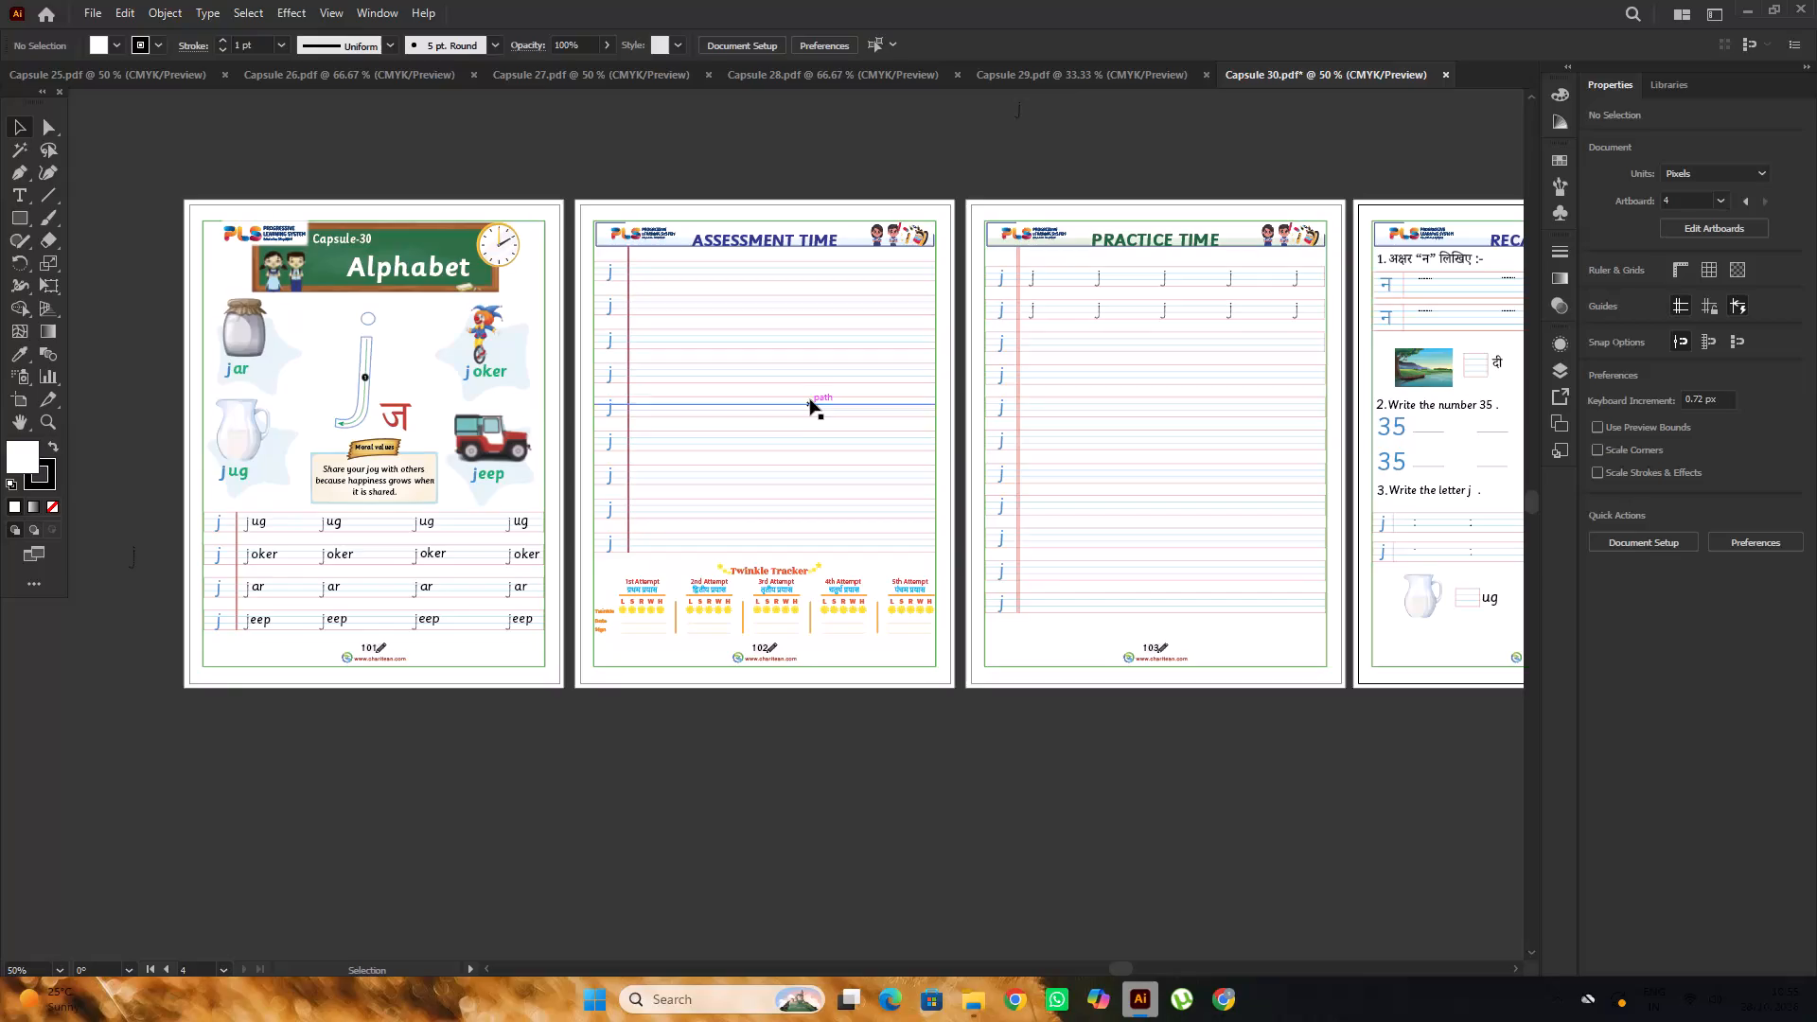
# Look over the Capsule 30 pages and check the last page number in Capsule 29.pdf for continuity.
pyautogui.press('space')
pyautogui.press('space')
pyautogui.press('space')
pyautogui.press('space')
pyautogui.press('space')
pyautogui.press('space')
pyautogui.press('space')
pyautogui.press('space')
pyautogui.press('space')
pyautogui.press('space')
pyautogui.moveTo(1190, 472); pyautogui.dragTo(727, 452)
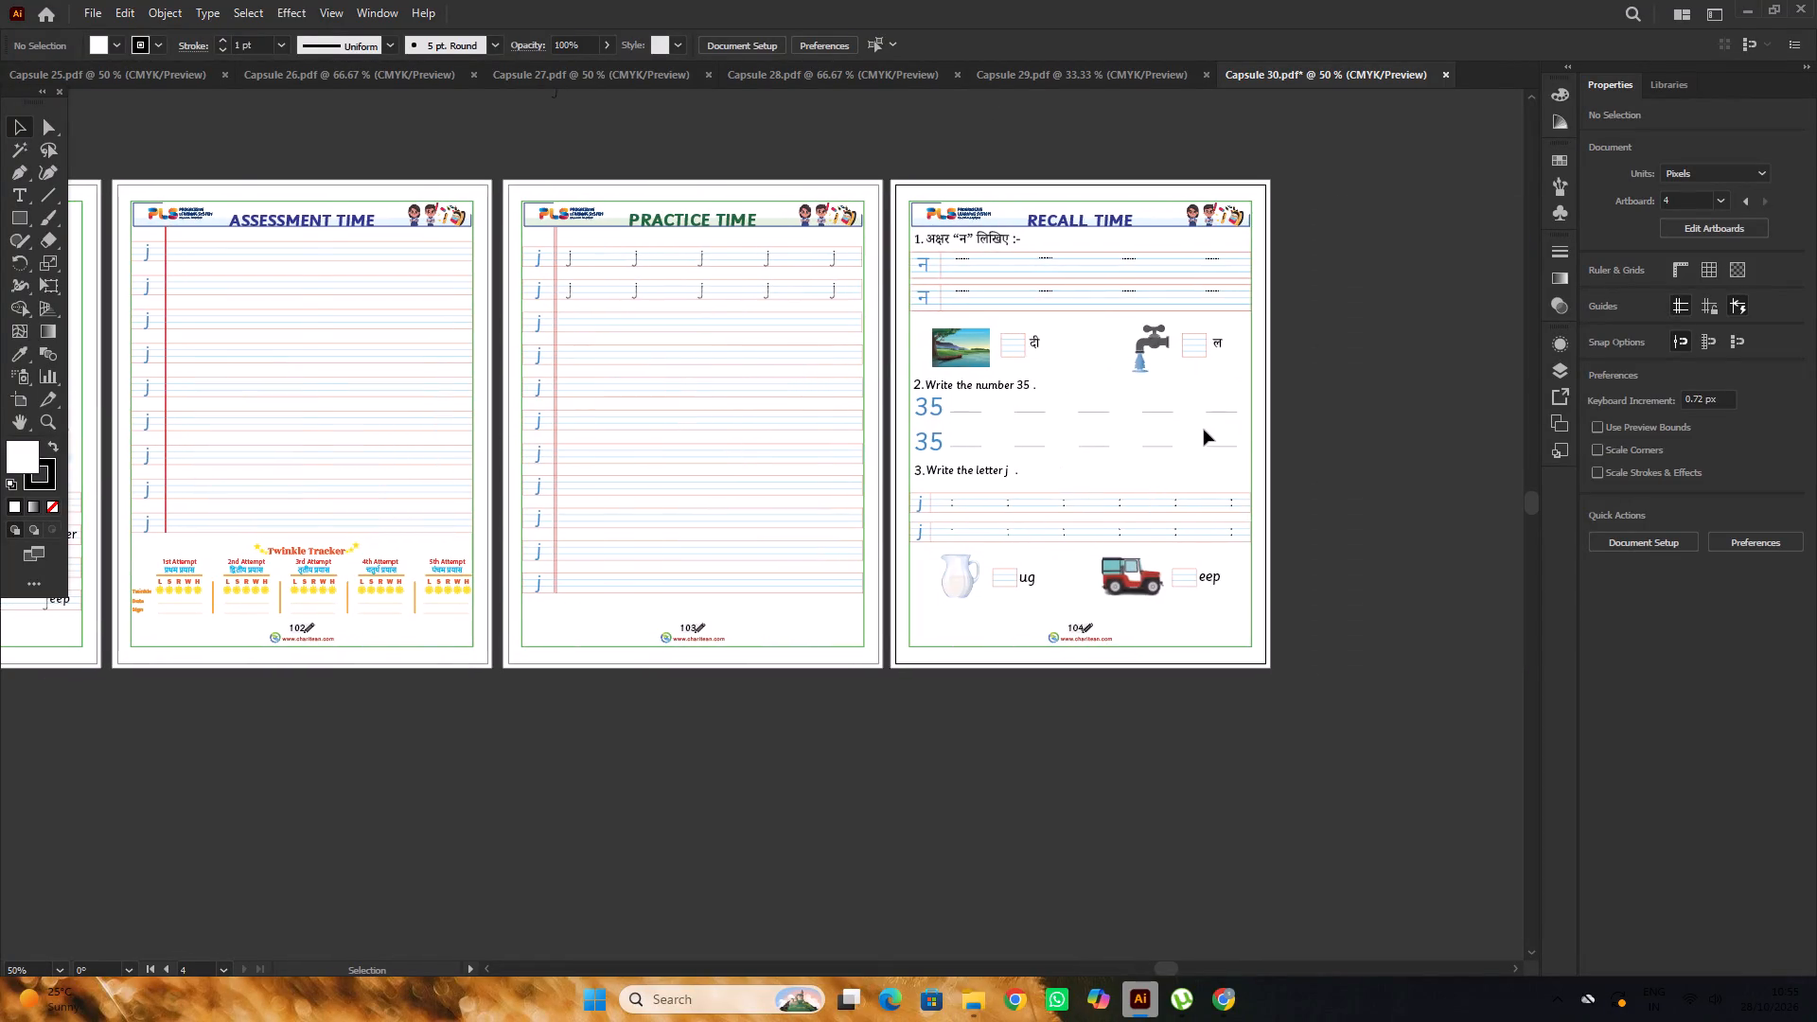
pyautogui.keyDown('alt'); pyautogui.scroll(1, 1205, 430); pyautogui.keyUp('alt')
pyautogui.keyDown('alt'); pyautogui.scroll(-1, 1205, 430); pyautogui.keyUp('alt')
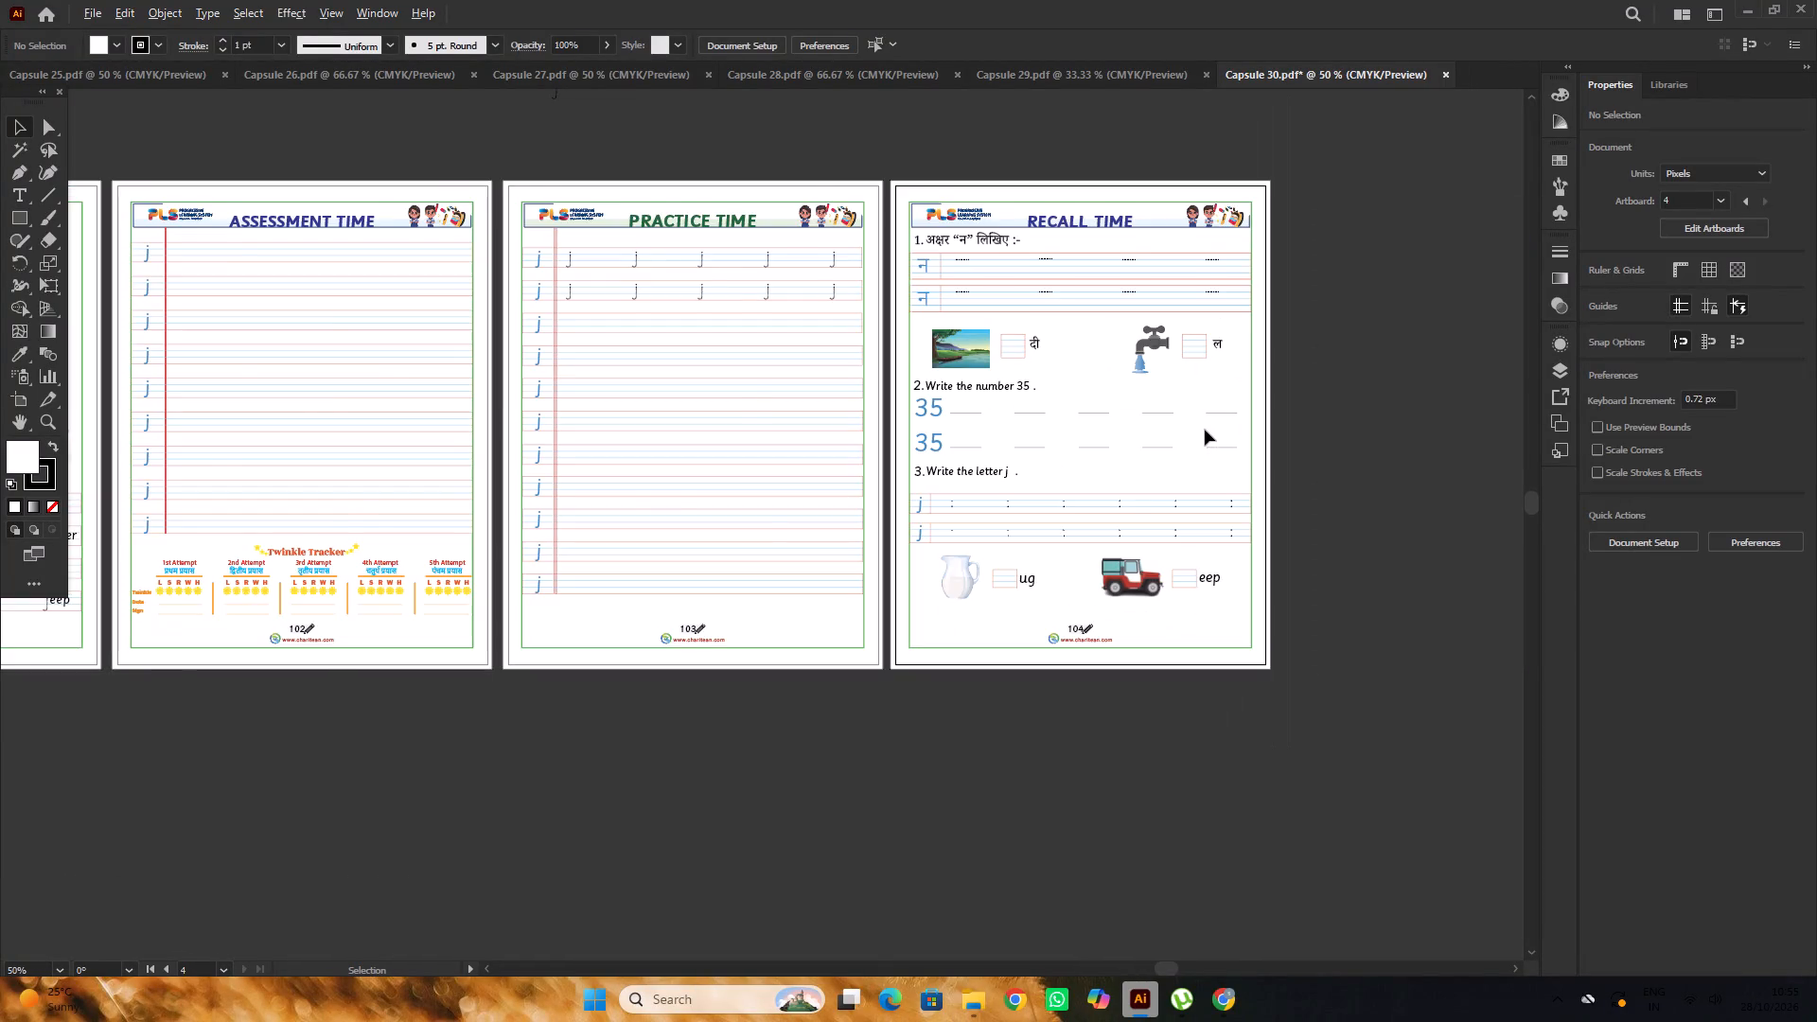
pyautogui.scroll(-2, 1205, 430)
pyautogui.click(1117, 71)
pyautogui.keyDown('alt'); pyautogui.scroll(3, 1221, 540); pyautogui.keyUp('alt')
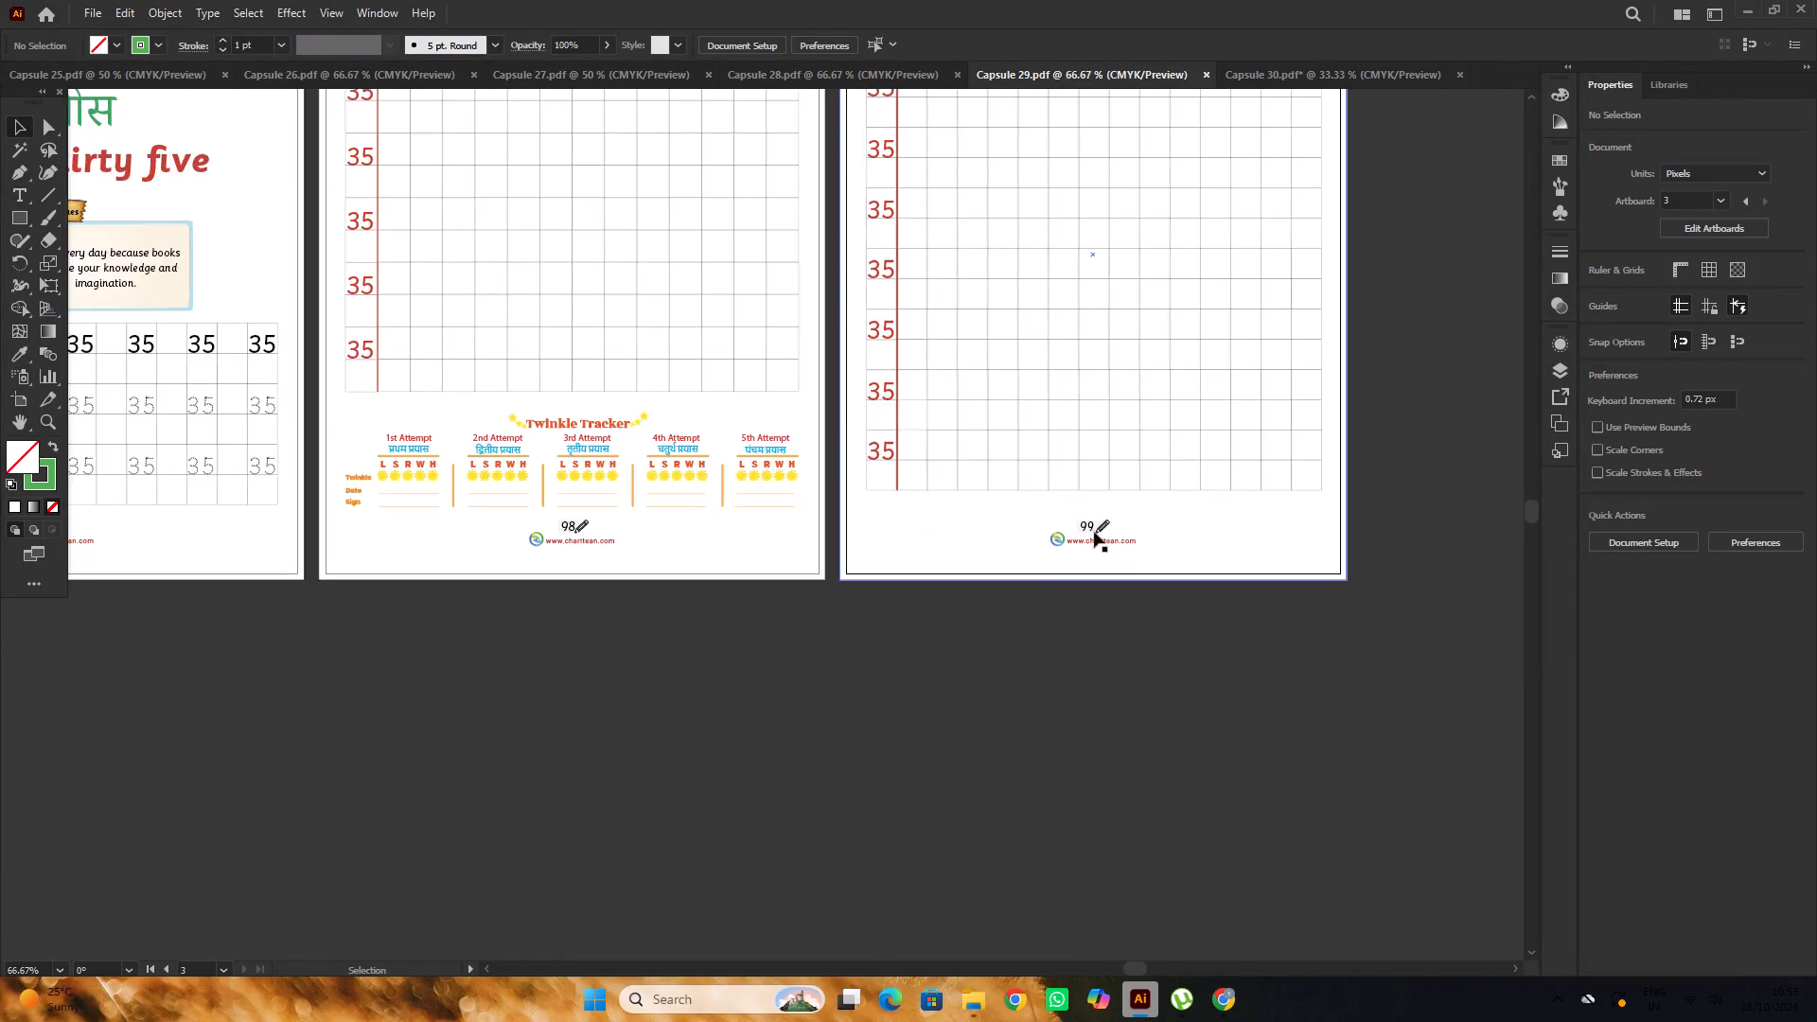
pyautogui.keyDown('alt'); pyautogui.scroll(2, 1094, 532); pyautogui.keyUp('alt')
pyautogui.keyDown('alt'); pyautogui.scroll(-2, 1134, 537); pyautogui.keyUp('alt')
pyautogui.scroll(2, 1134, 534)
pyautogui.click(1279, 74)
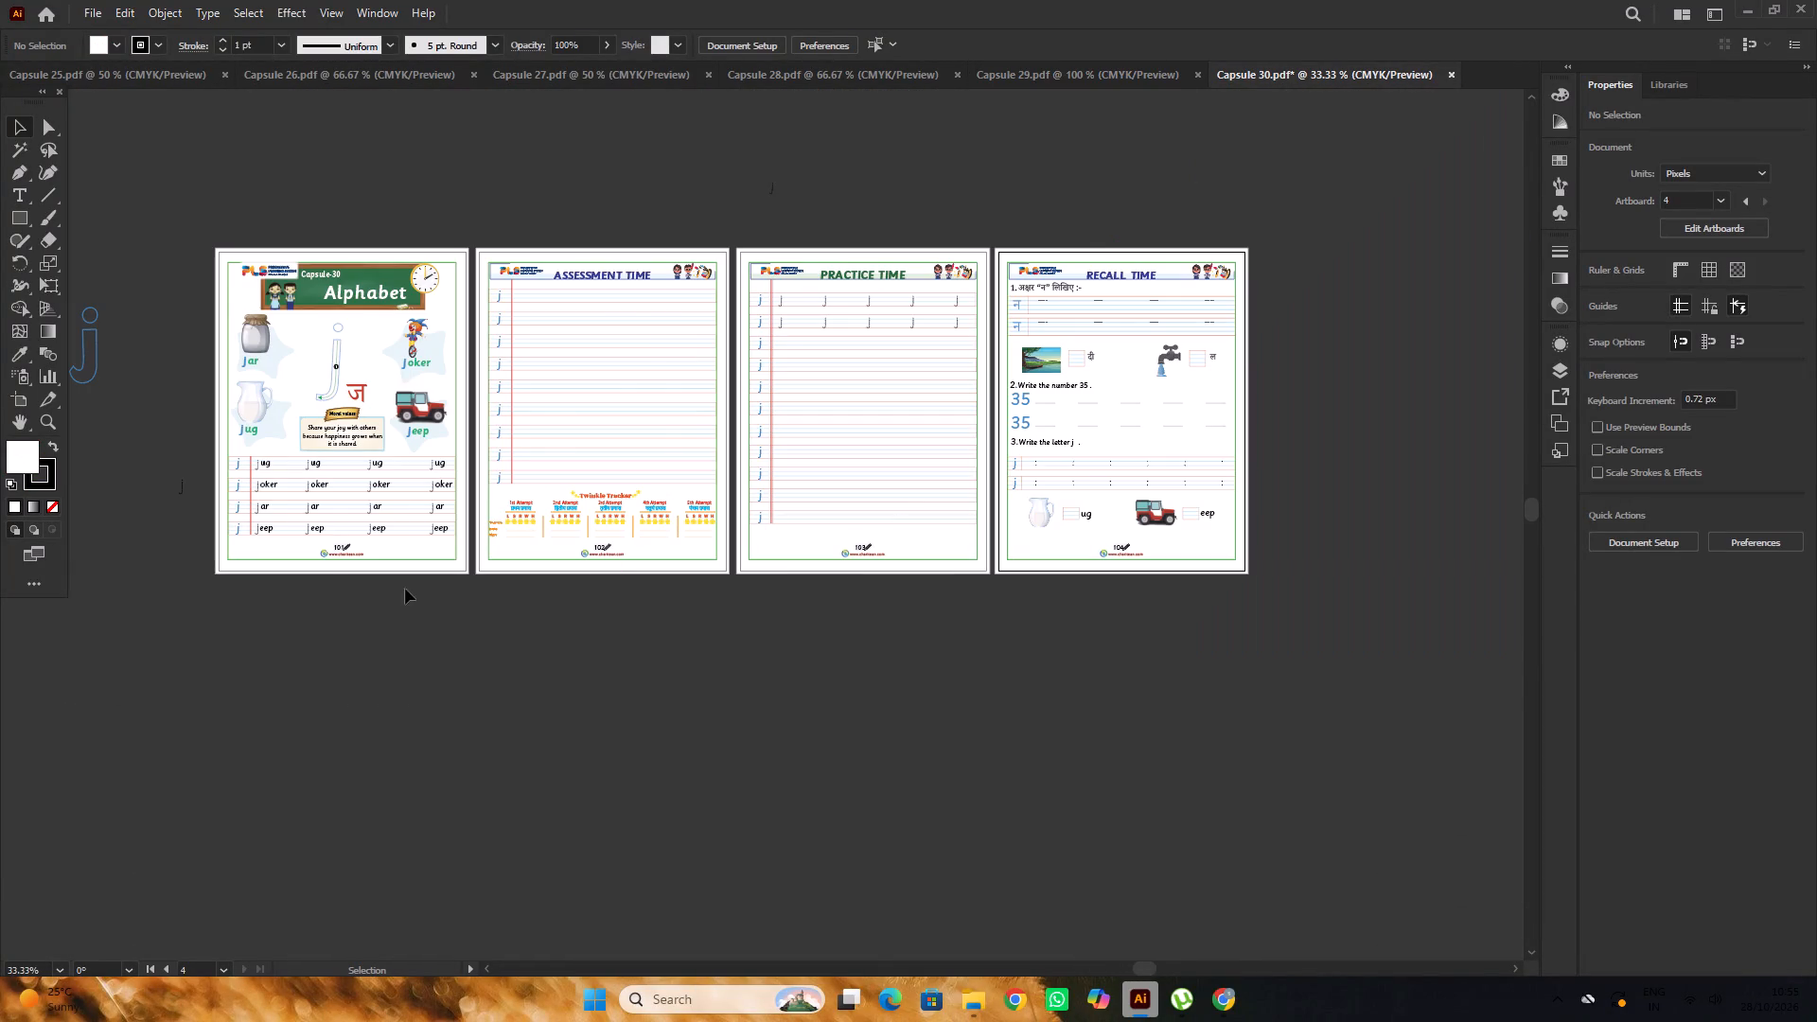
# Change the footer page numbers to 100 on the Alphabet page and 101 on the Assessment Time page.
pyautogui.keyDown('alt'); pyautogui.scroll(4, 327, 561); pyautogui.keyUp('alt')
pyautogui.scroll(4, 357, 547)
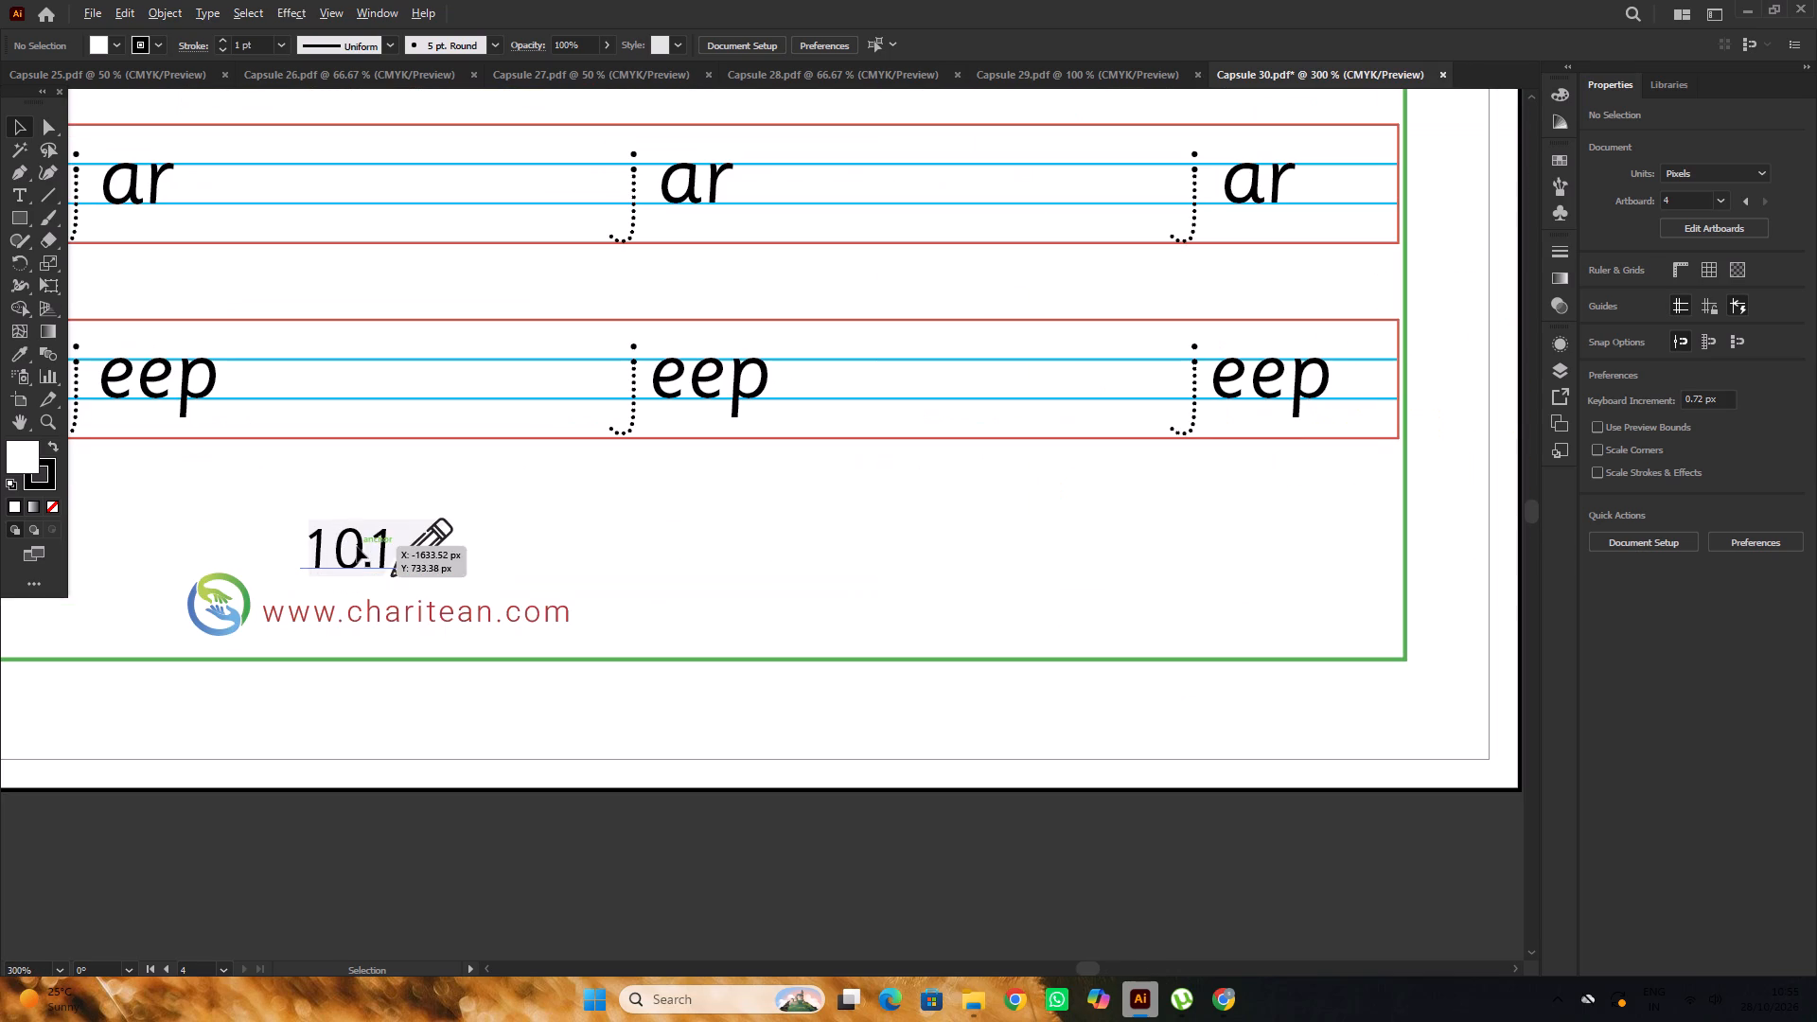
pyautogui.press('t')
pyautogui.moveTo(387, 529); pyautogui.dragTo(371, 549)
pyautogui.press('0')
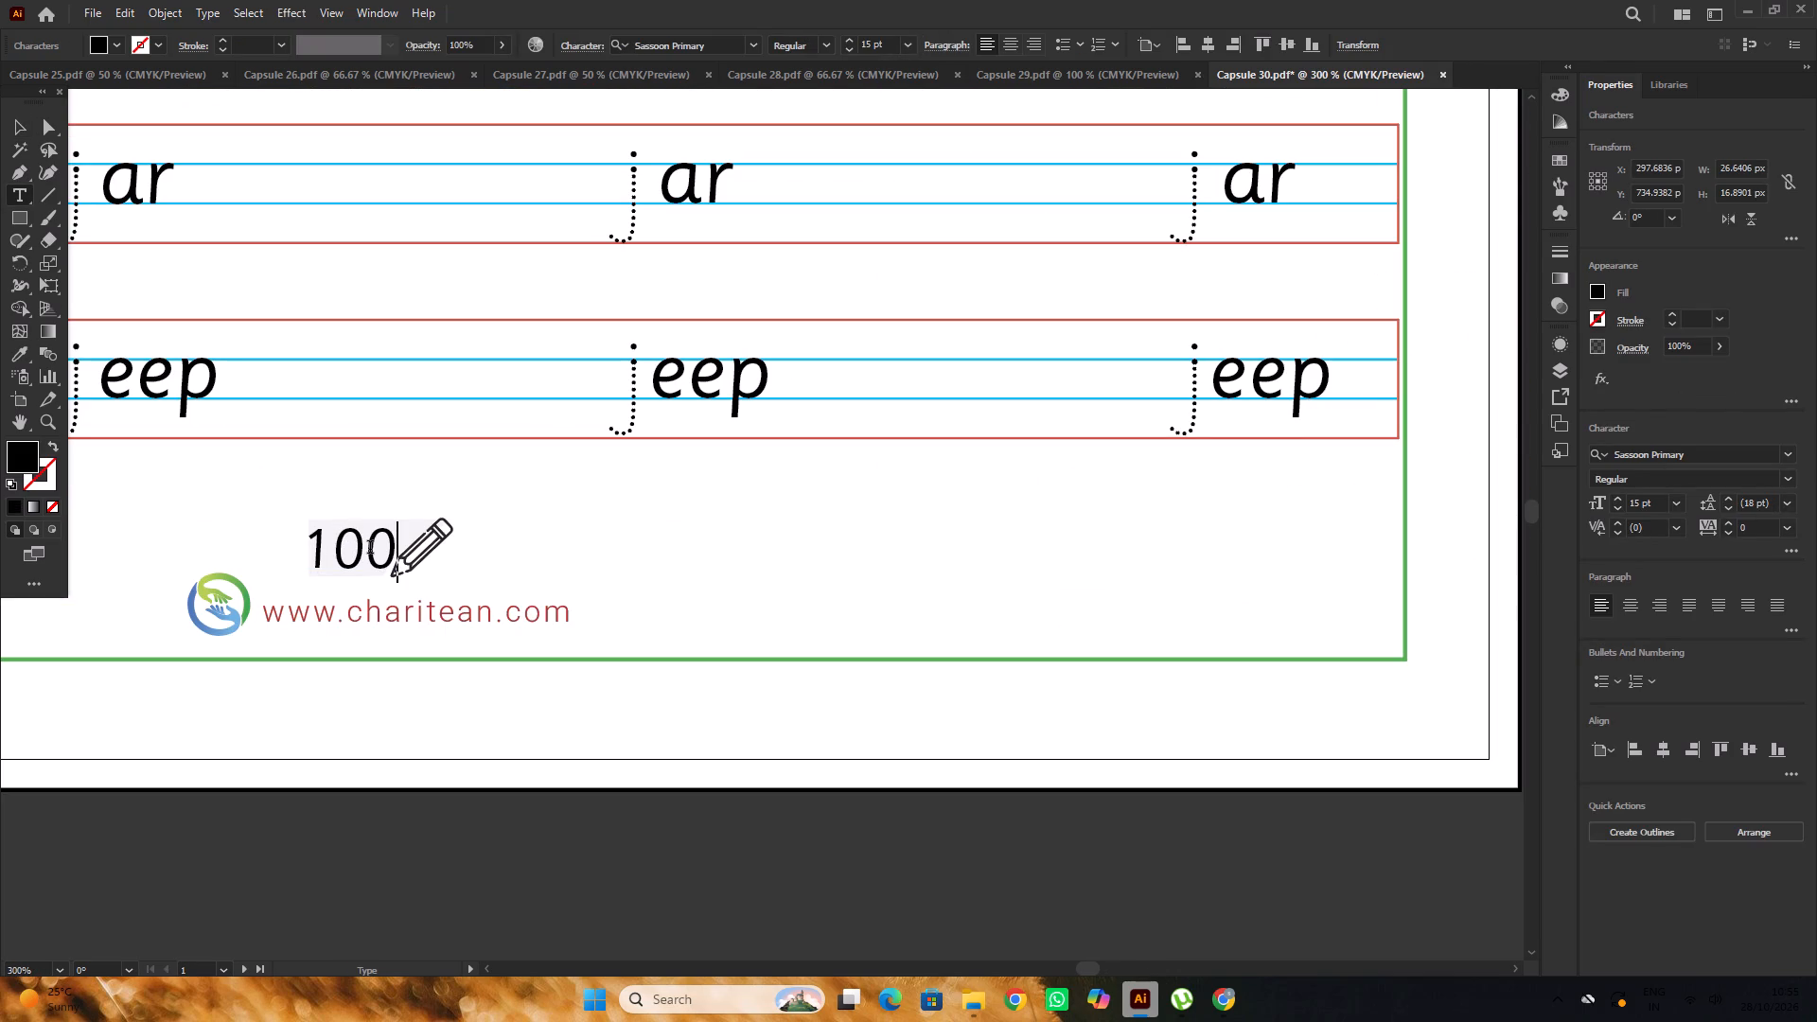
pyautogui.keyDown('alt'); pyautogui.scroll(-4, 343, 538); pyautogui.keyUp('alt')
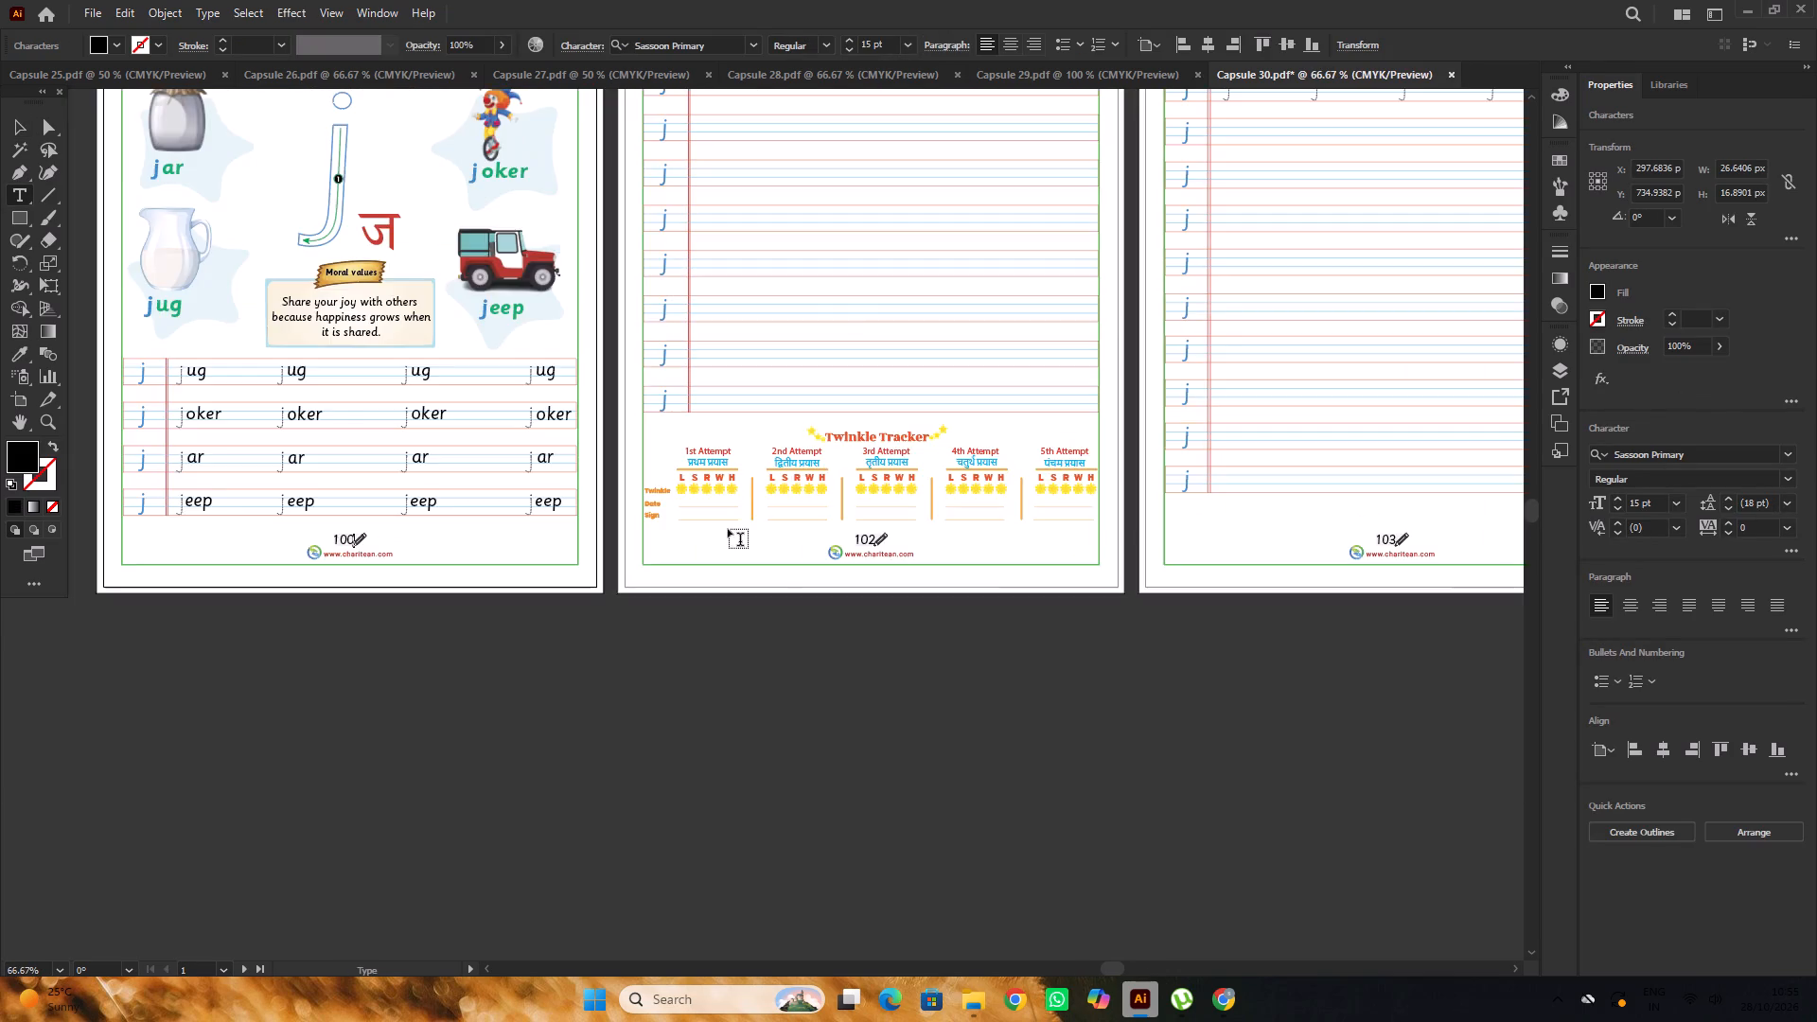
pyautogui.keyDown('alt'); pyautogui.scroll(5, 884, 547); pyautogui.keyUp('alt')
pyautogui.moveTo(841, 515); pyautogui.dragTo(823, 535)
pyautogui.press('1')
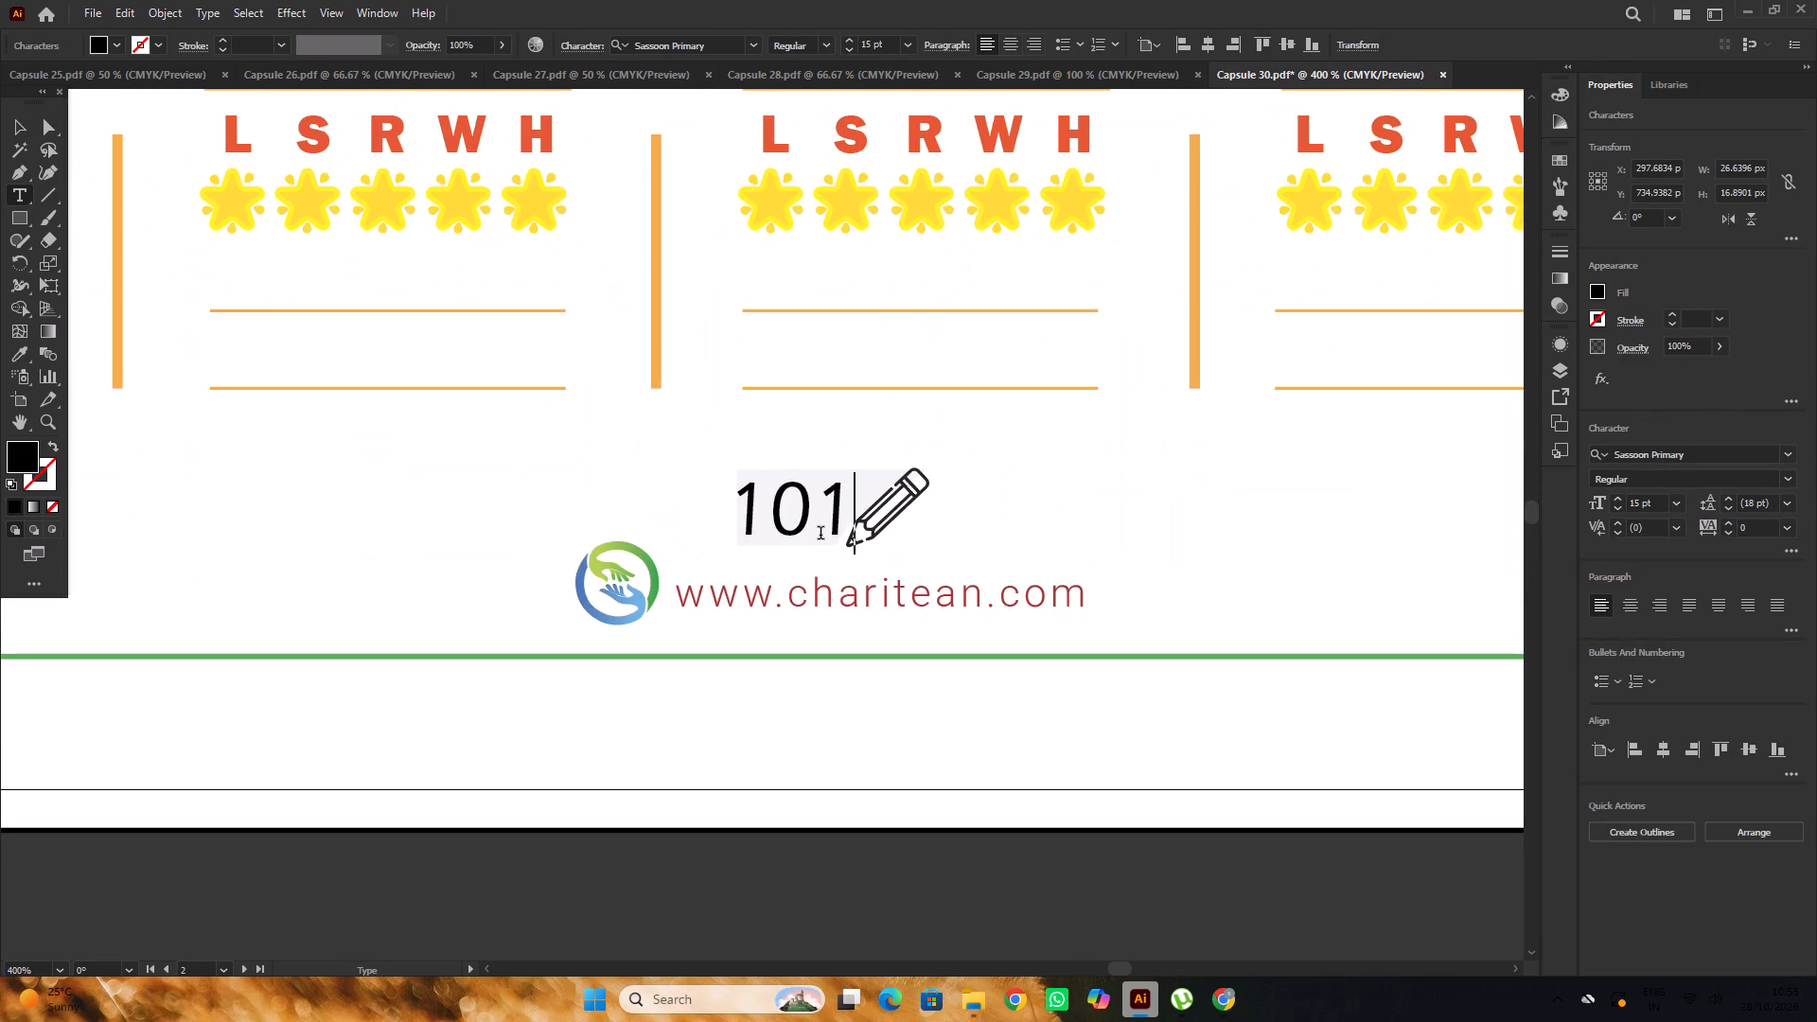
# Change the footer page numbers to 102 on the Practice Time page and 103 on the Recall Time page.
pyautogui.keyDown('alt'); pyautogui.scroll(-5, 770, 560); pyautogui.keyUp('alt')
pyautogui.keyDown('alt'); pyautogui.scroll(5, 1241, 549); pyautogui.keyUp('alt')
pyautogui.click(1297, 642)
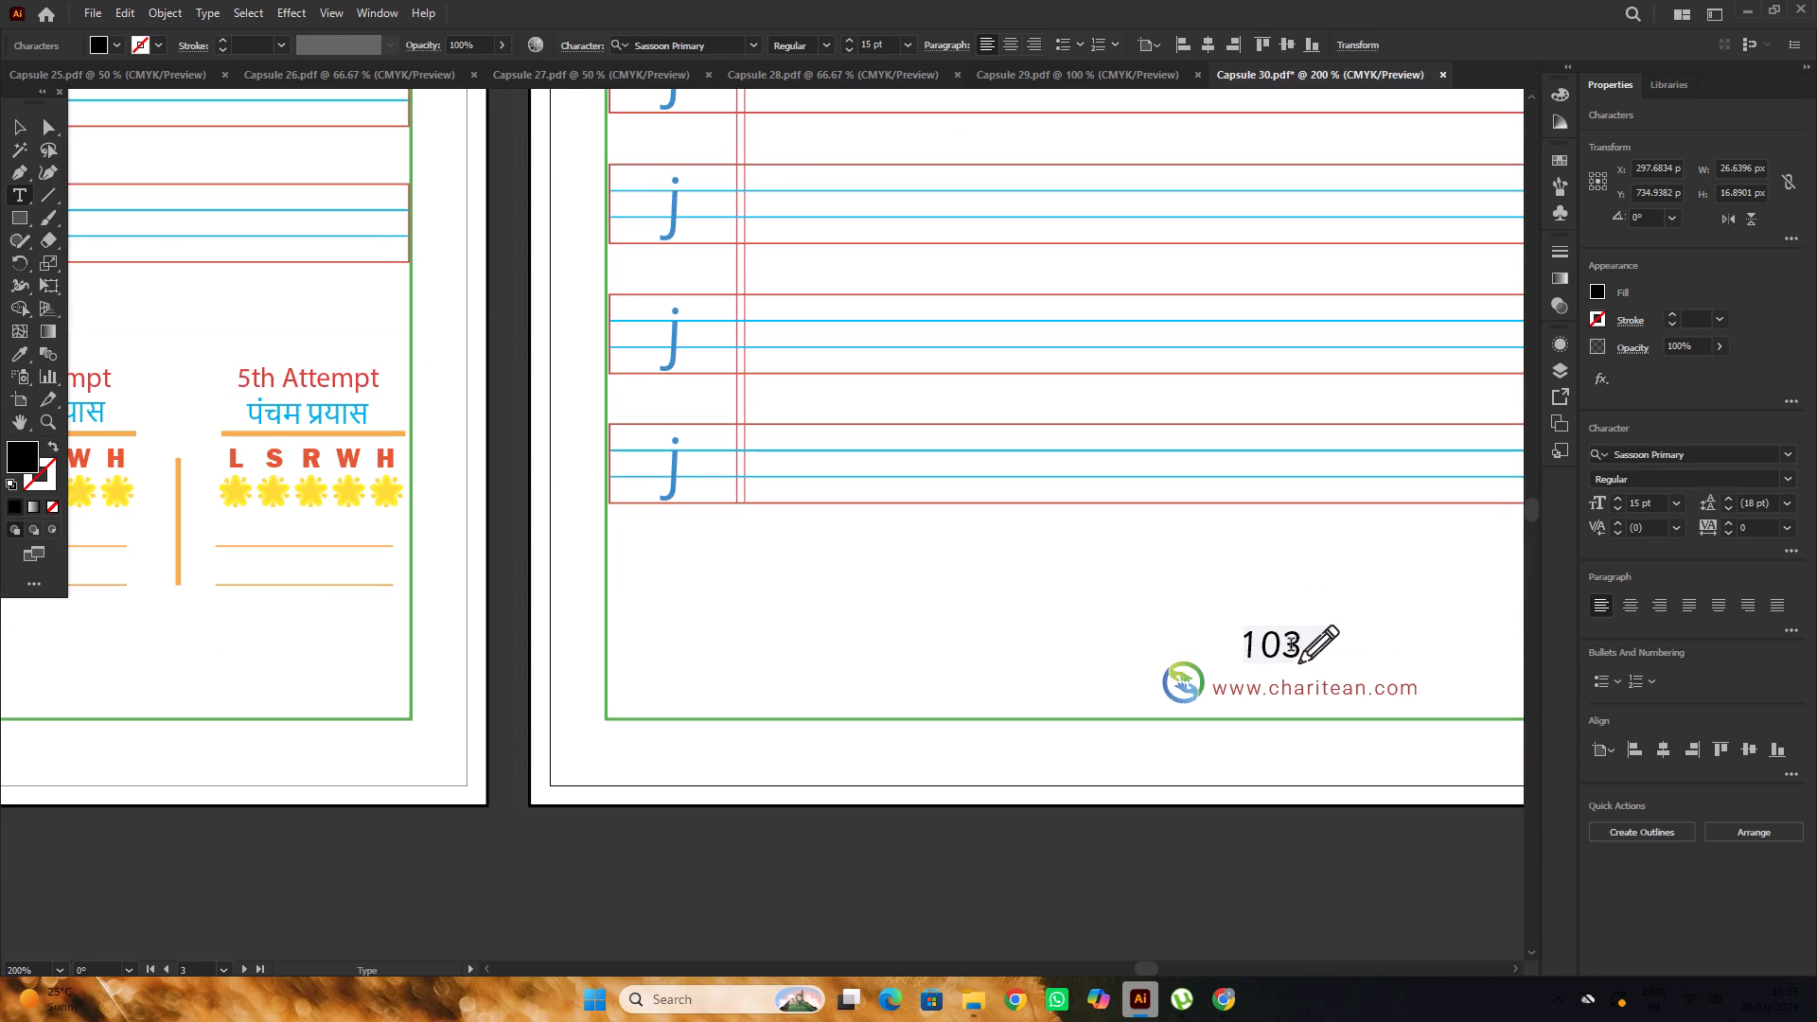
pyautogui.press('2')
pyautogui.keyDown('alt'); pyautogui.scroll(-4, 830, 542); pyautogui.keyUp('alt')
pyautogui.keyDown('alt'); pyautogui.scroll(3, 1335, 556); pyautogui.keyUp('alt')
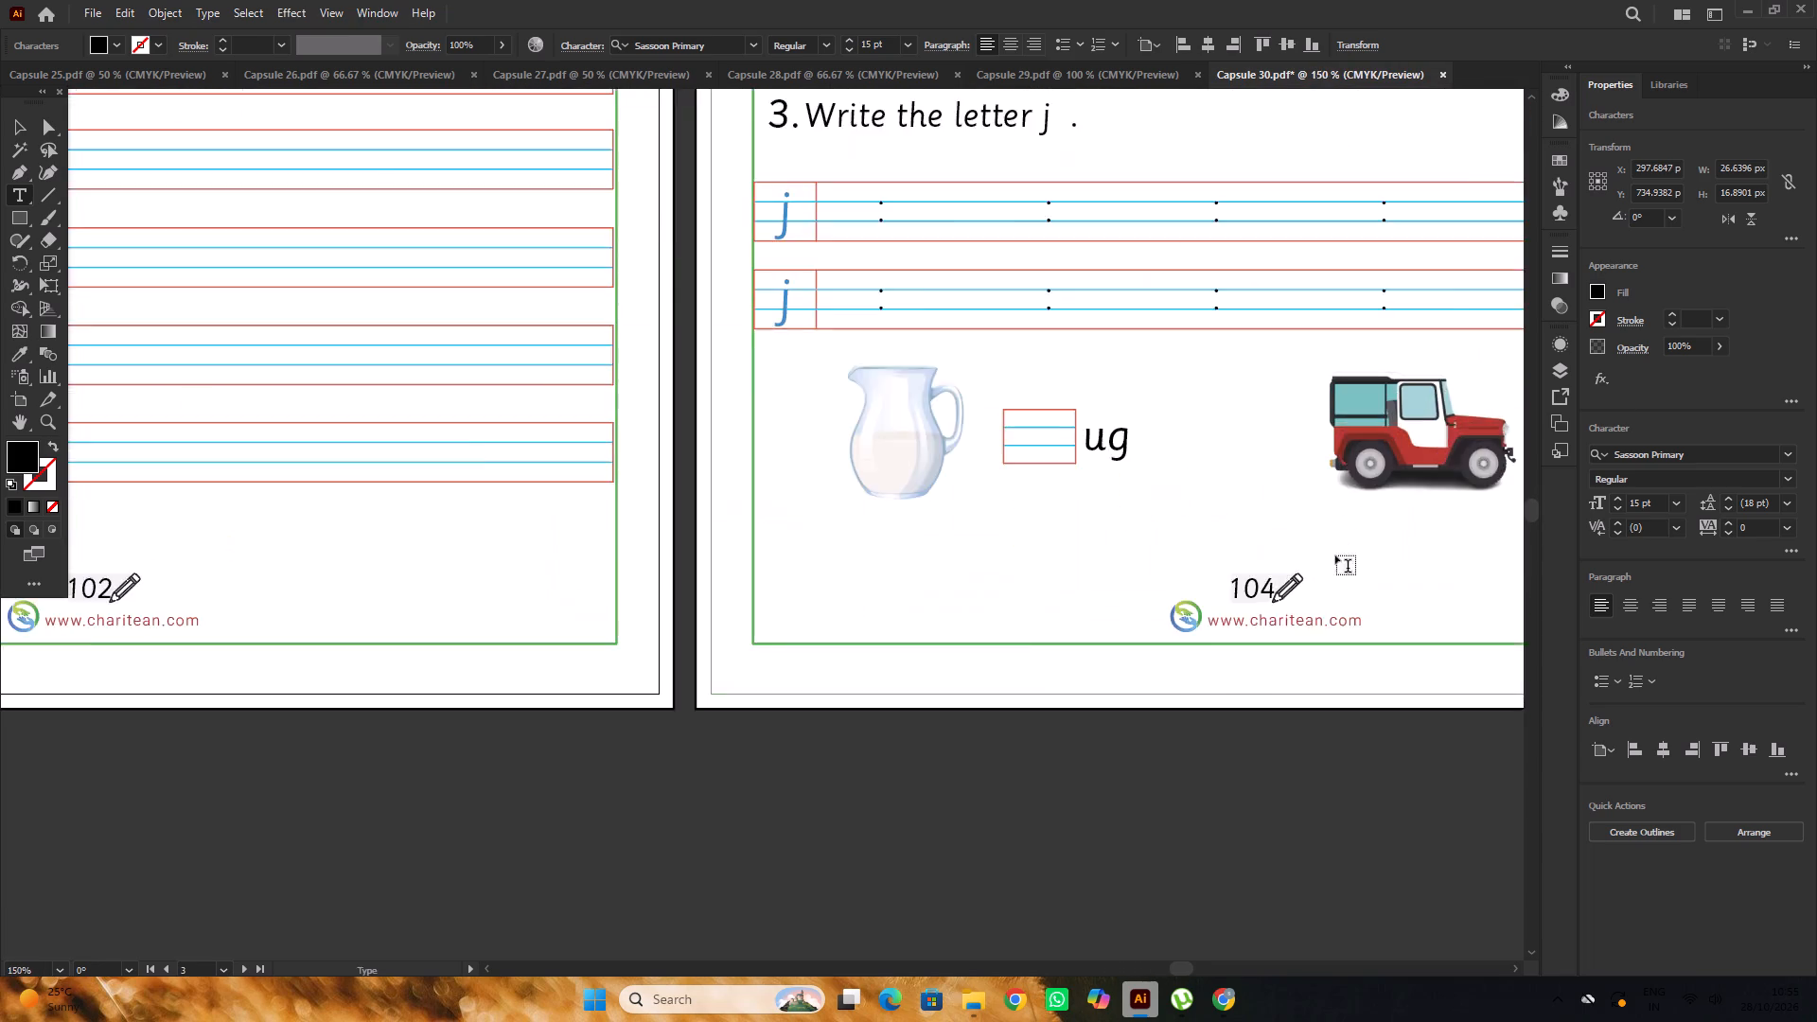
pyautogui.keyDown('alt'); pyautogui.scroll(2, 1335, 555); pyautogui.keyUp('alt')
pyautogui.moveTo(1206, 614); pyautogui.dragTo(1190, 624)
pyautogui.press('3')
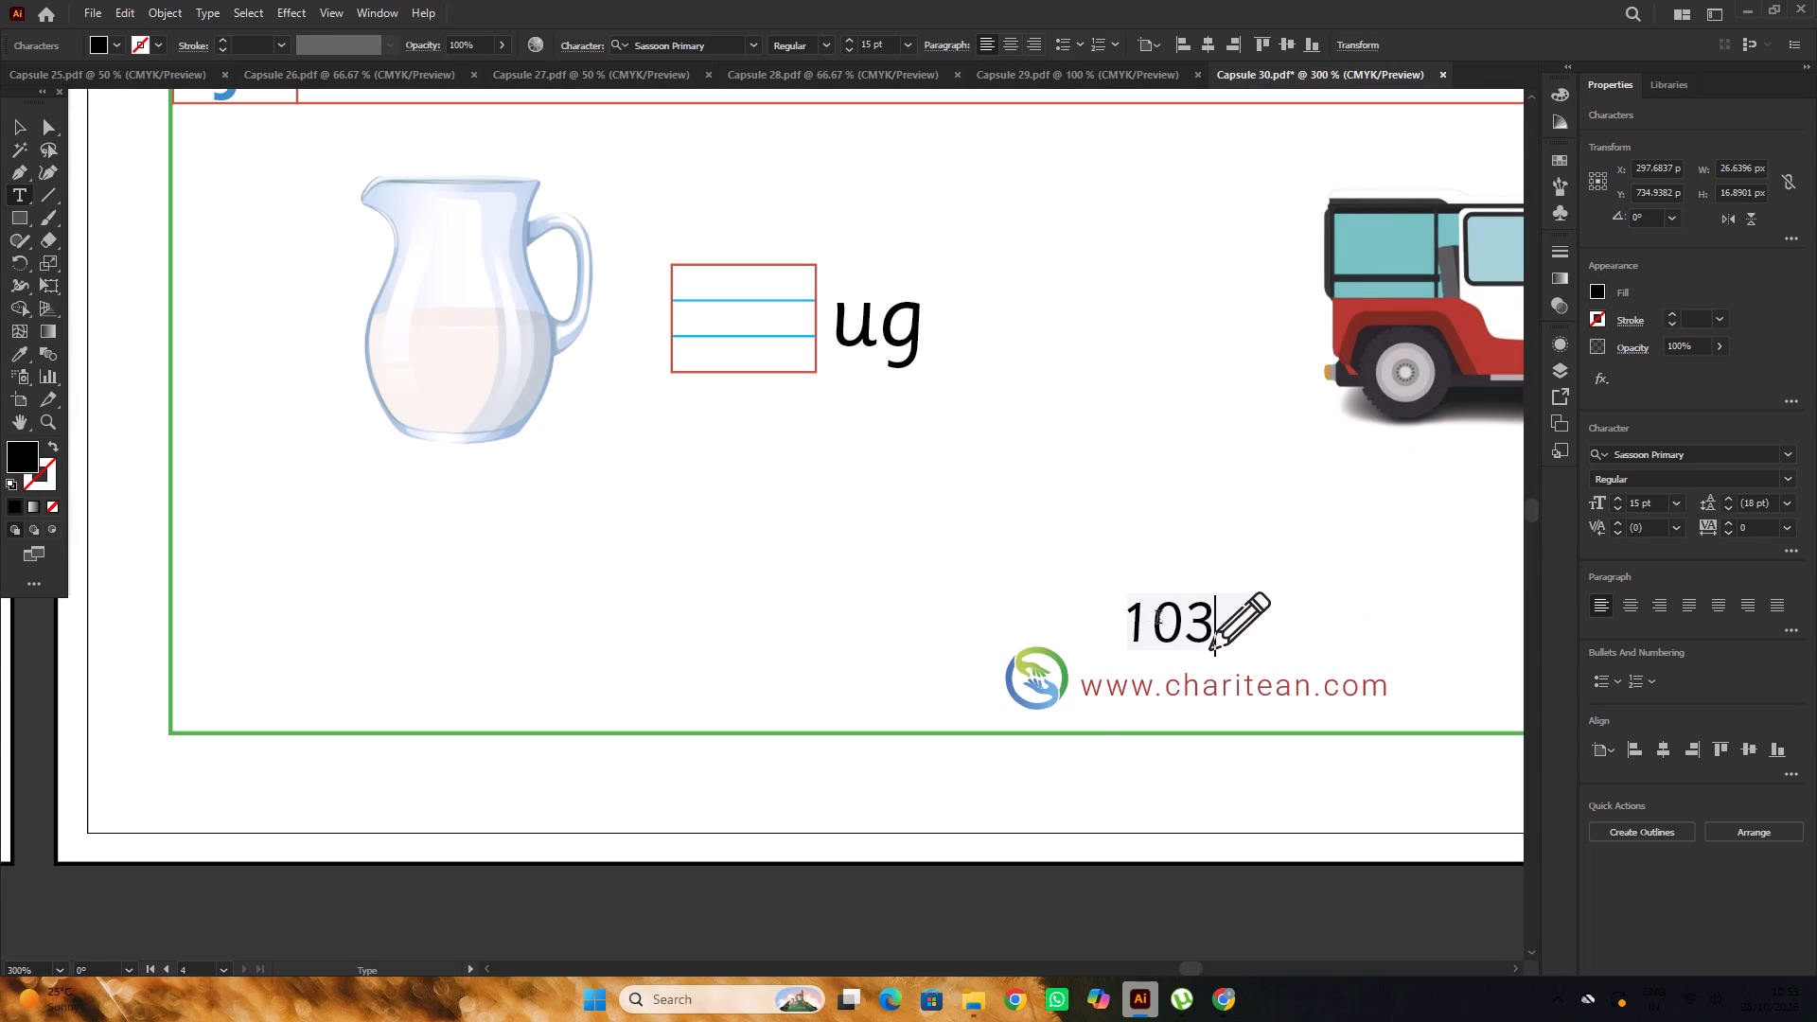
pyautogui.keyDown('alt'); pyautogui.scroll(-5, 1024, 575); pyautogui.keyUp('alt')
pyautogui.click(20, 130)
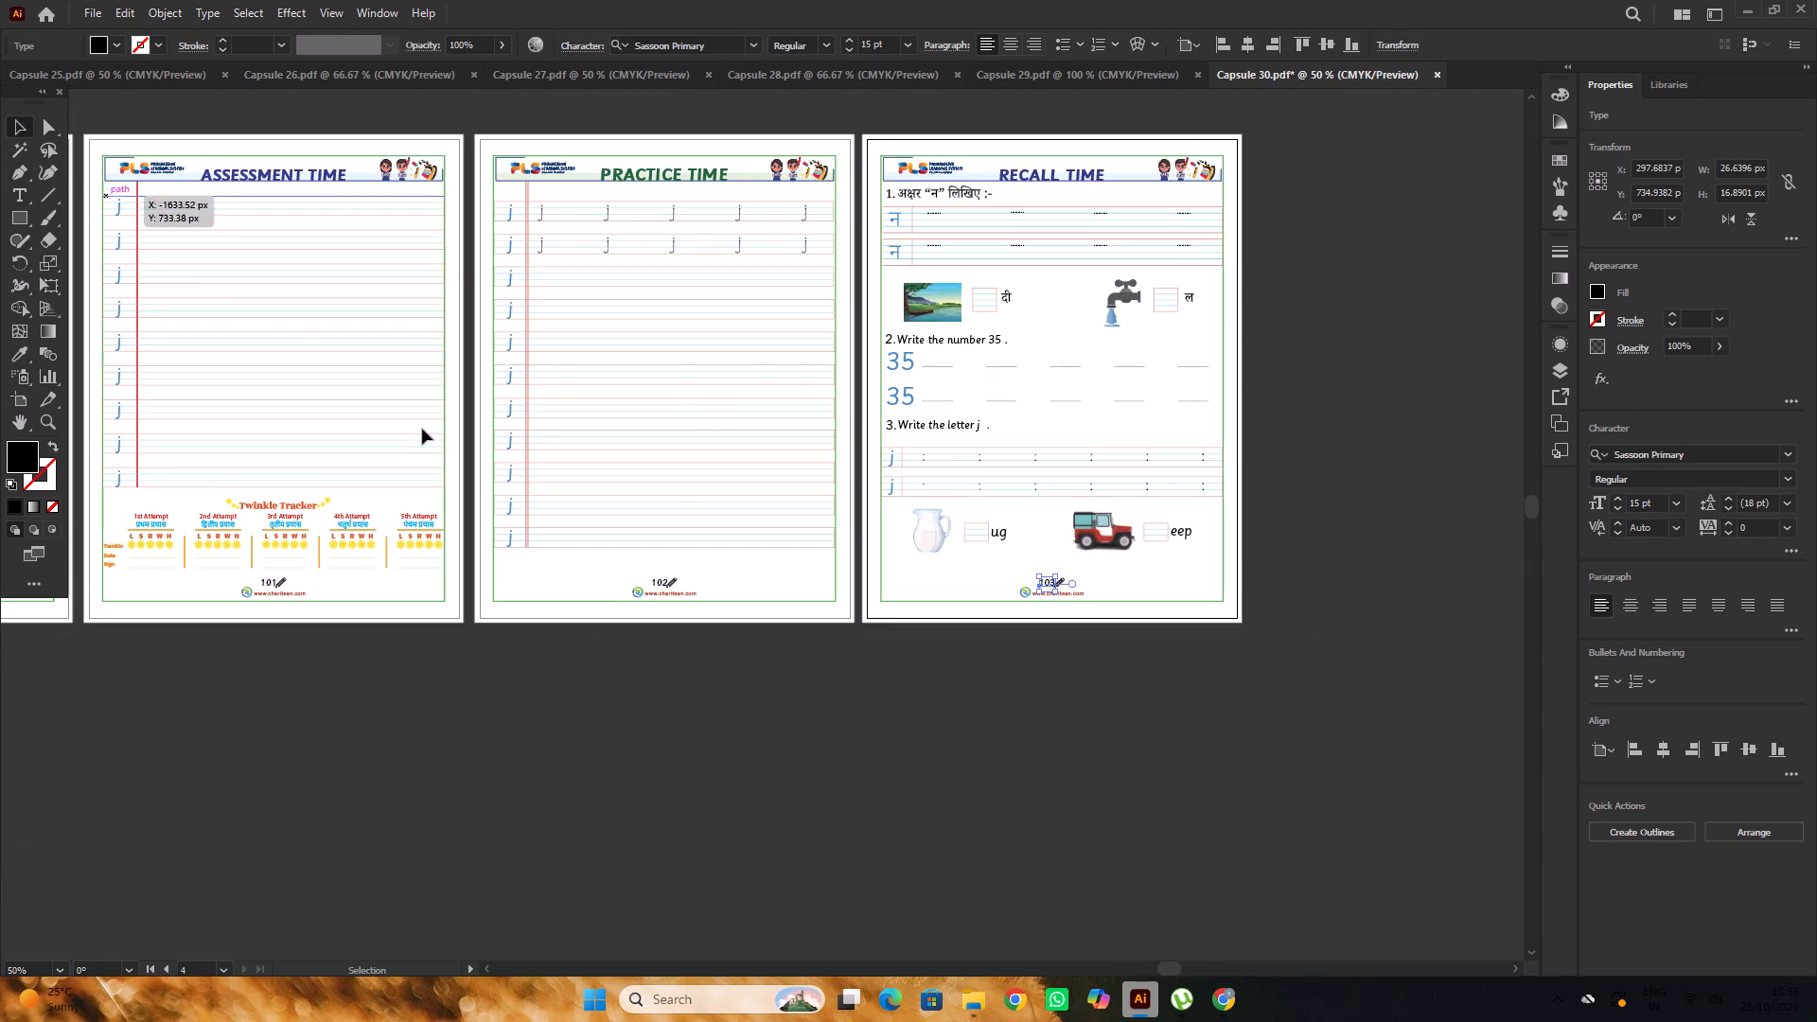
pyautogui.click(926, 713)
# Unlock all objects and delete the green border rectangles from all four pages.
pyautogui.keyDown('alt'); pyautogui.scroll(-1, 1101, 665); pyautogui.keyUp('alt')
pyautogui.scroll(-5, 987, 408)
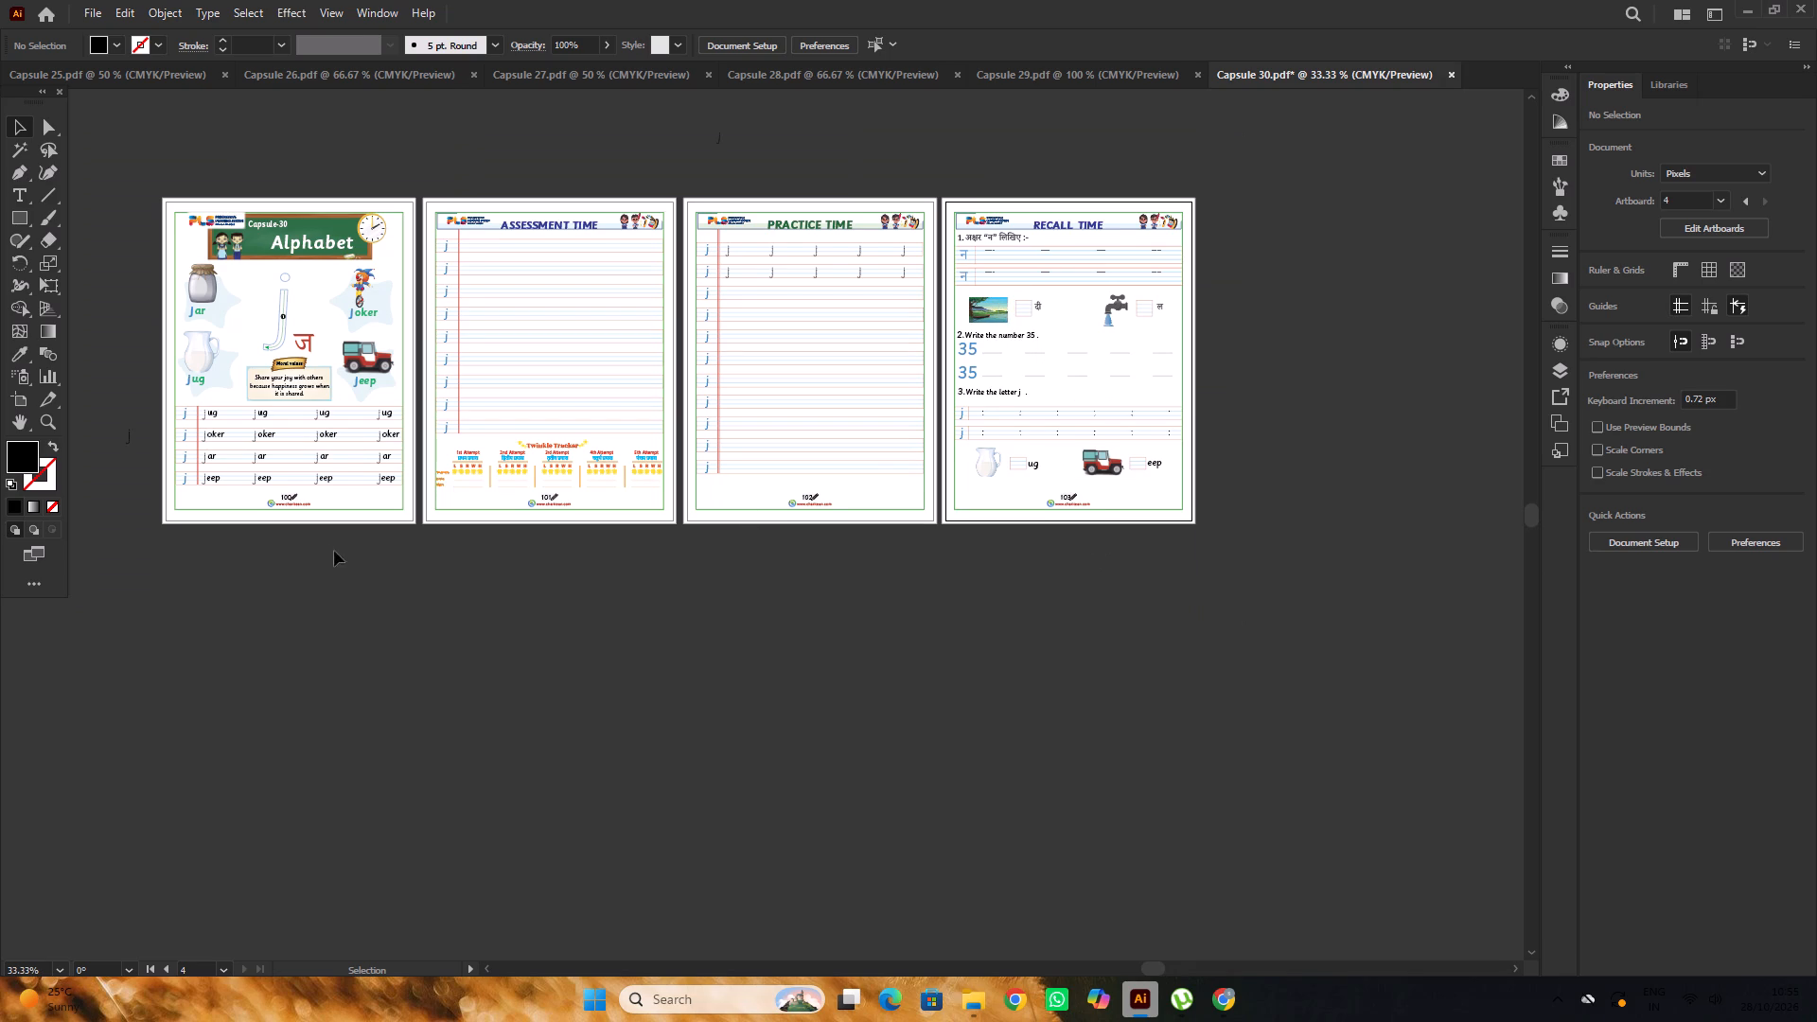
pyautogui.click(352, 510)
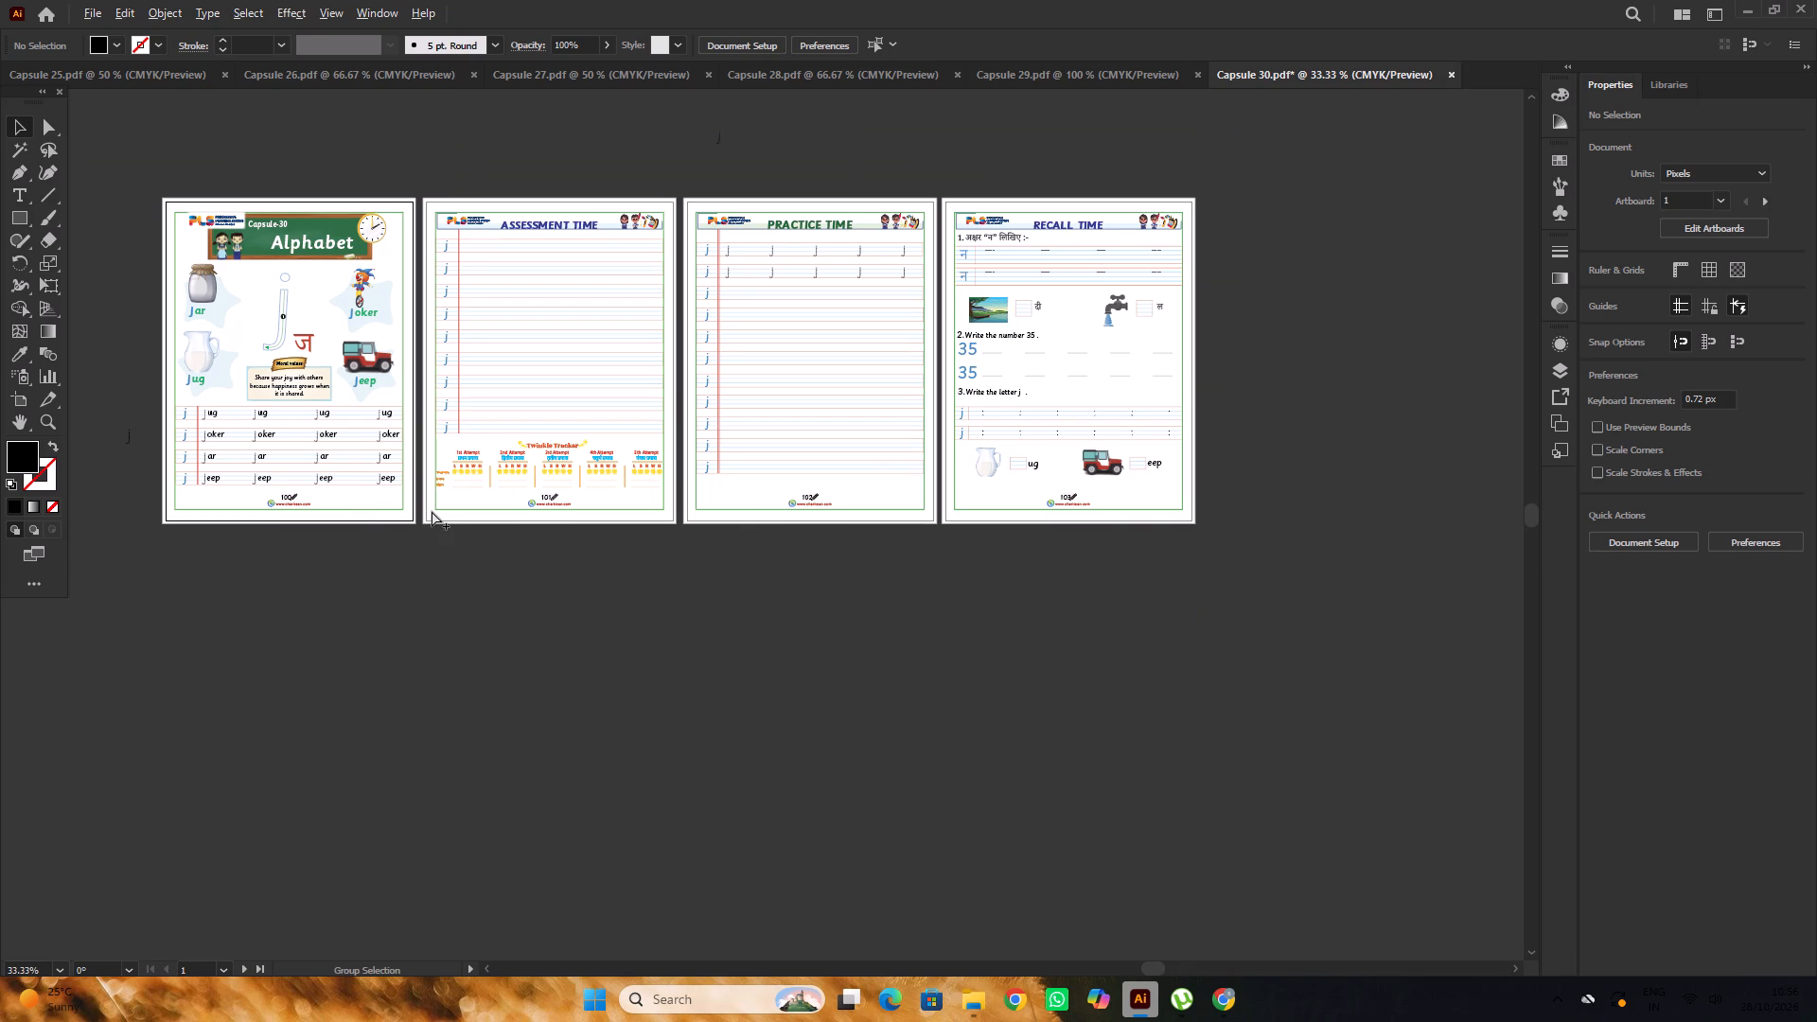
pyautogui.hotkey('ctrl', 'alt', '2')
pyautogui.click(556, 621)
pyautogui.click(383, 509)
pyautogui.keyDown('shift'); pyautogui.click(471, 508); pyautogui.keyUp('shift')
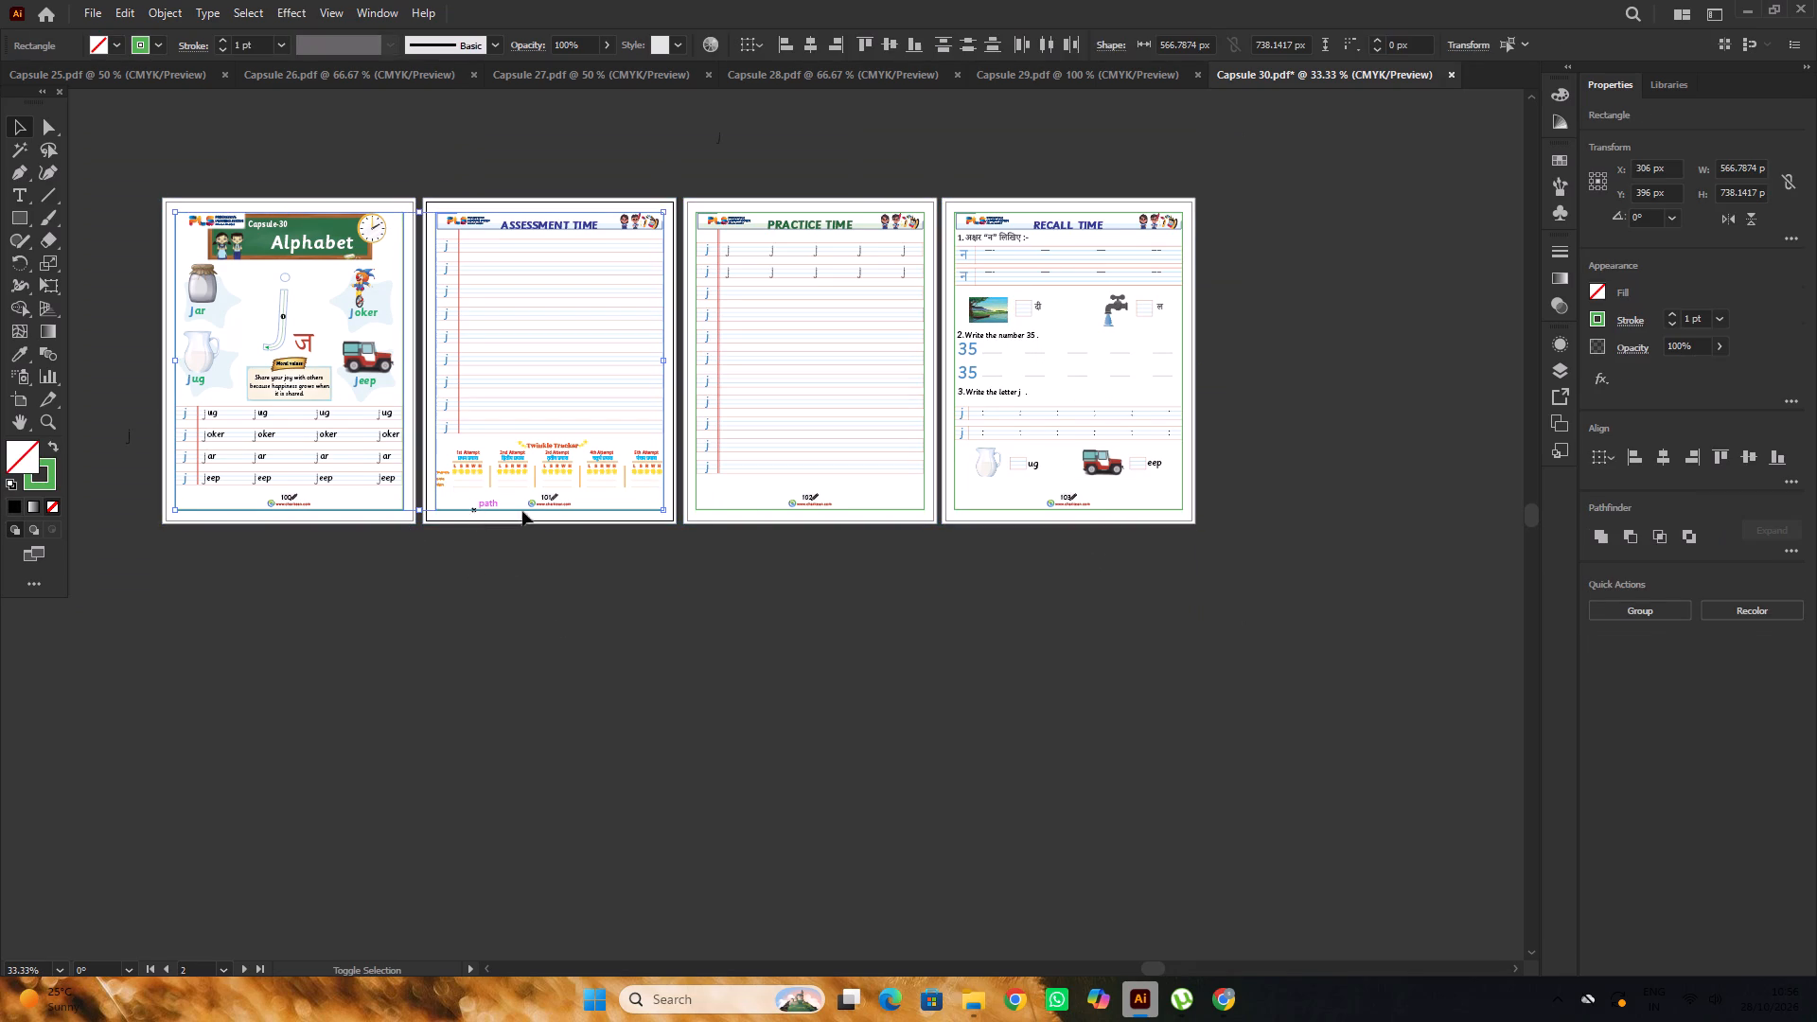
pyautogui.keyDown('shift'); pyautogui.click(760, 509); pyautogui.keyUp('shift')
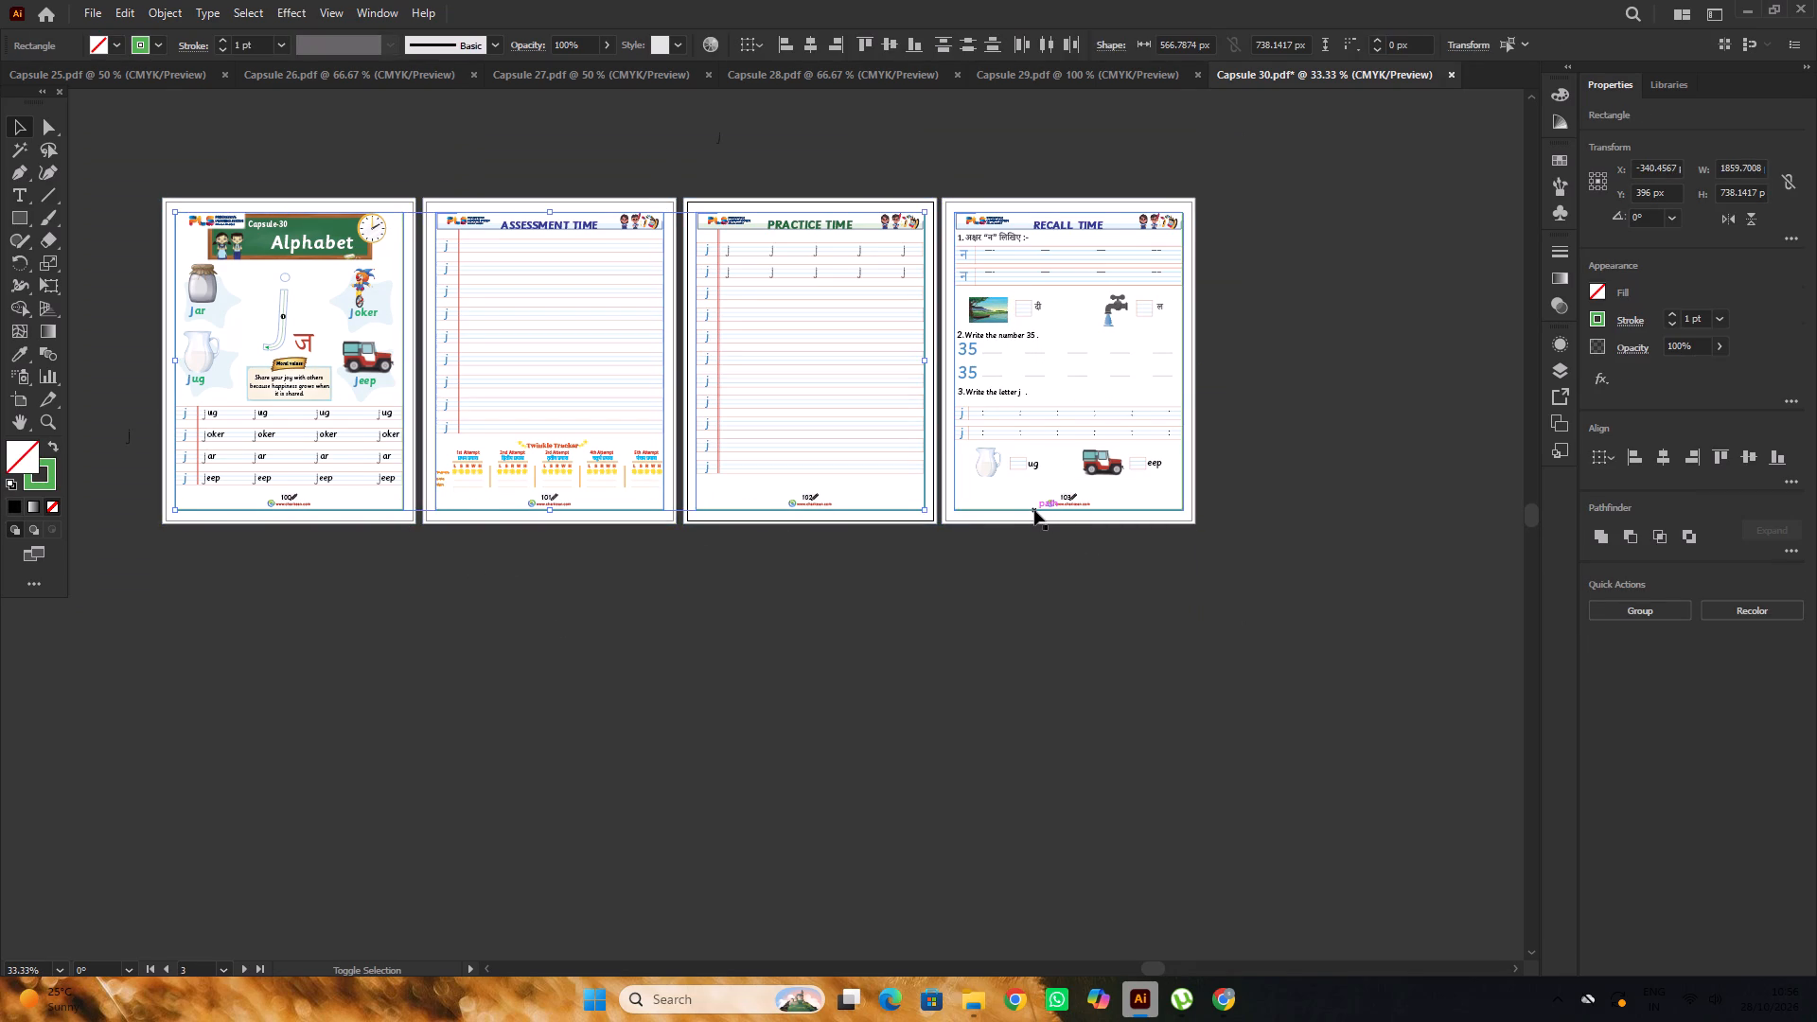
pyautogui.keyDown('shift'); pyautogui.click(1034, 510); pyautogui.keyUp('shift')
pyautogui.press('Delete')
# Examine the layout of the four pages, including the Moral values box on the Alphabet page.
pyautogui.scroll(3, 1033, 510)
pyautogui.press('space')
pyautogui.moveTo(780, 716); pyautogui.dragTo(914, 696)
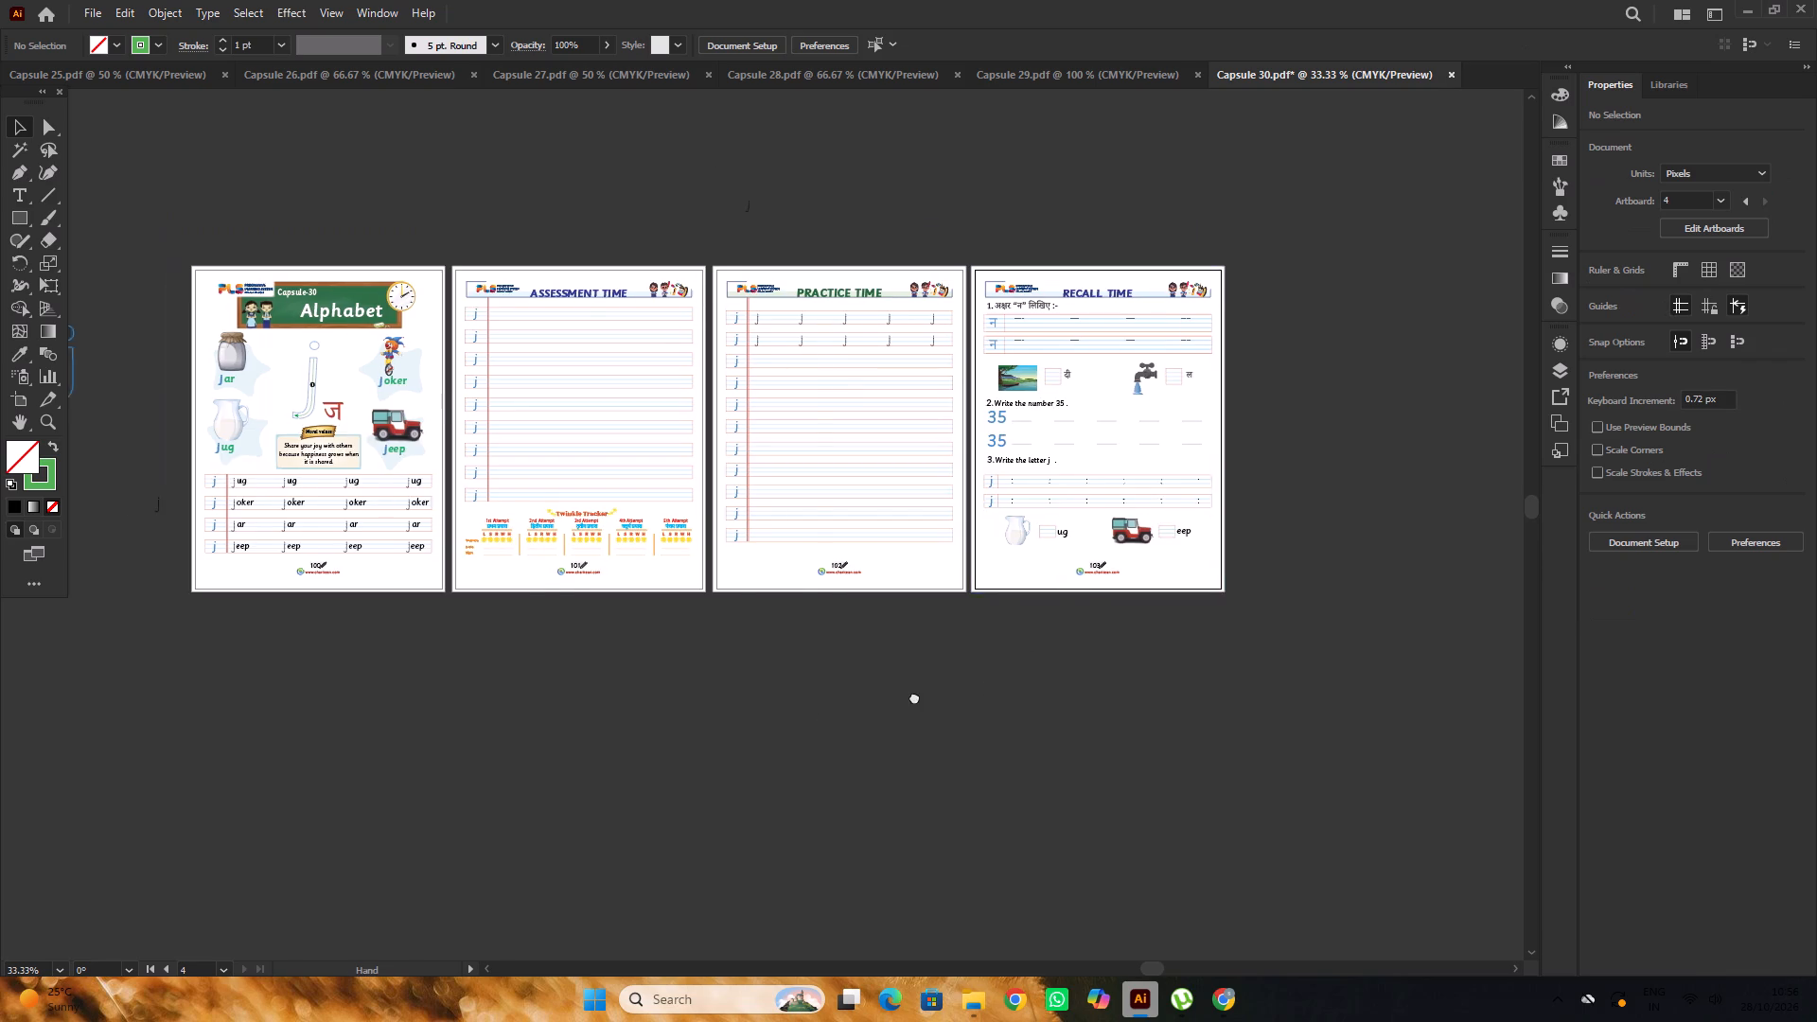
pyautogui.moveTo(914, 696); pyautogui.dragTo(915, 696)
pyautogui.click(918, 684)
pyautogui.scroll(3, 905, 635)
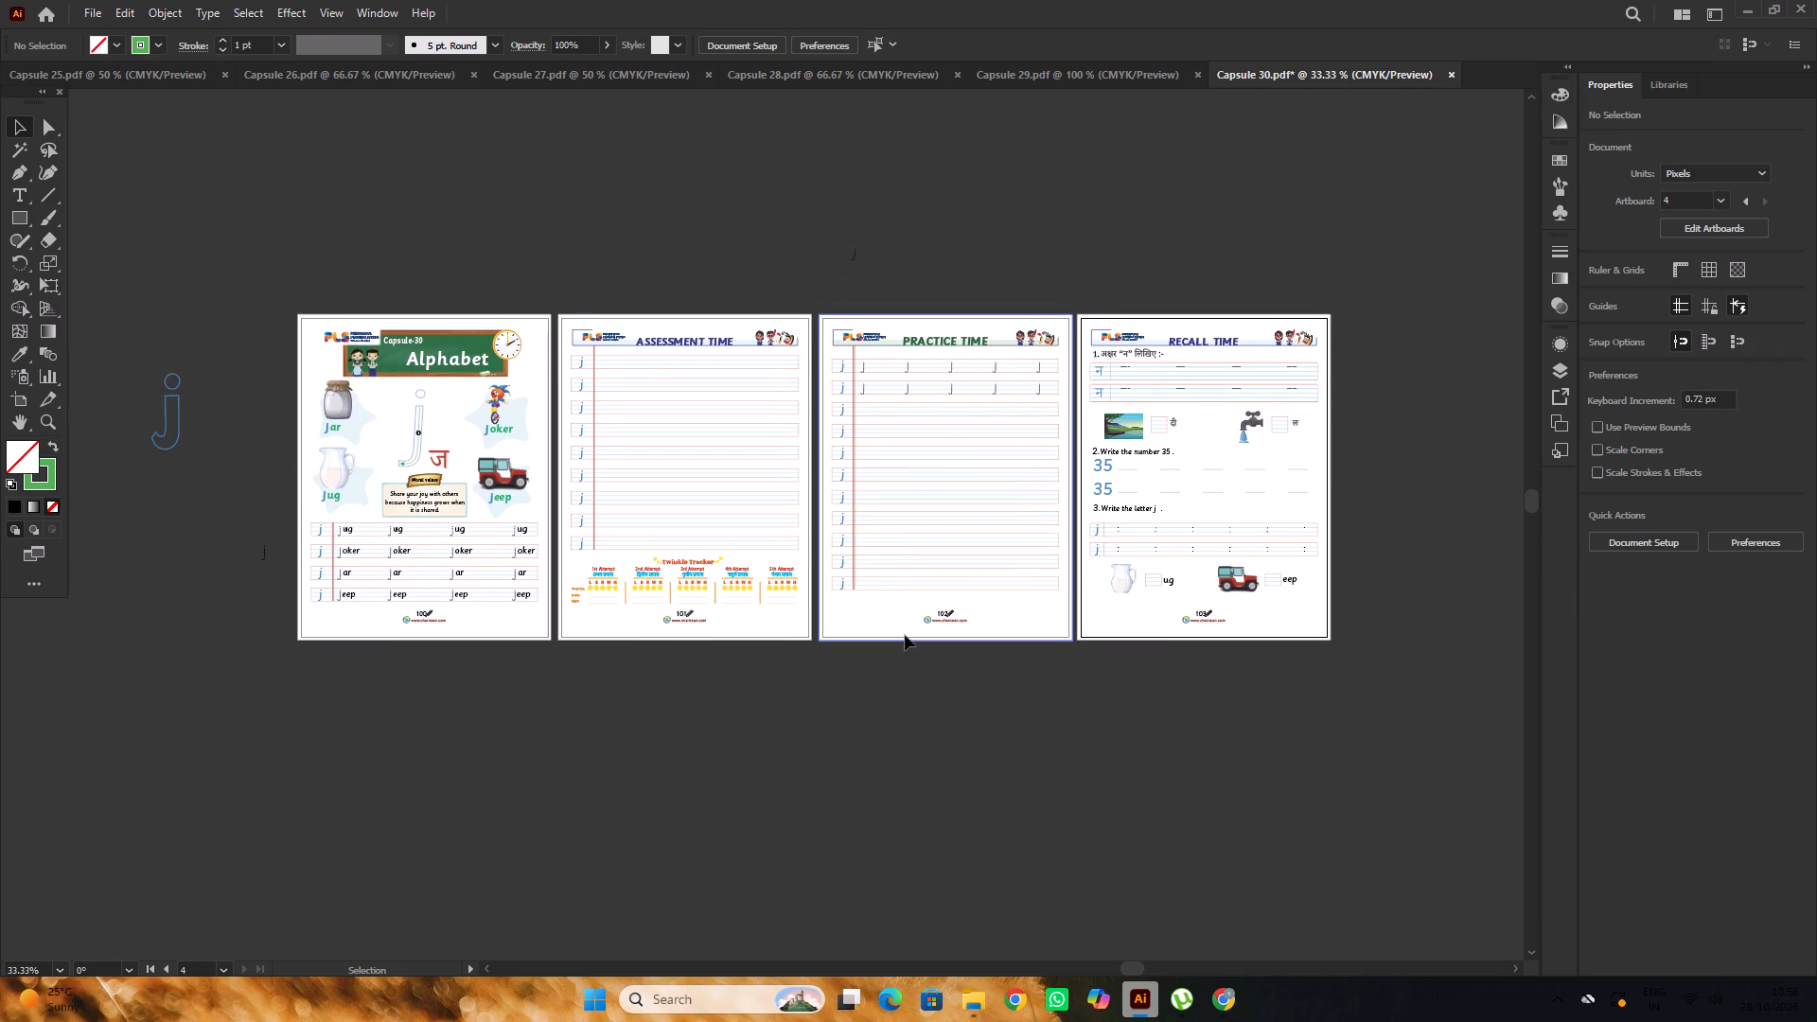
pyautogui.keyDown('alt'); pyautogui.scroll(2, 379, 502); pyautogui.keyUp('alt')
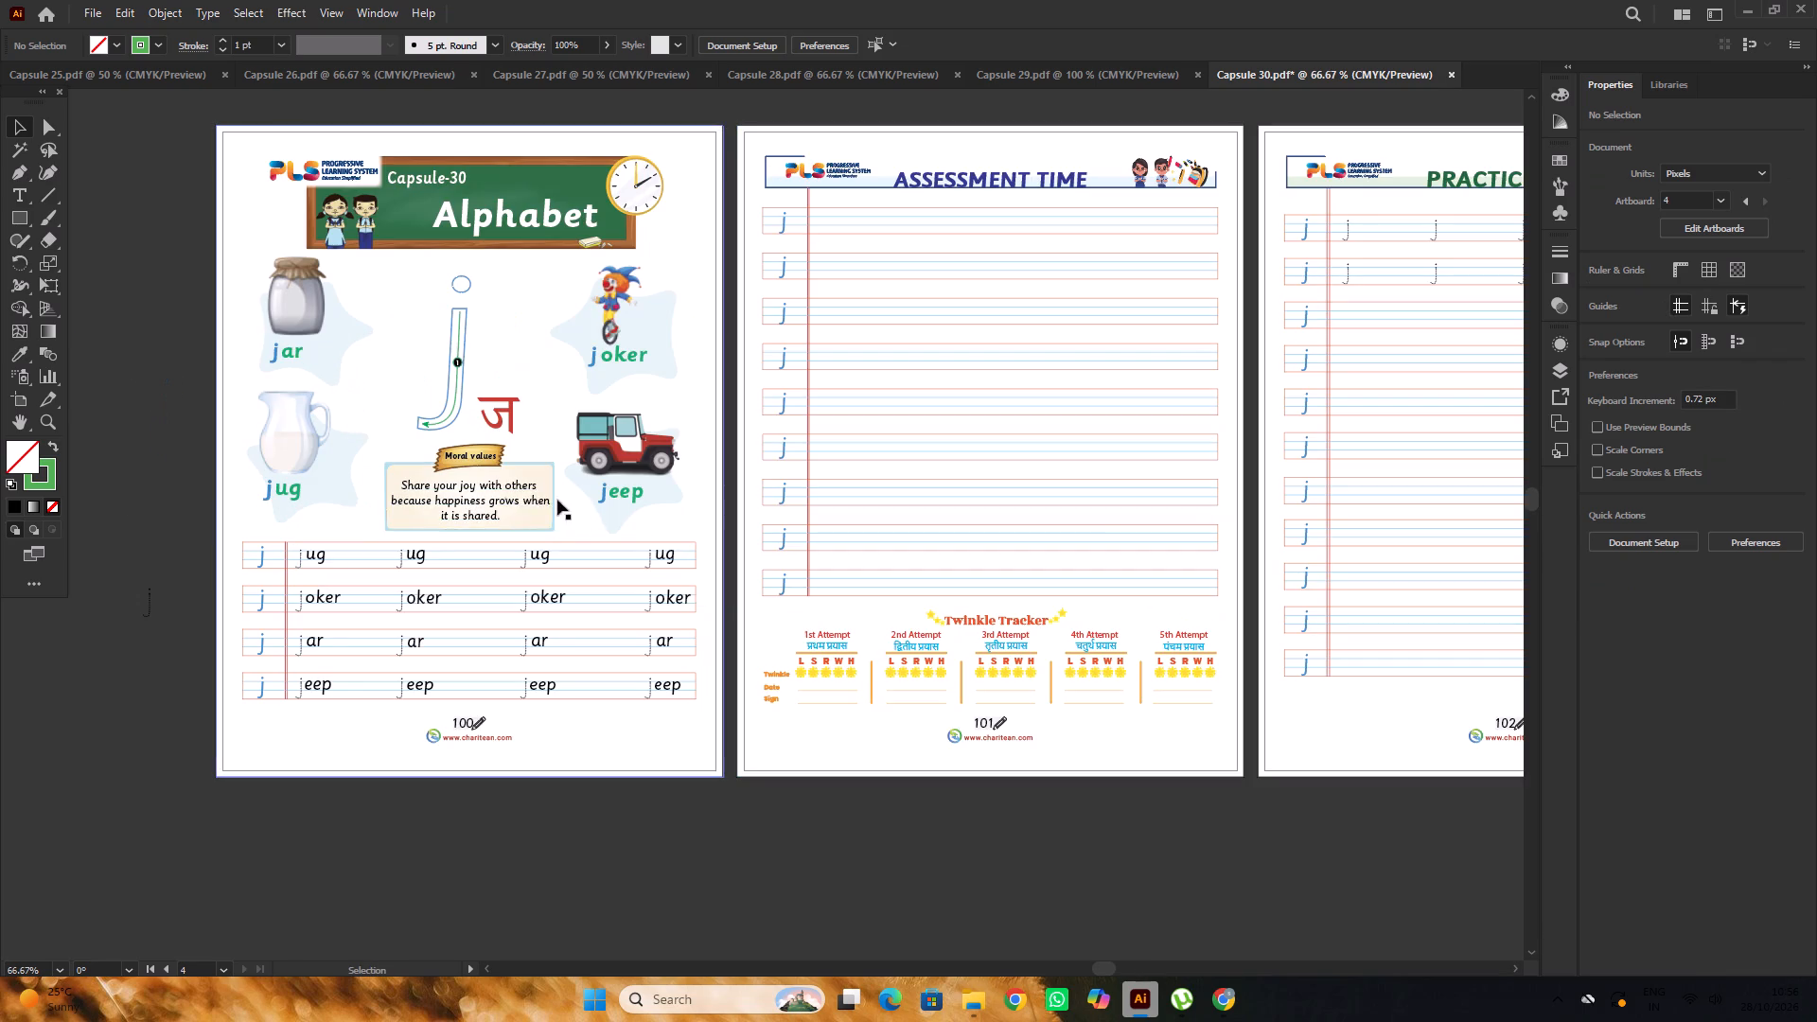
pyautogui.click(463, 491)
pyautogui.keyDown('alt'); pyautogui.scroll(-1, 564, 492); pyautogui.keyUp('alt')
pyautogui.click(212, 468)
pyautogui.keyDown('alt'); pyautogui.scroll(2, 497, 485); pyautogui.keyUp('alt')
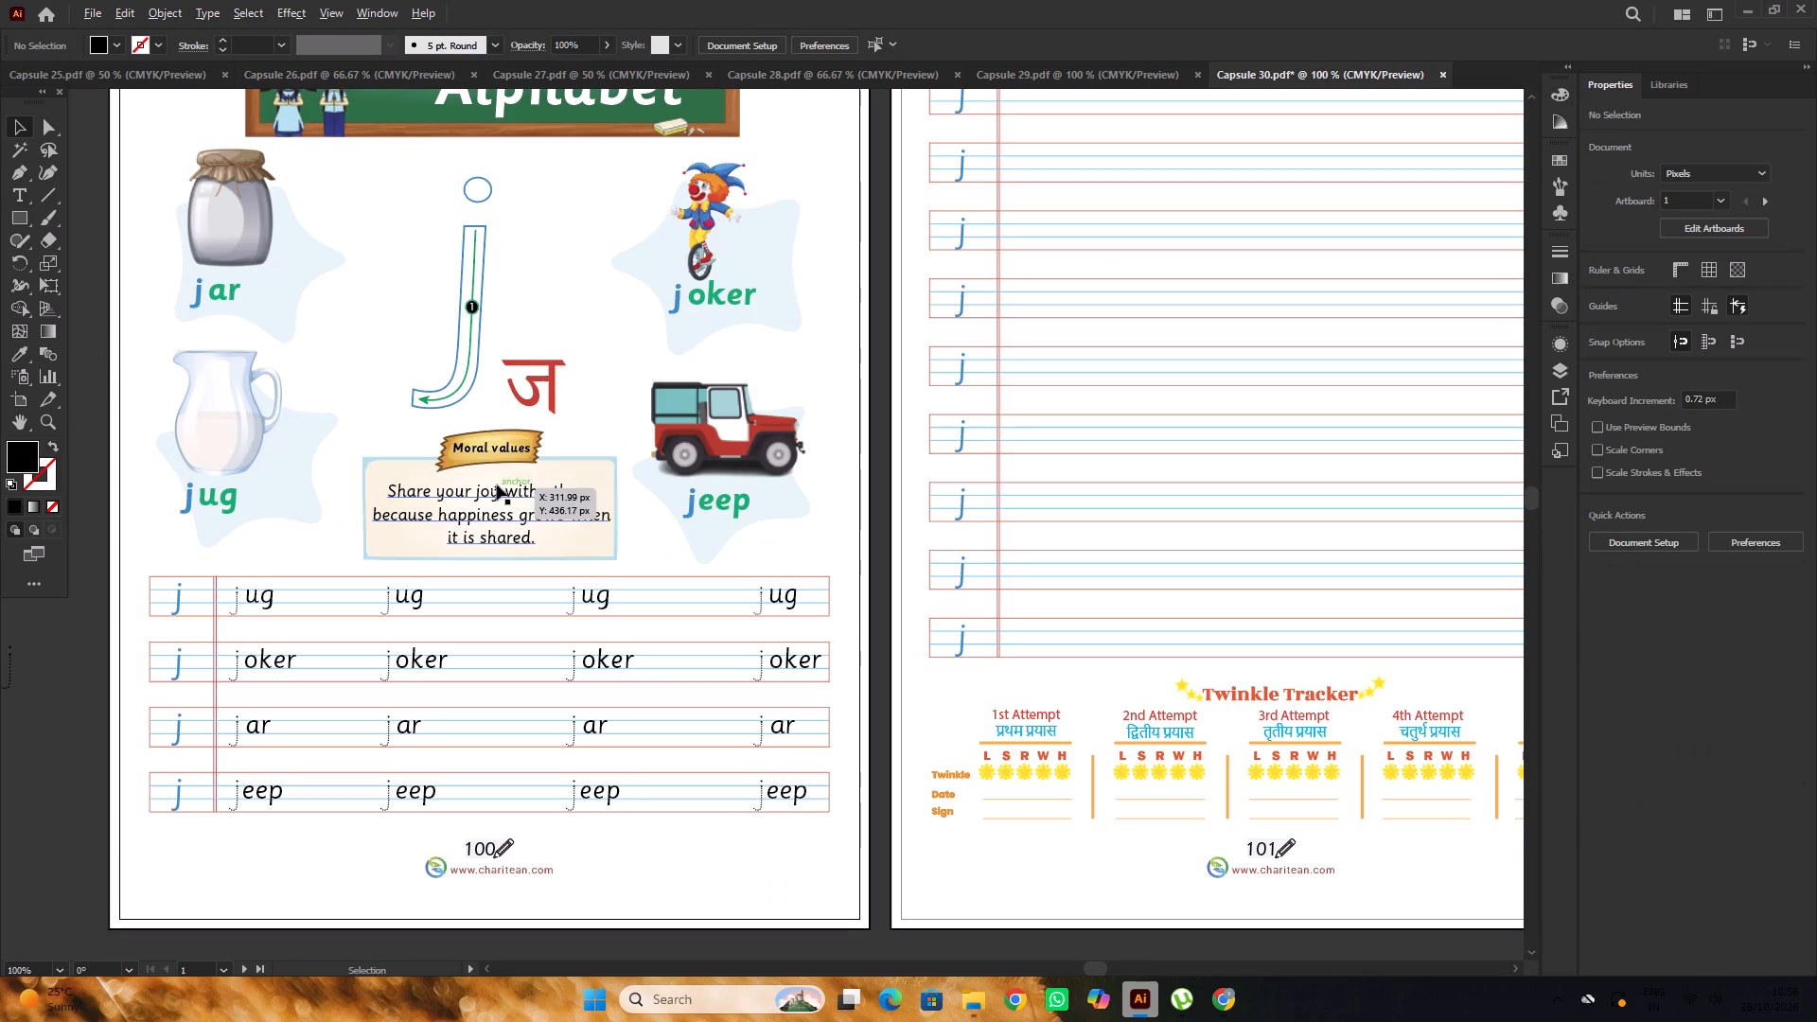
pyautogui.click(419, 442)
pyautogui.keyDown('alt'); pyautogui.scroll(-2, 435, 442); pyautogui.keyUp('alt')
pyautogui.click(204, 456)
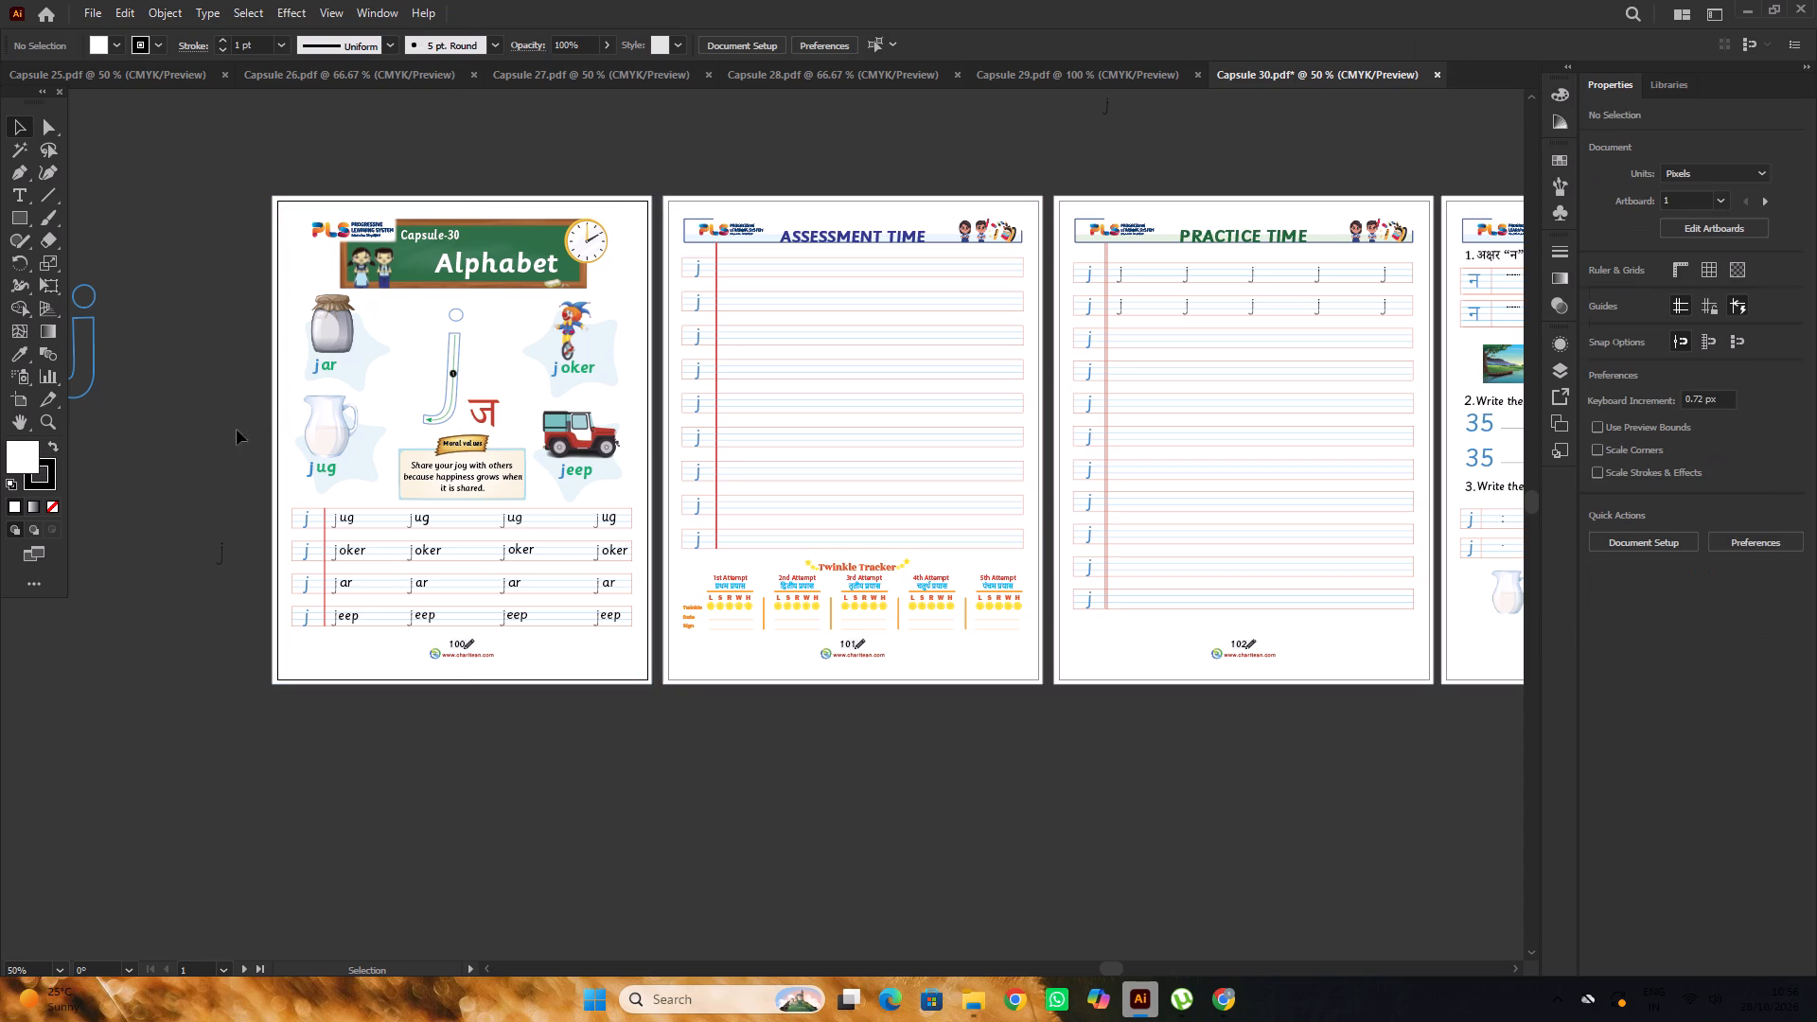
pyautogui.keyDown('alt'); pyautogui.scroll(-1, 234, 395); pyautogui.keyUp('alt')
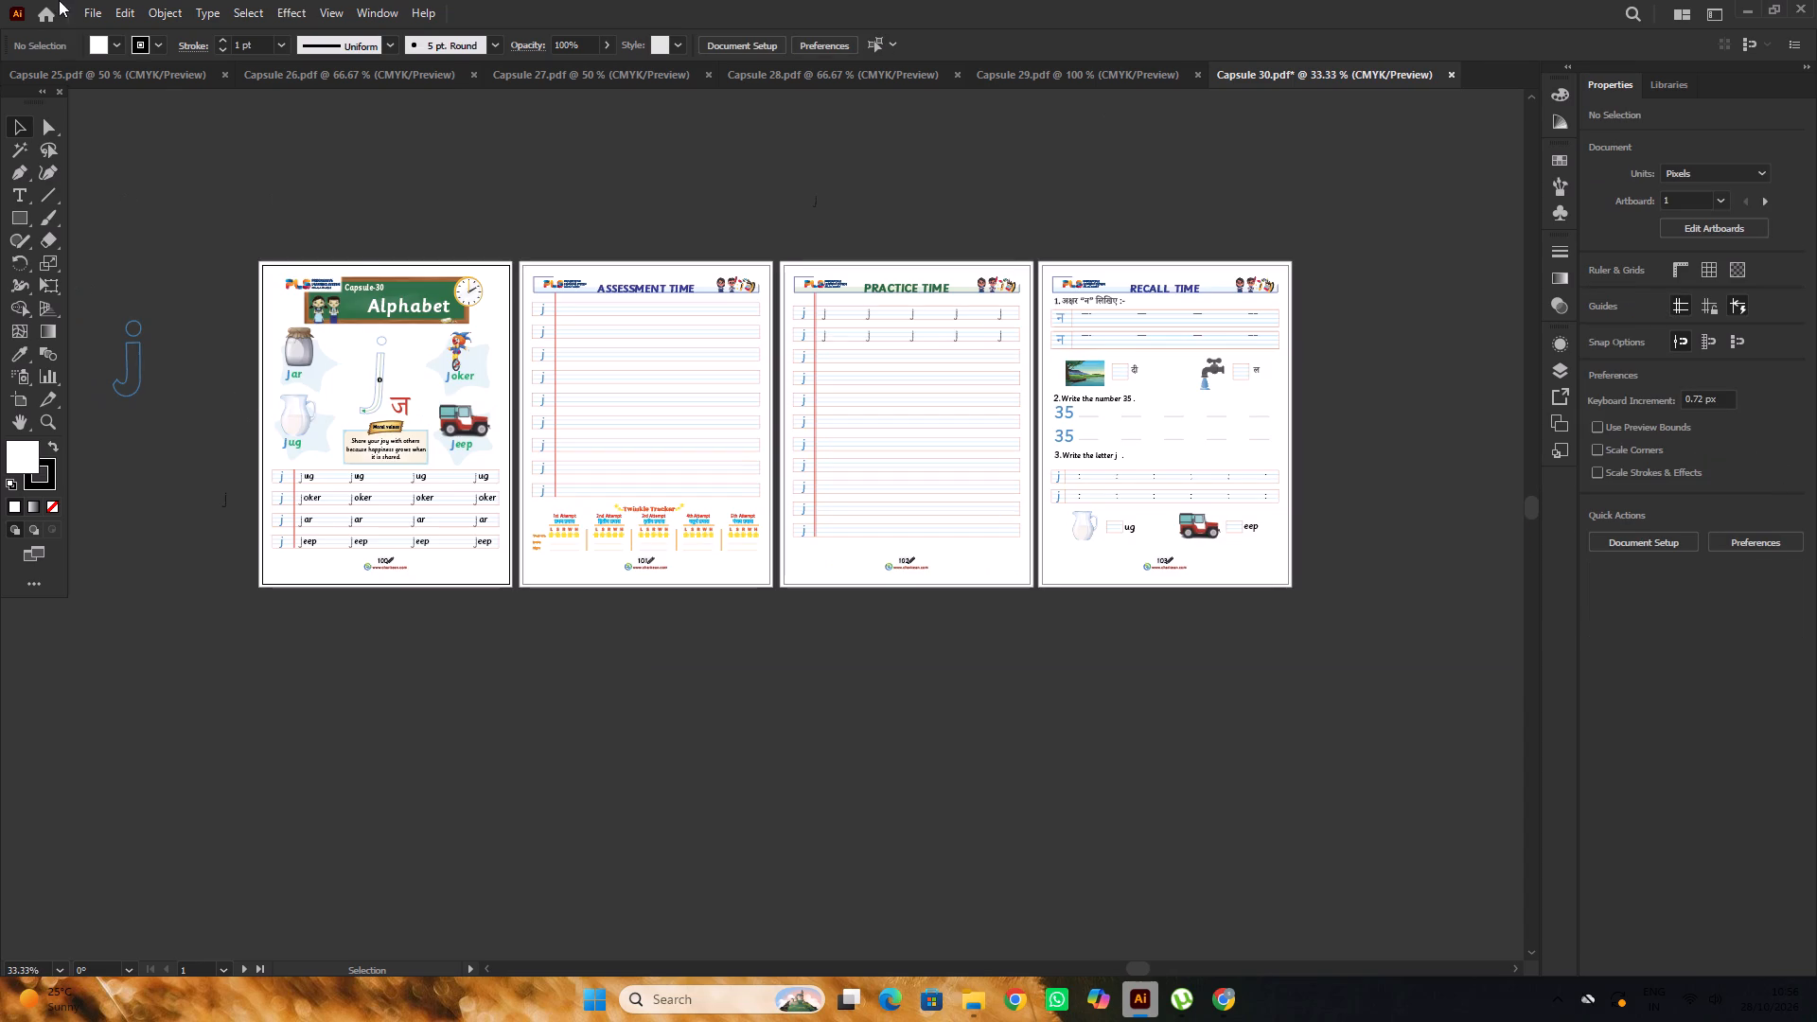
# Save the document as an Adobe PDF named Capsule 30 in the PRINT FINAL folder, with all artboards.
pyautogui.click(87, 13)
pyautogui.click(152, 208)
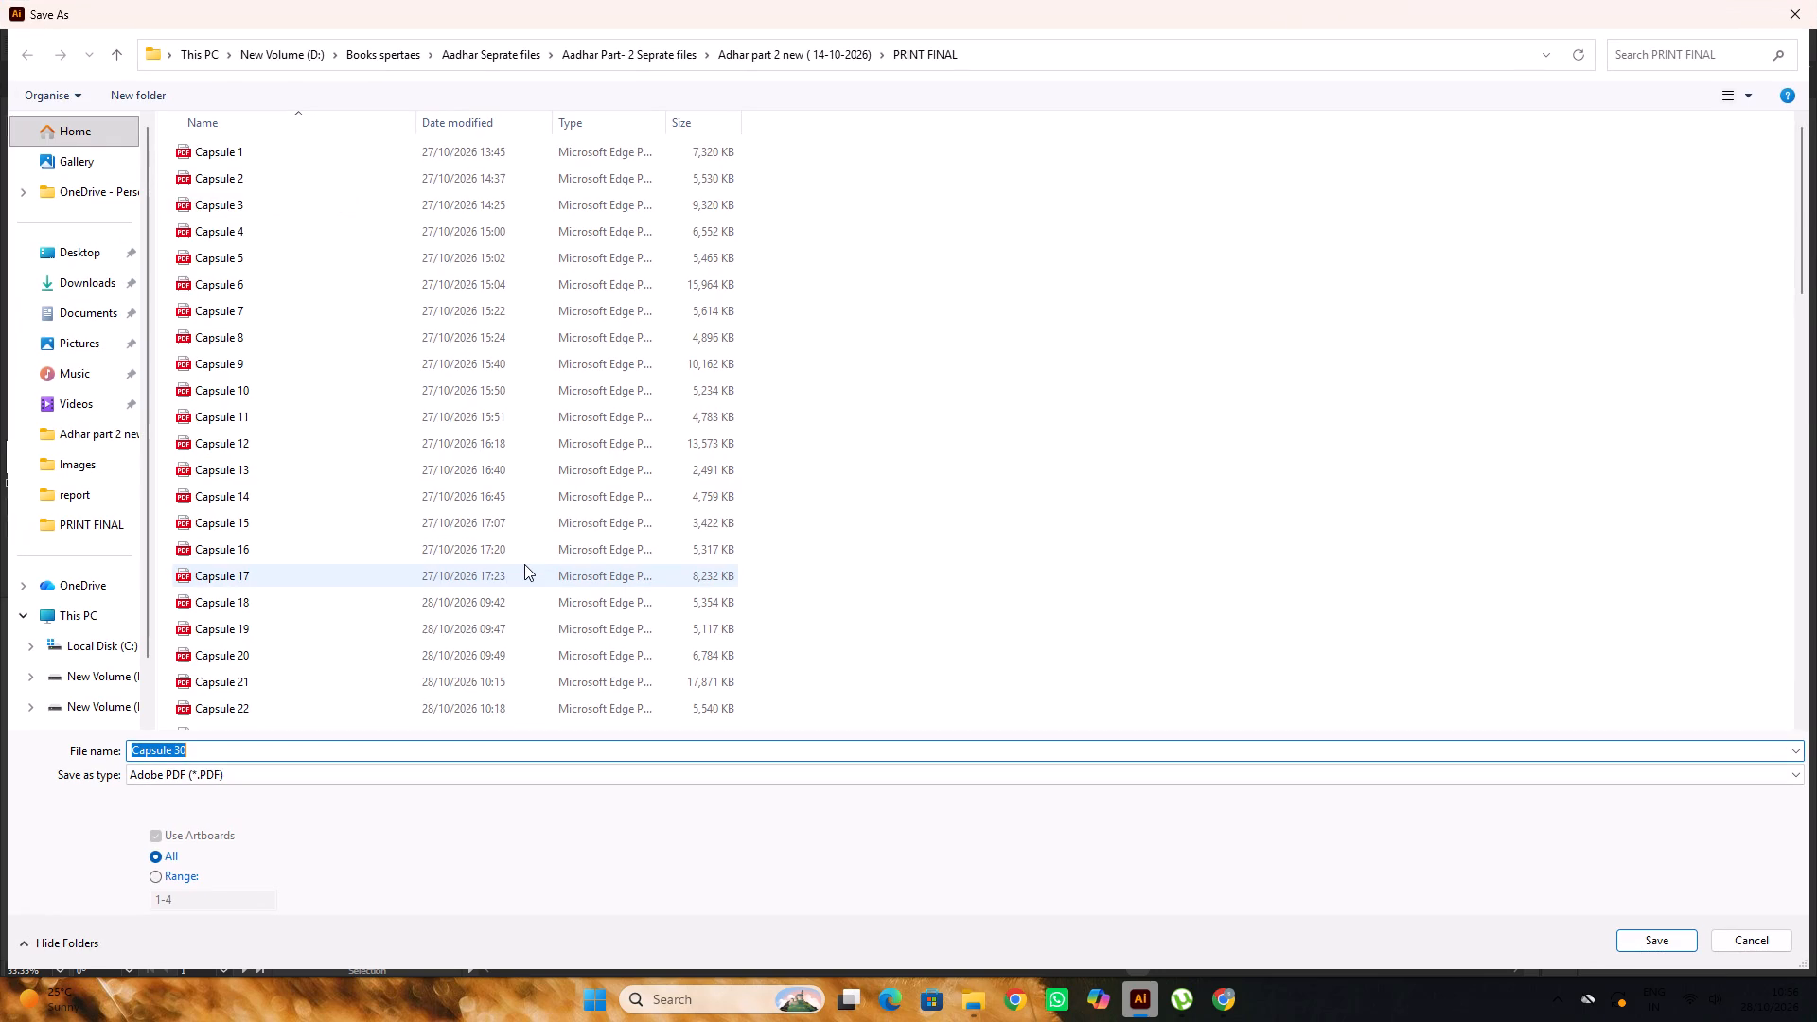
pyautogui.scroll(-11, 524, 564)
pyautogui.scroll(5, 524, 564)
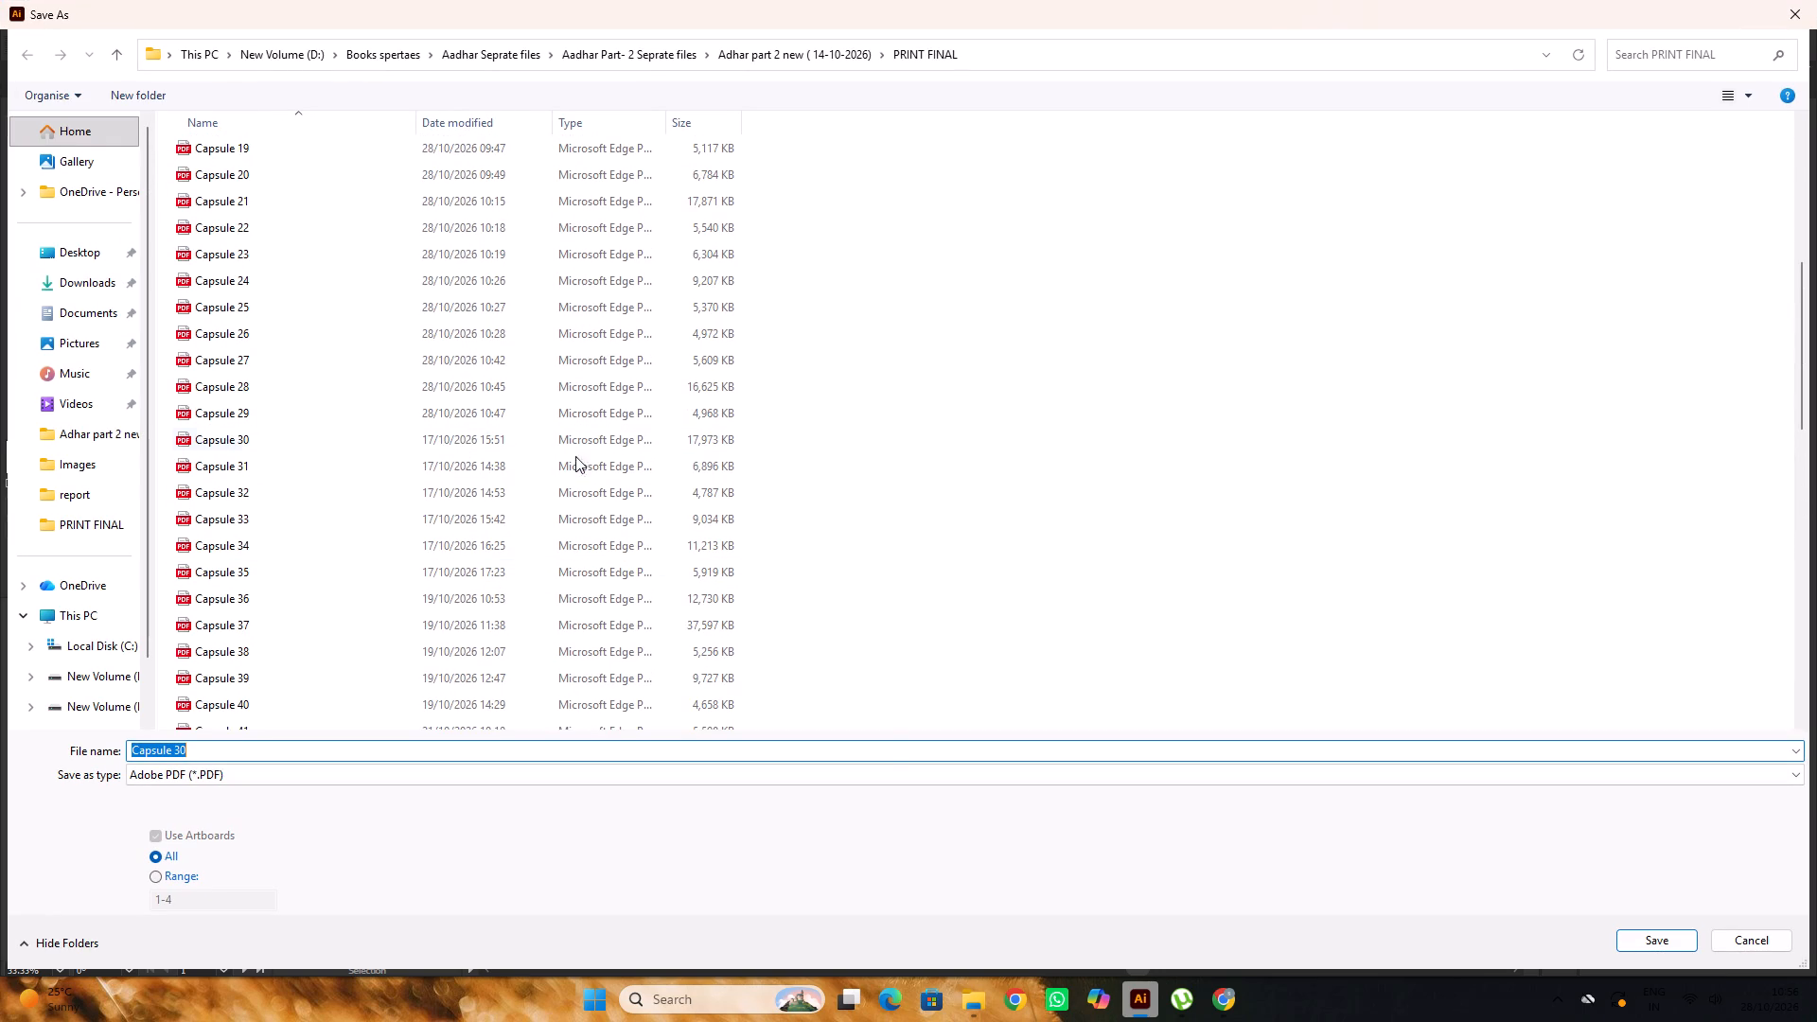
pyautogui.click(1646, 936)
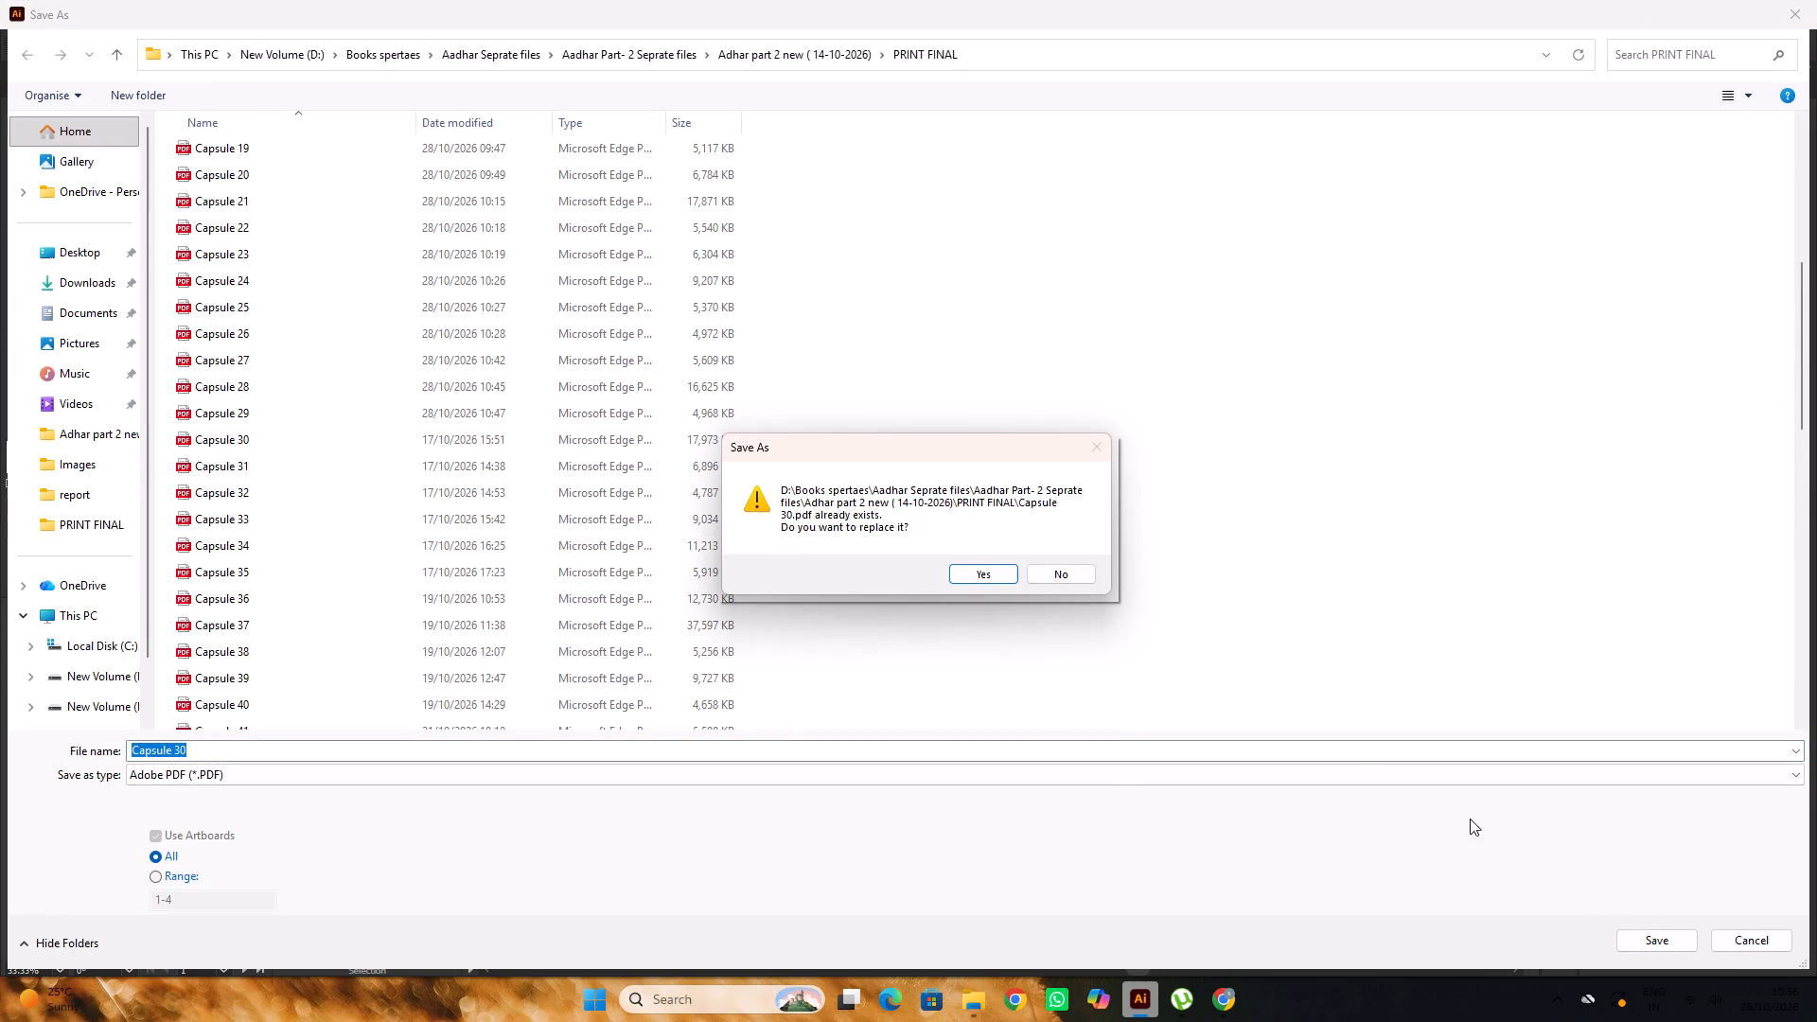
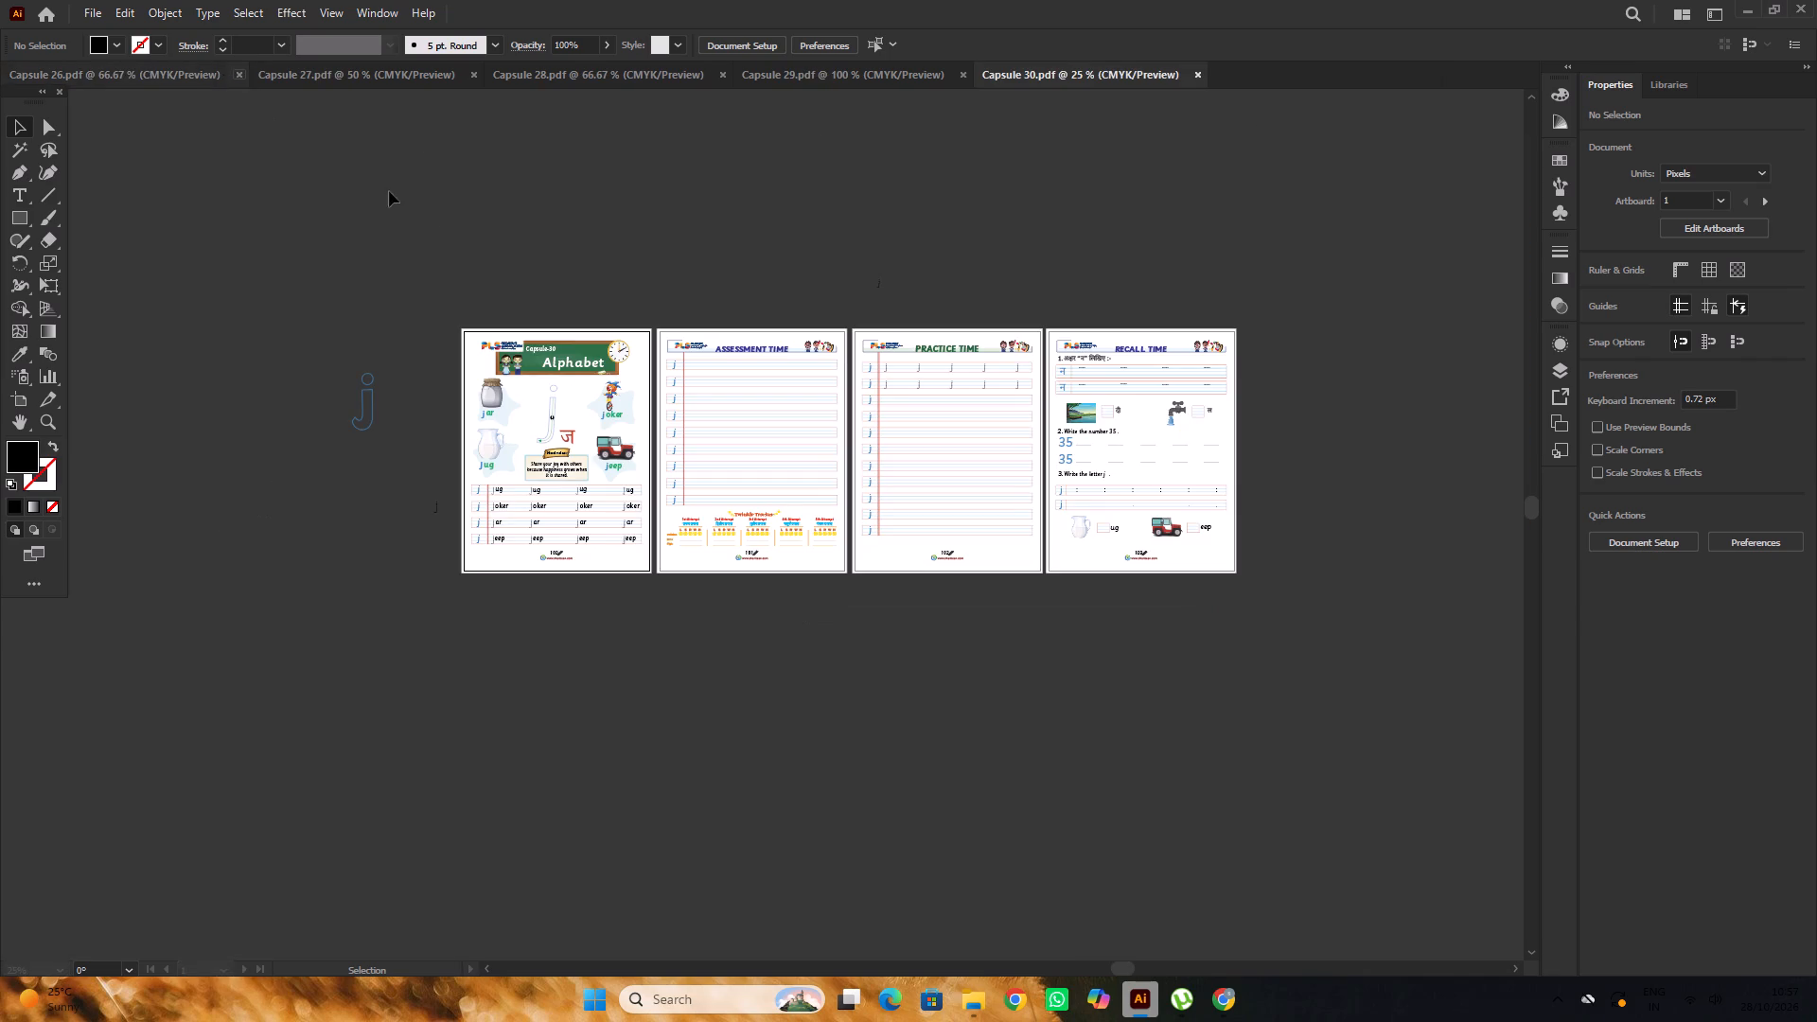
# Close the Capsule 26 document.
pyautogui.click(196, 77)
pyautogui.click(237, 74)
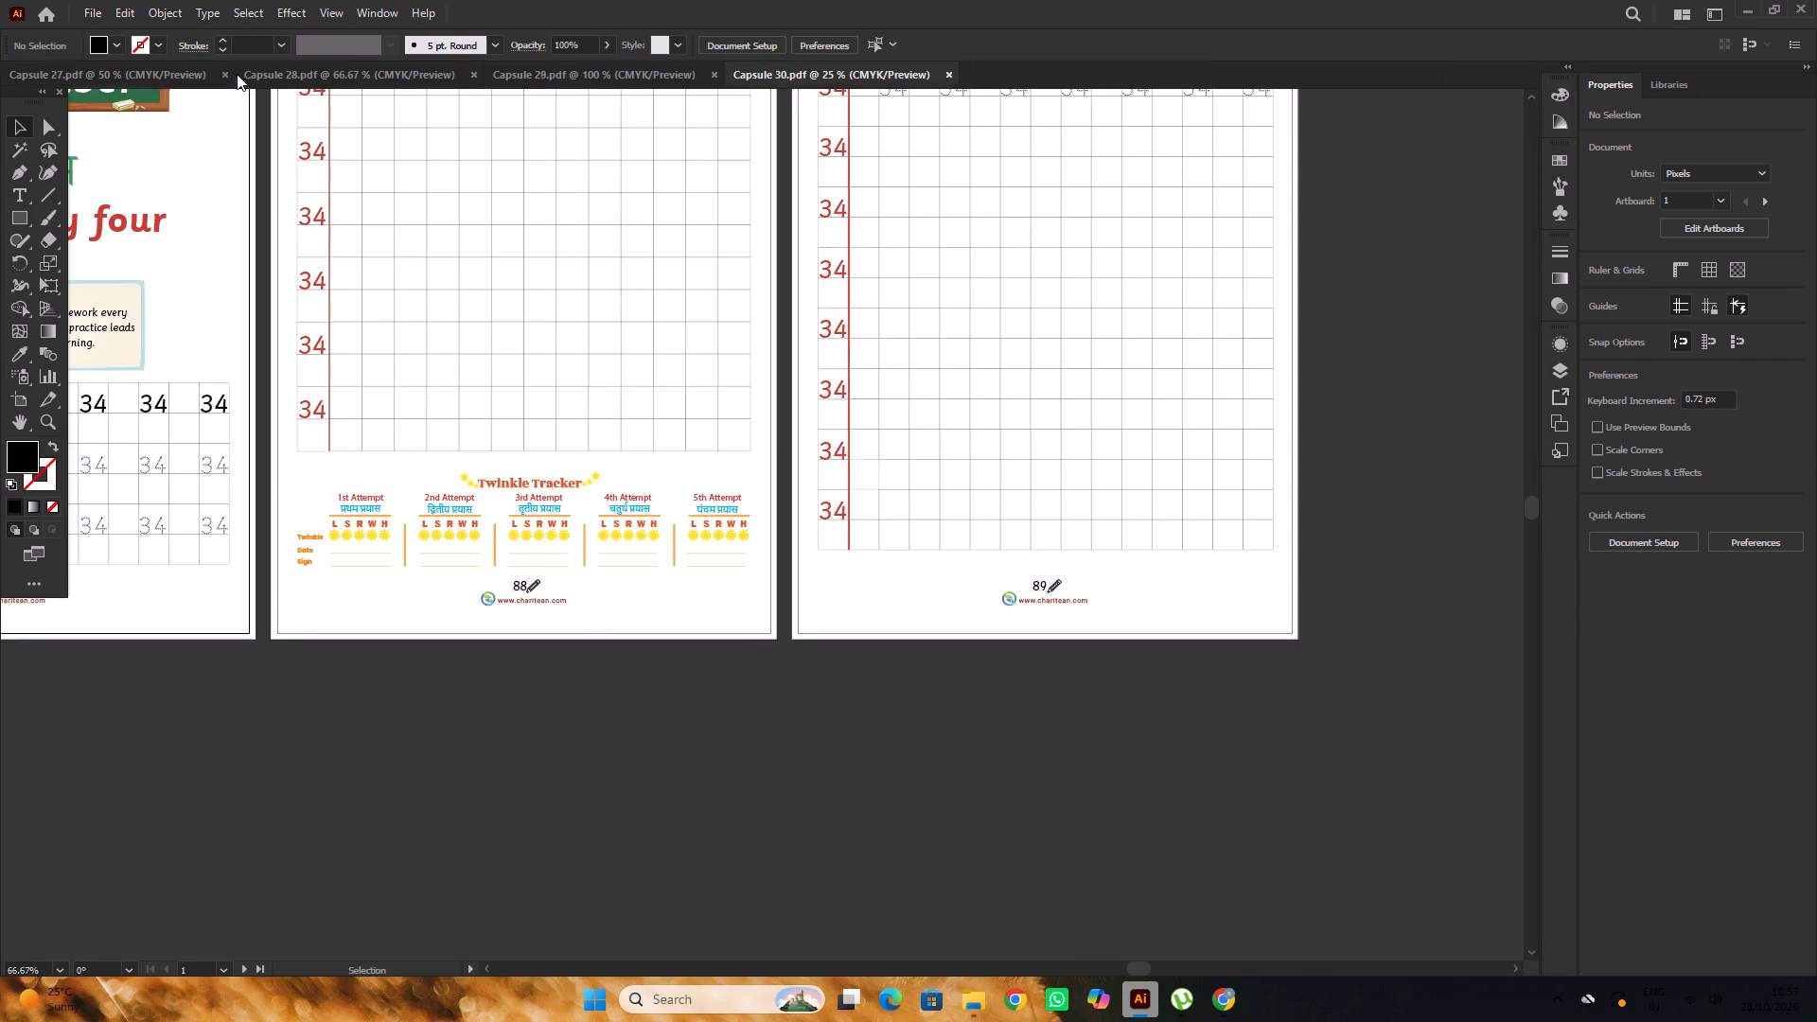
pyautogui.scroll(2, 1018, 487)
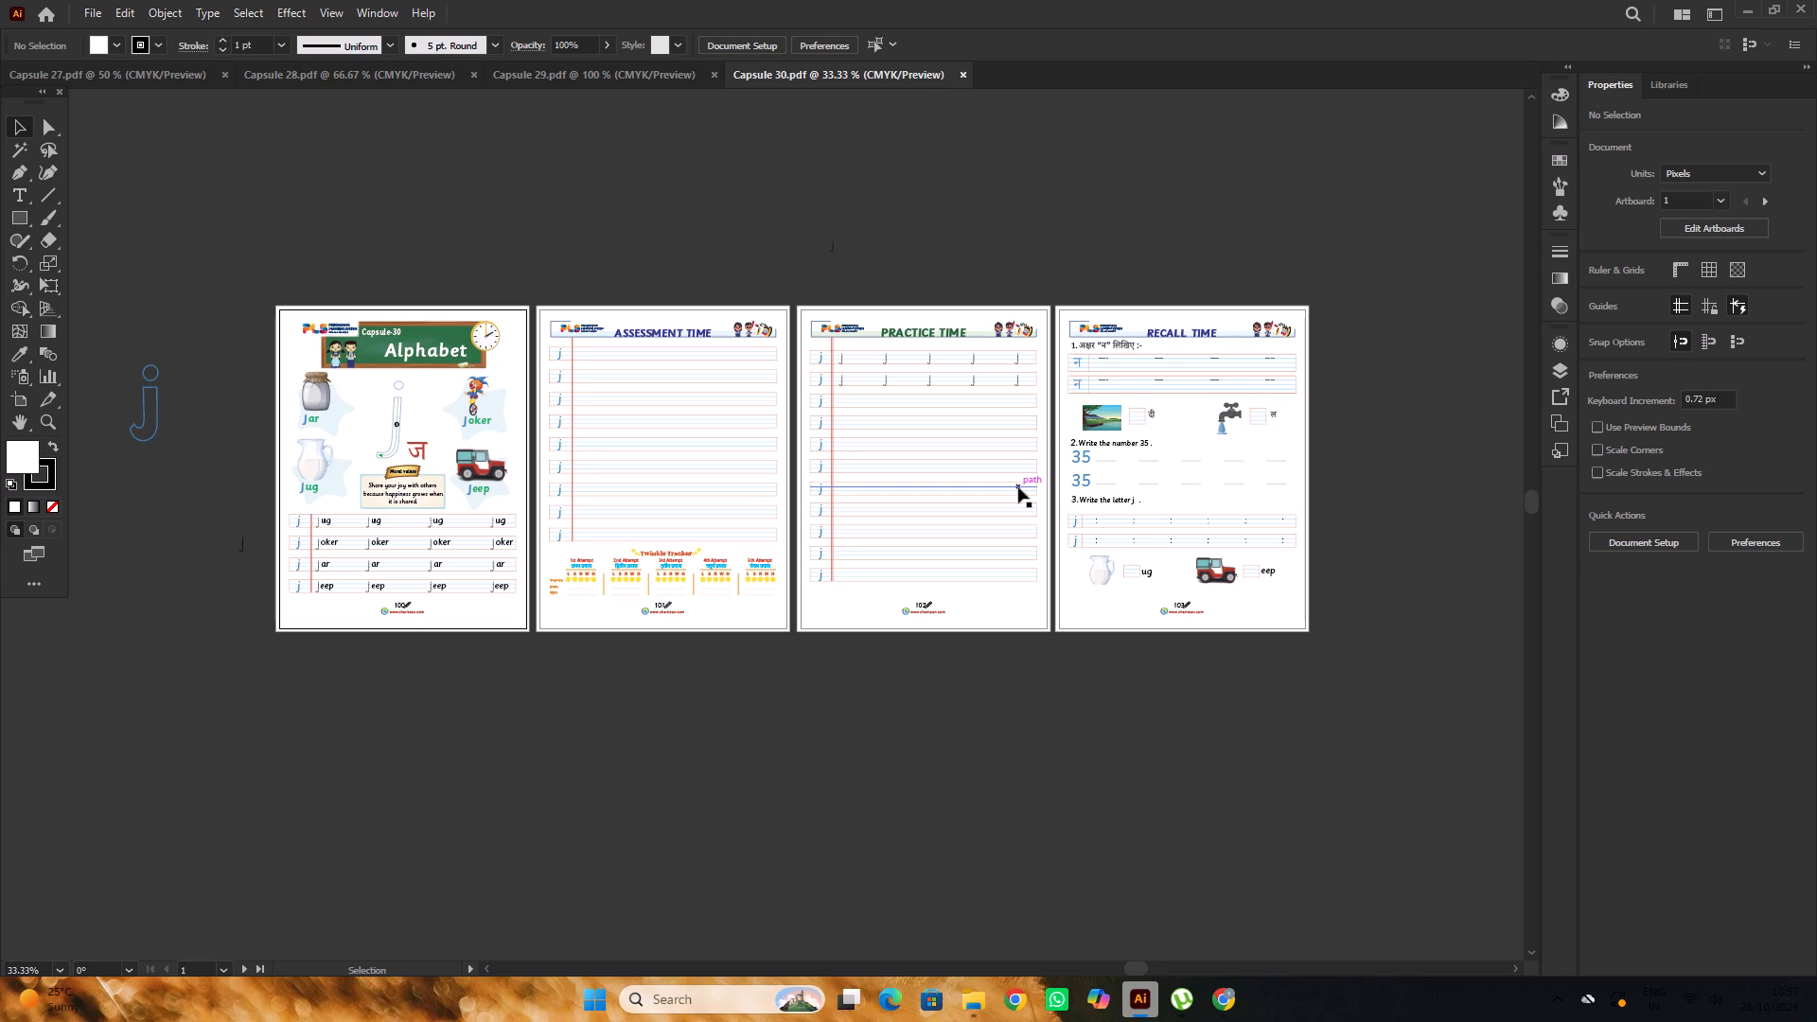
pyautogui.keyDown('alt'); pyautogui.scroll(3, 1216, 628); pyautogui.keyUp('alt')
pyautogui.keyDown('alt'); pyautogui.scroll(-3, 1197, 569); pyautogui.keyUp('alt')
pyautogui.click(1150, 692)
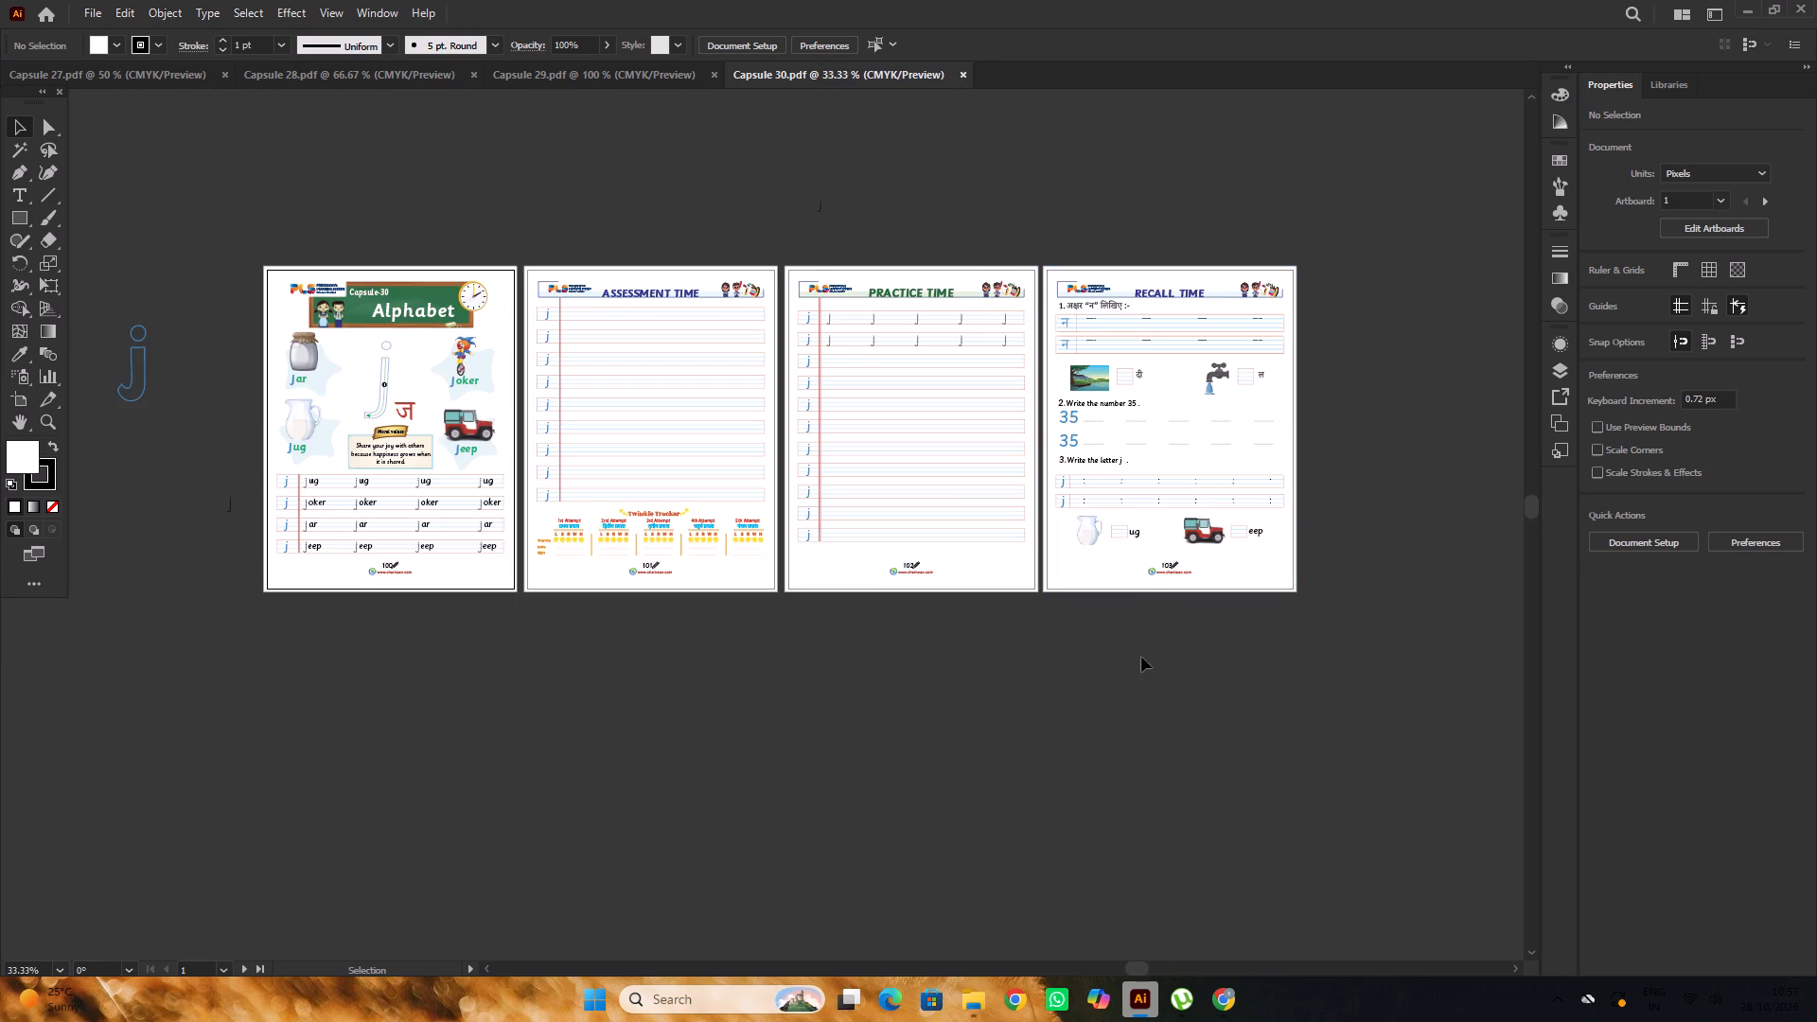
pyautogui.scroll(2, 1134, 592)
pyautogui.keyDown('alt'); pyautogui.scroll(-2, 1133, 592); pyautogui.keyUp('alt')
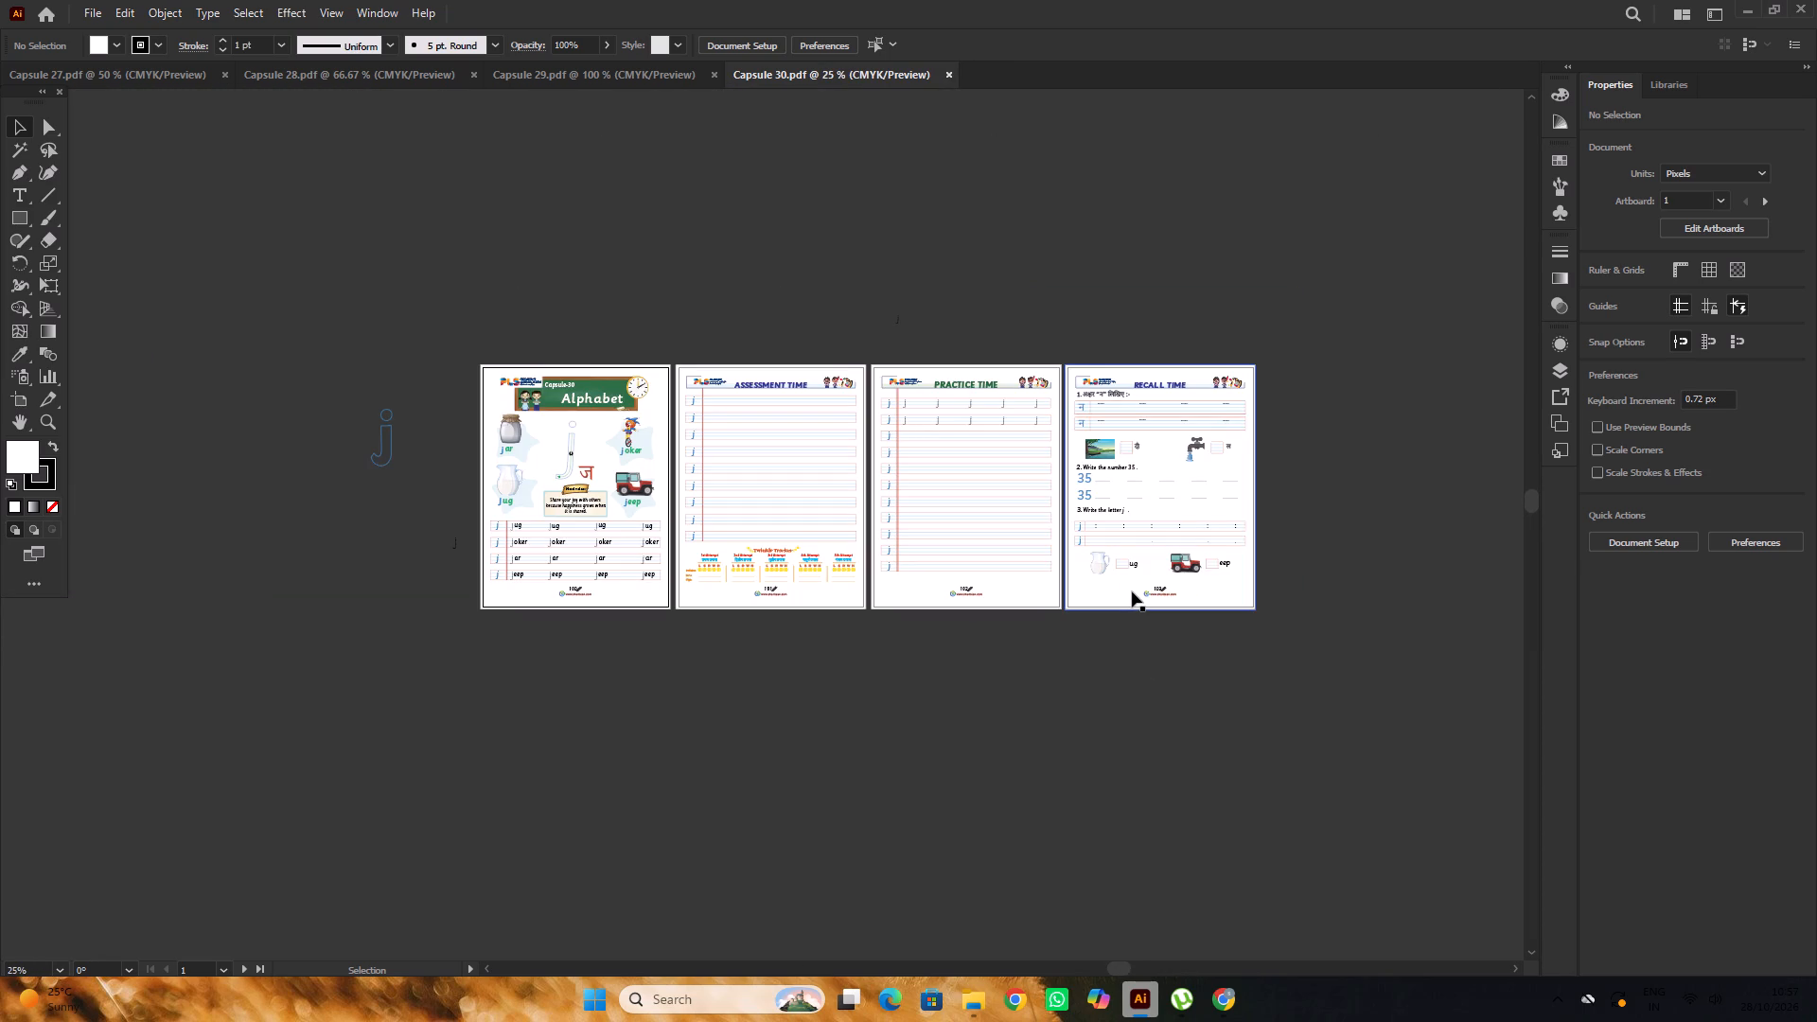
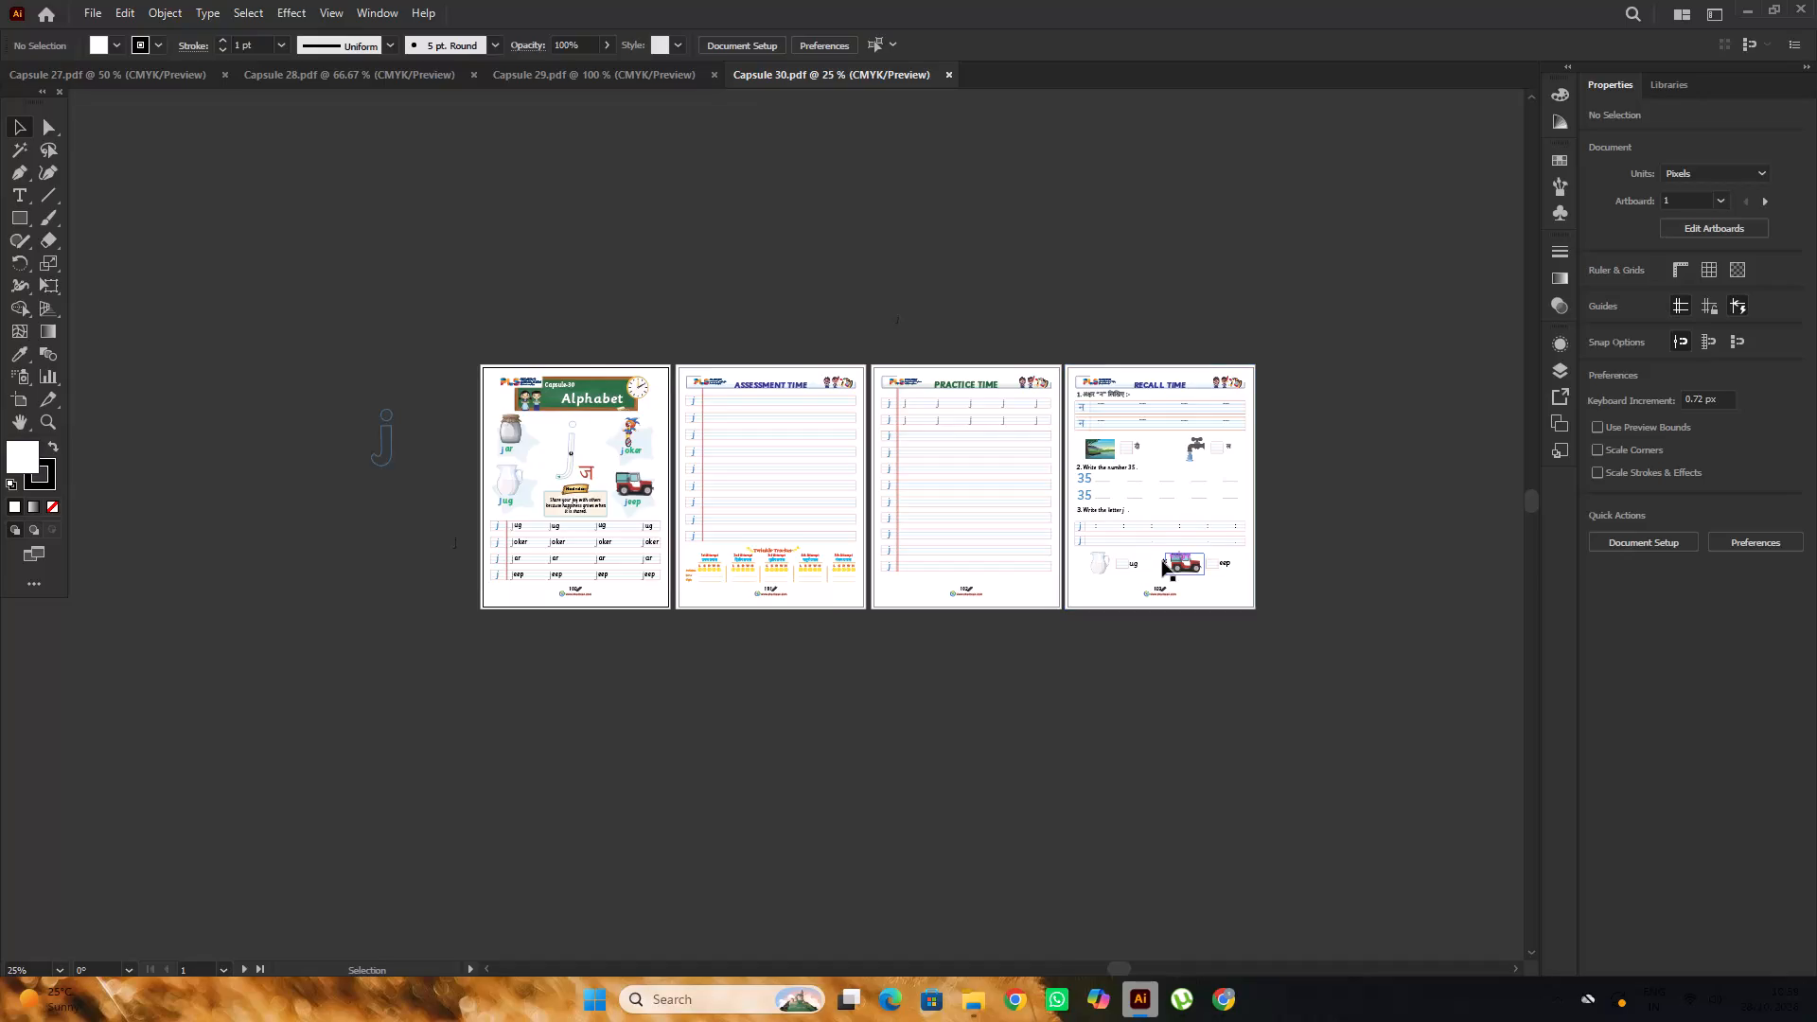
# Open the Capsule 31 PDF from the PRINT FINAL folder in Illustrator.
pyautogui.scroll(-6, 1149, 505)
pyautogui.keyDown('alt'); pyautogui.scroll(4, 1172, 426); pyautogui.keyUp('alt')
pyautogui.keyDown('alt'); pyautogui.scroll(-2, 1173, 424); pyautogui.keyUp('alt')
pyautogui.scroll(2, 1172, 421)
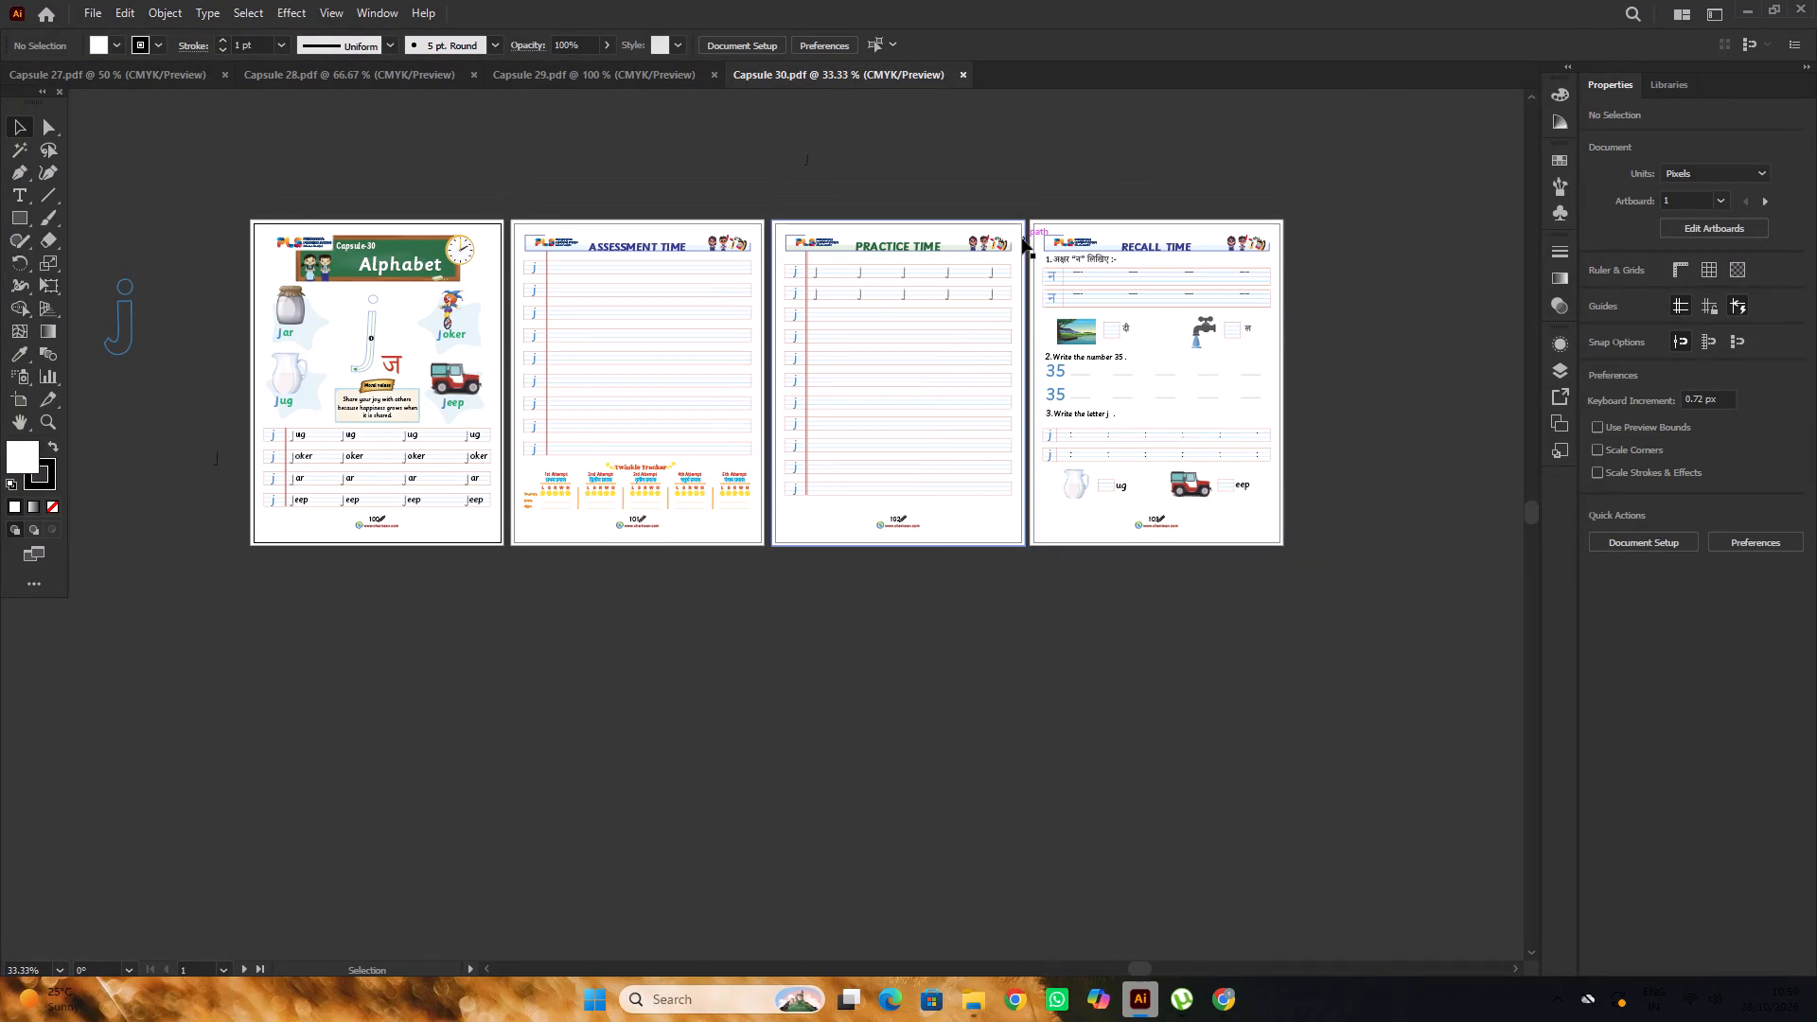
pyautogui.click(1746, 2)
pyautogui.click(748, 490)
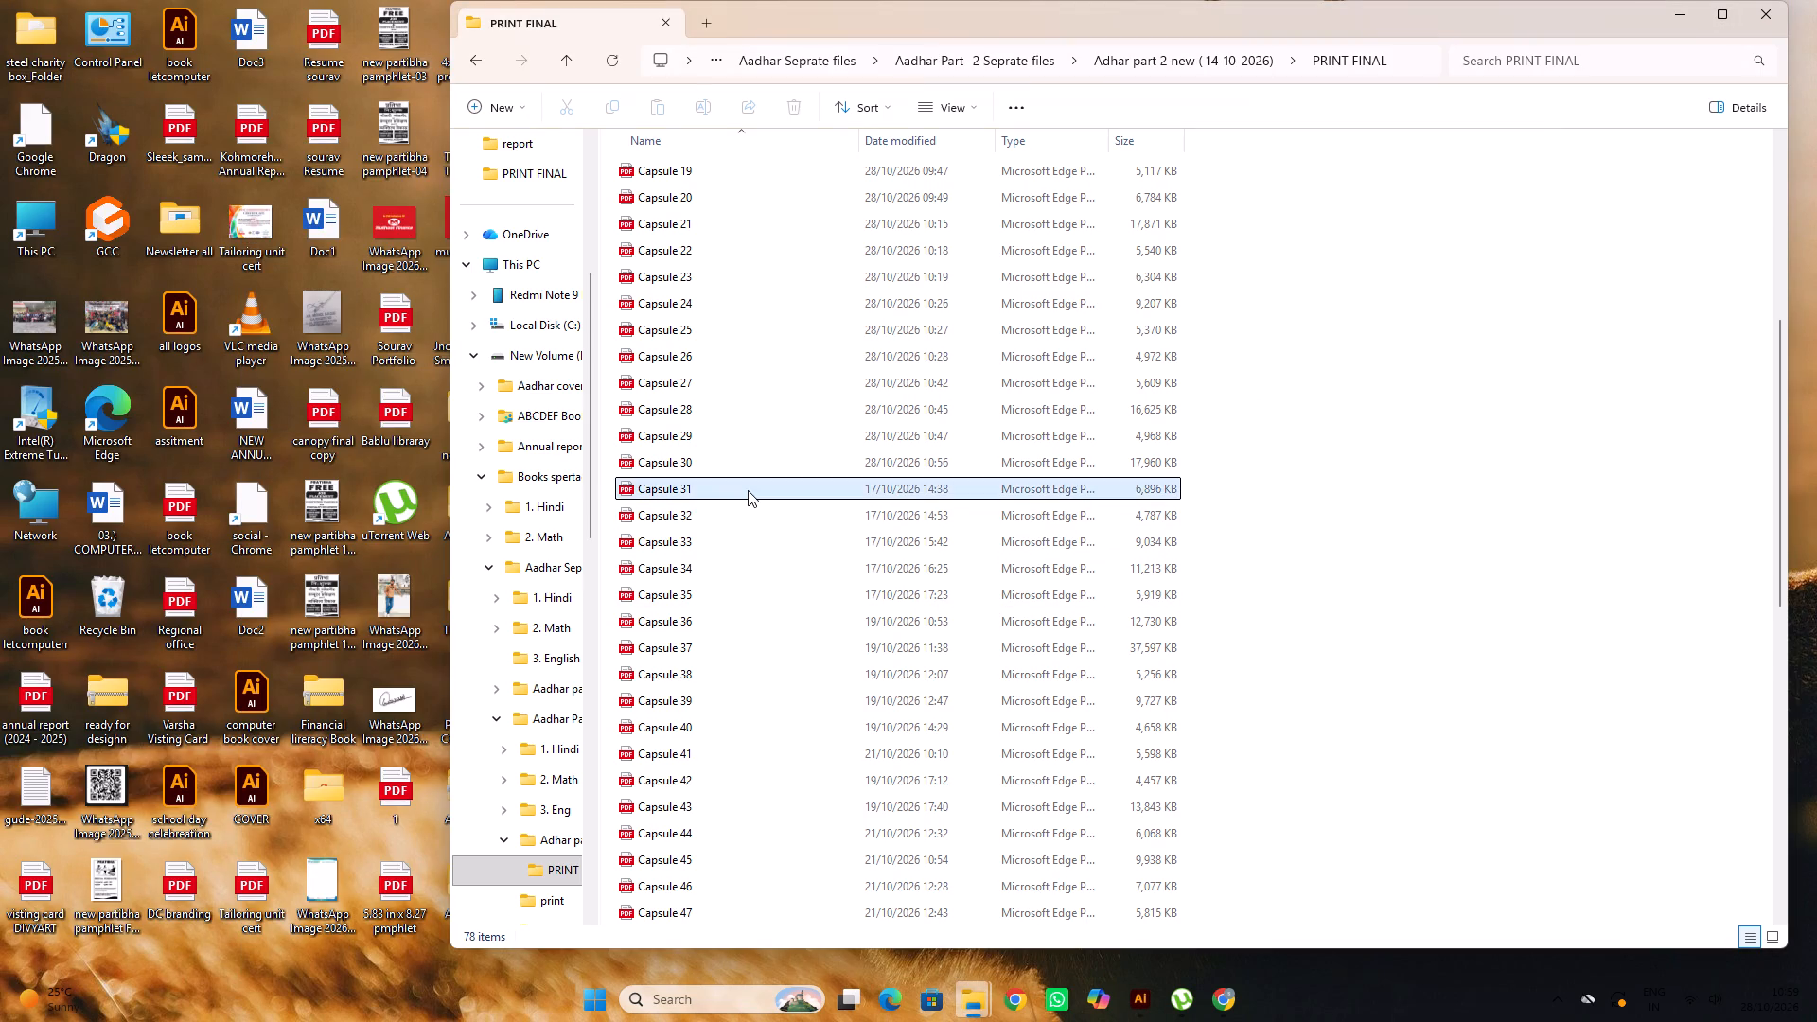
pyautogui.rightClick(748, 490)
pyautogui.click(1132, 478)
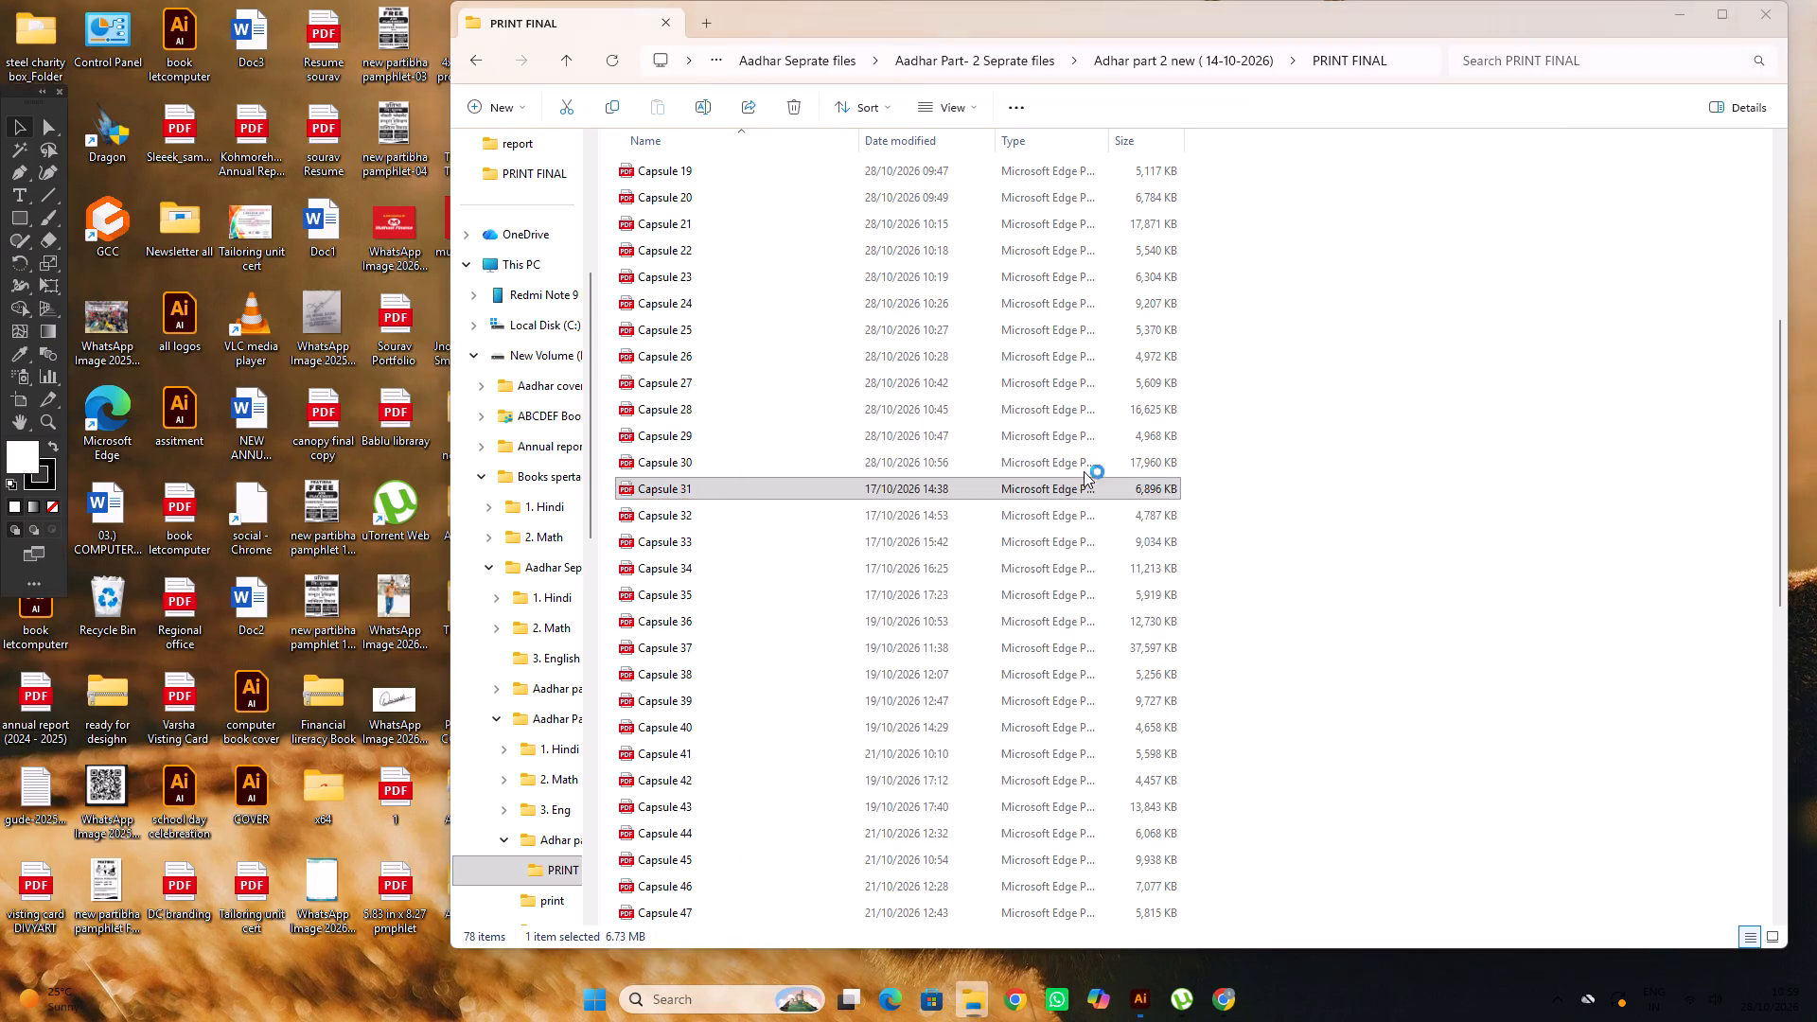
pyautogui.scroll(-2, 791, 495)
pyautogui.press('space')
pyautogui.scroll(2, 643, 461)
pyautogui.keyDown('alt'); pyautogui.scroll(-2, 841, 462); pyautogui.keyUp('alt')
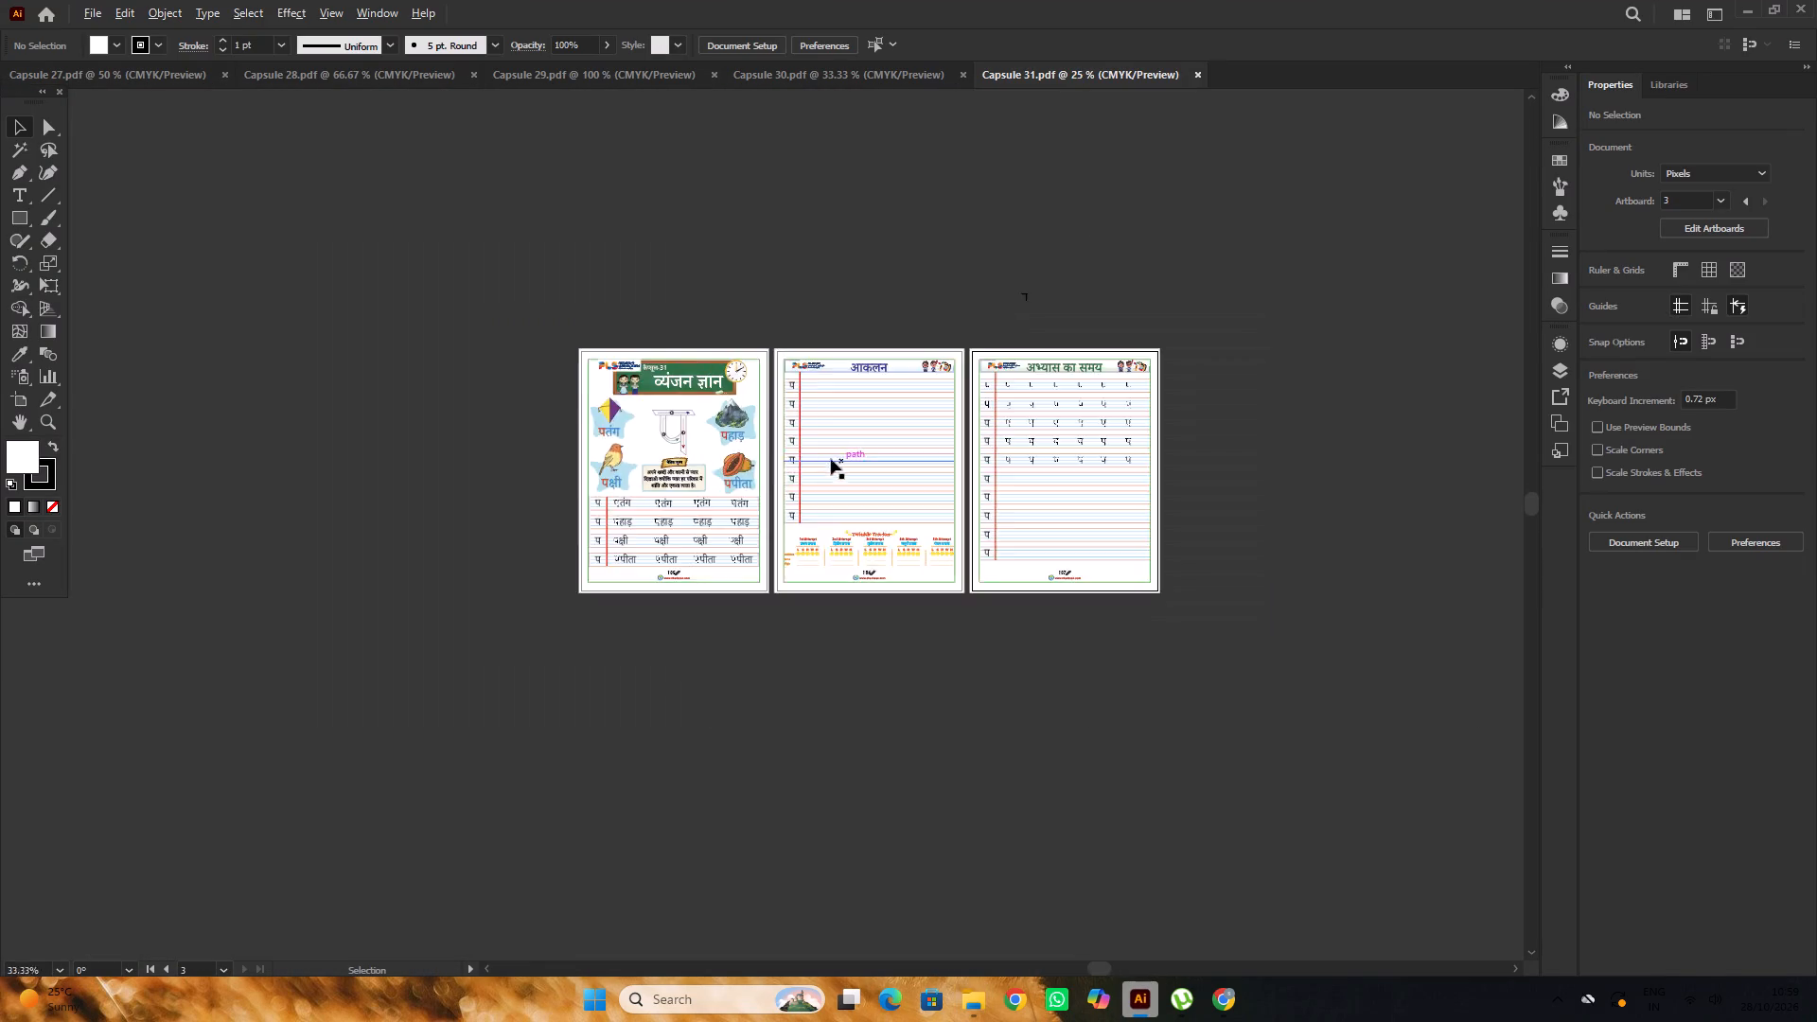
pyautogui.keyDown('alt'); pyautogui.scroll(3, 717, 456); pyautogui.keyUp('alt')
pyautogui.scroll(-2, 721, 457)
# Compare the page number on Capsule 30's last page with the numbering in Capsule 31.
pyautogui.click(796, 76)
pyautogui.keyDown('alt'); pyautogui.scroll(2, 1157, 514); pyautogui.keyUp('alt')
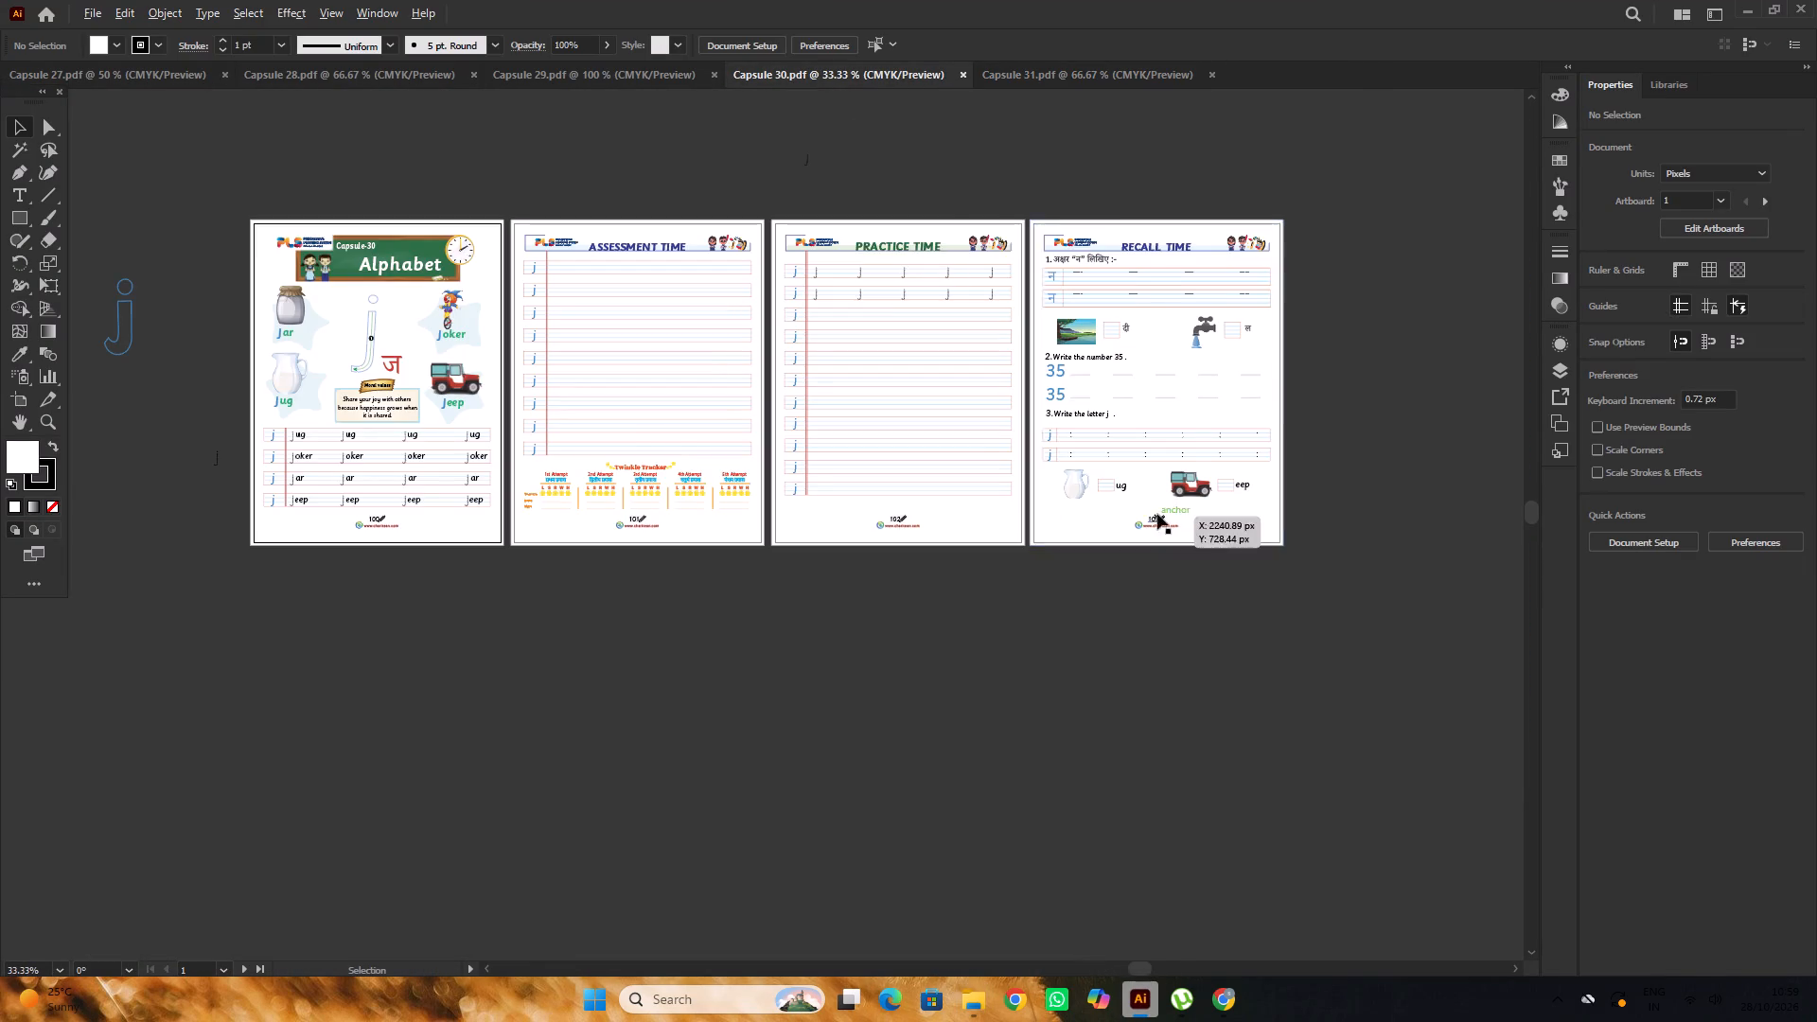
pyautogui.keyDown('alt'); pyautogui.scroll(-1, 1262, 568); pyautogui.keyUp('alt')
pyautogui.scroll(3, 1249, 548)
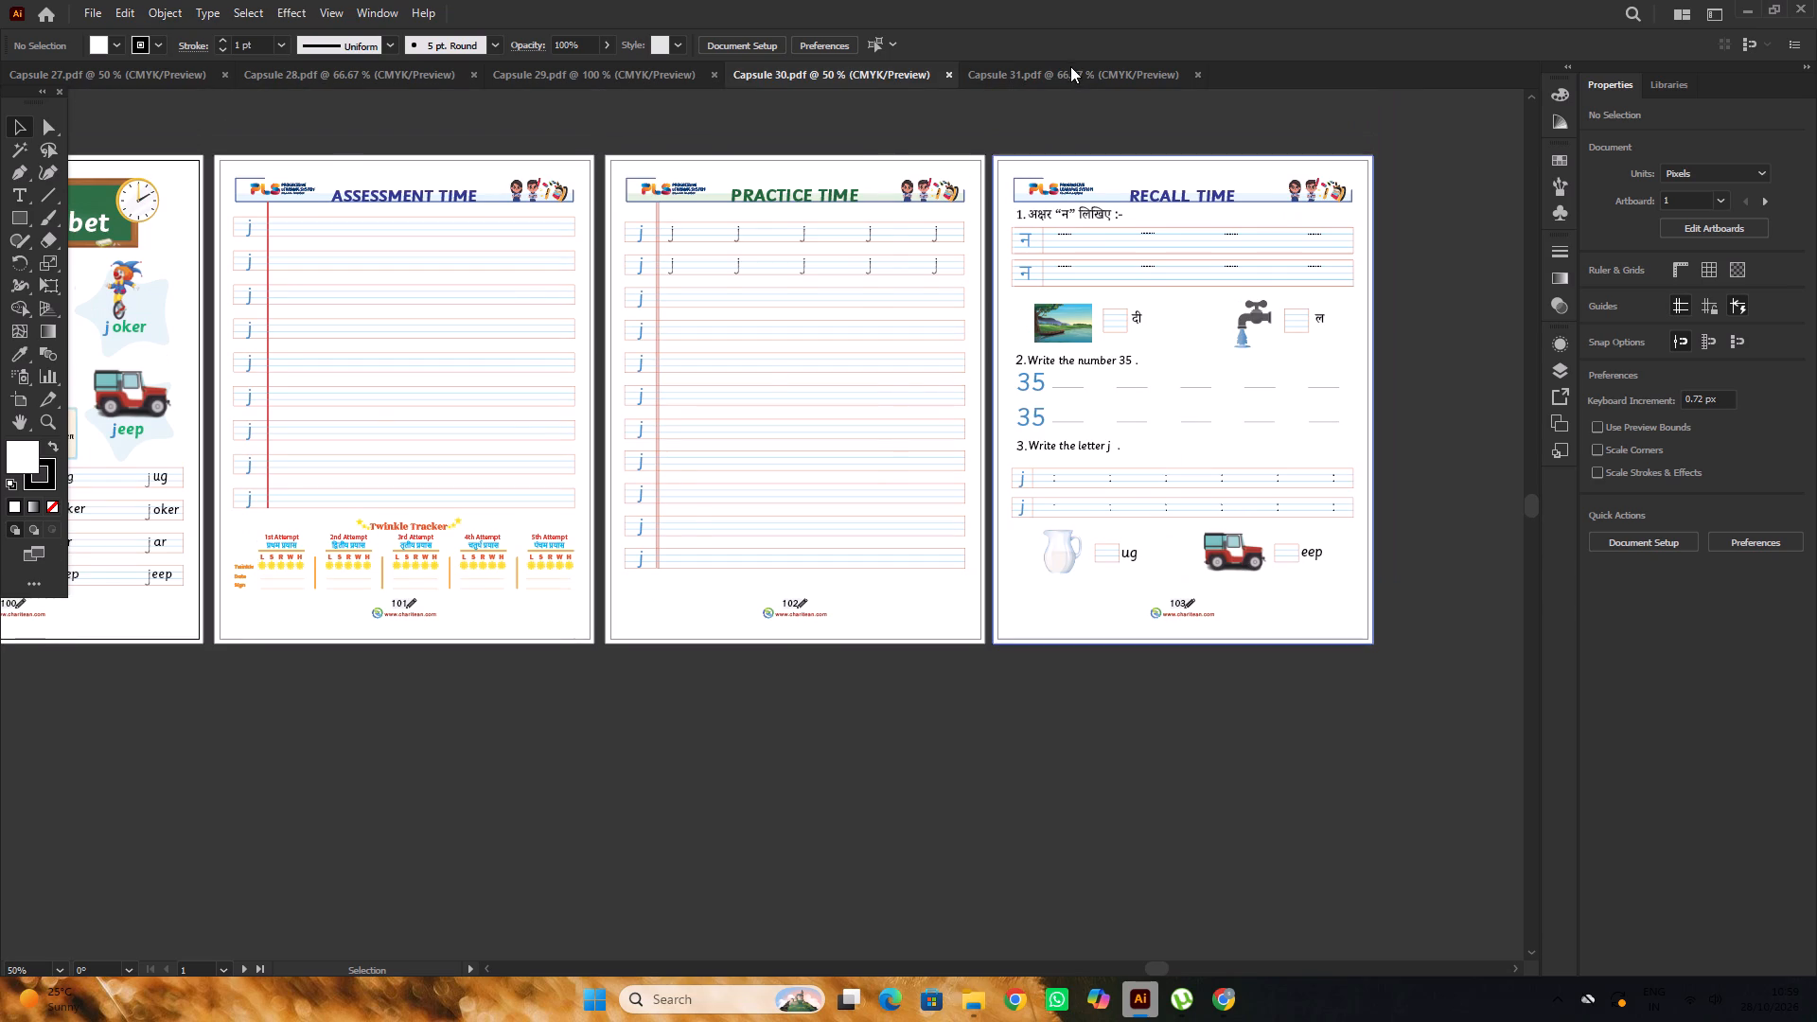
pyautogui.click(1067, 75)
pyautogui.scroll(-1, 655, 502)
pyautogui.scroll(3, 655, 478)
pyautogui.scroll(-1, 656, 472)
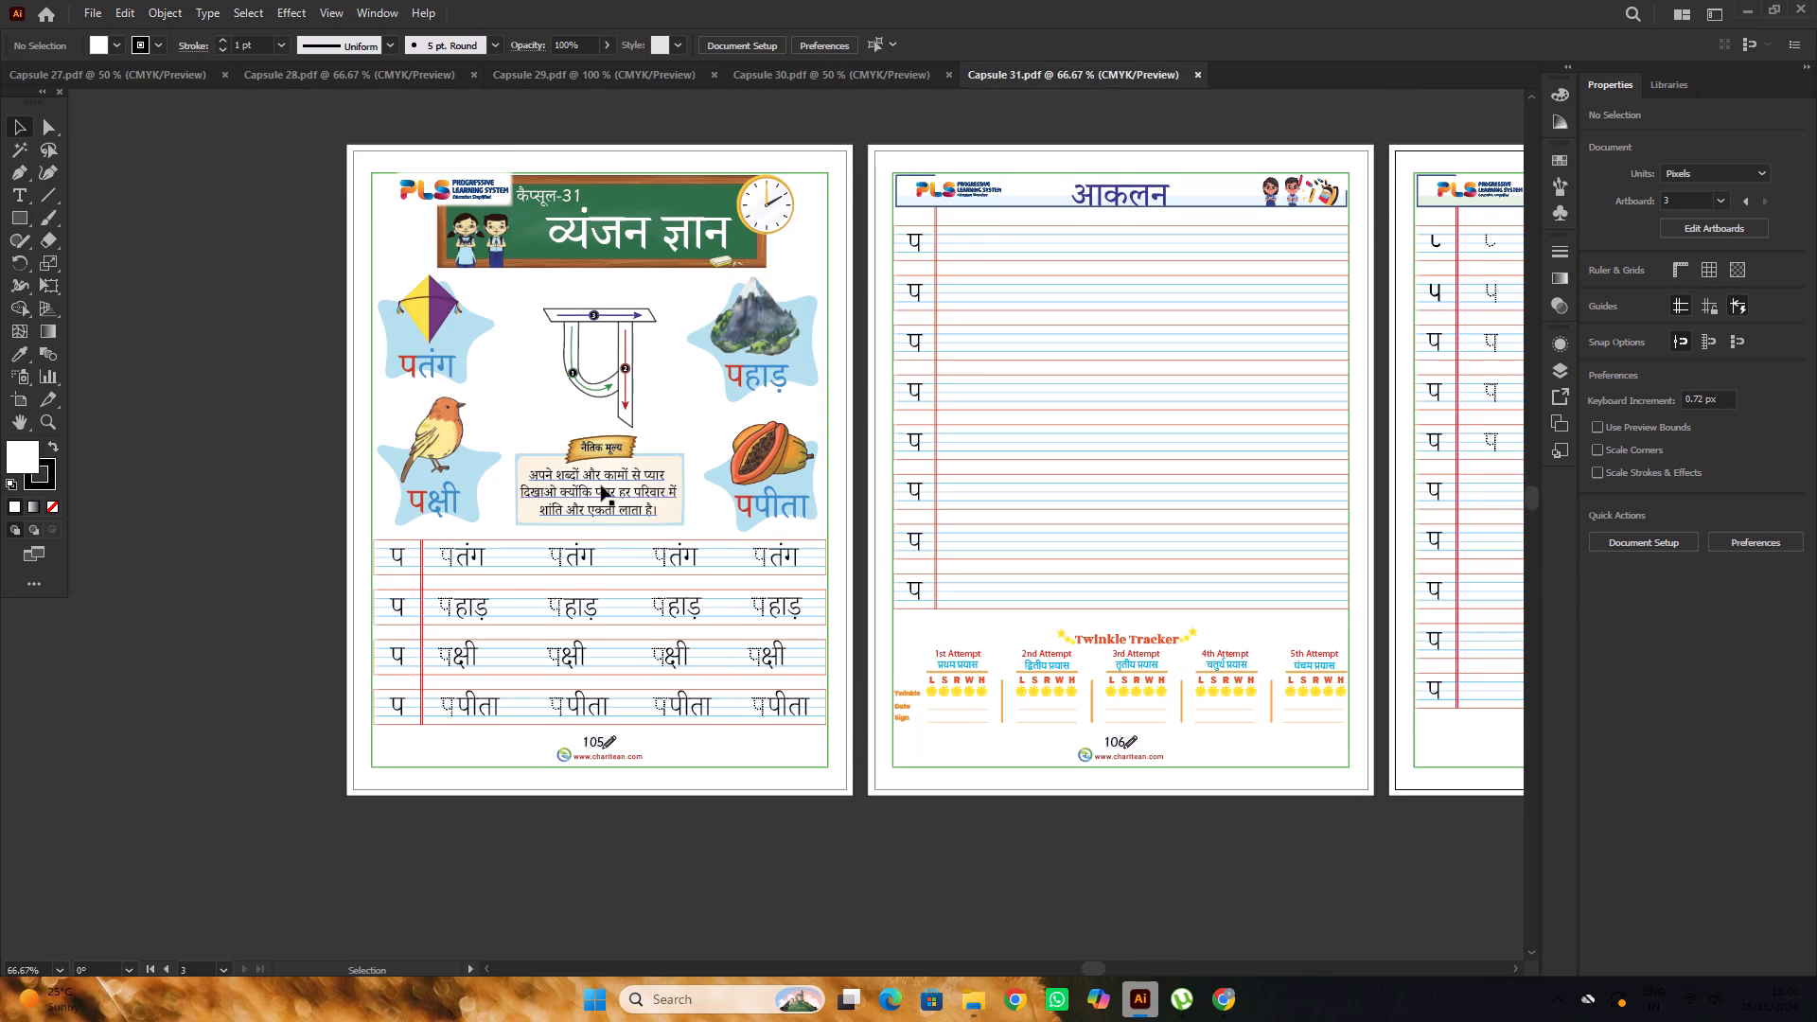
# Place a copy of the नैतिक मूल्य box on the empty canvas beside Capsule 31's first page.
pyautogui.click(596, 494)
pyautogui.moveTo(631, 495); pyautogui.dragTo(166, 586)
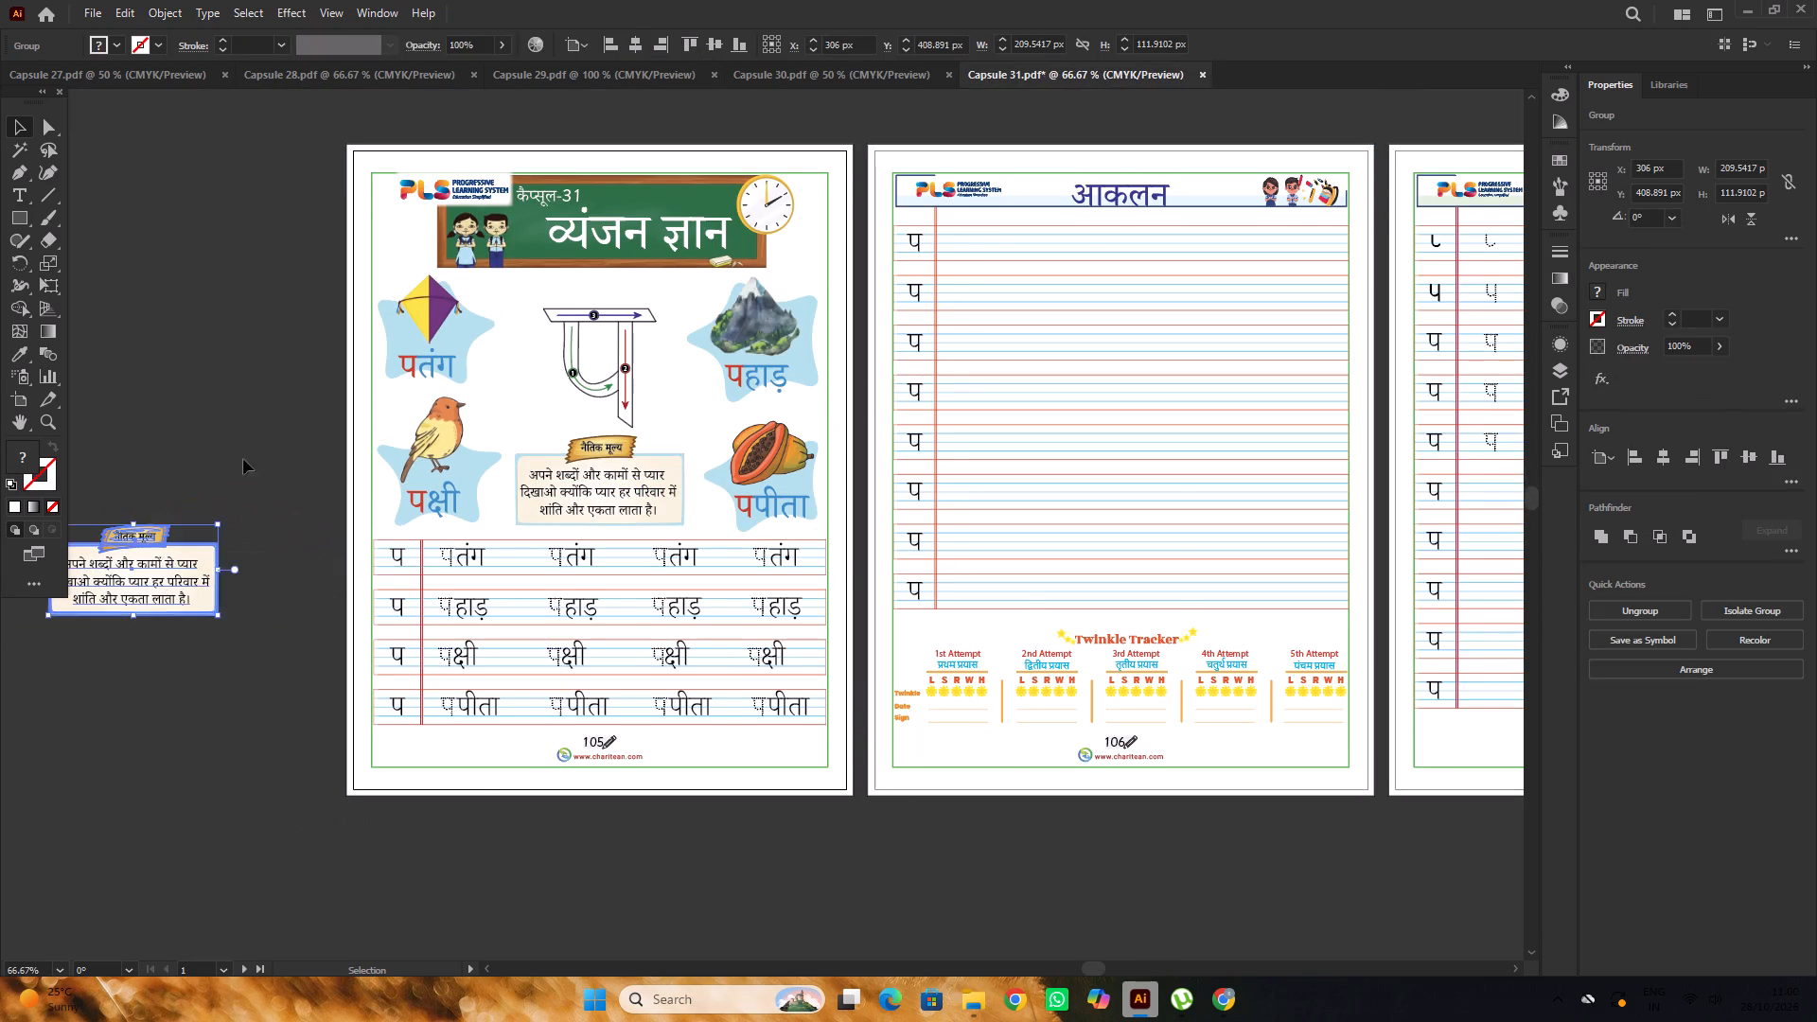
pyautogui.click(243, 459)
# Convert the Hindi message text inside the first page's नैतिक मूल्य box to outlines.
pyautogui.keyDown('alt'); pyautogui.scroll(1, 775, 474); pyautogui.keyUp('alt')
pyautogui.keyDown('alt'); pyautogui.scroll(-1, 775, 474); pyautogui.keyUp('alt')
pyautogui.keyDown('alt'); pyautogui.scroll(2, 682, 490); pyautogui.keyUp('alt')
pyautogui.tripleClick(635, 498)
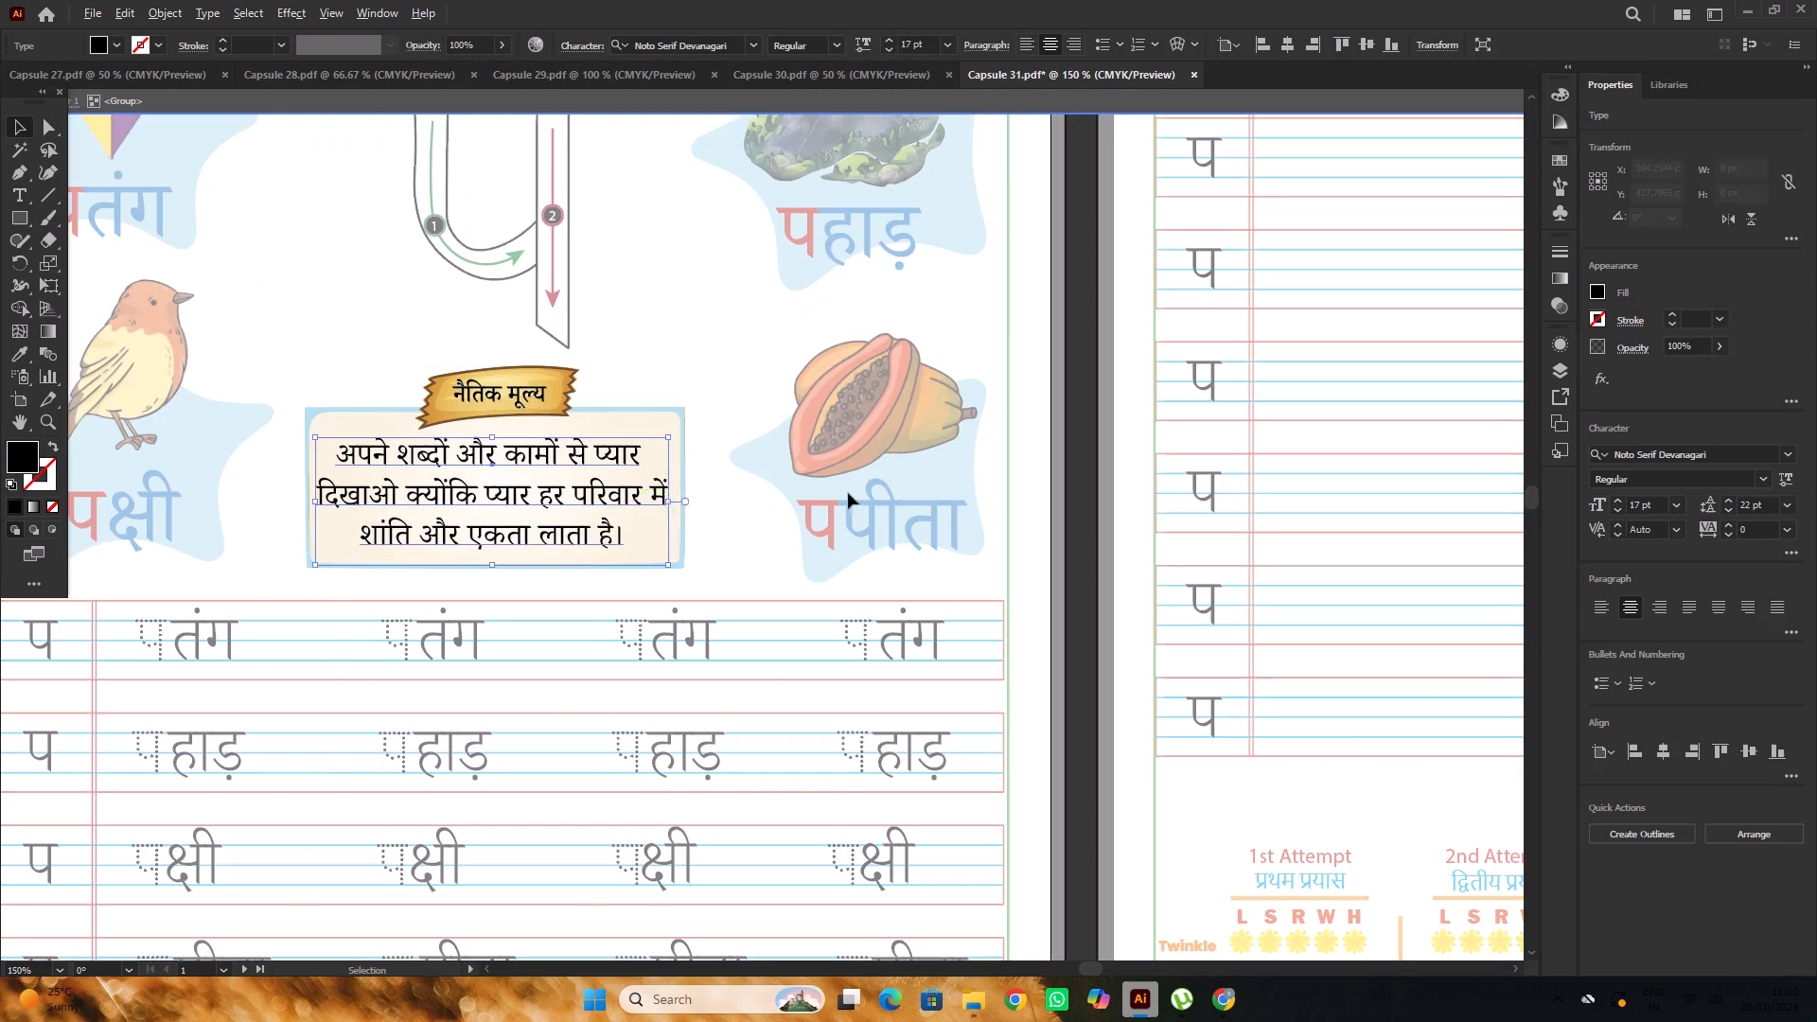
pyautogui.keyDown('alt'); pyautogui.scroll(-3, 848, 493); pyautogui.keyUp('alt')
pyautogui.keyDown('alt'); pyautogui.scroll(1, 740, 494); pyautogui.keyUp('alt')
pyautogui.hotkey('ctrl', 'shift', 'o')
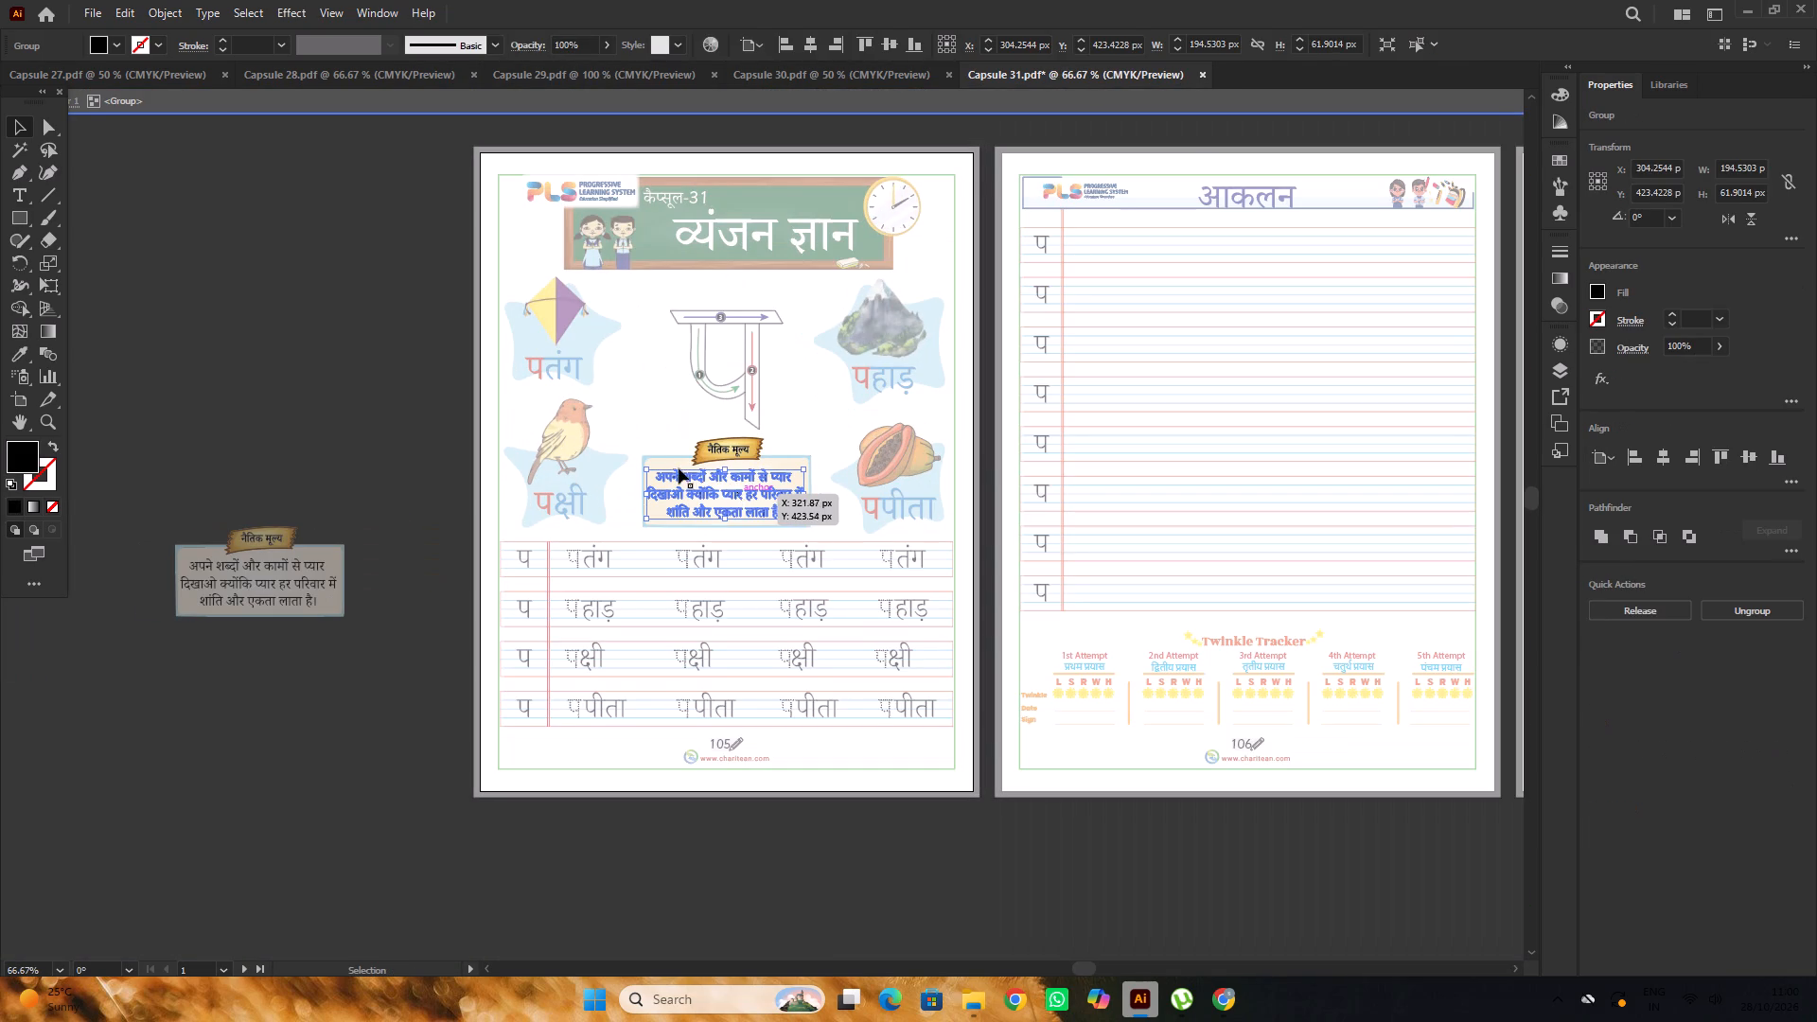
pyautogui.tripleClick(205, 334)
# Look over the three Capsule 31 pages and their page numbers, checking back against Capsule 30.
pyautogui.scroll(-4, 229, 334)
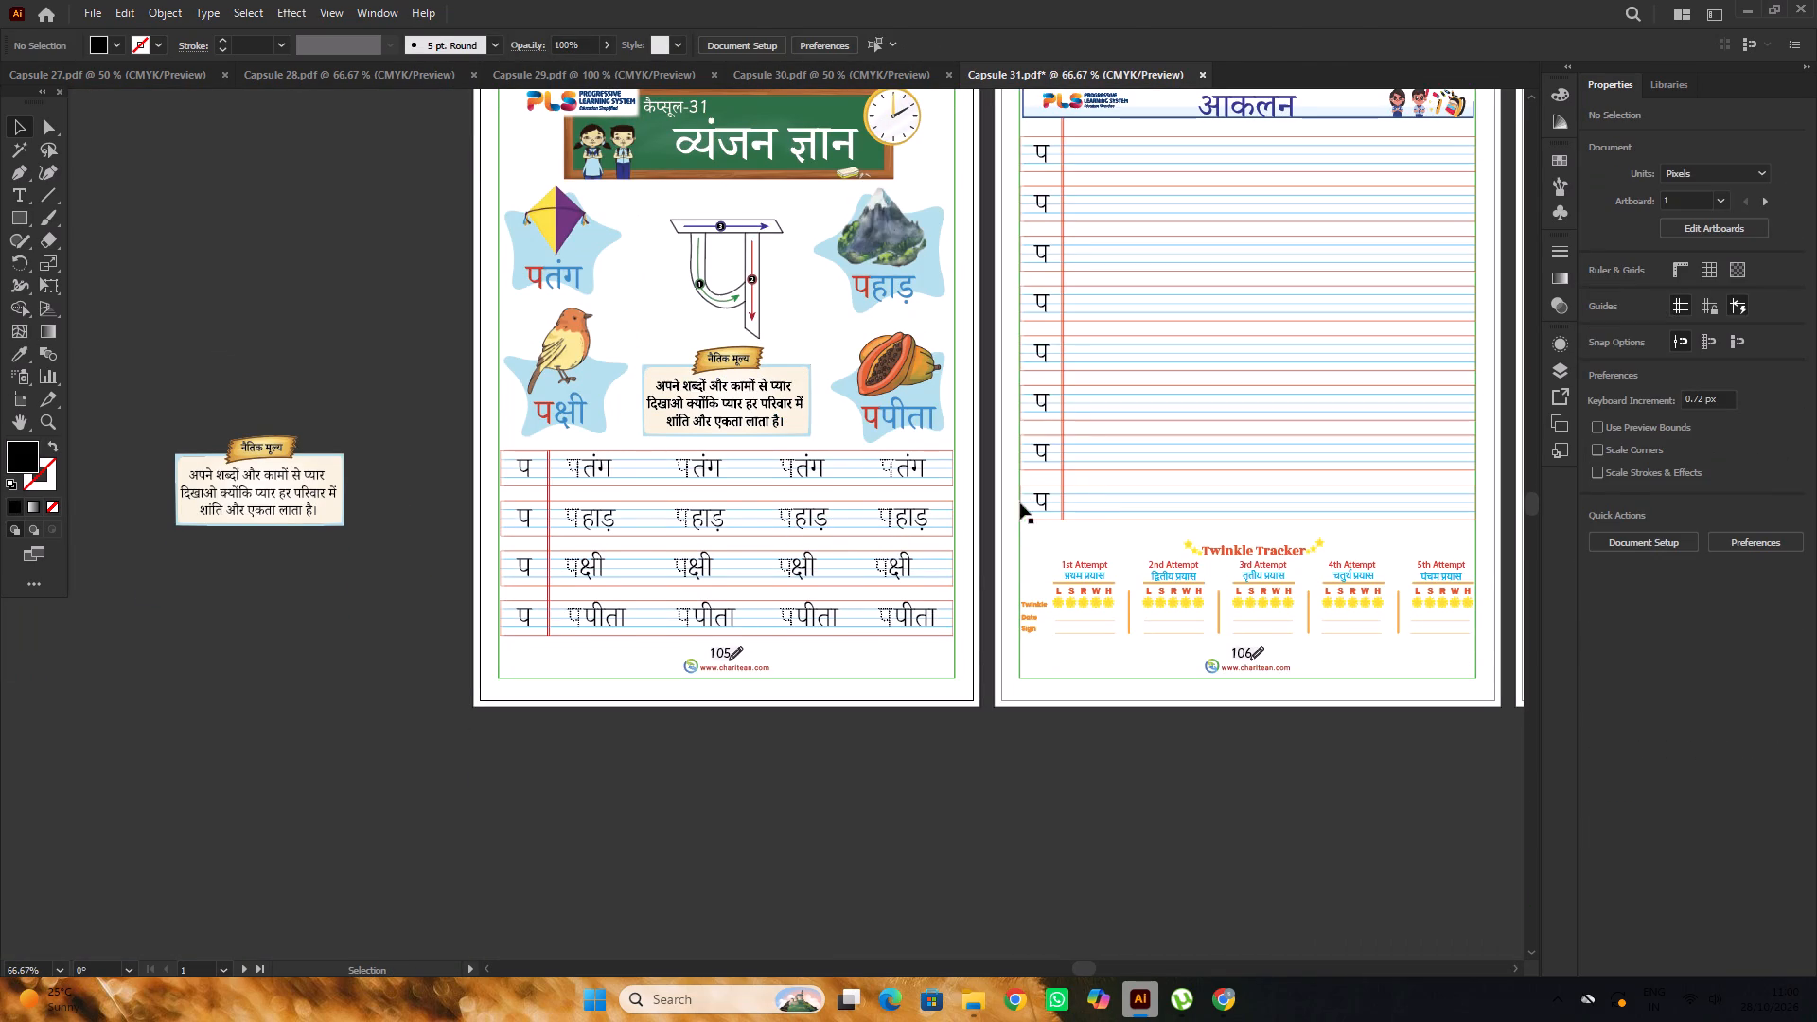
pyautogui.press('space')
pyautogui.click(1042, 502)
pyautogui.keyDown('alt'); pyautogui.scroll(-3, 835, 463); pyautogui.keyUp('alt')
pyautogui.click(1163, 726)
pyautogui.press('space')
pyautogui.moveTo(1244, 693); pyautogui.dragTo(1084, 703)
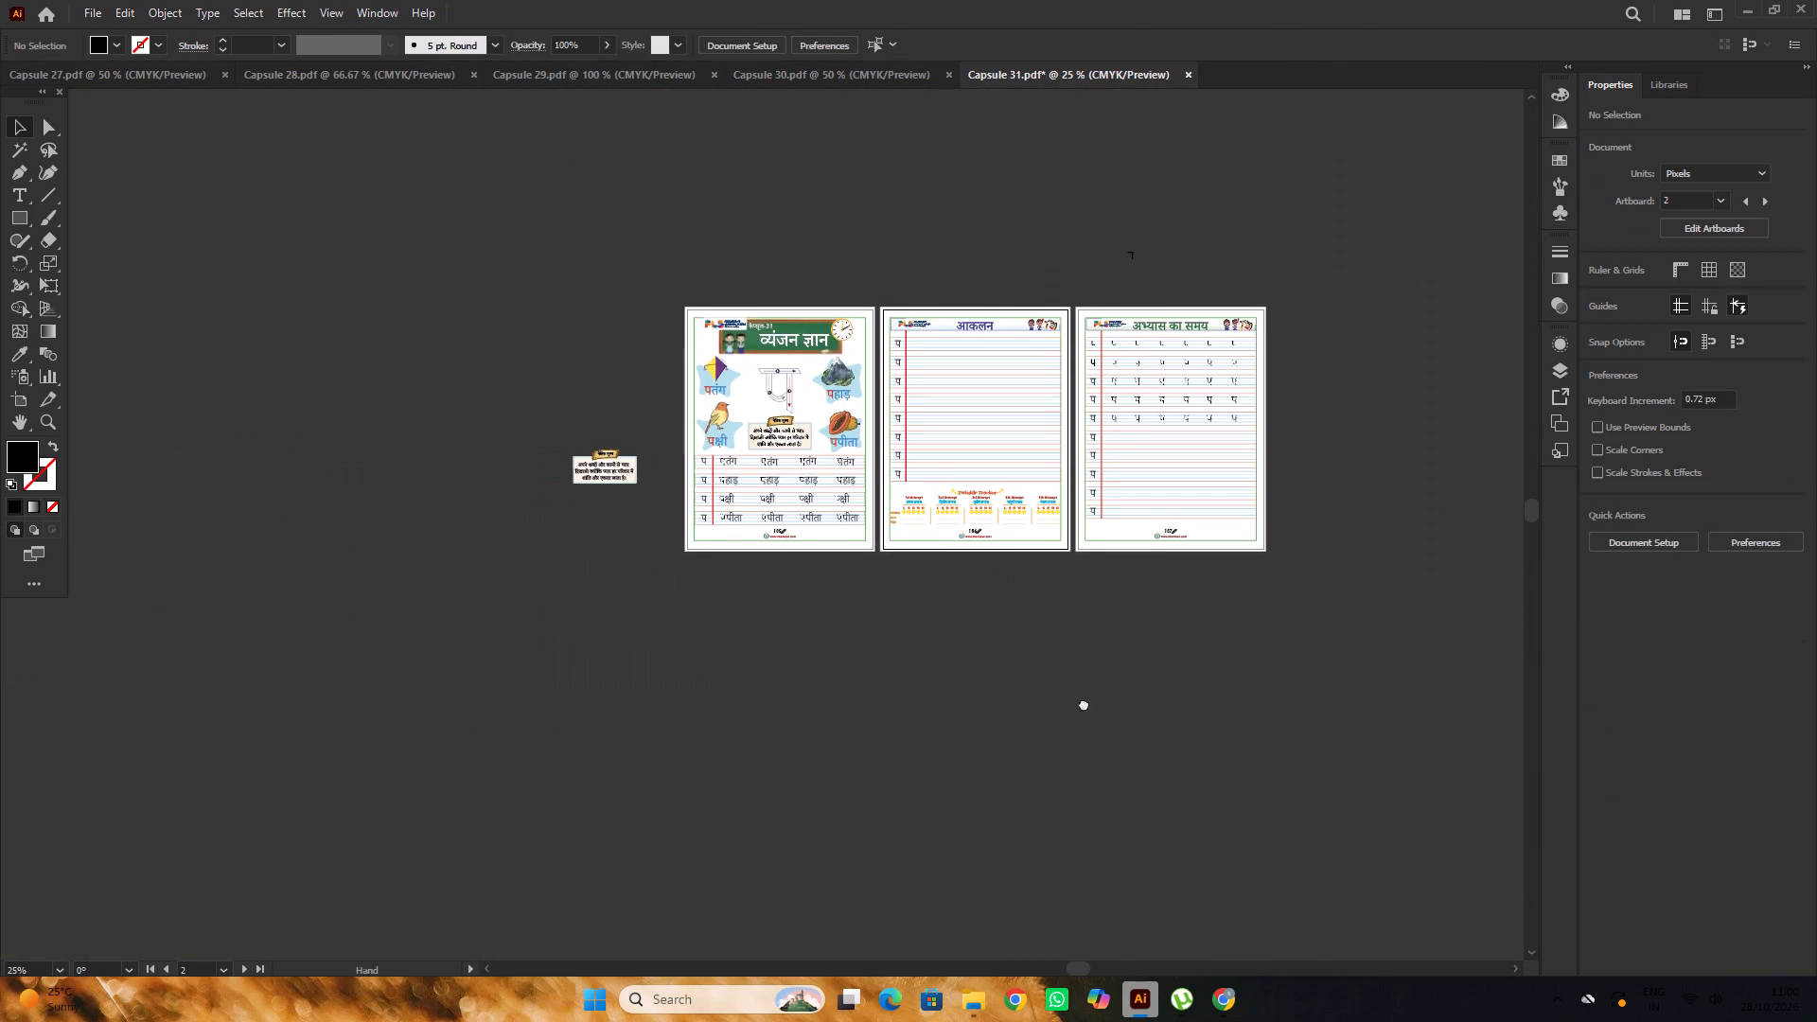
pyautogui.moveTo(1084, 703); pyautogui.dragTo(1055, 705)
pyautogui.keyDown('alt'); pyautogui.scroll(6, 996, 456); pyautogui.keyUp('alt')
pyautogui.keyDown('alt'); pyautogui.scroll(-2, 1059, 471); pyautogui.keyUp('alt')
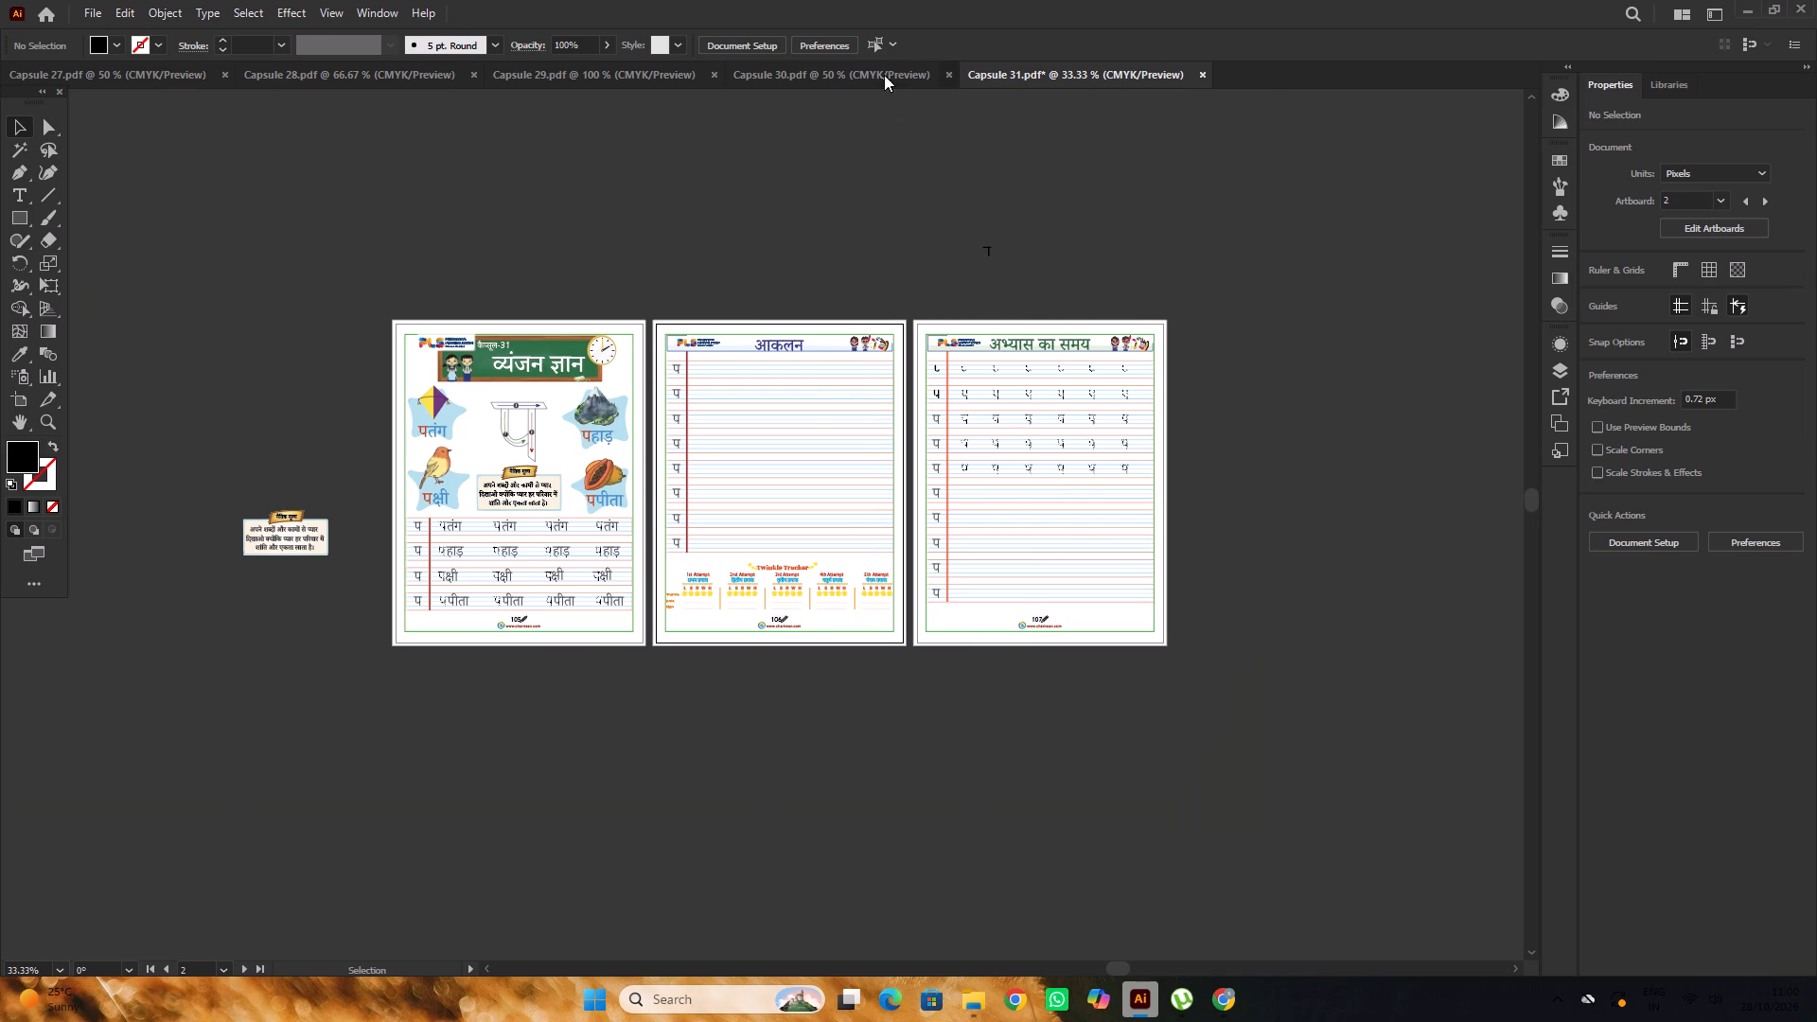
pyautogui.click(884, 75)
pyautogui.click(1131, 65)
# Select the green border around the first page of Capsule 31.
pyautogui.keyDown('alt'); pyautogui.scroll(4, 501, 629); pyautogui.keyUp('alt')
pyautogui.scroll(-4, 620, 571)
pyautogui.click(665, 549)
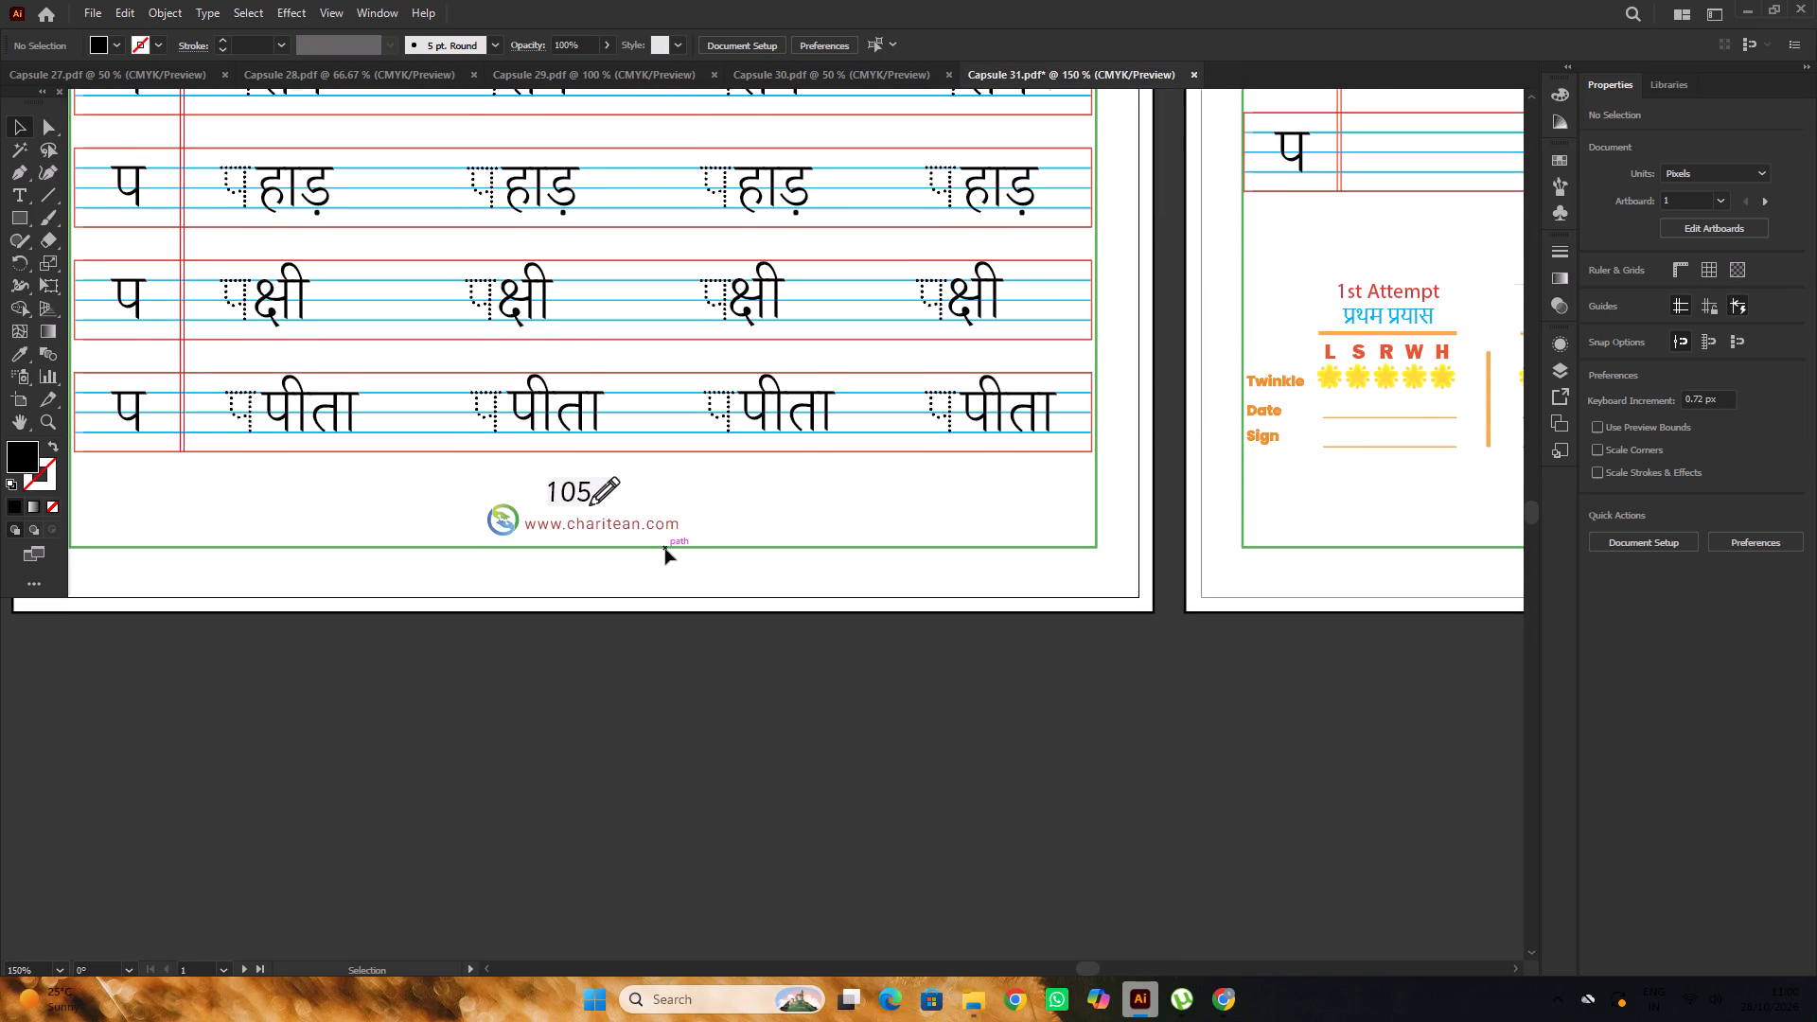
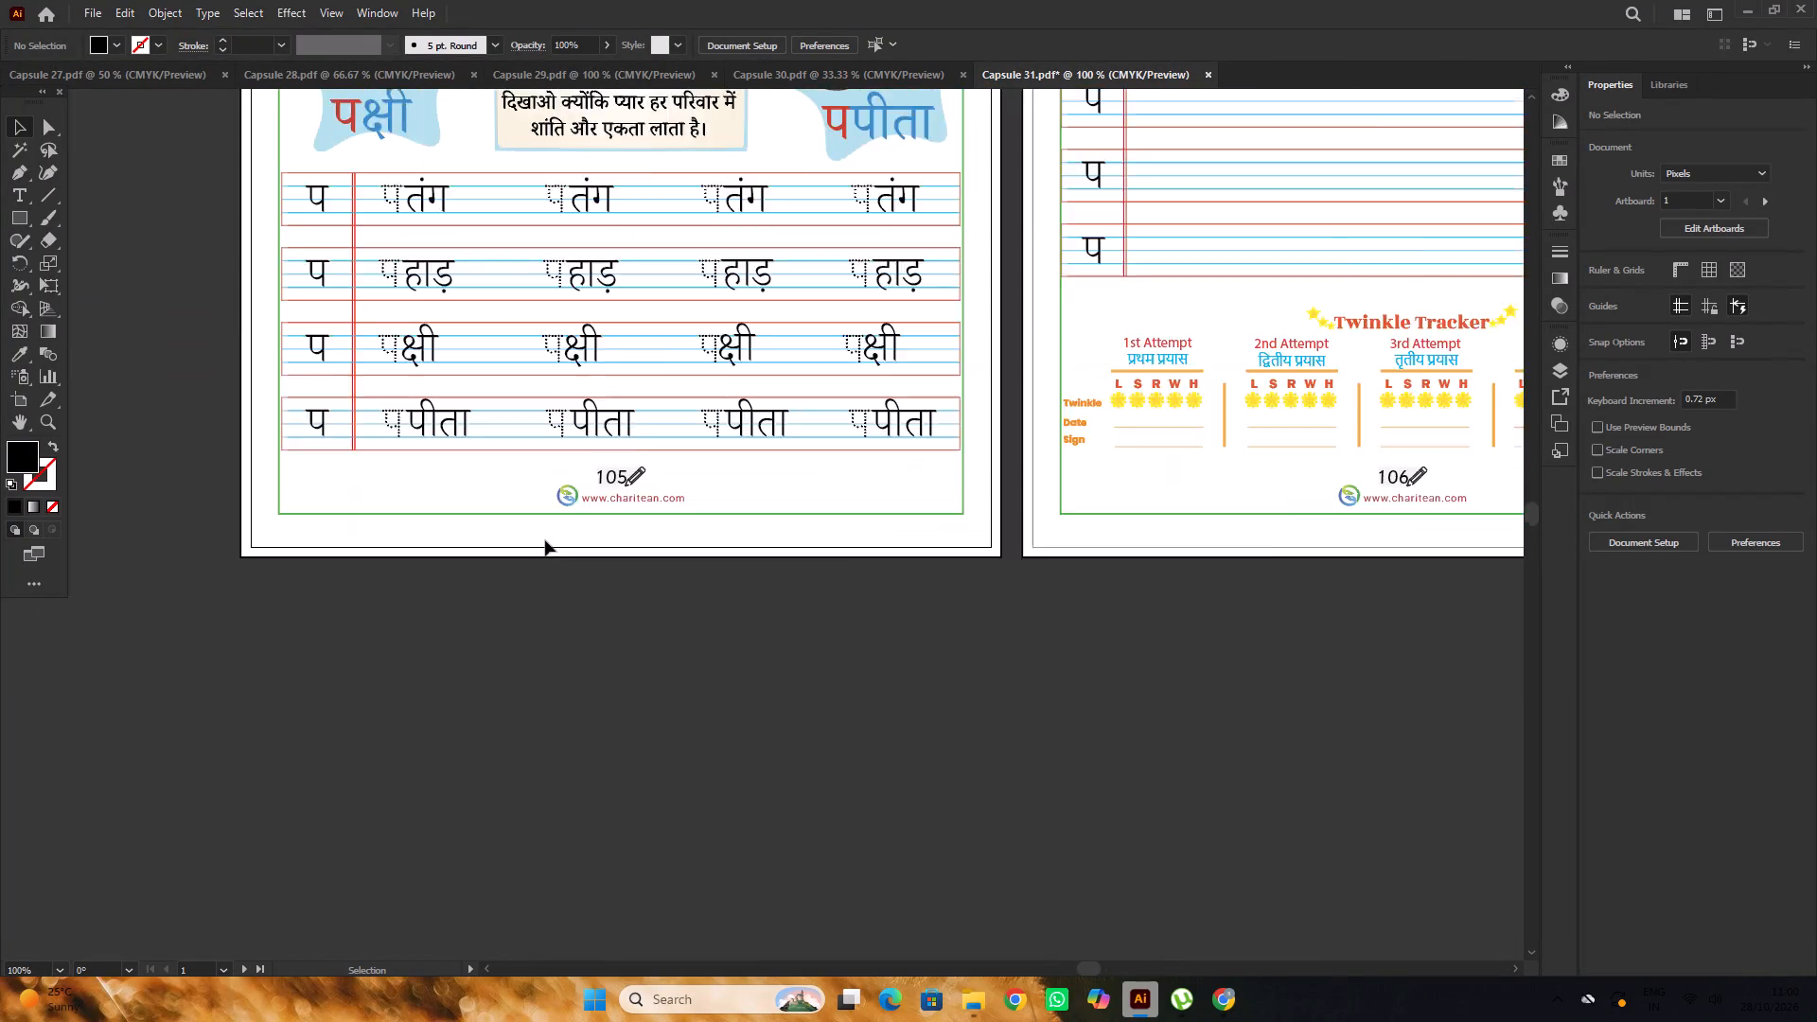
# Renumber the three Capsule 31 pages as 104, 105 and 106 in their footers.
pyautogui.keyDown('alt'); pyautogui.scroll(2, 545, 540); pyautogui.keyUp('alt')
pyautogui.scroll(5, 648, 500)
pyautogui.press('t')
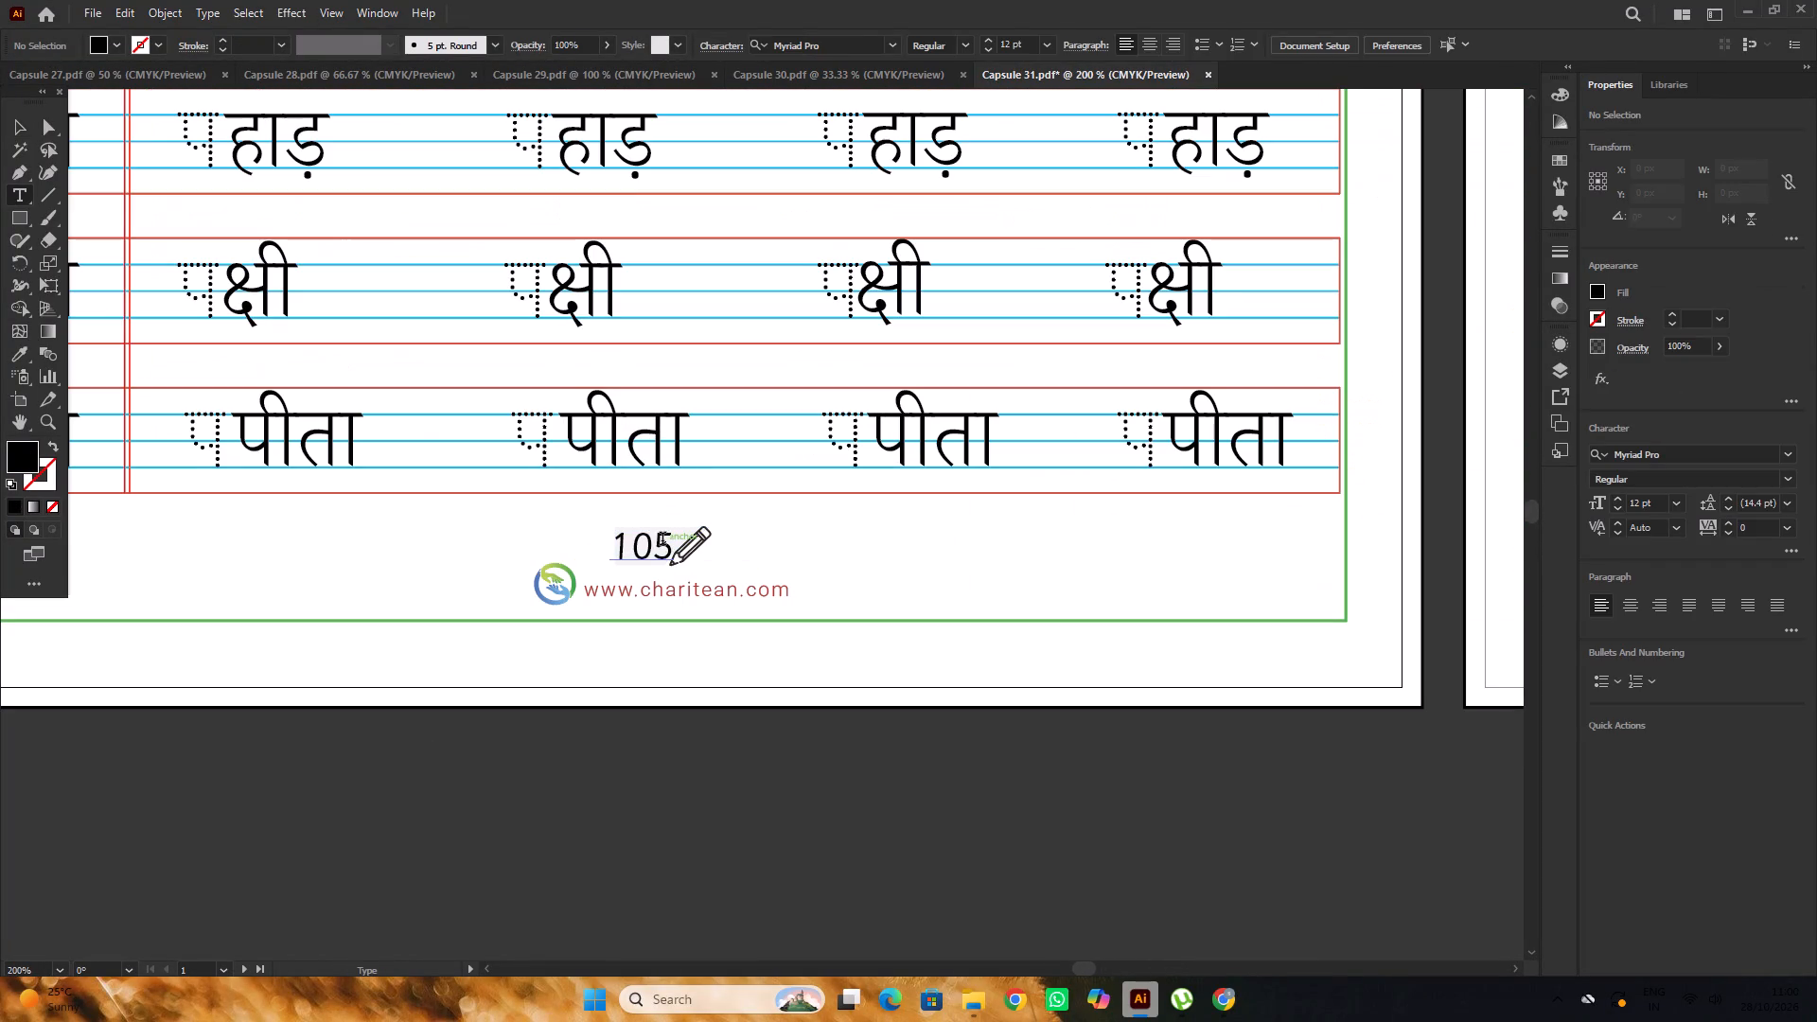
pyautogui.moveTo(662, 540); pyautogui.dragTo(659, 555)
pyautogui.press('4')
pyautogui.keyDown('alt'); pyautogui.scroll(-4, 619, 534); pyautogui.keyUp('alt')
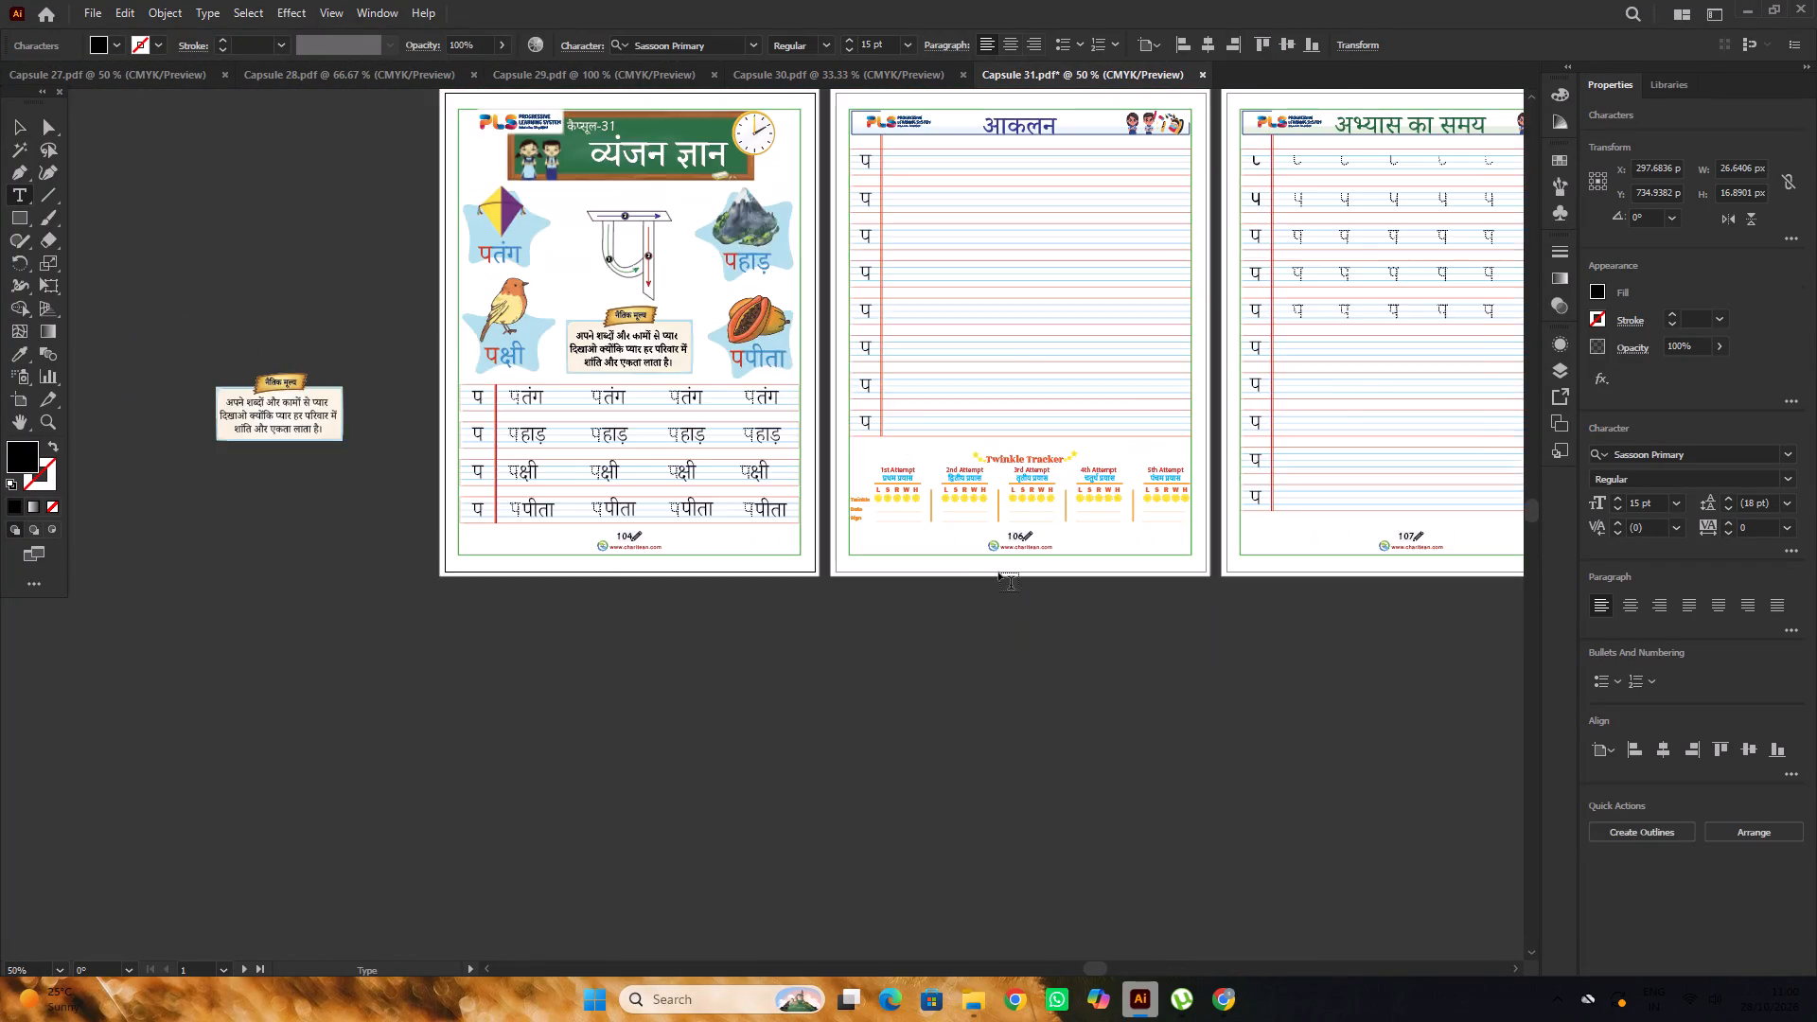
pyautogui.keyDown('alt'); pyautogui.scroll(8, 999, 569); pyautogui.keyUp('alt')
pyautogui.moveTo(1075, 562); pyautogui.dragTo(1055, 576)
pyautogui.press('5')
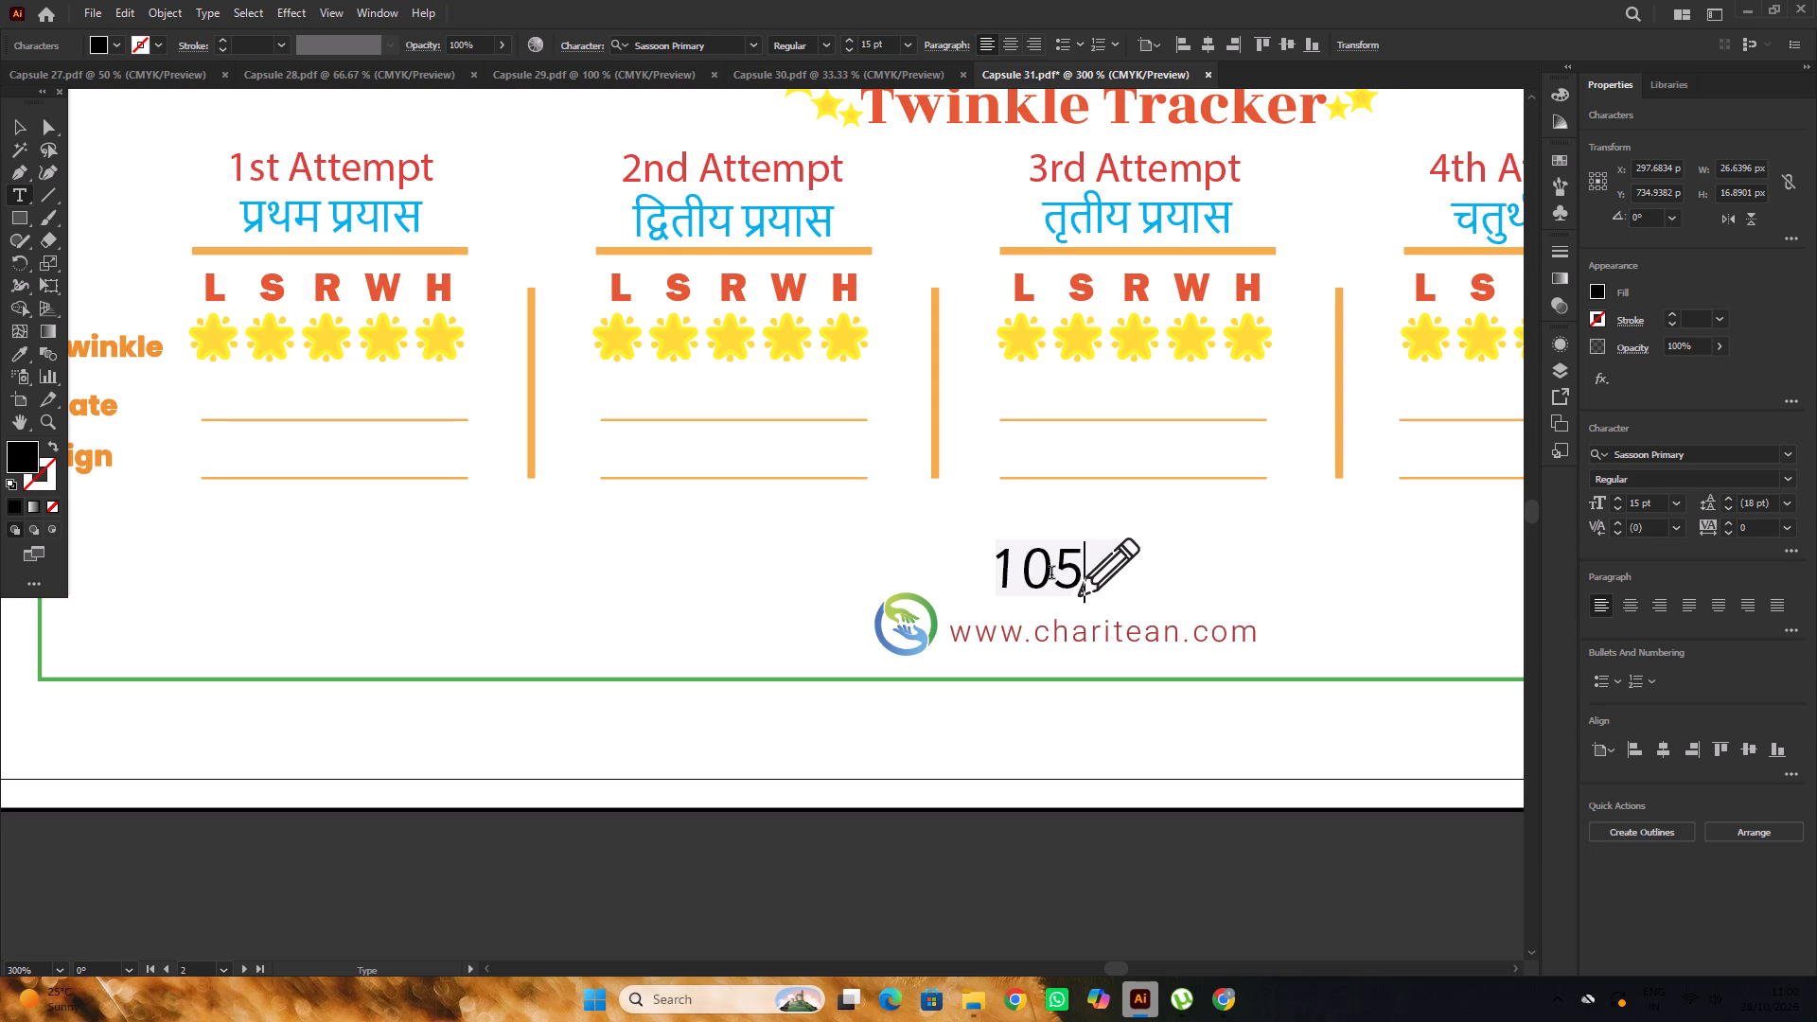
pyautogui.keyDown('alt'); pyautogui.scroll(-5, 768, 575); pyautogui.keyUp('alt')
pyautogui.keyDown('alt'); pyautogui.scroll(5, 1127, 589); pyautogui.keyUp('alt')
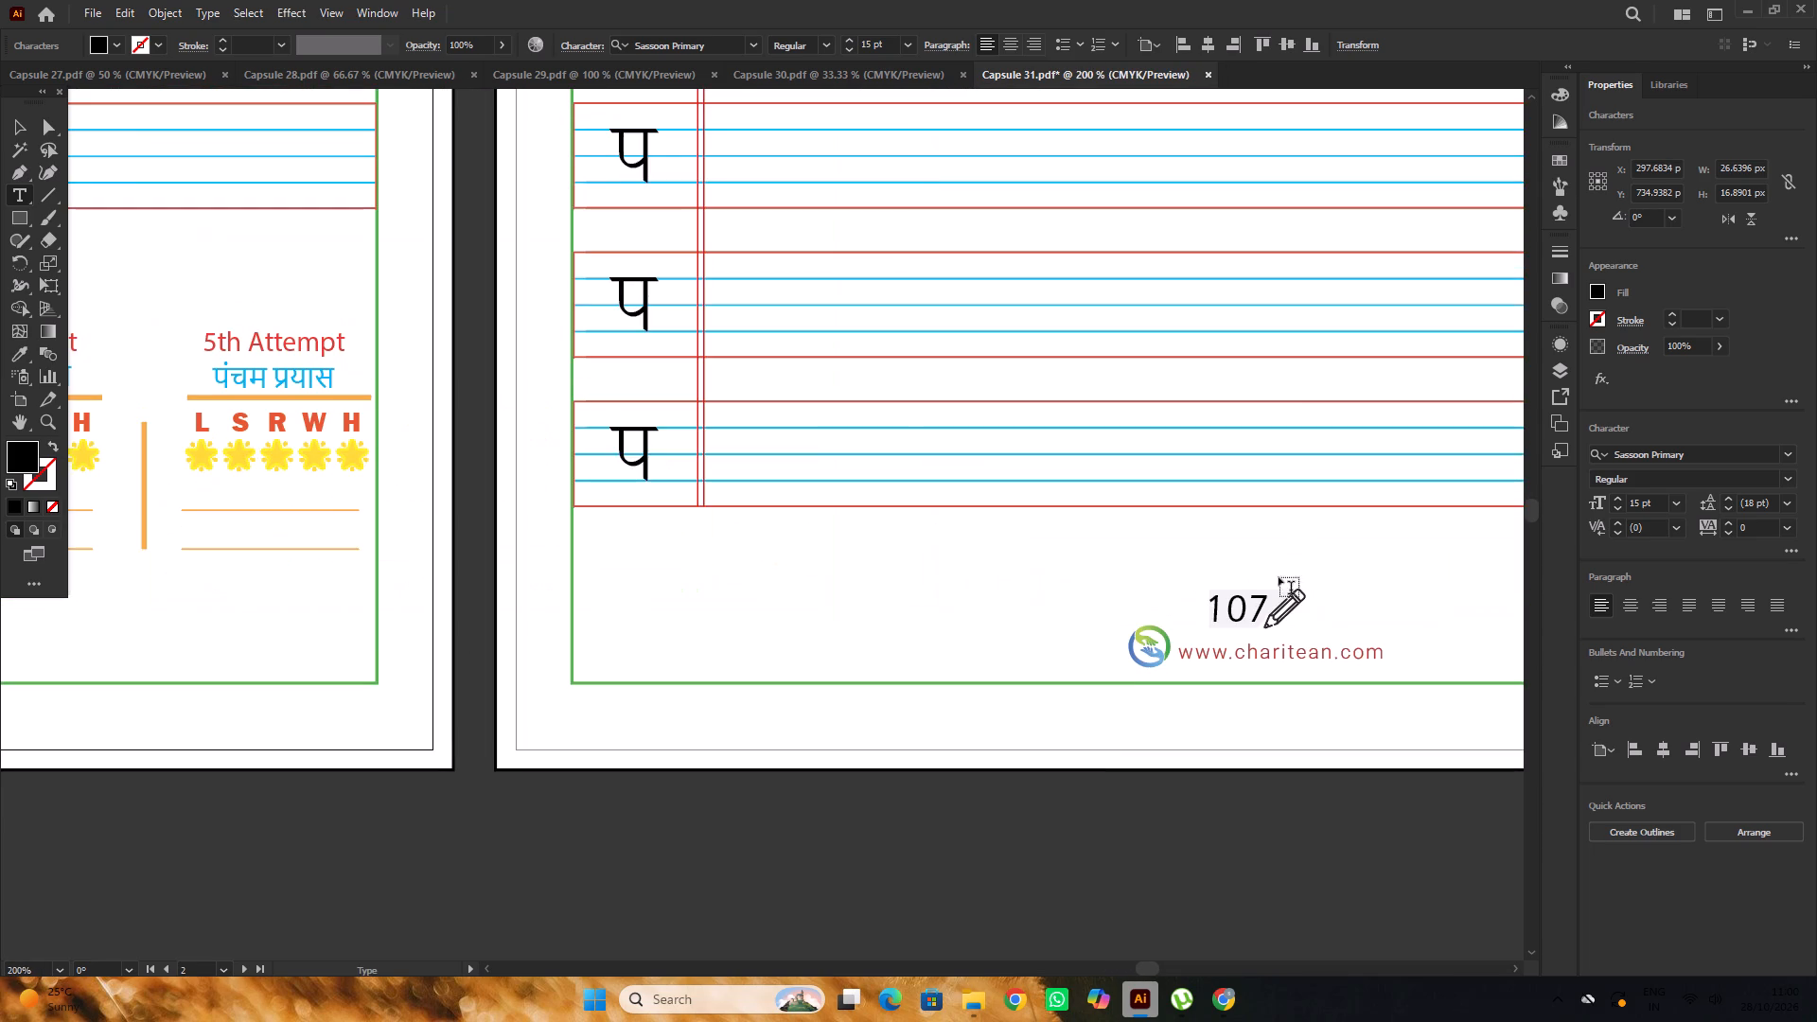
pyautogui.moveTo(1263, 604); pyautogui.dragTo(1252, 618)
pyautogui.press('6')
pyautogui.keyDown('alt'); pyautogui.scroll(-5, 1208, 633); pyautogui.keyUp('alt')
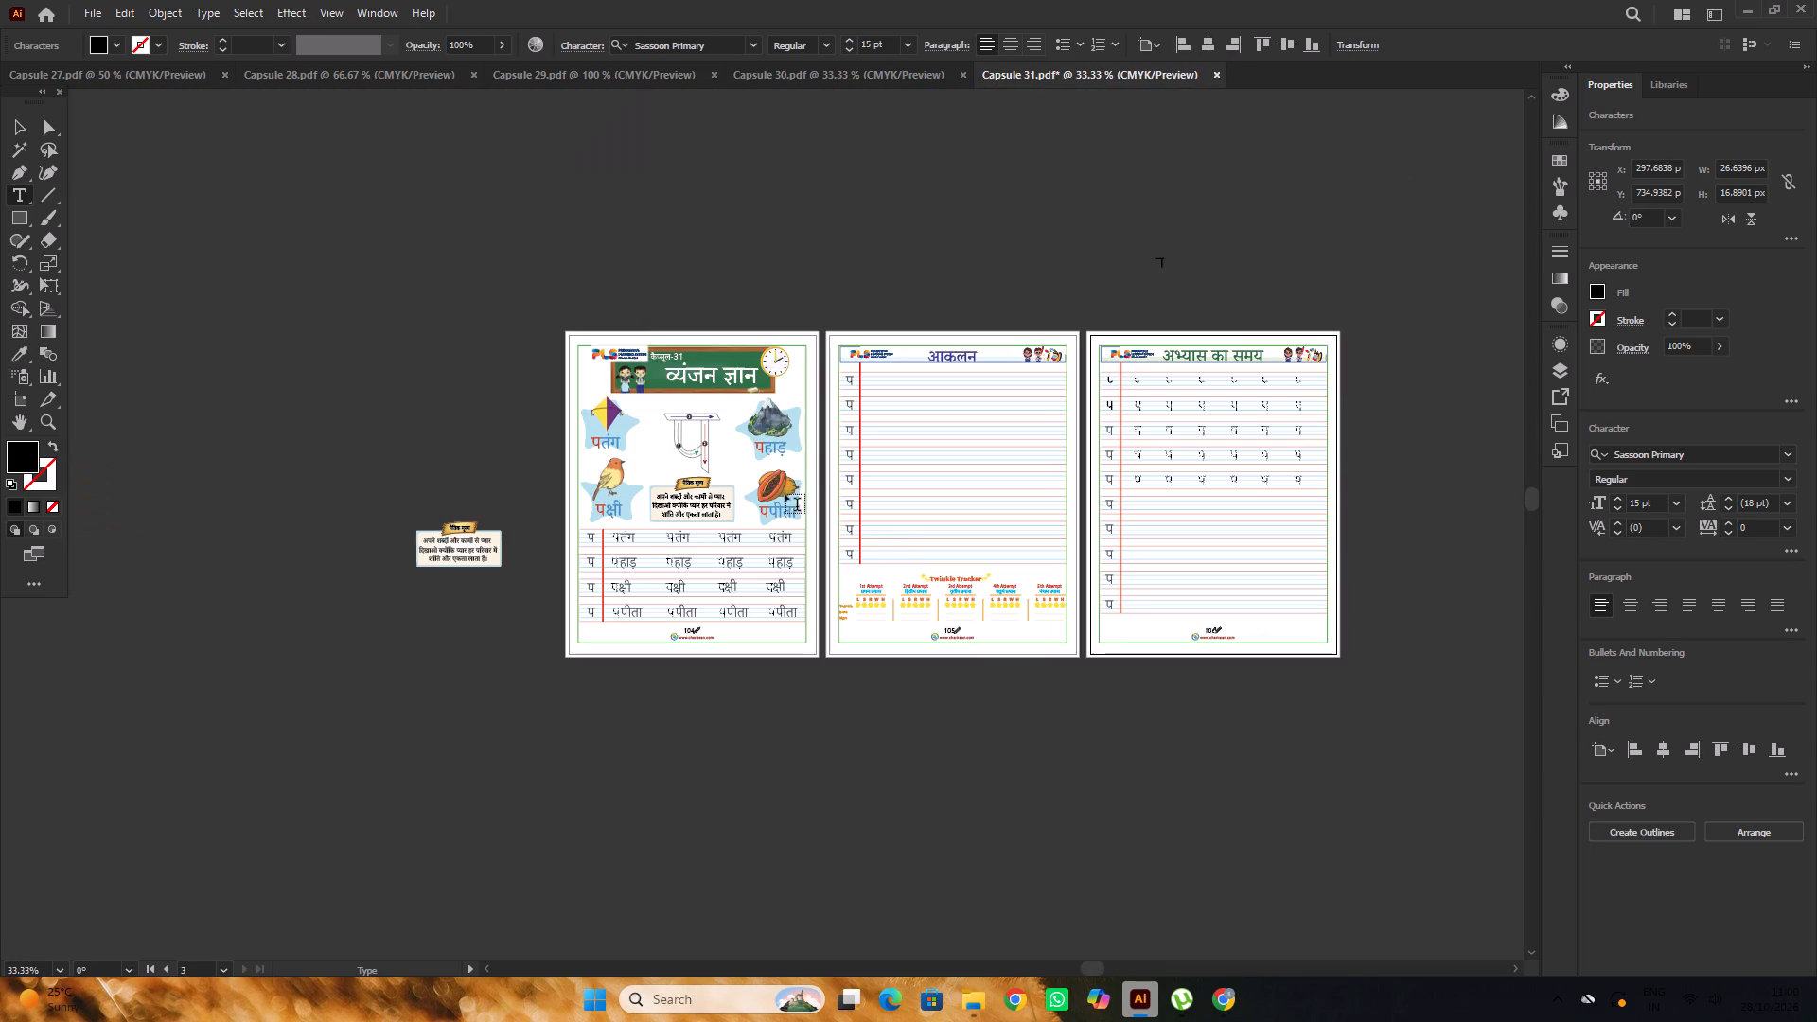
pyautogui.click(19, 126)
pyautogui.click(349, 161)
# Unlock all locked objects in the Capsule 31 document and clear the resulting selection.
pyautogui.scroll(-4, 362, 164)
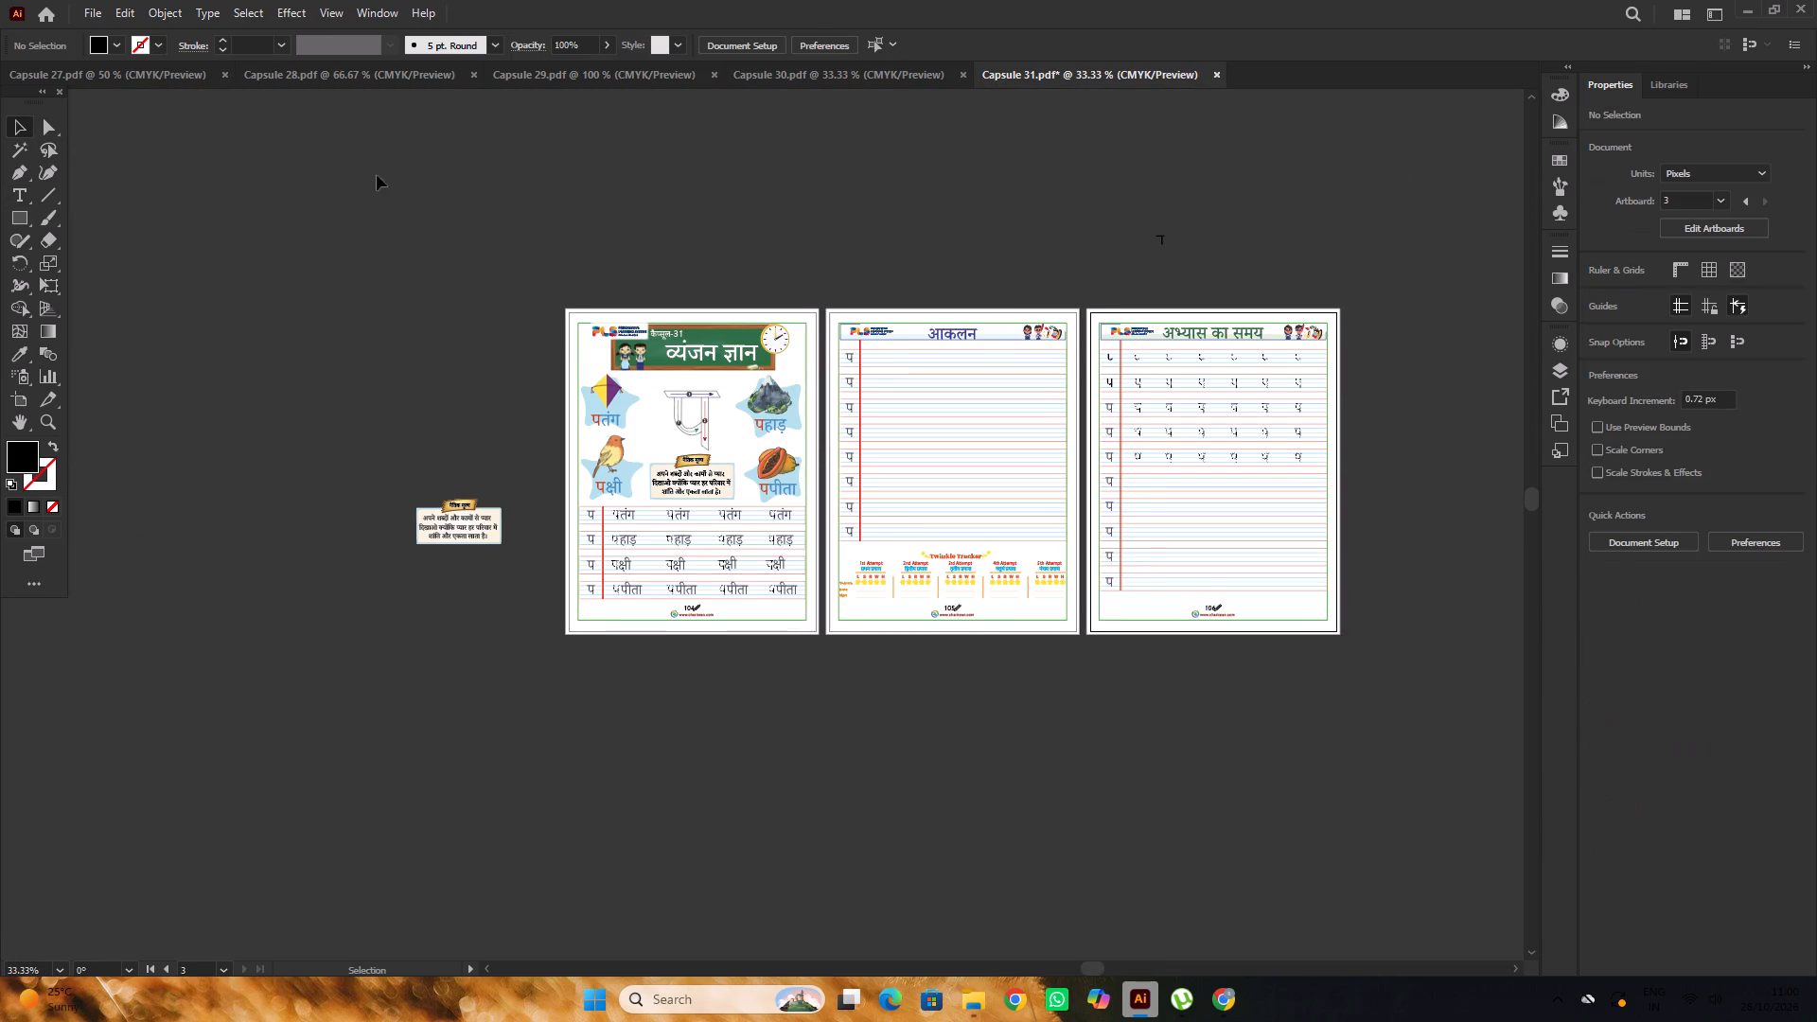
pyautogui.scroll(-2, 377, 175)
pyautogui.scroll(2, 997, 537)
pyautogui.hotkey('ctrl', 'alt', '2')
pyautogui.click(1062, 779)
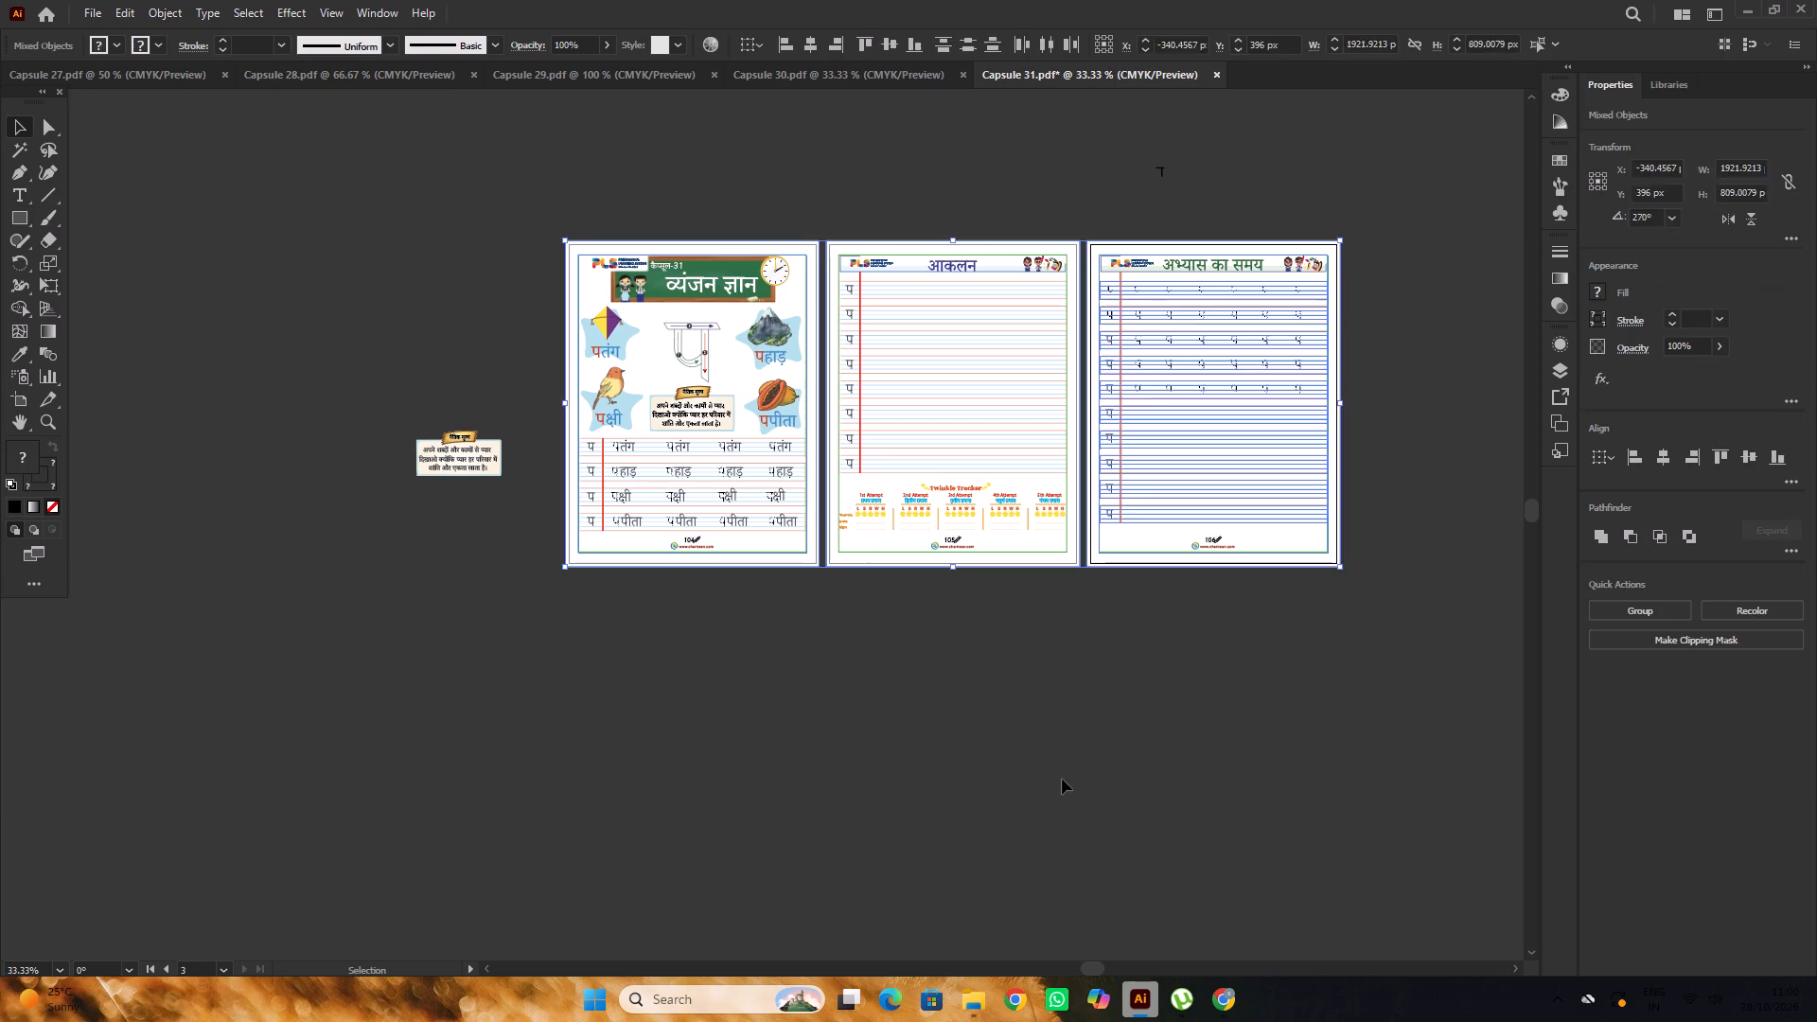
# Delete the green border rectangles around all three Capsule 31 pages.
pyautogui.keyDown('alt'); pyautogui.scroll(2, 785, 485); pyautogui.keyUp('alt')
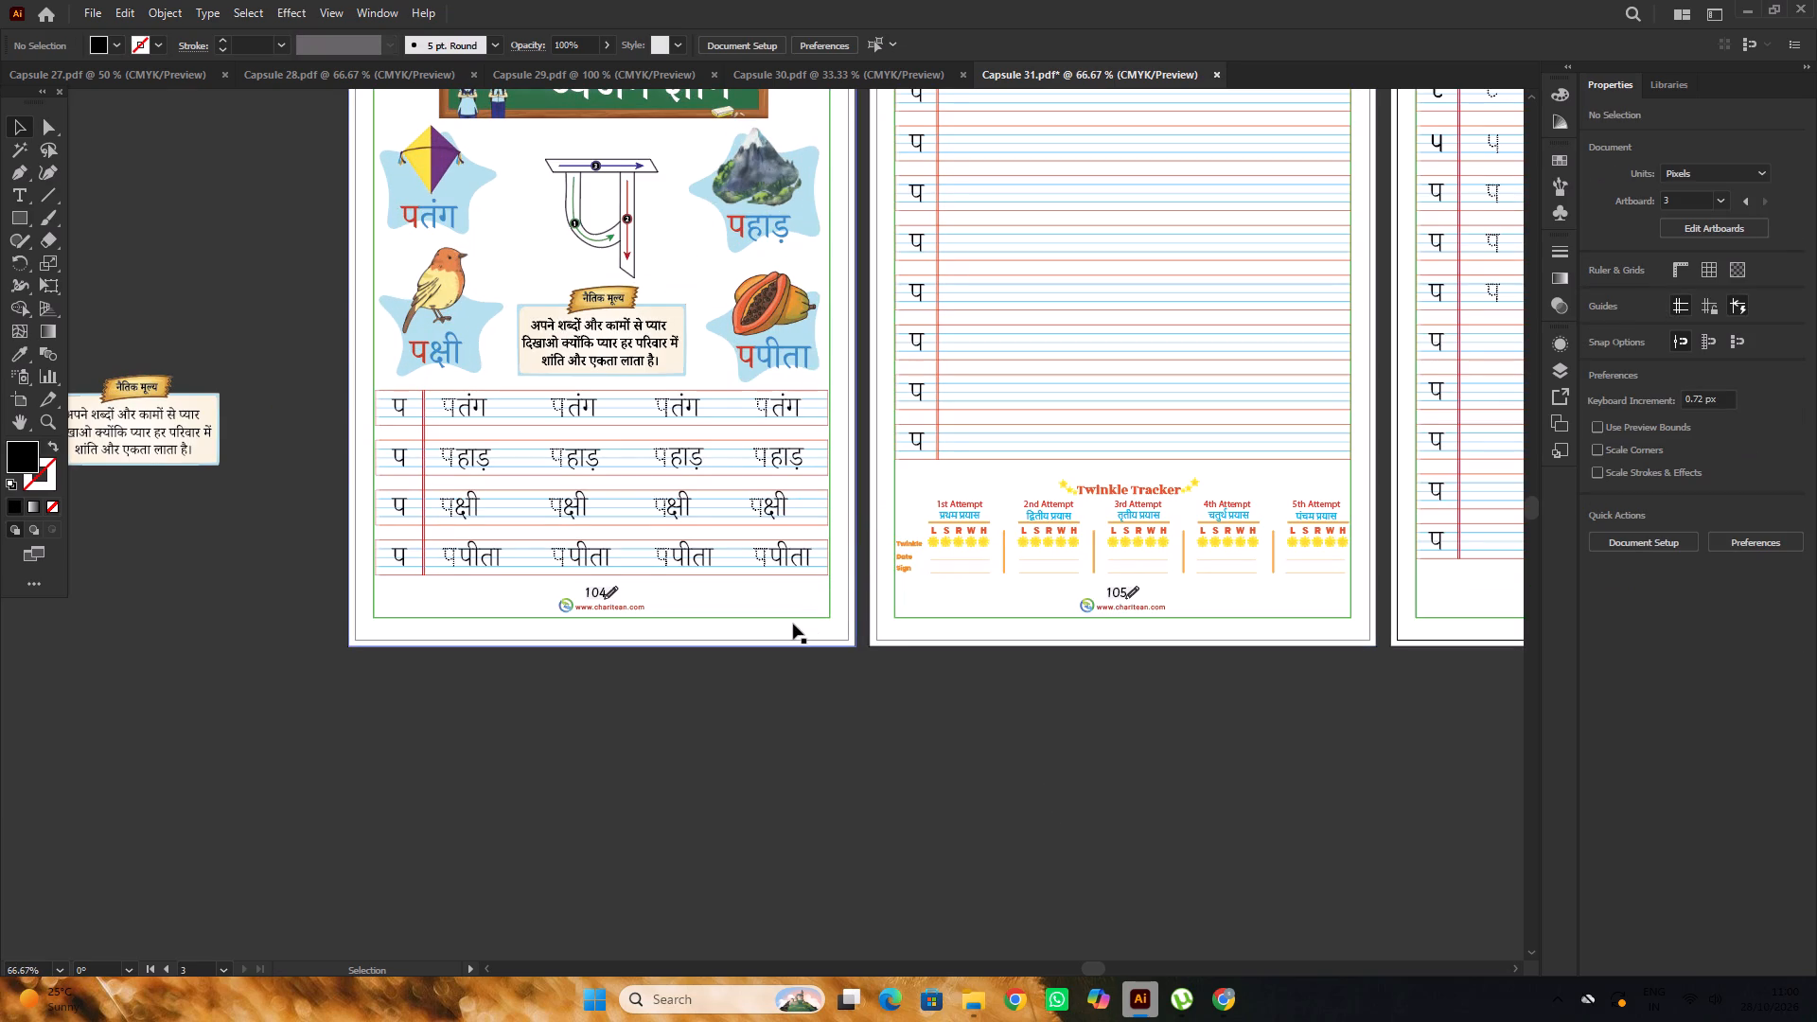
pyautogui.click(795, 619)
pyautogui.keyDown('shift'); pyautogui.click(939, 618); pyautogui.keyUp('shift')
pyautogui.keyDown('alt'); pyautogui.scroll(-2, 849, 577); pyautogui.keyUp('alt')
pyautogui.keyDown('alt'); pyautogui.scroll(2, 1252, 611); pyautogui.keyUp('alt')
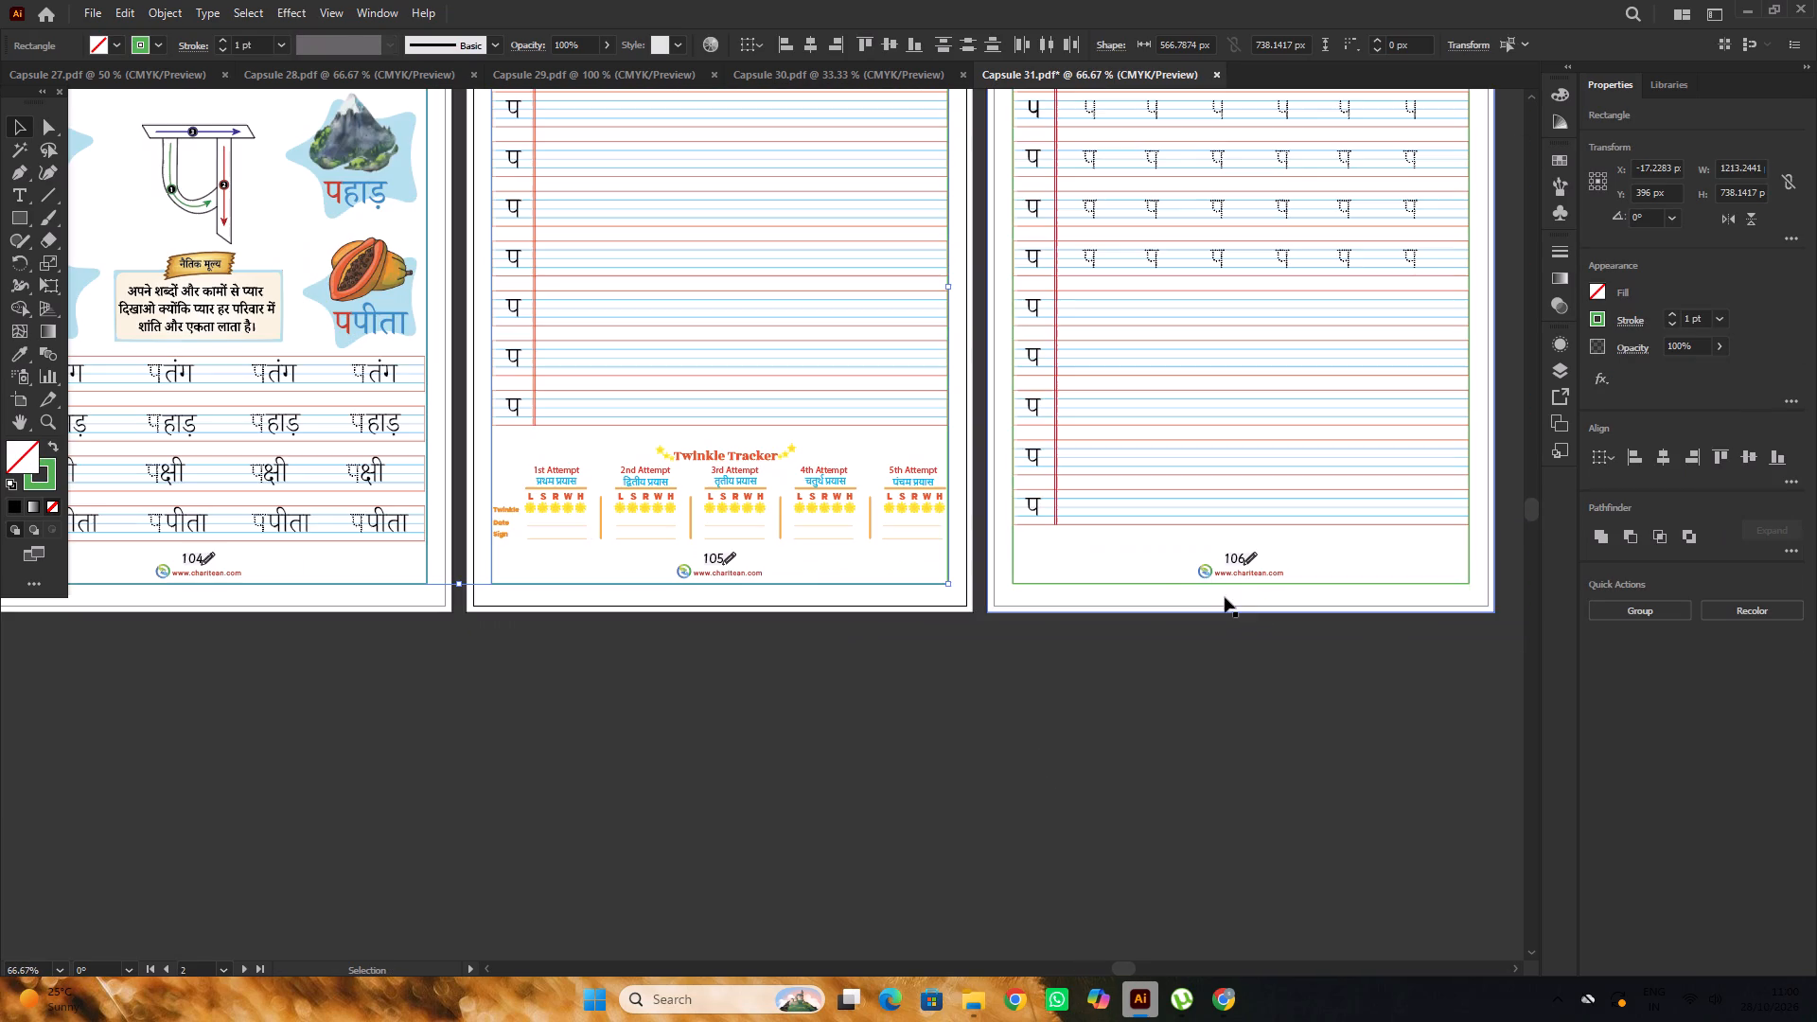
pyautogui.keyDown('shift'); pyautogui.click(1148, 583); pyautogui.keyUp('shift')
pyautogui.press('Delete')
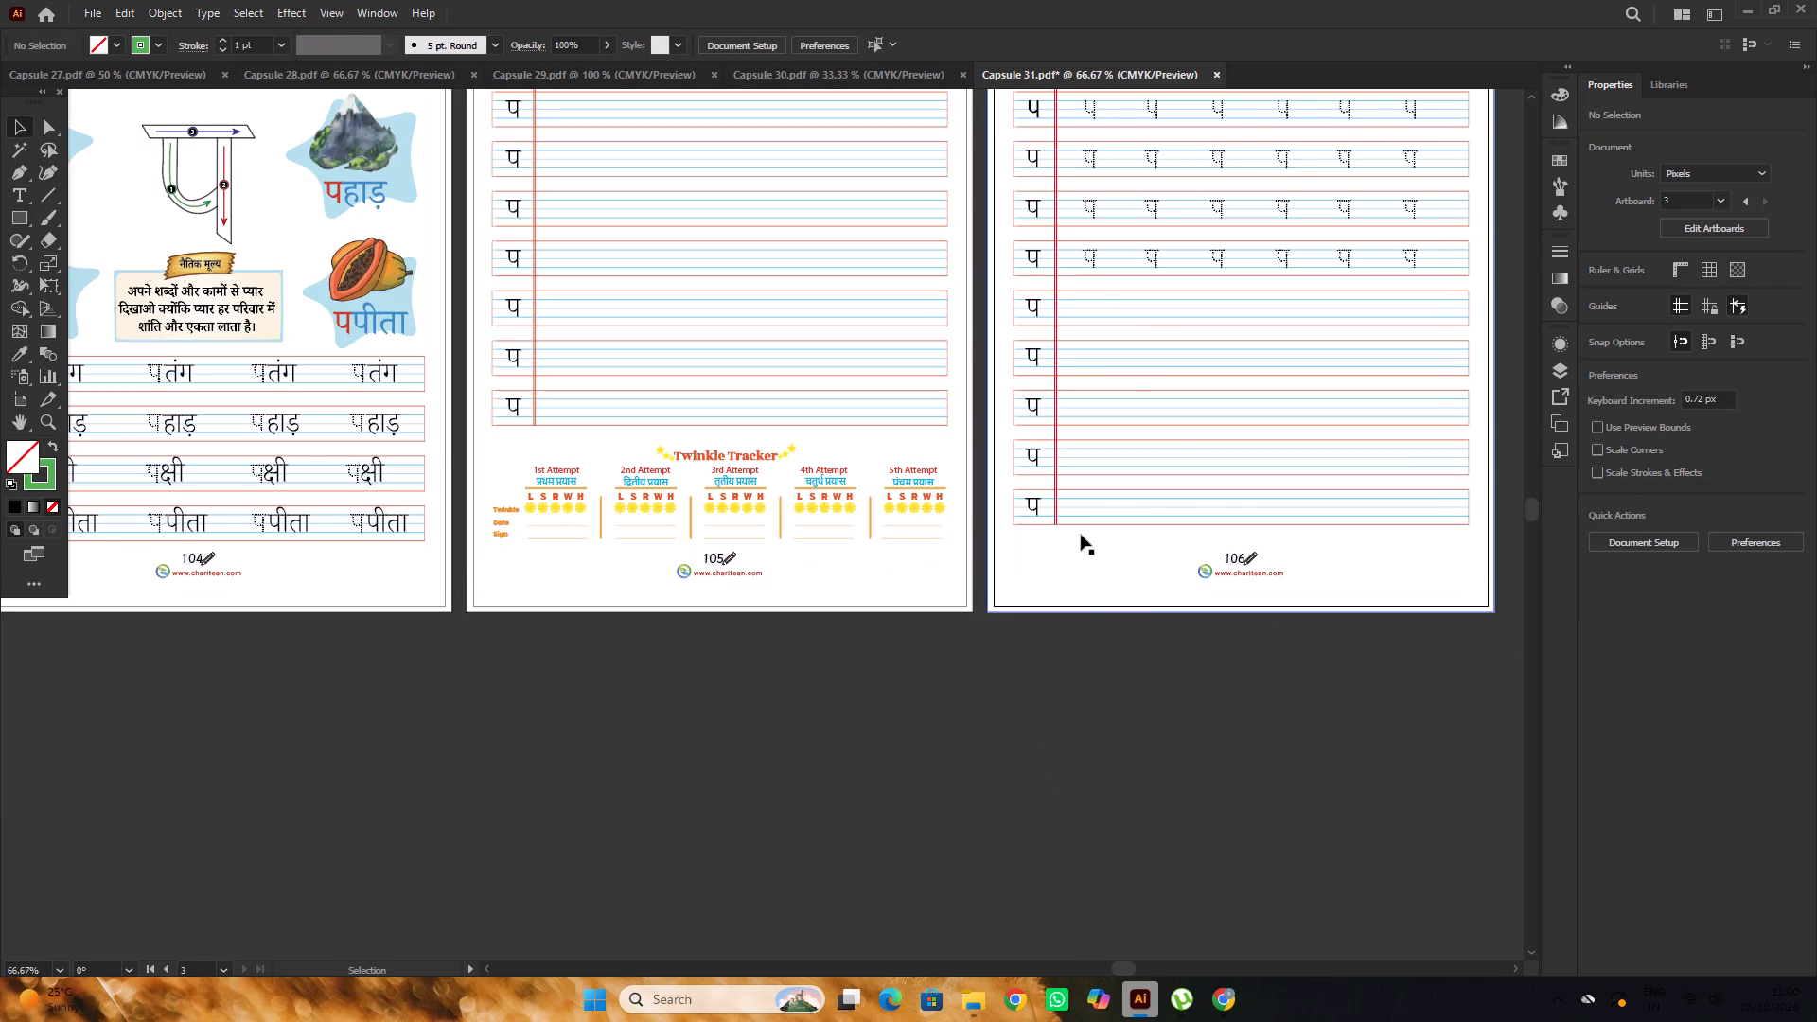
# Save the edited Capsule 31 PDF.
pyautogui.keyDown('alt'); pyautogui.scroll(-3, 1066, 519); pyautogui.keyUp('alt')
pyautogui.click(1120, 593)
pyautogui.keyDown('alt'); pyautogui.scroll(2, 1117, 581); pyautogui.keyUp('alt')
pyautogui.keyDown('alt'); pyautogui.scroll(-2, 1117, 580); pyautogui.keyUp('alt')
pyautogui.scroll(1, 1117, 580)
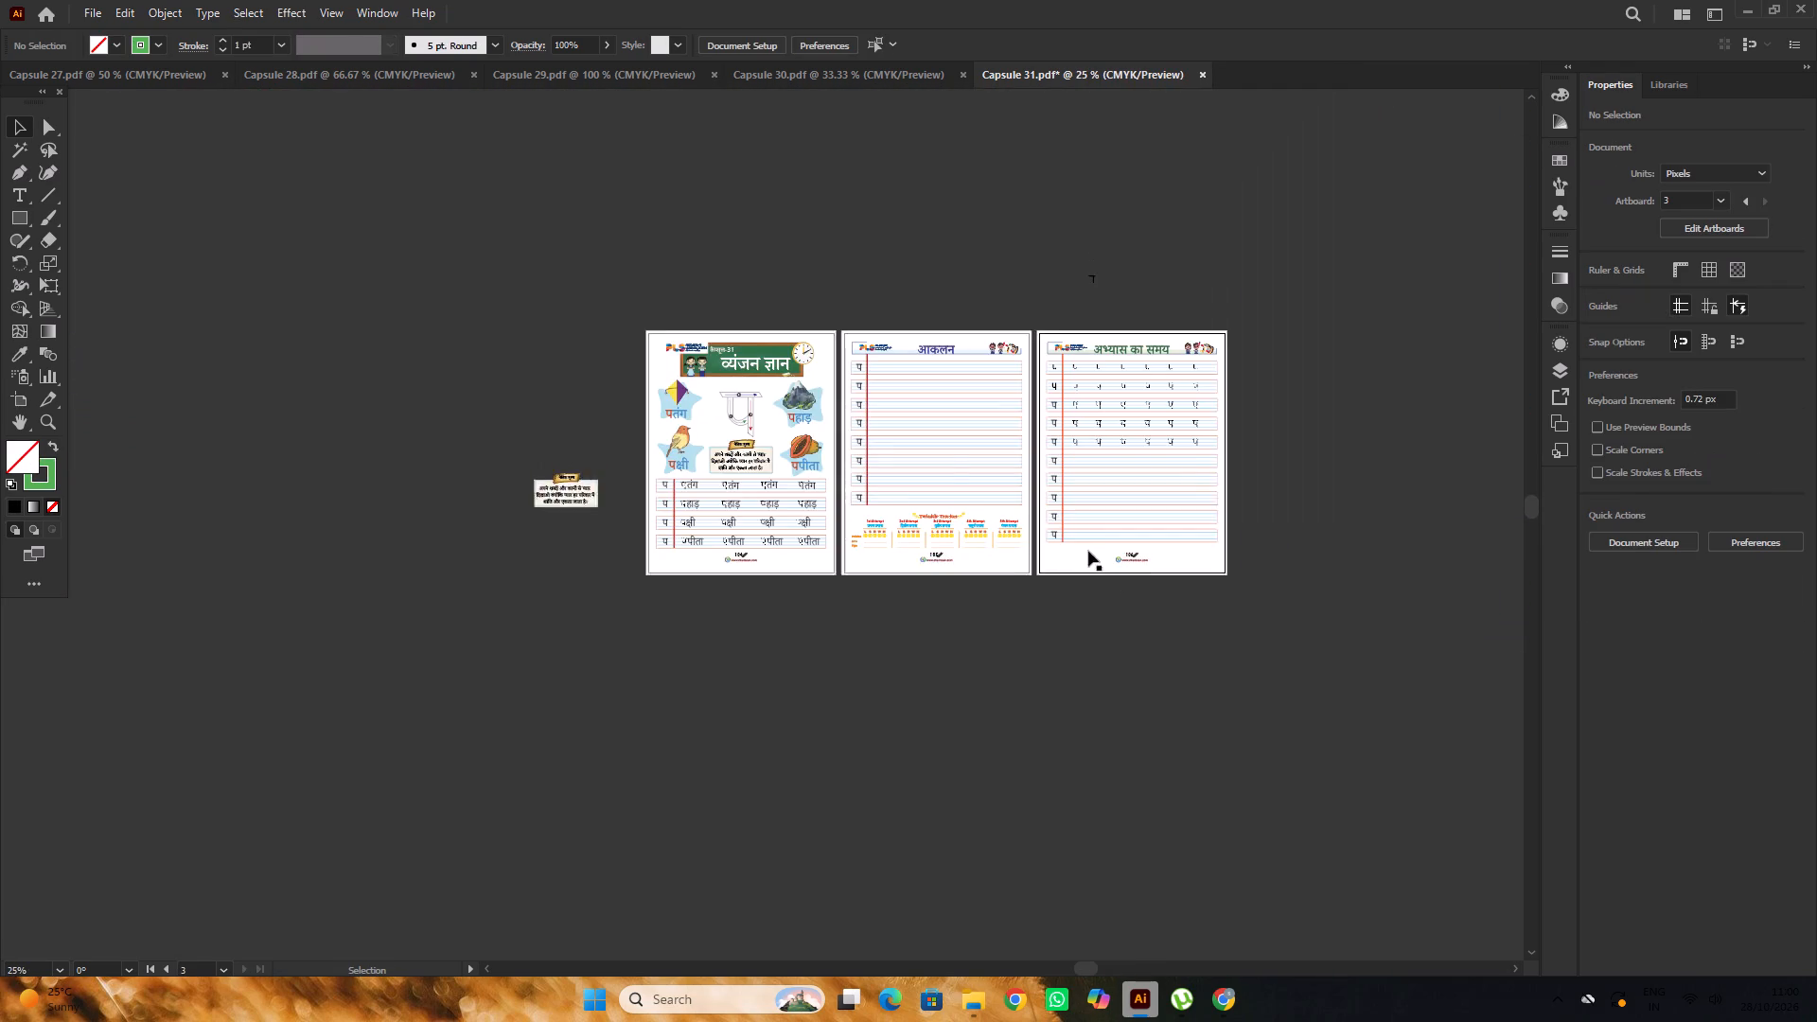
pyautogui.scroll(3, 1088, 551)
pyautogui.keyDown('alt'); pyautogui.scroll(-1, 779, 434); pyautogui.keyUp('alt')
pyautogui.hotkey('ctrl', 's')
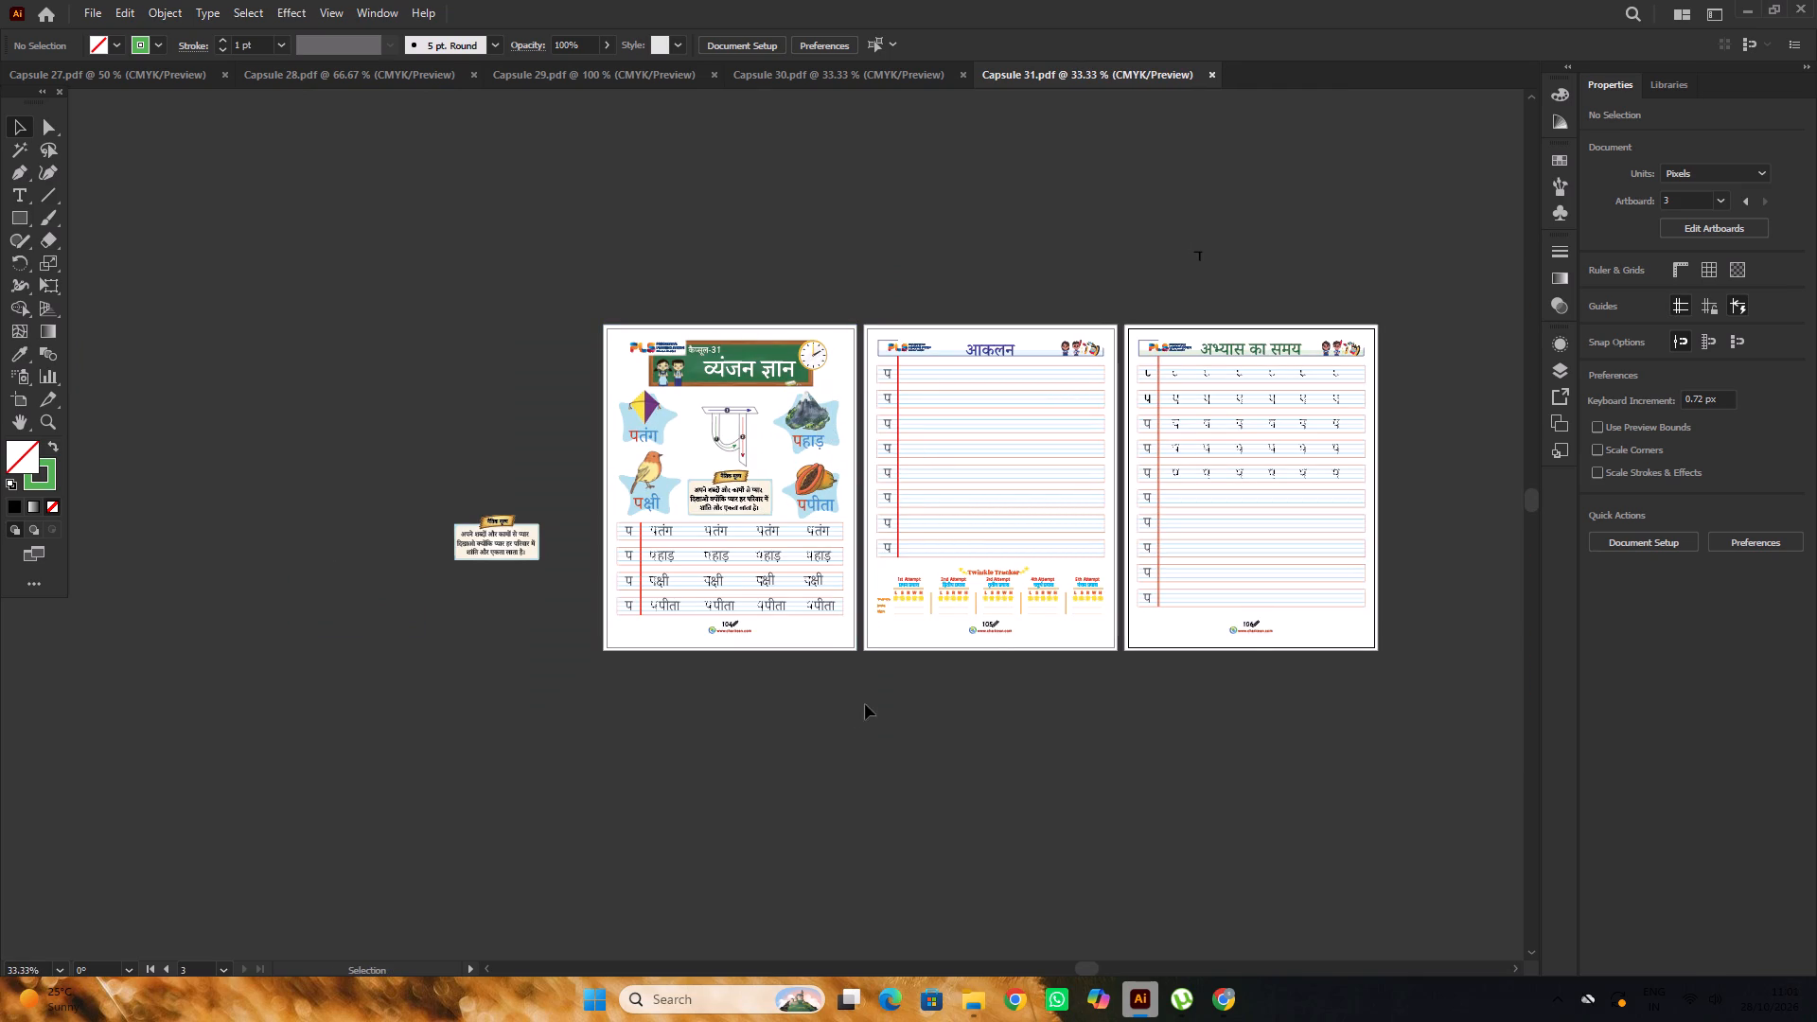
# Open the saved Capsule 31 PDF from the PRINT FINAL folder, check all three pages, and return to Illustrator.
pyautogui.click(871, 927)
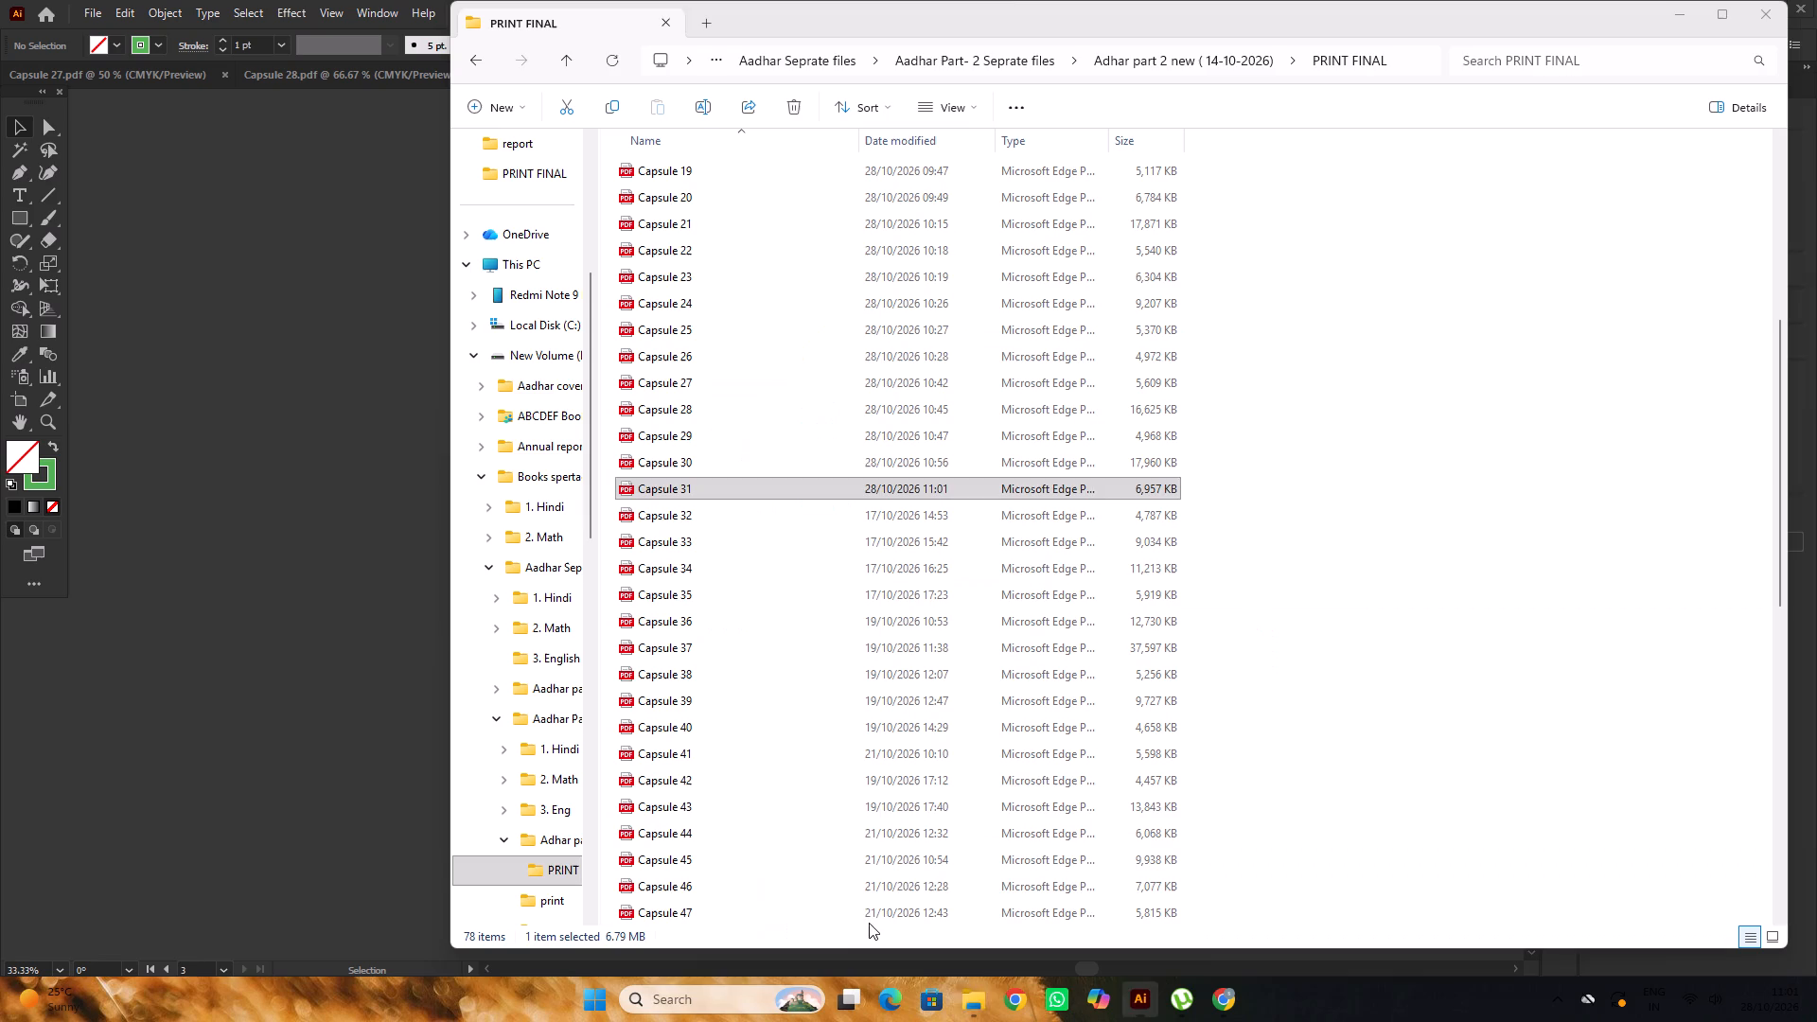
pyautogui.doubleClick(737, 490)
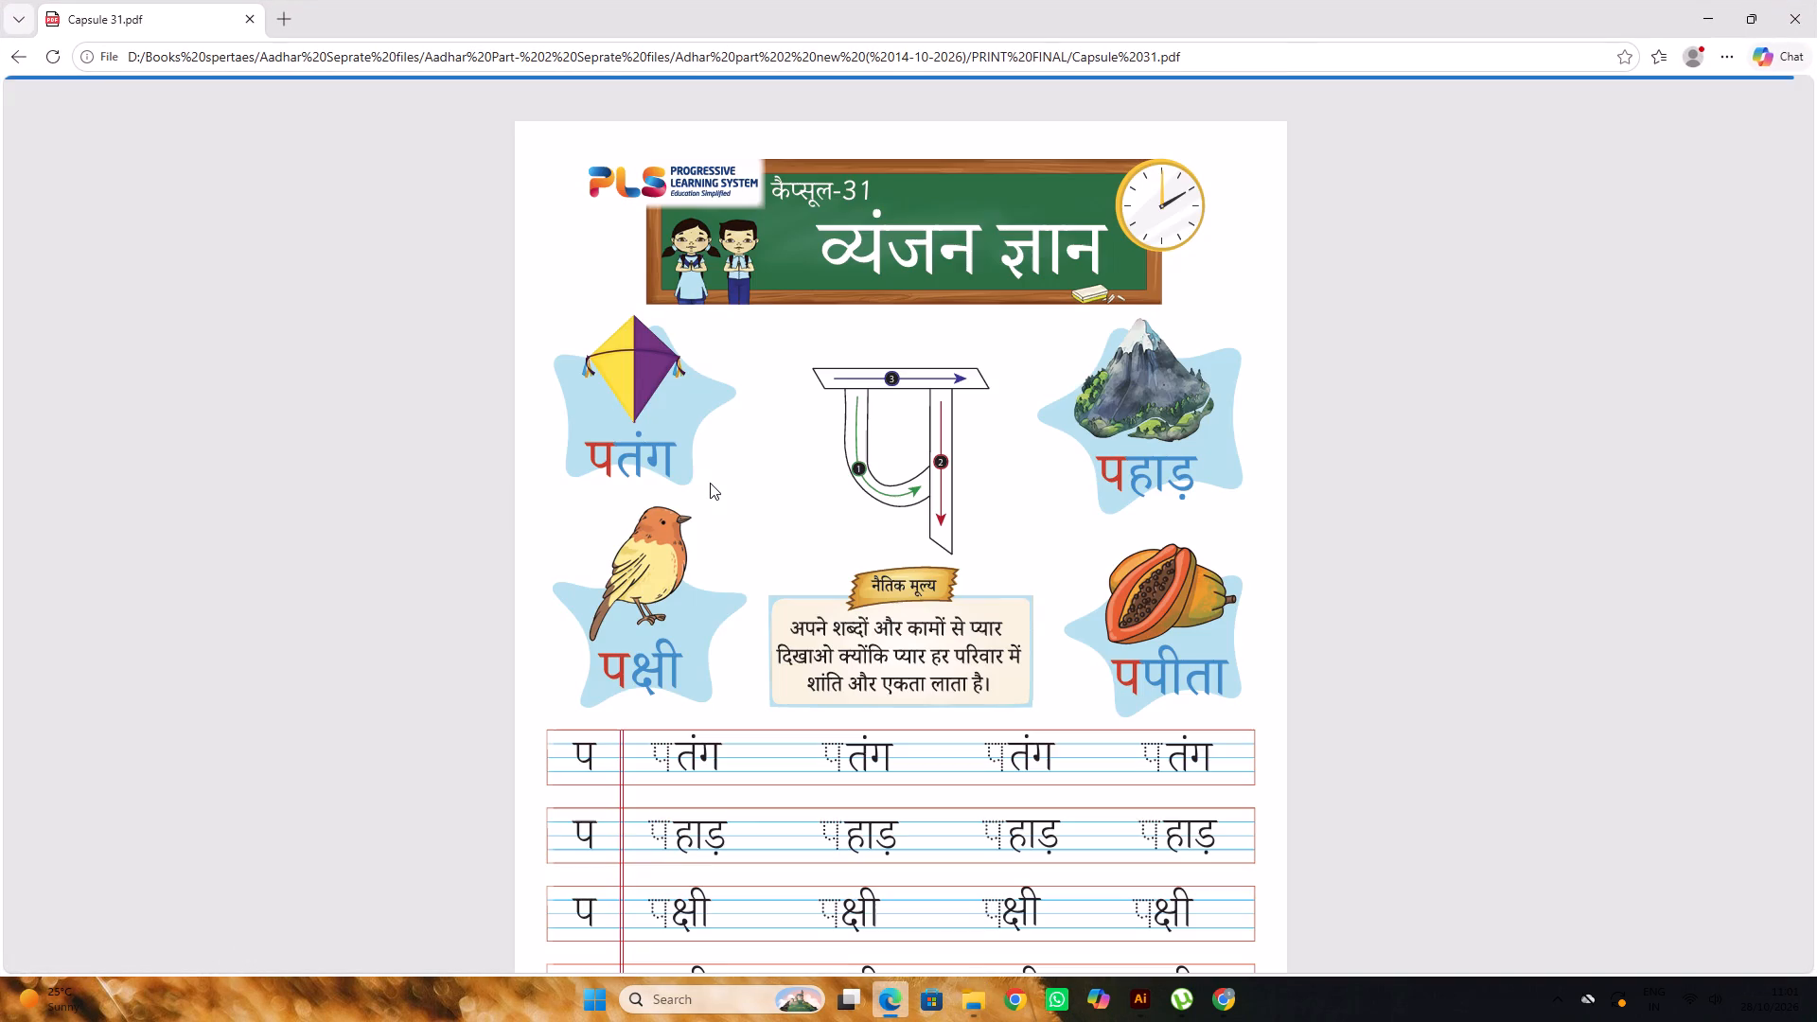
pyautogui.scroll(-1, 710, 481)
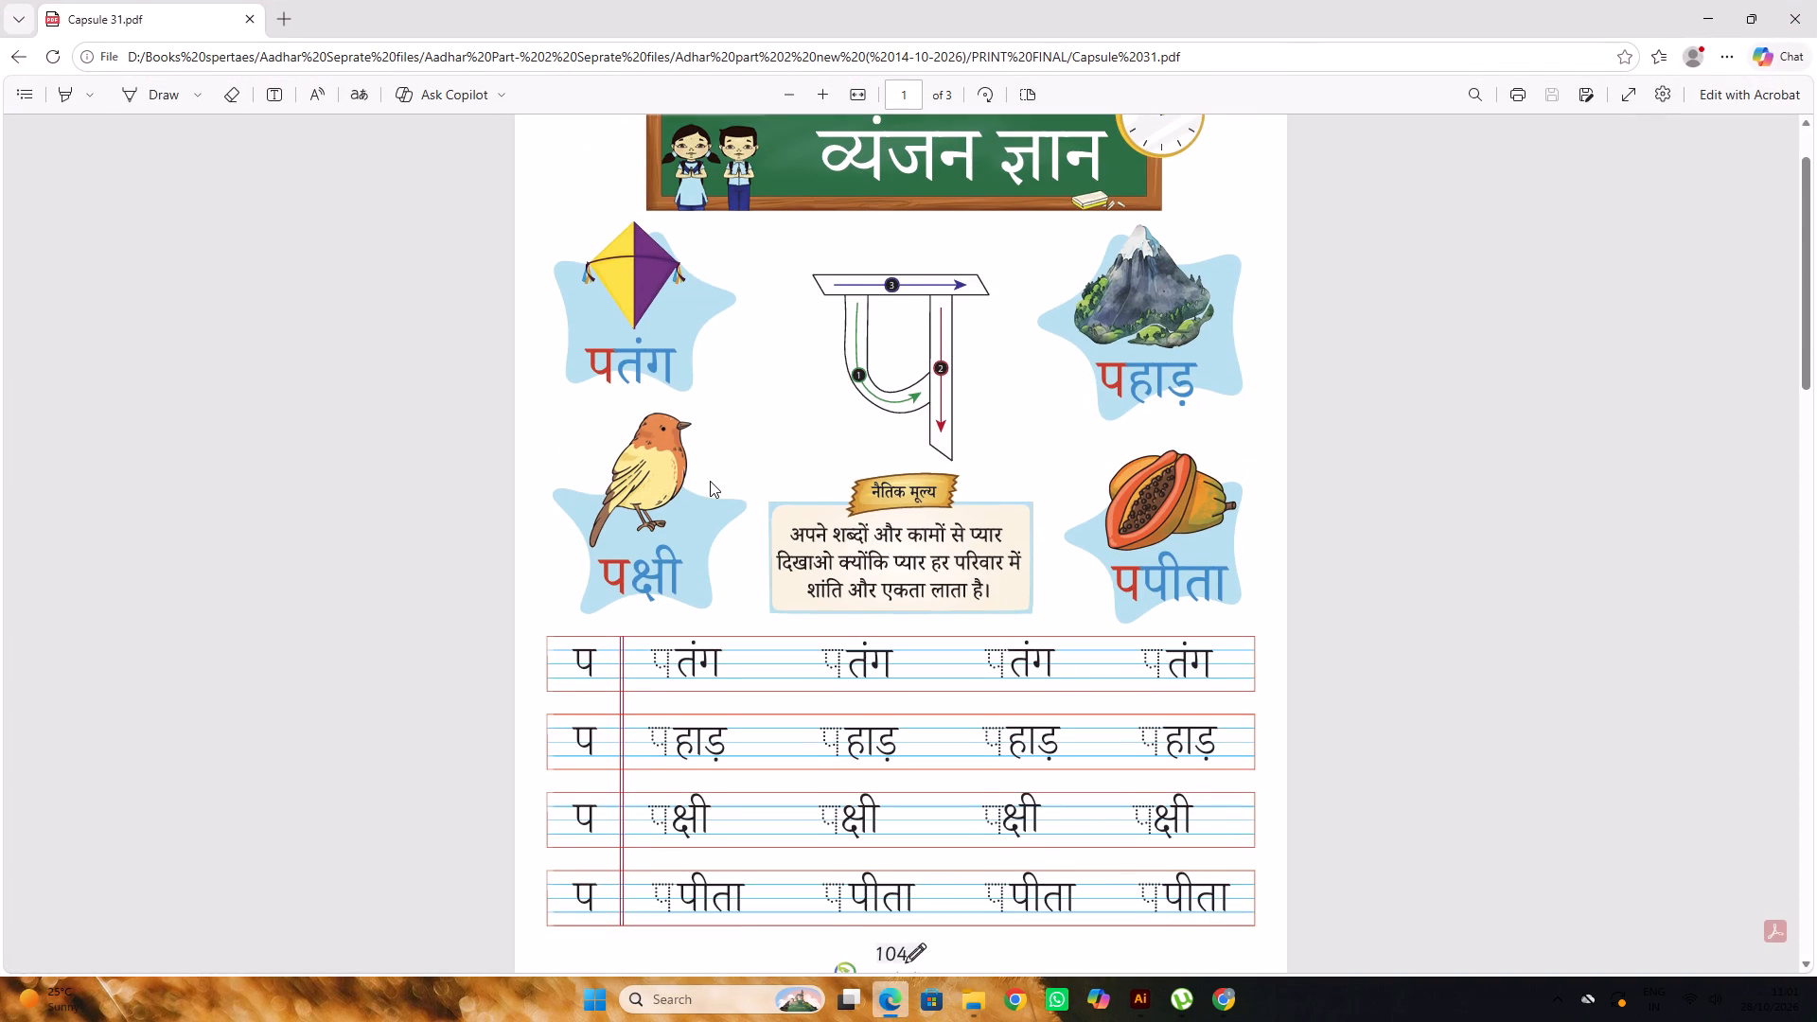
pyautogui.scroll(-8, 710, 481)
pyautogui.scroll(3, 710, 481)
pyautogui.scroll(-3, 710, 481)
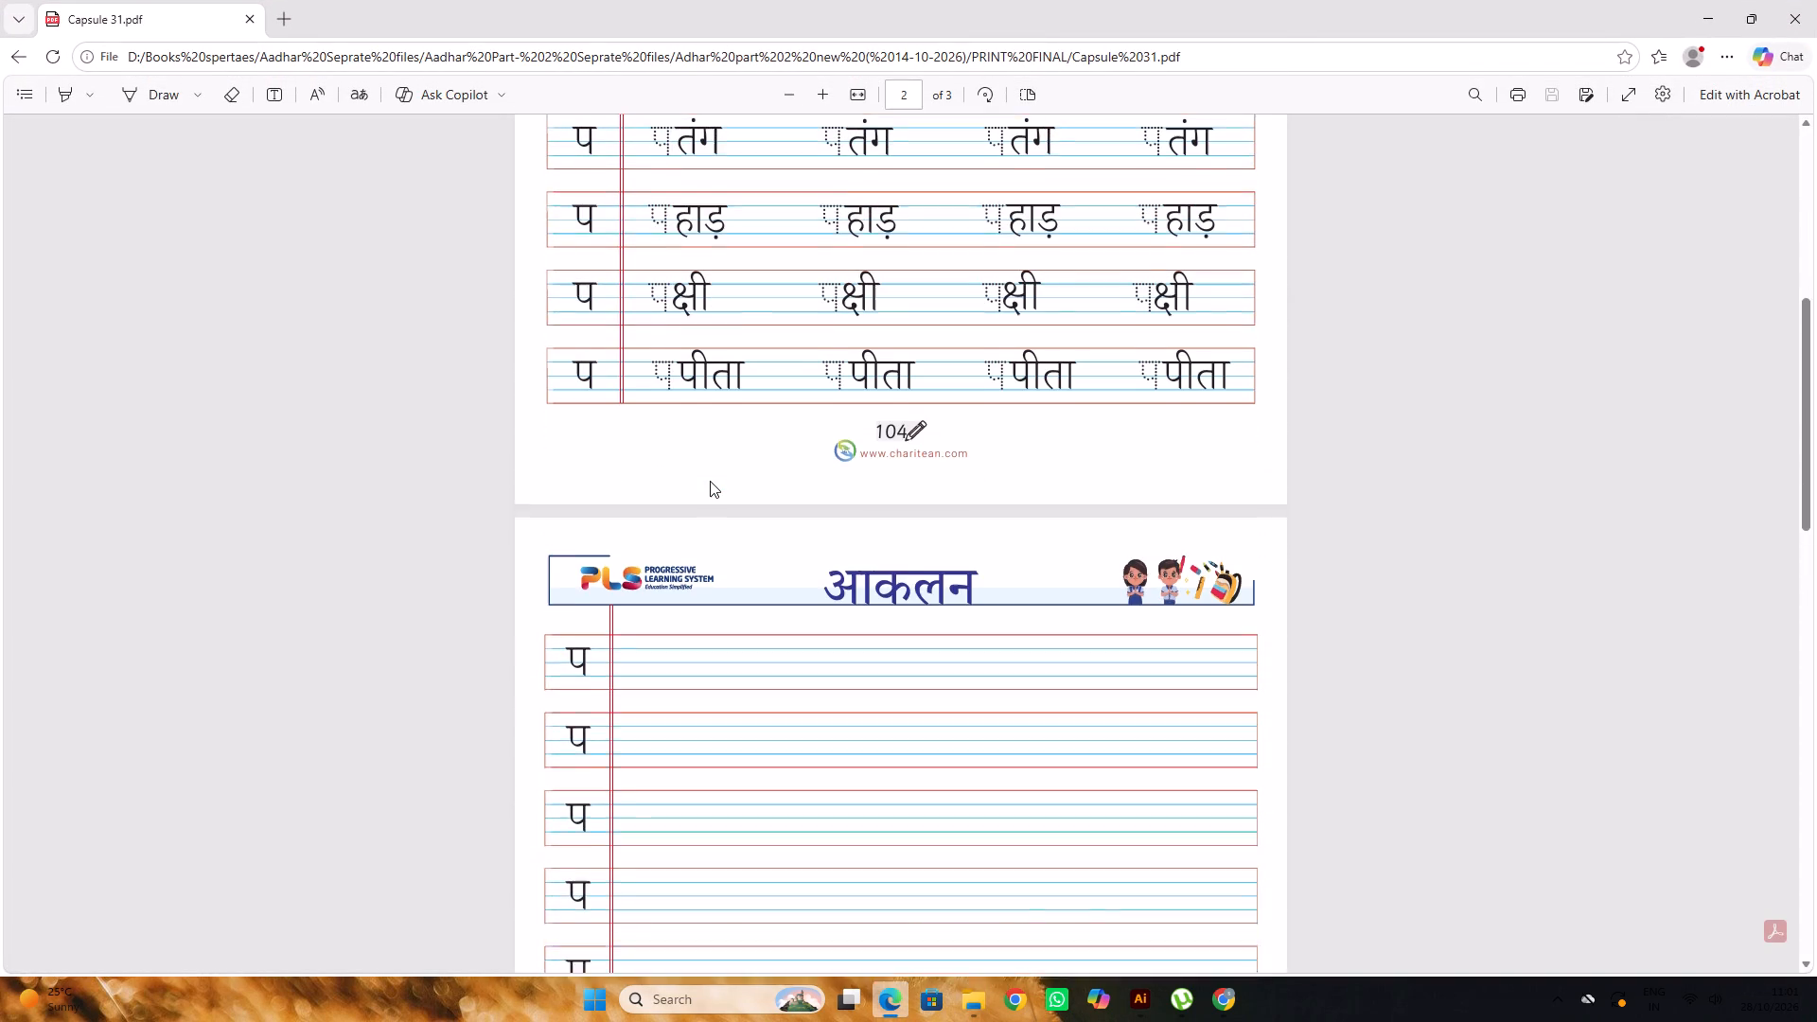
pyautogui.scroll(-18, 710, 481)
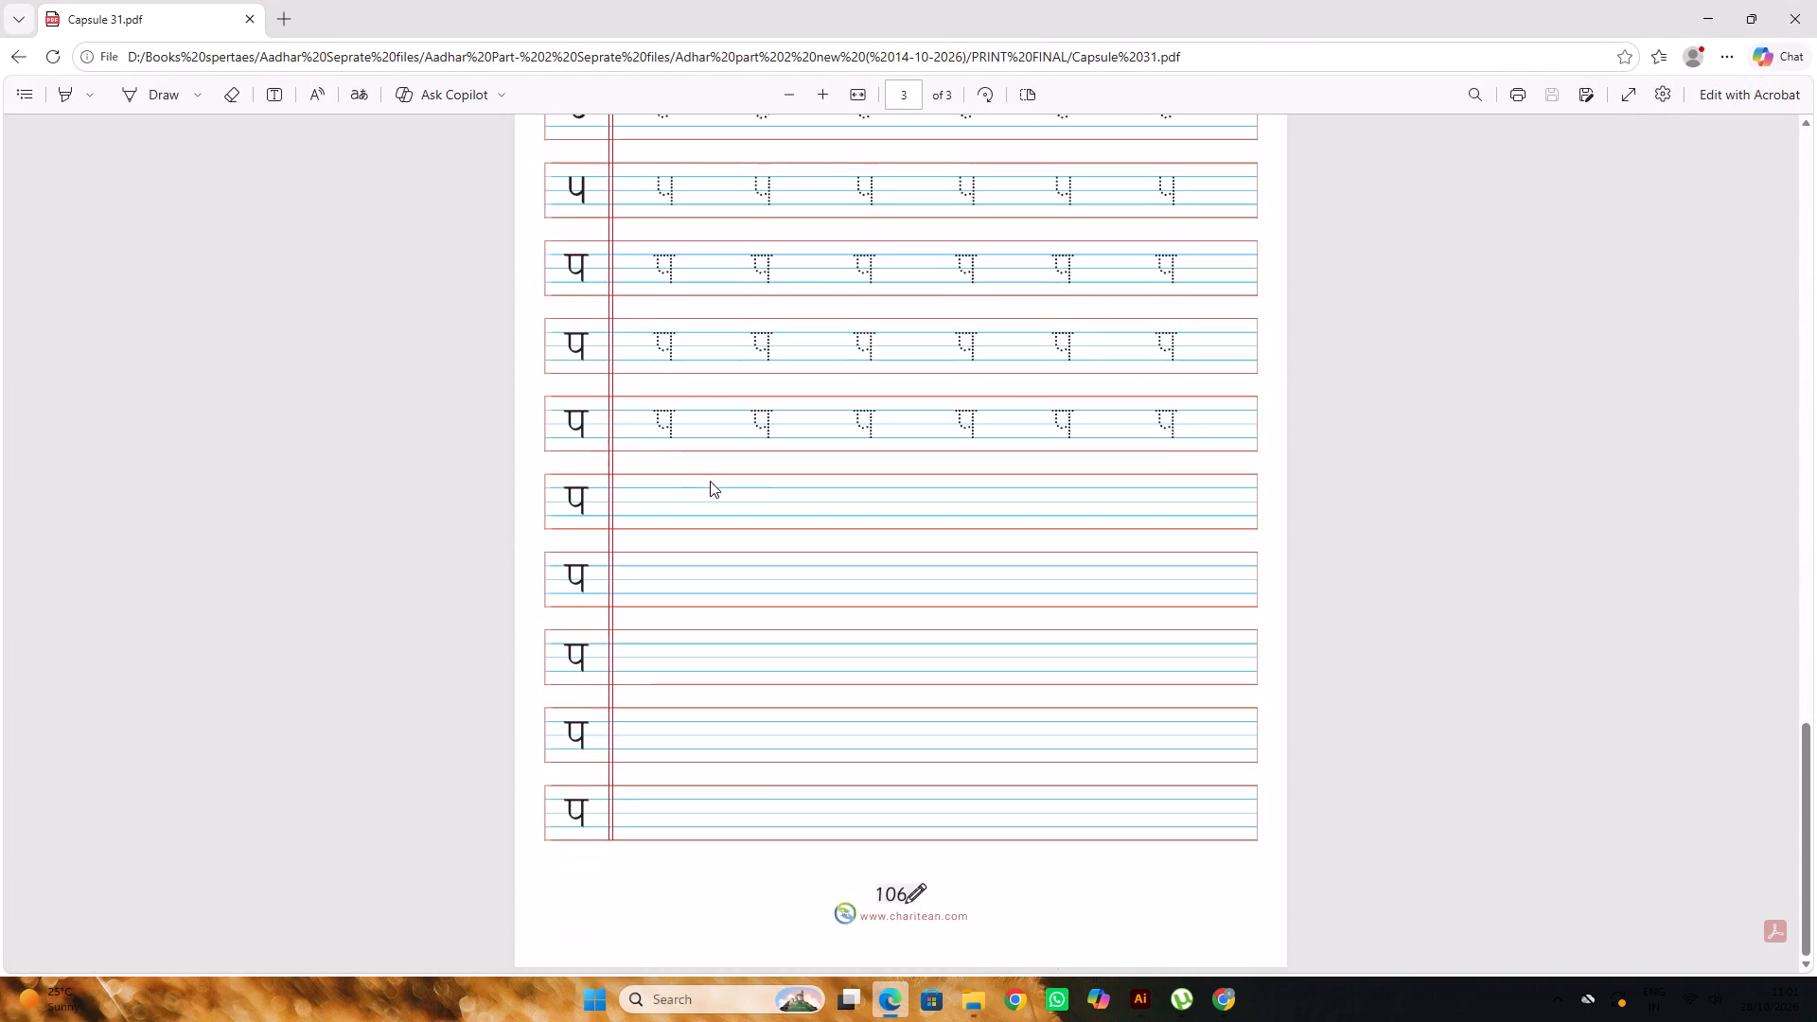
pyautogui.scroll(9, 710, 481)
pyautogui.scroll(18, 710, 481)
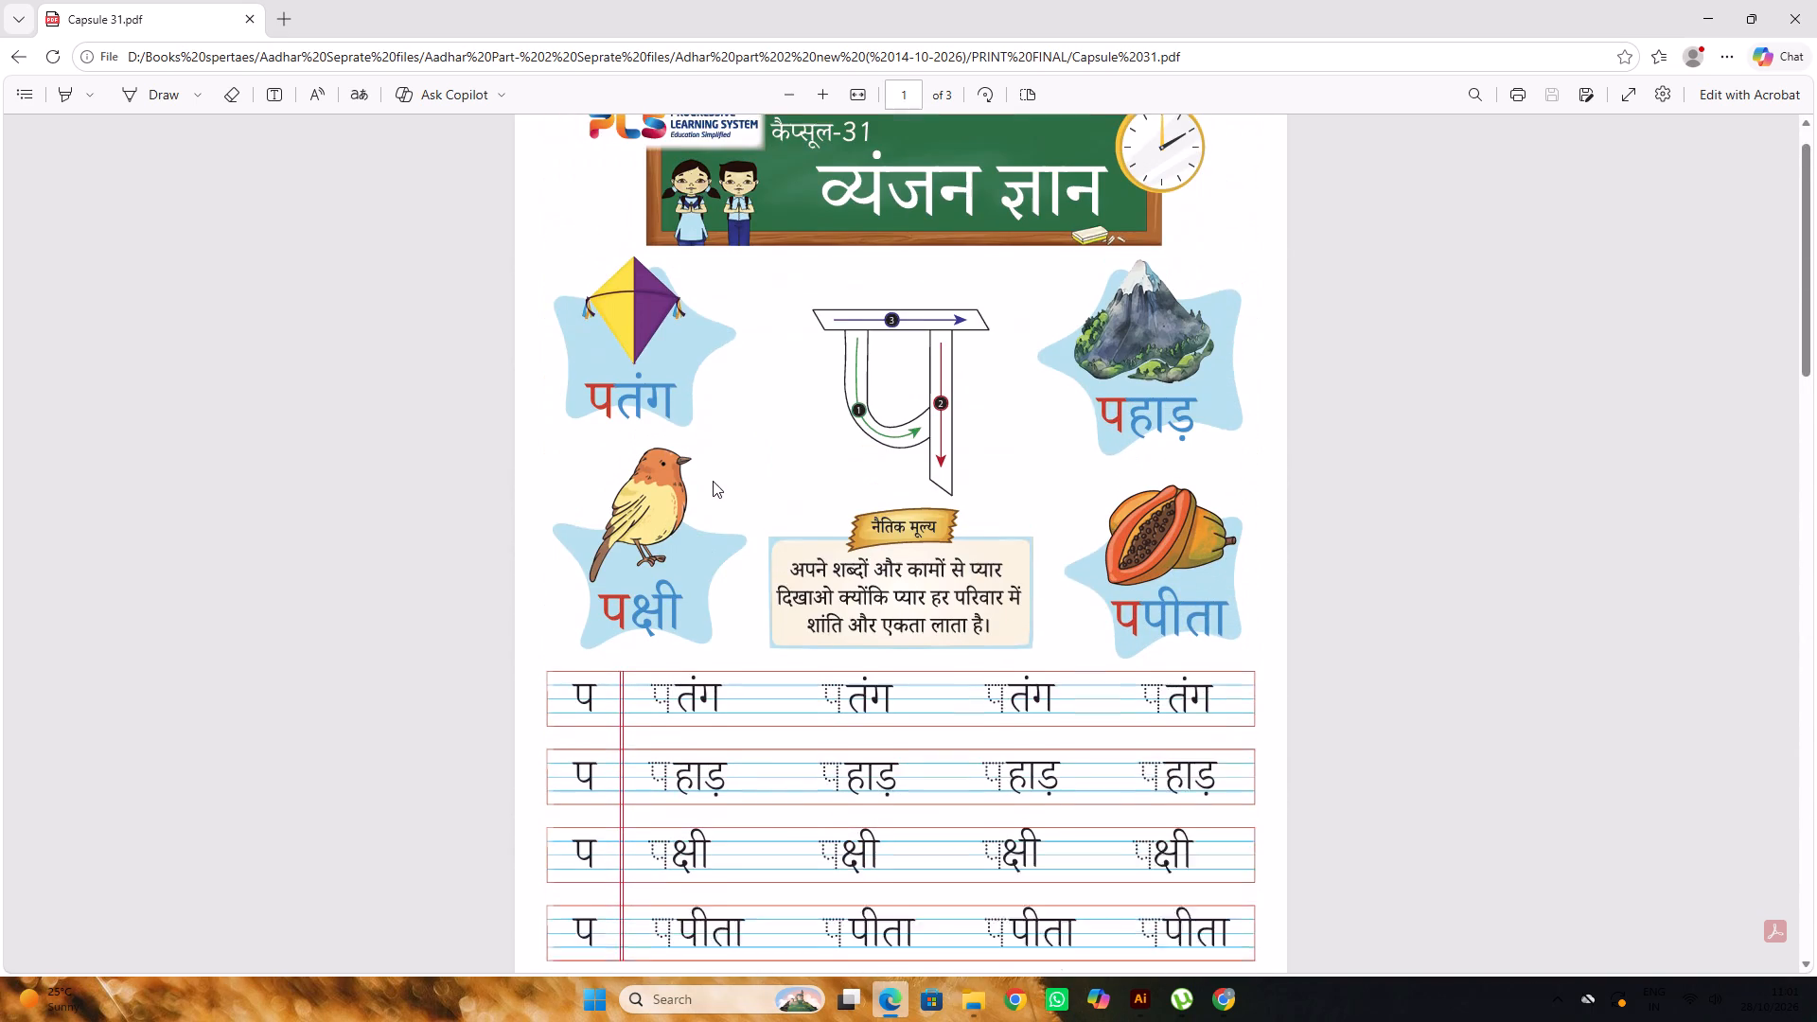
pyautogui.scroll(-1, 713, 481)
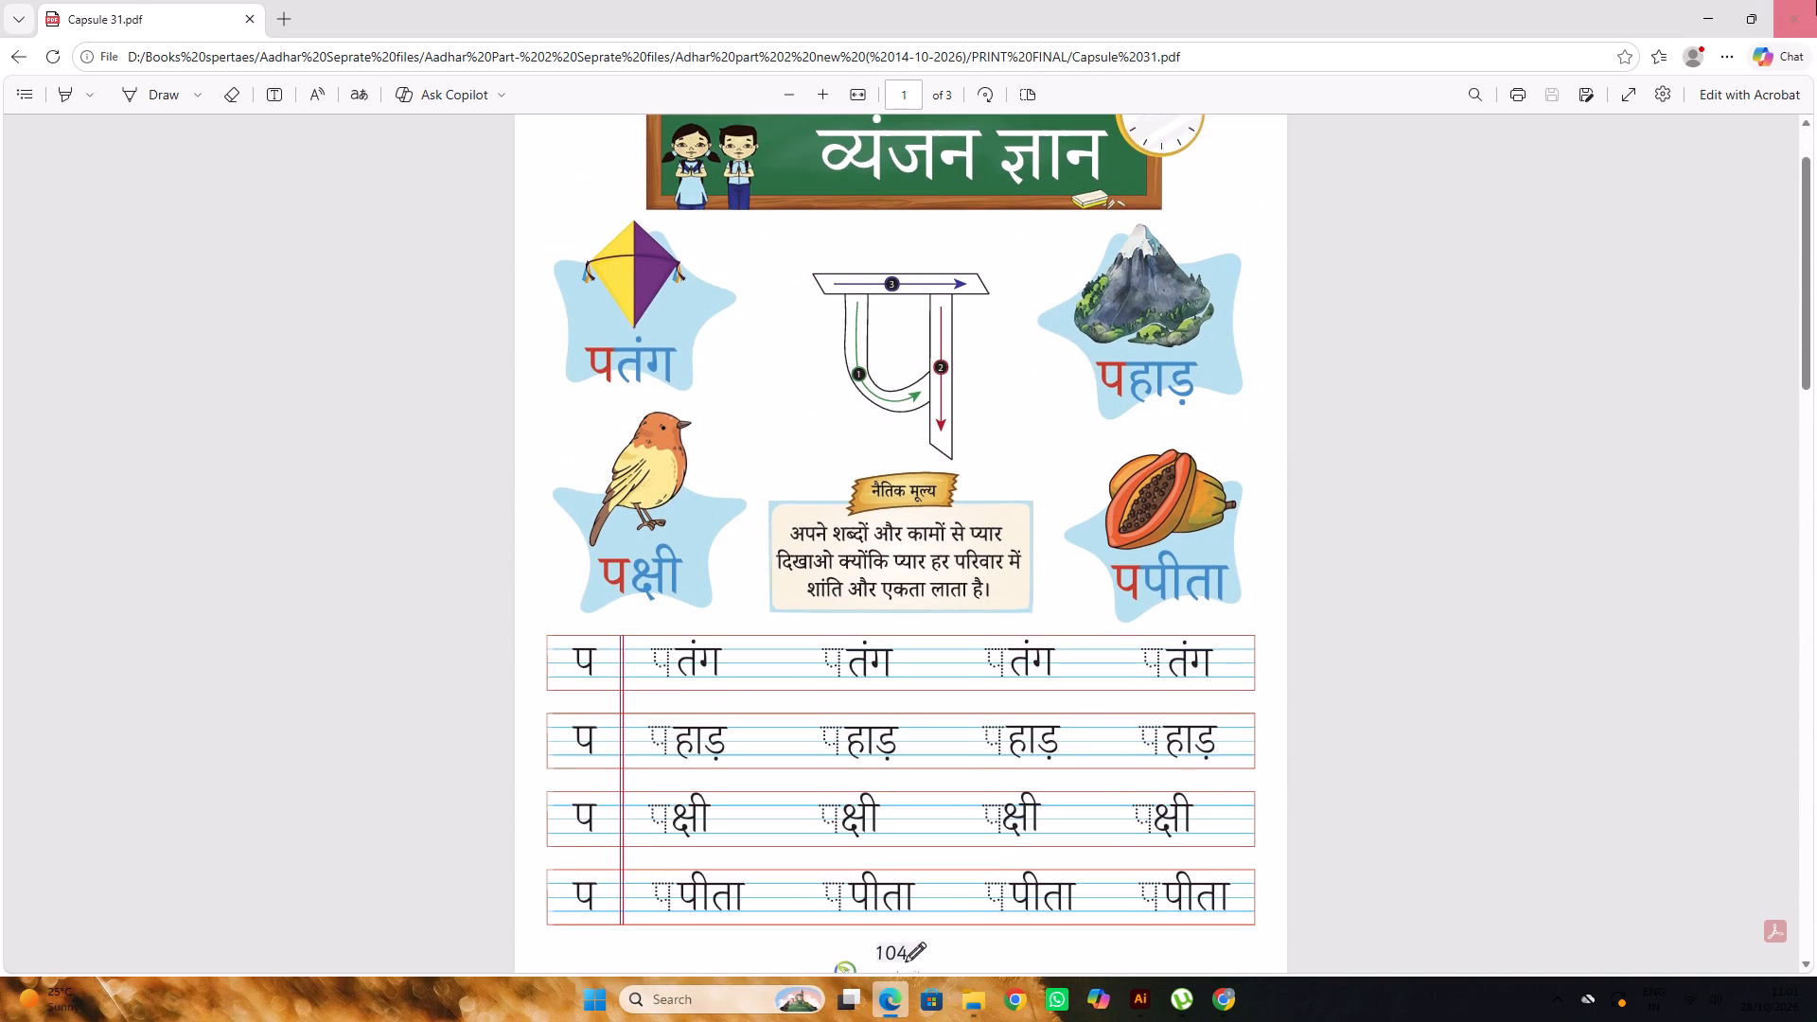
pyautogui.click(1796, 9)
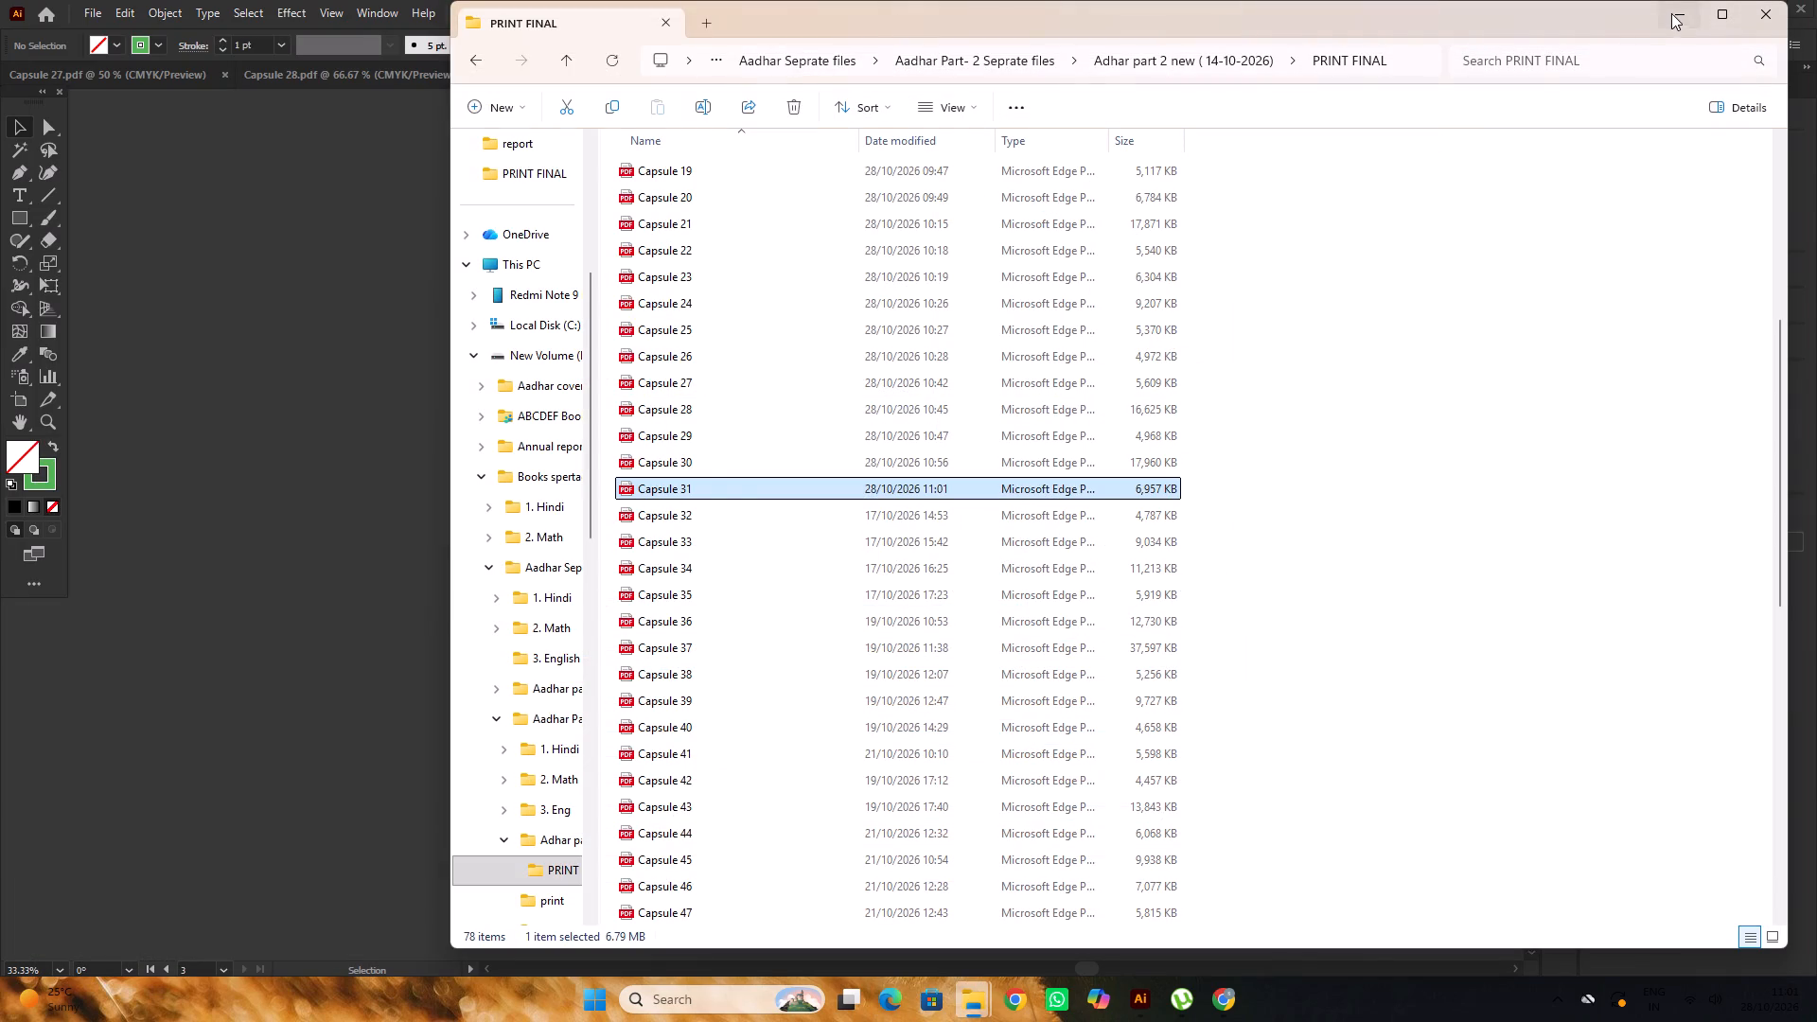
pyautogui.click(1672, 12)
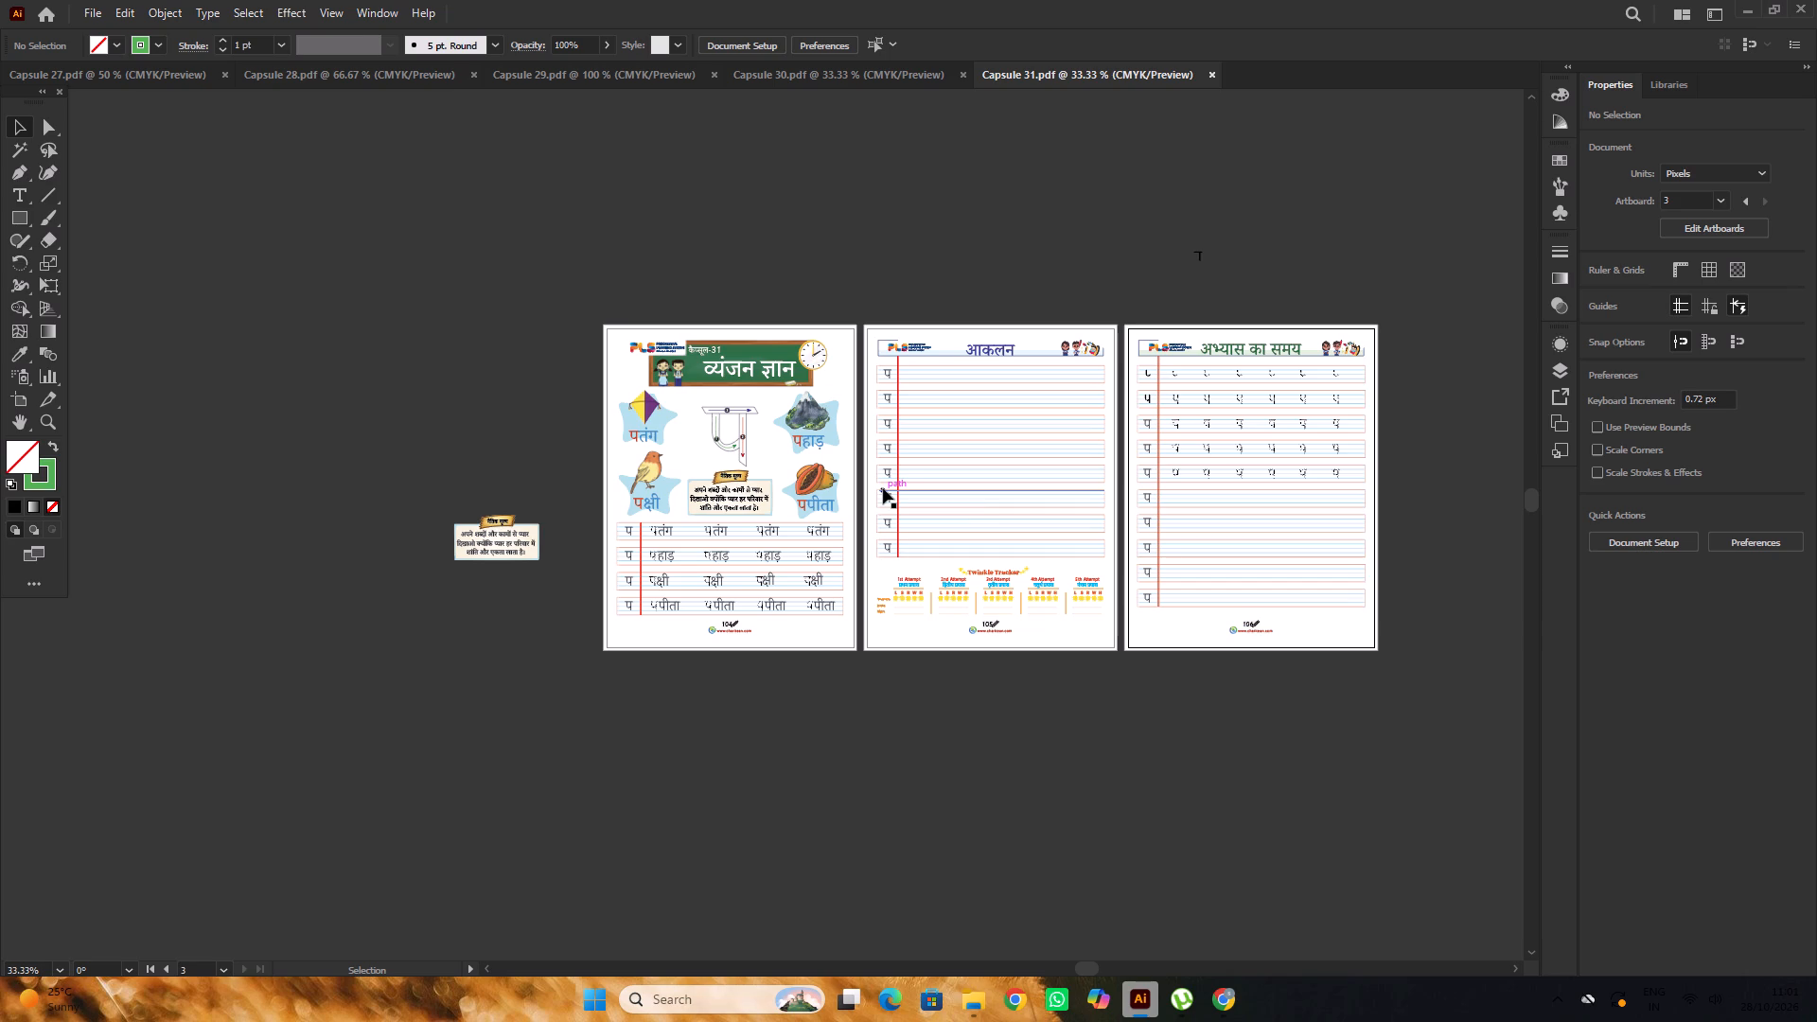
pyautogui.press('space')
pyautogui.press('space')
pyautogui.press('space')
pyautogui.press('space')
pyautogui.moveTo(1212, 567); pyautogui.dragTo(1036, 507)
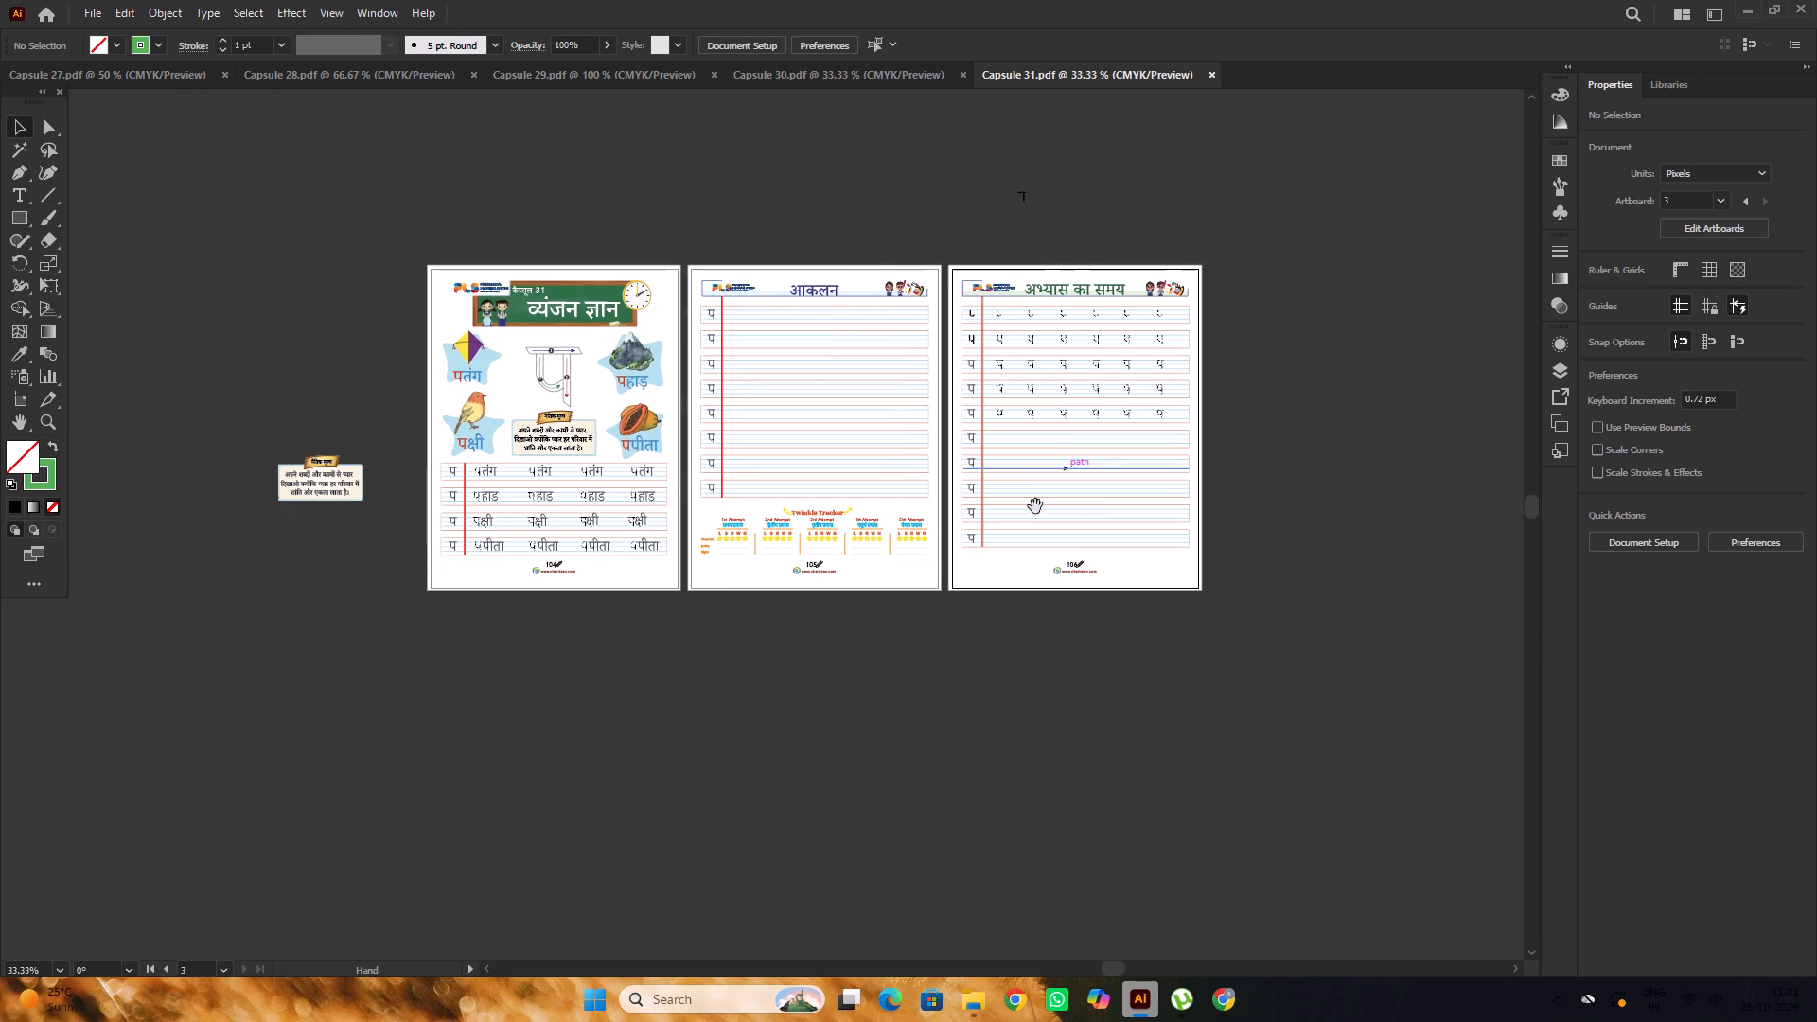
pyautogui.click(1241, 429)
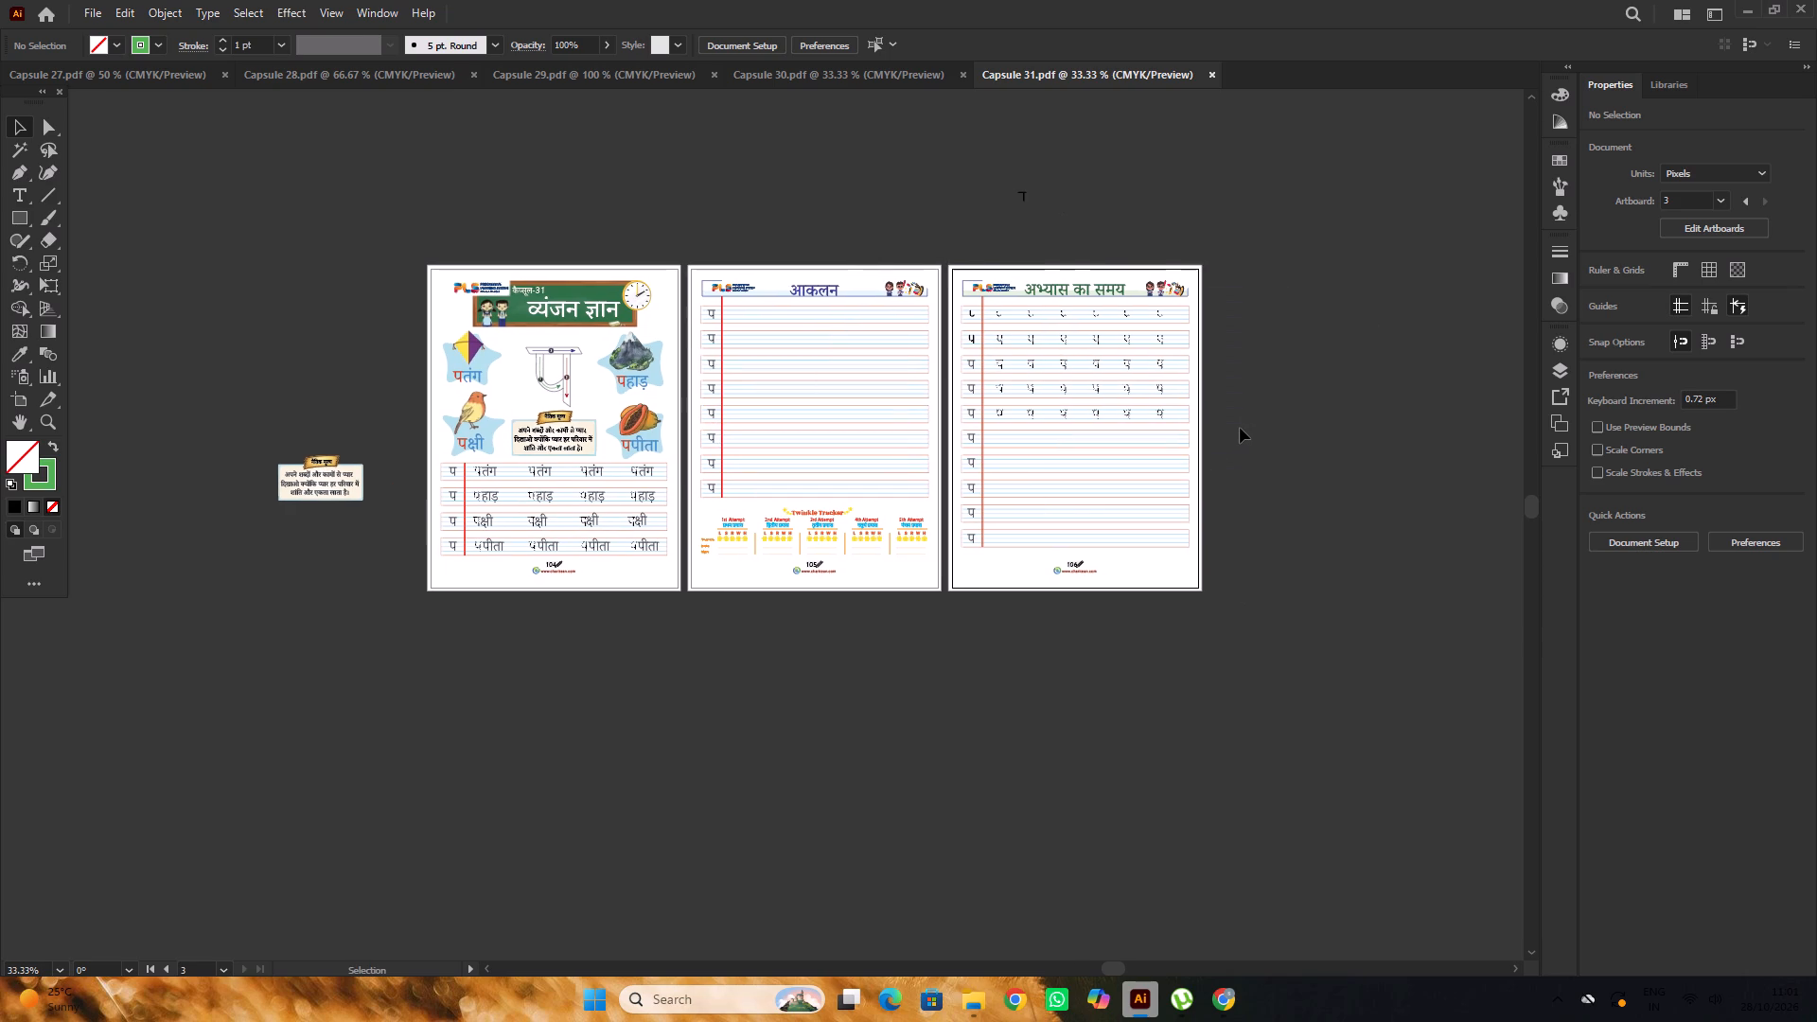
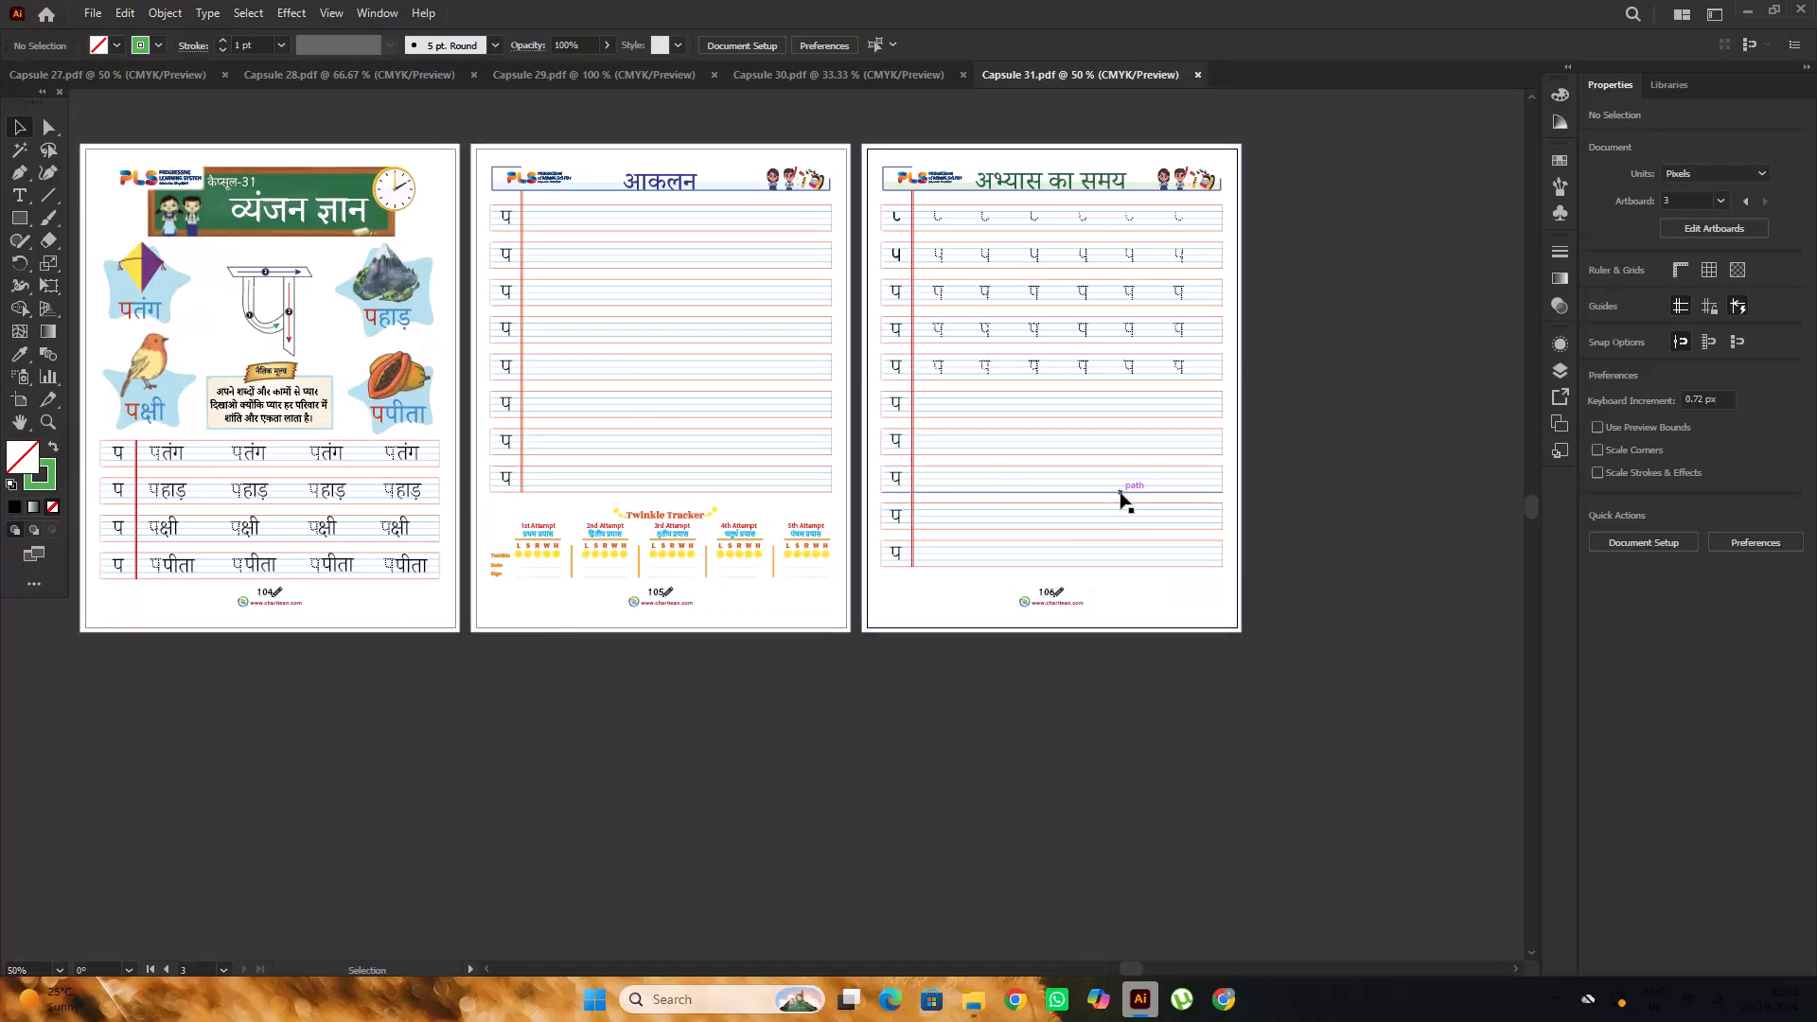
# Close the Capsule 27 and Capsule 28 documents.
pyautogui.keyDown('alt'); pyautogui.scroll(-2, 1120, 493); pyautogui.keyUp('alt')
pyautogui.scroll(2, 1103, 422)
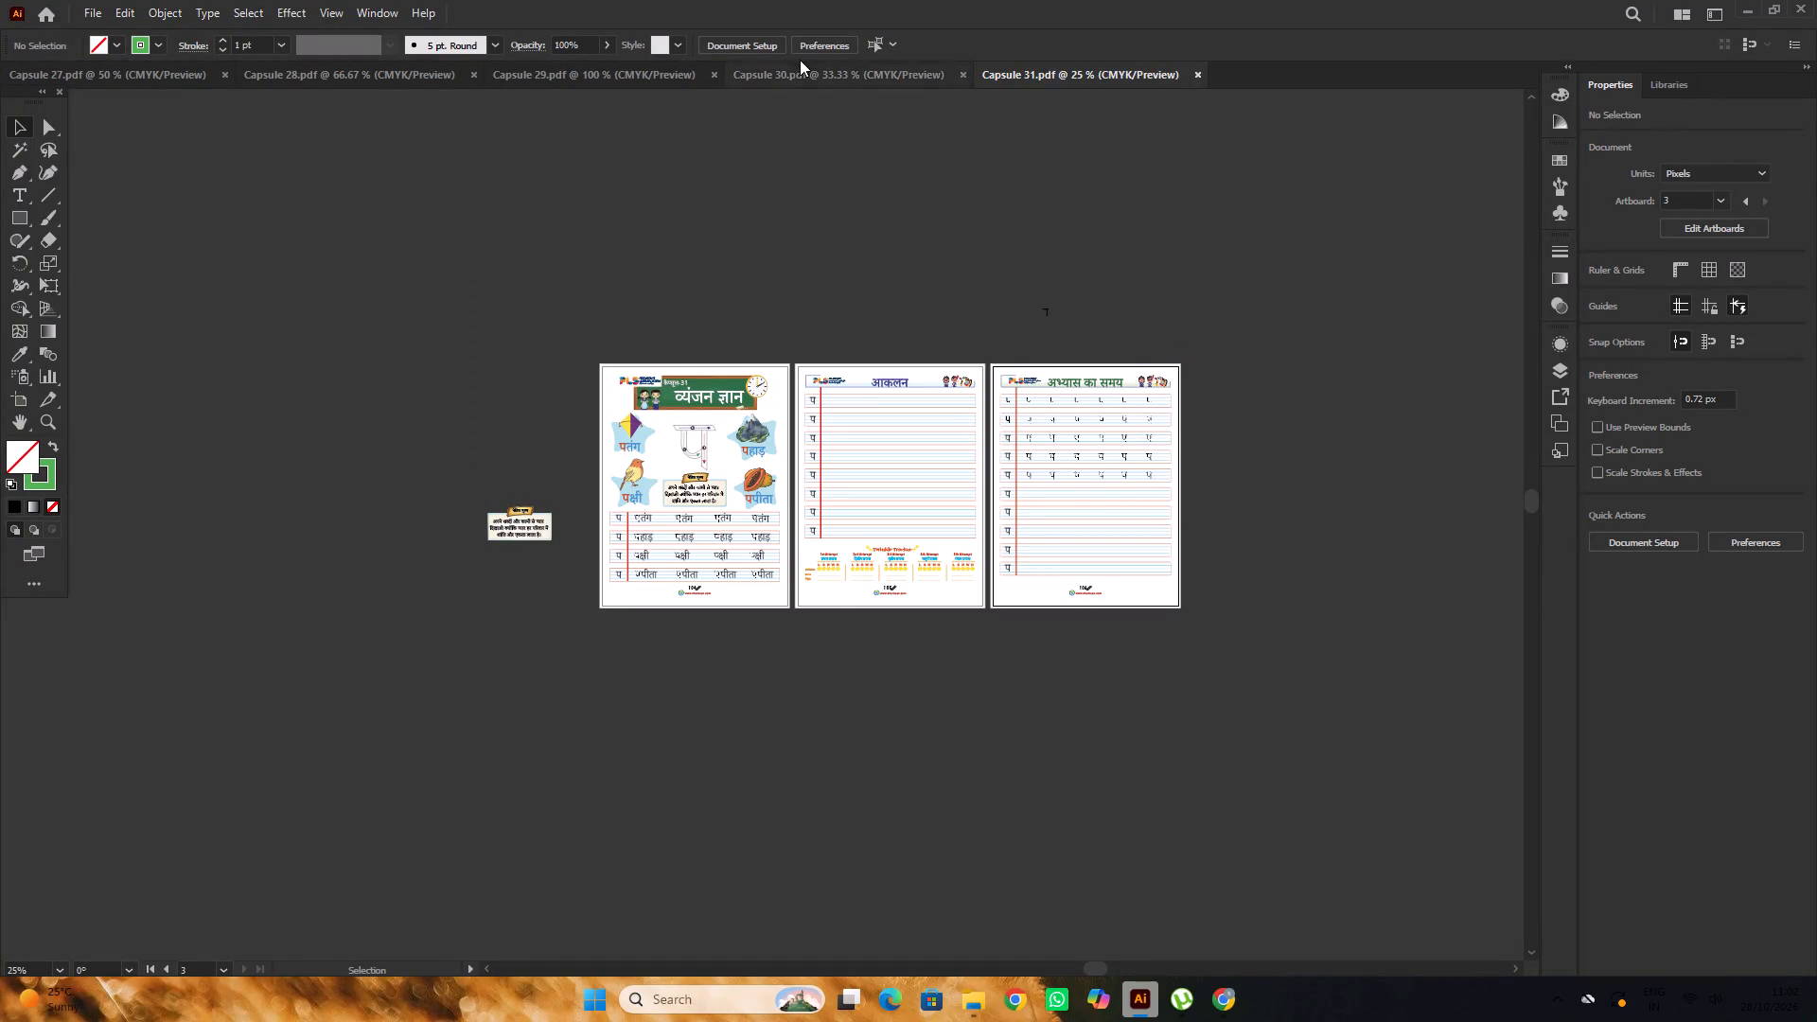
pyautogui.click(174, 73)
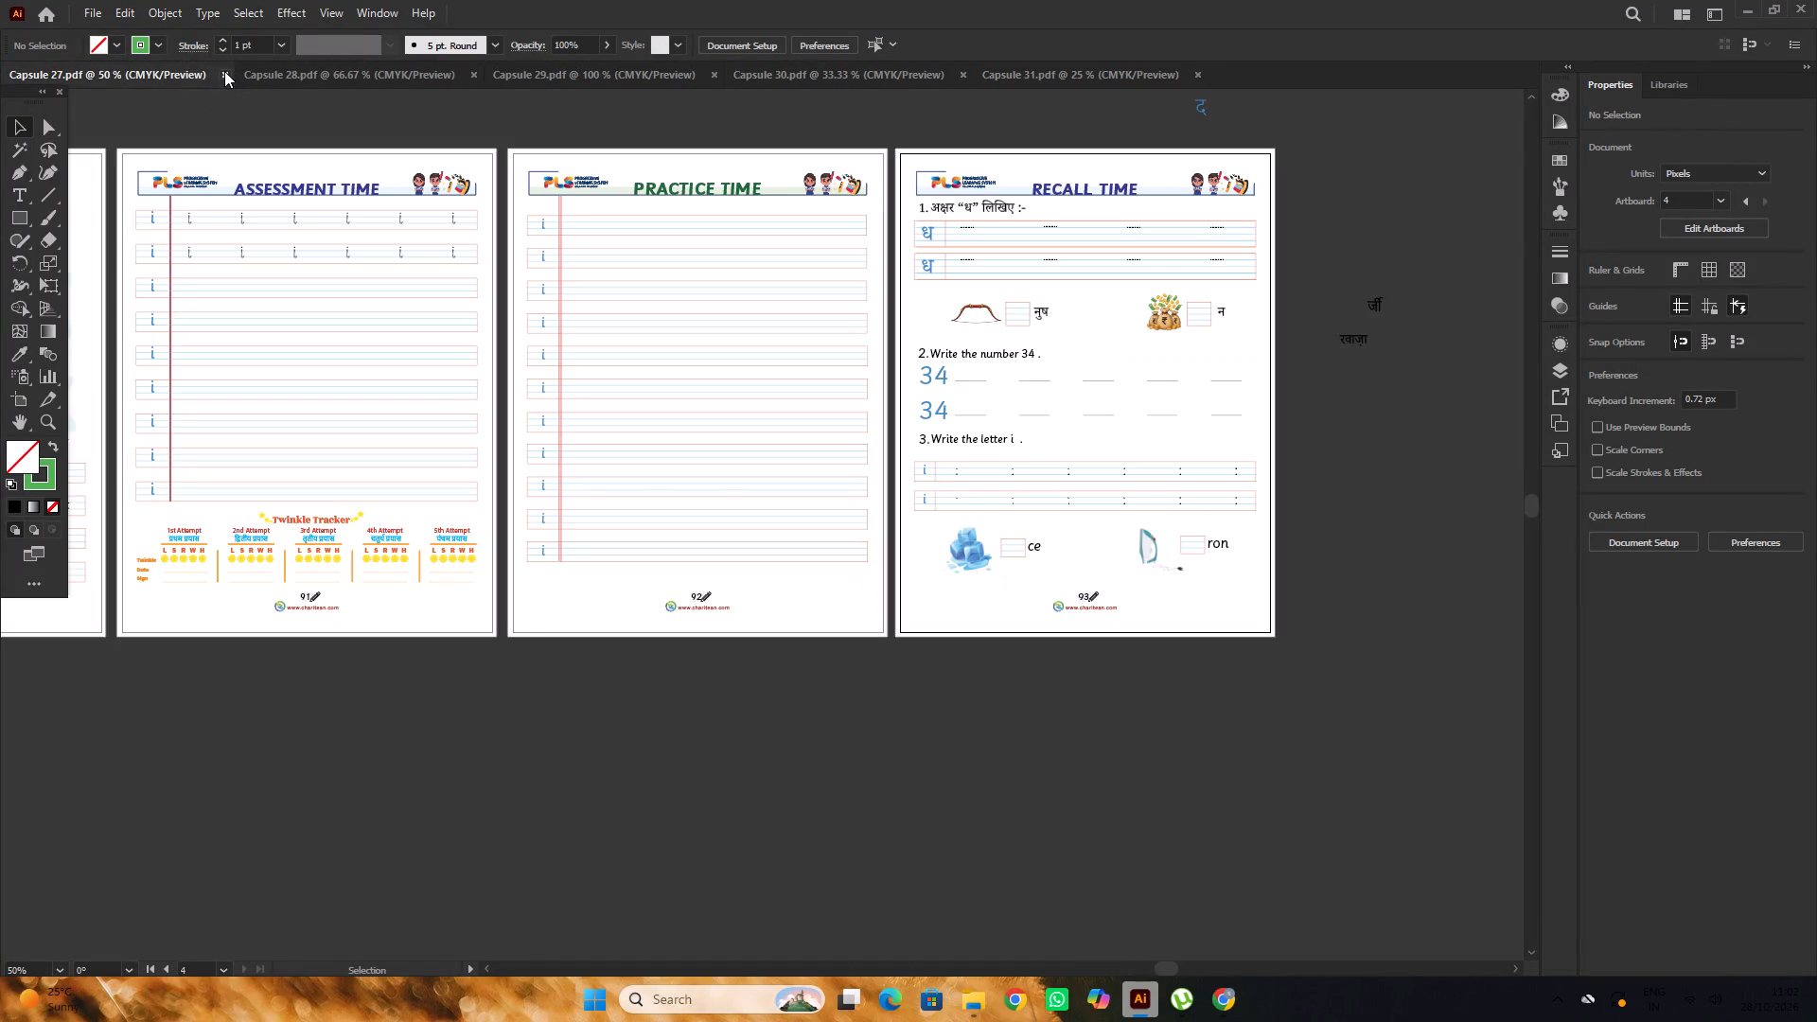
pyautogui.click(224, 71)
pyautogui.click(181, 86)
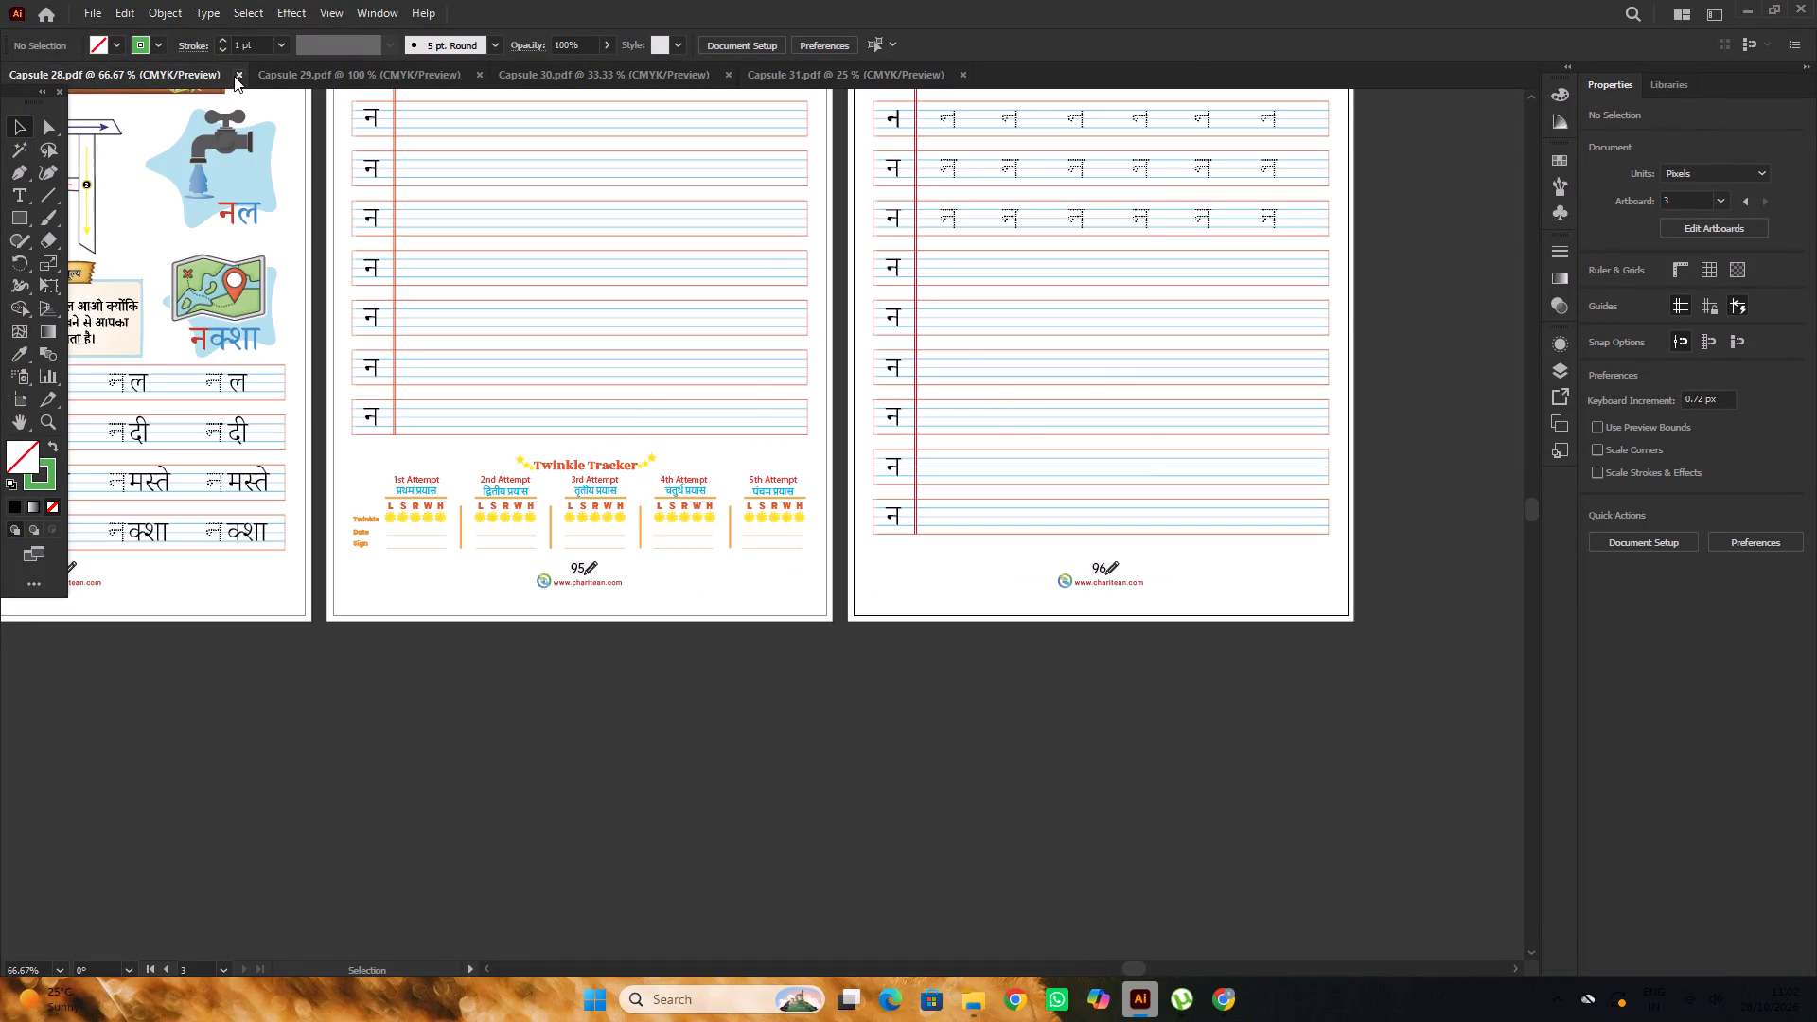
pyautogui.click(234, 76)
pyautogui.scroll(3, 1130, 554)
pyautogui.keyDown('alt'); pyautogui.scroll(-2, 1102, 495); pyautogui.keyUp('alt')
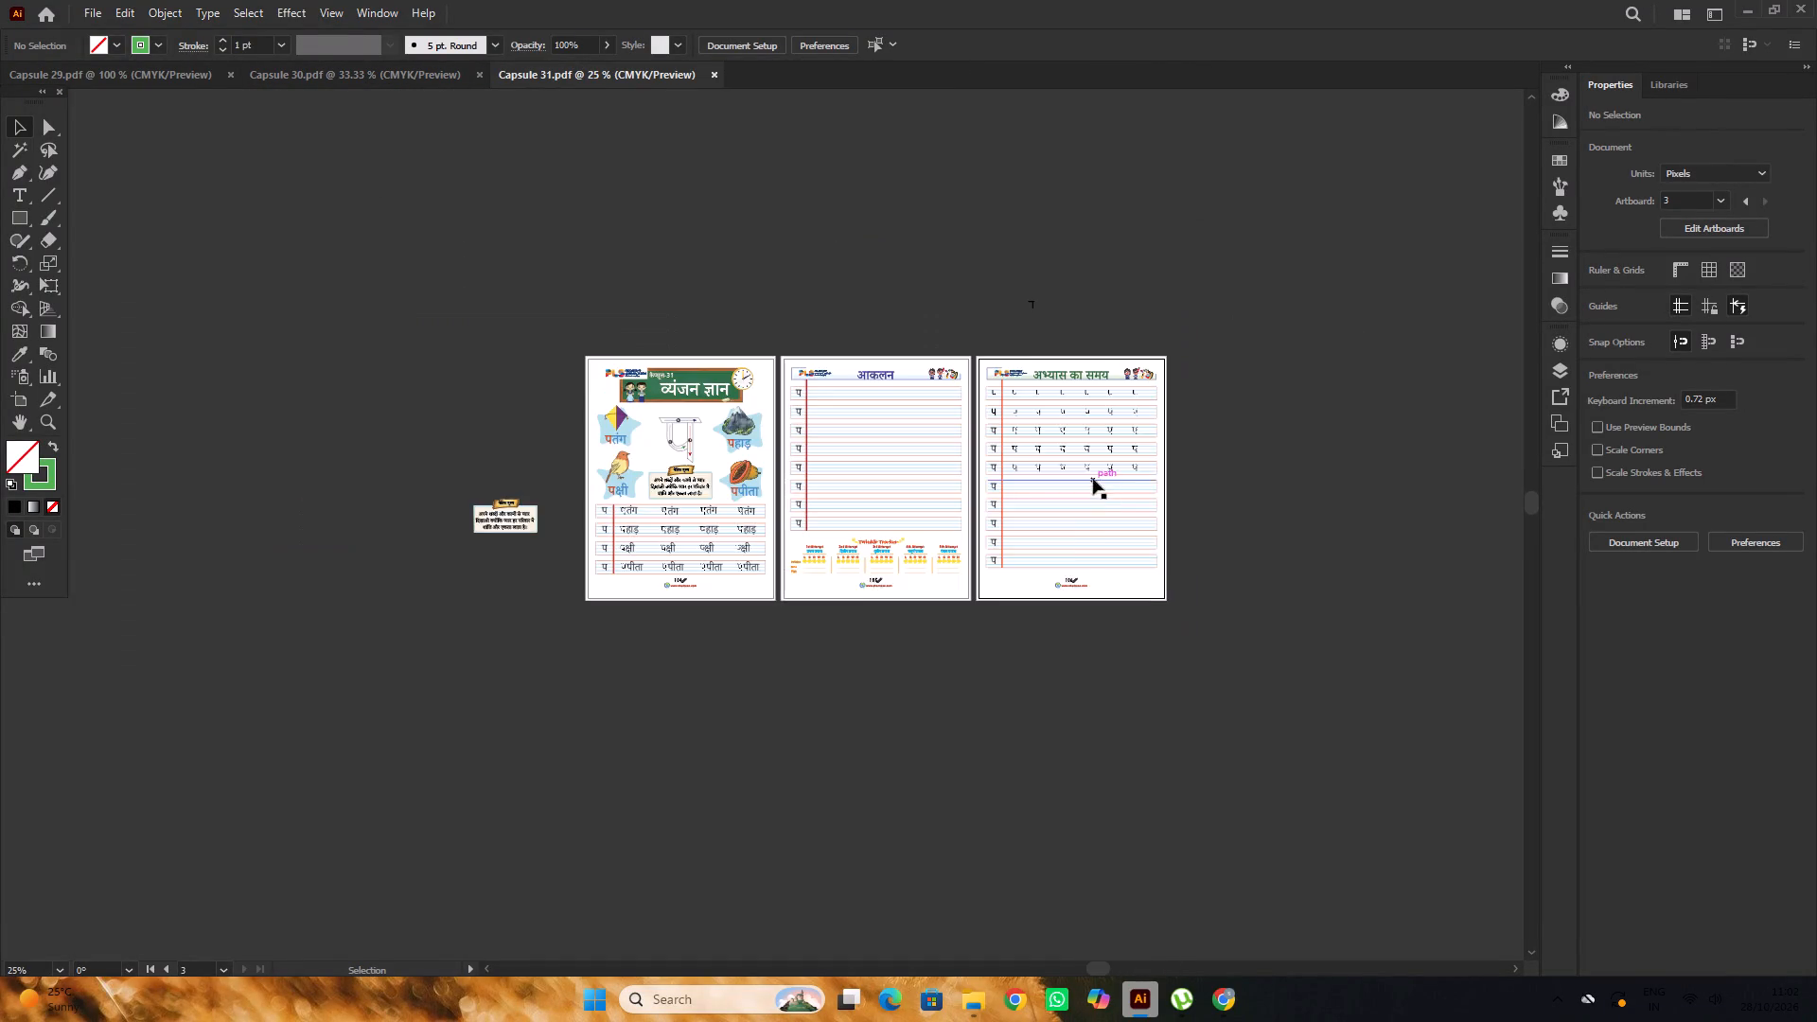
pyautogui.keyDown('alt'); pyautogui.scroll(3, 1099, 539); pyautogui.keyUp('alt')
pyautogui.scroll(-2, 1100, 532)
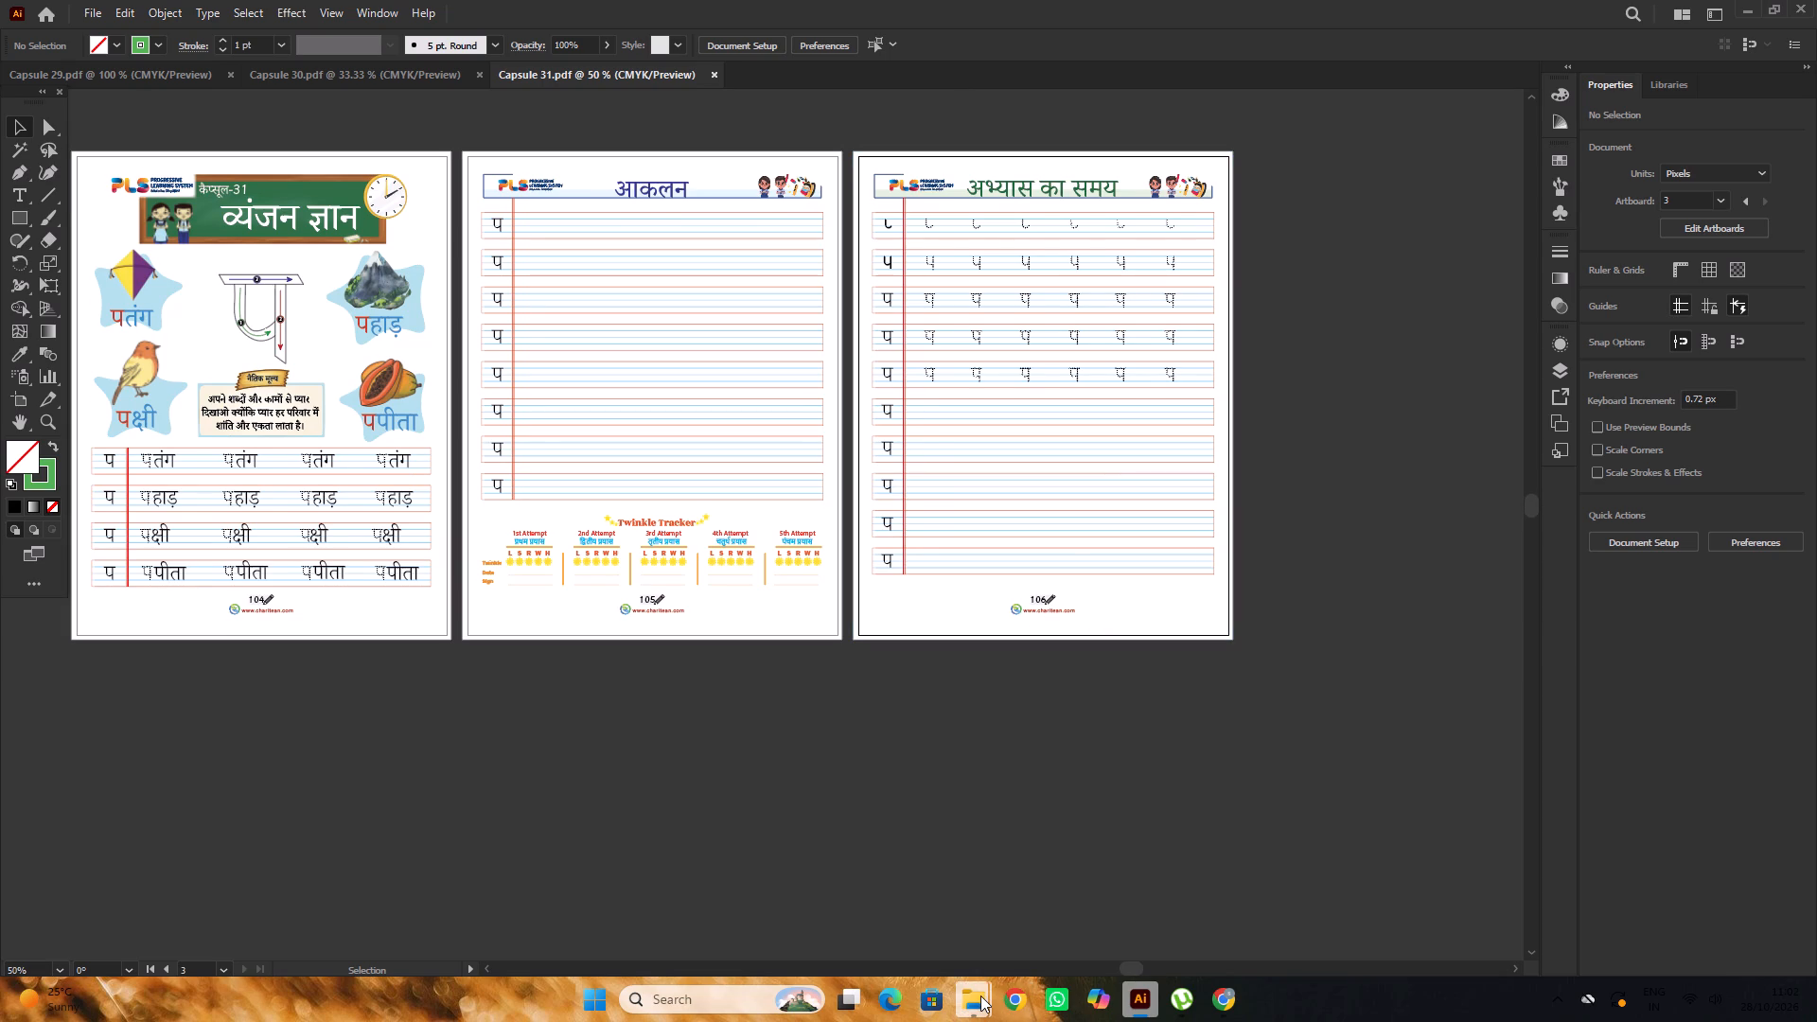
# Open the Capsule 32 PDF from the PRINT FINAL folder in Illustrator.
pyautogui.click(786, 907)
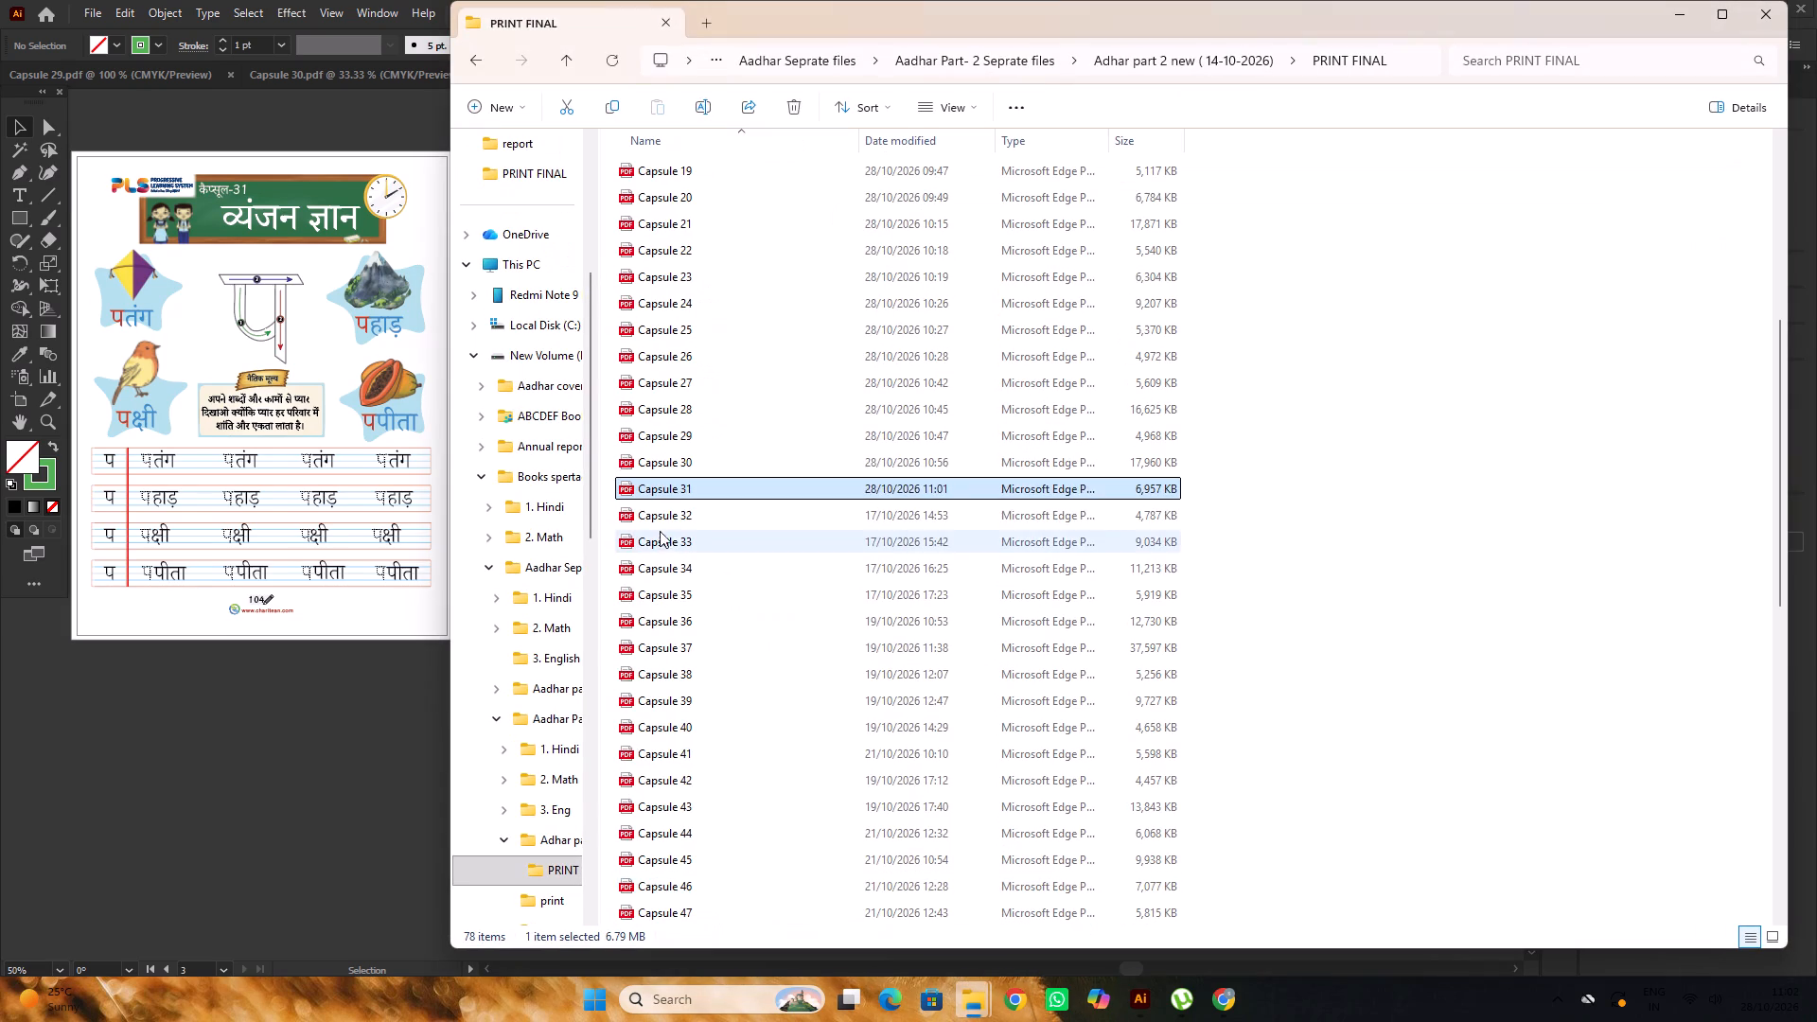
pyautogui.click(660, 525)
pyautogui.rightClick(660, 524)
pyautogui.click(1049, 479)
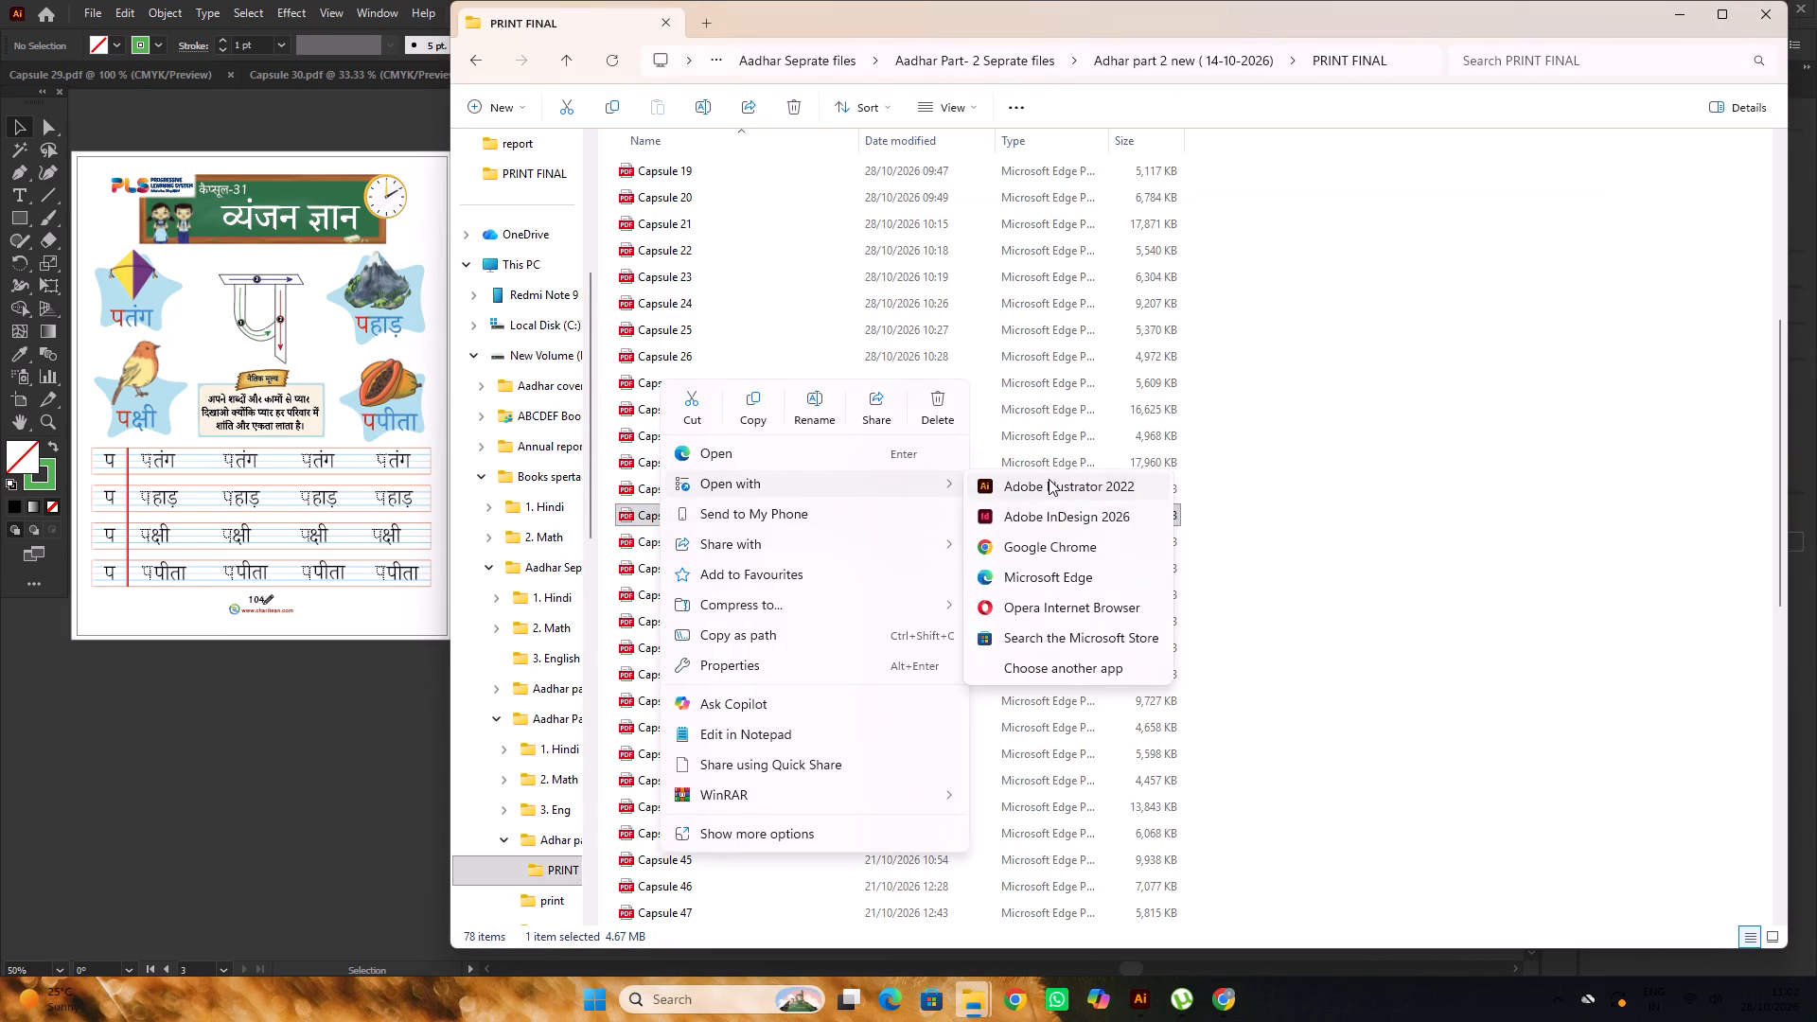
pyautogui.scroll(-8, 924, 442)
pyautogui.scroll(7, 797, 401)
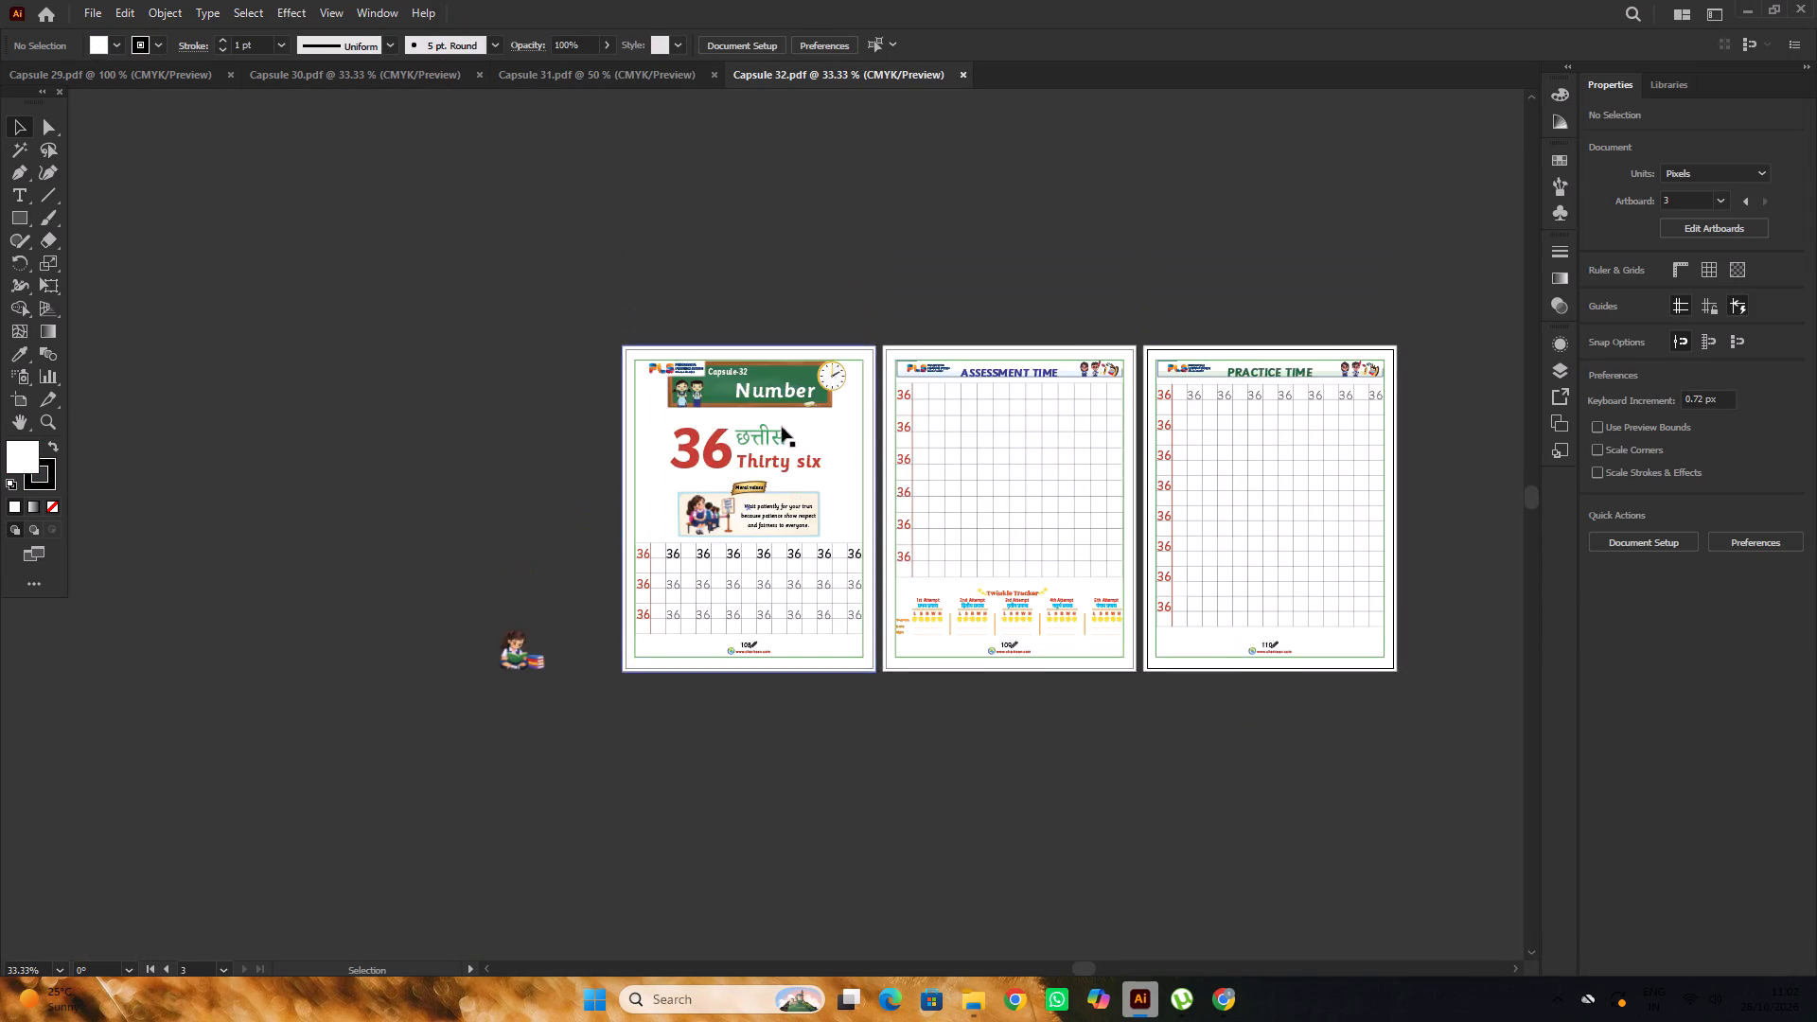
# Centre the "36 छत्तीस Thirty six" group horizontally on the first Capsule 32 page and clear the selection.
pyautogui.scroll(2, 782, 427)
pyautogui.click(775, 439)
pyautogui.keyDown('alt'); pyautogui.scroll(-2, 773, 436); pyautogui.keyUp('alt')
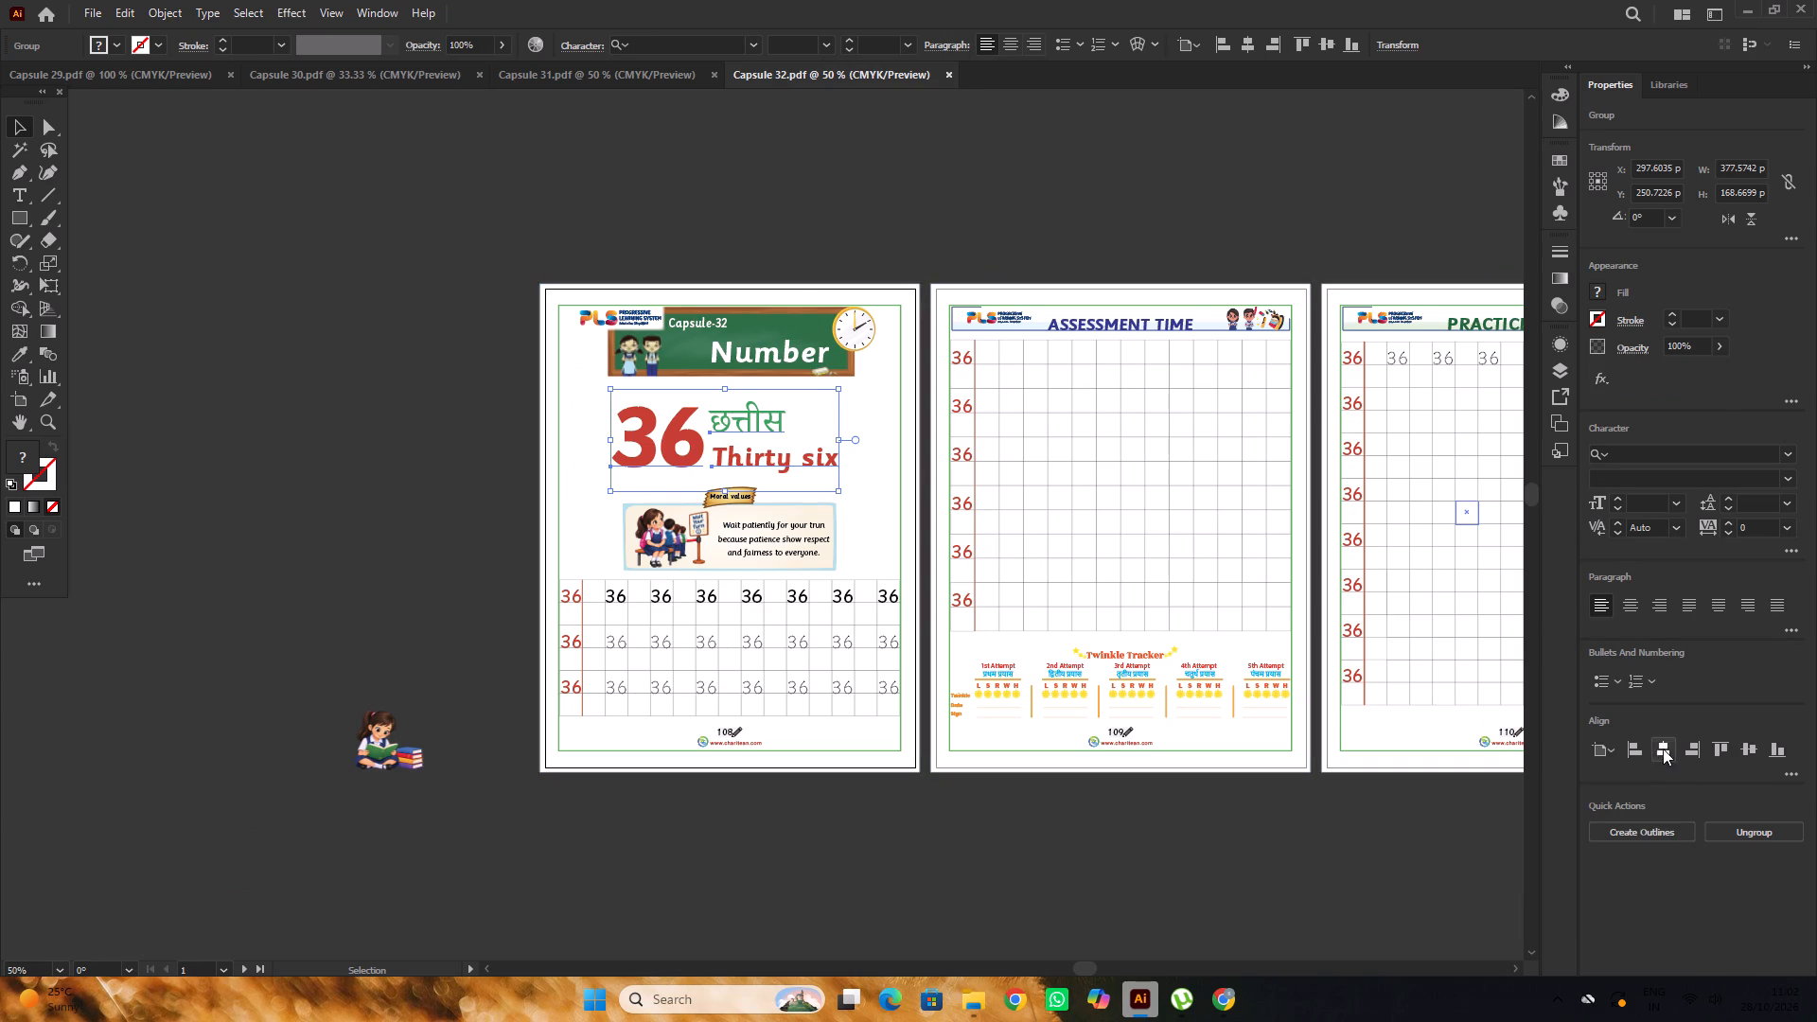
pyautogui.click(1663, 749)
pyautogui.click(339, 315)
# Delete the green border rectangles around all three Capsule 32 pages.
pyautogui.scroll(-8, 339, 315)
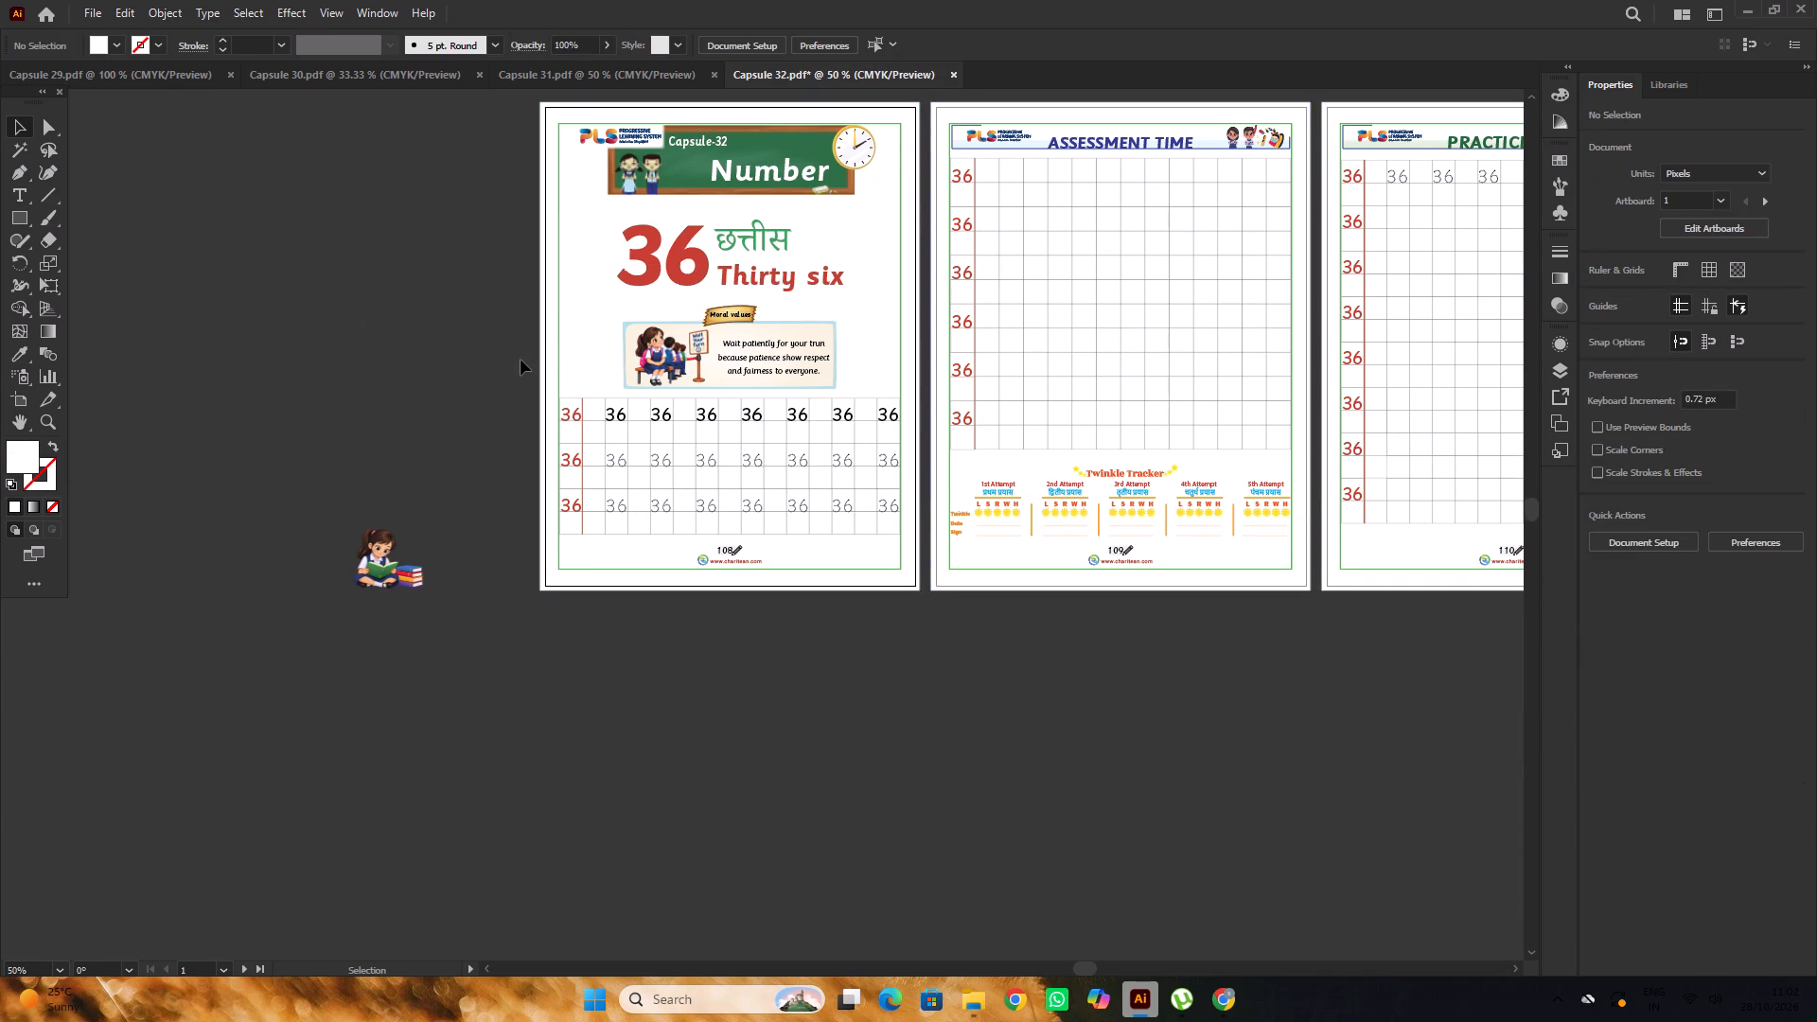
pyautogui.click(872, 566)
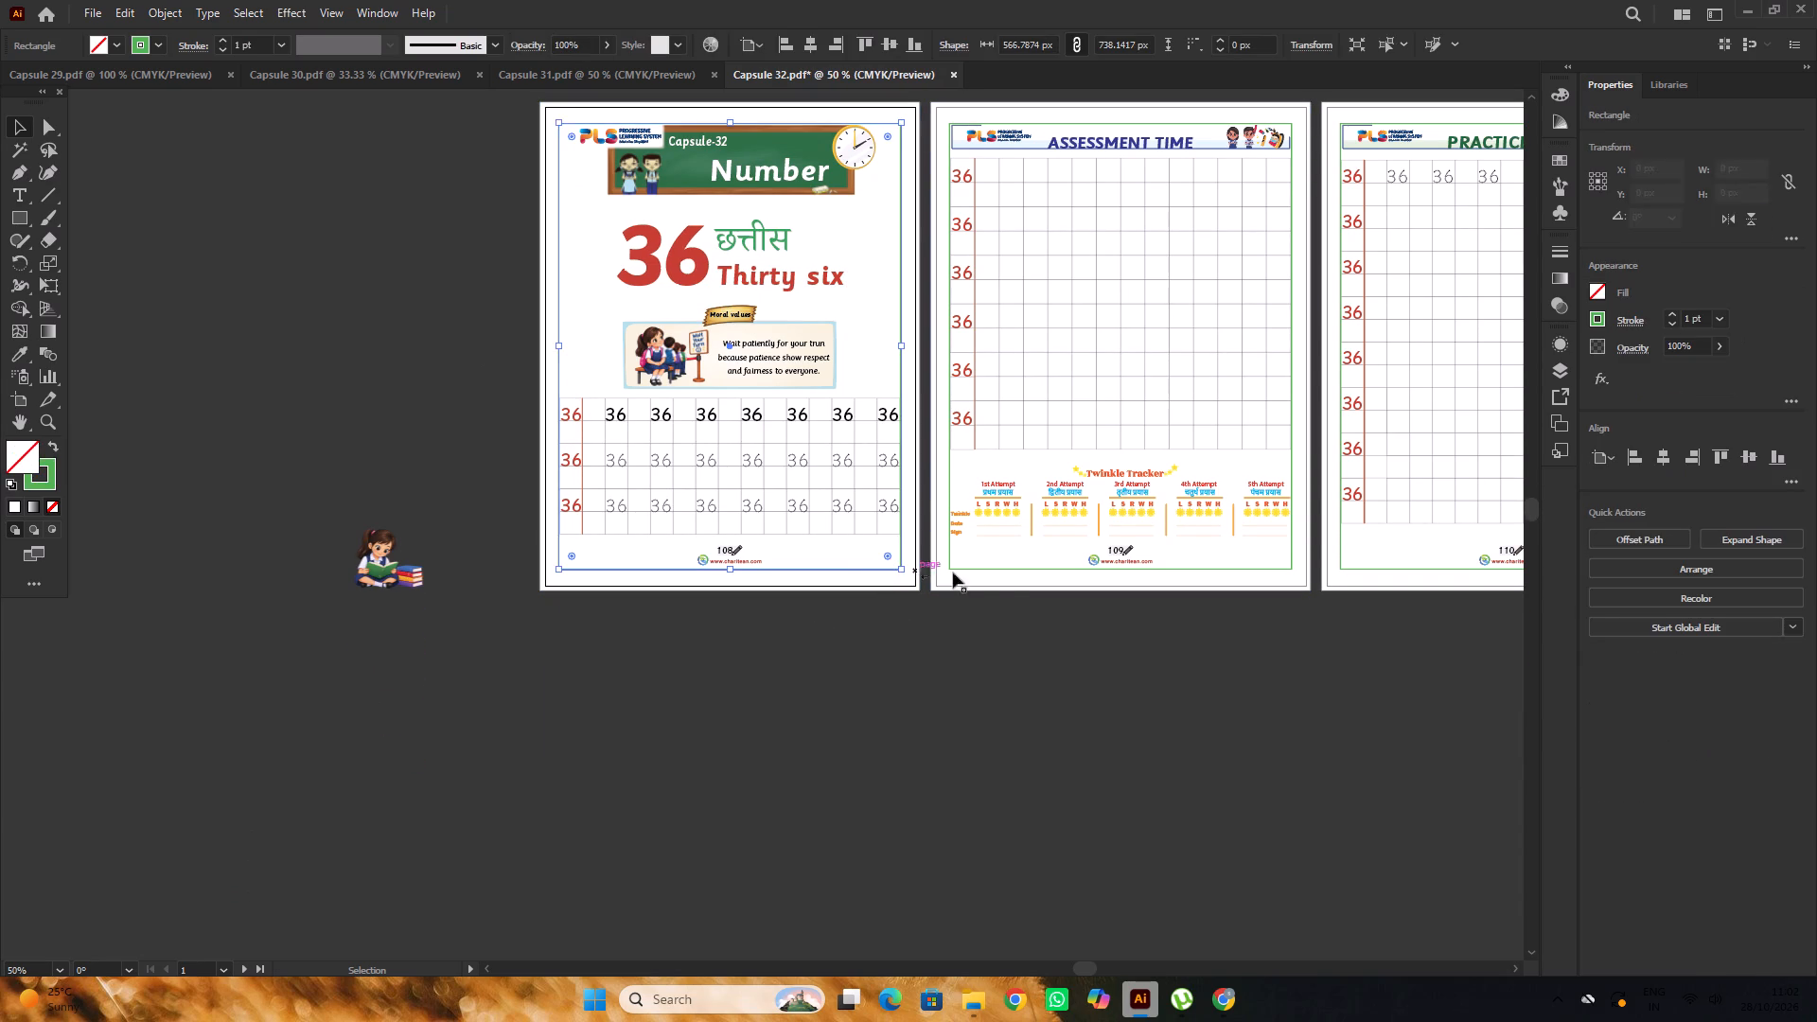
pyautogui.keyDown('shift'); pyautogui.click(1001, 573); pyautogui.keyUp('shift')
pyautogui.keyDown('alt'); pyautogui.scroll(-2, 683, 500); pyautogui.keyUp('alt')
pyautogui.keyDown('alt'); pyautogui.scroll(2, 815, 504); pyautogui.keyUp('alt')
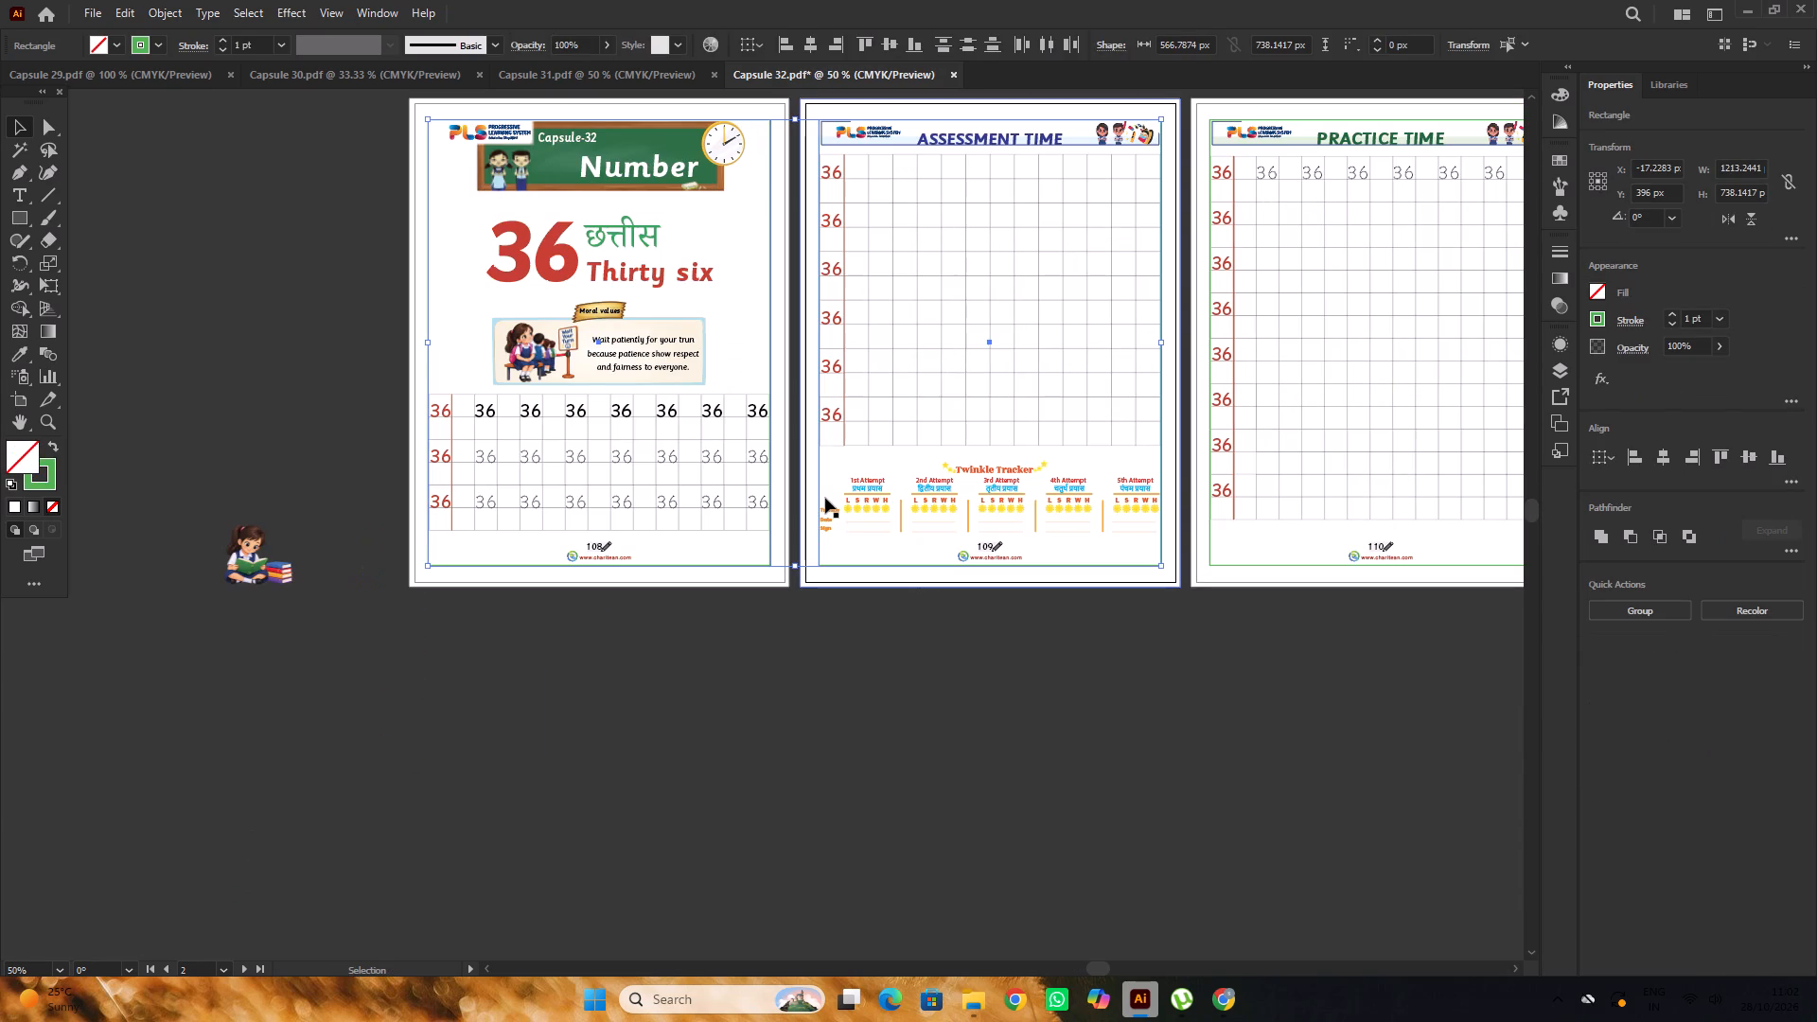
pyautogui.press('Delete')
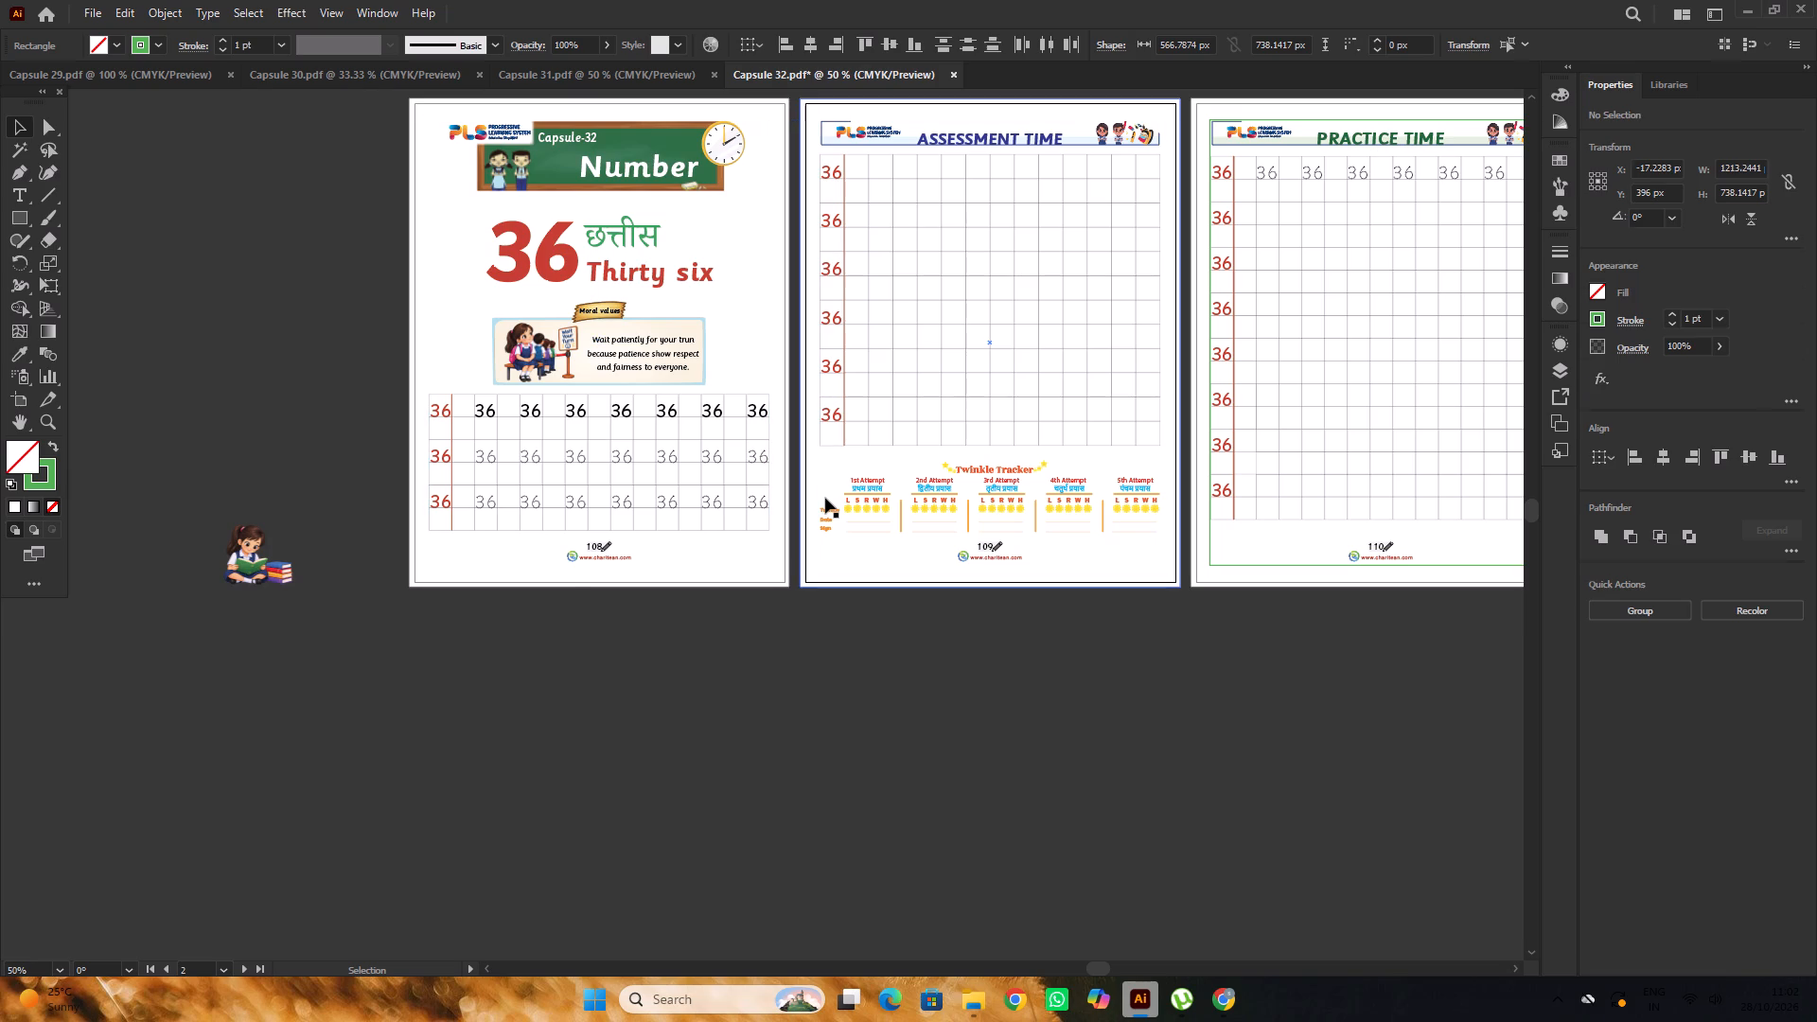
pyautogui.scroll(-1, 783, 463)
pyautogui.keyDown('alt'); pyautogui.scroll(1, 1169, 531); pyautogui.keyUp('alt')
pyautogui.click(1240, 546)
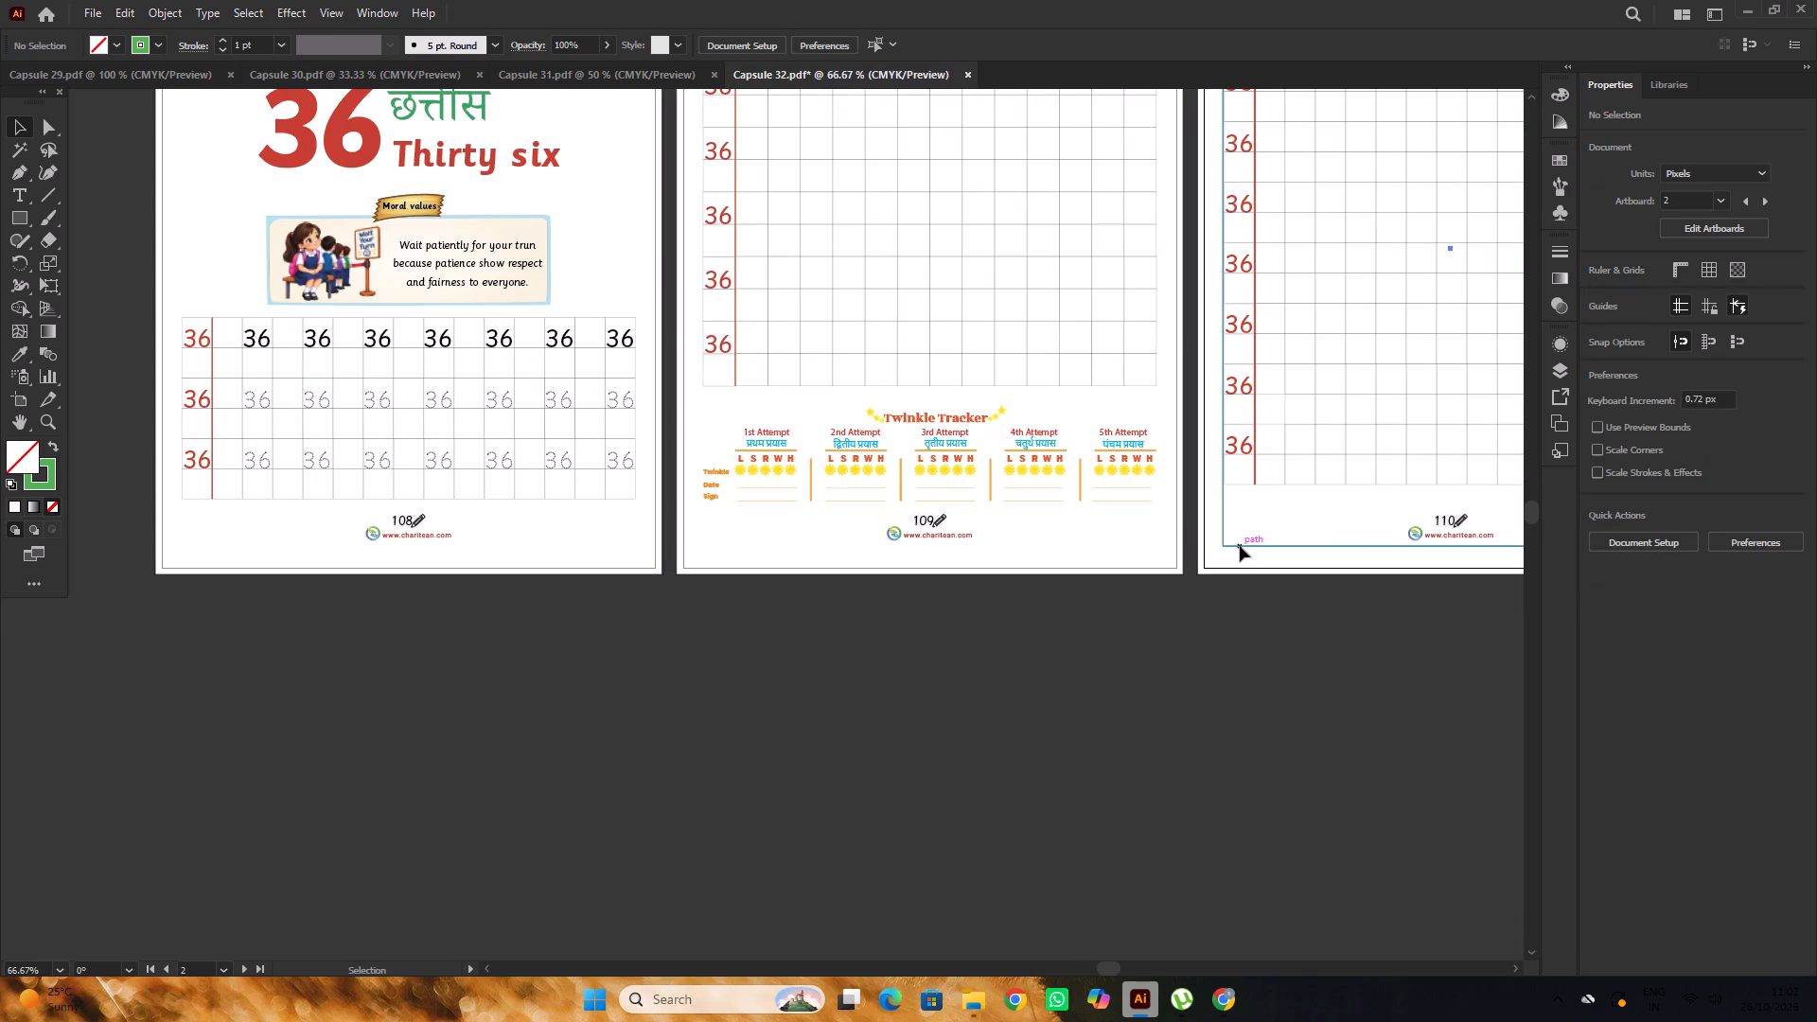
pyautogui.press('Delete')
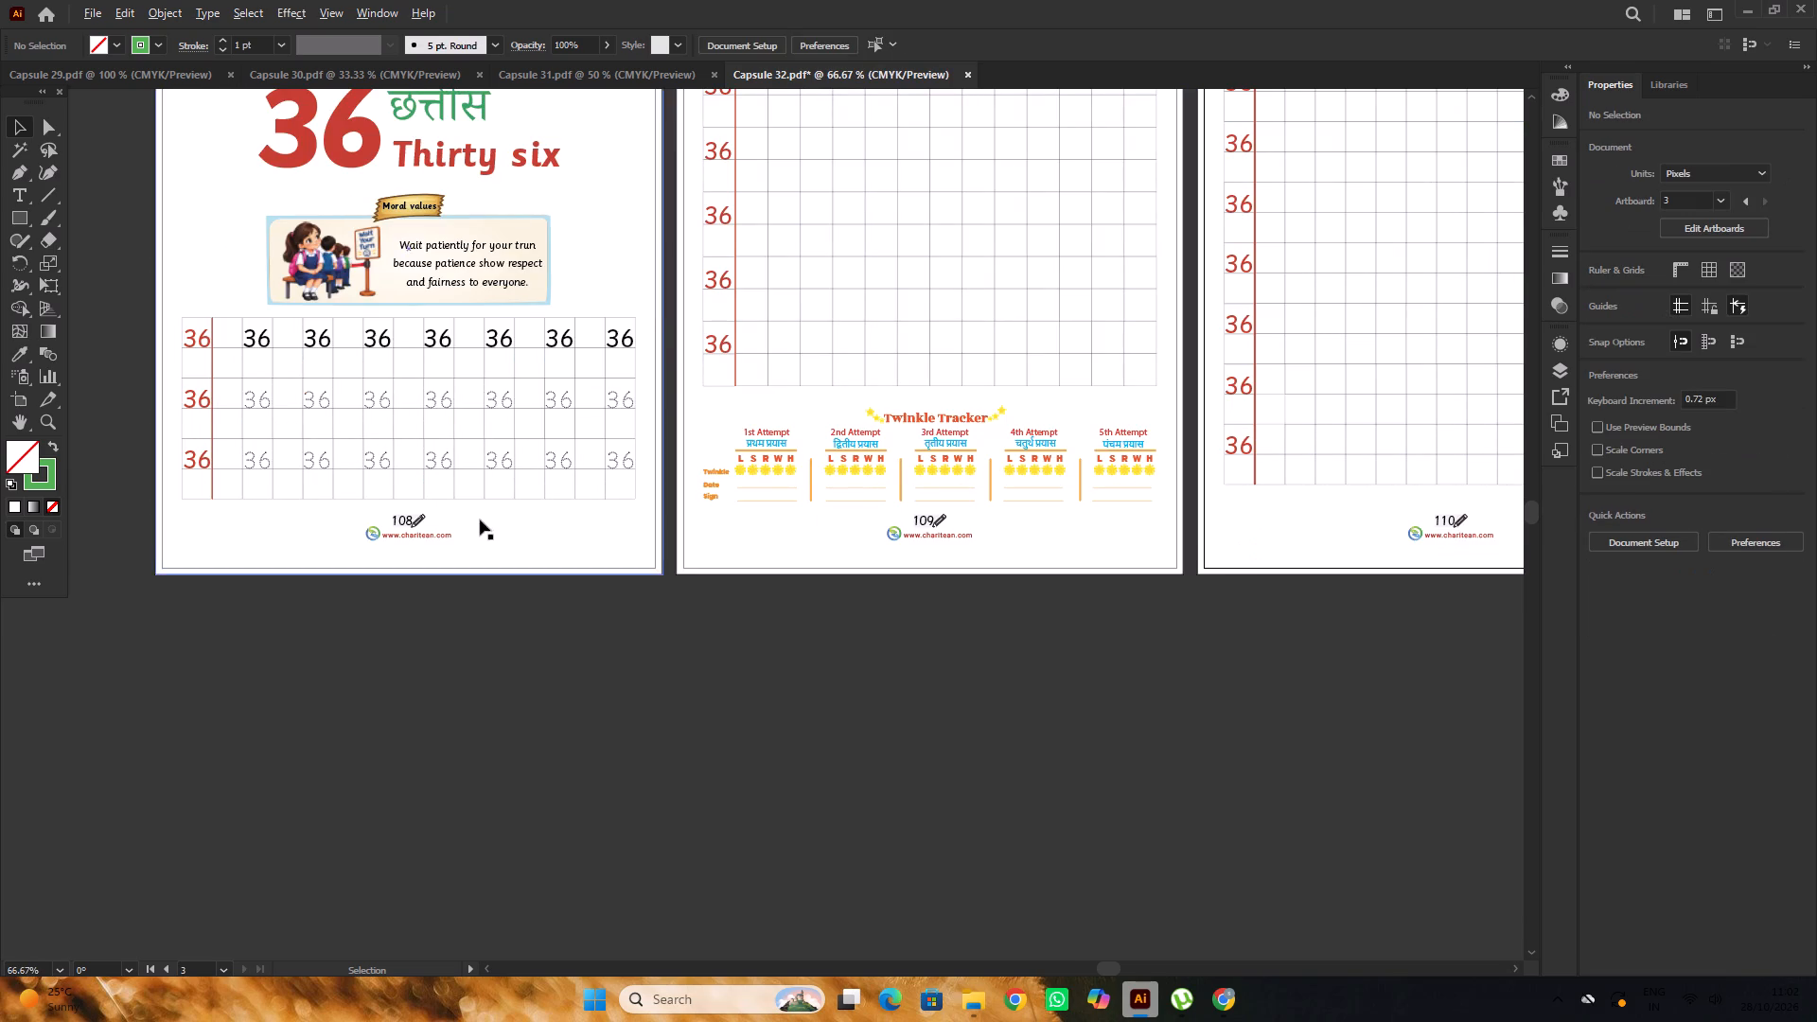
pyautogui.keyDown('alt'); pyautogui.scroll(-2, 480, 520); pyautogui.keyUp('alt')
pyautogui.moveTo(684, 735); pyautogui.dragTo(673, 732)
# Check the page numbers in the Capsule 31 document against those in Capsule 32, finishing in Capsule 32.
pyautogui.click(677, 79)
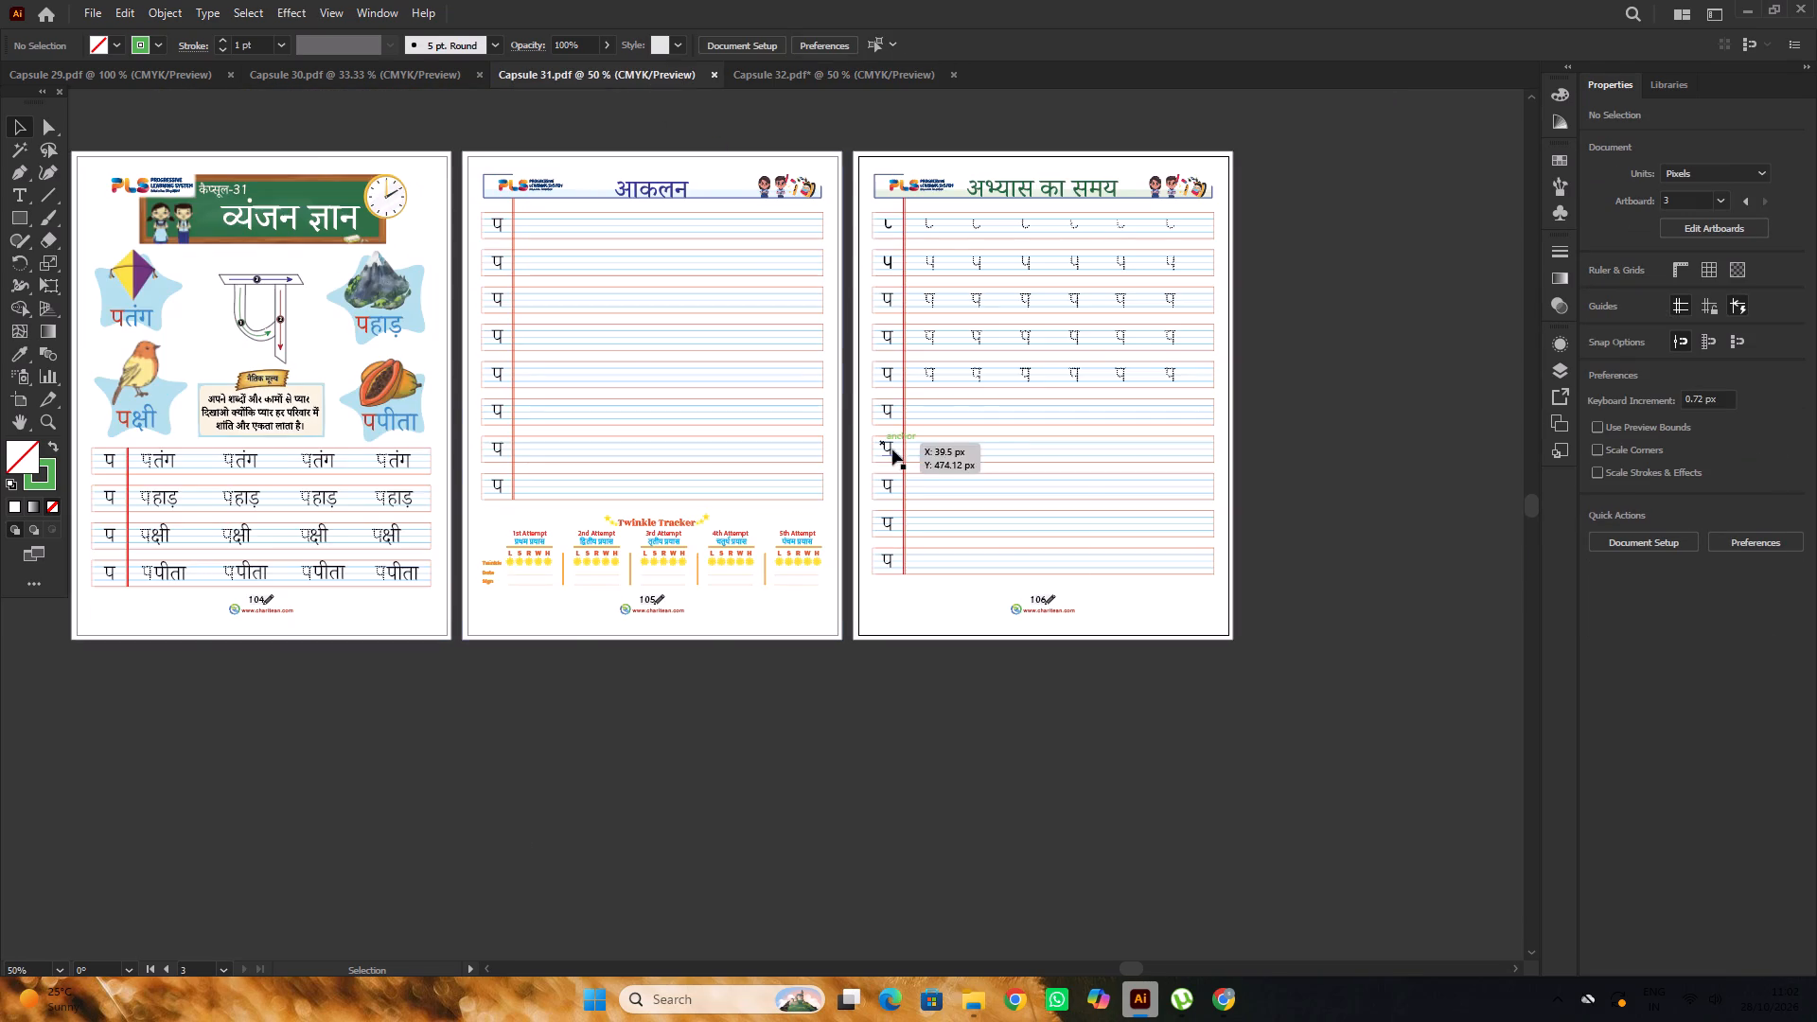
pyautogui.keyDown('alt'); pyautogui.scroll(1, 1020, 613); pyautogui.keyUp('alt')
pyautogui.keyDown('alt'); pyautogui.scroll(-2, 1076, 584); pyautogui.keyUp('alt')
pyautogui.click(792, 82)
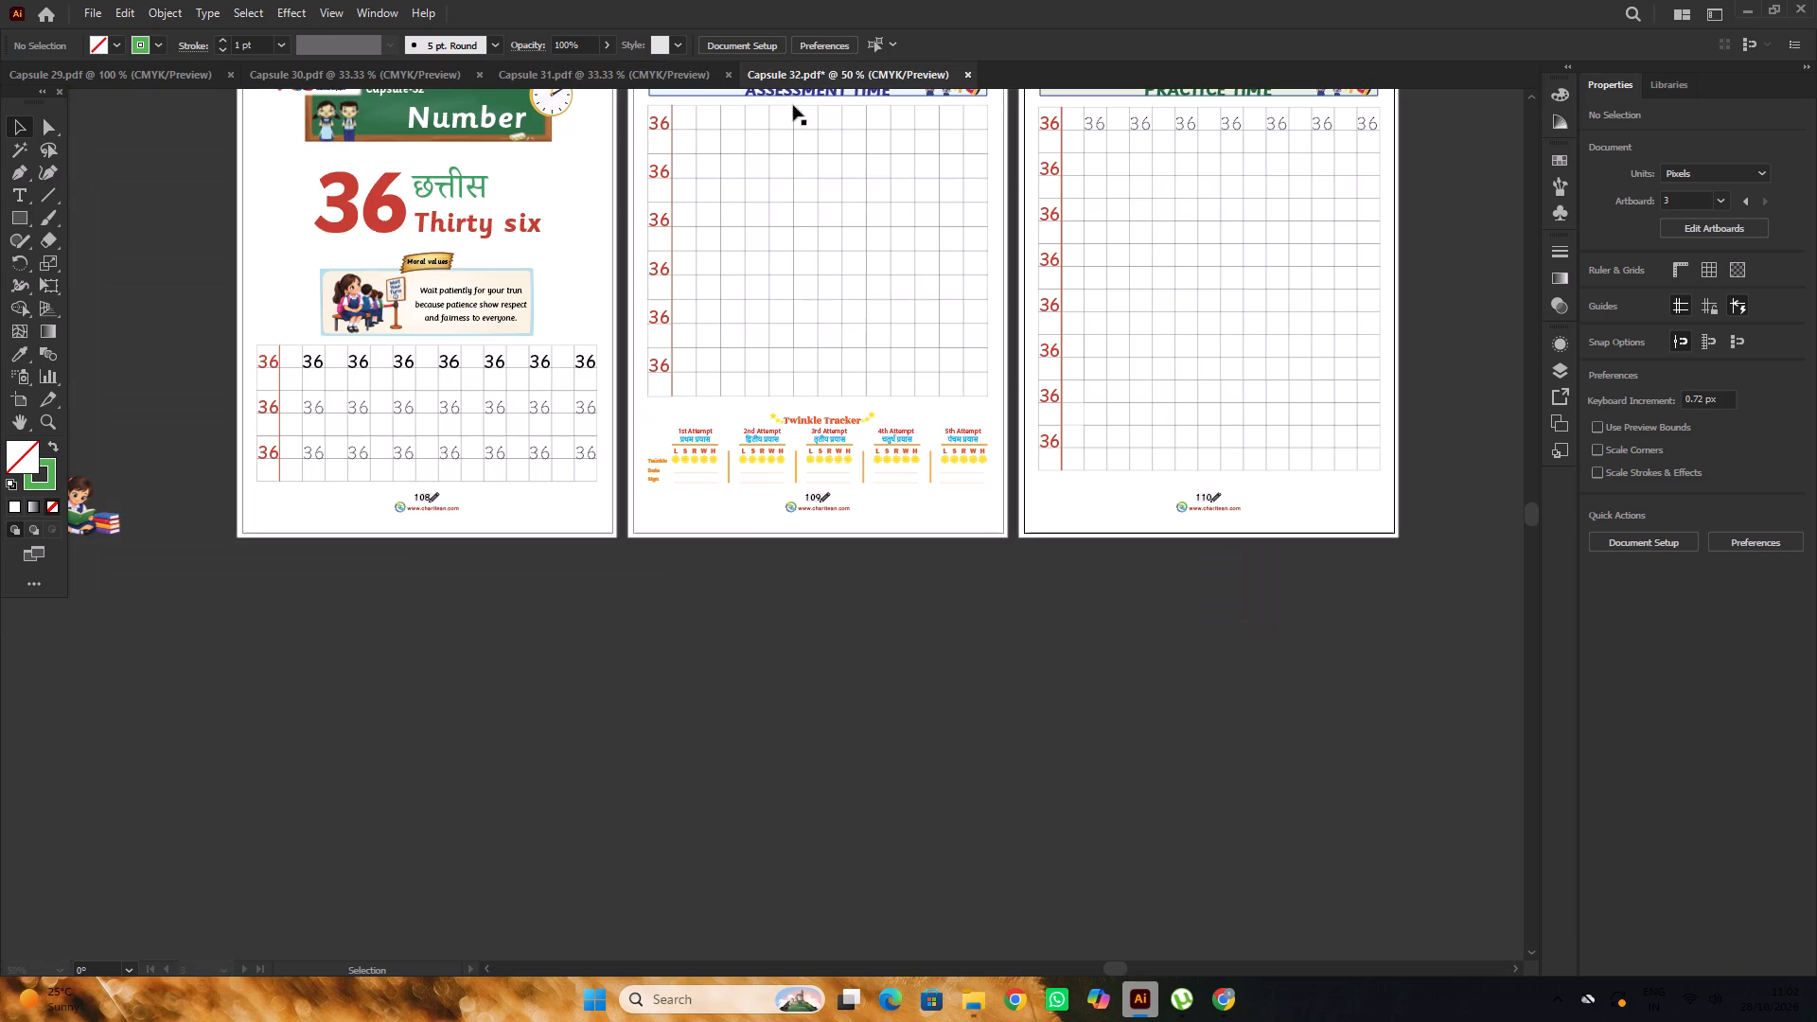
pyautogui.click(670, 68)
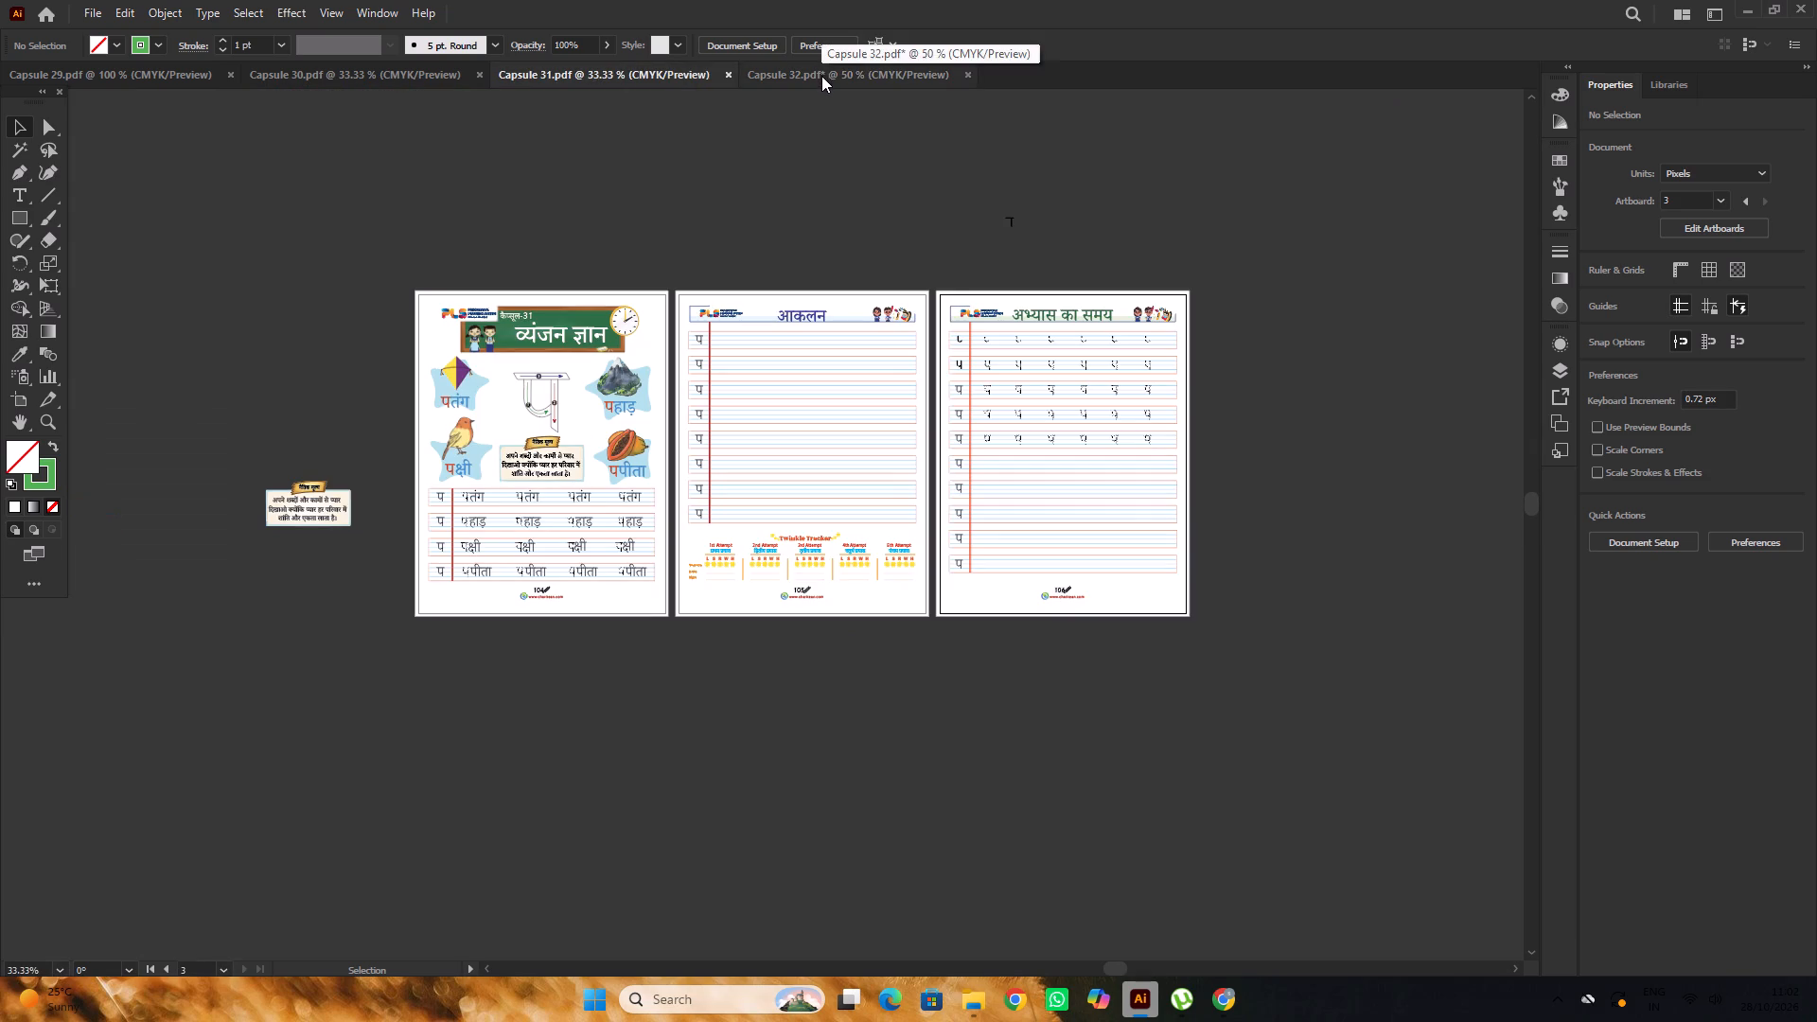
pyautogui.keyDown('alt'); pyautogui.scroll(2, 1138, 559); pyautogui.keyUp('alt')
pyautogui.keyDown('alt'); pyautogui.scroll(-1, 1148, 533); pyautogui.keyUp('alt')
pyautogui.click(870, 79)
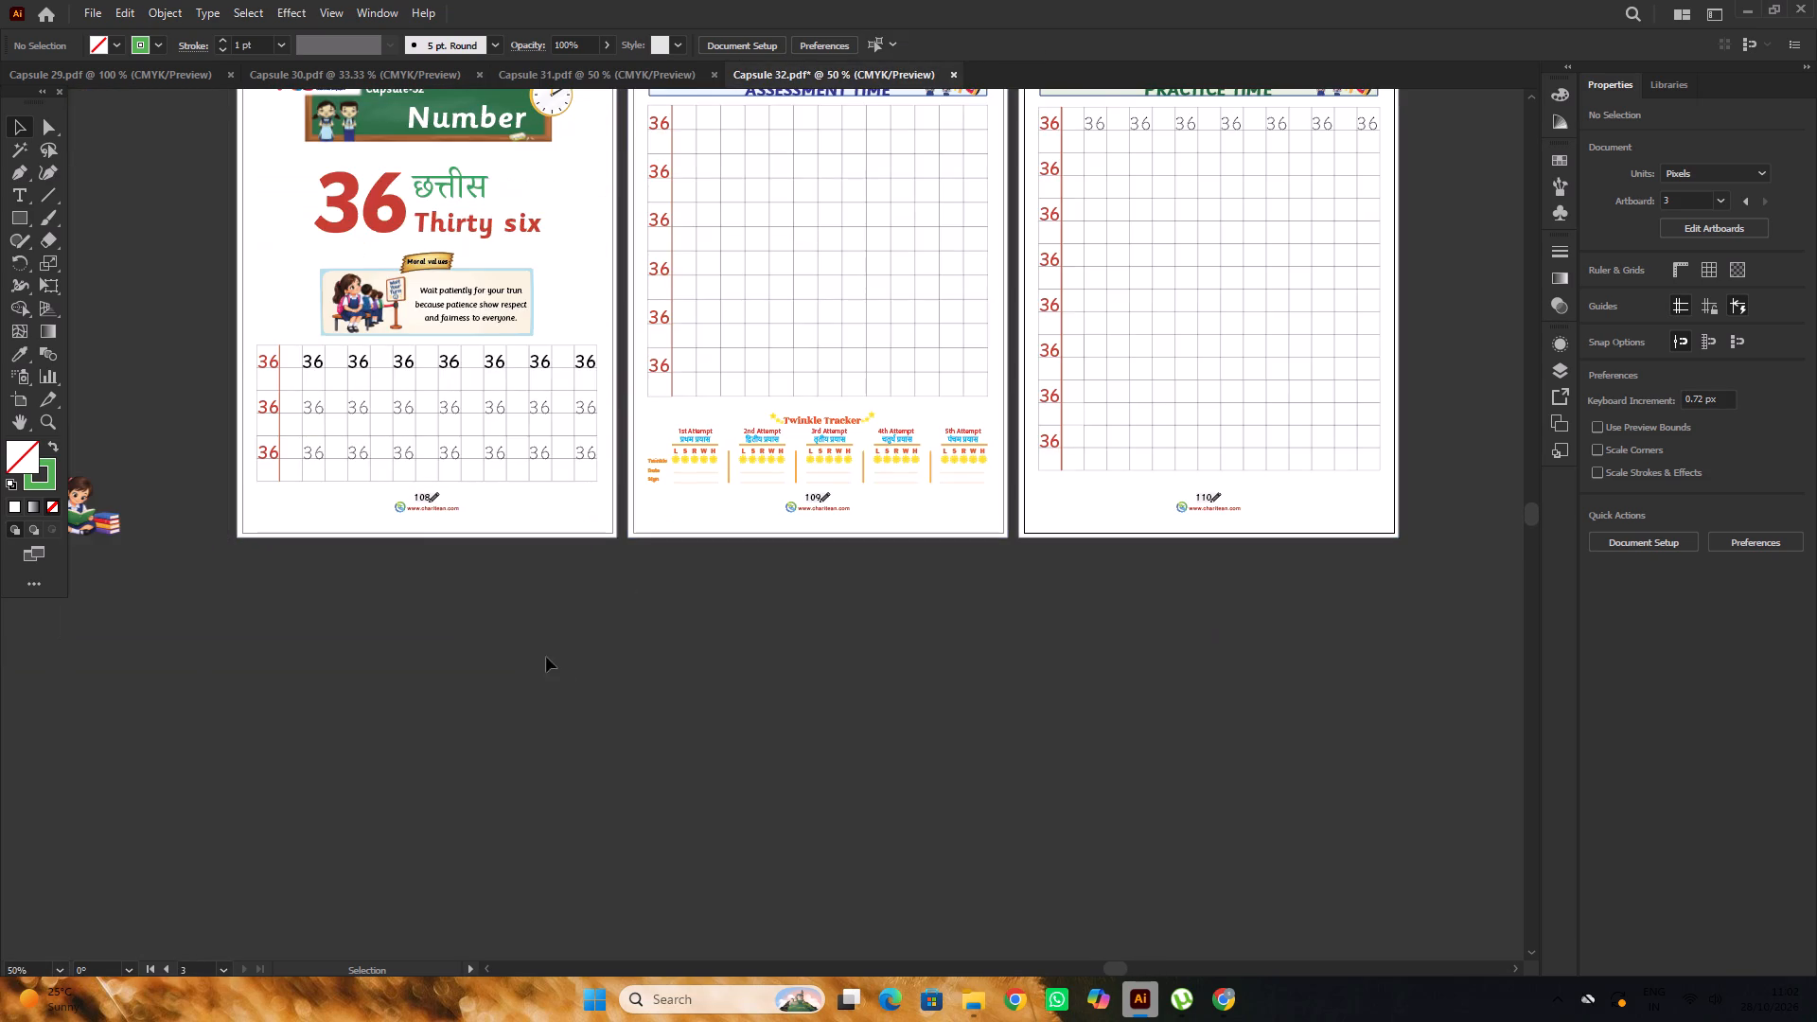
# Change the page number on the first Capsule 32 page to 107.
pyautogui.keyDown('alt'); pyautogui.scroll(6, 417, 538); pyautogui.keyUp('alt')
pyautogui.keyDown('alt'); pyautogui.scroll(-3, 565, 522); pyautogui.keyUp('alt')
pyautogui.keyDown('alt'); pyautogui.scroll(3, 552, 504); pyautogui.keyUp('alt')
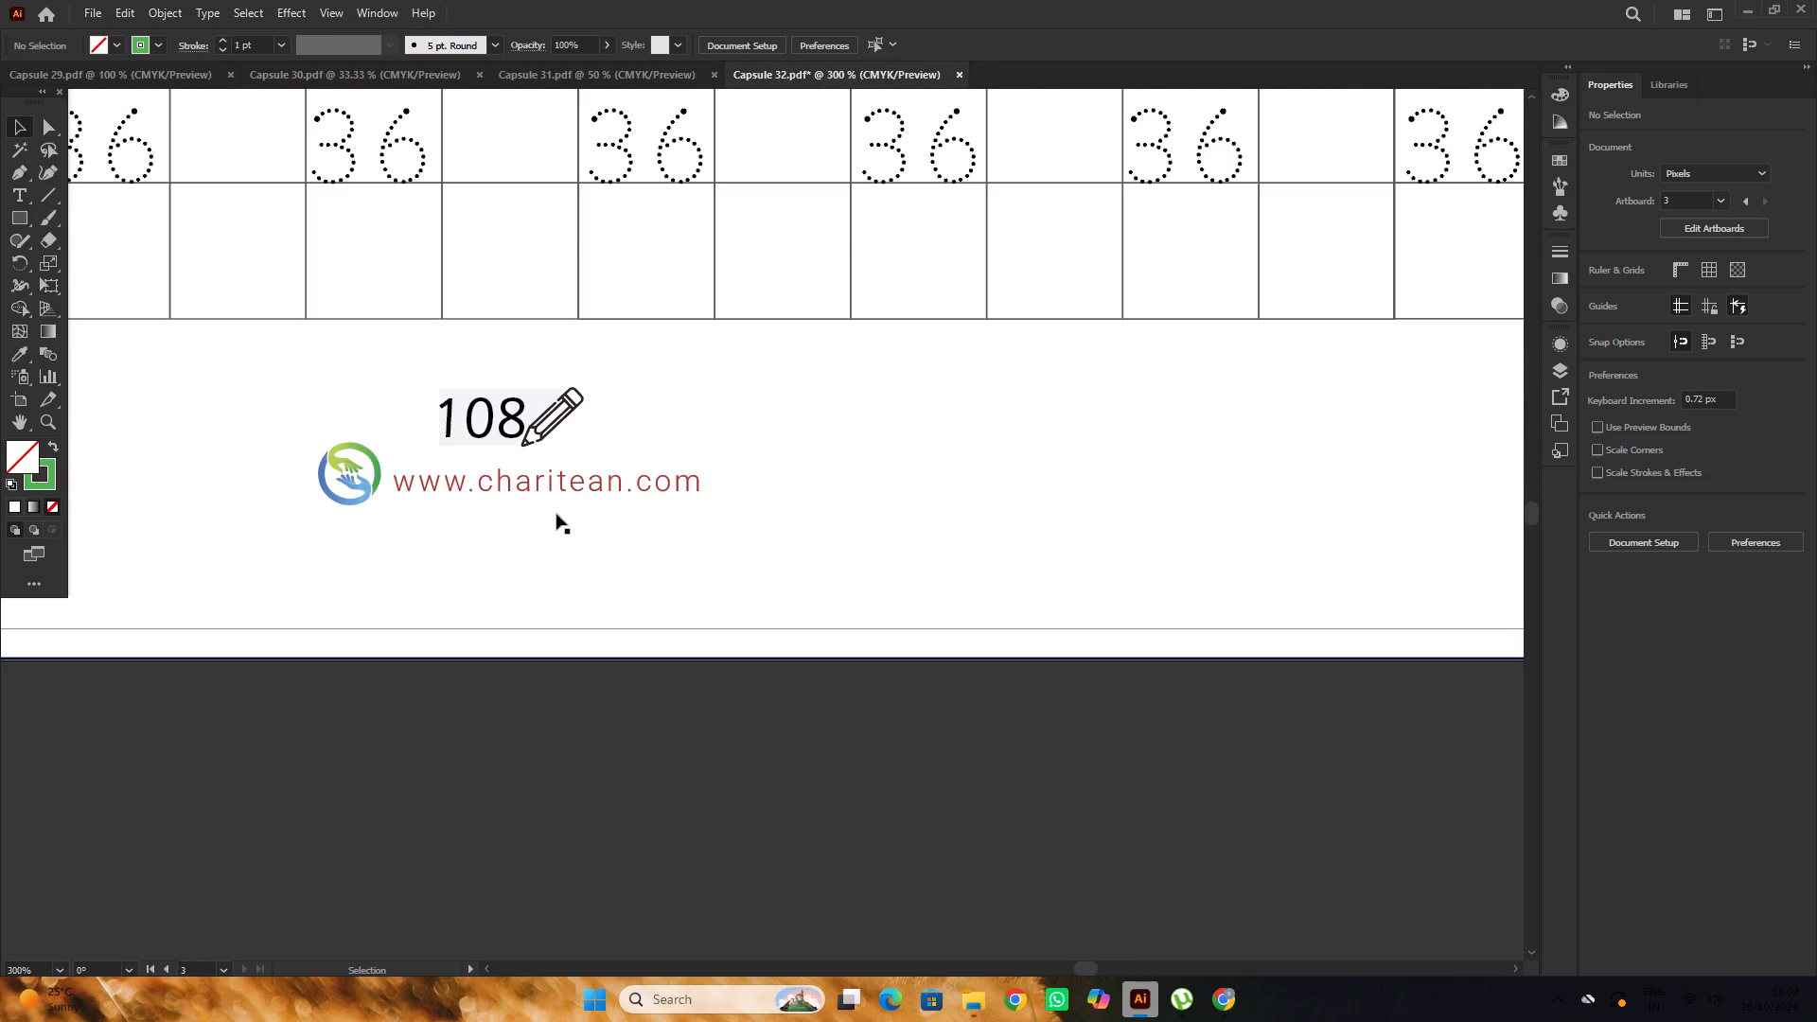
pyautogui.press('t')
pyautogui.moveTo(513, 414); pyautogui.dragTo(498, 451)
pyautogui.press('7')
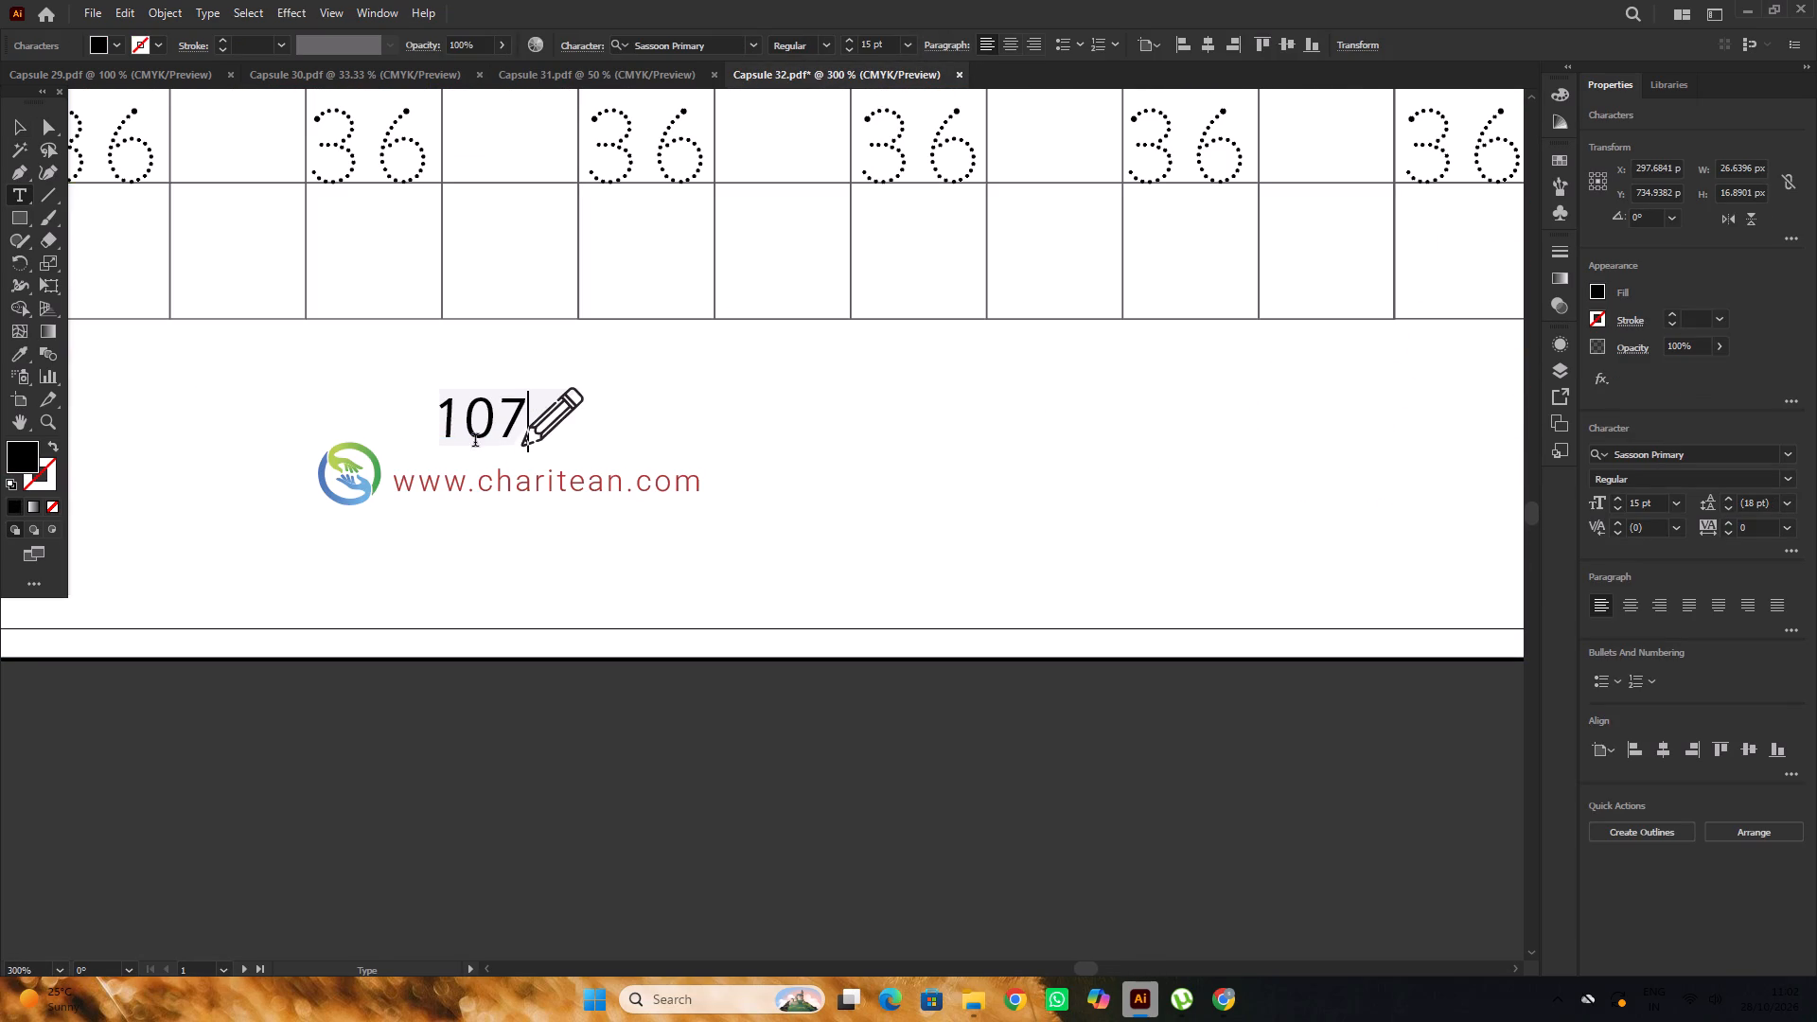
# Change the page number on the Assessment Time page to 108.
pyautogui.keyDown('alt'); pyautogui.scroll(-5, 456, 457); pyautogui.keyUp('alt')
pyautogui.keyDown('alt'); pyautogui.scroll(5, 897, 457); pyautogui.keyUp('alt')
pyautogui.moveTo(829, 446); pyautogui.dragTo(819, 454)
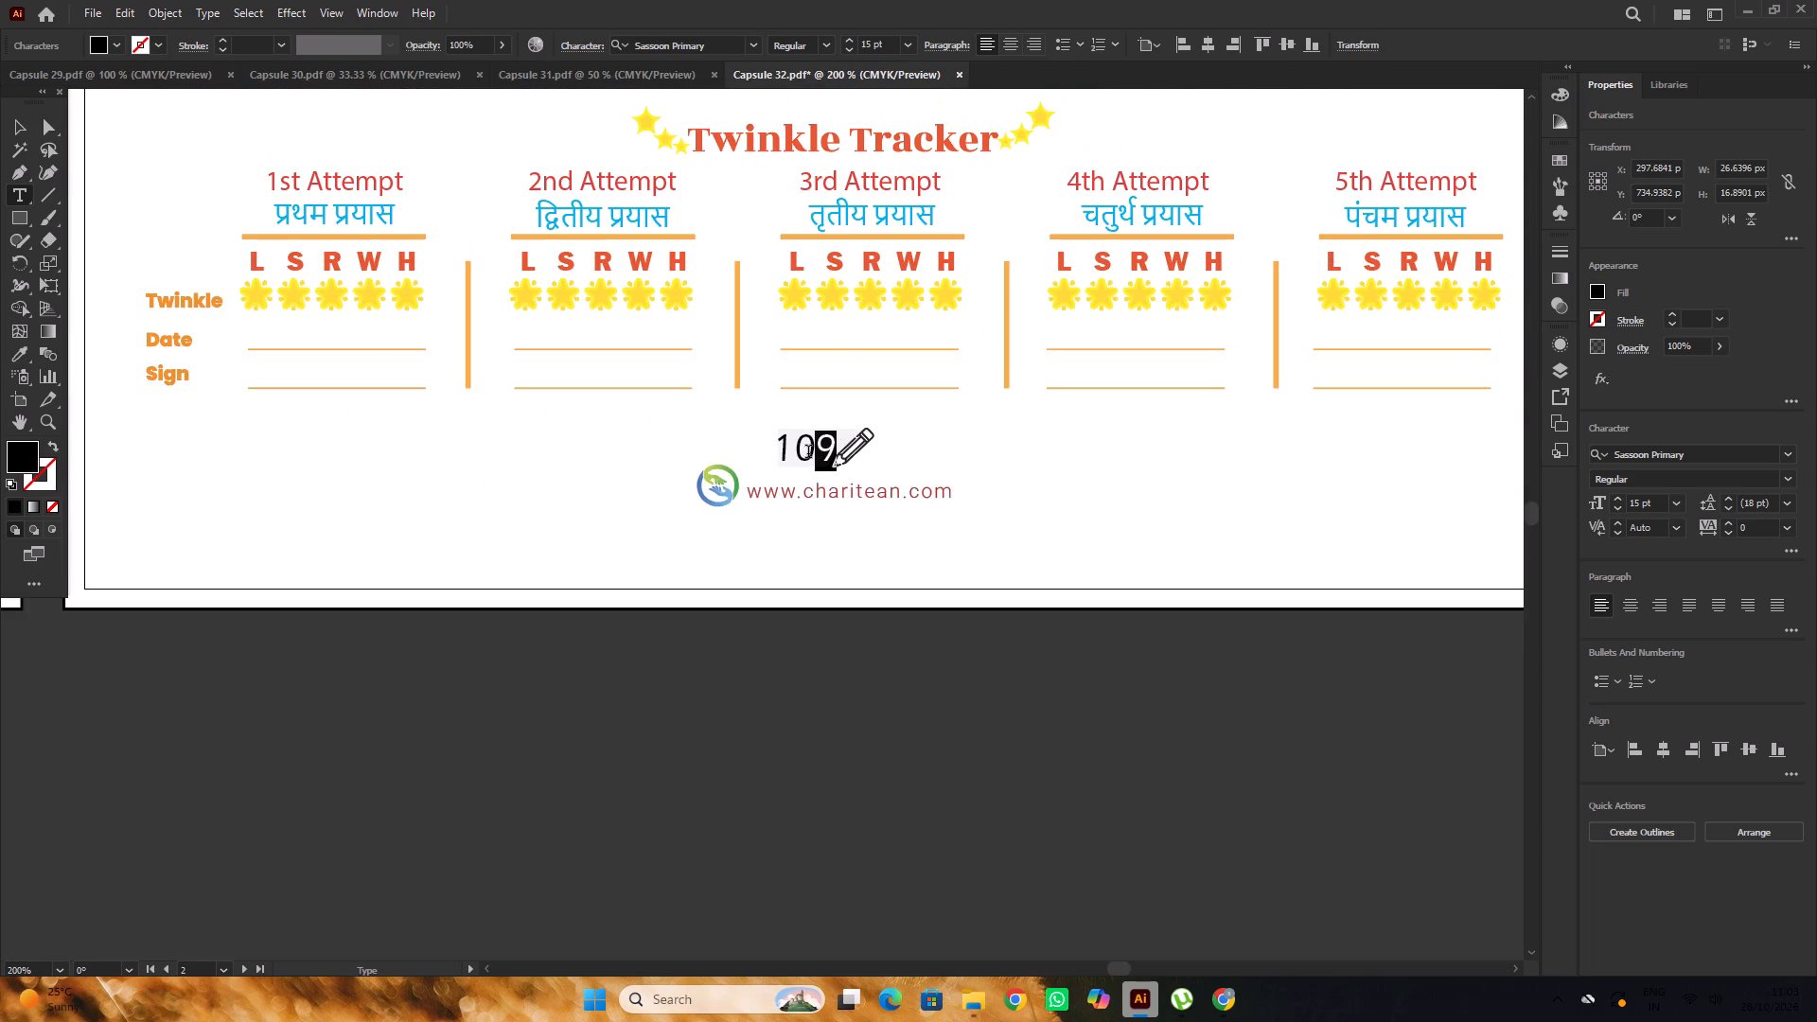
pyautogui.press('8')
# Change the page number on the Practice Time page to 109, finish text editing and clear the selection.
pyautogui.keyDown('alt'); pyautogui.scroll(-3, 684, 499); pyautogui.keyUp('alt')
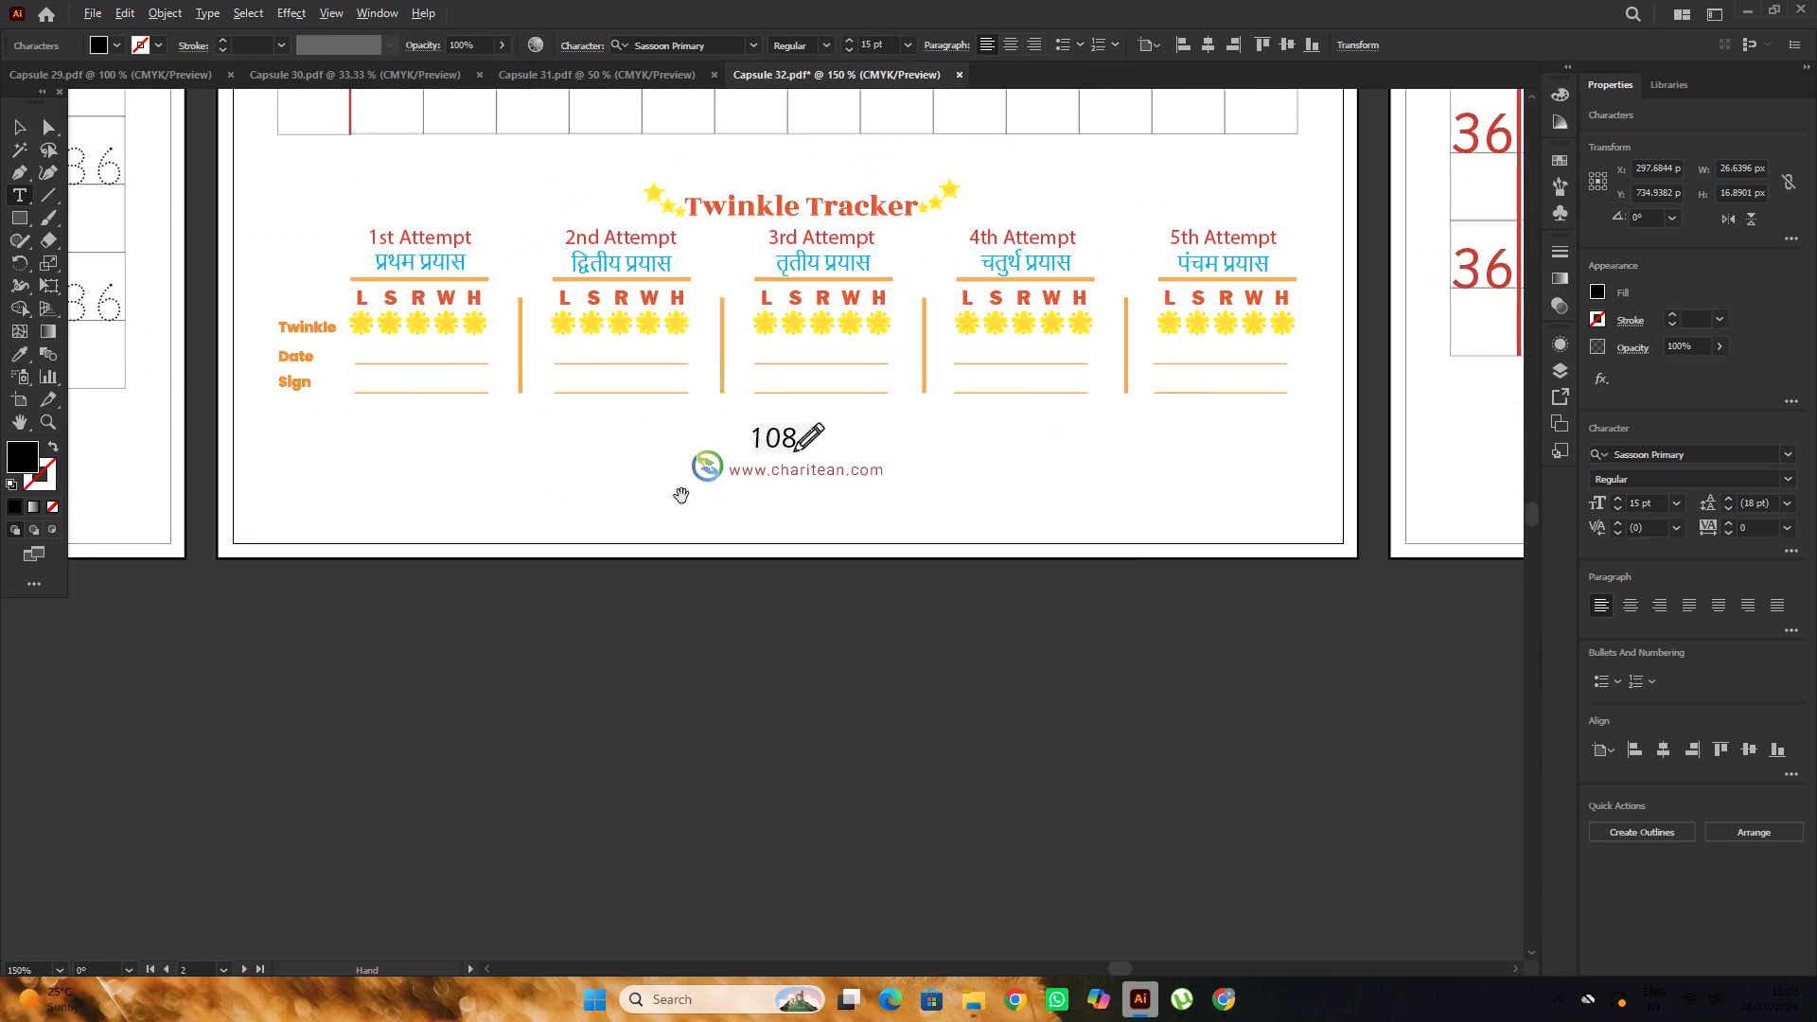
pyautogui.keyDown('alt'); pyautogui.scroll(-2, 681, 496); pyautogui.keyUp('alt')
pyautogui.keyDown('alt'); pyautogui.scroll(4, 1077, 492); pyautogui.keyUp('alt')
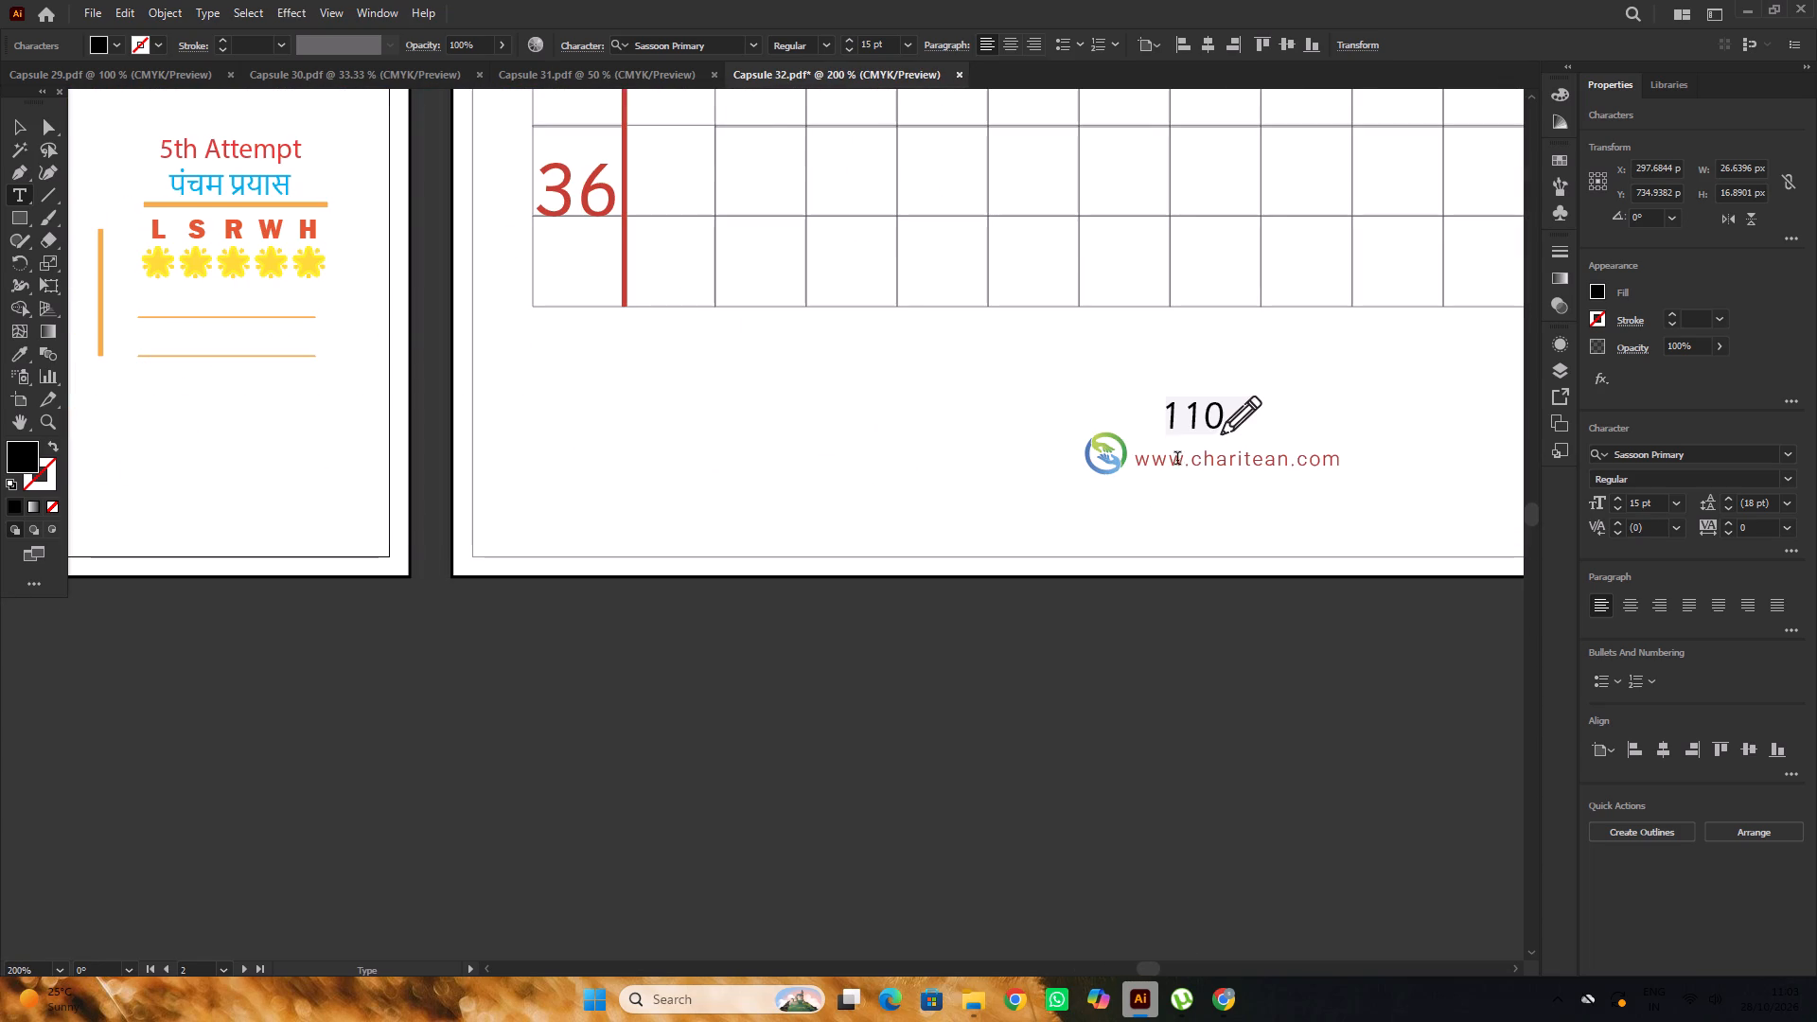
pyautogui.moveTo(1219, 417); pyautogui.dragTo(1178, 444)
pyautogui.keyDown('alt'); pyautogui.scroll(-2, 1184, 441); pyautogui.keyUp('alt')
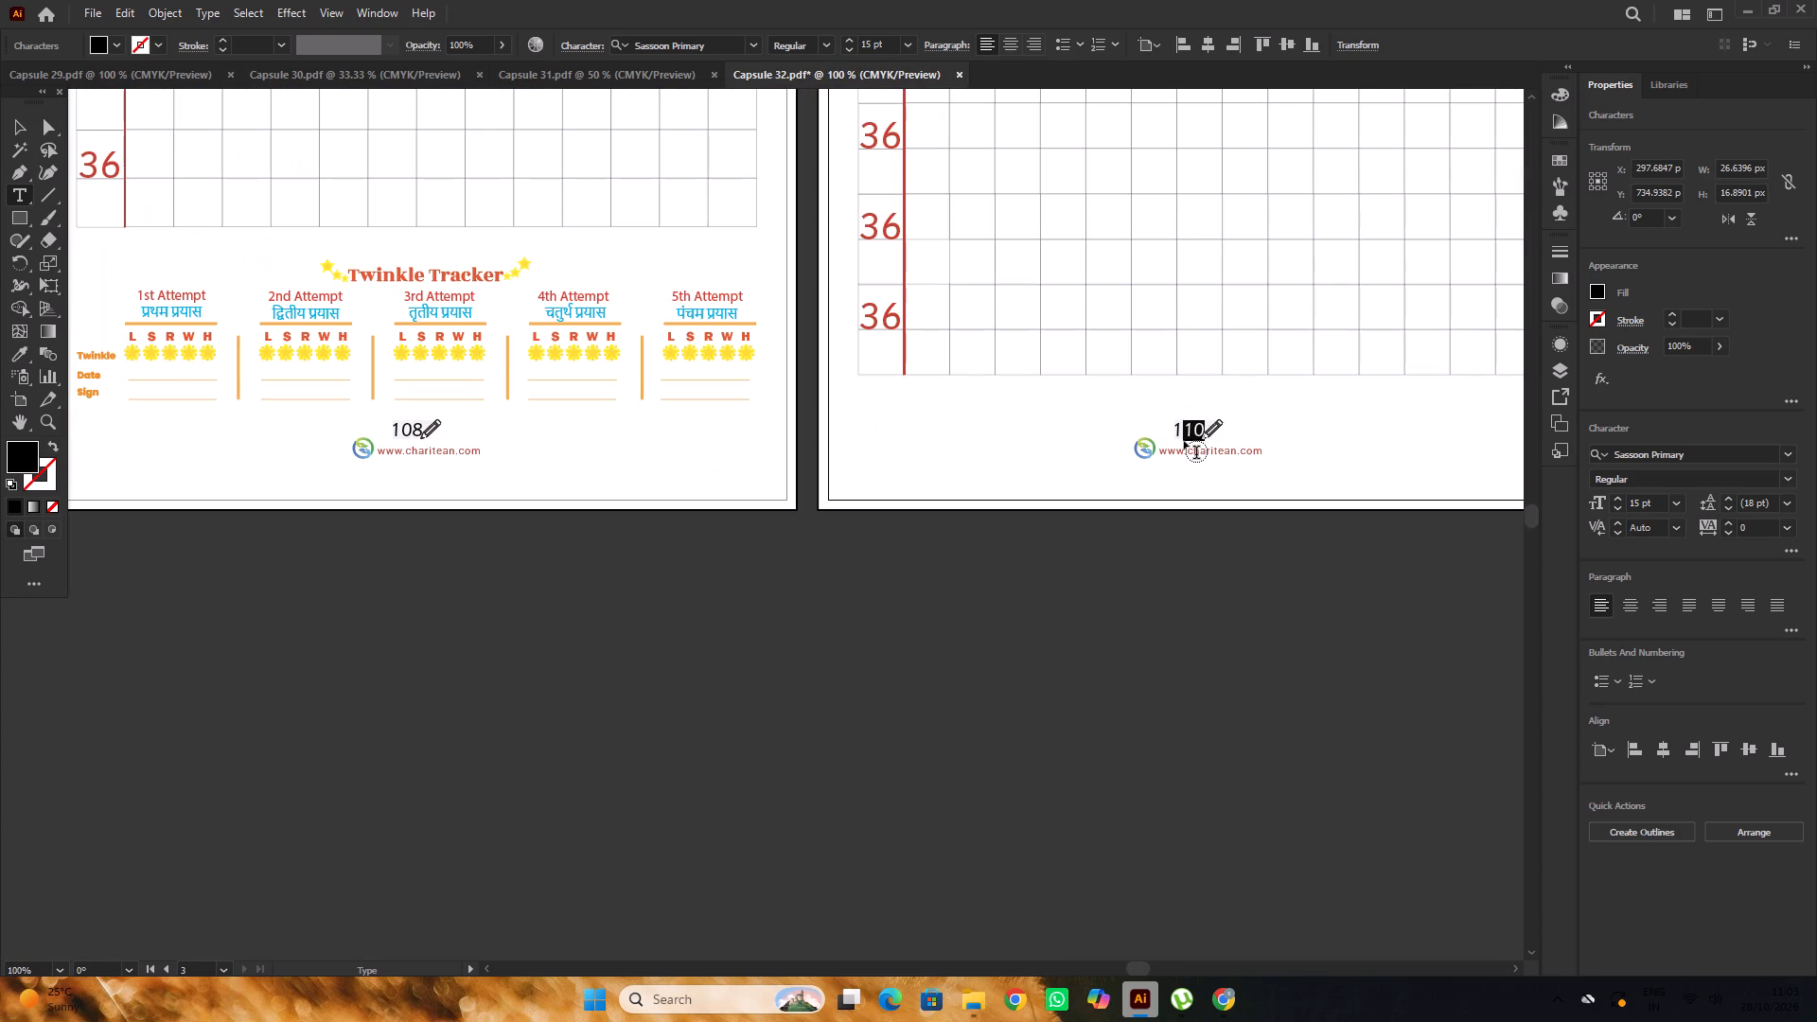
pyautogui.write('09')
pyautogui.keyDown('alt'); pyautogui.scroll(3, 1196, 445); pyautogui.keyUp('alt')
pyautogui.keyDown('alt'); pyautogui.scroll(-5, 1196, 445); pyautogui.keyUp('alt')
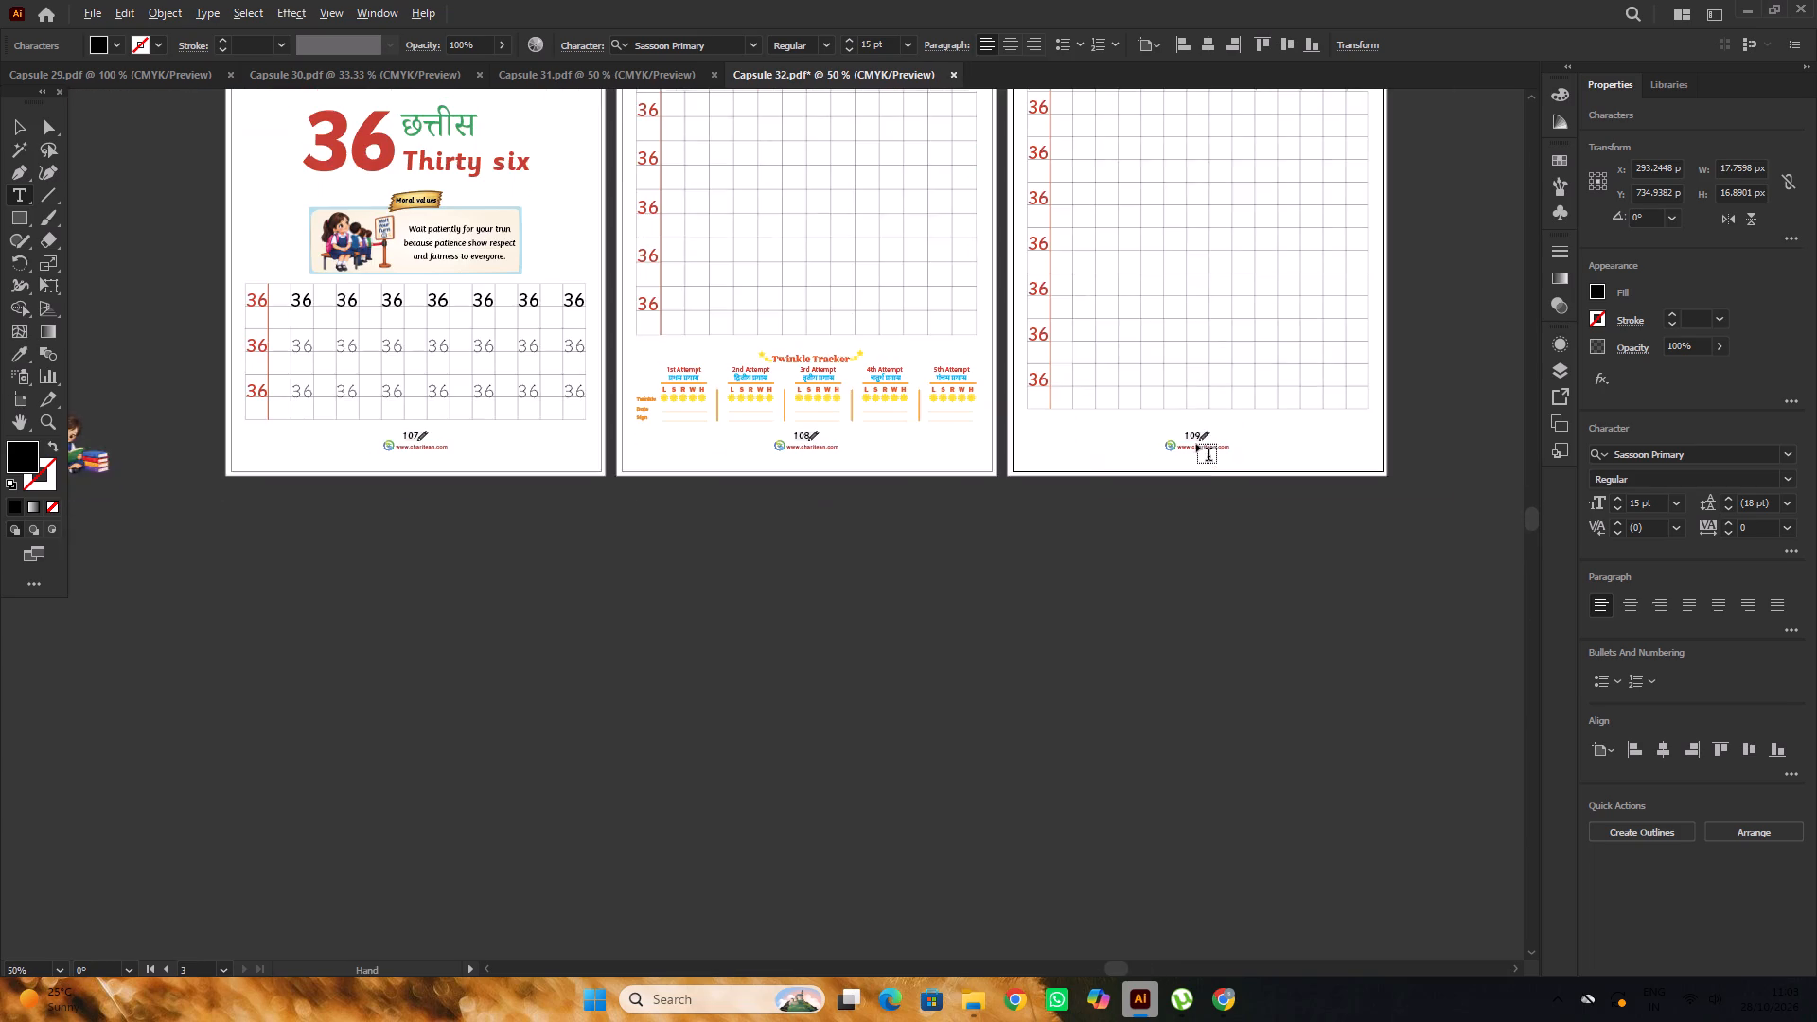
pyautogui.scroll(6, 1196, 444)
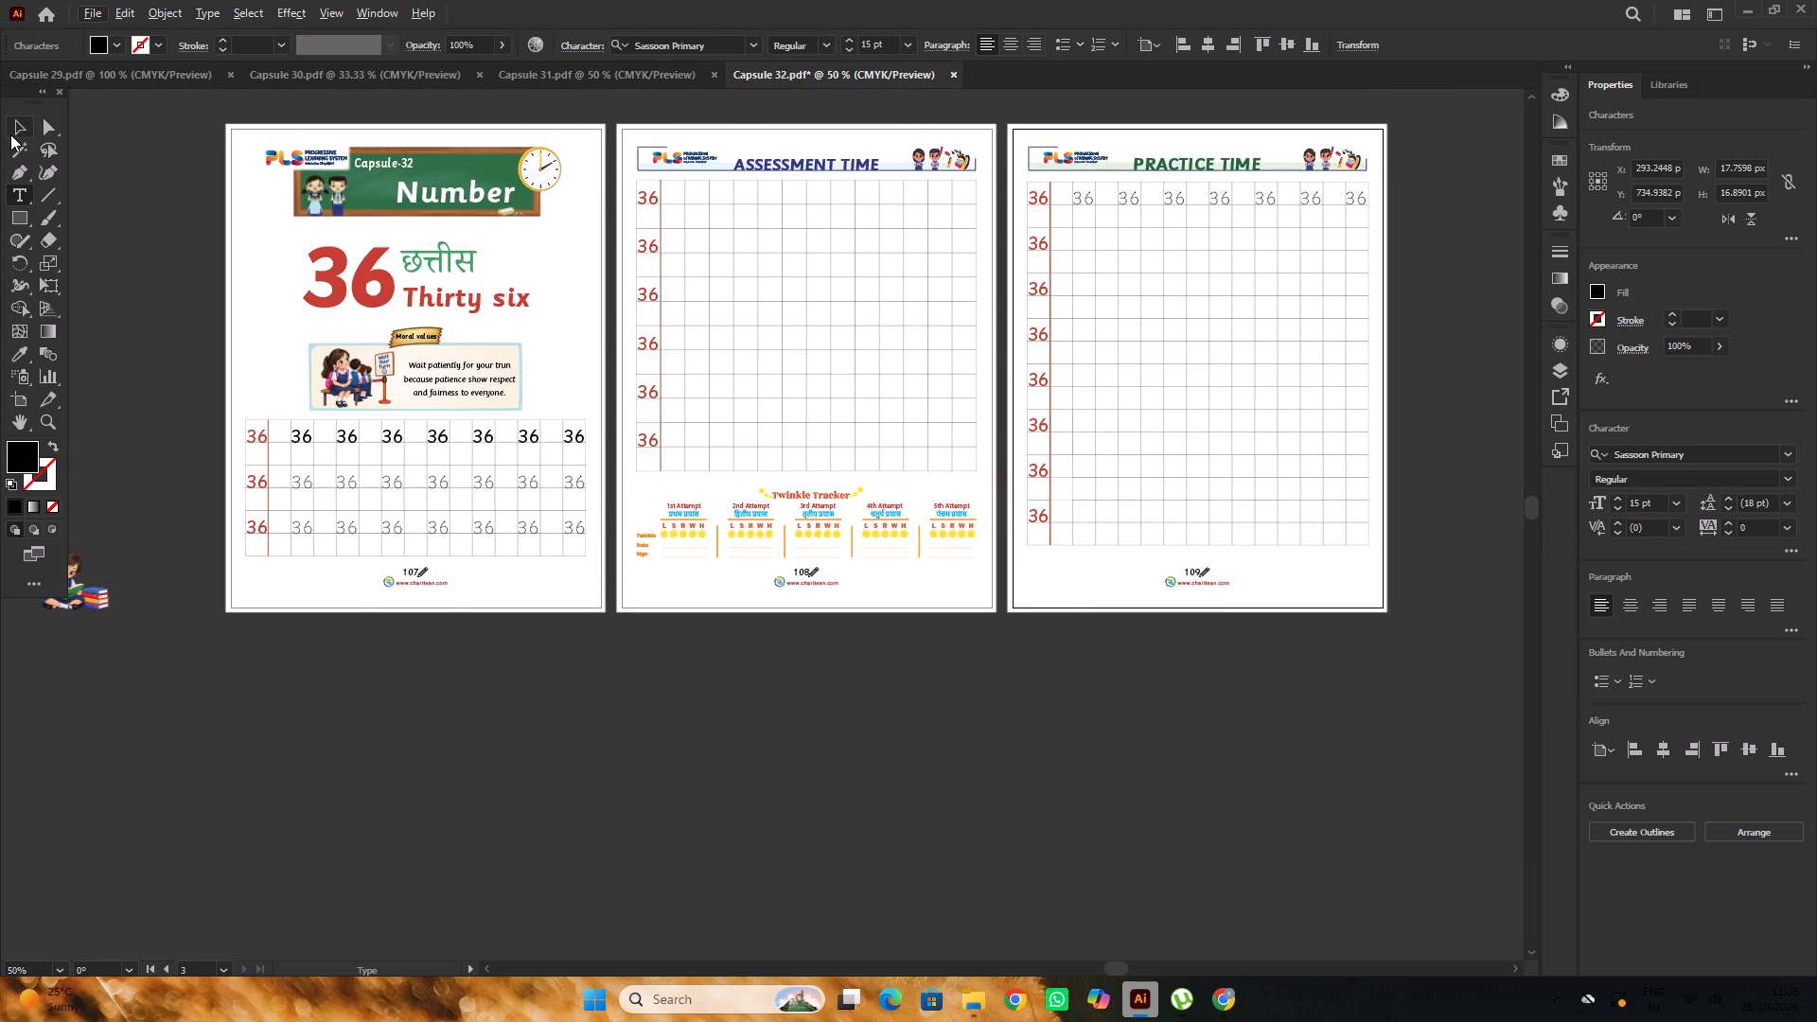
pyautogui.click(11, 133)
pyautogui.keyDown('alt'); pyautogui.scroll(-2, 932, 363); pyautogui.keyUp('alt')
pyautogui.click(361, 155)
# Save the edited Capsule 32 PDF.
pyautogui.scroll(2, 368, 175)
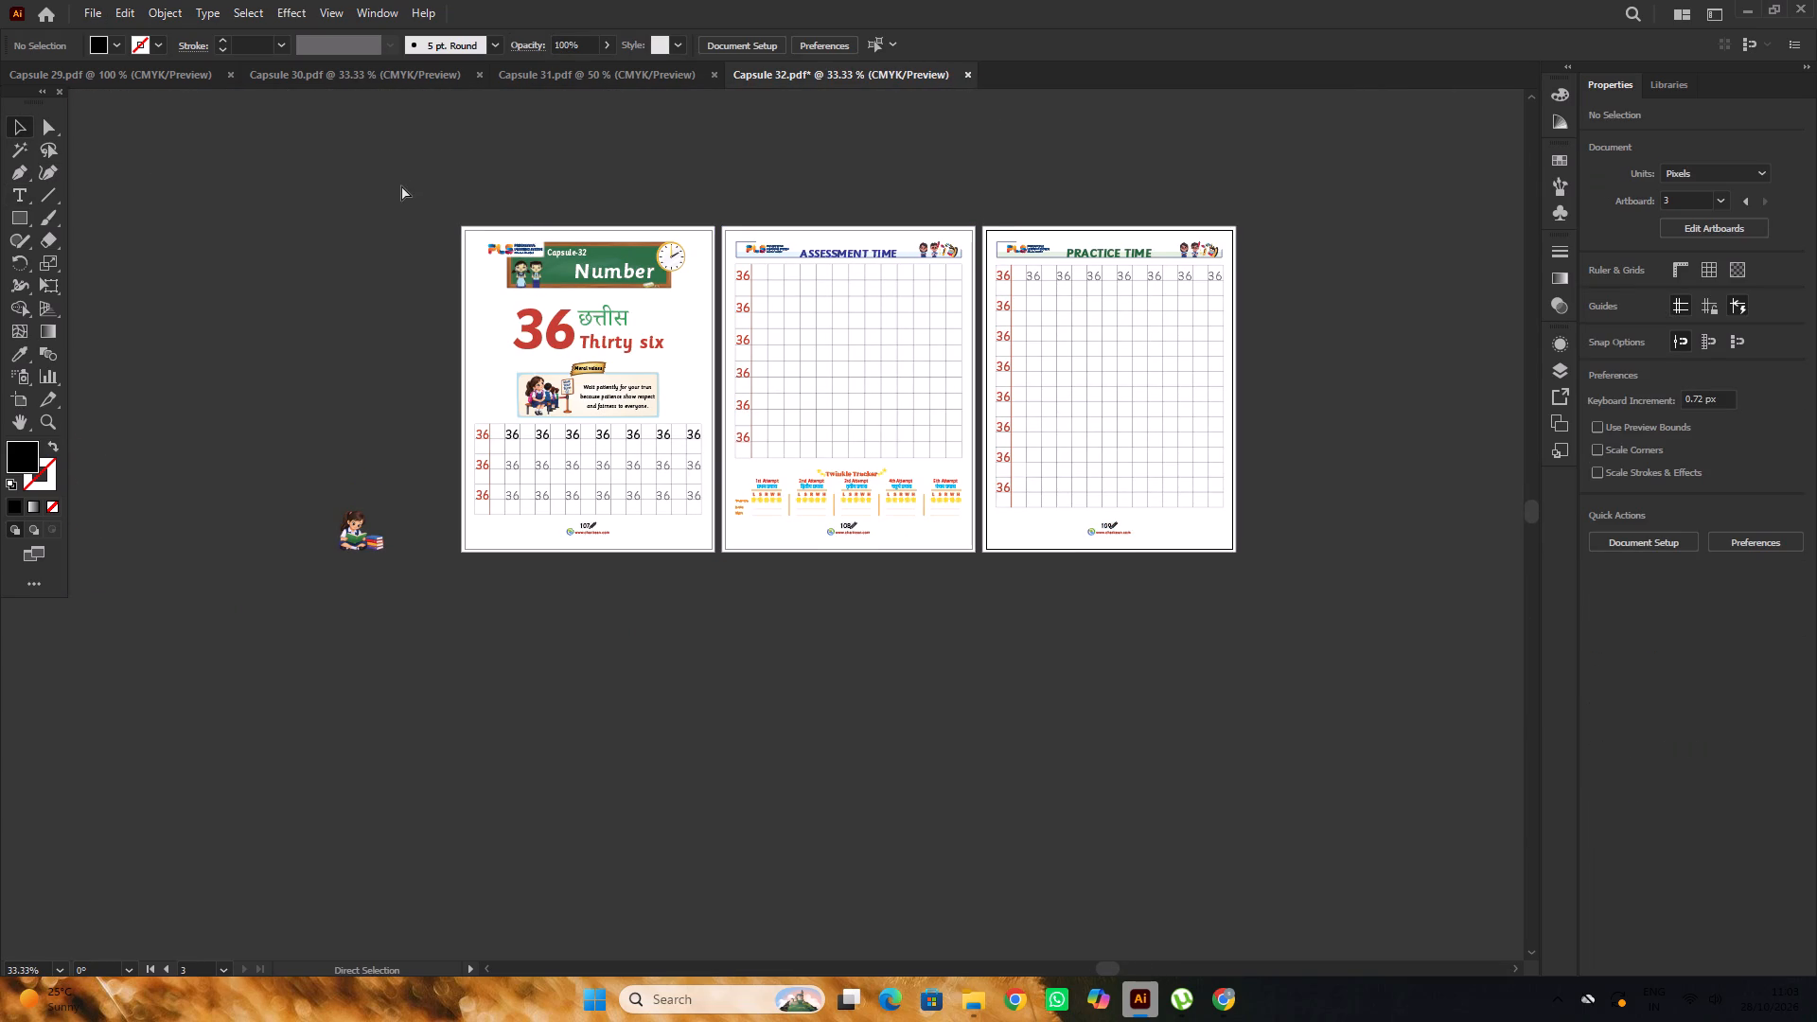
pyautogui.hotkey('ctrl', 's')
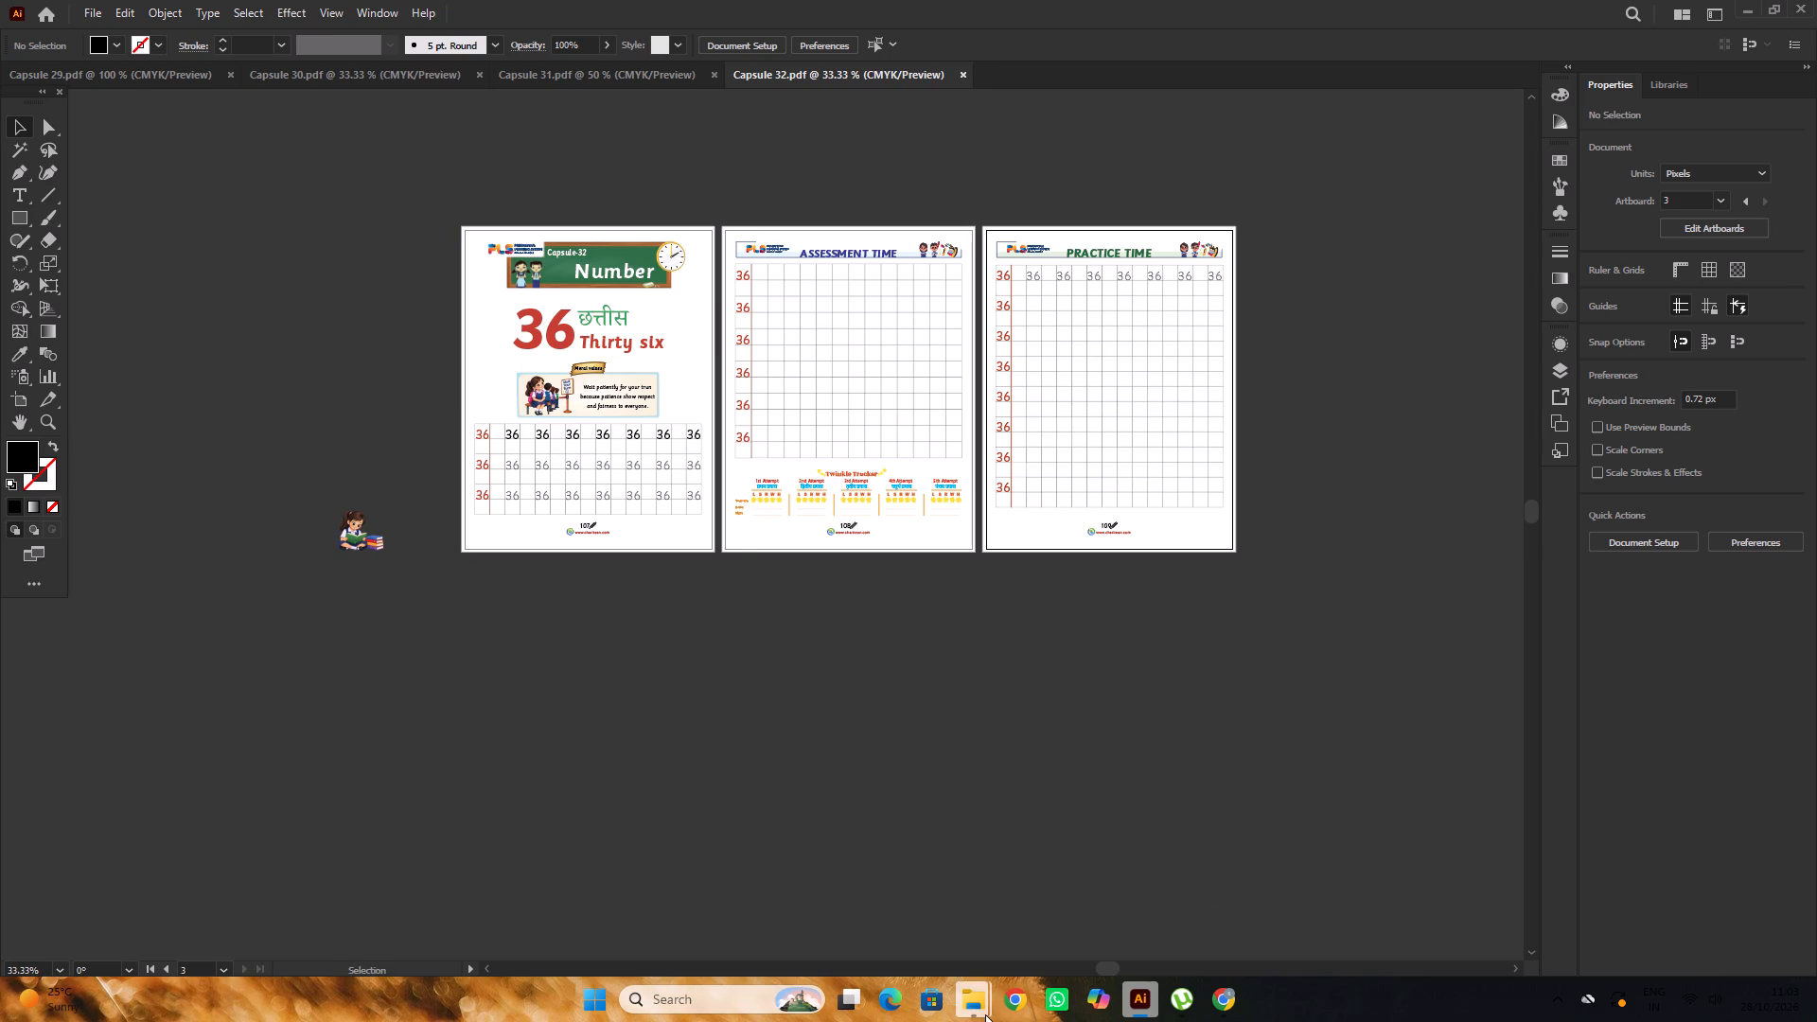
# Open the Capsule 33 PDF from the PRINT FINAL folder in Illustrator.
pyautogui.click(824, 899)
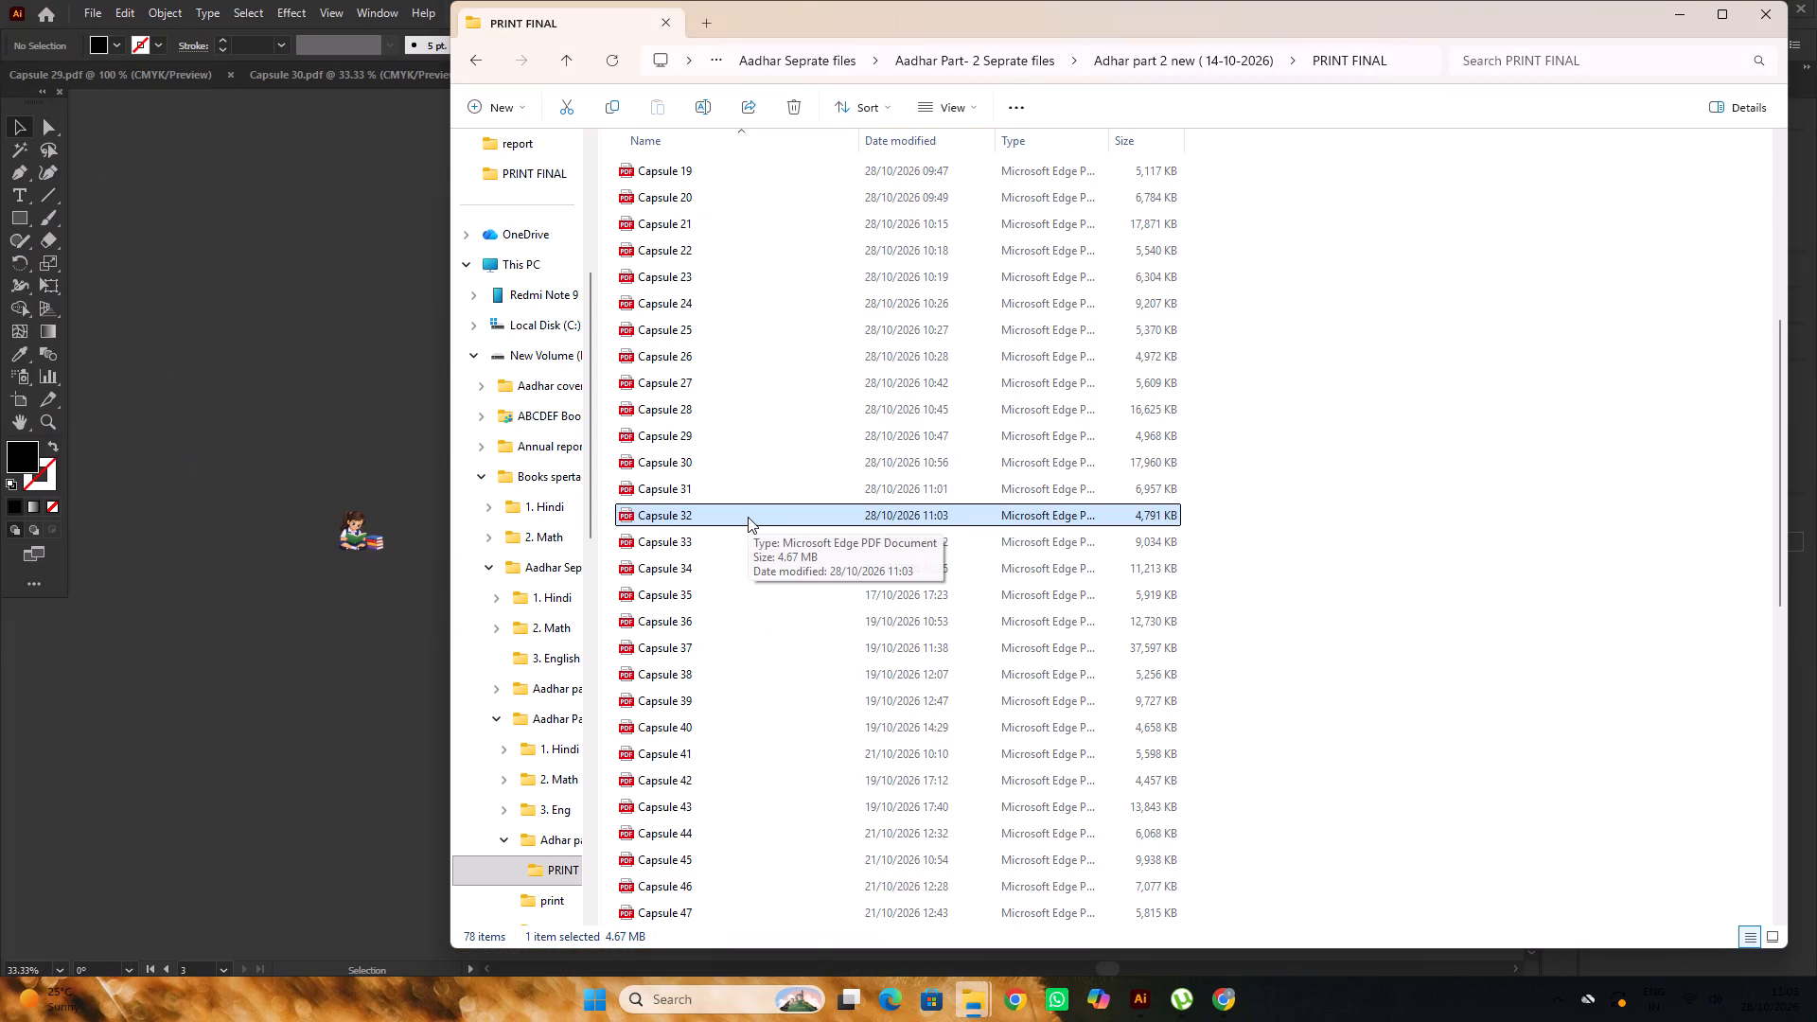
pyautogui.scroll(1, 747, 516)
pyautogui.scroll(-3, 747, 516)
pyautogui.click(731, 384)
pyautogui.rightClick(731, 384)
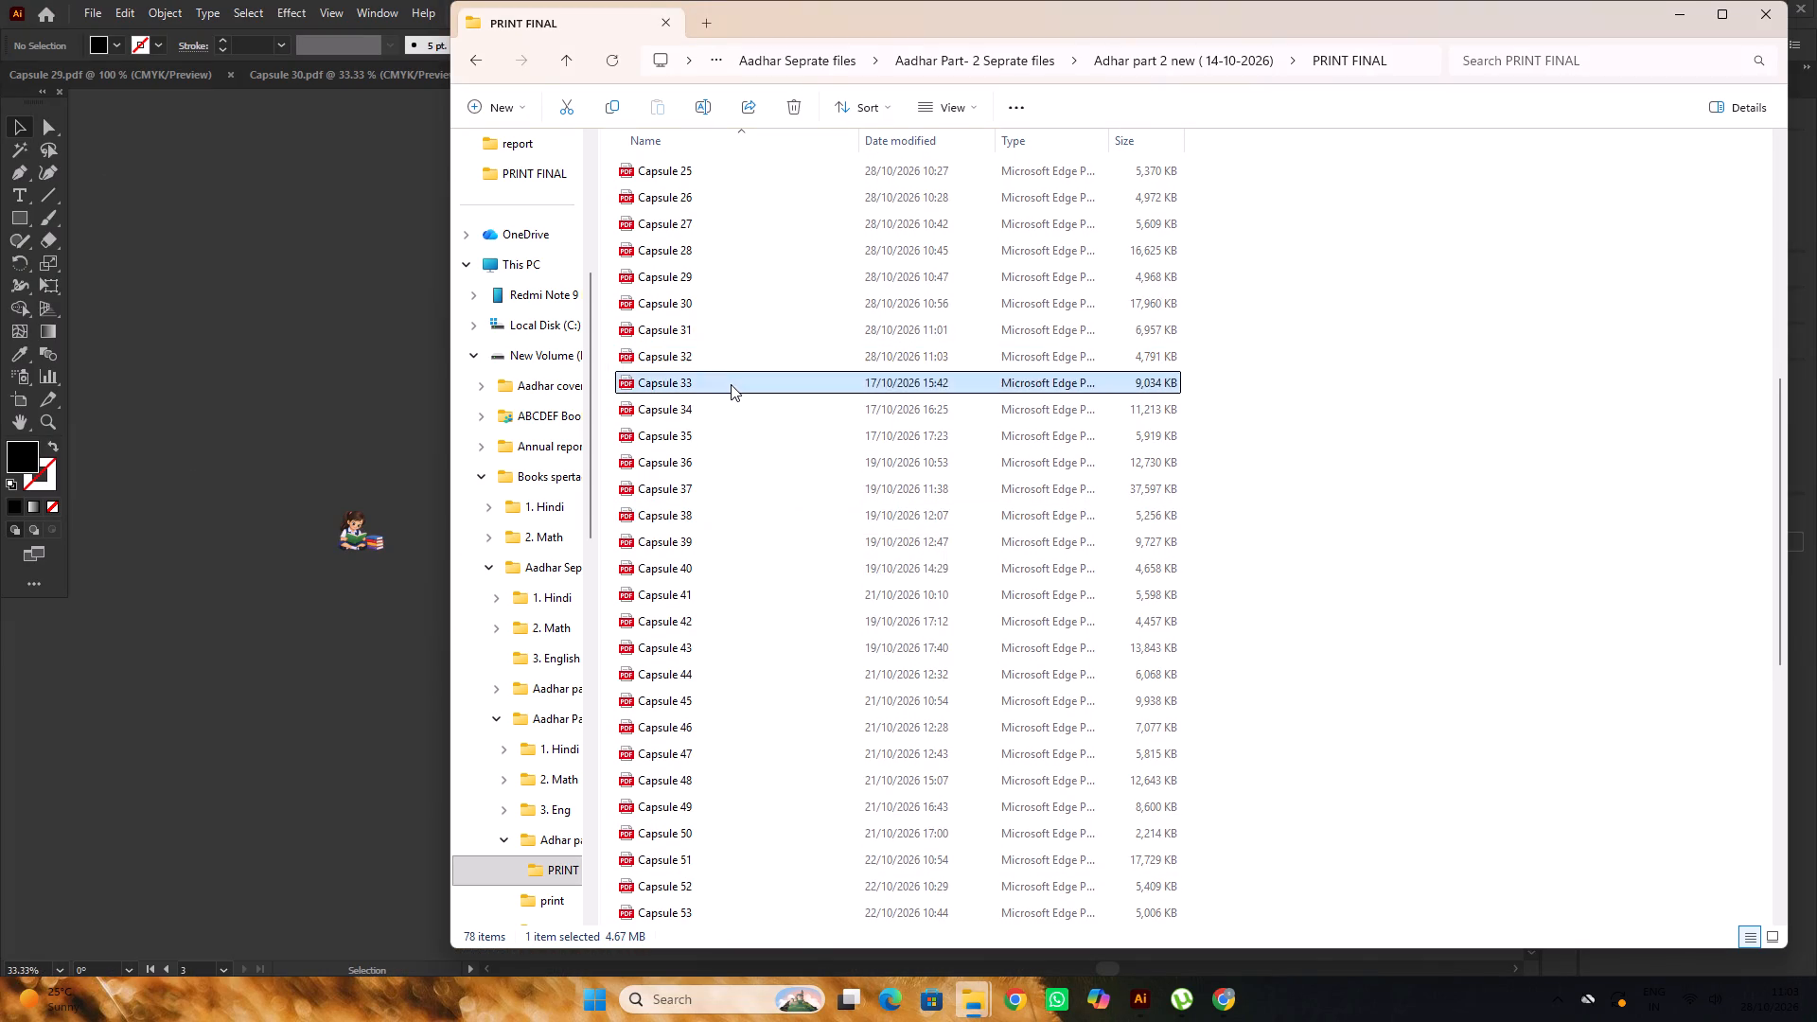
pyautogui.click(1099, 490)
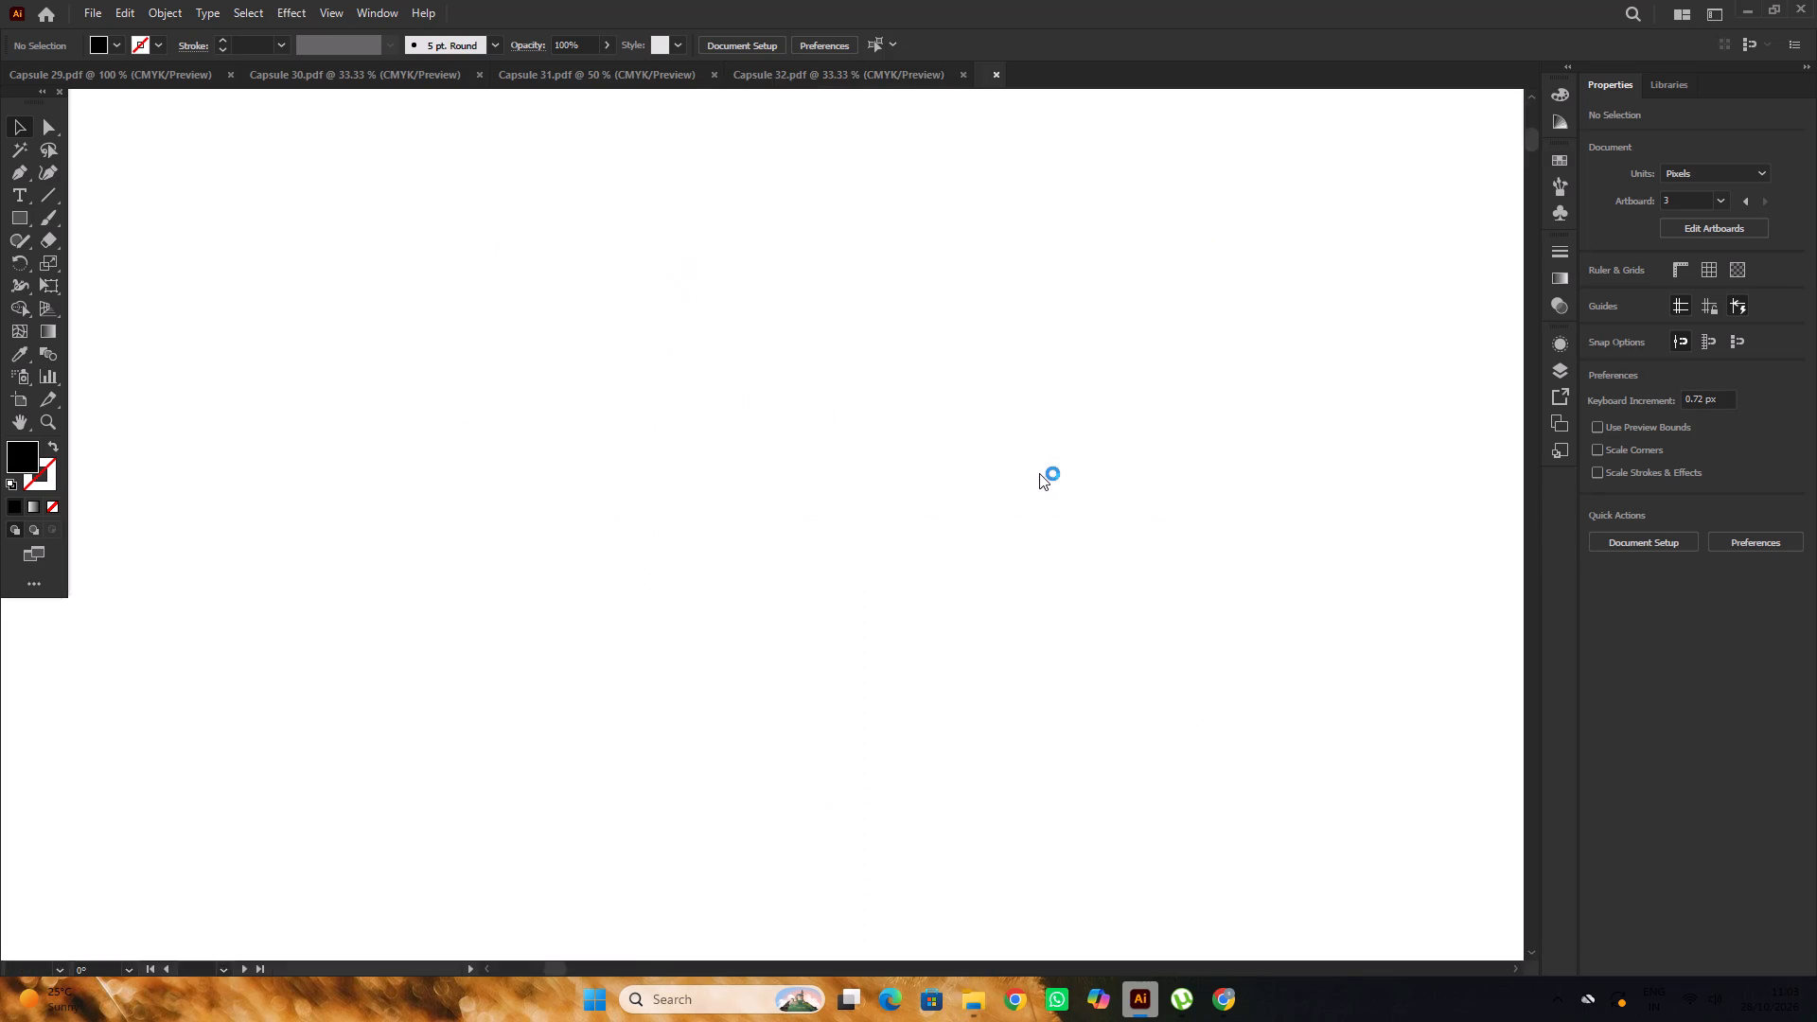
pyautogui.keyDown('alt'); pyautogui.scroll(-2, 951, 406); pyautogui.keyUp('alt')
pyautogui.scroll(6, 934, 406)
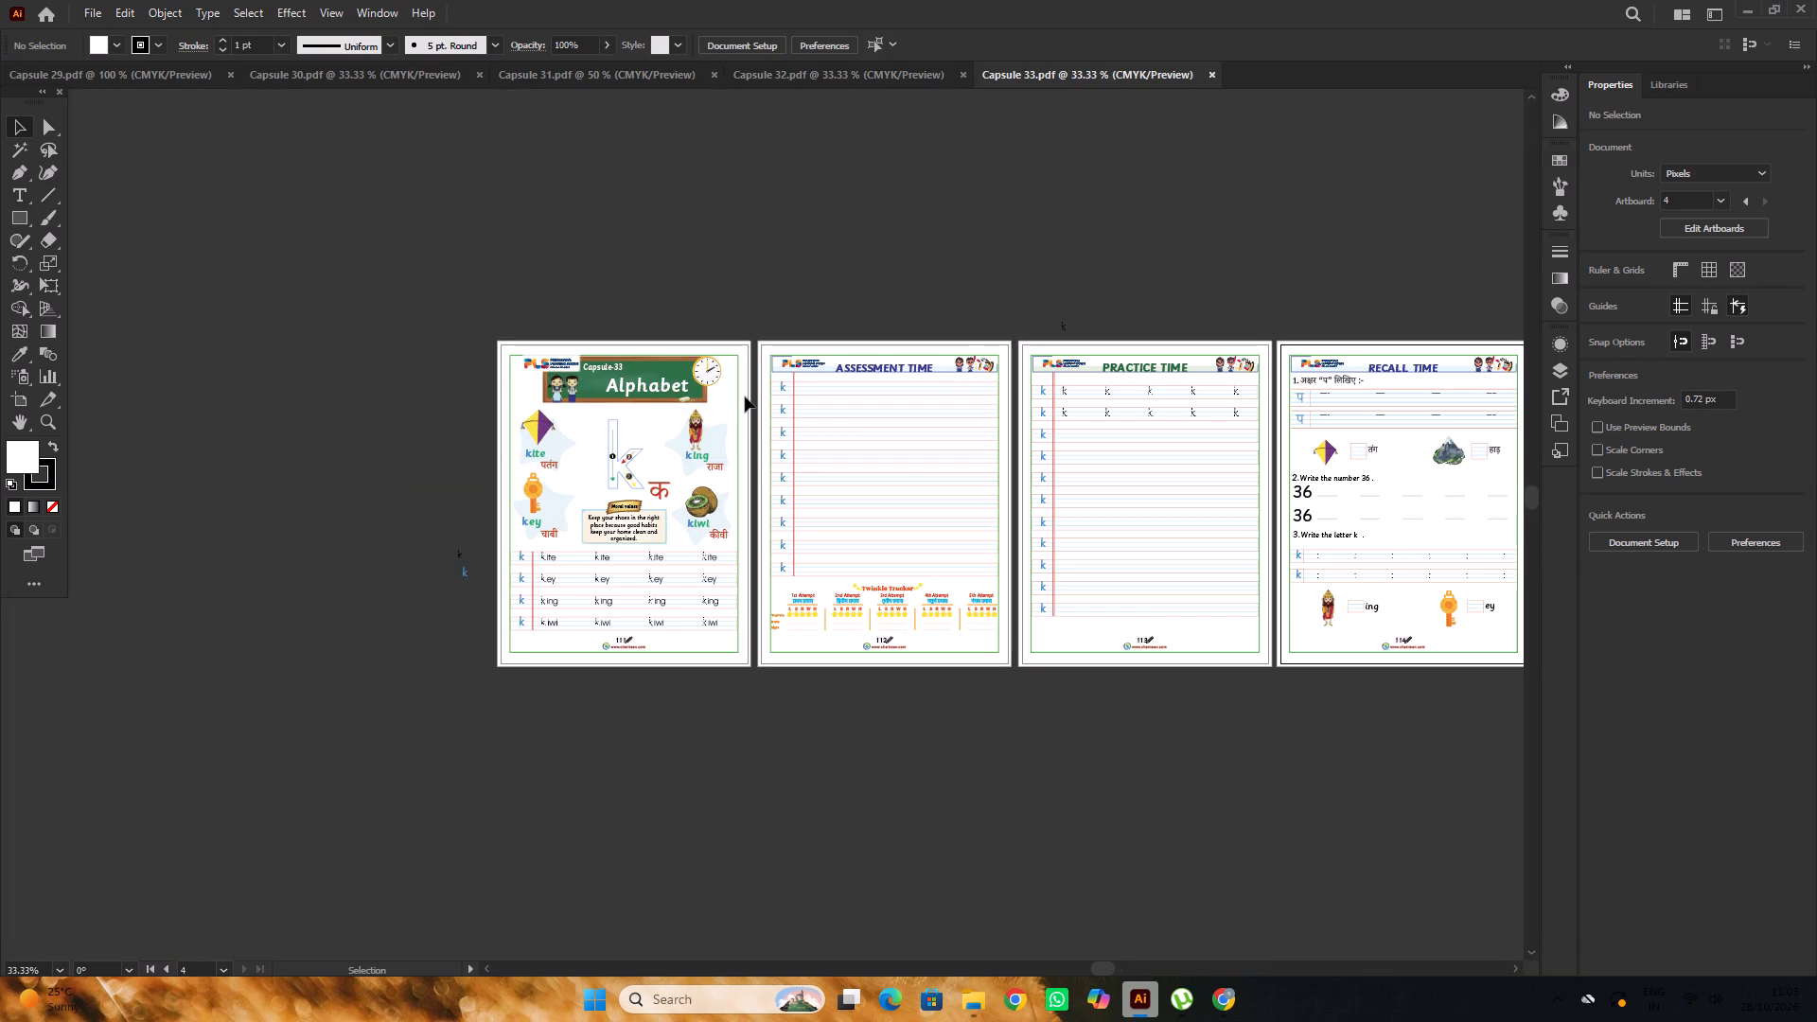
# Move the grouped k tracing artwork with the Hindi letter off the Alphabet page onto the pasteboard and ungroup it.
pyautogui.click(735, 393)
pyautogui.click(738, 307)
pyautogui.scroll(-2, 739, 306)
pyautogui.keyDown('alt'); pyautogui.scroll(4, 451, 502); pyautogui.keyUp('alt')
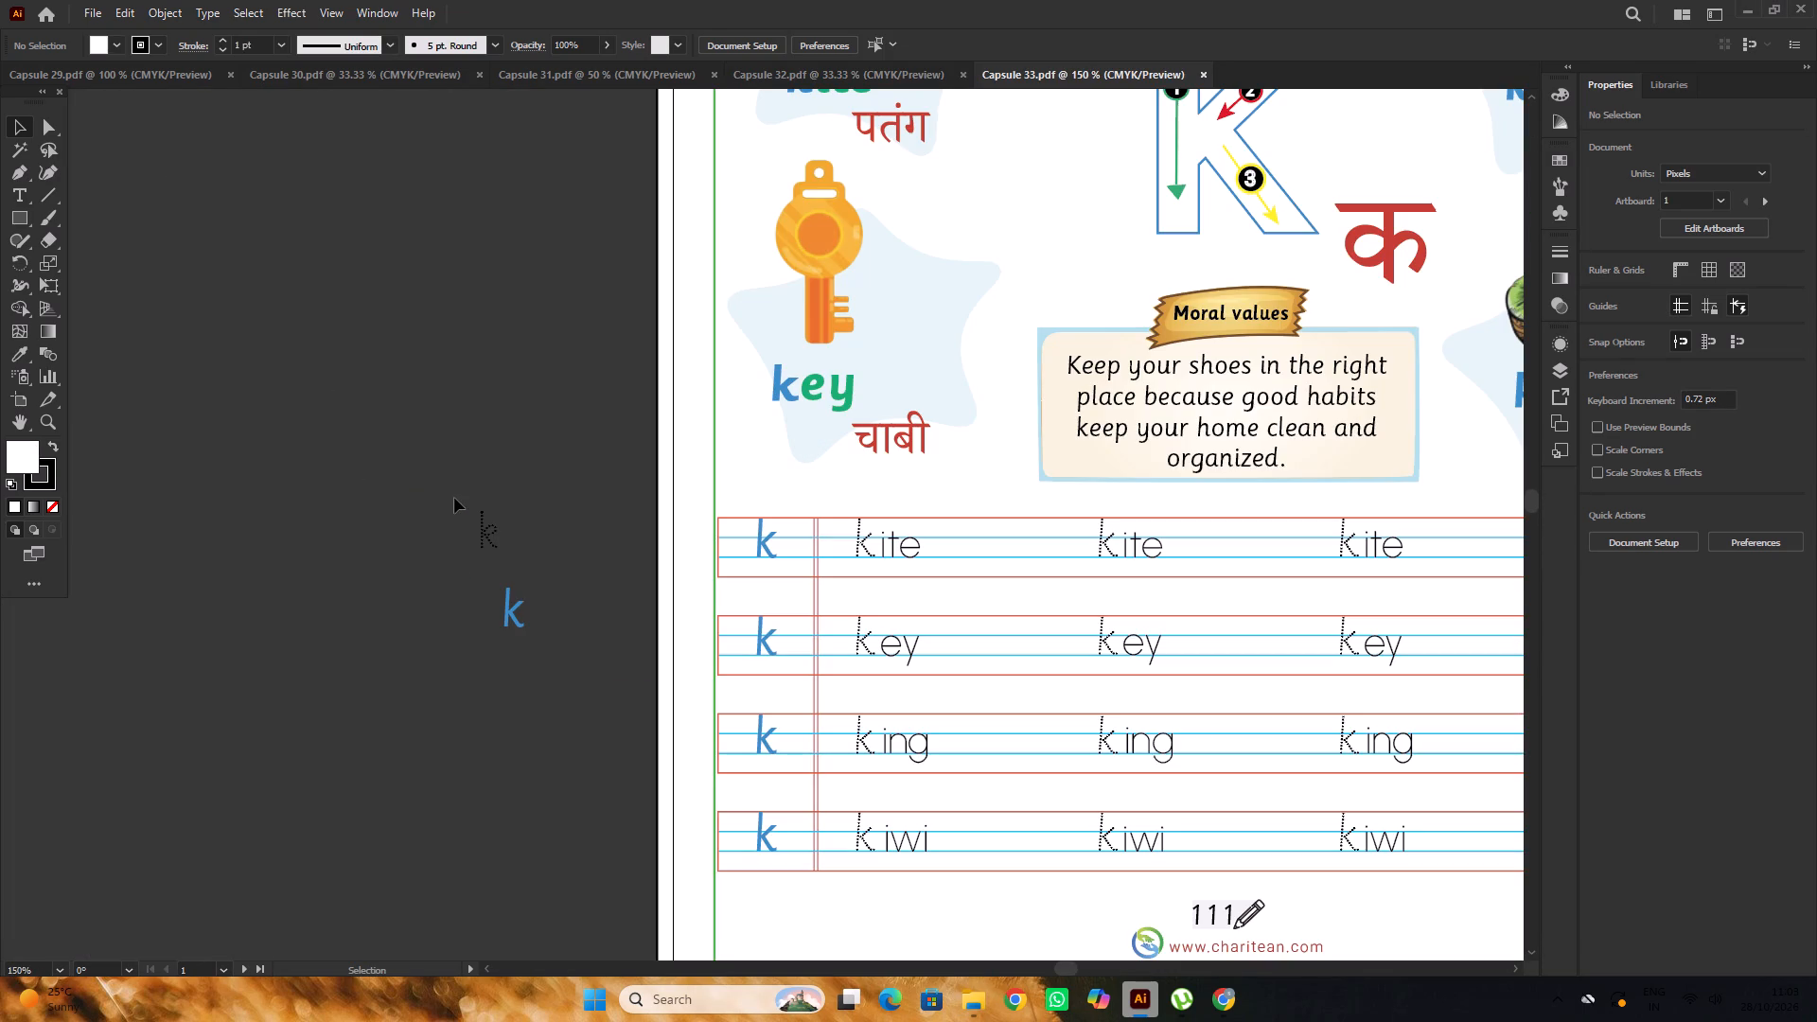
pyautogui.keyDown('alt'); pyautogui.scroll(-3, 833, 452); pyautogui.keyUp('alt')
pyautogui.click(974, 332)
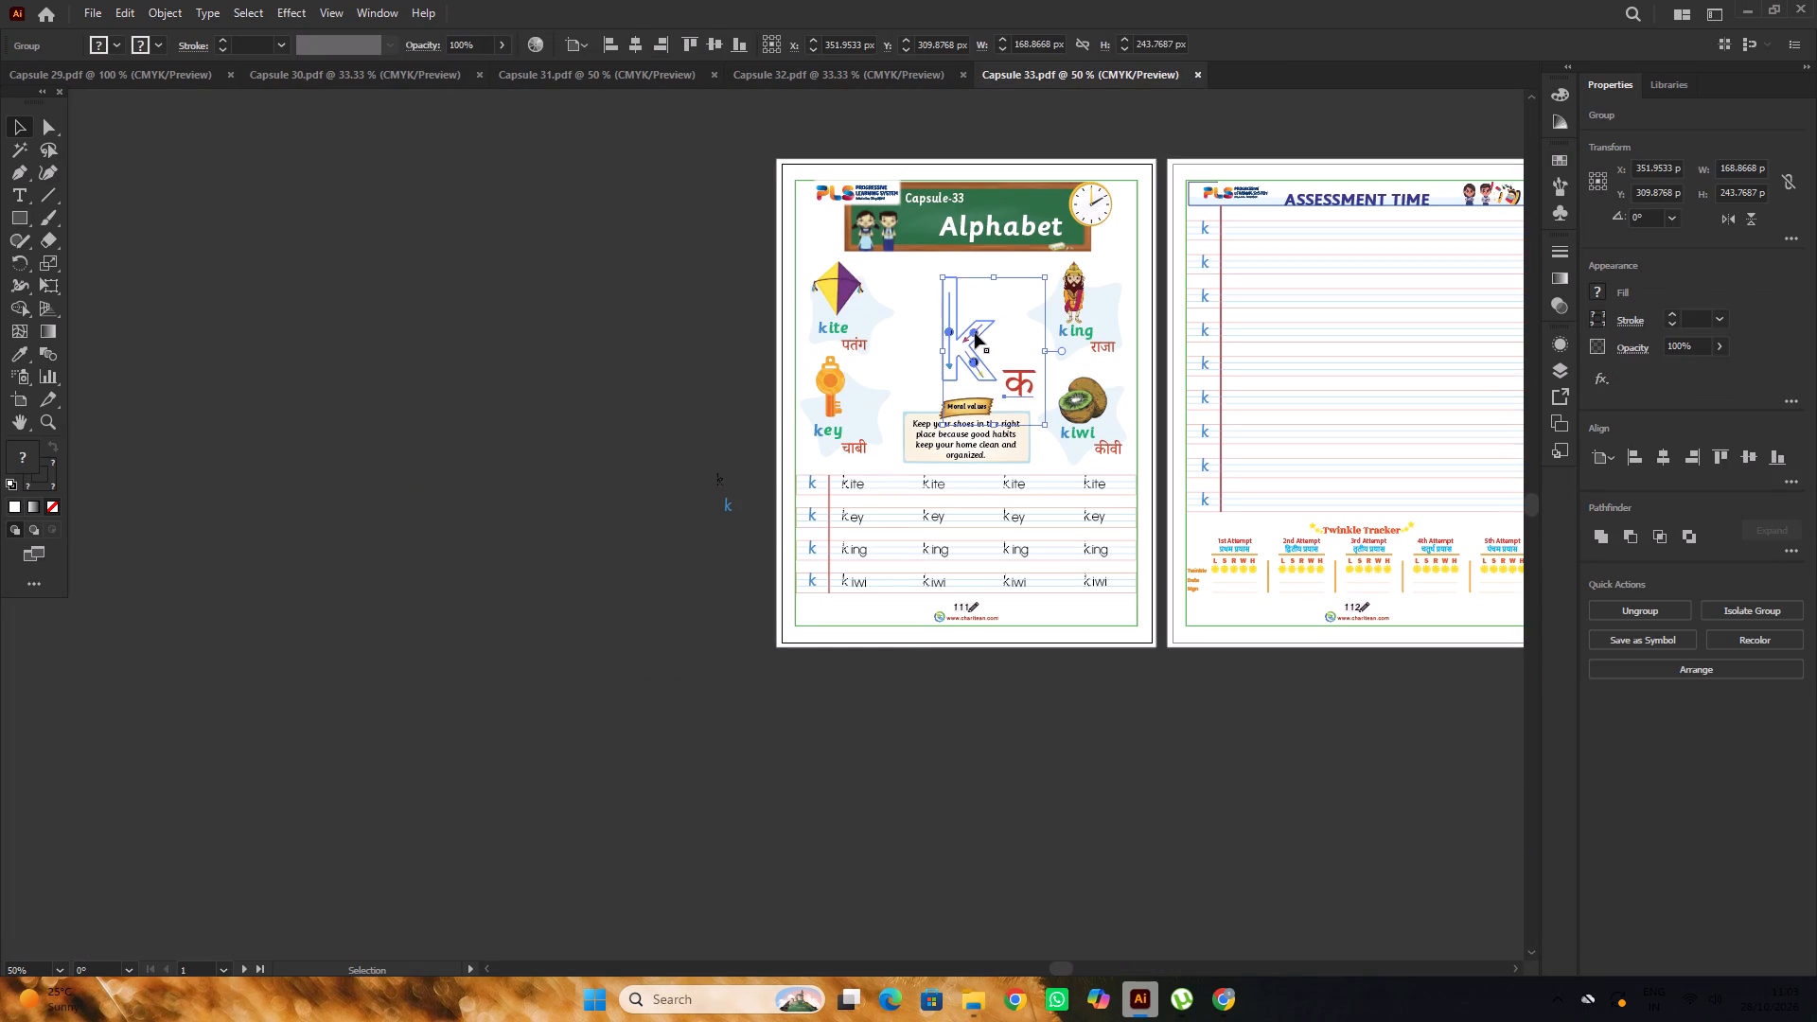
pyautogui.moveTo(975, 333); pyautogui.dragTo(483, 468)
pyautogui.rightClick(477, 458)
pyautogui.click(546, 716)
pyautogui.click(794, 725)
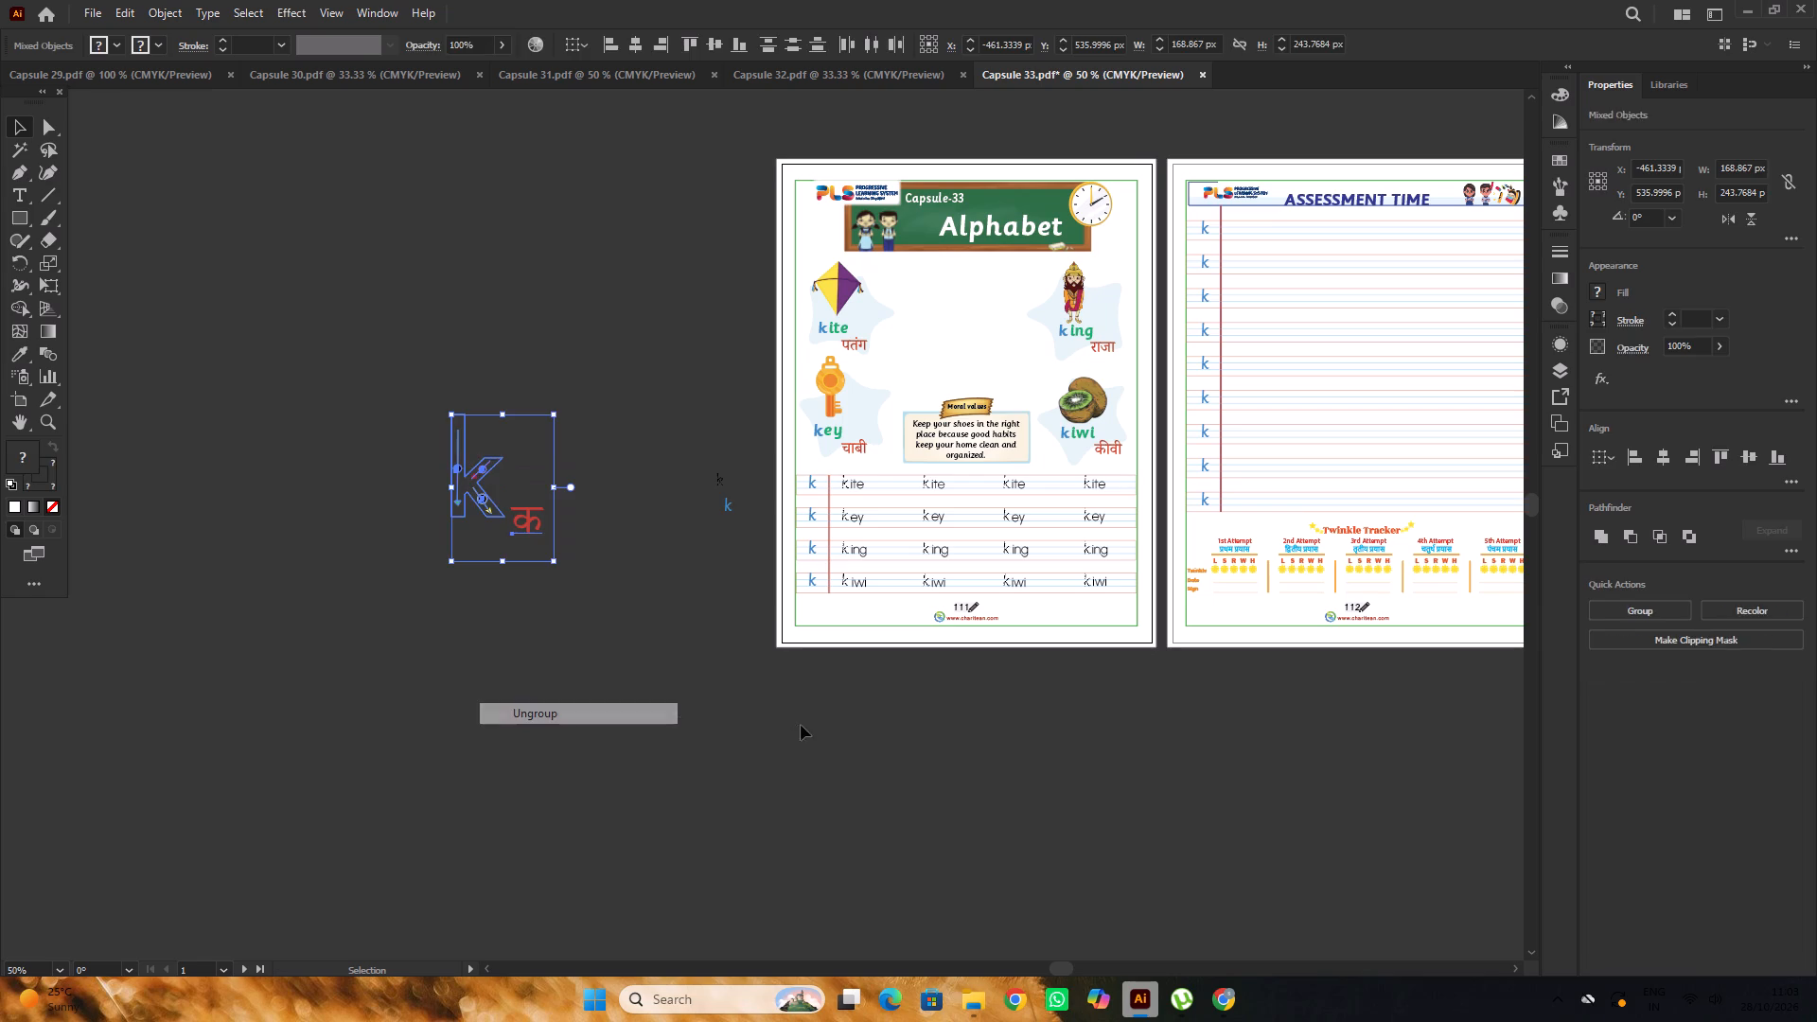
# Duplicate the small blue k from the kite row into the Alphabet page's empty centre and enlarge it to about 209 pt.
pyautogui.scroll(2, 856, 522)
pyautogui.press('space')
pyautogui.moveTo(919, 414); pyautogui.dragTo(724, 462)
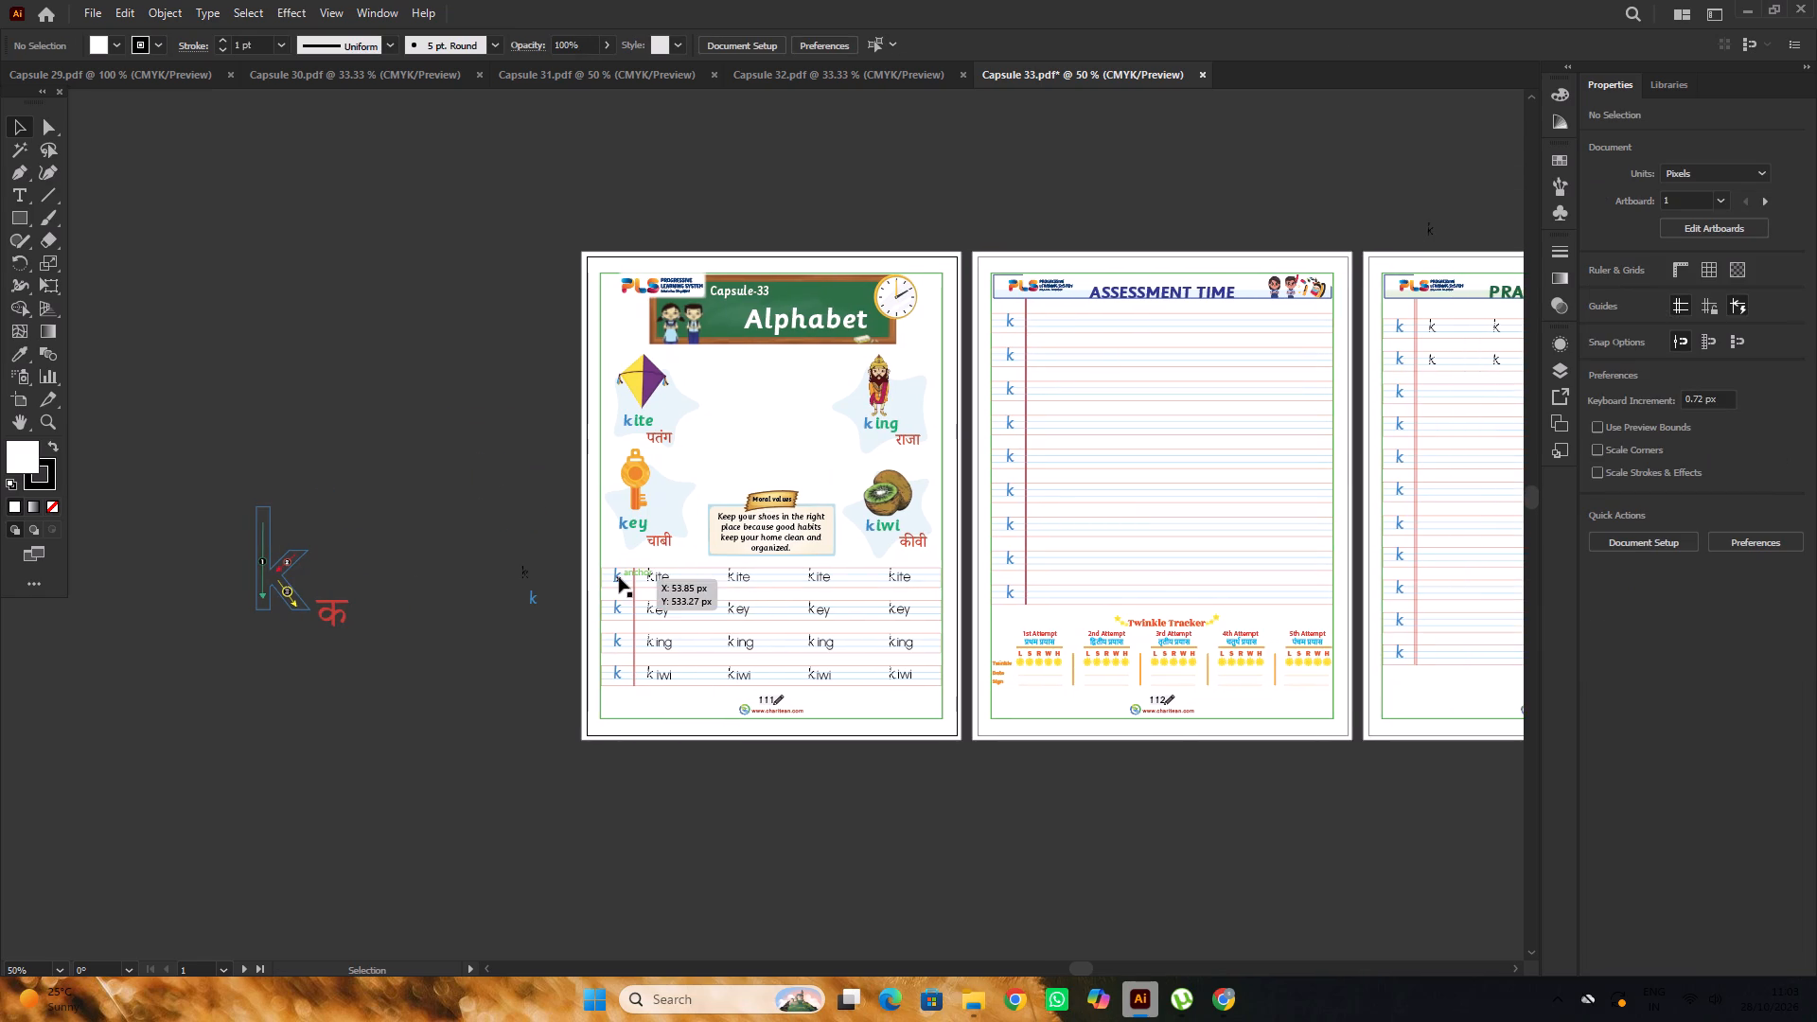
pyautogui.moveTo(619, 577); pyautogui.dragTo(765, 415)
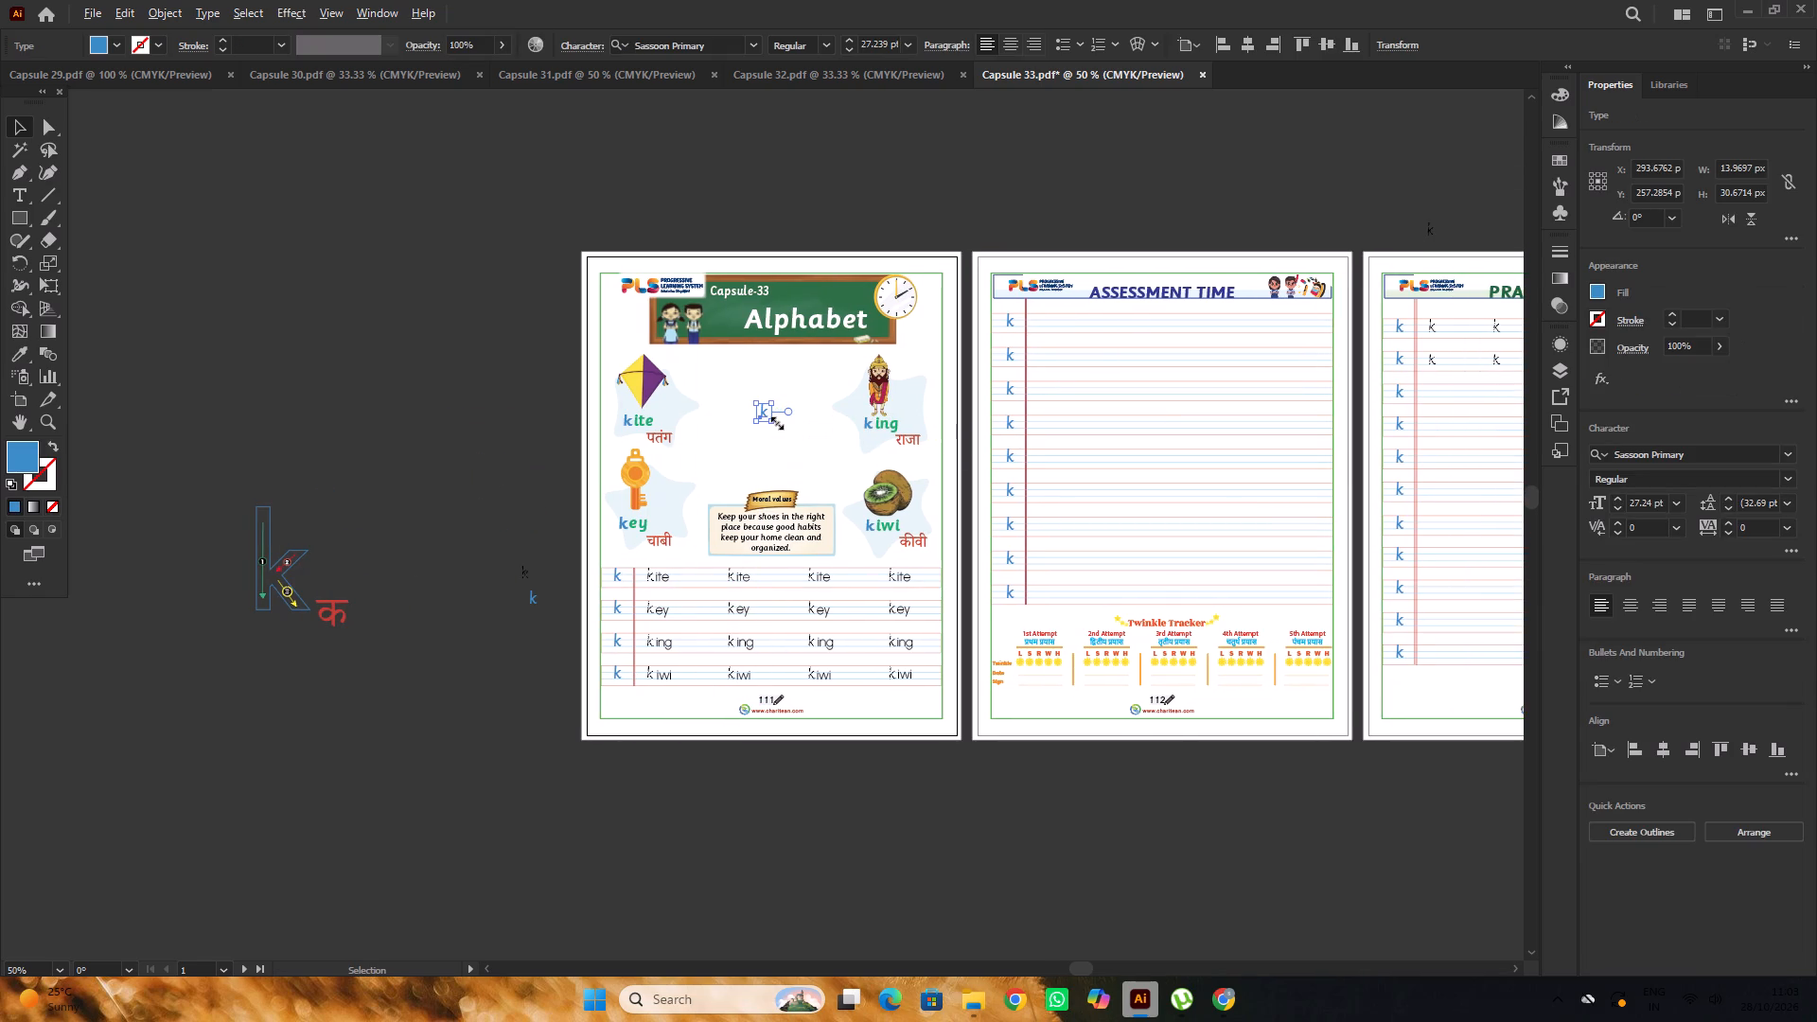
pyautogui.keyDown('alt'); pyautogui.keyDown('shift'); pyautogui.moveTo(775, 421); pyautogui.dragTo(830, 484); pyautogui.keyUp('shift'); pyautogui.keyUp('alt')
pyautogui.keyDown('alt'); pyautogui.scroll(1, 767, 447); pyautogui.keyUp('alt')
pyautogui.moveTo(772, 432); pyautogui.dragTo(774, 454)
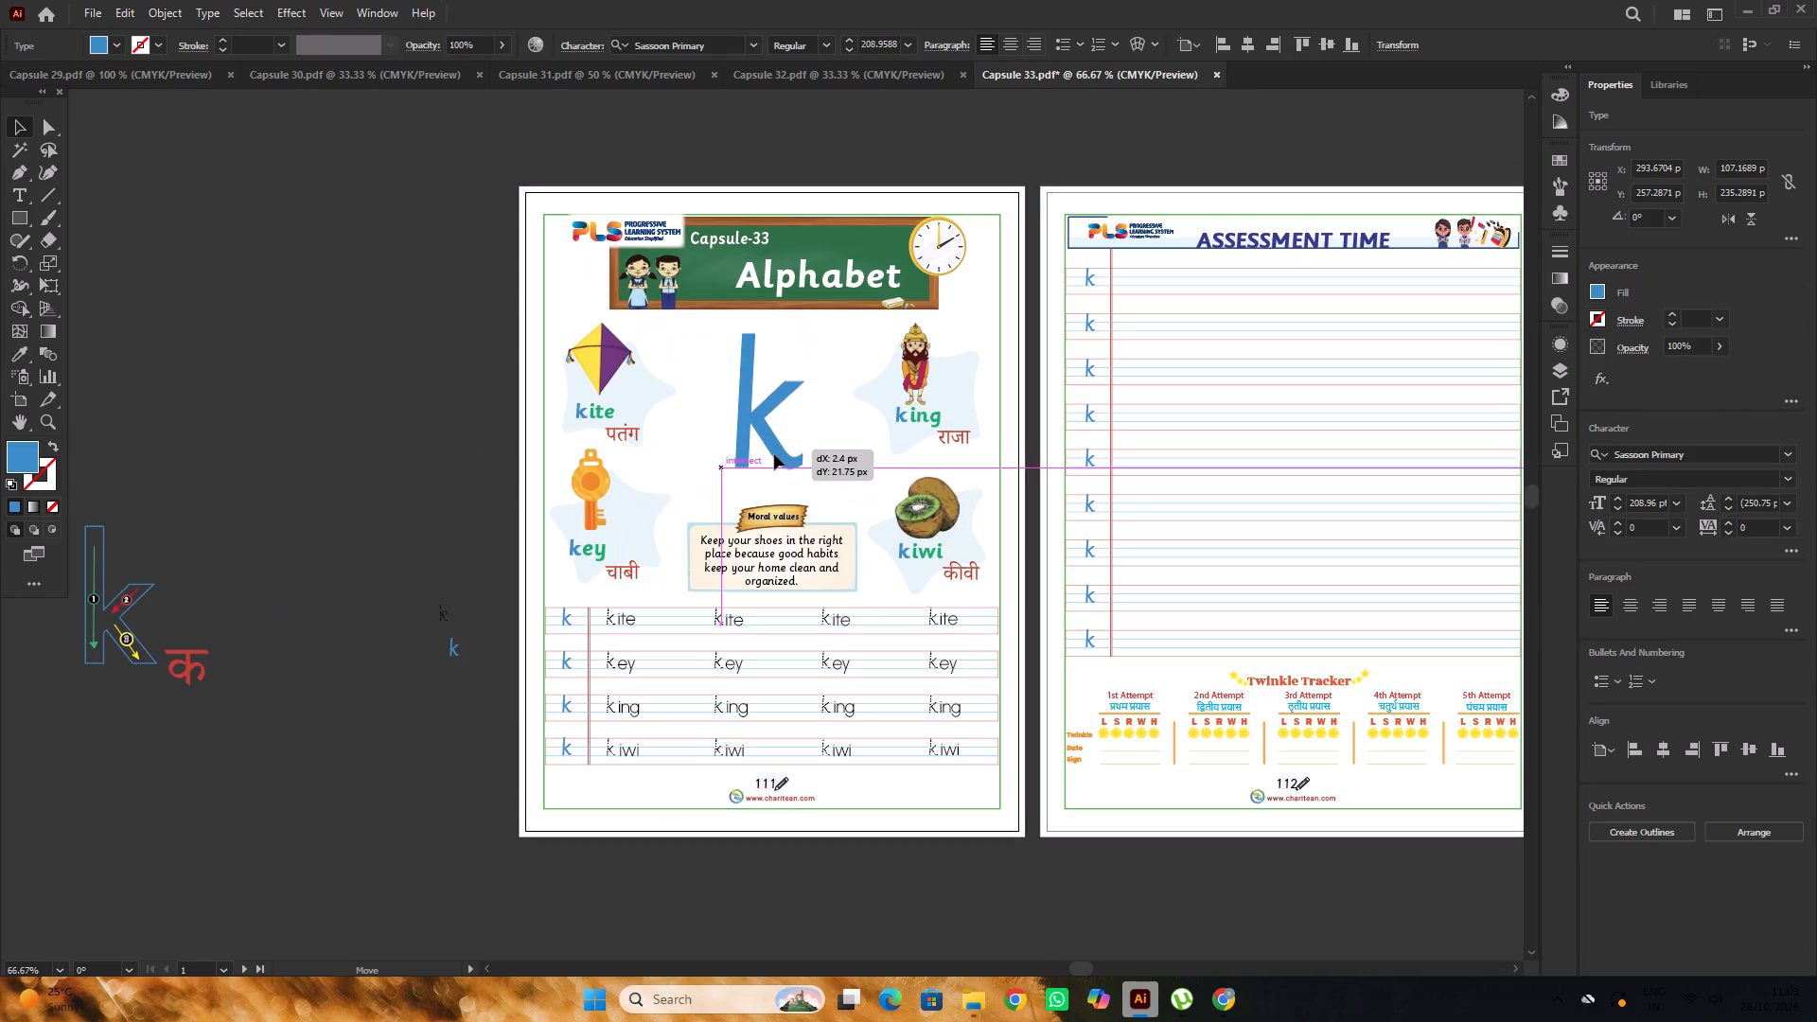
pyautogui.moveTo(774, 454); pyautogui.dragTo(774, 463)
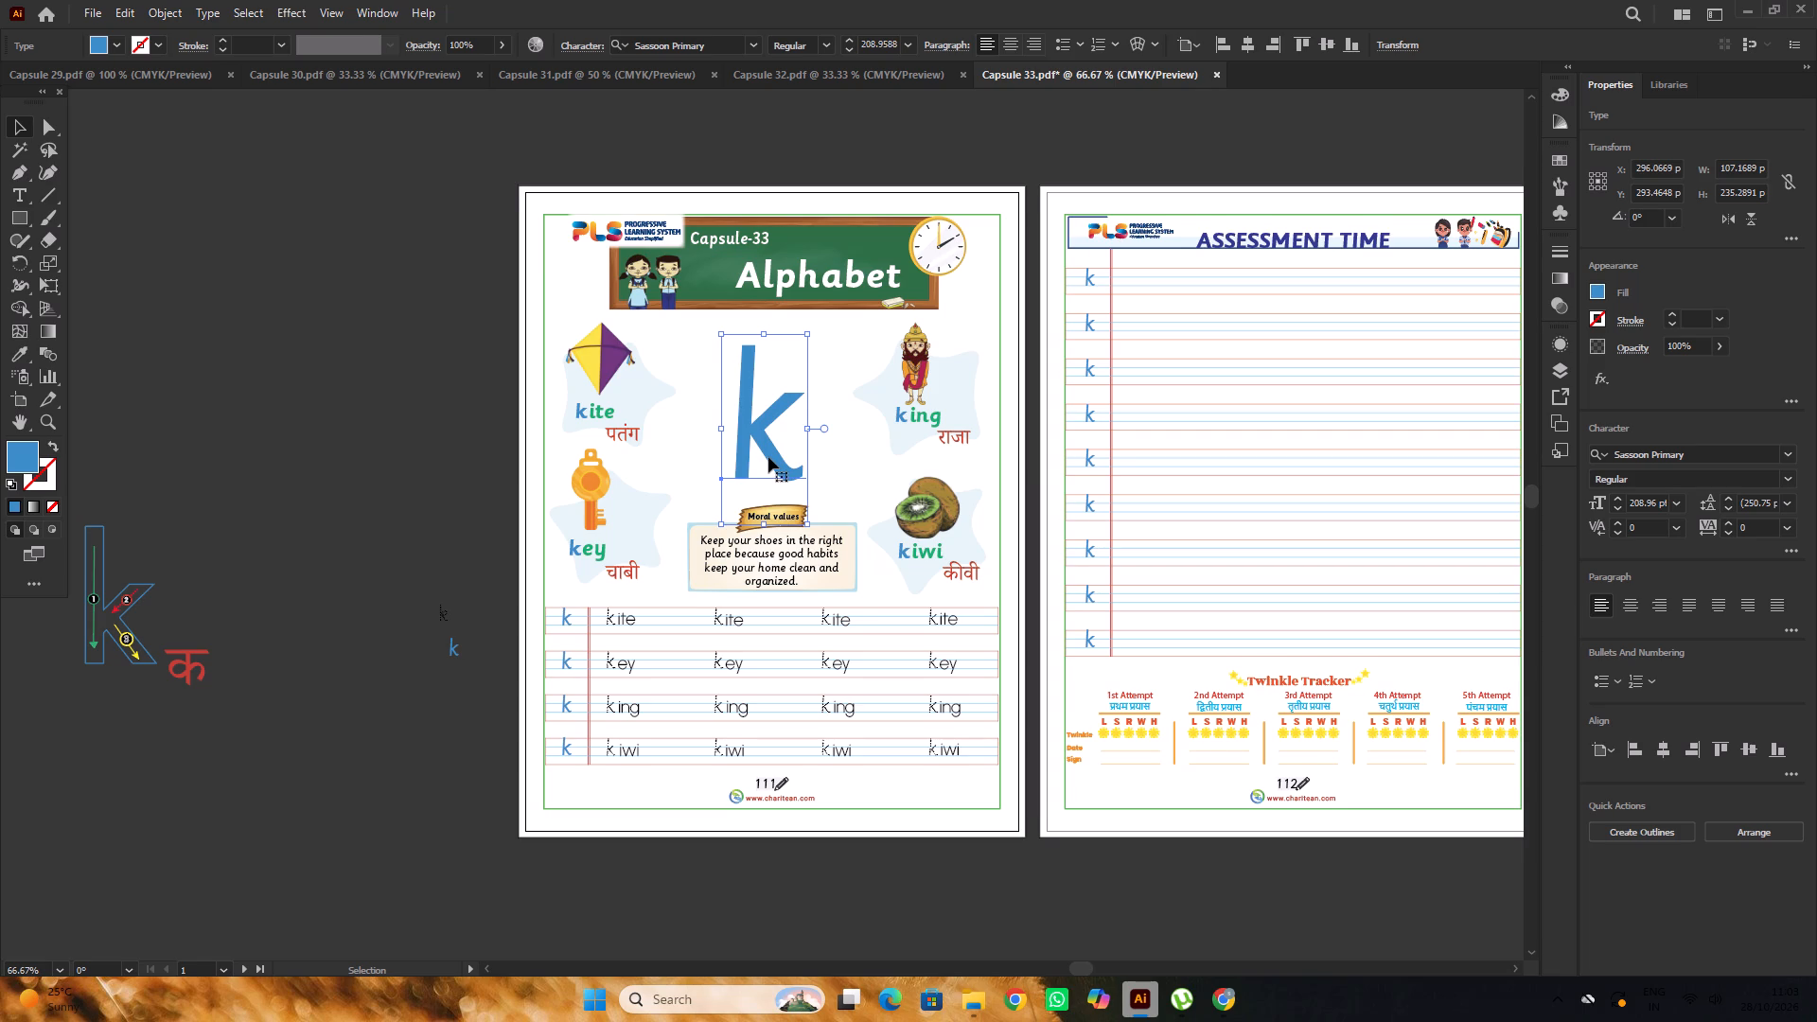
# Adjust the large k's position above the Moral values box and enlarge it to about 216 pt.
pyautogui.scroll(-2, 768, 457)
pyautogui.click(770, 410)
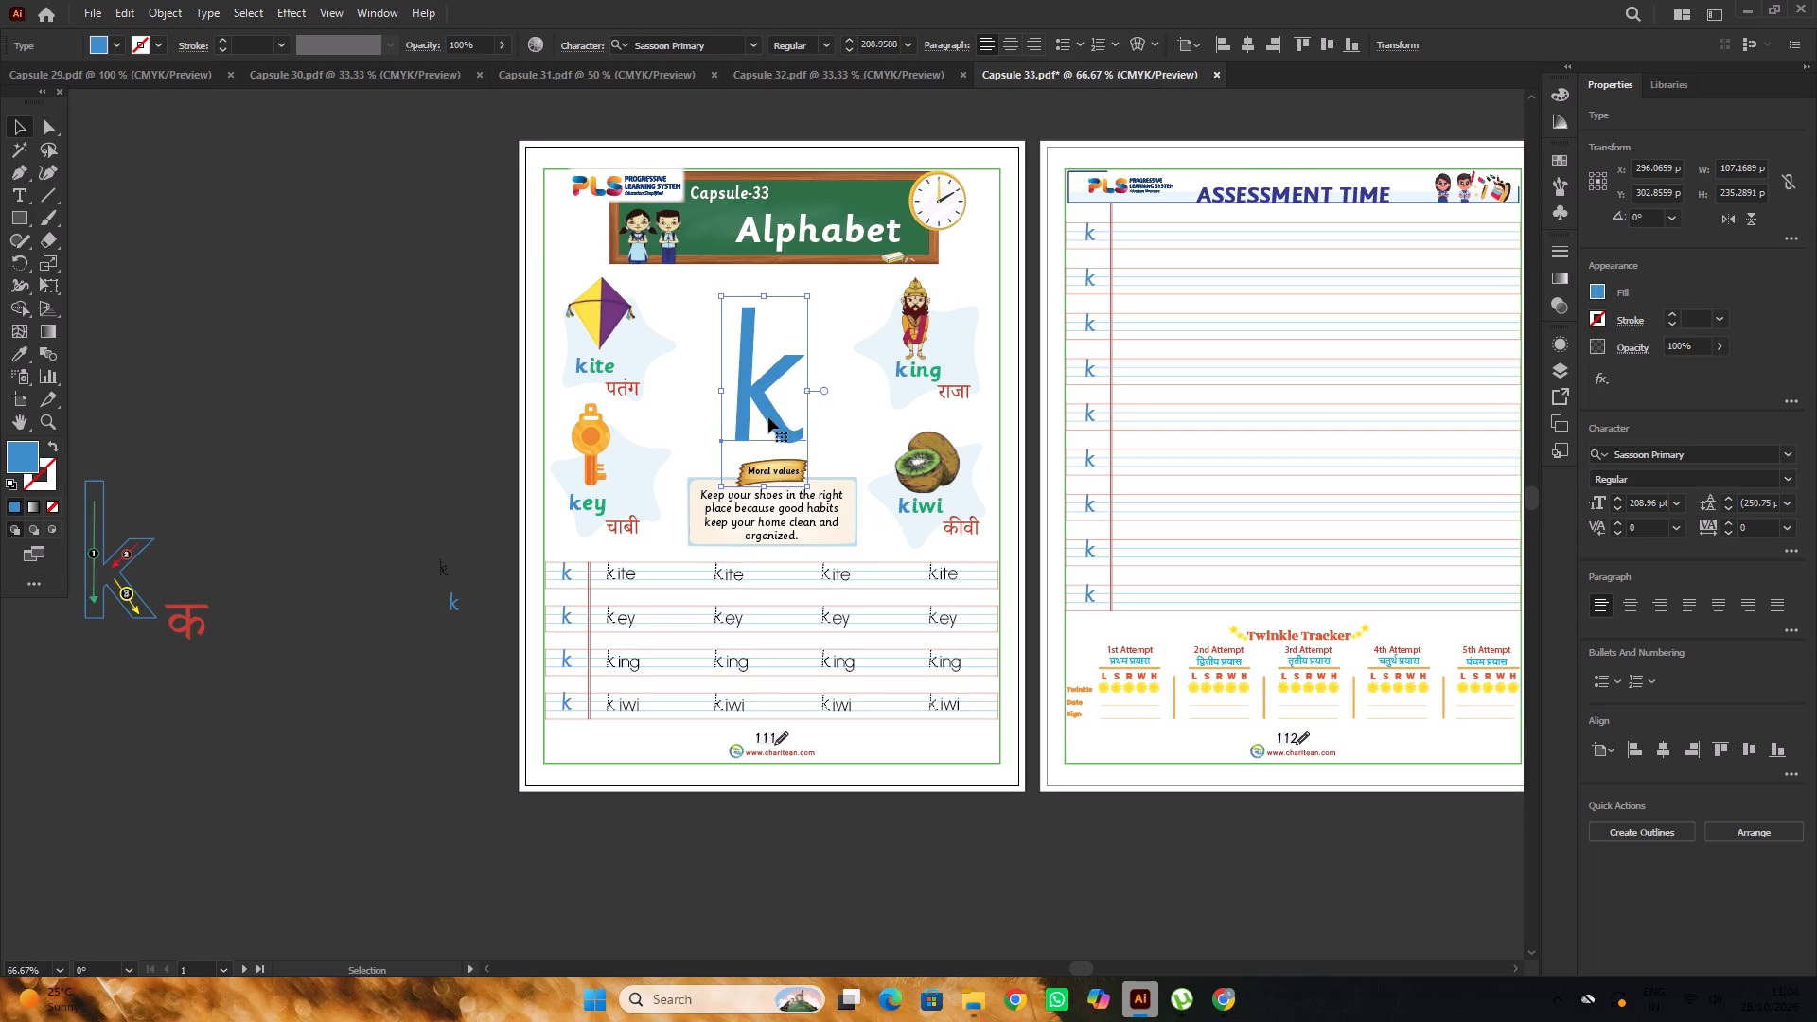
pyautogui.scroll(-3, 798, 342)
pyautogui.scroll(2, 773, 284)
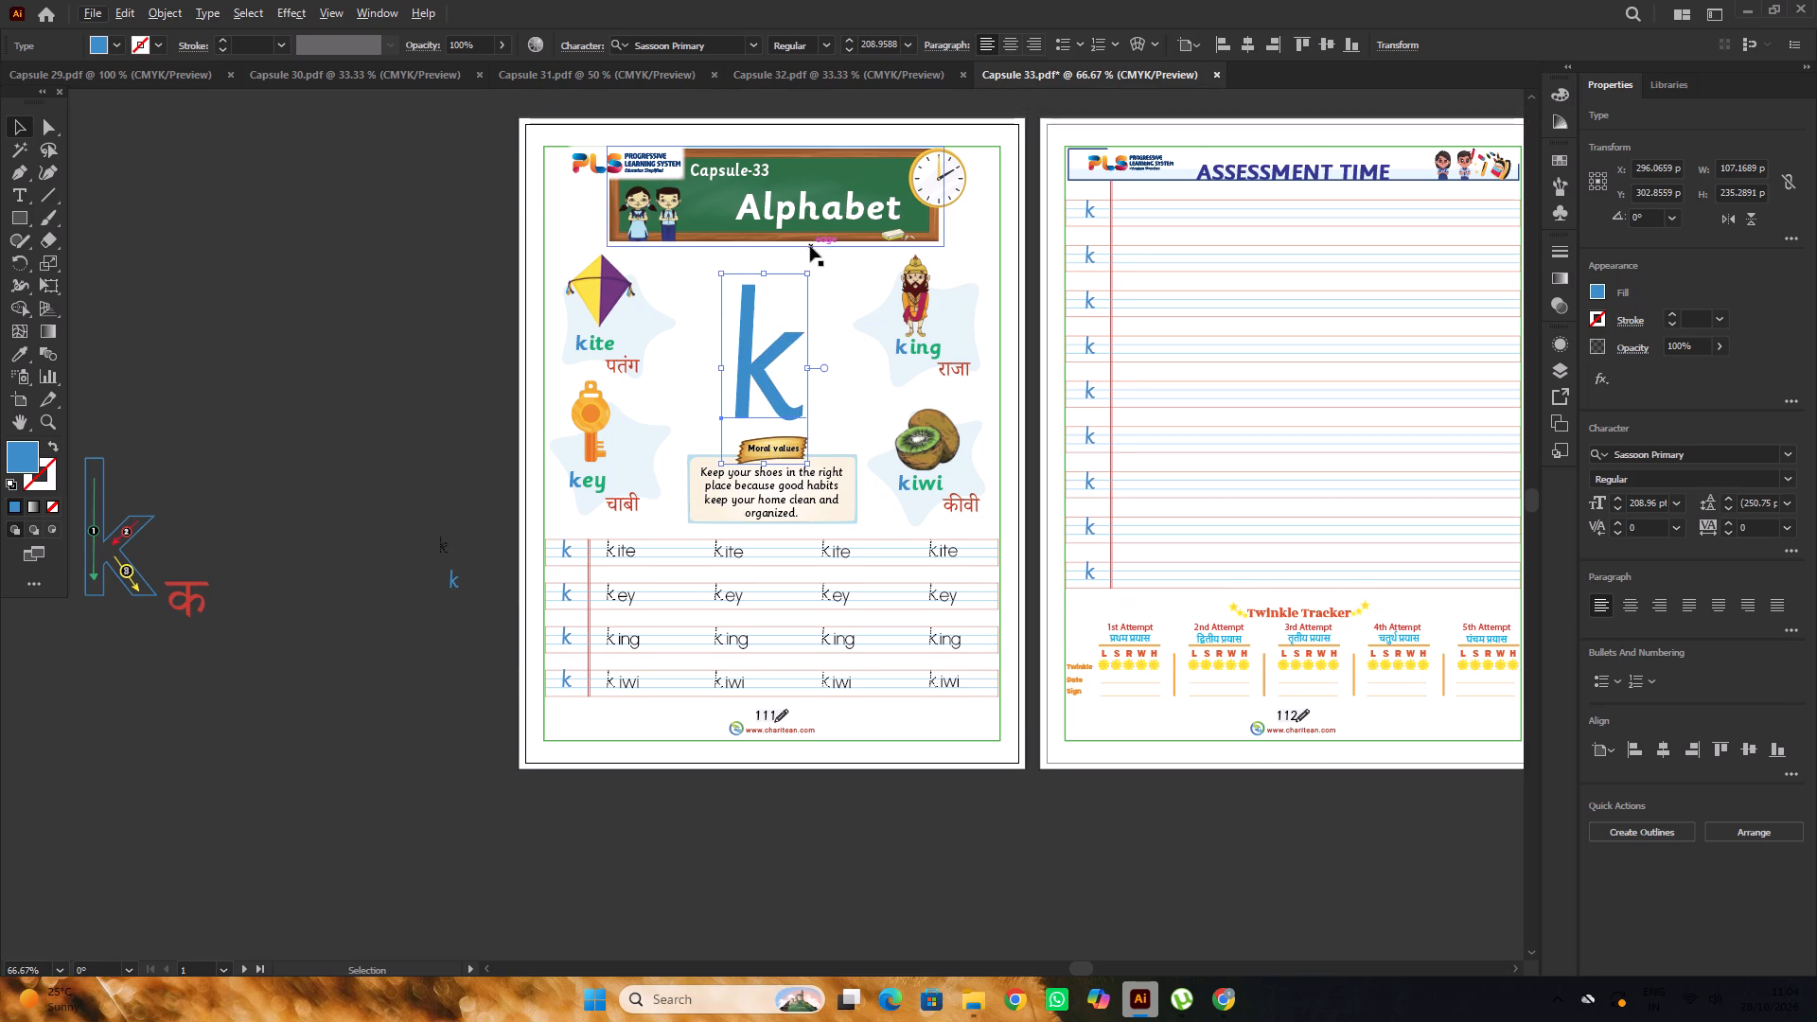
pyautogui.keyDown('shift'); pyautogui.click(811, 270); pyautogui.keyUp('shift')
# Move the large blue k onto the pasteboard beside the original tracing letter.
pyautogui.keyDown('alt'); pyautogui.scroll(-2, 816, 267); pyautogui.keyUp('alt')
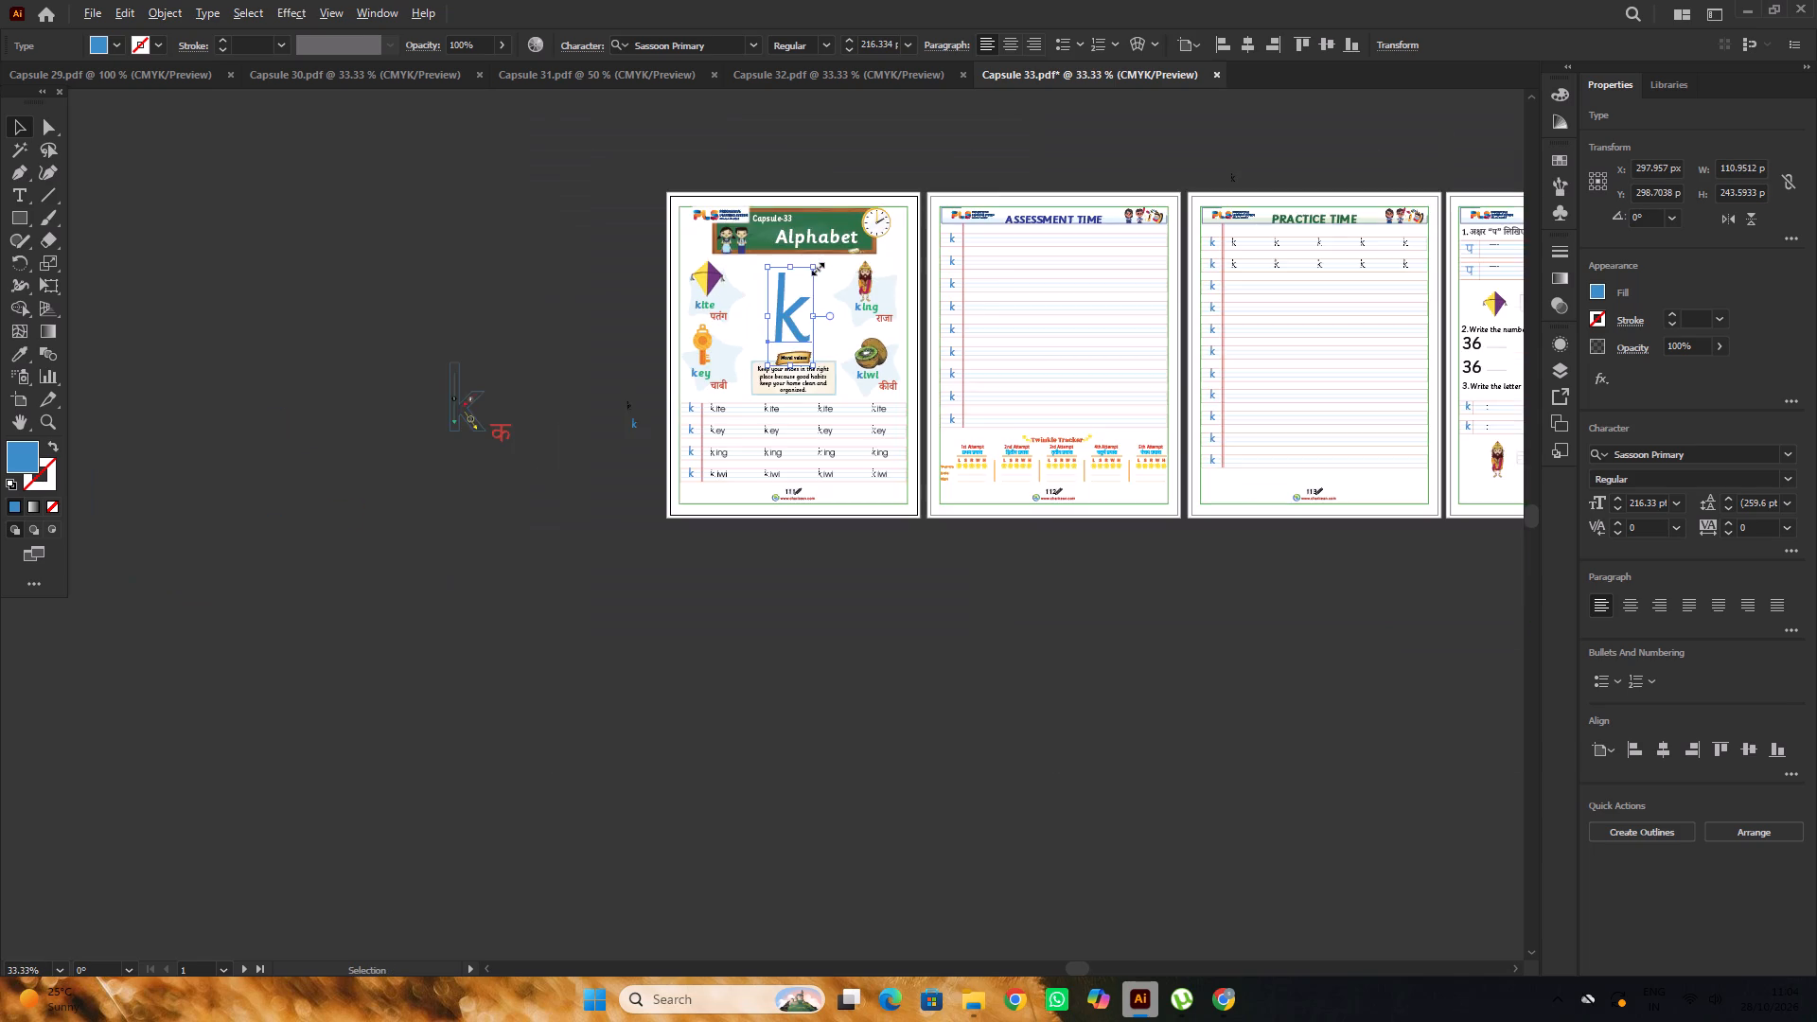
pyautogui.keyDown('alt'); pyautogui.scroll(2, 626, 347); pyautogui.keyUp('alt')
pyautogui.moveTo(944, 303); pyautogui.dragTo(516, 456)
pyautogui.click(606, 346)
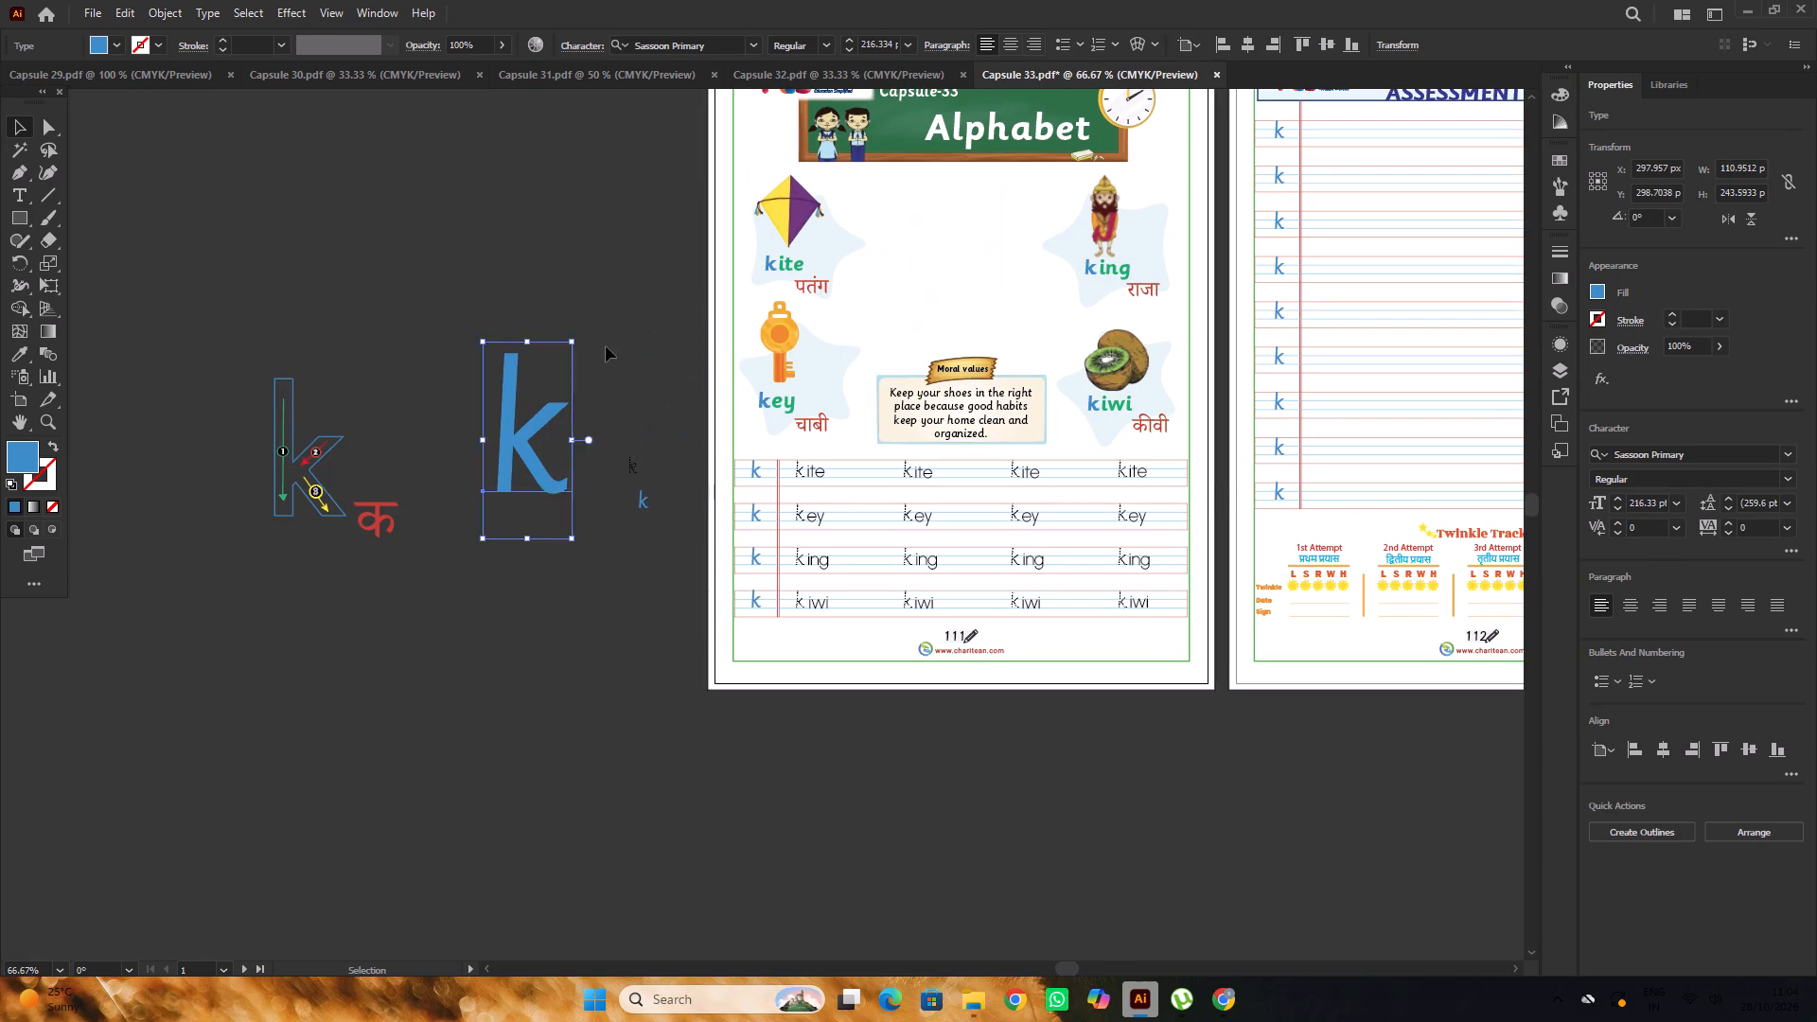
# Remove the fill colour from the large k.
pyautogui.click(539, 466)
pyautogui.click(48, 509)
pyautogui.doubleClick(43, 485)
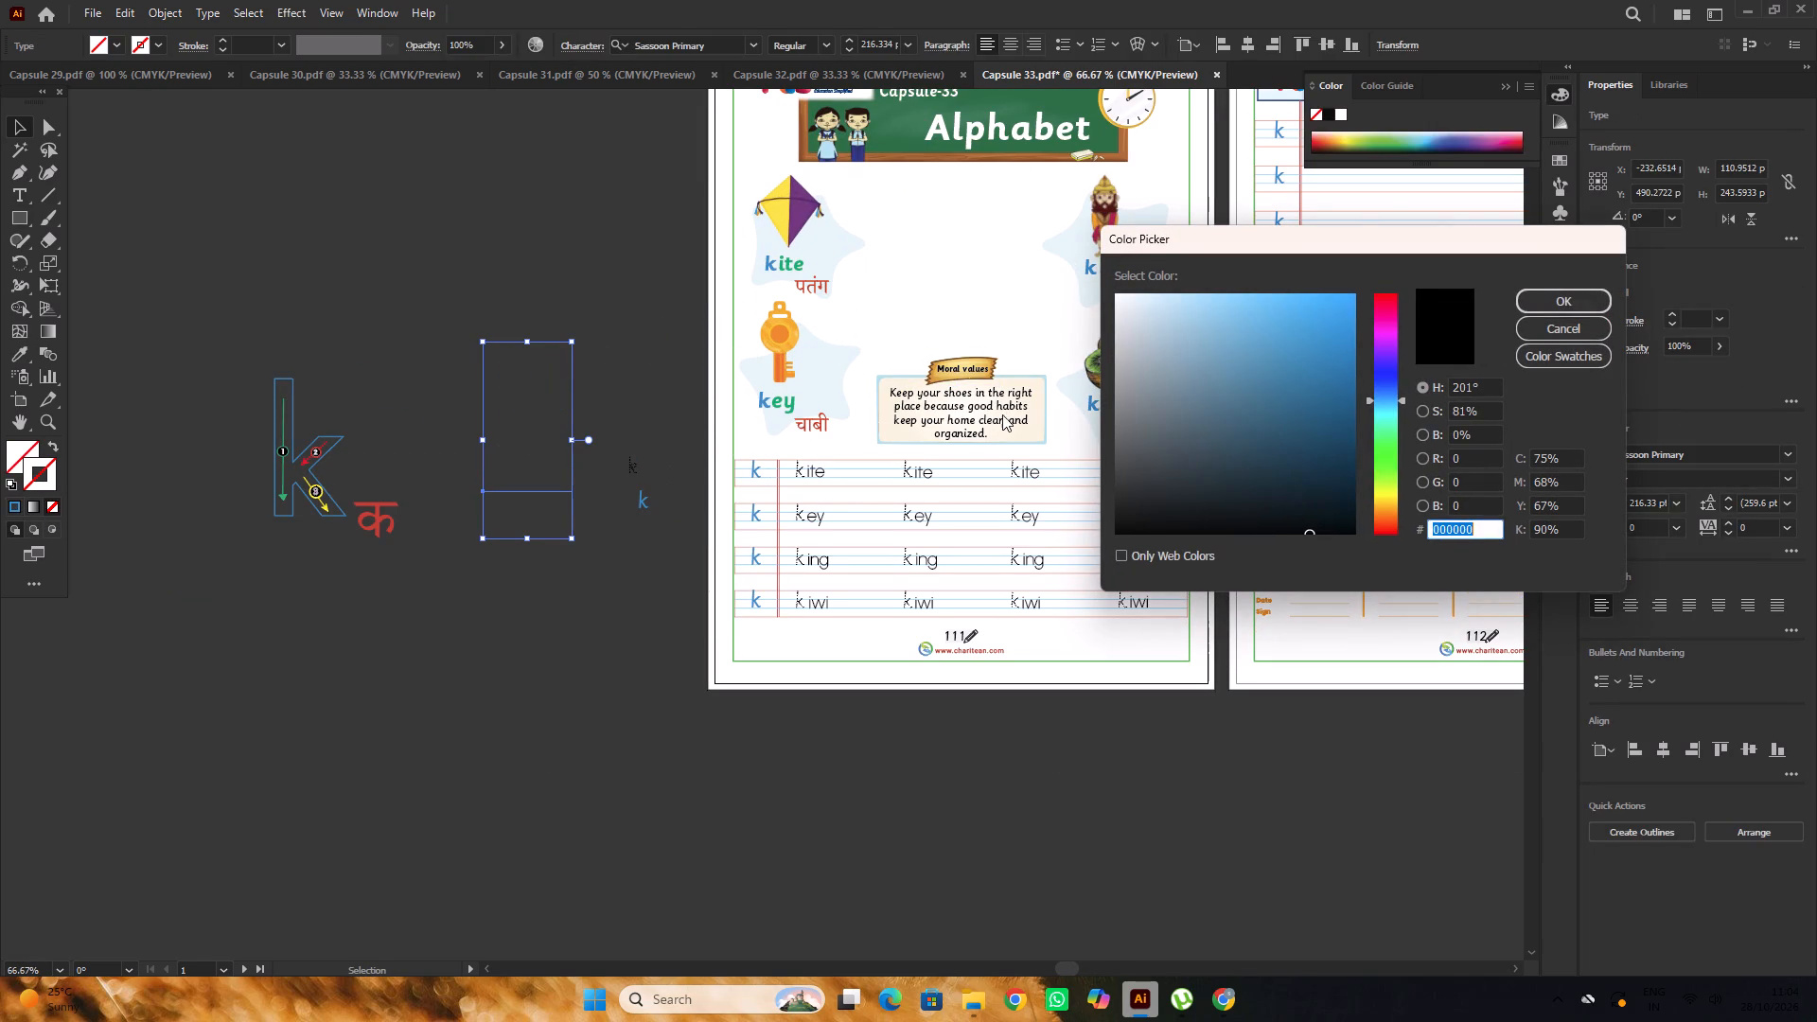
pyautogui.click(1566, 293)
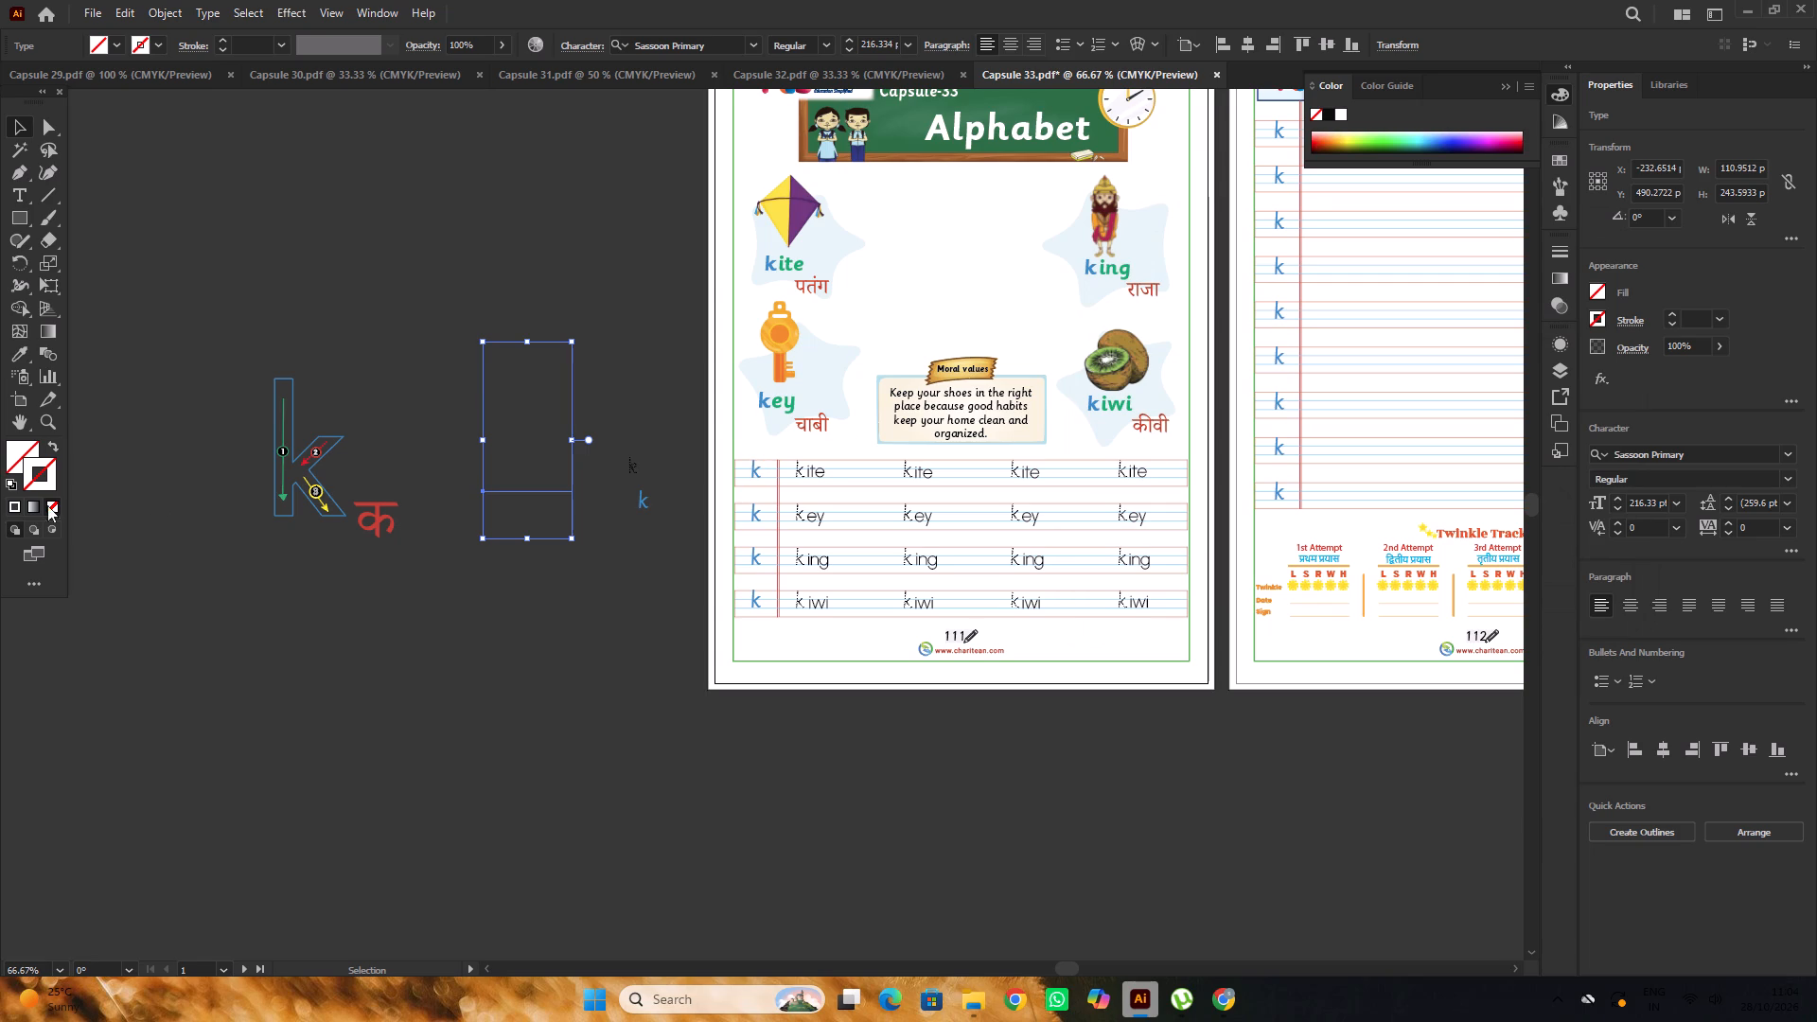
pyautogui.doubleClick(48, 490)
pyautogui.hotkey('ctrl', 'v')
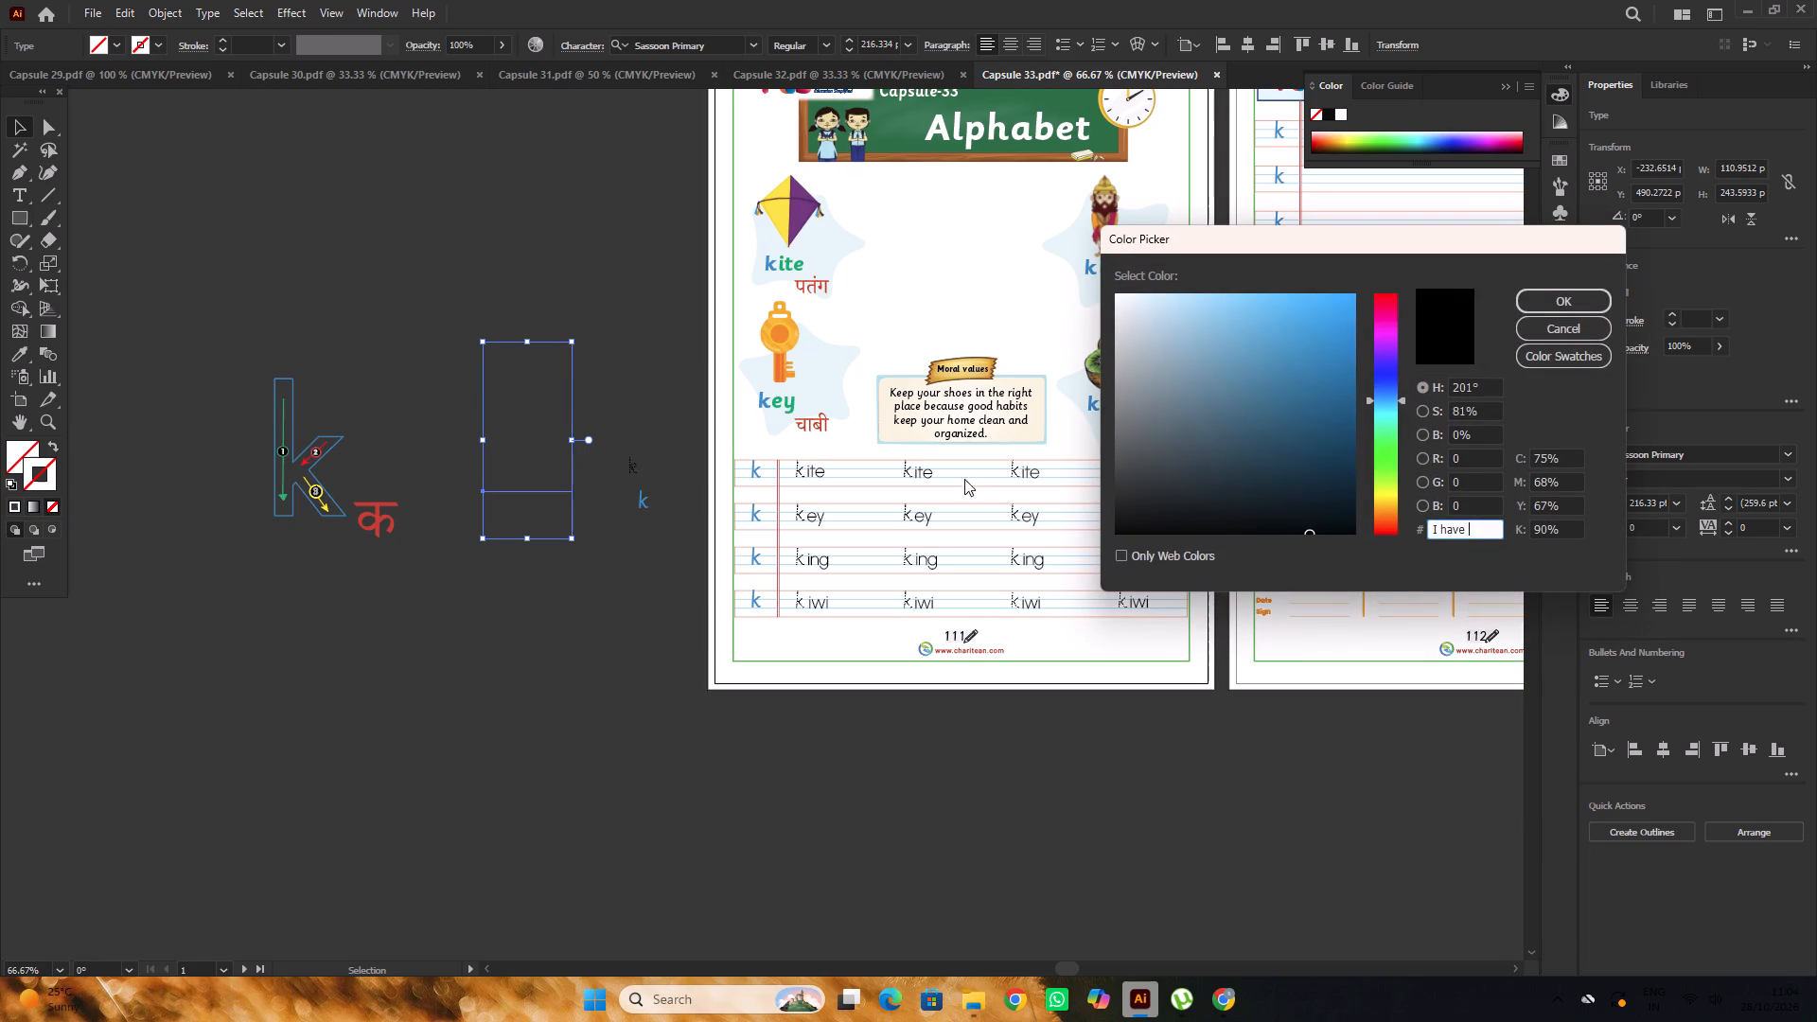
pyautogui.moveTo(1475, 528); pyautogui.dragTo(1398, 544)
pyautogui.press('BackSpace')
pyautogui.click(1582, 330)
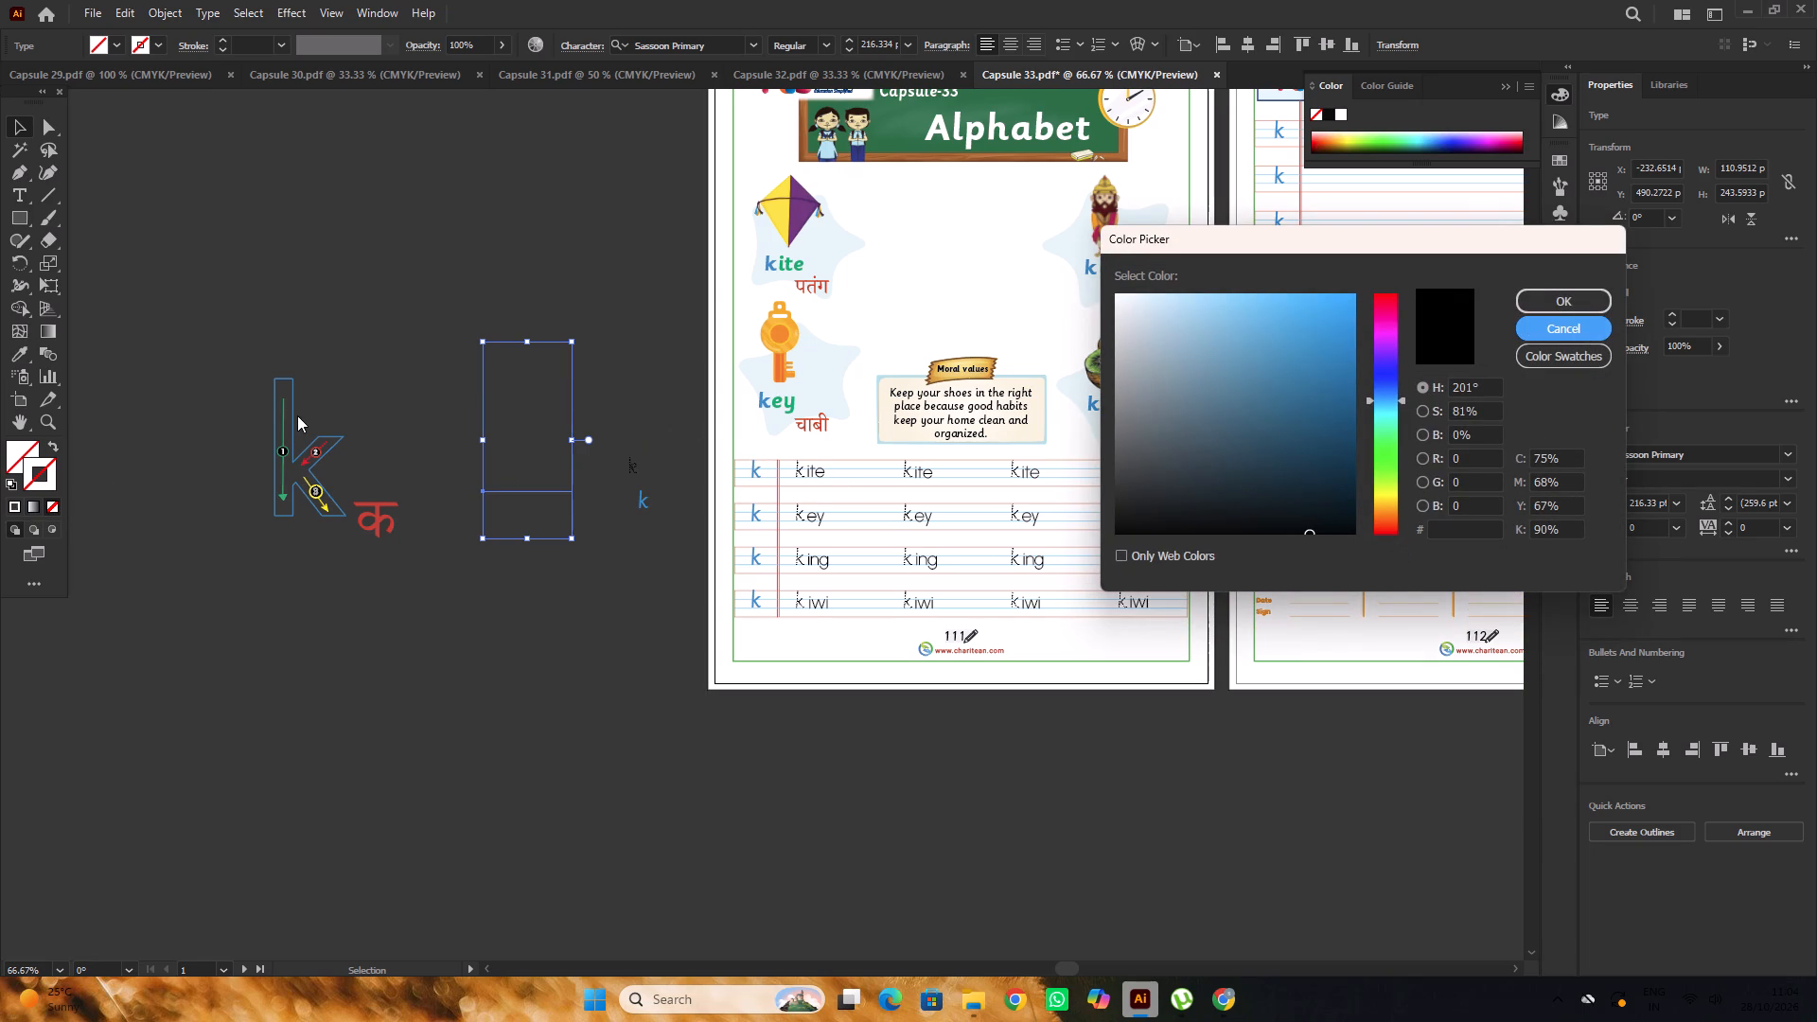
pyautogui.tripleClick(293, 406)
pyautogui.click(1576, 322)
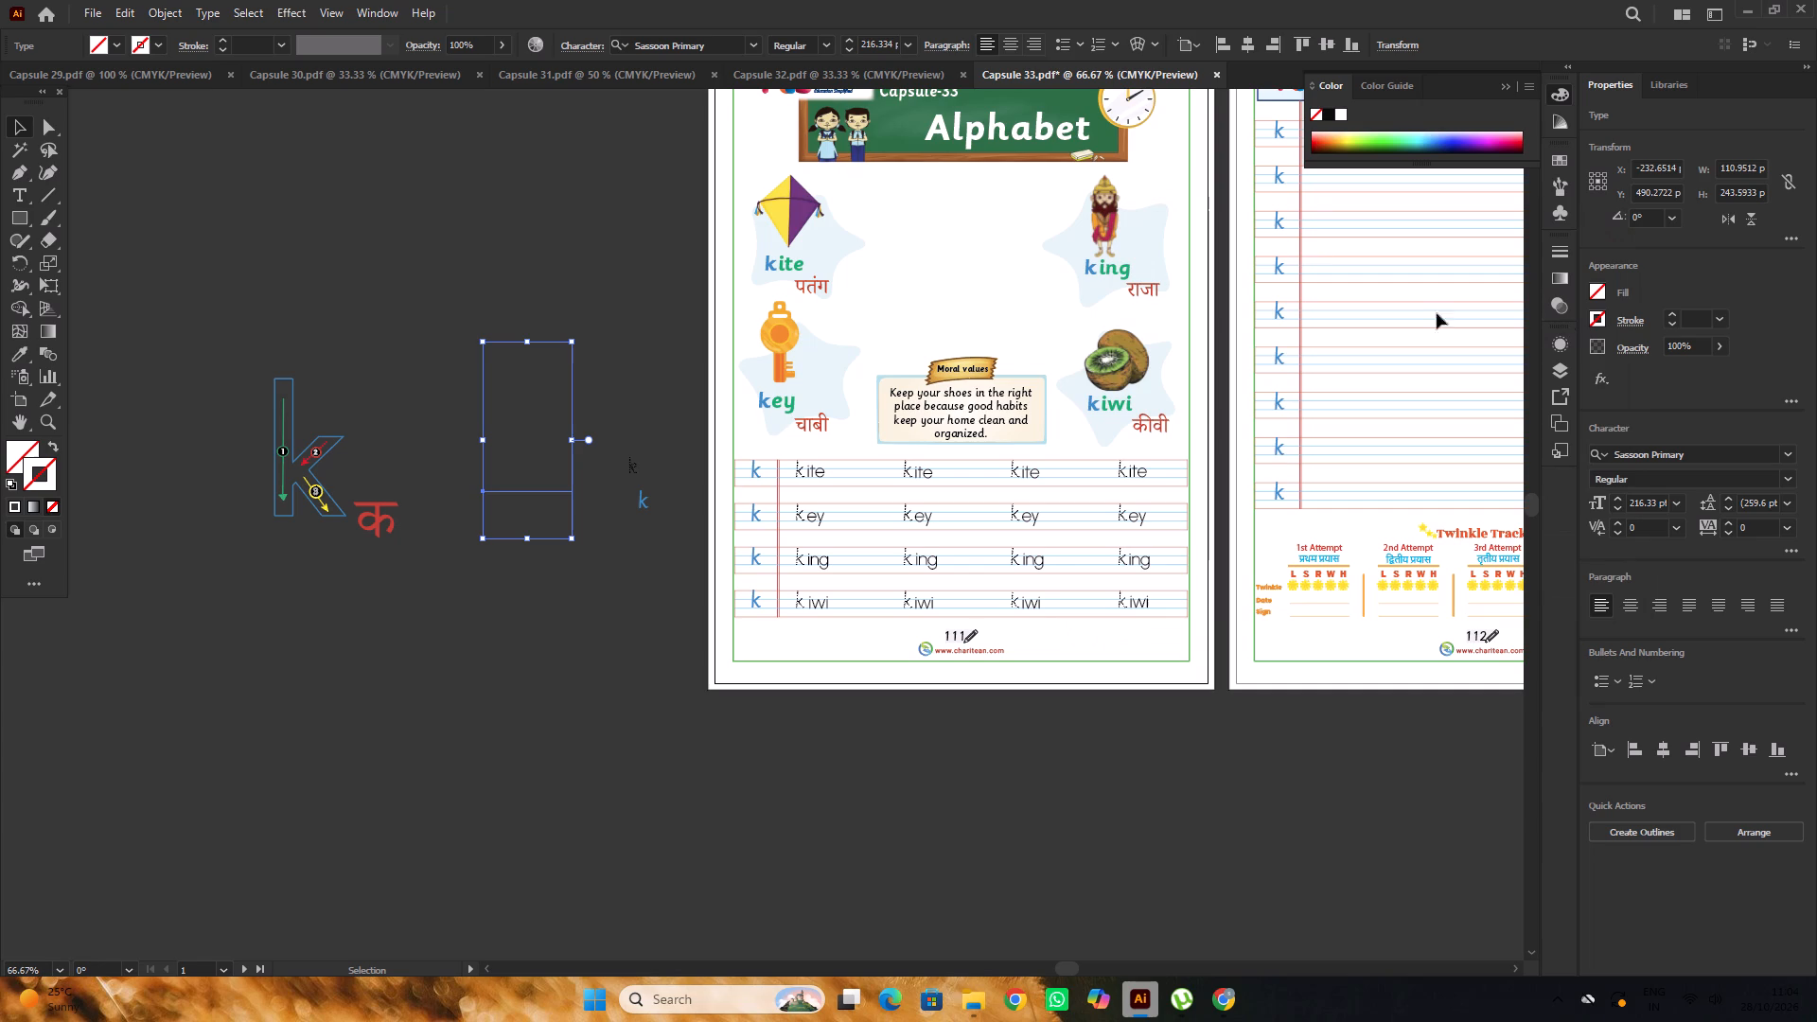
# Copy stroke colour 278acb from the original tracing k's outline and apply it as the new large k's stroke.
pyautogui.click(289, 342)
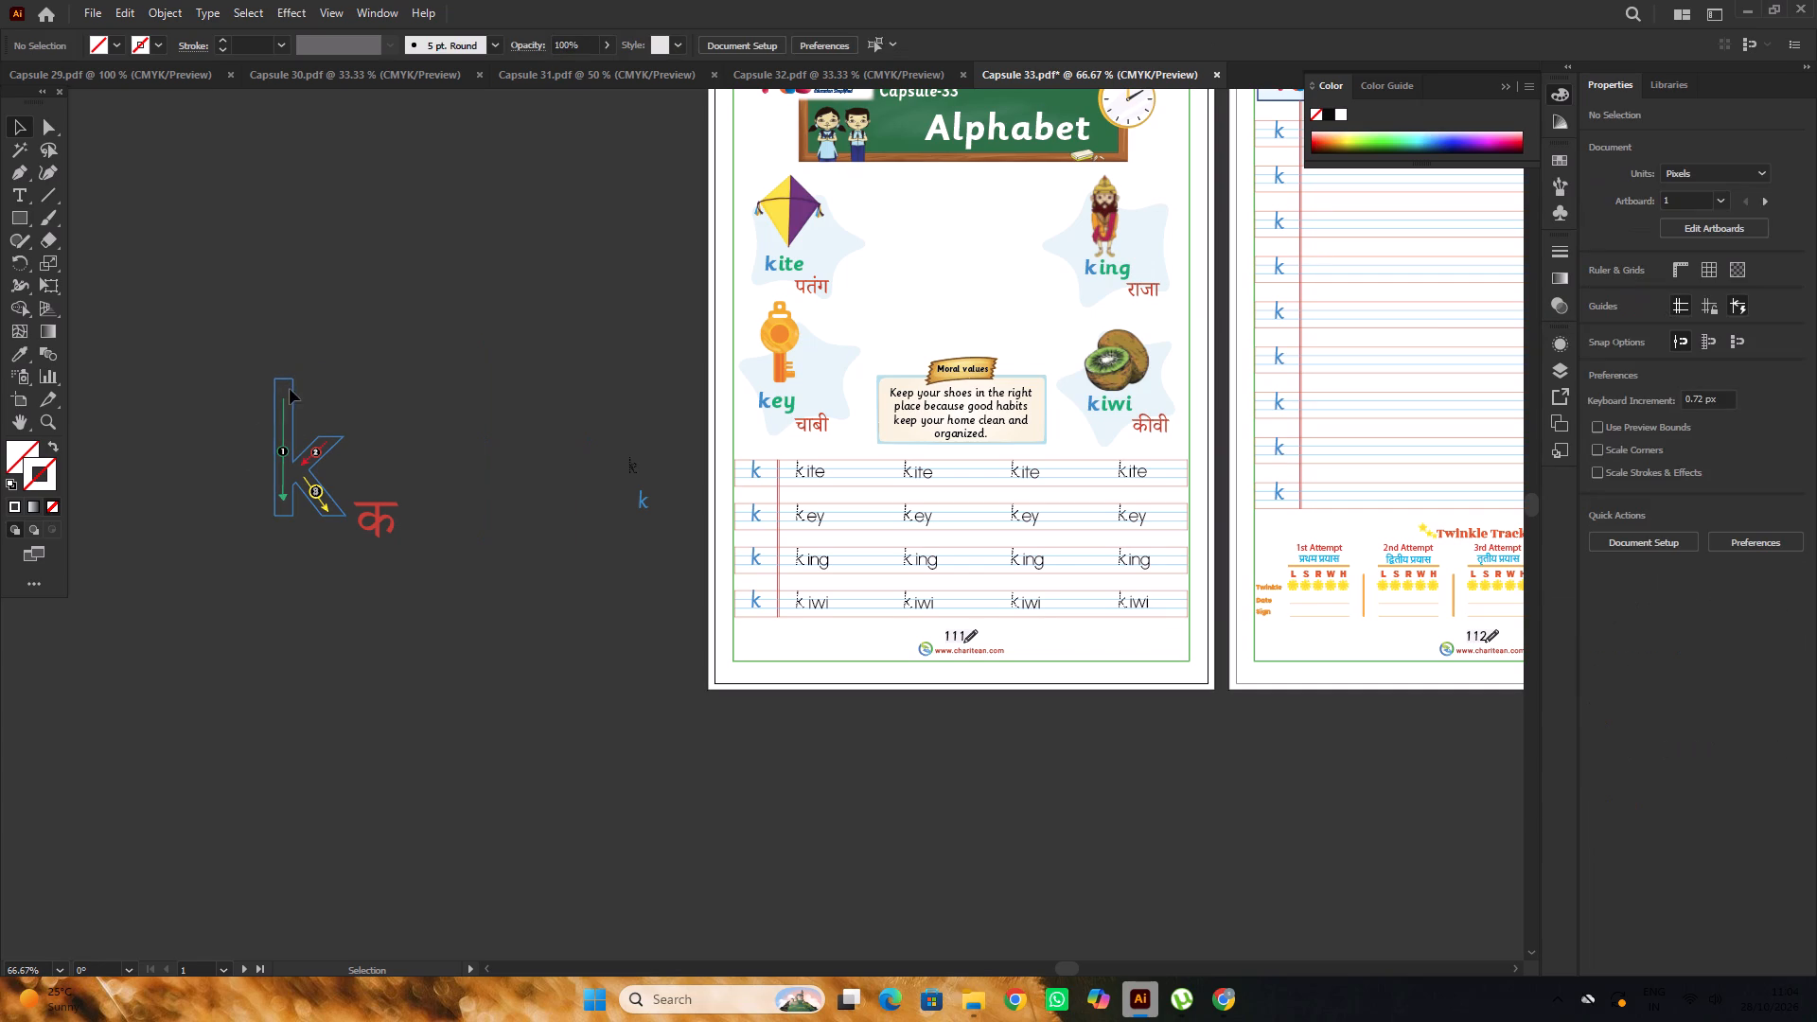
pyautogui.doubleClick(295, 387)
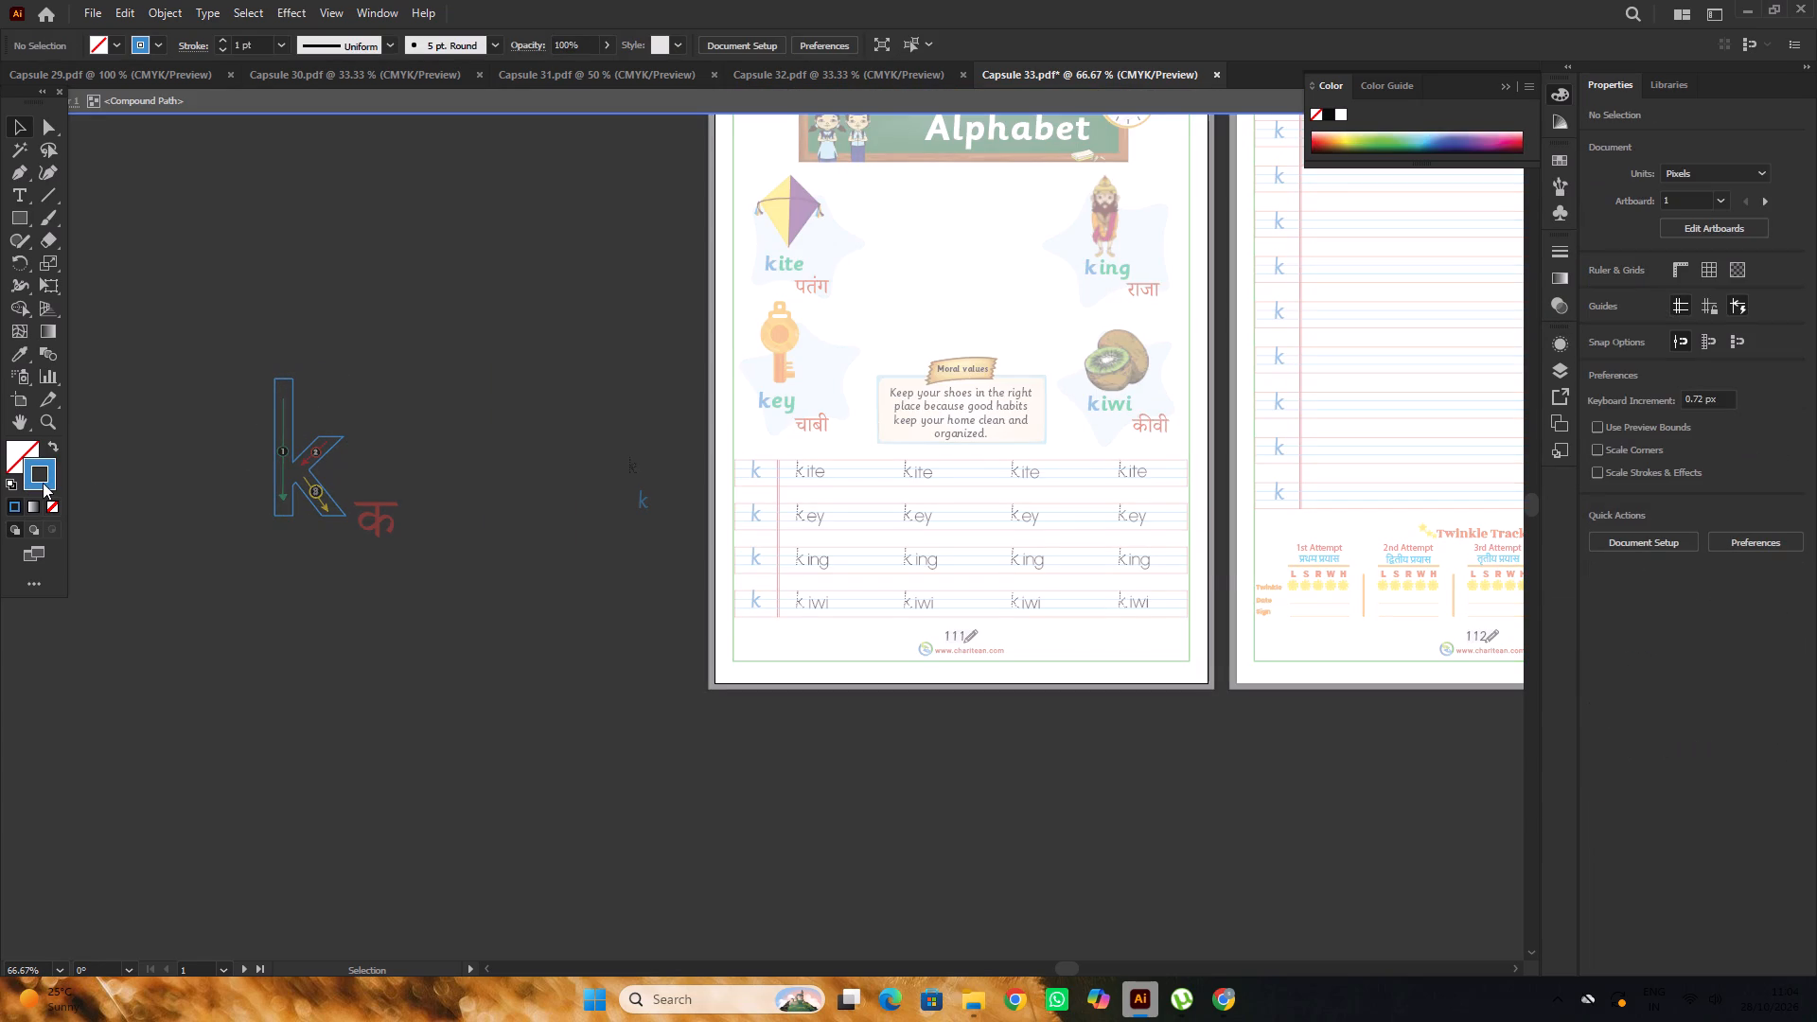
pyautogui.doubleClick(43, 482)
pyautogui.hotkey('ctrl', 'c')
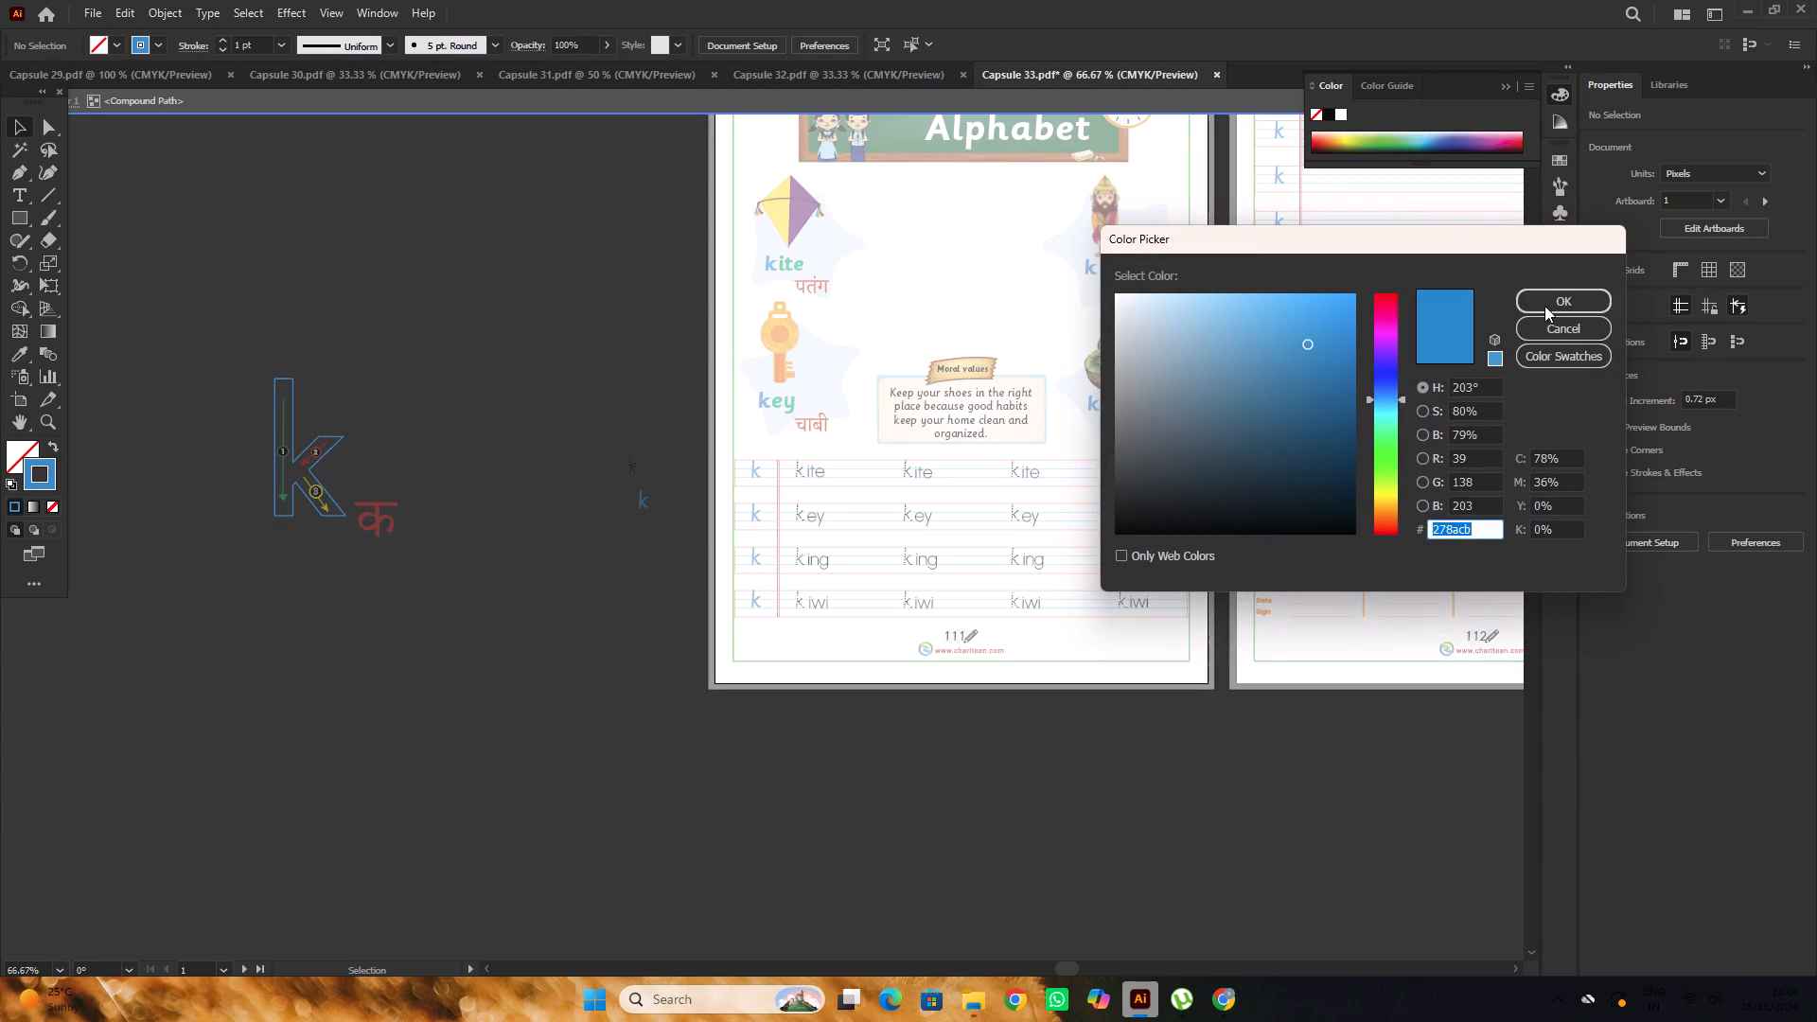
pyautogui.click(1548, 302)
pyautogui.doubleClick(518, 306)
pyautogui.moveTo(449, 322); pyautogui.dragTo(571, 631)
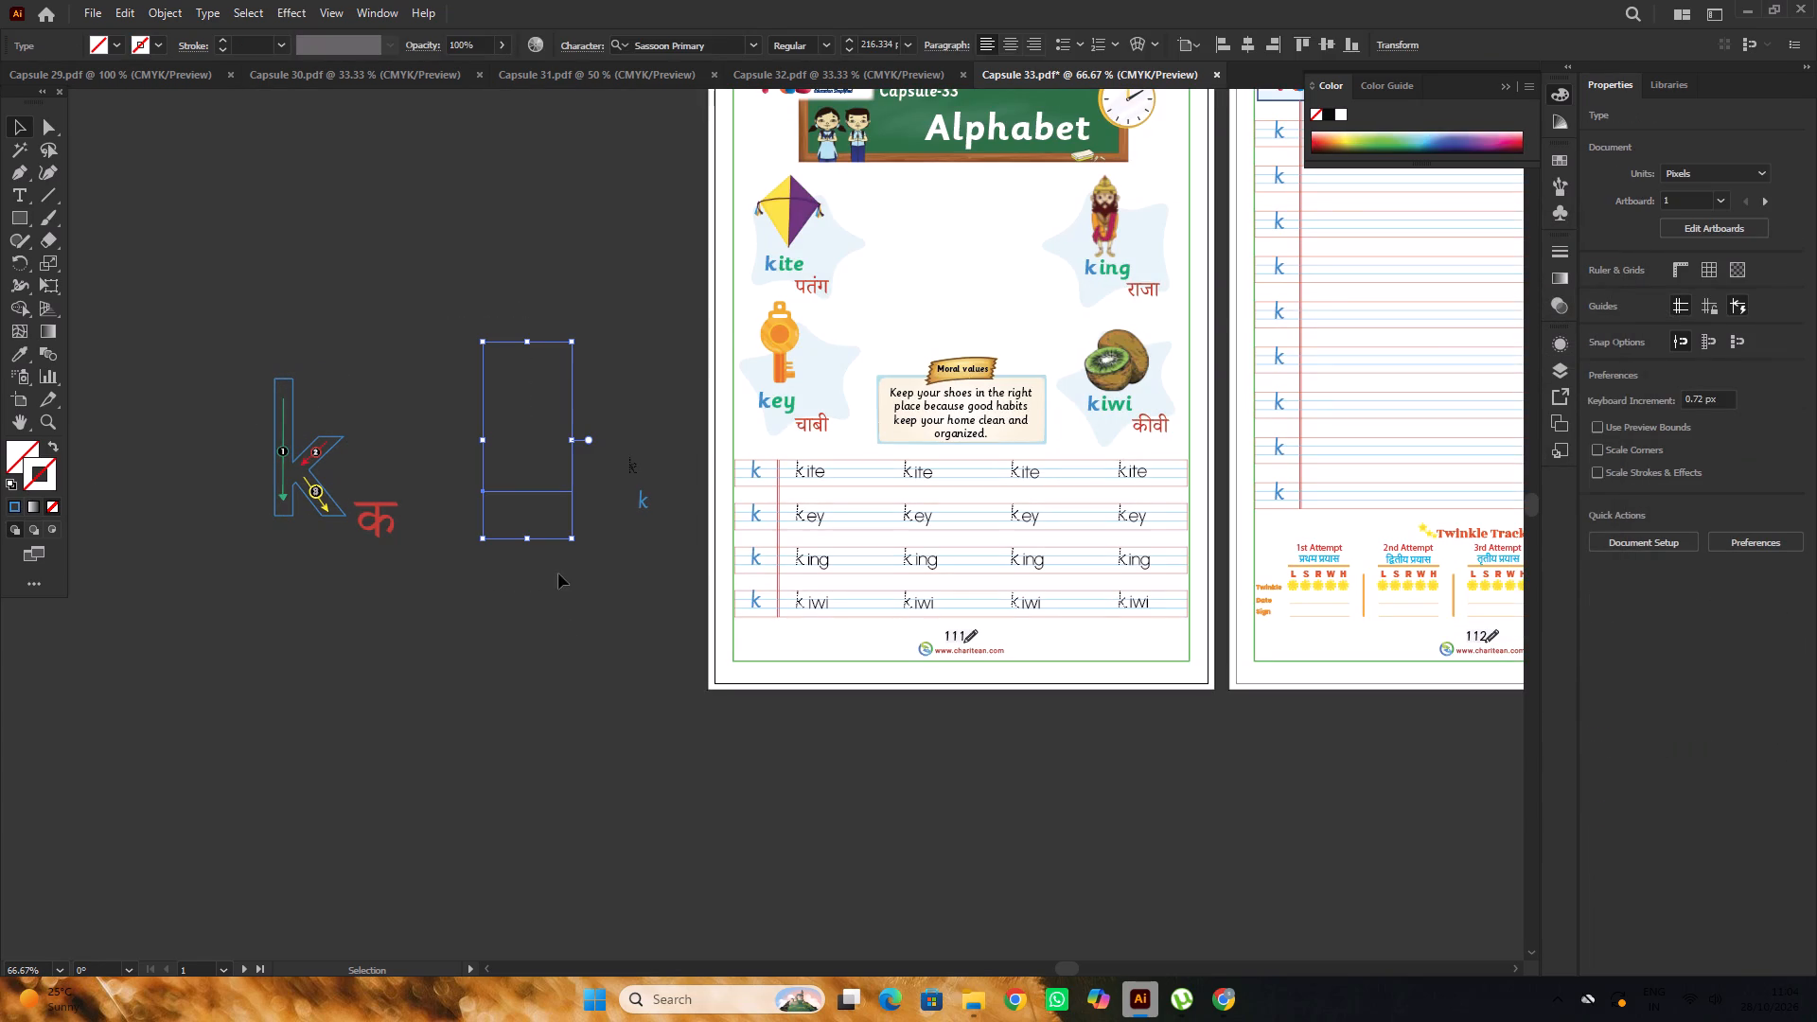
pyautogui.click(457, 350)
pyautogui.moveTo(426, 285); pyautogui.dragTo(625, 657)
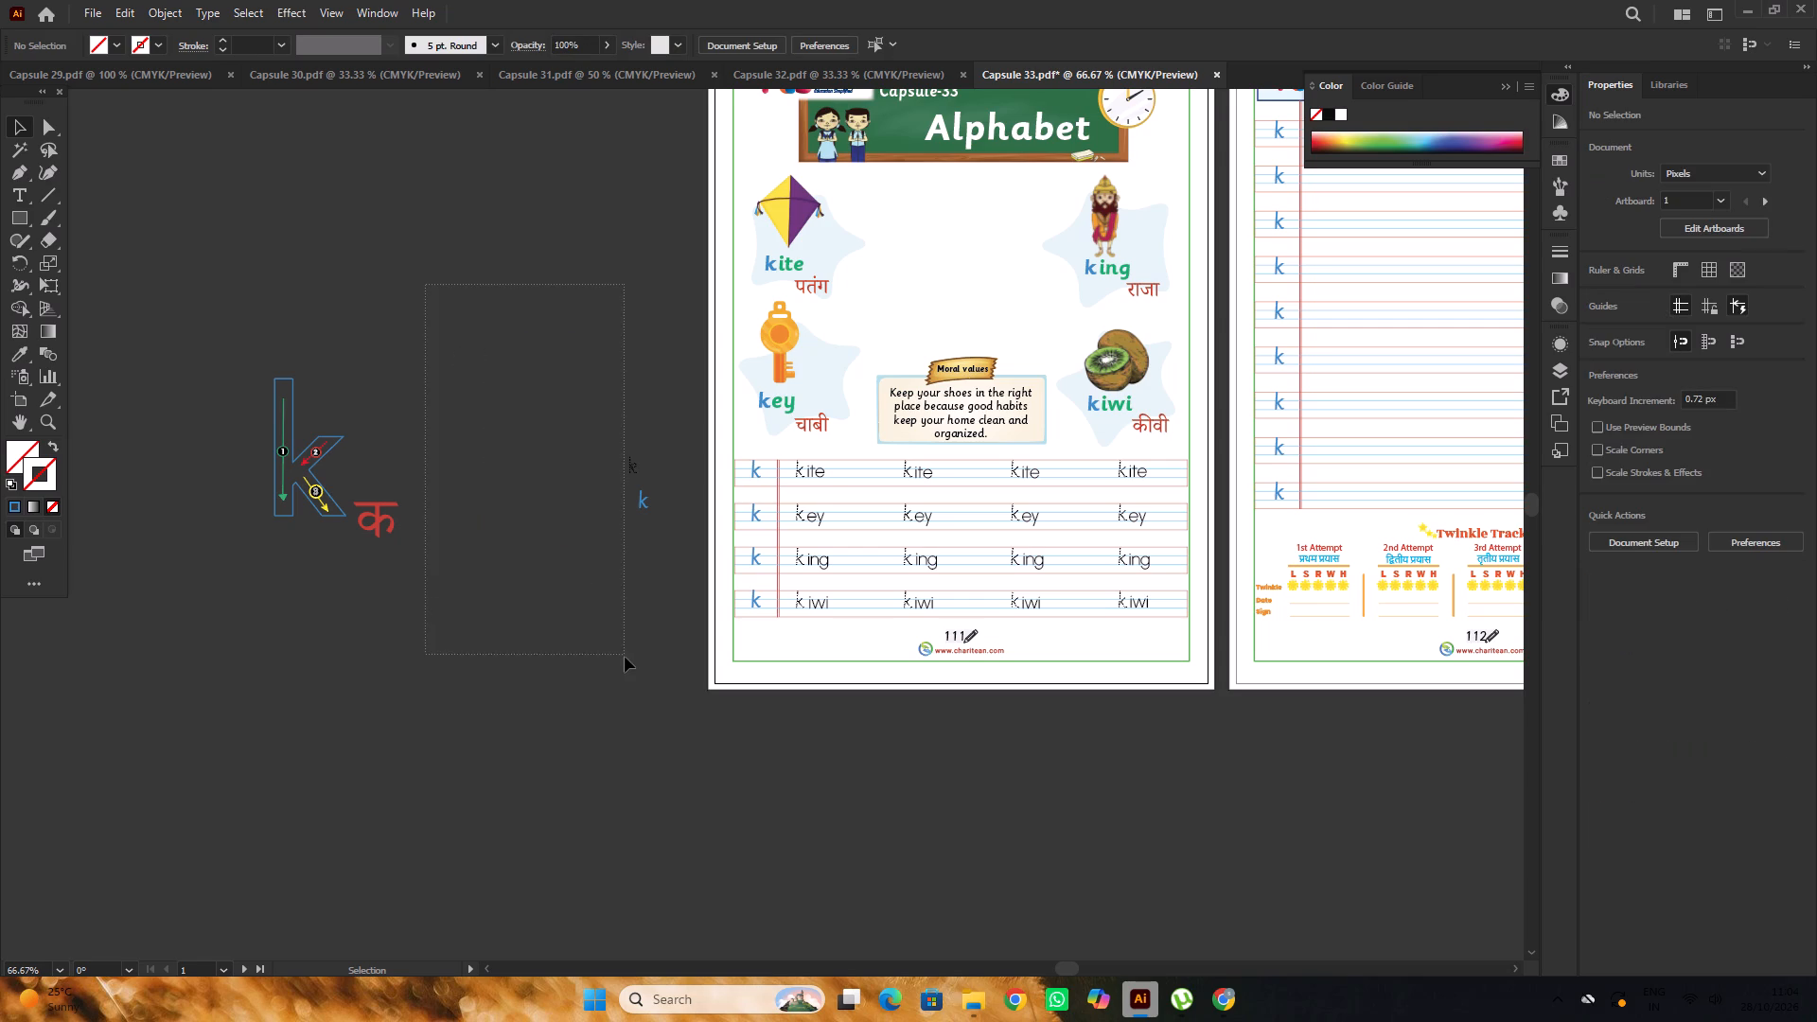
pyautogui.moveTo(625, 657); pyautogui.dragTo(612, 651)
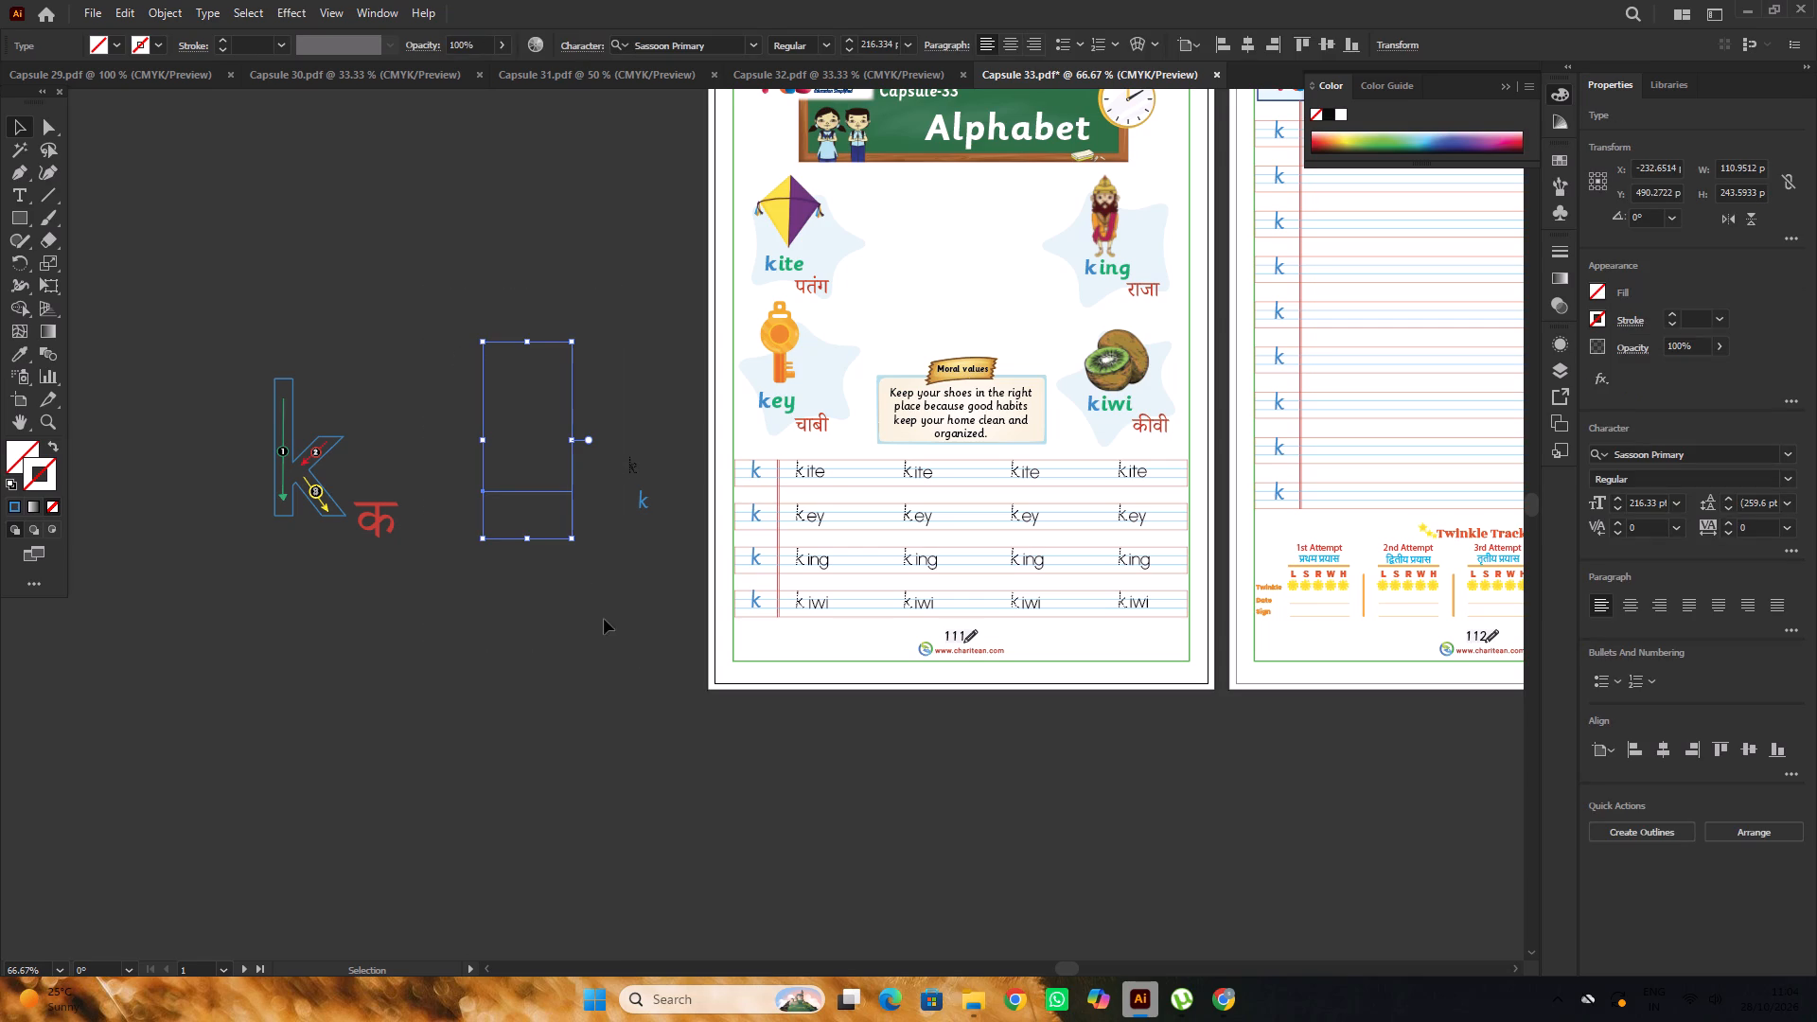
pyautogui.doubleClick(47, 485)
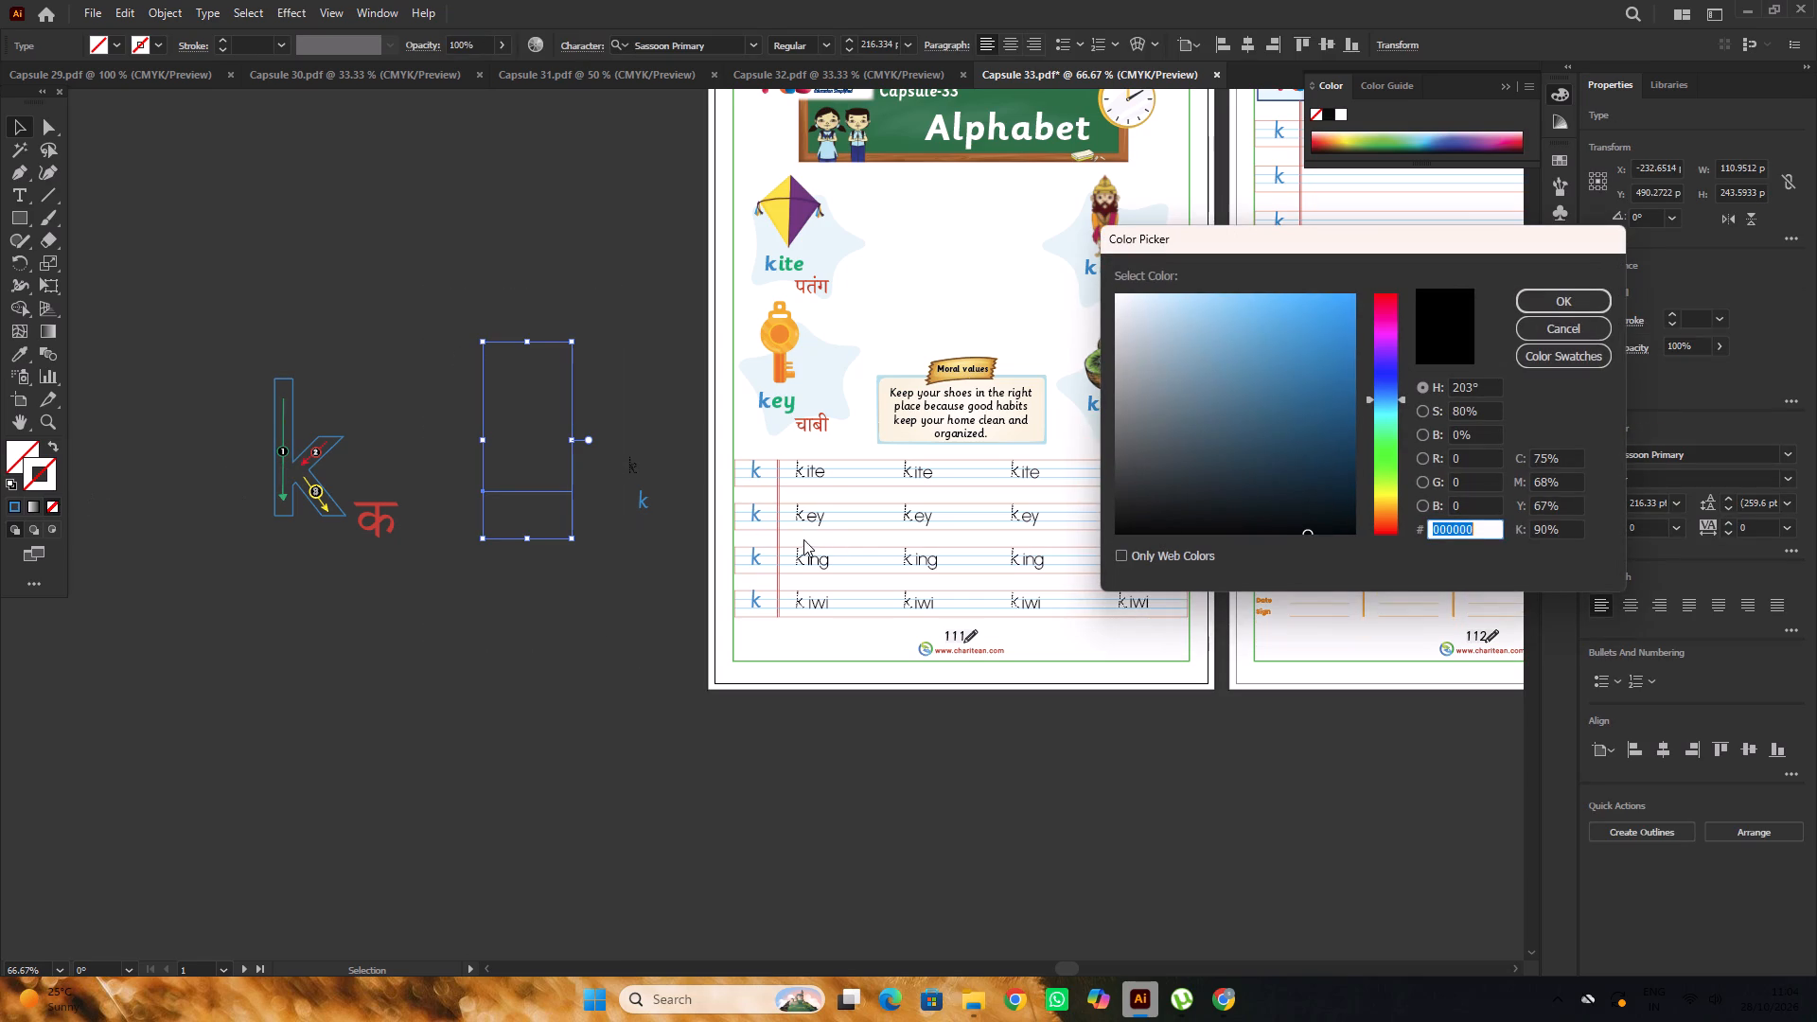
pyautogui.hotkey('ctrl', 'v')
pyautogui.click(1581, 299)
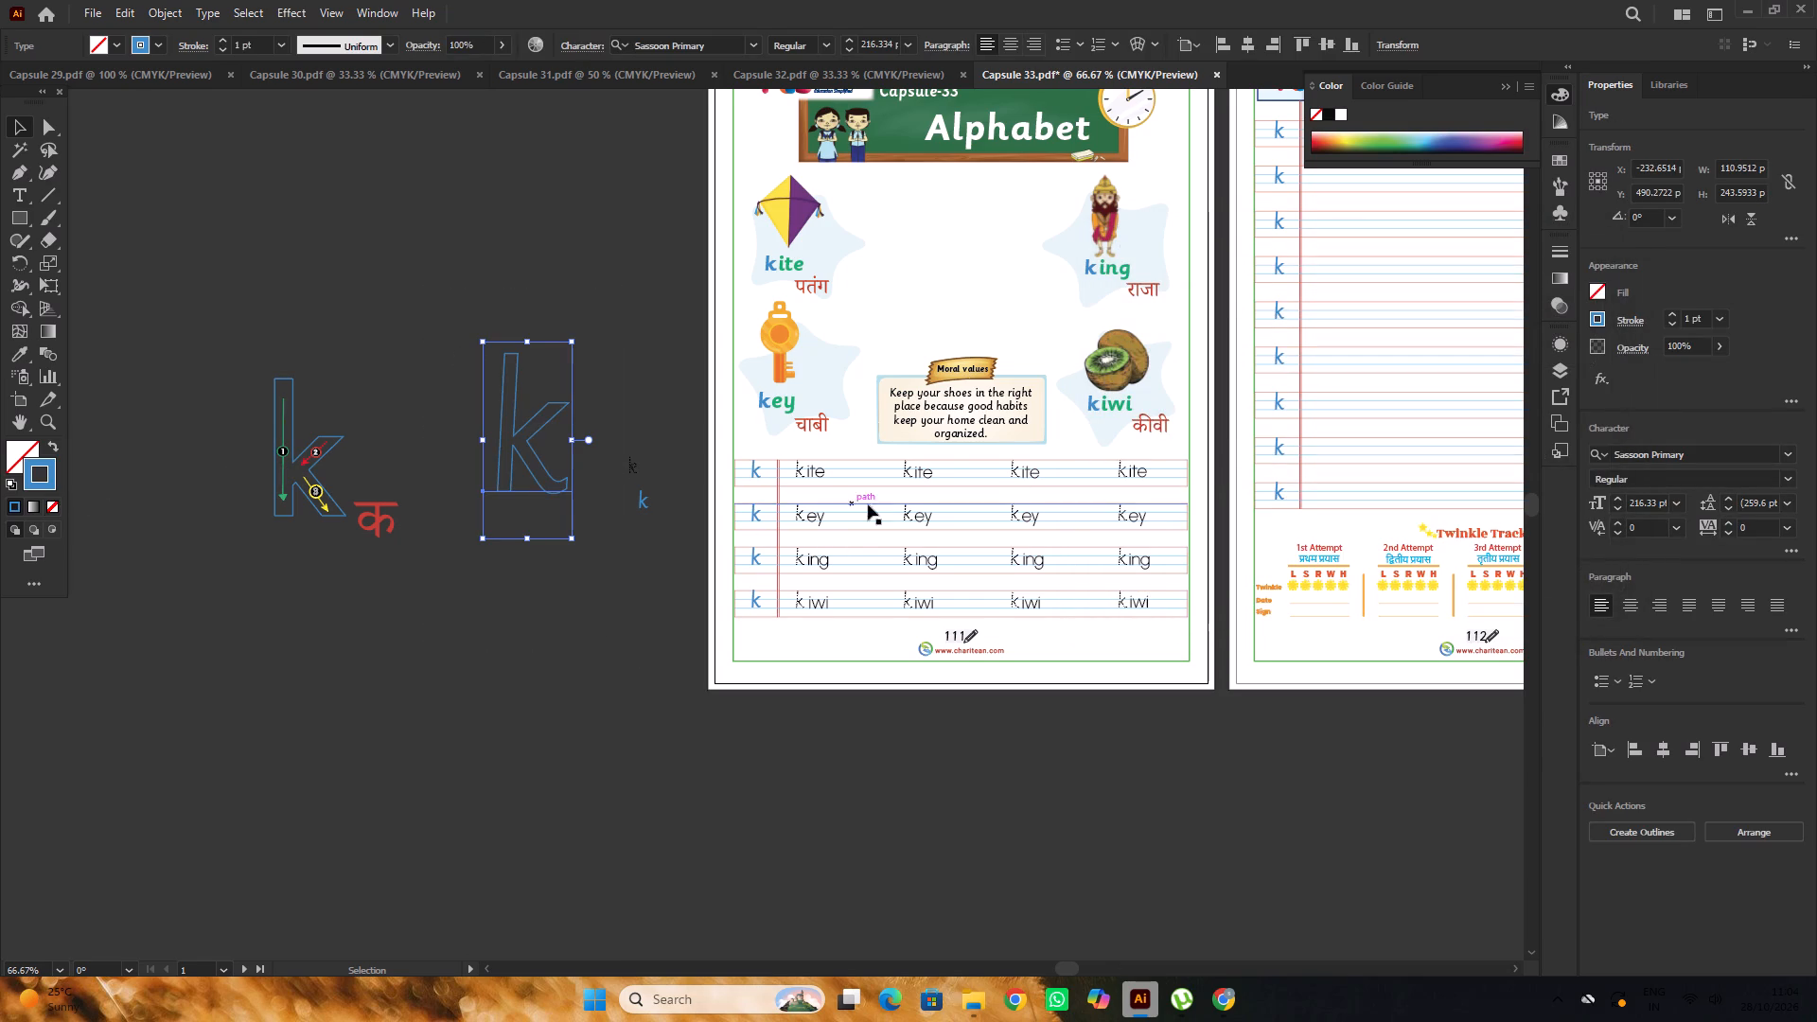
pyautogui.doubleClick(417, 297)
# Move the outlined k back into the empty centre of the Alphabet page, above the Moral values box.
pyautogui.keyDown('alt'); pyautogui.scroll(-2, 412, 299); pyautogui.keyUp('alt')
pyautogui.press('space')
pyautogui.moveTo(456, 291); pyautogui.dragTo(357, 381)
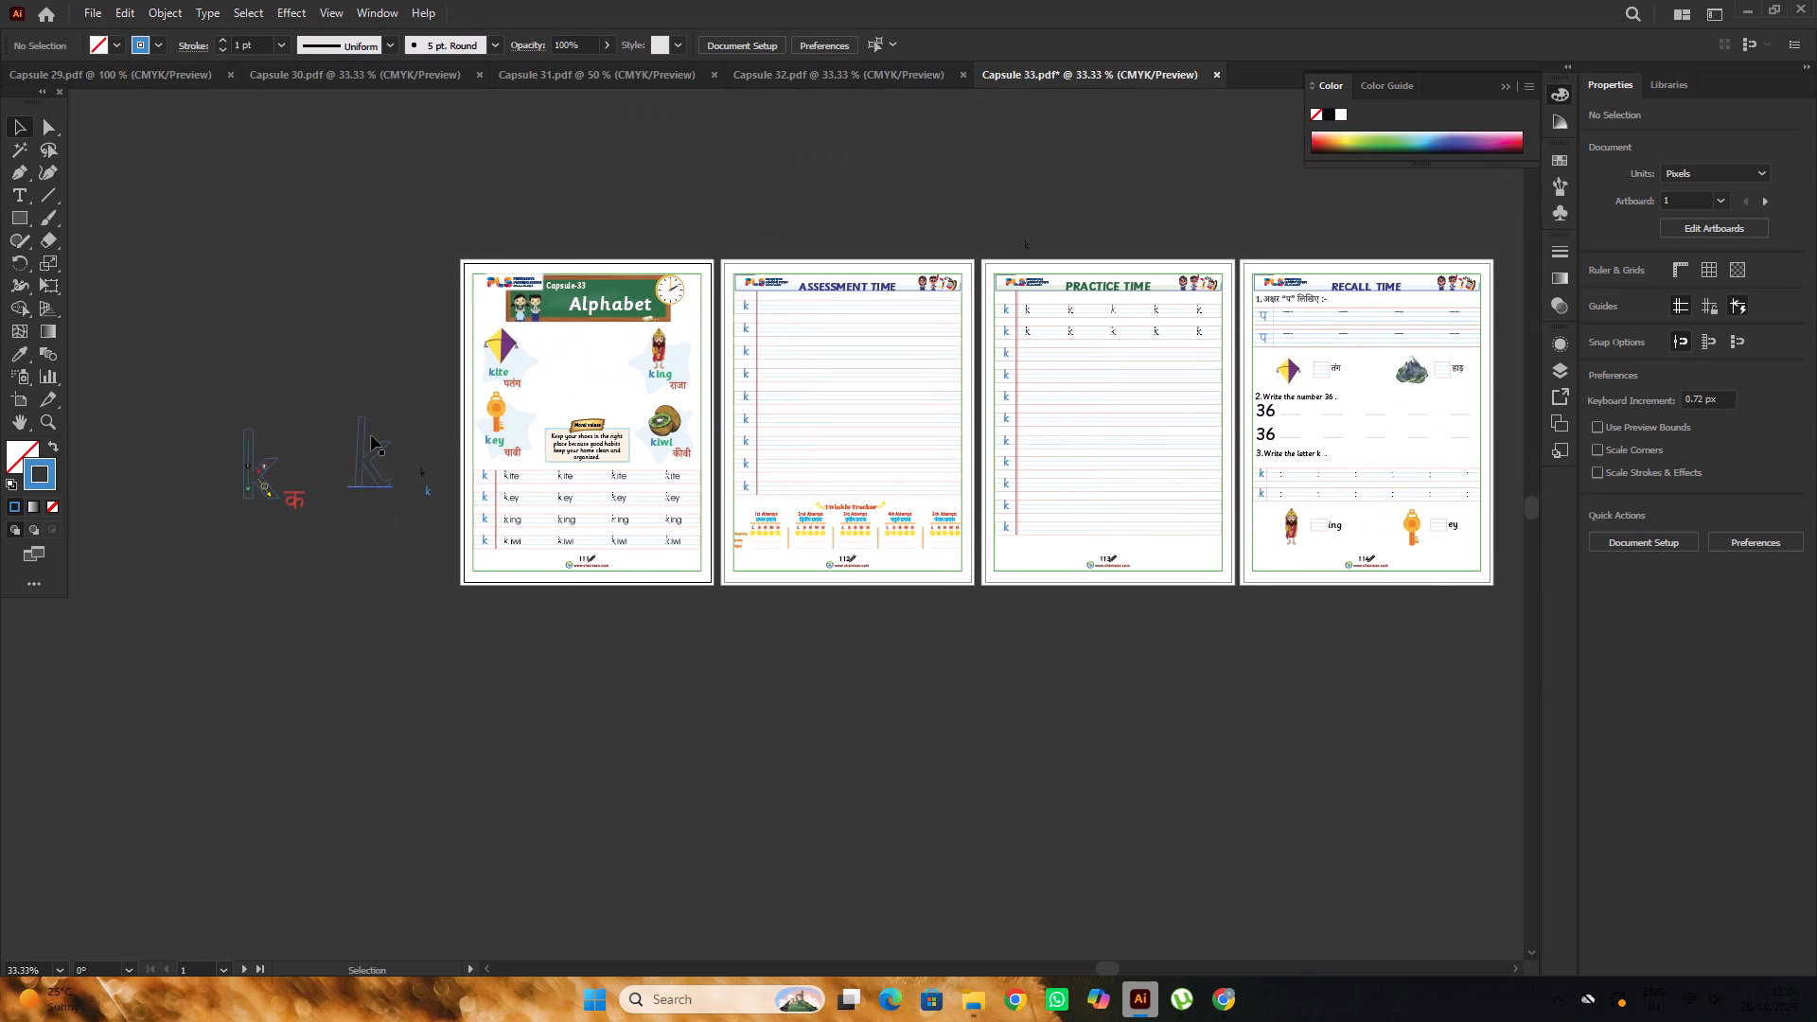
pyautogui.keyDown('alt'); pyautogui.scroll(3, 371, 435); pyautogui.keyUp('alt')
pyautogui.keyDown('alt'); pyautogui.scroll(-2, 398, 441); pyautogui.keyUp('alt')
pyautogui.moveTo(403, 454); pyautogui.dragTo(736, 337)
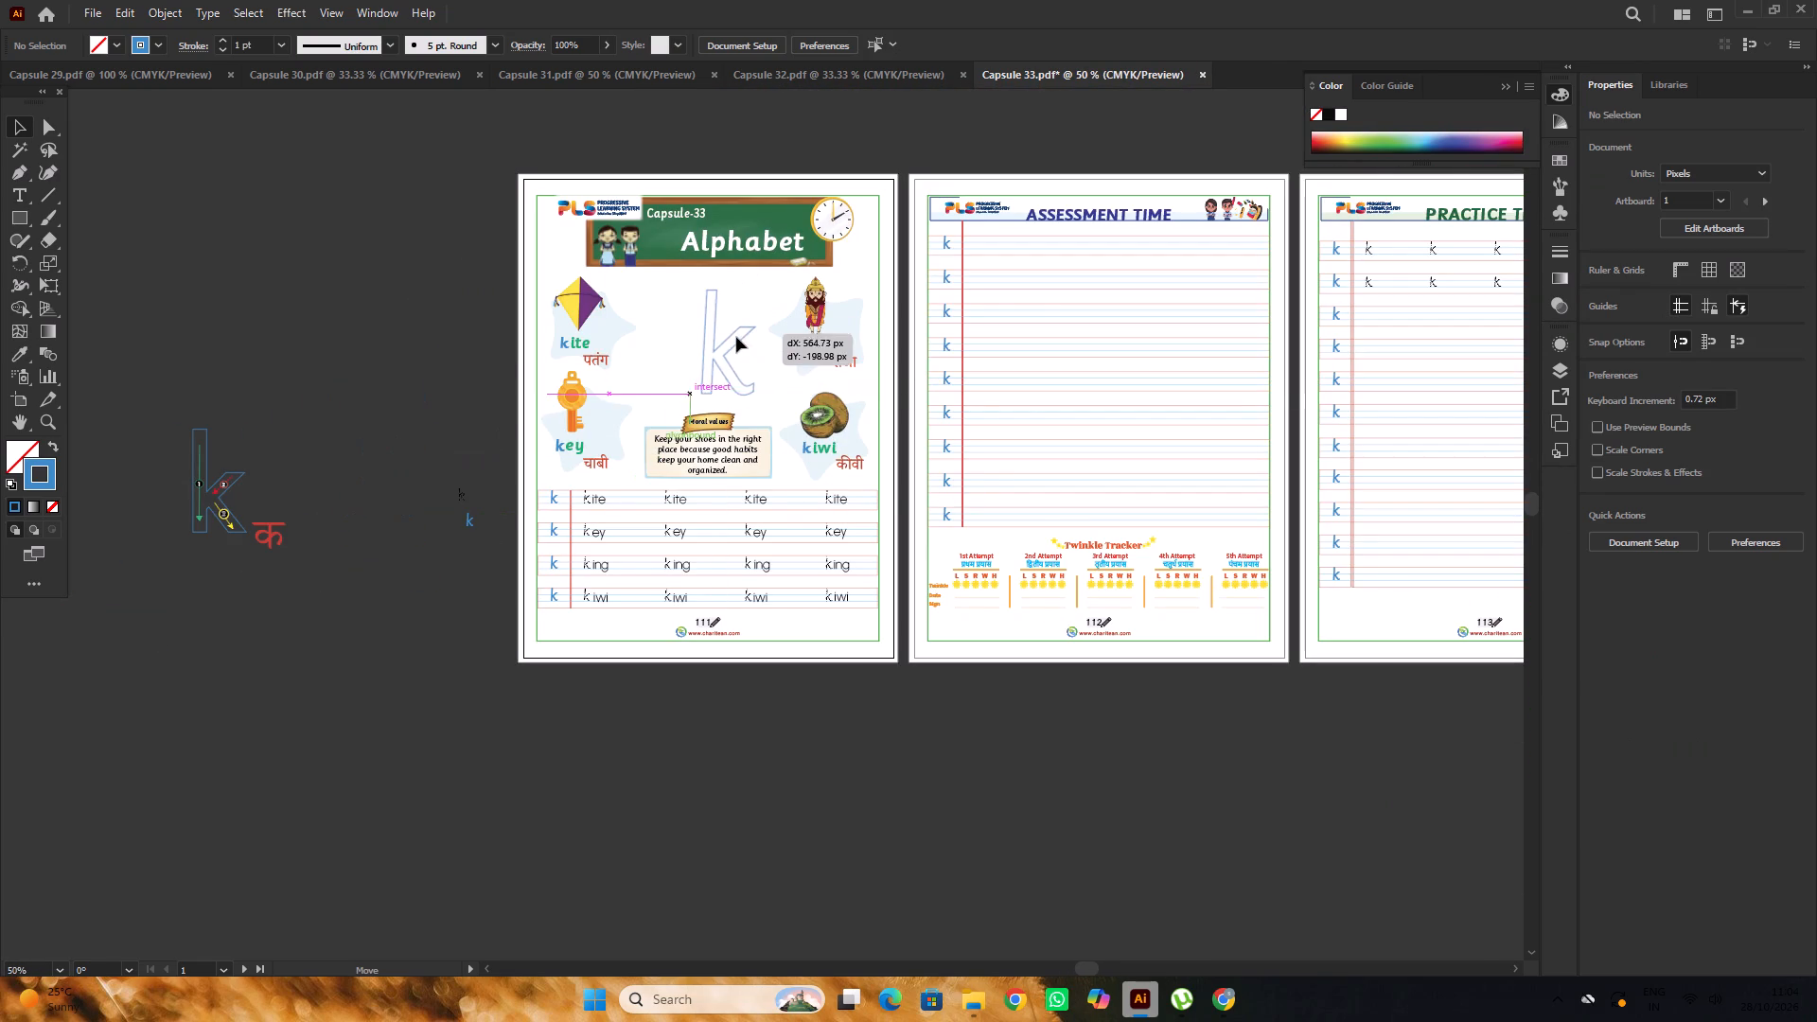
pyautogui.moveTo(736, 337); pyautogui.dragTo(718, 340)
# Enlarge the outlined k to about 233 pt, centre it between the pictures above the Moral values box, and deselect it.
pyautogui.keyDown('alt'); pyautogui.scroll(1, 718, 340); pyautogui.keyUp('alt')
pyautogui.click(720, 345)
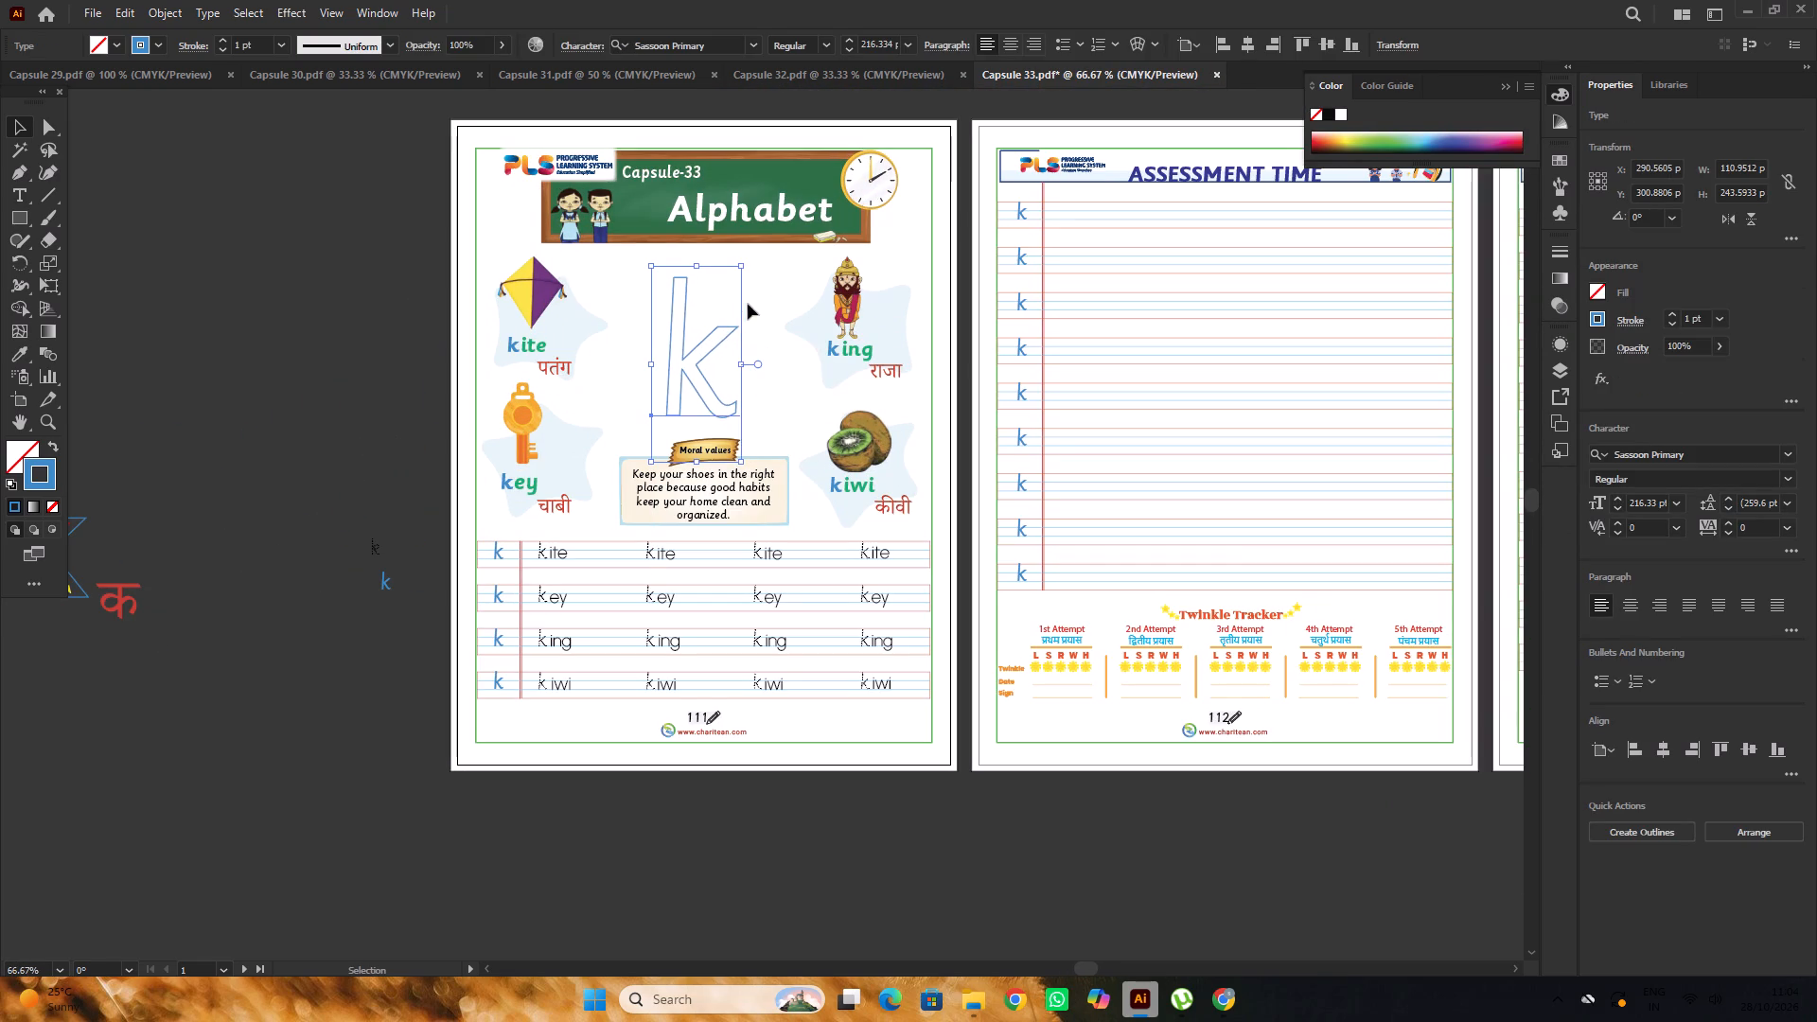
pyautogui.keyDown('shift'); pyautogui.moveTo(745, 462); pyautogui.dragTo(753, 477); pyautogui.keyUp('shift')
pyautogui.scroll(2, 716, 373)
pyautogui.click(718, 396)
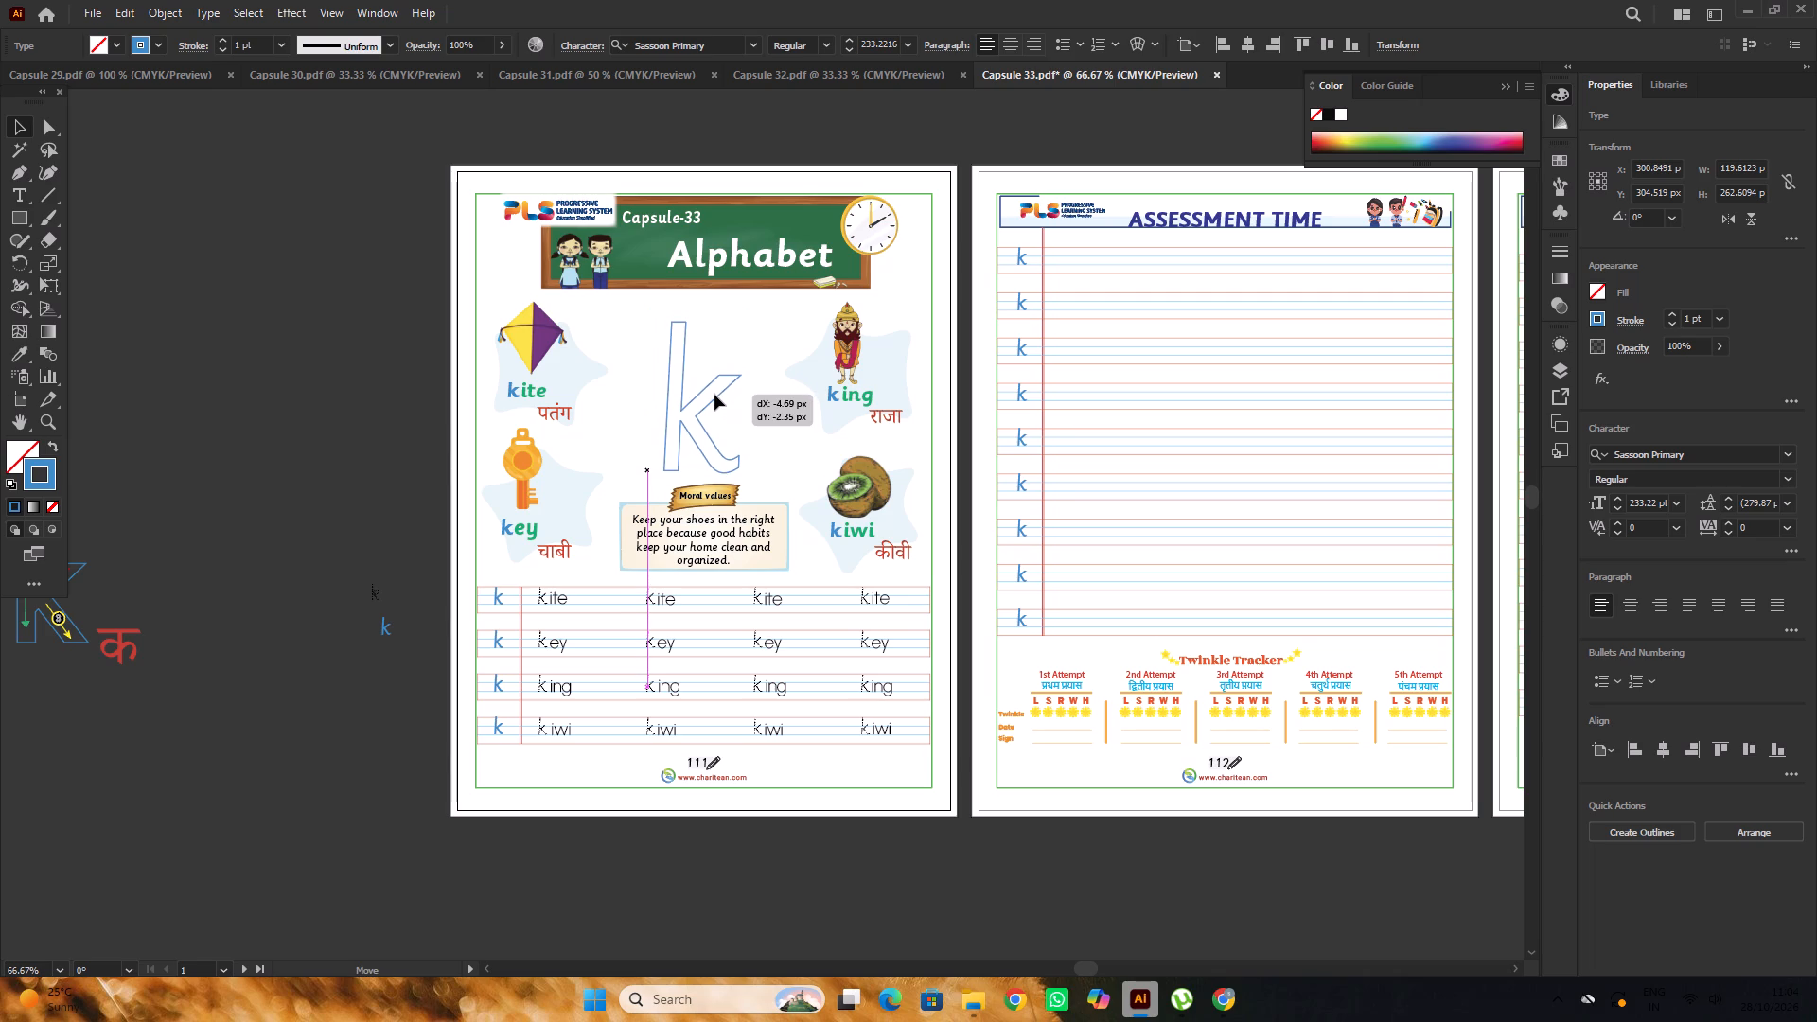
pyautogui.keyDown('alt'); pyautogui.scroll(-1, 774, 385); pyautogui.keyUp('alt')
pyautogui.keyDown('alt'); pyautogui.scroll(2, 738, 391); pyautogui.keyUp('alt')
pyautogui.click(734, 384)
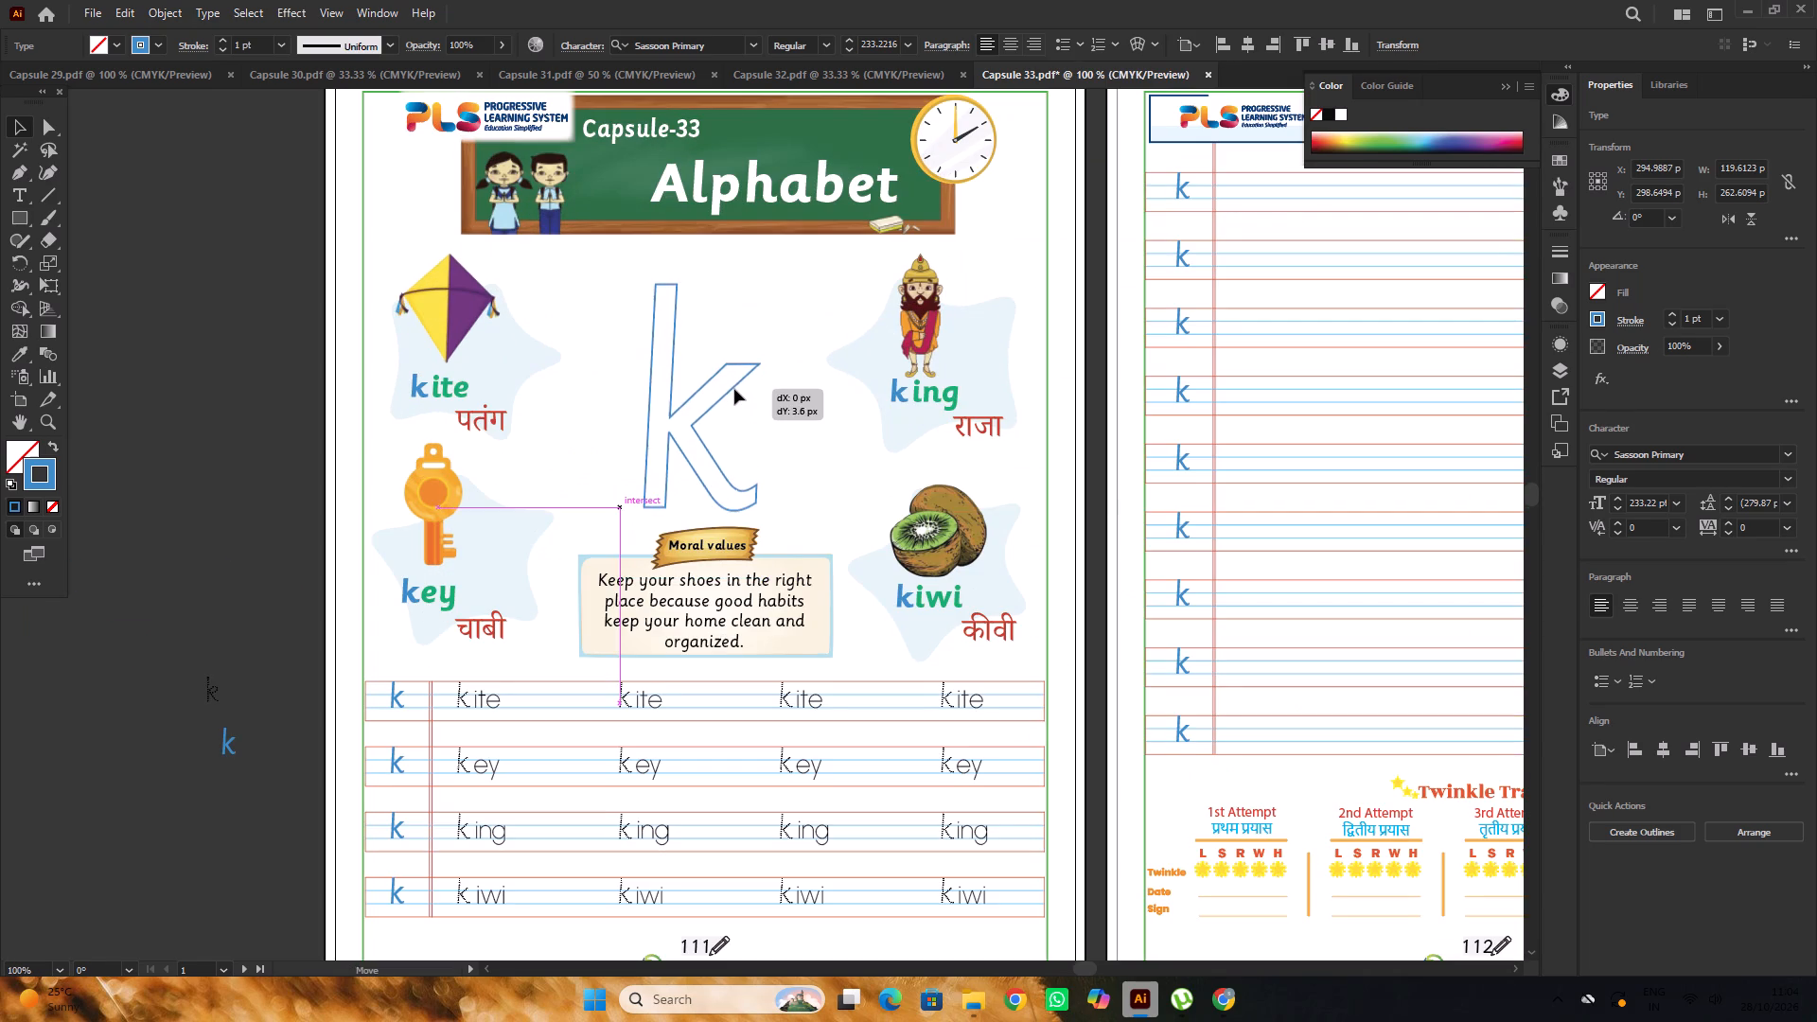
pyautogui.keyDown('alt'); pyautogui.scroll(-4, 739, 378); pyautogui.keyUp('alt')
pyautogui.click(450, 367)
# Move the green downward arrow from the original tracing k into the stem of the new outlined k.
pyautogui.keyDown('alt'); pyautogui.scroll(3, 443, 404); pyautogui.keyUp('alt')
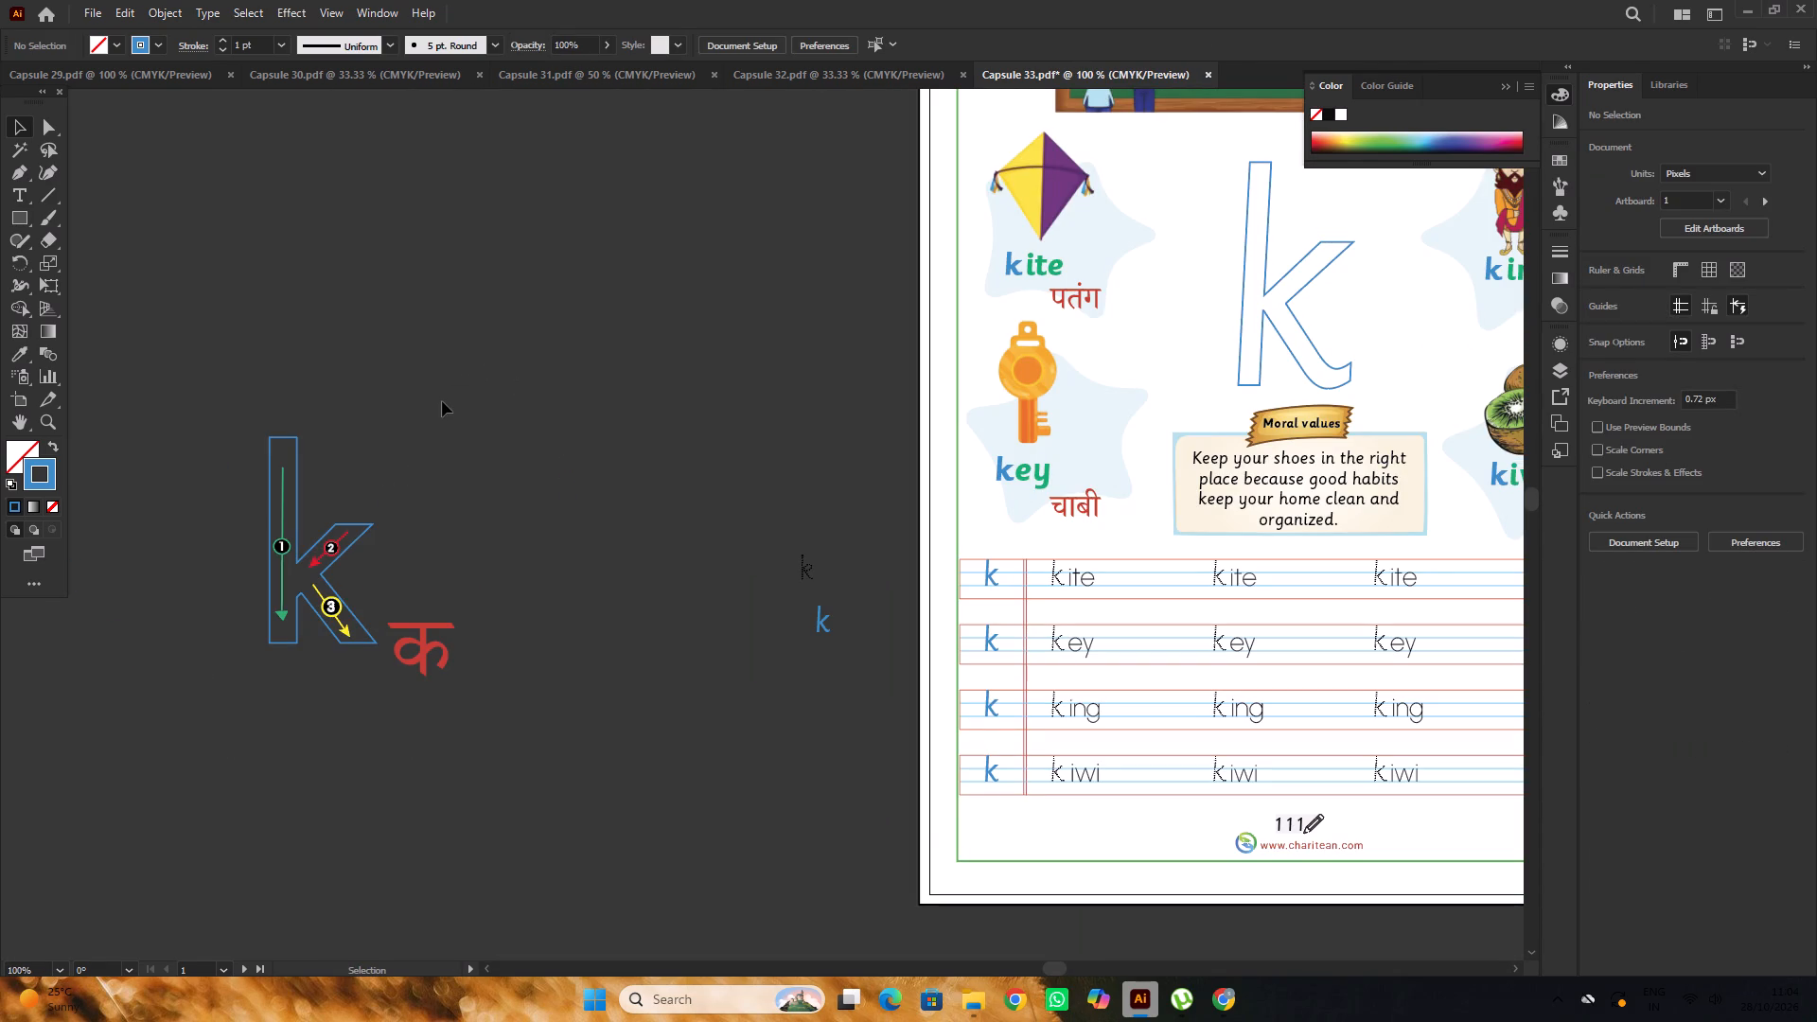
pyautogui.keyDown('alt'); pyautogui.scroll(-1, 312, 409); pyautogui.keyUp('alt')
pyautogui.scroll(1, 311, 408)
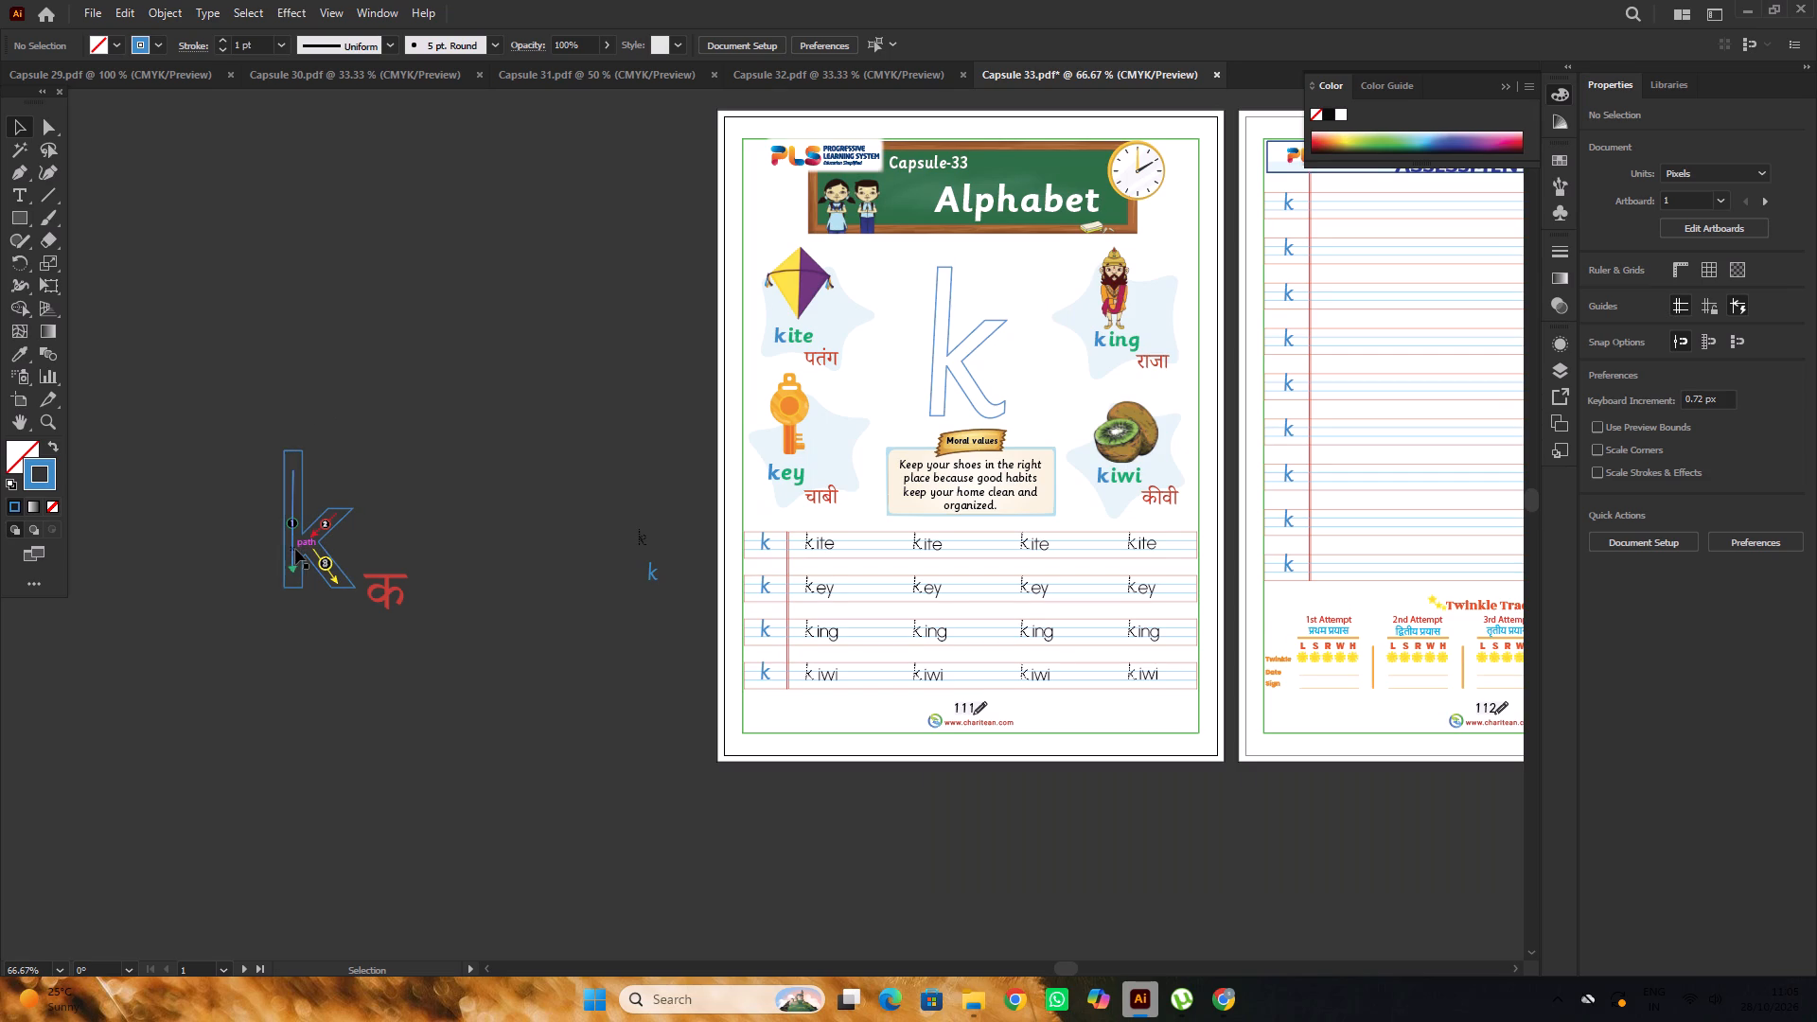
pyautogui.click(422, 381)
pyautogui.moveTo(293, 501); pyautogui.dragTo(689, 358)
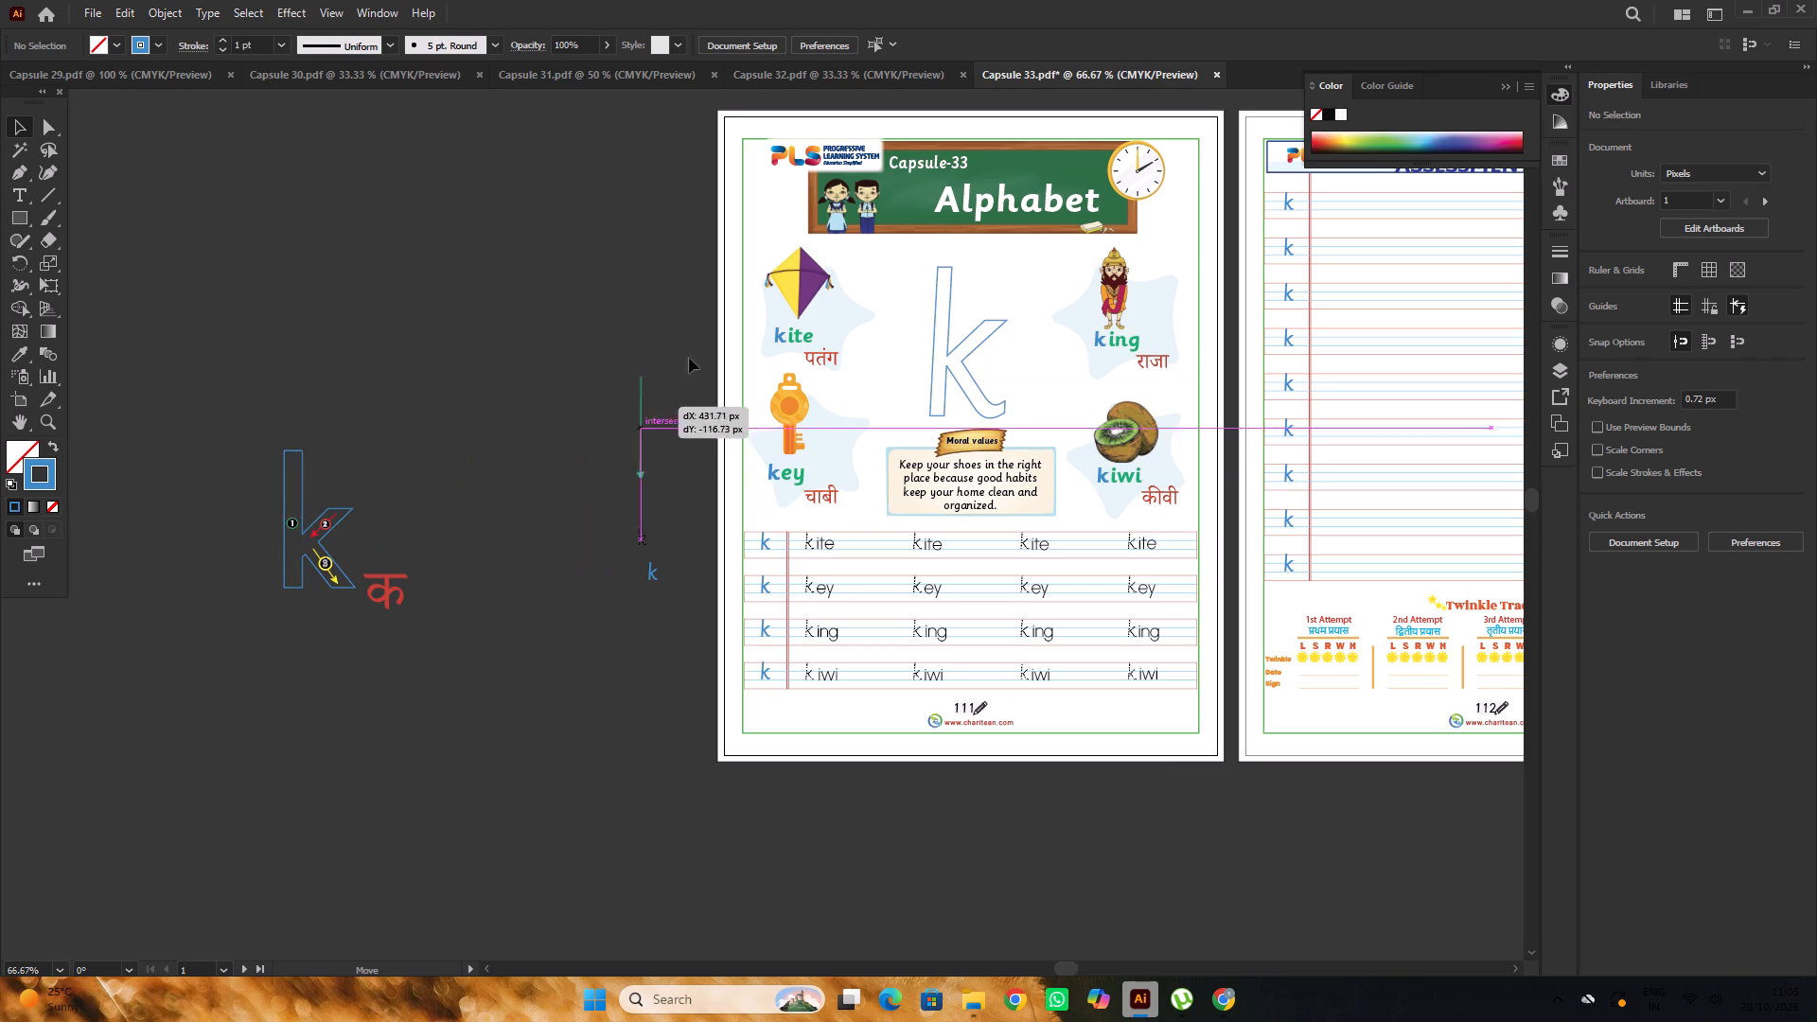
pyautogui.moveTo(689, 358); pyautogui.dragTo(943, 308)
# Lower the green arrow until its head sits near the bottom of the k's stem, at about X 265, Y 301 px.
pyautogui.keyDown('alt'); pyautogui.scroll(3, 943, 308); pyautogui.keyUp('alt')
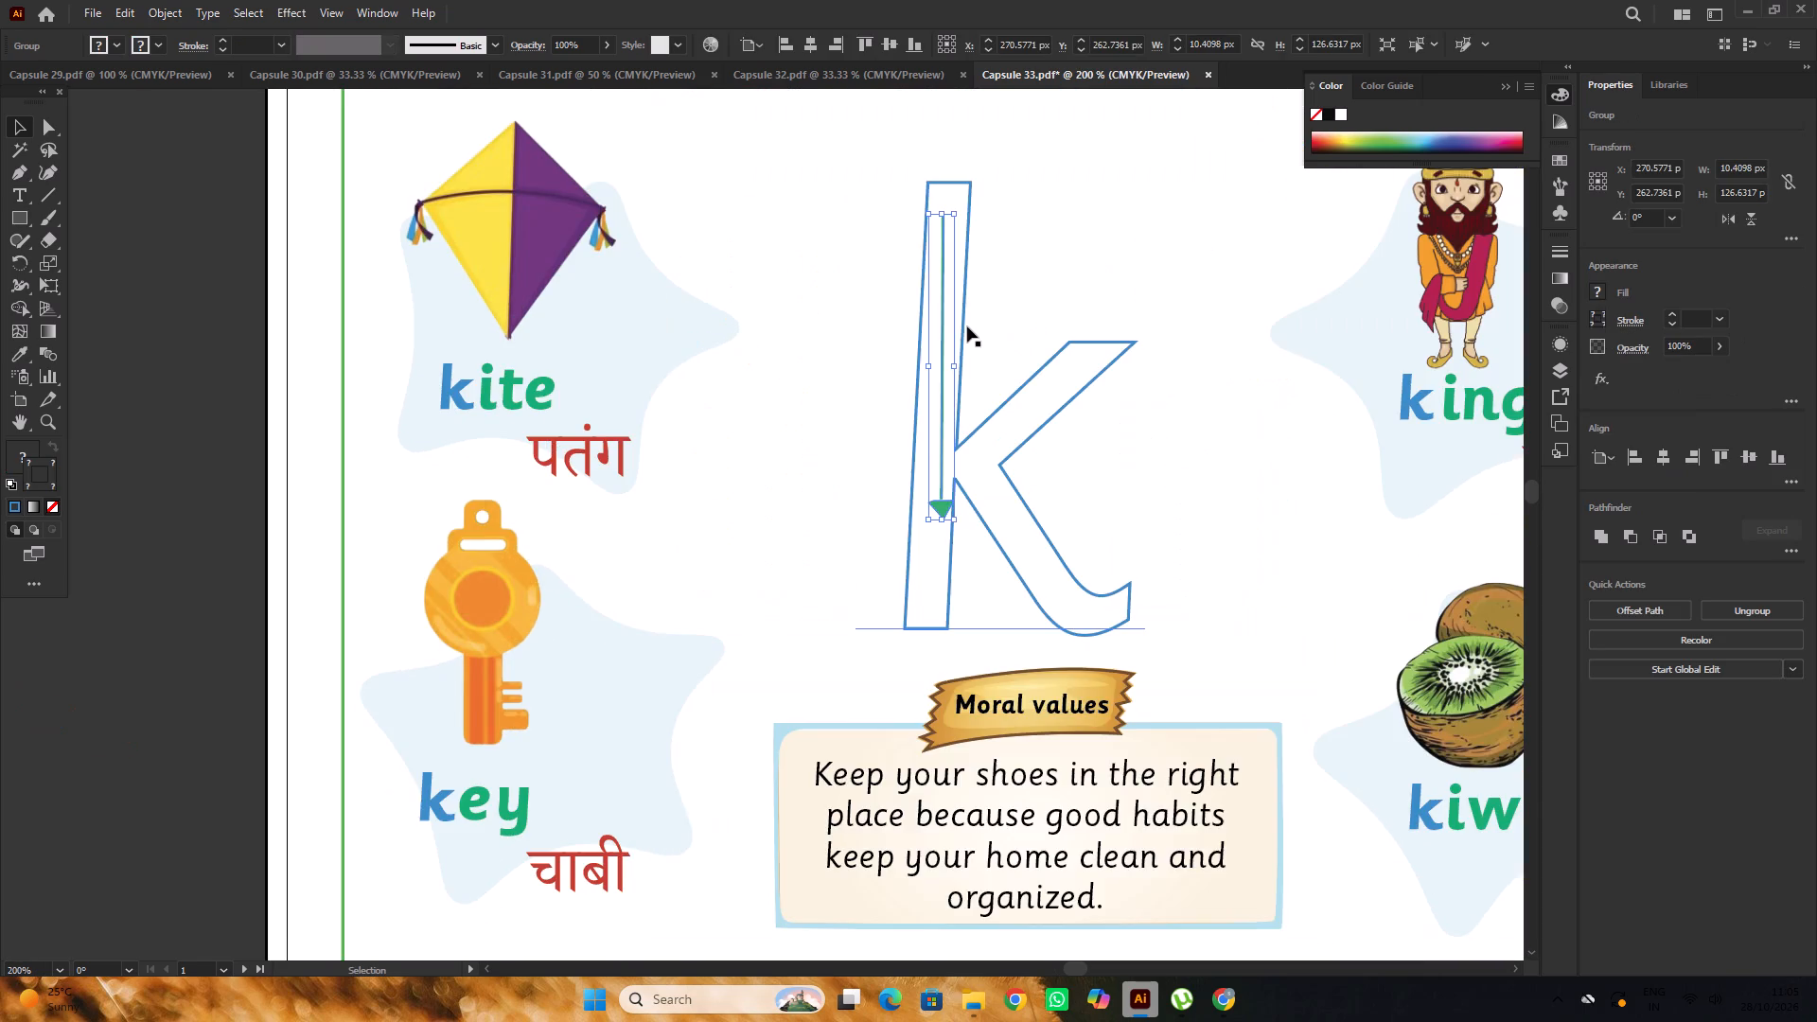
pyautogui.keyDown('alt'); pyautogui.scroll(-2, 929, 420); pyautogui.keyUp('alt')
pyautogui.keyDown('alt'); pyautogui.scroll(1, 932, 472); pyautogui.keyUp('alt')
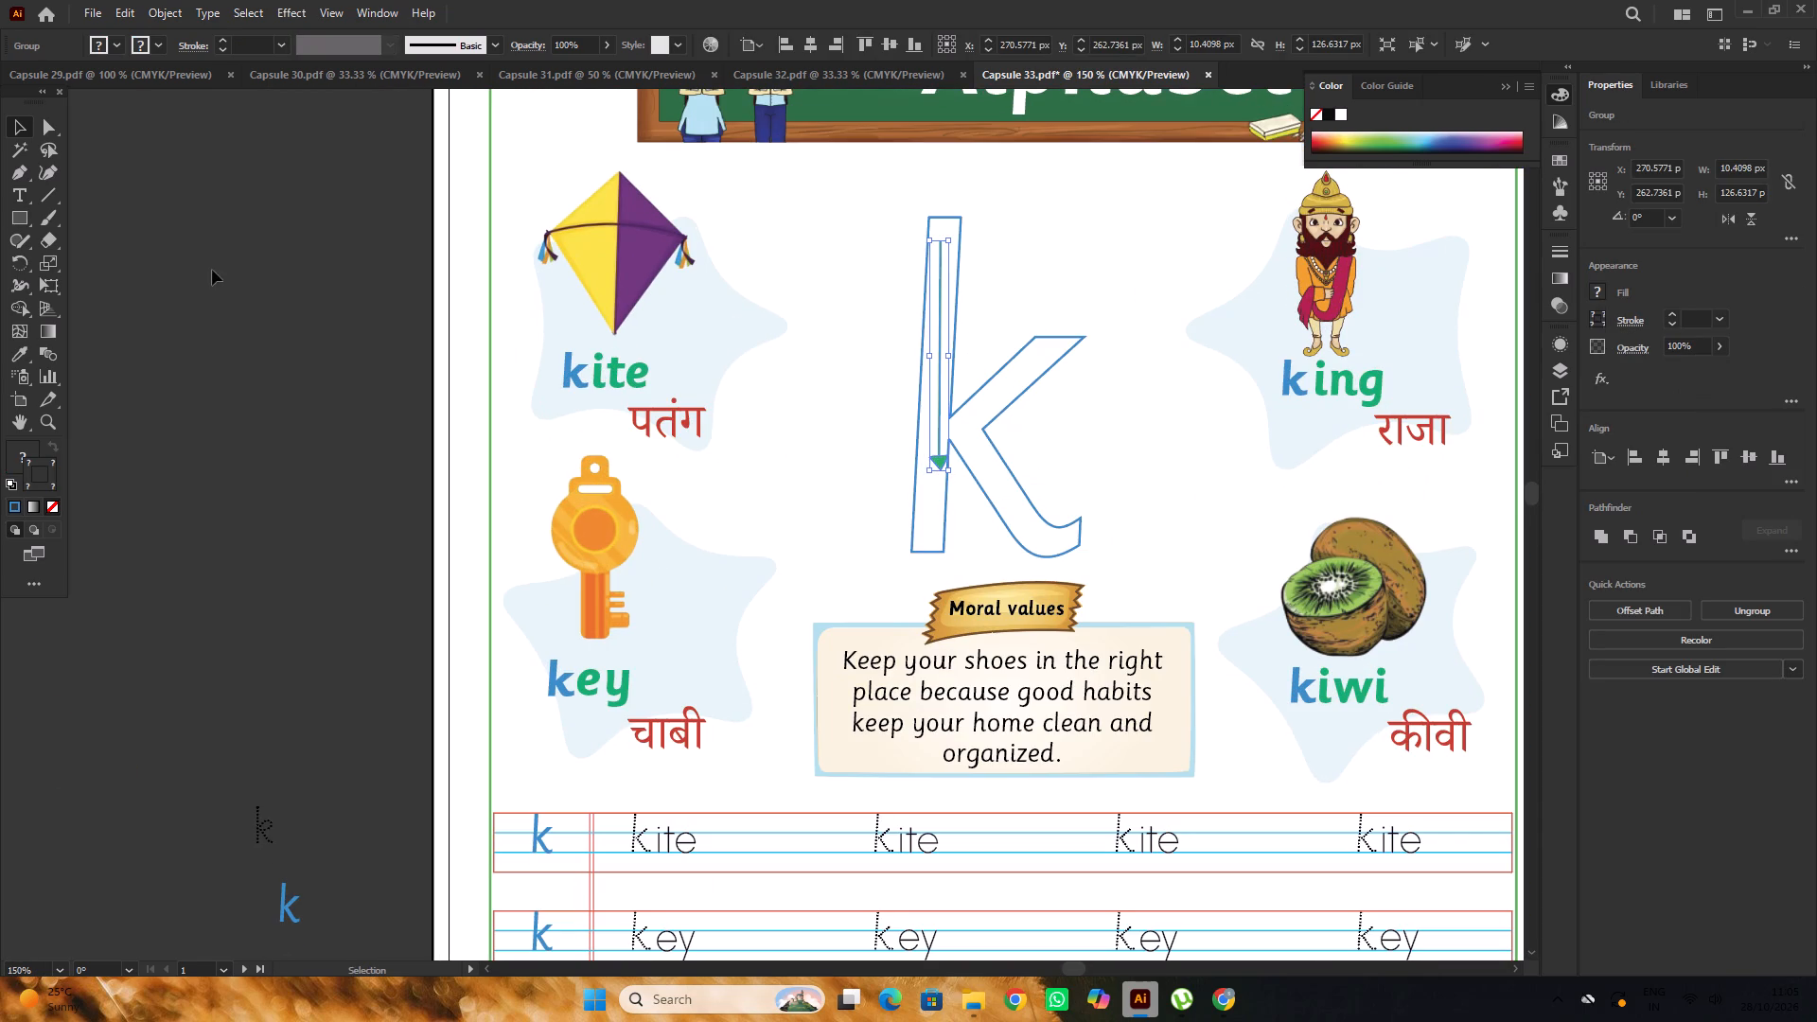
pyautogui.click(50, 168)
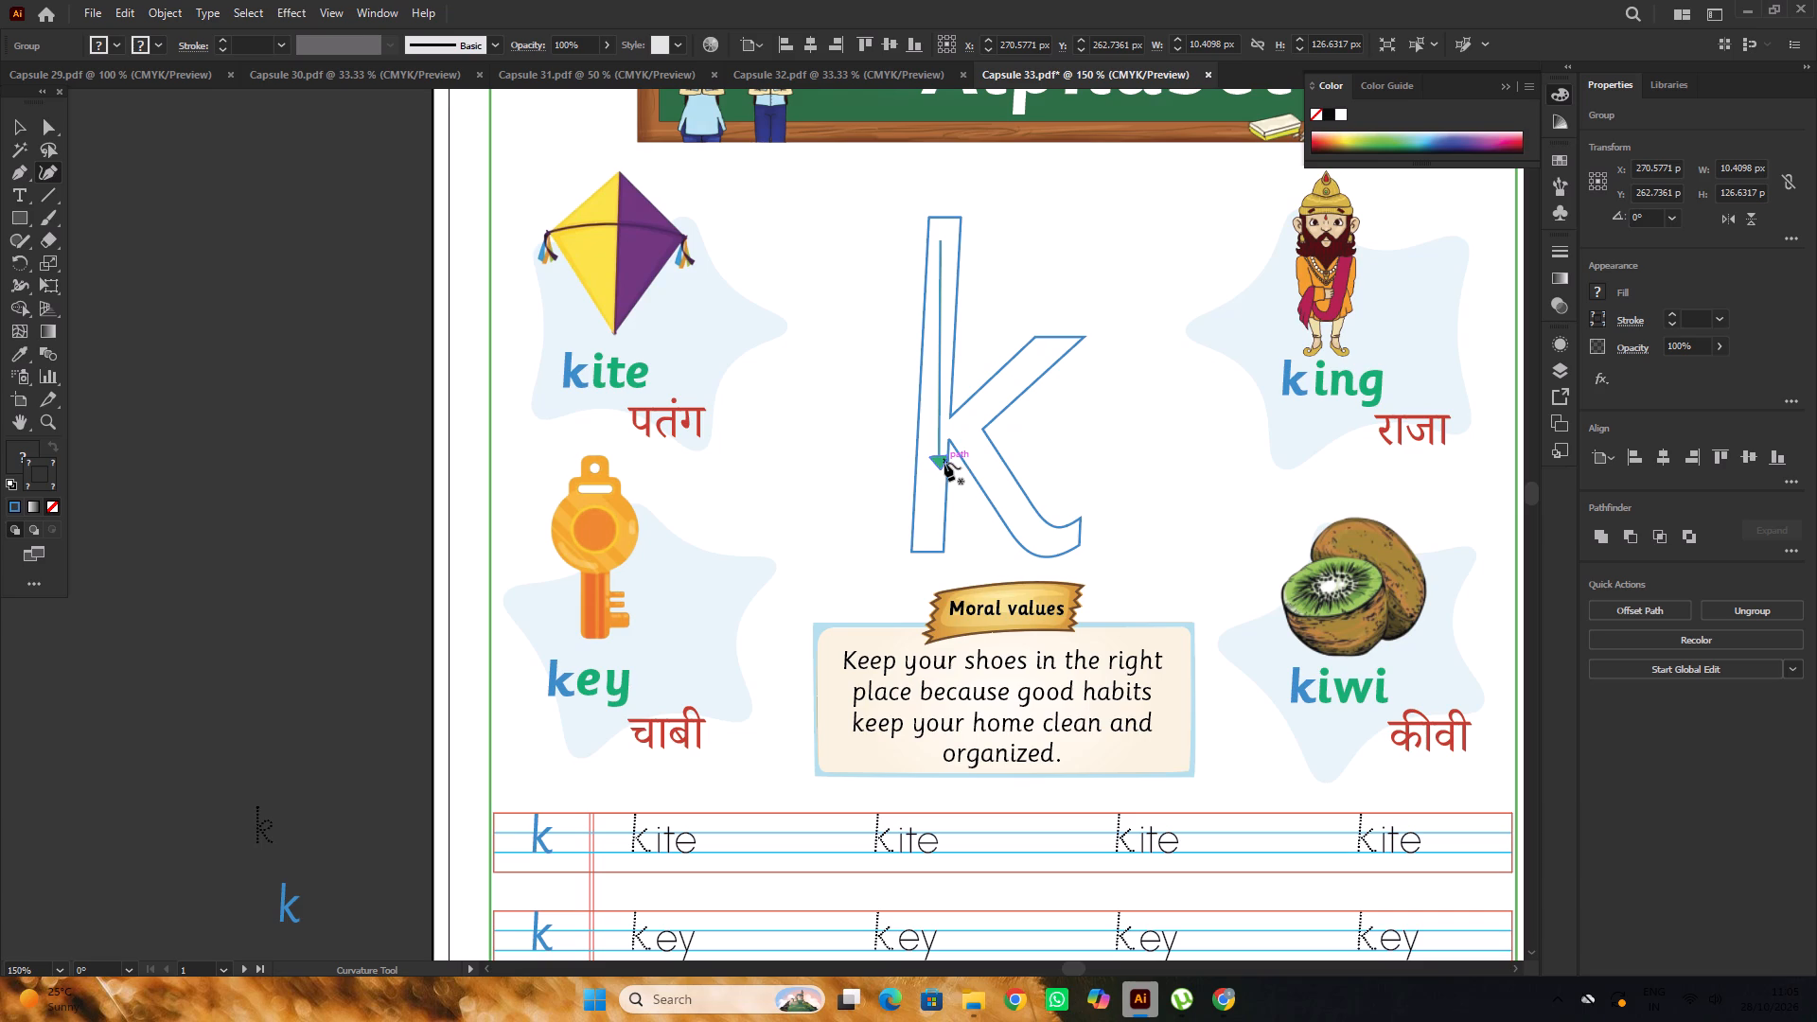
pyautogui.click(42, 132)
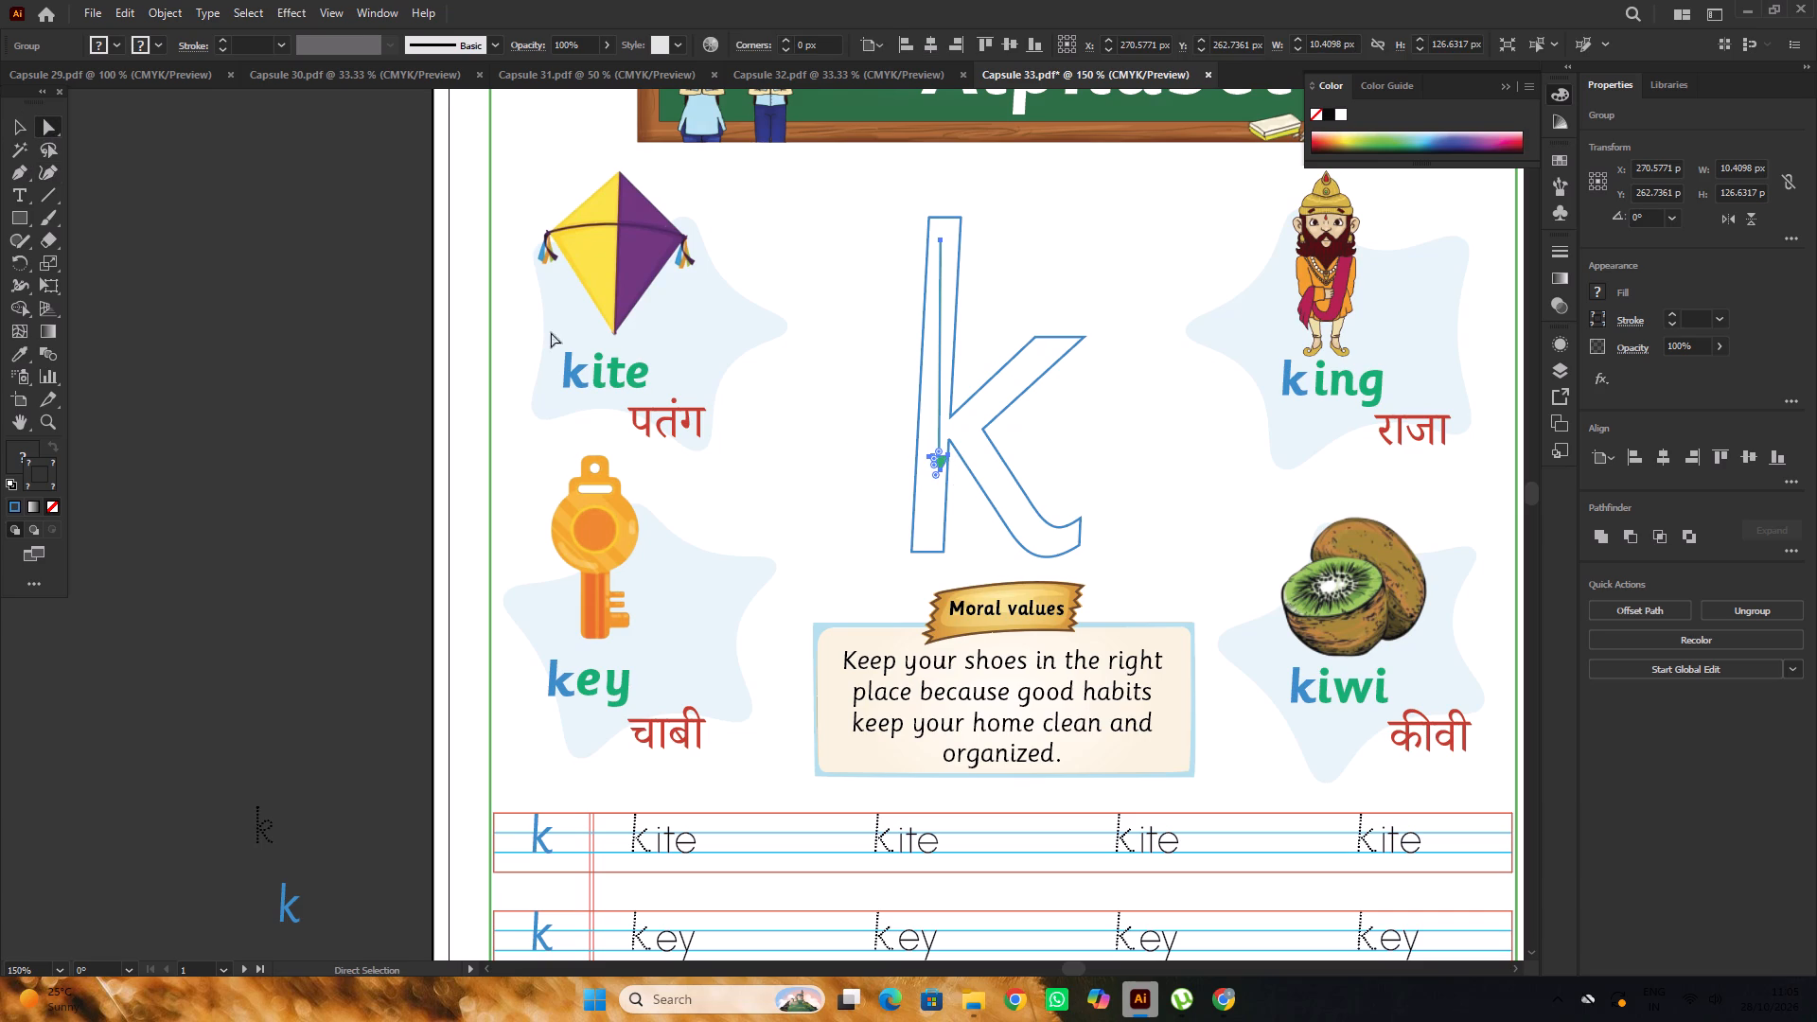
pyautogui.keyDown('alt'); pyautogui.scroll(2, 1035, 517); pyautogui.keyUp('alt')
pyautogui.moveTo(861, 432); pyautogui.dragTo(828, 559)
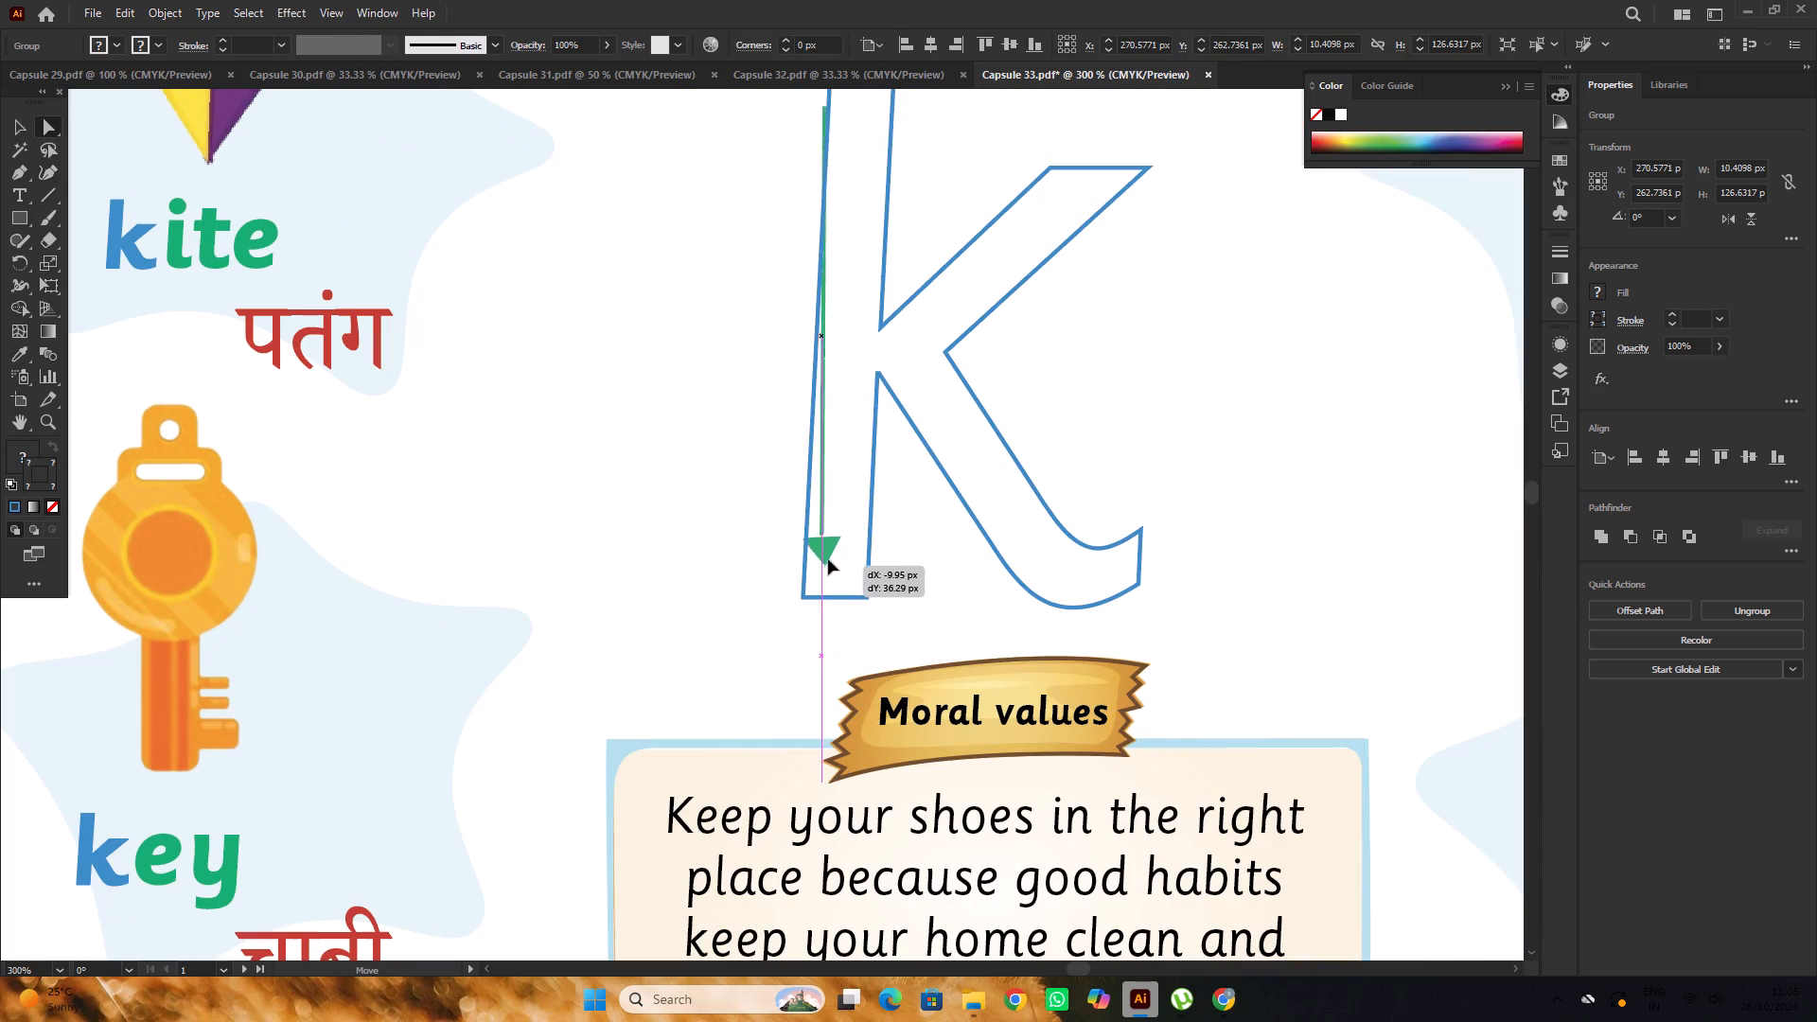
pyautogui.moveTo(828, 559); pyautogui.dragTo(841, 572)
# Stretch only the top end of the green arrow's line up to just inside the stem's top, following its slant.
pyautogui.keyDown('alt'); pyautogui.scroll(-3, 831, 534); pyautogui.keyUp('alt')
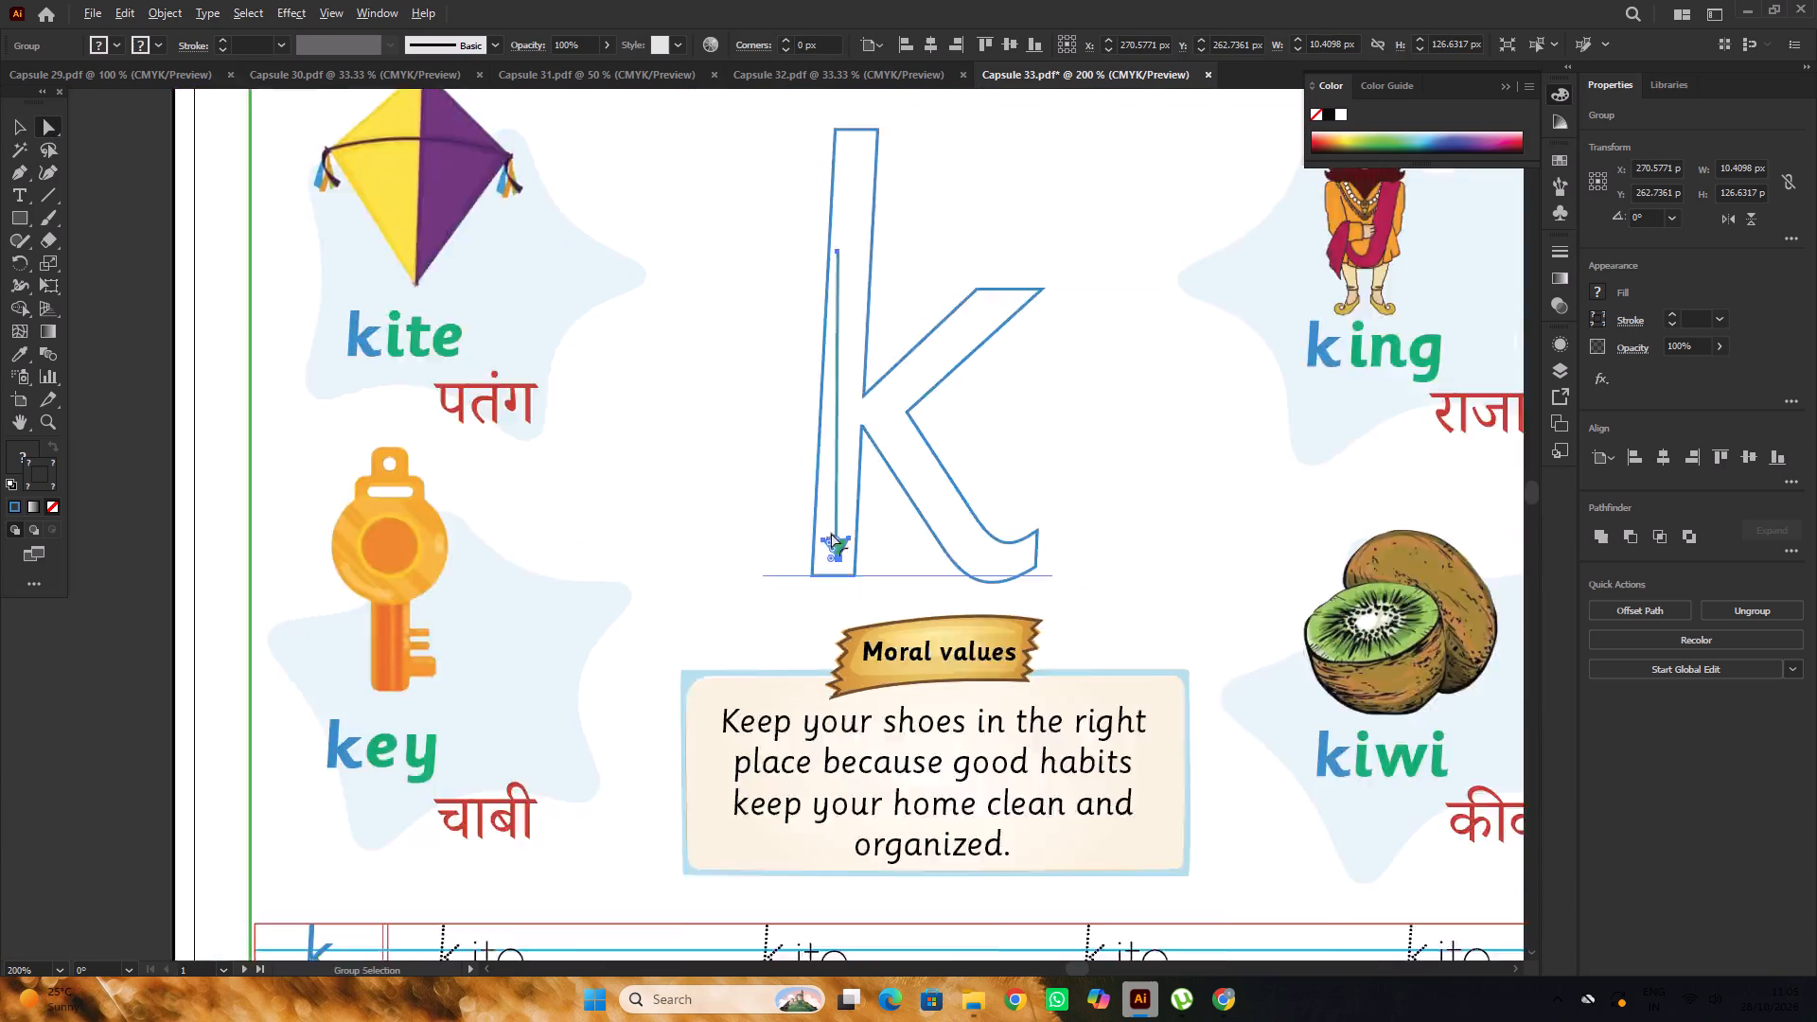
pyautogui.scroll(3, 829, 523)
pyautogui.keyDown('alt'); pyautogui.scroll(2, 853, 432); pyautogui.keyUp('alt')
pyautogui.click(47, 172)
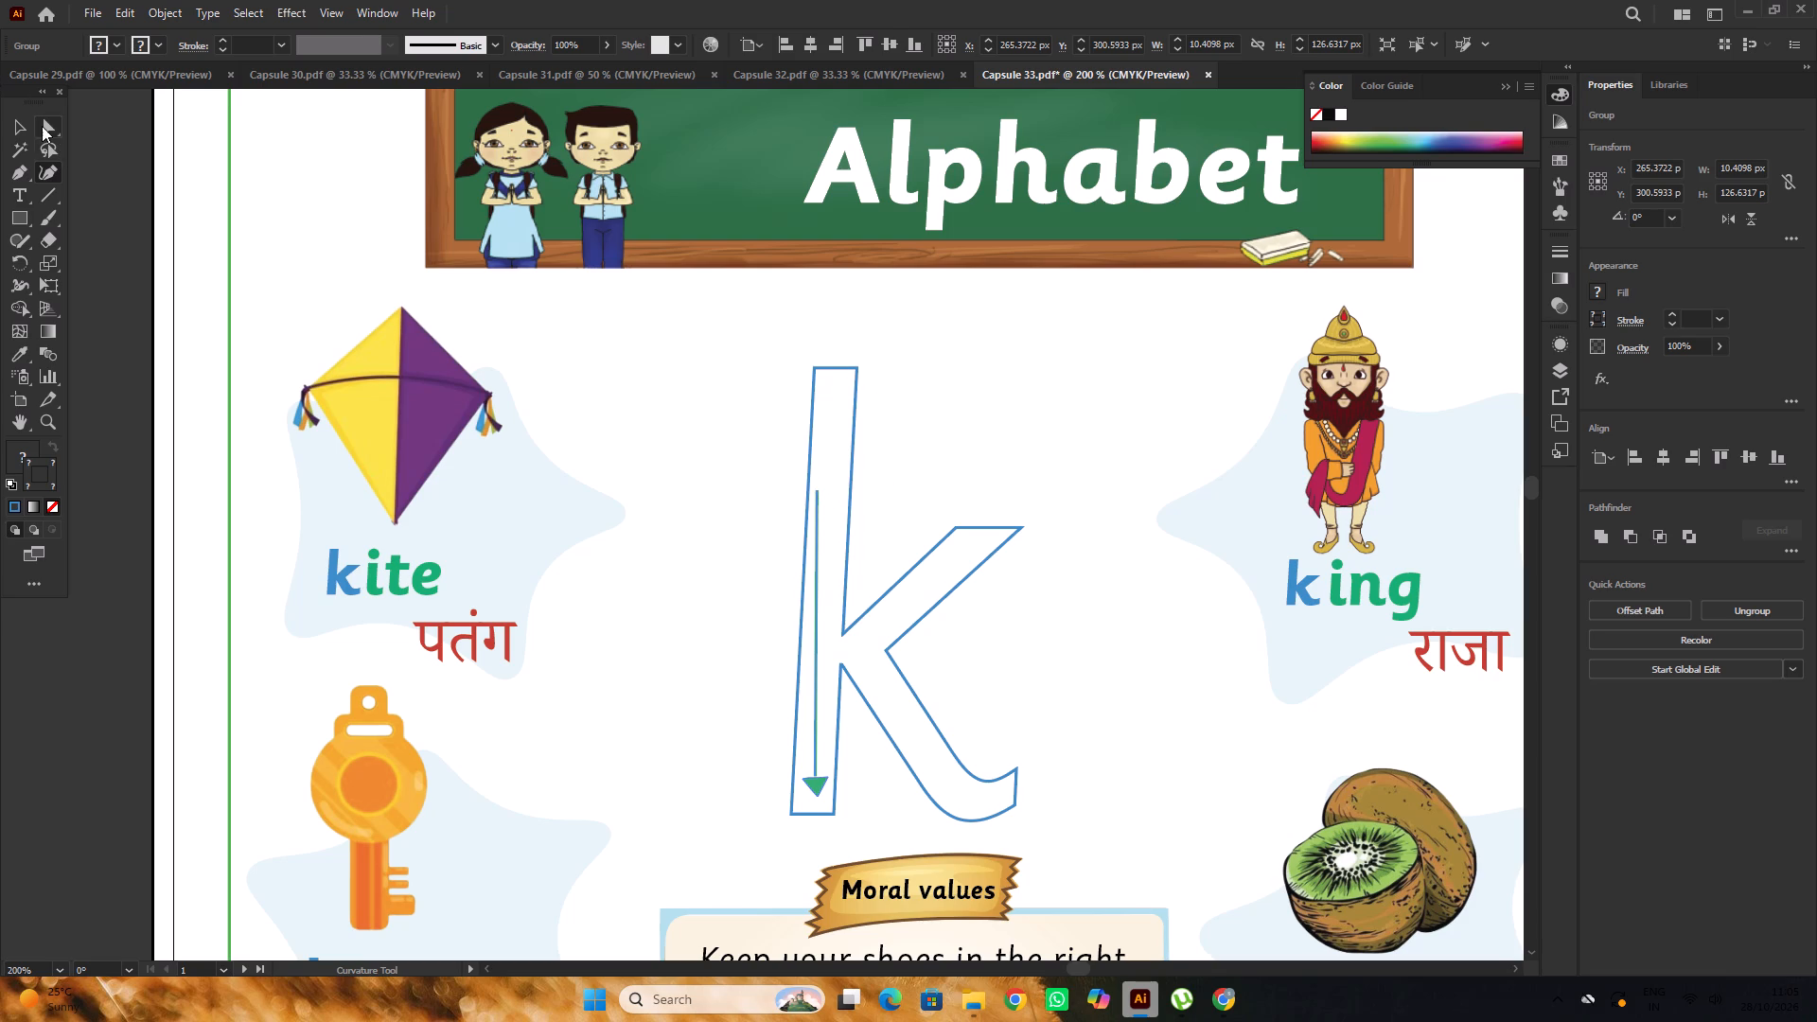
pyautogui.click(42, 126)
pyautogui.moveTo(817, 489); pyautogui.dragTo(823, 399)
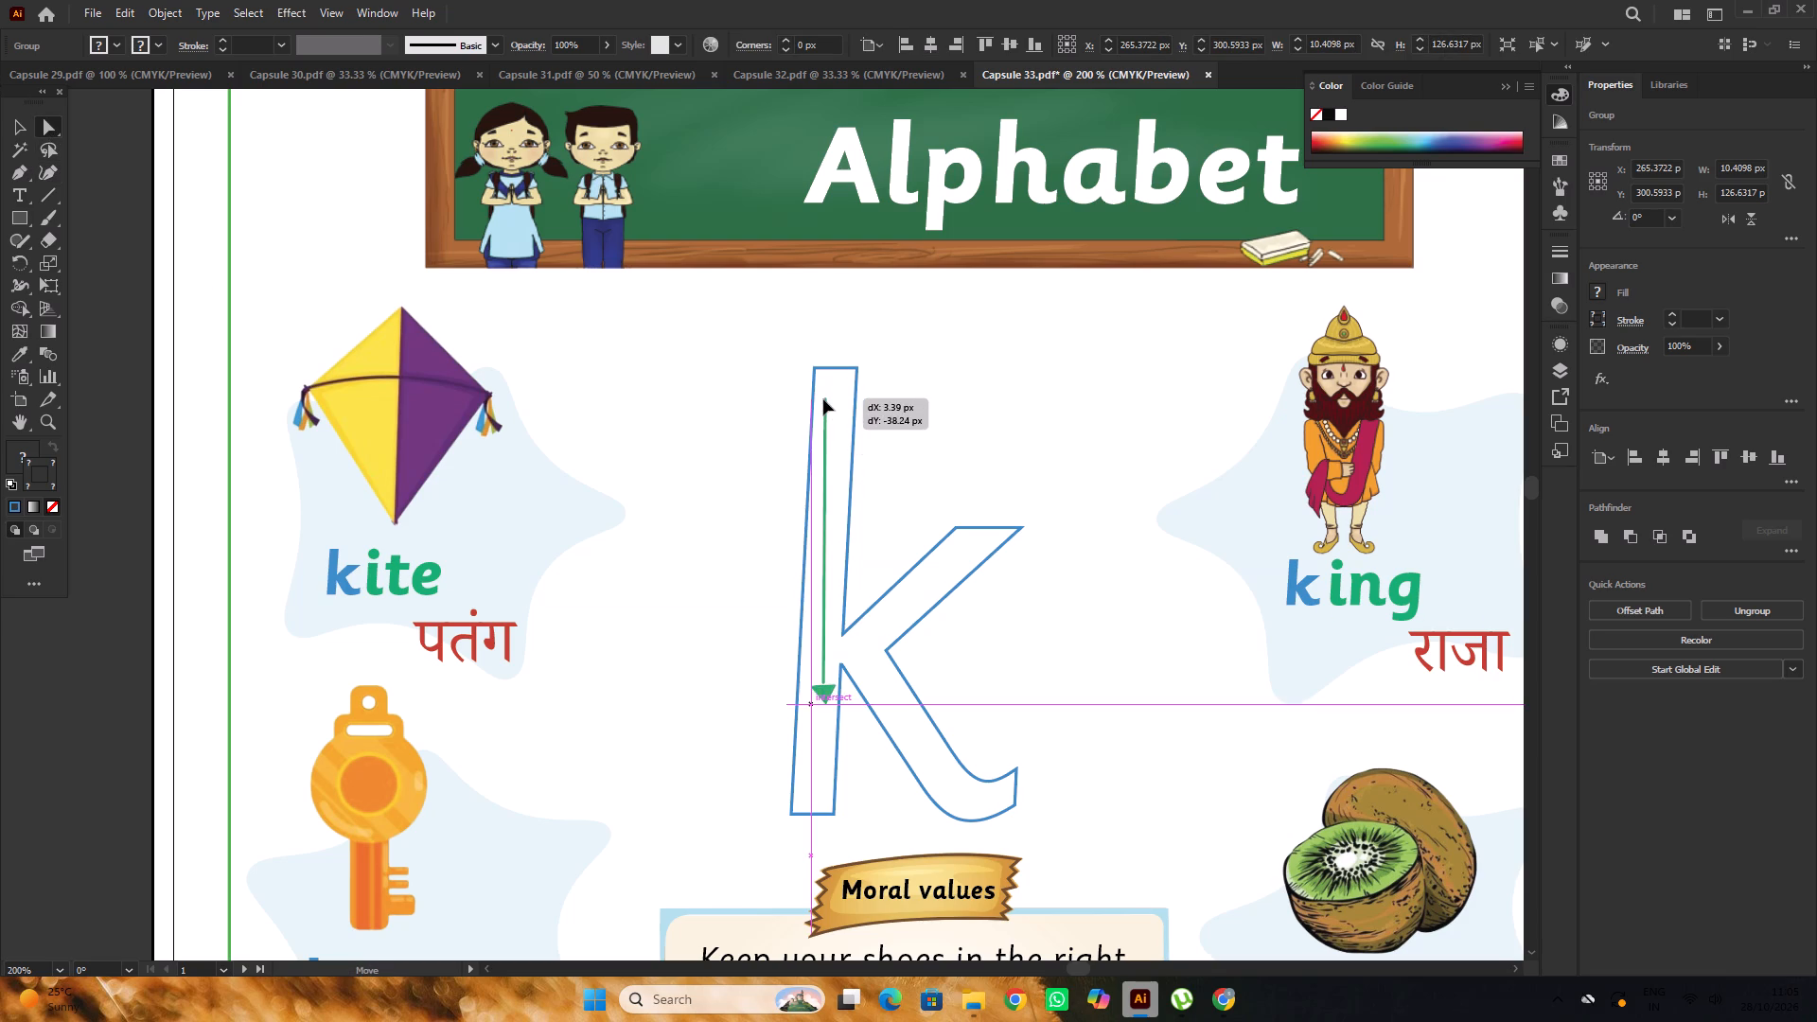
pyautogui.moveTo(823, 399); pyautogui.dragTo(825, 398)
pyautogui.hotkey('ctrl', 'z')
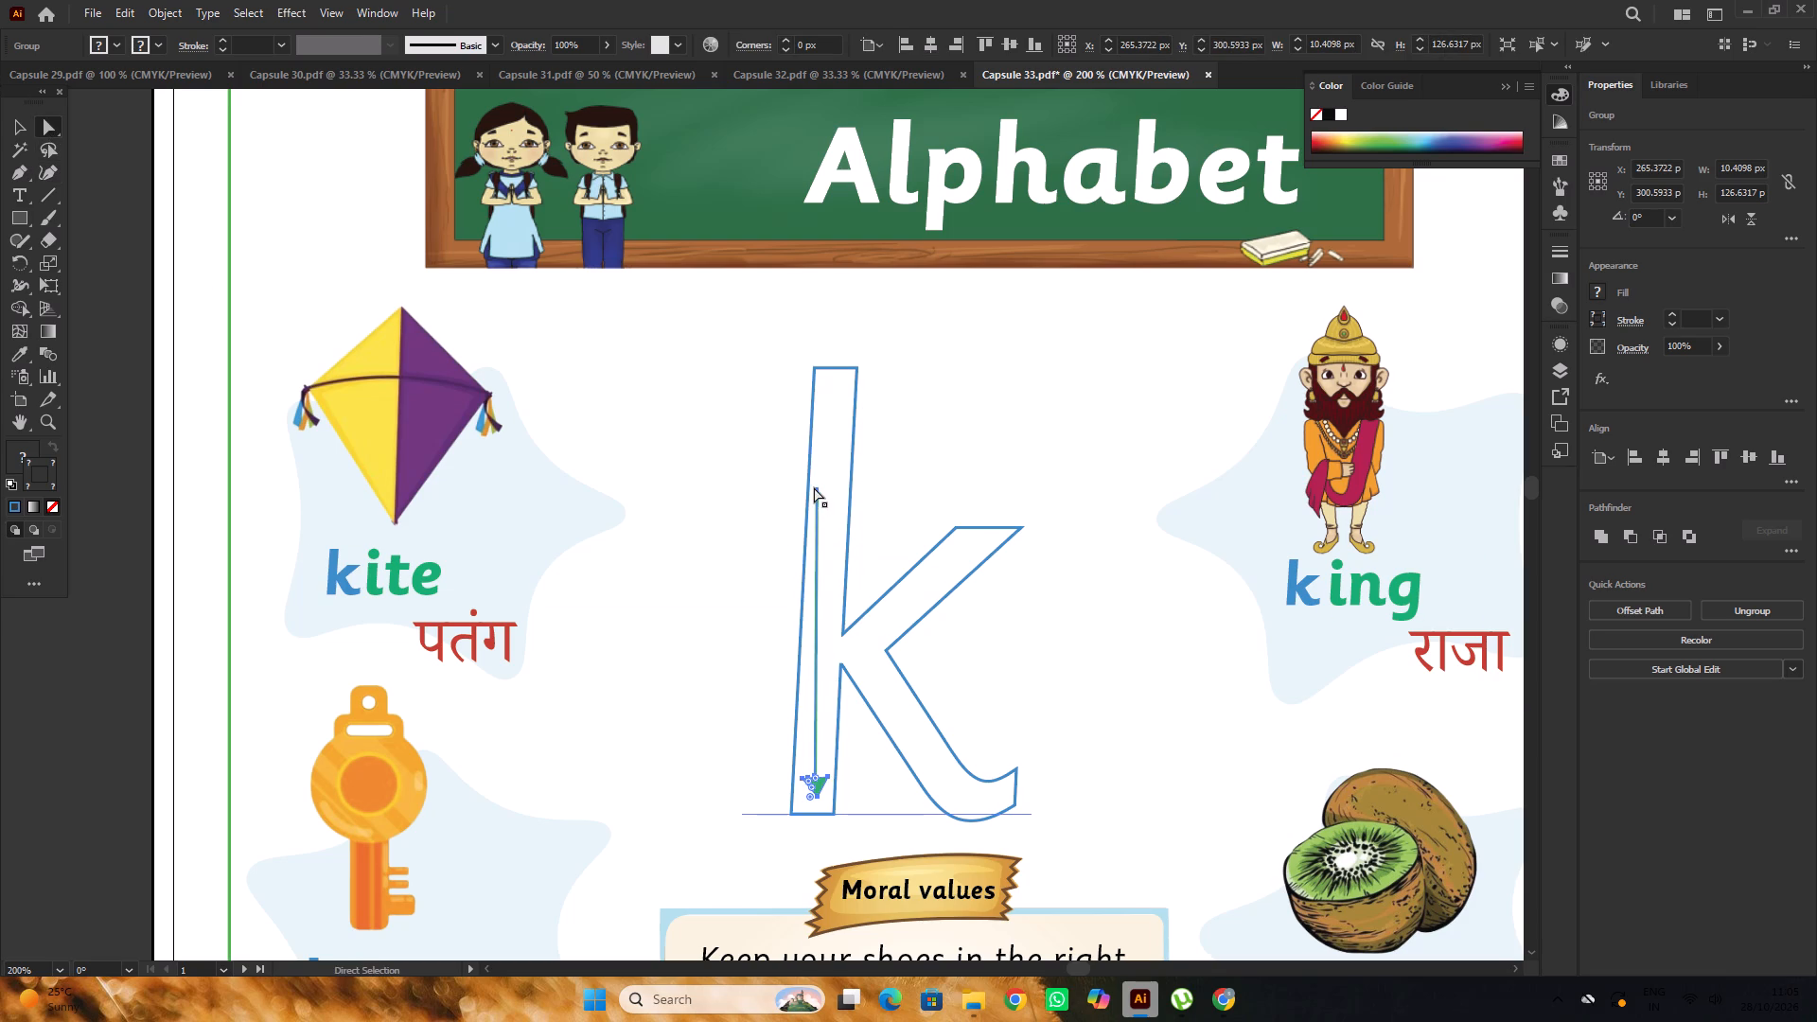
pyautogui.click(815, 487)
pyautogui.moveTo(815, 487); pyautogui.dragTo(834, 385)
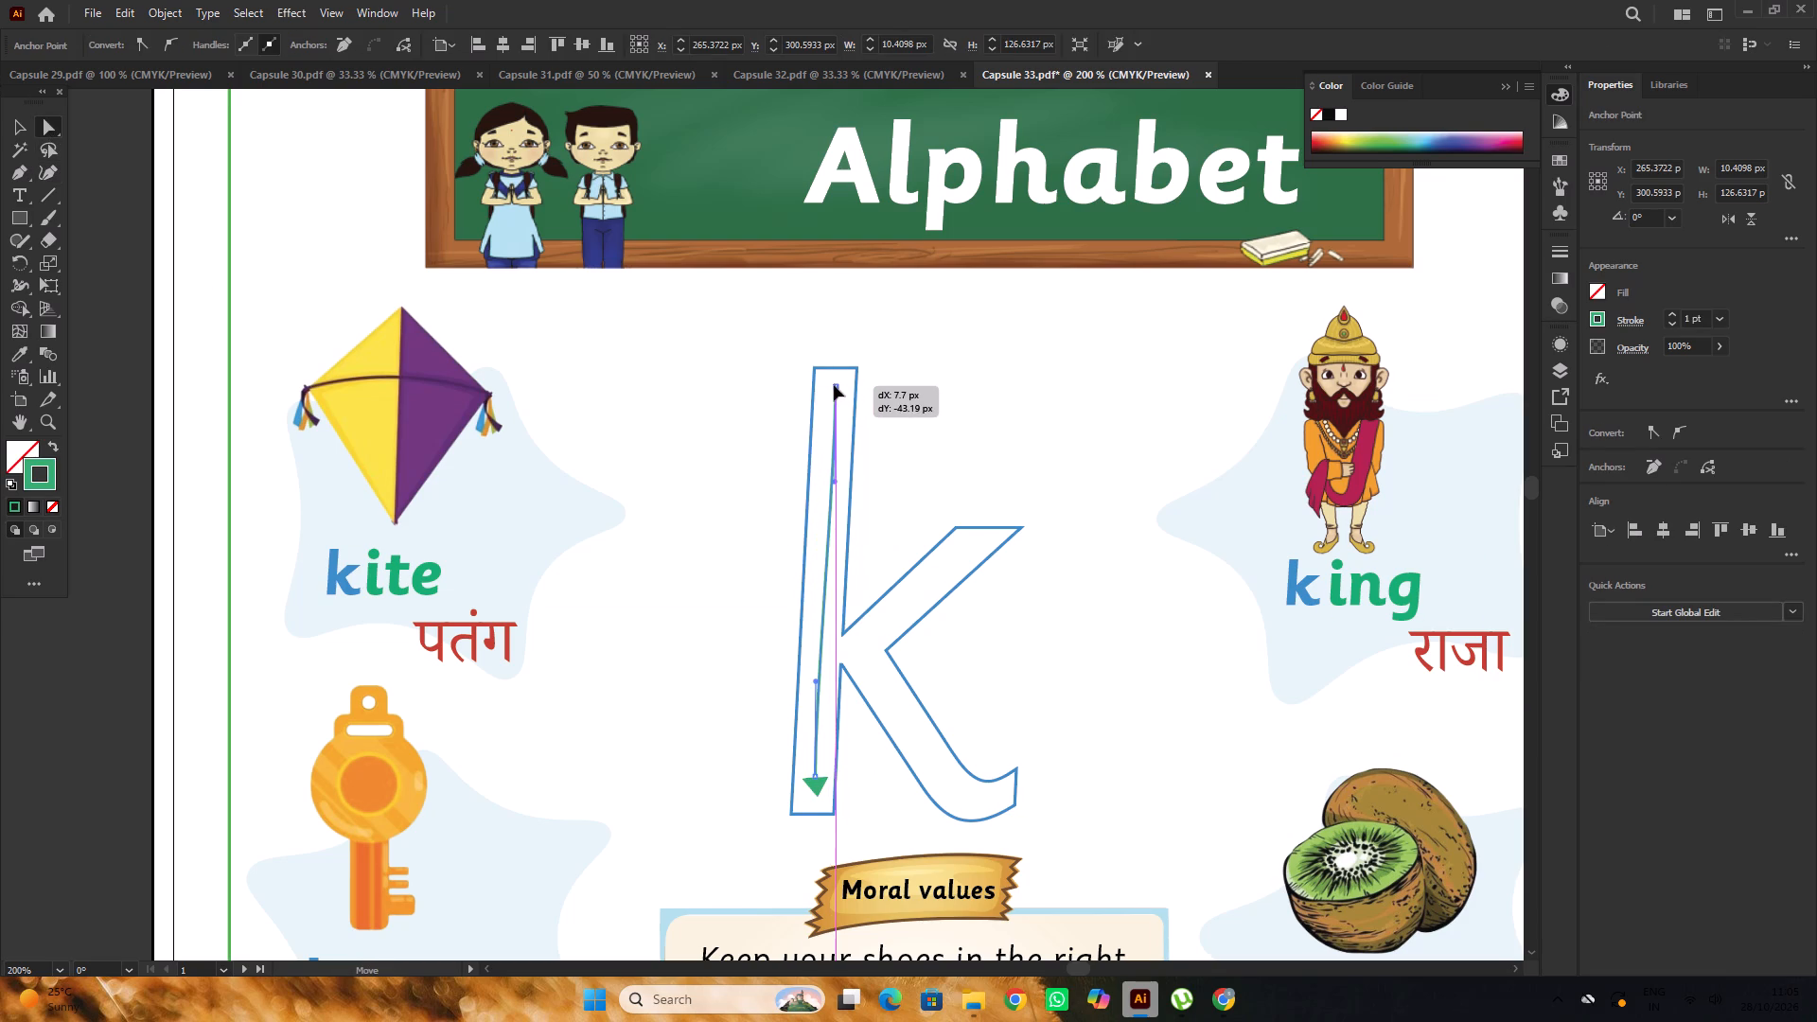
pyautogui.moveTo(834, 385); pyautogui.dragTo(831, 385)
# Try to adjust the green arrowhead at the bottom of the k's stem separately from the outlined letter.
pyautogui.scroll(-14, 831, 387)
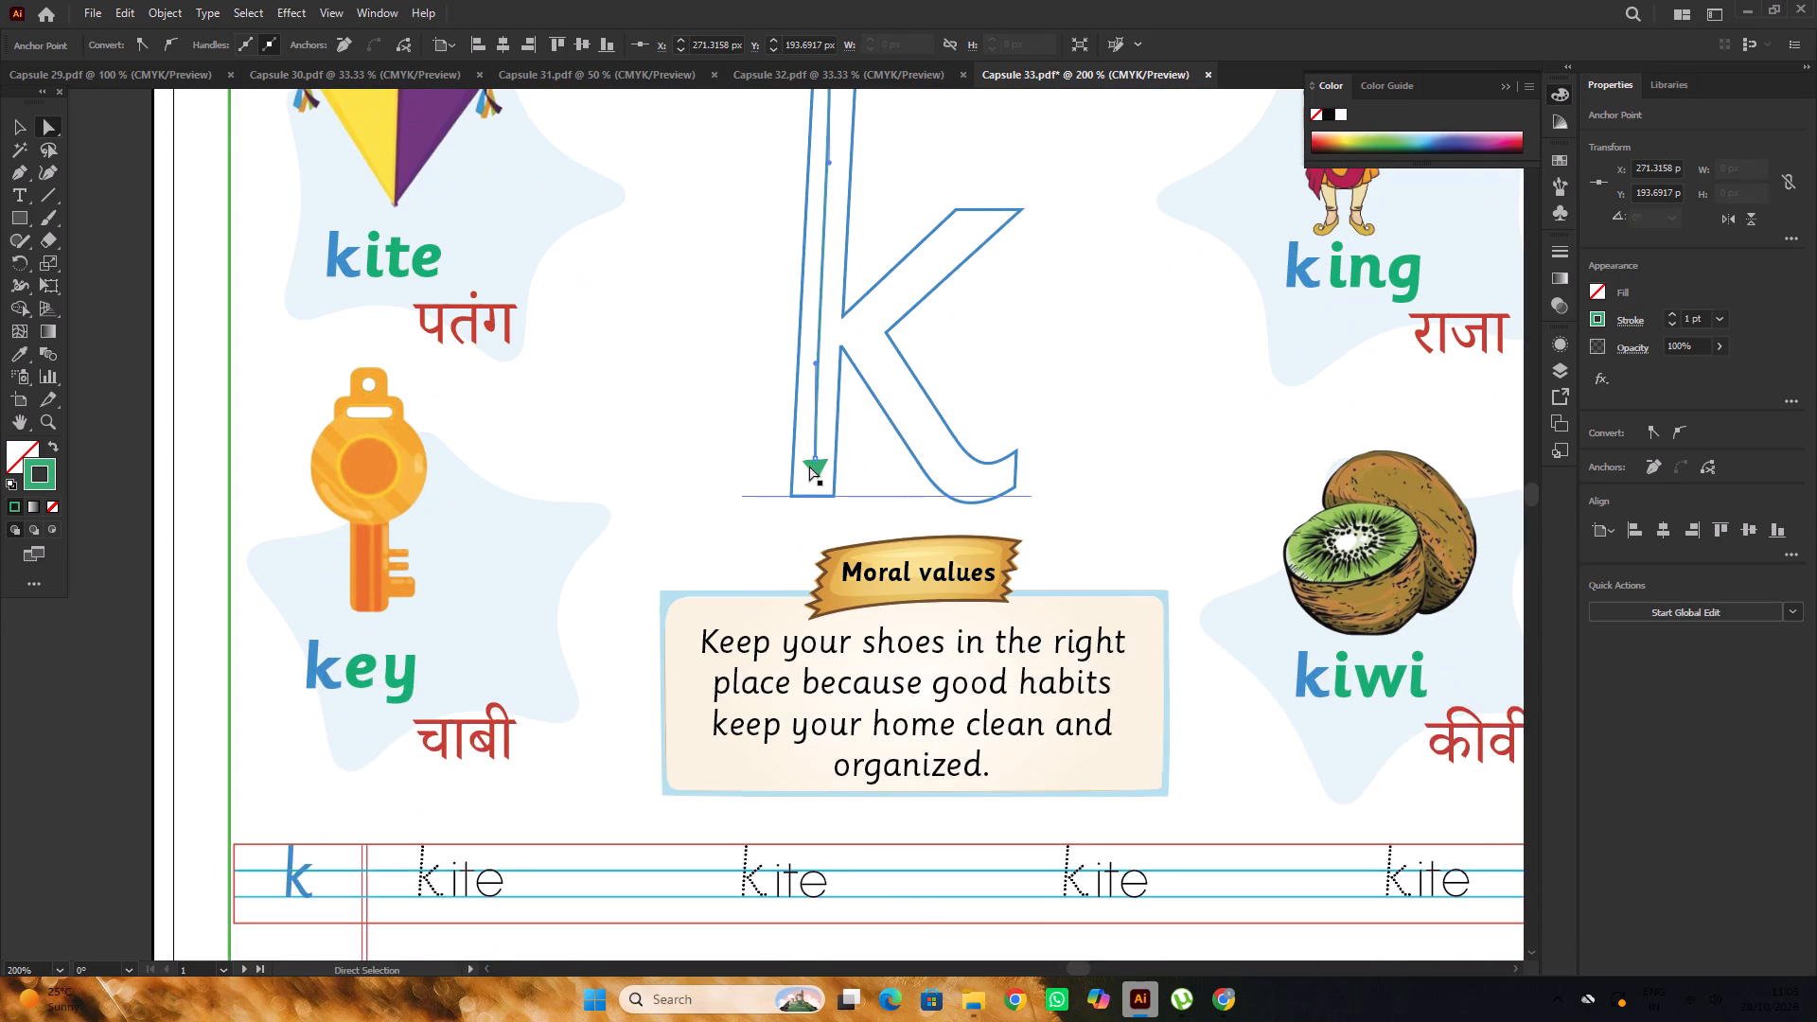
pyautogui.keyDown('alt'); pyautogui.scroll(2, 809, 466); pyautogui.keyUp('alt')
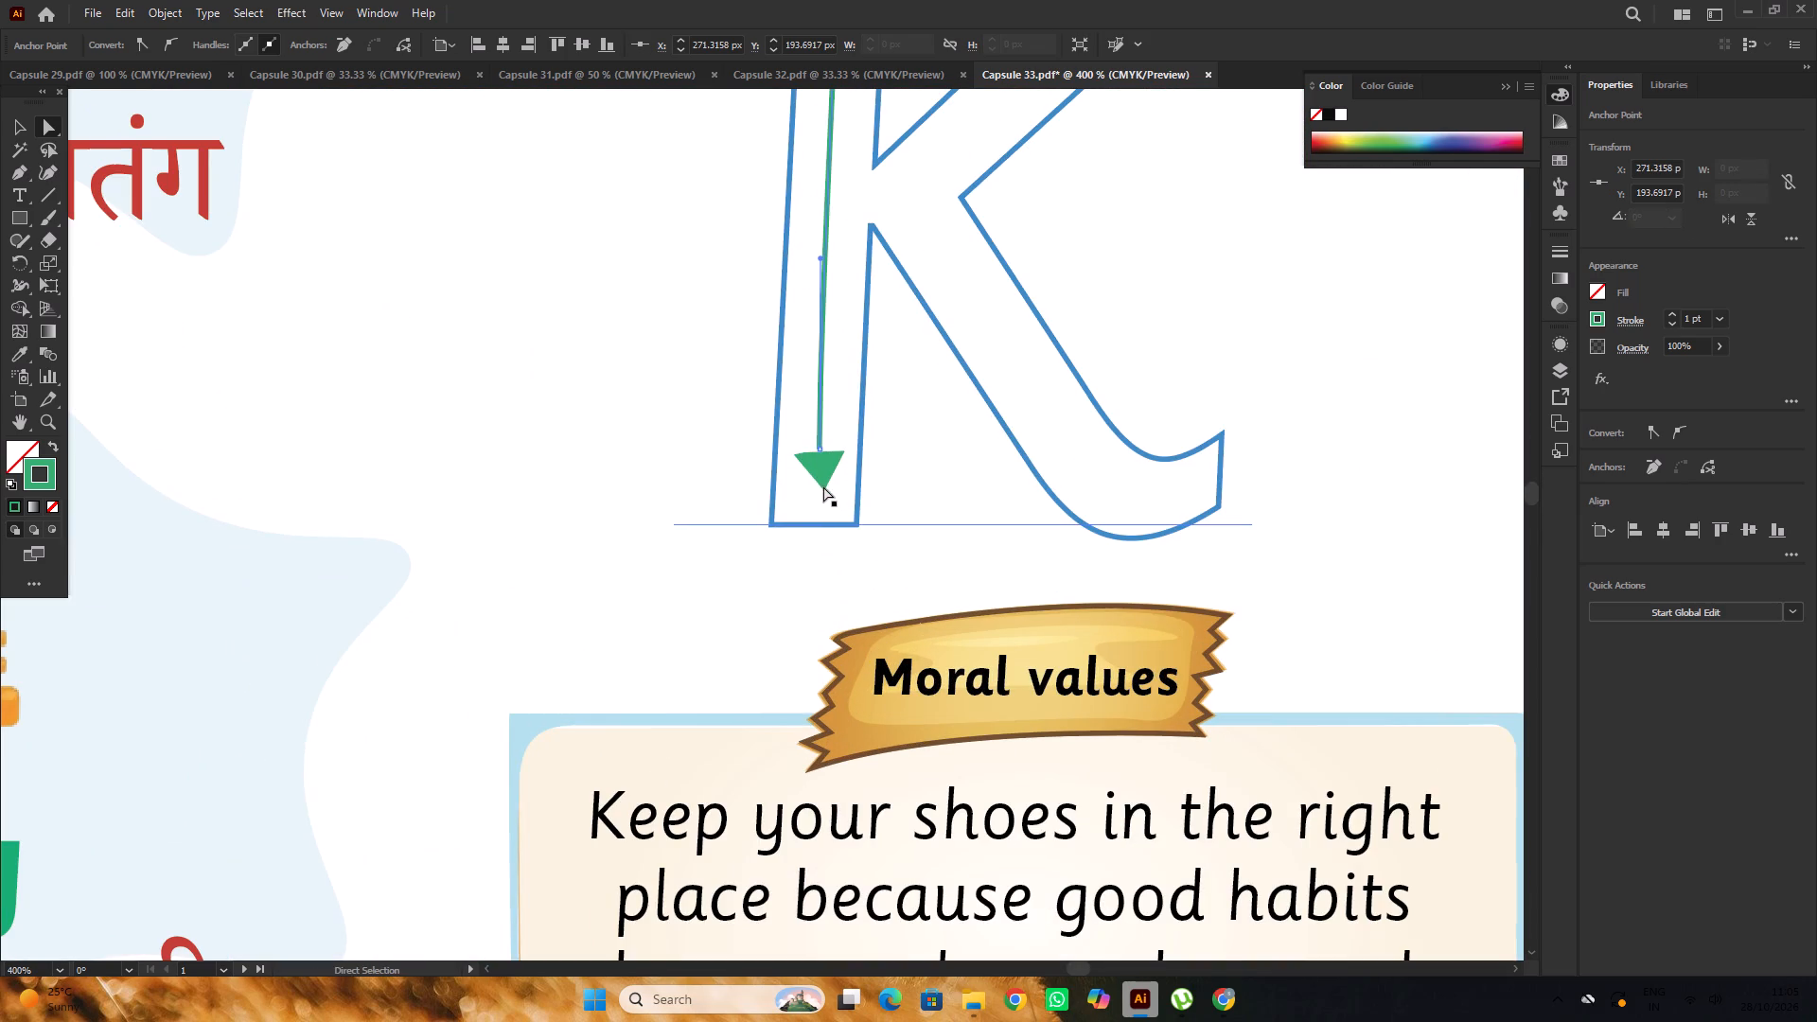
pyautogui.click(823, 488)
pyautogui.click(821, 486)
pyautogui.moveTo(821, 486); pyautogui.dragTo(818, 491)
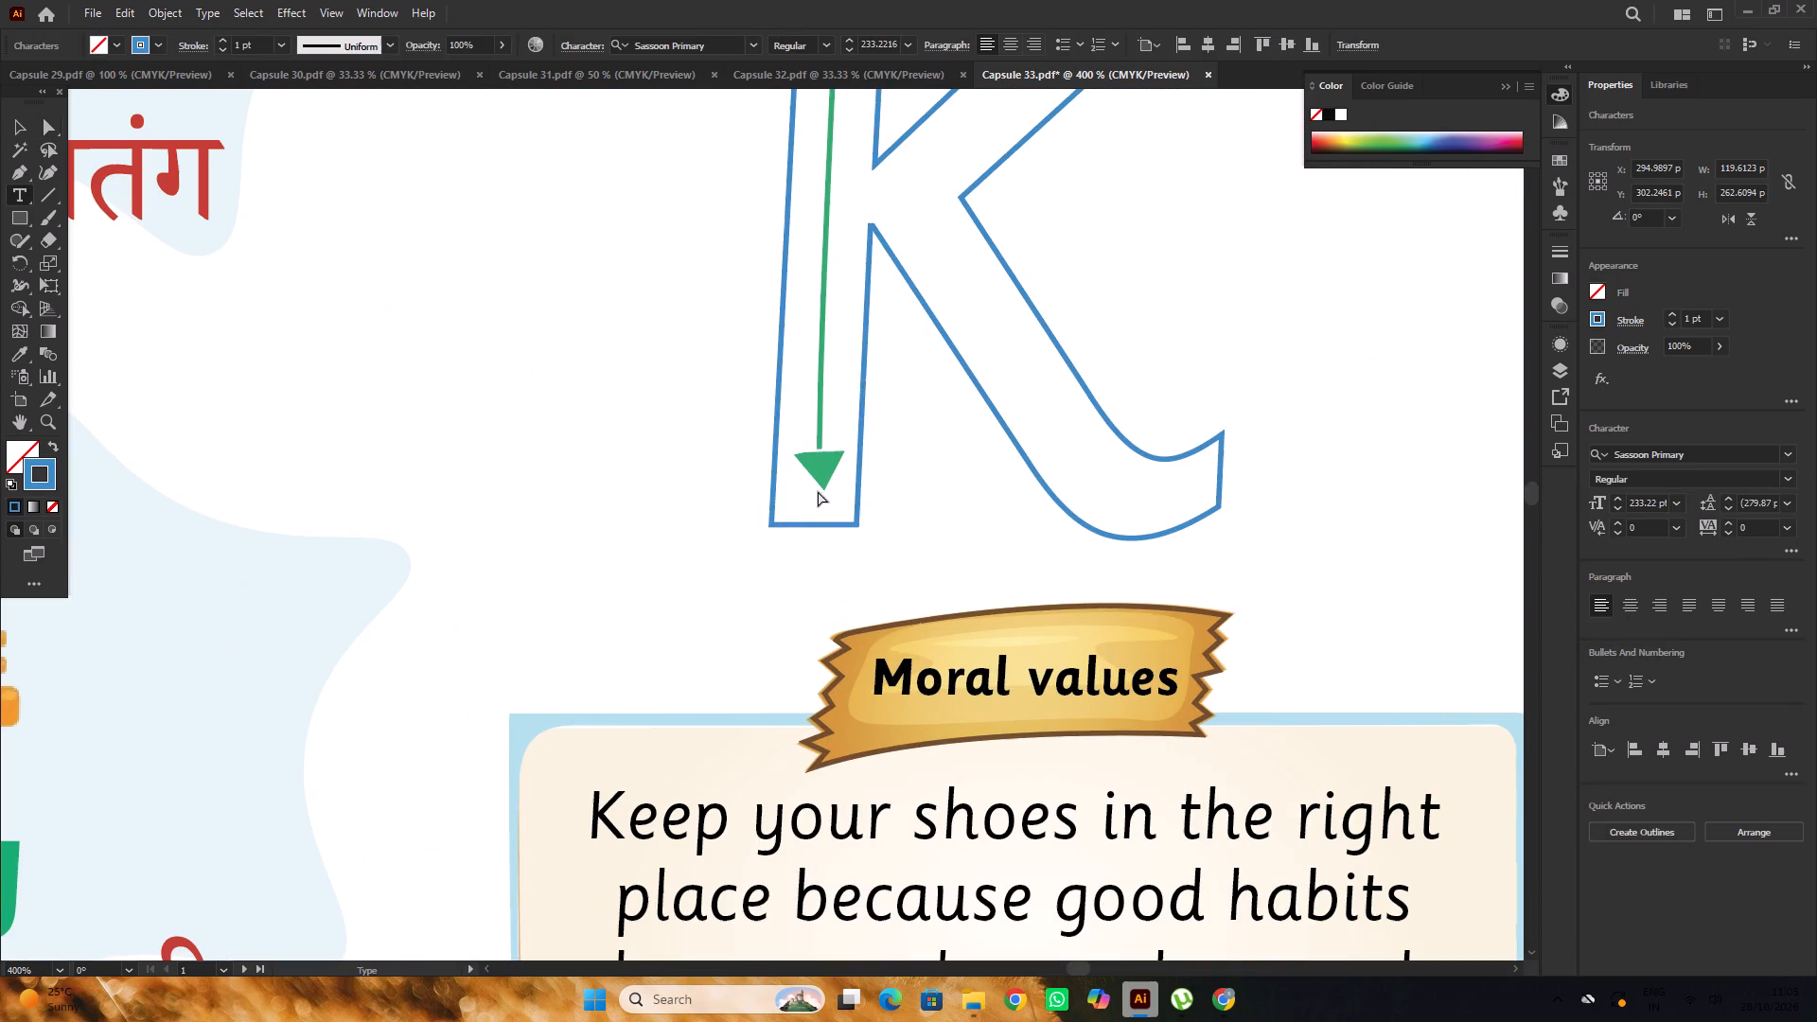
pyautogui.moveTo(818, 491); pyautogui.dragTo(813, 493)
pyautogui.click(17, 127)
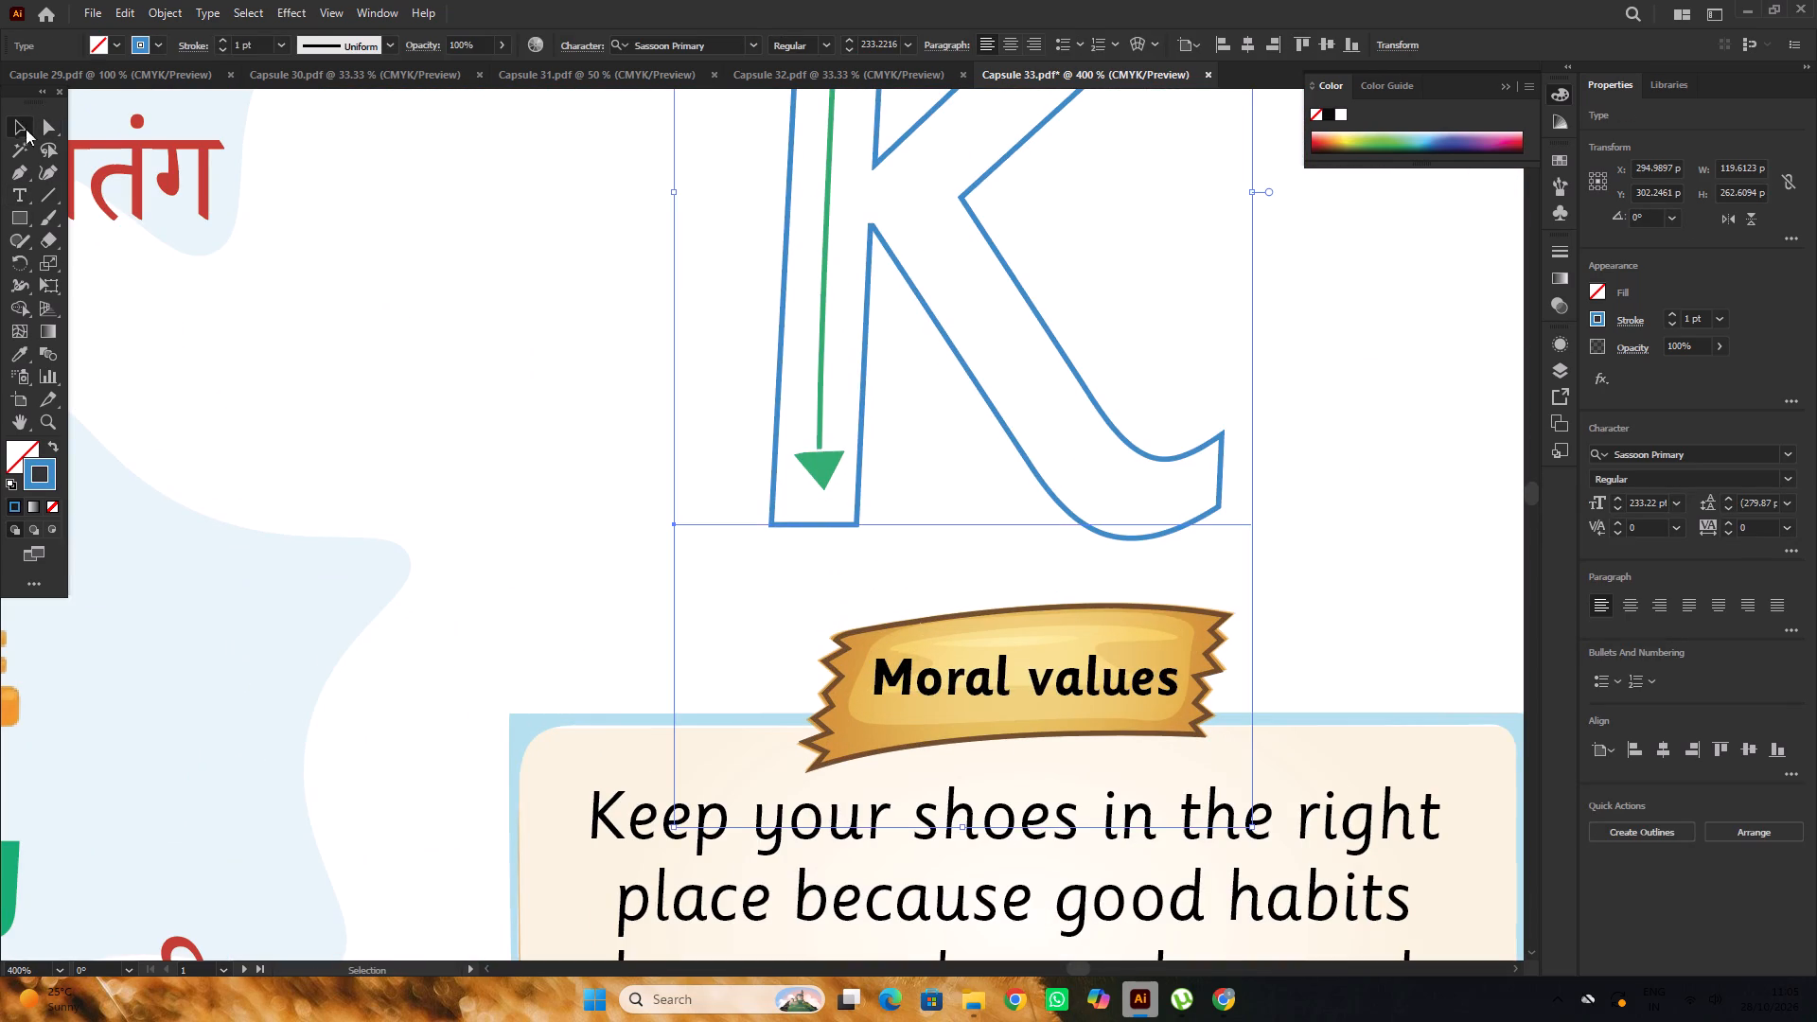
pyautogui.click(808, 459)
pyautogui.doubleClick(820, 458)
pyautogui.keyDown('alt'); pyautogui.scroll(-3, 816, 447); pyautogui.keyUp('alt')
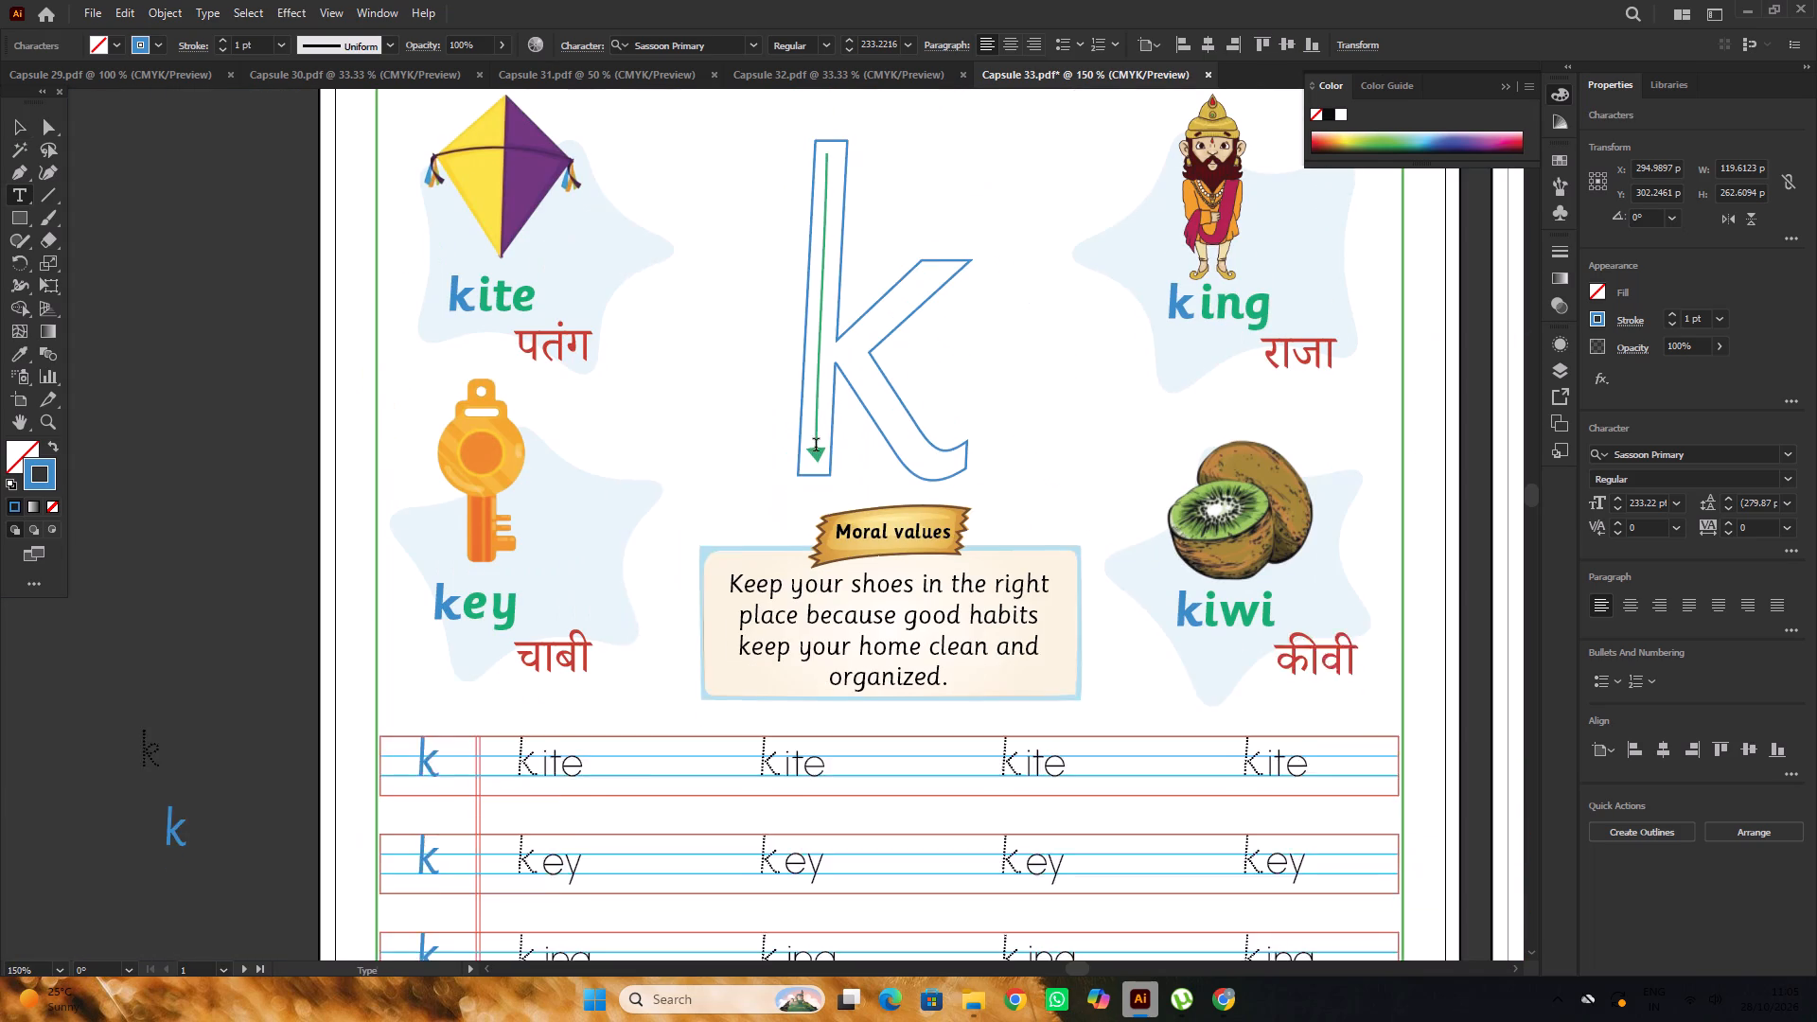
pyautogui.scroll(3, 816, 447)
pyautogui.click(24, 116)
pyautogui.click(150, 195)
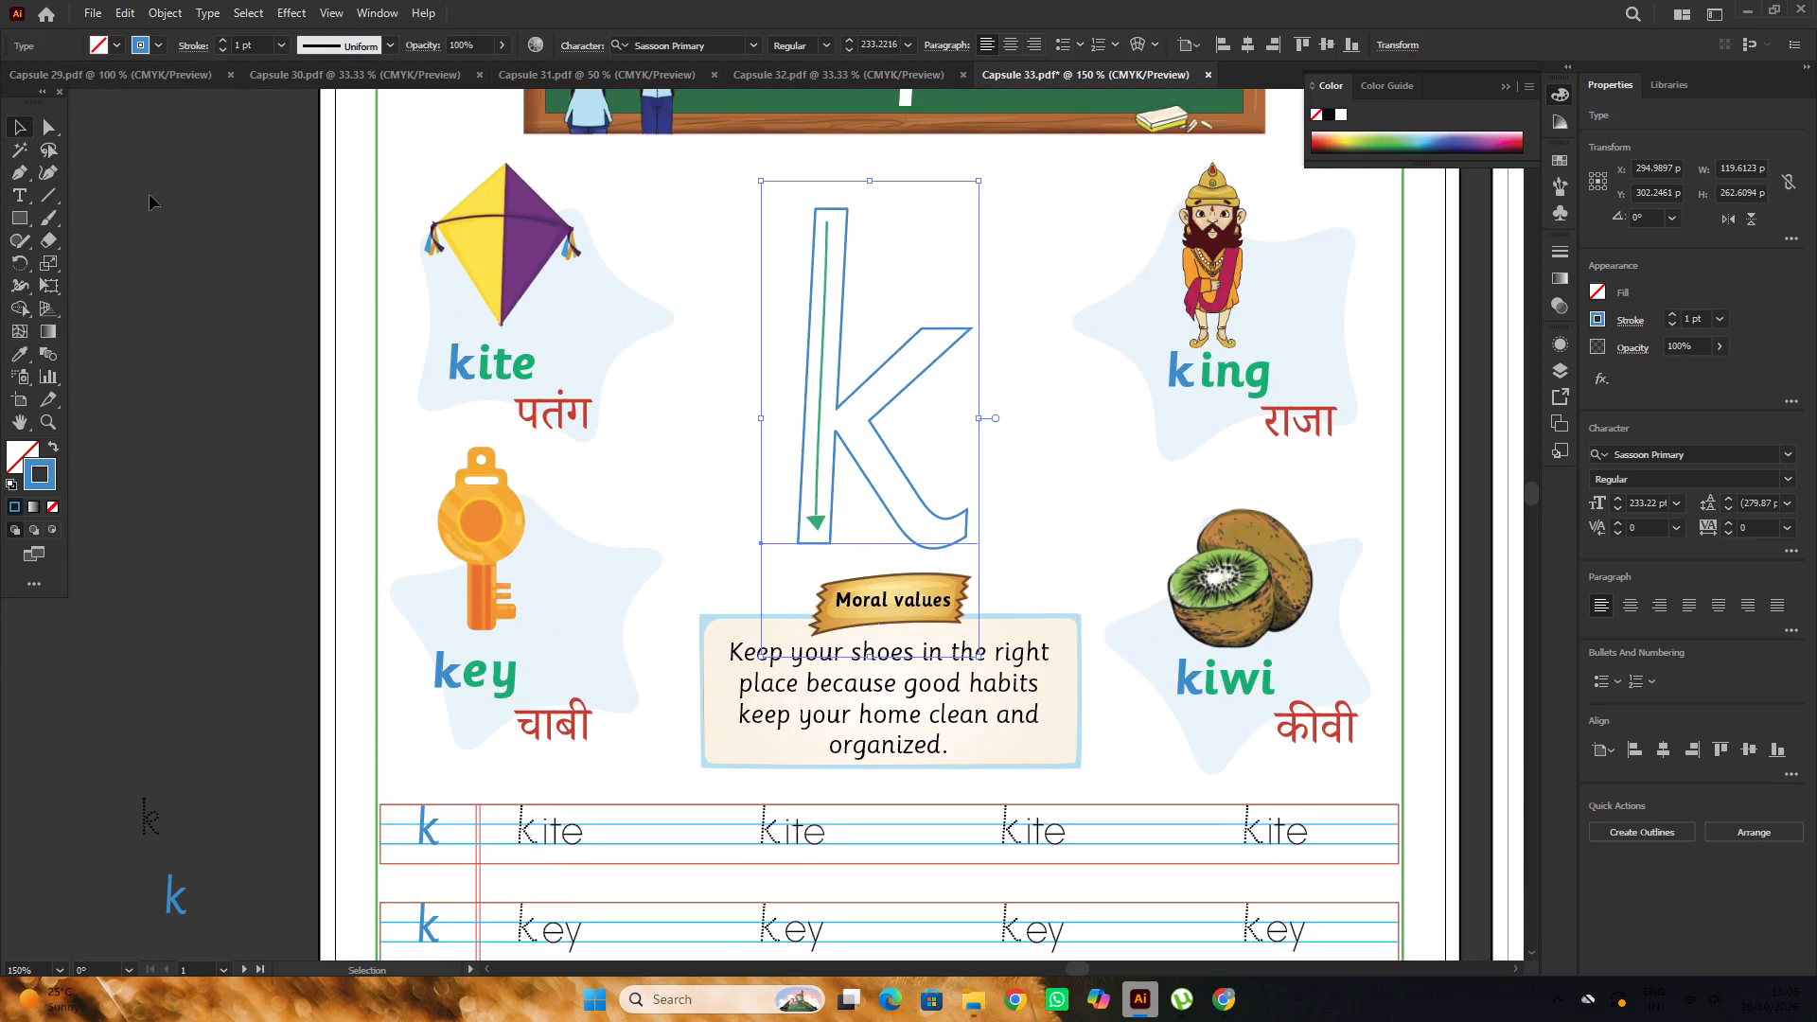
# Lock the large outlined k.
pyautogui.click(913, 384)
pyautogui.hotkey('ctrl', '2')
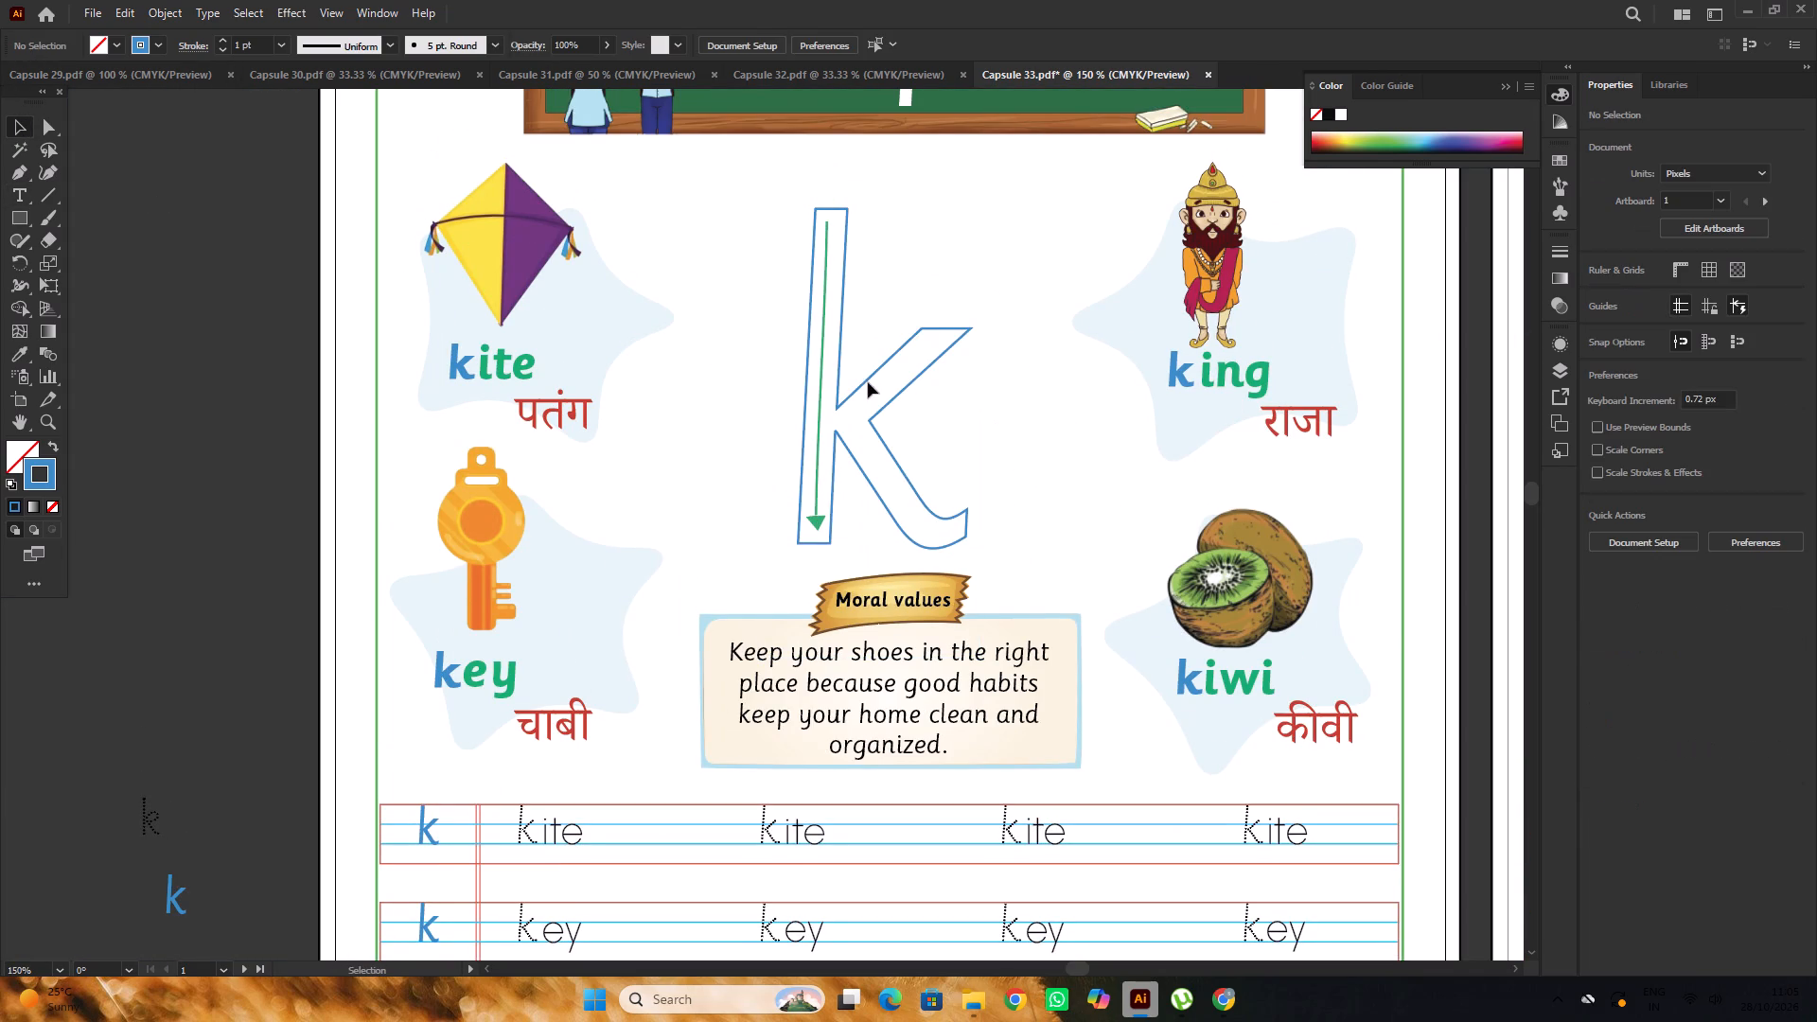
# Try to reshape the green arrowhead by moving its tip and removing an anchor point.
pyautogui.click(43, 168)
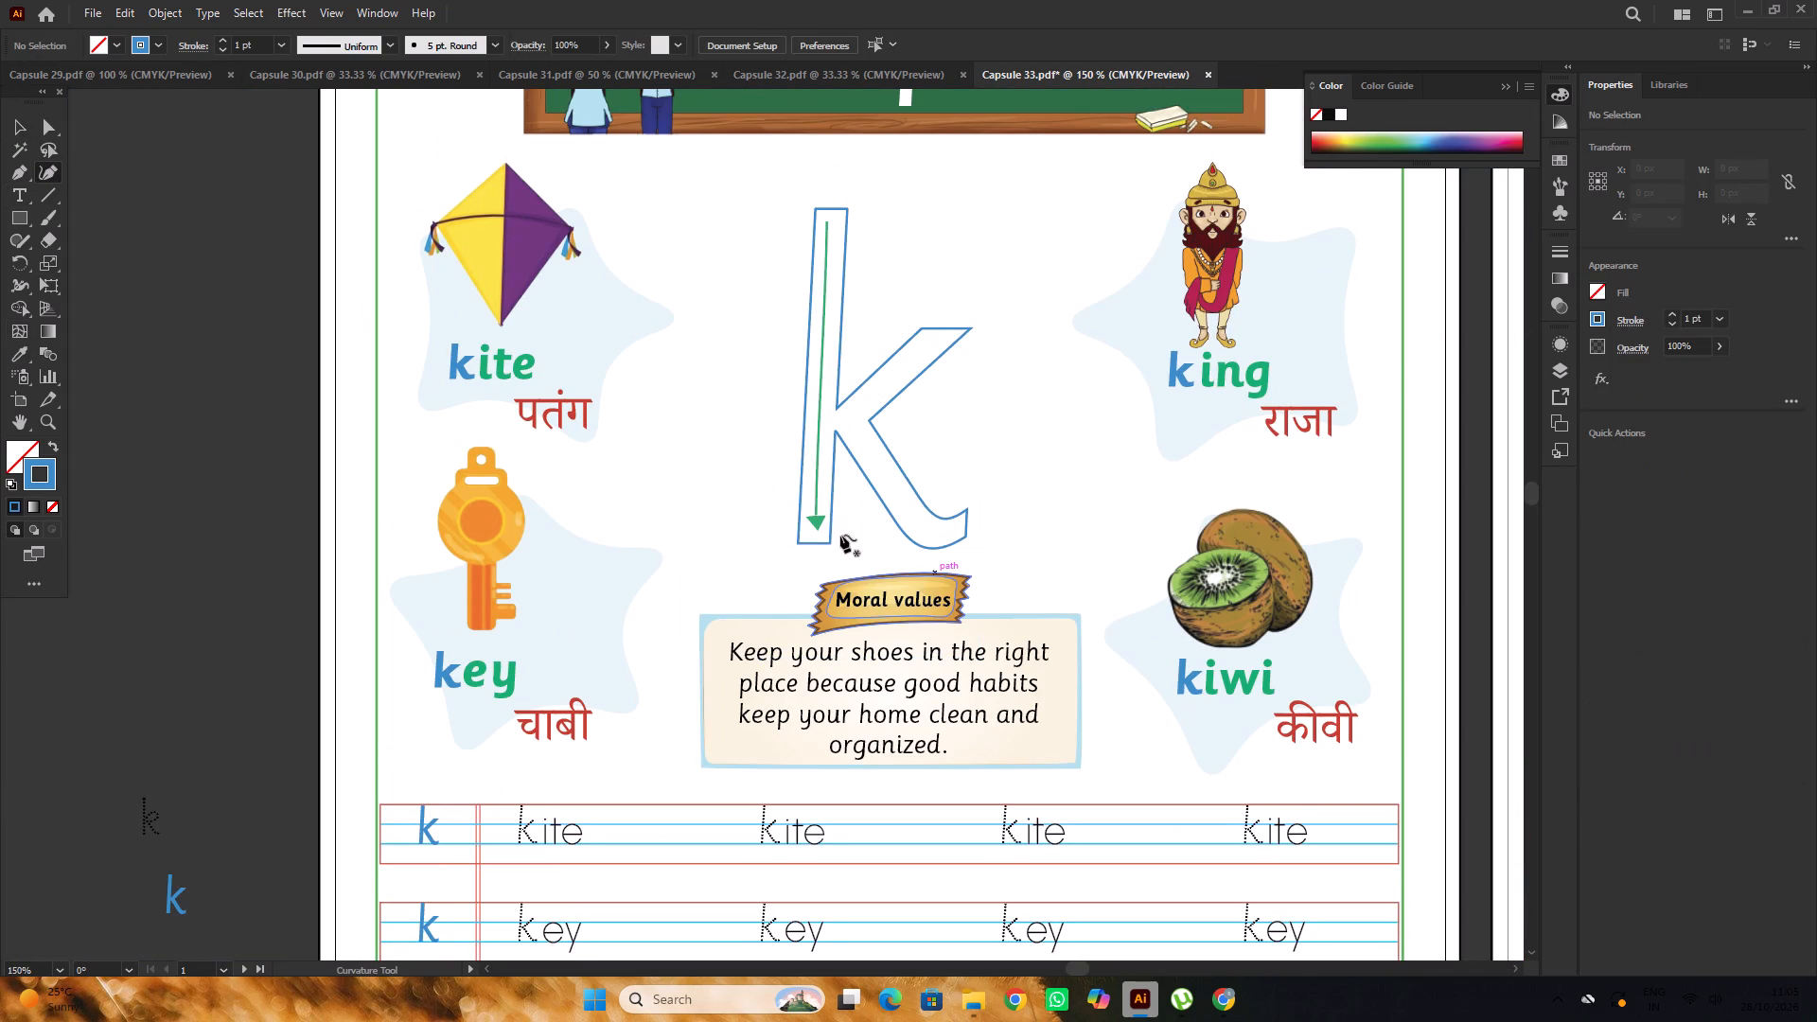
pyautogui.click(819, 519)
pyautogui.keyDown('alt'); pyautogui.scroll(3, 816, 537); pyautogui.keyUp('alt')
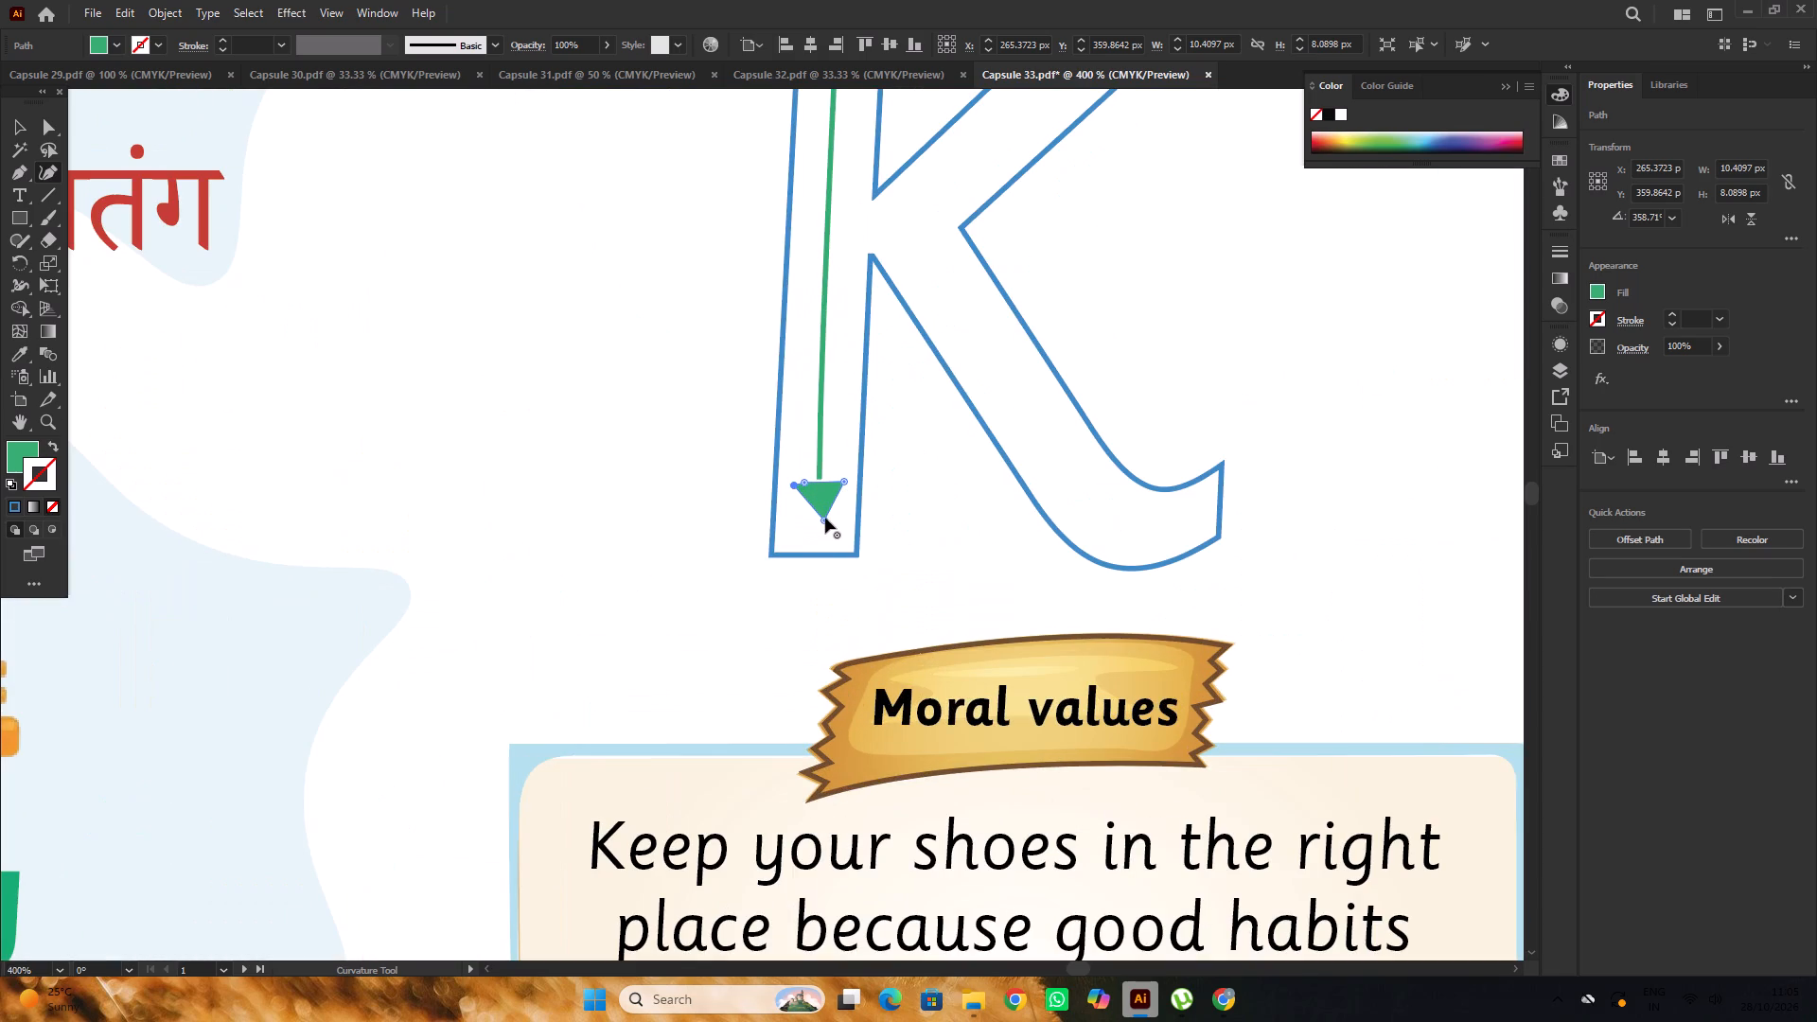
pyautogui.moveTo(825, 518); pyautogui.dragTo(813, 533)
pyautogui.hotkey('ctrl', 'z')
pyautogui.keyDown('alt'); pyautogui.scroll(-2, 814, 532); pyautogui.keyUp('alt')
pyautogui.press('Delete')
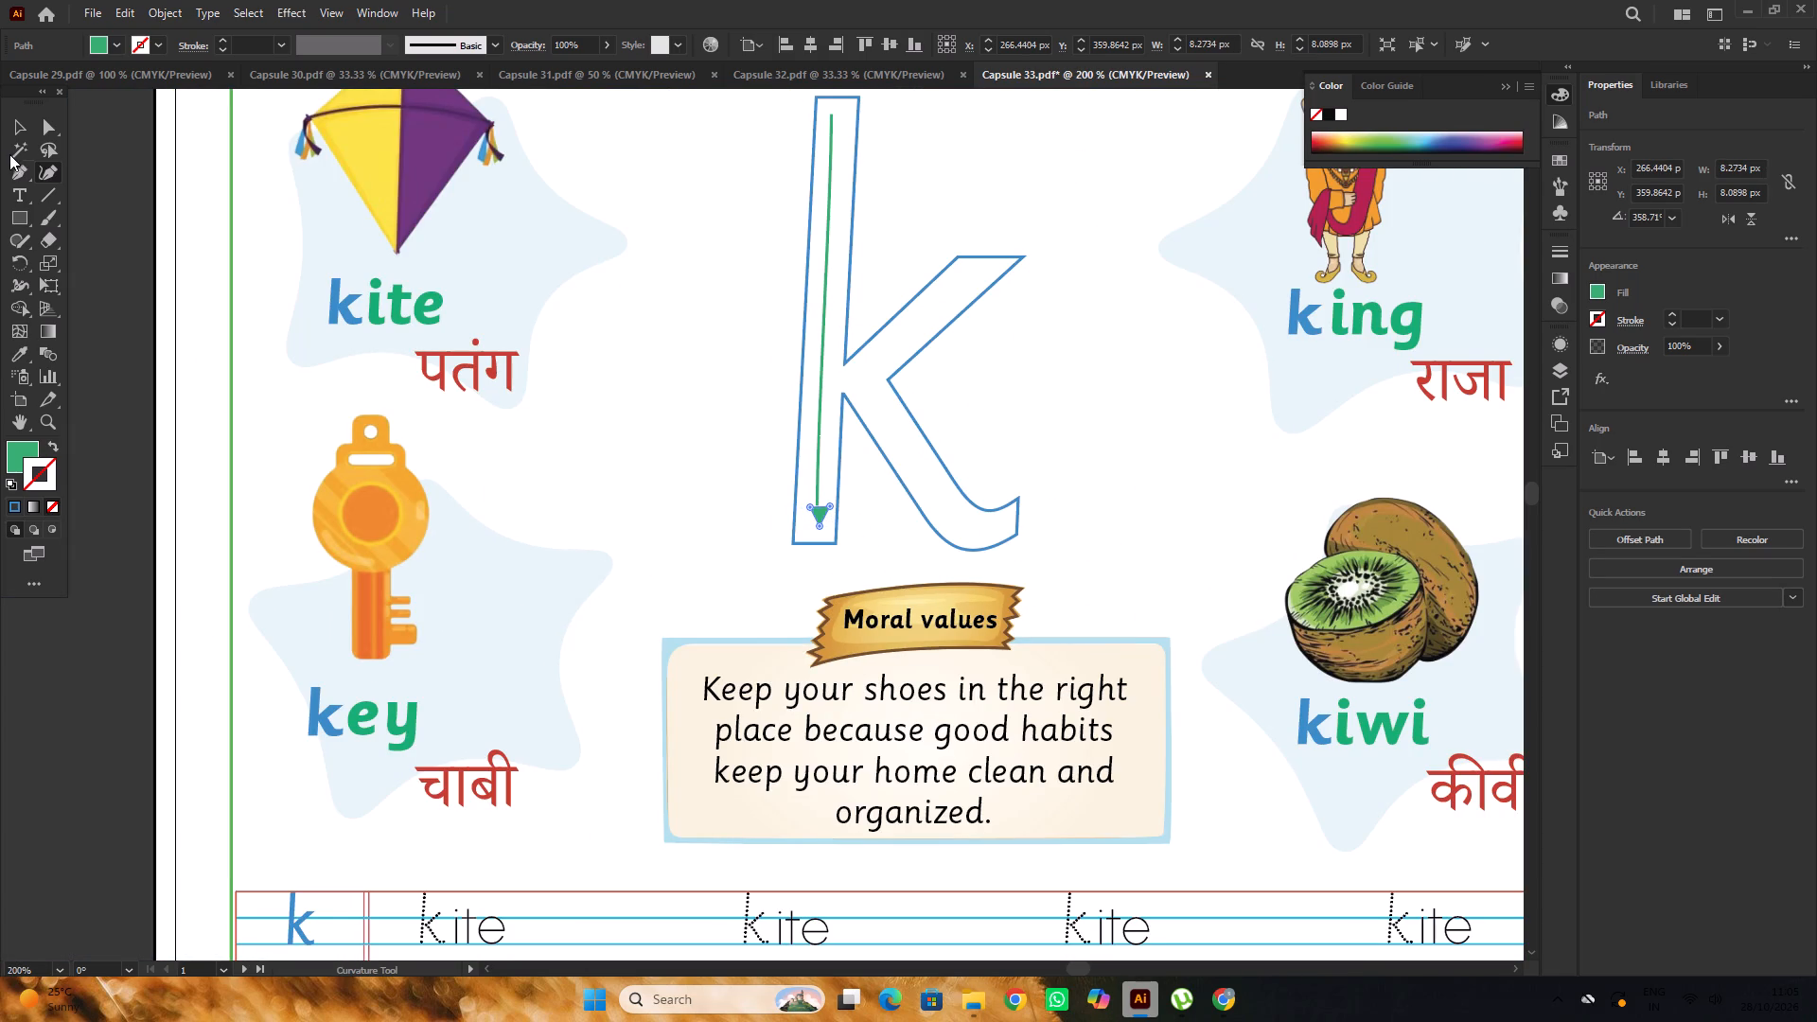
# Isolate the green arrow group, delete its arrowhead while keeping the line, and exit isolation.
pyautogui.click(19, 138)
pyautogui.click(20, 128)
pyautogui.doubleClick(86, 189)
pyautogui.keyDown('alt'); pyautogui.scroll(1, 825, 518); pyautogui.keyUp('alt')
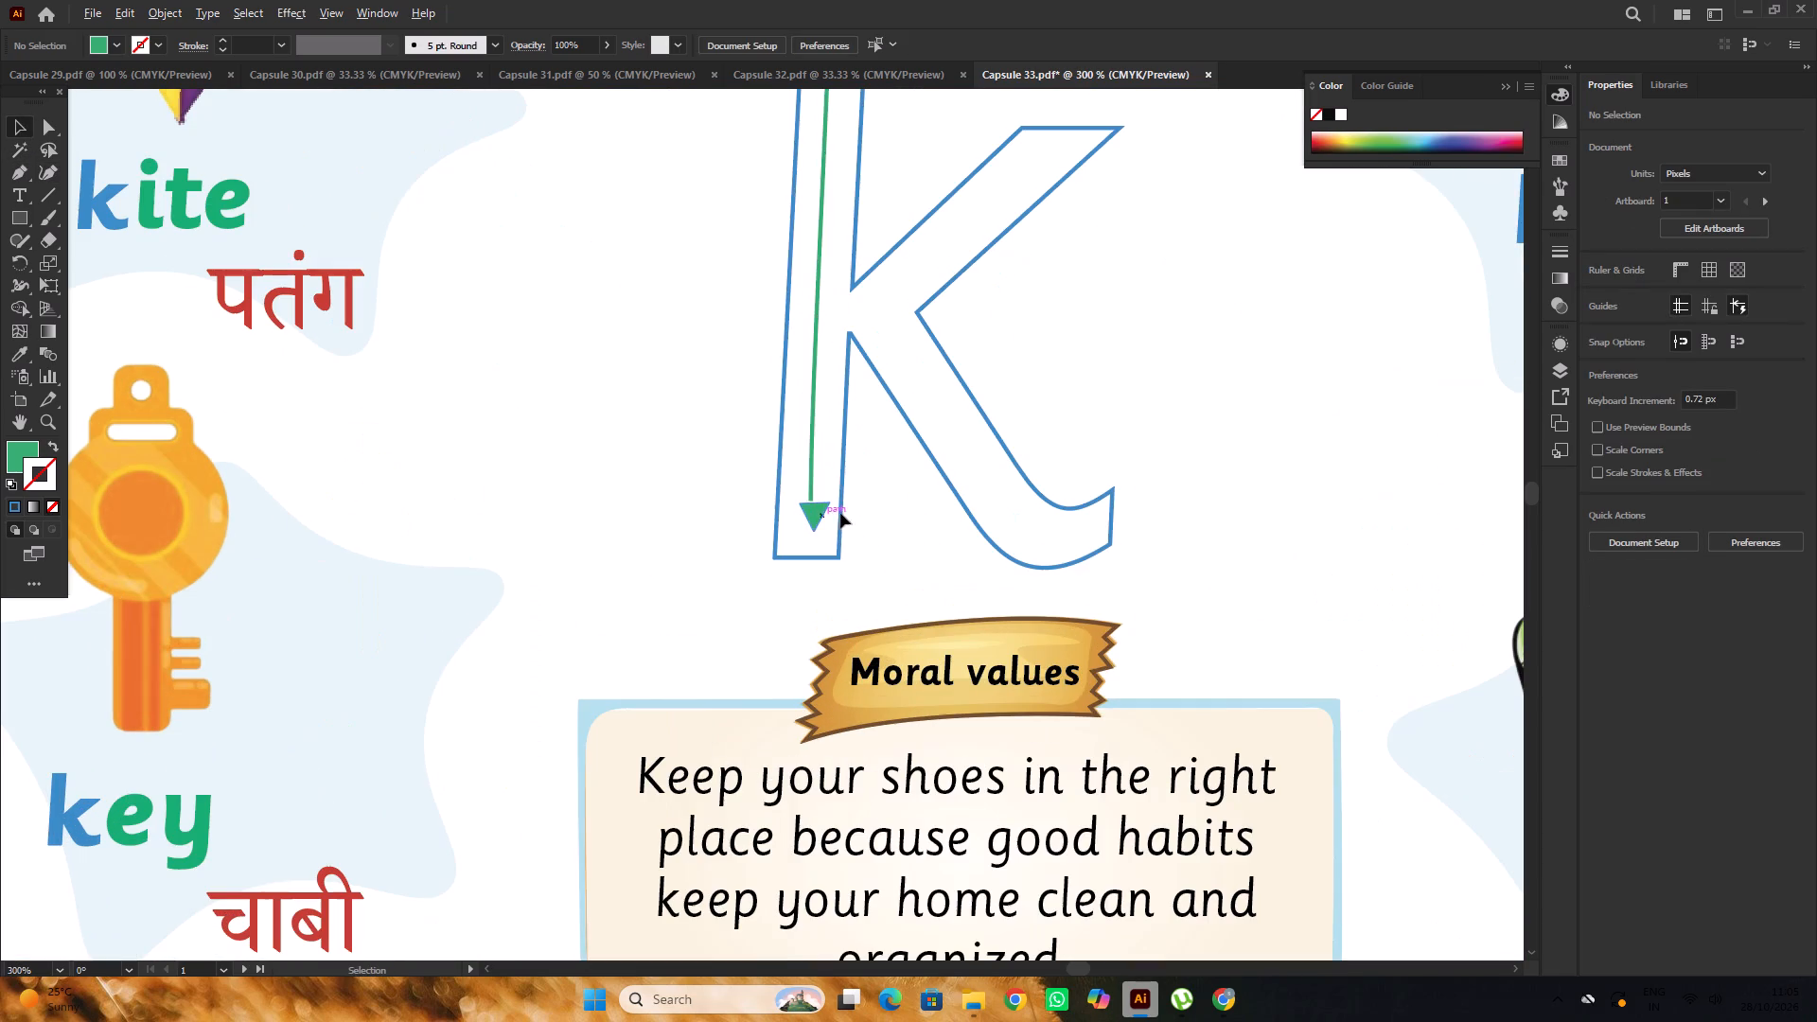
pyautogui.click(820, 514)
pyautogui.doubleClick(820, 514)
pyautogui.click(820, 513)
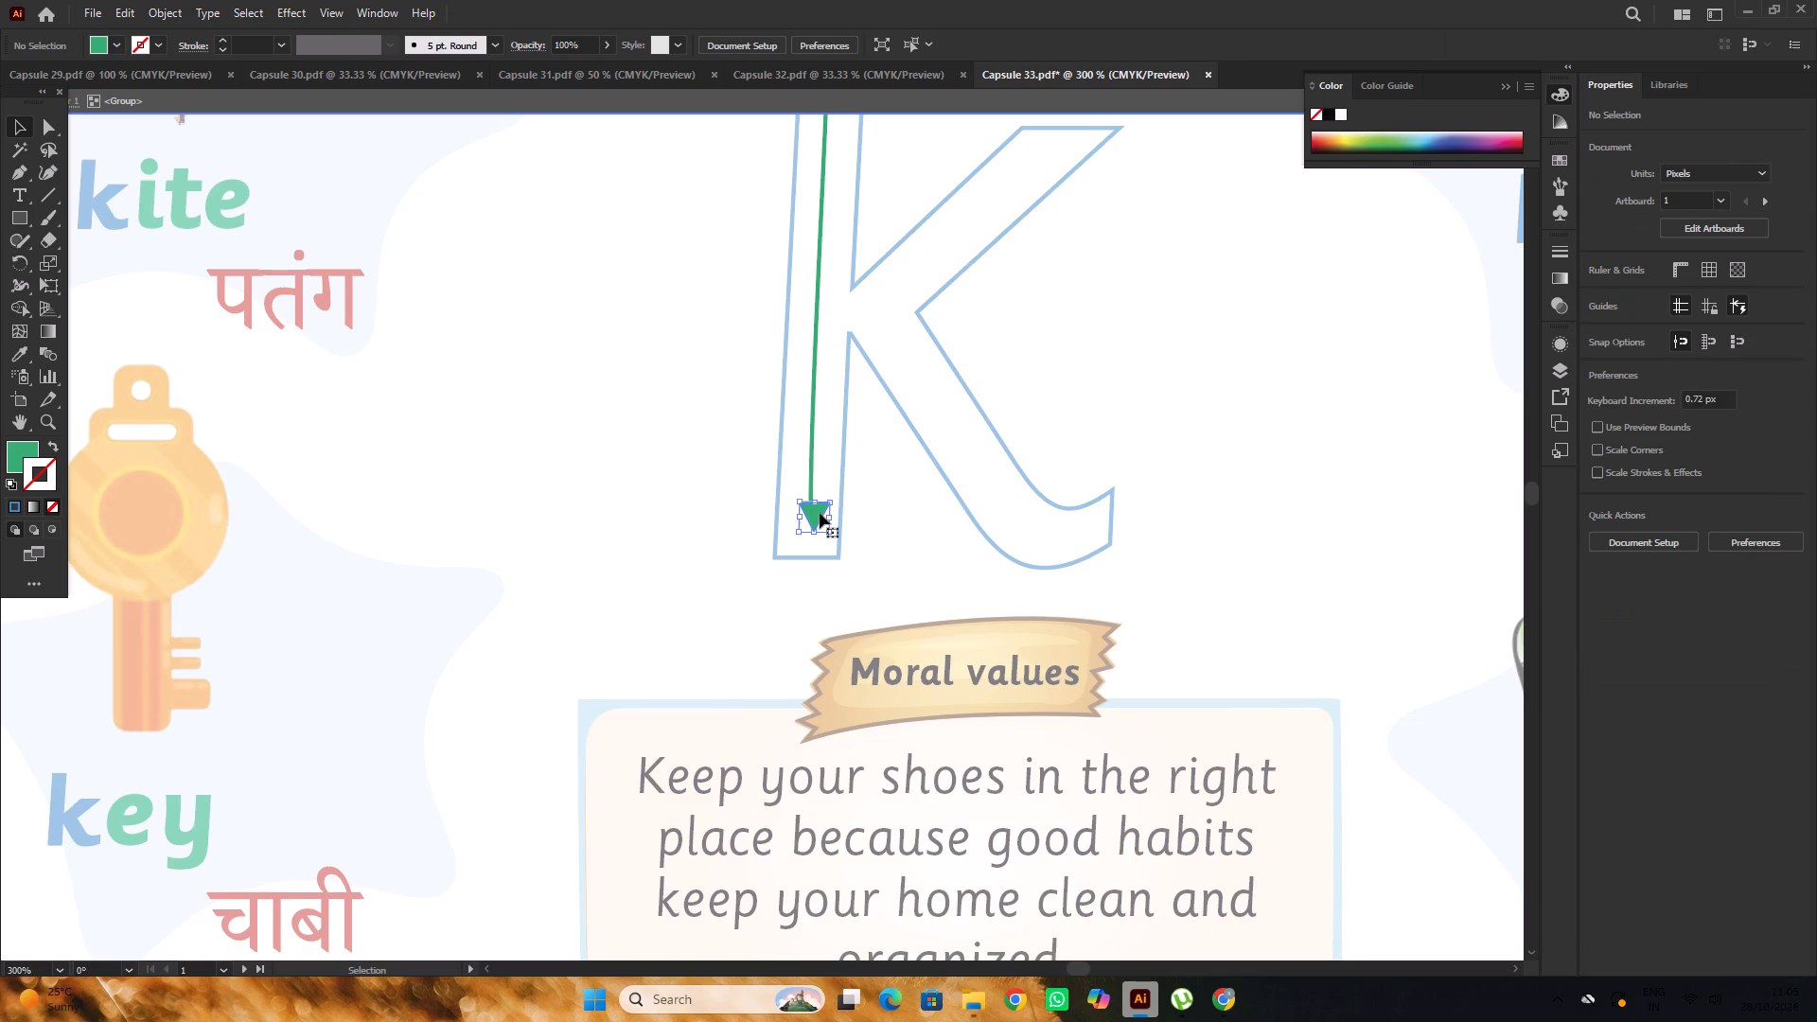
pyautogui.press('Delete')
pyautogui.tripleClick(642, 414)
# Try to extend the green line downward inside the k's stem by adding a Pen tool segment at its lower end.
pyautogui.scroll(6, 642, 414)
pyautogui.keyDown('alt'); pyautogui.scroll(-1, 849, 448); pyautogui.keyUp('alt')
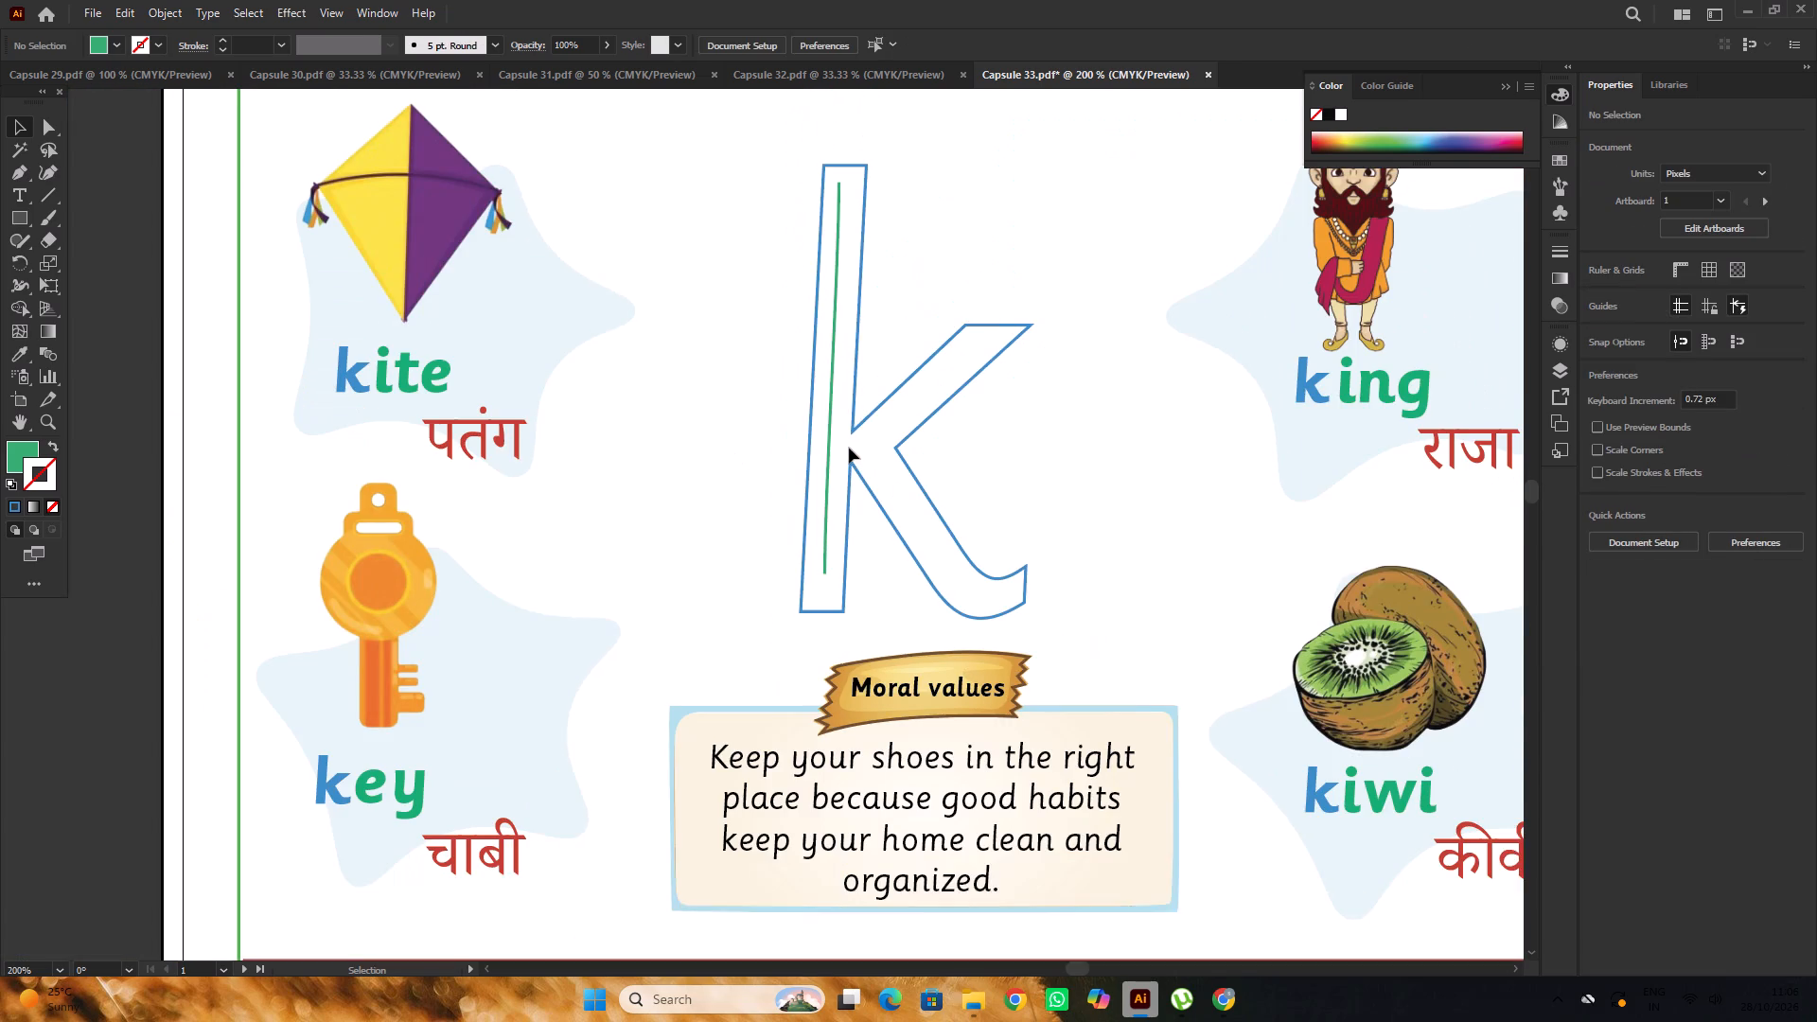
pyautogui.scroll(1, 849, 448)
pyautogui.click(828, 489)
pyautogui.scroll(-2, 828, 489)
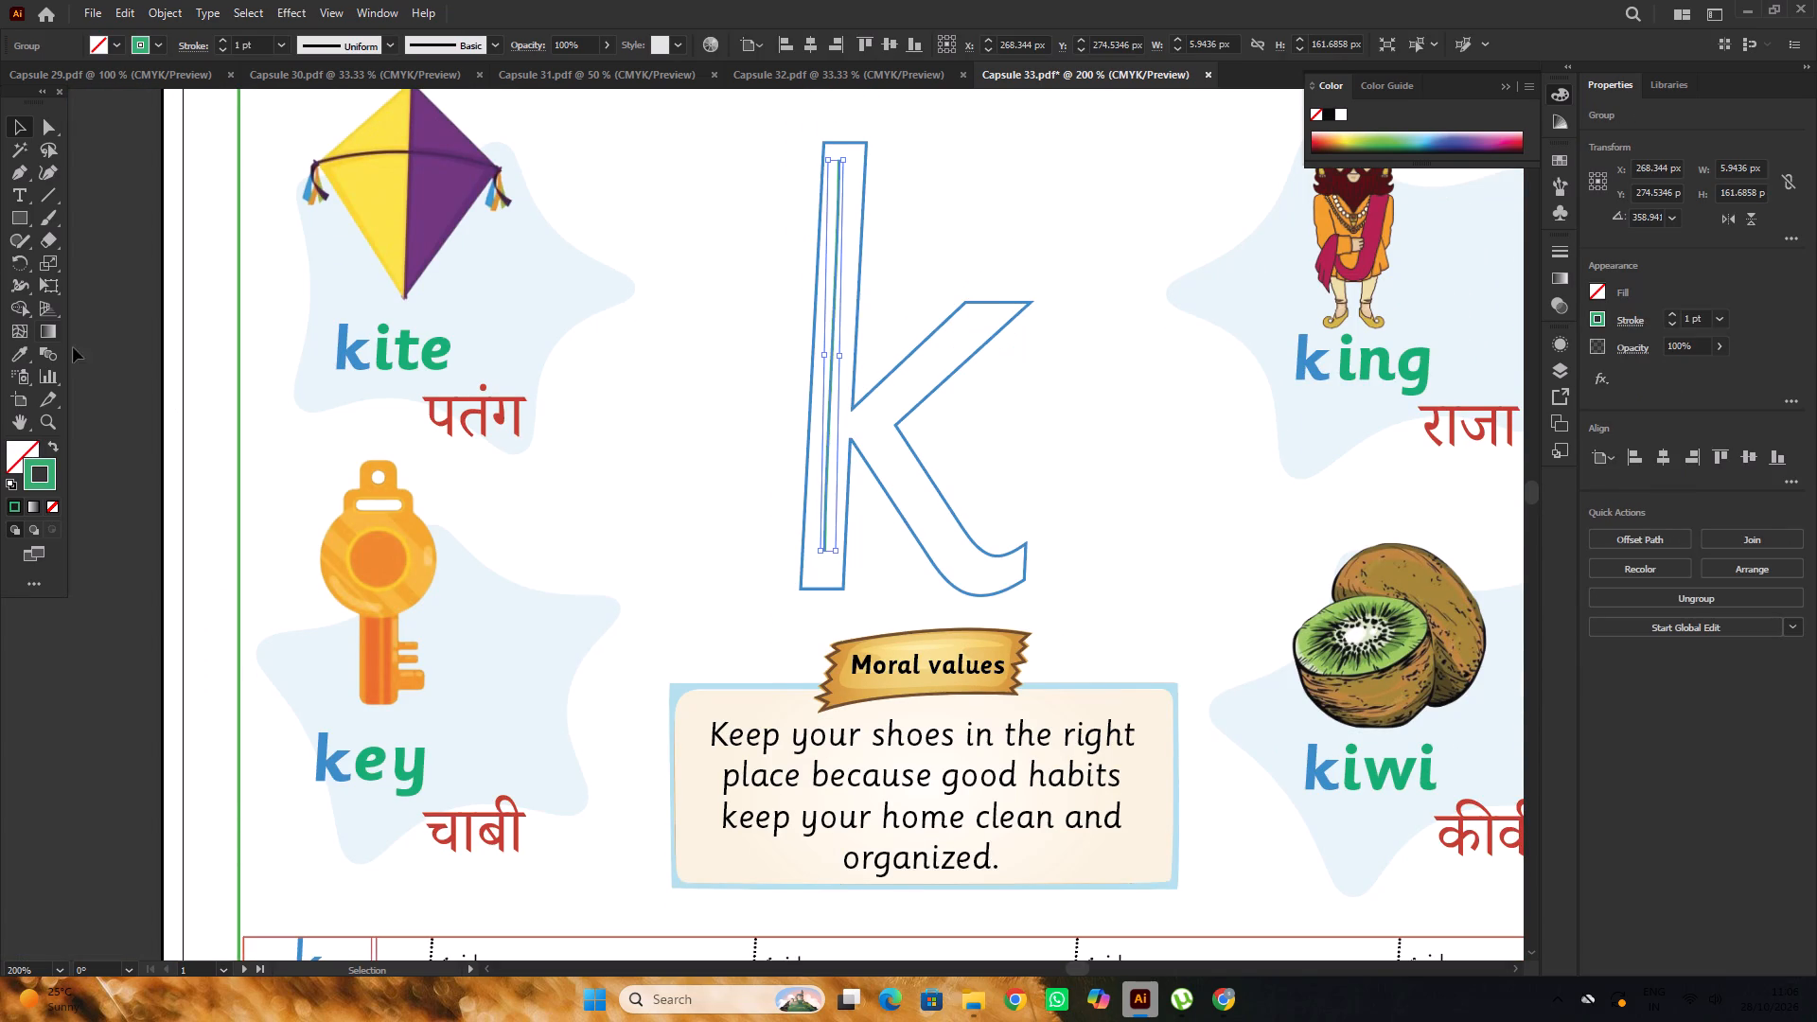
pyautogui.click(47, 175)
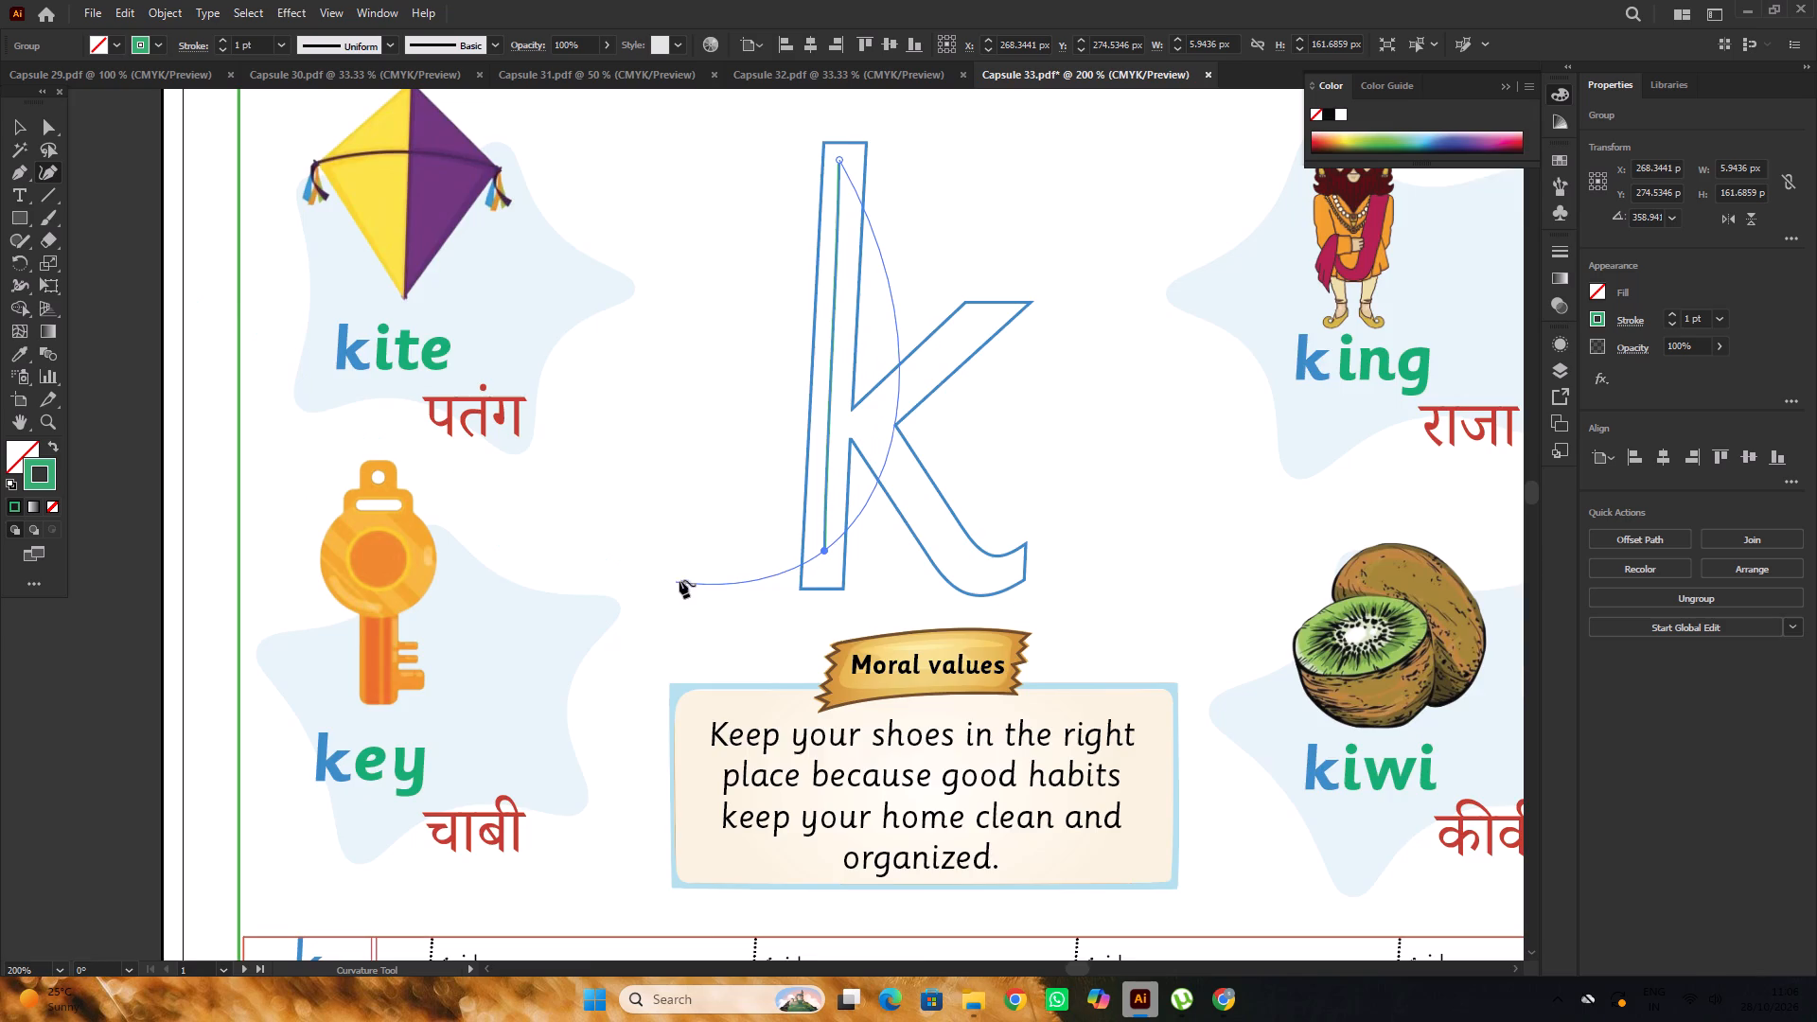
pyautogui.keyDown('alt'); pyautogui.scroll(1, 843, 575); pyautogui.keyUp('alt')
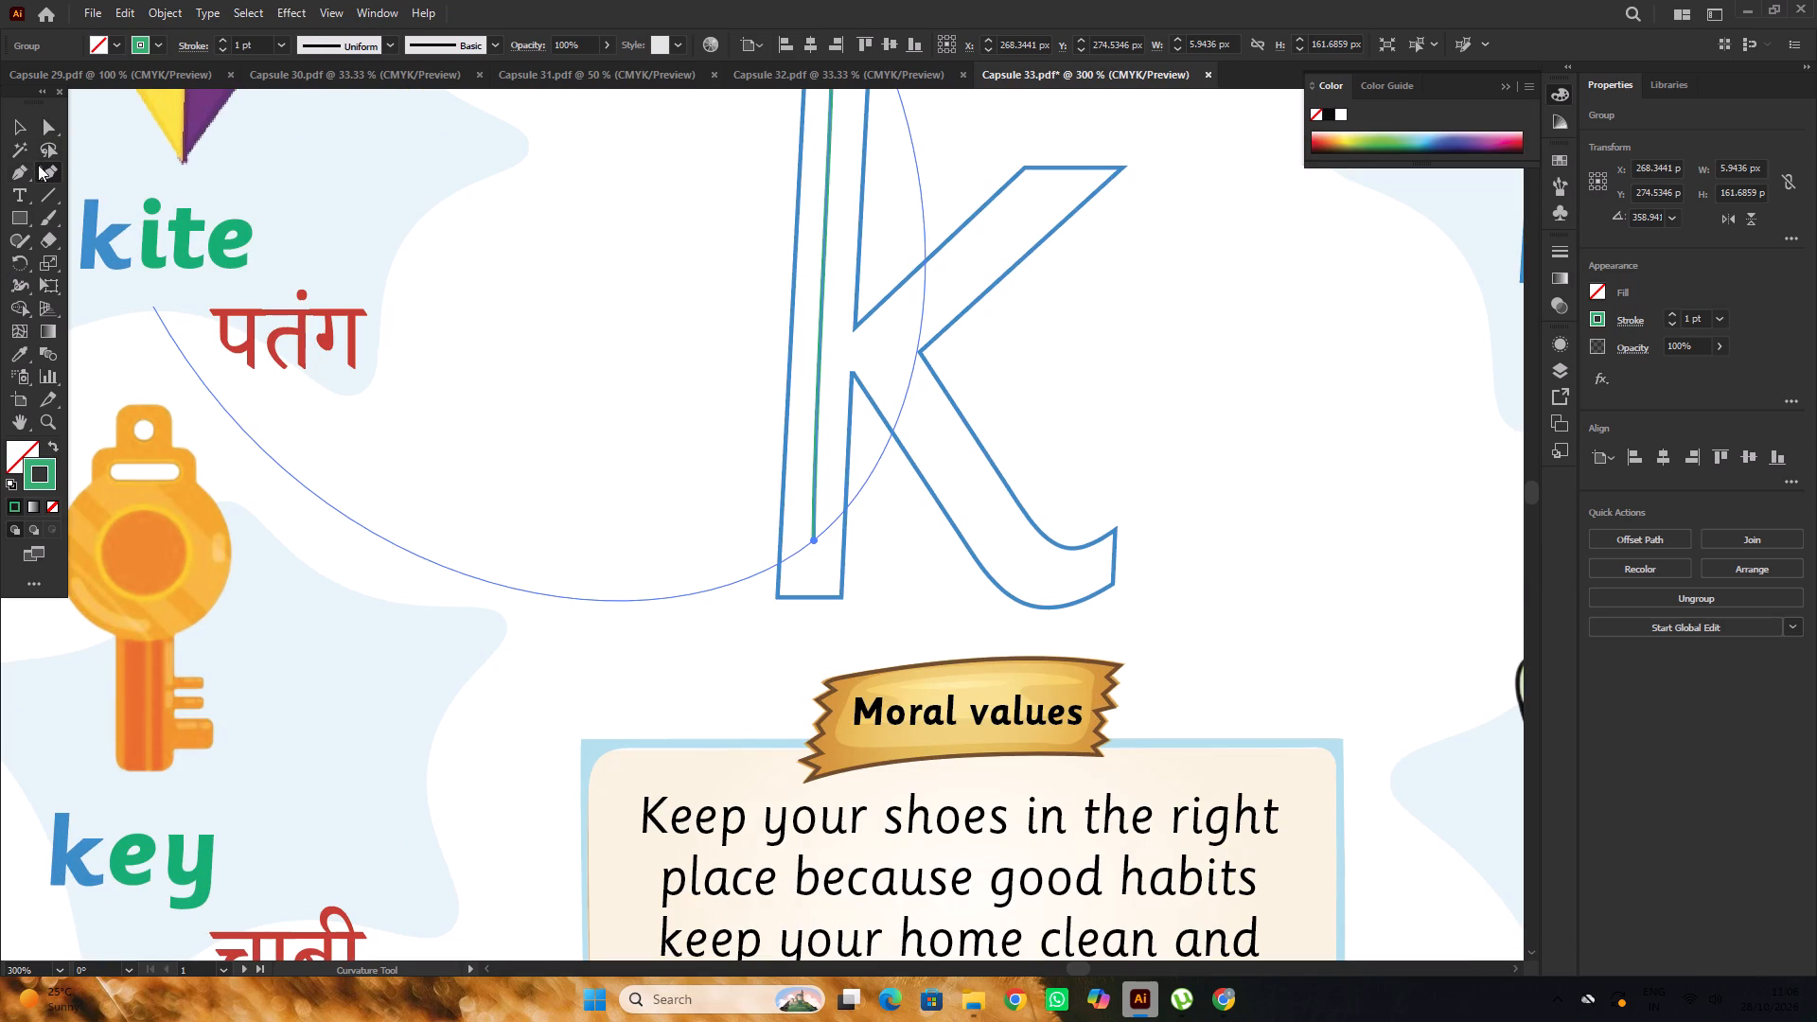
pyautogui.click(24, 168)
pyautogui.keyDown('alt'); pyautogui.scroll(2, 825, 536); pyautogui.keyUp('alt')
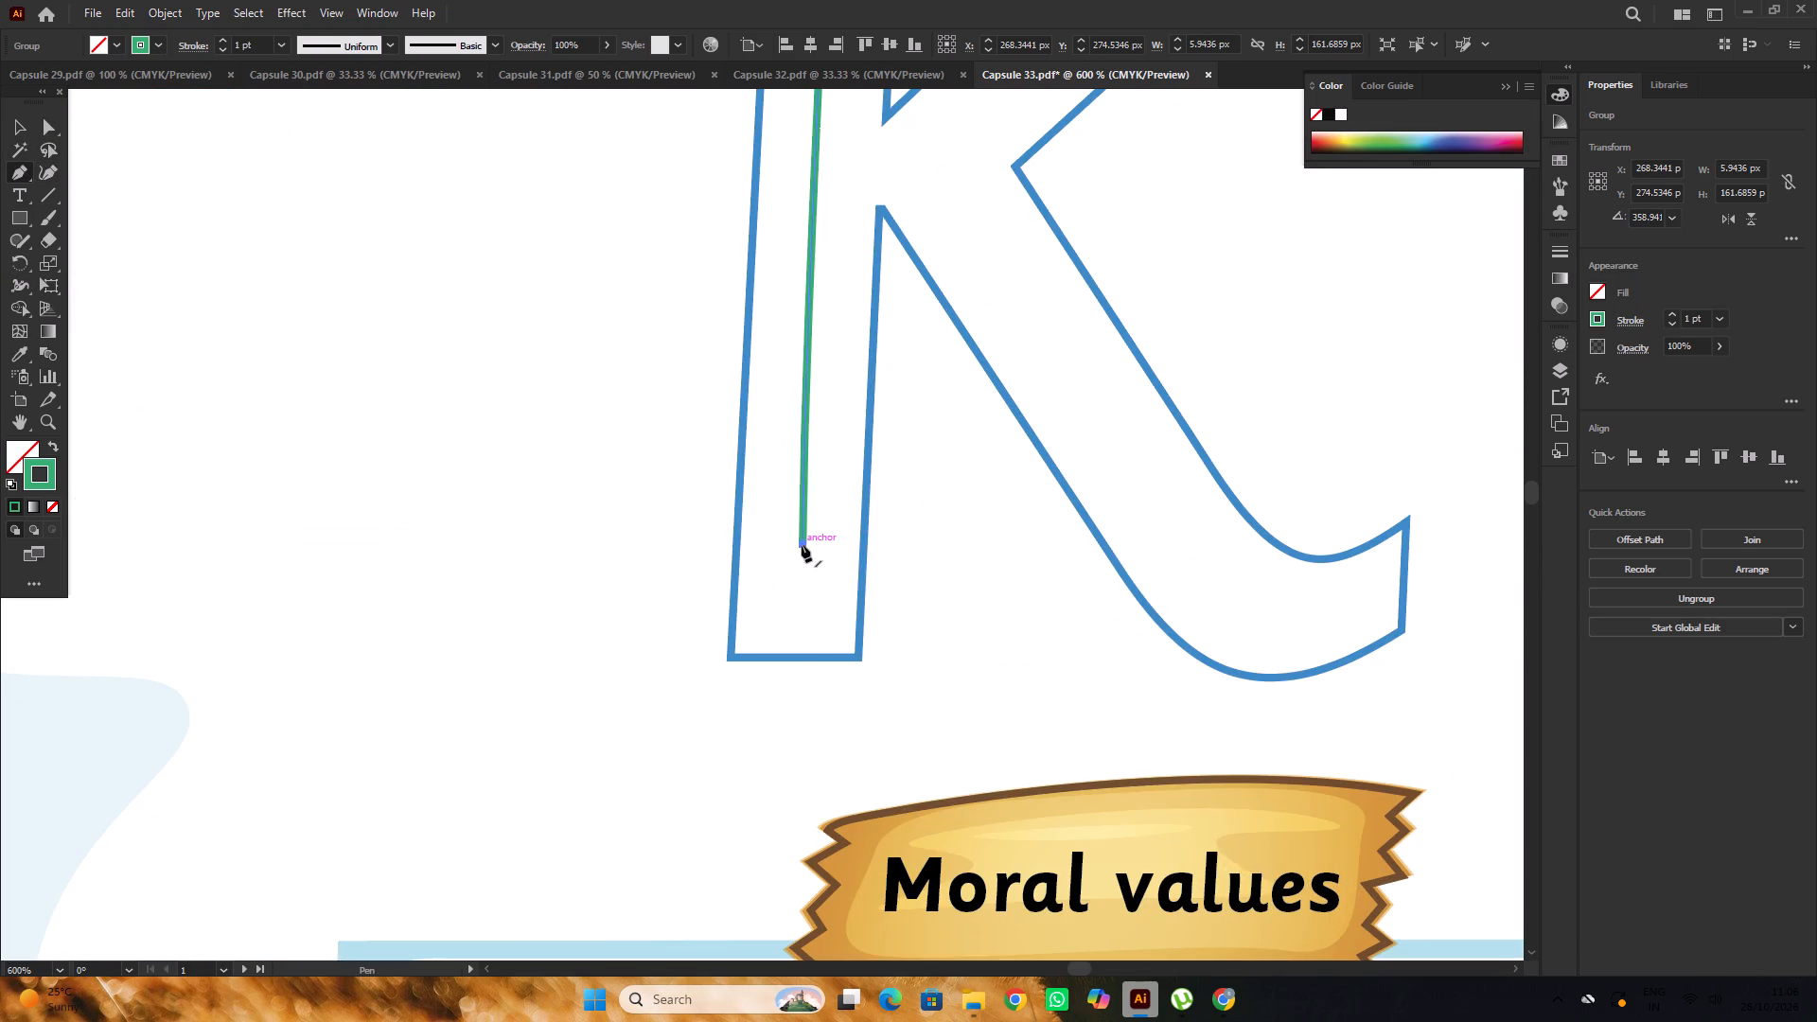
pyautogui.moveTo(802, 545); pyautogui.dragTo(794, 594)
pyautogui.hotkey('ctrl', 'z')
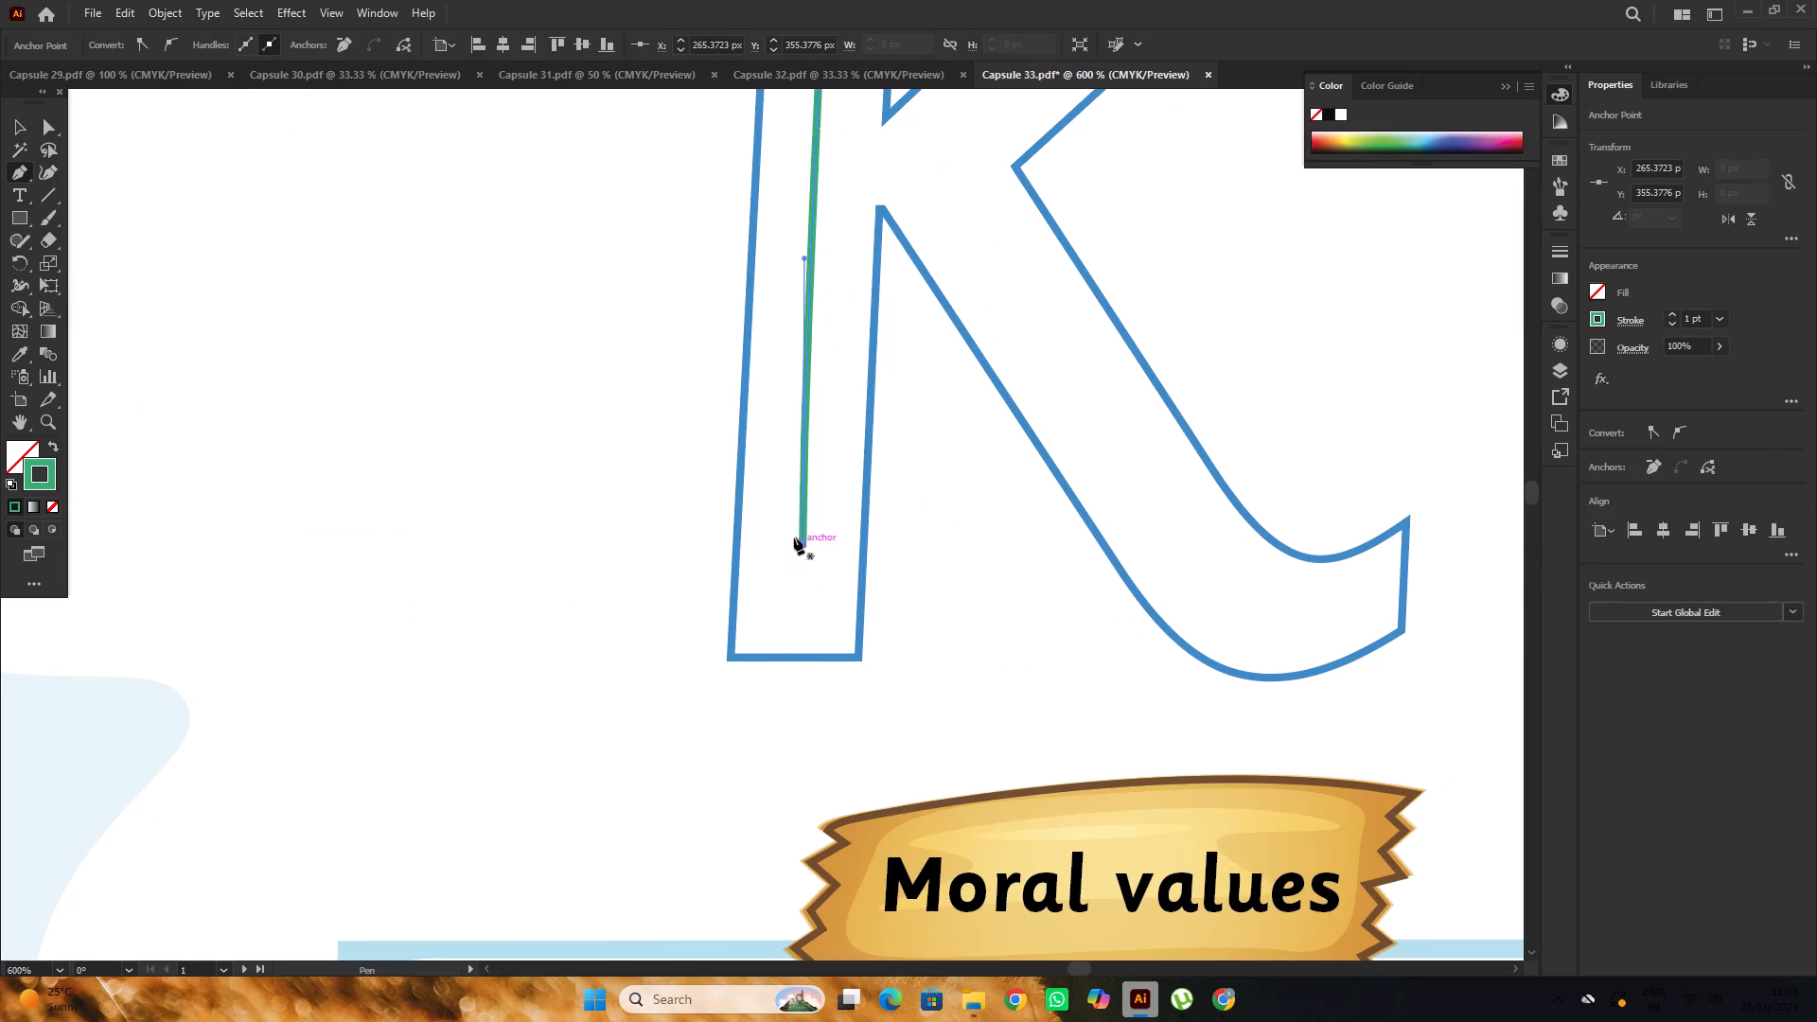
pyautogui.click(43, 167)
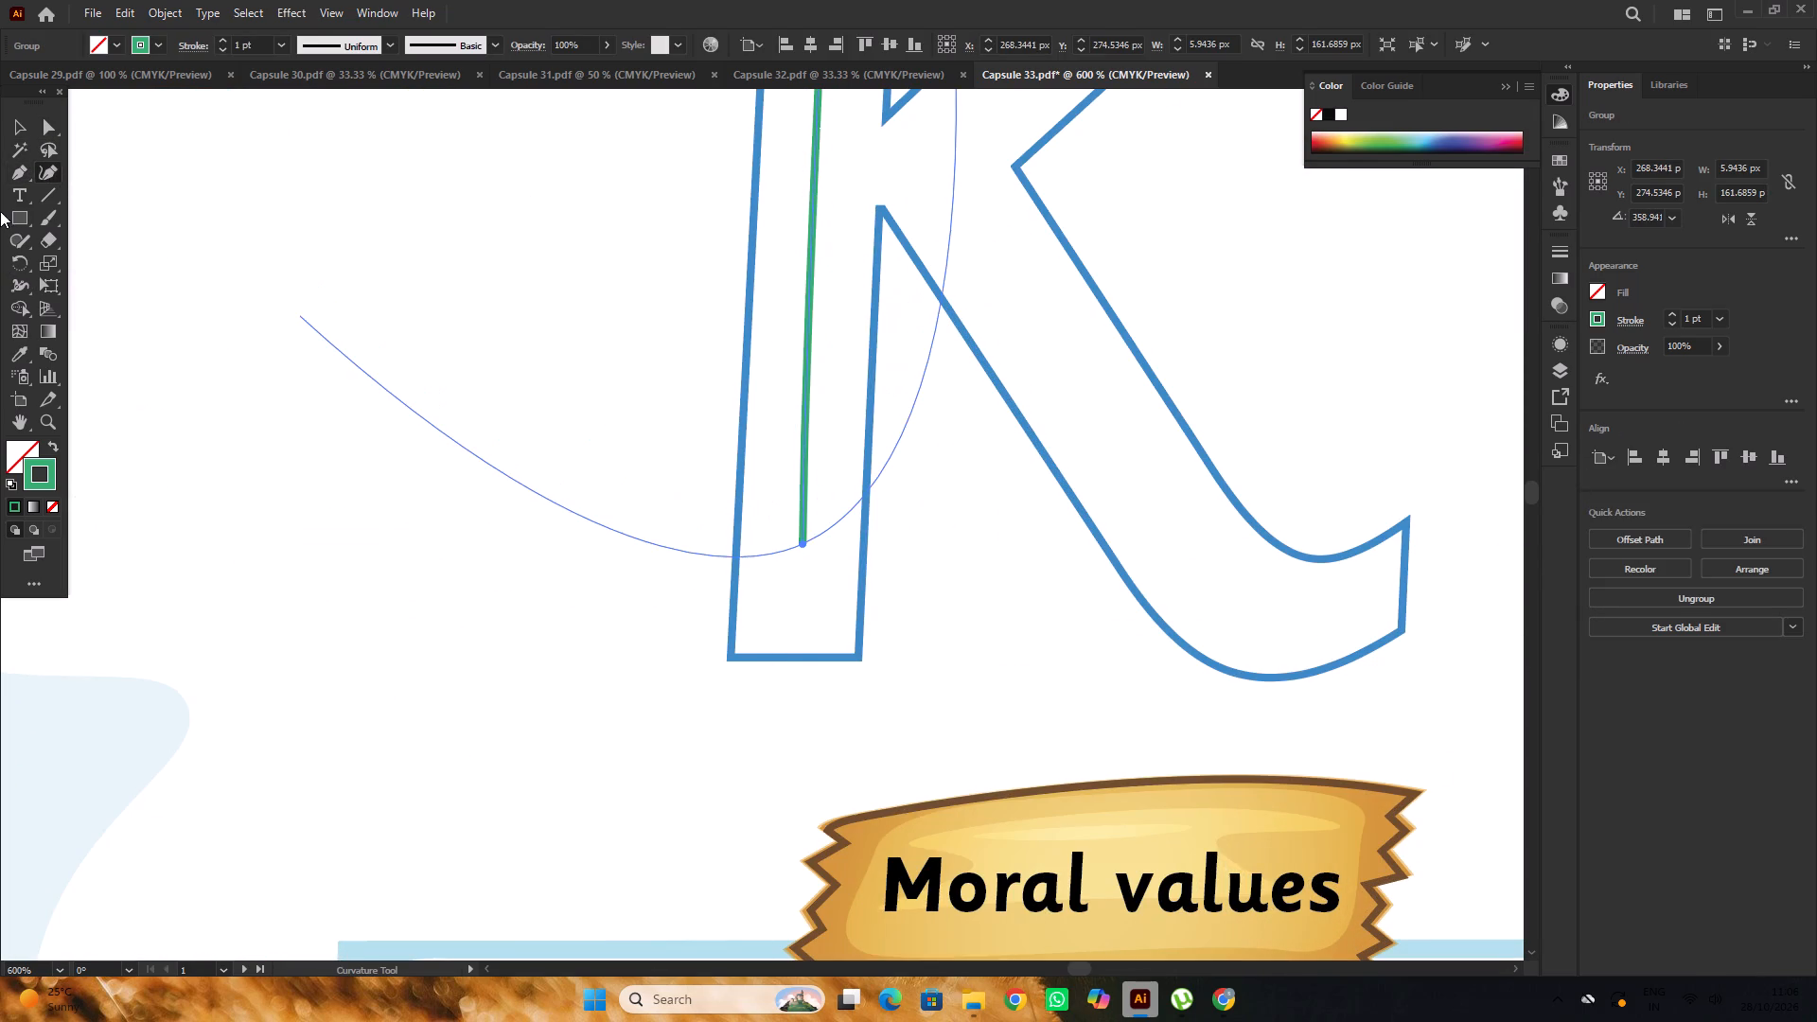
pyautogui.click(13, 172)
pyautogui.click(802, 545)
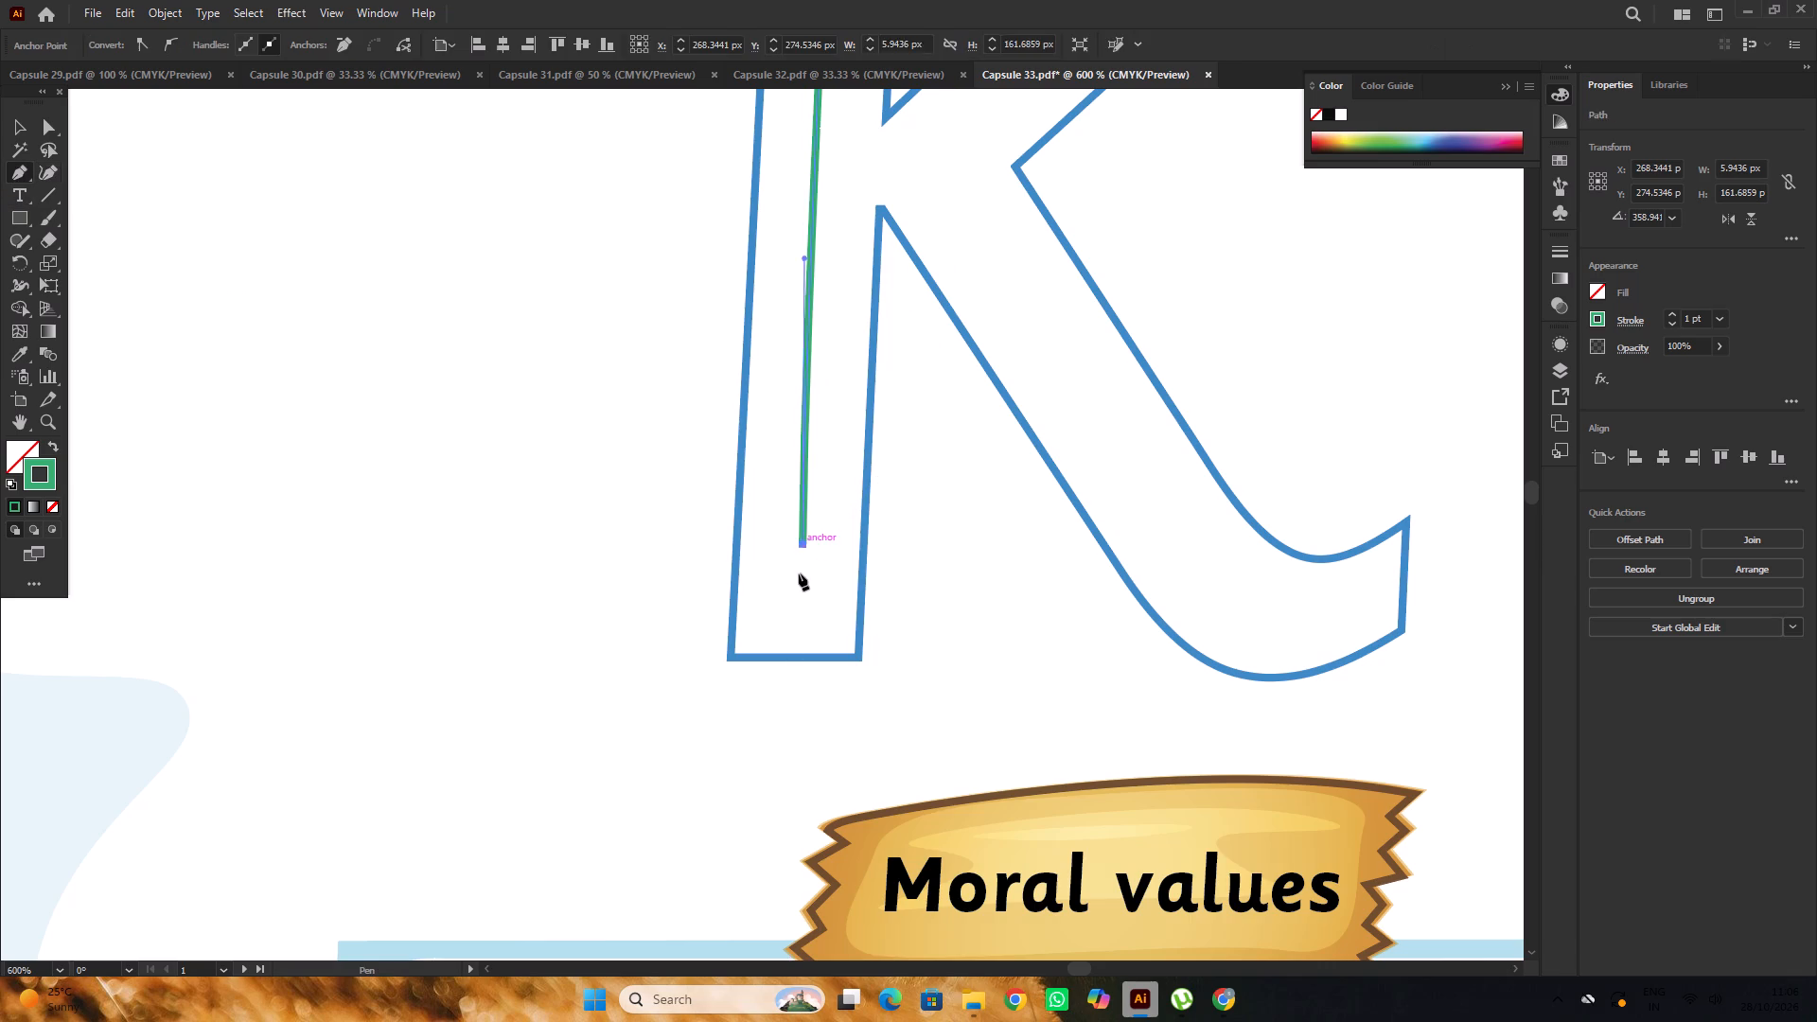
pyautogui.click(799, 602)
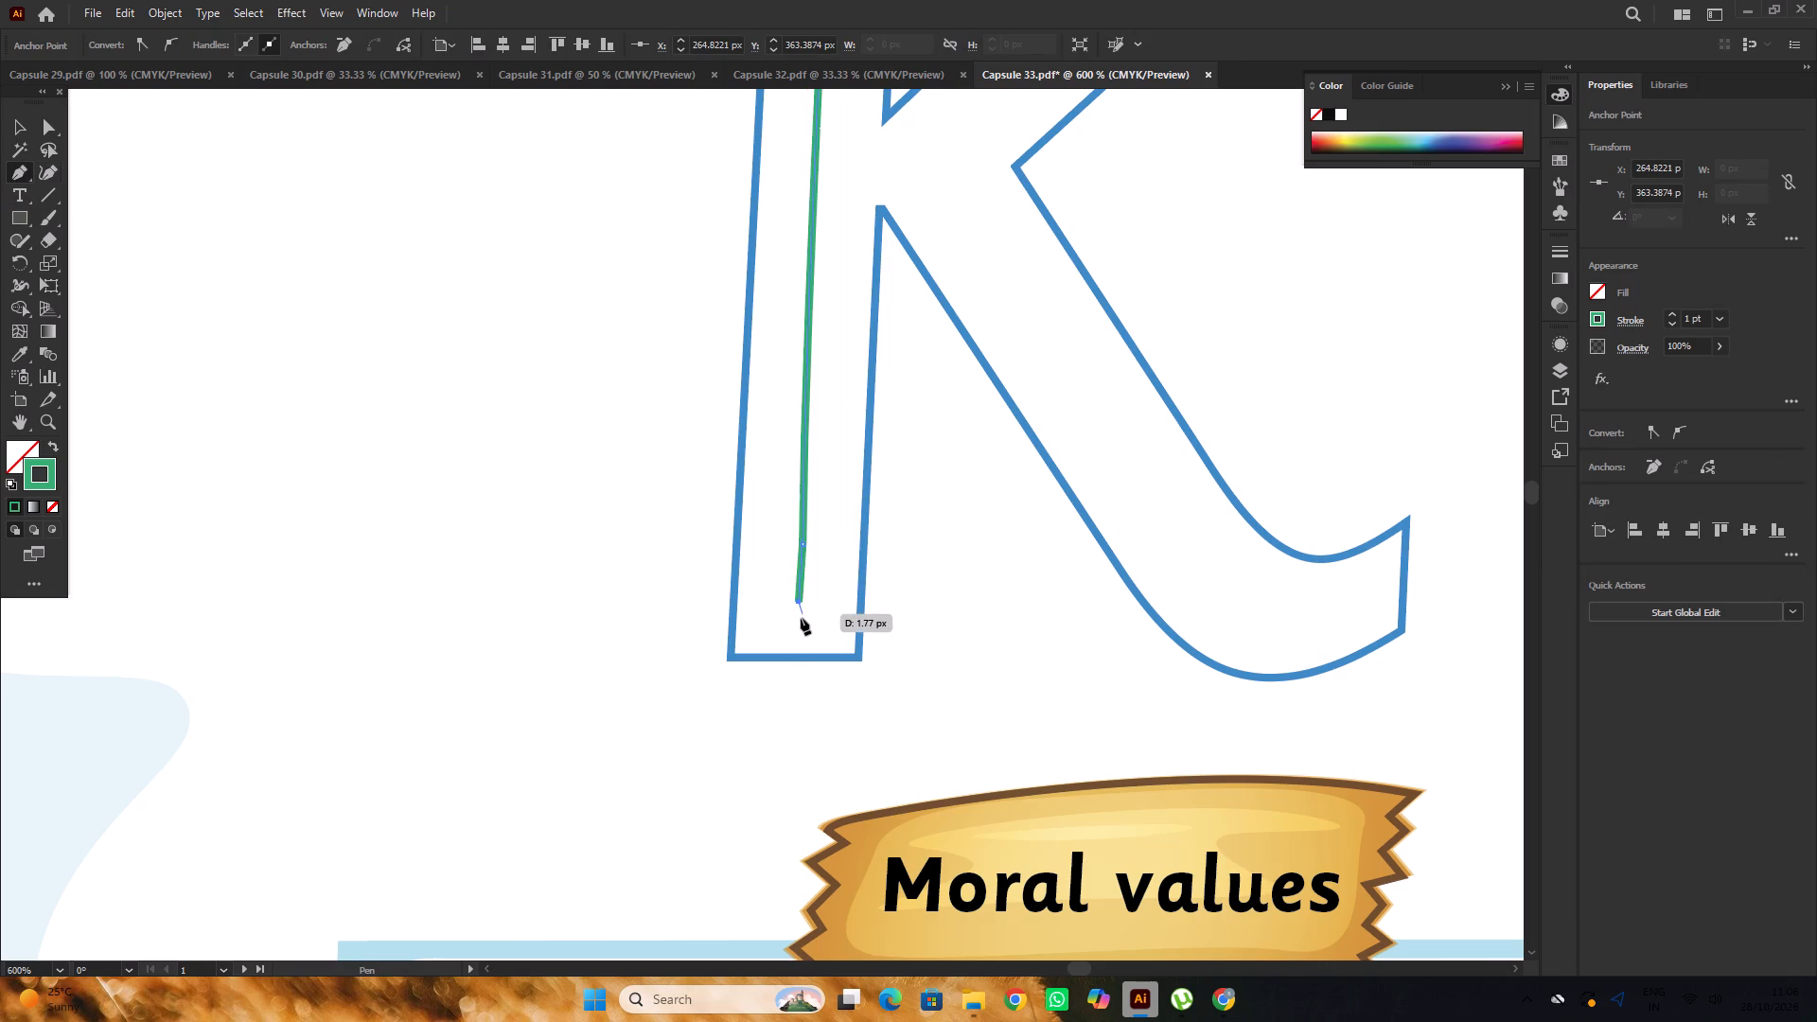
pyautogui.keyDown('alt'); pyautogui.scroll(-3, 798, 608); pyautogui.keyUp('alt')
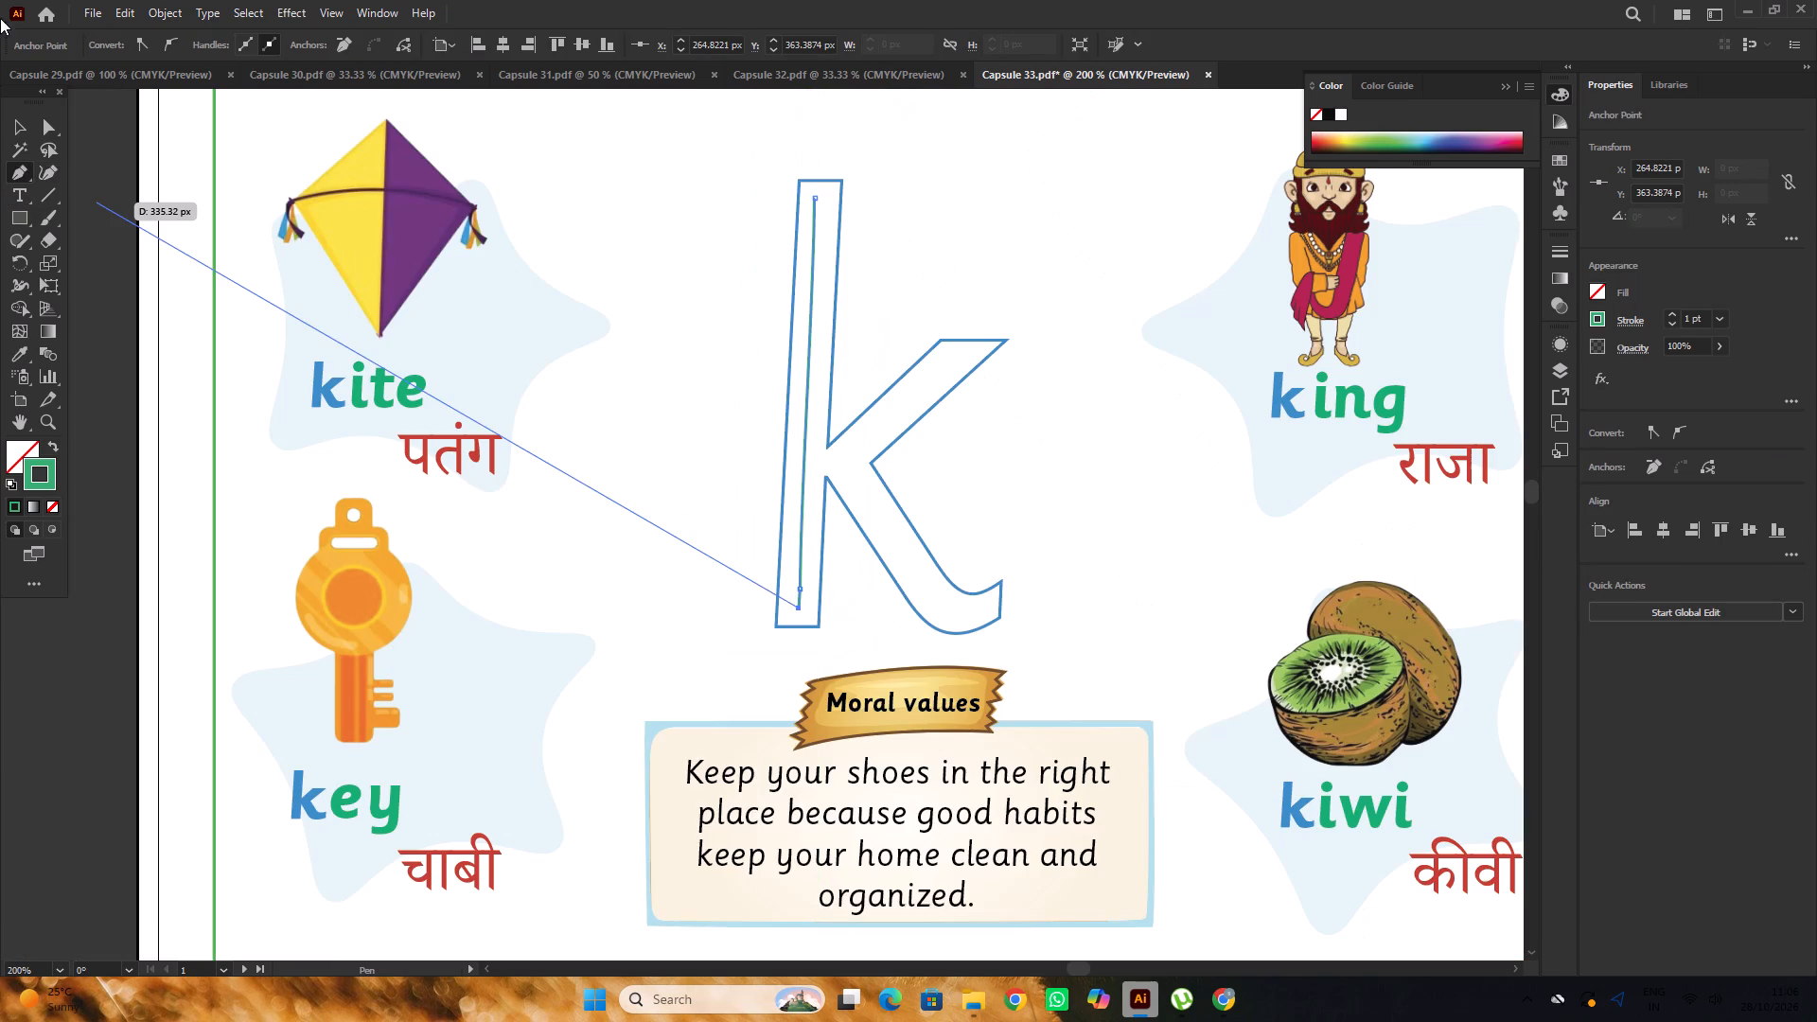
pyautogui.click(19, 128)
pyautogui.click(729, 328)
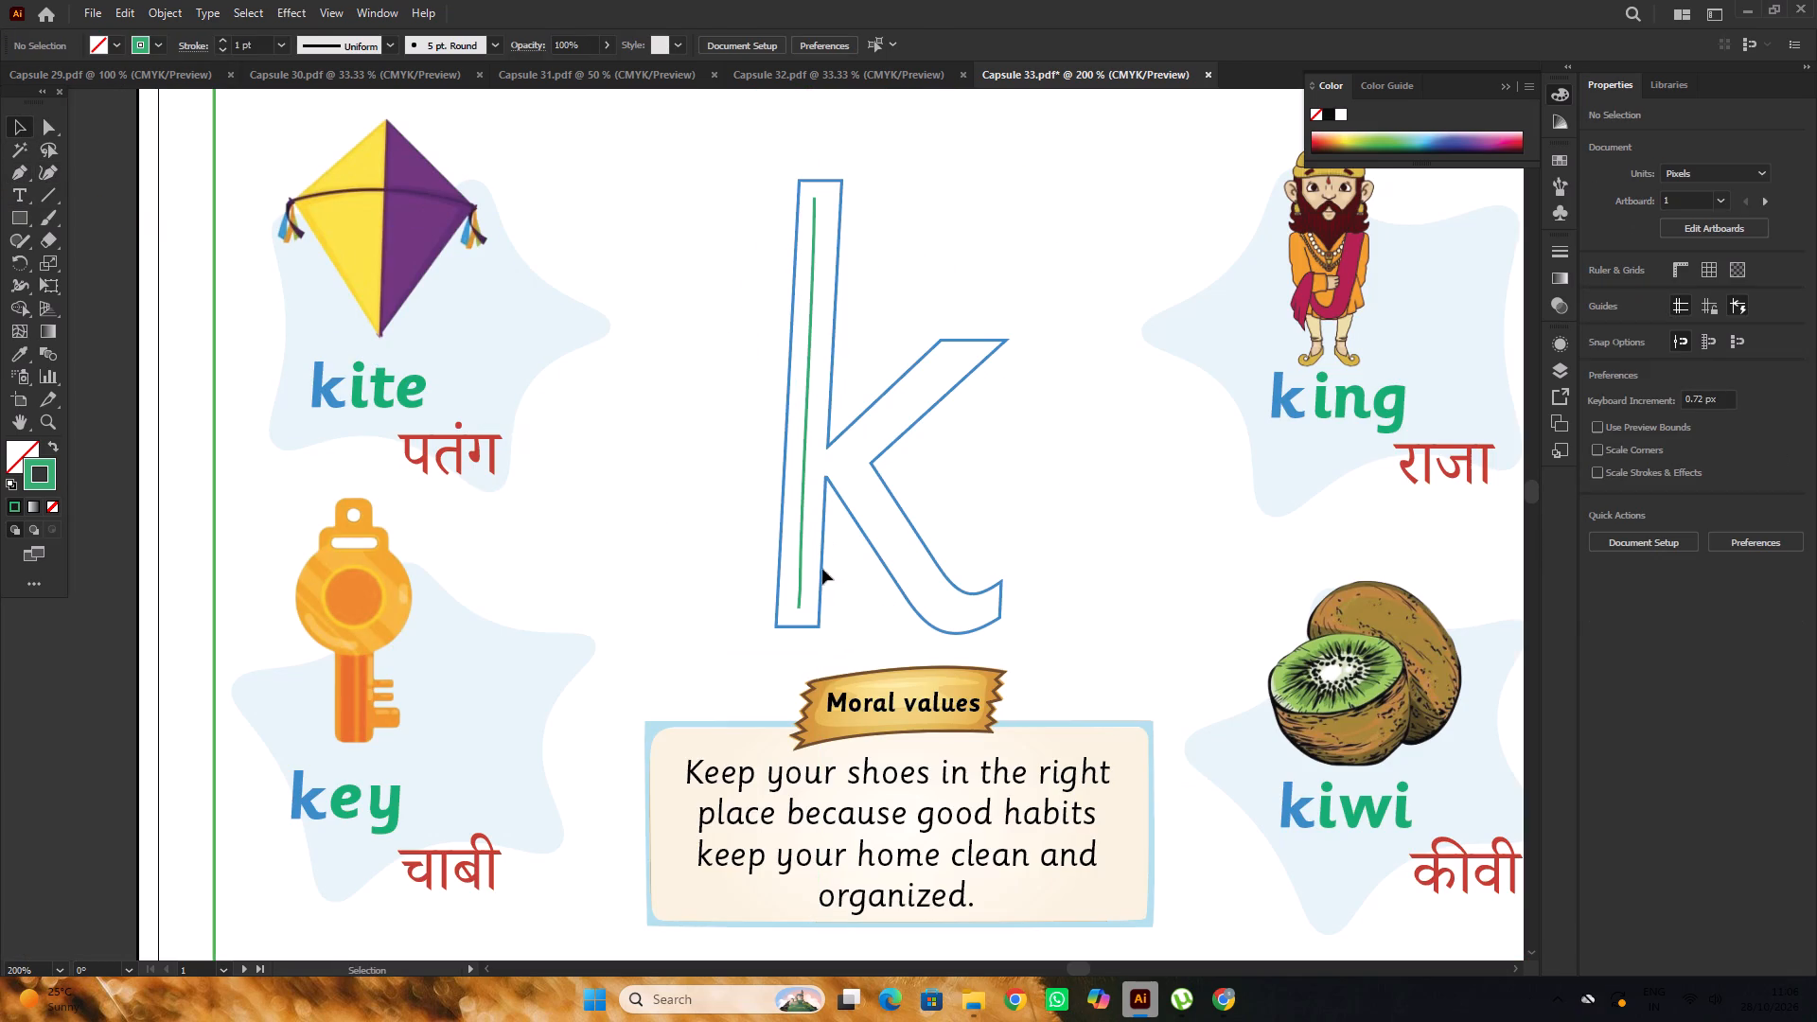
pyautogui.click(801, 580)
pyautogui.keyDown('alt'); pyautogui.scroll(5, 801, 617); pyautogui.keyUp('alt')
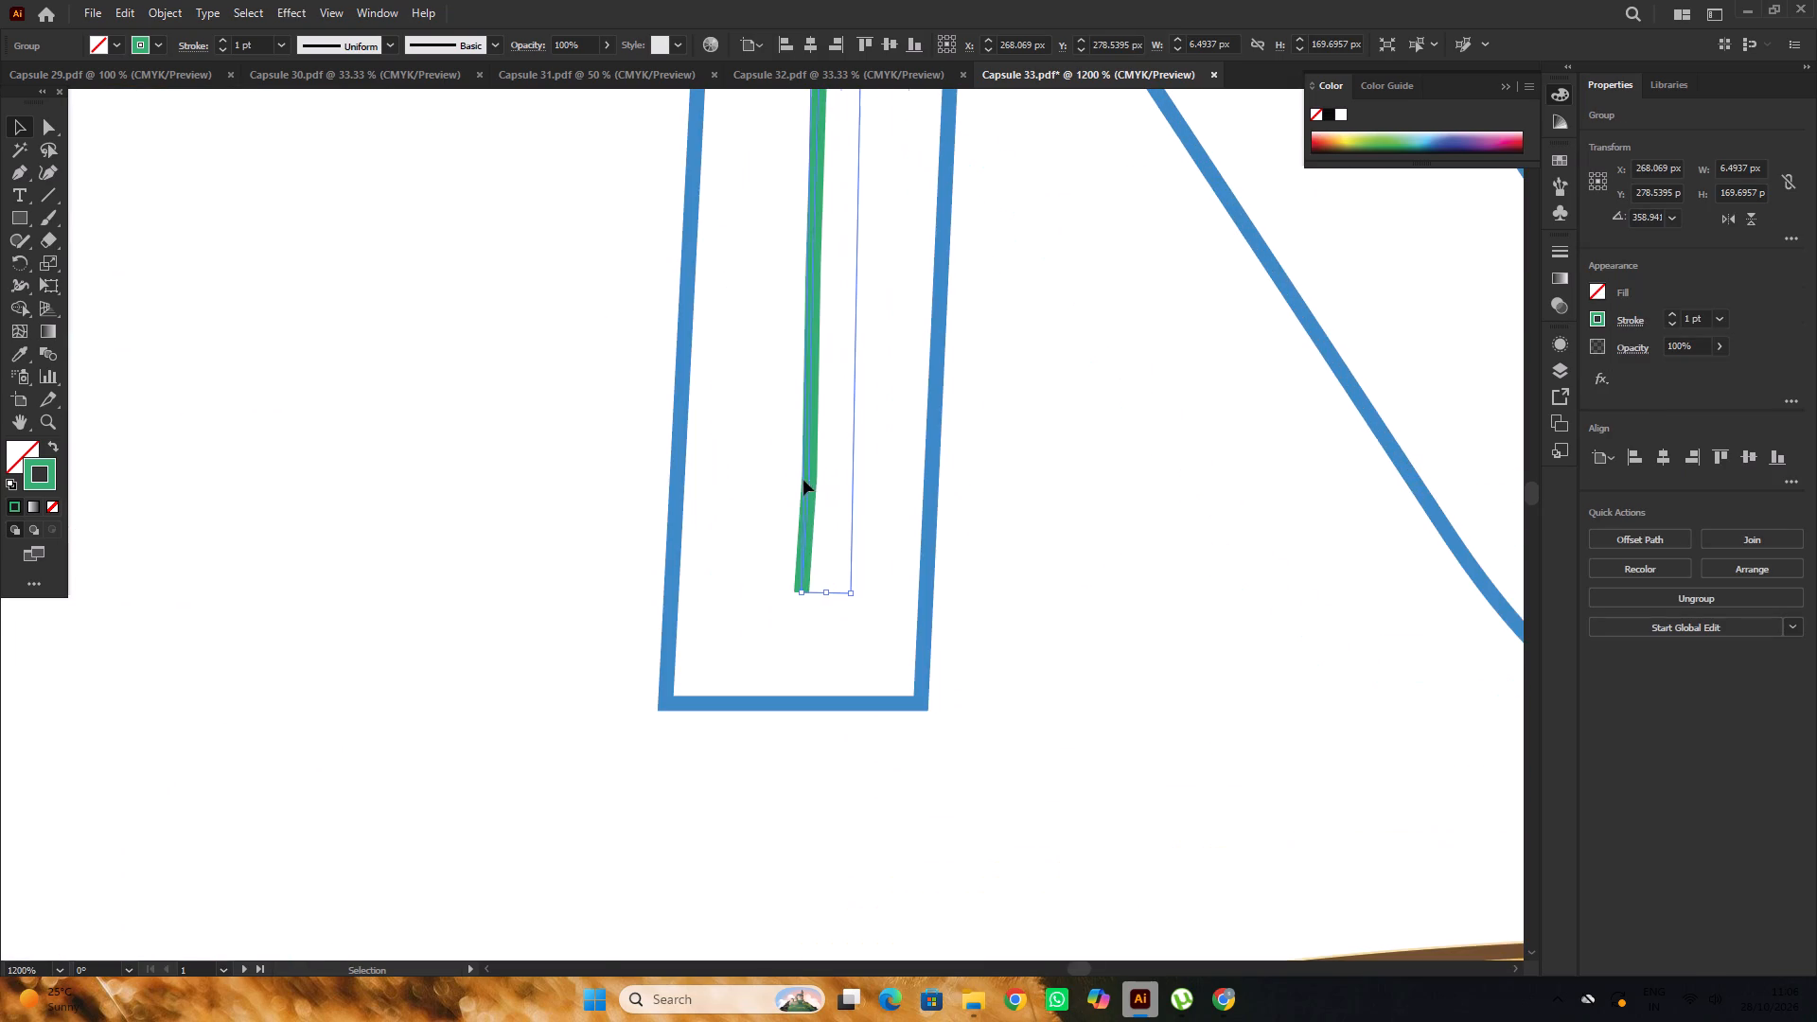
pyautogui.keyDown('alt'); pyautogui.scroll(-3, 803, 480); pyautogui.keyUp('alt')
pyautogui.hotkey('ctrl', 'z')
# Stretch the green line downward inside the k's stem to about 169 px tall, ending just above the stem's base.
pyautogui.keyDown('alt'); pyautogui.scroll(-5, 811, 490); pyautogui.keyUp('alt')
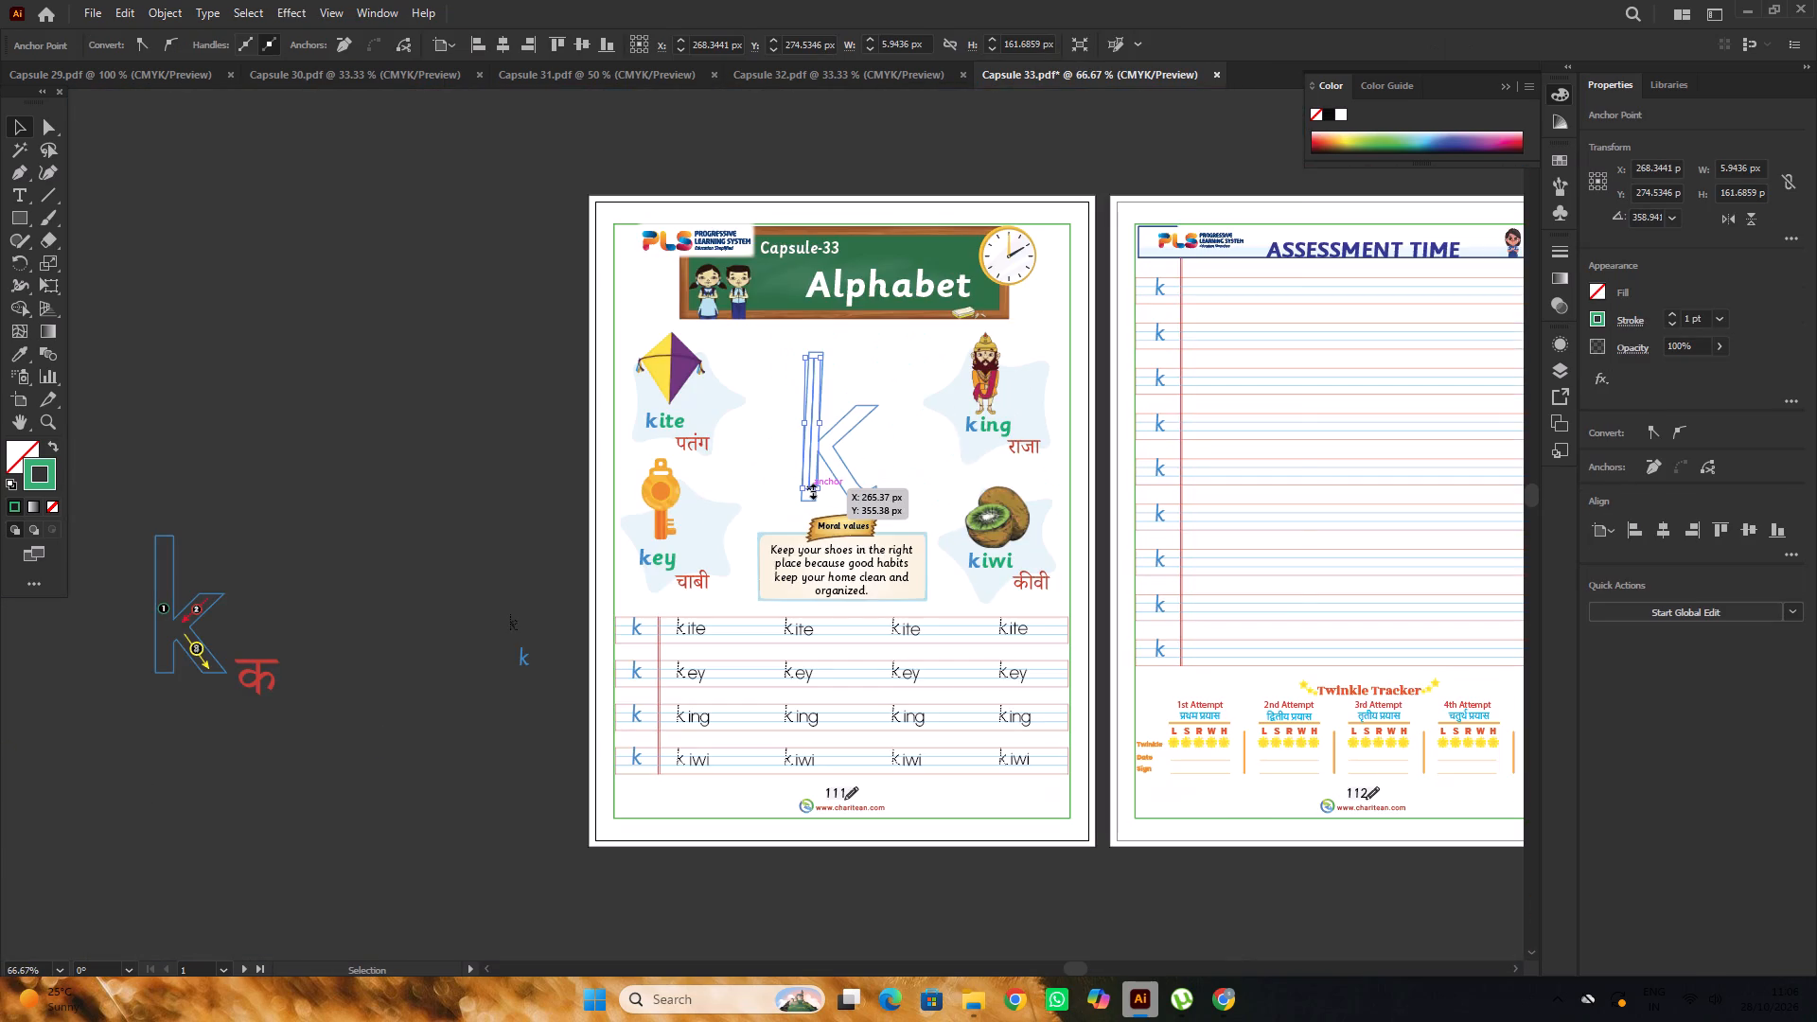
pyautogui.keyDown('alt'); pyautogui.scroll(5, 804, 475); pyautogui.keyUp('alt')
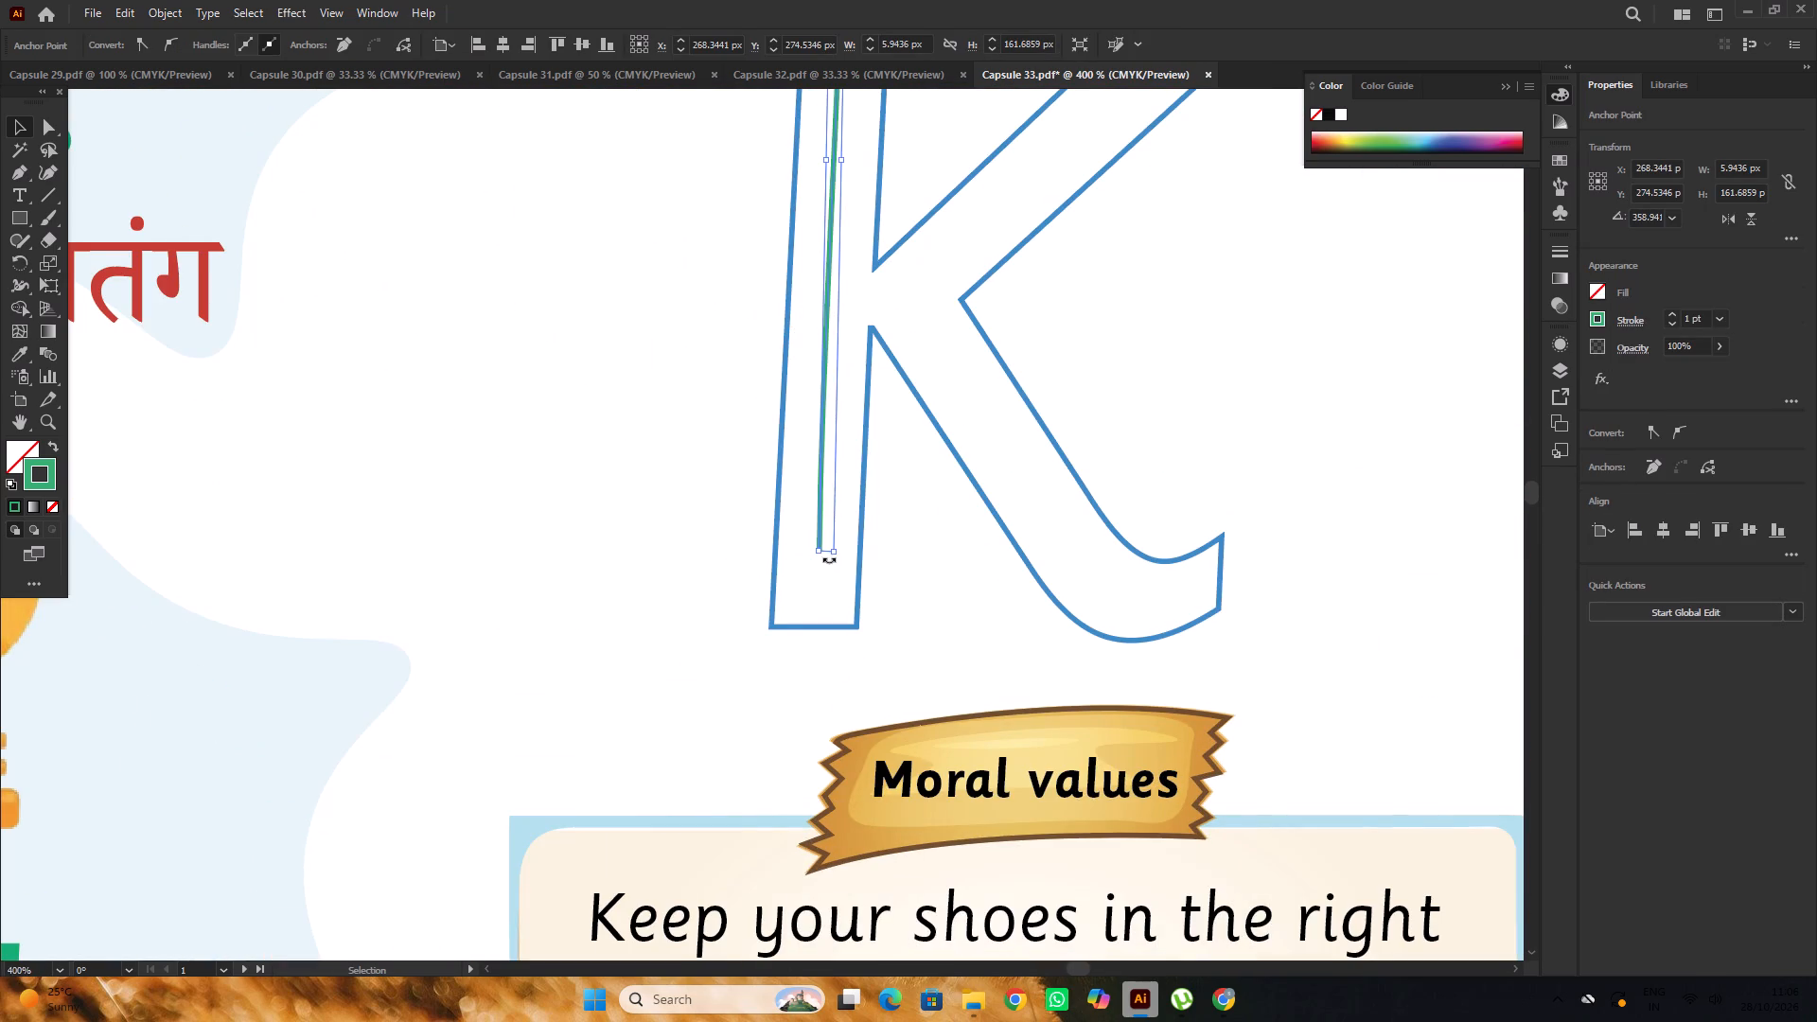
pyautogui.moveTo(827, 552); pyautogui.dragTo(822, 608)
pyautogui.keyDown('alt'); pyautogui.scroll(-2, 807, 492); pyautogui.keyUp('alt')
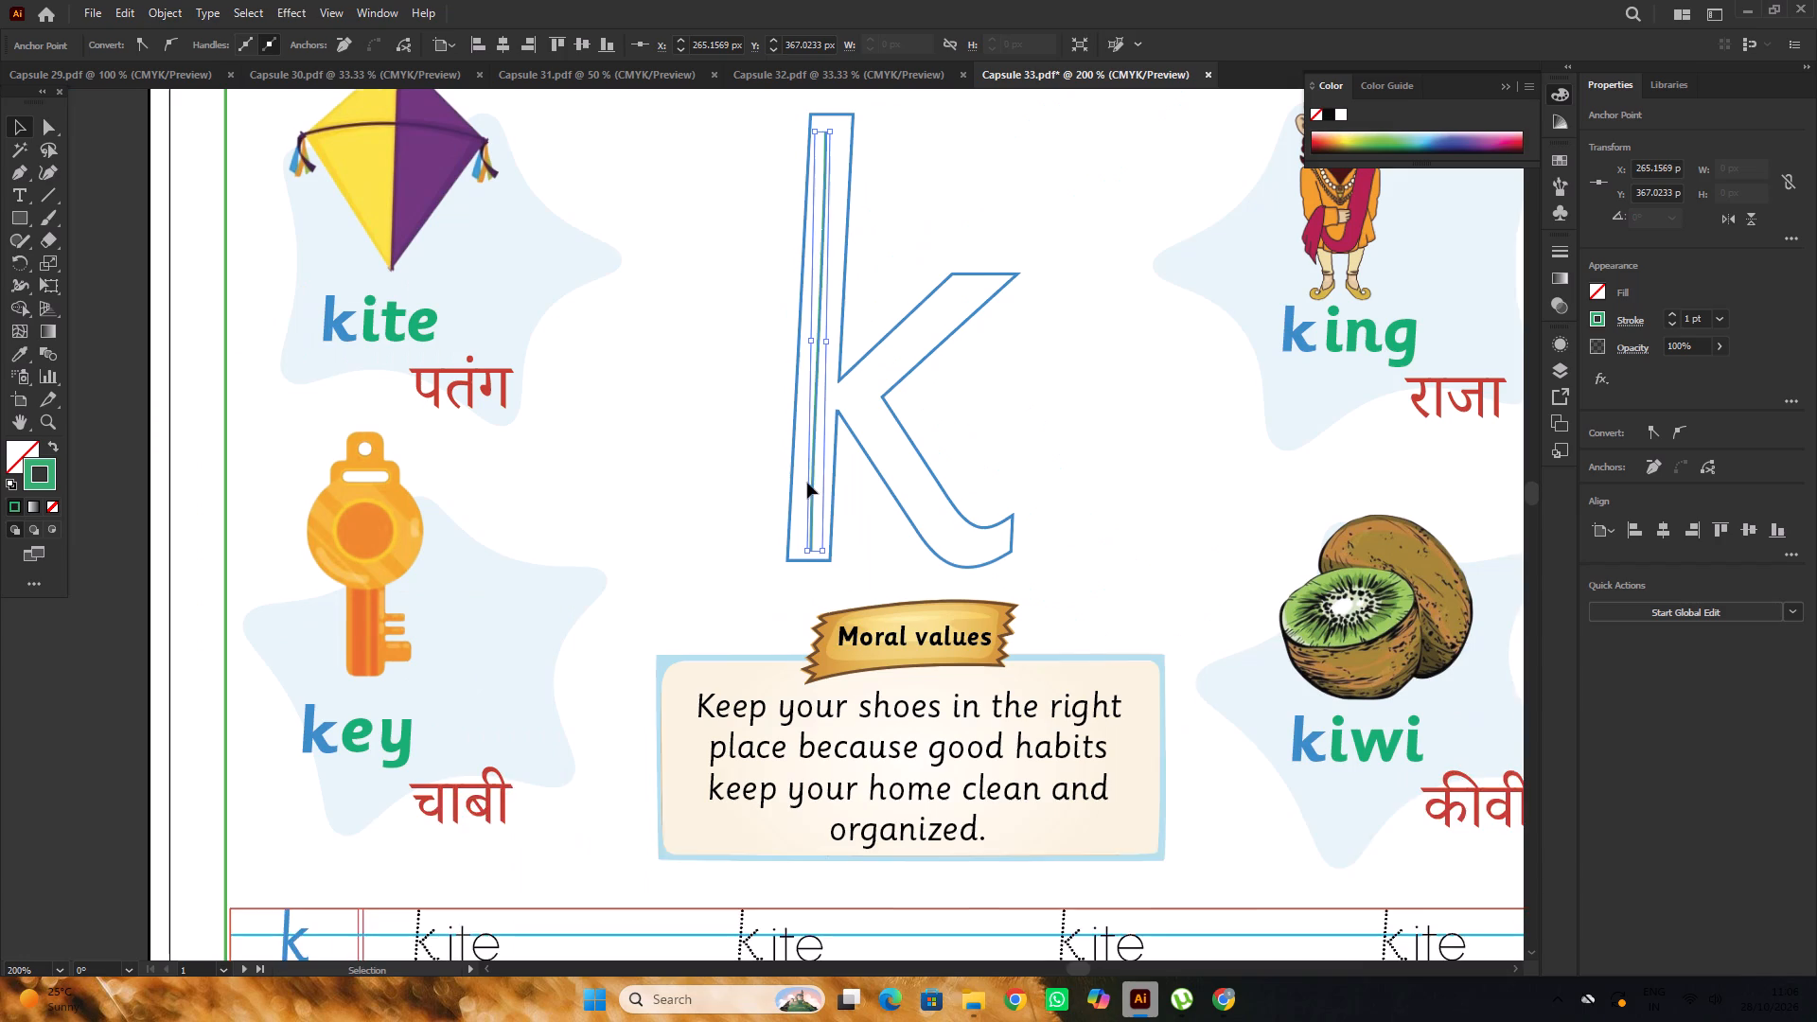
pyautogui.scroll(3, 807, 482)
pyautogui.click(908, 252)
pyautogui.scroll(4, 908, 252)
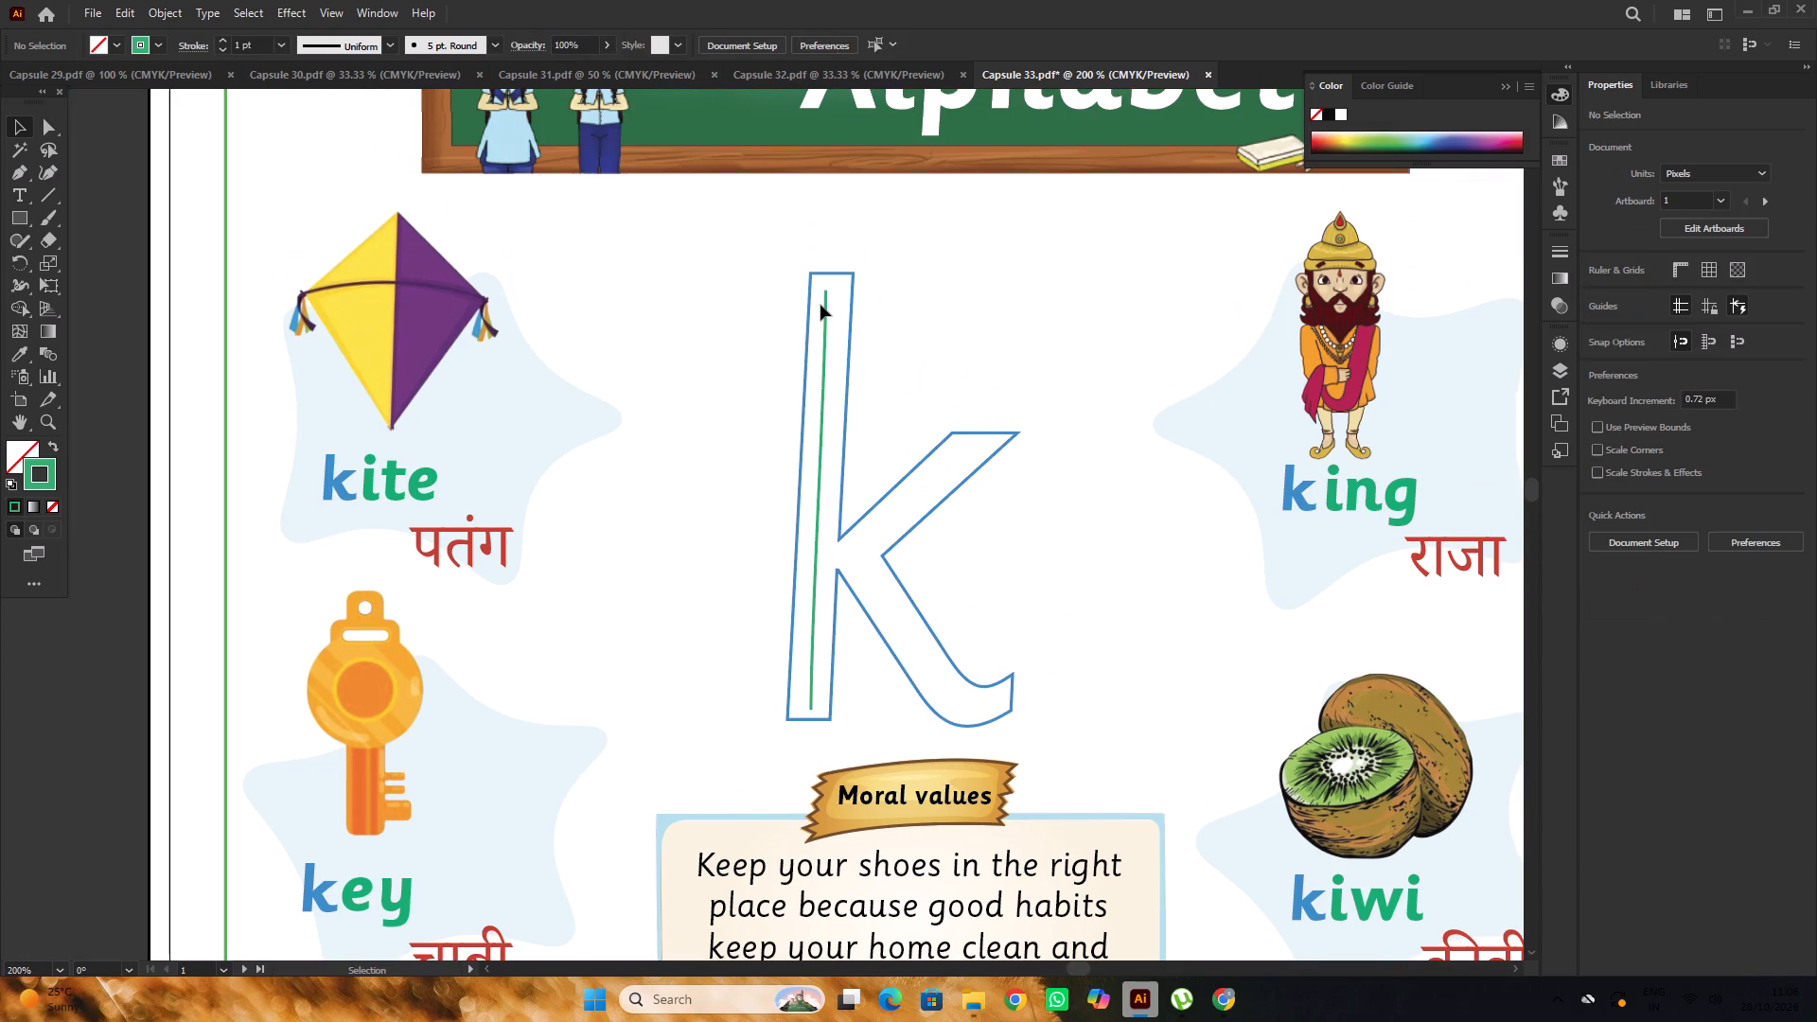
pyautogui.click(824, 303)
pyautogui.scroll(-4, 824, 303)
pyautogui.keyDown('alt'); pyautogui.scroll(2, 816, 639); pyautogui.keyUp('alt')
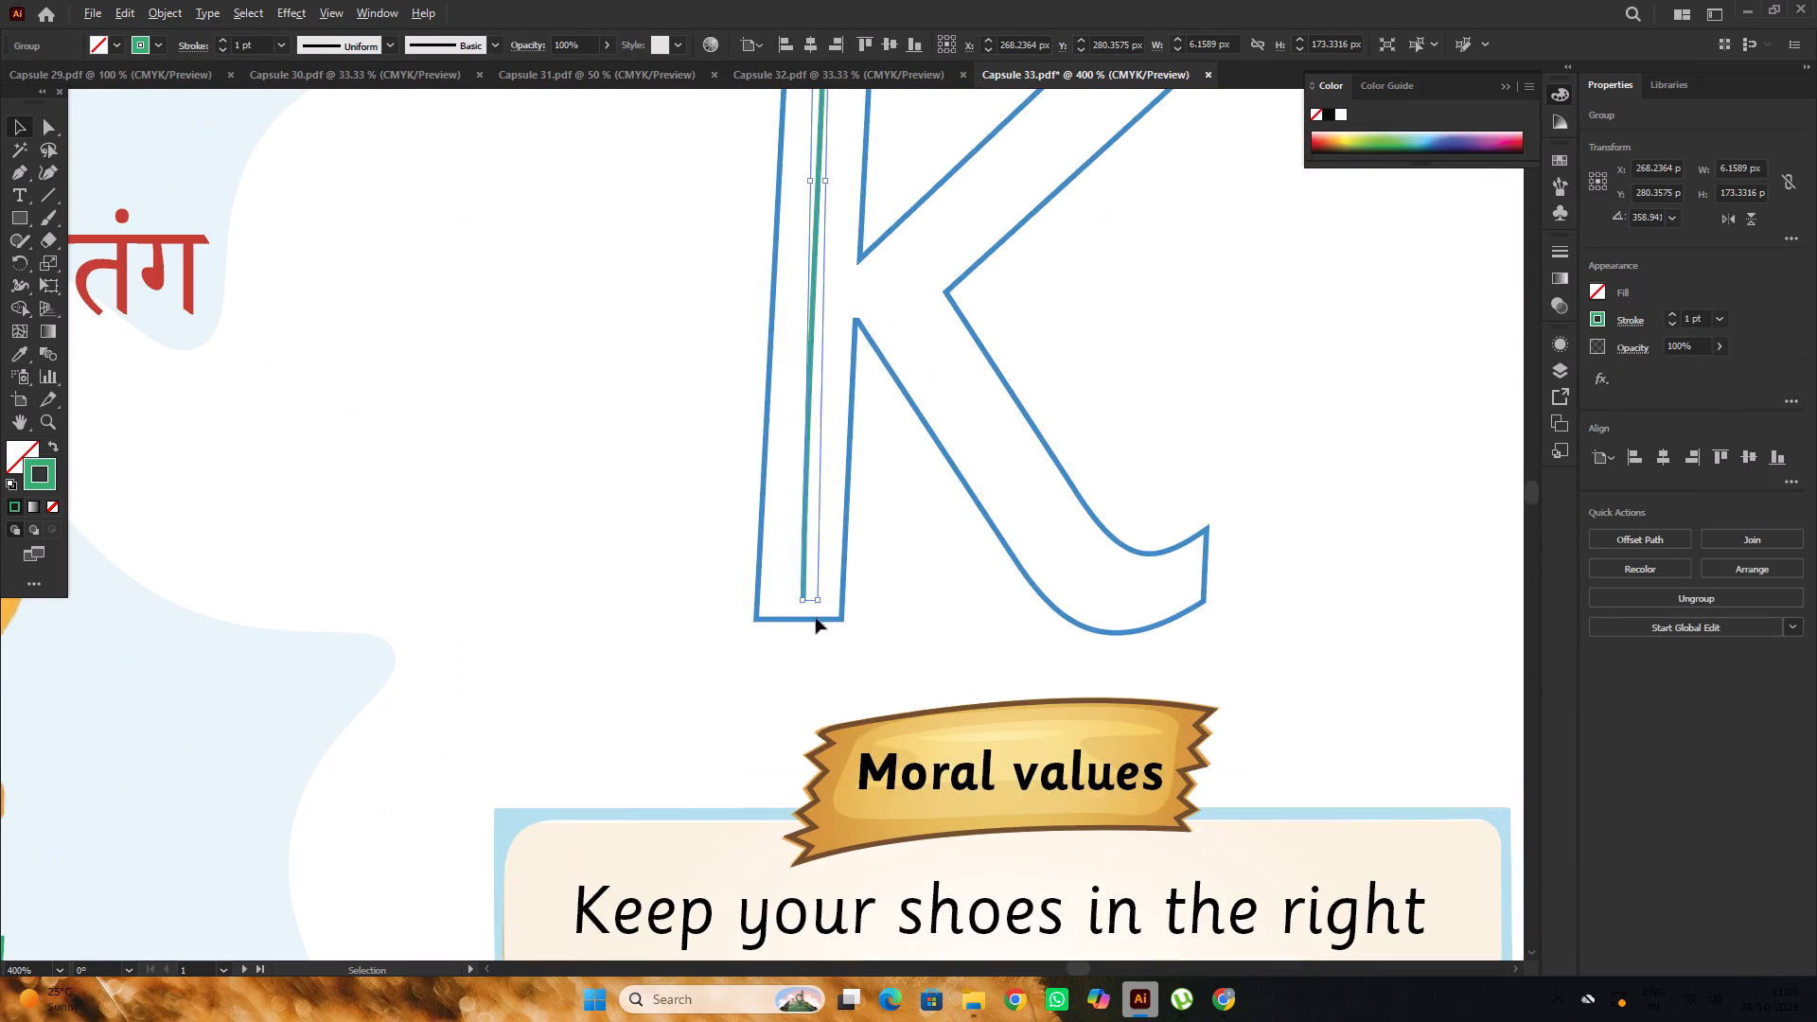
pyautogui.moveTo(811, 598); pyautogui.dragTo(805, 578)
pyautogui.click(880, 571)
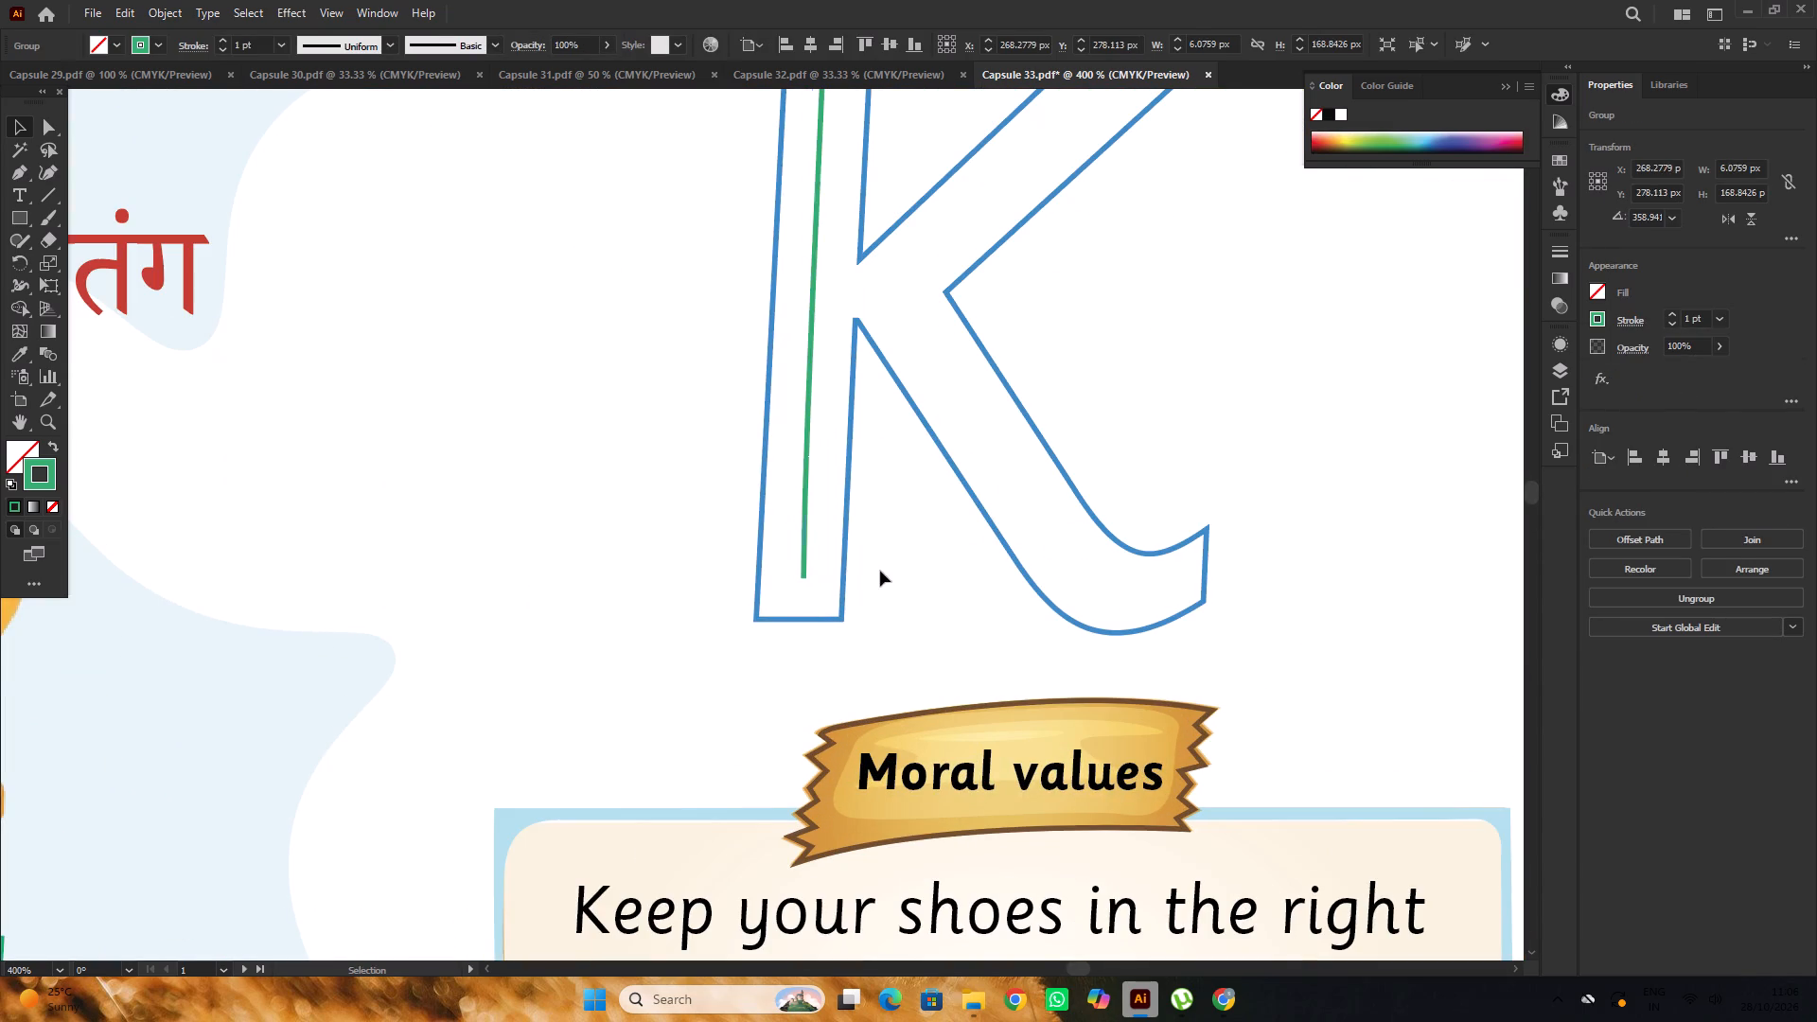
# Add the Arrow 1 arrowhead to the lower end of the green line's stroke.
pyautogui.click(803, 526)
pyautogui.click(1641, 321)
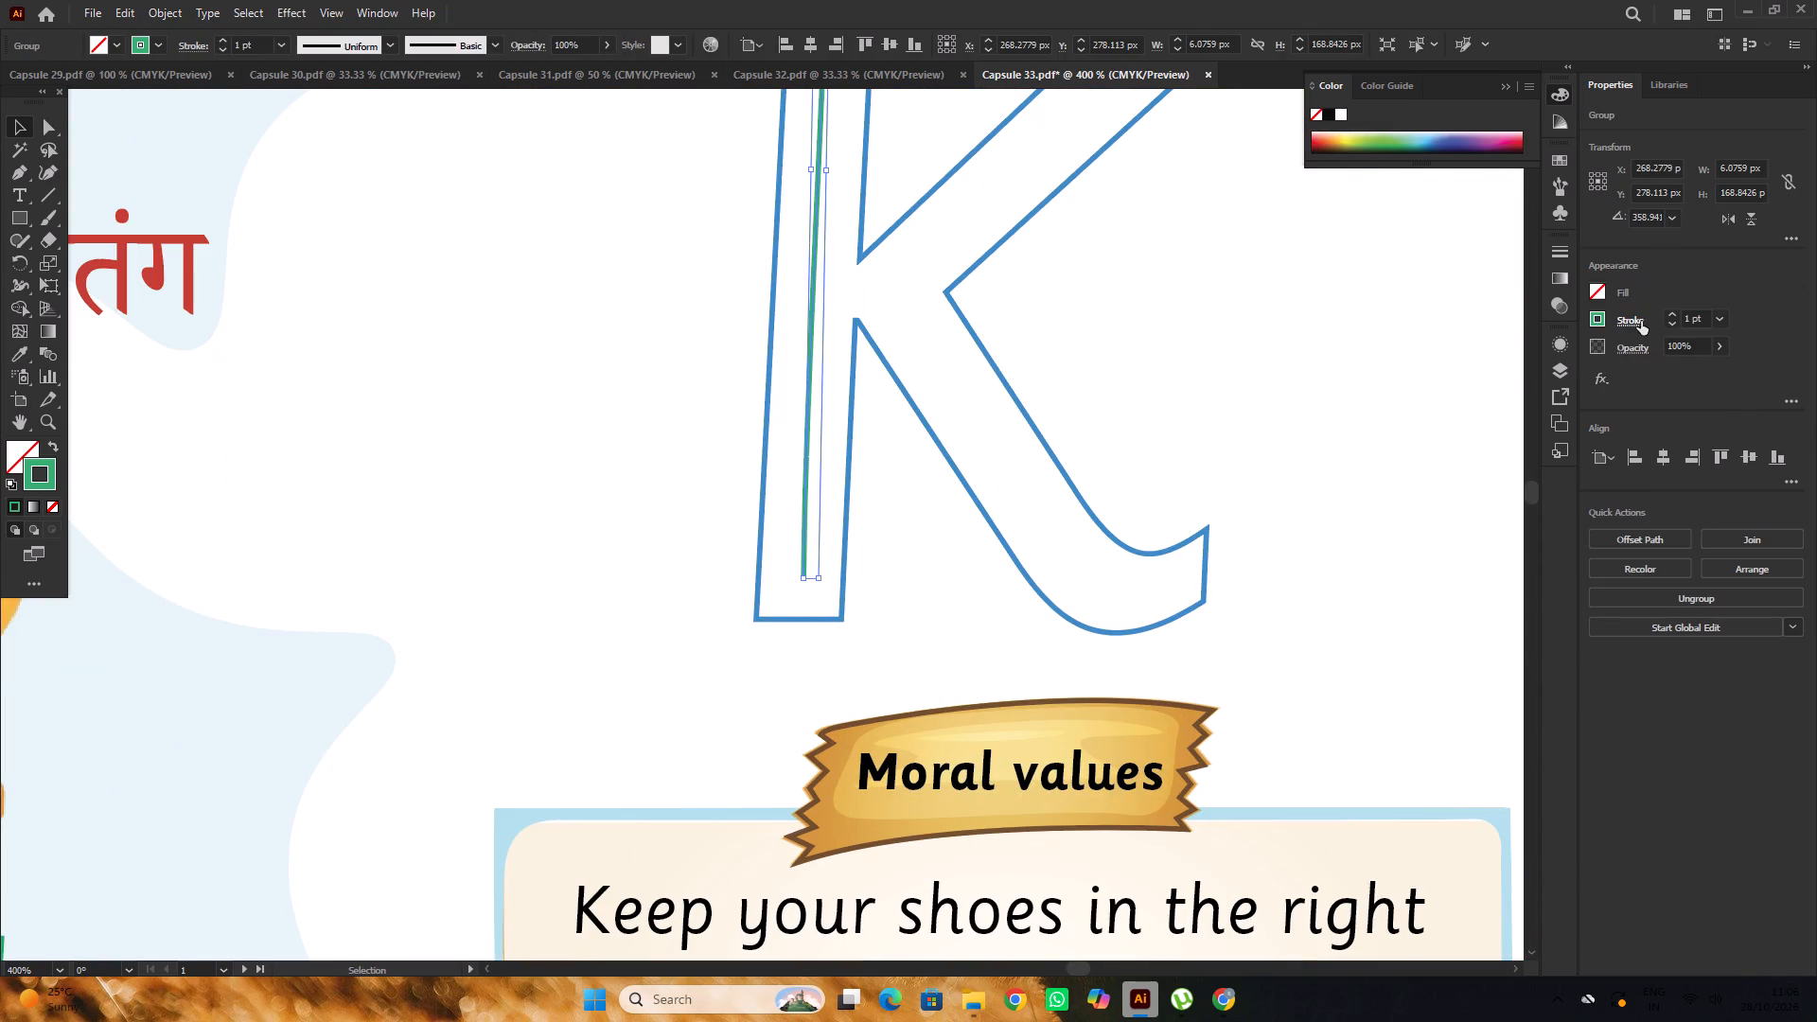
pyautogui.click(1596, 521)
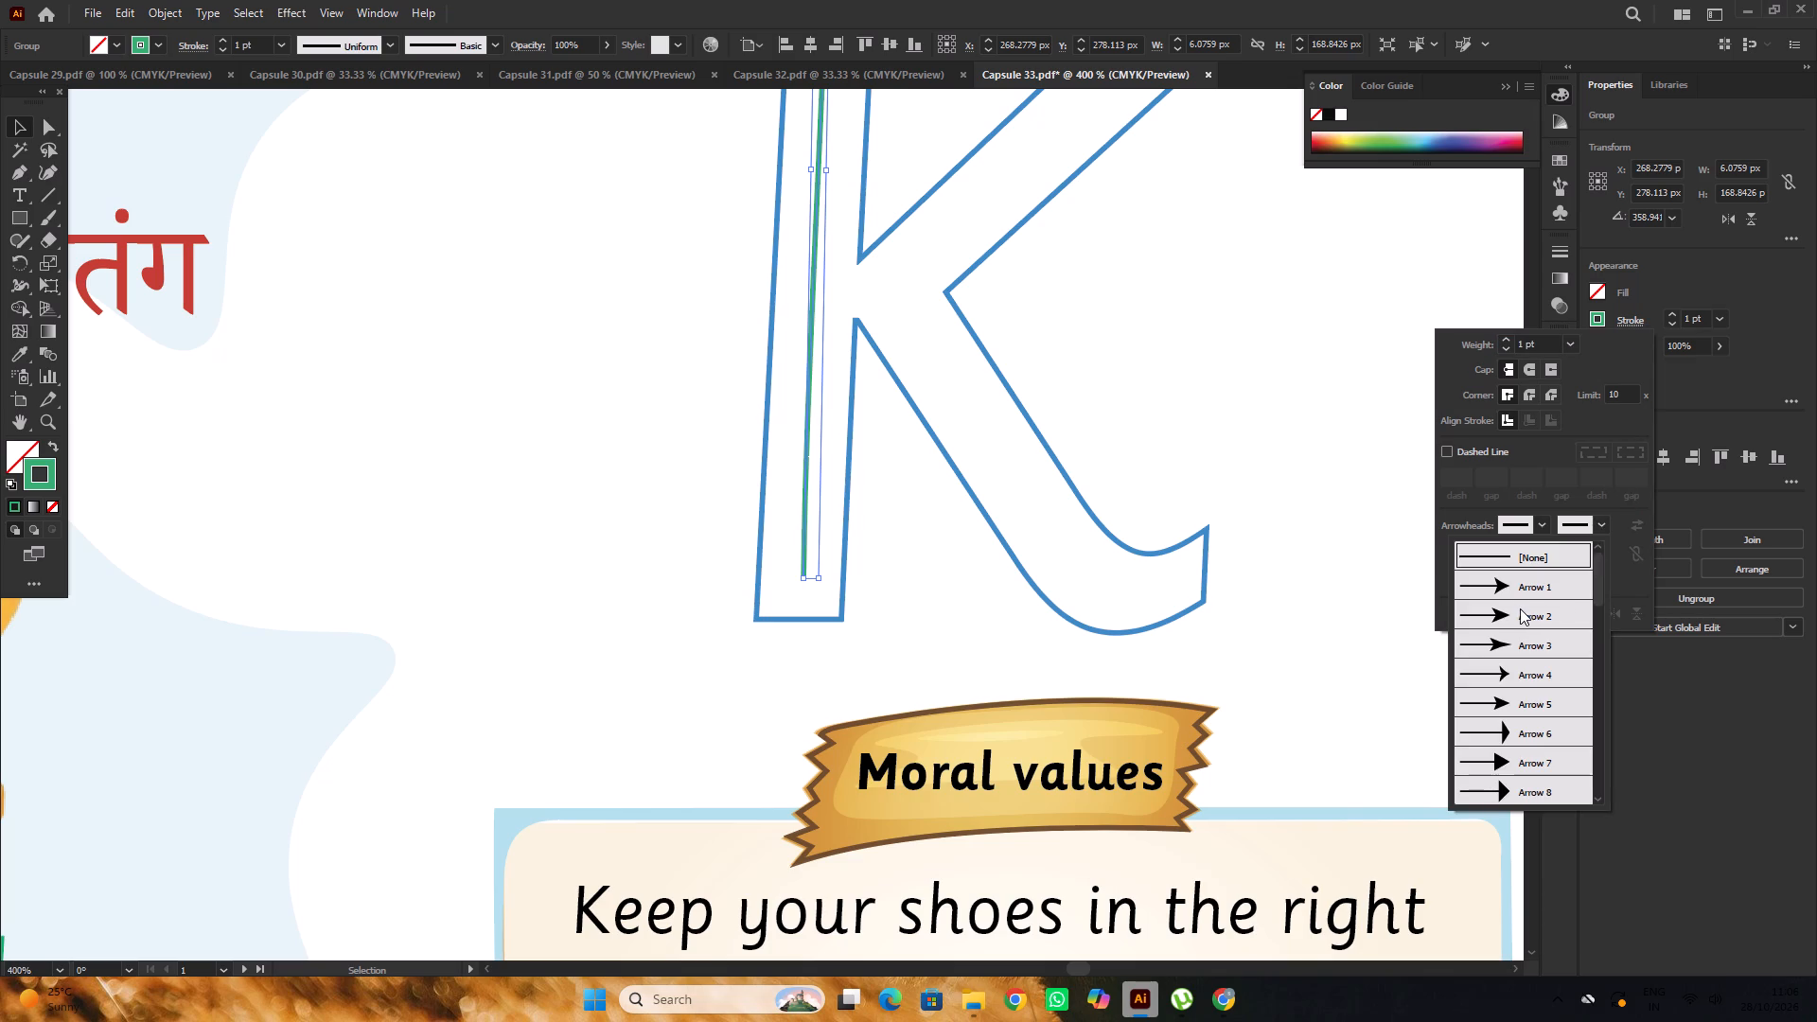
pyautogui.click(1519, 586)
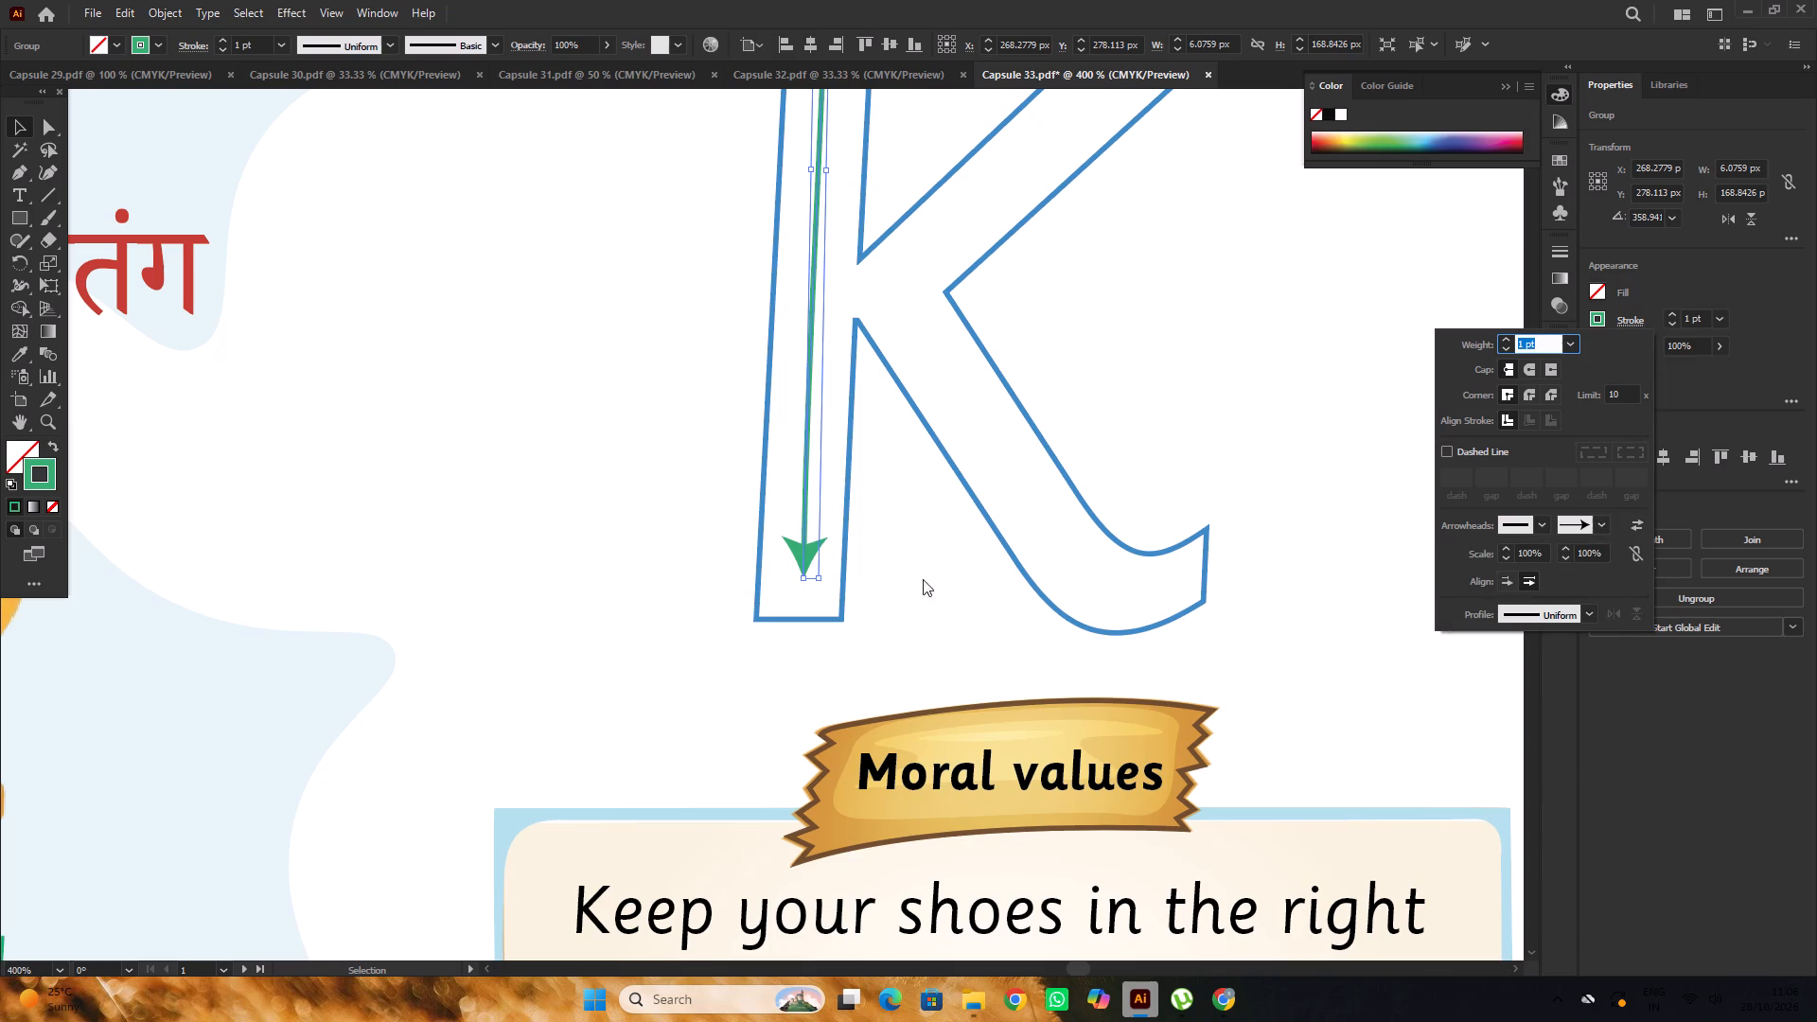
pyautogui.doubleClick(899, 580)
# Adjust the direction handle of the green arrow's top anchor point so the line runs straight along the k's stem.
pyautogui.keyDown('alt'); pyautogui.scroll(-2, 858, 545); pyautogui.keyUp('alt')
pyautogui.scroll(3, 858, 545)
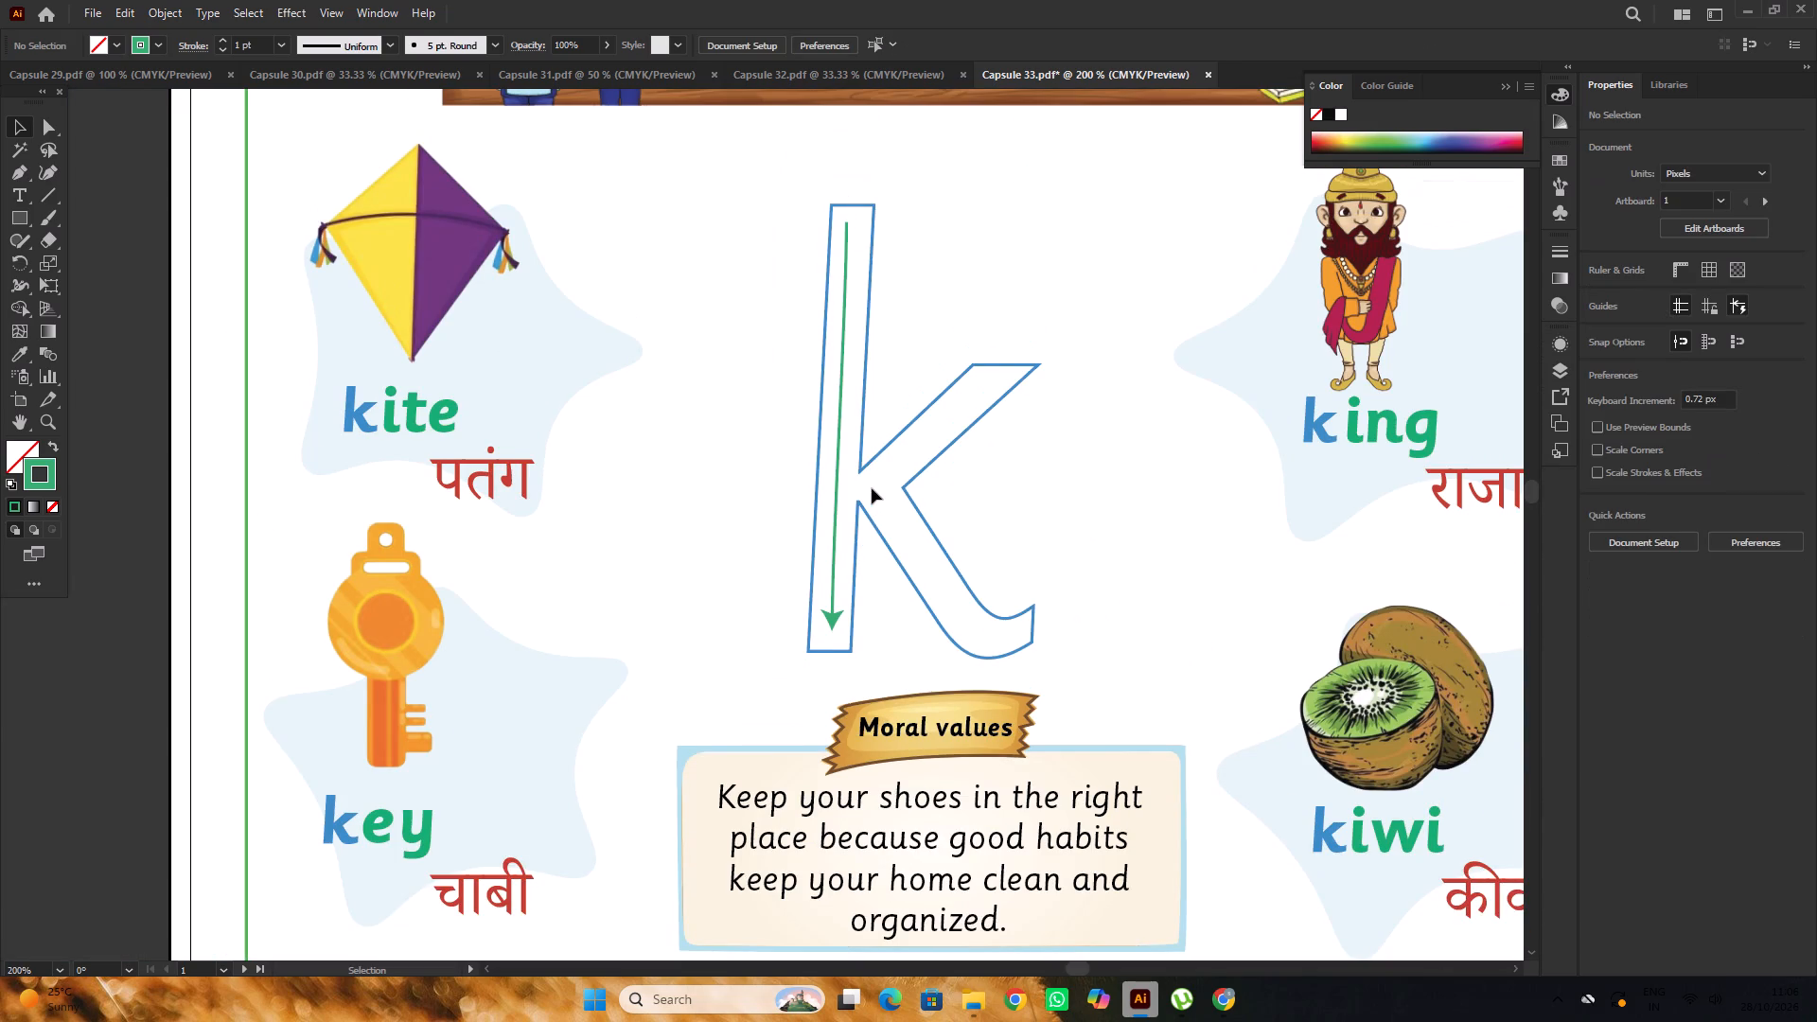
pyautogui.scroll(2, 869, 469)
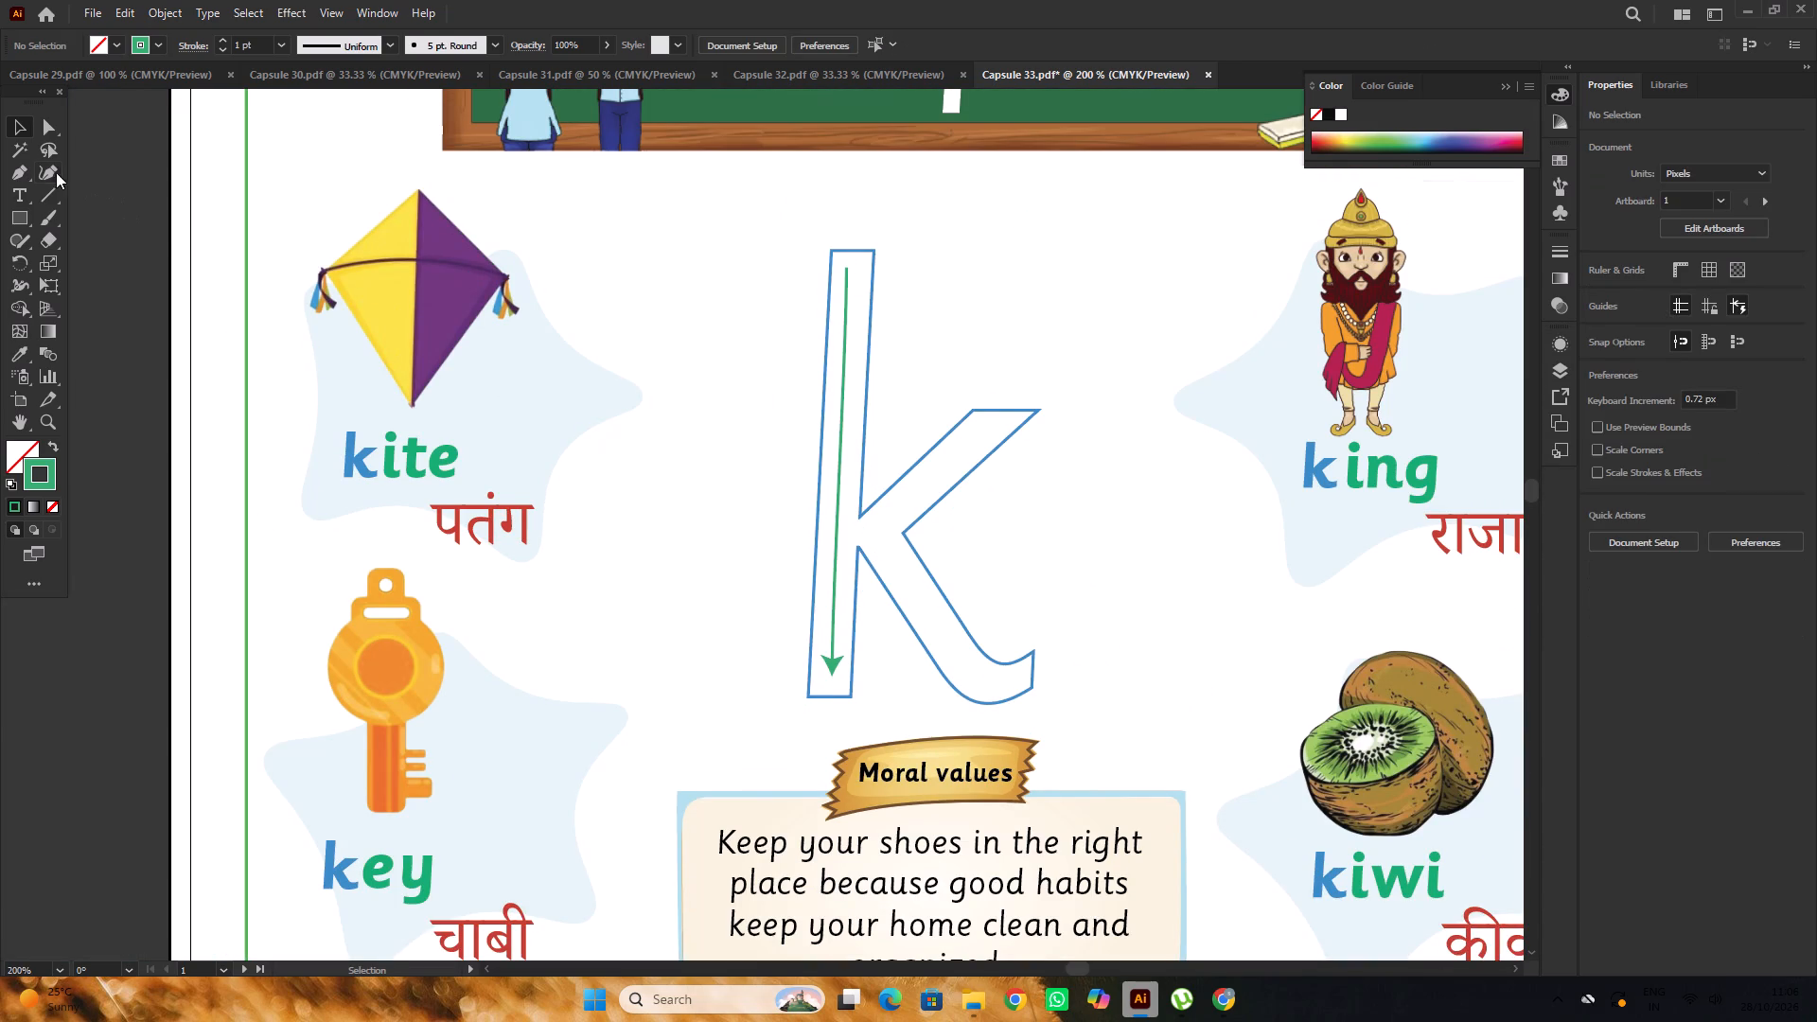
pyautogui.click(53, 171)
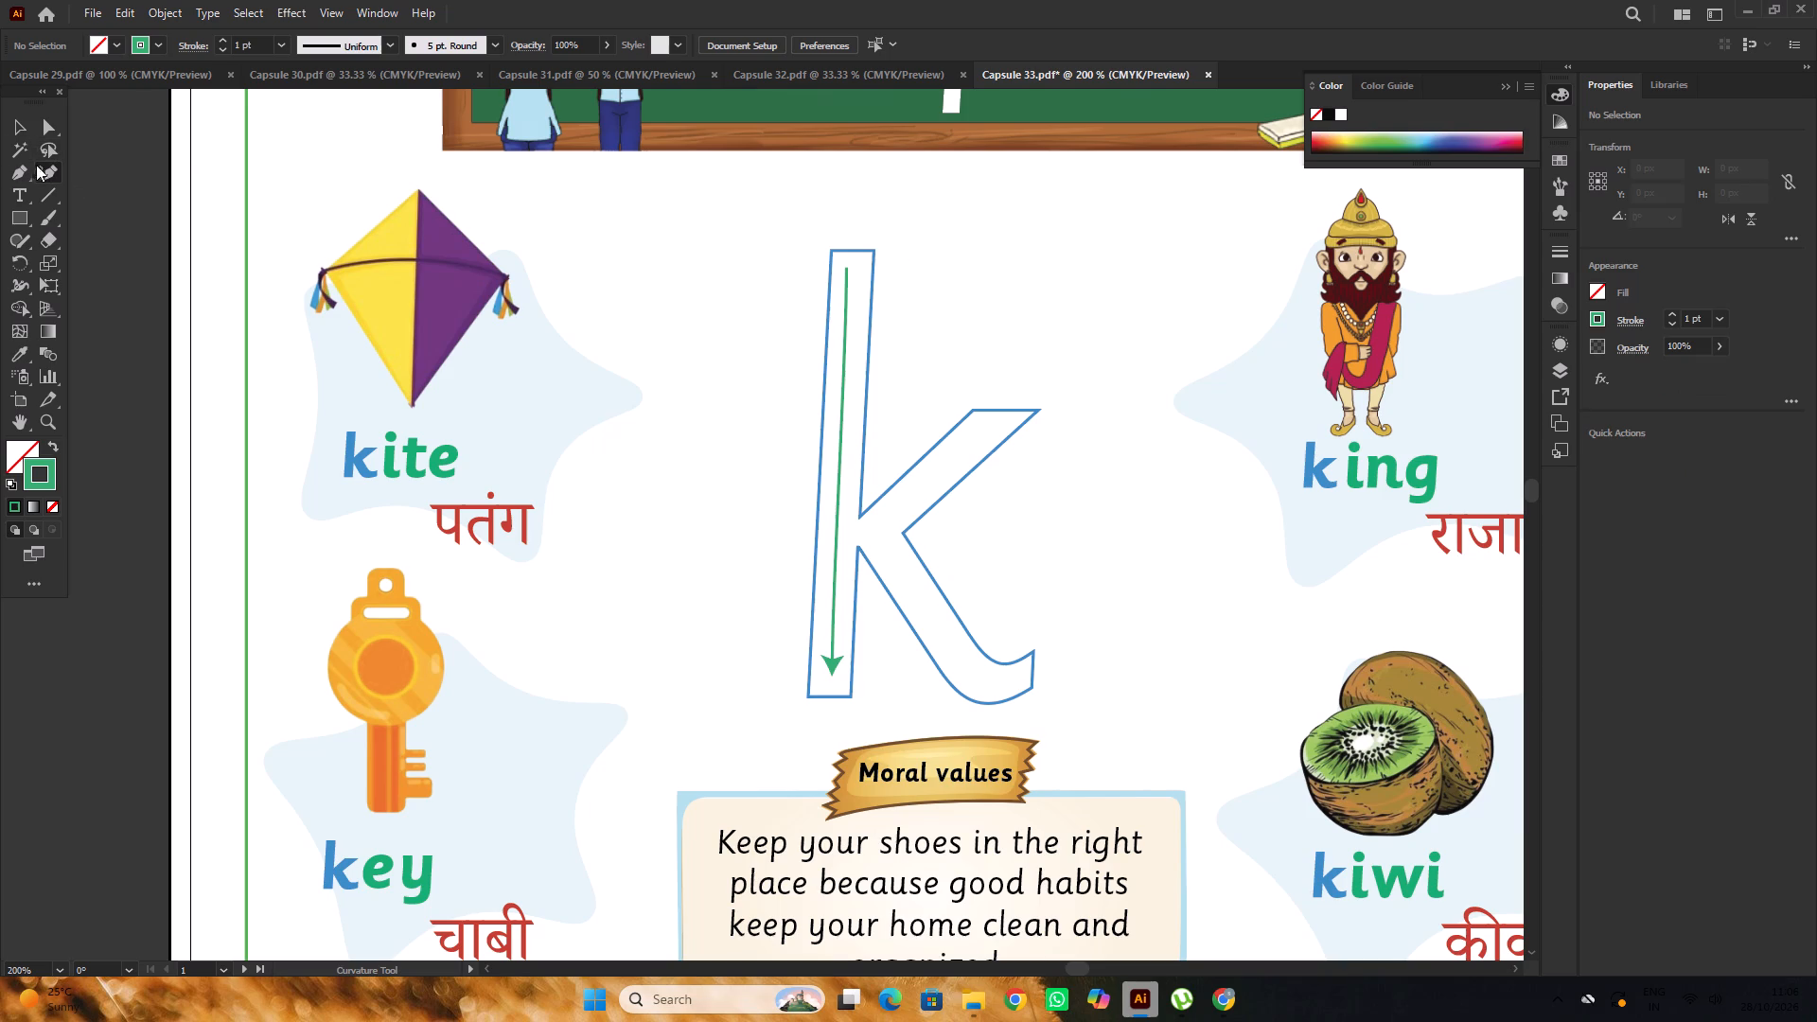
pyautogui.click(40, 127)
pyautogui.click(35, 169)
pyautogui.keyDown('alt'); pyautogui.scroll(2, 873, 255); pyautogui.keyUp('alt')
pyautogui.click(49, 122)
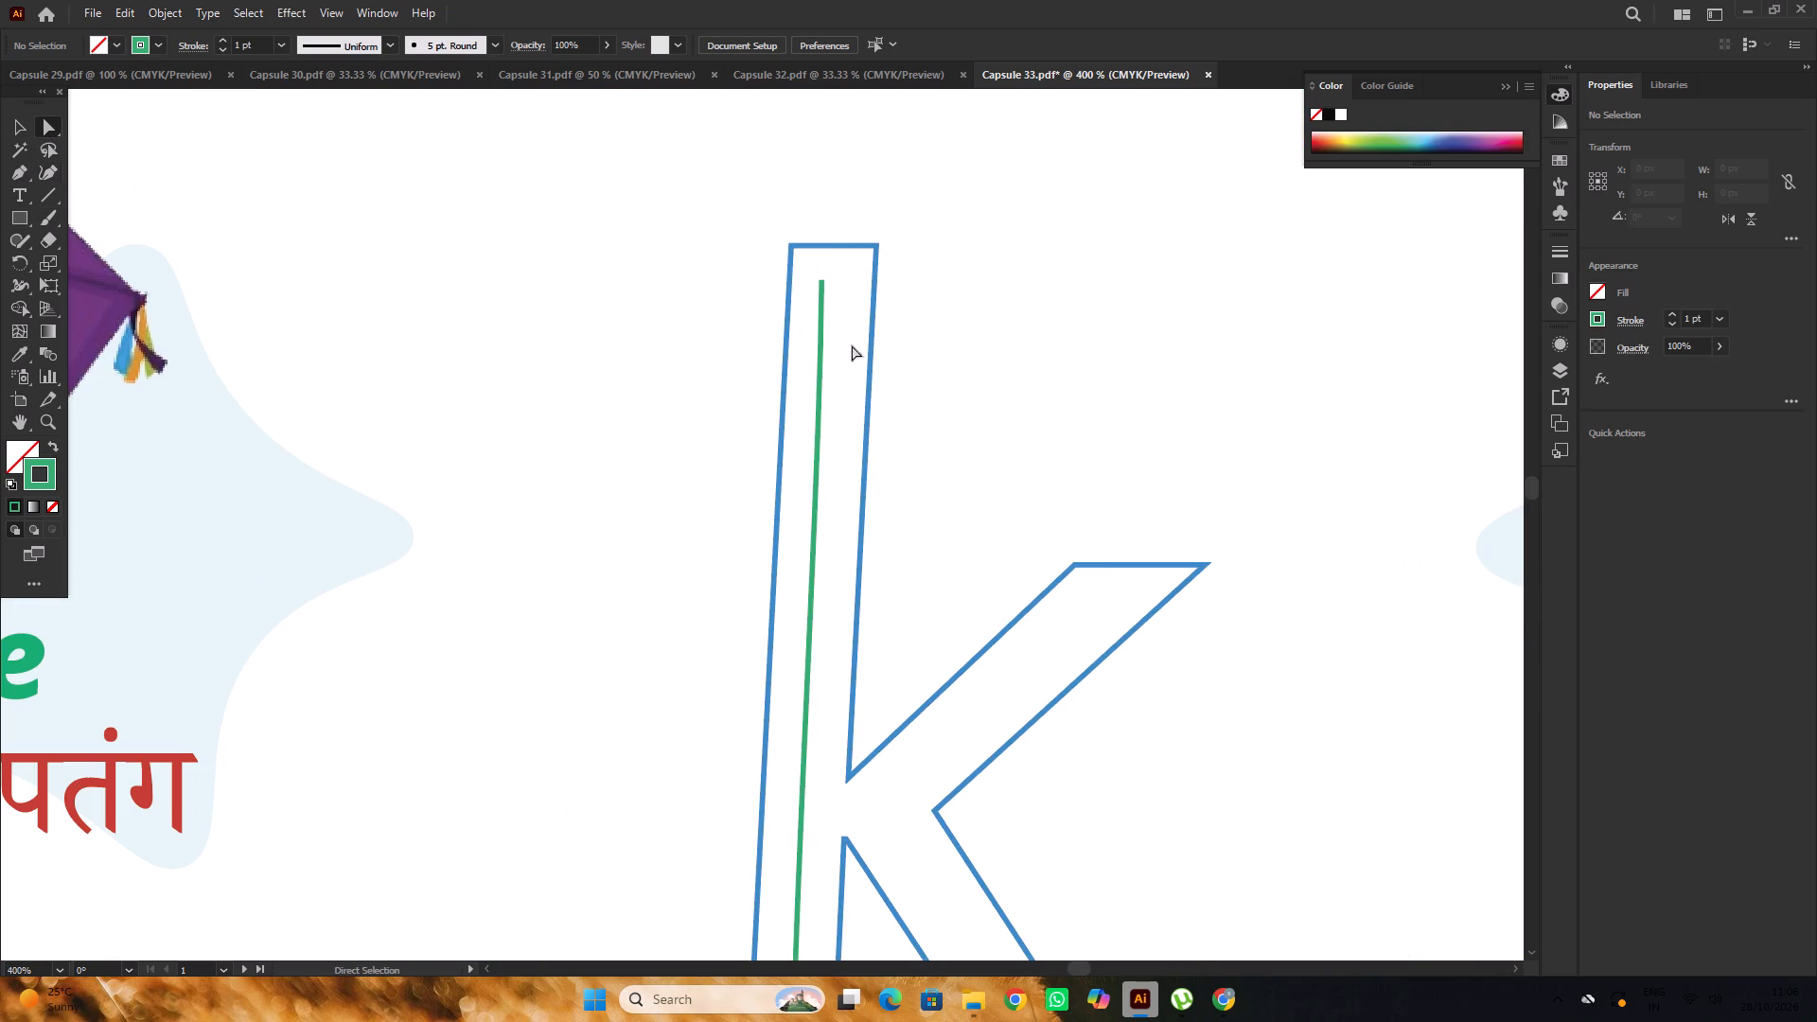
pyautogui.click(821, 344)
pyautogui.keyDown('alt'); pyautogui.scroll(-1, 823, 344); pyautogui.keyUp('alt')
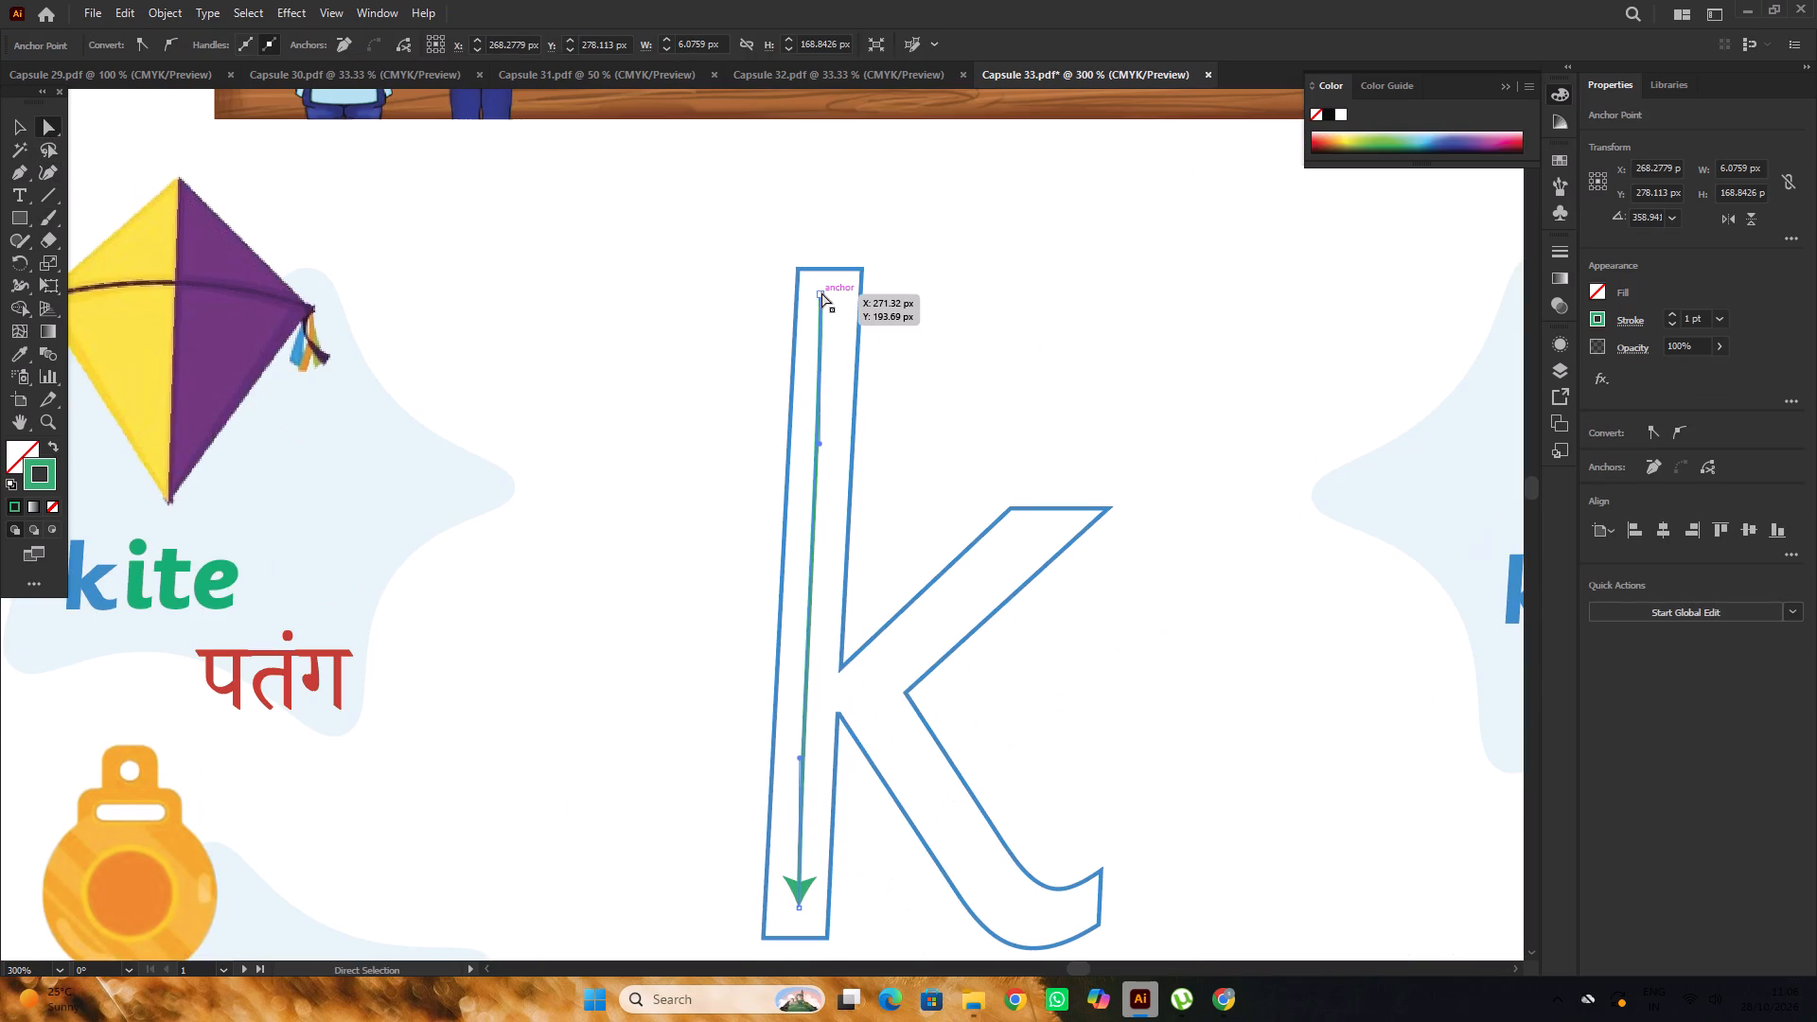
pyautogui.click(821, 292)
pyautogui.hotkey('ctrl', 'z')
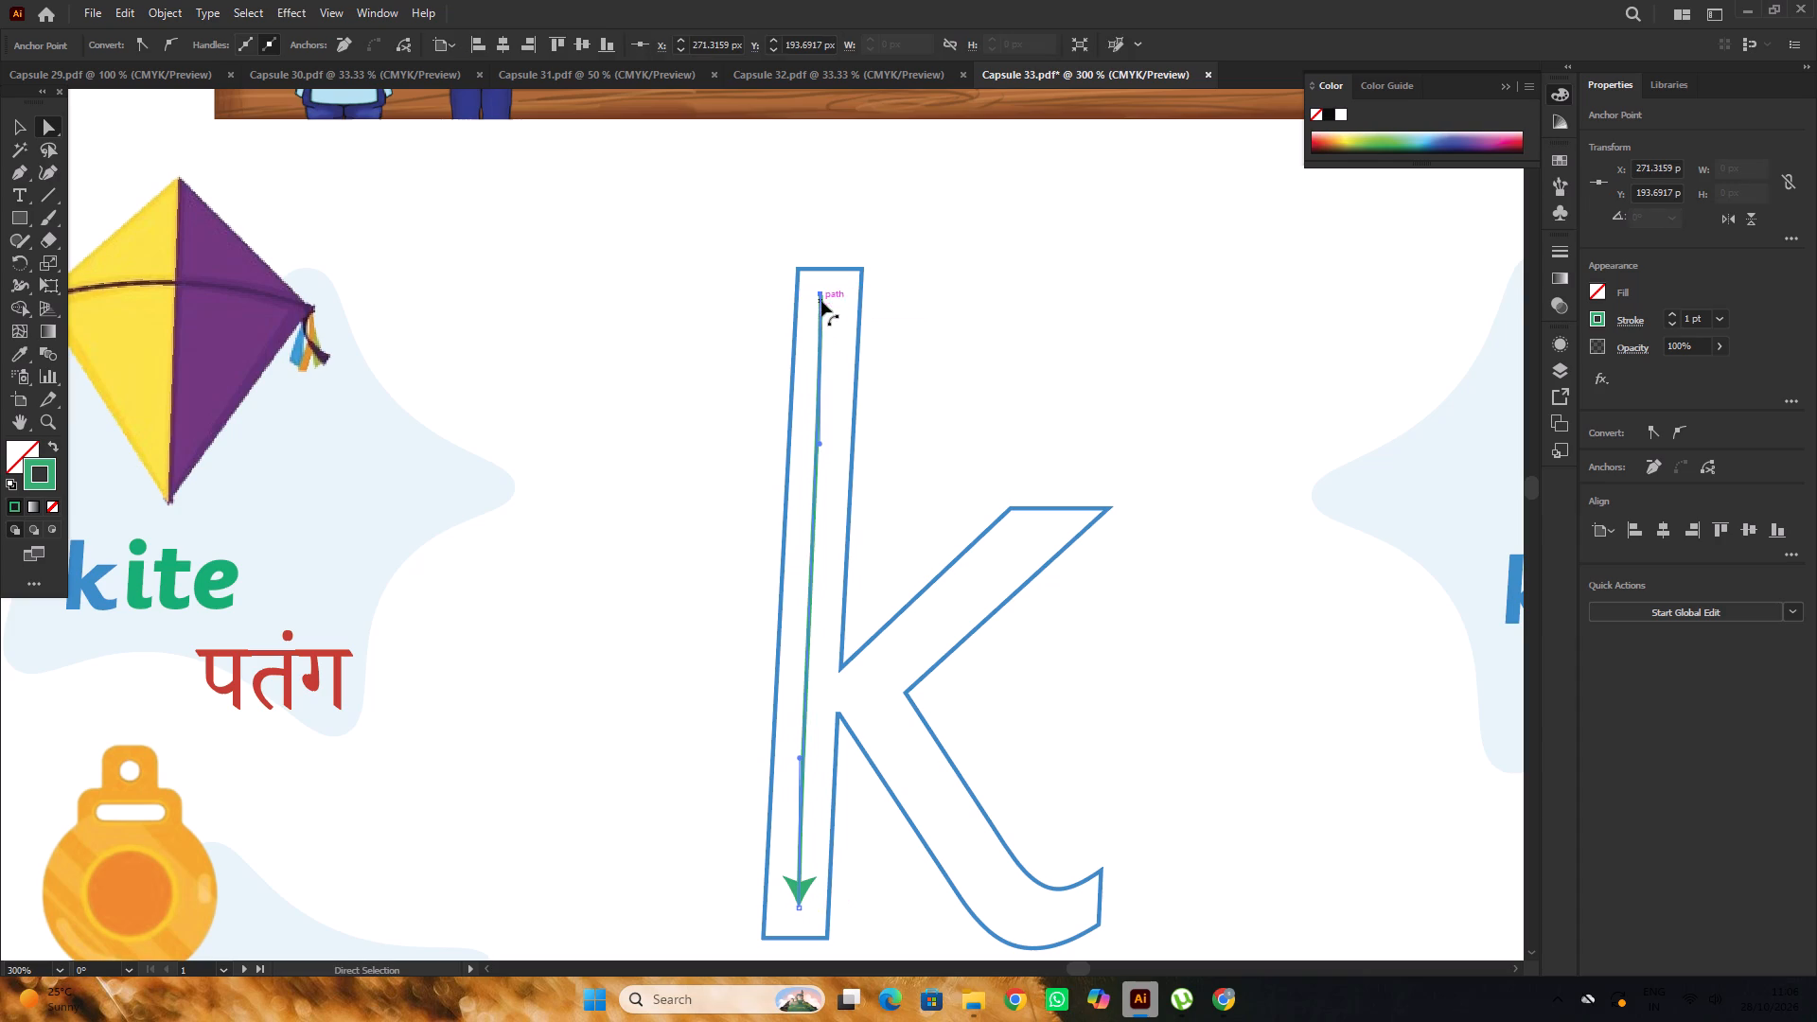
pyautogui.click(820, 445)
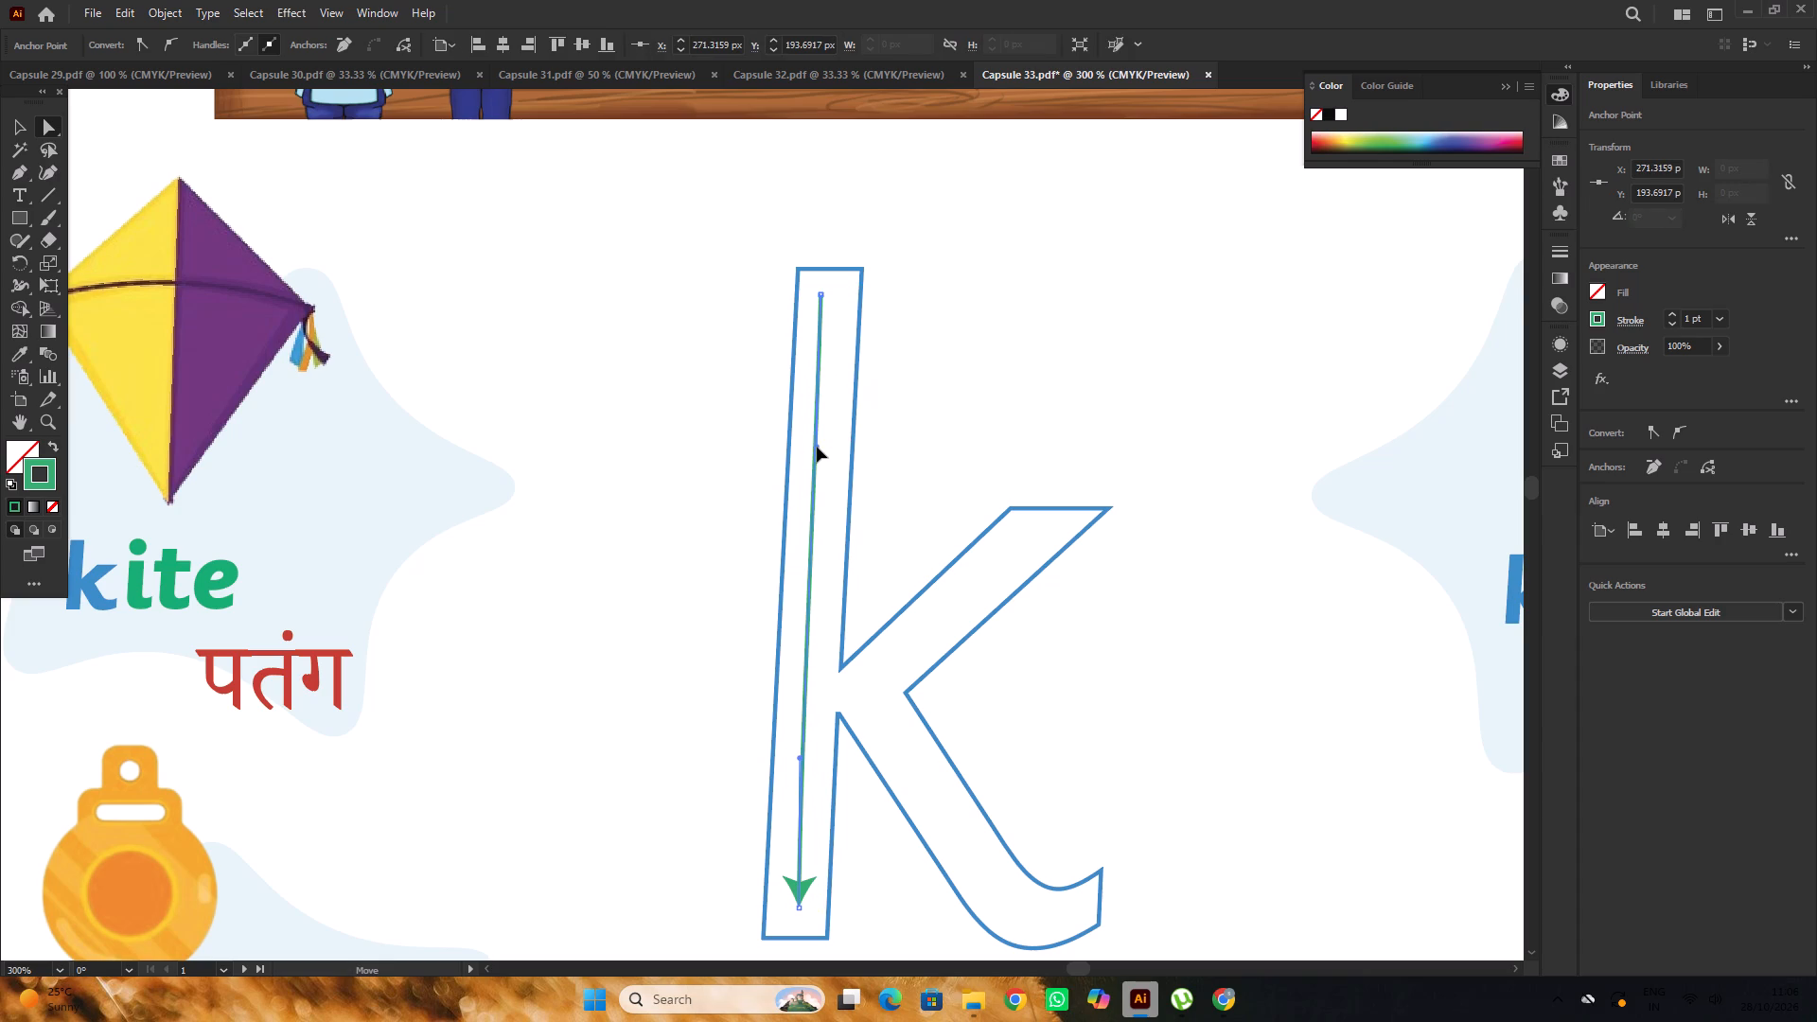
pyautogui.keyDown('alt'); pyautogui.scroll(-2, 820, 444); pyautogui.keyUp('alt')
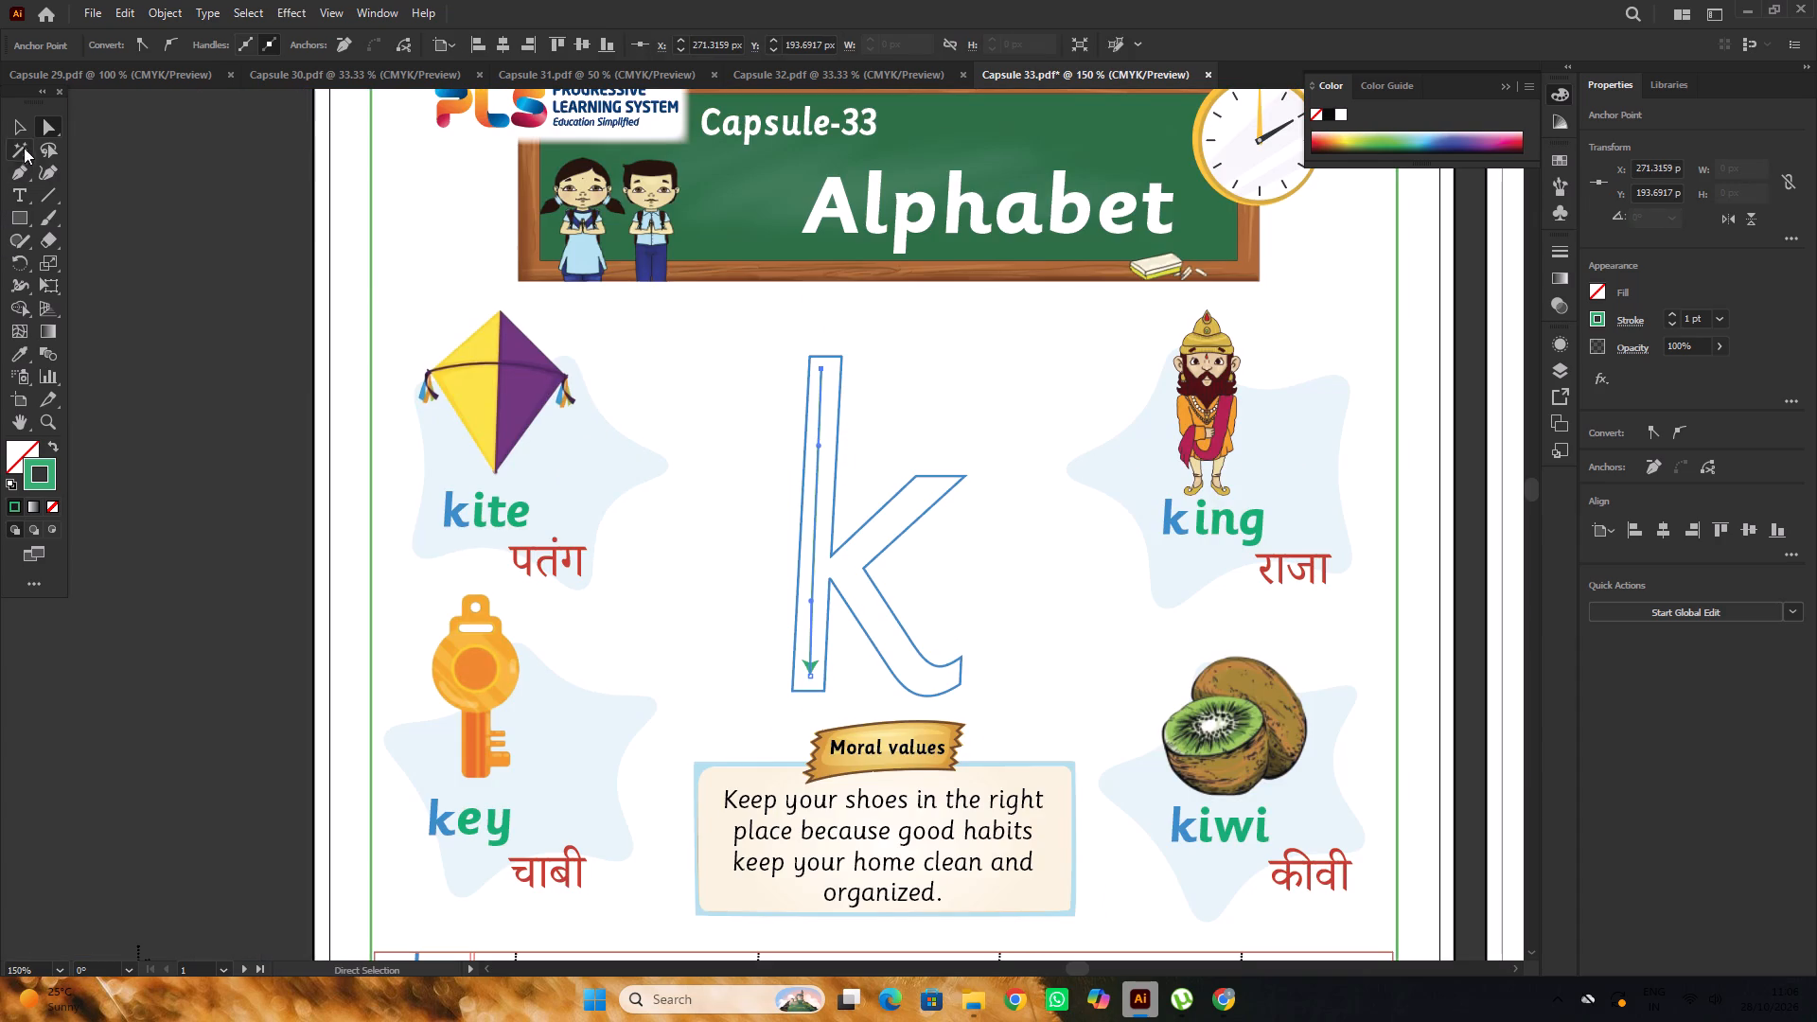
pyautogui.click(17, 127)
pyautogui.click(158, 223)
# Move the circled number 1 off the old k to an empty pasteboard area and group its parts.
pyautogui.keyDown('alt'); pyautogui.scroll(-3, 1063, 294); pyautogui.keyUp('alt')
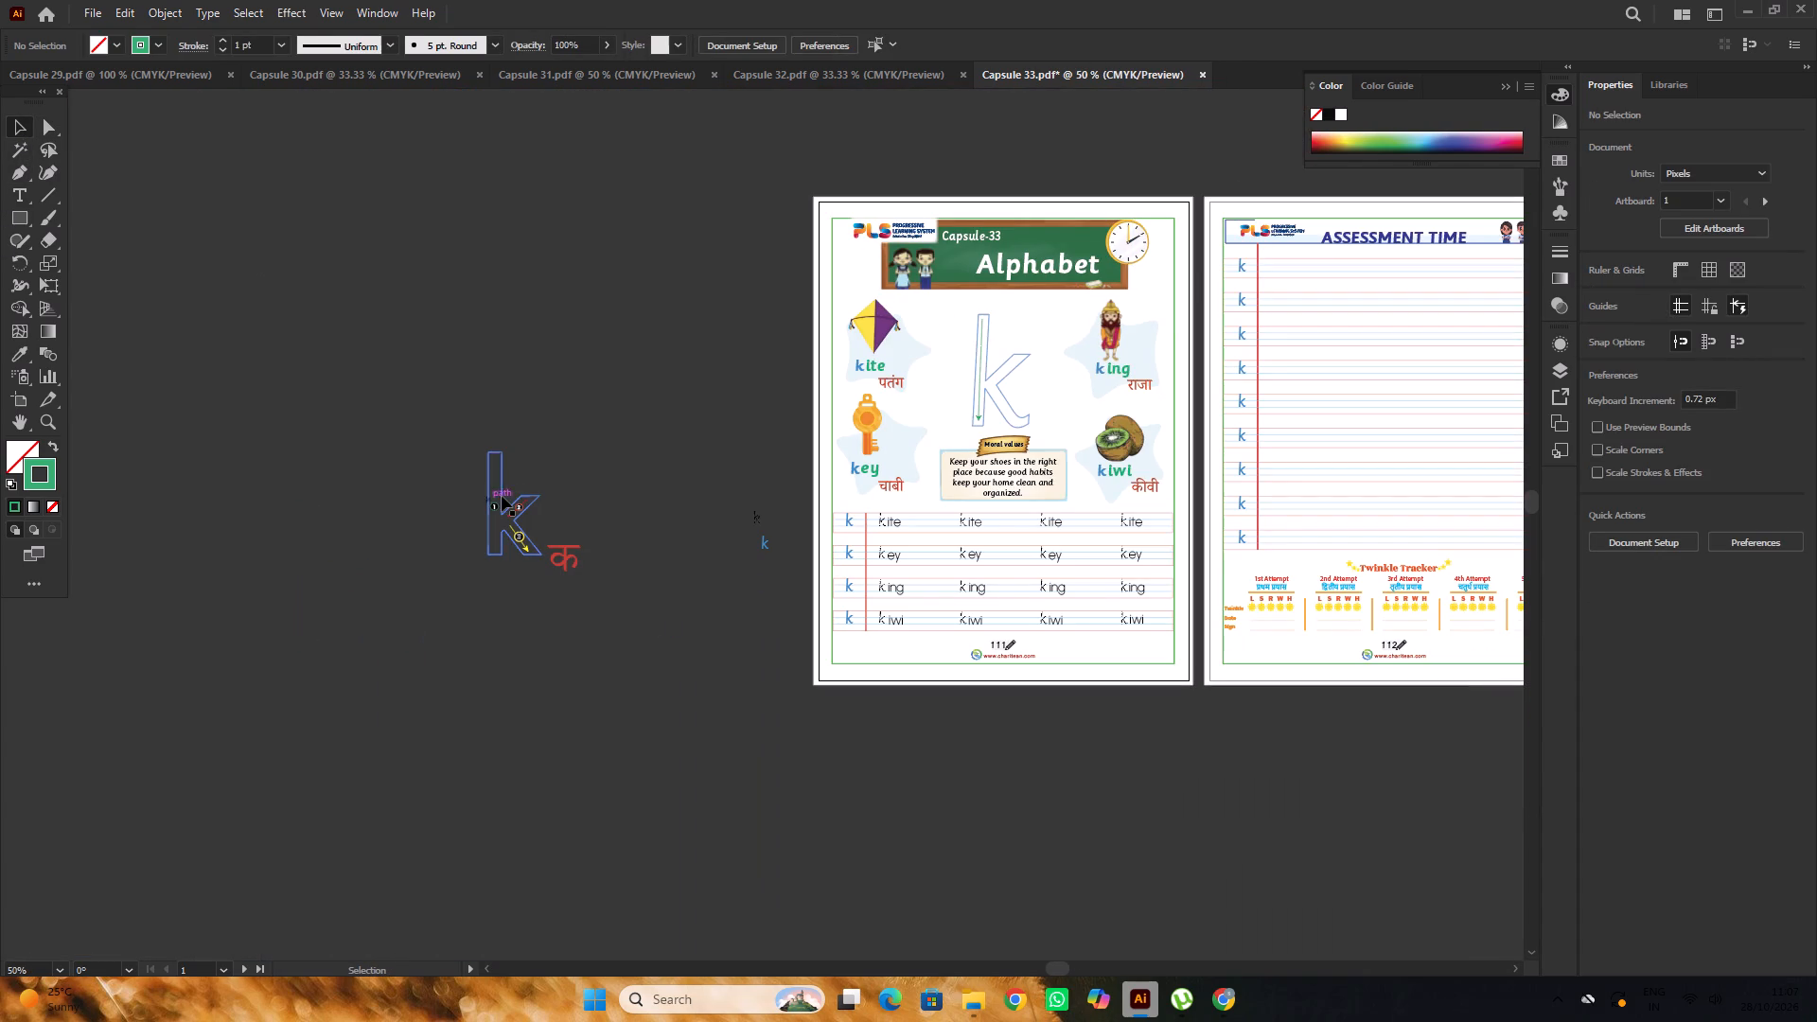
pyautogui.moveTo(496, 510); pyautogui.dragTo(984, 385)
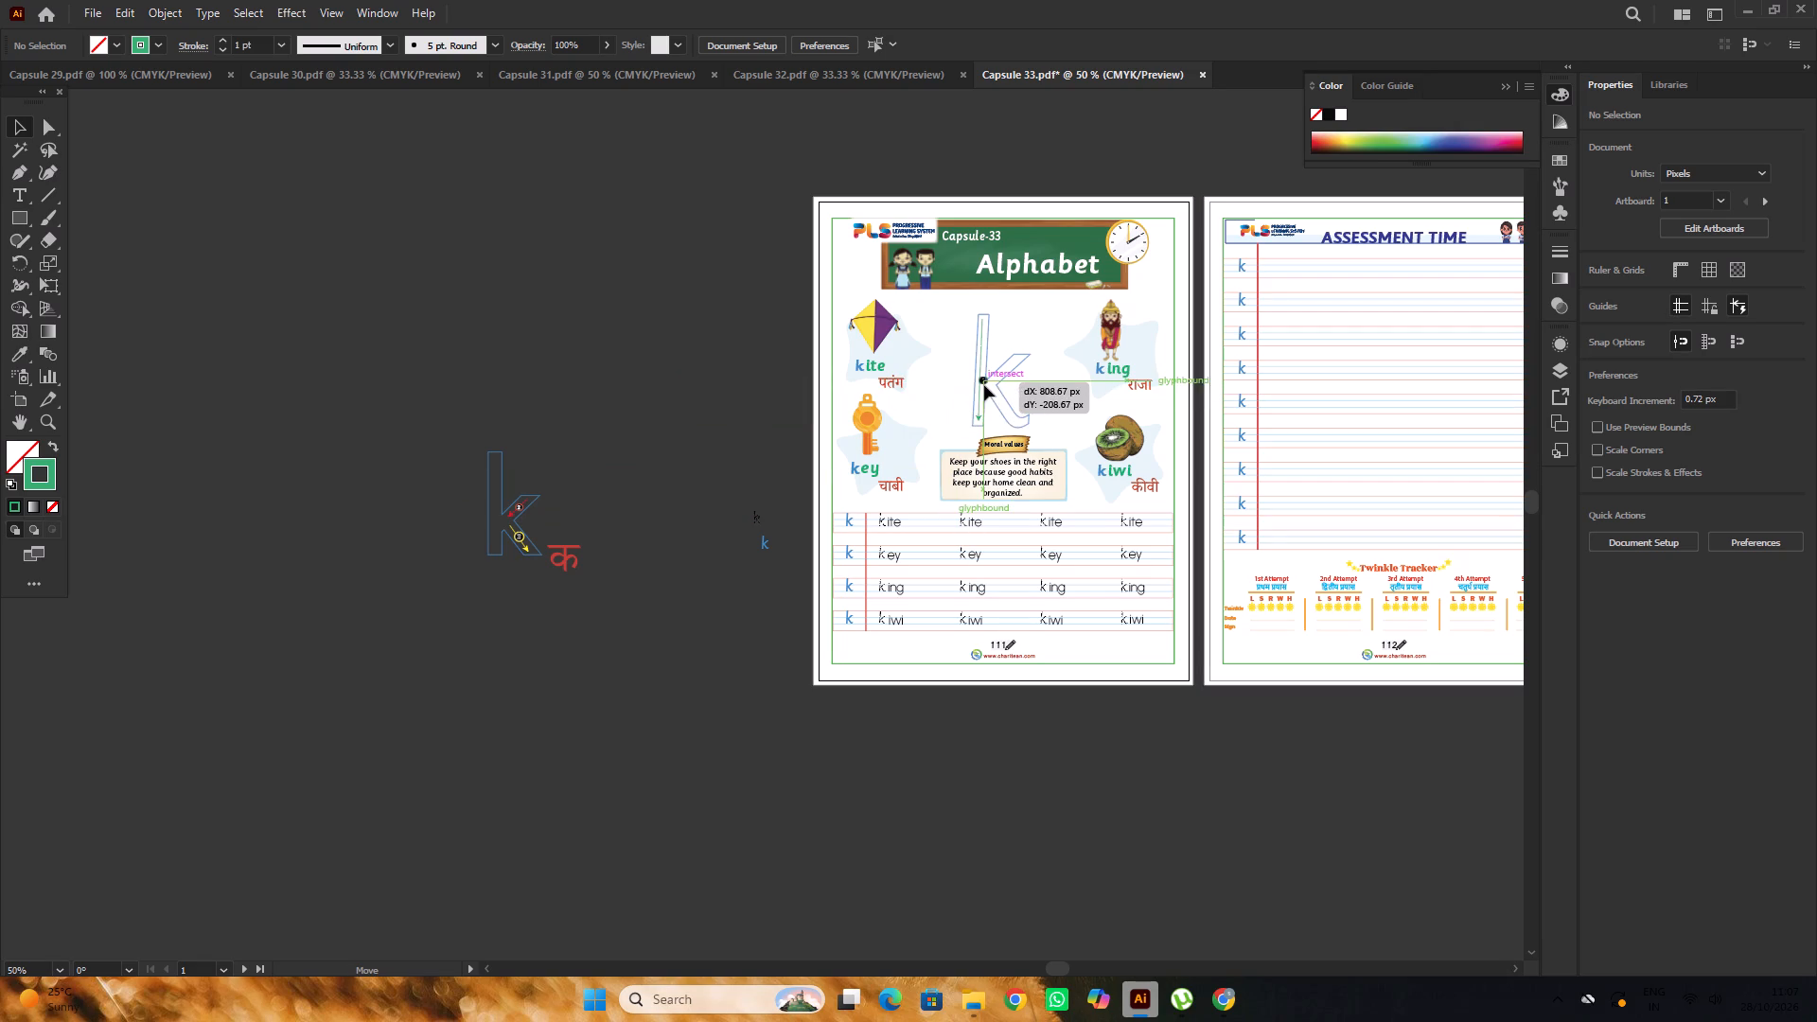
pyautogui.moveTo(984, 385); pyautogui.dragTo(679, 371)
pyautogui.click(700, 337)
pyautogui.keyDown('alt'); pyautogui.scroll(2, 692, 369); pyautogui.keyUp('alt')
pyautogui.moveTo(590, 310); pyautogui.dragTo(763, 445)
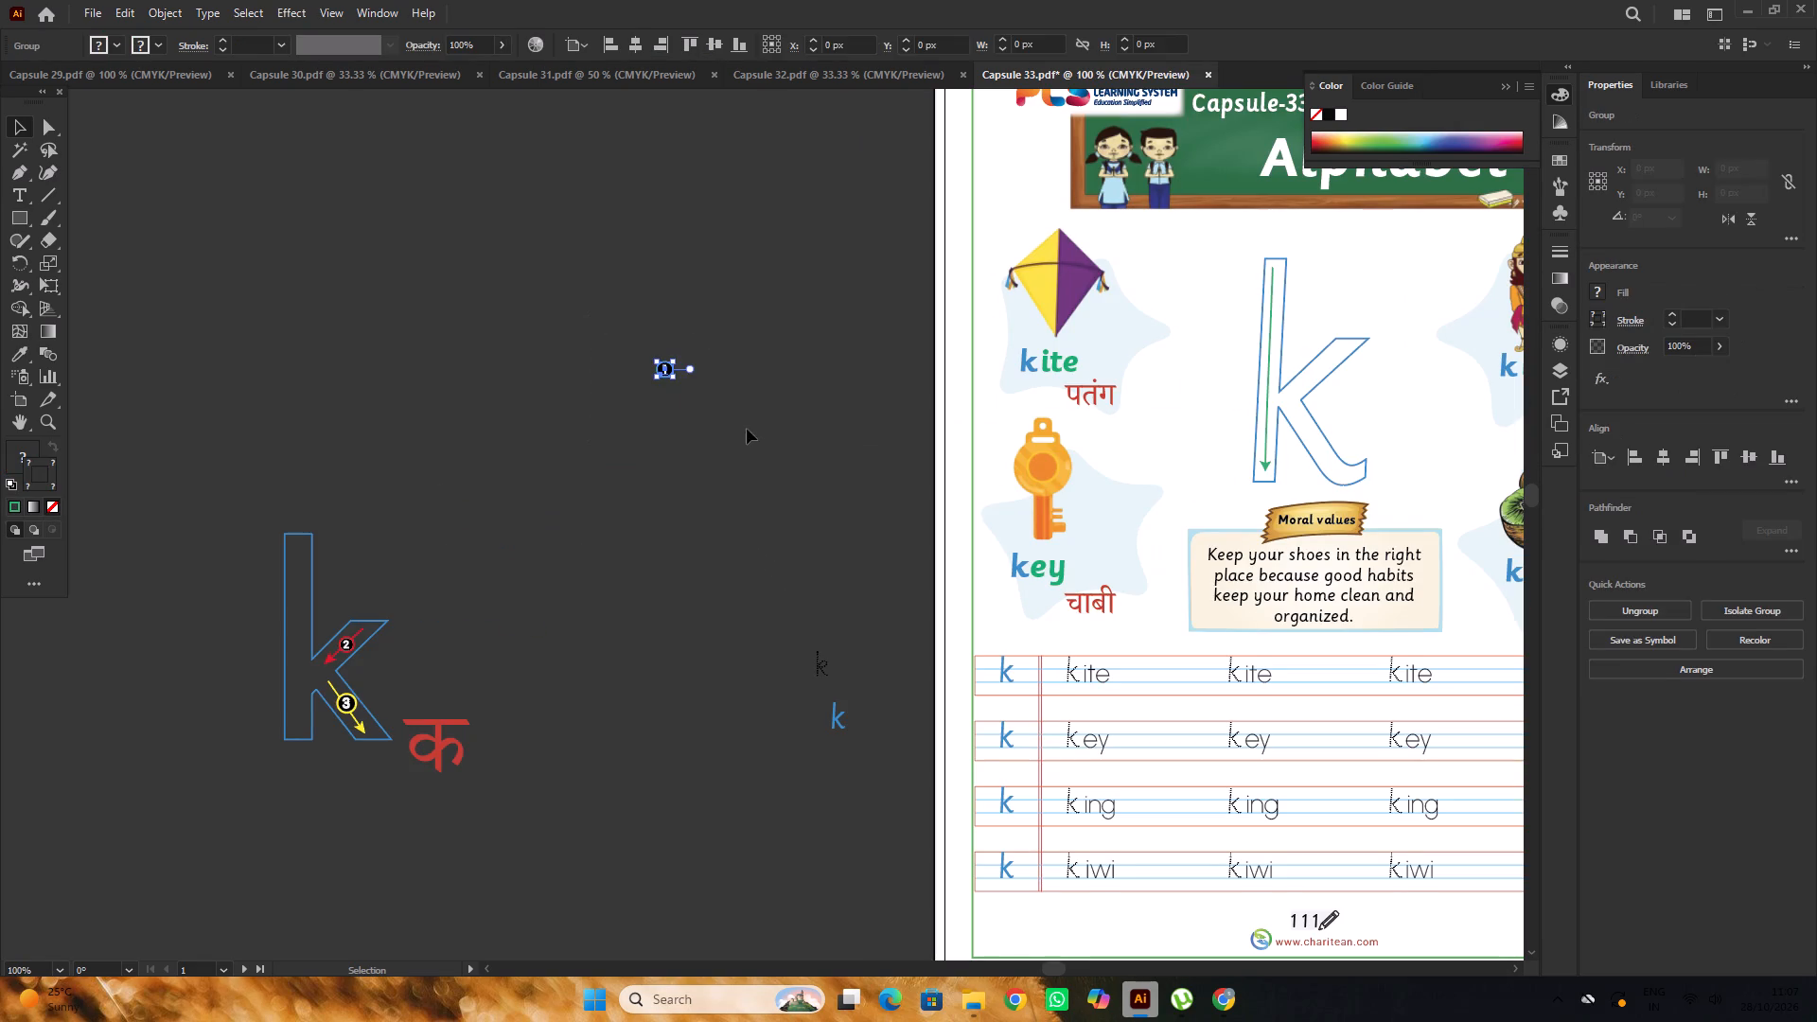
pyautogui.hotkey('ctrl', 'g')
pyautogui.click(747, 429)
# Move the circled number 1 from the pasteboard onto the green arrow inside the new k's stem.
pyautogui.keyDown('alt'); pyautogui.scroll(-1, 506, 424); pyautogui.keyUp('alt')
pyautogui.moveTo(616, 391); pyautogui.dragTo(1037, 379)
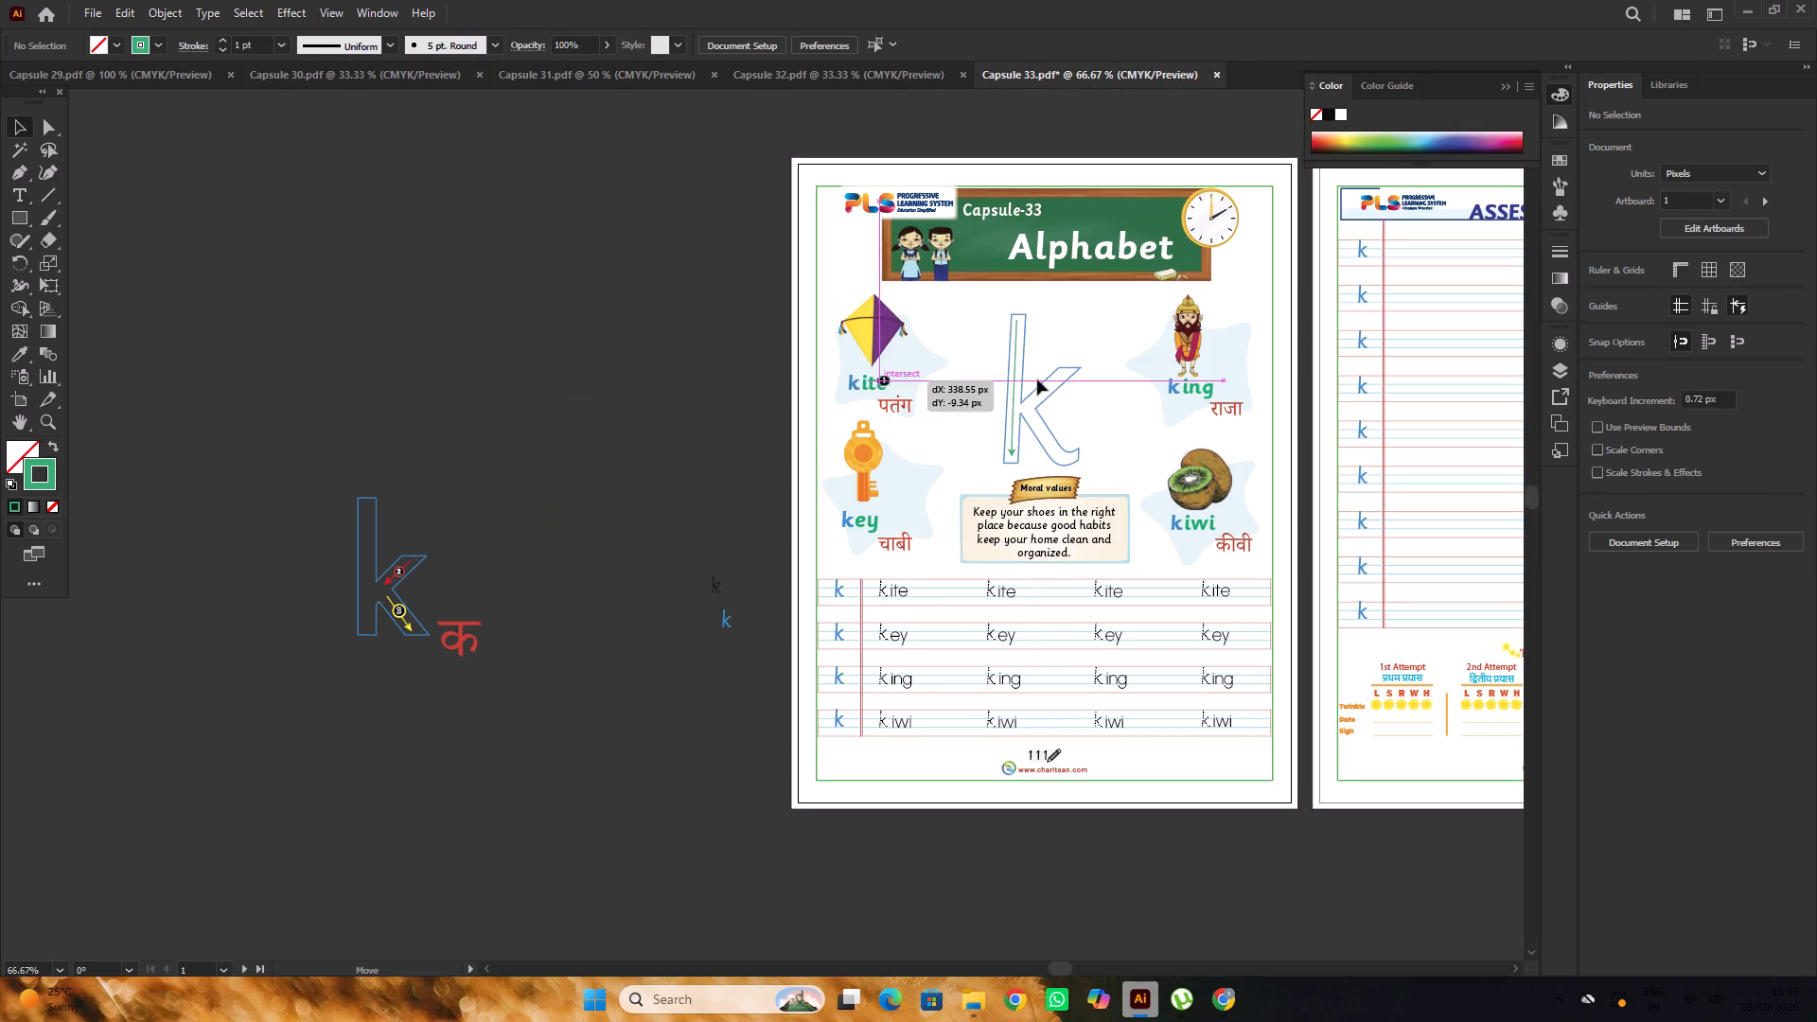
pyautogui.moveTo(1037, 379); pyautogui.dragTo(1047, 379)
pyautogui.keyDown('alt'); pyautogui.scroll(7, 1055, 380); pyautogui.keyUp('alt')
pyautogui.moveTo(1002, 462); pyautogui.dragTo(913, 417)
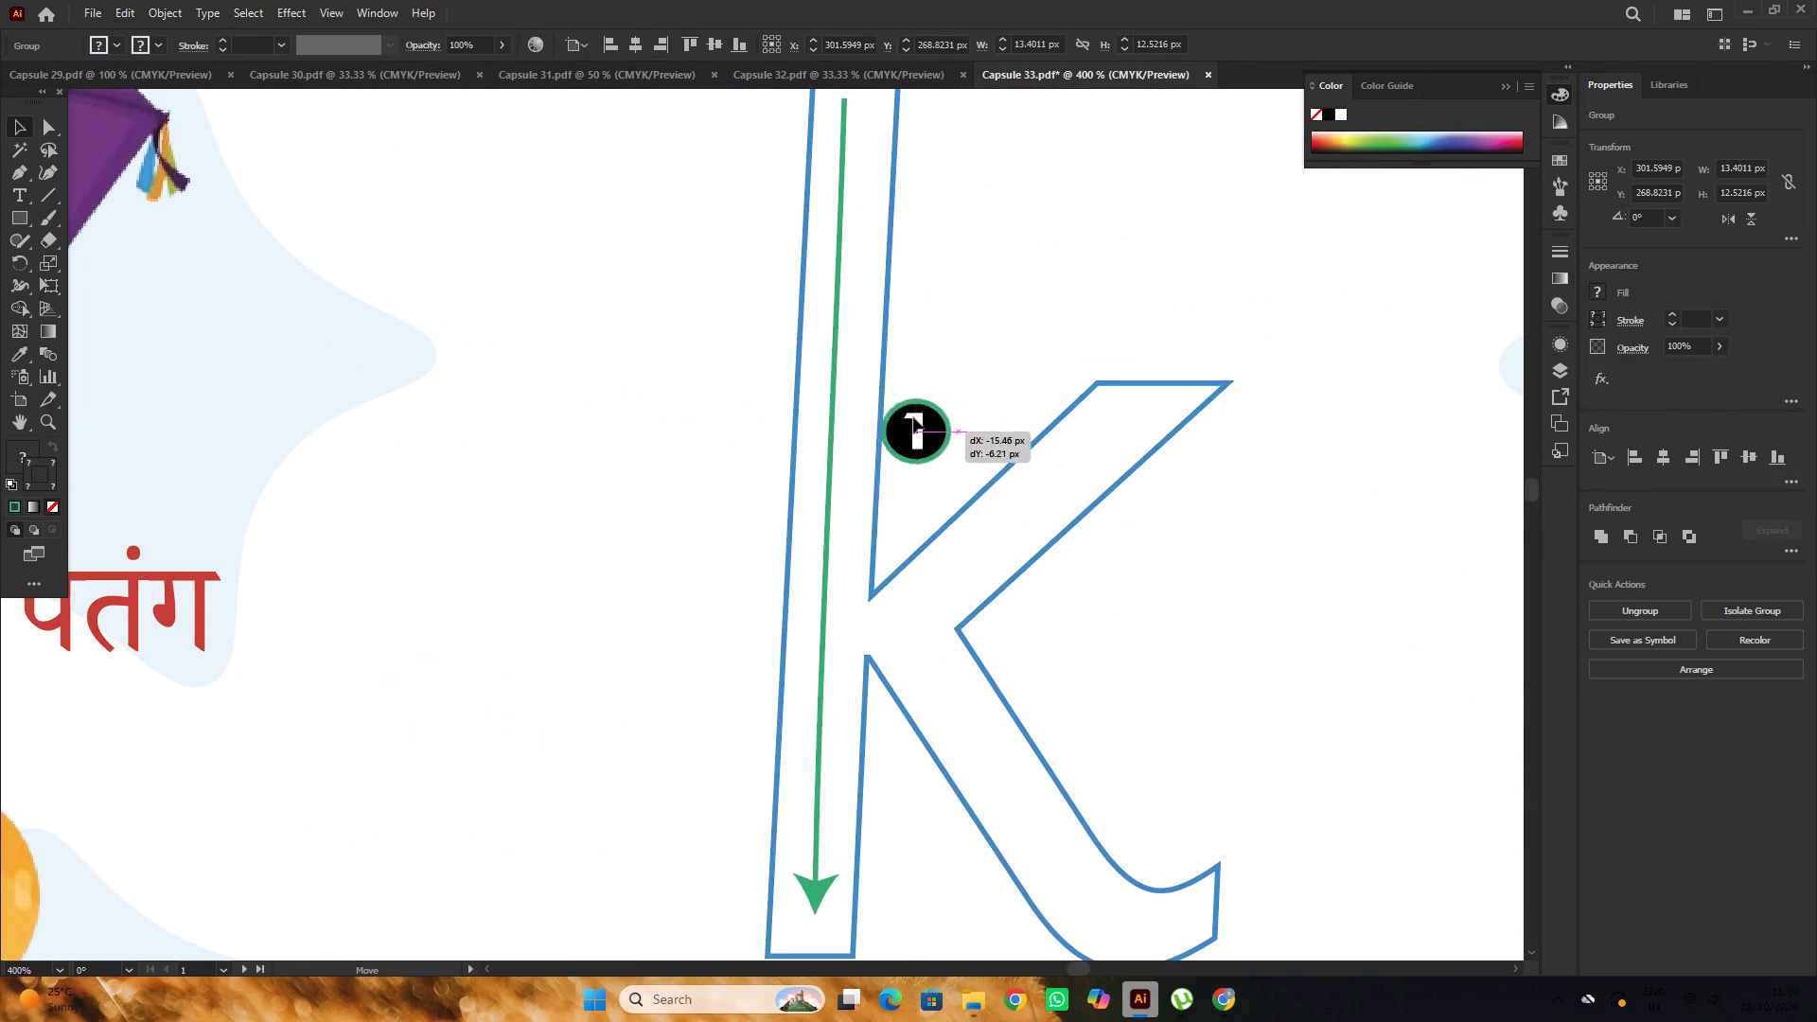
pyautogui.moveTo(913, 417); pyautogui.dragTo(845, 526)
# Scale the circled number 1 down to fit inside the k's stem and centre it on the green arrow.
pyautogui.keyDown('alt'); pyautogui.keyDown('shift'); pyautogui.click(869, 557); pyautogui.keyUp('shift'); pyautogui.keyUp('alt')
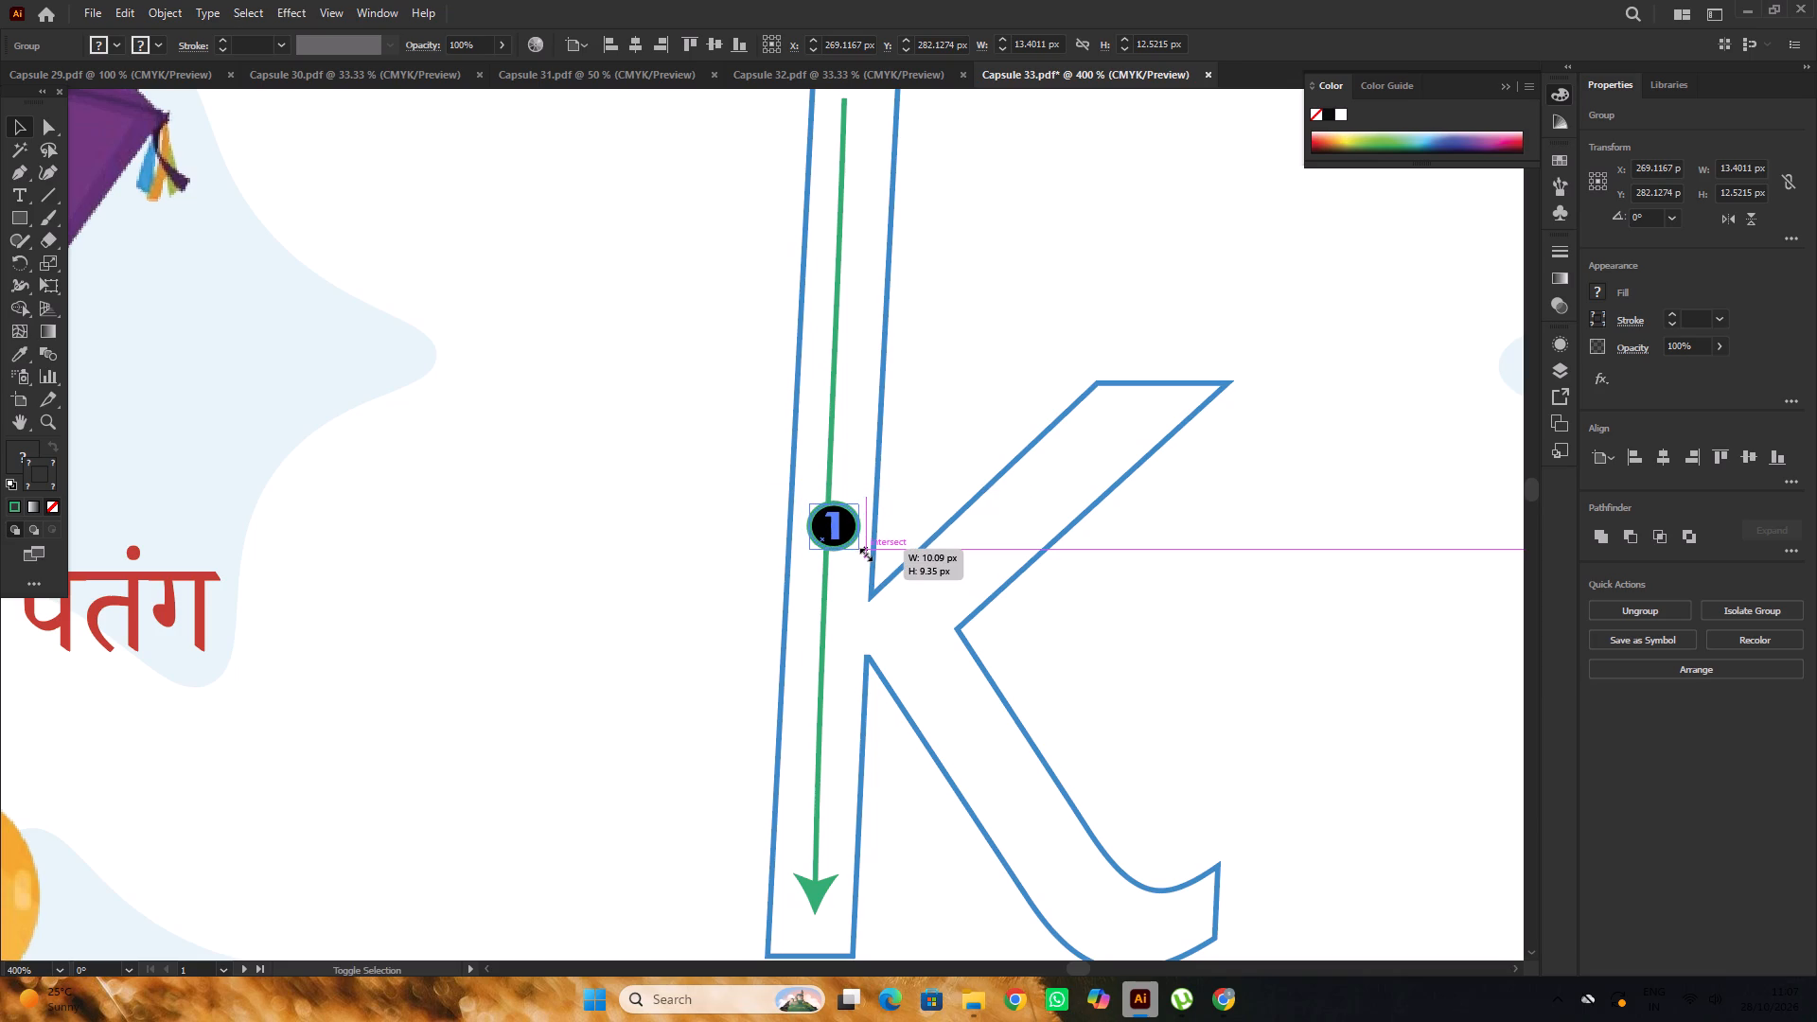
pyautogui.click(835, 555)
pyautogui.moveTo(830, 540); pyautogui.dragTo(824, 550)
pyautogui.keyDown('alt'); pyautogui.scroll(-2, 803, 481); pyautogui.keyUp('alt')
pyautogui.click(926, 366)
# Move the circled number 2 off the old k to an empty pasteboard area.
pyautogui.scroll(-4, 926, 366)
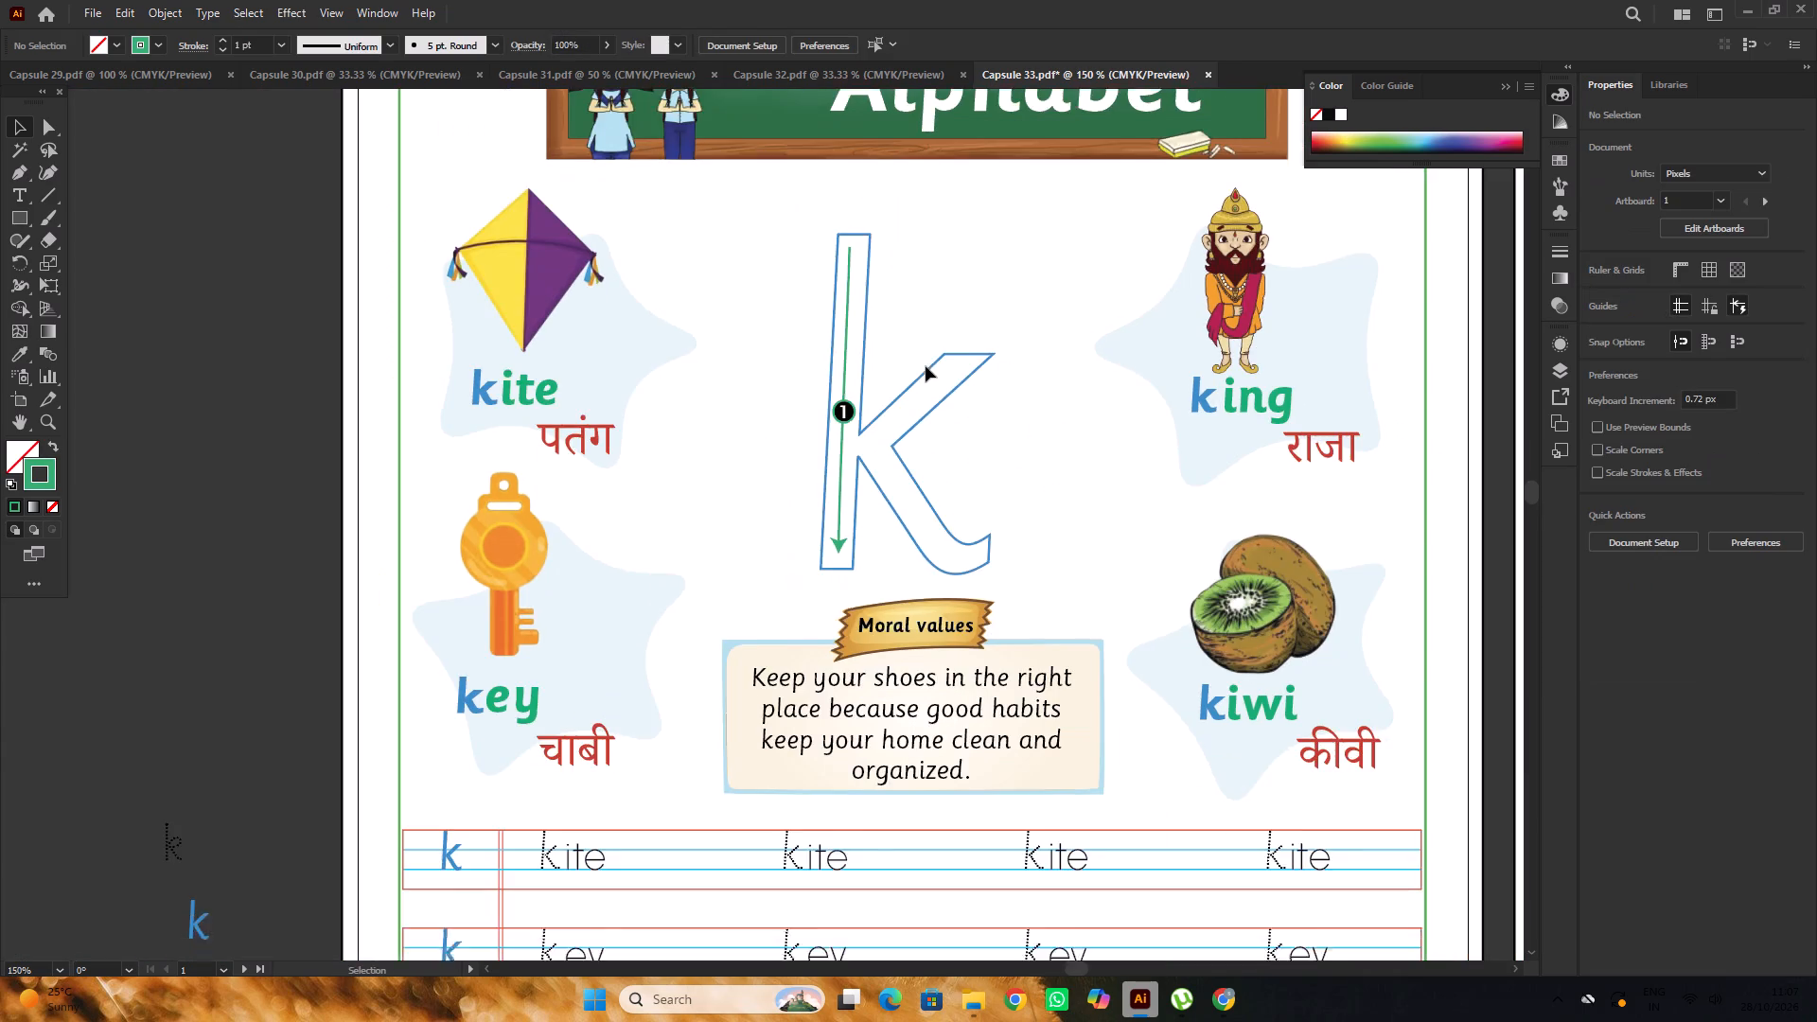
pyautogui.scroll(-2, 926, 366)
pyautogui.keyDown('alt'); pyautogui.scroll(-1, 919, 361); pyautogui.keyUp('alt')
pyautogui.moveTo(266, 557); pyautogui.dragTo(429, 489)
pyautogui.click(455, 527)
# Move the red arrow from the old k into the new k's upper diagonal arm.
pyautogui.moveTo(257, 562); pyautogui.dragTo(939, 373)
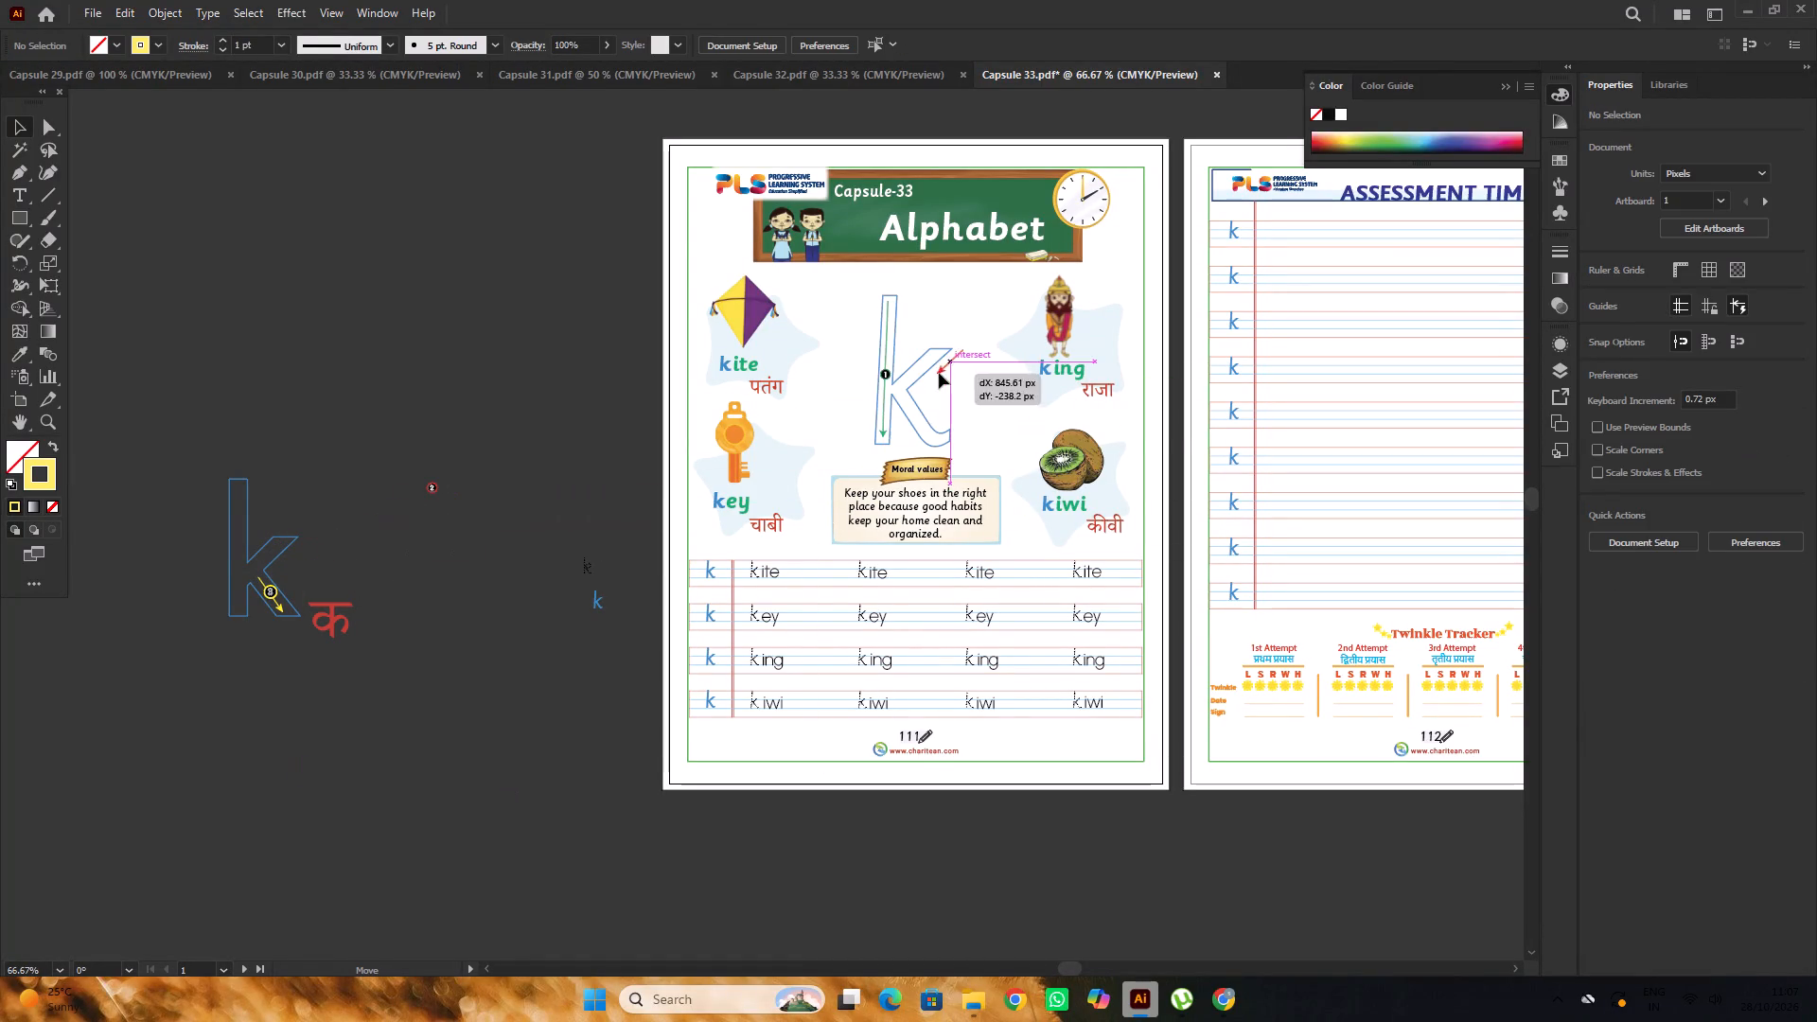
pyautogui.moveTo(939, 373); pyautogui.dragTo(925, 372)
pyautogui.keyDown('alt'); pyautogui.scroll(4, 927, 371); pyautogui.keyUp('alt')
pyautogui.moveTo(939, 361); pyautogui.dragTo(840, 402)
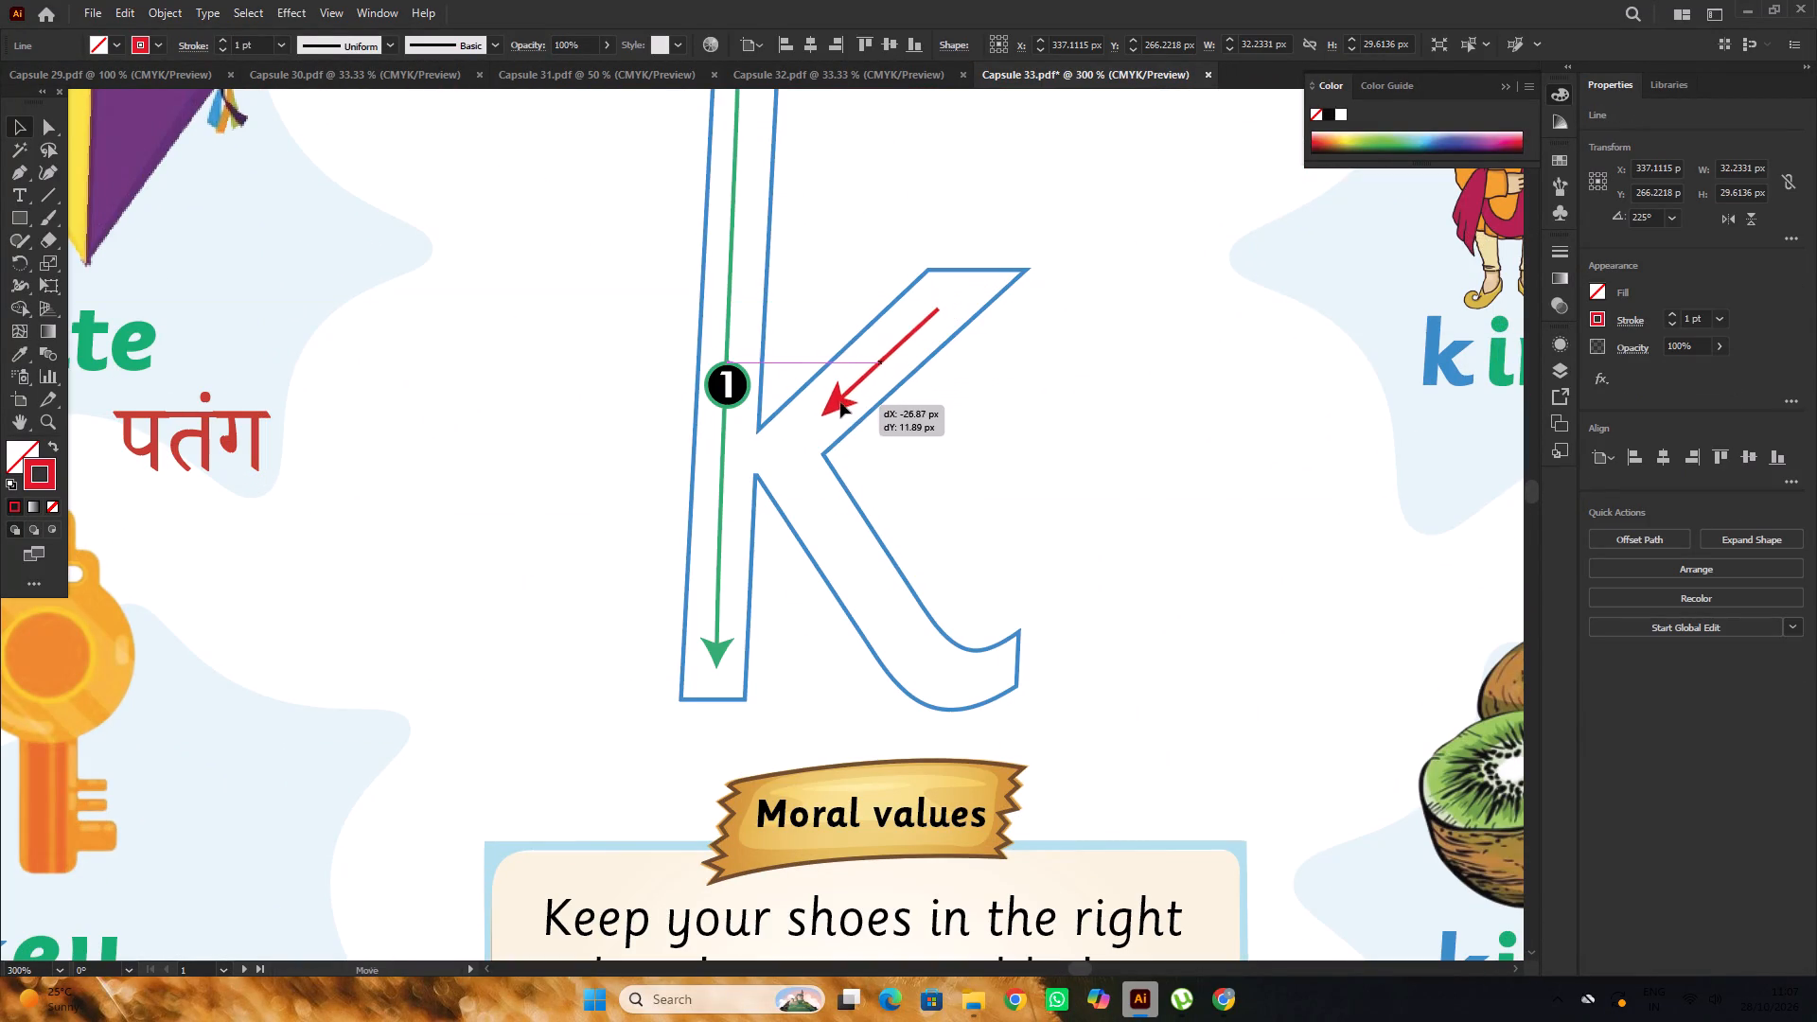
pyautogui.moveTo(840, 402); pyautogui.dragTo(831, 411)
# Lengthen the red arrow at both ends so it runs along the k's upper arm towards the stem joint.
pyautogui.moveTo(926, 316); pyautogui.dragTo(927, 315)
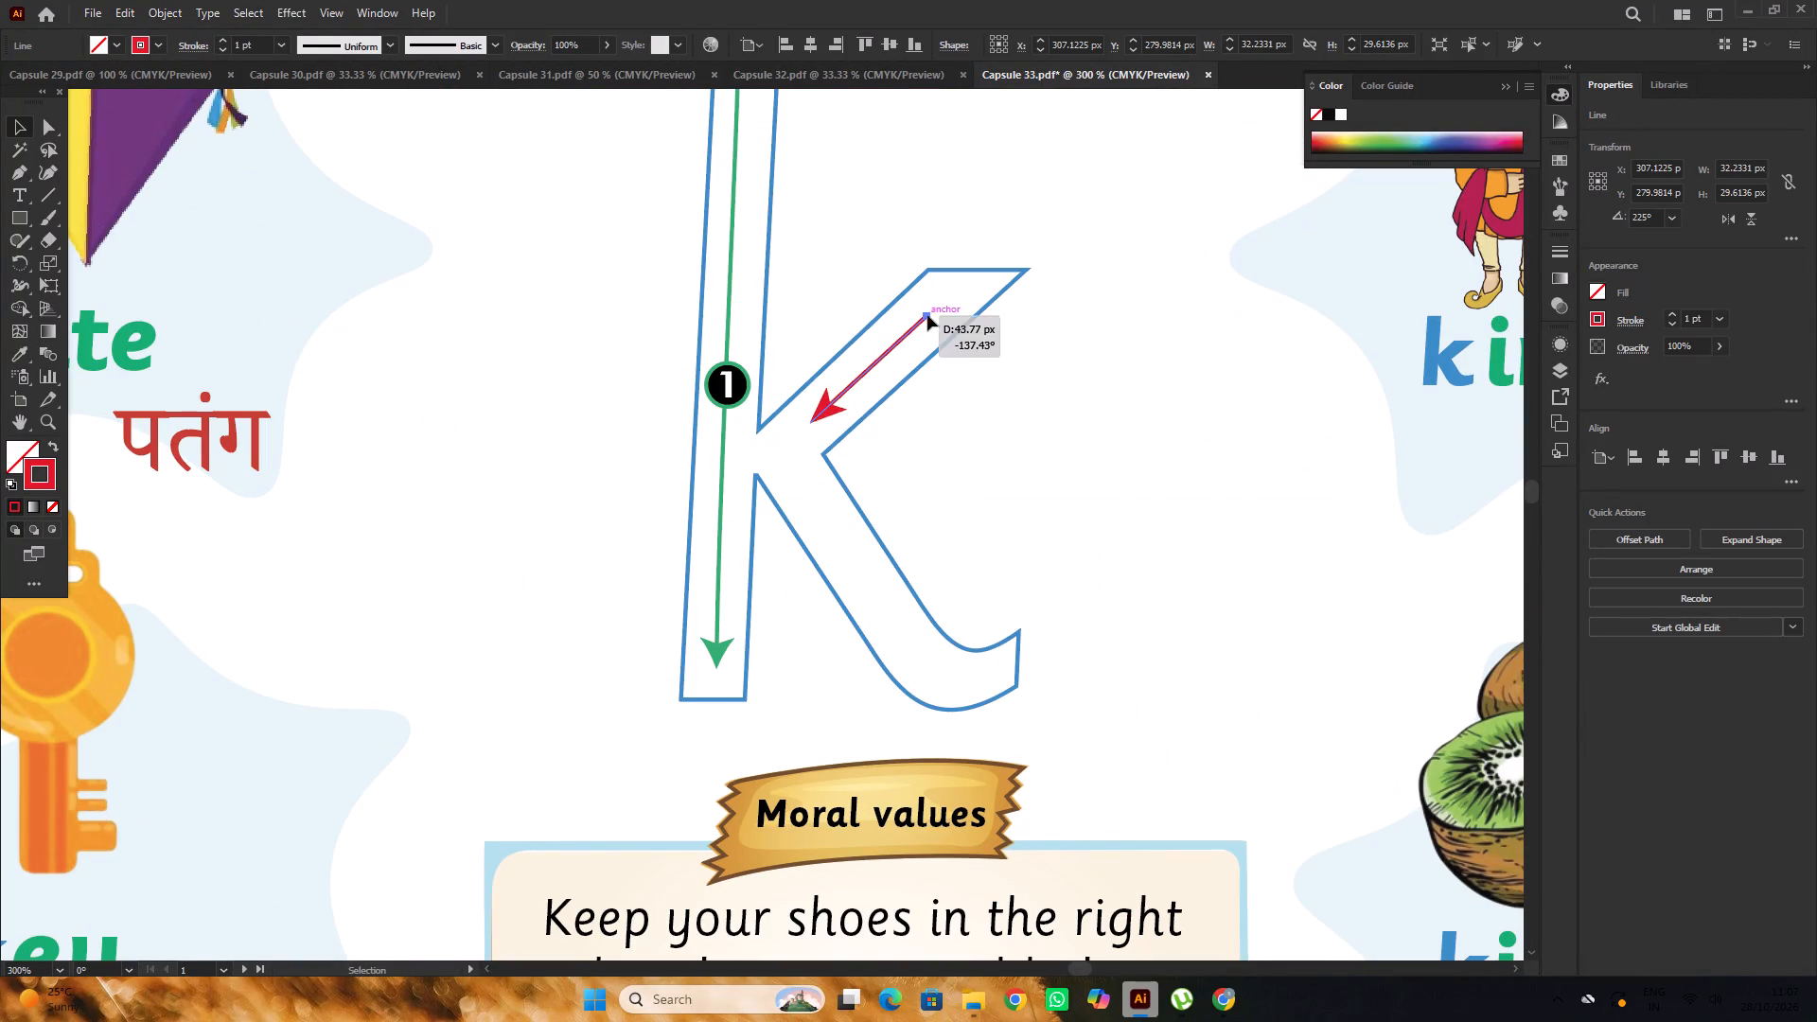
pyautogui.moveTo(927, 315); pyautogui.dragTo(951, 297)
pyautogui.keyDown('alt'); pyautogui.scroll(-1, 861, 381); pyautogui.keyUp('alt')
pyautogui.click(935, 433)
pyautogui.keyDown('alt'); pyautogui.scroll(1, 837, 411); pyautogui.keyUp('alt')
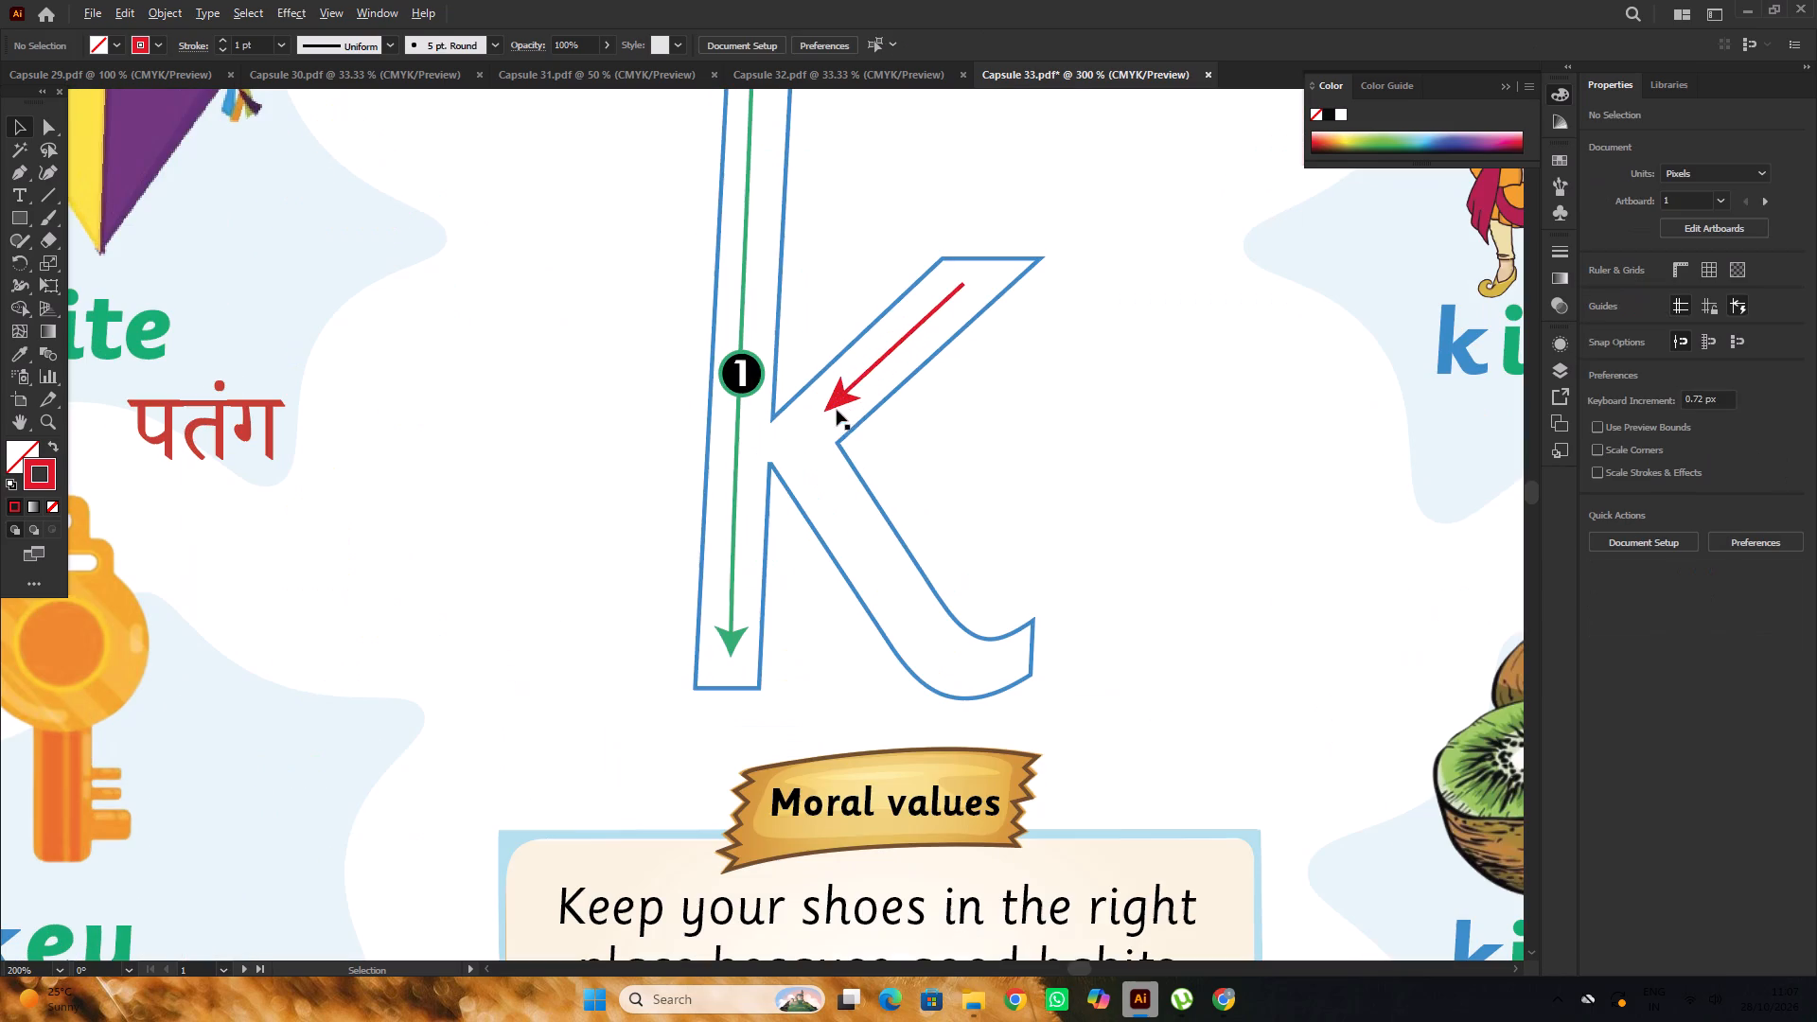
pyautogui.click(839, 397)
pyautogui.click(822, 410)
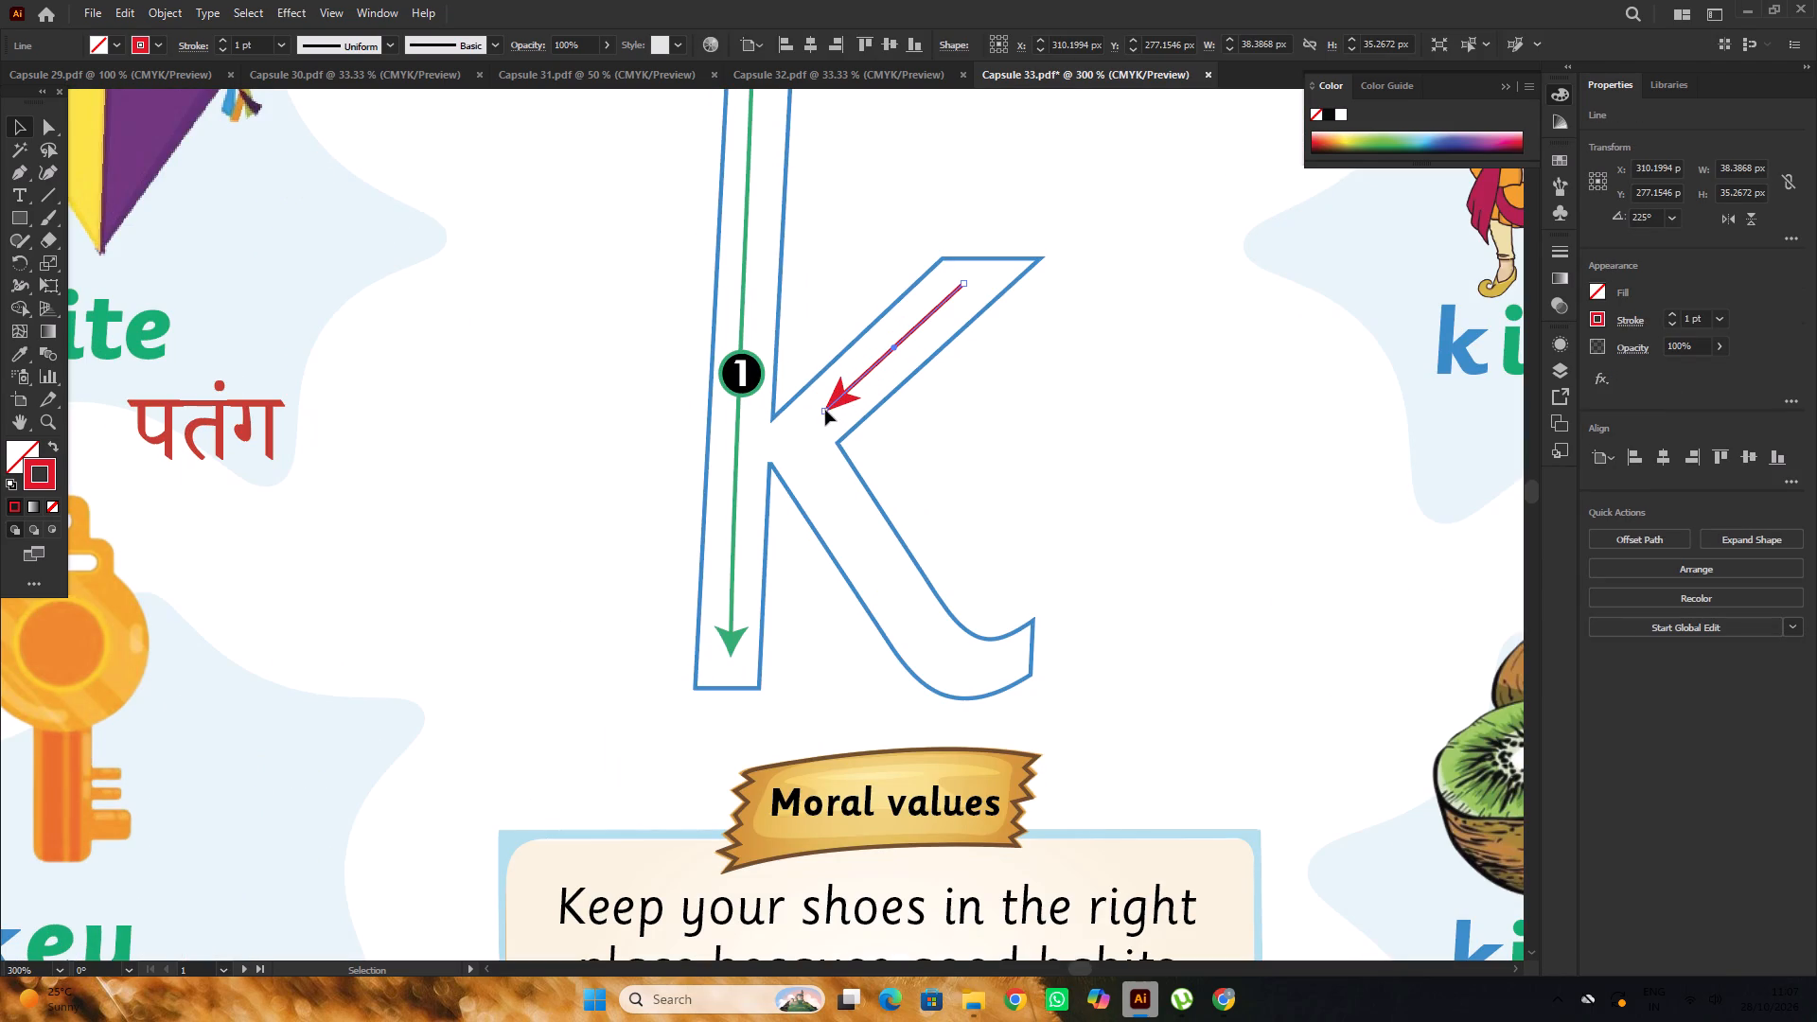
pyautogui.moveTo(824, 411); pyautogui.dragTo(813, 421)
pyautogui.click(998, 444)
# Move the yellow arrow from the old k into the new k's lower diagonal leg.
pyautogui.keyDown('alt'); pyautogui.scroll(-2, 896, 428); pyautogui.keyUp('alt')
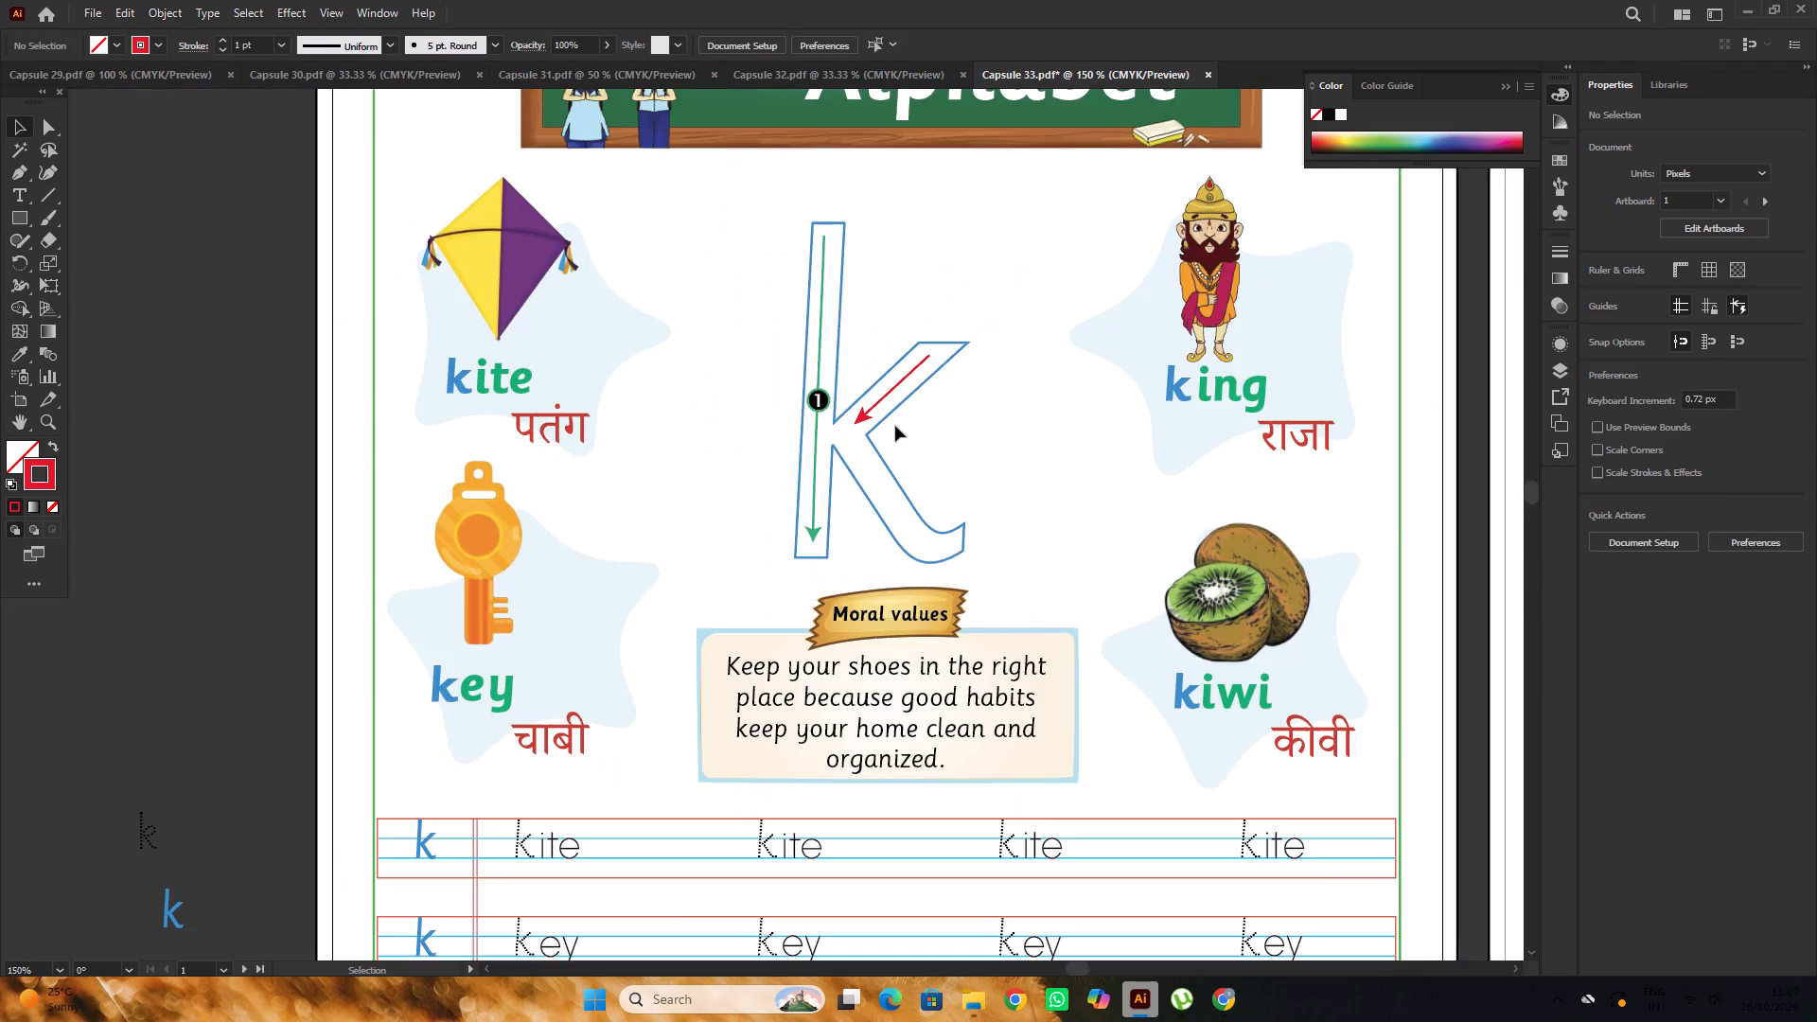
pyautogui.keyDown('alt'); pyautogui.scroll(-3, 895, 426); pyautogui.keyUp('alt')
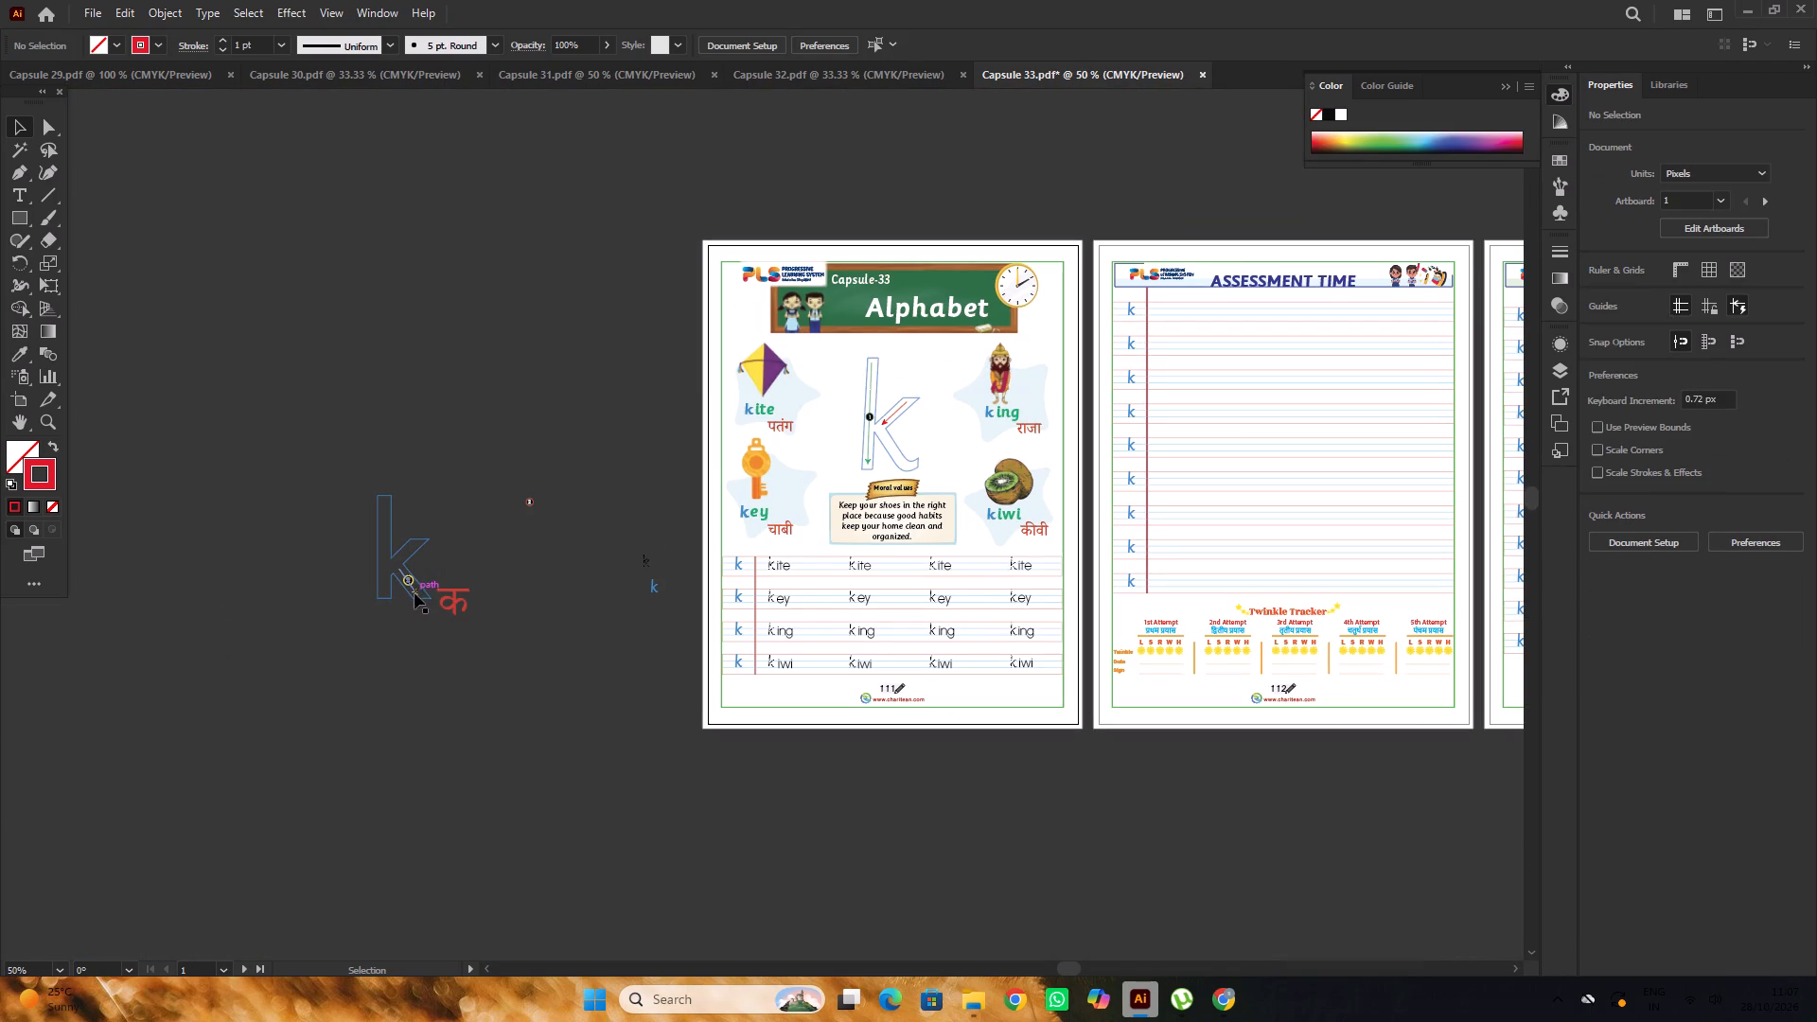
pyautogui.moveTo(415, 593); pyautogui.dragTo(901, 452)
pyautogui.scroll(4, 902, 453)
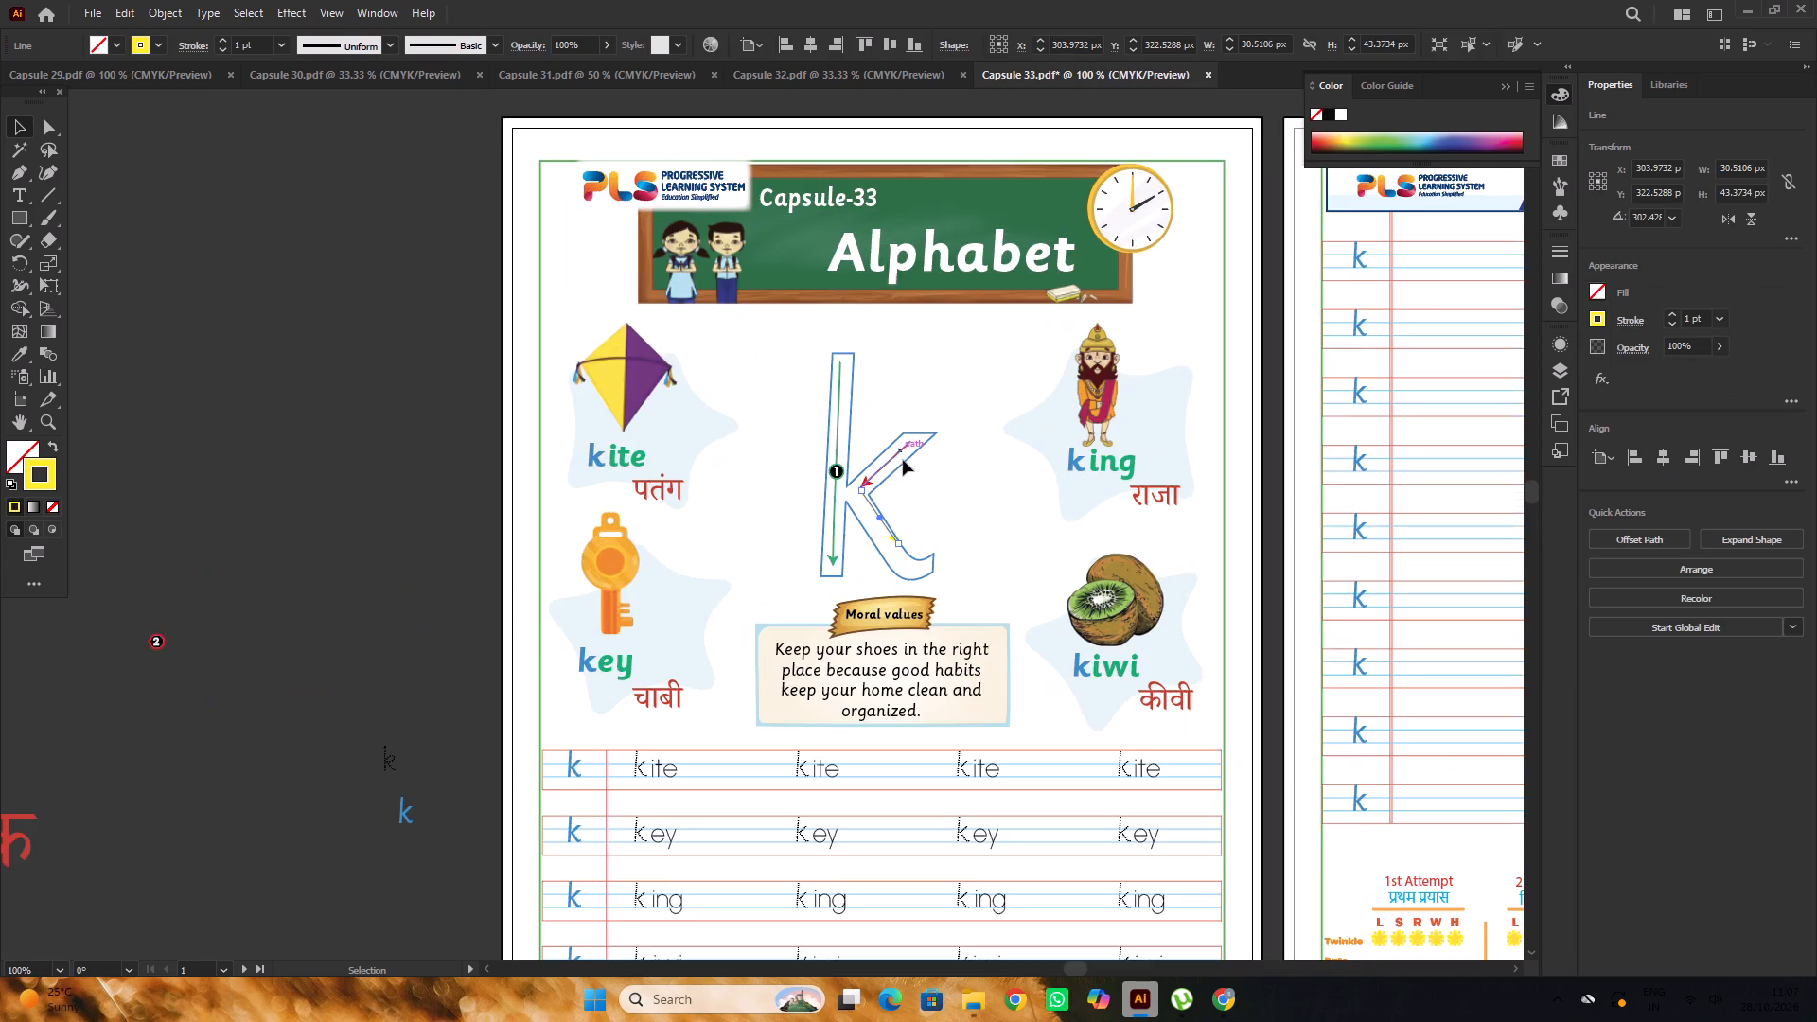
pyautogui.scroll(1, 903, 477)
pyautogui.scroll(-2, 903, 477)
pyautogui.keyDown('alt'); pyautogui.scroll(2, 903, 477); pyautogui.keyUp('alt')
pyautogui.moveTo(860, 513); pyautogui.dragTo(856, 531)
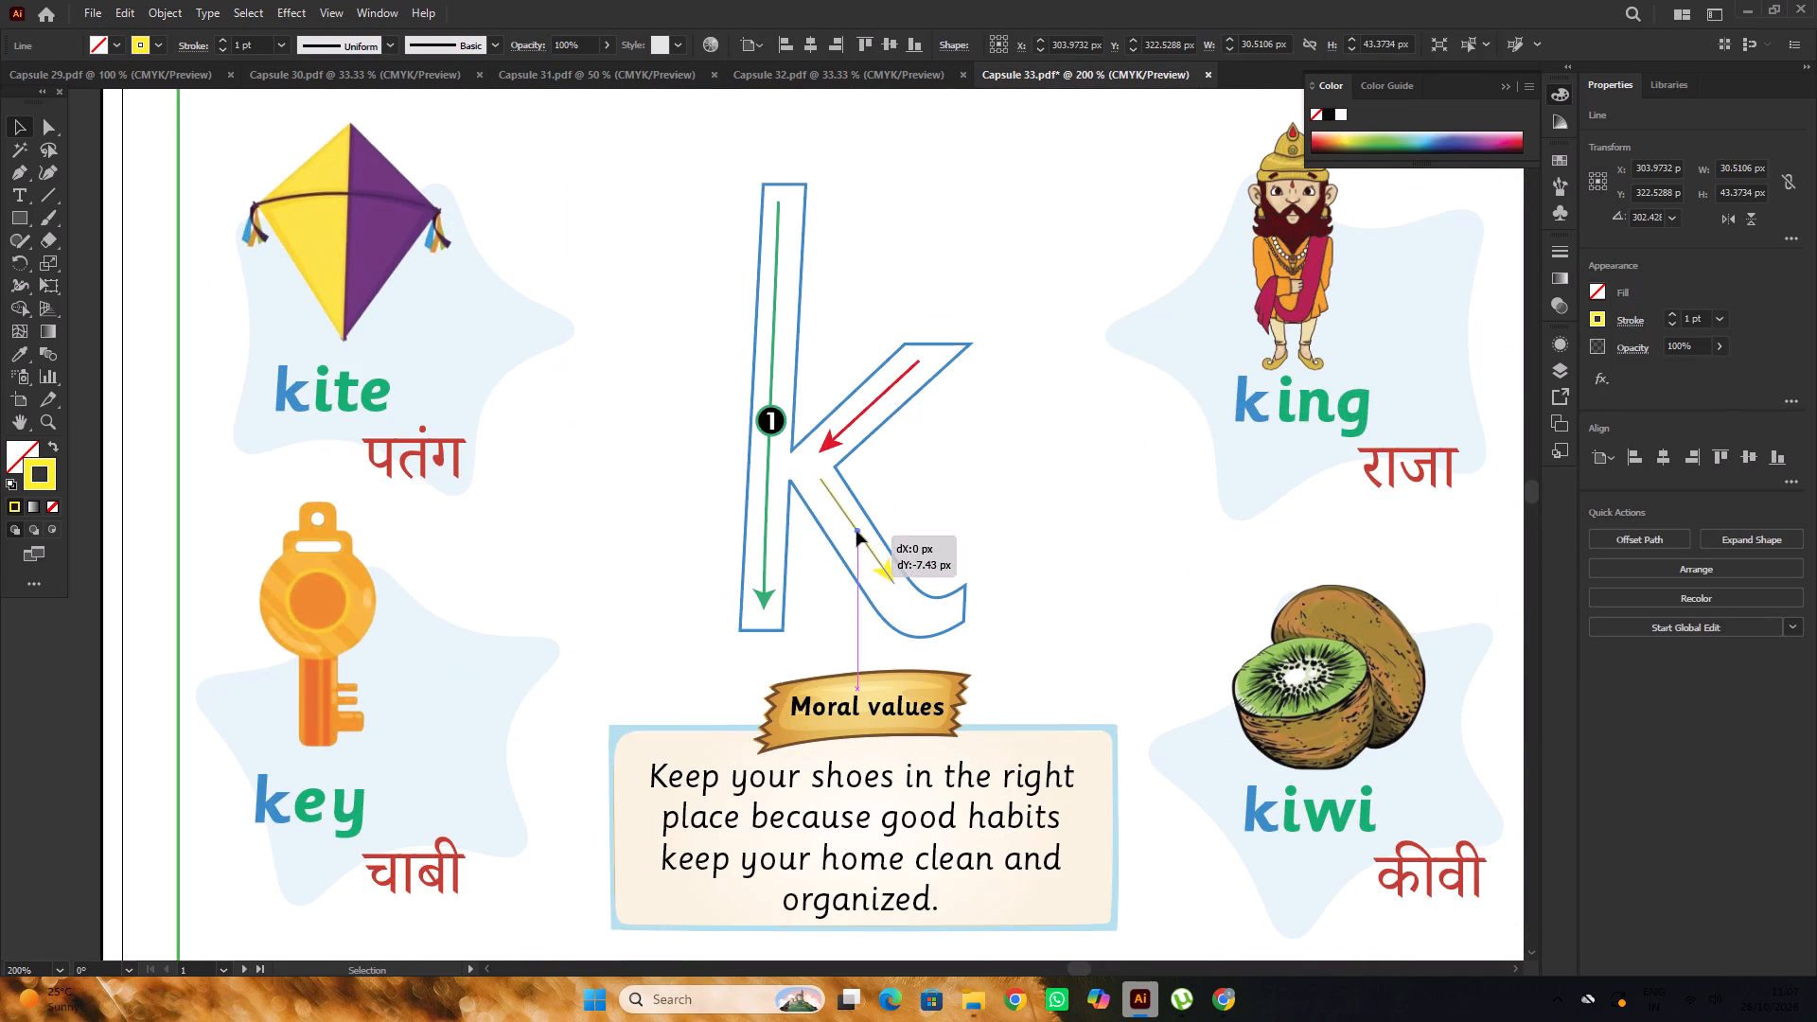
pyautogui.moveTo(856, 531); pyautogui.dragTo(858, 538)
# Extend the yellow arrow's tip into the end of the k's curved tail with the Curvature tool.
pyautogui.scroll(-3, 877, 555)
pyautogui.keyDown('alt'); pyautogui.scroll(1, 924, 556); pyautogui.keyUp('alt')
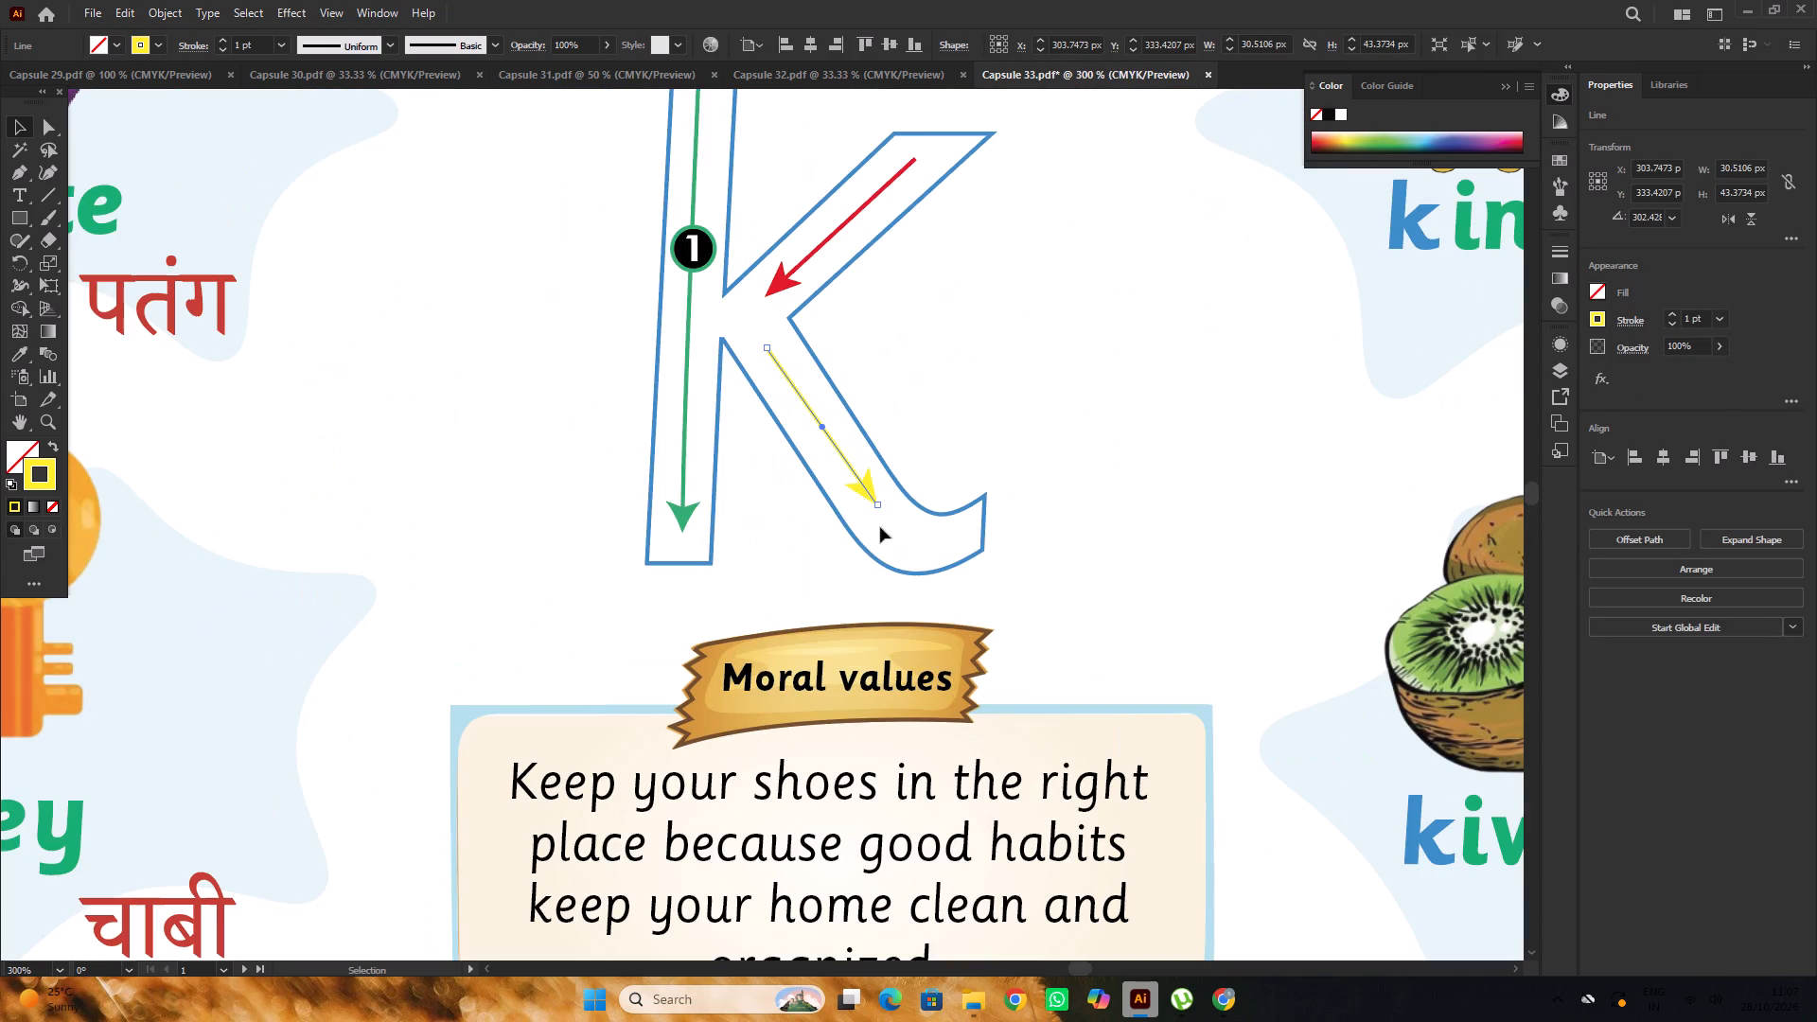
pyautogui.click(50, 169)
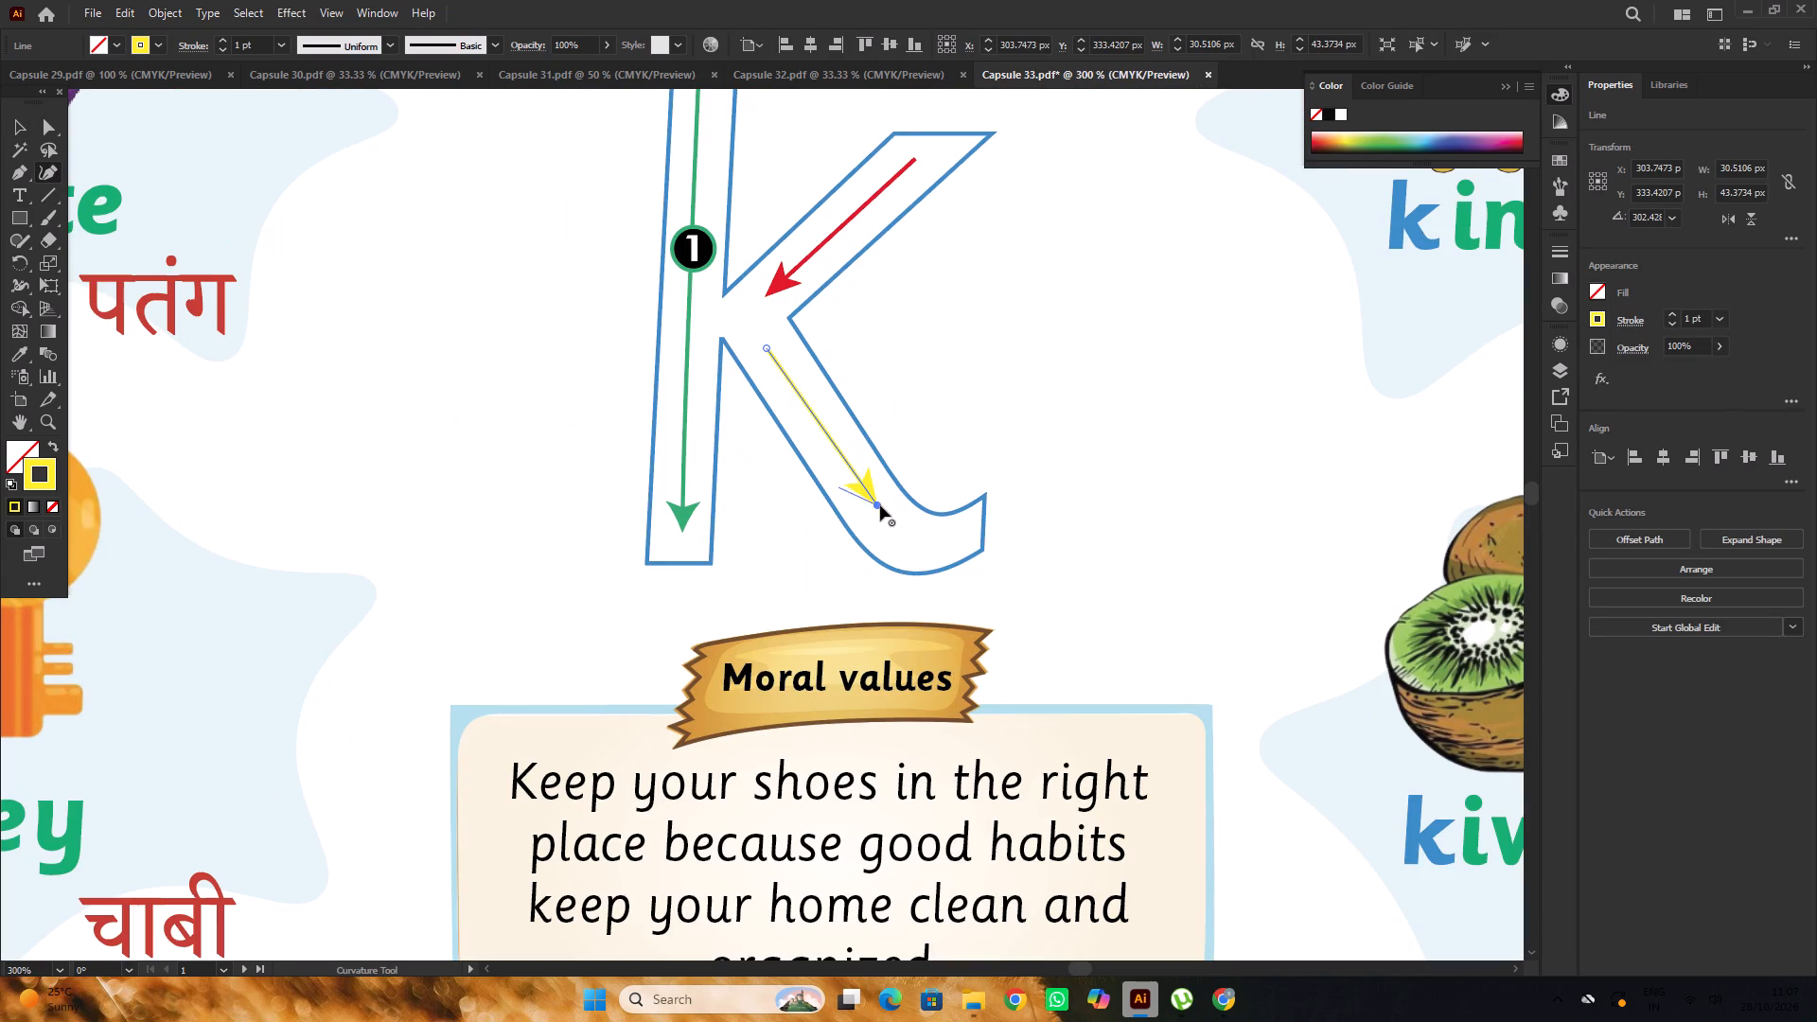
pyautogui.moveTo(878, 504); pyautogui.dragTo(967, 540)
# Bend the yellow arrow with added curve points so it follows the middle of the k's leg and tail.
pyautogui.moveTo(885, 462); pyautogui.dragTo(881, 475)
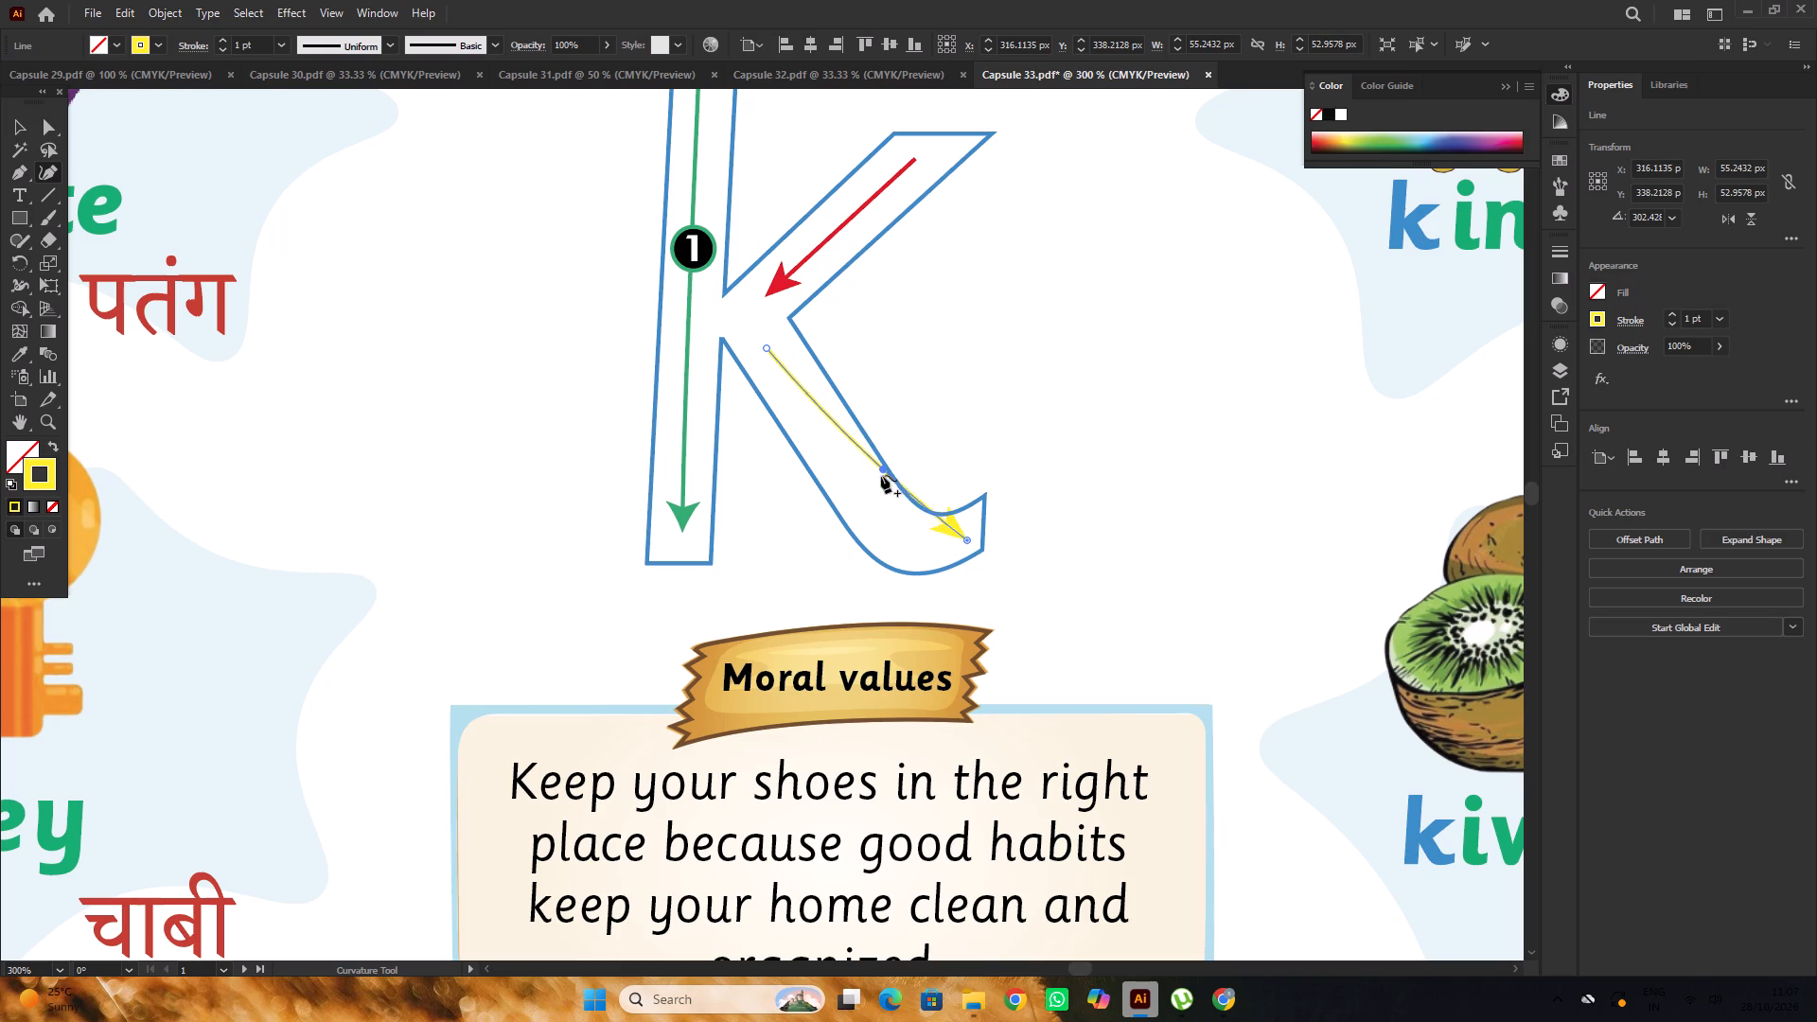
pyautogui.moveTo(881, 475); pyautogui.dragTo(889, 519)
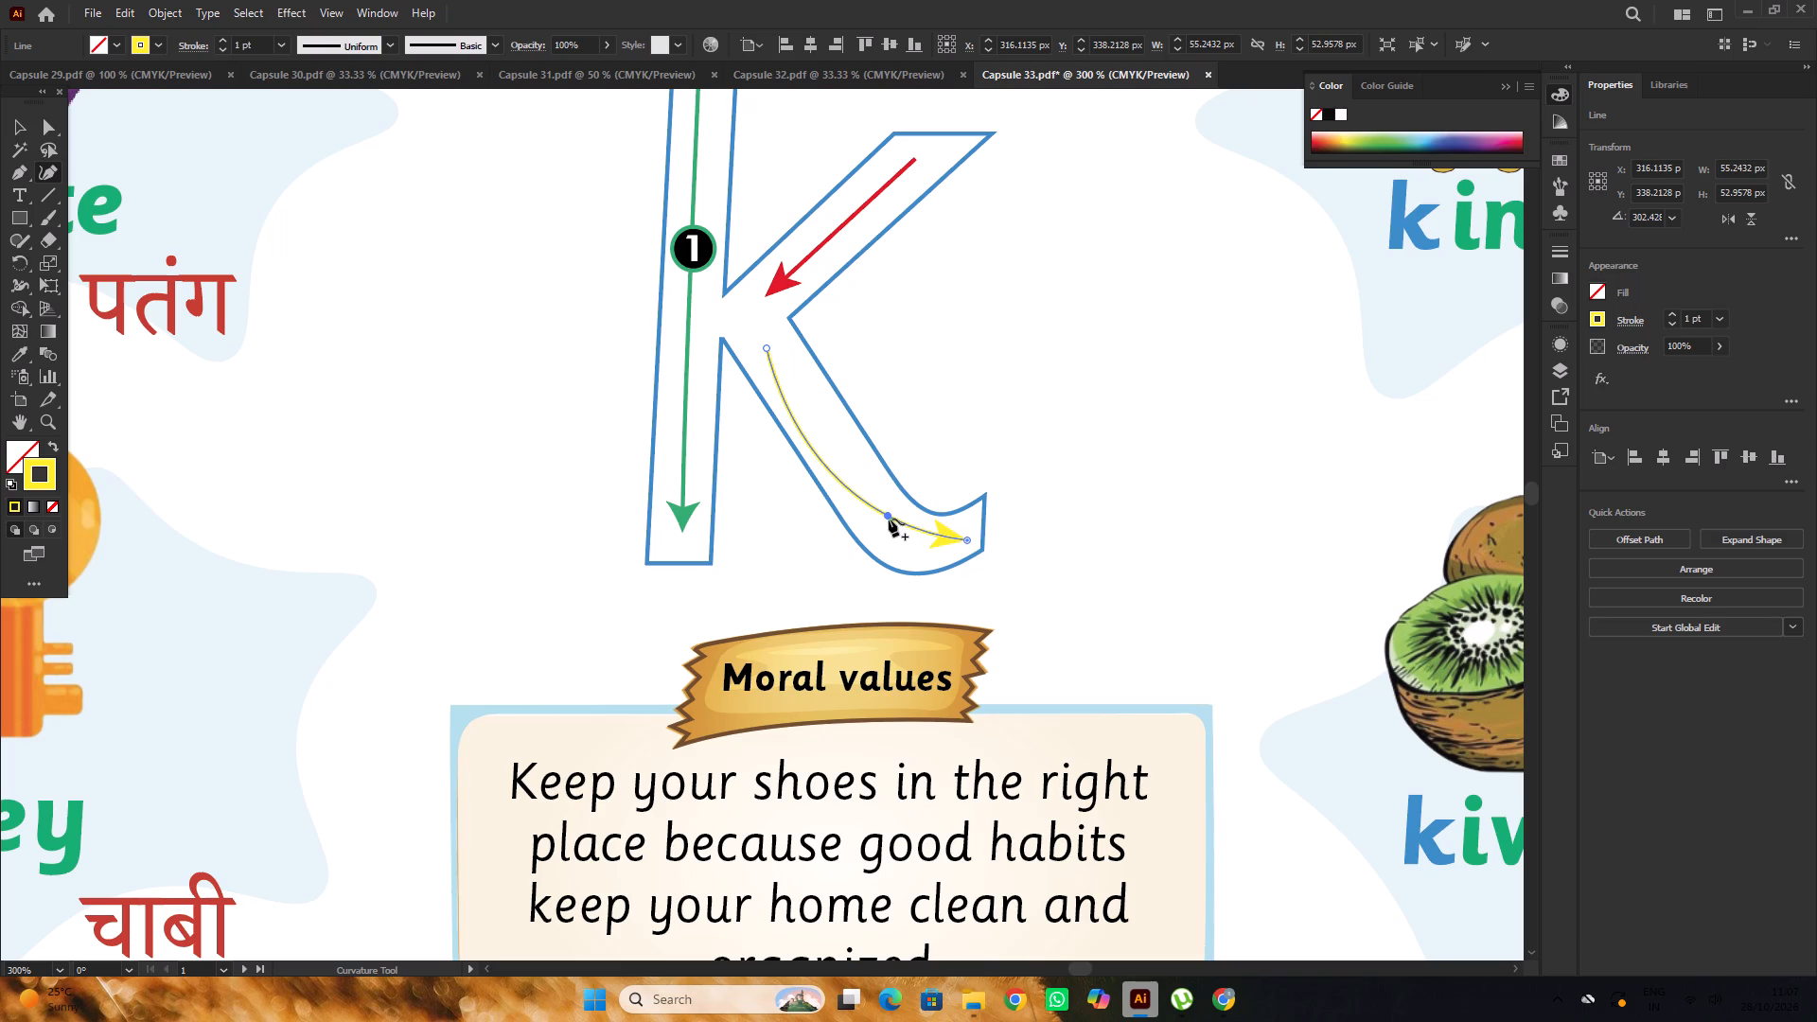
pyautogui.moveTo(889, 519); pyautogui.dragTo(903, 537)
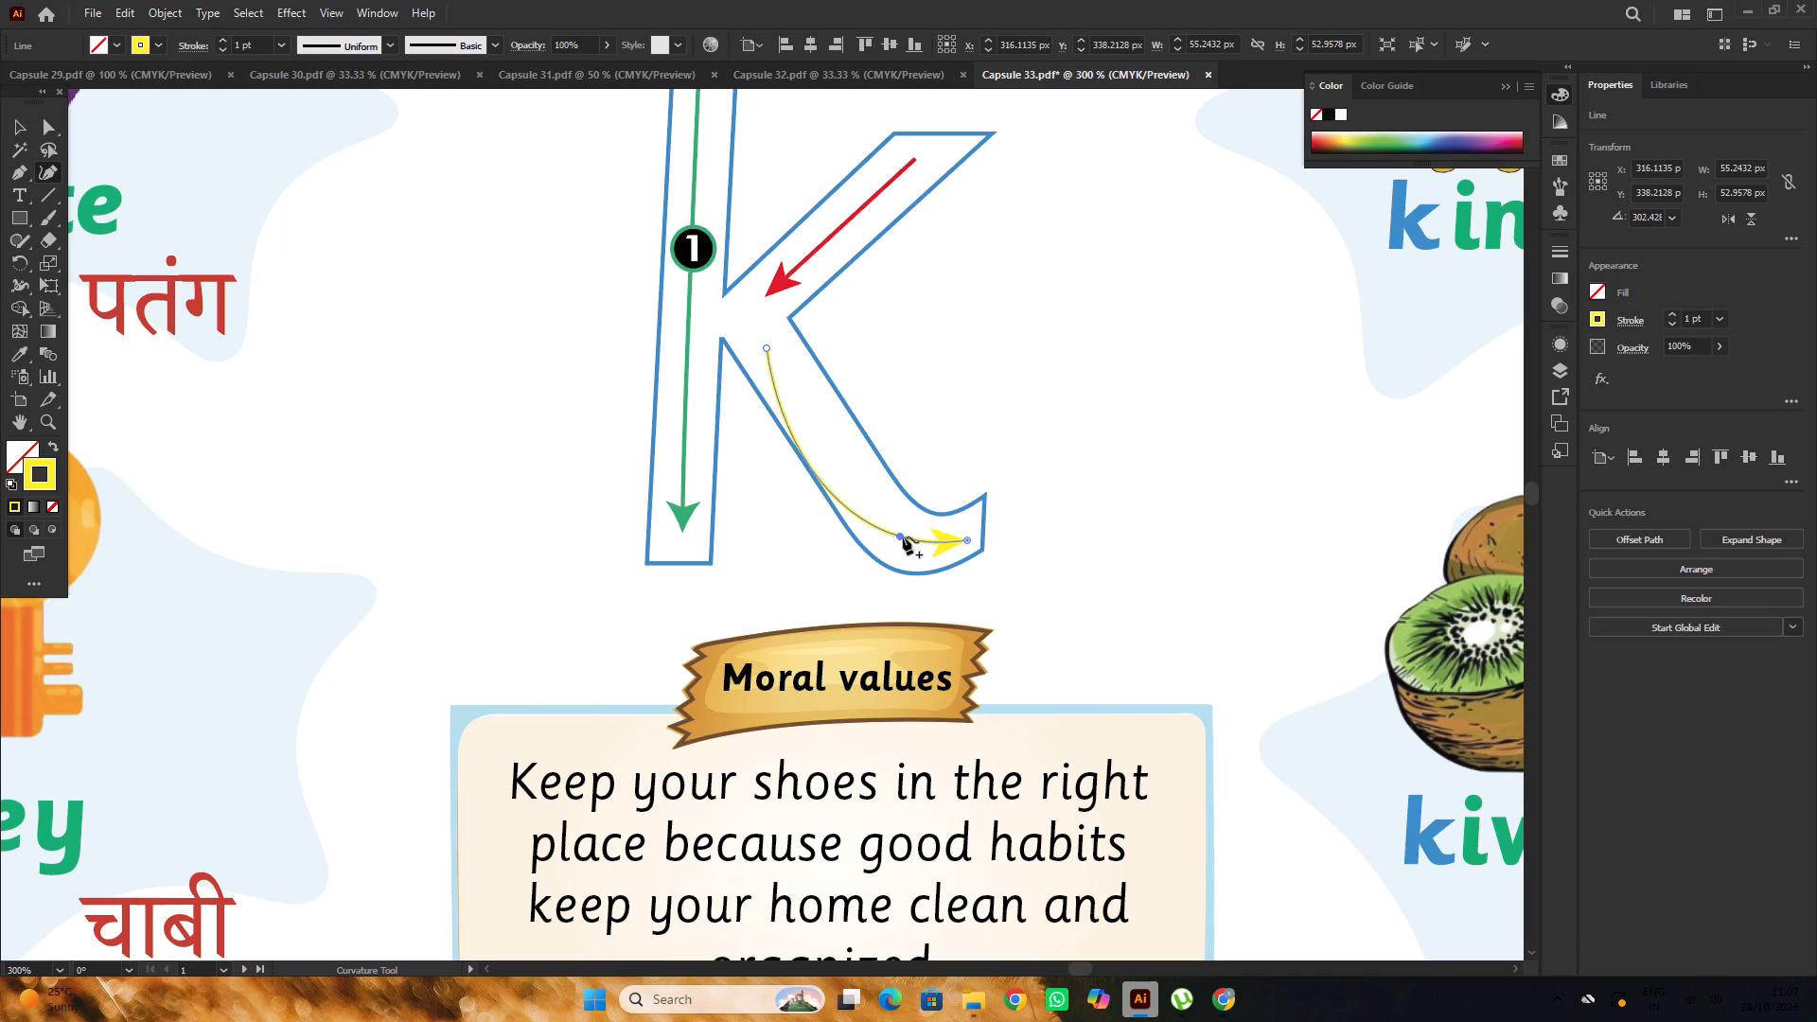
pyautogui.moveTo(903, 537); pyautogui.dragTo(916, 551)
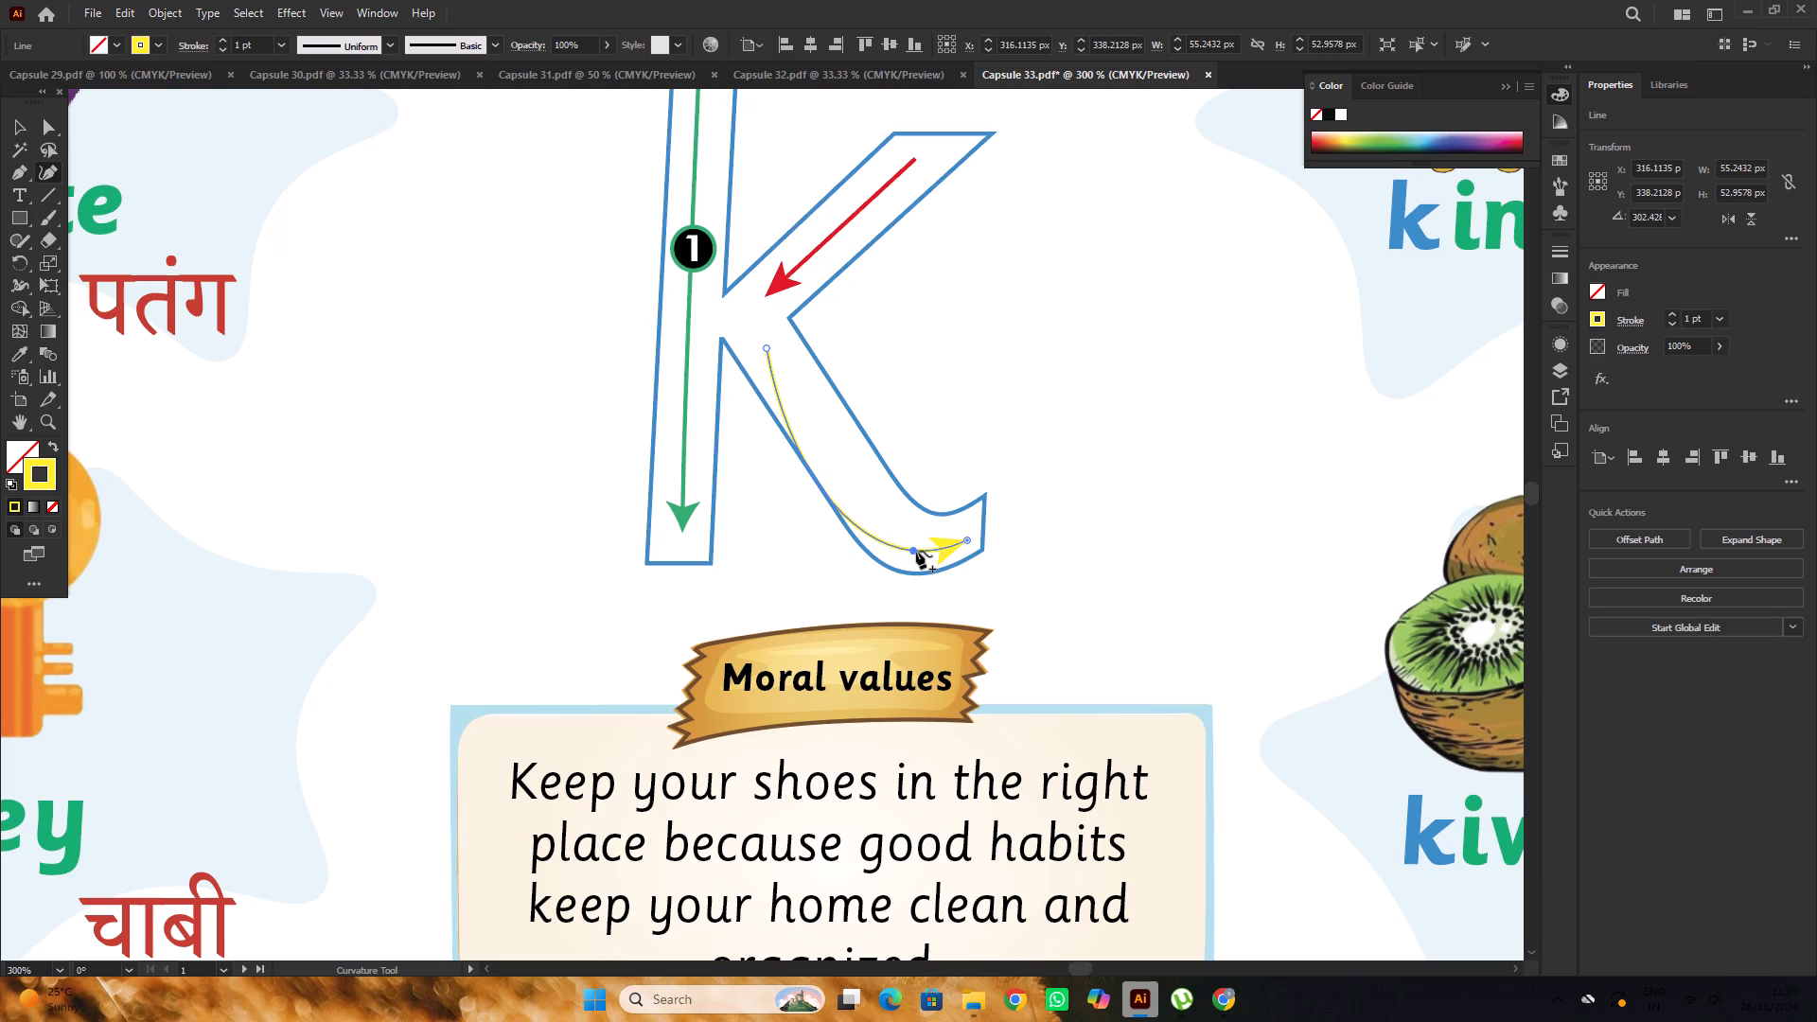
pyautogui.moveTo(916, 551); pyautogui.dragTo(917, 551)
pyautogui.moveTo(967, 538); pyautogui.dragTo(967, 529)
pyautogui.moveTo(801, 449); pyautogui.dragTo(815, 439)
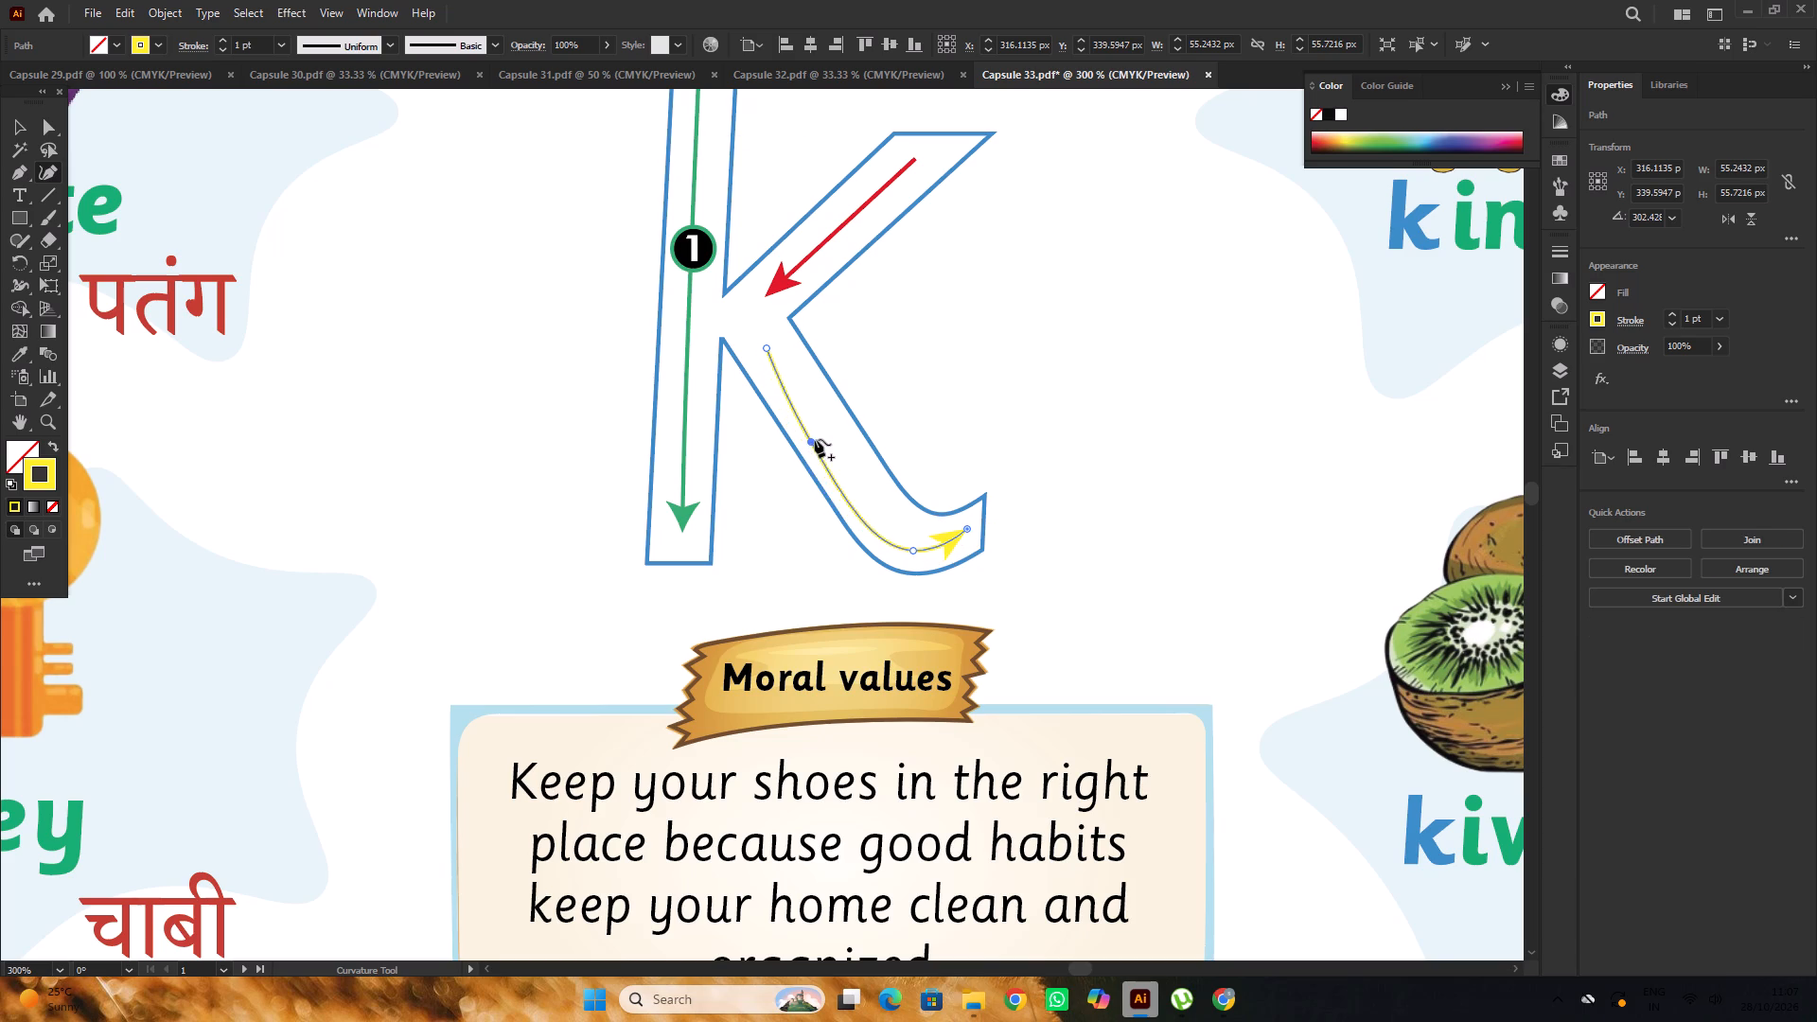
pyautogui.moveTo(815, 439); pyautogui.dragTo(821, 432)
# Nudge the curved yellow arrow slightly within the k's lower leg.
pyautogui.keyDown('alt'); pyautogui.scroll(-3, 846, 434); pyautogui.keyUp('alt')
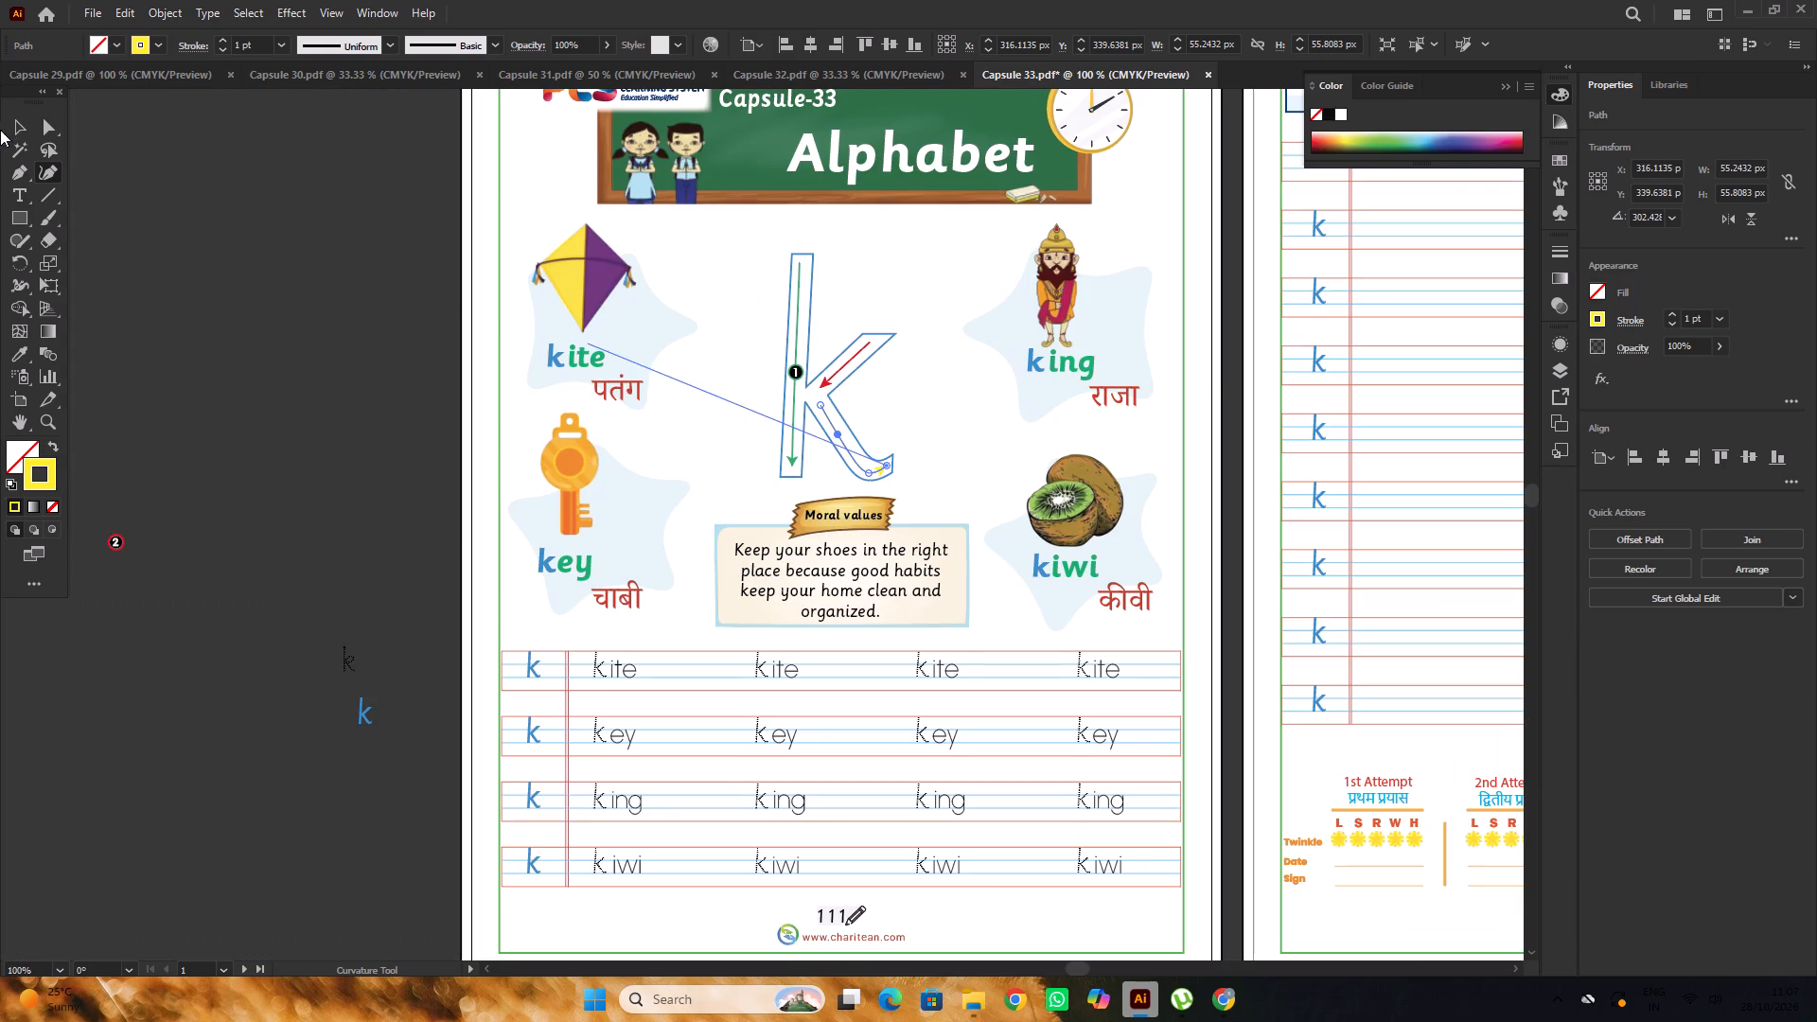
pyautogui.click(25, 129)
pyautogui.click(296, 297)
pyautogui.keyDown('alt'); pyautogui.scroll(1, 865, 459); pyautogui.keyUp('alt')
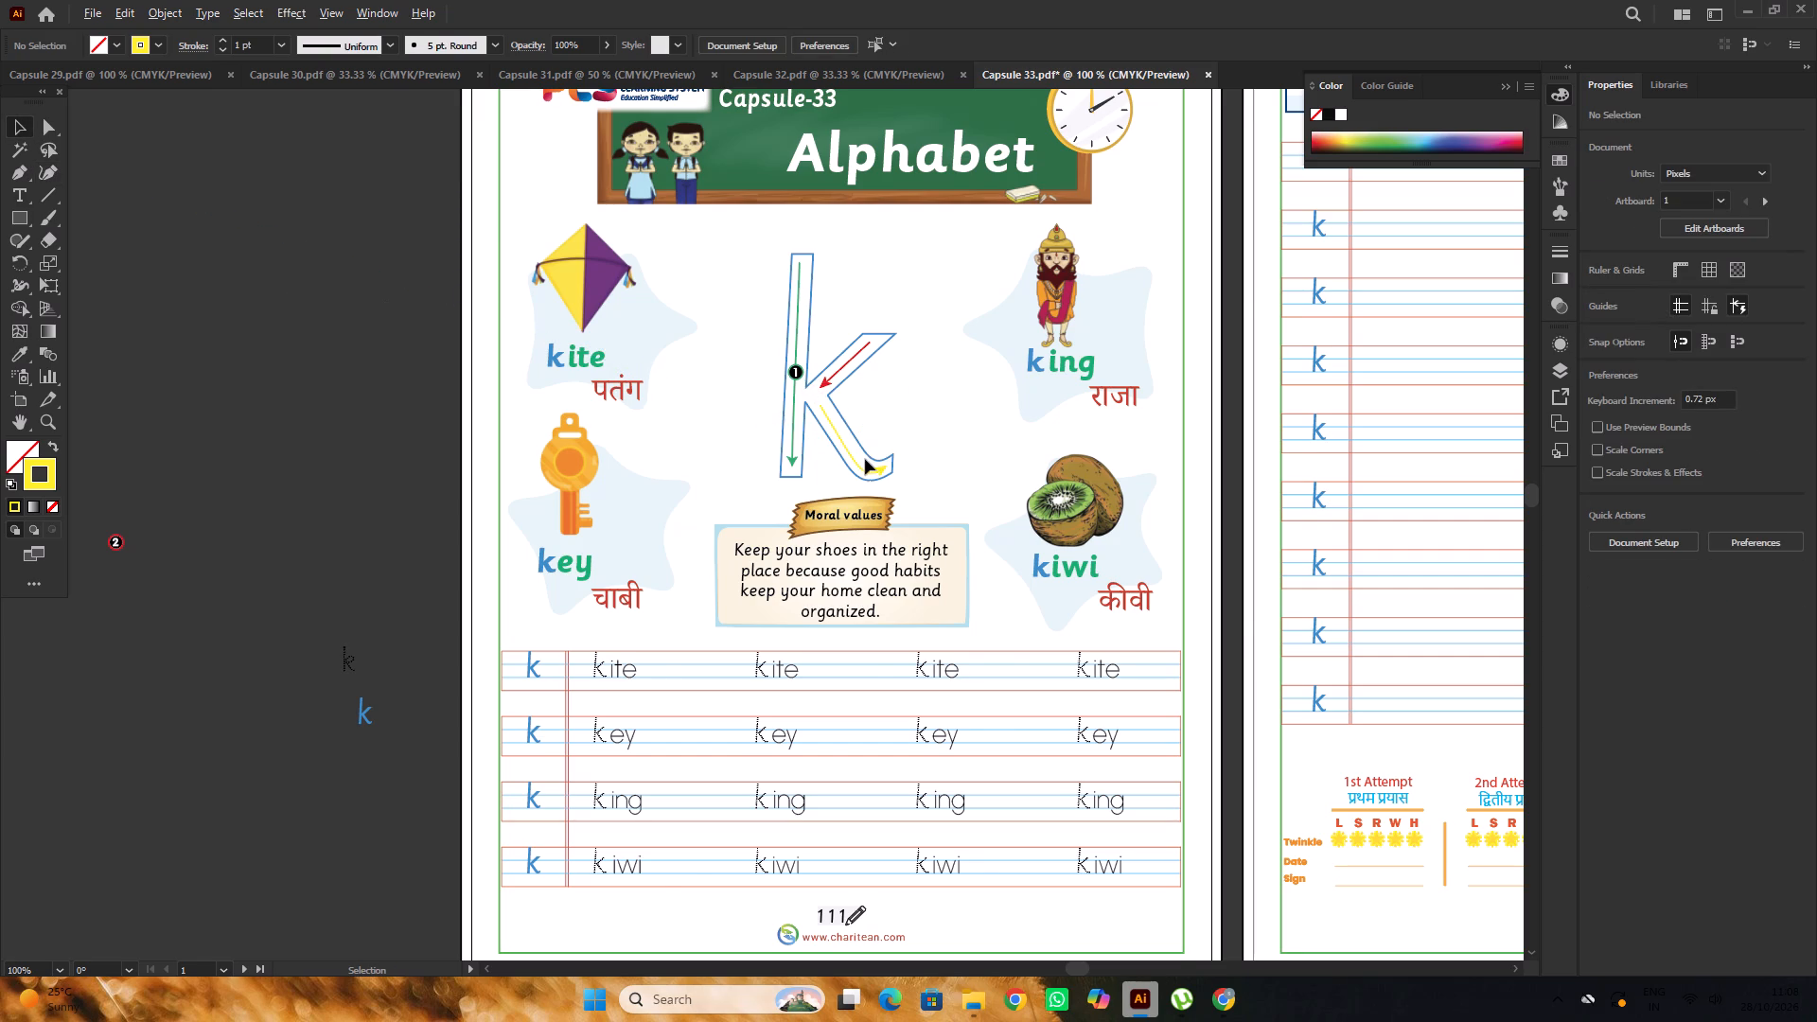
pyautogui.keyDown('alt'); pyautogui.scroll(2, 865, 459); pyautogui.keyUp('alt')
pyautogui.click(850, 478)
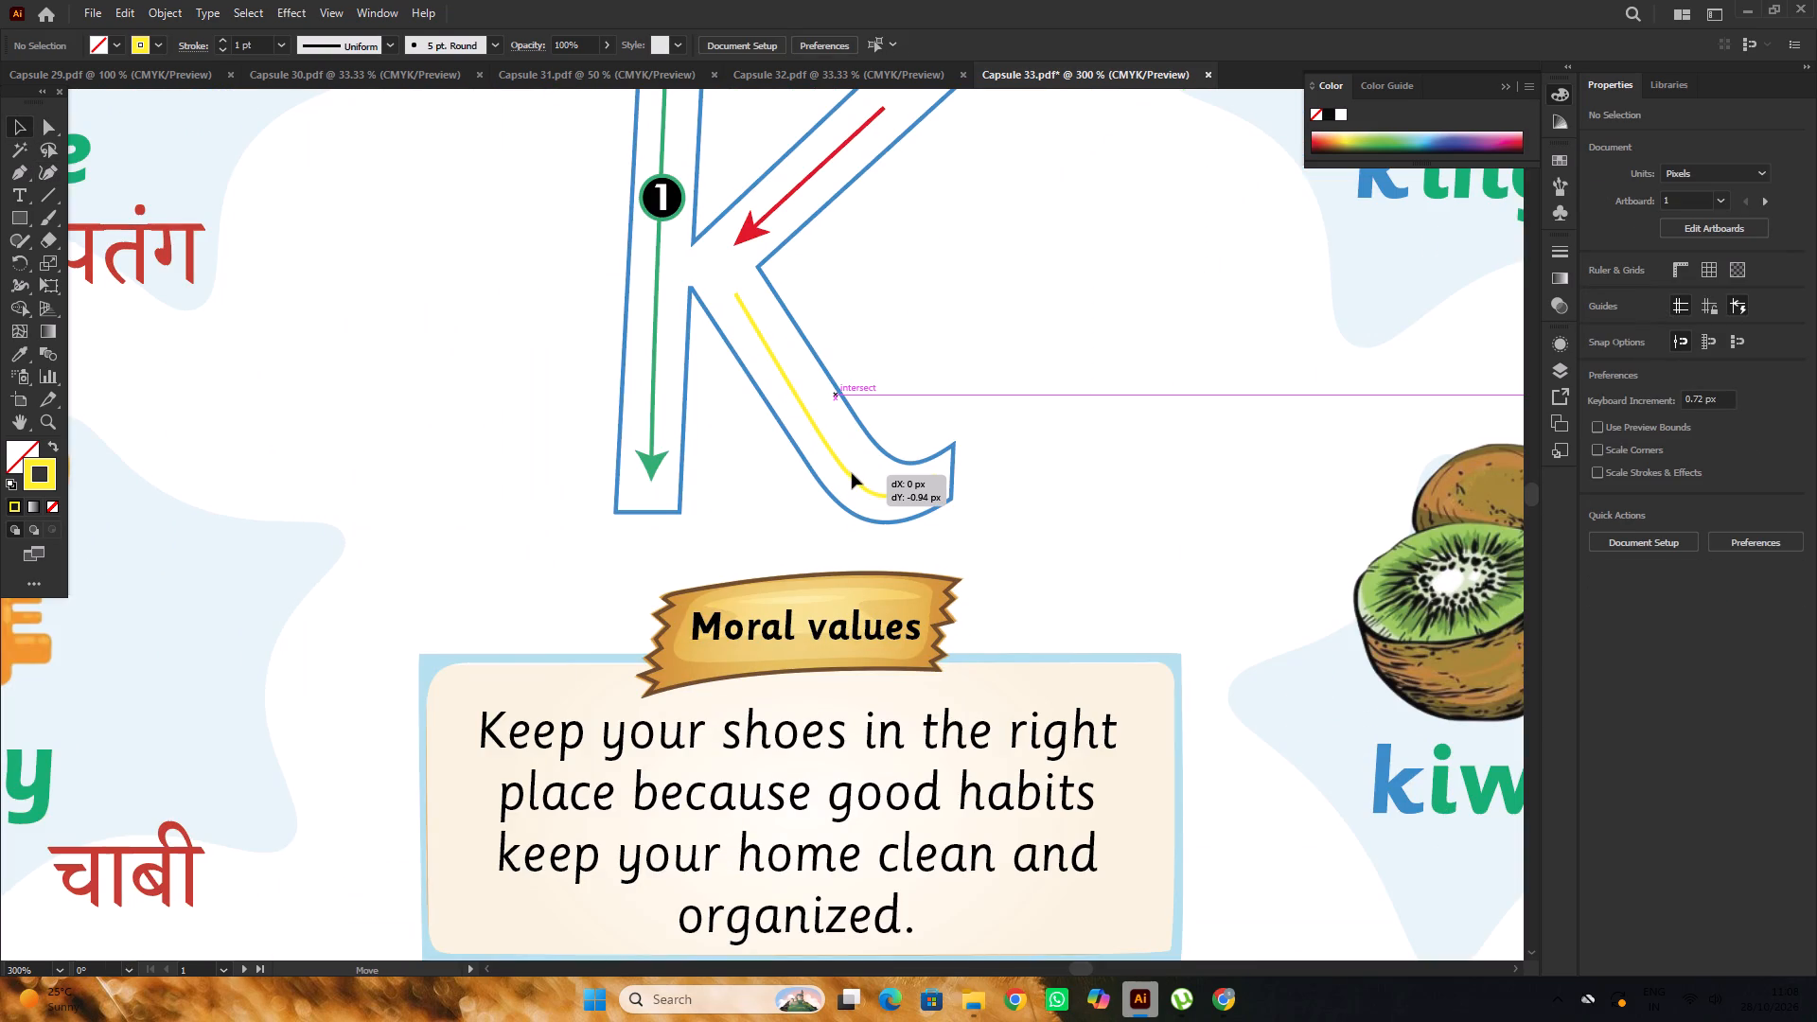
pyautogui.click(982, 318)
# Move the circled number 3 off the old k to an empty pasteboard area and group its parts.
pyautogui.keyDown('alt'); pyautogui.scroll(-3, 981, 318); pyautogui.keyUp('alt')
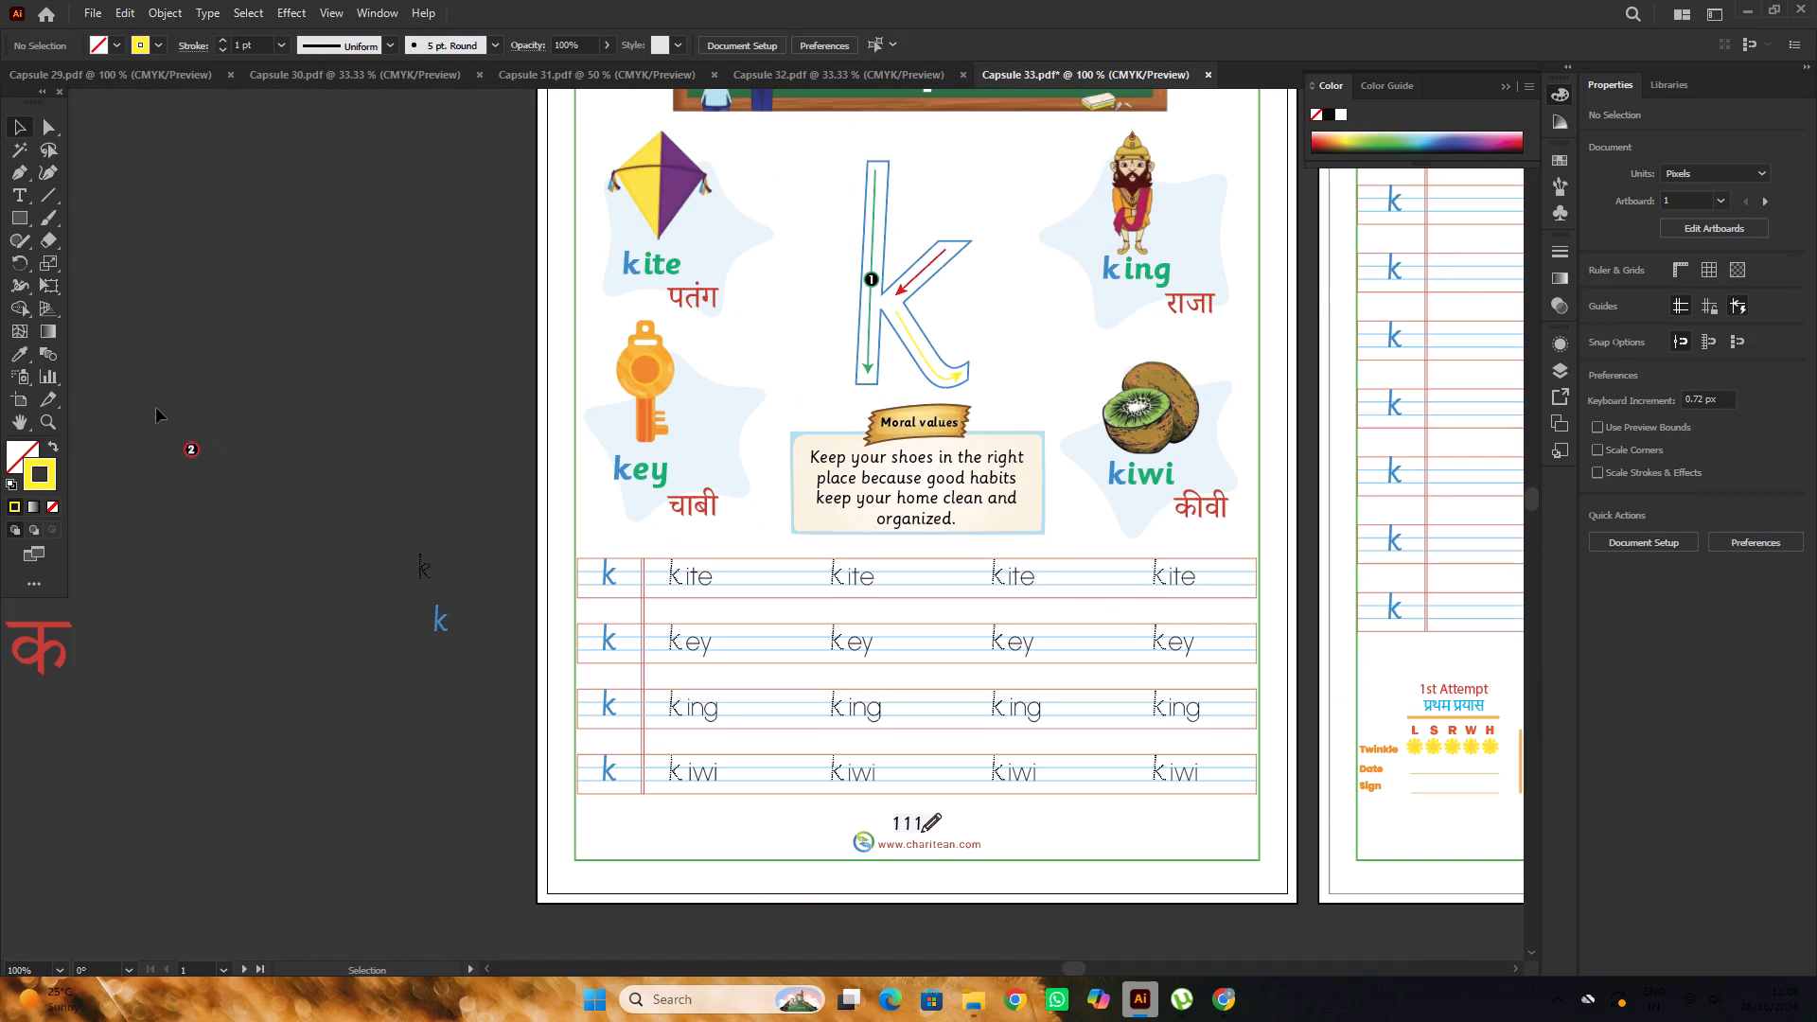
pyautogui.keyDown('alt'); pyautogui.scroll(-2, 357, 407); pyautogui.keyUp('alt')
pyautogui.moveTo(156, 506); pyautogui.dragTo(326, 474)
pyautogui.click(360, 436)
pyautogui.keyDown('alt'); pyautogui.scroll(2, 321, 467); pyautogui.keyUp('alt')
pyautogui.moveTo(304, 450); pyautogui.dragTo(369, 538)
pyautogui.hotkey('ctrl', 'g')
pyautogui.keyDown('ctrl'); pyautogui.click(460, 416); pyautogui.keyUp('ctrl')
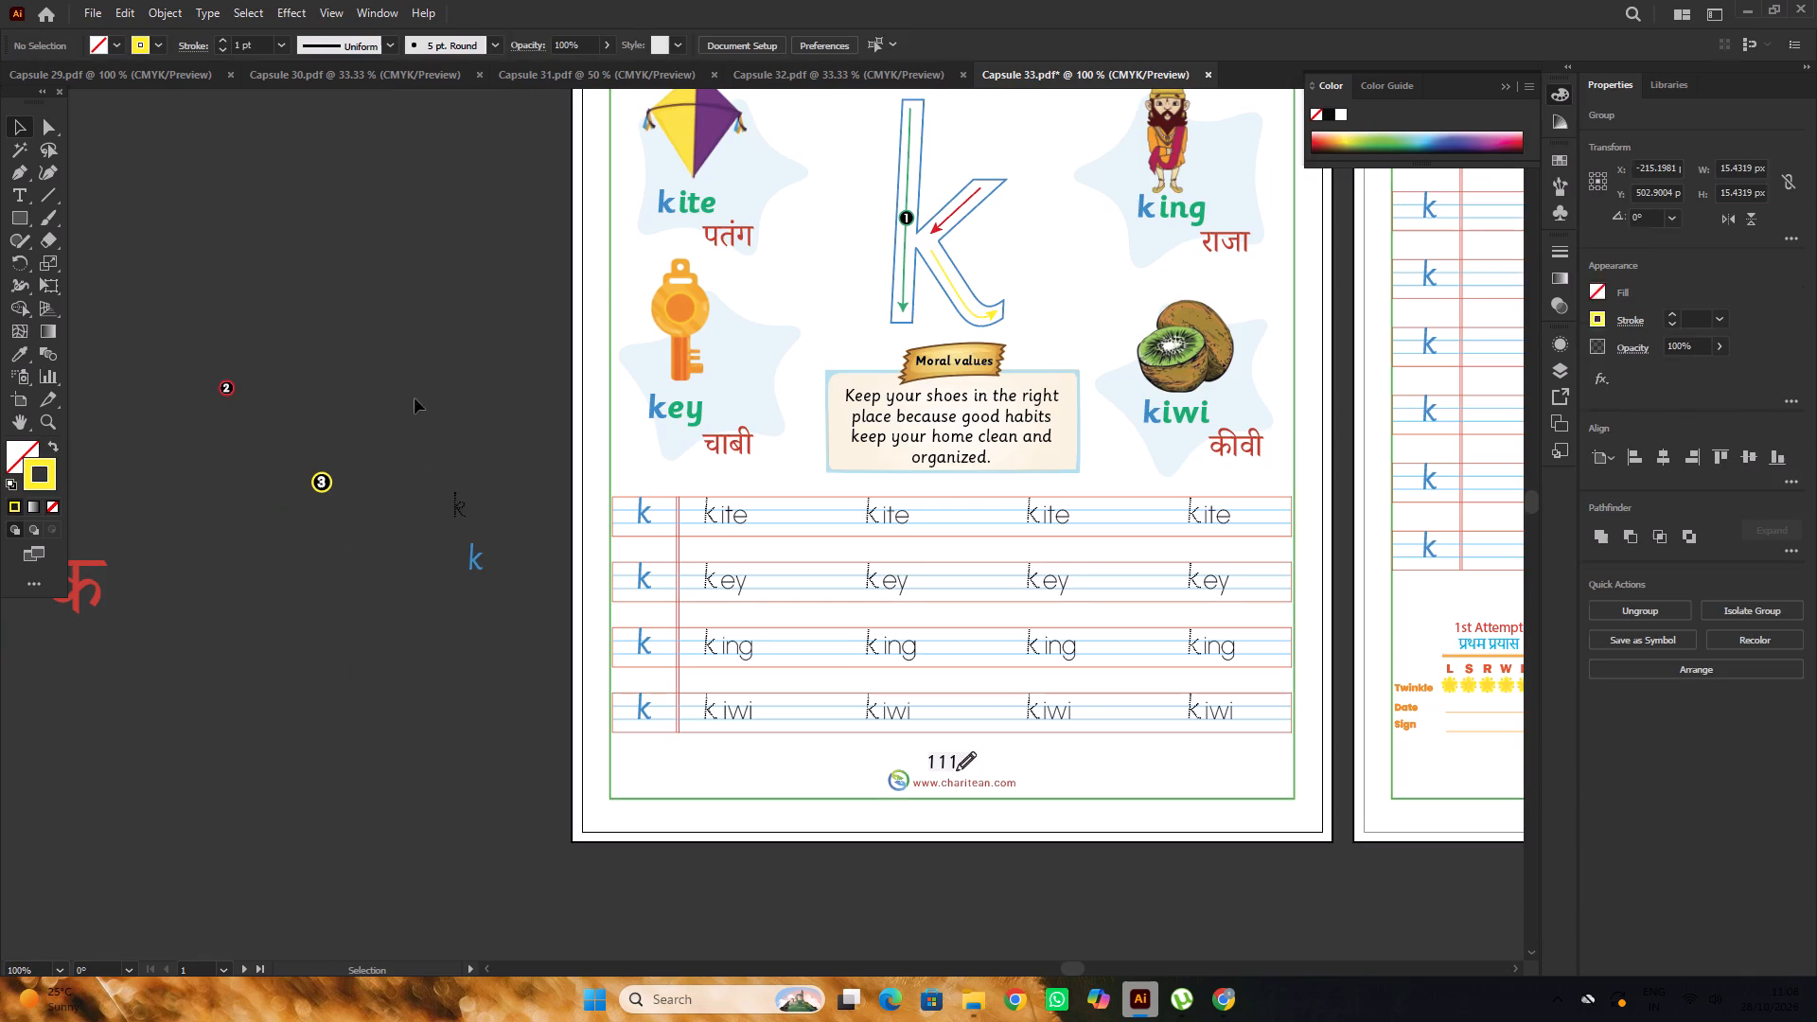
# Group the parts of the circled number 2 on the pasteboard.
pyautogui.moveTo(192, 331); pyautogui.dragTo(254, 430)
pyautogui.hotkey('ctrl', 'g')
pyautogui.click(394, 370)
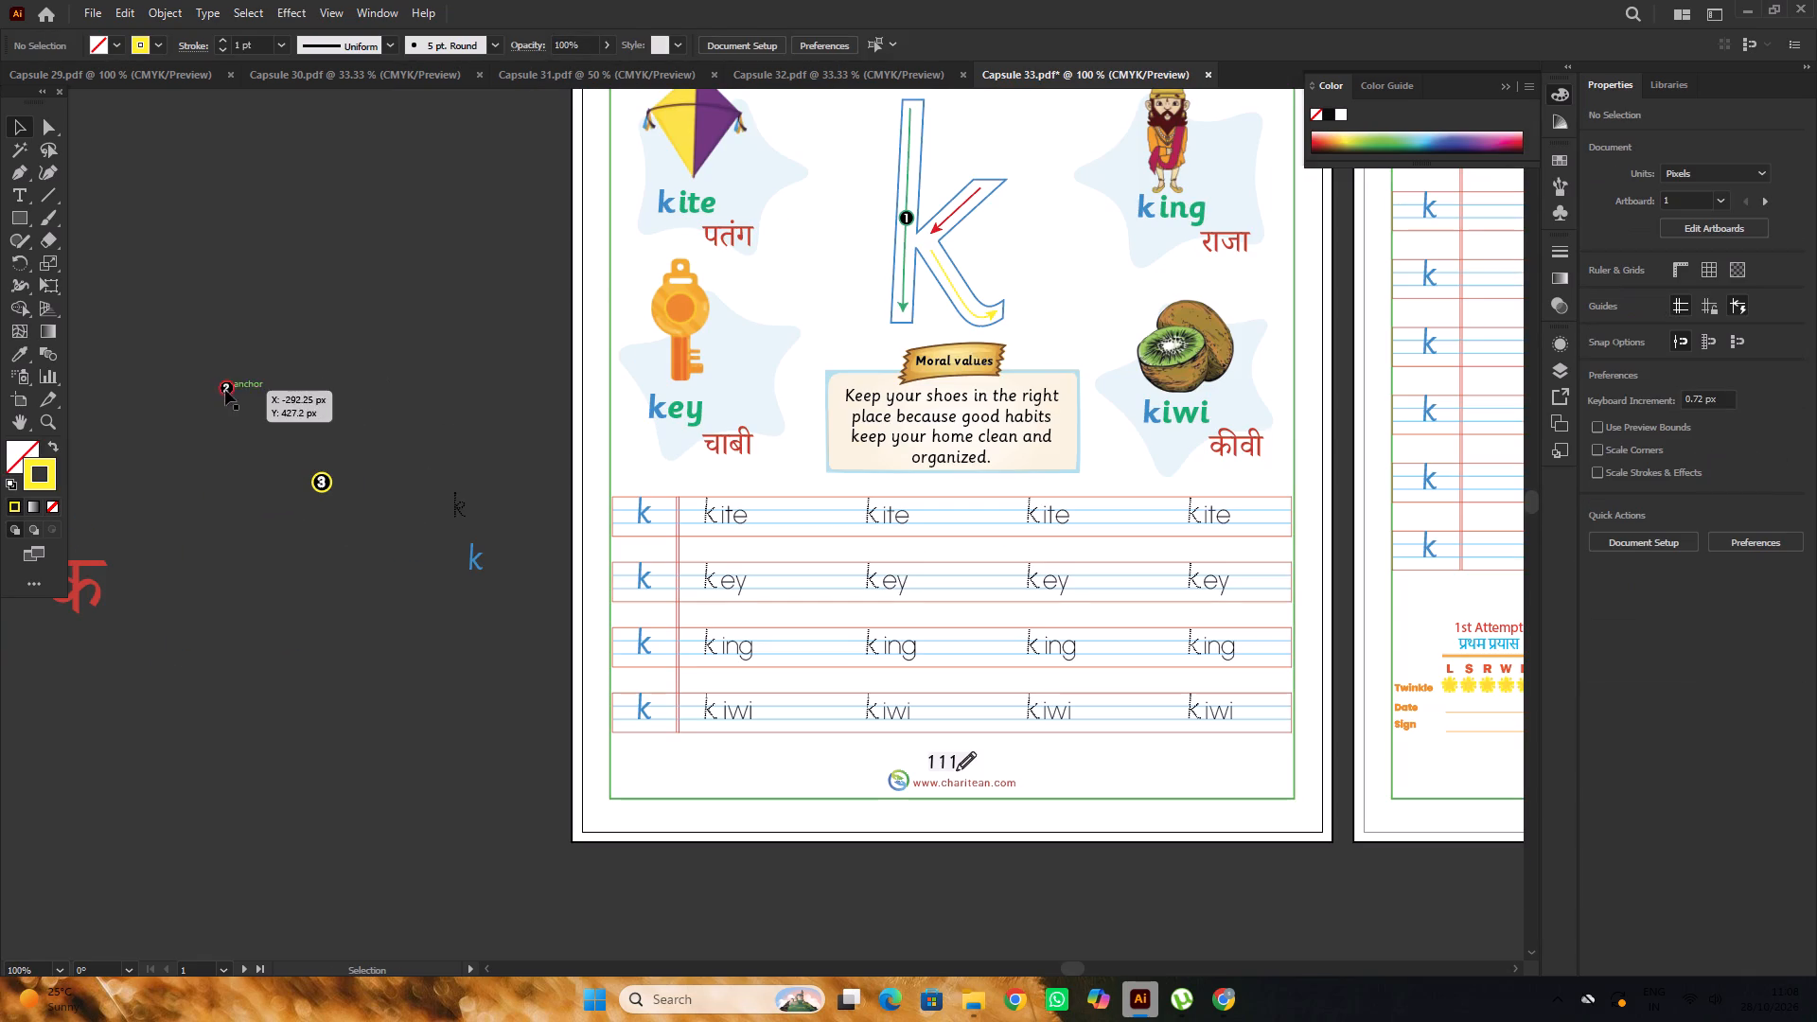
# Place the circled number 2 on the middle of the red arrow in the k's arm and bring it to the front.
pyautogui.moveTo(224, 390); pyautogui.dragTo(944, 219)
pyautogui.keyDown('alt'); pyautogui.scroll(5, 960, 216); pyautogui.keyUp('alt')
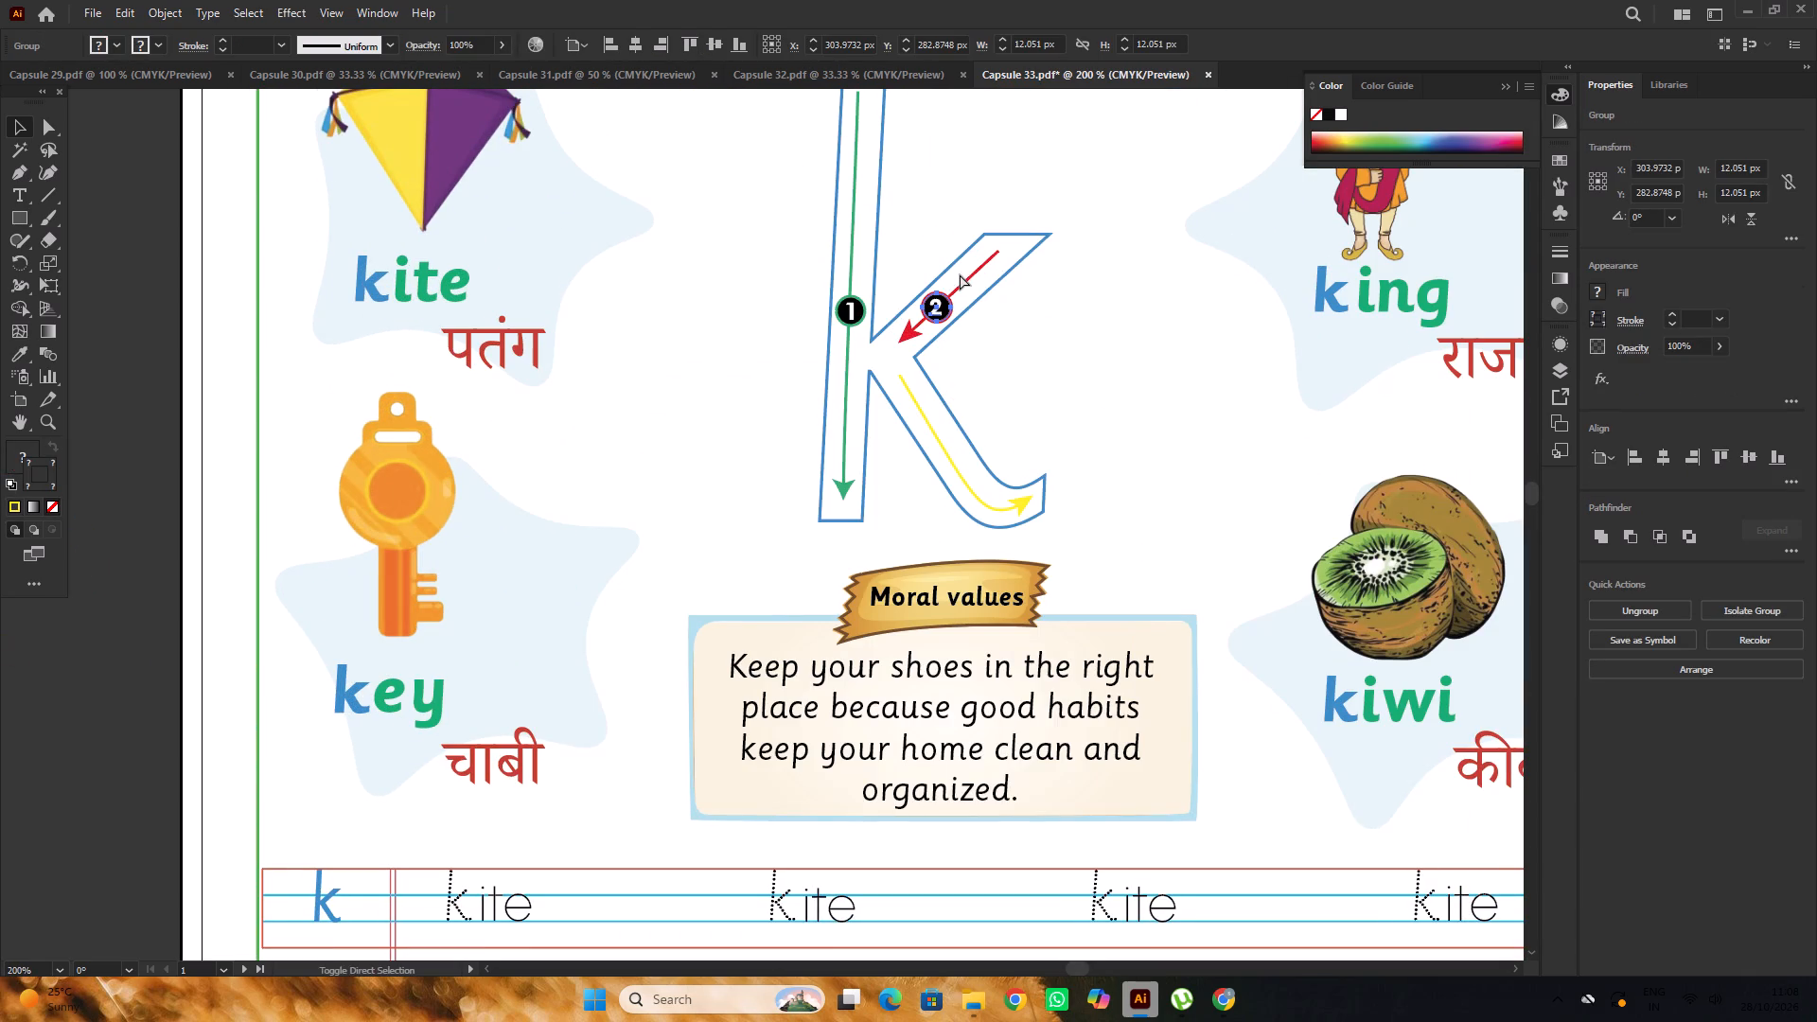
pyautogui.hotkey('ctrl', 'shift', ']')
pyautogui.keyDown('alt'); pyautogui.scroll(4, 989, 315); pyautogui.keyUp('alt')
pyautogui.scroll(3, 958, 313)
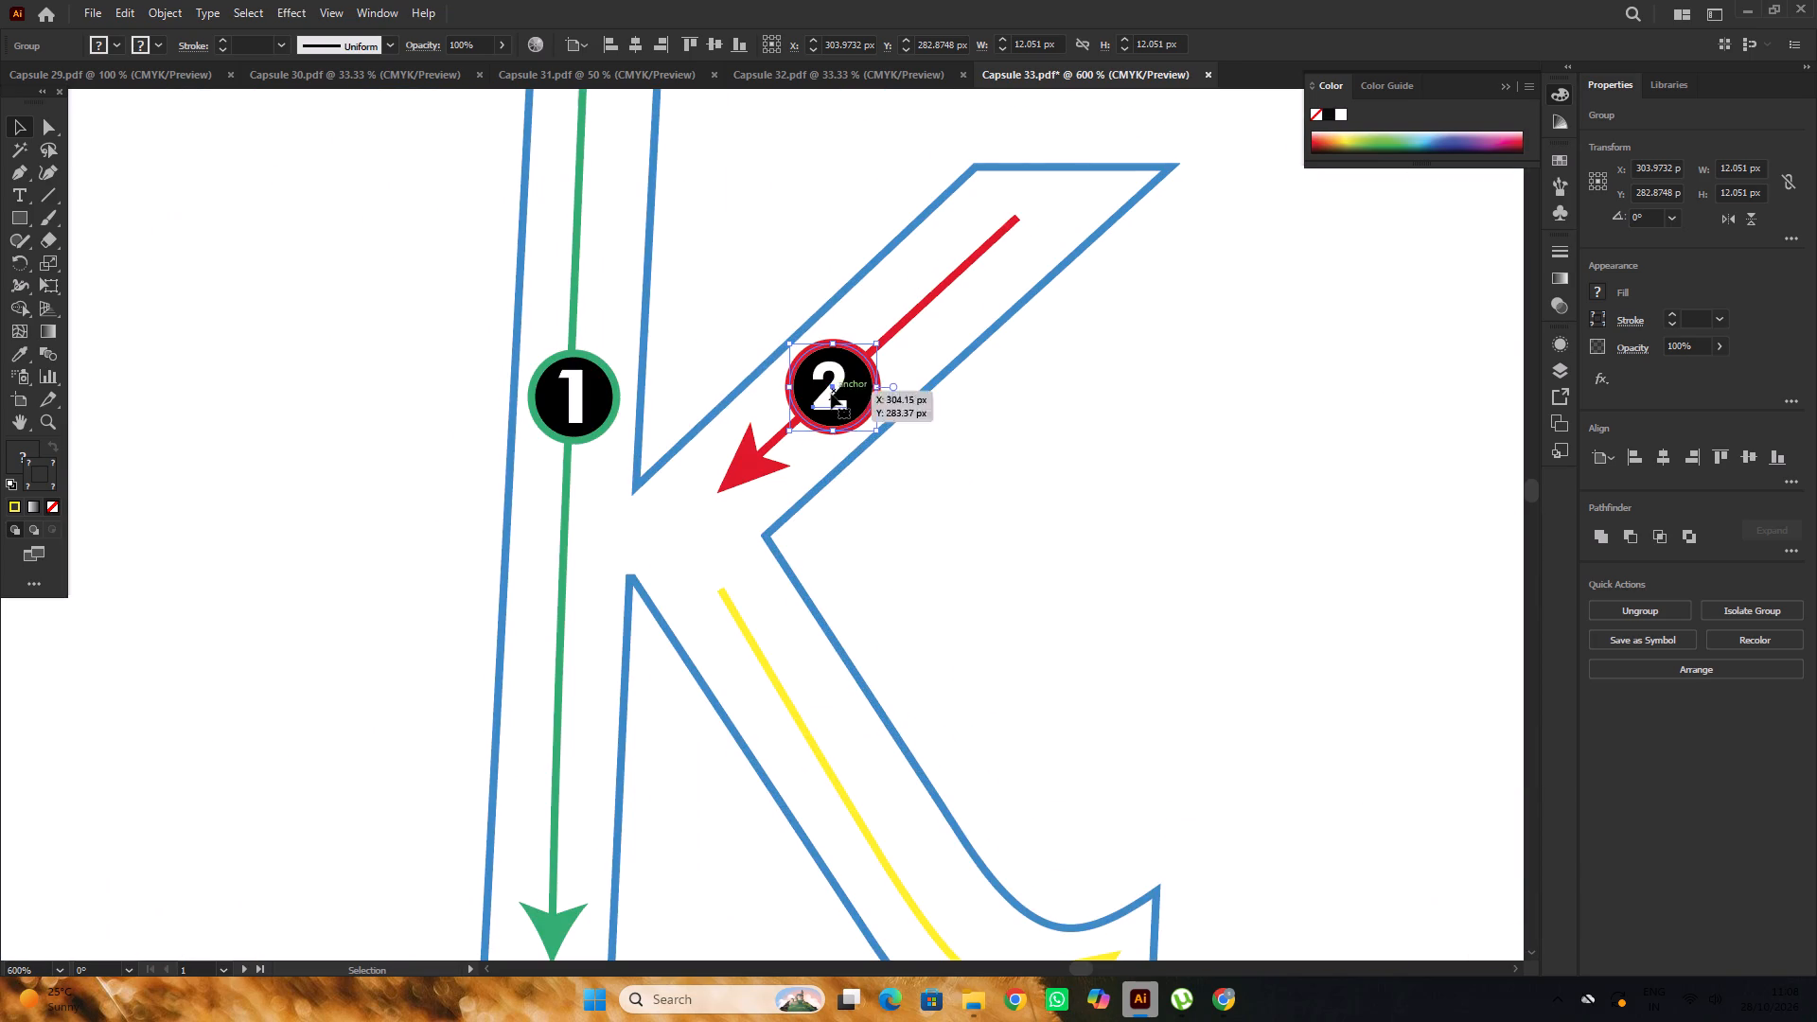
pyautogui.moveTo(830, 394); pyautogui.dragTo(871, 354)
pyautogui.keyDown('alt'); pyautogui.scroll(-3, 870, 353); pyautogui.keyUp('alt')
pyautogui.click(985, 365)
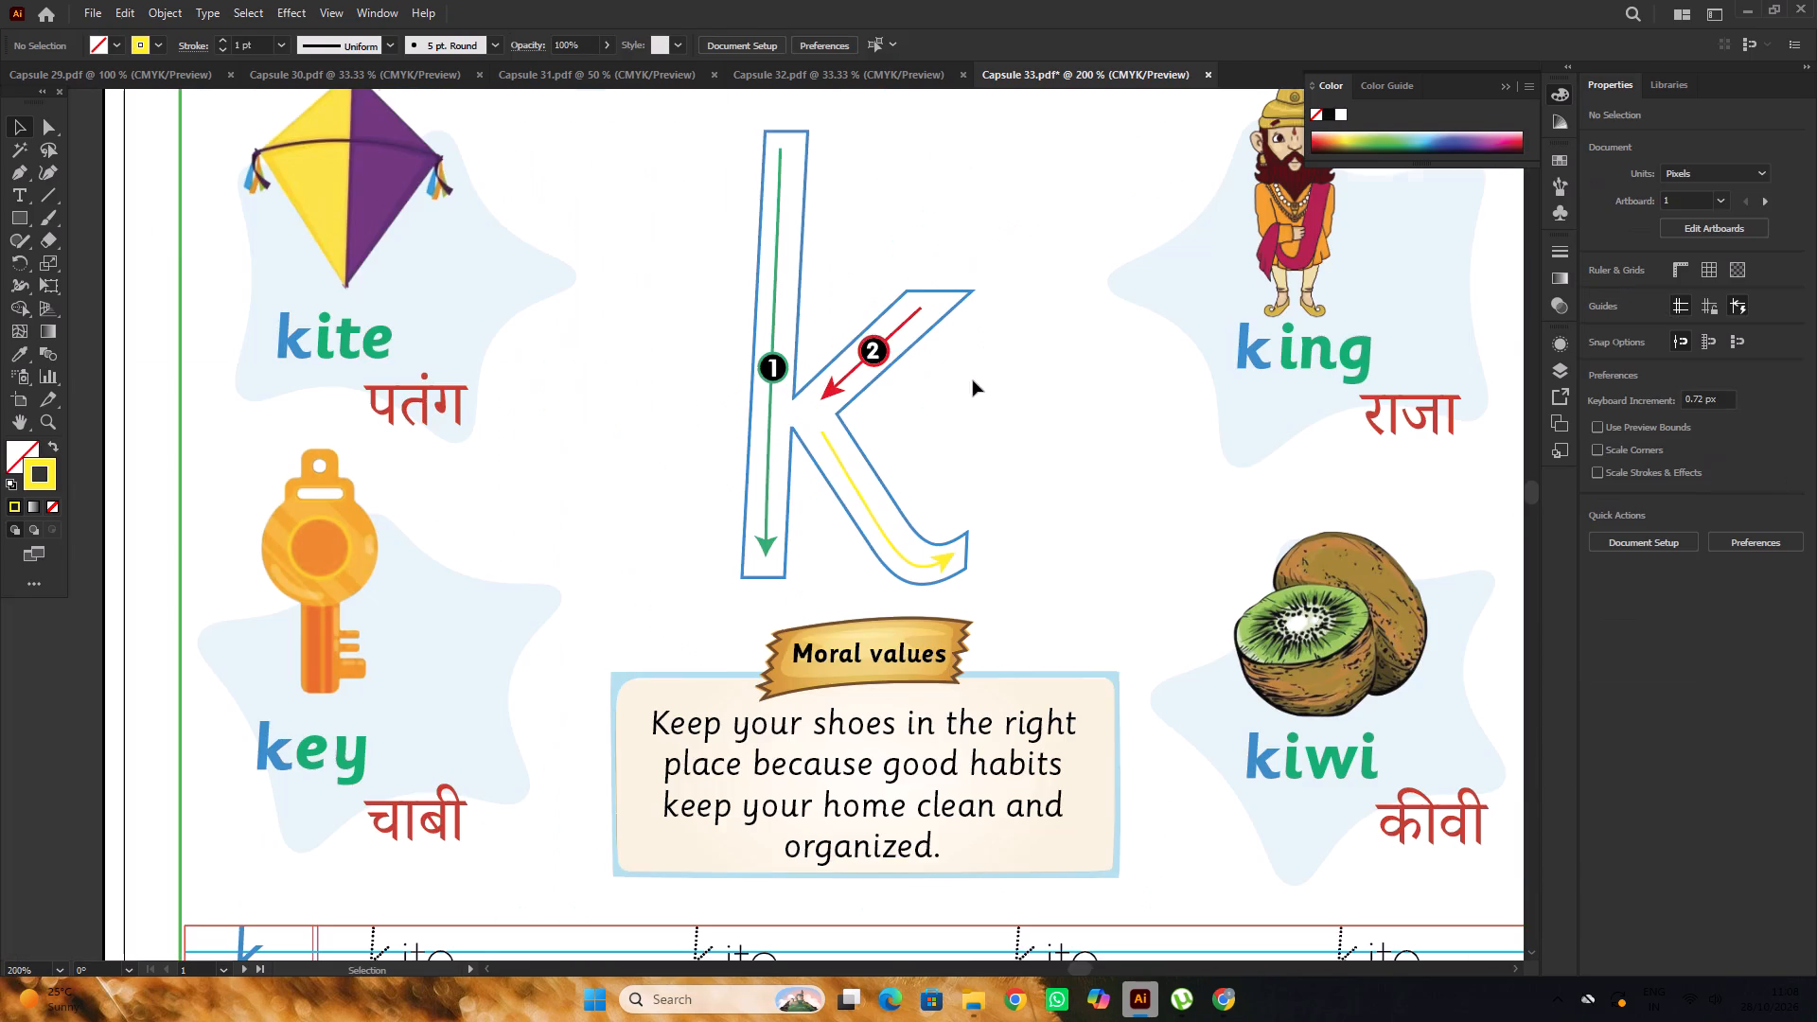
# Place the circled number 3 on the yellow arrow in the k's leg, scaled down to about 12.3 px.
pyautogui.keyDown('alt'); pyautogui.scroll(-3, 973, 380); pyautogui.keyUp('alt')
pyautogui.moveTo(518, 553); pyautogui.dragTo(959, 412)
pyautogui.keyDown('alt'); pyautogui.scroll(7, 959, 411); pyautogui.keyUp('alt')
pyautogui.moveTo(990, 391); pyautogui.dragTo(681, 494)
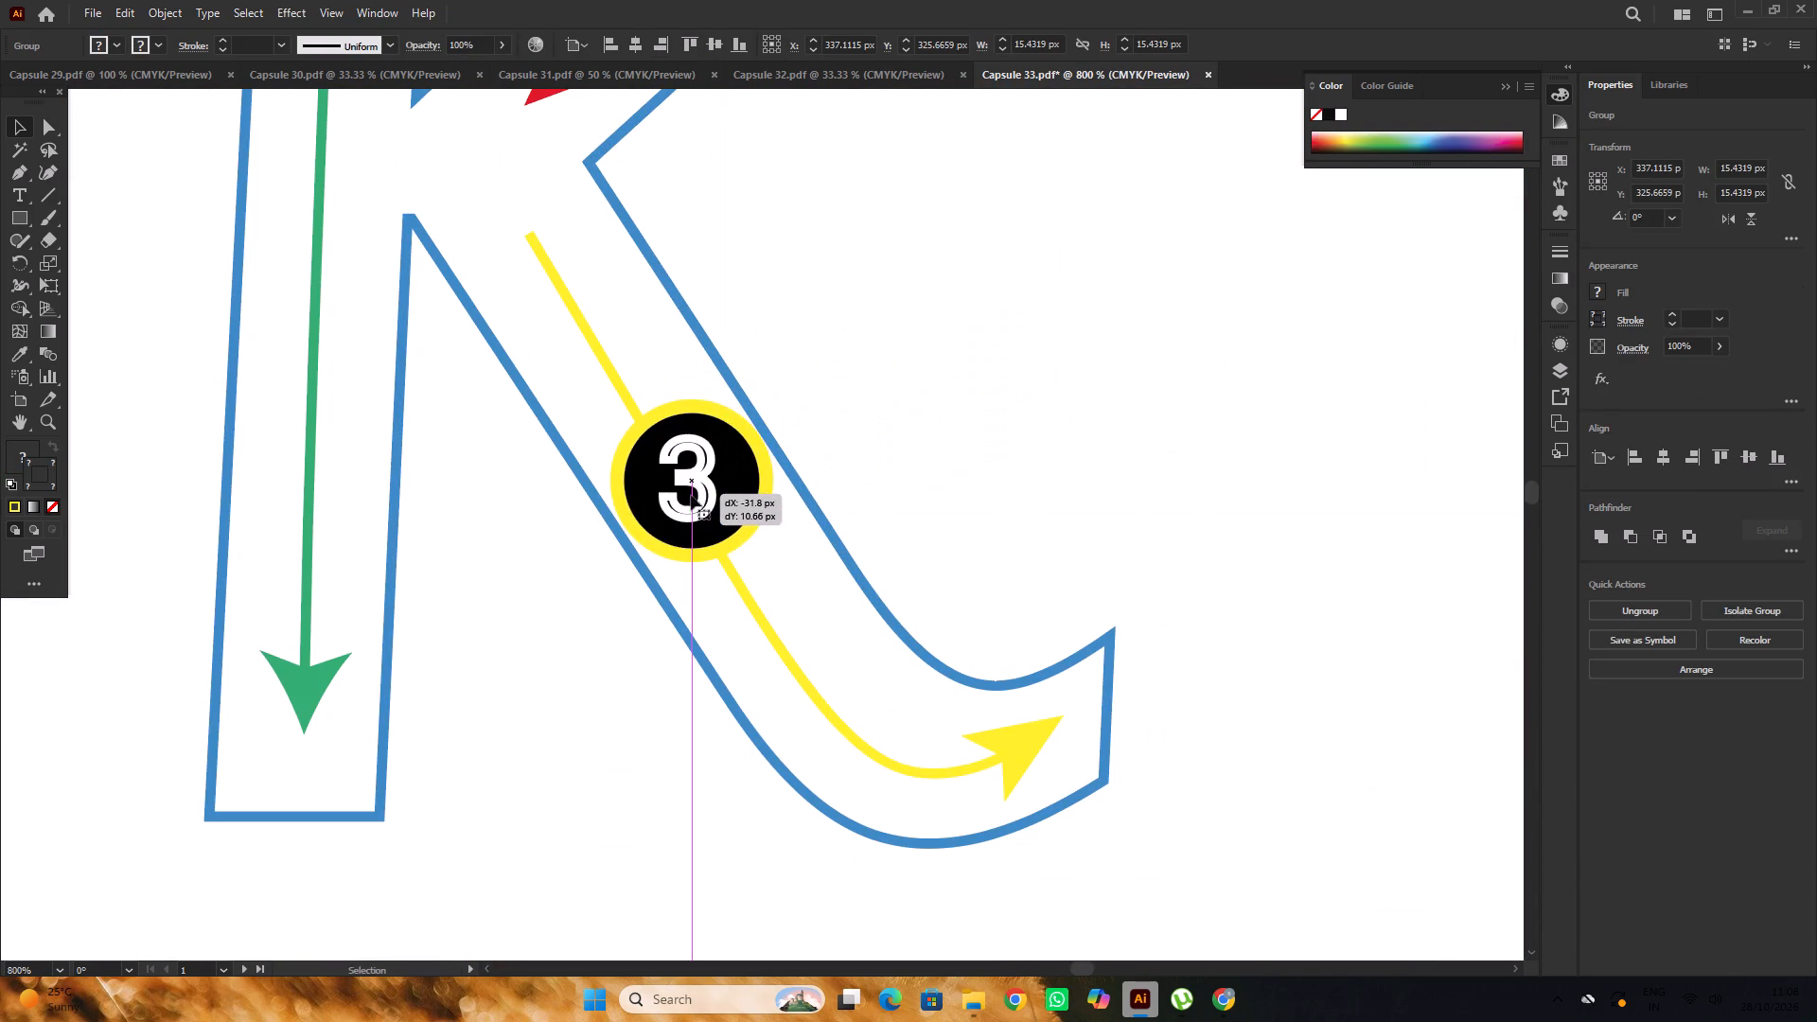
pyautogui.keyDown('alt'); pyautogui.keyDown('shift'); pyautogui.moveTo(765, 554); pyautogui.dragTo(754, 539); pyautogui.keyUp('shift'); pyautogui.keyUp('alt')
pyautogui.click(704, 478)
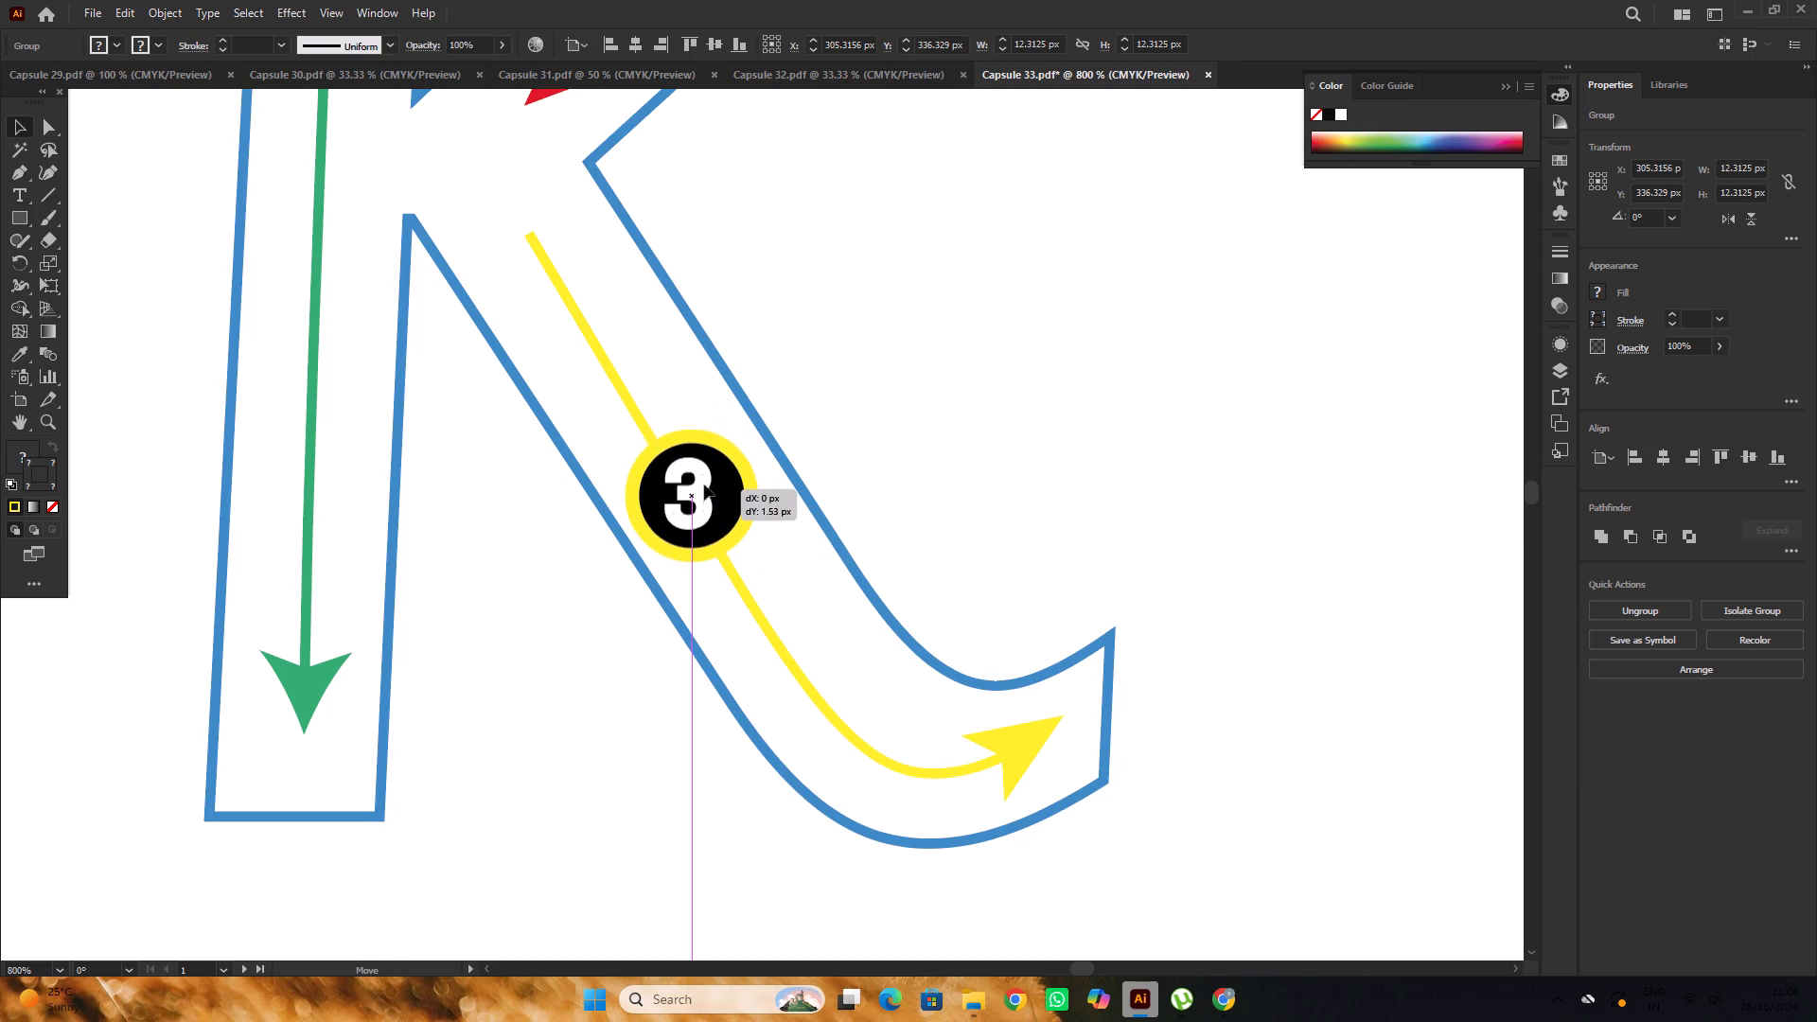
pyautogui.keyDown('alt'); pyautogui.scroll(-3, 707, 480); pyautogui.keyUp('alt')
pyautogui.click(888, 406)
# Group the three stroke arrows and numbered markers inside the large k.
pyautogui.keyDown('alt'); pyautogui.scroll(-3, 888, 405); pyautogui.keyUp('alt')
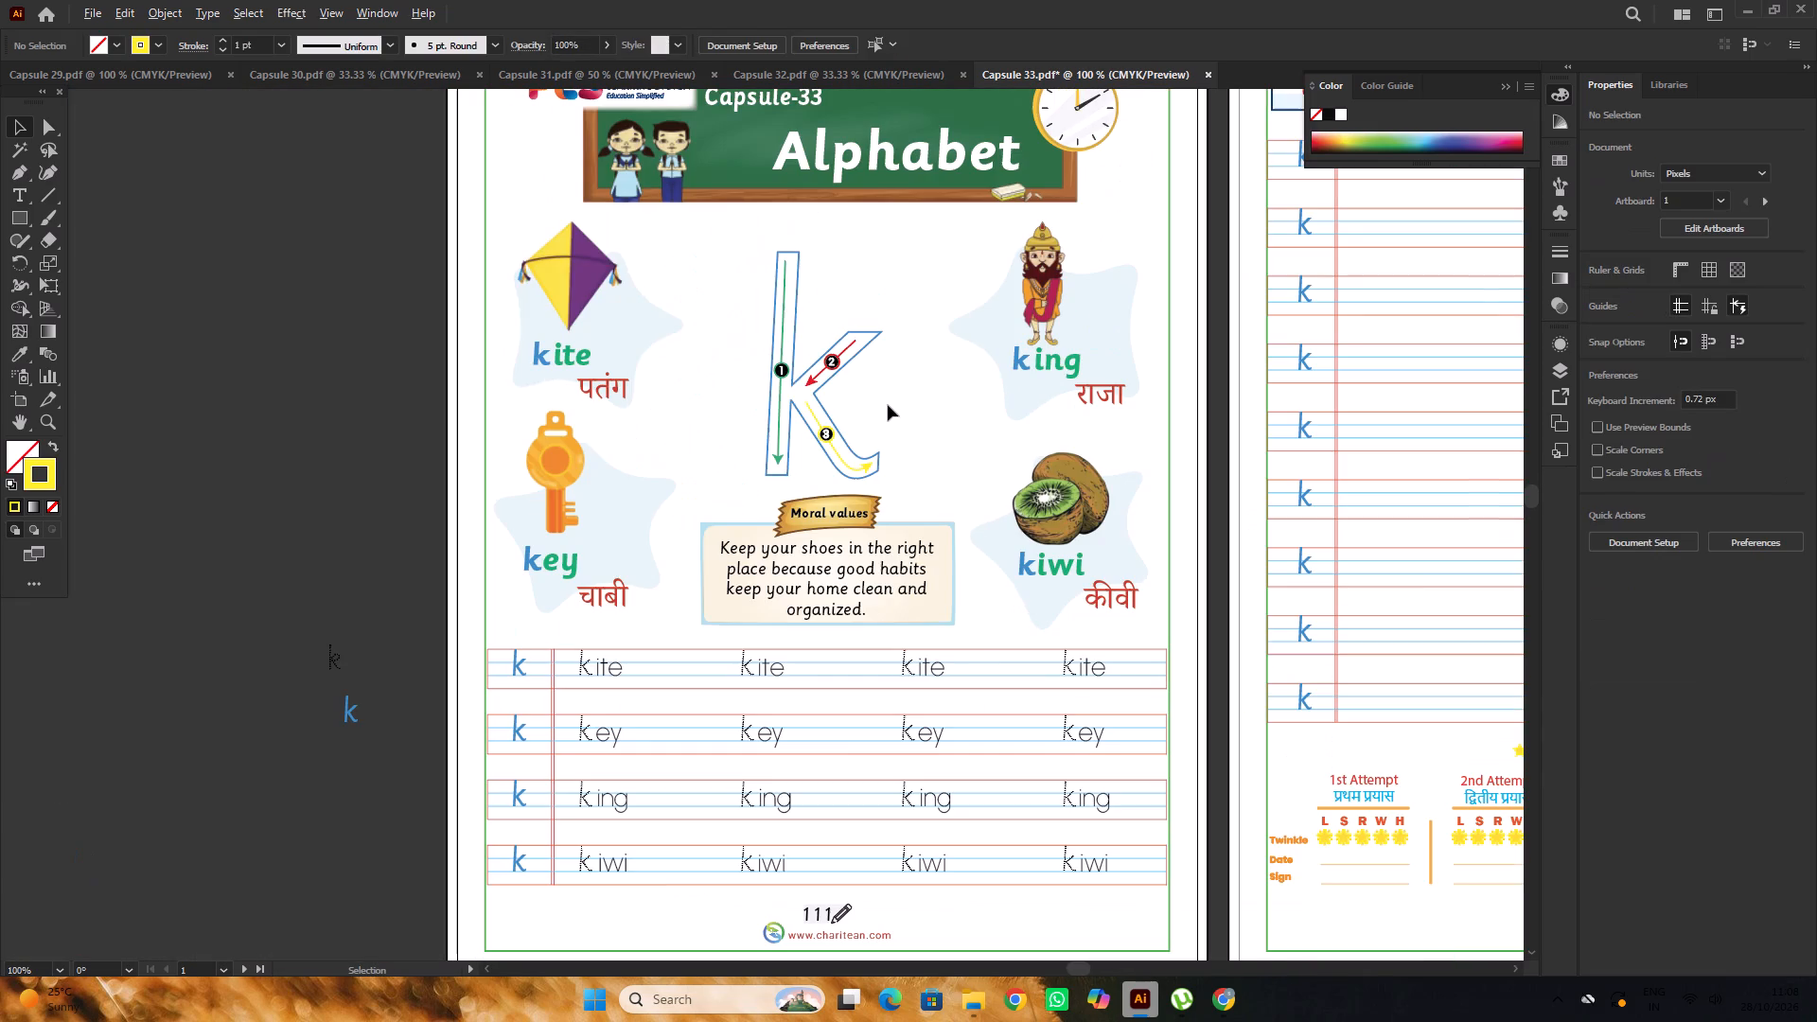
pyautogui.click(762, 234)
pyautogui.moveTo(749, 240); pyautogui.dragTo(875, 470)
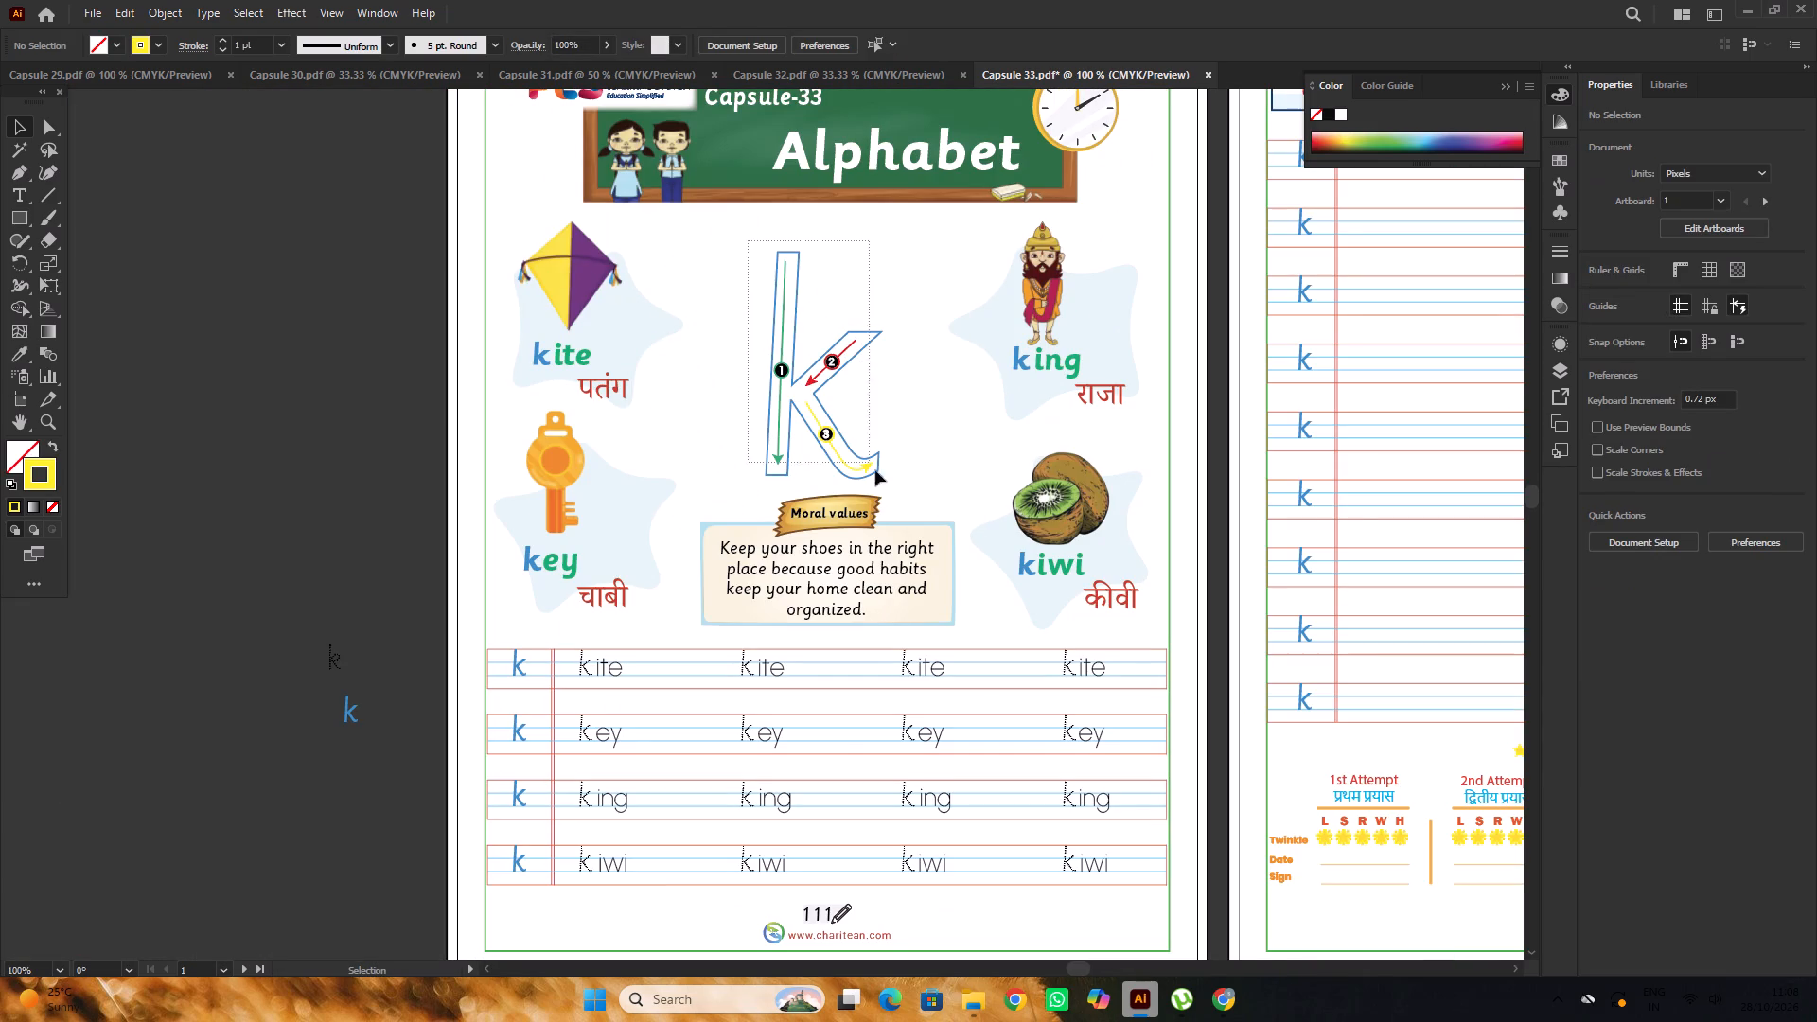
pyautogui.moveTo(875, 470); pyautogui.dragTo(886, 482)
pyautogui.hotkey('ctrl', 'g')
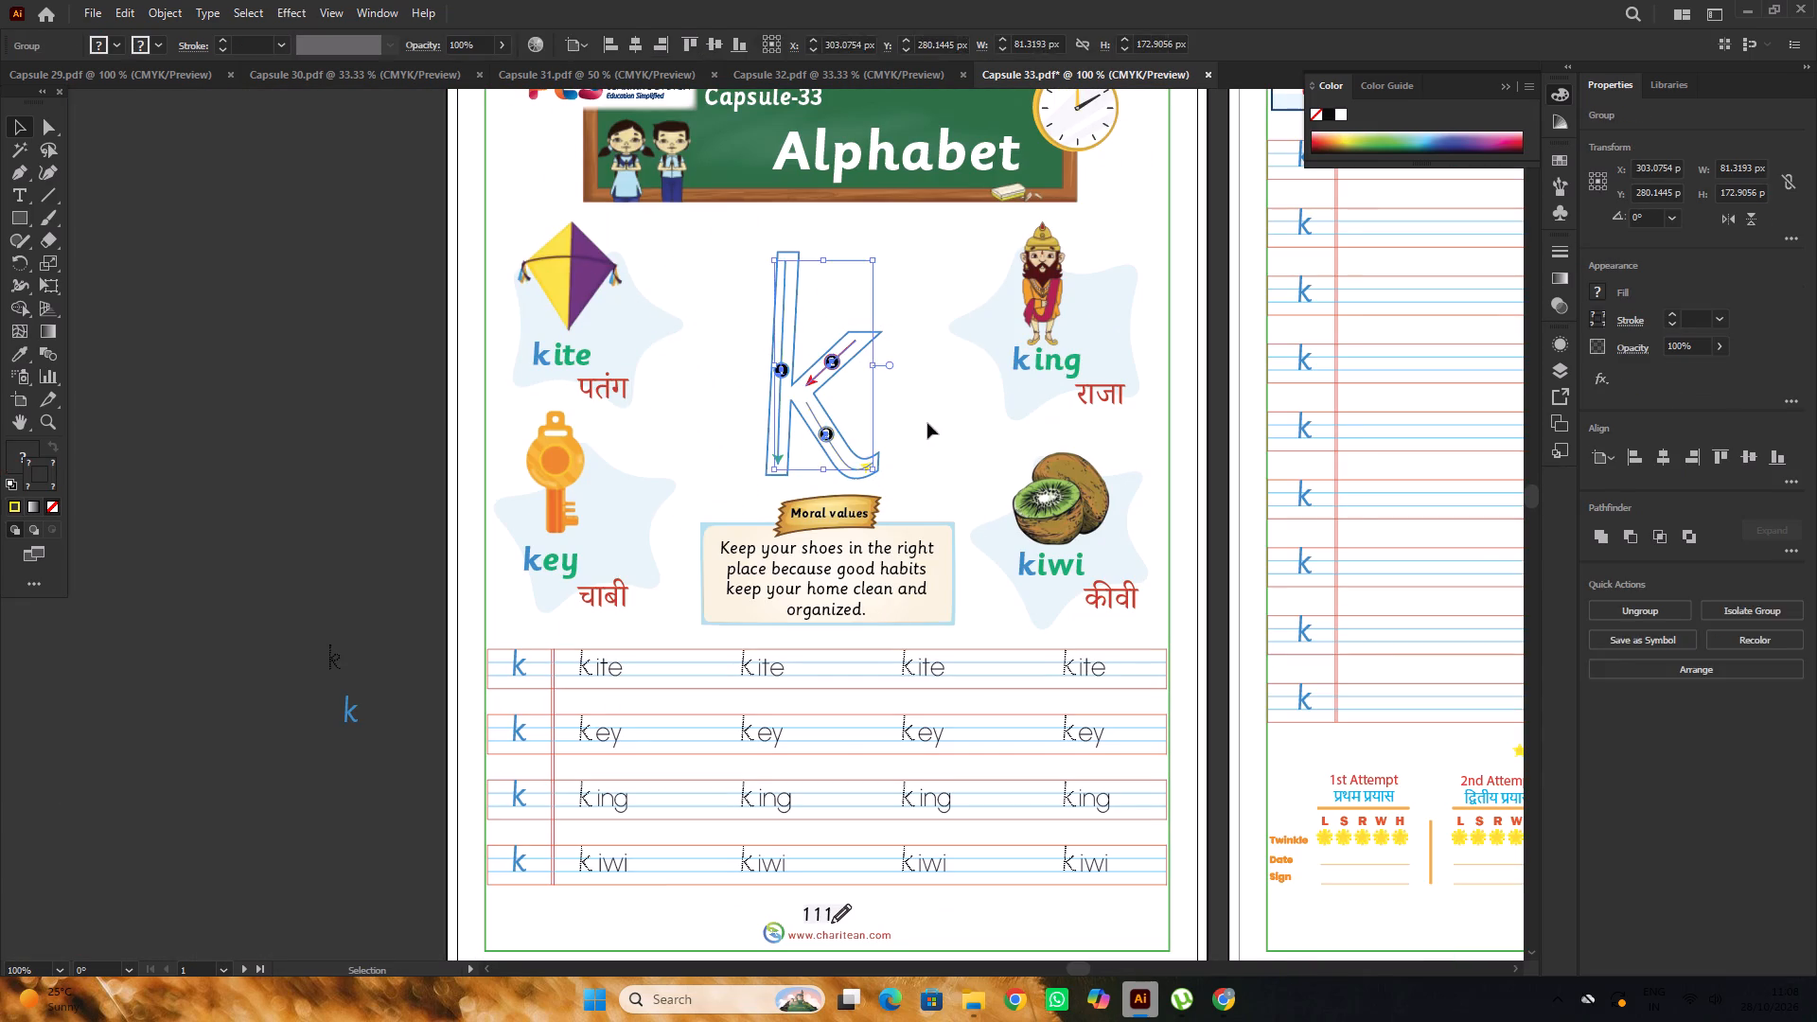
pyautogui.click(927, 423)
# Unlock the large outlined k and group it with its stroke arrows and numbered markers.
pyautogui.keyDown('alt'); pyautogui.scroll(-2, 909, 391); pyautogui.keyUp('alt')
pyautogui.moveTo(854, 335); pyautogui.dragTo(878, 328)
pyautogui.keyDown('alt'); pyautogui.scroll(2, 875, 332); pyautogui.keyUp('alt')
pyautogui.rightClick(829, 337)
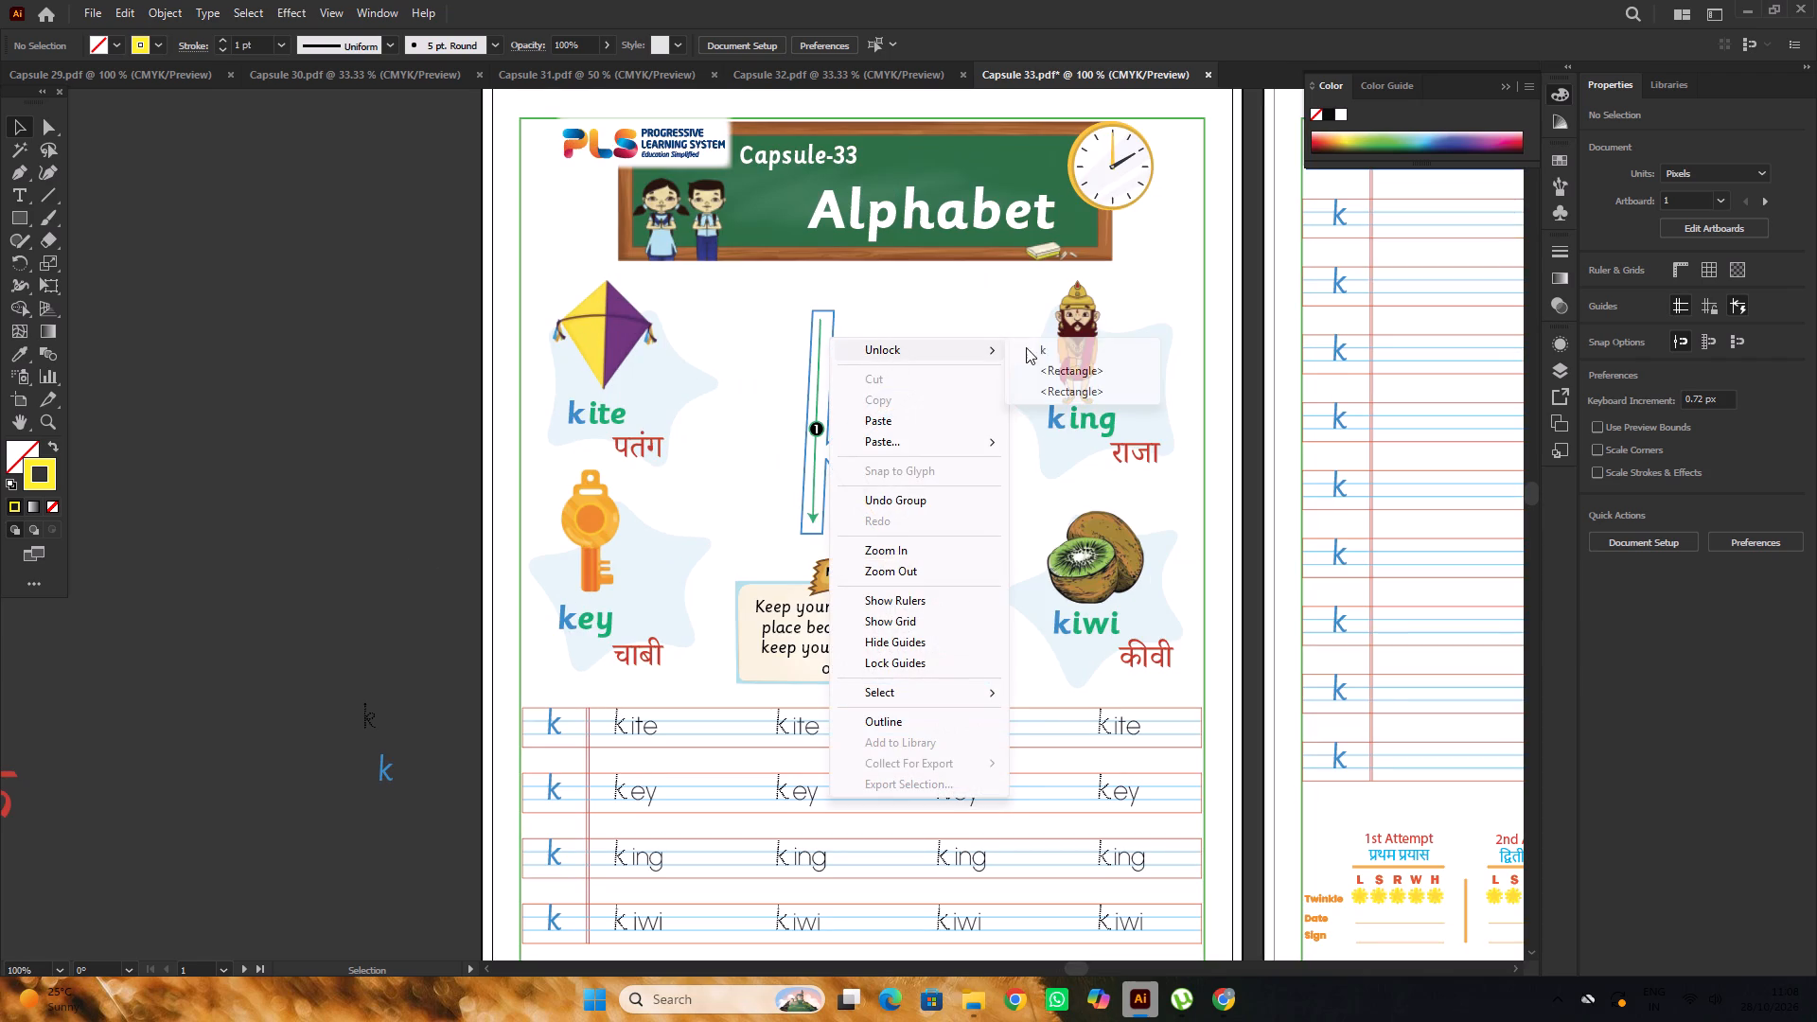
pyautogui.click(1057, 347)
pyautogui.click(947, 326)
pyautogui.moveTo(775, 309); pyautogui.dragTo(873, 451)
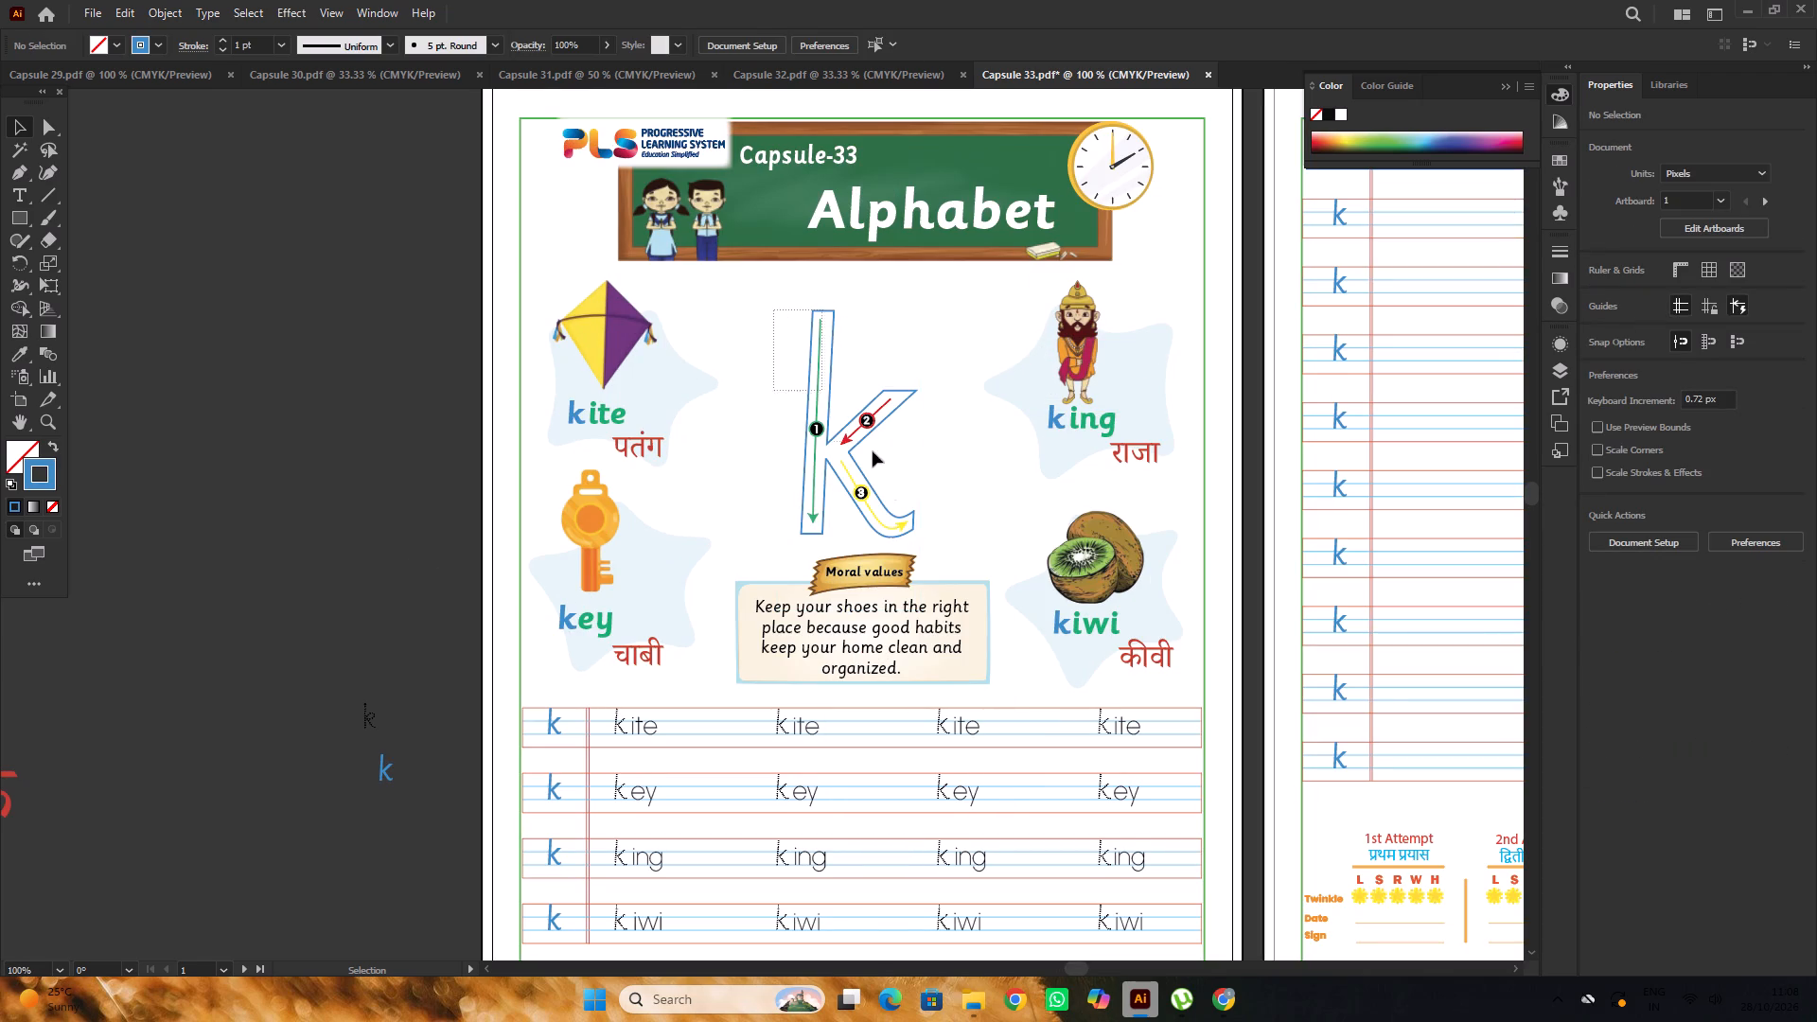
pyautogui.moveTo(873, 451); pyautogui.dragTo(915, 535)
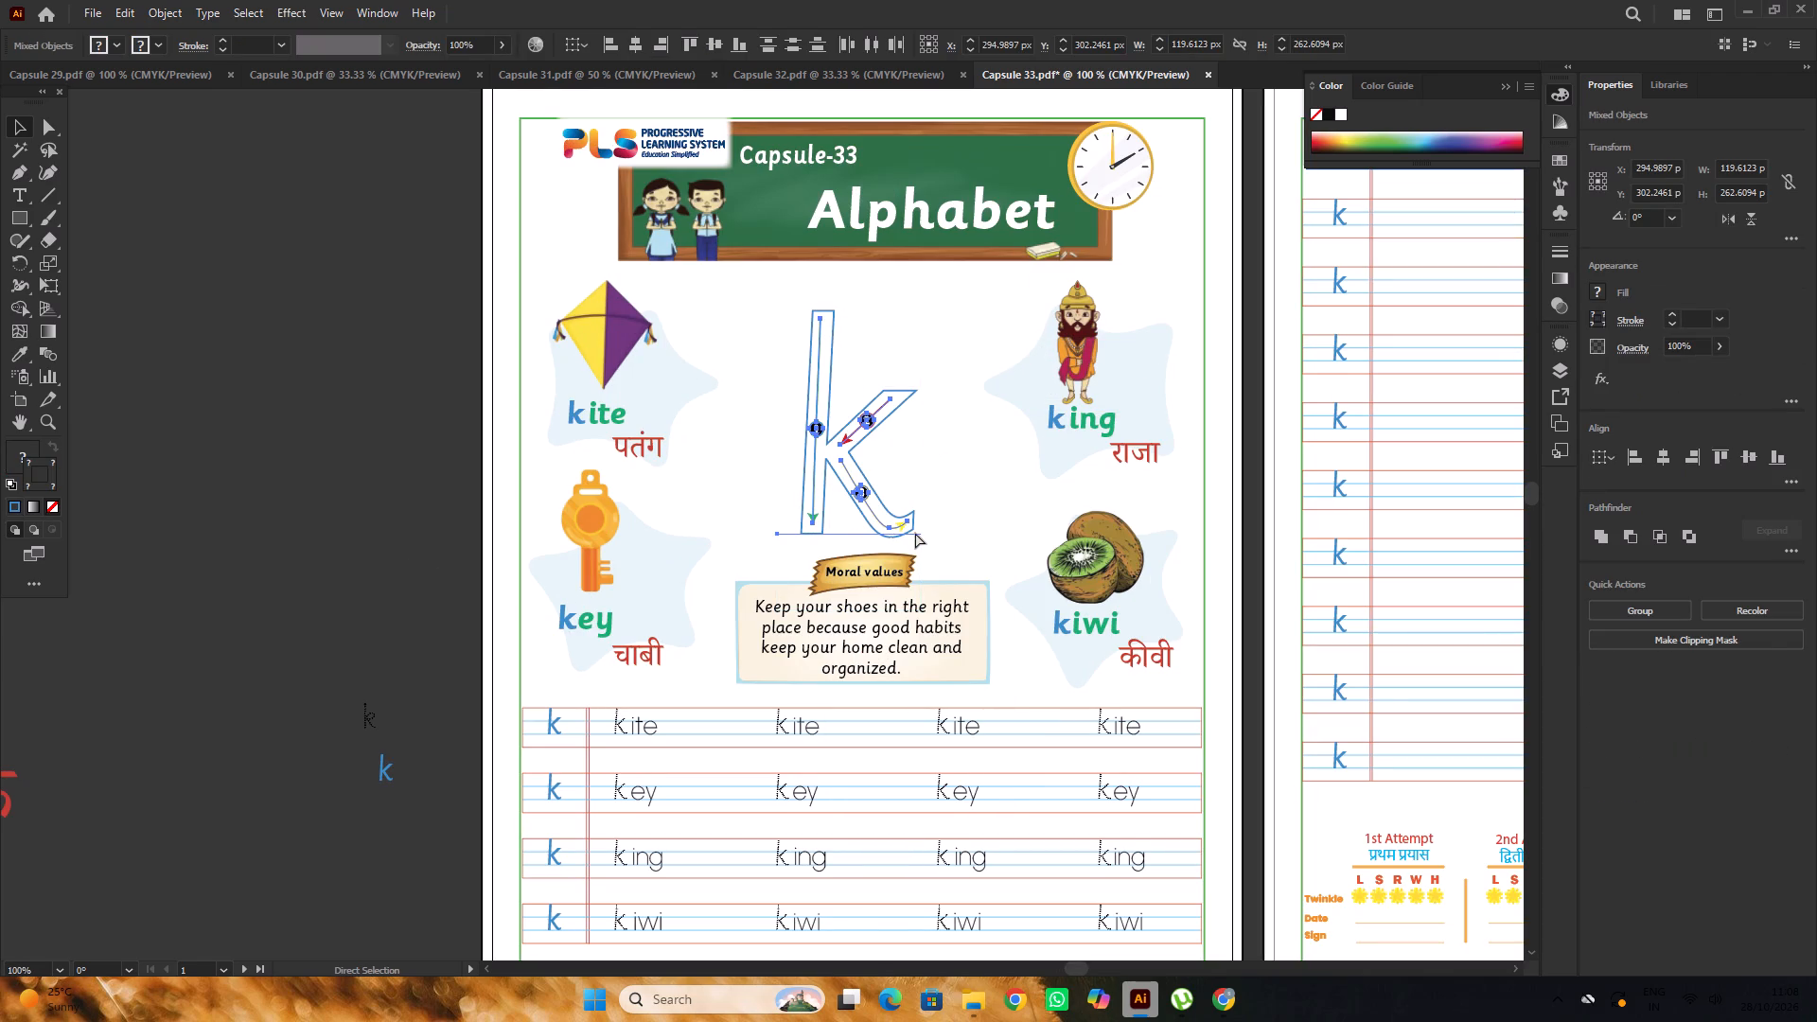
pyautogui.hotkey('ctrl', 'g')
# Move the red Hindi letter क from the pasteboard to beside the foot of the large k, above the Moral values box.
pyautogui.keyDown('alt'); pyautogui.scroll(-2, 975, 497); pyautogui.keyUp('alt')
pyautogui.click(608, 381)
pyautogui.scroll(-3, 607, 382)
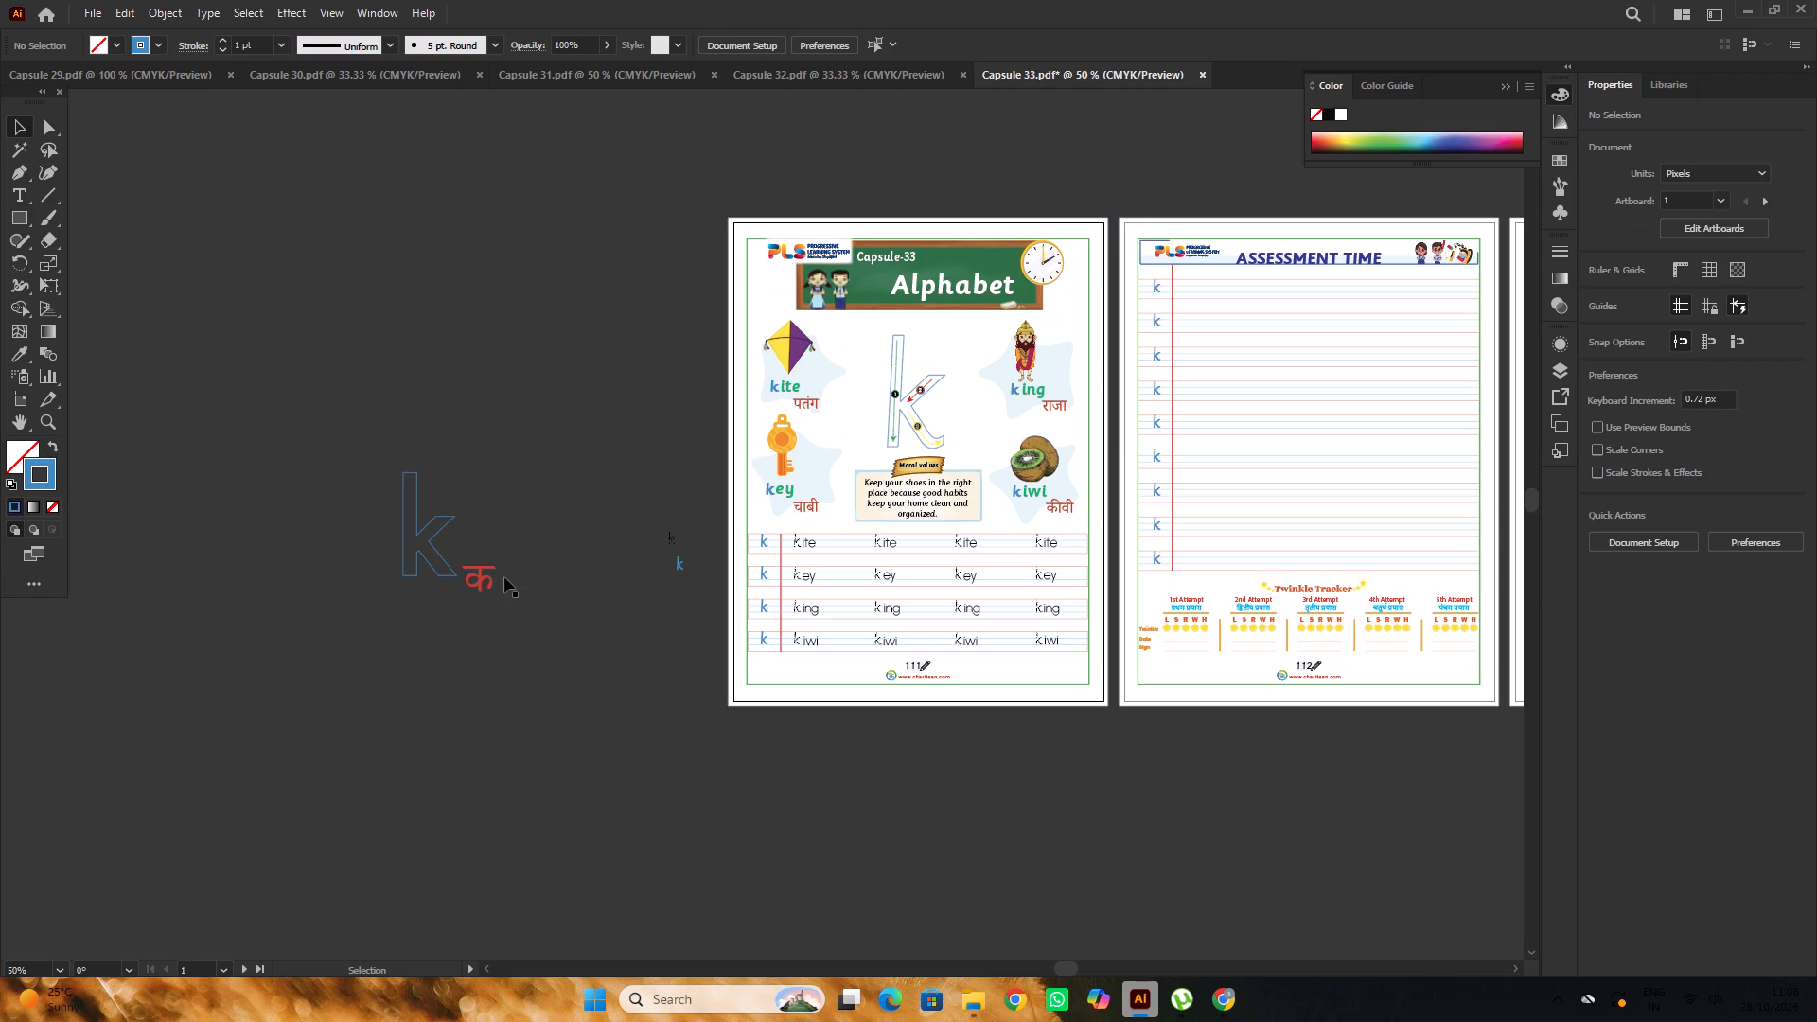
pyautogui.moveTo(494, 576); pyautogui.dragTo(1003, 427)
pyautogui.keyDown('alt'); pyautogui.scroll(2, 1000, 427); pyautogui.keyUp('alt')
pyautogui.moveTo(996, 432); pyautogui.dragTo(950, 459)
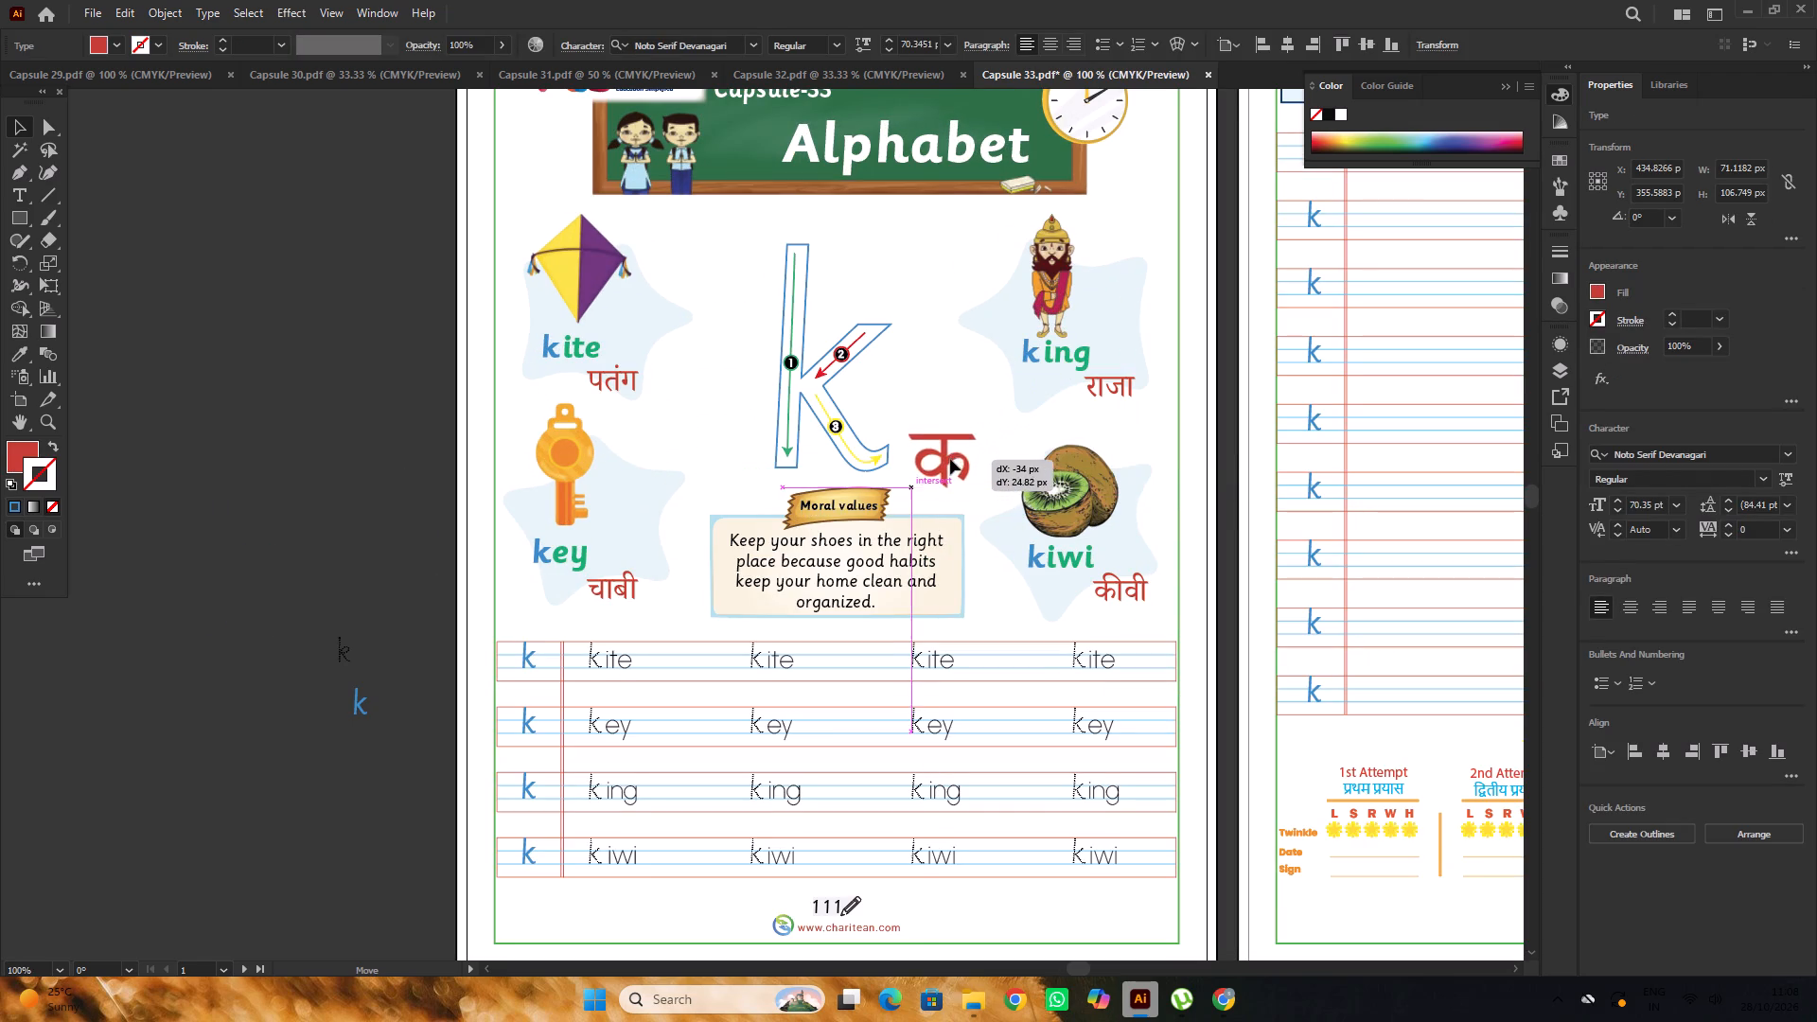
pyautogui.moveTo(950, 459); pyautogui.dragTo(945, 451)
pyautogui.click(954, 369)
# Check the page numbers at the foot of the Capsule 32 pages, then return to Capsule 33.
pyautogui.keyDown('alt'); pyautogui.scroll(-2, 884, 361); pyautogui.keyUp('alt')
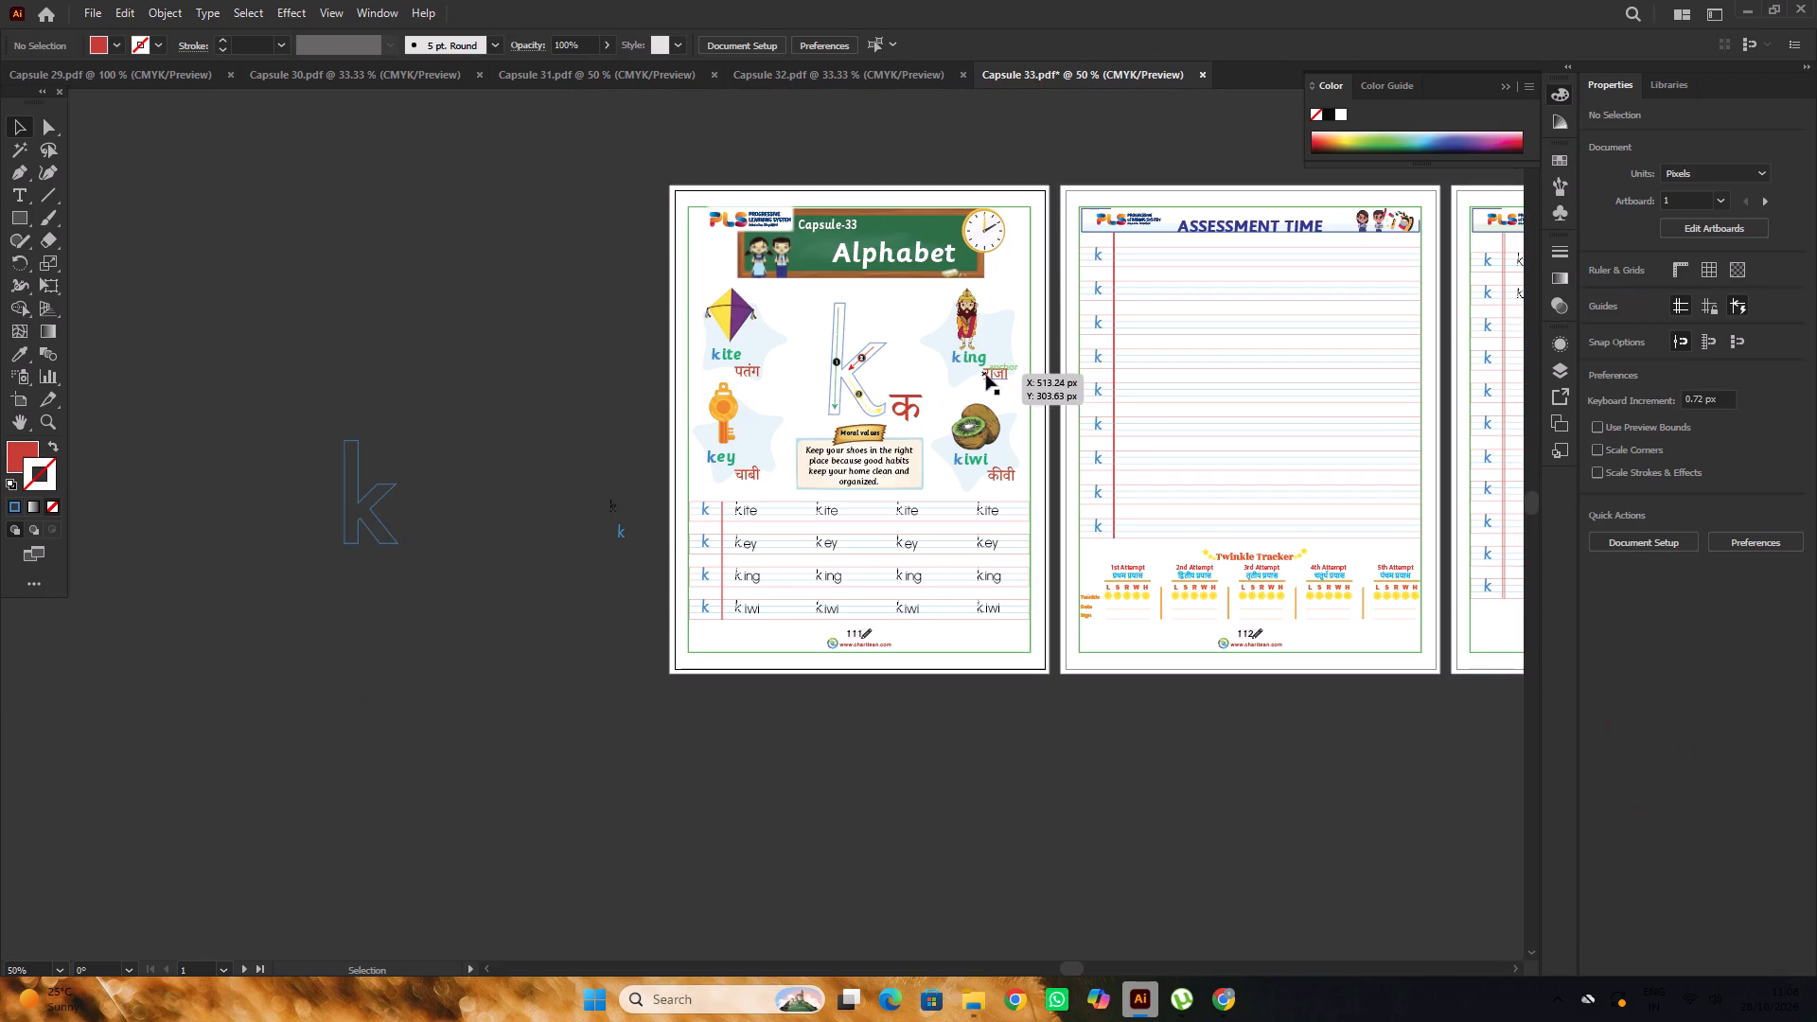
pyautogui.click(346, 327)
pyautogui.scroll(-2, 346, 326)
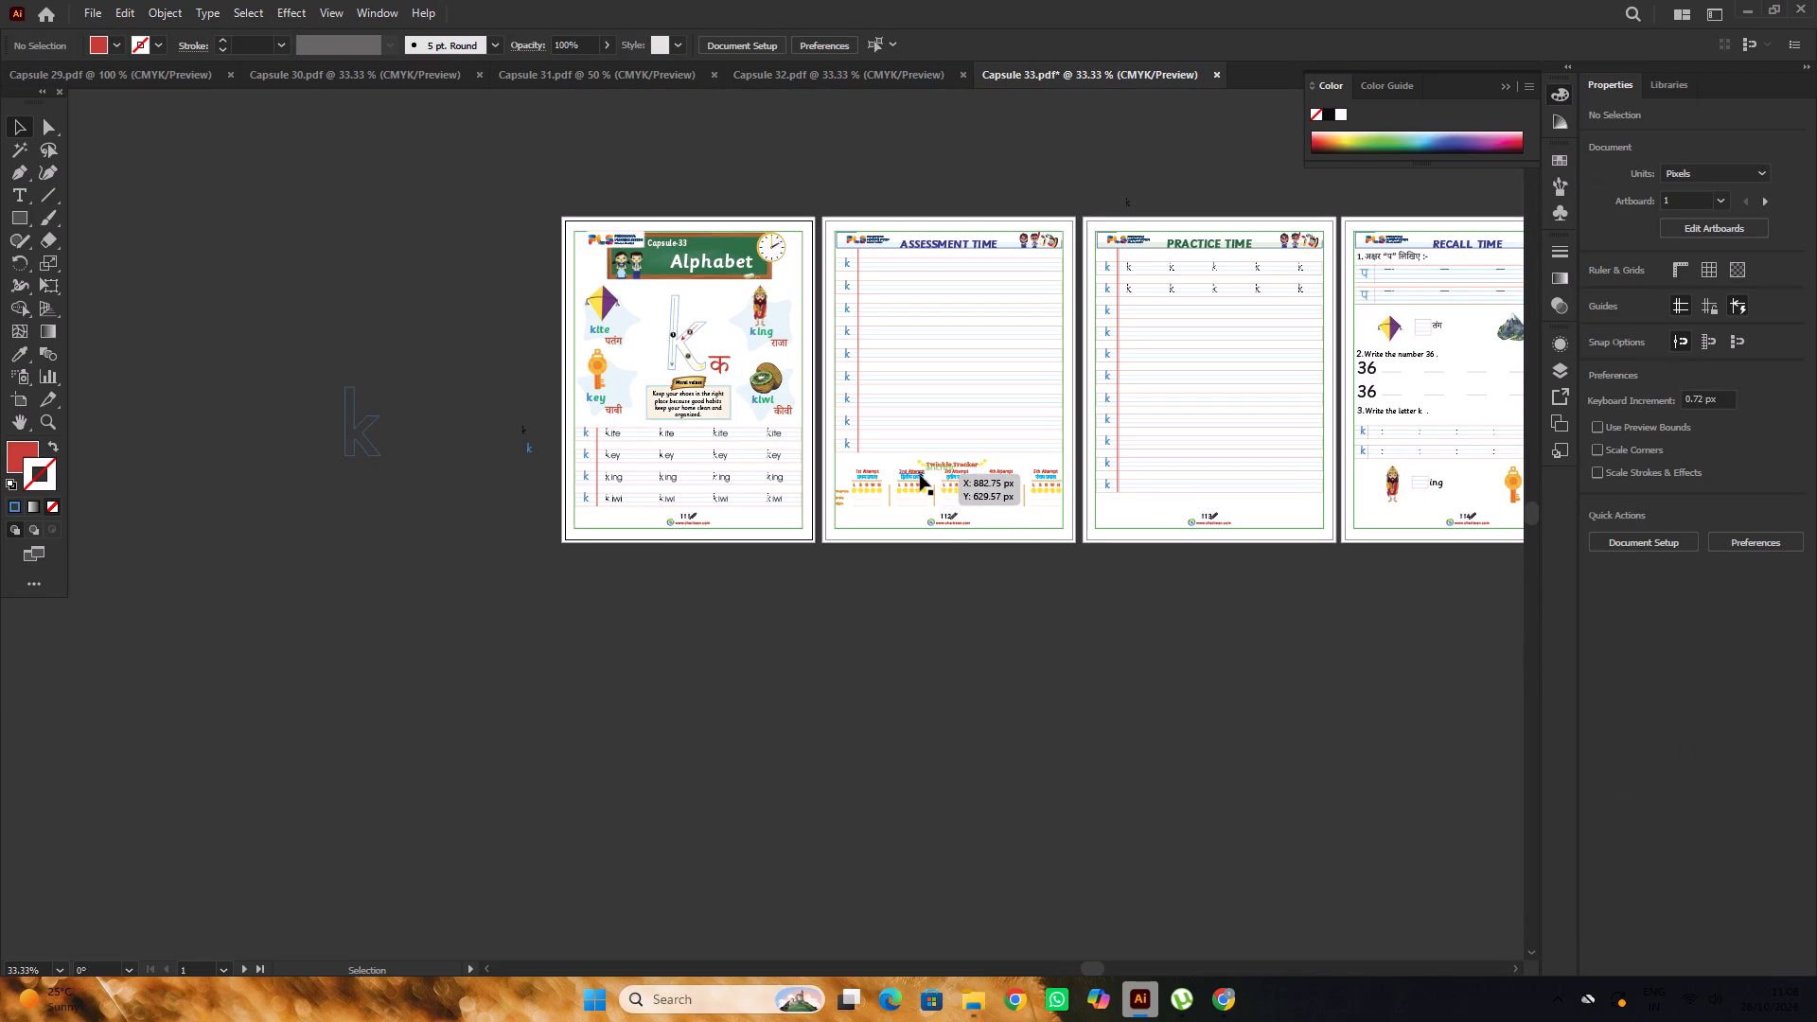
pyautogui.keyDown('alt'); pyautogui.scroll(-2, 940, 508); pyautogui.keyUp('alt')
pyautogui.scroll(1, 887, 423)
pyautogui.click(859, 85)
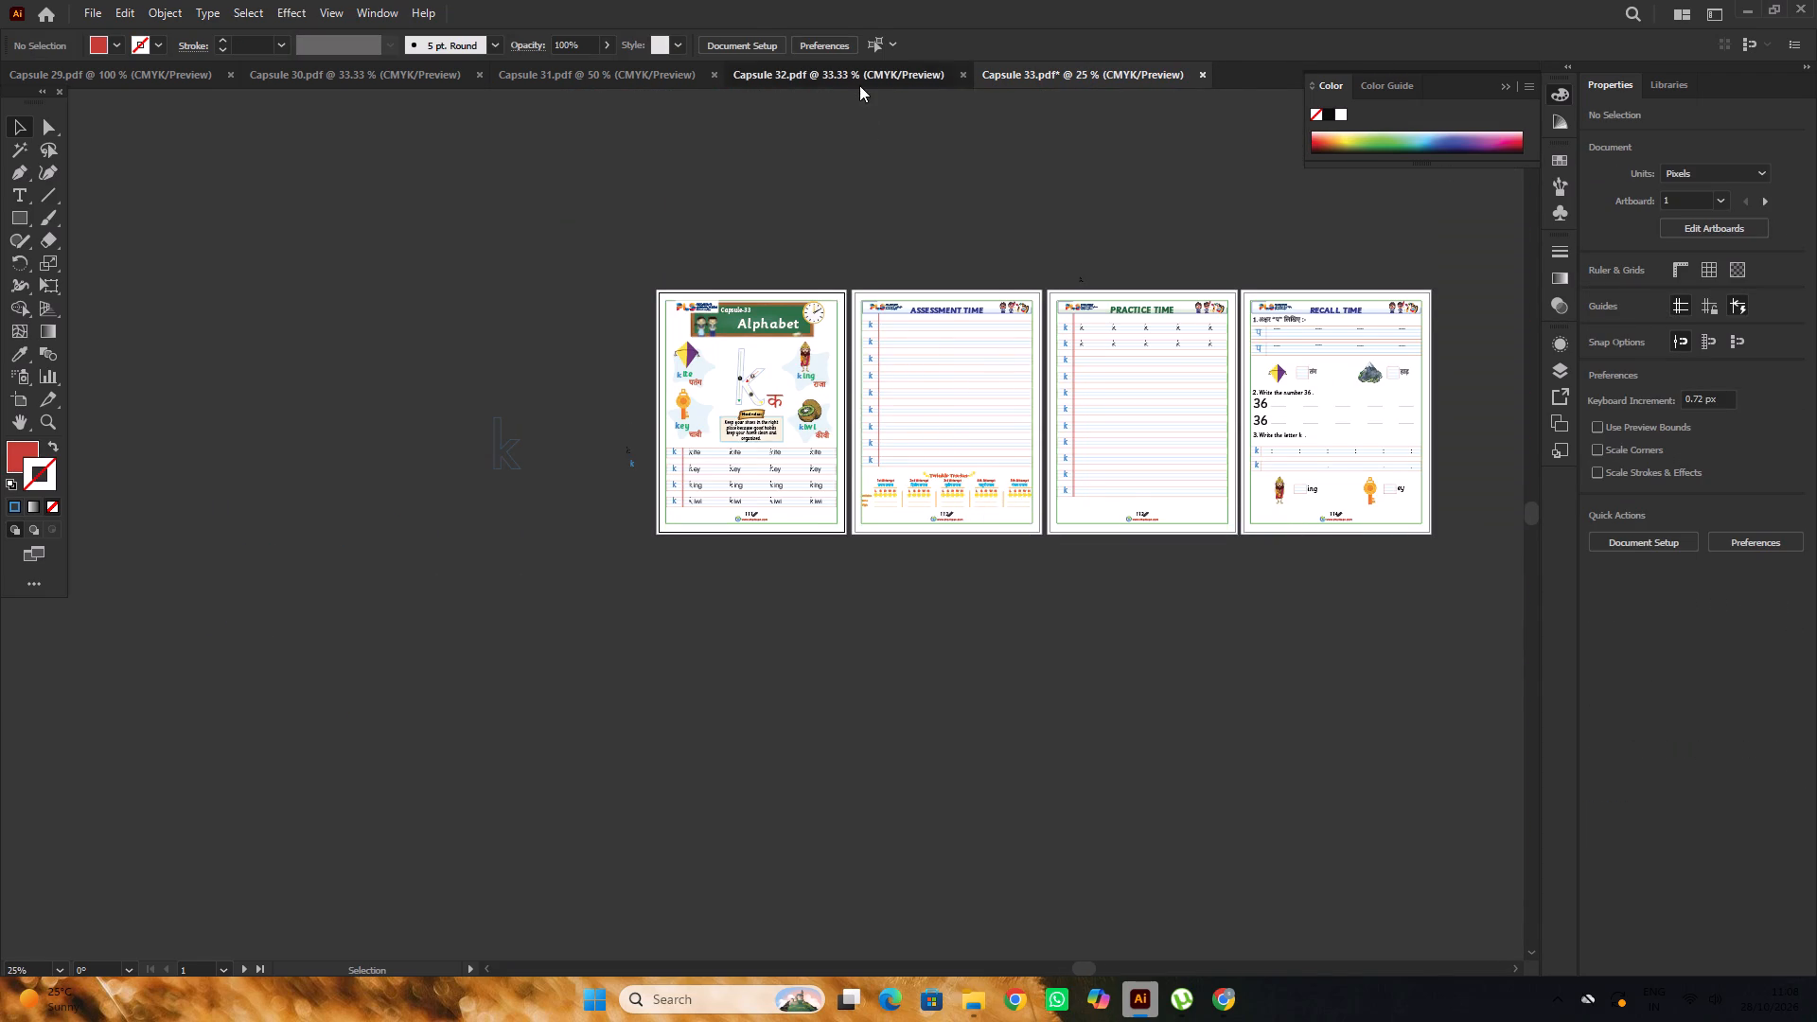
pyautogui.keyDown('alt'); pyautogui.scroll(3, 1111, 527); pyautogui.keyUp('alt')
pyautogui.scroll(1, 1103, 509)
pyautogui.keyDown('alt'); pyautogui.scroll(-3, 1103, 509); pyautogui.keyUp('alt')
pyautogui.click(1084, 84)
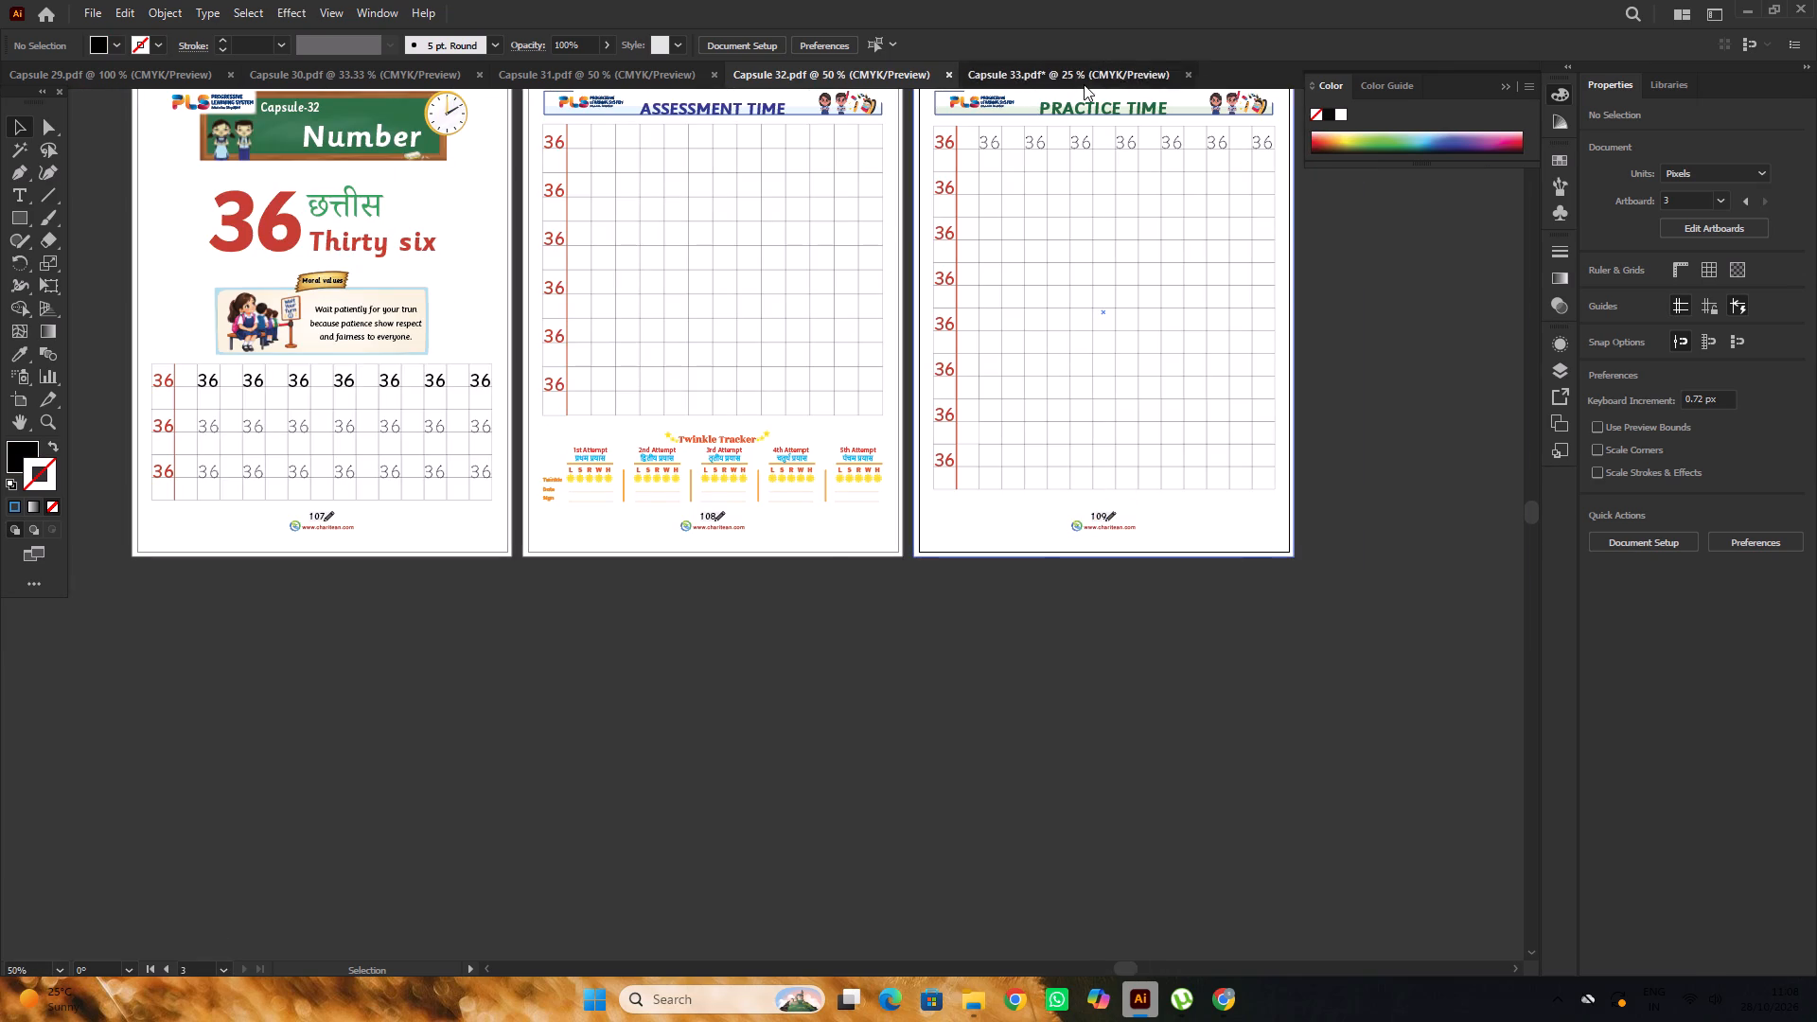
# Change the page number at the foot of Capsule 33's Alphabet page to 110.
pyautogui.keyDown('alt'); pyautogui.scroll(5, 775, 506); pyautogui.keyUp('alt')
pyautogui.scroll(-4, 742, 523)
pyautogui.keyDown('alt'); pyautogui.scroll(6, 686, 512); pyautogui.keyUp('alt')
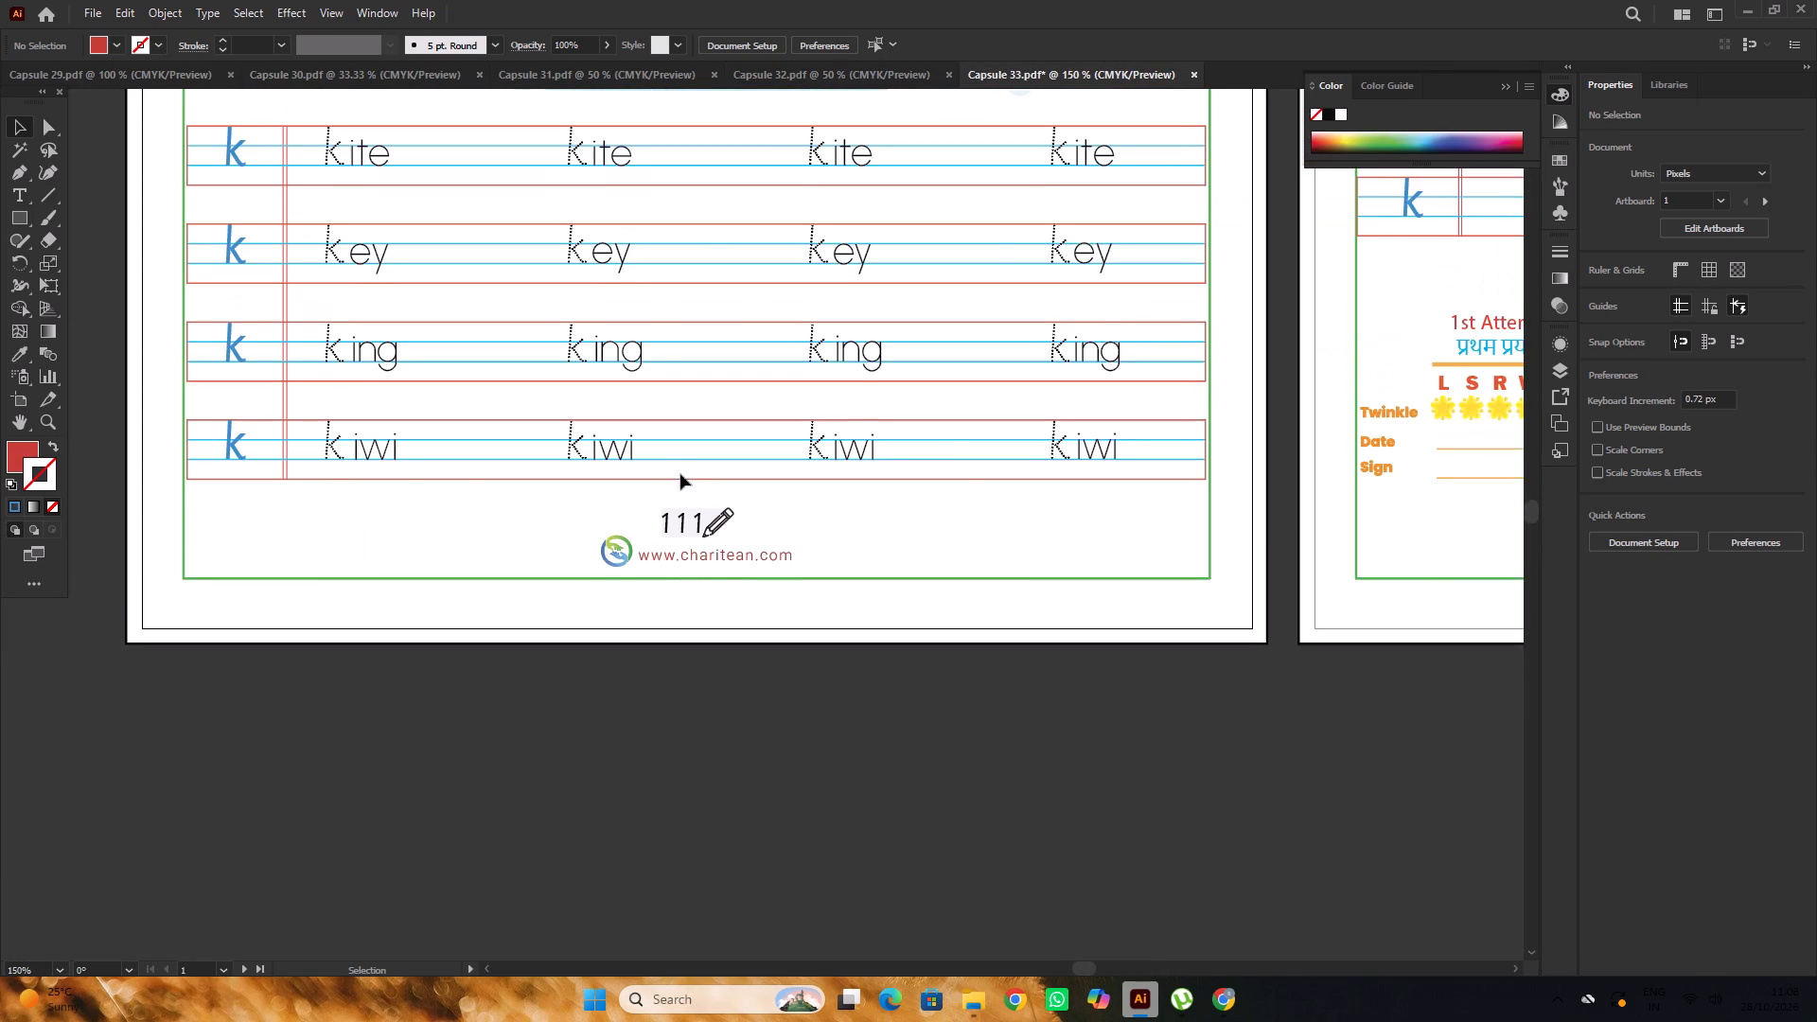
pyautogui.keyDown('alt'); pyautogui.scroll(-1, 752, 511); pyautogui.keyUp('alt')
pyautogui.keyDown('alt'); pyautogui.scroll(2, 712, 517); pyautogui.keyUp('alt')
pyautogui.press('t')
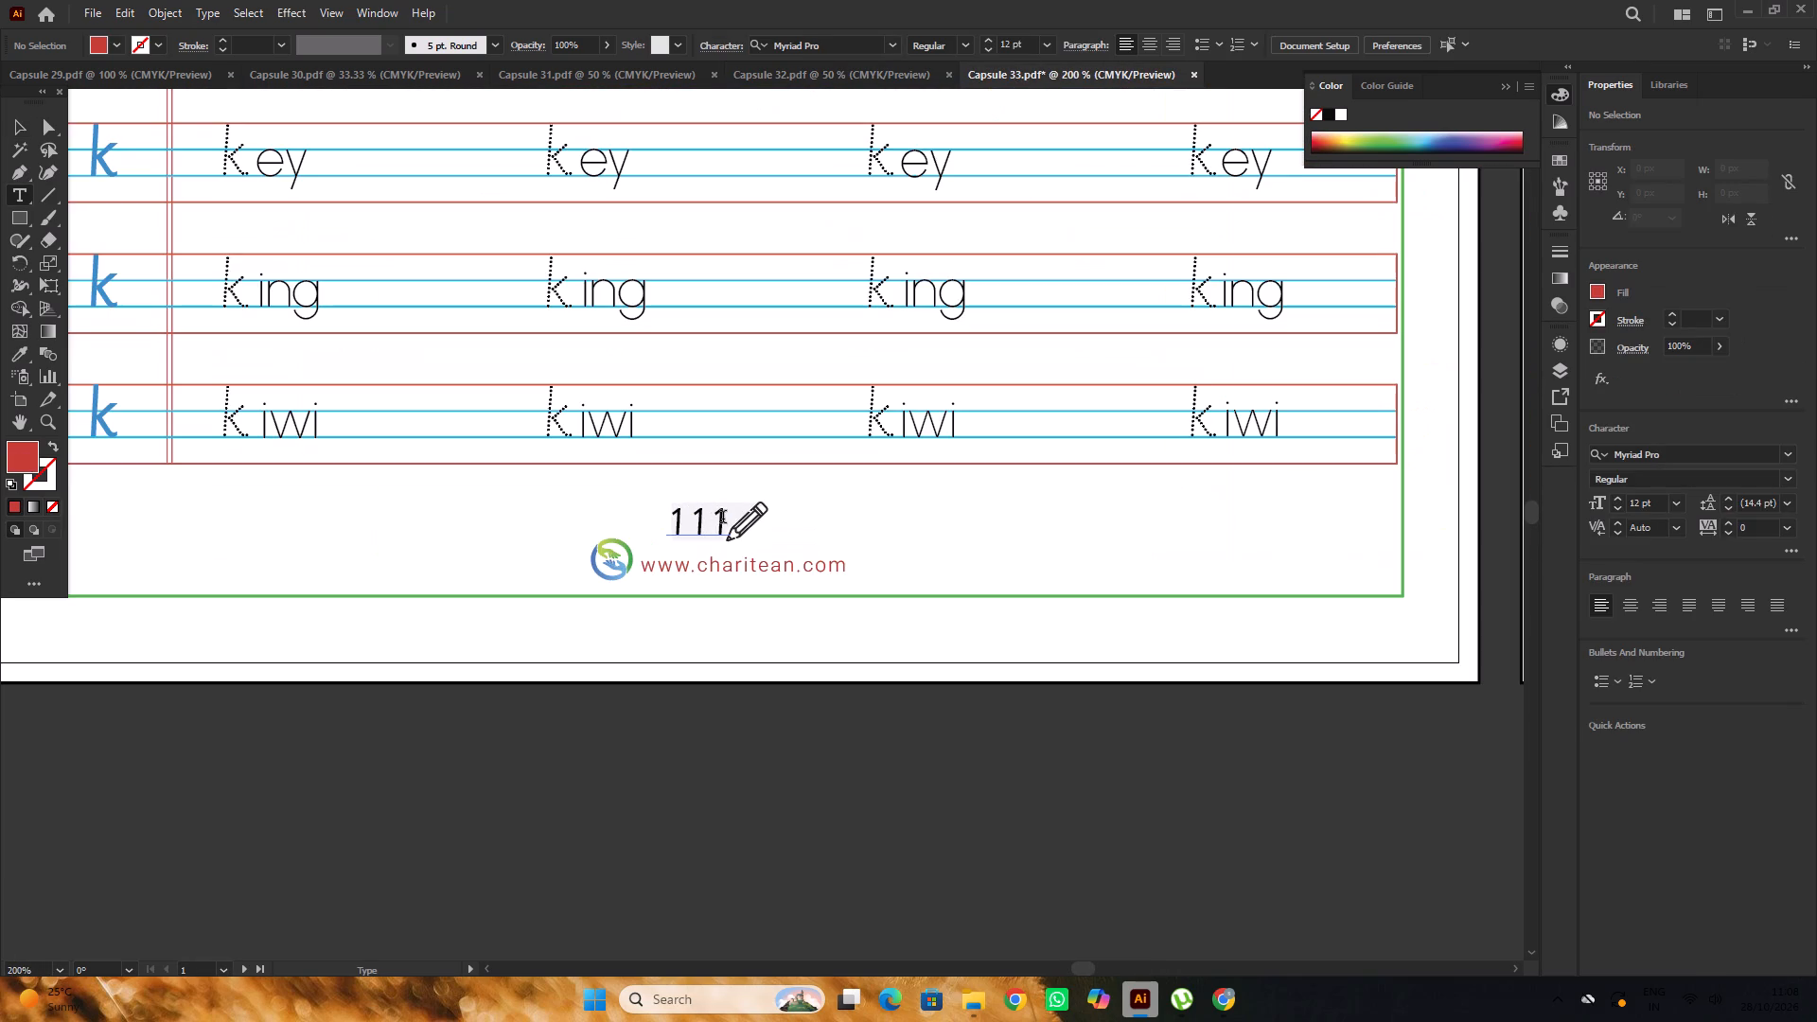
pyautogui.moveTo(723, 519); pyautogui.dragTo(688, 534)
pyautogui.write('10')
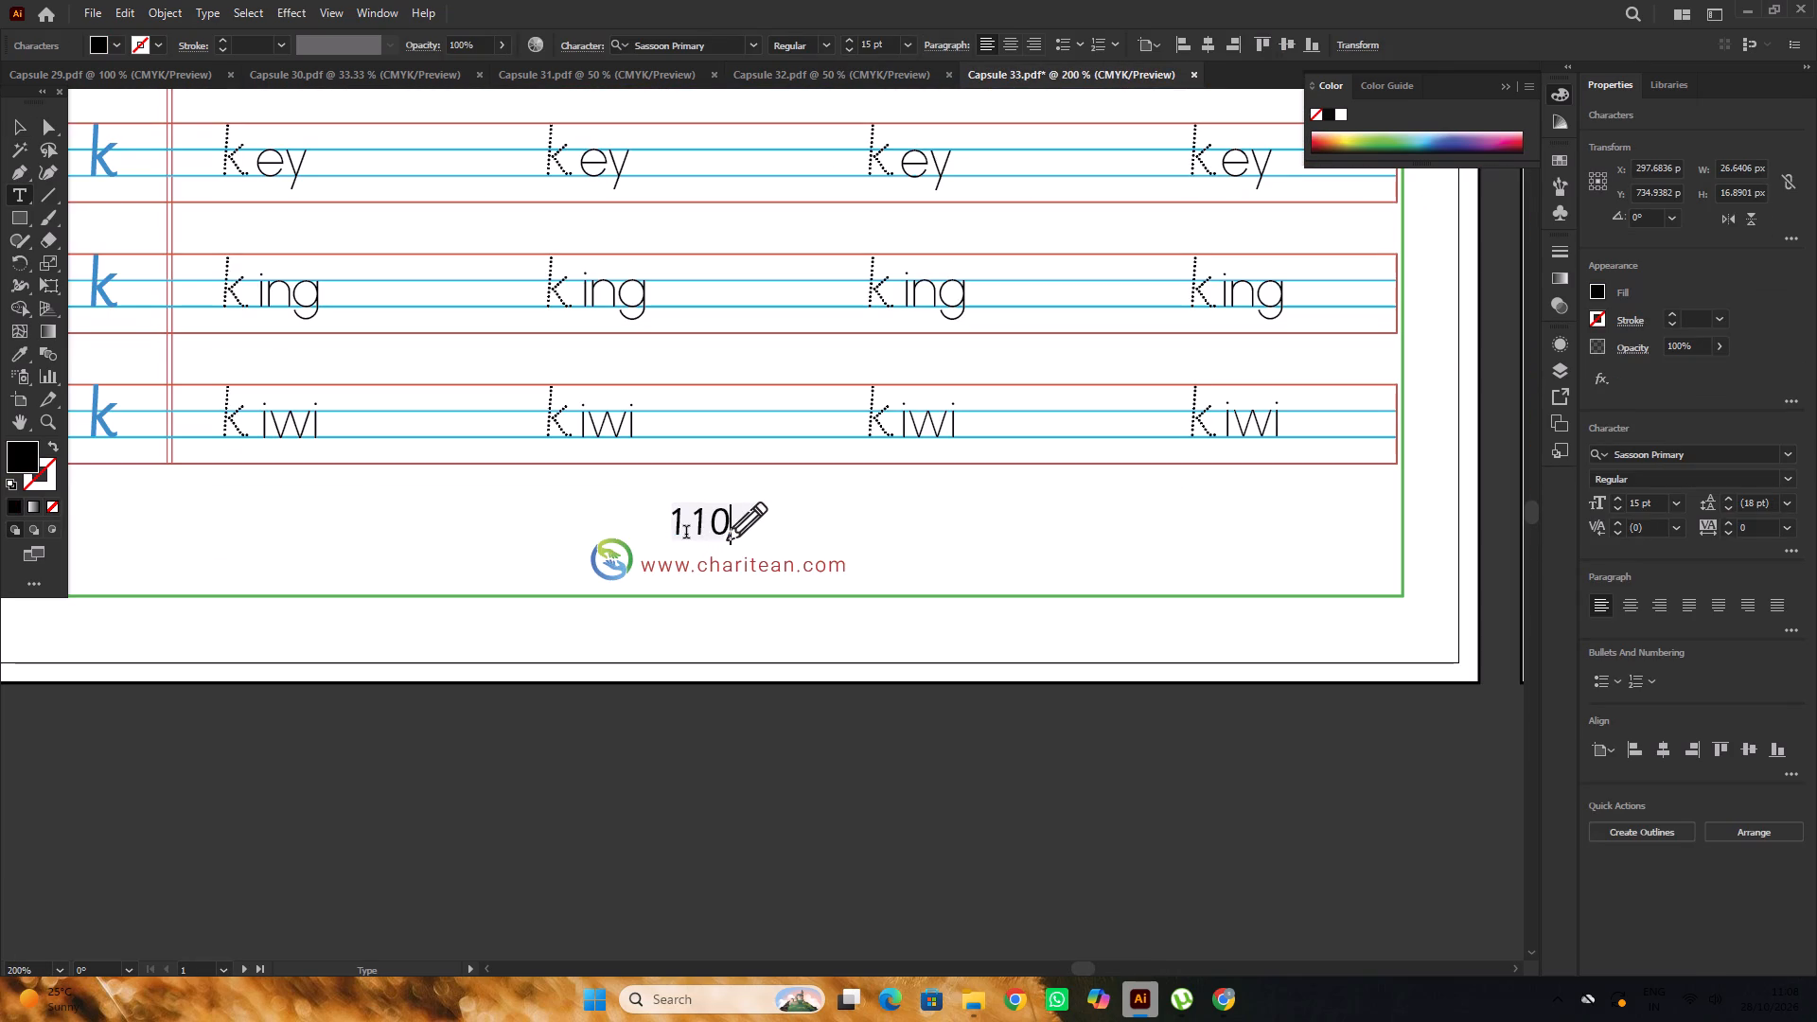
# Change the page number at the foot of the Assessment Time page to 111.
pyautogui.keyDown('alt'); pyautogui.scroll(-6, 672, 549); pyautogui.keyUp('alt')
pyautogui.keyDown('alt'); pyautogui.scroll(3, 1011, 518); pyautogui.keyUp('alt')
pyautogui.scroll(-3, 658, 580)
pyautogui.keyDown('alt'); pyautogui.scroll(4, 620, 555); pyautogui.keyUp('alt')
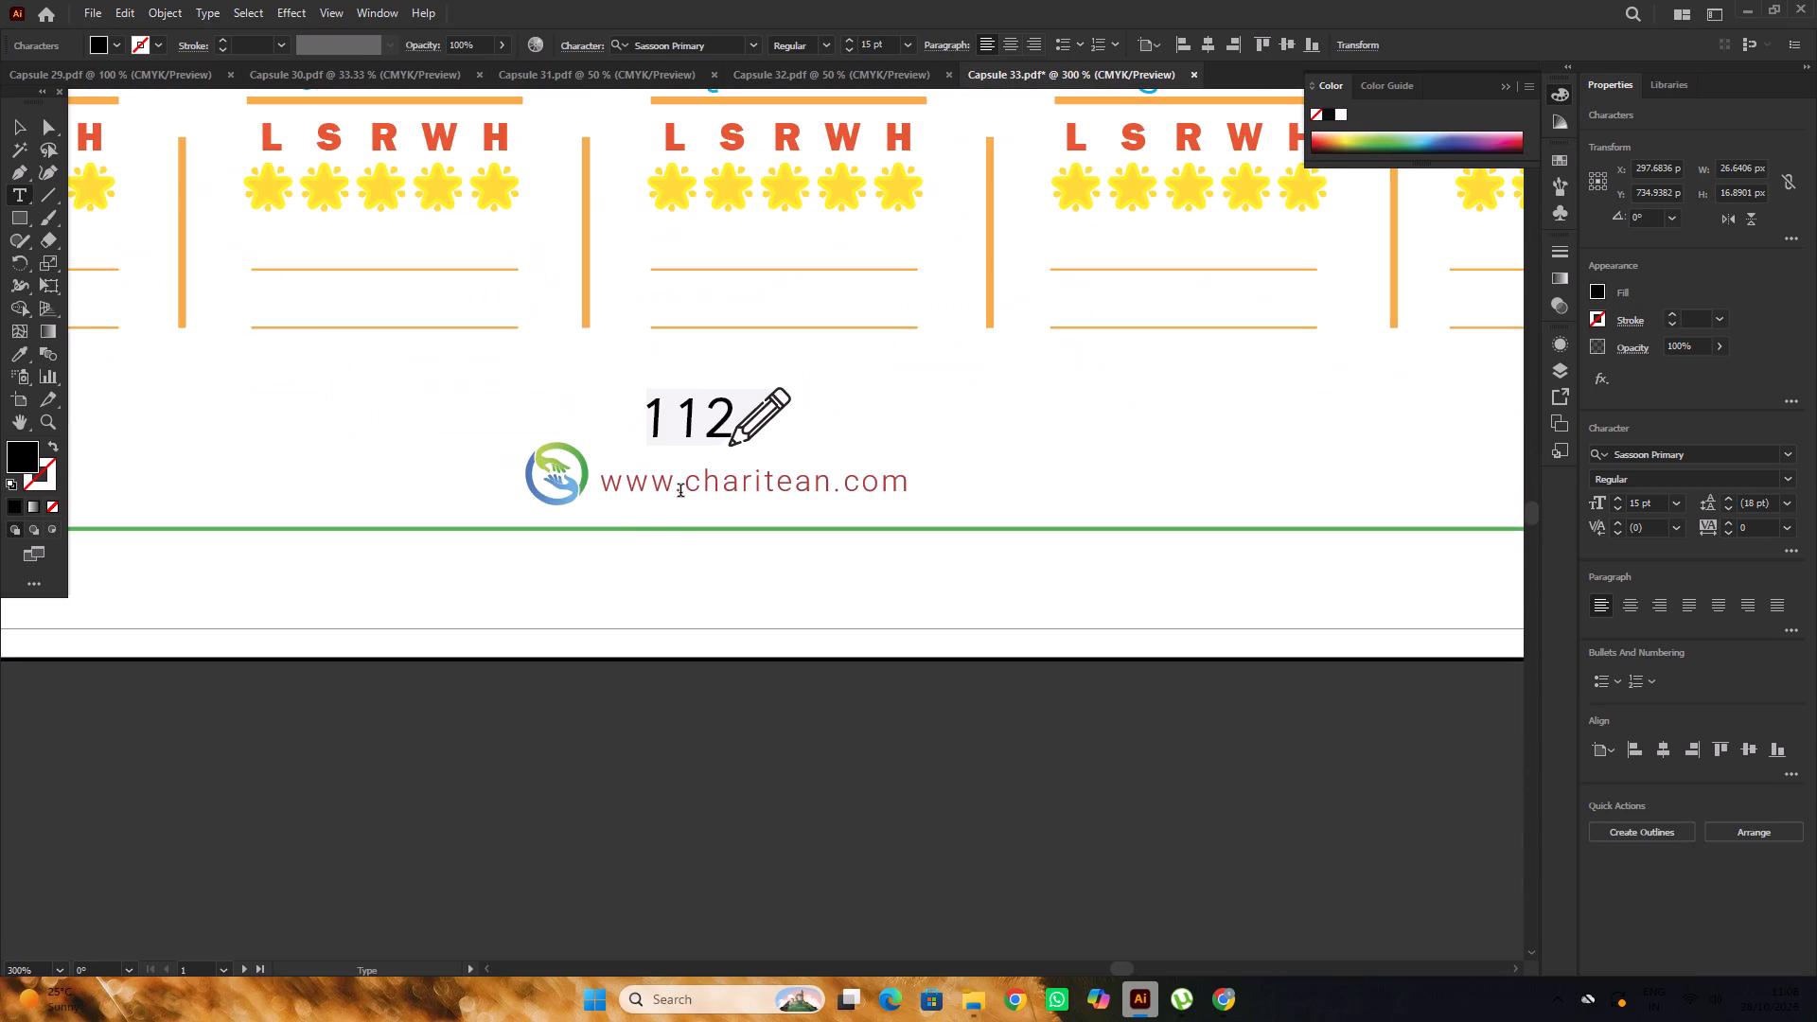
pyautogui.moveTo(721, 432); pyautogui.dragTo(708, 444)
pyautogui.press('1')
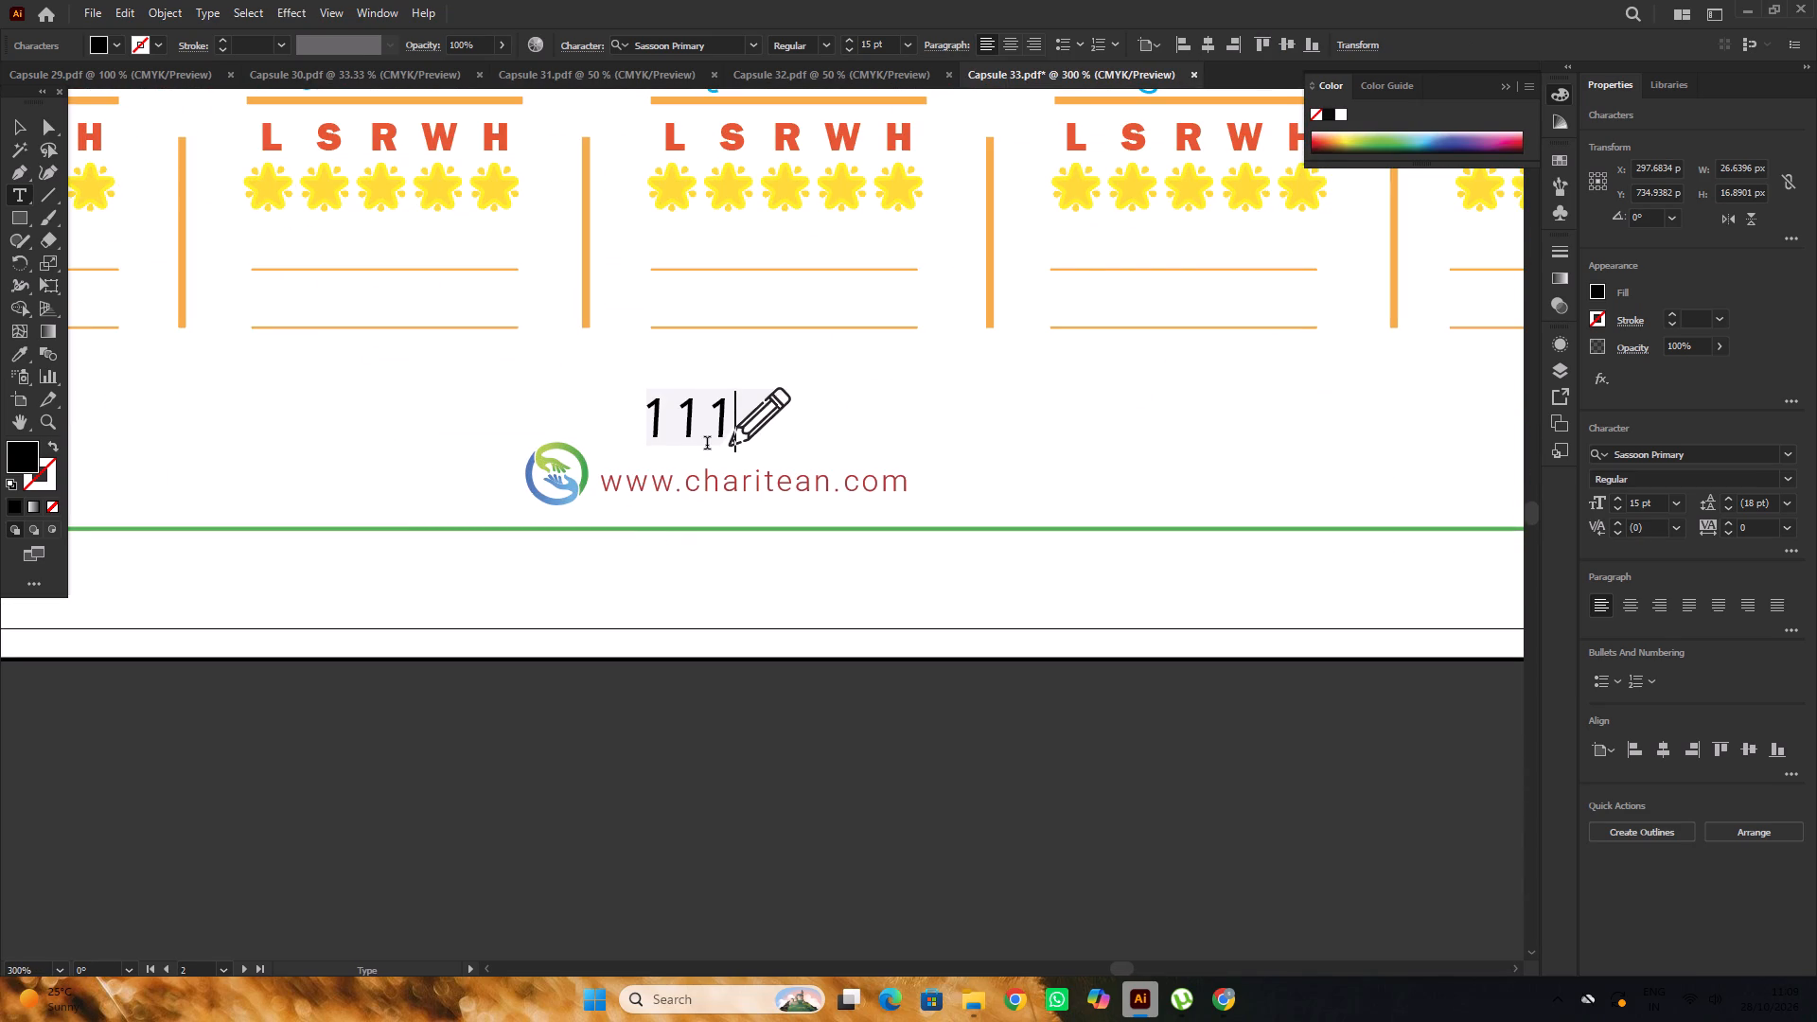
# Change the page number at the foot of the Practice Time page to 112.
pyautogui.keyDown('alt'); pyautogui.scroll(-5, 698, 443); pyautogui.keyUp('alt')
pyautogui.keyDown('alt'); pyautogui.scroll(6, 1081, 427); pyautogui.keyUp('alt')
pyautogui.moveTo(1050, 453); pyautogui.dragTo(1040, 465)
pyautogui.press('2')
# Change the page number at the foot of the Recall Time page to 113.
pyautogui.keyDown('alt'); pyautogui.scroll(-4, 638, 408); pyautogui.keyUp('alt')
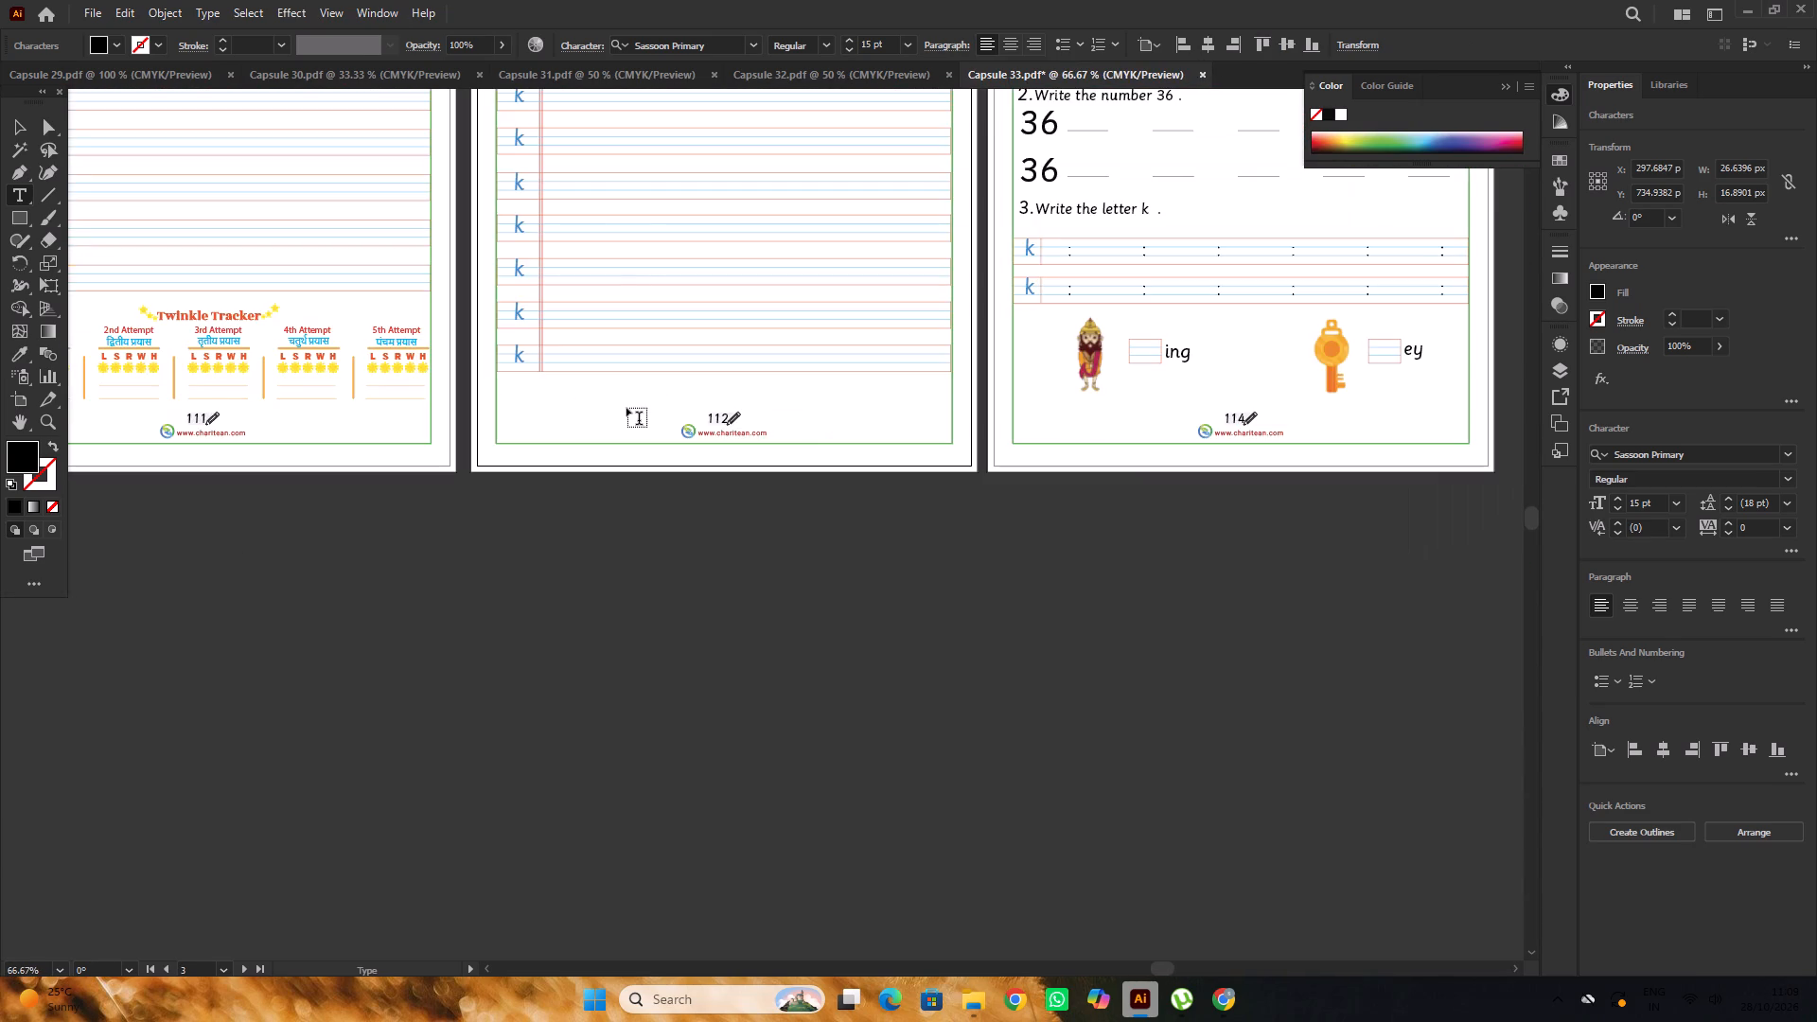
pyautogui.keyDown('alt'); pyautogui.scroll(-2, 627, 407); pyautogui.keyUp('alt')
pyautogui.keyDown('alt'); pyautogui.scroll(5, 897, 423); pyautogui.keyUp('alt')
pyautogui.moveTo(956, 375); pyautogui.dragTo(947, 384)
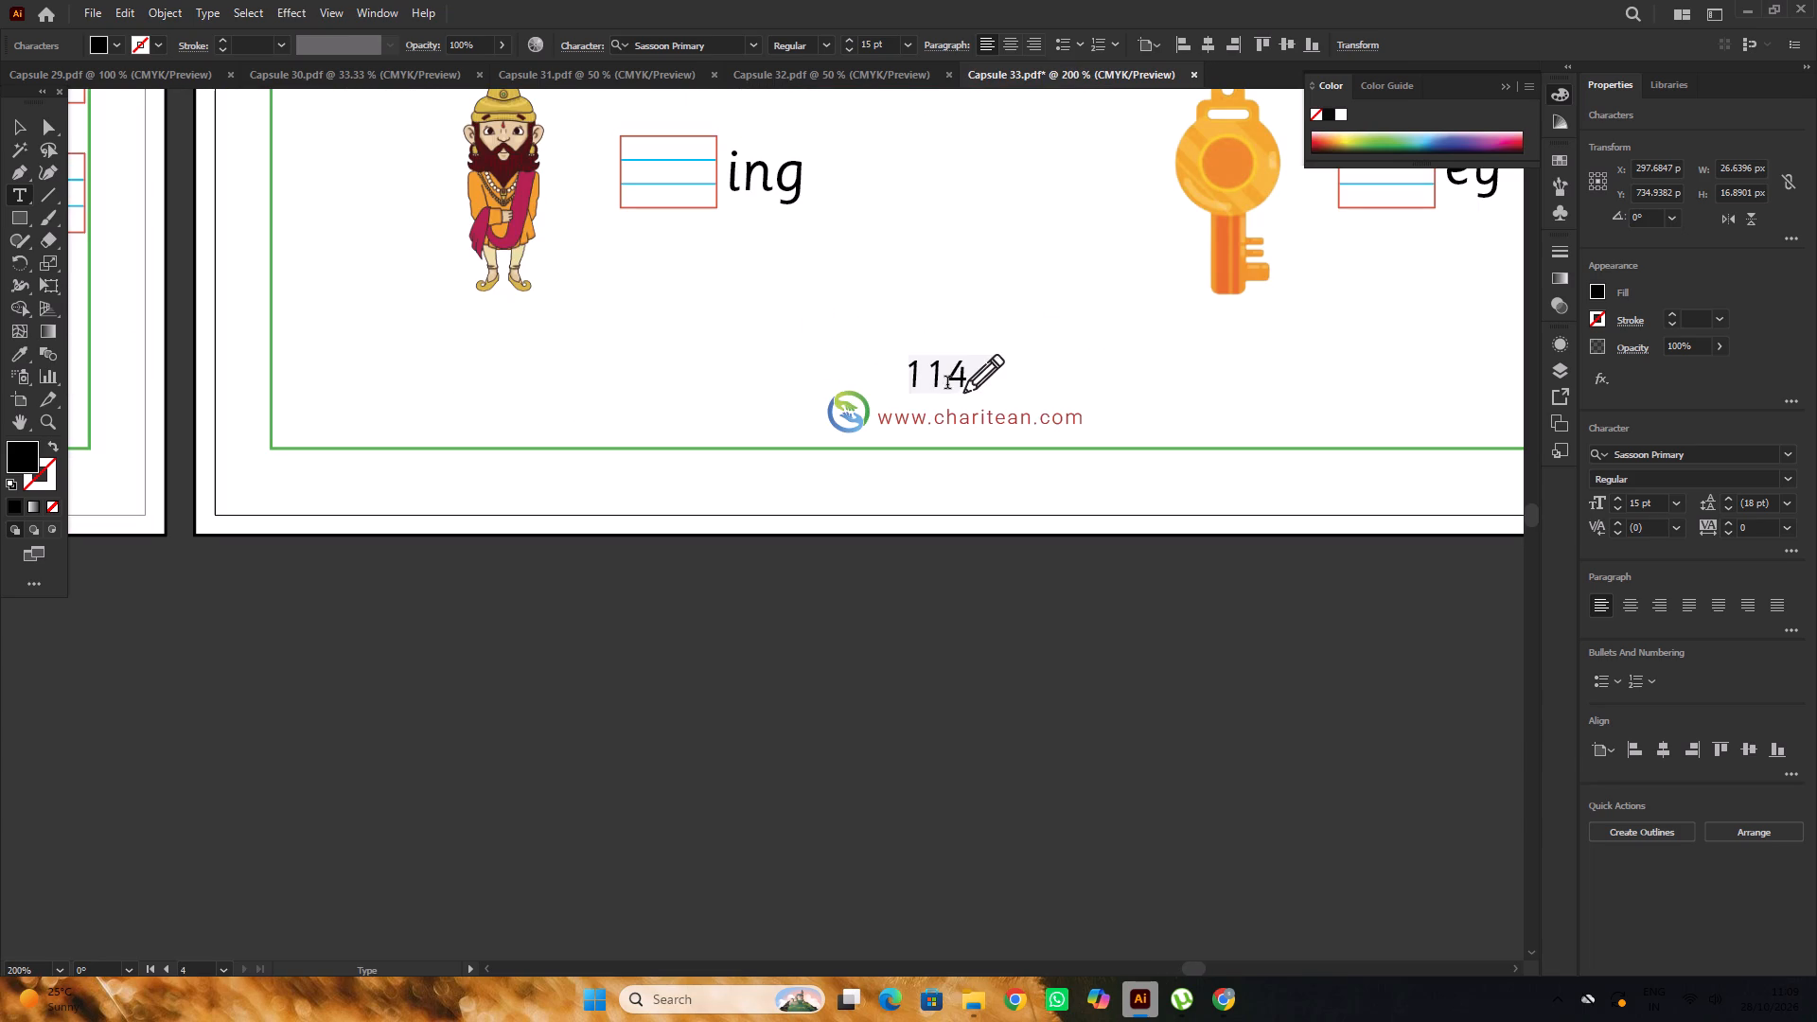
pyautogui.moveTo(947, 384); pyautogui.dragTo(933, 397)
pyautogui.moveTo(961, 373); pyautogui.dragTo(950, 388)
pyautogui.press('3')
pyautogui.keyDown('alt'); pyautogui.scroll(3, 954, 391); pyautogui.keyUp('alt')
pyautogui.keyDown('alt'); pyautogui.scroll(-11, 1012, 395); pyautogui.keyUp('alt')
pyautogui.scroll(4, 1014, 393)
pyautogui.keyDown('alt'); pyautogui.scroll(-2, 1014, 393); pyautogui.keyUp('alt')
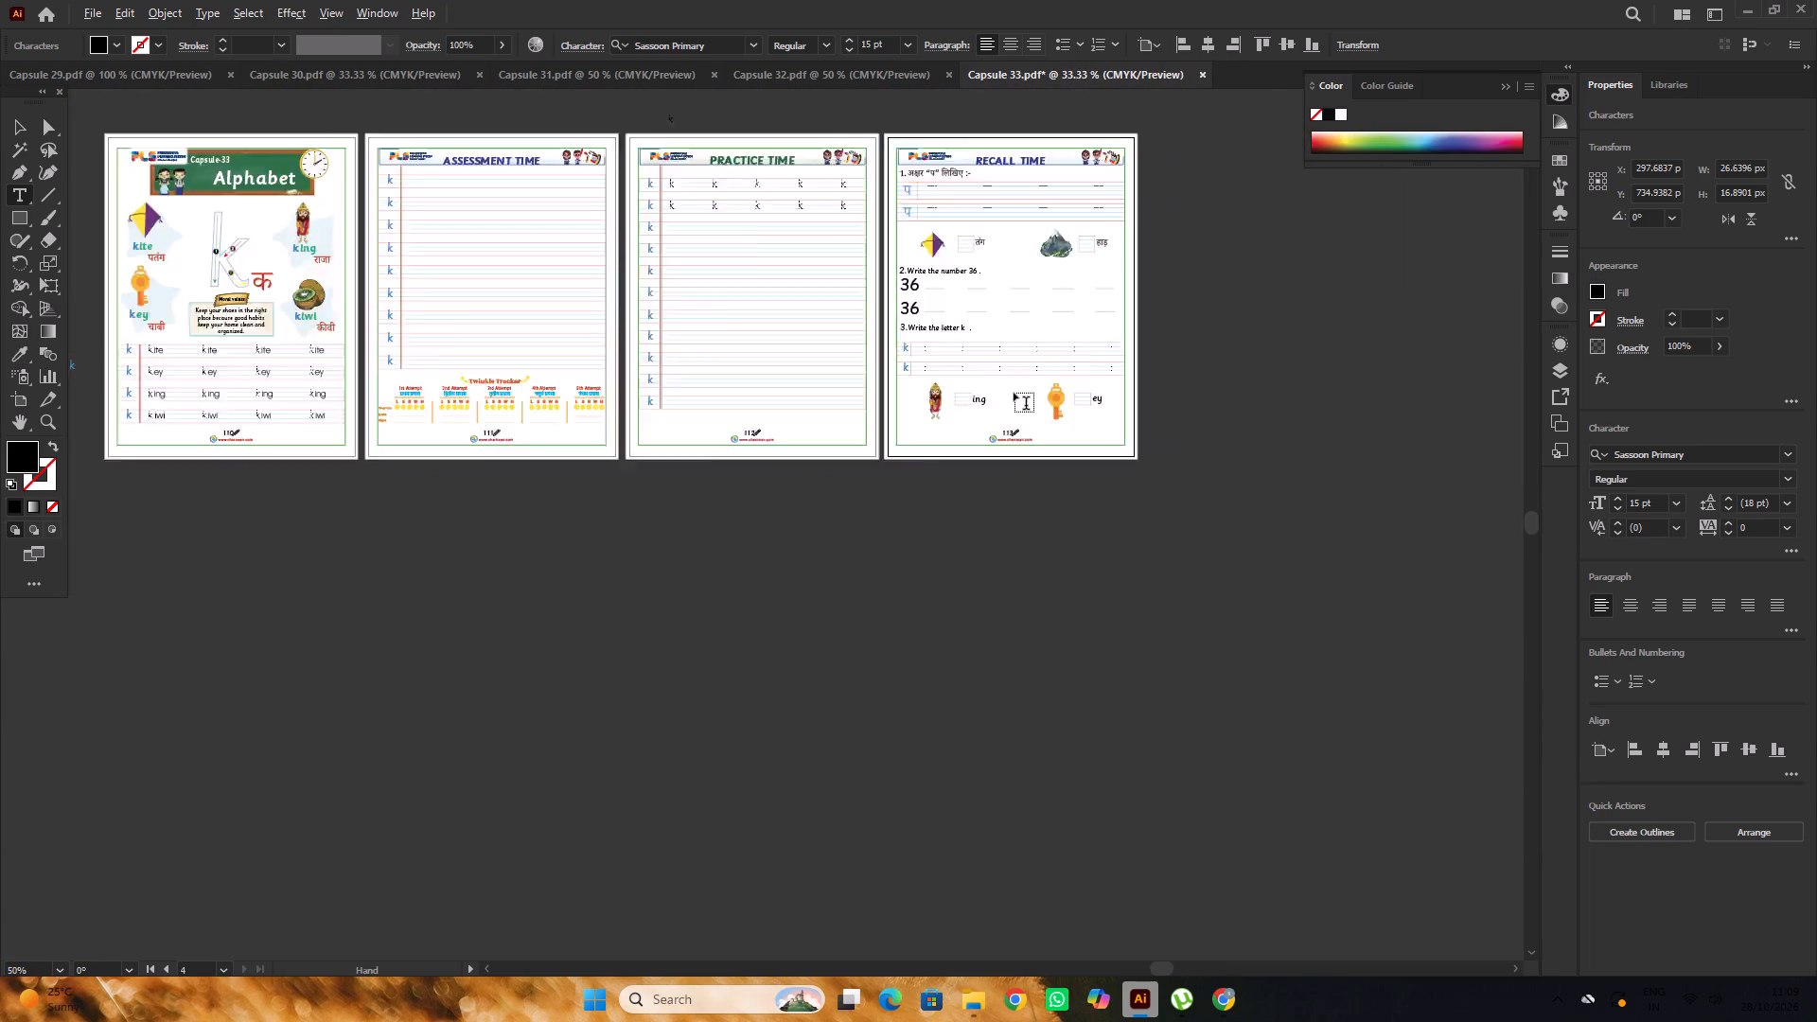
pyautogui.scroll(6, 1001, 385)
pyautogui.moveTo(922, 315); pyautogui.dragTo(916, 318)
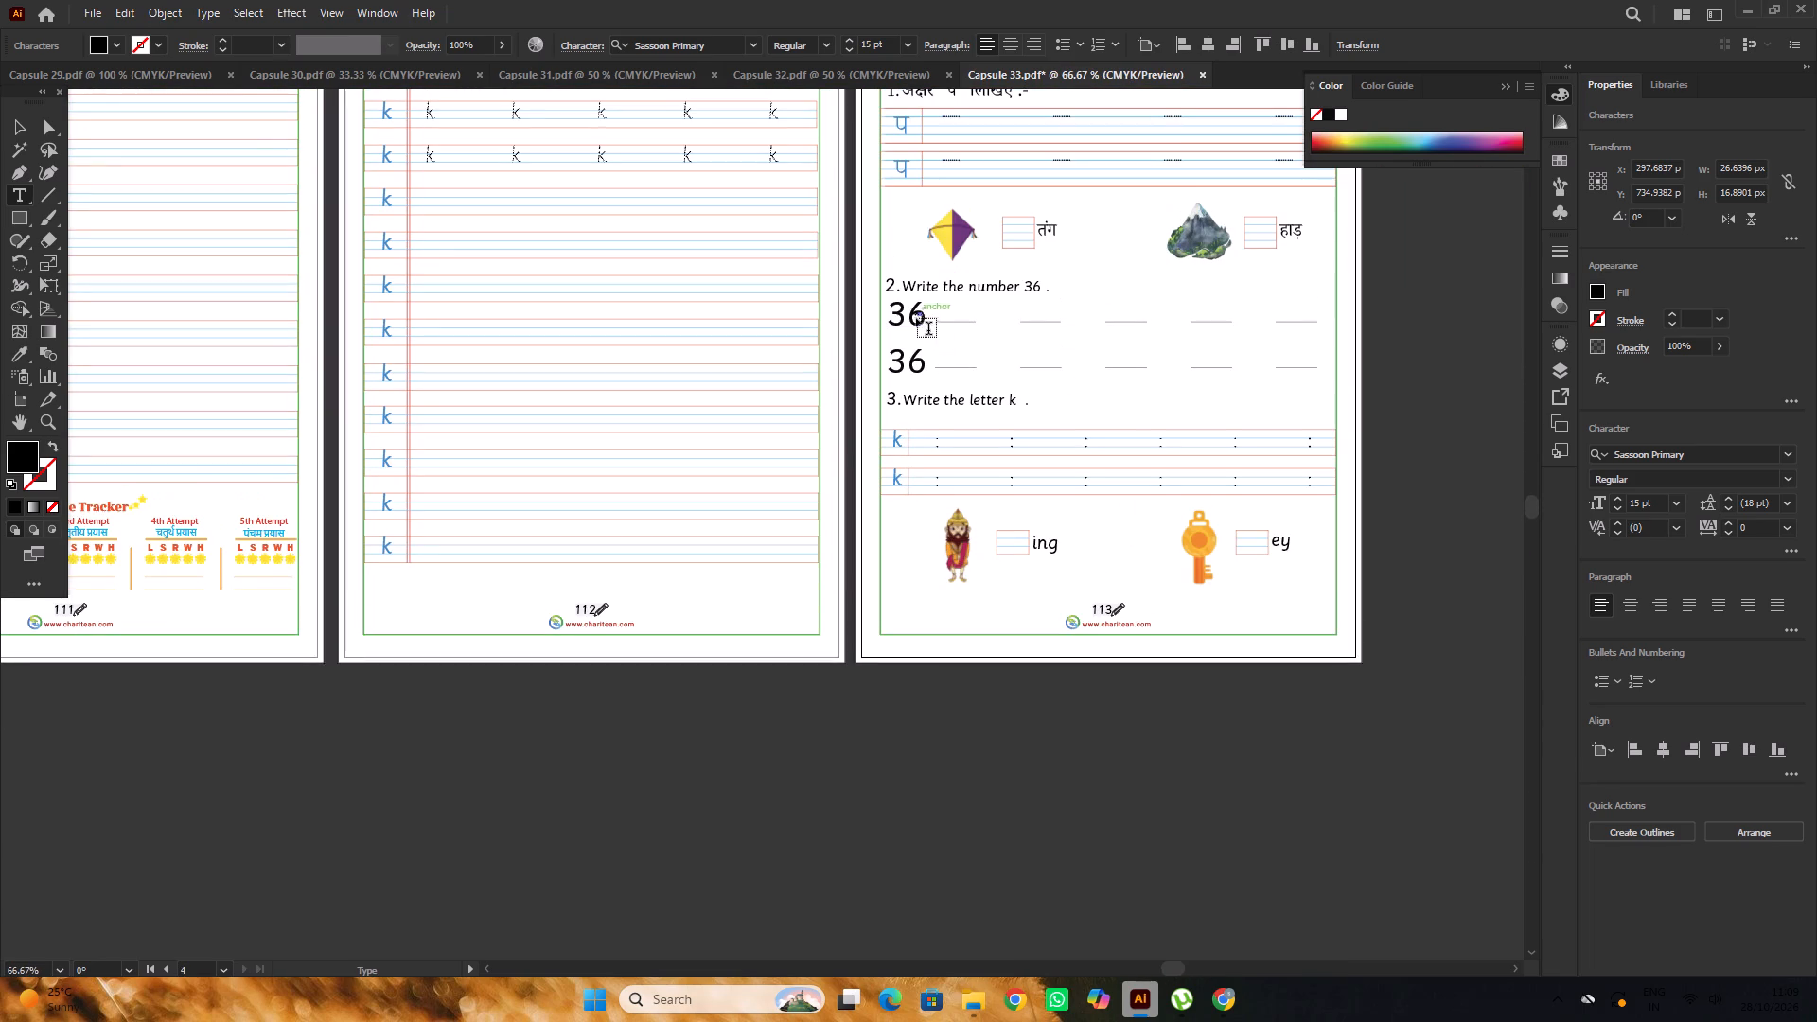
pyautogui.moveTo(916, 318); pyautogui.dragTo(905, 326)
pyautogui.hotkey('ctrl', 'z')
# Select the large 36 on the first line of the Recall Time page's number-writing exercise.
pyautogui.click(15, 128)
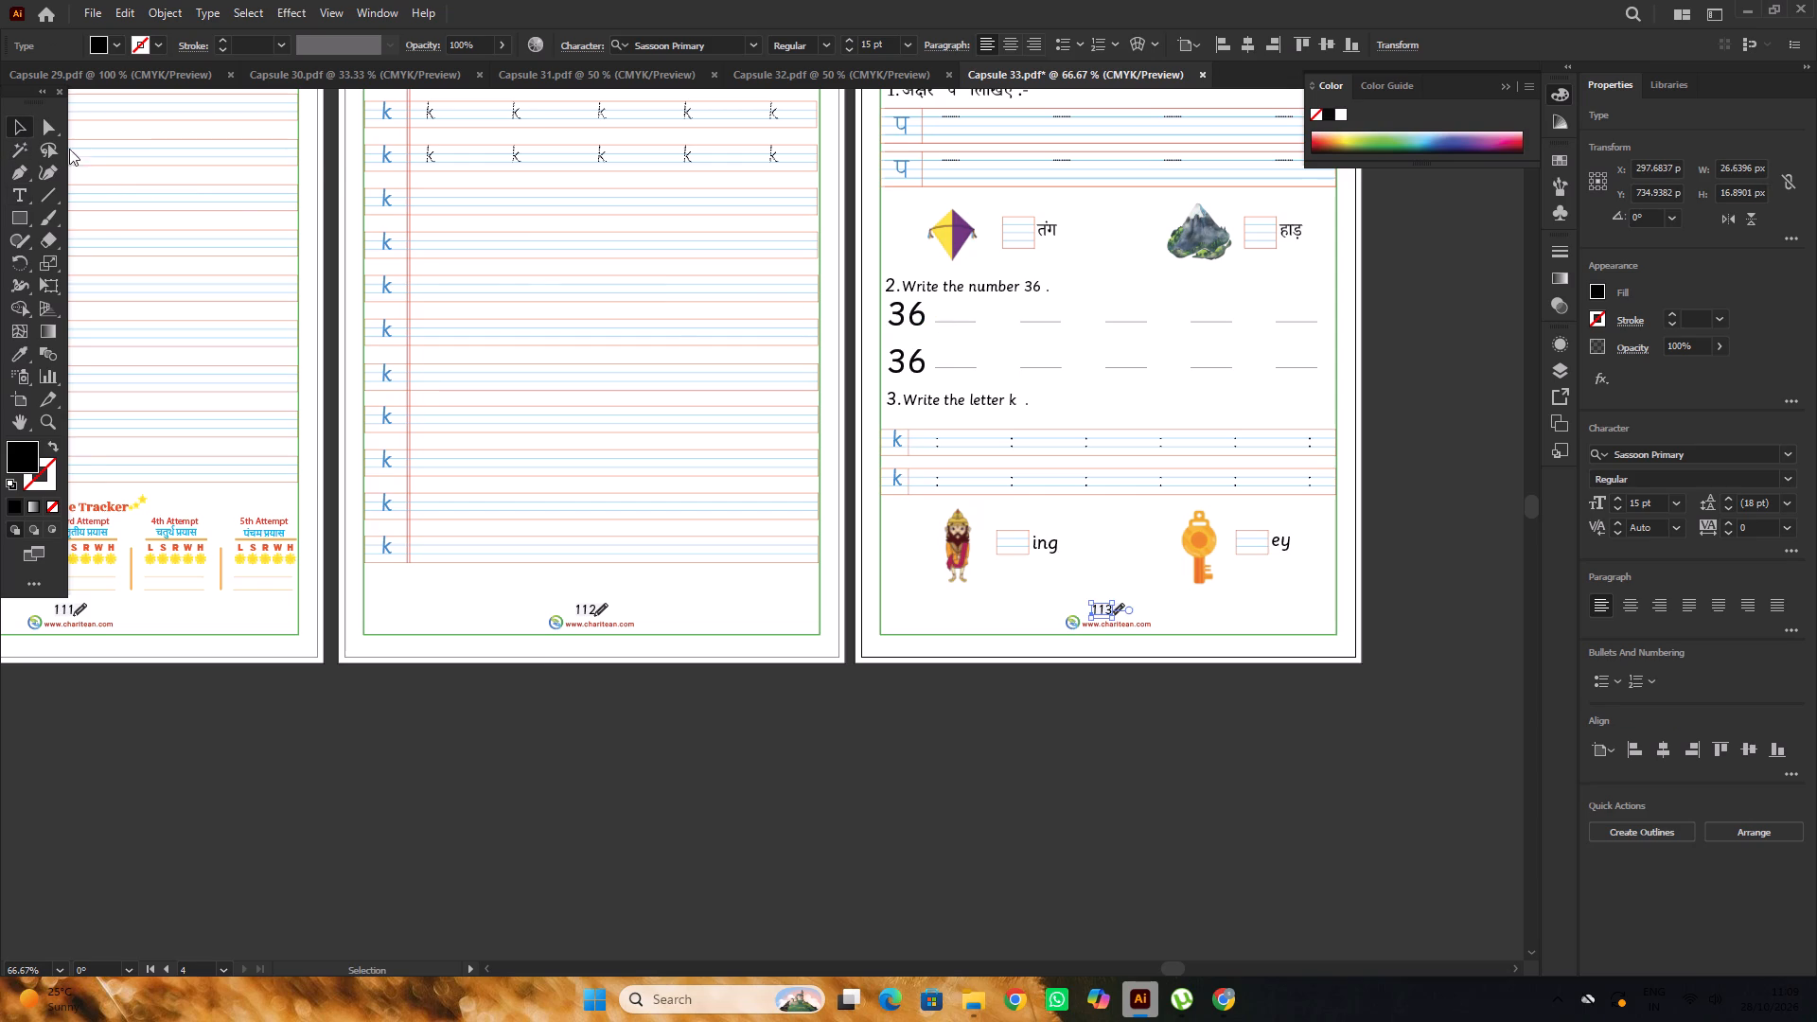
pyautogui.keyDown('alt'); pyautogui.scroll(-1, 1168, 398); pyautogui.keyUp('alt')
pyautogui.click(1242, 712)
pyautogui.keyDown('alt'); pyautogui.scroll(2, 1000, 347); pyautogui.keyUp('alt')
pyautogui.click(955, 334)
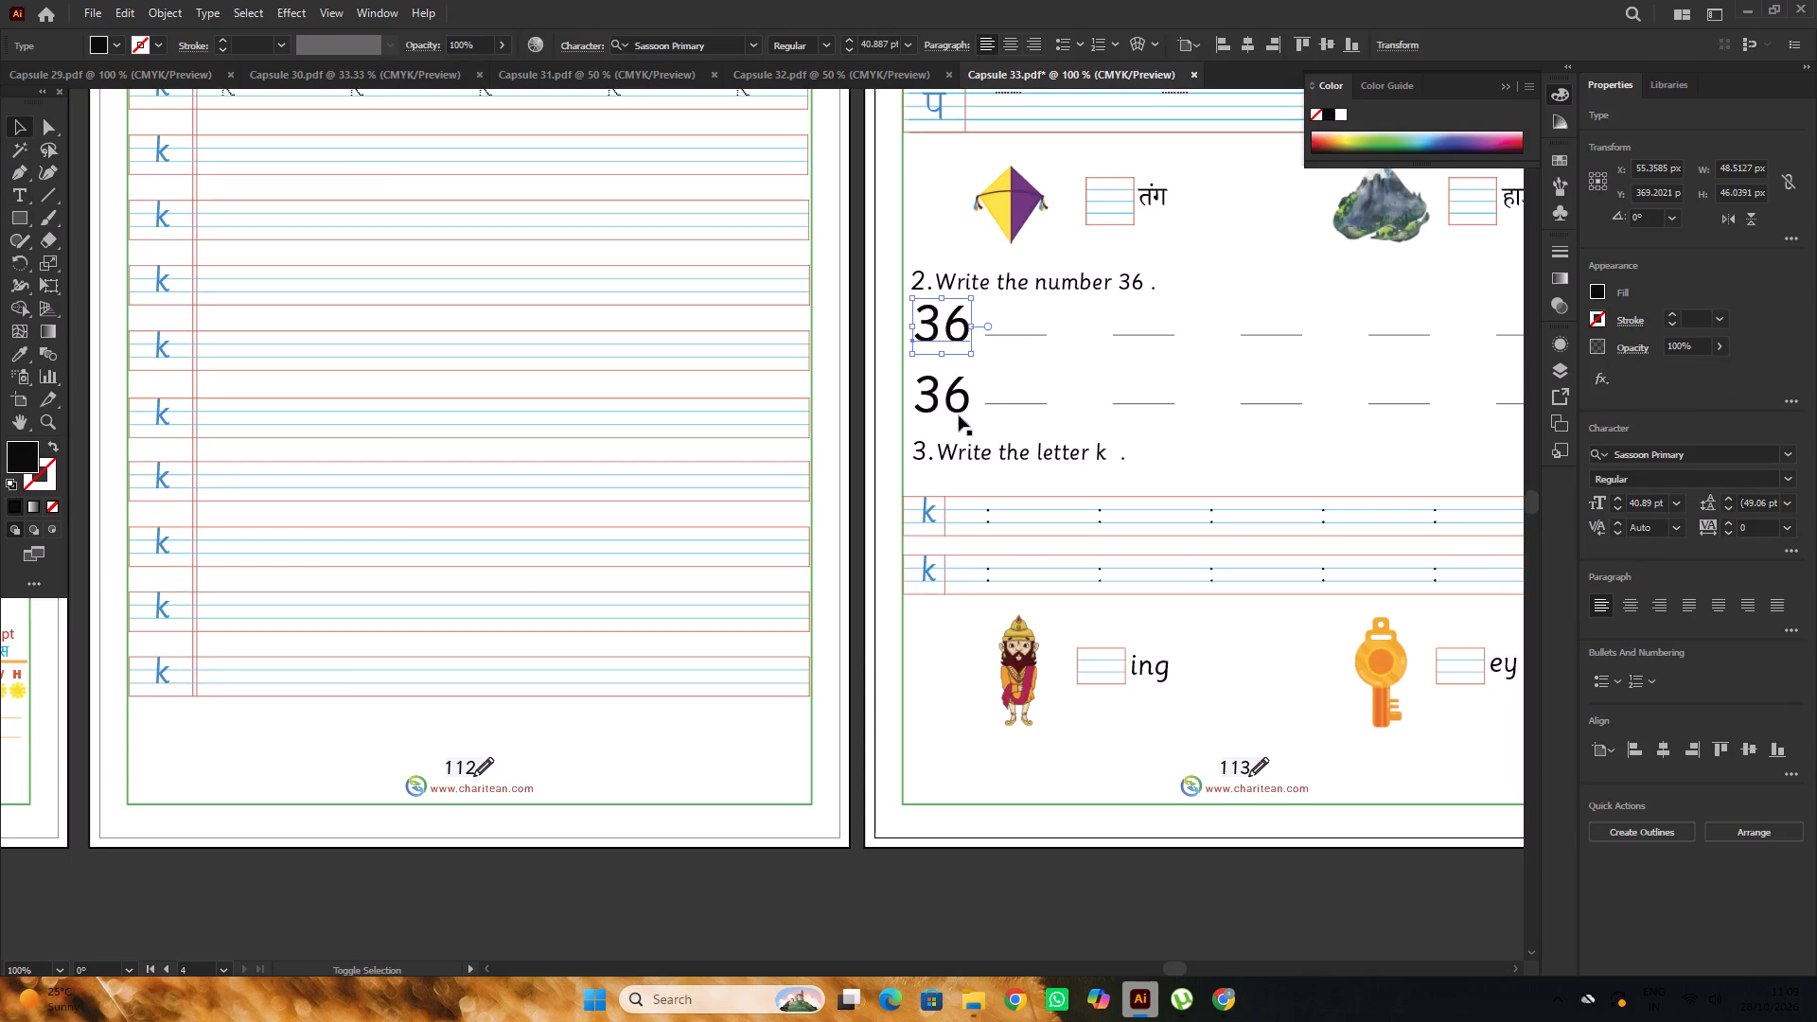
# Add the second large 36 to the selection and fill both numbers with the copied blue used for the practice letters.
pyautogui.keyDown('shift'); pyautogui.click(958, 414); pyautogui.keyUp('shift')
pyautogui.keyDown('alt'); pyautogui.scroll(-2, 997, 400); pyautogui.keyUp('alt')
pyautogui.doubleClick(24, 454)
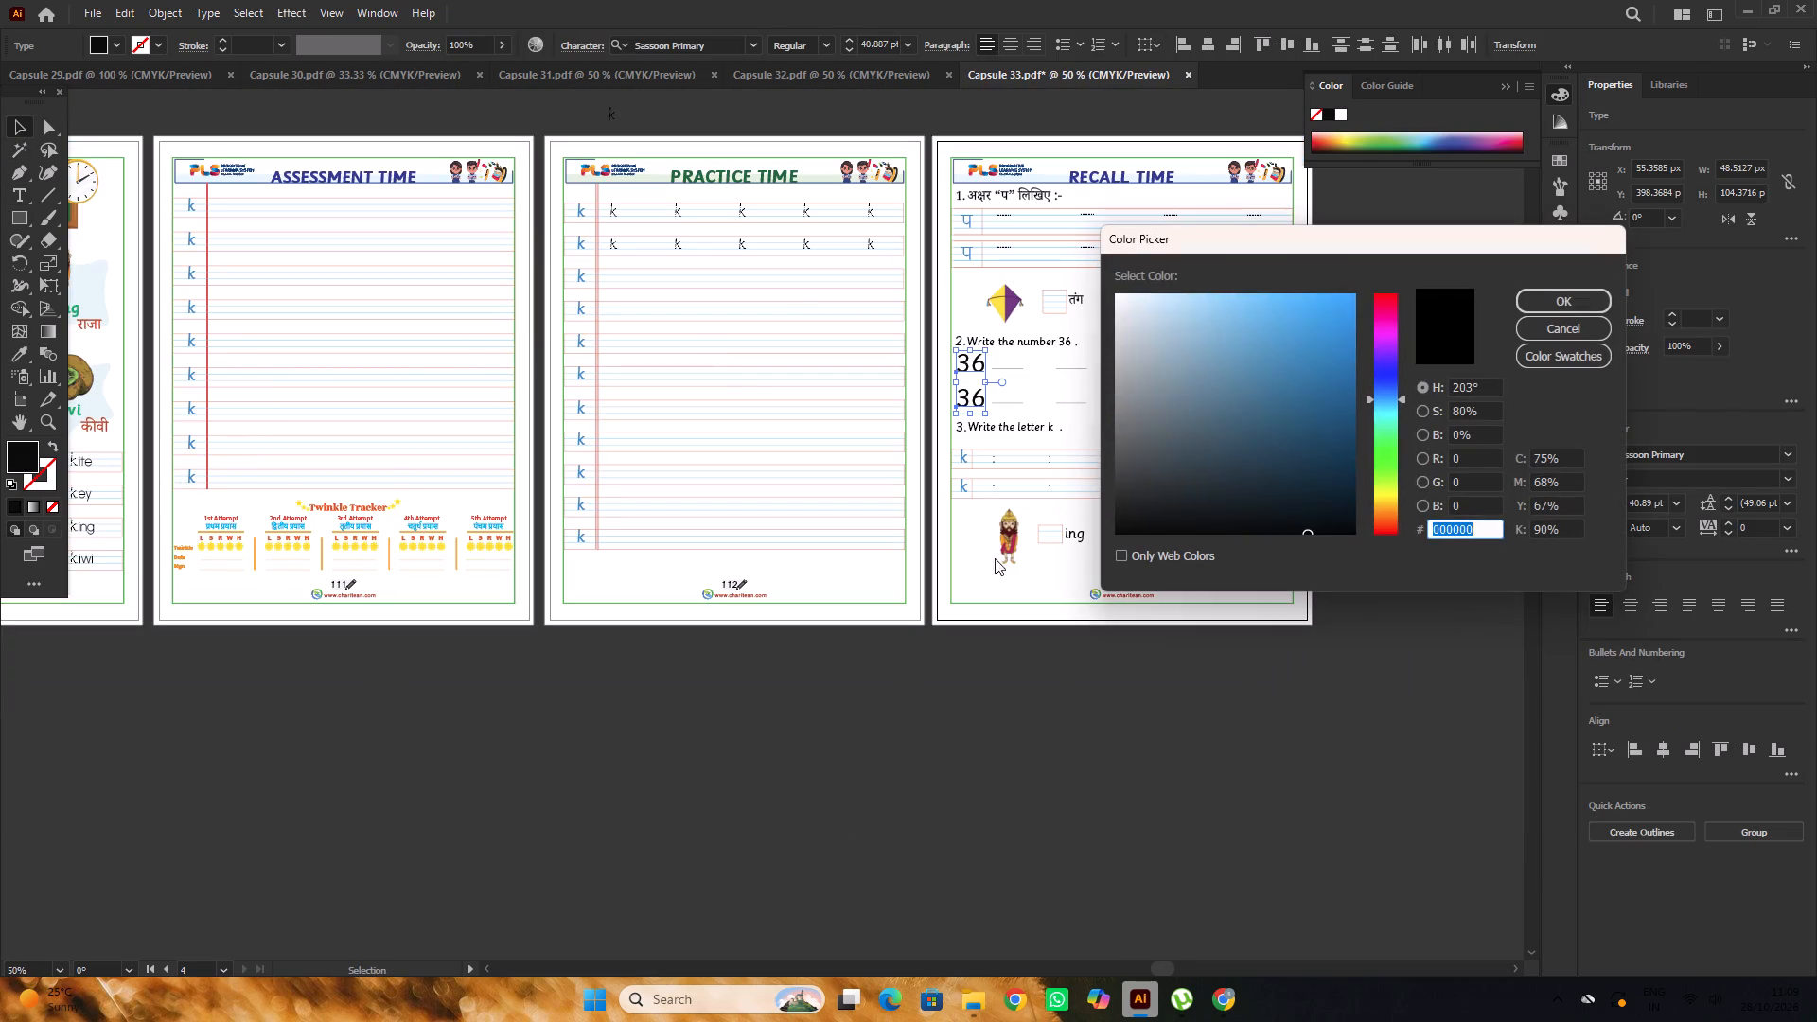
pyautogui.hotkey('ctrl', 'v')
pyautogui.click(1533, 295)
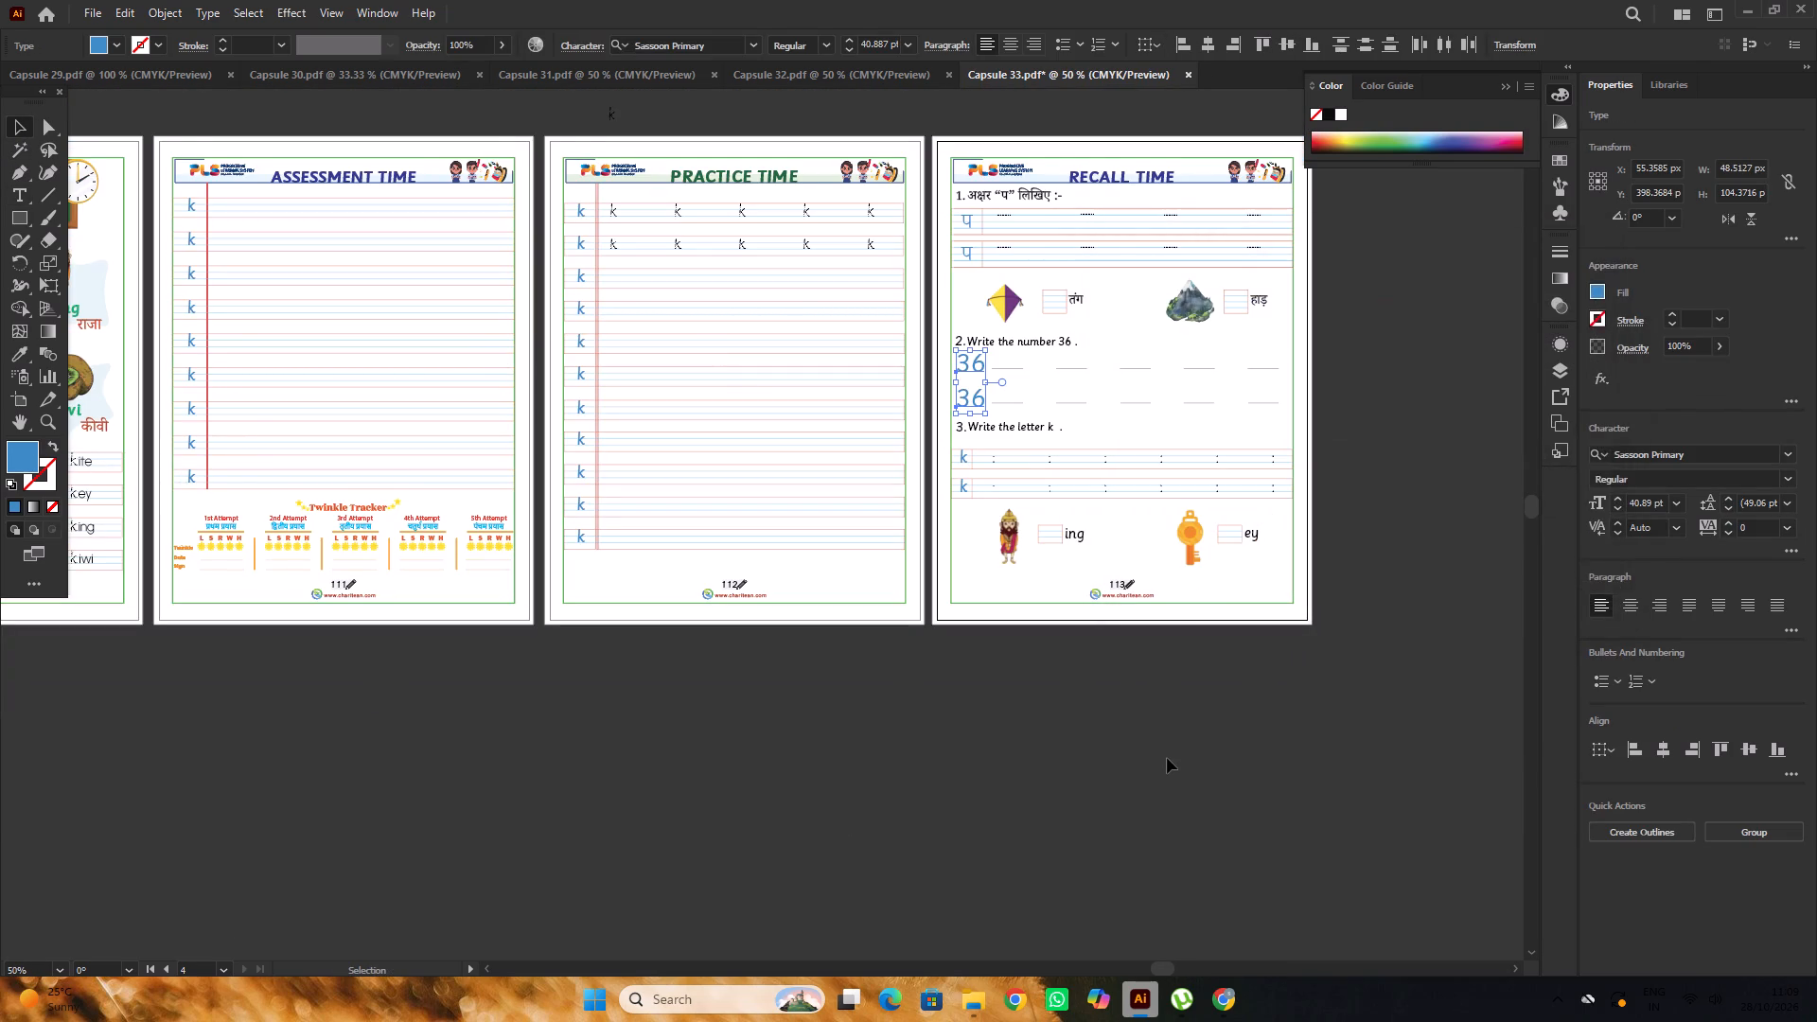
pyautogui.click(1167, 758)
pyautogui.click(1163, 752)
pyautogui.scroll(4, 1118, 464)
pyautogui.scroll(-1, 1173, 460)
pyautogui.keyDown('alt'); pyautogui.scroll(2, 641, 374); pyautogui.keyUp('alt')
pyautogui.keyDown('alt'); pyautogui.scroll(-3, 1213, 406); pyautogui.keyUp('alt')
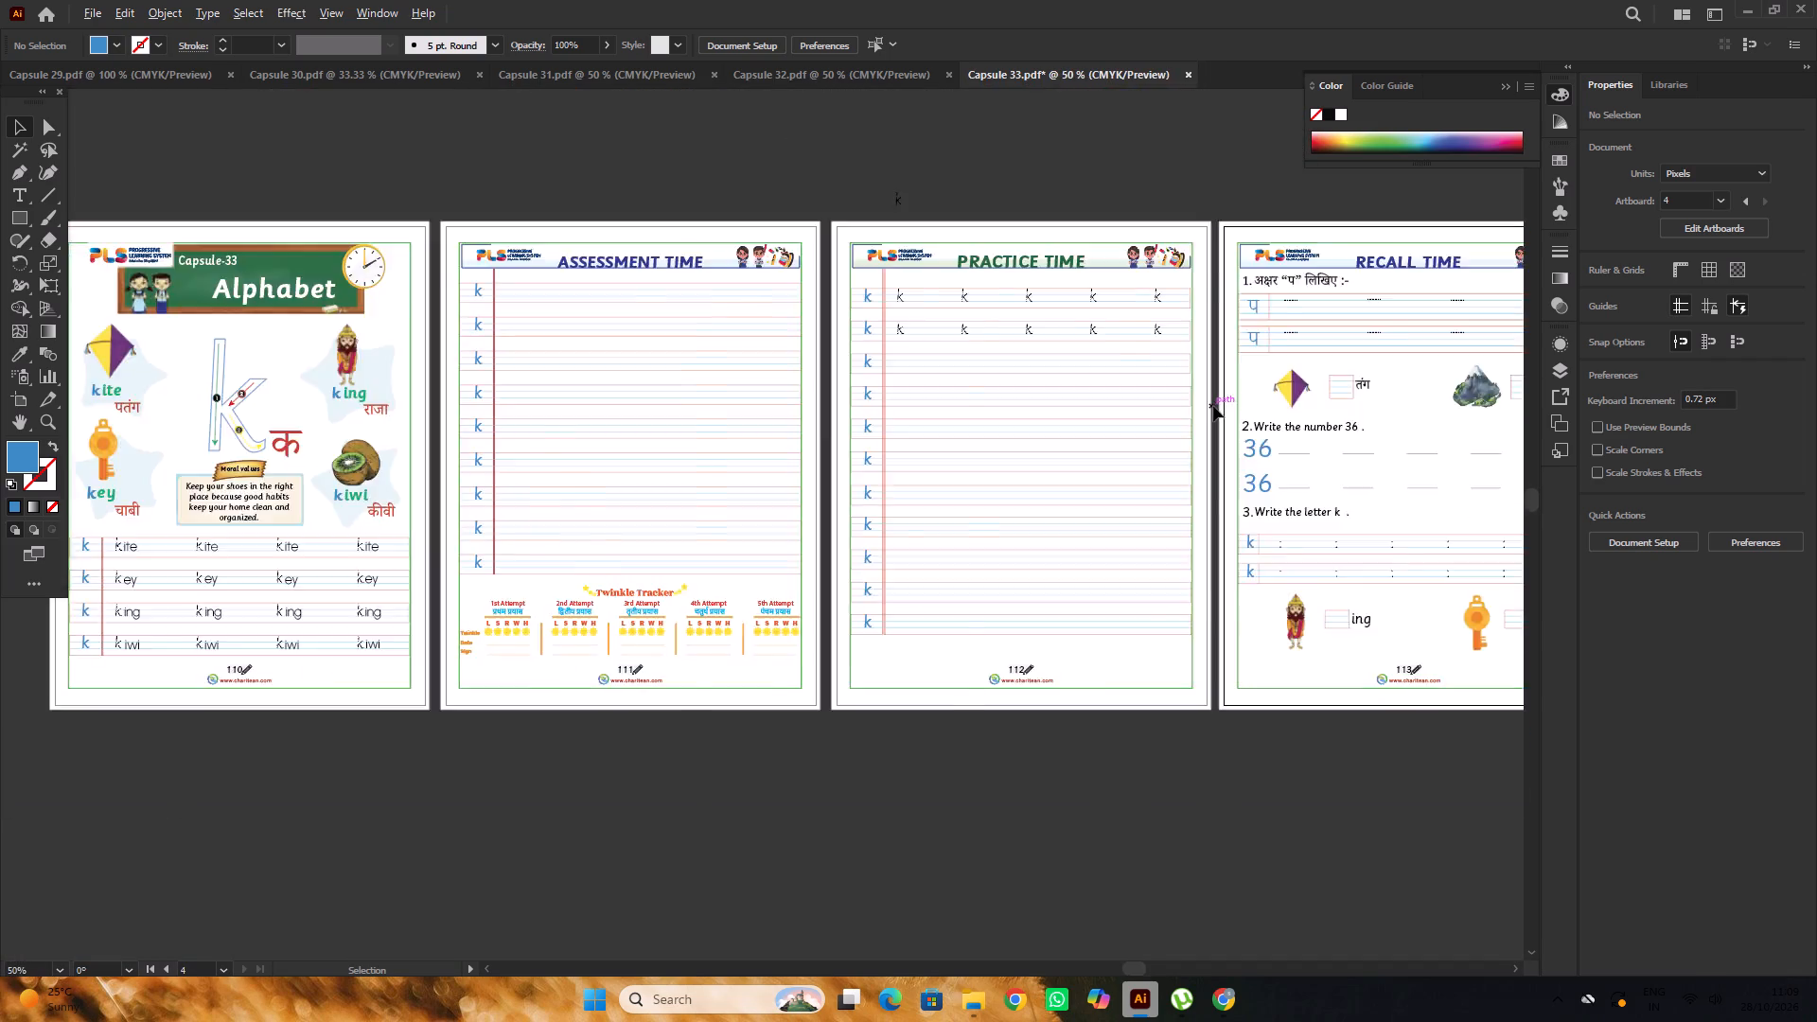
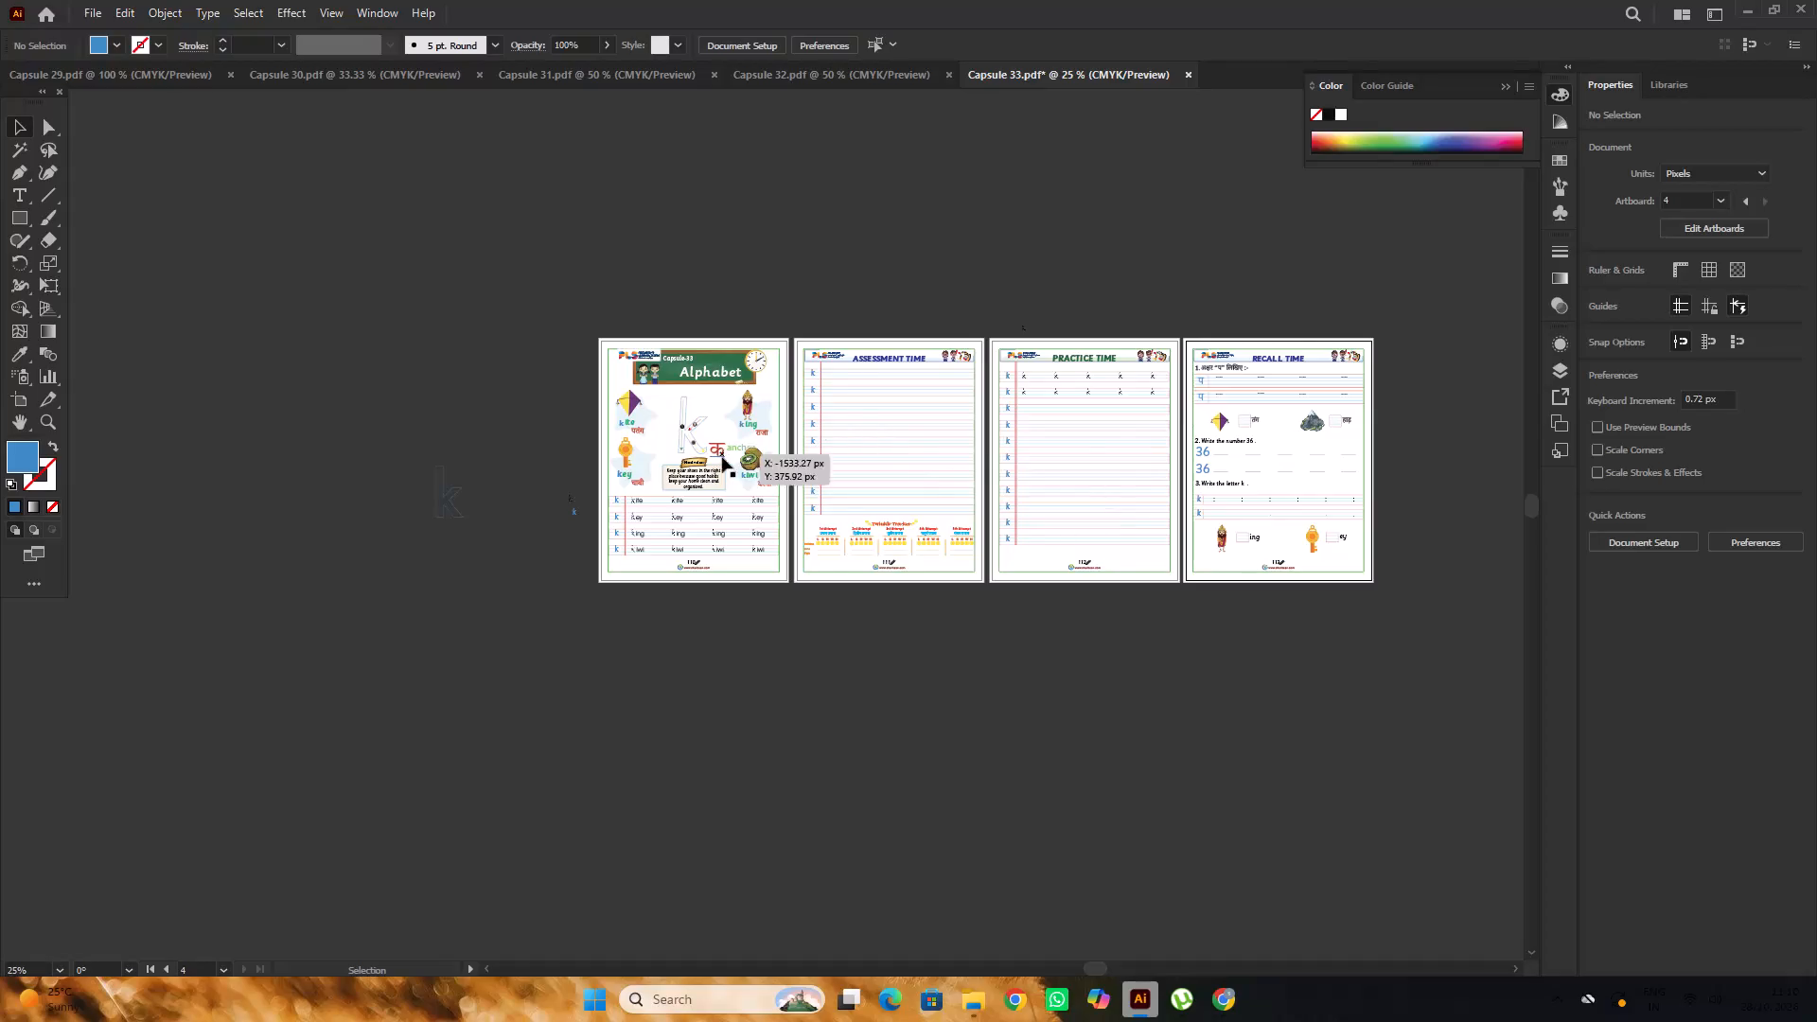
# Look over all four pages of Capsule 33 for remaining corrections.
pyautogui.keyDown('alt'); pyautogui.scroll(2, 722, 457); pyautogui.keyUp('alt')
pyautogui.keyDown('alt'); pyautogui.scroll(-2, 572, 407); pyautogui.keyUp('alt')
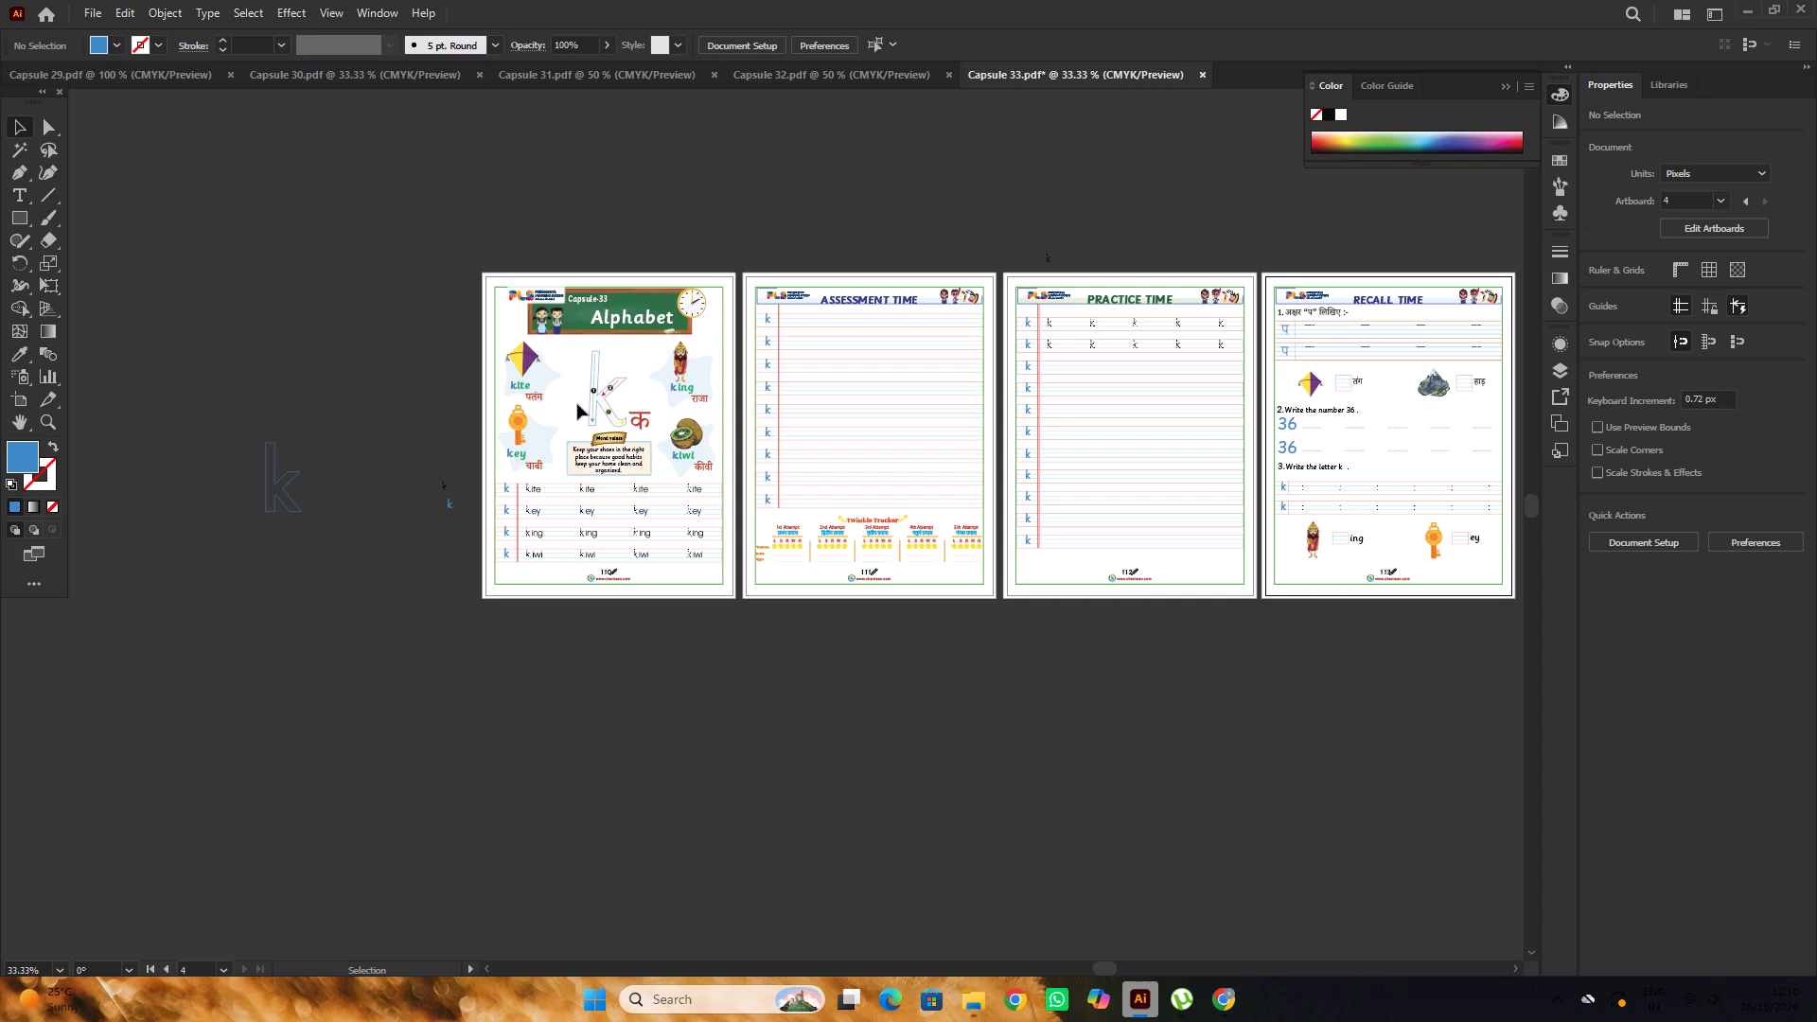
pyautogui.keyDown('alt'); pyautogui.scroll(2, 618, 394); pyautogui.keyUp('alt')
pyautogui.keyDown('alt'); pyautogui.scroll(-3, 618, 394); pyautogui.keyUp('alt')
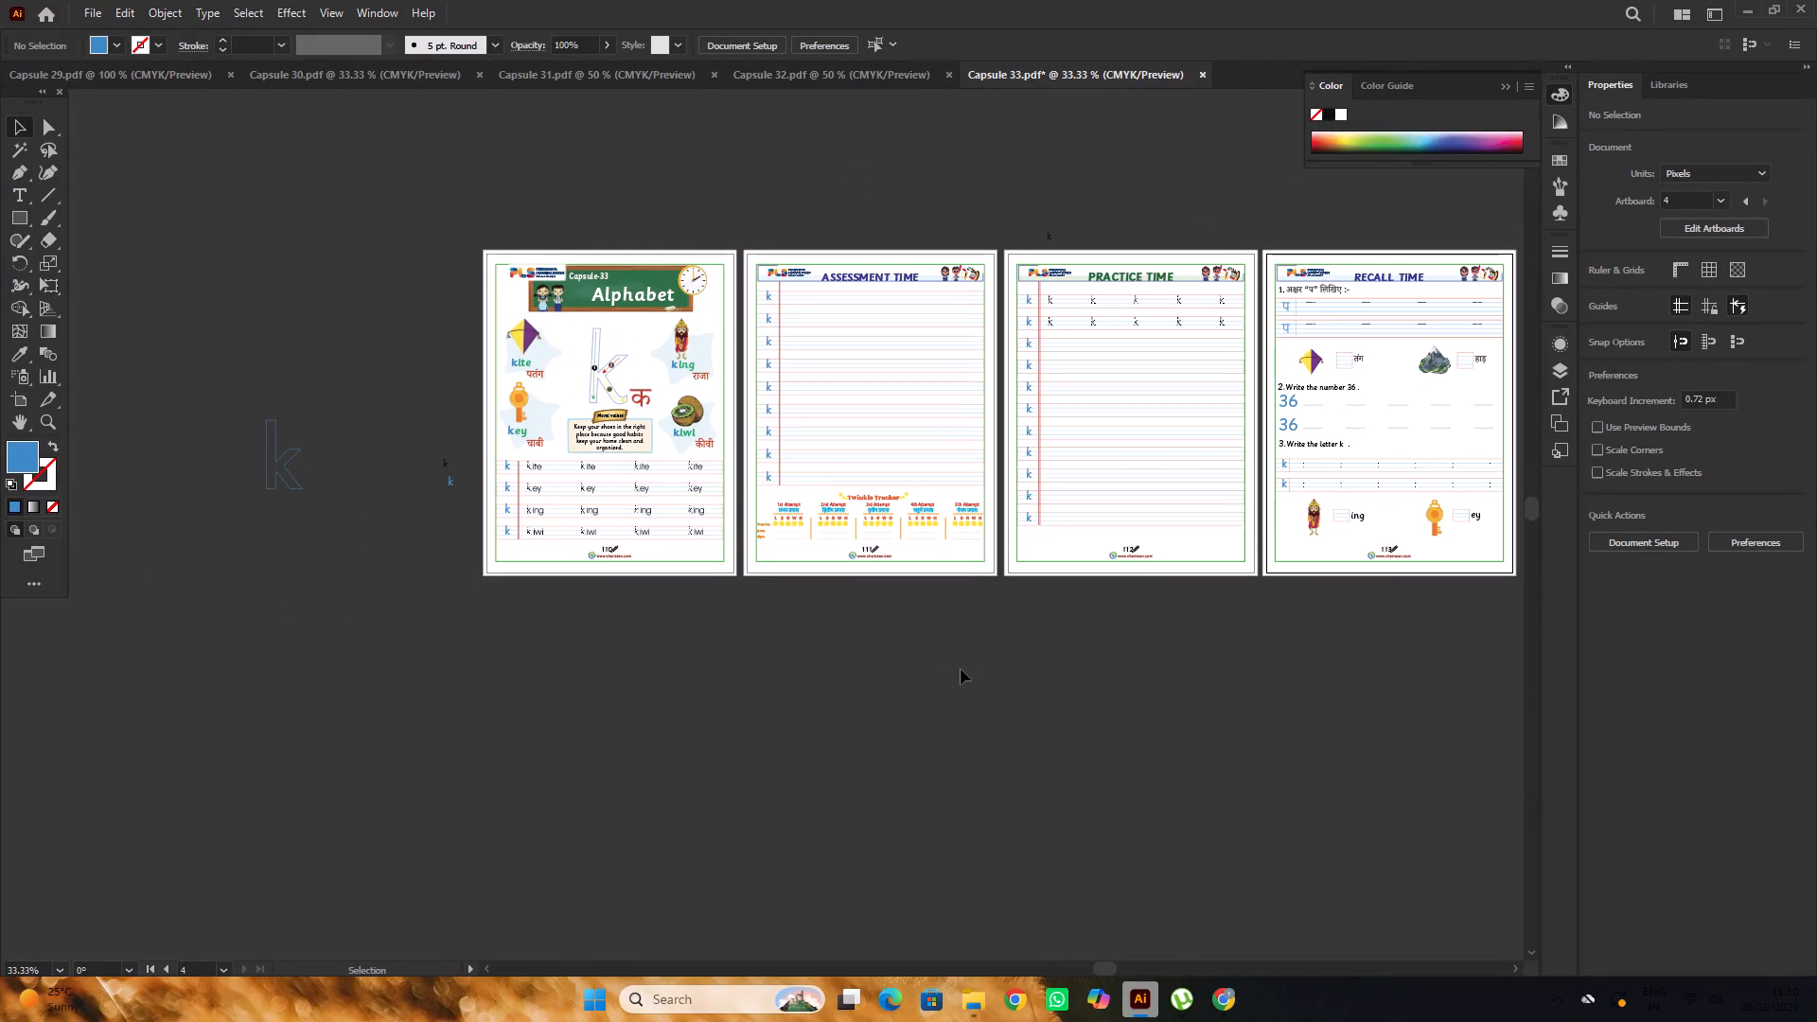
pyautogui.press('space')
pyautogui.press('space')
pyautogui.press('space')
pyautogui.press('space')
pyautogui.press('space')
pyautogui.press('space')
pyautogui.press('space')
pyautogui.moveTo(1086, 646); pyautogui.dragTo(644, 647)
pyautogui.keyDown('alt'); pyautogui.scroll(3, 989, 500); pyautogui.keyUp('alt')
pyautogui.keyDown('alt'); pyautogui.scroll(-2, 989, 500); pyautogui.keyUp('alt')
pyautogui.keyDown('alt'); pyautogui.scroll(3, 941, 545); pyautogui.keyUp('alt')
pyautogui.keyDown('alt'); pyautogui.scroll(-4, 1047, 544); pyautogui.keyUp('alt')
# Compare the page numbering in Capsule 32 with the page numbers in Capsule 33.
pyautogui.click(820, 75)
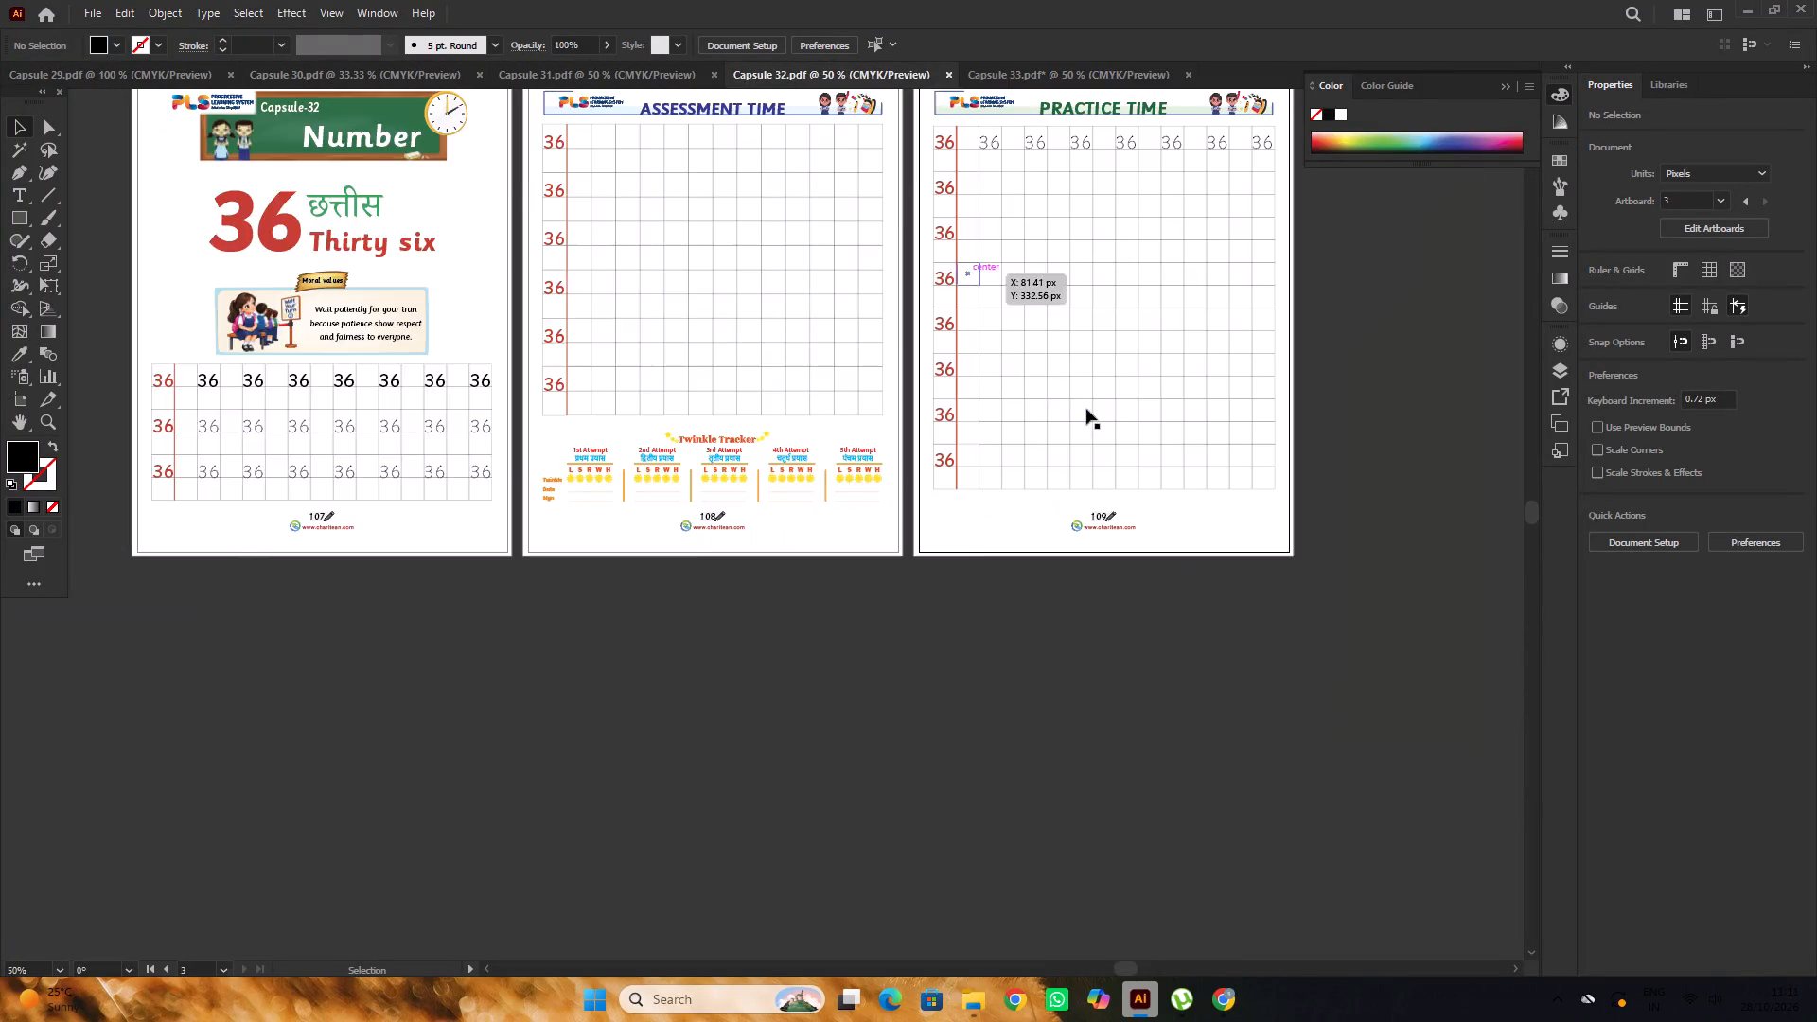
pyautogui.keyDown('alt'); pyautogui.scroll(-3, 1090, 411); pyautogui.keyUp('alt')
pyautogui.keyDown('alt'); pyautogui.scroll(6, 1123, 465); pyautogui.keyUp('alt')
pyautogui.click(1046, 69)
pyautogui.keyDown('alt'); pyautogui.scroll(4, 1029, 433); pyautogui.keyUp('alt')
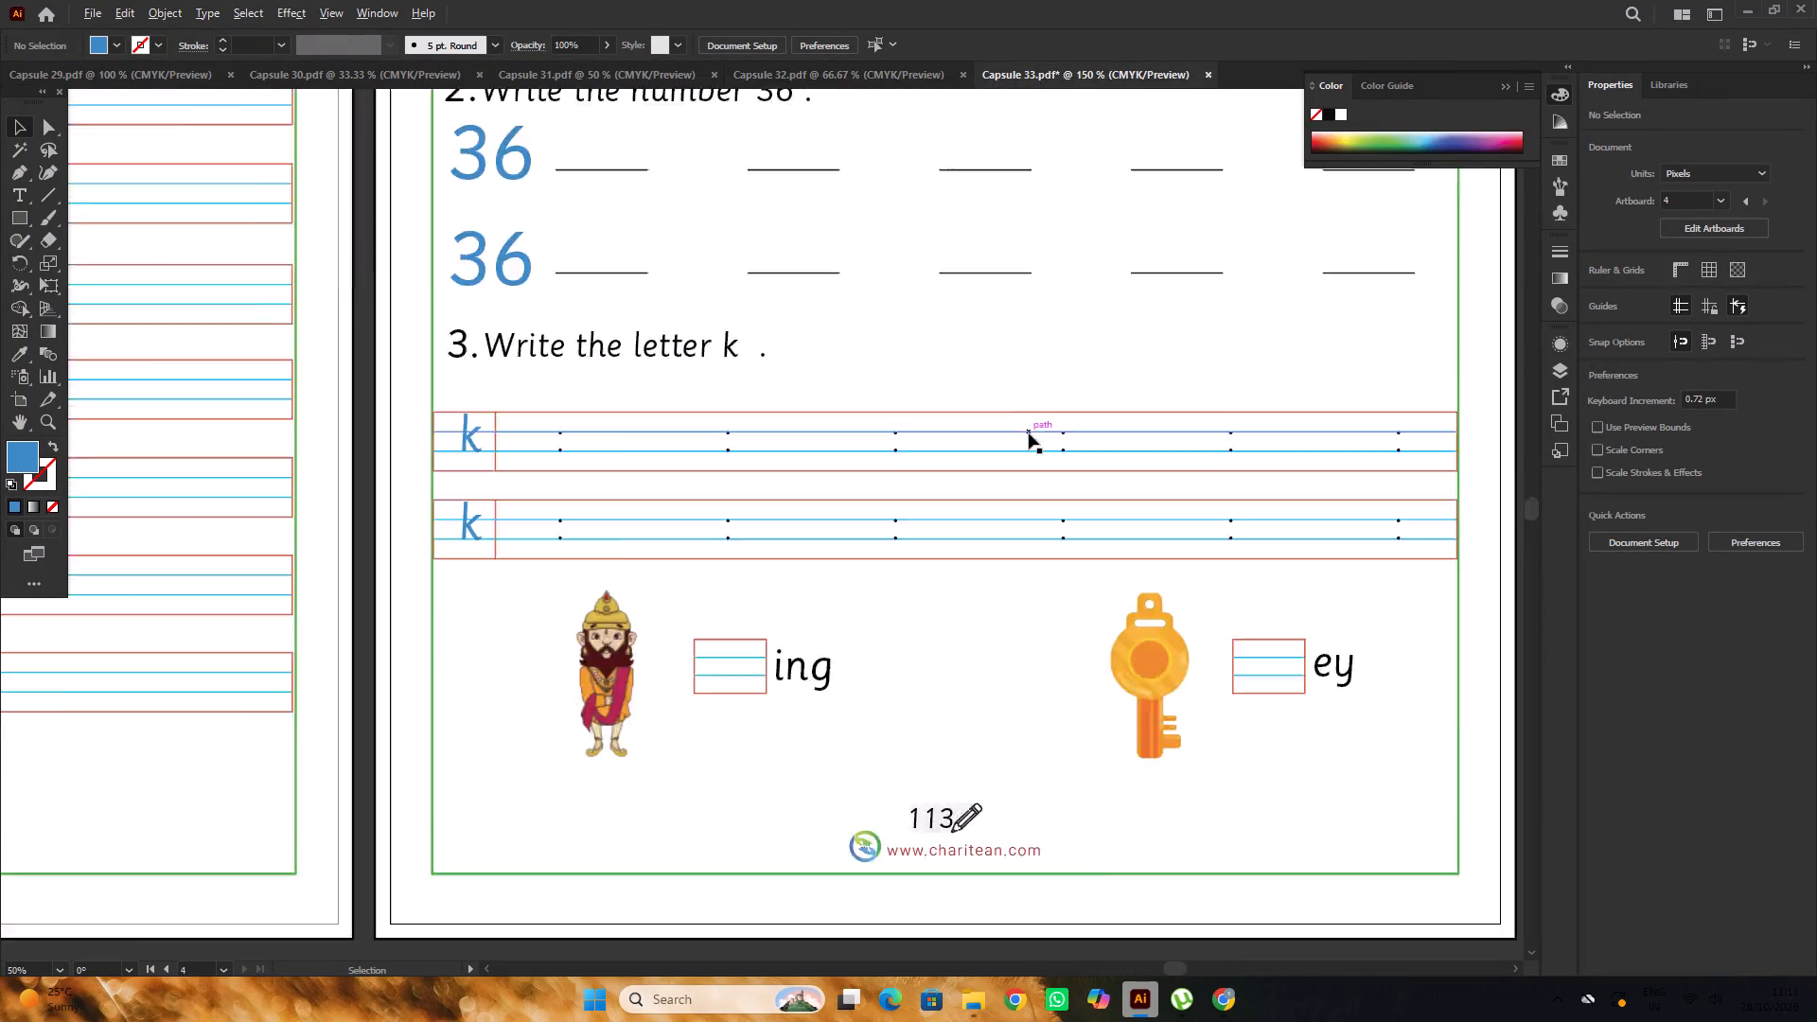
pyautogui.keyDown('alt'); pyautogui.scroll(-5, 1109, 434); pyautogui.keyUp('alt')
pyautogui.keyDown('alt'); pyautogui.scroll(3, 376, 576); pyautogui.keyUp('alt')
pyautogui.keyDown('alt'); pyautogui.scroll(-2, 809, 524); pyautogui.keyUp('alt')
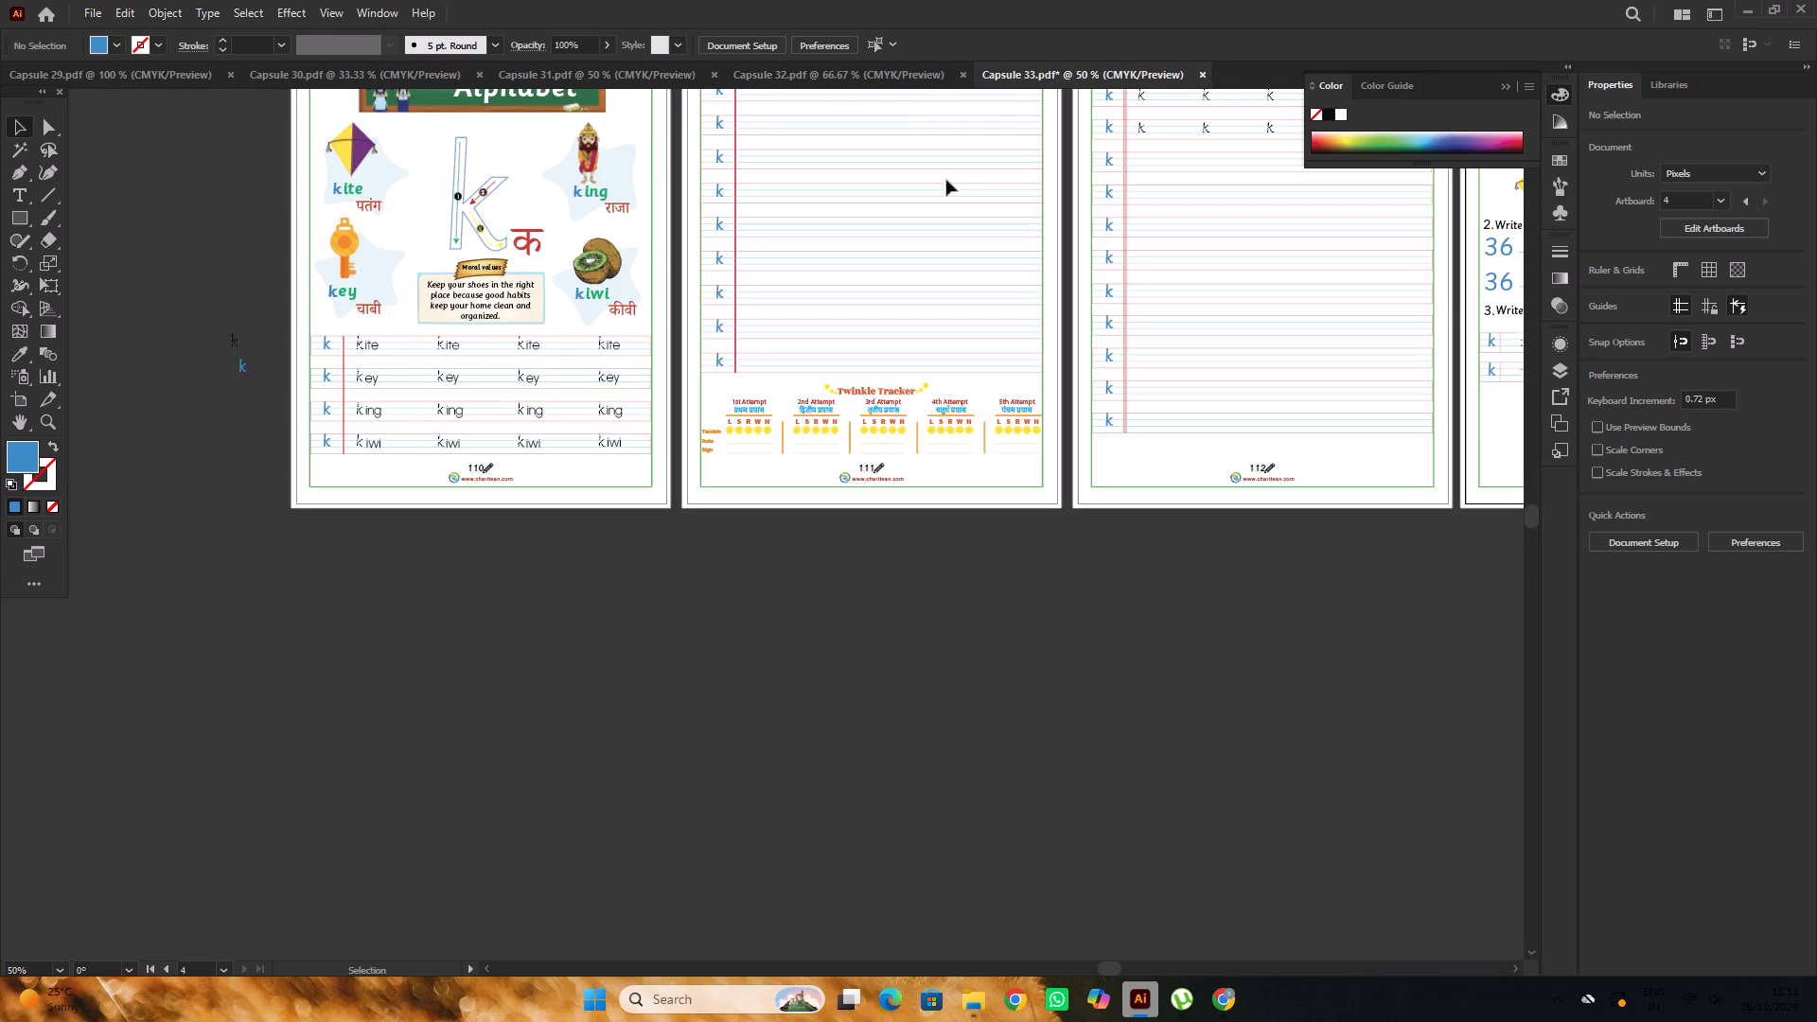
pyautogui.click(903, 91)
pyautogui.click(914, 77)
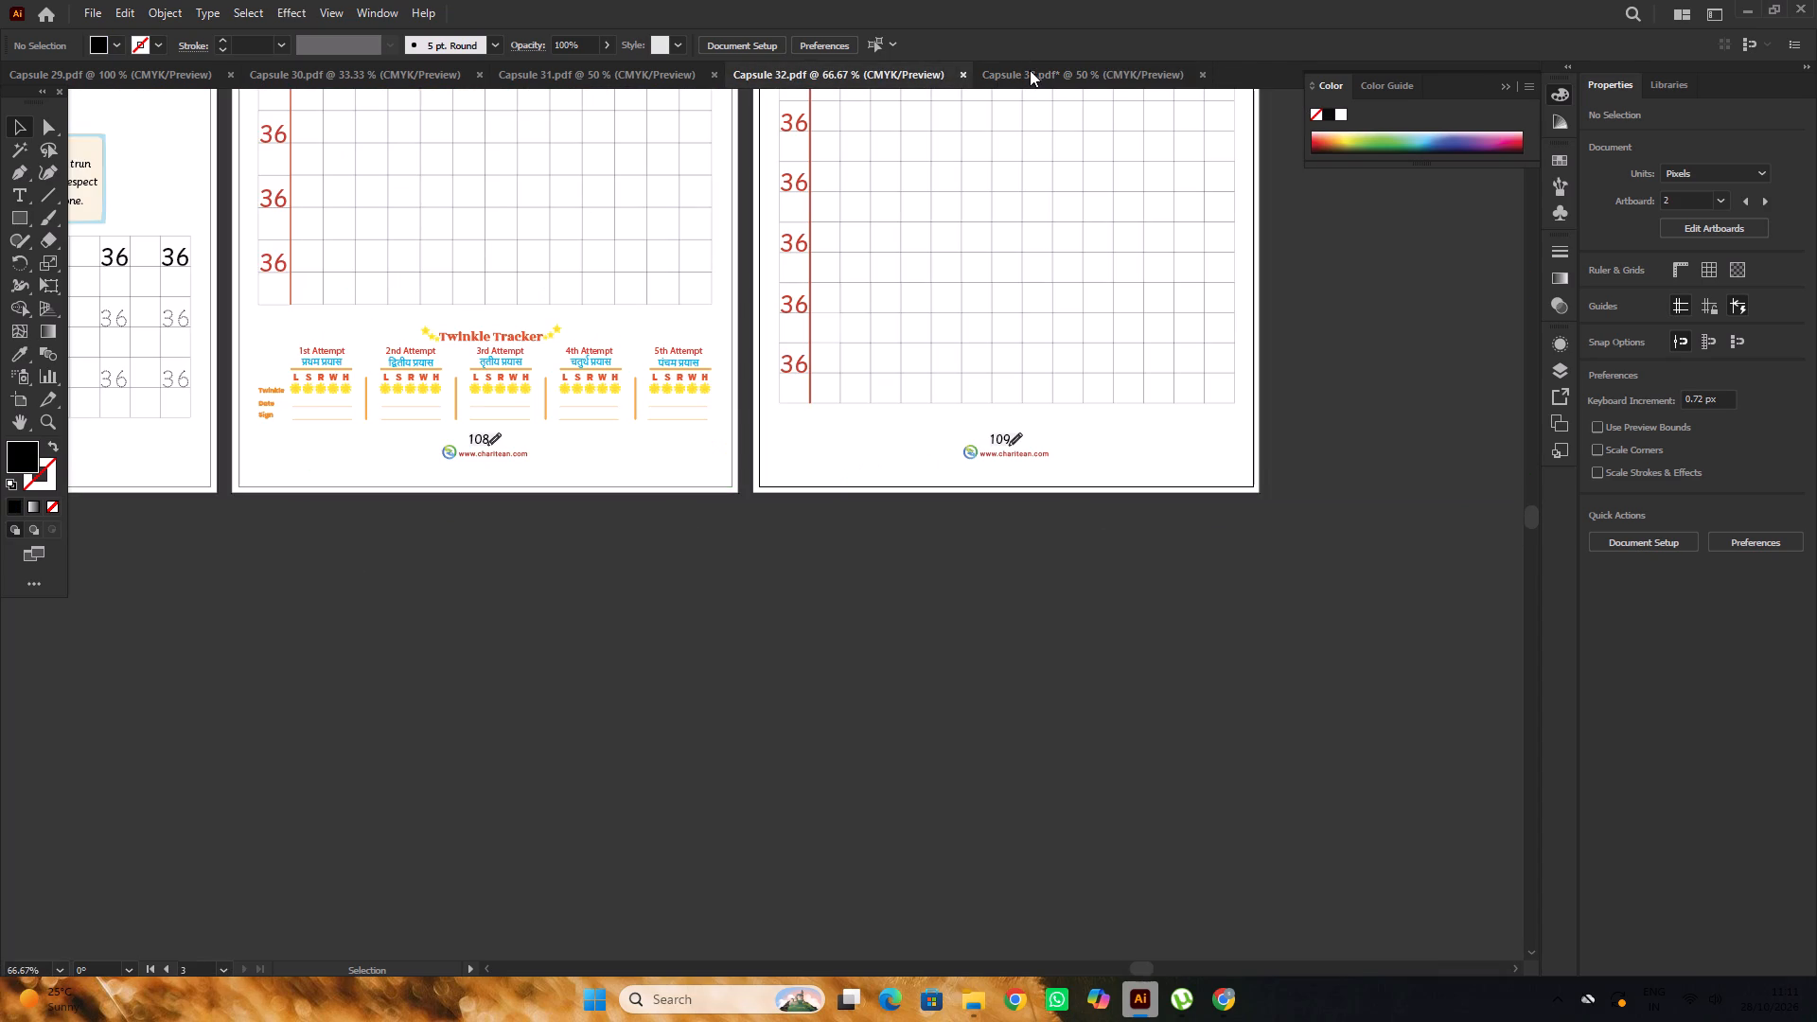
pyautogui.click(1037, 73)
# Examine the Capsule 33 pages from the Alphabet page to the Recall Time page, checking layout, borders and page numbers.
pyautogui.press('space')
pyautogui.press('space')
pyautogui.press('space')
pyautogui.press('space')
pyautogui.press('space')
pyautogui.press('space')
pyautogui.press('space')
pyautogui.press('space')
pyautogui.press('space')
pyautogui.press('space')
pyautogui.press('space')
pyautogui.press('space')
pyautogui.press('space')
pyautogui.press('space')
pyautogui.press('space')
pyautogui.press('space')
pyautogui.press('space')
pyautogui.press('space')
pyautogui.press('space')
pyautogui.press('space')
pyautogui.moveTo(1218, 626); pyautogui.dragTo(997, 644)
pyautogui.moveTo(1239, 631); pyautogui.dragTo(1118, 654)
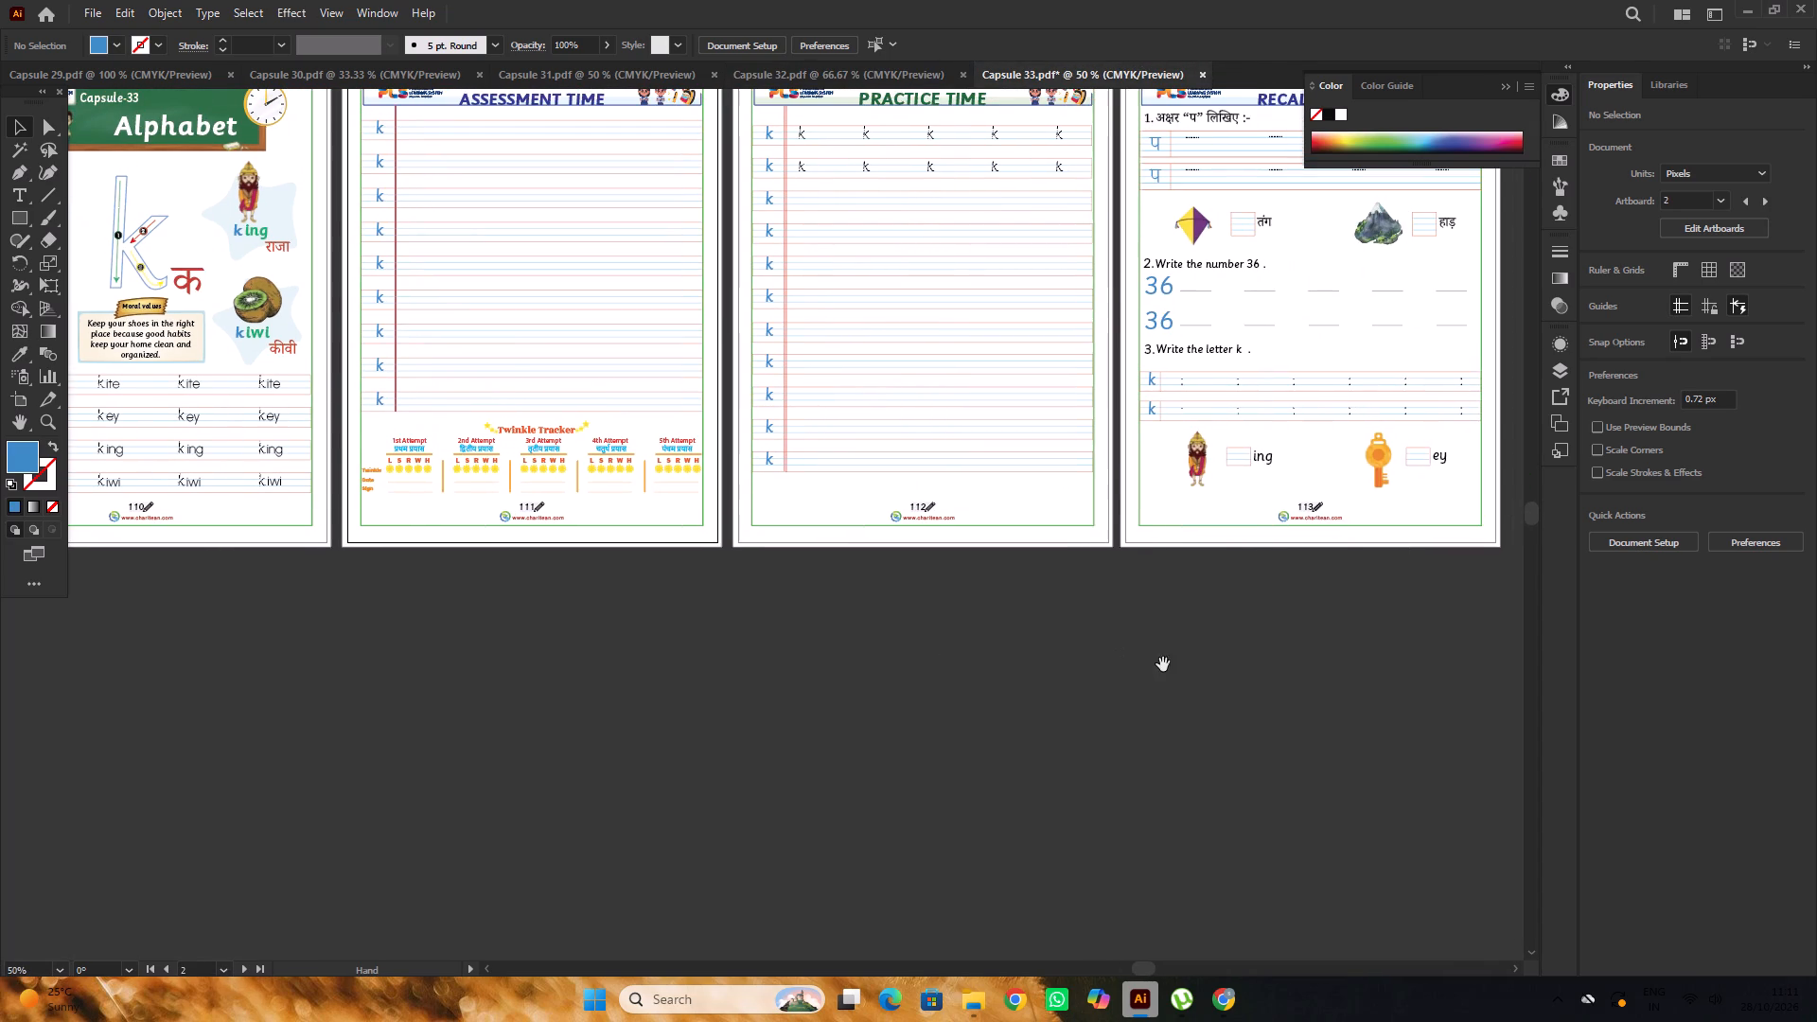
pyautogui.moveTo(1237, 628); pyautogui.dragTo(1040, 630)
pyautogui.moveTo(1178, 614); pyautogui.dragTo(1321, 623)
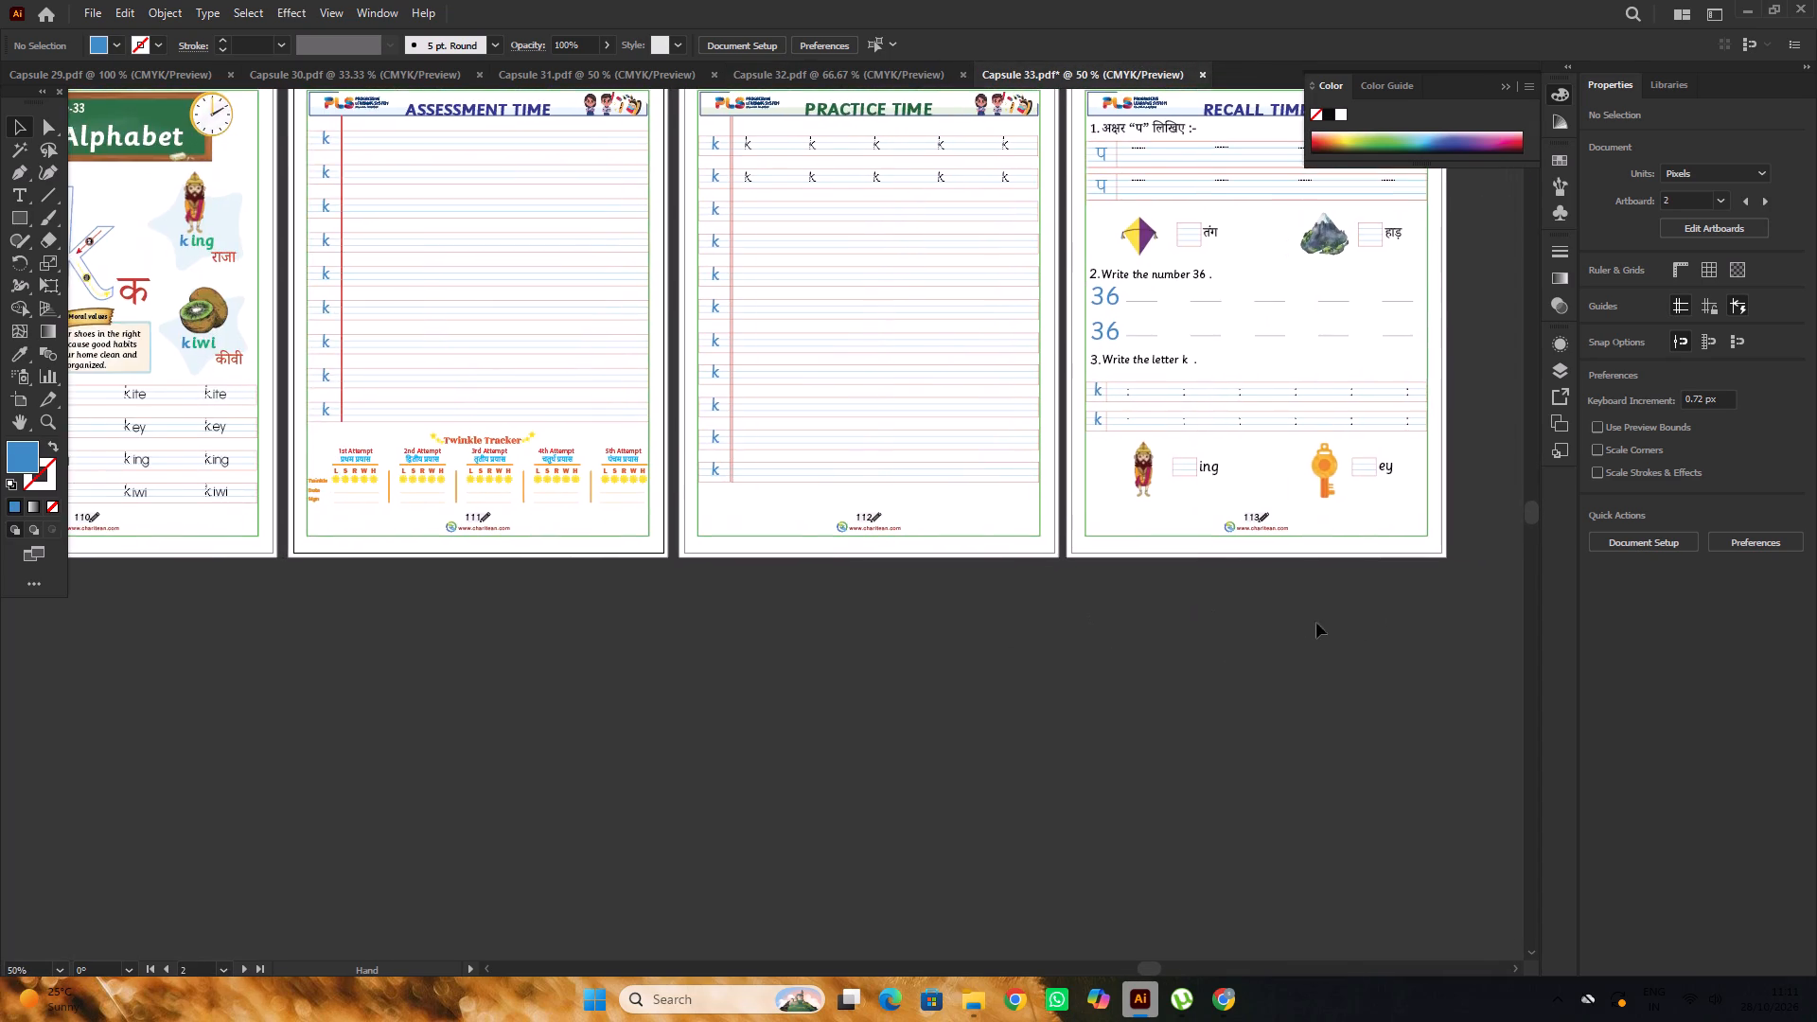
pyautogui.scroll(-2, 1300, 611)
pyautogui.press('space')
pyautogui.moveTo(1096, 639); pyautogui.dragTo(1175, 629)
pyautogui.press('space')
pyautogui.moveTo(1216, 629); pyautogui.dragTo(1098, 678)
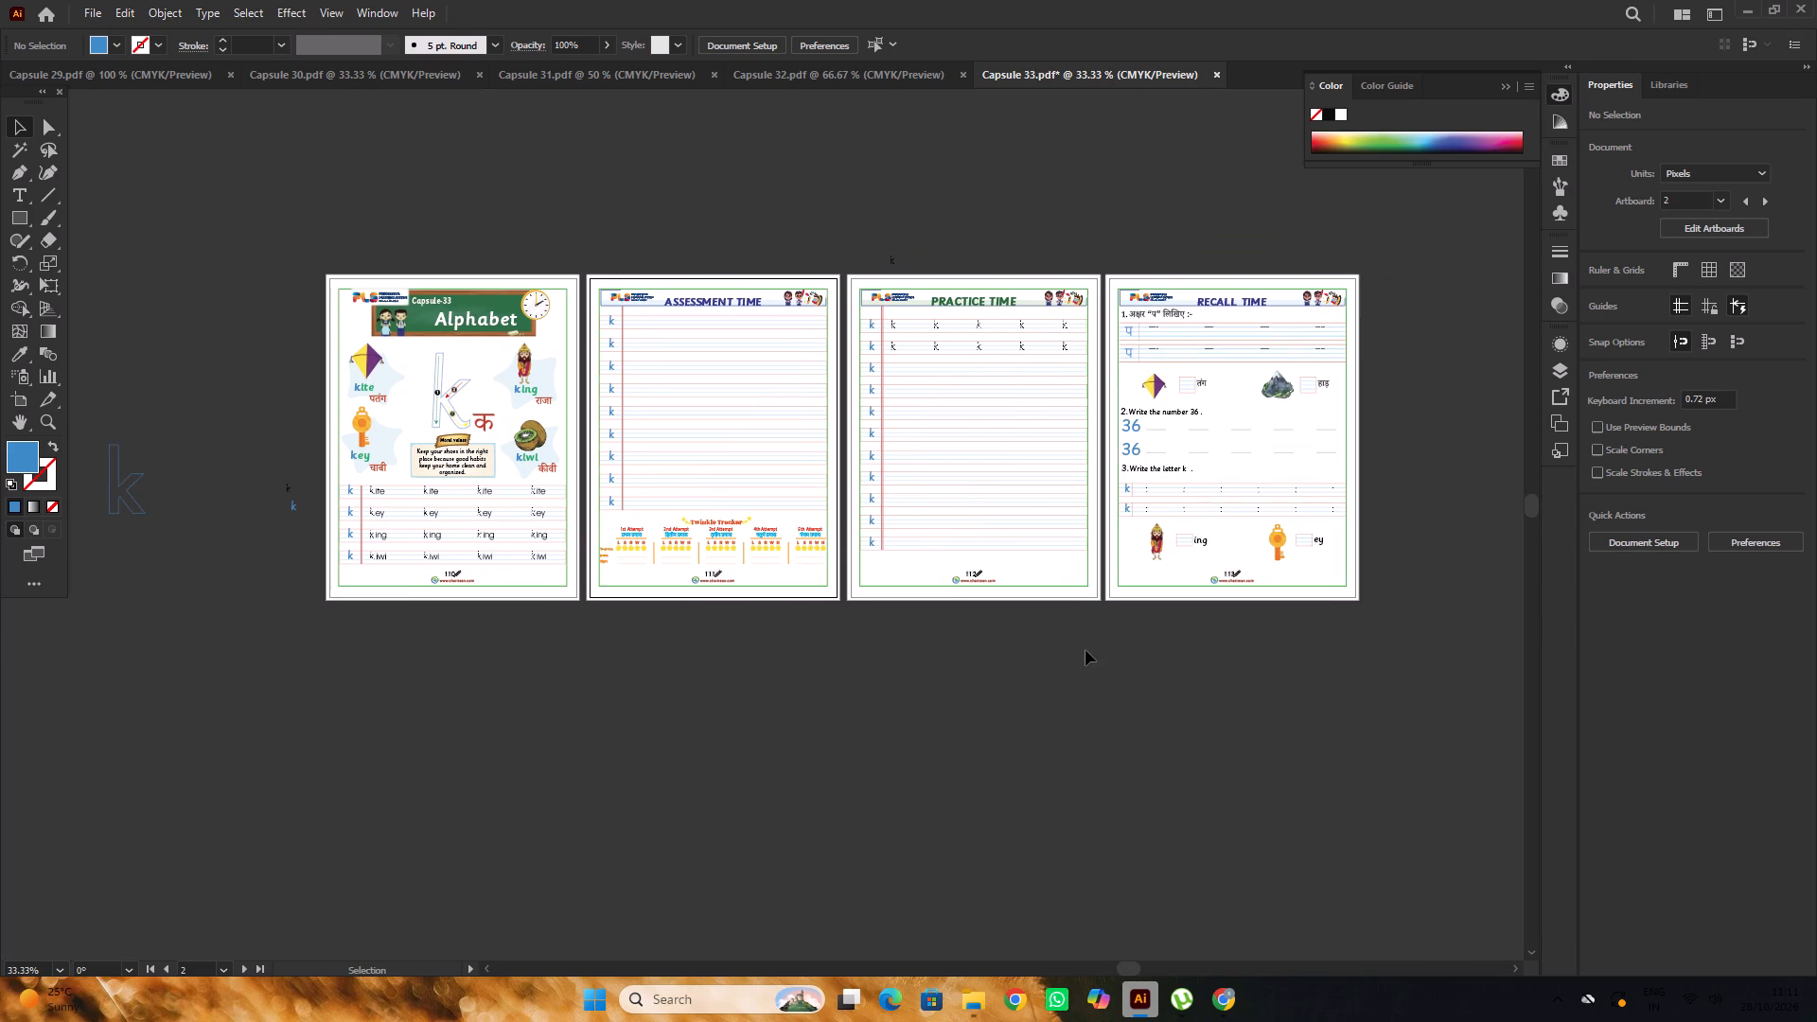
pyautogui.scroll(1, 1085, 650)
pyautogui.keyDown('alt'); pyautogui.scroll(2, 1165, 634); pyautogui.keyUp('alt')
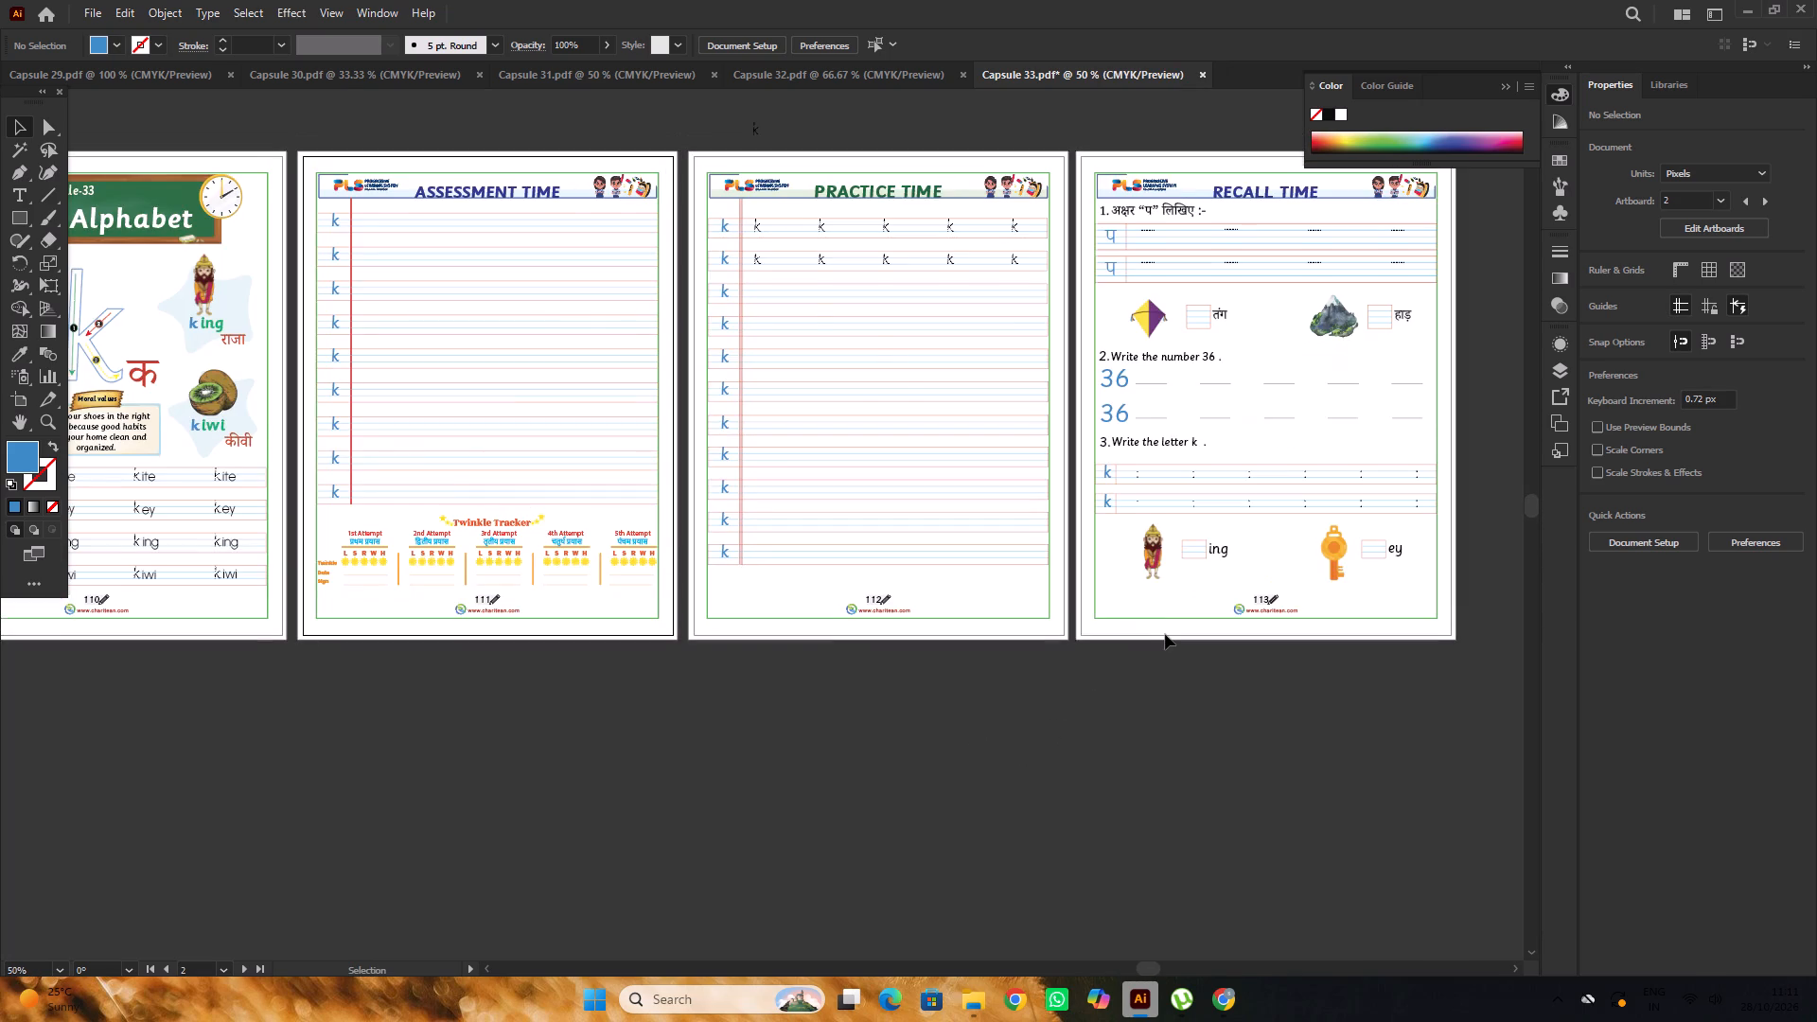
pyautogui.keyDown('alt'); pyautogui.scroll(-1, 1165, 634); pyautogui.keyUp('alt')
pyautogui.keyDown('alt'); pyautogui.scroll(2, 1024, 593); pyautogui.keyUp('alt')
pyautogui.keyDown('alt'); pyautogui.scroll(-2, 1025, 592); pyautogui.keyUp('alt')
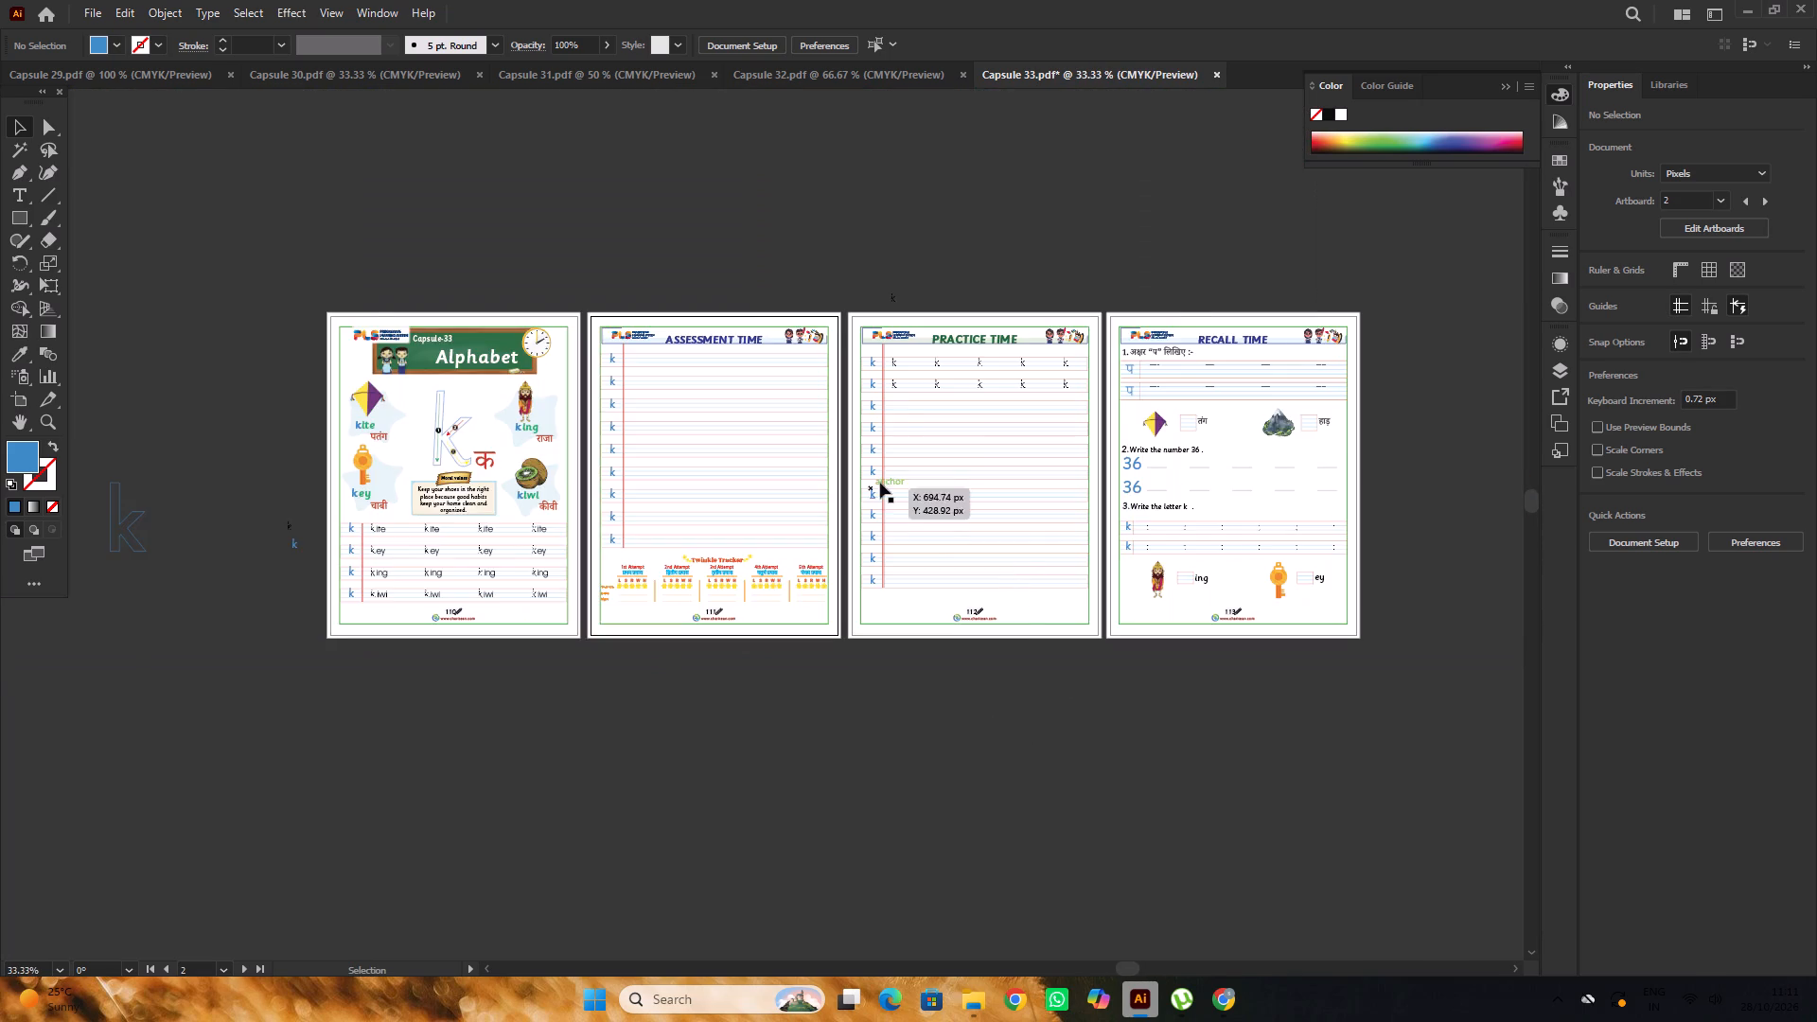
pyautogui.keyDown('alt'); pyautogui.scroll(3, 1026, 647); pyautogui.keyUp('alt')
pyautogui.keyDown('alt'); pyautogui.scroll(-2, 1013, 597); pyautogui.keyUp('alt')
pyautogui.keyDown('alt'); pyautogui.scroll(-2, 961, 496); pyautogui.keyUp('alt')
pyautogui.keyDown('alt'); pyautogui.scroll(3, 655, 559); pyautogui.keyUp('alt')
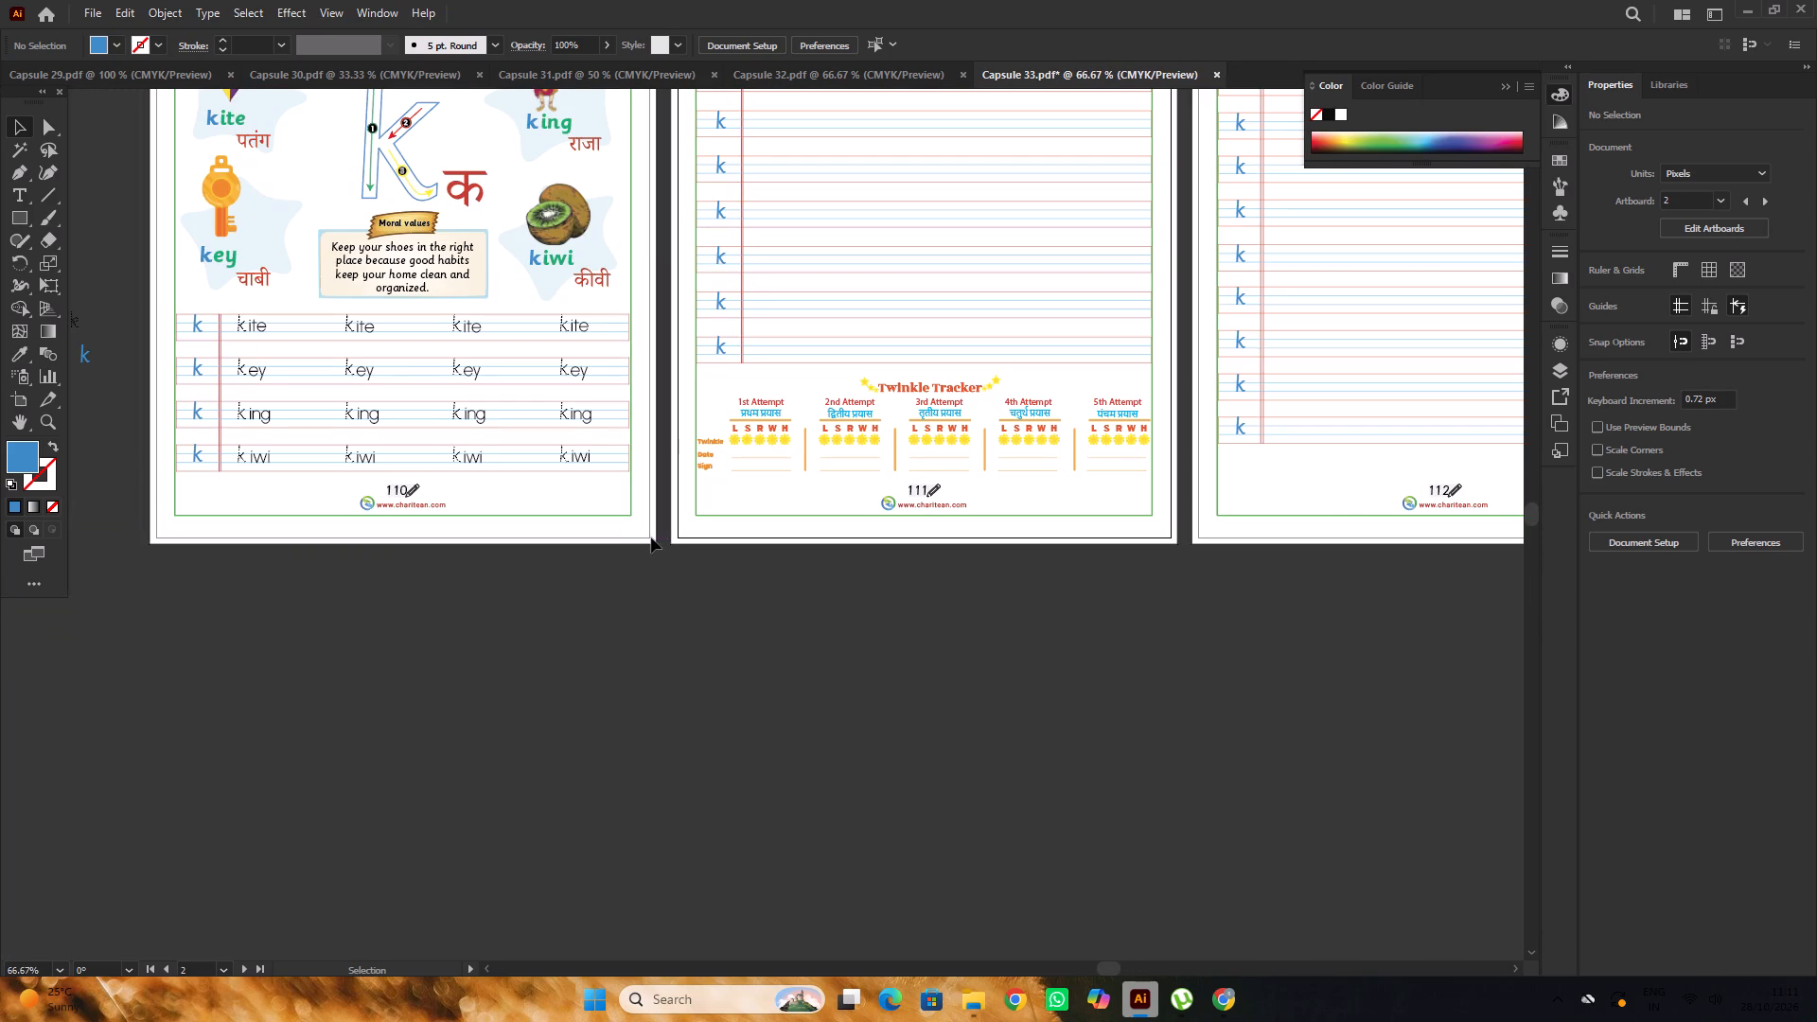
# Unlock all objects and delete the green border rectangles from all four Capsule 33 pages.
pyautogui.hotkey('ctrl', 'alt', '2')
pyautogui.click(774, 636)
pyautogui.click(626, 513)
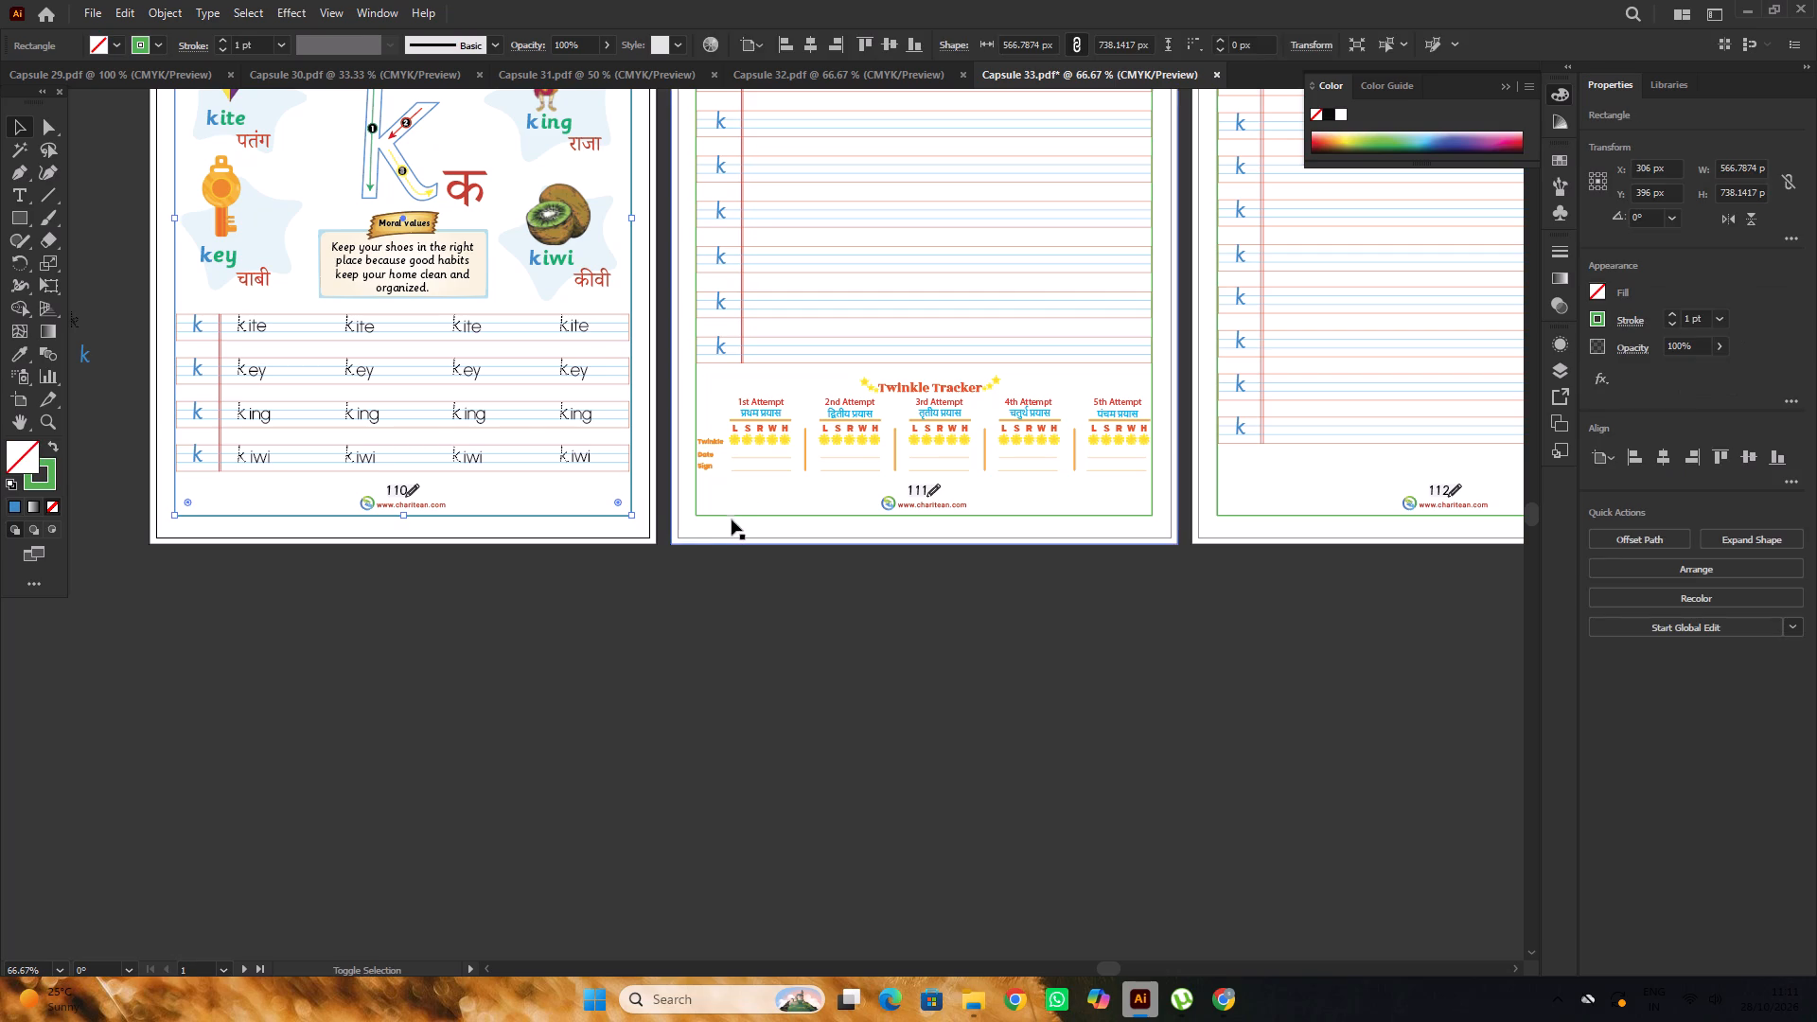
pyautogui.keyDown('shift'); pyautogui.click(732, 518); pyautogui.keyUp('shift')
pyautogui.keyDown('alt'); pyautogui.scroll(-2, 723, 515); pyautogui.keyUp('alt')
pyautogui.keyDown('alt'); pyautogui.scroll(2, 988, 536); pyautogui.keyUp('alt')
pyautogui.keyDown('shift'); pyautogui.click(1000, 493); pyautogui.keyUp('shift')
pyautogui.keyDown('alt'); pyautogui.scroll(-2, 720, 529); pyautogui.keyUp('alt')
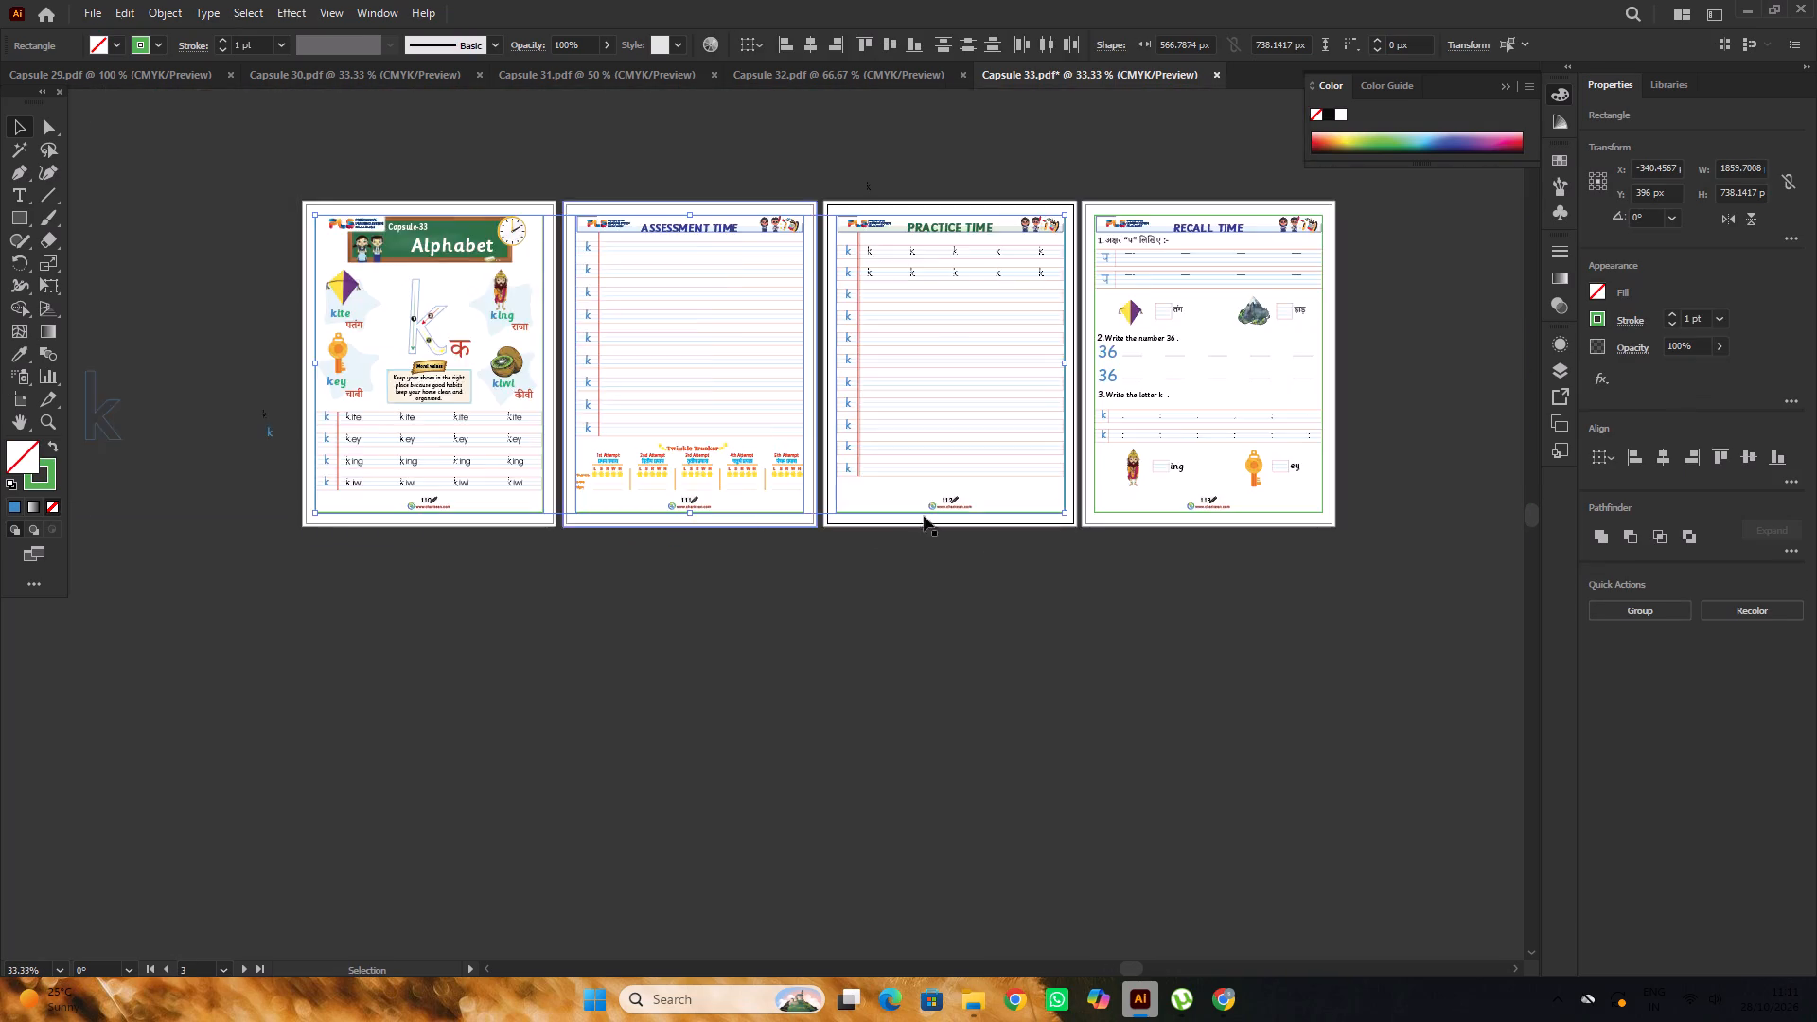
pyautogui.keyDown('alt'); pyautogui.scroll(1, 1091, 521); pyautogui.keyUp('alt')
pyautogui.keyDown('shift'); pyautogui.click(1110, 506); pyautogui.keyUp('shift')
pyautogui.keyDown('alt'); pyautogui.scroll(-2, 1094, 503); pyautogui.keyUp('alt')
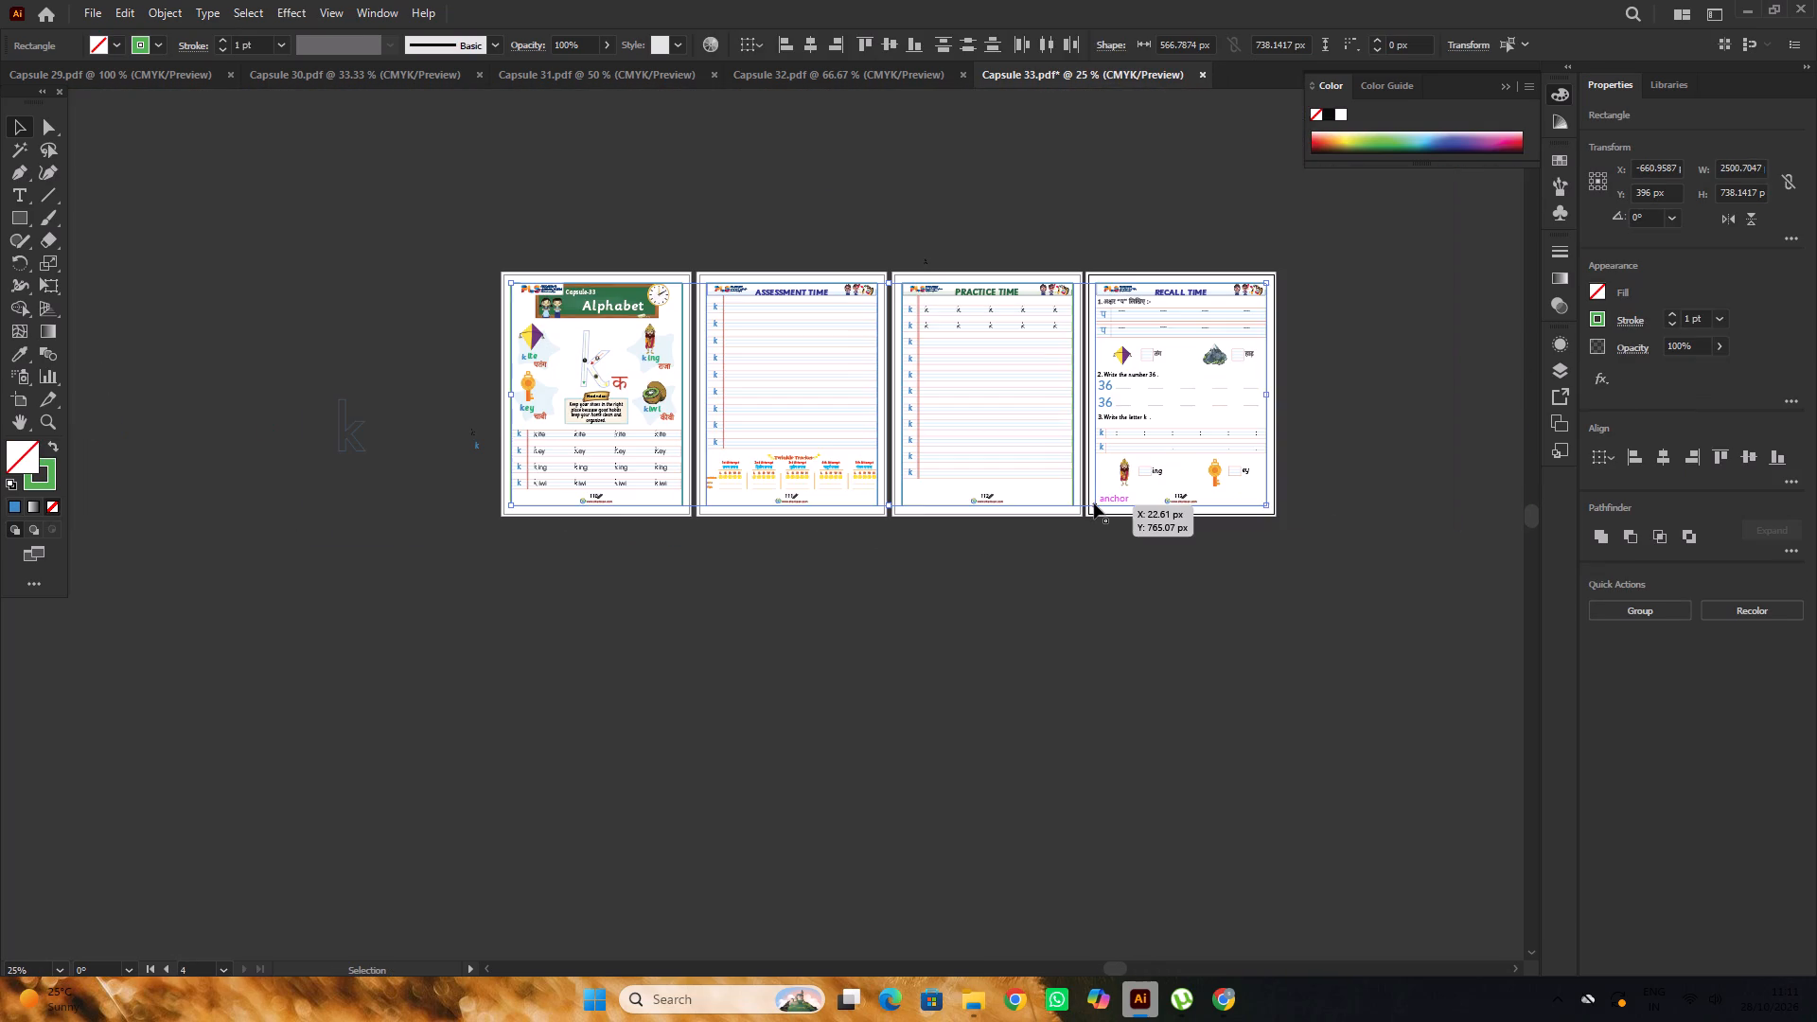
pyautogui.press('Delete')
# Review the four Capsule 33 pages without their green borders before saving.
pyautogui.keyDown('alt'); pyautogui.scroll(3, 1126, 513); pyautogui.keyUp('alt')
pyautogui.keyDown('alt'); pyautogui.scroll(-3, 1126, 508); pyautogui.keyUp('alt')
pyautogui.press('space')
pyautogui.moveTo(1228, 591); pyautogui.dragTo(1044, 626)
pyautogui.press('space')
pyautogui.moveTo(858, 654); pyautogui.dragTo(929, 660)
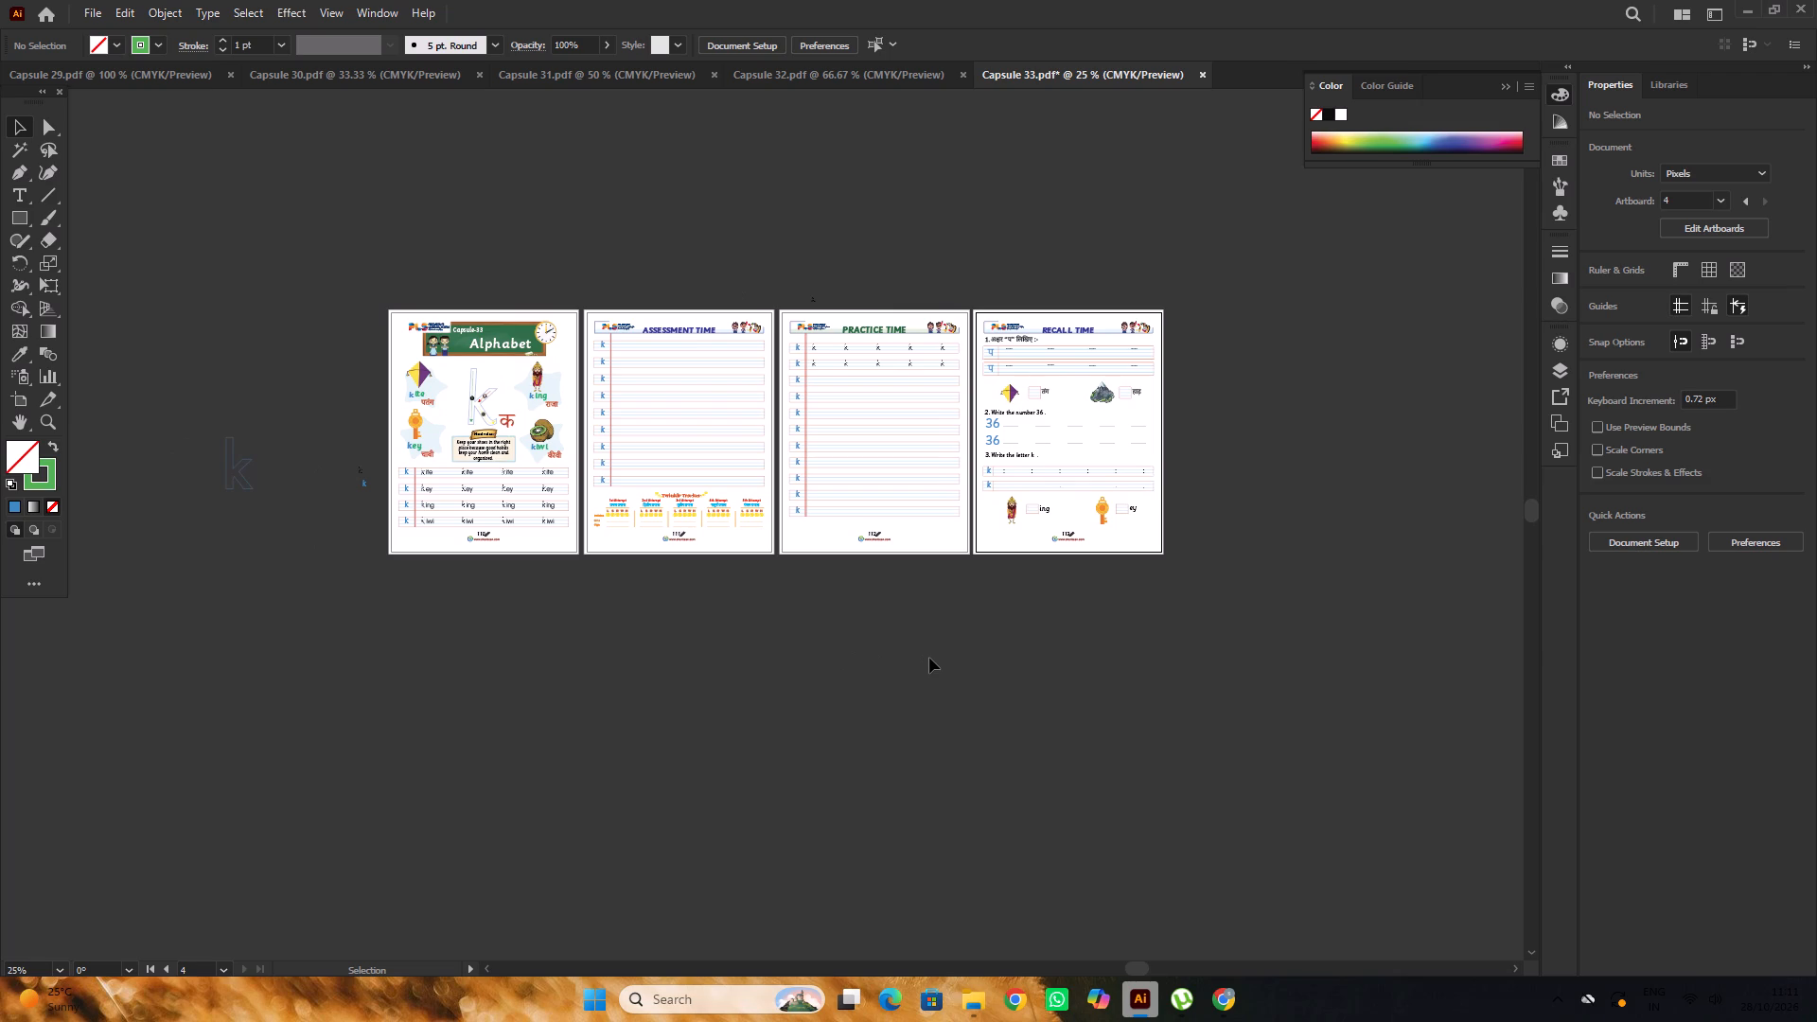
pyautogui.keyDown('alt'); pyautogui.scroll(1, 929, 658); pyautogui.keyUp('alt')
pyautogui.keyDown('alt'); pyautogui.scroll(-2, 937, 655); pyautogui.keyUp('alt')
pyautogui.press('space')
pyautogui.press('space')
pyautogui.press('space')
pyautogui.press('space')
pyautogui.press('space')
pyautogui.press('space')
pyautogui.press('space')
pyautogui.press('space')
pyautogui.press('space')
pyautogui.press('space')
pyautogui.press('space')
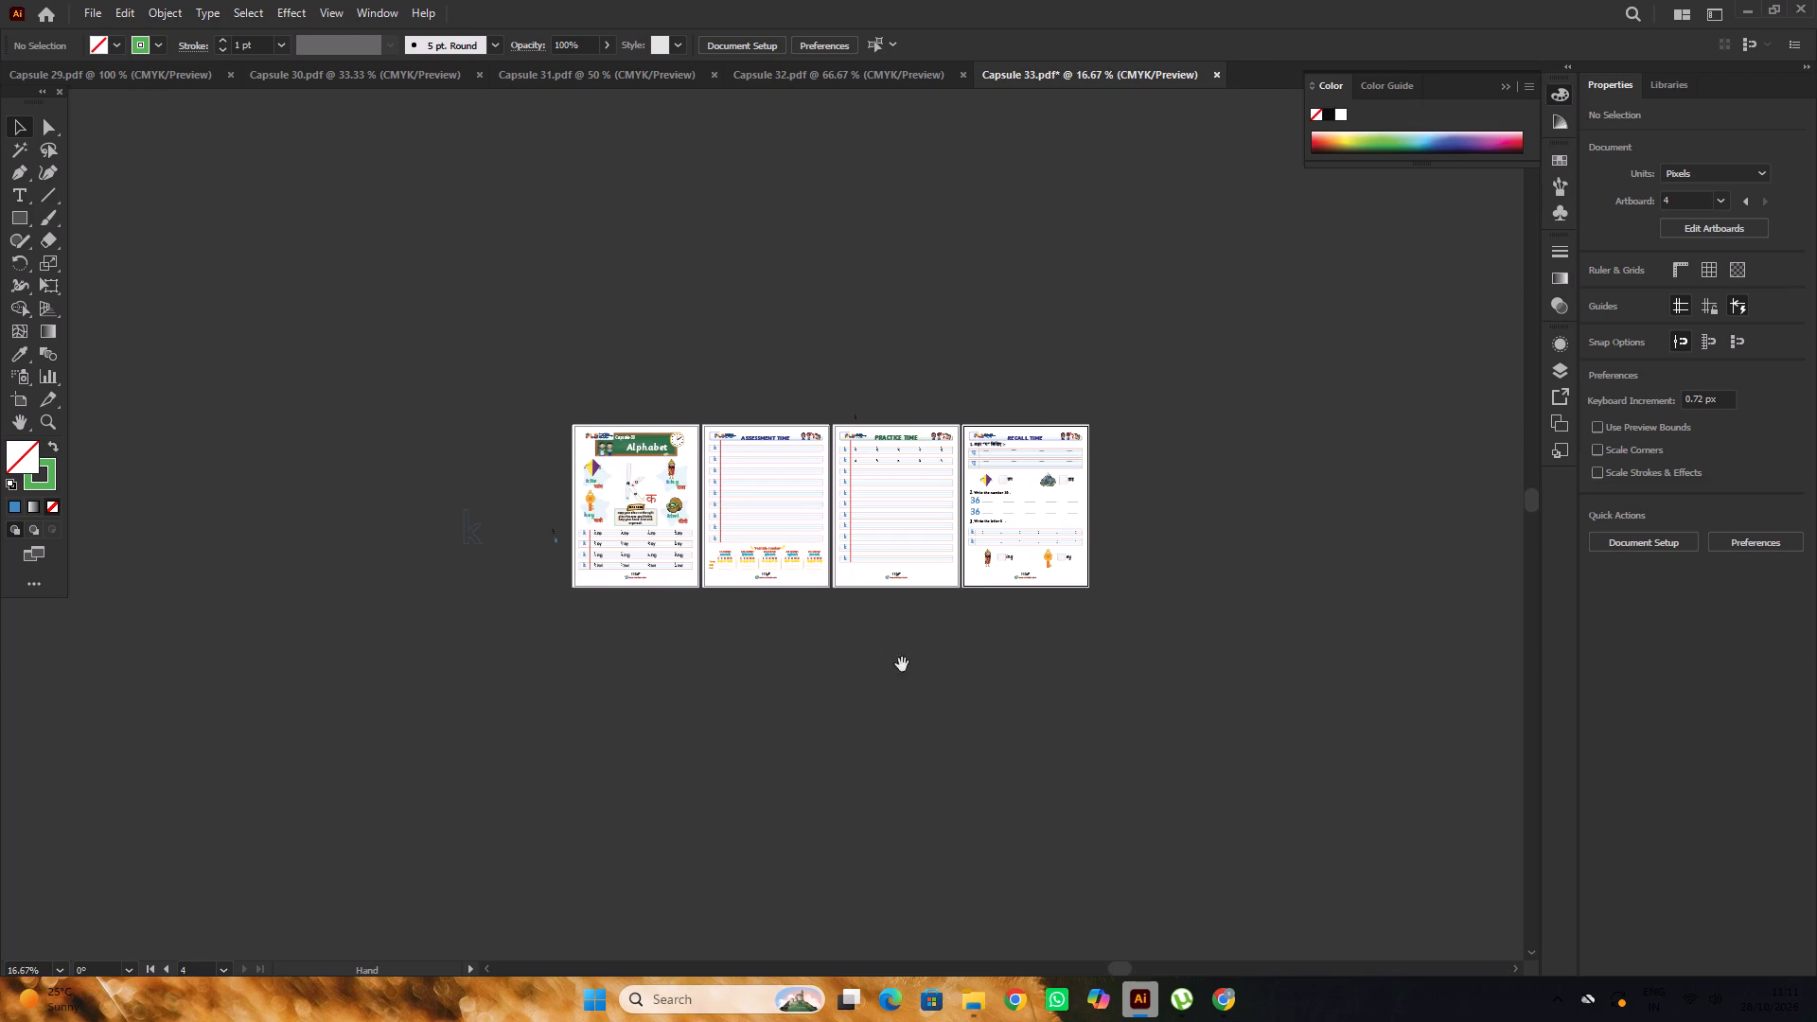
pyautogui.moveTo(925, 664); pyautogui.dragTo(1021, 661)
pyautogui.keyDown('alt'); pyautogui.scroll(1, 1039, 624); pyautogui.keyUp('alt')
pyautogui.press('space')
pyautogui.moveTo(1056, 645); pyautogui.dragTo(1006, 664)
pyautogui.scroll(3, 1112, 567)
pyautogui.keyDown('alt'); pyautogui.scroll(-1, 1112, 567); pyautogui.keyUp('alt')
pyautogui.press('space')
pyautogui.click(889, 646)
pyautogui.press('space')
pyautogui.press('space')
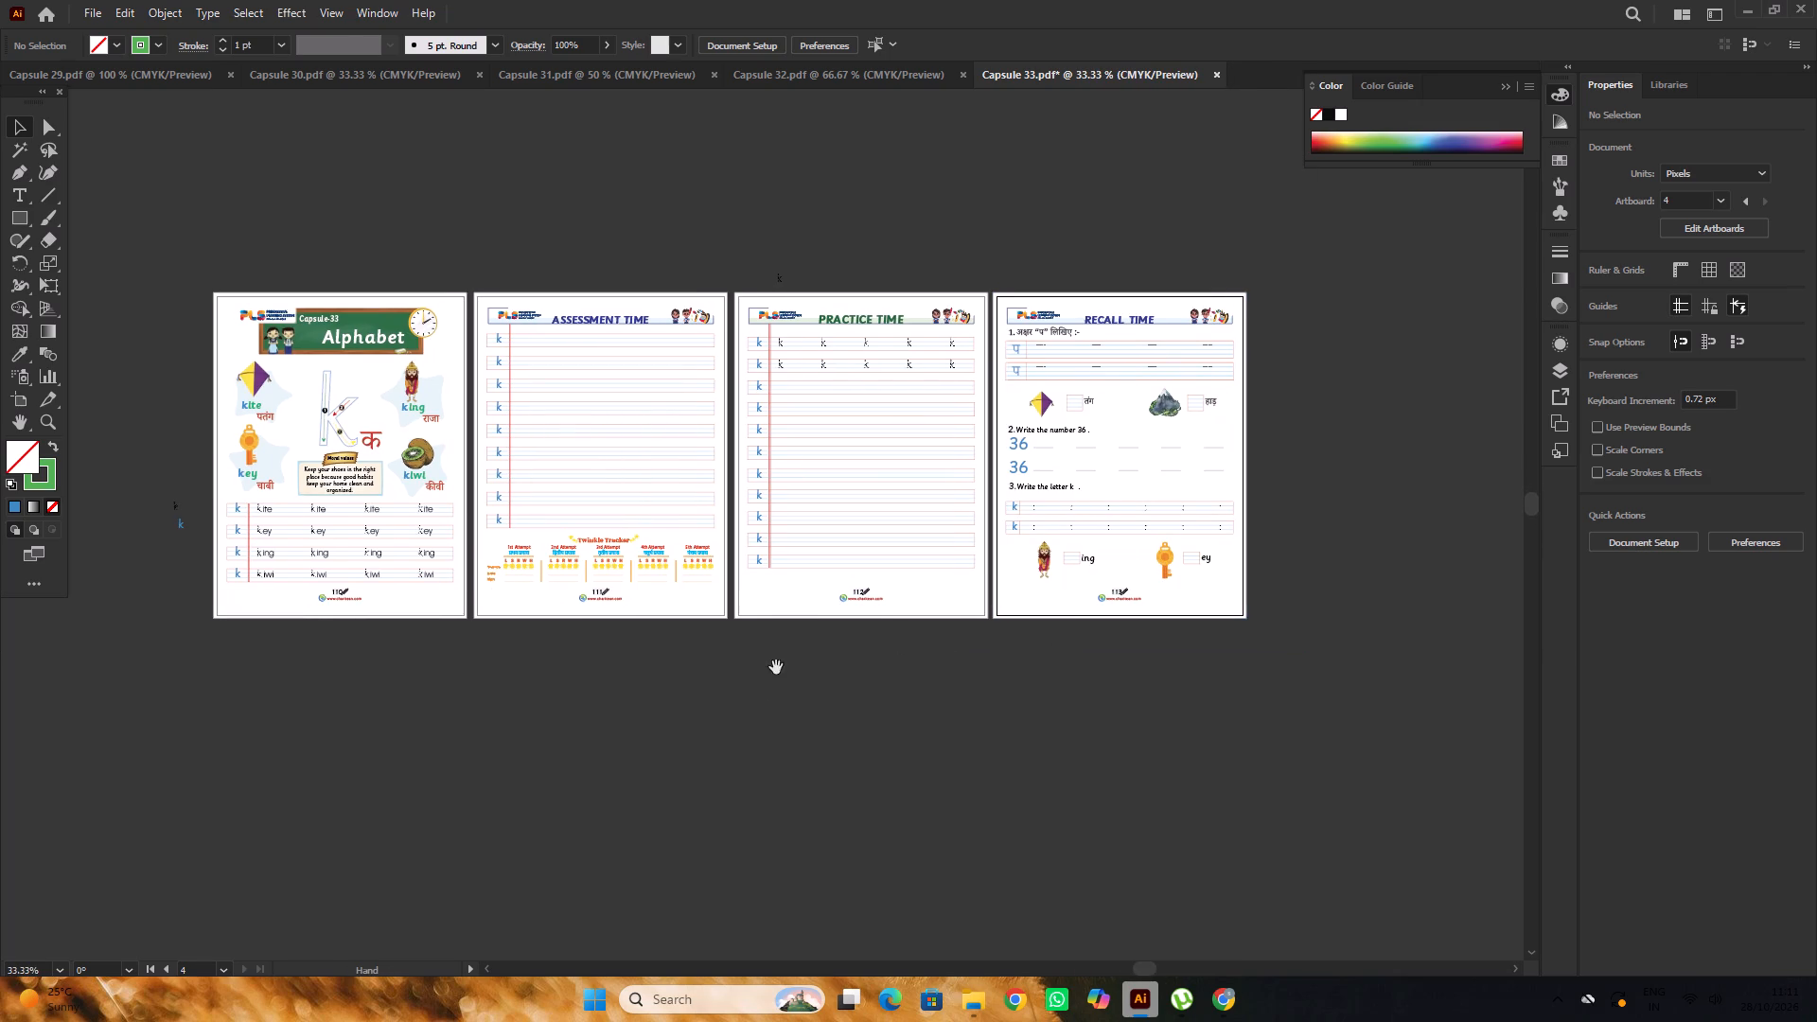
pyautogui.moveTo(783, 664); pyautogui.dragTo(800, 659)
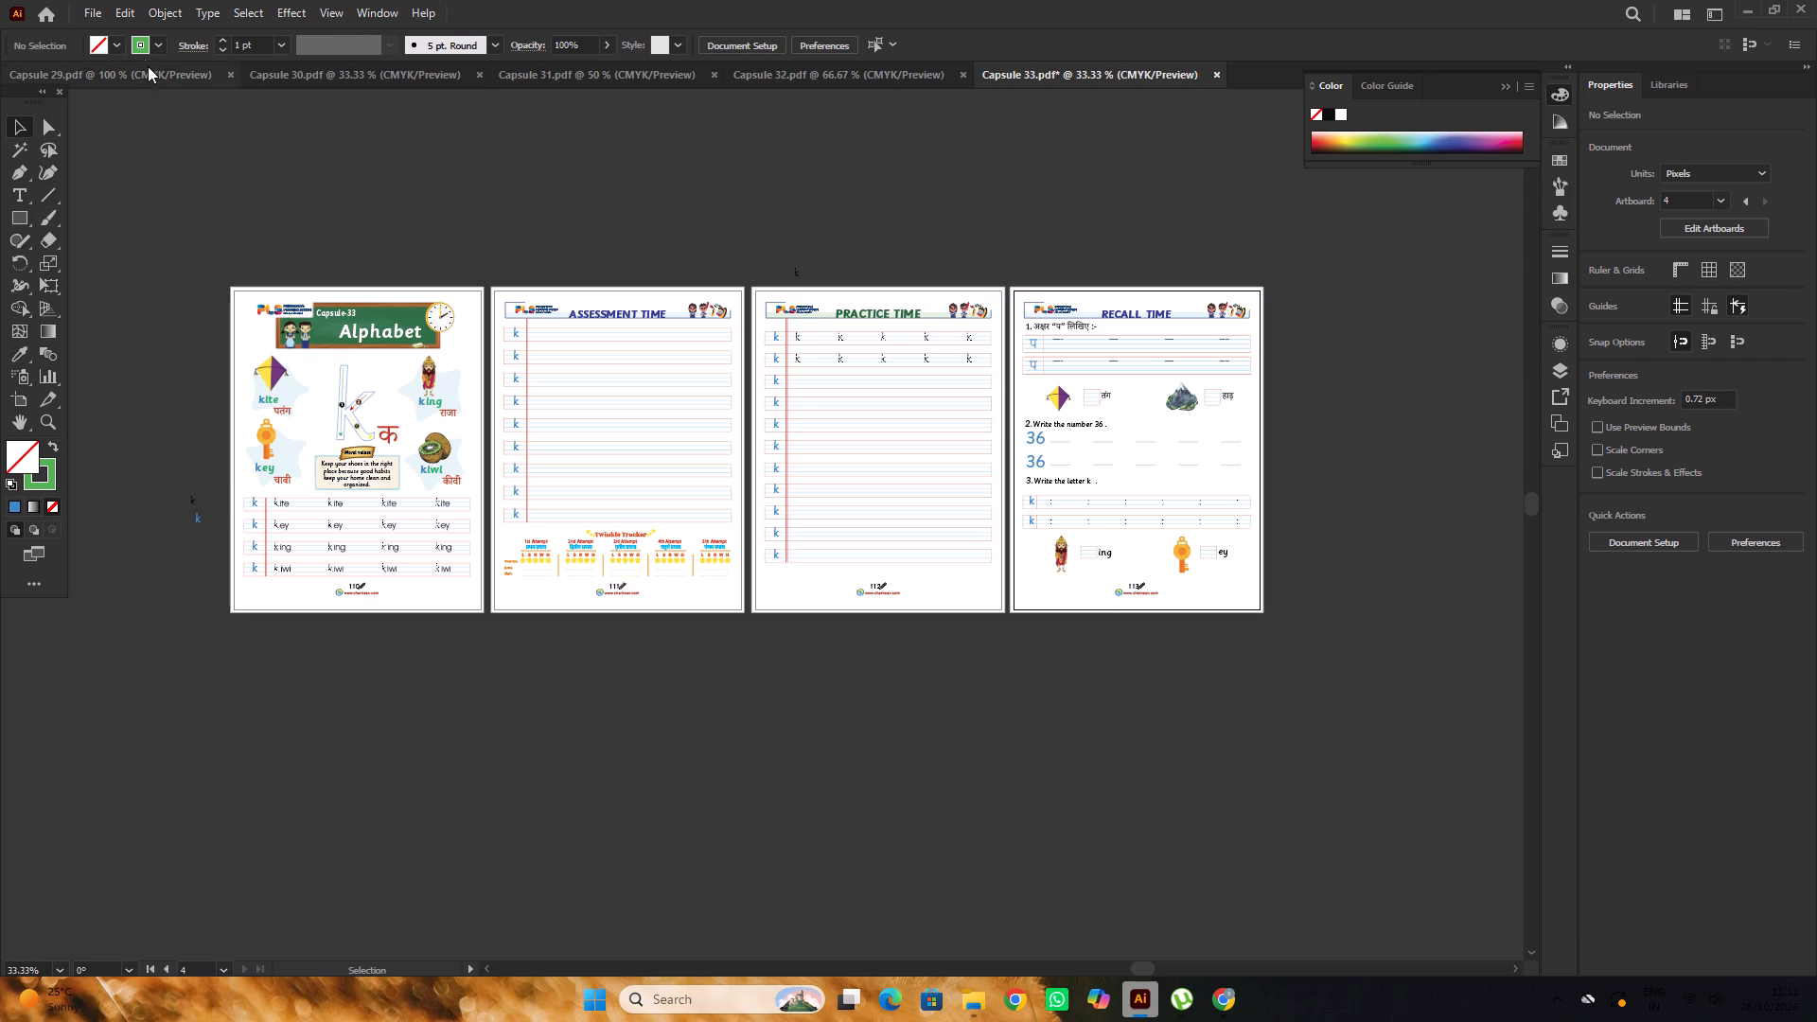
# Save the document as the Adobe PDF Capsule 33 in the PRINT FINAL folder, replacing the existing file.
pyautogui.click(97, 9)
pyautogui.click(151, 203)
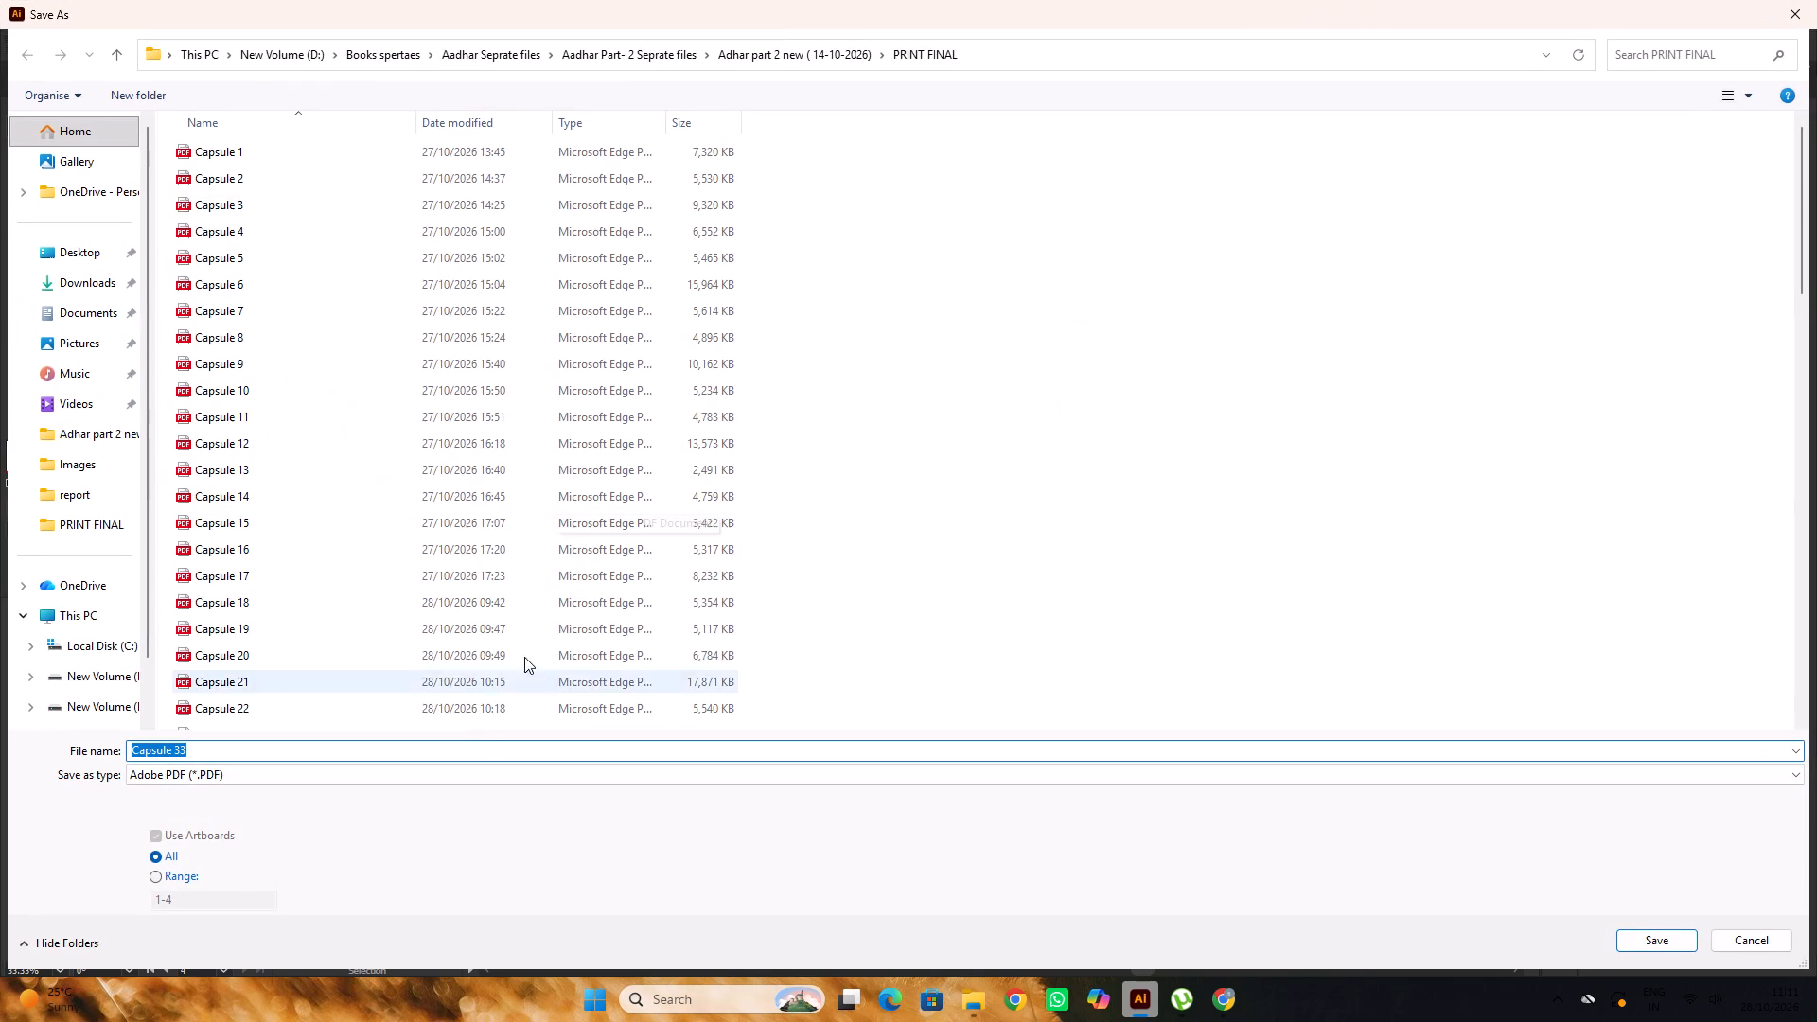
pyautogui.scroll(4, 524, 637)
pyautogui.click(1660, 936)
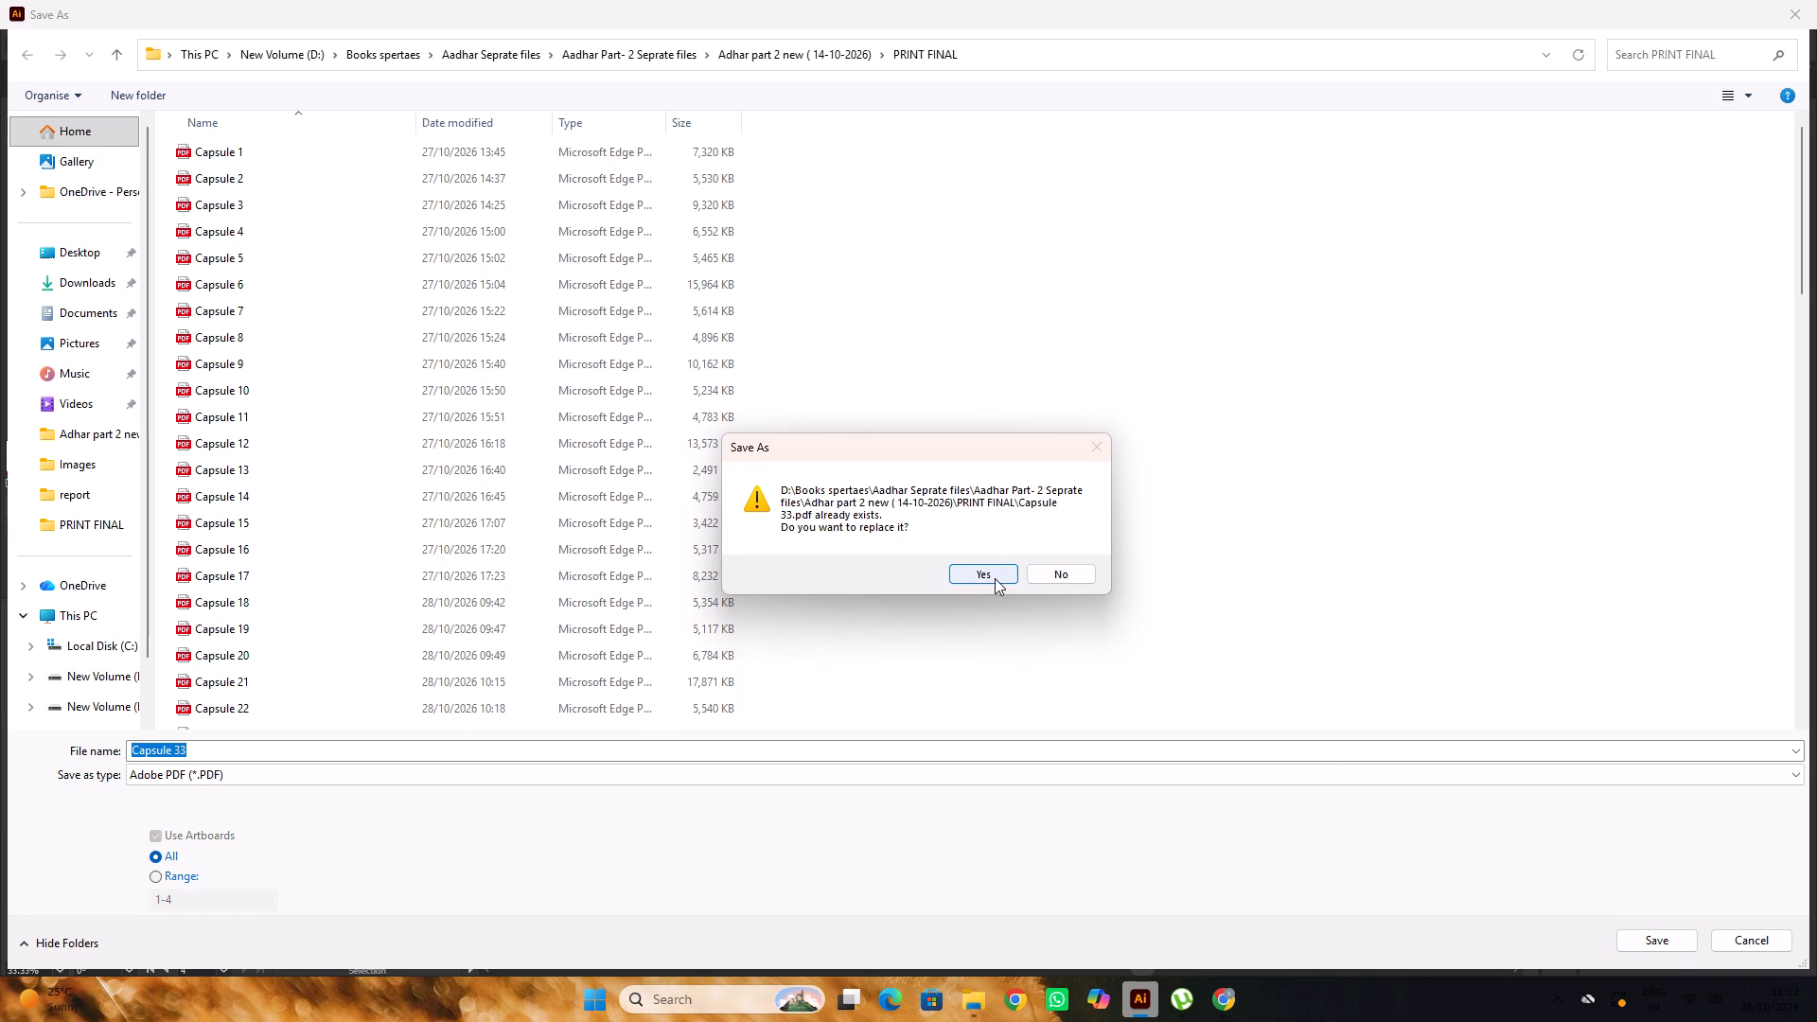
pyautogui.click(995, 578)
pyautogui.click(1120, 738)
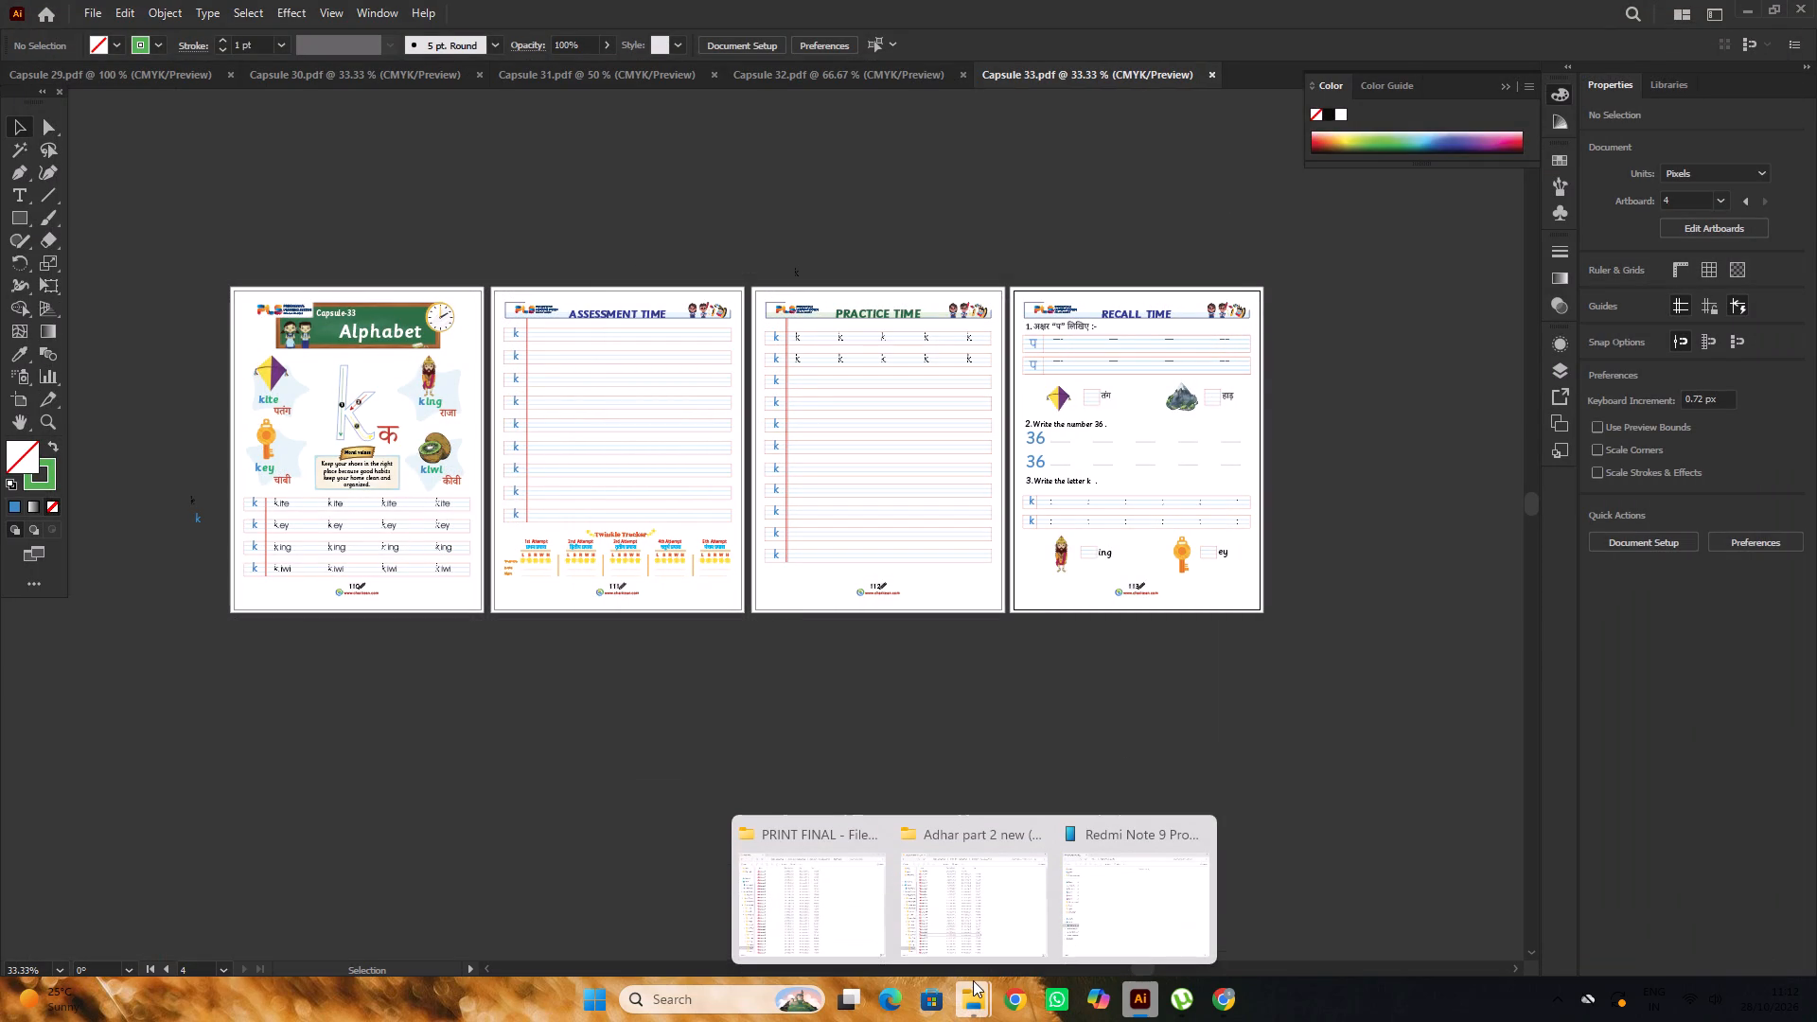
# Switch to File Explorer and preview Capsule 34 from the PRINT FINAL folder in the browser, then close it.
pyautogui.click(992, 885)
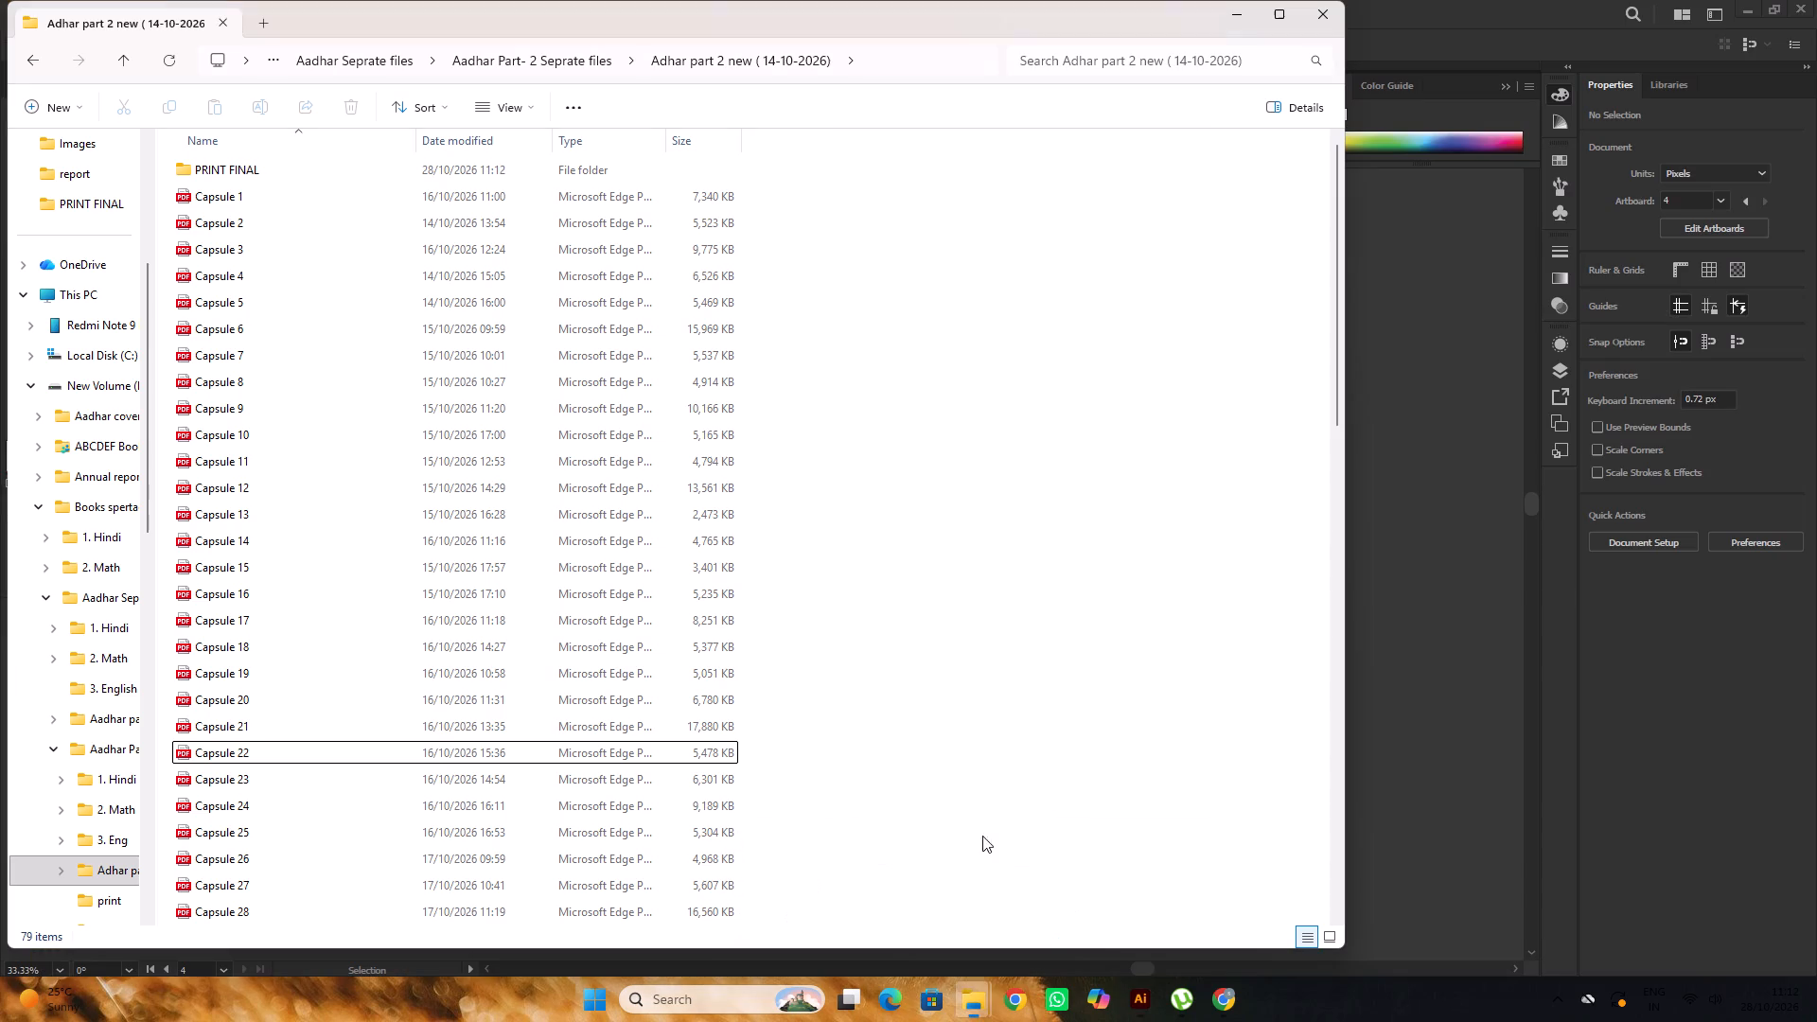
pyautogui.scroll(-2, 238, 678)
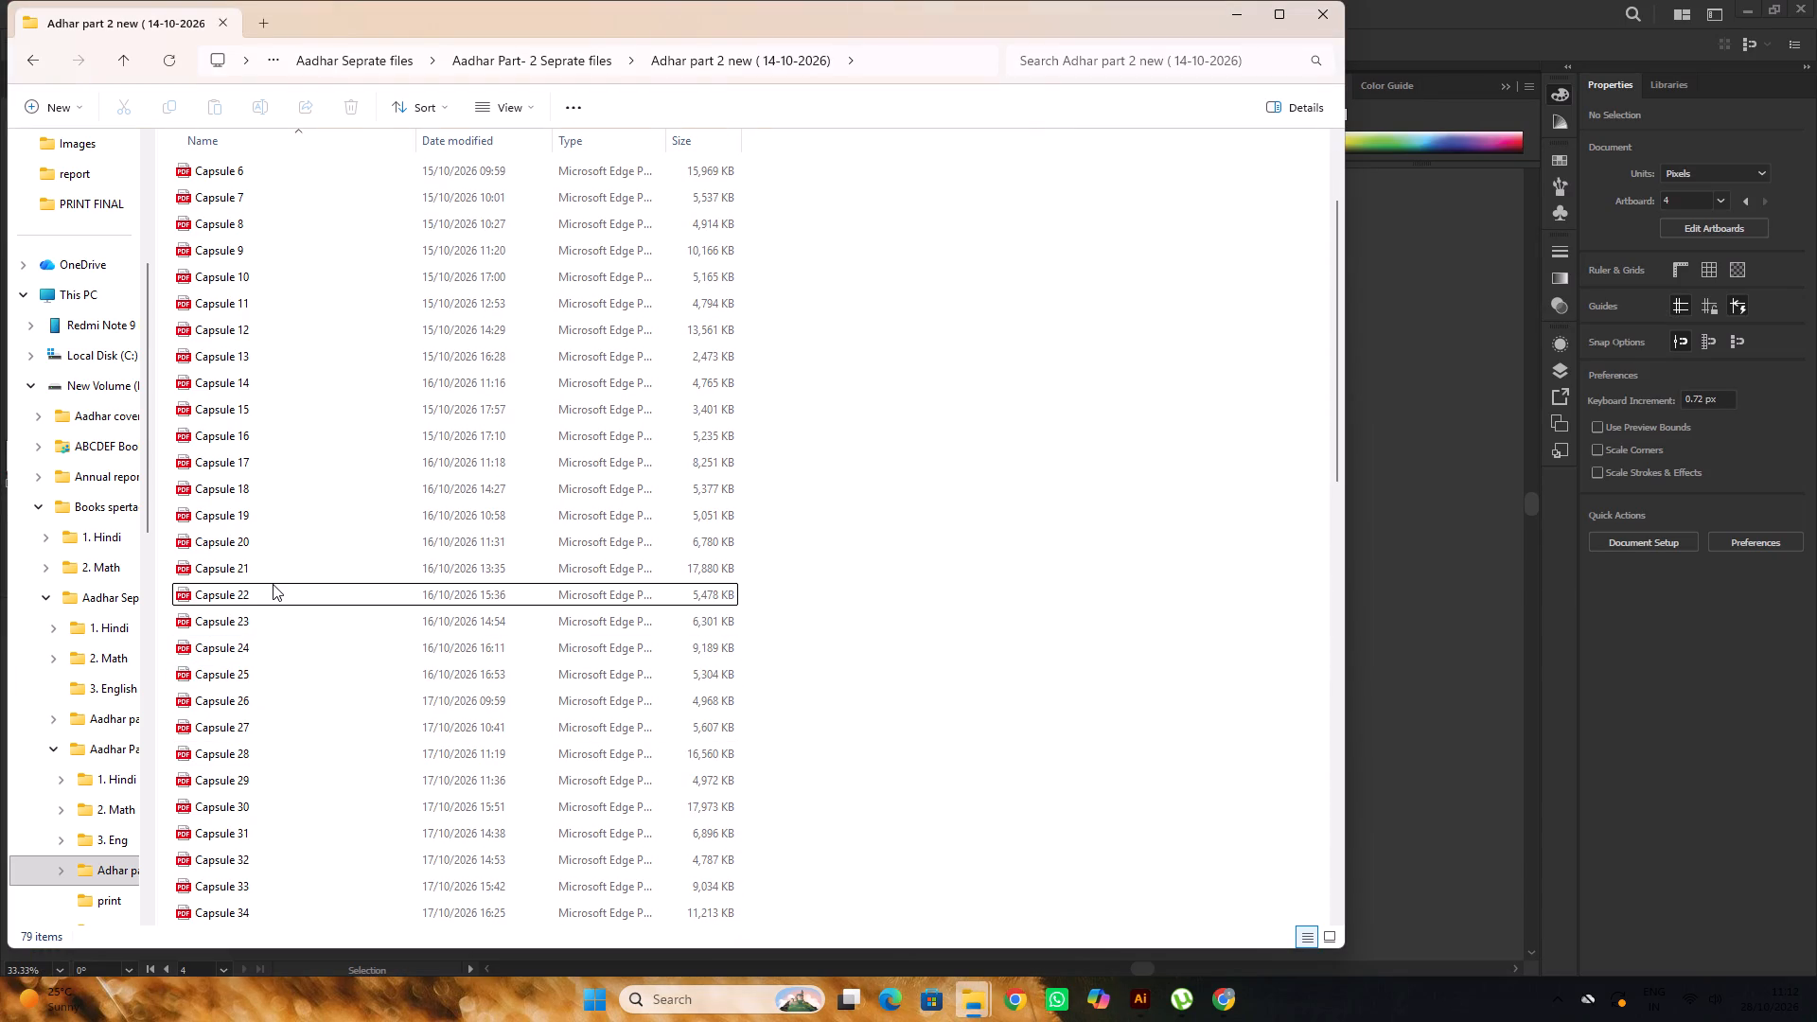
pyautogui.scroll(4, 273, 593)
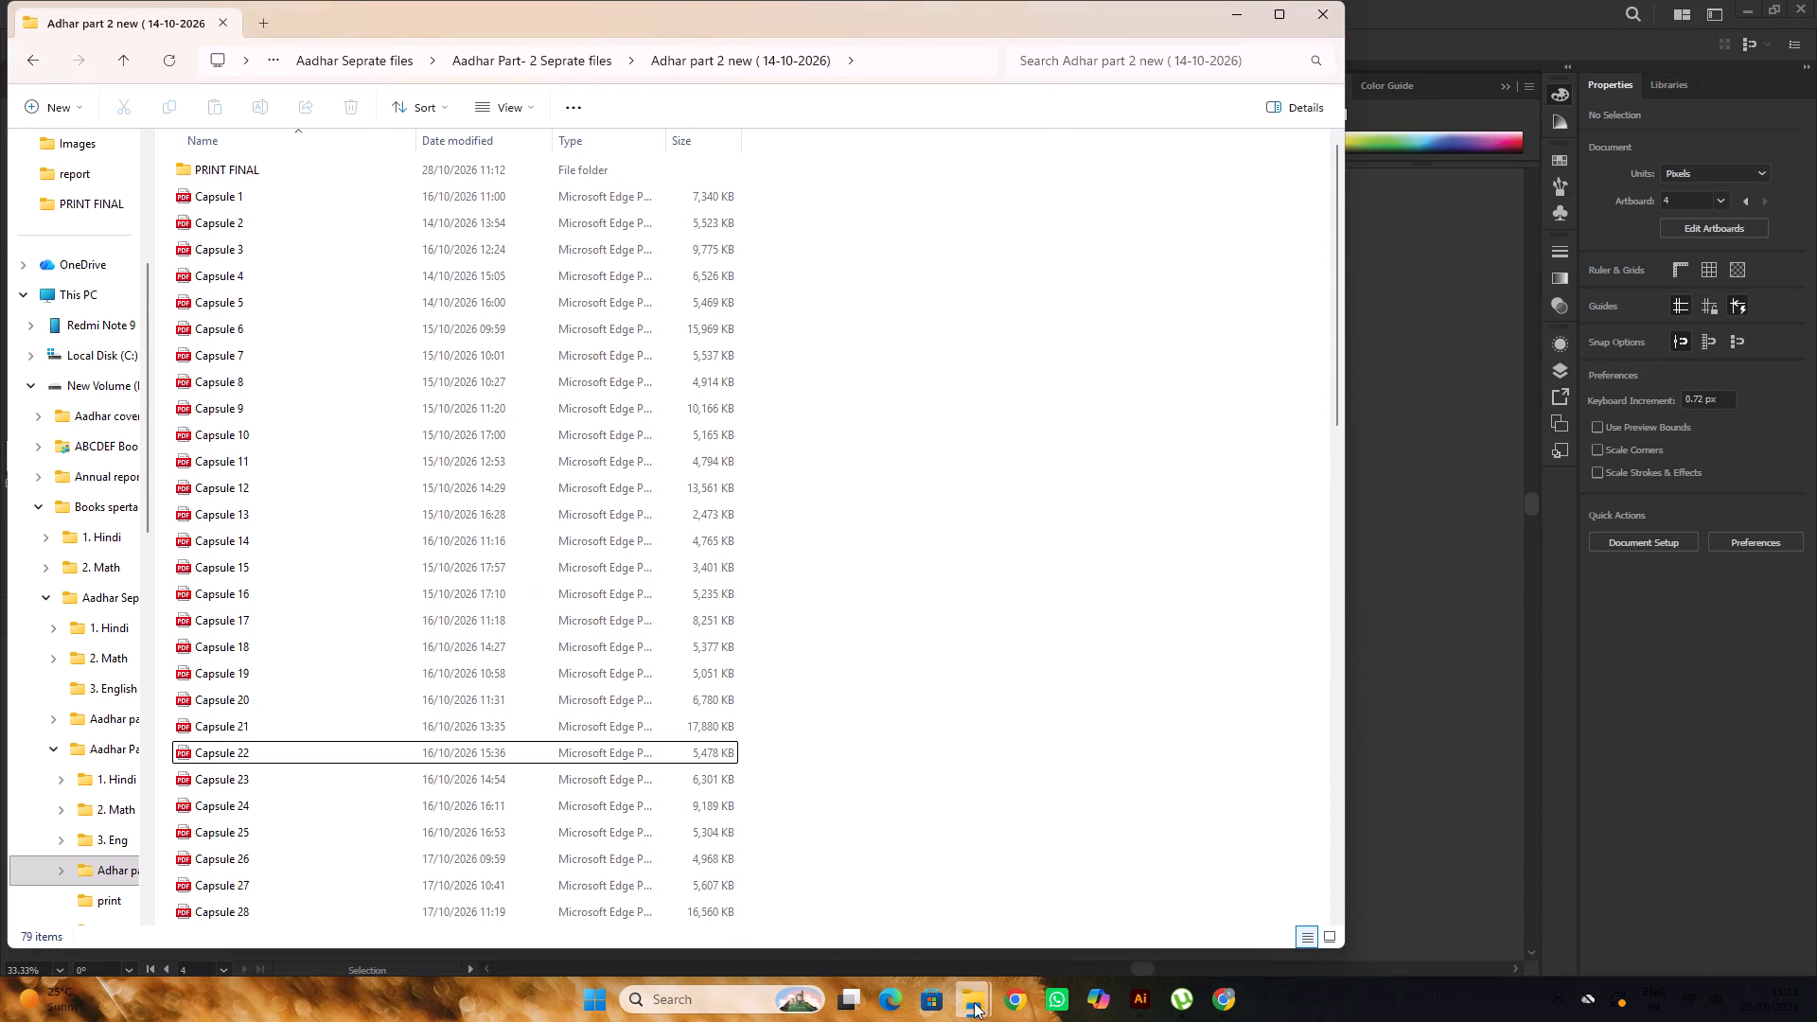
pyautogui.click(758, 877)
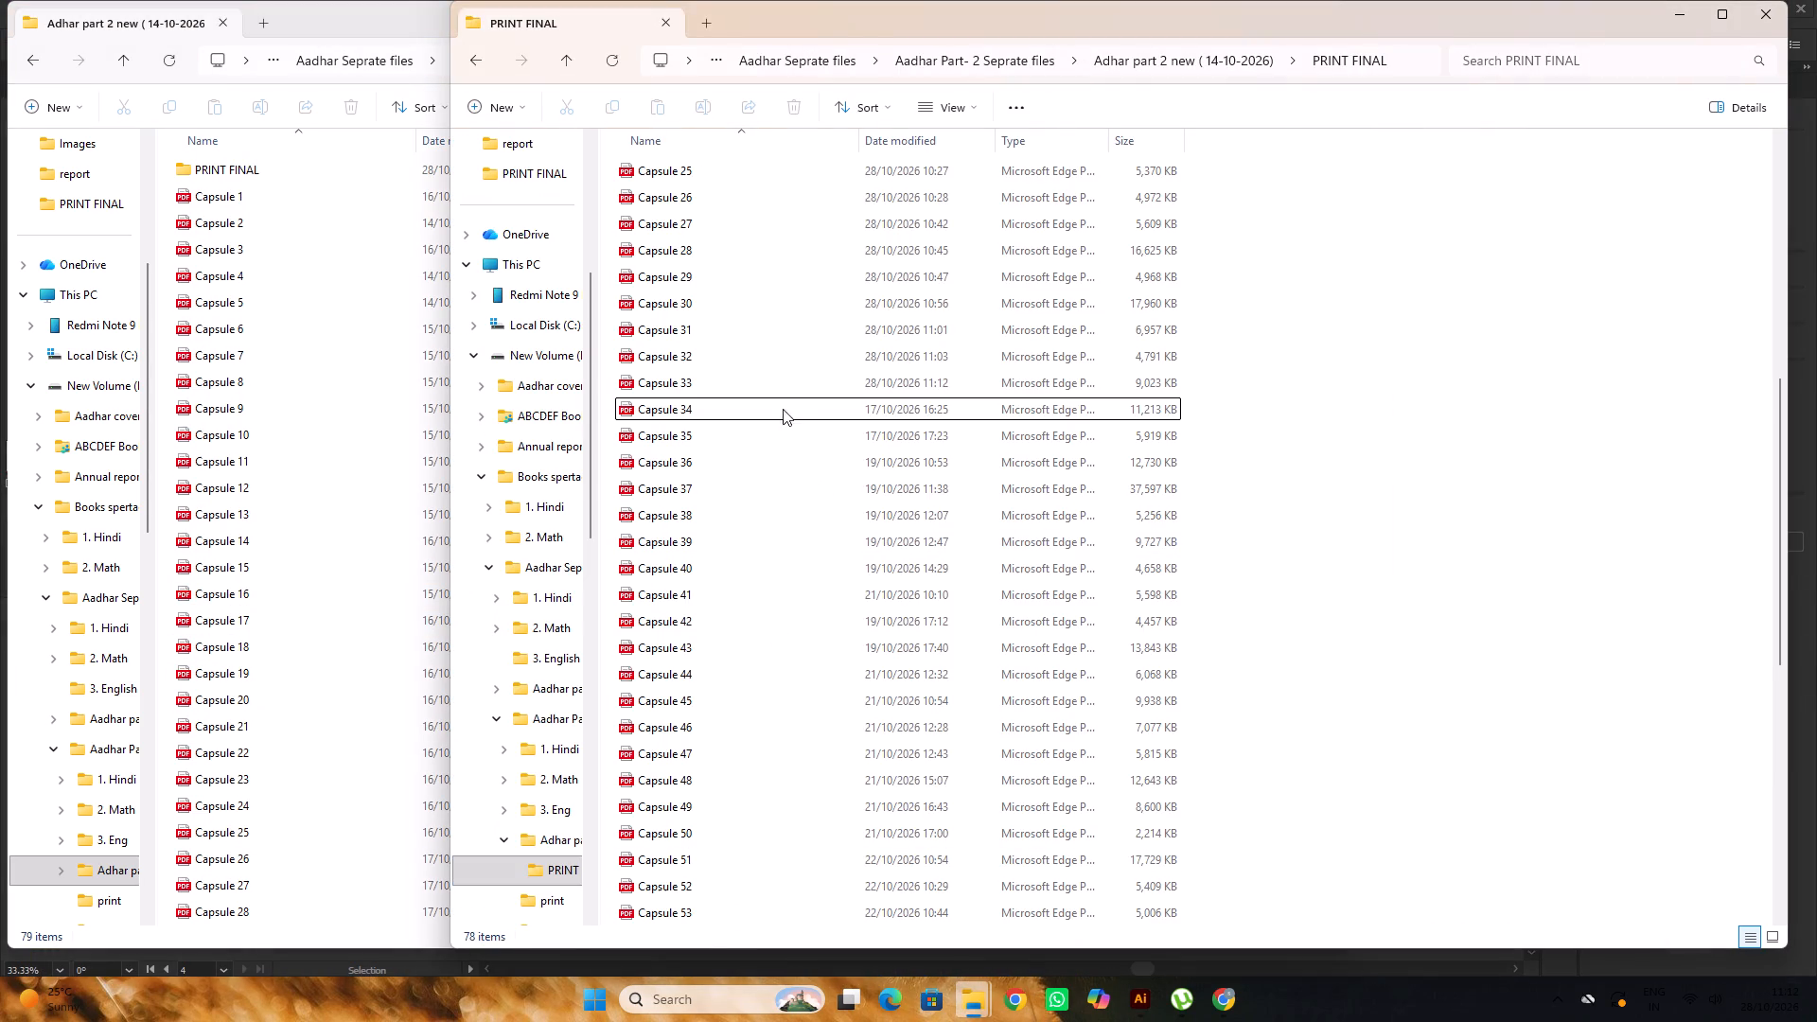
pyautogui.doubleClick(784, 404)
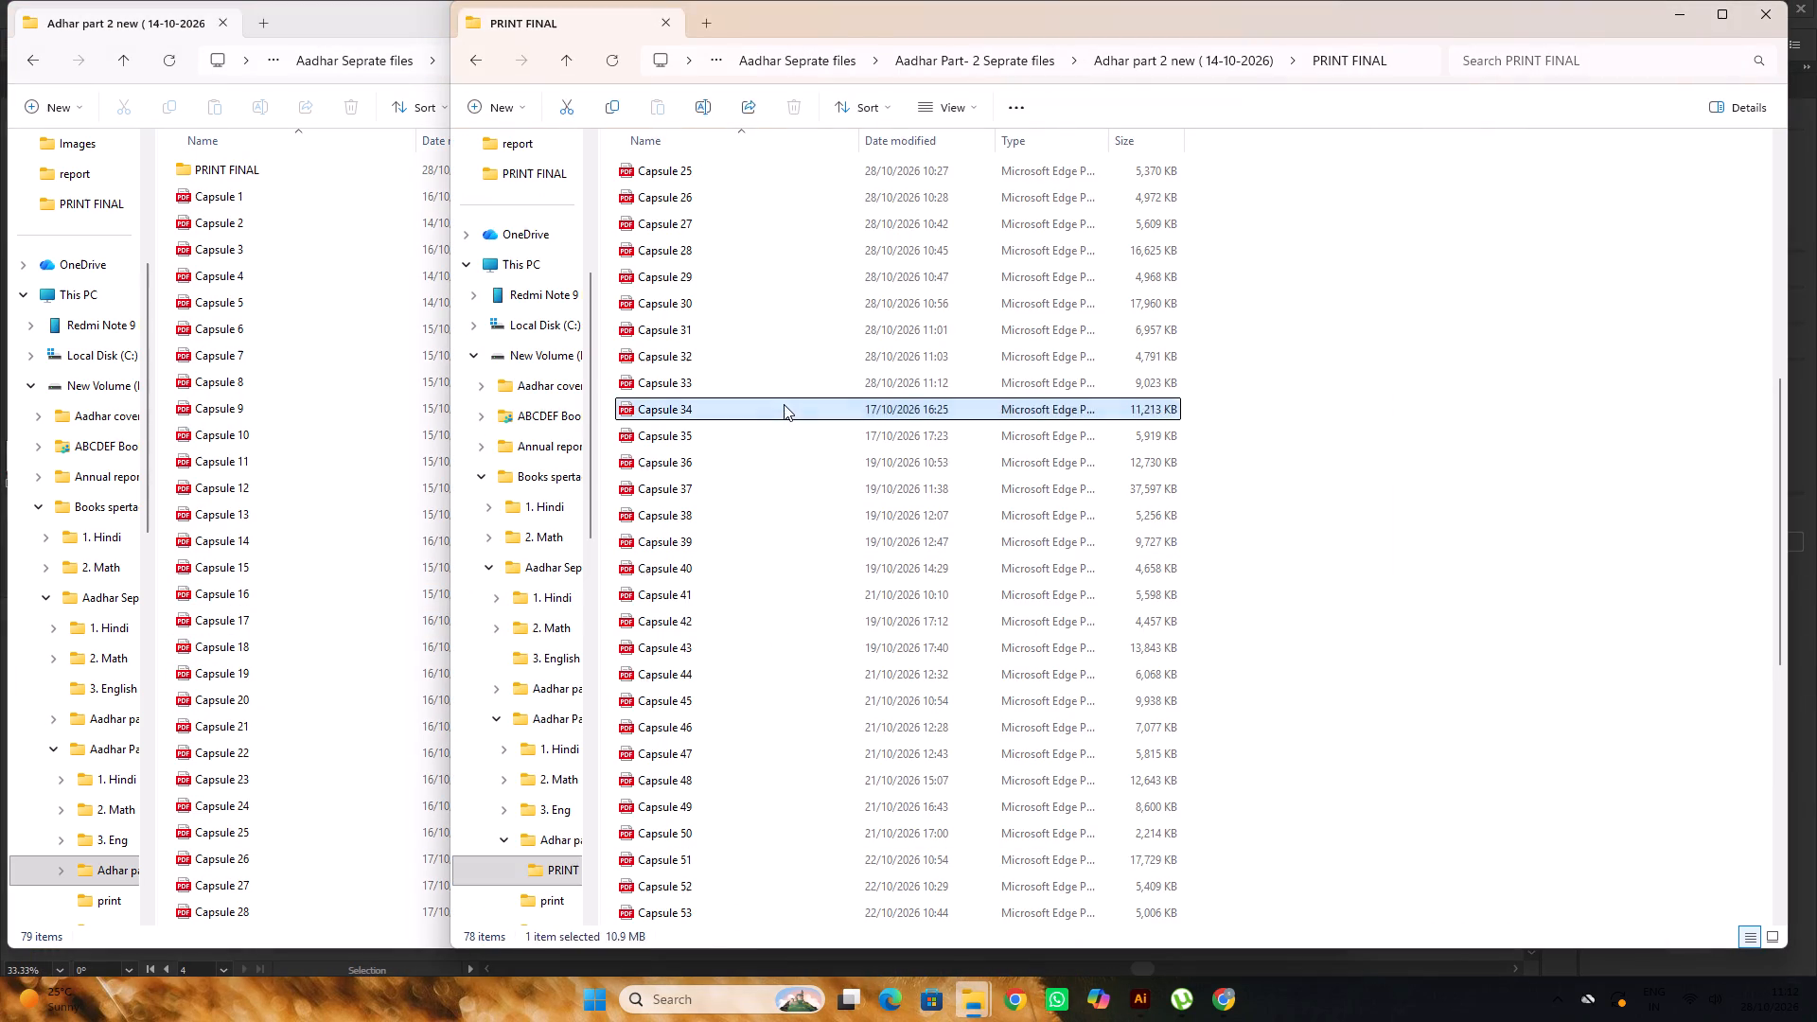
pyautogui.scroll(-2, 805, 411)
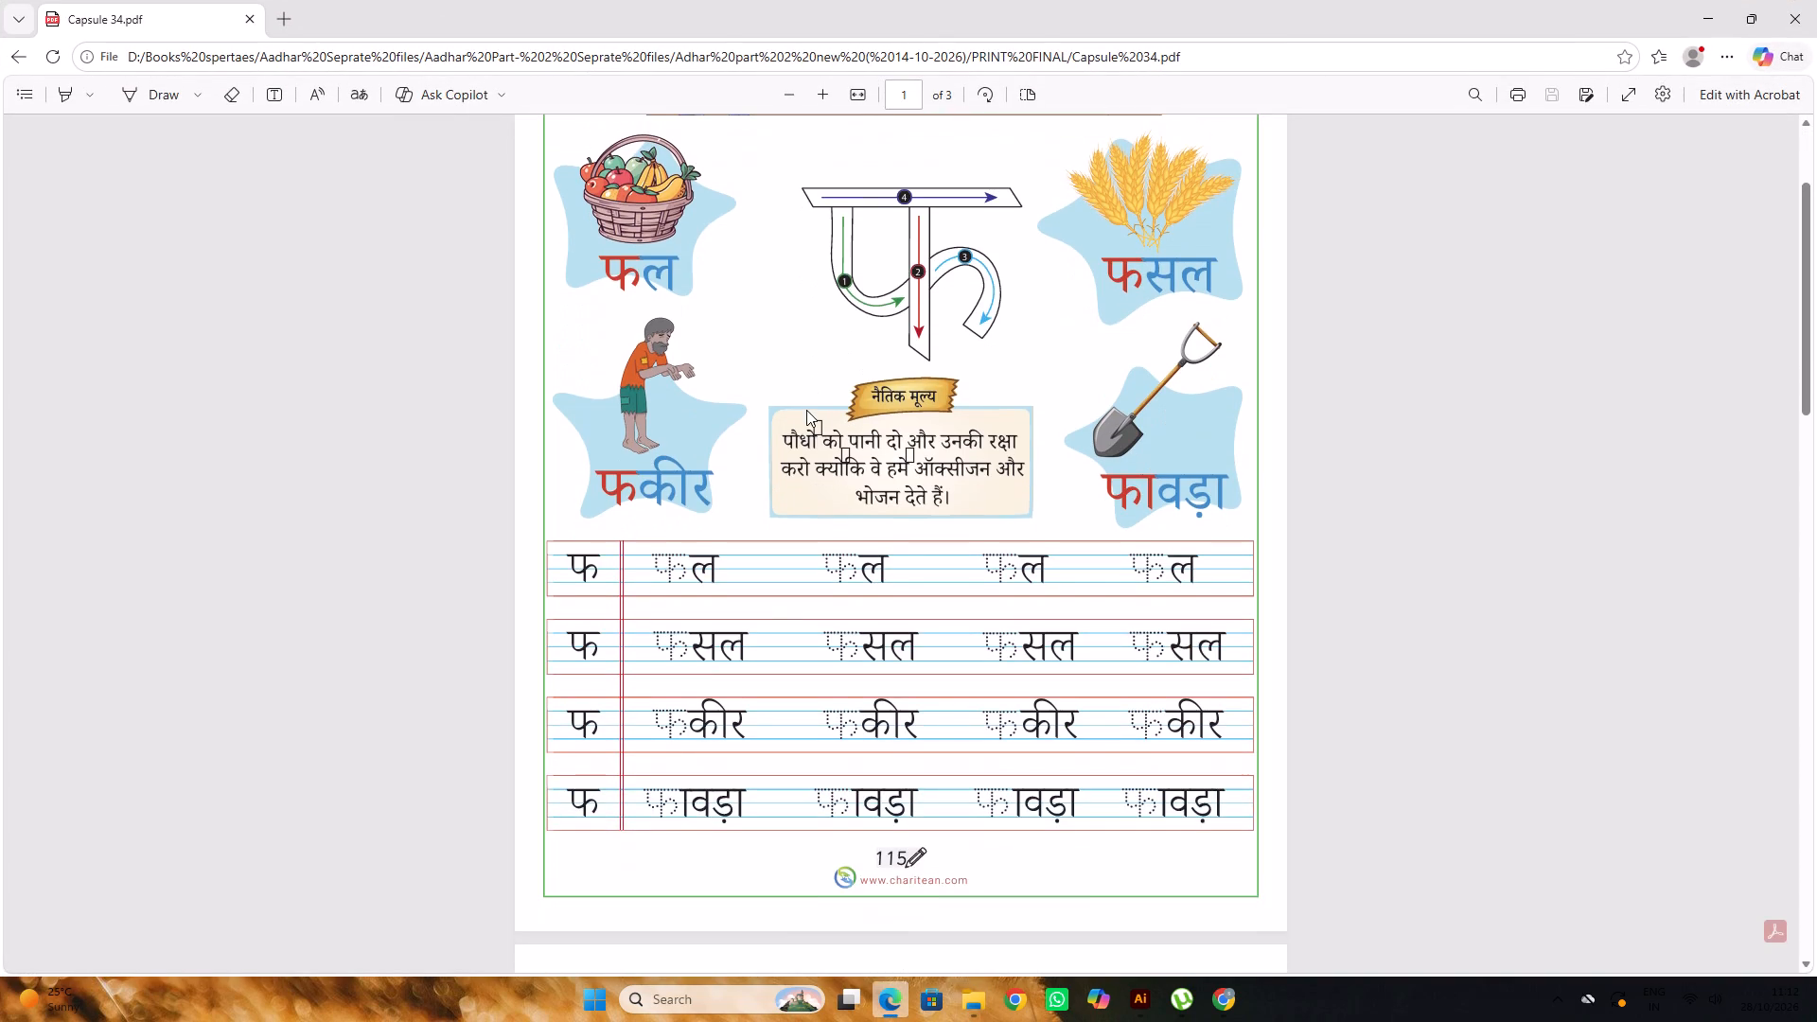
pyautogui.scroll(-2, 807, 409)
pyautogui.click(1803, 10)
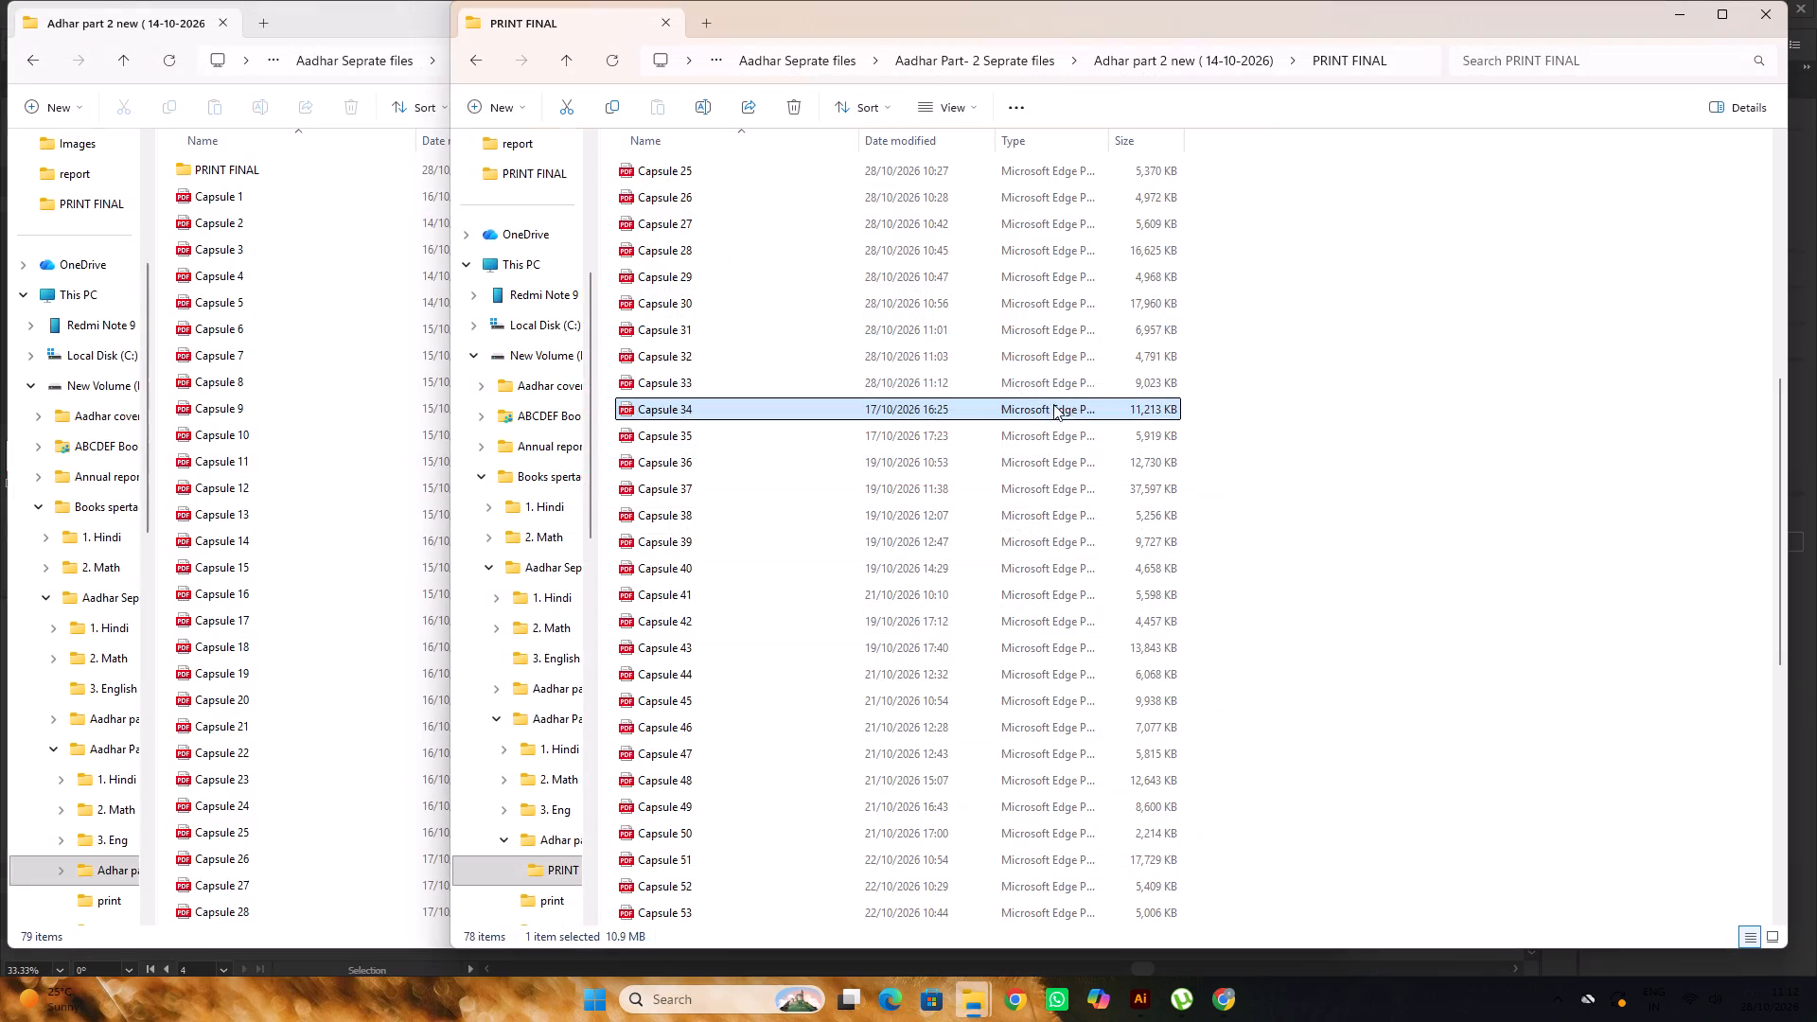
# Open Capsule 34 from the PRINT FINAL folder in Adobe Illustrator.
pyautogui.rightClick(838, 413)
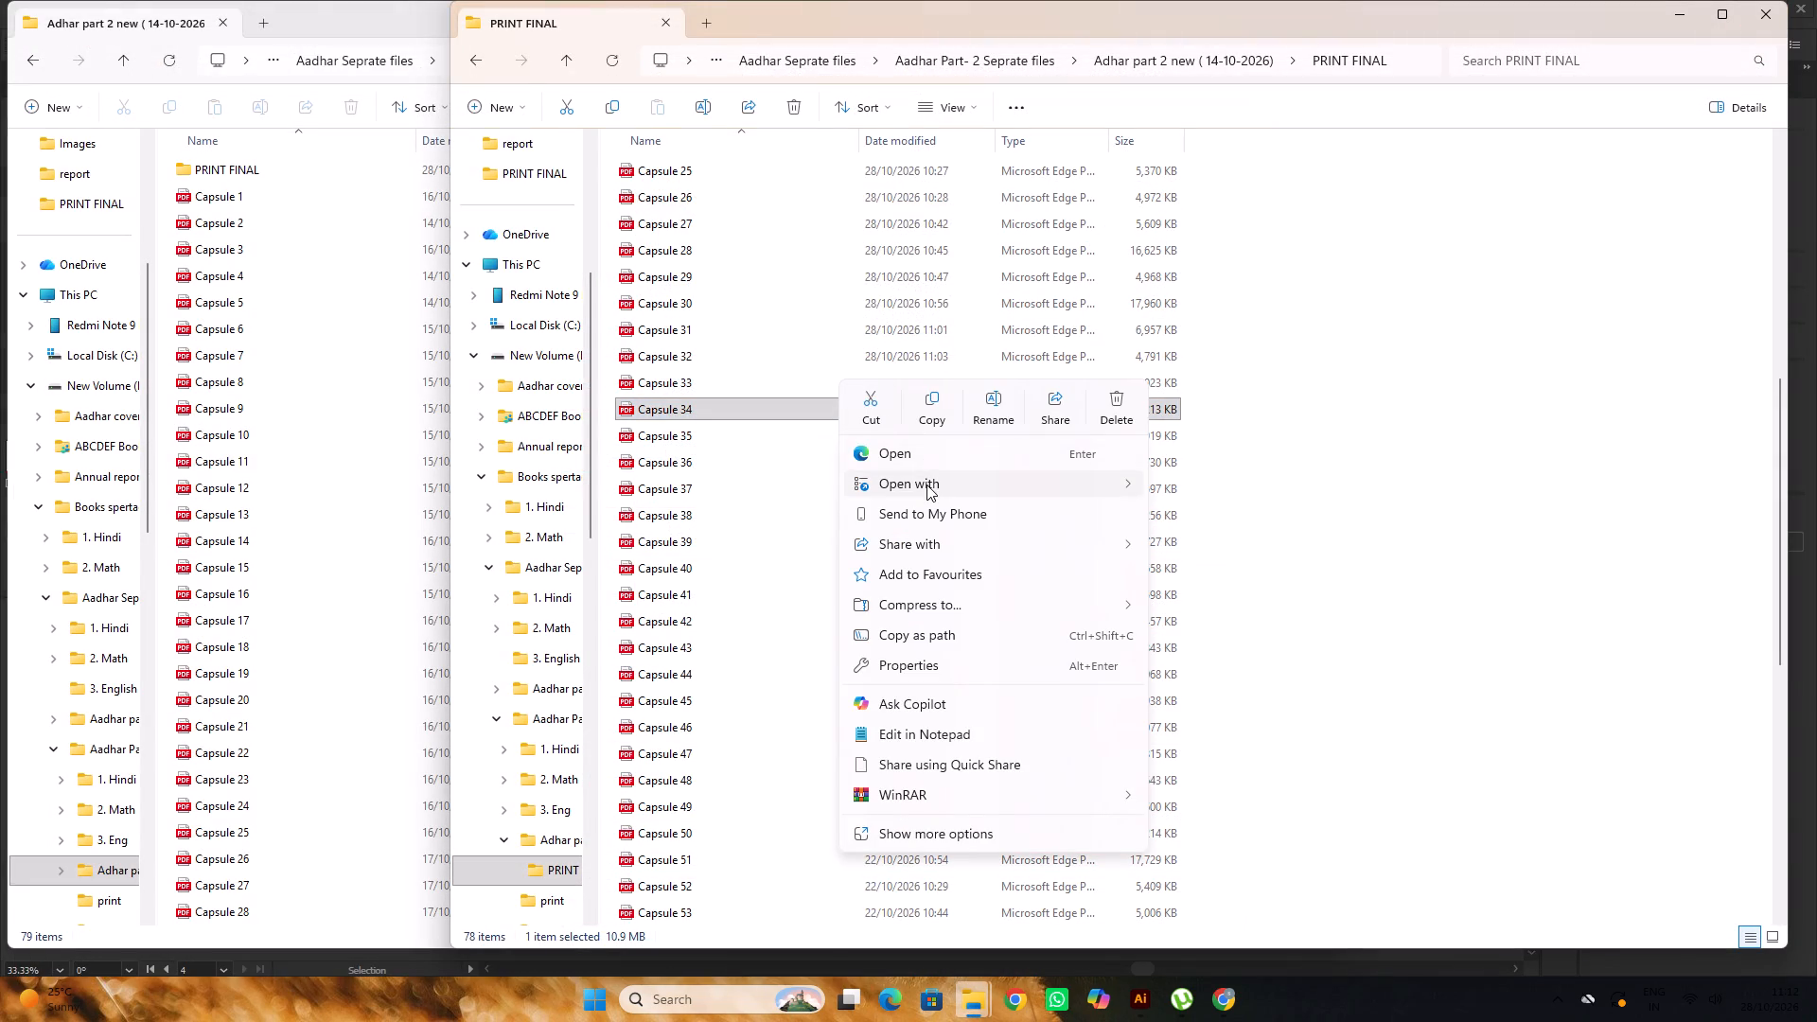
pyautogui.click(1223, 491)
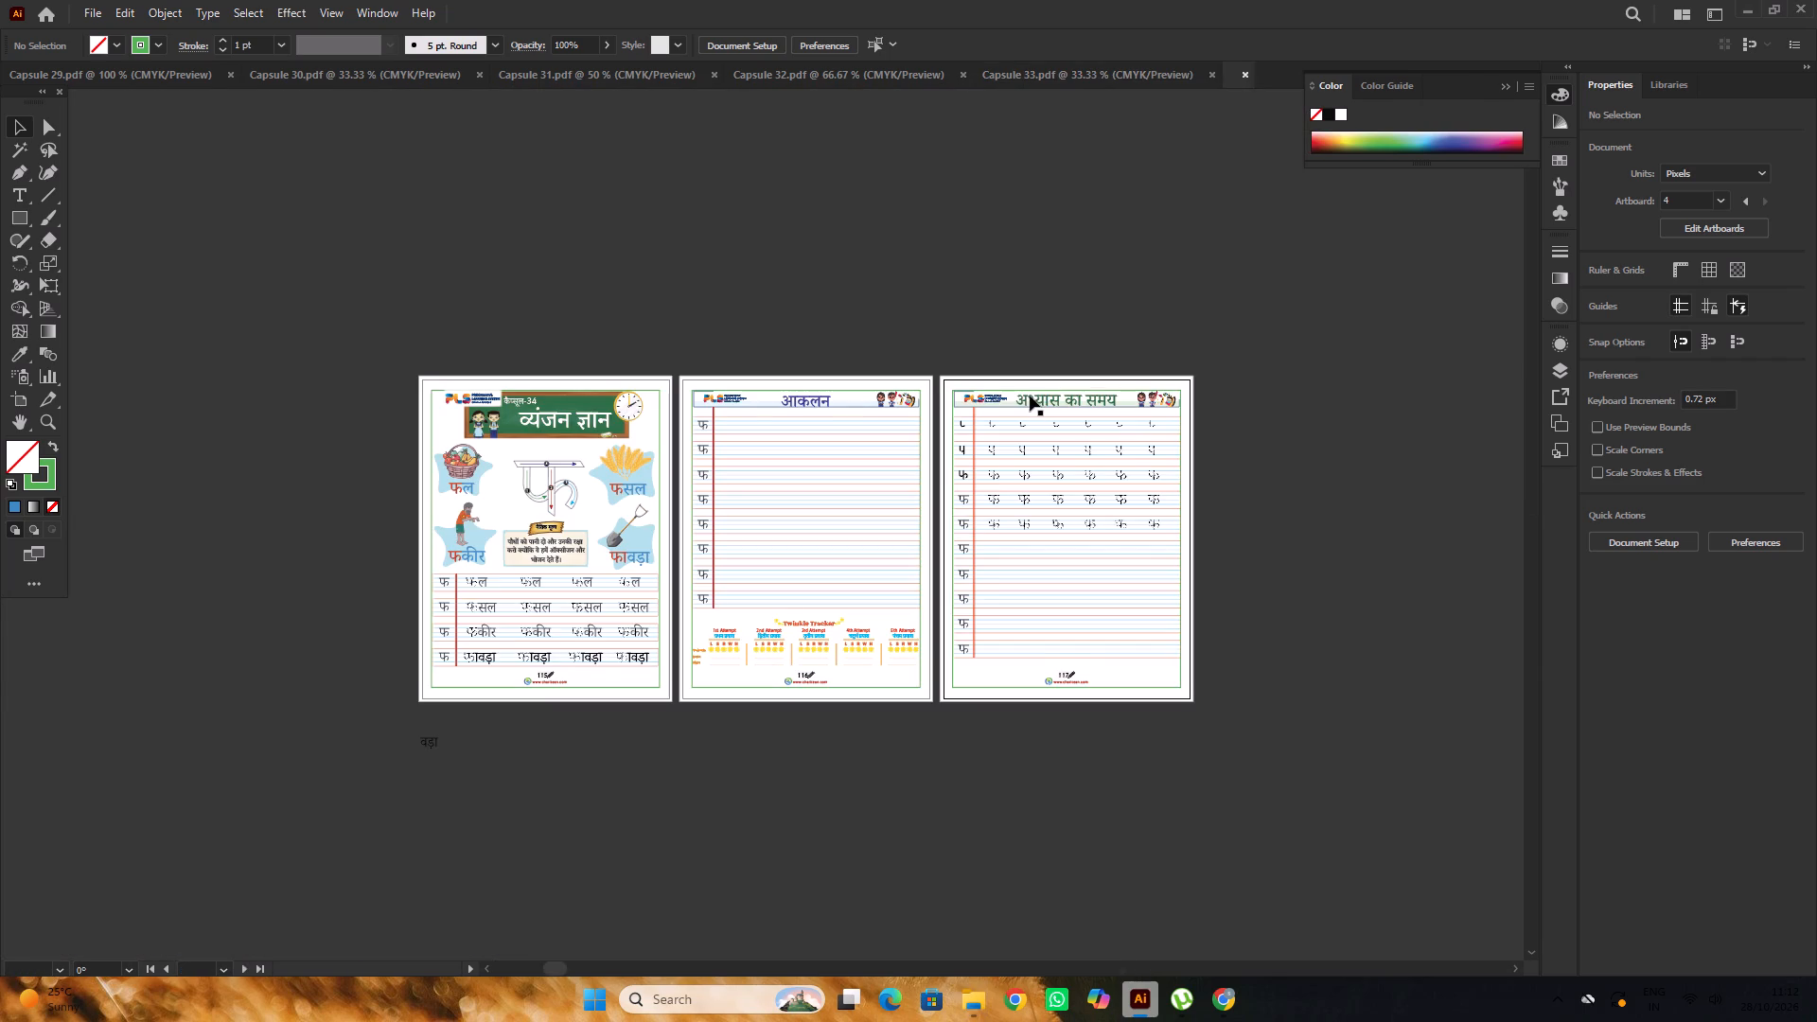
pyautogui.scroll(-6, 1018, 388)
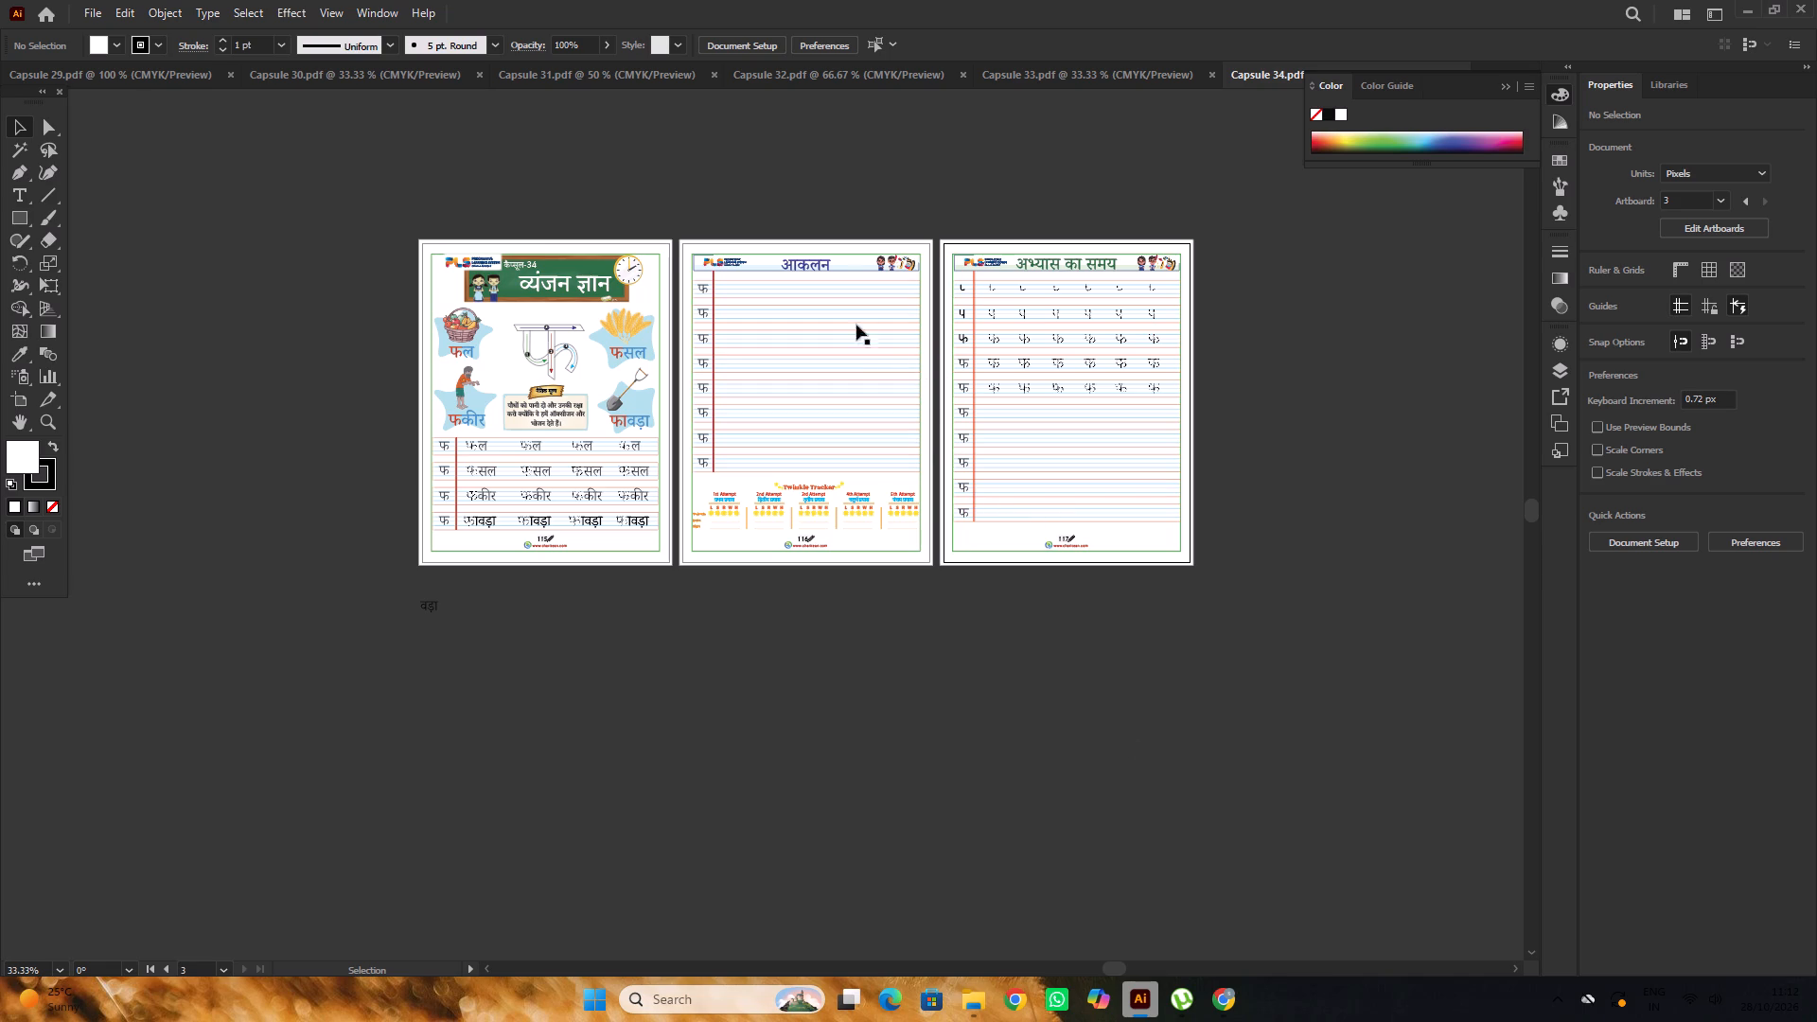
# Centre the large फ stroke-order diagram horizontally on the first page of Capsule 34.
pyautogui.click(1506, 88)
pyautogui.keyDown('alt'); pyautogui.scroll(2, 534, 280); pyautogui.keyUp('alt')
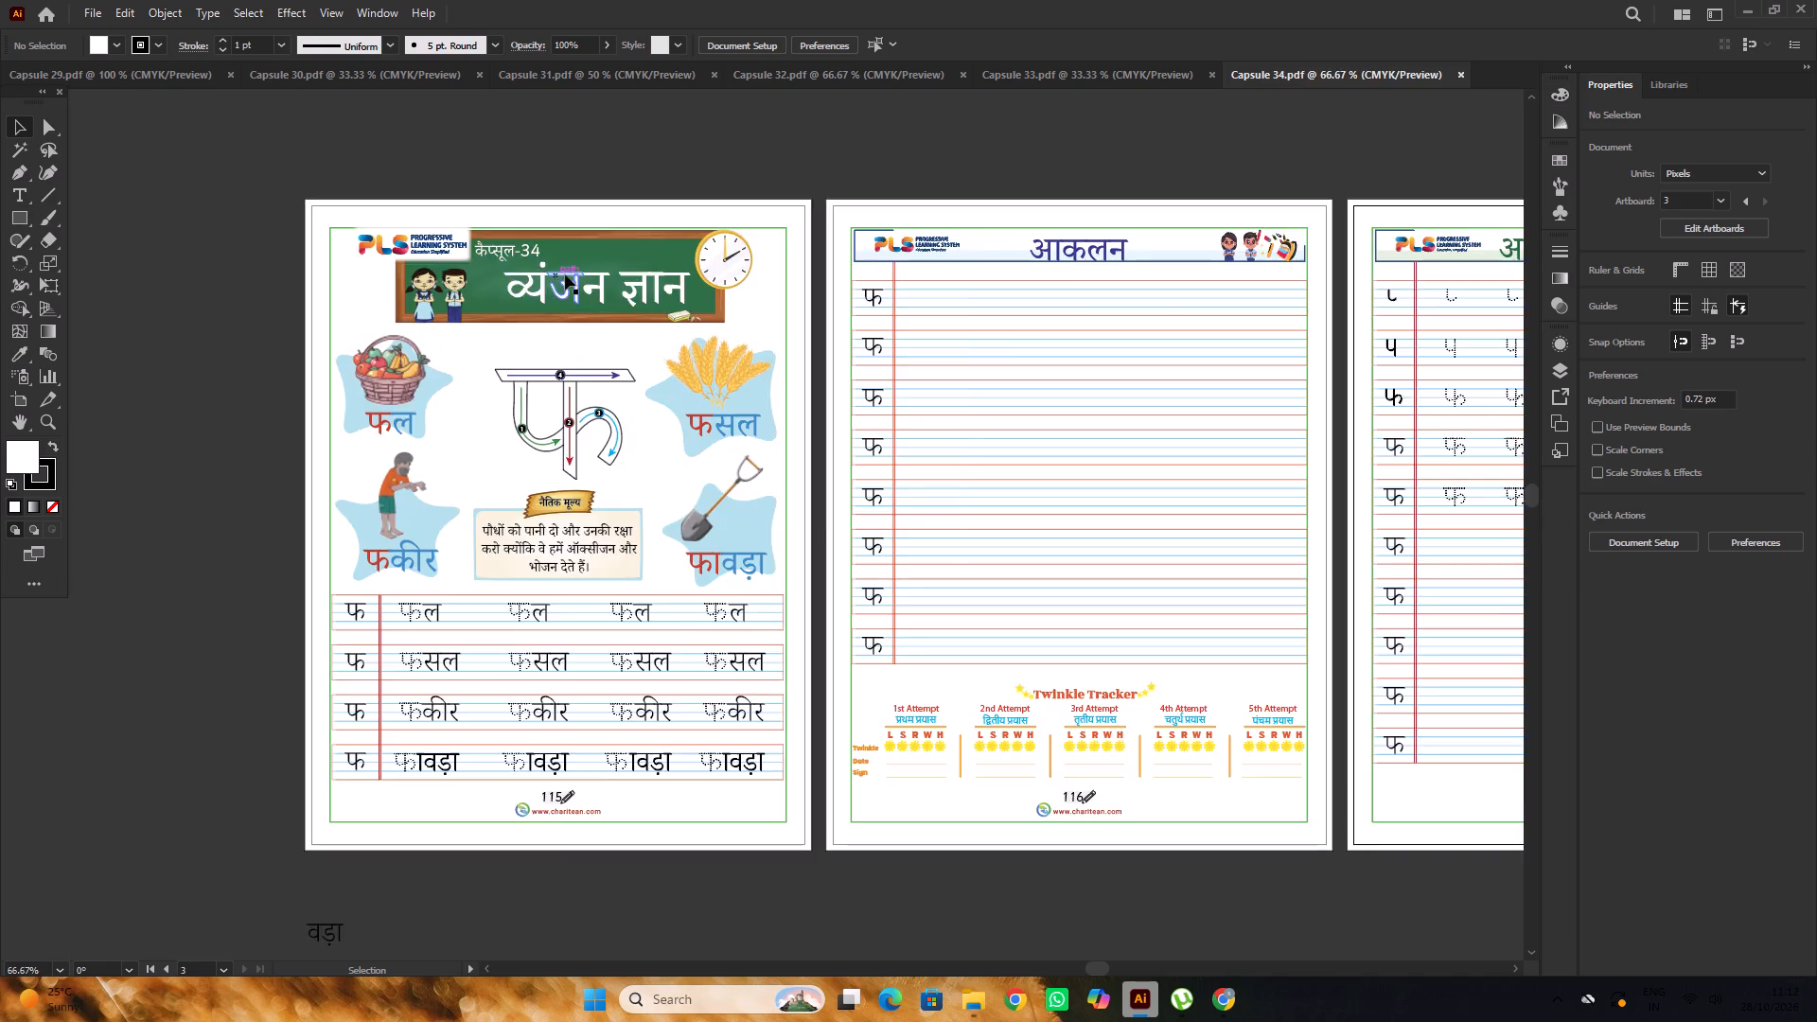
pyautogui.keyDown('alt'); pyautogui.scroll(-2, 565, 274); pyautogui.keyUp('alt')
pyautogui.keyDown('alt'); pyautogui.scroll(2, 540, 343); pyautogui.keyUp('alt')
pyautogui.click(532, 322)
pyautogui.moveTo(508, 289); pyautogui.dragTo(638, 391)
pyautogui.click(1671, 455)
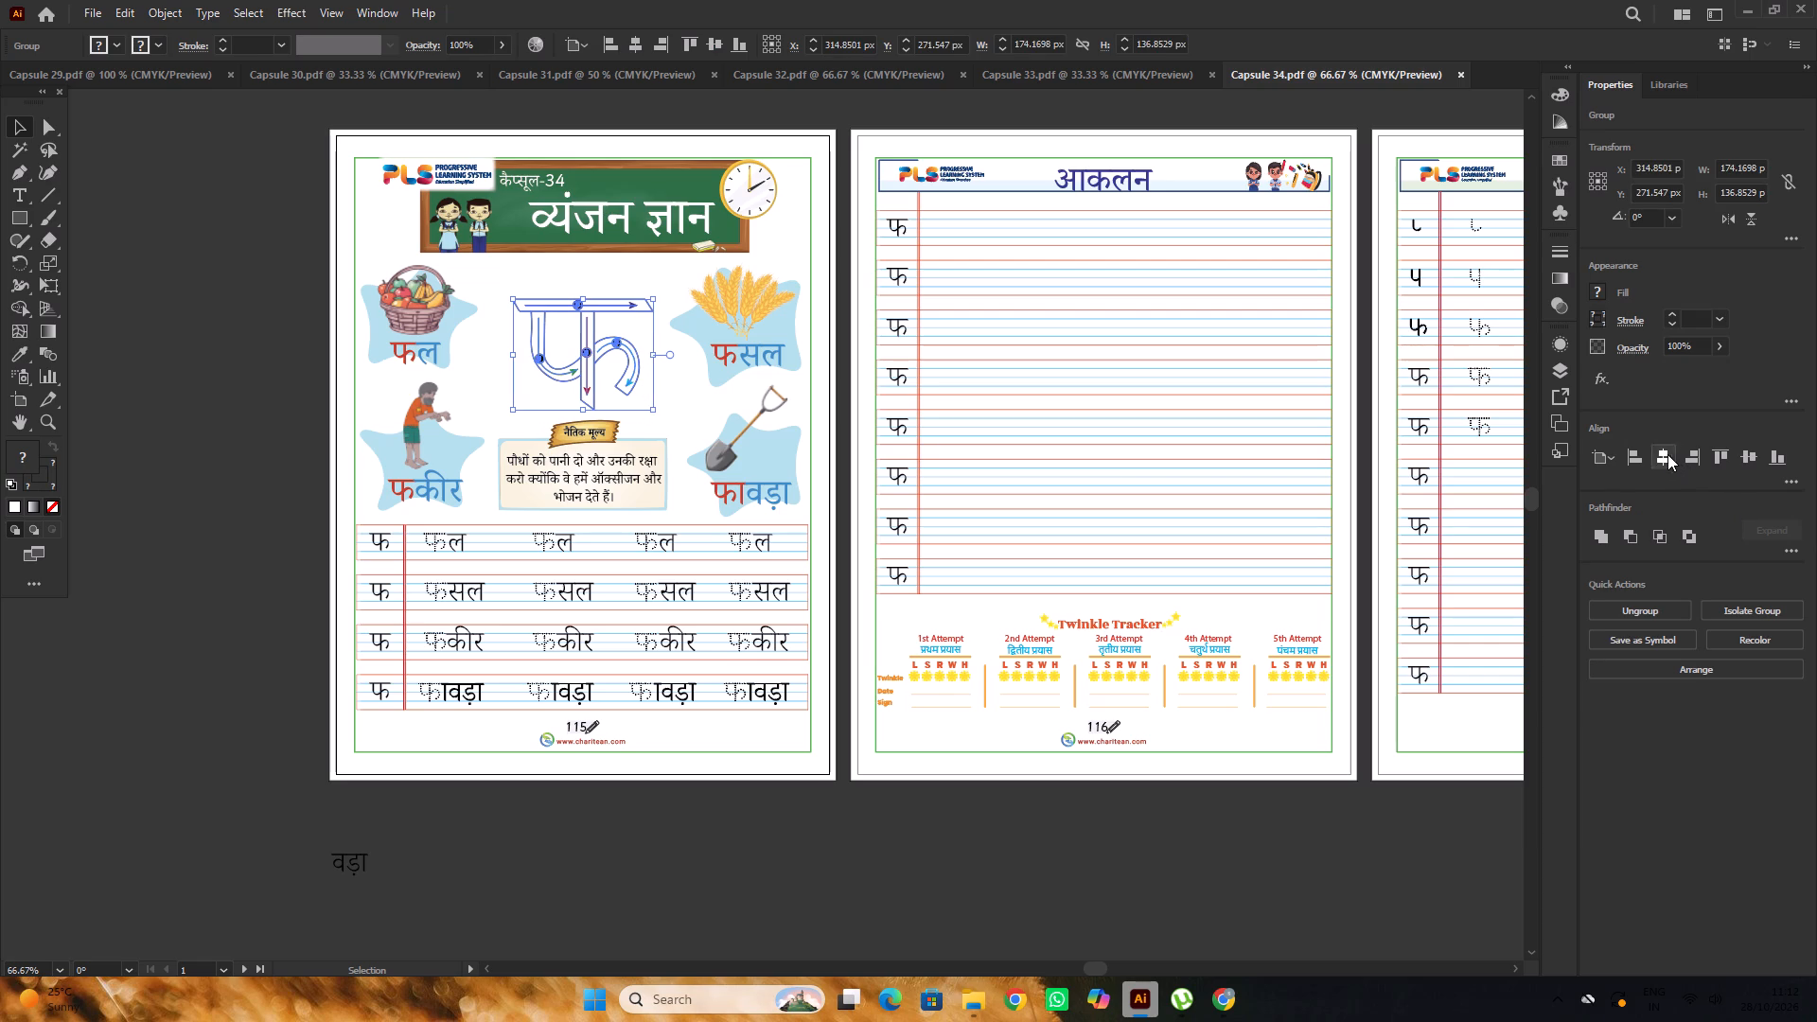
# Convert the moral-value text about plants and oxygen in the first page's cream box to outlines.
pyautogui.keyDown('alt'); pyautogui.scroll(-1, 661, 392); pyautogui.keyUp('alt')
pyautogui.click(243, 326)
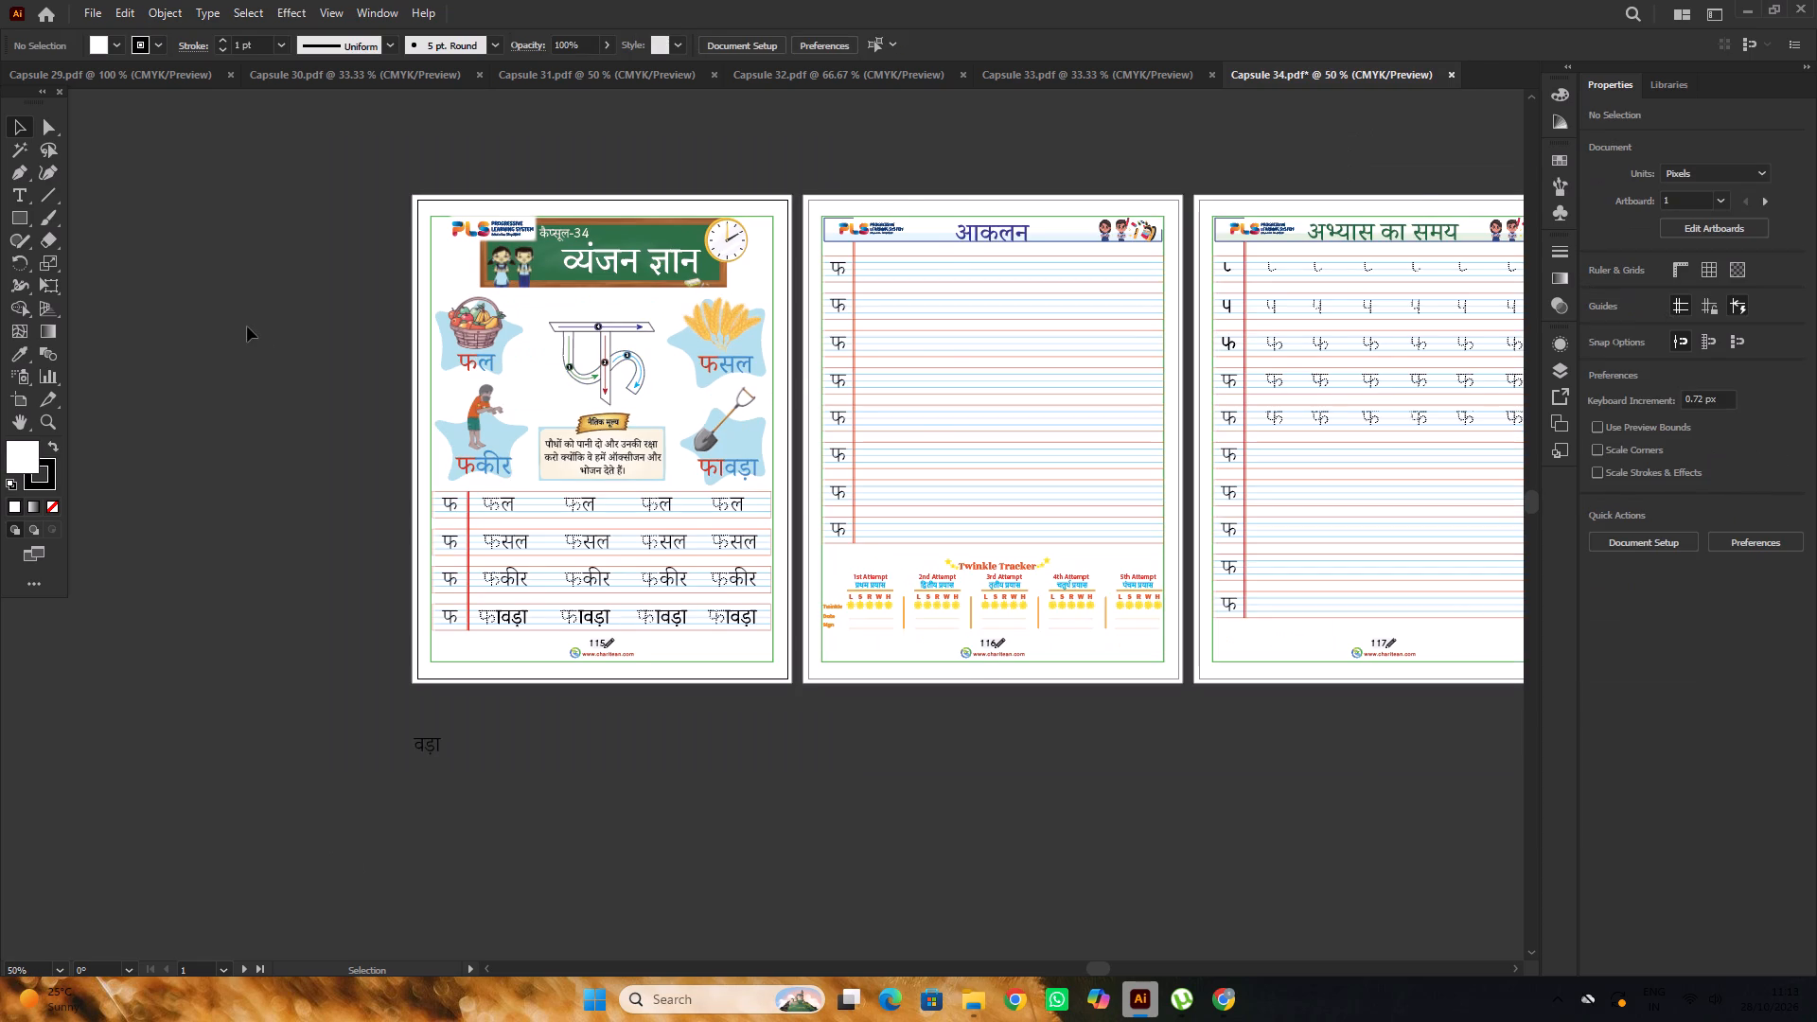
pyautogui.keyDown('alt'); pyautogui.scroll(2, 505, 457); pyautogui.keyUp('alt')
pyautogui.click(648, 478)
pyautogui.tripleClick(650, 484)
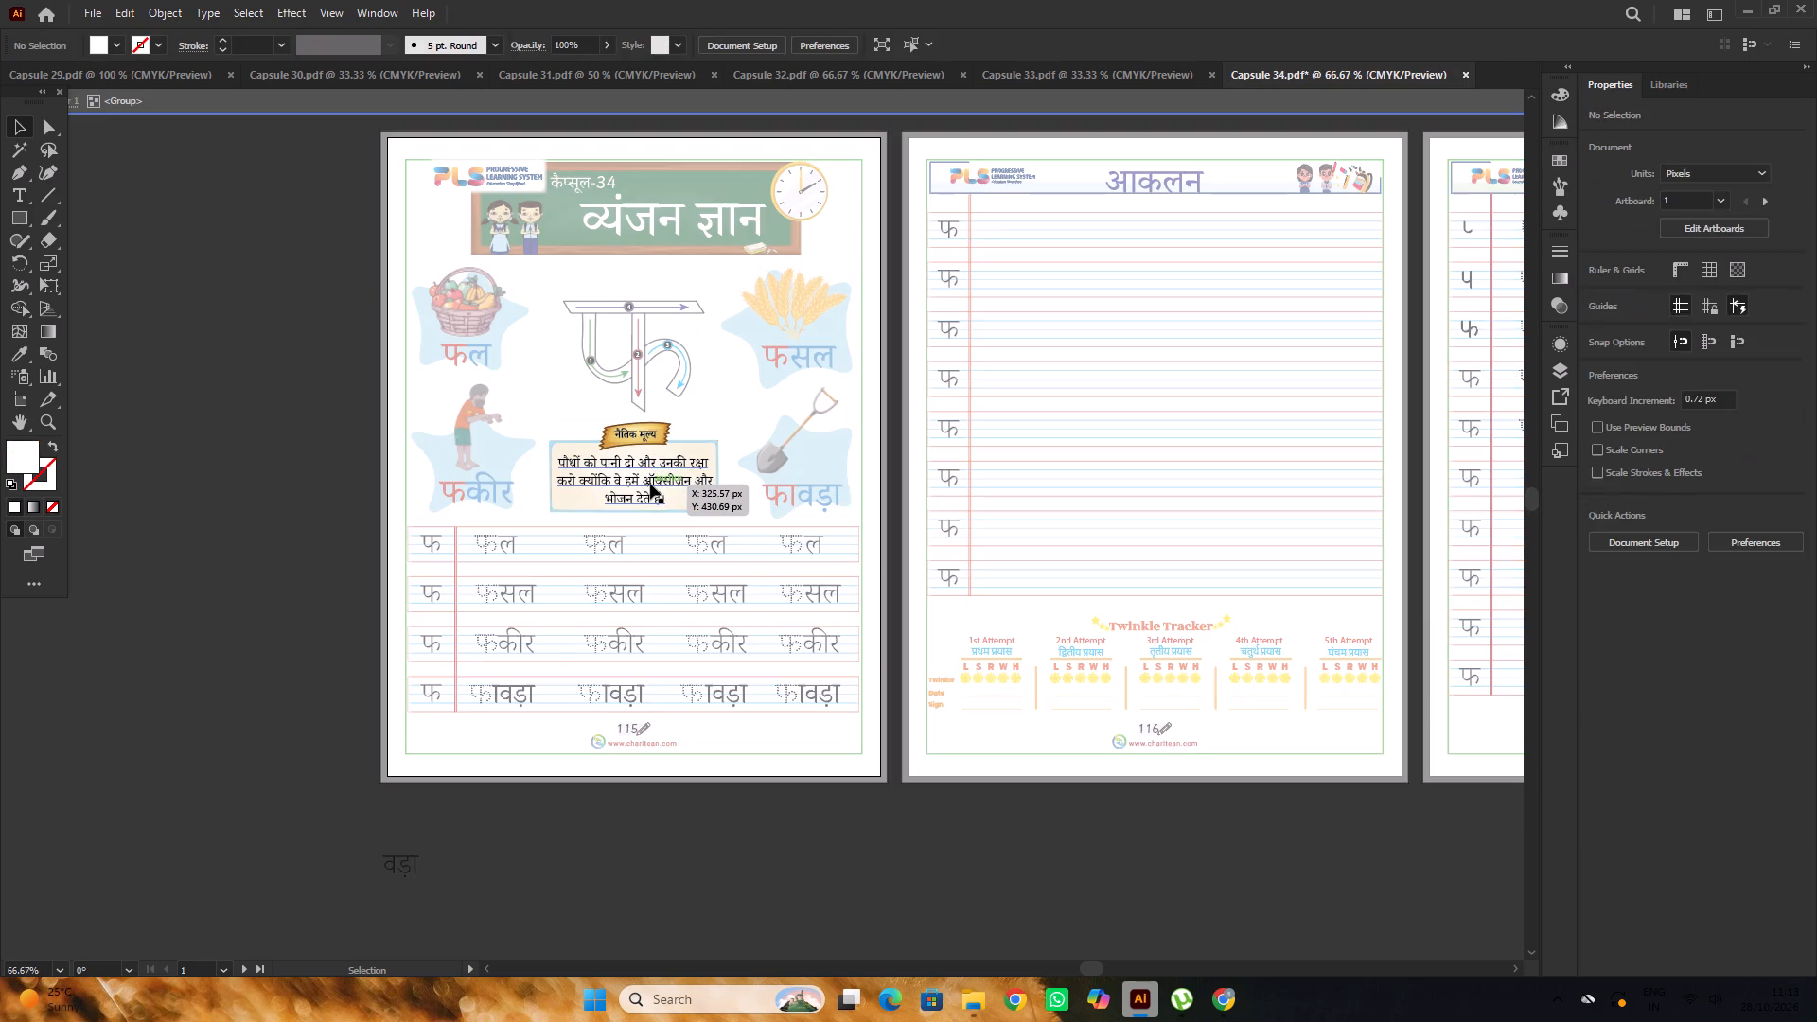
pyautogui.hotkey('ctrl', 'shift', 'o')
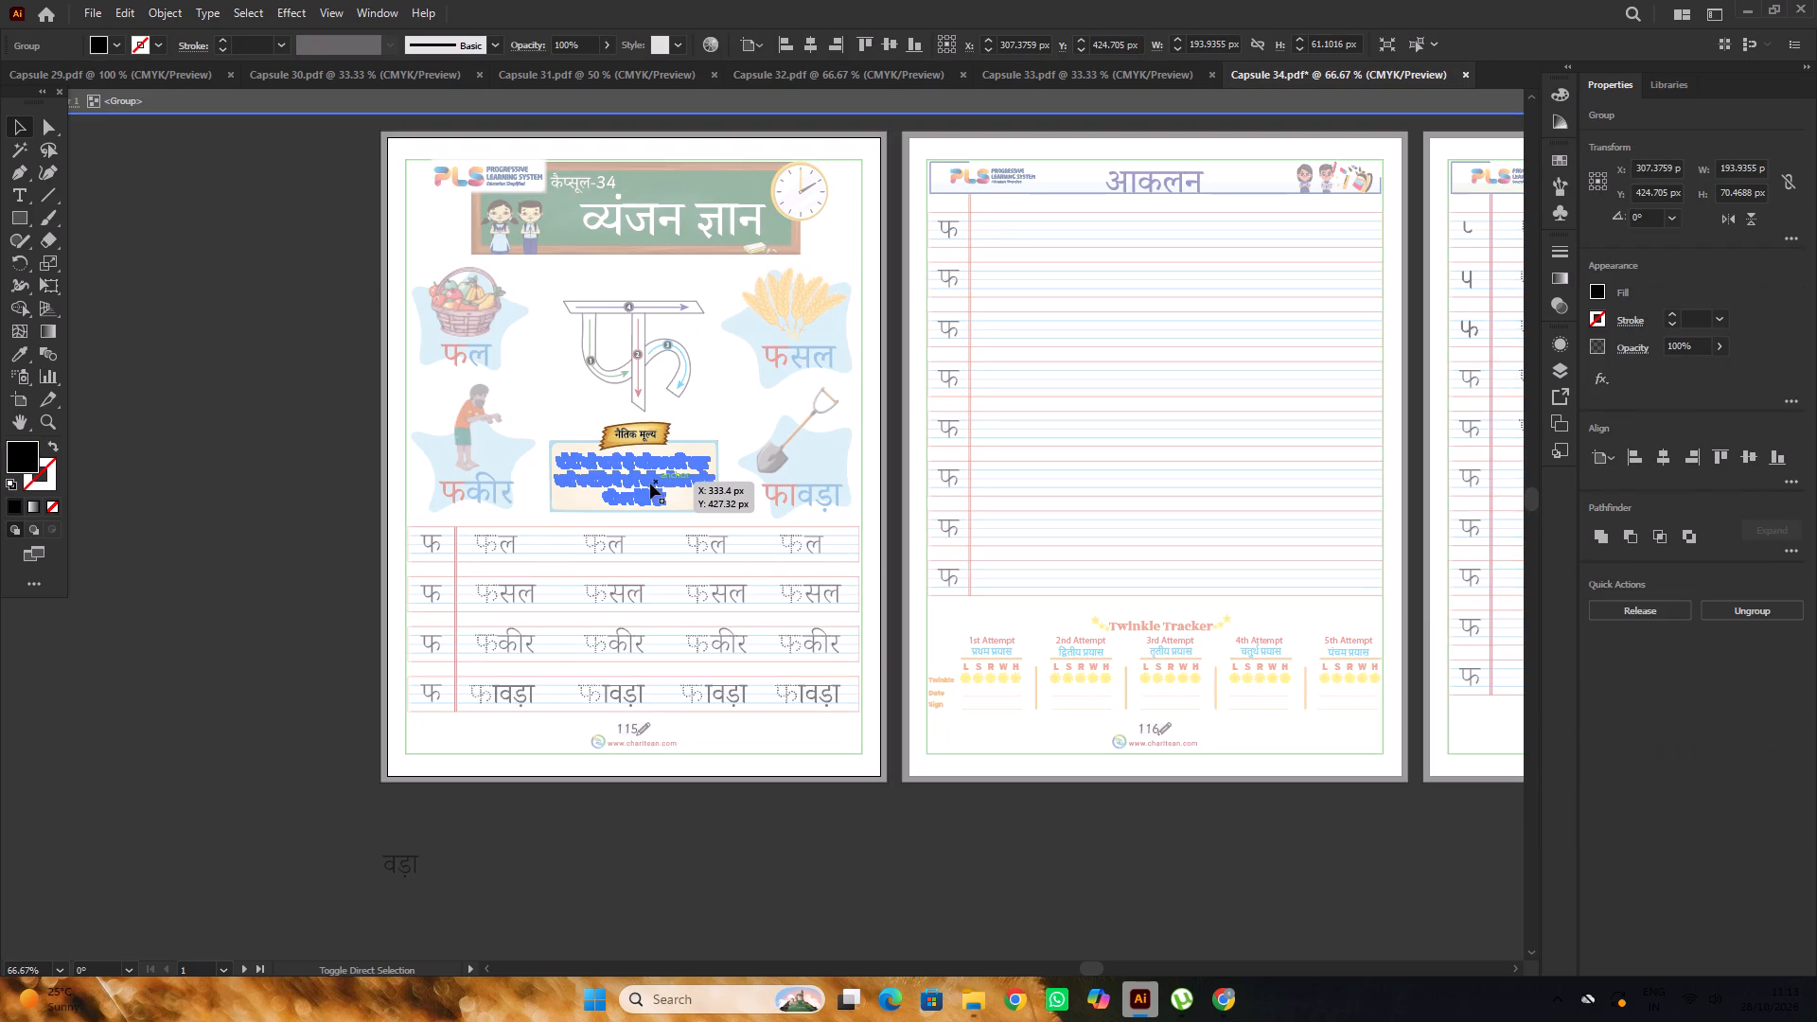
pyautogui.tripleClick(255, 414)
# Examine the outlined moral-value text up close and check its place in the first page's layout.
pyautogui.scroll(-1, 738, 480)
pyautogui.keyDown('alt'); pyautogui.scroll(2, 691, 451); pyautogui.keyUp('alt')
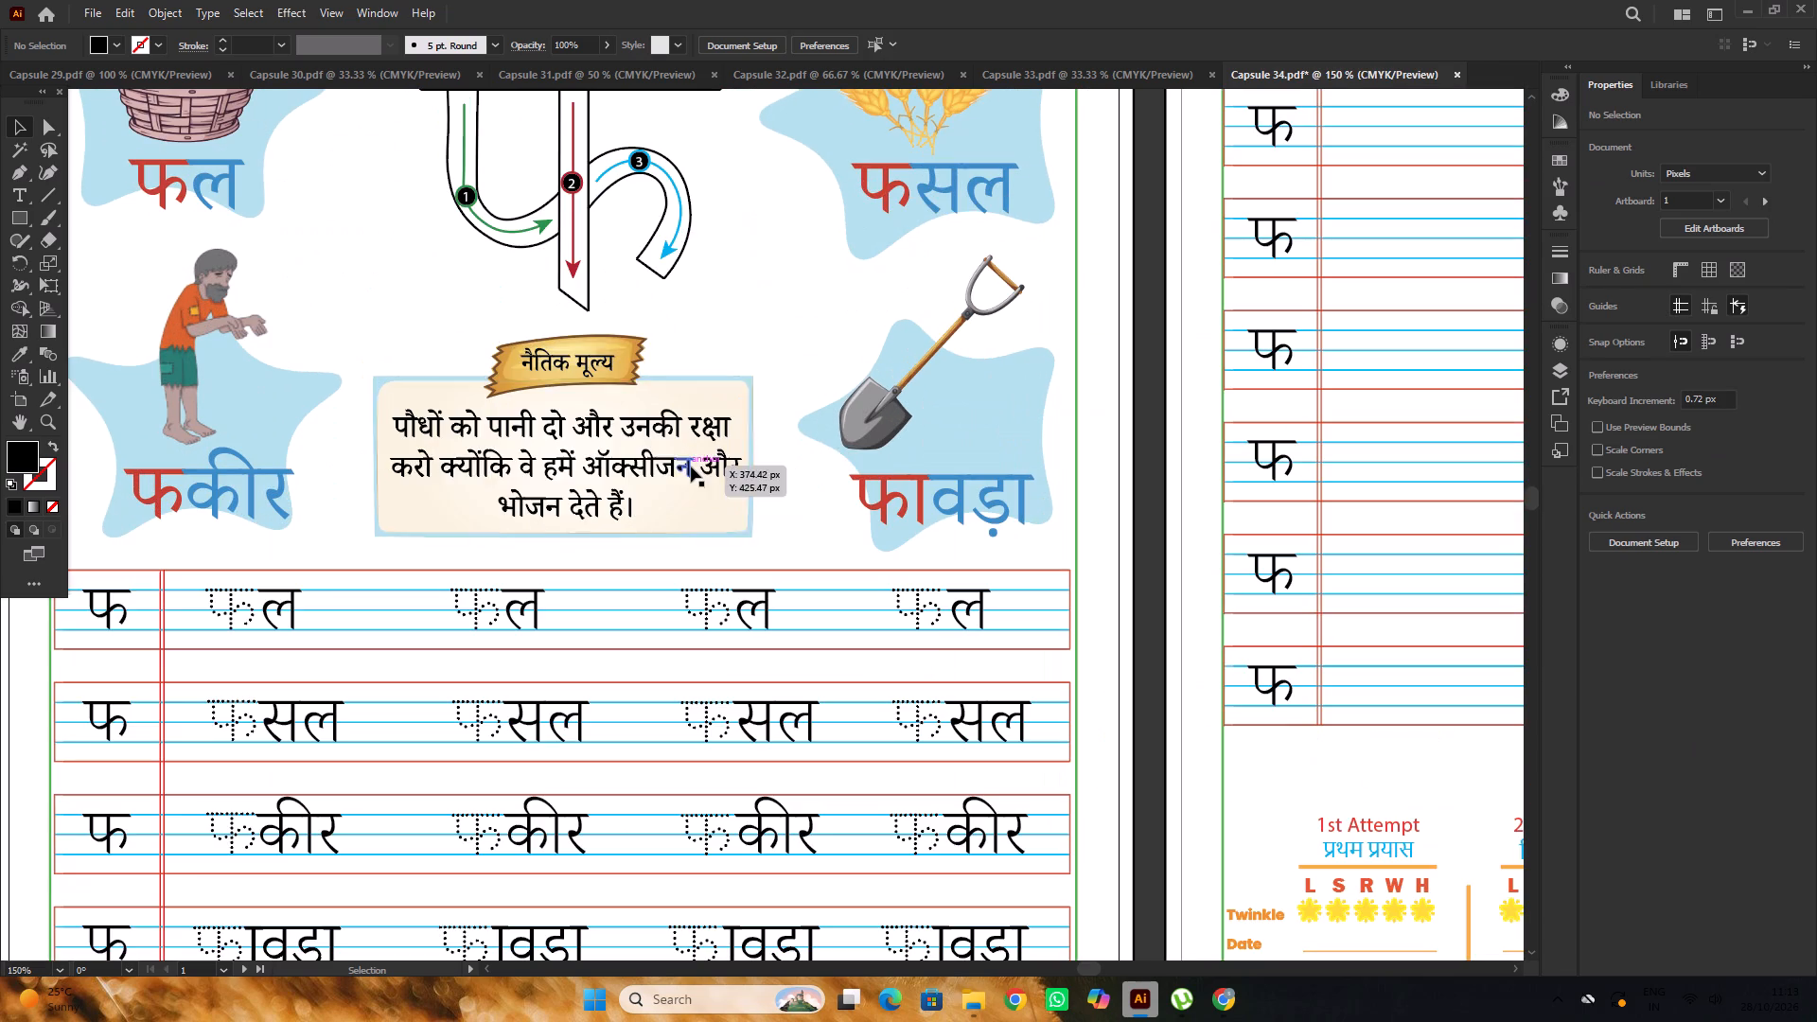
pyautogui.click(691, 467)
pyautogui.tripleClick(703, 466)
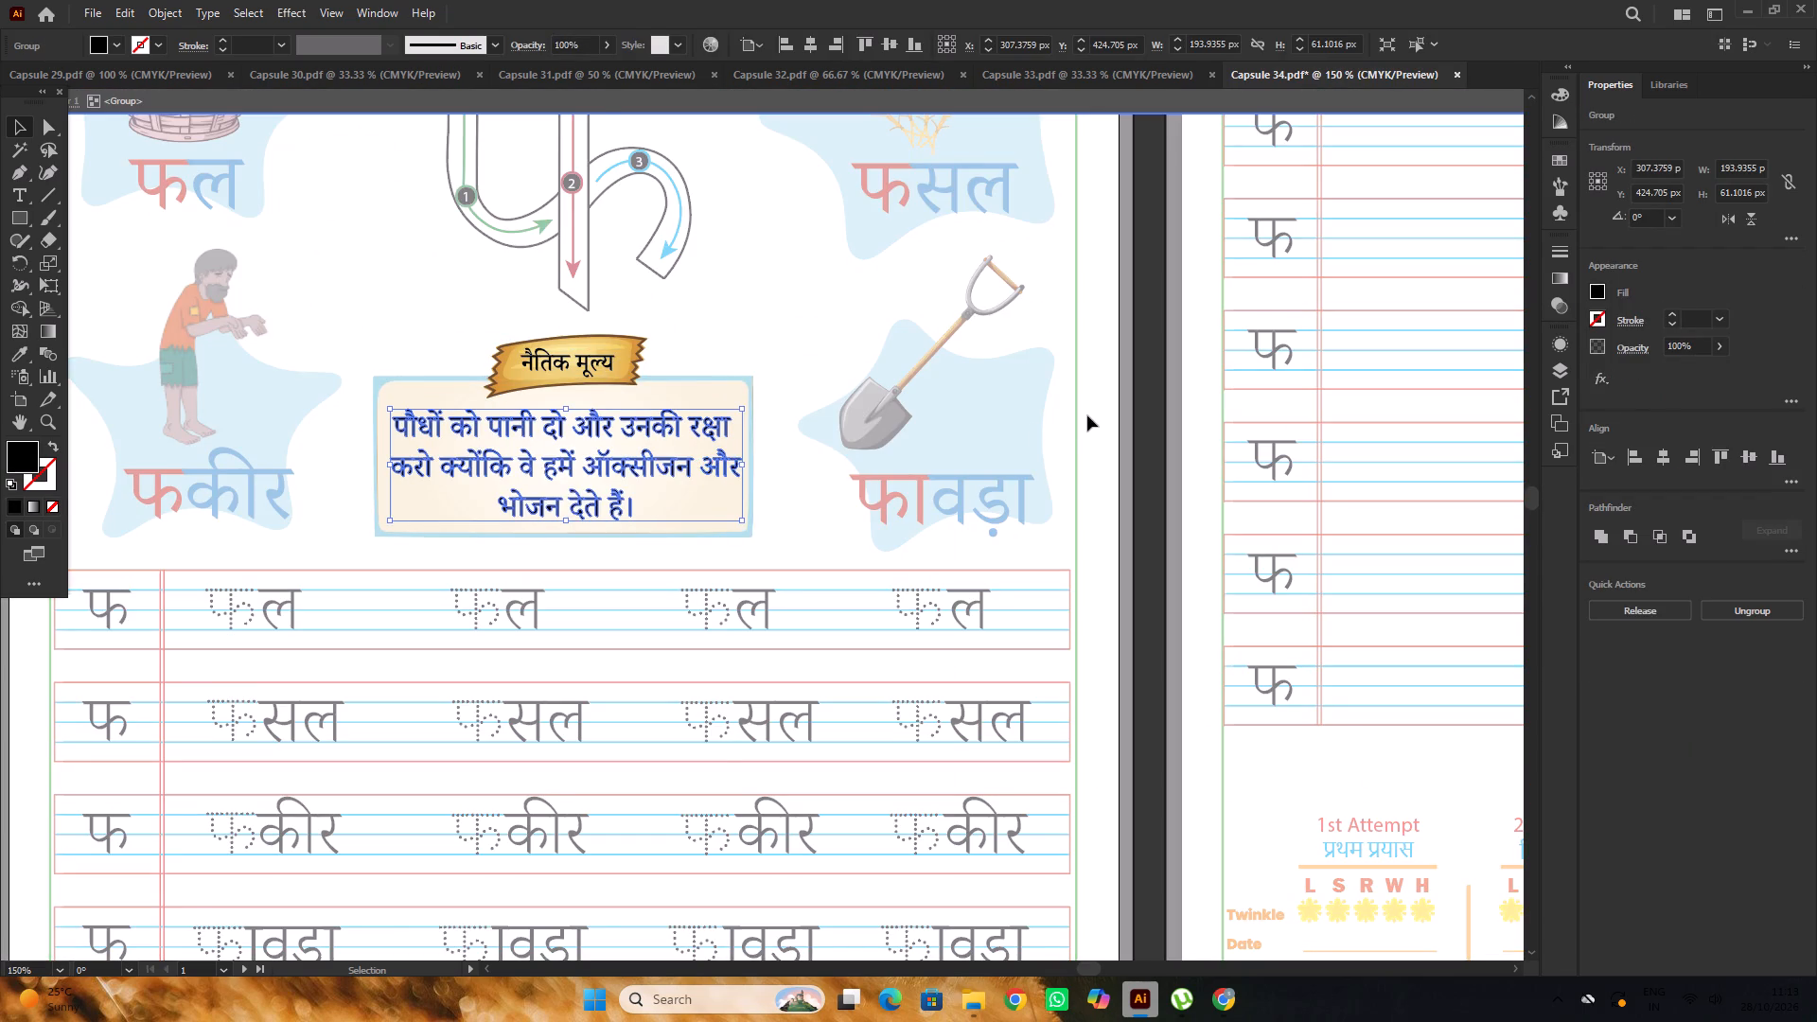
pyautogui.keyDown('alt'); pyautogui.scroll(-2, 1086, 404); pyautogui.keyUp('alt')
pyautogui.tripleClick(328, 321)
pyautogui.click(327, 320)
pyautogui.keyDown('alt'); pyautogui.scroll(2, 917, 437); pyautogui.keyUp('alt')
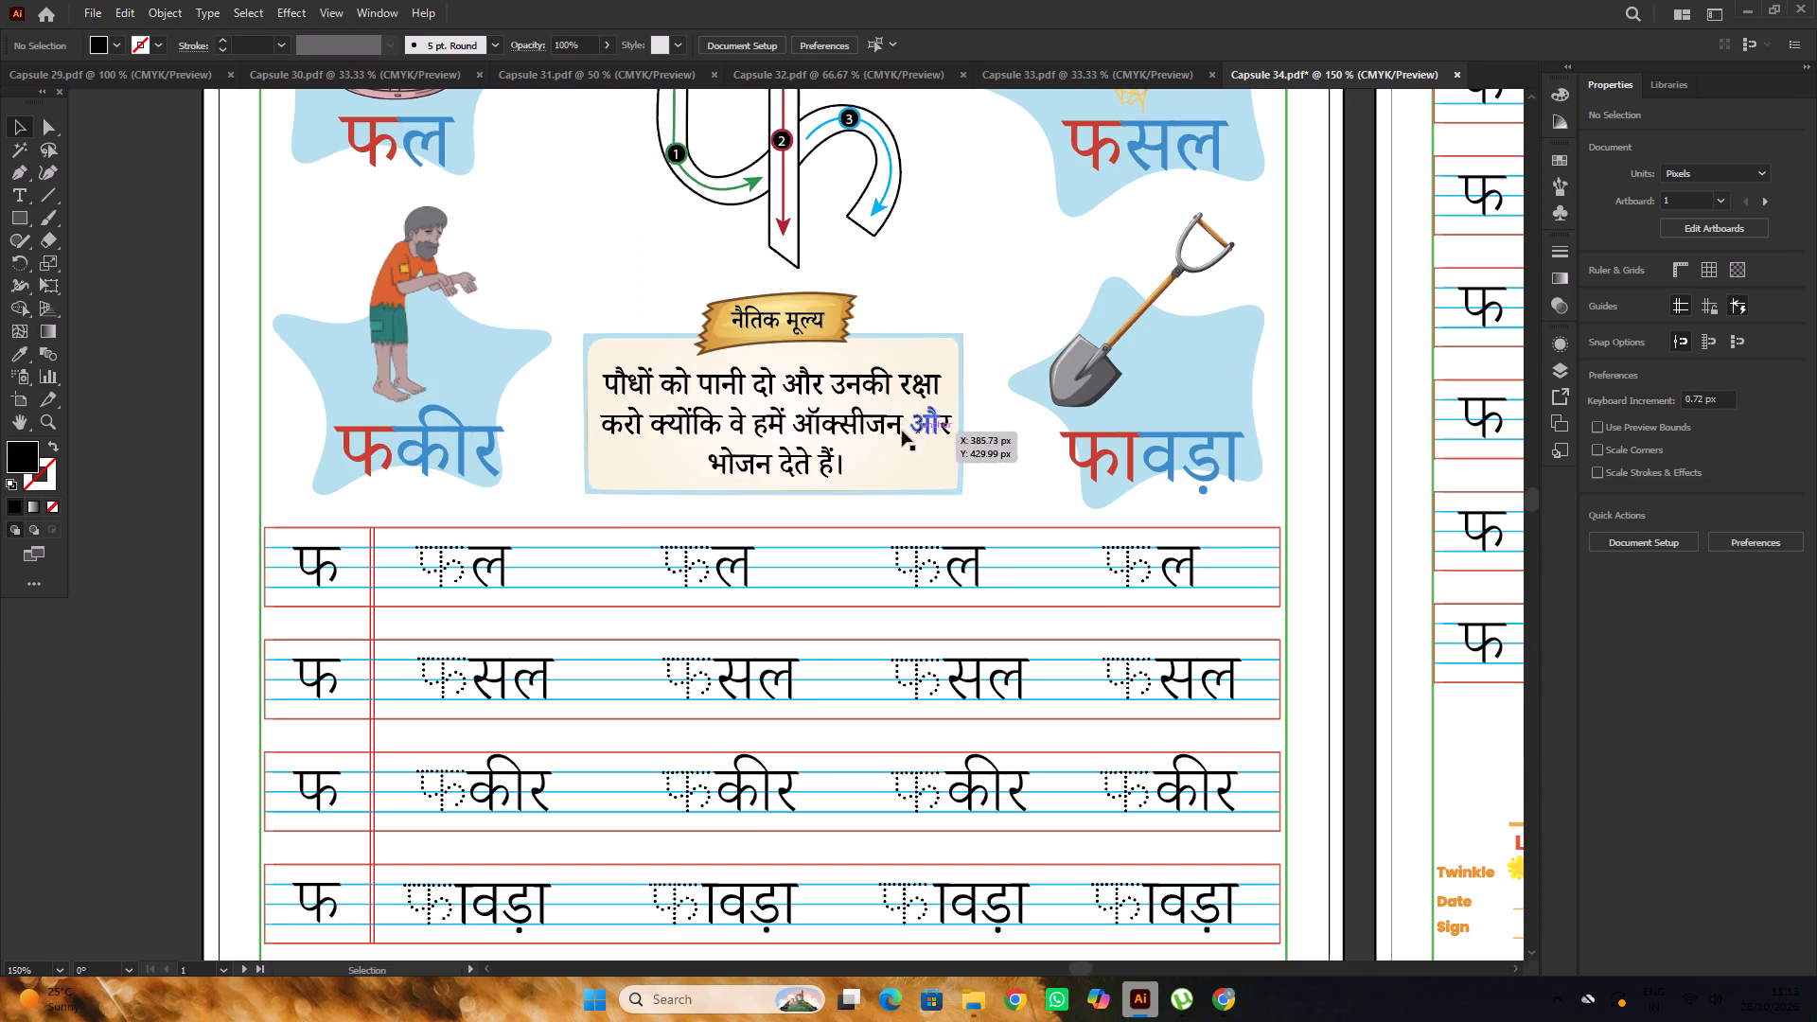
pyautogui.keyDown('alt'); pyautogui.scroll(-2, 850, 414); pyautogui.keyUp('alt')
pyautogui.press('space')
pyautogui.moveTo(450, 306); pyautogui.dragTo(304, 342)
pyautogui.click(330, 328)
pyautogui.scroll(-2, 330, 326)
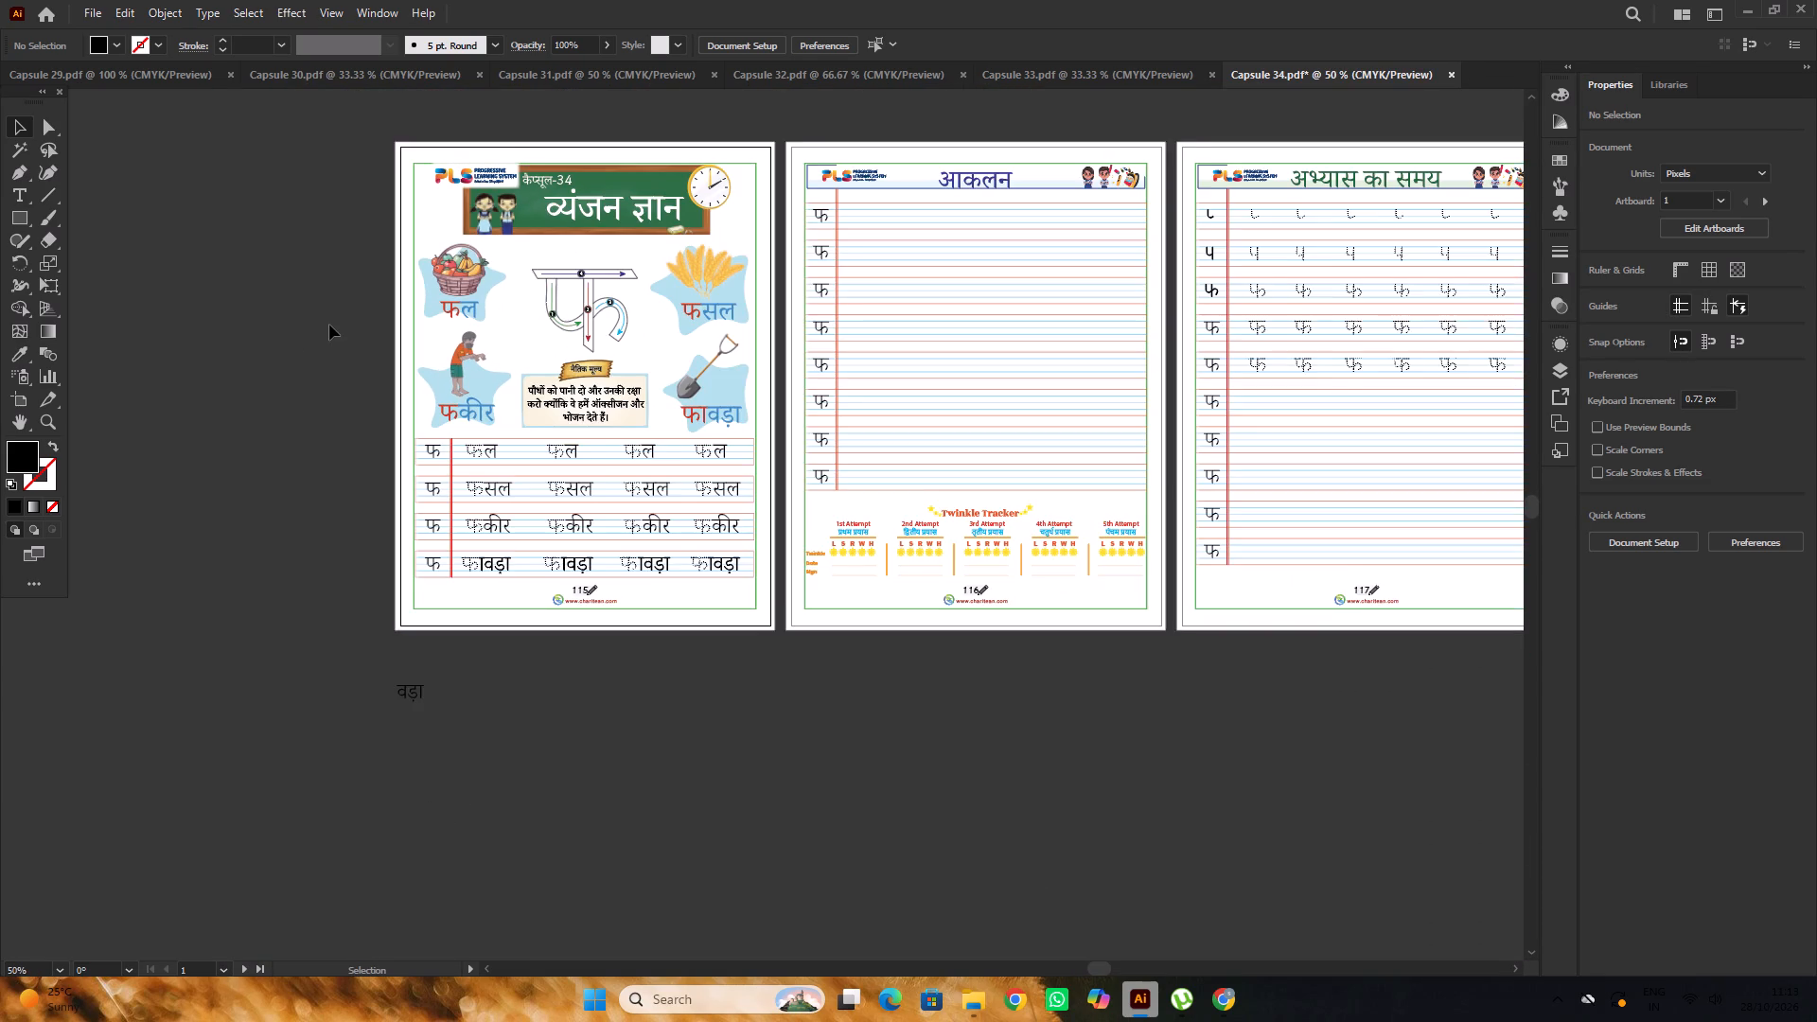
pyautogui.press('space')
pyautogui.moveTo(285, 309); pyautogui.dragTo(301, 350)
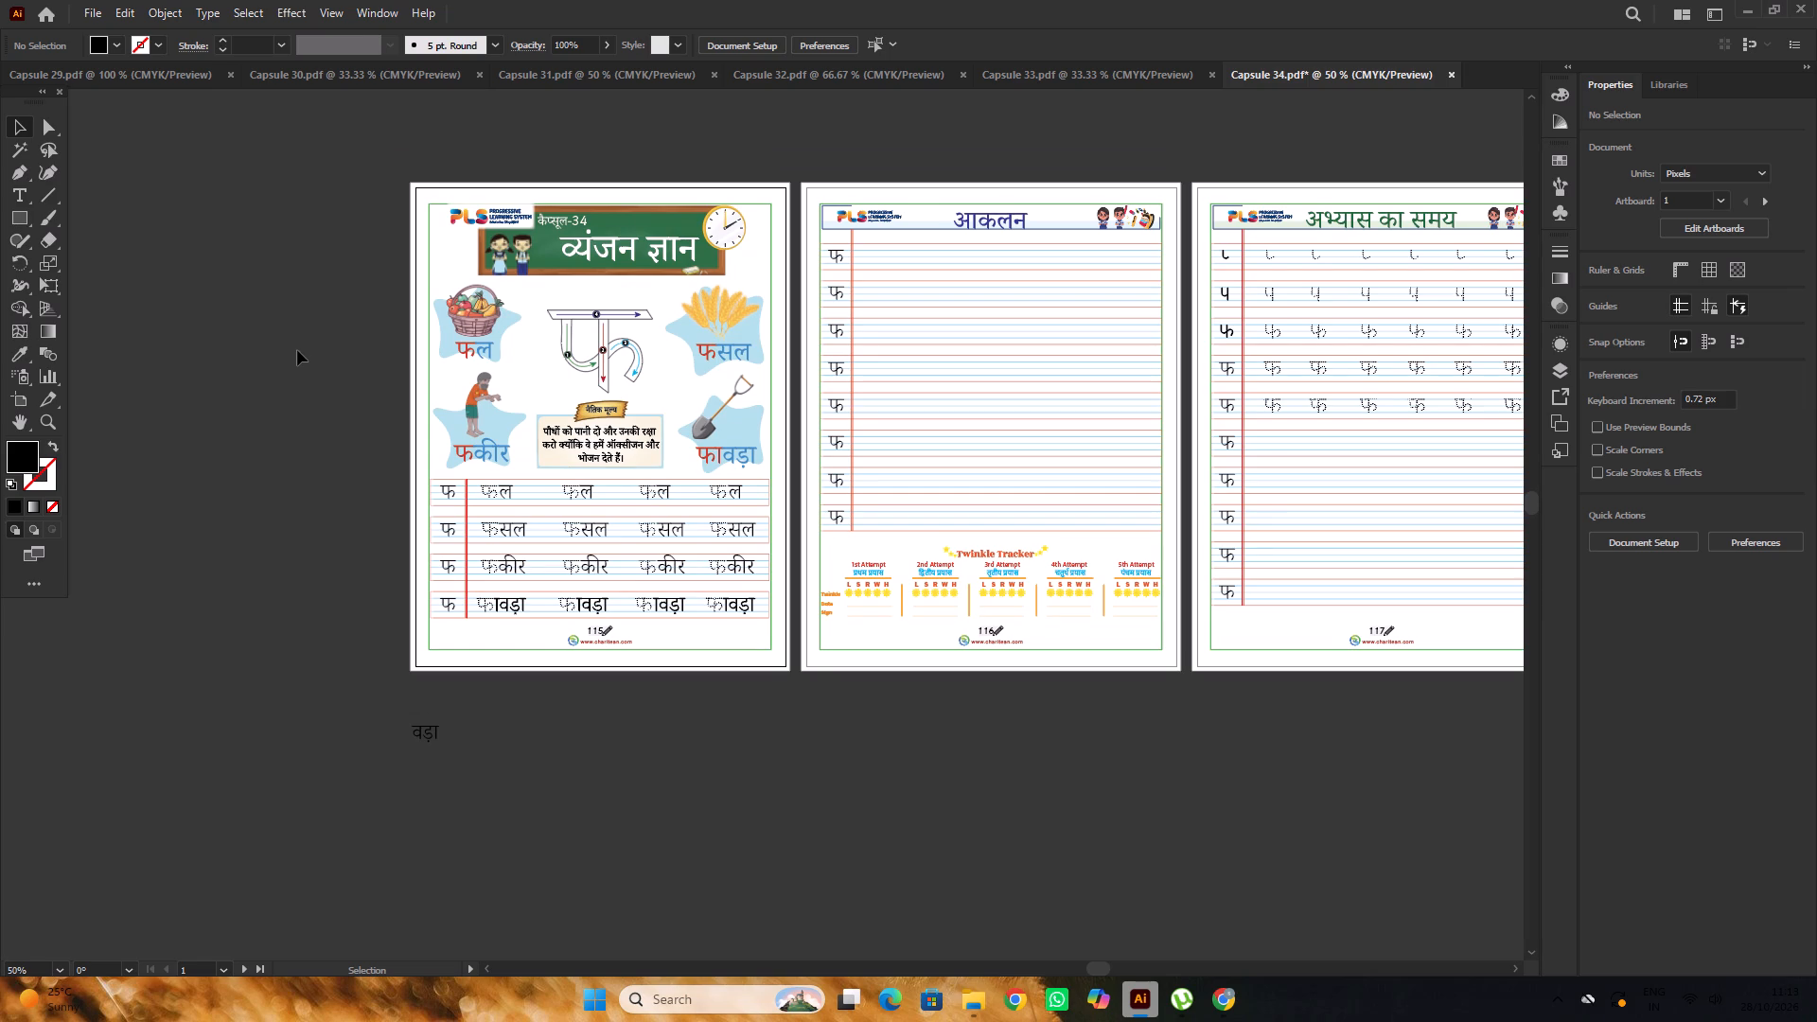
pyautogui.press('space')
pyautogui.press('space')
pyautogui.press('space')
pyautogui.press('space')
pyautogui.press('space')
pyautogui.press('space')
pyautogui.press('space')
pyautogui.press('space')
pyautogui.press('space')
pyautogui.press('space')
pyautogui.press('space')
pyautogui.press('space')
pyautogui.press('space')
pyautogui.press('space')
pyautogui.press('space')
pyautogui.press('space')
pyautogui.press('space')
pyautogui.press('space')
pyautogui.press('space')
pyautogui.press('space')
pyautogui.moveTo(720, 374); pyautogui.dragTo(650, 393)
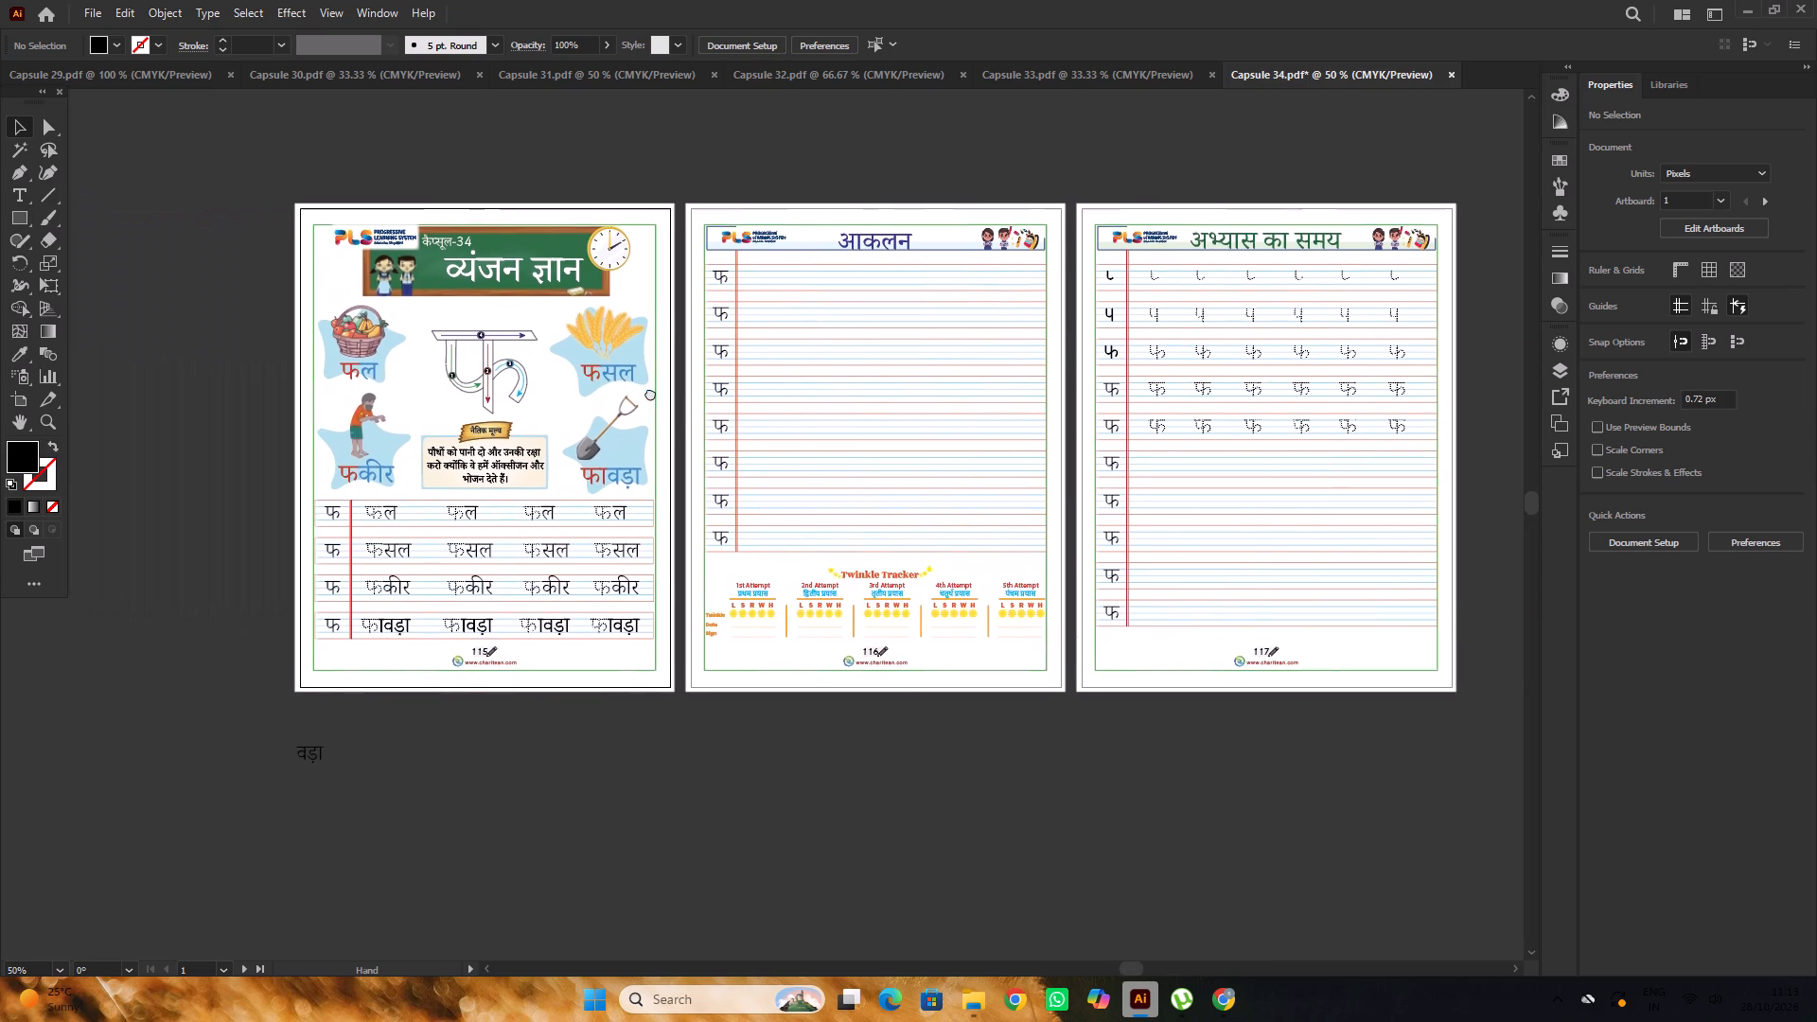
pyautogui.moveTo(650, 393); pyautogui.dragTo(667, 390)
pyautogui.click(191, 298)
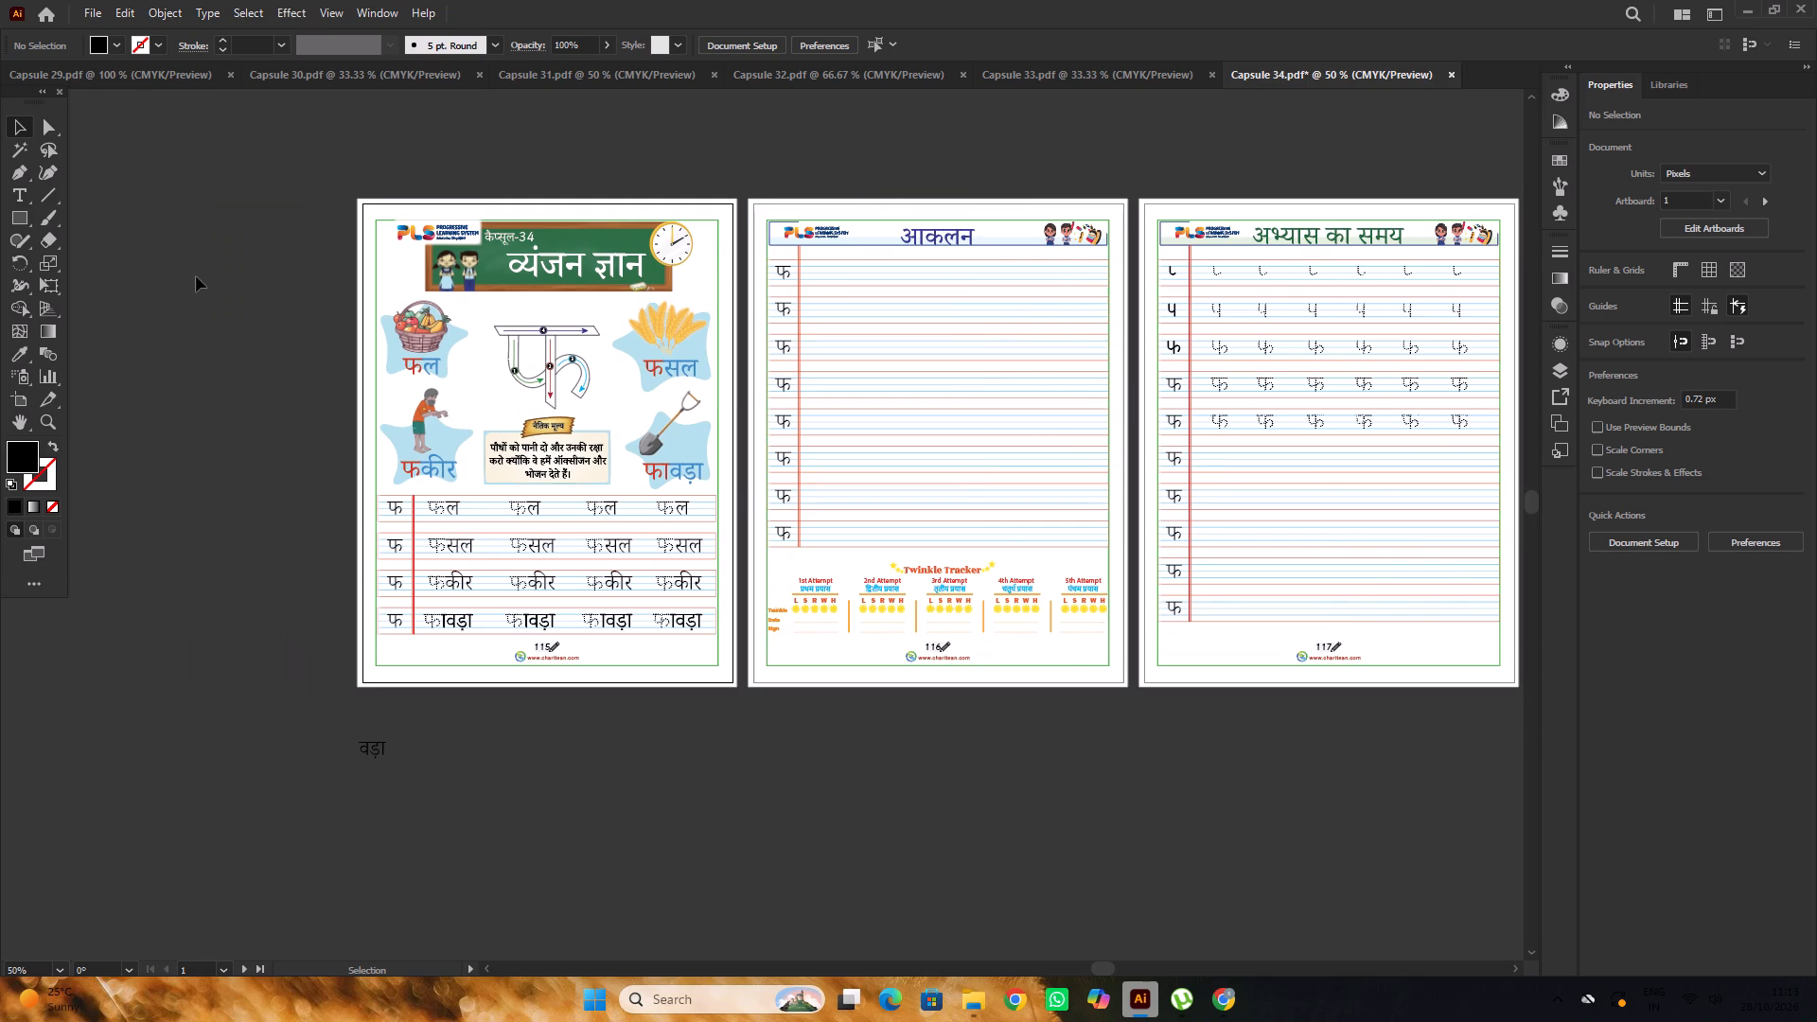
# Inspect the writing rows on page 115 up close and select the solid फ at the start of the first row.
pyautogui.scroll(-4, 526, 469)
pyautogui.keyDown('alt'); pyautogui.scroll(1, 357, 447); pyautogui.keyUp('alt')
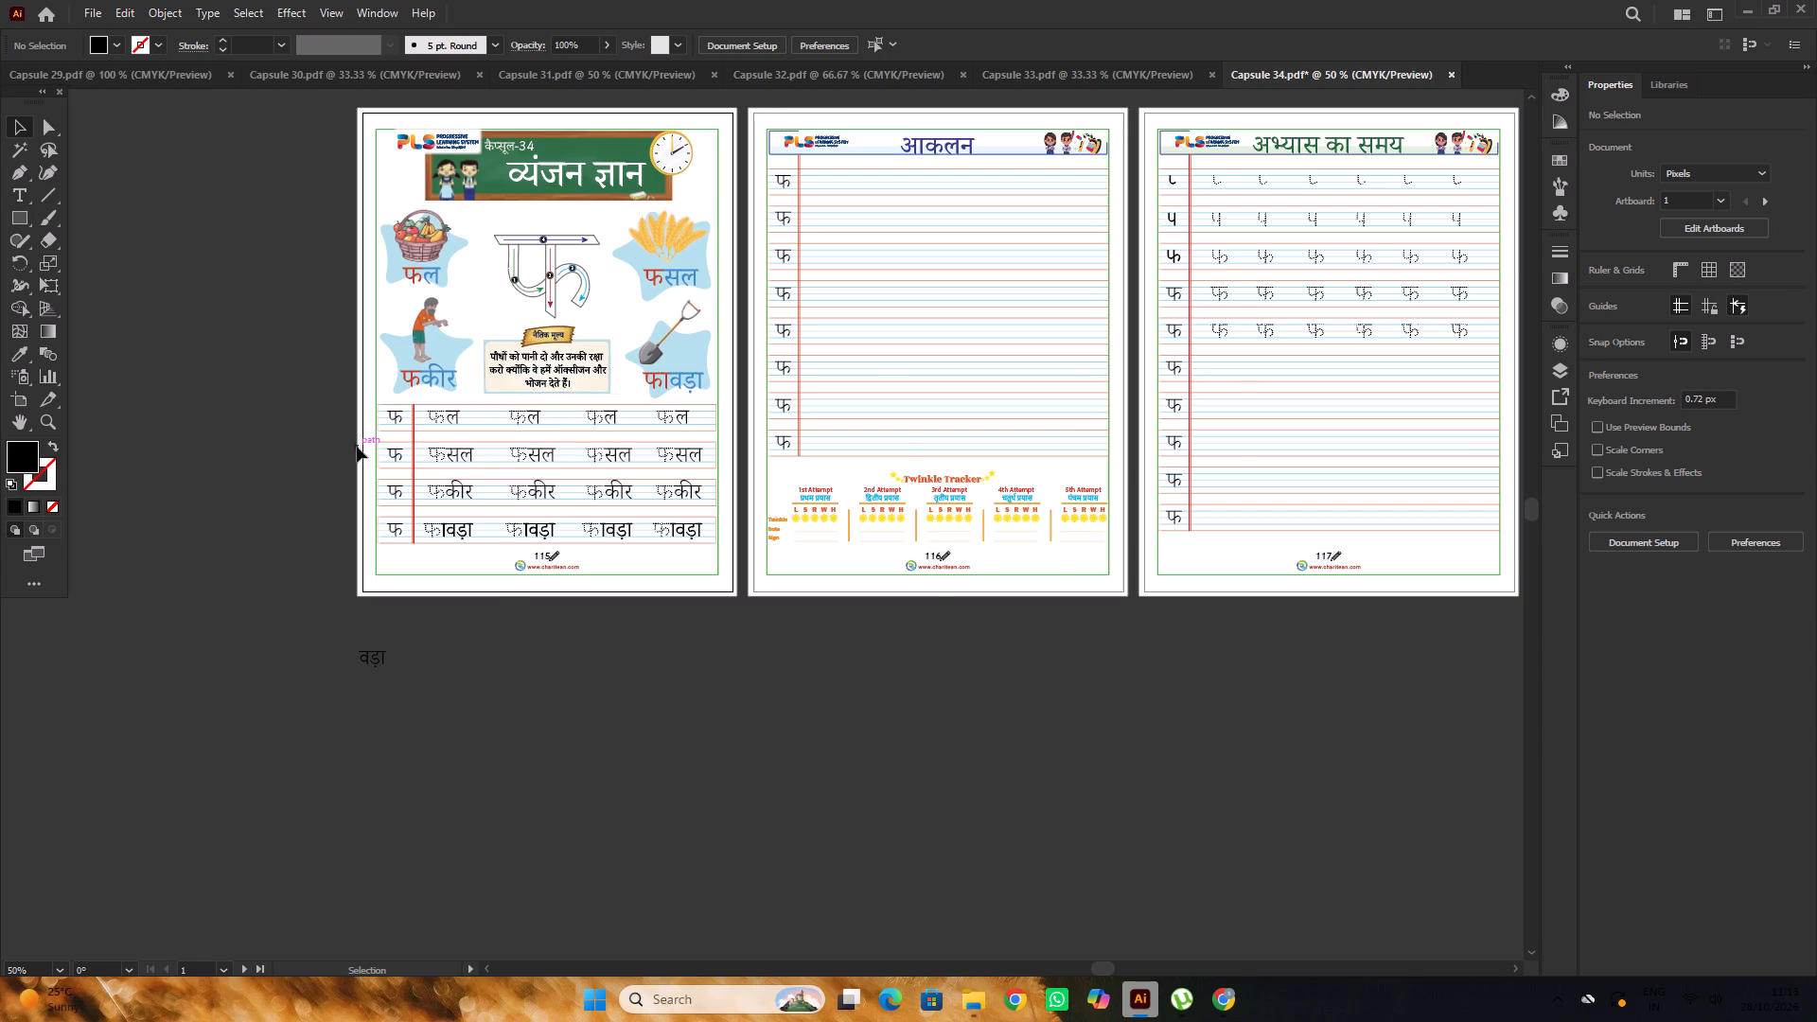
pyautogui.keyDown('alt'); pyautogui.scroll(5, 357, 447); pyautogui.keyUp('alt')
pyautogui.click(476, 439)
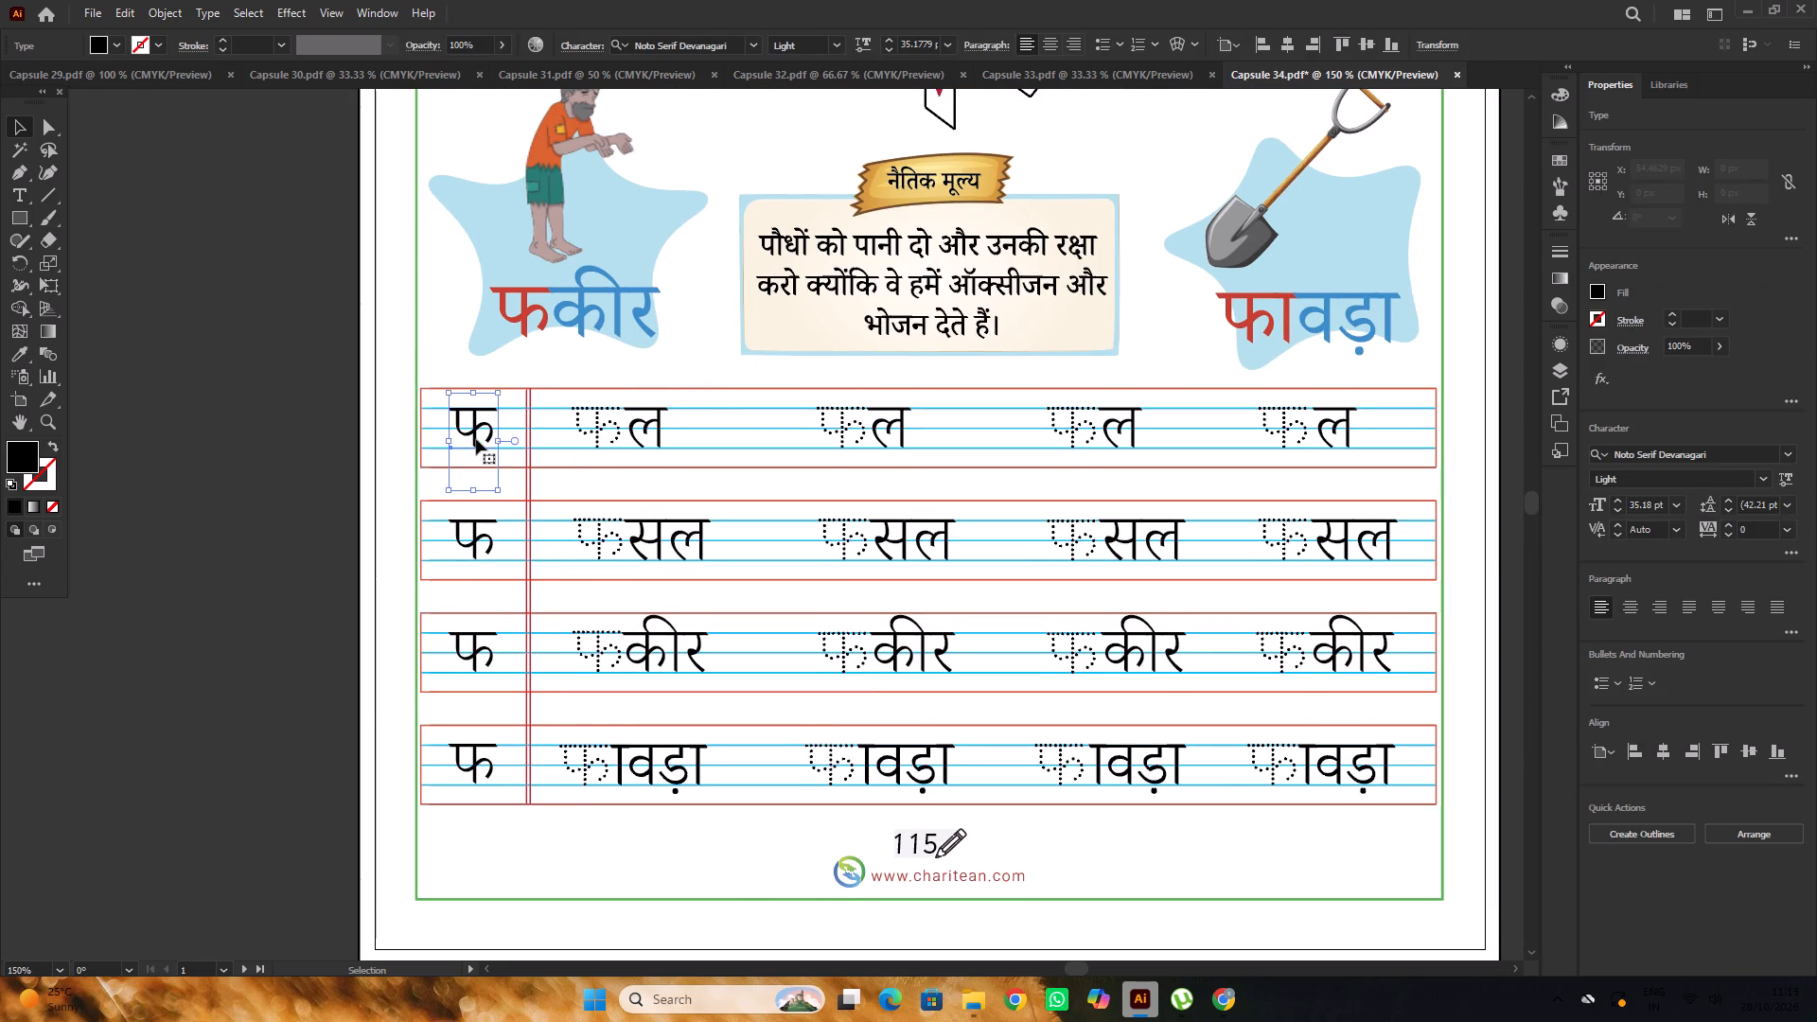
pyautogui.keyDown('alt'); pyautogui.scroll(-1, 476, 438); pyautogui.keyUp('alt')
pyautogui.click(349, 414)
pyautogui.scroll(-3, 349, 414)
pyautogui.keyDown('alt'); pyautogui.scroll(2, 526, 413); pyautogui.keyUp('alt')
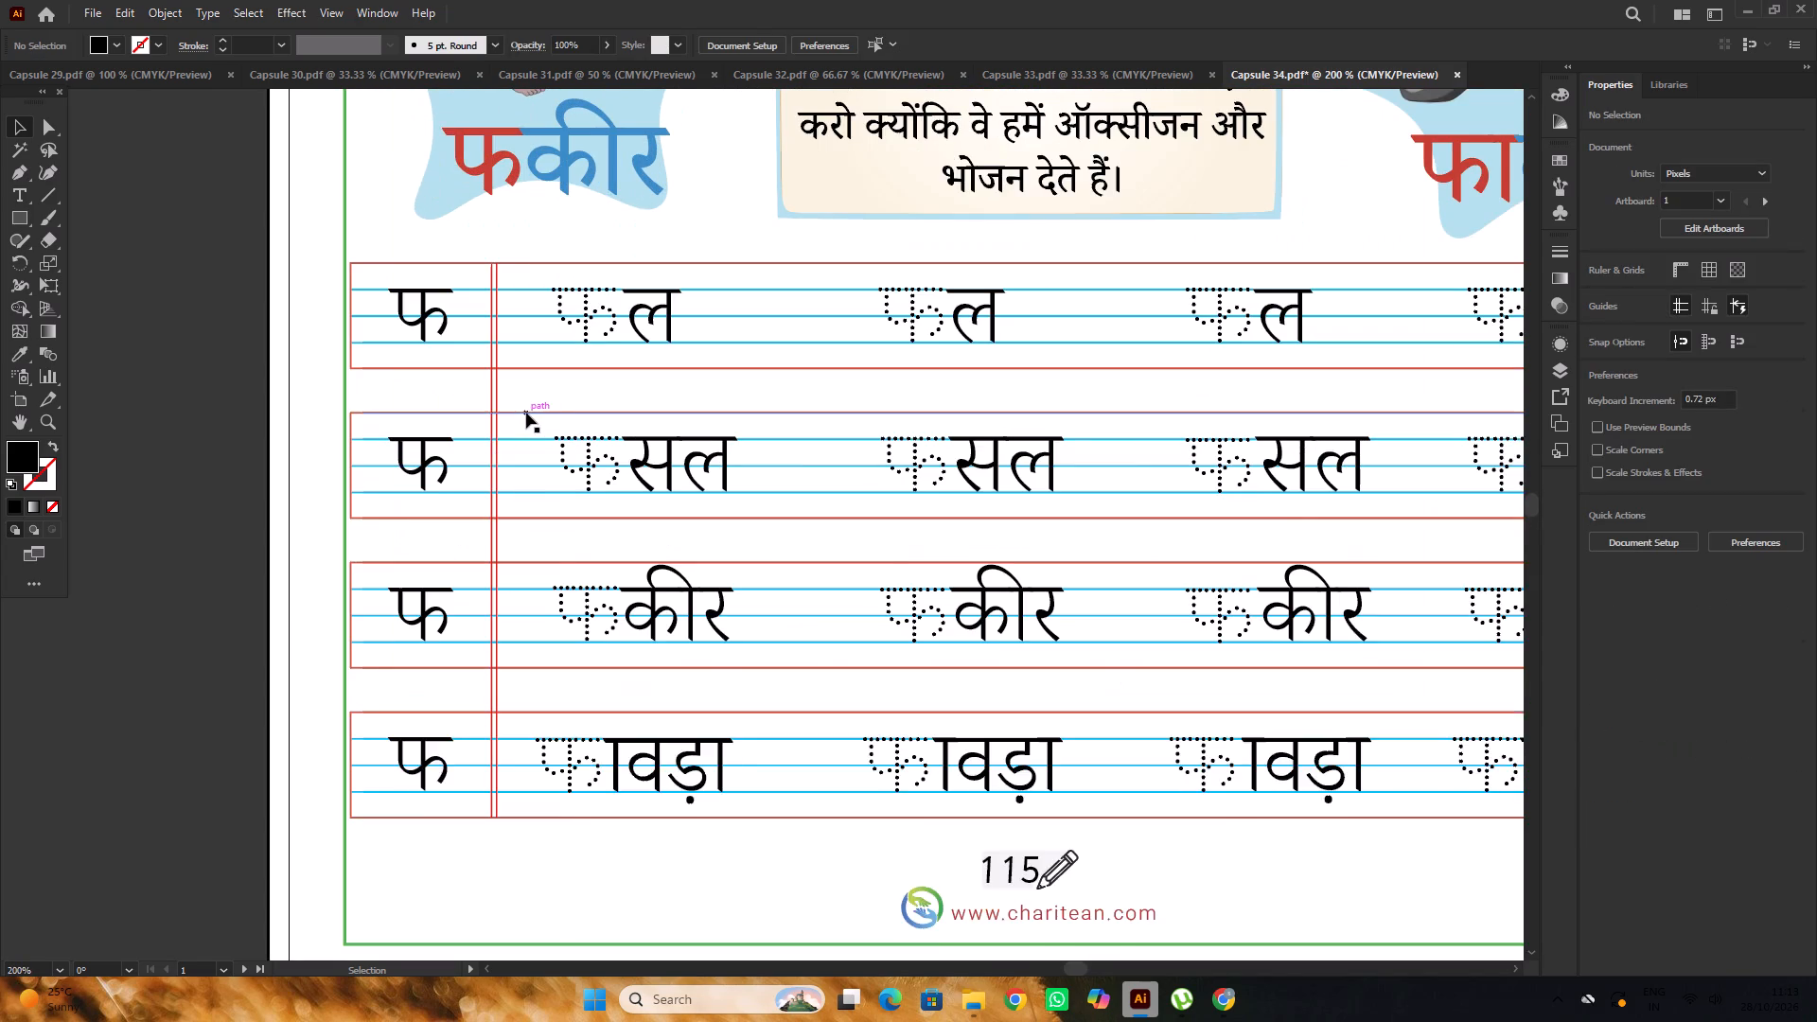
pyautogui.keyDown('alt'); pyautogui.scroll(1, 526, 413); pyautogui.keyUp('alt')
pyautogui.click(404, 342)
pyautogui.keyDown('alt'); pyautogui.scroll(-1, 507, 365); pyautogui.keyUp('alt')
pyautogui.click(357, 334)
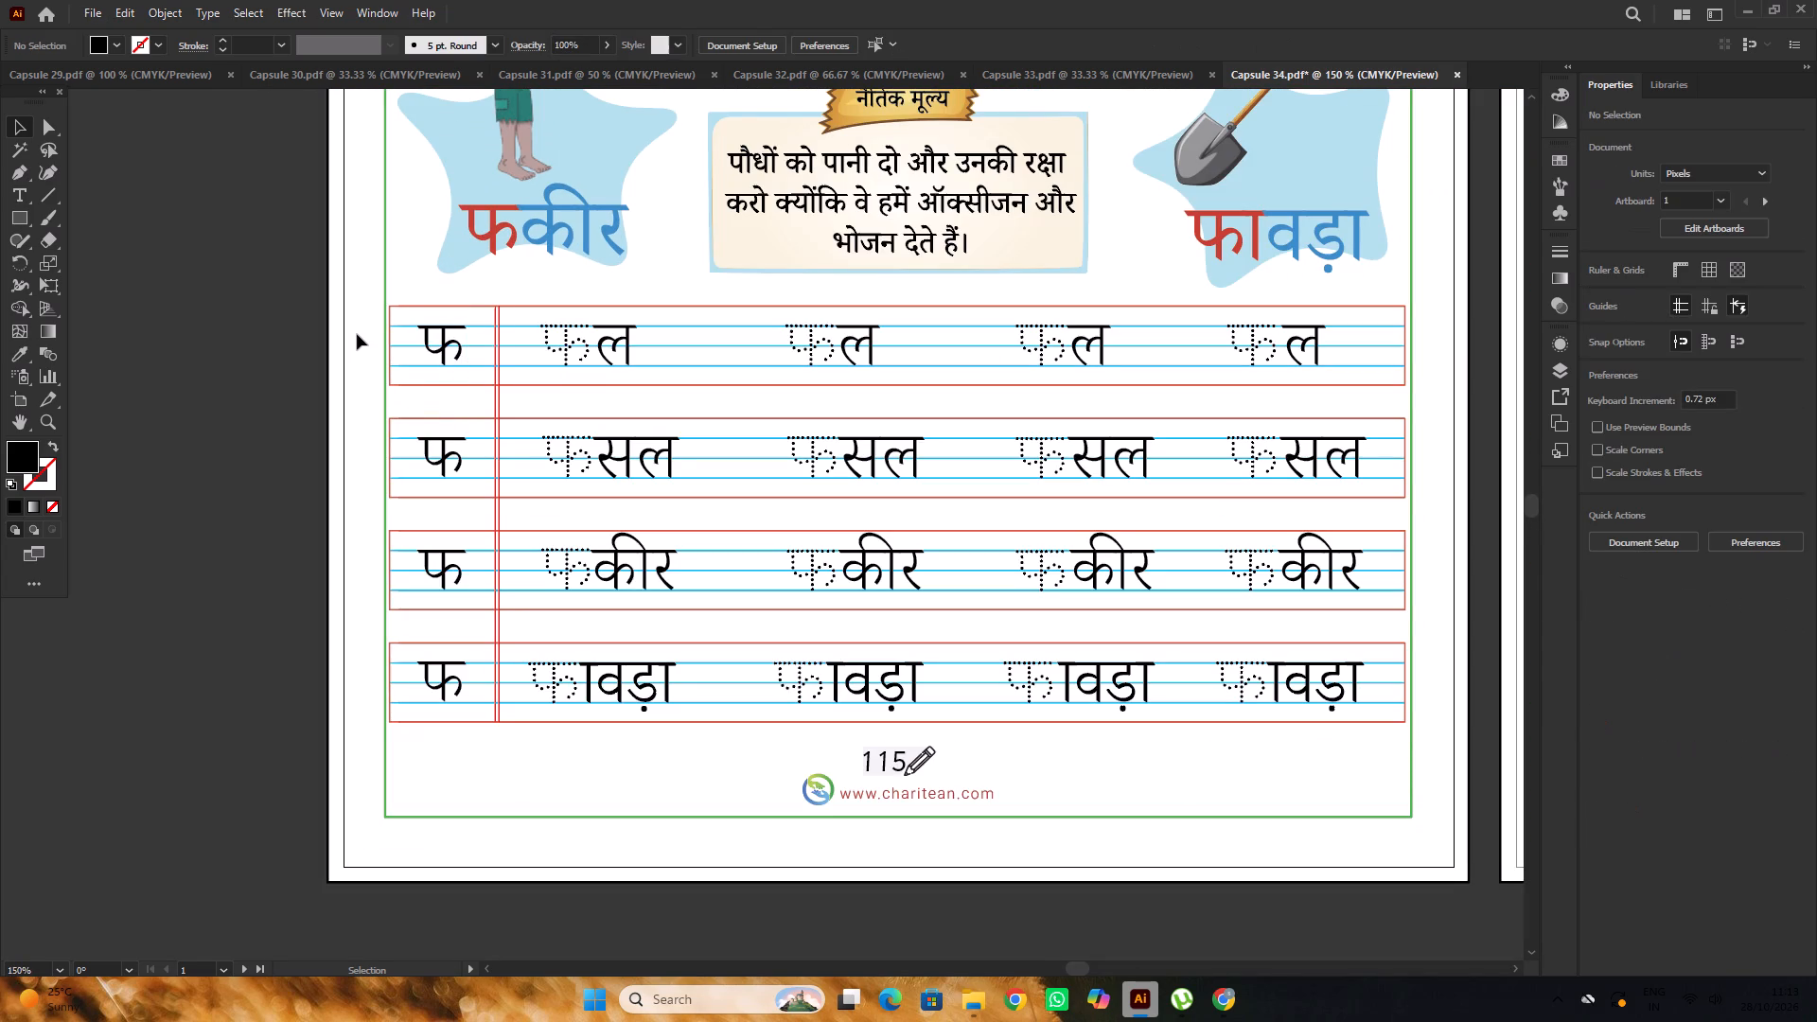
pyautogui.click(450, 355)
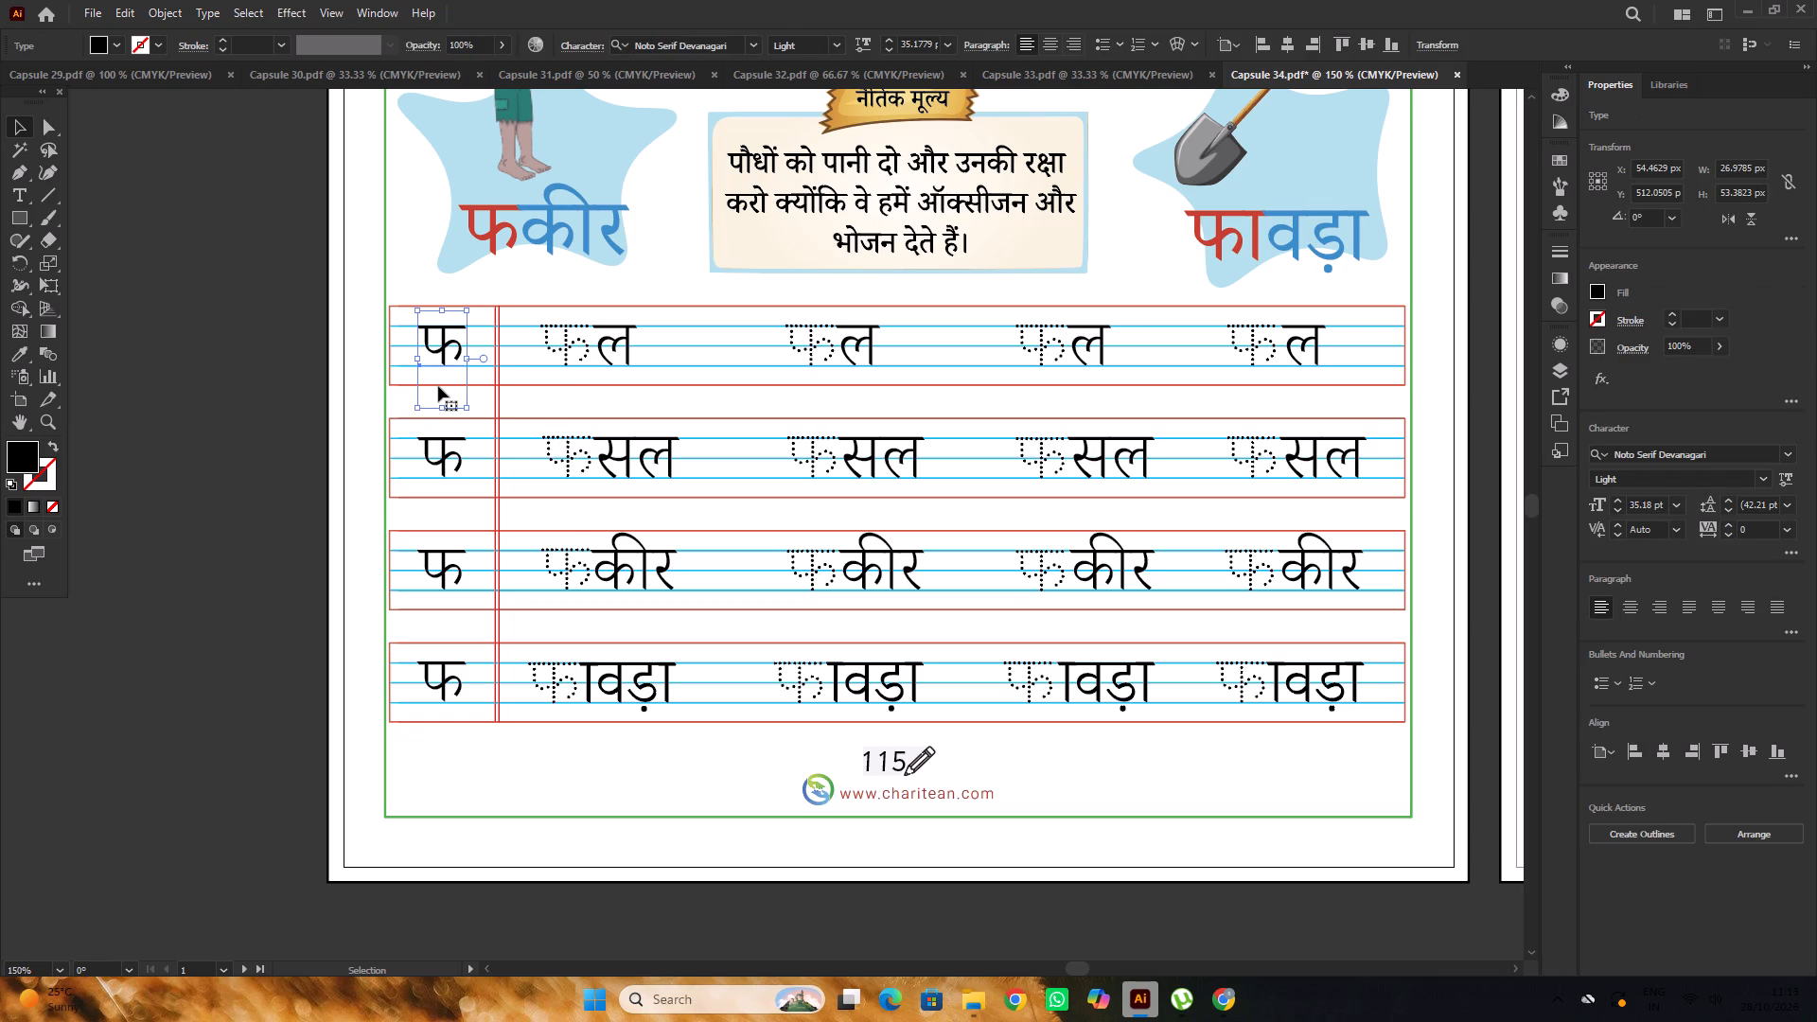
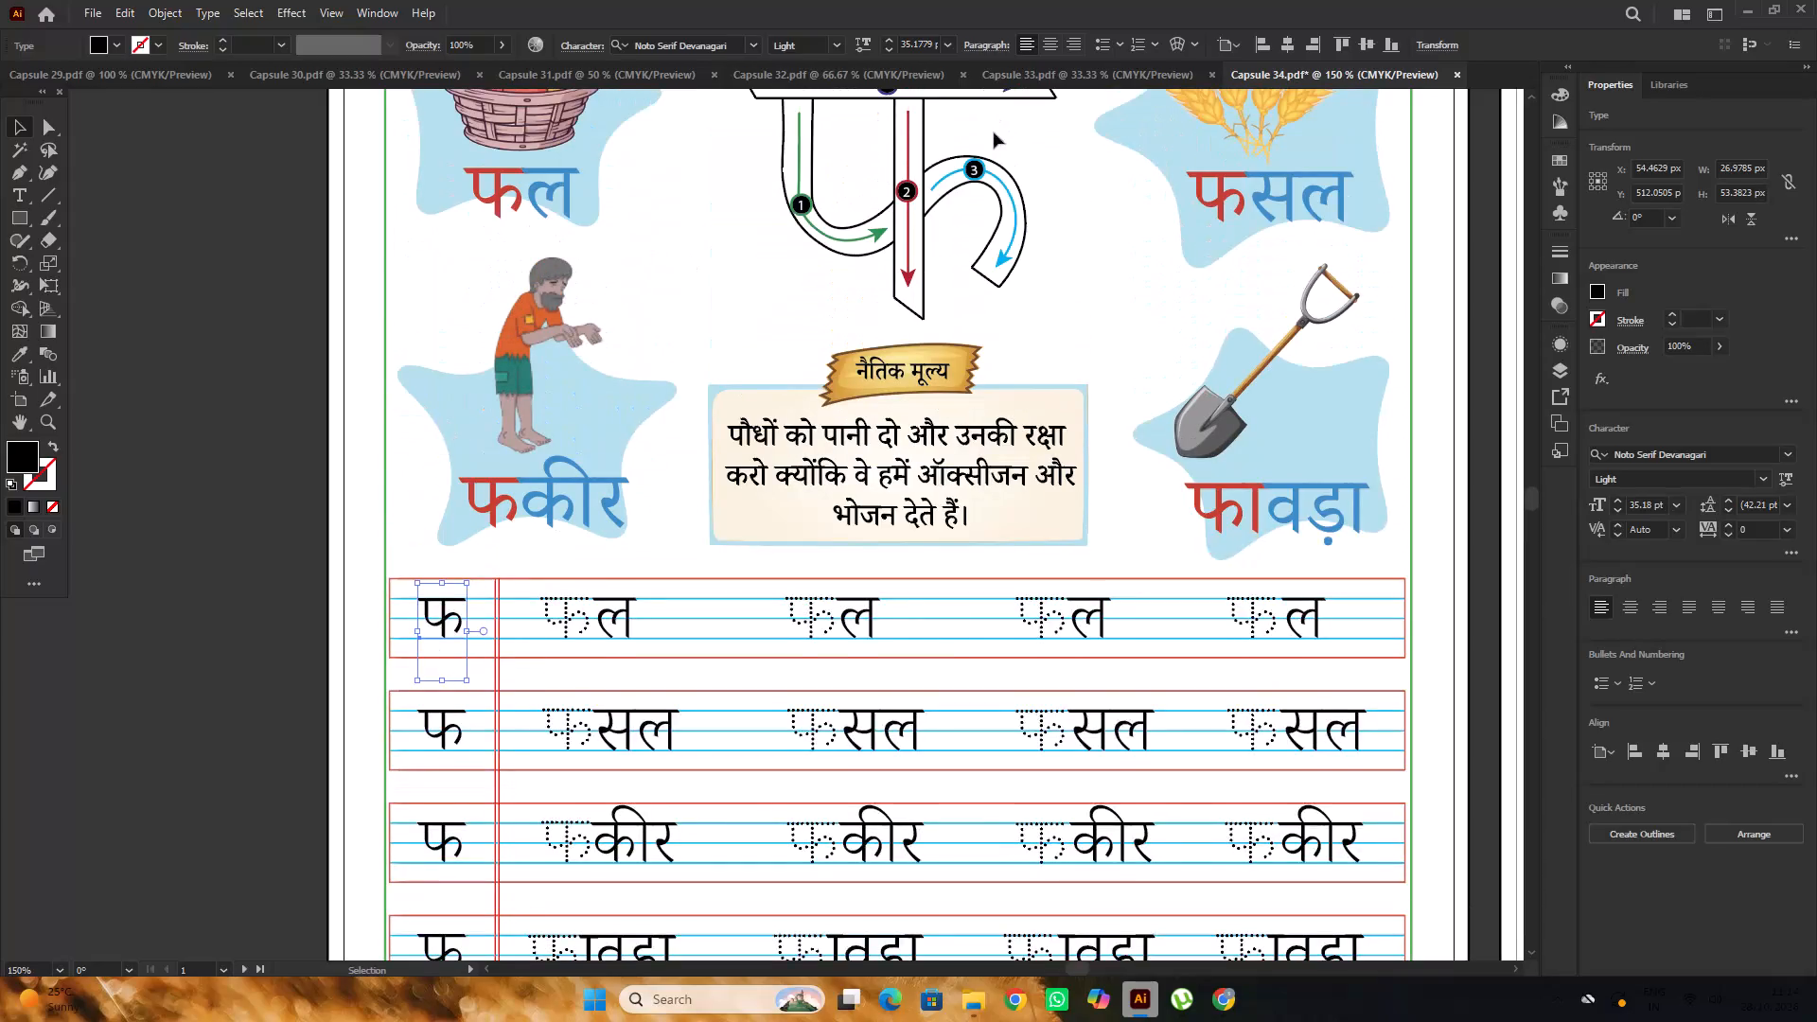
# Examine the writing rows on Capsule 34's first page and the layout of its assessment and practice pages.
pyautogui.scroll(-13, 951, 186)
pyautogui.scroll(5, 937, 235)
pyautogui.keyDown('alt'); pyautogui.scroll(-4, 766, 235); pyautogui.keyUp('alt')
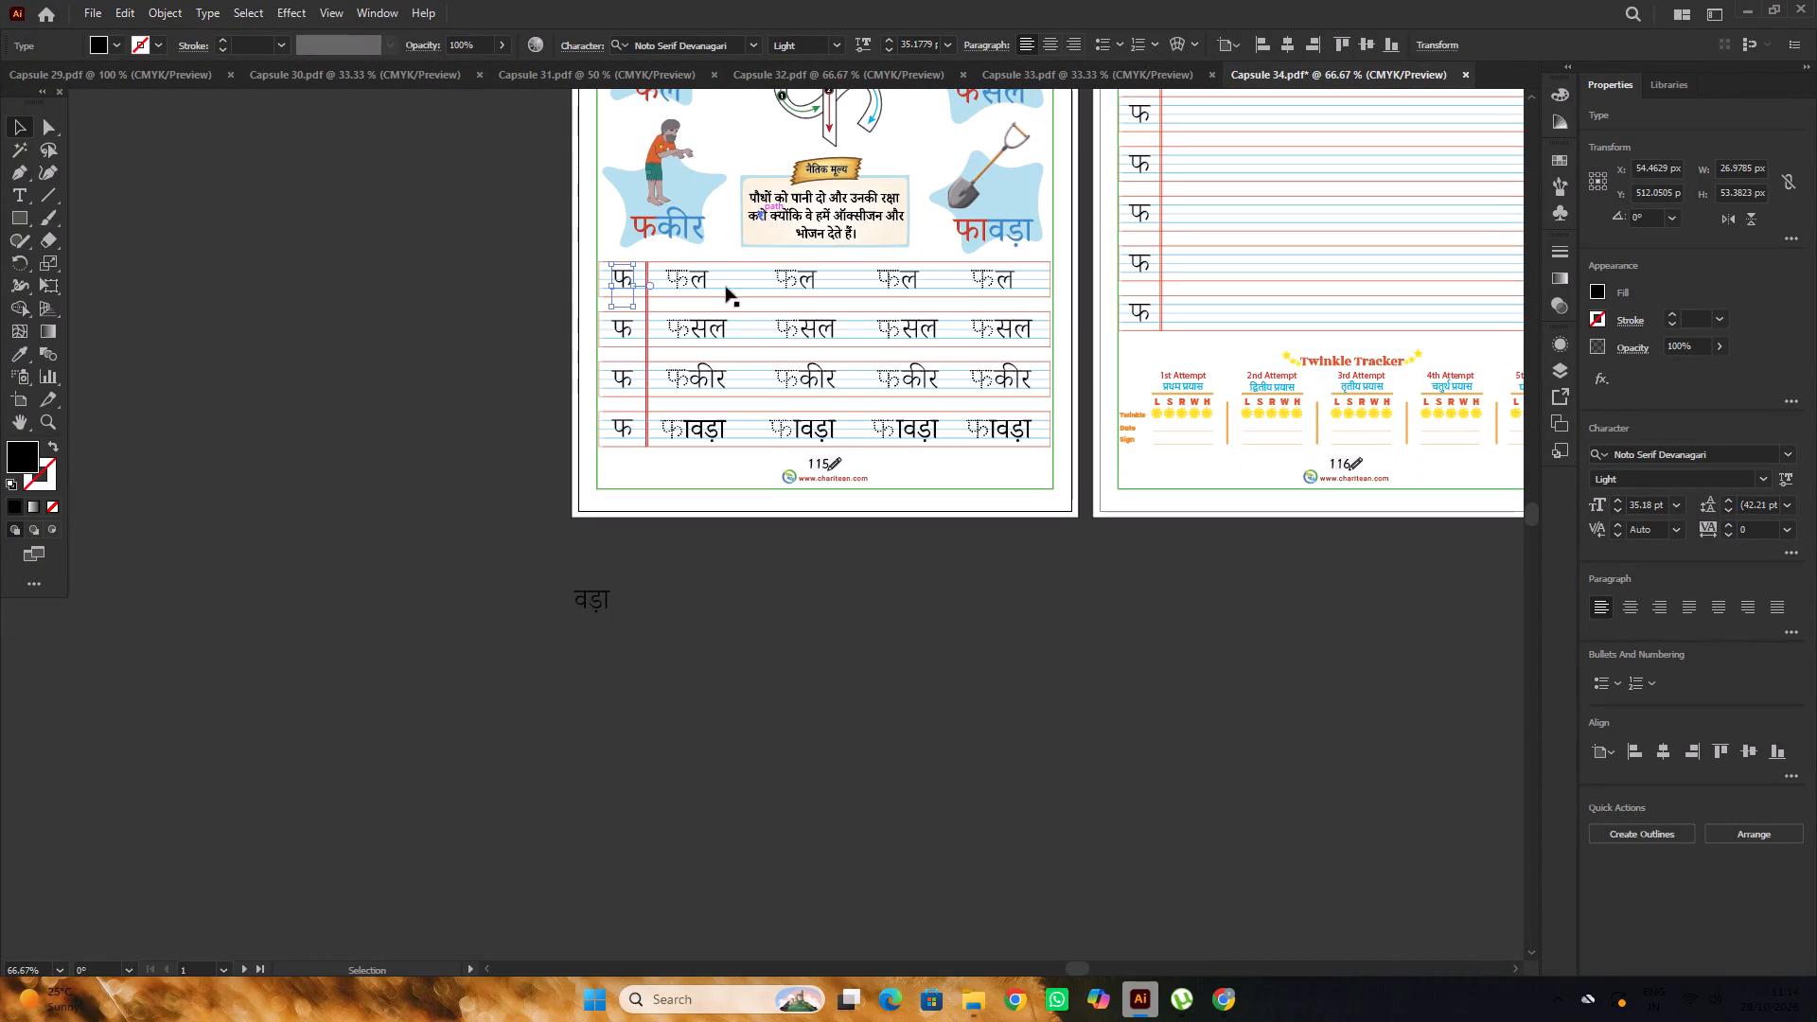
pyautogui.press('space')
pyautogui.press('space')
pyautogui.press('space')
pyautogui.press('space')
pyautogui.press('space')
pyautogui.press('space')
pyautogui.press('space')
pyautogui.press('space')
pyautogui.press('space')
pyautogui.press('space')
pyautogui.press('space')
pyautogui.press('space')
pyautogui.press('space')
pyautogui.press('space')
pyautogui.moveTo(1063, 510); pyautogui.dragTo(764, 628)
pyautogui.moveTo(927, 579); pyautogui.dragTo(791, 665)
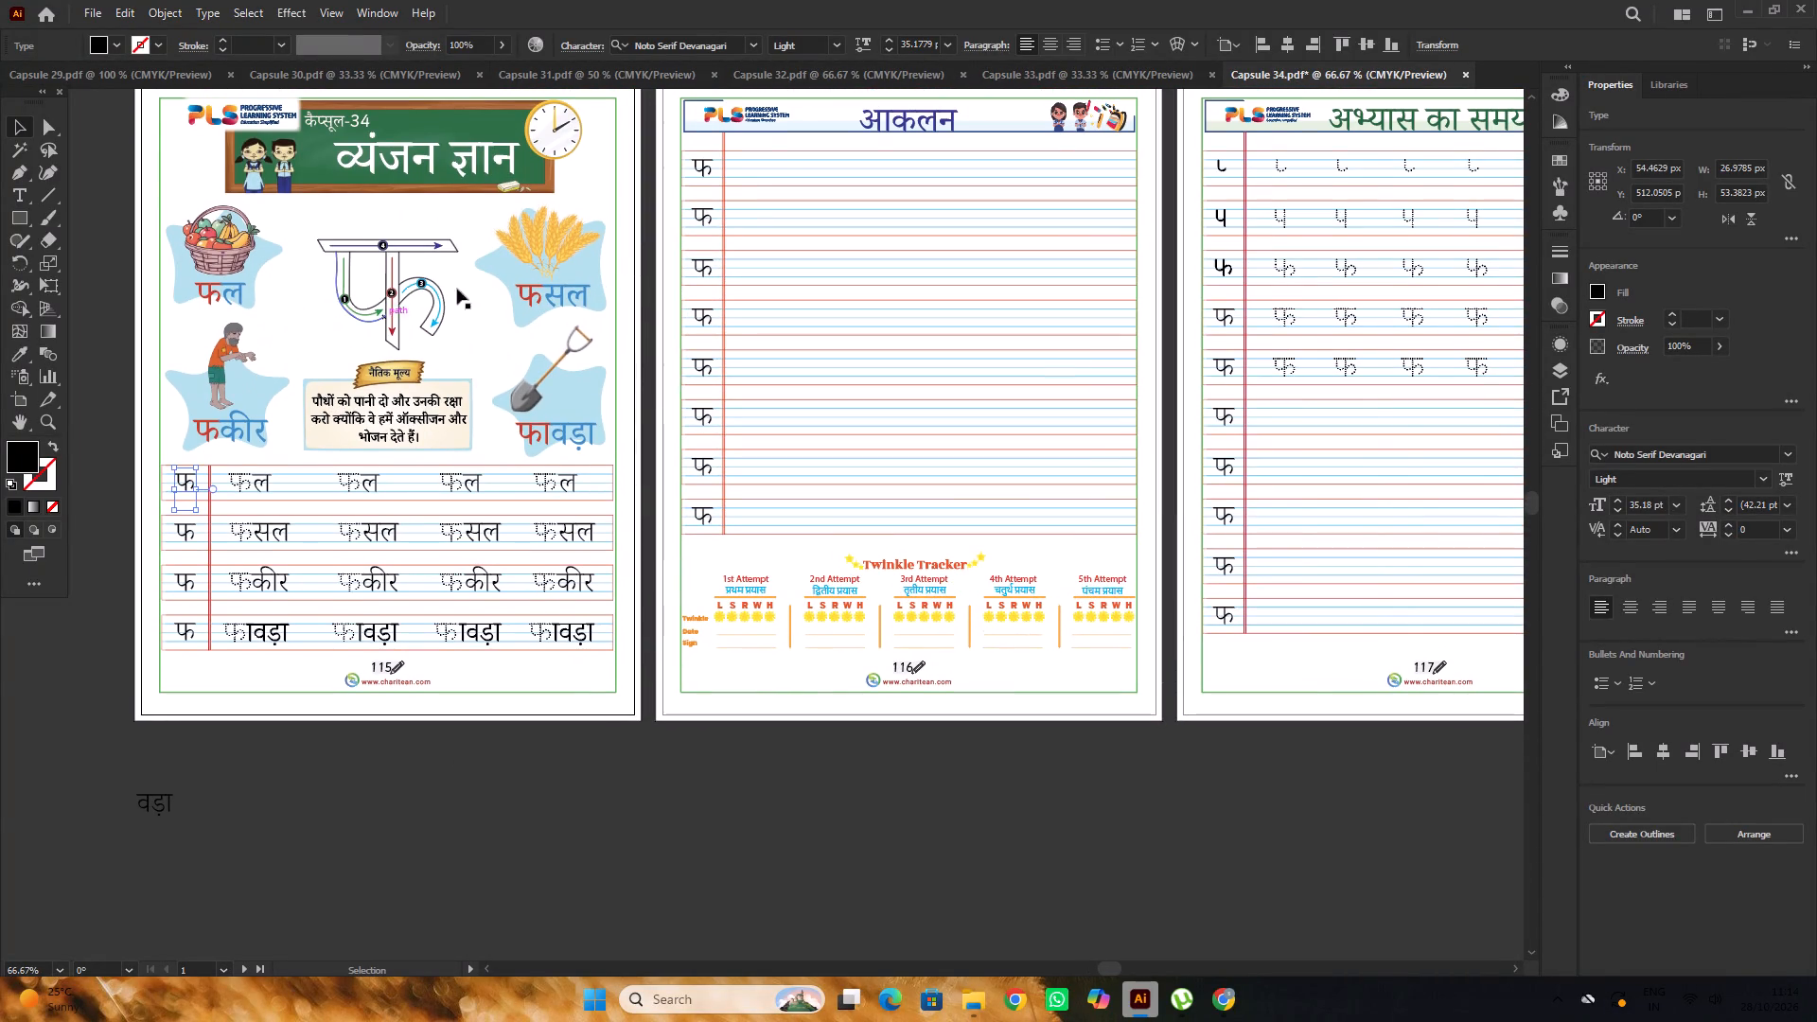
pyautogui.keyDown('alt'); pyautogui.scroll(-2, 593, 320); pyautogui.keyUp('alt')
# Switch to Capsule 33 and examine its first page's letter k writing rows and layout for comparison.
pyautogui.click(1007, 69)
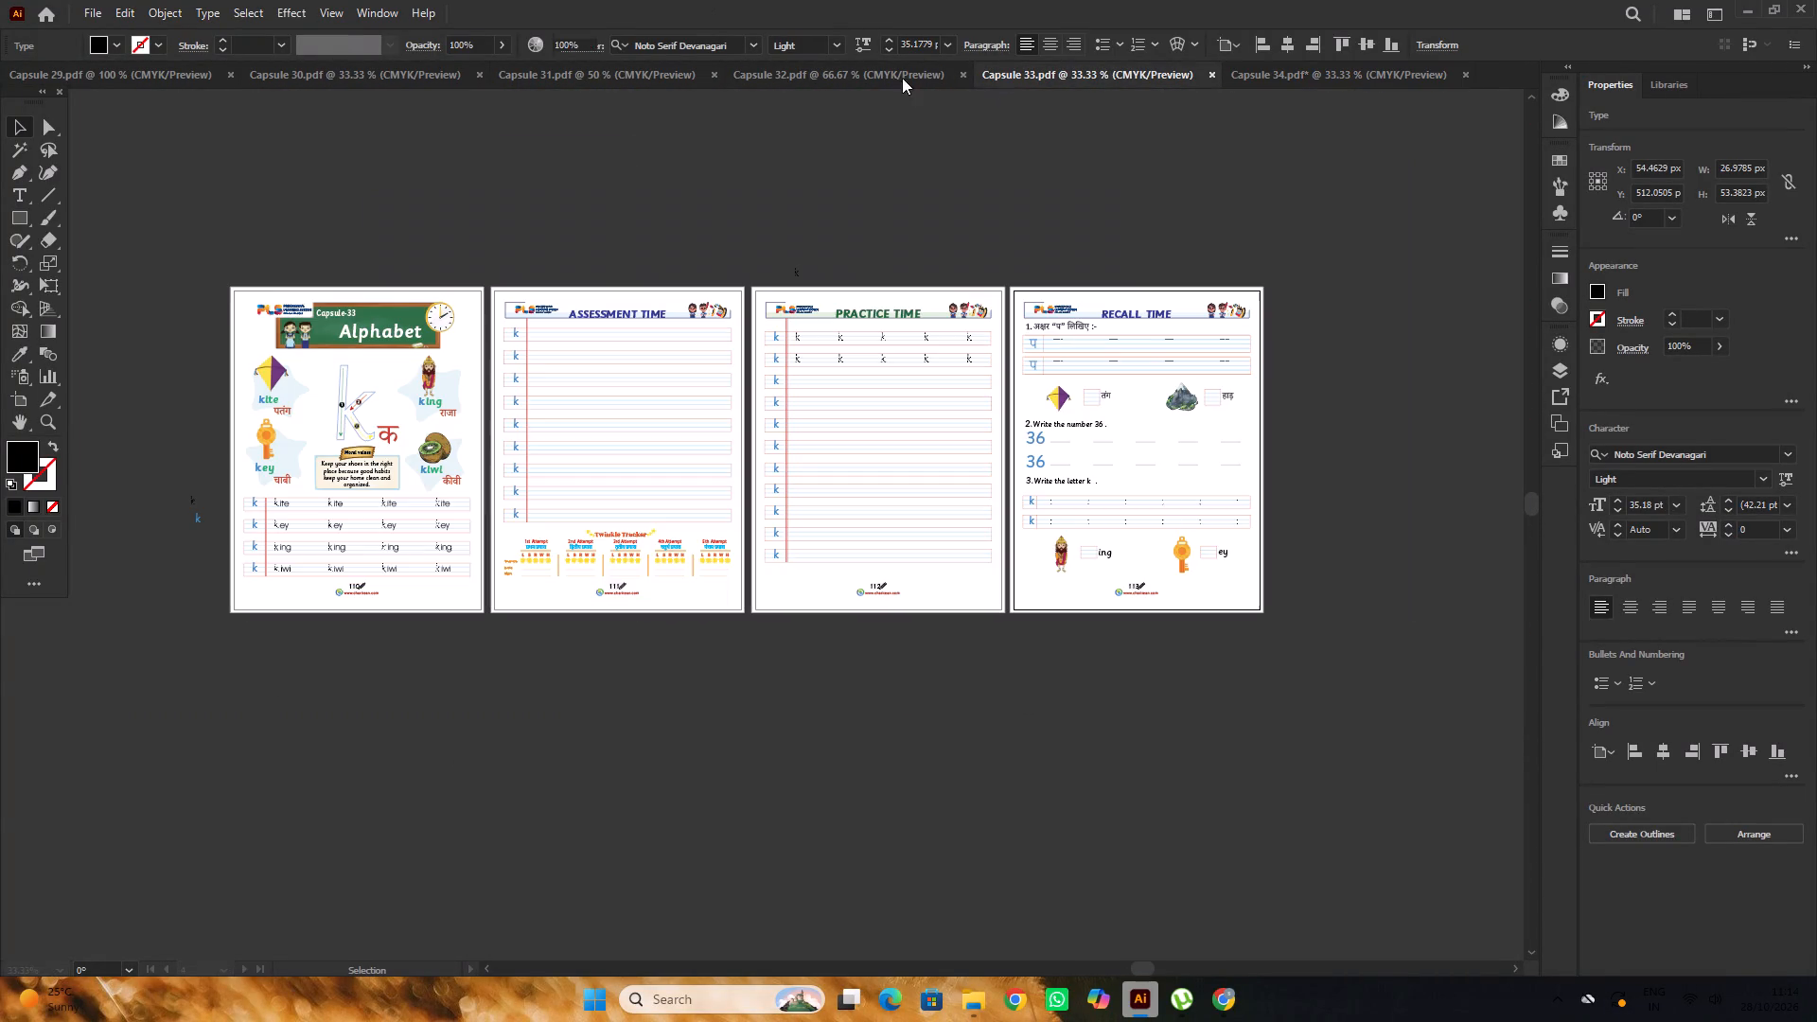
pyautogui.keyDown('alt'); pyautogui.scroll(2, 284, 448); pyautogui.keyUp('alt')
pyautogui.press('space')
pyautogui.moveTo(342, 486); pyautogui.dragTo(572, 331)
pyautogui.keyDown('alt'); pyautogui.scroll(3, 507, 440); pyautogui.keyUp('alt')
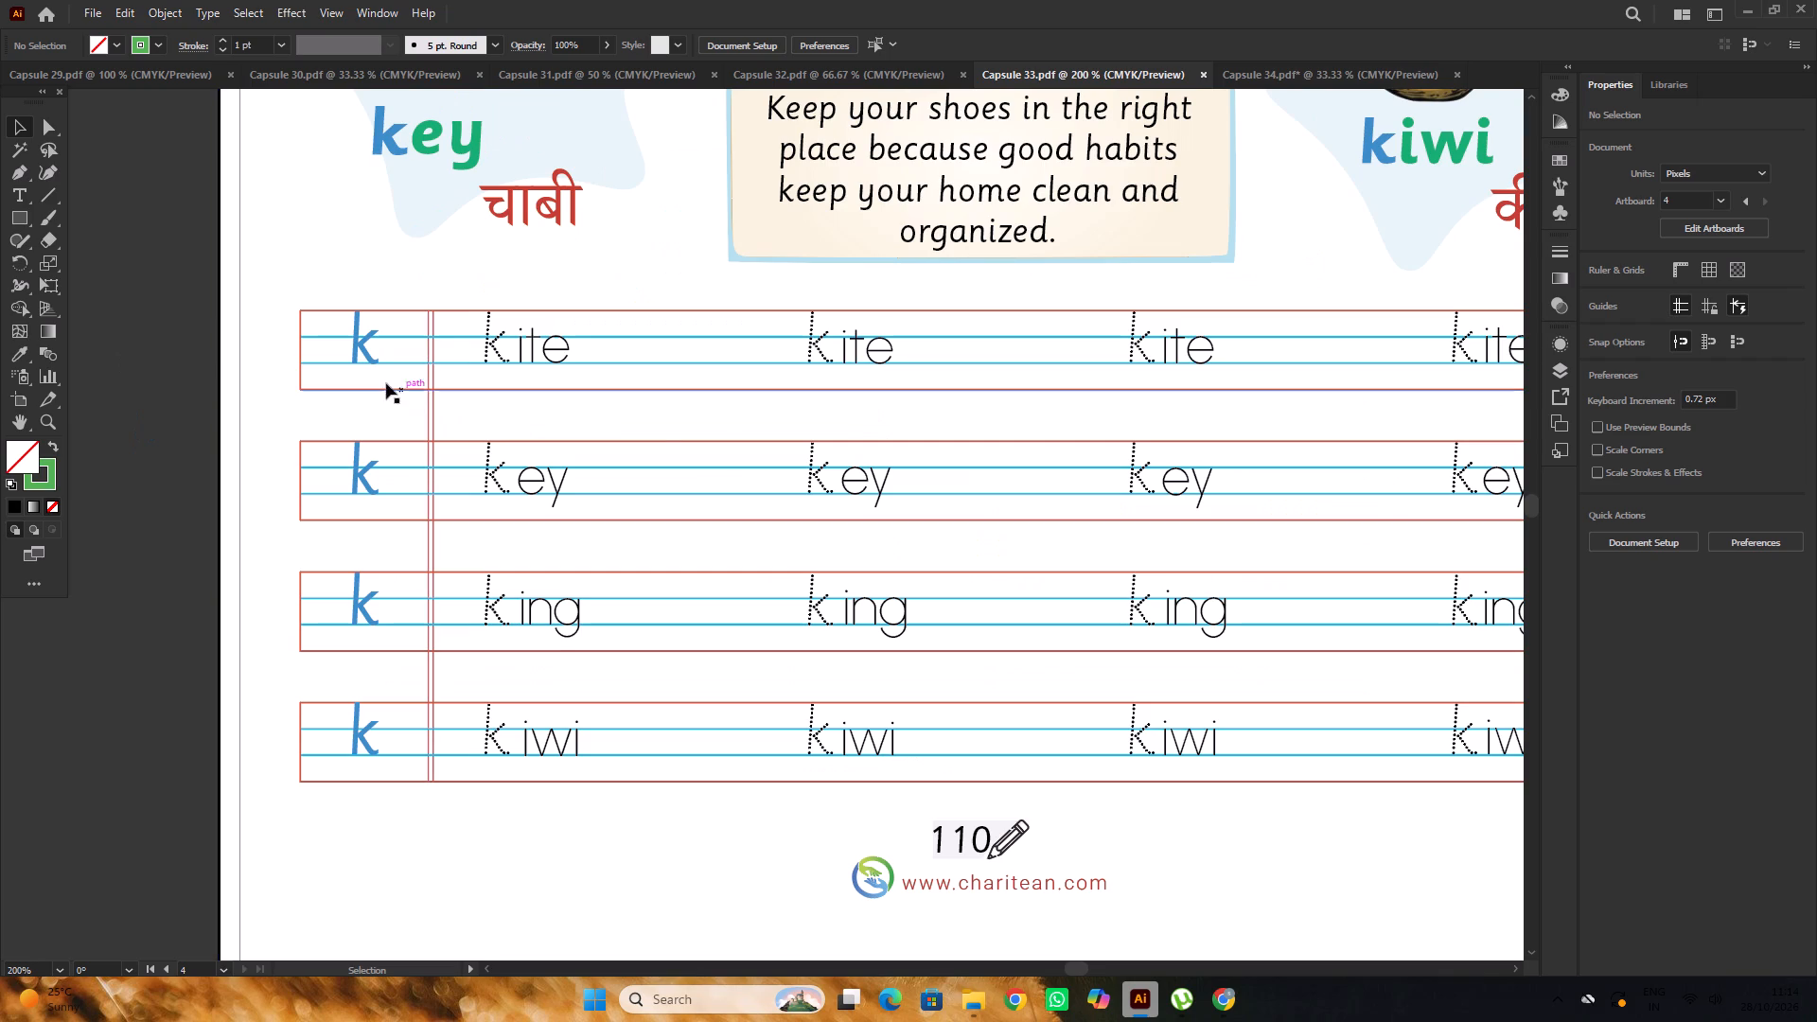
pyautogui.keyDown('alt'); pyautogui.scroll(-2, 654, 441); pyautogui.keyUp('alt')
pyautogui.scroll(5, 654, 441)
pyautogui.scroll(5, 790, 384)
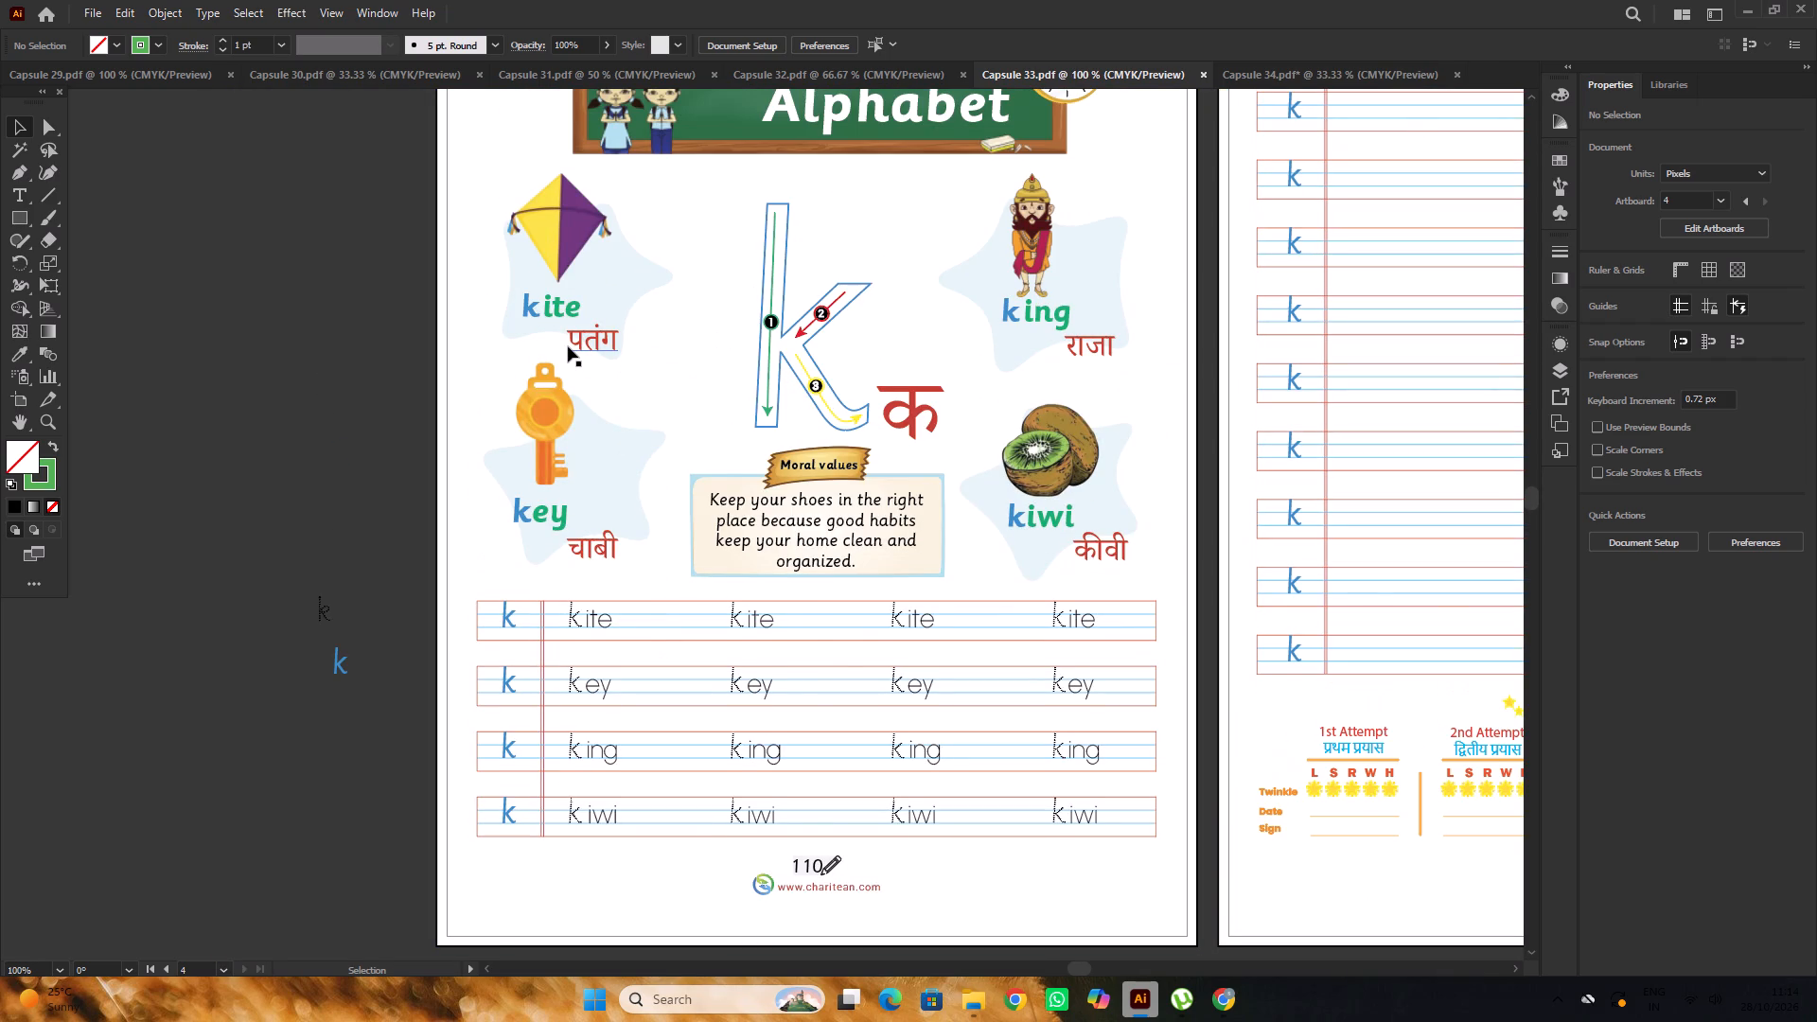
pyautogui.keyDown('alt'); pyautogui.scroll(-3, 568, 346); pyautogui.keyUp('alt')
pyautogui.scroll(3, 568, 346)
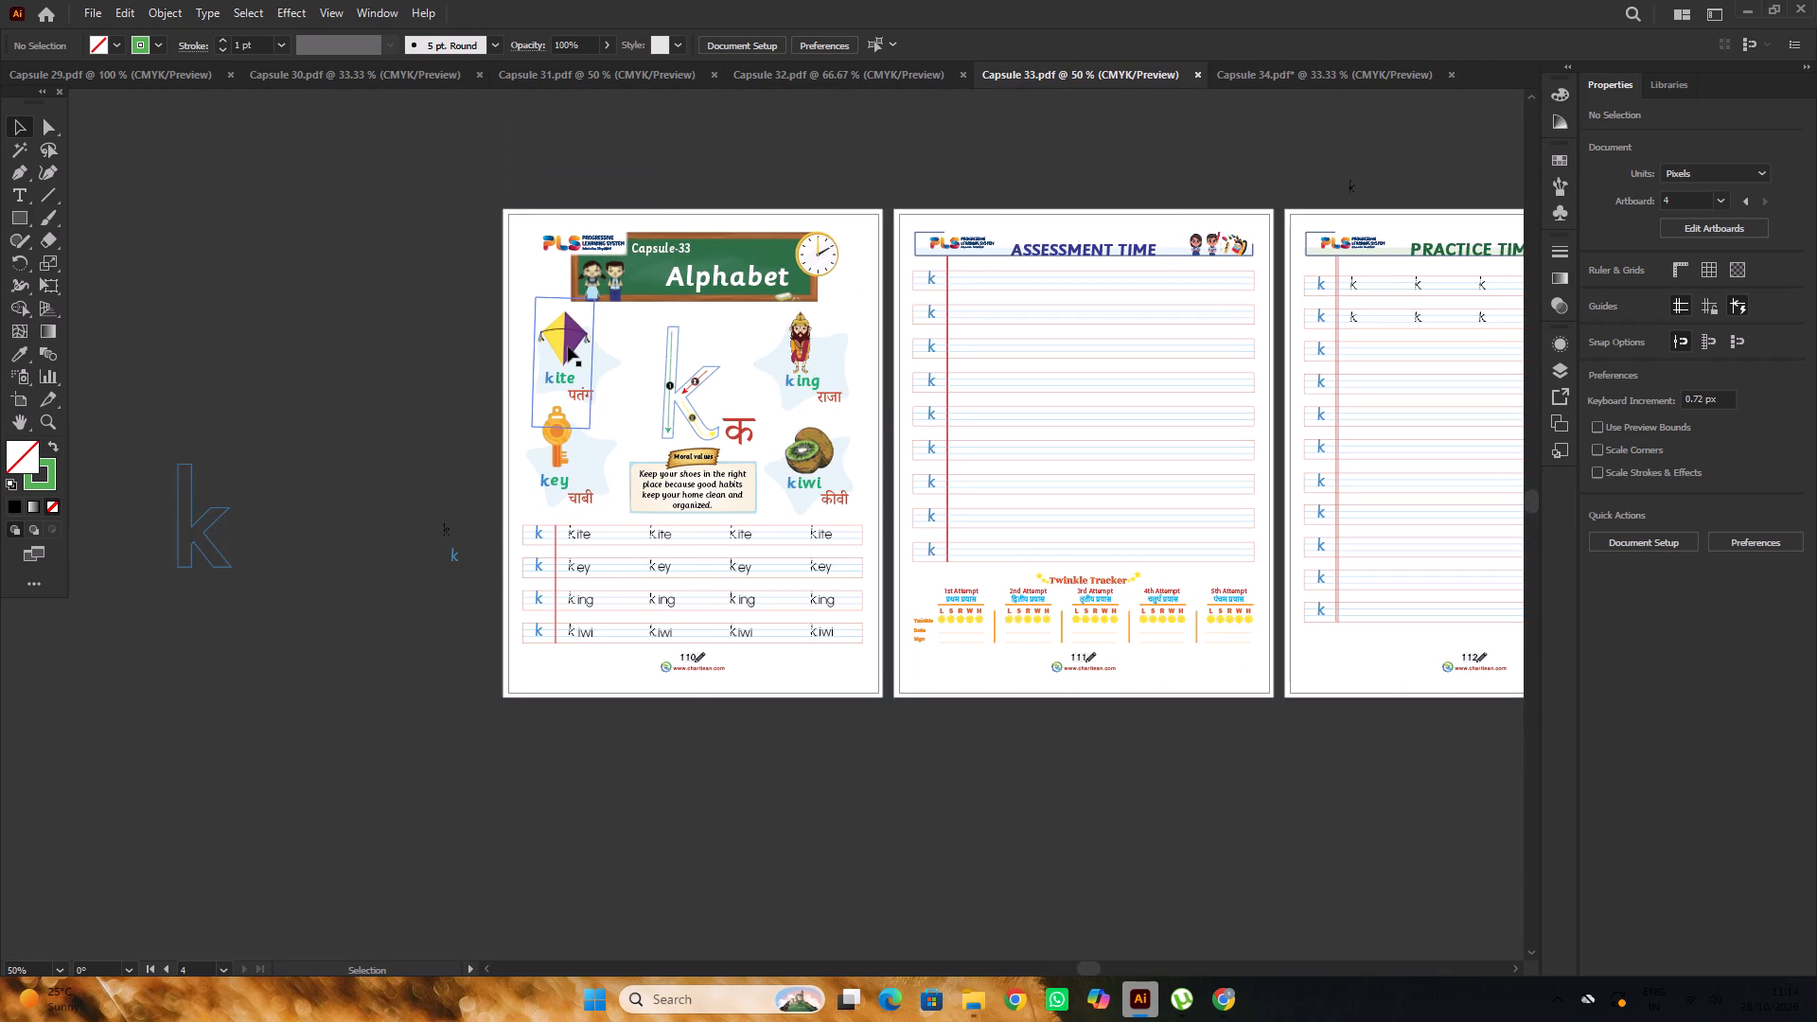
pyautogui.scroll(1, 561, 339)
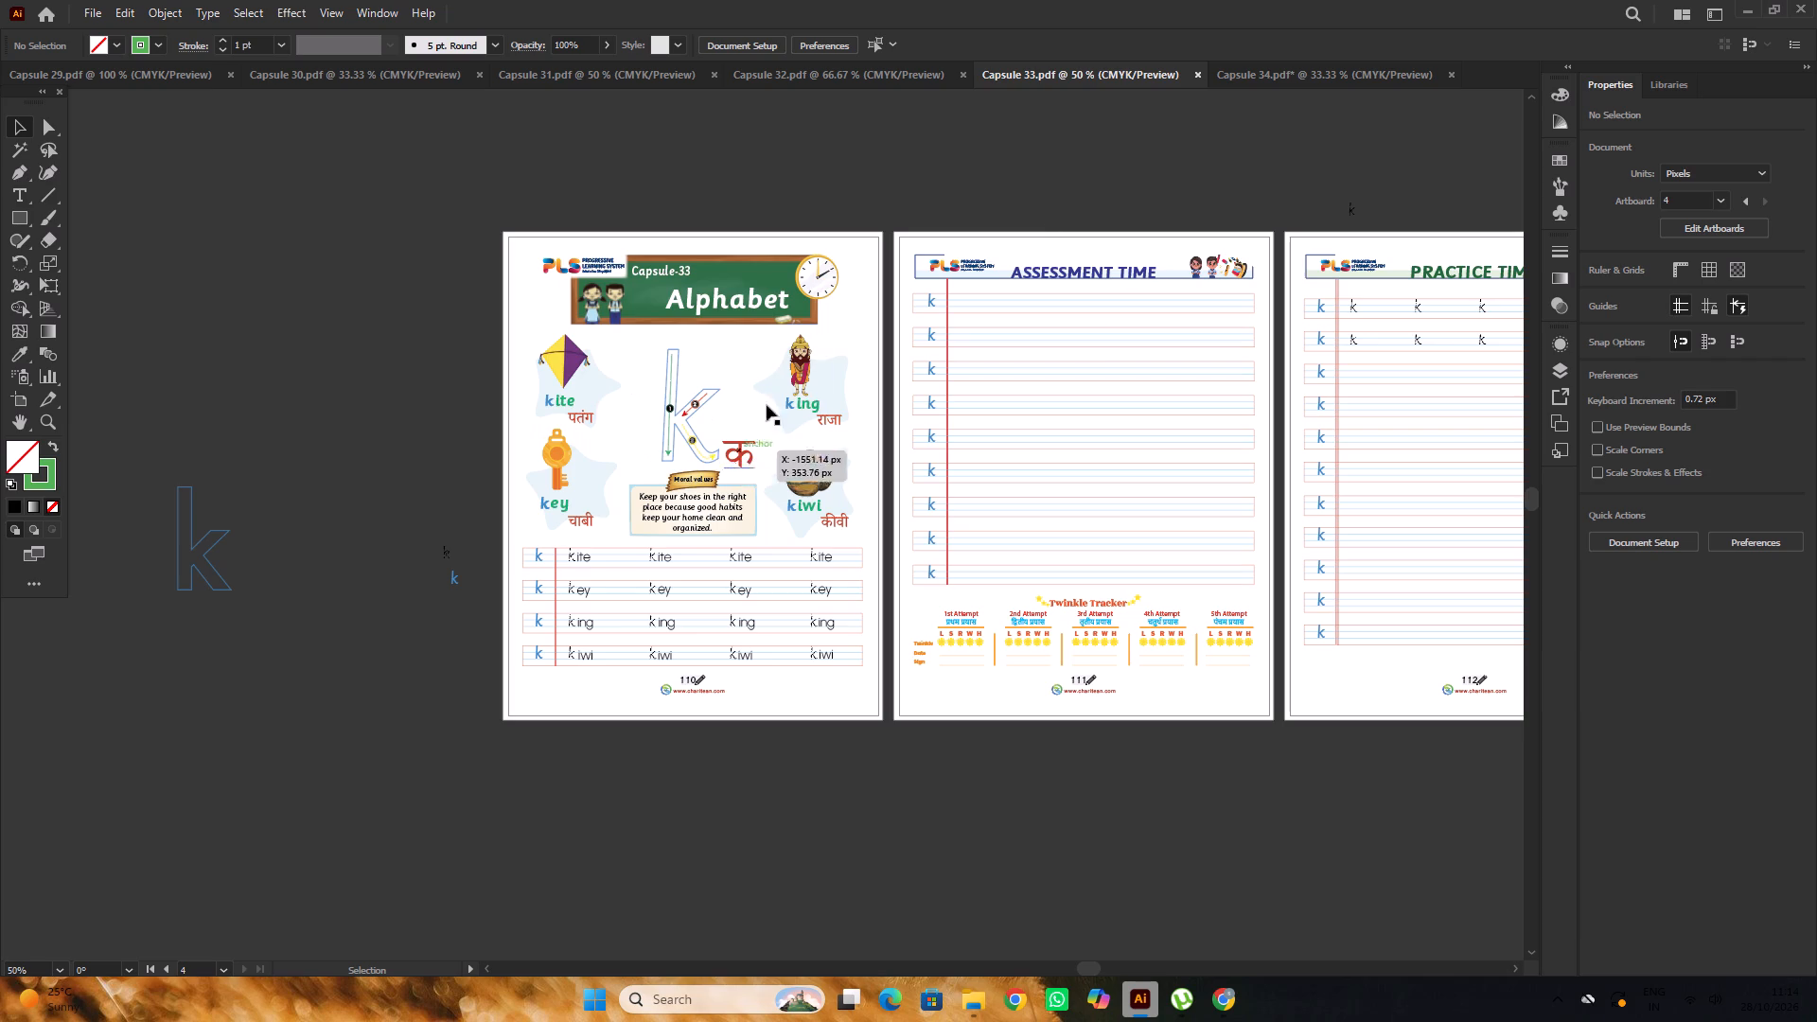
# Return to Capsule 34 and examine the first page's फ writing rows and the layout of all three pages.
pyautogui.click(1291, 62)
pyautogui.keyDown('alt'); pyautogui.scroll(4, 443, 346); pyautogui.keyUp('alt')
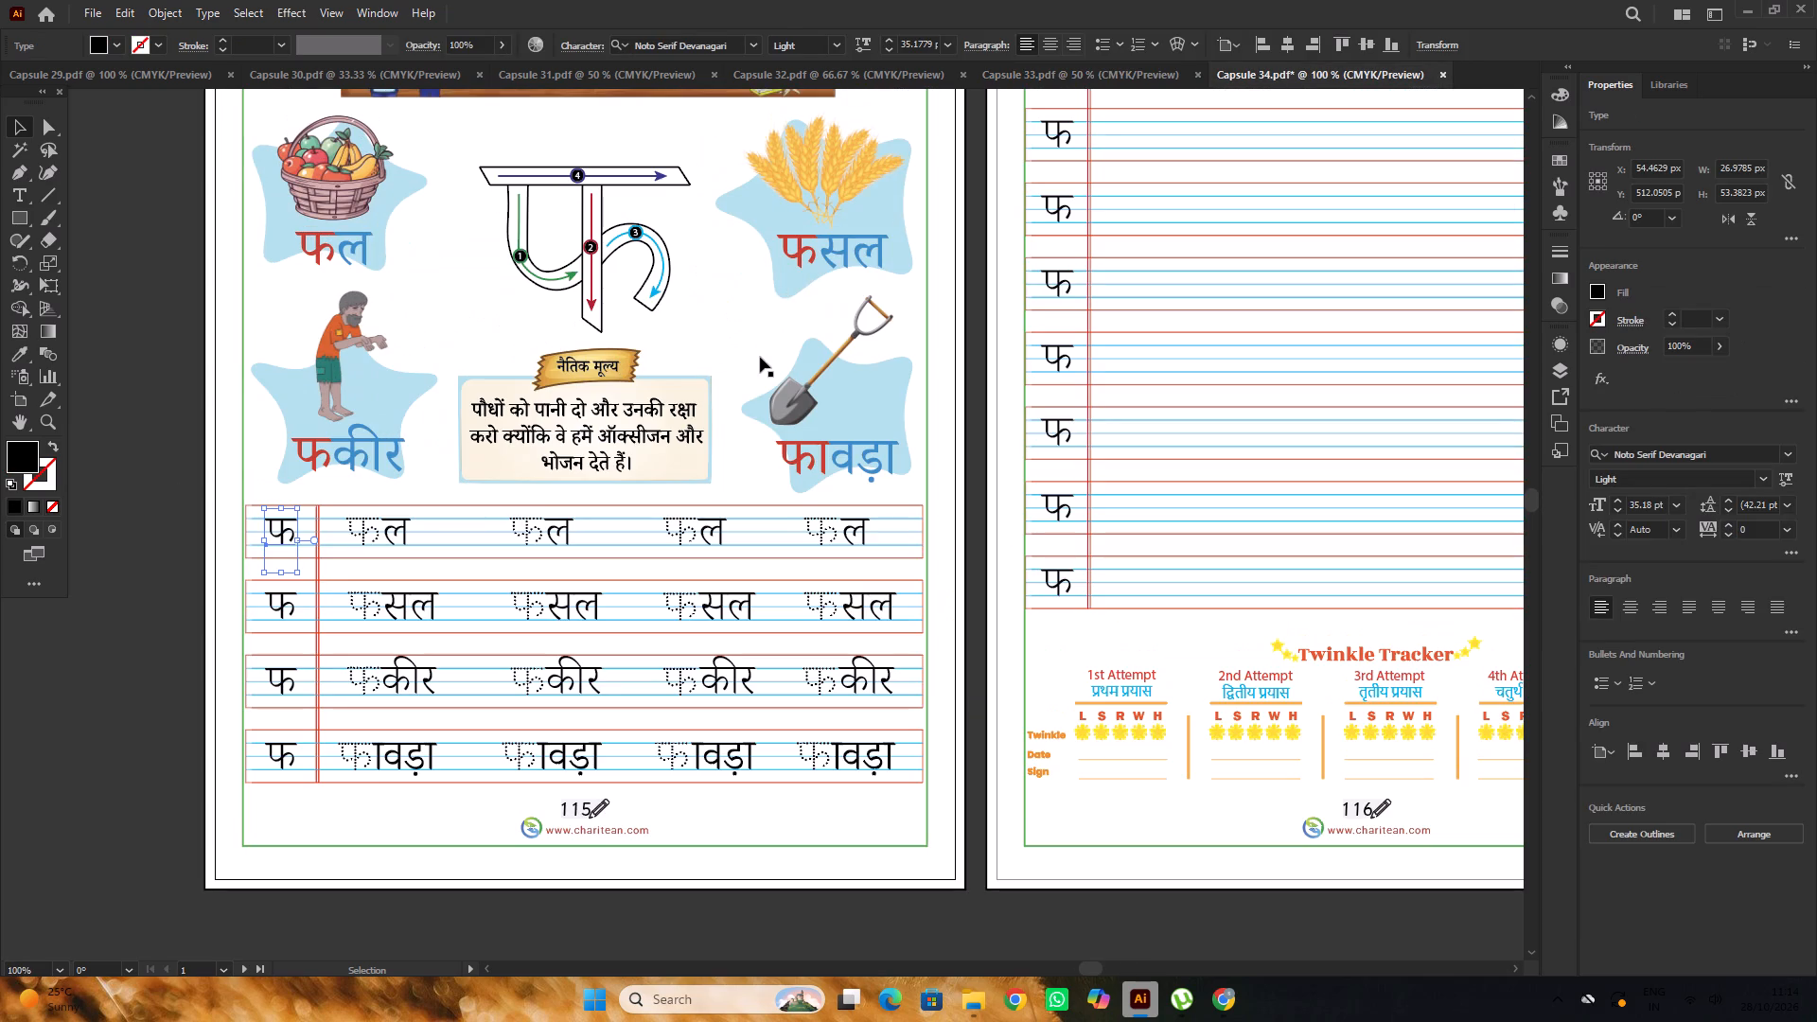
pyautogui.scroll(-2, 760, 358)
pyautogui.keyDown('alt'); pyautogui.scroll(-2, 618, 406); pyautogui.keyUp('alt')
pyautogui.click(818, 711)
pyautogui.scroll(2, 769, 609)
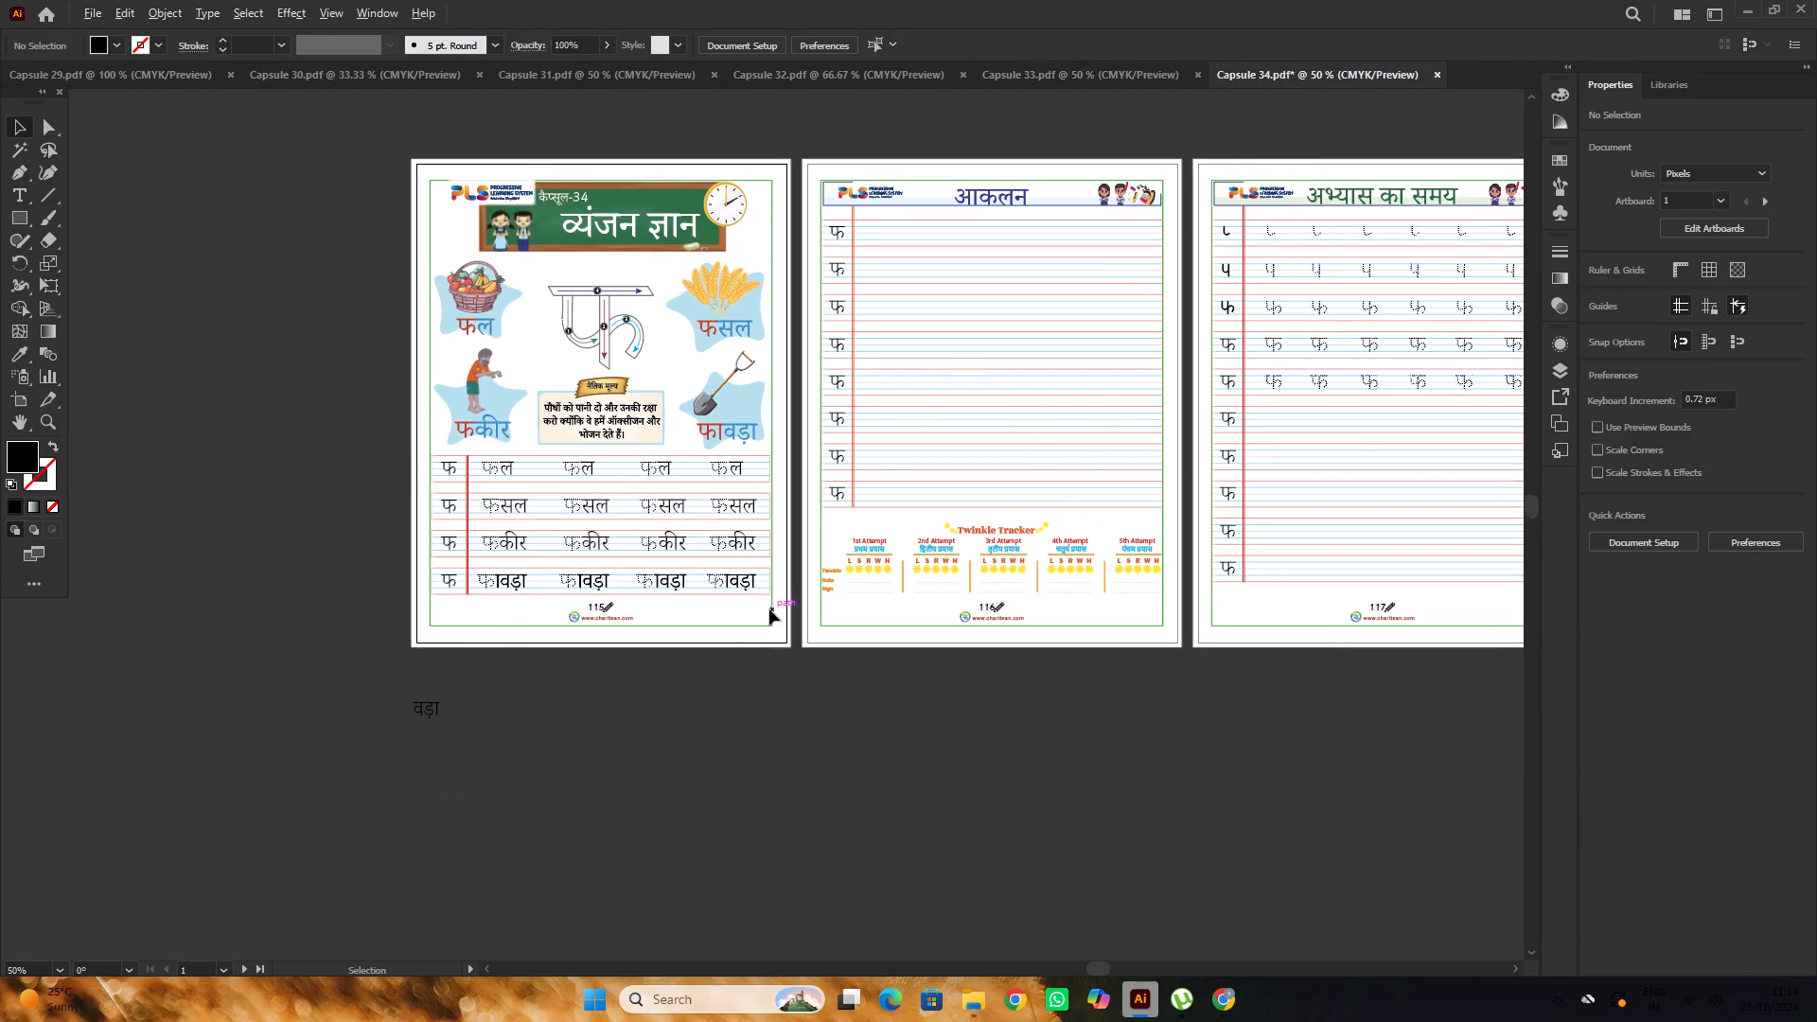
pyautogui.keyDown('alt'); pyautogui.scroll(3, 318, 469); pyautogui.keyUp('alt')
pyautogui.click(381, 465)
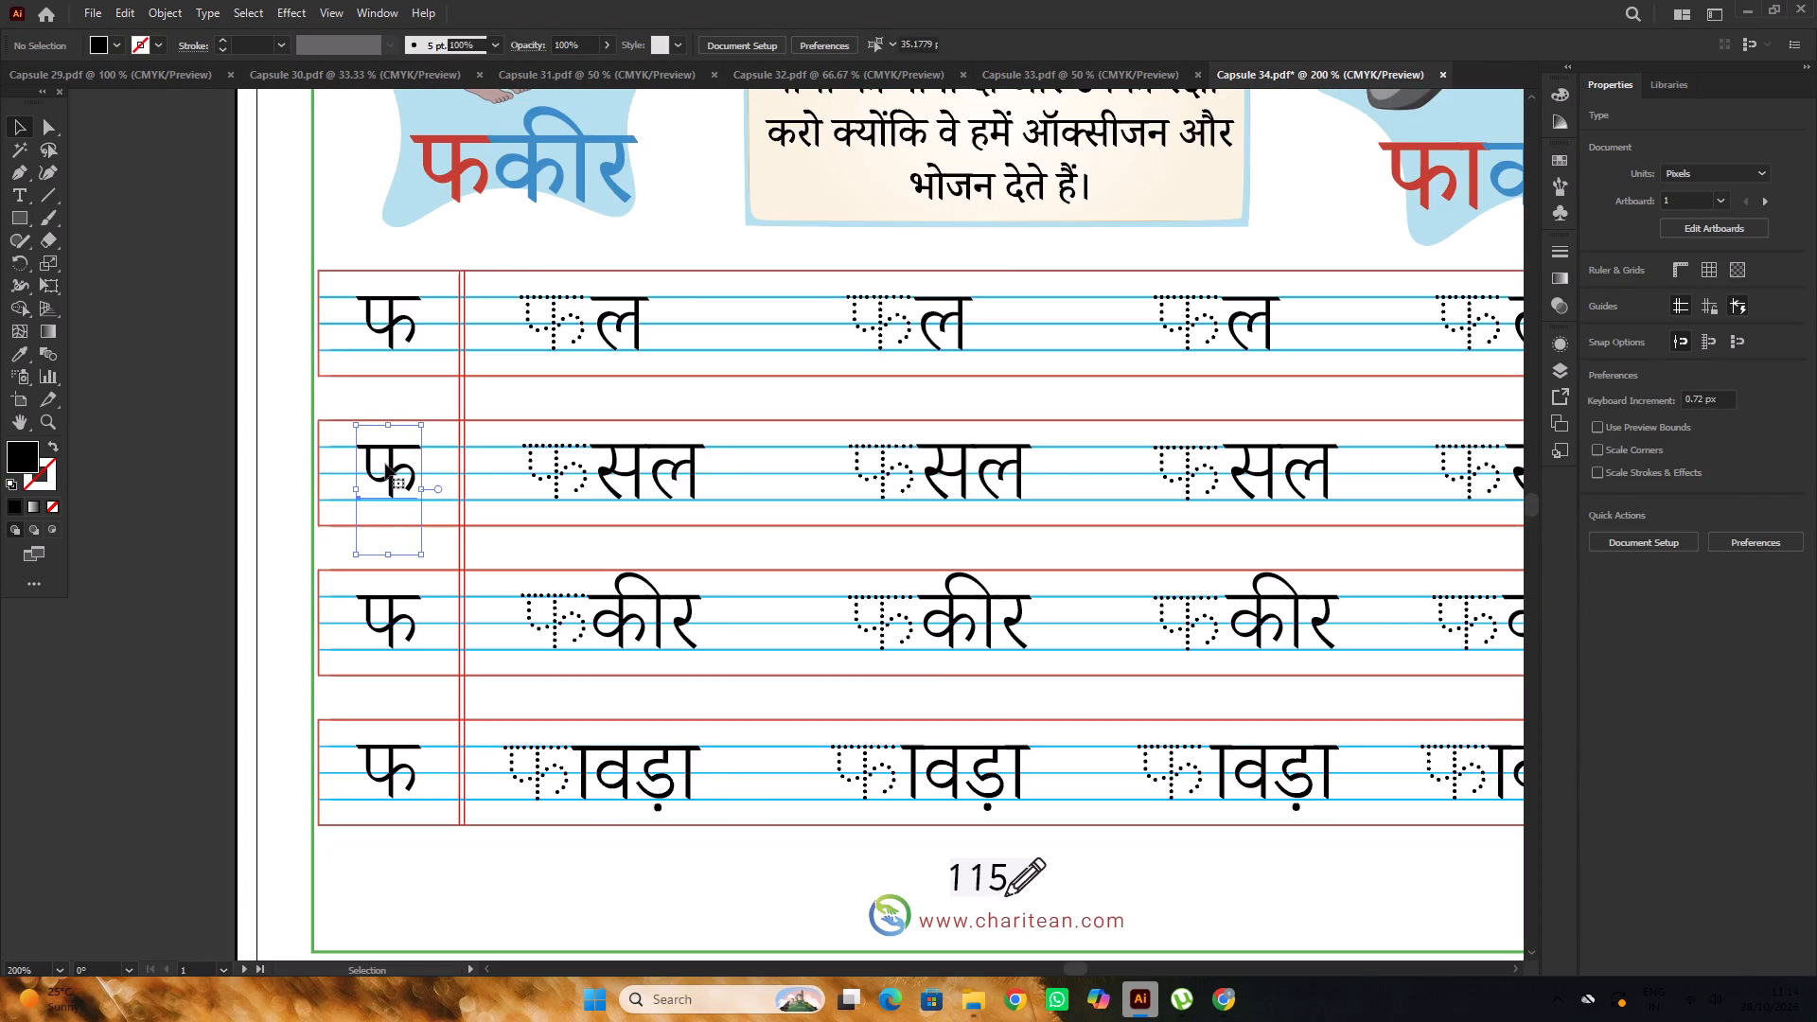
pyautogui.keyDown('alt'); pyautogui.scroll(-3, 385, 463); pyautogui.keyUp('alt')
pyautogui.click(208, 391)
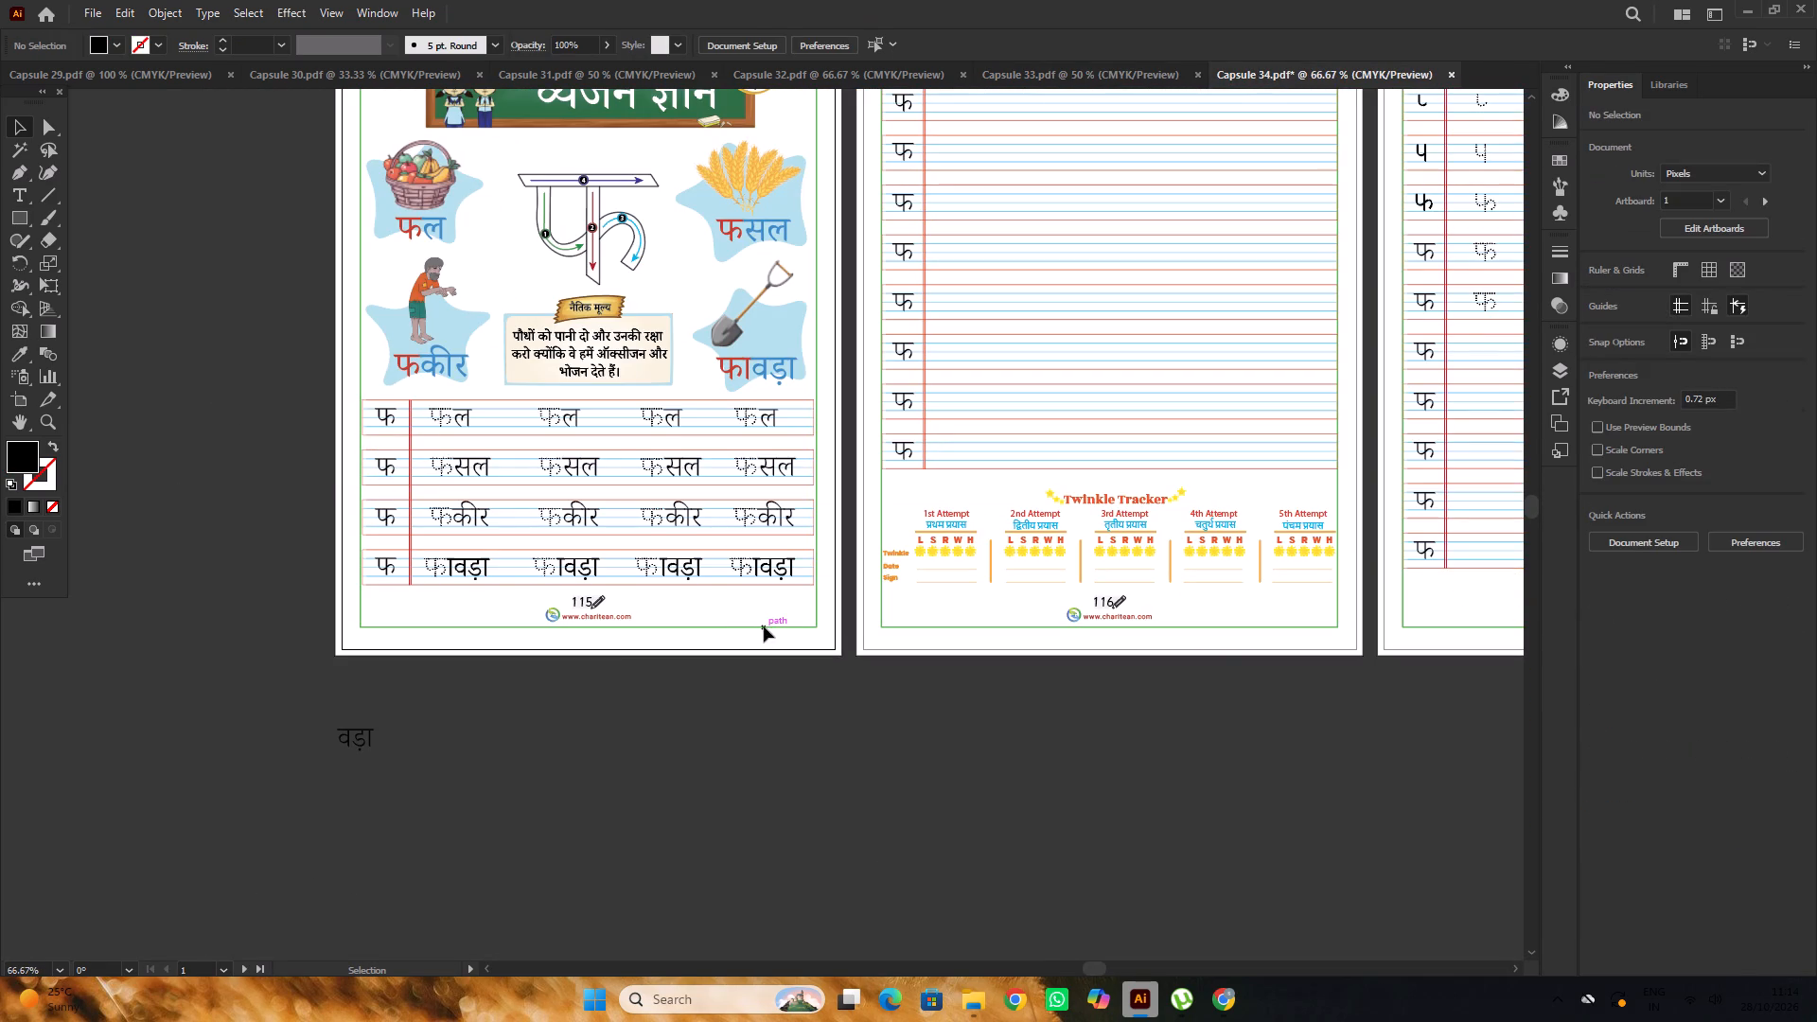
pyautogui.click(766, 625)
pyautogui.keyDown('alt'); pyautogui.scroll(-2, 764, 622); pyautogui.keyUp('alt')
pyautogui.keyDown('alt'); pyautogui.scroll(2, 1136, 653); pyautogui.keyUp('alt')
pyautogui.keyDown('alt'); pyautogui.scroll(-2, 1139, 649); pyautogui.keyUp('alt')
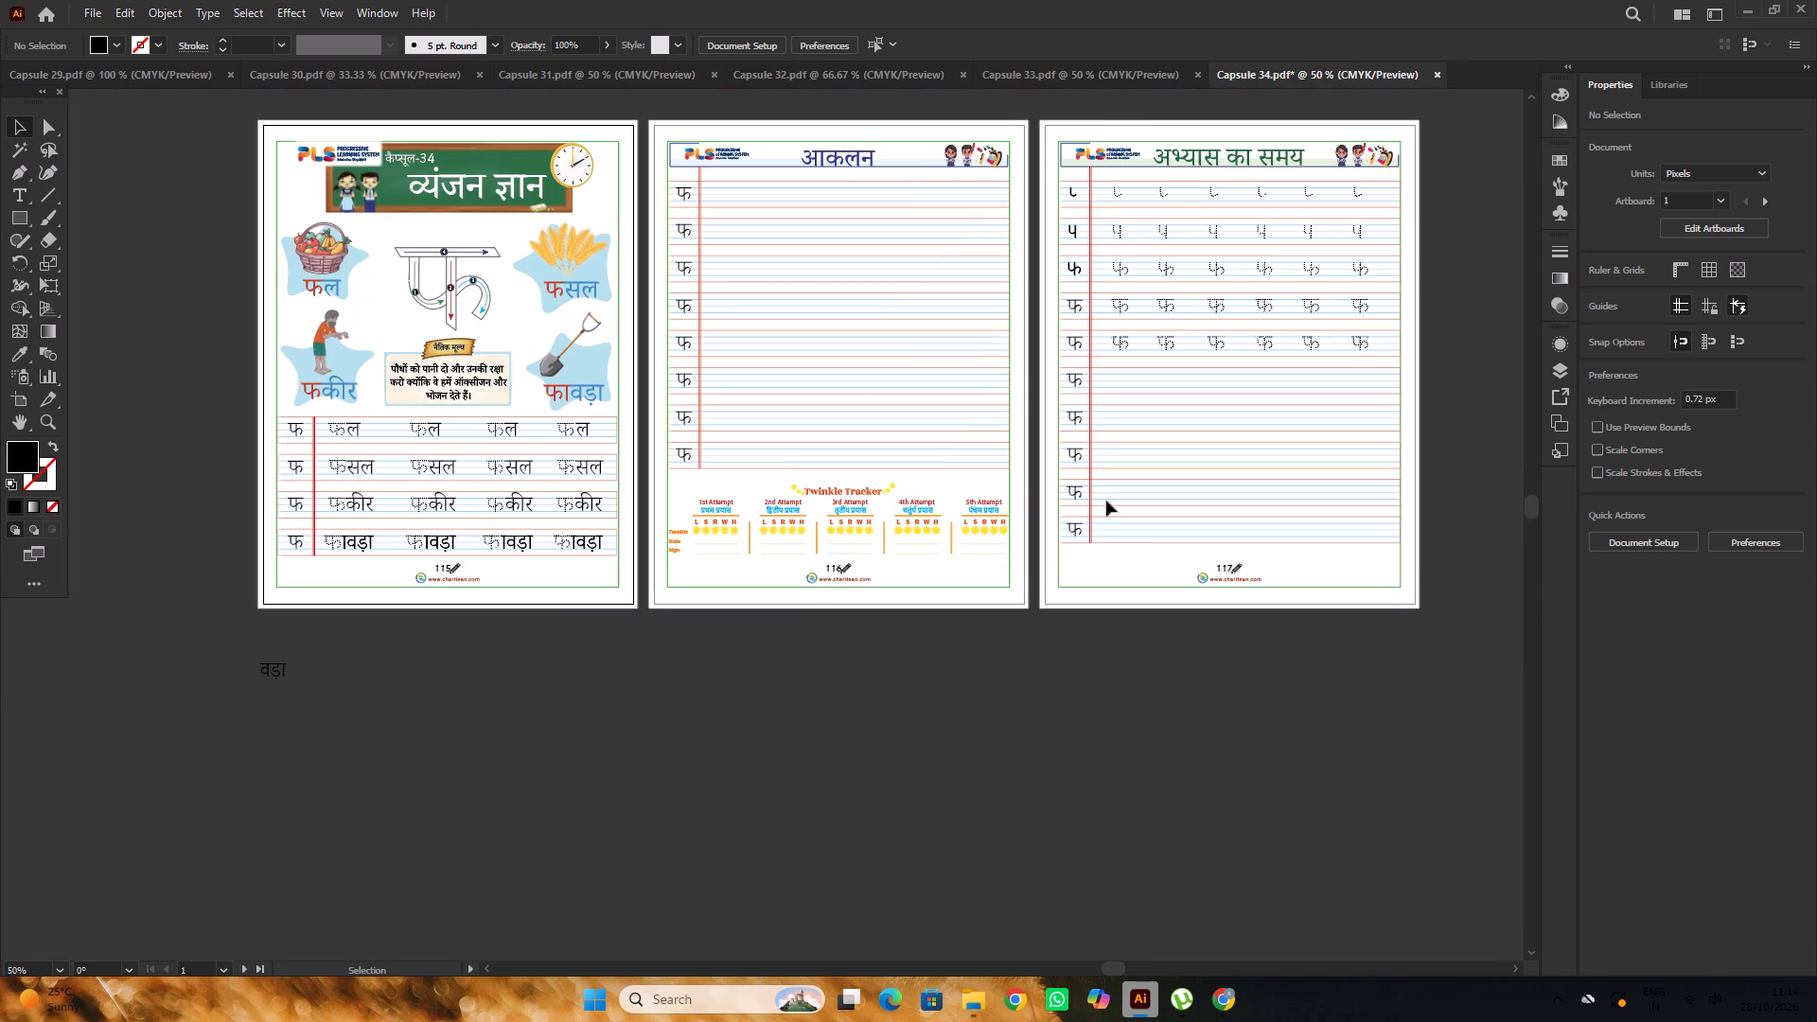
# Check the page numbers in Capsule 33 through to its last page.
pyautogui.click(1118, 85)
pyautogui.keyDown('alt'); pyautogui.scroll(2, 1326, 692); pyautogui.keyUp('alt')
pyautogui.keyDown('alt'); pyautogui.scroll(-2, 914, 566); pyautogui.keyUp('alt')
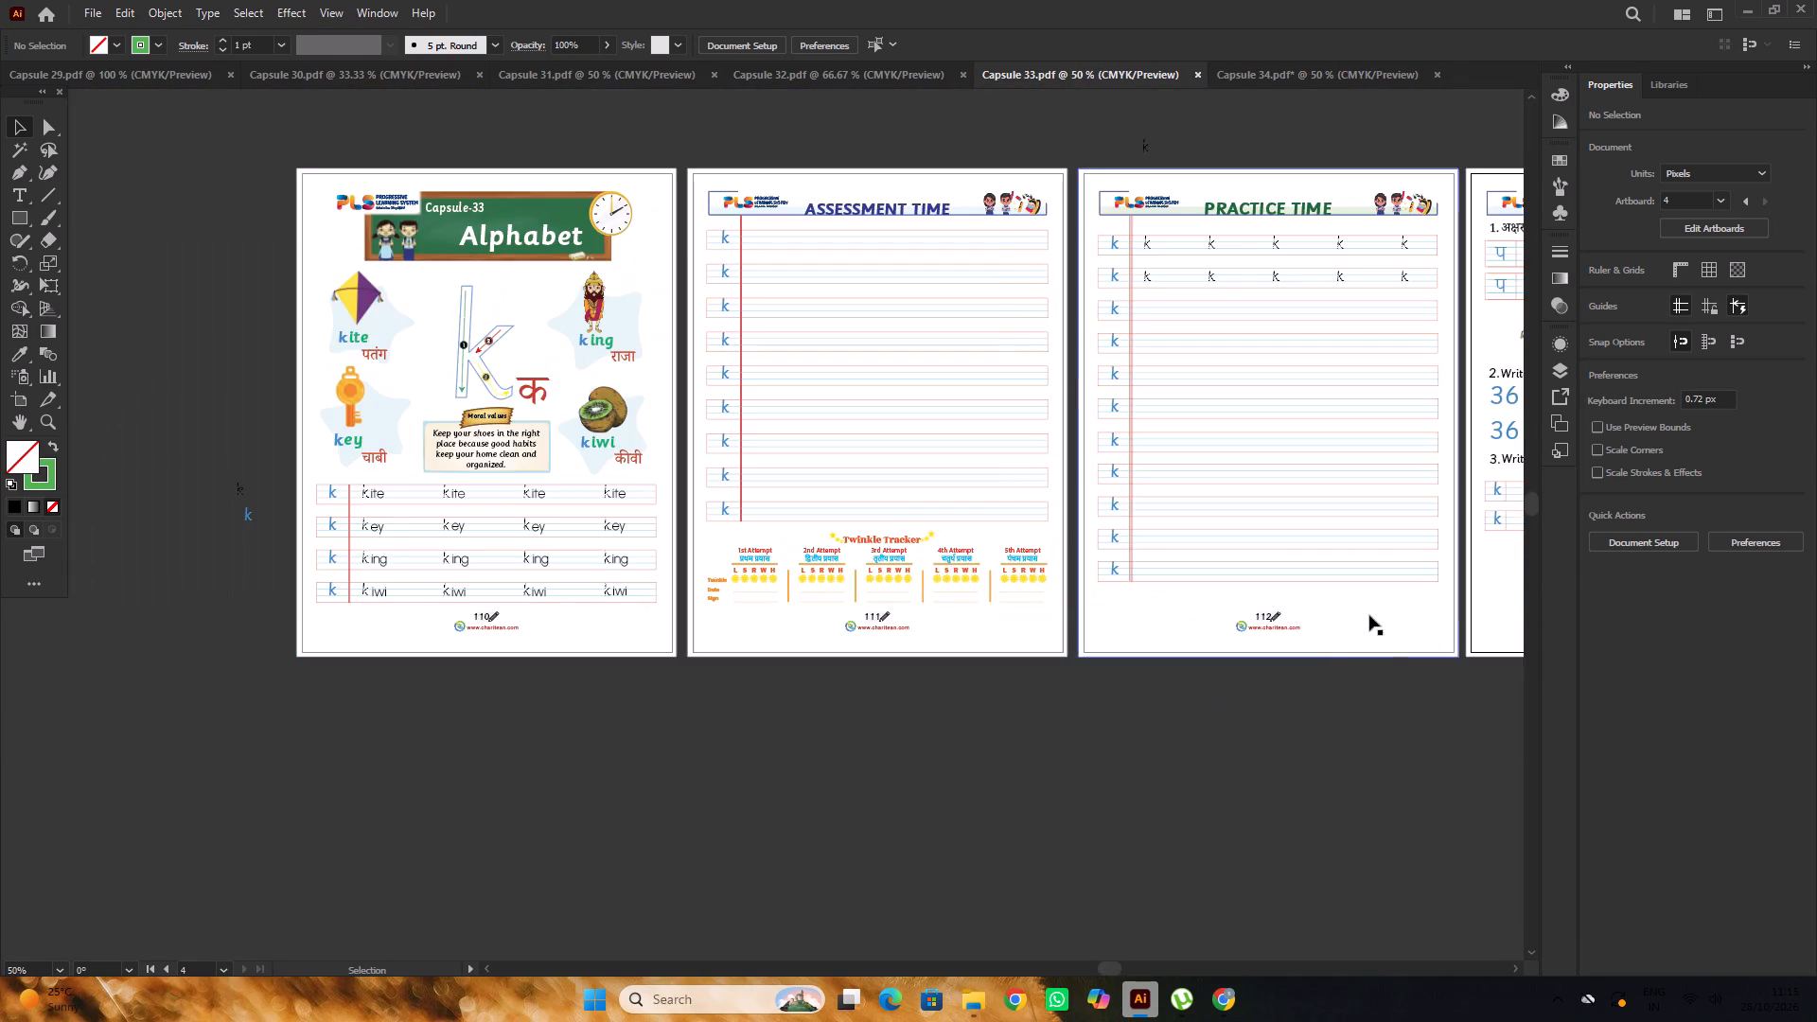
pyautogui.keyDown('alt'); pyautogui.scroll(1, 1376, 612); pyautogui.keyUp('alt')
pyautogui.keyDown('alt'); pyautogui.scroll(-3, 1193, 604); pyautogui.keyUp('alt')
pyautogui.press('space')
pyautogui.moveTo(1332, 712); pyautogui.dragTo(1074, 733)
pyautogui.keyDown('alt'); pyautogui.scroll(4, 1173, 619); pyautogui.keyUp('alt')
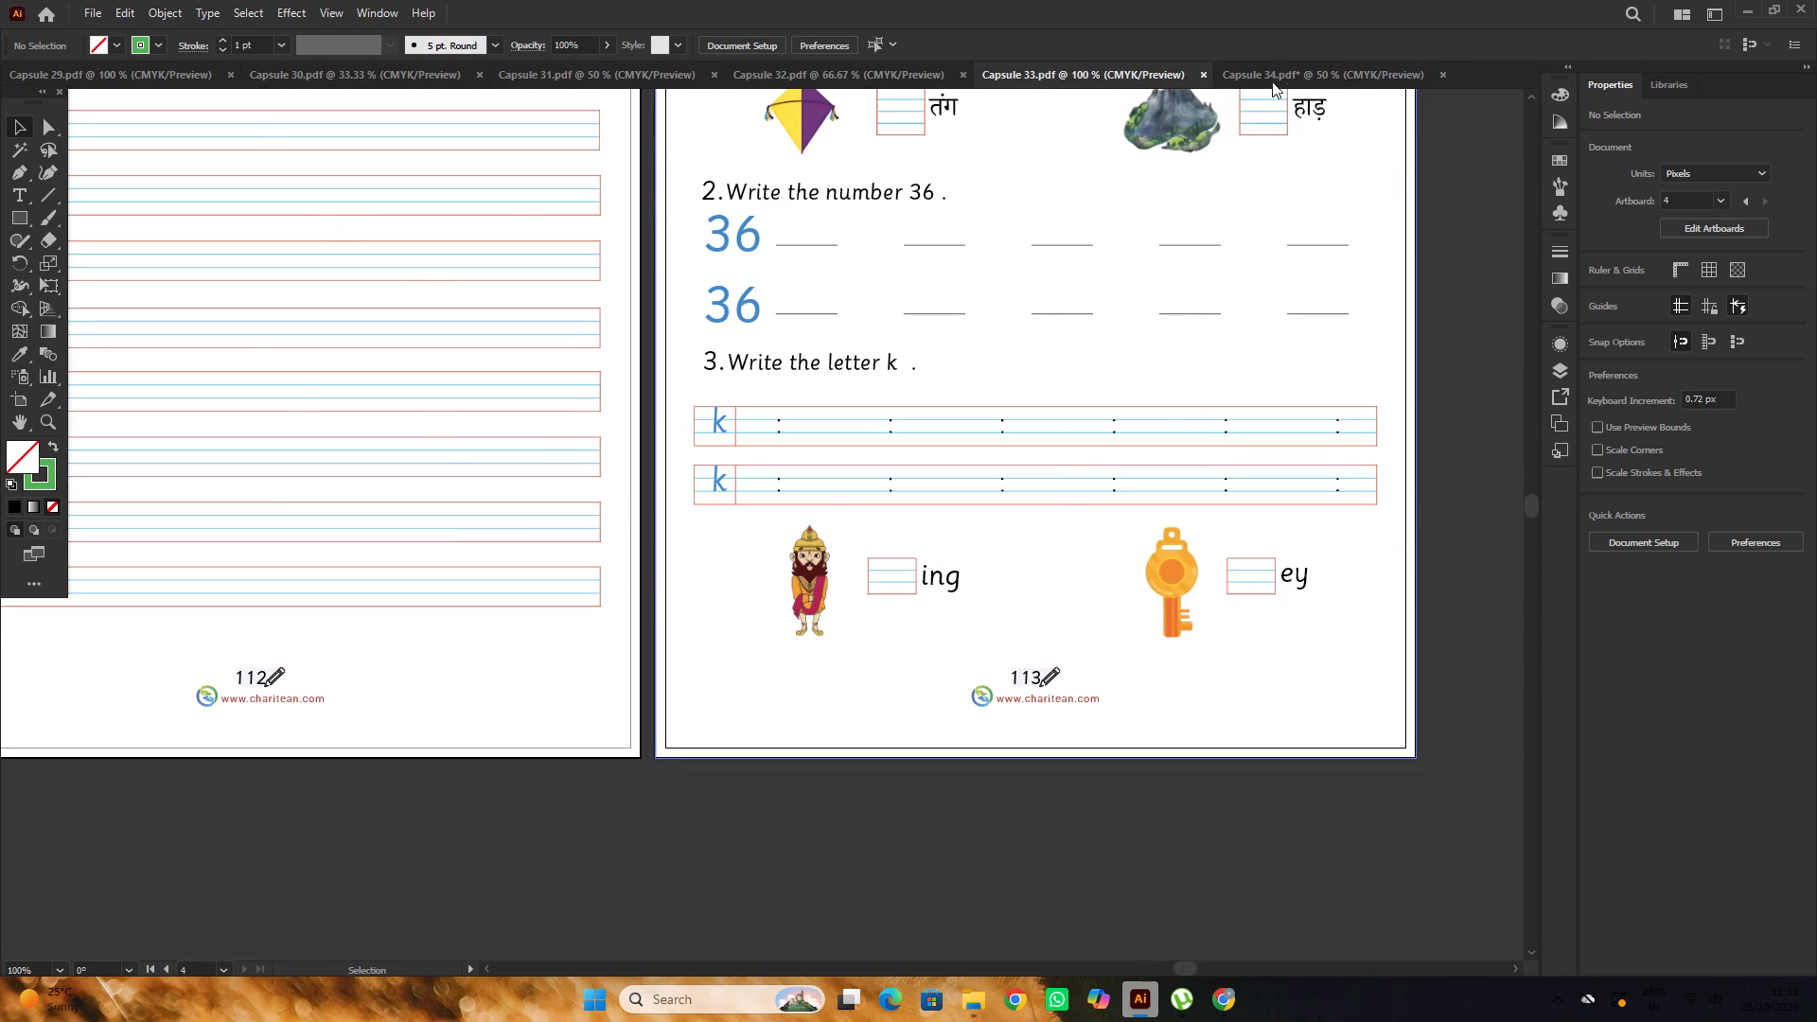
# Change the page number on Capsule 34's first page to 114.
pyautogui.click(1279, 70)
pyautogui.scroll(-1, 771, 442)
pyautogui.keyDown('alt'); pyautogui.scroll(4, 404, 528); pyautogui.keyUp('alt')
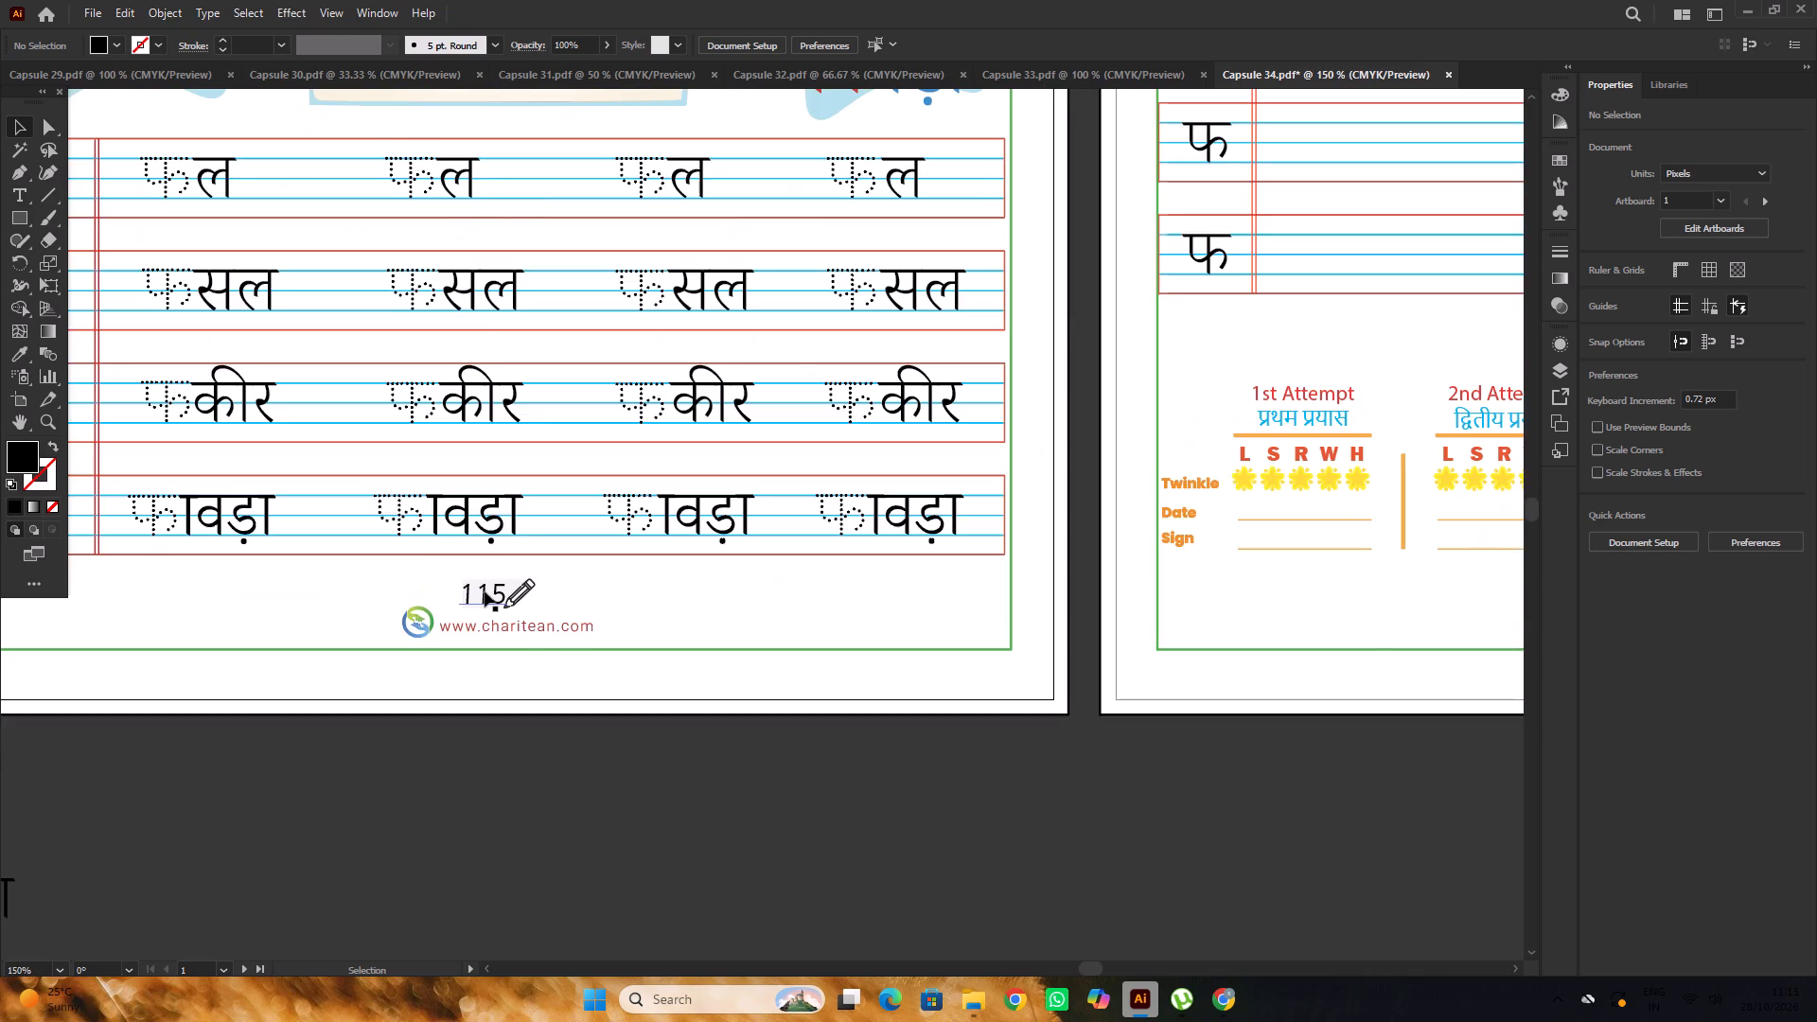
pyautogui.keyDown('alt'); pyautogui.scroll(2, 485, 591); pyautogui.keyUp('alt')
pyautogui.press('t')
pyautogui.moveTo(519, 590); pyautogui.dragTo(492, 614)
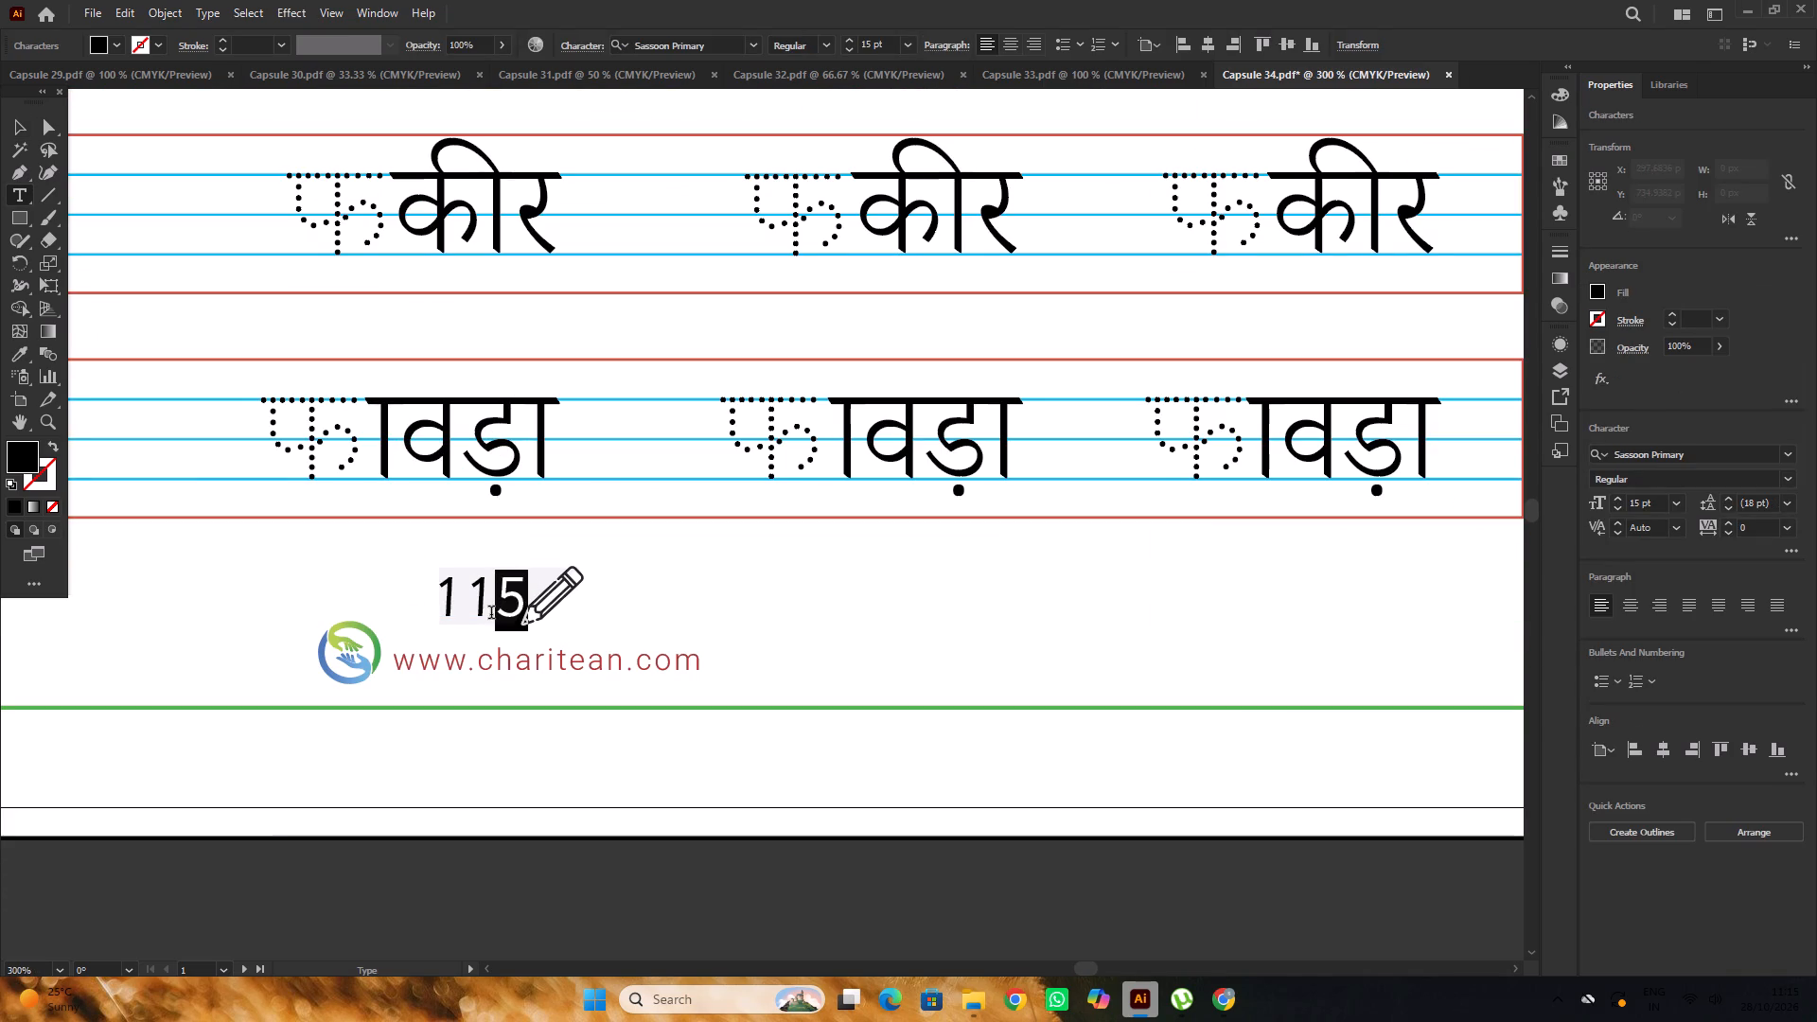
pyautogui.press('4')
# Recheck the page number on Capsule 33's last page and return to Capsule 34.
pyautogui.keyDown('alt'); pyautogui.scroll(-2, 506, 617); pyautogui.keyUp('alt')
pyautogui.click(1121, 66)
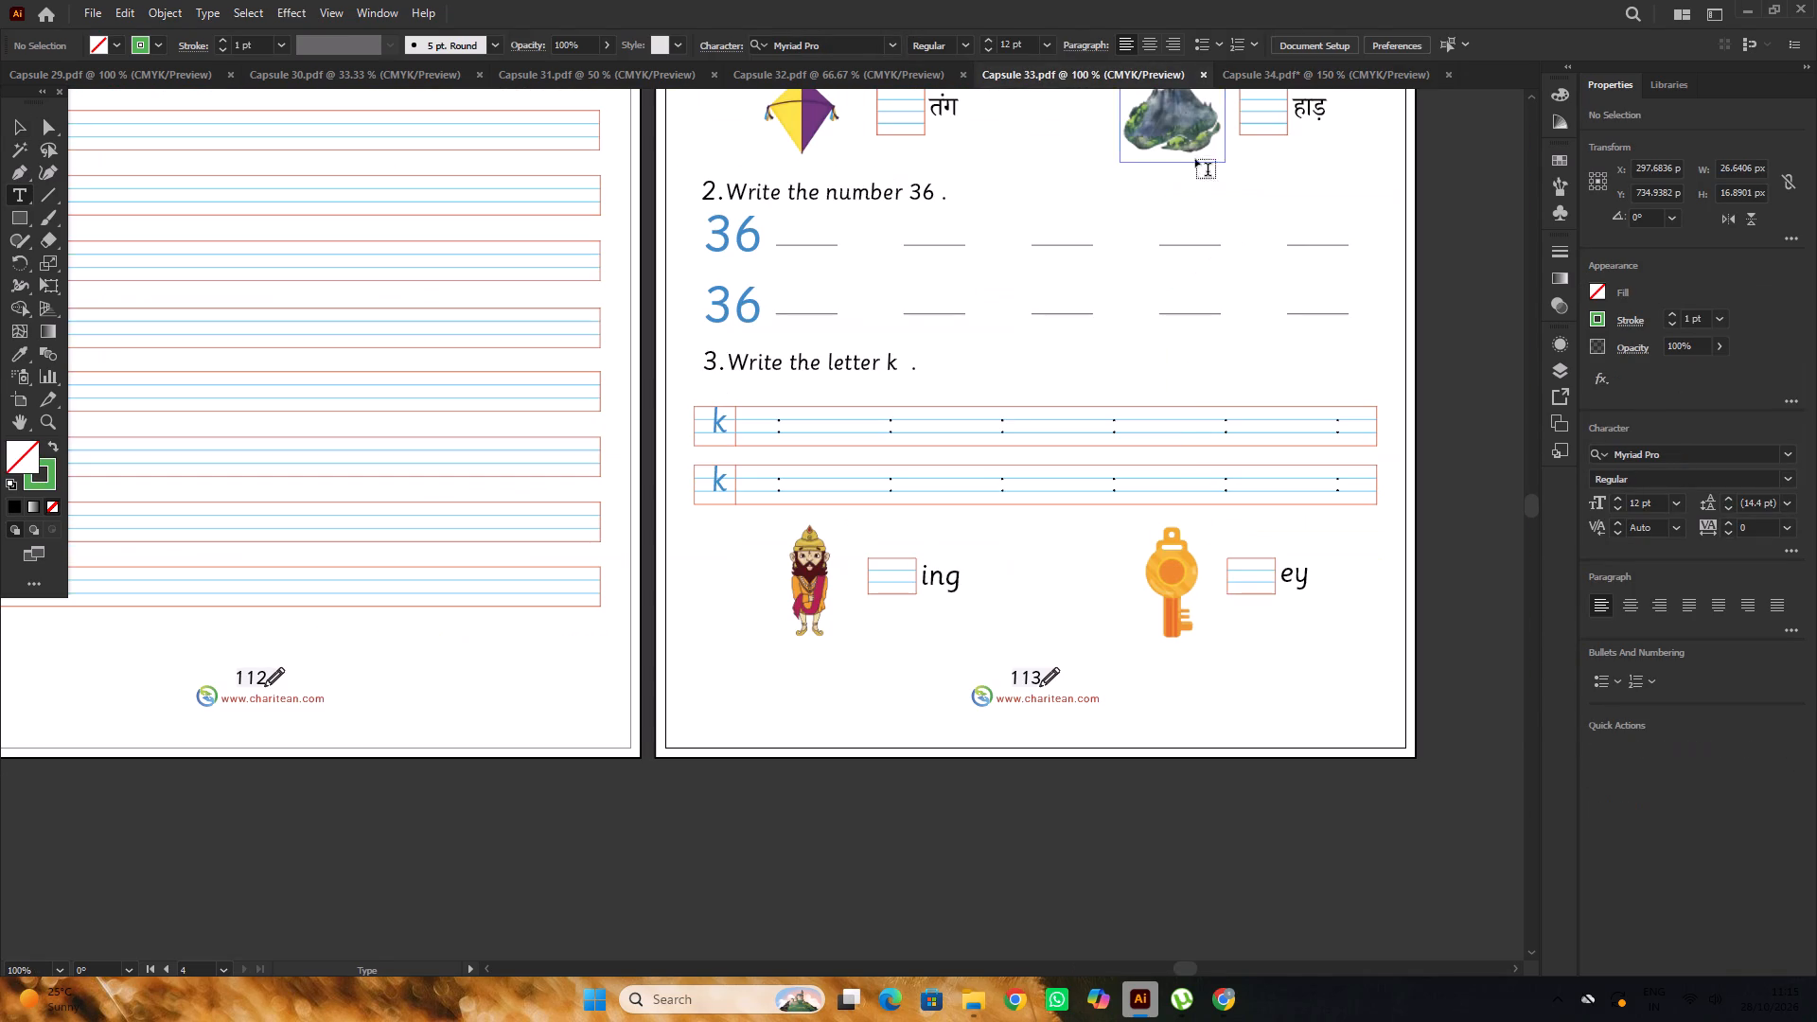
pyautogui.click(1323, 53)
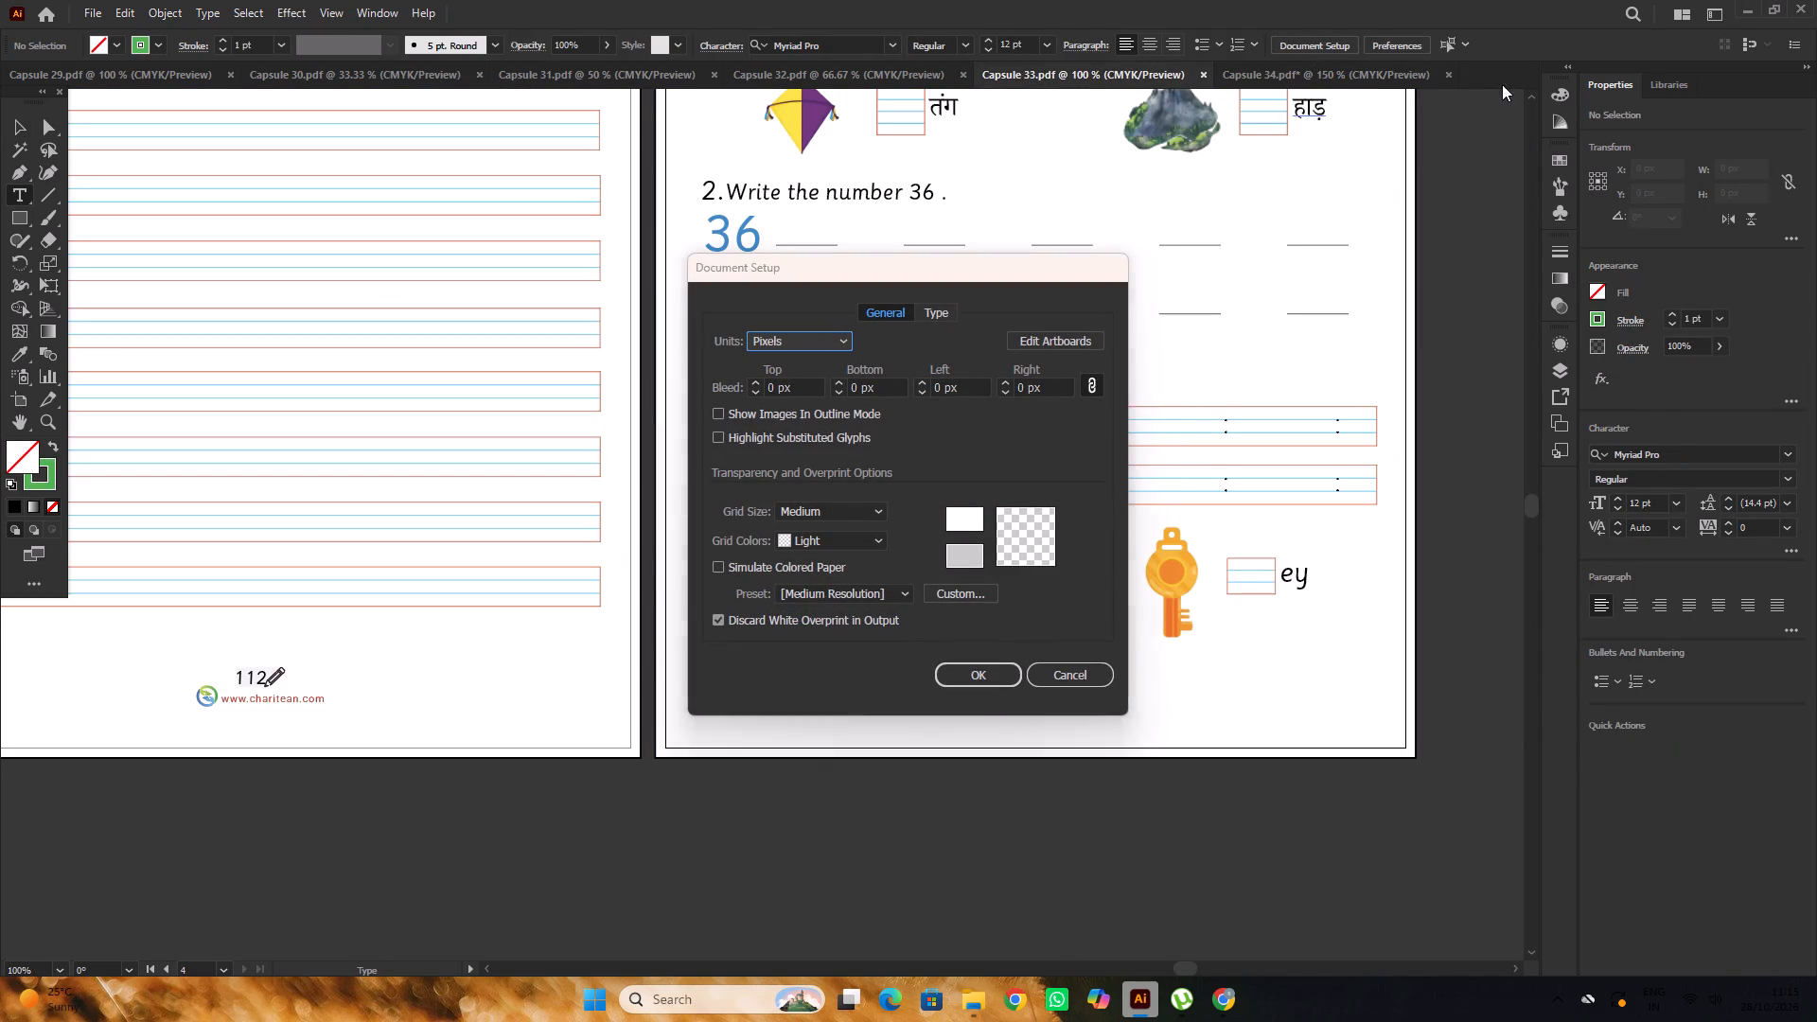
pyautogui.click(1502, 84)
pyautogui.click(1077, 679)
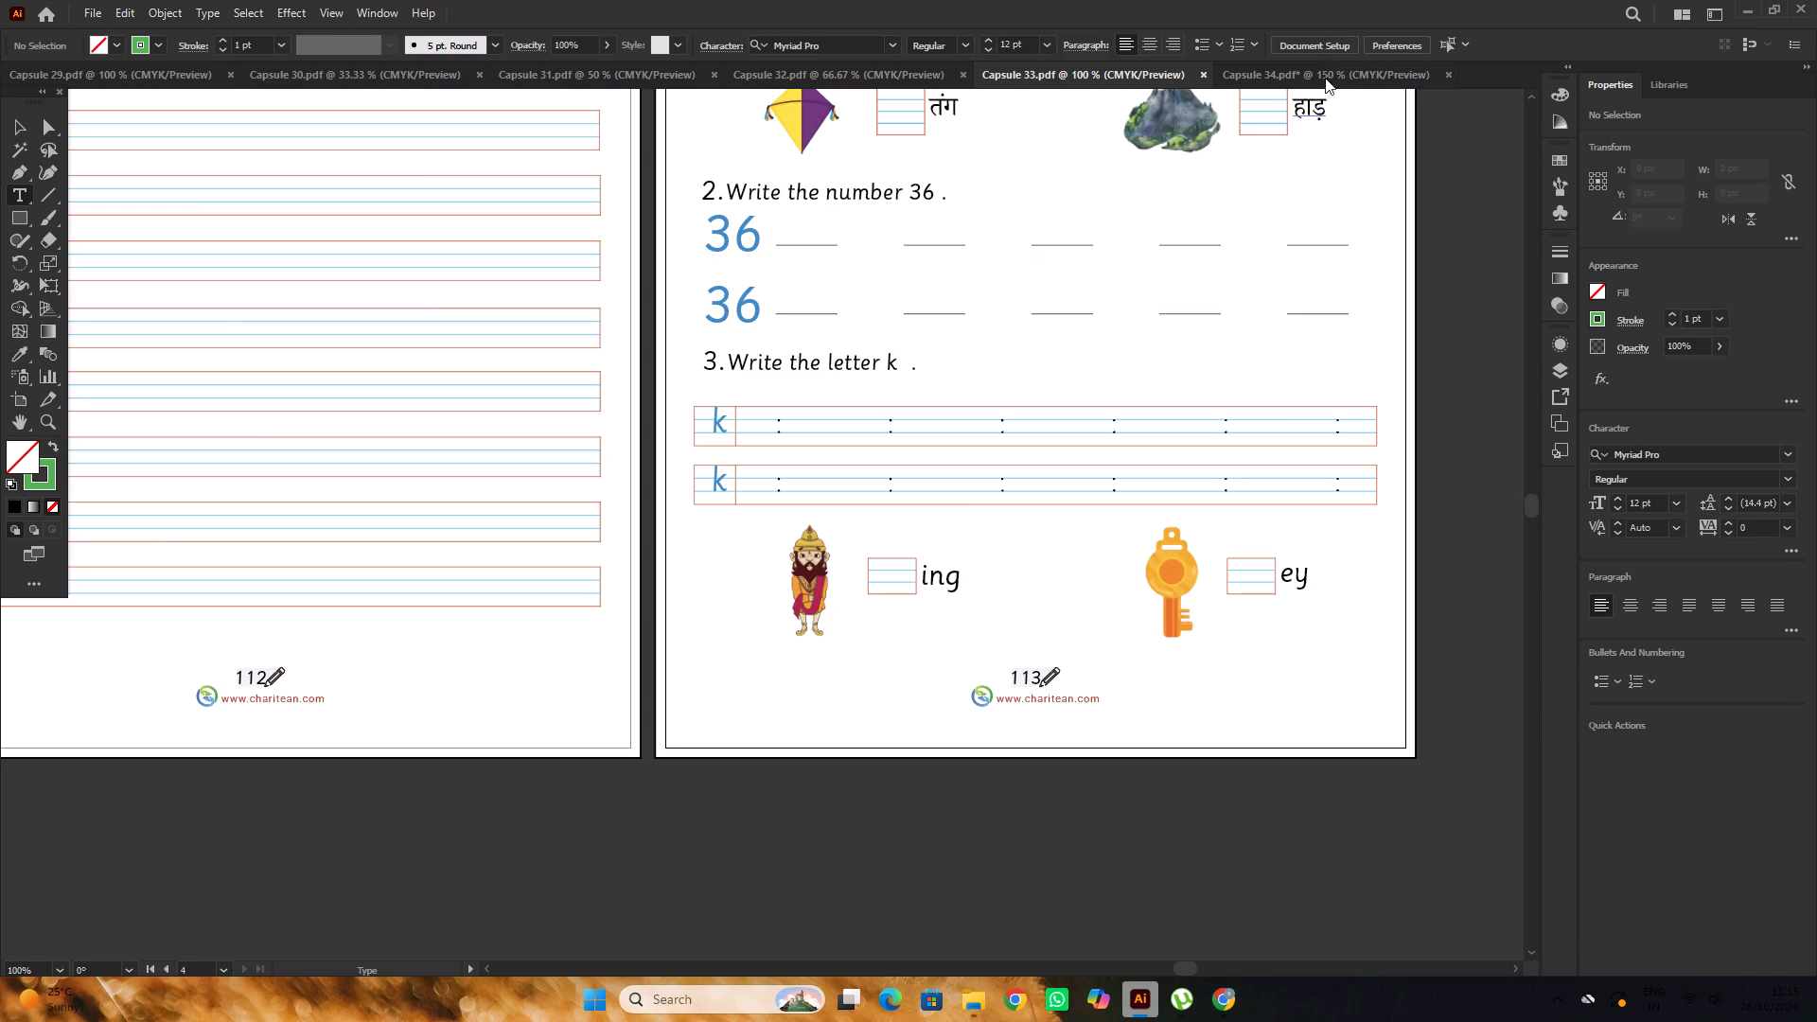
pyautogui.click(1341, 73)
# Change the page number on Capsule 34's second page, below the Twinkle Tracker, to 115.
pyautogui.keyDown('alt'); pyautogui.scroll(2, 535, 619); pyautogui.keyUp('alt')
pyautogui.keyDown('alt'); pyautogui.scroll(-2, 389, 547); pyautogui.keyUp('alt')
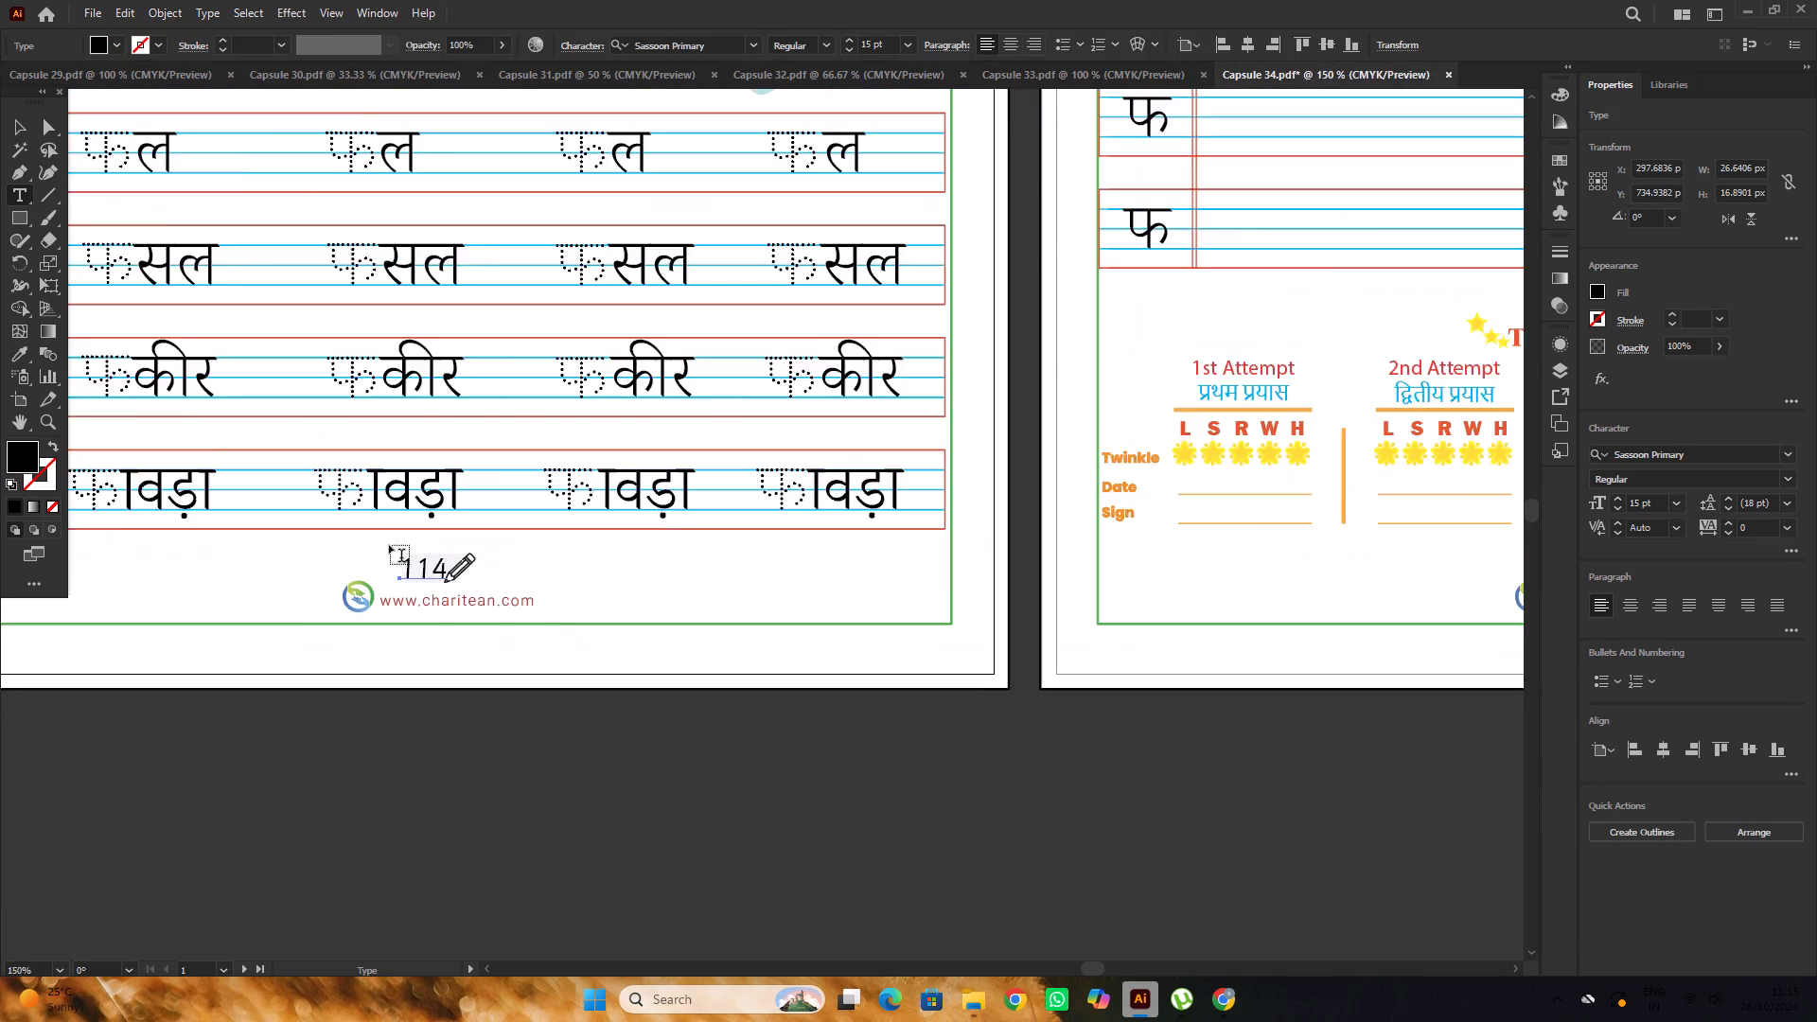
pyautogui.keyDown('alt'); pyautogui.scroll(-1, 389, 545); pyautogui.keyUp('alt')
pyautogui.keyDown('alt'); pyautogui.scroll(2, 1094, 583); pyautogui.keyUp('alt')
pyautogui.moveTo(1316, 529); pyautogui.dragTo(1298, 541)
pyautogui.press('5')
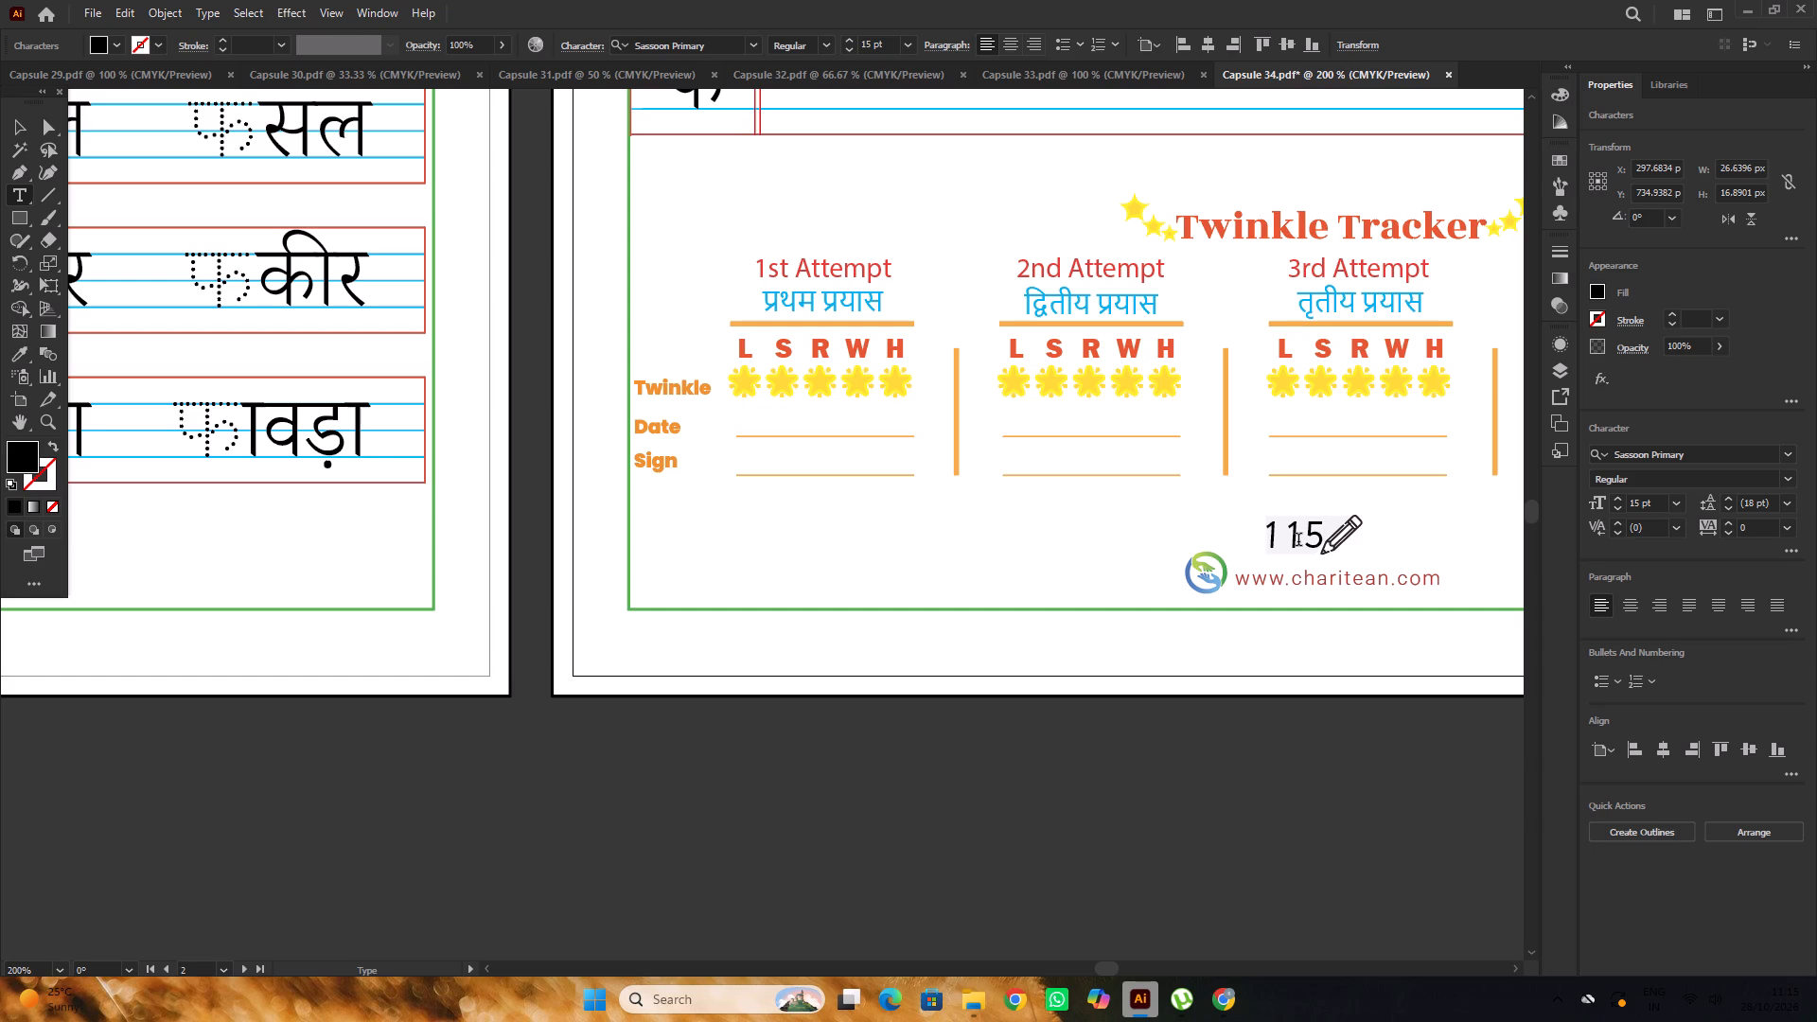
pyautogui.keyDown('alt'); pyautogui.scroll(-3, 826, 518); pyautogui.keyUp('alt')
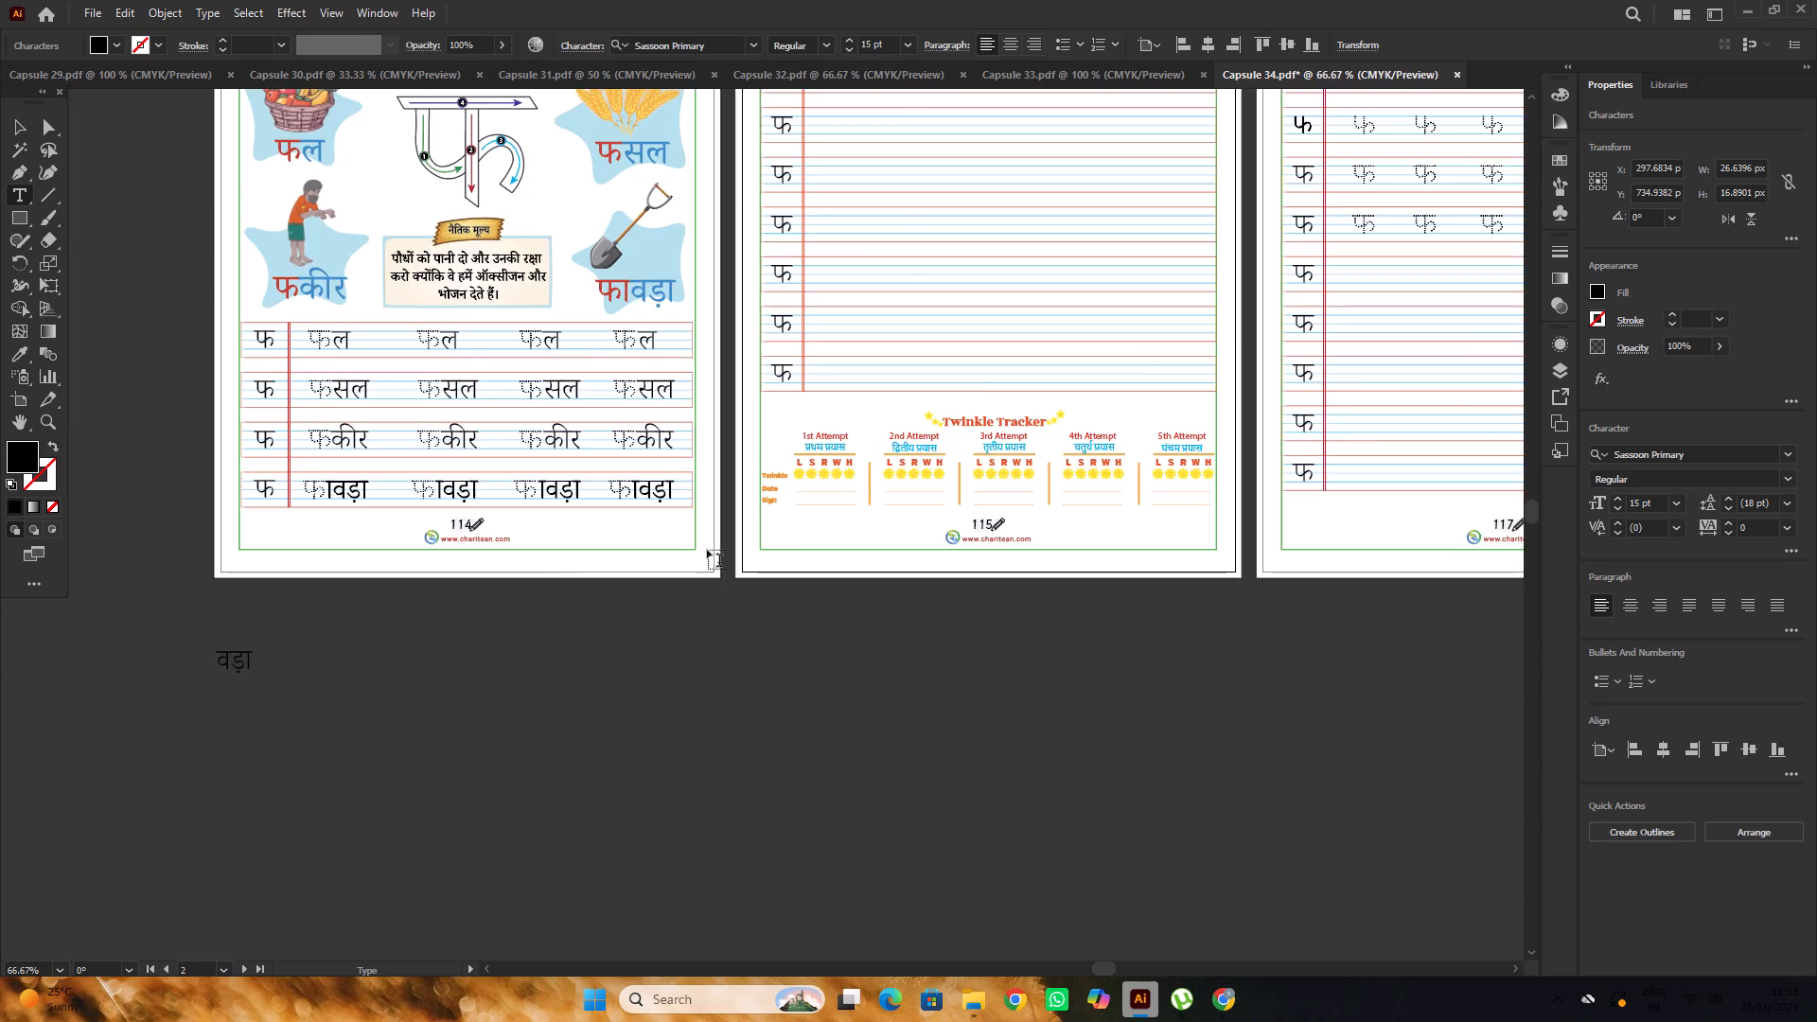
# Examine up close the page number and website footers on the first and second pages of Capsule 34.
pyautogui.keyDown('alt'); pyautogui.scroll(1, 548, 545); pyautogui.keyUp('alt')
pyautogui.keyDown('alt'); pyautogui.scroll(4, 409, 523); pyautogui.keyUp('alt')
pyautogui.keyDown('alt'); pyautogui.scroll(-2, 731, 435); pyautogui.keyUp('alt')
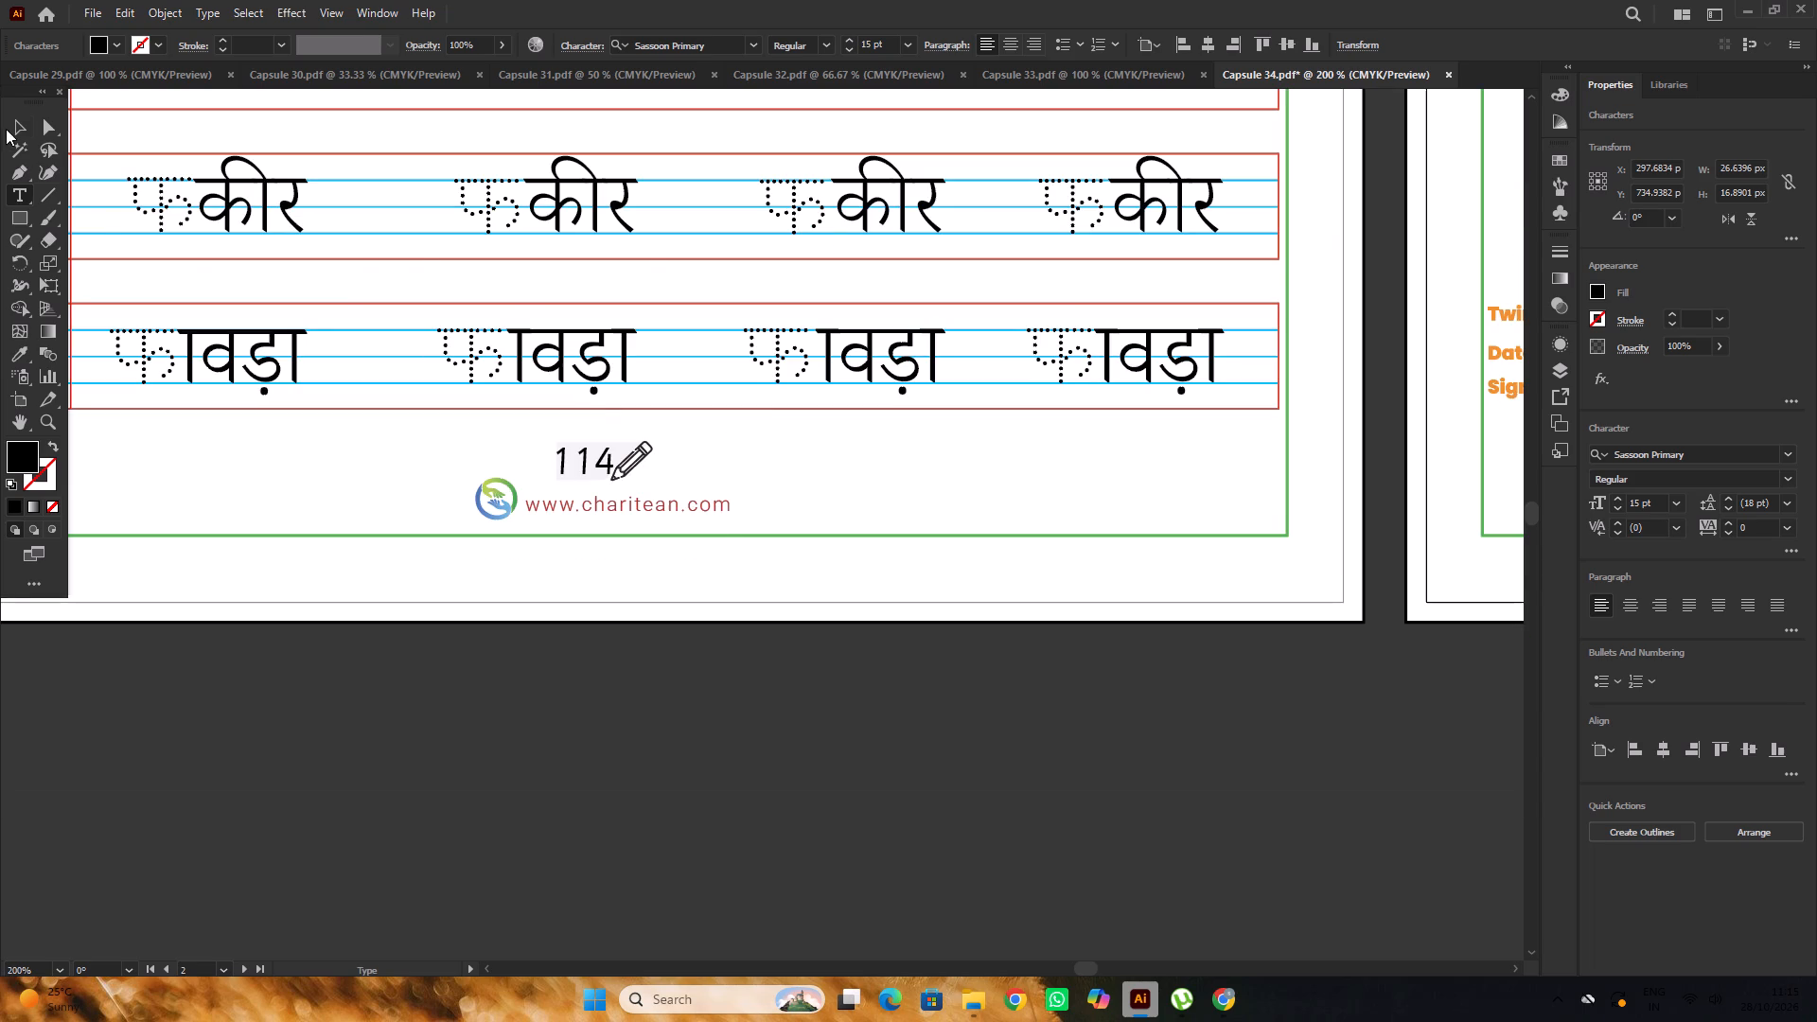
pyautogui.click(8, 129)
pyautogui.keyDown('alt'); pyautogui.scroll(2, 581, 458); pyautogui.keyUp('alt')
pyautogui.click(588, 466)
pyautogui.keyDown('alt'); pyautogui.scroll(-3, 537, 441); pyautogui.keyUp('alt')
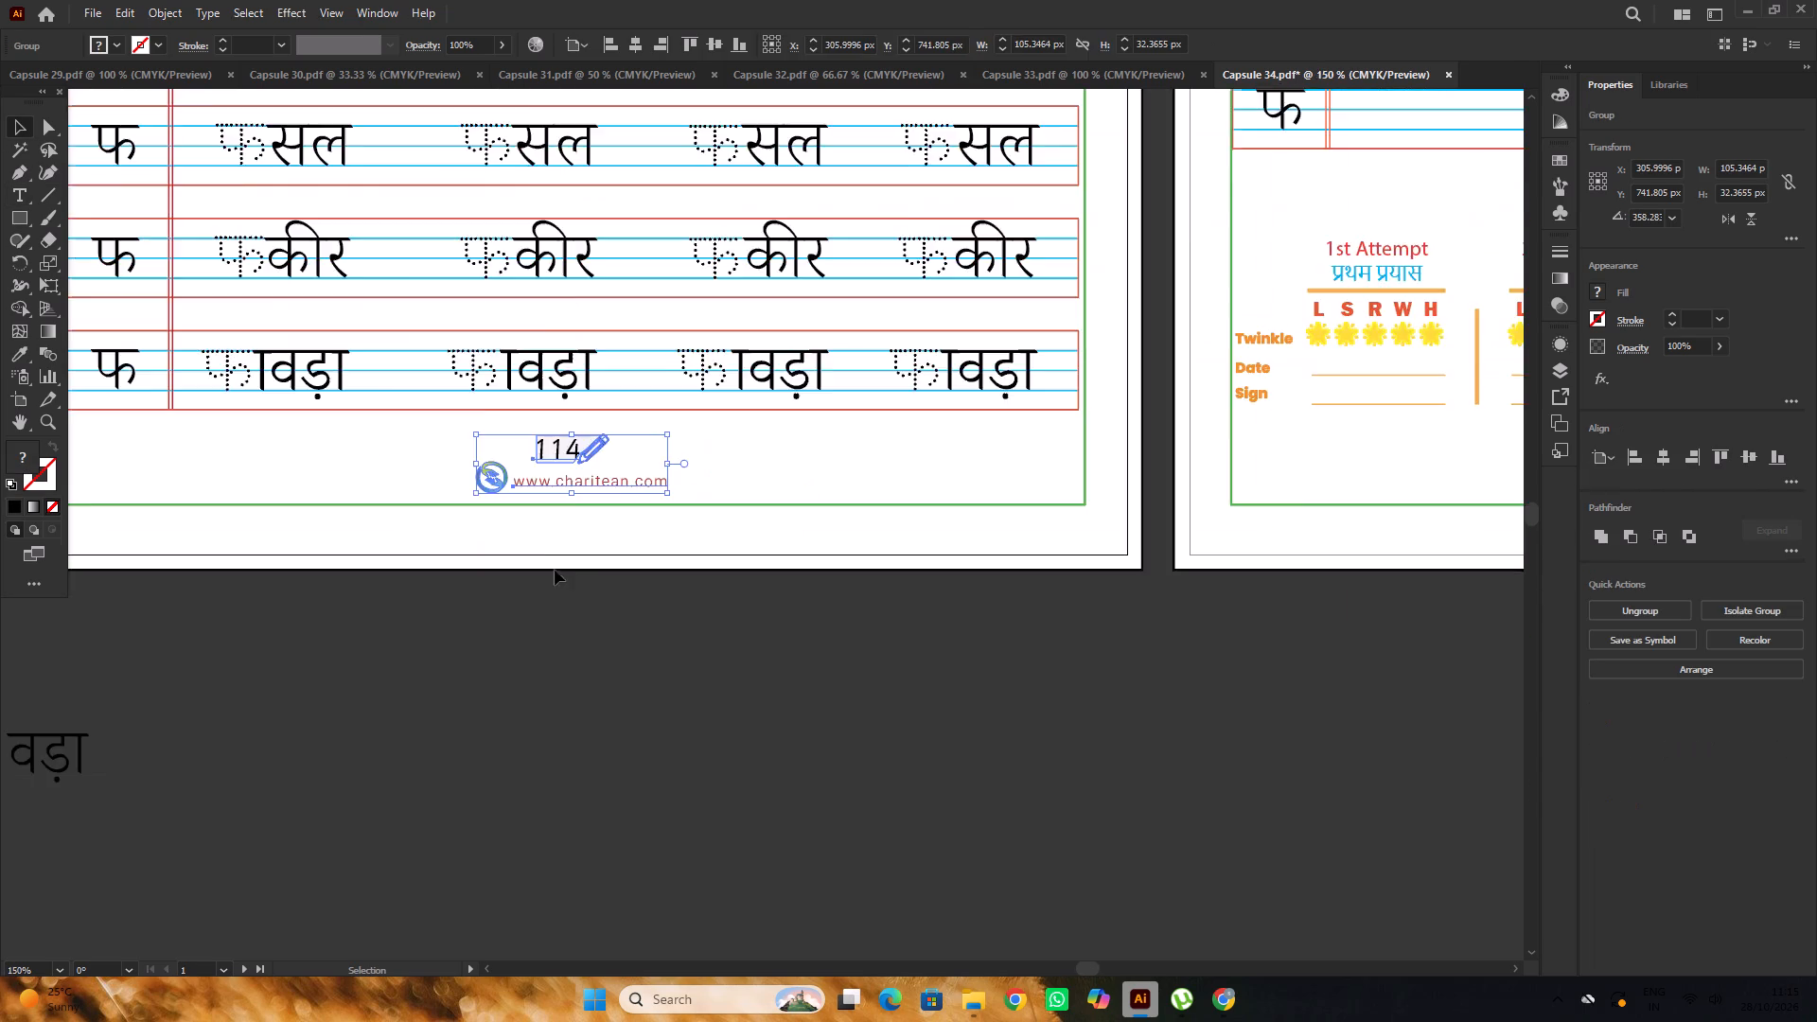
pyautogui.keyDown('alt'); pyautogui.scroll(-2, 541, 543); pyautogui.keyUp('alt')
pyautogui.click(853, 645)
pyautogui.press('space')
pyautogui.moveTo(1051, 636); pyautogui.dragTo(661, 637)
pyautogui.keyDown('alt'); pyautogui.scroll(4, 673, 502); pyautogui.keyUp('alt')
pyautogui.keyDown('alt'); pyautogui.scroll(2, 771, 530); pyautogui.keyUp('alt')
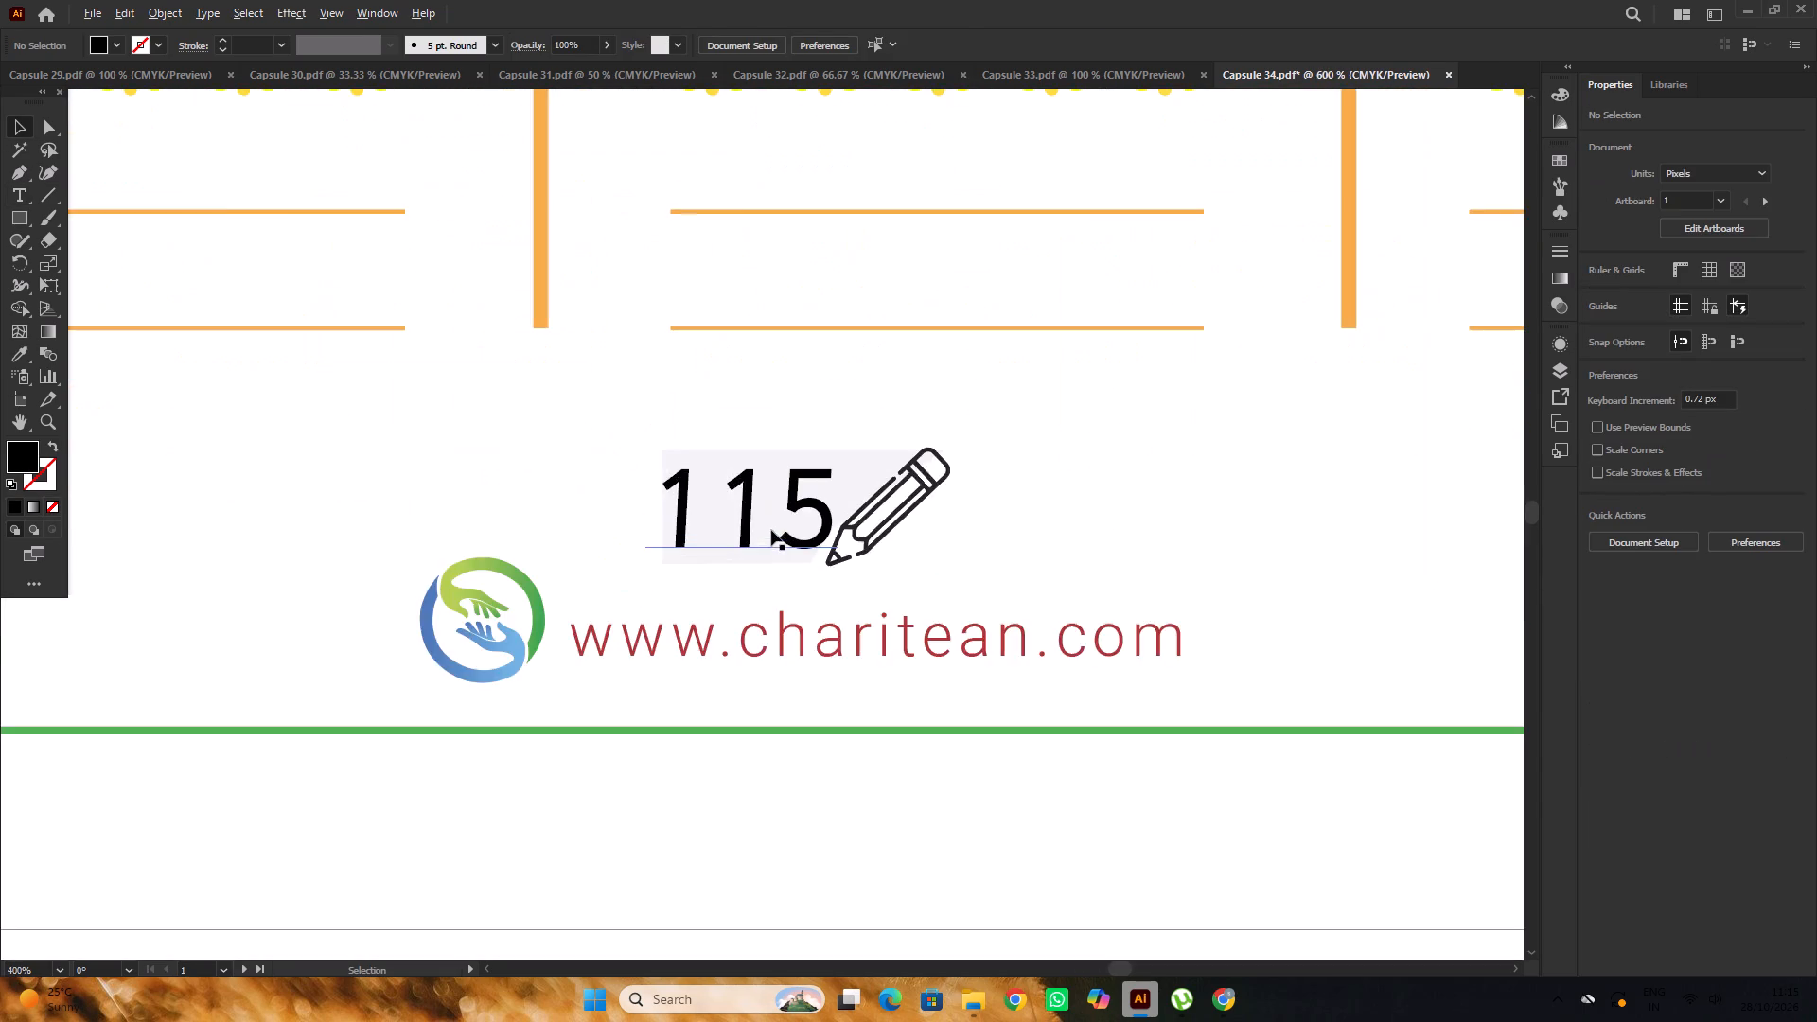
pyautogui.keyDown('alt'); pyautogui.scroll(-6, 562, 493); pyautogui.keyUp('alt')
# Change the page number on Capsule 34's third page, the practice page, to 116.
pyautogui.press('space')
pyautogui.moveTo(831, 661); pyautogui.dragTo(690, 684)
pyautogui.click(882, 675)
pyautogui.keyDown('alt'); pyautogui.scroll(1, 933, 573); pyautogui.keyUp('alt')
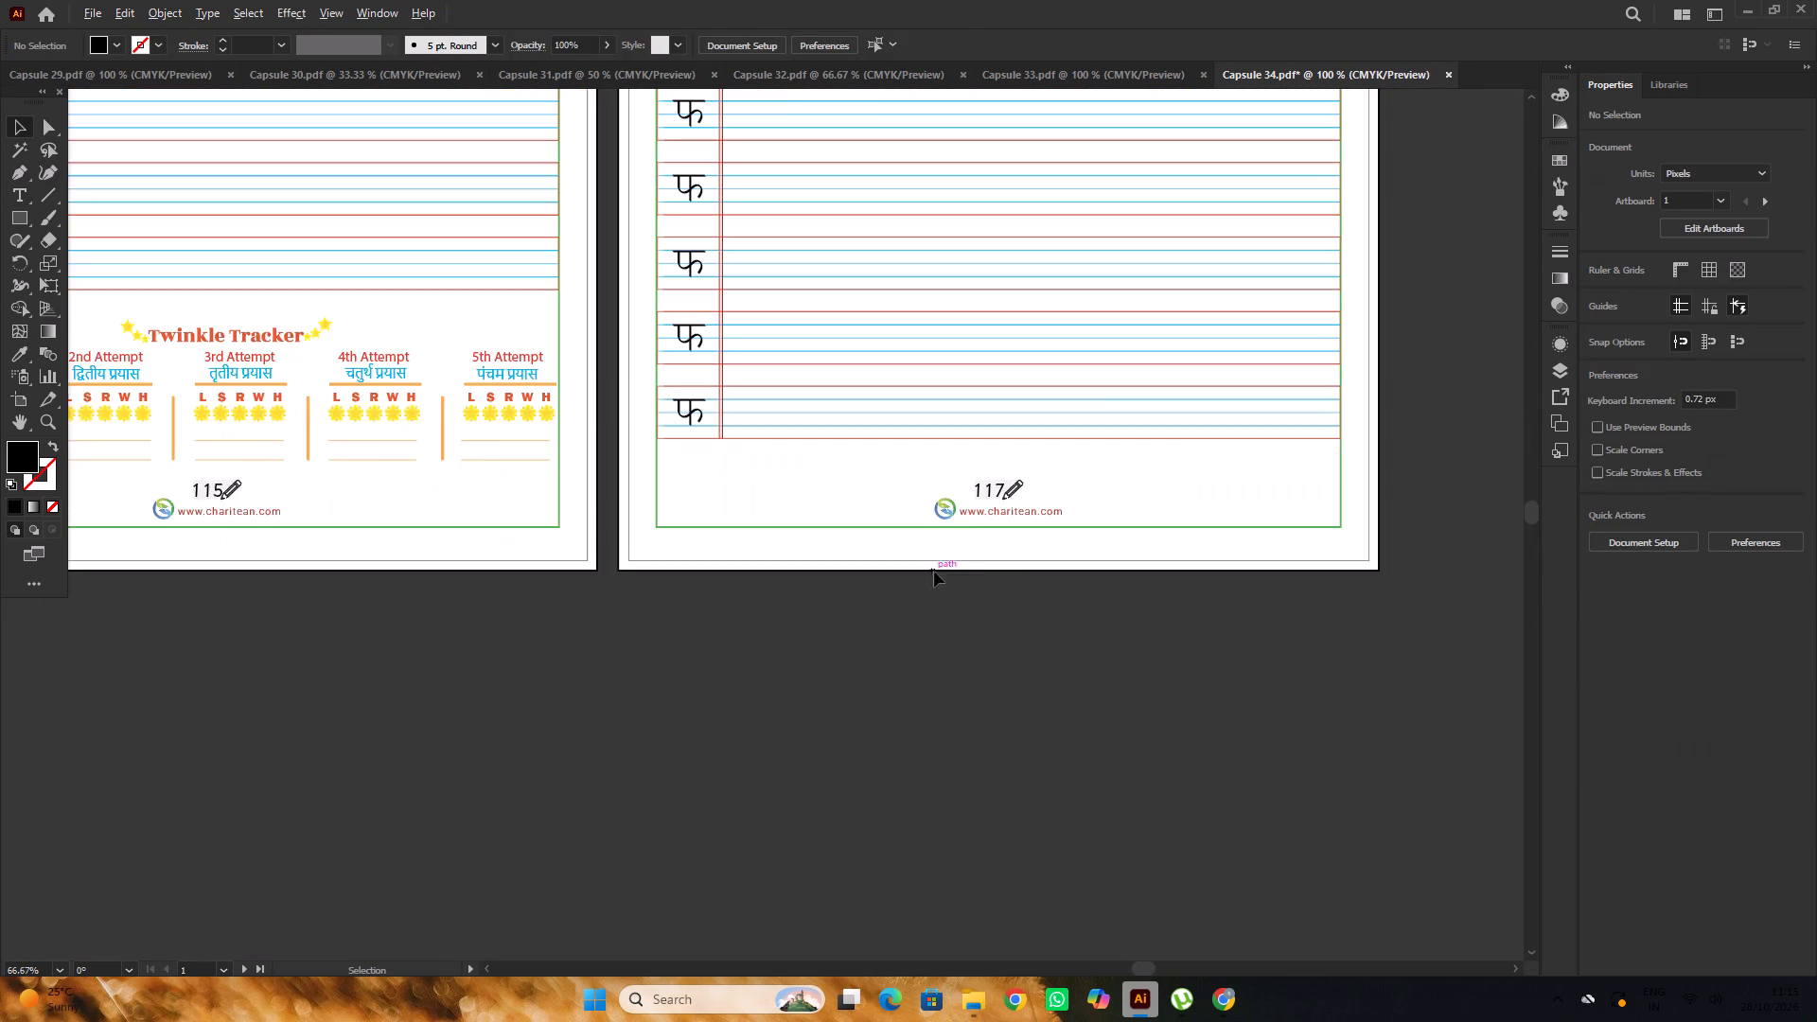
pyautogui.keyDown('alt'); pyautogui.scroll(6, 934, 572); pyautogui.keyUp('alt')
pyautogui.press('t')
pyautogui.moveTo(1013, 573); pyautogui.dragTo(994, 601)
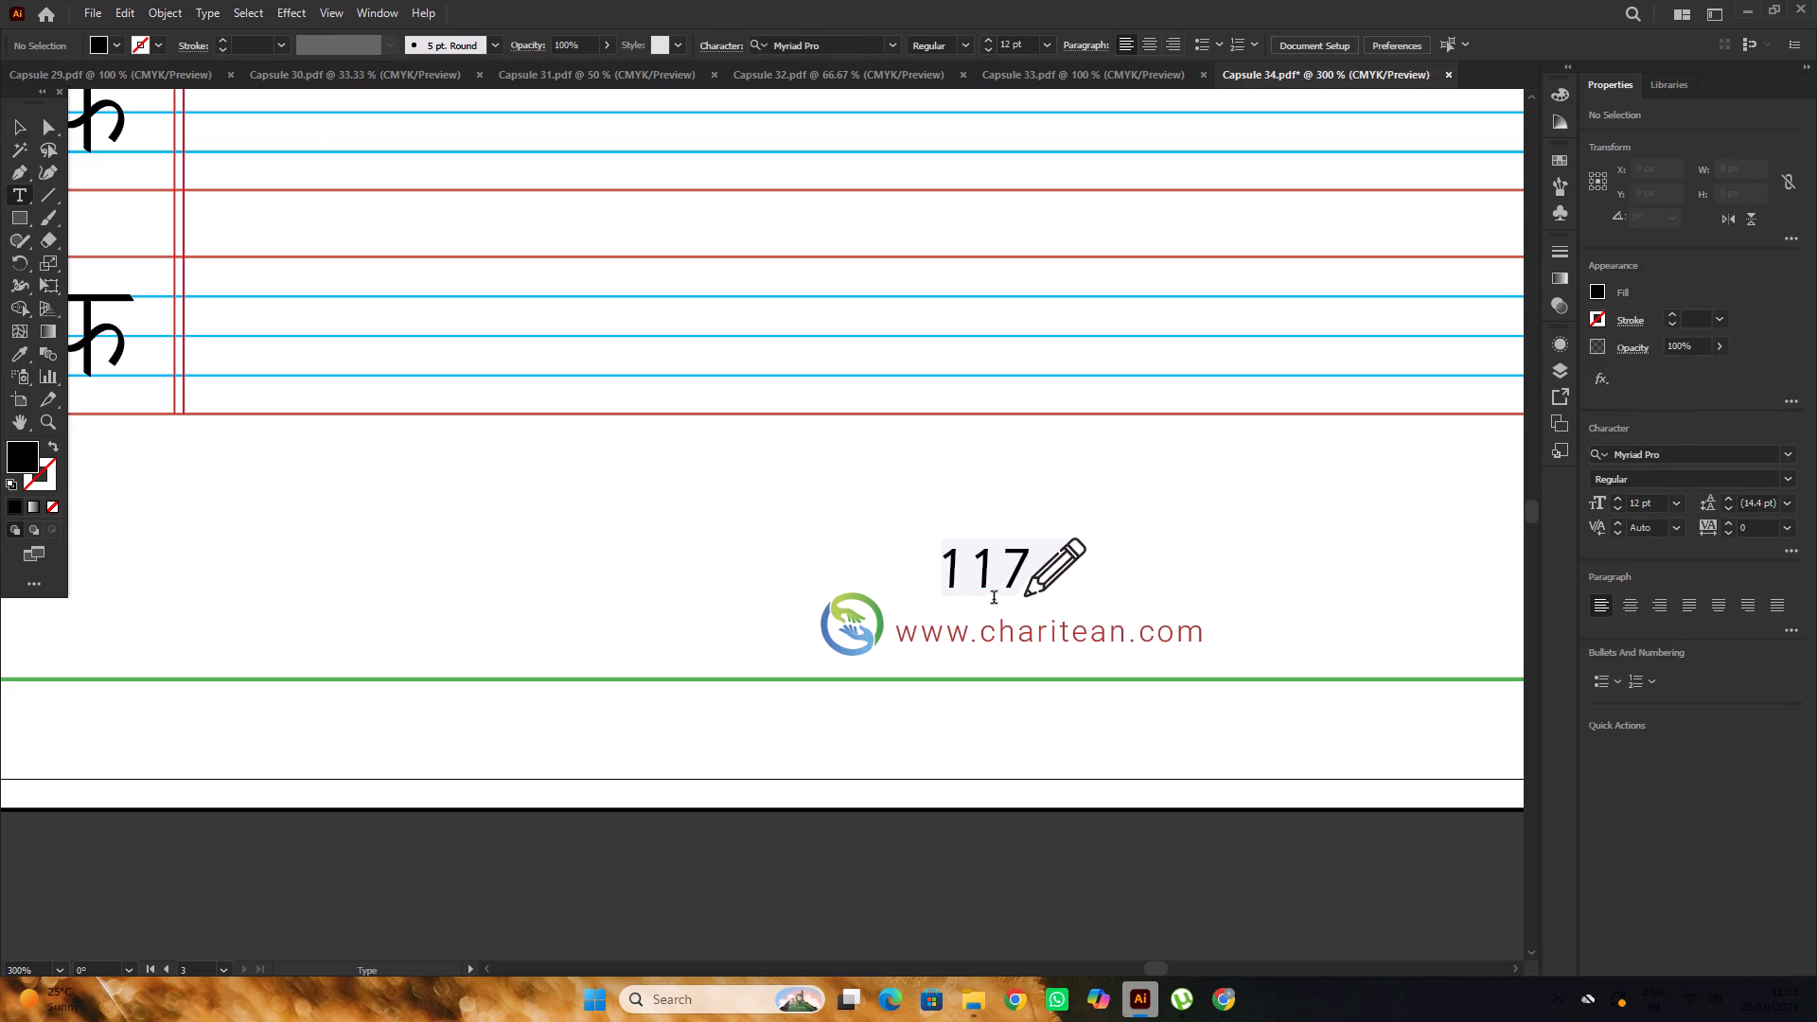
pyautogui.moveTo(1024, 565); pyautogui.dragTo(1003, 593)
pyautogui.keyDown('alt'); pyautogui.scroll(-3, 1001, 588); pyautogui.keyUp('alt')
pyautogui.press('6')
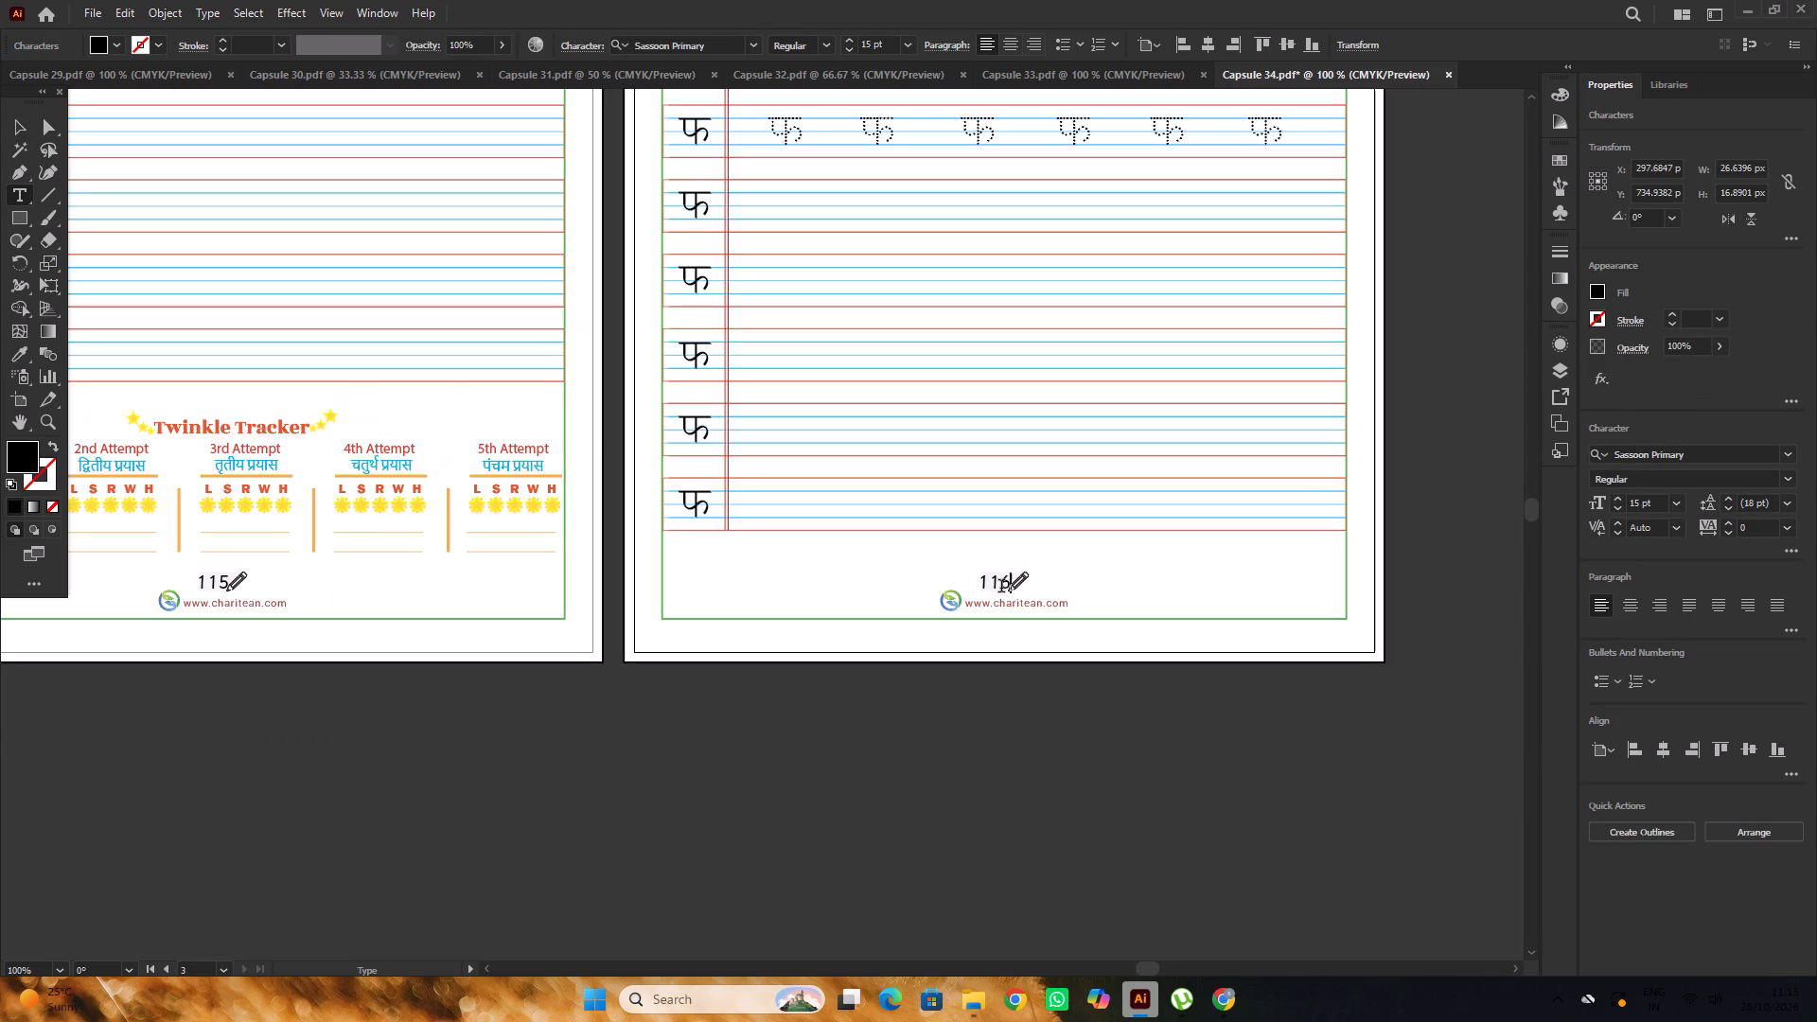
pyautogui.keyDown('alt'); pyautogui.scroll(5, 972, 589); pyautogui.keyUp('alt')
pyautogui.keyDown('alt'); pyautogui.scroll(-5, 1077, 590); pyautogui.keyUp('alt')
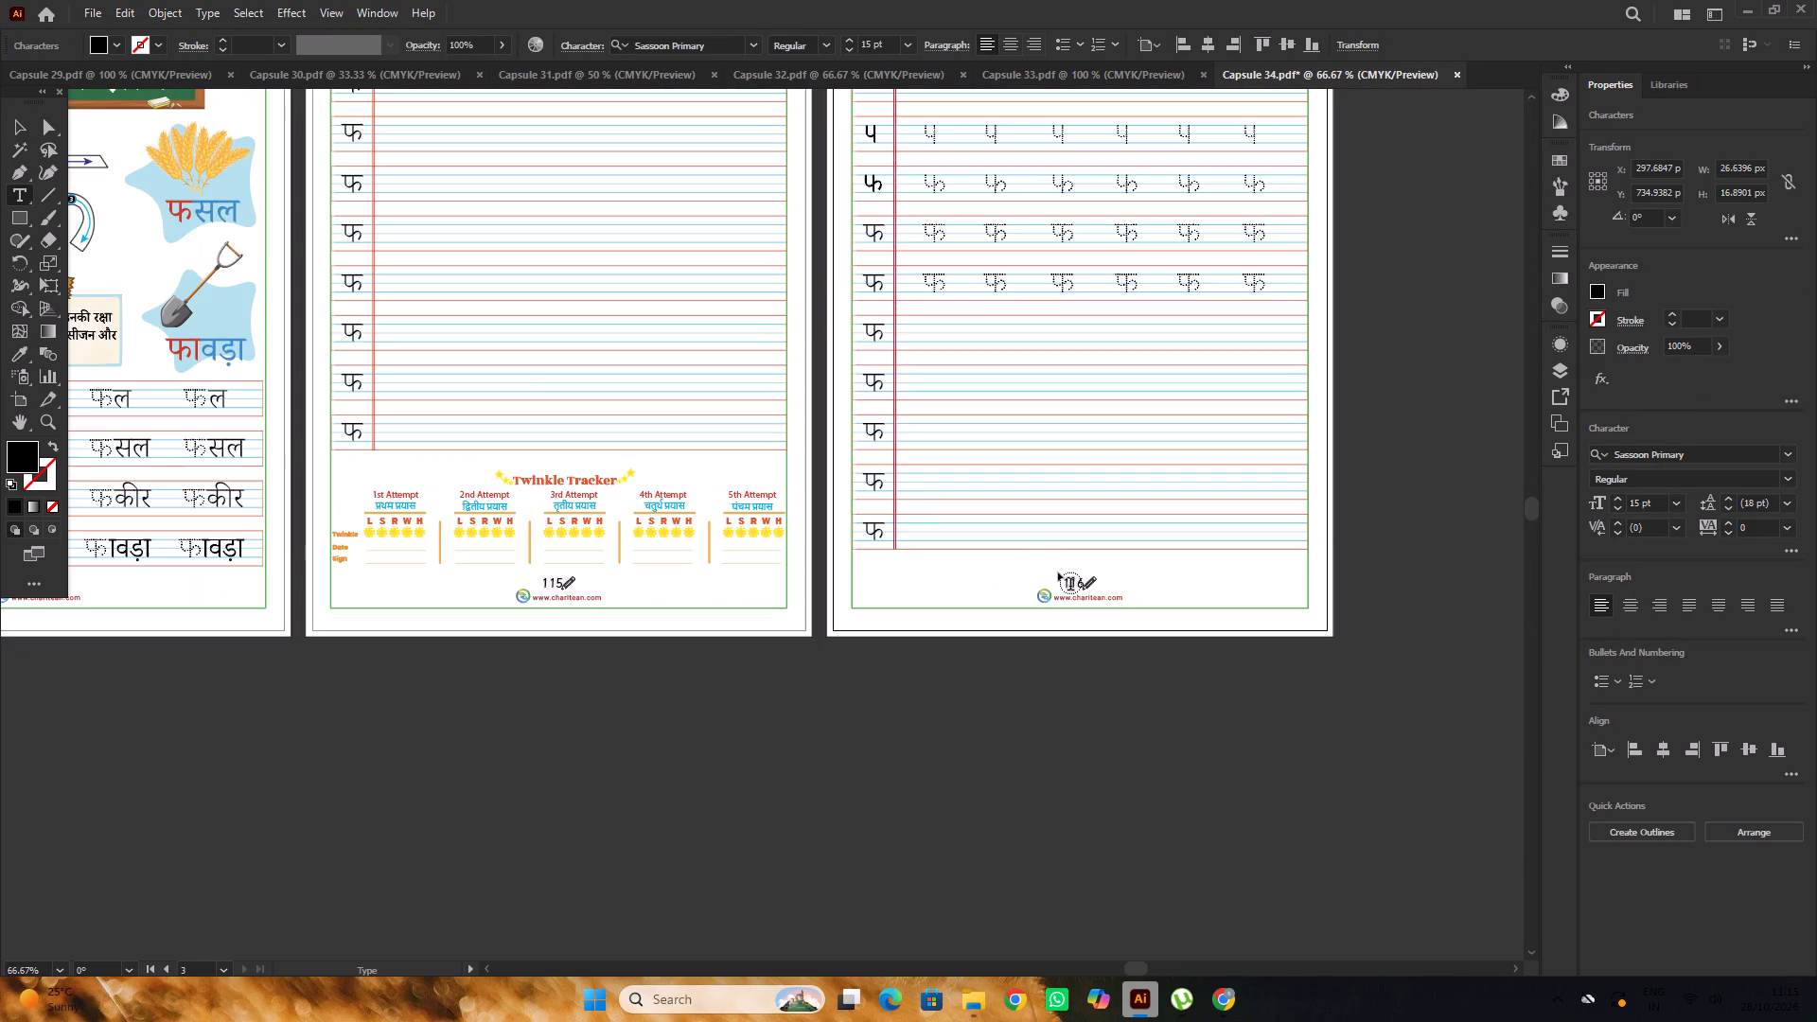
pyautogui.click(16, 126)
pyautogui.keyDown('alt'); pyautogui.scroll(-3, 856, 464); pyautogui.keyUp('alt')
pyautogui.click(968, 603)
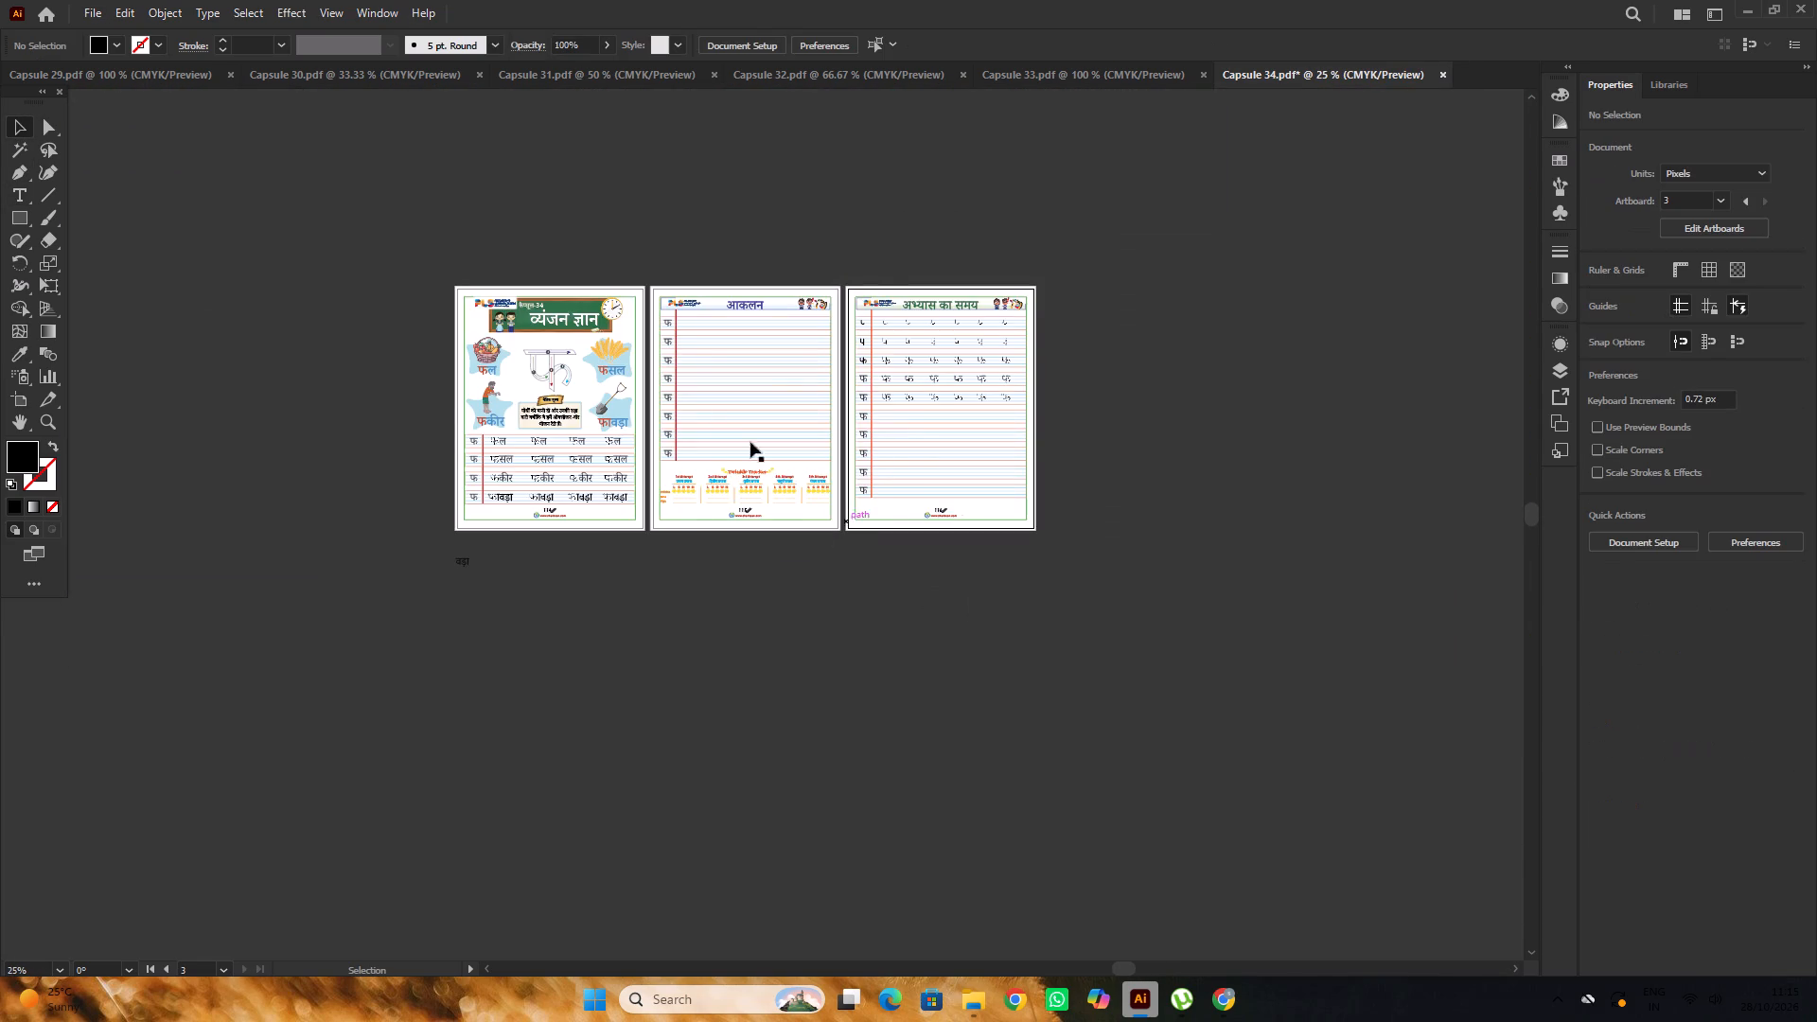
# Review the renumbered Capsule 34 pages, checking the first page's writing rows and the overall layout.
pyautogui.keyDown('alt'); pyautogui.scroll(2, 720, 415); pyautogui.keyUp('alt')
pyautogui.press('space')
pyautogui.moveTo(619, 295); pyautogui.dragTo(873, 256)
pyautogui.keyDown('alt'); pyautogui.scroll(3, 803, 434); pyautogui.keyUp('alt')
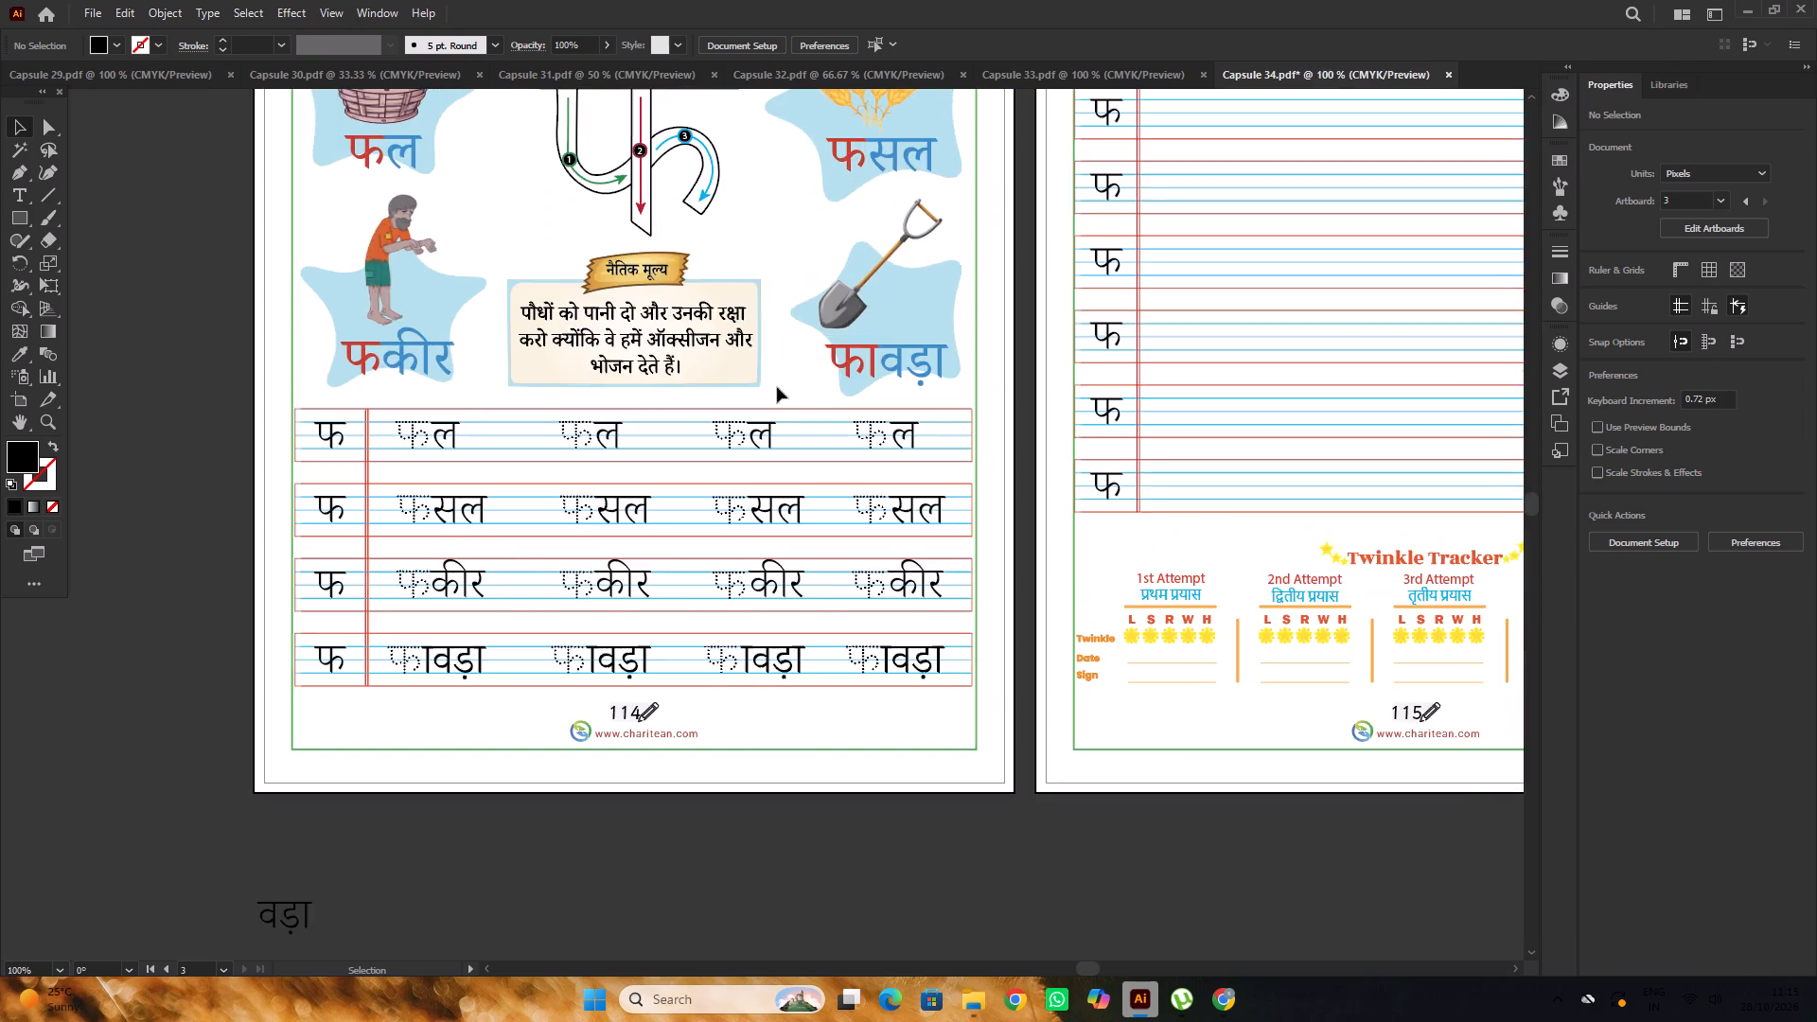
pyautogui.keyDown('alt'); pyautogui.scroll(-3, 768, 380); pyautogui.keyUp('alt')
pyautogui.press('space')
pyautogui.press('space')
pyautogui.press('space')
pyautogui.press('space')
pyautogui.press('space')
pyautogui.press('space')
pyautogui.press('space')
pyautogui.press('space')
pyautogui.press('space')
pyautogui.press('space')
pyautogui.press('space')
pyautogui.press('space')
pyautogui.press('space')
pyautogui.press('space')
pyautogui.press('space')
pyautogui.press('space')
pyautogui.moveTo(1150, 326); pyautogui.dragTo(980, 413)
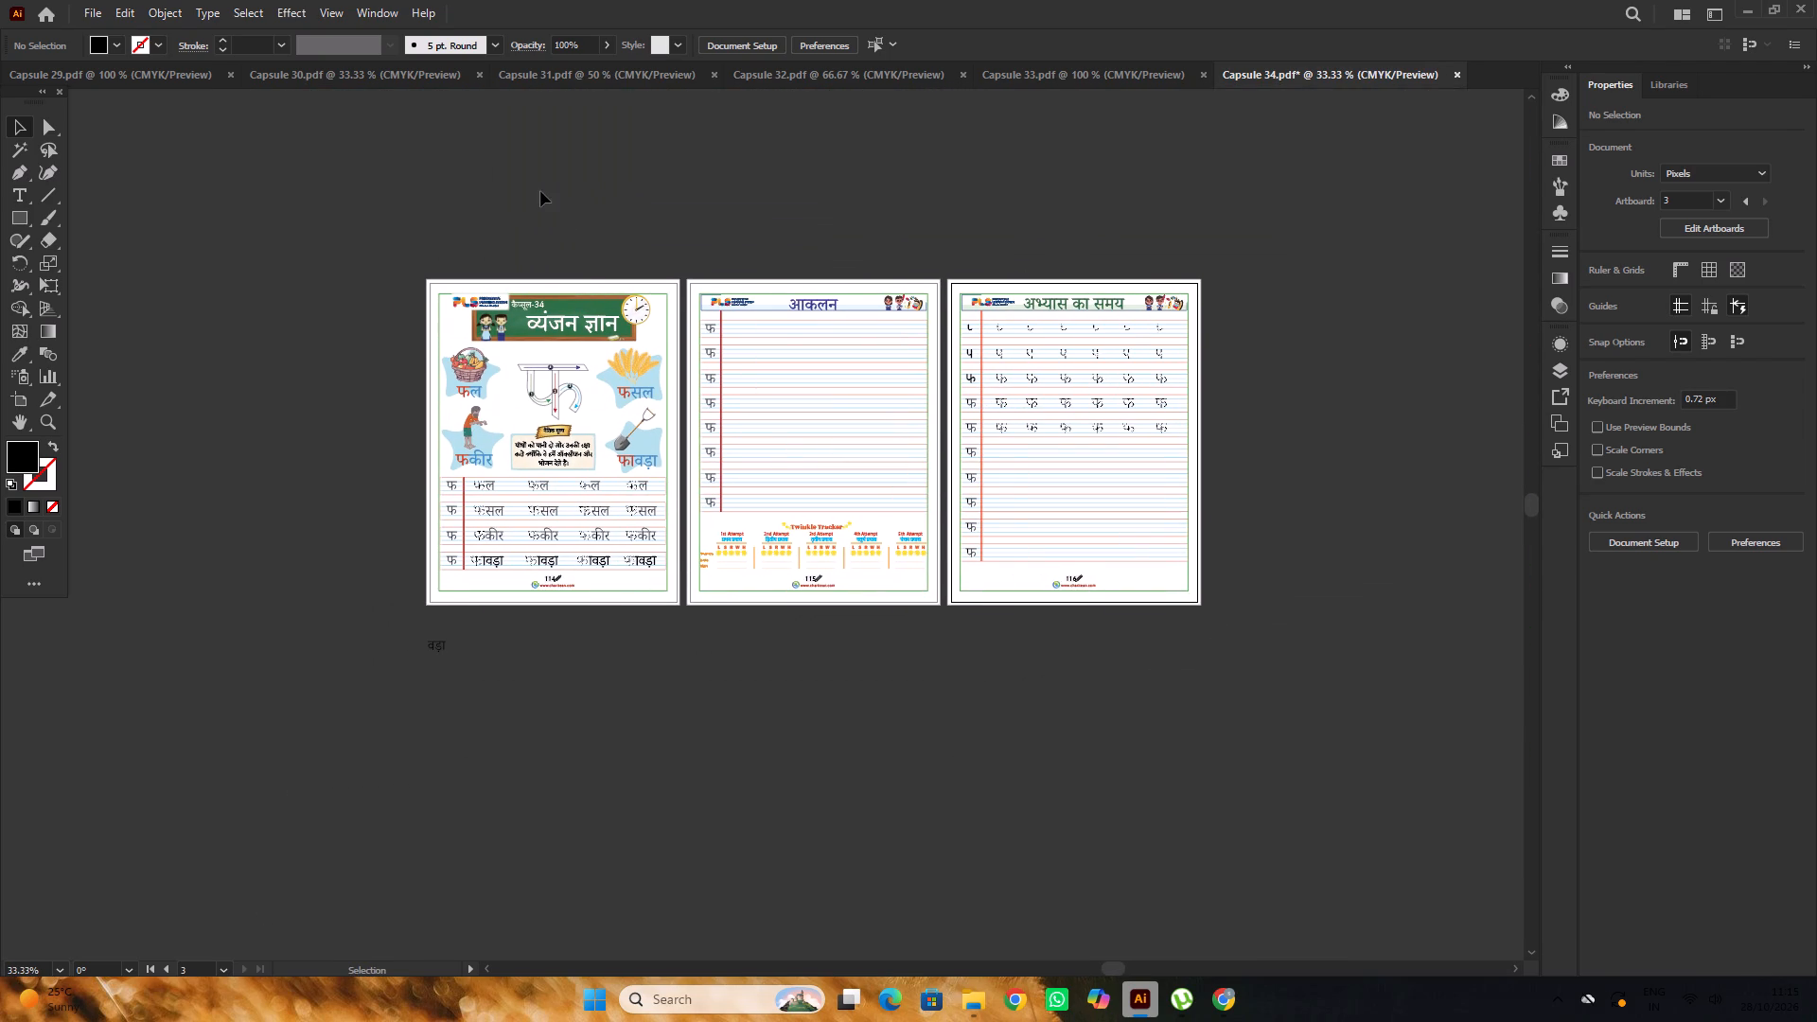
# Align the large फ stroke-order diagram to the horizontal centre of Capsule 34's first page again.
pyautogui.click(540, 191)
pyautogui.scroll(2, 556, 249)
pyautogui.keyDown('alt'); pyautogui.scroll(-1, 591, 241); pyautogui.keyUp('alt')
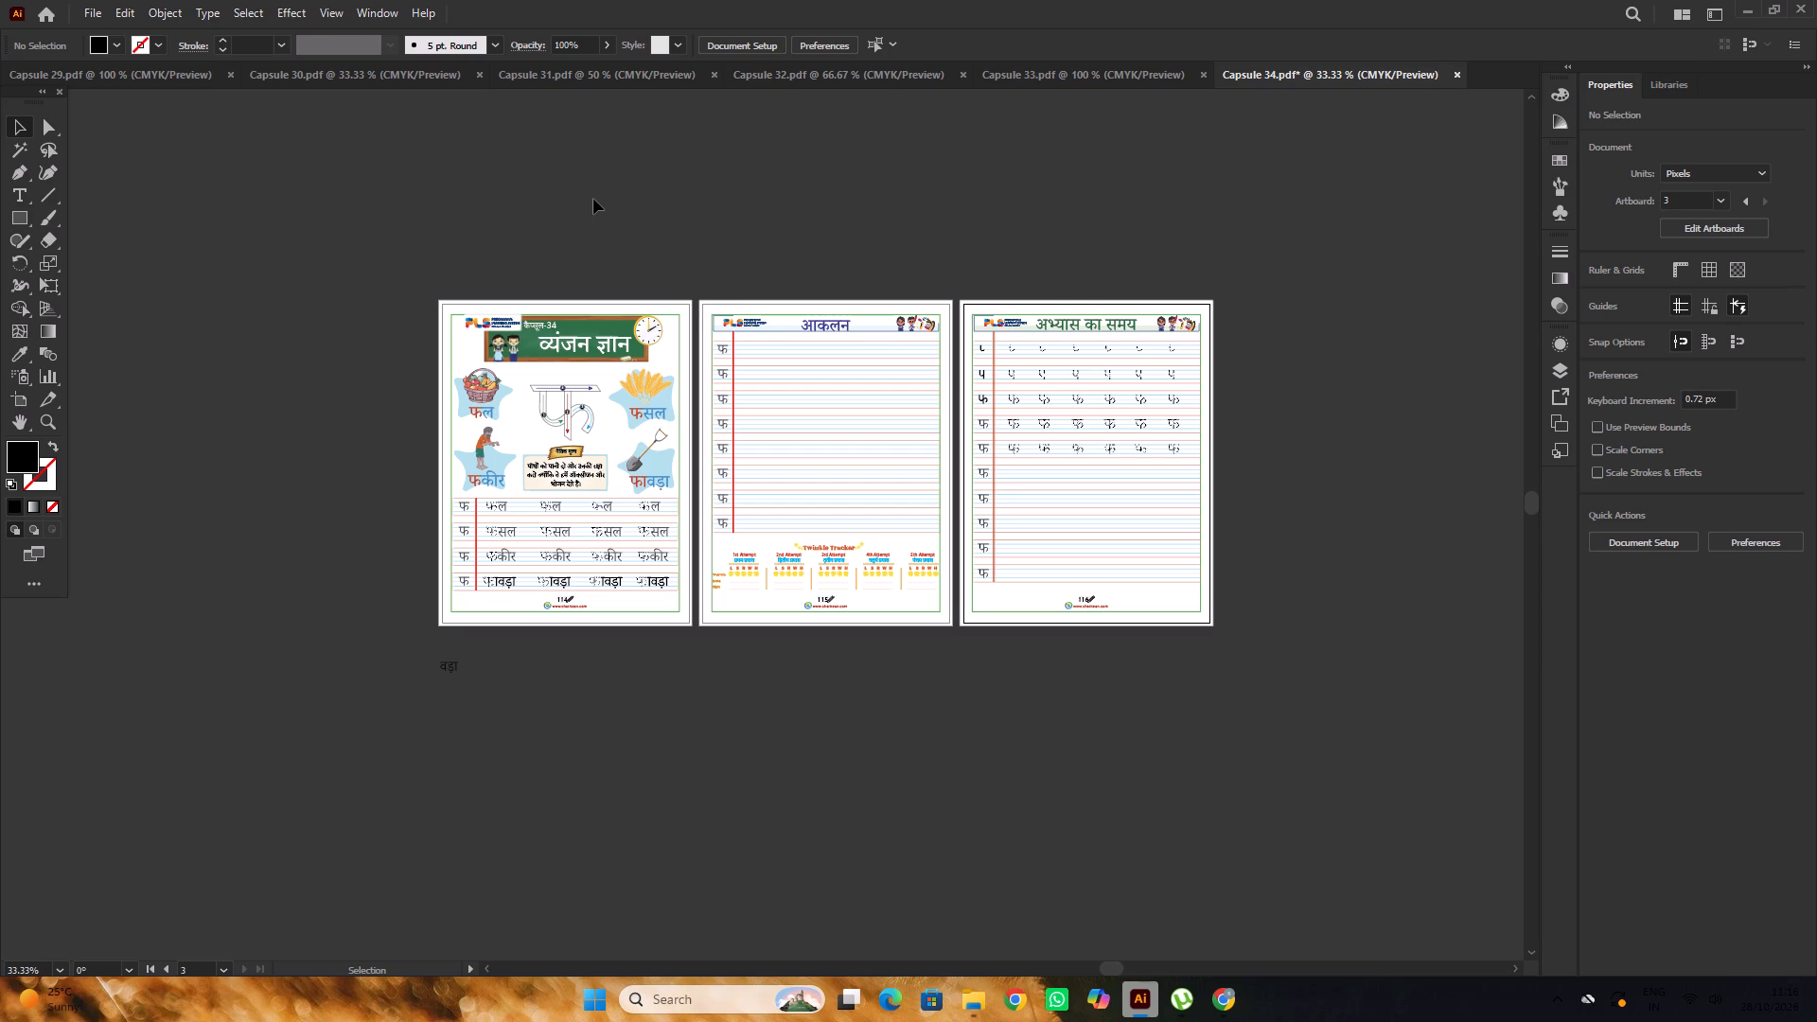
pyautogui.scroll(-5, 593, 199)
pyautogui.keyDown('alt'); pyautogui.scroll(2, 871, 400); pyautogui.keyUp('alt')
pyautogui.keyDown('alt'); pyautogui.scroll(-3, 816, 347); pyautogui.keyUp('alt')
pyautogui.keyDown('alt'); pyautogui.scroll(2, 486, 277); pyautogui.keyUp('alt')
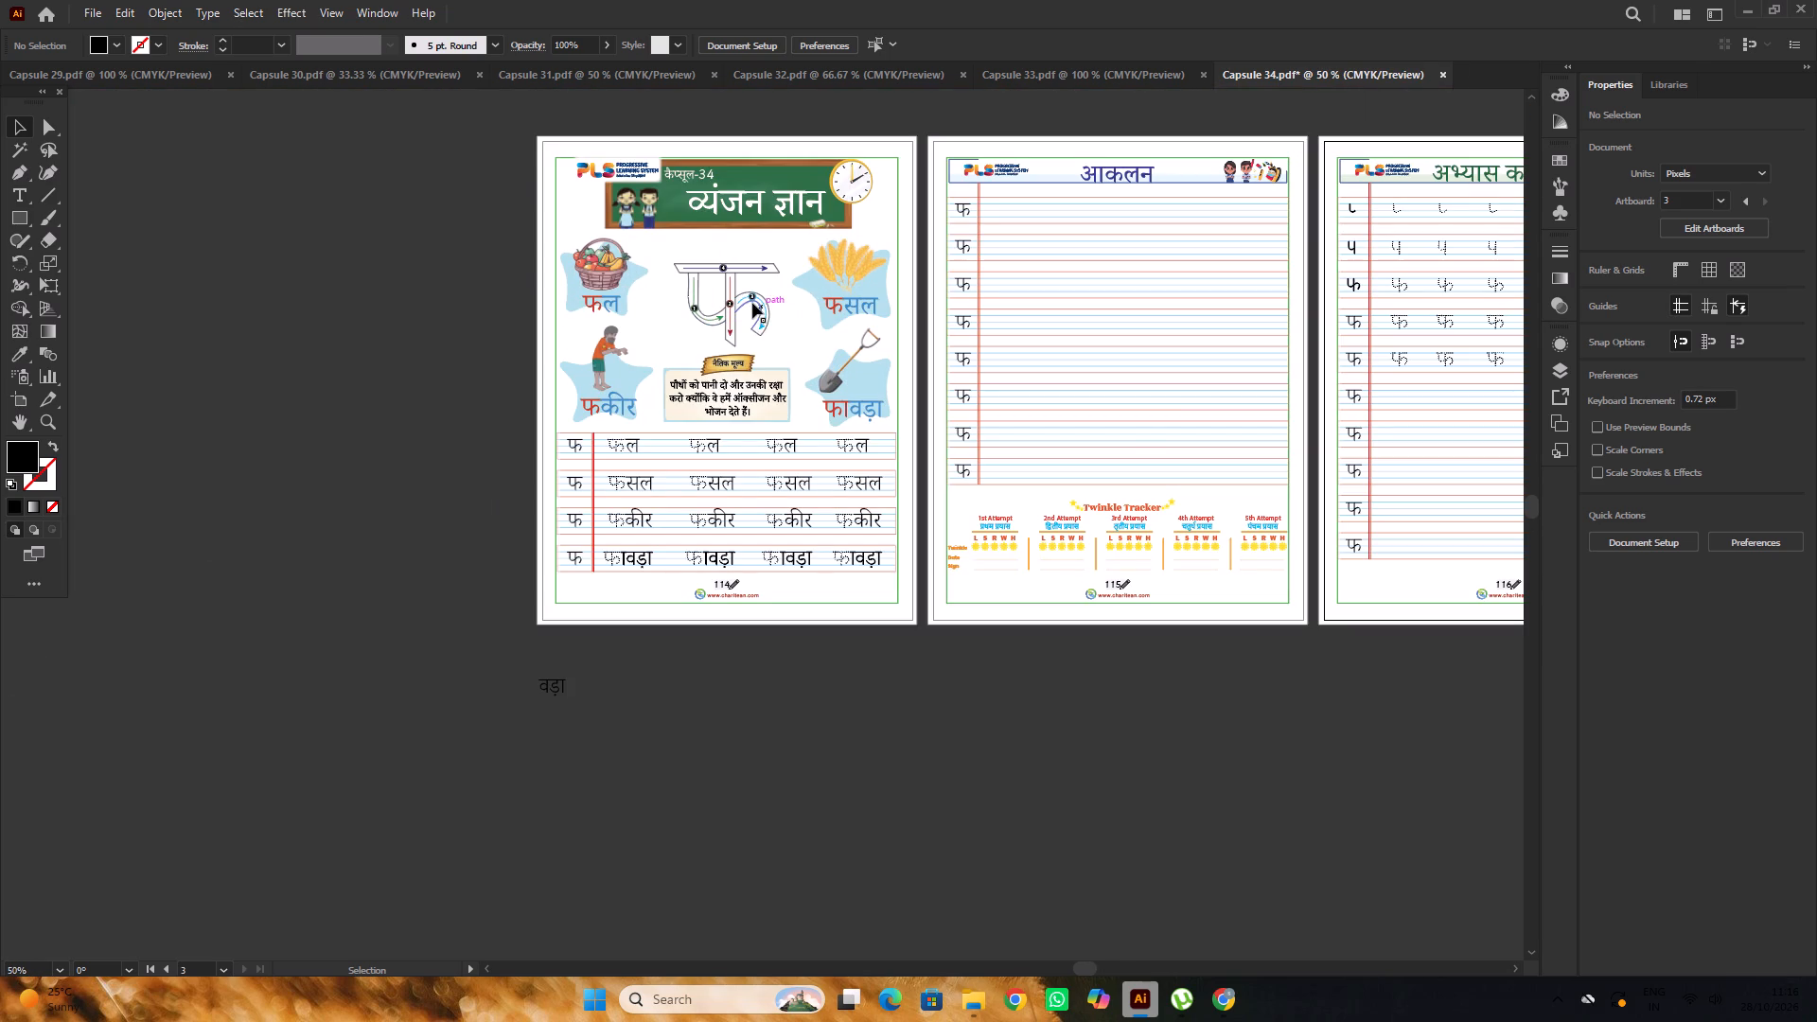
pyautogui.click(752, 303)
pyautogui.click(1655, 460)
pyautogui.click(1203, 706)
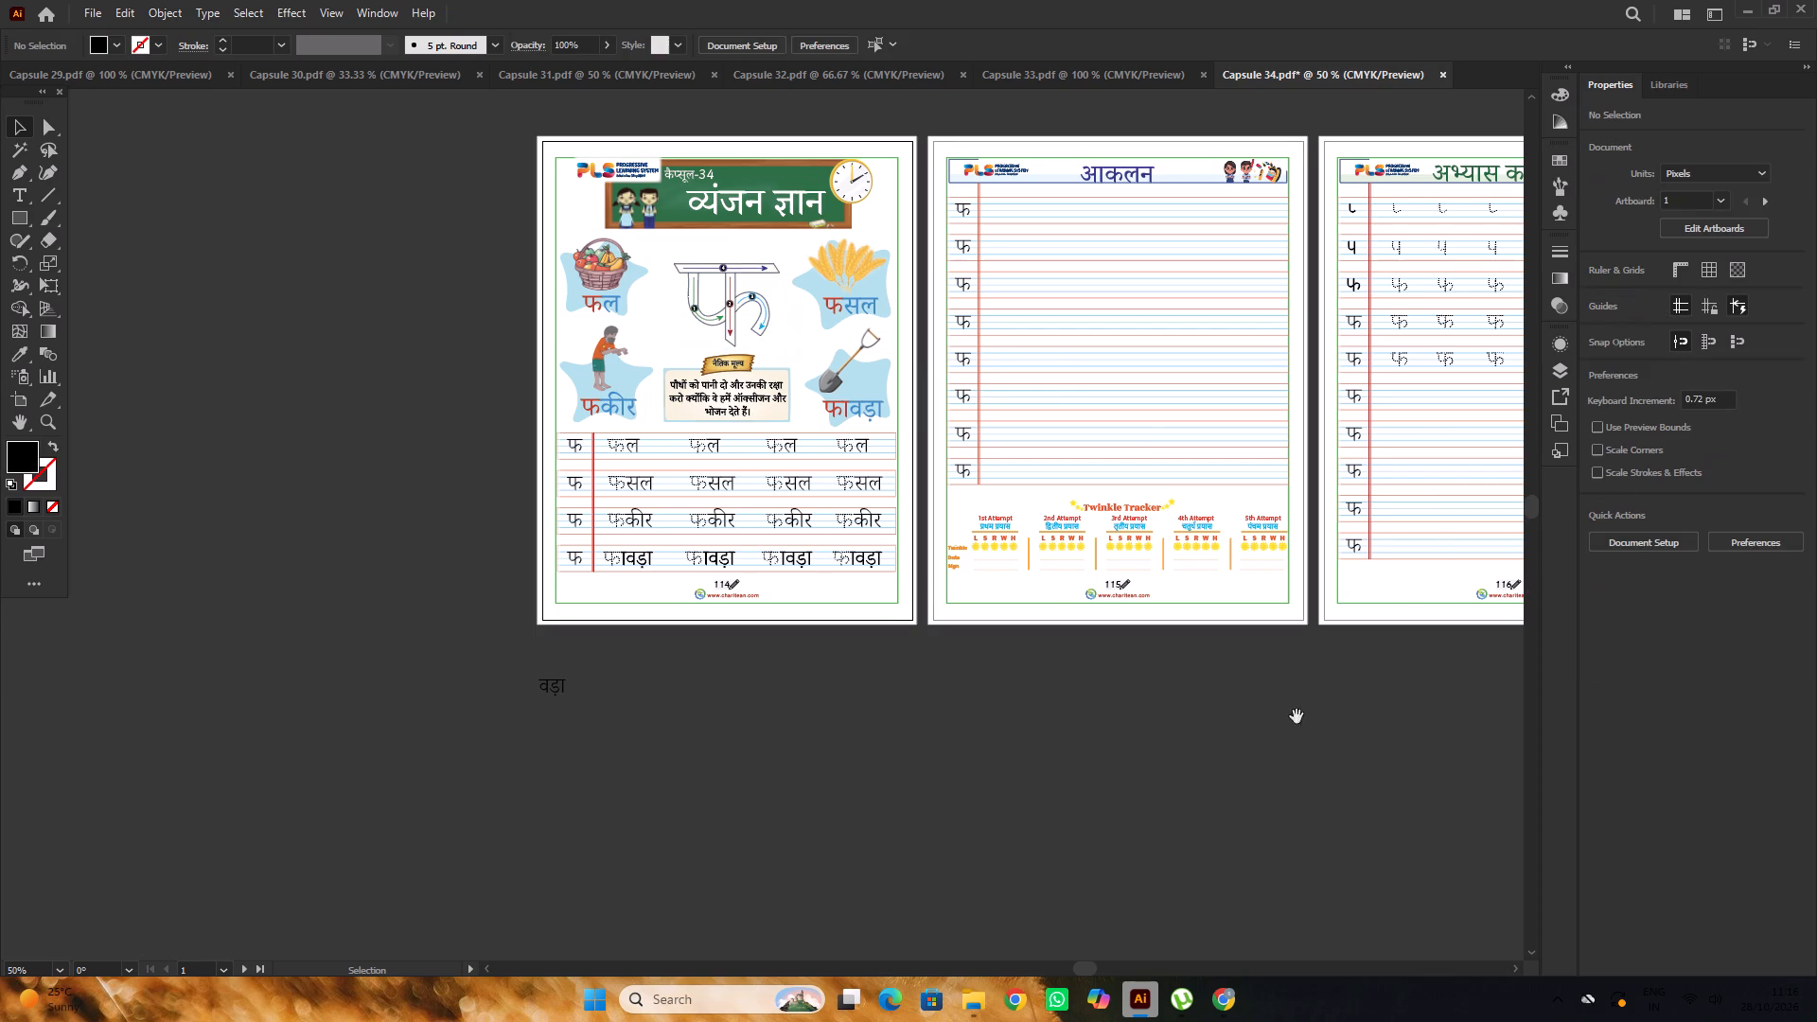
# Review the layout, writing rows and footers across all three Capsule 34 pages.
pyautogui.press('space')
pyautogui.press('space')
pyautogui.press('space')
pyautogui.press('space')
pyautogui.press('space')
pyautogui.press('space')
pyautogui.press('space')
pyautogui.press('space')
pyautogui.press('space')
pyautogui.press('space')
pyautogui.press('space')
pyautogui.press('space')
pyautogui.press('space')
pyautogui.moveTo(1282, 717); pyautogui.dragTo(963, 707)
pyautogui.moveTo(1250, 706); pyautogui.dragTo(1191, 712)
pyautogui.scroll(3, 1184, 626)
pyautogui.keyDown('alt'); pyautogui.scroll(-1, 1183, 626); pyautogui.keyUp('alt')
pyautogui.press('space')
pyautogui.moveTo(1067, 710); pyautogui.dragTo(1120, 701)
pyautogui.keyDown('alt'); pyautogui.scroll(-2, 1123, 696); pyautogui.keyUp('alt')
pyautogui.press('space')
pyautogui.moveTo(1047, 714); pyautogui.dragTo(1084, 708)
pyautogui.scroll(-3, 1133, 684)
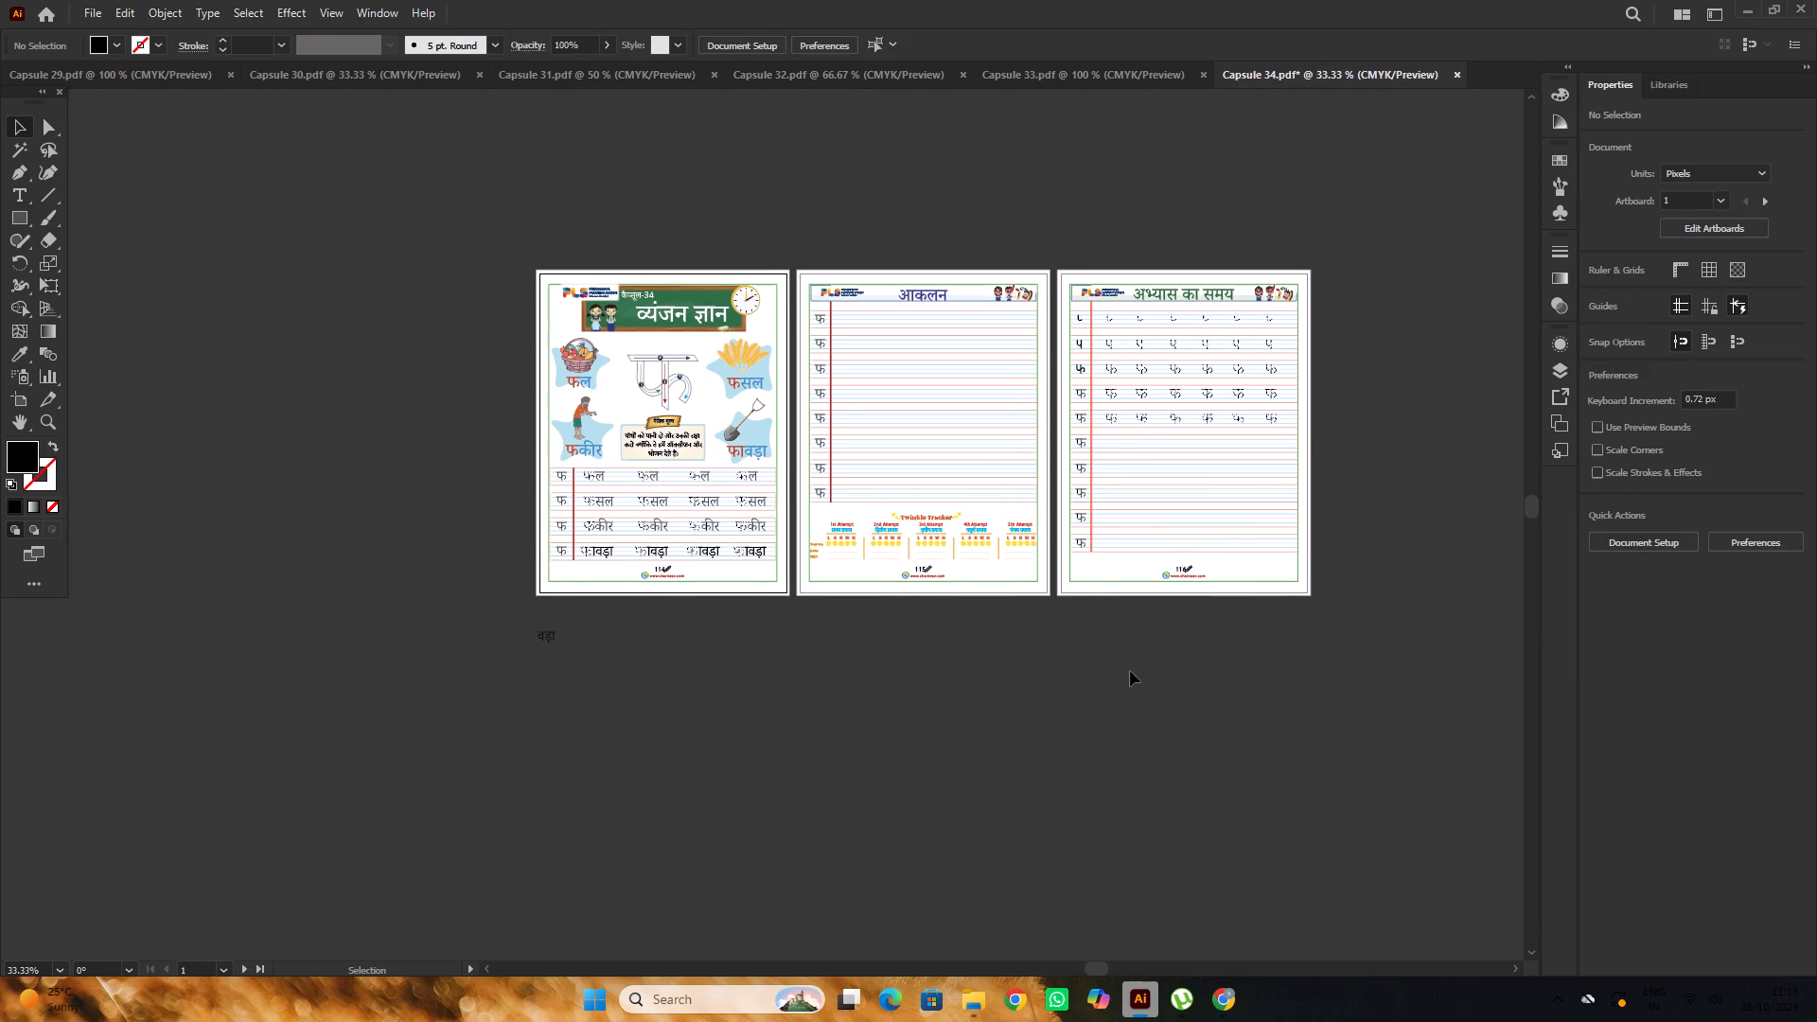
pyautogui.scroll(4, 1128, 661)
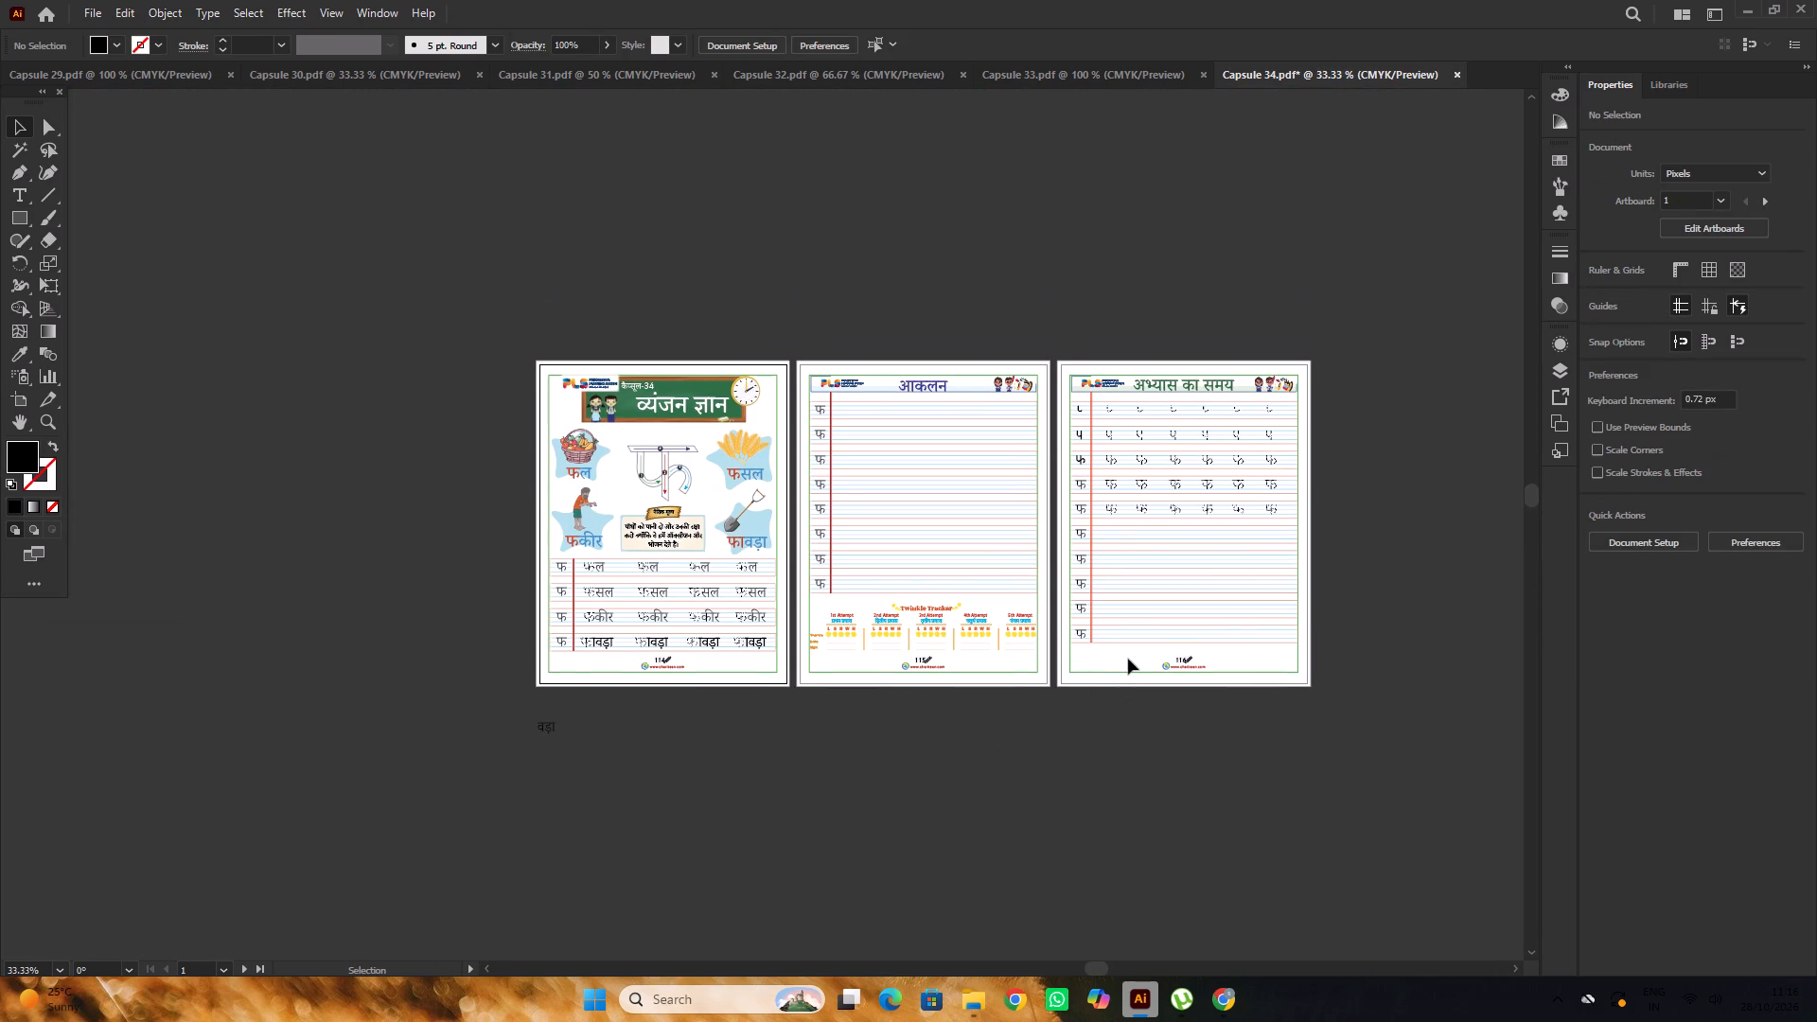
pyautogui.press('space')
pyautogui.moveTo(1128, 796); pyautogui.dragTo(1085, 801)
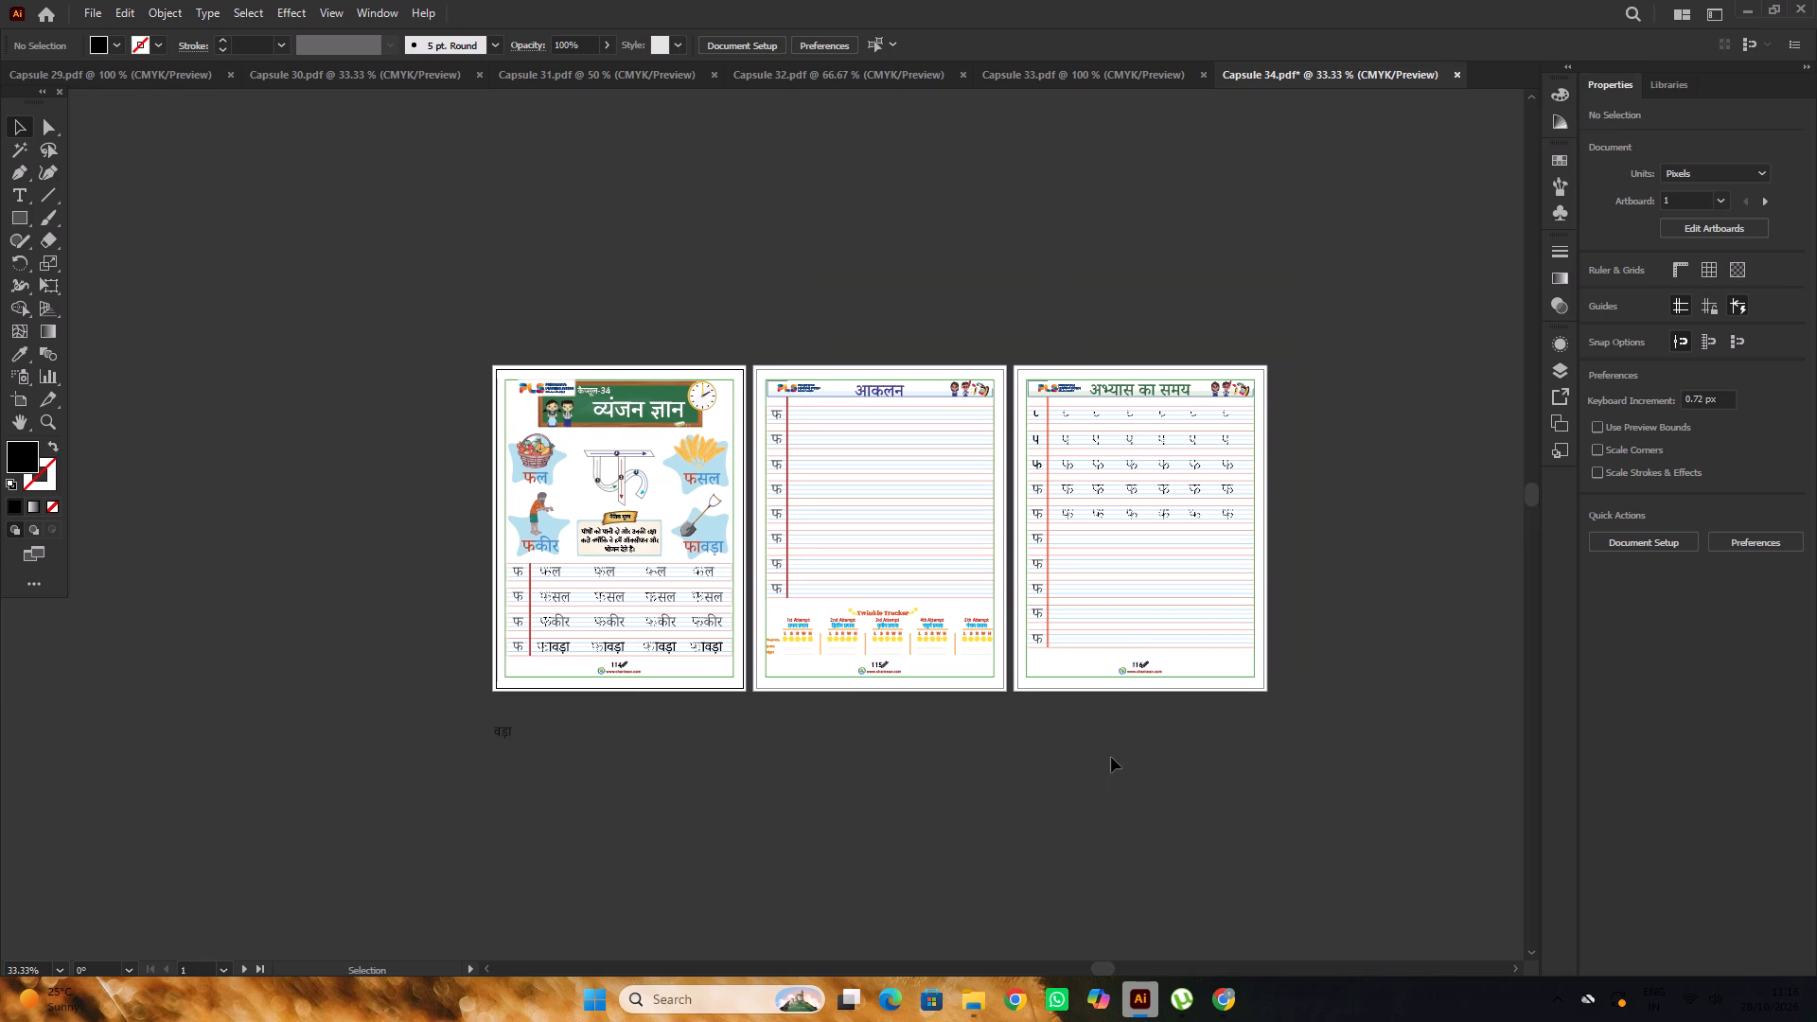
pyautogui.press('space')
pyautogui.moveTo(1177, 736); pyautogui.dragTo(1150, 749)
pyautogui.keyDown('alt'); pyautogui.scroll(4, 1156, 714); pyautogui.keyUp('alt')
pyautogui.keyDown('alt'); pyautogui.scroll(-3, 1156, 713); pyautogui.keyUp('alt')
pyautogui.press('space')
pyautogui.moveTo(977, 743); pyautogui.dragTo(1045, 709)
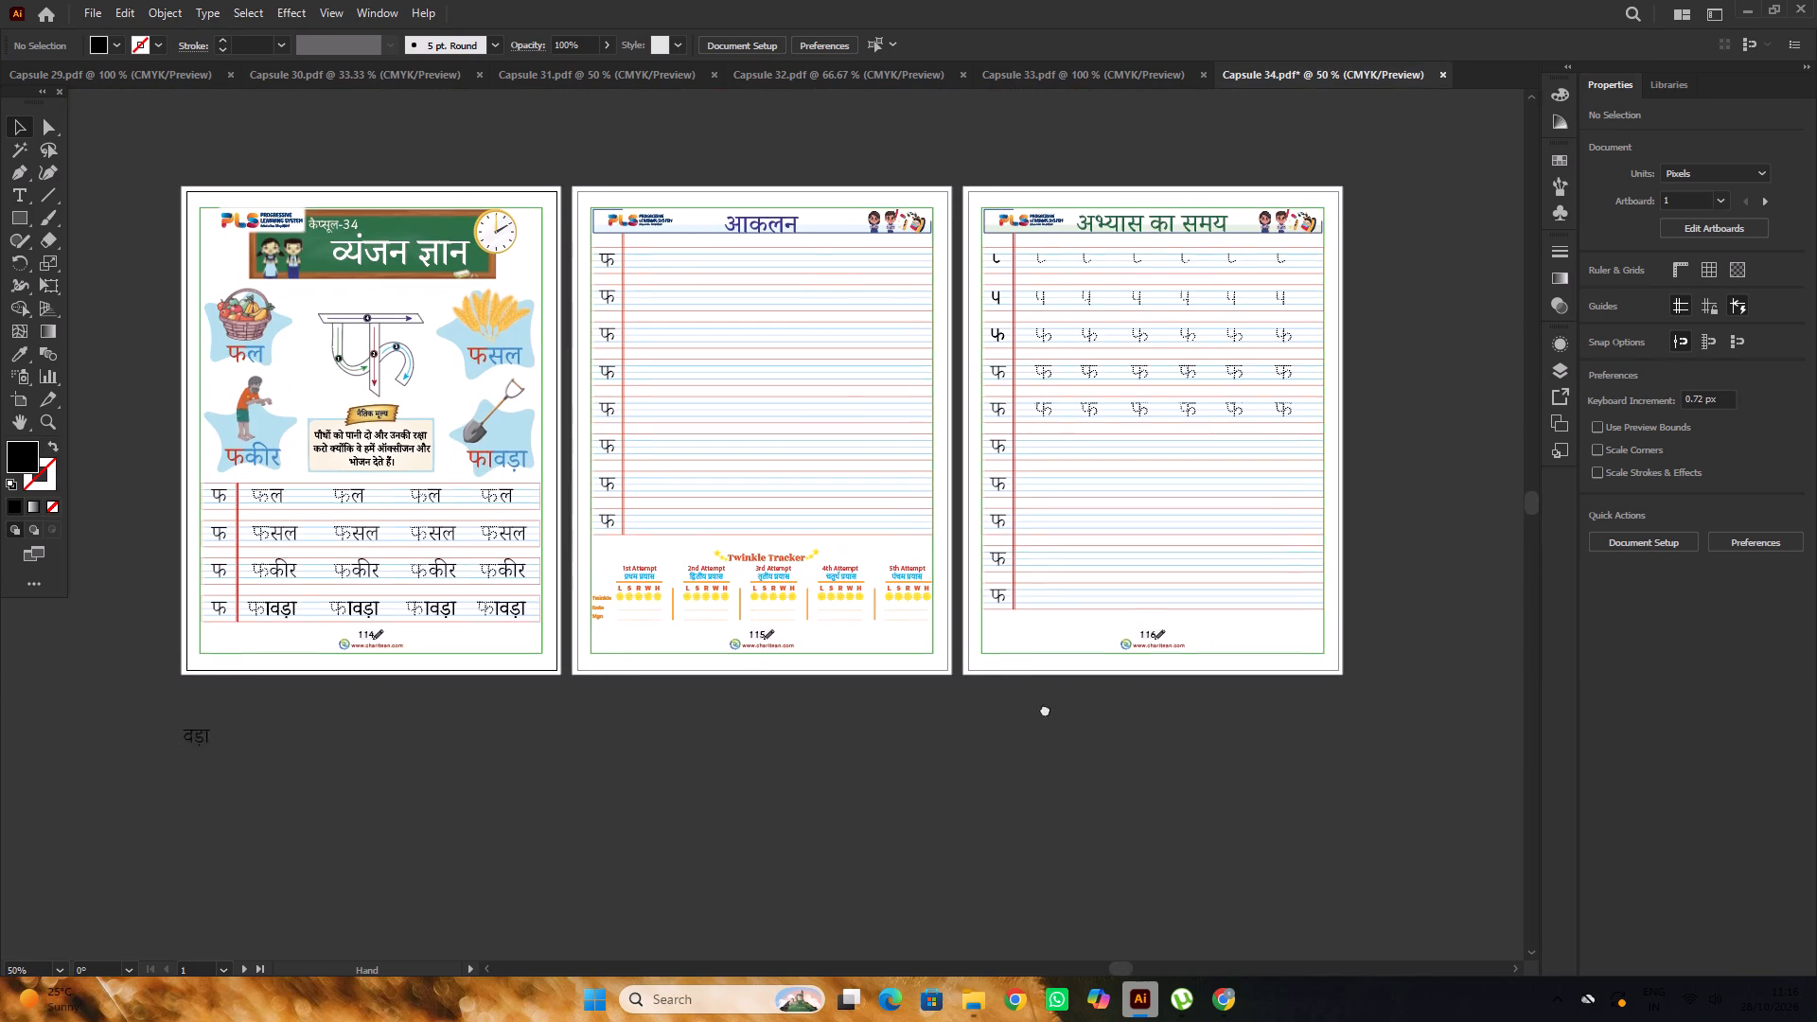
pyautogui.moveTo(1045, 709); pyautogui.dragTo(1050, 702)
pyautogui.keyDown('alt'); pyautogui.scroll(4, 1156, 644); pyautogui.keyUp('alt')
pyautogui.keyDown('alt'); pyautogui.scroll(-4, 1157, 644); pyautogui.keyUp('alt')
pyautogui.press('space')
pyautogui.moveTo(1035, 723); pyautogui.dragTo(1101, 701)
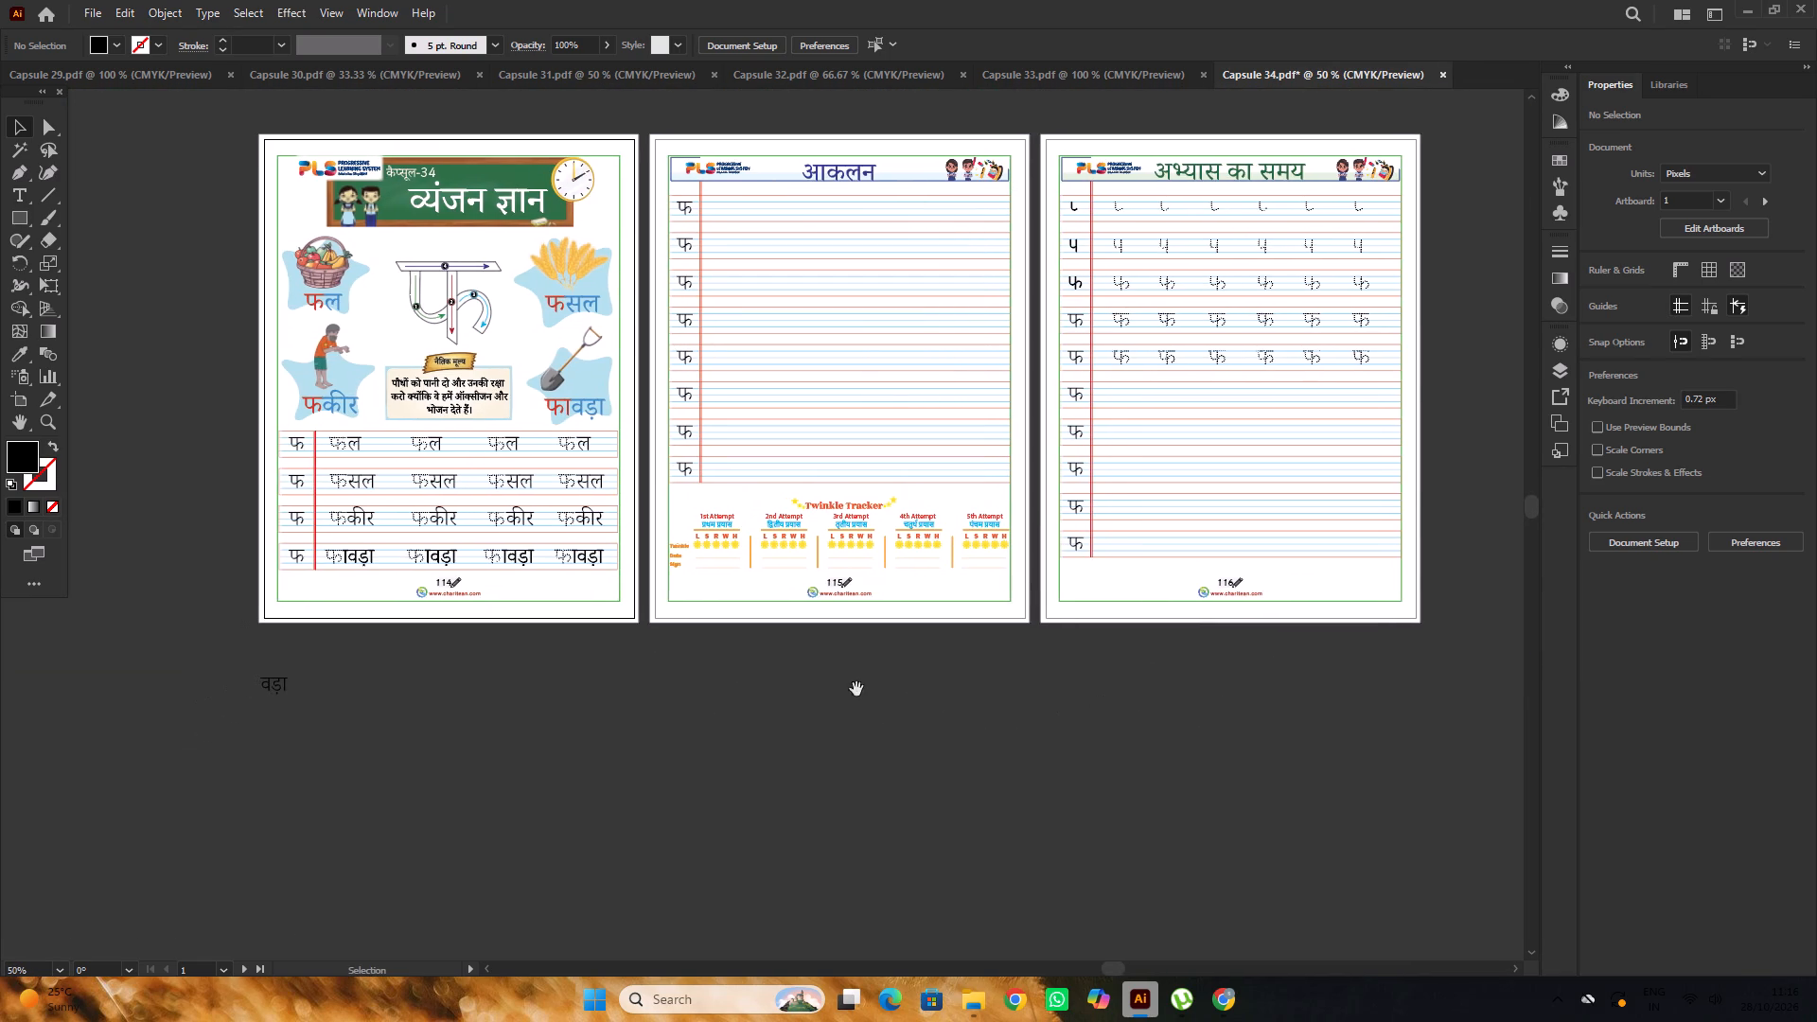
pyautogui.press('space')
pyautogui.moveTo(857, 689); pyautogui.dragTo(911, 712)
pyautogui.scroll(2, 902, 626)
pyautogui.scroll(-5, 485, 481)
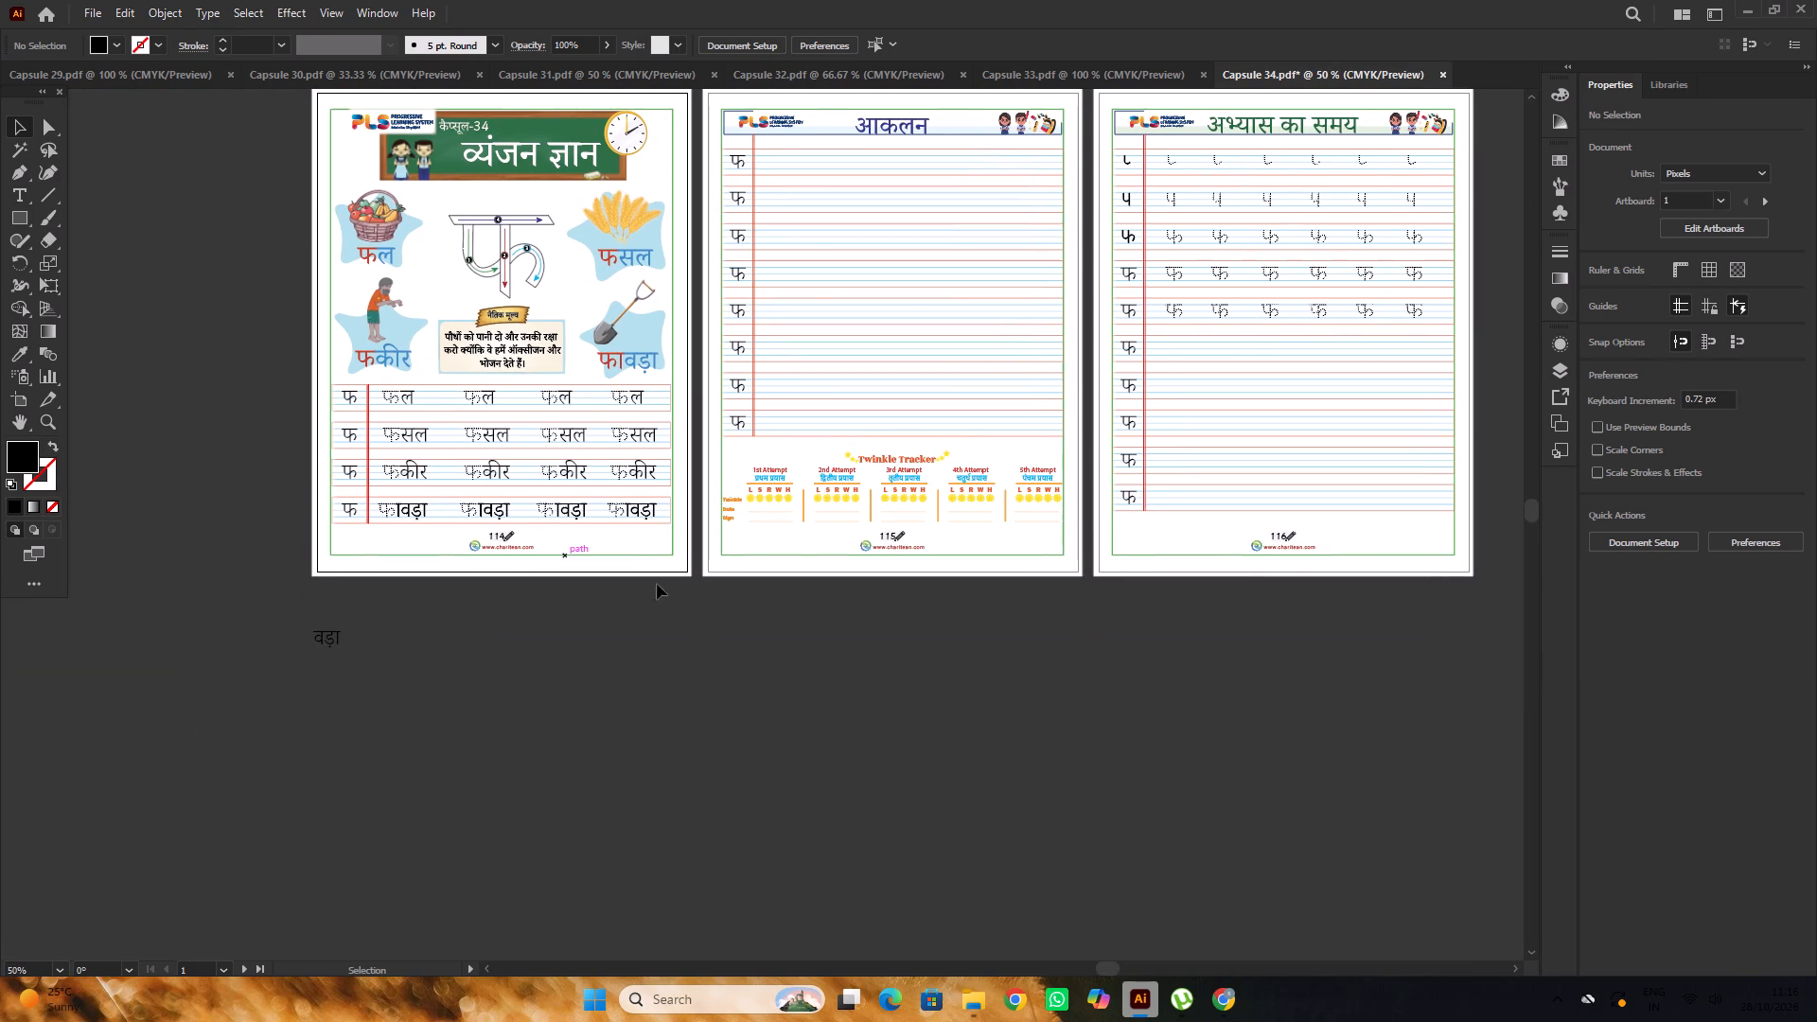
# Unlock all objects and delete the green border rectangles from the three Capsule 34 pages.
pyautogui.click(657, 555)
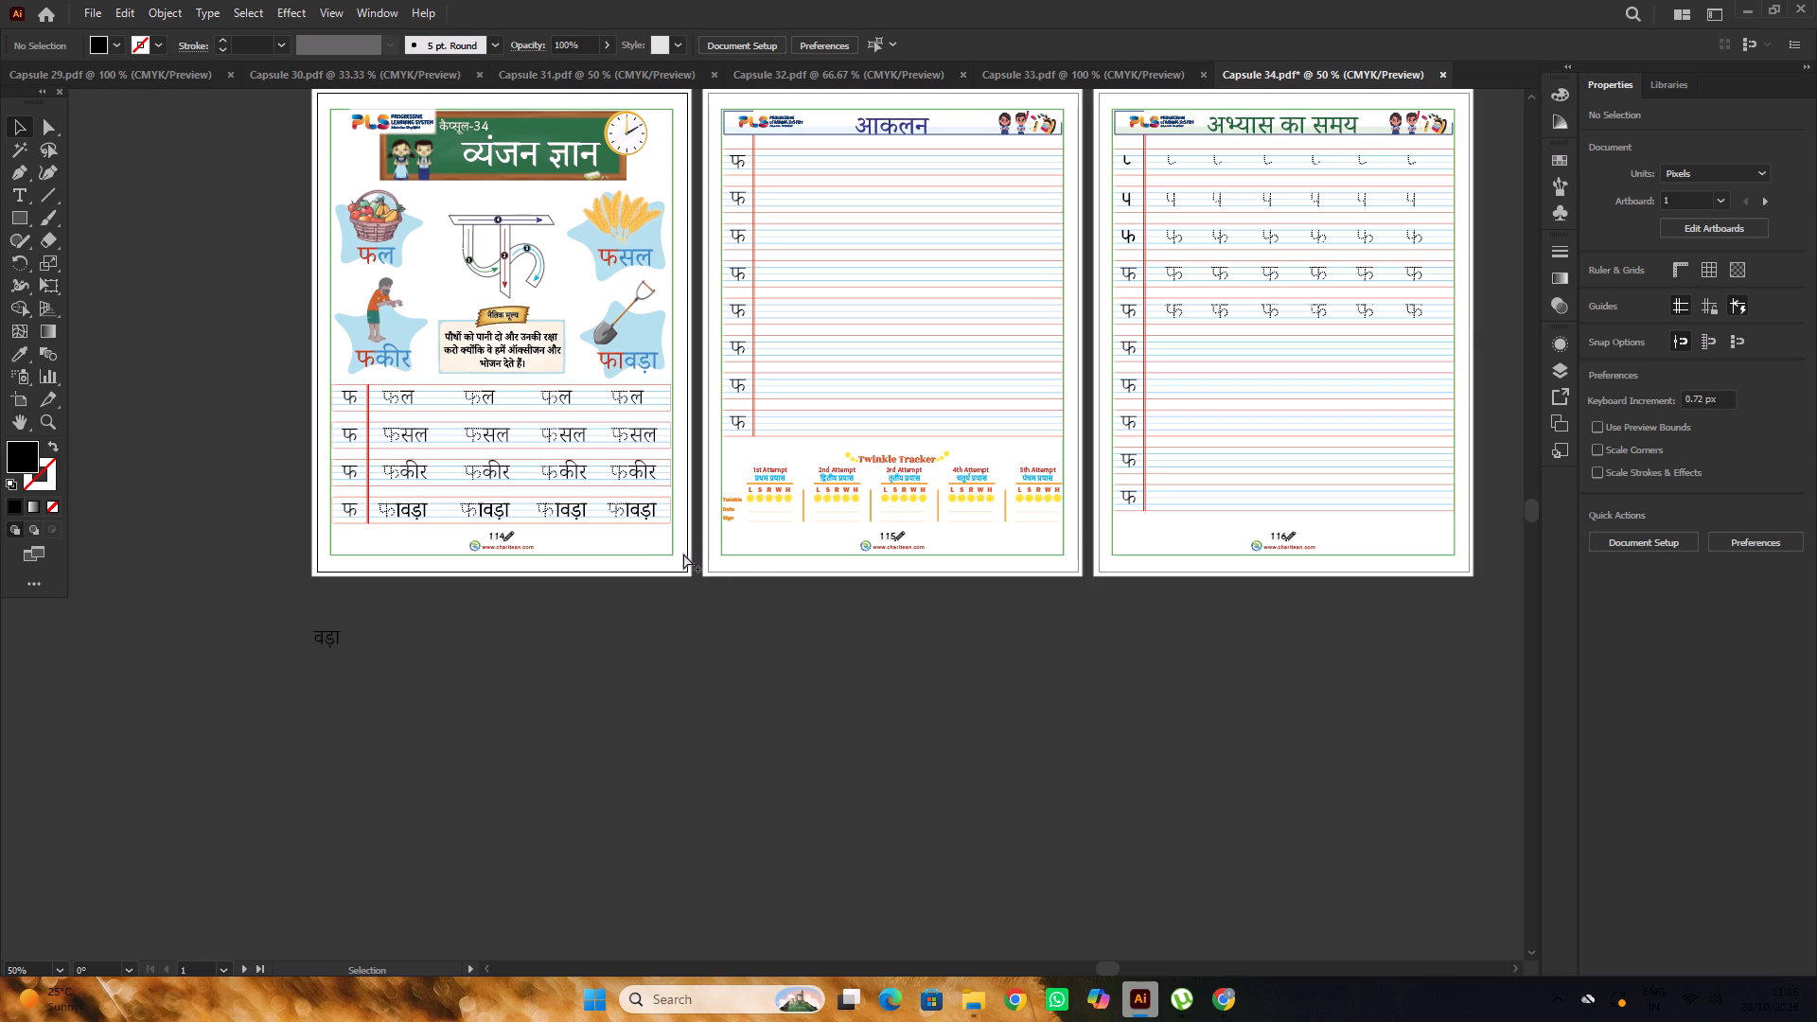
pyautogui.hotkey('ctrl', 'alt', '2')
pyautogui.click(749, 626)
pyautogui.click(670, 550)
pyautogui.keyDown('shift'); pyautogui.click(749, 555); pyautogui.keyUp('shift')
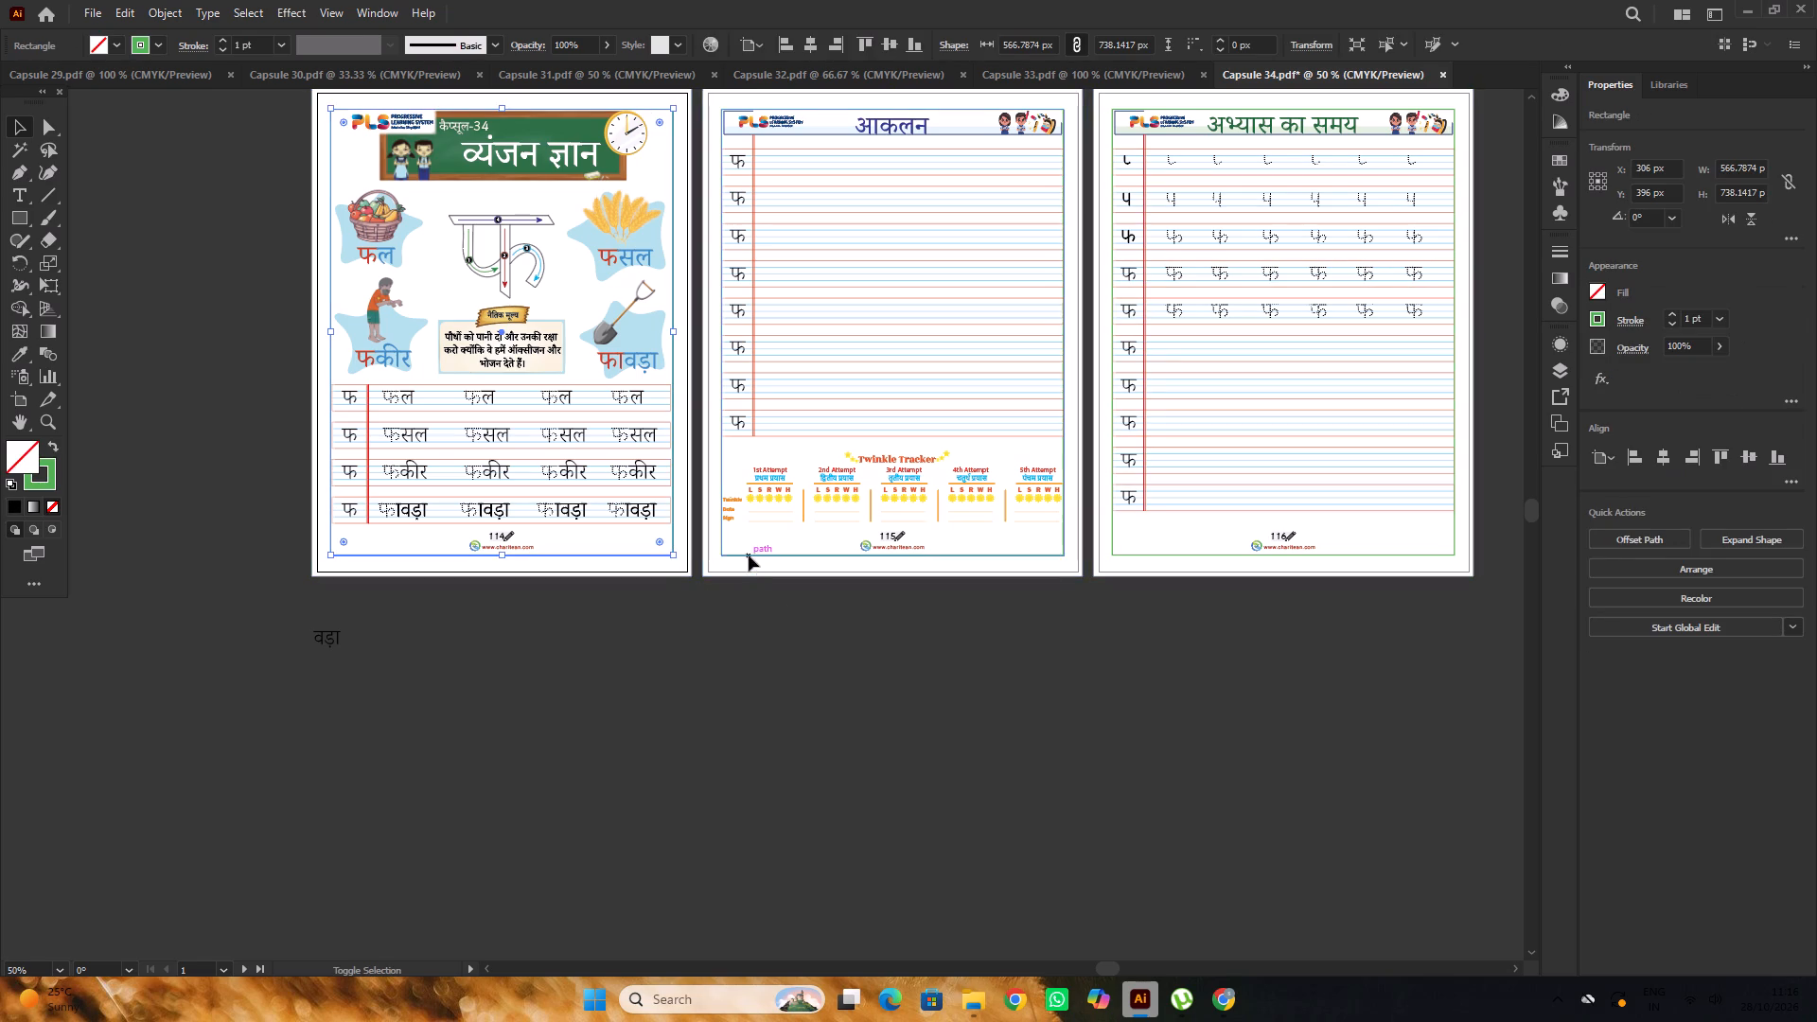
pyautogui.keyDown('alt'); pyautogui.scroll(-3, 726, 540); pyautogui.keyUp('alt')
pyautogui.keyDown('alt'); pyautogui.scroll(2, 1035, 568); pyautogui.keyUp('alt')
pyautogui.keyDown('shift'); pyautogui.click(905, 520); pyautogui.keyUp('shift')
pyautogui.keyDown('alt'); pyautogui.scroll(-1, 904, 520); pyautogui.keyUp('alt')
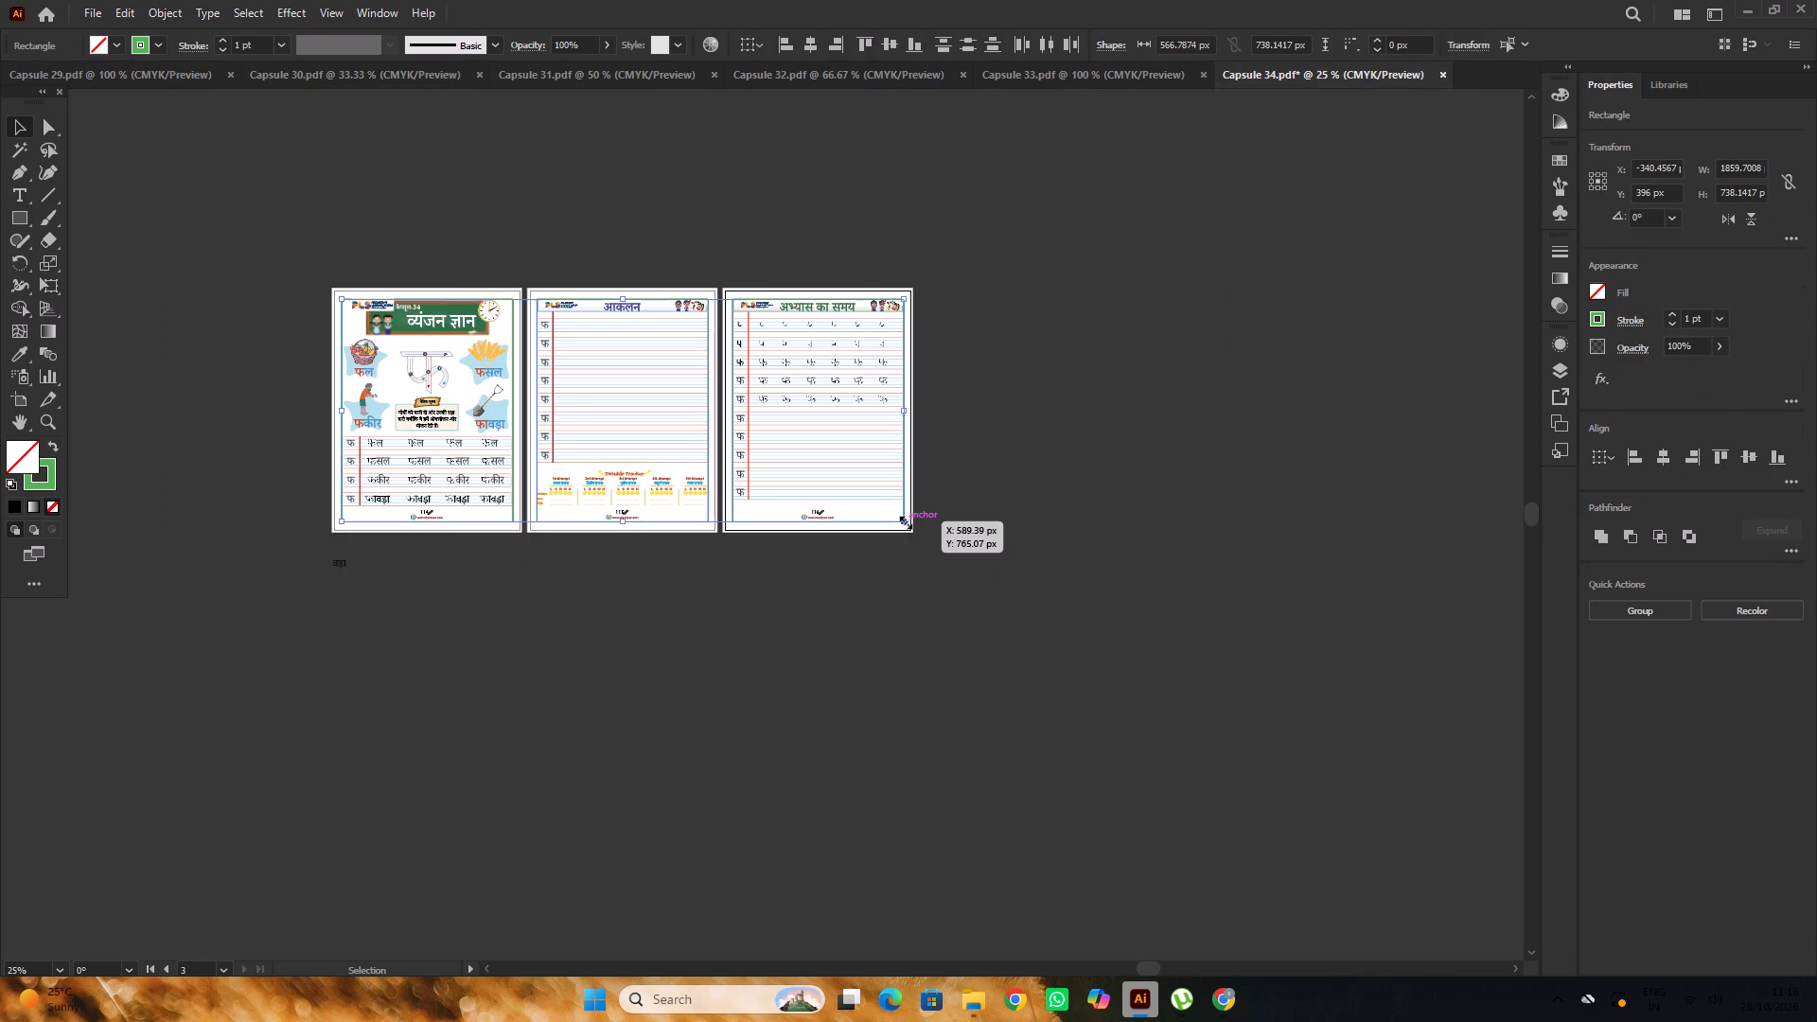
pyautogui.press('Delete')
pyautogui.keyDown('alt'); pyautogui.scroll(2, 830, 463); pyautogui.keyUp('alt')
pyautogui.keyDown('alt'); pyautogui.scroll(-2, 1093, 449); pyautogui.keyUp('alt')
pyautogui.click(1001, 559)
# Save the document as the Adobe PDF Capsule 34 in the PRINT FINAL folder, replacing the existing file.
pyautogui.press('space')
pyautogui.moveTo(891, 583); pyautogui.dragTo(983, 579)
pyautogui.keyDown('alt'); pyautogui.scroll(2, 711, 501); pyautogui.keyUp('alt')
pyautogui.keyDown('alt'); pyautogui.scroll(-2, 804, 501); pyautogui.keyUp('alt')
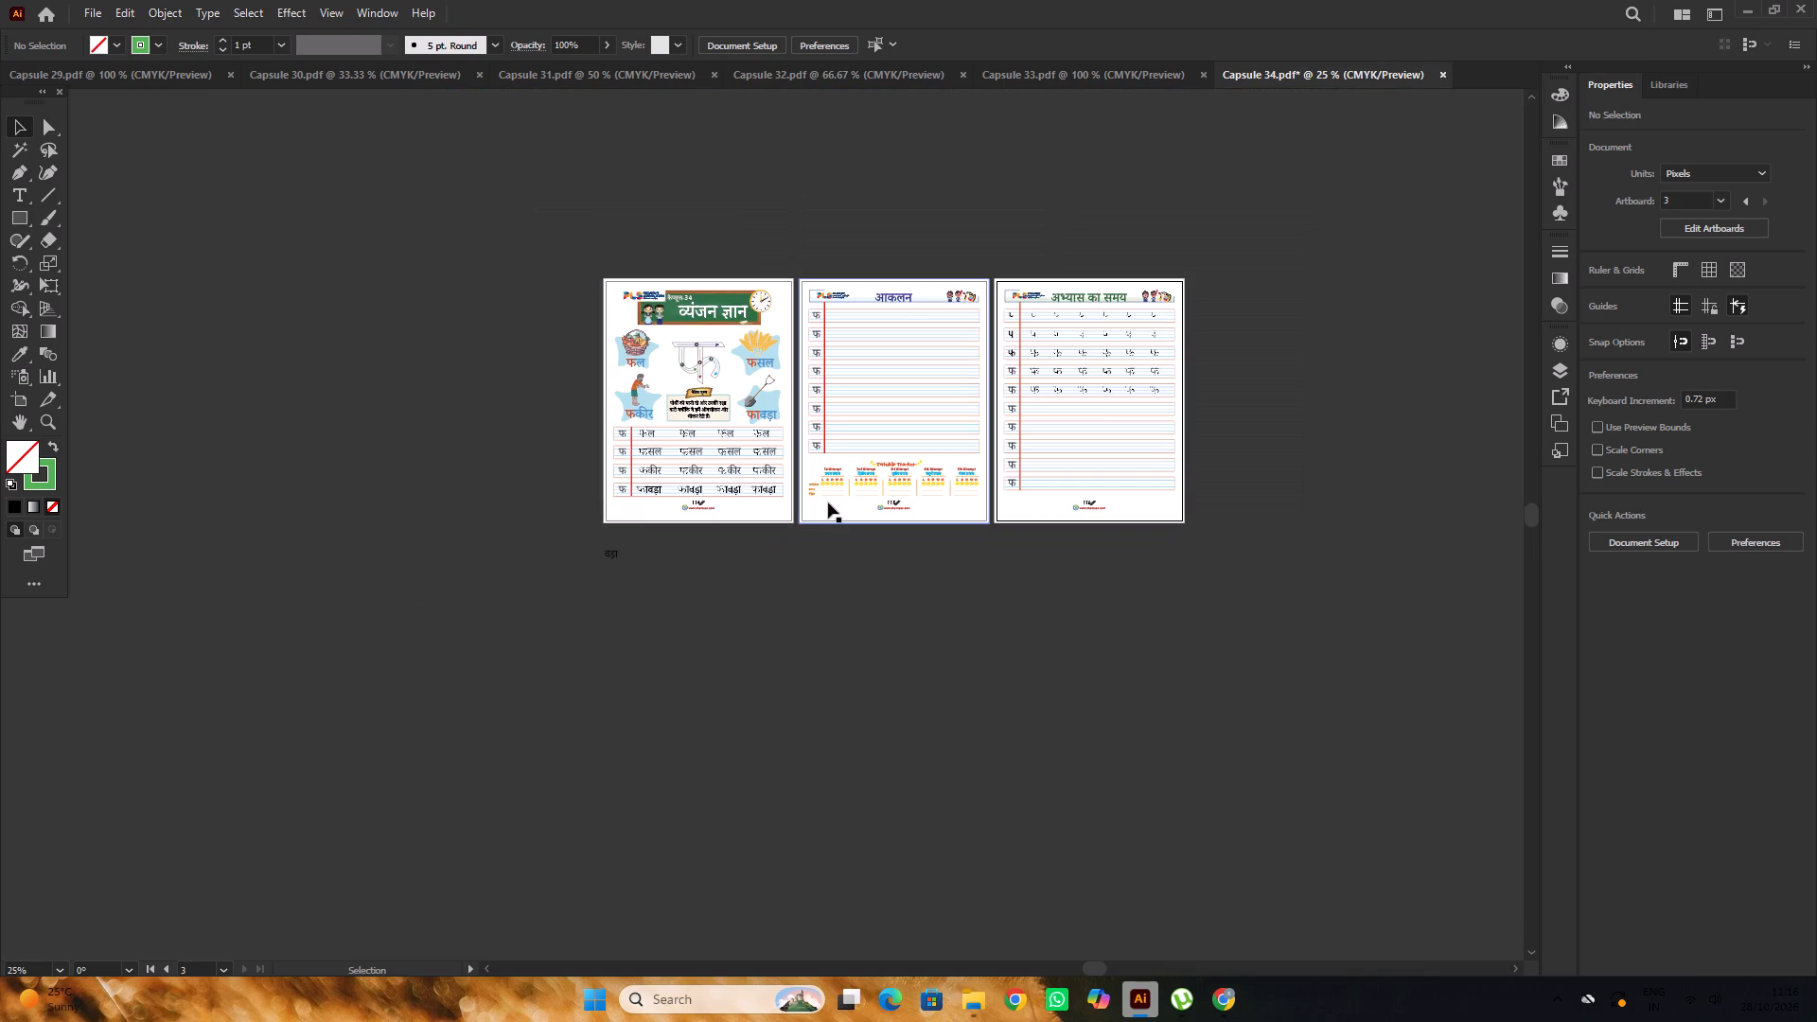
pyautogui.scroll(3, 581, 298)
pyautogui.click(98, 15)
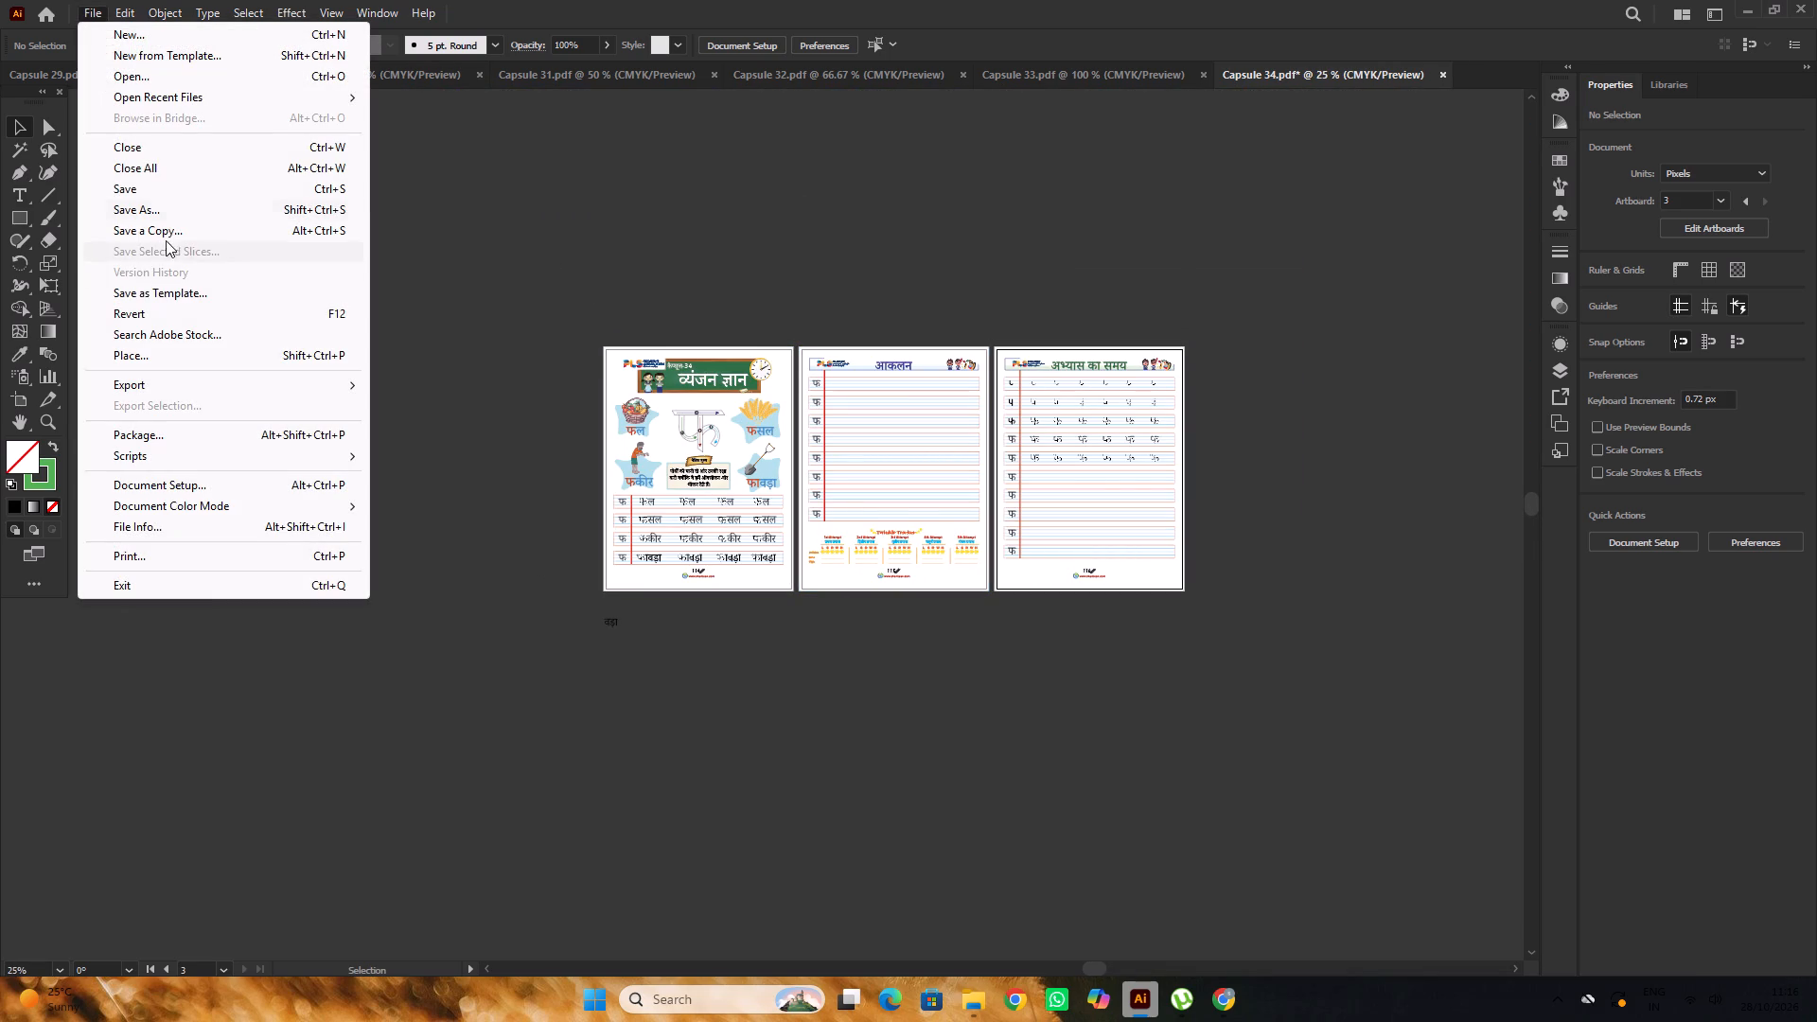
pyautogui.click(168, 207)
pyautogui.scroll(-6, 529, 481)
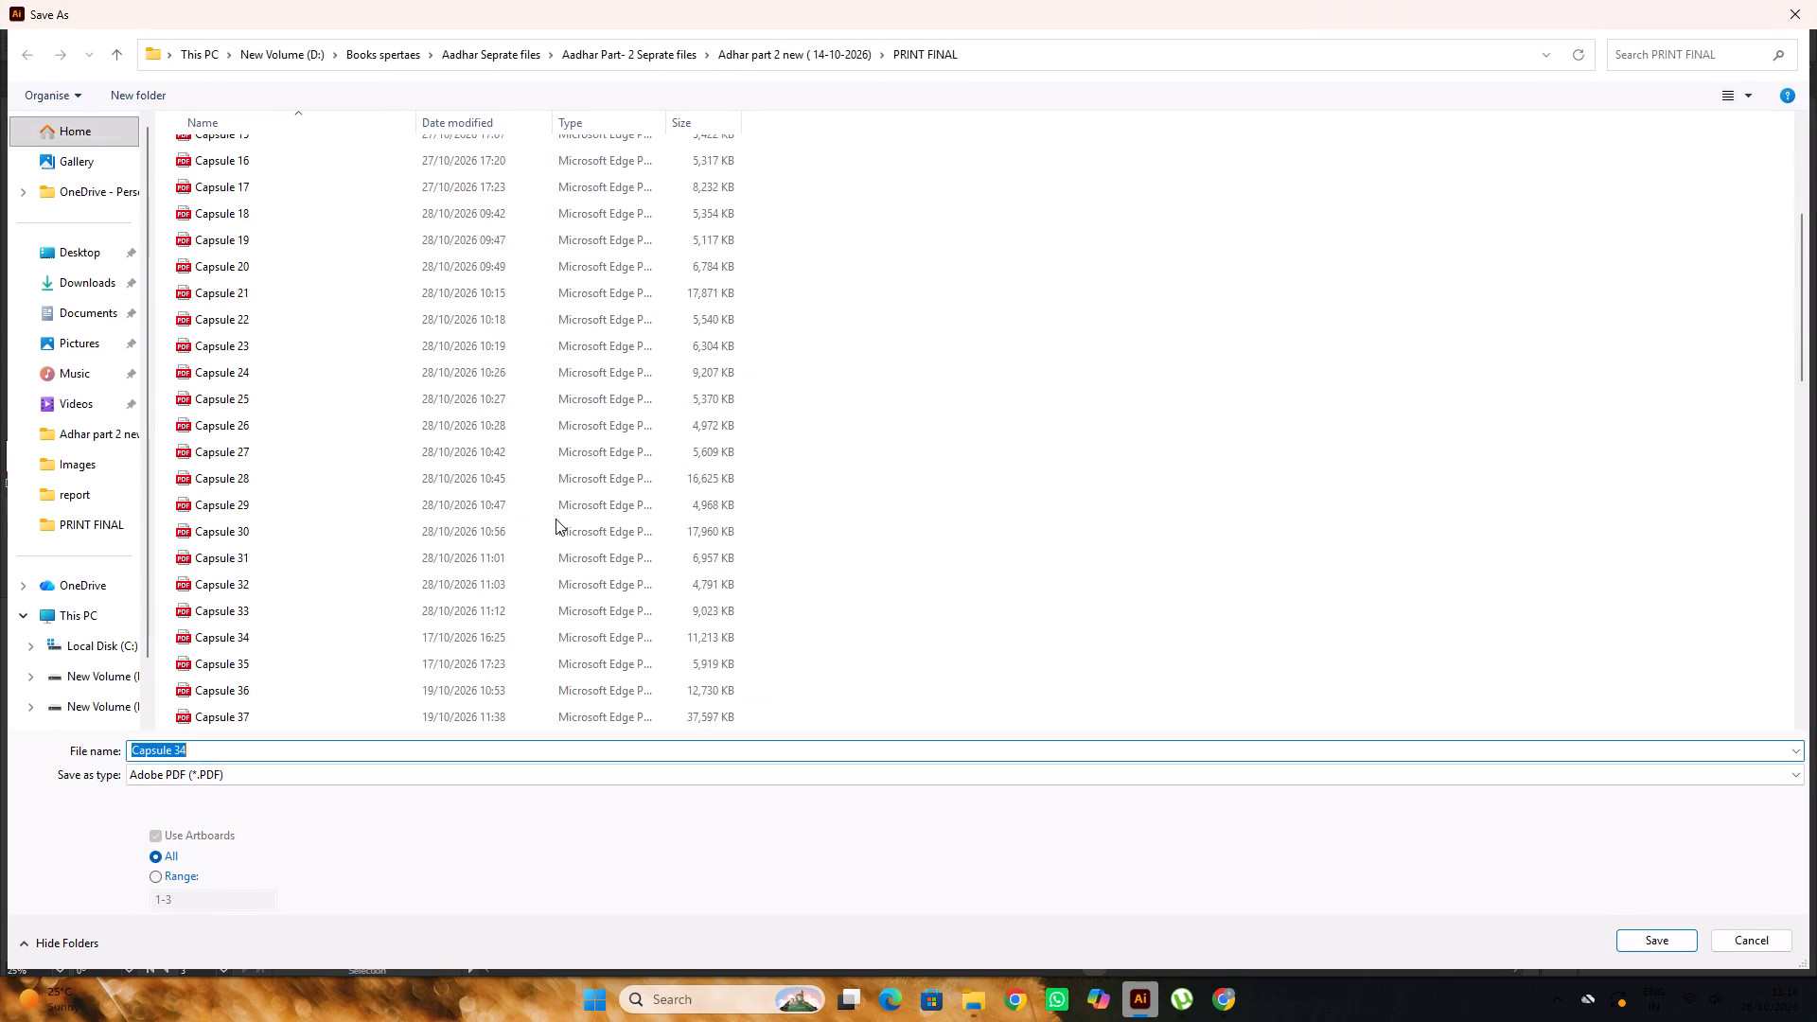
pyautogui.scroll(-9, 556, 519)
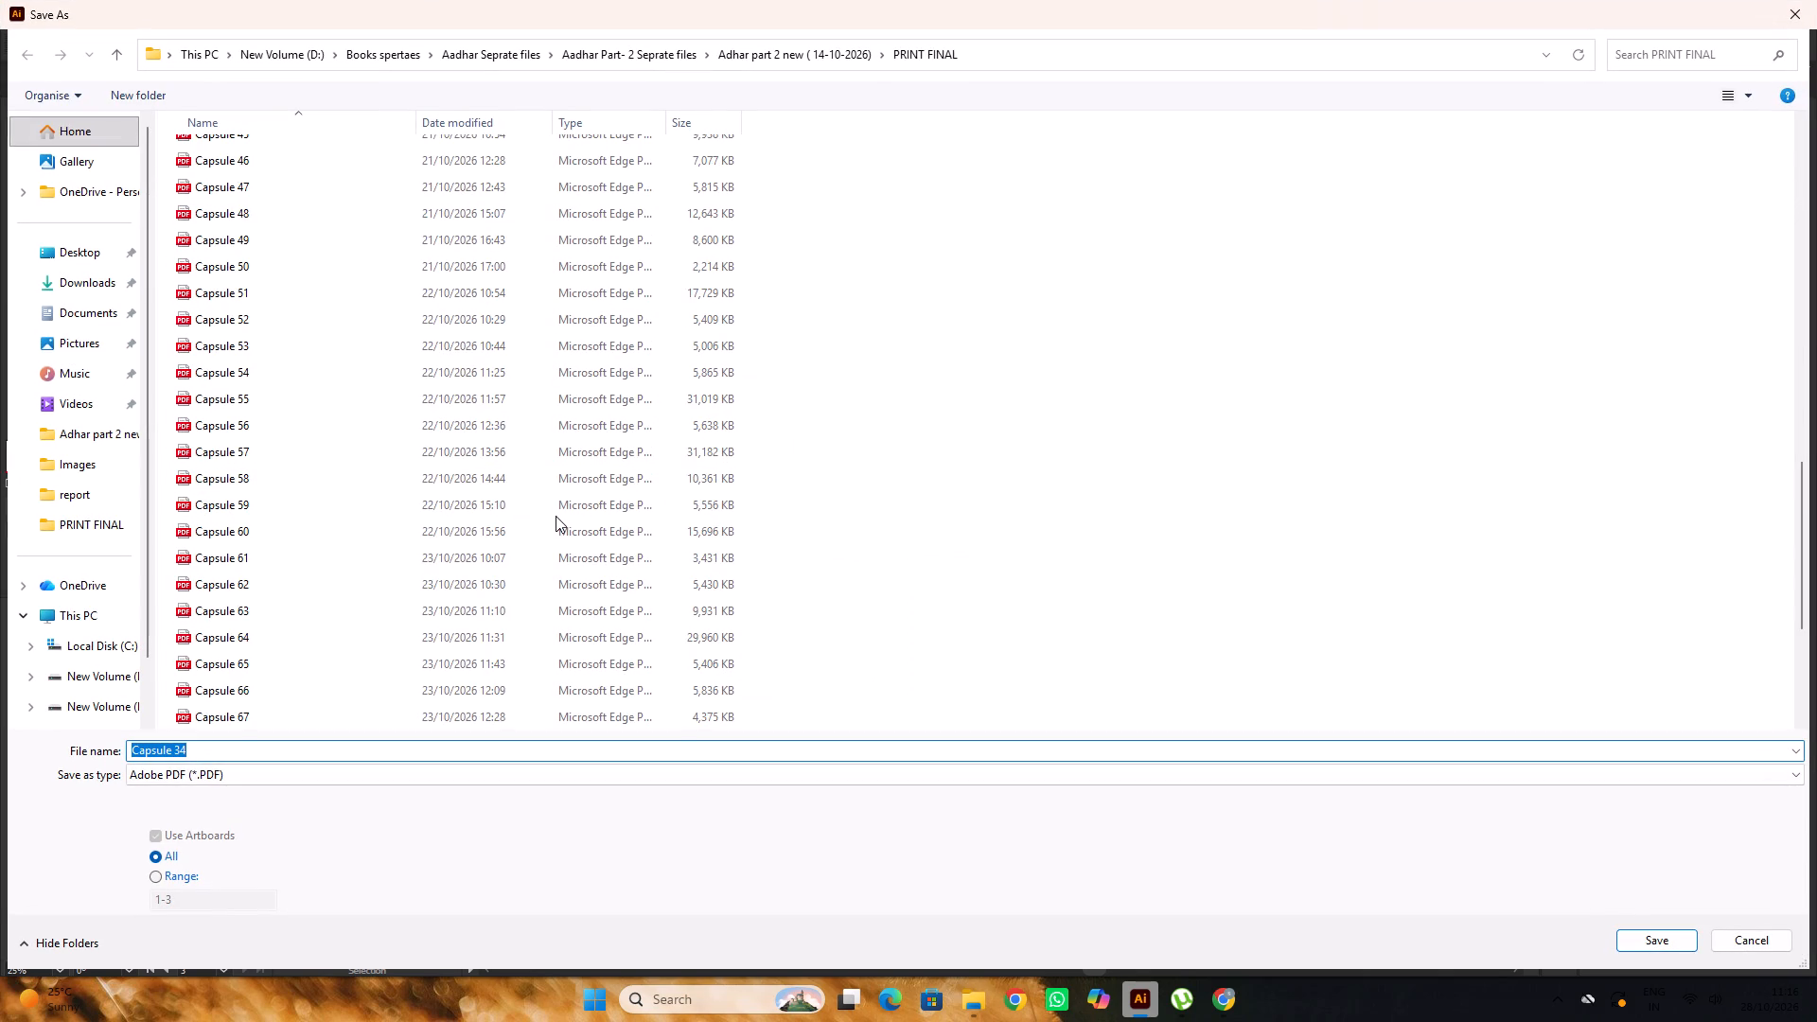
pyautogui.scroll(-4, 556, 516)
pyautogui.click(1675, 938)
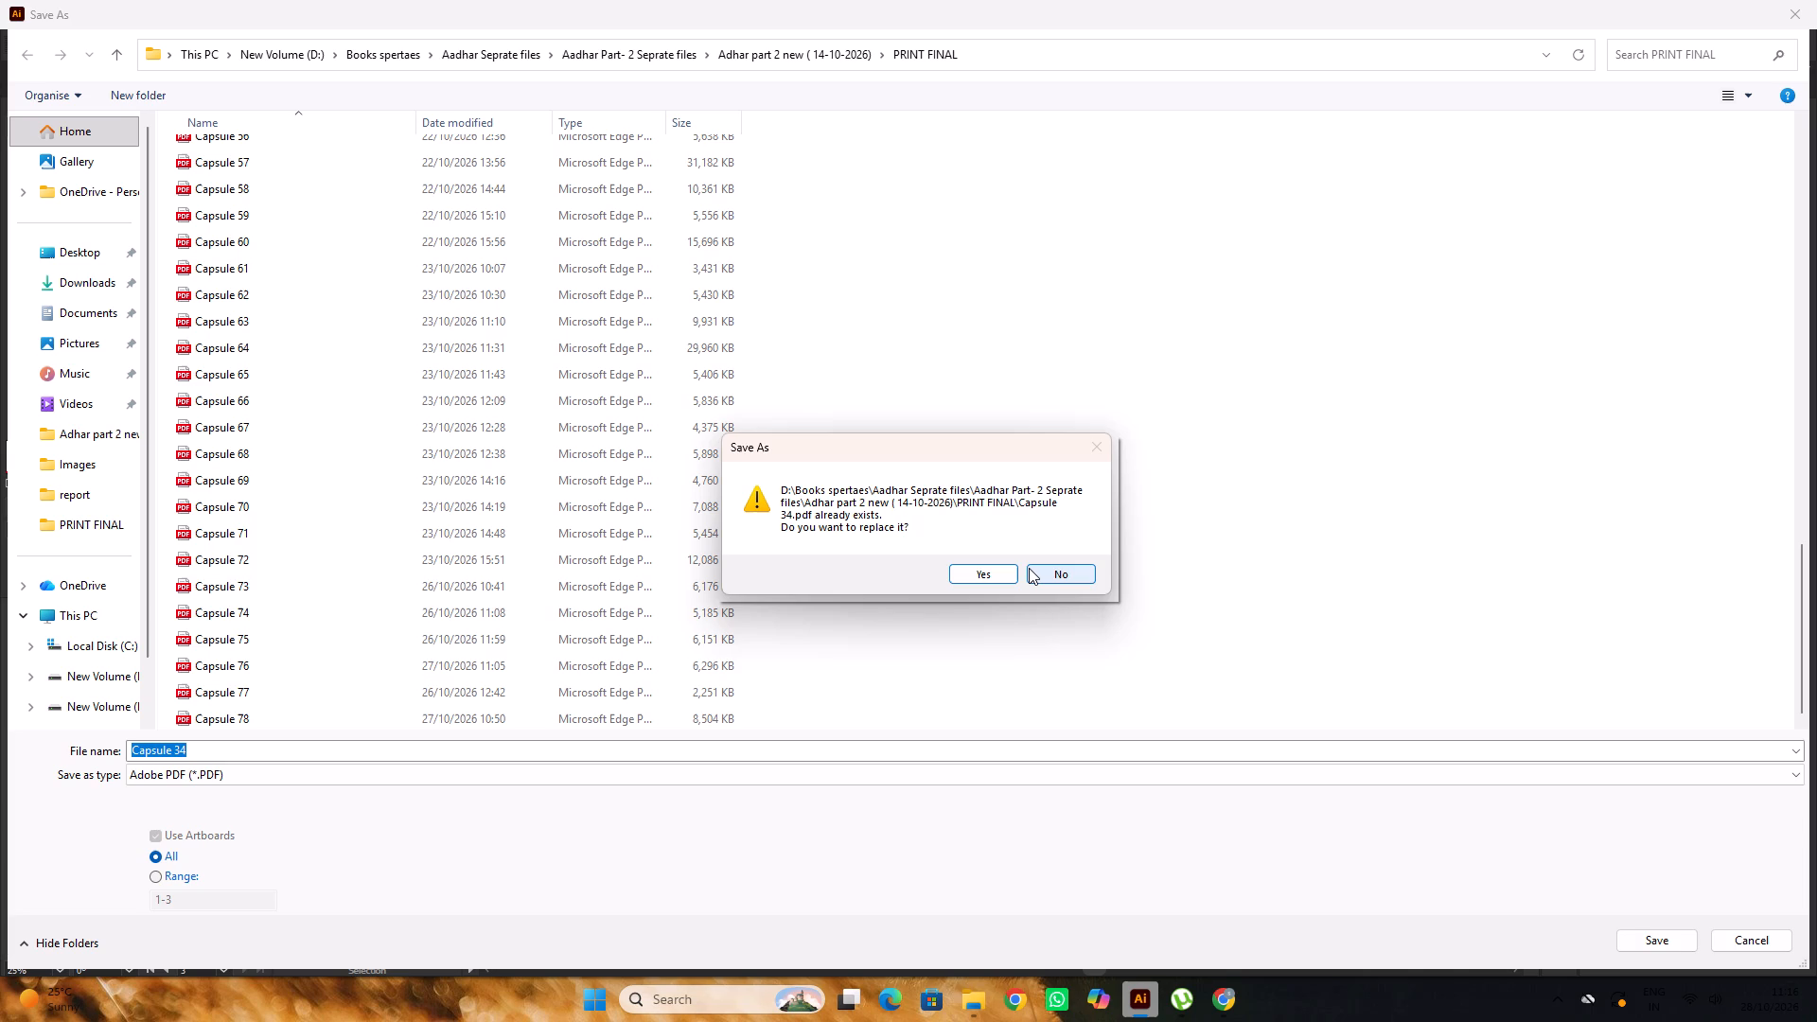
pyautogui.click(995, 575)
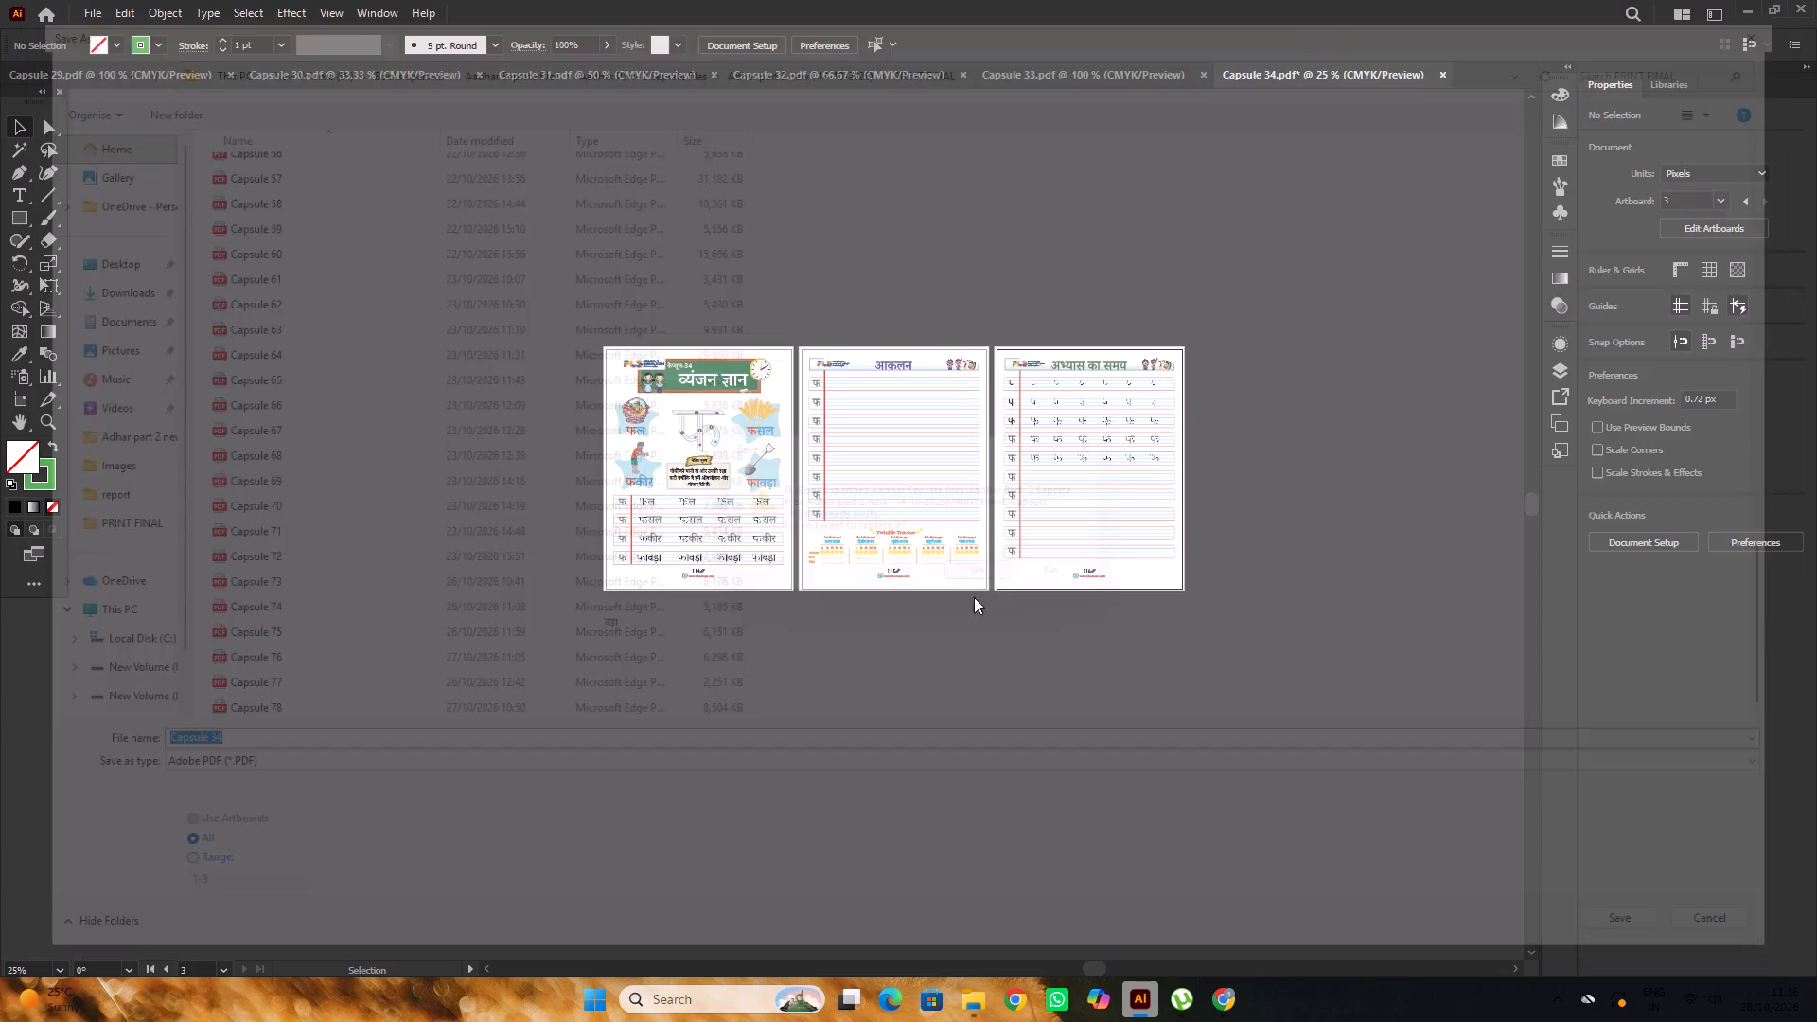
pyautogui.doubleClick(1089, 759)
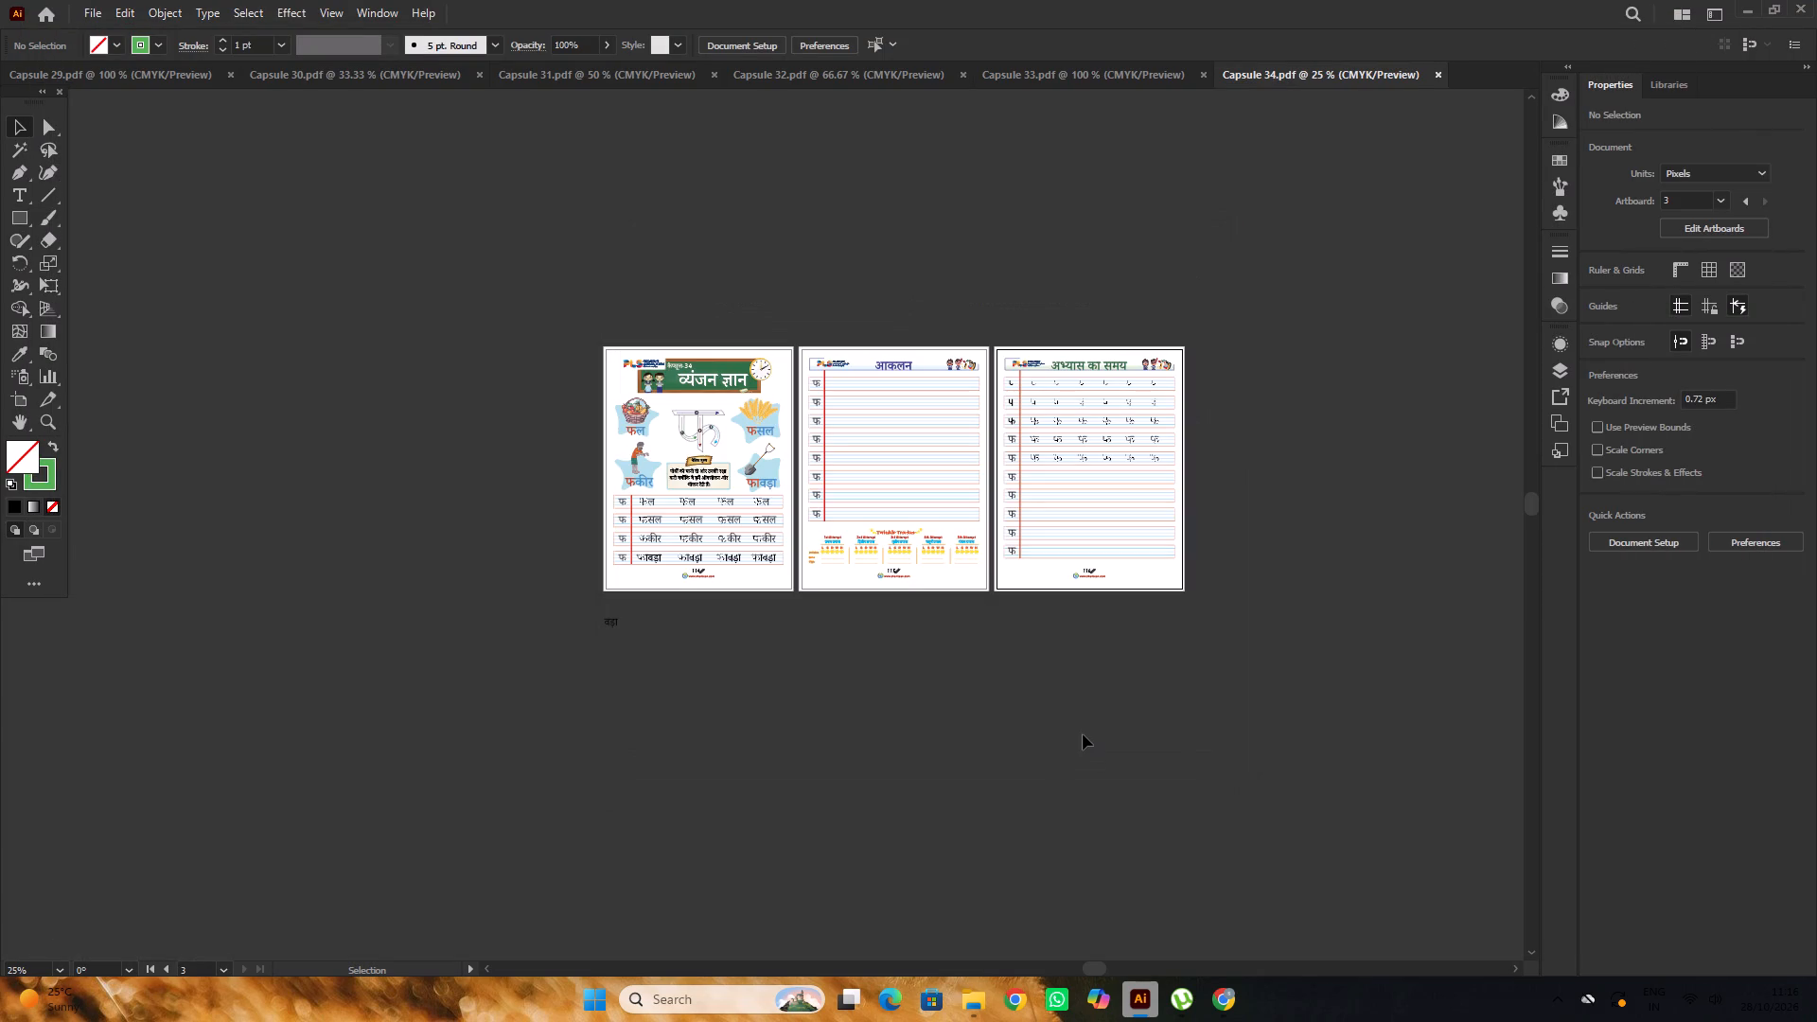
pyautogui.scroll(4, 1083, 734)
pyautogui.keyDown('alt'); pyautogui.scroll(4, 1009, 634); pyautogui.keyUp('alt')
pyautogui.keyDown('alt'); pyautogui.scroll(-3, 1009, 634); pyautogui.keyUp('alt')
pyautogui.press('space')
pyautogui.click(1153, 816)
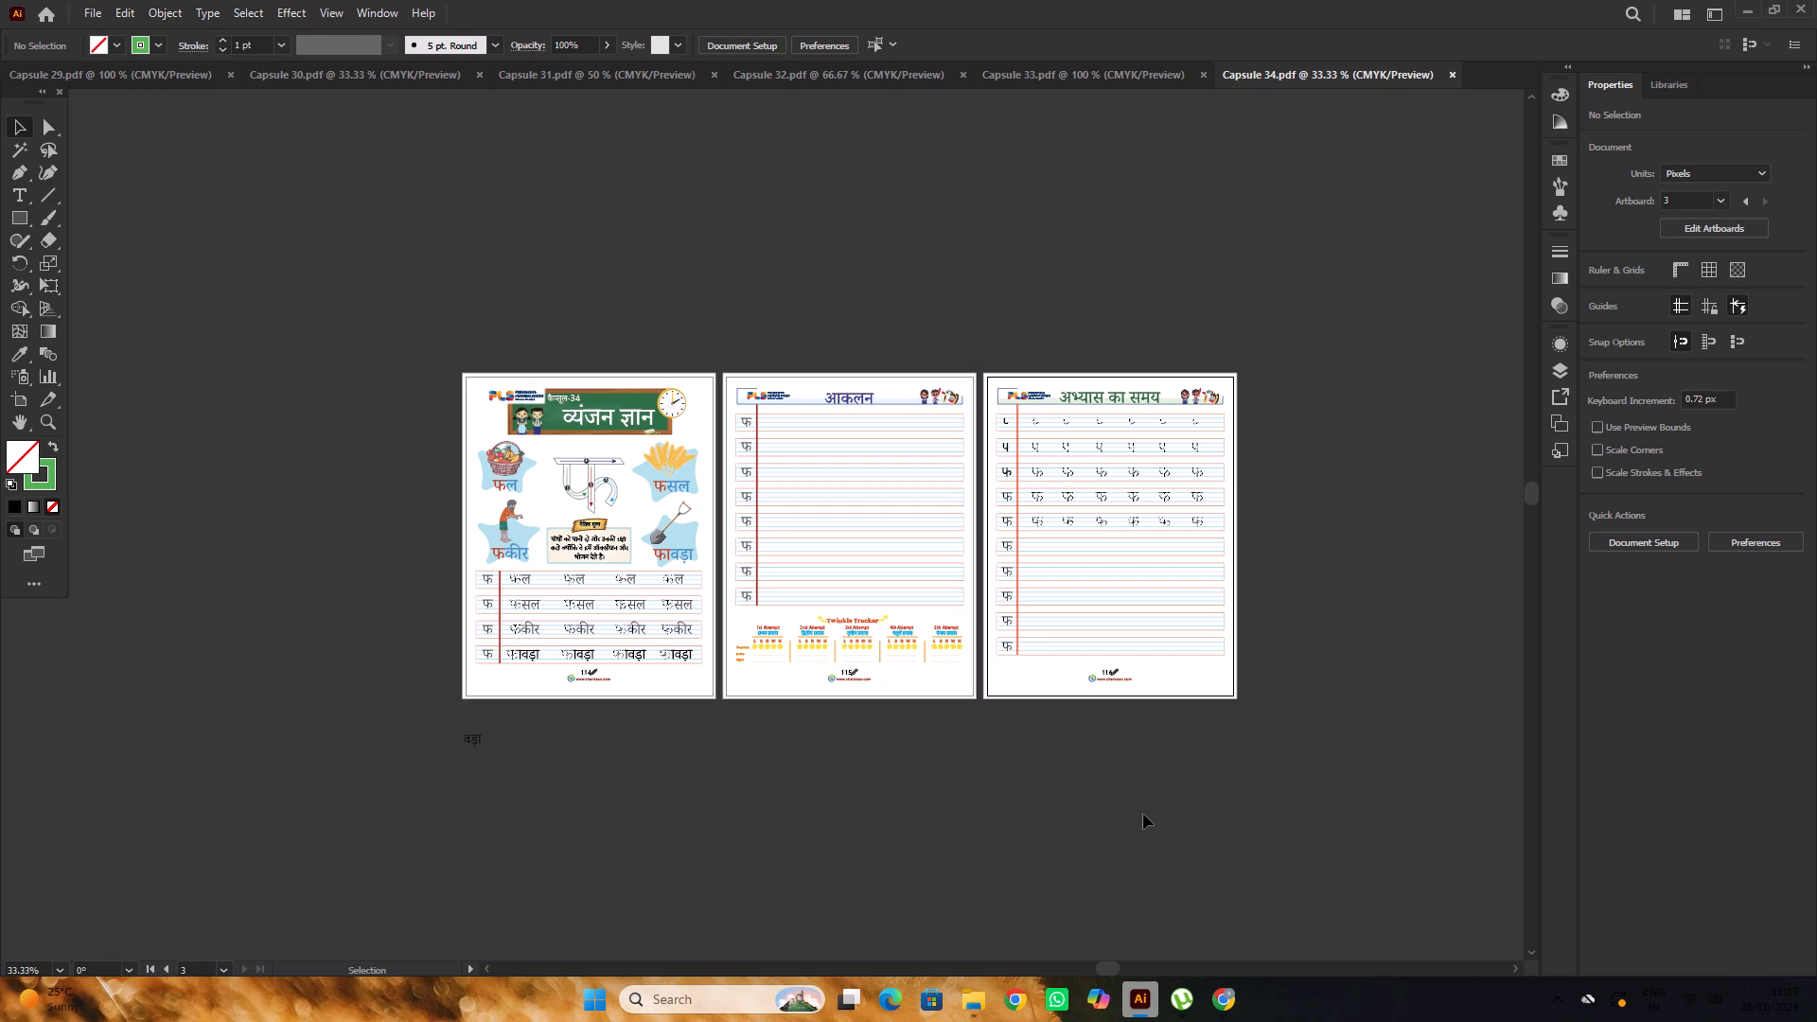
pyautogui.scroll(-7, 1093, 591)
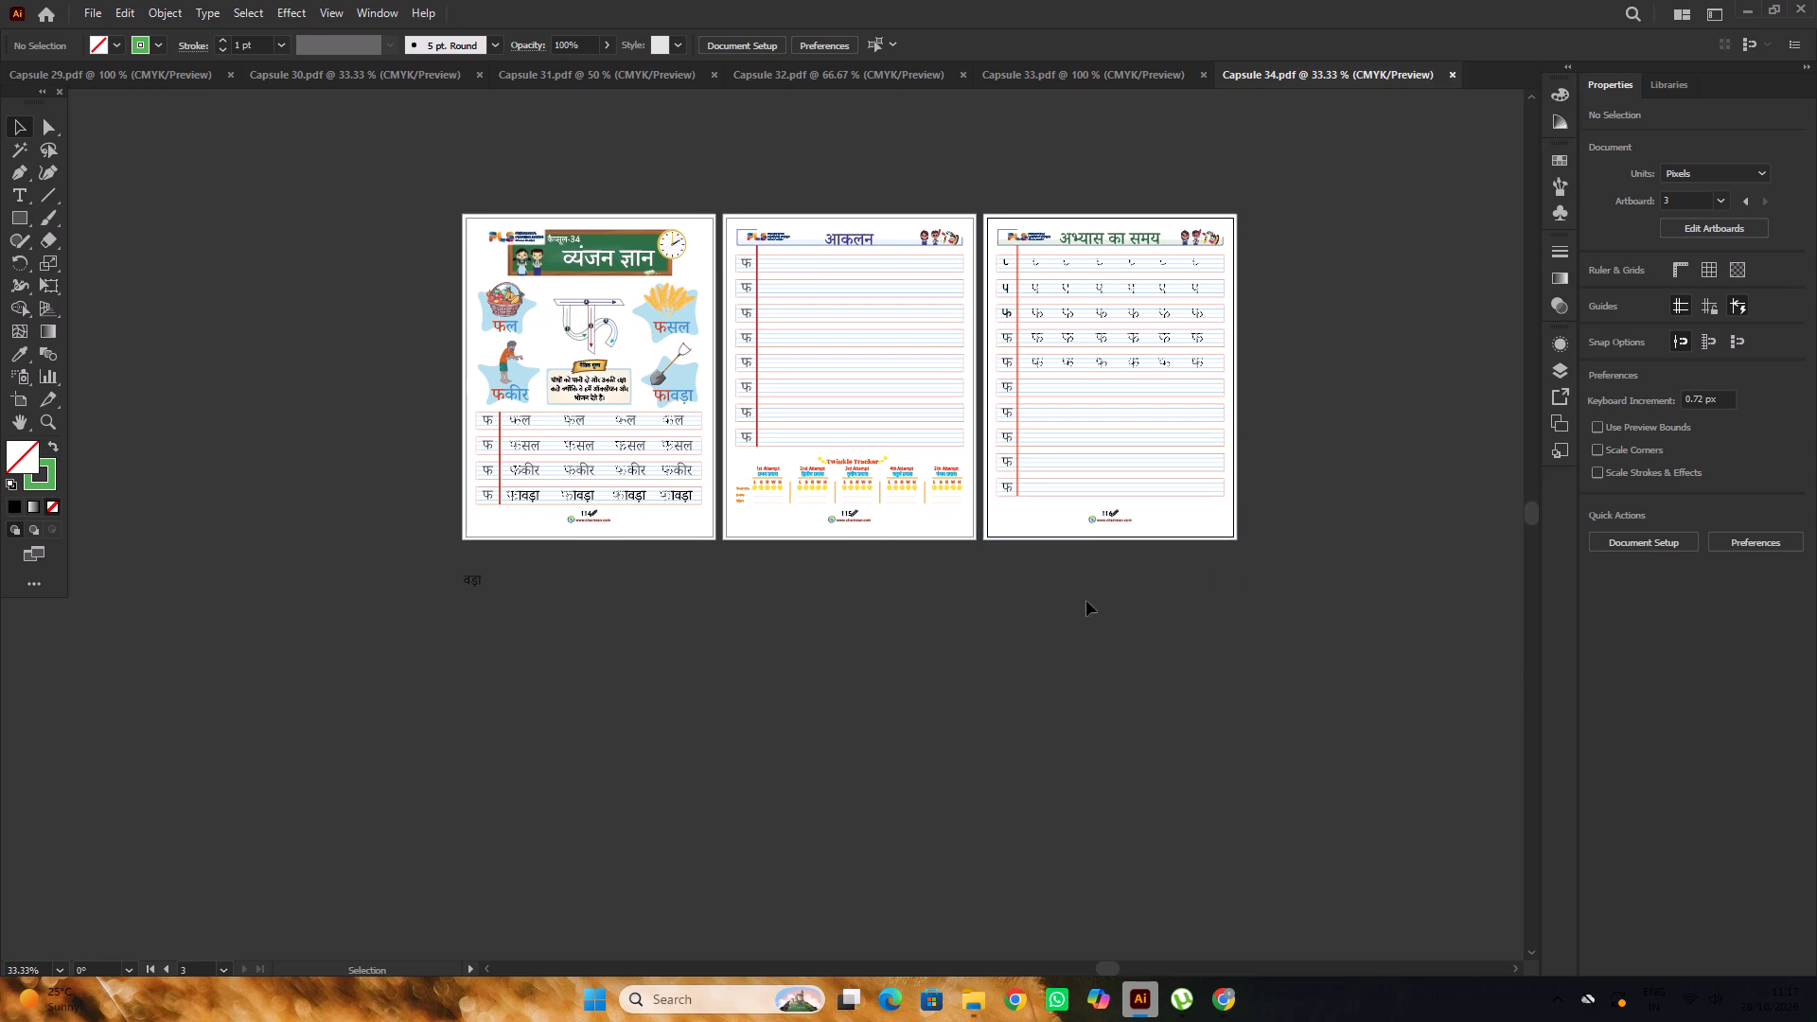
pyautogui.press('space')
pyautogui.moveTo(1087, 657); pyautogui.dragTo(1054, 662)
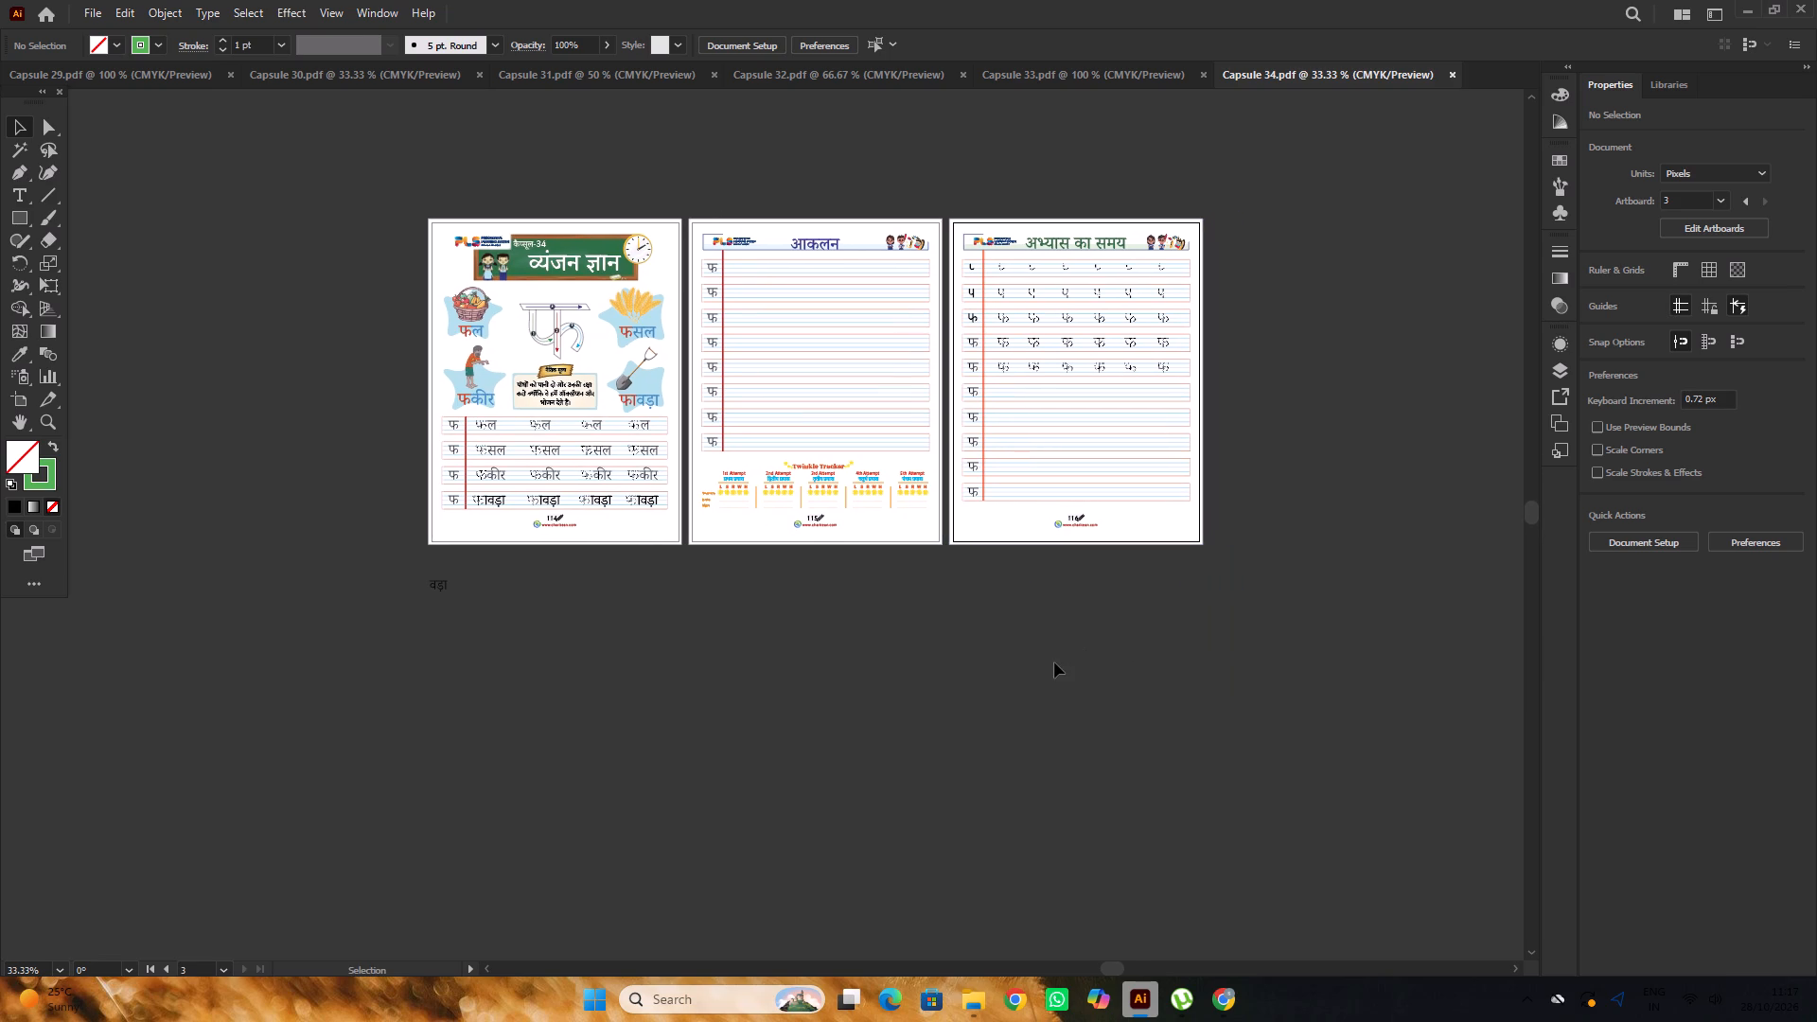
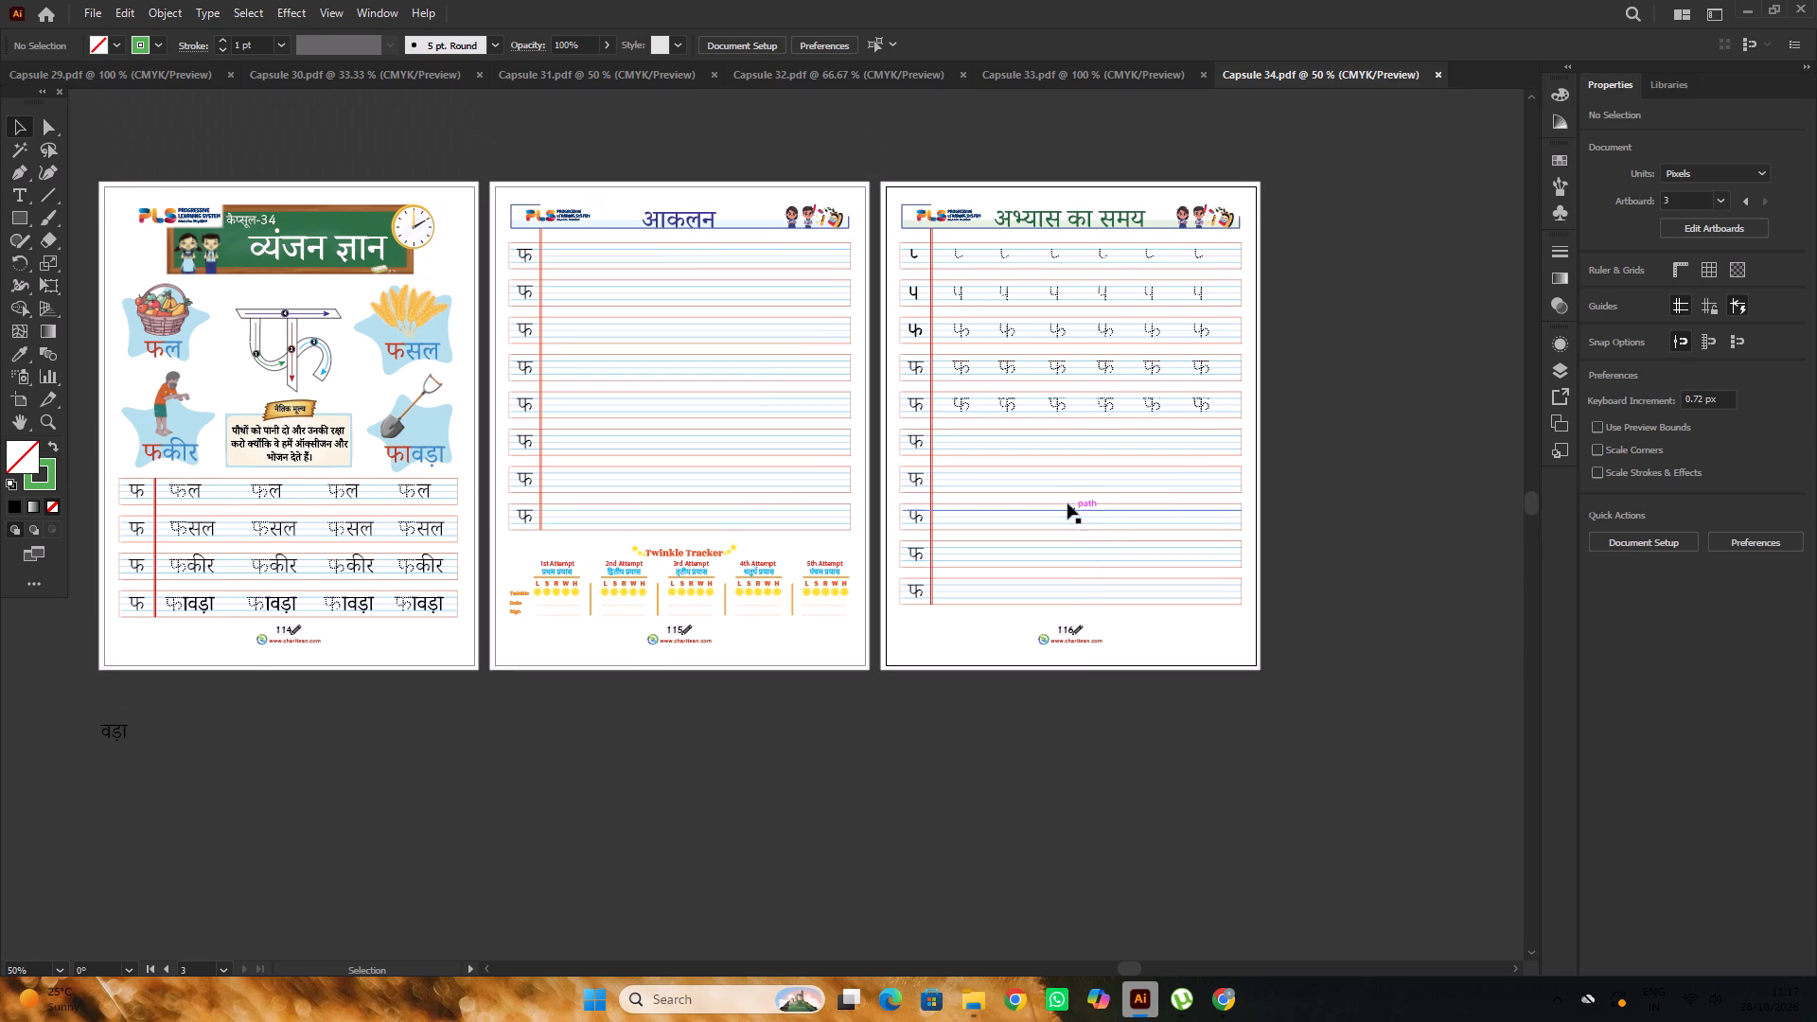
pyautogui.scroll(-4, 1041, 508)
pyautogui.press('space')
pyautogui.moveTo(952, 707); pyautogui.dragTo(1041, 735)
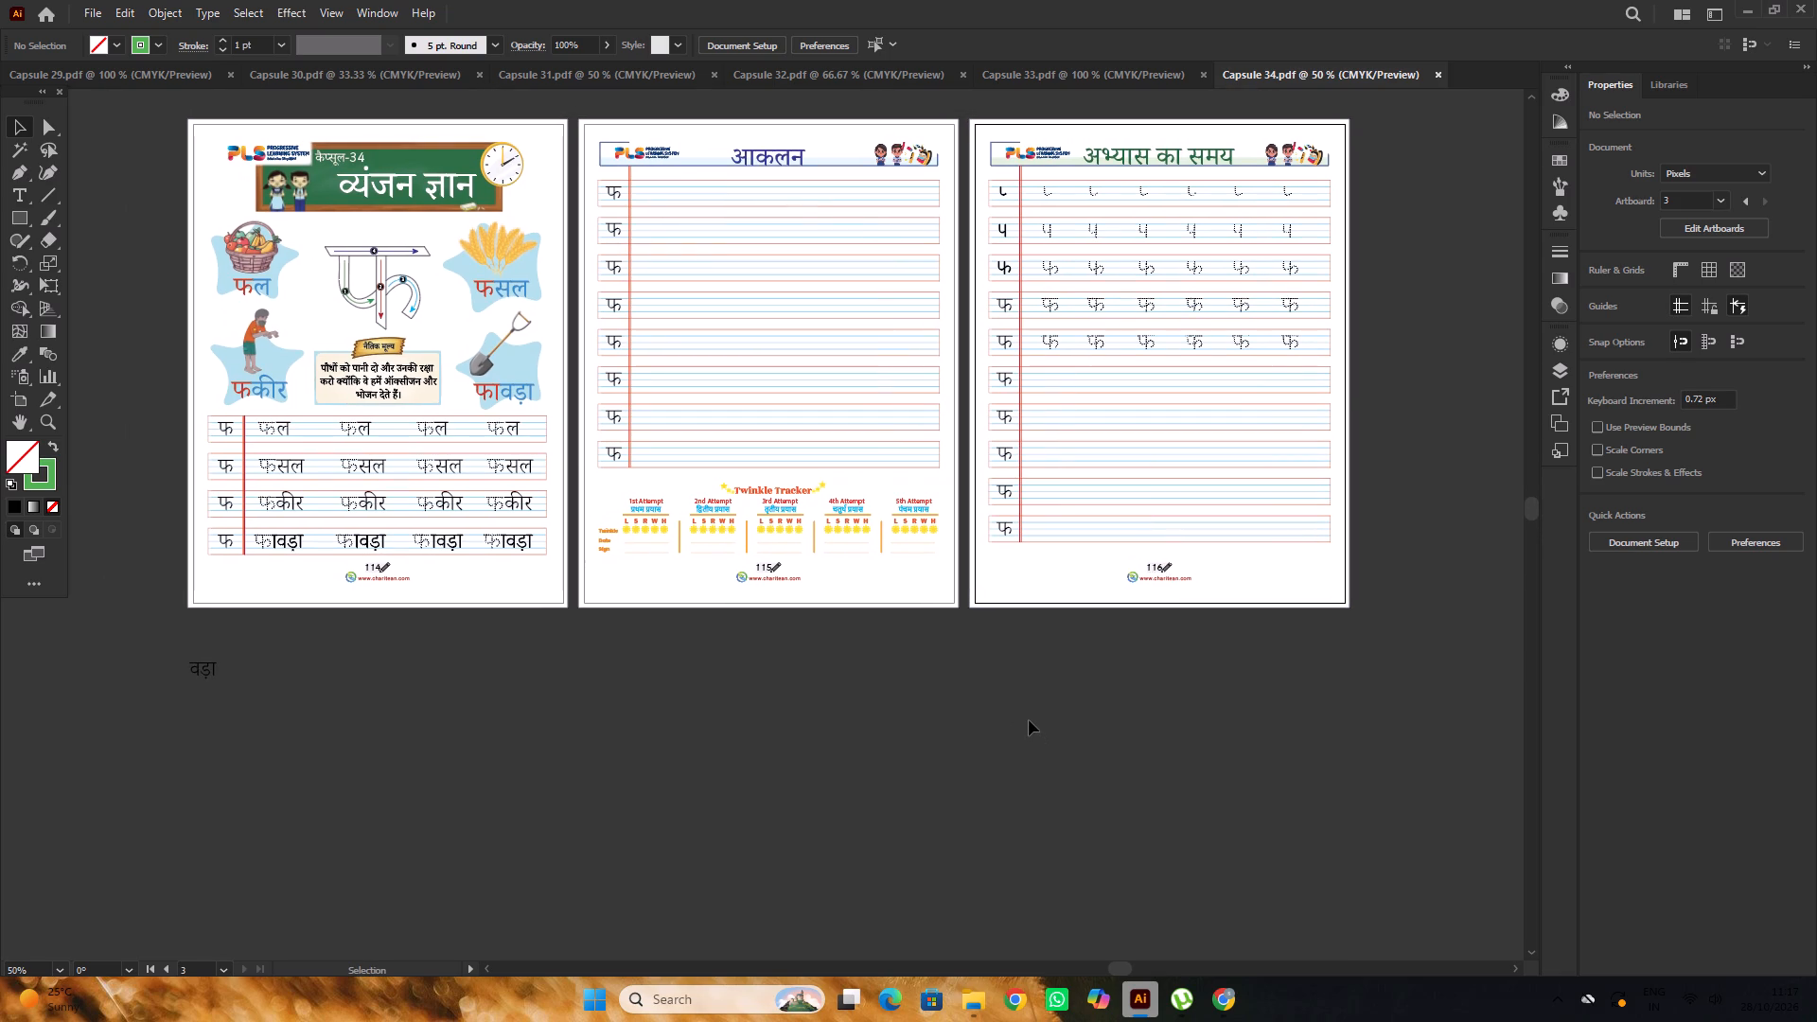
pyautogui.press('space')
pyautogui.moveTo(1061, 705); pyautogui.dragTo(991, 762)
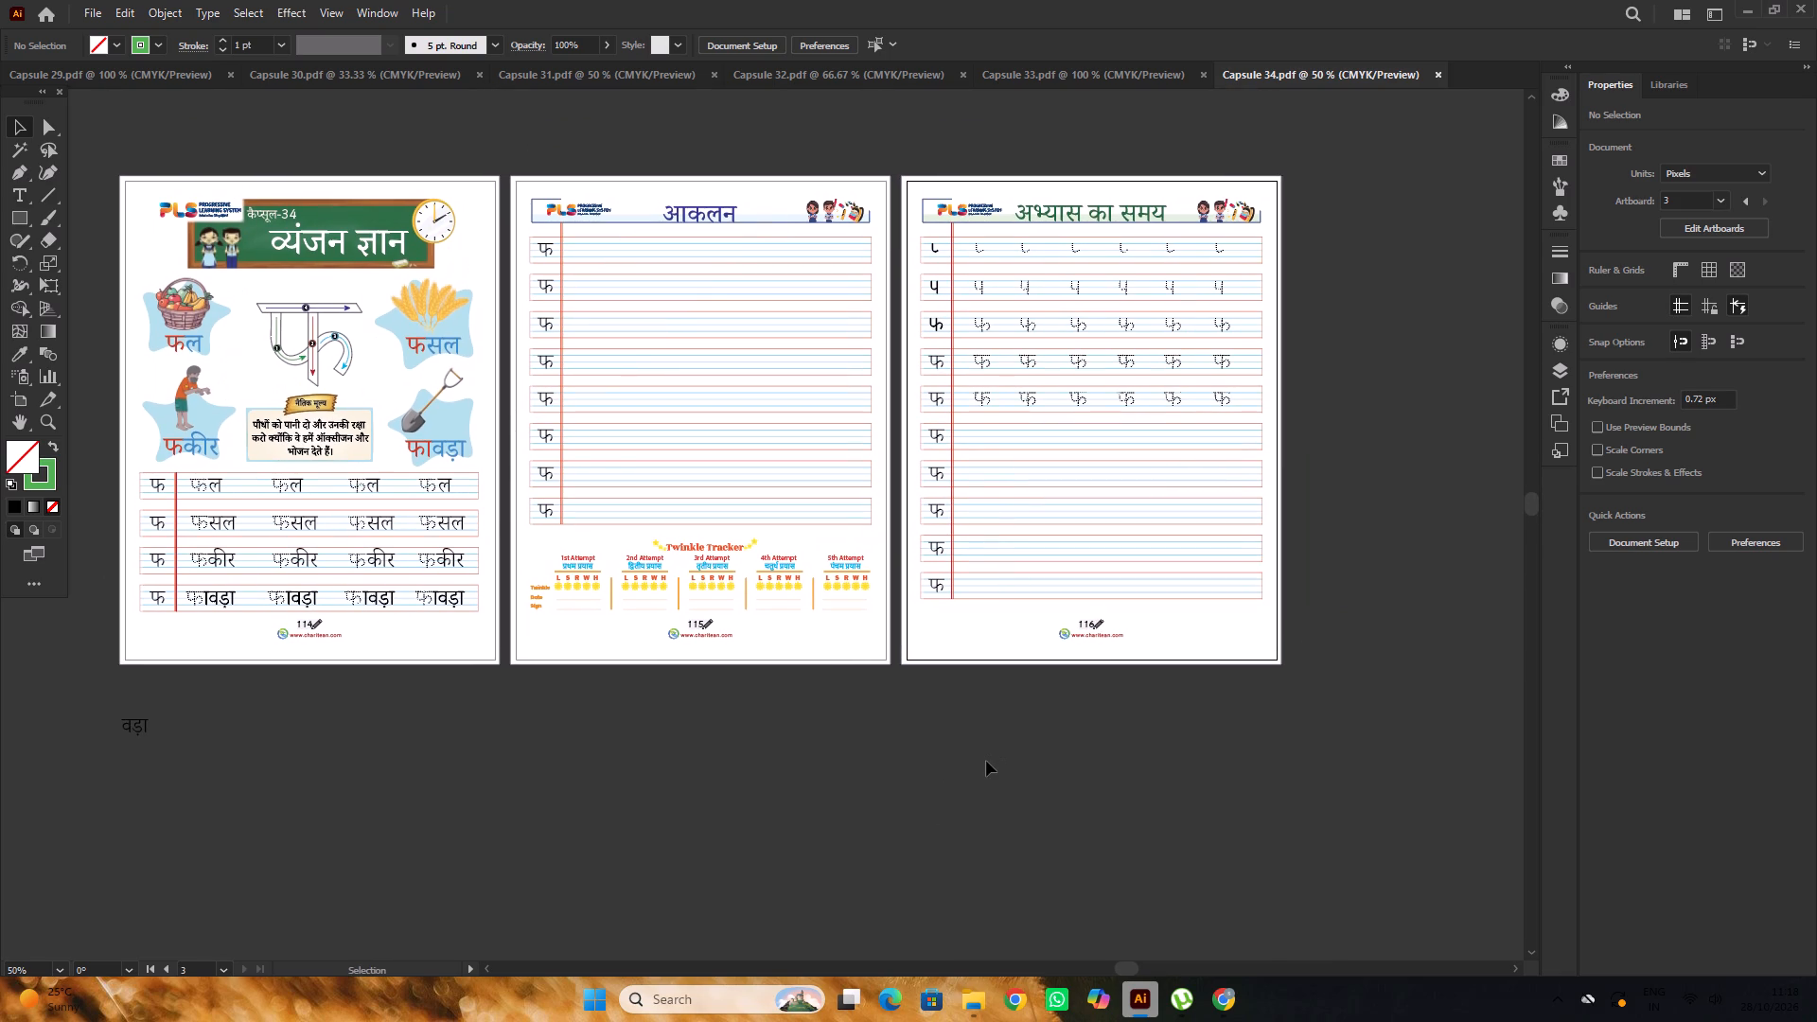
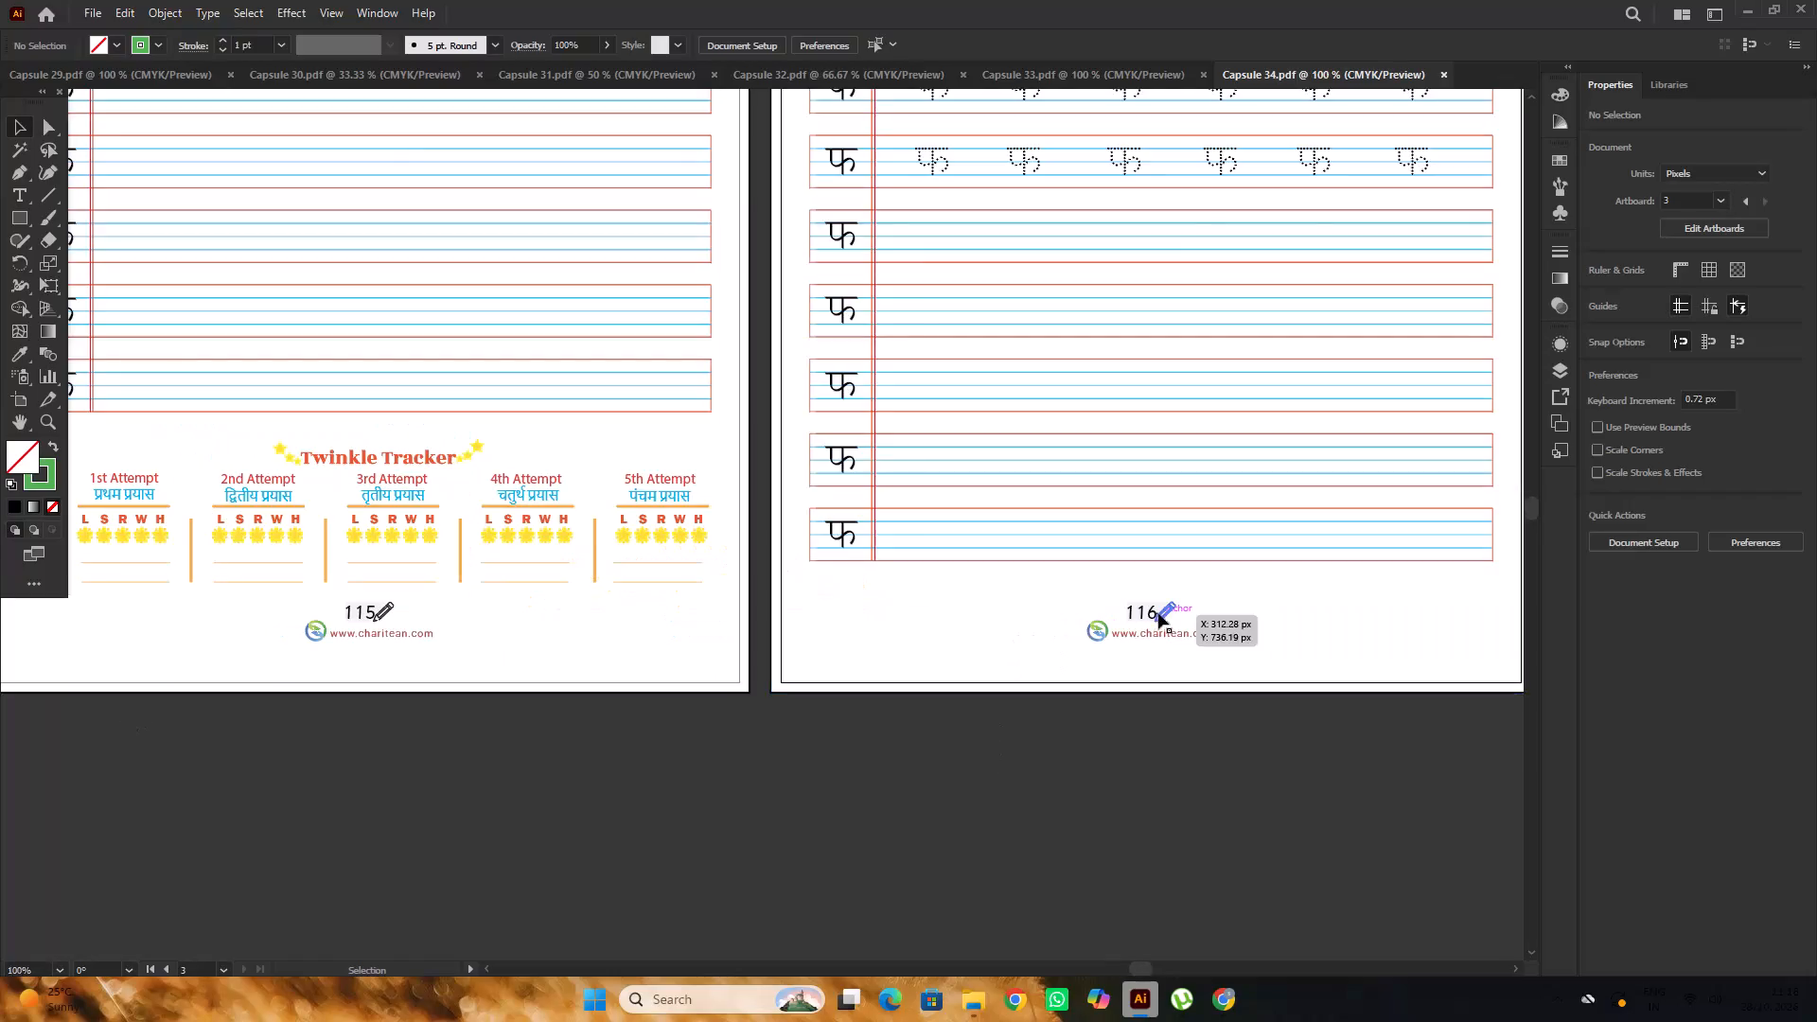
# Save the Capsule 34 document after checking its three worksheet pages.
pyautogui.keyDown('alt'); pyautogui.scroll(-3, 1158, 613); pyautogui.keyUp('alt')
pyautogui.click(1129, 790)
pyautogui.press('space')
pyautogui.moveTo(1188, 742); pyautogui.dragTo(1106, 752)
pyautogui.scroll(1, 1132, 726)
pyautogui.press('space')
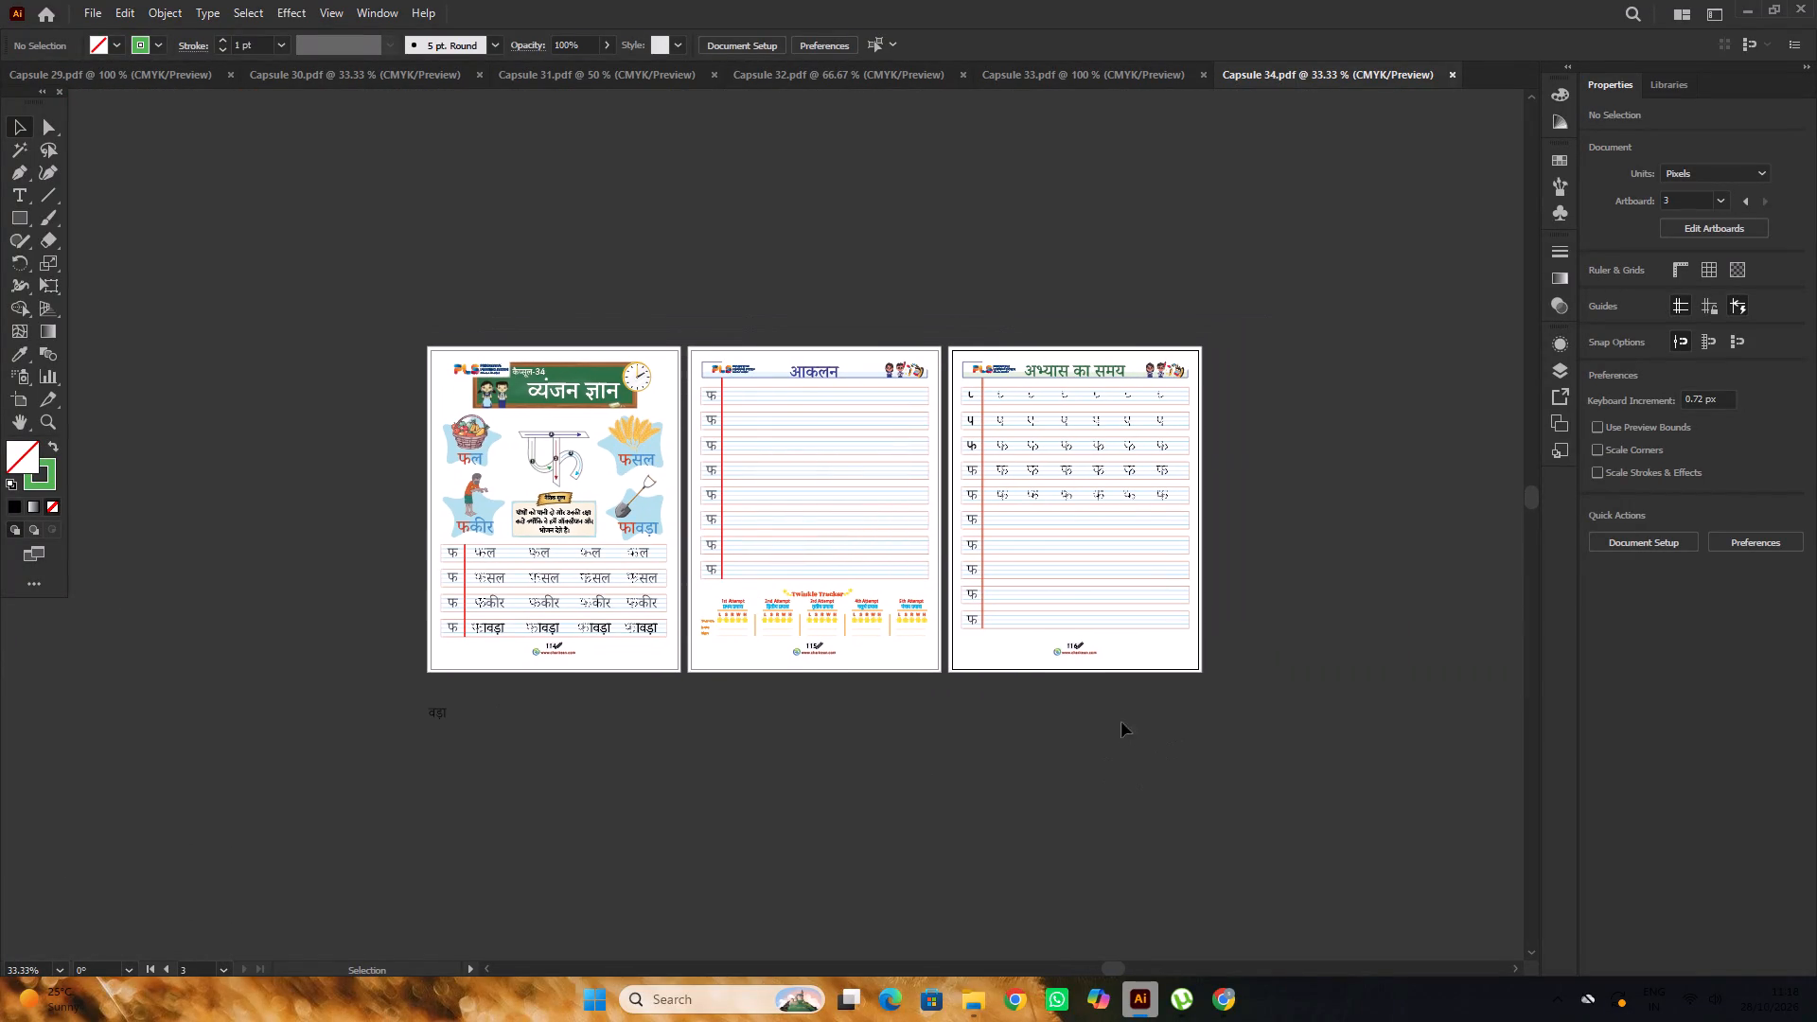
pyautogui.scroll(-3, 1125, 585)
pyautogui.keyDown('alt'); pyautogui.scroll(1, 914, 533); pyautogui.keyUp('alt')
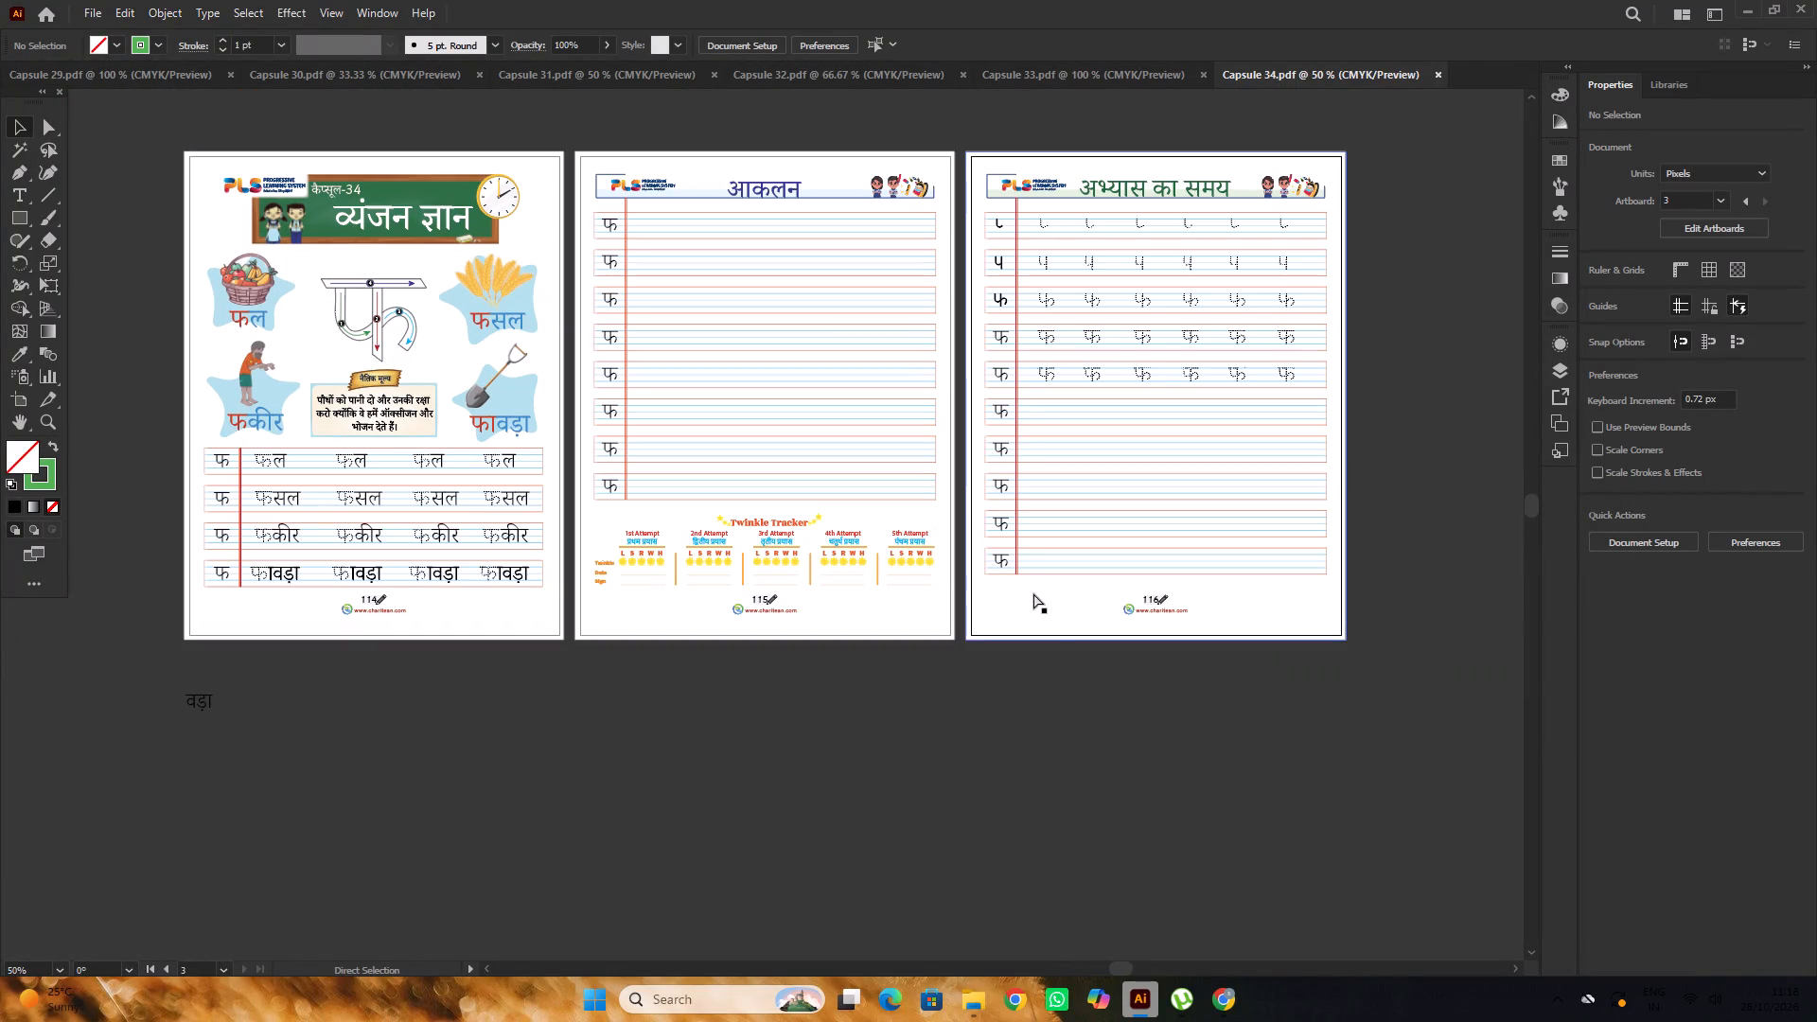
pyautogui.hotkey('ctrl', 's')
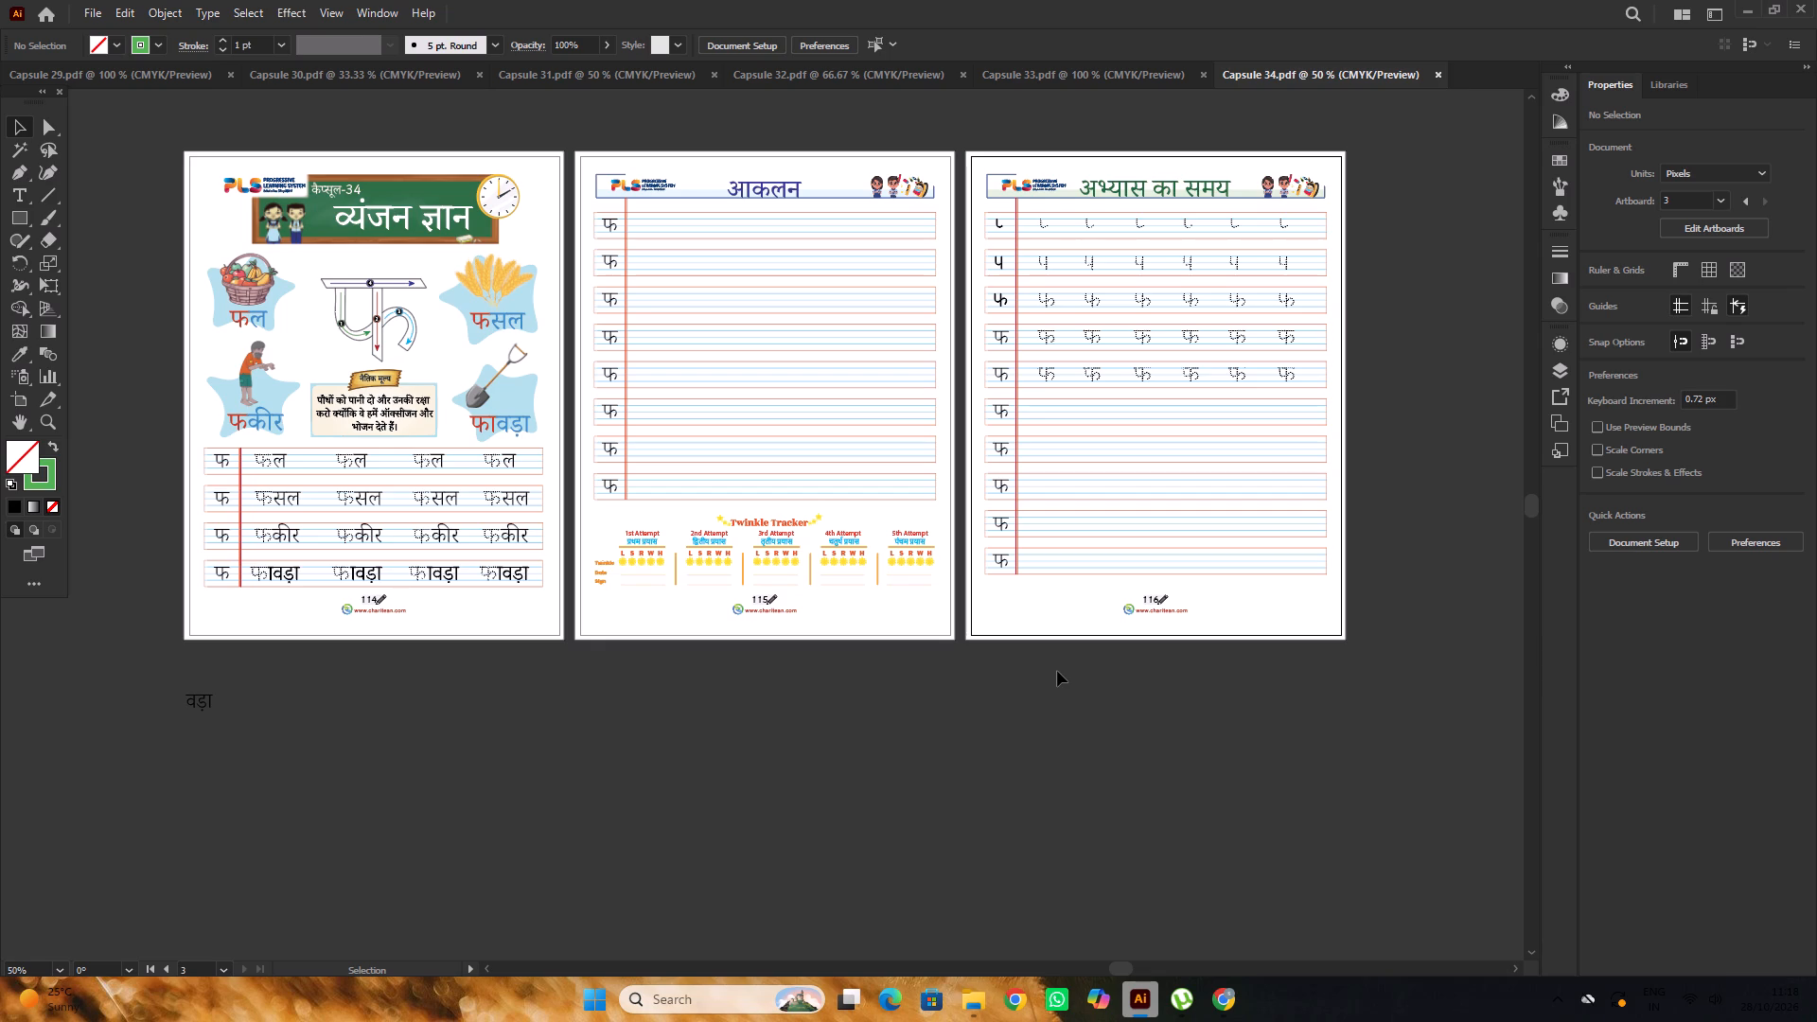
# Close the Capsule 29 document, keeping the other capsule files open.
pyautogui.press('space')
pyautogui.moveTo(1309, 689); pyautogui.dragTo(1270, 699)
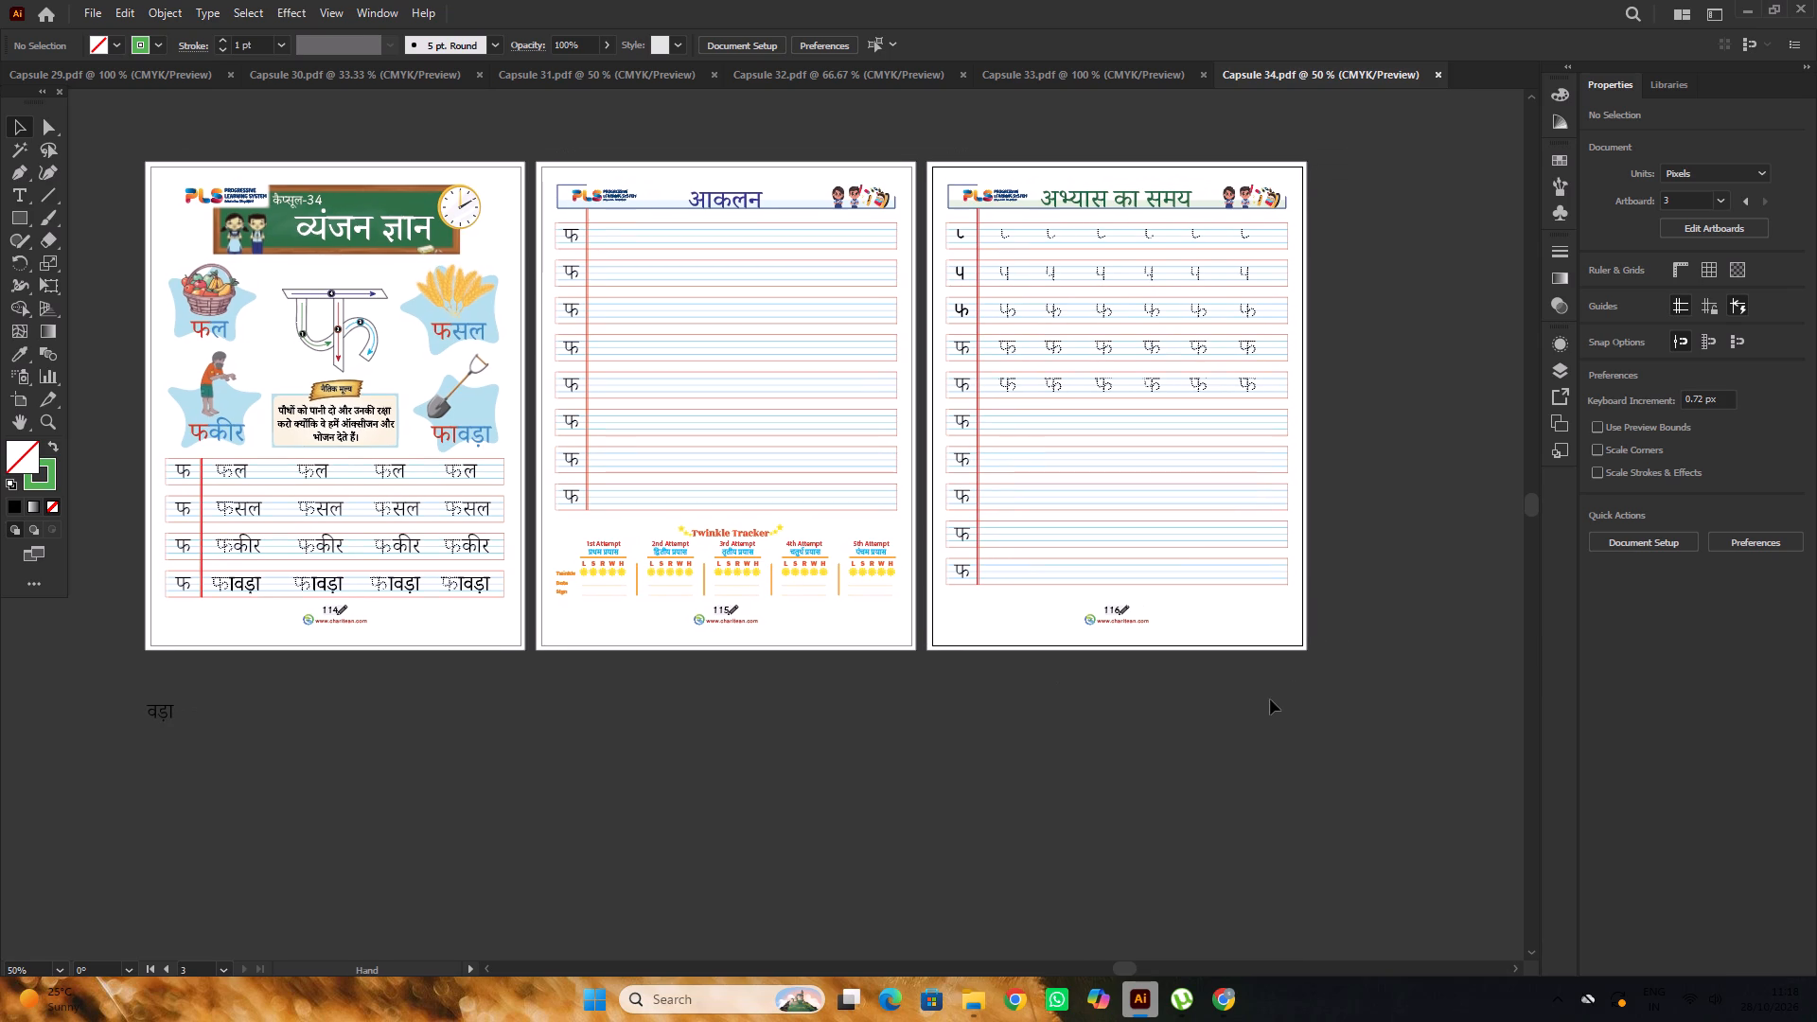
pyautogui.click(168, 72)
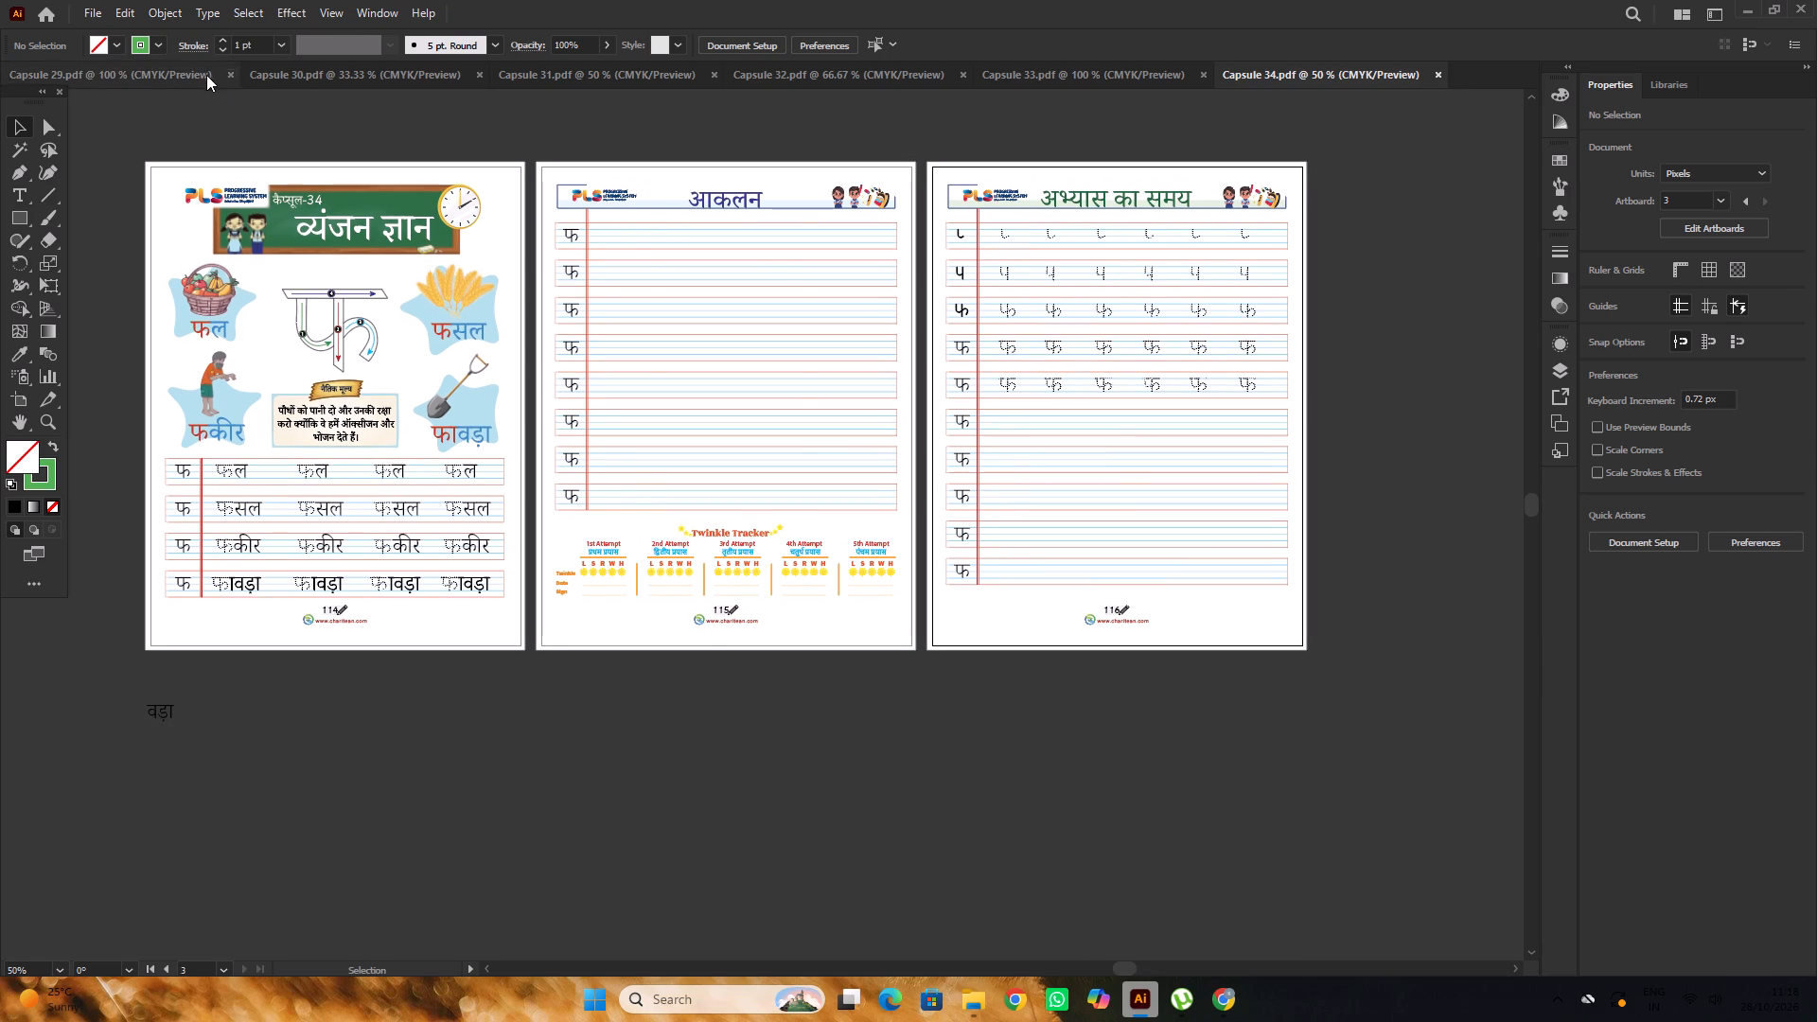
pyautogui.click(202, 73)
pyautogui.click(231, 78)
pyautogui.scroll(4, 711, 379)
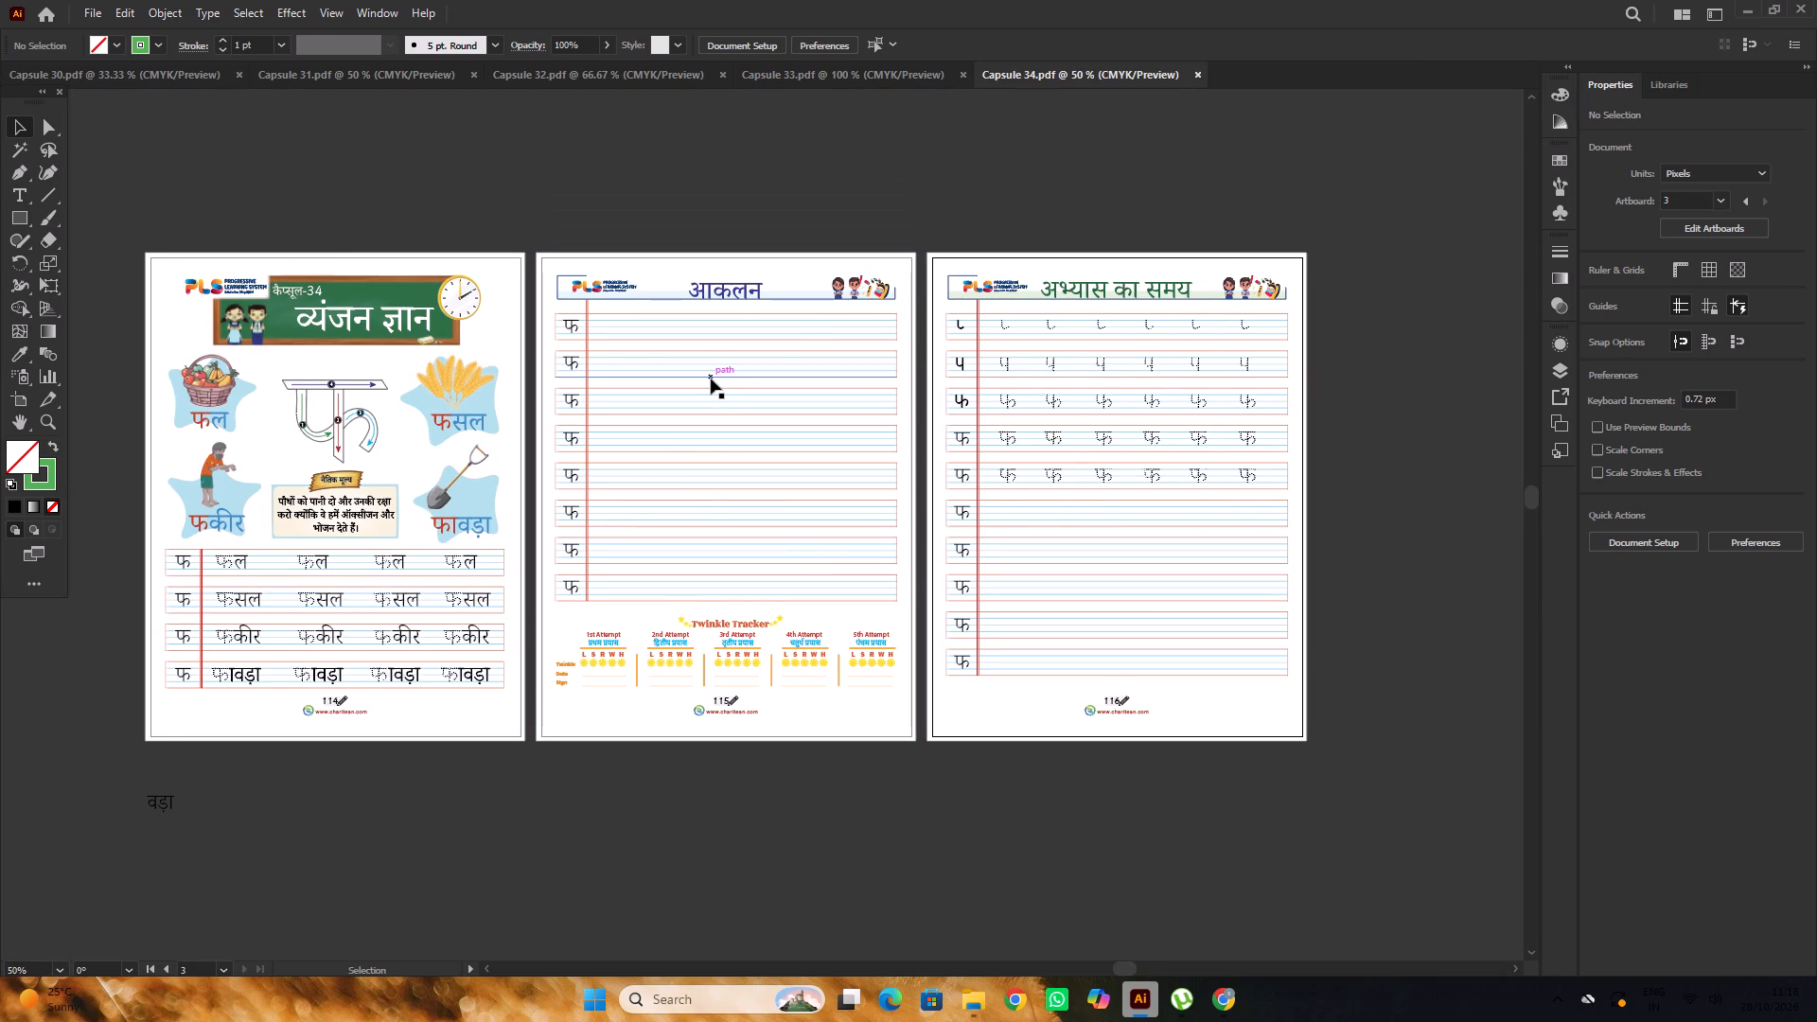
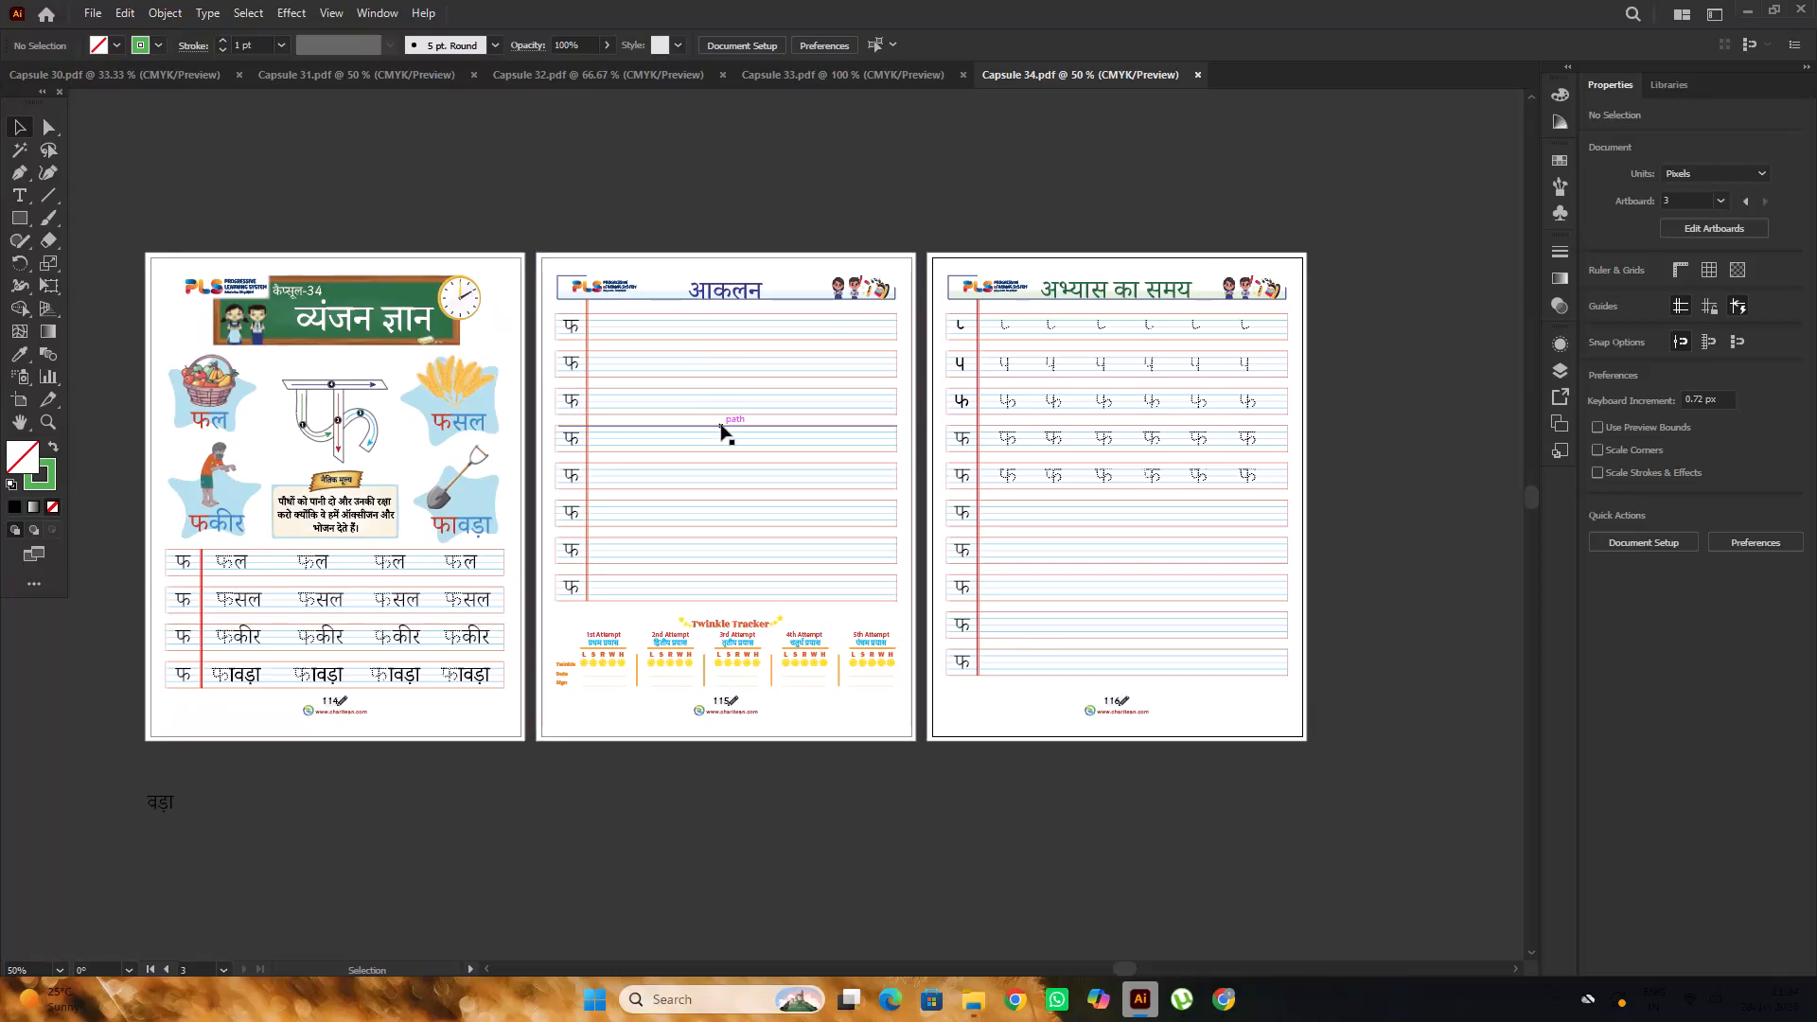
# Check the worksheet pages and page numbers of Capsule 33 and Capsule 34.
pyautogui.scroll(-6, 724, 452)
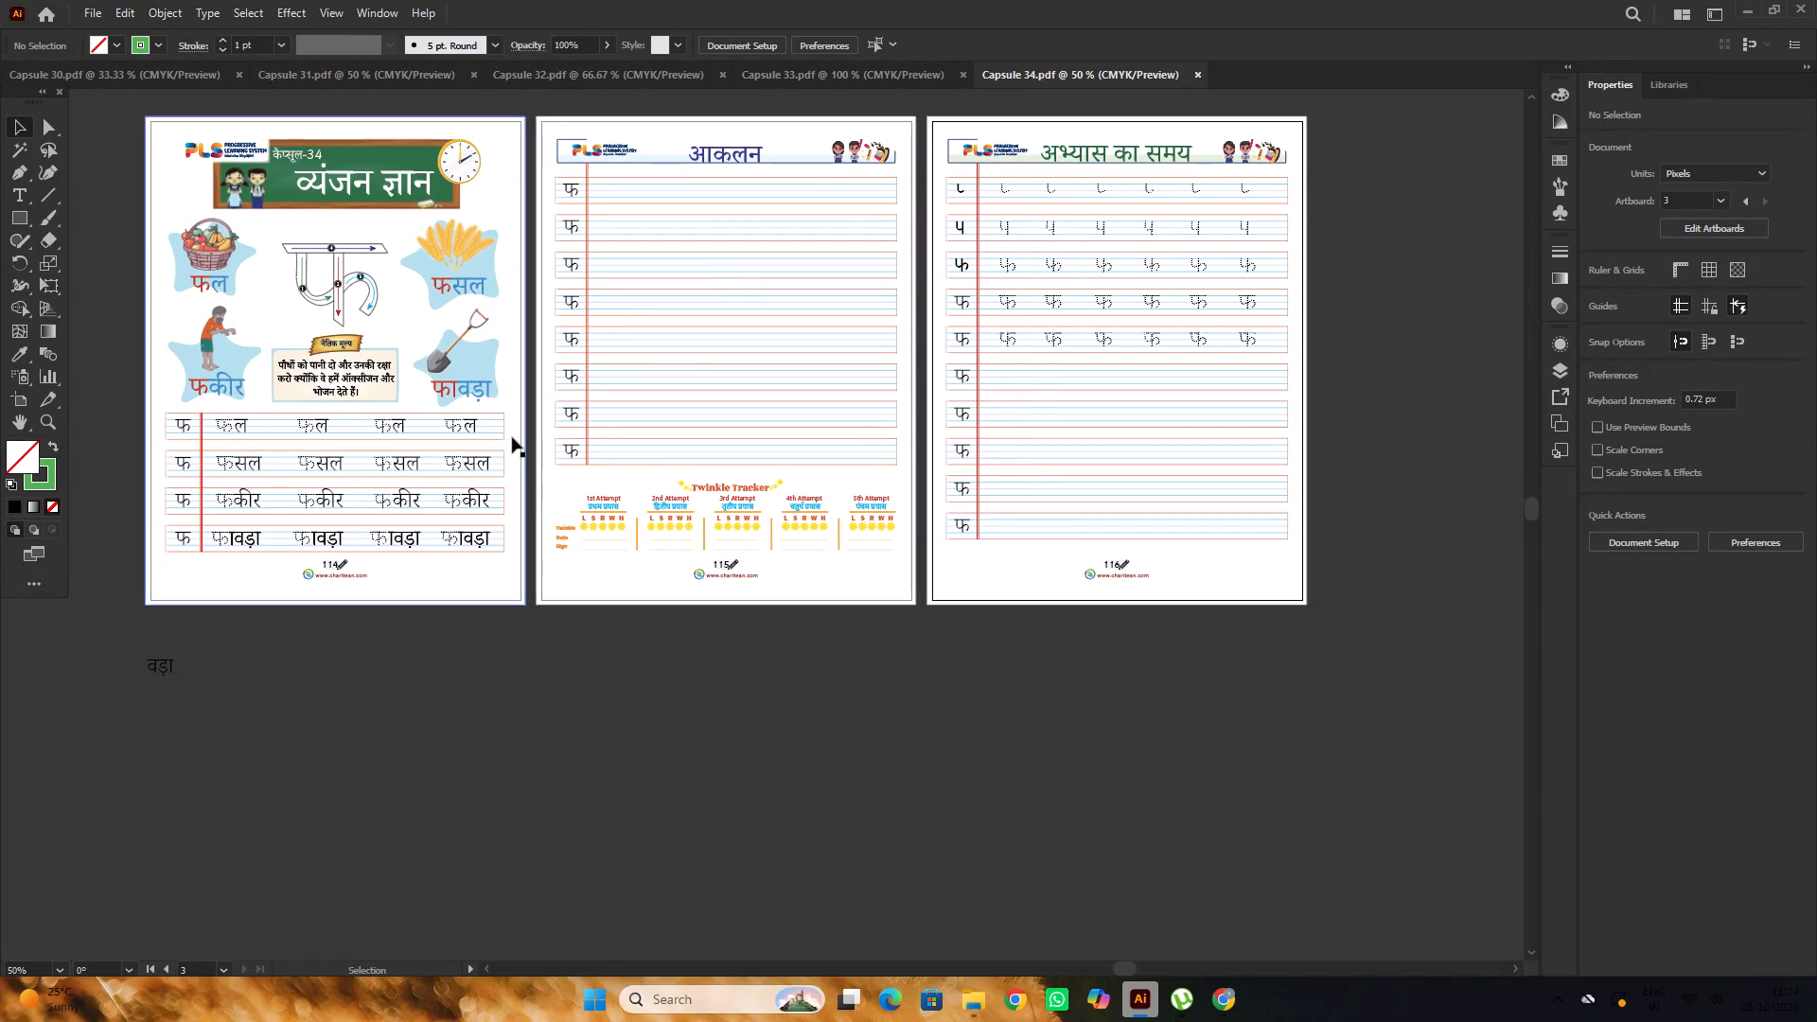
pyautogui.click(873, 75)
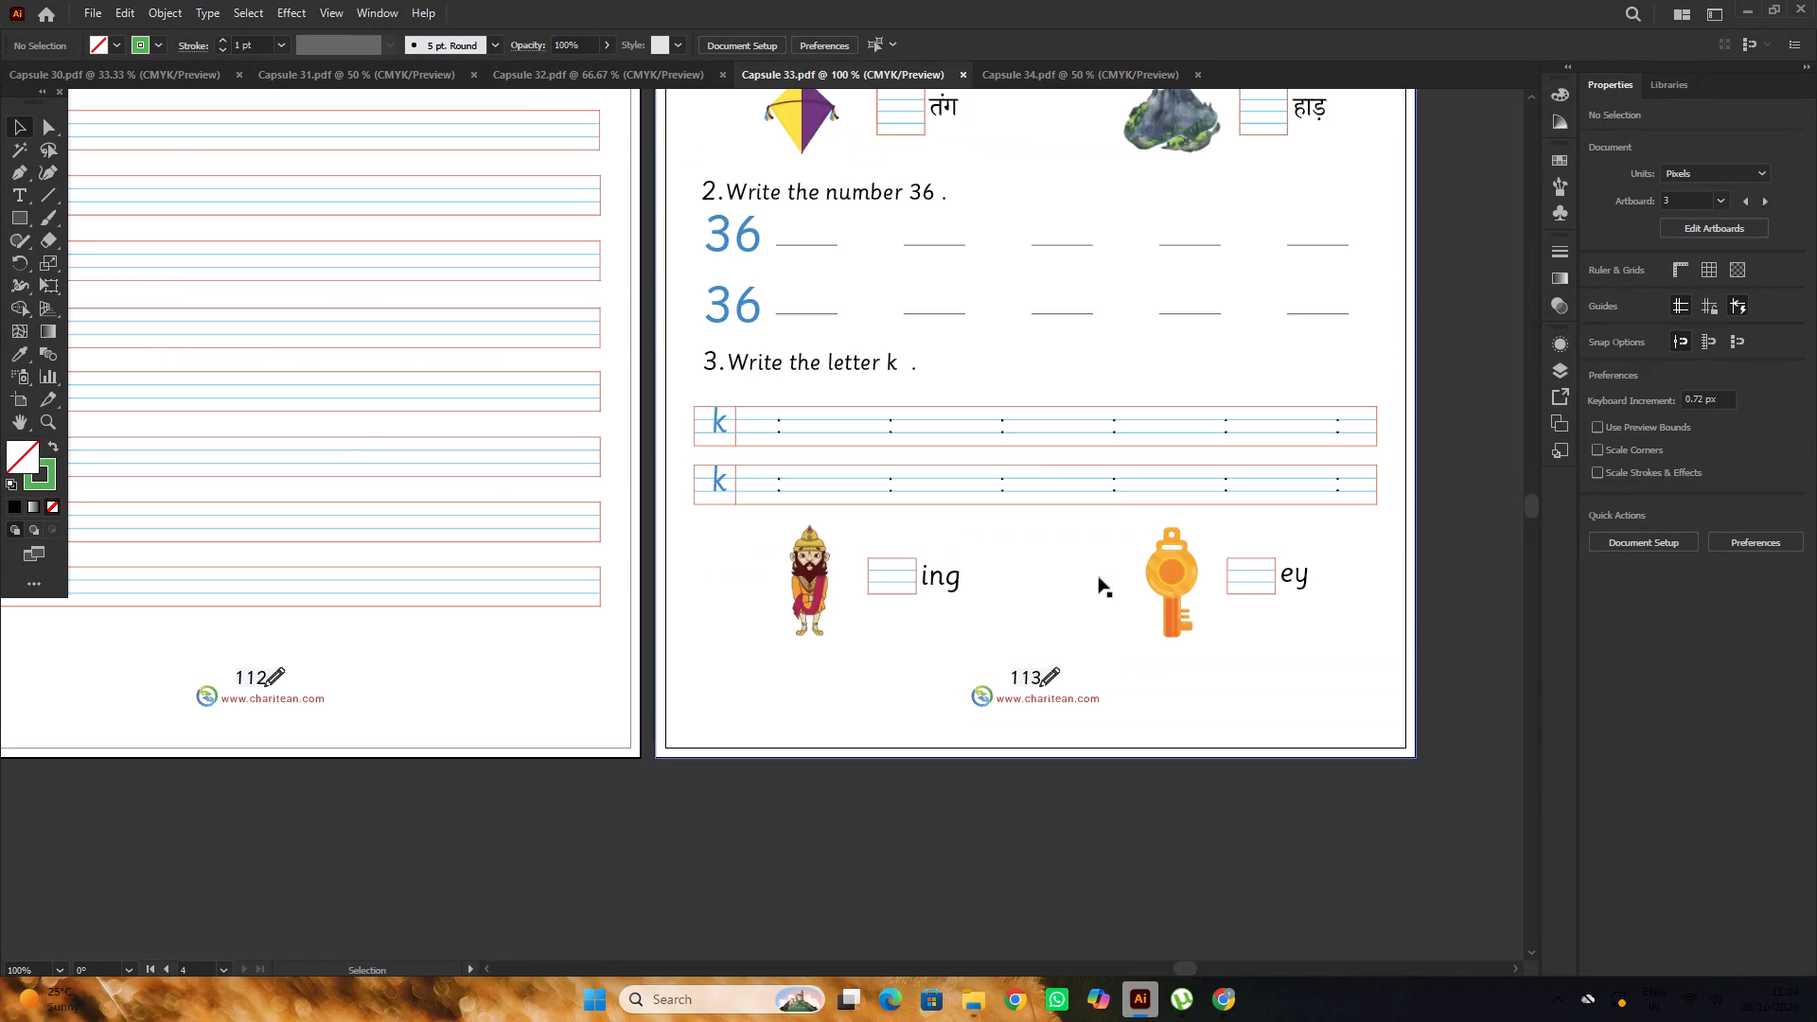
pyautogui.scroll(3, 1192, 634)
pyautogui.keyDown('alt'); pyautogui.scroll(-3, 1155, 600); pyautogui.keyUp('alt')
pyautogui.click(1105, 80)
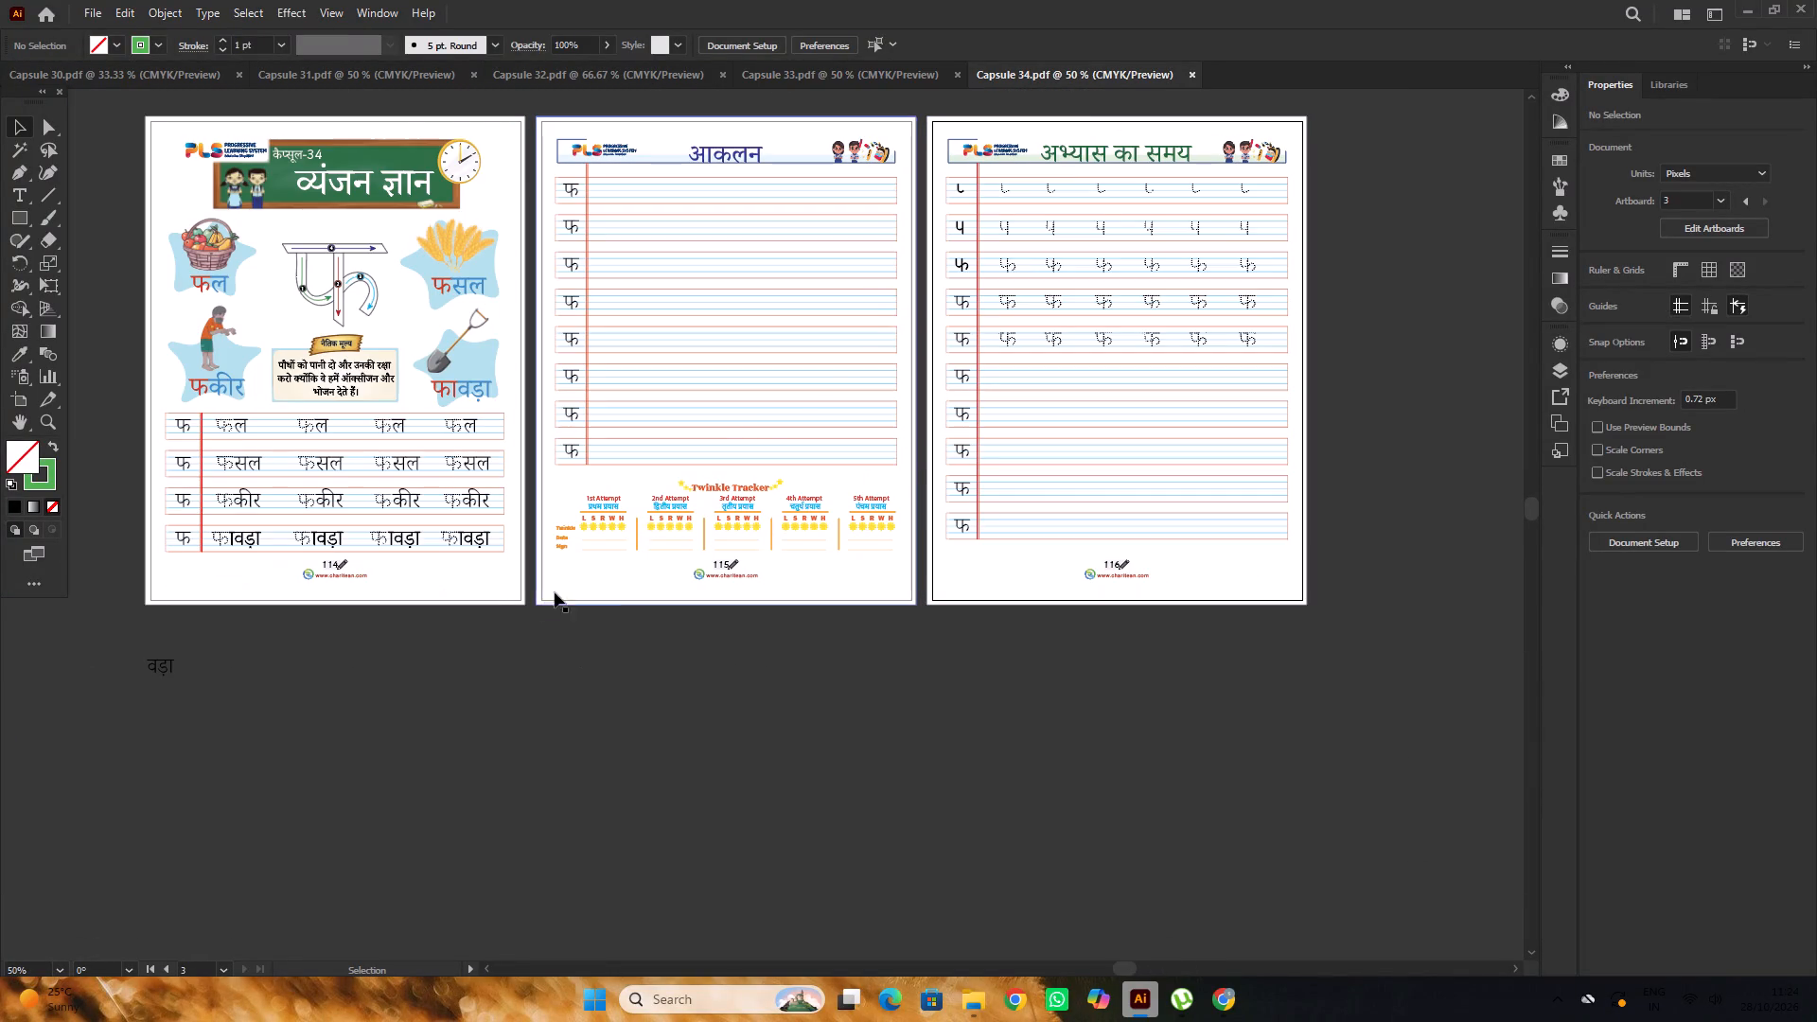
pyautogui.scroll(5, 1084, 588)
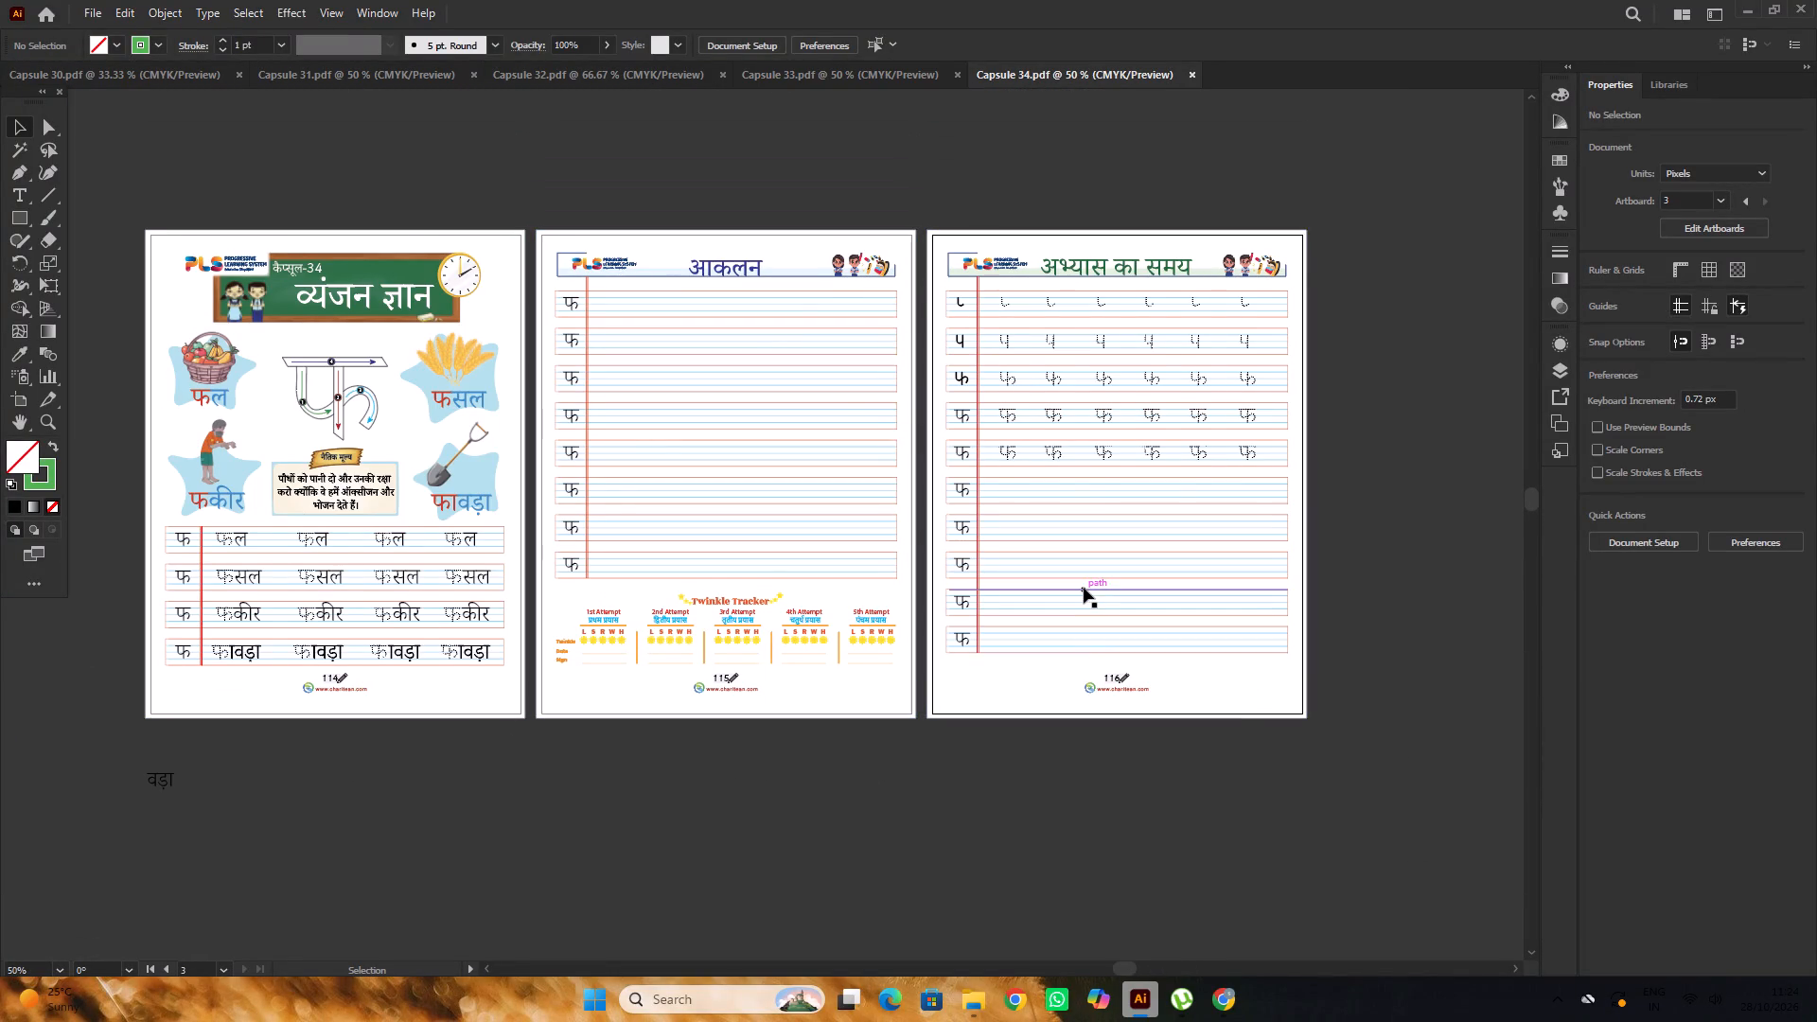
pyautogui.press('space')
pyautogui.press('space')
pyautogui.press('space')
pyautogui.press('space')
pyautogui.moveTo(823, 752); pyautogui.dragTo(988, 652)
pyautogui.keyDown('alt'); pyautogui.scroll(3, 435, 398); pyautogui.keyUp('alt')
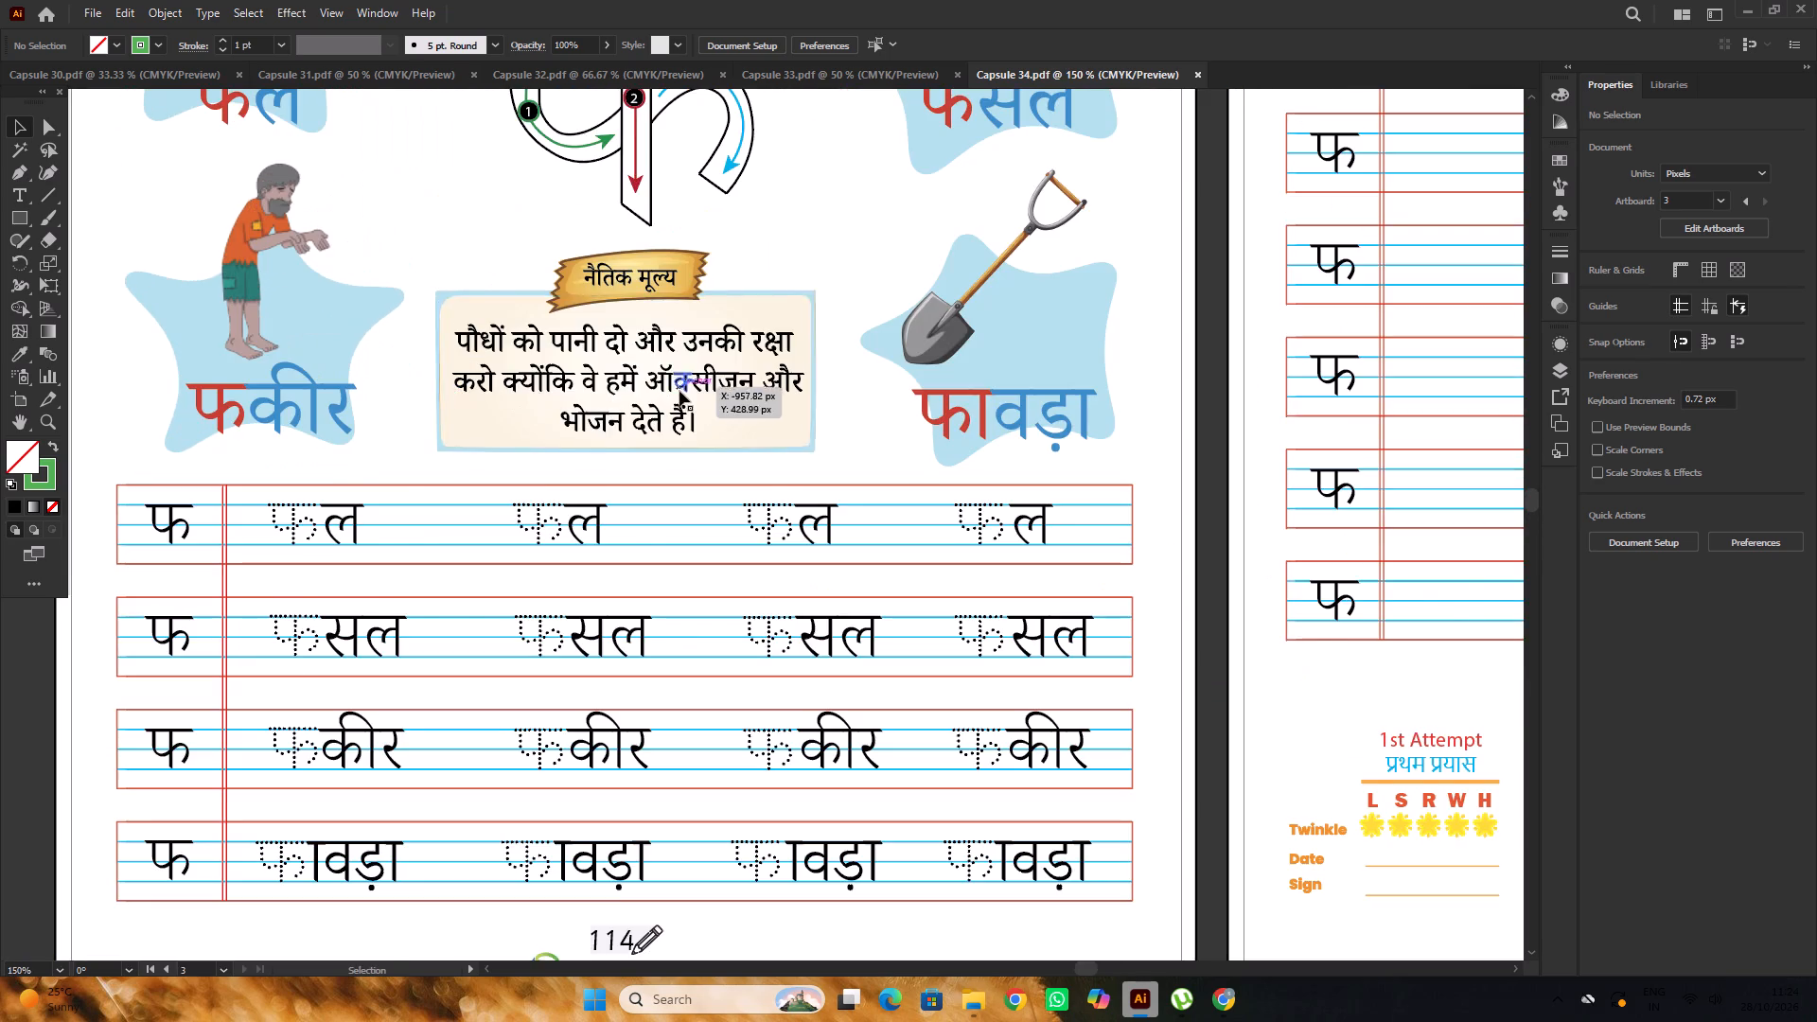
pyautogui.keyDown('alt'); pyautogui.scroll(-4, 679, 391); pyautogui.keyUp('alt')
pyautogui.press('space')
pyautogui.moveTo(1045, 643); pyautogui.dragTo(991, 675)
pyautogui.click(1011, 649)
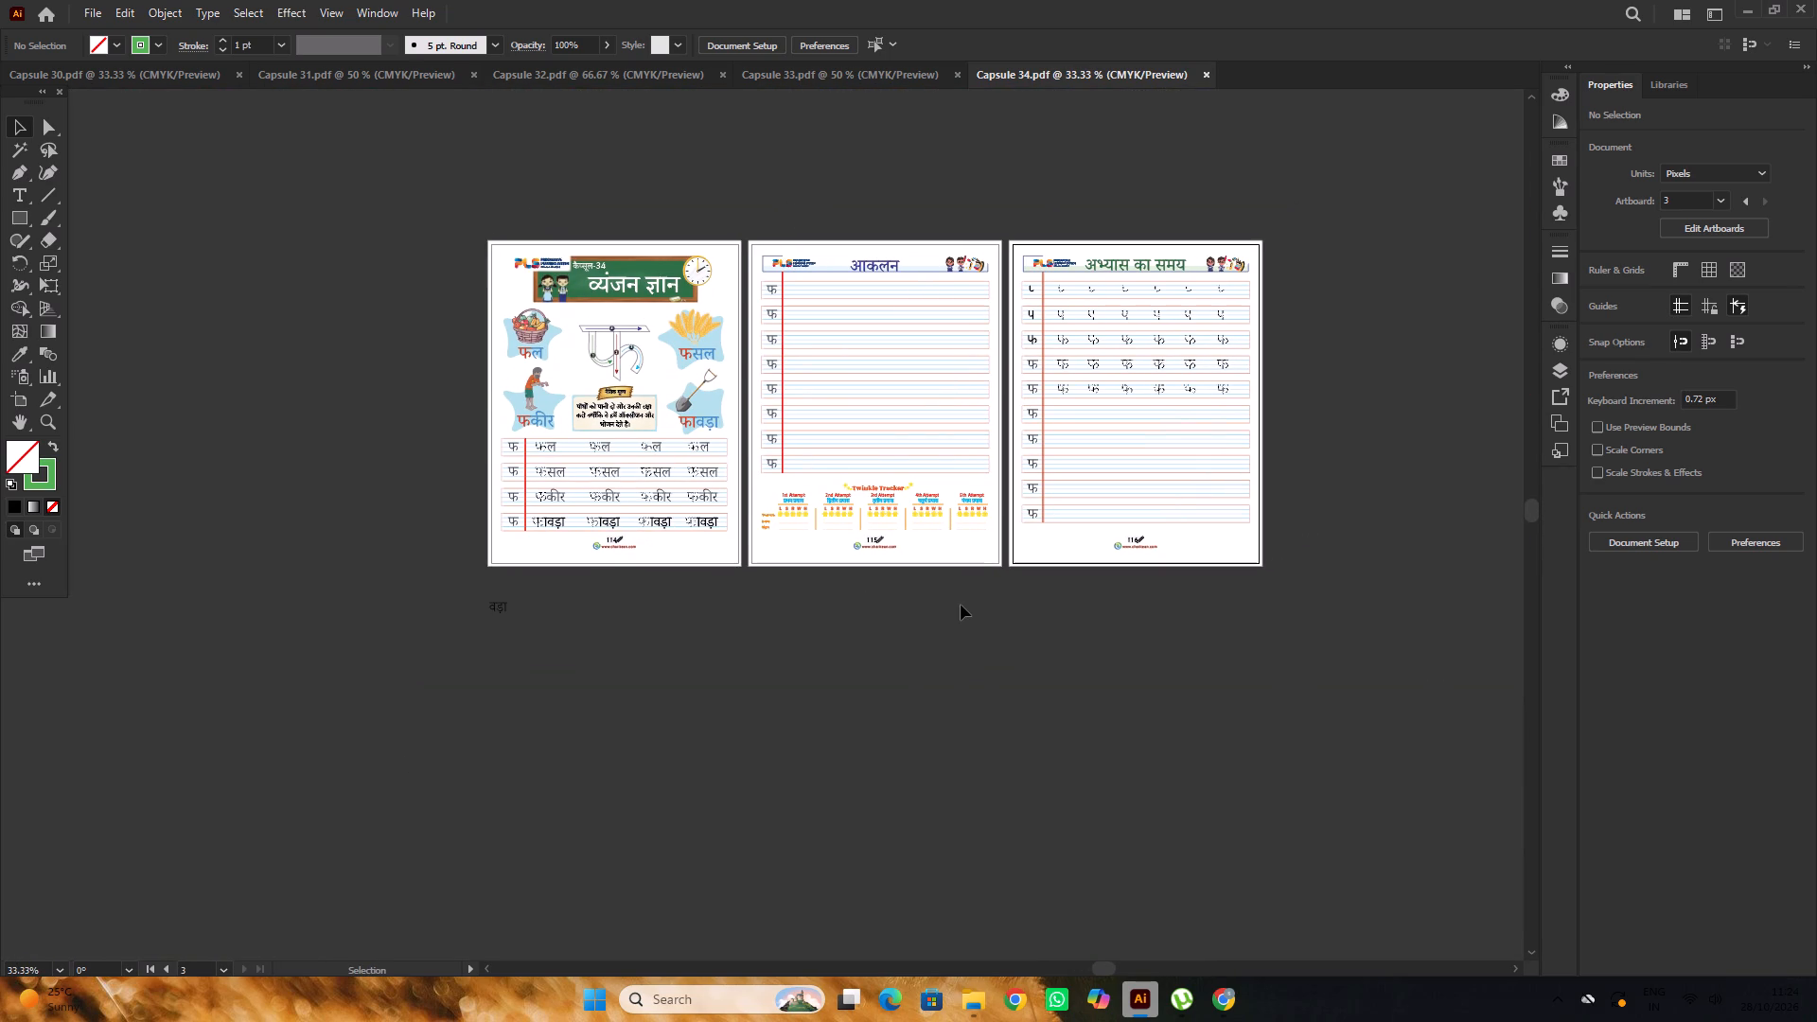
# Save the Capsule 34 document.
pyautogui.hotkey('ctrl', 's')
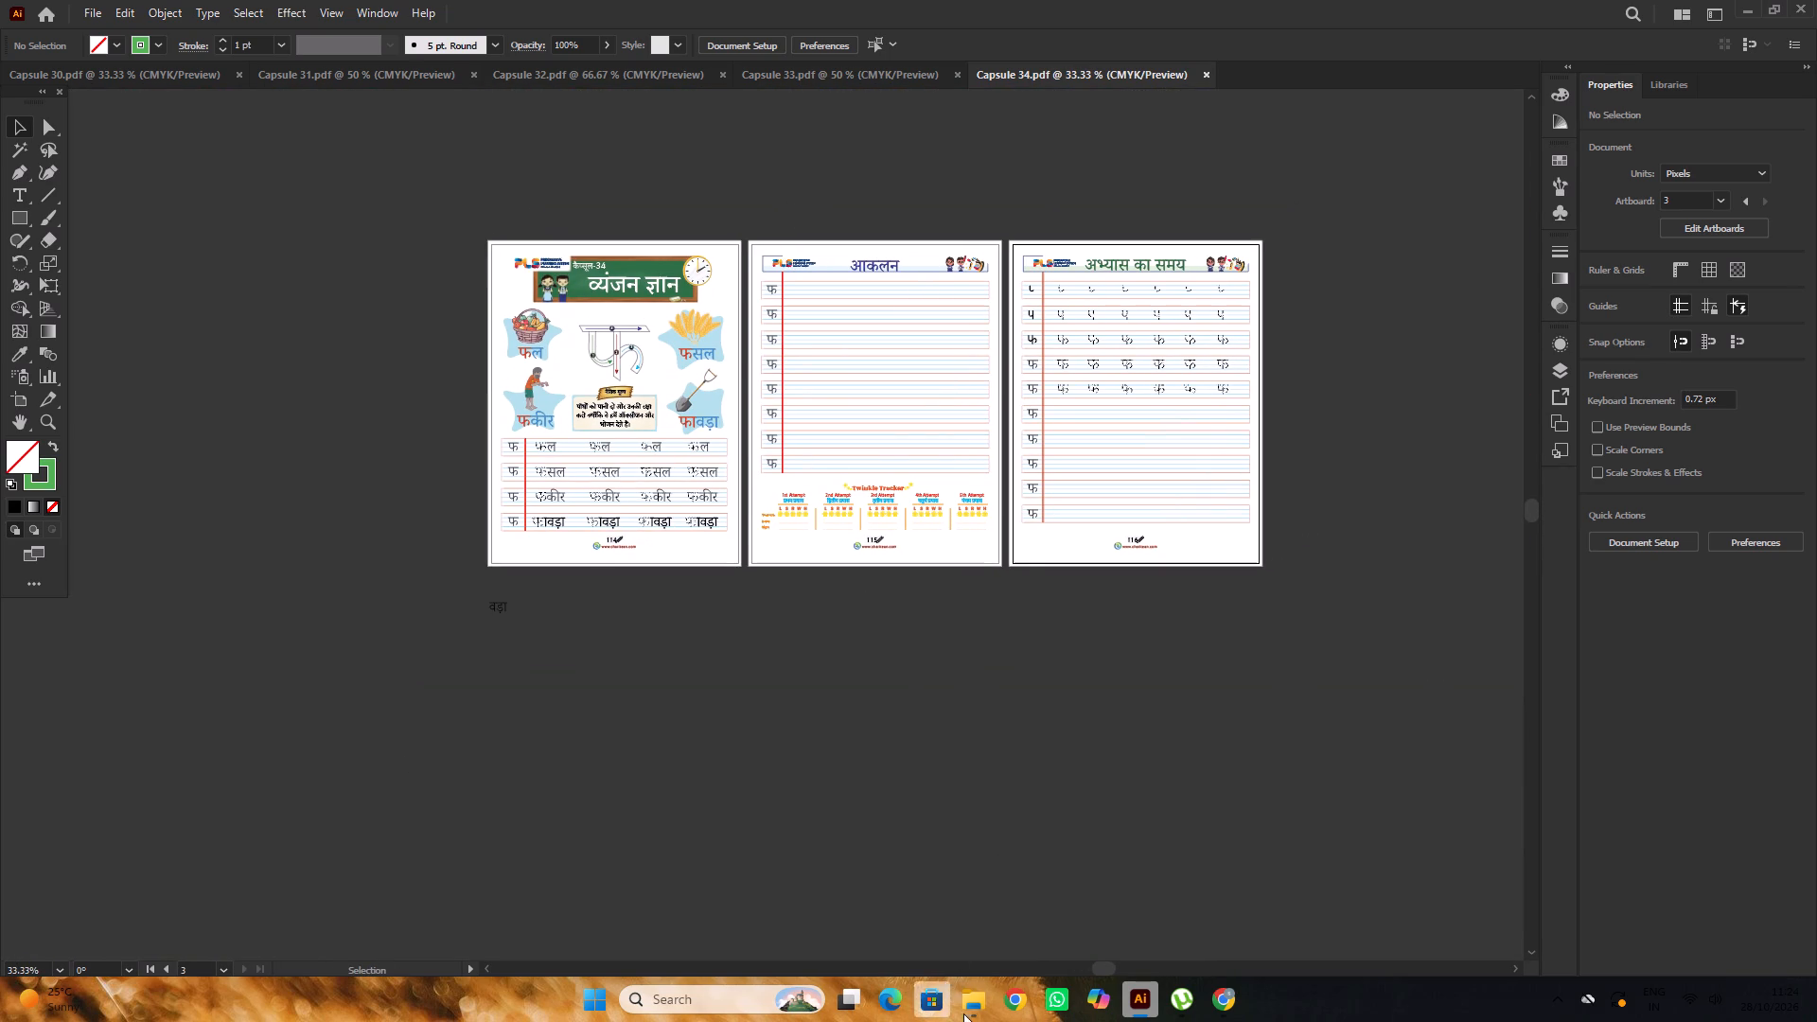
# Open the Capsule 35 PDF from the PRINT FINAL folder in Adobe Illustrator 2022.
pyautogui.click(815, 915)
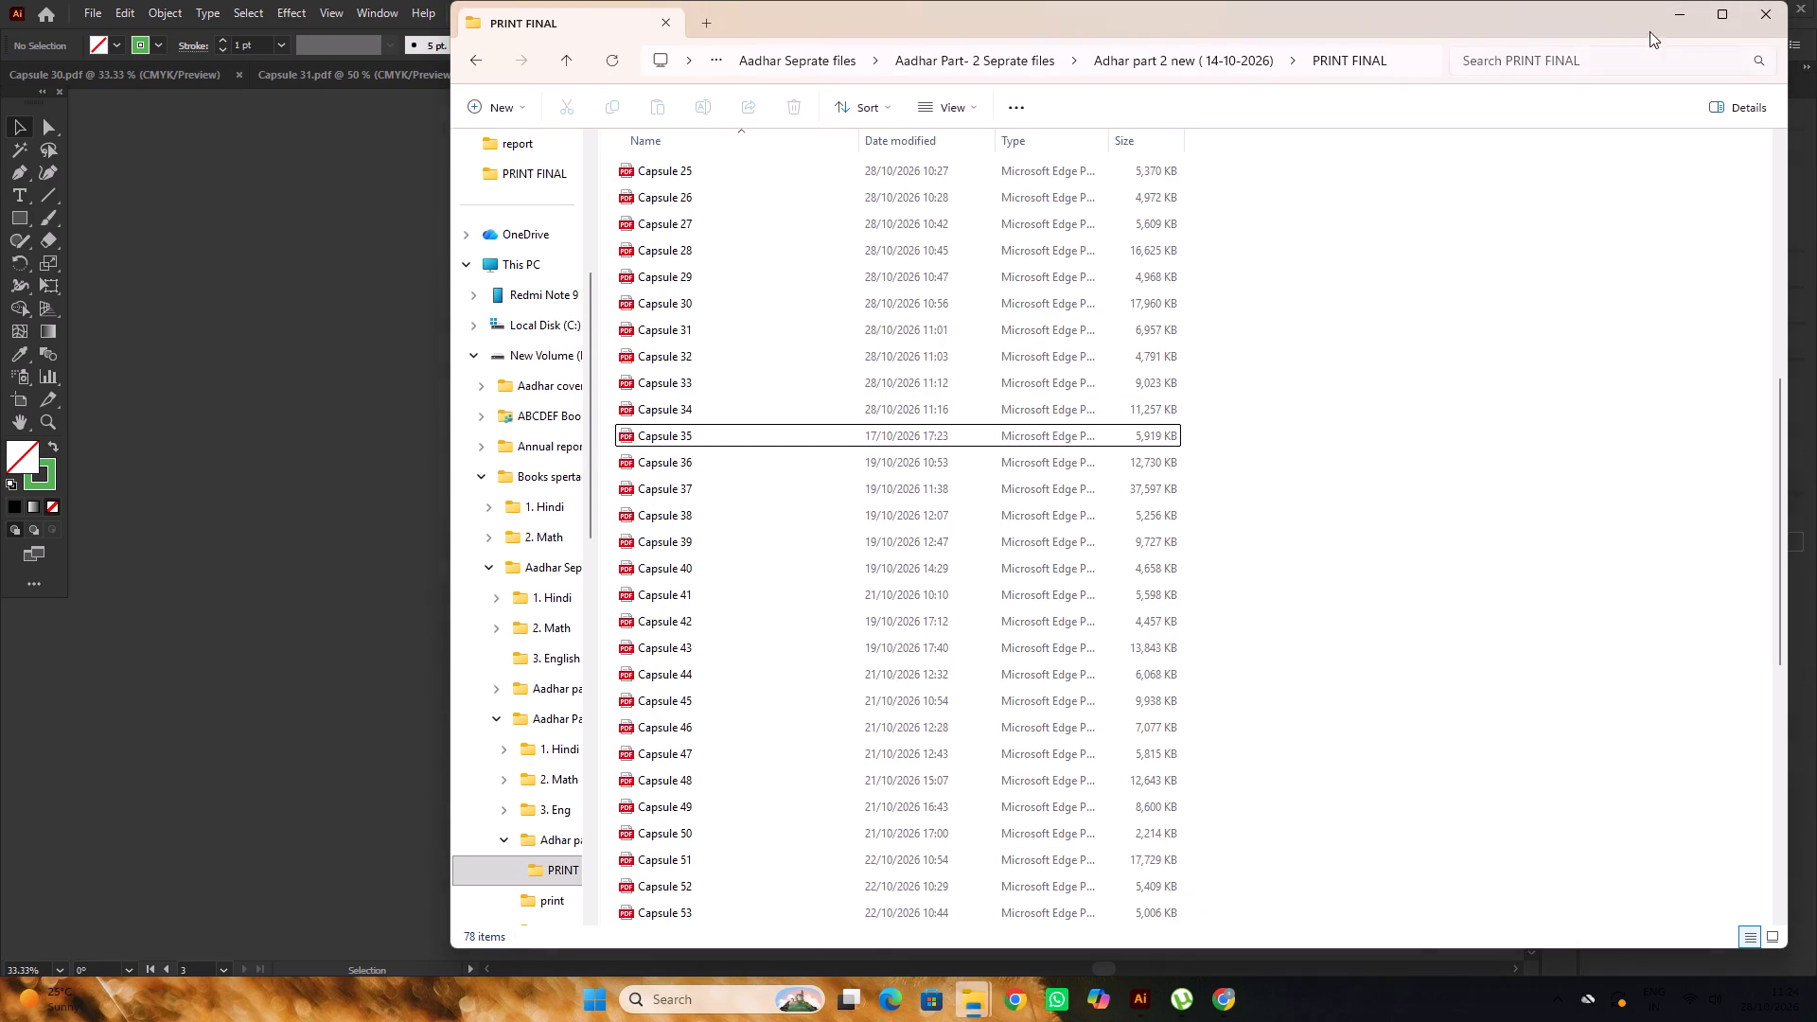
pyautogui.click(1671, 9)
pyautogui.scroll(1, 1002, 282)
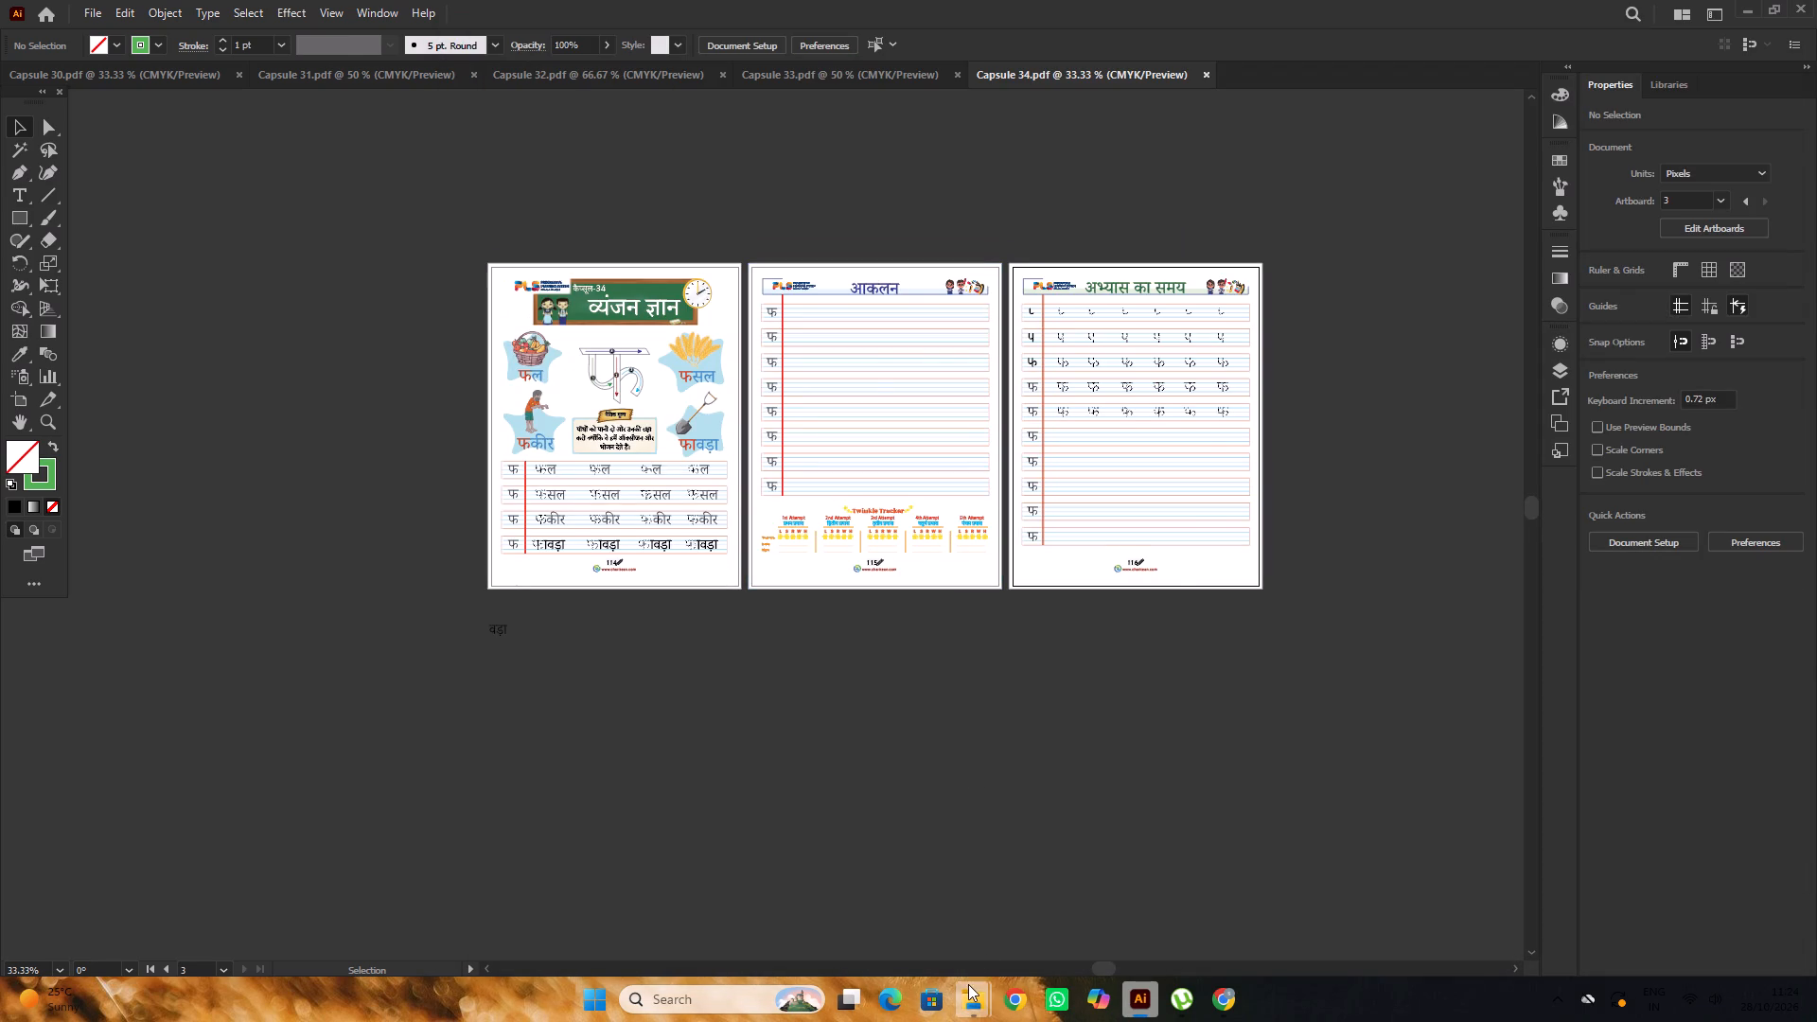
pyautogui.click(817, 878)
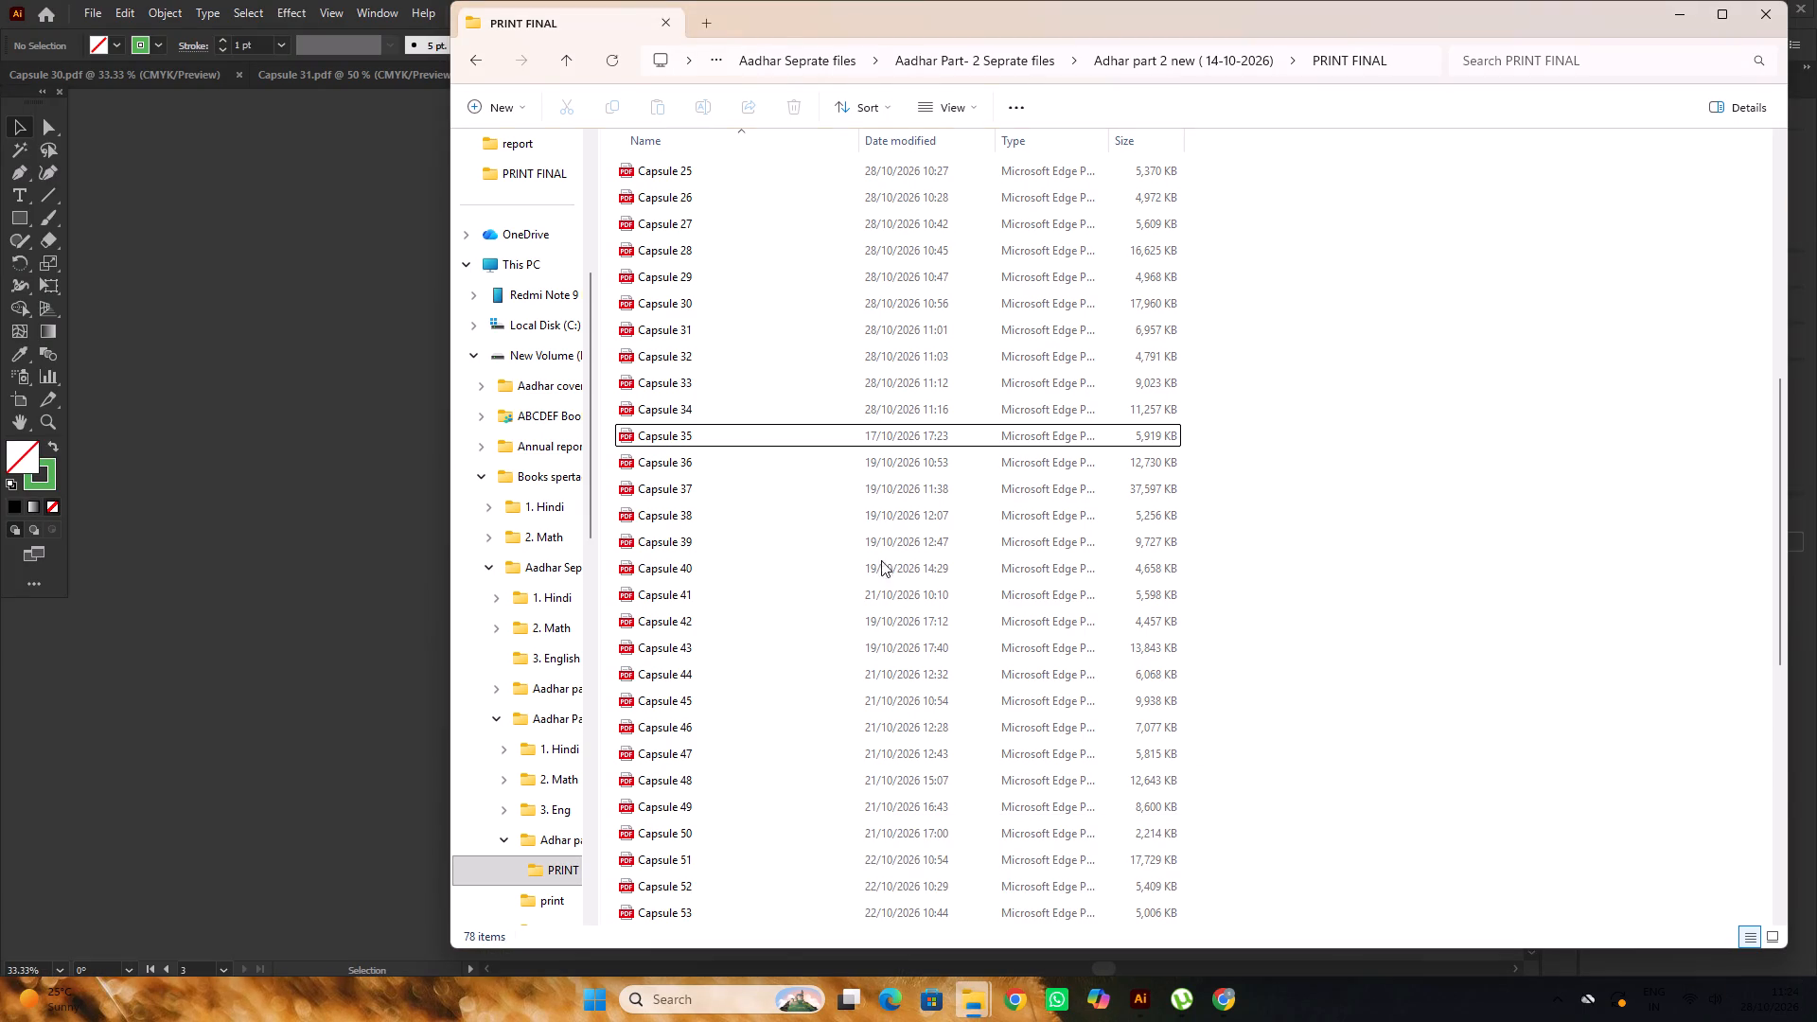
pyautogui.click(683, 443)
pyautogui.rightClick(683, 441)
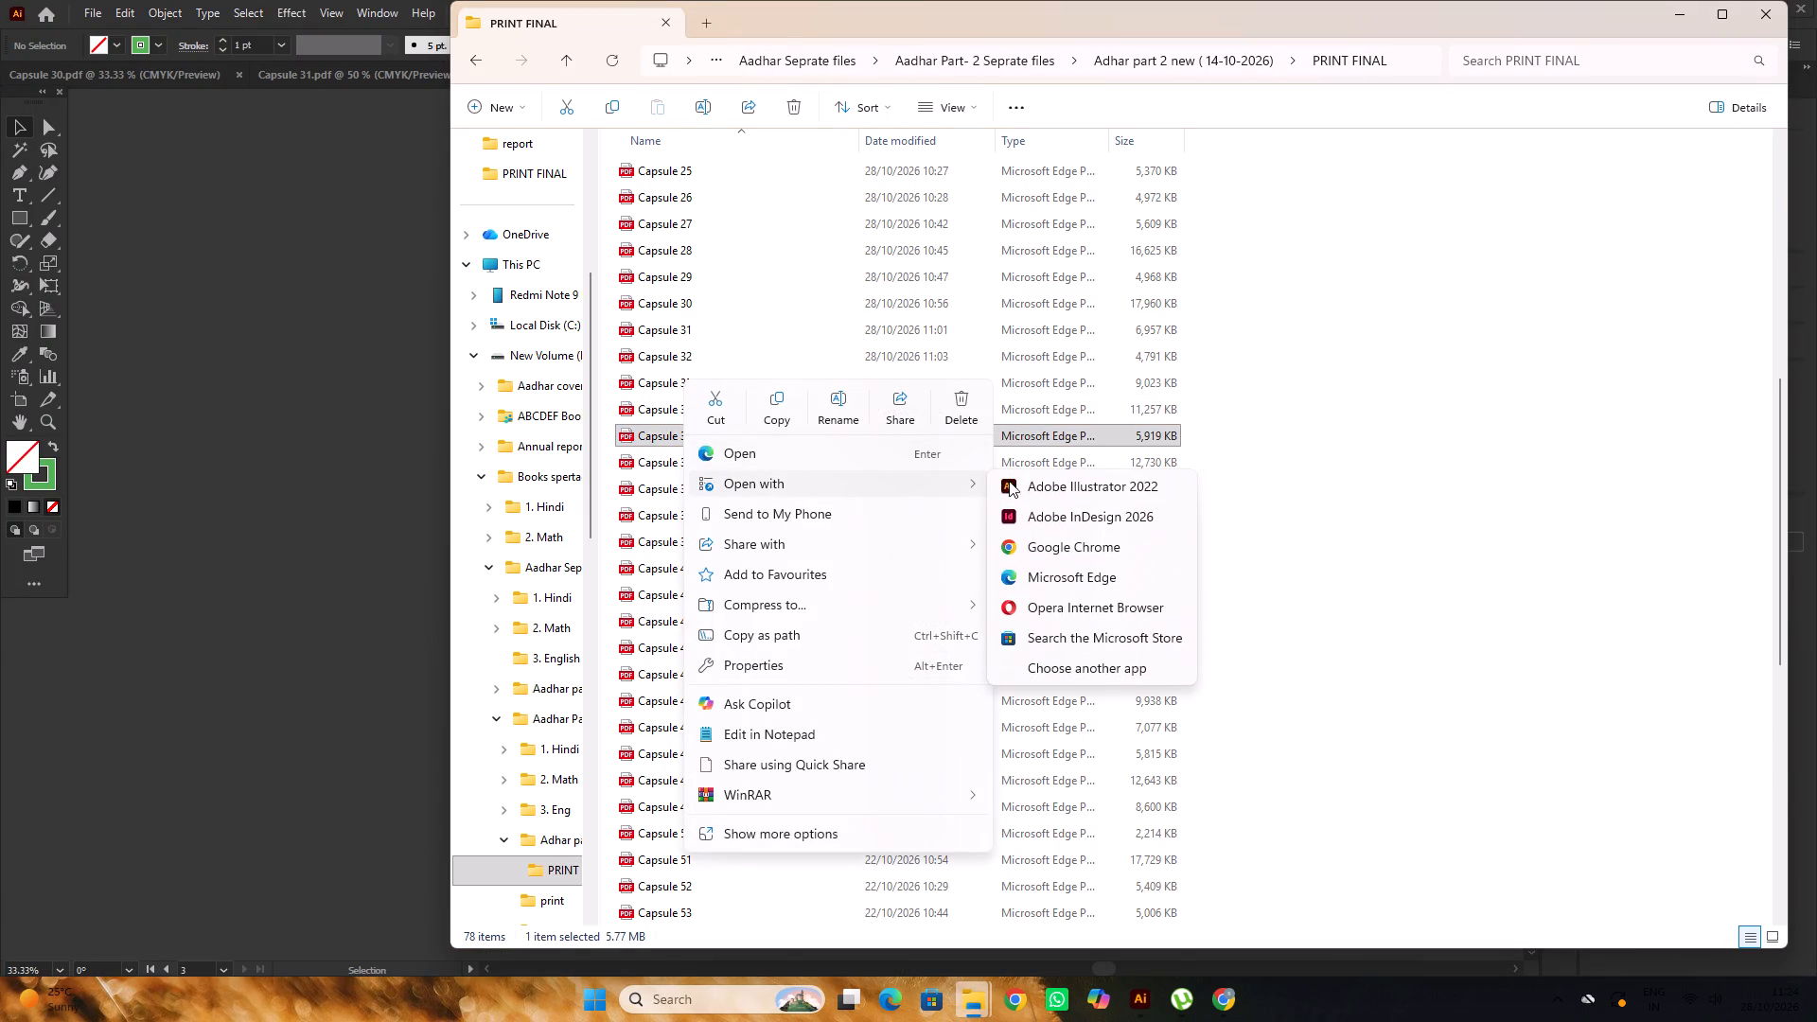
pyautogui.click(1036, 486)
# Centre the "37 Thirty seven" heading group horizontally on the Number page of Capsule 35.
pyautogui.scroll(3, 739, 379)
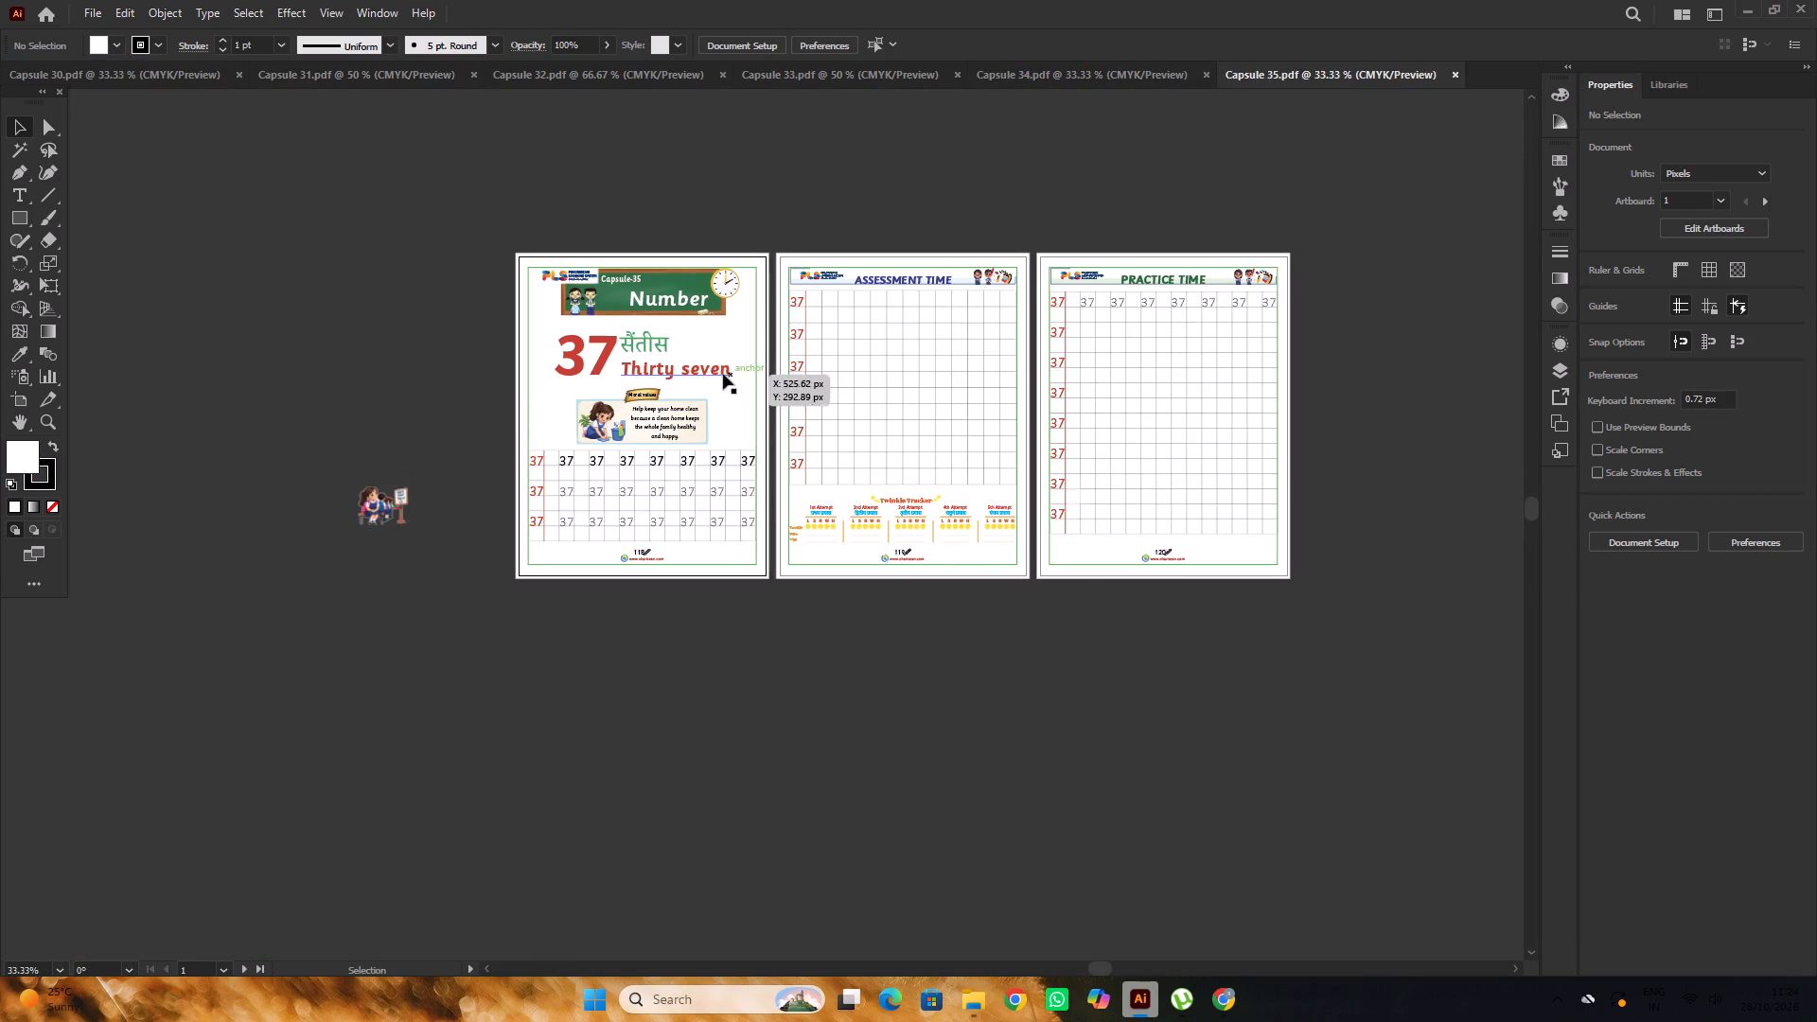
pyautogui.keyDown('alt'); pyautogui.scroll(2, 692, 375); pyautogui.keyUp('alt')
pyautogui.click(692, 374)
pyautogui.click(1661, 747)
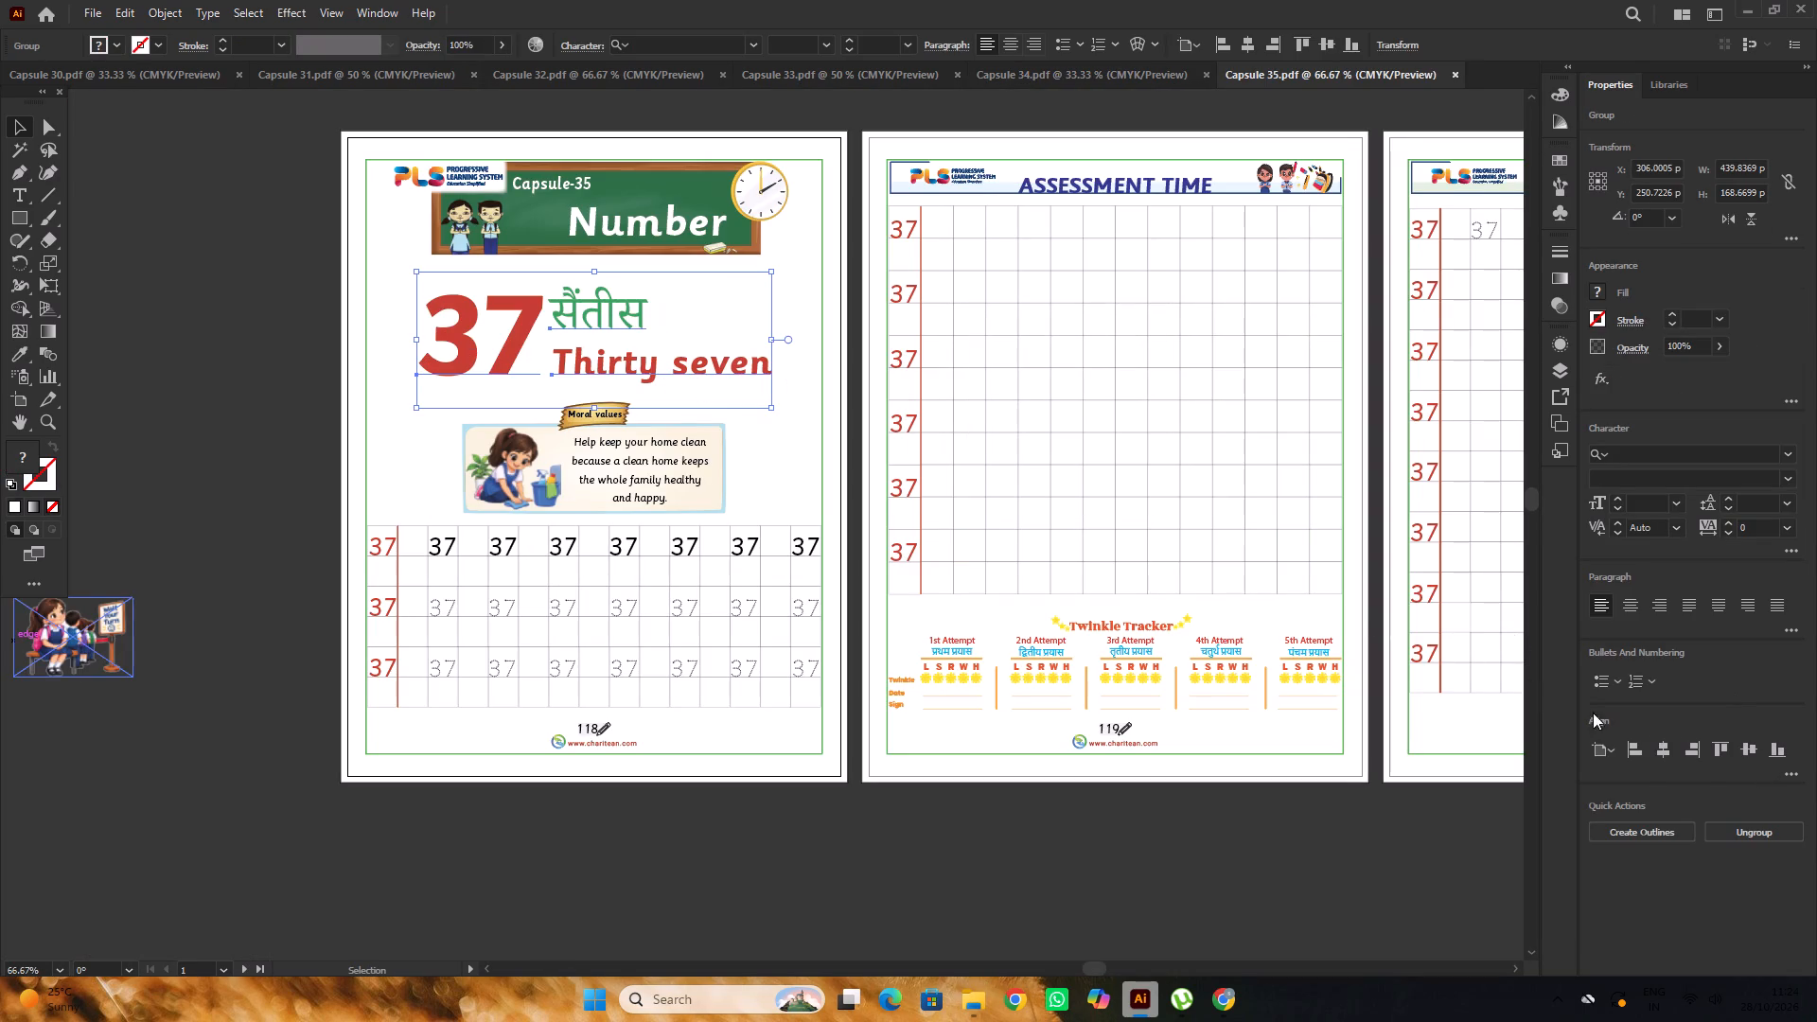
pyautogui.click(231, 415)
# Change the page number at the foot of the Number page to 117, continuing from Capsule 34.
pyautogui.scroll(-1, 232, 414)
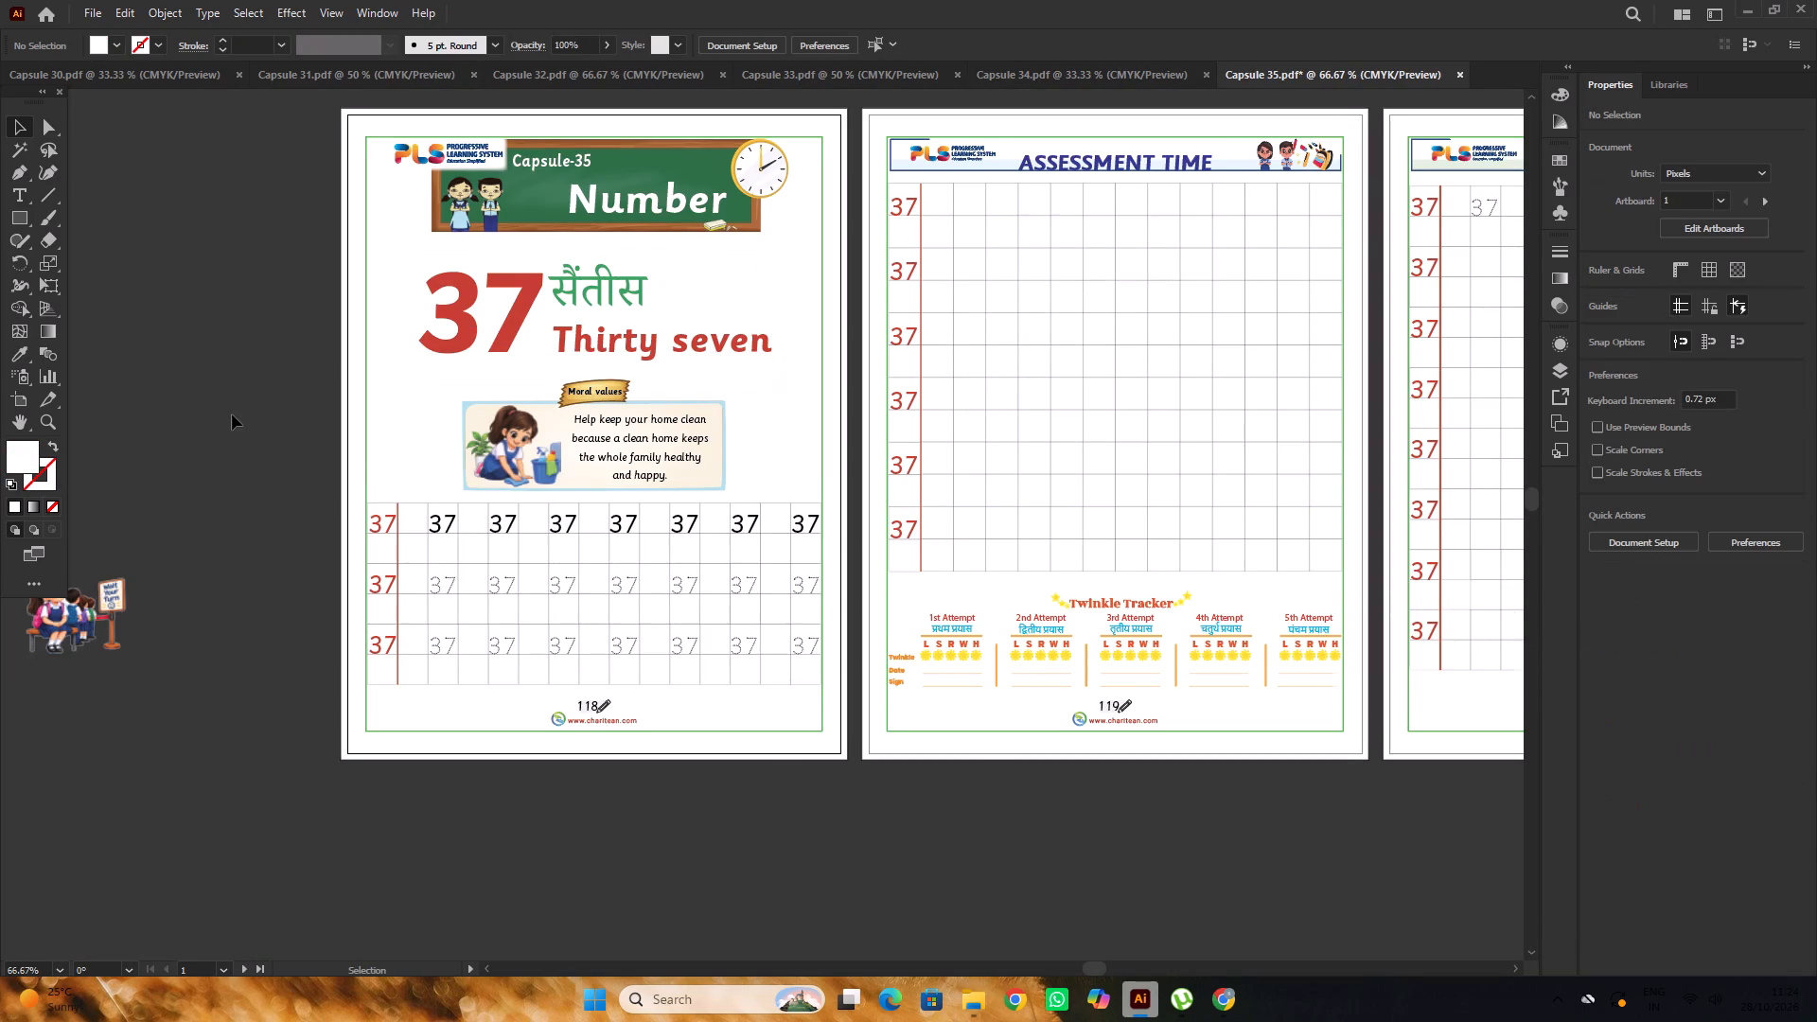
pyautogui.scroll(-2, 232, 414)
pyautogui.keyDown('alt'); pyautogui.scroll(2, 517, 644); pyautogui.keyUp('alt')
pyautogui.click(1149, 77)
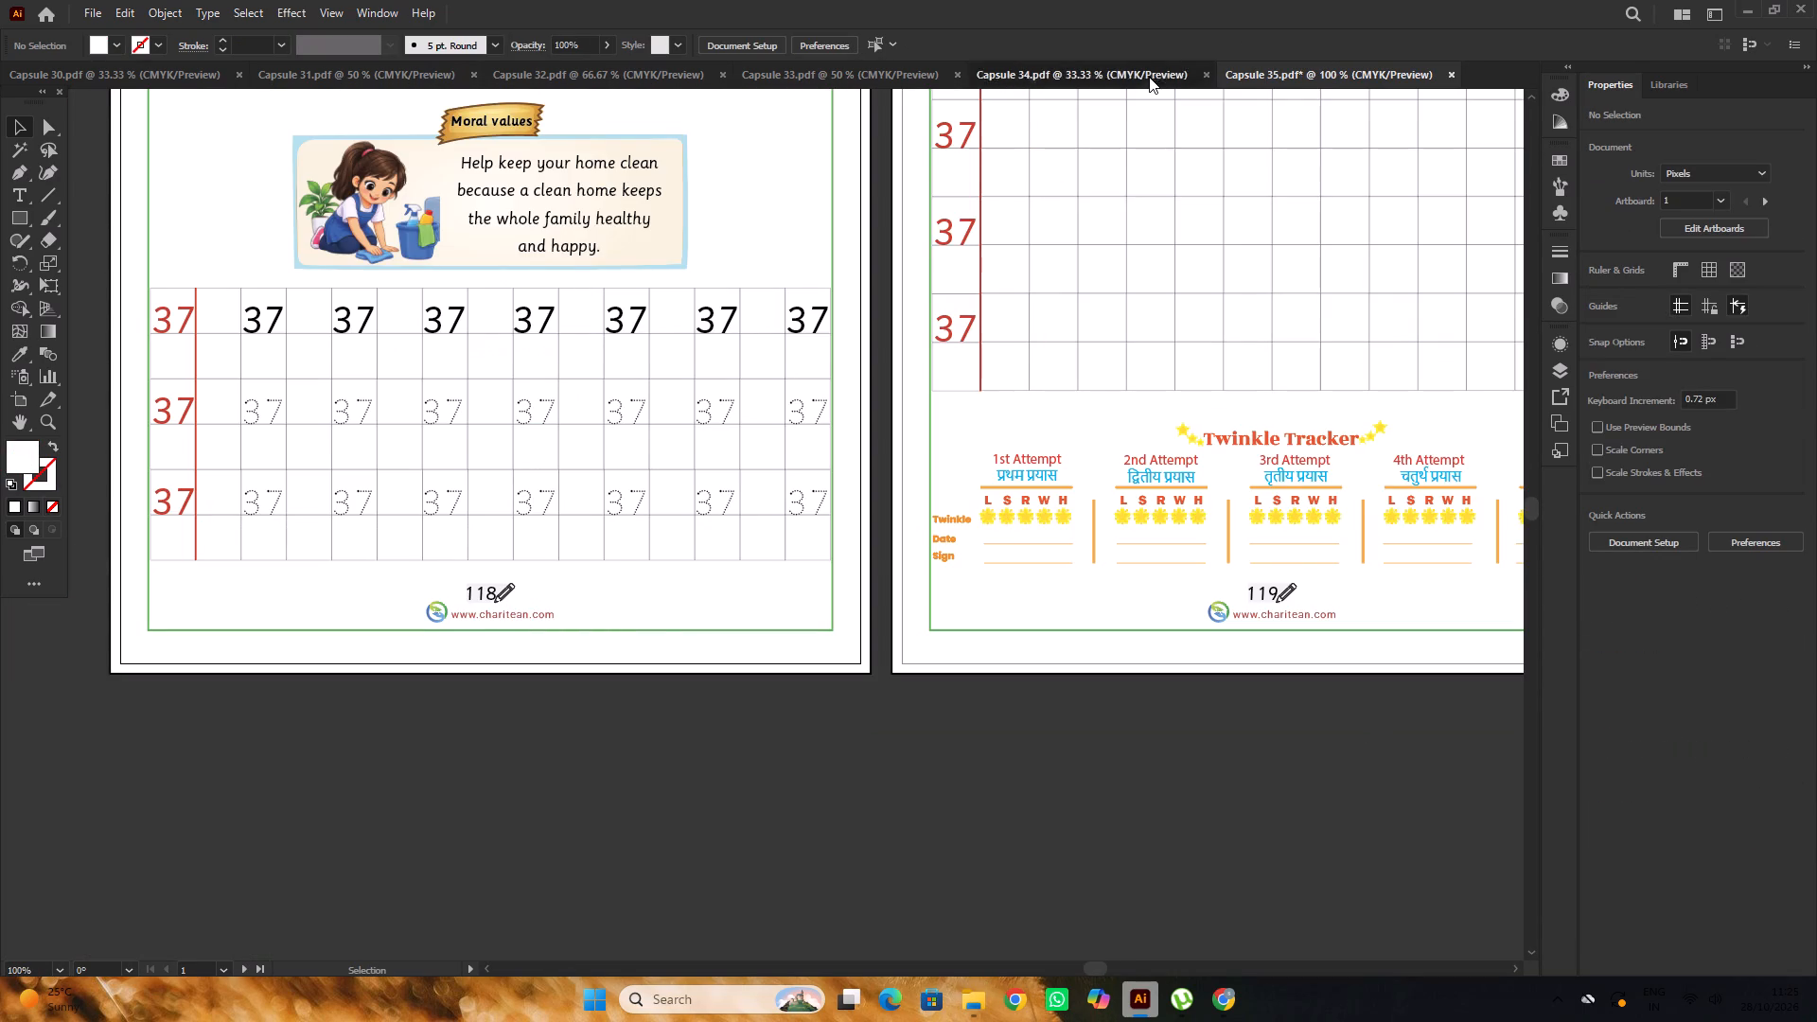
pyautogui.click(1318, 78)
pyautogui.keyDown('alt'); pyautogui.scroll(2, 487, 578); pyautogui.keyUp('alt')
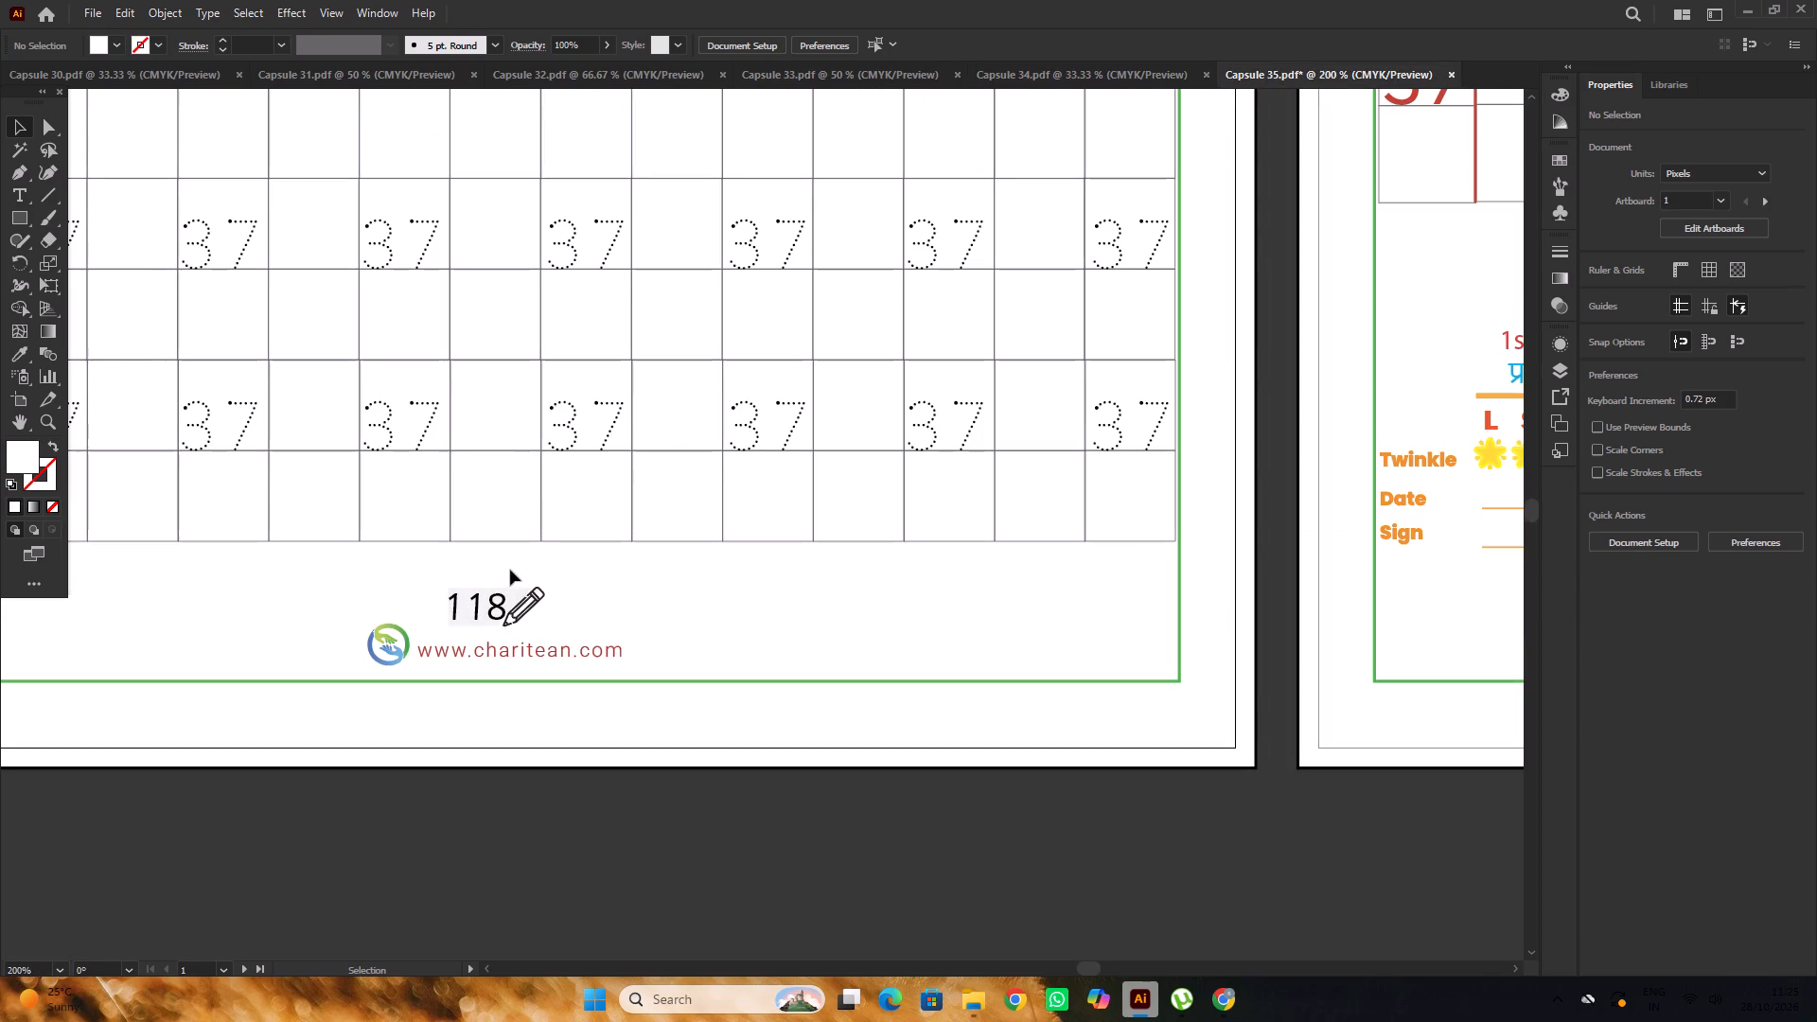
pyautogui.press('t')
pyautogui.moveTo(503, 602); pyautogui.dragTo(488, 608)
pyautogui.press('7')
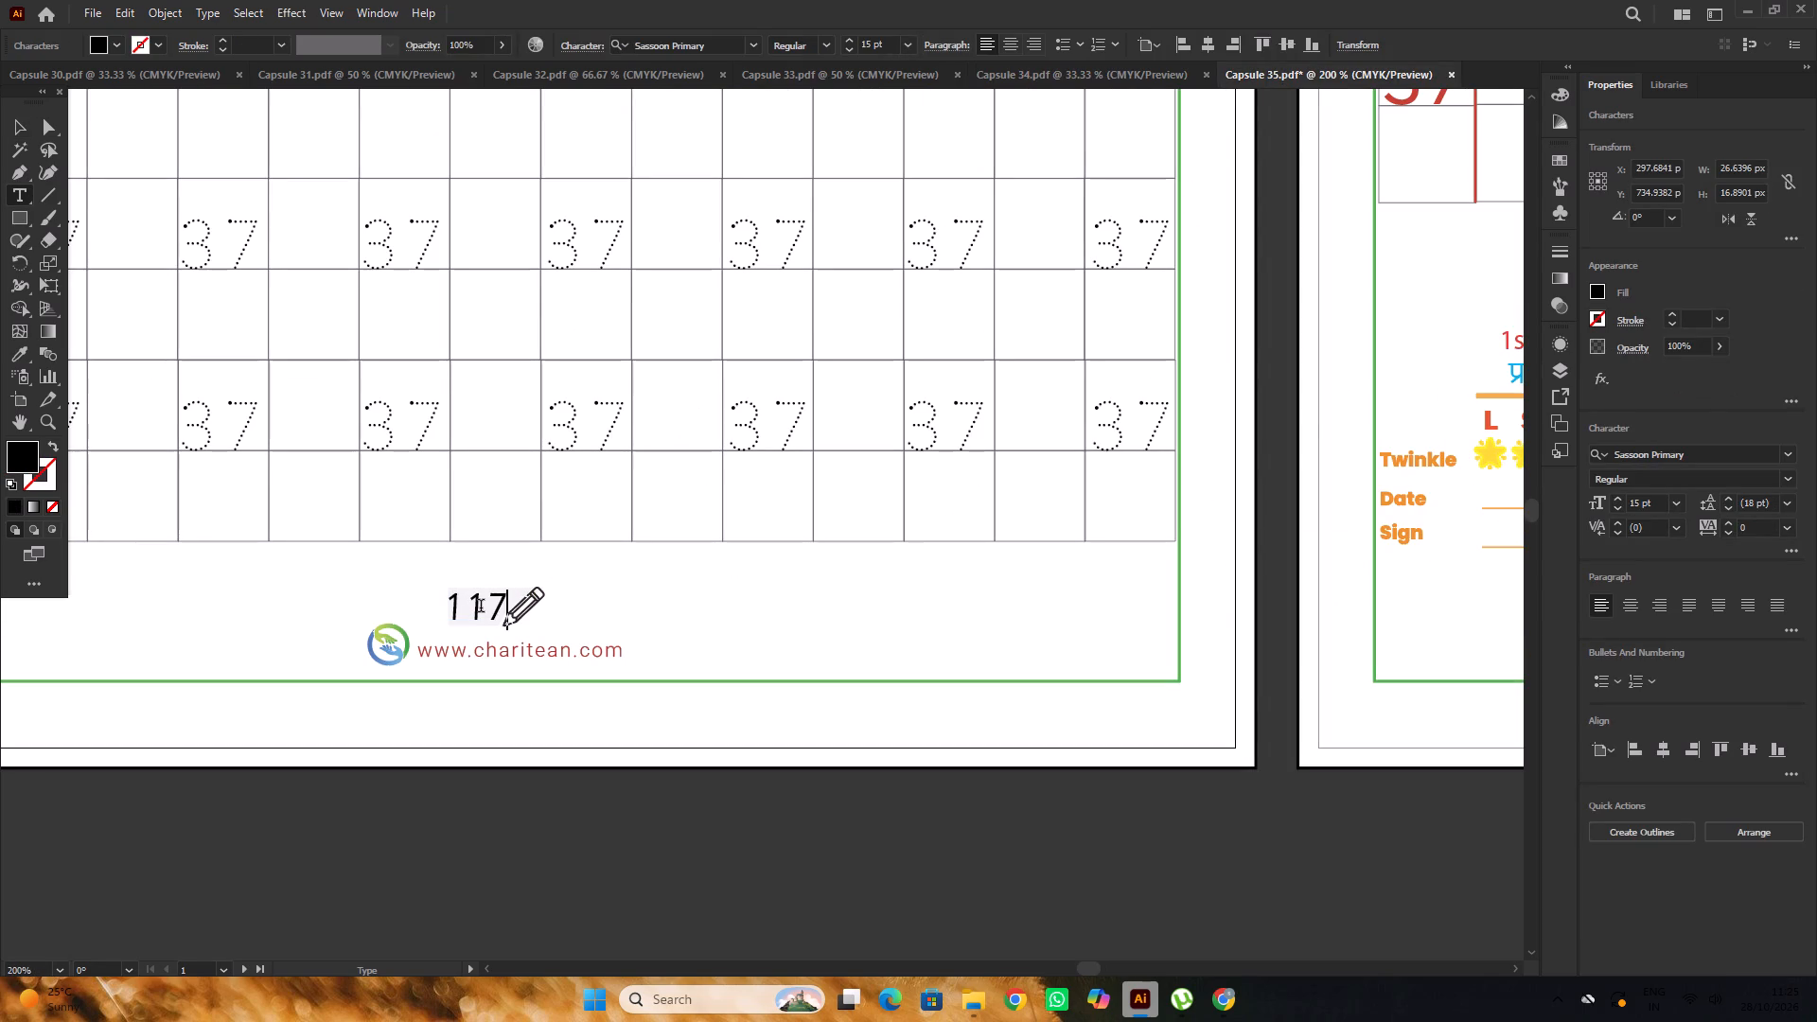
# Change the page number at the foot of the Assessment Time page to 118.
pyautogui.keyDown('alt'); pyautogui.scroll(-3, 505, 617); pyautogui.keyUp('alt')
pyautogui.keyDown('alt'); pyautogui.scroll(4, 937, 634); pyautogui.keyUp('alt')
pyautogui.keyDown('alt'); pyautogui.scroll(2, 1155, 623); pyautogui.keyUp('alt')
pyautogui.moveTo(1122, 645); pyautogui.dragTo(1115, 646)
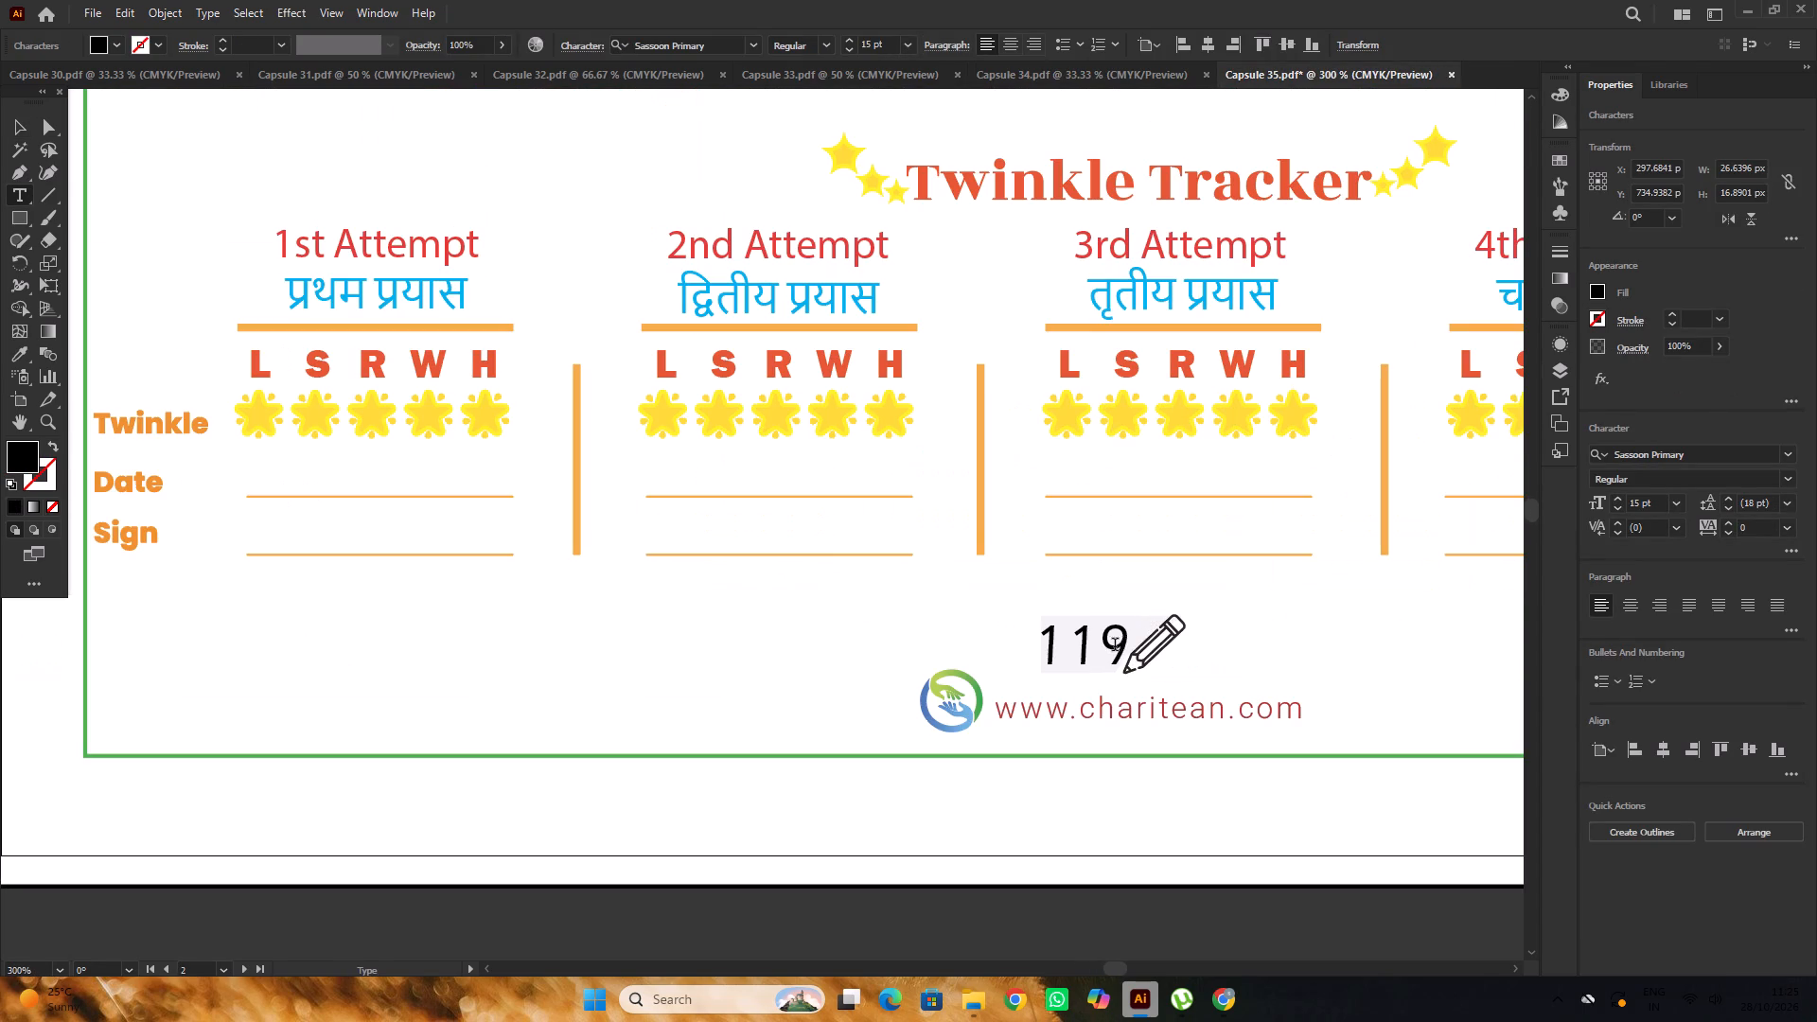
pyautogui.moveTo(1115, 646); pyautogui.dragTo(1104, 647)
pyautogui.press('8')
# Change the page number at the foot of the Practice Time page to 119.
pyautogui.keyDown('alt'); pyautogui.scroll(-3, 795, 572); pyautogui.keyUp('alt')
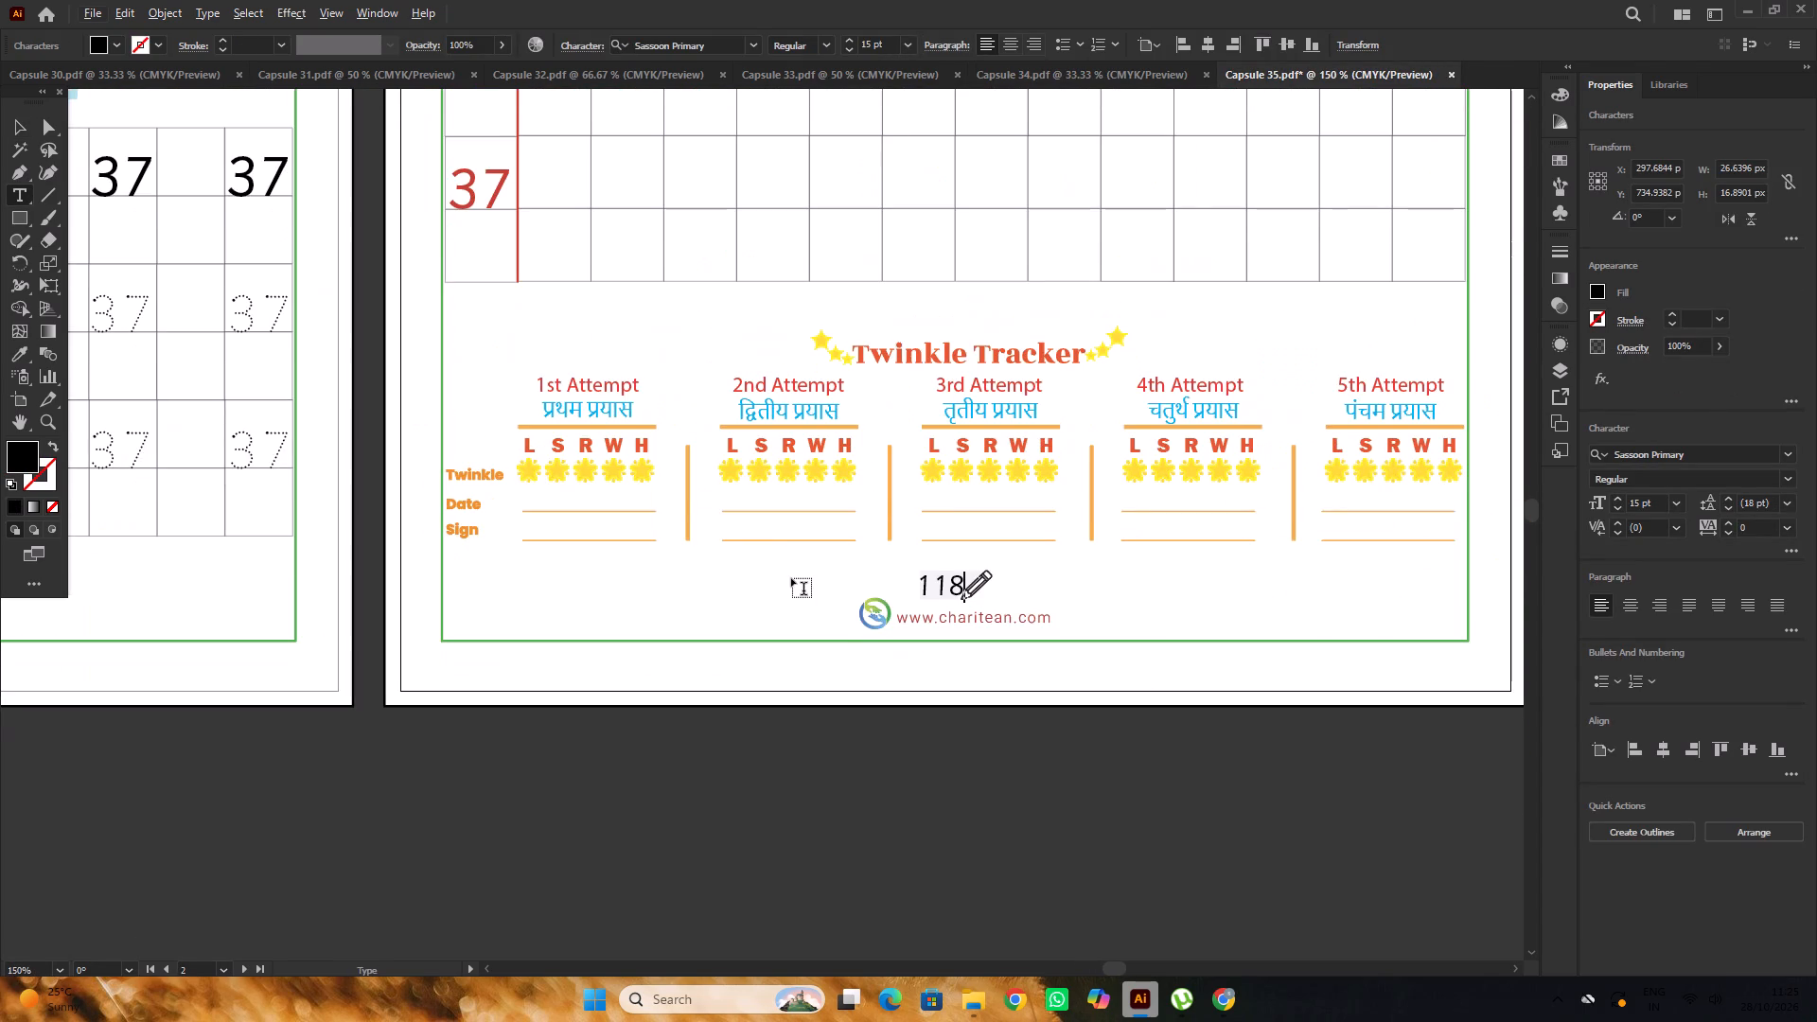
pyautogui.keyDown('alt'); pyautogui.scroll(-3, 707, 536); pyautogui.keyUp('alt')
pyautogui.keyDown('alt'); pyautogui.scroll(4, 1119, 554); pyautogui.keyUp('alt')
pyautogui.moveTo(1231, 573); pyautogui.dragTo(1225, 577)
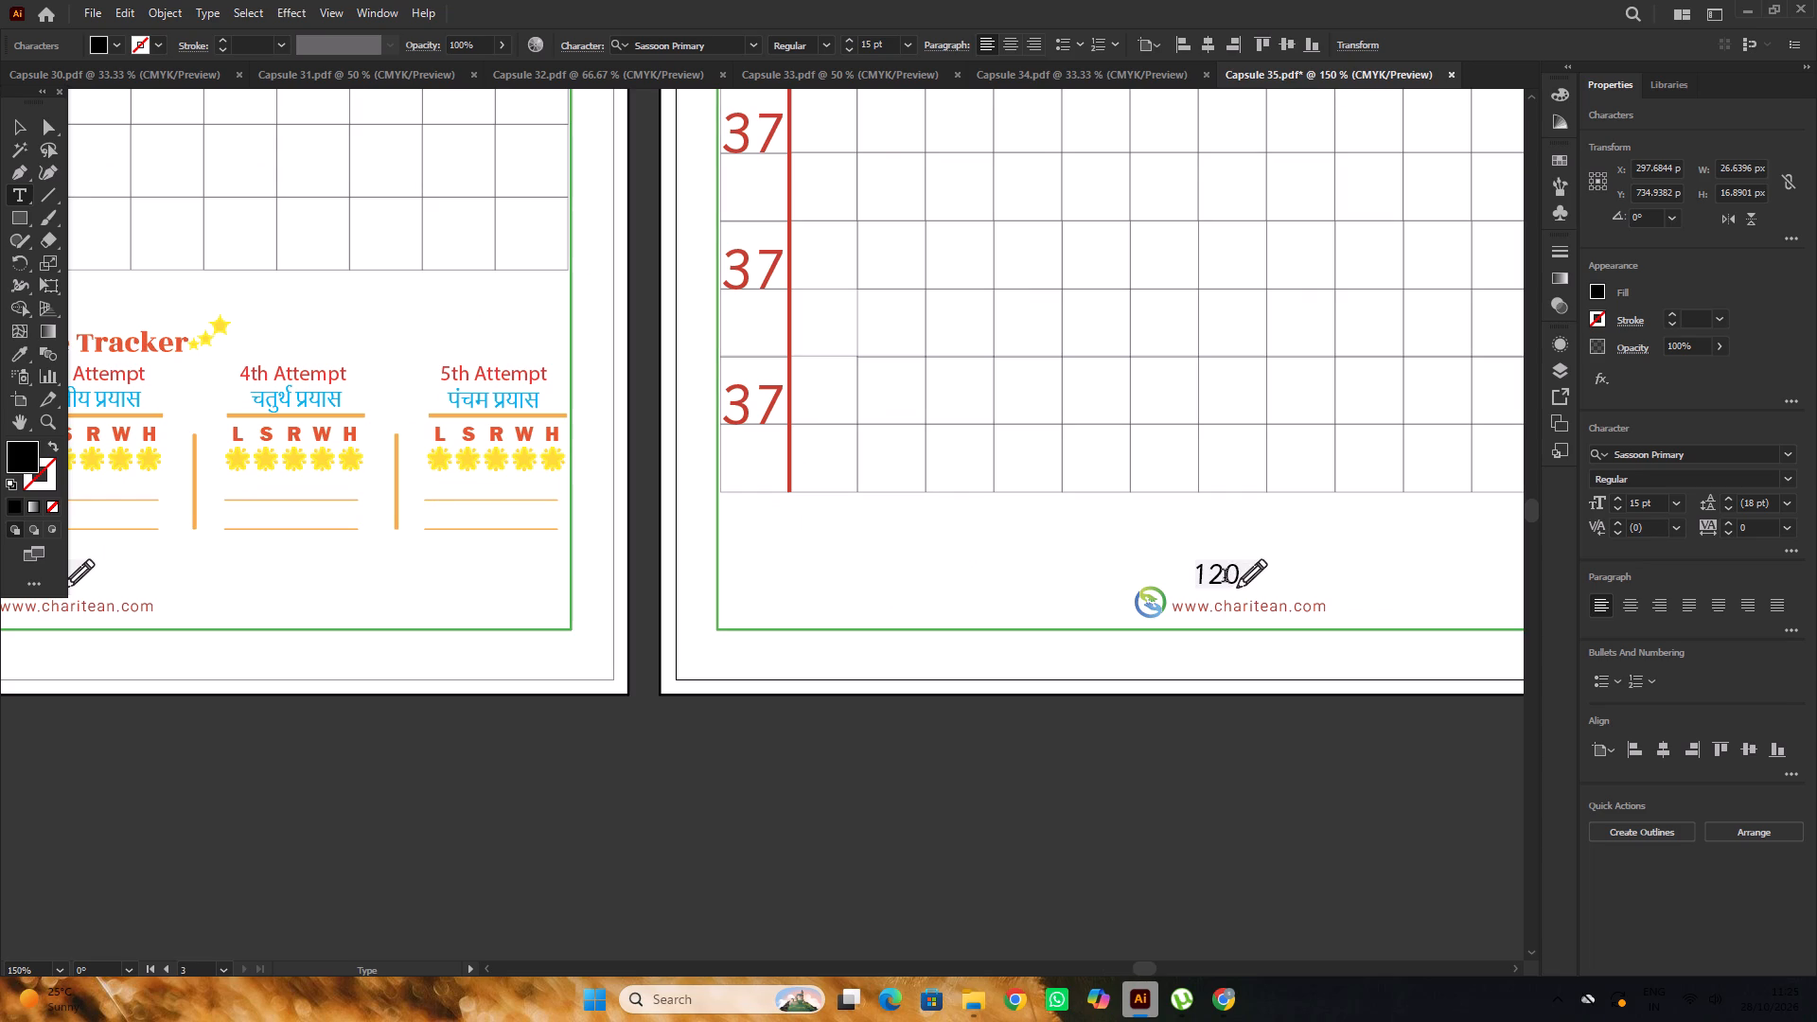
pyautogui.moveTo(1225, 577); pyautogui.dragTo(1210, 585)
pyautogui.moveTo(1239, 574); pyautogui.dragTo(1211, 584)
pyautogui.write('19')
pyautogui.keyDown('alt'); pyautogui.scroll(3, 1305, 604); pyautogui.keyUp('alt')
pyautogui.keyDown('alt'); pyautogui.scroll(-5, 1140, 536); pyautogui.keyUp('alt')
pyautogui.keyDown('alt'); pyautogui.scroll(-2, 1231, 520); pyautogui.keyUp('alt')
pyautogui.scroll(6, 1230, 520)
pyautogui.keyDown('alt'); pyautogui.scroll(-3, 1086, 530); pyautogui.keyUp('alt')
pyautogui.click(18, 132)
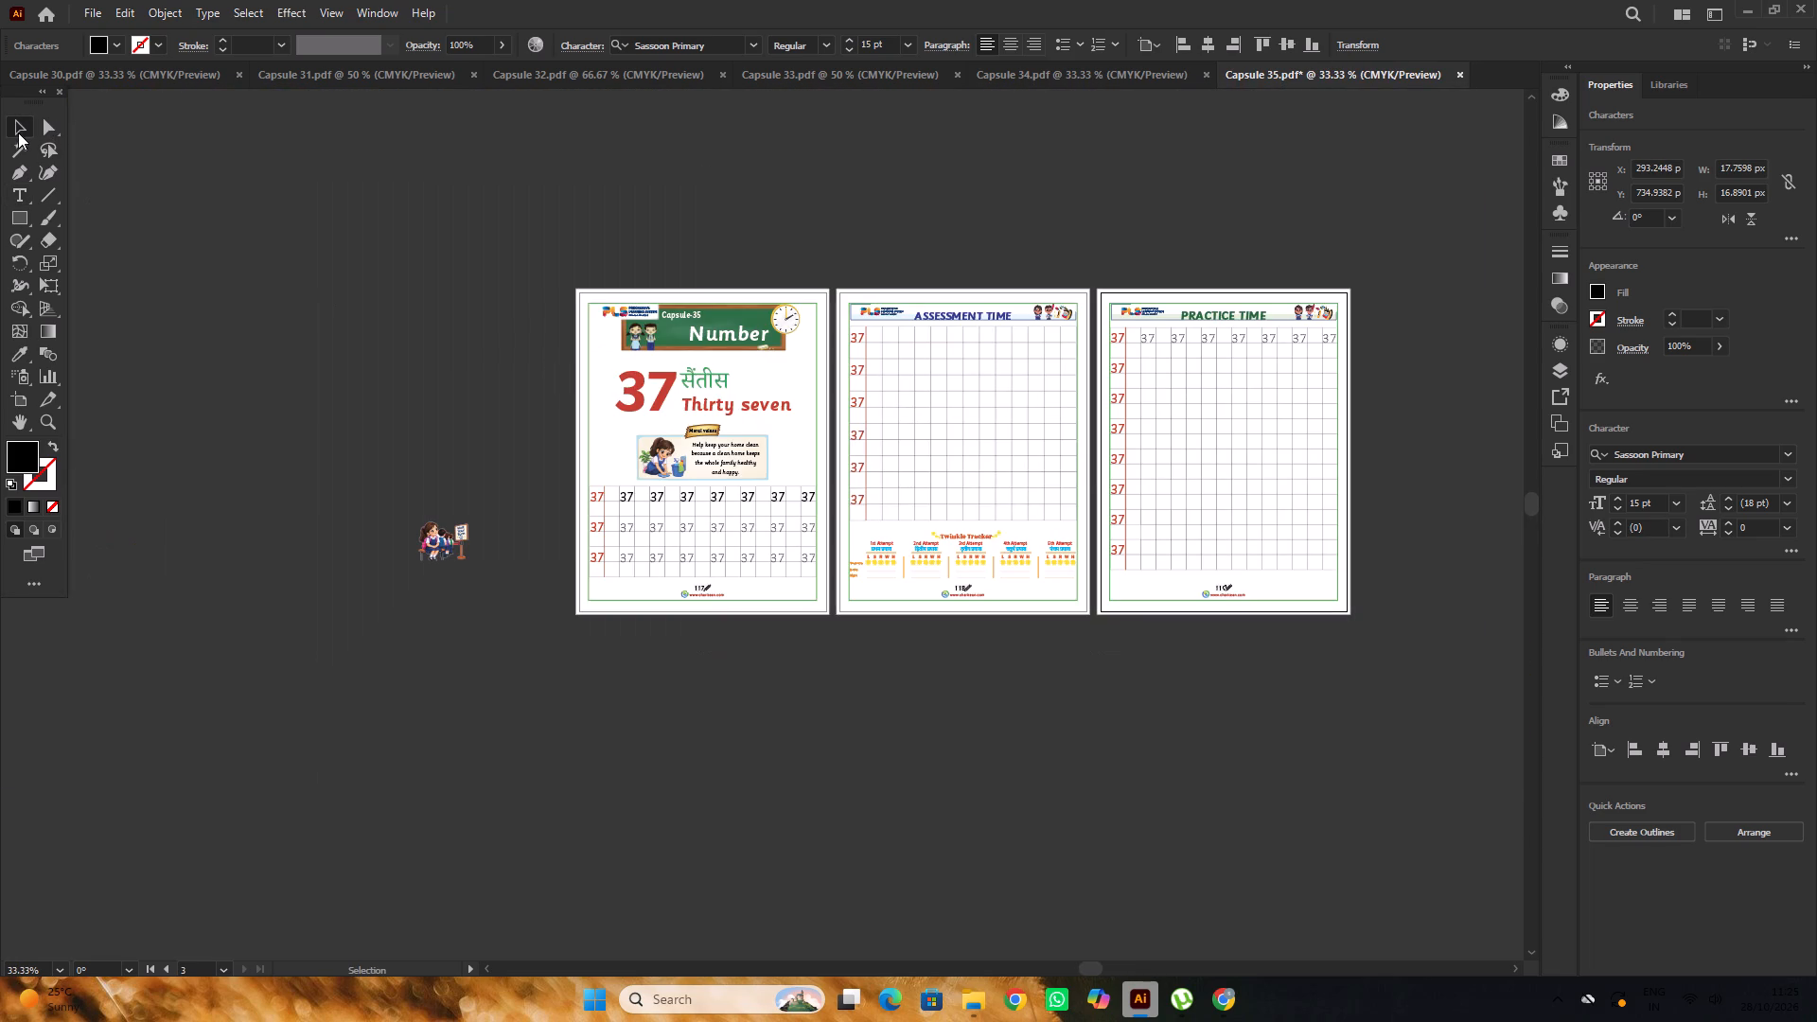
pyautogui.click(277, 208)
# Delete the green border rectangles from all three Capsule 35 pages.
pyautogui.keyDown('alt'); pyautogui.scroll(1, 810, 620); pyautogui.keyUp('alt')
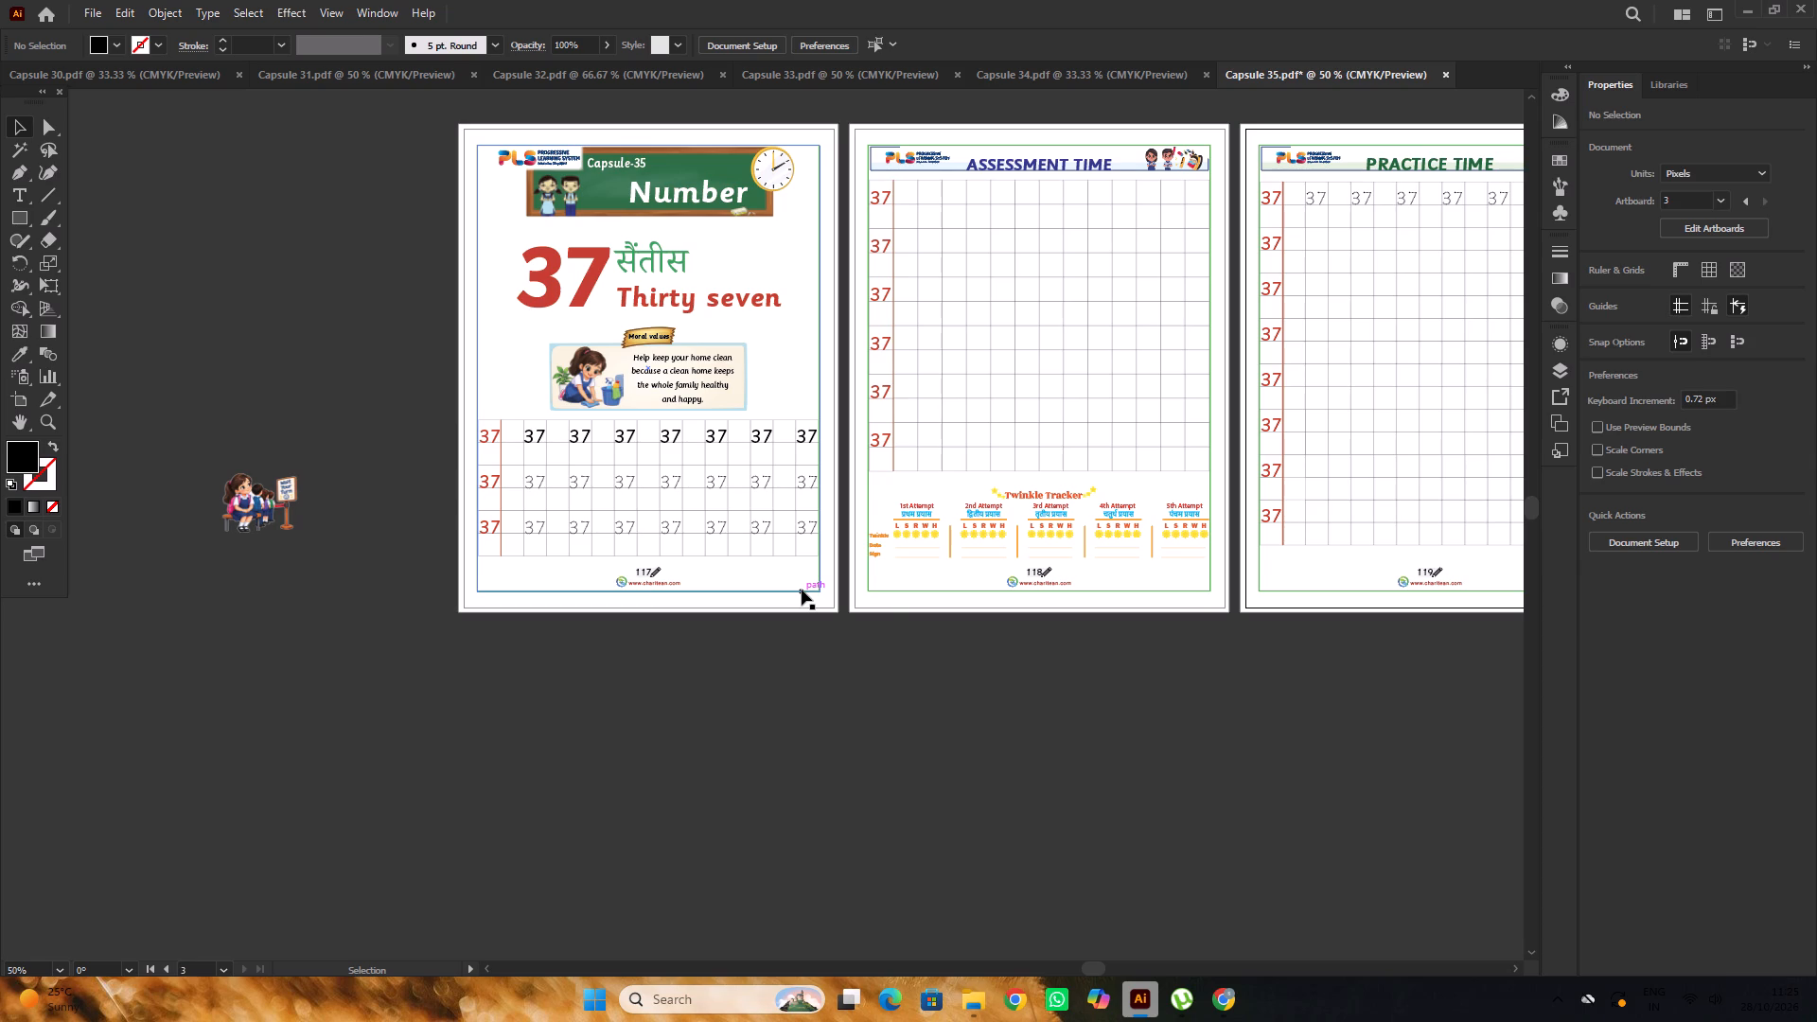
pyautogui.click(802, 590)
pyautogui.keyDown('shift'); pyautogui.click(892, 593); pyautogui.keyUp('shift')
pyautogui.keyDown('alt'); pyautogui.scroll(-1, 825, 588); pyautogui.keyUp('alt')
pyautogui.keyDown('alt'); pyautogui.scroll(1, 1139, 587); pyautogui.keyUp('alt')
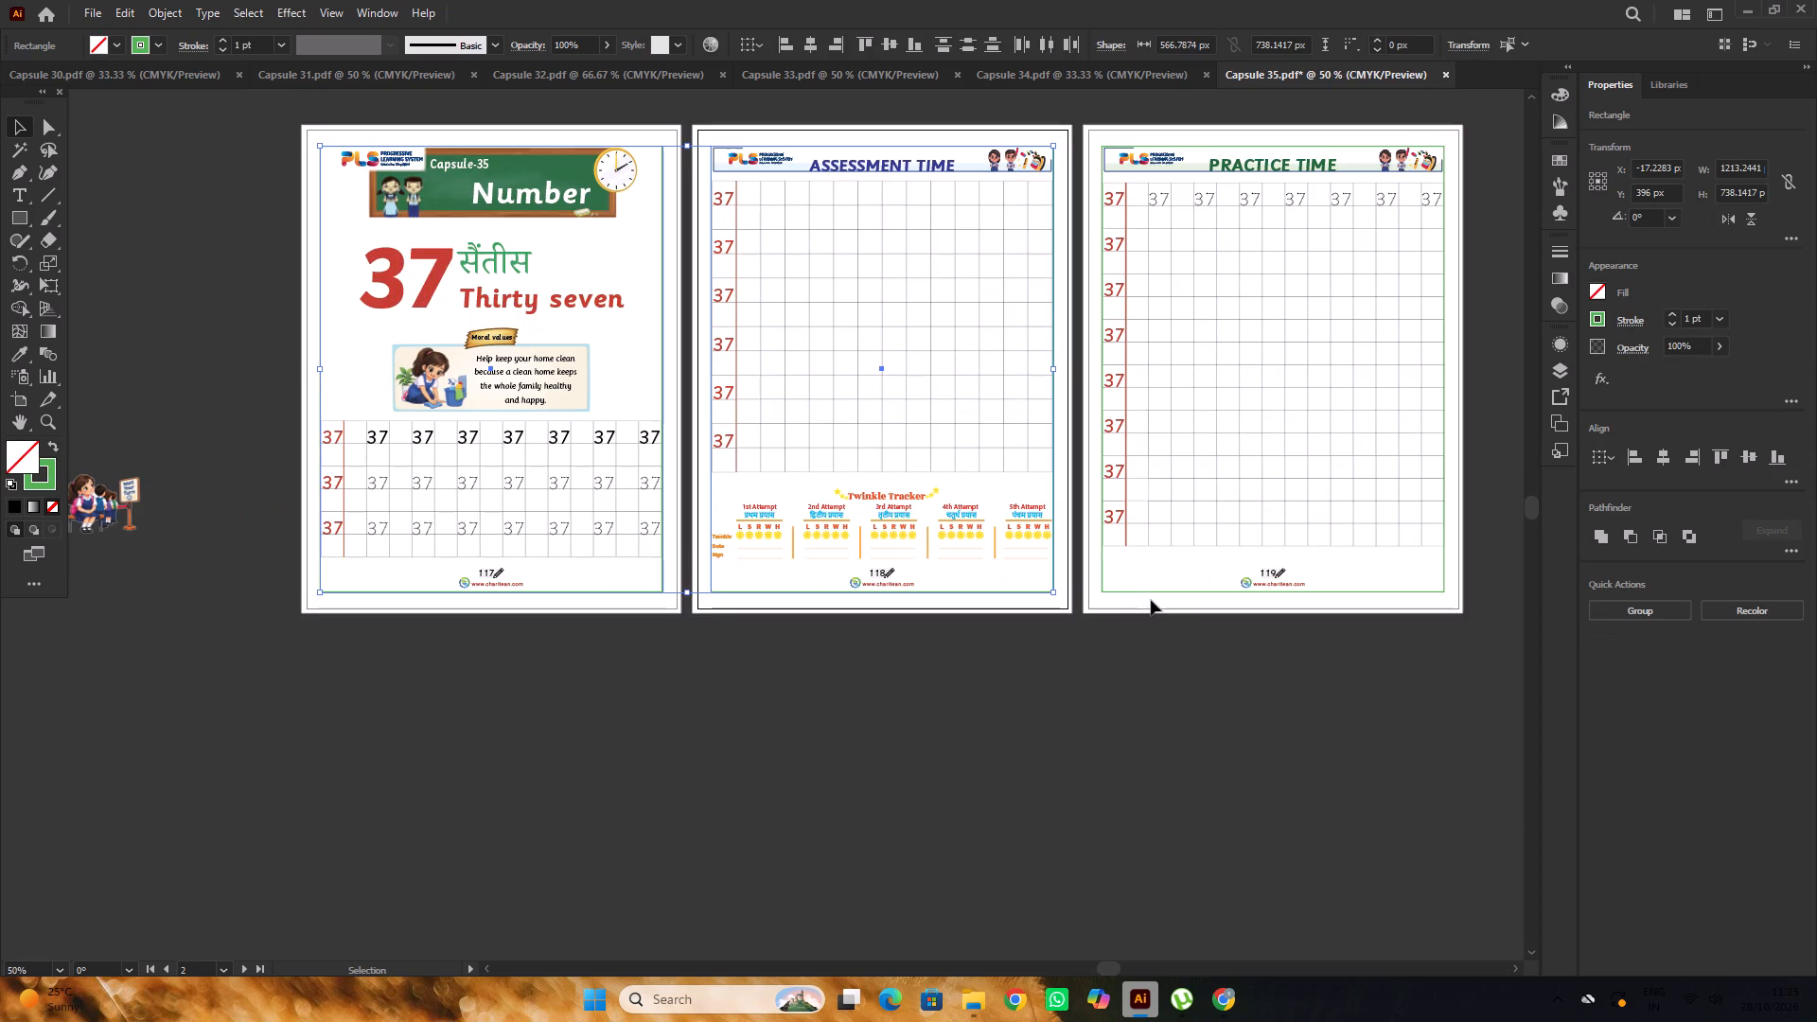
pyautogui.keyDown('shift'); pyautogui.click(1154, 592); pyautogui.keyUp('shift')
pyautogui.press('Delete')
# Examine the layout, borders and page numbers of the three Capsule 35 pages.
pyautogui.scroll(1, 1146, 588)
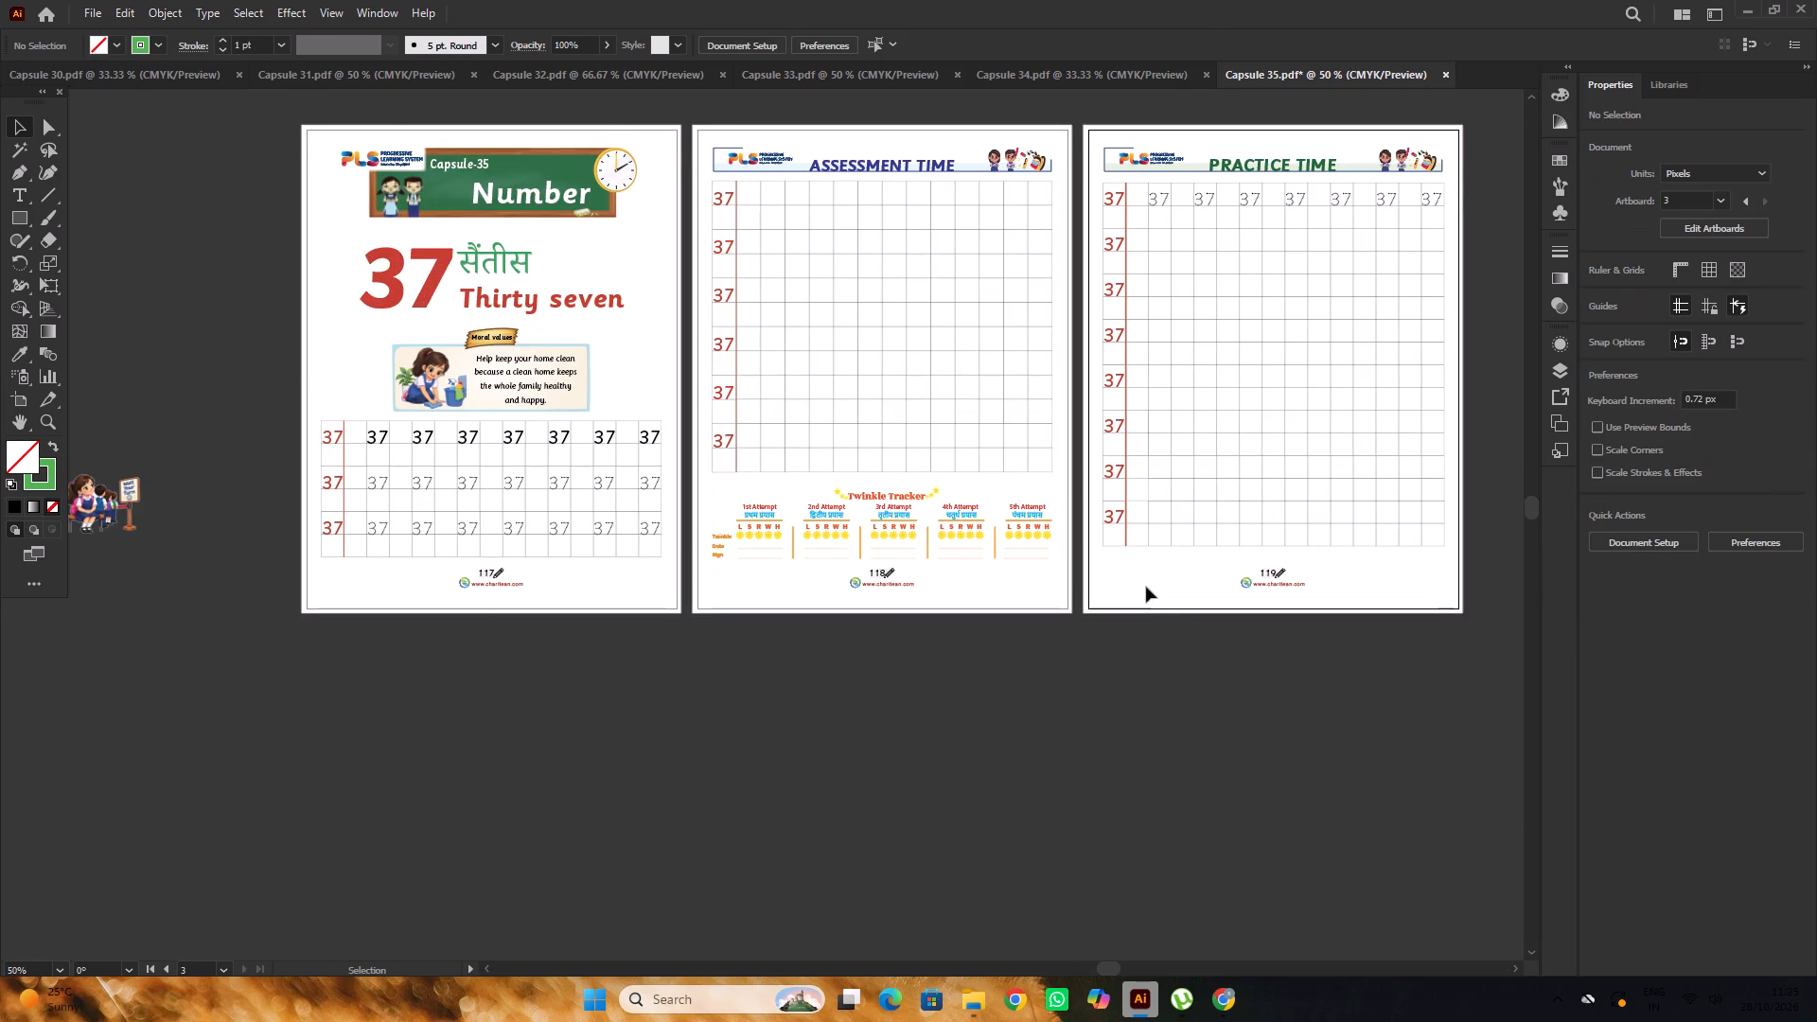
pyautogui.scroll(3, 1146, 587)
pyautogui.scroll(-3, 1146, 587)
pyautogui.keyDown('alt'); pyautogui.scroll(2, 1085, 617); pyautogui.keyUp('alt')
pyautogui.keyDown('alt'); pyautogui.scroll(-1, 1057, 595); pyautogui.keyUp('alt')
pyautogui.click(1087, 678)
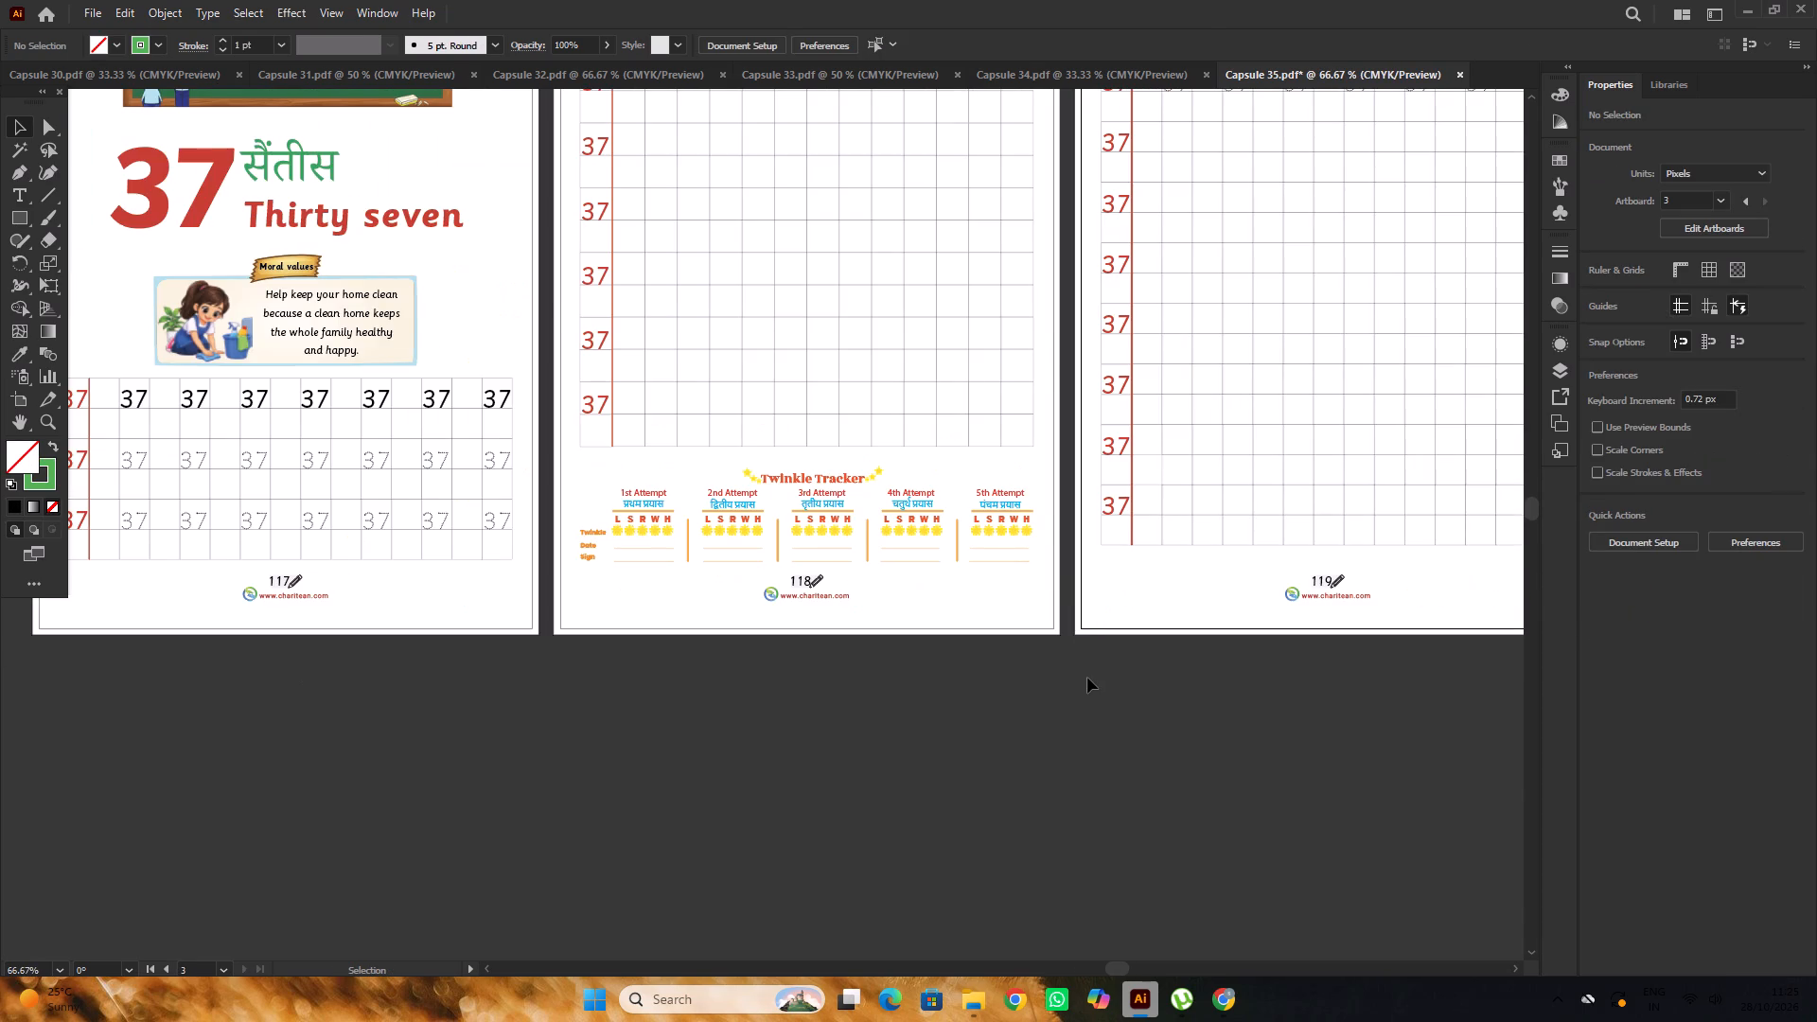
pyautogui.keyDown('alt'); pyautogui.scroll(-2, 1087, 678); pyautogui.keyUp('alt')
pyautogui.keyDown('alt'); pyautogui.scroll(4, 1023, 574); pyautogui.keyUp('alt')
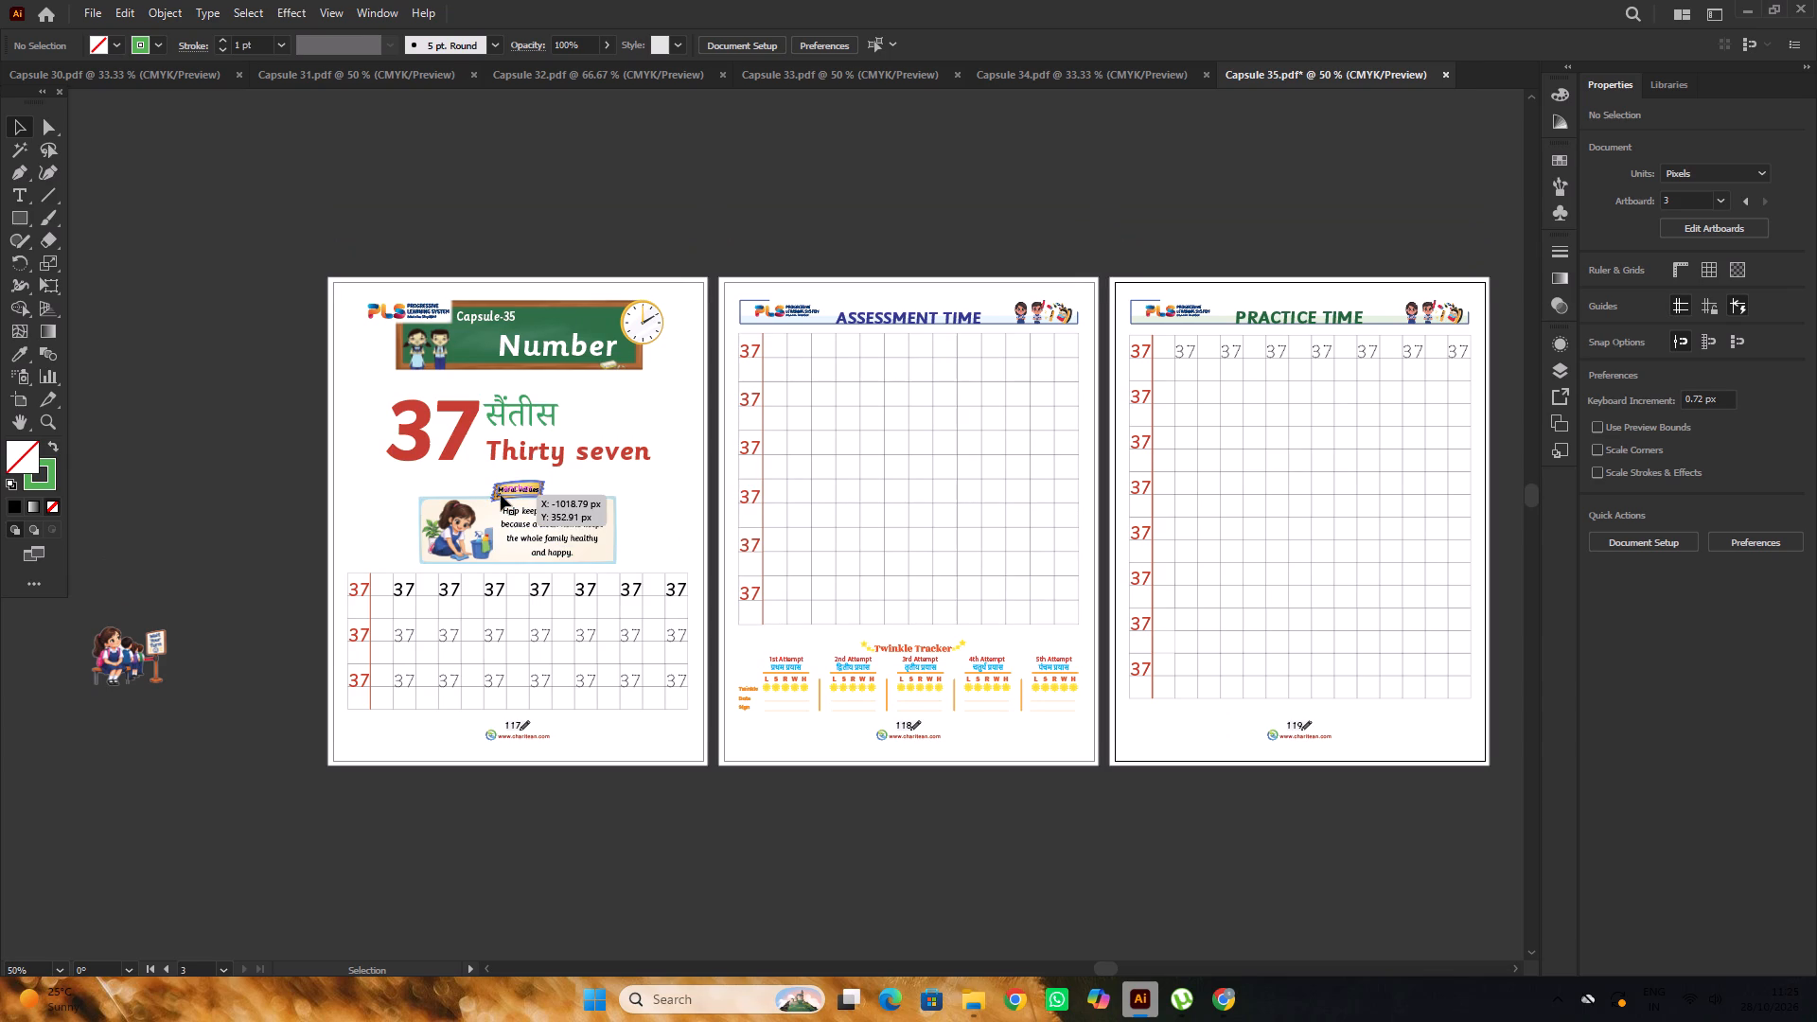
pyautogui.scroll(-1, 501, 495)
pyautogui.keyDown('alt'); pyautogui.scroll(1, 488, 505); pyautogui.keyUp('alt')
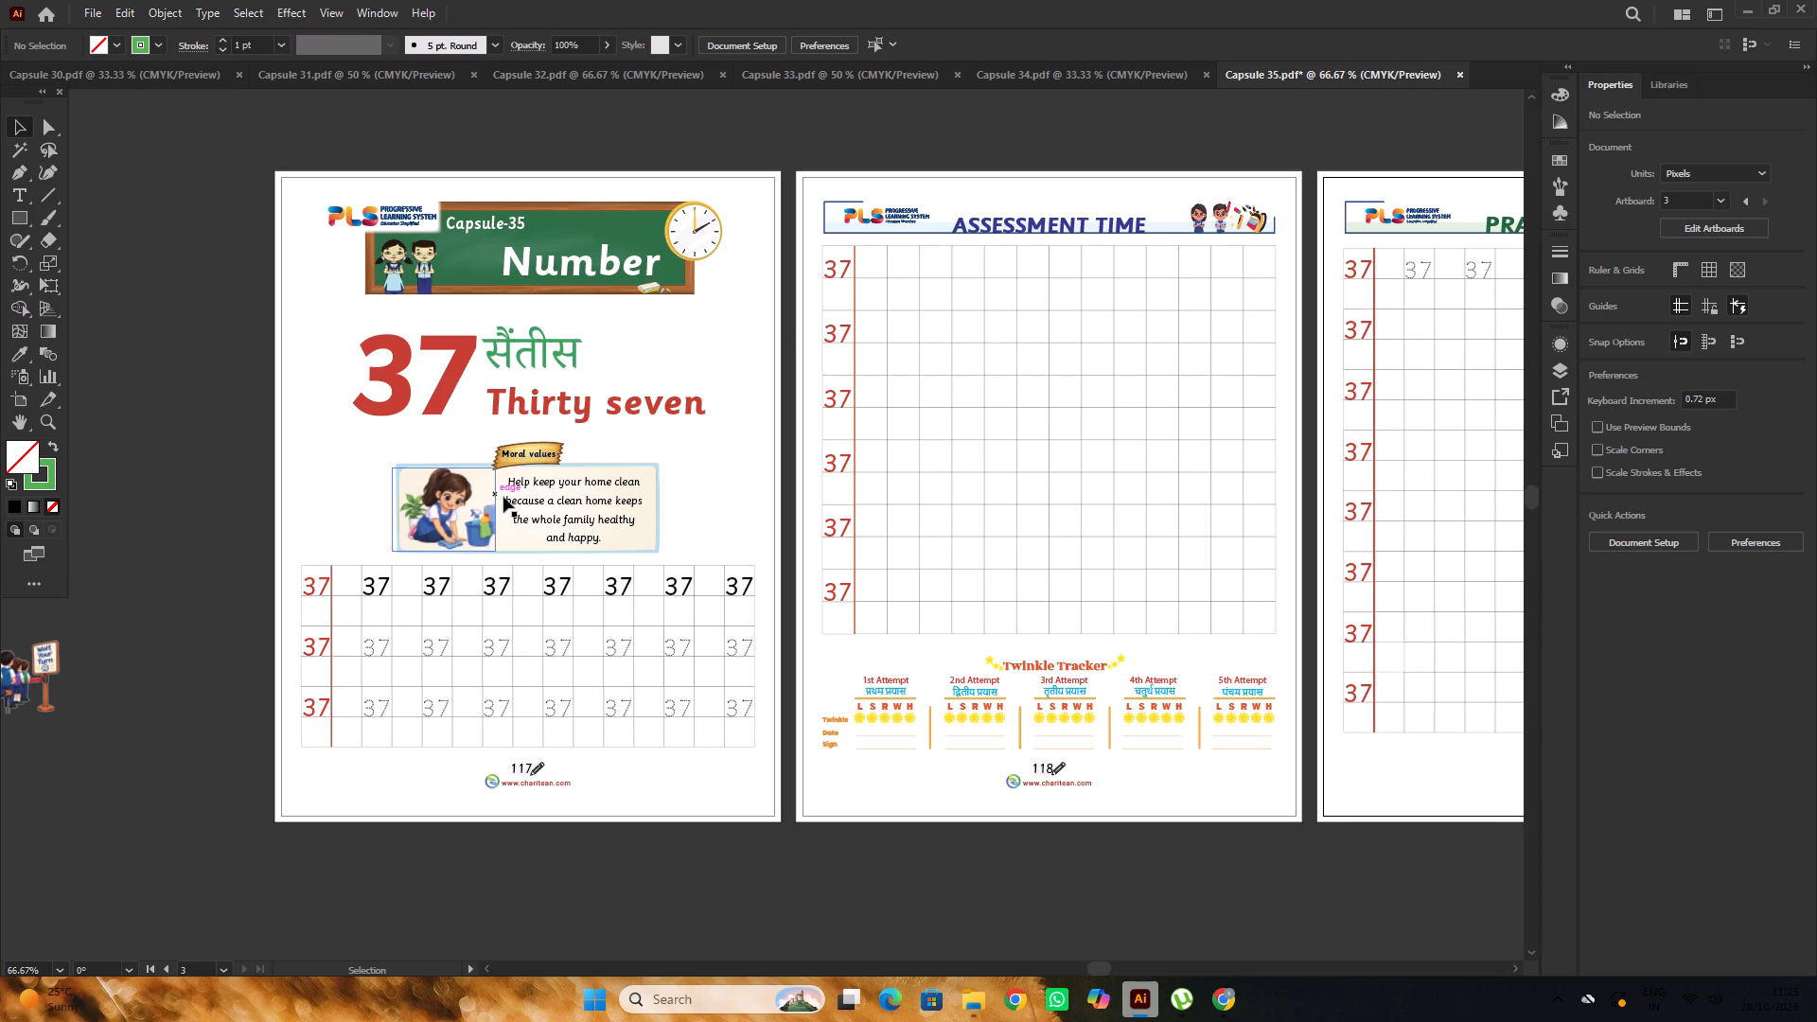
pyautogui.keyDown('alt'); pyautogui.scroll(-2, 529, 518); pyautogui.keyUp('alt')
pyautogui.keyDown('alt'); pyautogui.scroll(2, 742, 567); pyautogui.keyUp('alt')
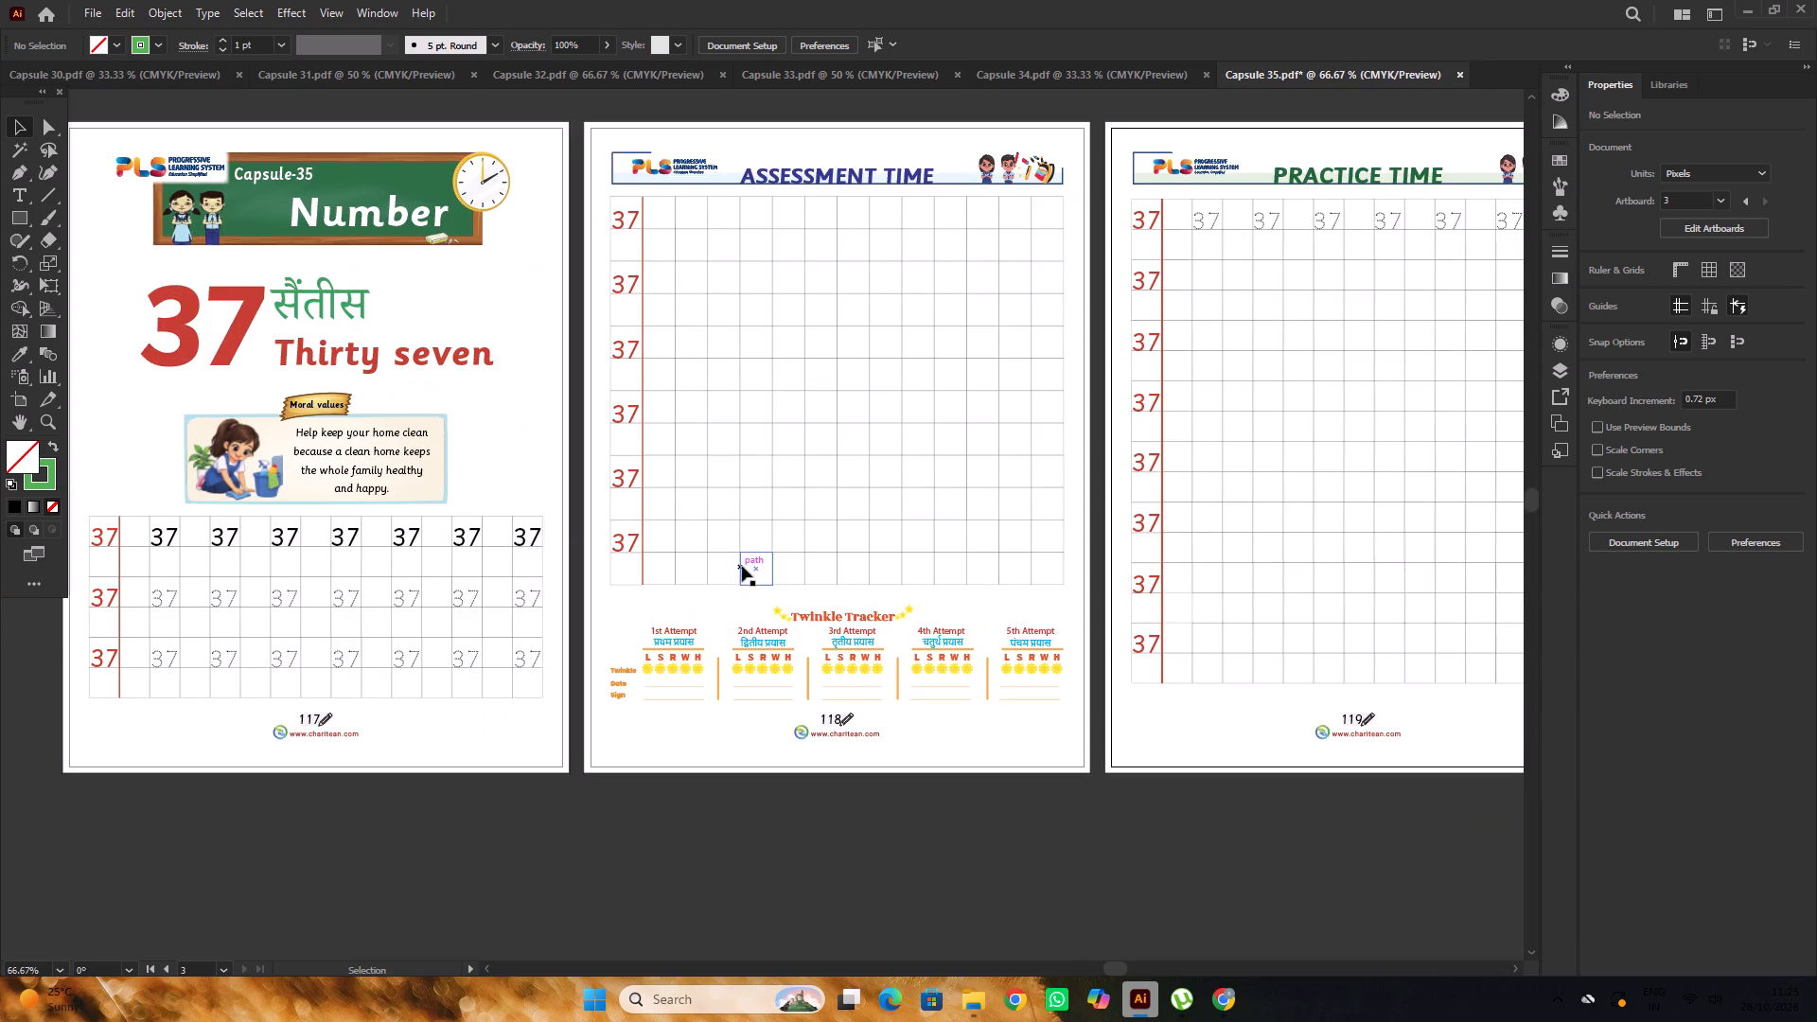
pyautogui.scroll(-1, 741, 562)
pyautogui.keyDown('alt'); pyautogui.scroll(-2, 741, 560); pyautogui.keyUp('alt')
pyautogui.scroll(3, 741, 560)
pyautogui.keyDown('alt'); pyautogui.scroll(-1, 741, 560); pyautogui.keyUp('alt')
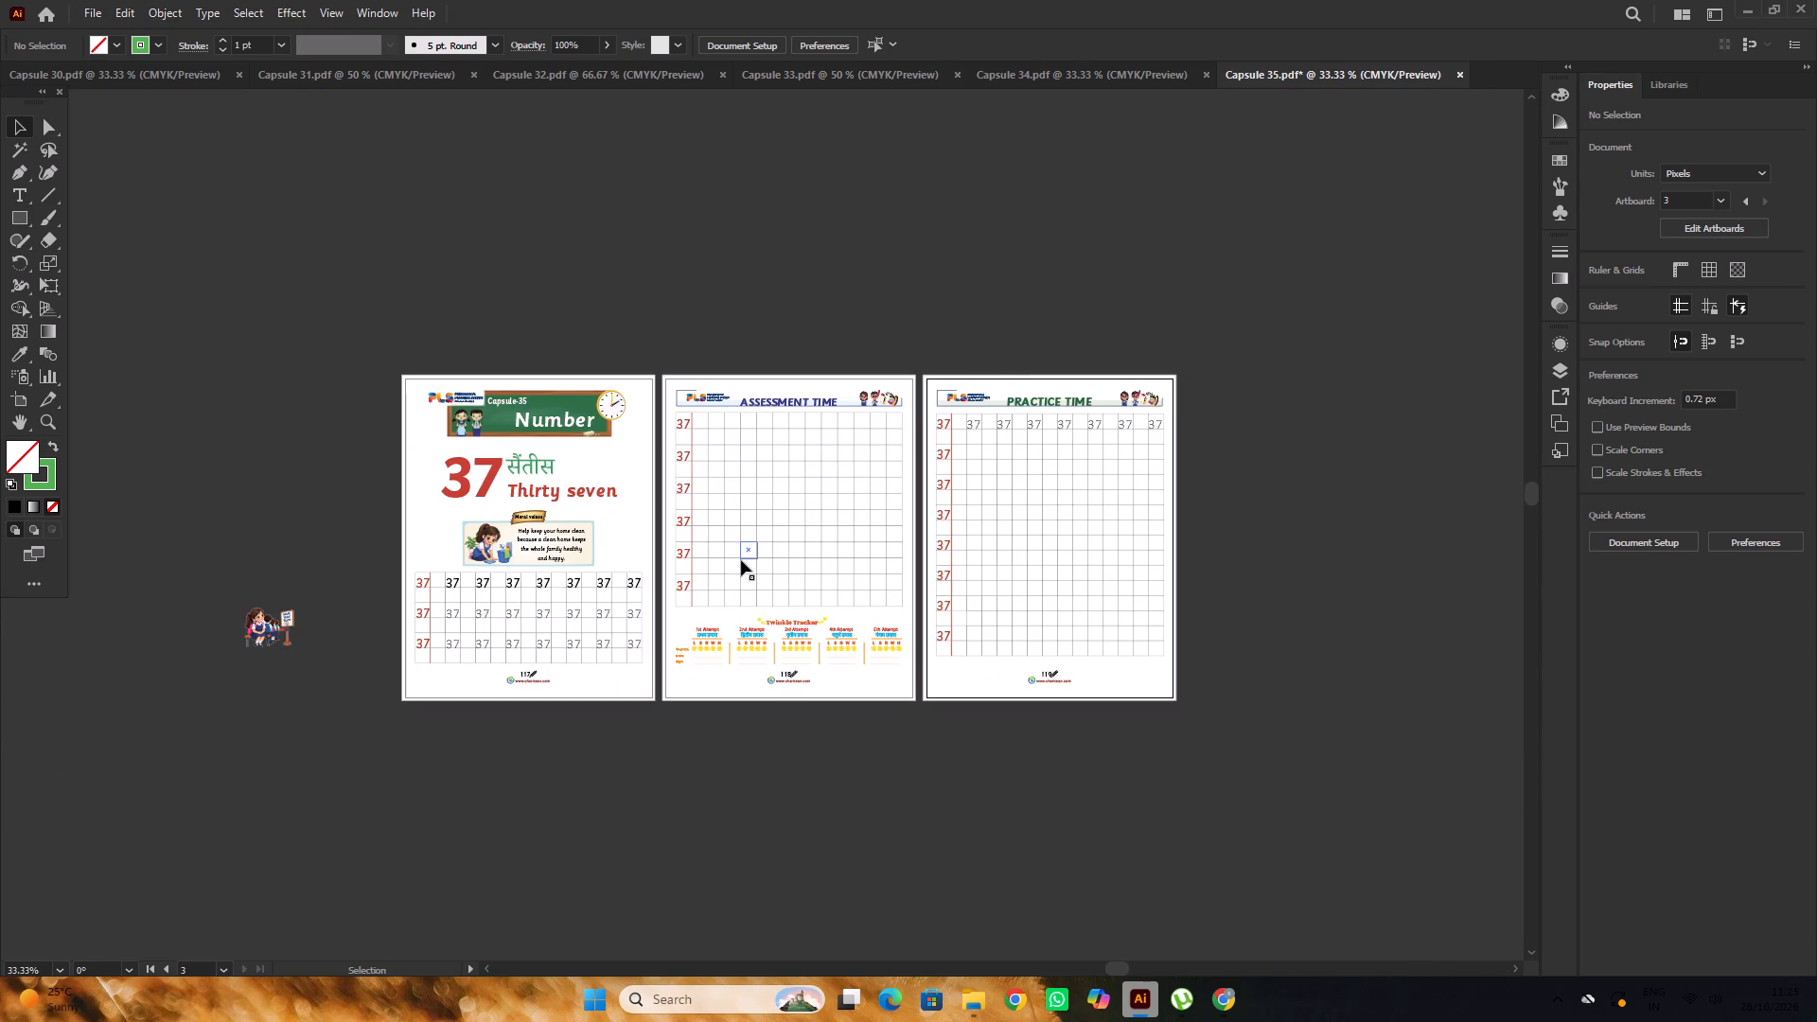
pyautogui.keyDown('alt'); pyautogui.scroll(1, 700, 542); pyautogui.keyUp('alt')
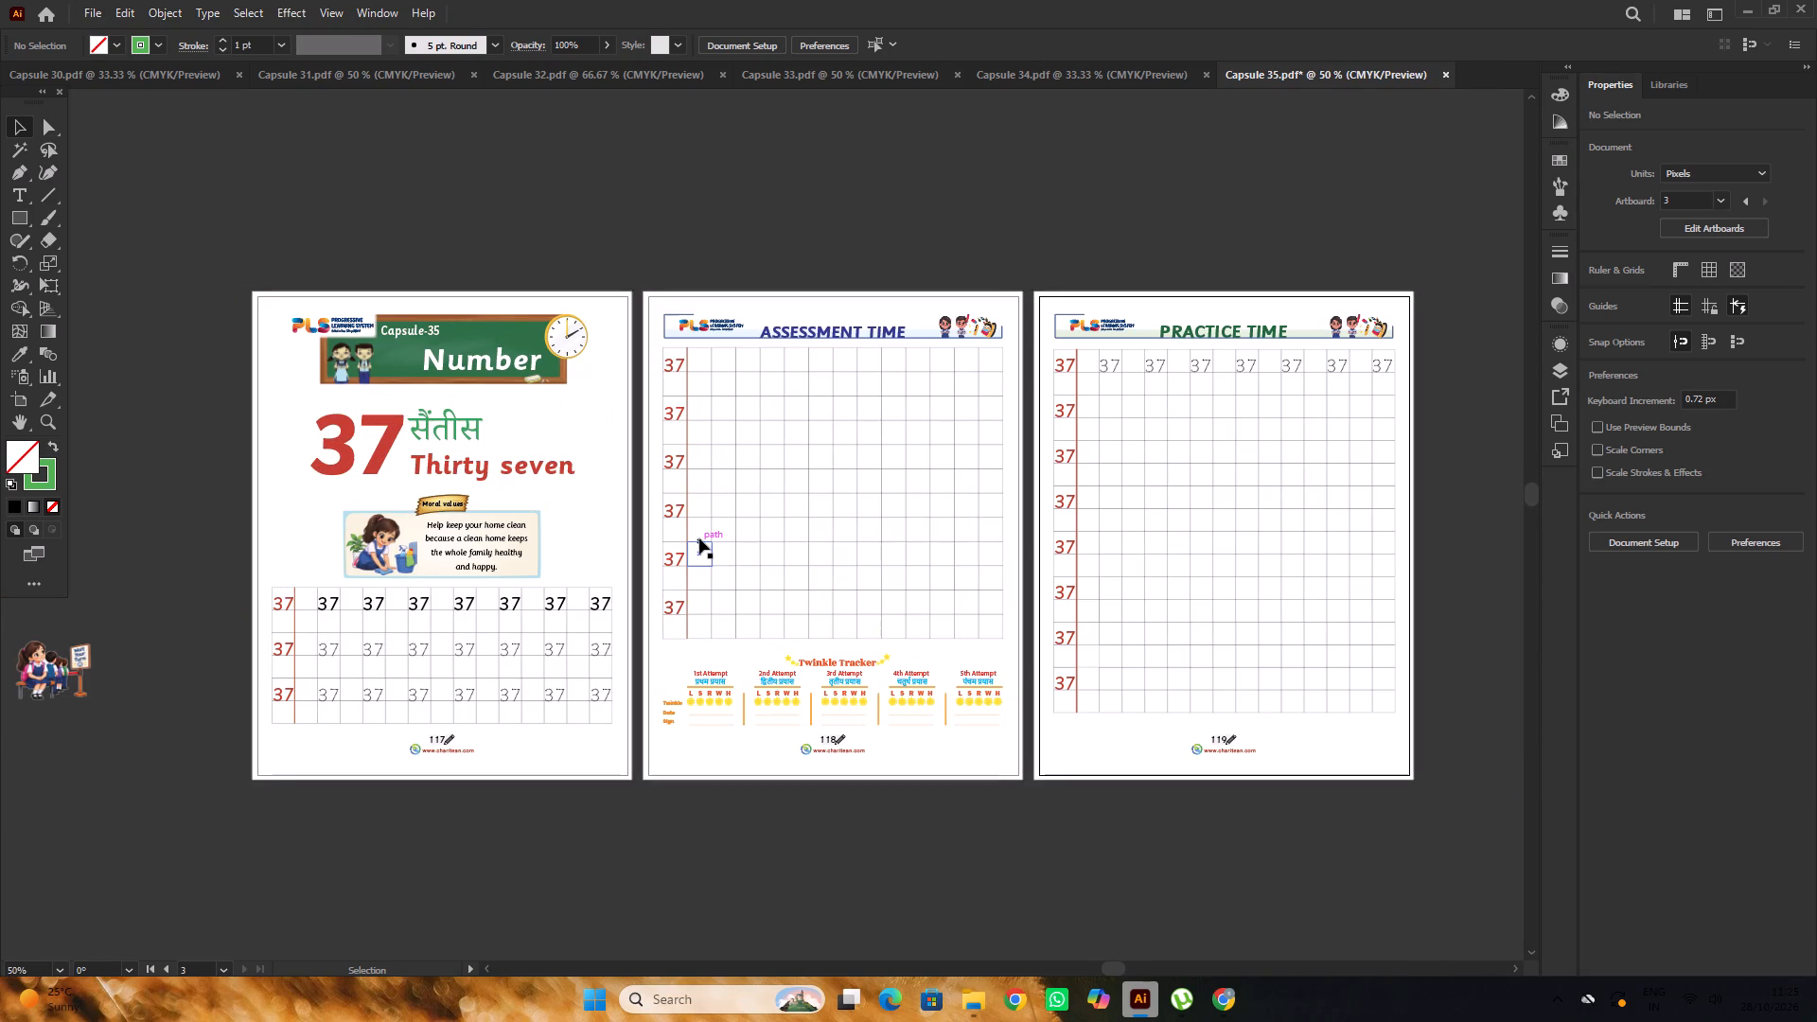
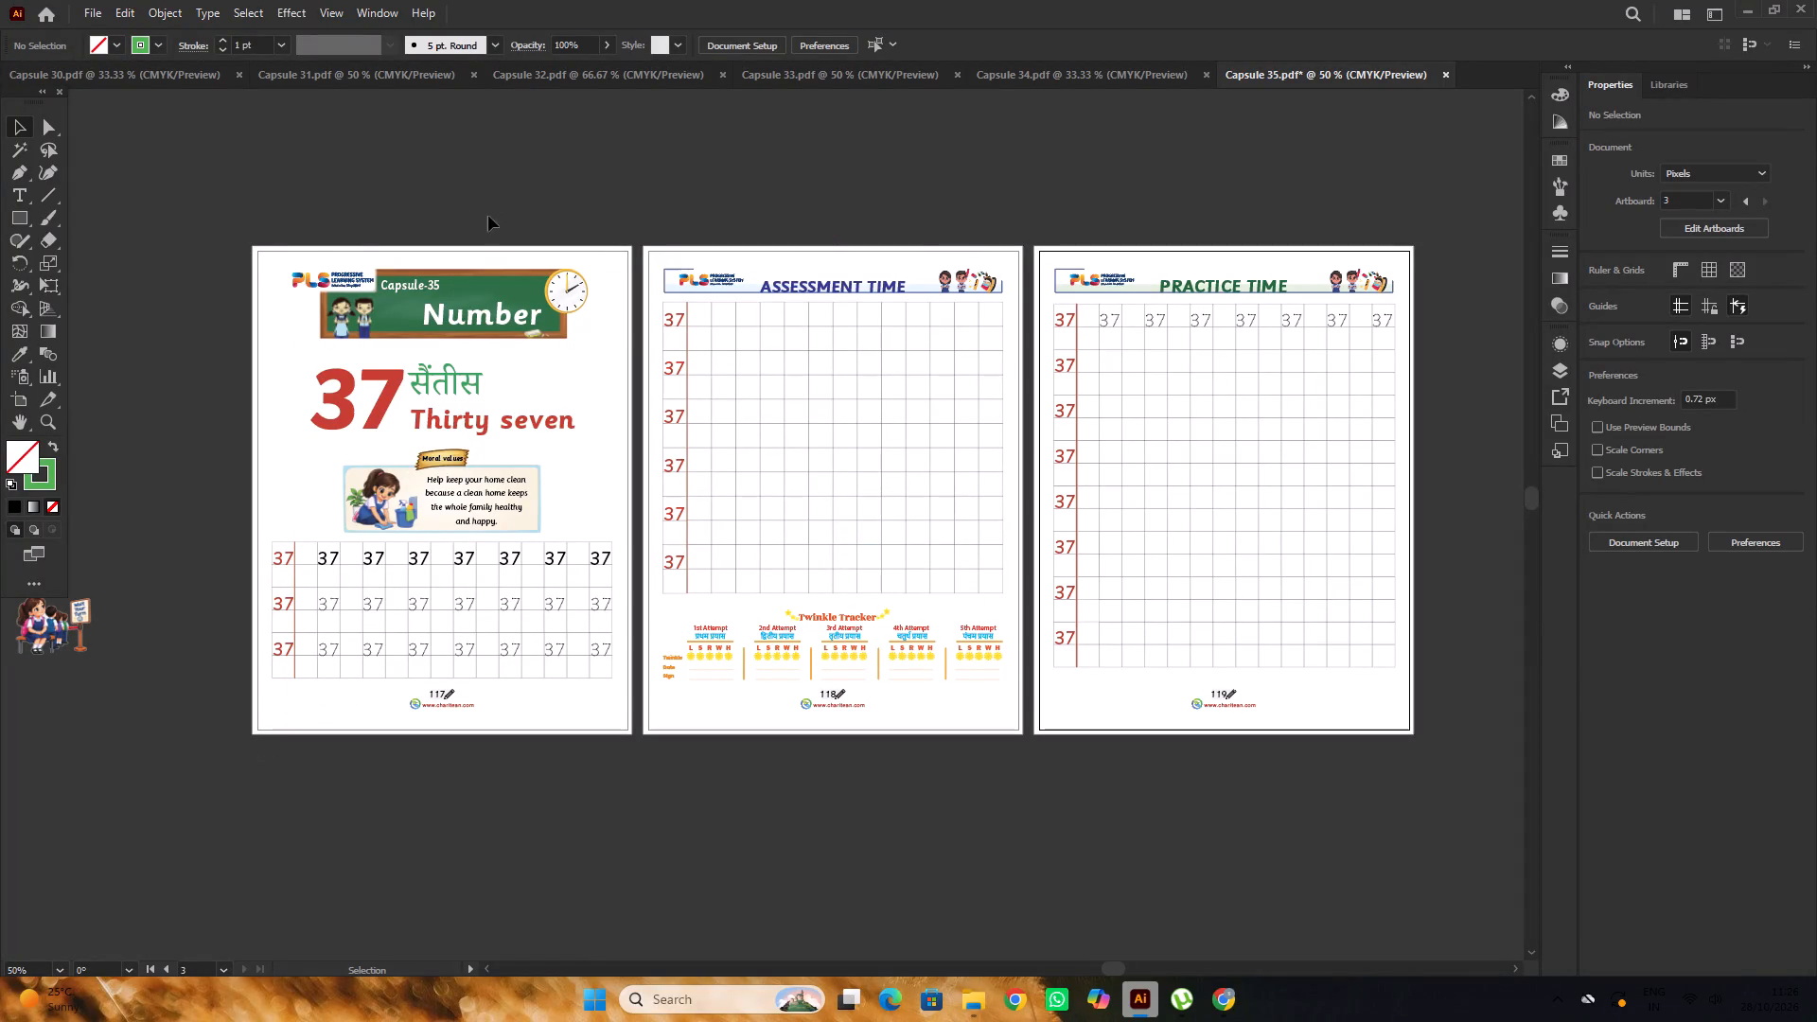
# Save Capsule 35 as an Adobe PDF in the PRINT FINAL folder, replacing the existing file.
pyautogui.scroll(-2, 448, 305)
pyautogui.click(94, 17)
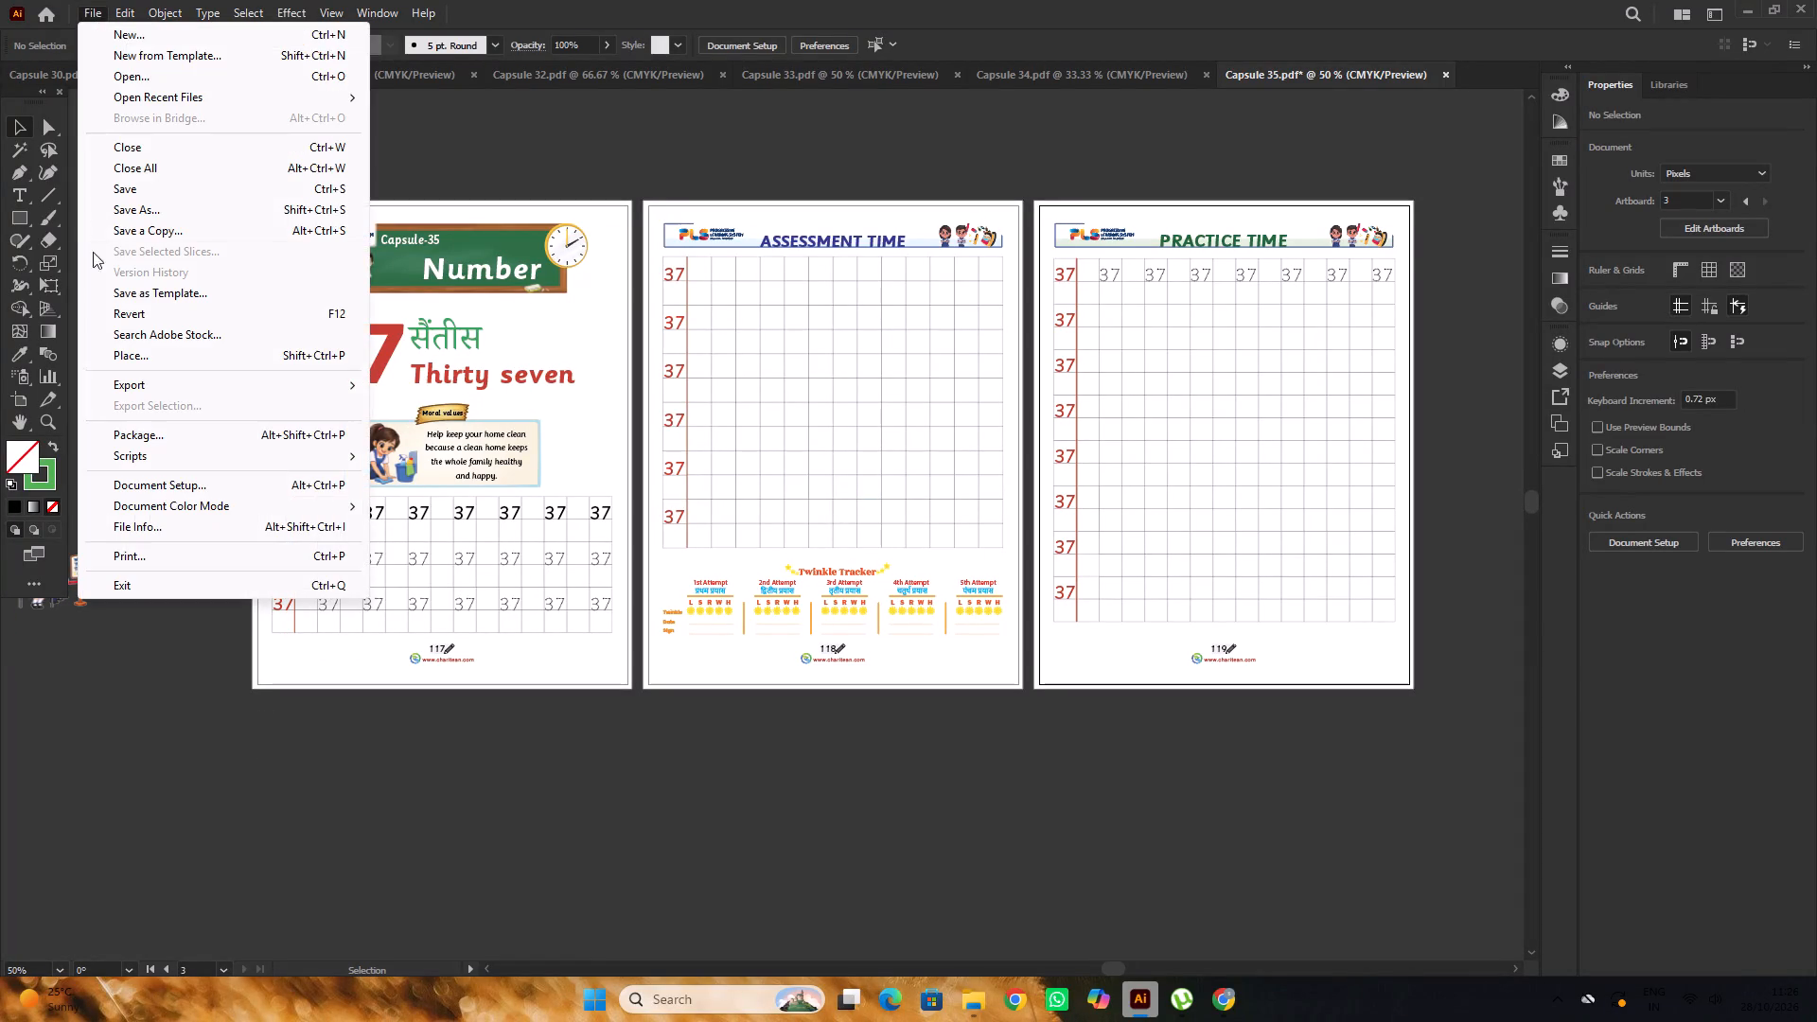
pyautogui.click(150, 215)
pyautogui.scroll(-12, 519, 631)
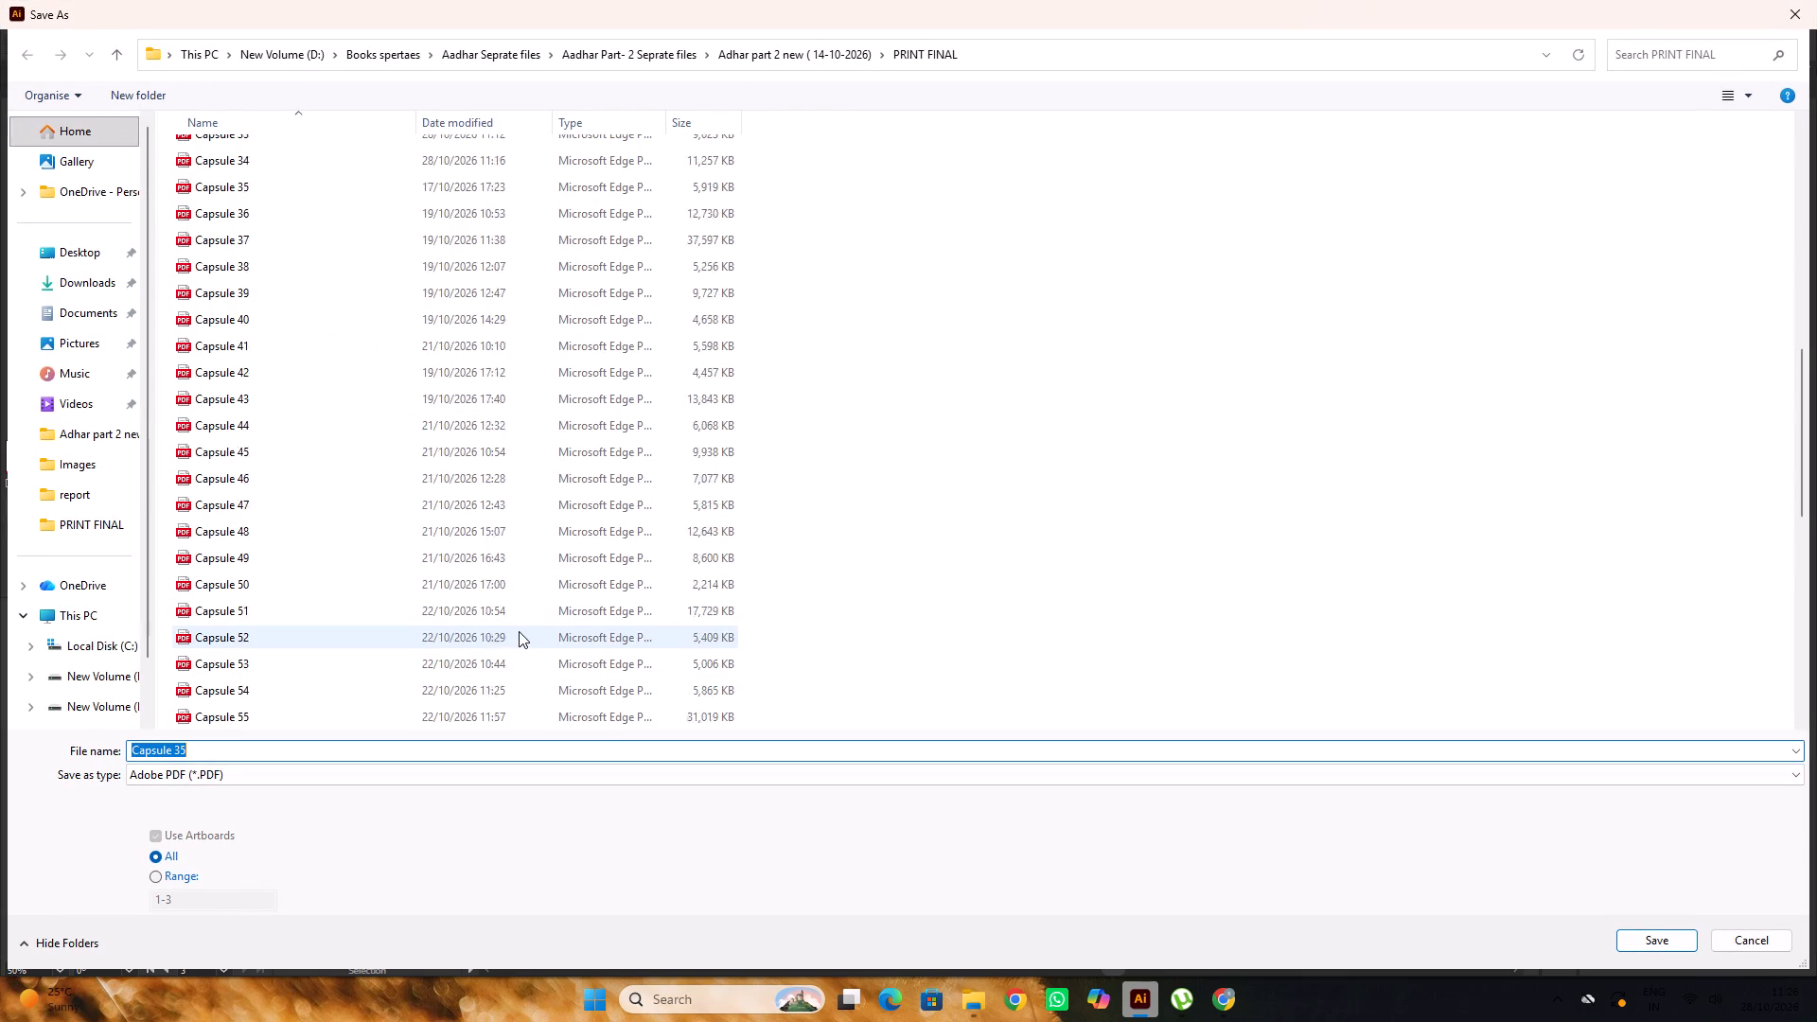
pyautogui.scroll(-12, 519, 631)
pyautogui.scroll(5, 518, 630)
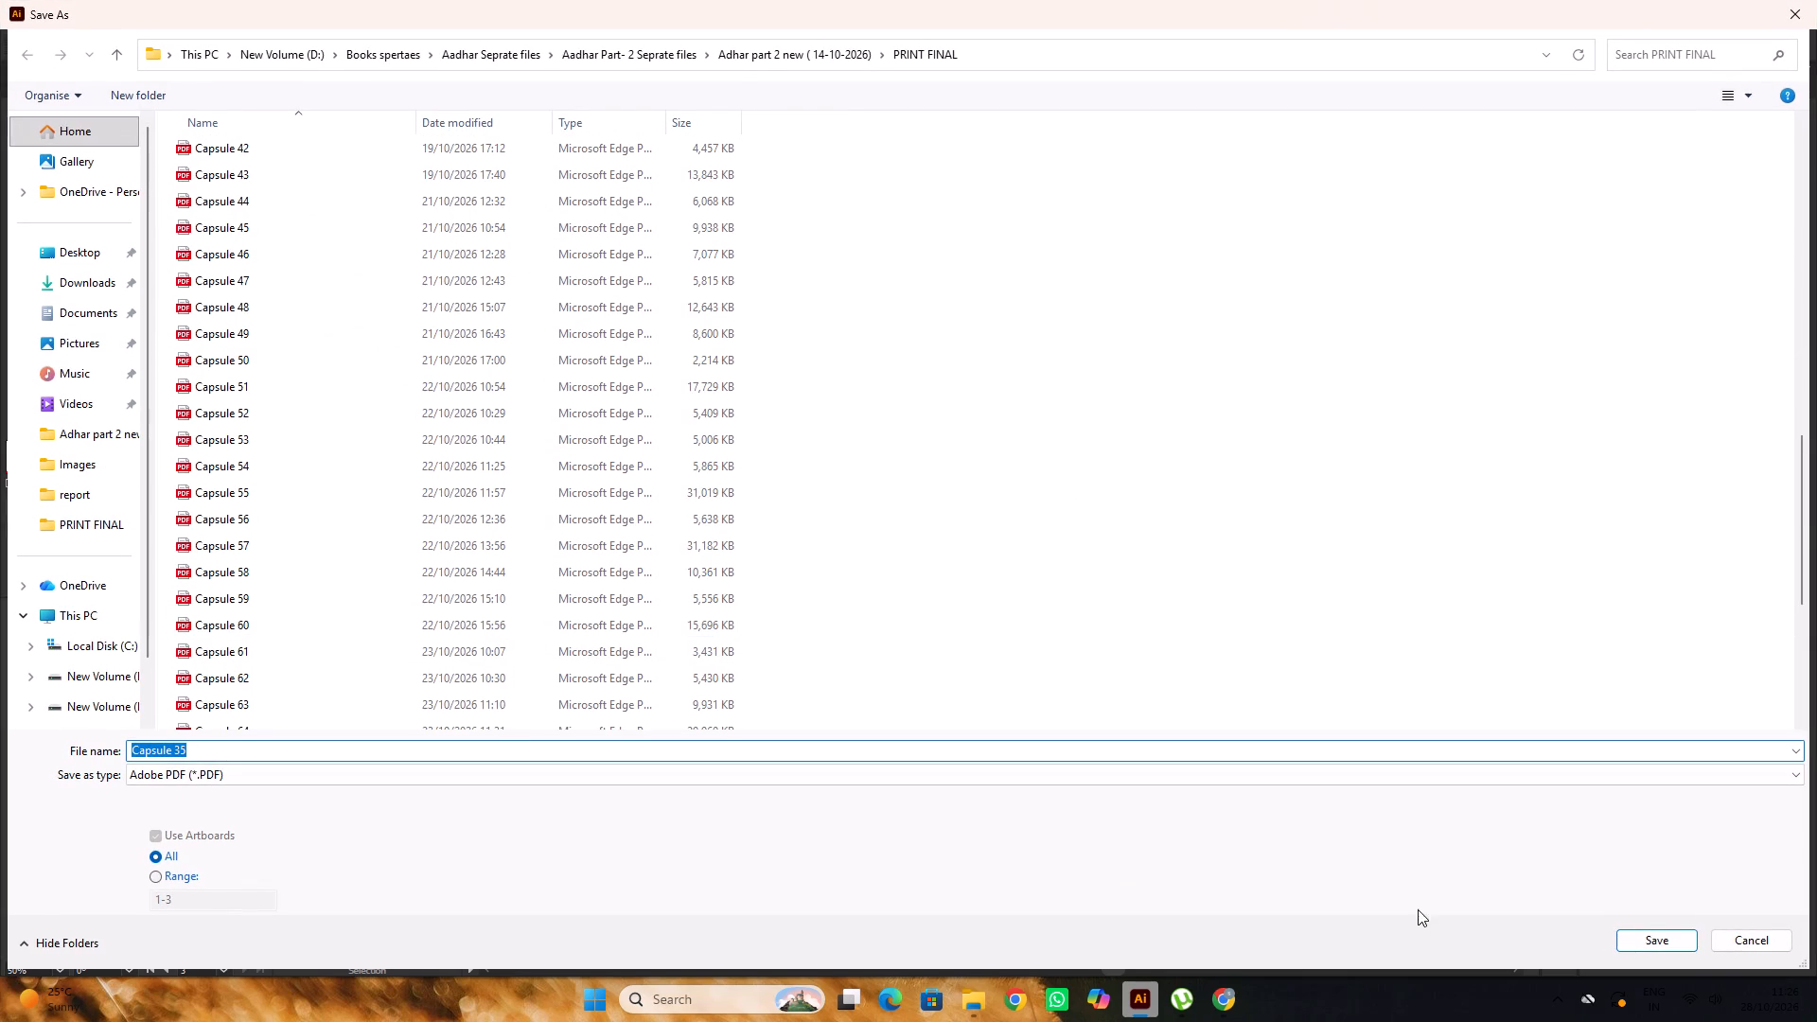
pyautogui.scroll(12, 956, 560)
pyautogui.click(1649, 940)
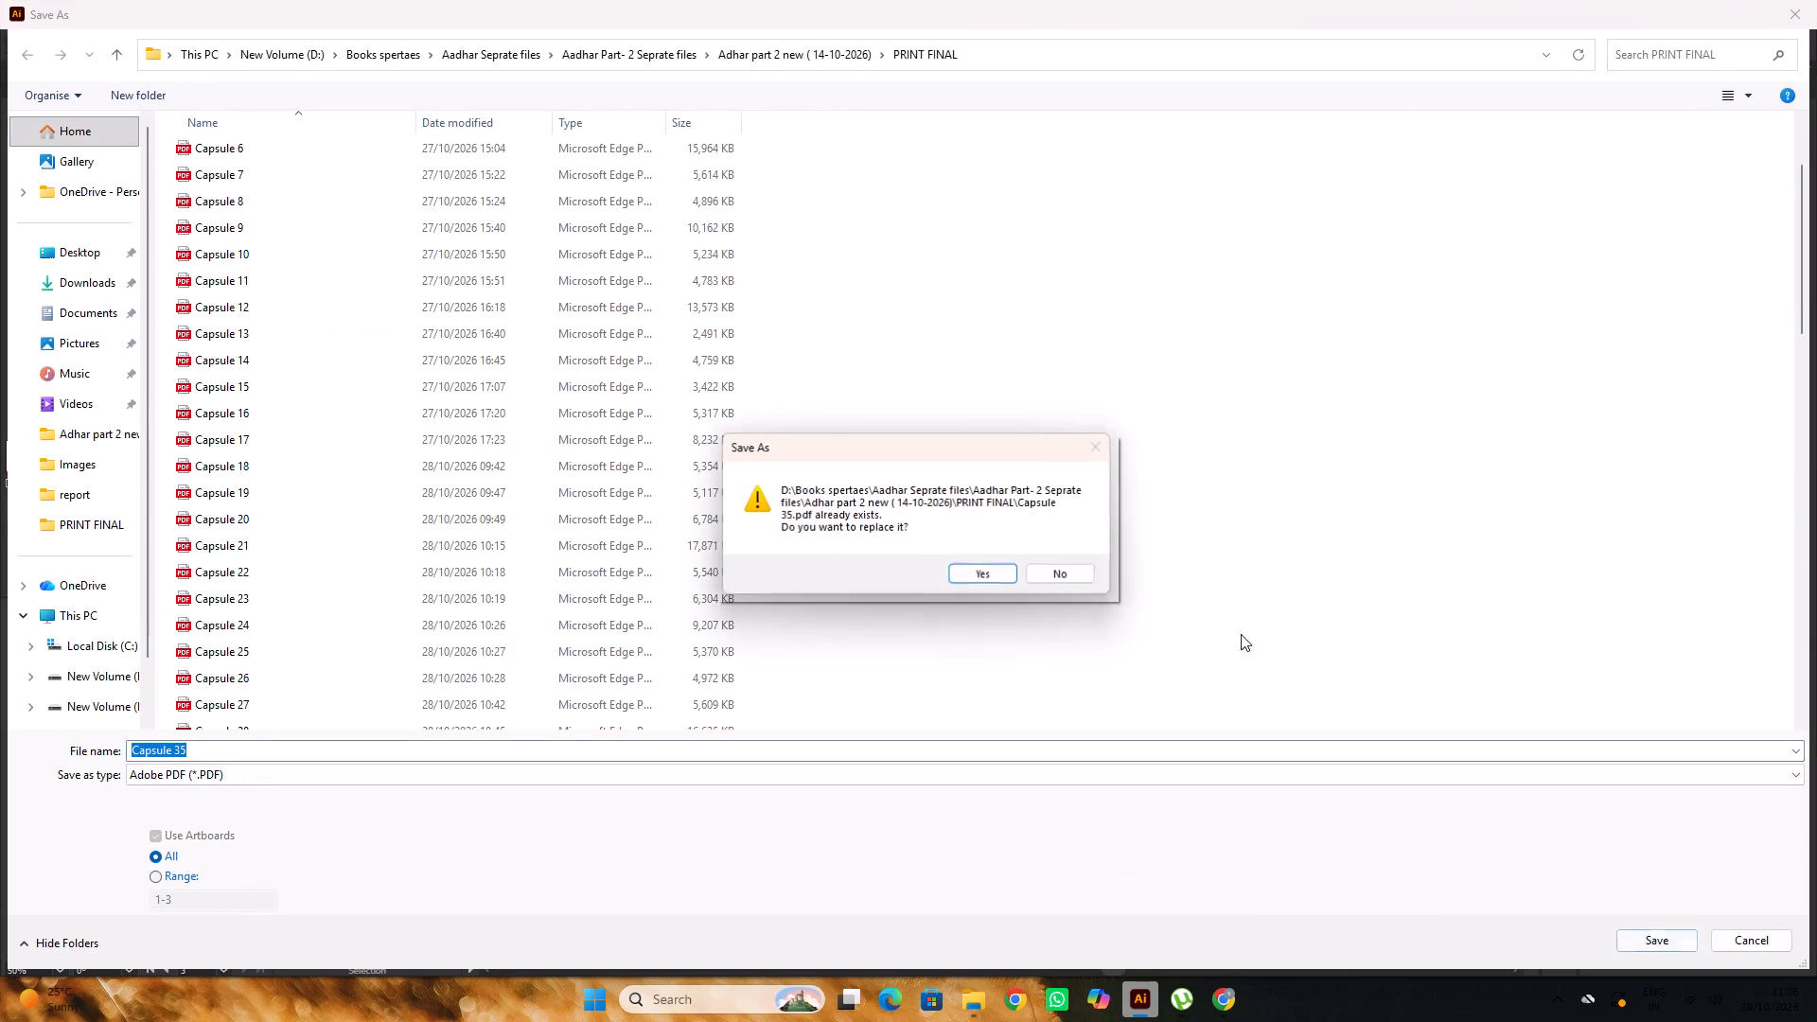
pyautogui.click(974, 570)
pyautogui.click(1112, 750)
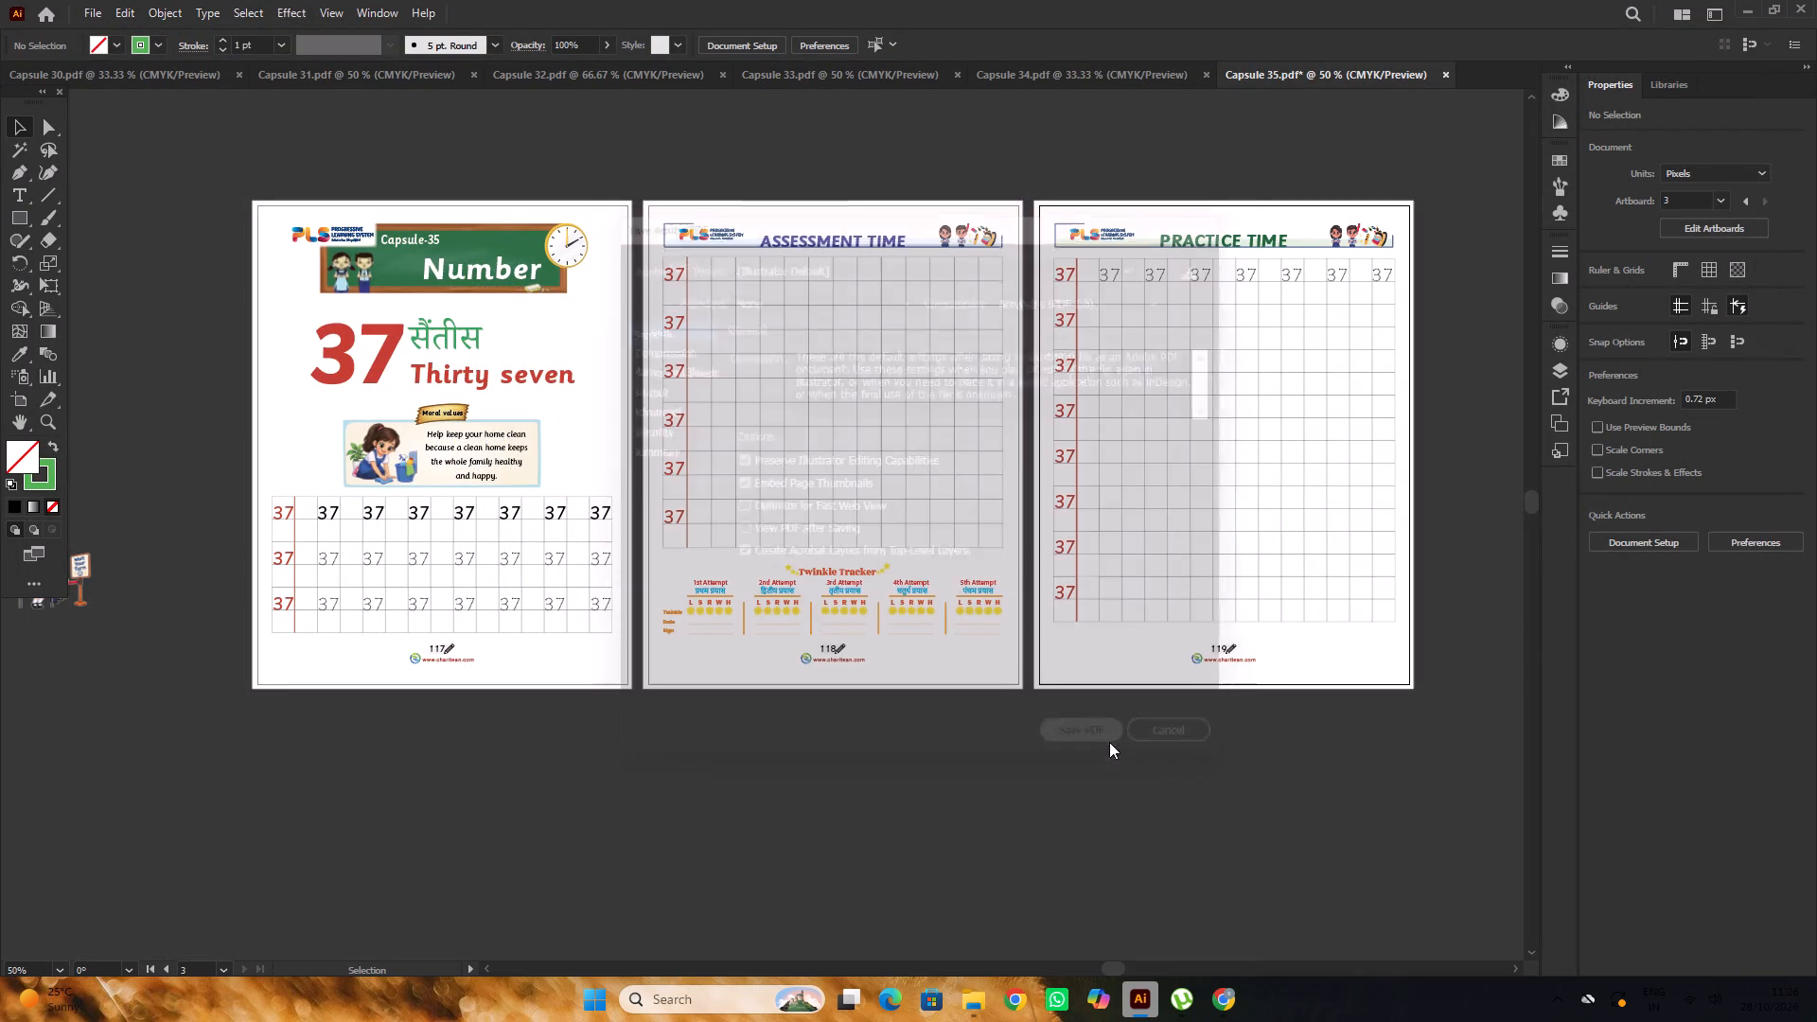
pyautogui.click(1116, 750)
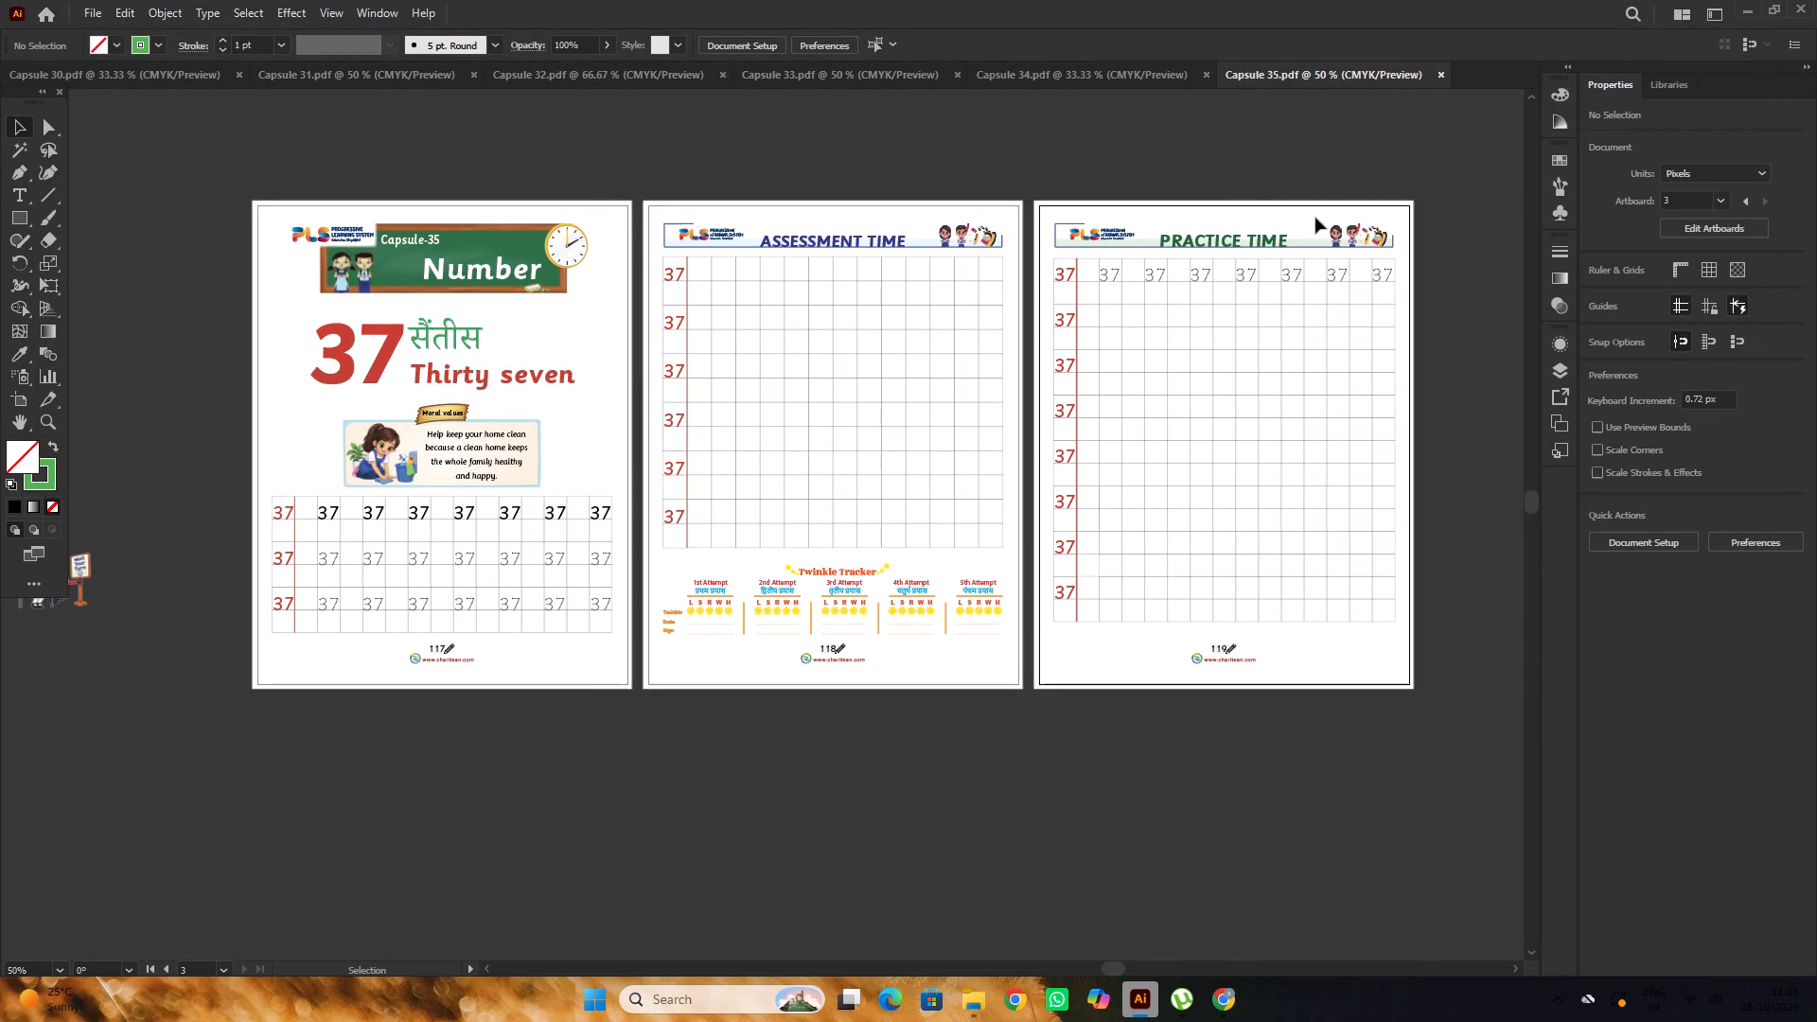
# Open the Capsule 36 PDF from the PRINT FINAL folder in Illustrator.
pyautogui.click(1746, 12)
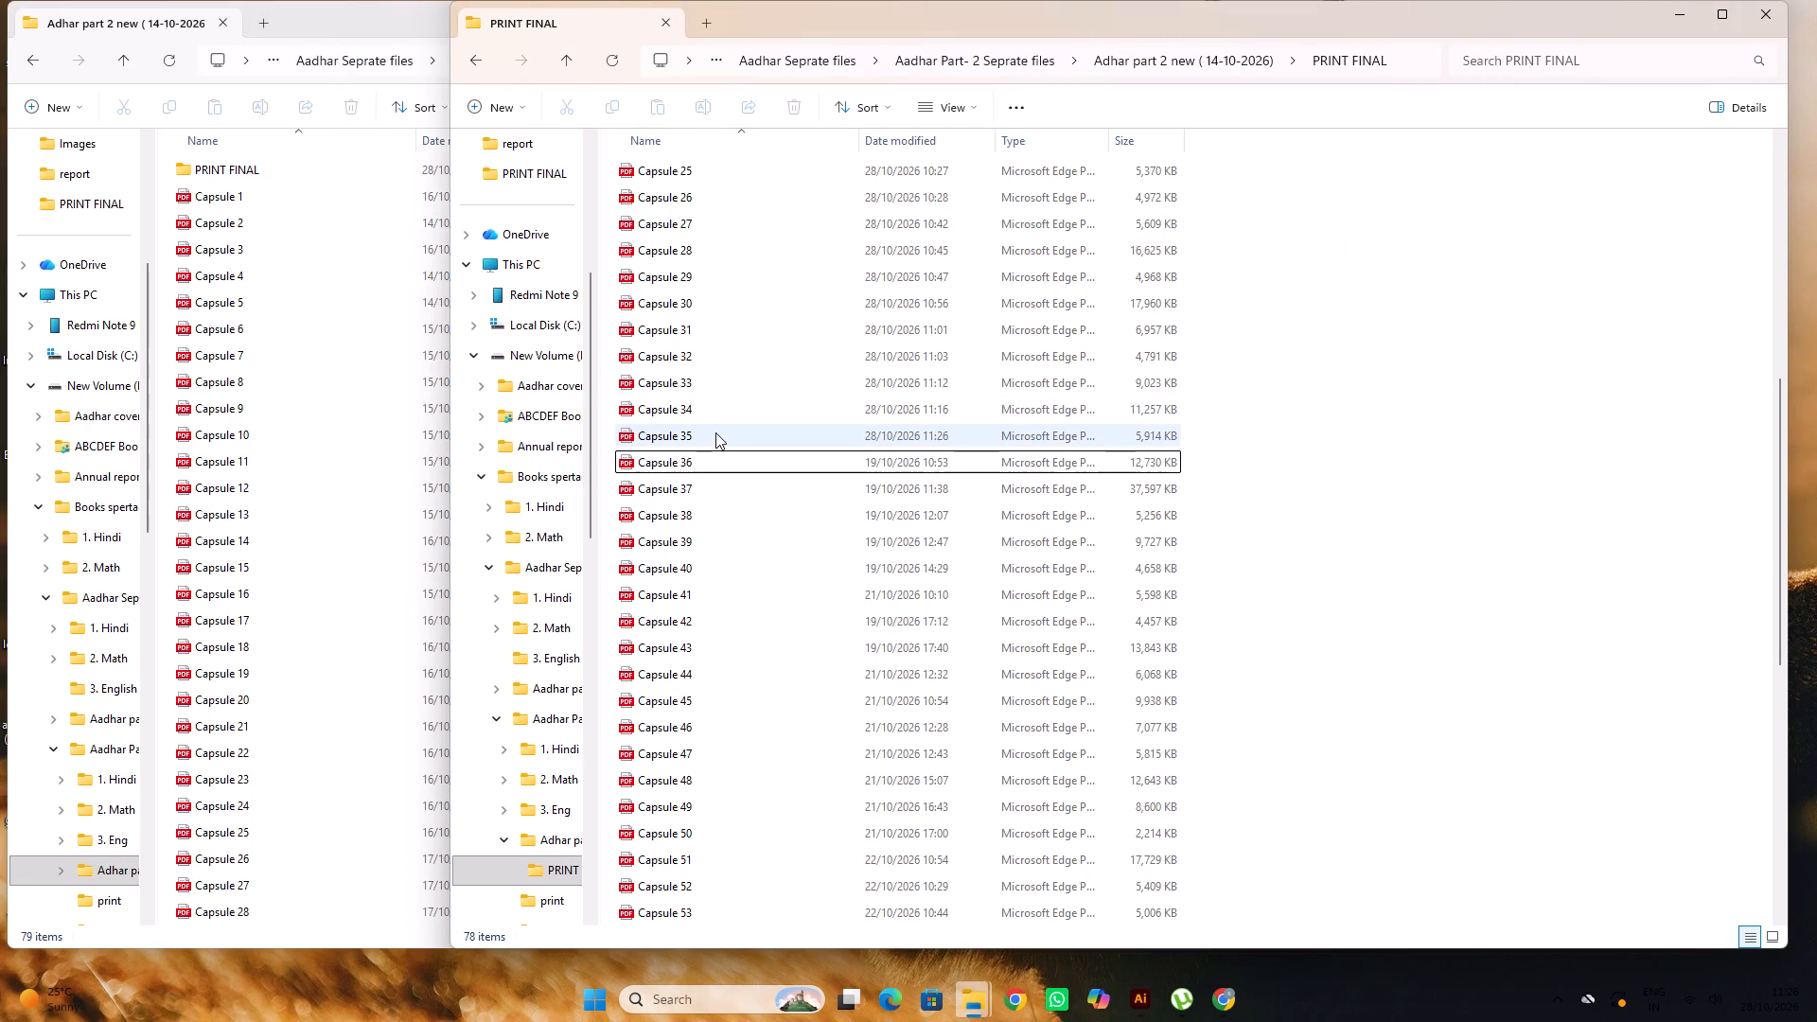
pyautogui.click(704, 462)
pyautogui.rightClick(704, 462)
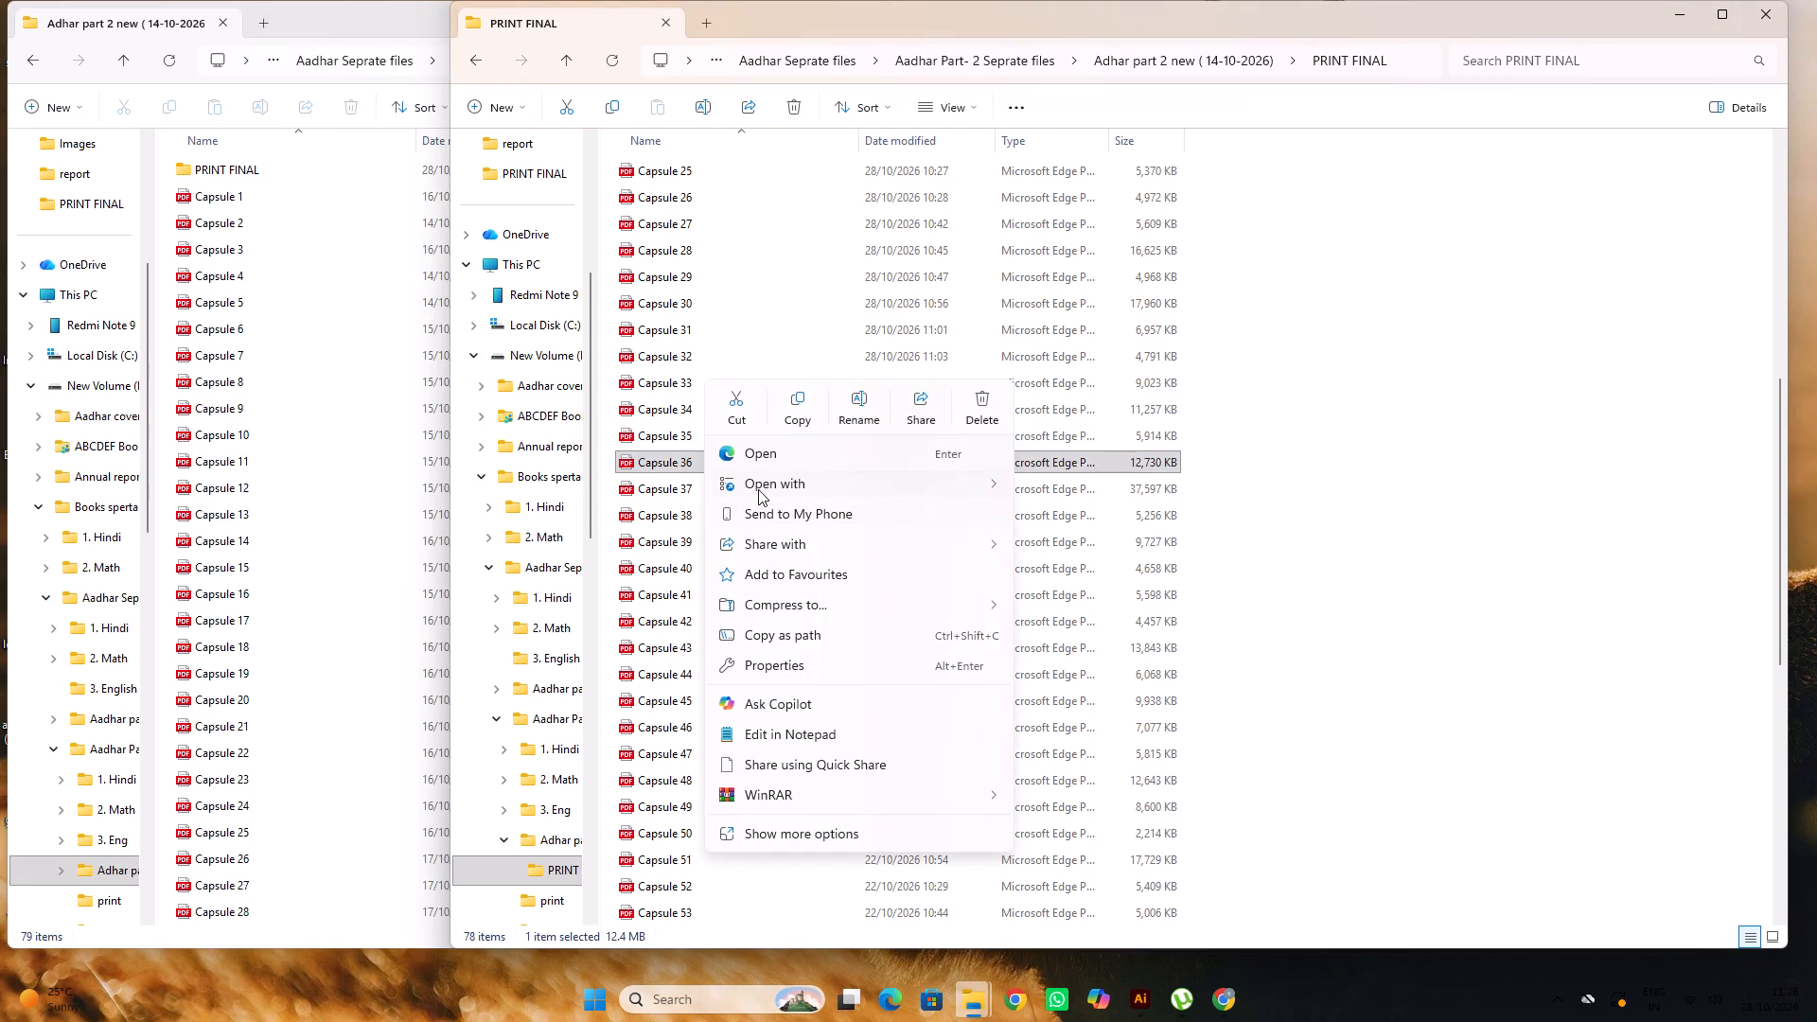
pyautogui.click(1089, 488)
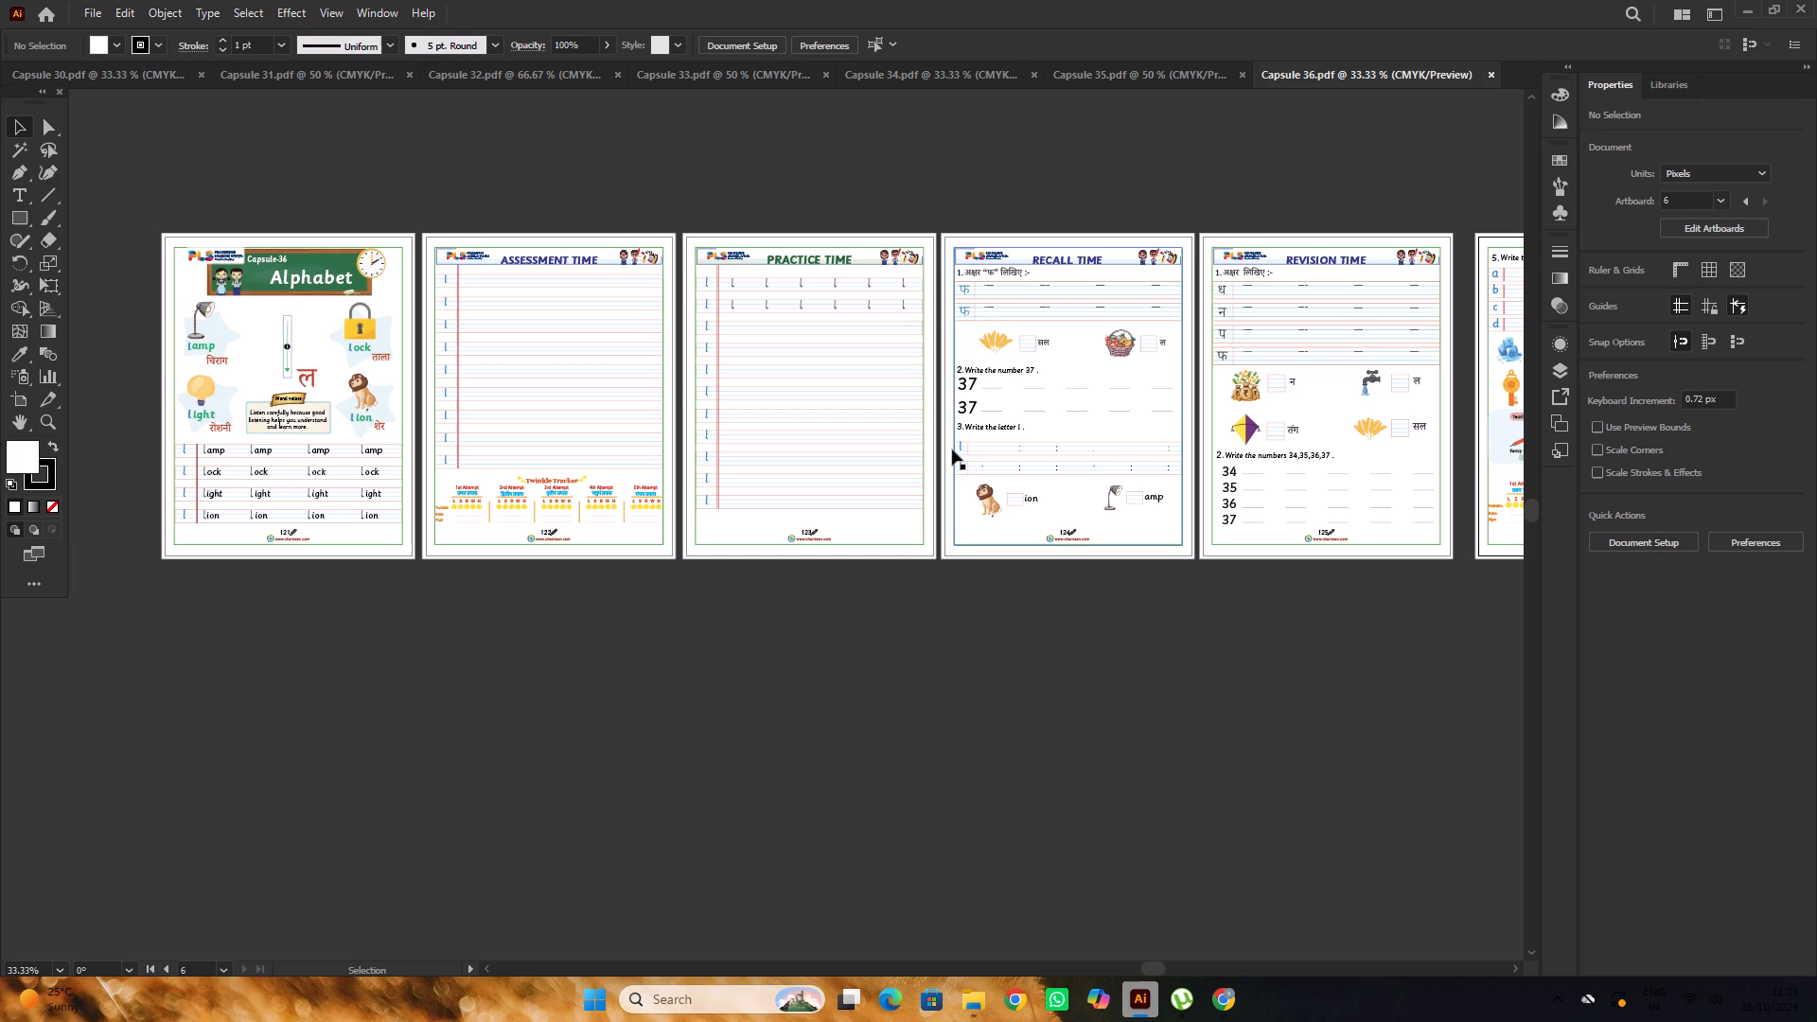
# Examine the layout, borders and page numbers across all the Capsule 36 pages.
pyautogui.press('space')
pyautogui.press('space')
pyautogui.press('space')
pyautogui.press('space')
pyautogui.press('space')
pyautogui.press('space')
pyautogui.press('space')
pyautogui.press('space')
pyautogui.press('space')
pyautogui.press('space')
pyautogui.press('space')
pyautogui.press('space')
pyautogui.press('space')
pyautogui.press('space')
pyautogui.press('space')
pyautogui.press('space')
pyautogui.press('space')
pyautogui.press('space')
pyautogui.press('space')
pyautogui.press('space')
pyautogui.moveTo(1304, 650); pyautogui.dragTo(1035, 689)
pyautogui.moveTo(1215, 687); pyautogui.dragTo(1335, 674)
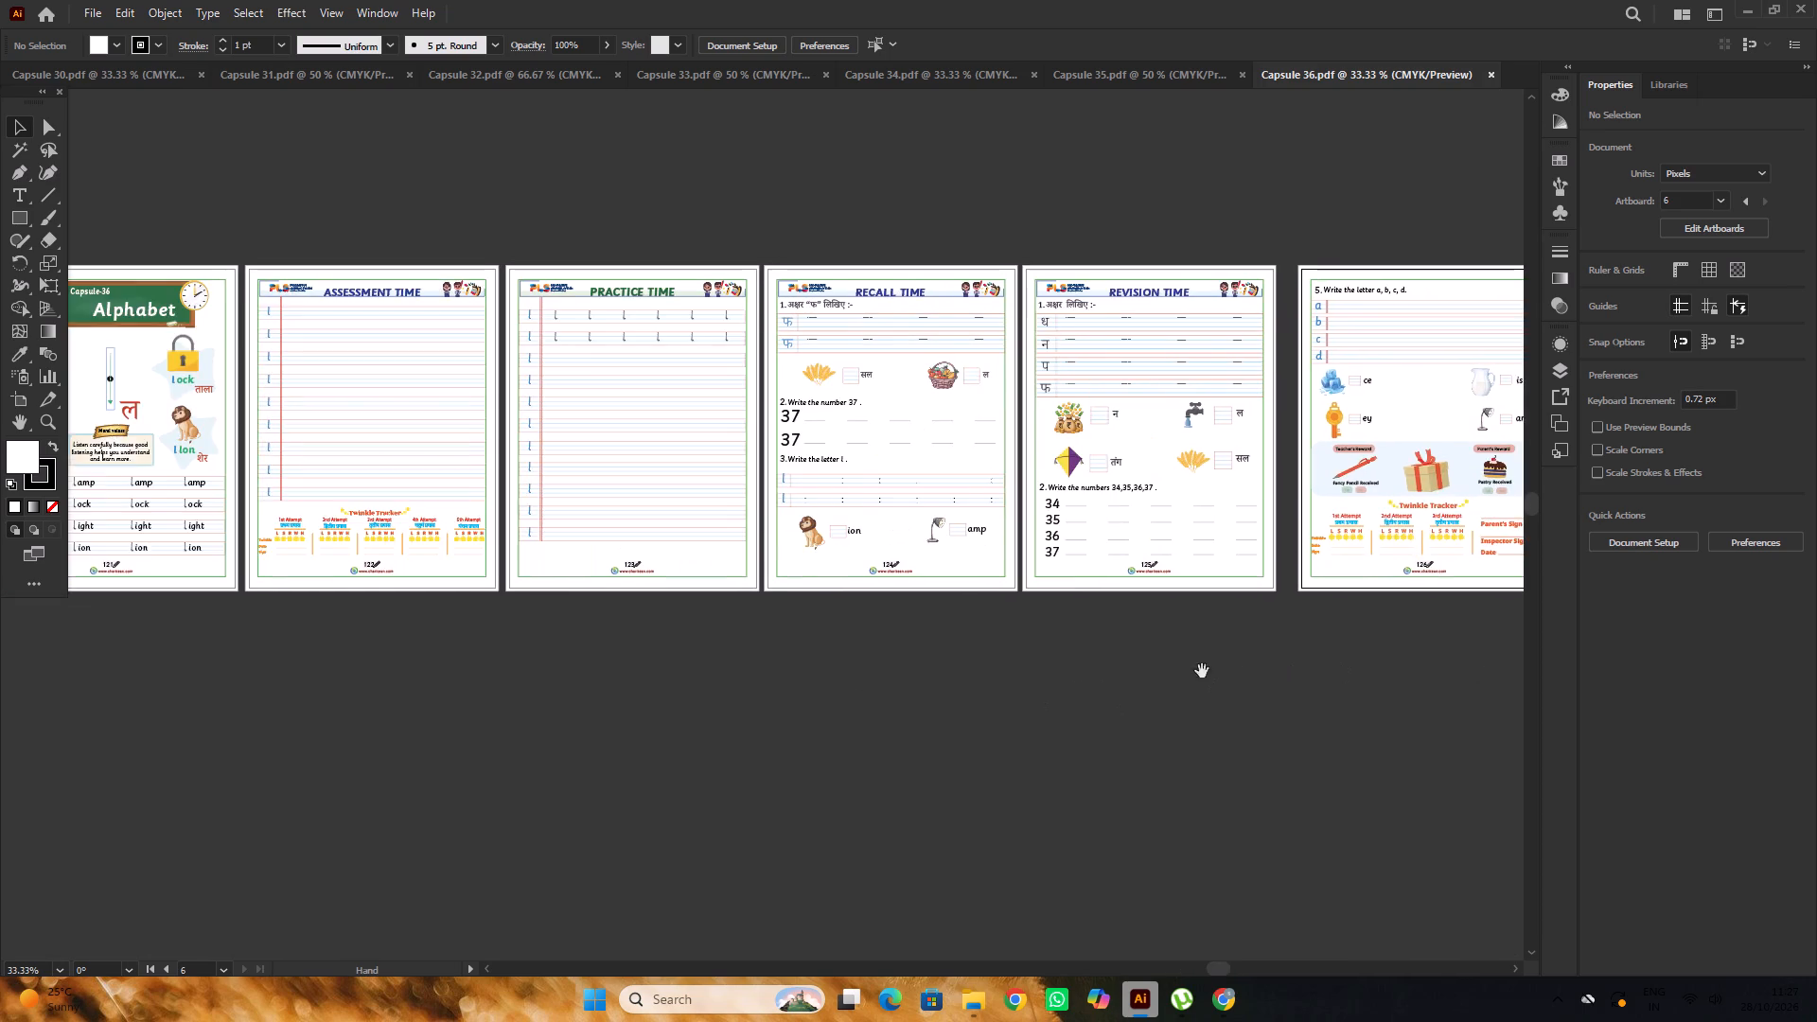
pyautogui.moveTo(878, 688); pyautogui.dragTo(1096, 651)
pyautogui.press('space')
pyautogui.moveTo(870, 673); pyautogui.dragTo(1170, 755)
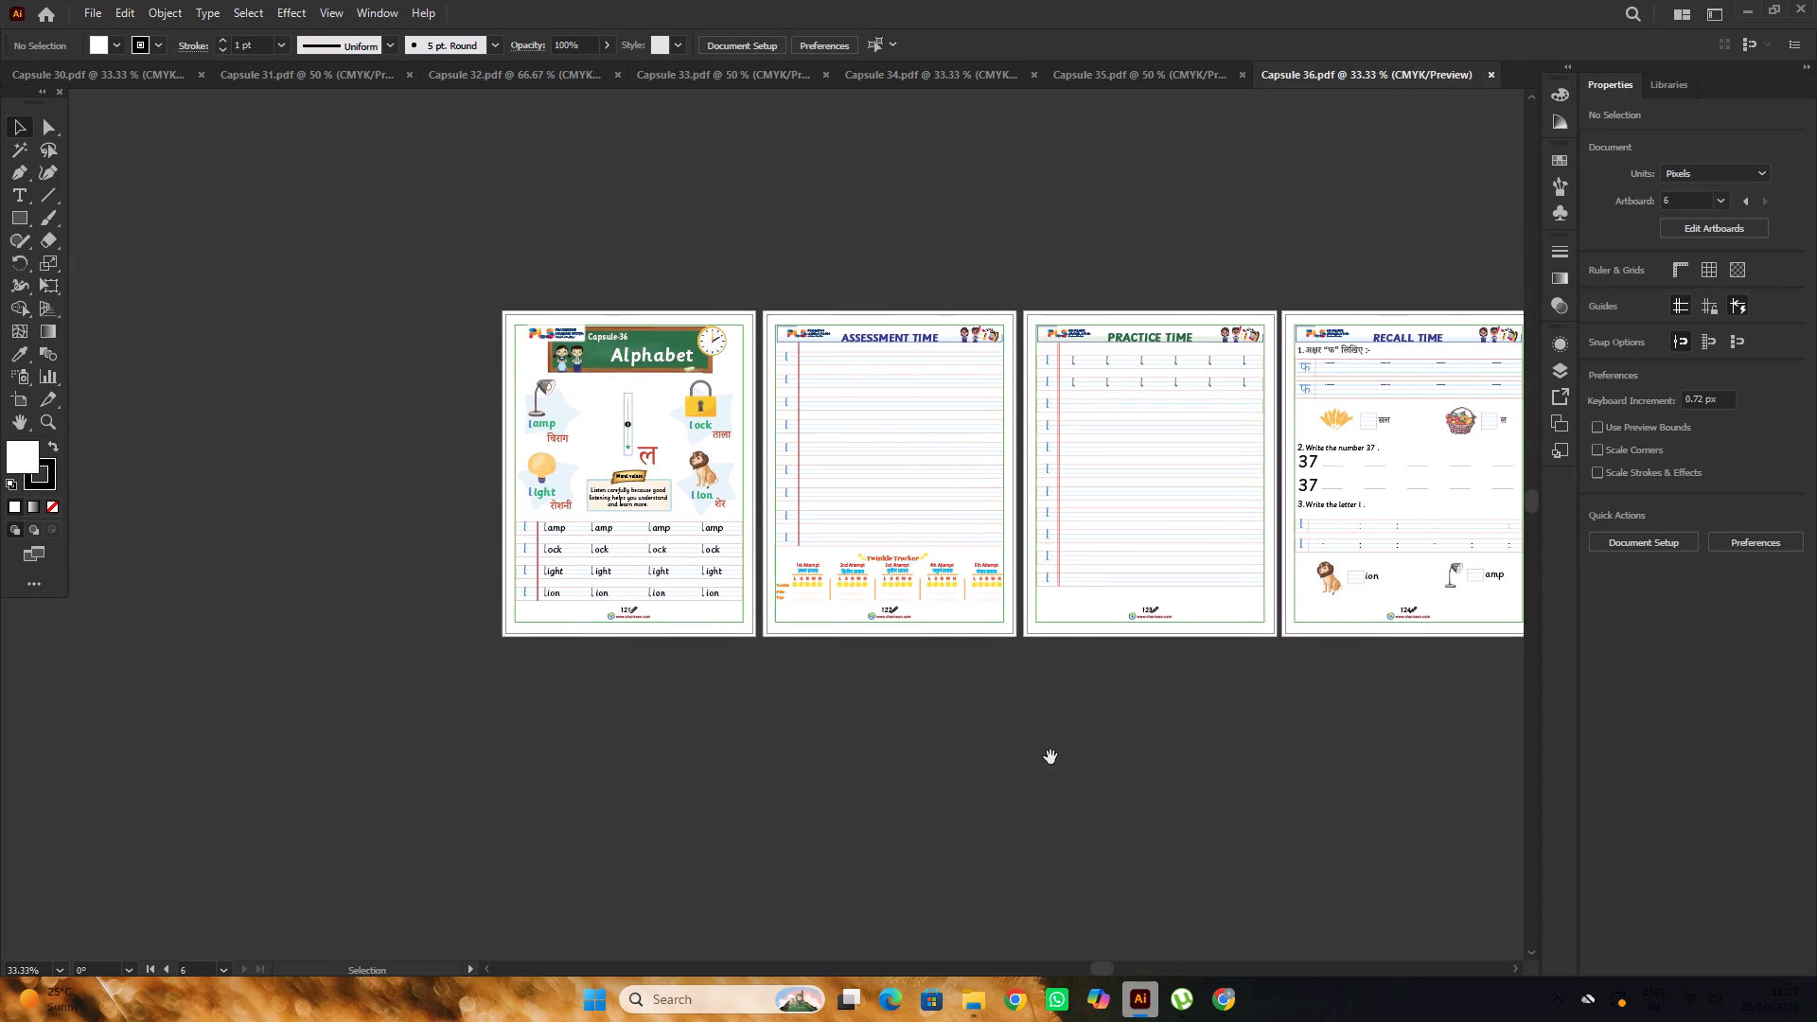
pyautogui.press('space')
pyautogui.moveTo(1038, 755); pyautogui.dragTo(1084, 754)
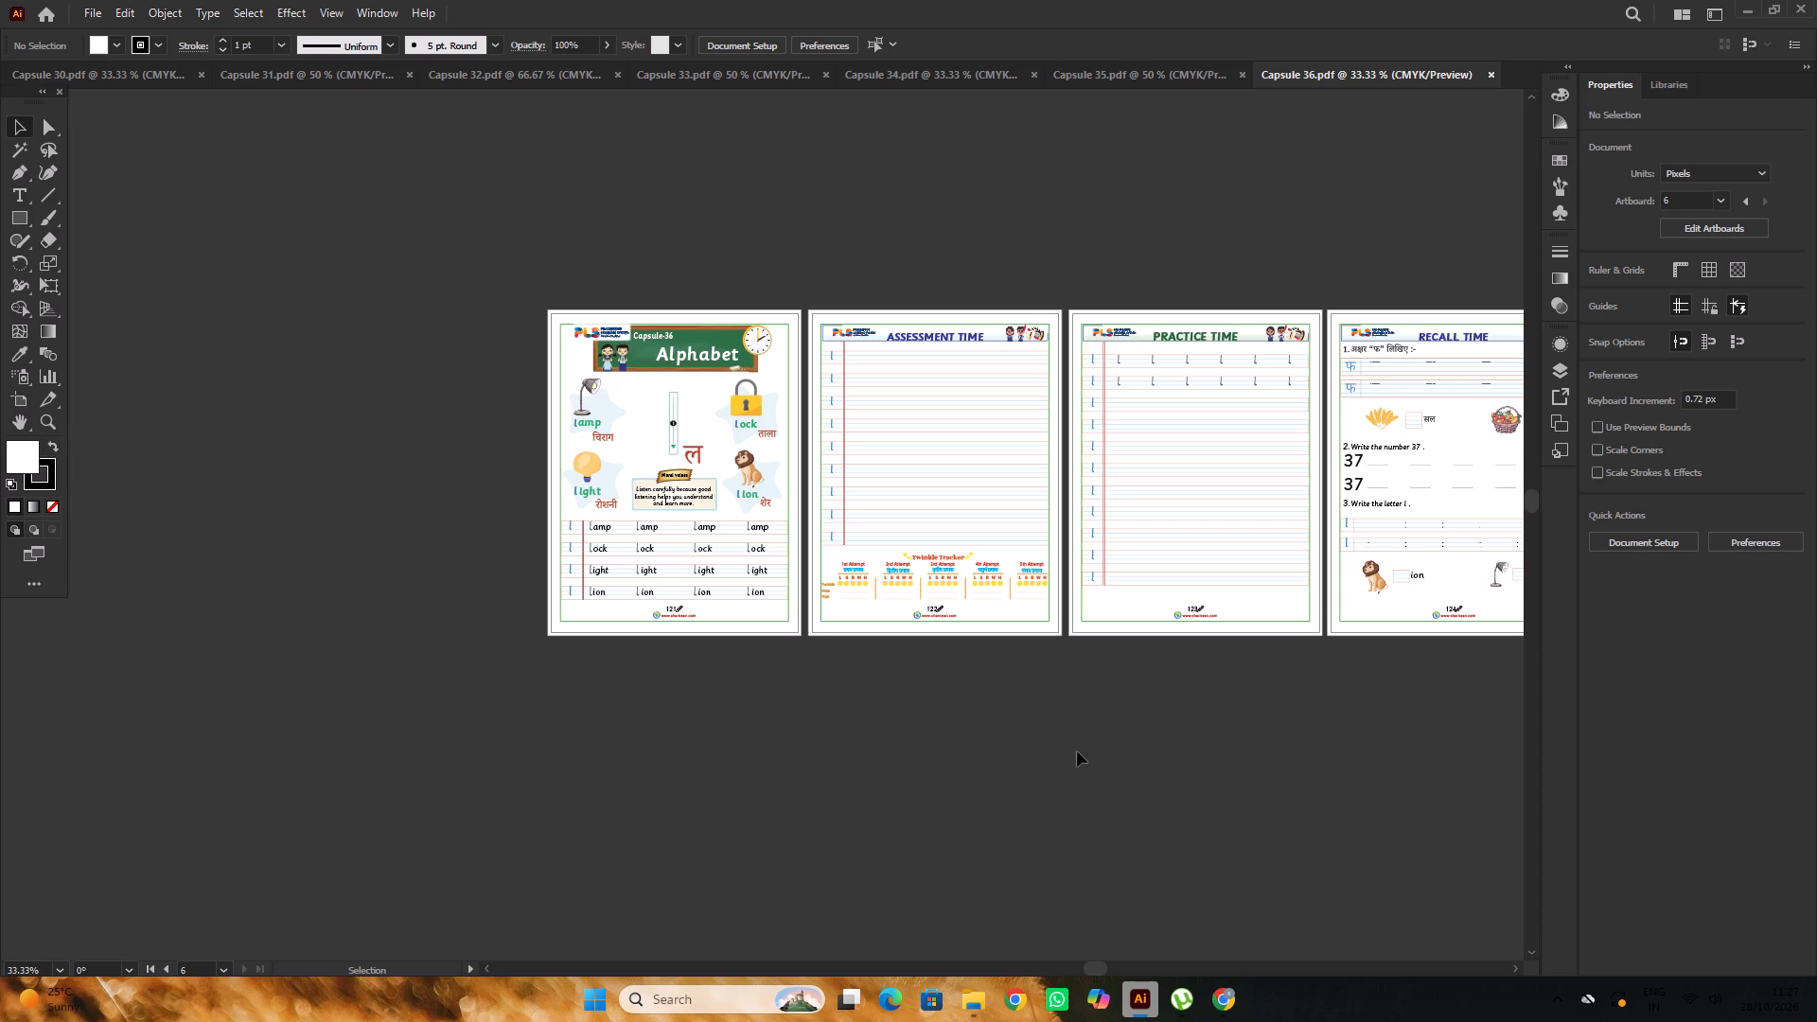
pyautogui.press('space')
pyautogui.press('space')
pyautogui.press('space')
pyautogui.press('space')
pyautogui.press('space')
pyautogui.press('space')
pyautogui.press('space')
pyautogui.press('space')
pyautogui.press('space')
pyautogui.press('space')
pyautogui.press('space')
pyautogui.press('space')
pyautogui.press('space')
pyautogui.press('space')
pyautogui.press('space')
pyautogui.press('space')
pyautogui.press('space')
pyautogui.press('space')
pyautogui.press('space')
pyautogui.press('space')
pyautogui.moveTo(1282, 663); pyautogui.dragTo(1141, 650)
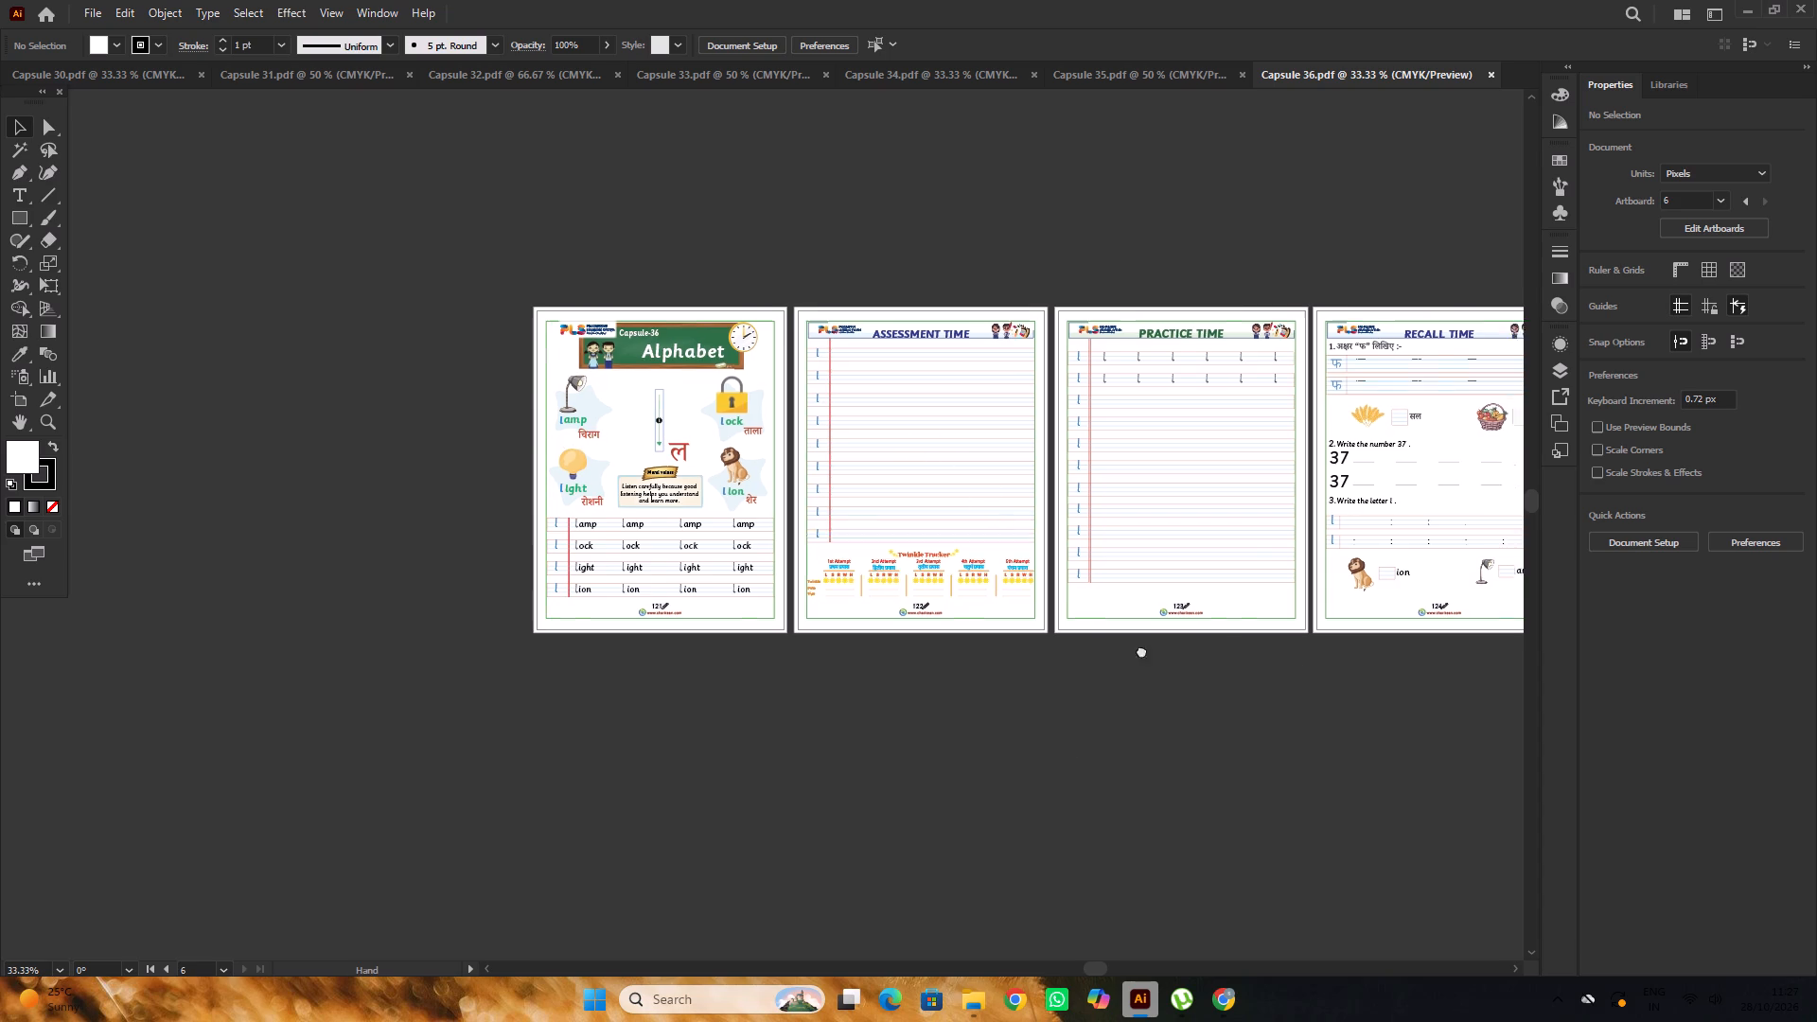
pyautogui.moveTo(1141, 650); pyautogui.dragTo(966, 655)
pyautogui.moveTo(1295, 679); pyautogui.dragTo(1062, 677)
pyautogui.moveTo(760, 667); pyautogui.dragTo(1052, 677)
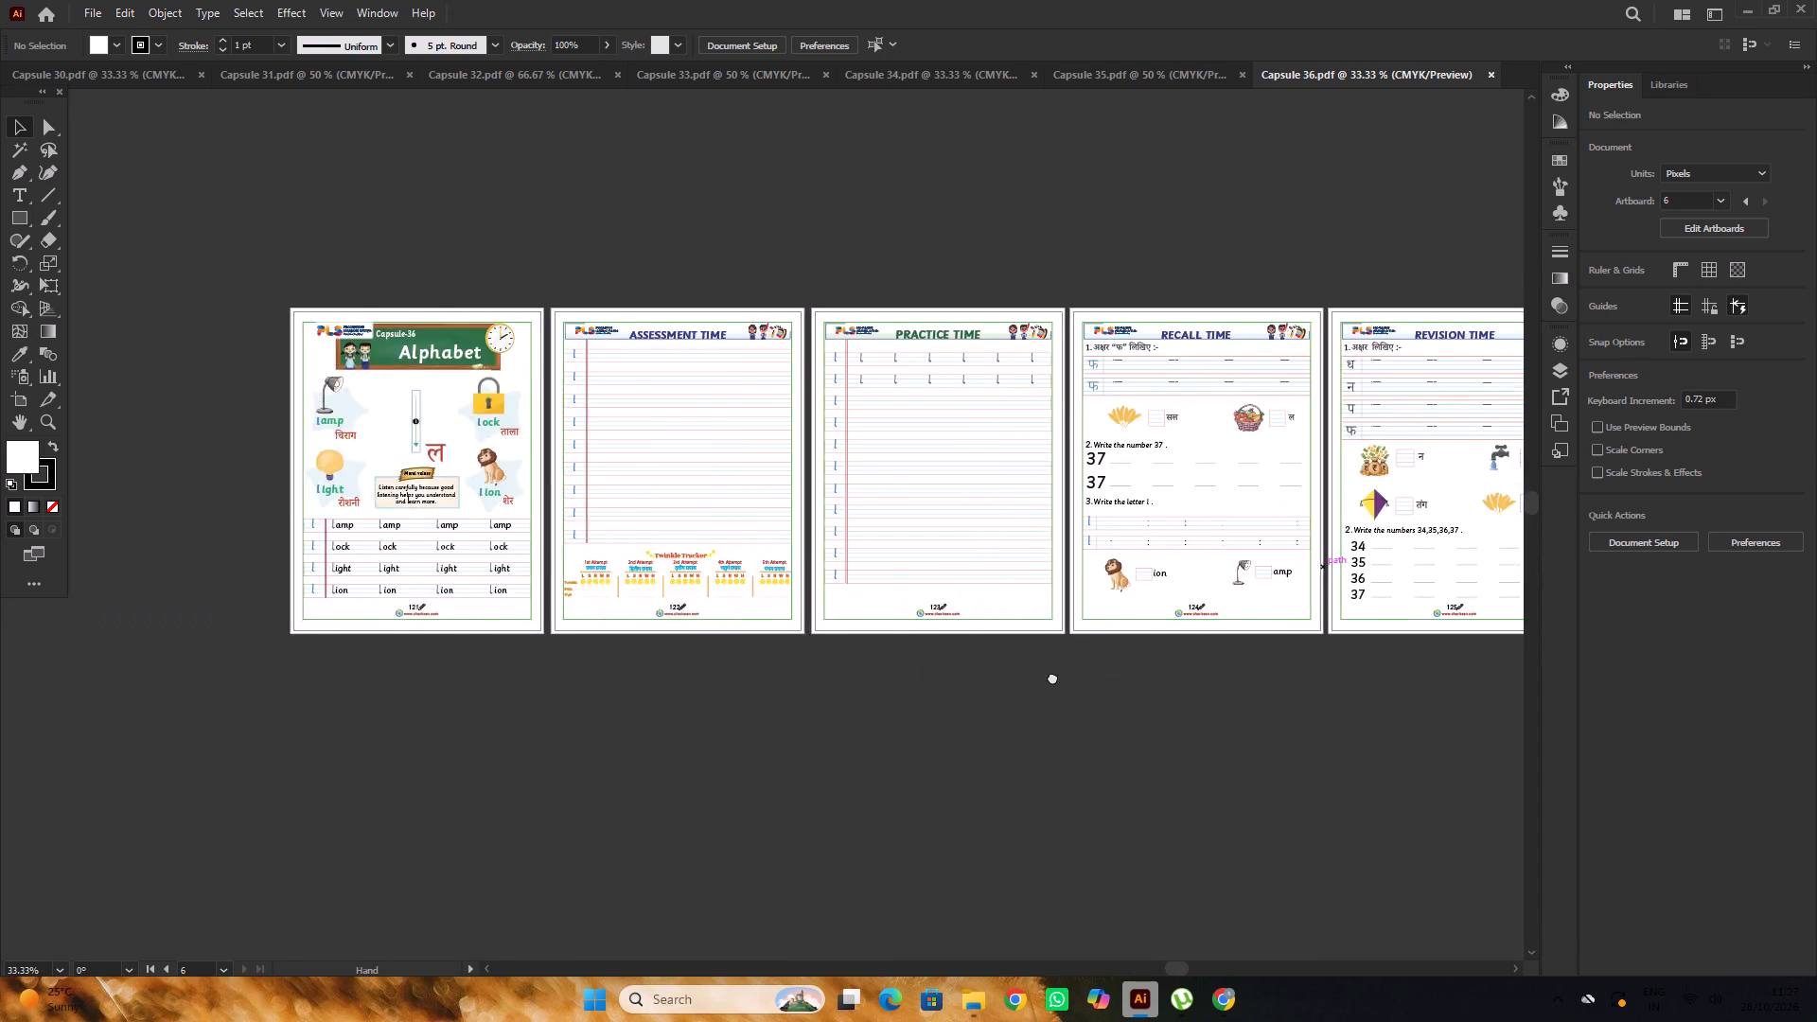
pyautogui.moveTo(1052, 677); pyautogui.dragTo(1192, 668)
pyautogui.moveTo(863, 706); pyautogui.dragTo(978, 682)
# Examine the letter l stroke guide and the Hindi letter ल on the Capsule 36 Alphabet page.
pyautogui.keyDown('alt'); pyautogui.scroll(2, 619, 411); pyautogui.keyUp('alt')
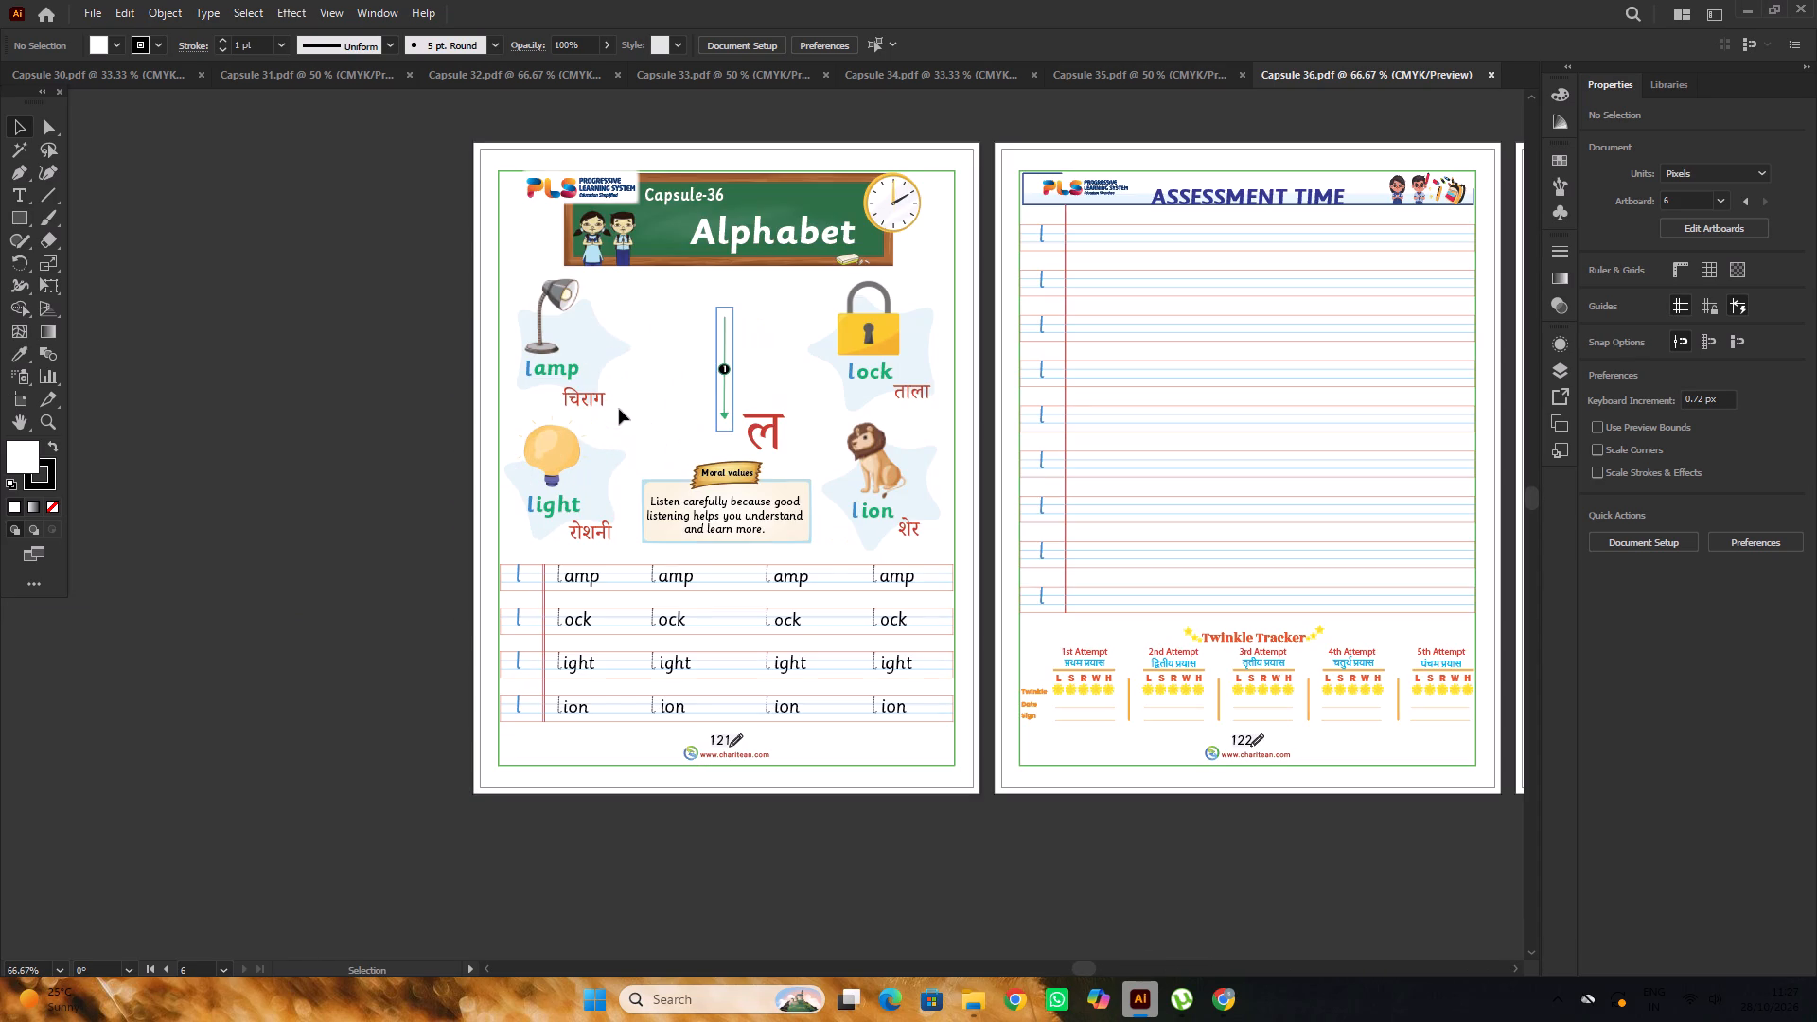
pyautogui.click(640, 403)
pyautogui.scroll(3, 655, 396)
pyautogui.keyDown('alt'); pyautogui.scroll(1, 680, 394); pyautogui.keyUp('alt')
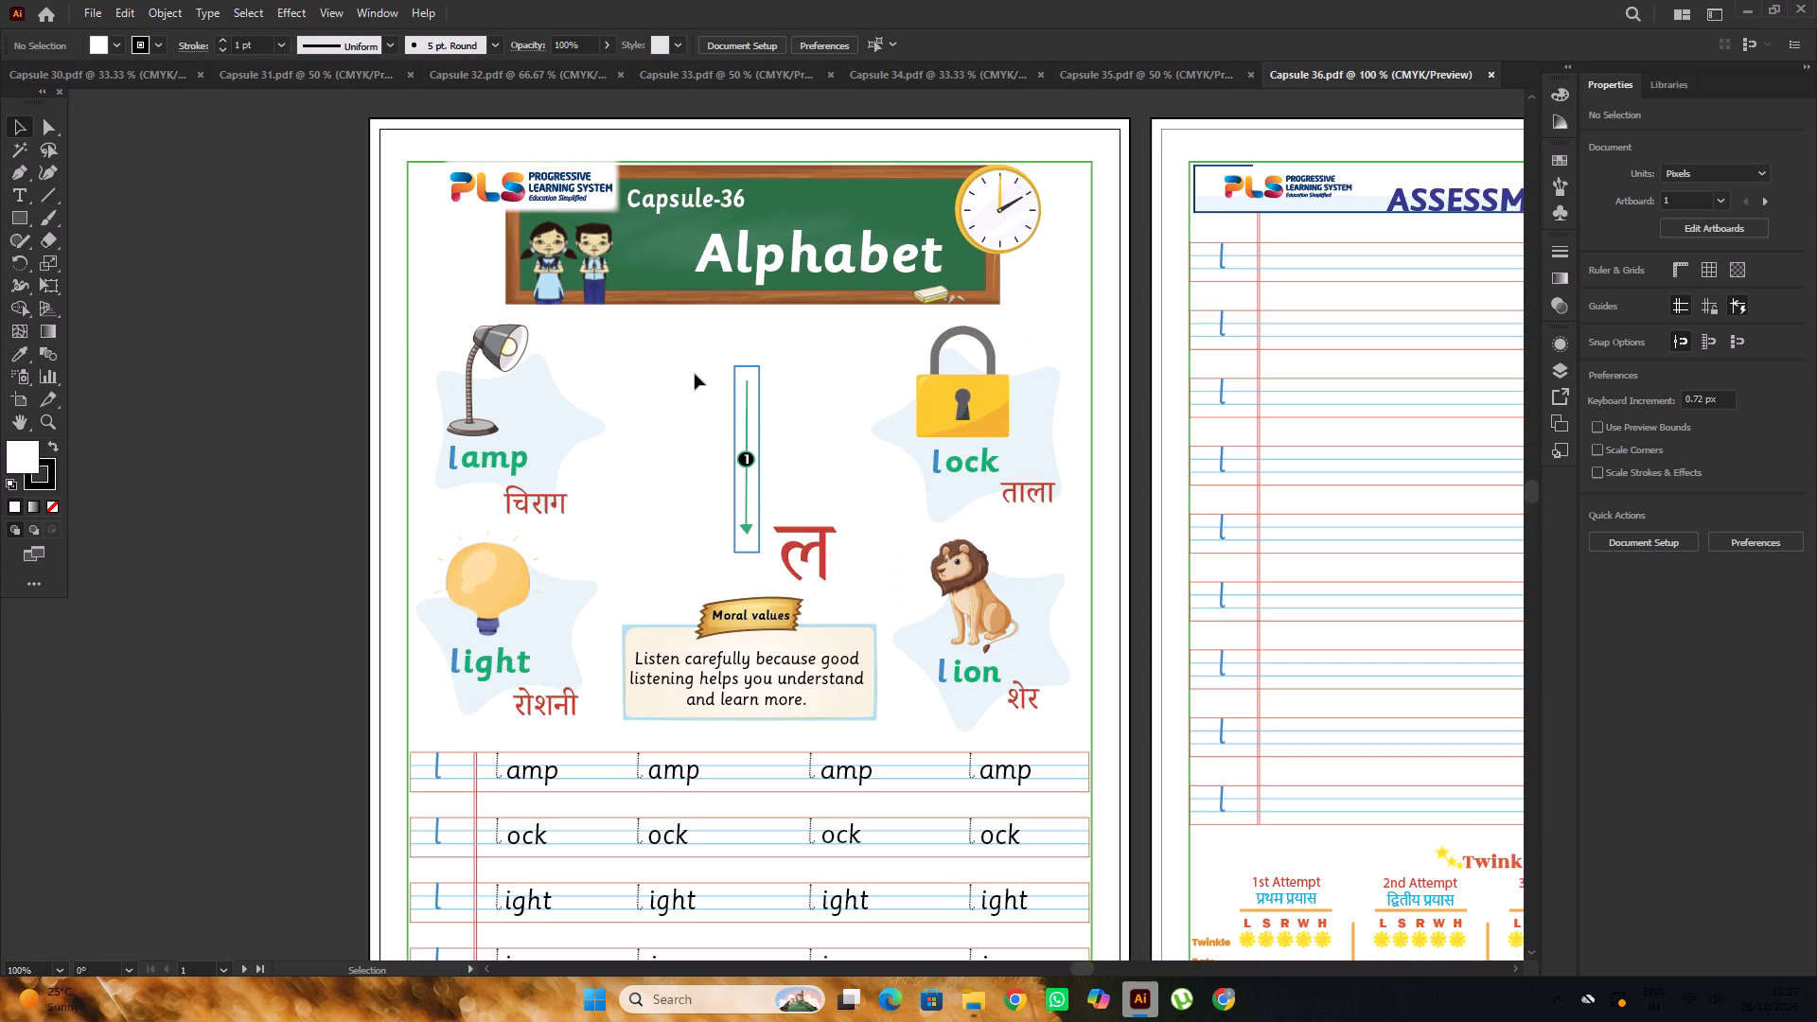
pyautogui.click(695, 374)
pyautogui.moveTo(703, 359); pyautogui.dragTo(813, 563)
pyautogui.keyDown('alt'); pyautogui.scroll(-1, 739, 462); pyautogui.keyUp('alt')
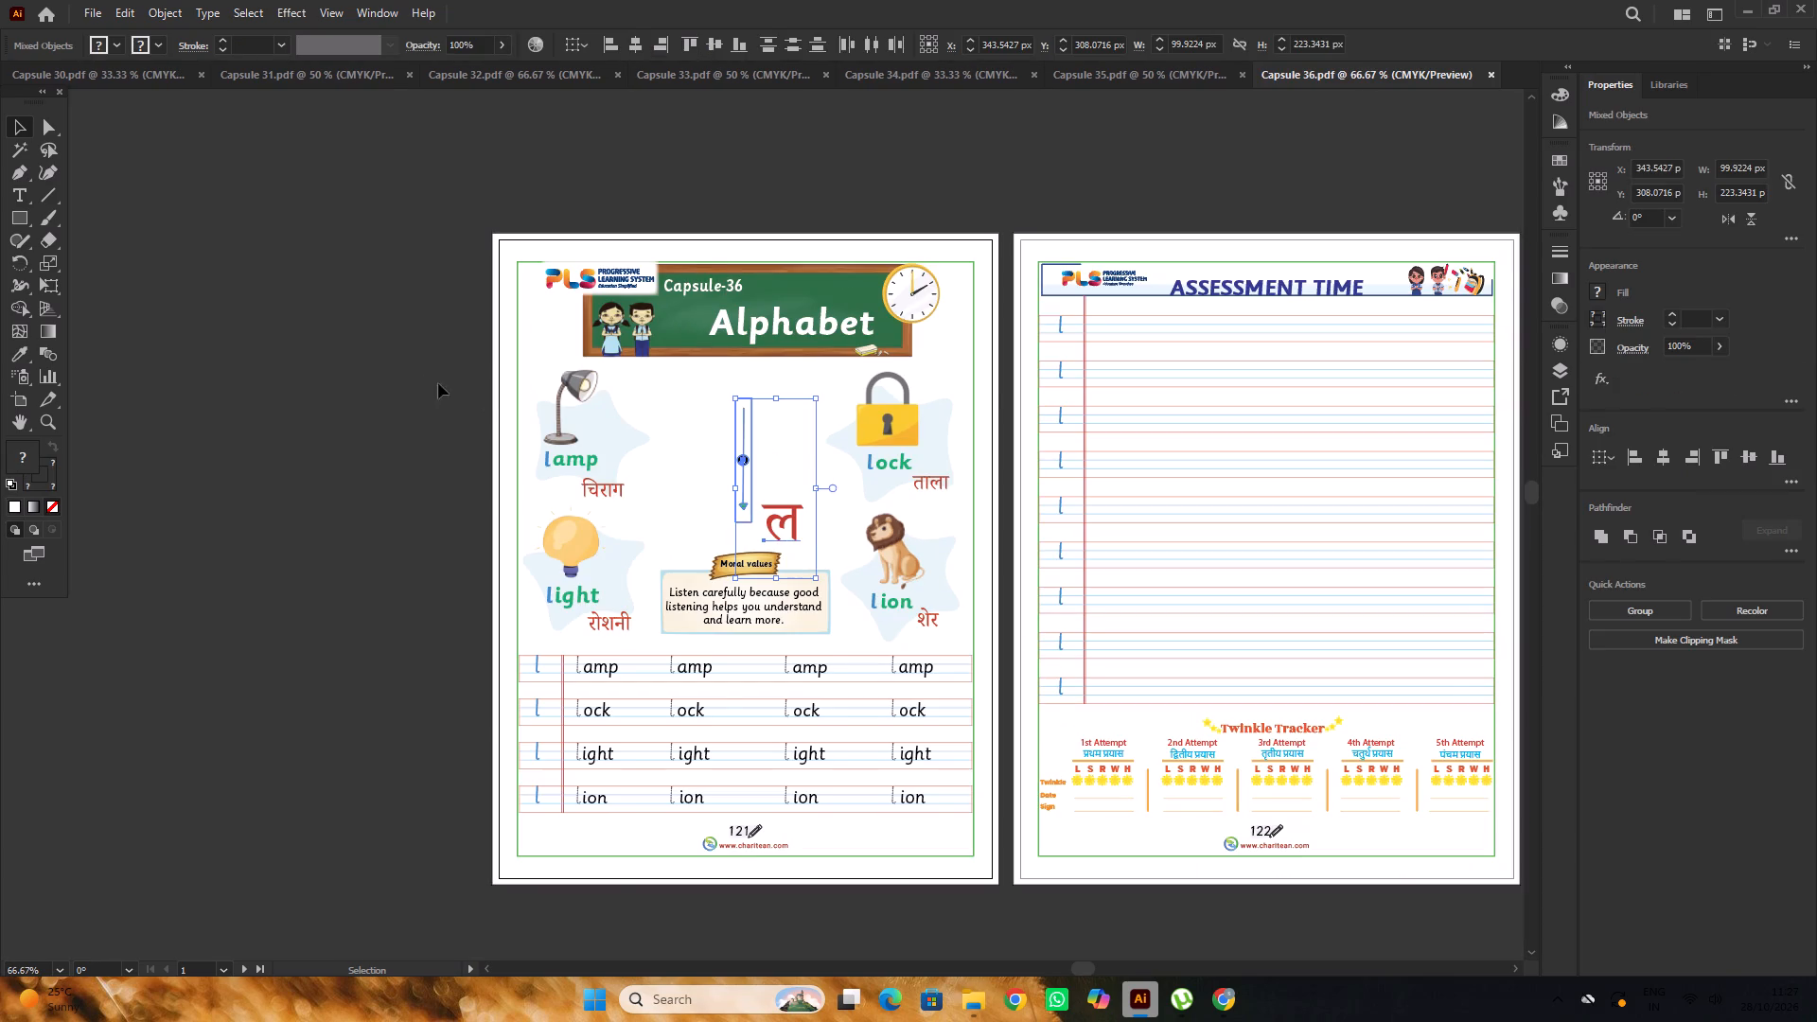
pyautogui.click(427, 379)
pyautogui.keyDown('alt'); pyautogui.scroll(-2, 815, 396); pyautogui.keyUp('alt')
pyautogui.keyDown('alt'); pyautogui.scroll(2, 720, 402); pyautogui.keyUp('alt')
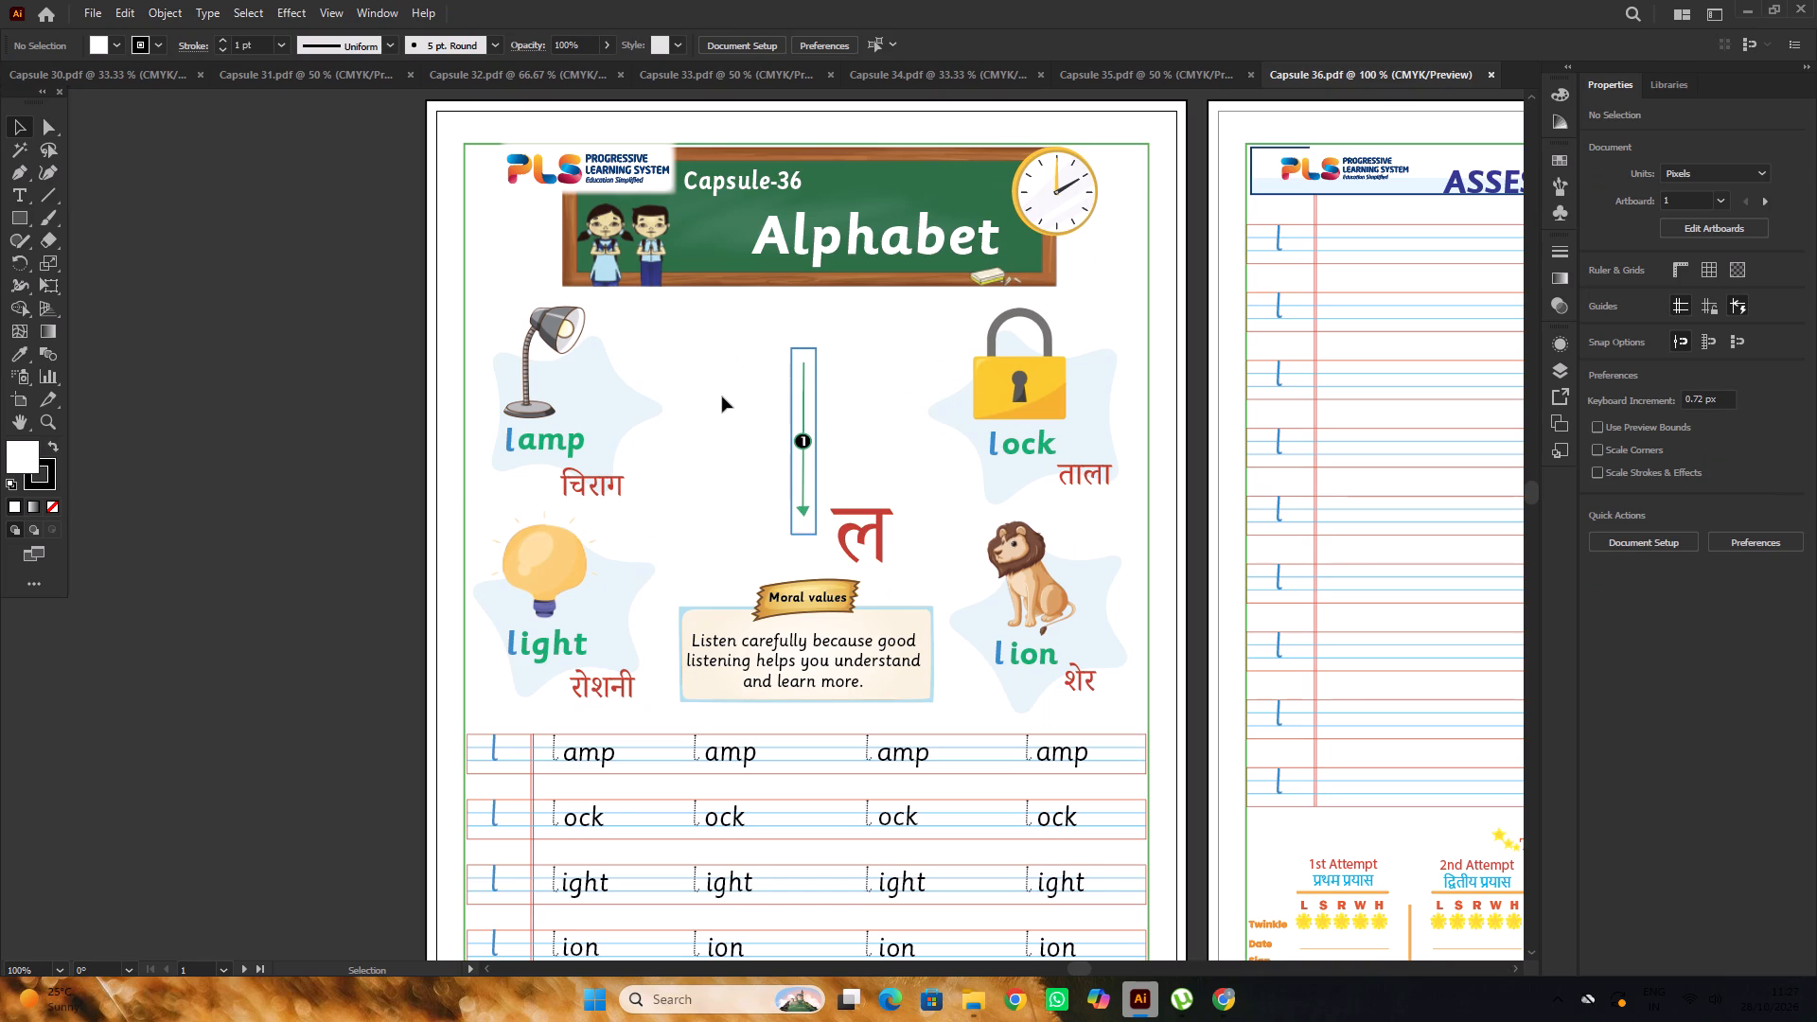
pyautogui.scroll(2, 744, 390)
pyautogui.scroll(-3, 750, 379)
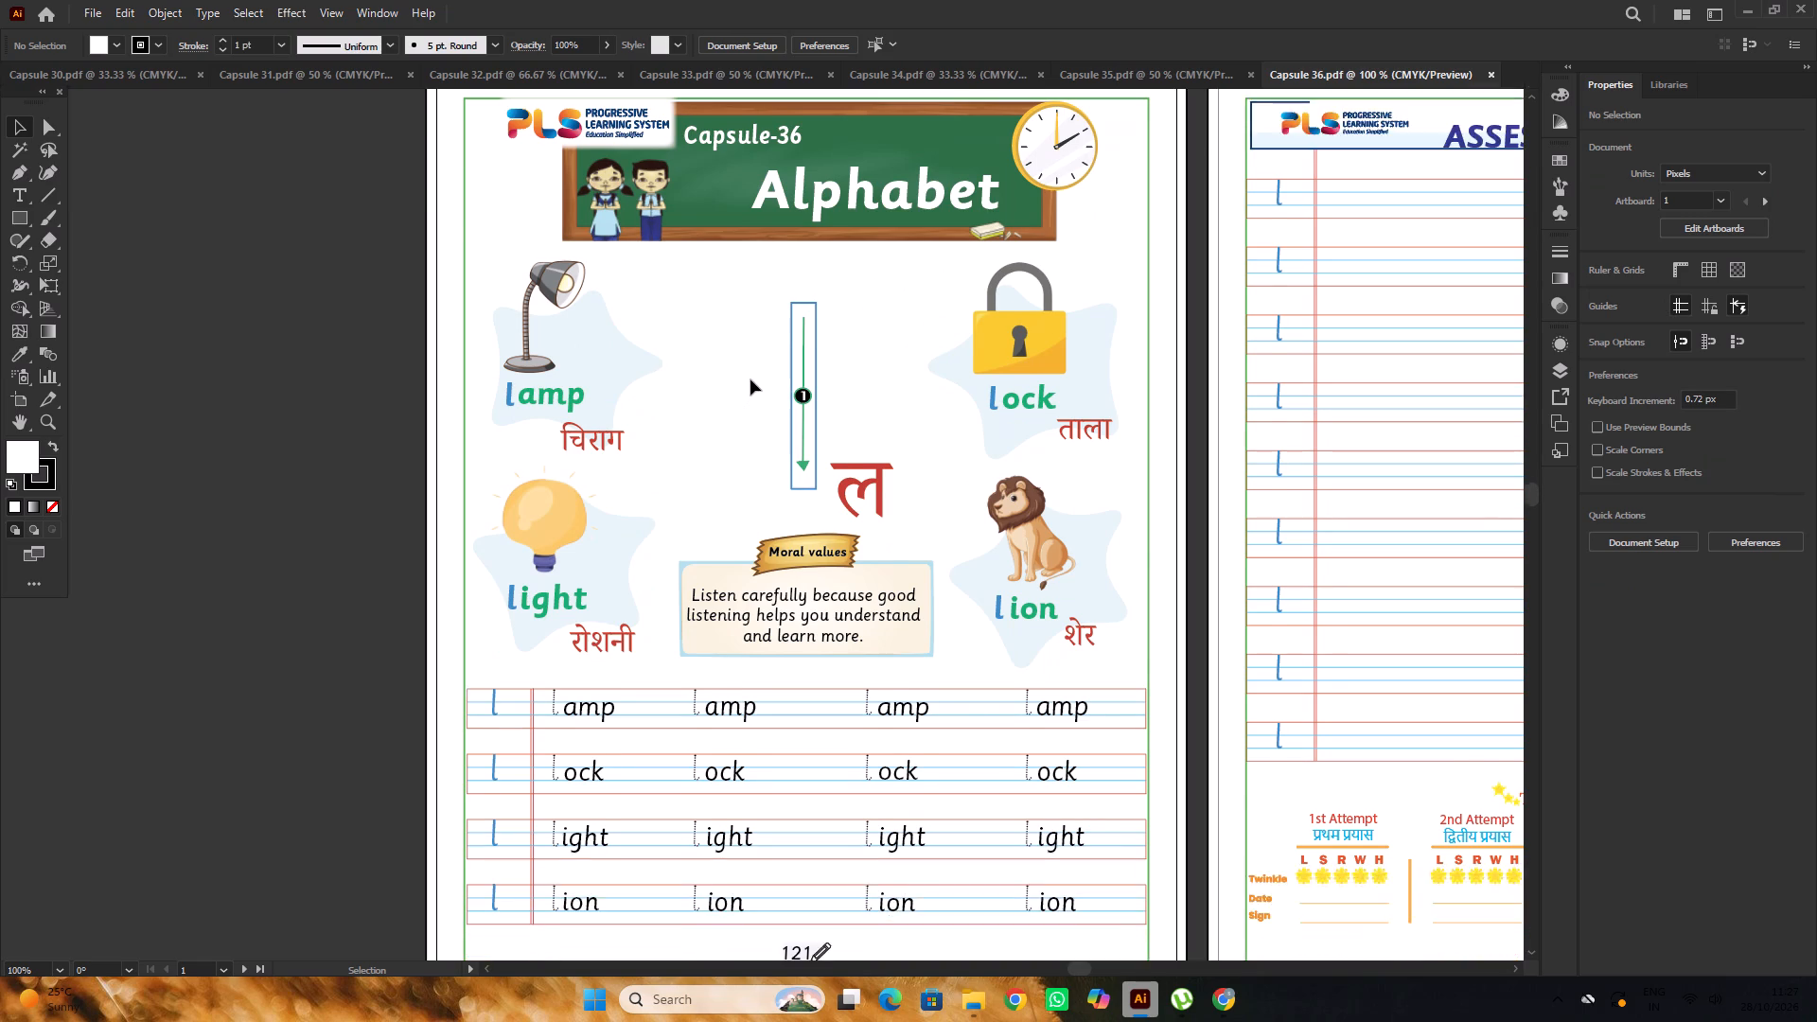
pyautogui.scroll(-5, 750, 379)
pyautogui.keyDown('alt'); pyautogui.scroll(3, 730, 384); pyautogui.keyUp('alt')
# Move the boxed arrow stroke guide and the Hindi letter ल off the Alphabet page onto the empty canvas beside it.
pyautogui.click(815, 238)
pyautogui.moveTo(803, 214); pyautogui.dragTo(908, 421)
pyautogui.keyDown('alt'); pyautogui.scroll(-1, 922, 402); pyautogui.keyUp('alt')
pyautogui.moveTo(922, 397); pyautogui.dragTo(401, 539)
pyautogui.click(502, 367)
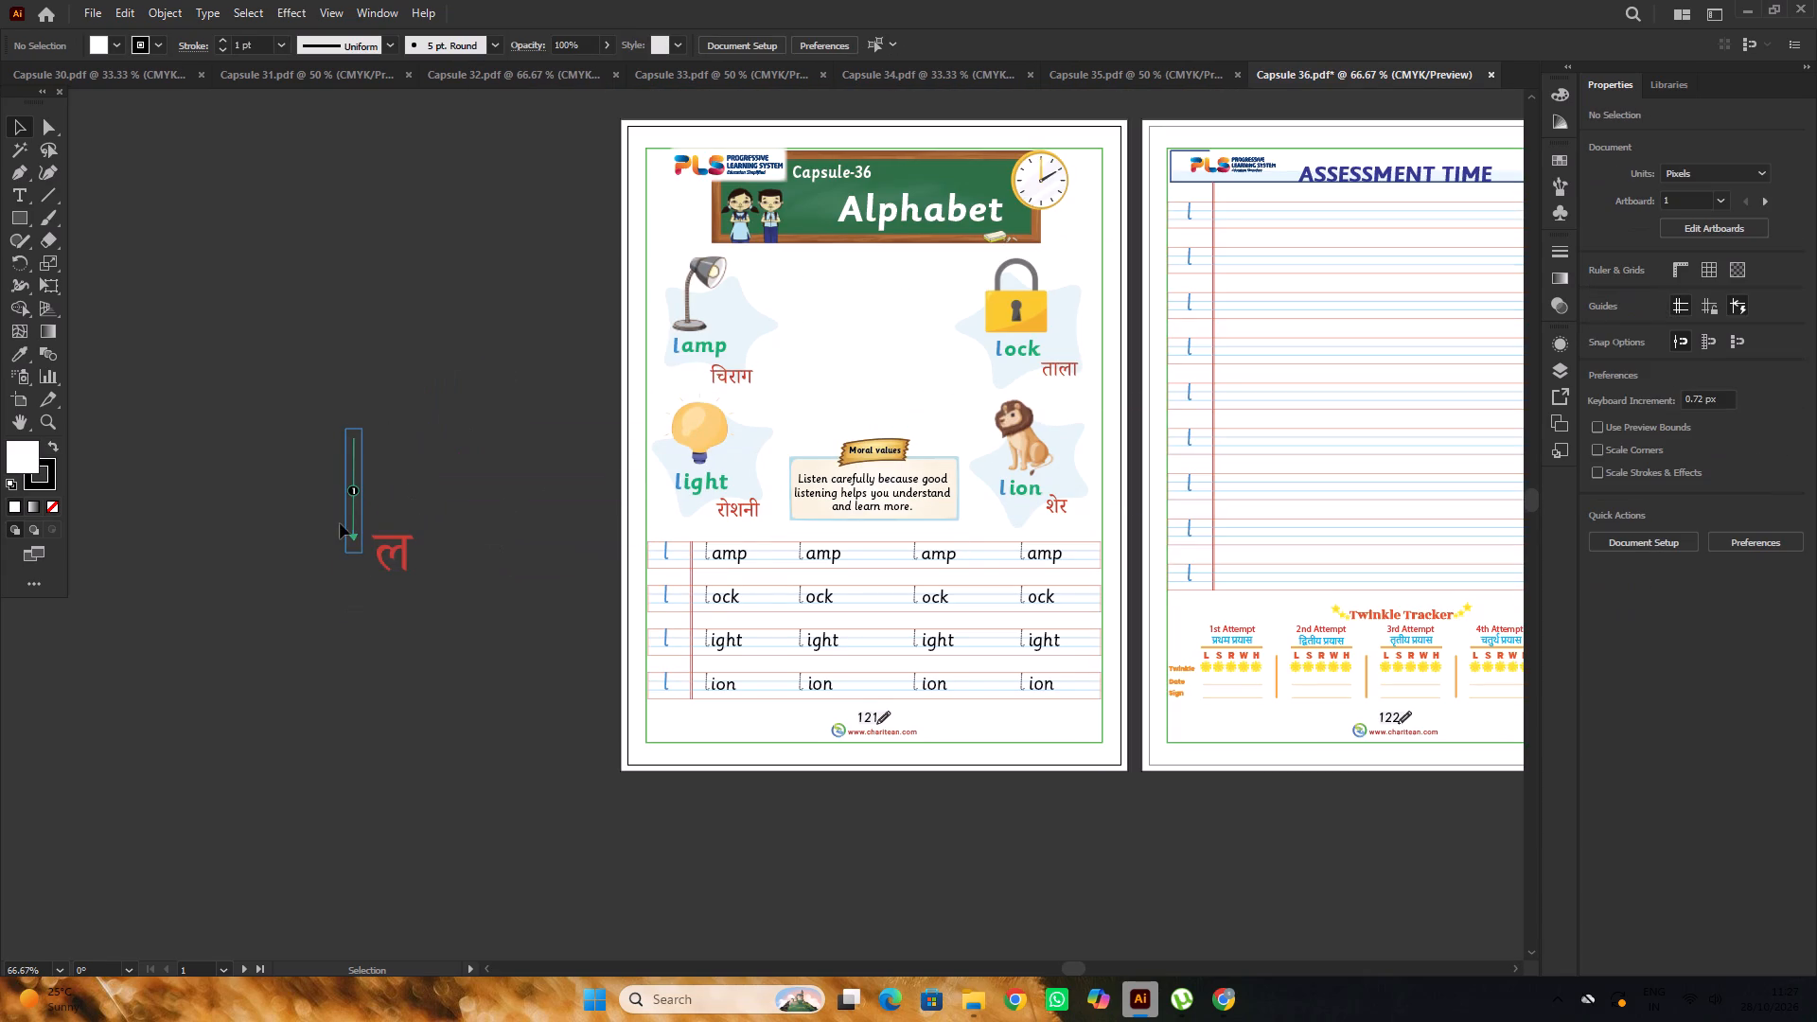
pyautogui.click(353, 499)
pyautogui.rightClick(353, 499)
pyautogui.click(504, 402)
pyautogui.click(395, 550)
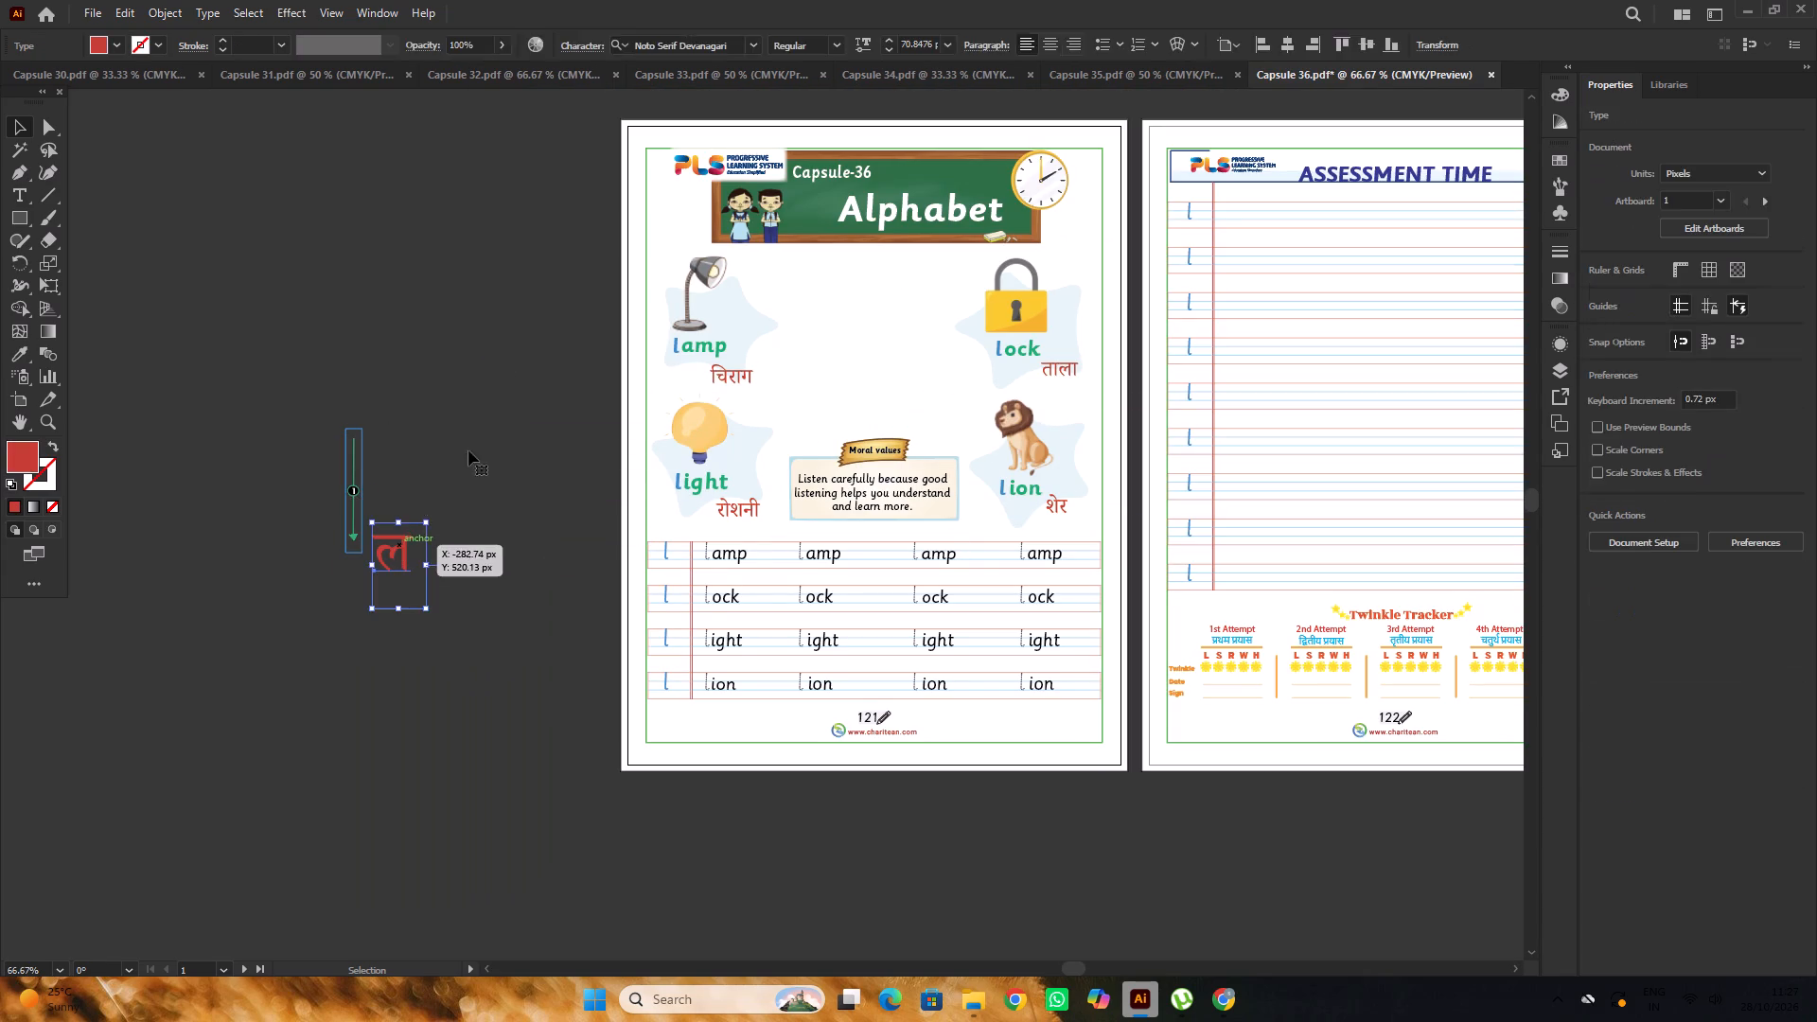
pyautogui.click(468, 450)
# Copy the blue letter l from the lamp tracing row above the Moral values box and enlarge it to about 219 pt.
pyautogui.moveTo(668, 557); pyautogui.dragTo(856, 356)
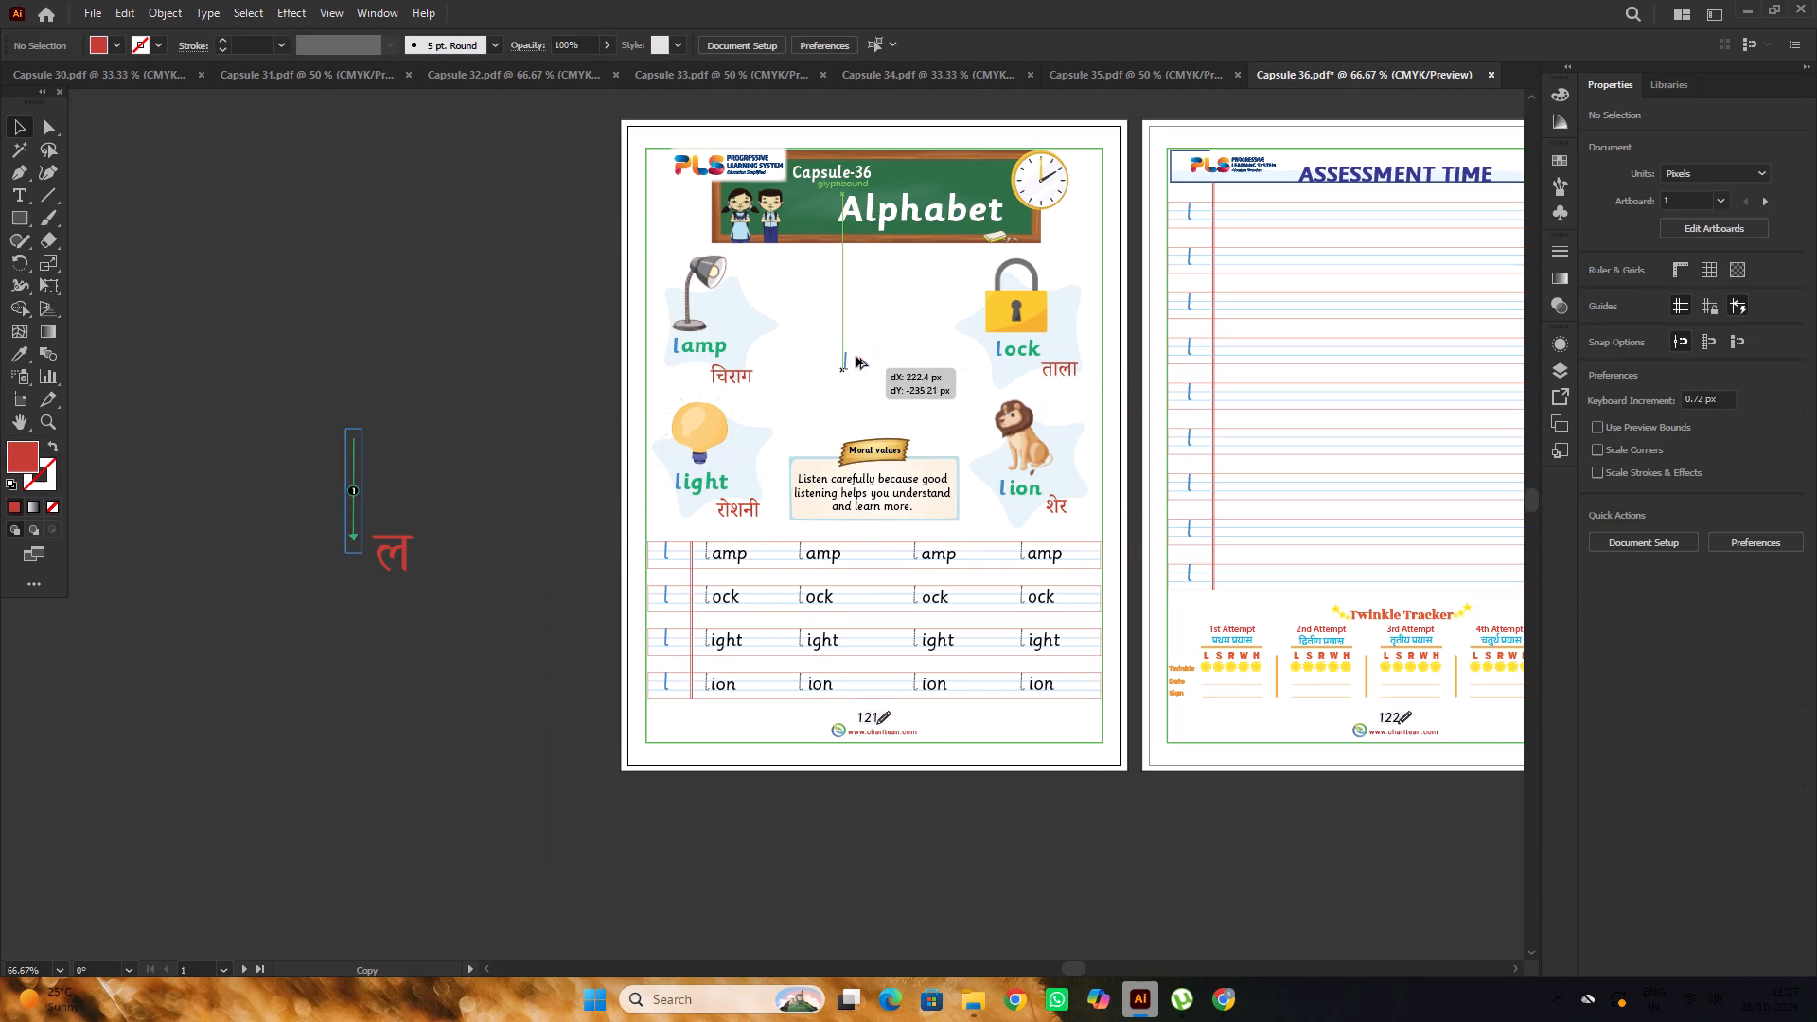
pyautogui.moveTo(856, 356); pyautogui.dragTo(864, 342)
pyautogui.scroll(3, 874, 360)
pyautogui.keyDown('alt'); pyautogui.moveTo(854, 390); pyautogui.dragTo(932, 544); pyautogui.keyUp('alt')
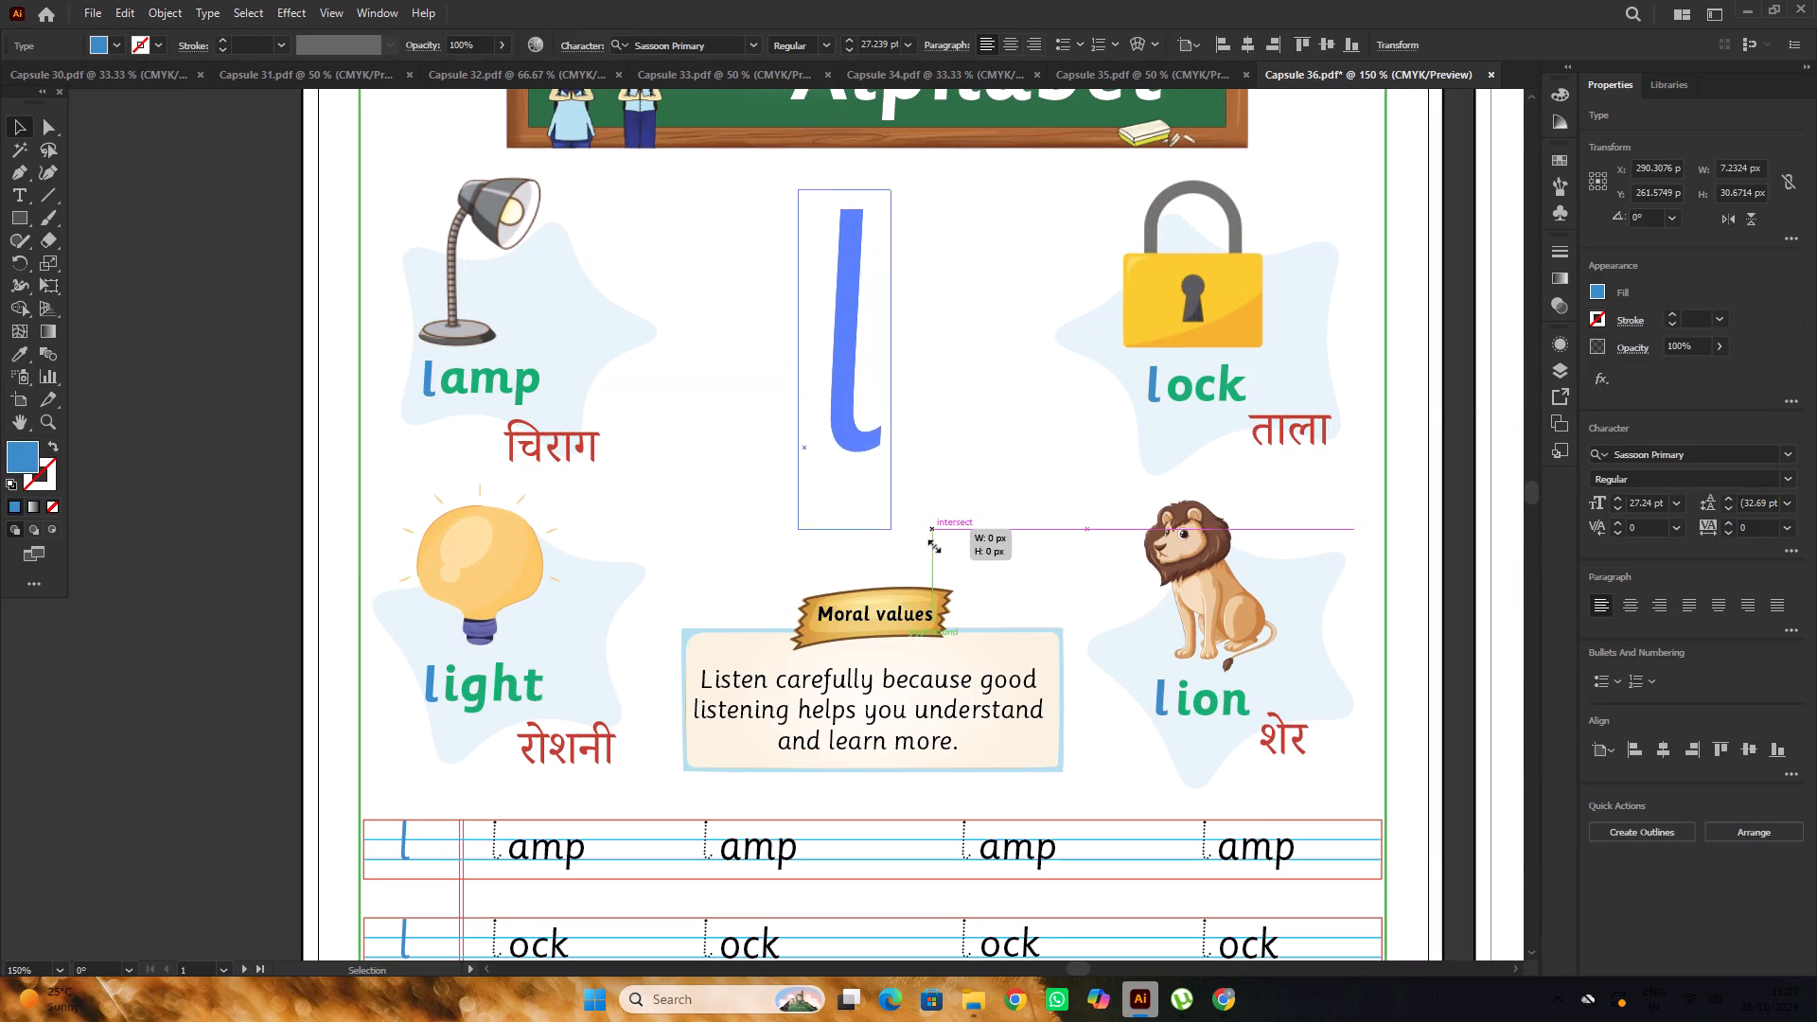
pyautogui.keyDown('alt'); pyautogui.moveTo(932, 544); pyautogui.dragTo(926, 539); pyautogui.keyUp('alt')
pyautogui.keyDown('alt'); pyautogui.scroll(-2, 888, 450); pyautogui.keyUp('alt')
pyautogui.moveTo(866, 424); pyautogui.dragTo(866, 452)
pyautogui.keyDown('alt'); pyautogui.scroll(1, 880, 464); pyautogui.keyUp('alt')
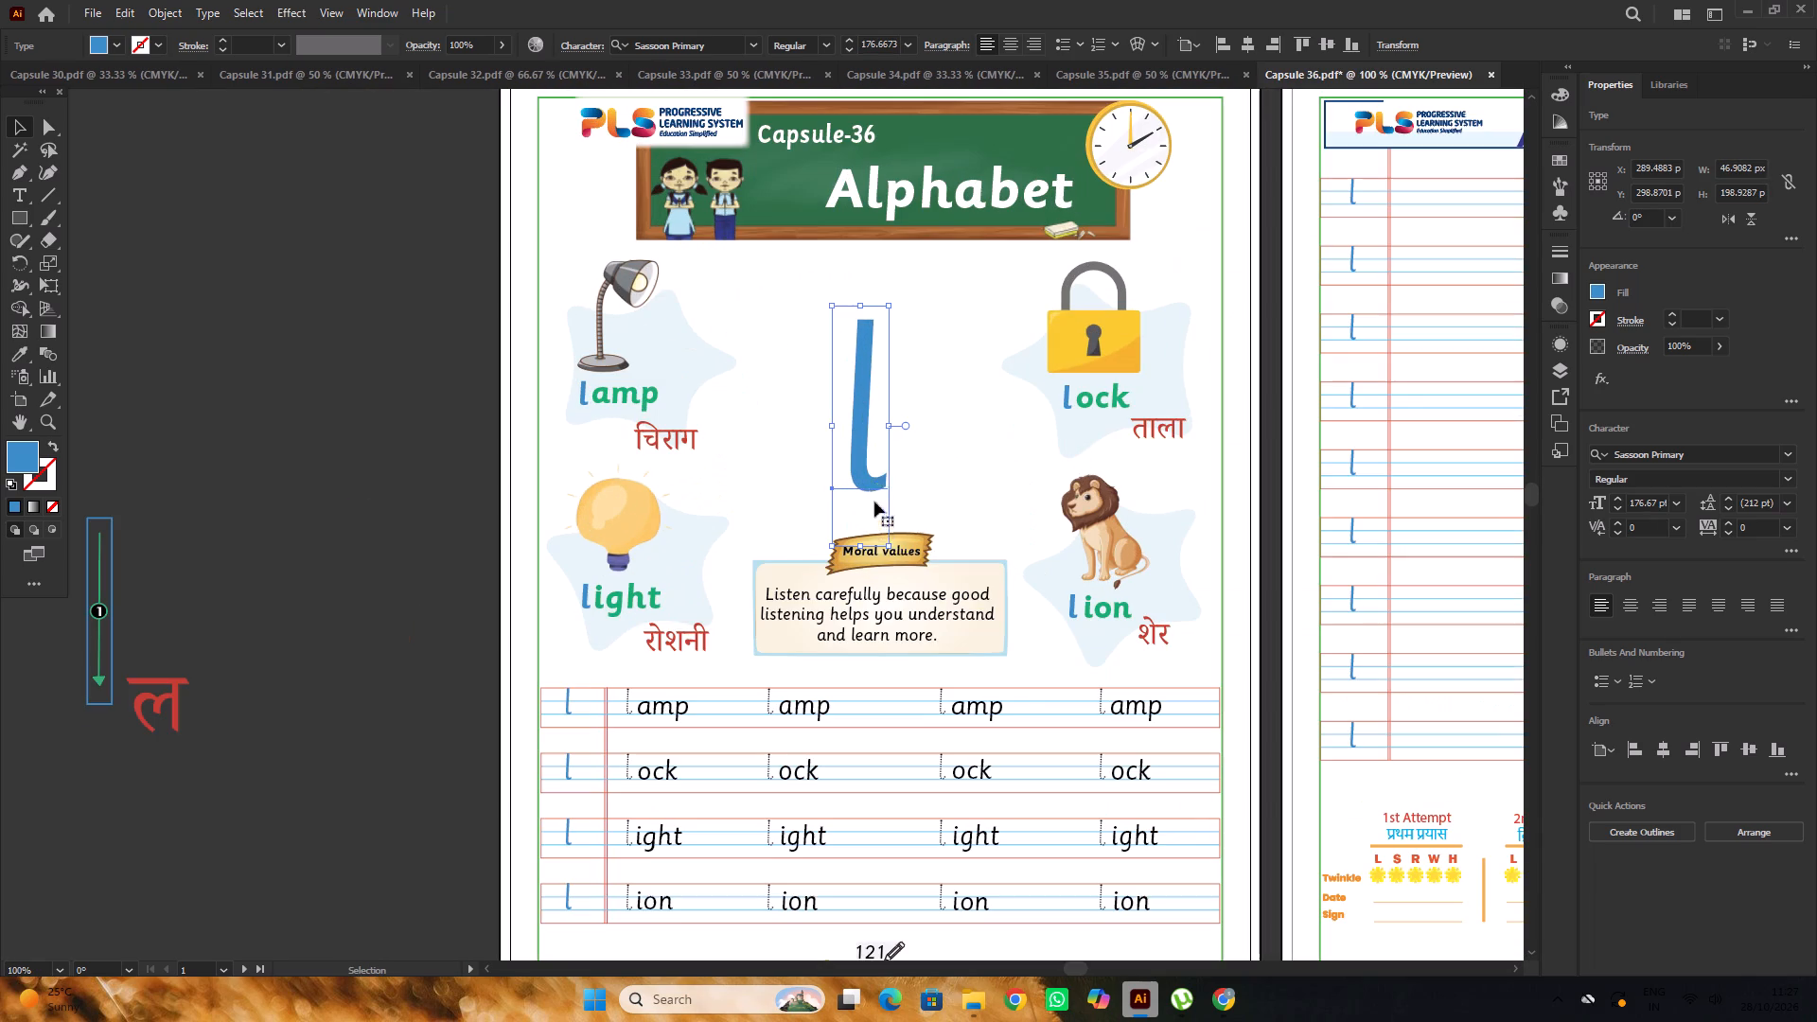
pyautogui.keyDown('alt'); pyautogui.keyDown('shift'); pyautogui.moveTo(888, 550); pyautogui.dragTo(902, 575); pyautogui.keyUp('shift'); pyautogui.keyUp('alt')
pyautogui.click(860, 474)
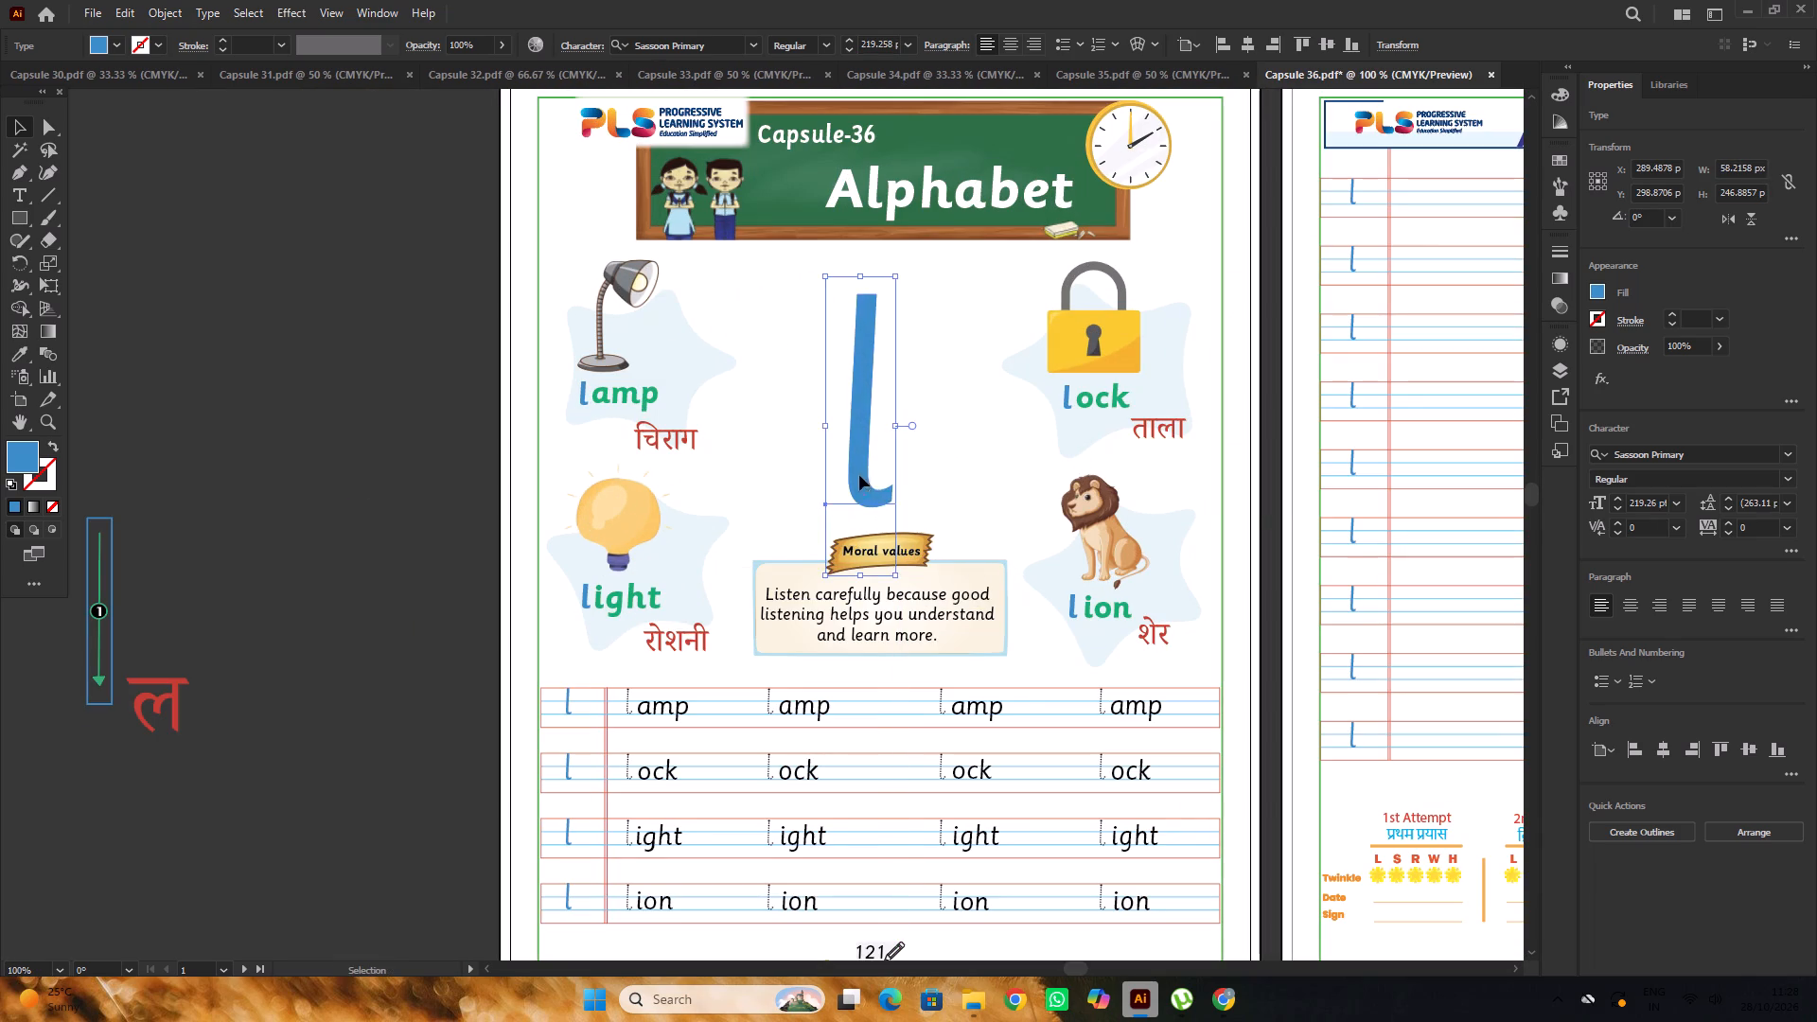
pyautogui.click(912, 441)
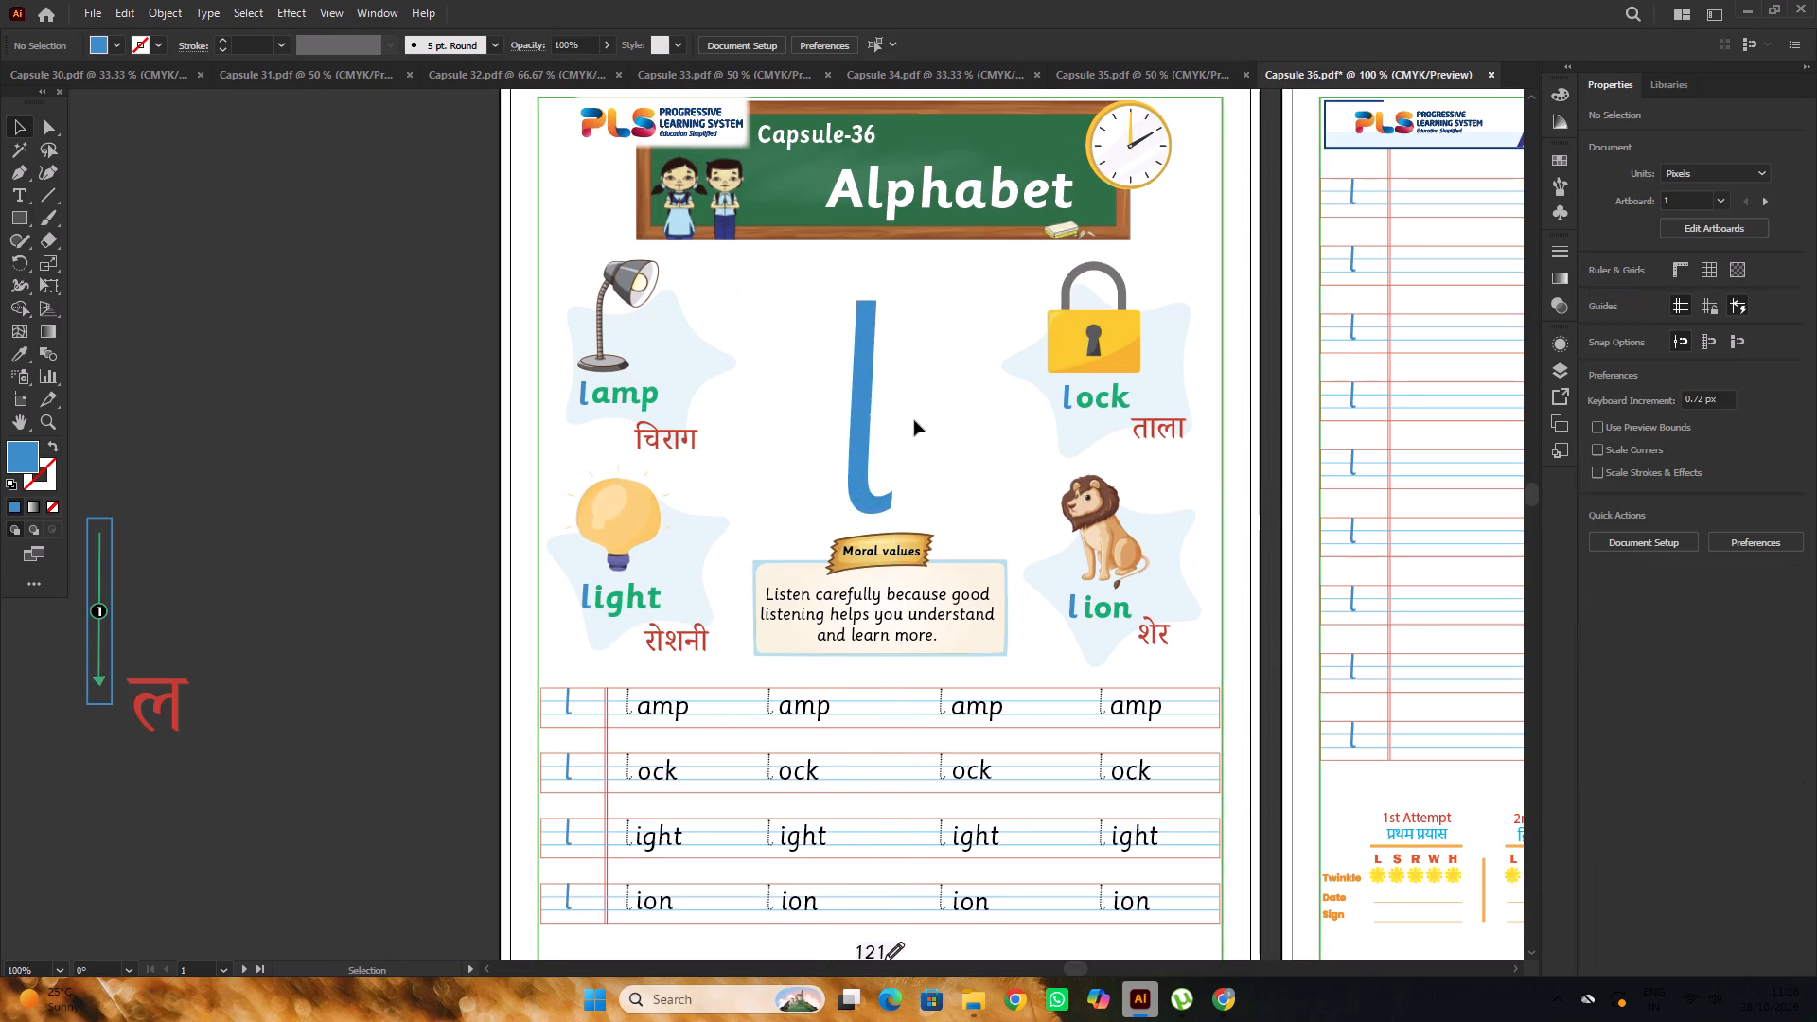
# Move the enlarged blue letter l off the Alphabet page, next to the arrow stroke guide on the canvas.
pyautogui.keyDown('alt'); pyautogui.scroll(-2, 914, 420); pyautogui.keyUp('alt')
pyautogui.moveTo(893, 422); pyautogui.dragTo(650, 426)
pyautogui.click(555, 380)
pyautogui.scroll(-4, 555, 379)
pyautogui.keyDown('alt'); pyautogui.scroll(3, 602, 371); pyautogui.keyUp('alt')
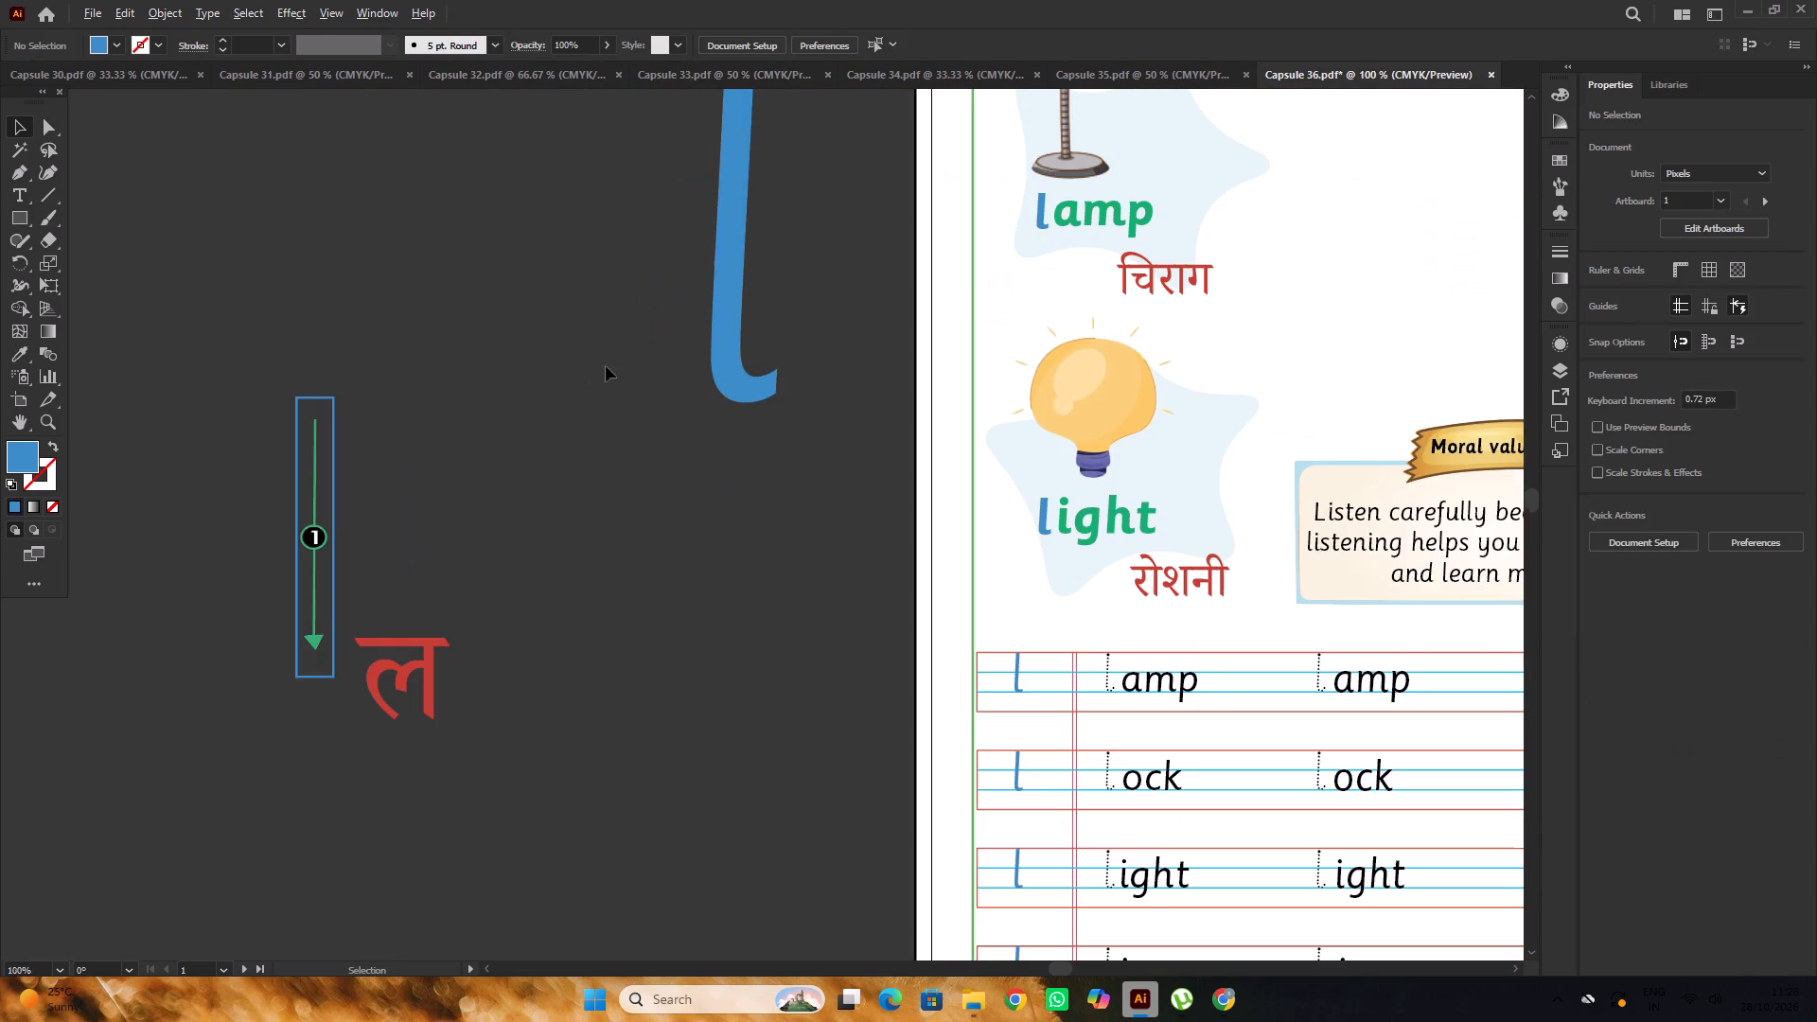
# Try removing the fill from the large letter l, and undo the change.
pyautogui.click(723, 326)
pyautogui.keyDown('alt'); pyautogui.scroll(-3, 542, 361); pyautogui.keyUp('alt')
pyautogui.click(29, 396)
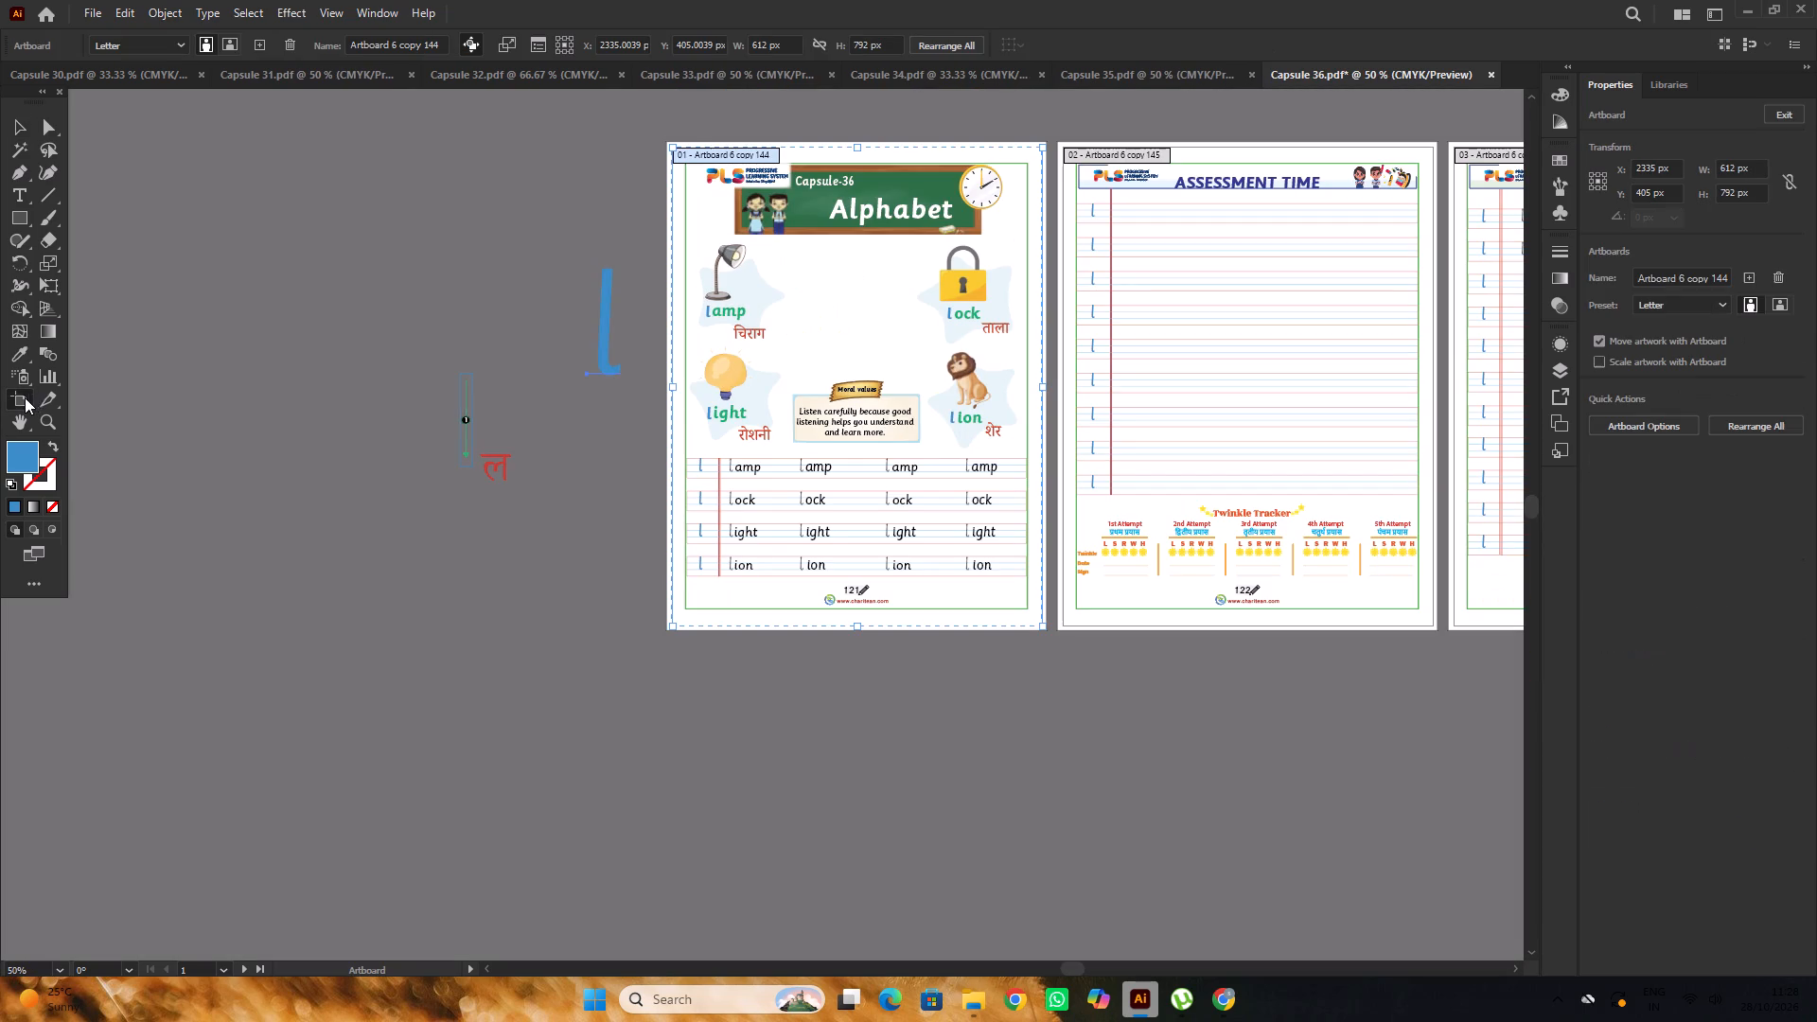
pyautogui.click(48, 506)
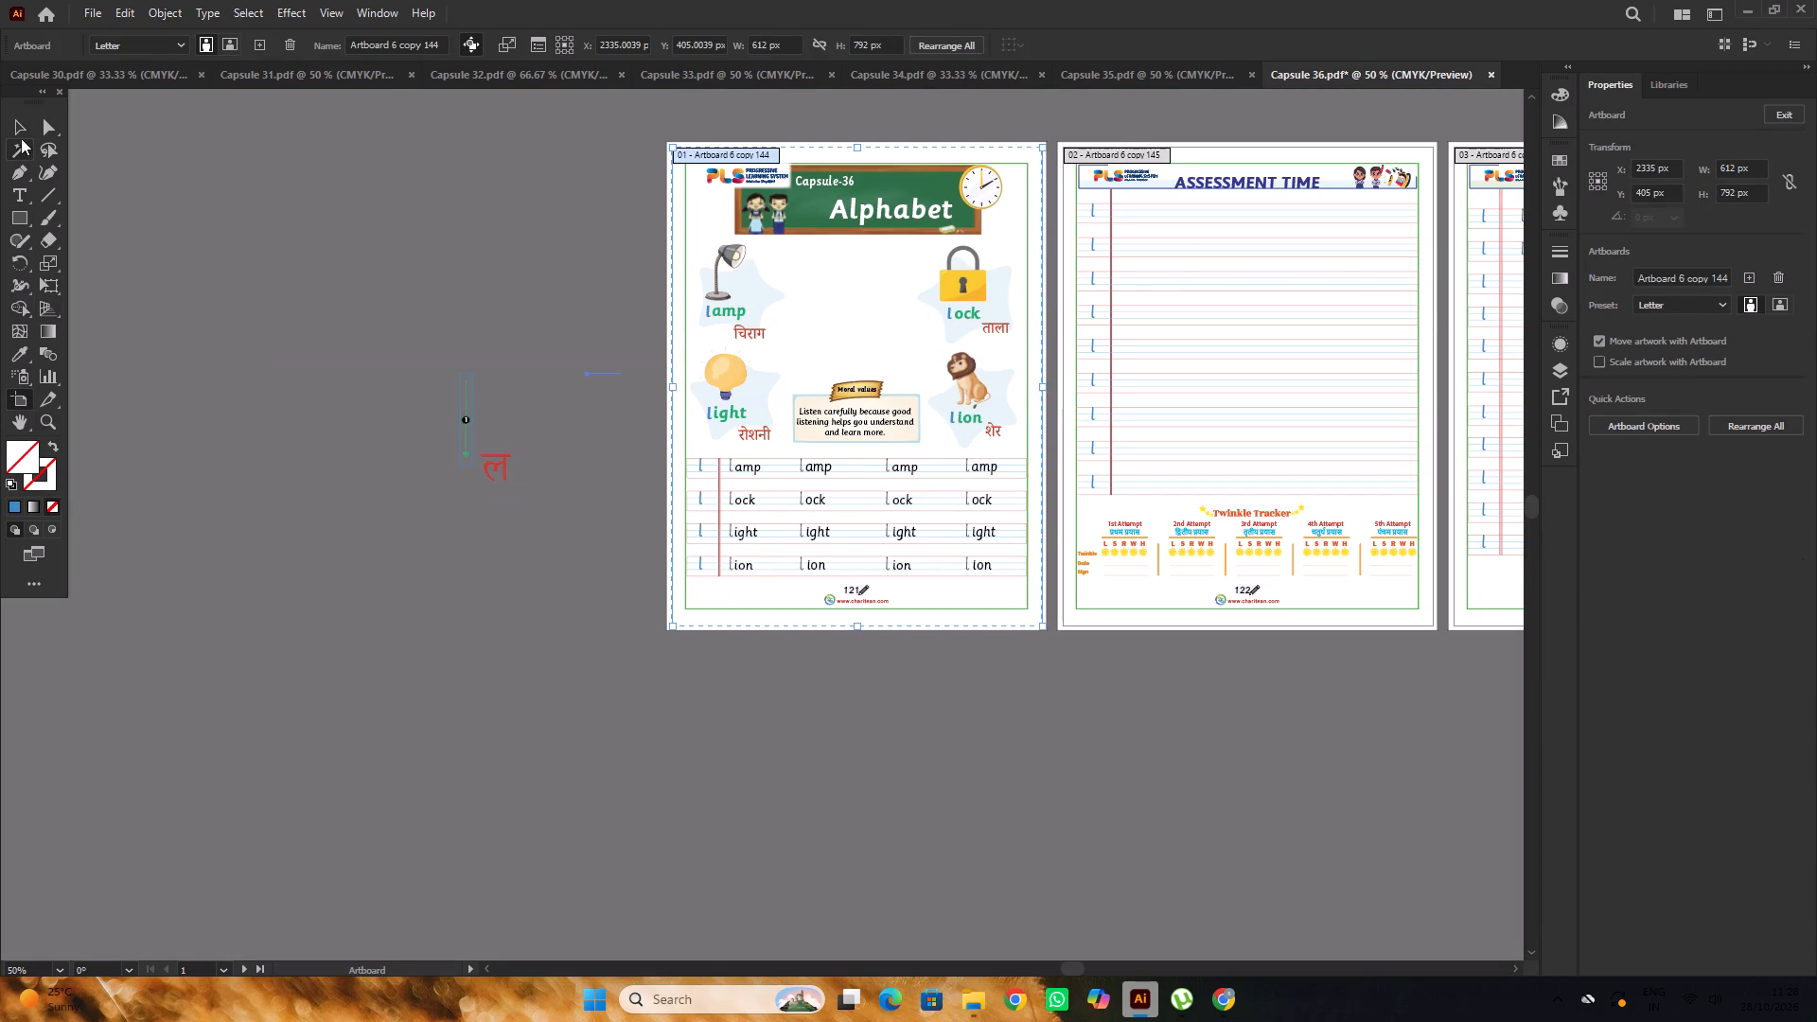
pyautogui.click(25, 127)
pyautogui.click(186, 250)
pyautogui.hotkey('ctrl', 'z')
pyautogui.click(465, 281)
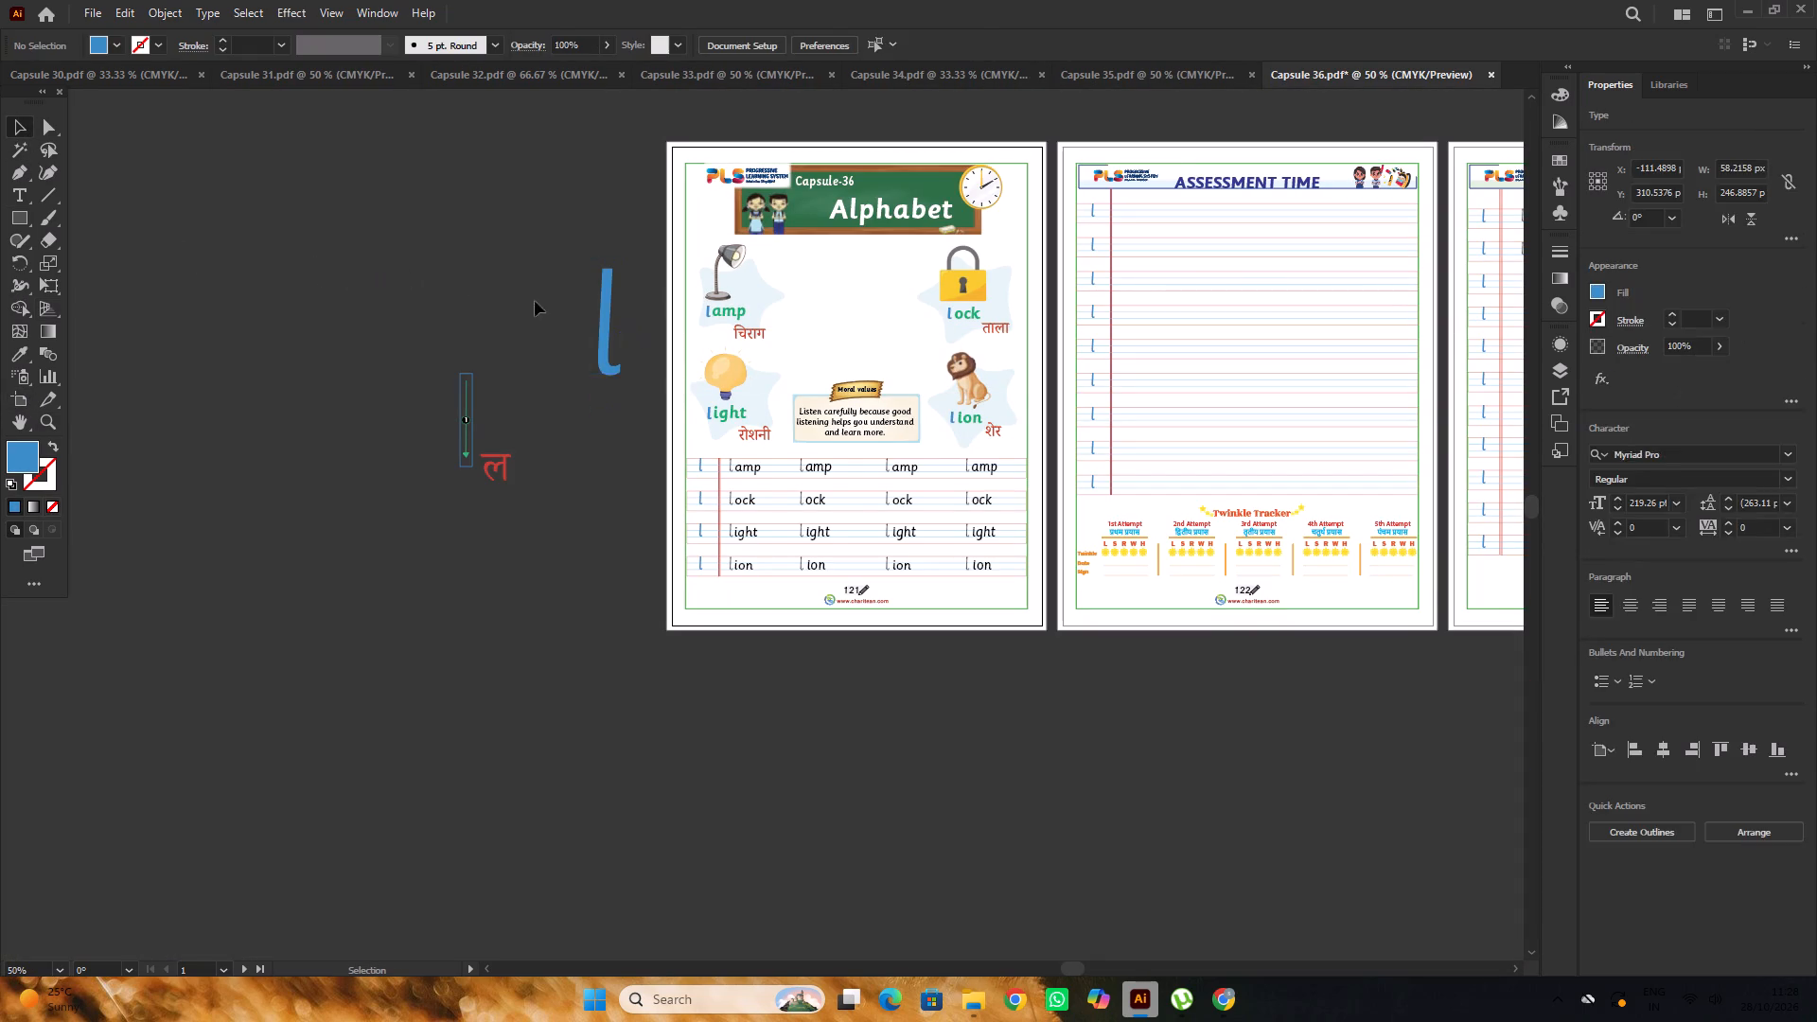
# Remove the fill from the large letter l beside the Alphabet page.
pyautogui.click(605, 344)
pyautogui.click(54, 509)
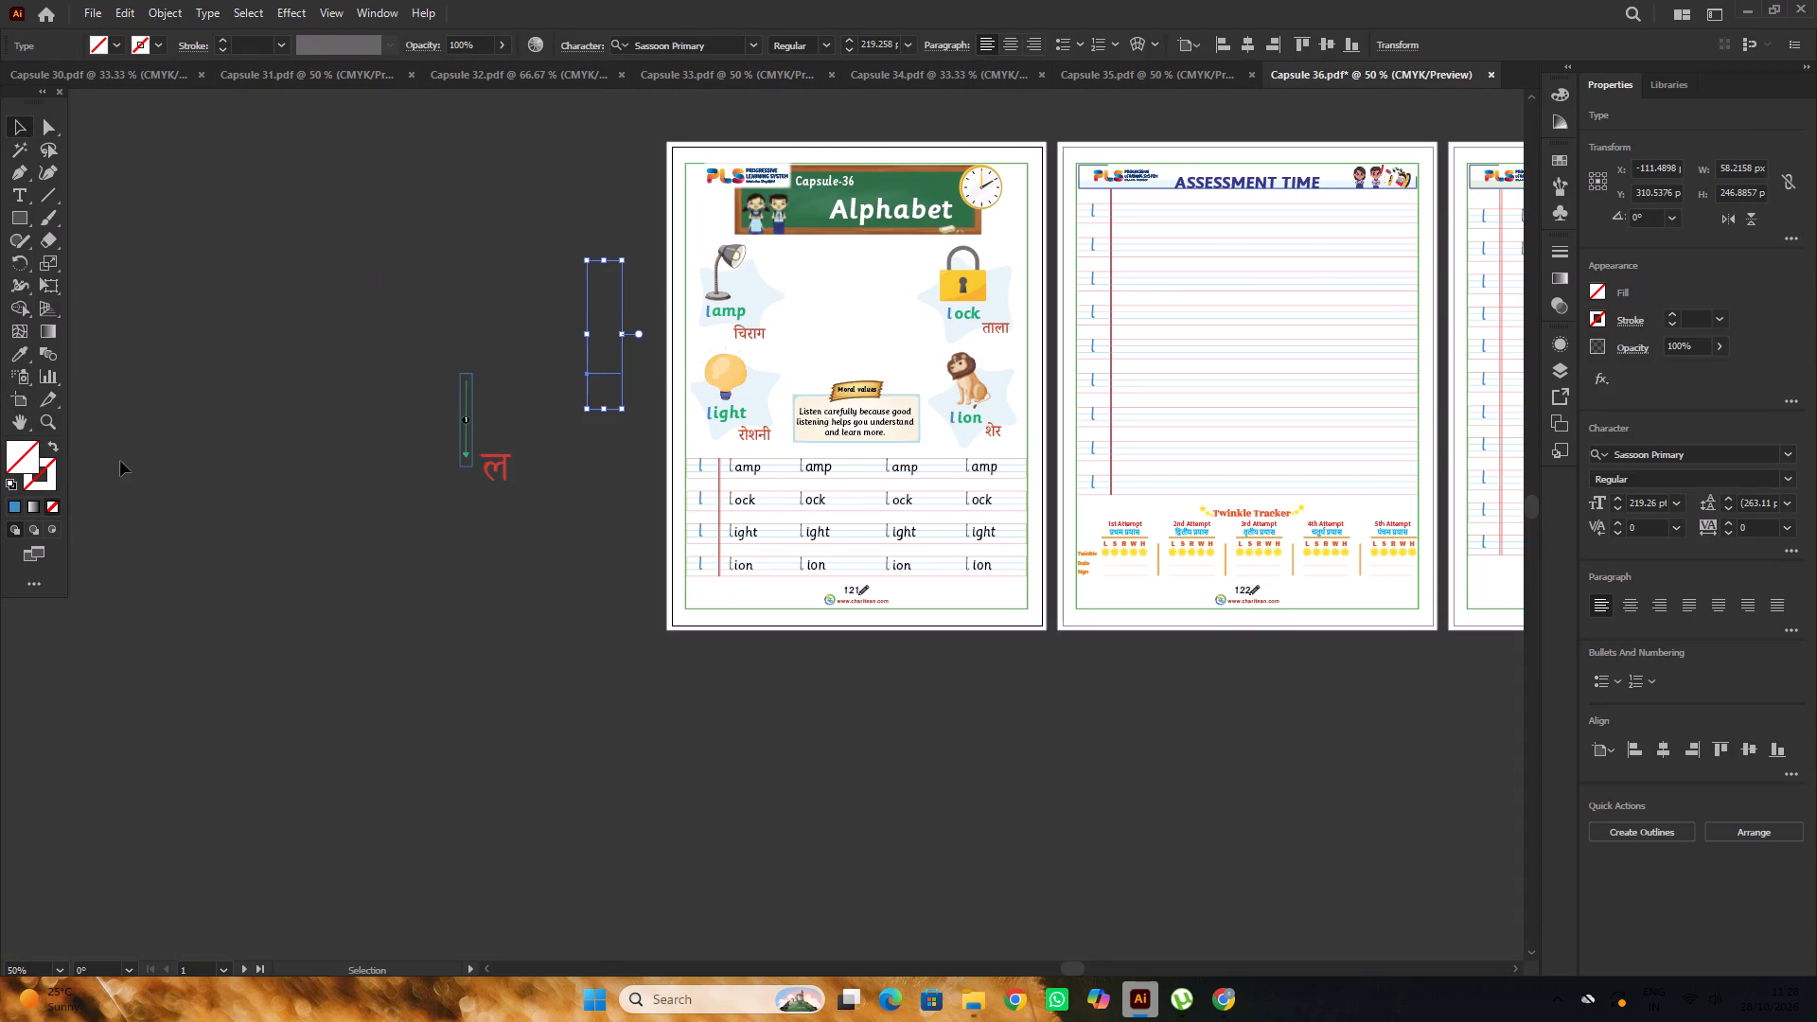
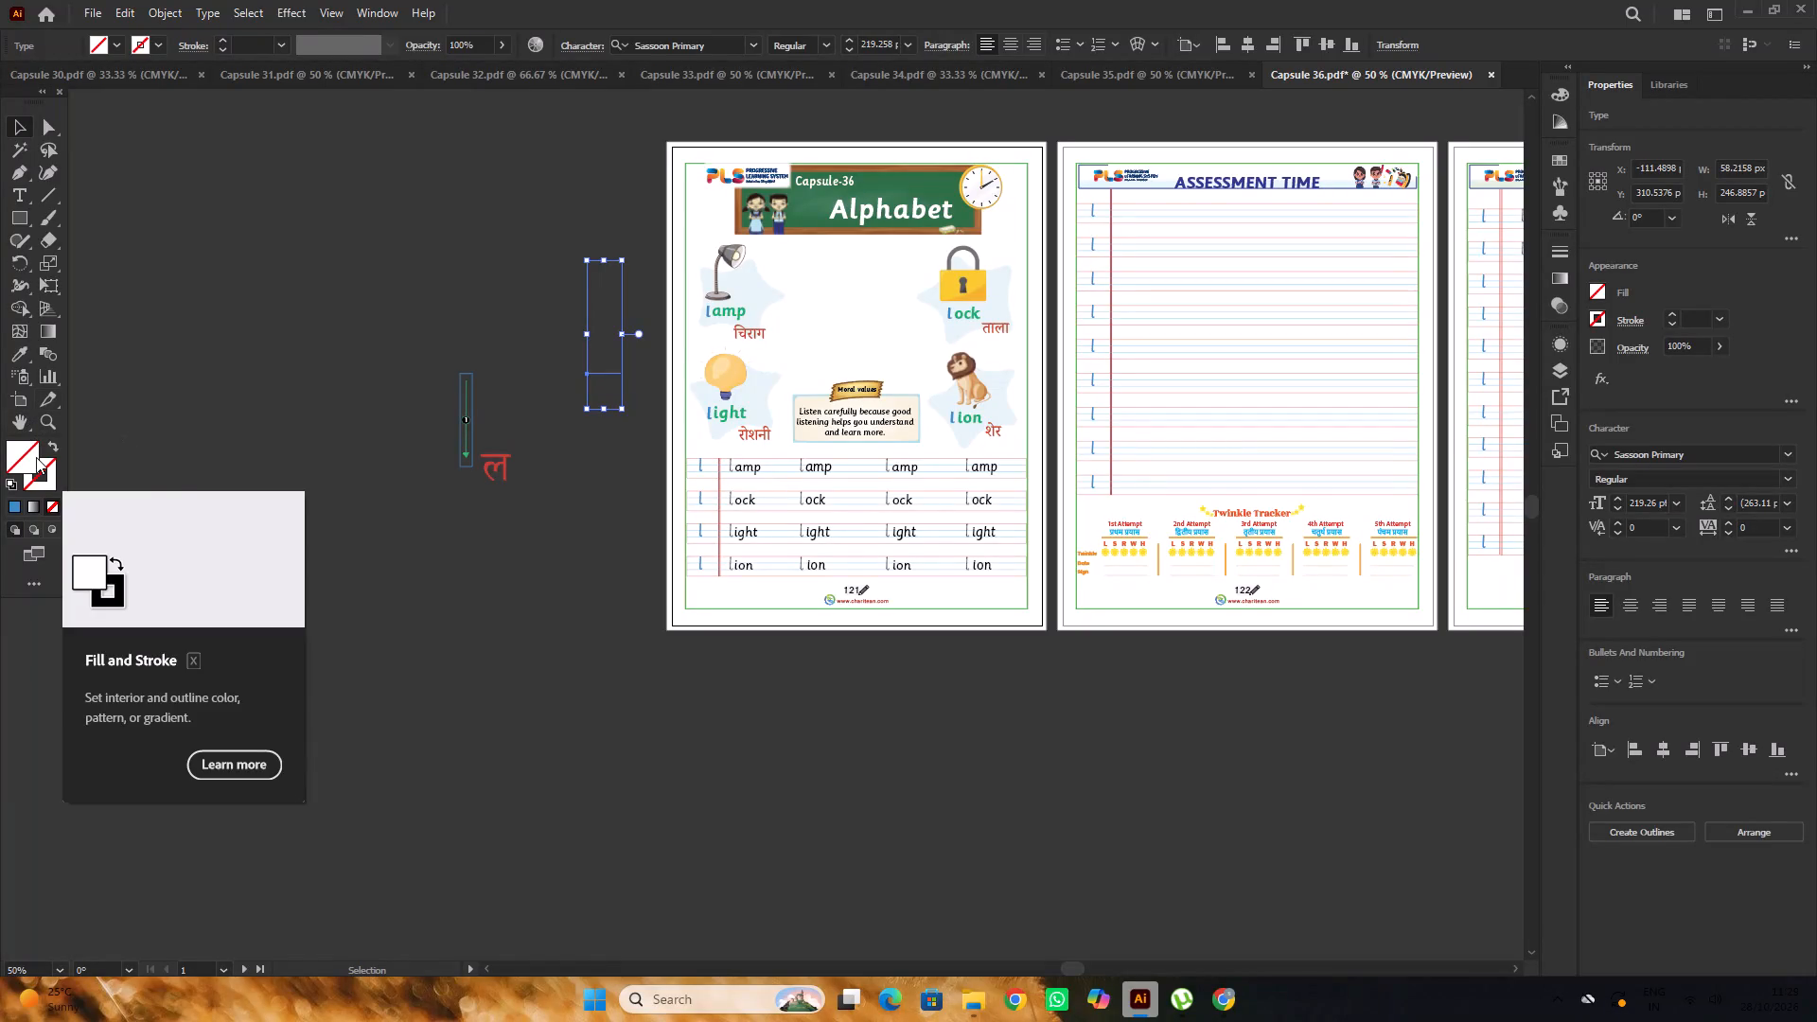
# Copy the blue stroke colour code 278acb from the narrow rectangular outline around the green arrow on the canvas.
pyautogui.keyDown('alt'); pyautogui.scroll(1, 397, 477); pyautogui.keyUp('alt')
pyautogui.click(515, 420)
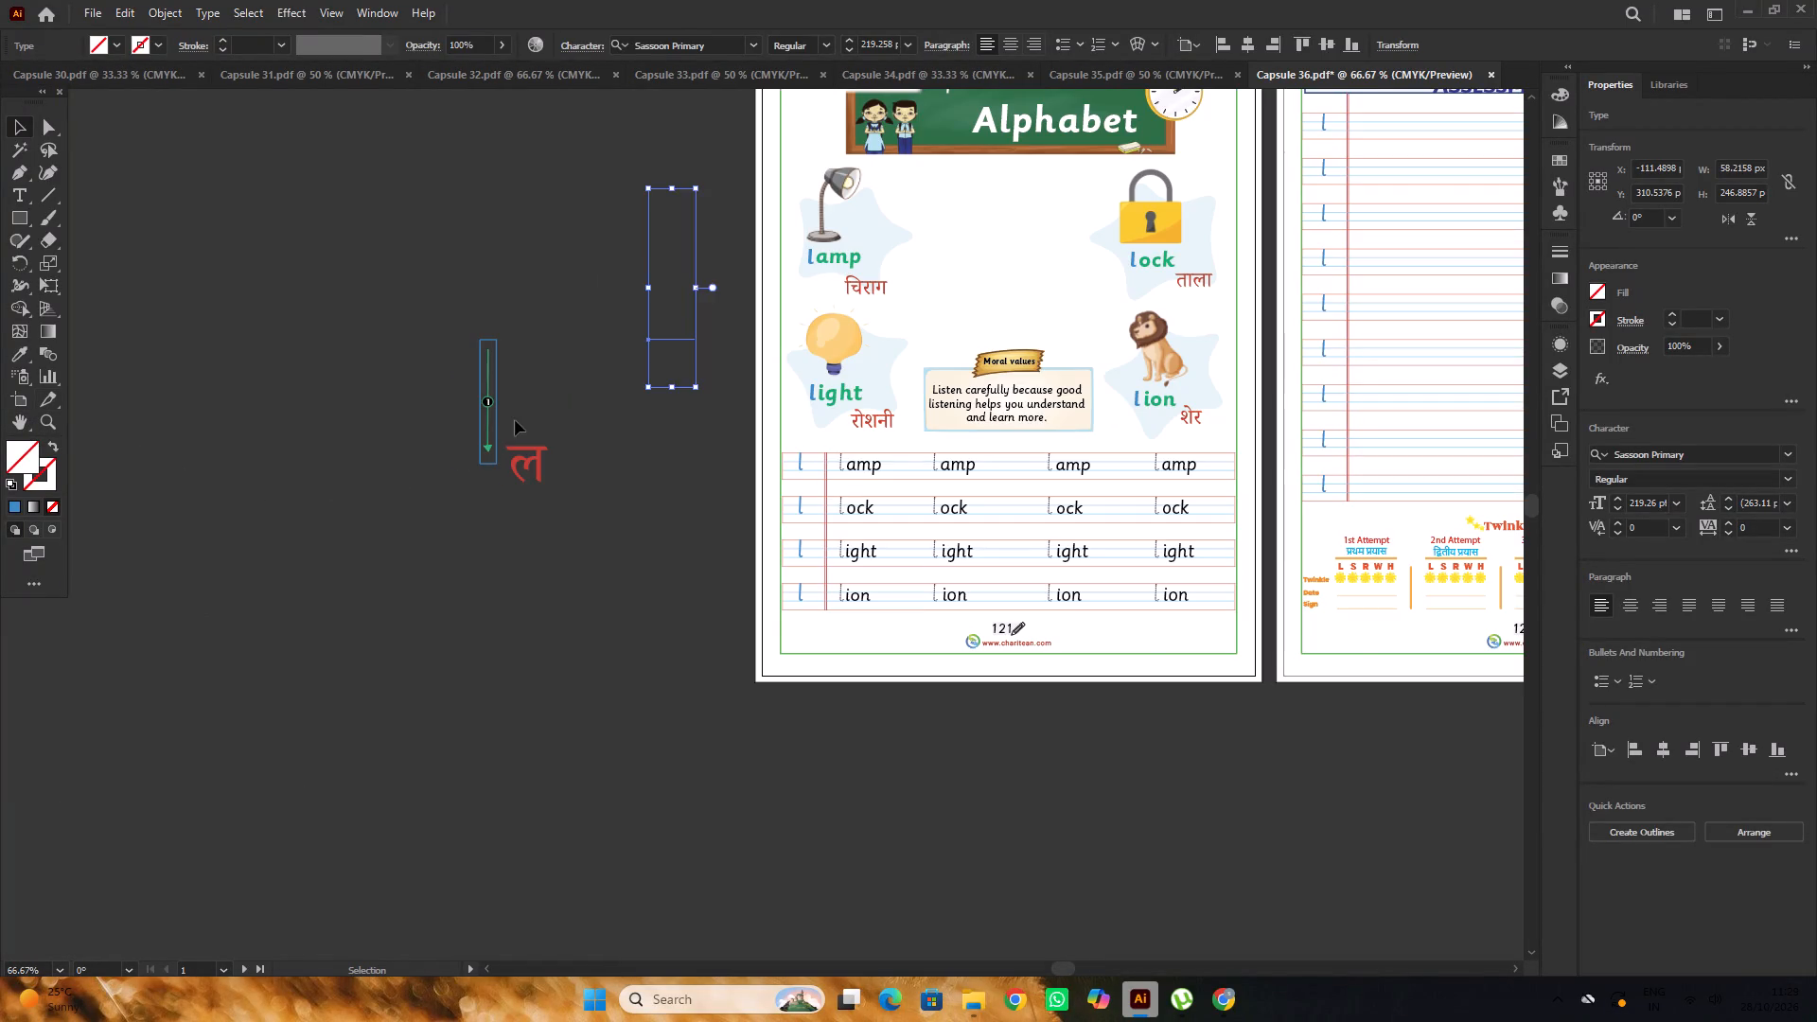
pyautogui.keyDown('alt'); pyautogui.scroll(1, 503, 419); pyautogui.keyUp('alt')
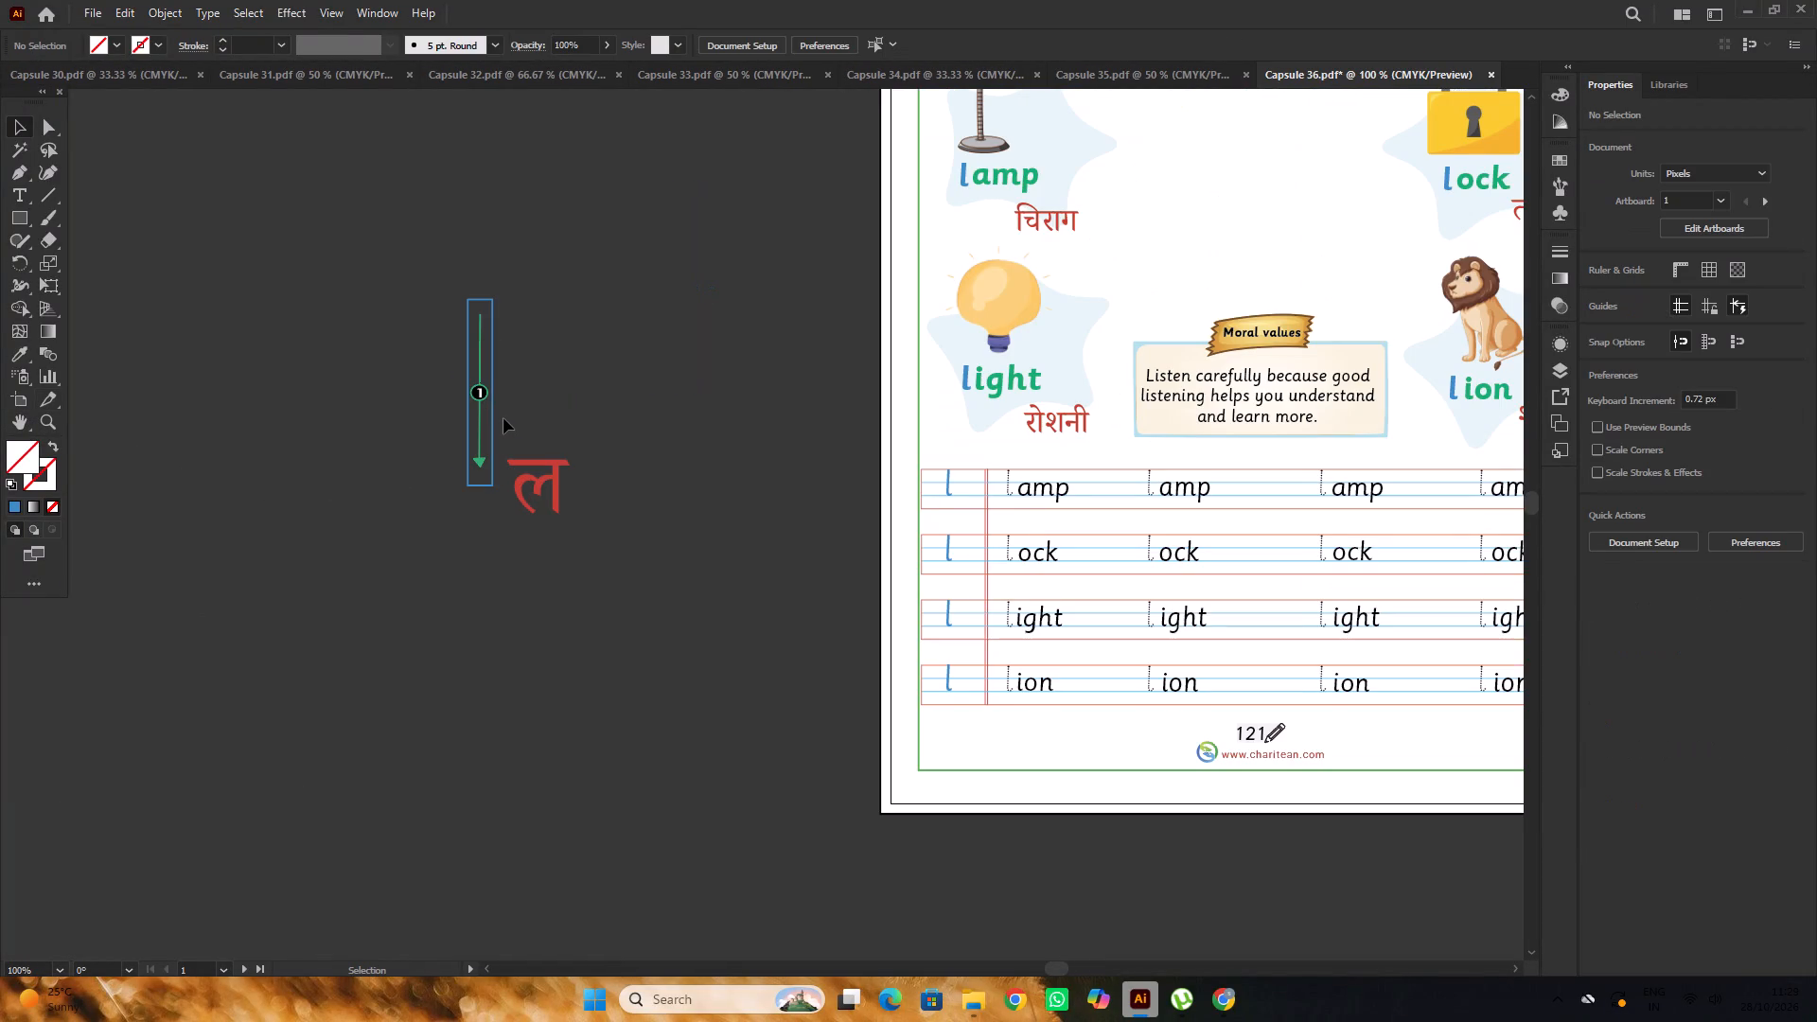
pyautogui.scroll(3, 503, 418)
pyautogui.click(496, 417)
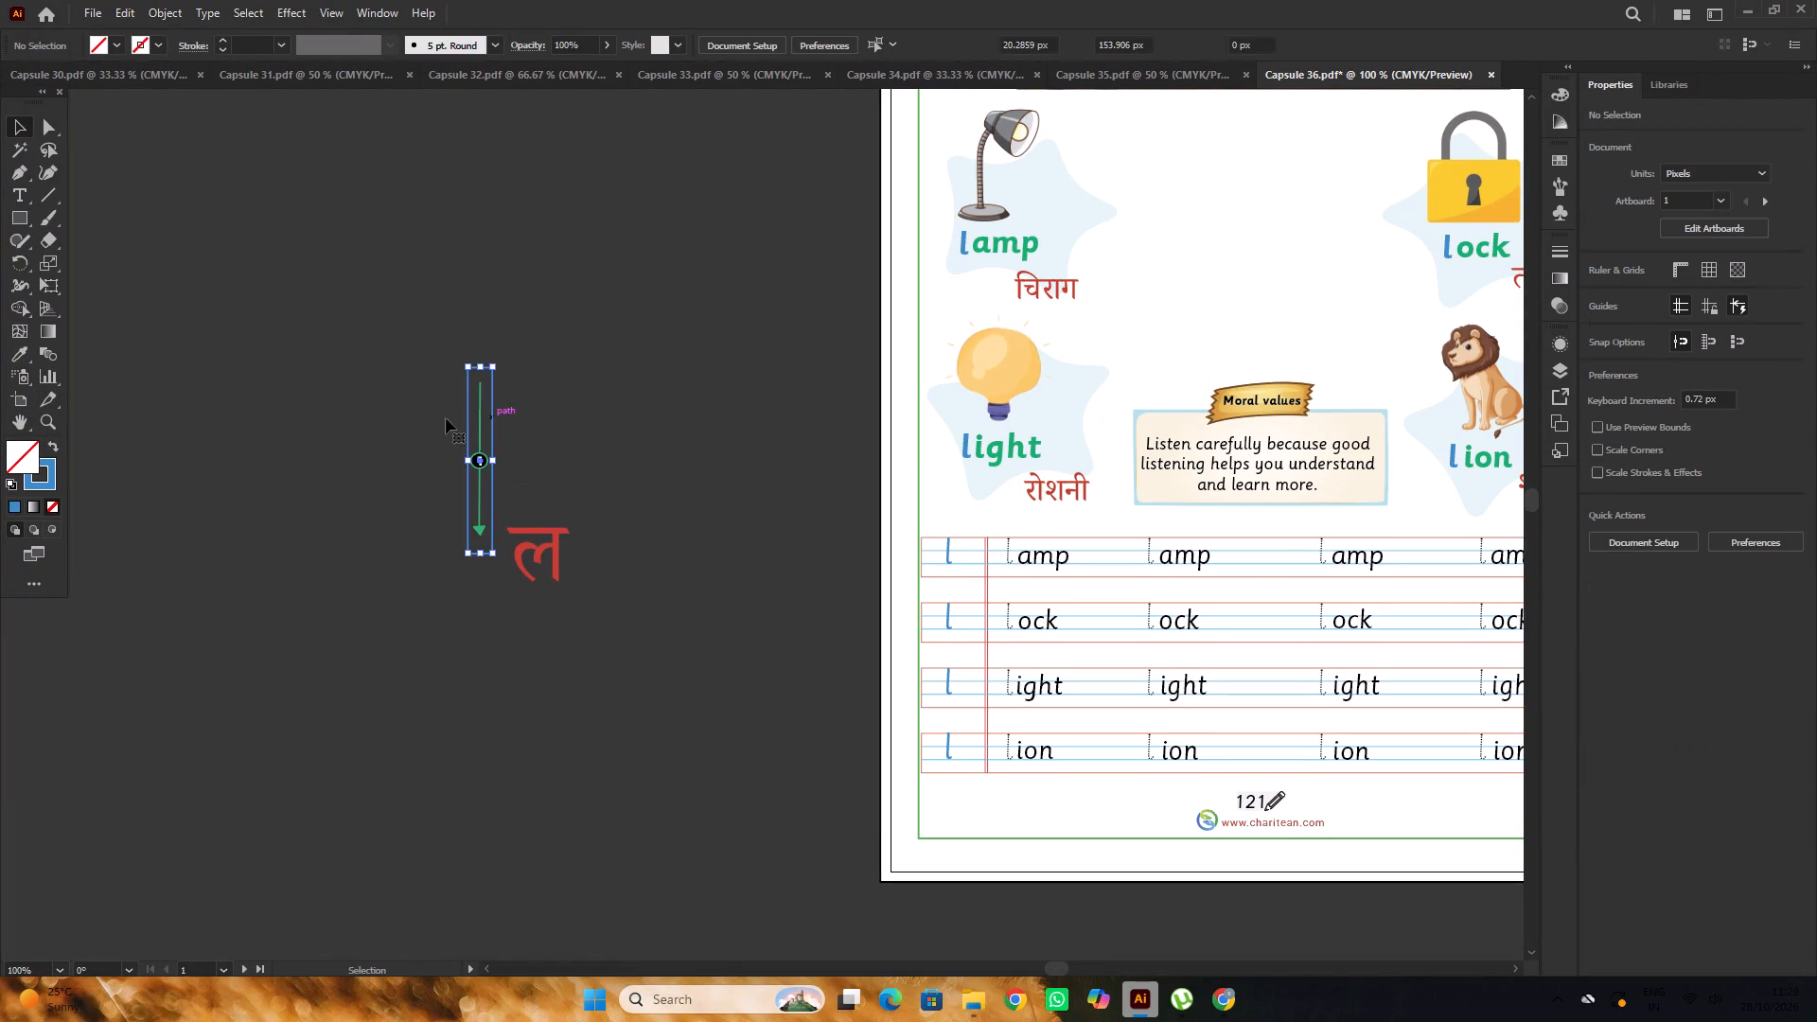
pyautogui.click(191, 425)
pyautogui.doubleClick(52, 476)
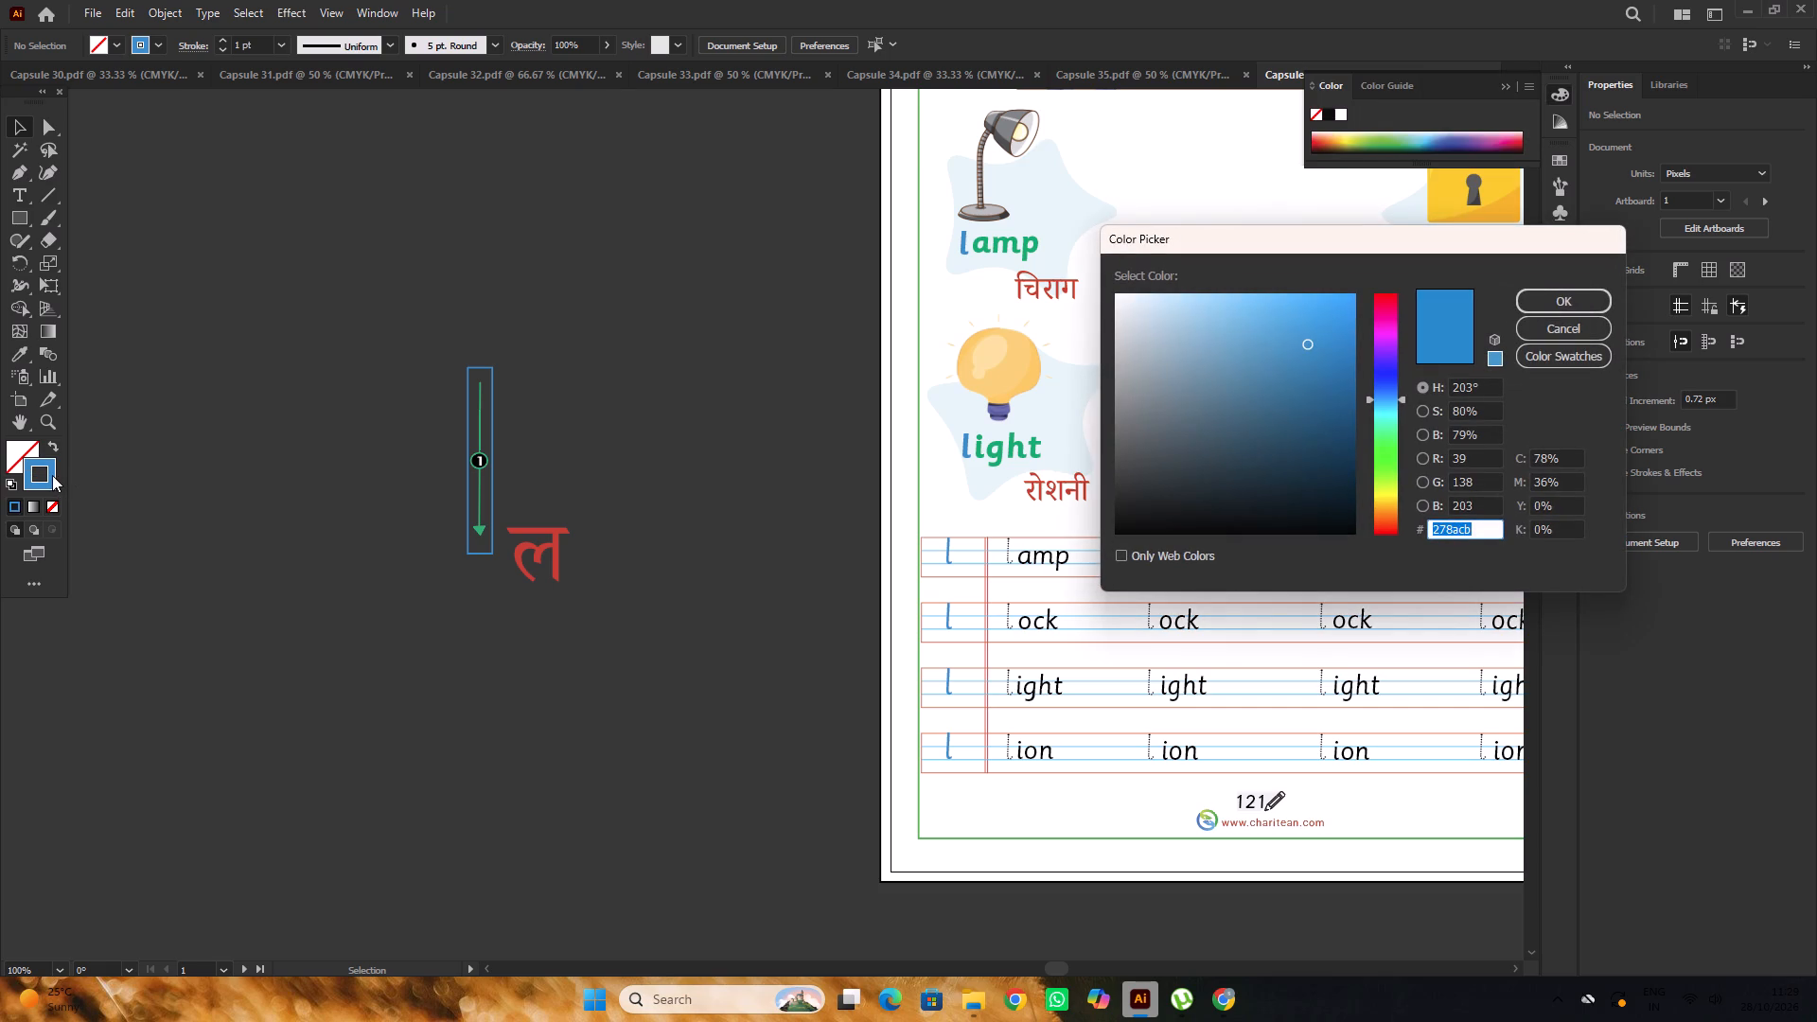
pyautogui.hotkey('ctrl', 'c')
pyautogui.moveTo(1544, 305); pyautogui.dragTo(1534, 307)
pyautogui.click(485, 280)
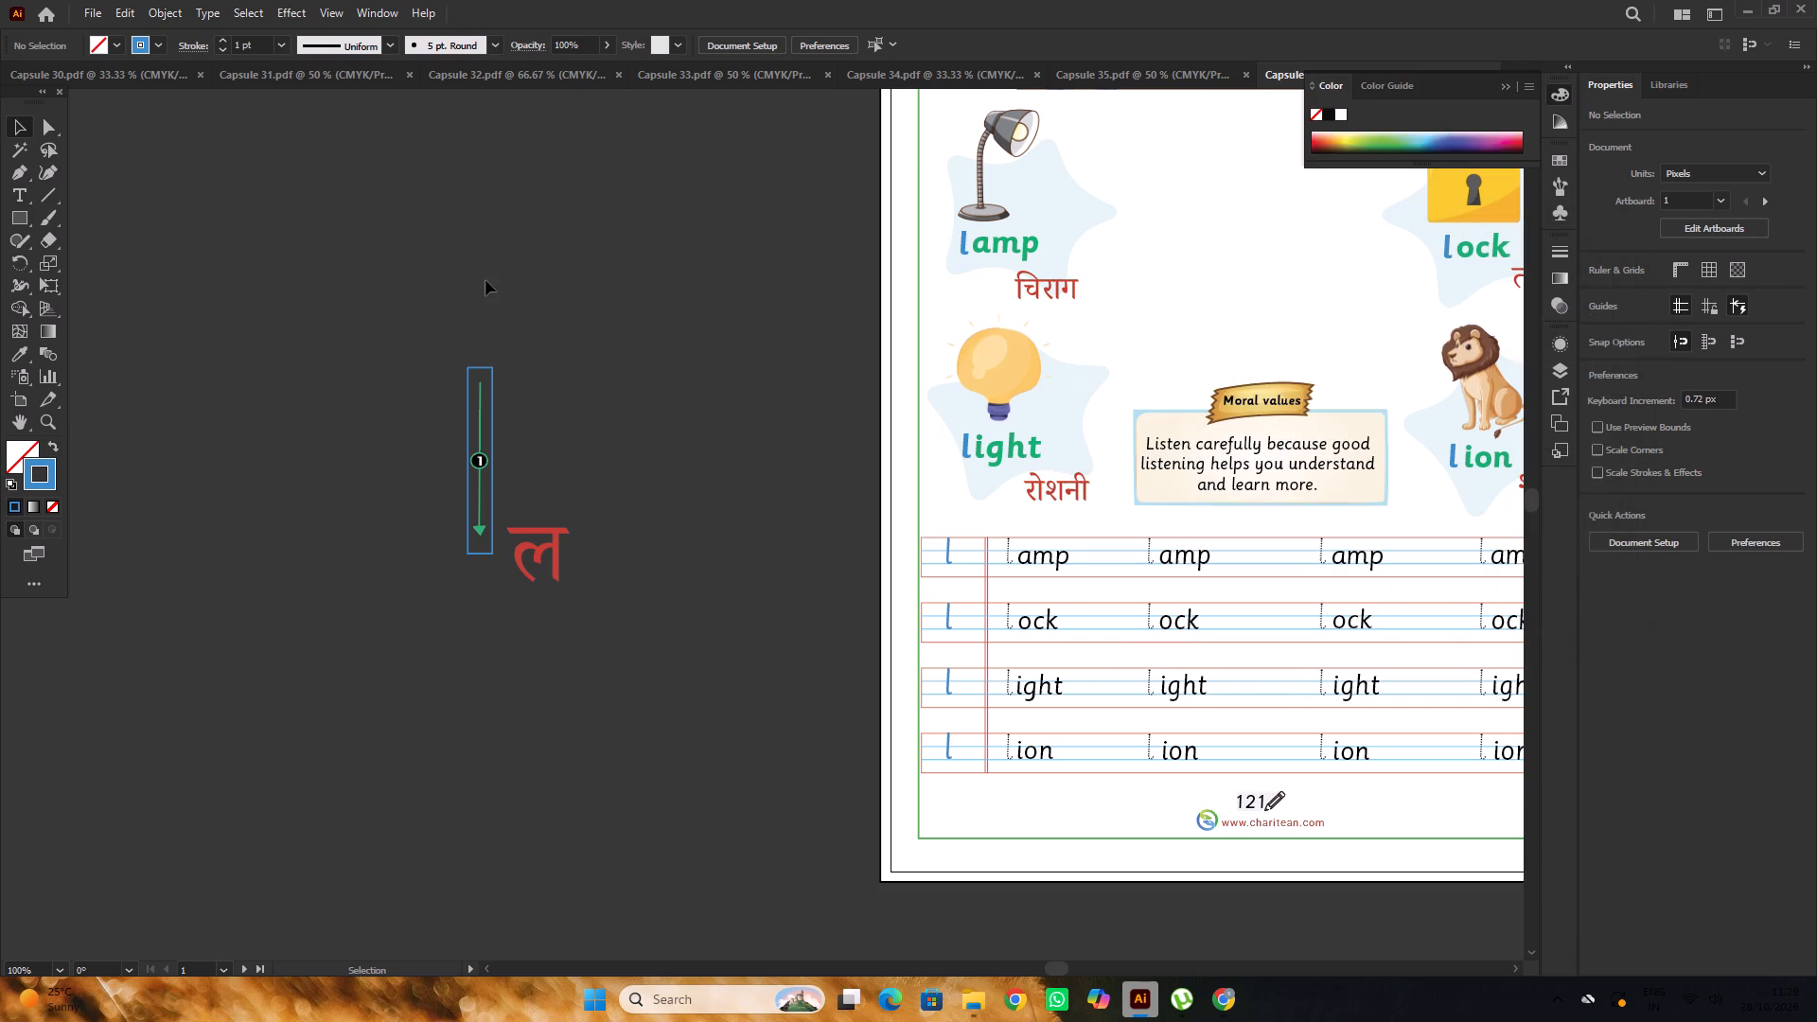
# Apply the copied blue 278acb as the stroke colour of the large unfilled letter l beside the Alphabet page.
pyautogui.click(505, 280)
pyautogui.moveTo(576, 239); pyautogui.dragTo(769, 520)
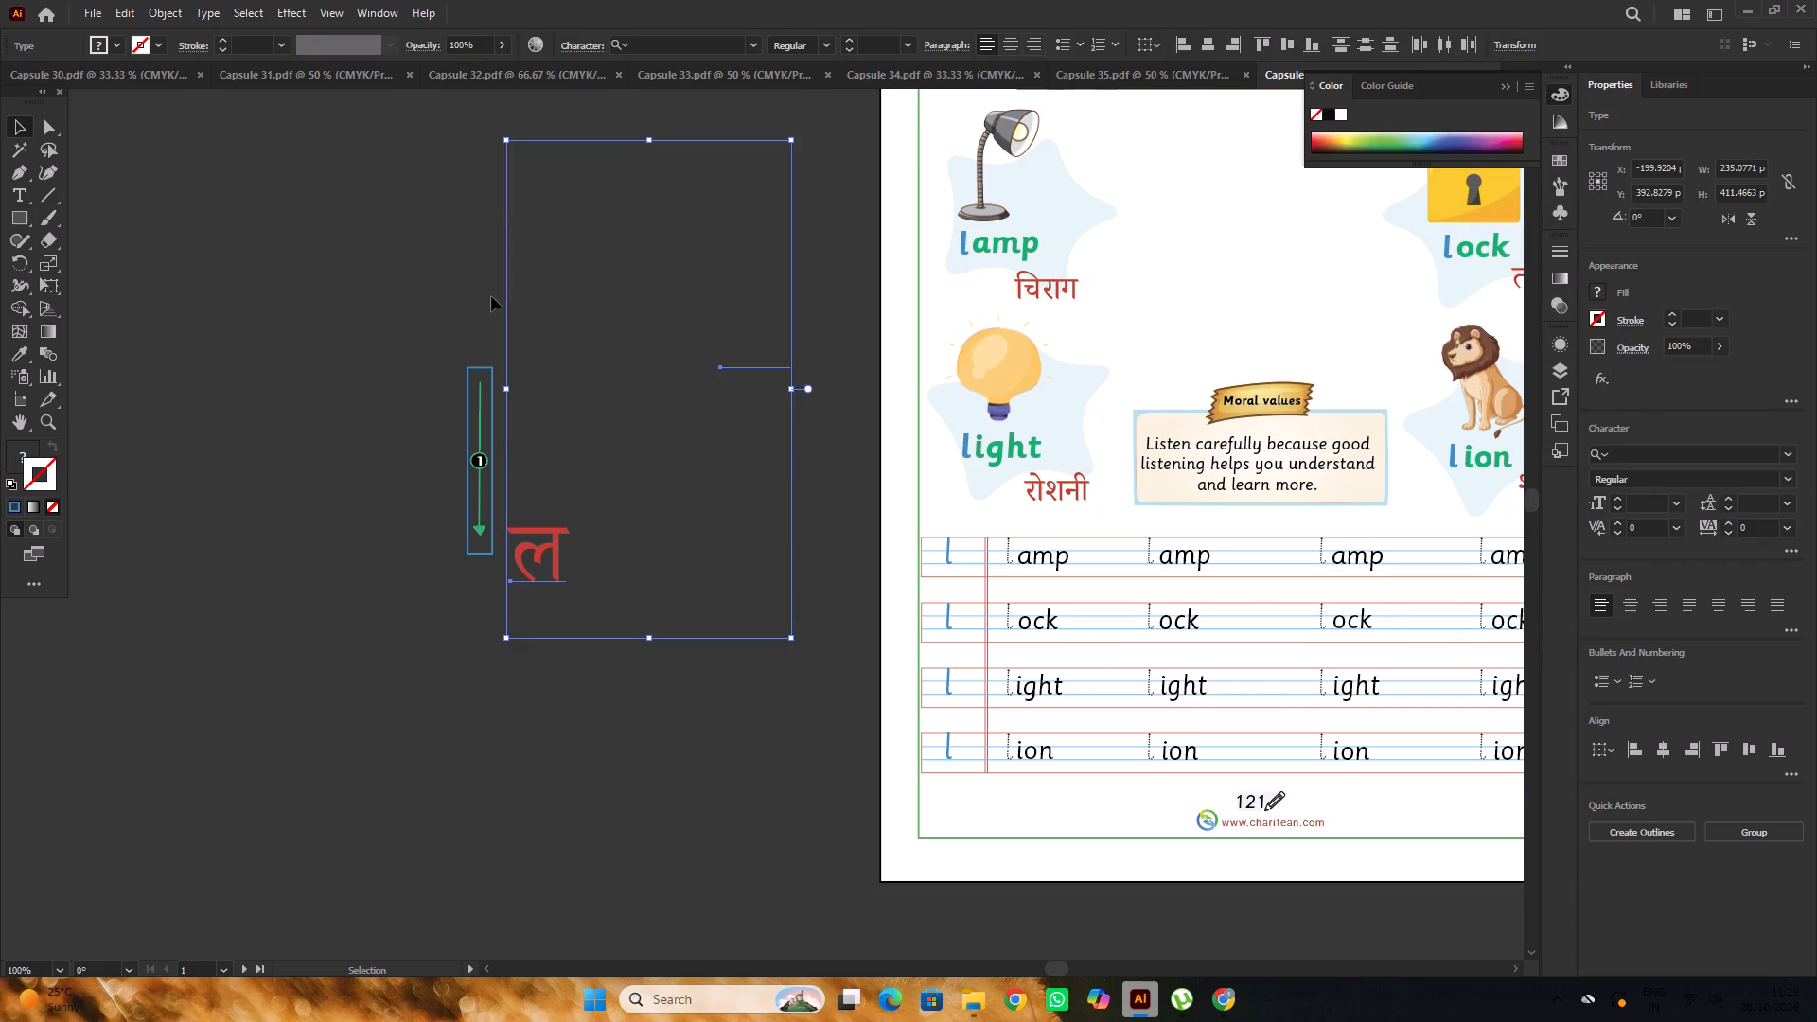
pyautogui.keyDown('alt'); pyautogui.scroll(-3, 490, 296); pyautogui.keyUp('alt')
pyautogui.click(445, 243)
pyautogui.moveTo(526, 223); pyautogui.dragTo(589, 416)
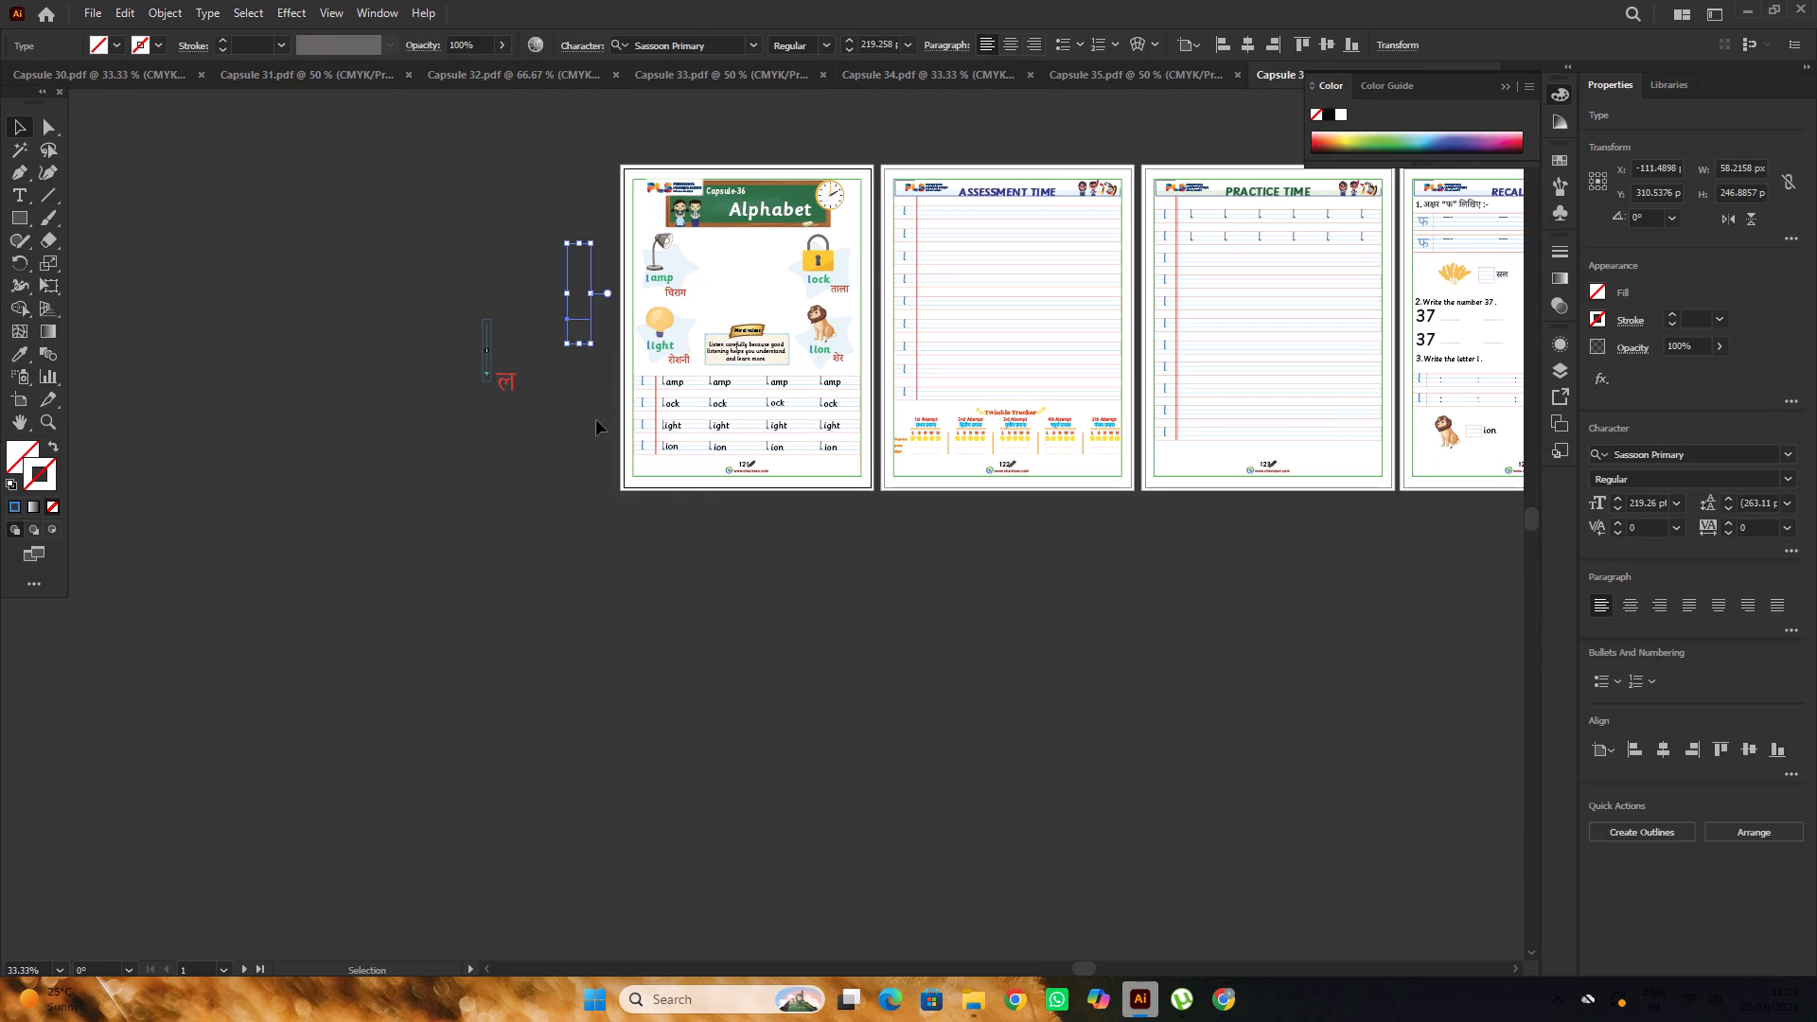
pyautogui.scroll(4, 593, 402)
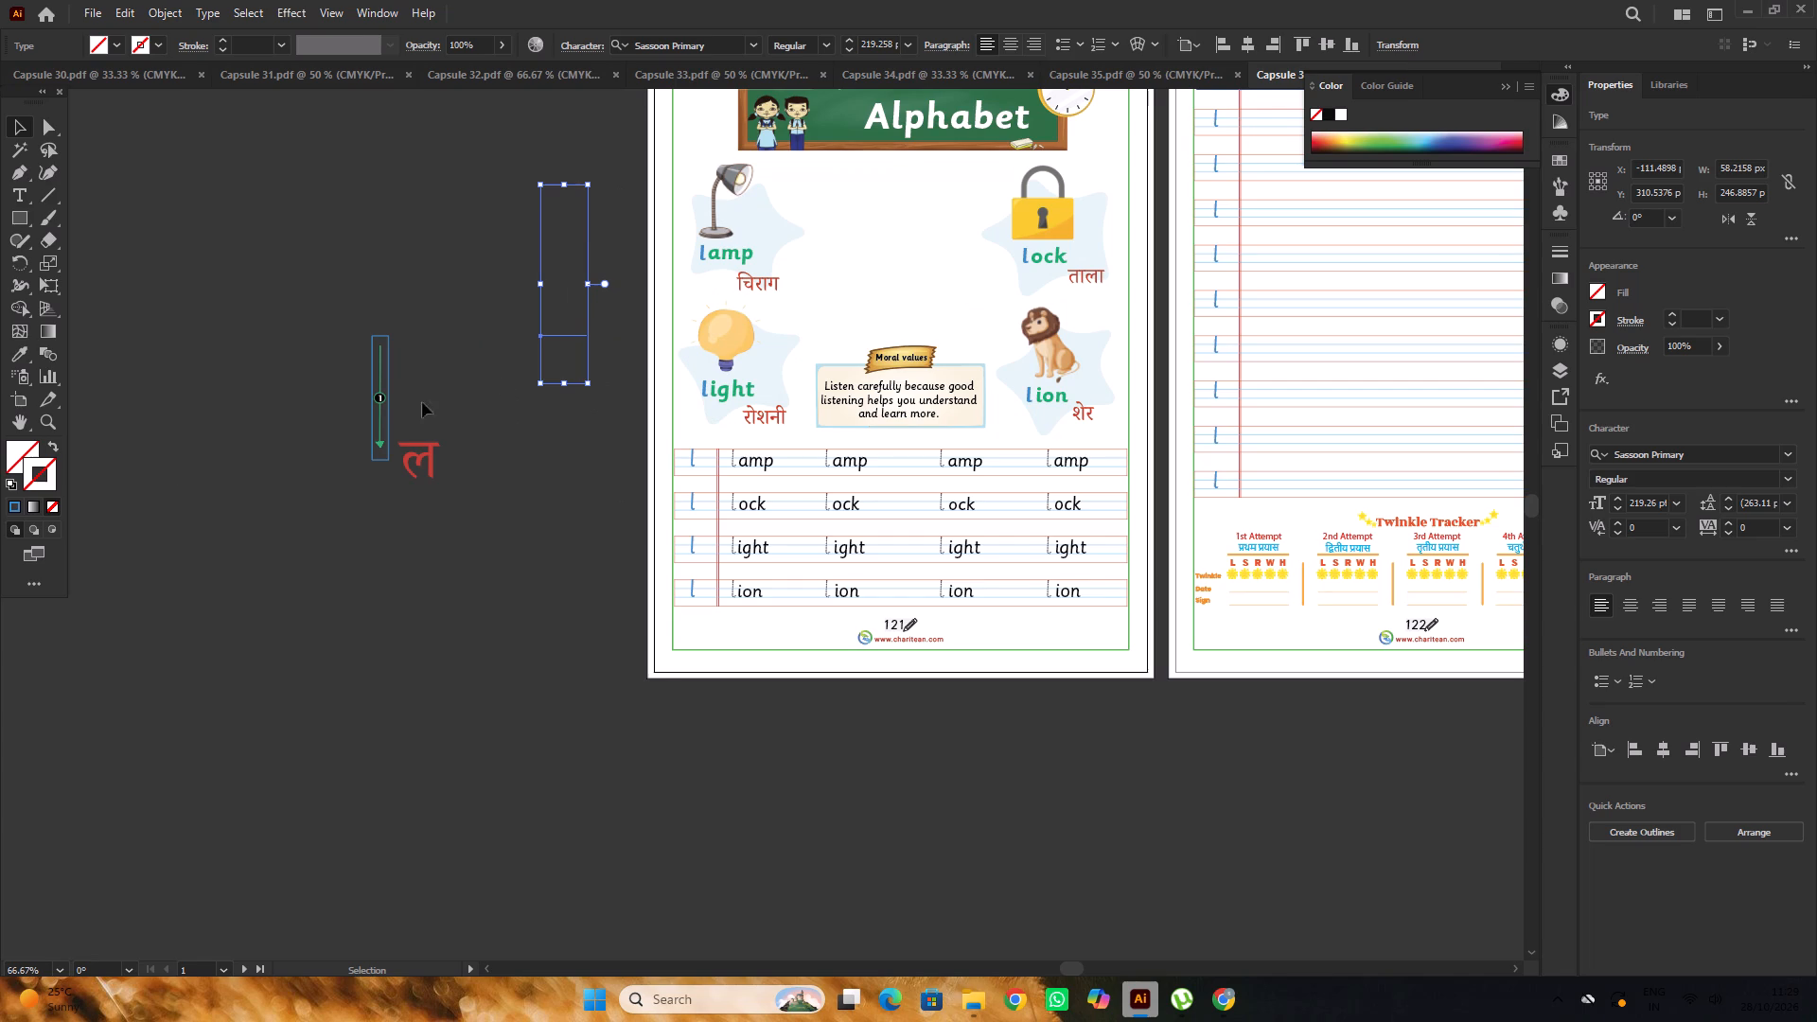
pyautogui.doubleClick(44, 486)
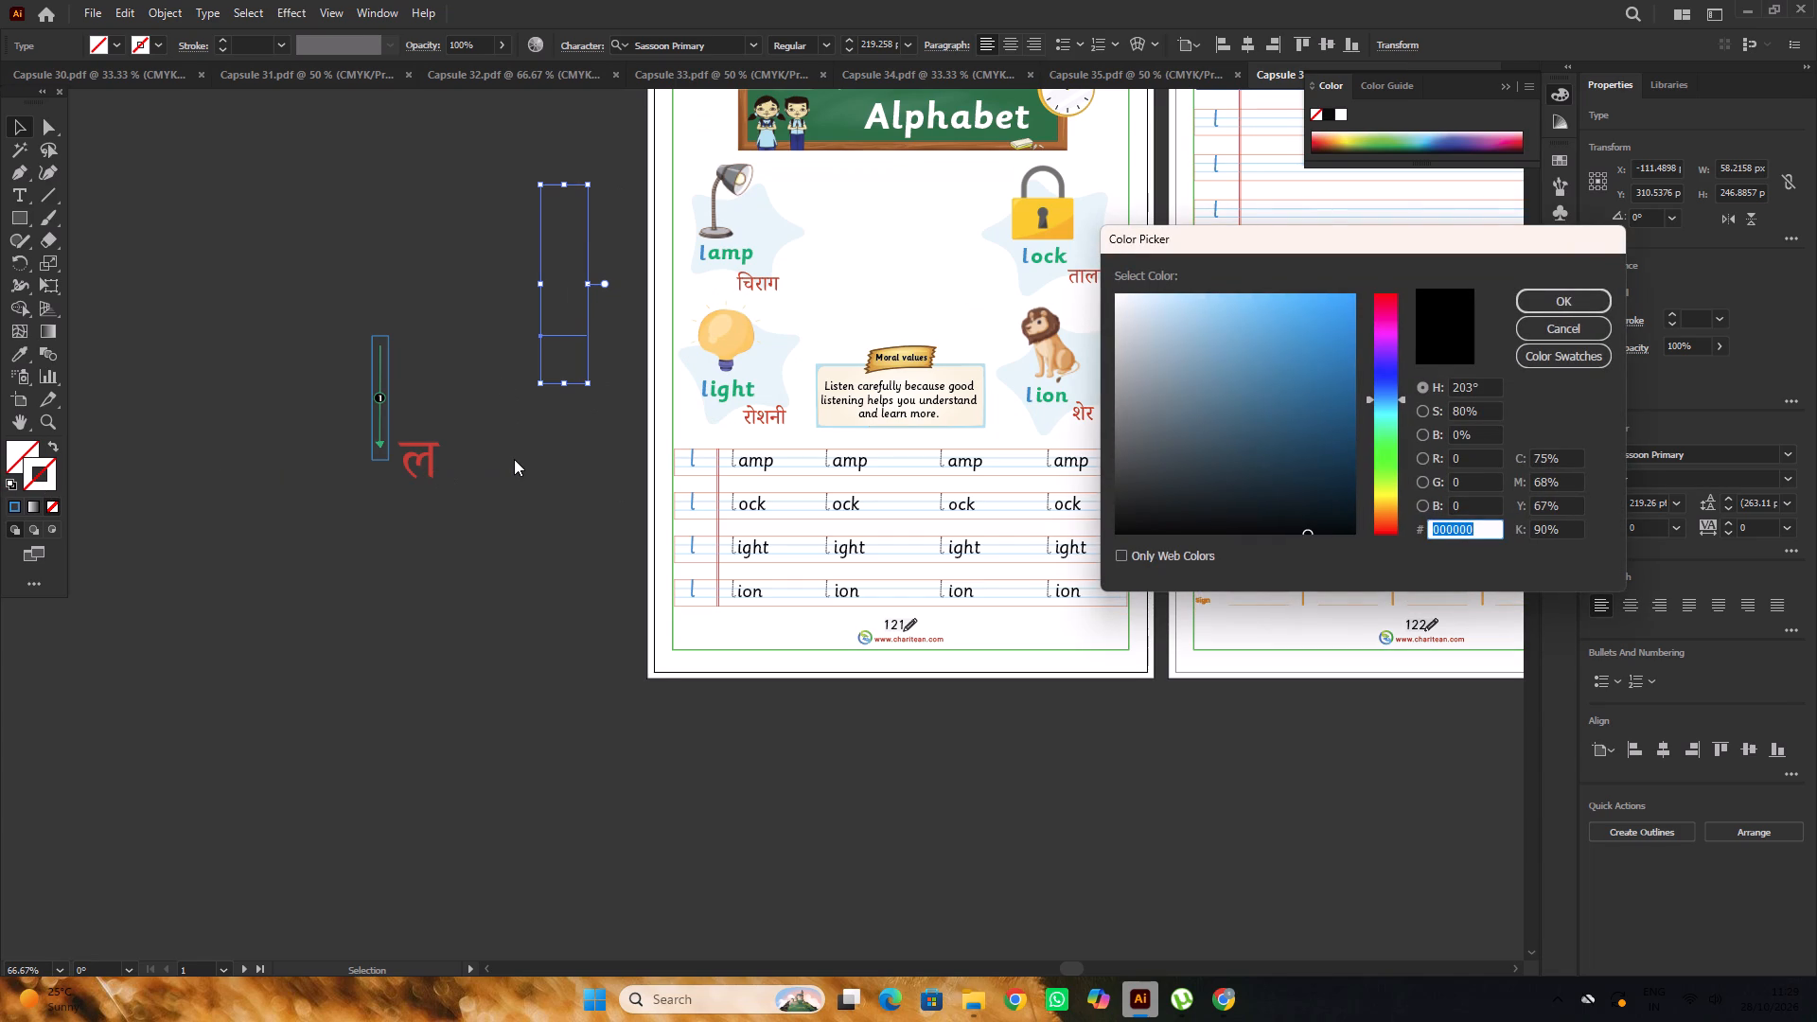
pyautogui.hotkey('ctrl', 'v')
pyautogui.click(1577, 301)
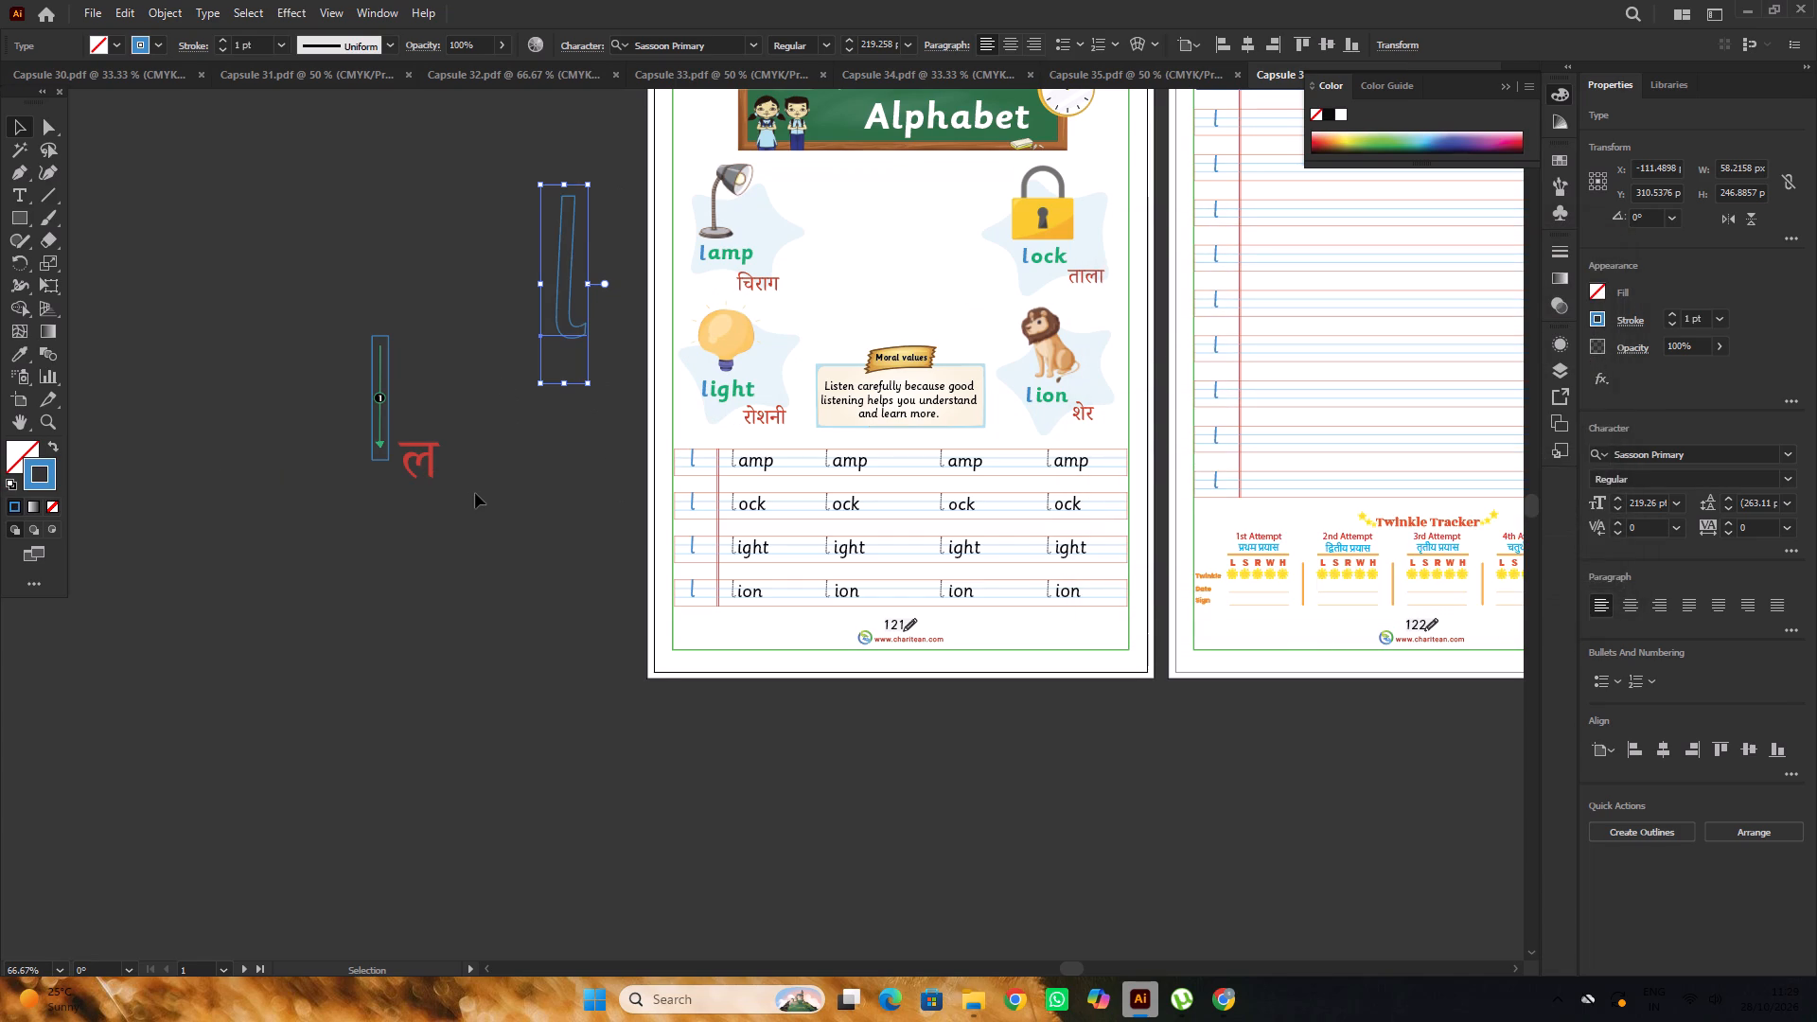
pyautogui.doubleClick(542, 497)
# Move the blue-outlined letter l onto the Alphabet page, into the space above the Moral values box.
pyautogui.press('space')
pyautogui.moveTo(582, 486); pyautogui.dragTo(440, 627)
pyautogui.scroll(3, 446, 605)
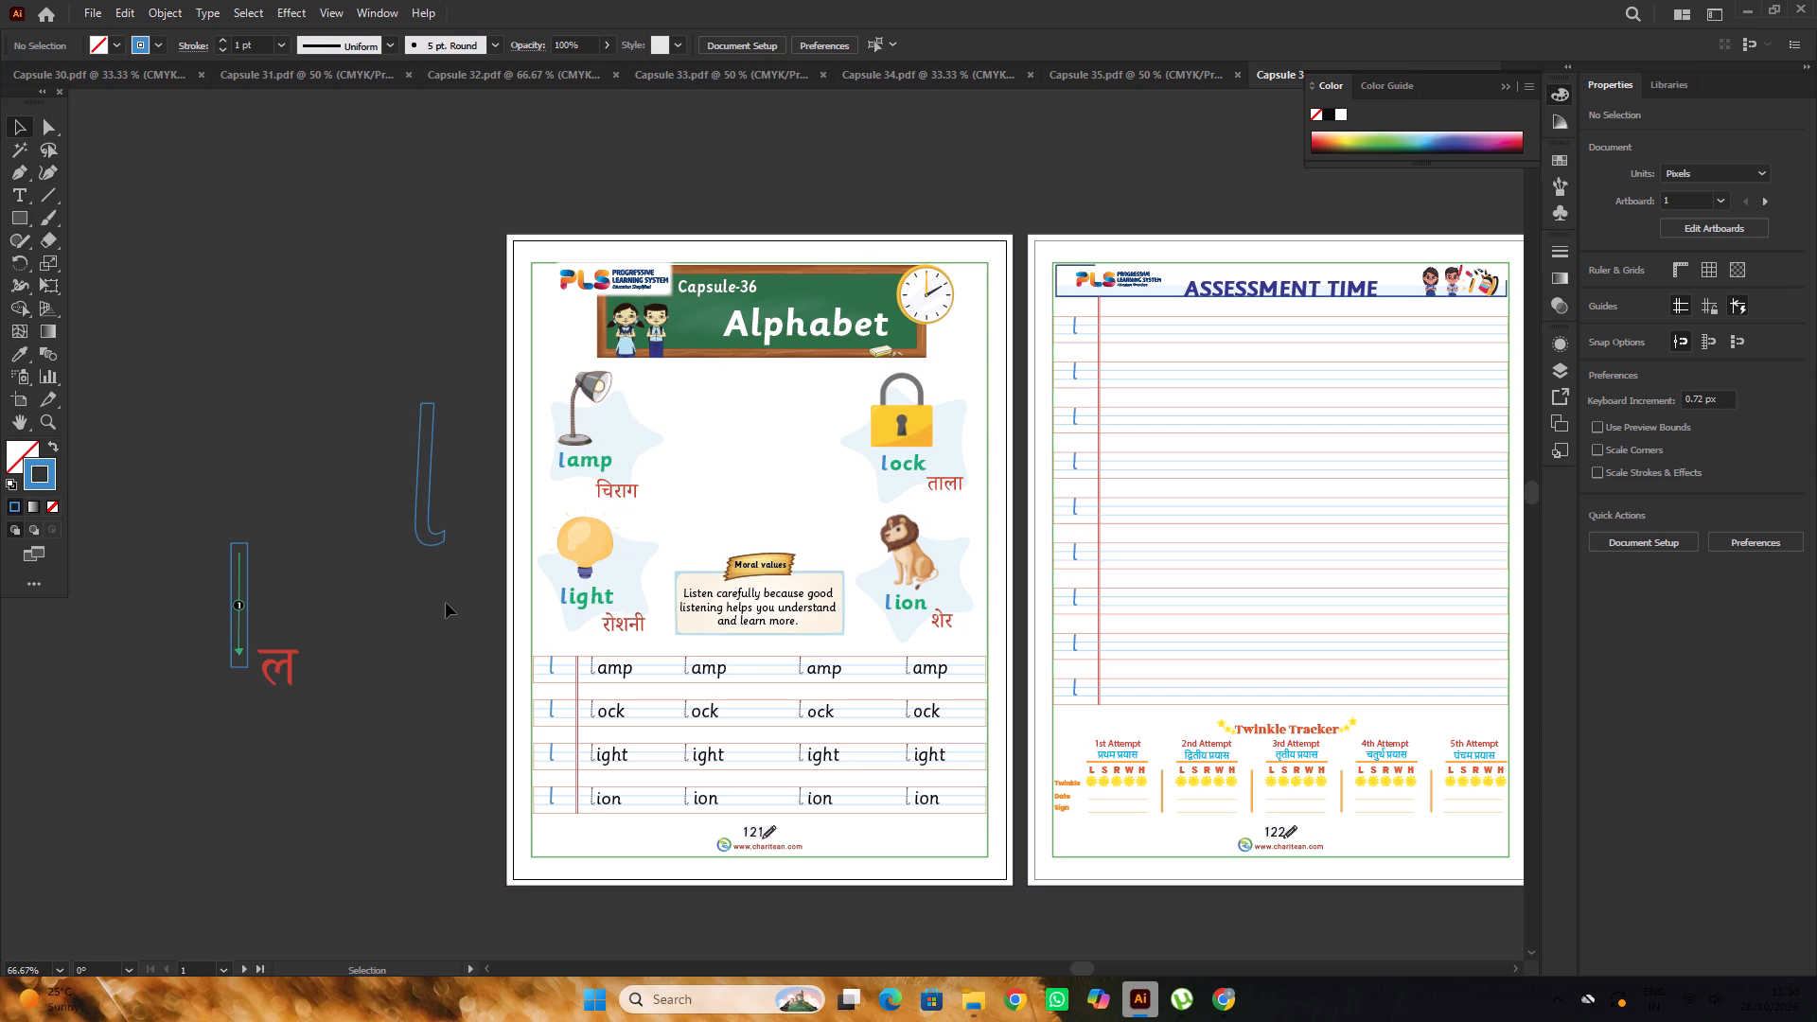
pyautogui.moveTo(431, 484); pyautogui.dragTo(431, 483)
pyautogui.moveTo(431, 483); pyautogui.dragTo(751, 477)
pyautogui.click(387, 386)
# Move the number 1 marker off the arrow guide to the empty canvas beside it.
pyautogui.scroll(-3, 387, 386)
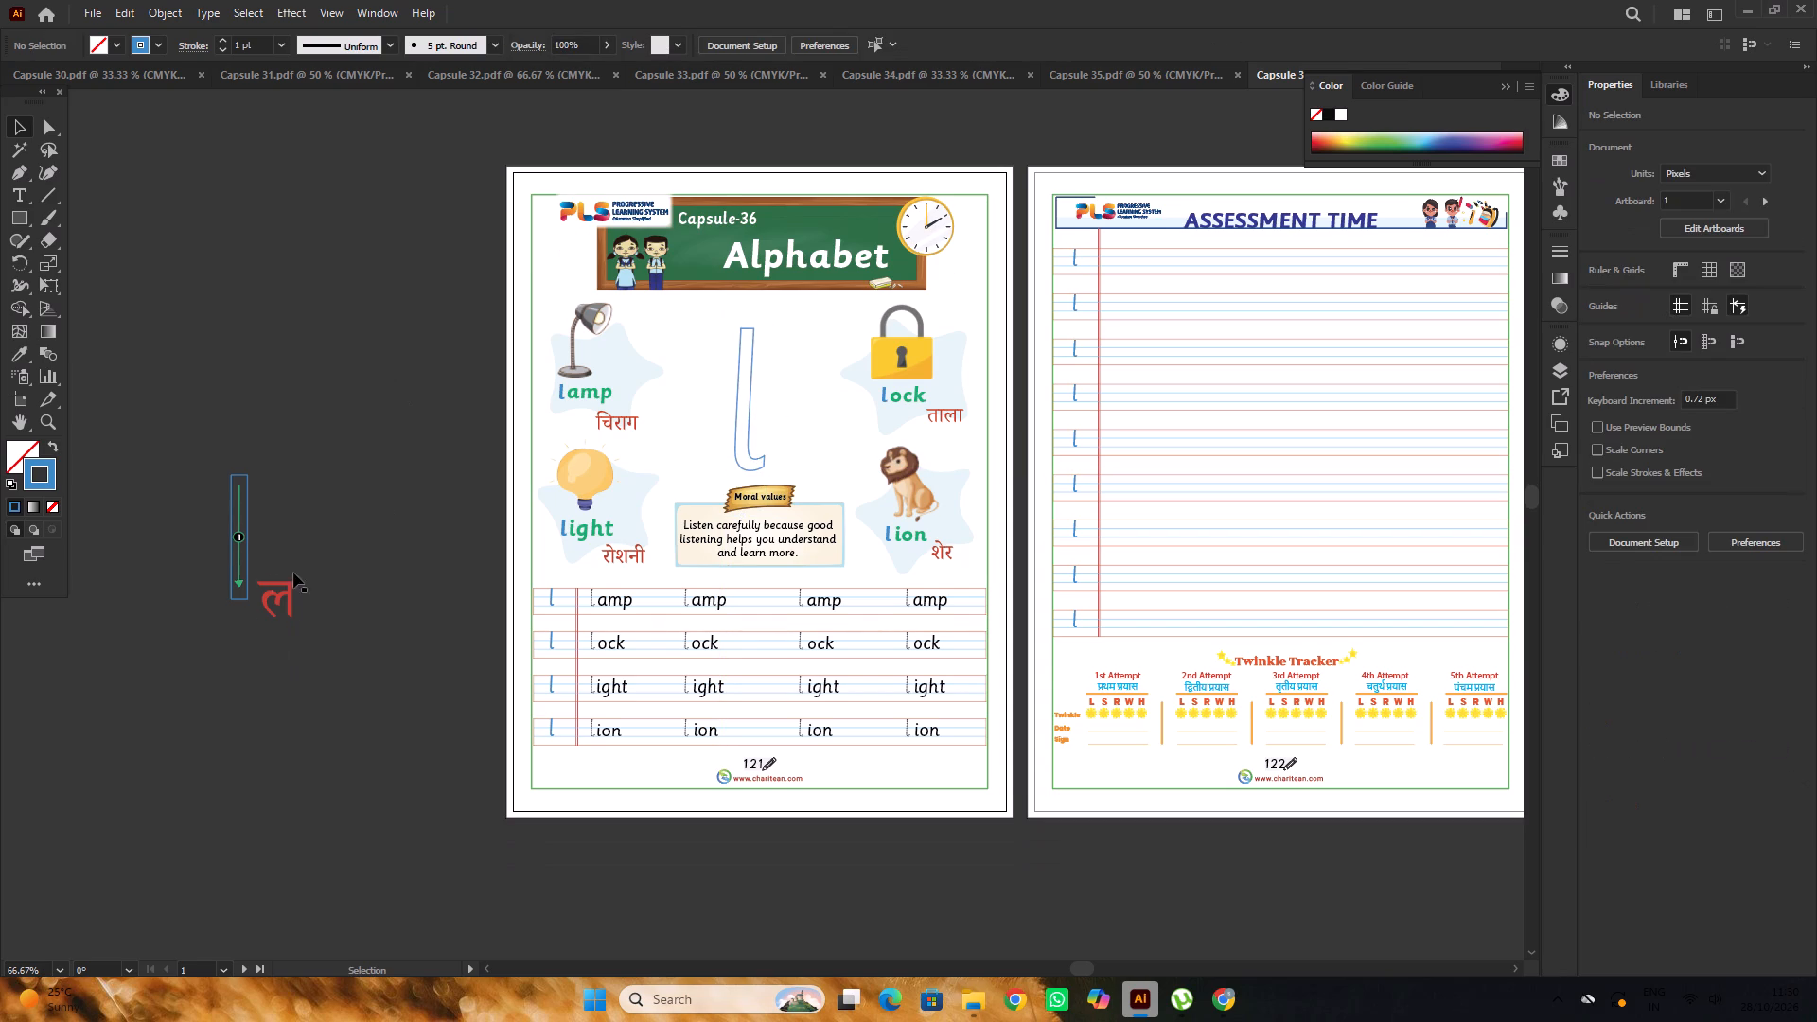
pyautogui.moveTo(238, 538); pyautogui.dragTo(308, 485)
pyautogui.click(378, 471)
pyautogui.click(384, 473)
# Move the green arrow from the old guide into the stem of the outlined letter l on the Alphabet page.
pyautogui.moveTo(239, 545); pyautogui.dragTo(753, 408)
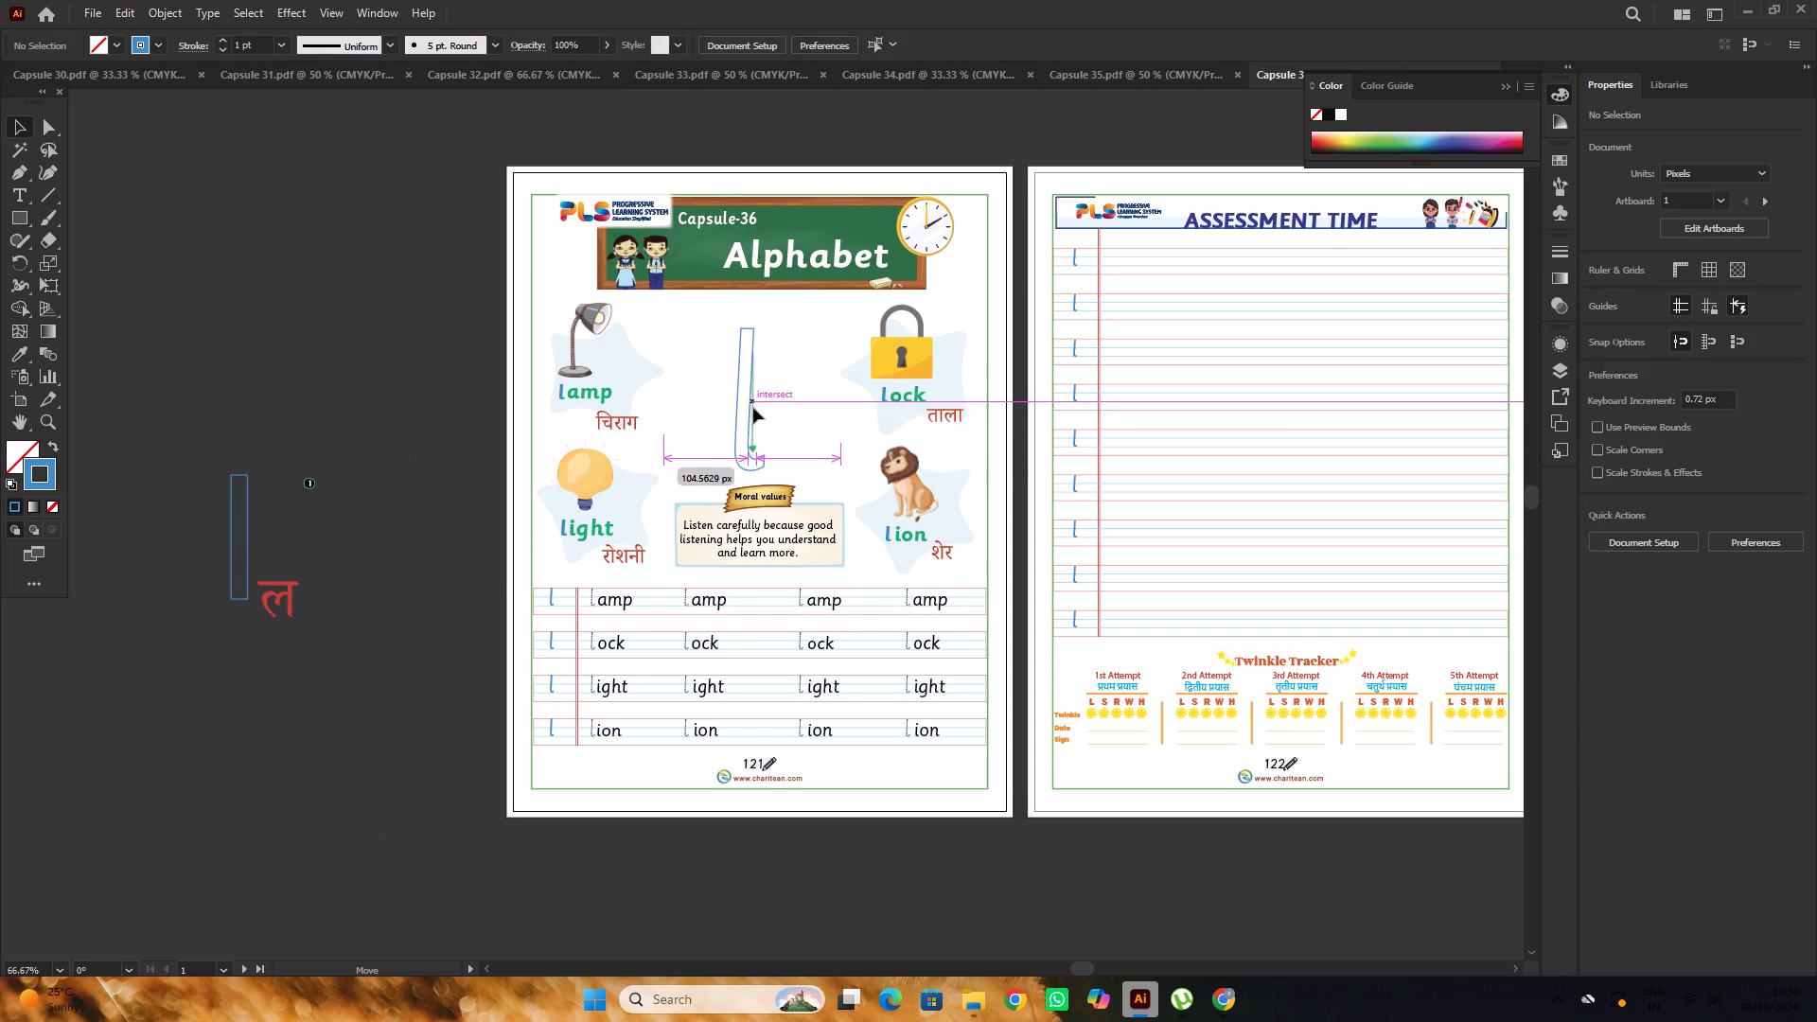
pyautogui.moveTo(753, 408); pyautogui.dragTo(746, 398)
pyautogui.keyDown('alt'); pyautogui.scroll(1, 748, 397); pyautogui.keyUp('alt')
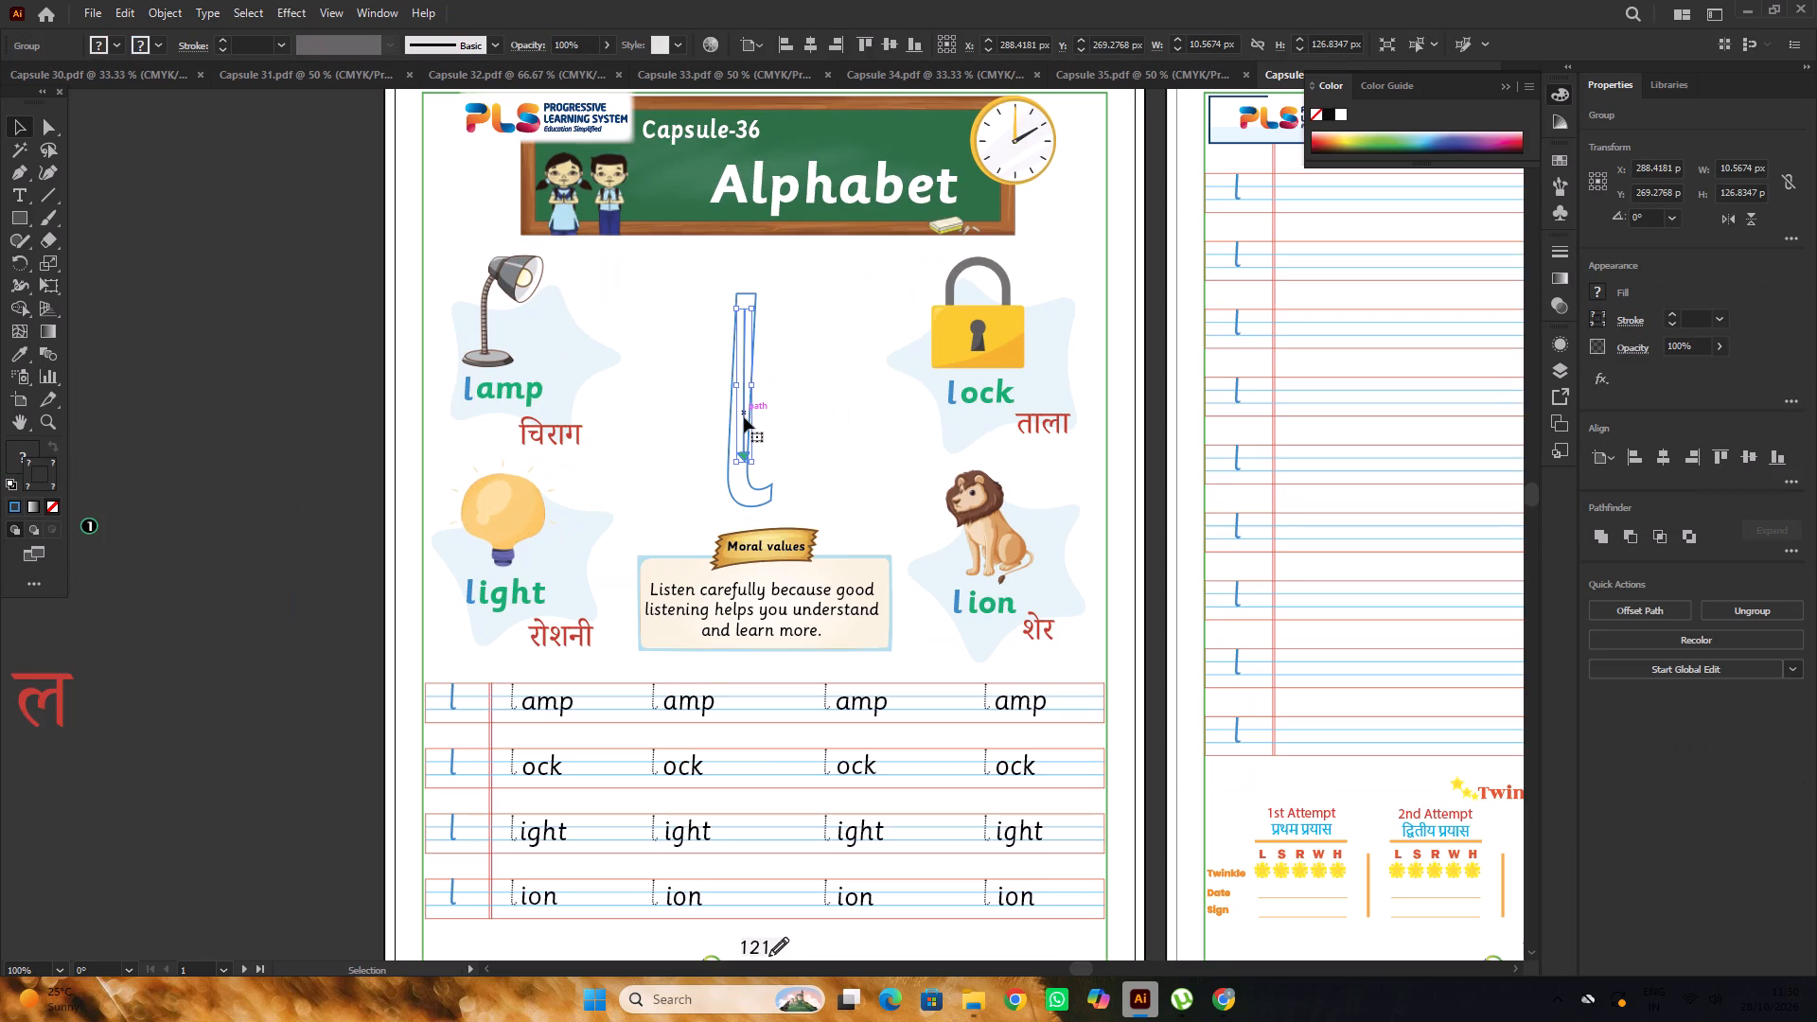
pyautogui.scroll(4, 744, 417)
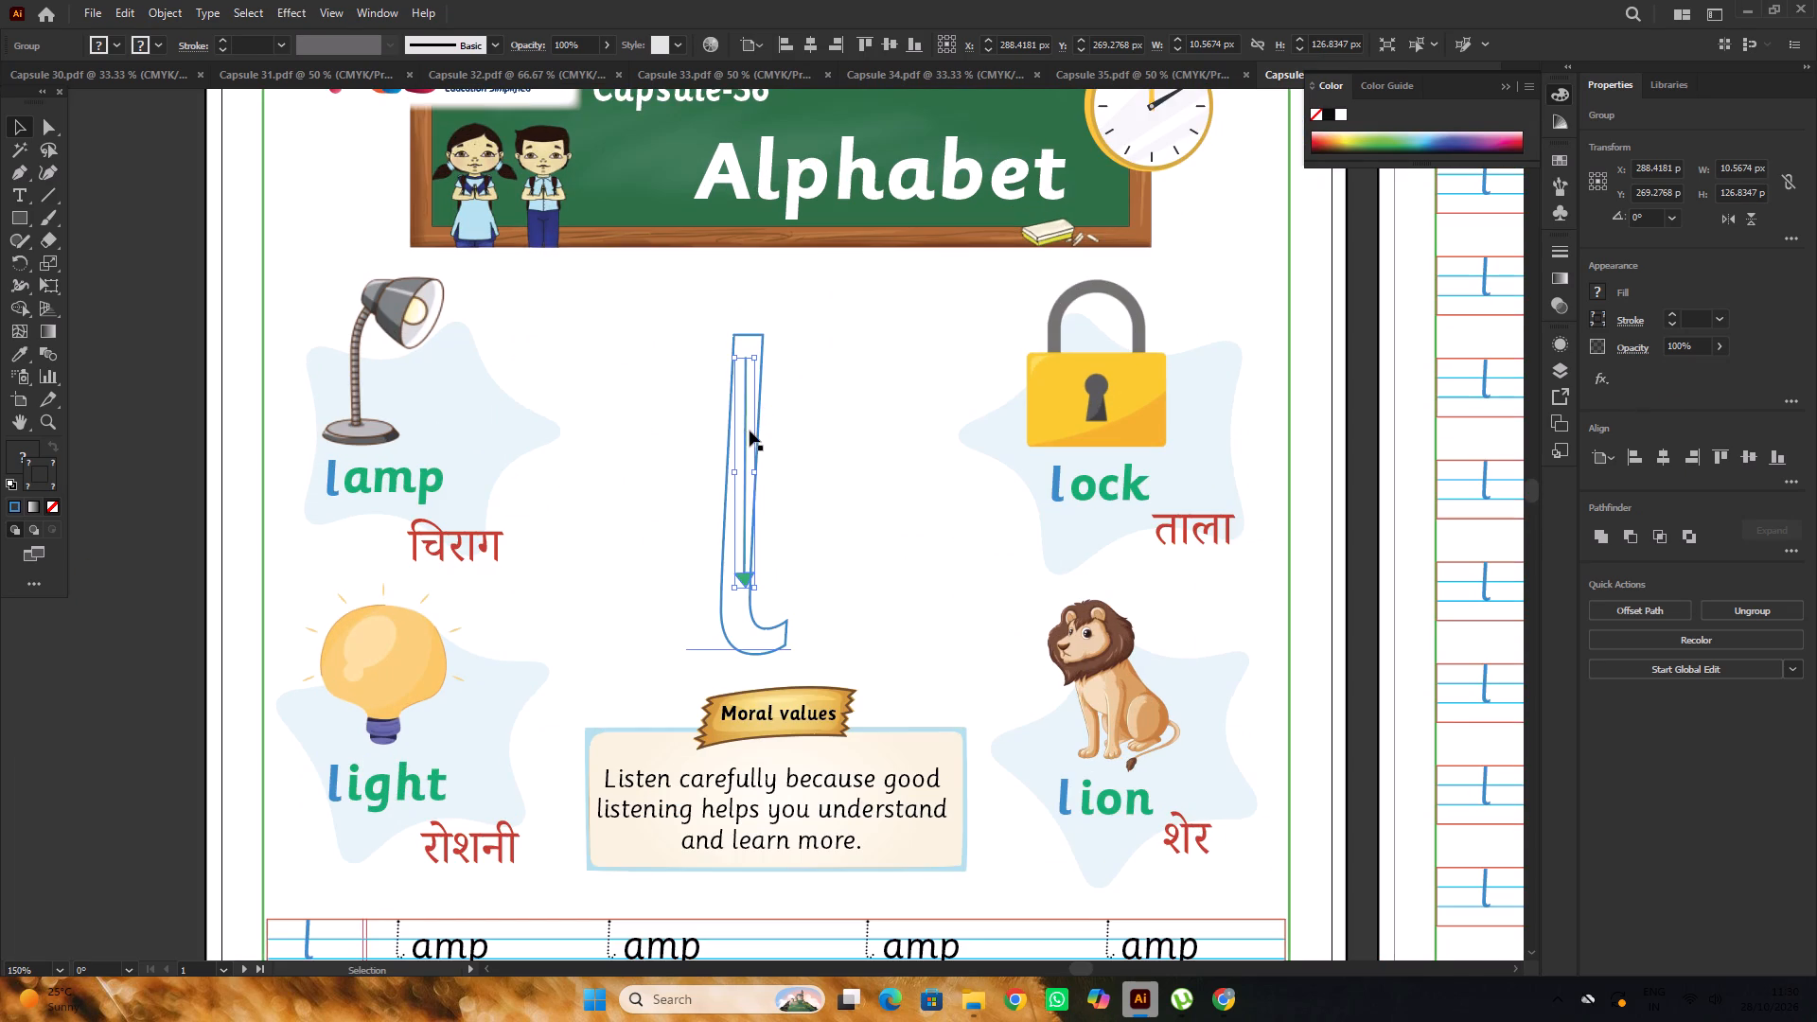
pyautogui.click(749, 426)
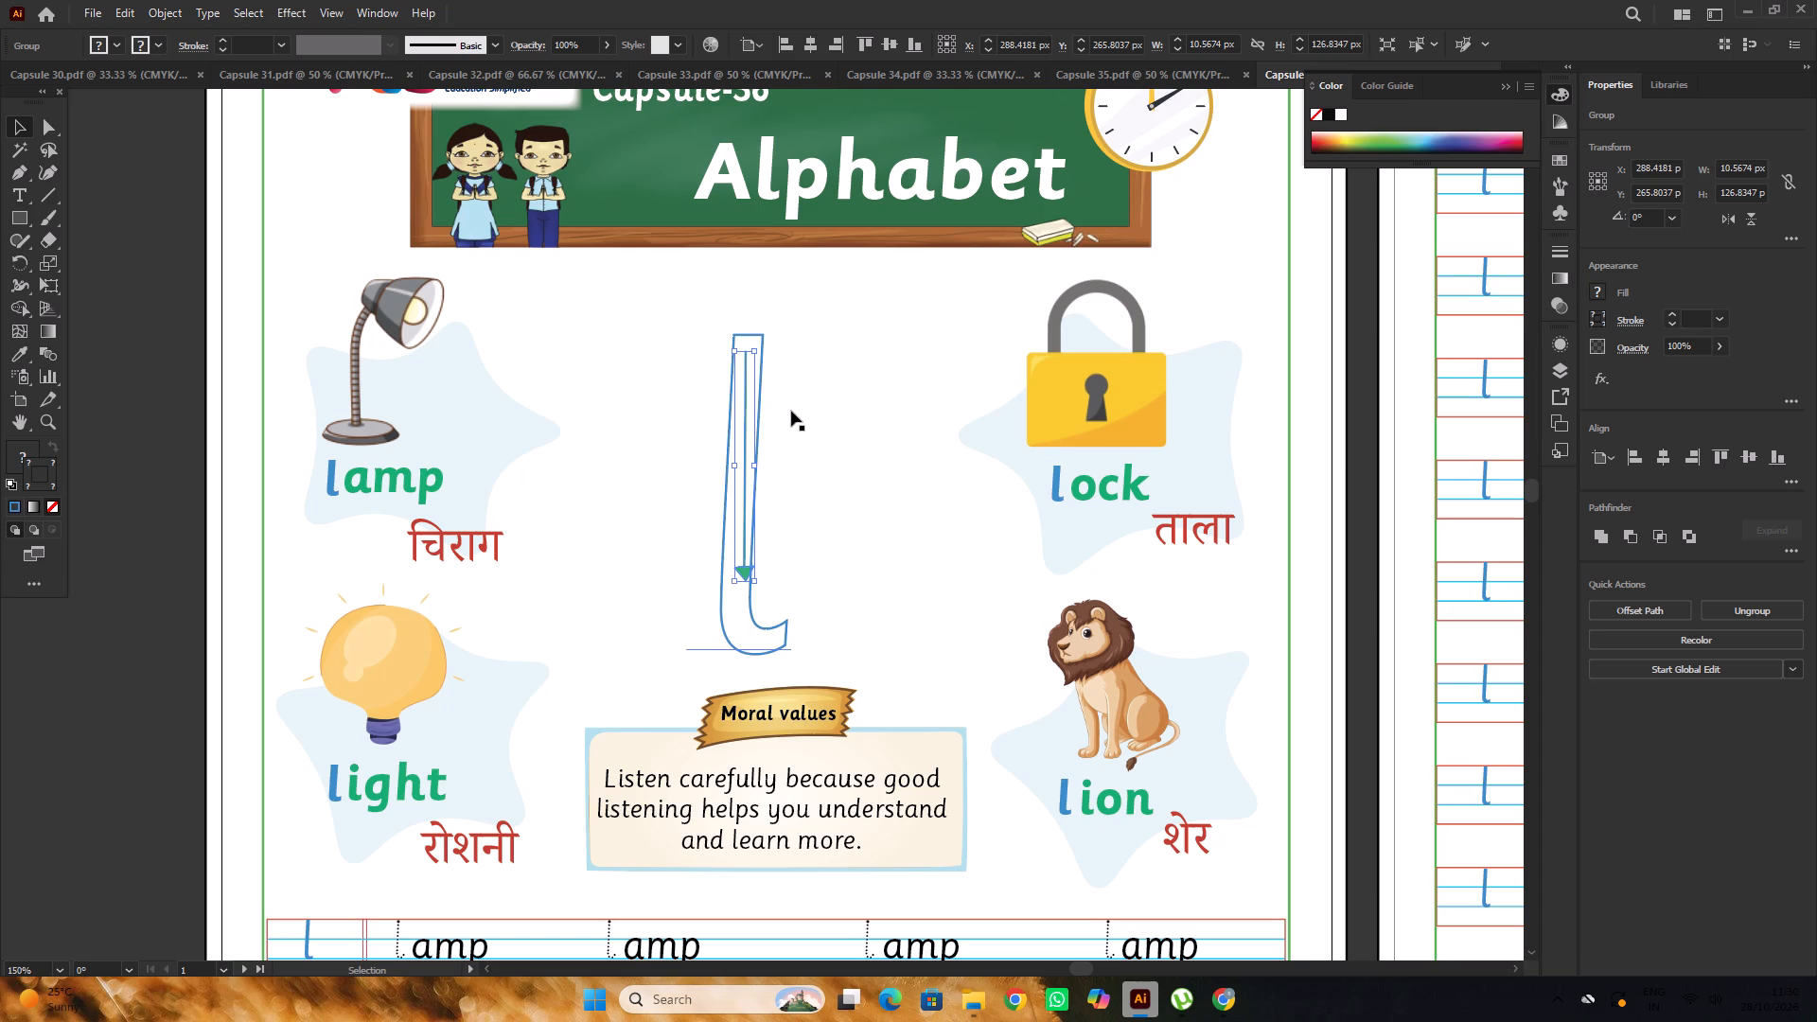
# Lock the large outlined letter l on the Alphabet page.
pyautogui.click(791, 413)
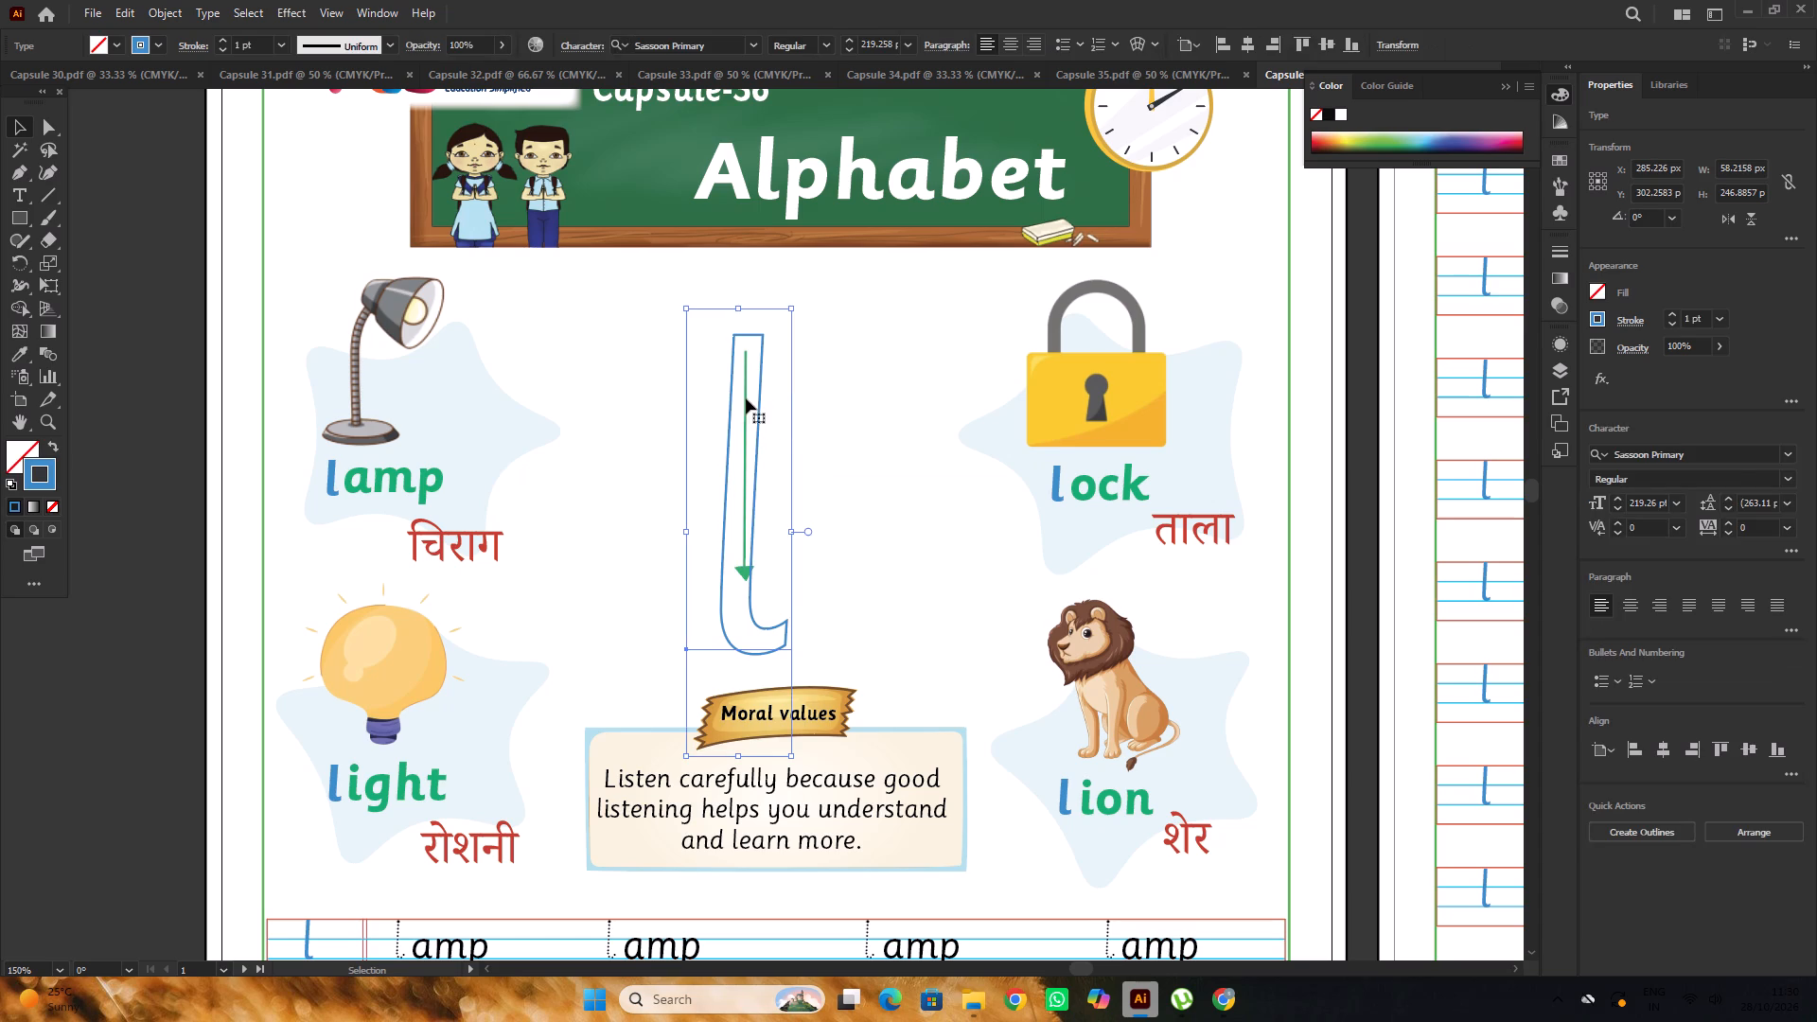
pyautogui.click(872, 388)
pyautogui.click(748, 366)
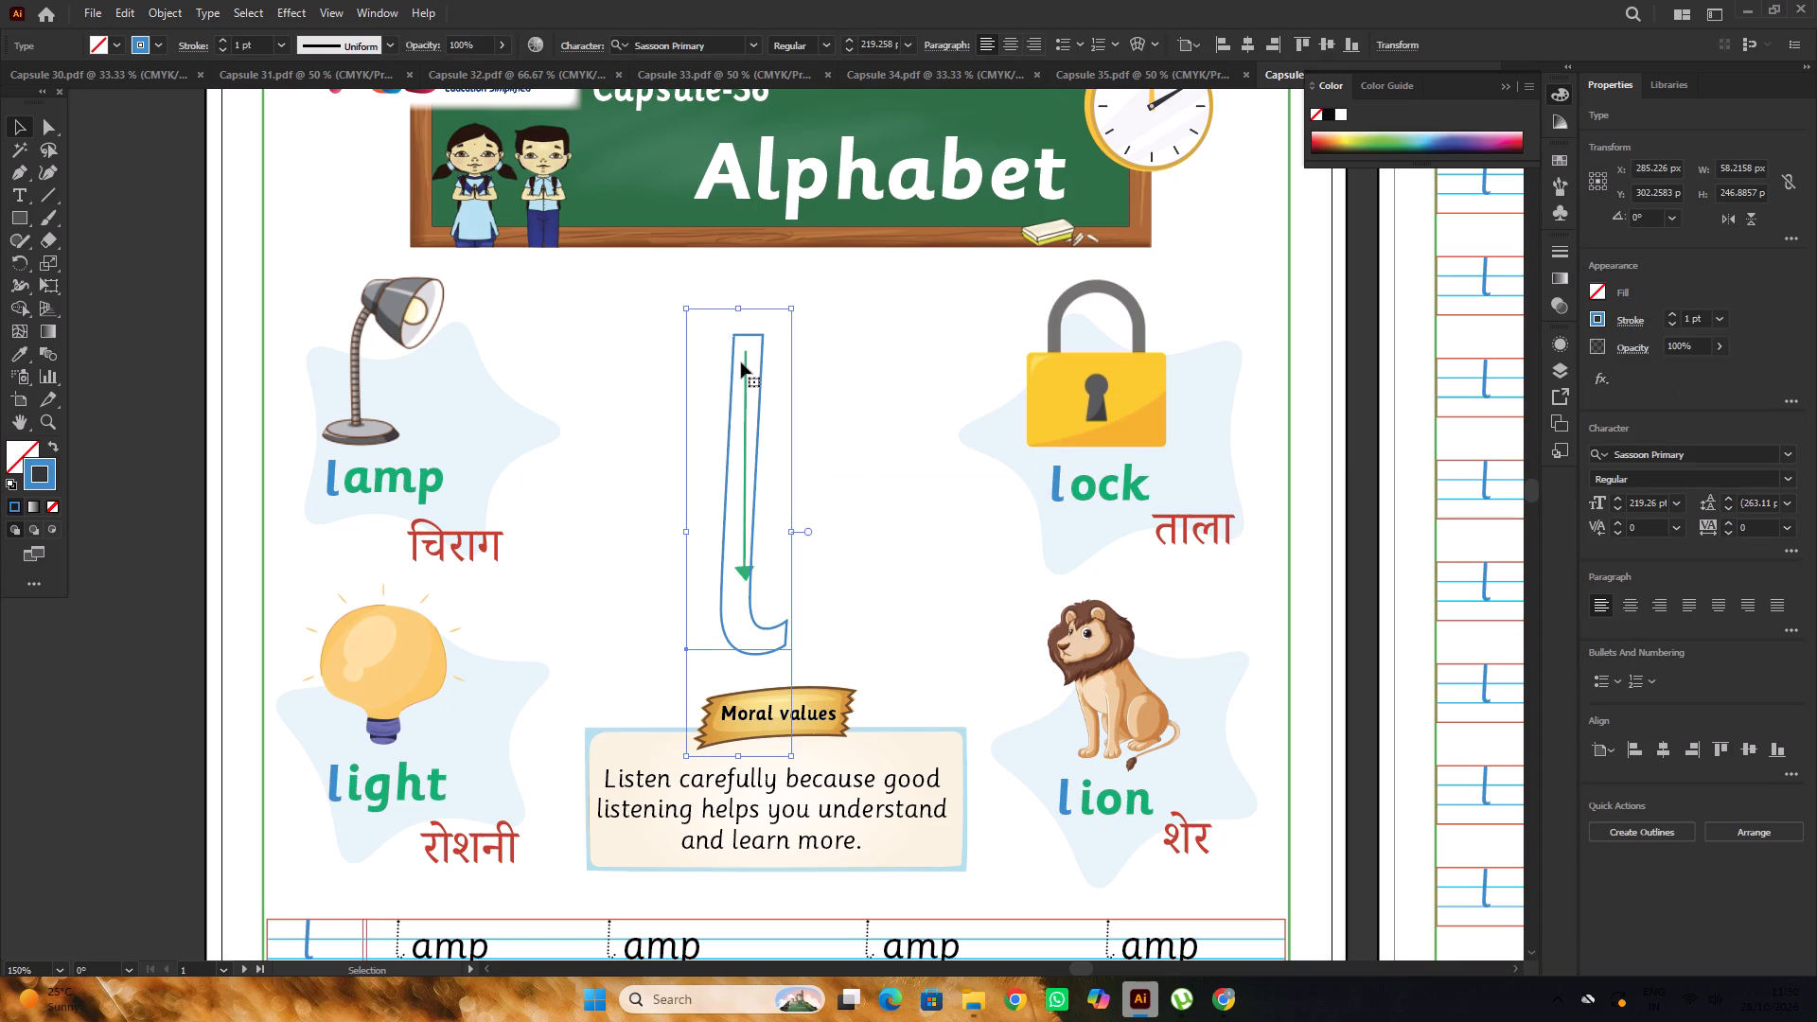
pyautogui.hotkey('ctrl', '2')
# Extend the top end of the green arrow's line up to about Y 198.9 px, near the top of the letter l.
pyautogui.click(744, 361)
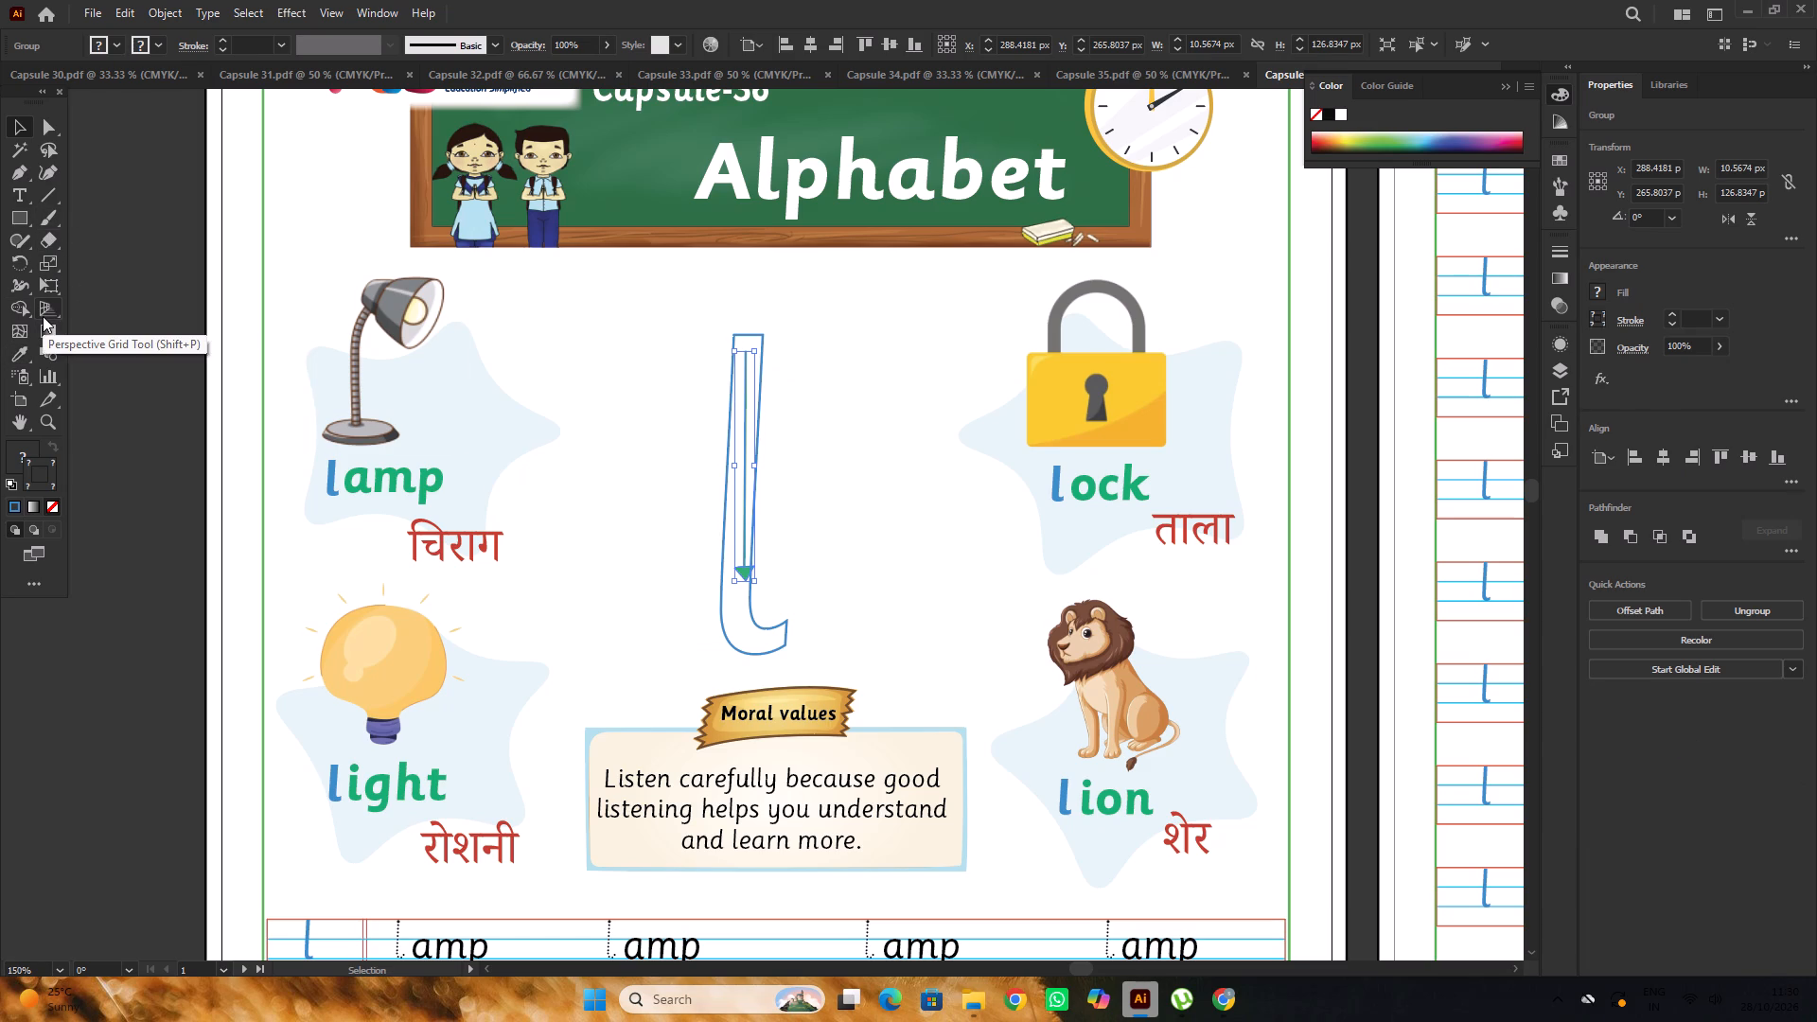
pyautogui.click(55, 132)
pyautogui.keyDown('alt'); pyautogui.scroll(3, 738, 326); pyautogui.keyUp('alt')
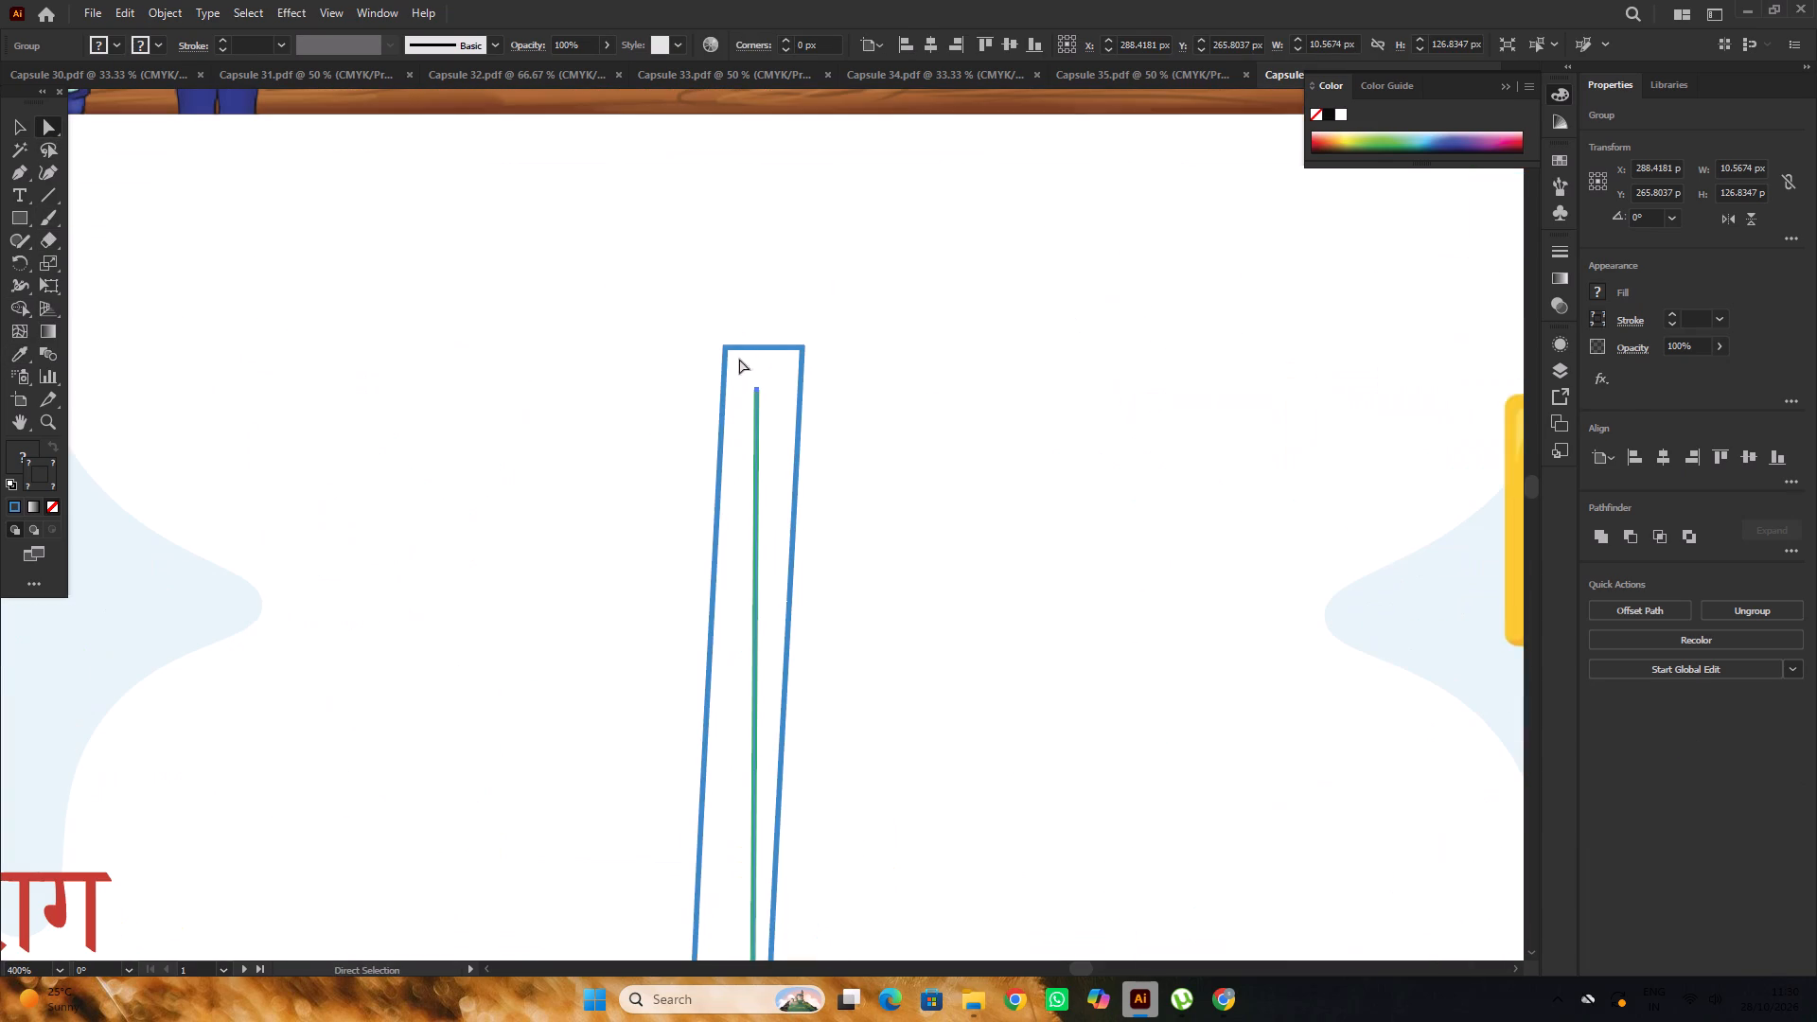
pyautogui.moveTo(758, 393); pyautogui.dragTo(759, 378)
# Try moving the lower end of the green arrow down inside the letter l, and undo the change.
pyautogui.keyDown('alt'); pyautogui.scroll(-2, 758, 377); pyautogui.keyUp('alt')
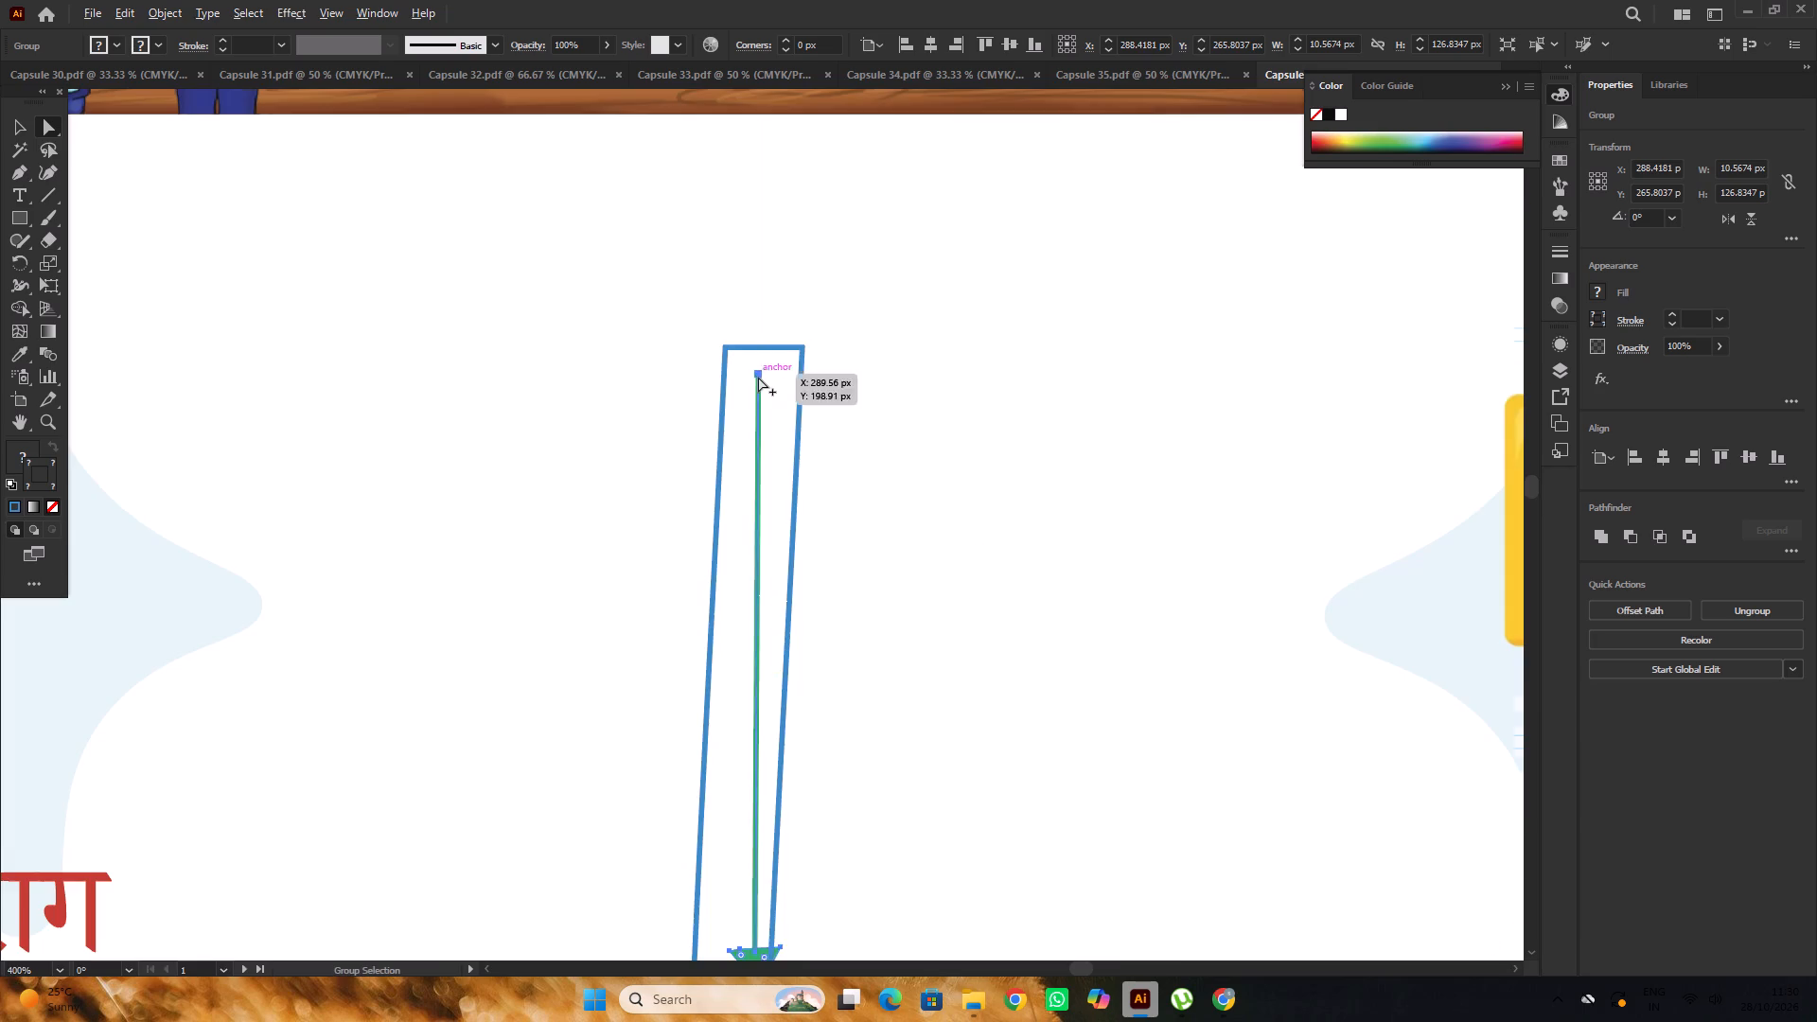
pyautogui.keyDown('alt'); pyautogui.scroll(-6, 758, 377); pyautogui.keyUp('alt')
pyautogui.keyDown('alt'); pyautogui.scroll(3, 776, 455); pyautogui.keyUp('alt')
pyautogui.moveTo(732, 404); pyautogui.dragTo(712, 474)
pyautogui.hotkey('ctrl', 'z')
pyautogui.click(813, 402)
# Delete the green arrowhead from the guide line inside the letter l.
pyautogui.doubleClick(726, 379)
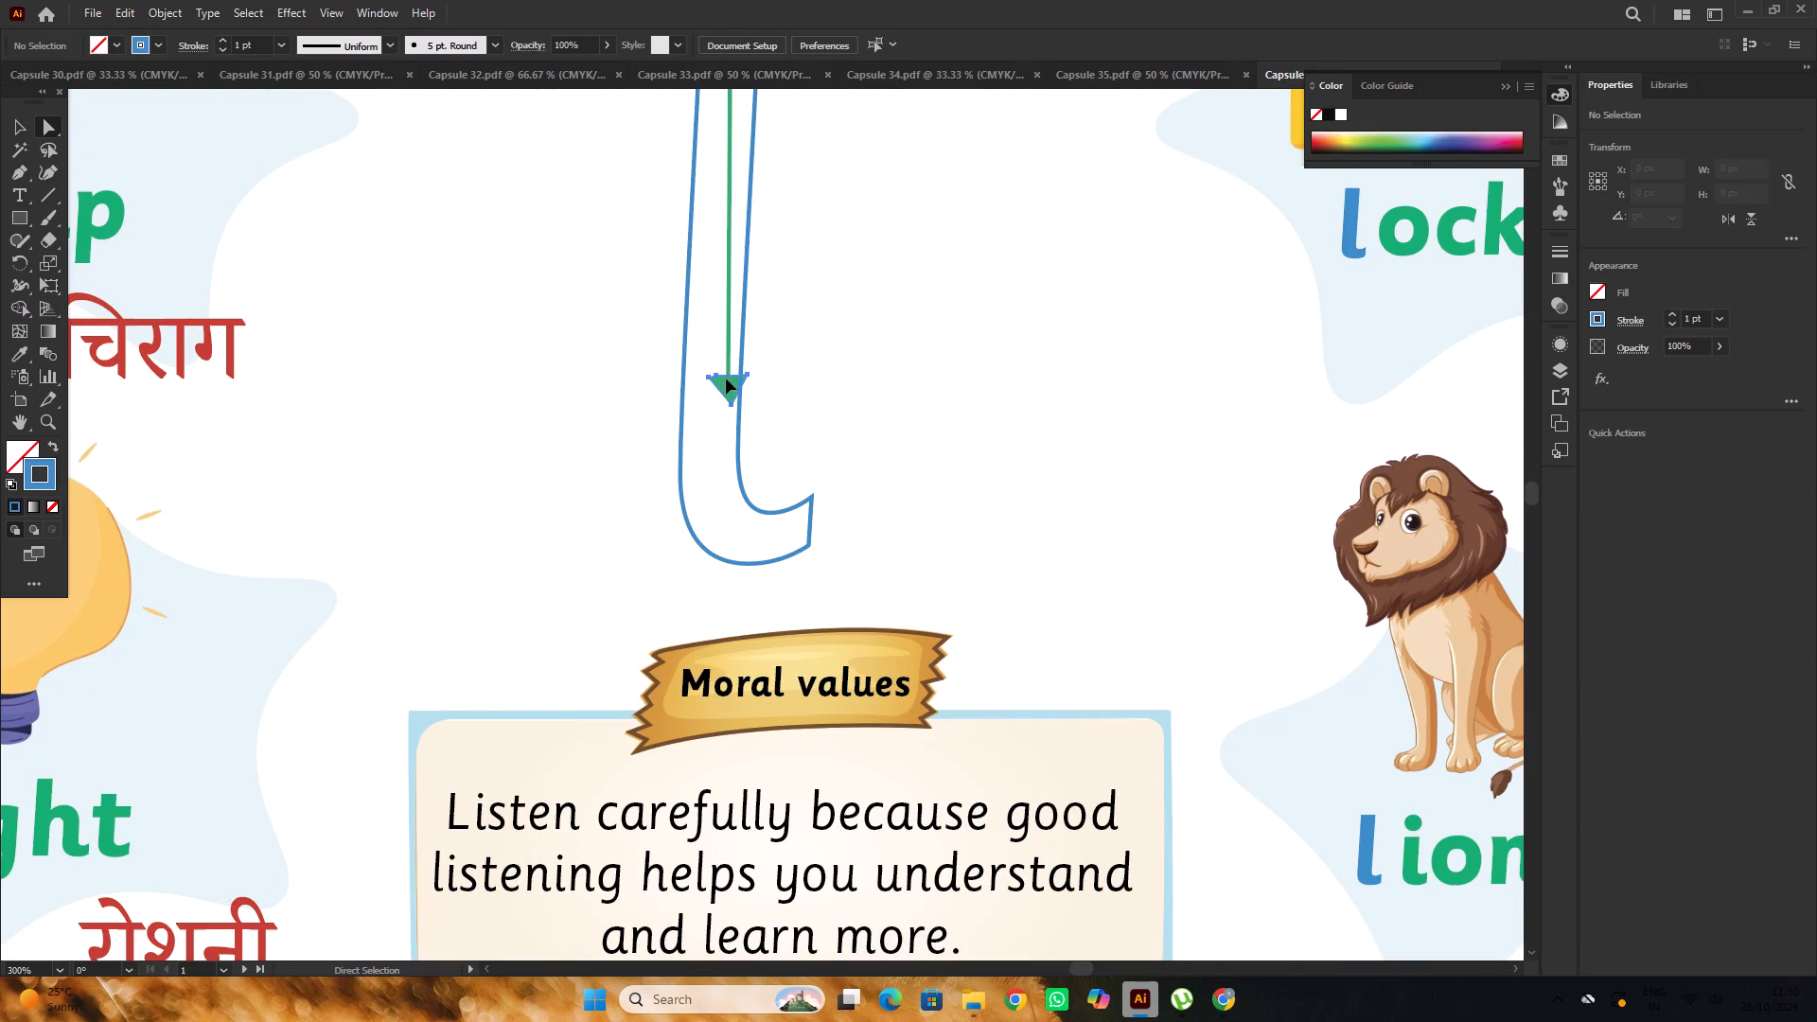
pyautogui.keyDown('alt'); pyautogui.scroll(2, 731, 384); pyautogui.keyUp('alt')
pyautogui.click(12, 129)
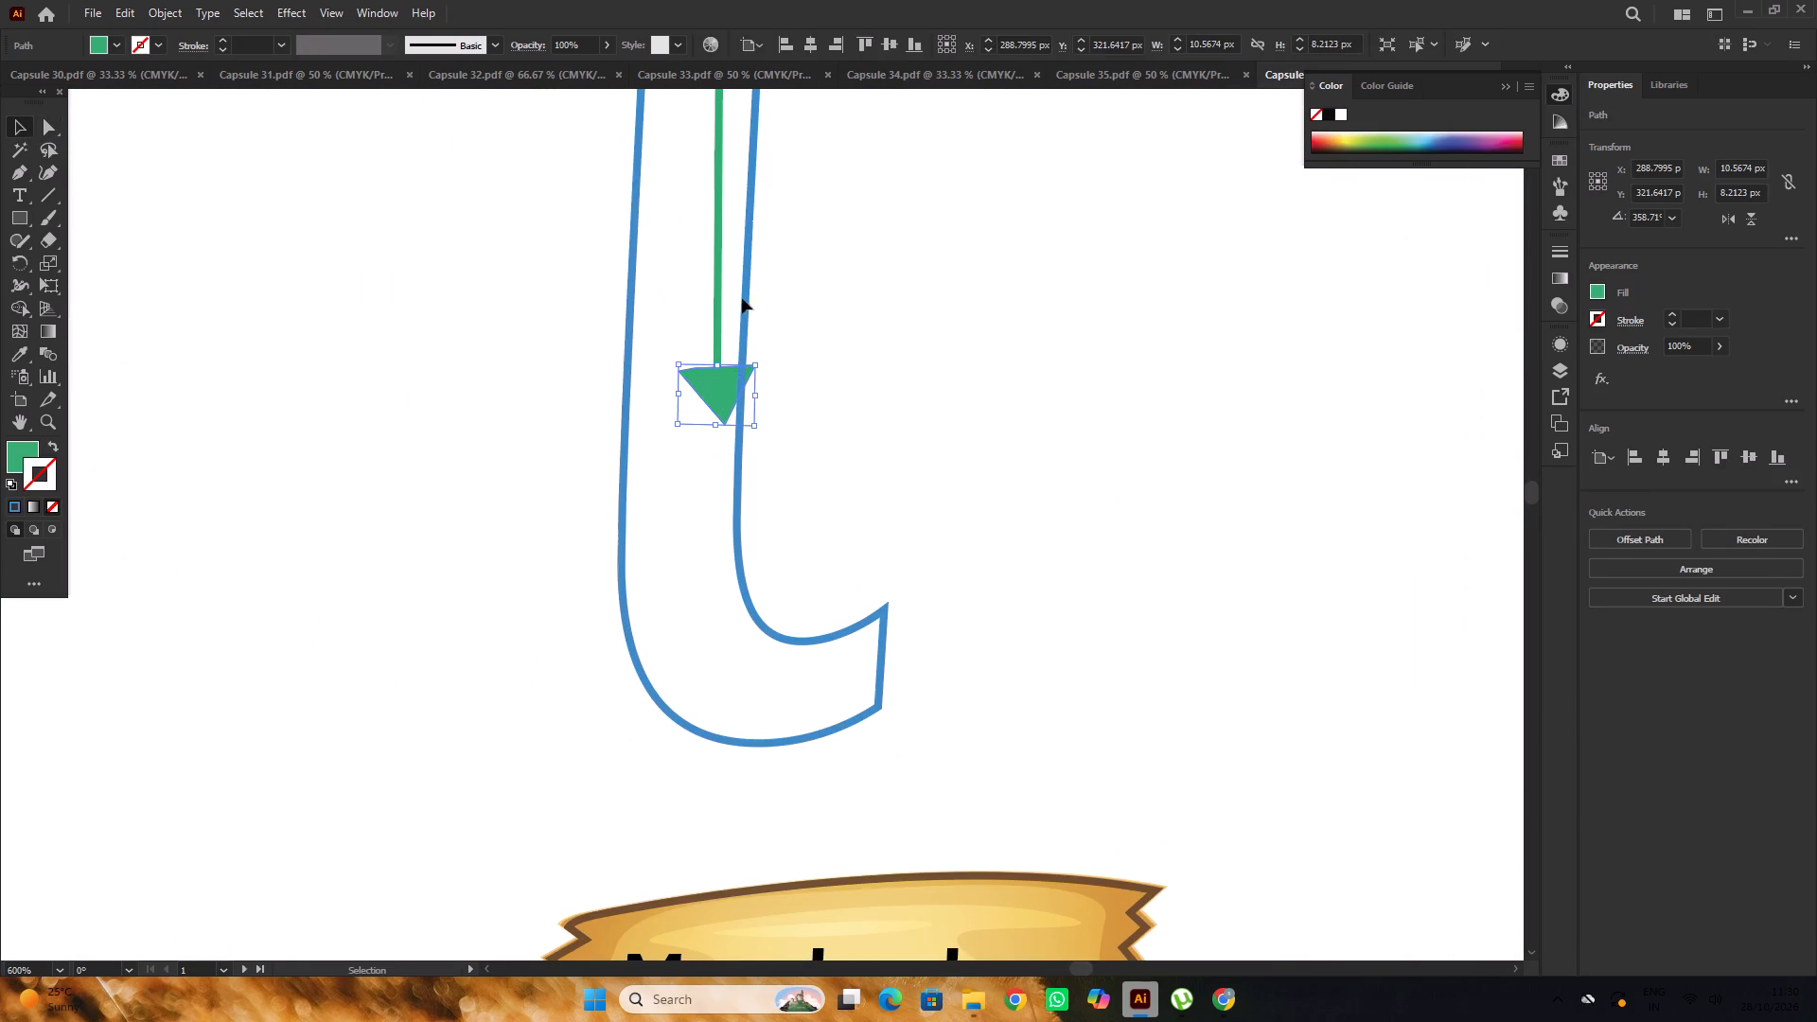
pyautogui.click(923, 335)
pyautogui.tripleClick(704, 388)
pyautogui.press('Delete')
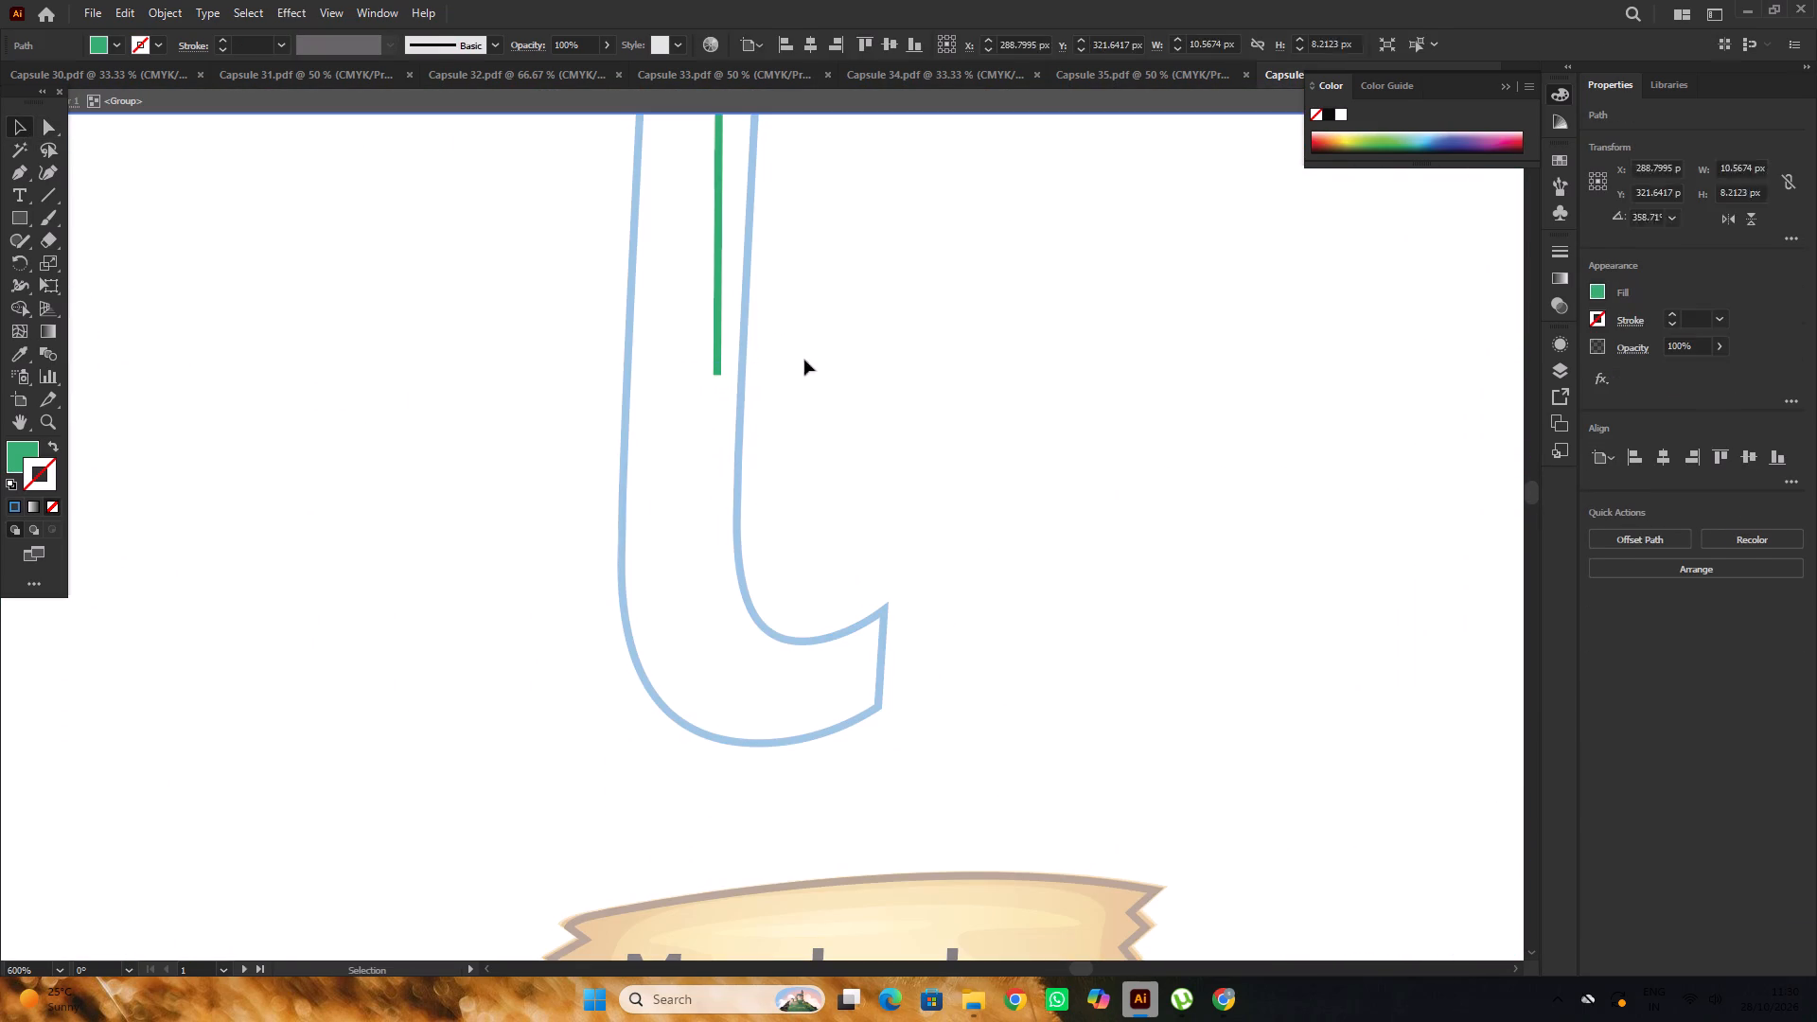
pyautogui.tripleClick(905, 360)
# Stretch the green guide line down to the curve at the letter l's base, making it about 161 px tall.
pyautogui.keyDown('alt'); pyautogui.scroll(-3, 821, 344); pyautogui.keyUp('alt')
pyautogui.click(785, 321)
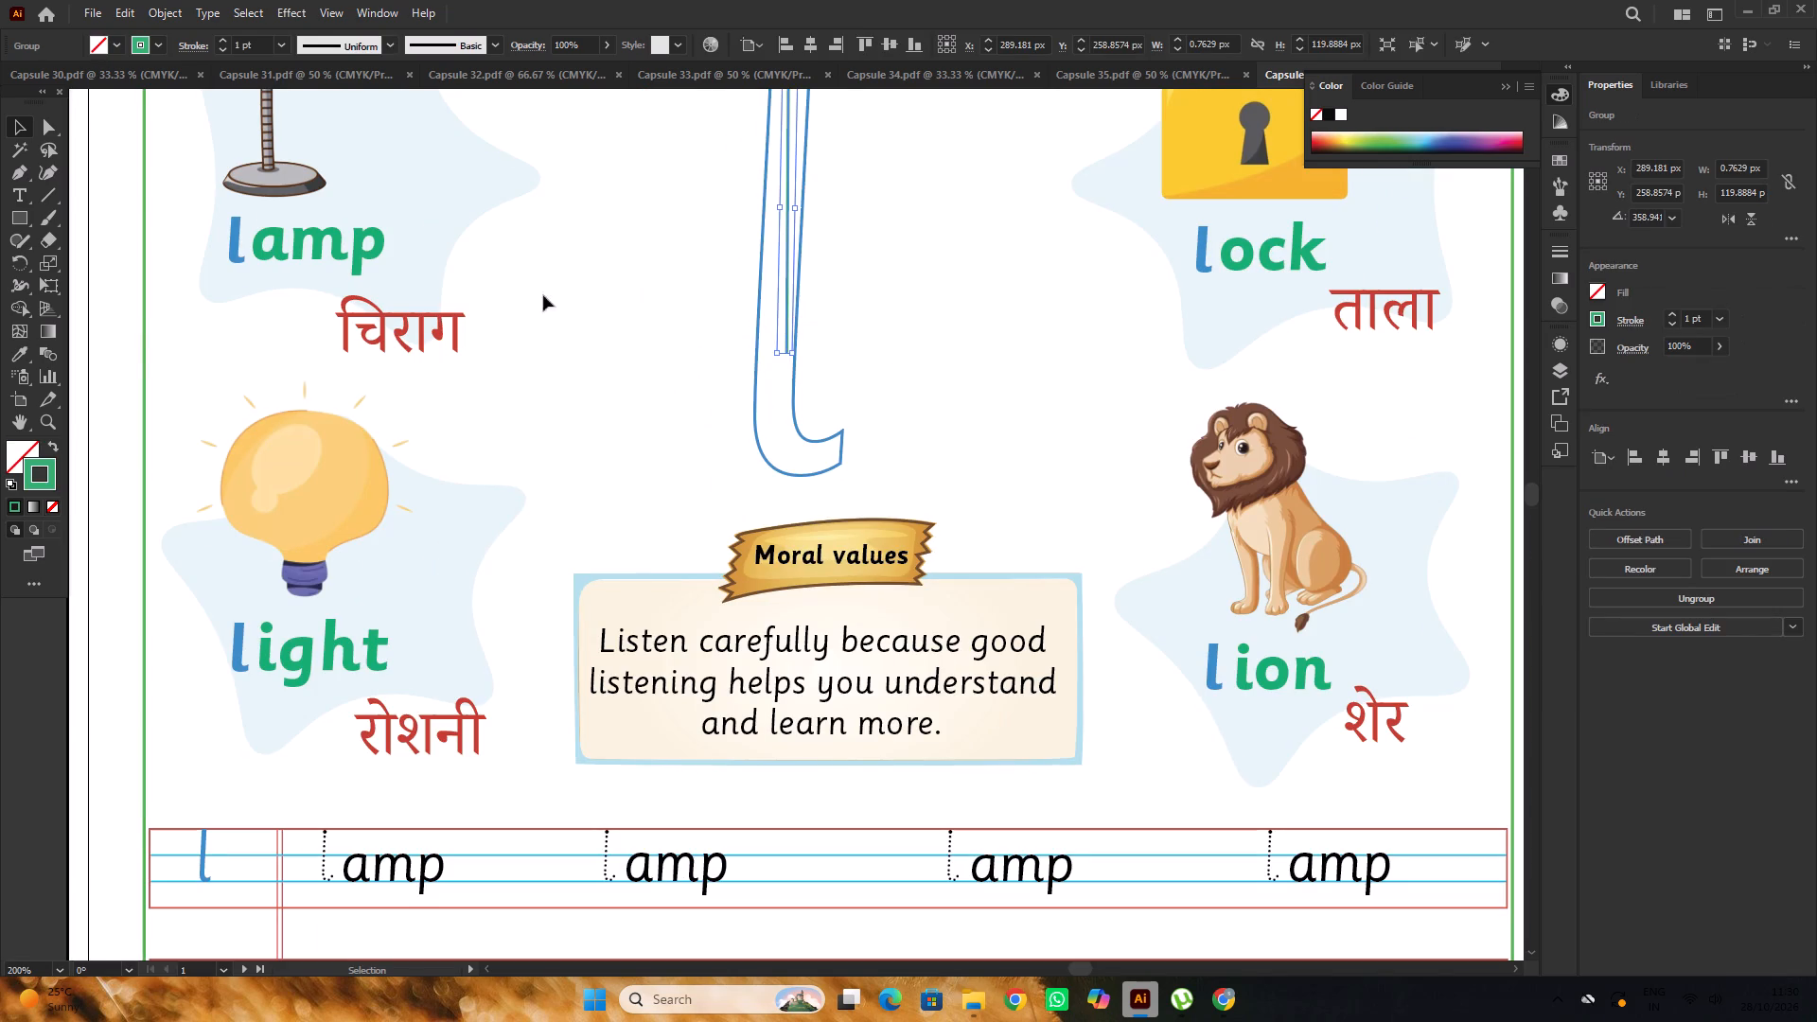
pyautogui.keyDown('alt'); pyautogui.scroll(2, 626, 368); pyautogui.keyUp('alt')
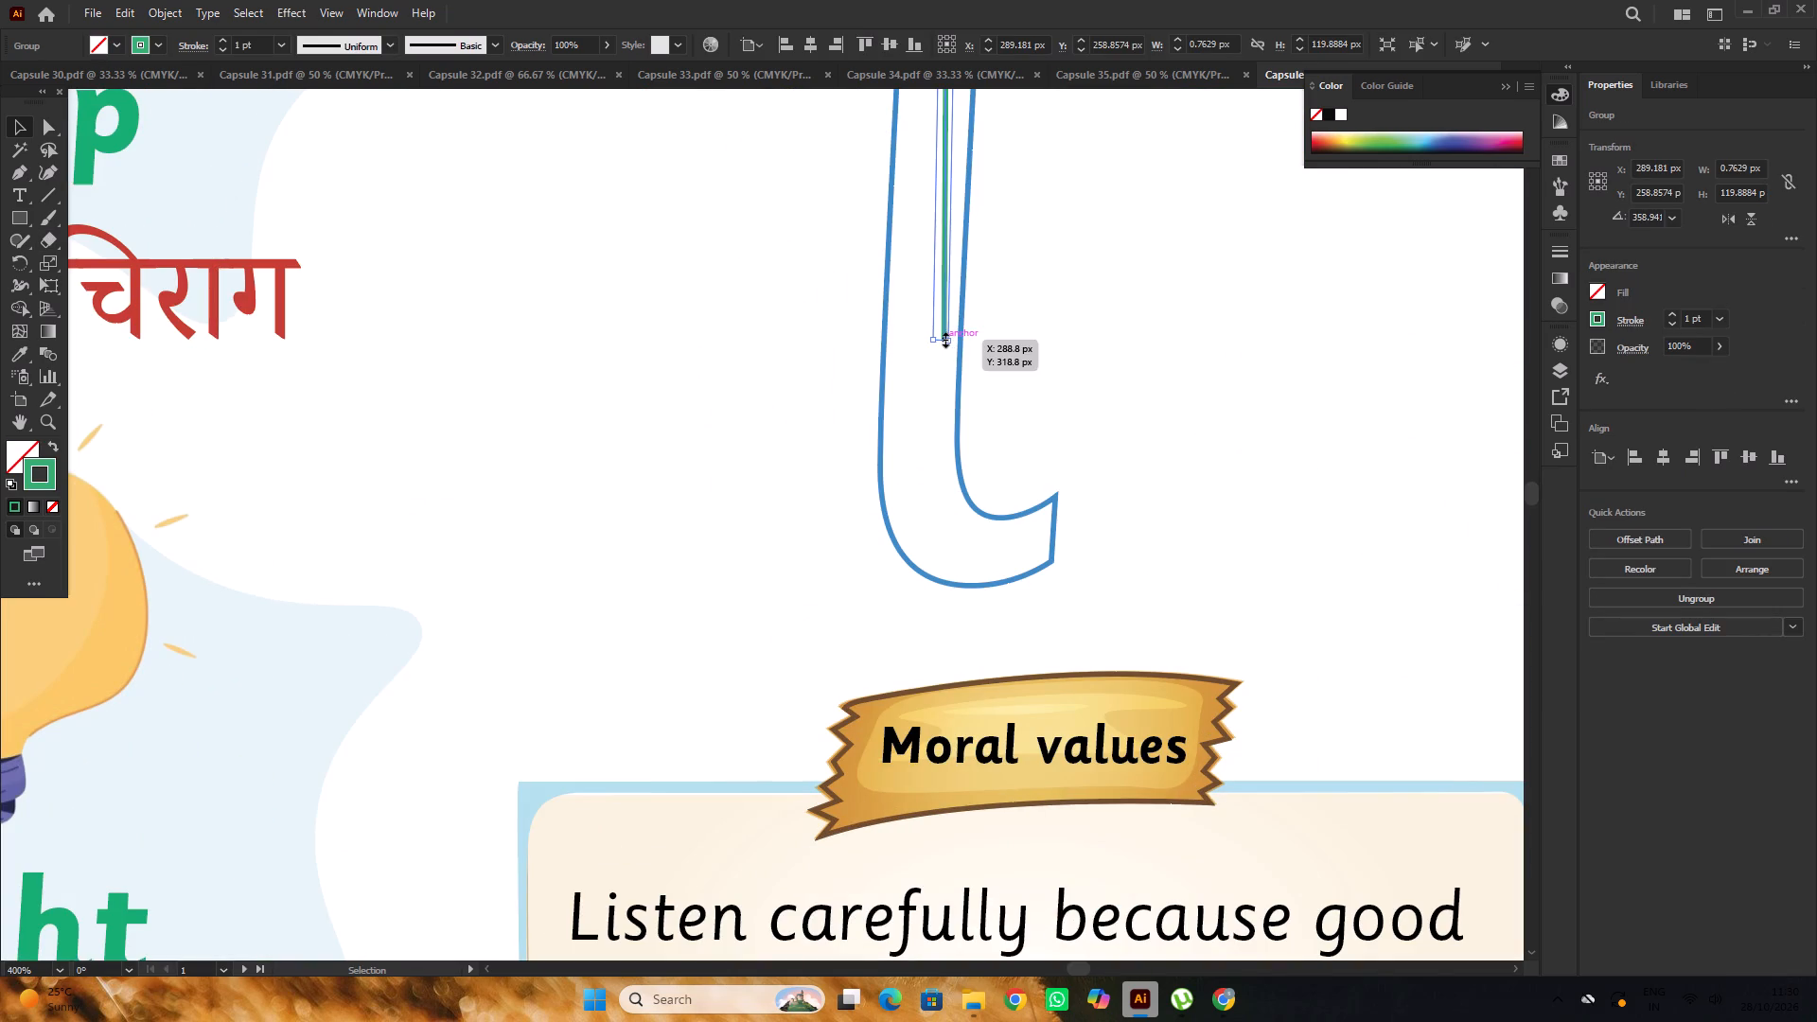
pyautogui.moveTo(944, 338); pyautogui.dragTo(949, 537)
pyautogui.keyDown('alt'); pyautogui.scroll(-4, 856, 427); pyautogui.keyUp('alt')
pyautogui.scroll(2, 852, 422)
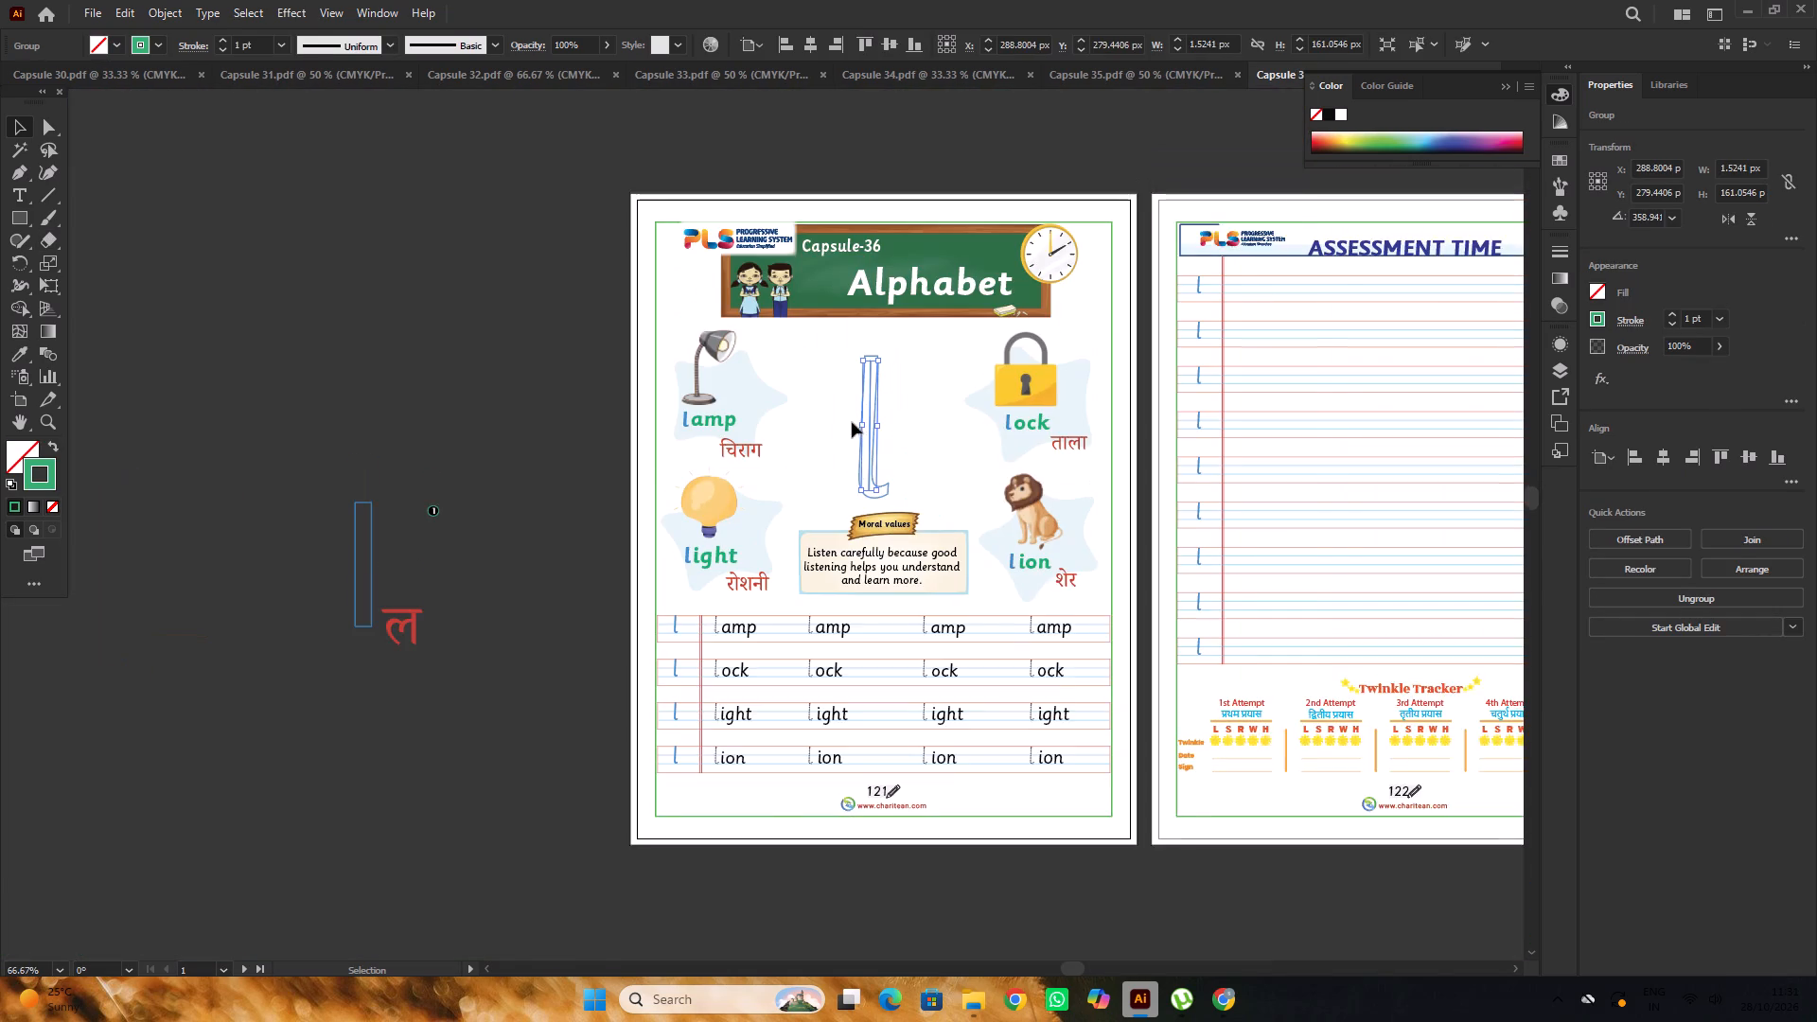
pyautogui.click(899, 402)
# Select the green guide line inside the letter l.
pyautogui.keyDown('alt'); pyautogui.scroll(4, 900, 402); pyautogui.keyUp('alt')
pyautogui.keyDown('alt'); pyautogui.scroll(-2, 898, 399); pyautogui.keyUp('alt')
pyautogui.keyDown('alt'); pyautogui.scroll(2, 834, 415); pyautogui.keyUp('alt')
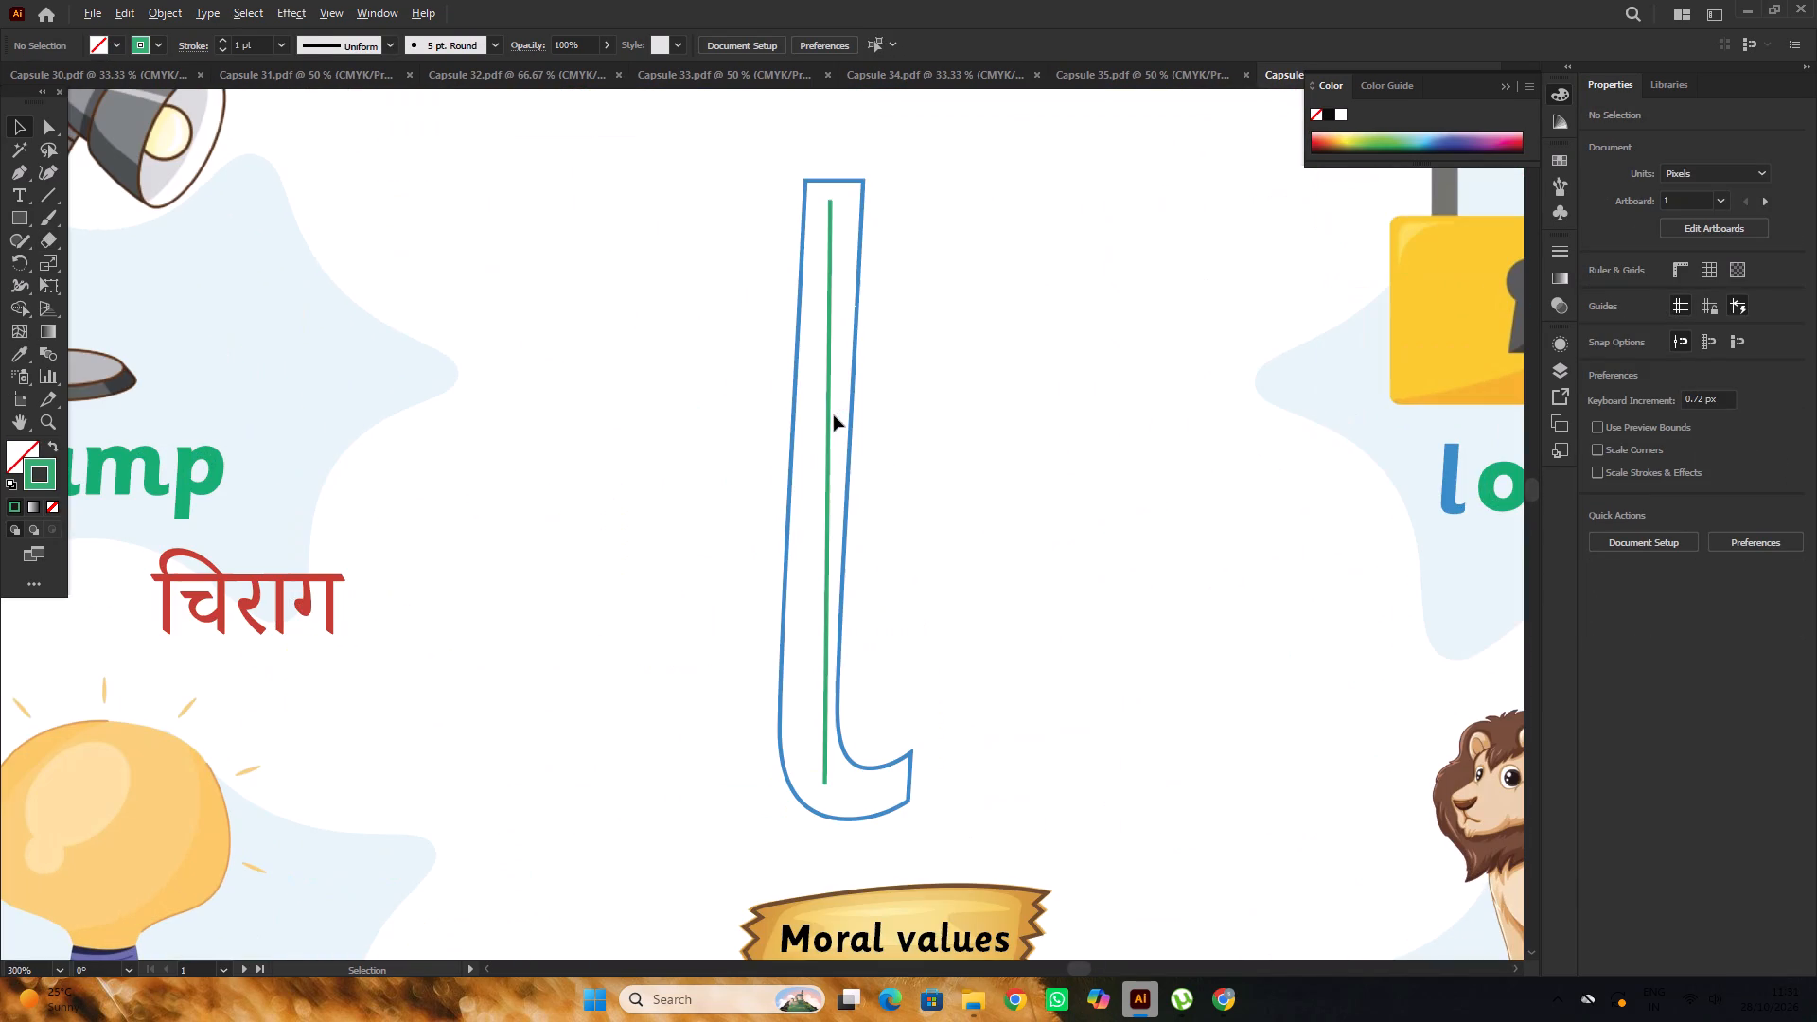
pyautogui.click(828, 412)
pyautogui.keyDown('alt'); pyautogui.scroll(-1, 828, 409); pyautogui.keyUp('alt')
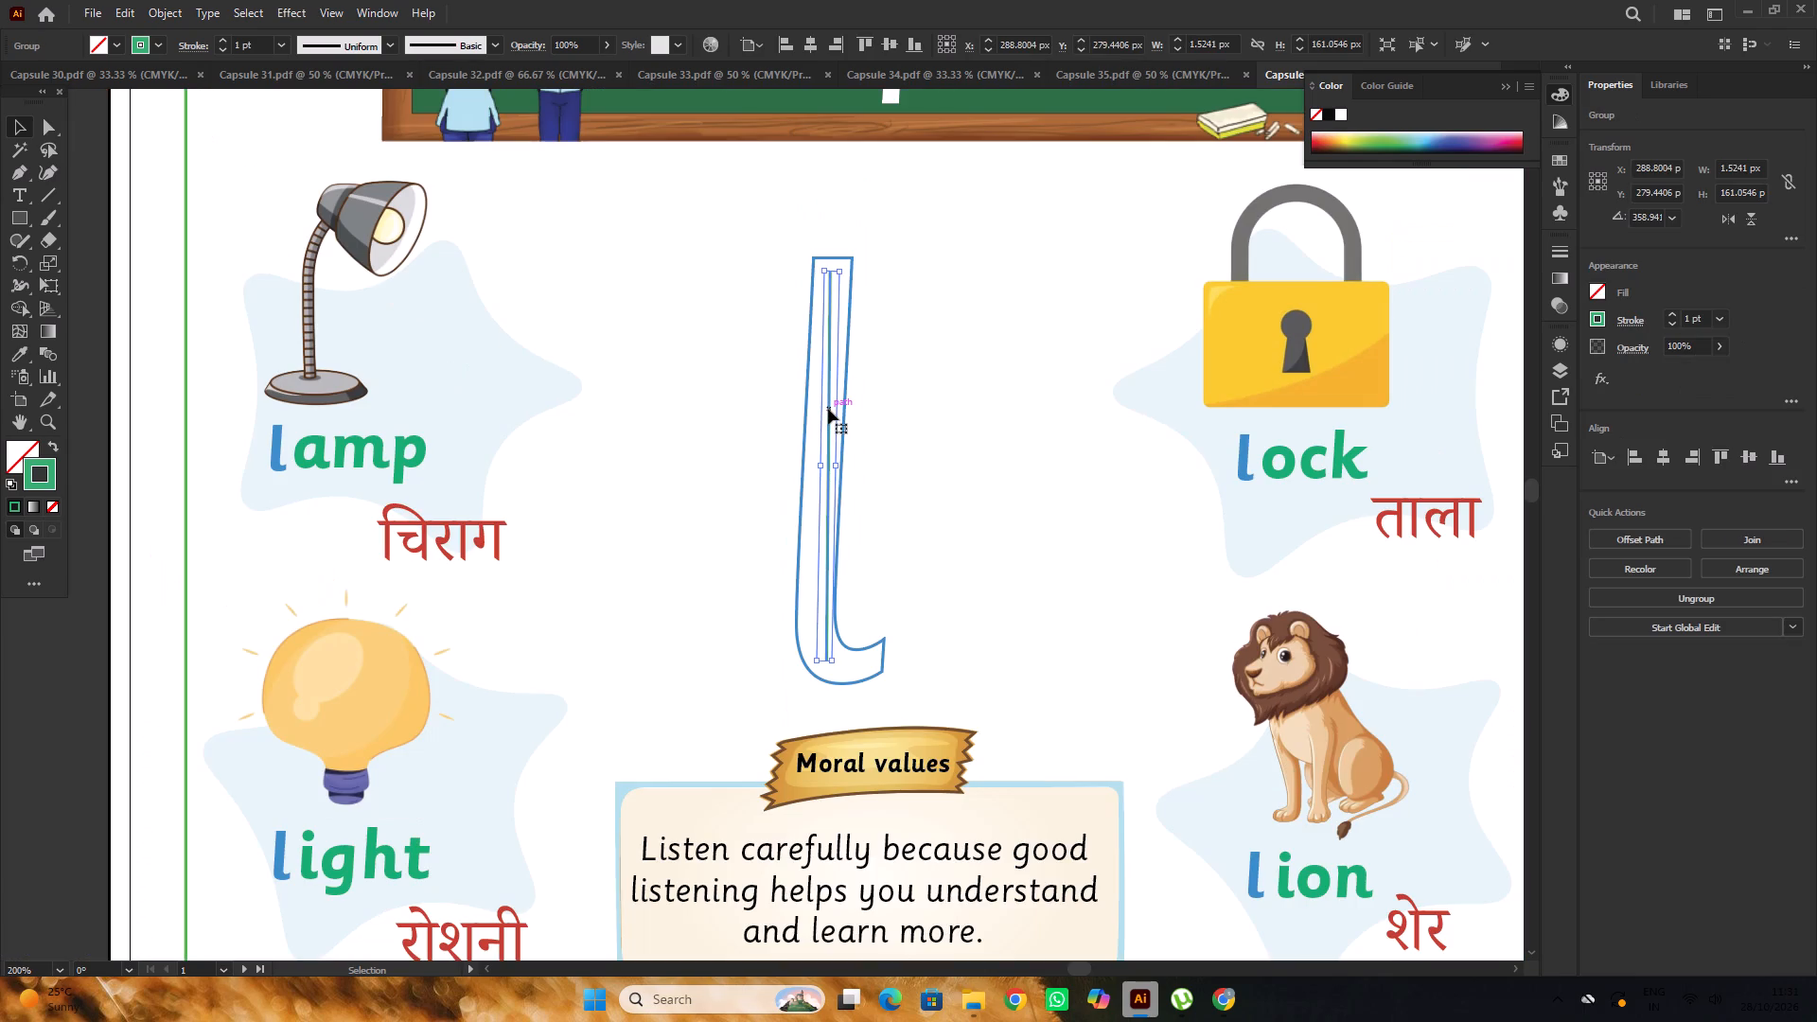
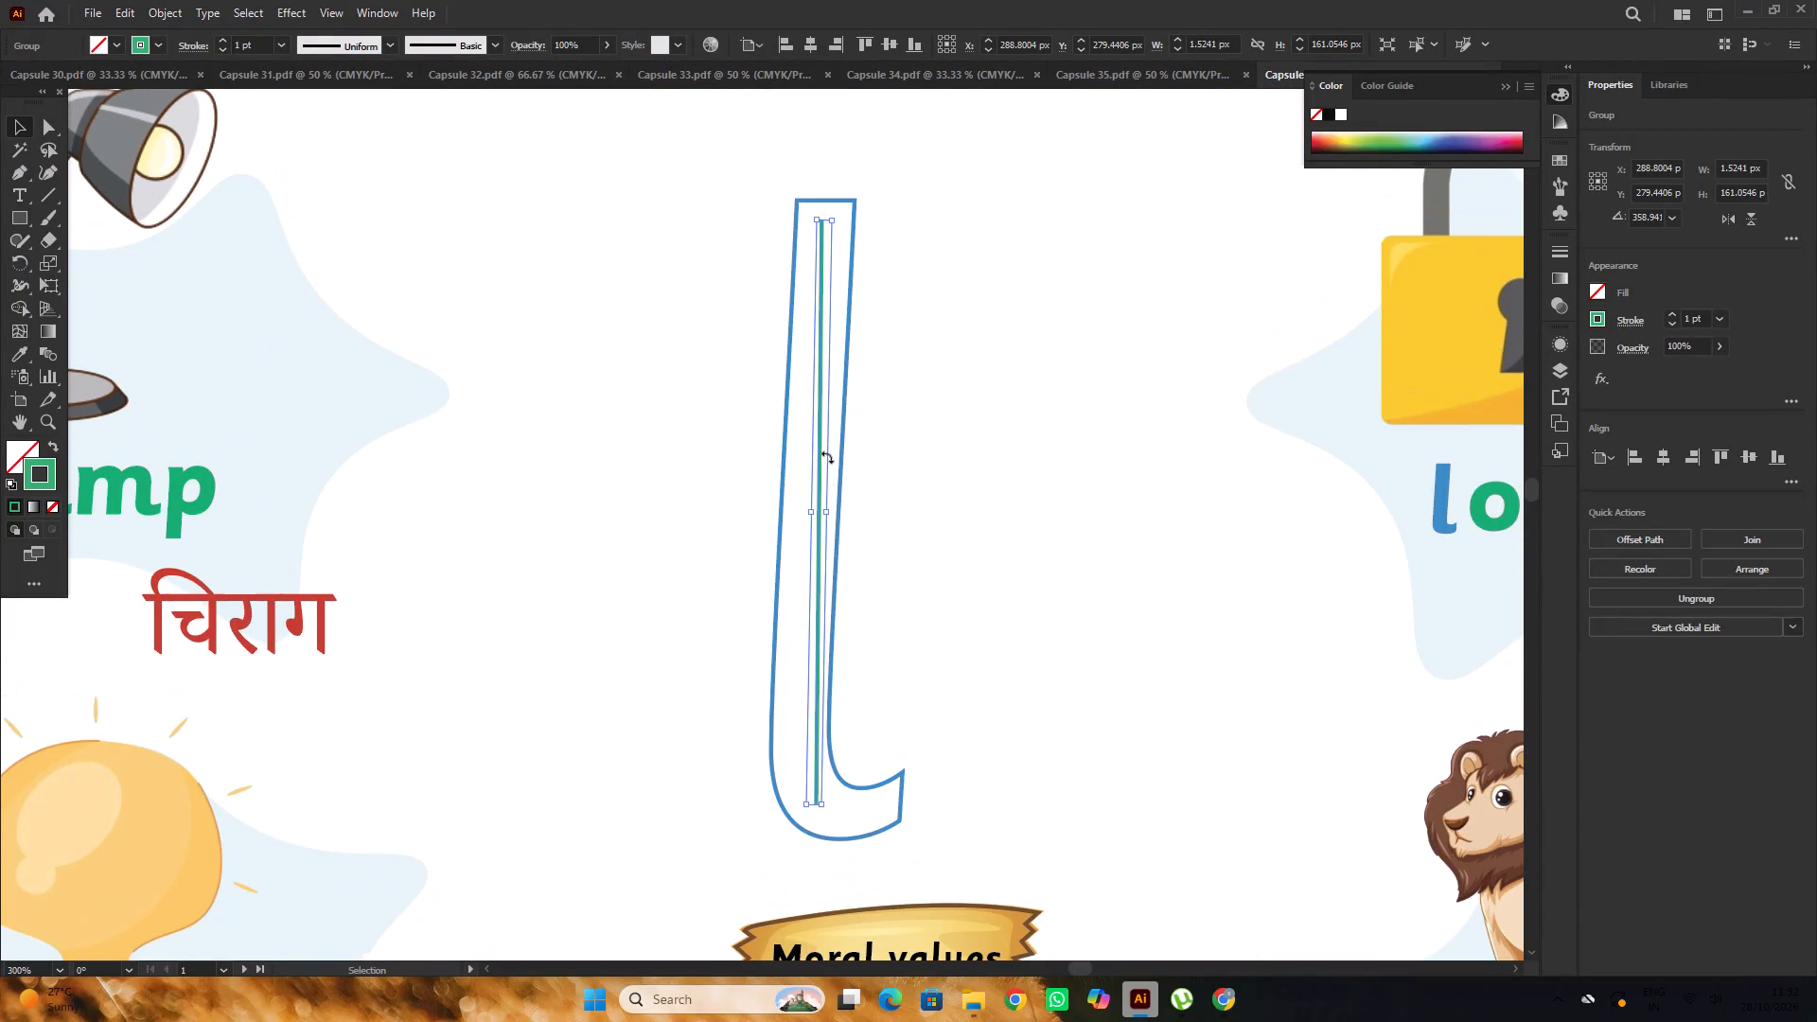
# Shift the upper end point of the green guide line slightly toward the letter l's centre, to about X 291, Y 199 px.
pyautogui.doubleClick(46, 121)
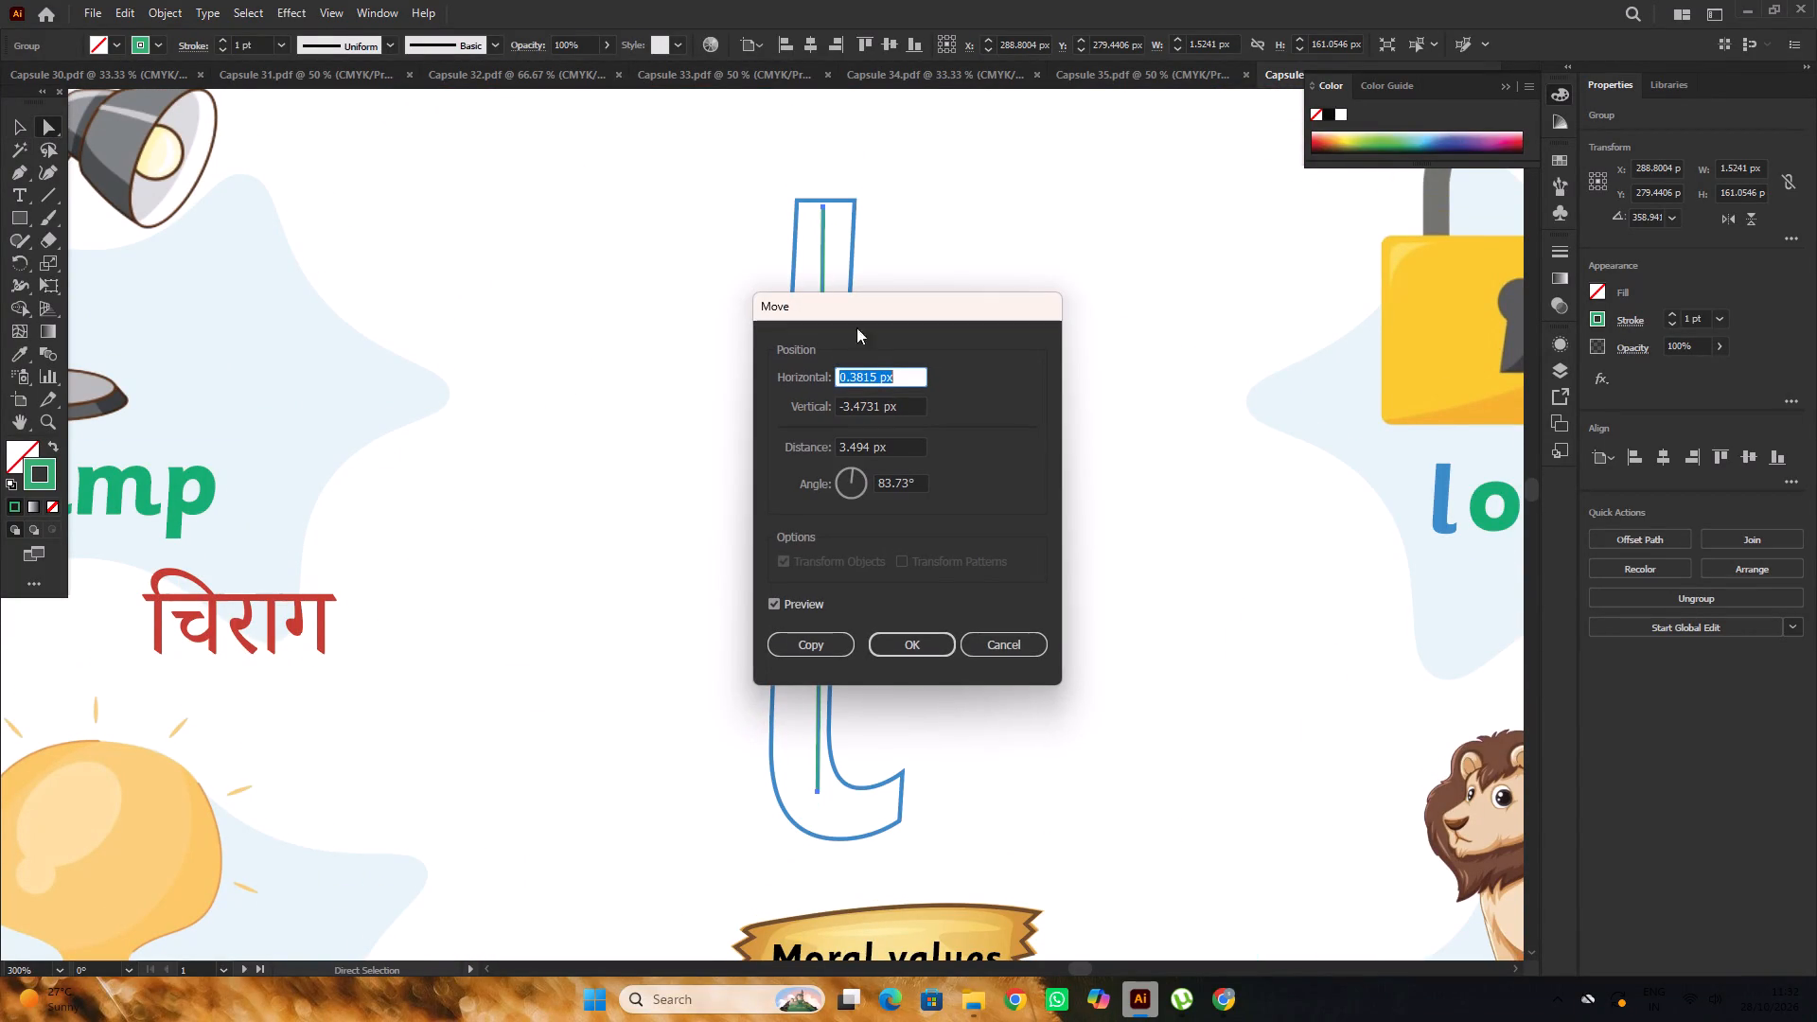
pyautogui.click(1018, 643)
pyautogui.keyDown('alt'); pyautogui.scroll(2, 816, 201); pyautogui.keyUp('alt')
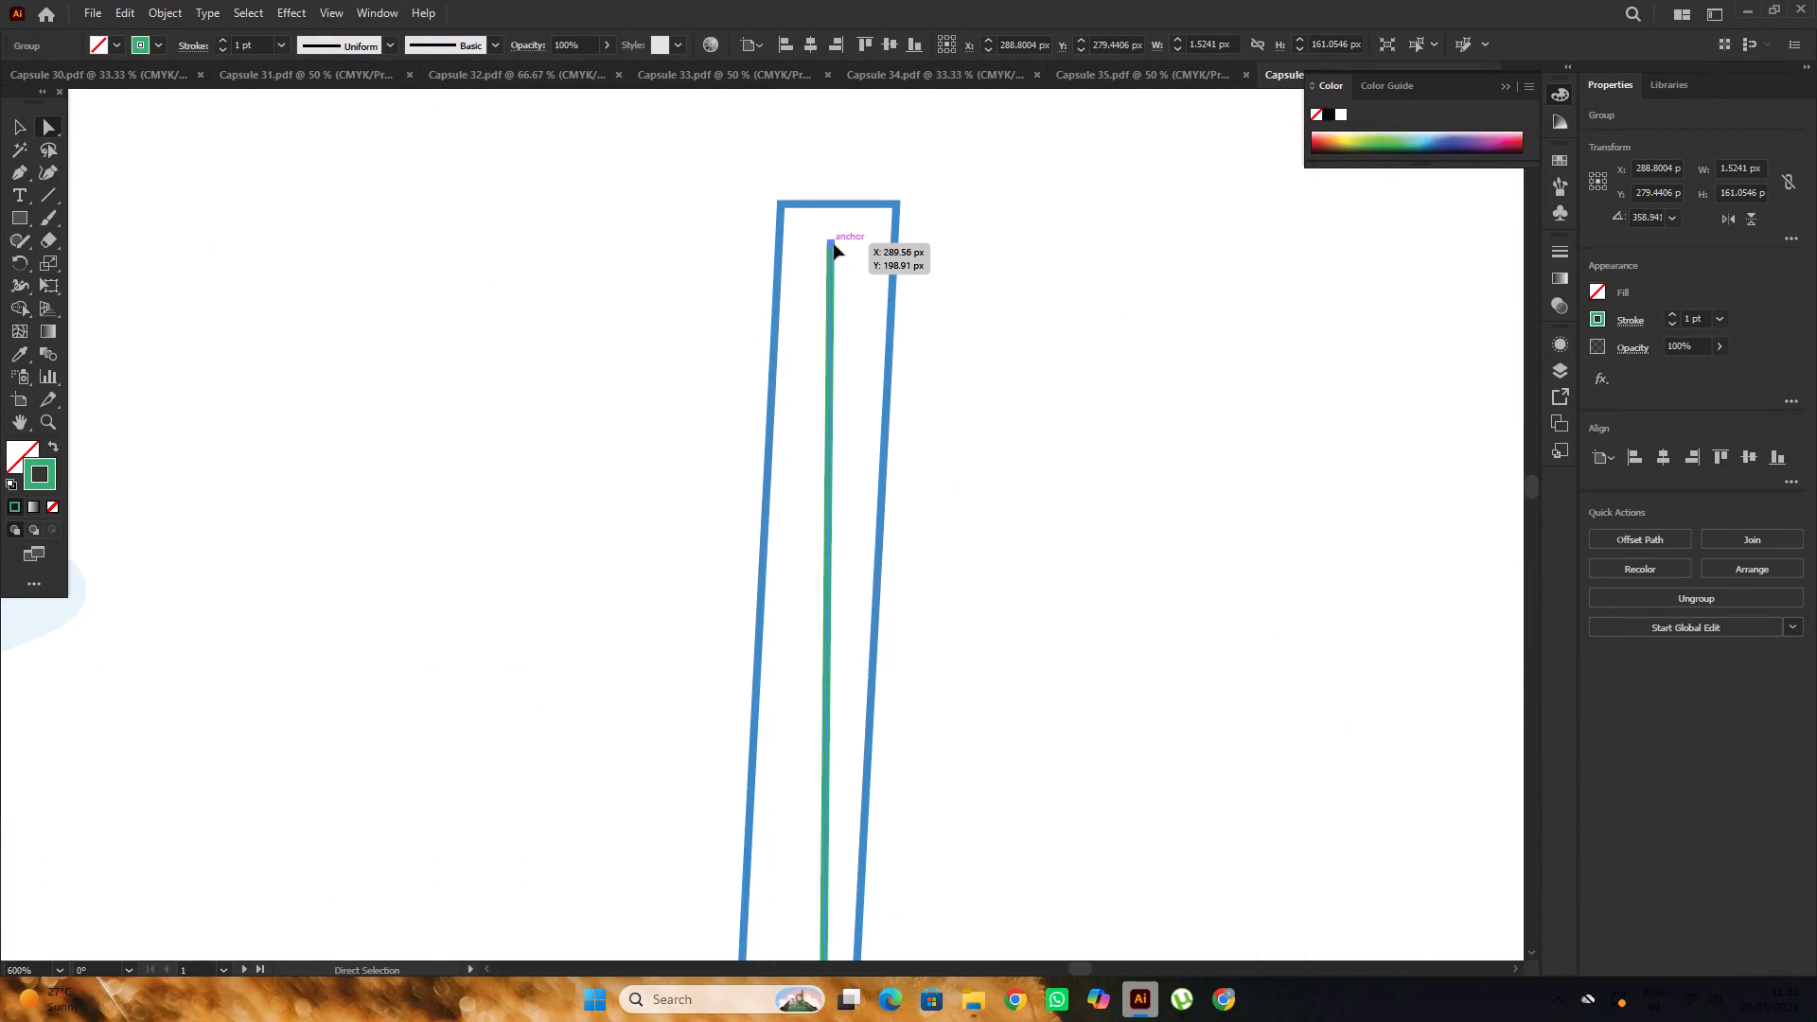
pyautogui.doubleClick(834, 244)
# Move the green guide line's lower end into the letter l's tail, about X 305, Y 361 px, and bend the line around the base.
pyautogui.keyDown('alt'); pyautogui.scroll(-10, 836, 238); pyautogui.keyUp('alt')
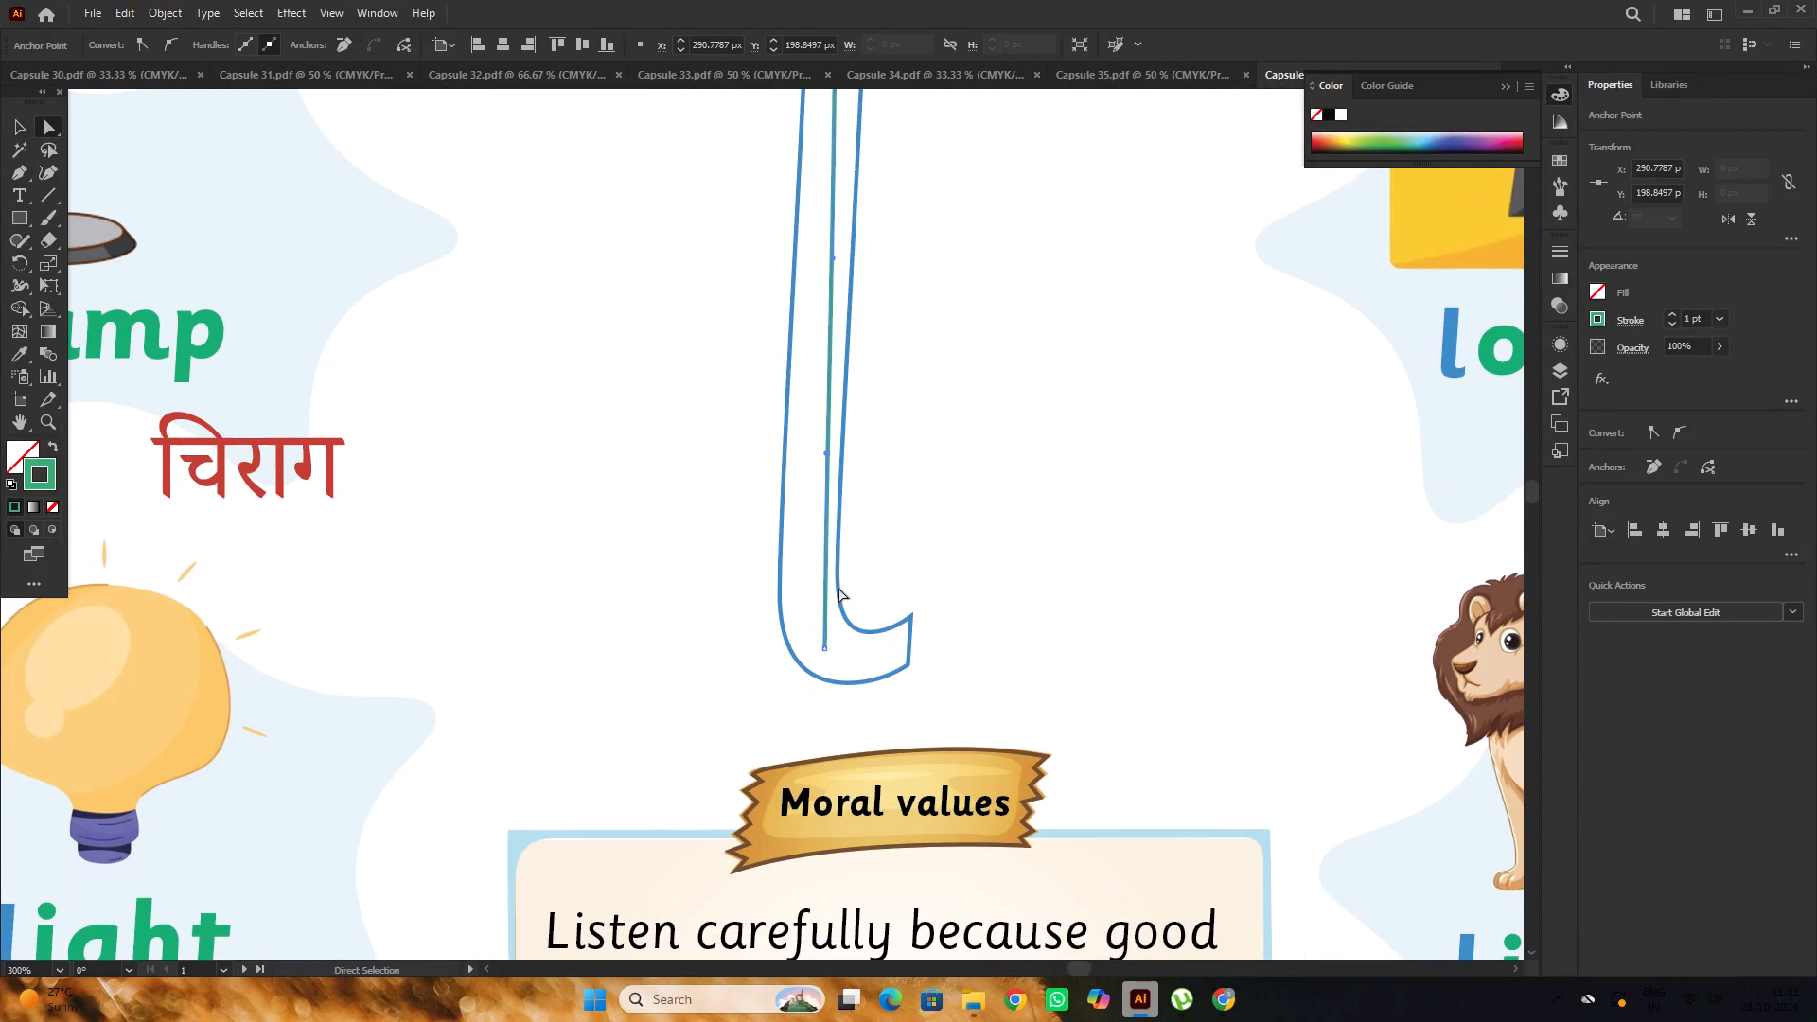
pyautogui.moveTo(824, 651); pyautogui.dragTo(808, 634)
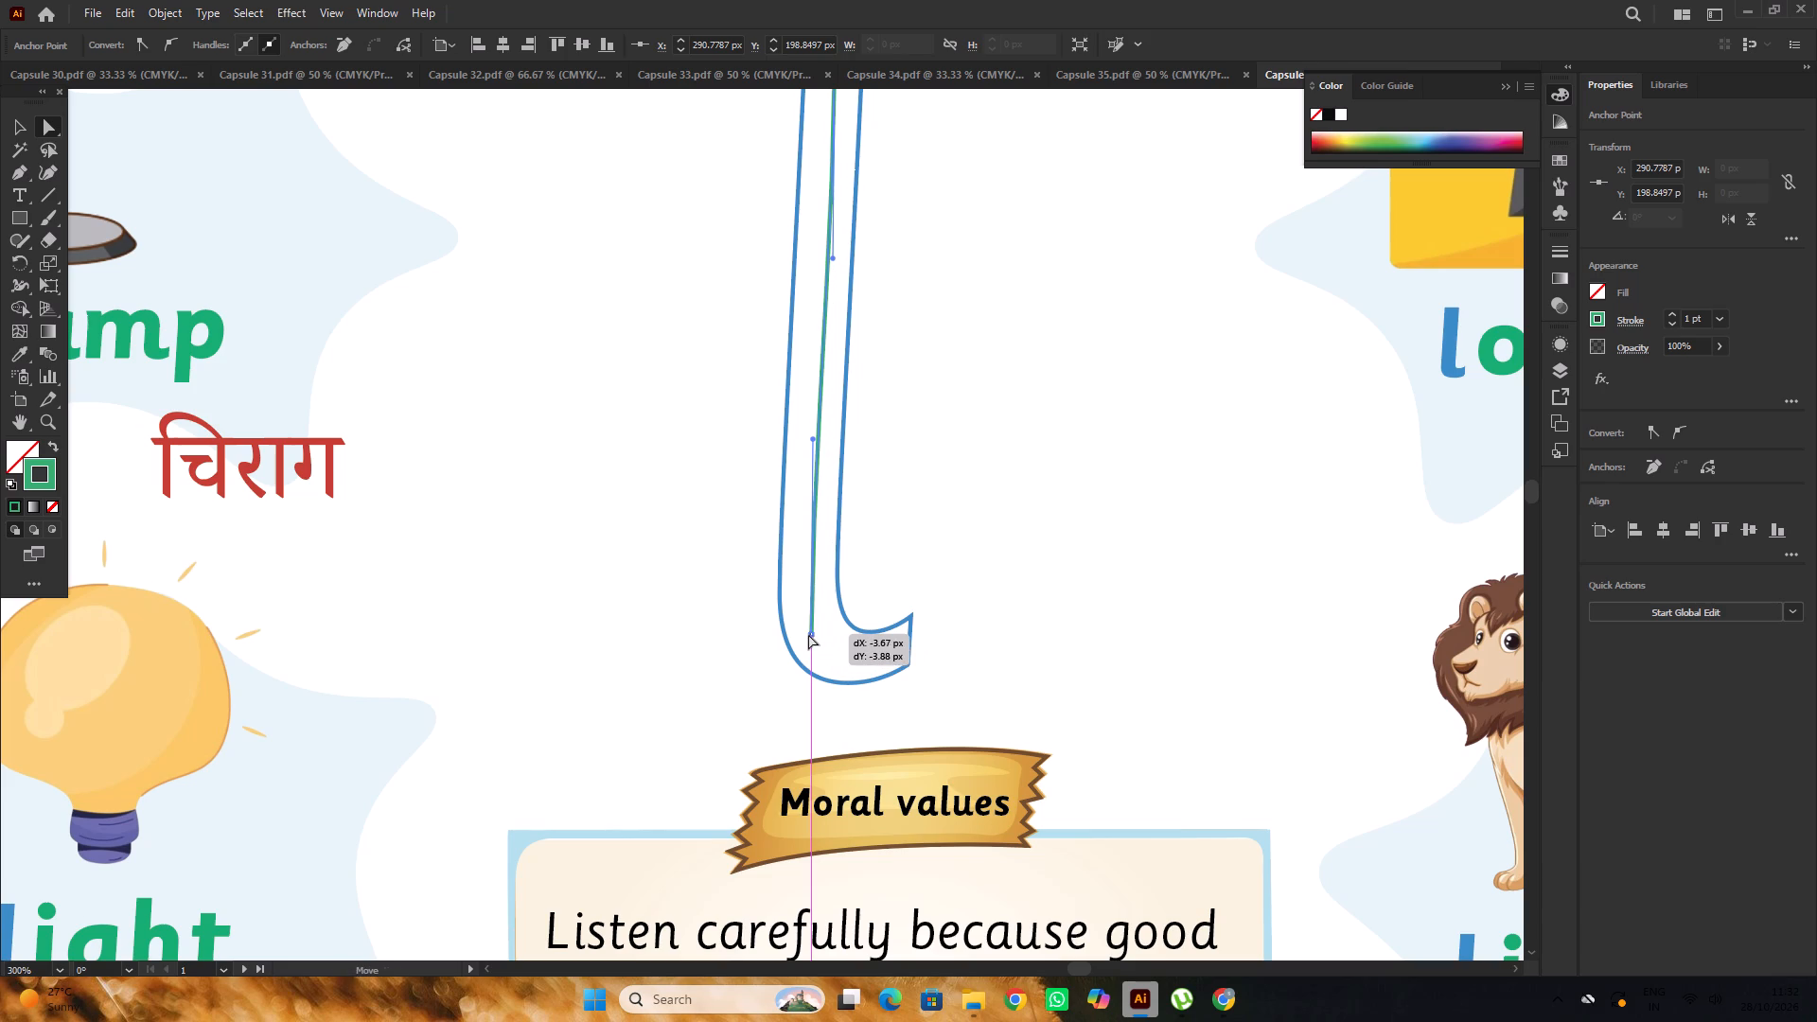
pyautogui.moveTo(811, 635); pyautogui.dragTo(881, 661)
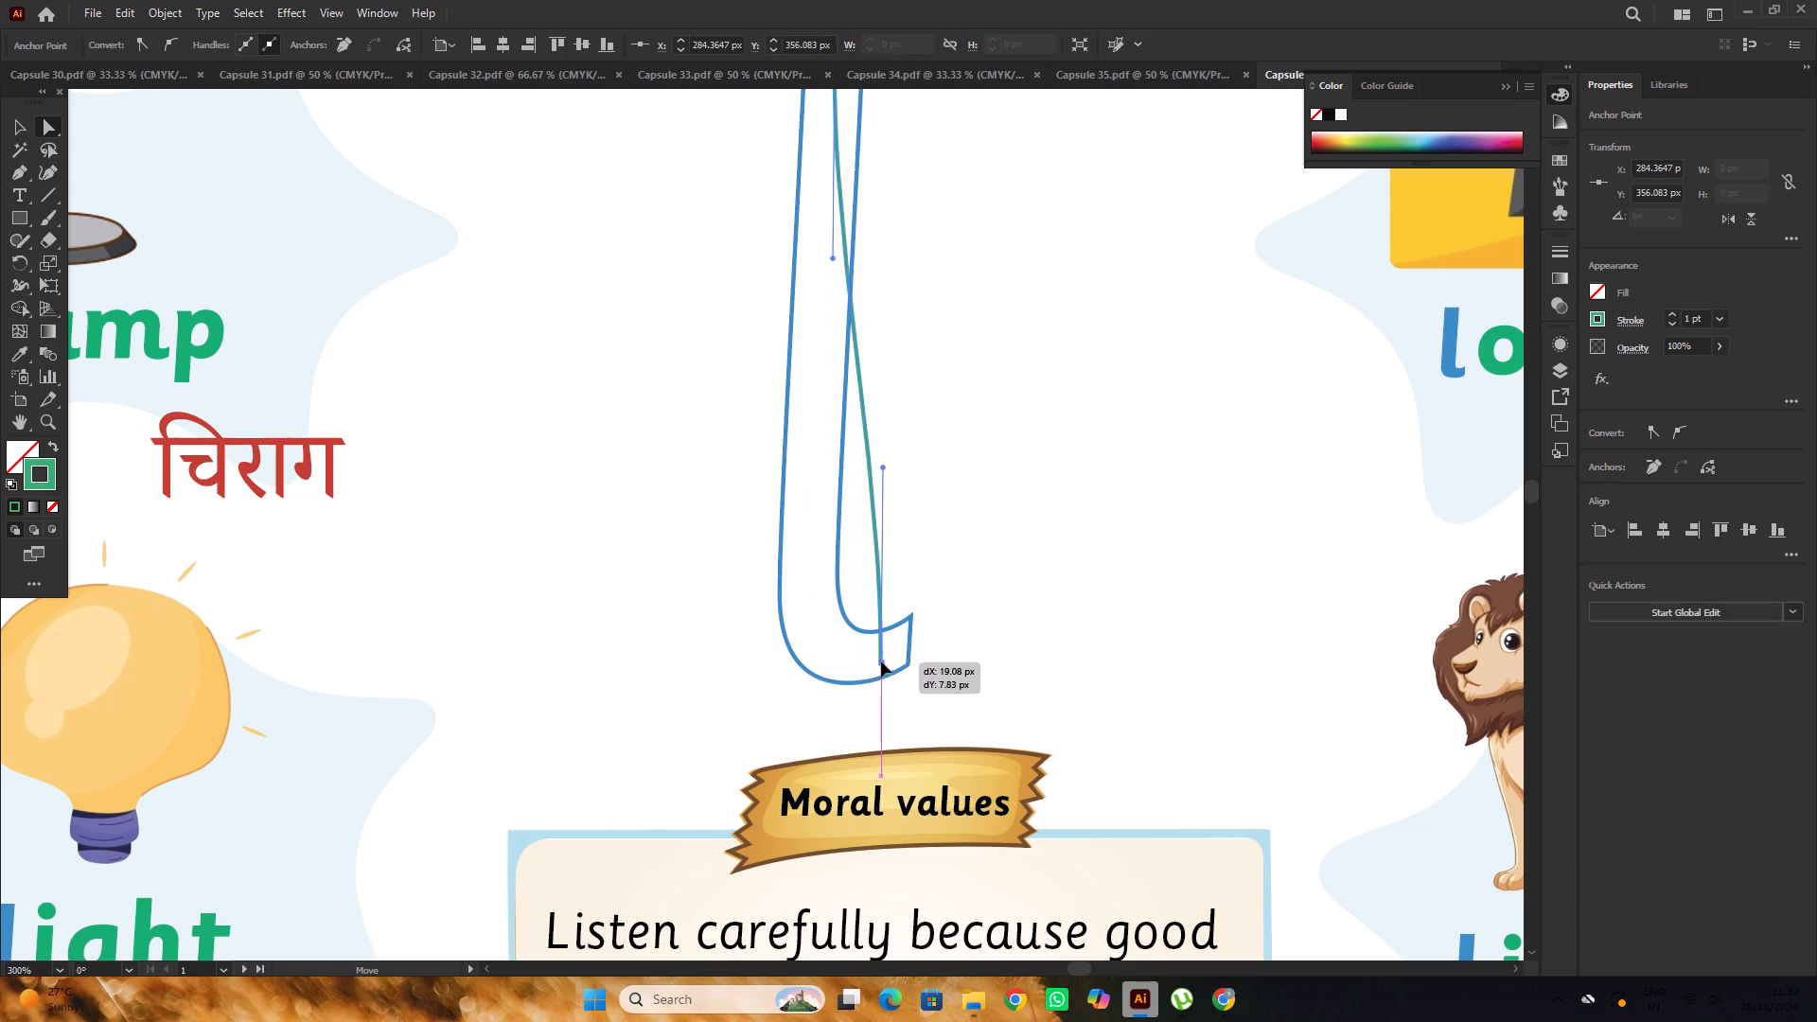
pyautogui.moveTo(881, 661); pyautogui.dragTo(882, 661)
pyautogui.moveTo(869, 461); pyautogui.dragTo(837, 485)
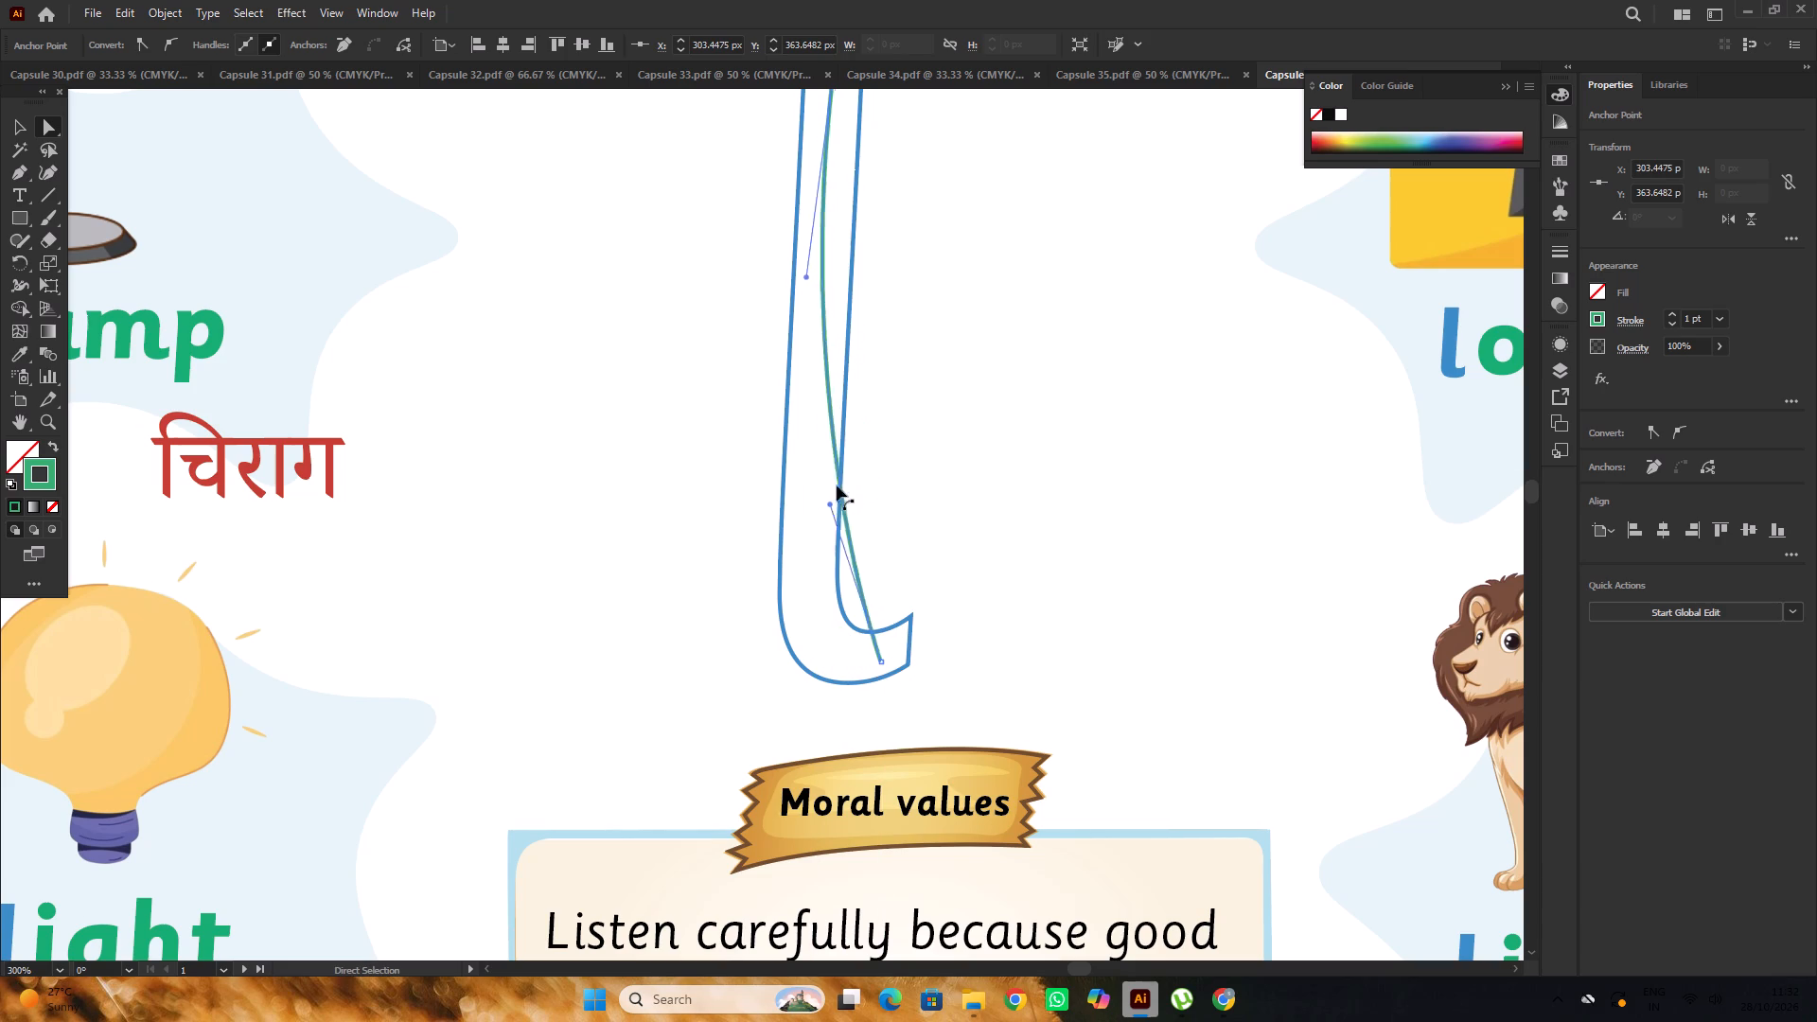
pyautogui.moveTo(837, 485); pyautogui.dragTo(816, 615)
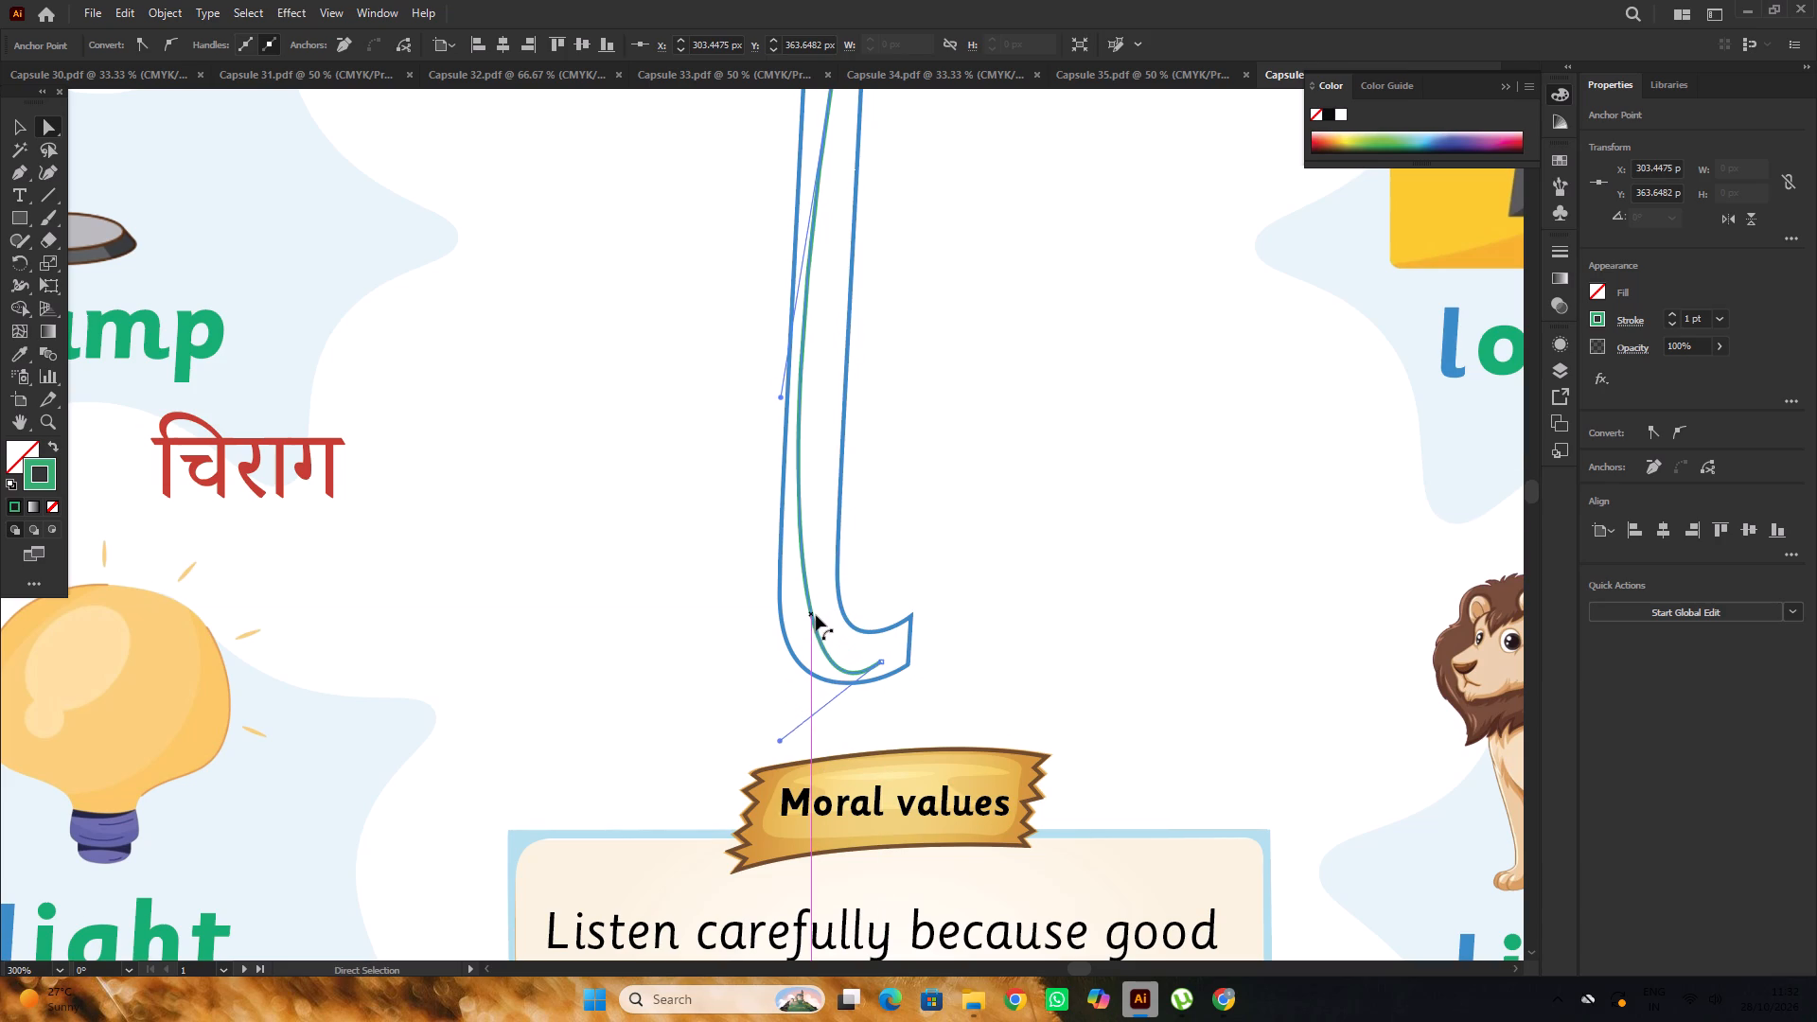
pyautogui.moveTo(816, 615); pyautogui.dragTo(817, 617)
pyautogui.keyDown('alt'); pyautogui.scroll(1, 895, 682); pyautogui.keyUp('alt')
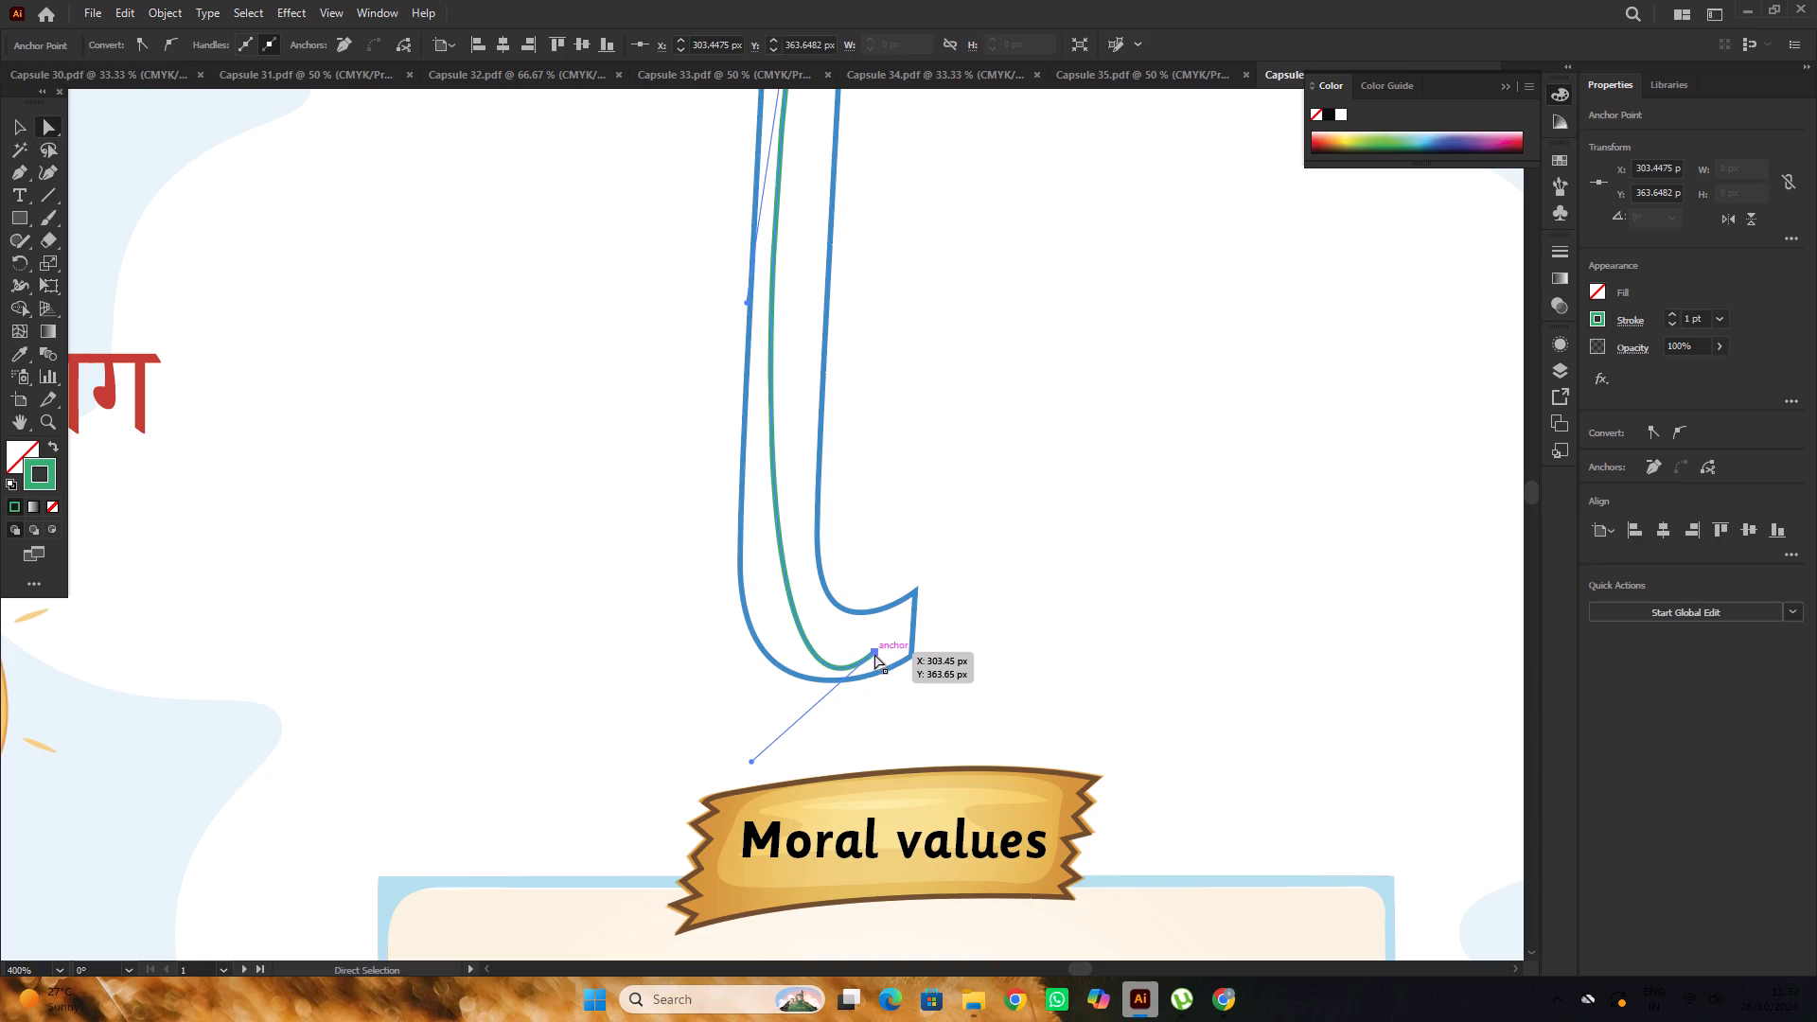
pyautogui.moveTo(874, 654); pyautogui.dragTo(885, 639)
# Refine the green guide line's curve to follow the letter l's stem and rounded base.
pyautogui.keyDown('alt'); pyautogui.scroll(-2, 844, 611); pyautogui.keyUp('alt')
pyautogui.scroll(4, 844, 611)
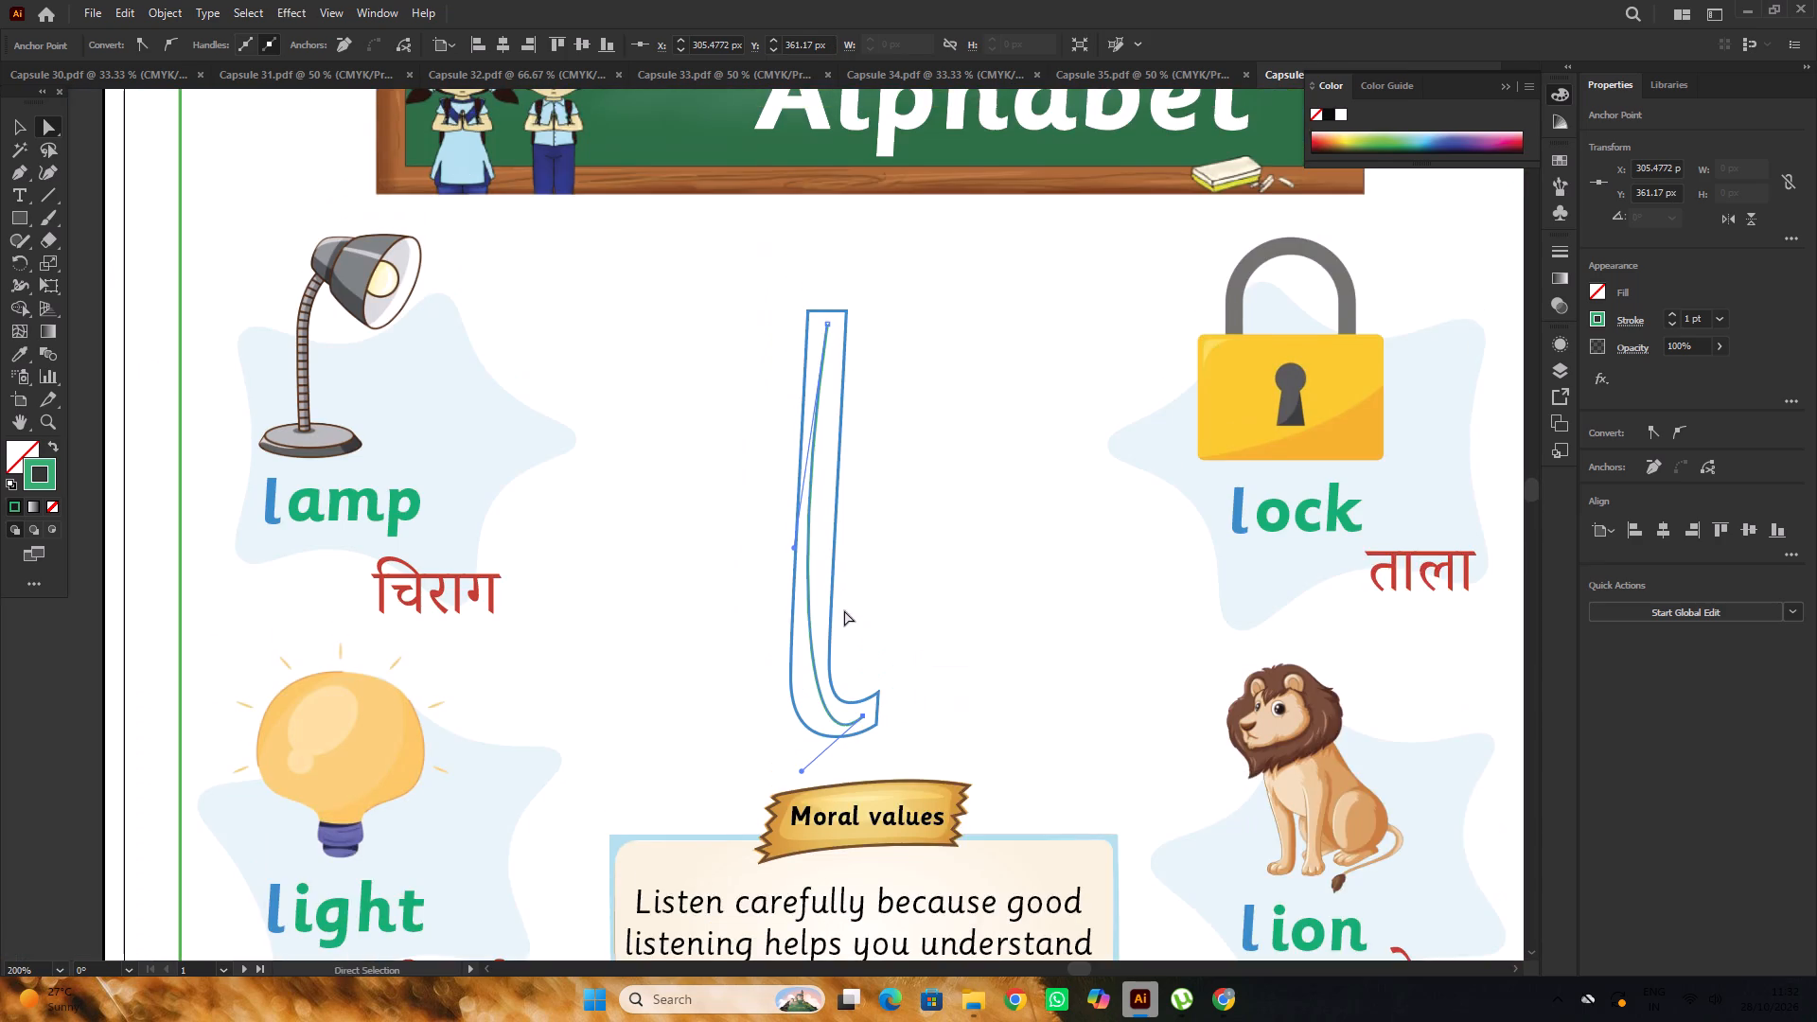
pyautogui.keyDown('alt'); pyautogui.scroll(2, 811, 522); pyautogui.keyUp('alt')
pyautogui.moveTo(775, 578); pyautogui.dragTo(809, 578)
pyautogui.scroll(-4, 809, 580)
pyautogui.moveTo(830, 766); pyautogui.dragTo(809, 778)
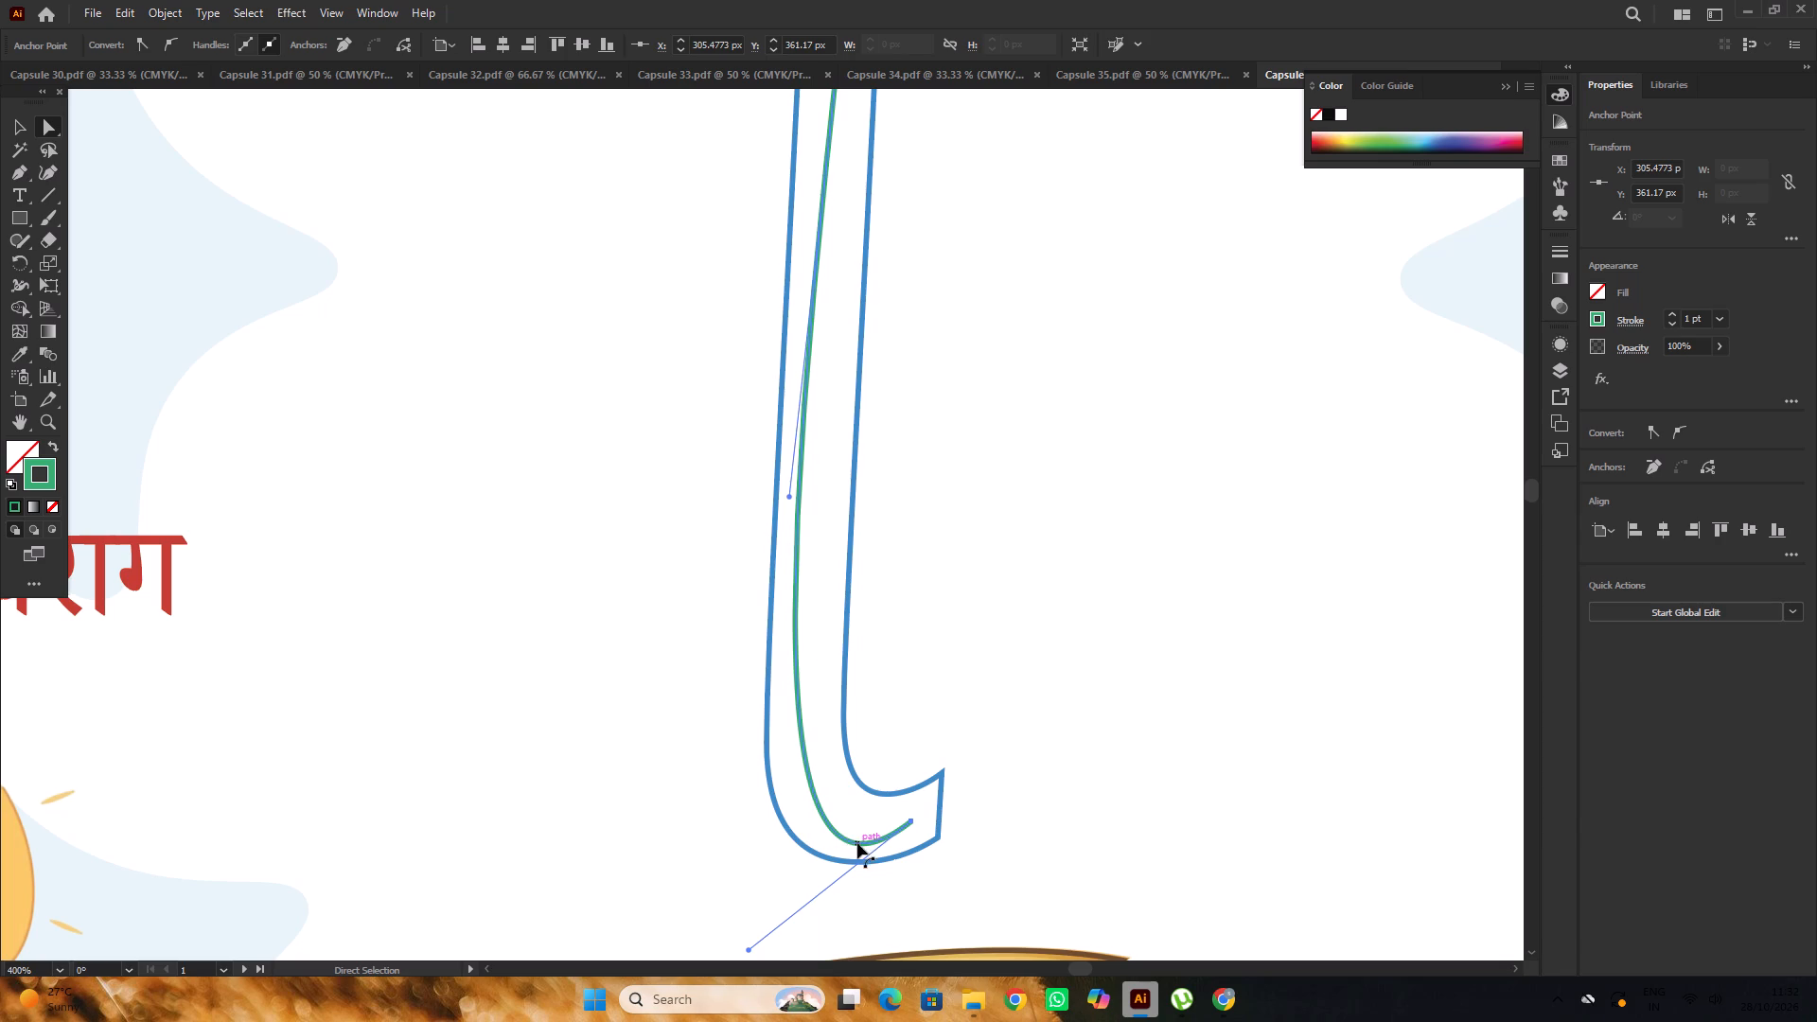
pyautogui.moveTo(857, 843); pyautogui.dragTo(861, 834)
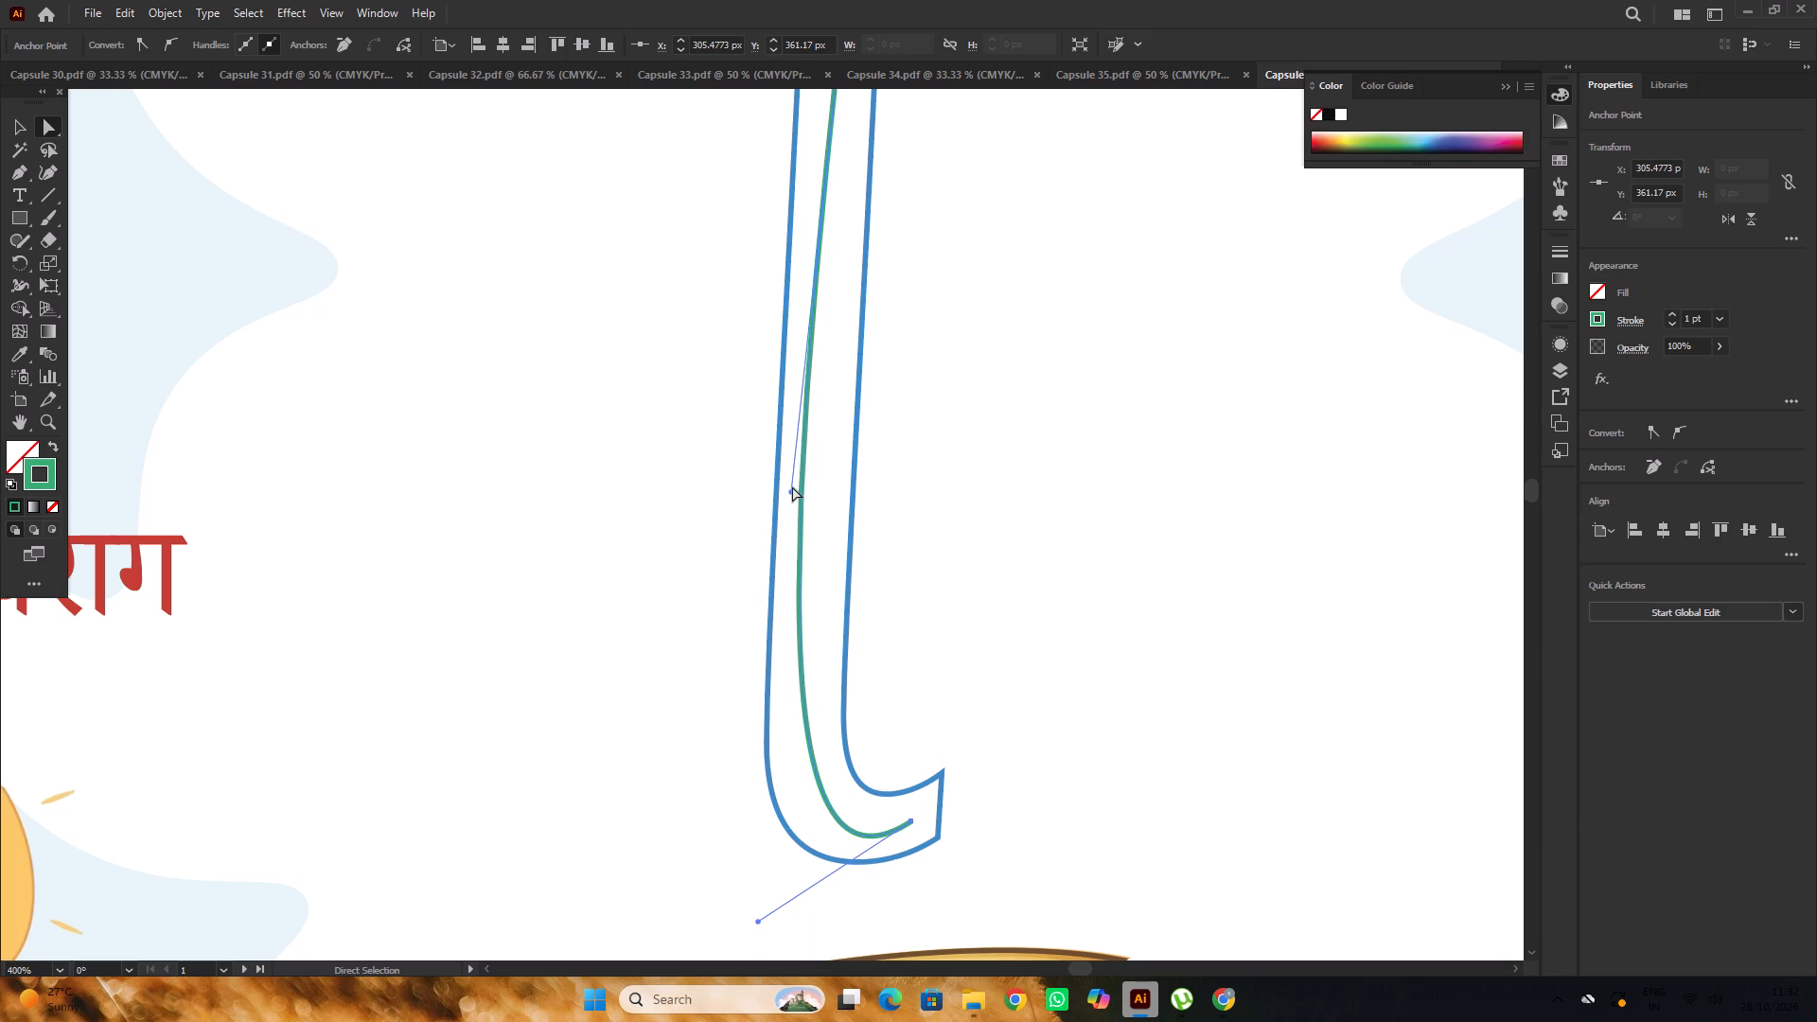
pyautogui.moveTo(791, 488); pyautogui.dragTo(813, 495)
pyautogui.moveTo(790, 492); pyautogui.dragTo(813, 498)
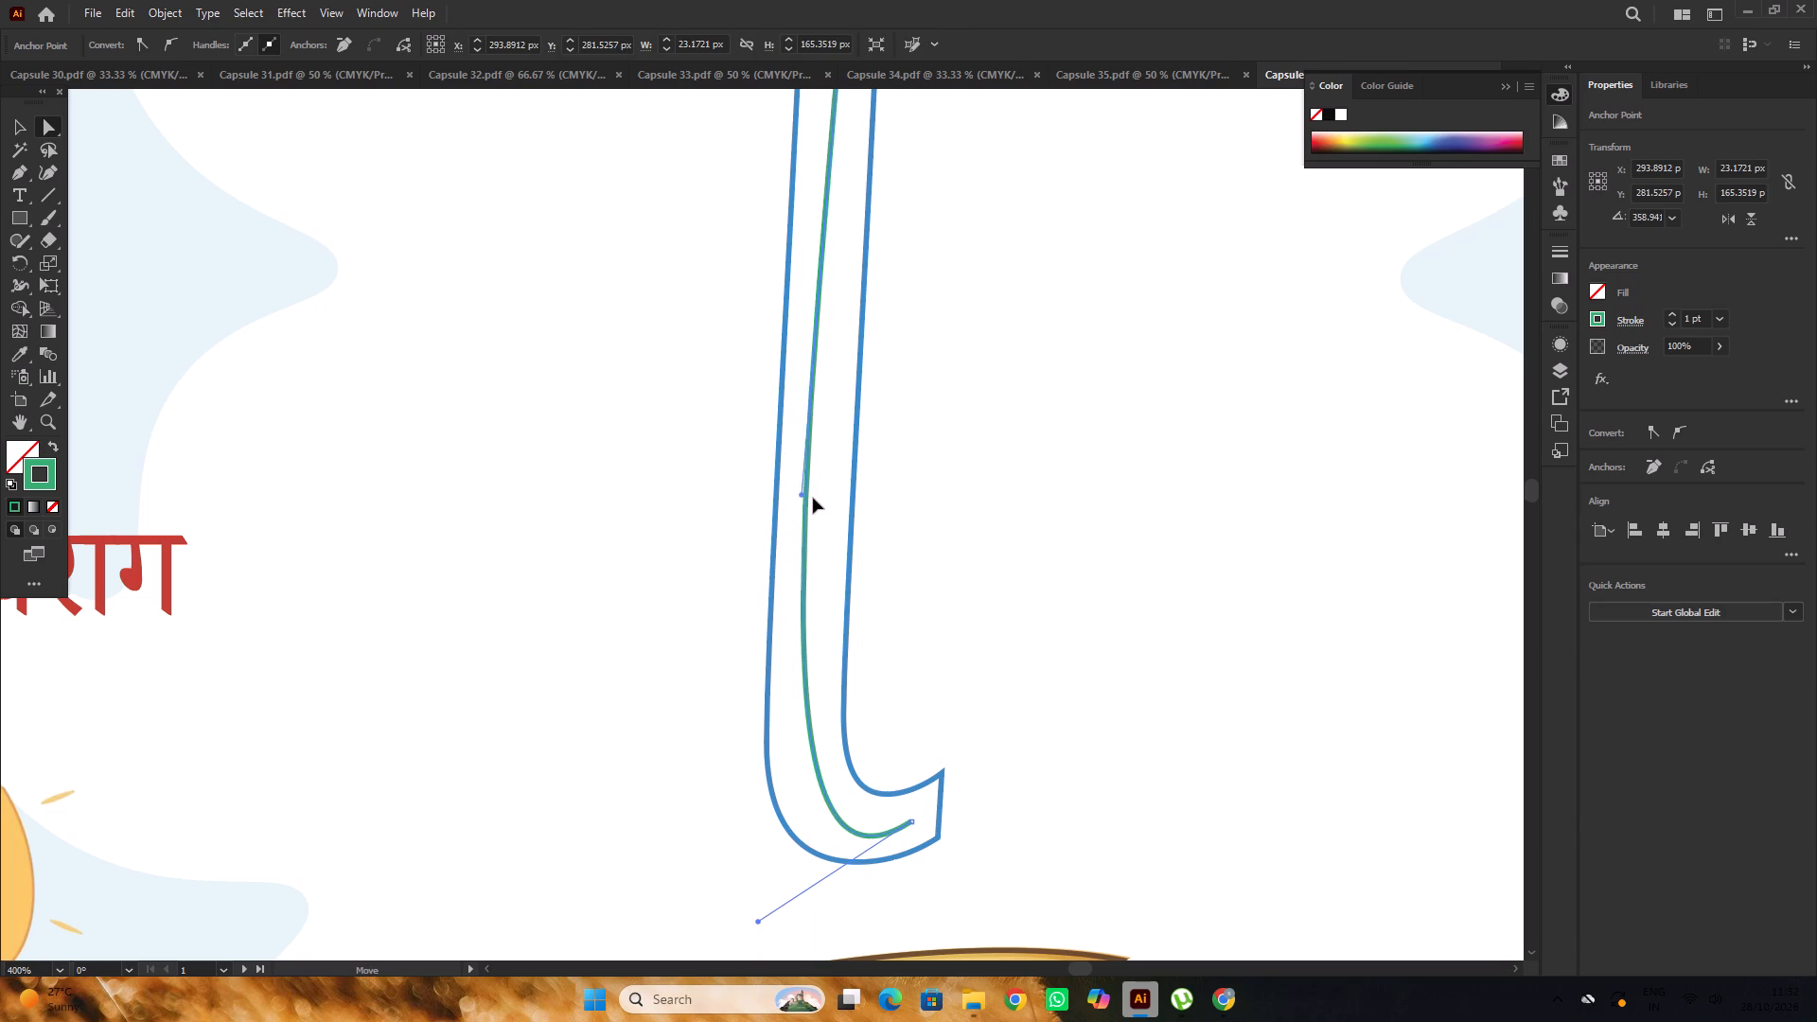
pyautogui.moveTo(813, 498); pyautogui.dragTo(812, 498)
pyautogui.keyDown('alt'); pyautogui.scroll(-4, 811, 498); pyautogui.keyUp('alt')
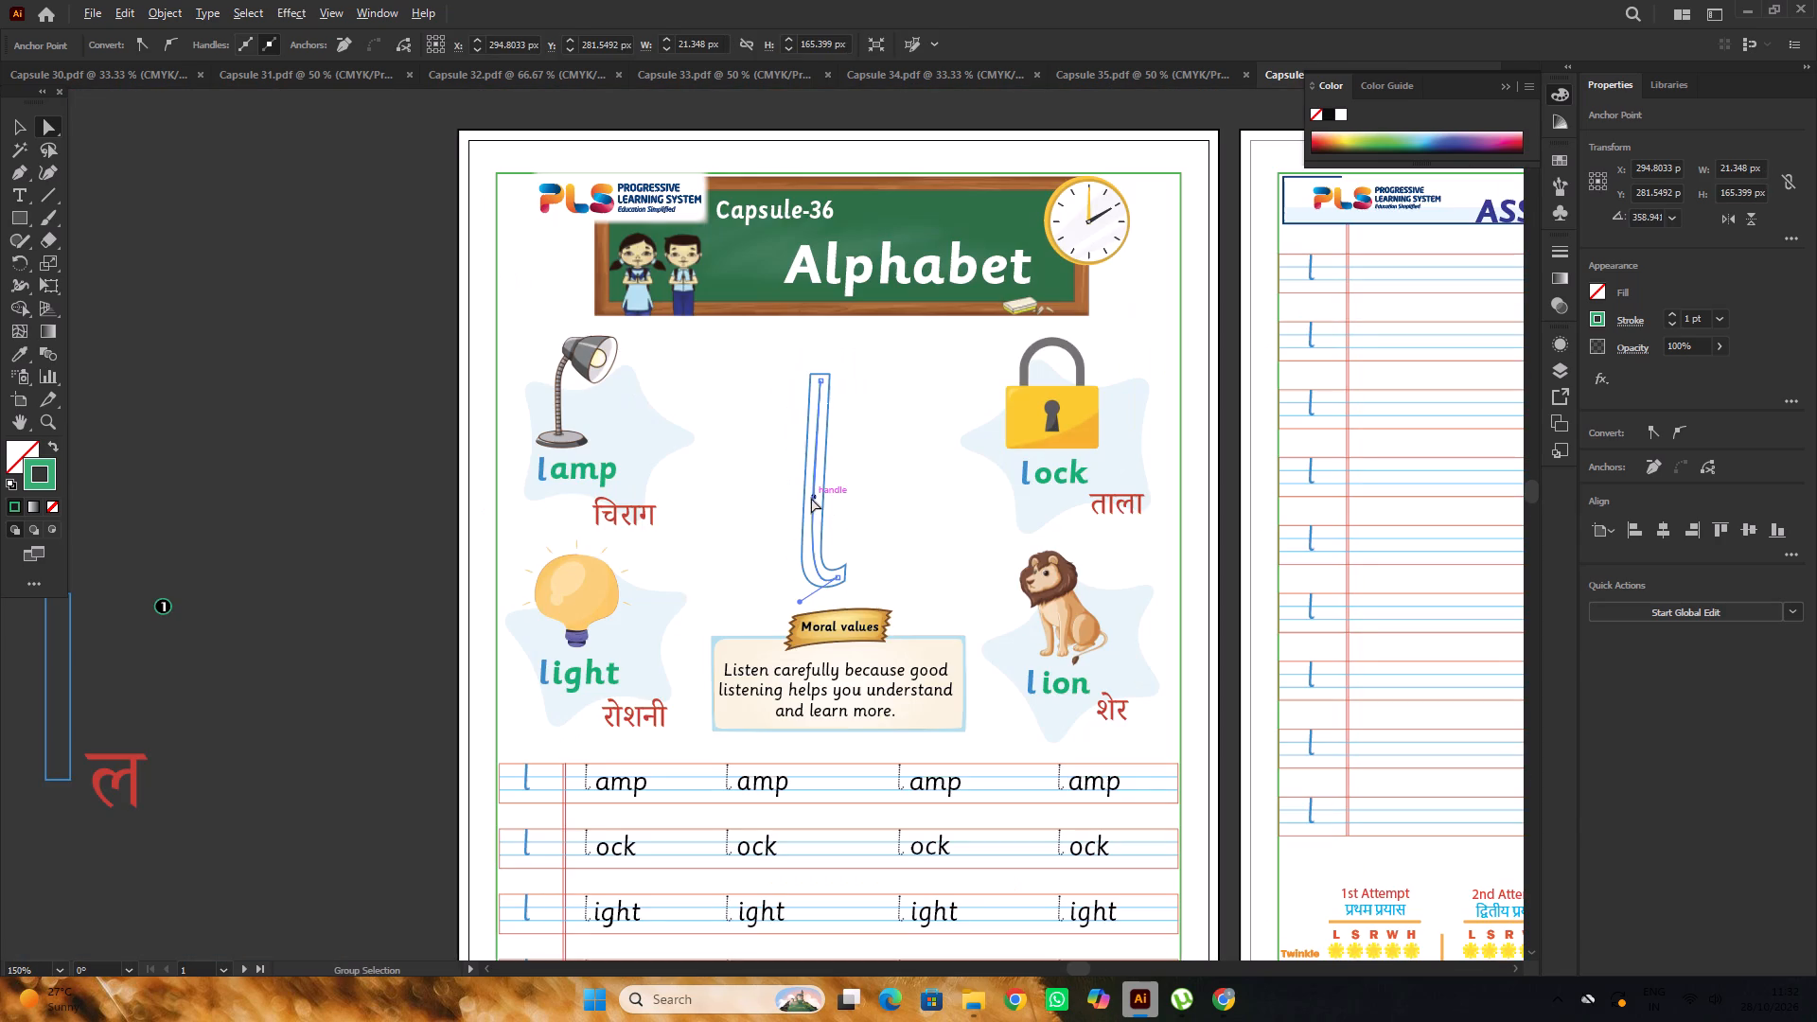
pyautogui.scroll(5, 867, 588)
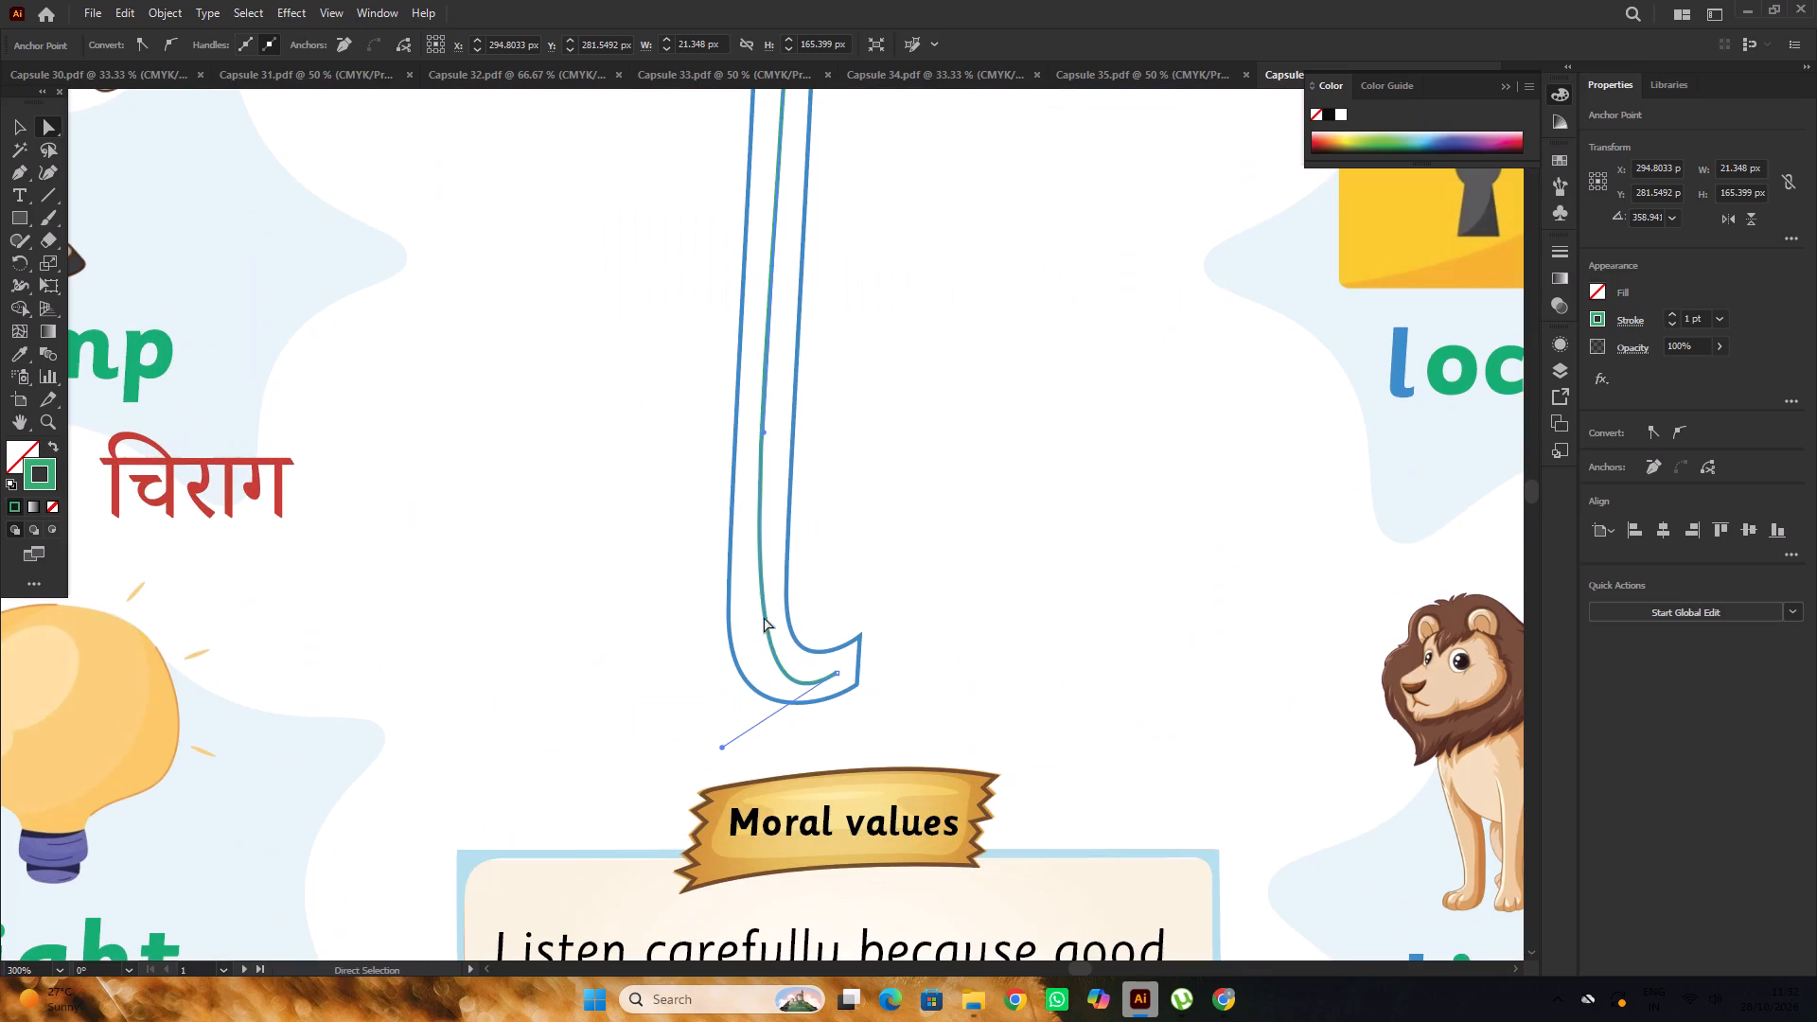
pyautogui.click(769, 636)
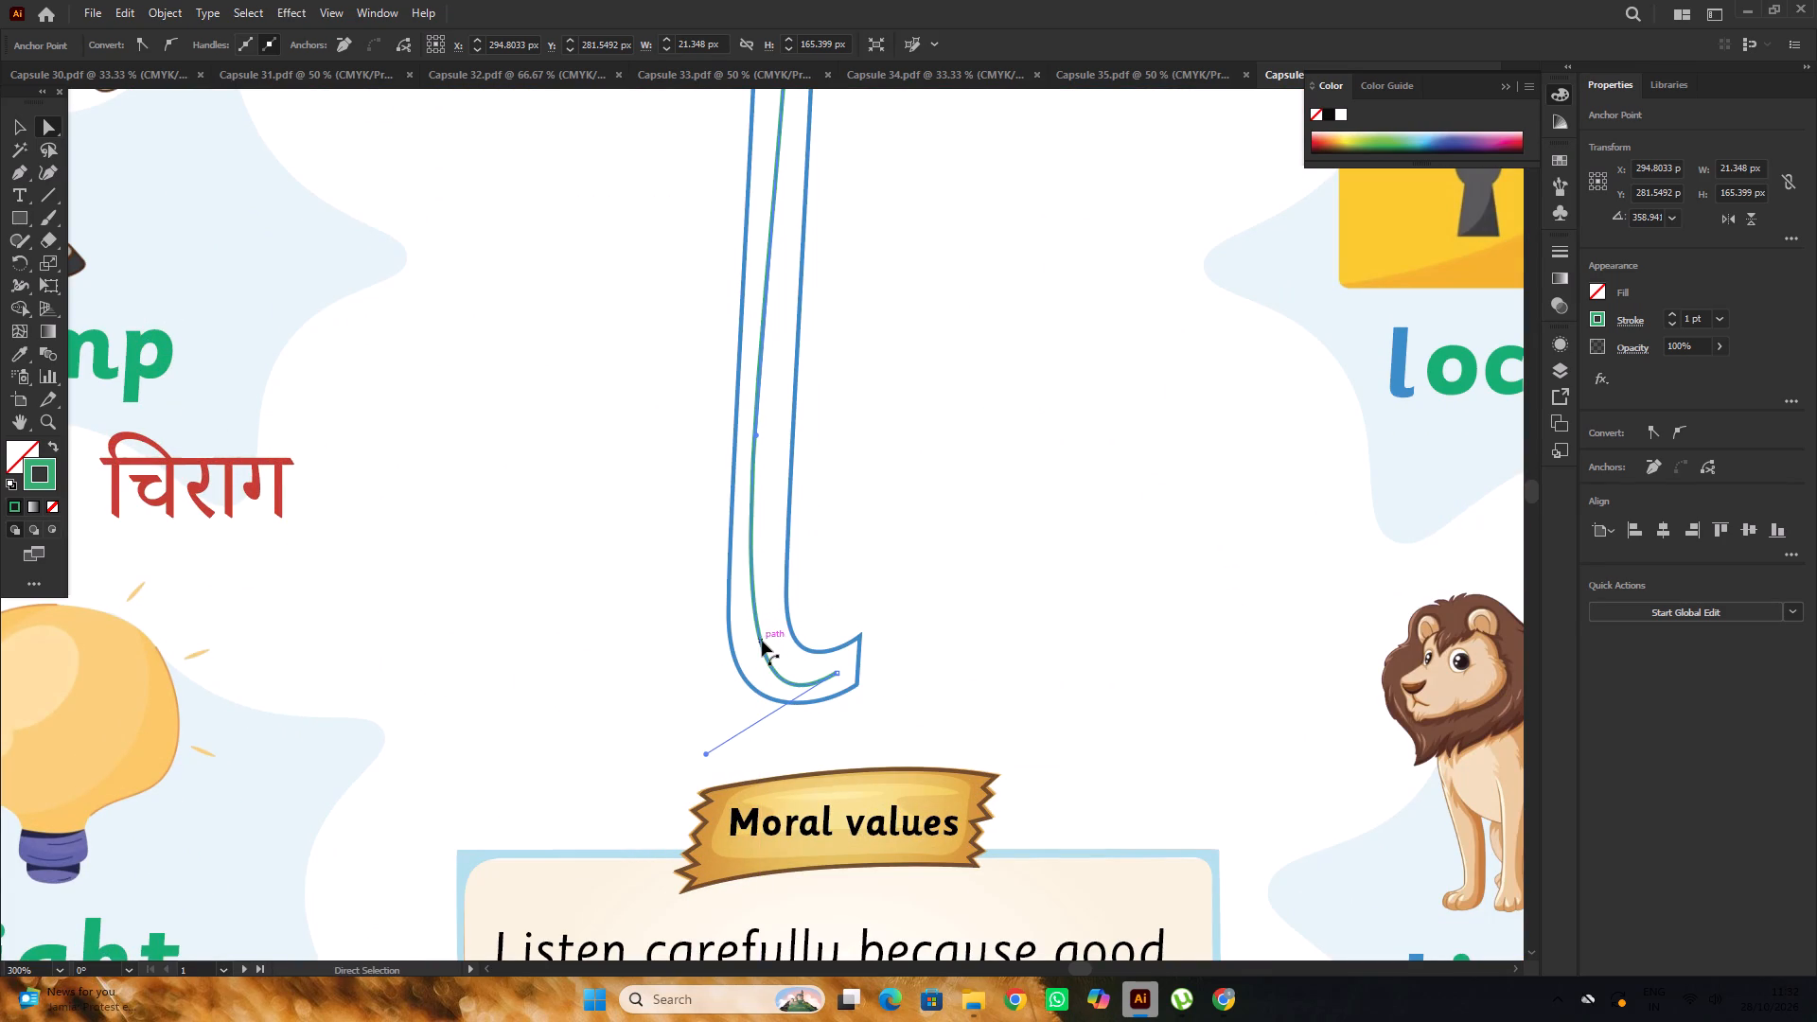
pyautogui.scroll(-3, 779, 642)
pyautogui.keyDown('alt'); pyautogui.scroll(2, 825, 645); pyautogui.keyUp('alt')
# Set the guide line's tail end at about X 306, Y 361 px and ease its stem bend inward, making it about 22 px wide.
pyautogui.click(849, 571)
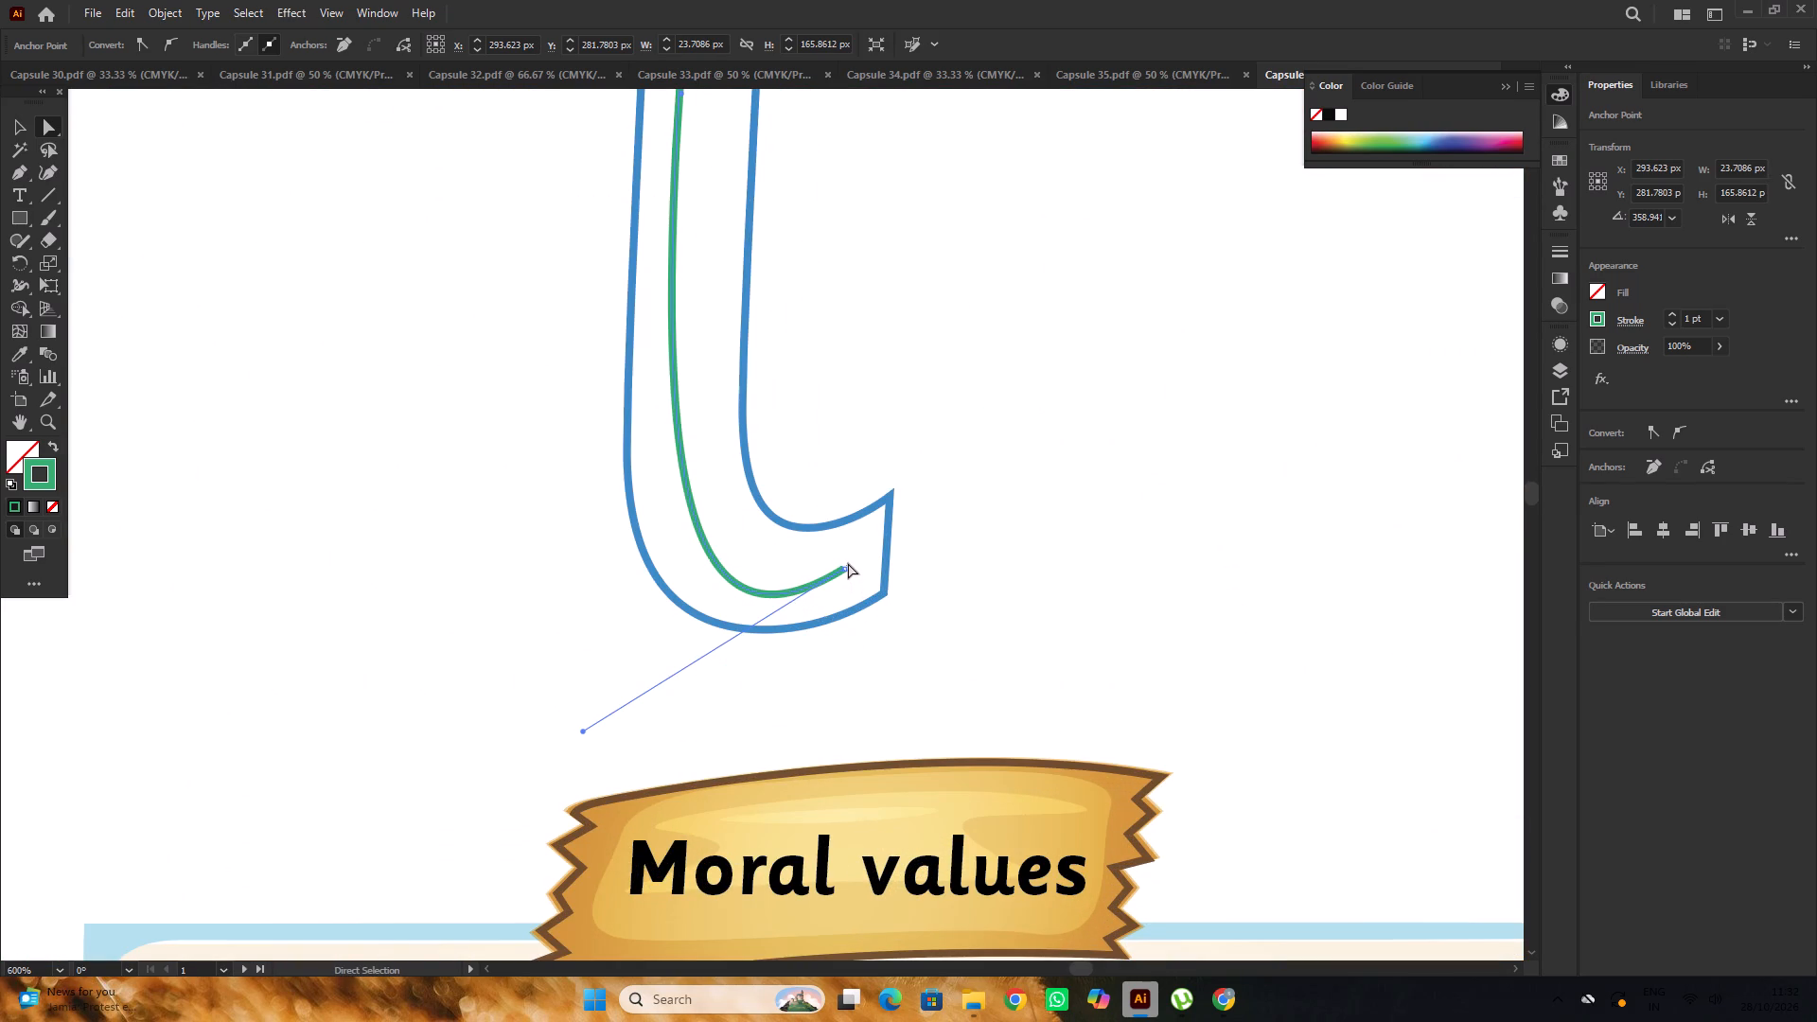
pyautogui.click(843, 569)
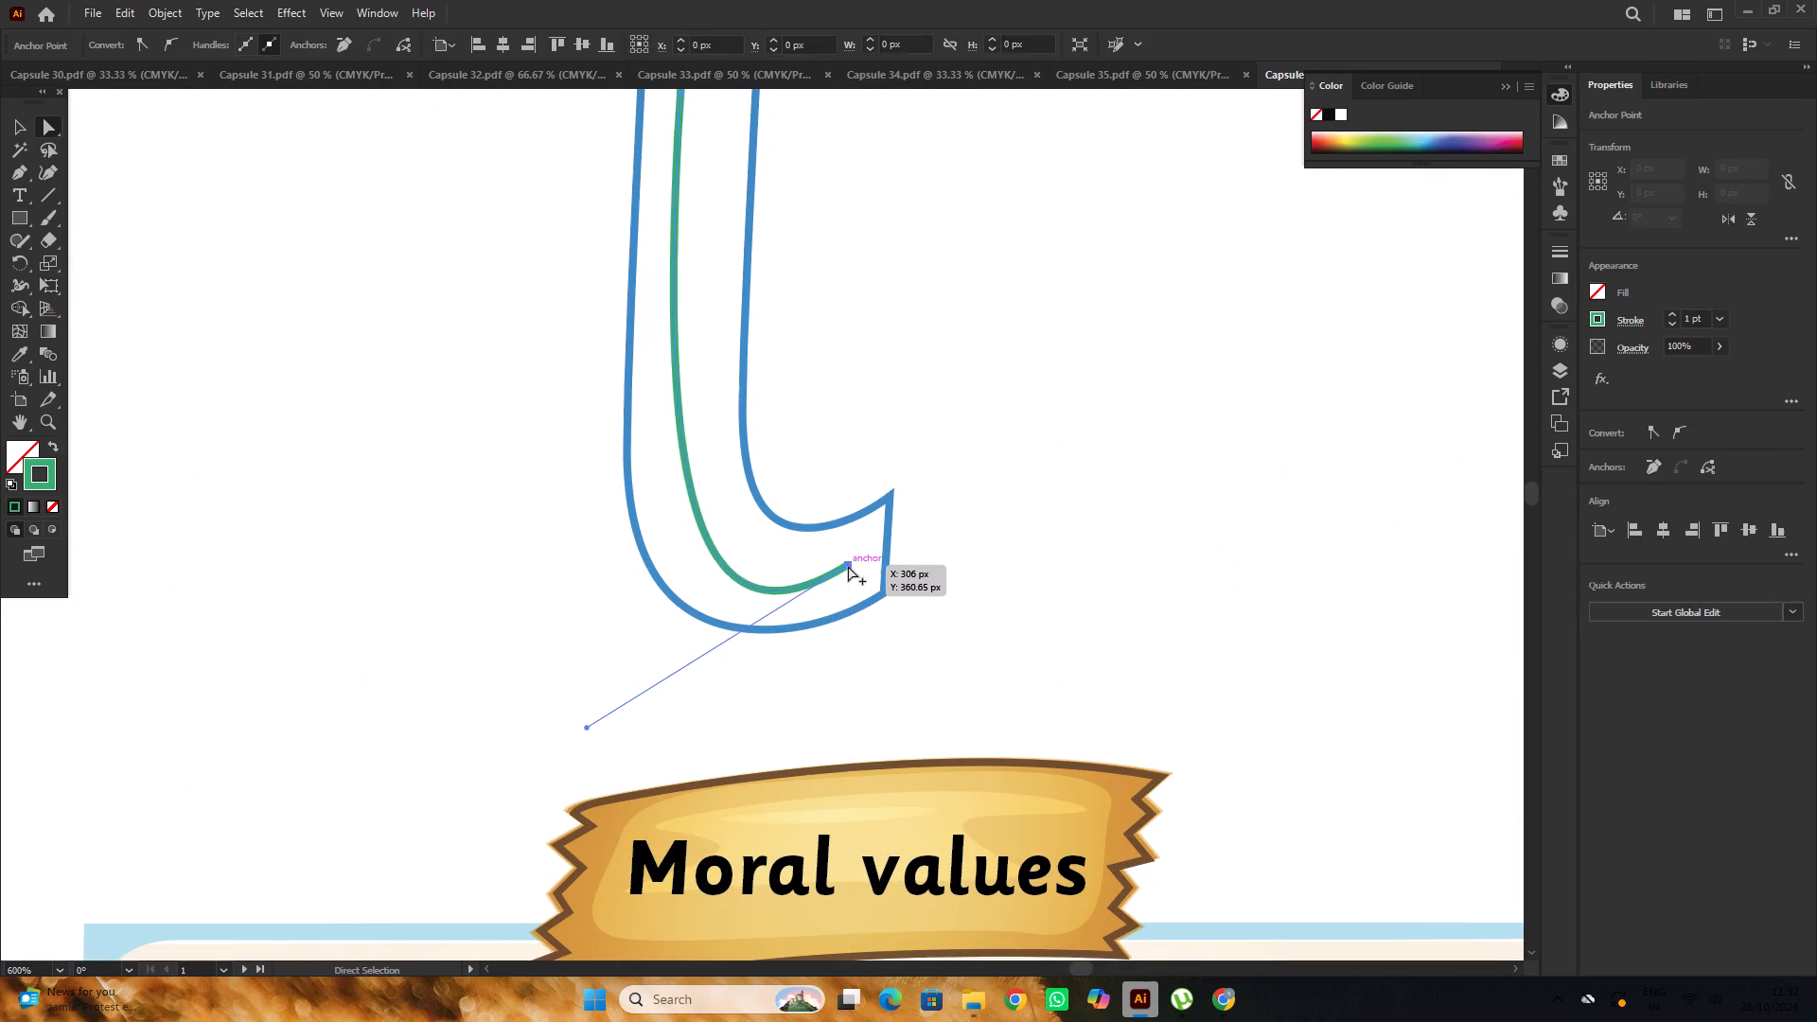
pyautogui.keyDown('alt'); pyautogui.scroll(-3, 848, 566); pyautogui.keyUp('alt')
pyautogui.scroll(3, 848, 566)
pyautogui.keyDown('alt'); pyautogui.scroll(2, 797, 466); pyautogui.keyUp('alt')
pyautogui.click(796, 484)
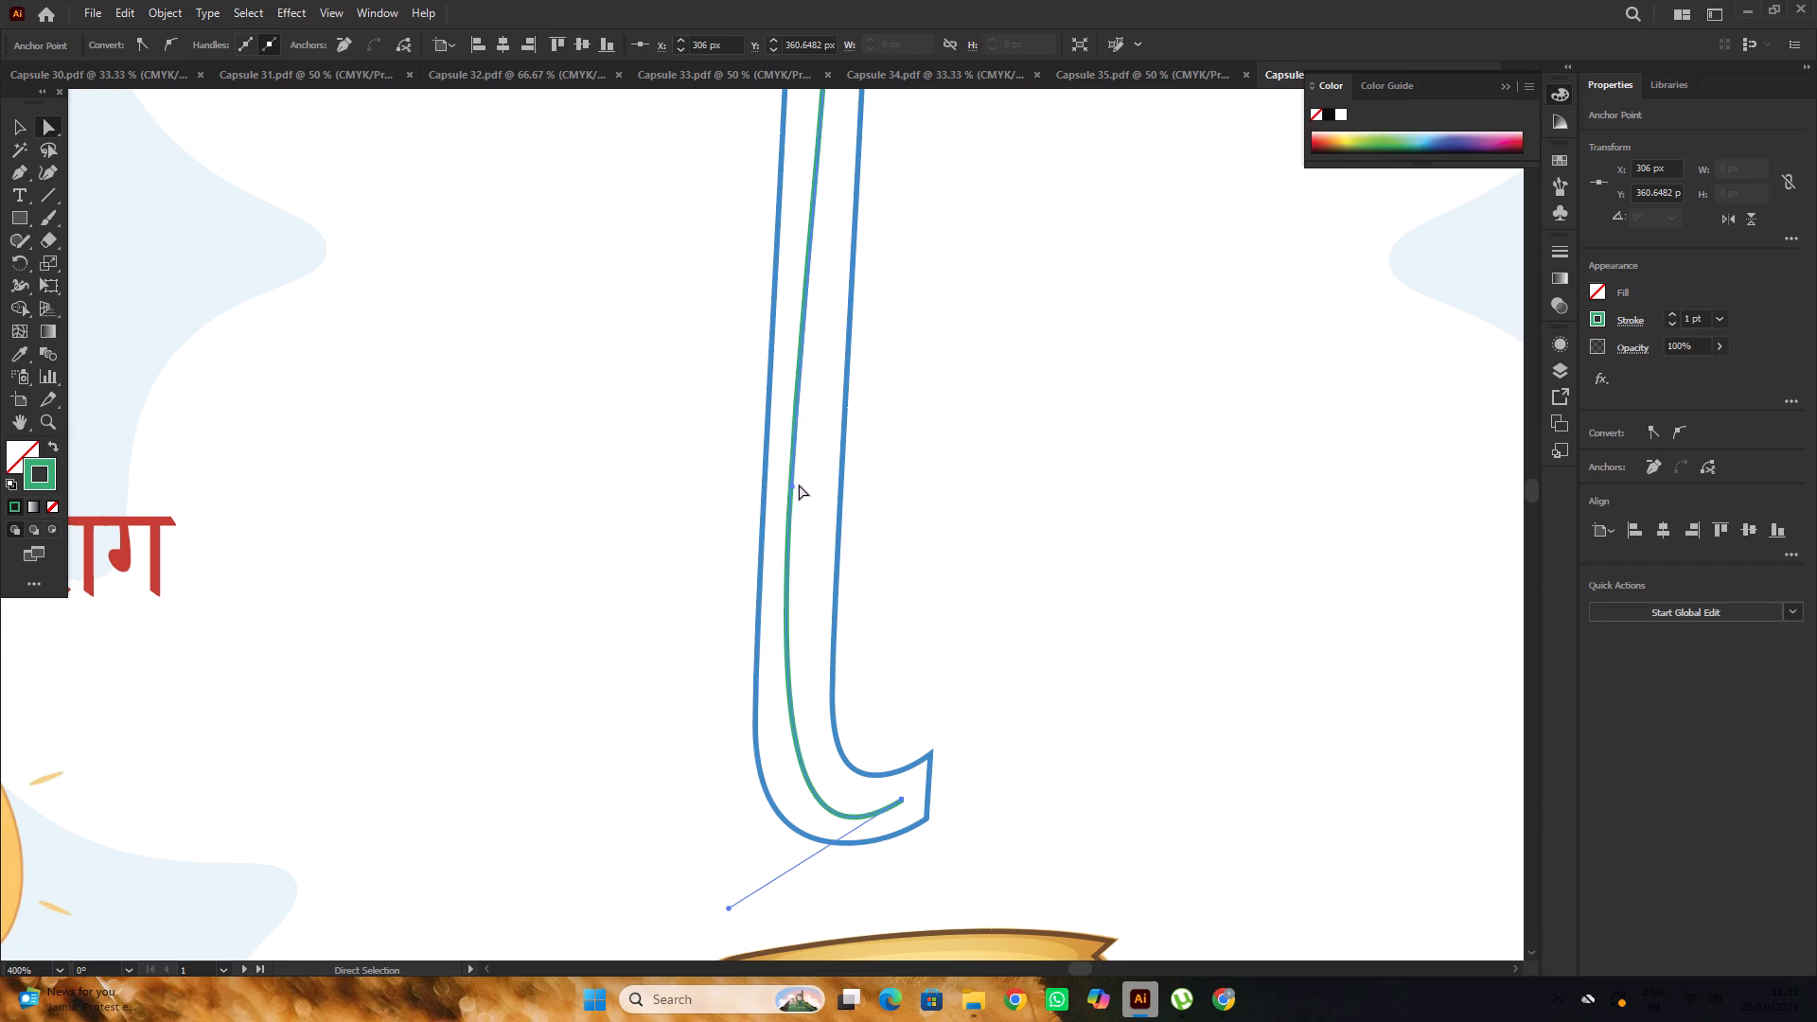
pyautogui.moveTo(791, 486); pyautogui.dragTo(800, 486)
pyautogui.keyDown('alt'); pyautogui.scroll(-2, 800, 486); pyautogui.keyUp('alt')
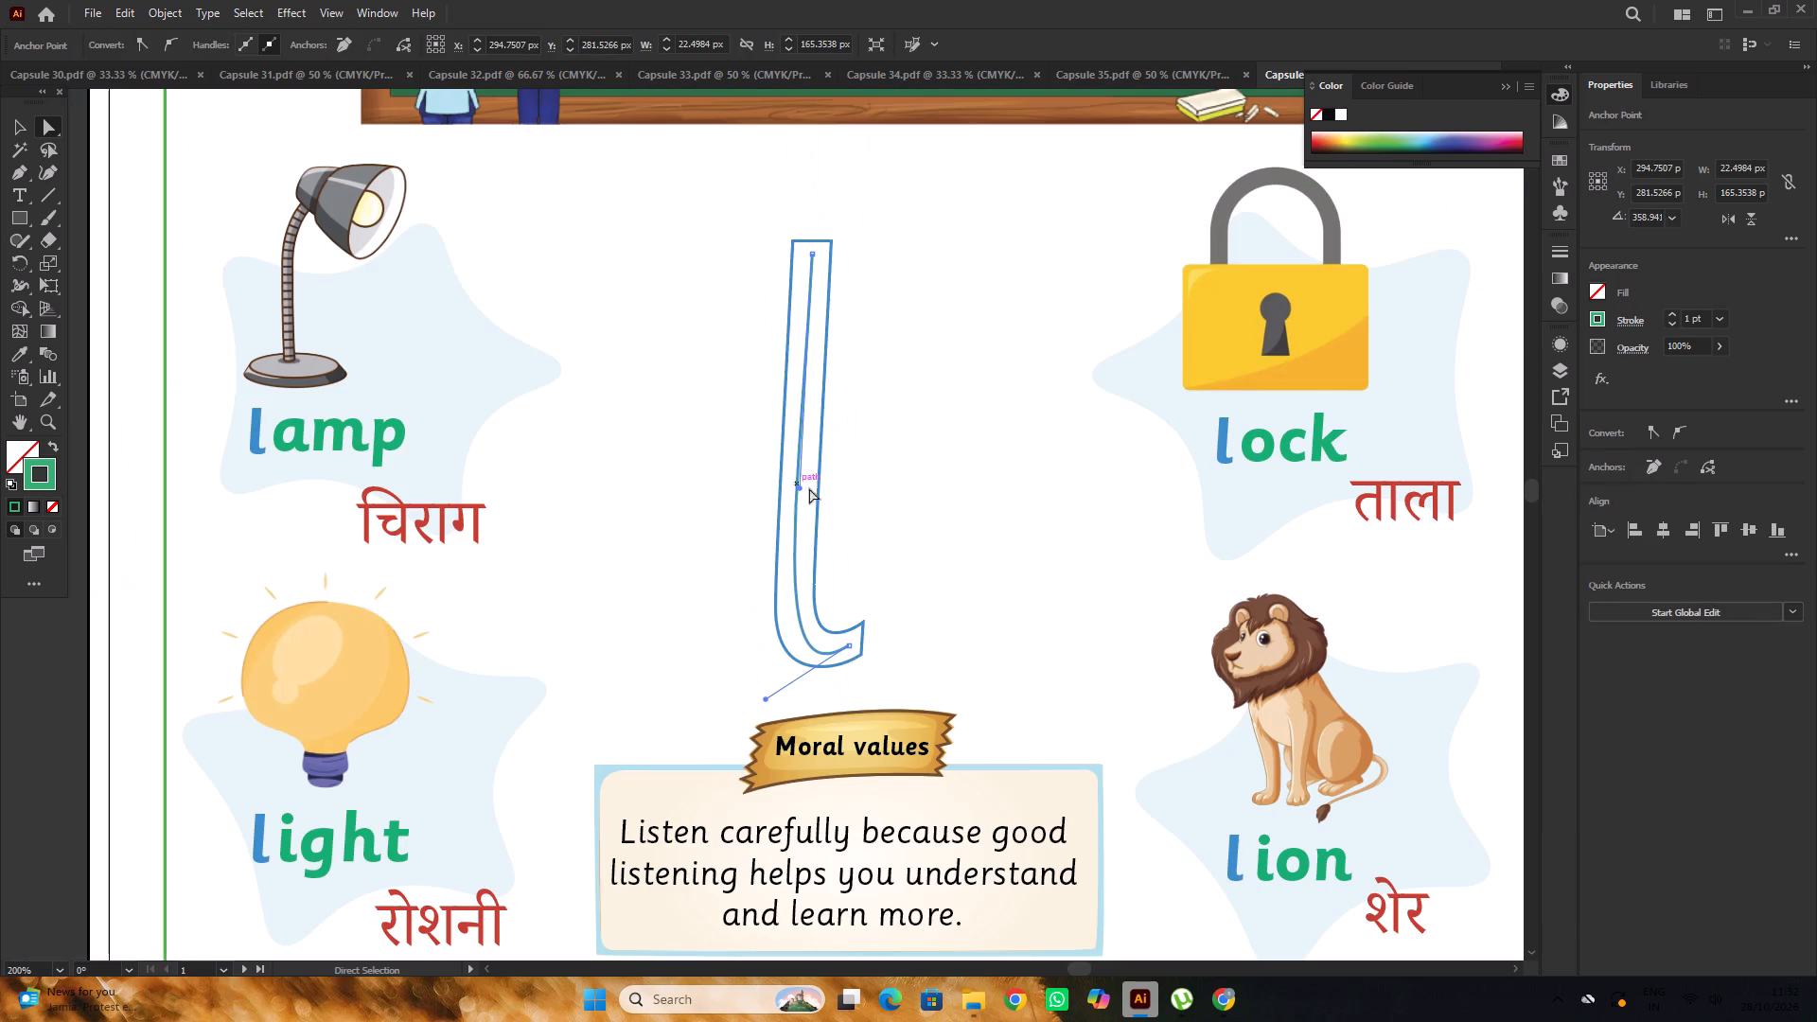
# Add the Arrow 1 arrowhead to the tail end of the green guide line.
pyautogui.click(15, 121)
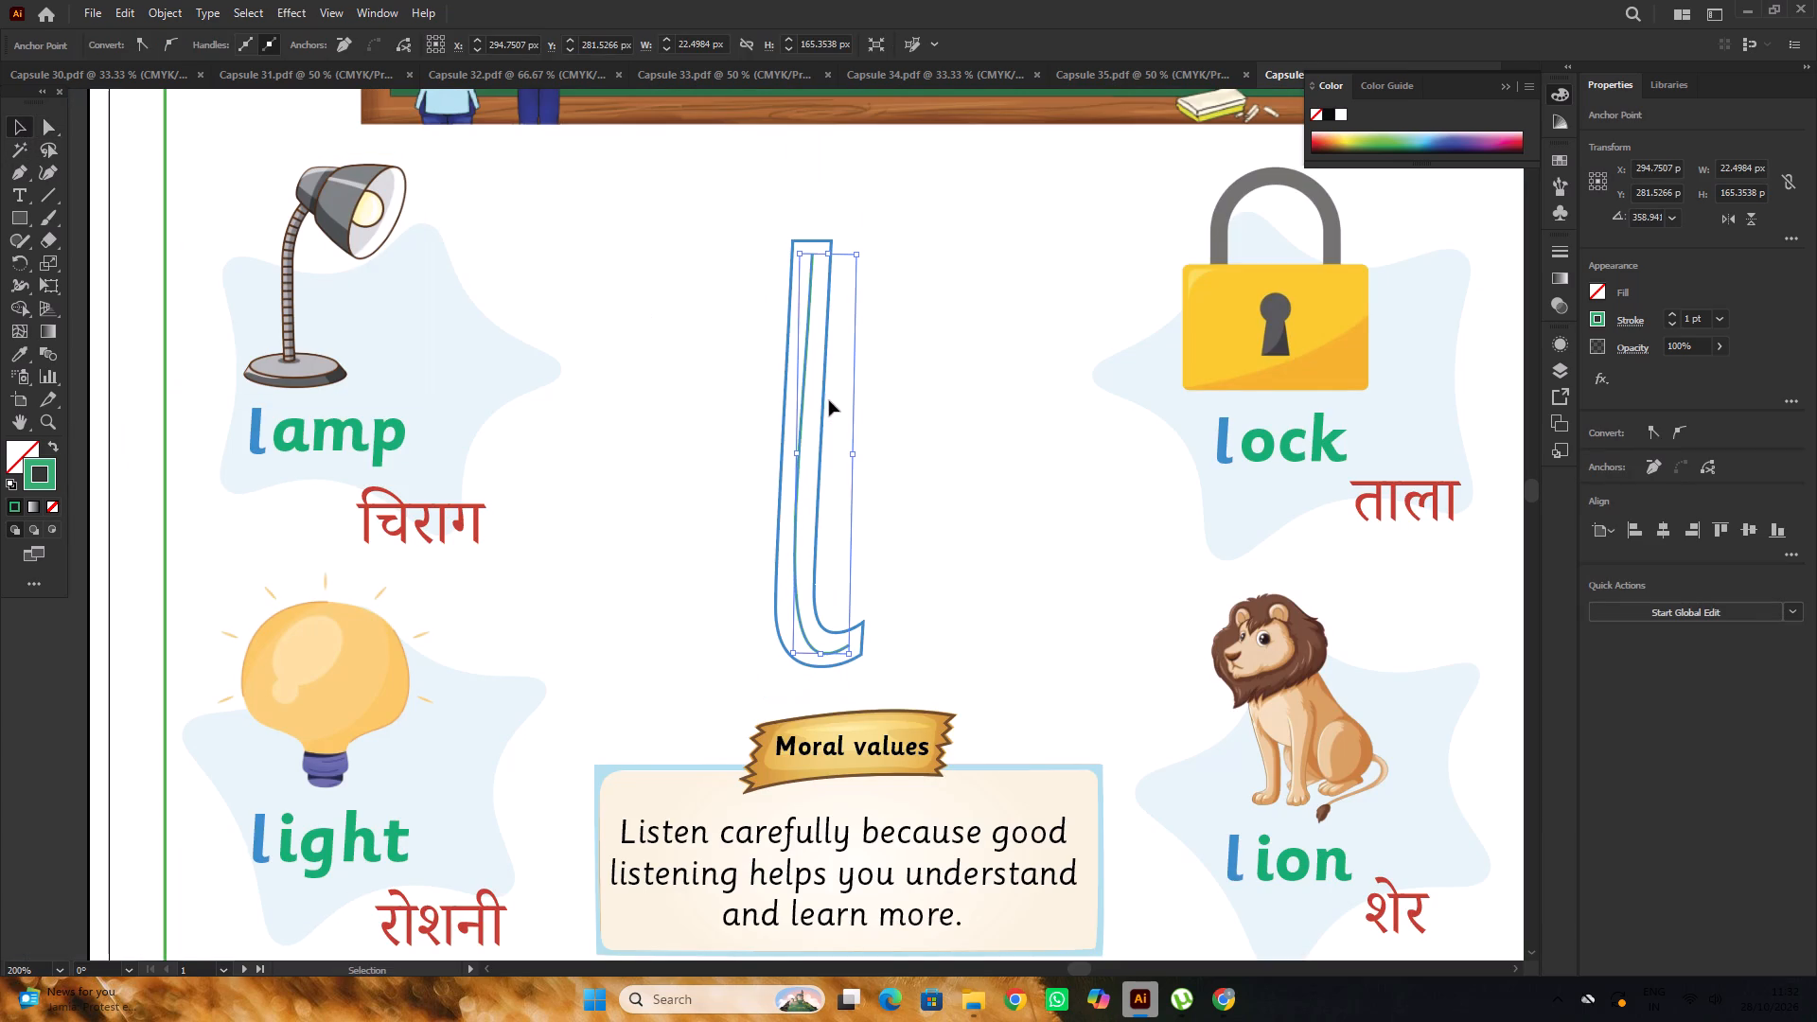
pyautogui.click(829, 400)
pyautogui.click(882, 382)
pyautogui.scroll(-6, 925, 322)
pyautogui.keyDown('alt'); pyautogui.scroll(2, 838, 530); pyautogui.keyUp('alt')
pyautogui.click(847, 493)
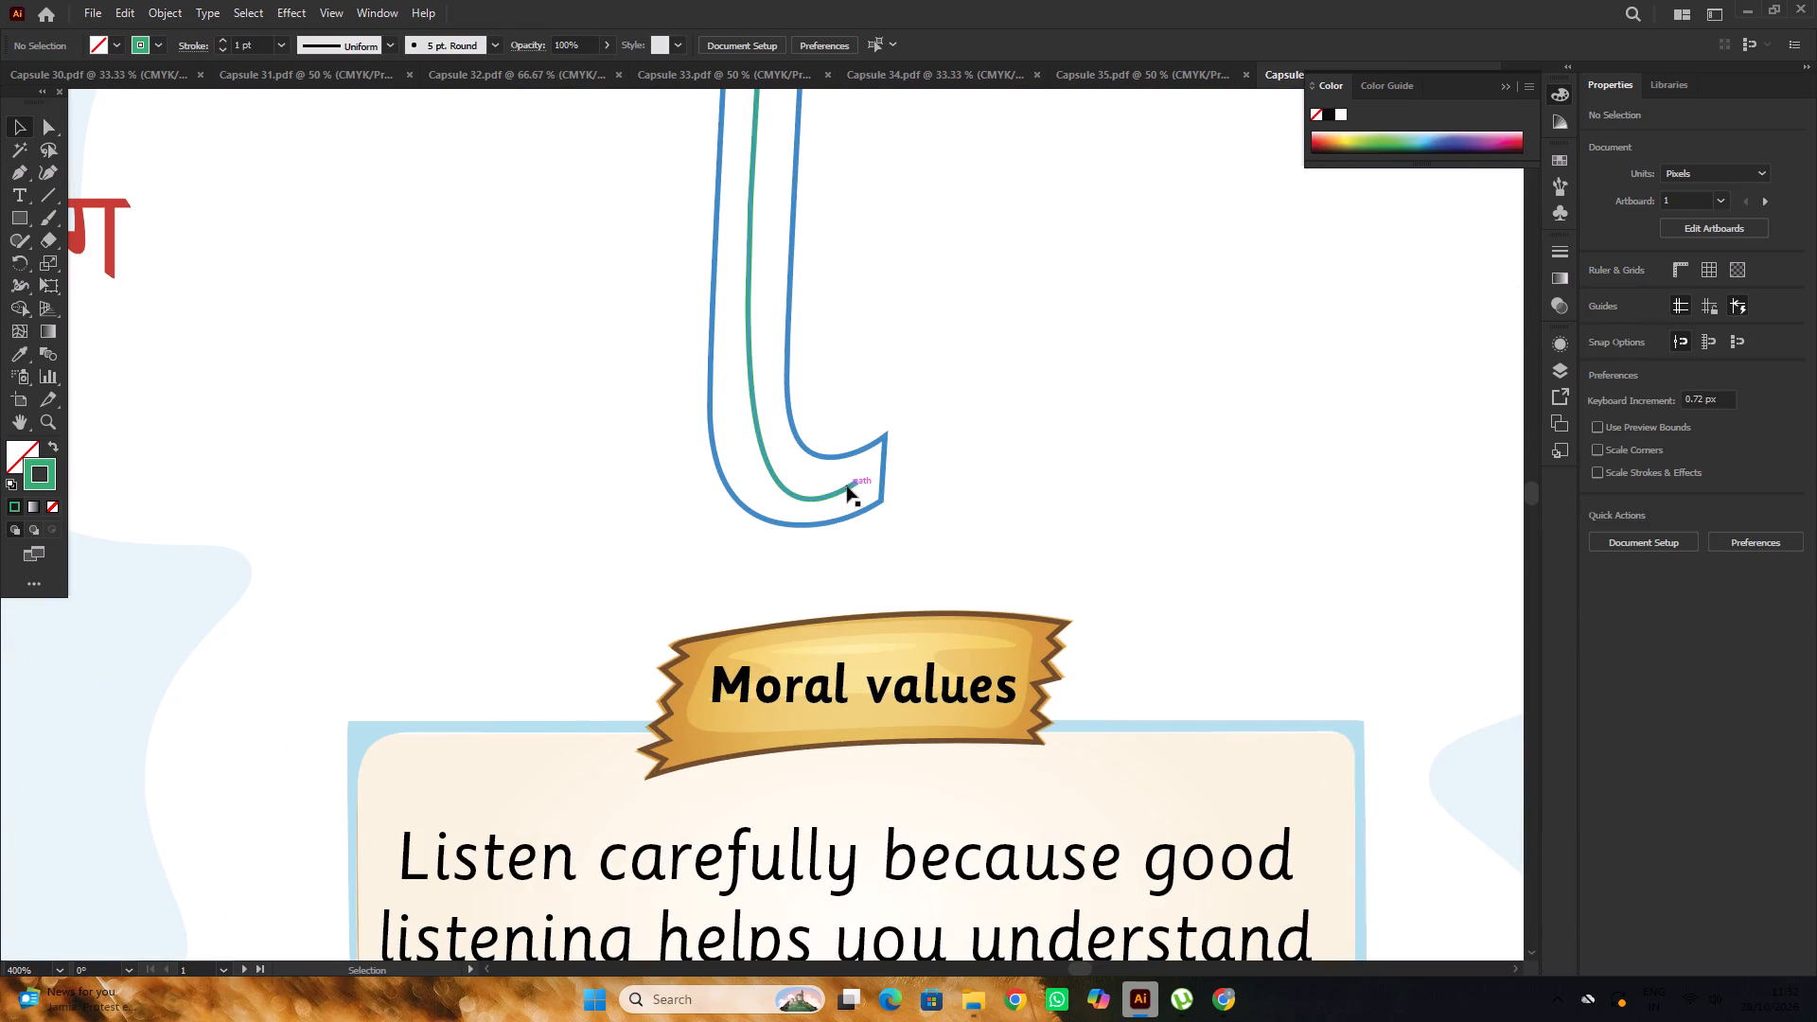
pyautogui.click(847, 486)
pyautogui.click(1628, 320)
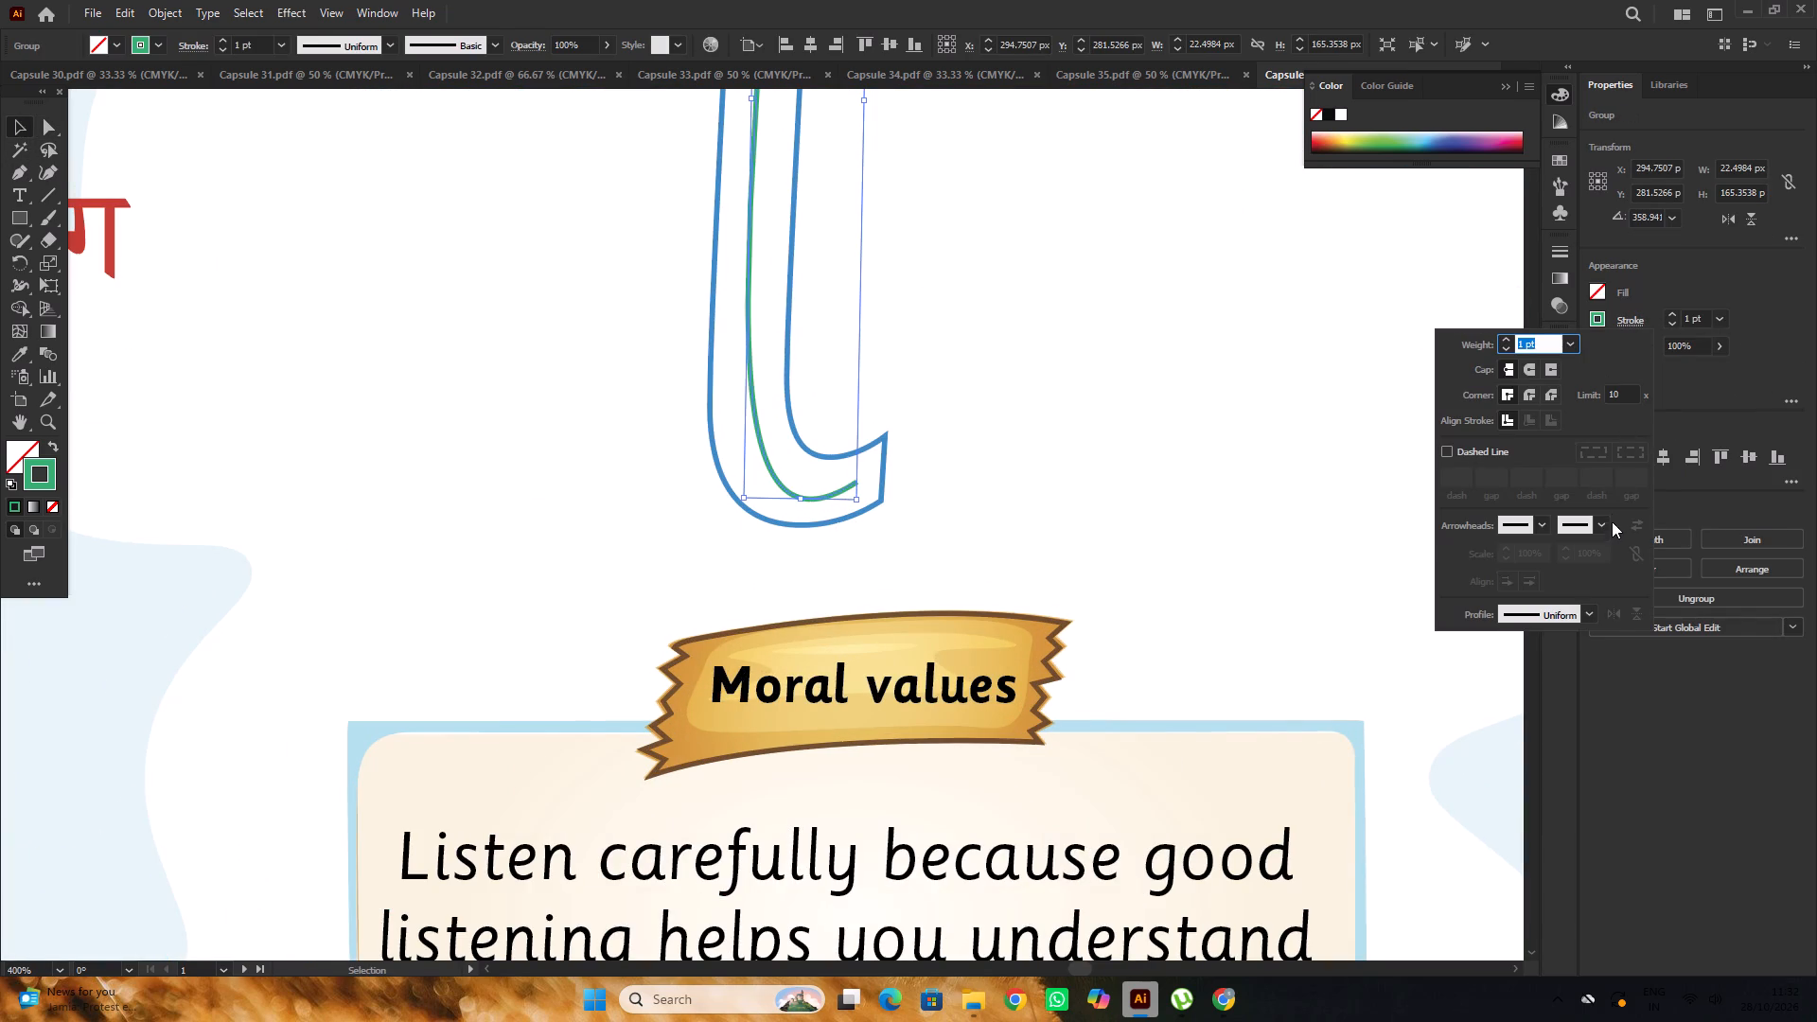
pyautogui.click(1602, 524)
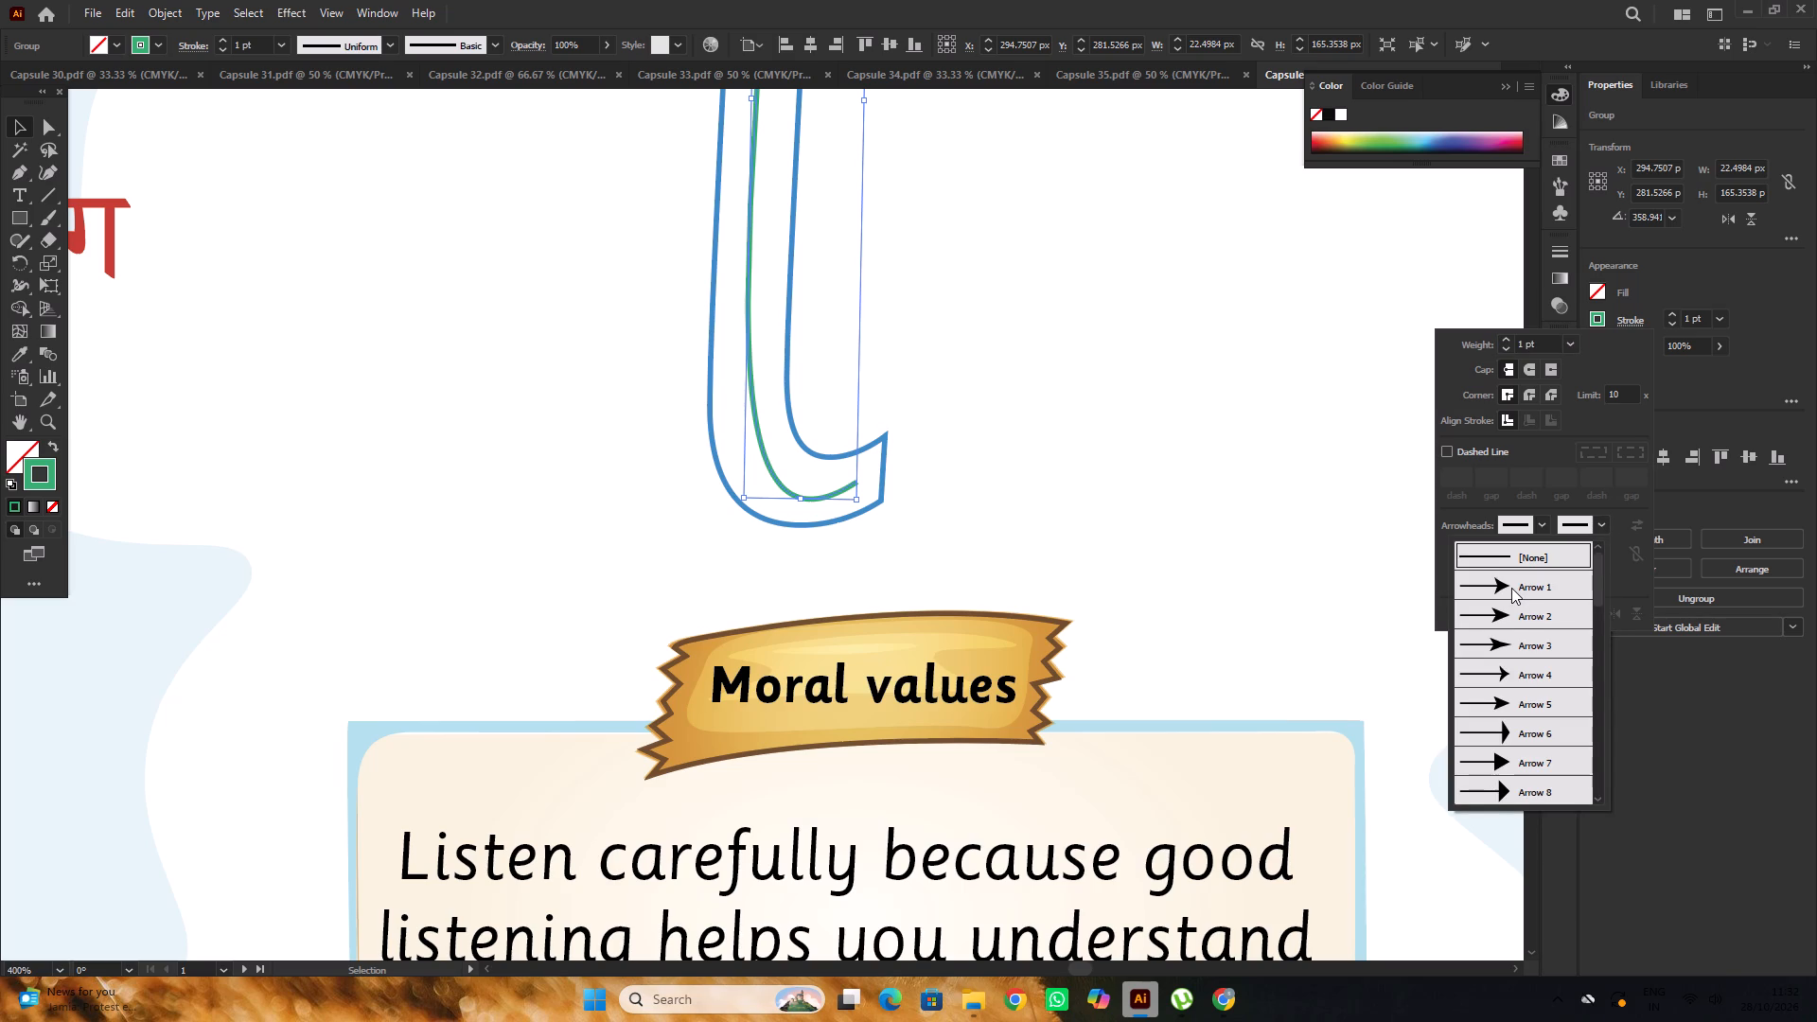
pyautogui.click(1511, 588)
pyautogui.doubleClick(1087, 460)
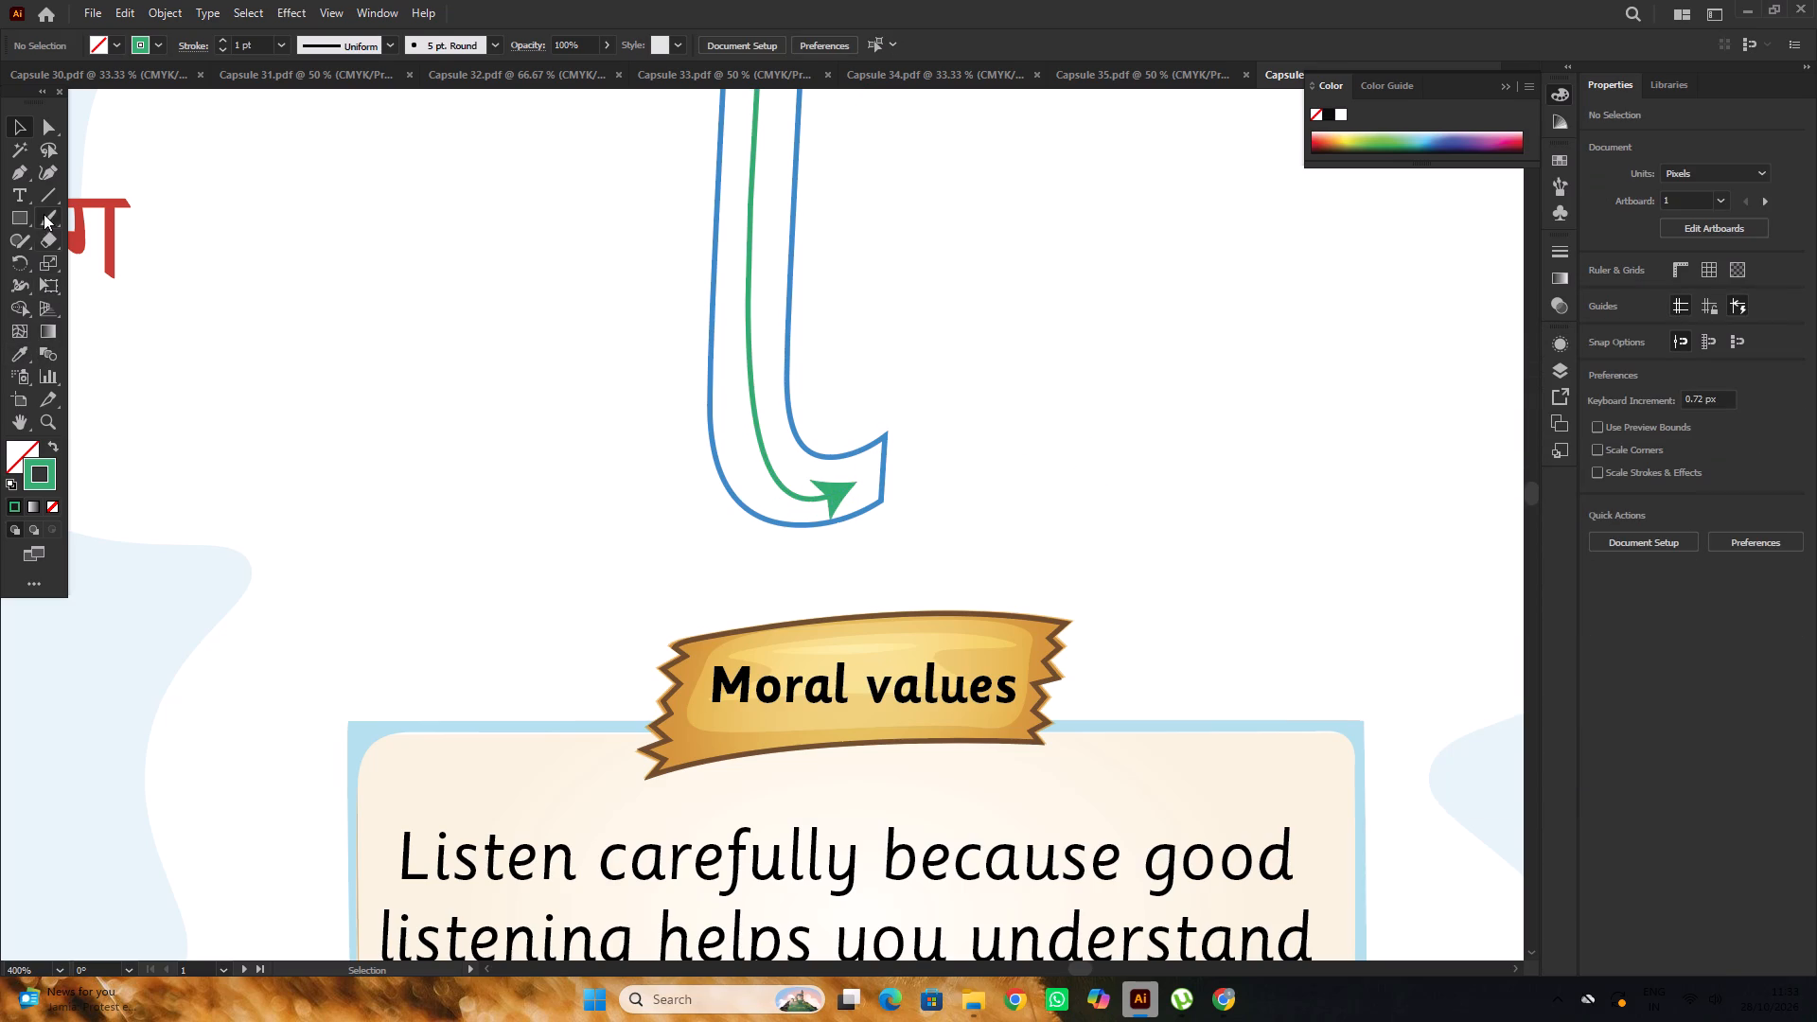
# Extend the arrow's tip up and outward in the letter l's tail with the Curvature tool, making the guide about 26 px wide.
pyautogui.click(45, 173)
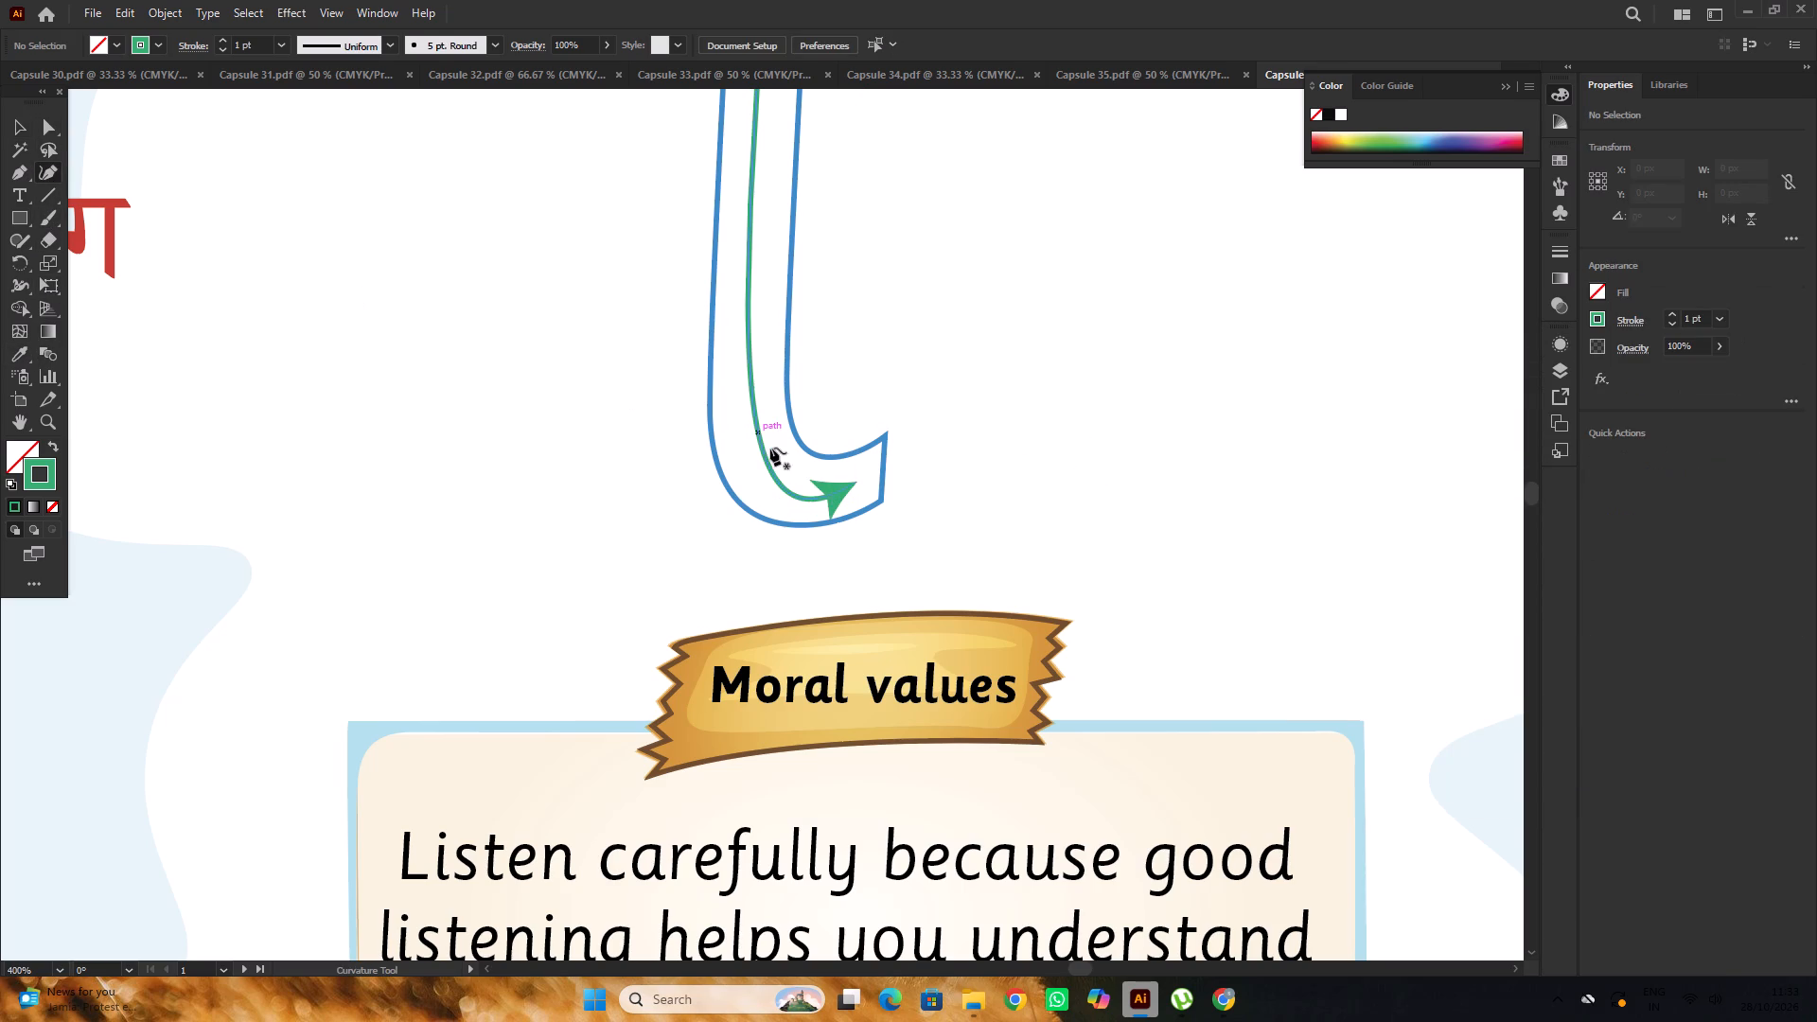
pyautogui.click(19, 125)
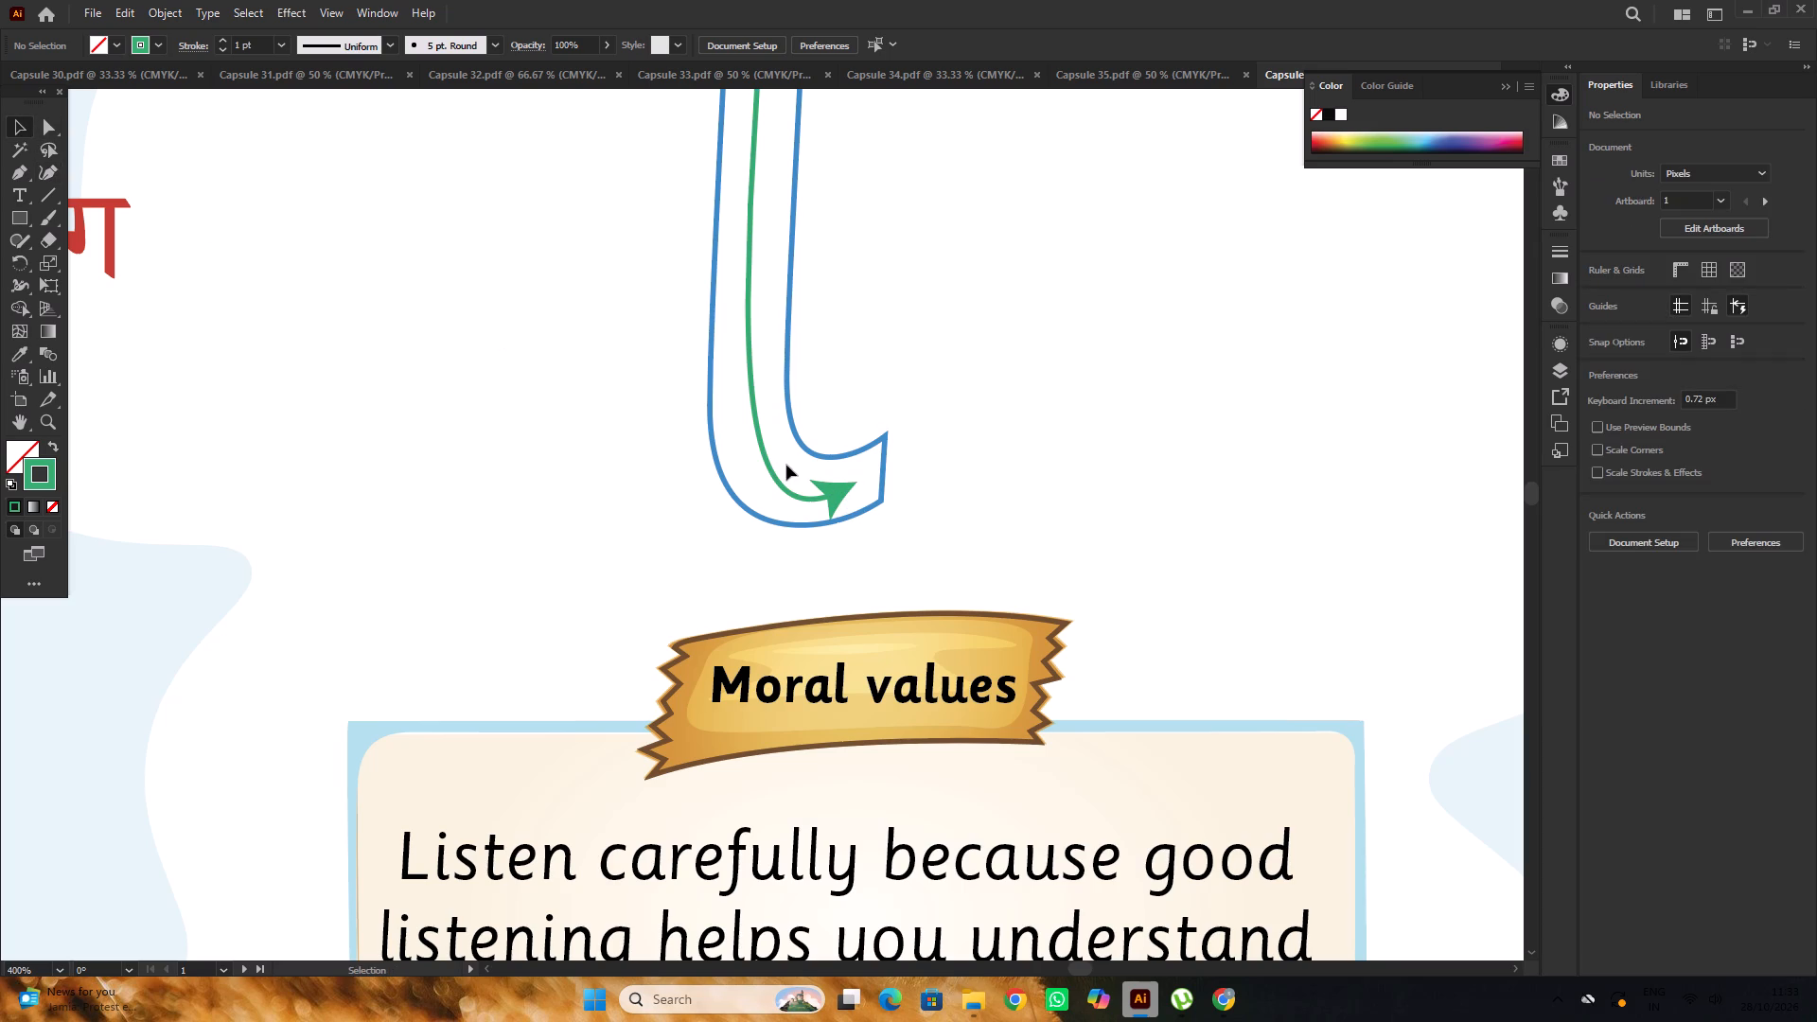
pyautogui.click(762, 450)
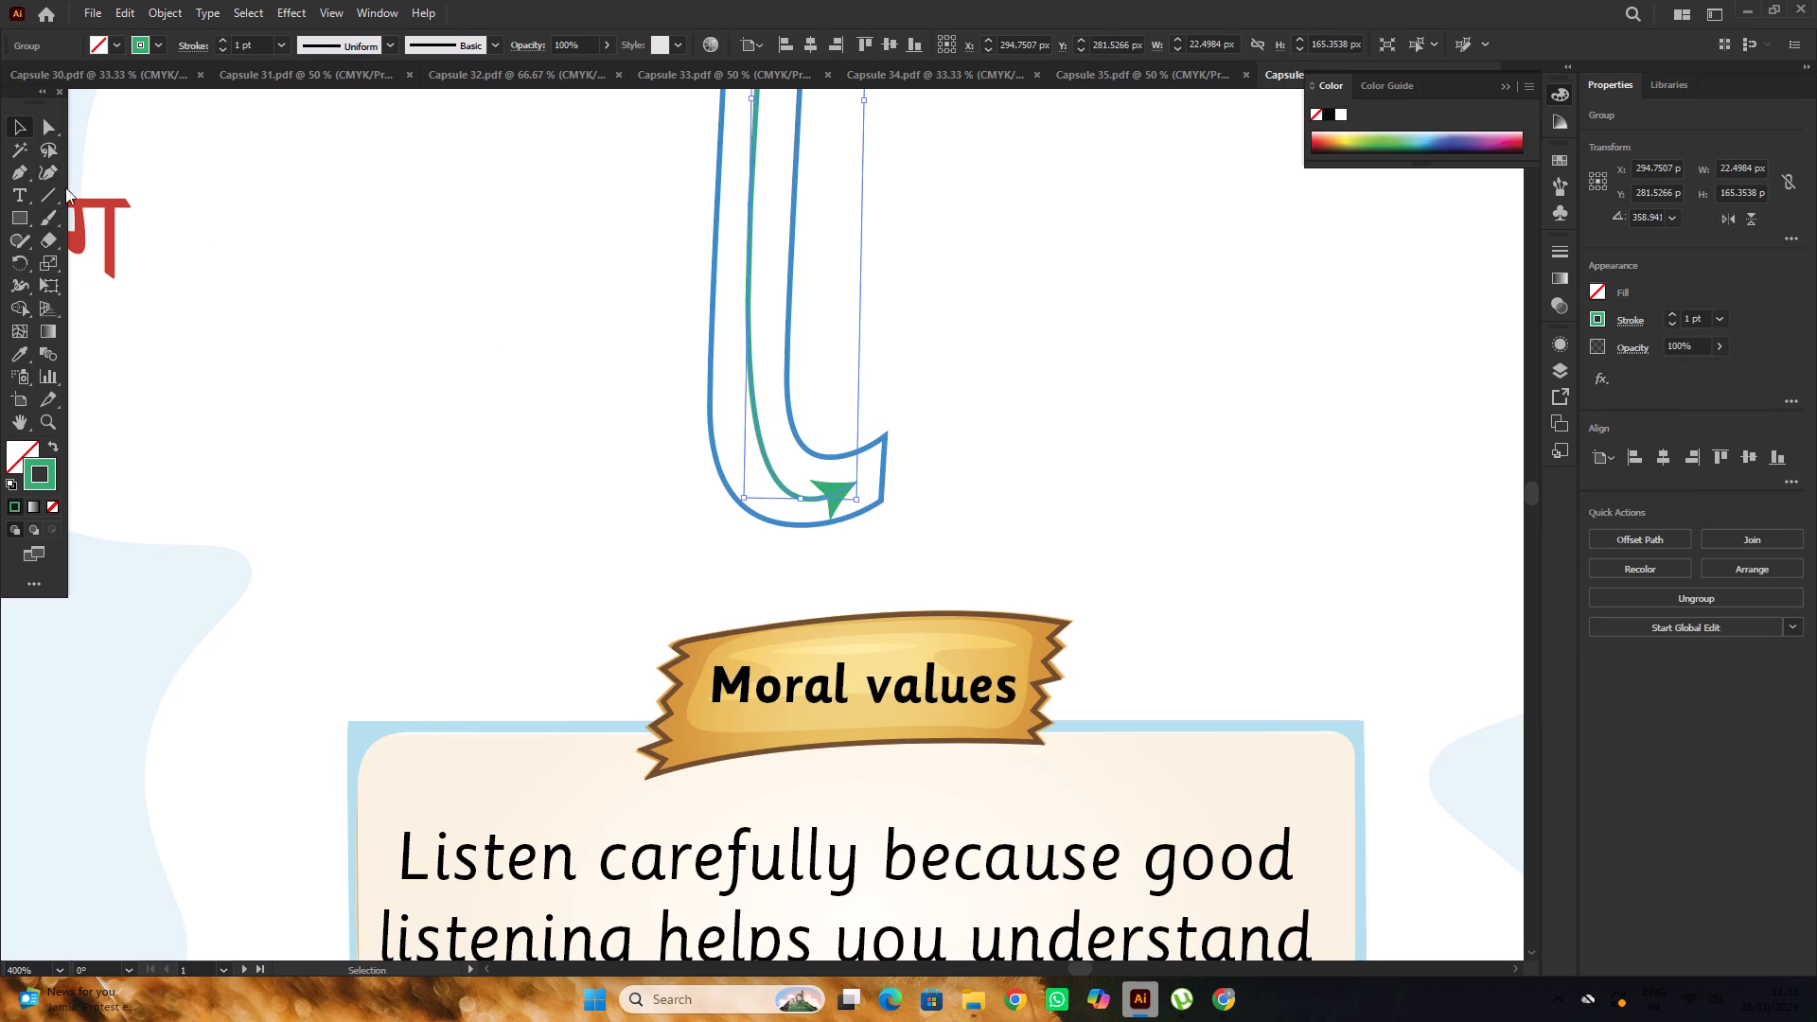
pyautogui.click(48, 175)
pyautogui.keyDown('alt'); pyautogui.scroll(2, 775, 455); pyautogui.keyUp('alt')
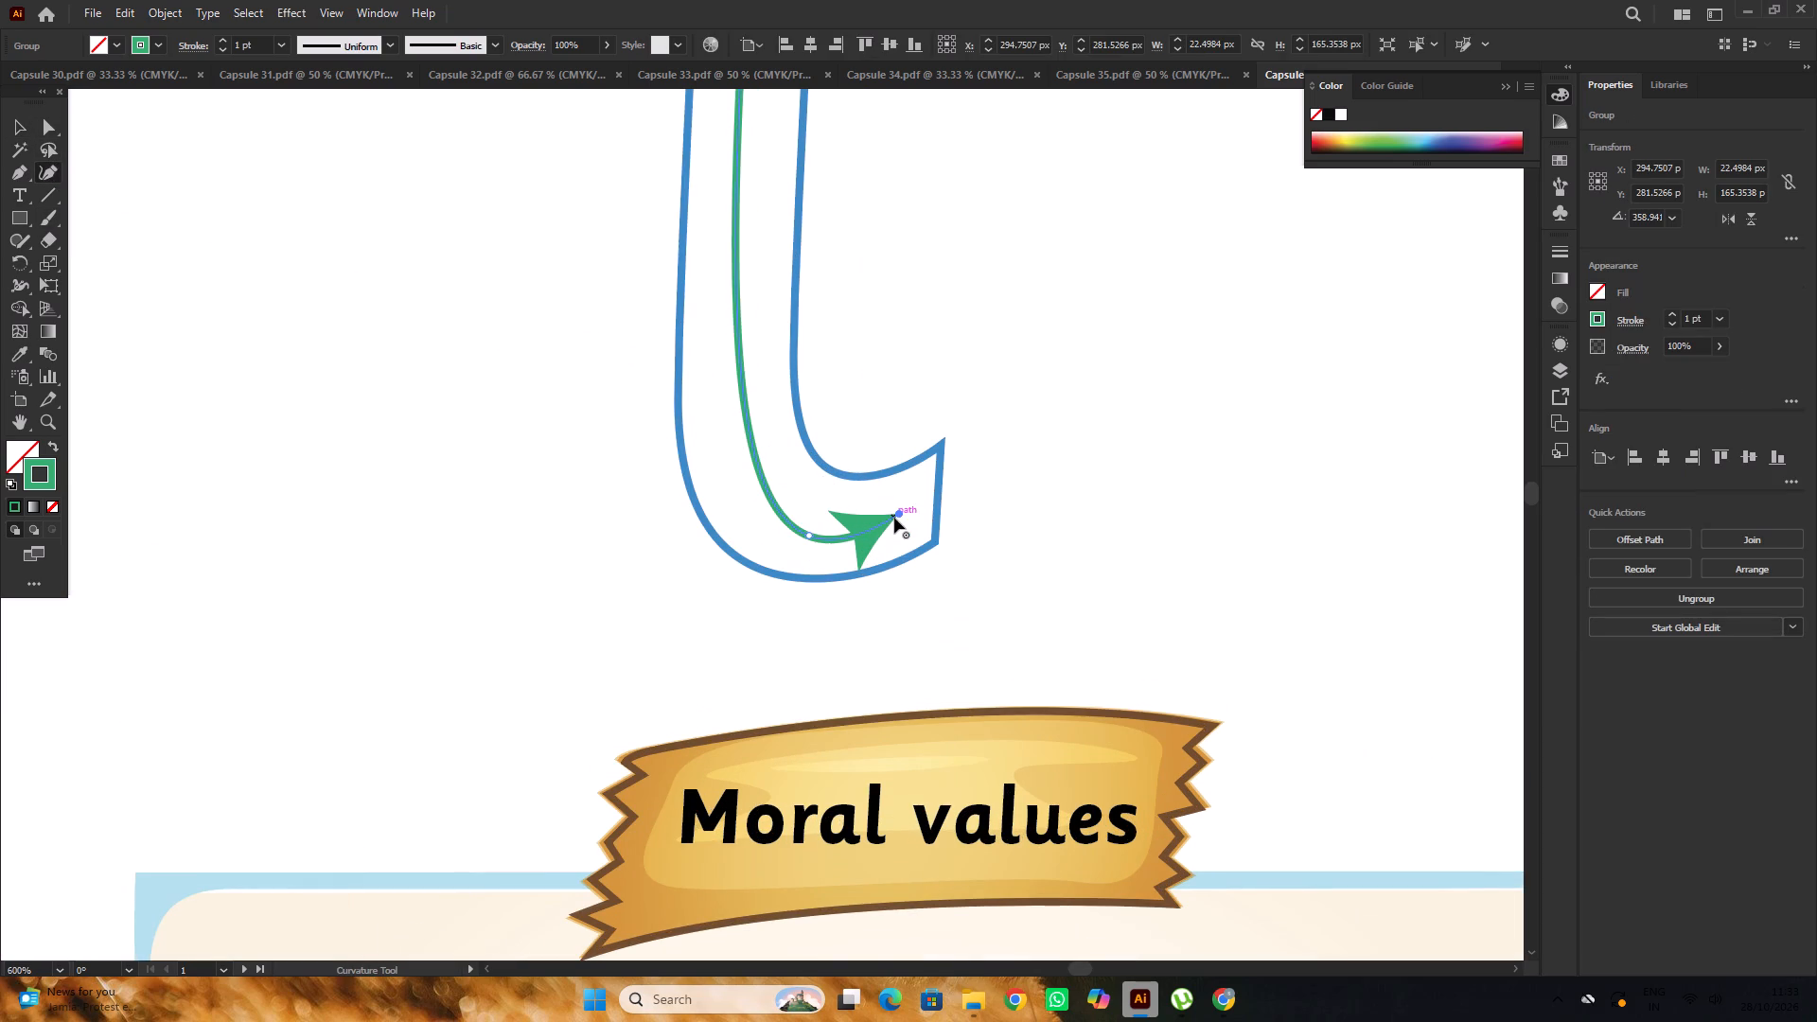
pyautogui.moveTo(894, 517); pyautogui.dragTo(909, 491)
pyautogui.keyDown('alt'); pyautogui.scroll(-3, 909, 492); pyautogui.keyUp('alt')
pyautogui.scroll(3, 909, 491)
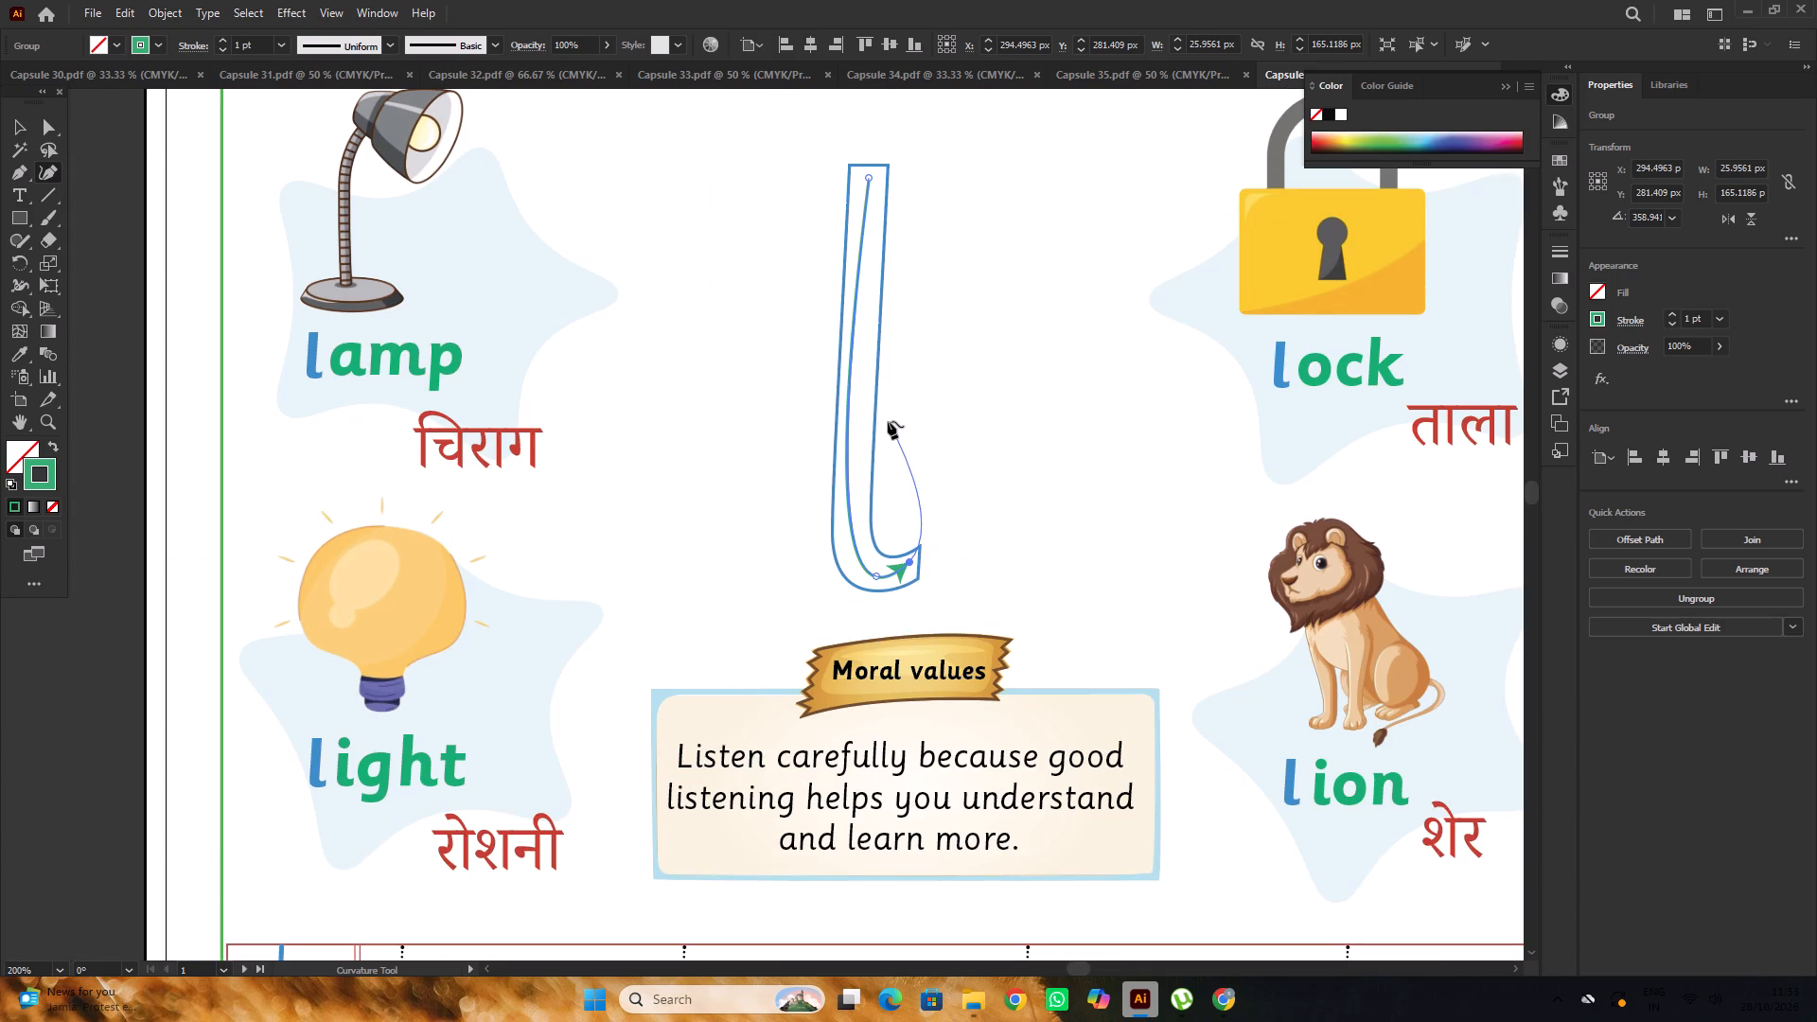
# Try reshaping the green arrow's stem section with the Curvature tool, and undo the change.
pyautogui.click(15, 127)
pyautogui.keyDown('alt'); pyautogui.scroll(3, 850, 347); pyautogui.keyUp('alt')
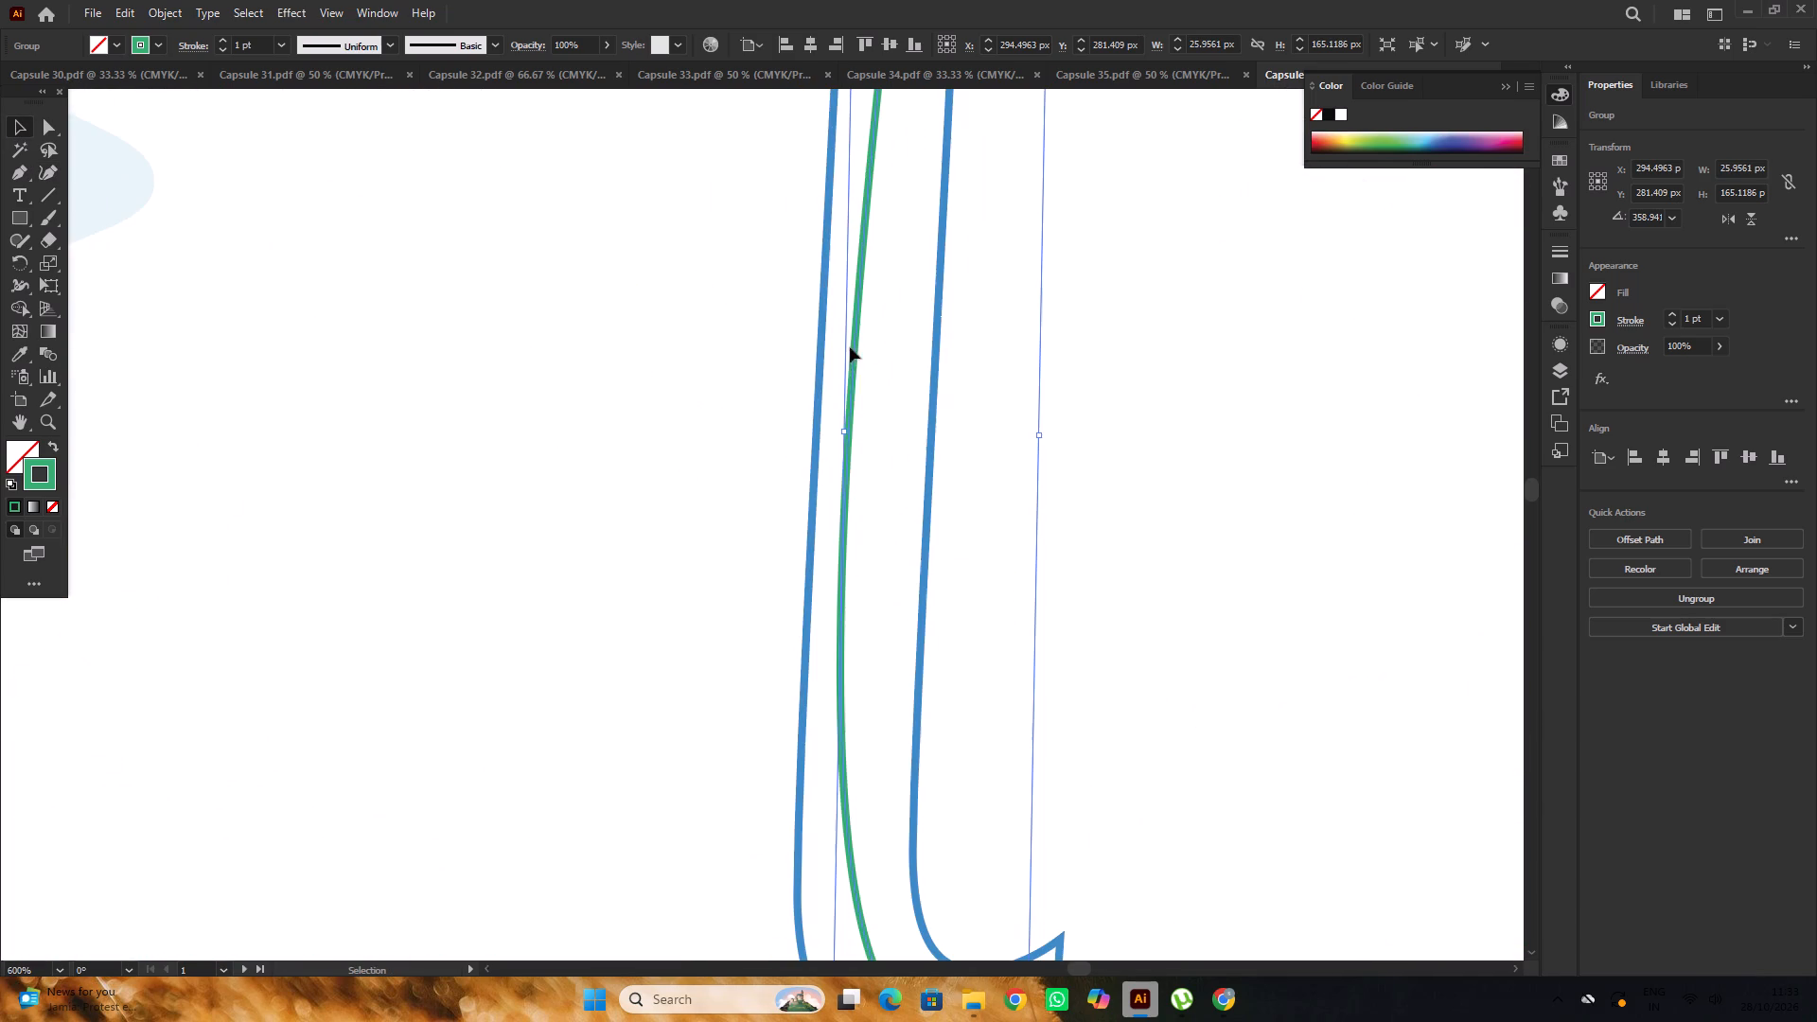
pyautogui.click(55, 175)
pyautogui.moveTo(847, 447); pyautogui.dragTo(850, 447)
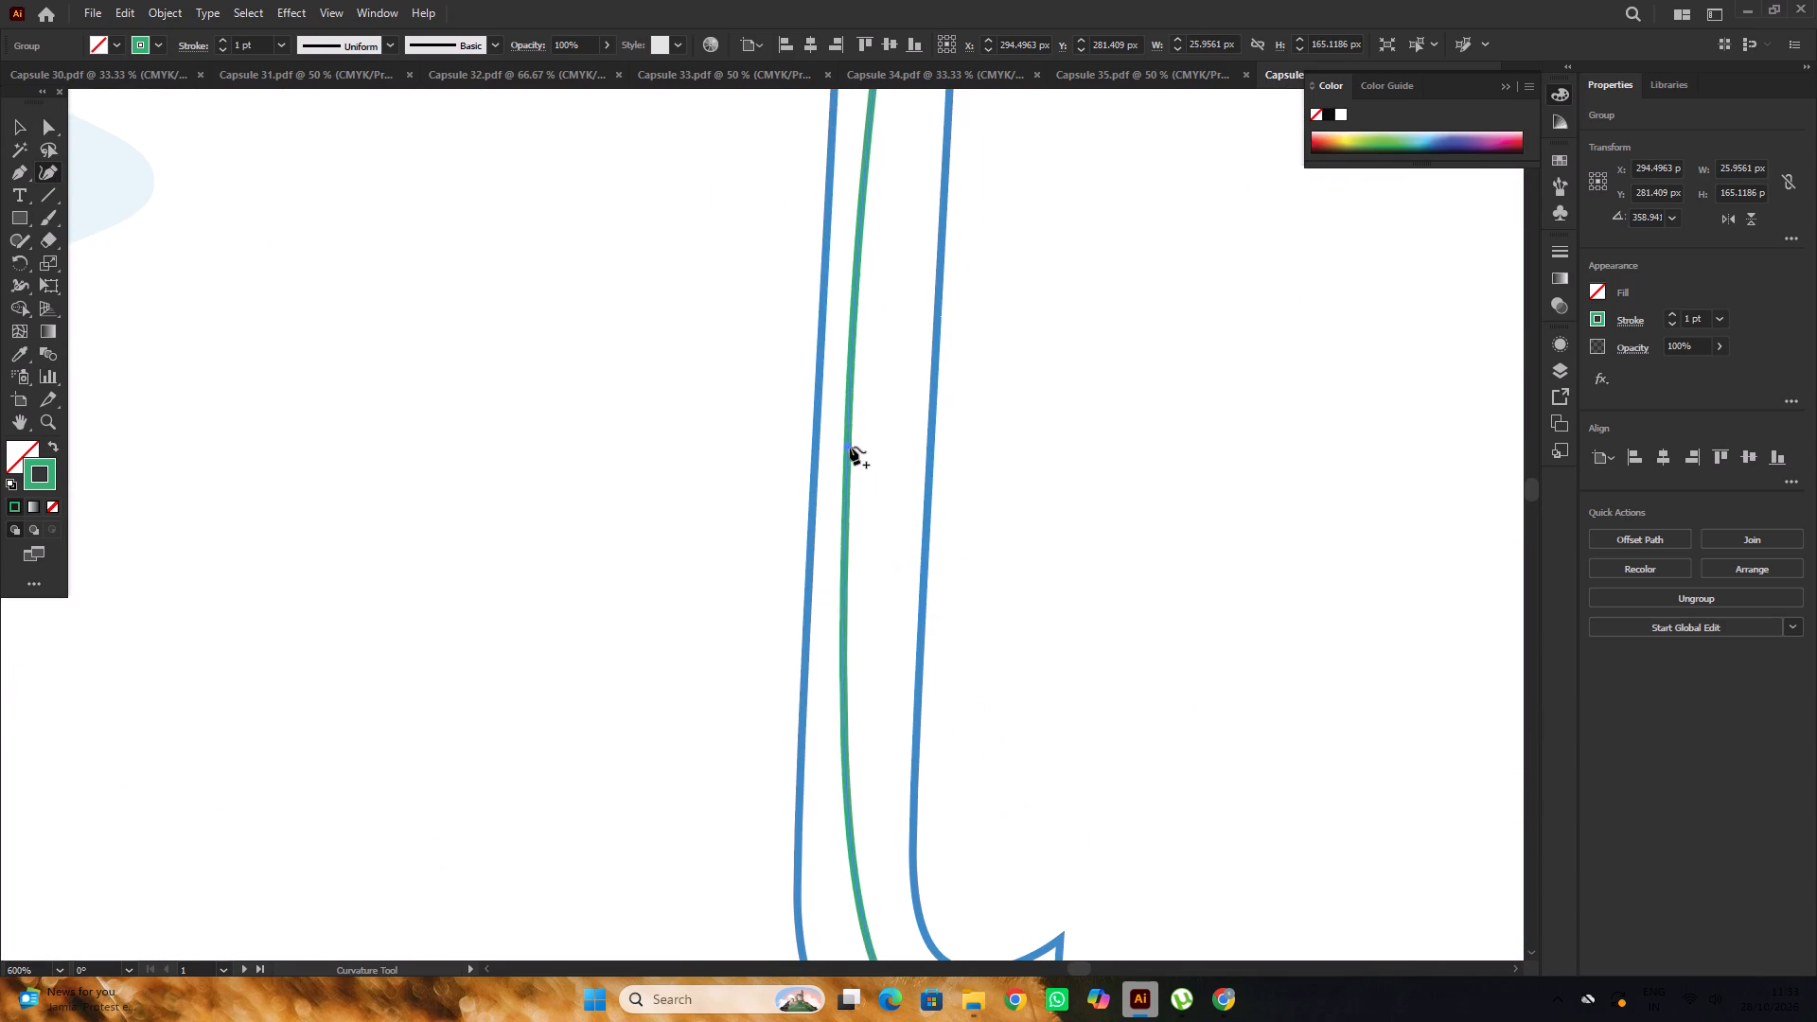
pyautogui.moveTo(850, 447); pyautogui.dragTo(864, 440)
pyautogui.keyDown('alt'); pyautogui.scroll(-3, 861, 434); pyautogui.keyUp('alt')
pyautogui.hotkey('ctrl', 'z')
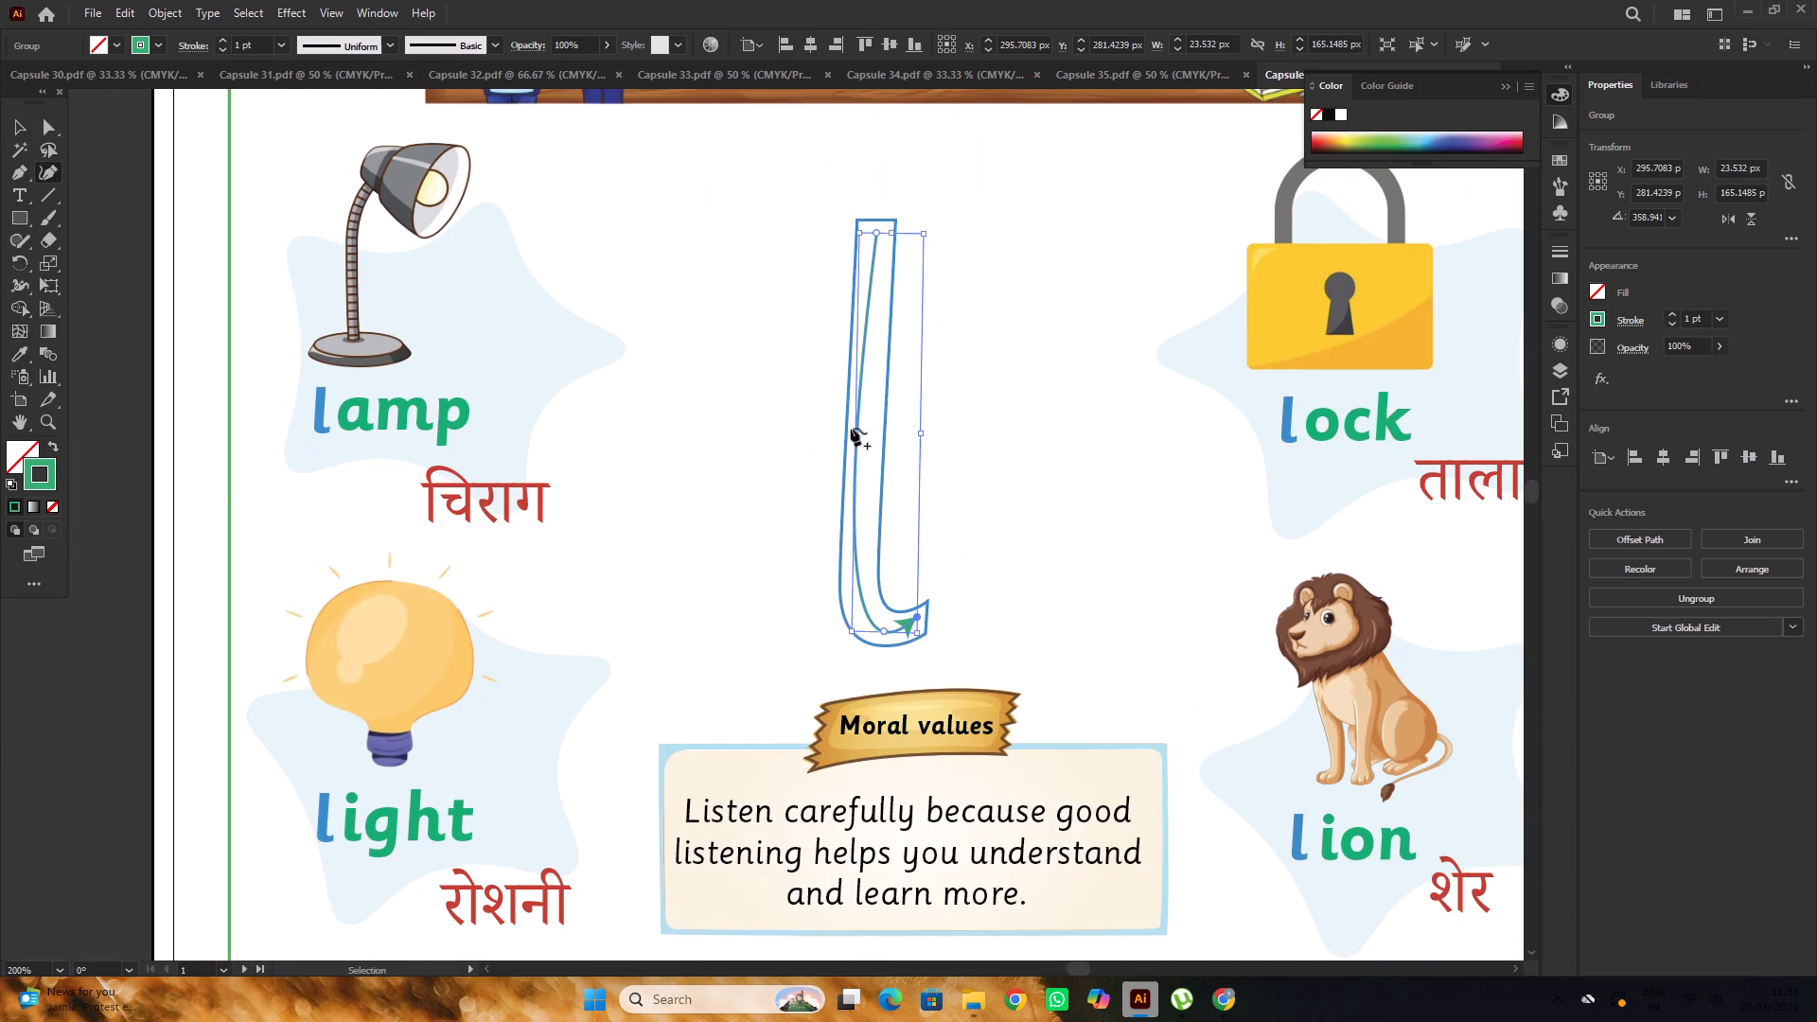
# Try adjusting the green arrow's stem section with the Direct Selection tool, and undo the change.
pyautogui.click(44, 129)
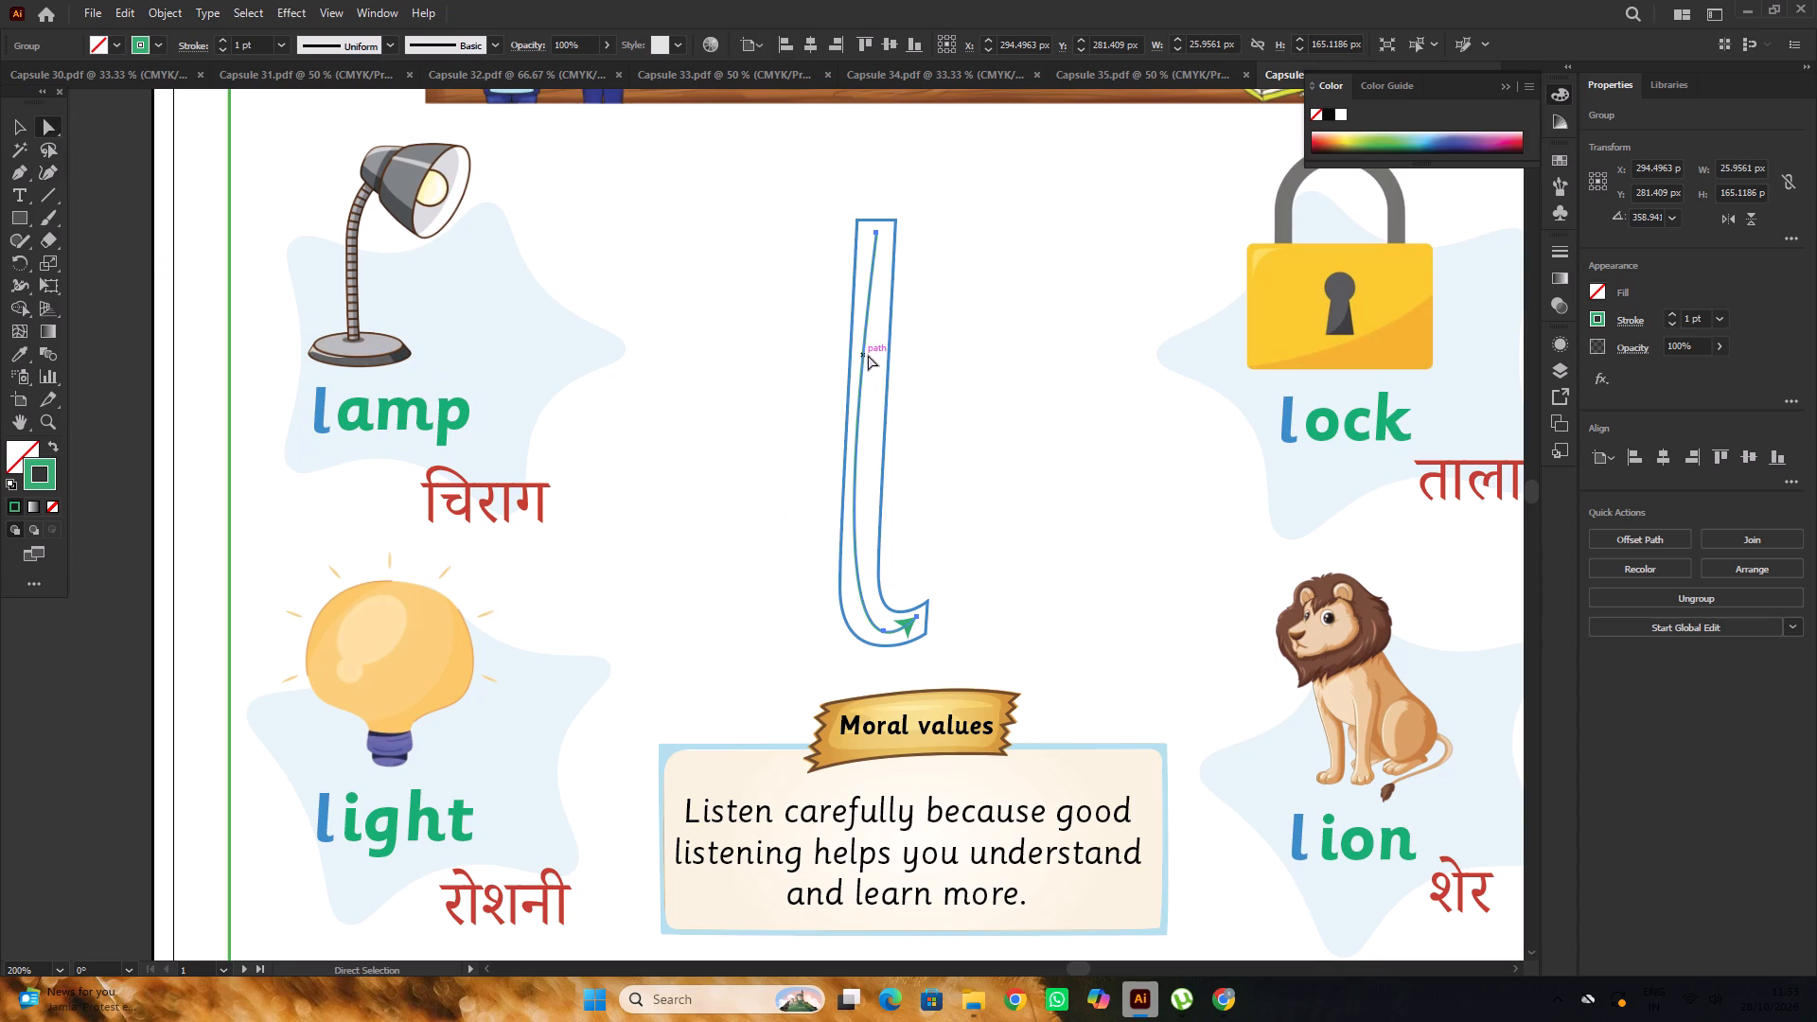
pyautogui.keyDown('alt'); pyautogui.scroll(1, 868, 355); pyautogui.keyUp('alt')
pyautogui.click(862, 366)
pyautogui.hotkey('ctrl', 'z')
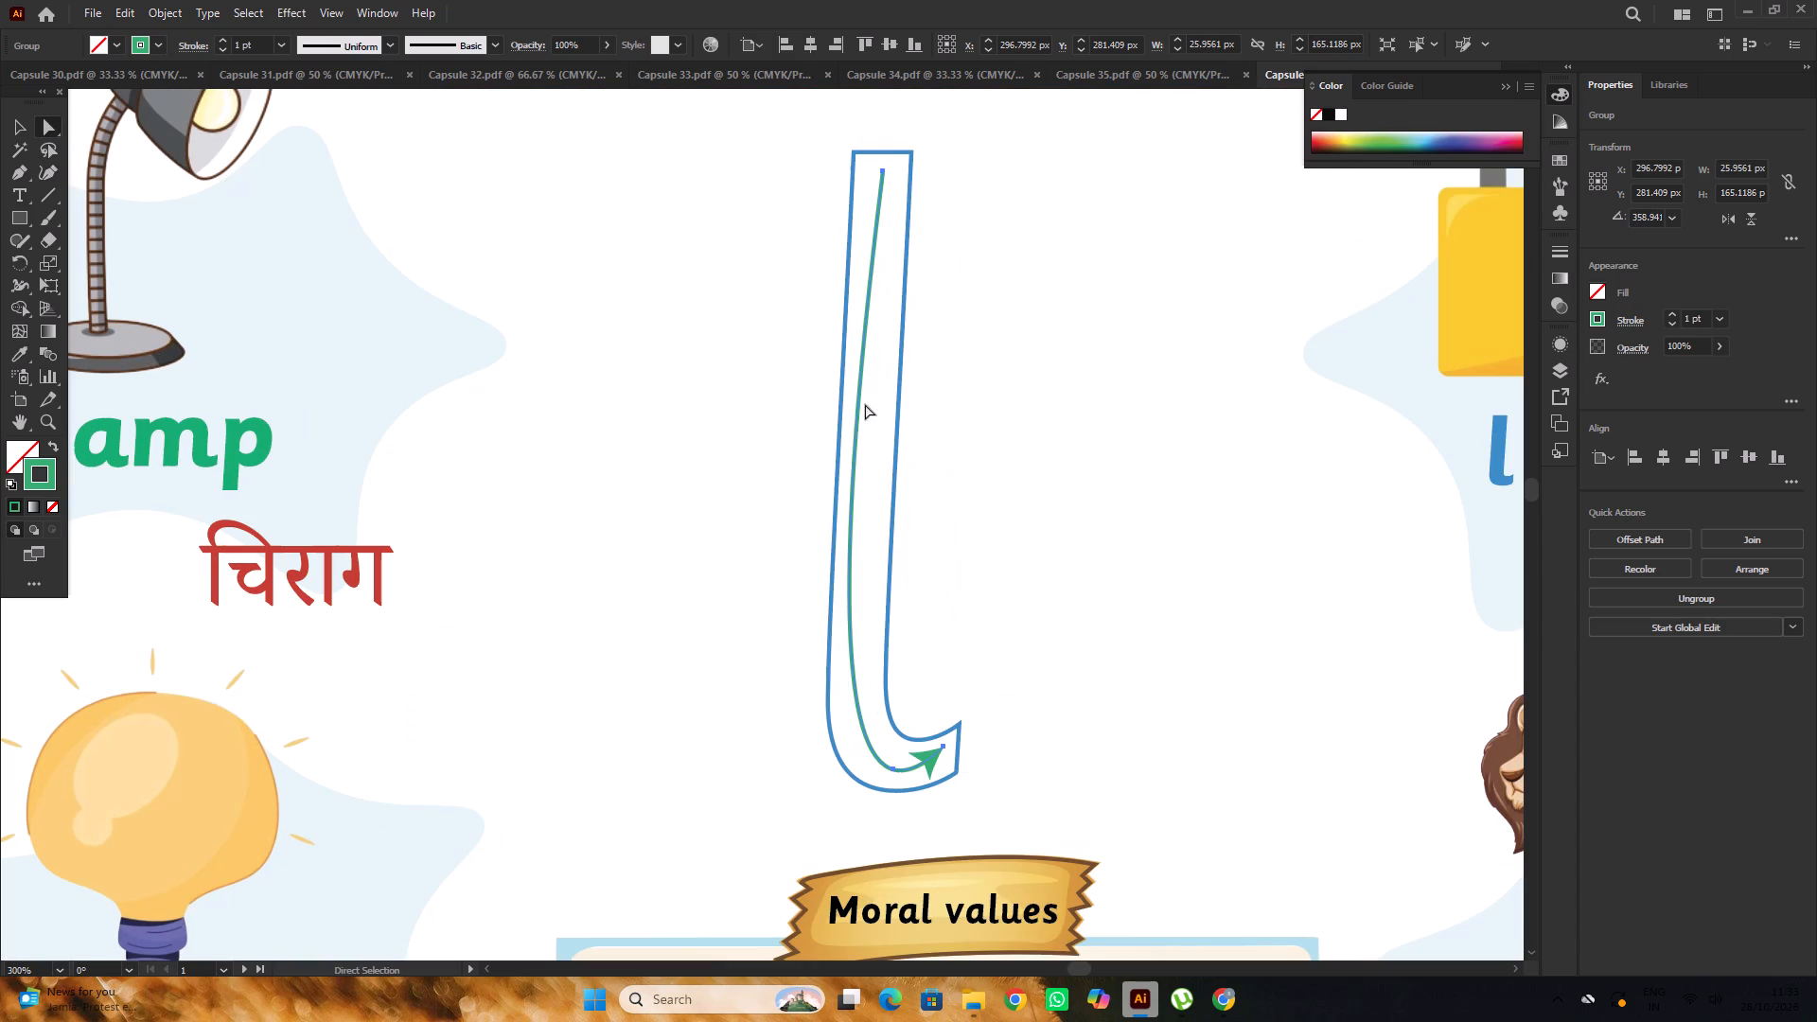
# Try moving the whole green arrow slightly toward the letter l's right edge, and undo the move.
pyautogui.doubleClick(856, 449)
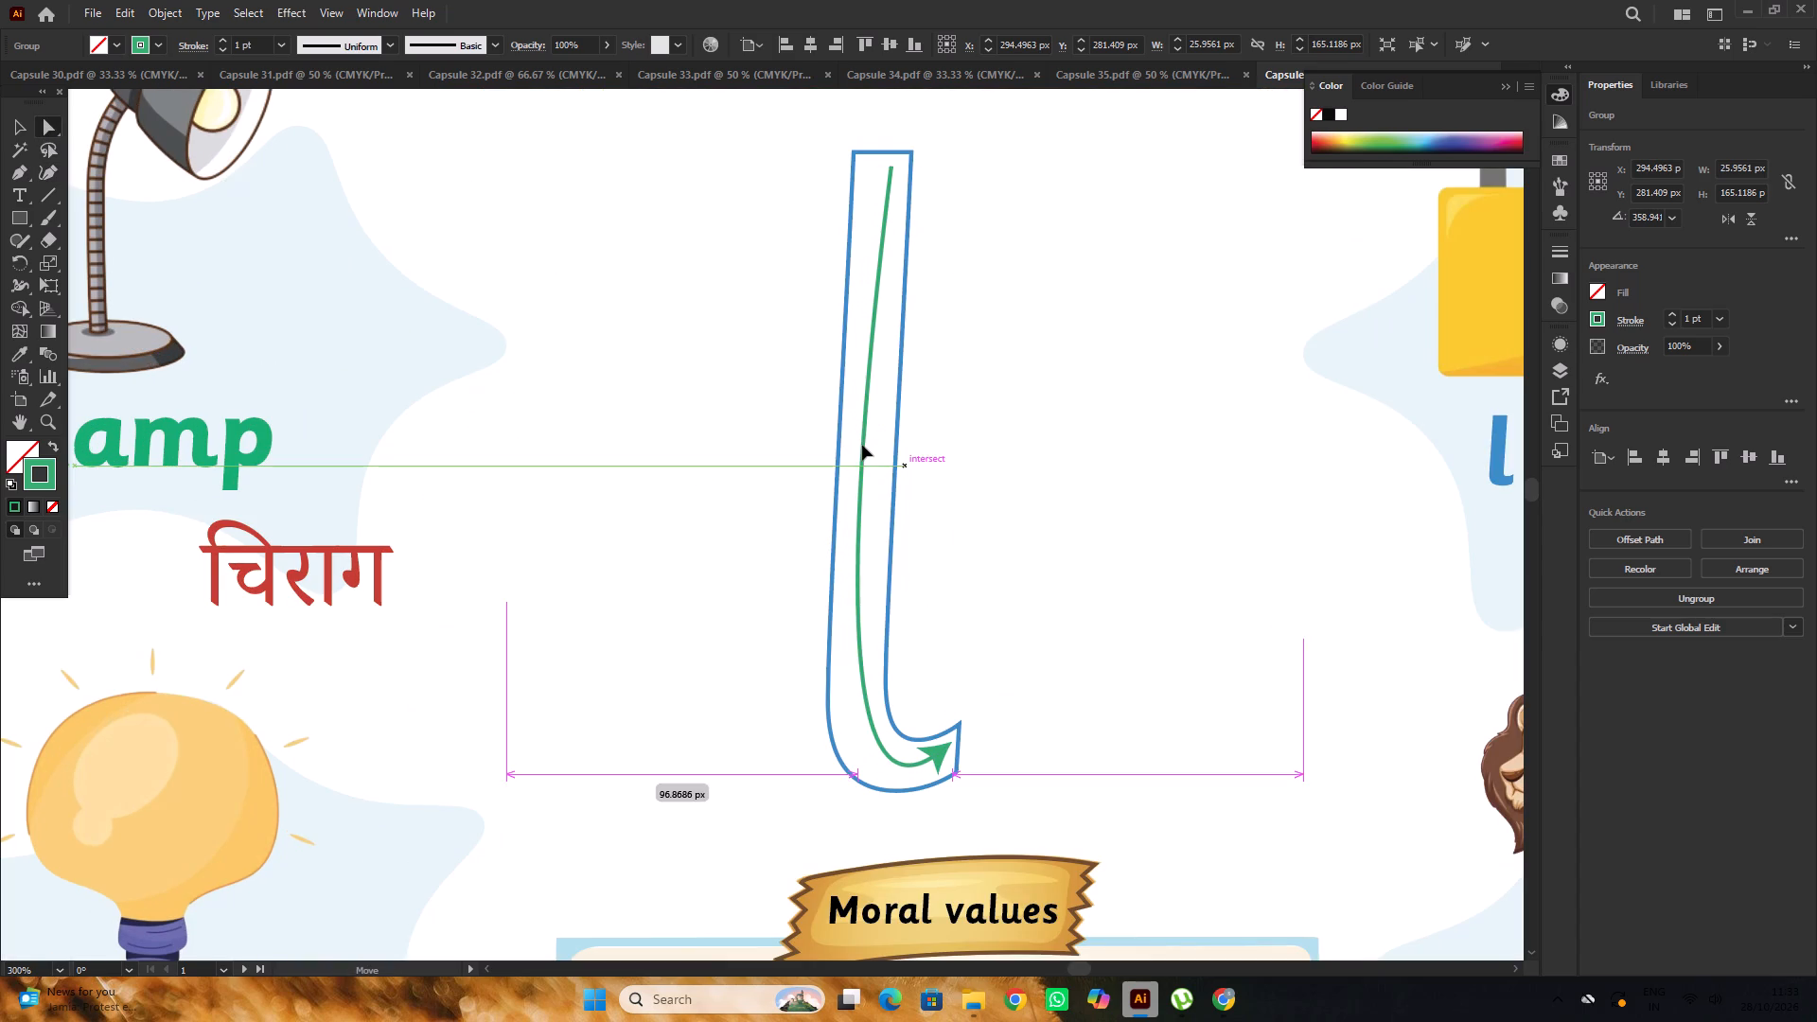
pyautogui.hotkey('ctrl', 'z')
# Bend the green arrow's stem section toward the letter l's centre, making the guide about 24 px wide.
pyautogui.click(883, 171)
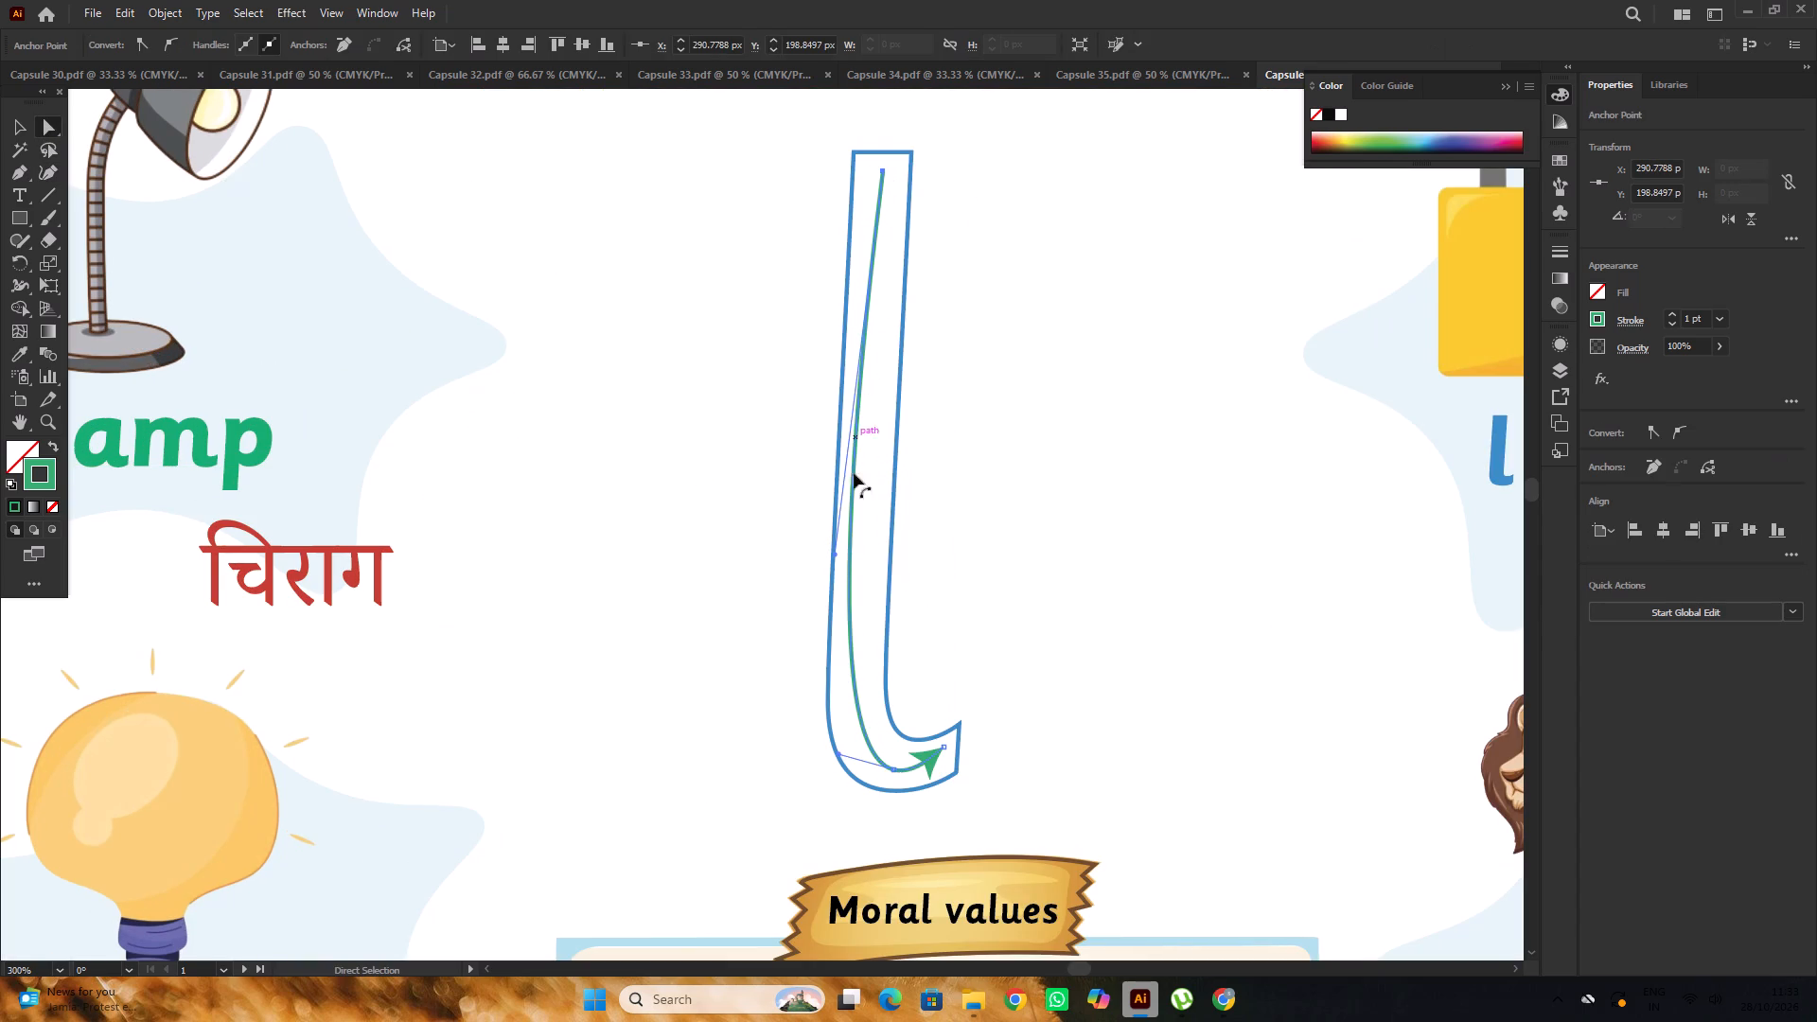
pyautogui.doubleClick(852, 498)
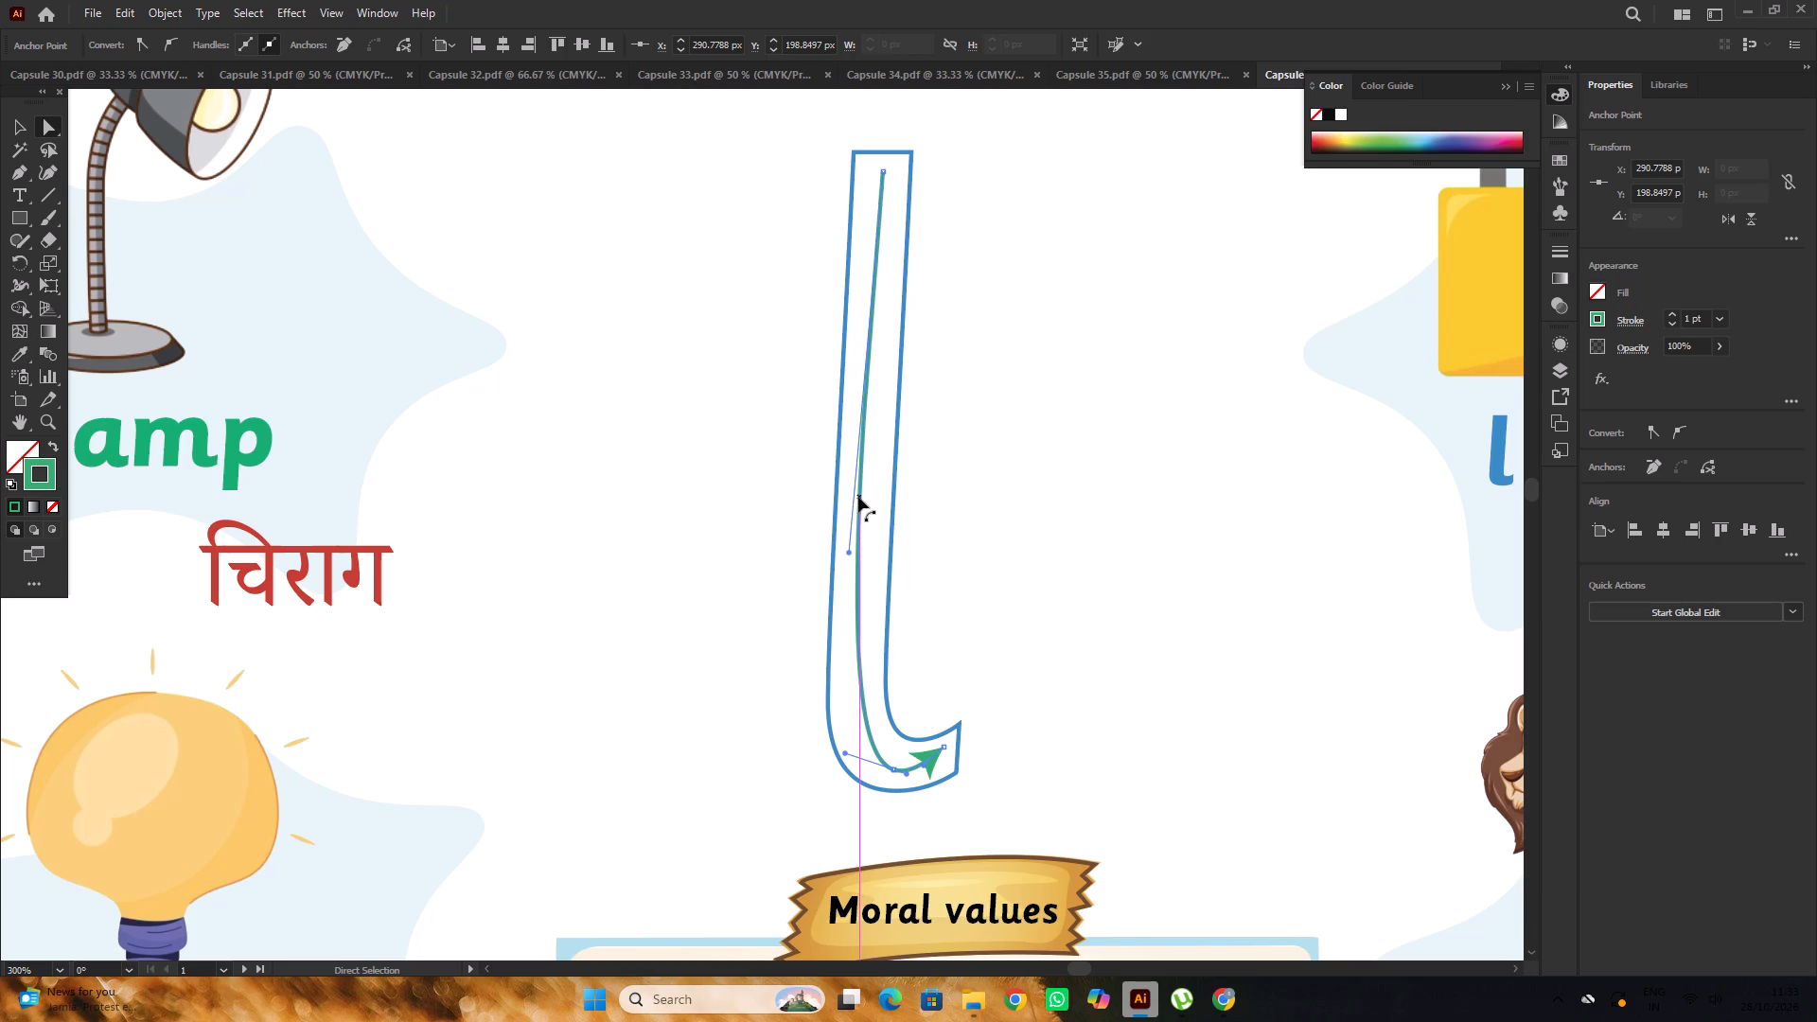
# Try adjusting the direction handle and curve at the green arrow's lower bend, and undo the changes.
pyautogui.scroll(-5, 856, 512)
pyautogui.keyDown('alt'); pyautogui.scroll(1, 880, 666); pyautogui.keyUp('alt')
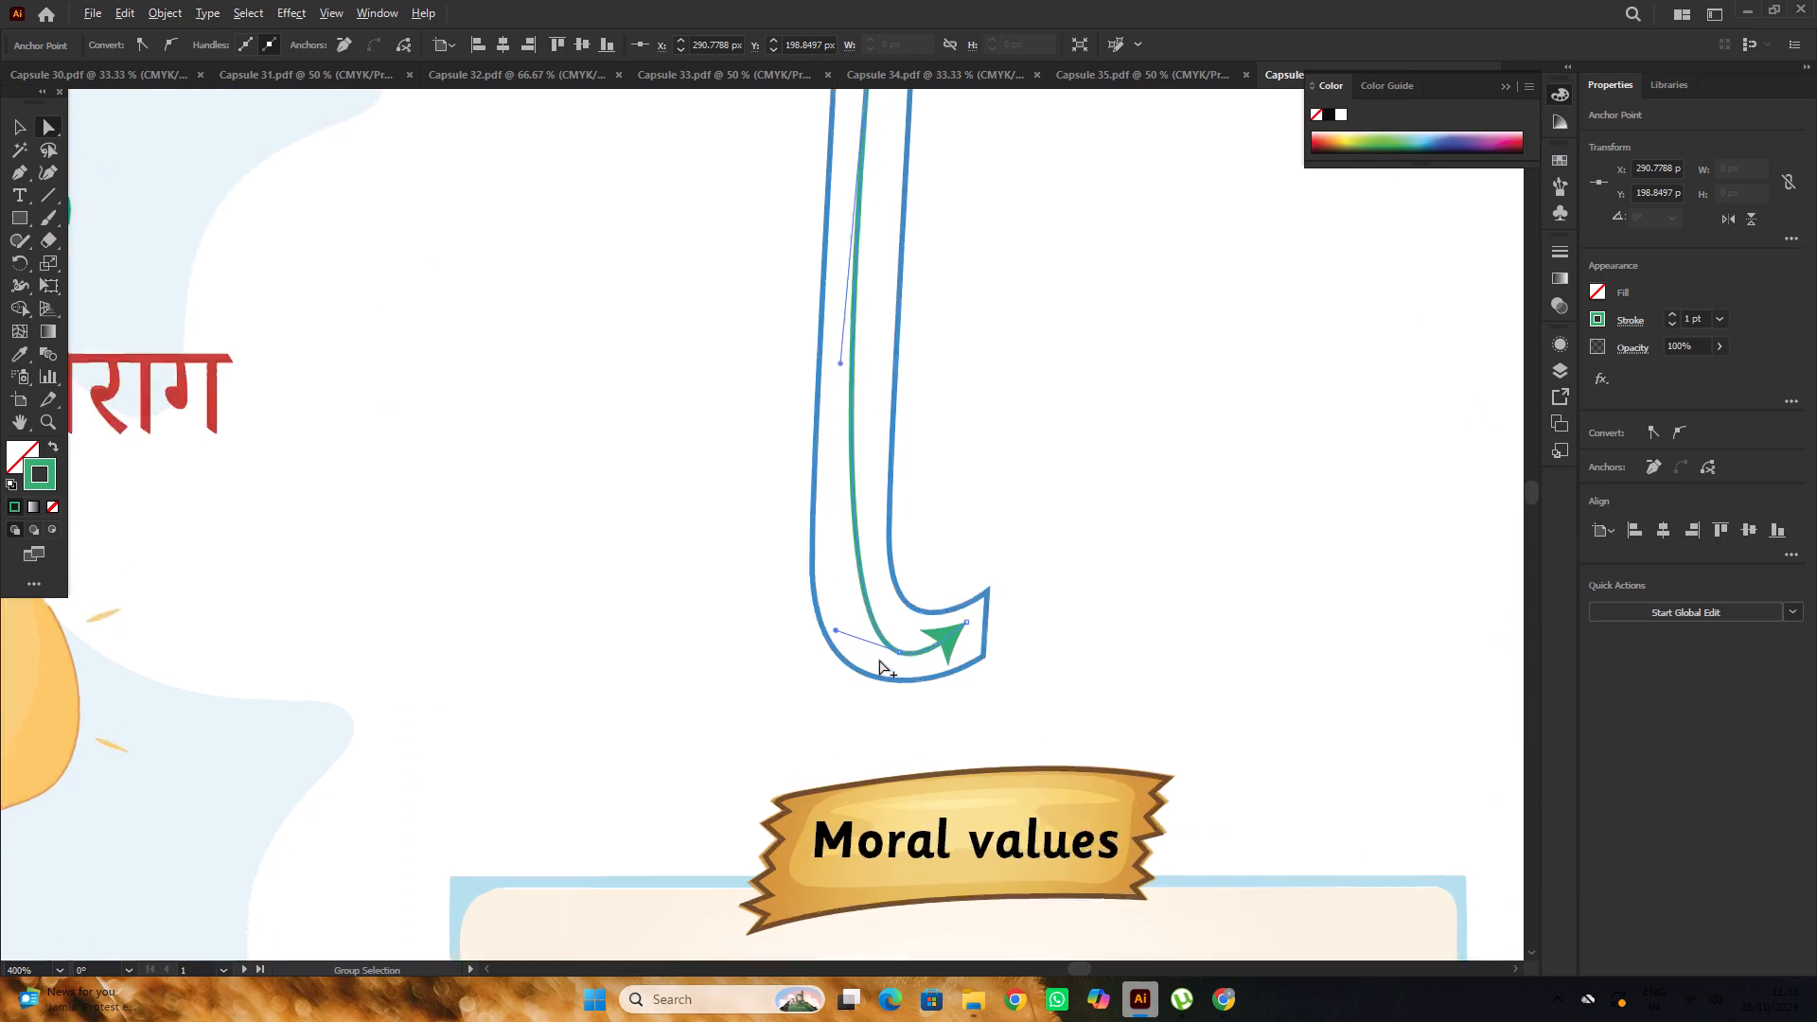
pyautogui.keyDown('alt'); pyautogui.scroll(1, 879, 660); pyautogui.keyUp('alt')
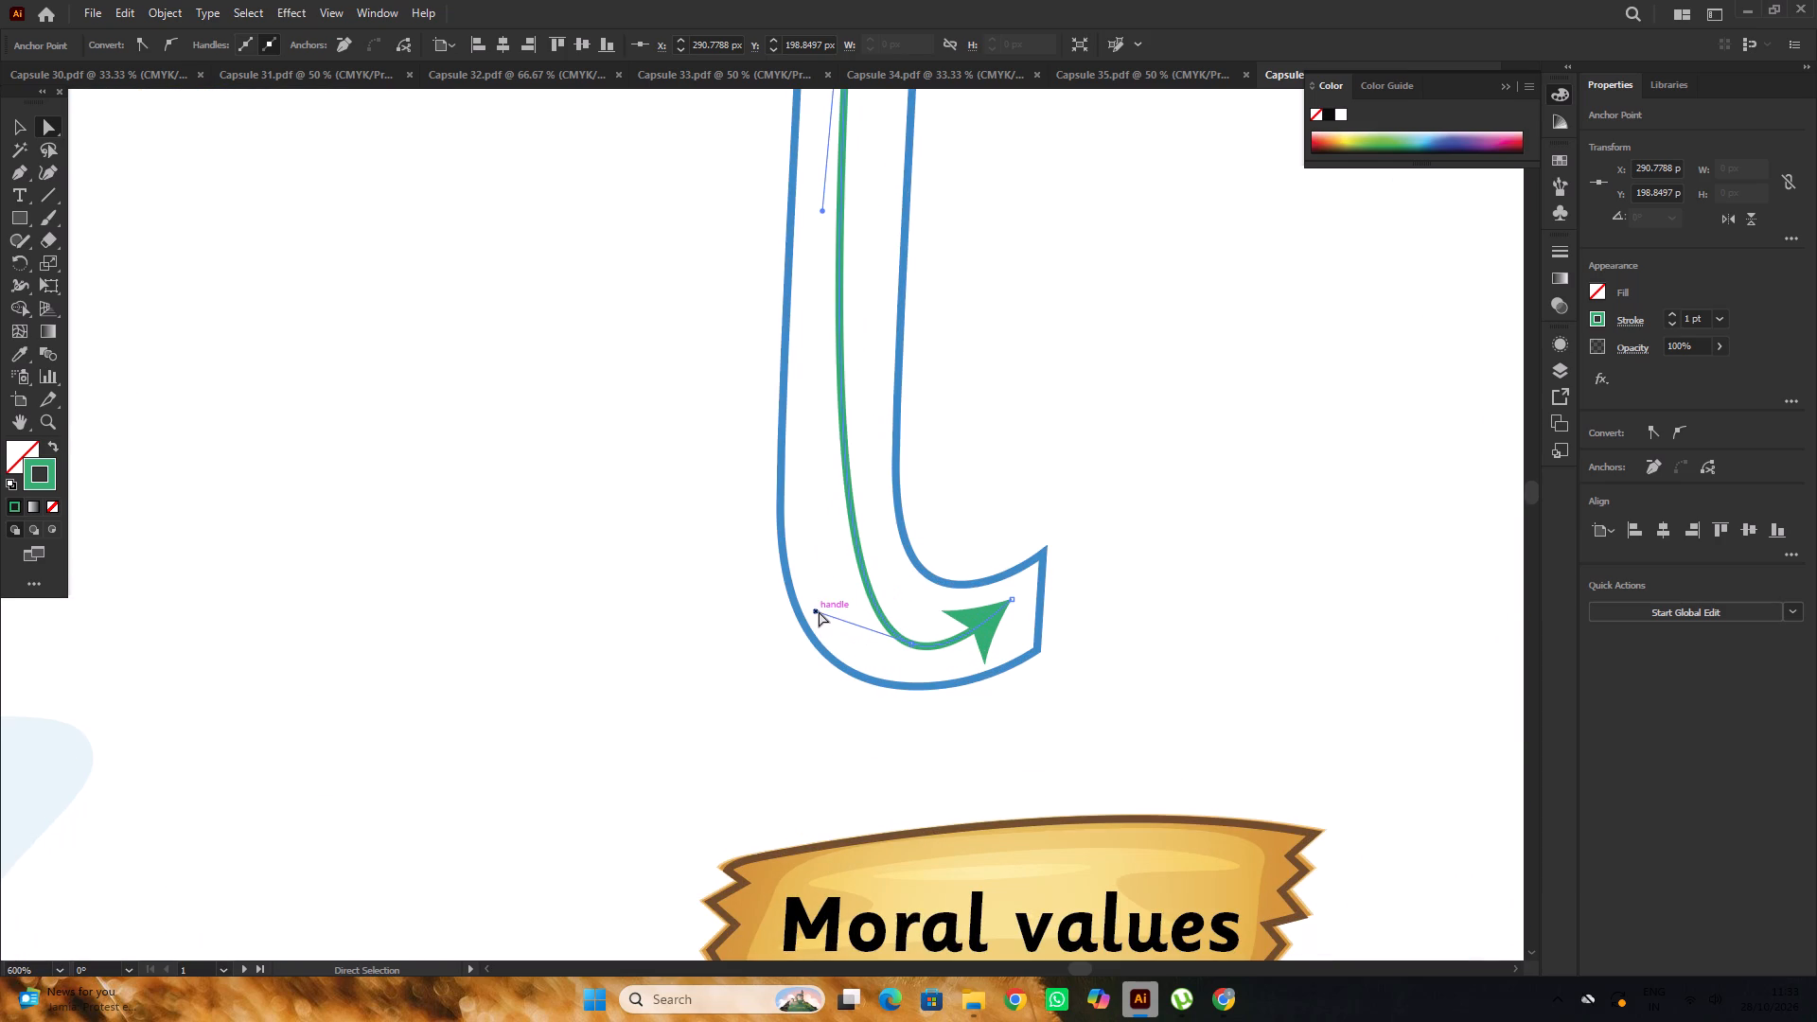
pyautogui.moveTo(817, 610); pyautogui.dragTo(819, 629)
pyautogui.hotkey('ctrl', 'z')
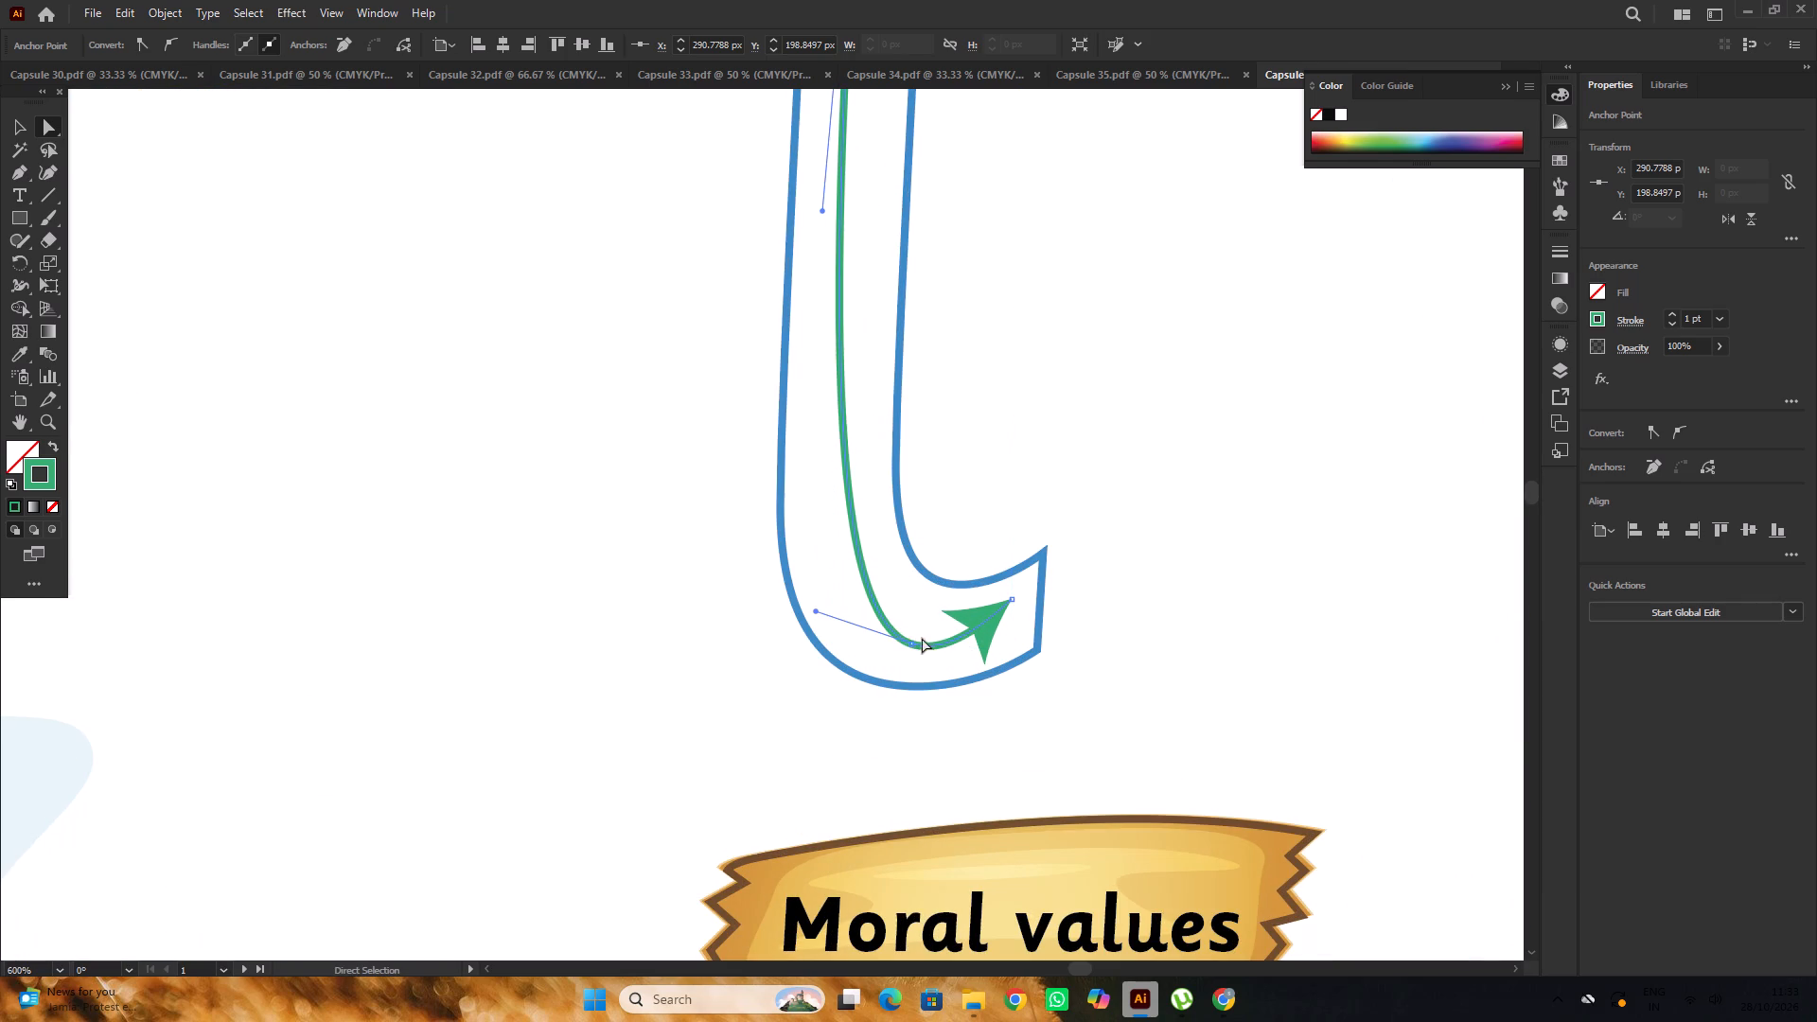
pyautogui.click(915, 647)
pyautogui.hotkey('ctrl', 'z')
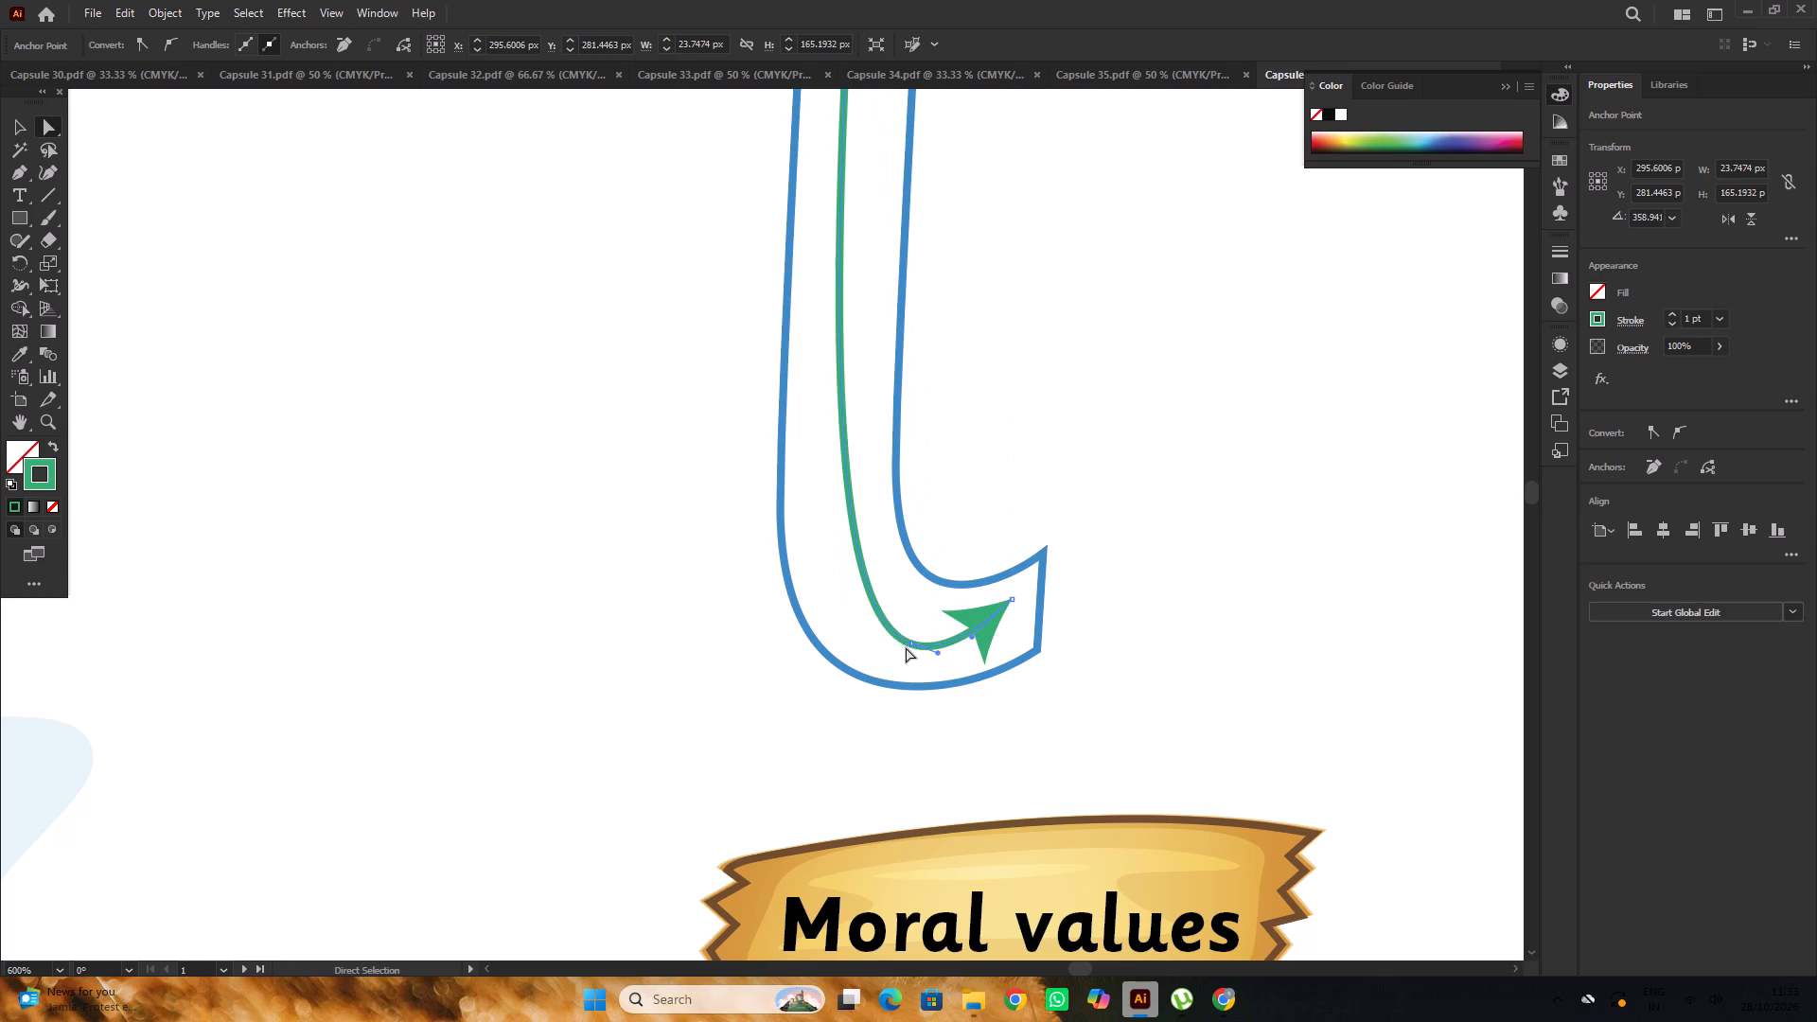
# Round out the green arrow's lower bend inside the letter l's tail, making the guide about 26 px wide.
pyautogui.click(886, 617)
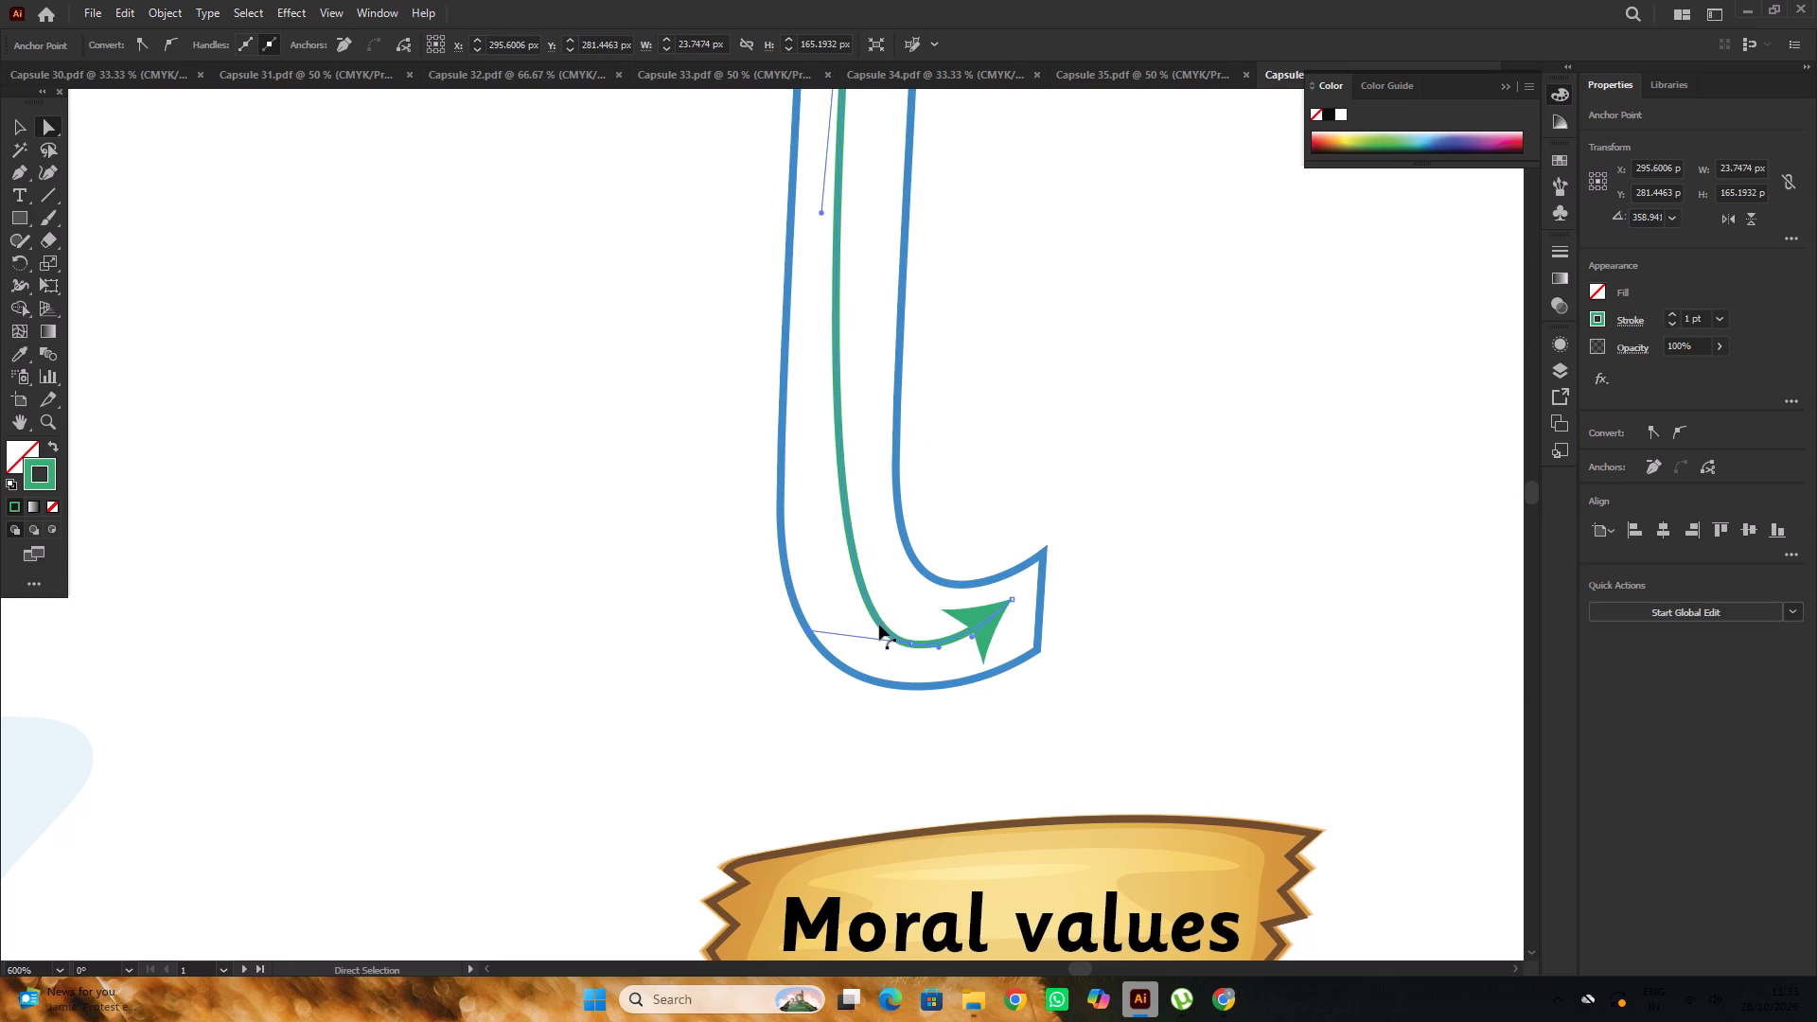
pyautogui.keyDown('alt'); pyautogui.scroll(-2, 918, 626); pyautogui.keyUp('alt')
pyautogui.scroll(3, 918, 626)
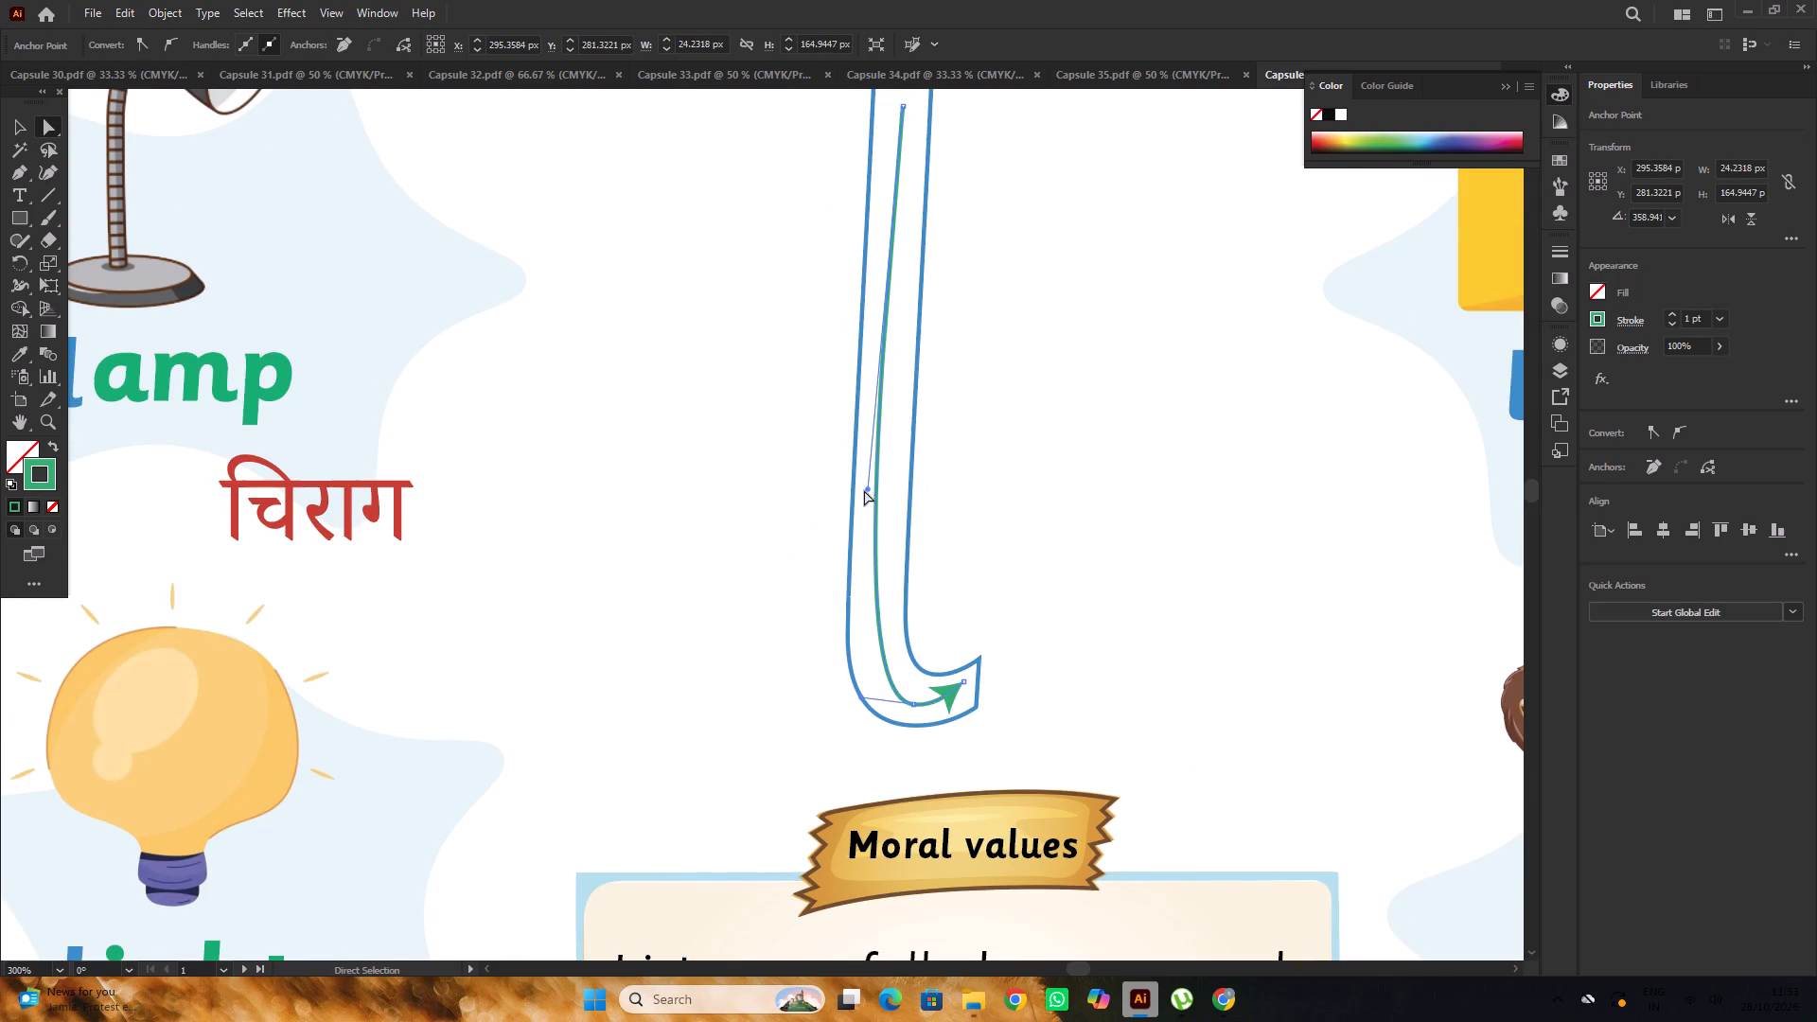
pyautogui.moveTo(864, 490); pyautogui.dragTo(874, 492)
pyautogui.keyDown('alt'); pyautogui.scroll(-2, 875, 486); pyautogui.keyUp('alt')
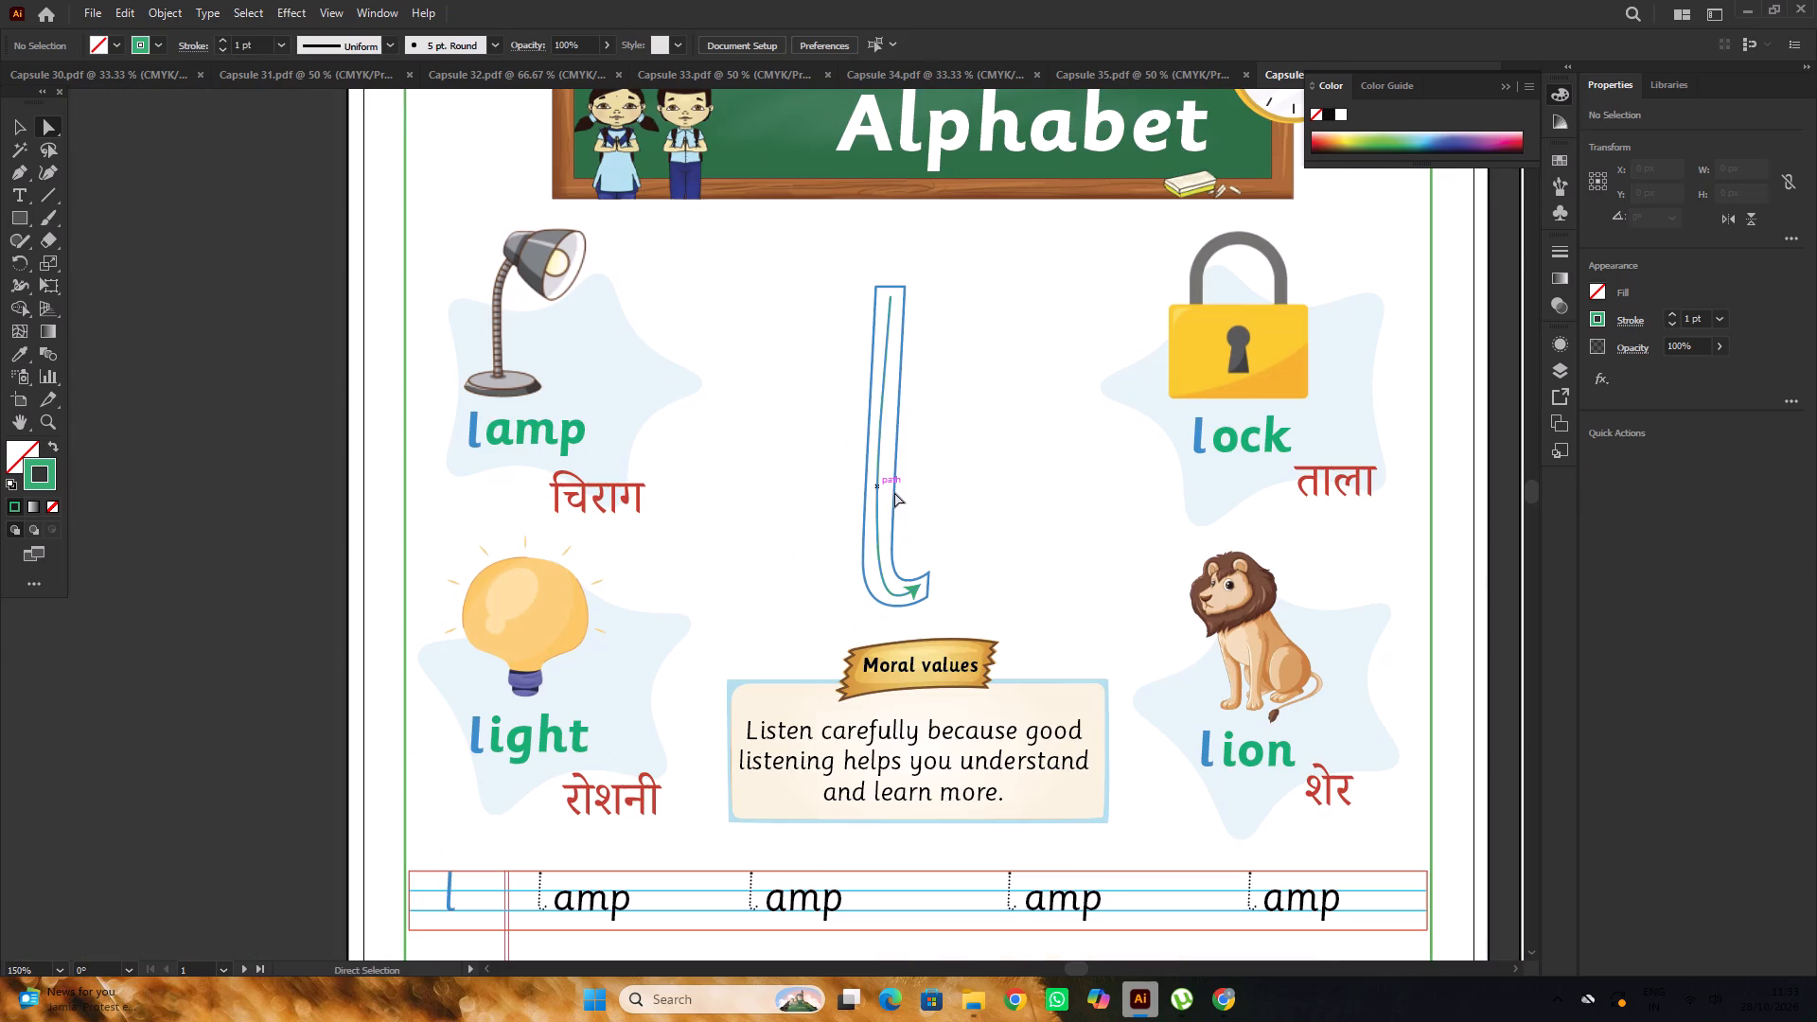
pyautogui.keyDown('alt'); pyautogui.scroll(2, 886, 563); pyautogui.keyUp('alt')
pyautogui.click(874, 573)
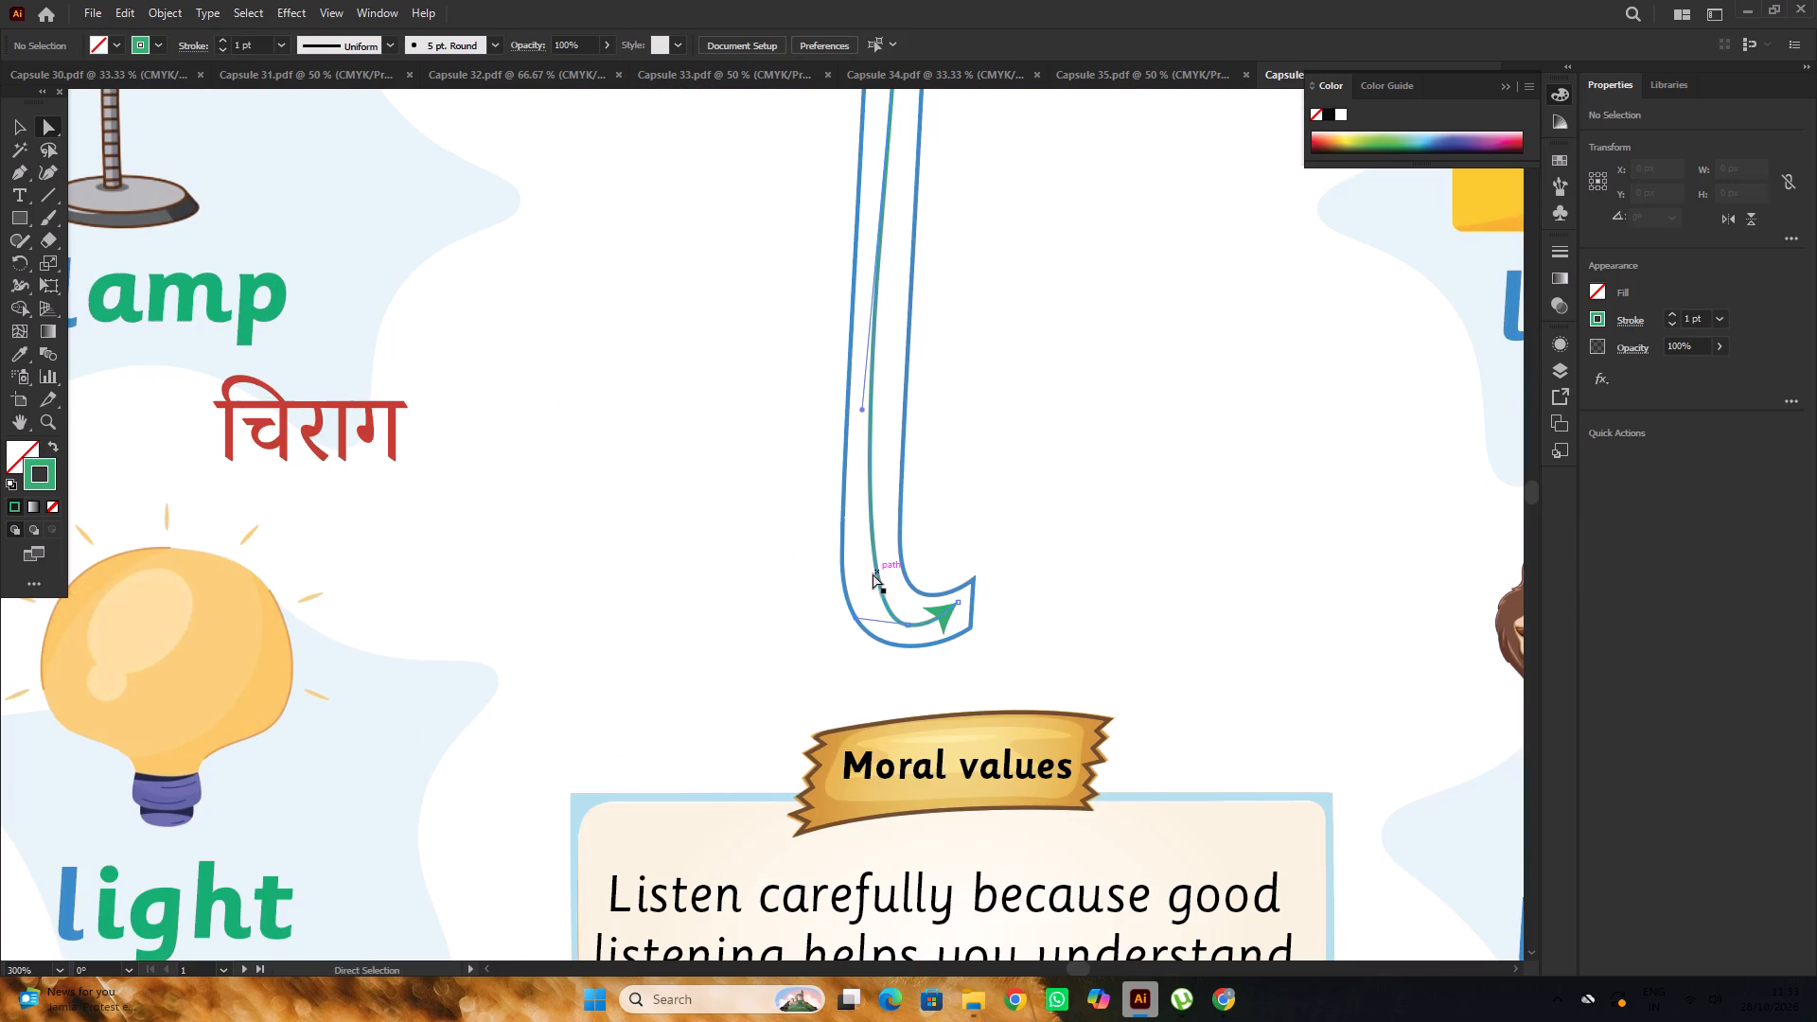
# Straighten the green arrow's stem by shifting the top anchor's direction handle toward the letter l's centre.
pyautogui.keyDown('alt'); pyautogui.scroll(-1, 921, 550); pyautogui.keyUp('alt')
pyautogui.scroll(2, 916, 537)
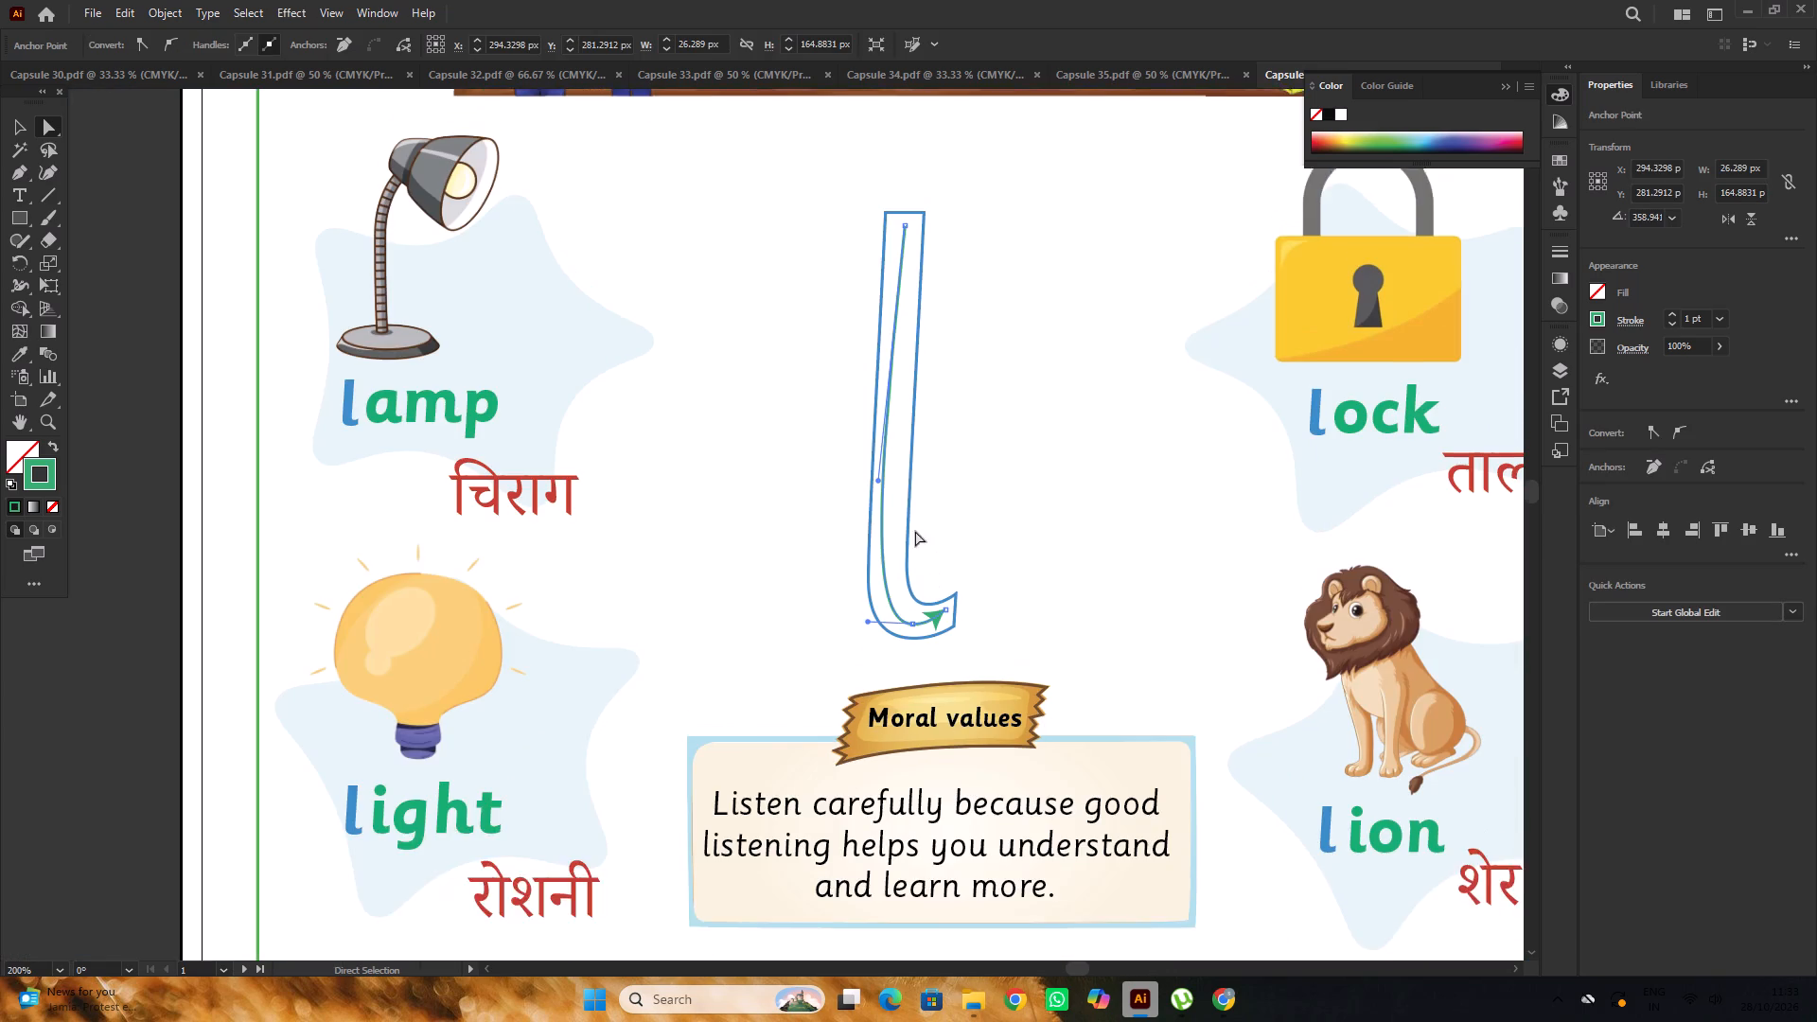
pyautogui.keyDown('alt'); pyautogui.scroll(3, 878, 492); pyautogui.keyUp('alt')
pyautogui.moveTo(864, 520); pyautogui.dragTo(876, 520)
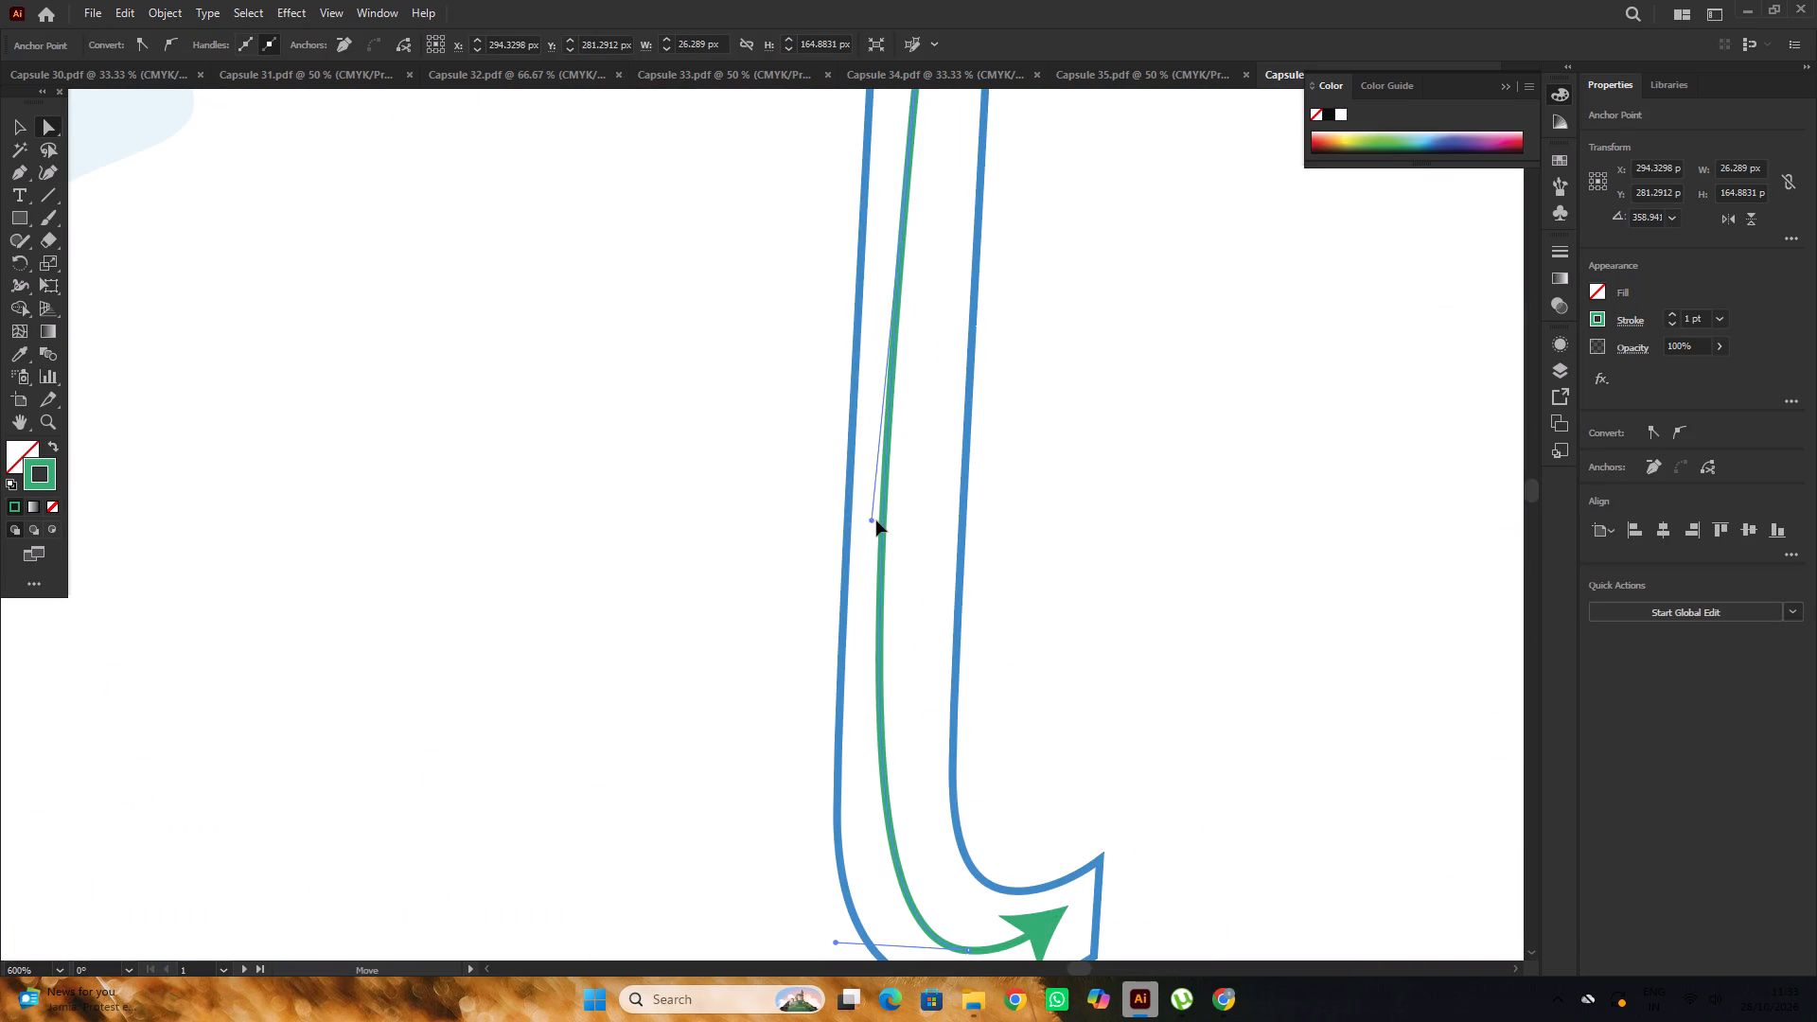
pyautogui.moveTo(876, 520); pyautogui.dragTo(878, 520)
pyautogui.keyDown('alt'); pyautogui.scroll(-3, 883, 518); pyautogui.keyUp('alt')
pyautogui.scroll(3, 883, 517)
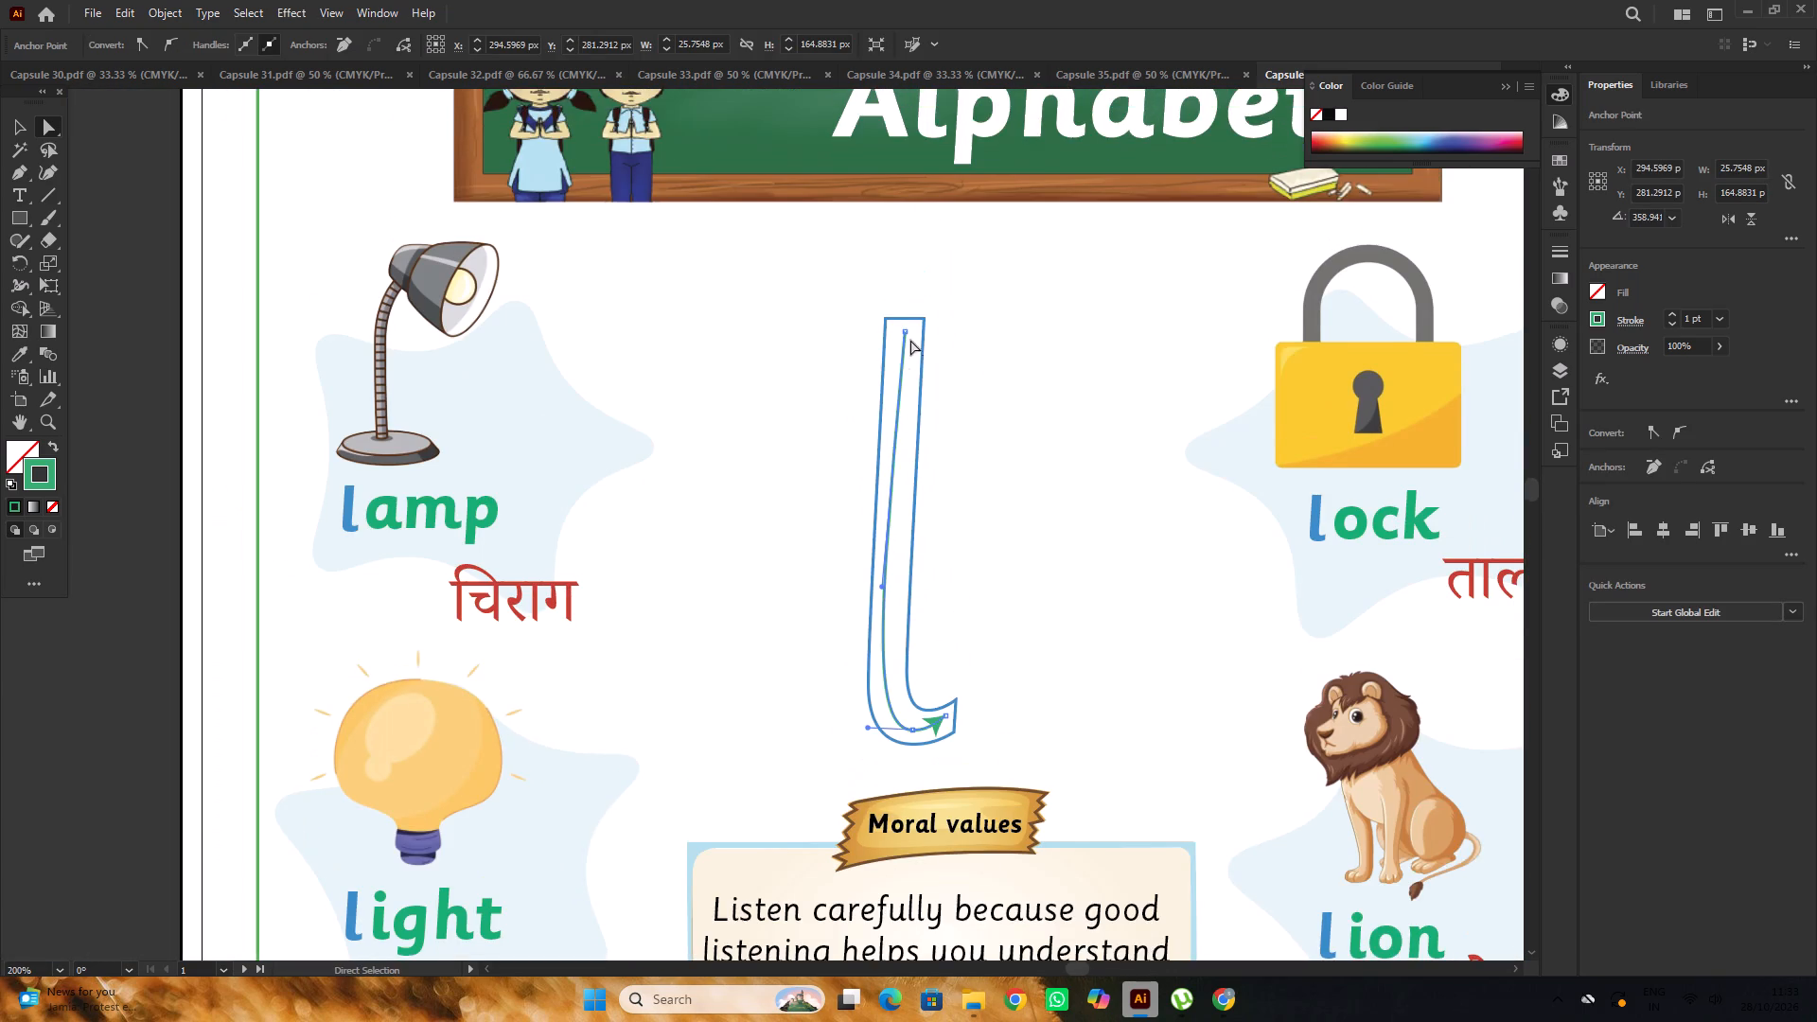
pyautogui.keyDown('alt'); pyautogui.scroll(2, 910, 340); pyautogui.keyUp('alt')
pyautogui.click(903, 326)
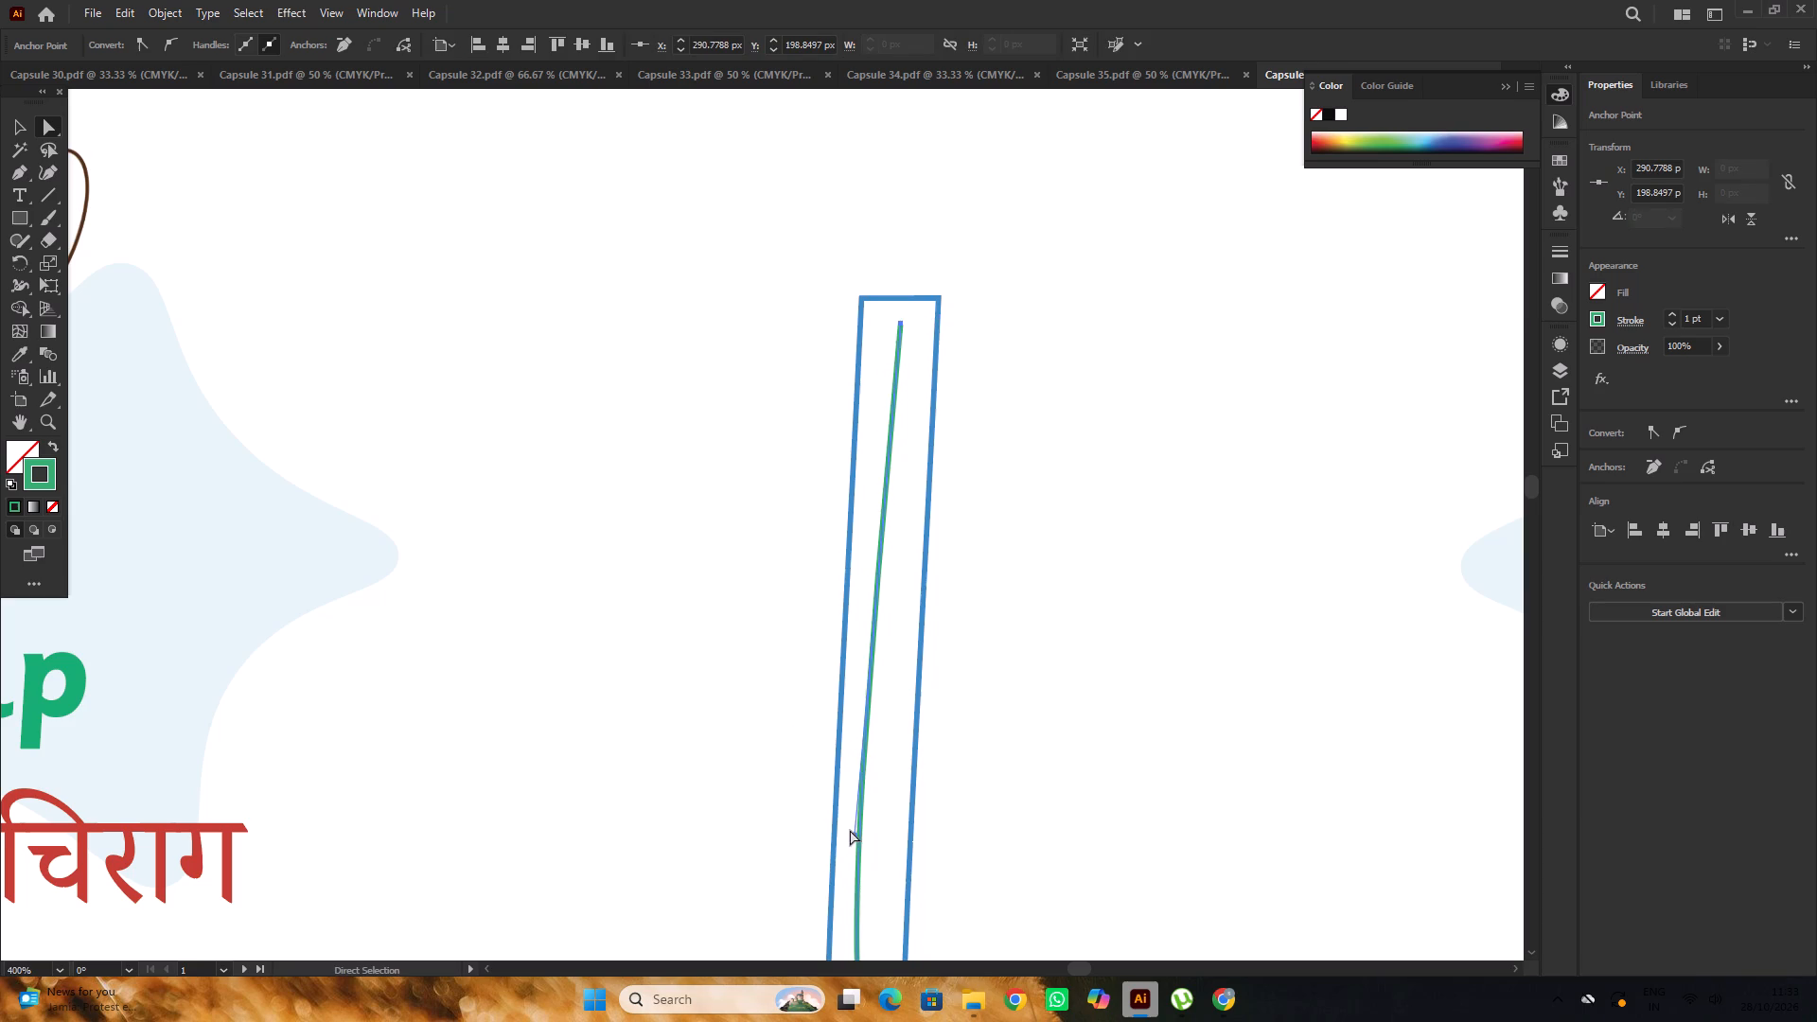
pyautogui.moveTo(853, 833); pyautogui.dragTo(872, 830)
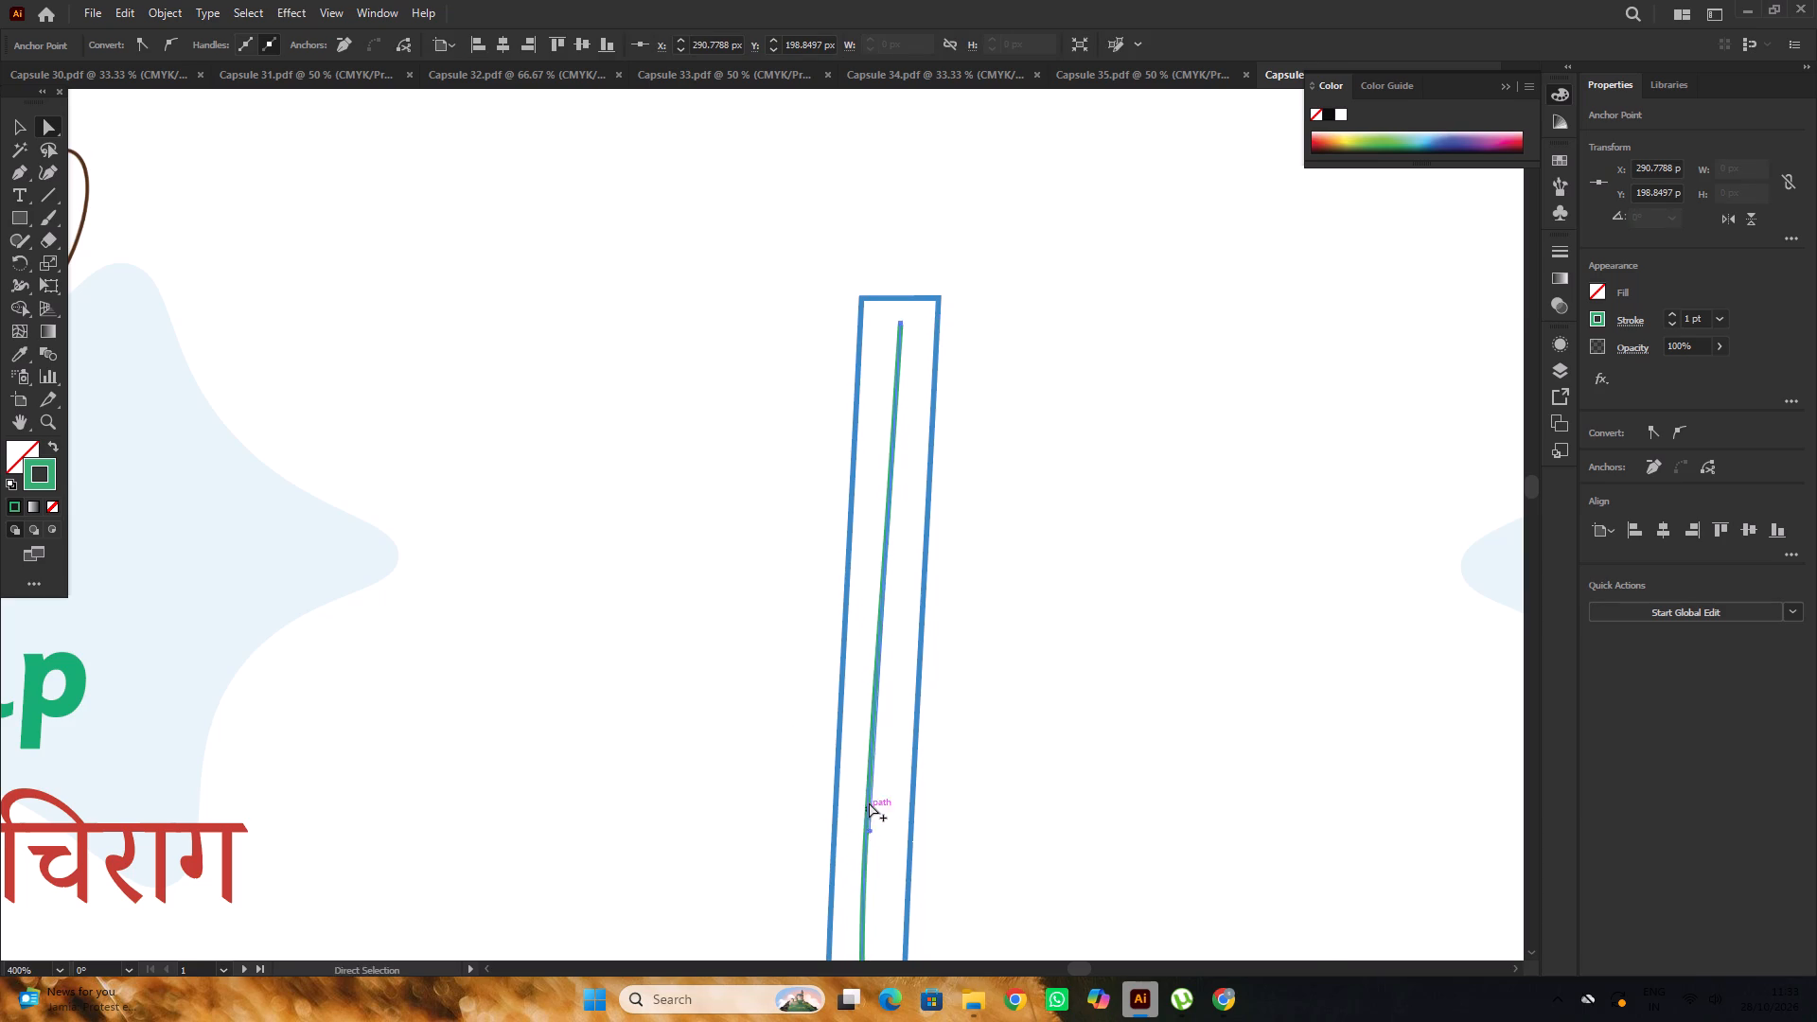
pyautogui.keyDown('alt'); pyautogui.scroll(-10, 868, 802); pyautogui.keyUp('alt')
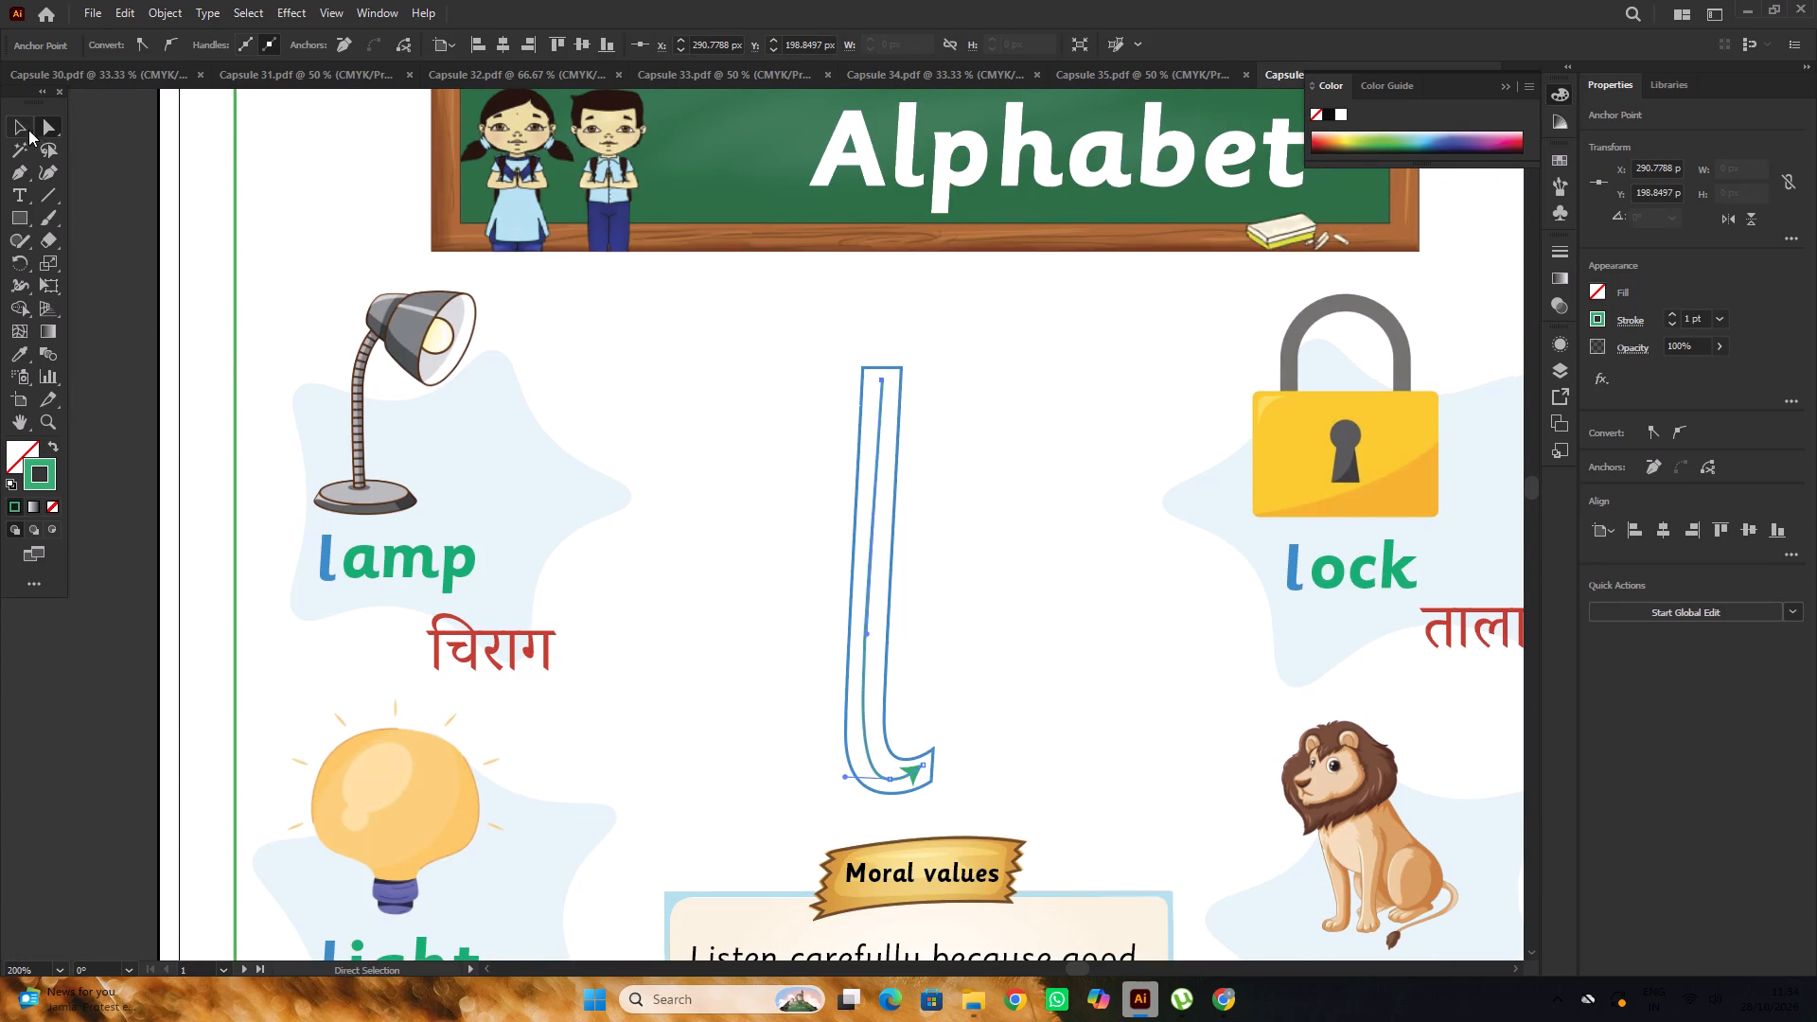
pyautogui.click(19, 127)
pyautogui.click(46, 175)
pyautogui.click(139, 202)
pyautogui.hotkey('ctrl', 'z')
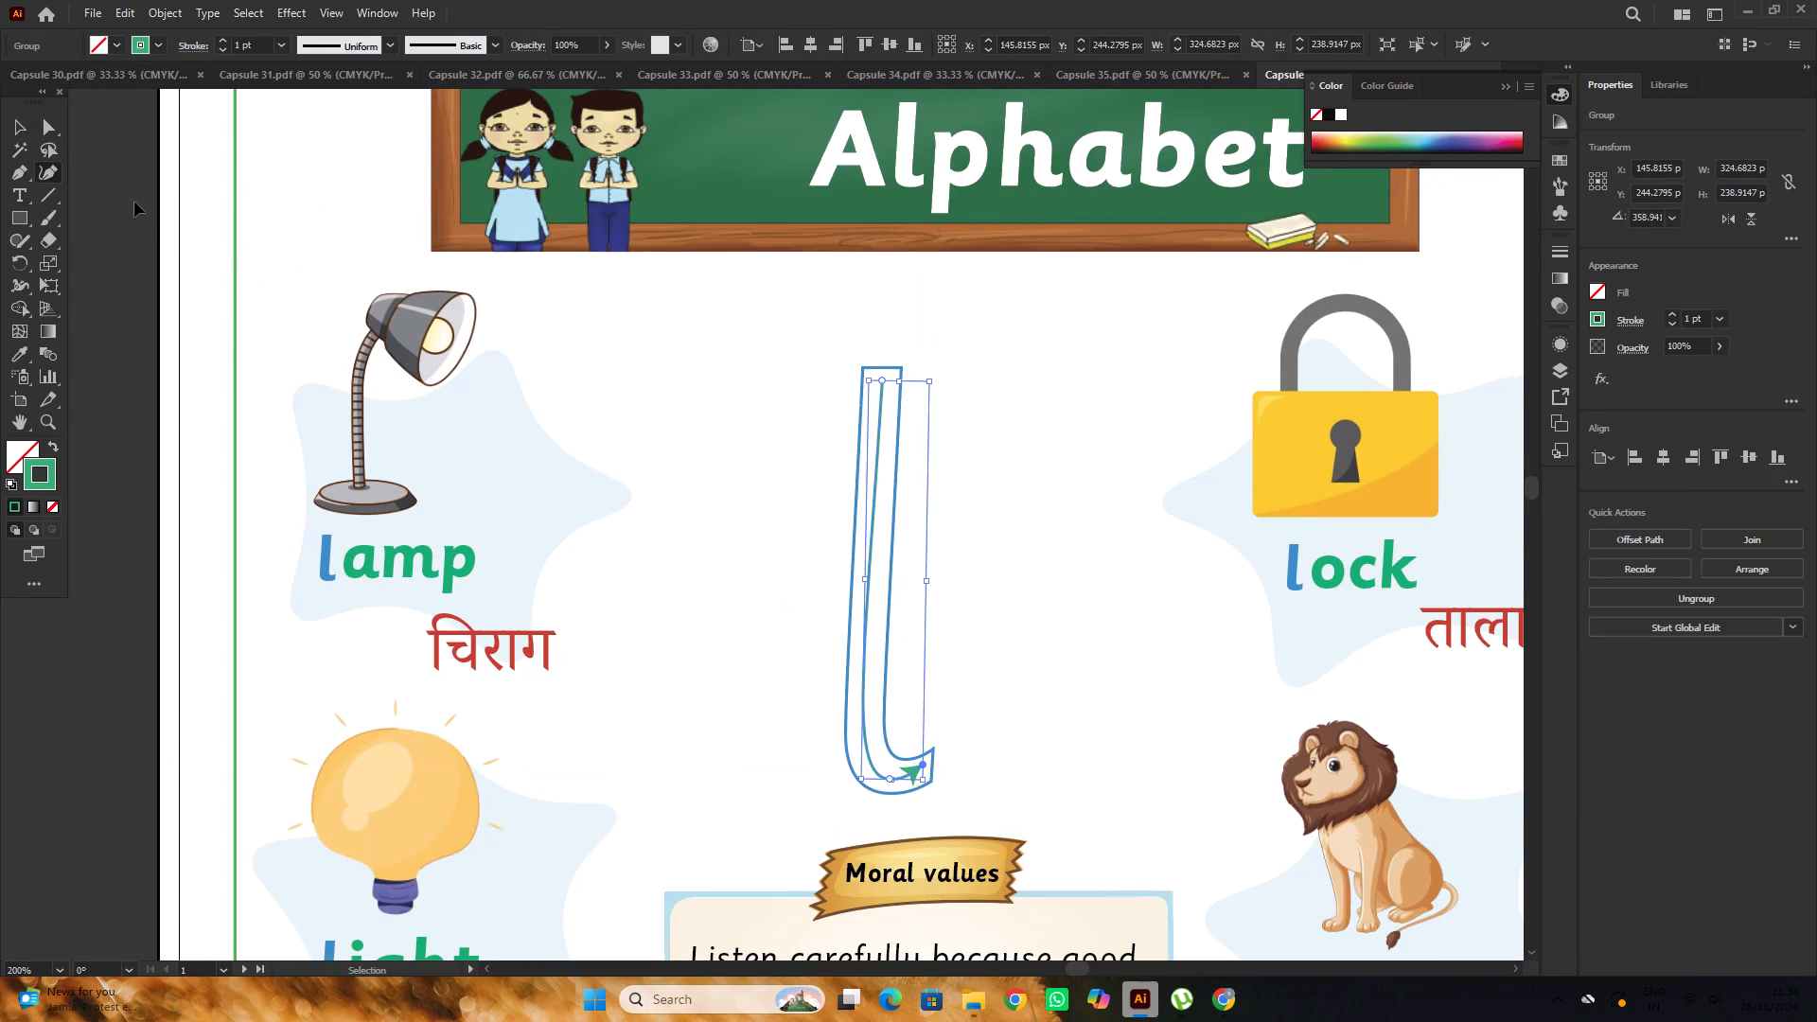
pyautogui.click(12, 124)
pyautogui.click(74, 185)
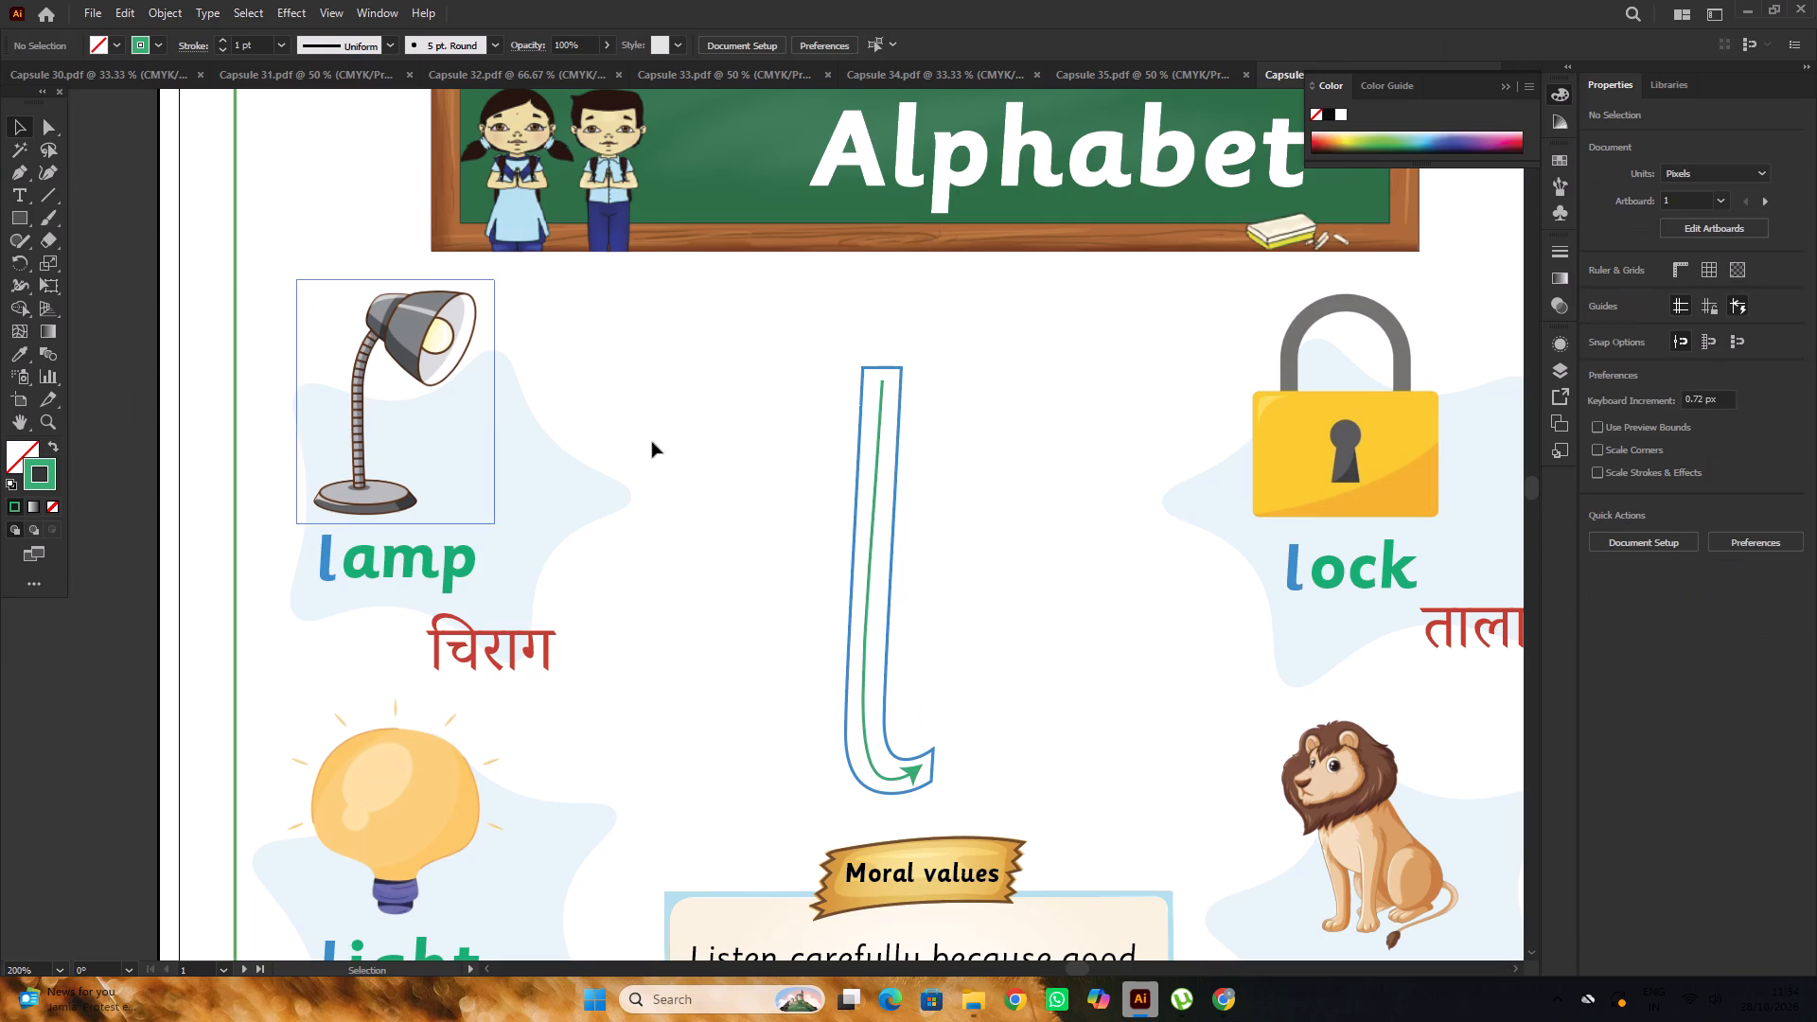
# Group the circled number 1 from the pasteboard and place it on the green arrow's stem inside the letter l.
pyautogui.keyDown('alt'); pyautogui.scroll(-5, 1032, 456); pyautogui.keyUp('alt')
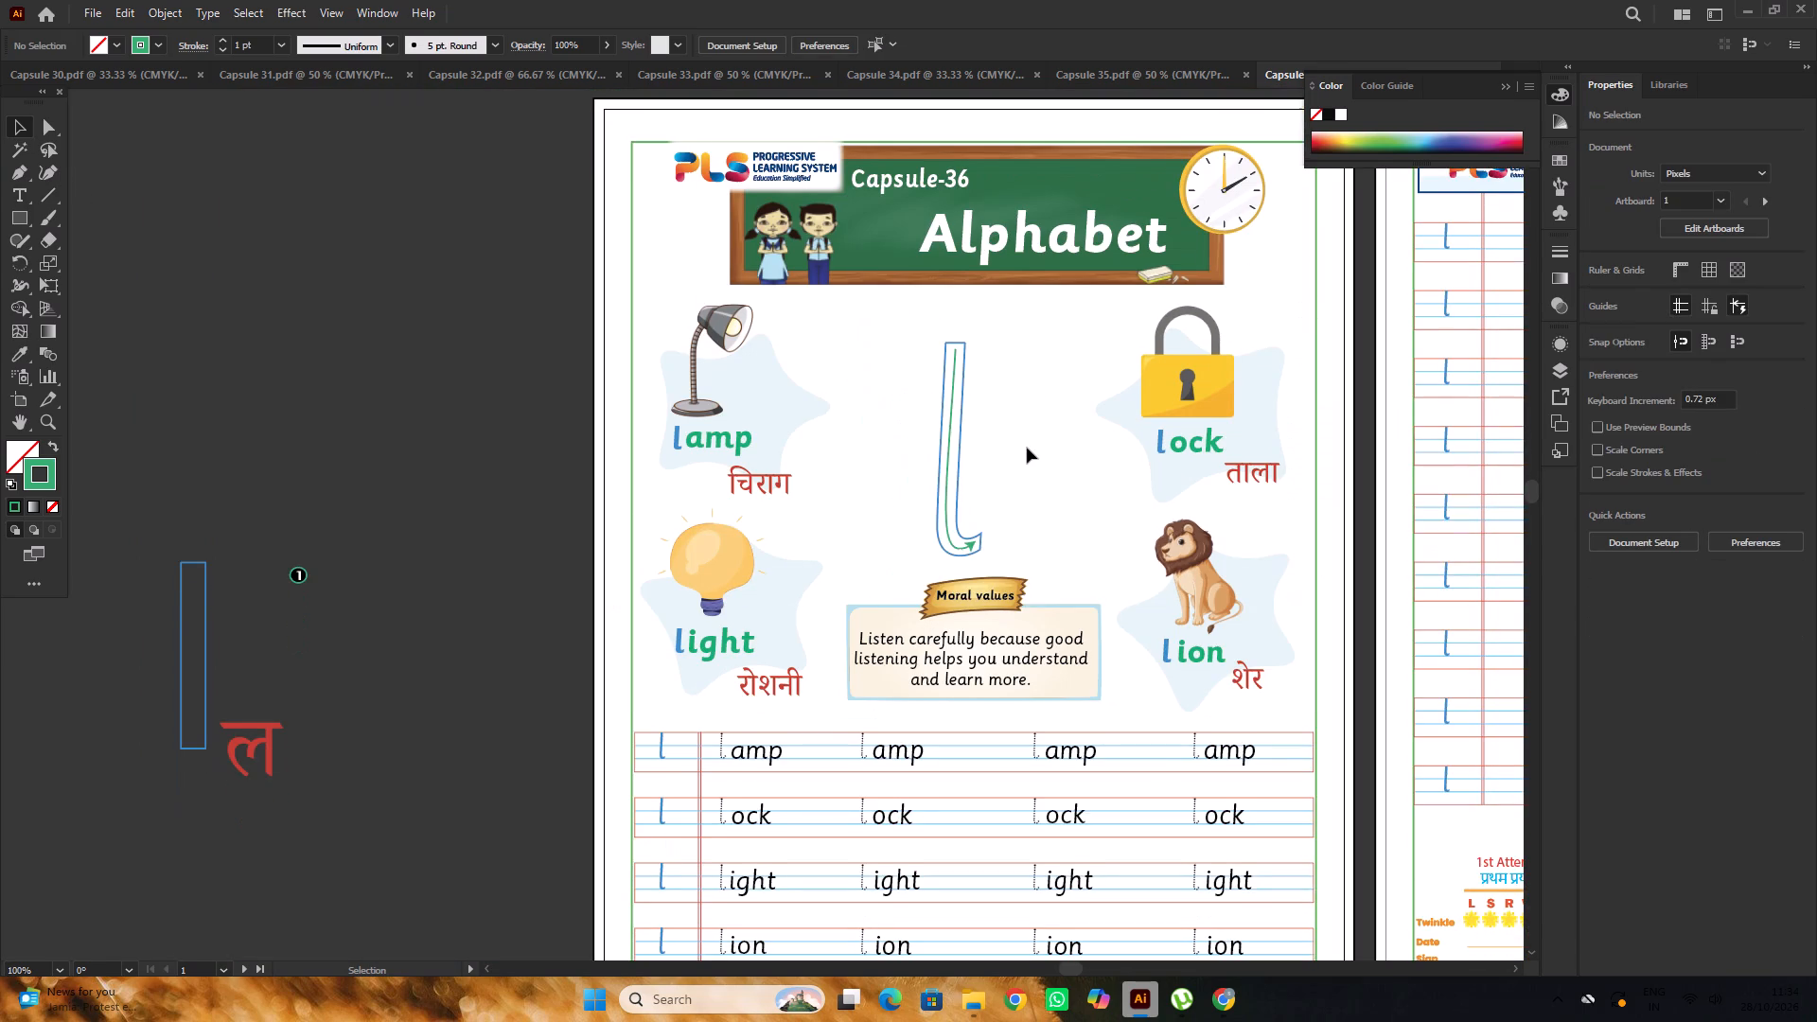
pyautogui.moveTo(305, 528); pyautogui.dragTo(330, 615)
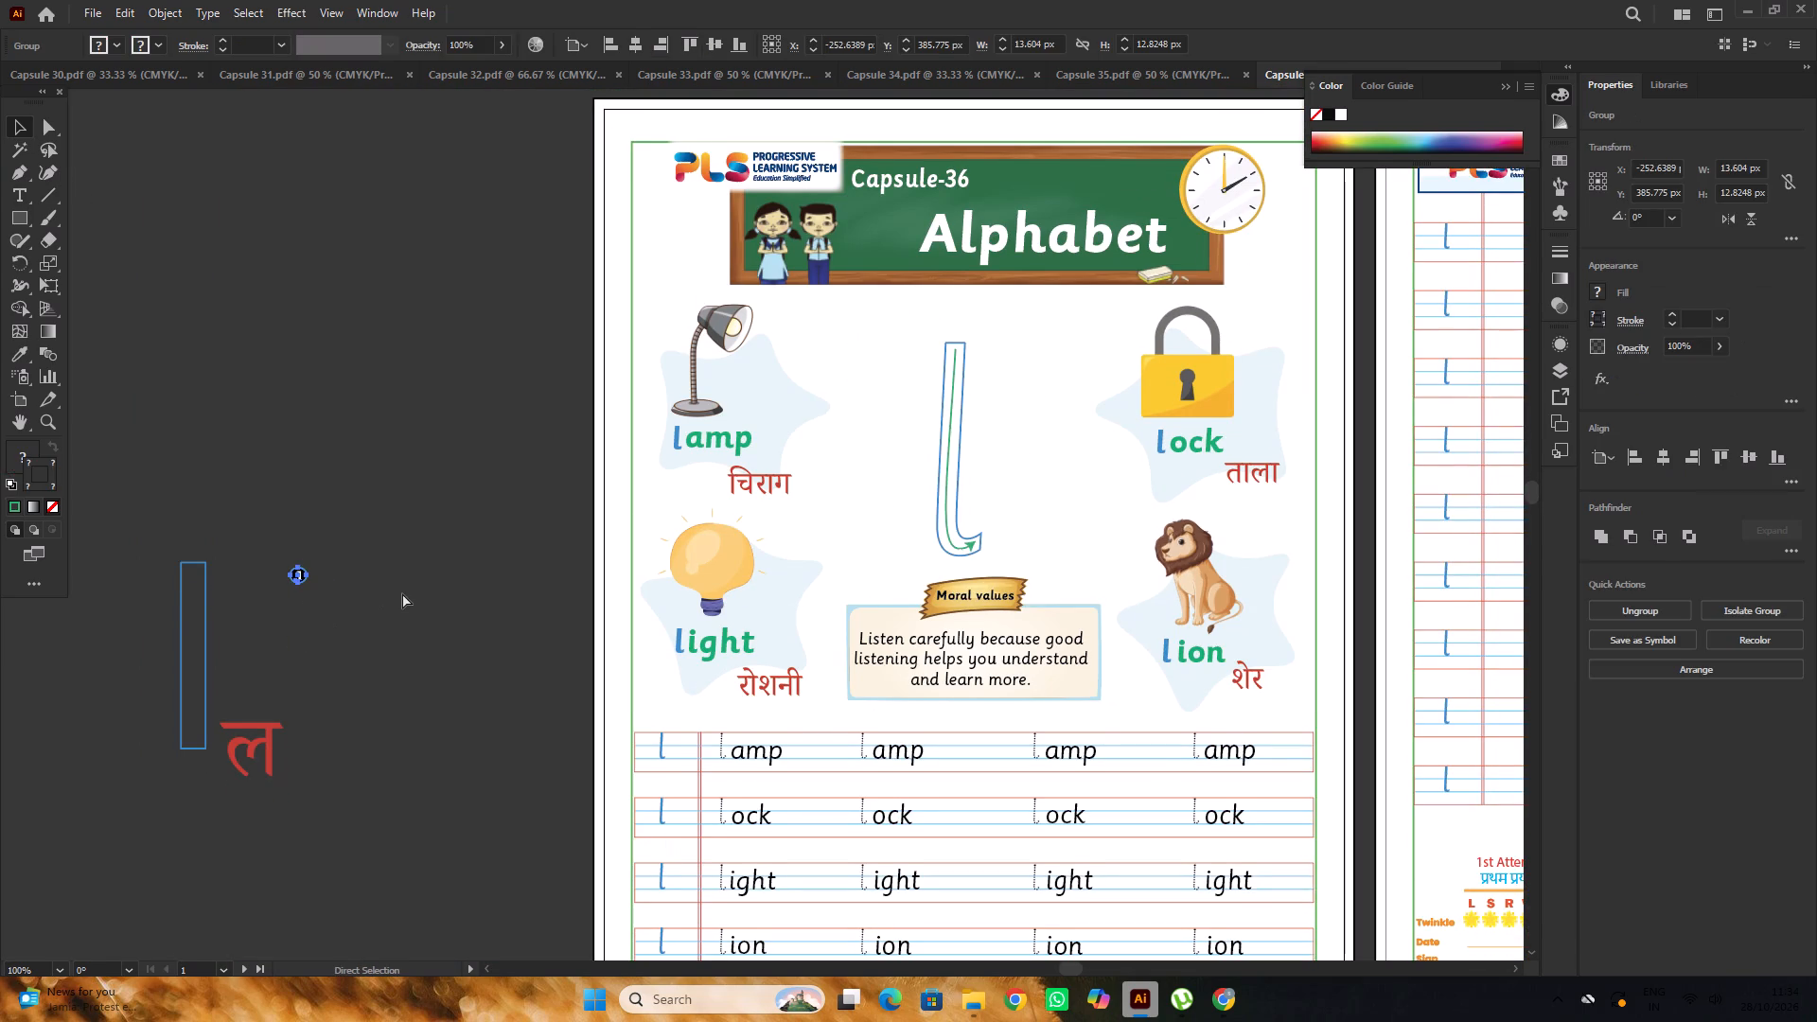
pyautogui.hotkey('ctrl', 'g')
pyautogui.click(410, 590)
pyautogui.moveTo(296, 574); pyautogui.dragTo(946, 457)
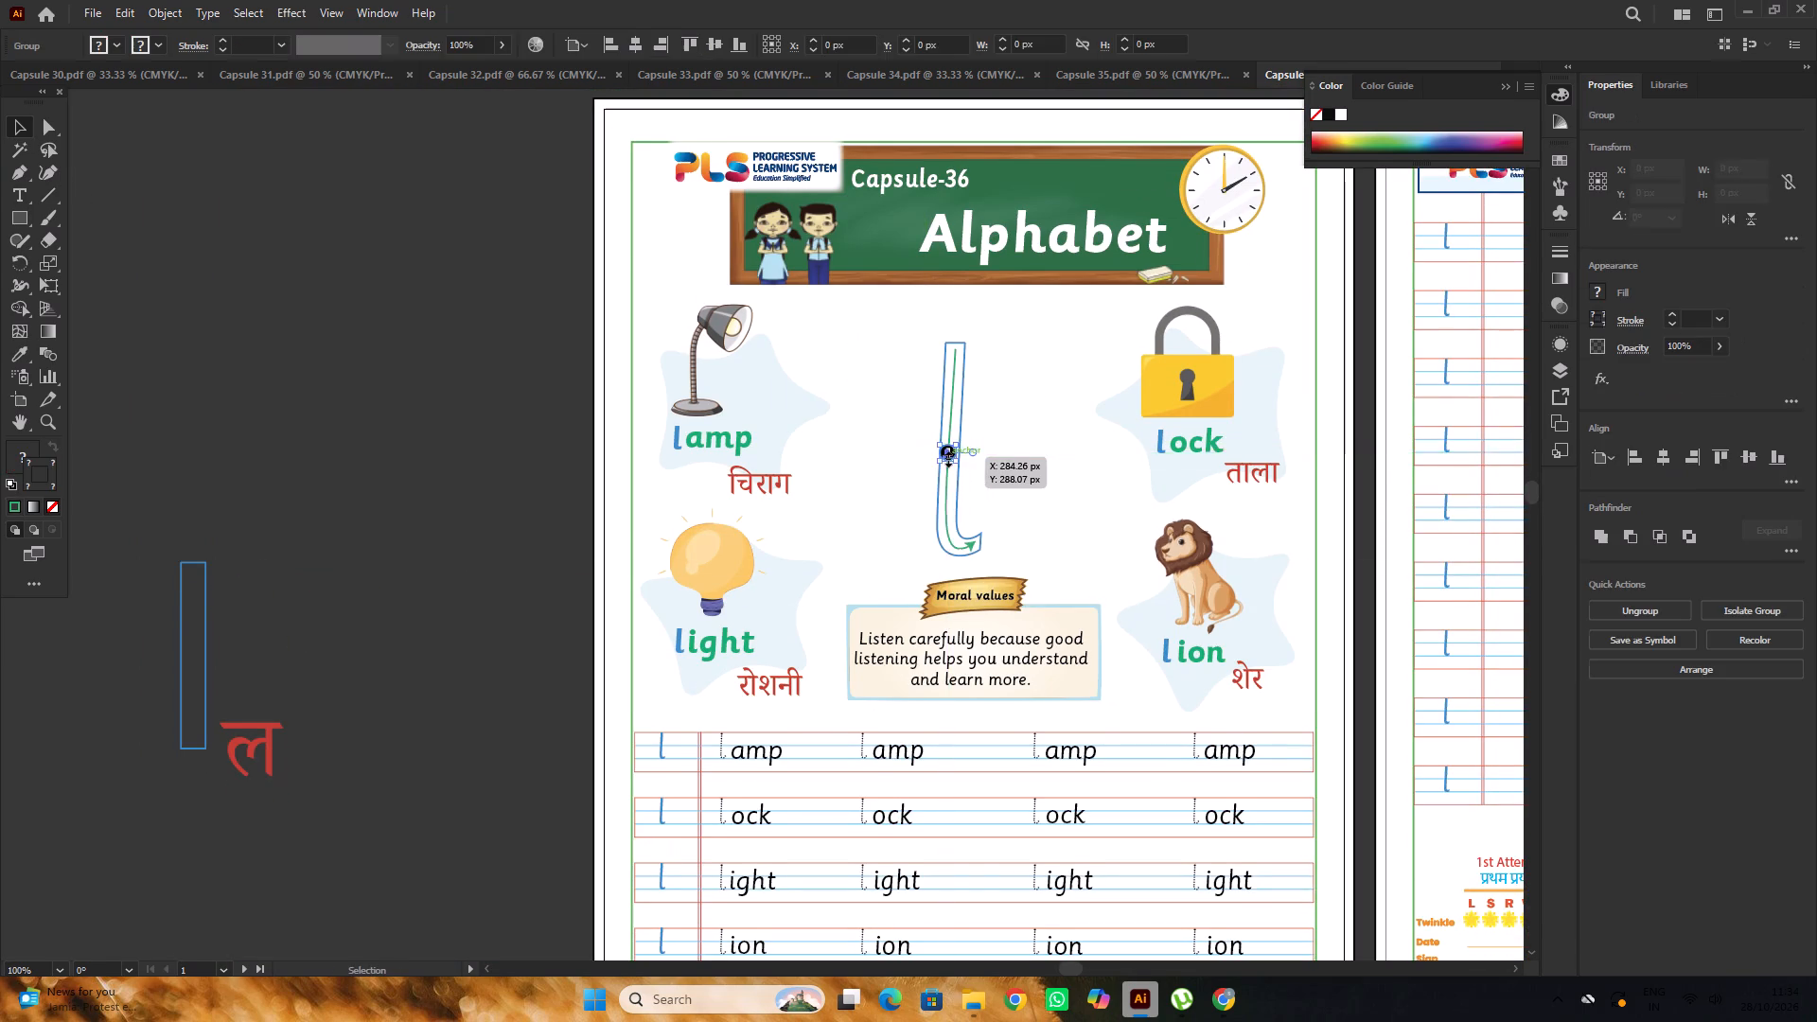
# Shrink the circled number 1 to about 11 × 10.4 px and centre it on the green line.
pyautogui.keyDown('alt'); pyautogui.scroll(4, 946, 457); pyautogui.keyUp('alt')
pyautogui.keyDown('alt'); pyautogui.keyDown('shift'); pyautogui.click(980, 469); pyautogui.keyUp('shift'); pyautogui.keyUp('alt')
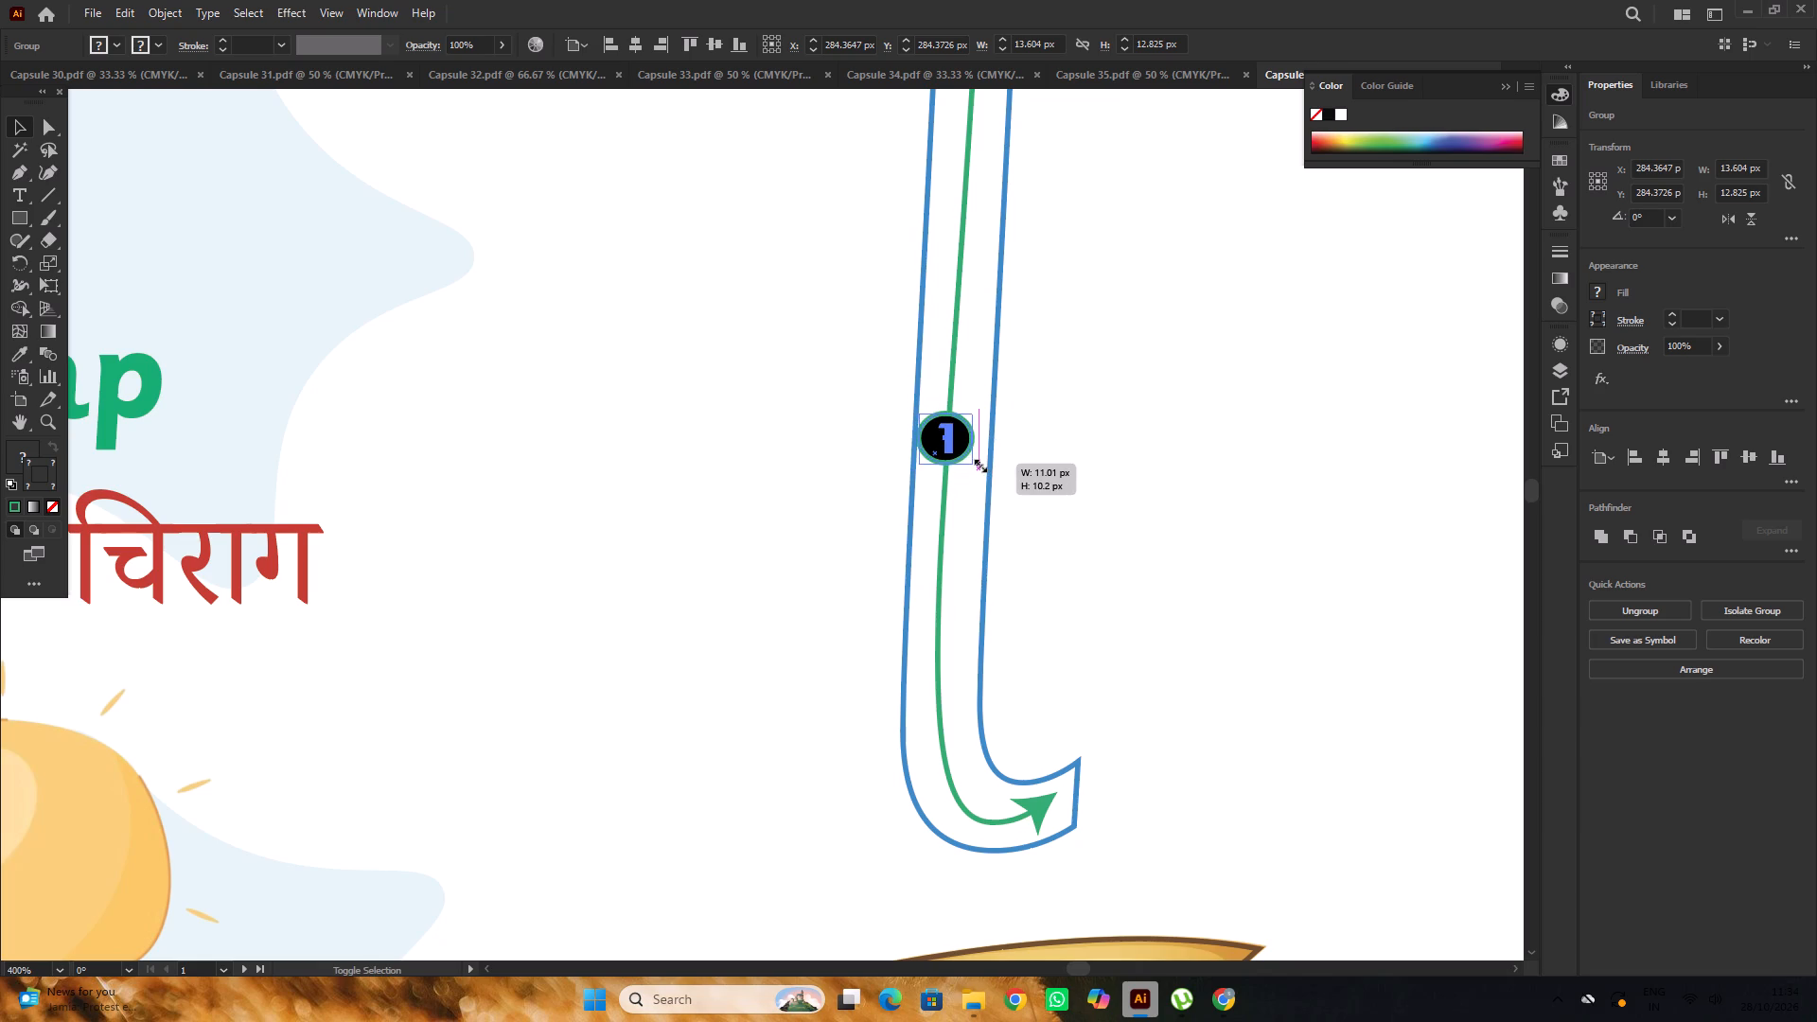
pyautogui.moveTo(945, 447); pyautogui.dragTo(952, 455)
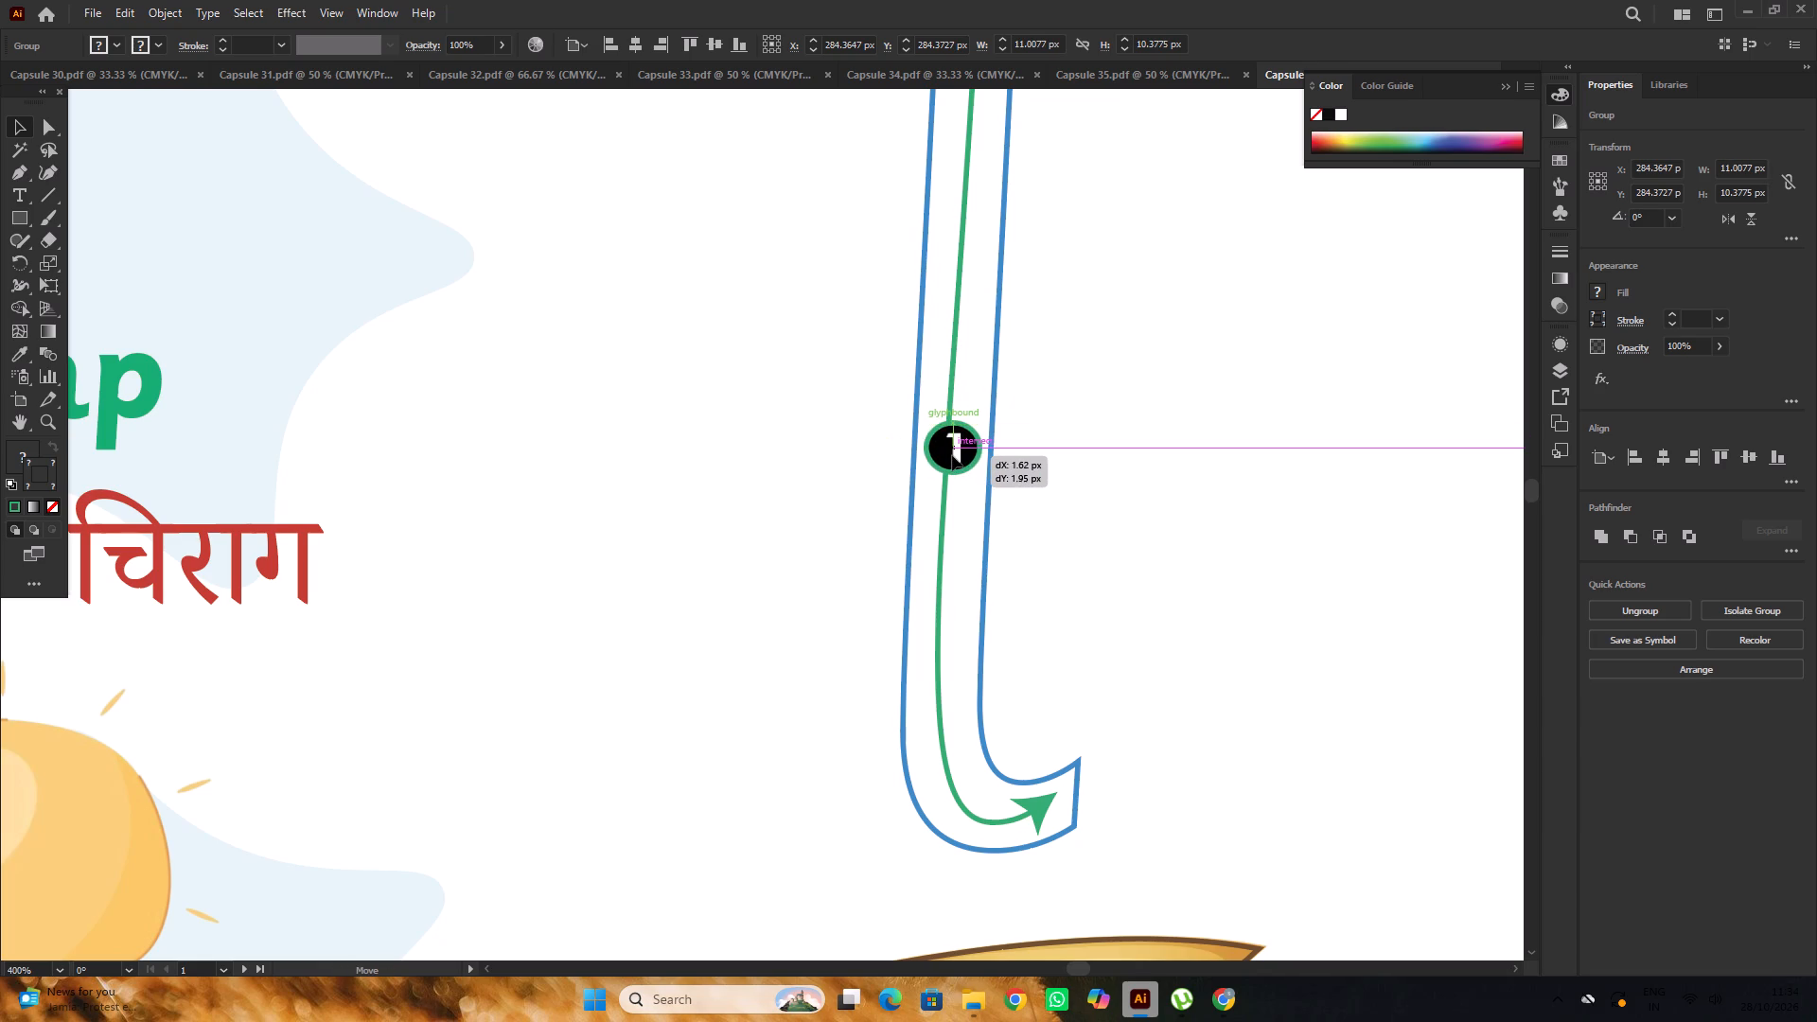
pyautogui.moveTo(952, 455); pyautogui.dragTo(947, 475)
pyautogui.click(1126, 427)
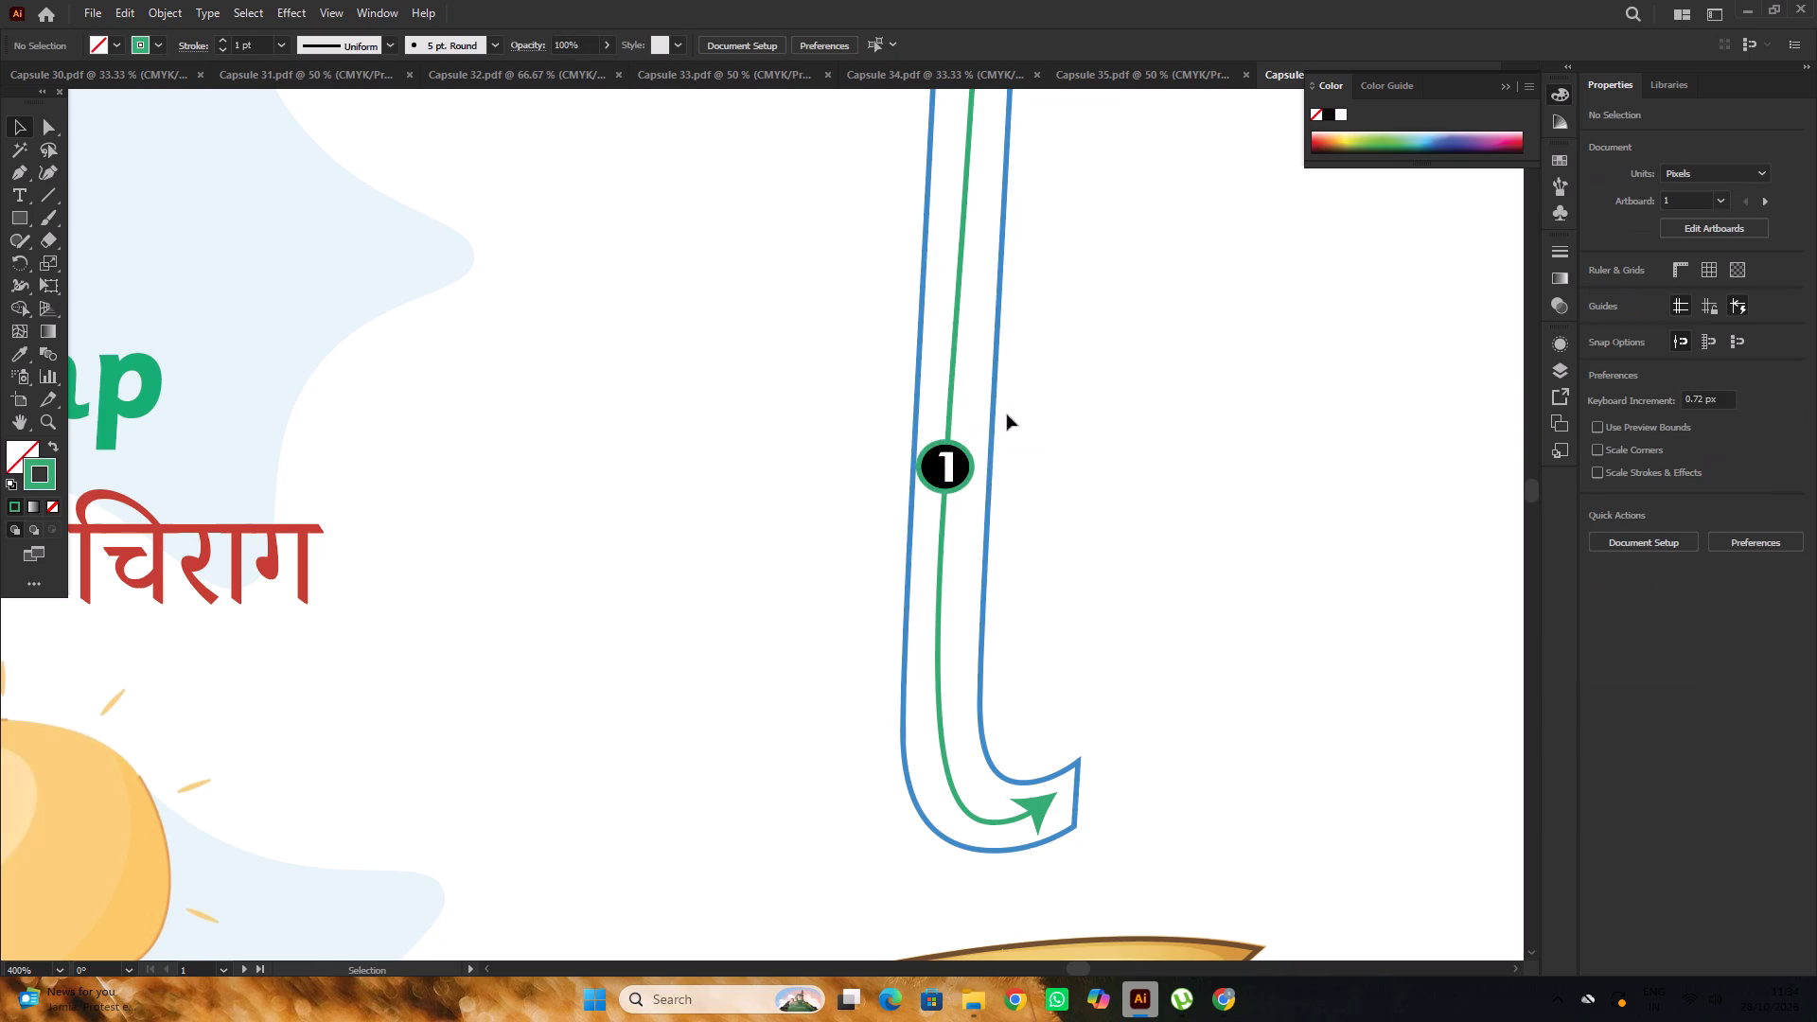
# Nudge the green arrow and the circled number 1 together slightly to the right within the outlined letter l.
pyautogui.keyDown('alt'); pyautogui.scroll(-1, 1007, 414); pyautogui.keyUp('alt')
pyautogui.click(964, 448)
pyautogui.scroll(4, 963, 448)
pyautogui.keyDown('shift'); pyautogui.click(963, 448); pyautogui.keyUp('shift')
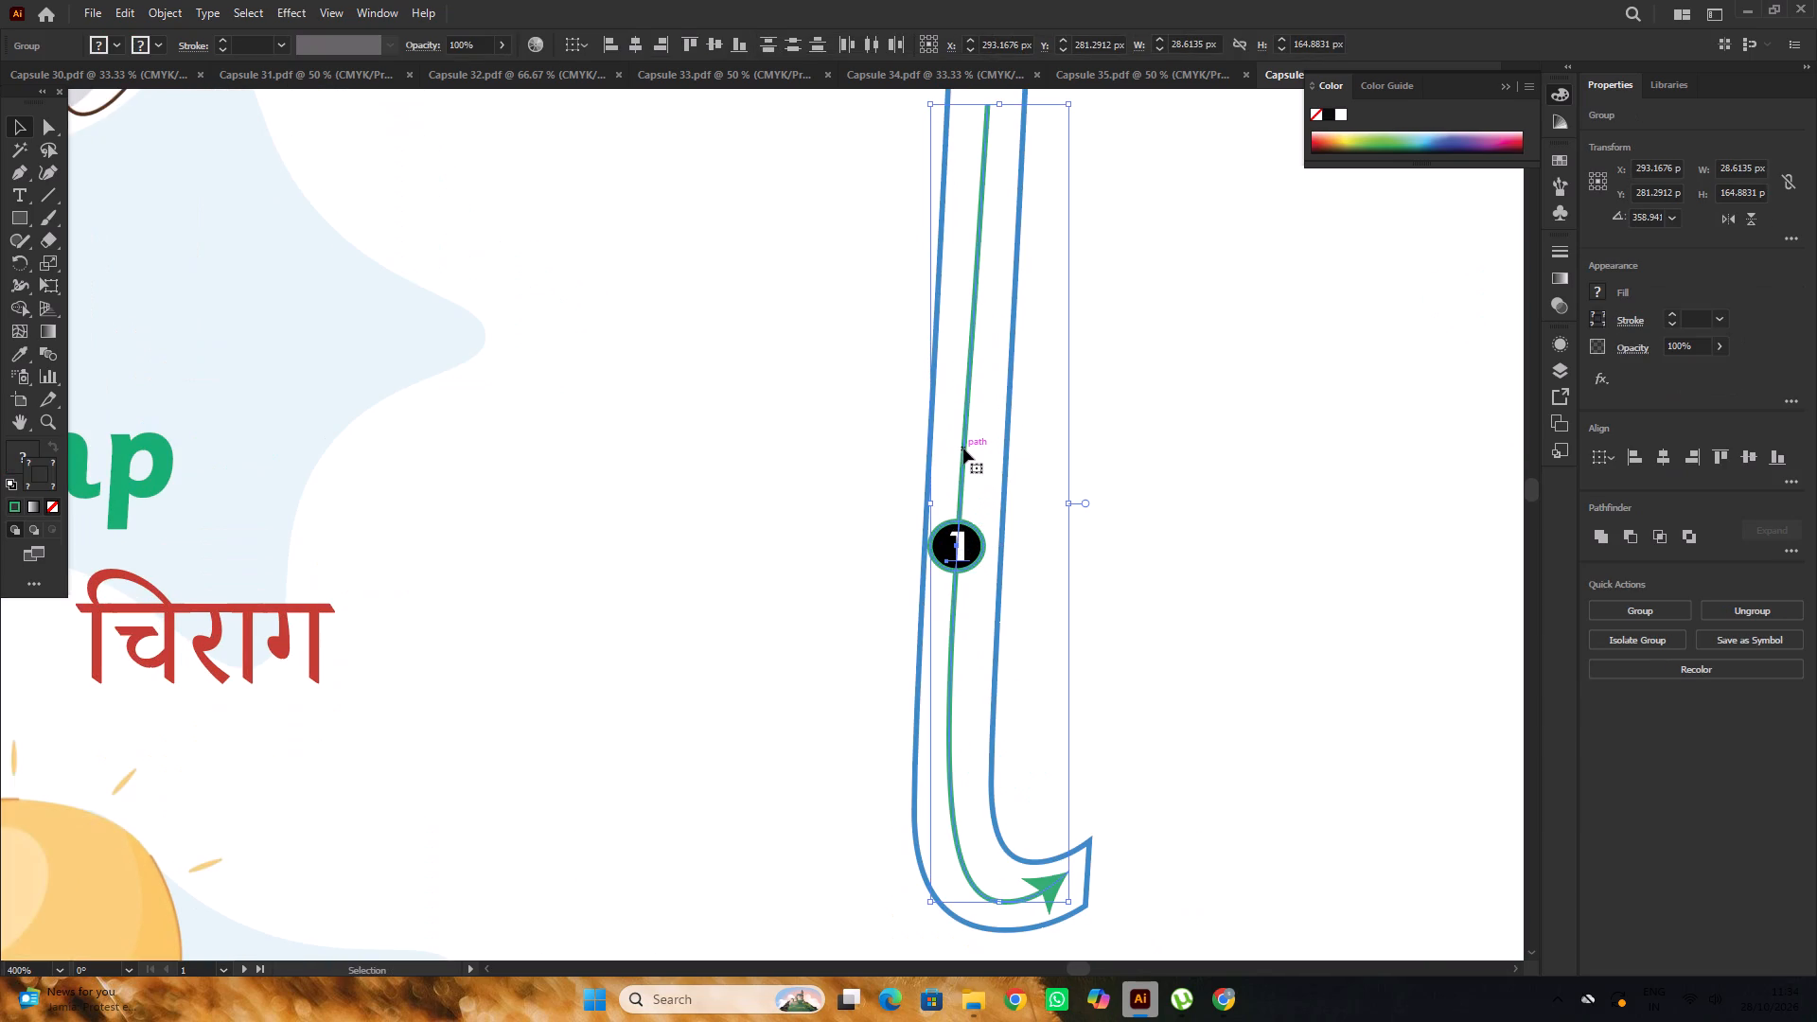
pyautogui.click(963, 449)
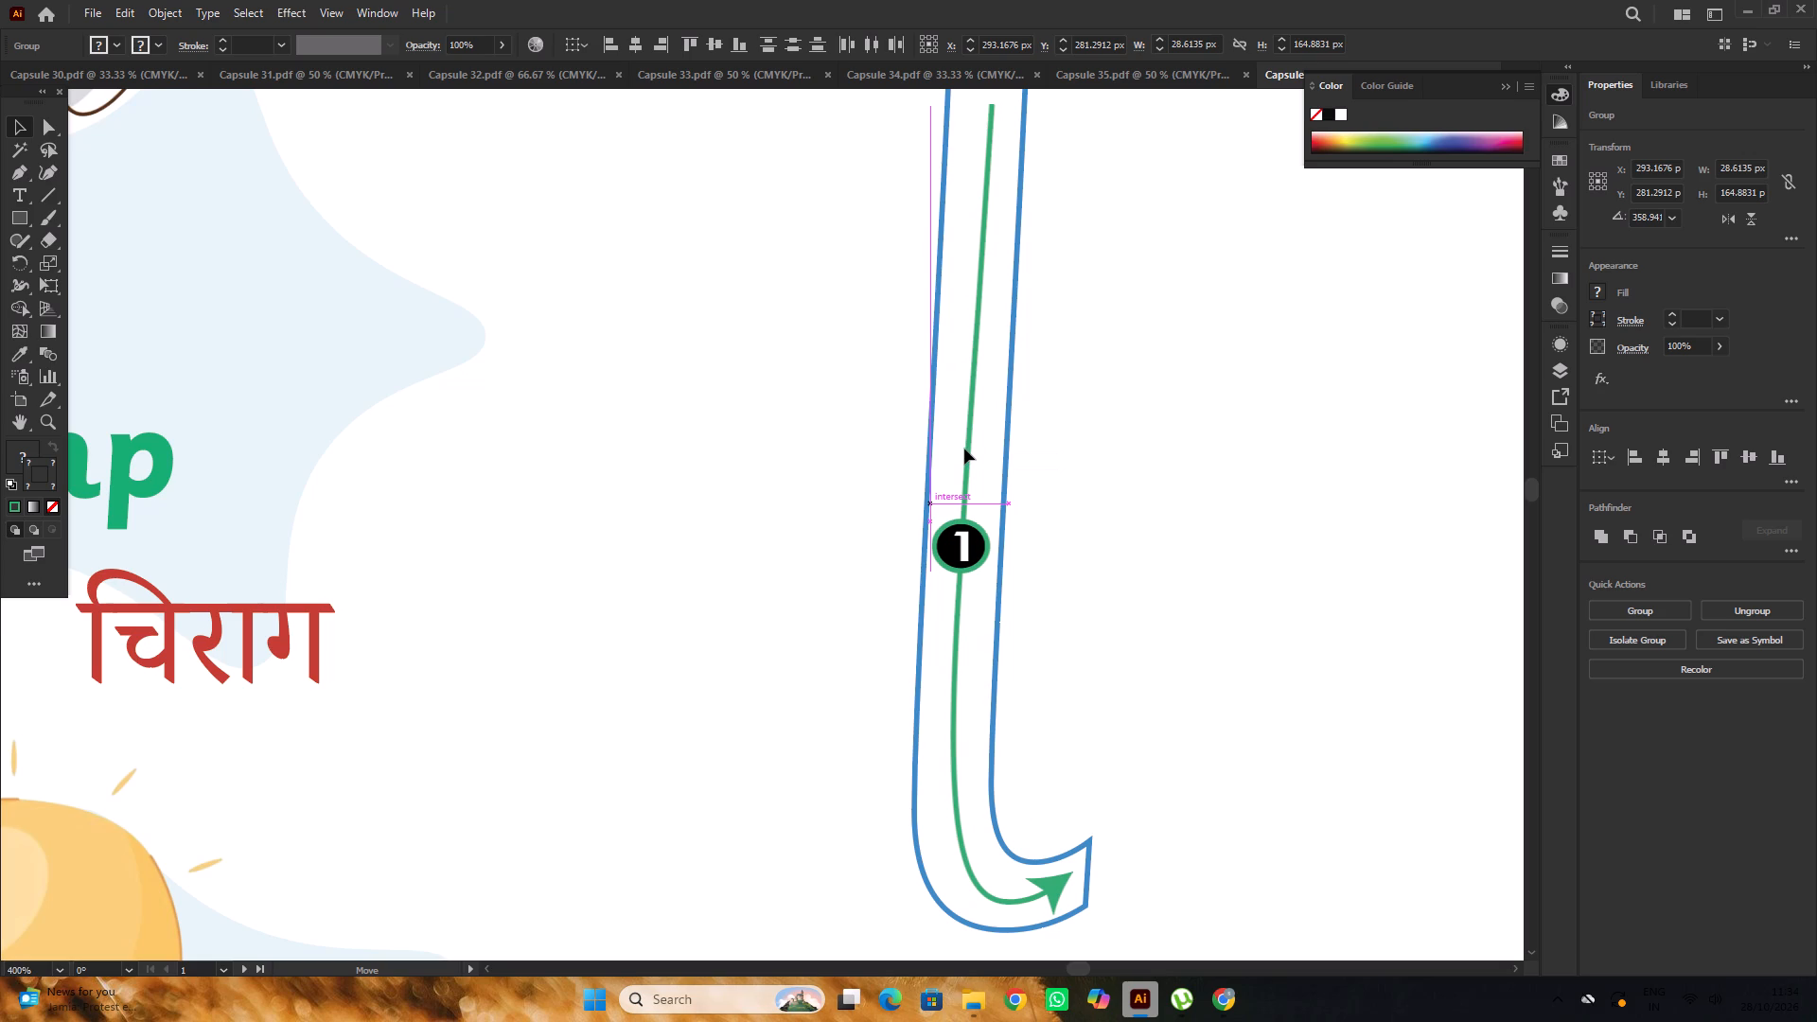
pyautogui.click(1097, 437)
pyautogui.keyDown('alt'); pyautogui.scroll(-1, 1097, 436); pyautogui.keyUp('alt')
pyautogui.scroll(3, 1096, 436)
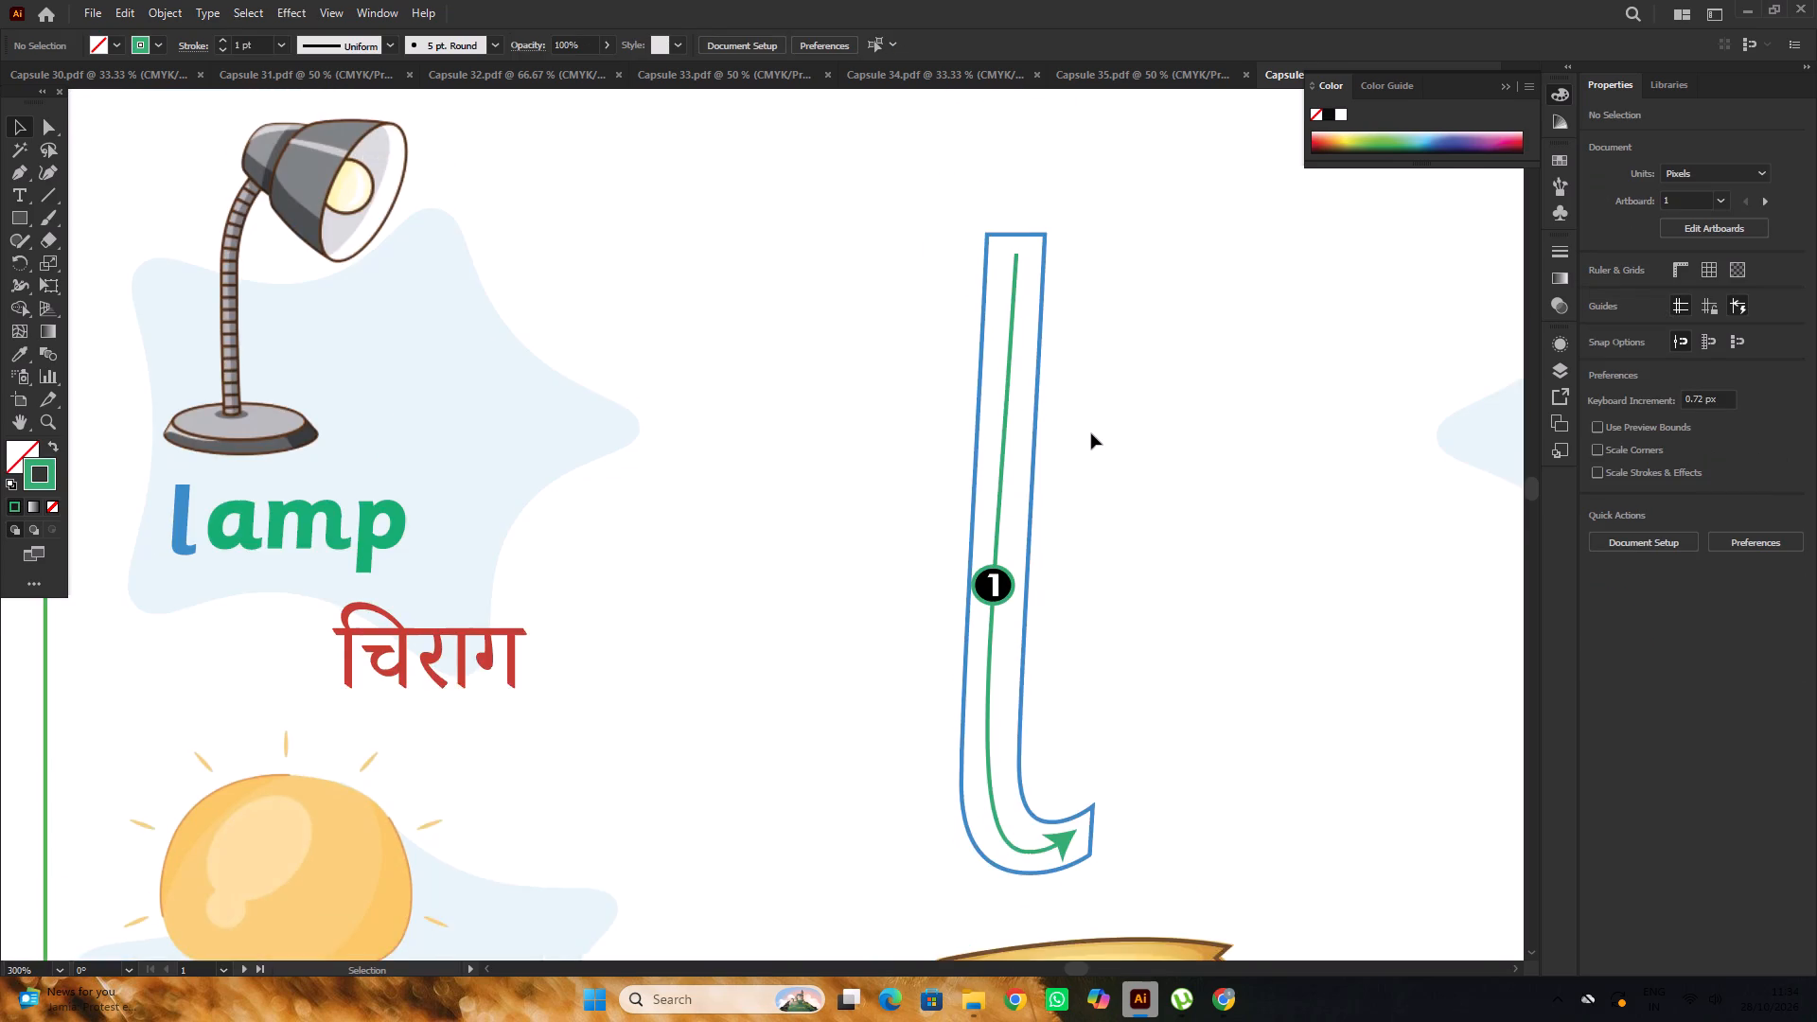
# Move the red Hindi letter ल from the pasteboard to beside the outlined l's tail, just above the Moral values banner.
pyautogui.keyDown('alt'); pyautogui.scroll(-2, 1091, 433); pyautogui.keyUp('alt')
pyautogui.press('space')
pyautogui.moveTo(1148, 494); pyautogui.dragTo(961, 468)
pyautogui.keyDown('alt'); pyautogui.scroll(-4, 954, 450); pyautogui.keyUp('alt')
pyautogui.scroll(-2, 952, 444)
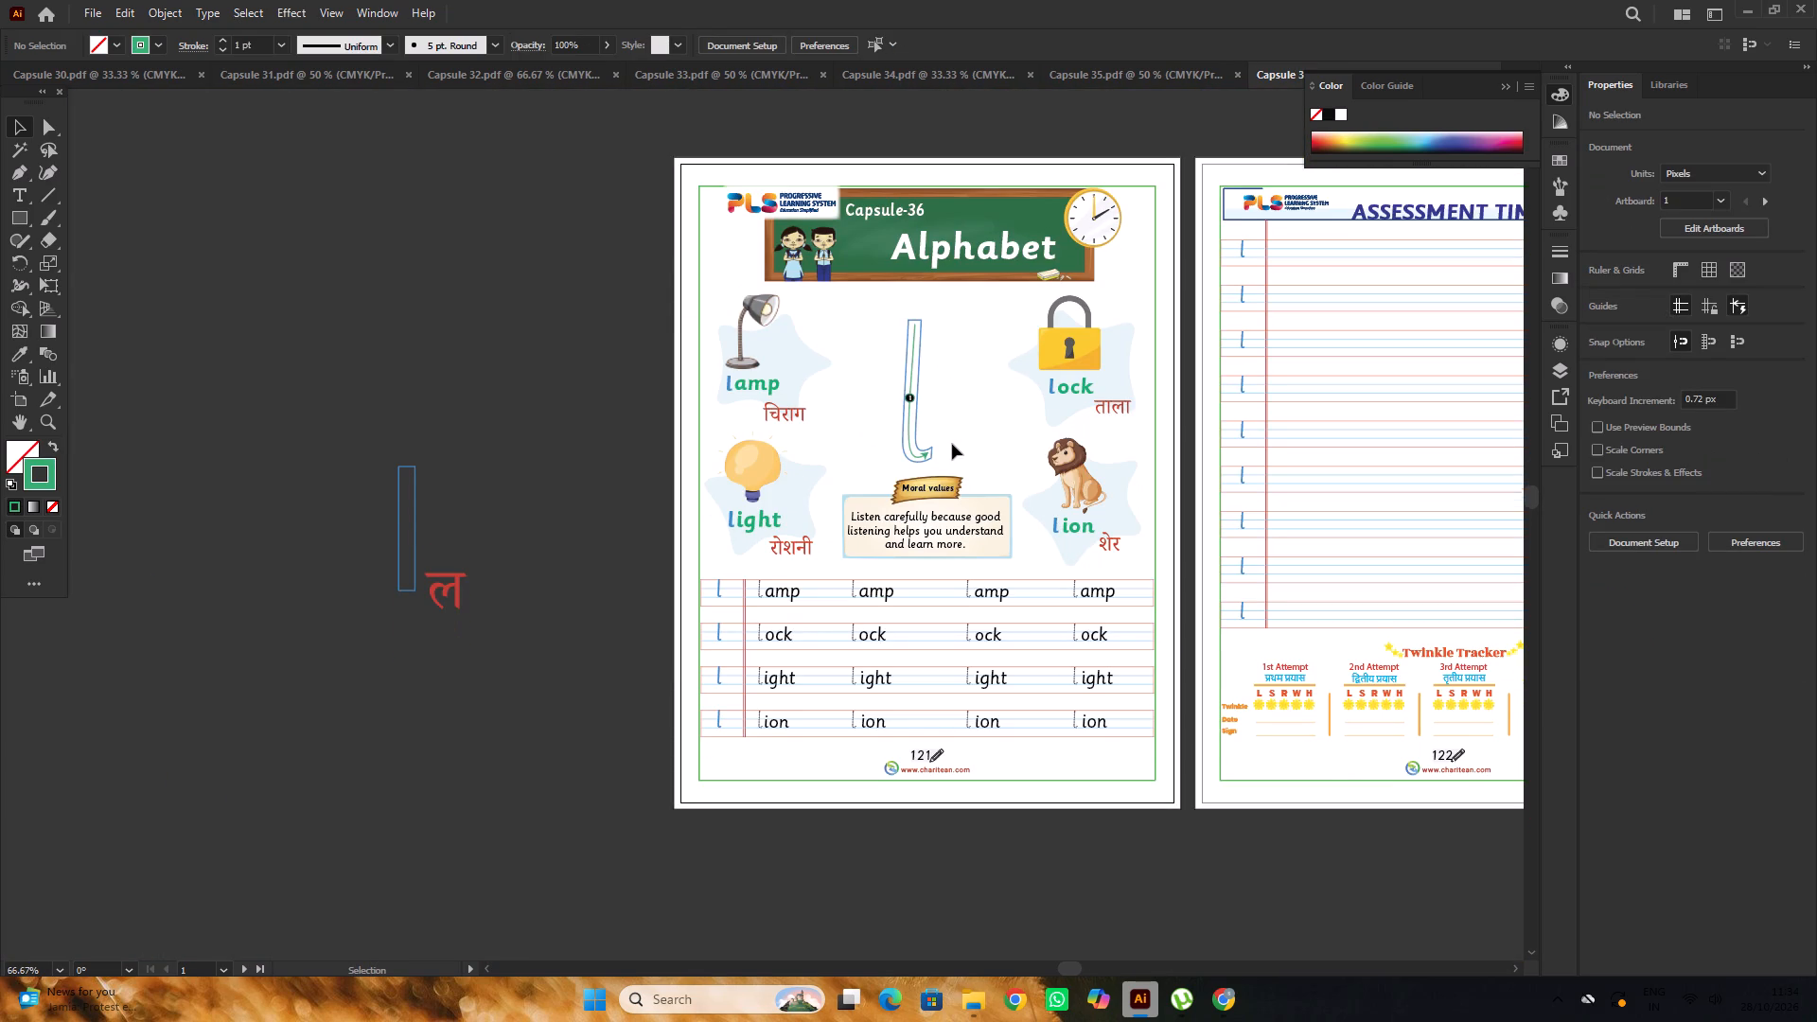
pyautogui.click(439, 570)
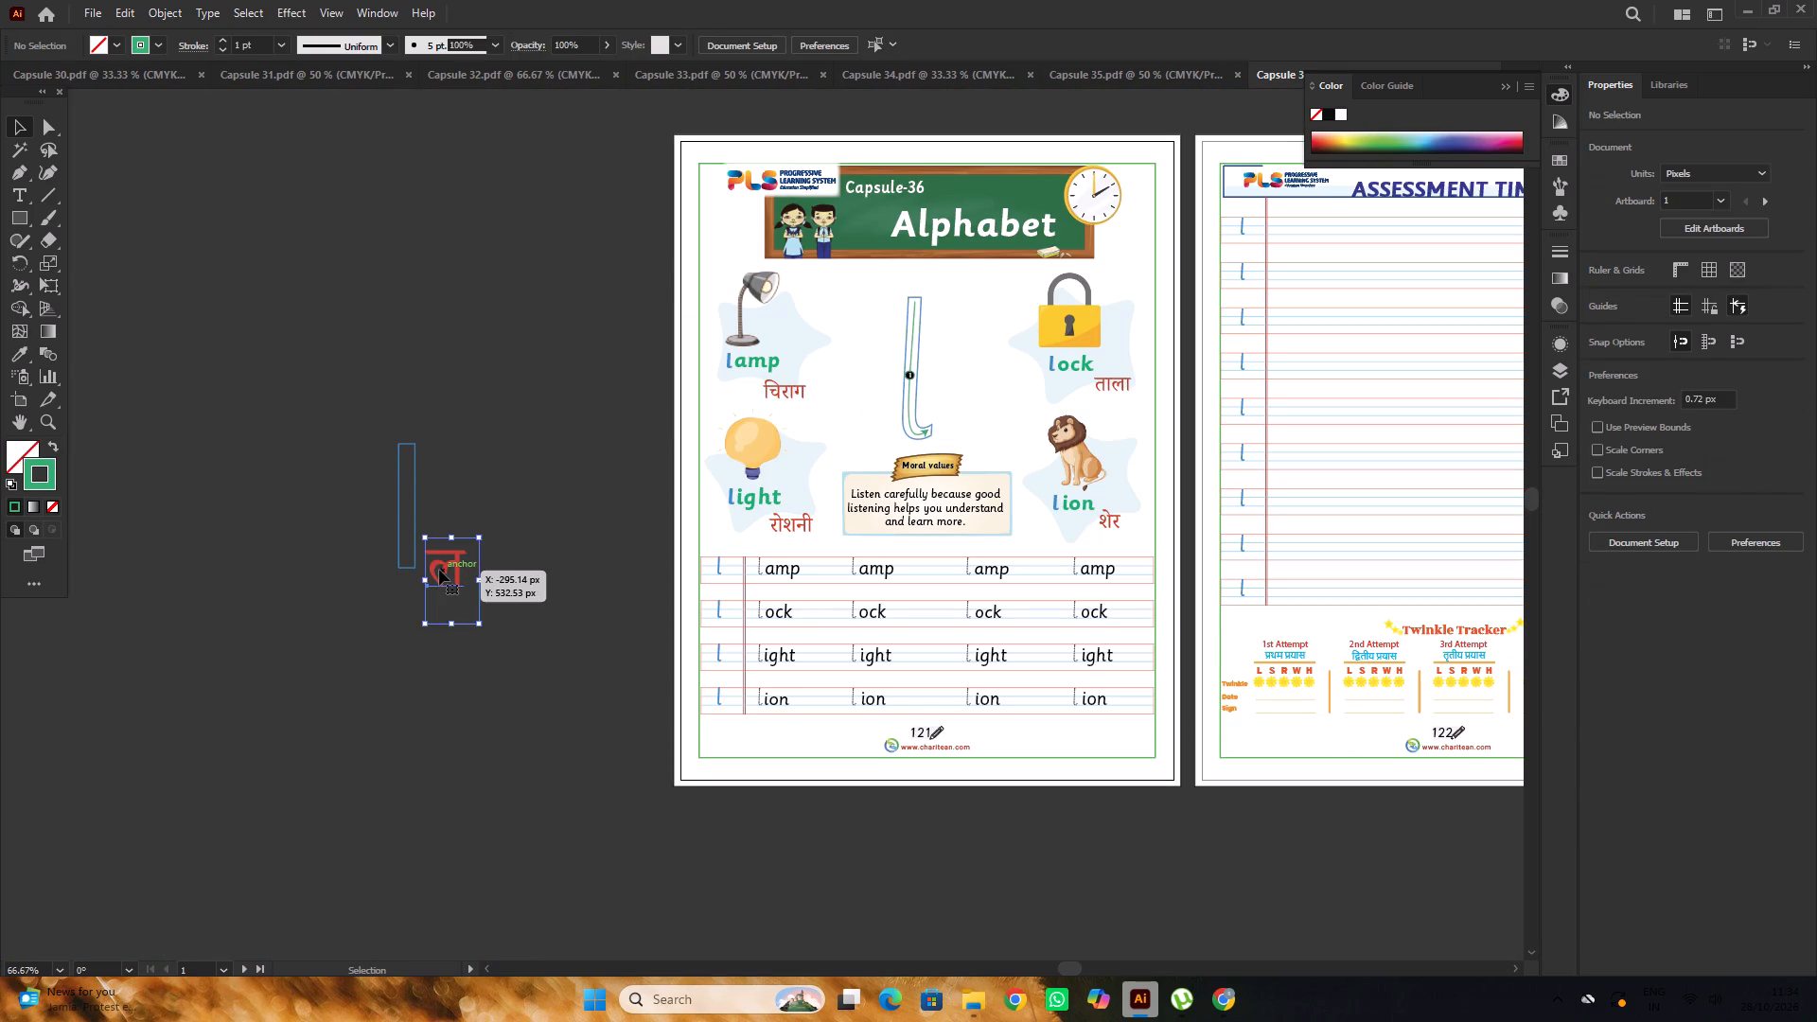
pyautogui.moveTo(442, 567); pyautogui.dragTo(953, 425)
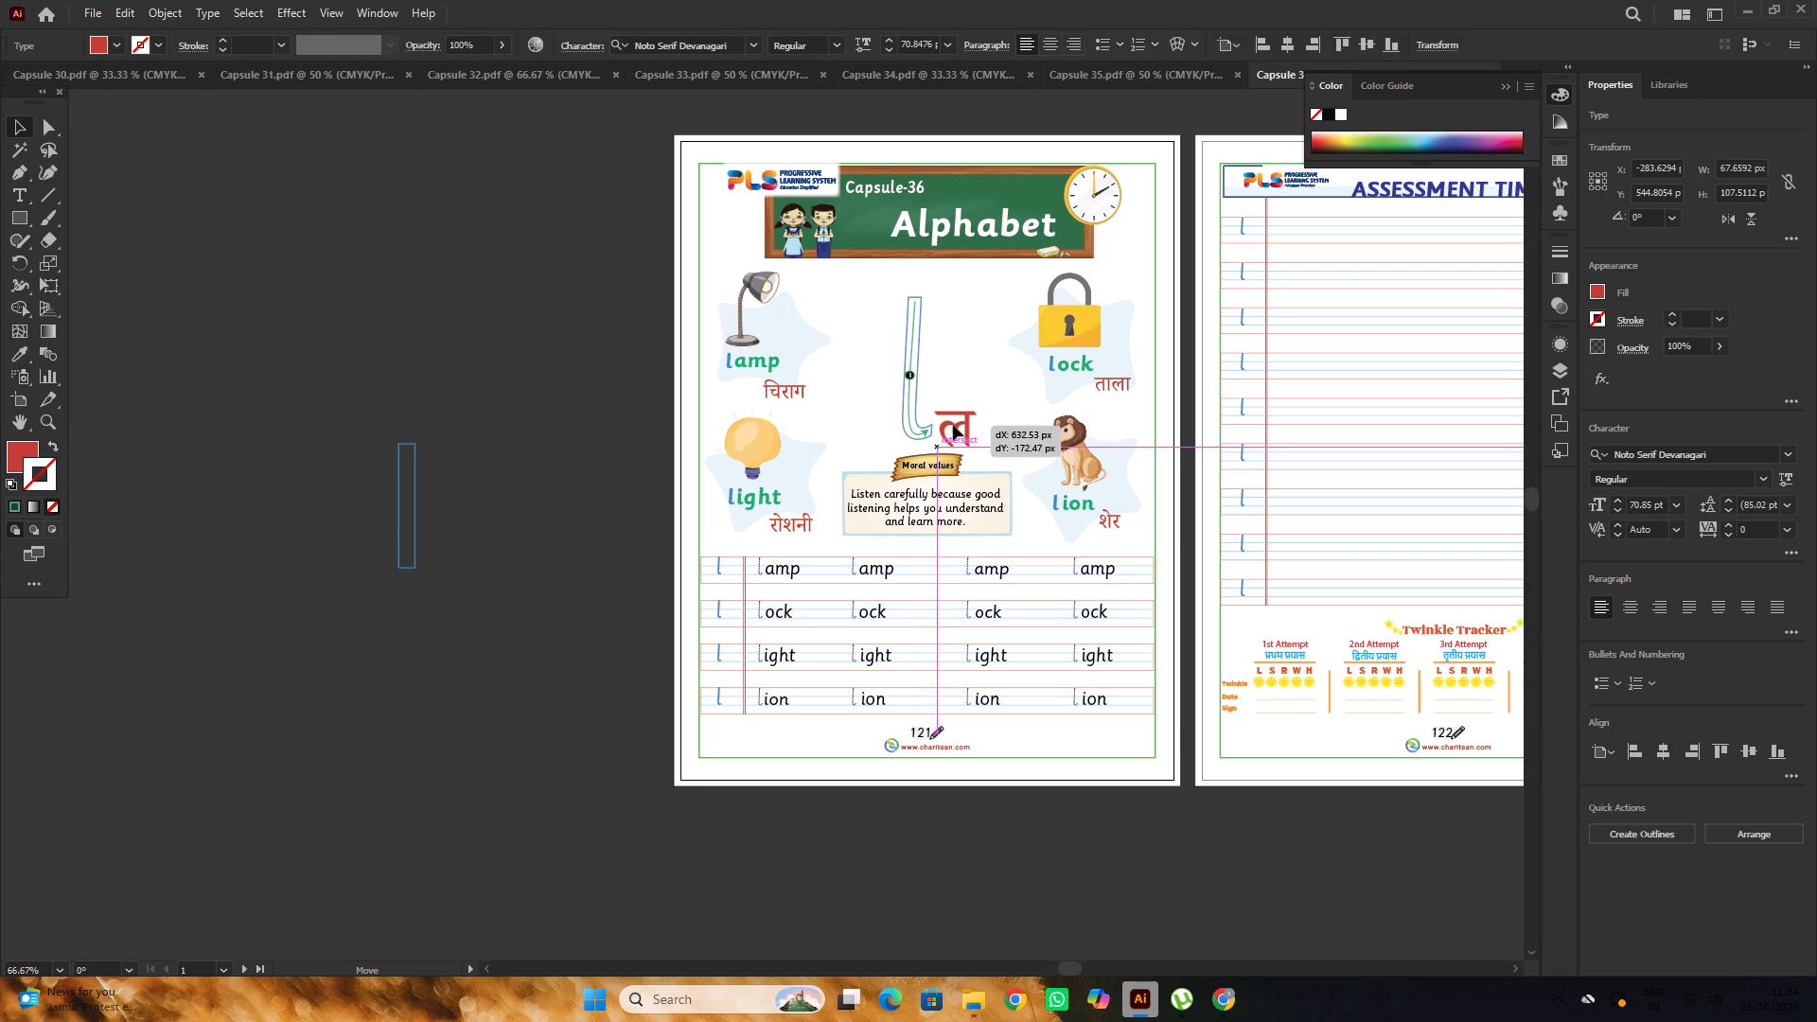
pyautogui.moveTo(953, 425); pyautogui.dragTo(959, 418)
pyautogui.keyDown('alt'); pyautogui.scroll(1, 961, 420); pyautogui.keyUp('alt')
pyautogui.click(964, 423)
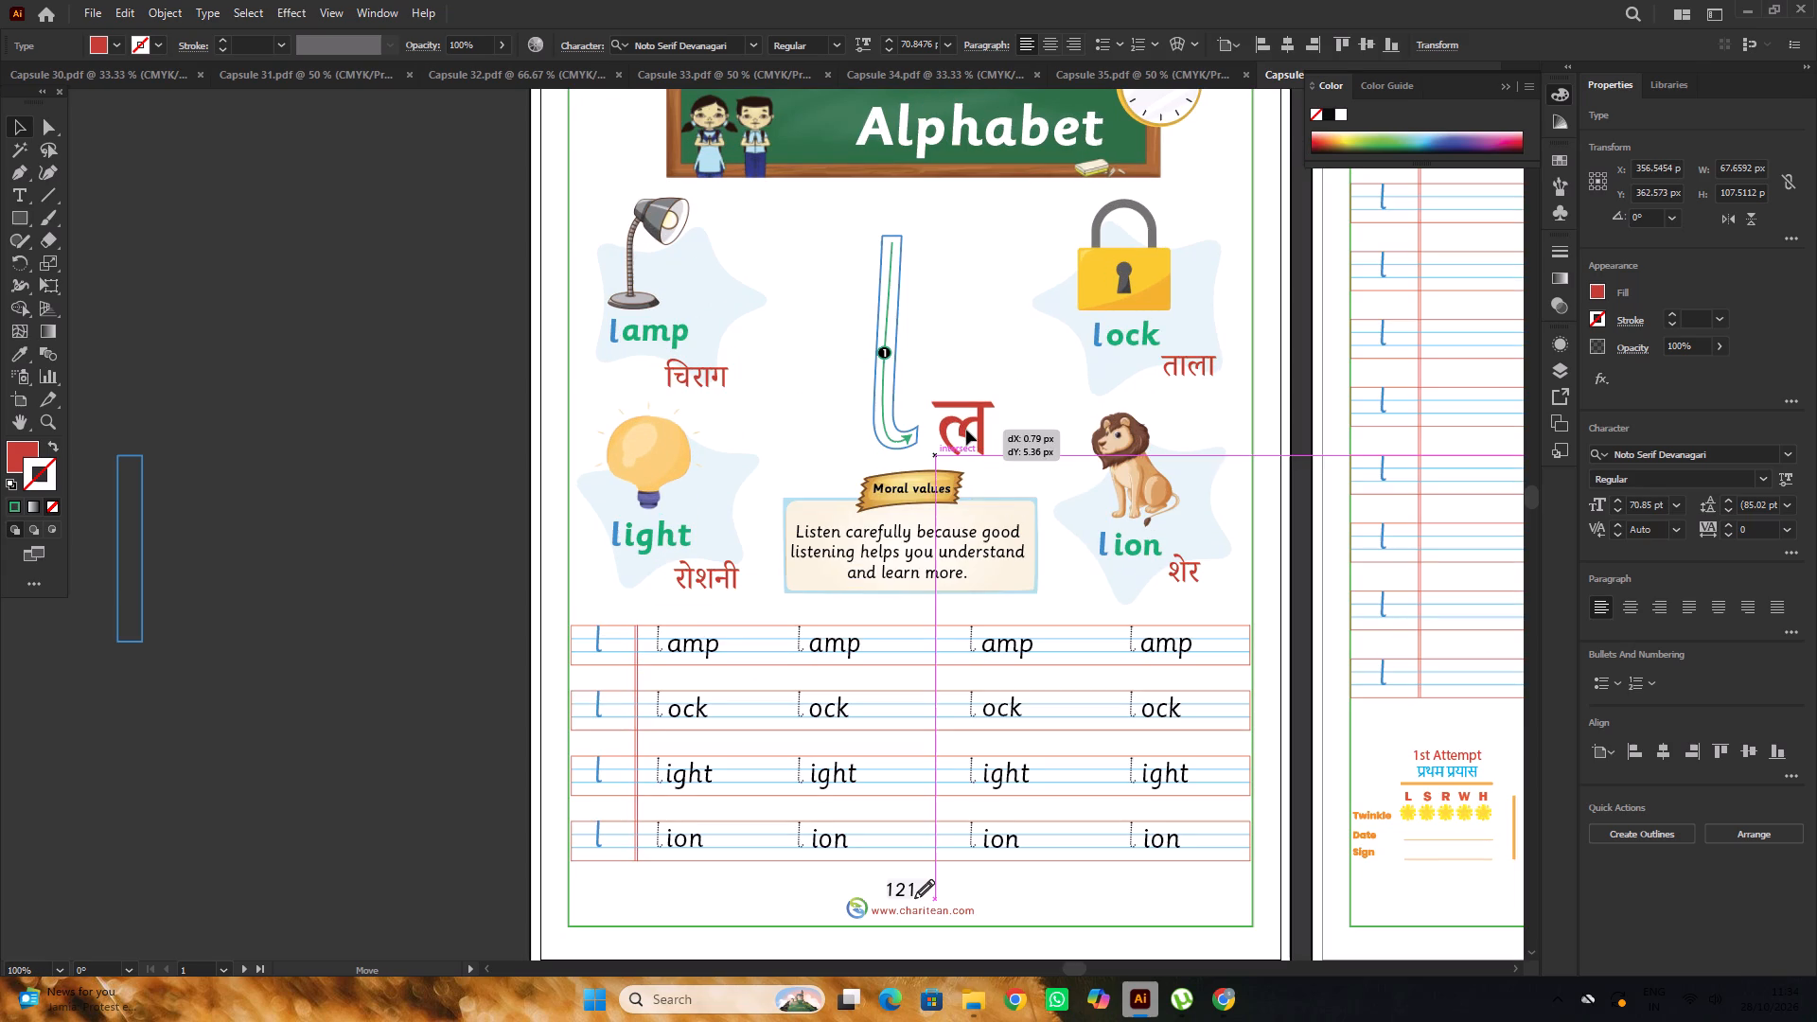
pyautogui.click(997, 347)
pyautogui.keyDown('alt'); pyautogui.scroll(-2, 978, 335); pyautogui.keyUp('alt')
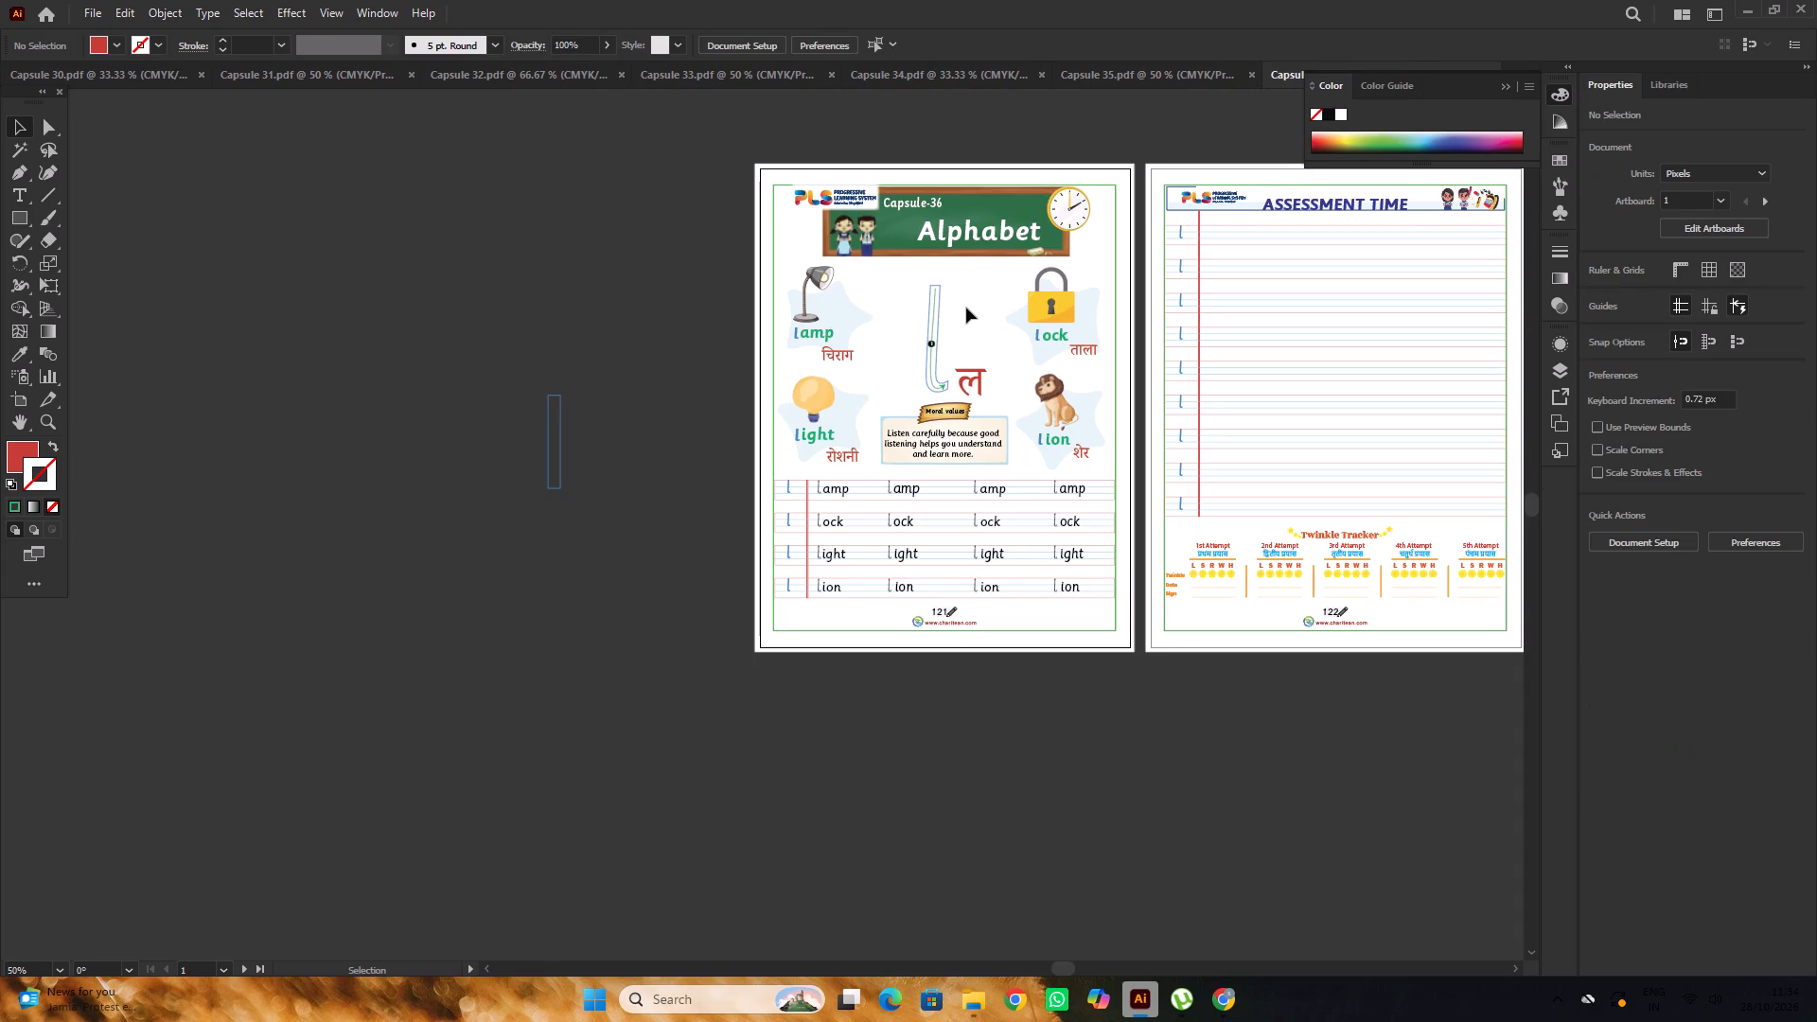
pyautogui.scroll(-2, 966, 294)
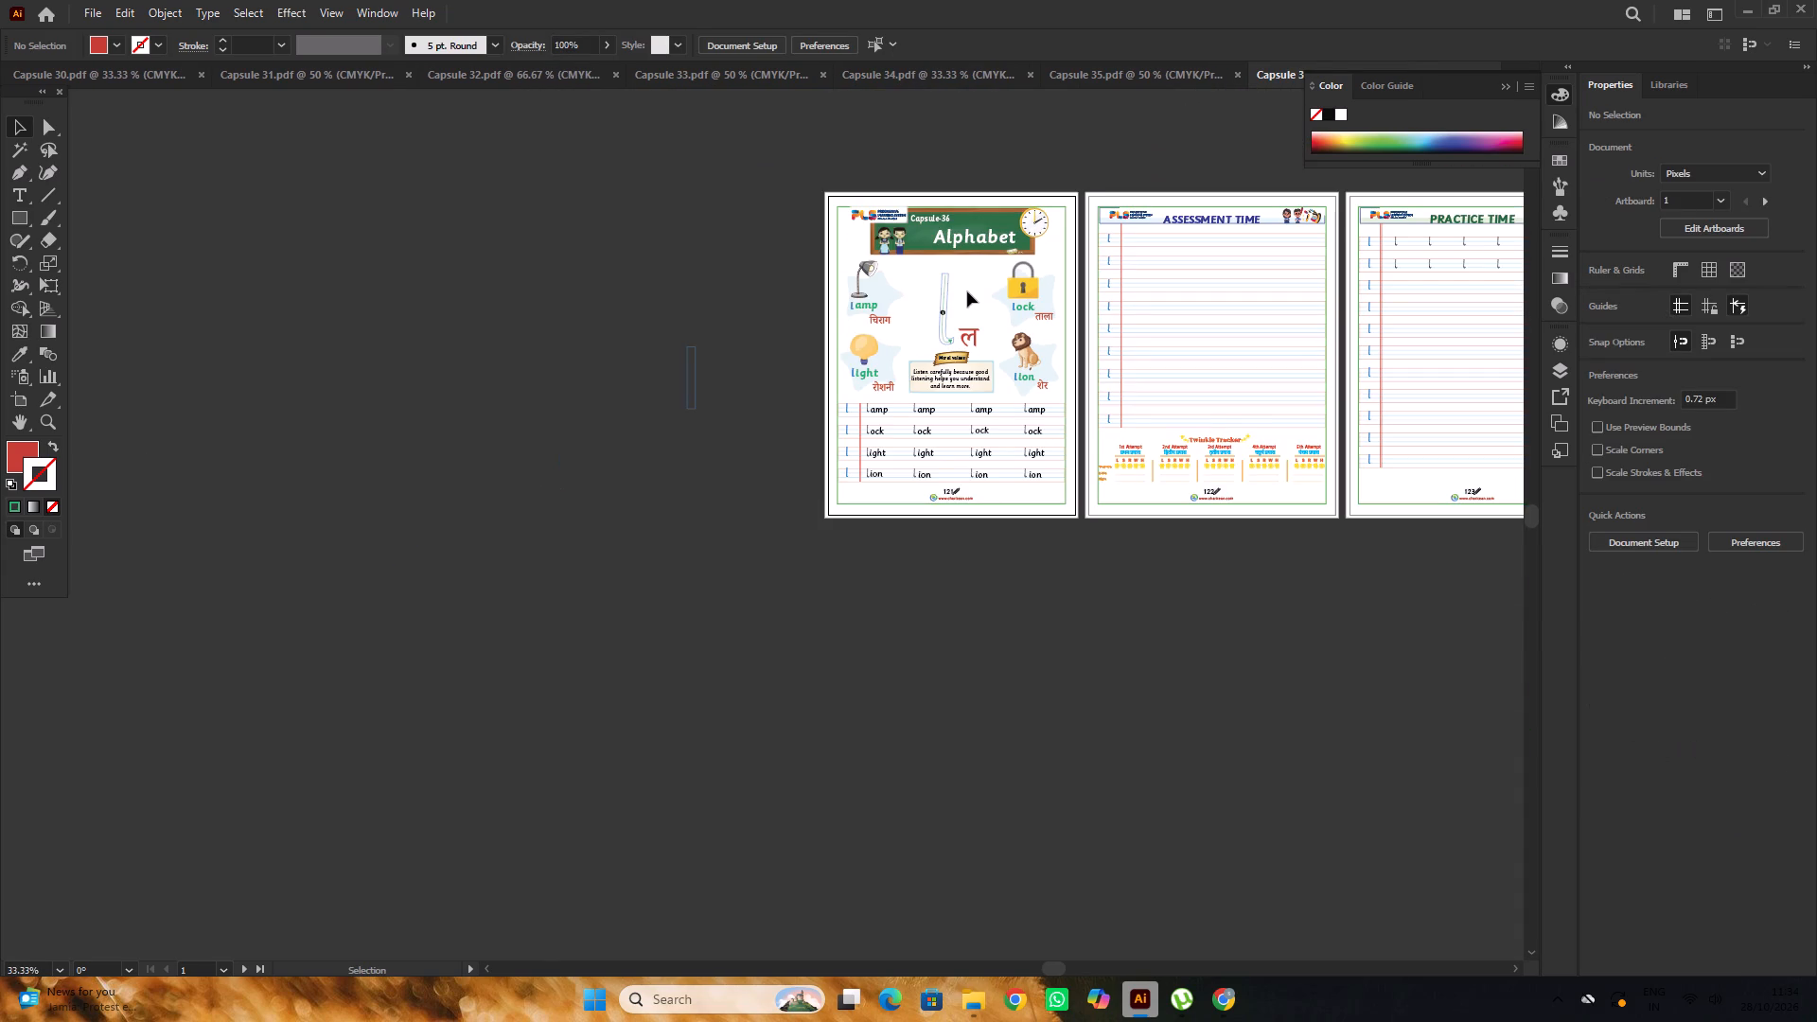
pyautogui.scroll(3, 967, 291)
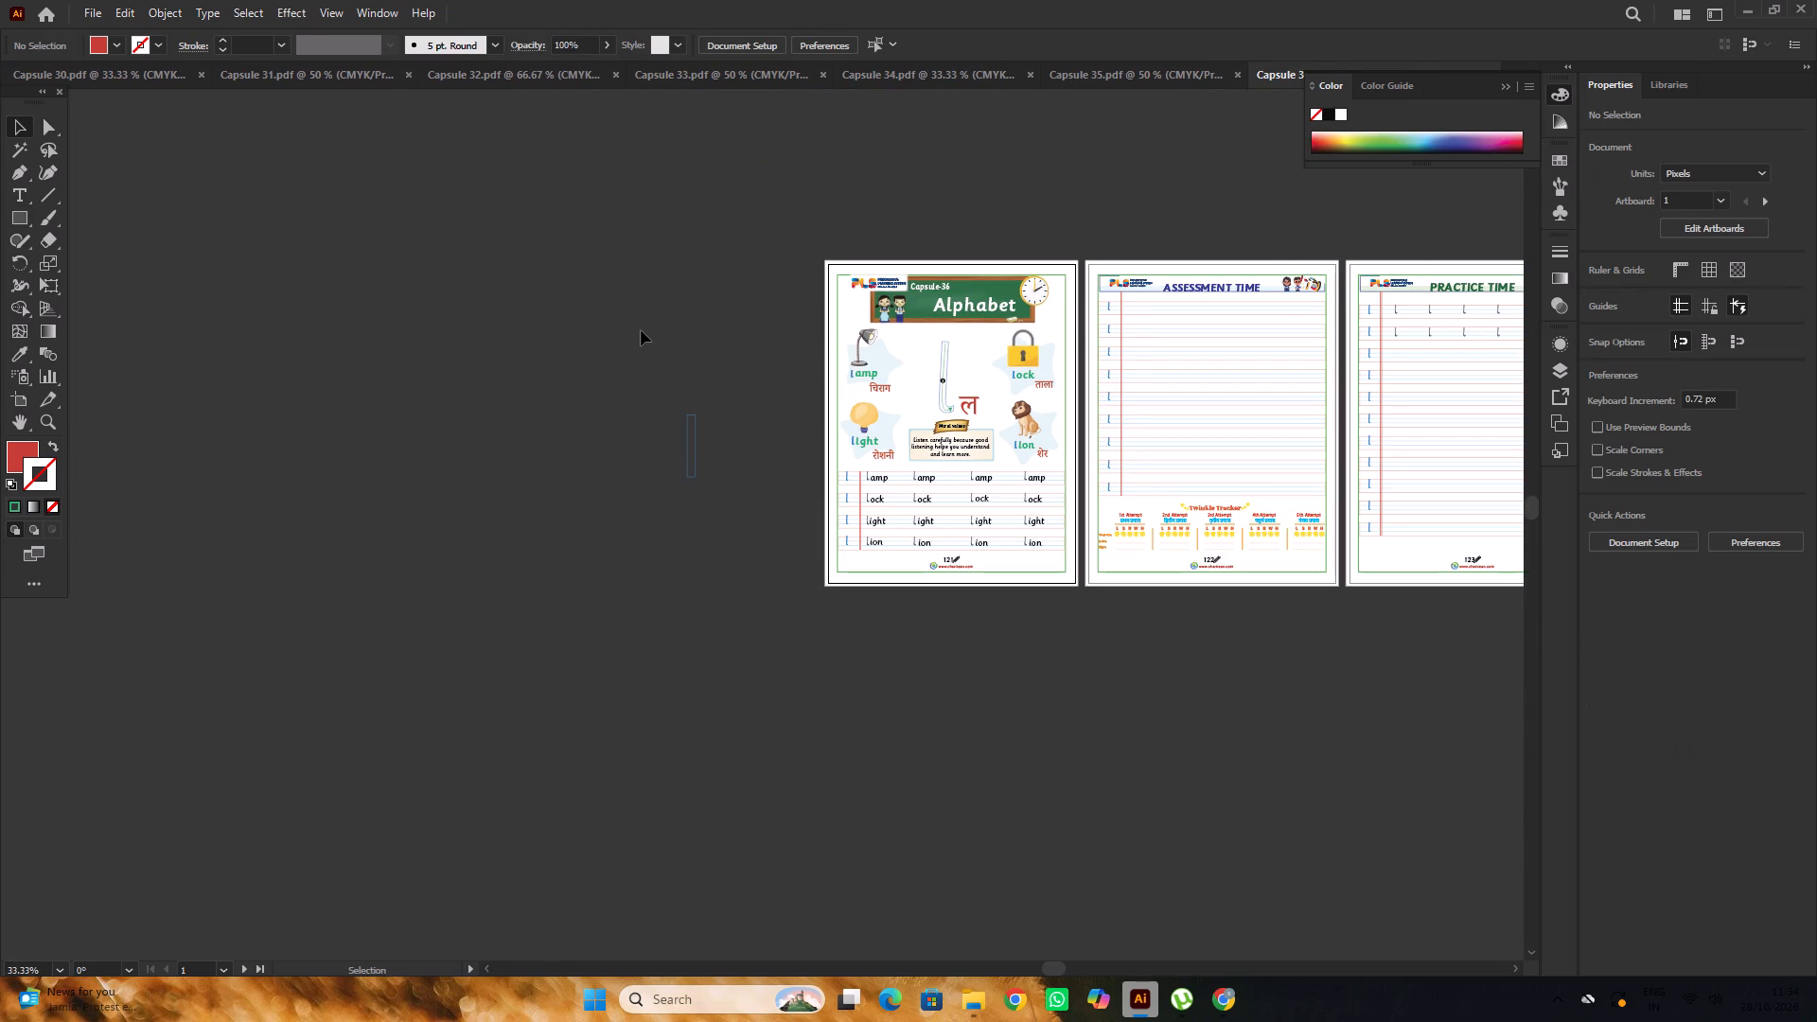
# Check the finished Alphabet page, with its outlined letter l, arrow, number marker and Hindi letter ल.
pyautogui.scroll(5, 642, 329)
pyautogui.scroll(-3, 642, 329)
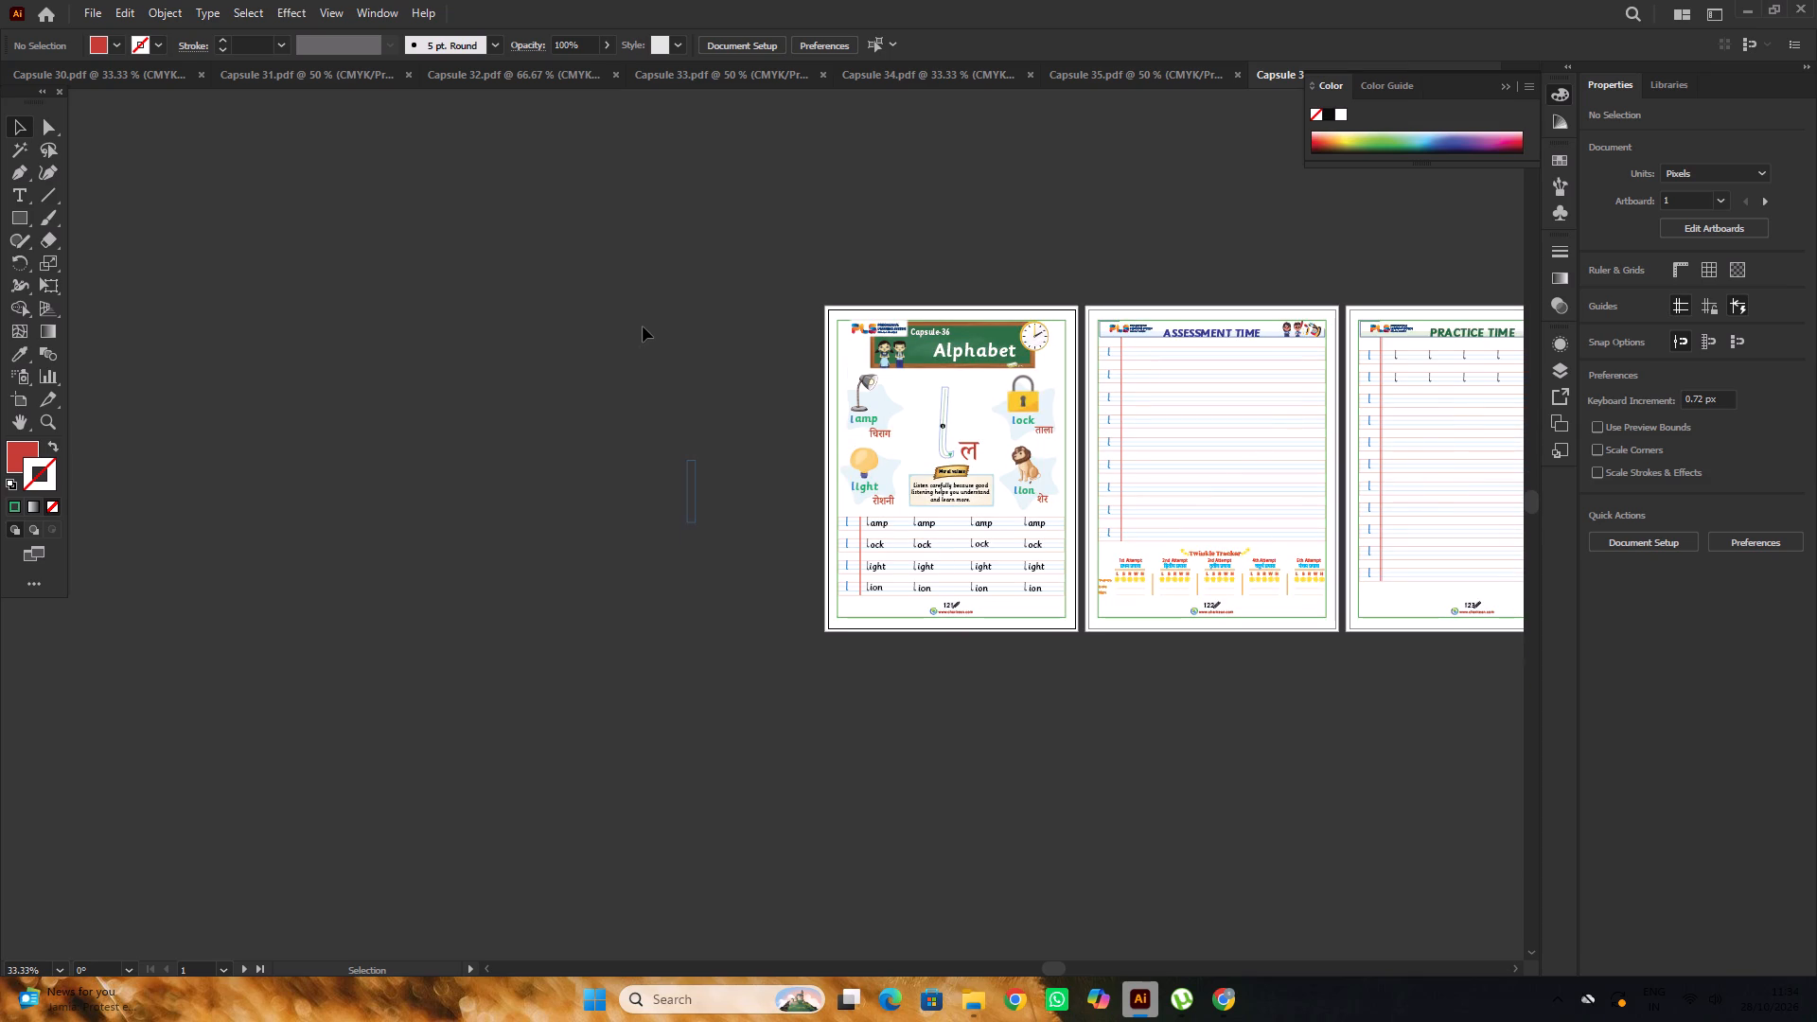
pyautogui.scroll(-6, 643, 326)
pyautogui.keyDown('alt'); pyautogui.scroll(6, 960, 298); pyautogui.keyUp('alt')
pyautogui.scroll(2, 959, 297)
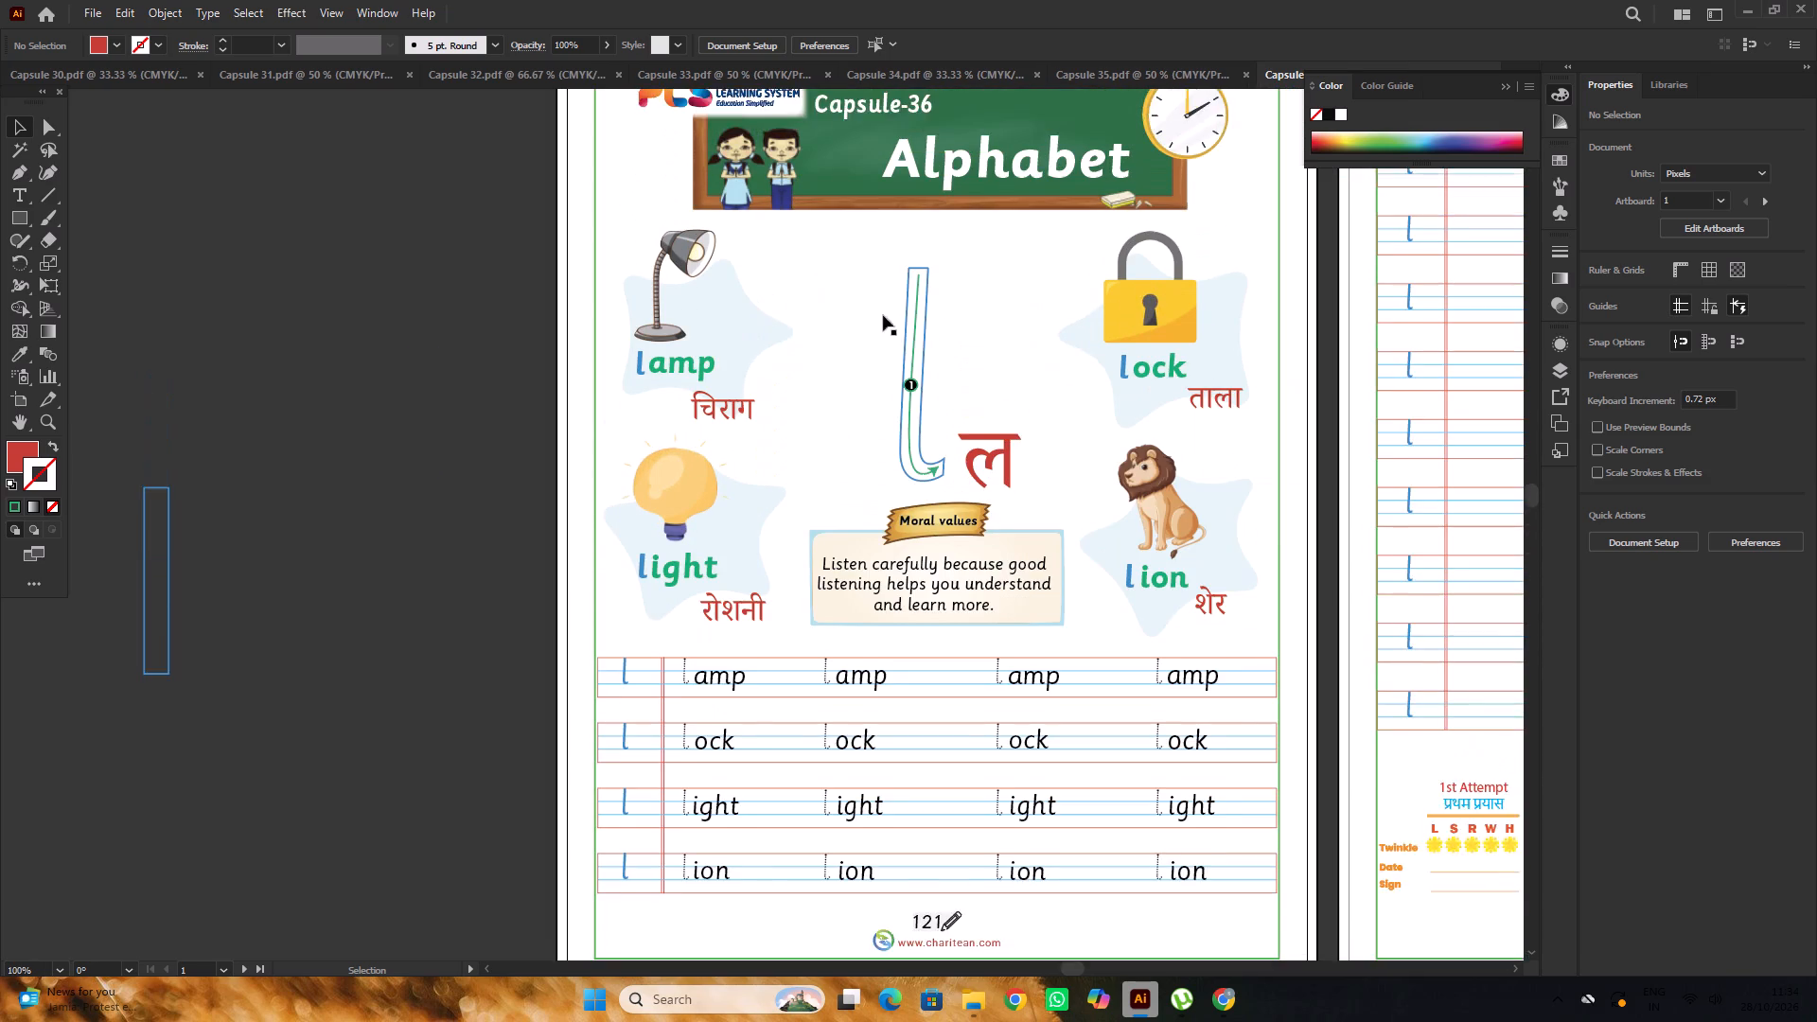
pyautogui.keyDown('alt'); pyautogui.scroll(-6, 784, 324); pyautogui.keyUp('alt')
pyautogui.keyDown('alt'); pyautogui.scroll(1, 873, 388); pyautogui.keyUp('alt')
pyautogui.keyDown('alt'); pyautogui.scroll(-2, 810, 355); pyautogui.keyUp('alt')
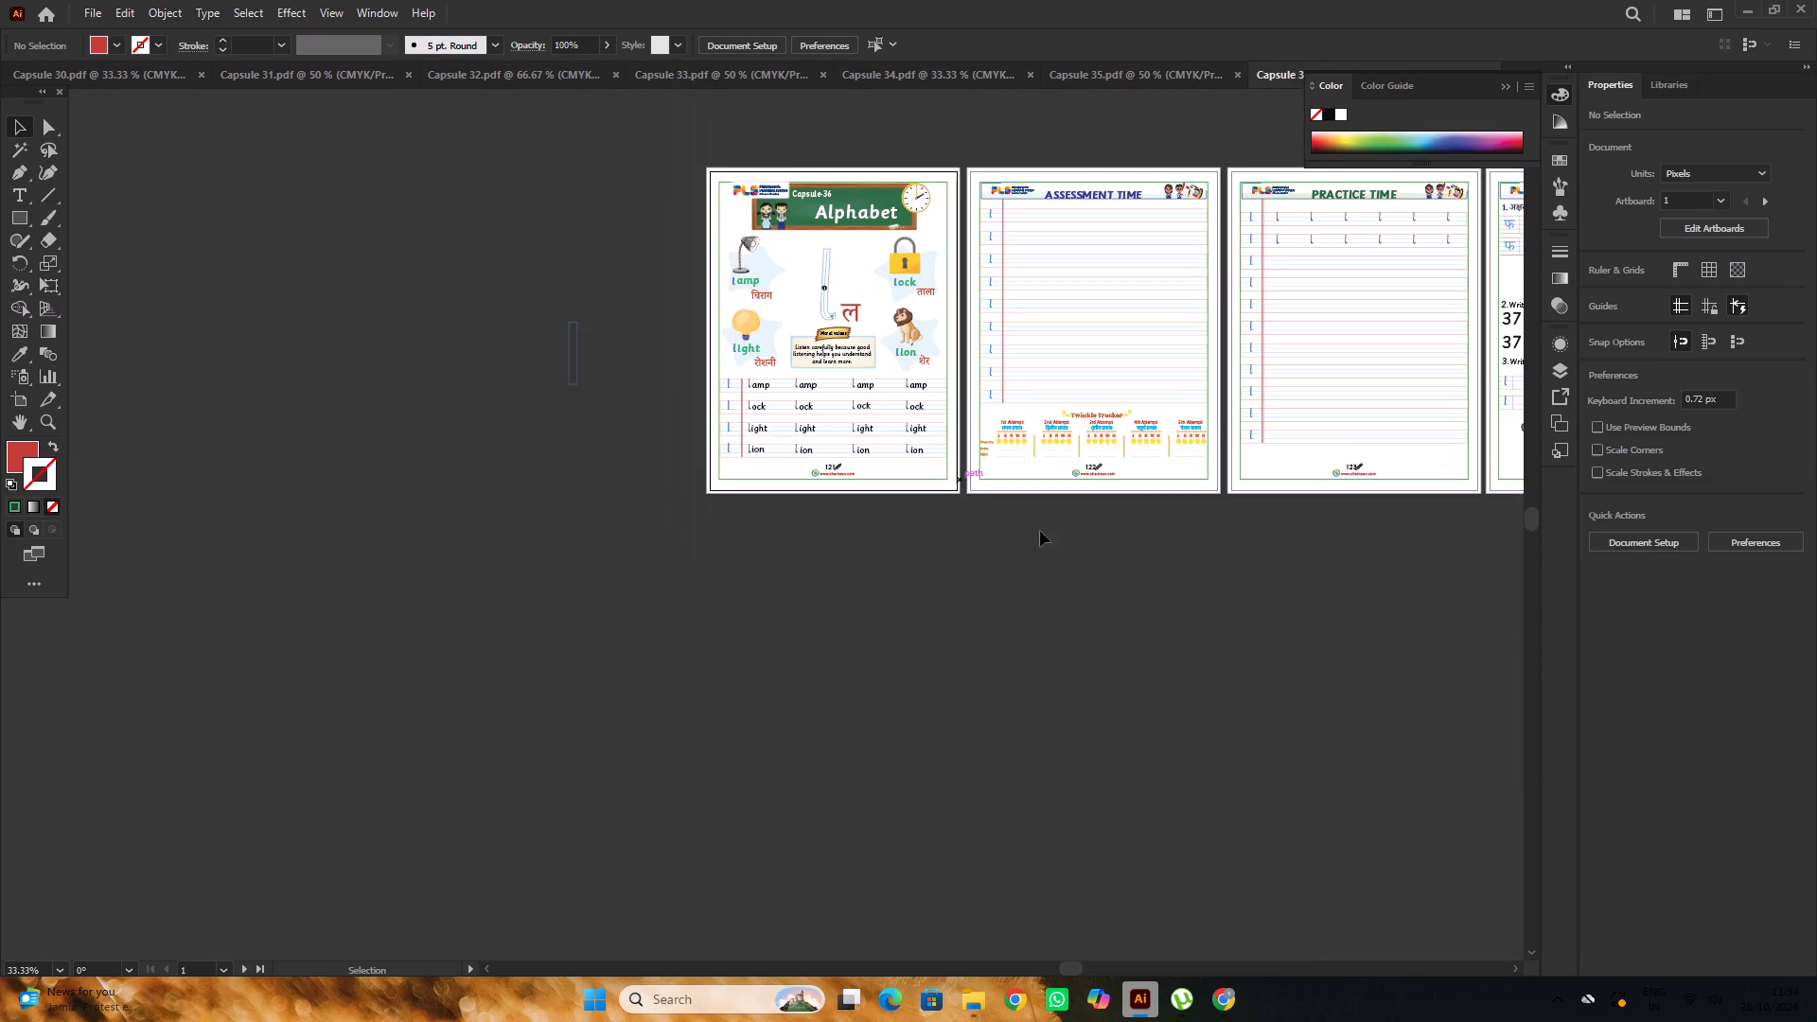
# Recolour both large 37 numerals under "Write the number 37" on the Recall Time page with the blue fill #278acb.
pyautogui.press('space')
pyautogui.press('space')
pyautogui.press('space')
pyautogui.press('space')
pyautogui.press('space')
pyautogui.press('space')
pyautogui.press('space')
pyautogui.press('space')
pyautogui.press('space')
pyautogui.press('space')
pyautogui.press('space')
pyautogui.press('space')
pyautogui.press('space')
pyautogui.press('space')
pyautogui.press('space')
pyautogui.press('space')
pyautogui.press('space')
pyautogui.press('space')
pyautogui.press('space')
pyautogui.press('space')
pyautogui.moveTo(1190, 588); pyautogui.dragTo(1057, 637)
pyautogui.moveTo(1283, 614); pyautogui.dragTo(926, 648)
pyautogui.moveTo(1333, 612); pyautogui.dragTo(1077, 622)
pyautogui.scroll(2, 745, 432)
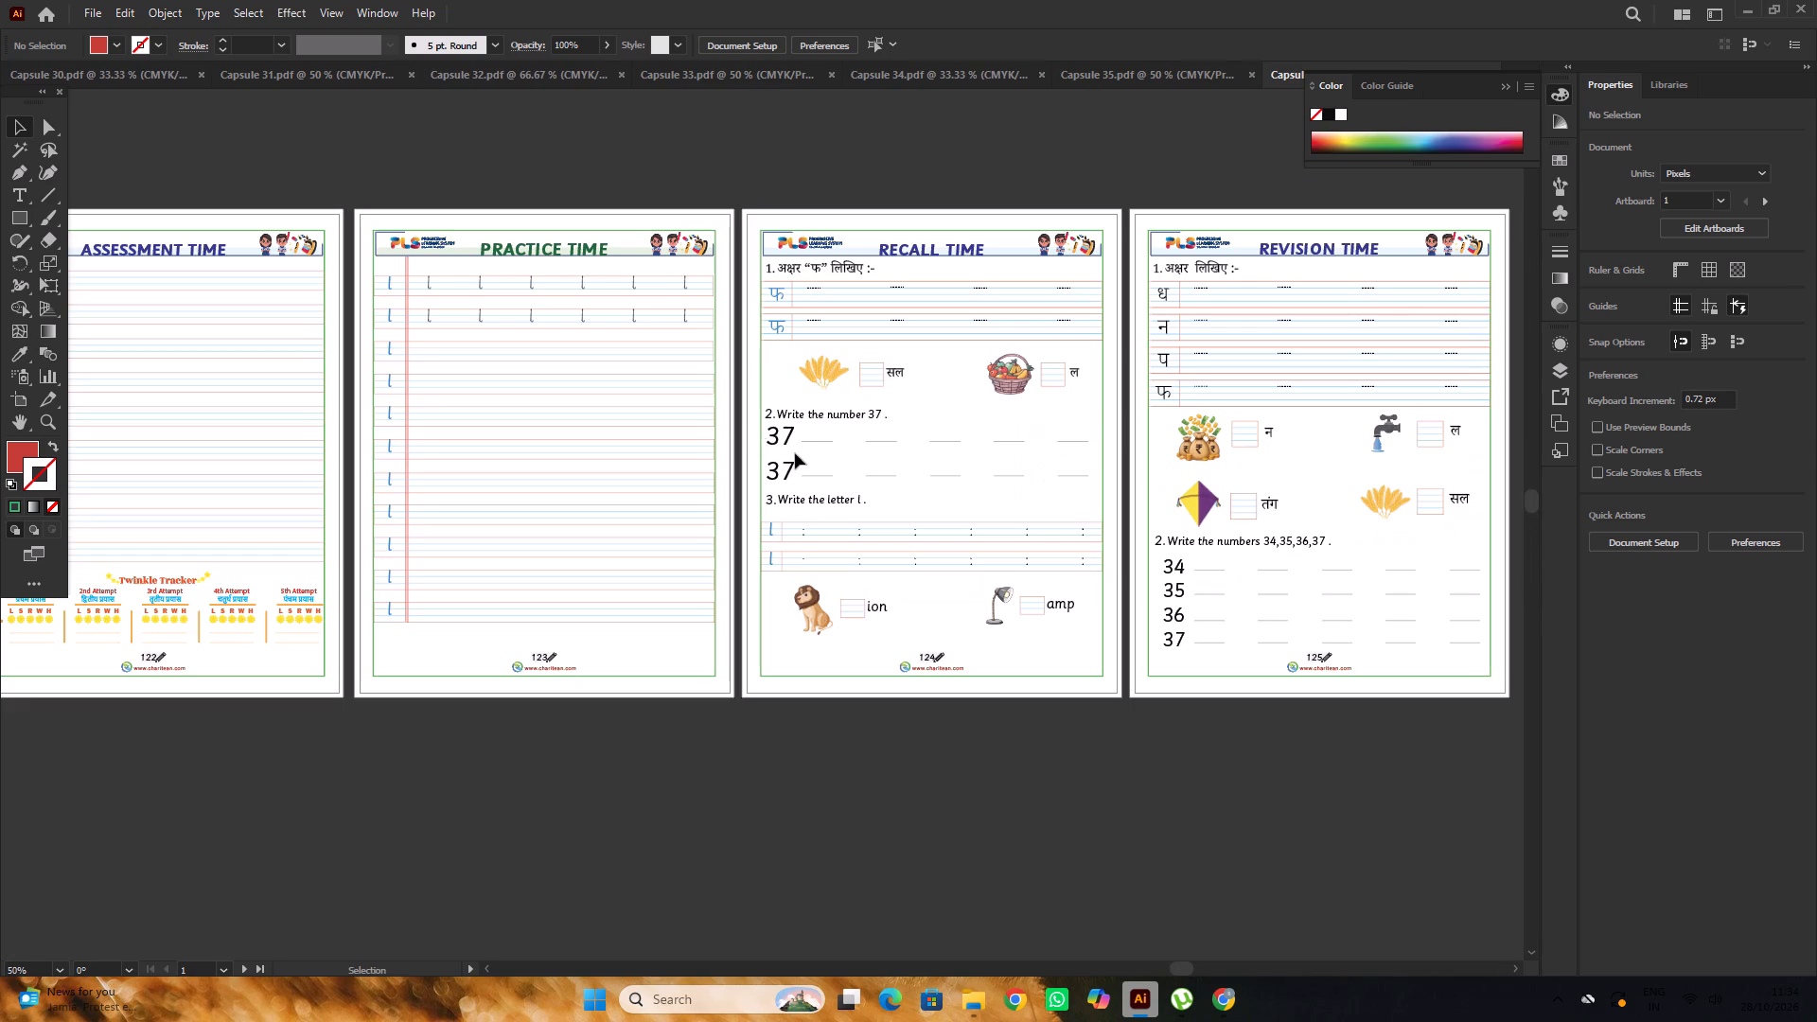
pyautogui.click(789, 430)
pyautogui.keyDown('shift'); pyautogui.click(787, 478); pyautogui.keyUp('shift')
pyautogui.keyDown('alt'); pyautogui.scroll(-1, 978, 467); pyautogui.keyUp('alt')
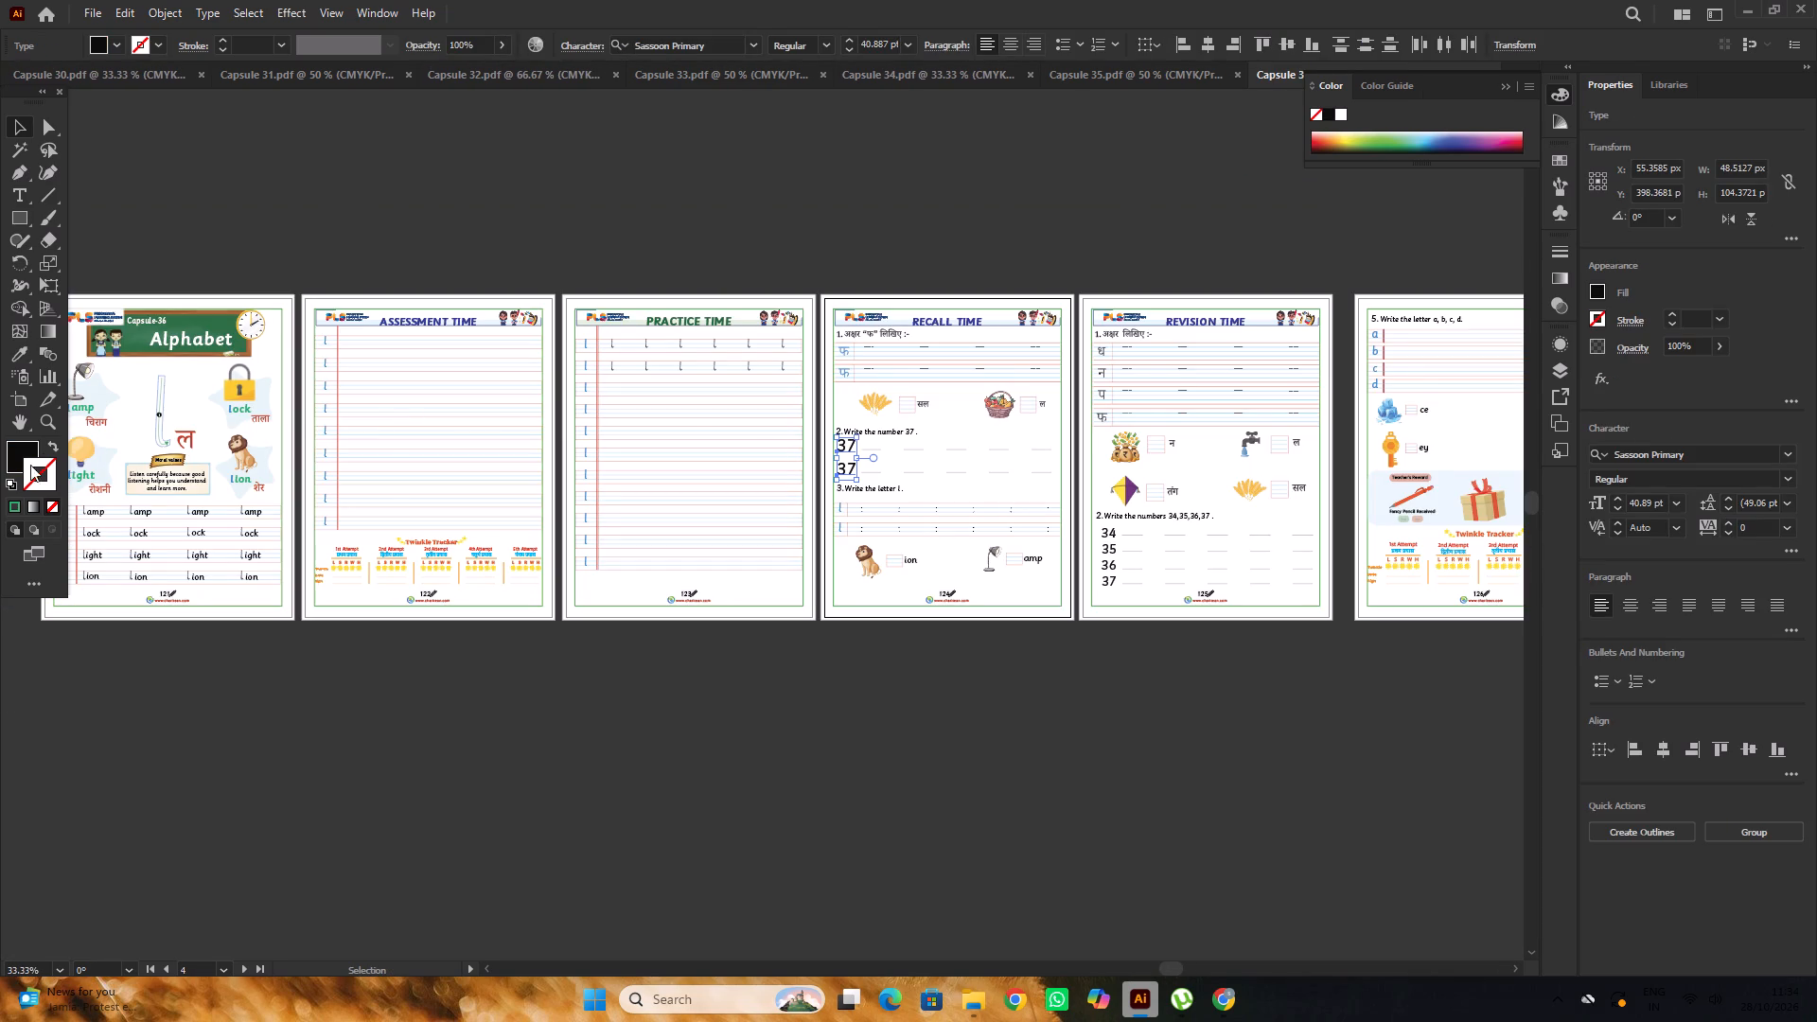
pyautogui.doubleClick(14, 449)
pyautogui.hotkey('ctrl', 'v')
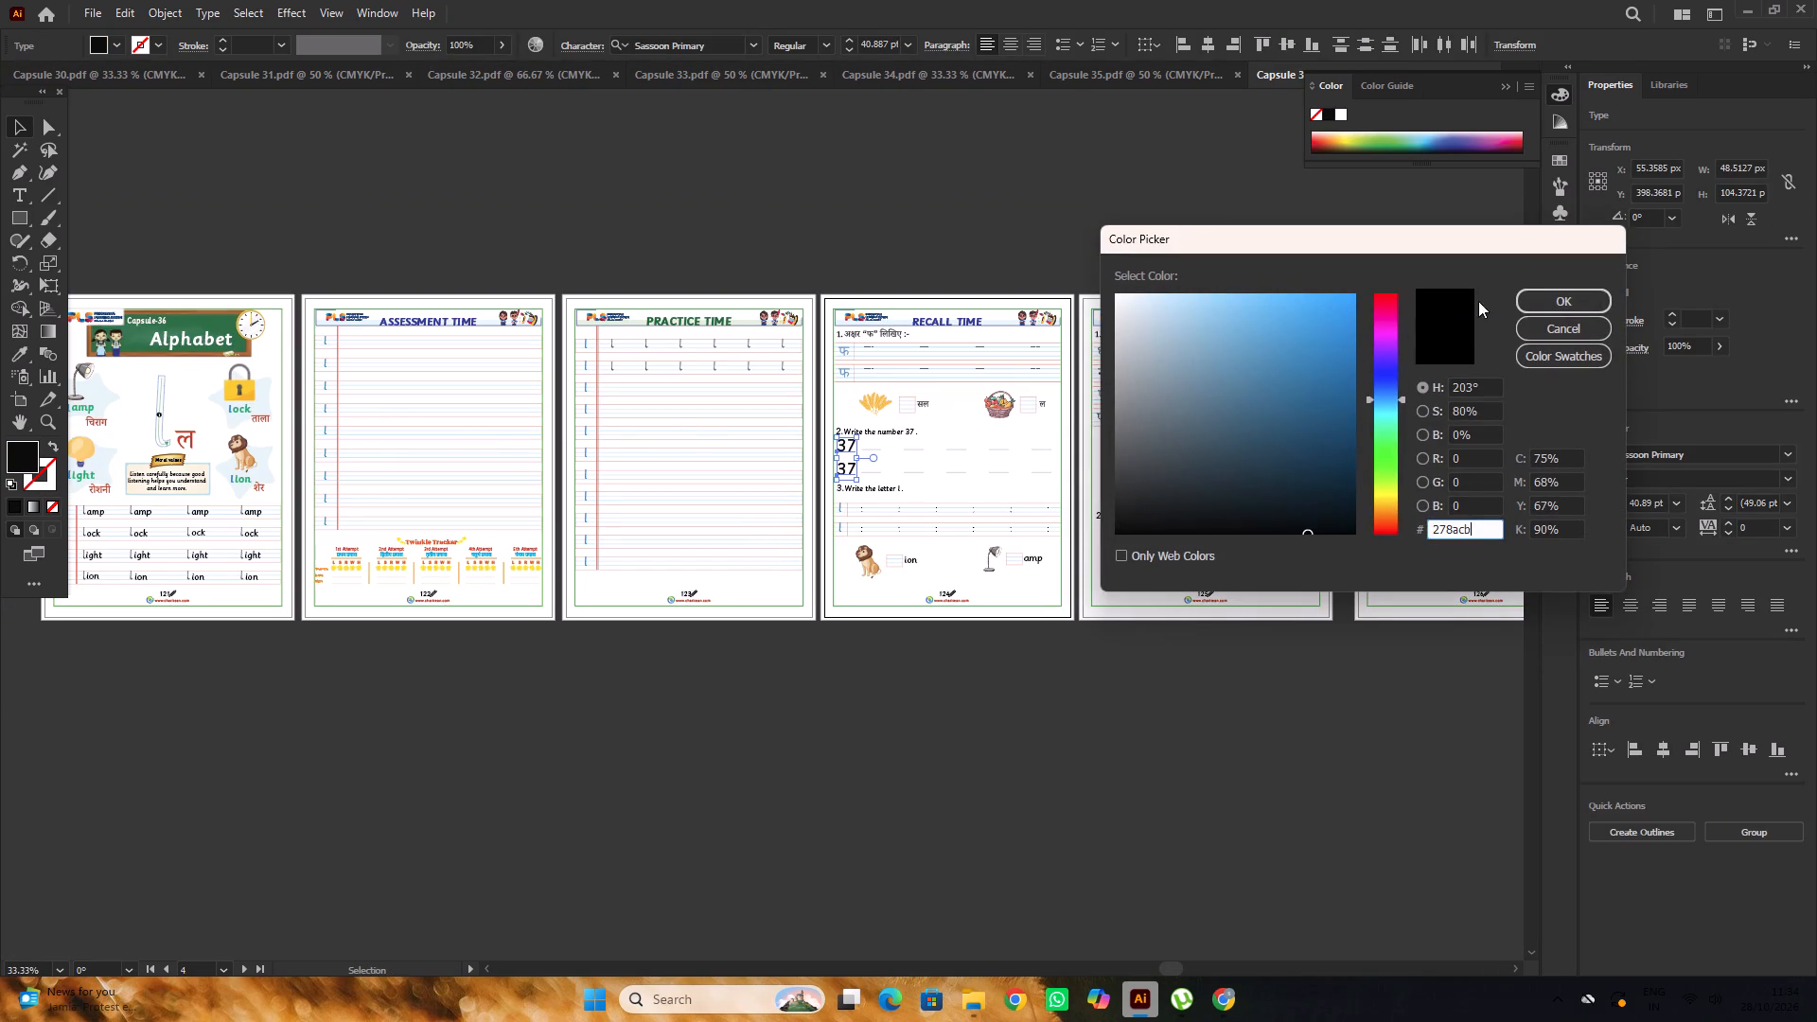
pyautogui.click(1587, 296)
pyautogui.doubleClick(1210, 749)
pyautogui.keyDown('alt'); pyautogui.scroll(3, 797, 477); pyautogui.keyUp('alt')
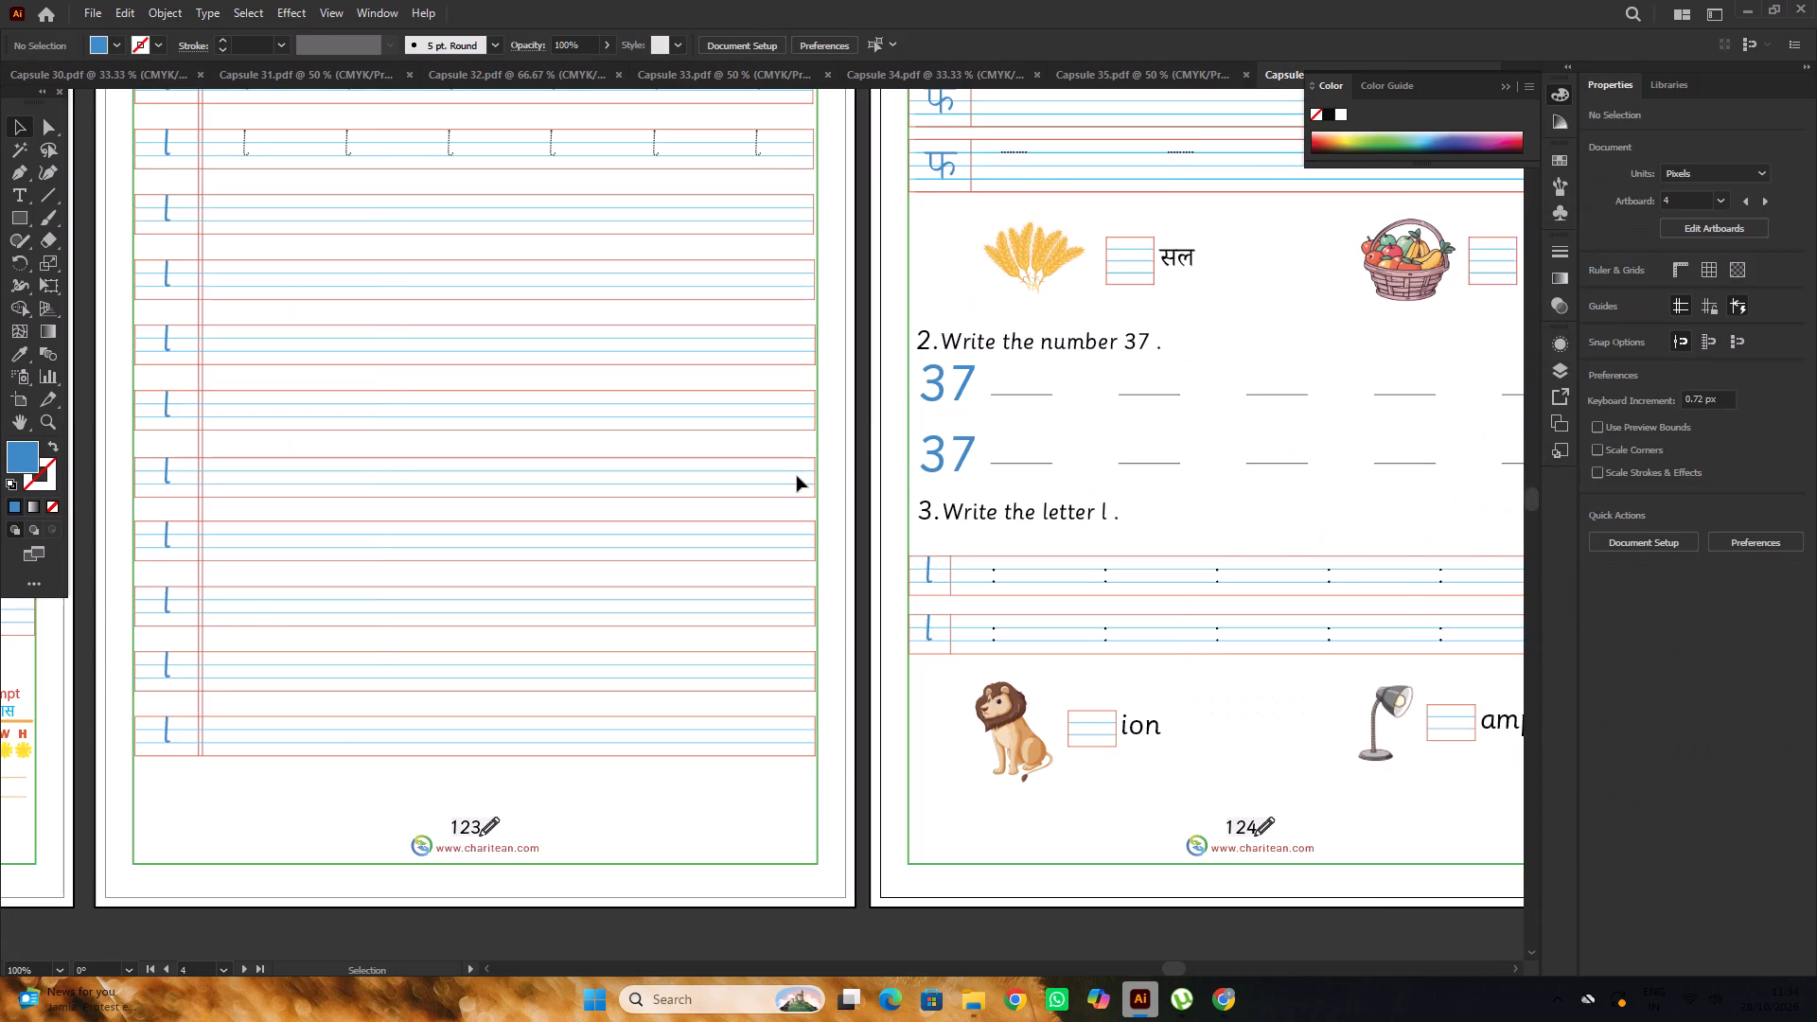
pyautogui.keyDown('alt'); pyautogui.scroll(-1, 797, 476); pyautogui.keyUp('alt')
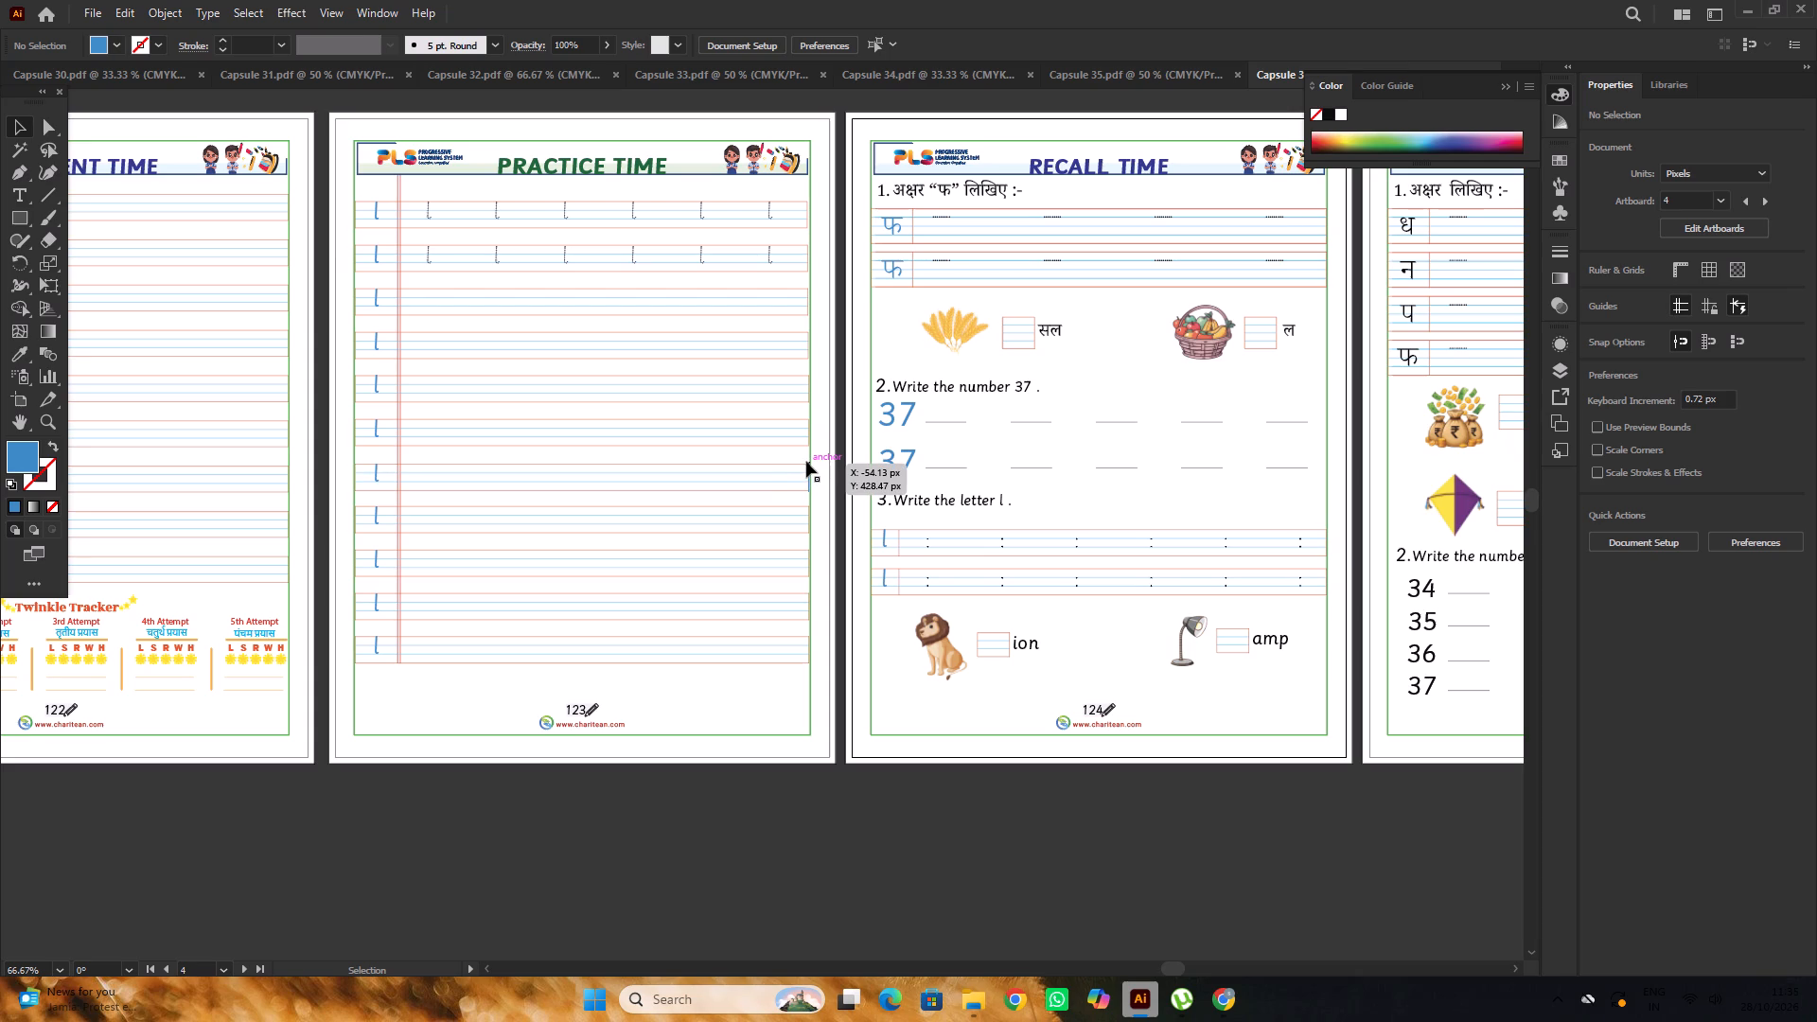
# Review the Recall Time, Revision Time and question 5 pages for content that still needs correcting.
pyautogui.keyDown('alt'); pyautogui.scroll(-1, 843, 450); pyautogui.keyUp('alt')
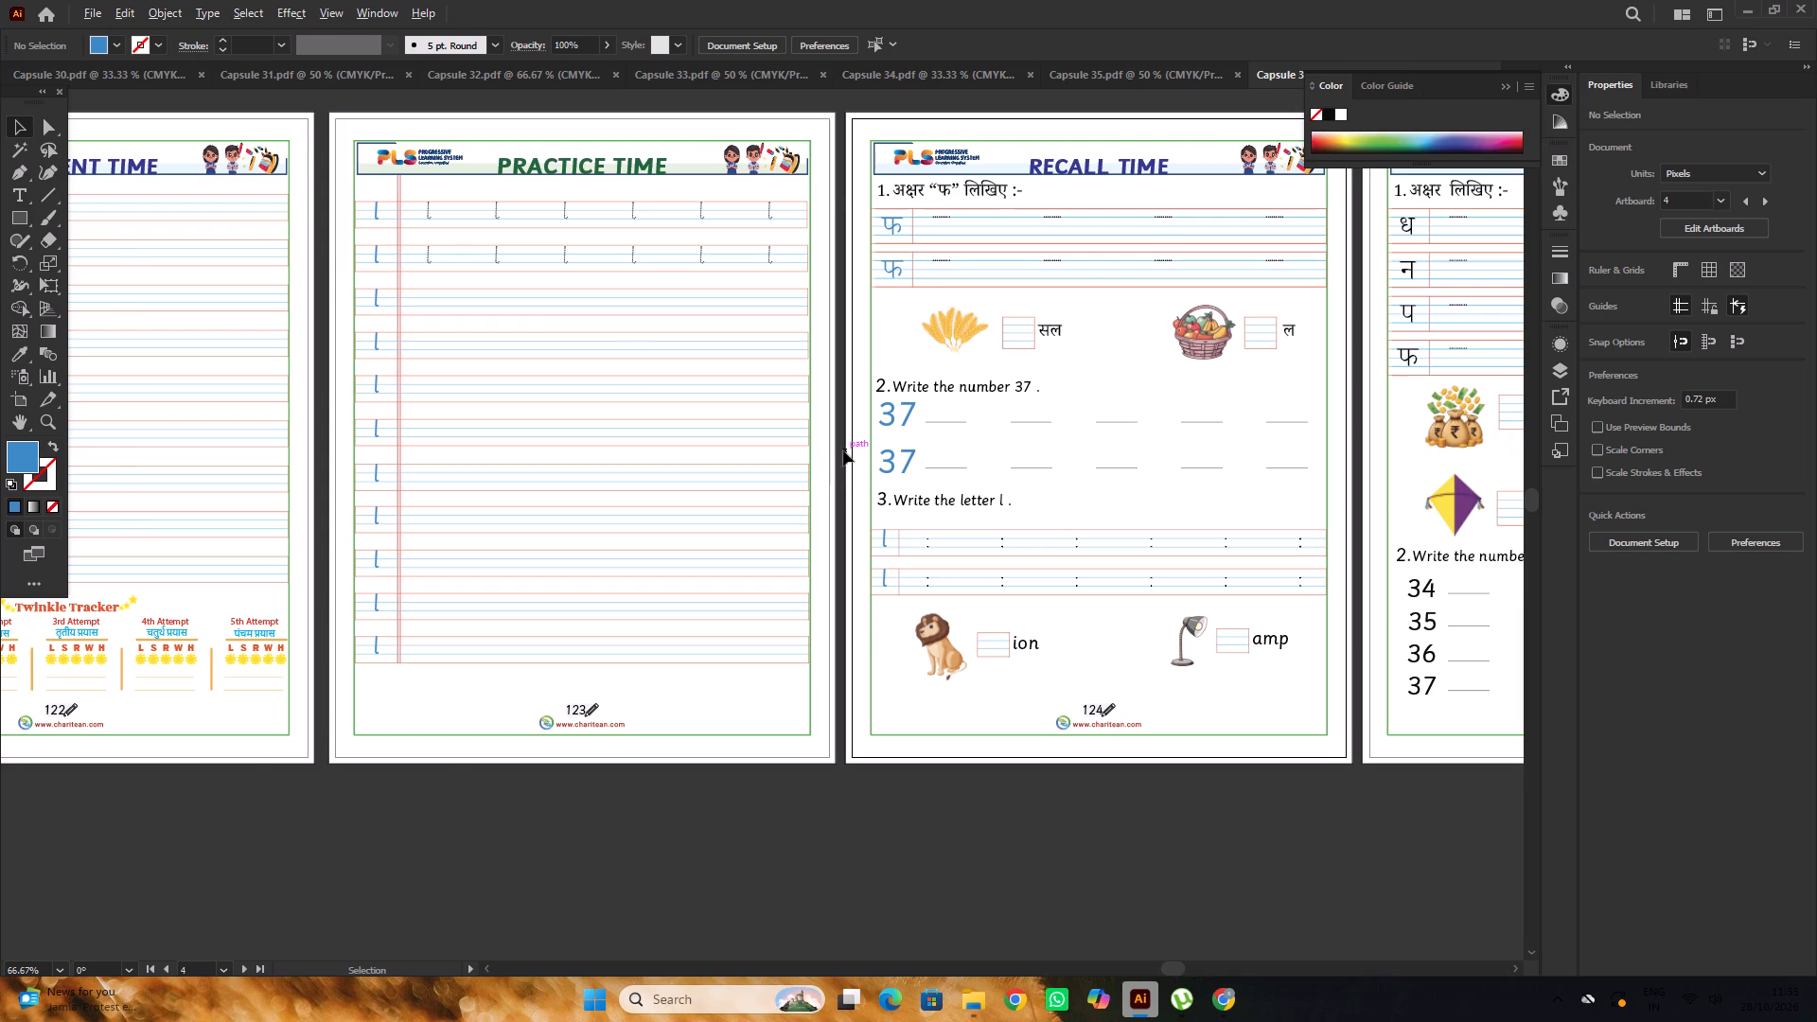
pyautogui.keyDown('alt'); pyautogui.scroll(-2, 843, 450); pyautogui.keyUp('alt')
pyautogui.keyDown('alt'); pyautogui.scroll(1, 1049, 562); pyautogui.keyUp('alt')
pyautogui.keyDown('alt'); pyautogui.scroll(-3, 1008, 516); pyautogui.keyUp('alt')
pyautogui.click(1094, 624)
pyautogui.scroll(1, 1041, 515)
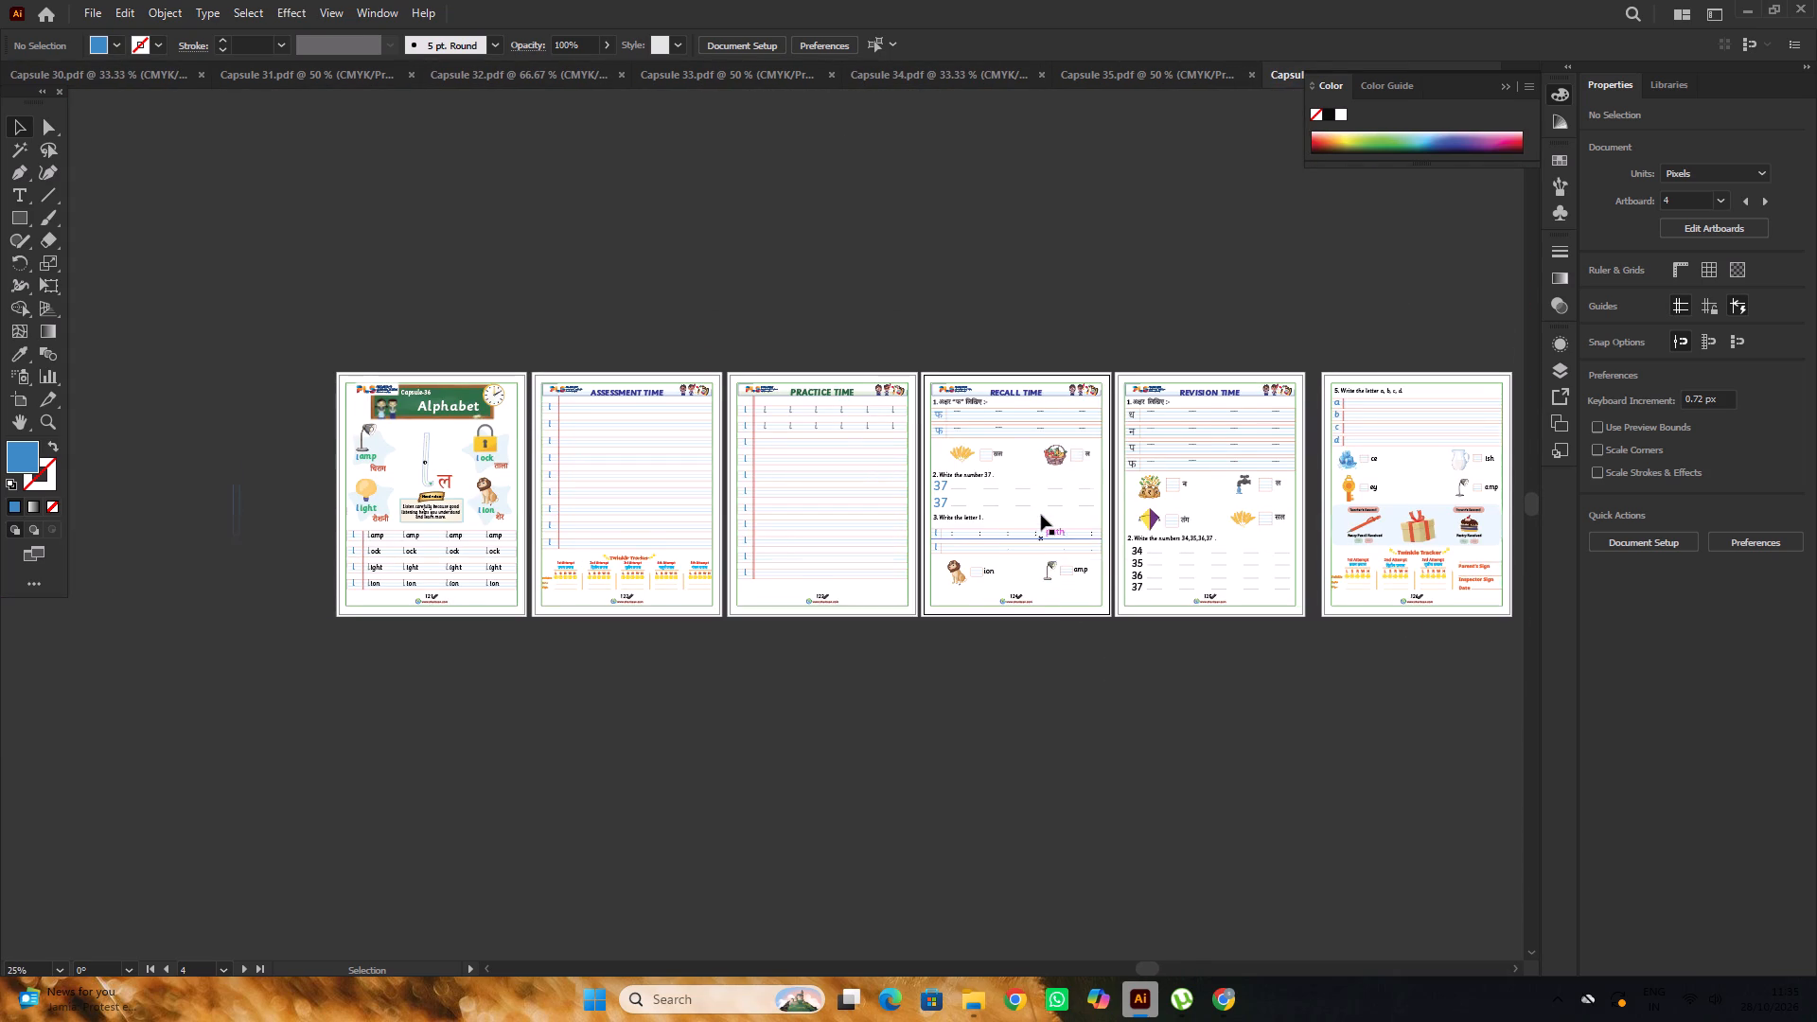
pyautogui.scroll(3, 1041, 515)
pyautogui.press('space')
pyautogui.press('space')
pyautogui.moveTo(1218, 537); pyautogui.dragTo(970, 488)
pyautogui.scroll(4, 1035, 508)
pyautogui.scroll(-2, 1036, 507)
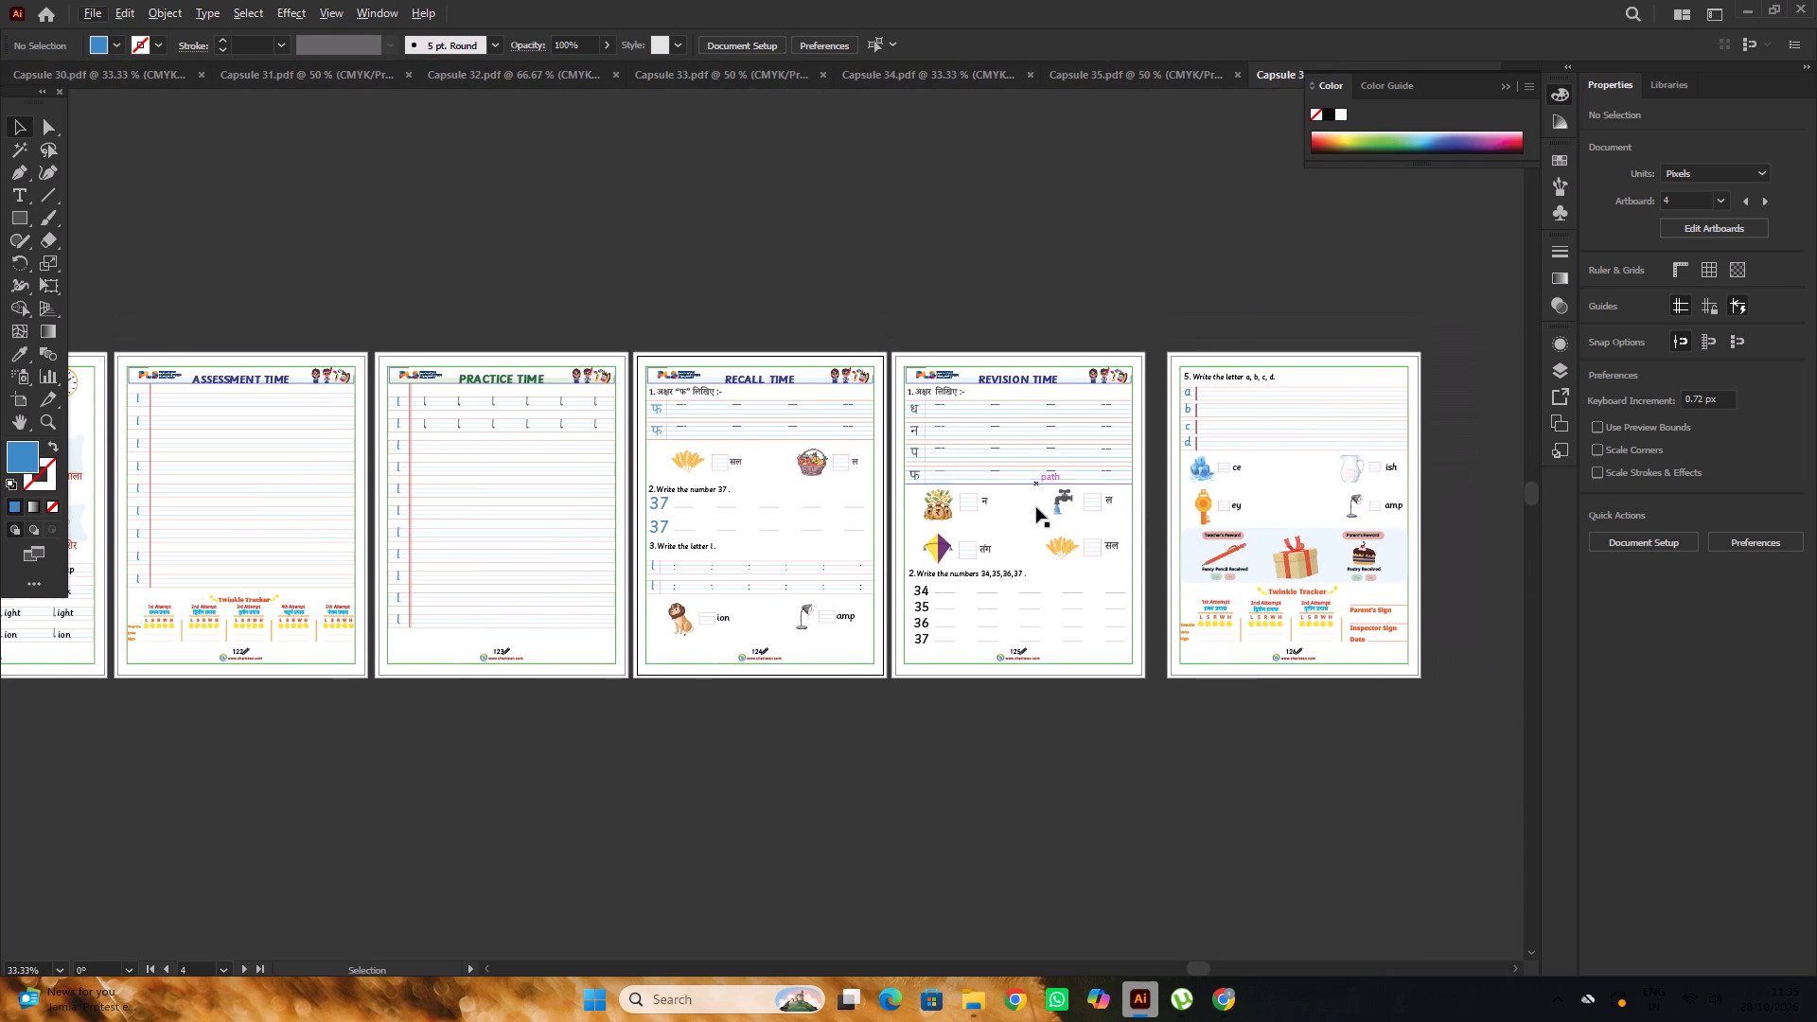
pyautogui.scroll(-1, 1036, 507)
pyautogui.keyDown('alt'); pyautogui.scroll(2, 1036, 506); pyautogui.keyUp('alt')
pyautogui.keyDown('alt'); pyautogui.scroll(-2, 1036, 504); pyautogui.keyUp('alt')
pyautogui.press('space')
pyautogui.moveTo(1384, 724); pyautogui.dragTo(1226, 726)
pyautogui.keyDown('alt'); pyautogui.scroll(3, 1160, 433); pyautogui.keyUp('alt')
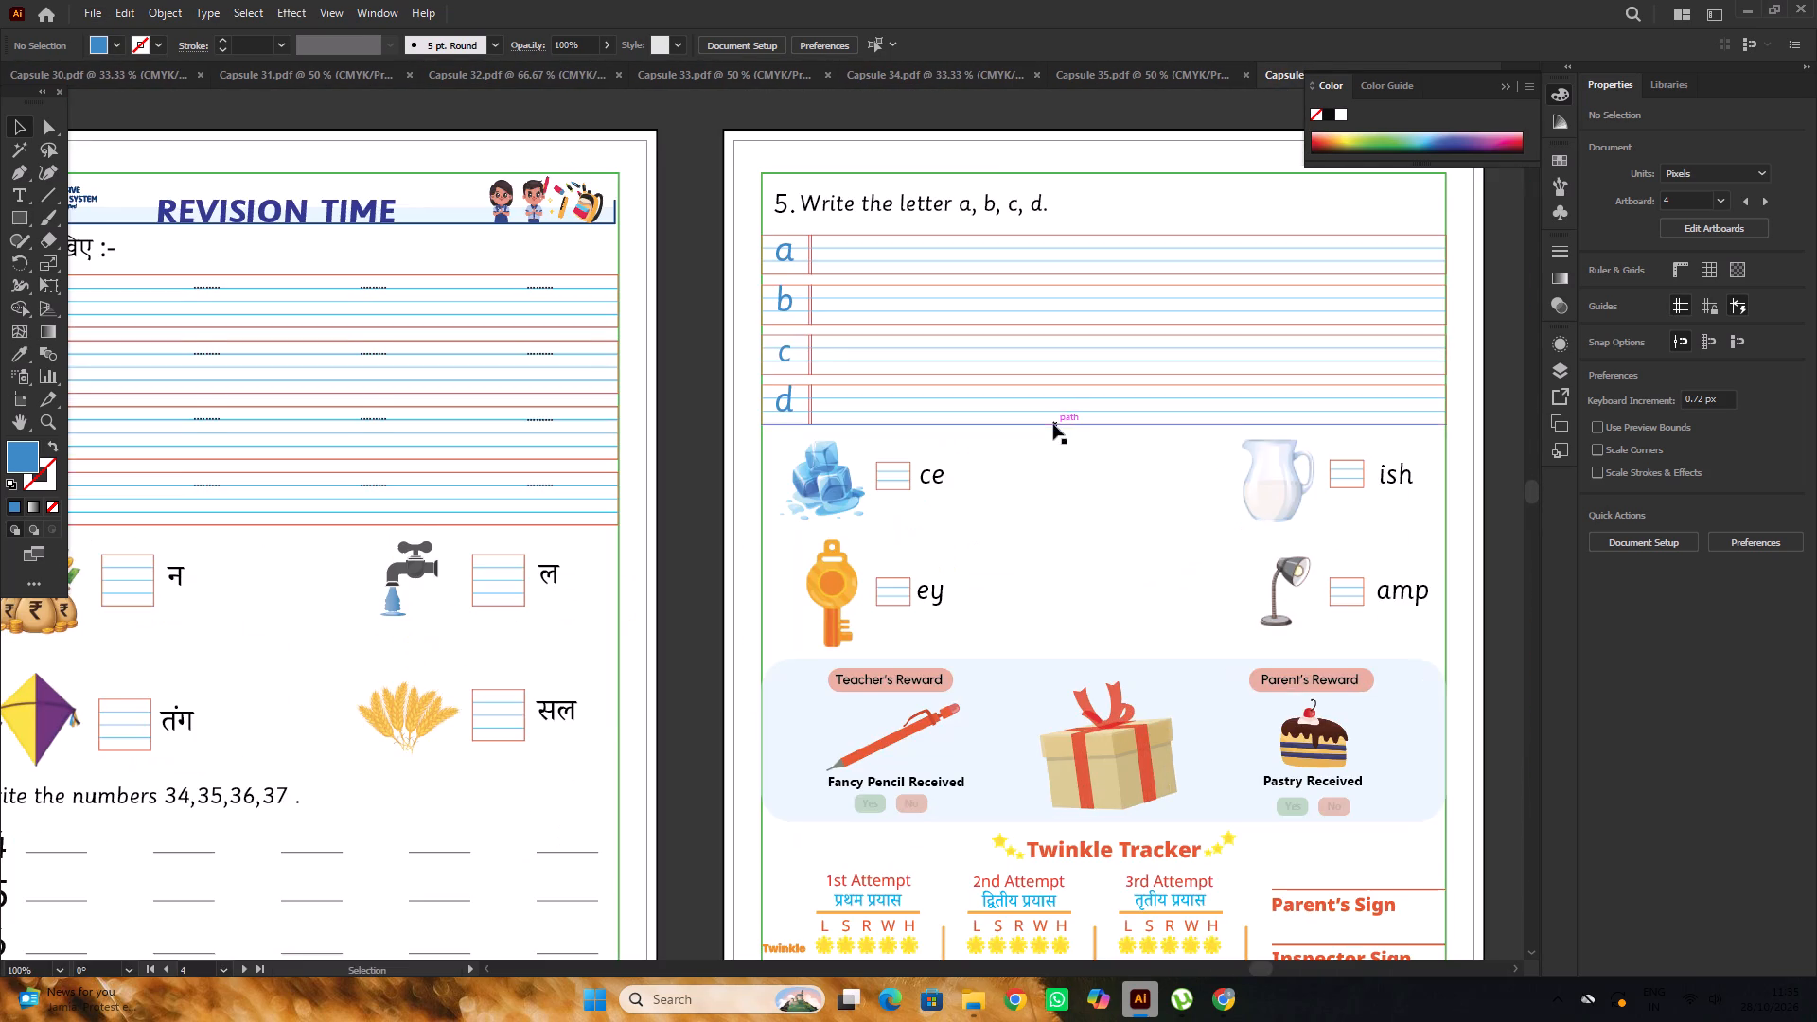
pyautogui.scroll(2, 1053, 424)
pyautogui.keyDown('alt'); pyautogui.scroll(3, 786, 323); pyautogui.keyUp('alt')
pyautogui.keyDown('alt'); pyautogui.scroll(-5, 1084, 344); pyautogui.keyUp('alt')
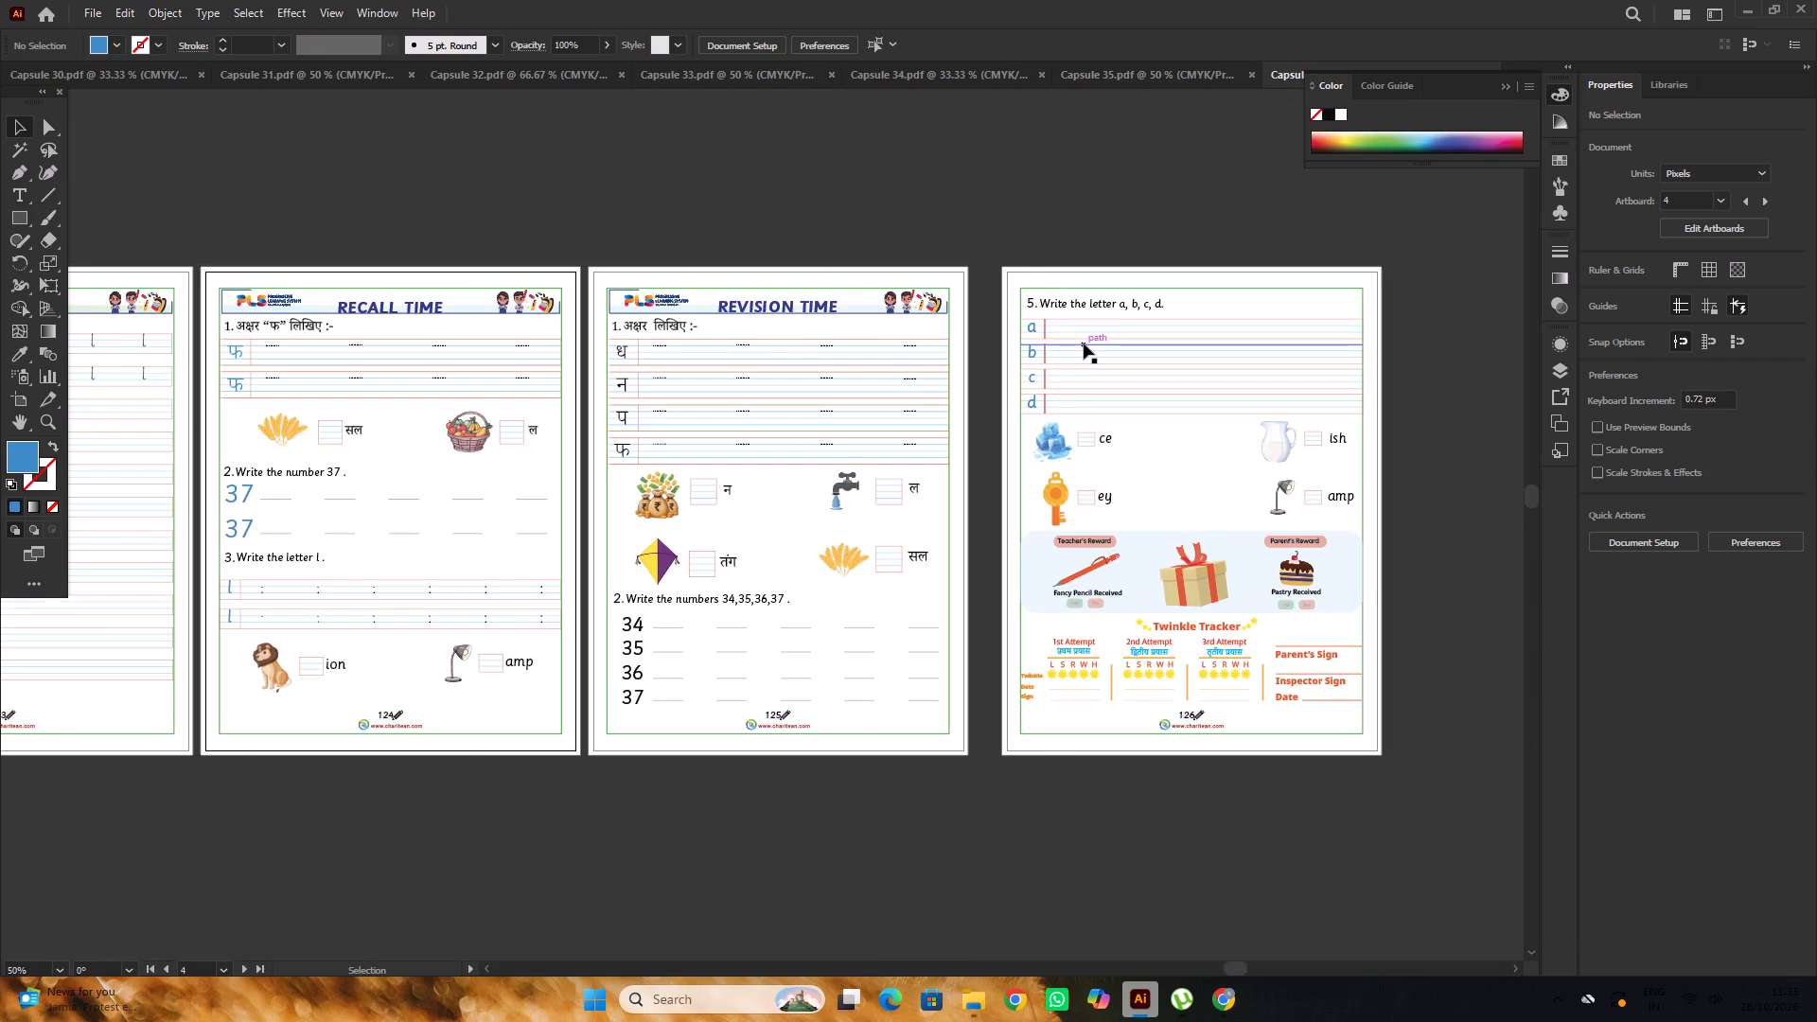
pyautogui.scroll(-2, 1084, 344)
pyautogui.keyDown('alt'); pyautogui.scroll(-2, 1084, 344); pyautogui.keyUp('alt')
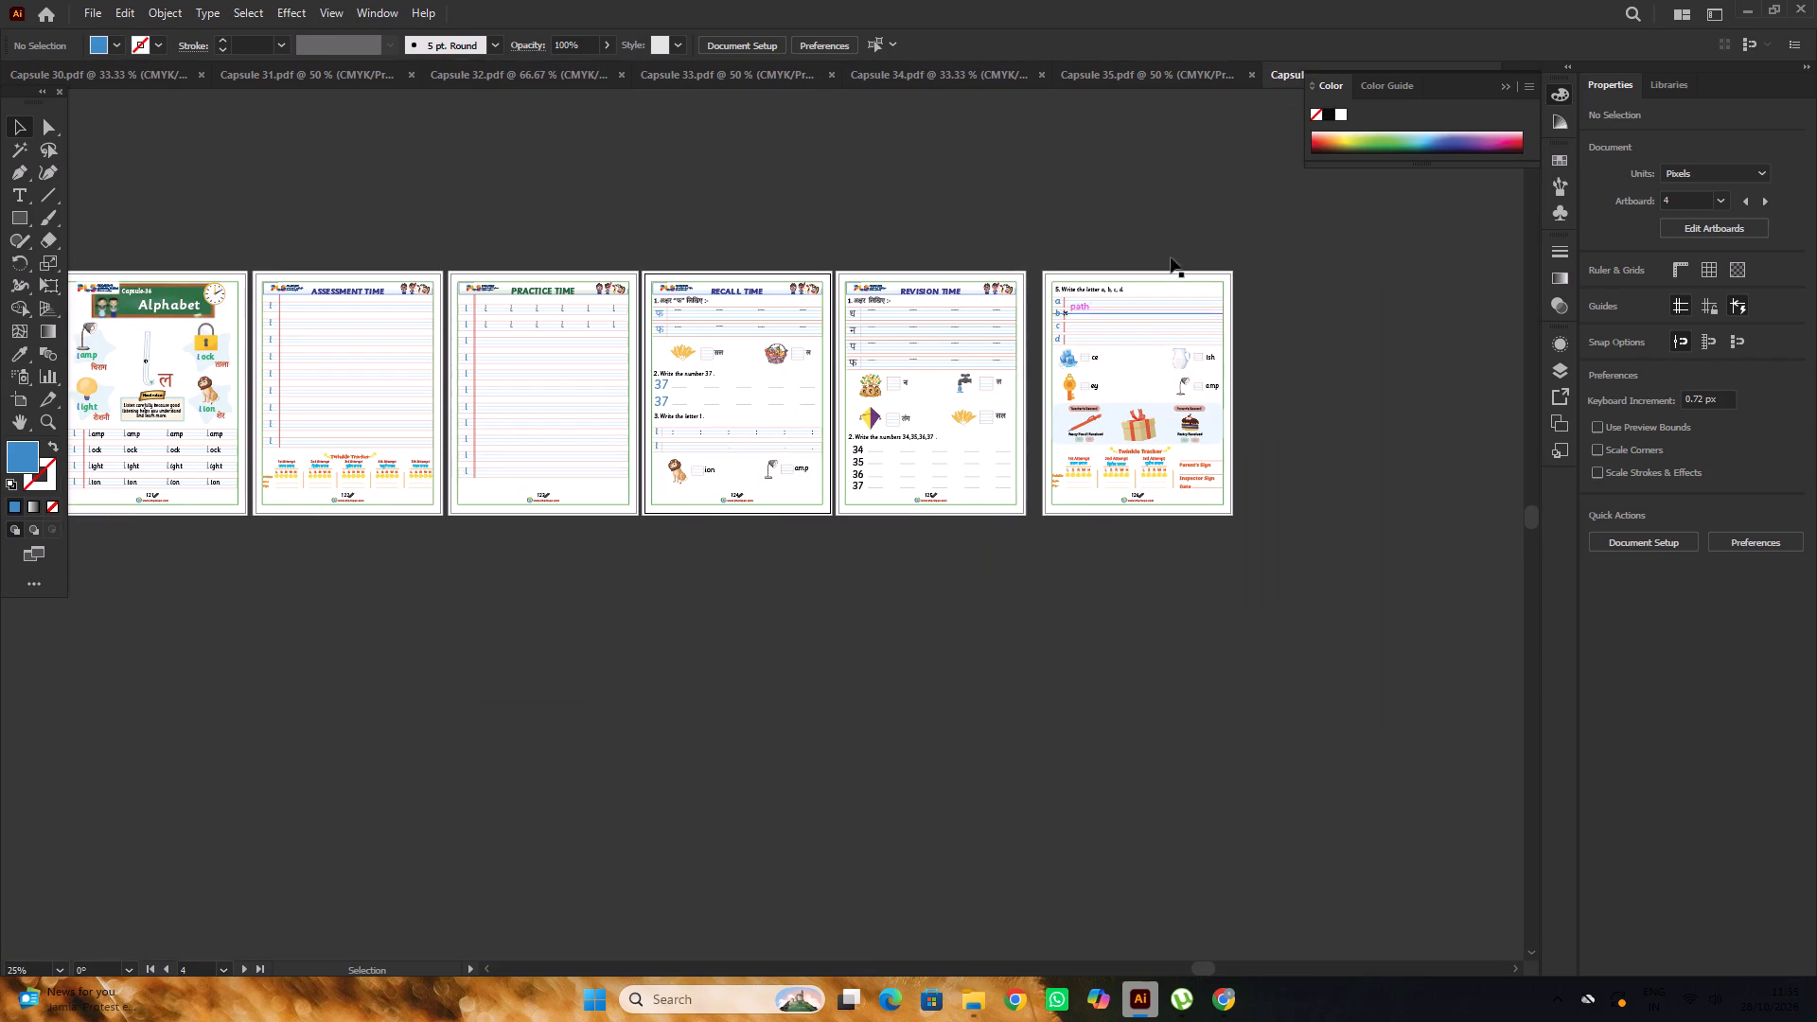
# Collapse the floating Color panel that covers the document tabs.
pyautogui.click(1508, 91)
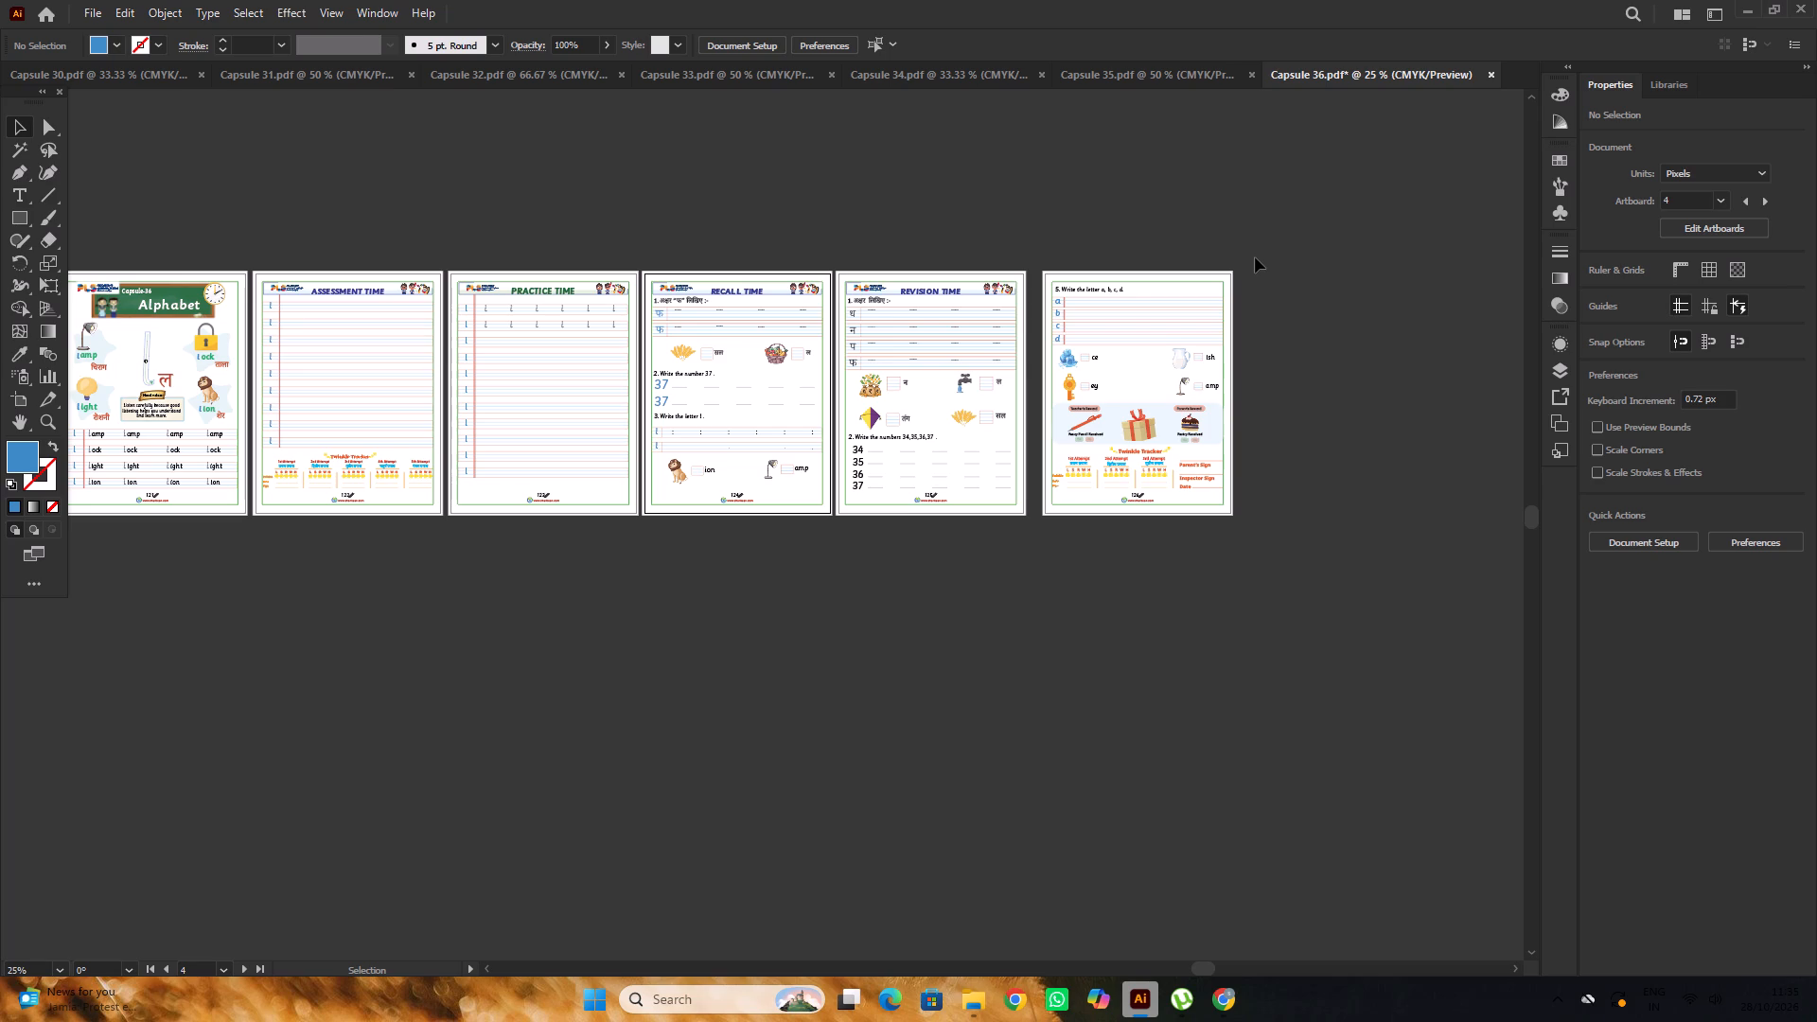
# Replace the letters in the question 5 heading on the last page so it reads "Write the letter i, j, k, l.".
pyautogui.scroll(-2, 1255, 257)
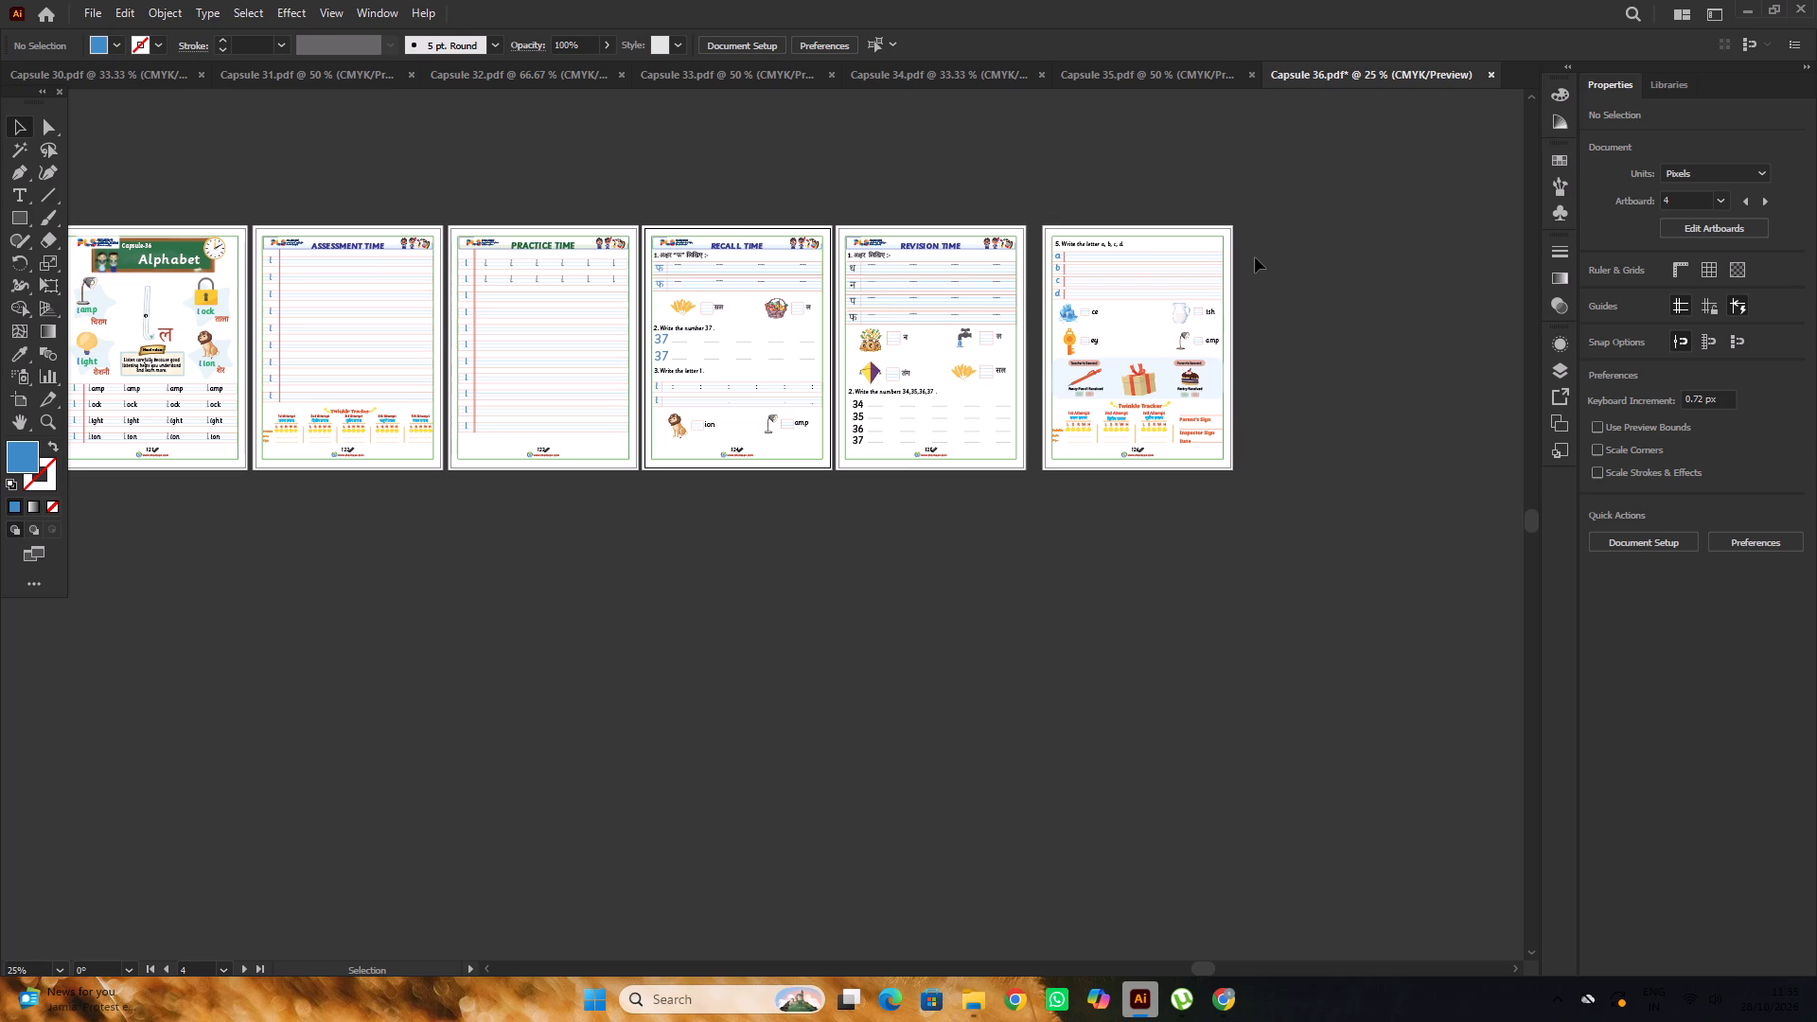
pyautogui.keyDown('alt'); pyautogui.scroll(2, 1149, 335); pyautogui.keyUp('alt')
pyautogui.scroll(7, 1135, 329)
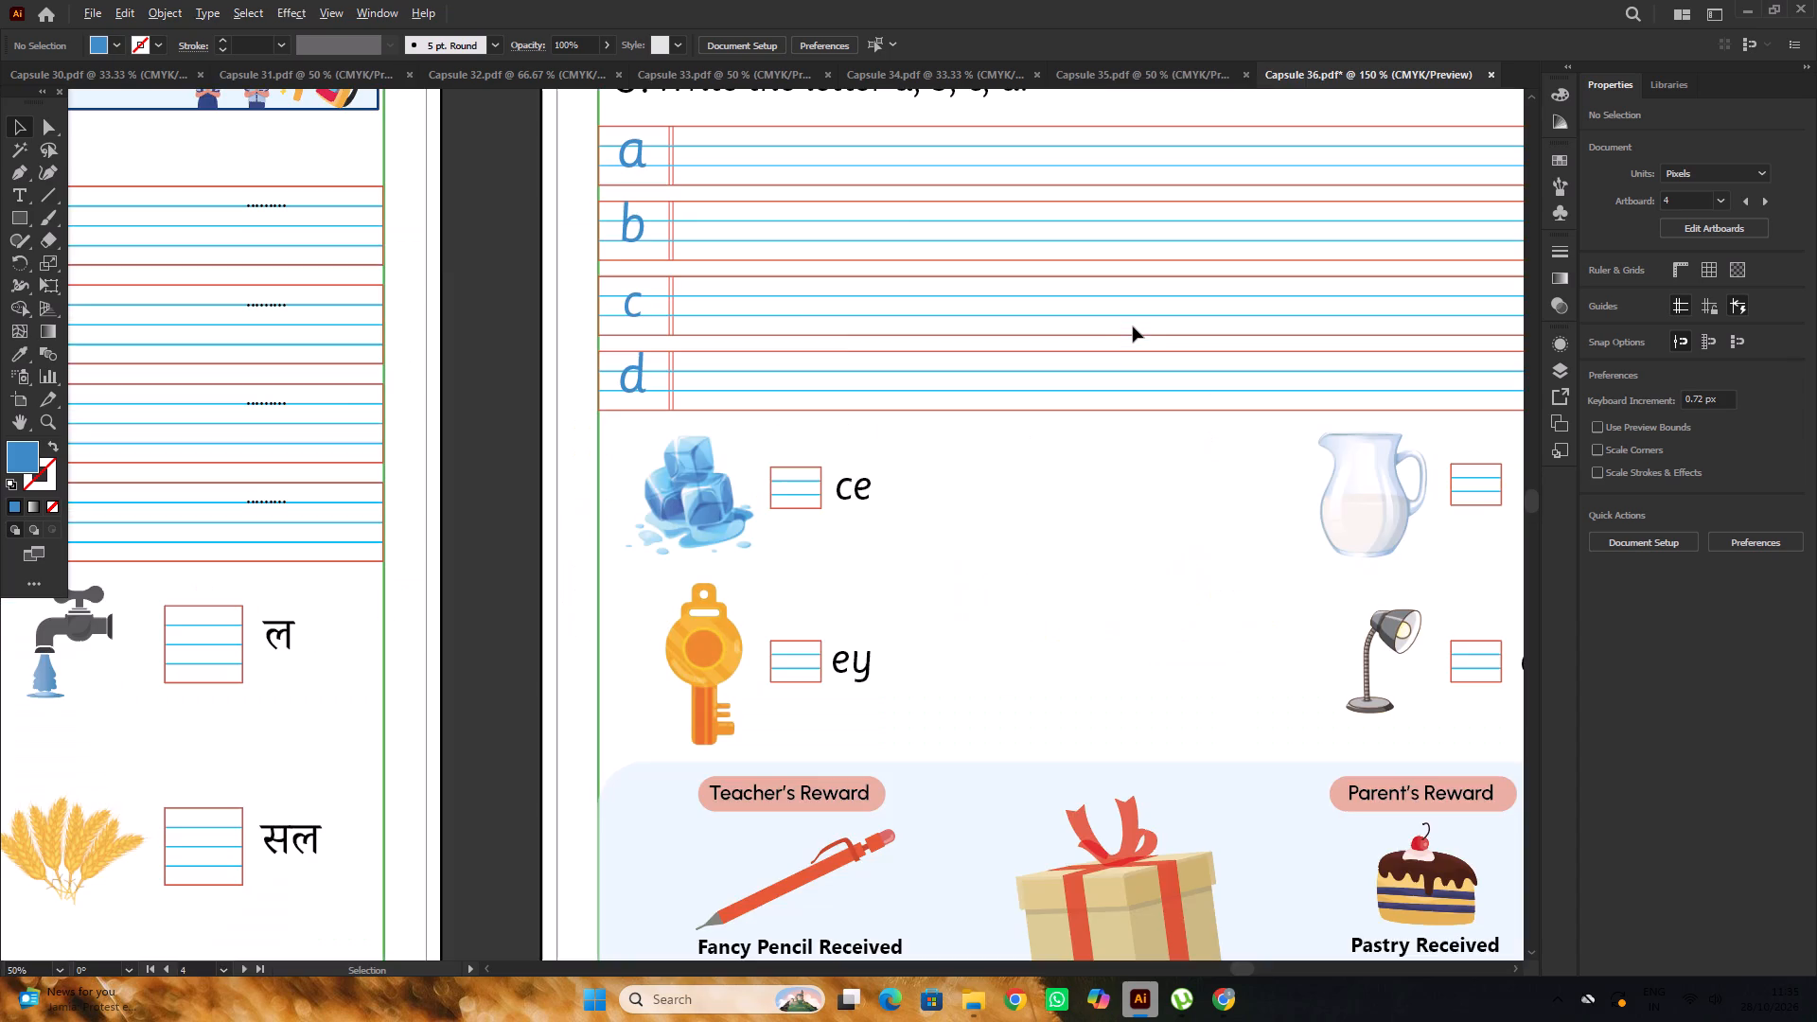
pyautogui.keyDown('alt'); pyautogui.scroll(-3, 1115, 326); pyautogui.keyUp('alt')
pyautogui.scroll(6, 1115, 326)
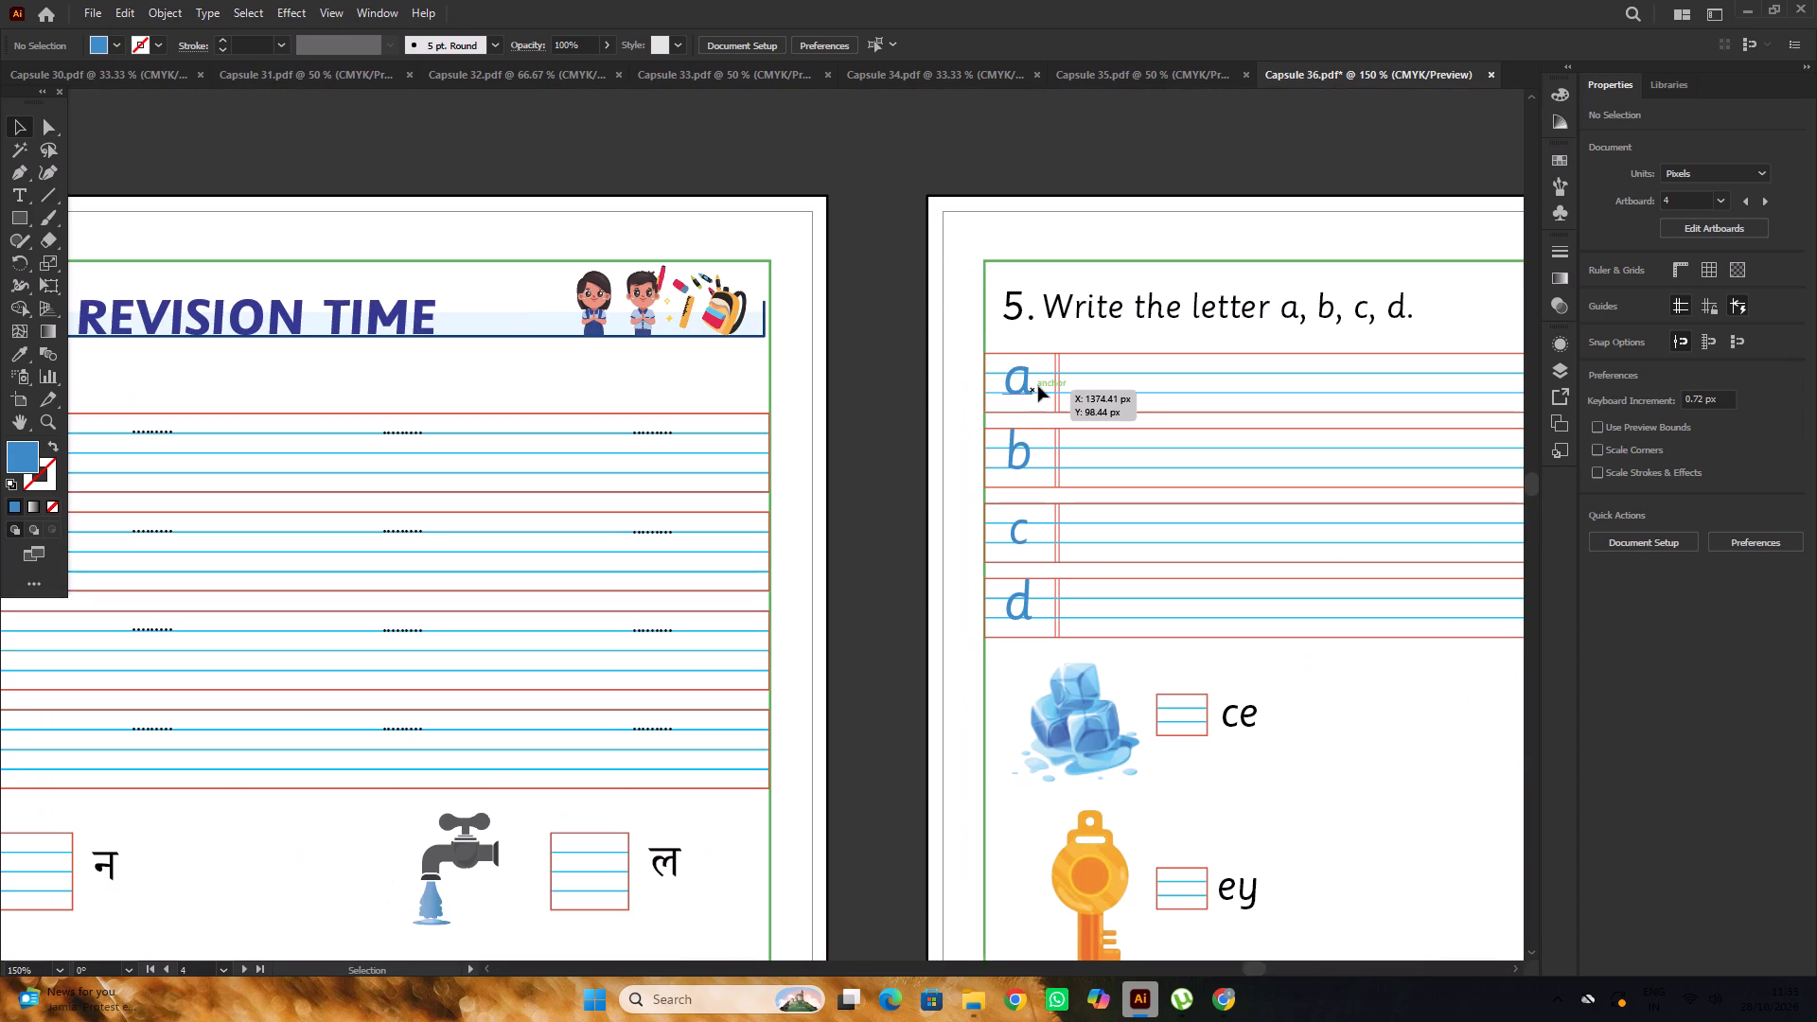
pyautogui.keyDown('alt'); pyautogui.scroll(-2, 952, 343); pyautogui.keyUp('alt')
pyautogui.keyDown('alt'); pyautogui.scroll(-2, 979, 272); pyautogui.keyUp('alt')
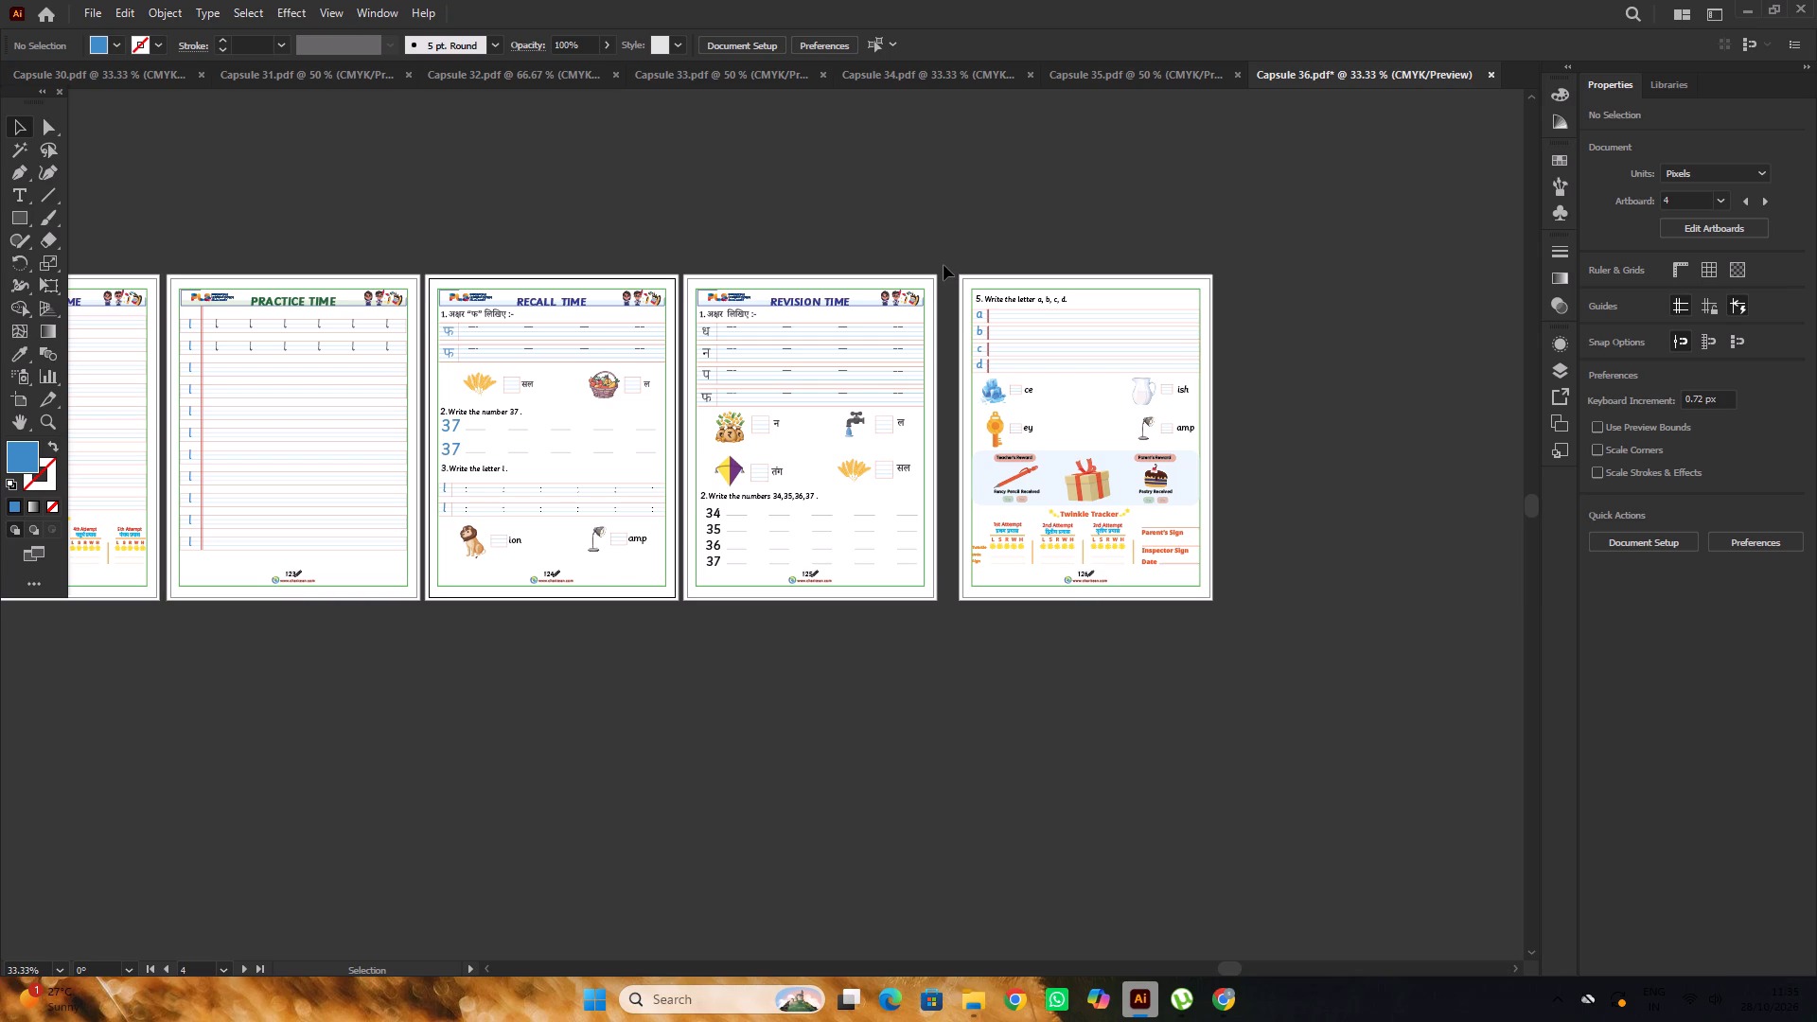
pyautogui.keyDown('alt'); pyautogui.scroll(3, 1039, 321); pyautogui.keyUp('alt')
pyautogui.keyDown('alt'); pyautogui.scroll(-2, 828, 244); pyautogui.keyUp('alt')
pyautogui.keyDown('alt'); pyautogui.scroll(2, 890, 242); pyautogui.keyUp('alt')
pyautogui.click(16, 130)
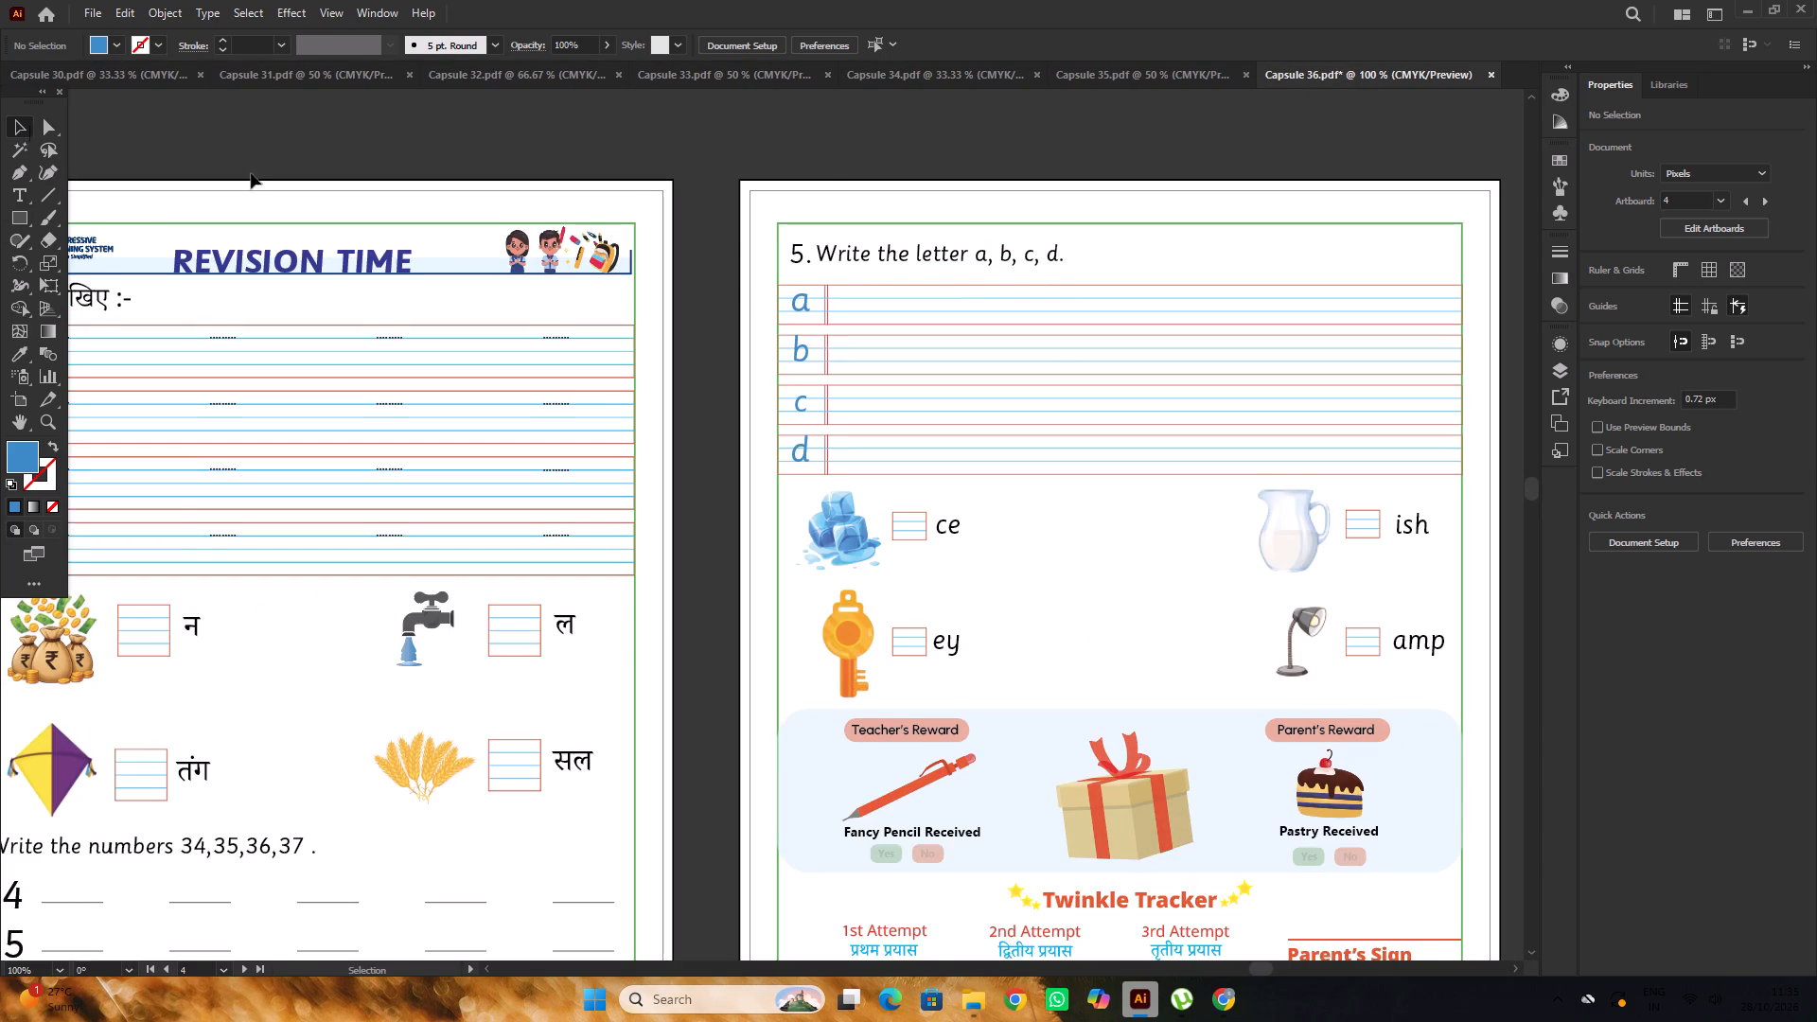
pyautogui.scroll(5, 736, 225)
pyautogui.click(882, 201)
pyautogui.scroll(-5, 898, 209)
pyautogui.keyDown('alt'); pyautogui.scroll(2, 962, 278); pyautogui.keyUp('alt')
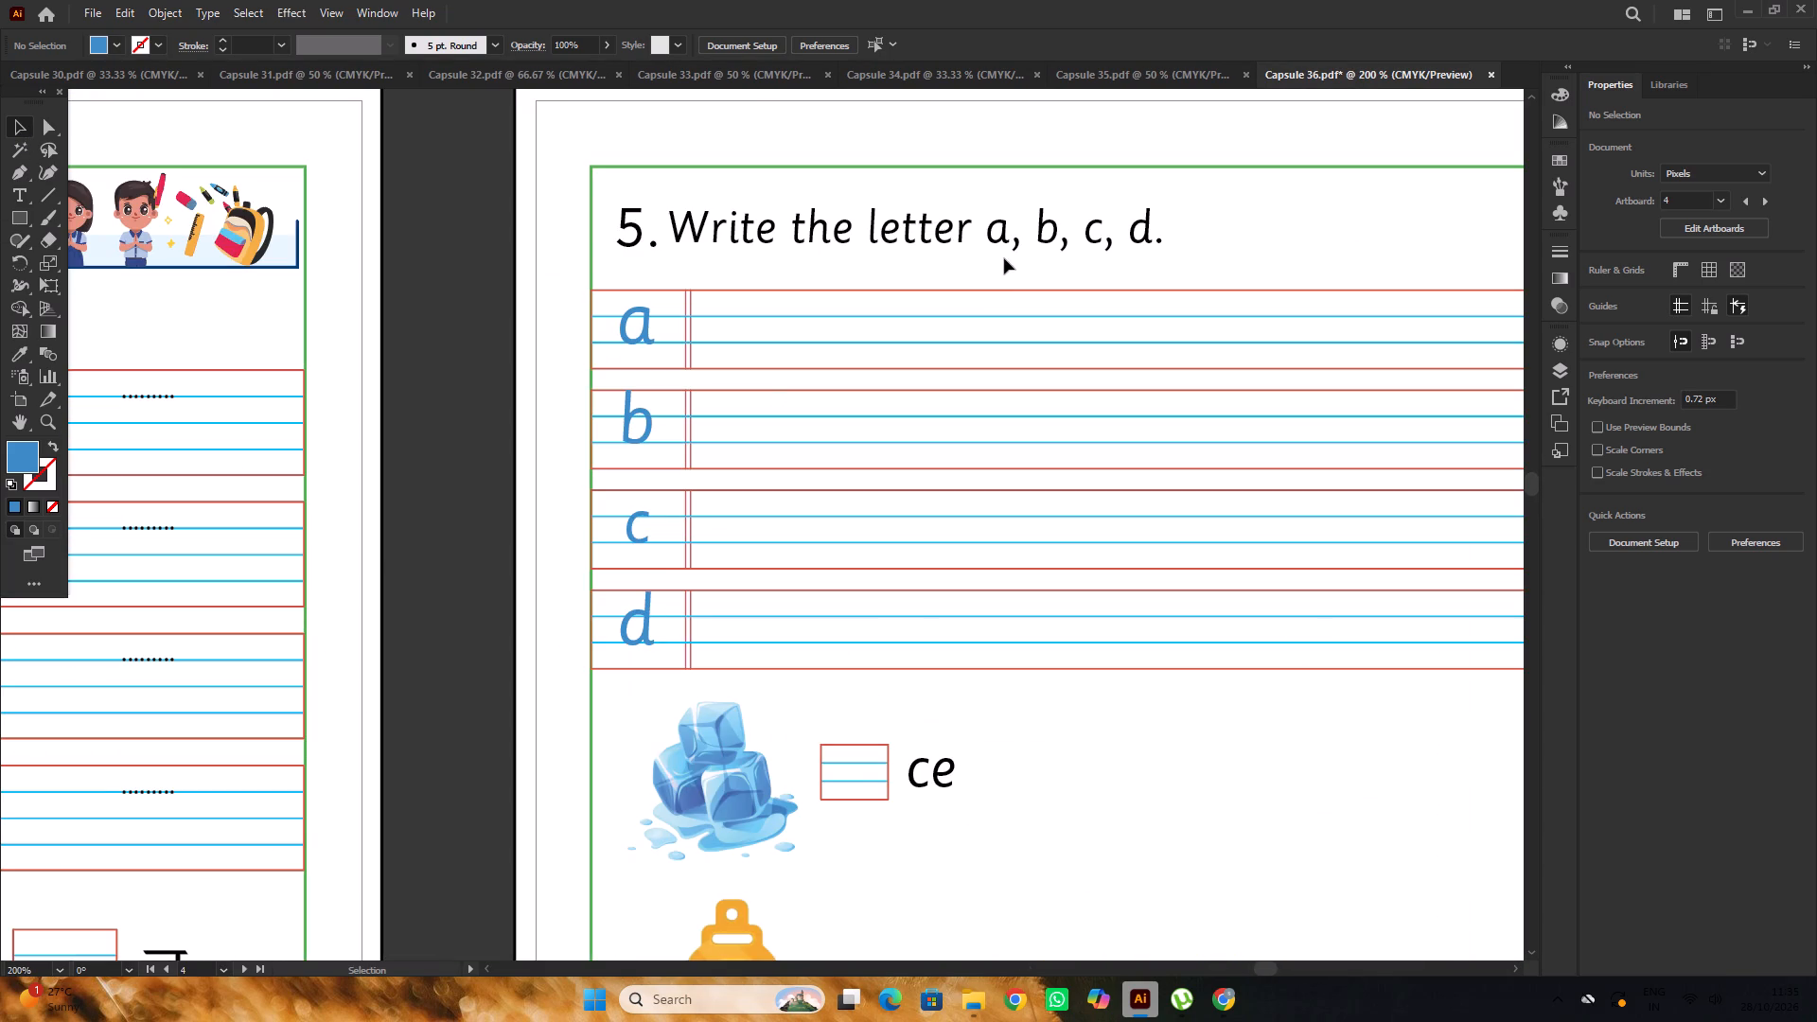
pyautogui.press('t')
pyautogui.moveTo(1005, 232); pyautogui.dragTo(987, 240)
pyautogui.press('i')
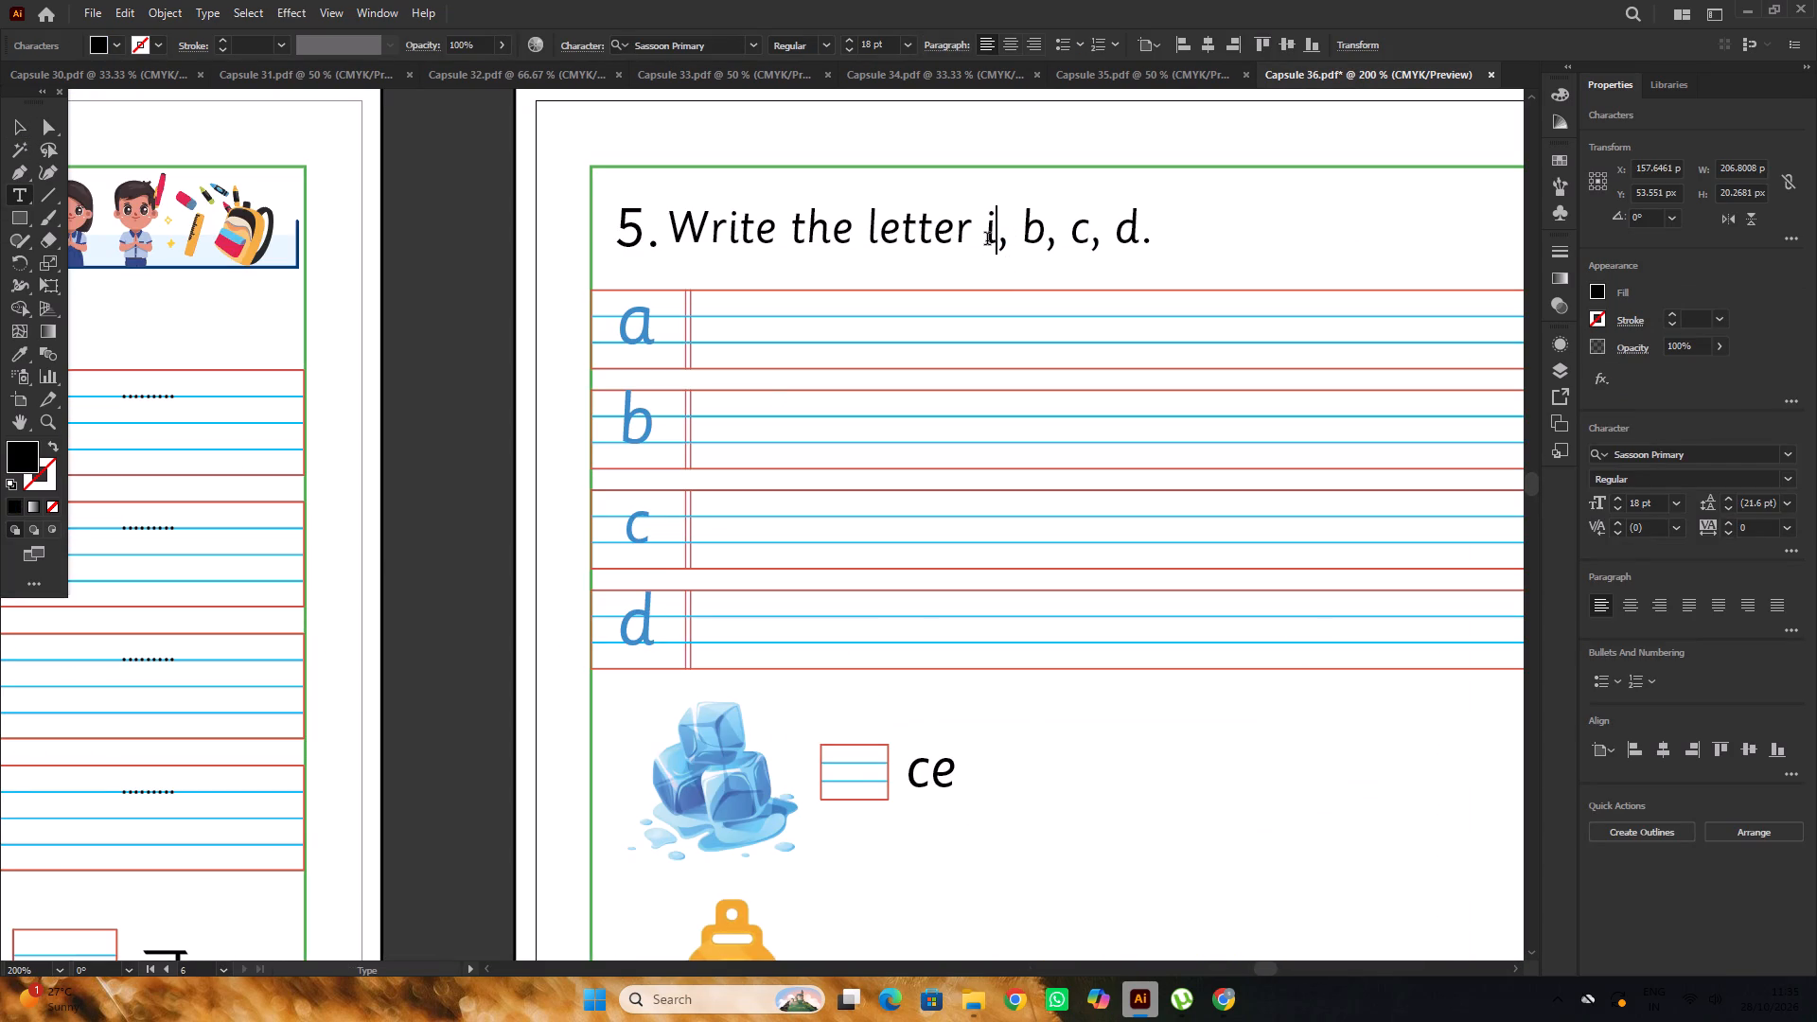
pyautogui.moveTo(1040, 226); pyautogui.dragTo(1022, 242)
pyautogui.press('j')
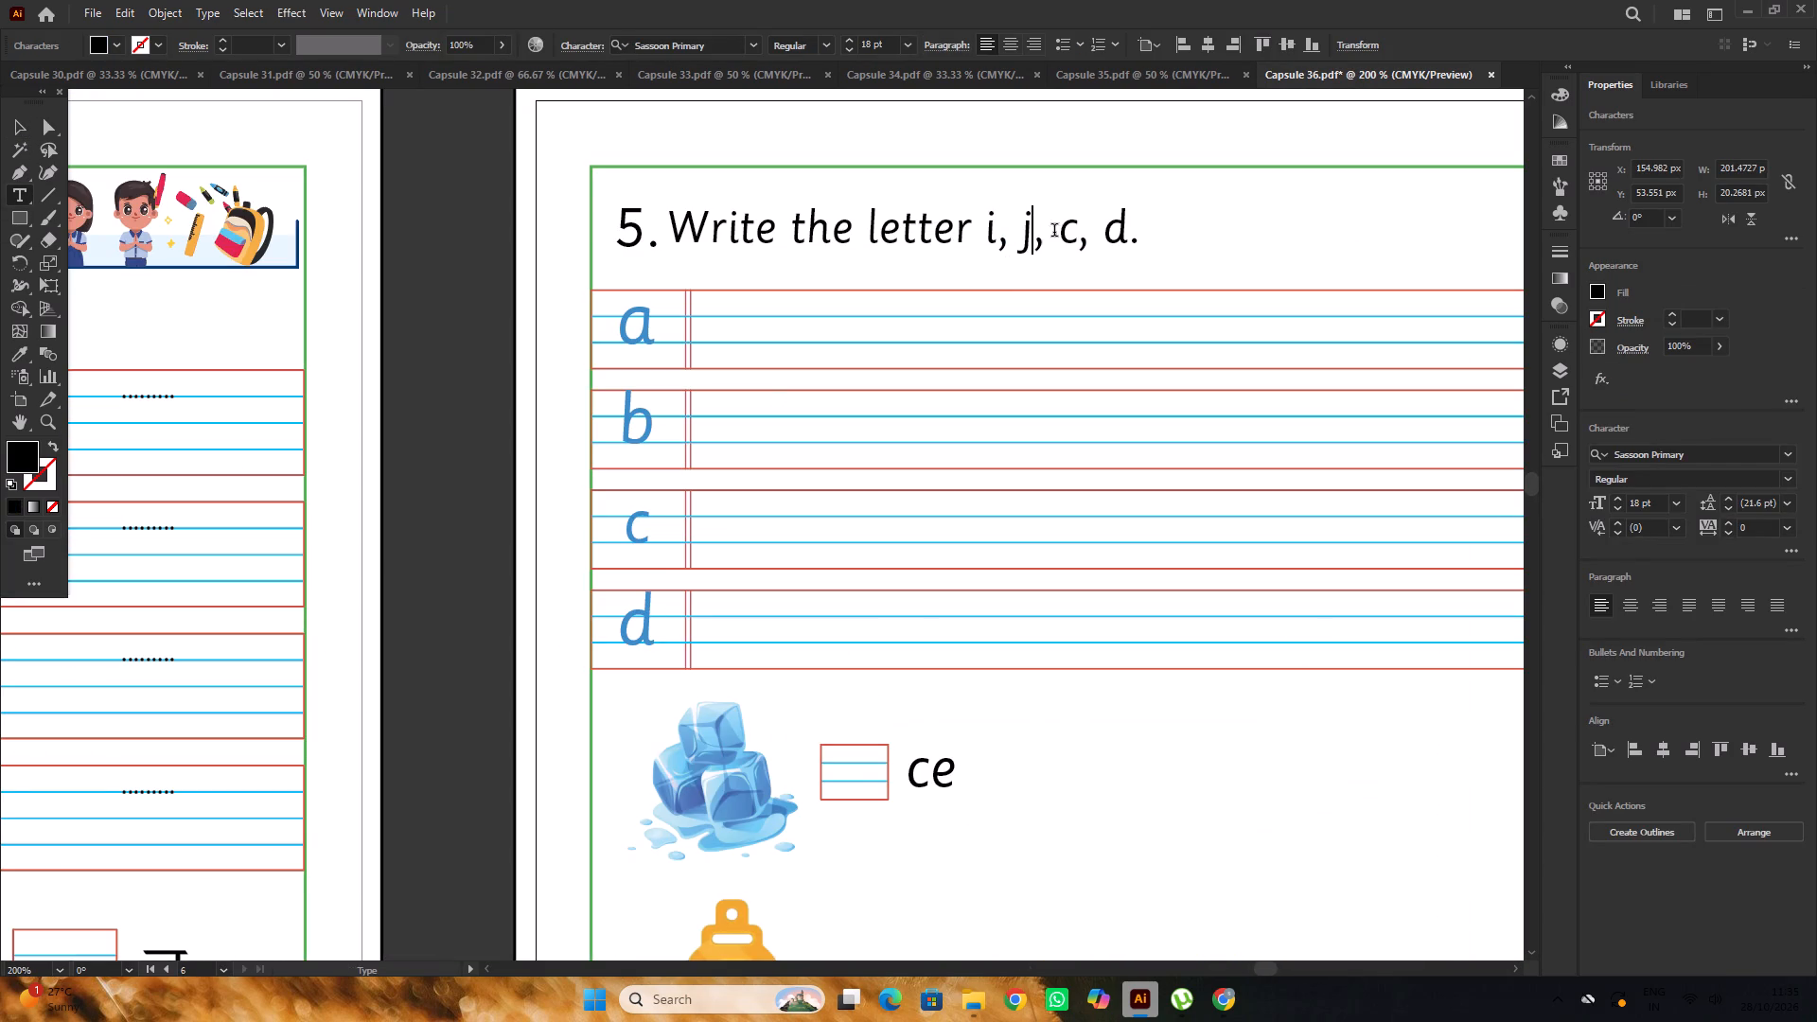
pyautogui.moveTo(1075, 231); pyautogui.dragTo(1057, 244)
pyautogui.press('k')
pyautogui.moveTo(1133, 229); pyautogui.dragTo(1107, 249)
pyautogui.press('l')
pyautogui.keyDown('alt'); pyautogui.scroll(-5, 1093, 251); pyautogui.keyUp('alt')
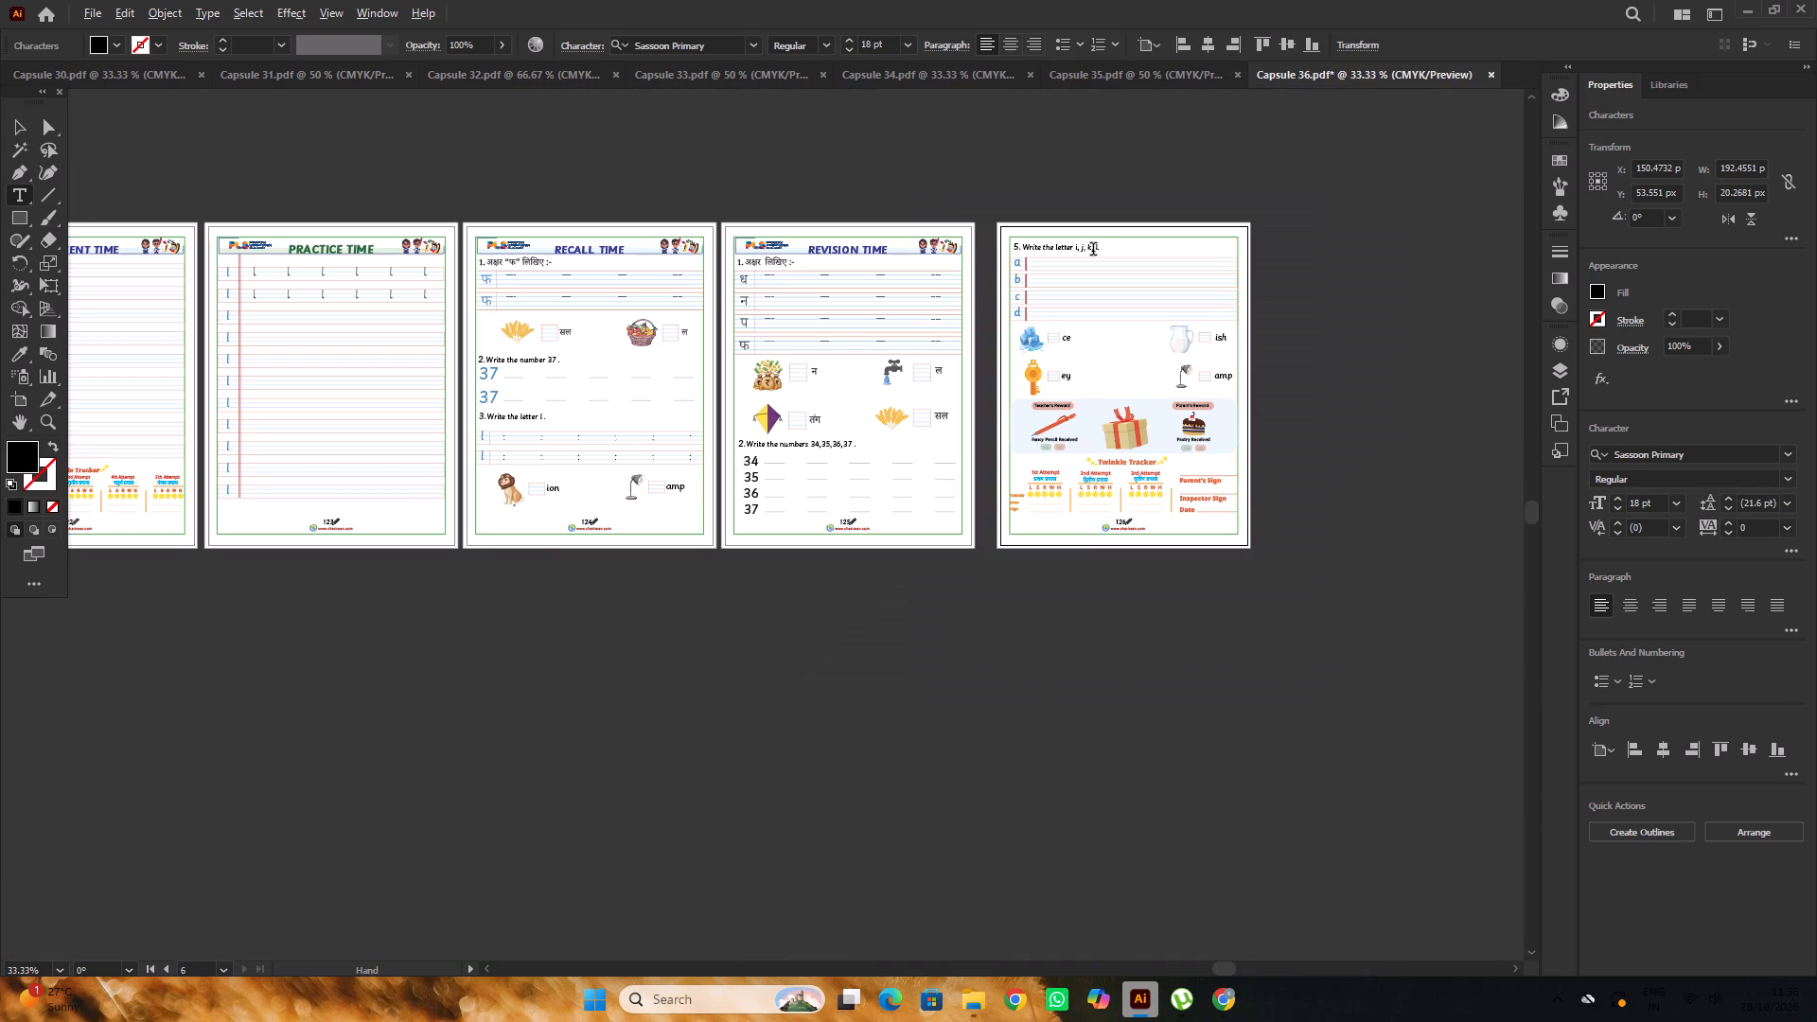
pyautogui.click(12, 128)
pyautogui.click(510, 145)
pyautogui.keyDown('alt'); pyautogui.scroll(-2, 511, 145); pyautogui.keyUp('alt')
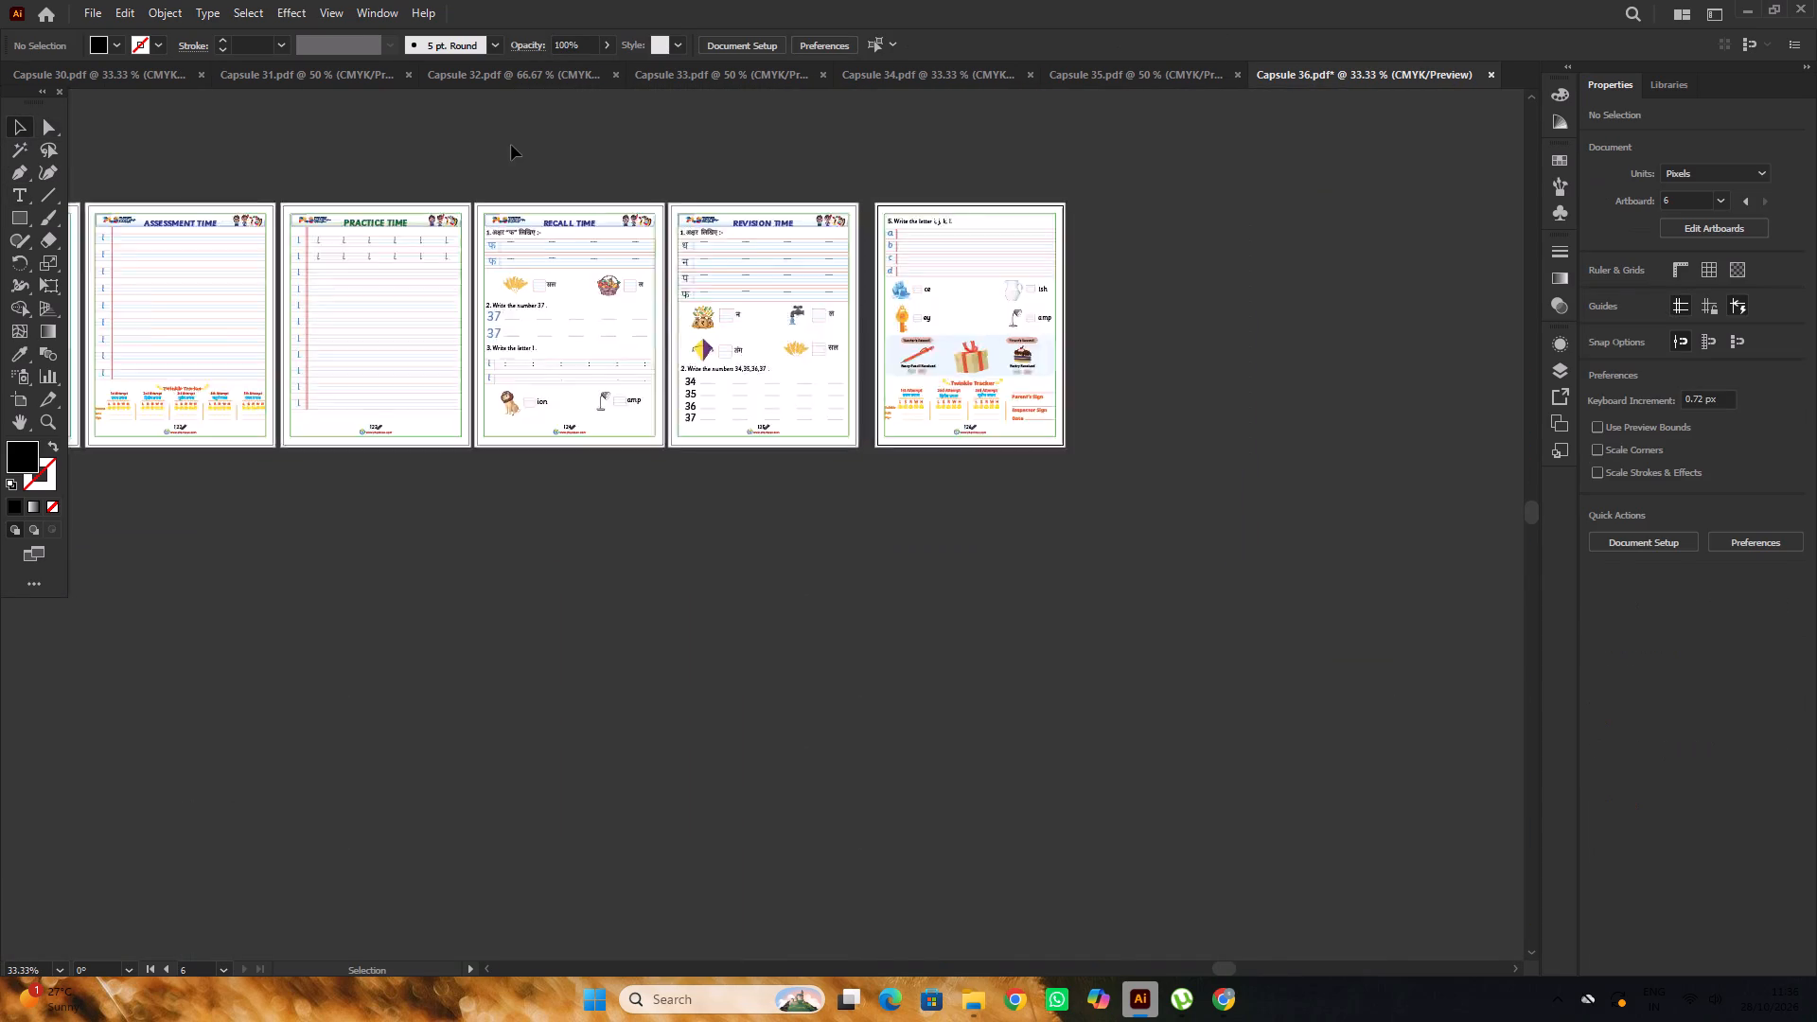
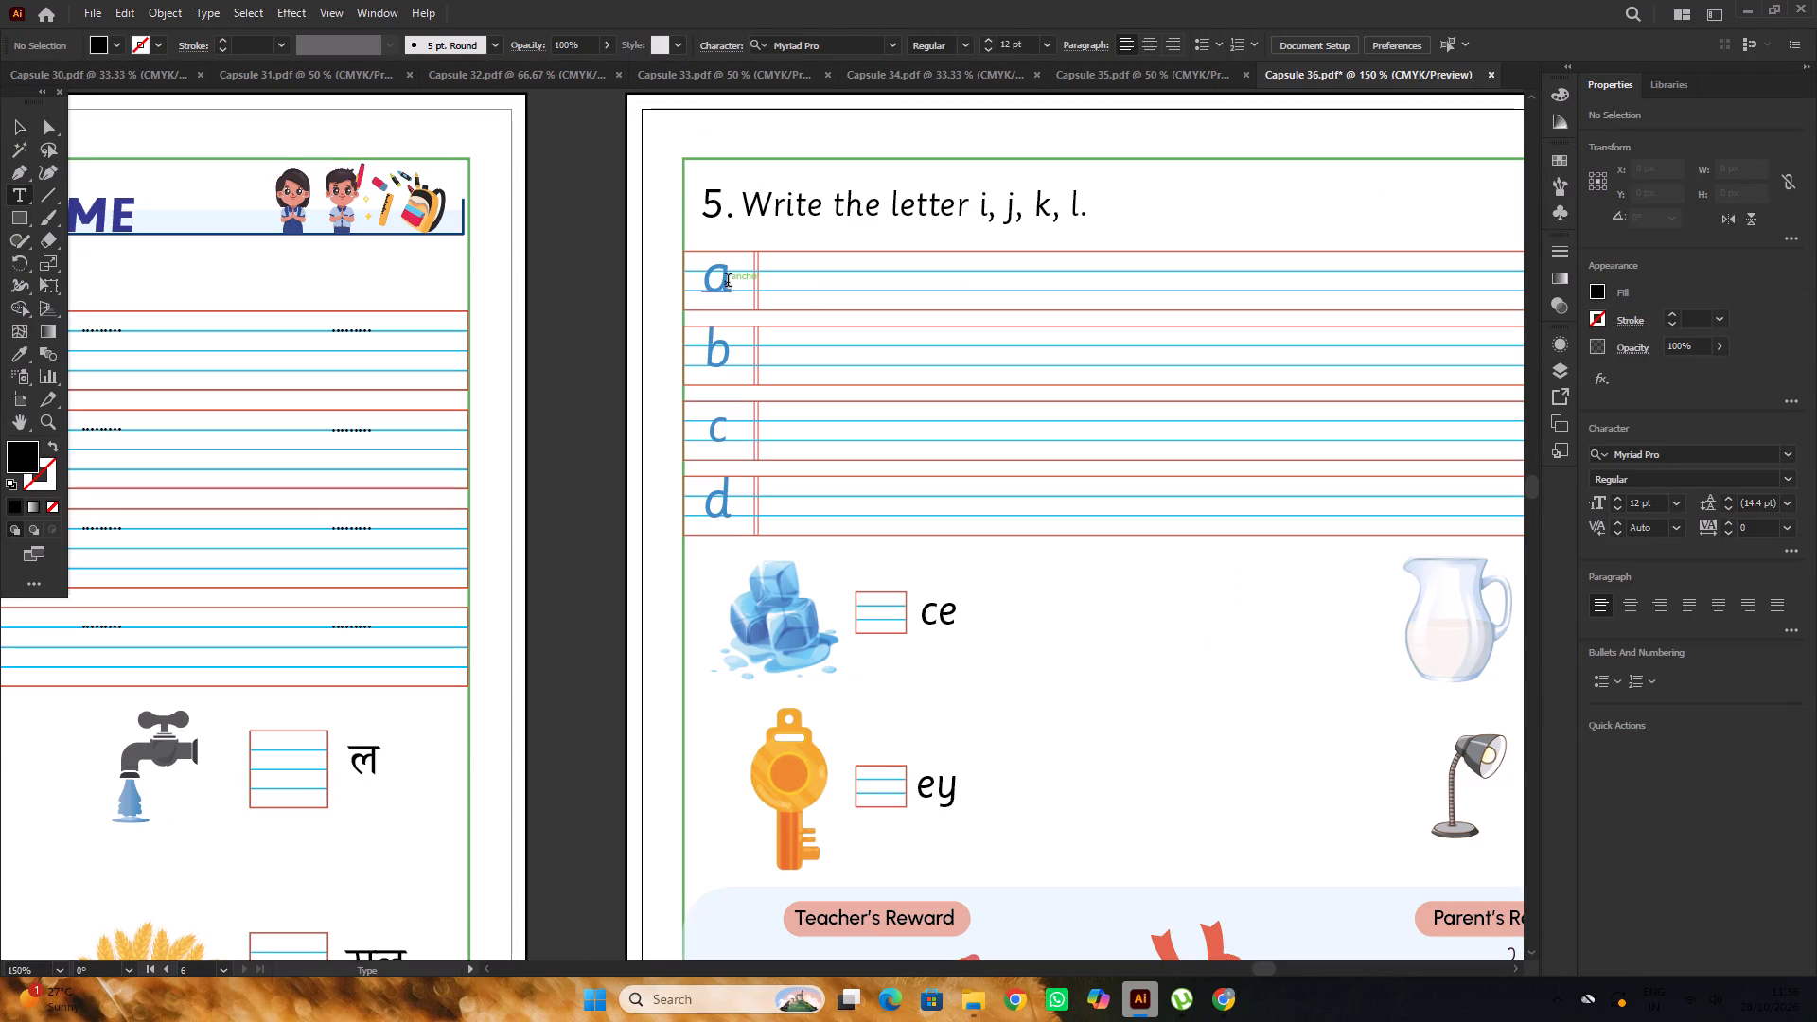
# Replace the practice letters a, b, c and d on question 5's ruled rows with i, j, k and l.
pyautogui.moveTo(724, 284); pyautogui.dragTo(701, 296)
pyautogui.press('i')
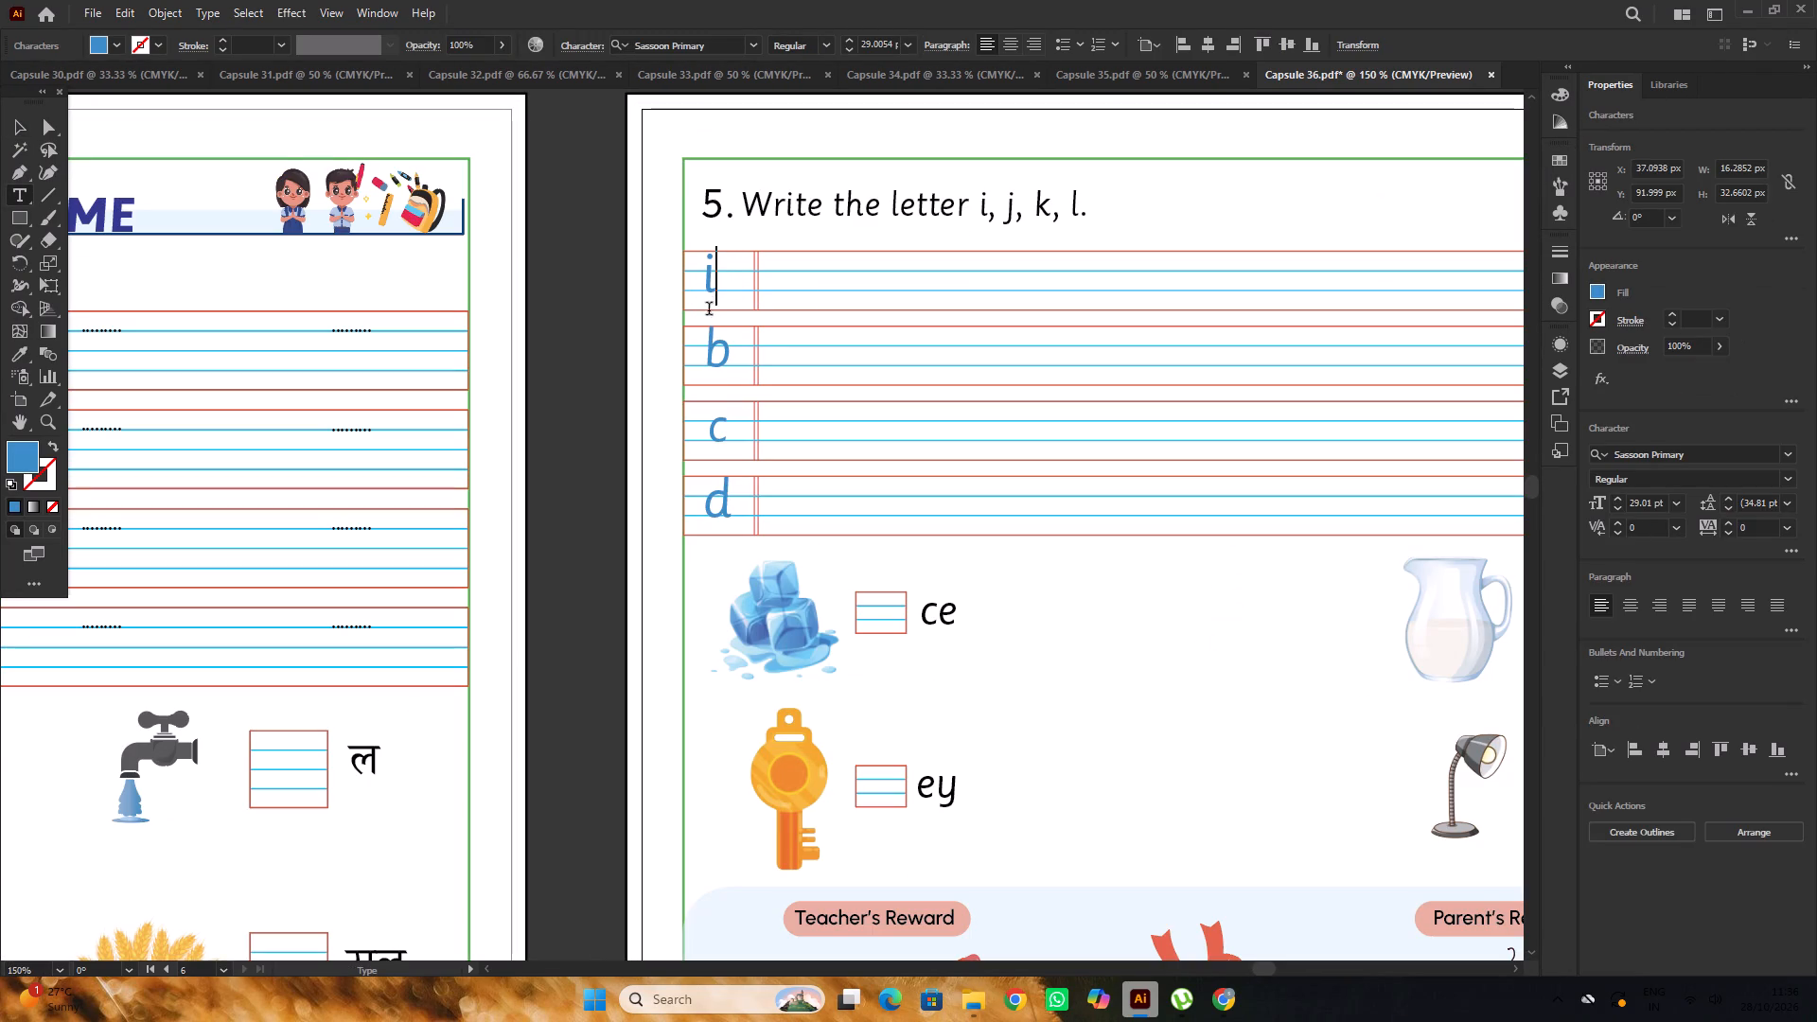
pyautogui.moveTo(726, 352); pyautogui.dragTo(696, 361)
pyautogui.press('j')
pyautogui.scroll(-3, 689, 352)
pyautogui.moveTo(719, 360); pyautogui.dragTo(701, 378)
pyautogui.press('k')
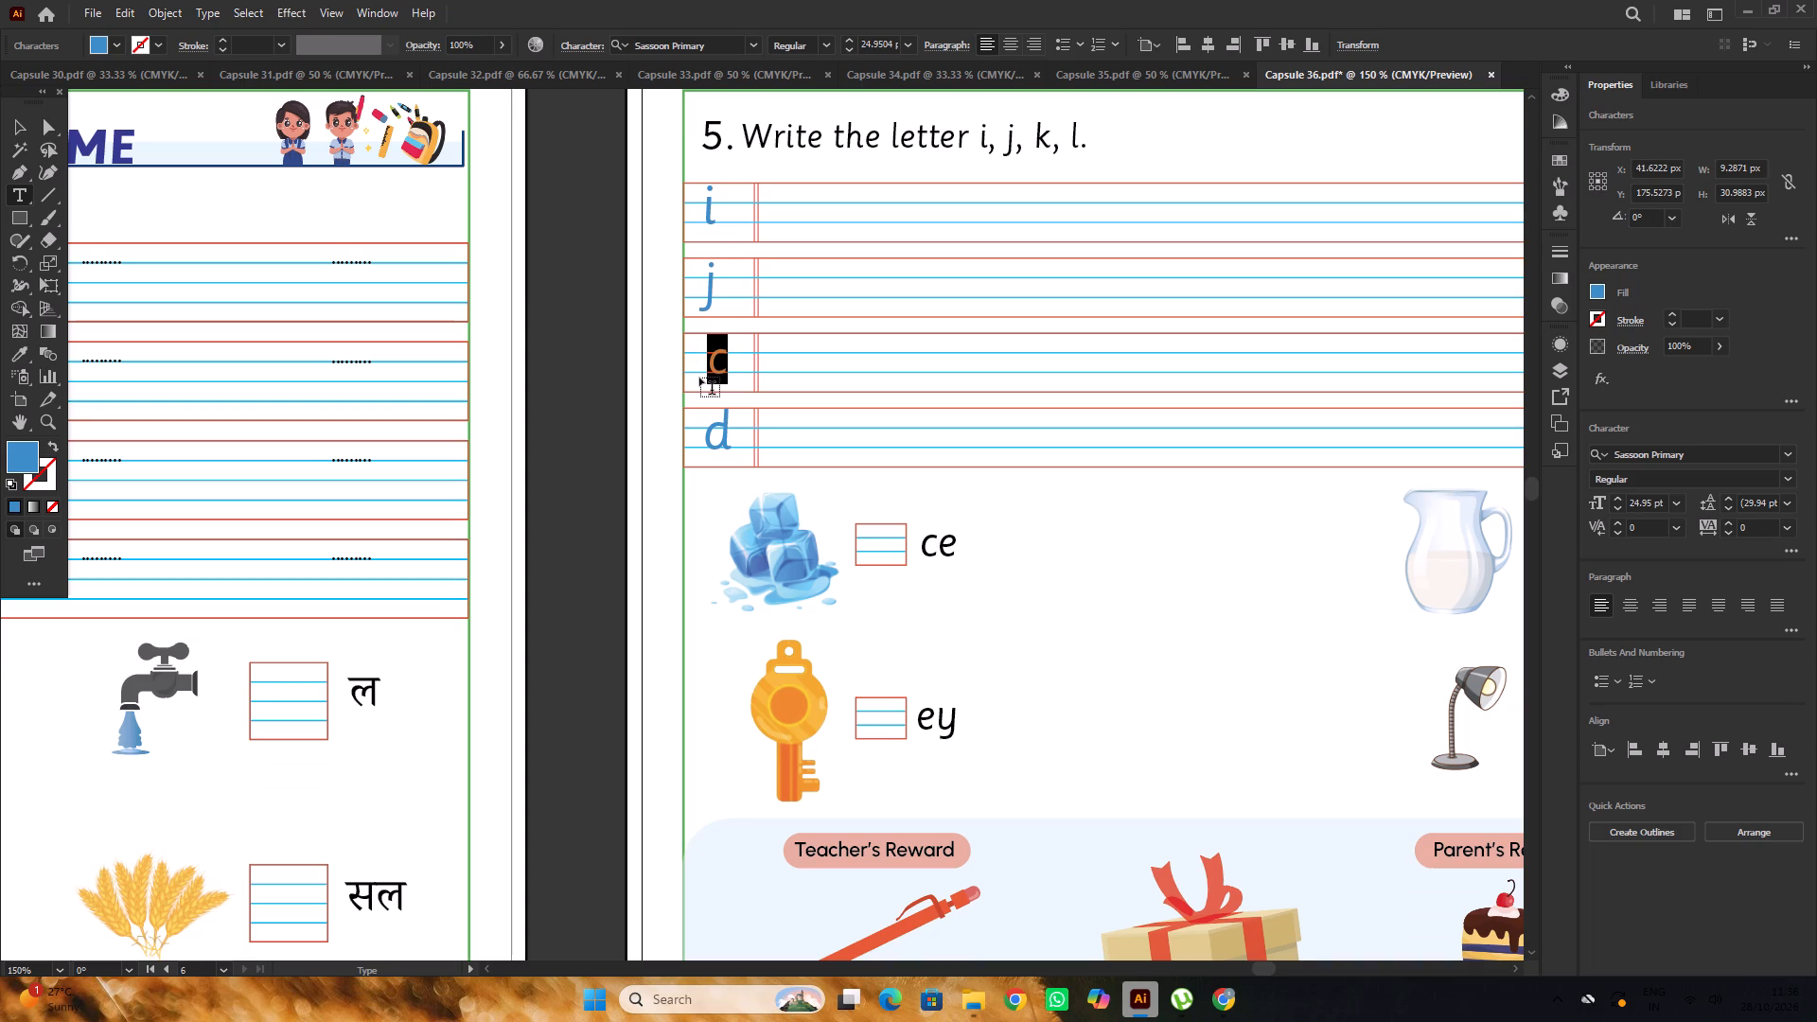
pyautogui.scroll(-3, 698, 372)
pyautogui.moveTo(728, 373); pyautogui.dragTo(706, 384)
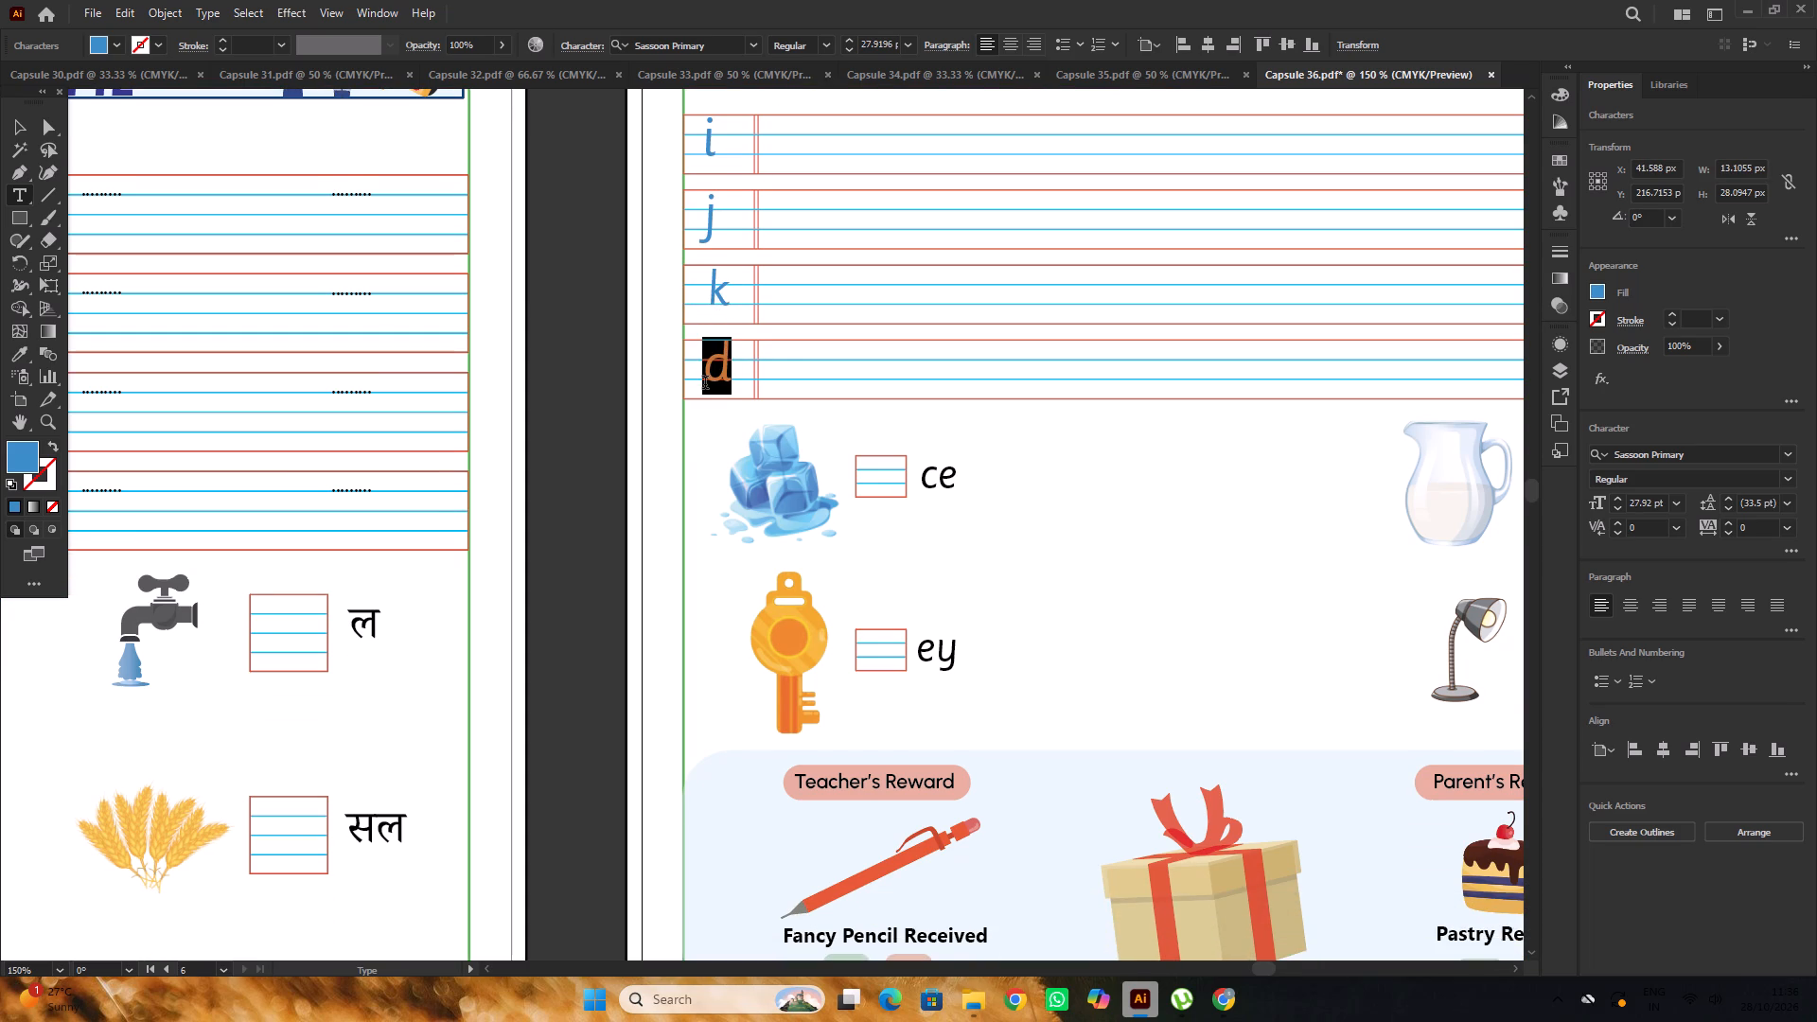
pyautogui.press('l')
pyautogui.scroll(5, 788, 369)
pyautogui.keyDown('alt'); pyautogui.scroll(-1, 844, 343); pyautogui.keyUp('alt')
pyautogui.scroll(1, 848, 336)
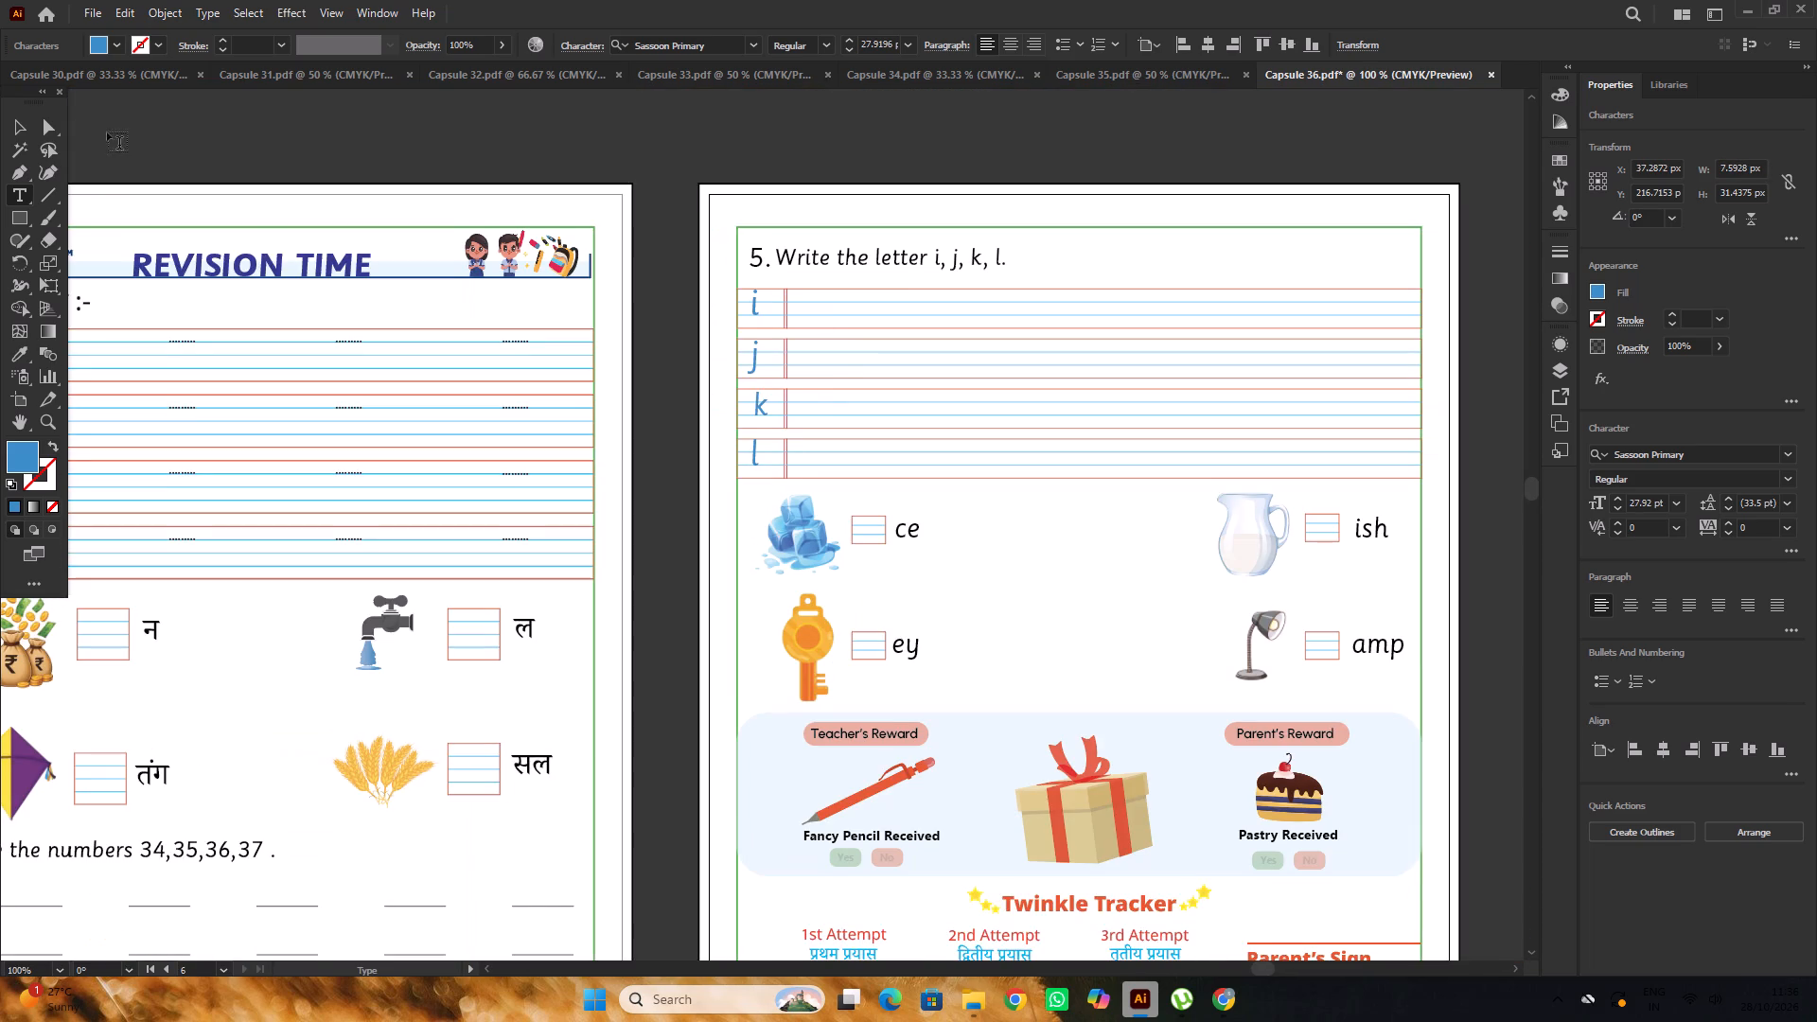
pyautogui.click(17, 128)
pyautogui.click(389, 97)
# Scale down the practice letter i and reposition it to fit between the blue lines of the first row.
pyautogui.scroll(4, 755, 328)
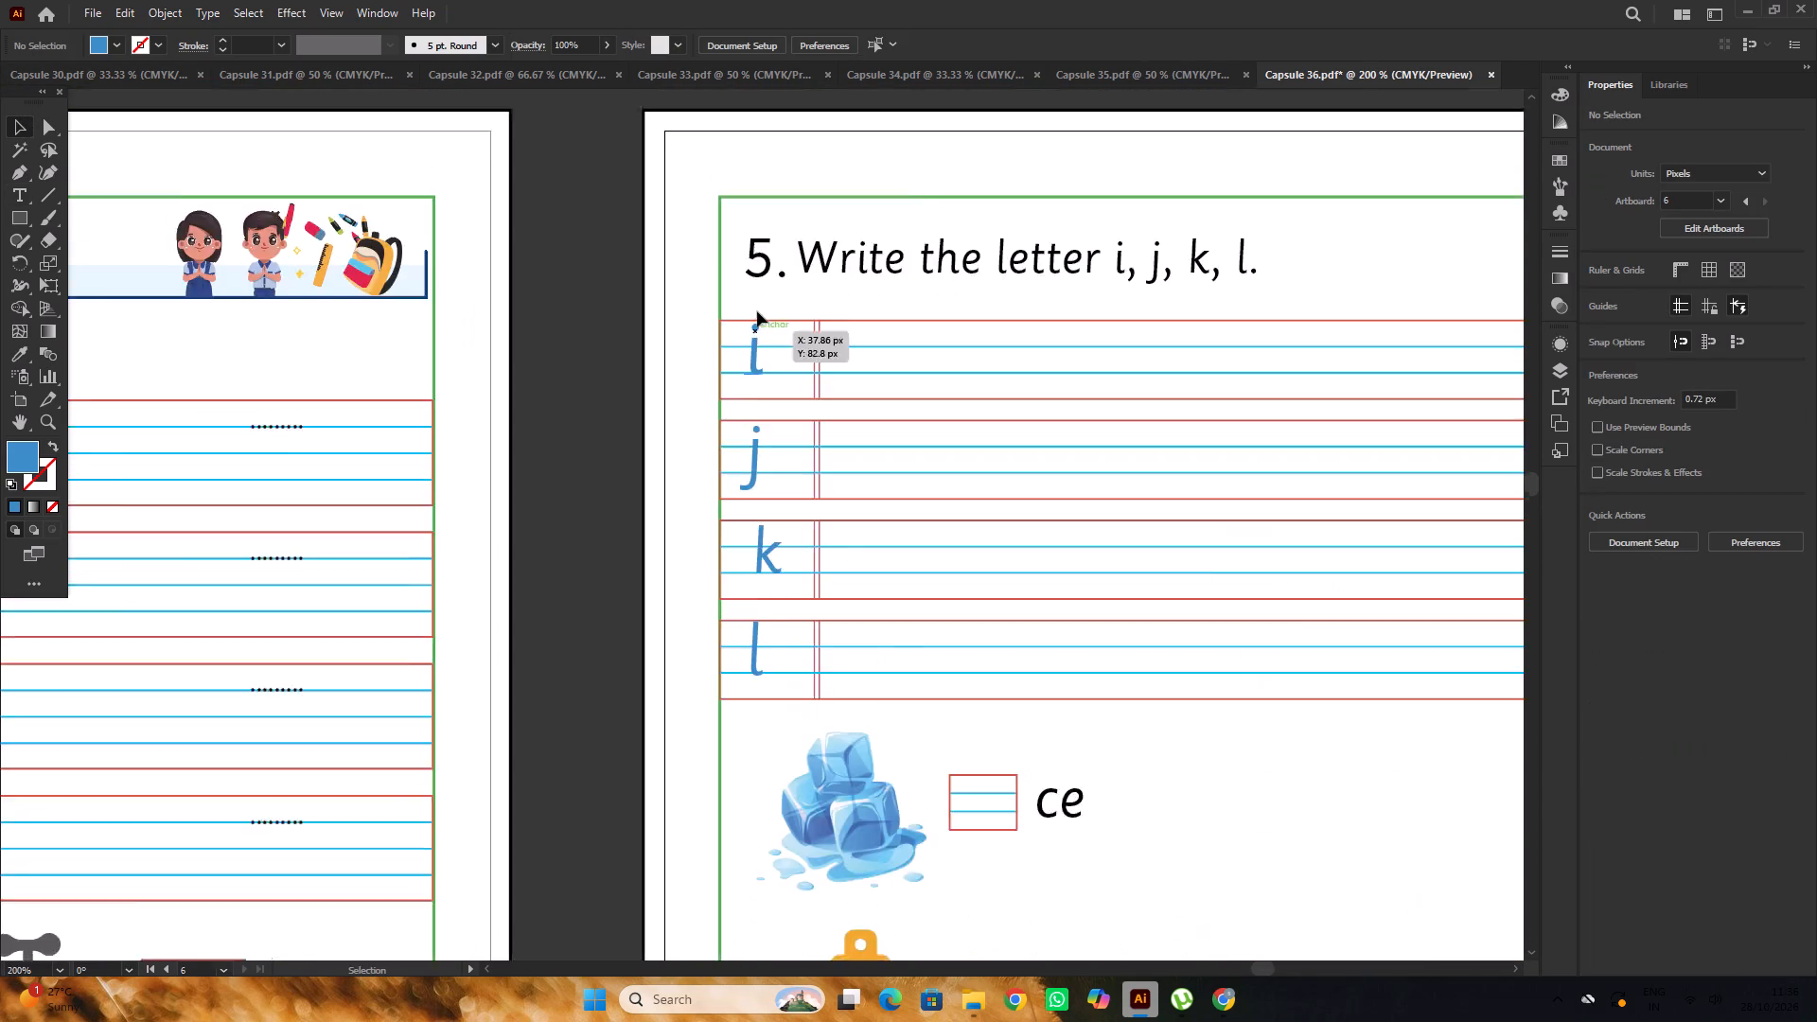
pyautogui.scroll(2, 757, 311)
pyautogui.click(747, 402)
pyautogui.keyDown('alt'); pyautogui.scroll(2, 766, 318); pyautogui.keyUp('alt')
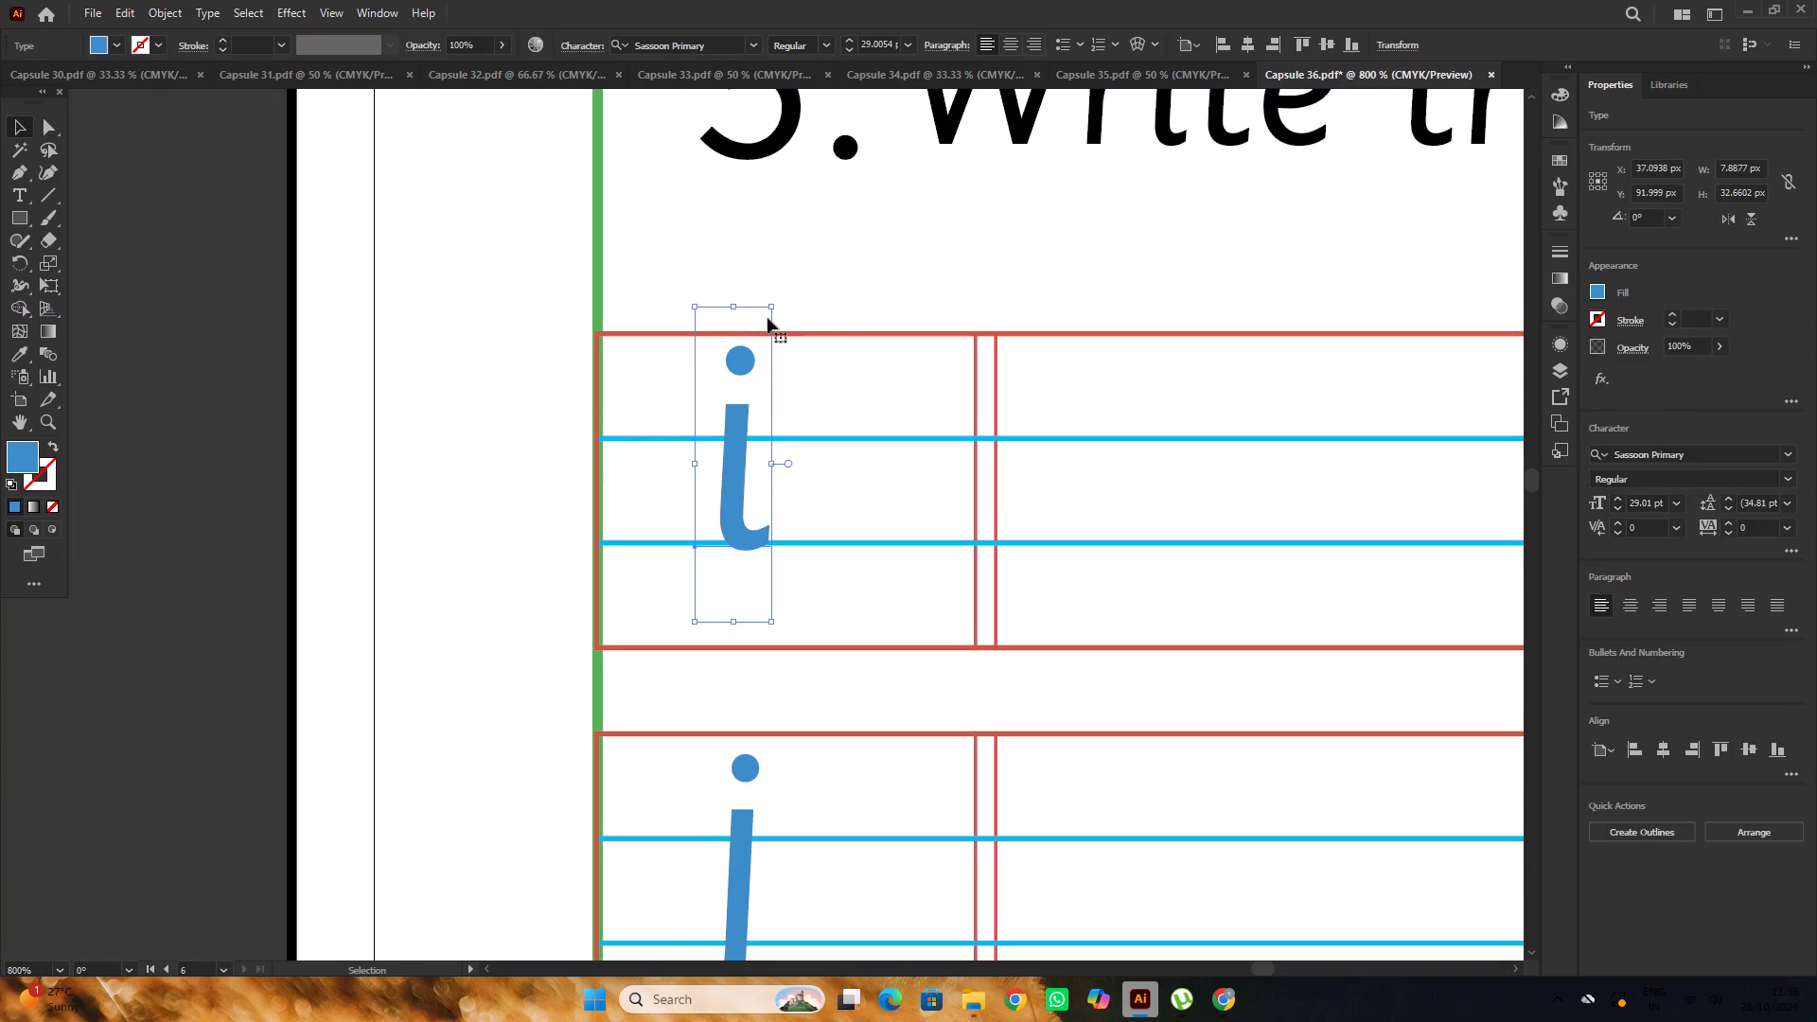
pyautogui.keyDown('alt'); pyautogui.moveTo(771, 307); pyautogui.dragTo(754, 373); pyautogui.keyUp('alt')
pyautogui.moveTo(732, 458); pyautogui.dragTo(764, 483)
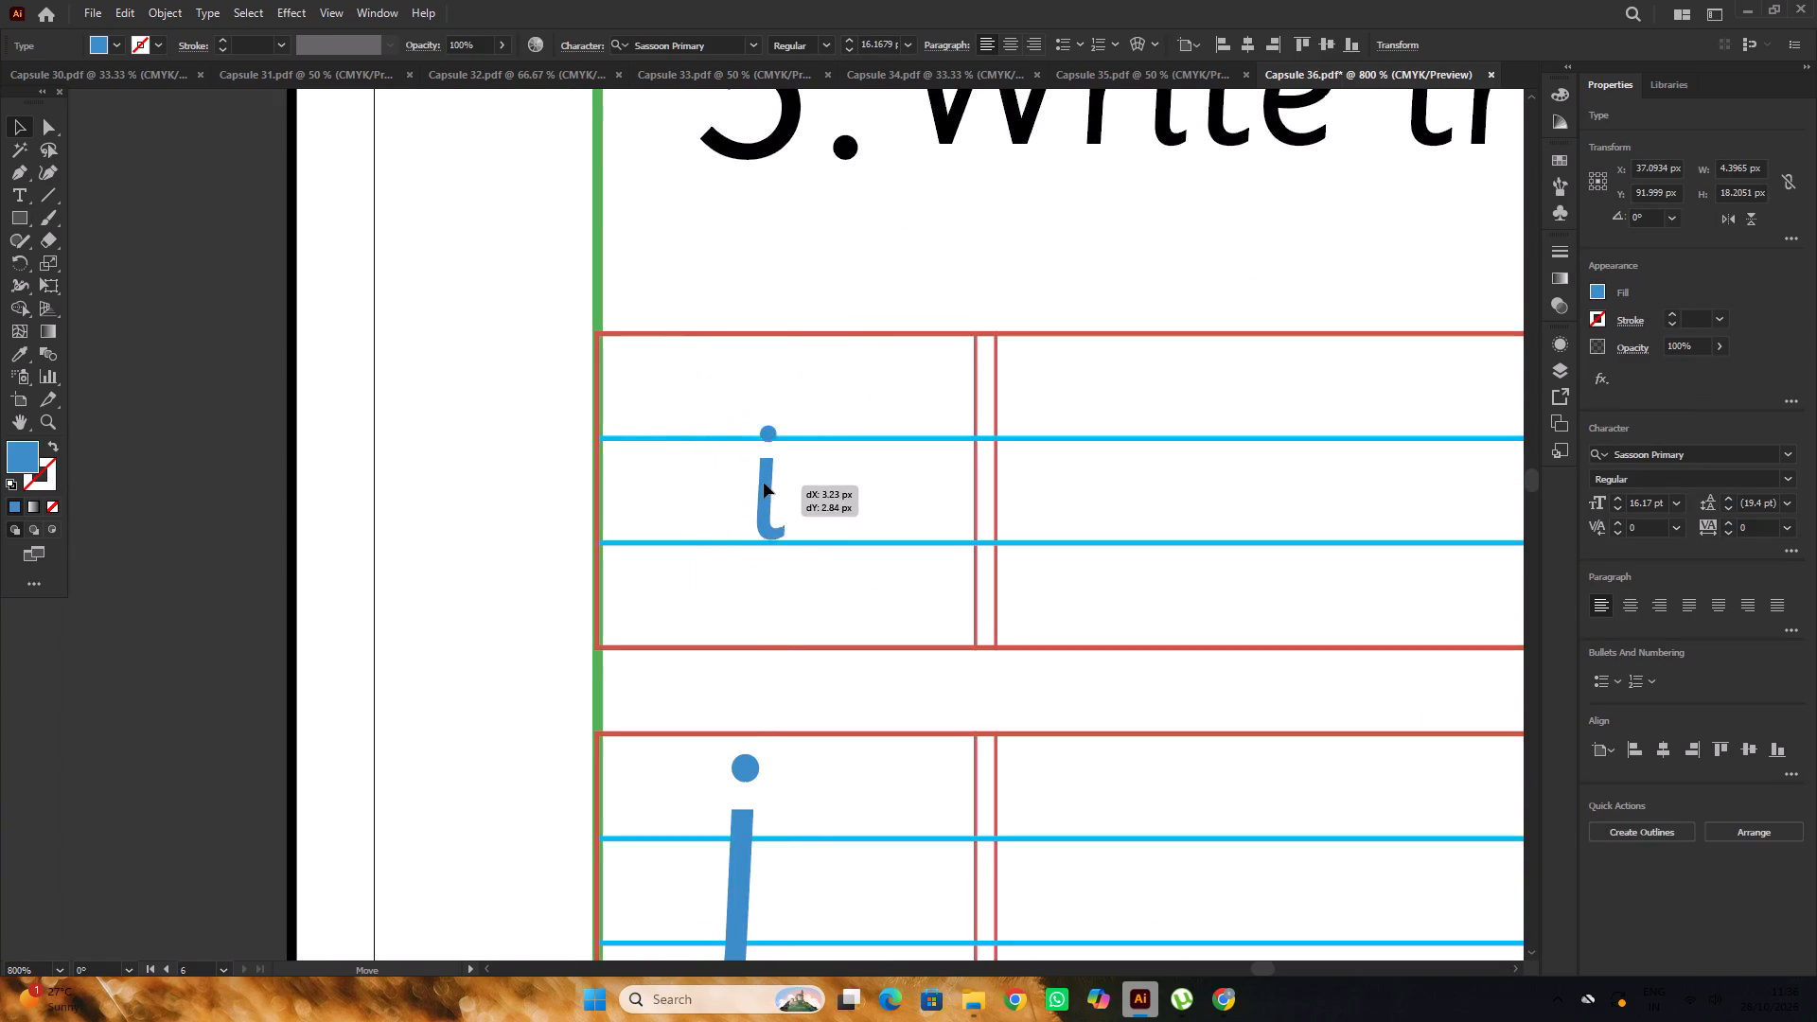
pyautogui.moveTo(764, 483); pyautogui.dragTo(762, 466)
pyautogui.scroll(3, 767, 482)
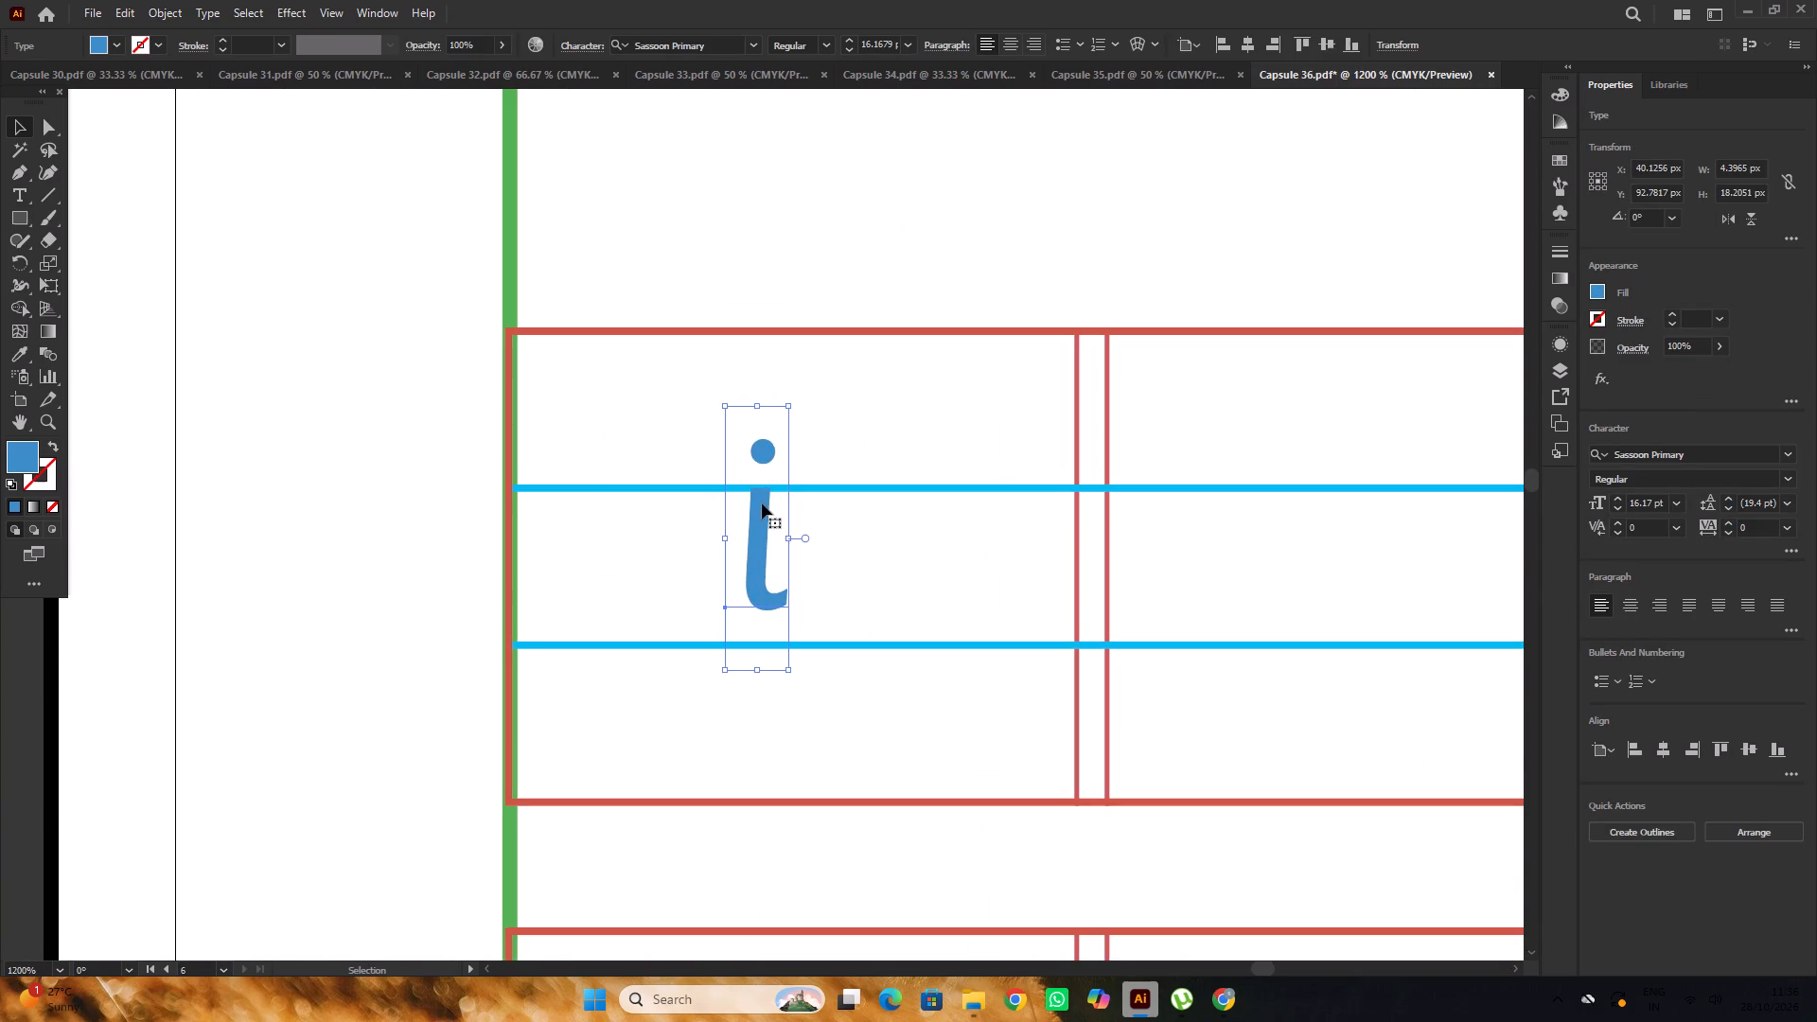
pyautogui.click(762, 505)
pyautogui.scroll(-6, 758, 494)
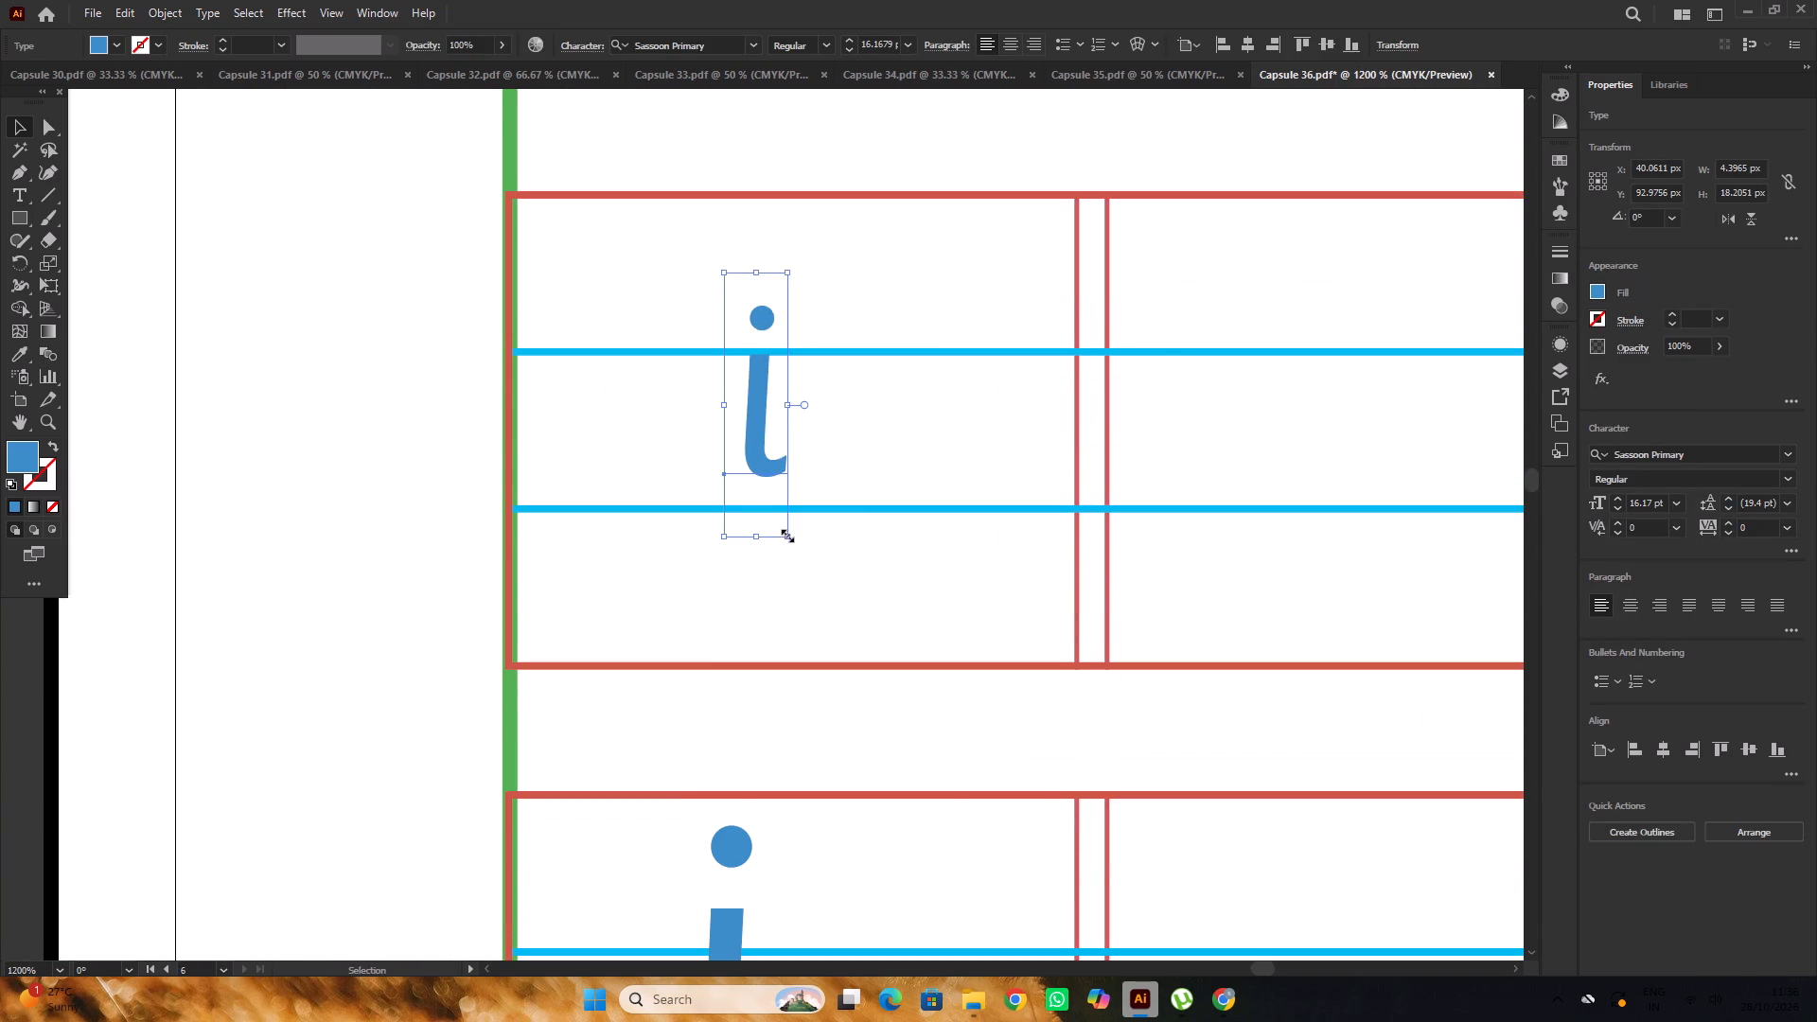
pyautogui.keyDown('shift'); pyautogui.moveTo(785, 537); pyautogui.dragTo(803, 571); pyautogui.keyUp('shift')
pyautogui.moveTo(772, 455); pyautogui.dragTo(770, 443)
pyautogui.keyDown('shift'); pyautogui.moveTo(796, 556); pyautogui.dragTo(810, 579); pyautogui.keyUp('shift')
pyautogui.keyDown('alt'); pyautogui.scroll(-5, 773, 447); pyautogui.keyUp('alt')
pyautogui.click(661, 418)
pyautogui.scroll(-5, 659, 411)
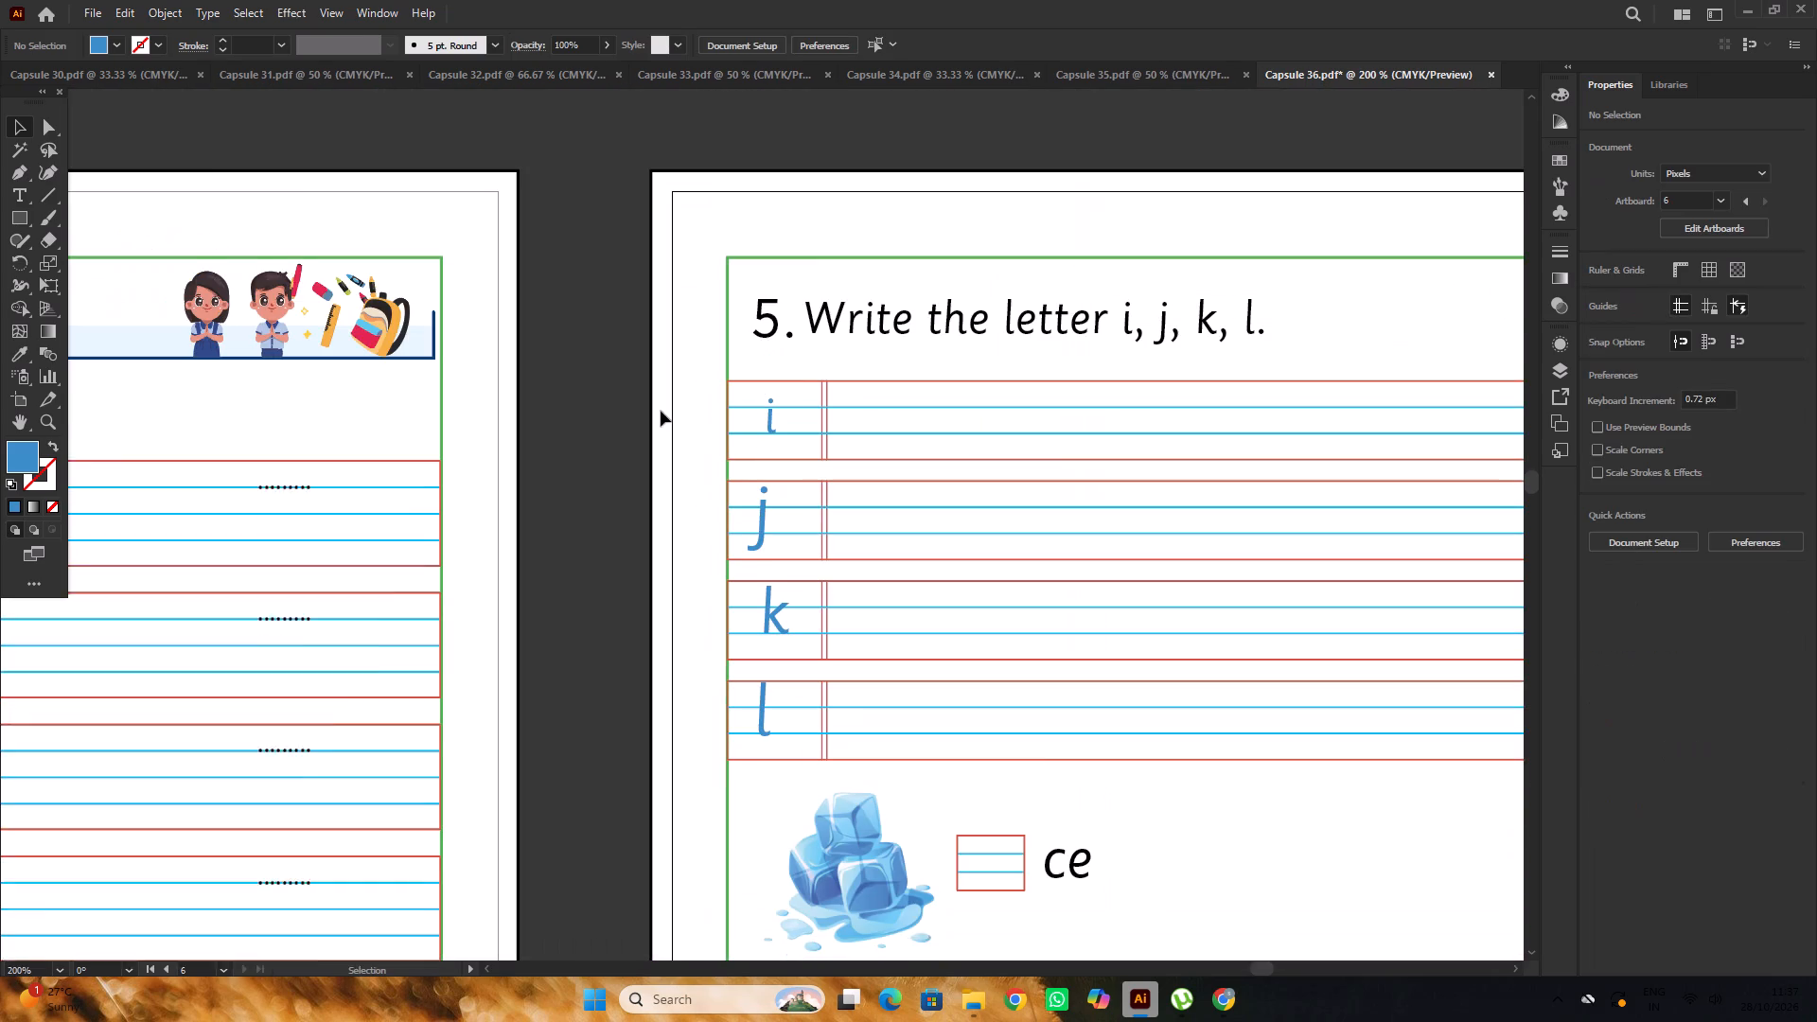
# Shift the practice letter j slightly right in the second ruled row, roughly under the i.
pyautogui.keyDown('alt'); pyautogui.scroll(2, 761, 438); pyautogui.keyUp('alt')
pyautogui.moveTo(765, 437); pyautogui.dragTo(780, 449)
pyautogui.keyDown('alt'); pyautogui.scroll(-3, 777, 439); pyautogui.keyUp('alt')
pyautogui.click(667, 401)
# Scale the practice letter k down to about 22.96 pt and seat it on the lower blue line of its row.
pyautogui.scroll(-5, 666, 400)
pyautogui.keyDown('alt'); pyautogui.scroll(3, 794, 433); pyautogui.keyUp('alt')
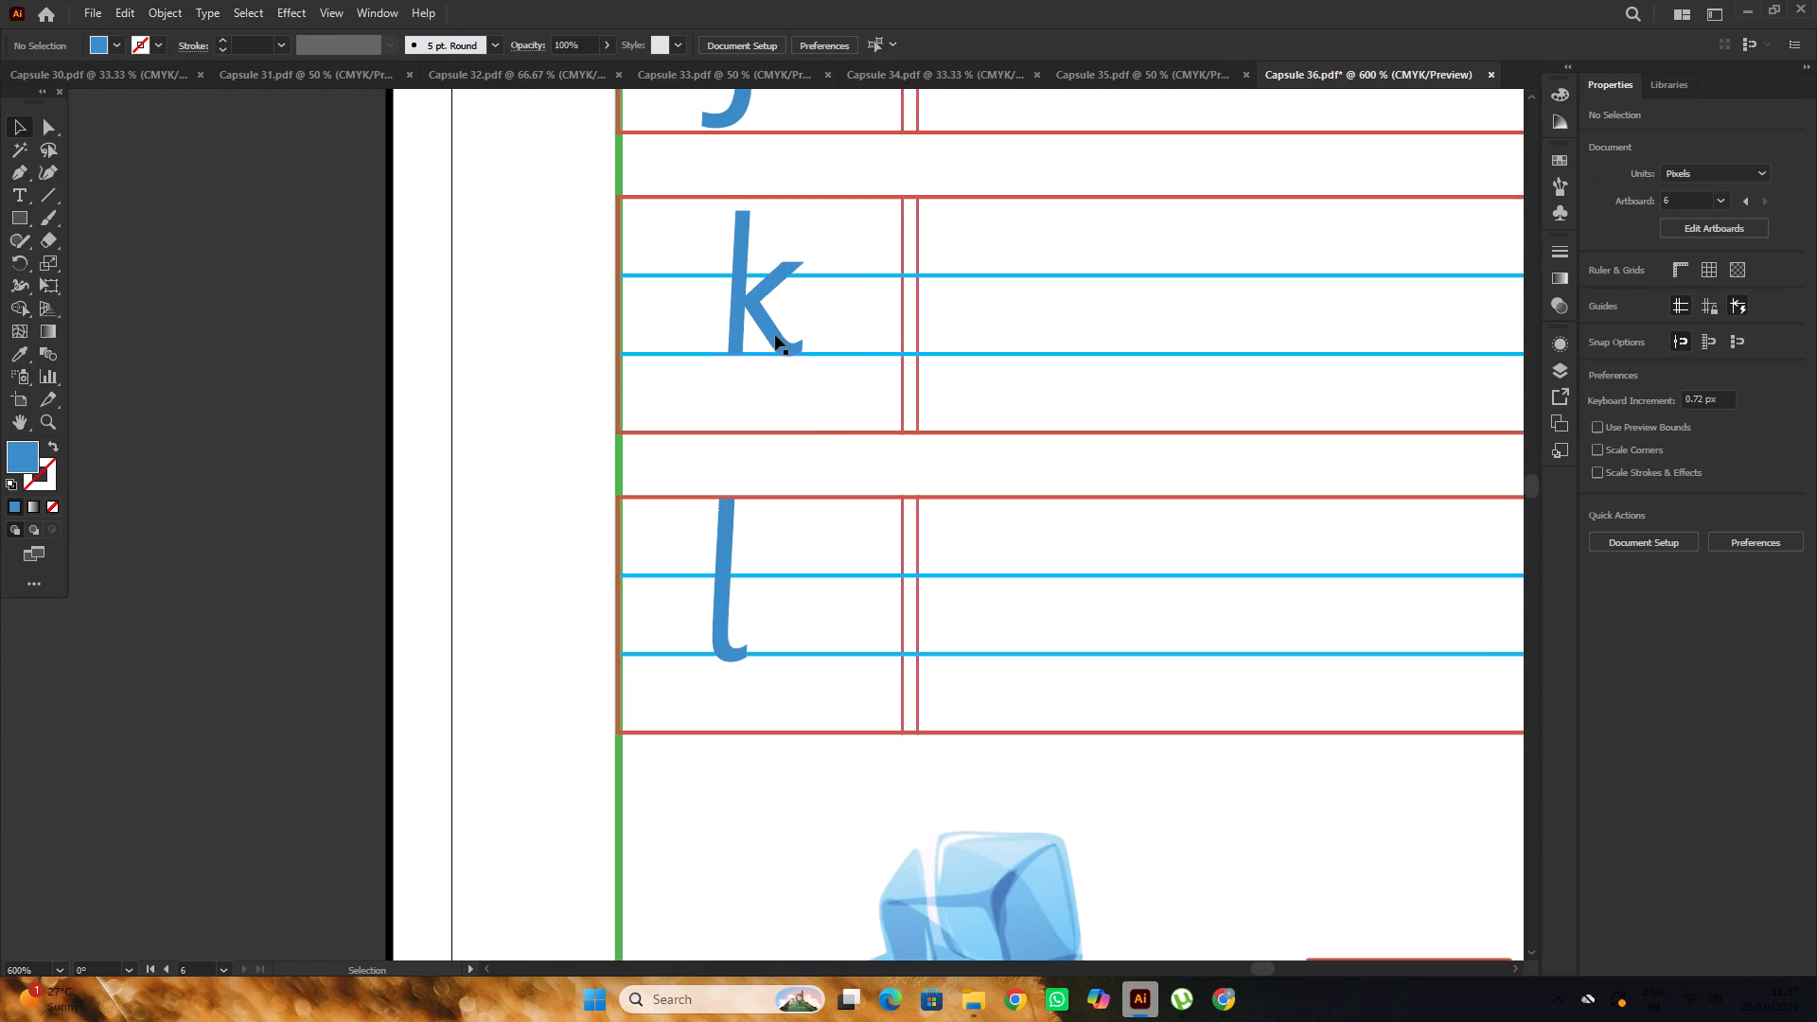
pyautogui.click(775, 335)
pyautogui.scroll(5, 788, 330)
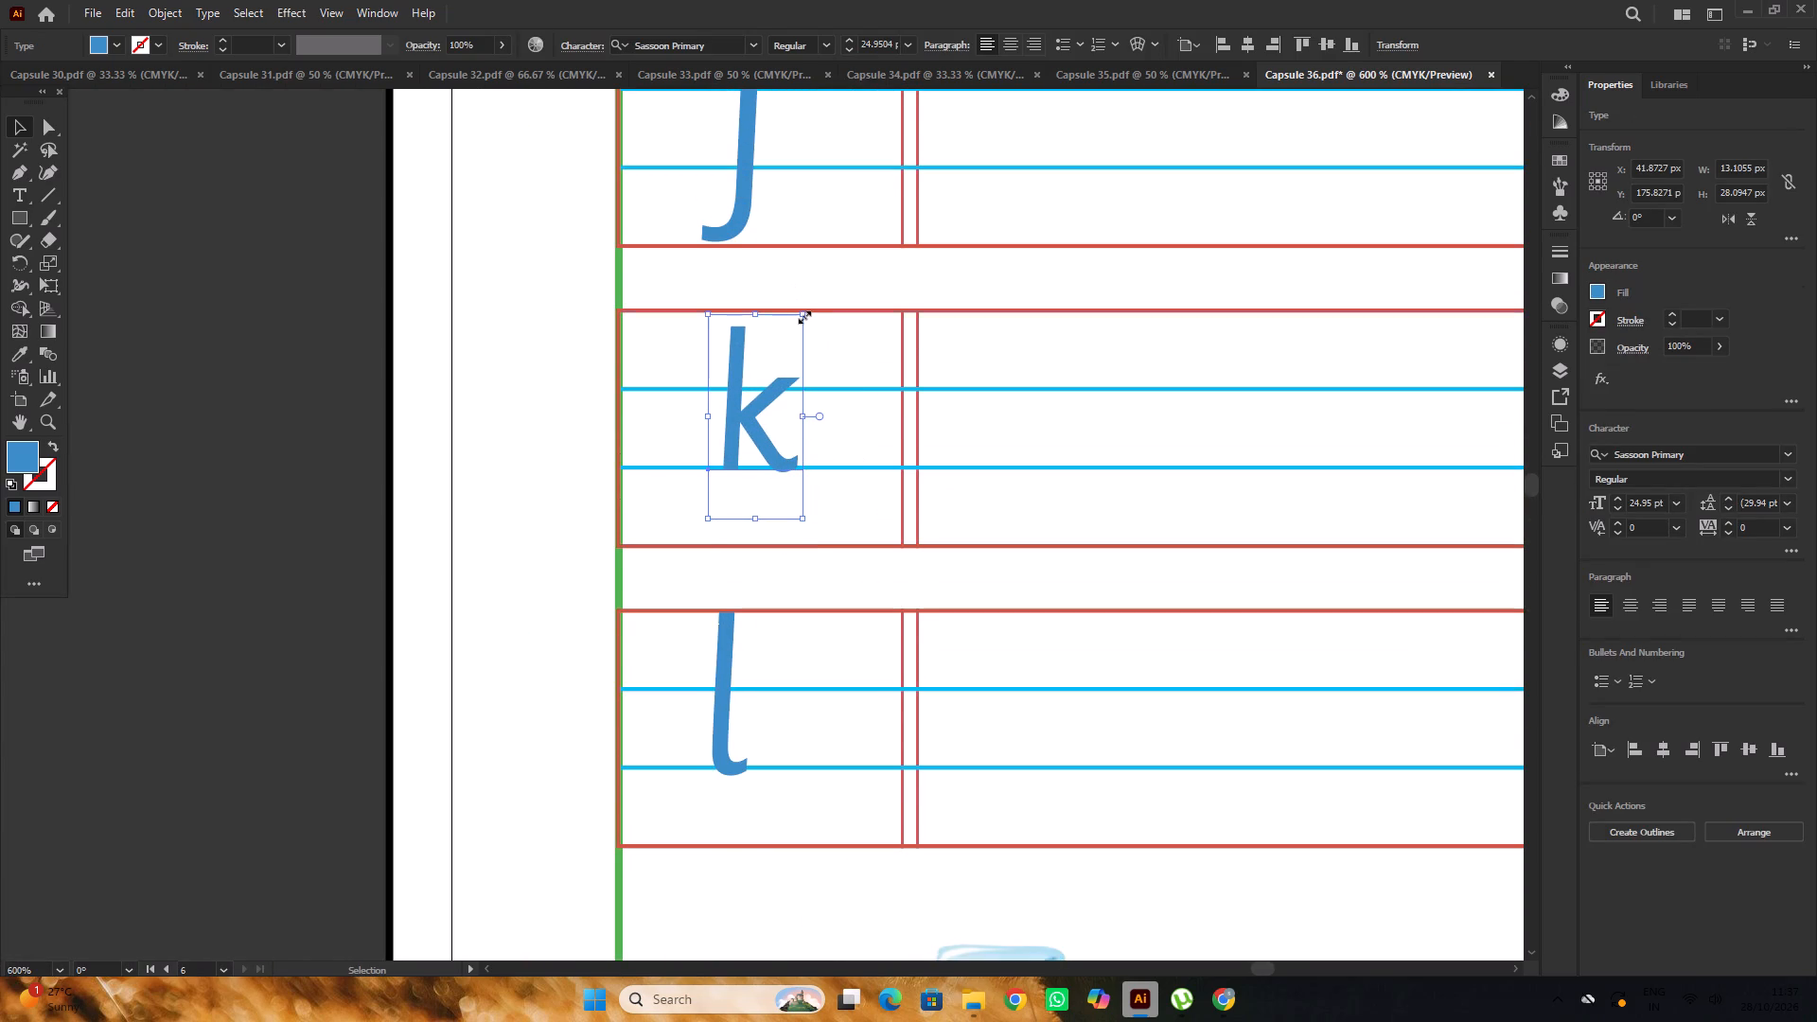
pyautogui.click(803, 316)
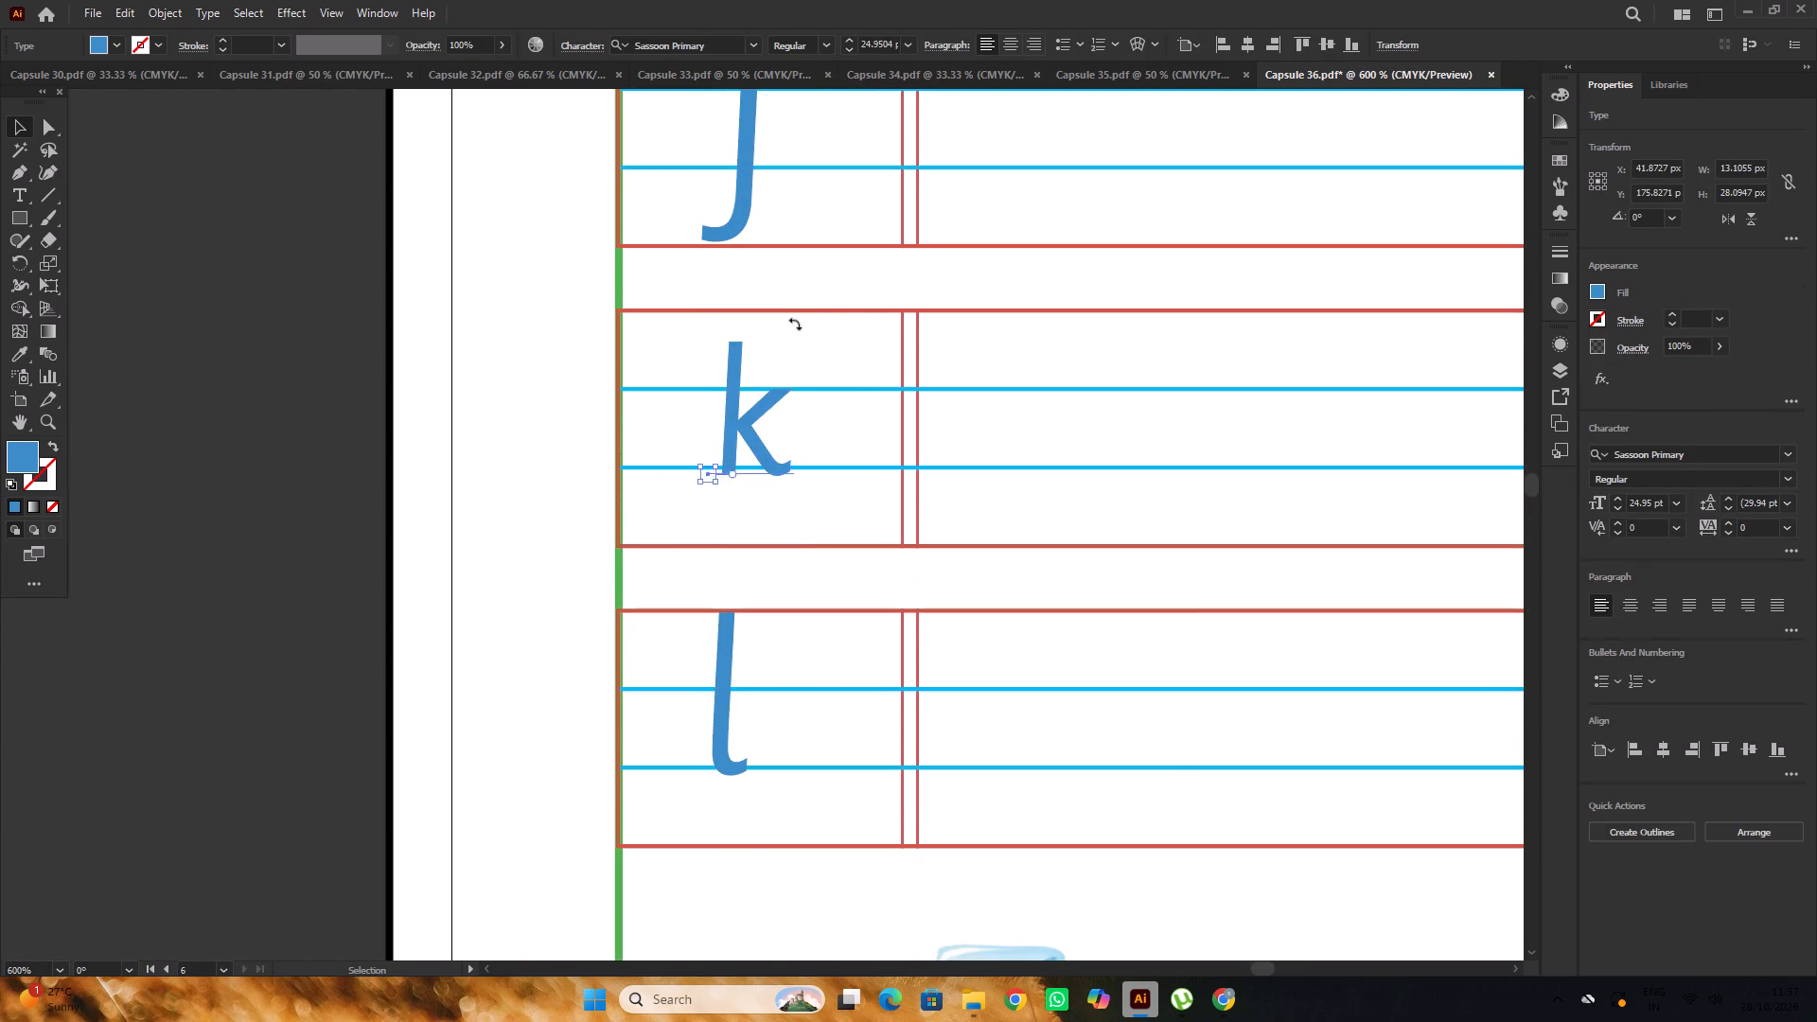
pyautogui.keyDown('alt'); pyautogui.scroll(2, 784, 455); pyautogui.keyUp('alt')
pyautogui.moveTo(759, 485); pyautogui.dragTo(769, 470)
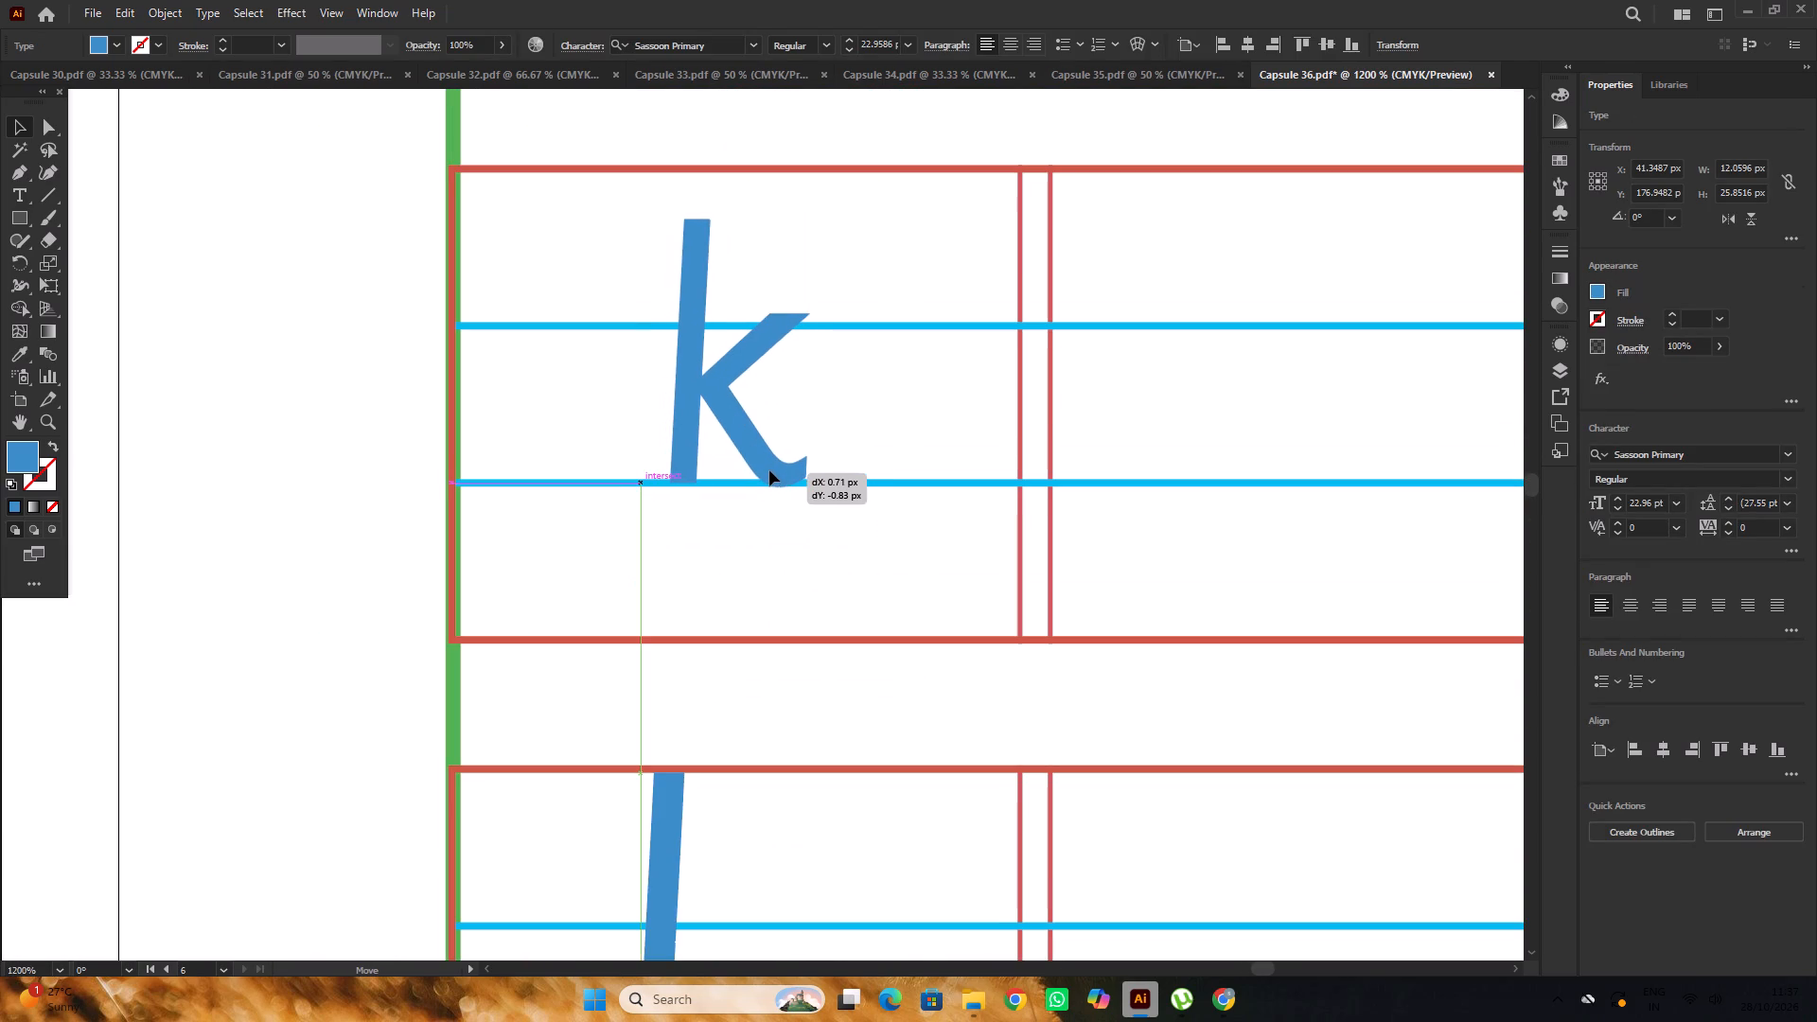
pyautogui.moveTo(769, 470); pyautogui.dragTo(769, 469)
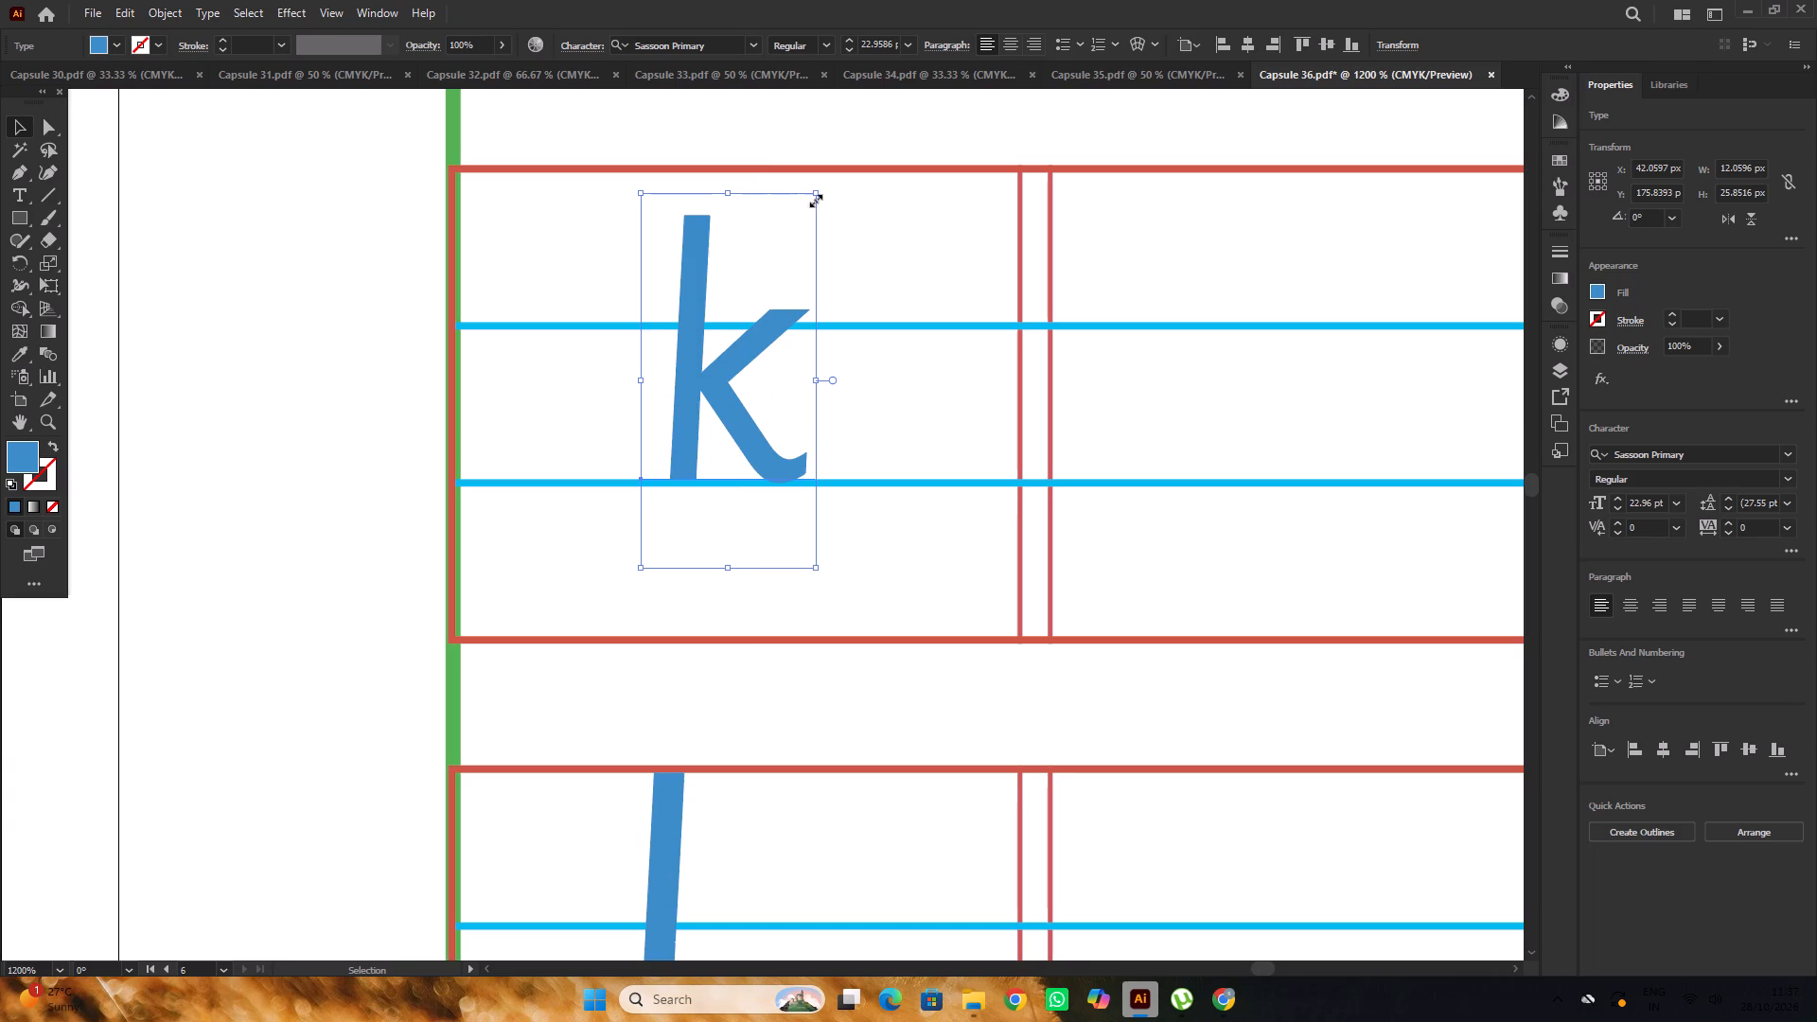
pyautogui.keyDown('alt'); pyautogui.scroll(-6, 814, 201); pyautogui.keyUp('alt')
pyautogui.click(645, 289)
# Move the practice letter l slightly right within the fourth ruled row.
pyautogui.keyDown('alt'); pyautogui.scroll(2, 773, 288); pyautogui.keyUp('alt')
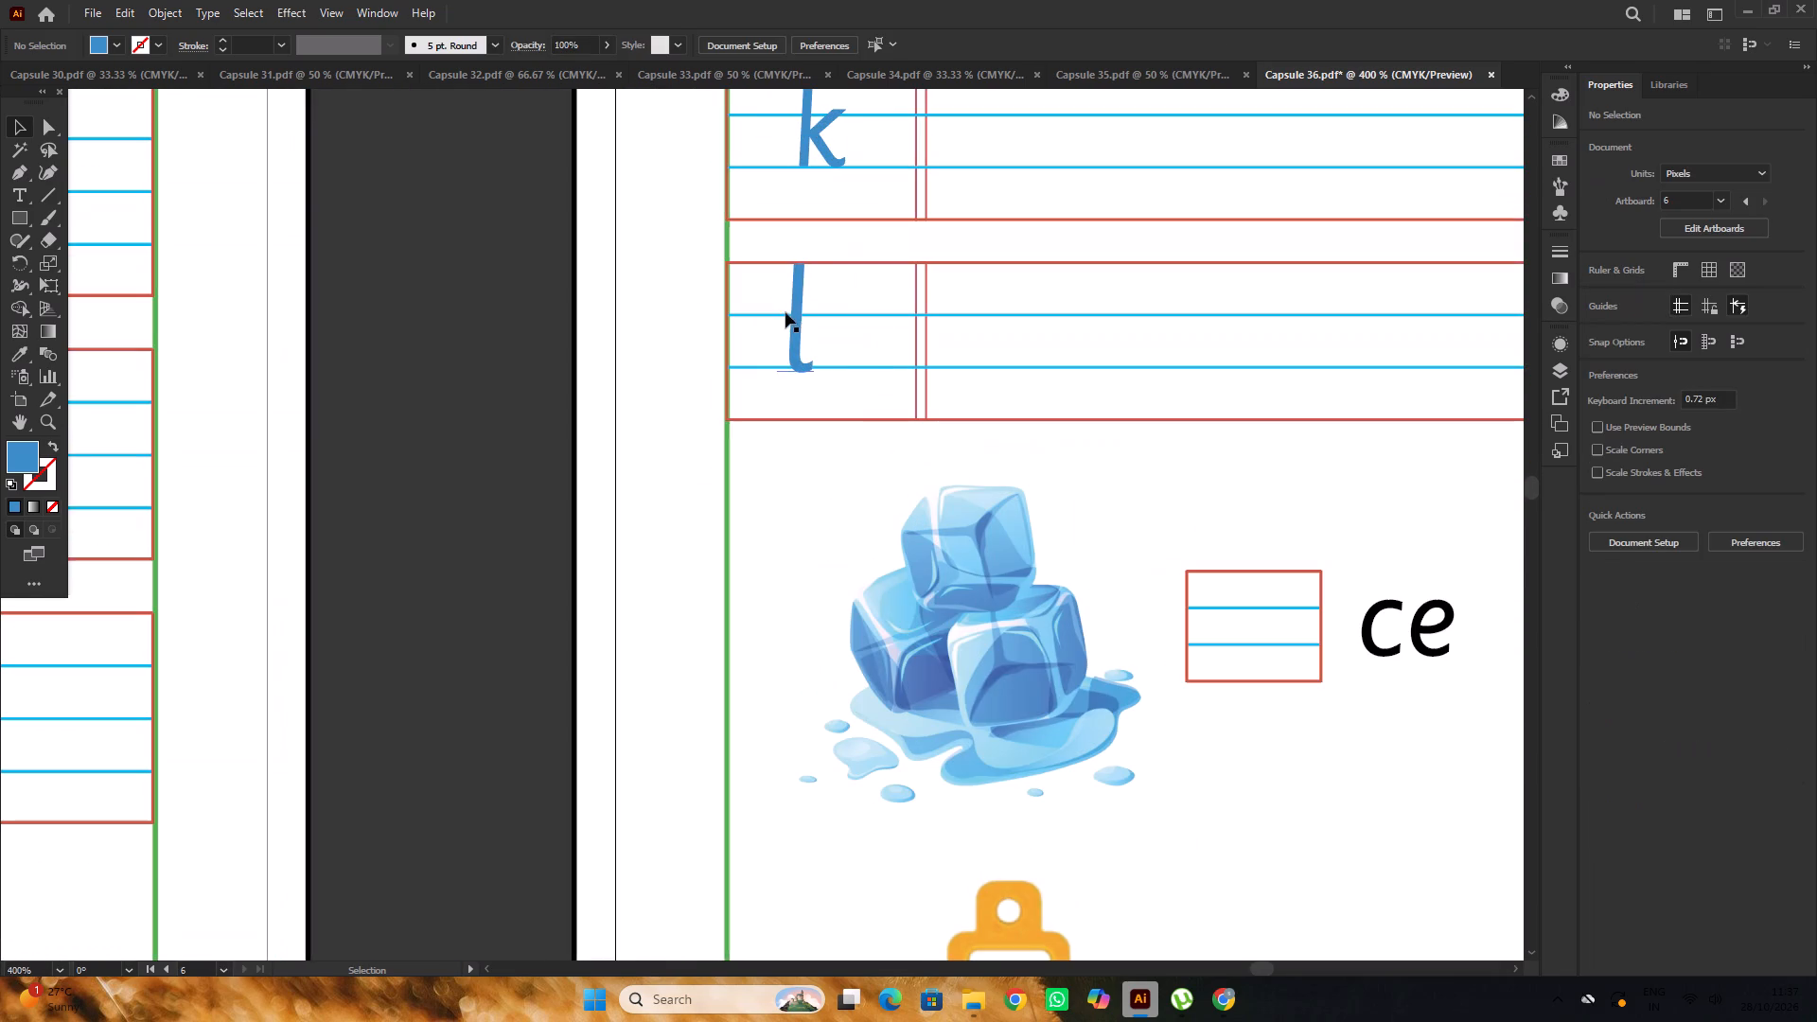
pyautogui.moveTo(793, 315); pyautogui.dragTo(813, 313)
pyautogui.keyDown('alt'); pyautogui.scroll(-2, 761, 278); pyautogui.keyUp('alt')
# Align the practice letters i, j, k and l on a common horizontal centre.
pyautogui.scroll(9, 760, 277)
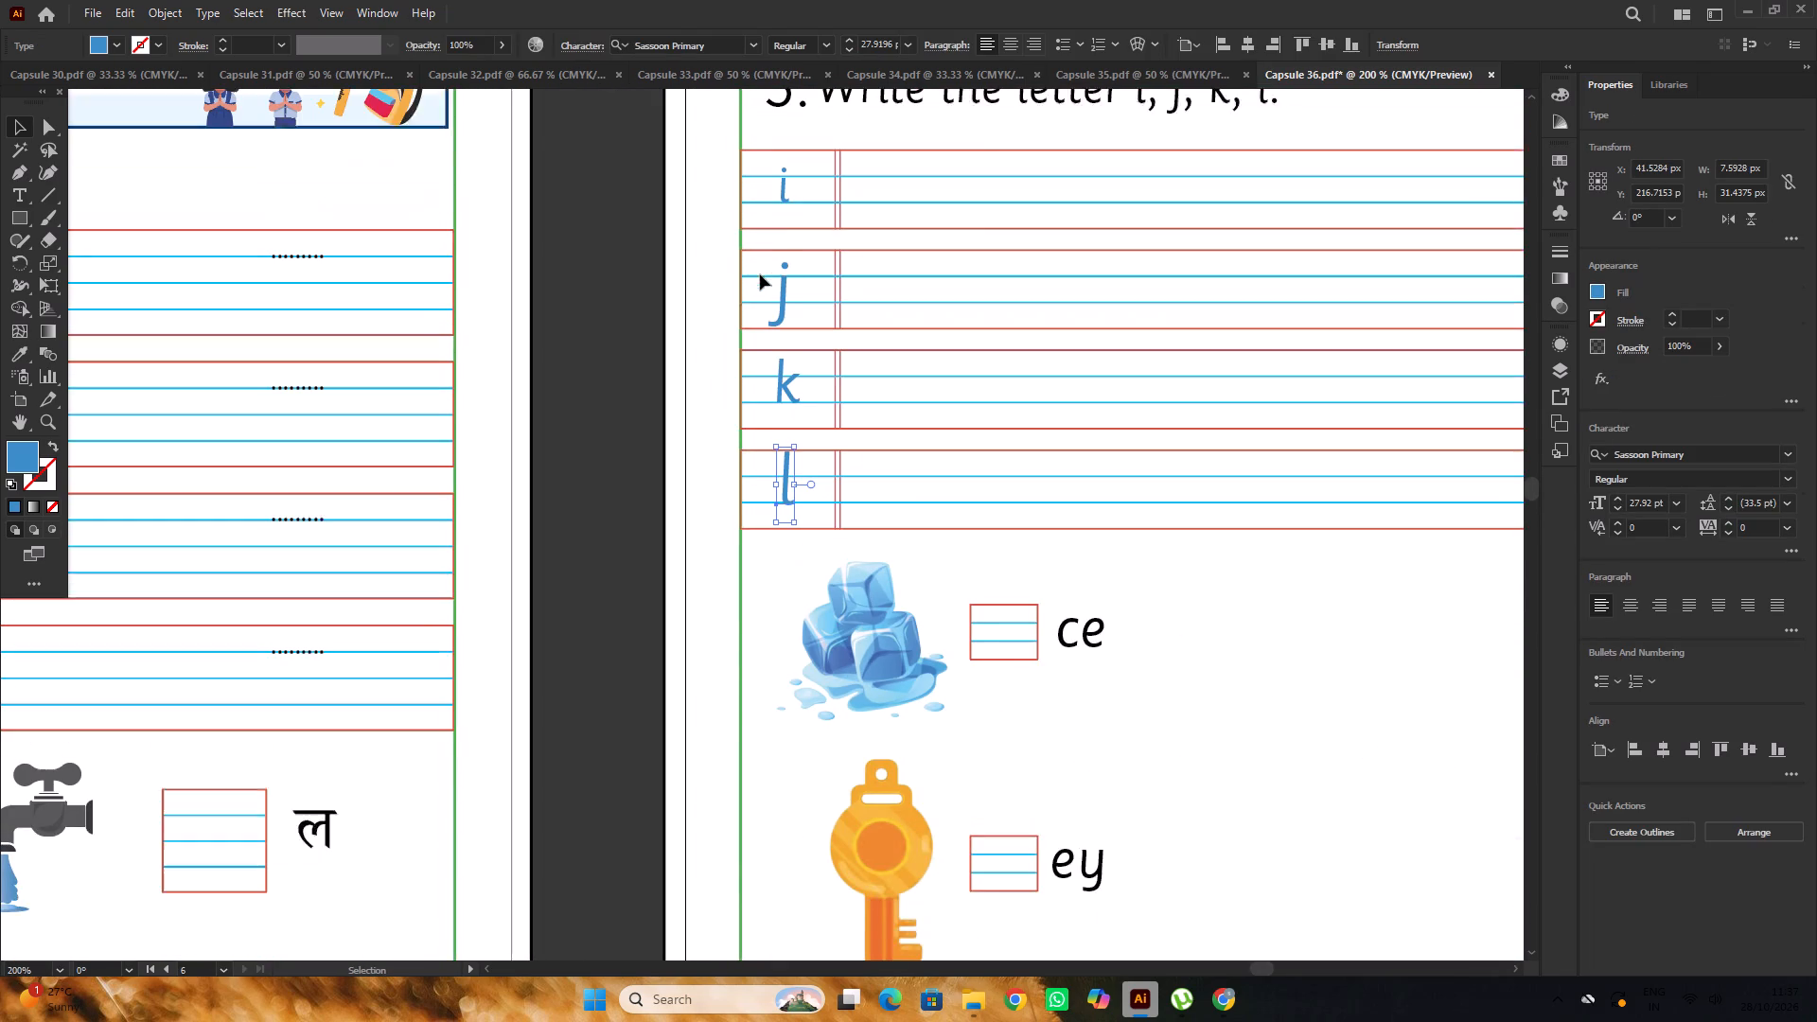
pyautogui.click(785, 224)
pyautogui.keyDown('shift'); pyautogui.click(784, 315); pyautogui.keyUp('shift')
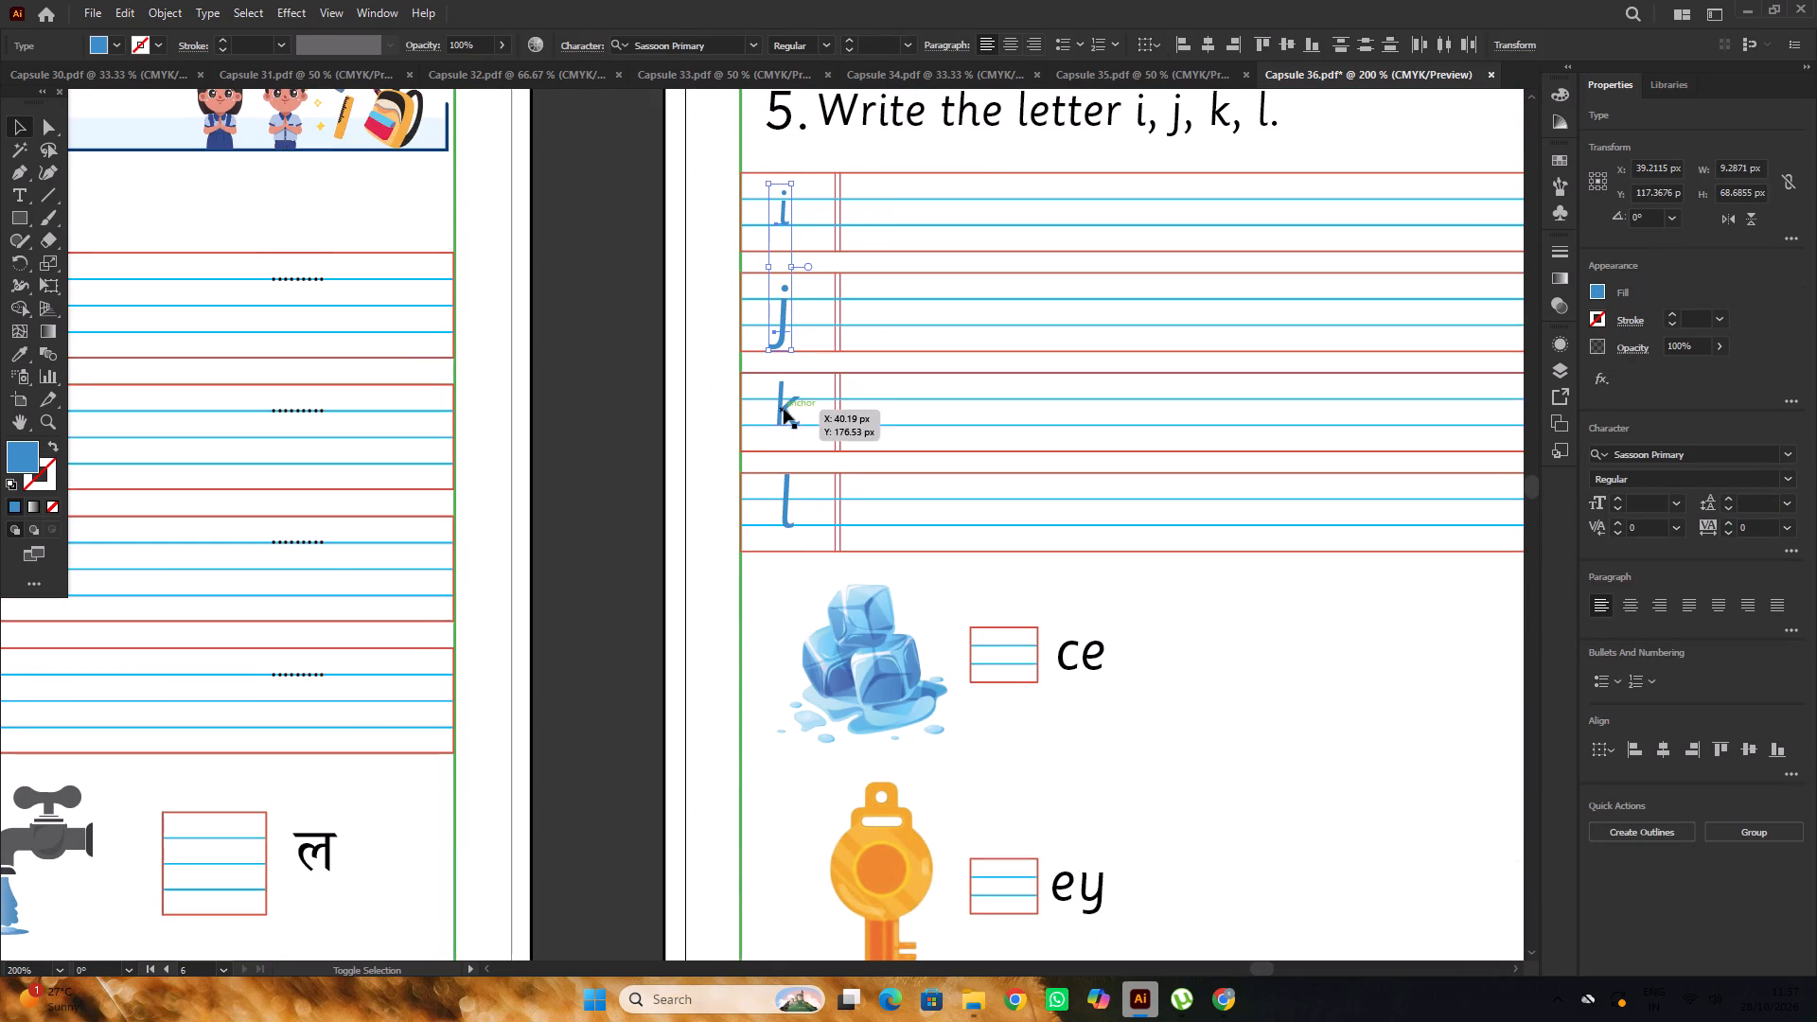
pyautogui.keyDown('shift'); pyautogui.click(784, 409); pyautogui.keyUp('shift')
pyautogui.keyDown('shift'); pyautogui.click(787, 496); pyautogui.keyUp('shift')
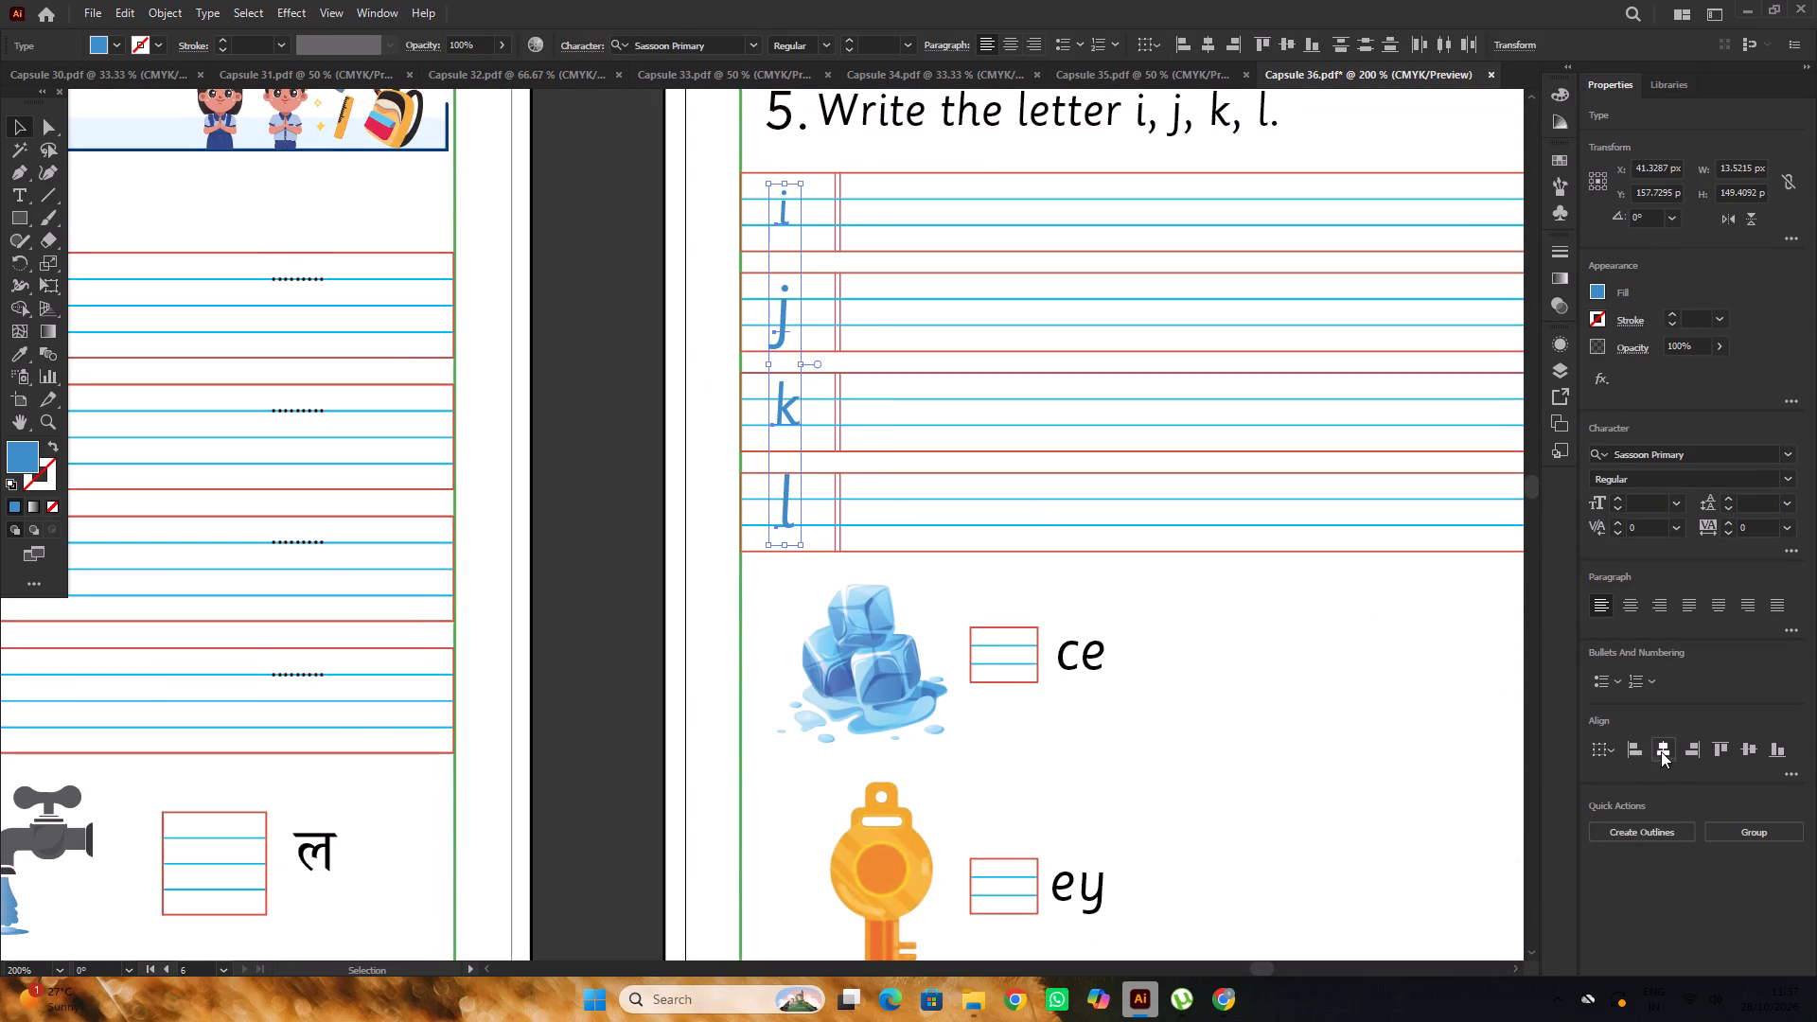
pyautogui.click(1661, 751)
pyautogui.doubleClick(647, 477)
# Review all of Capsule 36's pages, from the question 5 page back to the Alphabet page.
pyautogui.keyDown('alt'); pyautogui.scroll(-5, 1065, 453); pyautogui.keyUp('alt')
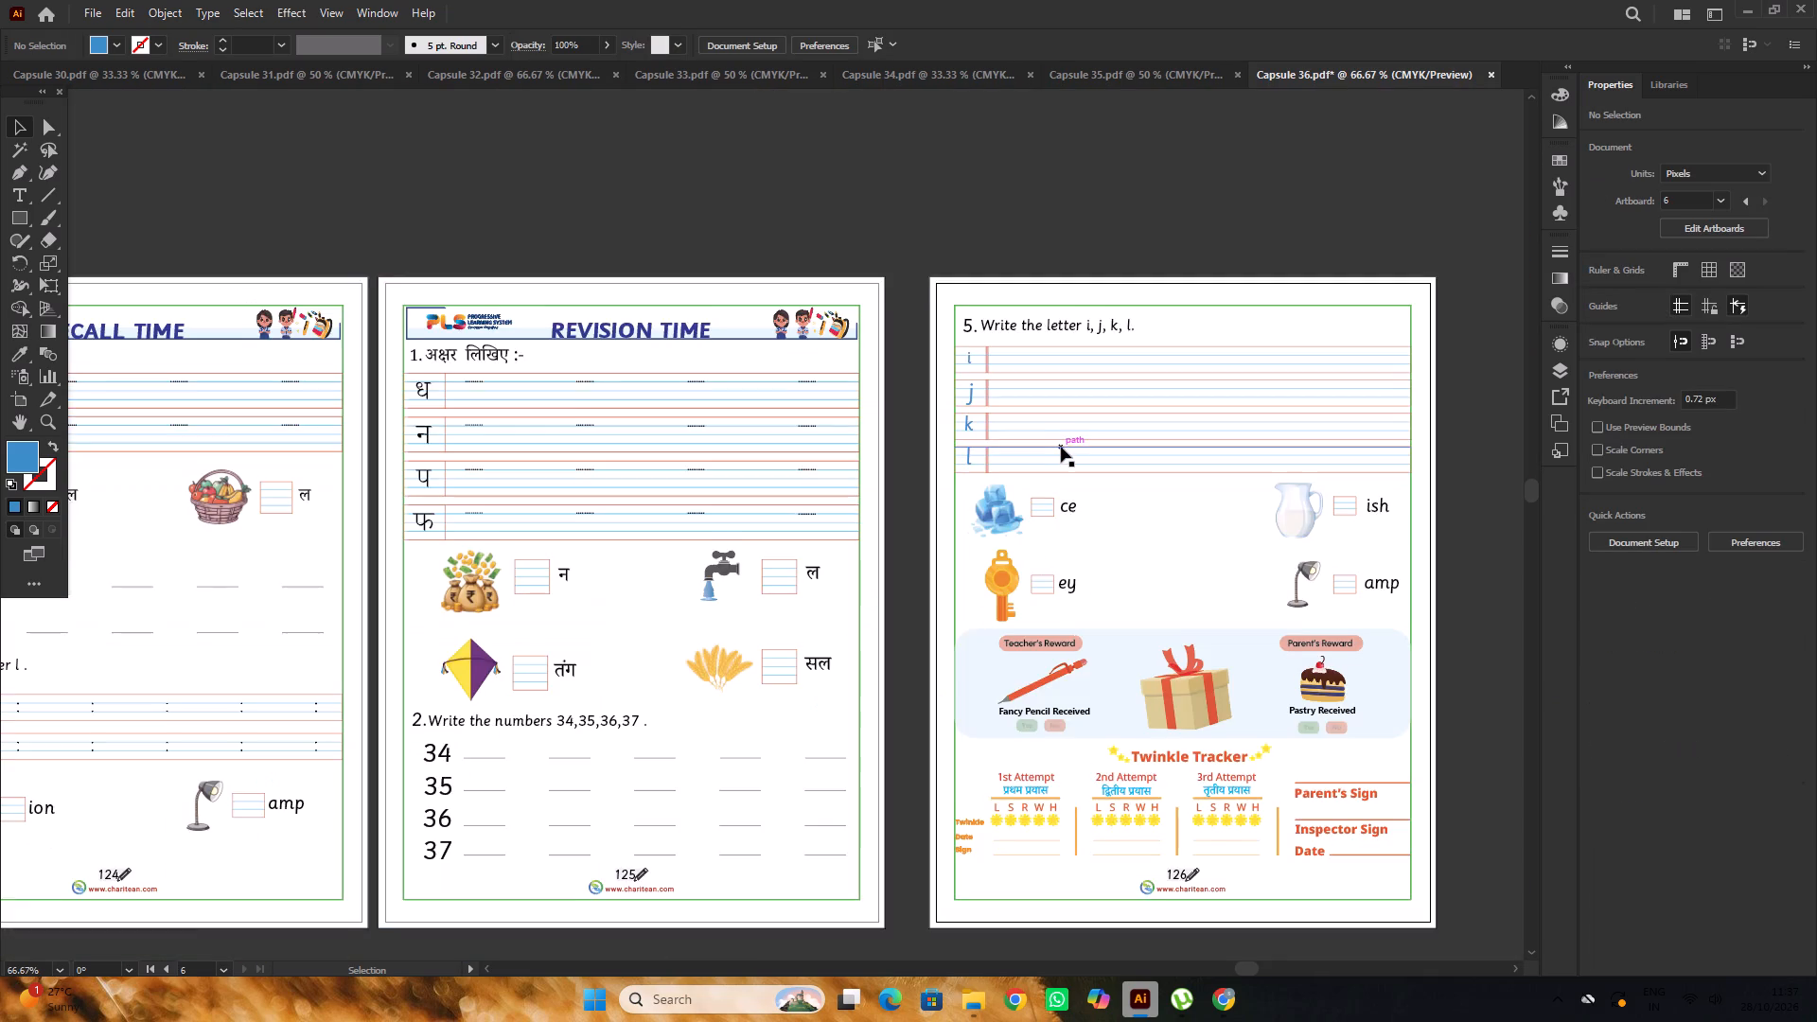
pyautogui.keyDown('alt'); pyautogui.scroll(-4, 1061, 447); pyautogui.keyUp('alt')
pyautogui.press('space')
pyautogui.moveTo(1155, 486); pyautogui.dragTo(977, 481)
pyautogui.click(1220, 466)
pyautogui.keyDown('alt'); pyautogui.scroll(1, 918, 453); pyautogui.keyUp('alt')
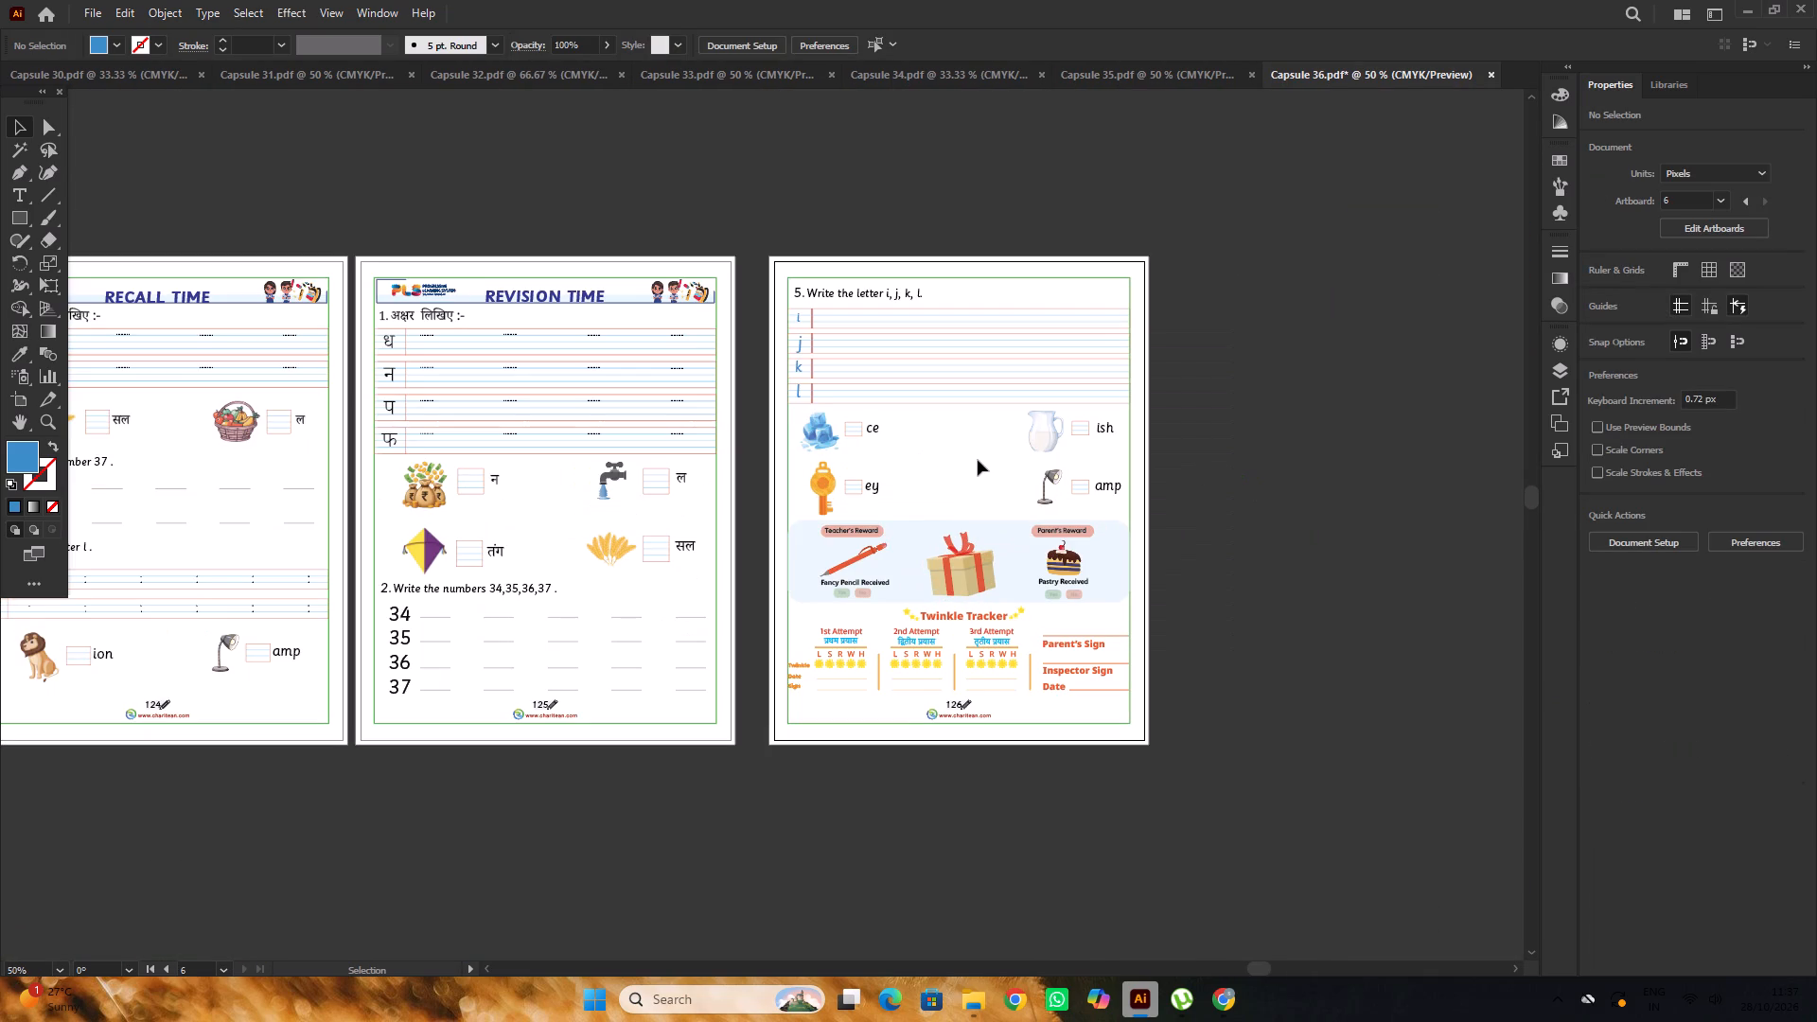
pyautogui.scroll(-2, 978, 460)
pyautogui.keyDown('alt'); pyautogui.scroll(-2, 978, 460); pyautogui.keyUp('alt')
pyautogui.press('space')
pyautogui.moveTo(730, 687); pyautogui.dragTo(880, 671)
pyautogui.keyDown('alt'); pyautogui.scroll(3, 877, 470); pyautogui.keyUp('alt')
pyautogui.keyDown('alt'); pyautogui.scroll(-3, 877, 470); pyautogui.keyUp('alt')
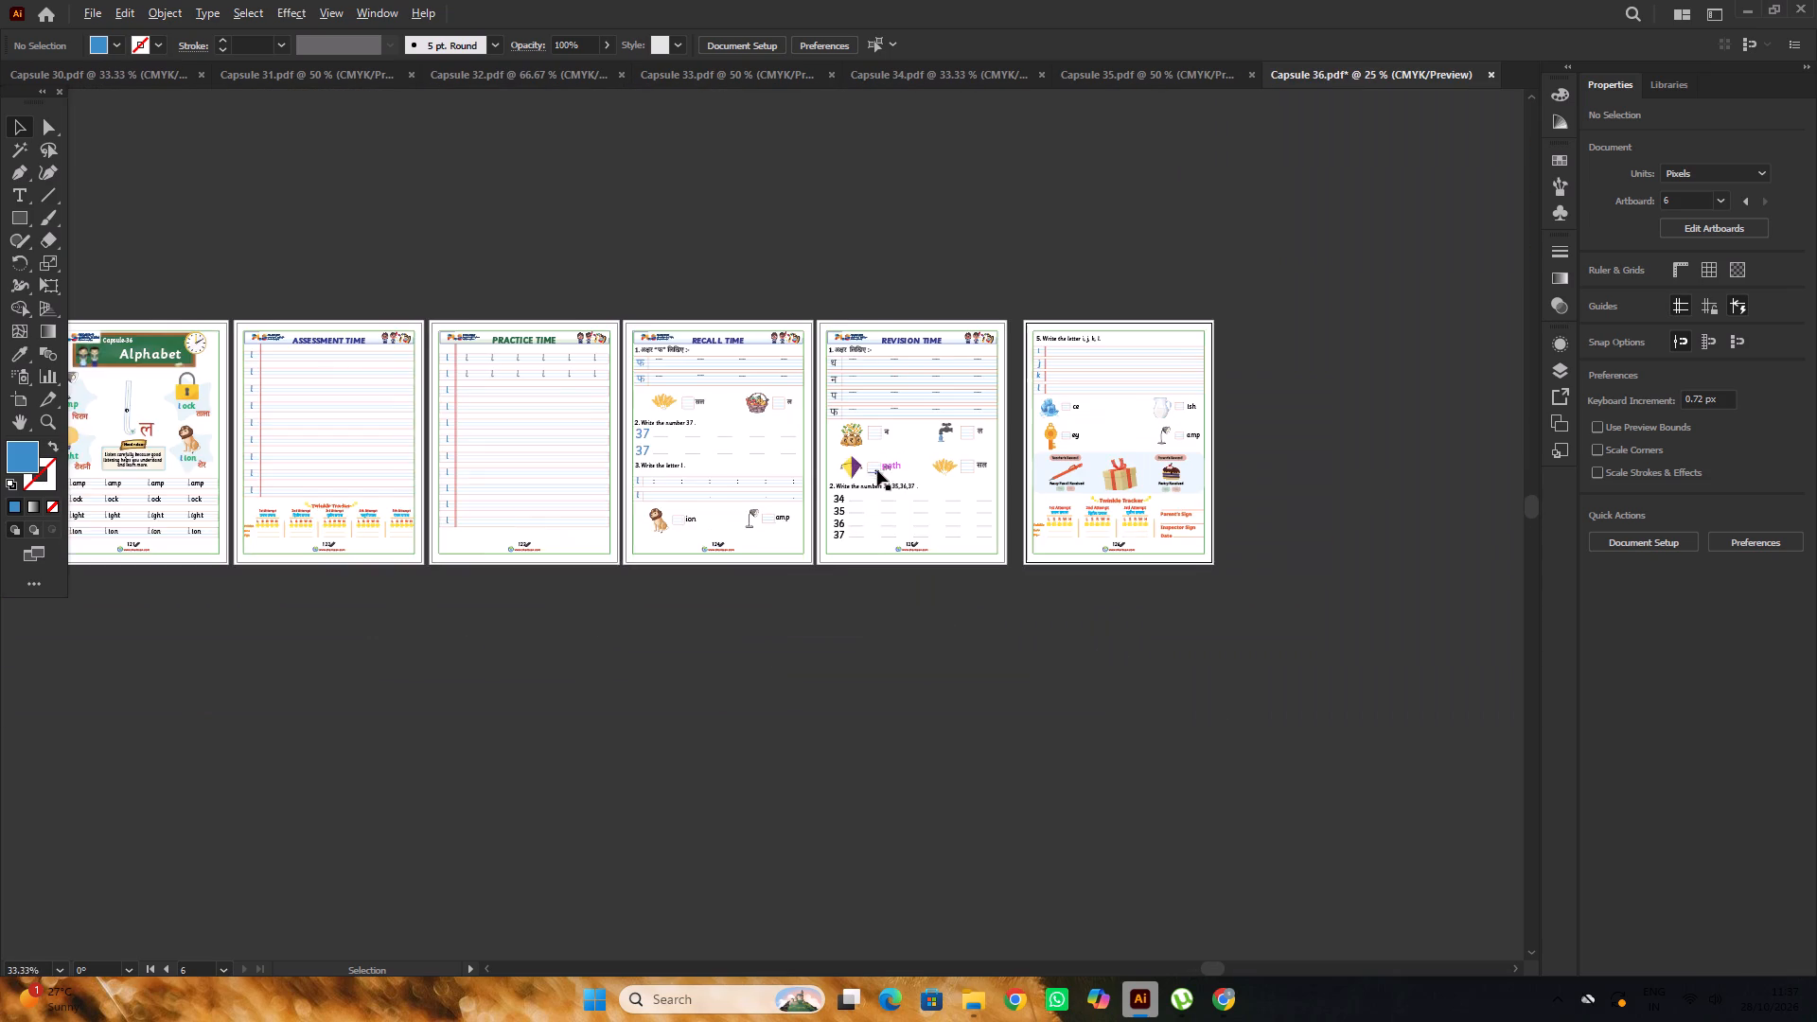
pyautogui.press('space')
pyautogui.press('space')
pyautogui.press('space')
pyautogui.press('space')
pyautogui.press('space')
pyautogui.press('space')
pyautogui.press('space')
pyautogui.press('space')
pyautogui.press('space')
pyautogui.press('space')
pyautogui.press('space')
pyautogui.press('space')
pyautogui.press('space')
pyautogui.press('space')
pyautogui.press('space')
pyautogui.press('space')
pyautogui.press('space')
pyautogui.press('space')
pyautogui.press('space')
pyautogui.press('space')
pyautogui.moveTo(742, 657); pyautogui.dragTo(938, 657)
pyautogui.scroll(2, 1074, 616)
pyautogui.keyDown('alt'); pyautogui.scroll(-2, 1074, 615); pyautogui.keyUp('alt')
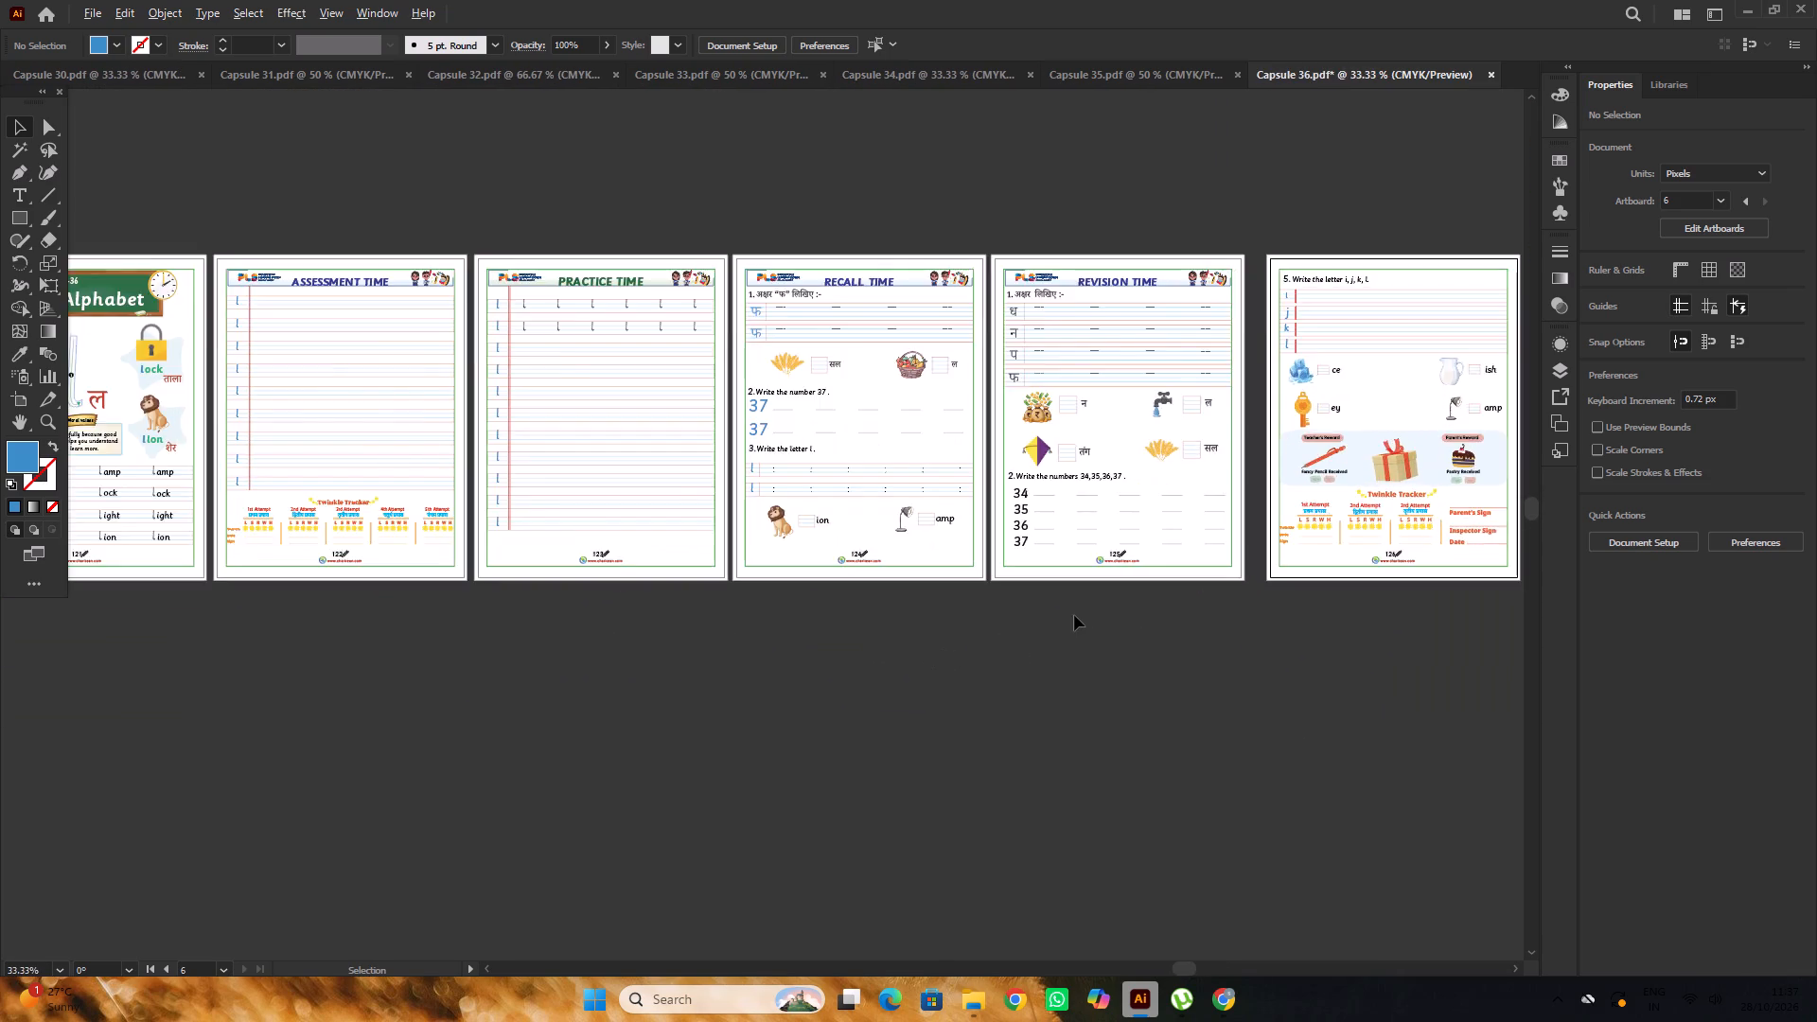
pyautogui.keyDown('alt'); pyautogui.scroll(3, 706, 595); pyautogui.keyUp('alt')
# Unlock all locked objects in the Capsule 36 document.
pyautogui.click(461, 581)
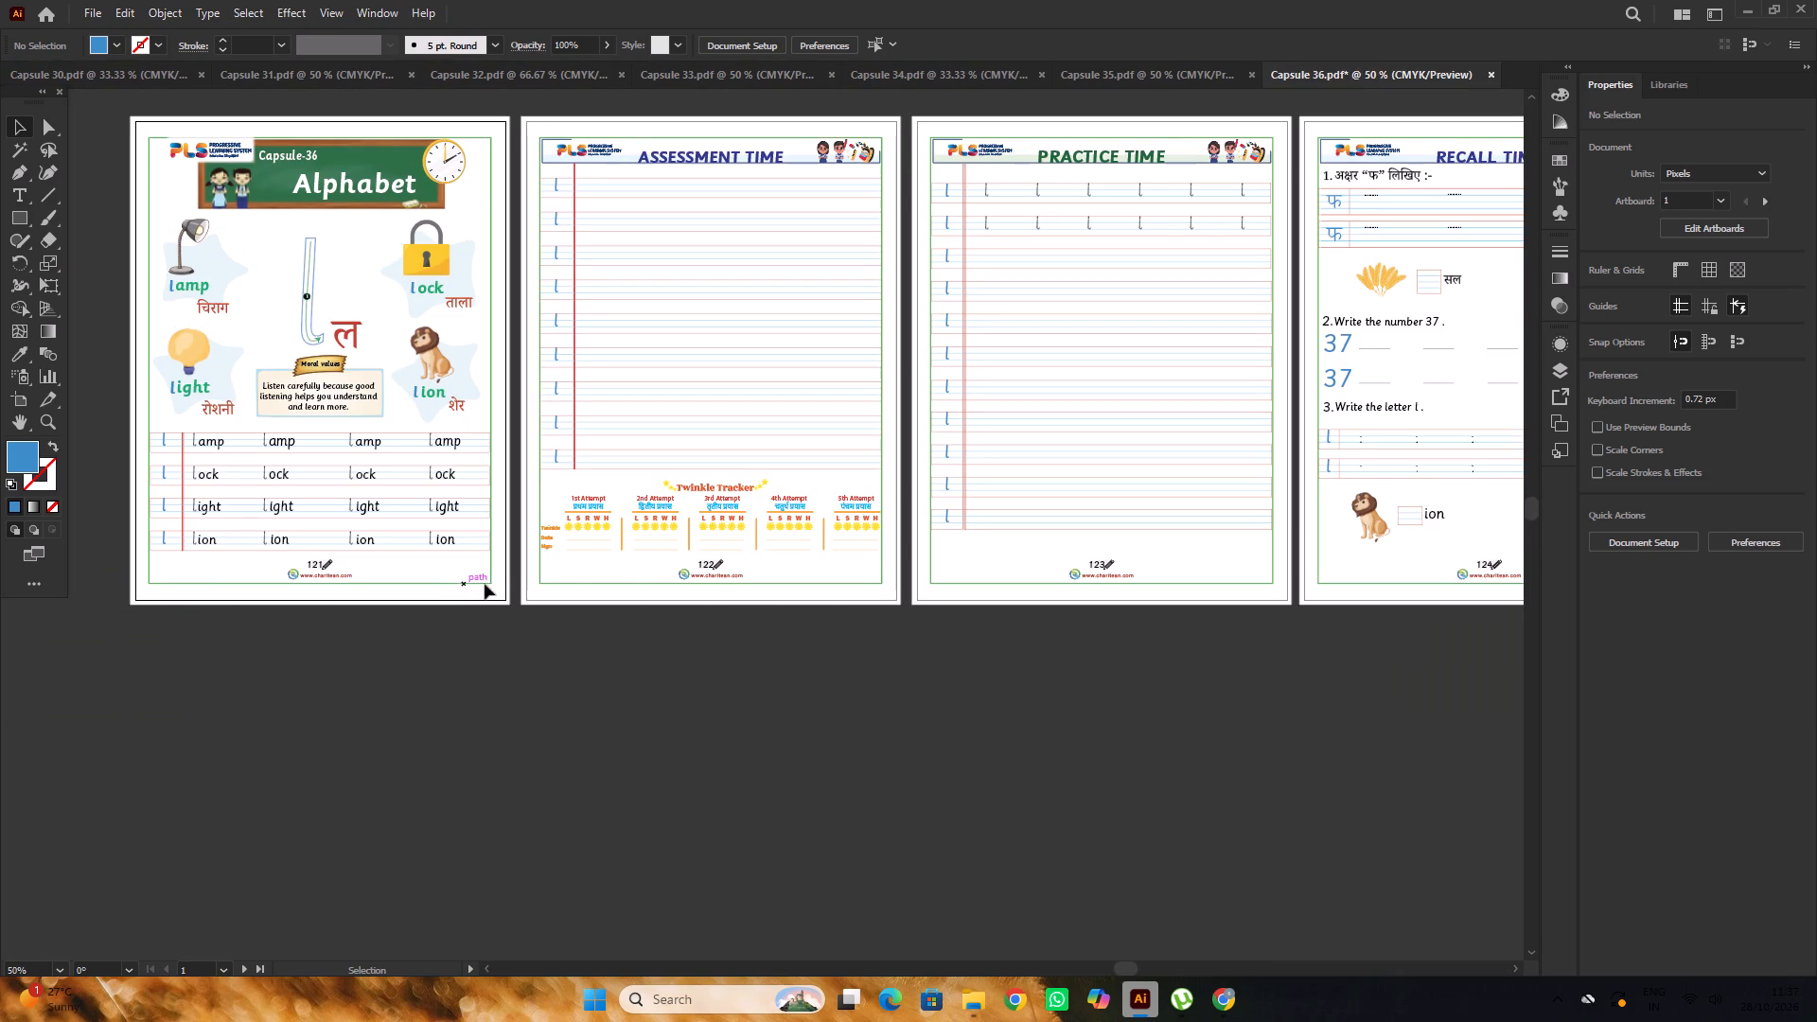
pyautogui.hotkey('ctrl', 'alt', '2')
pyautogui.click(724, 716)
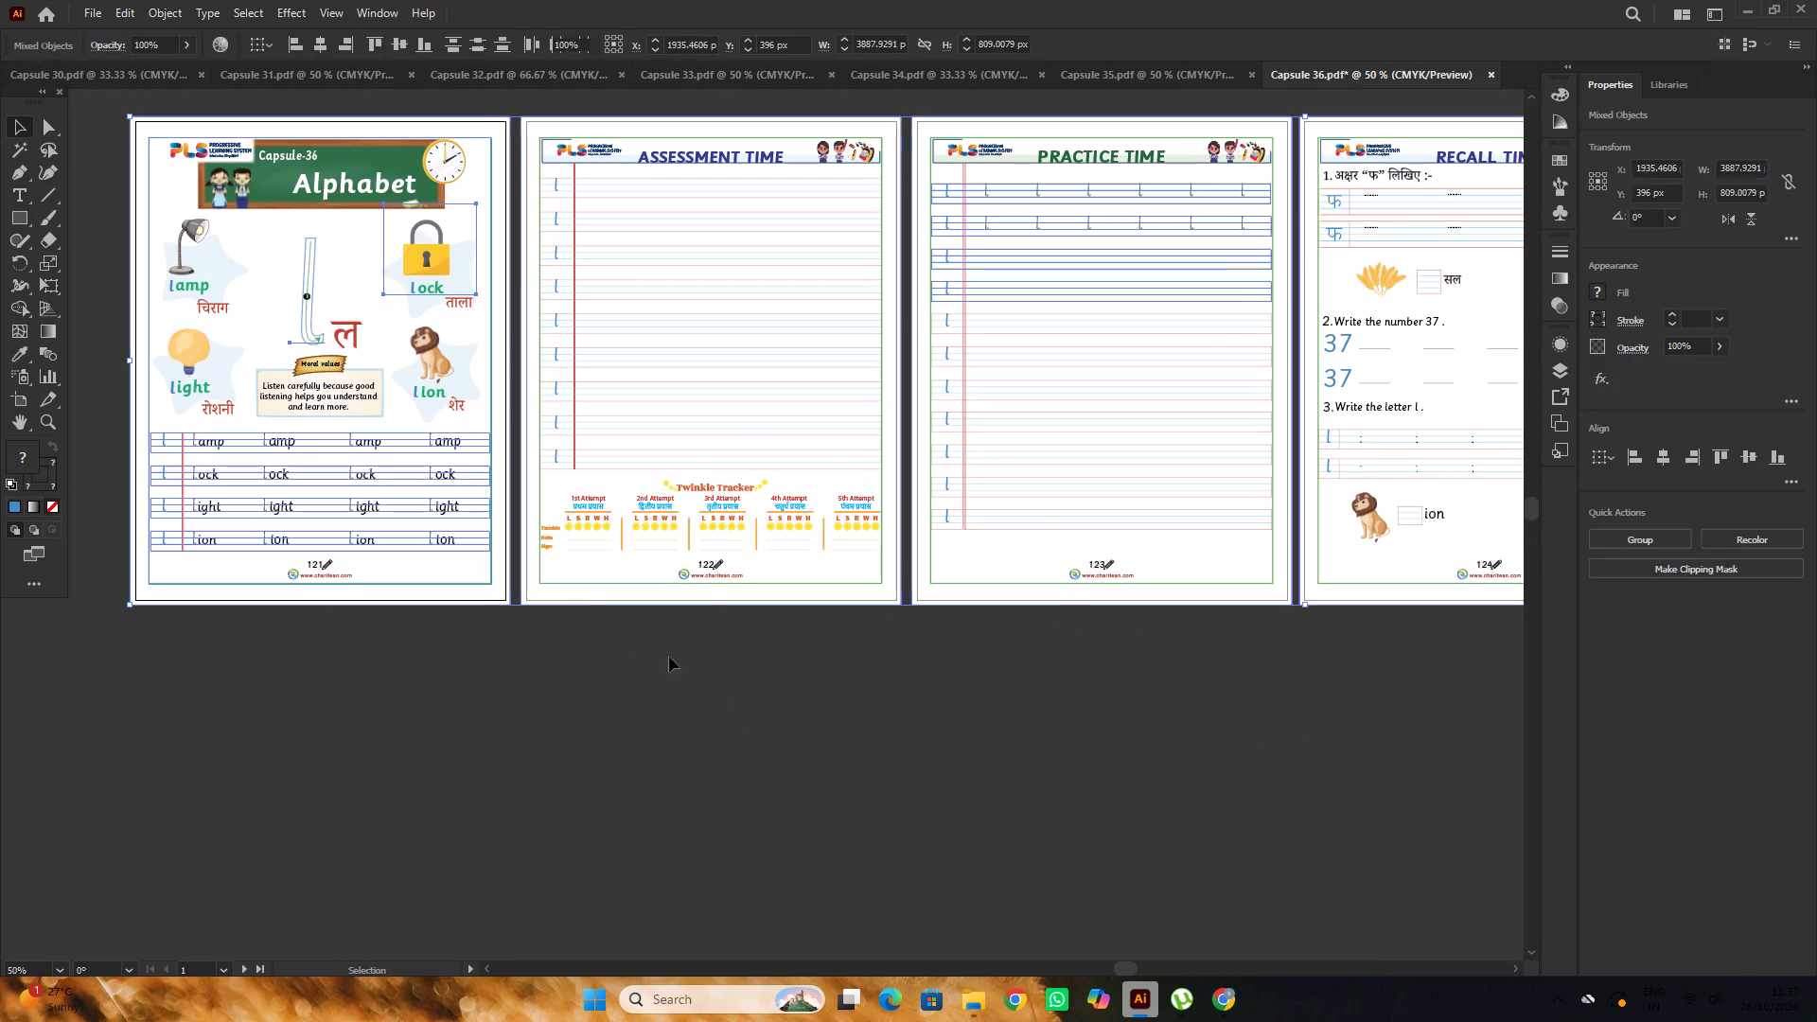
# Delete the green border rectangles from all six Capsule 36 pages.
pyautogui.scroll(-2, 585, 582)
pyautogui.click(487, 538)
pyautogui.keyDown('shift'); pyautogui.click(558, 541); pyautogui.keyUp('shift')
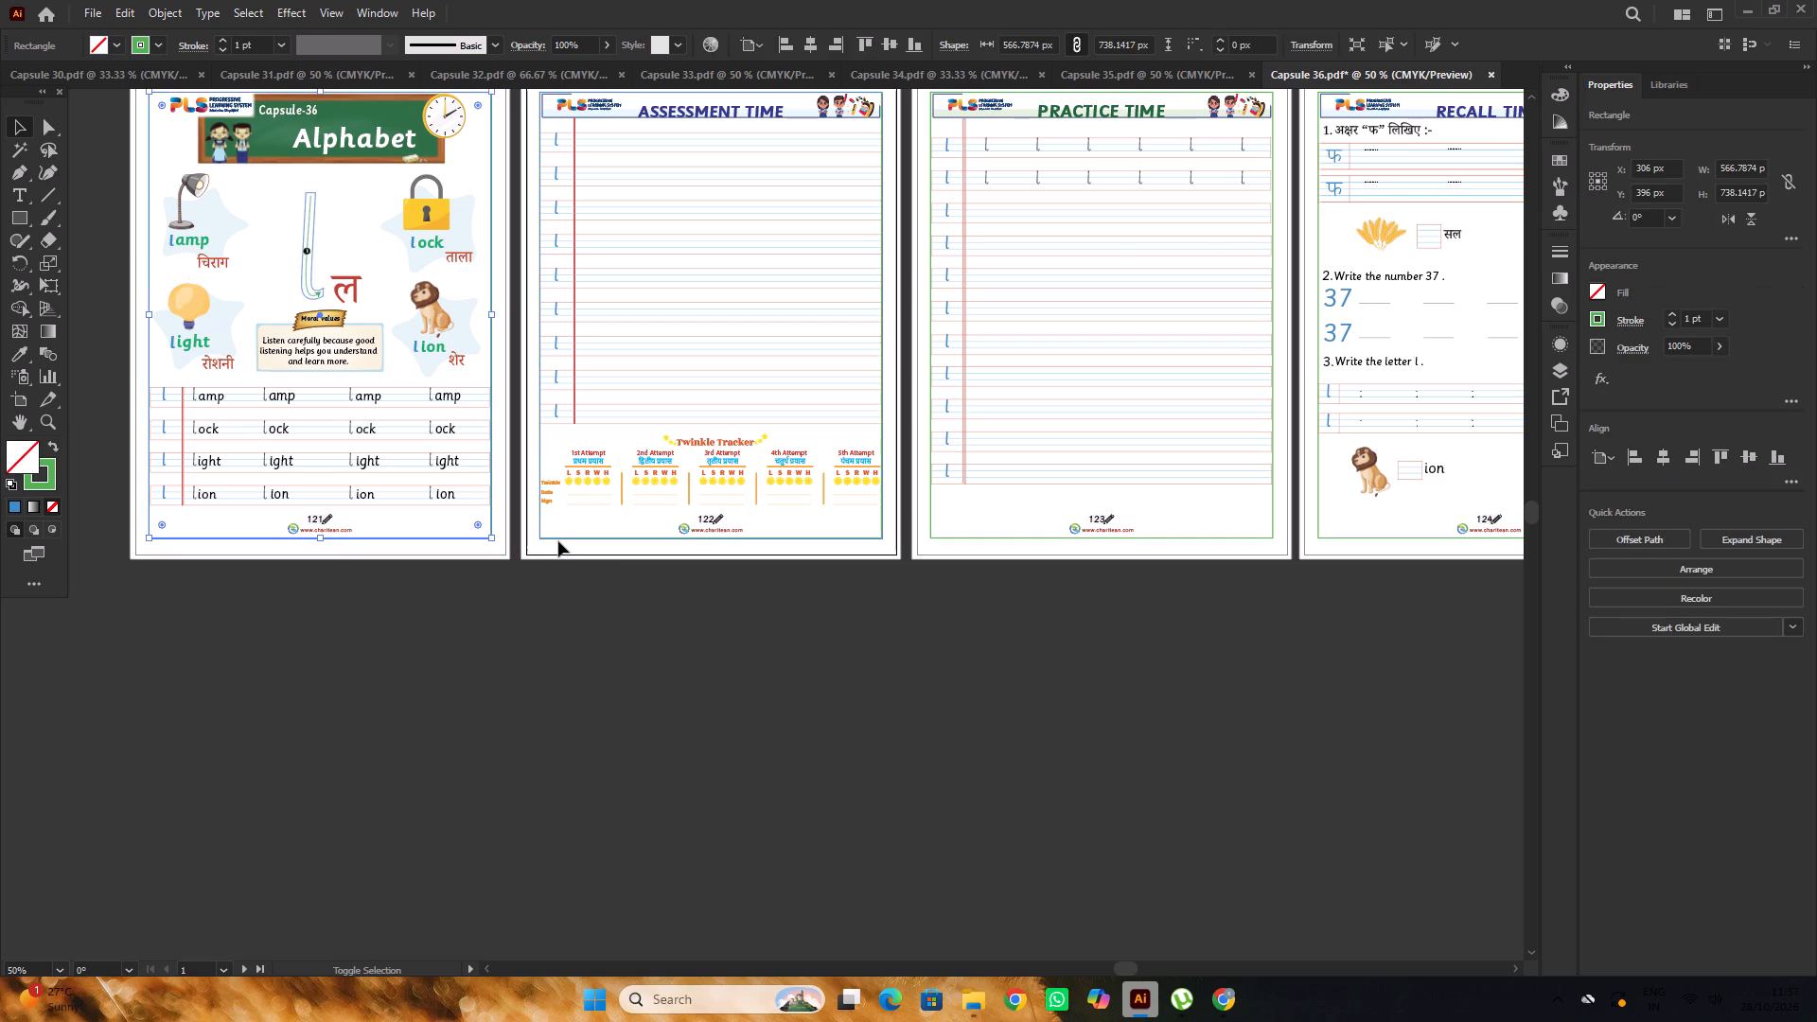
pyautogui.keyDown('alt'); pyautogui.scroll(-2, 558, 541); pyautogui.keyUp('alt')
pyautogui.keyDown('alt'); pyautogui.scroll(2, 754, 557); pyautogui.keyUp('alt')
pyautogui.keyDown('shift'); pyautogui.click(803, 523); pyautogui.keyUp('shift')
pyautogui.keyDown('alt'); pyautogui.scroll(-1, 802, 523); pyautogui.keyUp('alt')
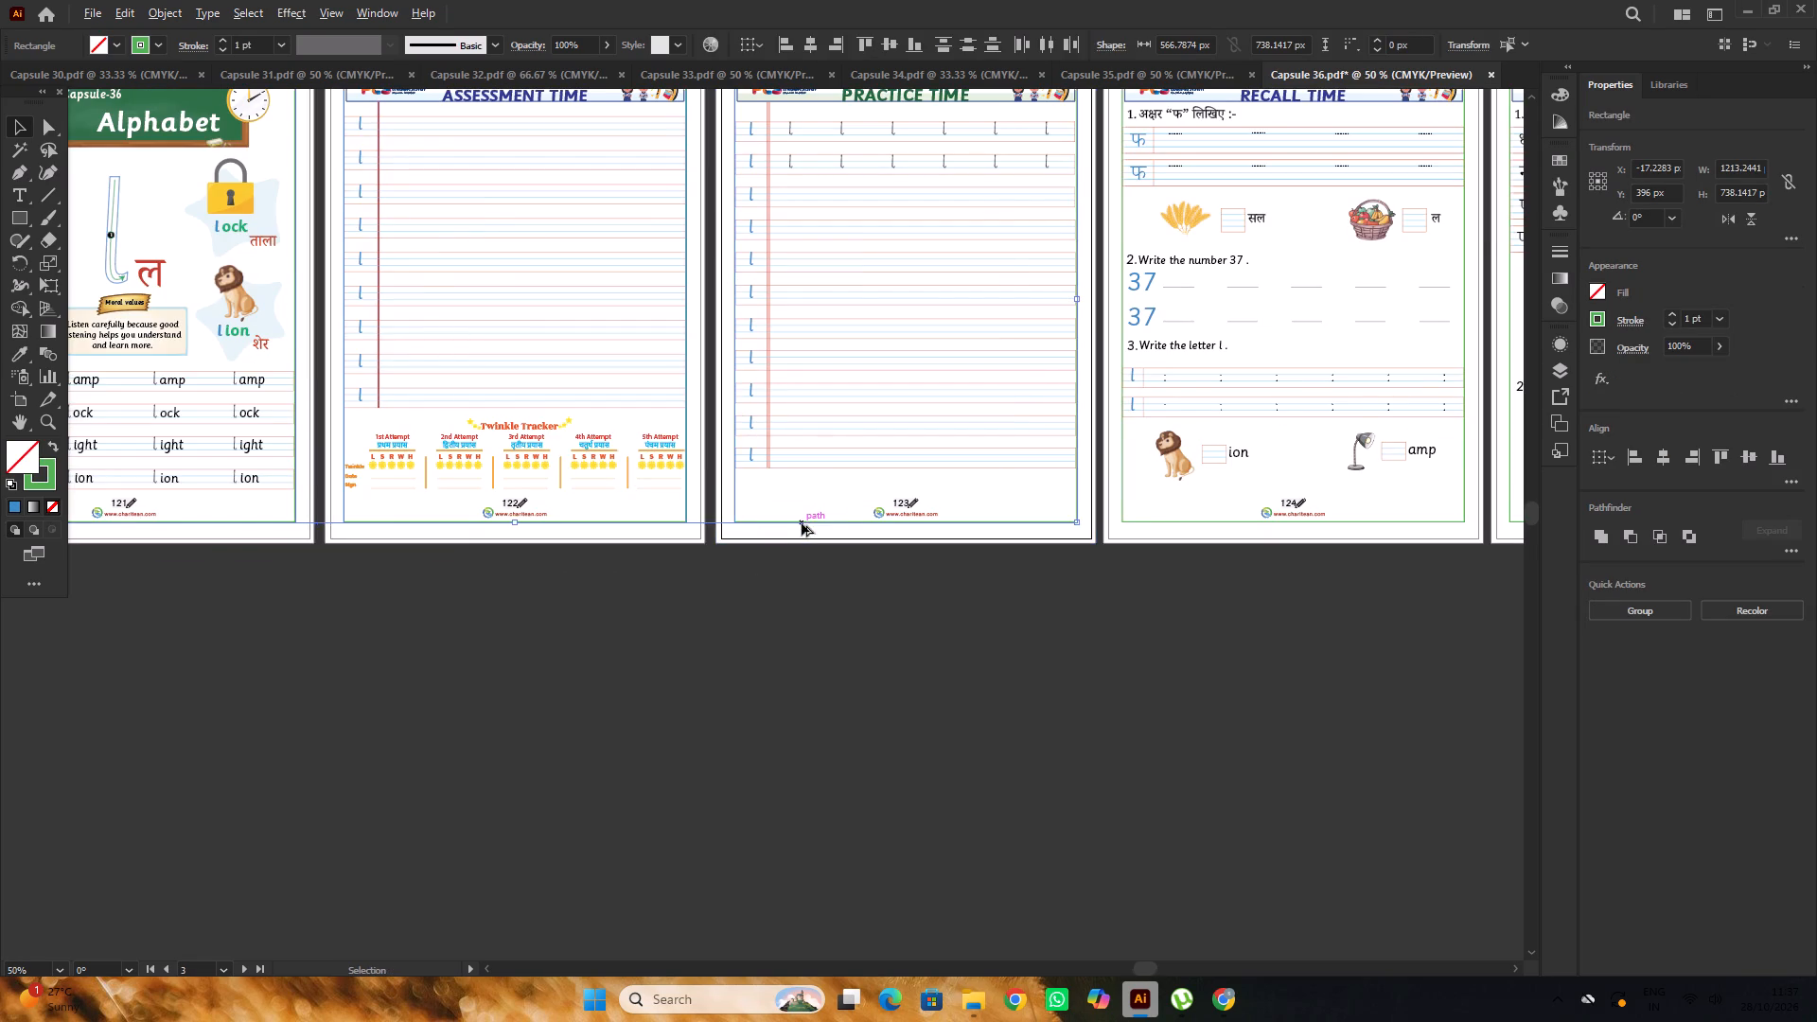
pyautogui.keyDown('alt'); pyautogui.scroll(1, 1150, 533); pyautogui.keyUp('alt')
pyautogui.keyDown('shift'); pyautogui.click(1016, 517); pyautogui.keyUp('shift')
pyautogui.keyDown('alt'); pyautogui.scroll(-2, 877, 500); pyautogui.keyUp('alt')
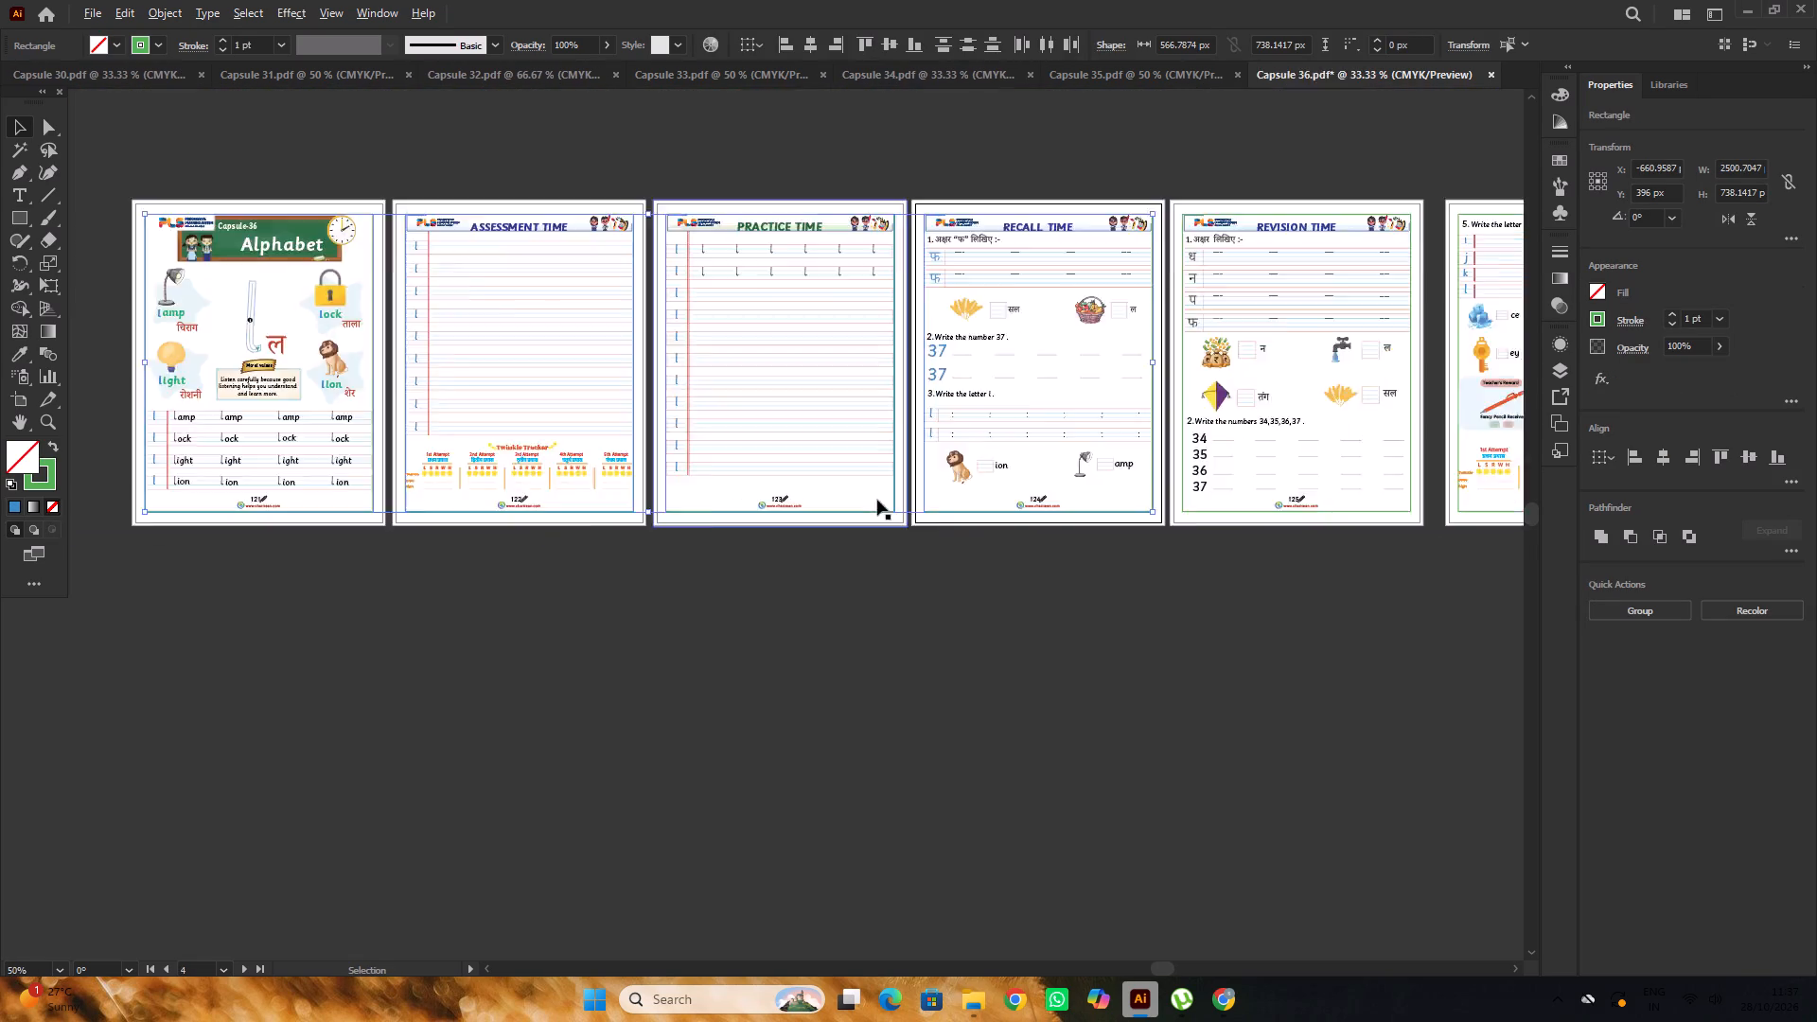
pyautogui.keyDown('alt'); pyautogui.scroll(2, 1219, 519); pyautogui.keyUp('alt')
pyautogui.keyDown('shift'); pyautogui.click(1226, 500); pyautogui.keyUp('shift')
pyautogui.keyDown('alt'); pyautogui.scroll(-2, 900, 514); pyautogui.keyUp('alt')
pyautogui.keyDown('alt'); pyautogui.scroll(2, 1210, 501); pyautogui.keyUp('alt')
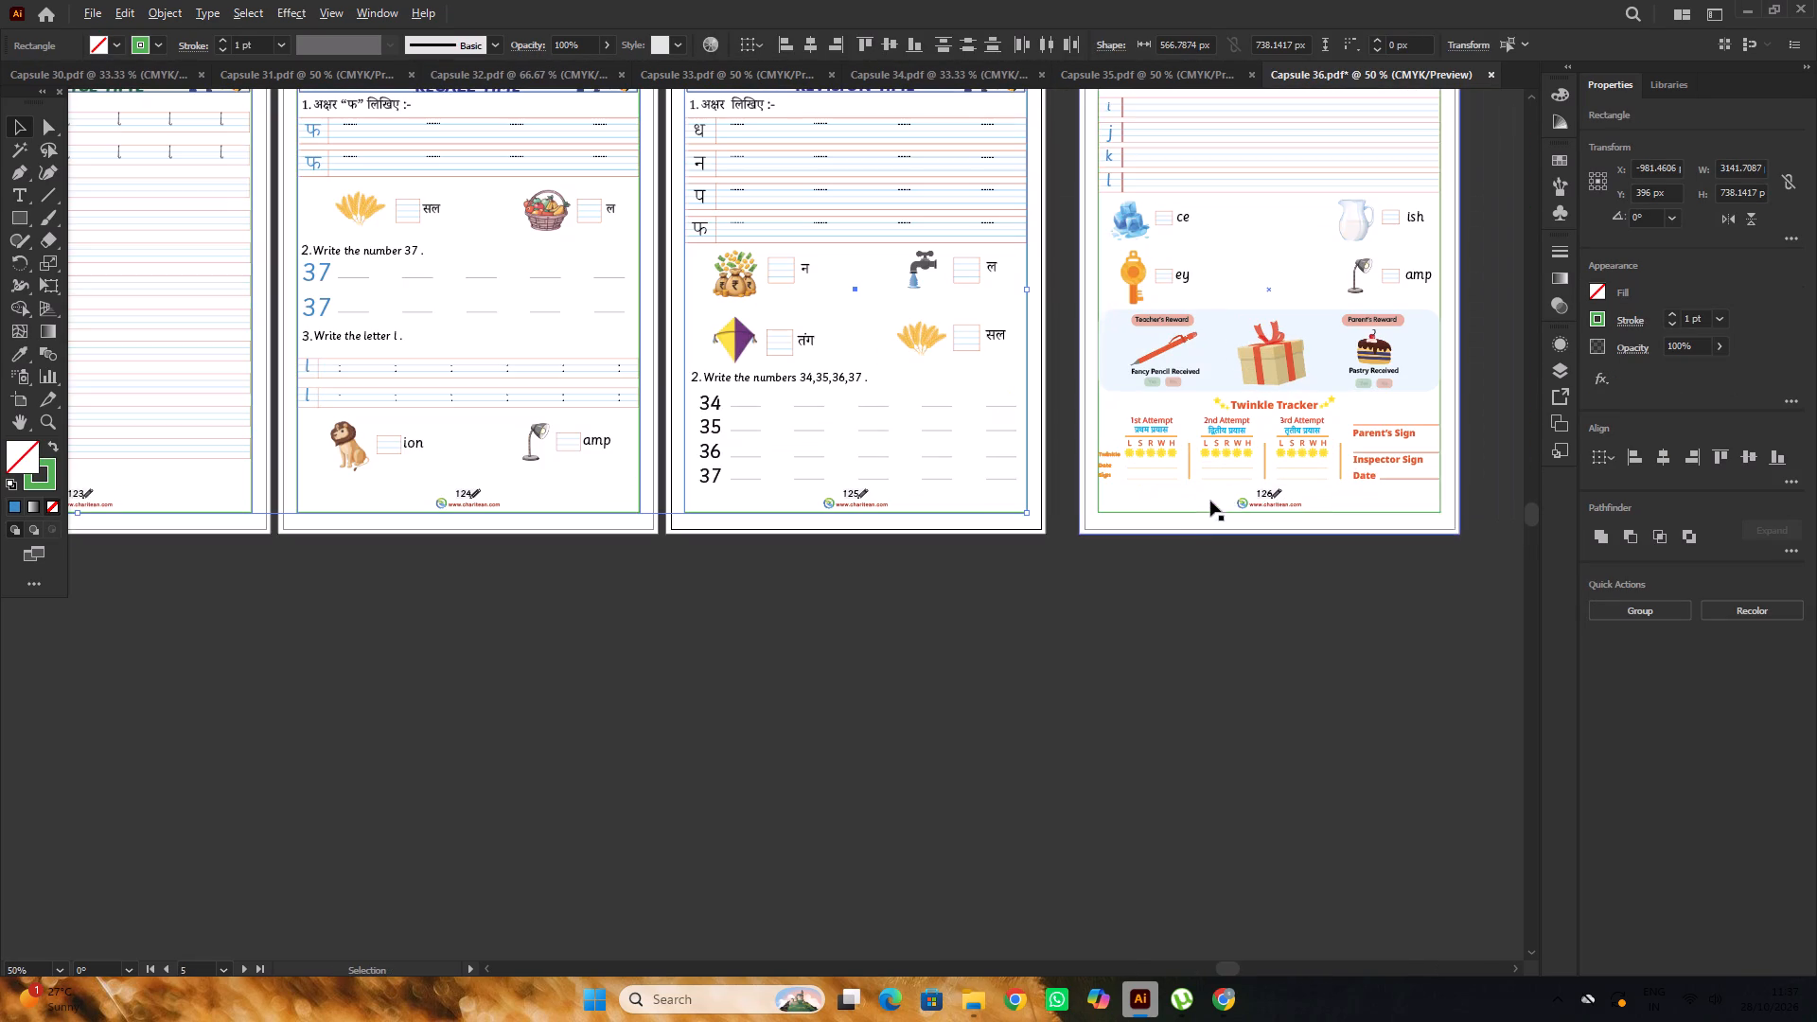
pyautogui.keyDown('shift'); pyautogui.click(1200, 511); pyautogui.keyUp('shift')
pyautogui.keyDown('alt'); pyautogui.scroll(-2, 1197, 511); pyautogui.keyUp('alt')
pyautogui.press('Delete')
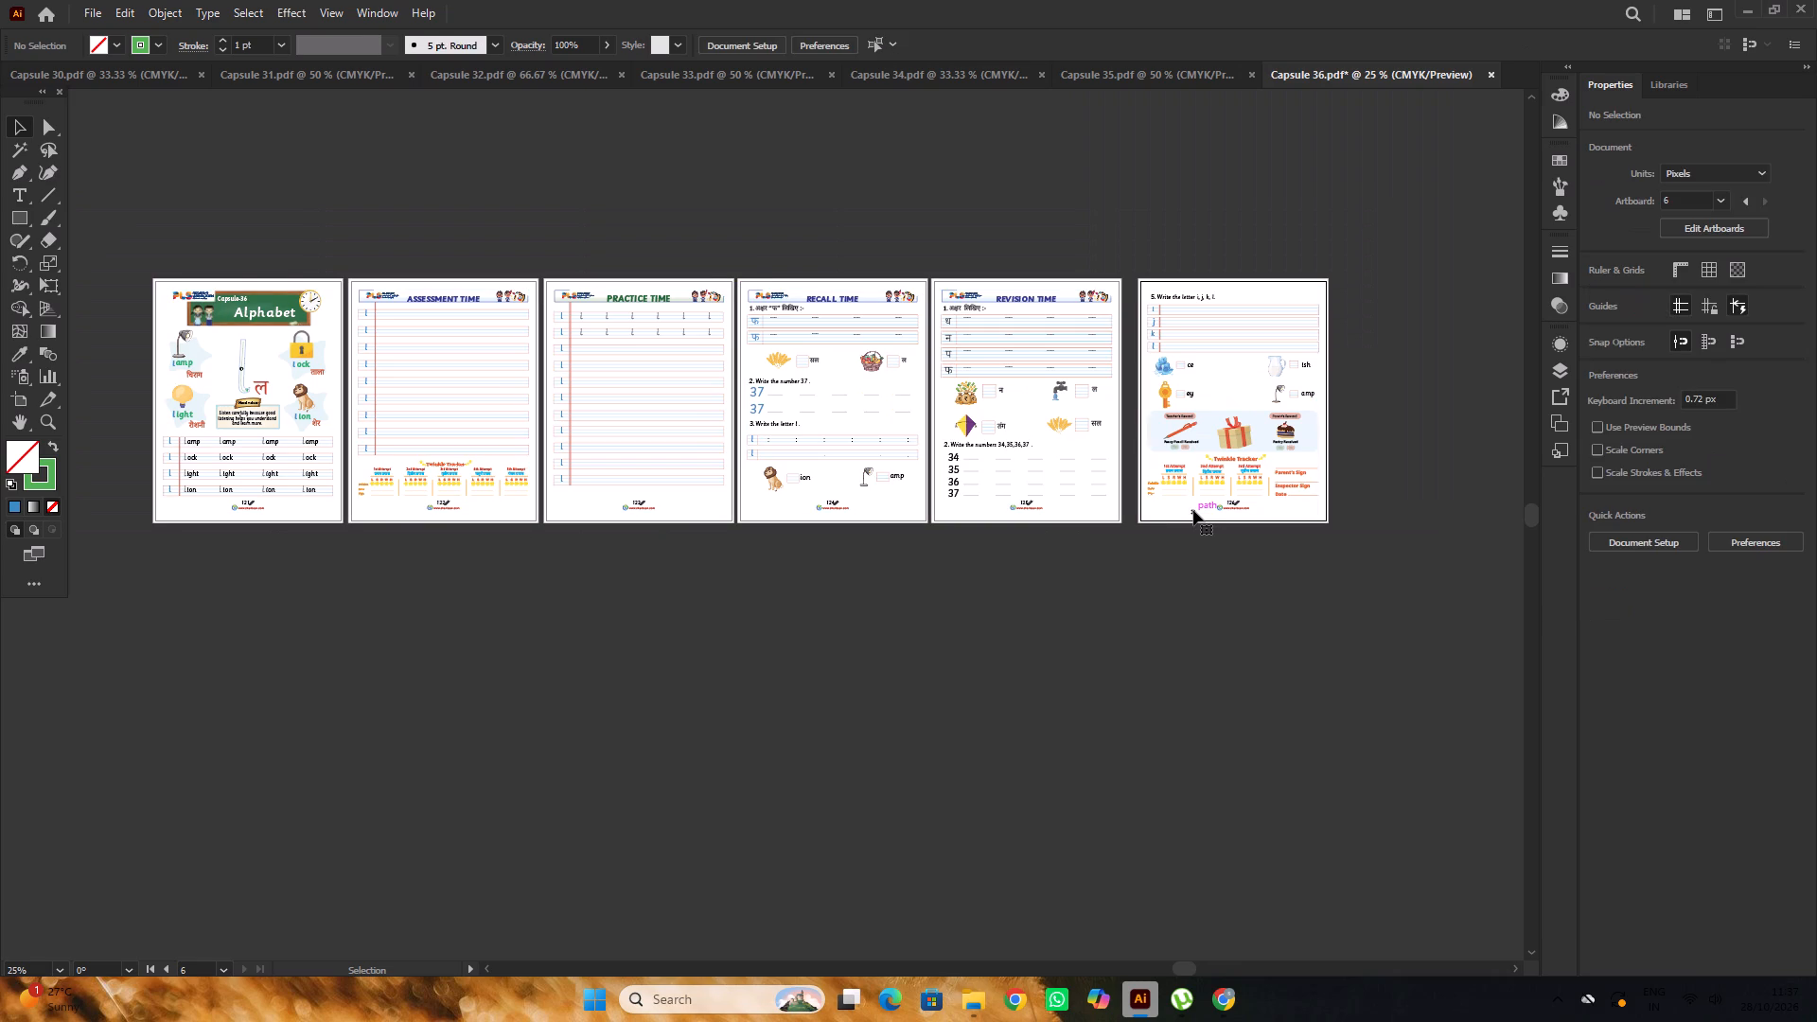
# Check the page number on Capsule 35's last page, then return to Capsule 36.
pyautogui.press('space')
pyautogui.press('space')
pyautogui.press('space')
pyautogui.press('space')
pyautogui.moveTo(734, 663); pyautogui.dragTo(940, 635)
pyautogui.click(1155, 71)
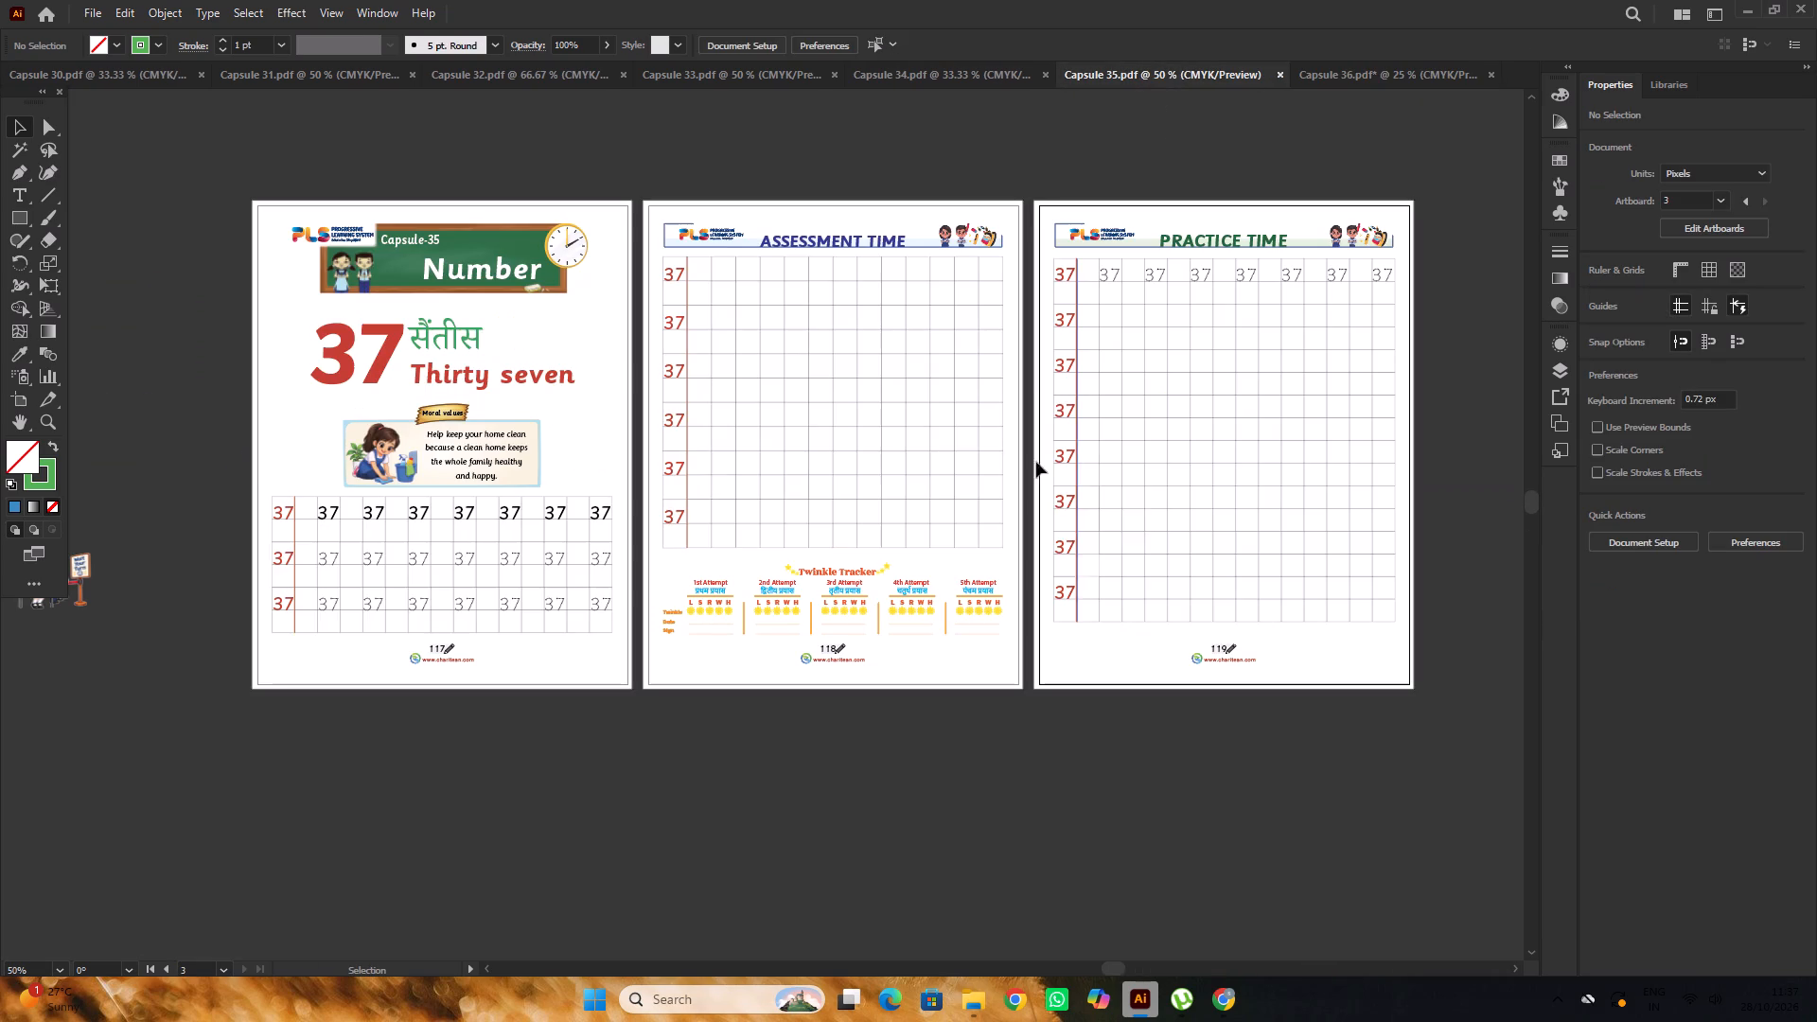
pyautogui.click(1352, 63)
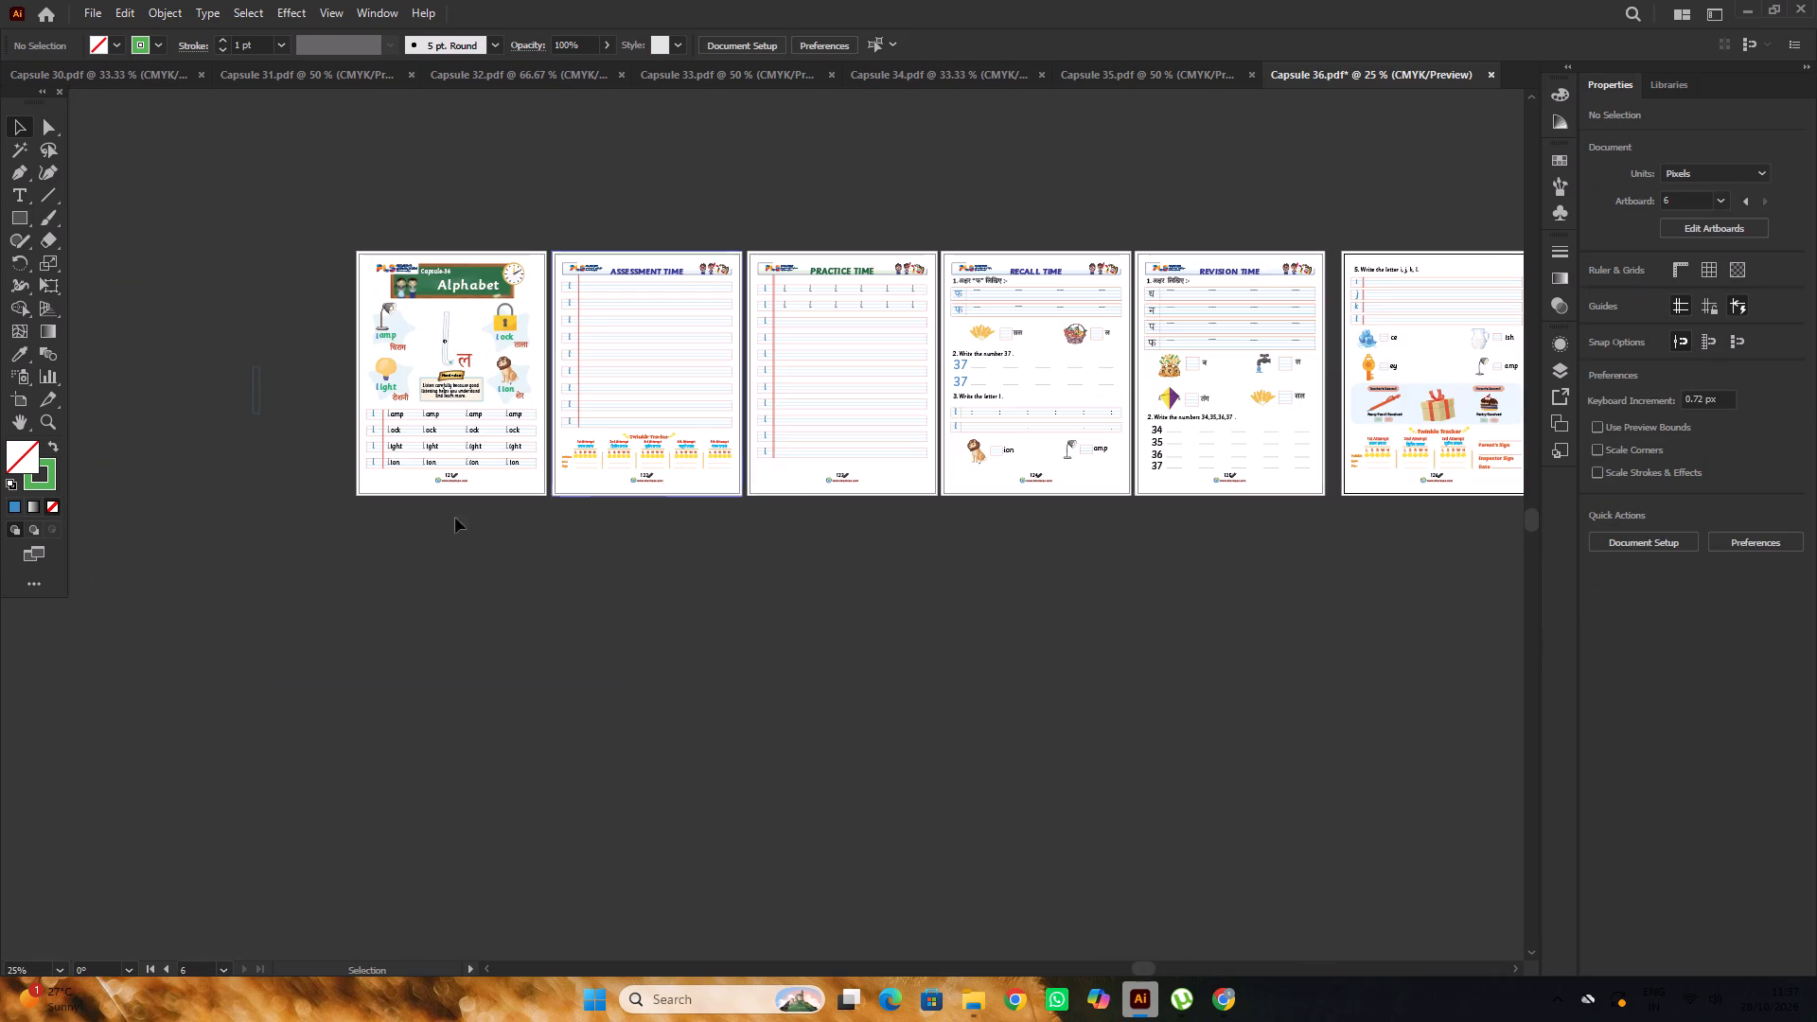
# Change the page number on Capsule 36's Alphabet page to 120.
pyautogui.keyDown('alt'); pyautogui.scroll(9, 426, 505); pyautogui.keyUp('alt')
pyautogui.keyDown('alt'); pyautogui.scroll(3, 528, 482); pyautogui.keyUp('alt')
pyautogui.press('t')
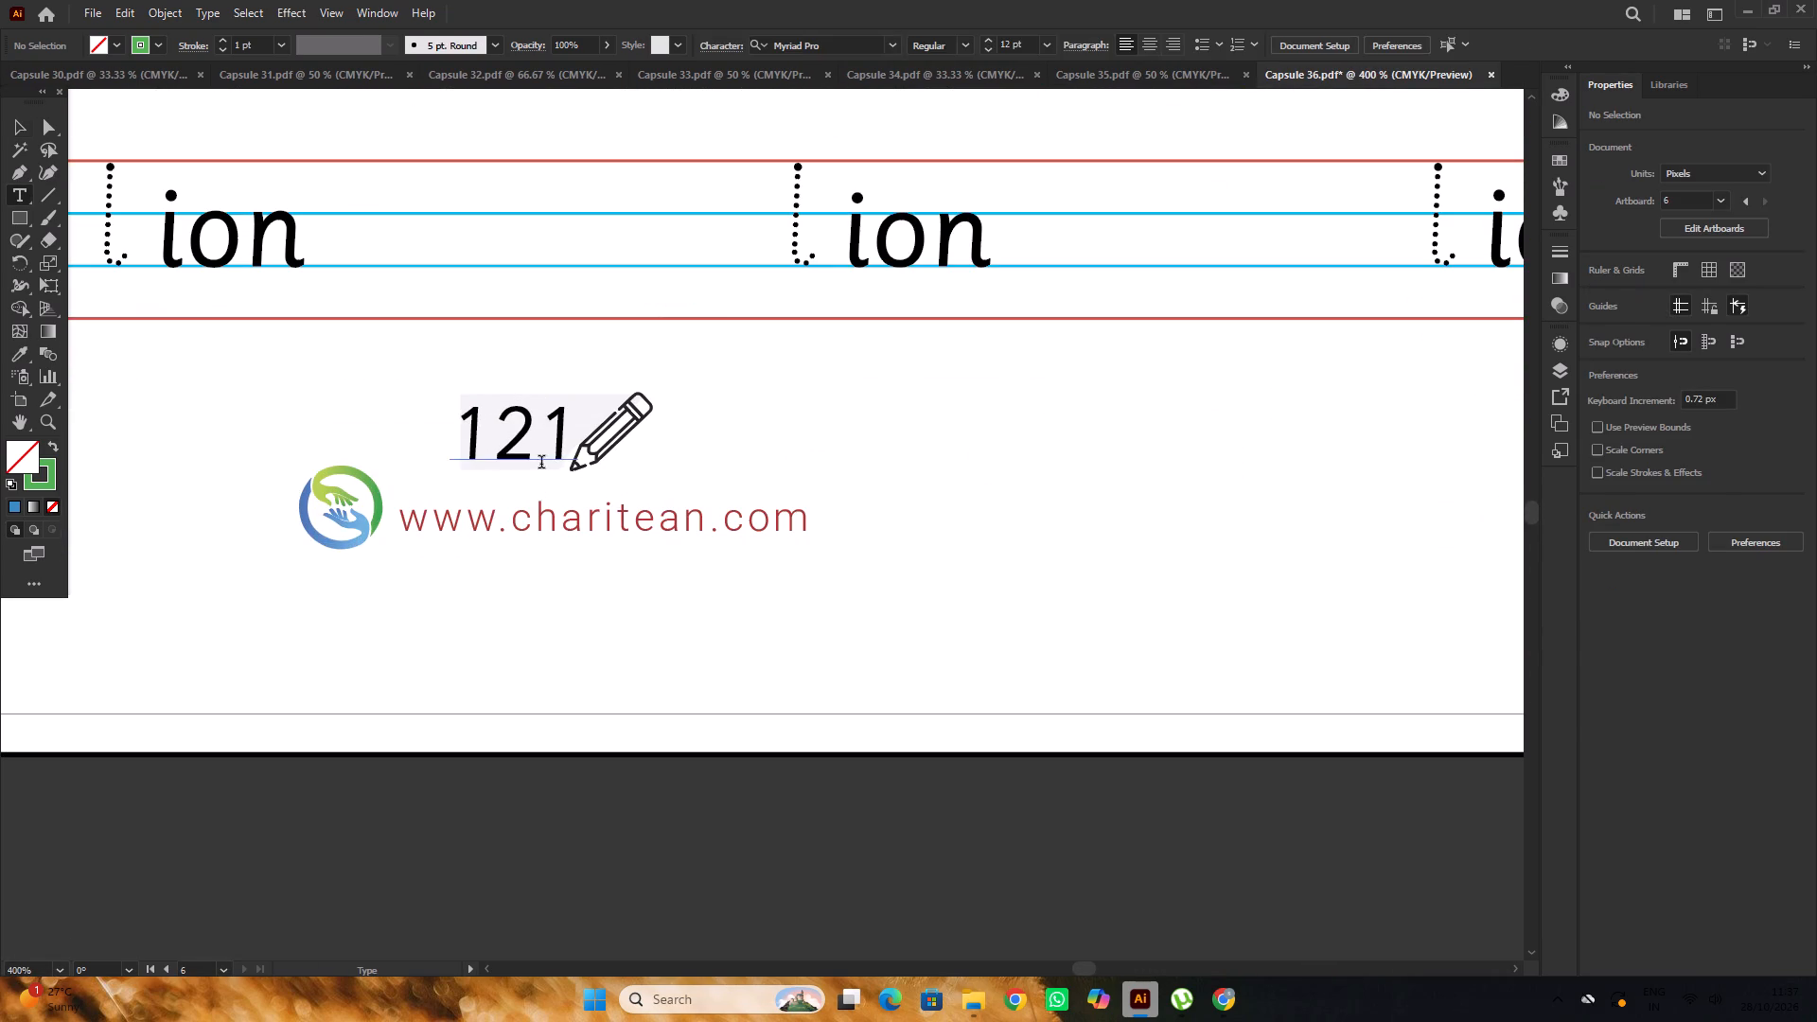
pyautogui.moveTo(566, 434); pyautogui.dragTo(545, 467)
pyautogui.press('0')
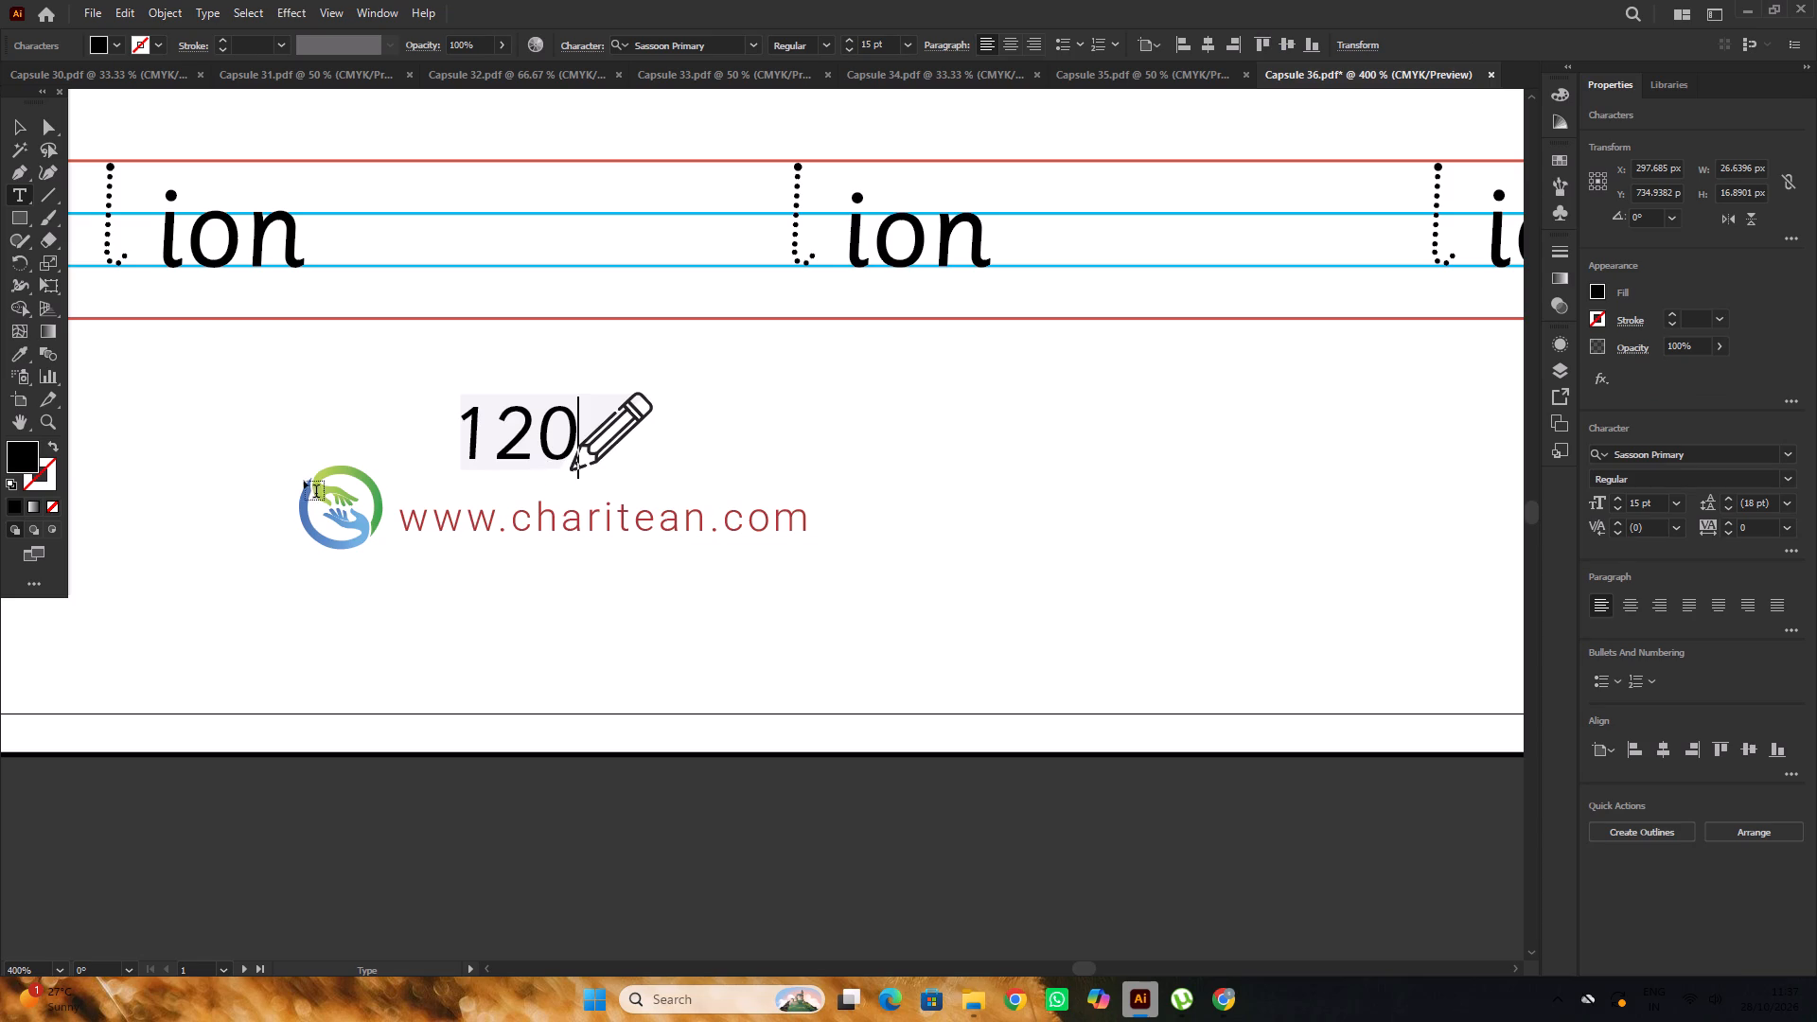
# Change the page number on Capsule 36's Assessment Time page to 121.
pyautogui.keyDown('alt'); pyautogui.scroll(-4, 246, 478); pyautogui.keyUp('alt')
pyautogui.keyDown('alt'); pyautogui.scroll(3, 1130, 465); pyautogui.keyUp('alt')
pyautogui.moveTo(1062, 456); pyautogui.dragTo(1047, 469)
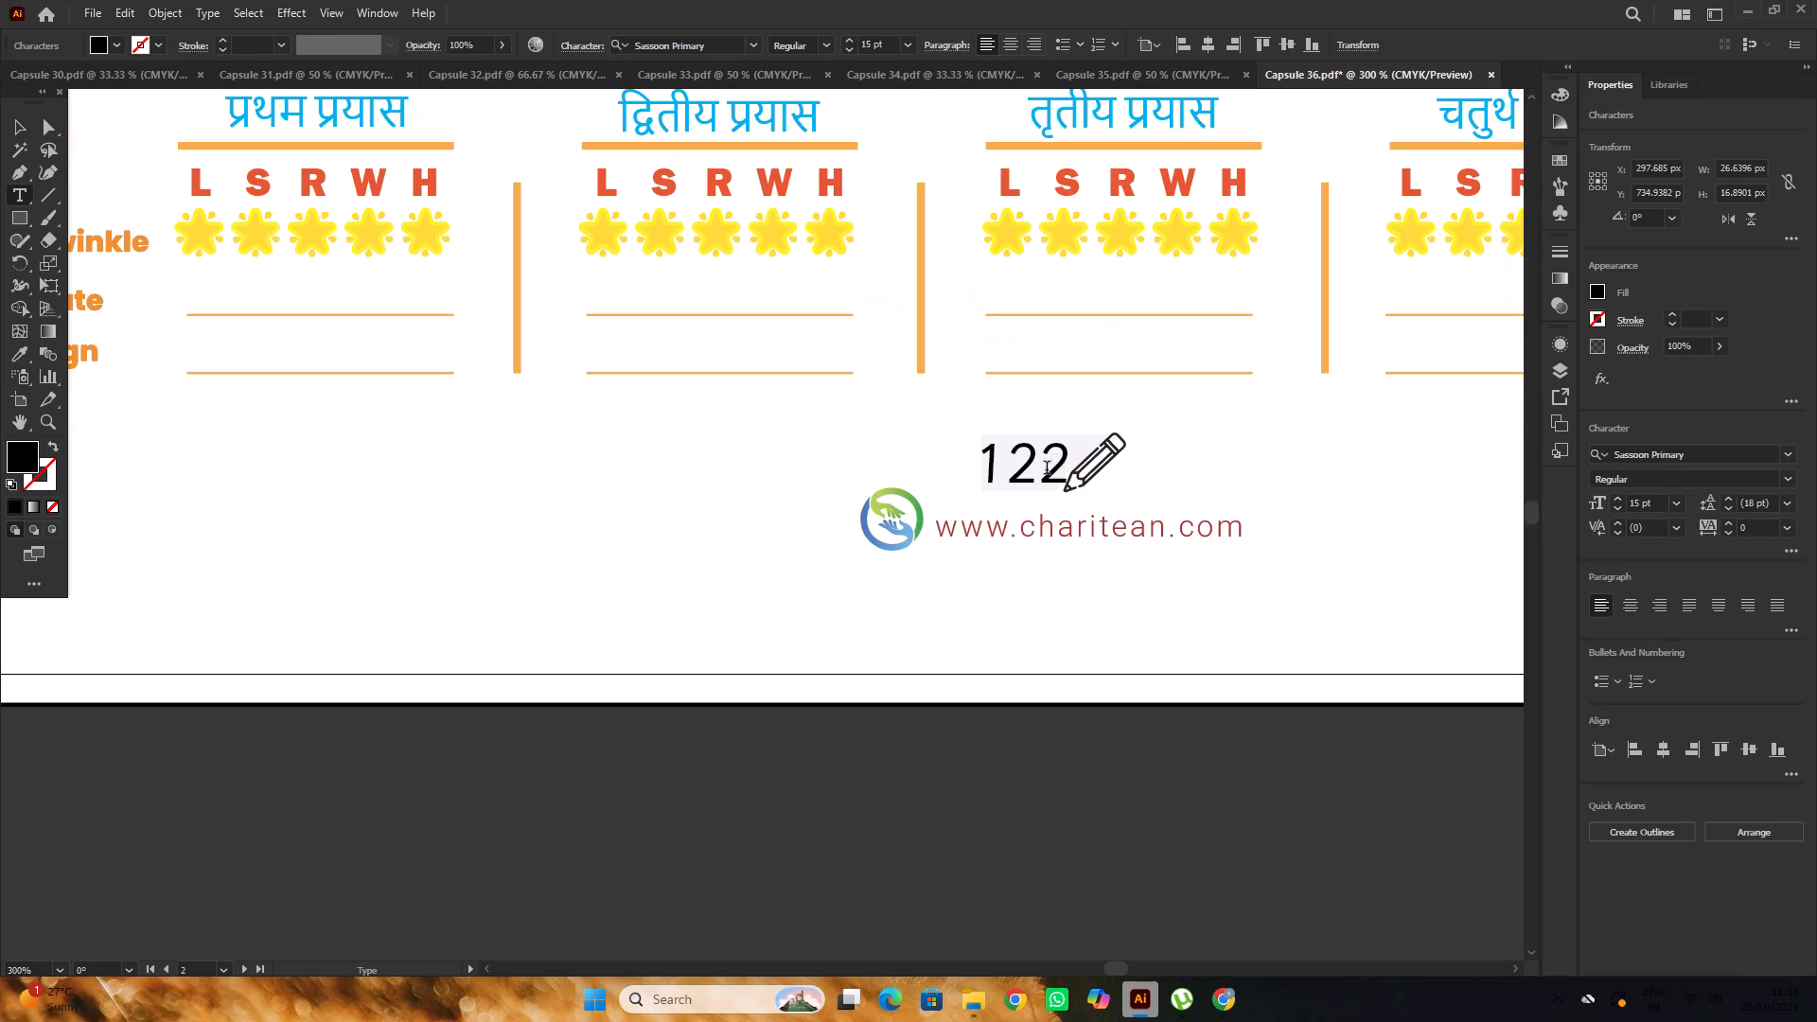
pyautogui.moveTo(1047, 469); pyautogui.dragTo(1043, 473)
pyautogui.press('1')
# Change the page number on Capsule 36's Practice Time page to 122.
pyautogui.keyDown('alt'); pyautogui.scroll(-6, 865, 467); pyautogui.keyUp('alt')
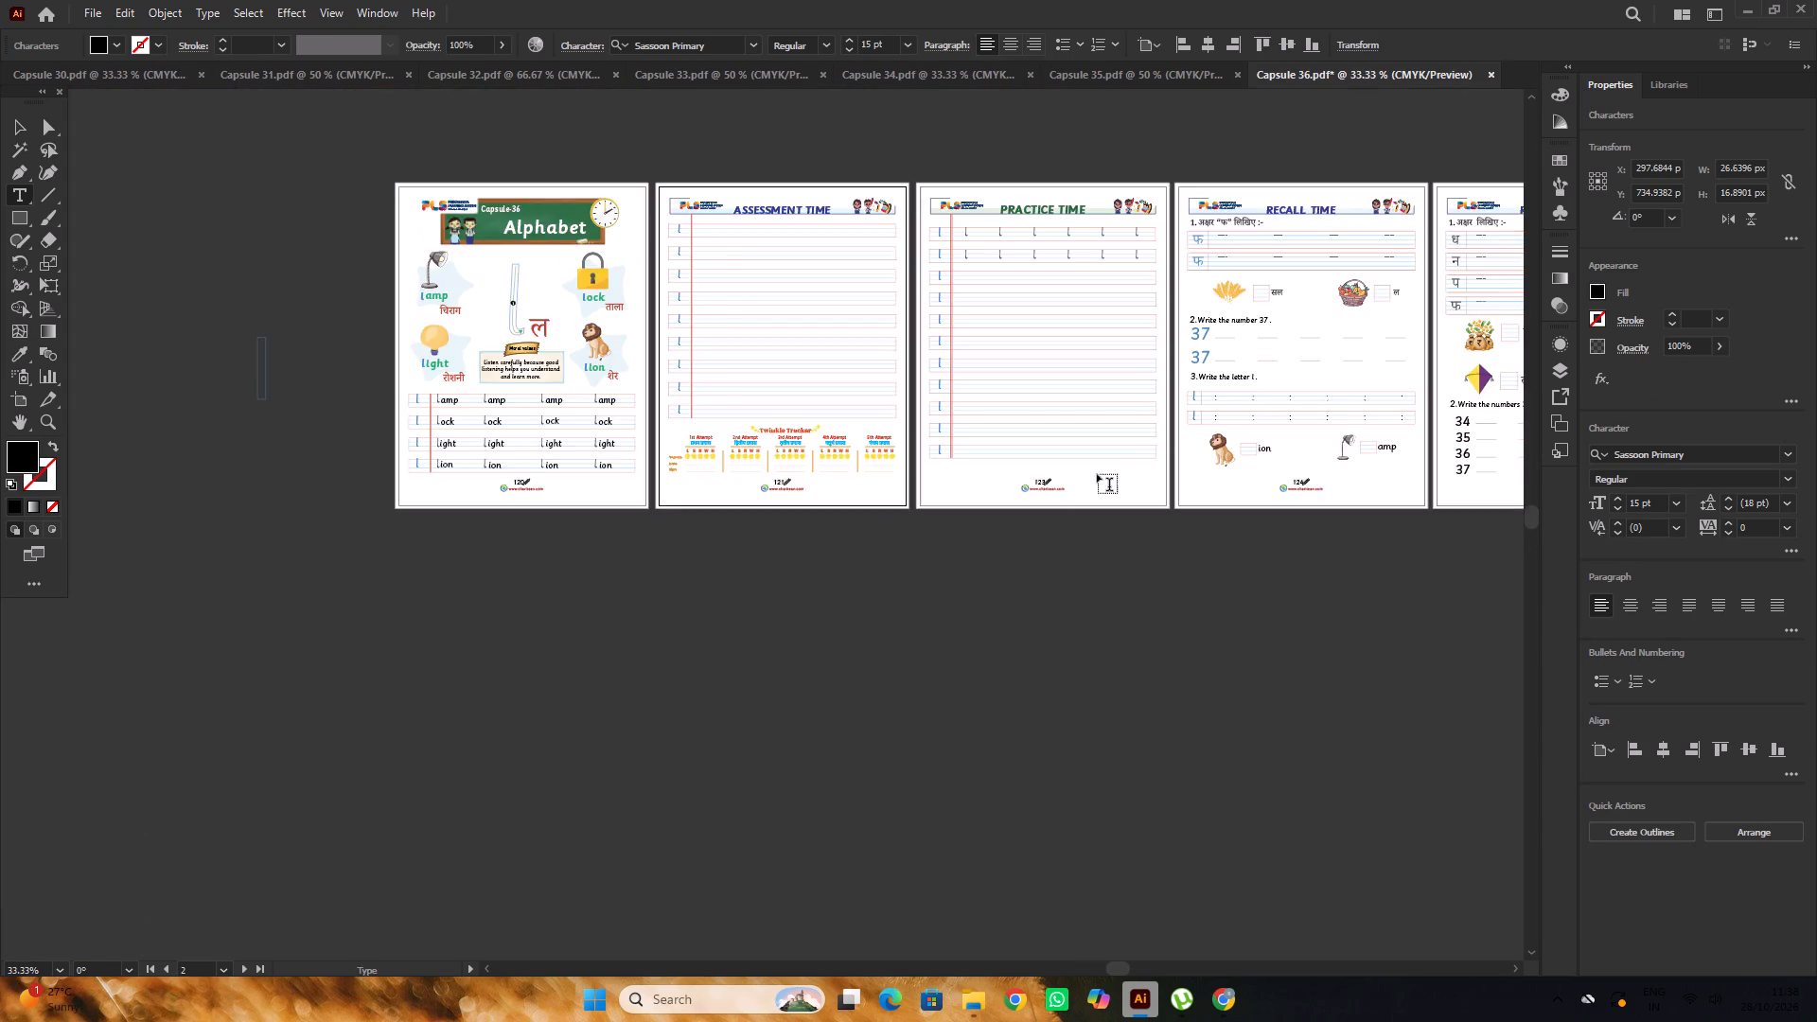
pyautogui.keyDown('alt'); pyautogui.scroll(3, 1131, 477); pyautogui.keyUp('alt')
pyautogui.keyDown('alt'); pyautogui.scroll(3, 980, 507); pyautogui.keyUp('alt')
pyautogui.click(792, 499)
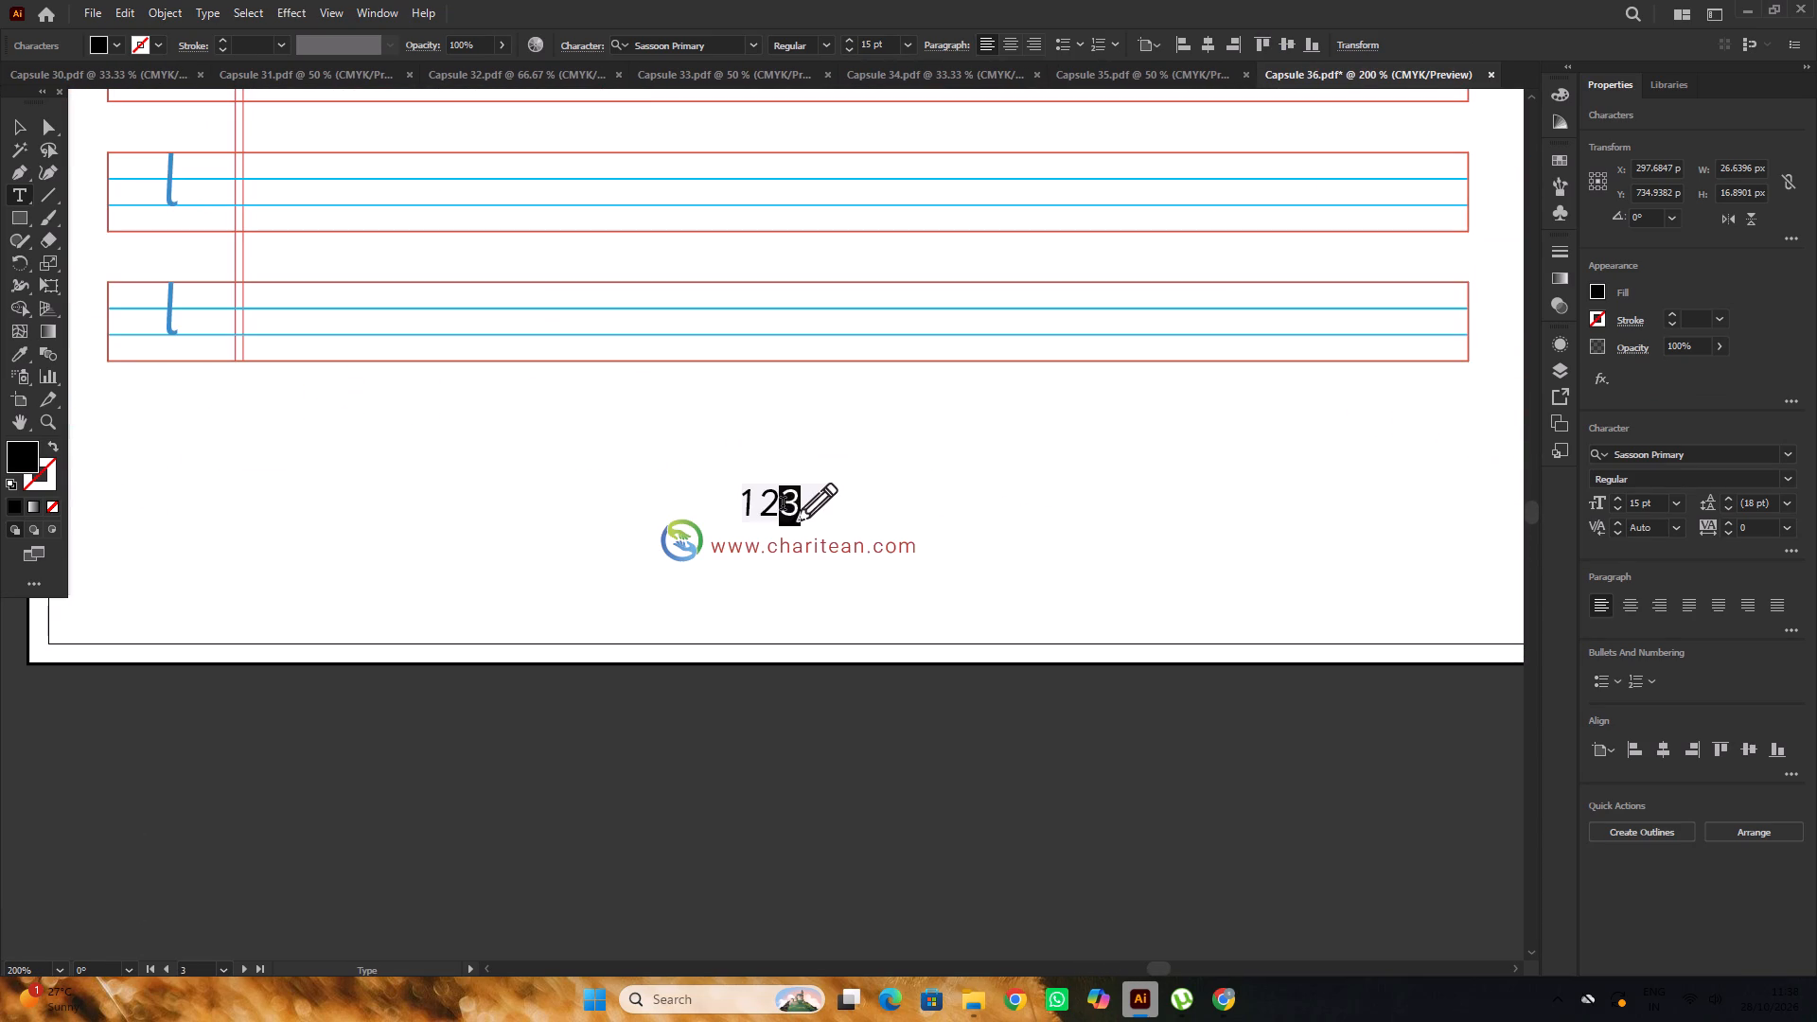
pyautogui.press('2')
pyautogui.keyDown('alt'); pyautogui.scroll(4, 779, 504); pyautogui.keyUp('alt')
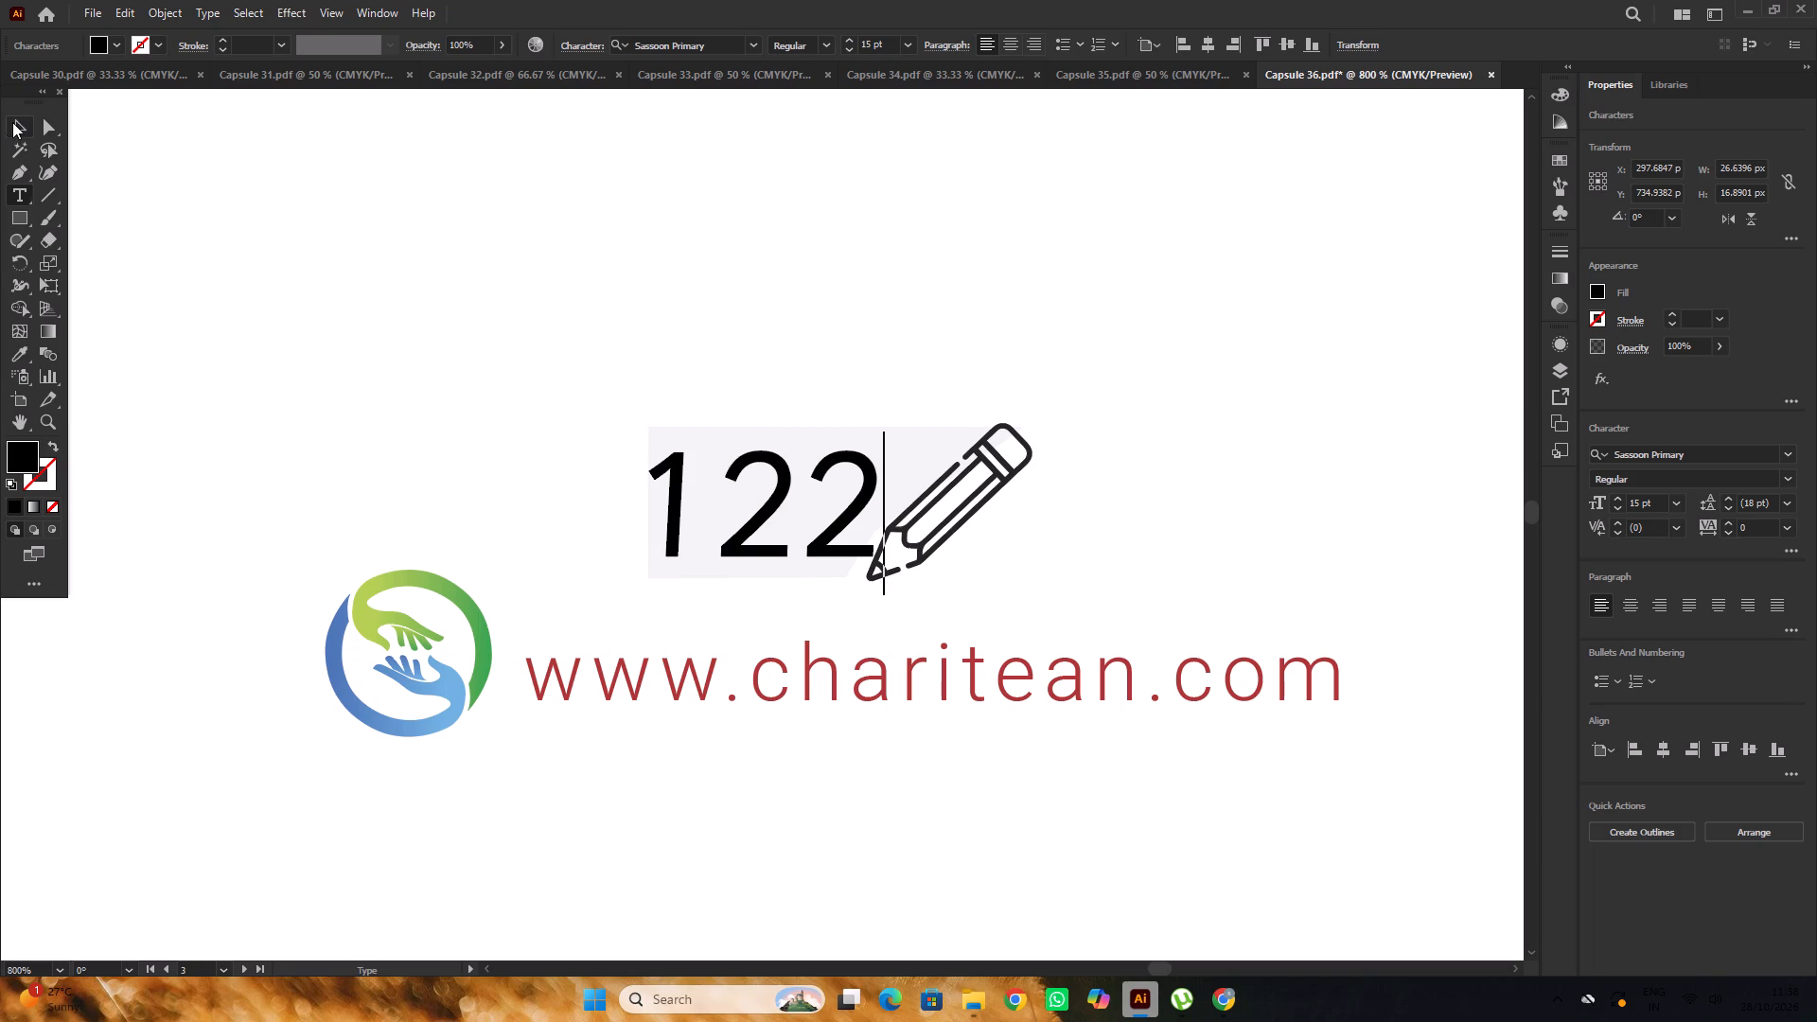
pyautogui.click(12, 122)
pyautogui.keyDown('alt'); pyautogui.scroll(2, 796, 537); pyautogui.keyUp('alt')
pyautogui.moveTo(860, 571); pyautogui.dragTo(847, 574)
pyautogui.keyDown('alt'); pyautogui.scroll(-5, 812, 541); pyautogui.keyUp('alt')
pyautogui.click(725, 415)
pyautogui.keyDown('alt'); pyautogui.scroll(-4, 706, 417); pyautogui.keyUp('alt')
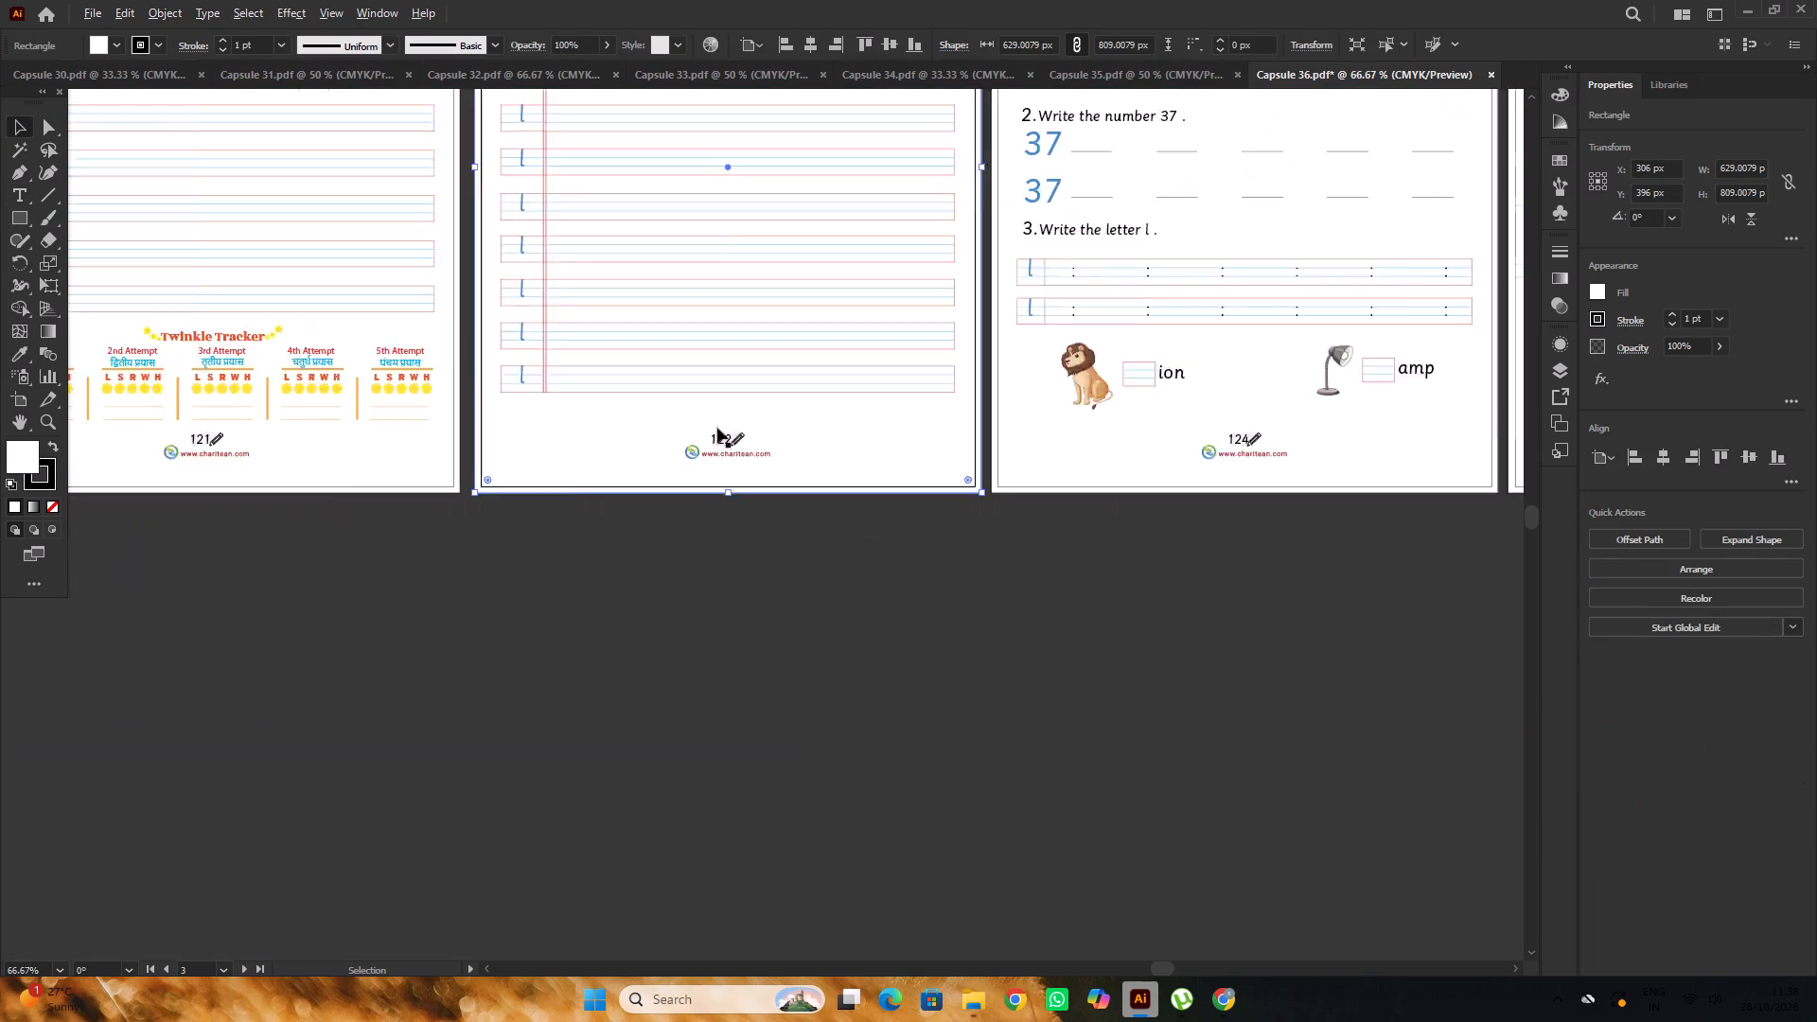
# Change the page number on Capsule 36's Recall Time page to 123.
pyautogui.keyDown('alt'); pyautogui.scroll(-1, 717, 428); pyautogui.keyUp('alt')
pyautogui.click(999, 636)
pyautogui.press('space')
pyautogui.moveTo(1140, 579); pyautogui.dragTo(830, 659)
pyautogui.keyDown('alt'); pyautogui.scroll(11, 814, 531); pyautogui.keyUp('alt')
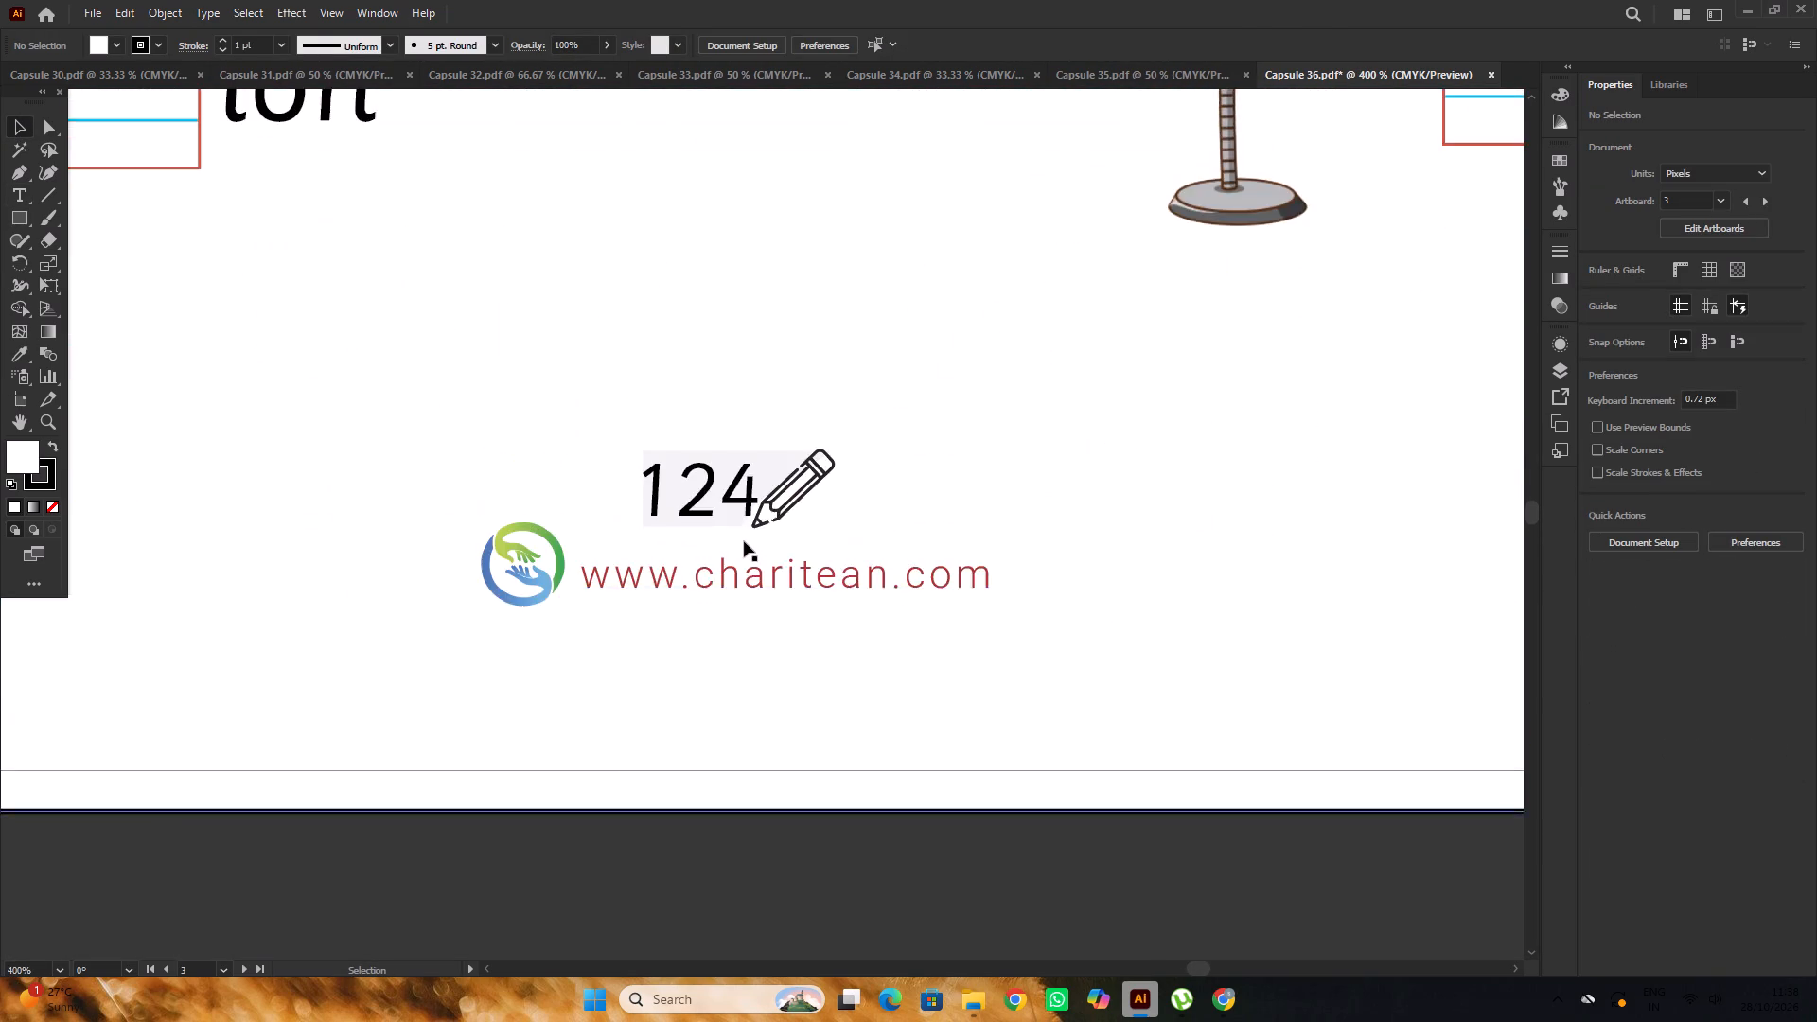
pyautogui.keyDown('alt'); pyautogui.scroll(1, 744, 541); pyautogui.keyUp('alt')
pyautogui.press('t')
pyautogui.moveTo(751, 468); pyautogui.dragTo(736, 484)
pyautogui.press('3')
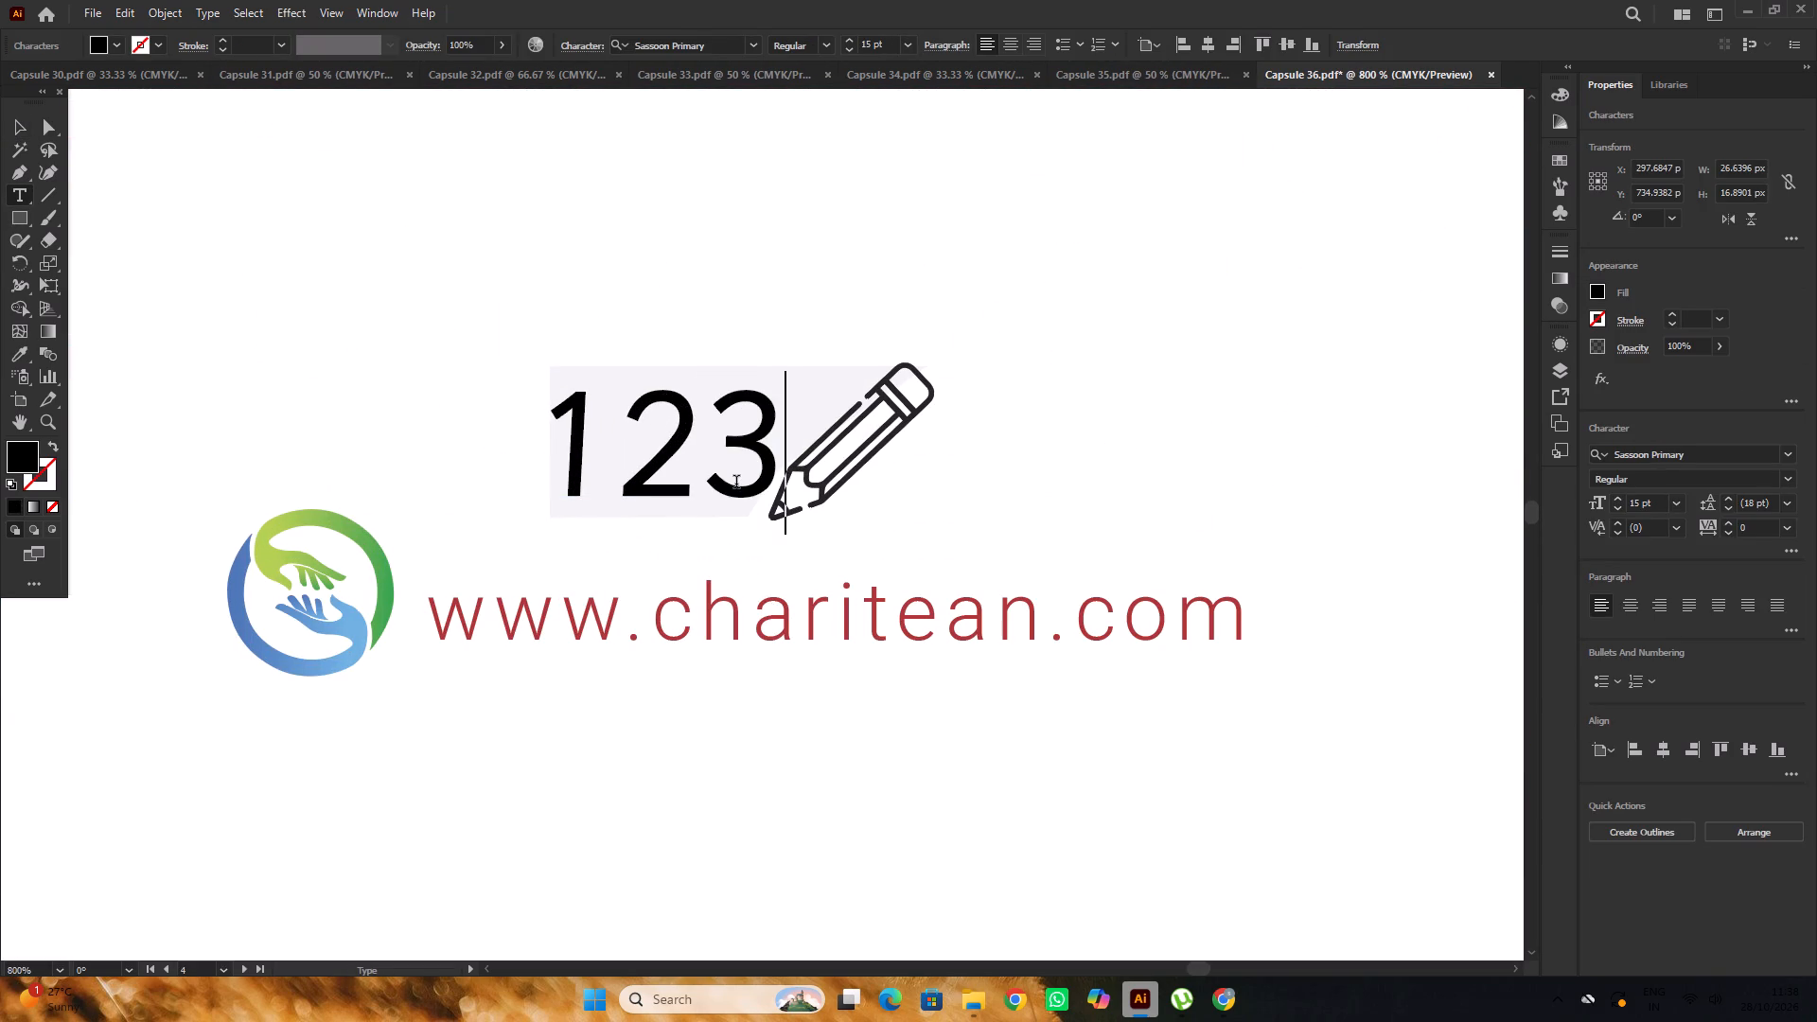
# Change the page number on Capsule 36's Revision Time page to 124.
pyautogui.keyDown('alt'); pyautogui.scroll(-7, 676, 482); pyautogui.keyUp('alt')
pyautogui.keyDown('alt'); pyautogui.scroll(5, 1125, 512); pyautogui.keyUp('alt')
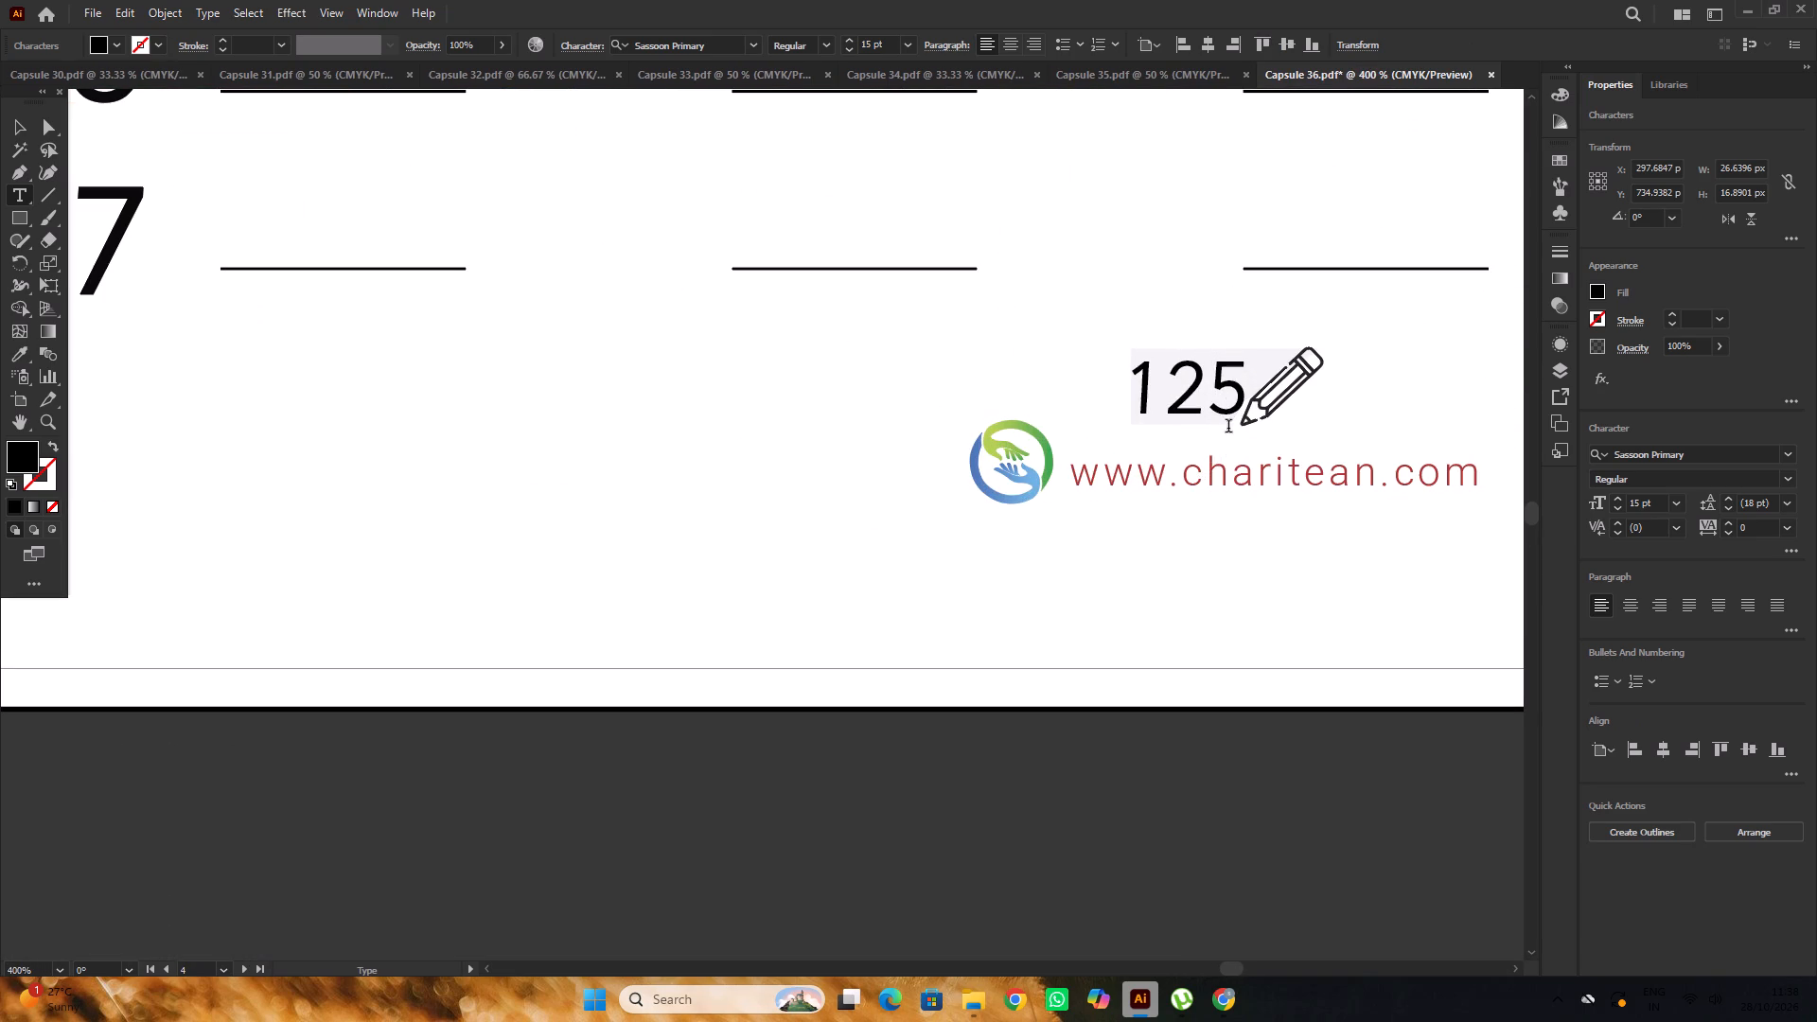
pyautogui.moveTo(1229, 390); pyautogui.dragTo(1208, 413)
pyautogui.press('4')
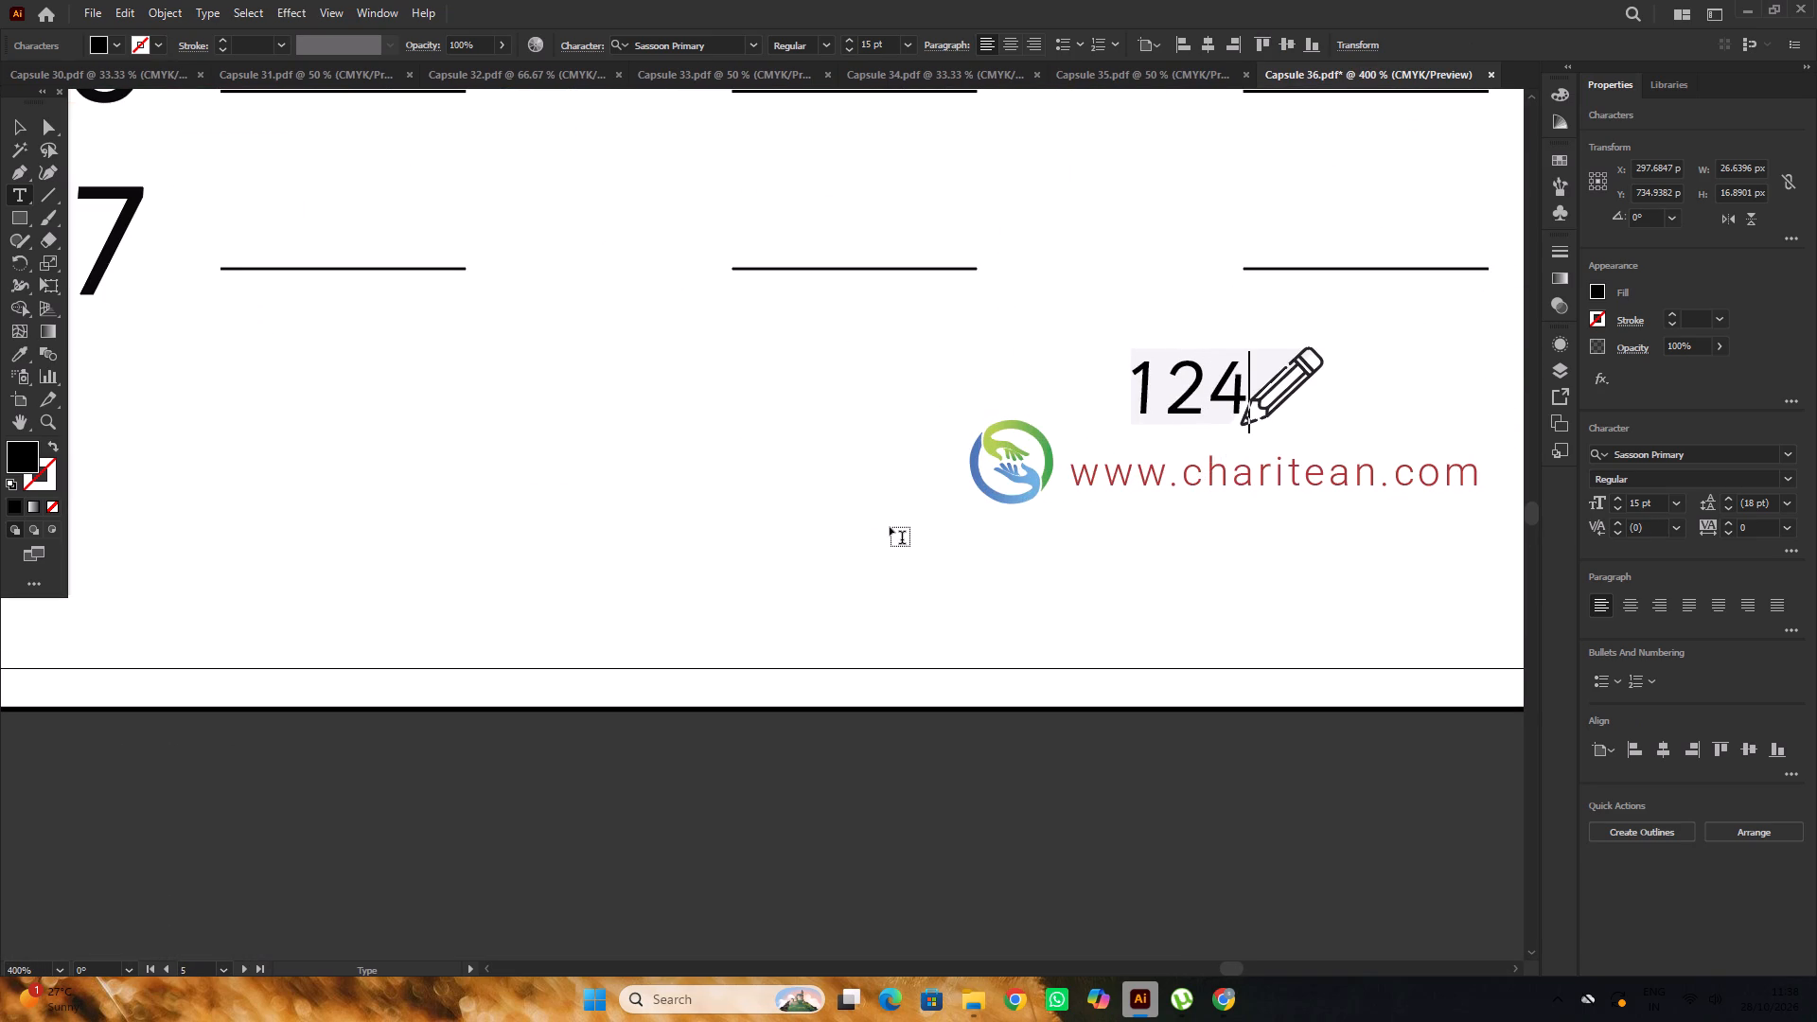
# Change the page number on Capsule 36's last page to 125.
pyautogui.keyDown('alt'); pyautogui.scroll(-7, 886, 526); pyautogui.keyUp('alt')
pyautogui.keyDown('alt'); pyautogui.scroll(4, 1249, 538); pyautogui.keyUp('alt')
pyautogui.keyDown('alt'); pyautogui.scroll(2, 1005, 475); pyautogui.keyUp('alt')
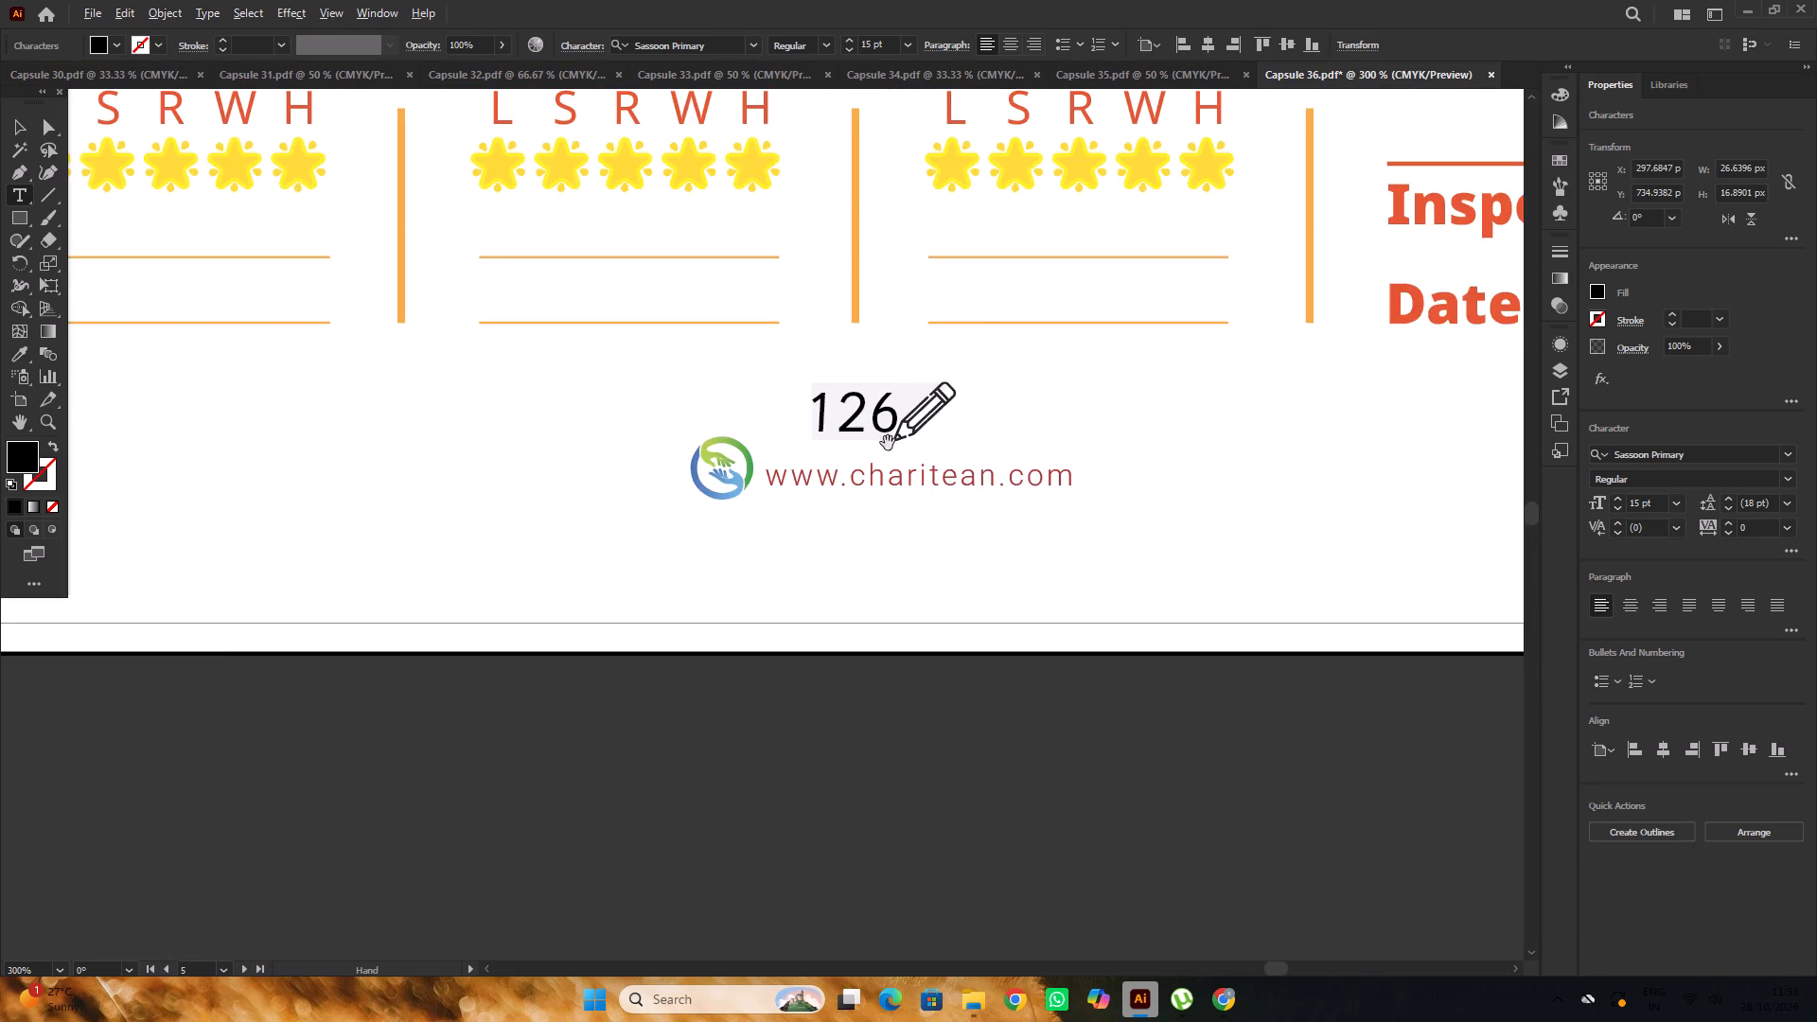
pyautogui.keyDown('alt'); pyautogui.scroll(2, 886, 442); pyautogui.keyUp('alt')
pyautogui.moveTo(904, 405); pyautogui.dragTo(864, 444)
pyautogui.press('5')
pyautogui.scroll(-2, 870, 454)
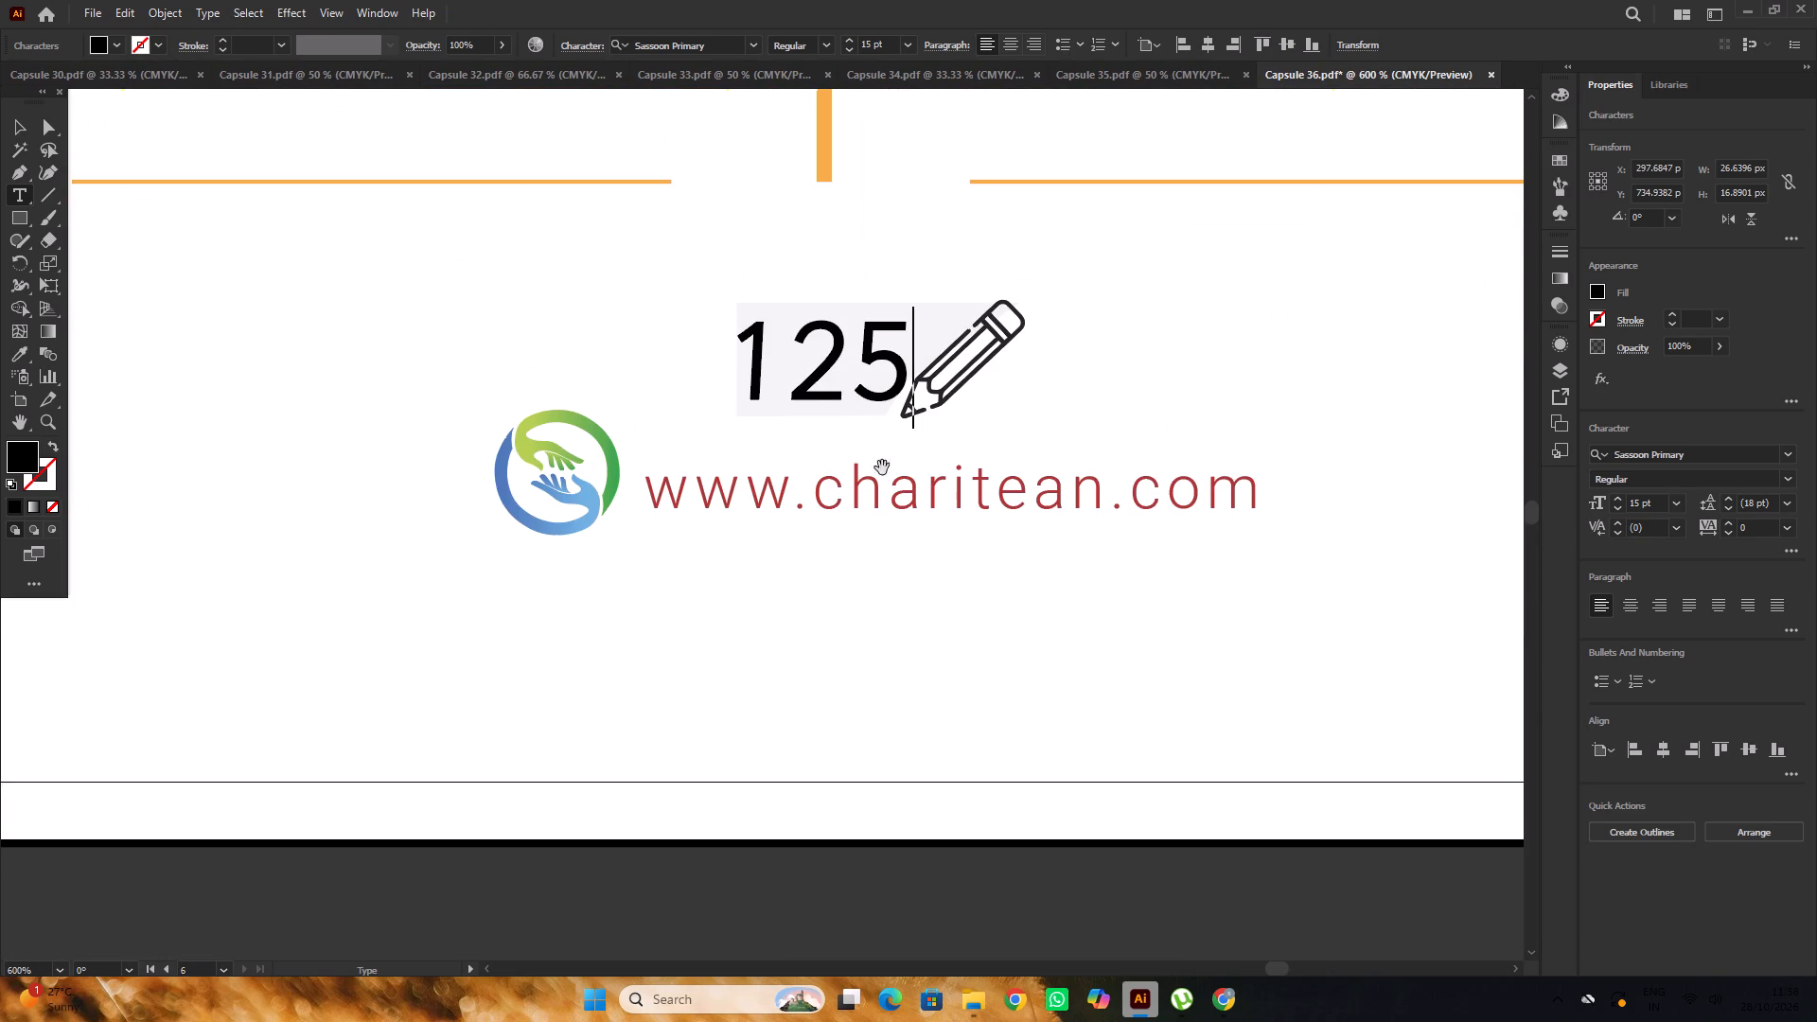
pyautogui.scroll(-5, 882, 467)
pyautogui.click(16, 119)
pyautogui.keyDown('alt'); pyautogui.scroll(-4, 905, 446); pyautogui.keyUp('alt')
pyautogui.click(1043, 639)
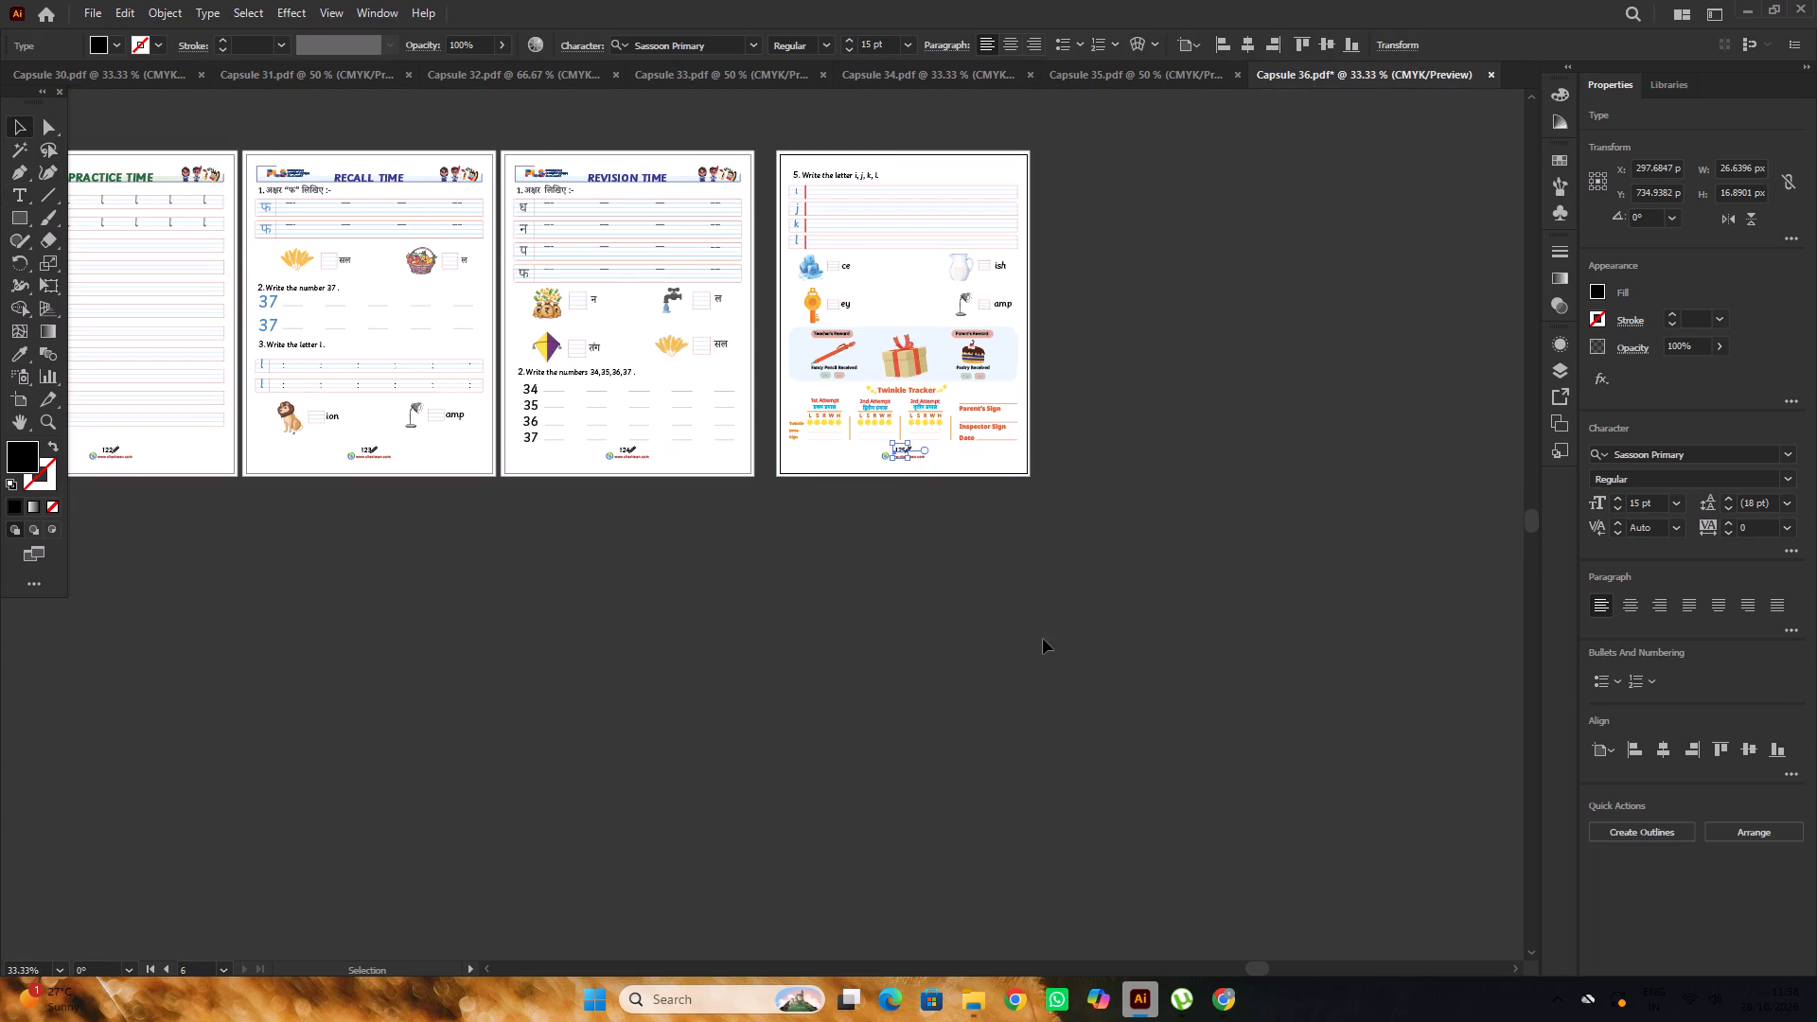
# Save the renumbered Capsule 36 document.
pyautogui.press('space')
pyautogui.moveTo(549, 557); pyautogui.dragTo(1054, 632)
pyautogui.scroll(-2, 1045, 621)
pyautogui.press('space')
pyautogui.moveTo(829, 612); pyautogui.dragTo(1033, 631)
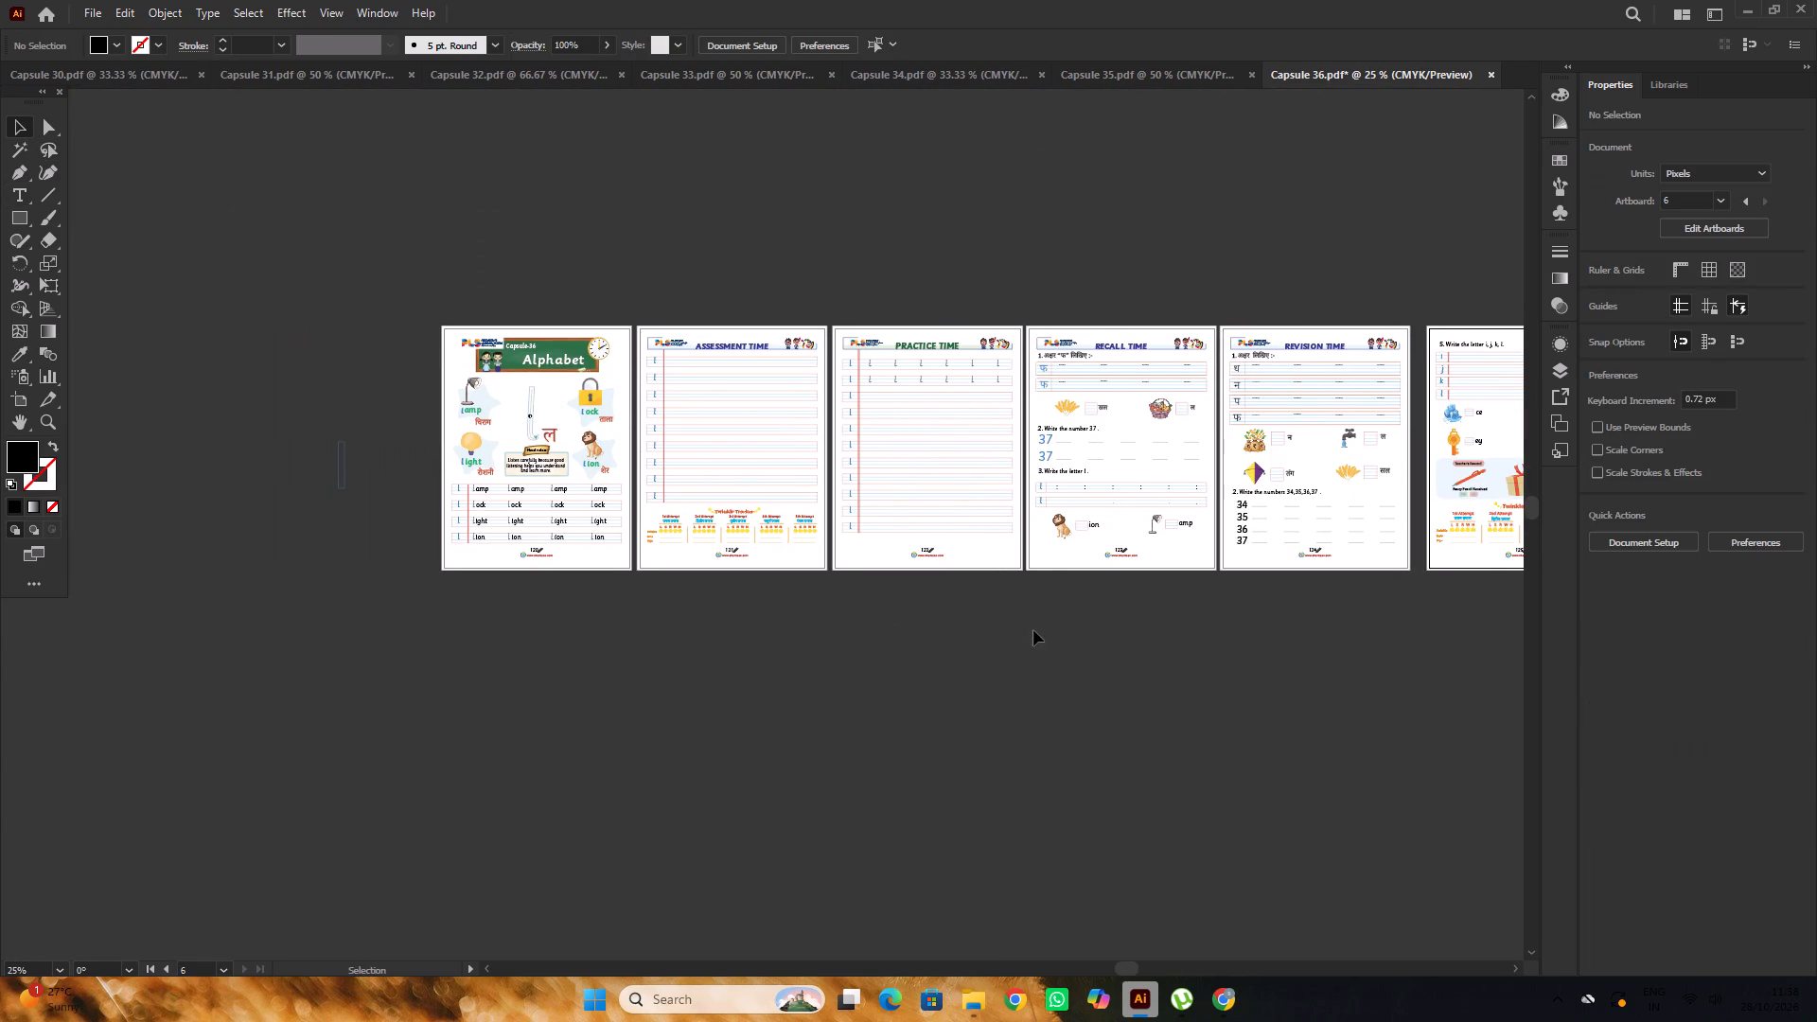
pyautogui.hotkey('ctrl', 's')
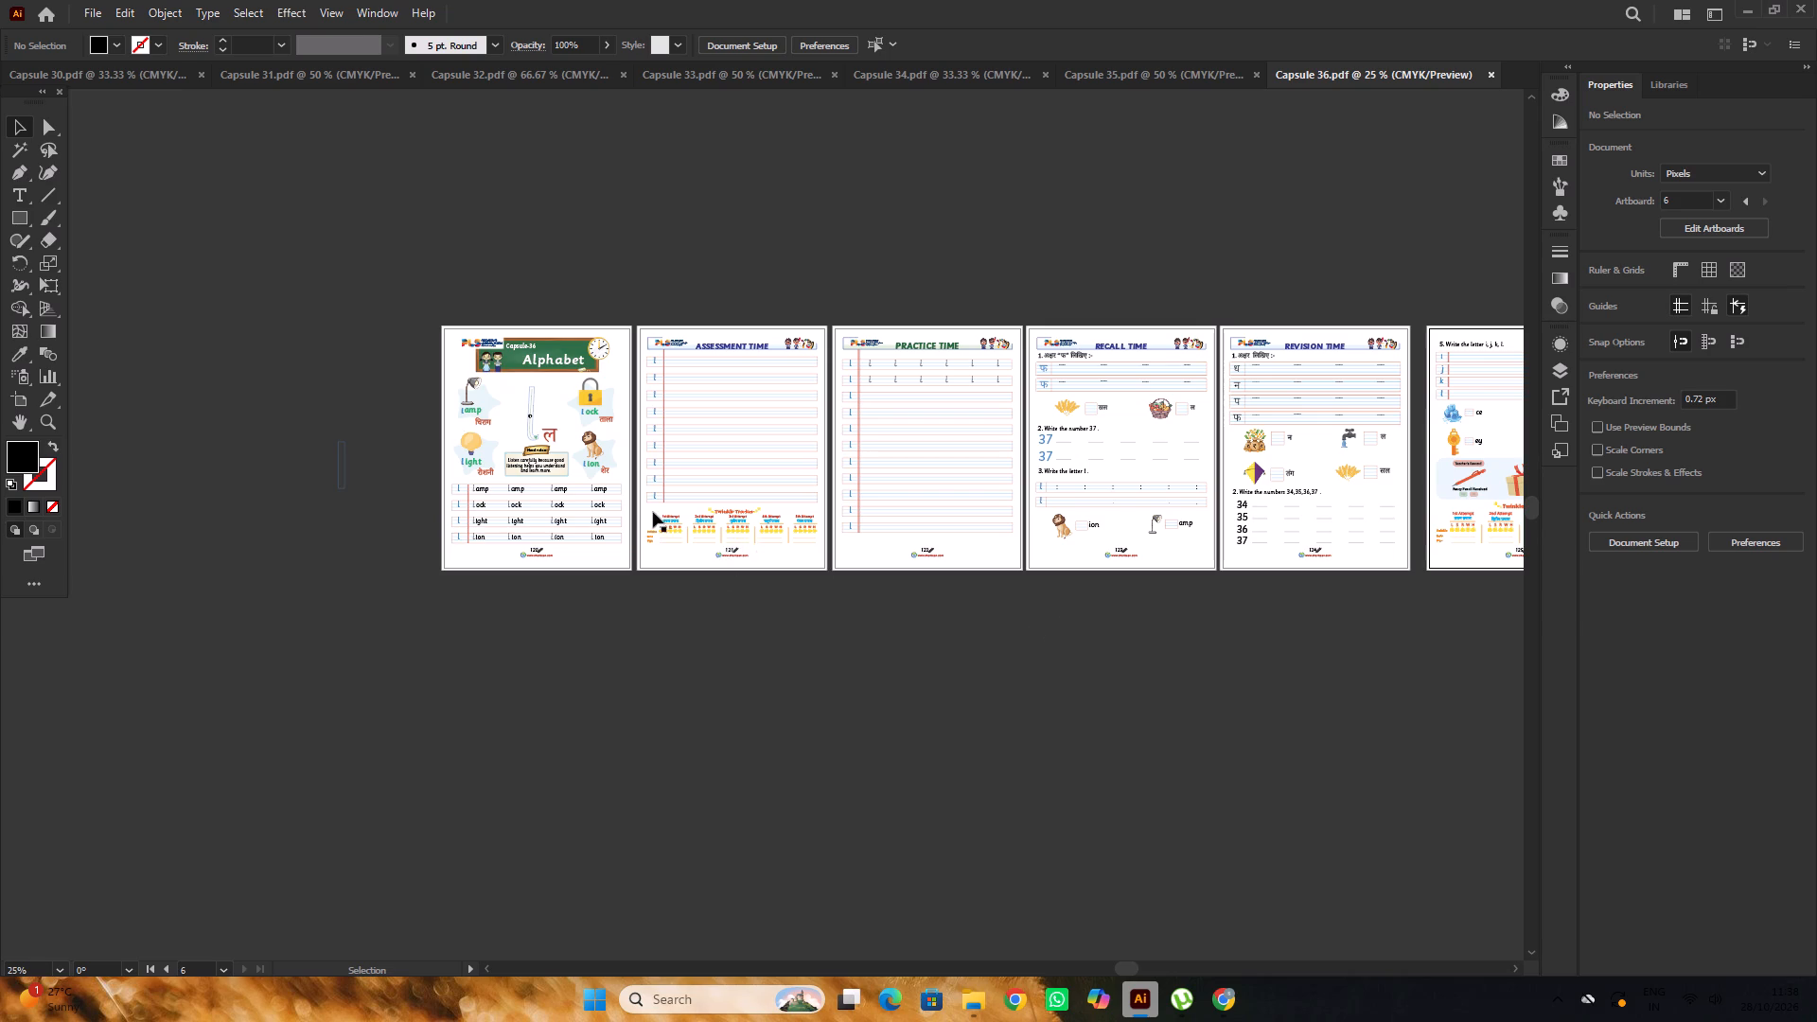
# Look over the saved Capsule 36 pages, checking the letter l on the Assessment Time page.
pyautogui.keyDown('alt'); pyautogui.scroll(5, 635, 488); pyautogui.keyUp('alt')
pyautogui.click(688, 512)
pyautogui.keyDown('alt'); pyautogui.scroll(-3, 688, 512); pyautogui.keyUp('alt')
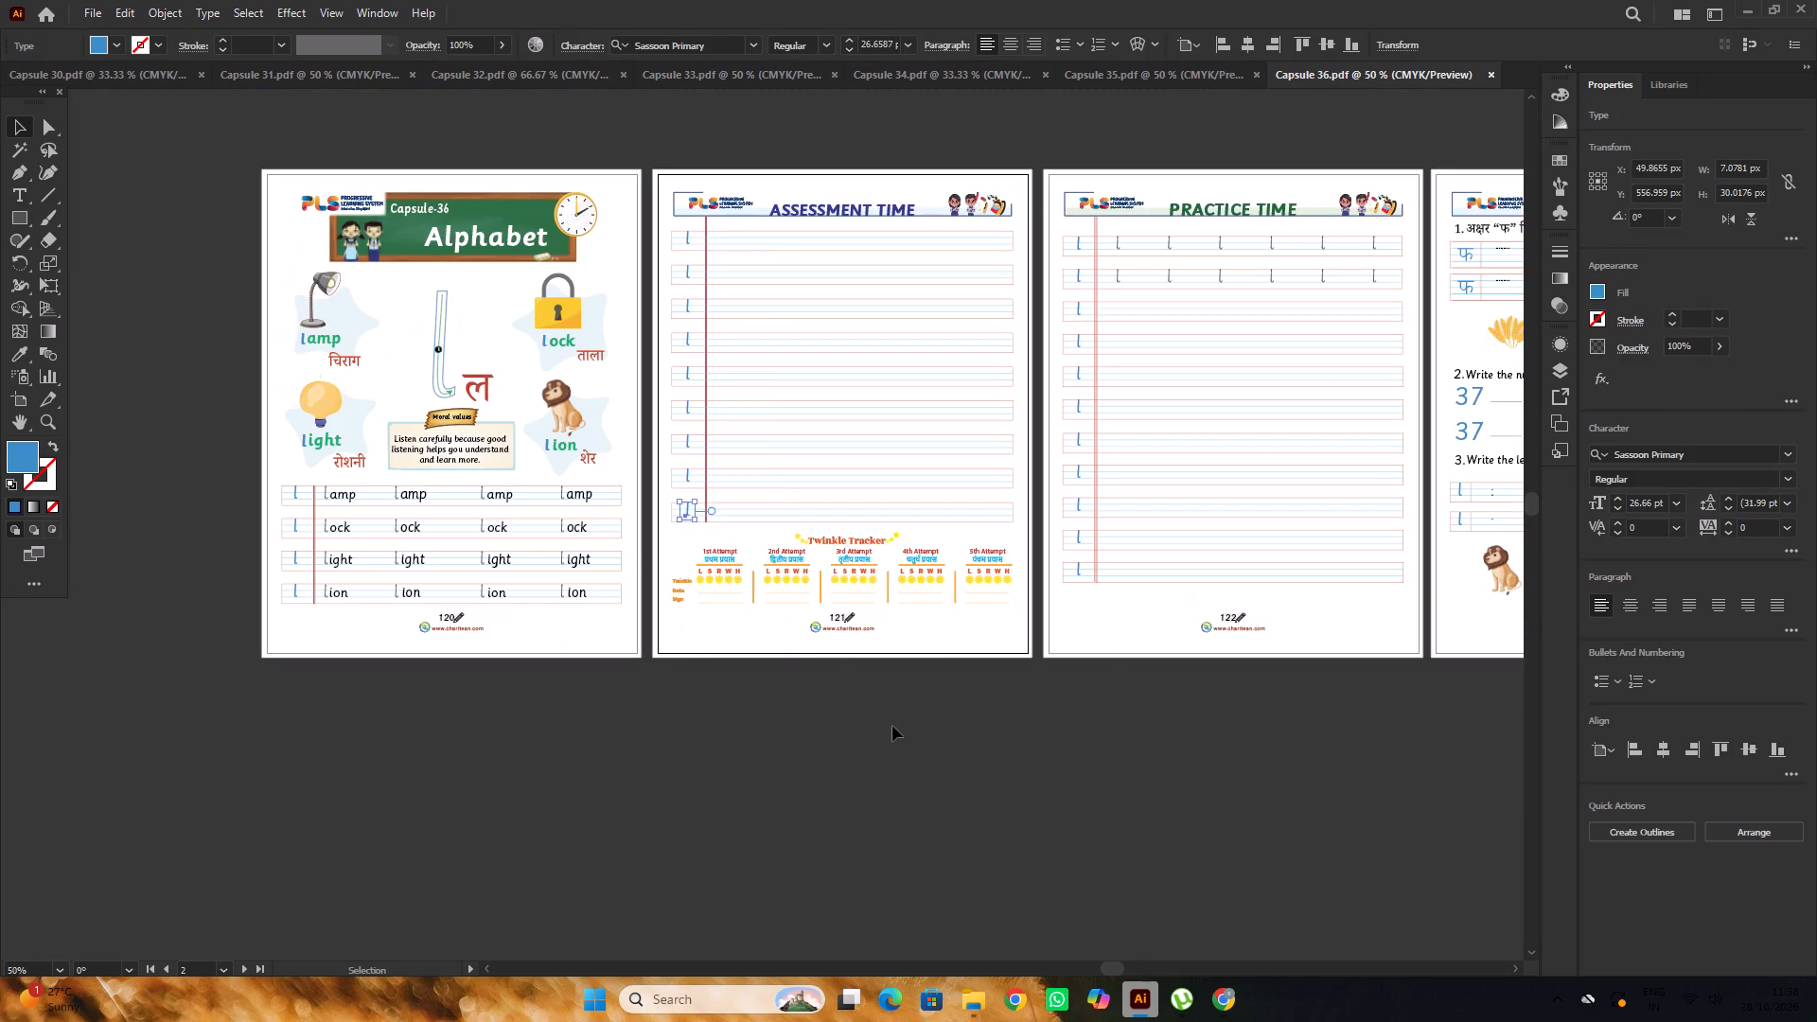
pyautogui.click(892, 726)
pyautogui.keyDown('alt'); pyautogui.scroll(-2, 829, 666); pyautogui.keyUp('alt')
pyautogui.press('space')
pyautogui.moveTo(1039, 739); pyautogui.dragTo(936, 724)
pyautogui.click(1020, 742)
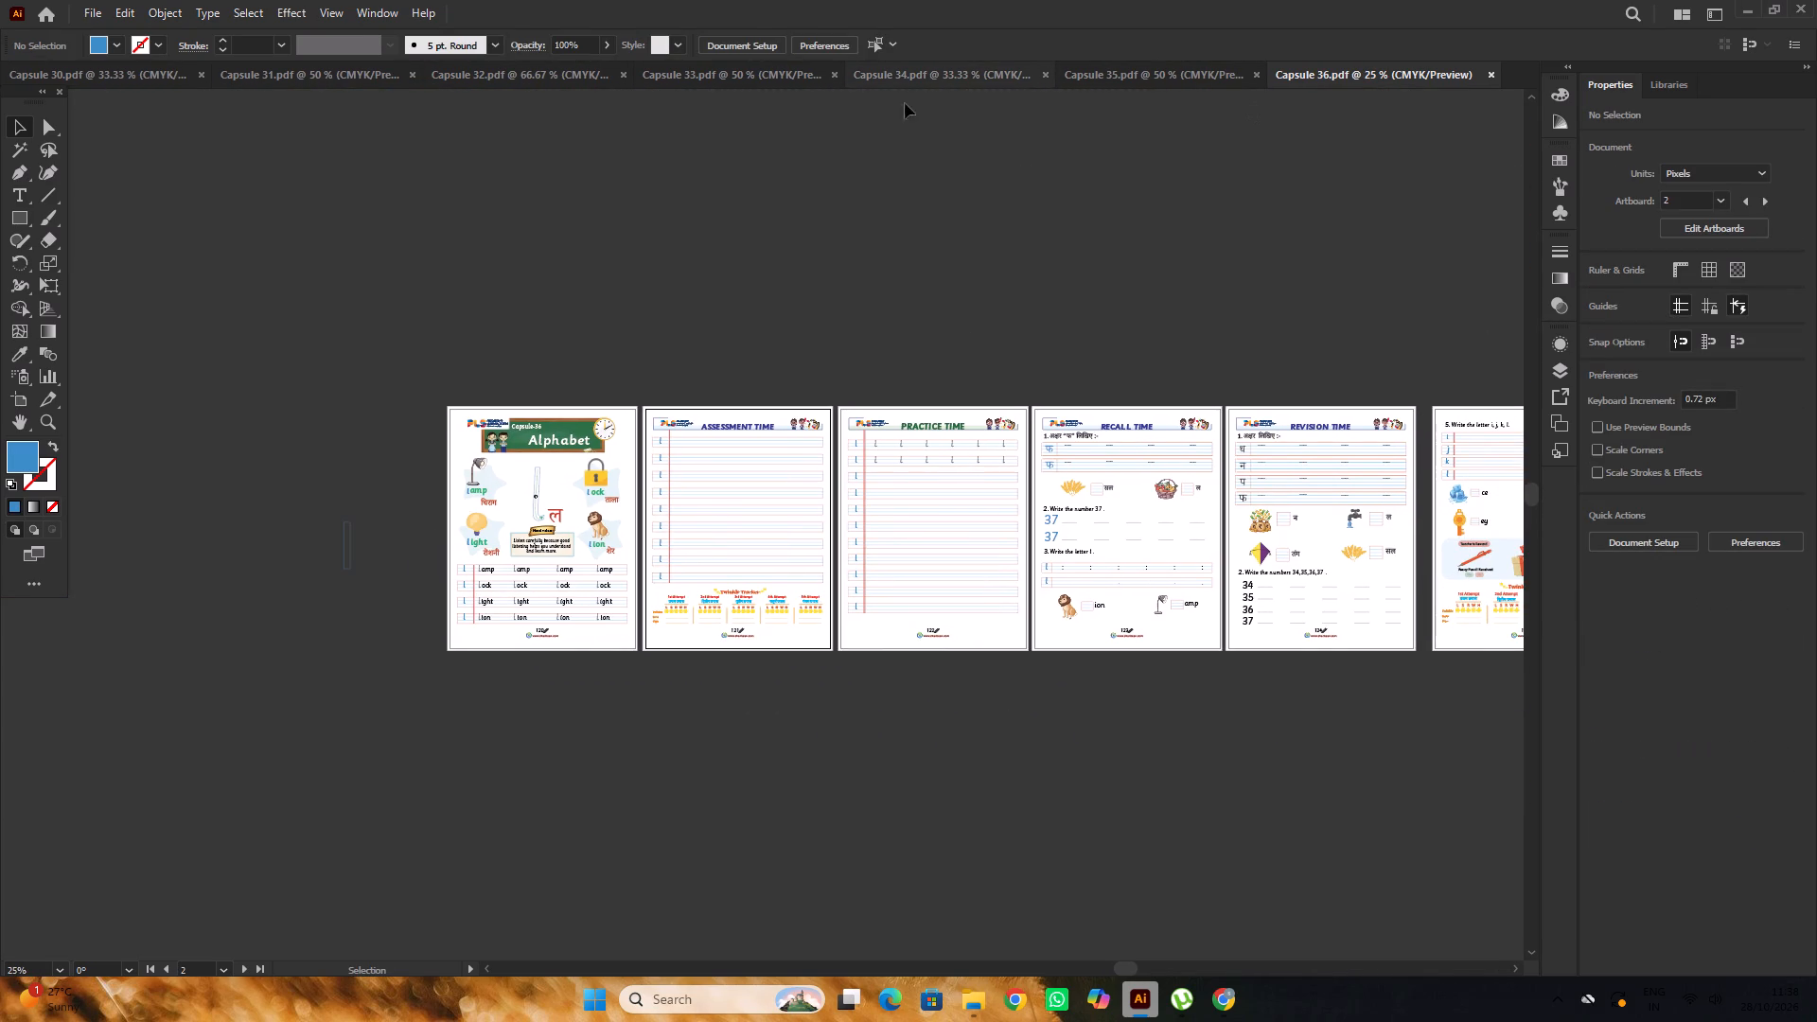
# Close the Capsule 30, 31, 32 and 33 documents.
pyautogui.click(199, 79)
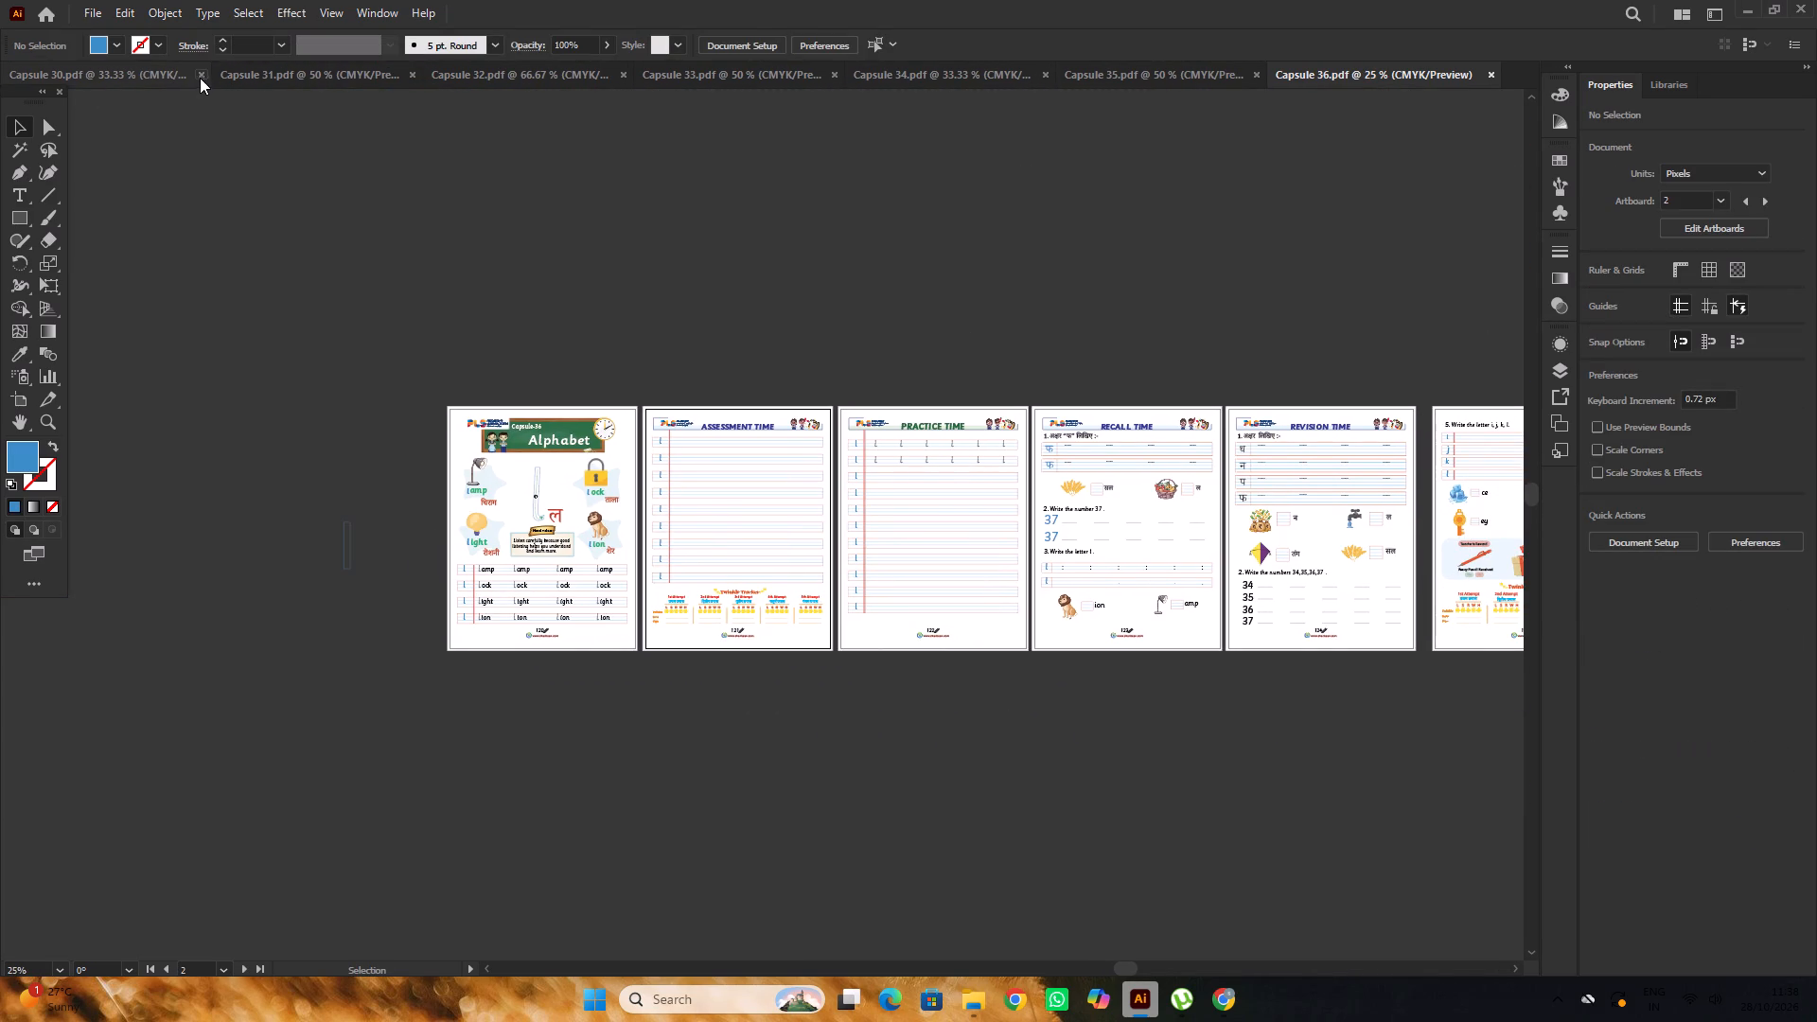
pyautogui.click(222, 79)
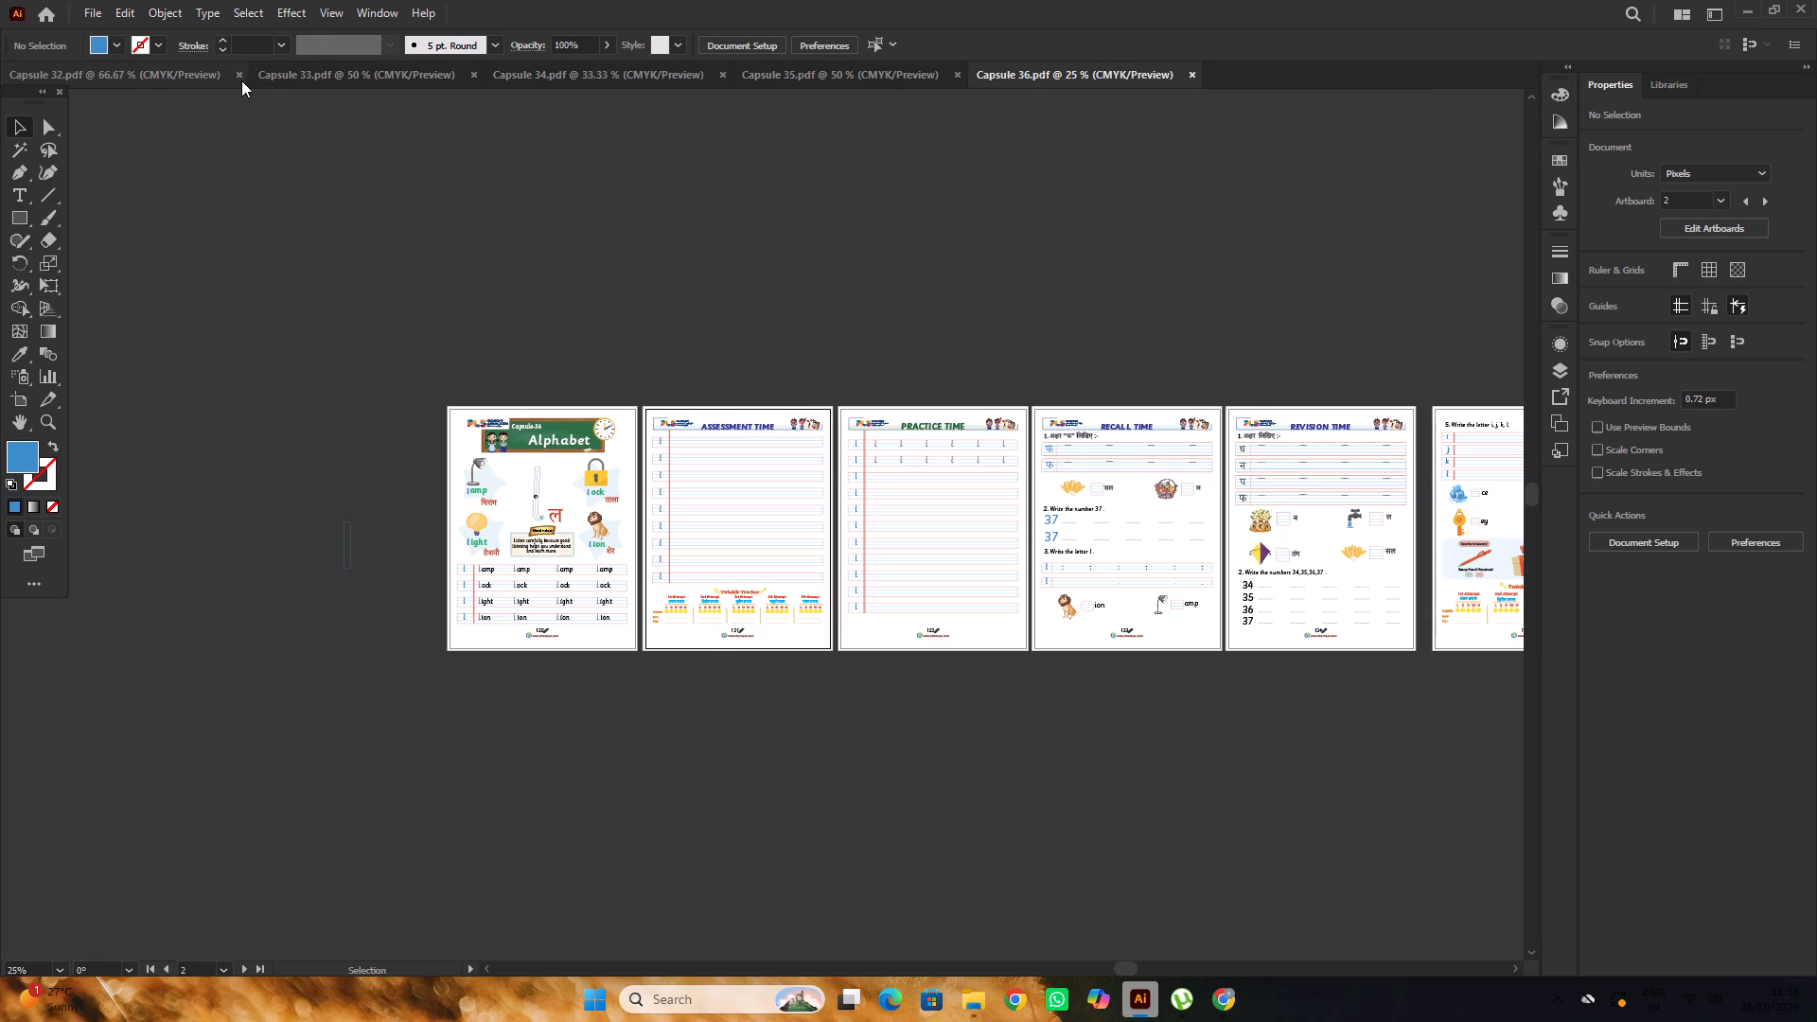
pyautogui.click(241, 79)
pyautogui.click(223, 75)
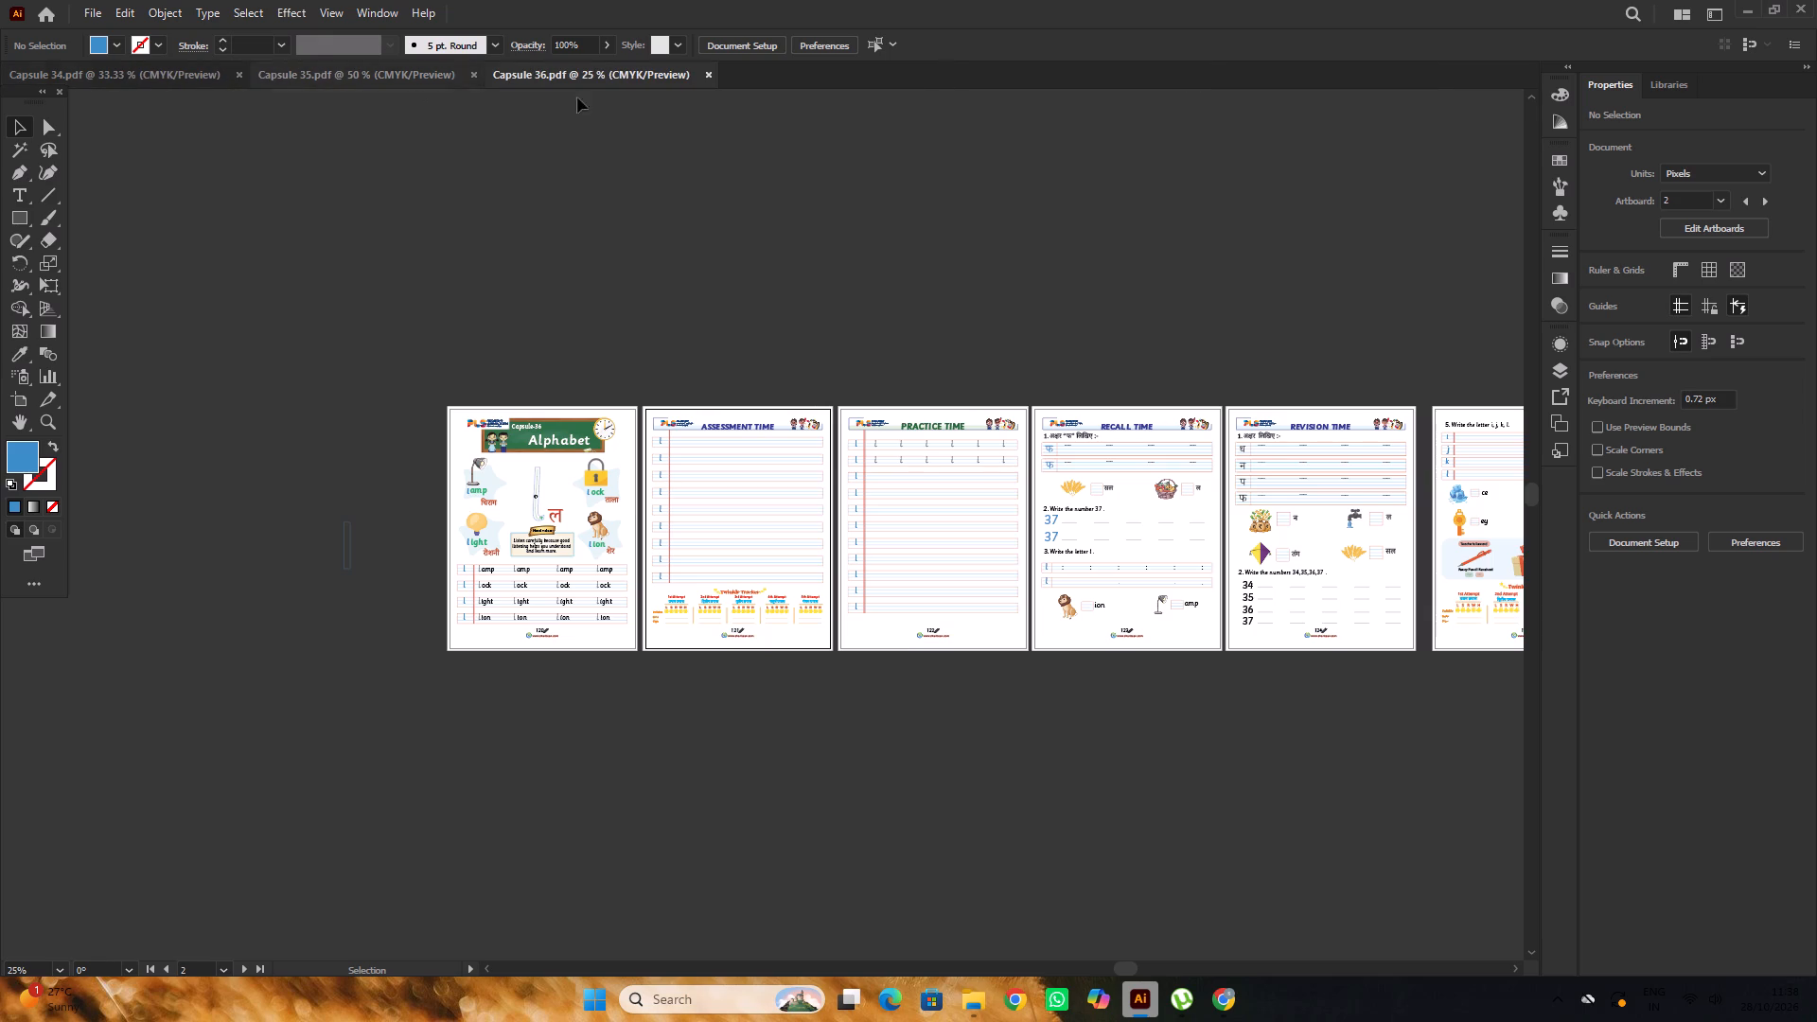
# Open Capsule 37 from the PRINT FINAL folder in Illustrator.
pyautogui.click(1742, 11)
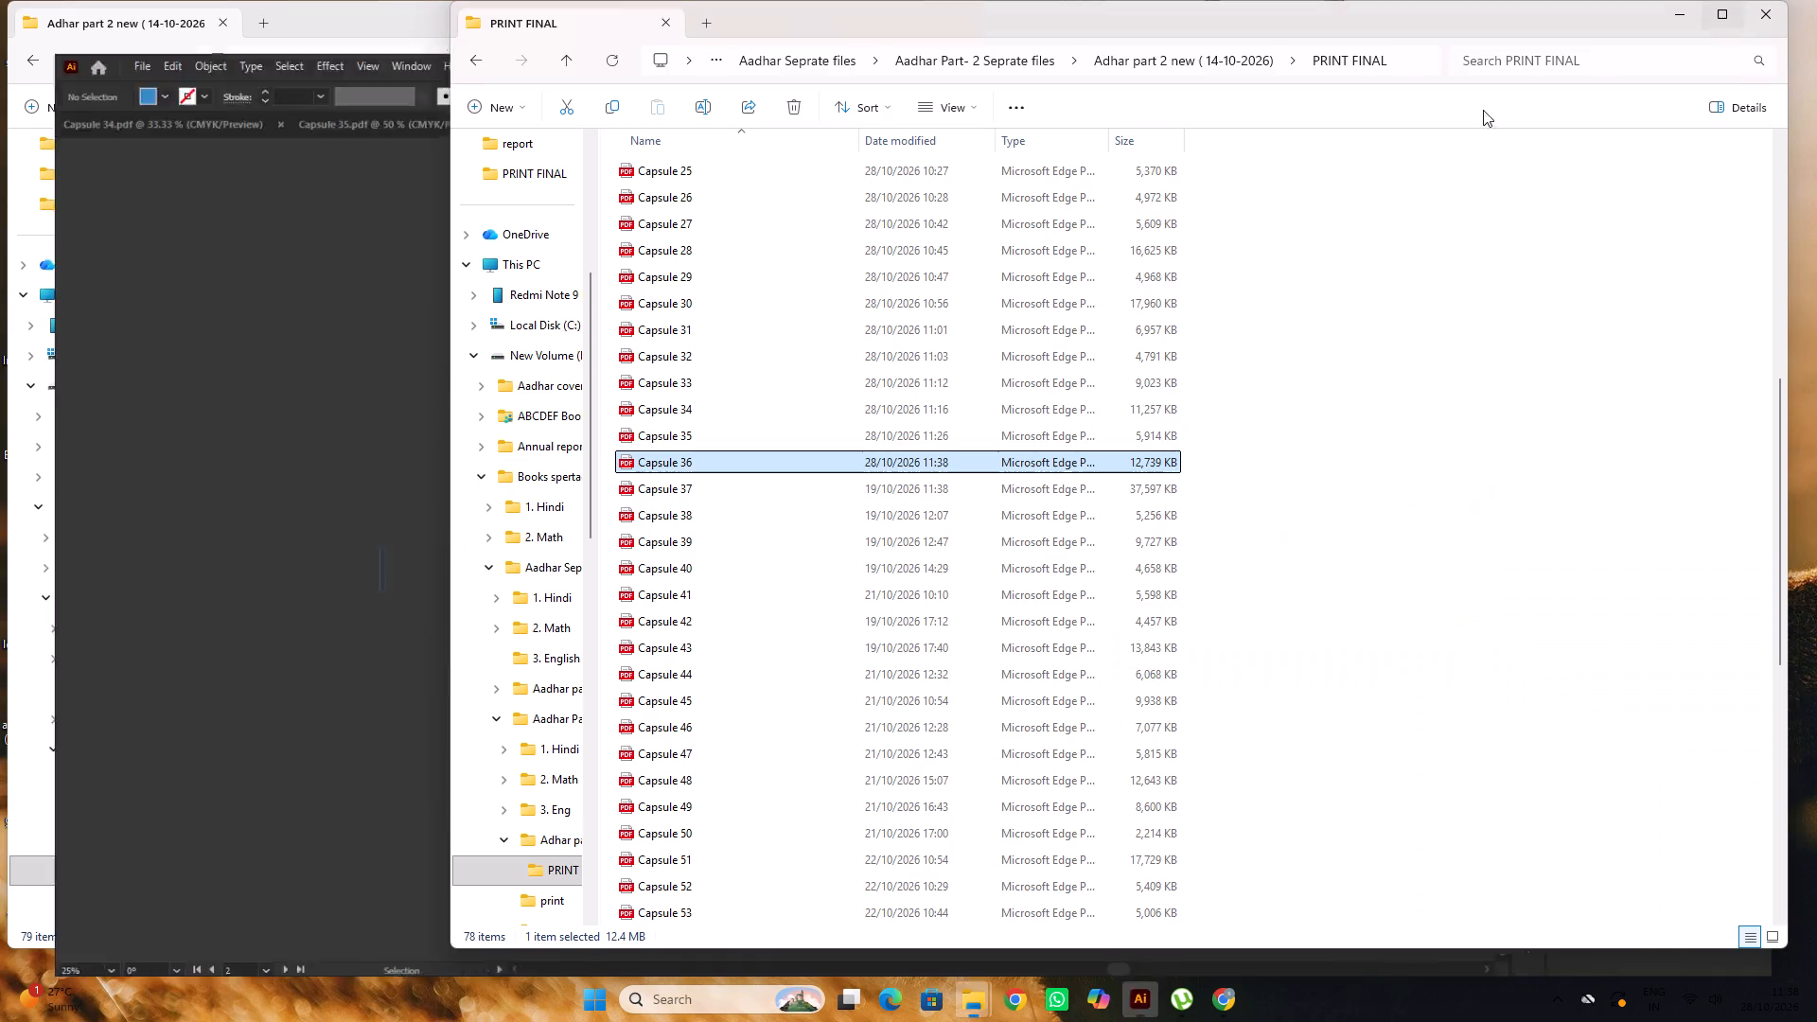
pyautogui.scroll(-3, 781, 452)
pyautogui.click(731, 256)
pyautogui.rightClick(731, 255)
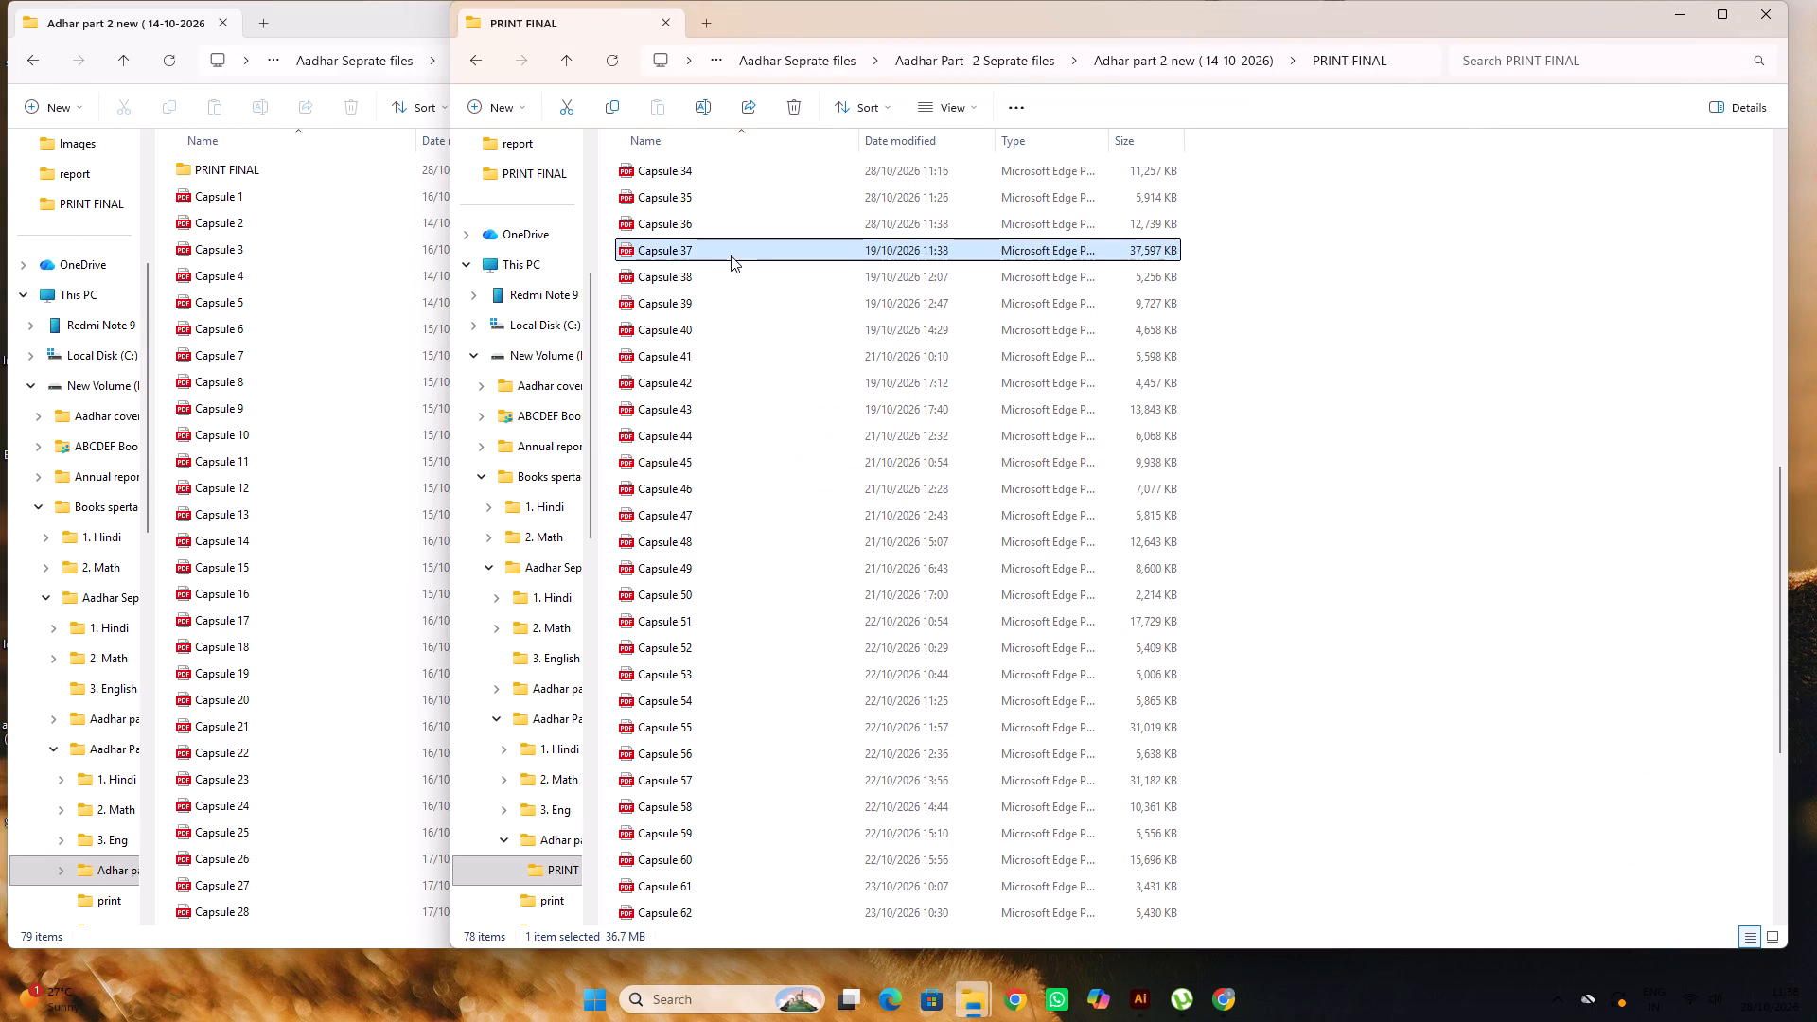
pyautogui.click(1086, 367)
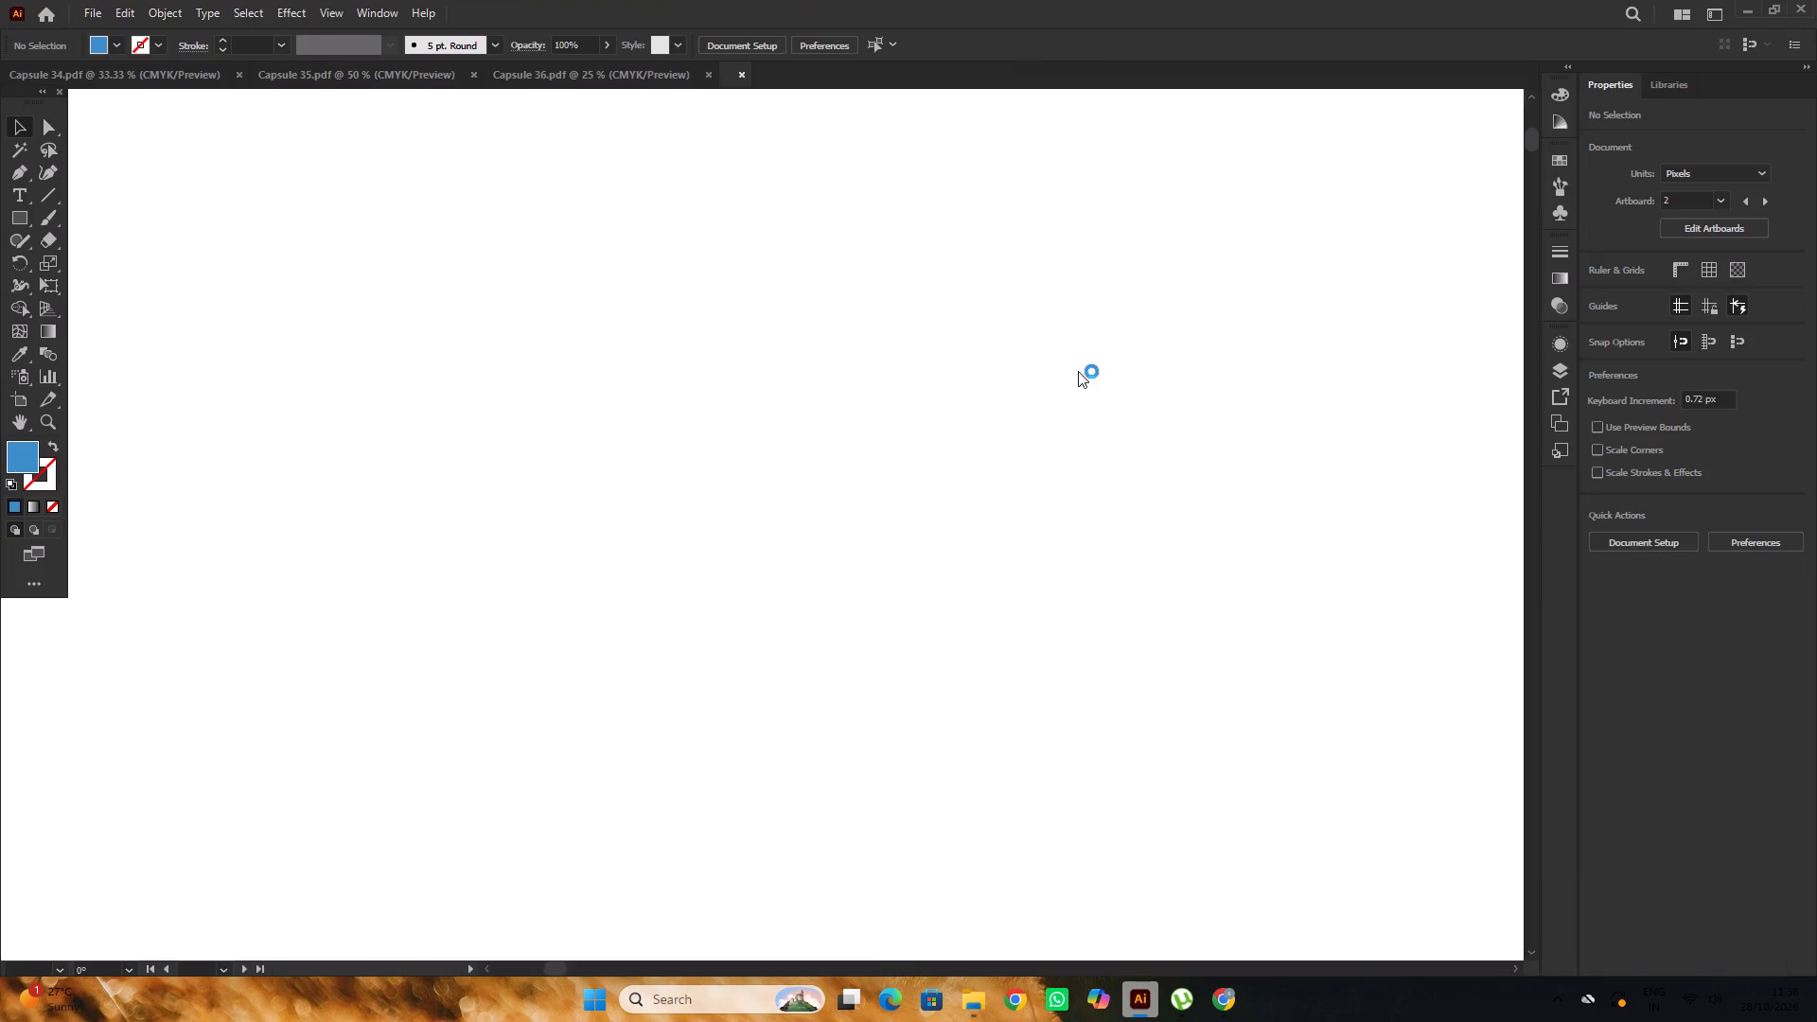
# Place a copy of the first page's नैतिक मूल्य box on the empty canvas beside that page.
pyautogui.keyDown('alt'); pyautogui.scroll(-2, 908, 376); pyautogui.keyUp('alt')
pyautogui.keyDown('alt'); pyautogui.scroll(3, 714, 432); pyautogui.keyUp('alt')
pyautogui.scroll(2, 751, 314)
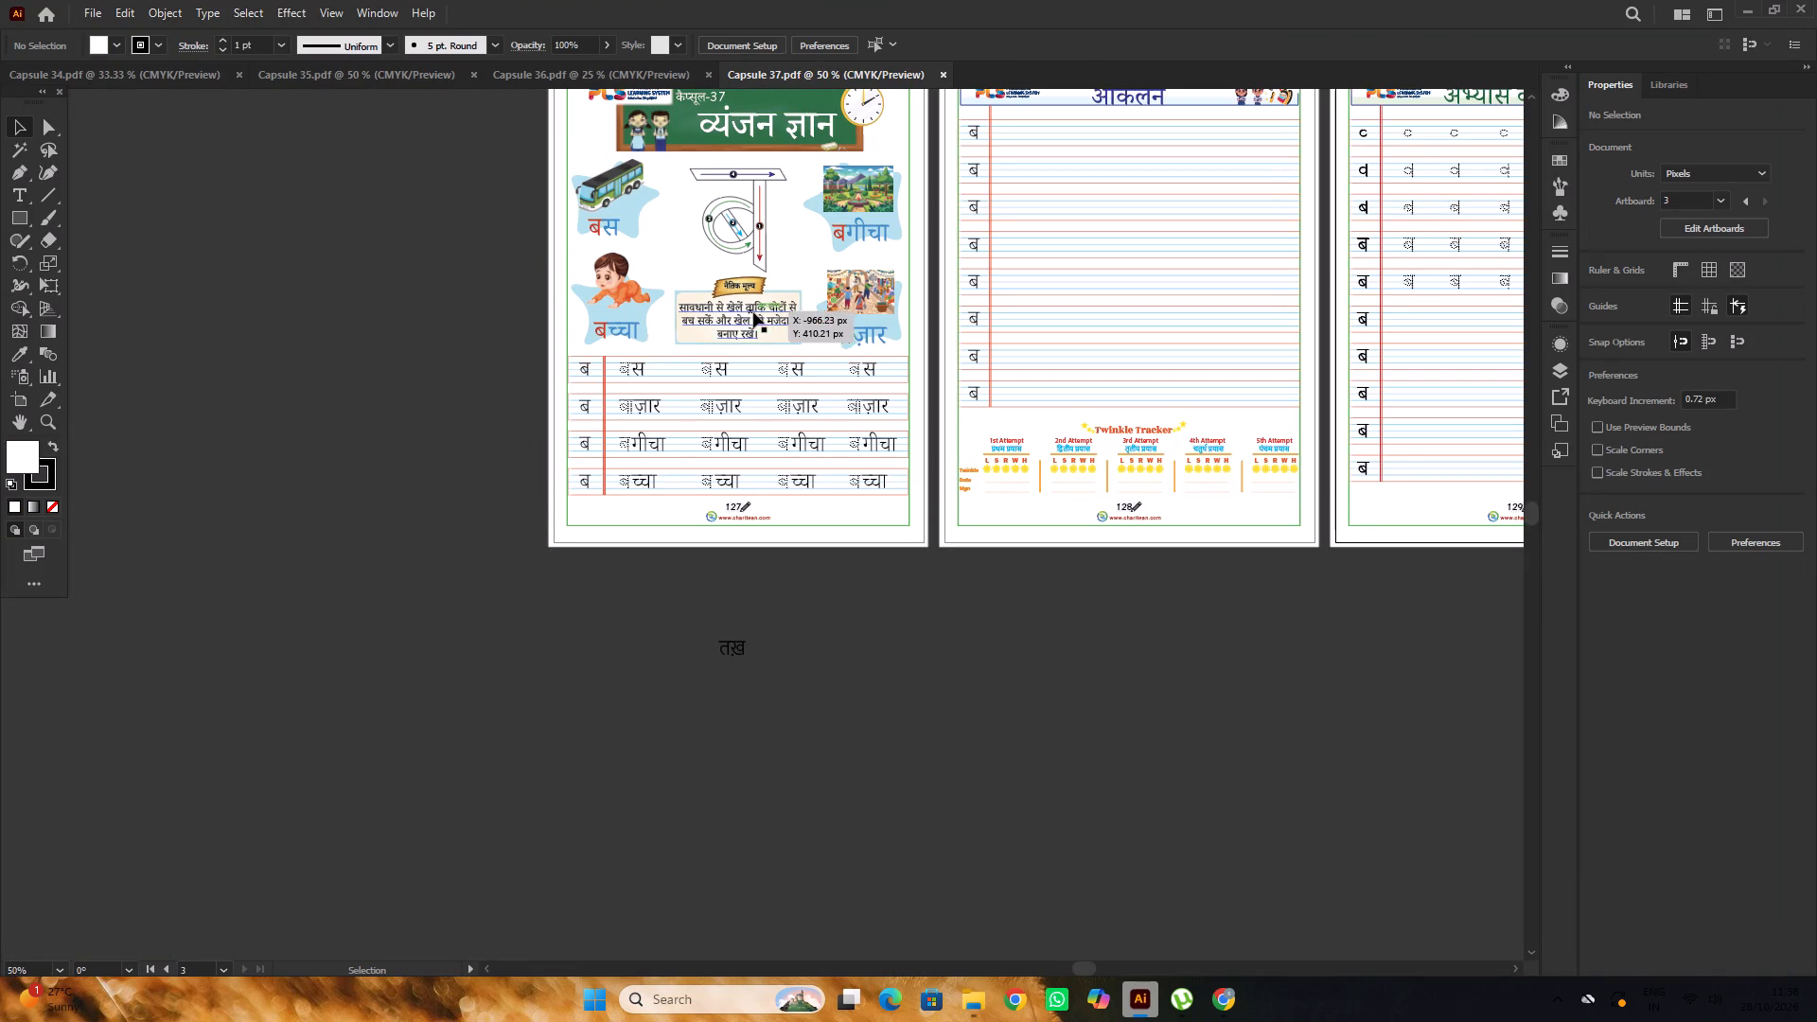
pyautogui.moveTo(753, 312); pyautogui.dragTo(251, 499)
pyautogui.keyDown('alt'); pyautogui.click(355, 388); pyautogui.keyUp('alt')
# Convert the text of the नैतिक मूल्य box on Capsule 37's first page to outlines.
pyautogui.keyDown('alt'); pyautogui.scroll(2, 776, 332); pyautogui.keyUp('alt')
pyautogui.click(768, 308)
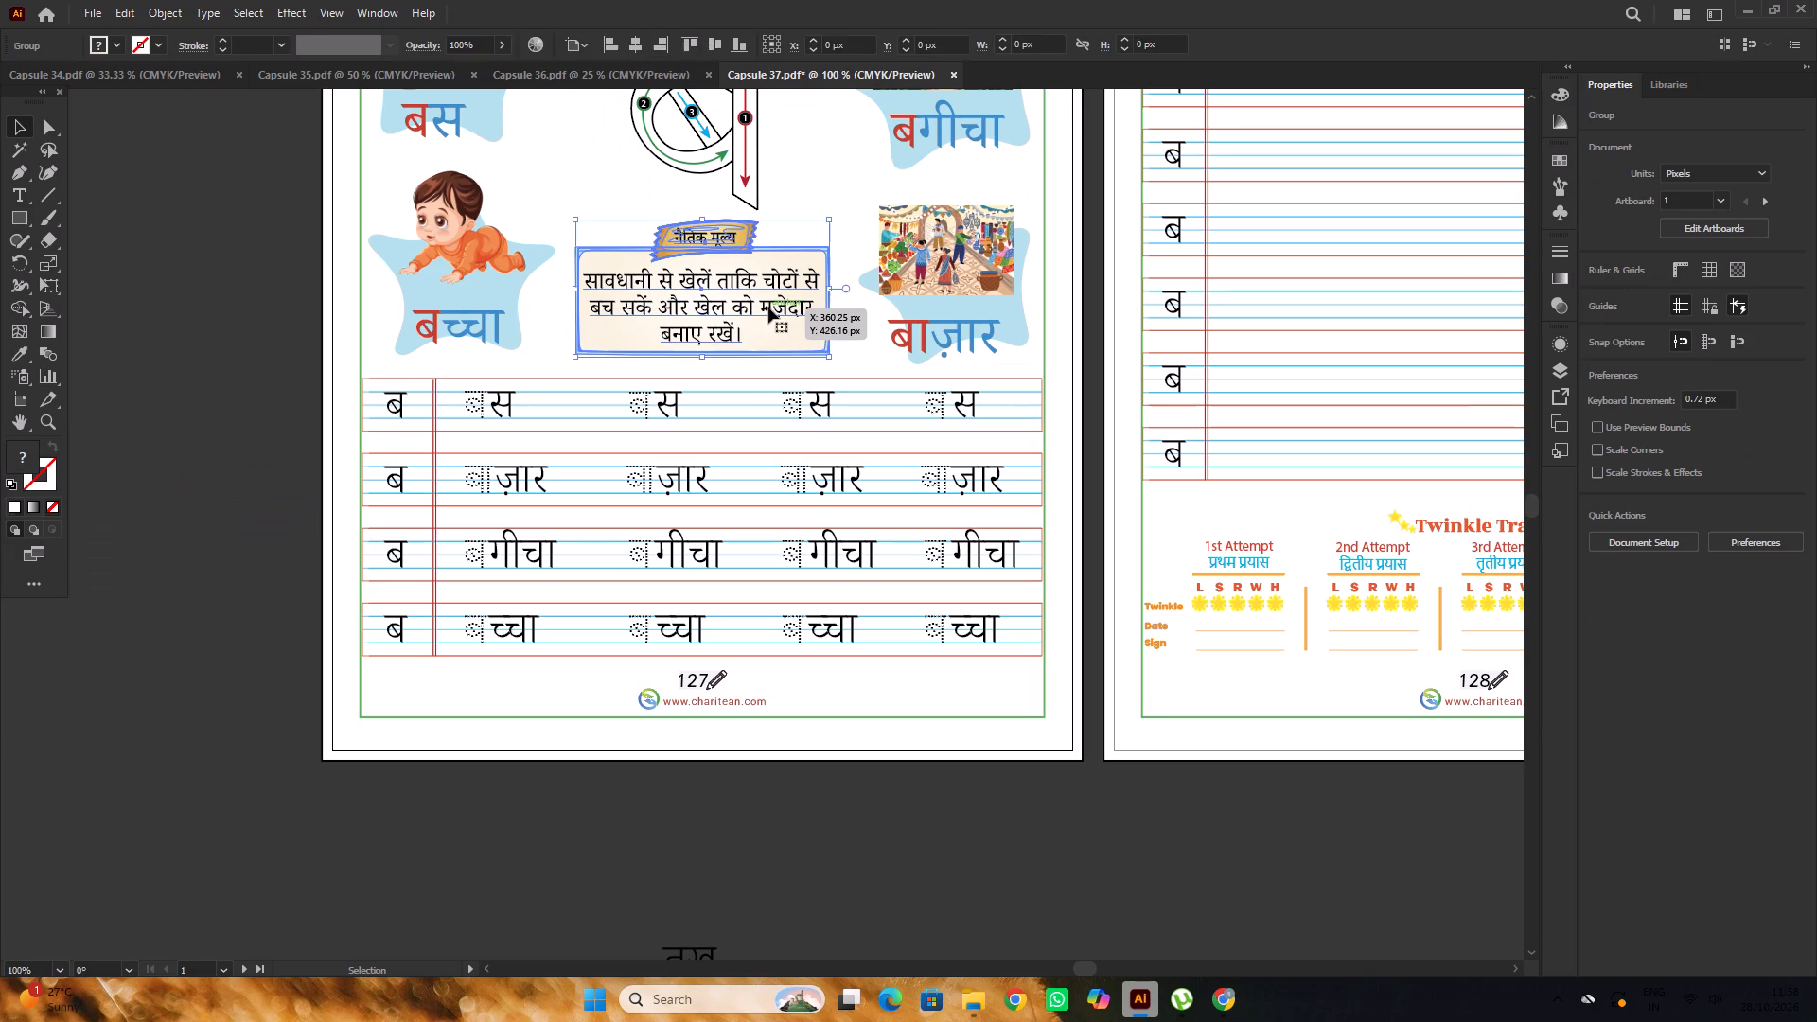
pyautogui.hotkey('ctrl', 'shift', 'o')
pyautogui.tripleClick(143, 314)
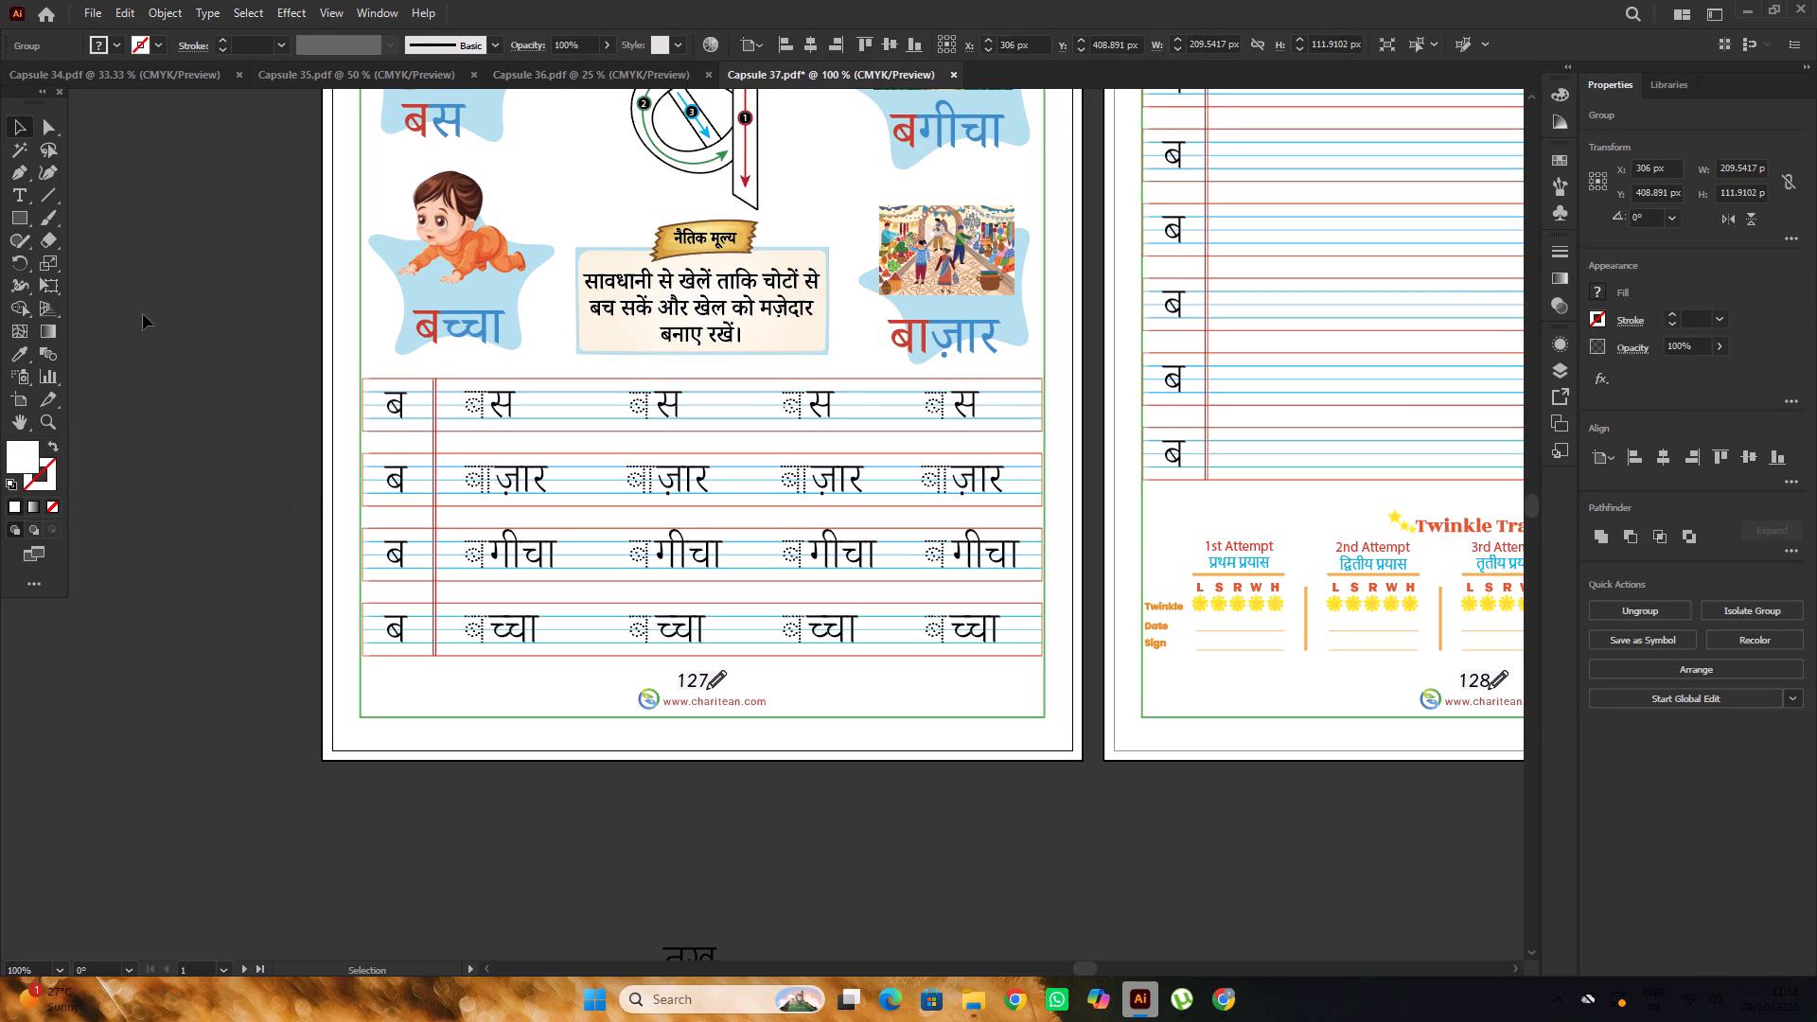
# Examine the pictures, words and tracing rows on Capsule 37's first page, plus the overall page layout.
pyautogui.scroll(8, 143, 314)
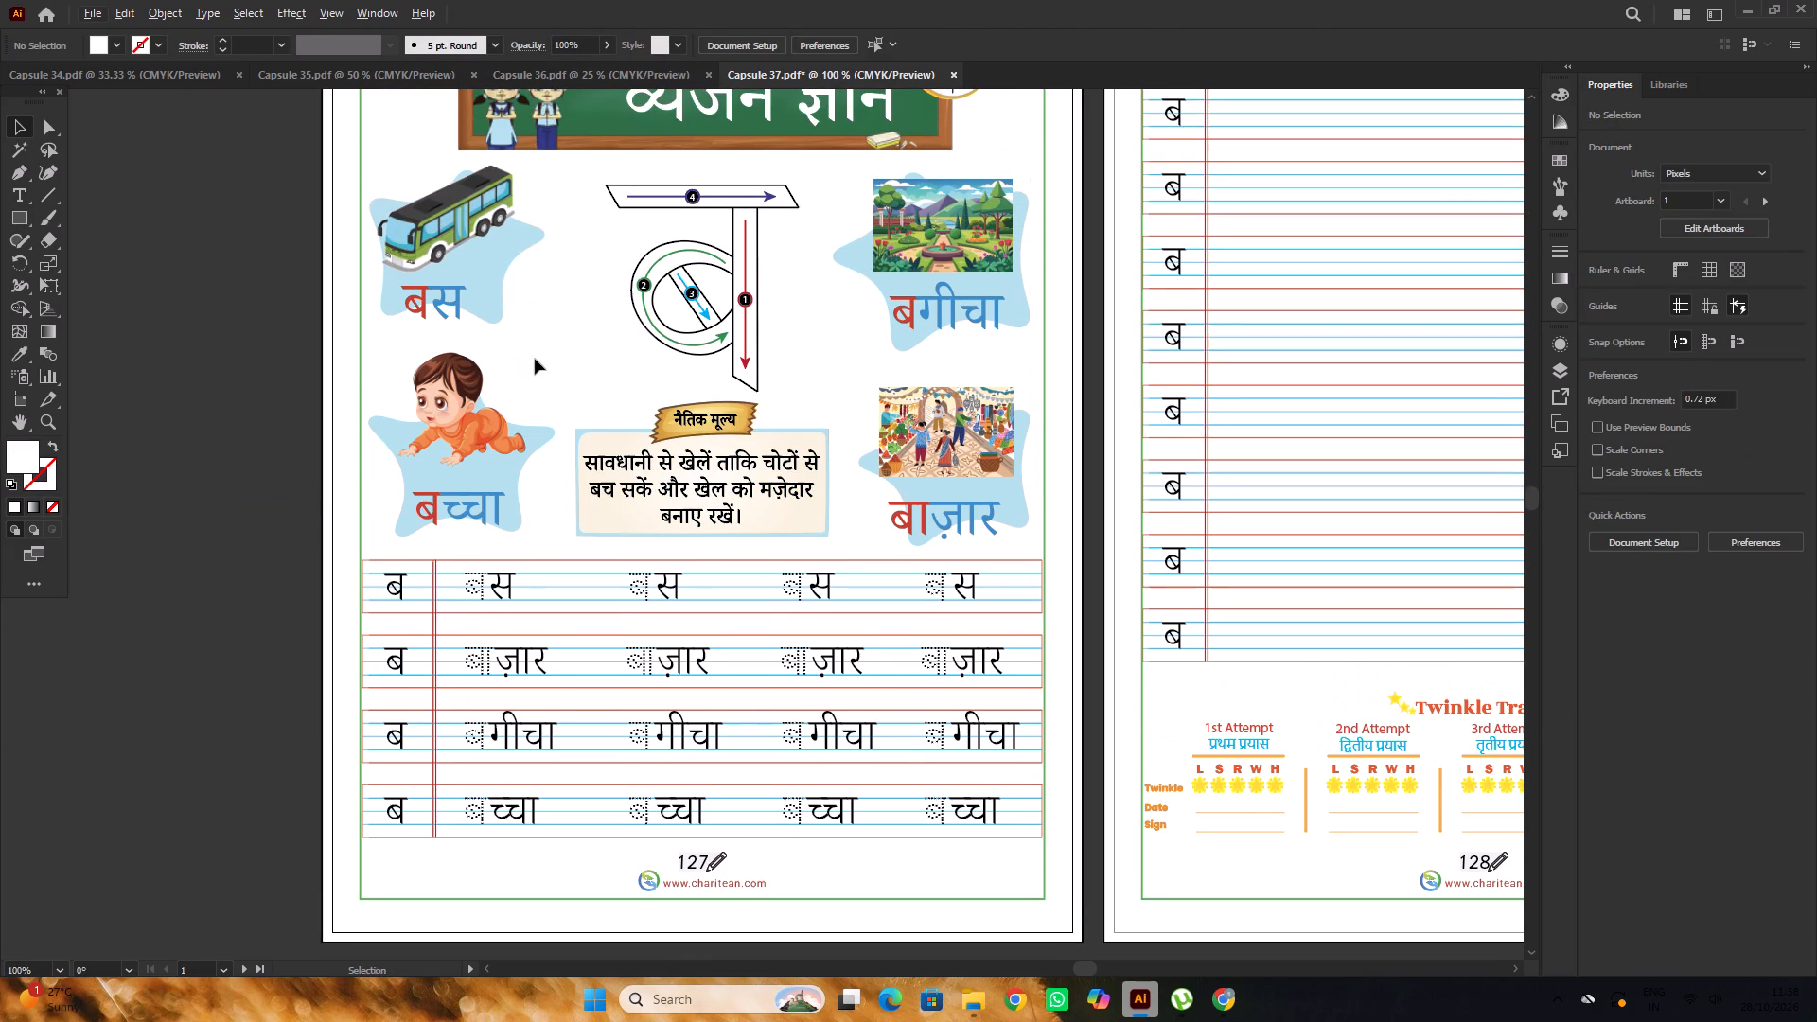
pyautogui.scroll(-3, 535, 359)
pyautogui.scroll(-6, 410, 510)
pyautogui.click(540, 527)
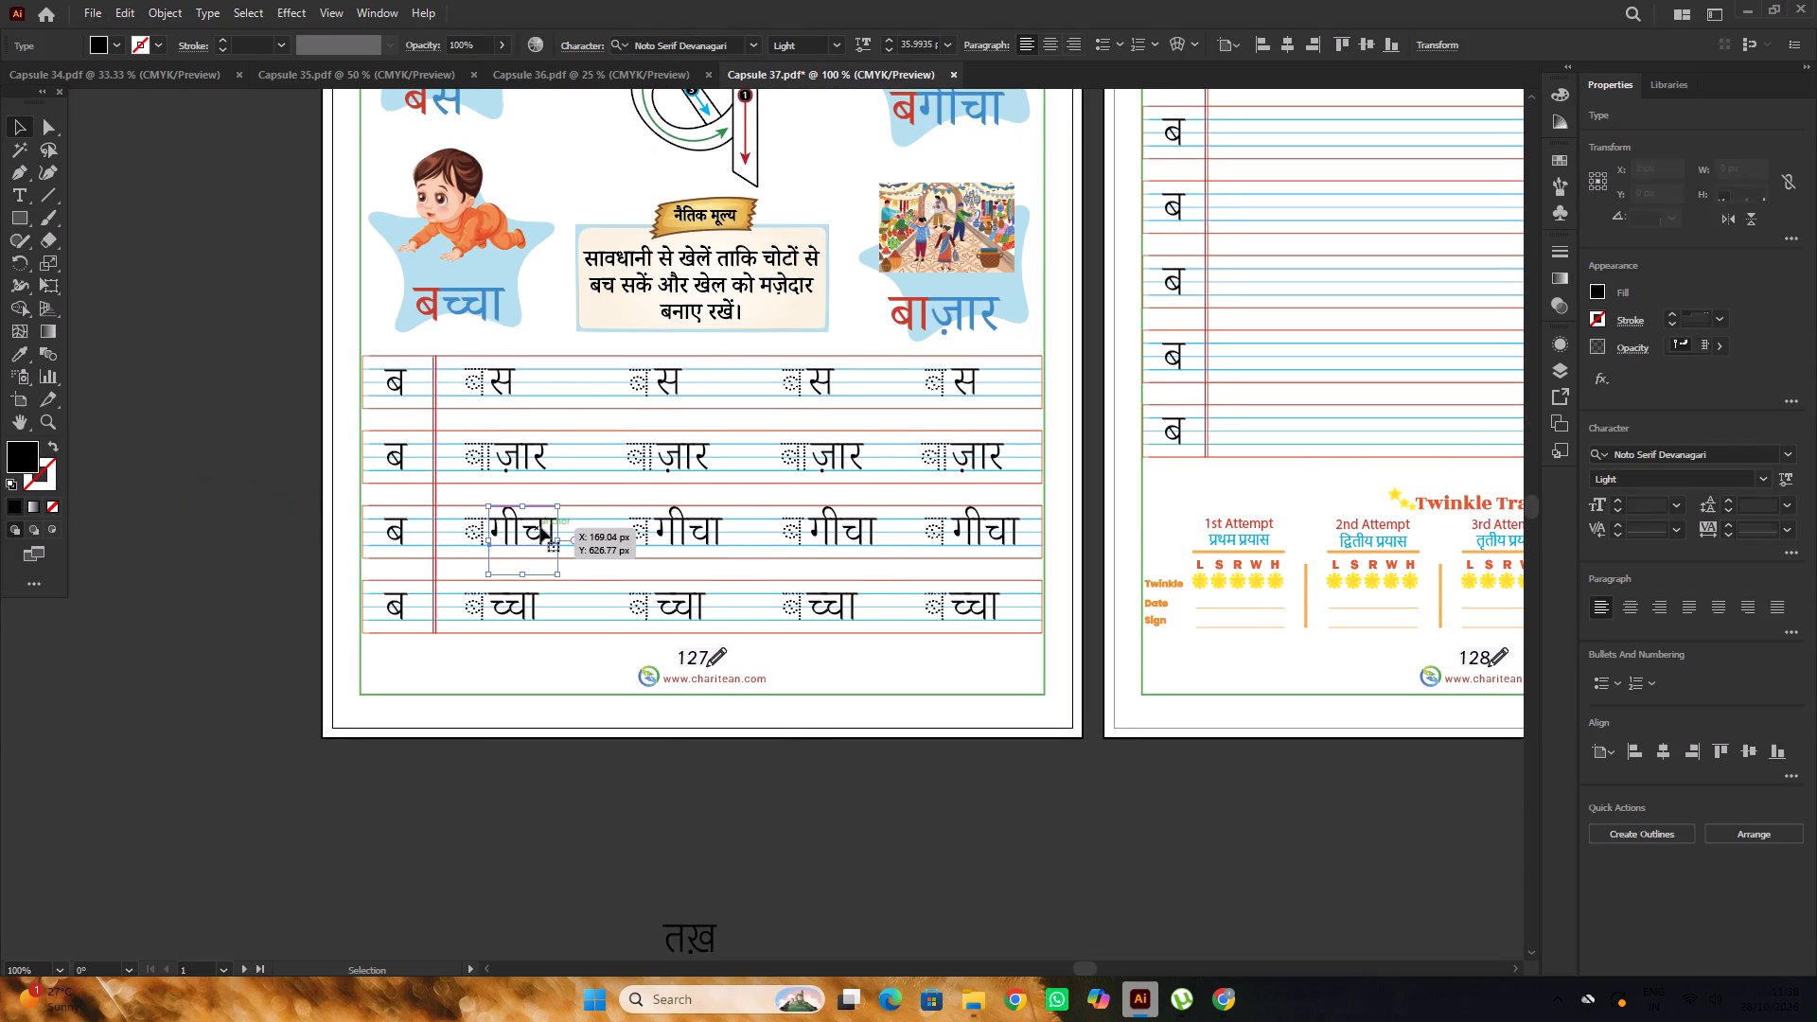
pyautogui.keyDown('alt'); pyautogui.scroll(-3, 394, 487); pyautogui.keyUp('alt')
pyautogui.click(865, 696)
pyautogui.moveTo(1075, 687); pyautogui.dragTo(919, 720)
pyautogui.press('space')
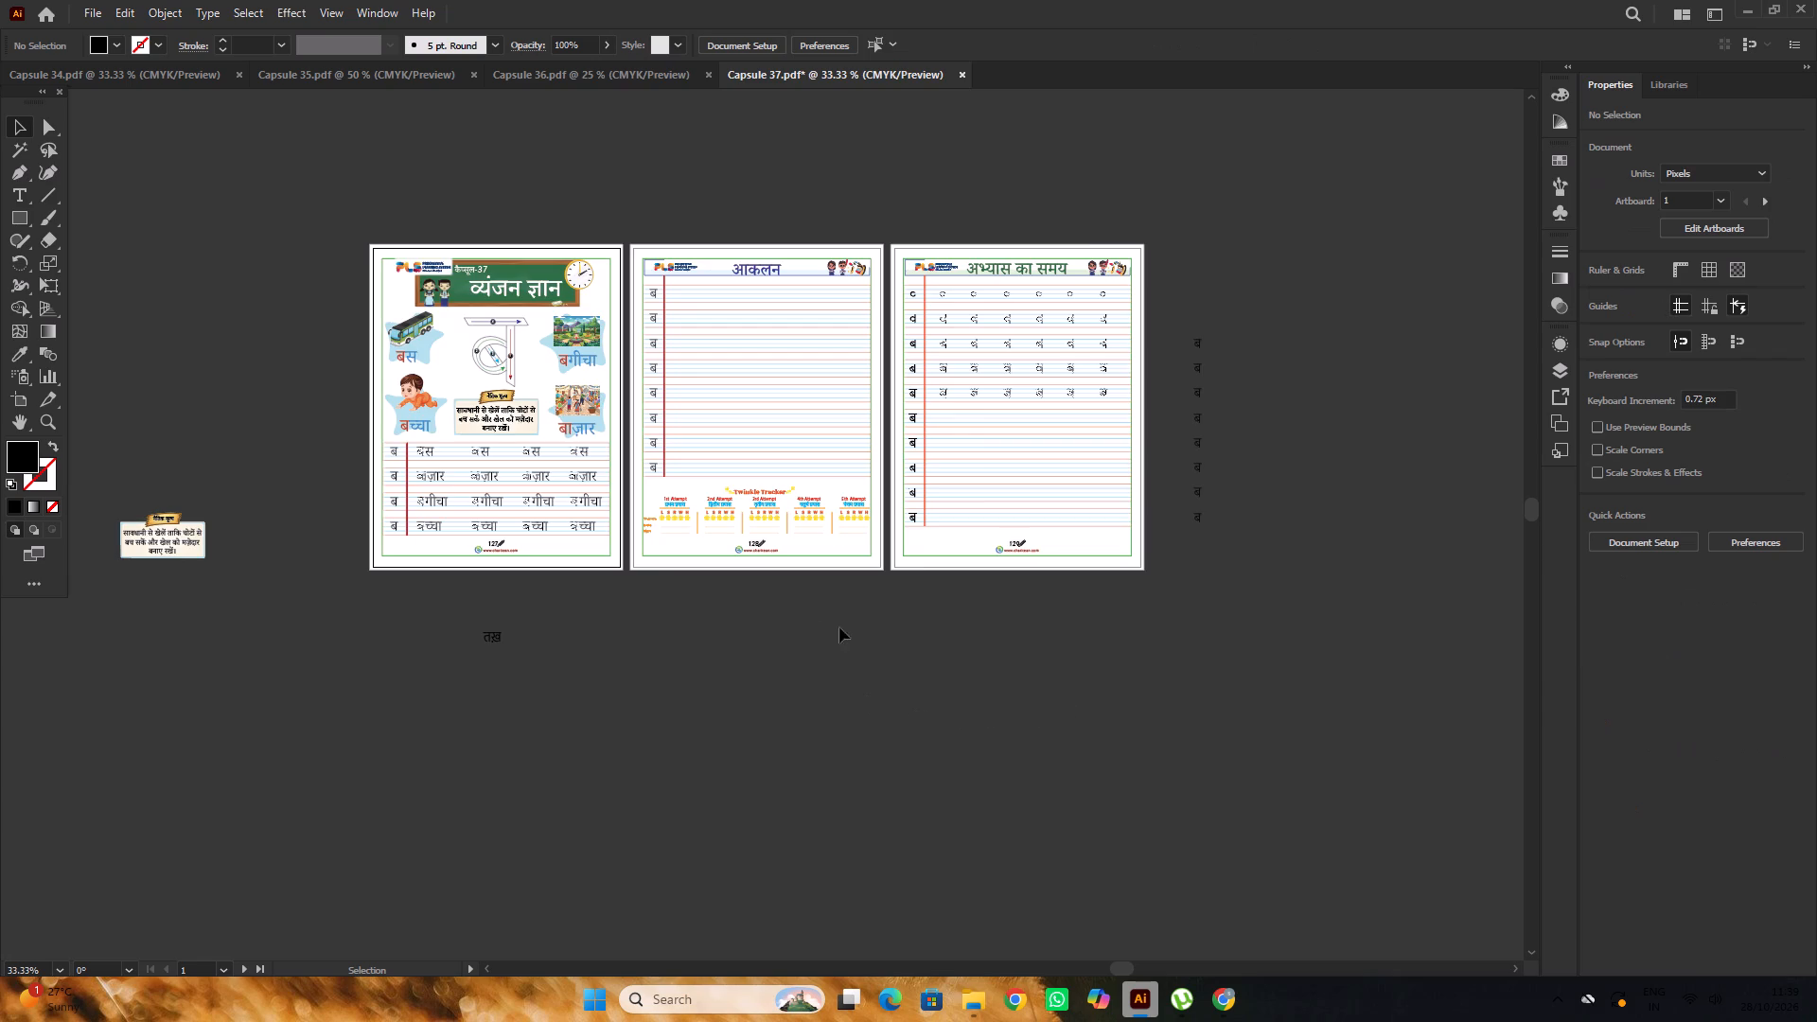
# Unlock all locked objects in the Capsule 37 document.
pyautogui.keyDown('alt'); pyautogui.scroll(5, 824, 580); pyautogui.keyUp('alt')
pyautogui.keyDown('alt'); pyautogui.scroll(-1, 896, 566); pyautogui.keyUp('alt')
pyautogui.click(501, 592)
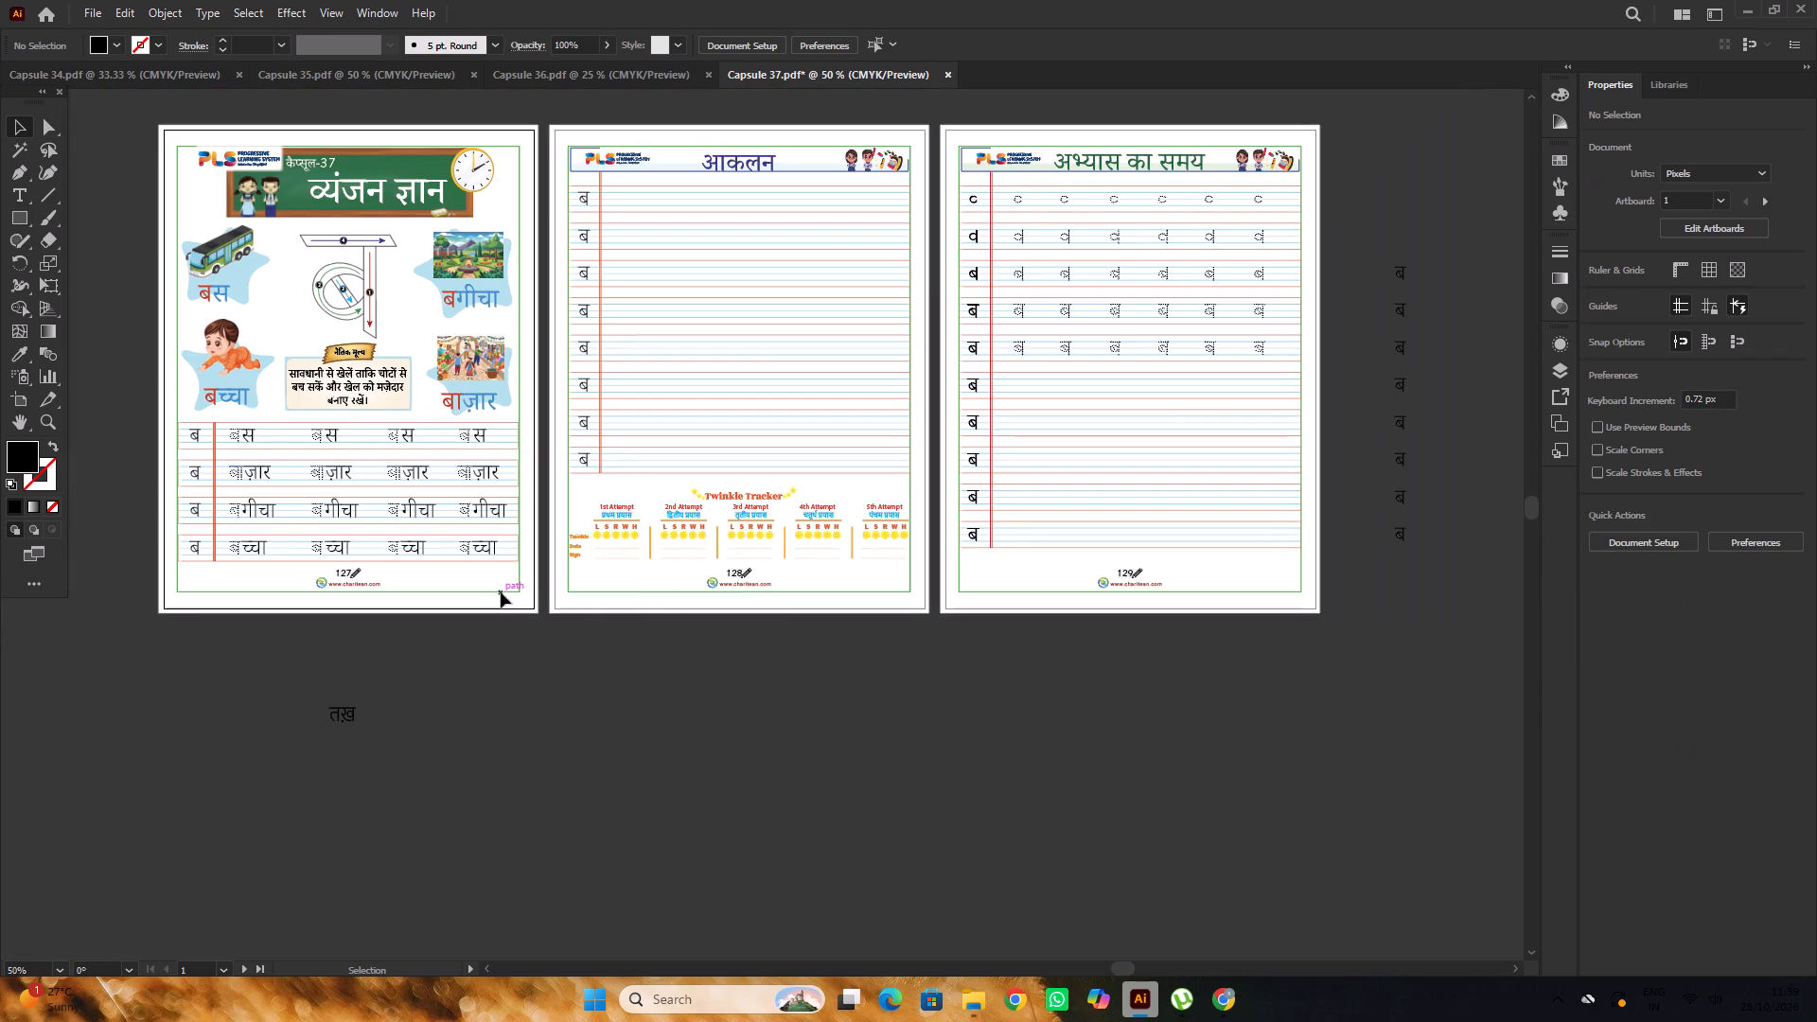
pyautogui.hotkey('ctrl', 'alt', '2')
pyautogui.click(638, 643)
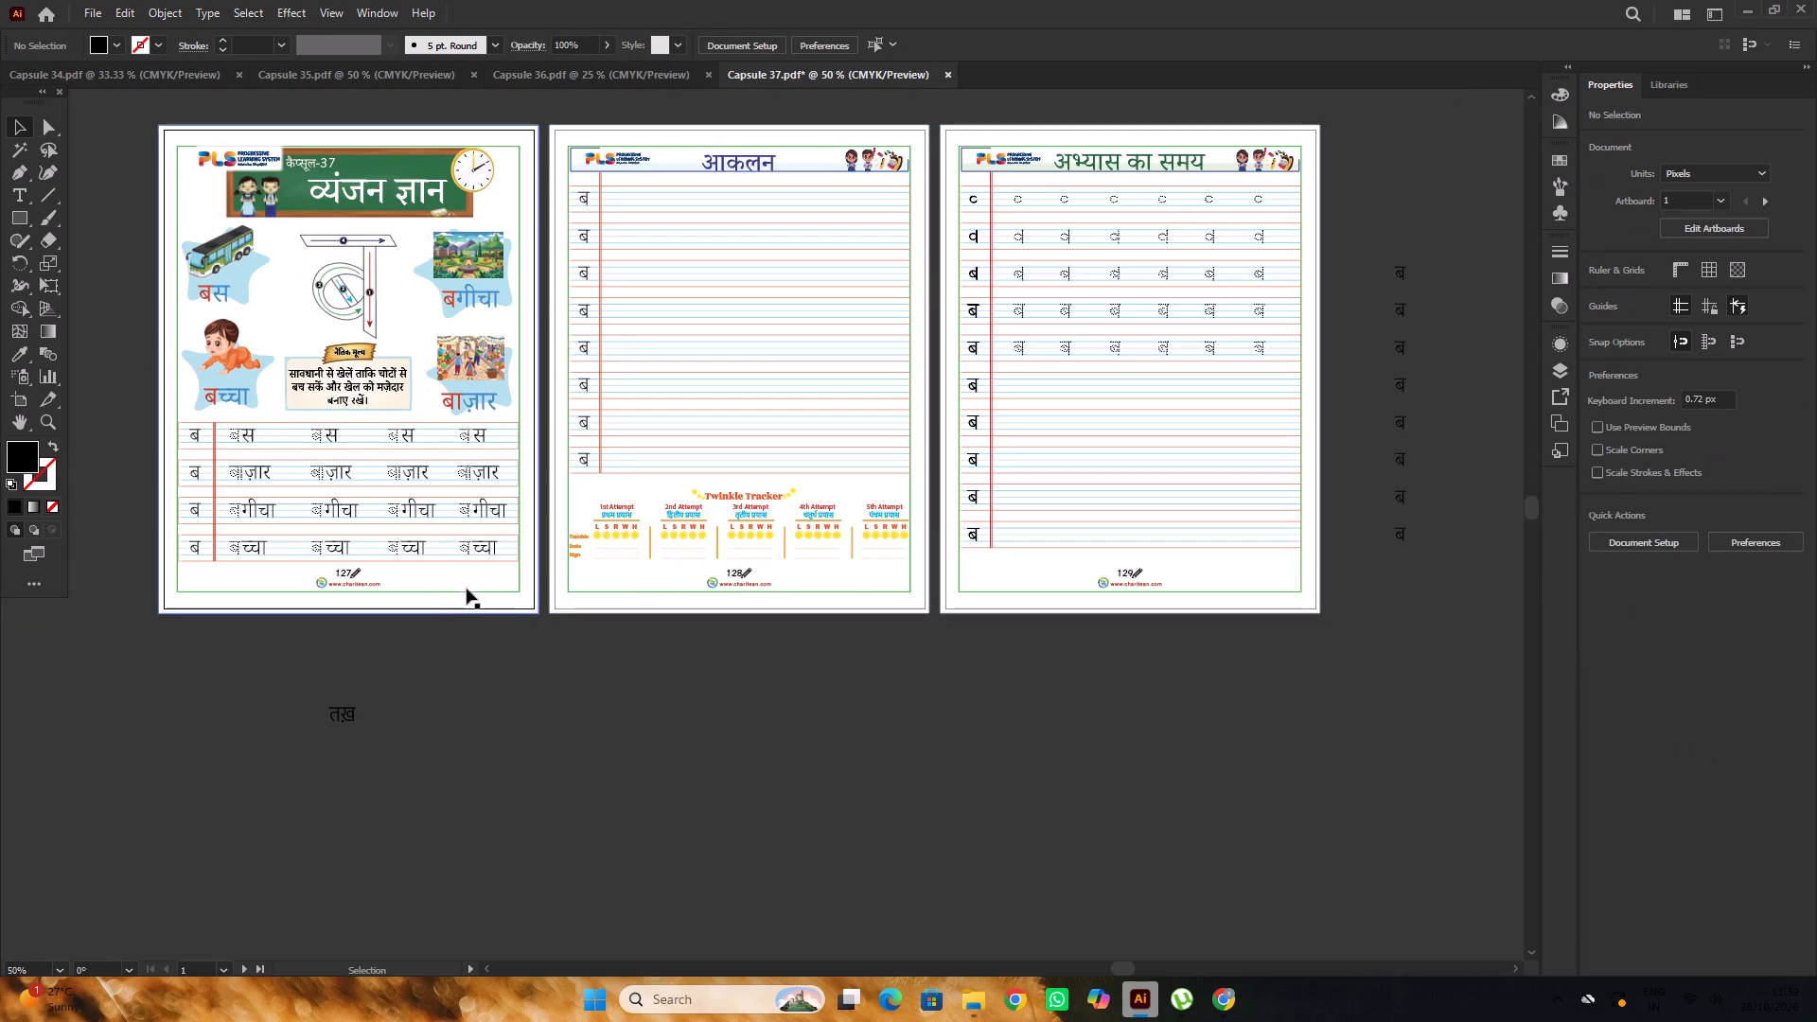
# Delete the green border rectangles from all three Capsule 37 pages.
pyautogui.click(467, 591)
pyautogui.keyDown('shift'); pyautogui.click(606, 591); pyautogui.keyUp('shift')
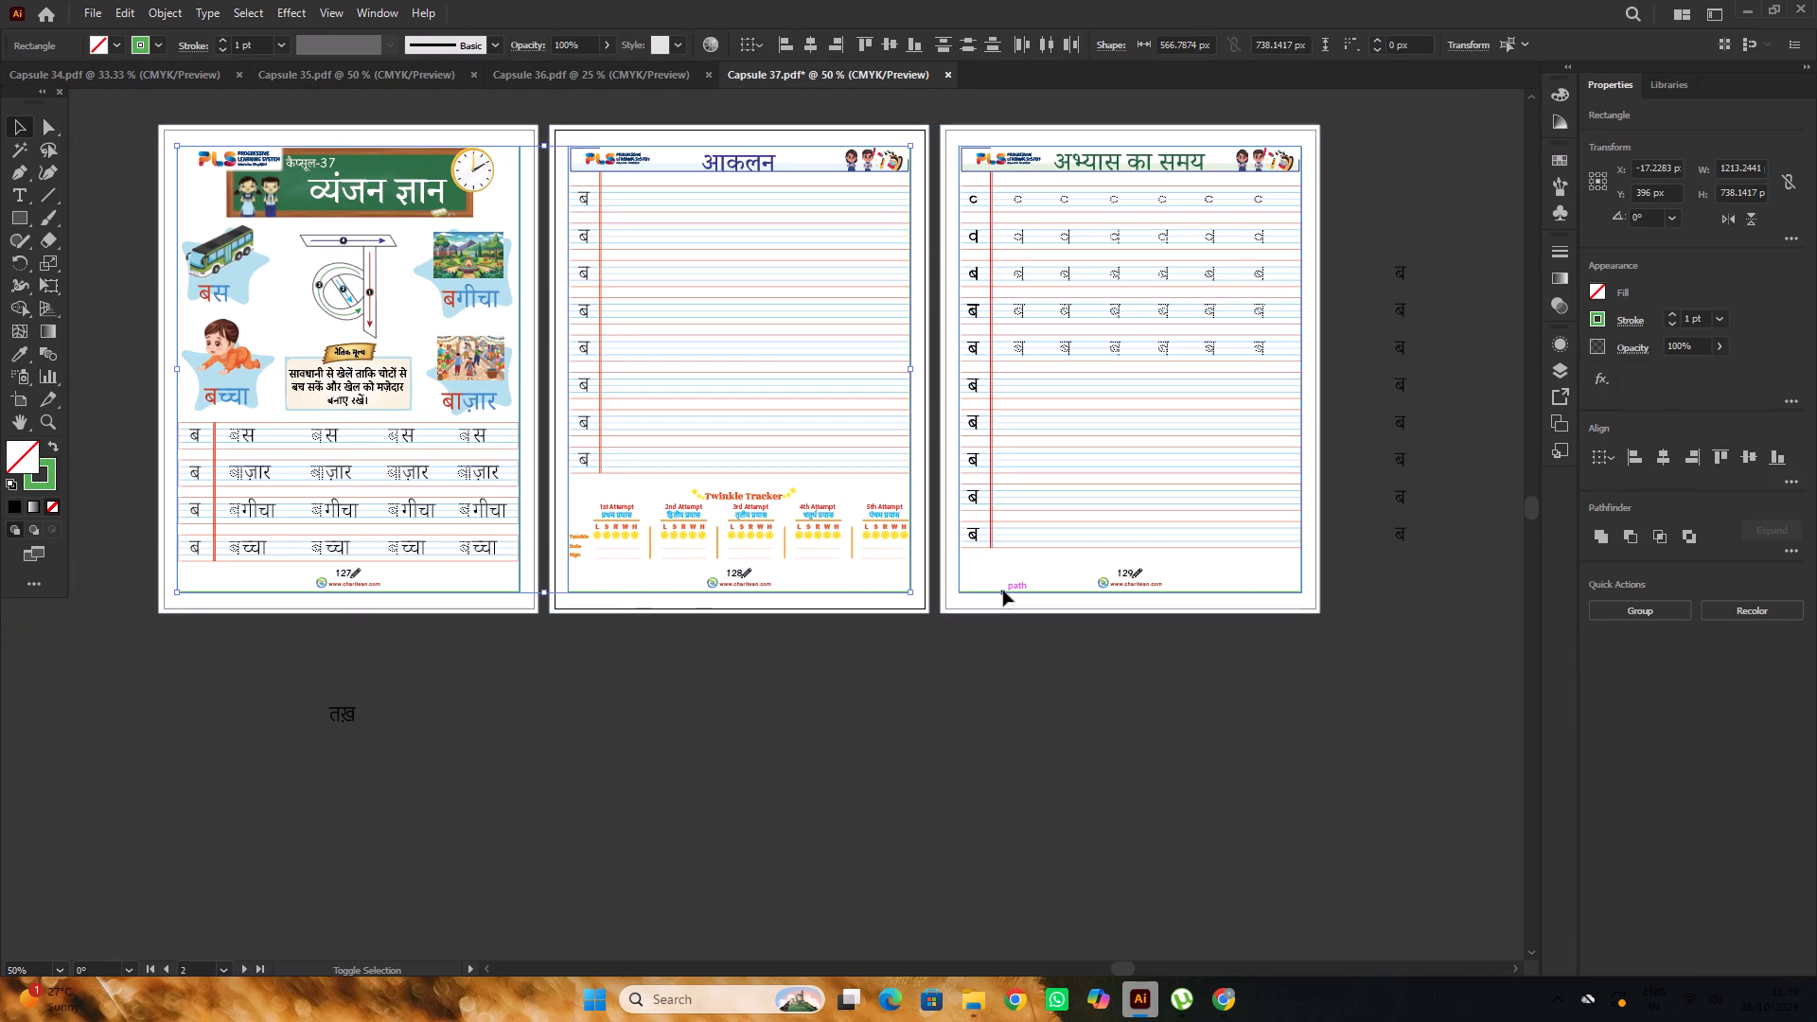
pyautogui.keyDown('shift'); pyautogui.click(1003, 590); pyautogui.keyUp('shift')
pyautogui.press('Delete')
# Check the page number on Capsule 36's last page, then return to Capsule 37.
pyautogui.press('space')
pyautogui.press('space')
pyautogui.moveTo(623, 709); pyautogui.dragTo(865, 665)
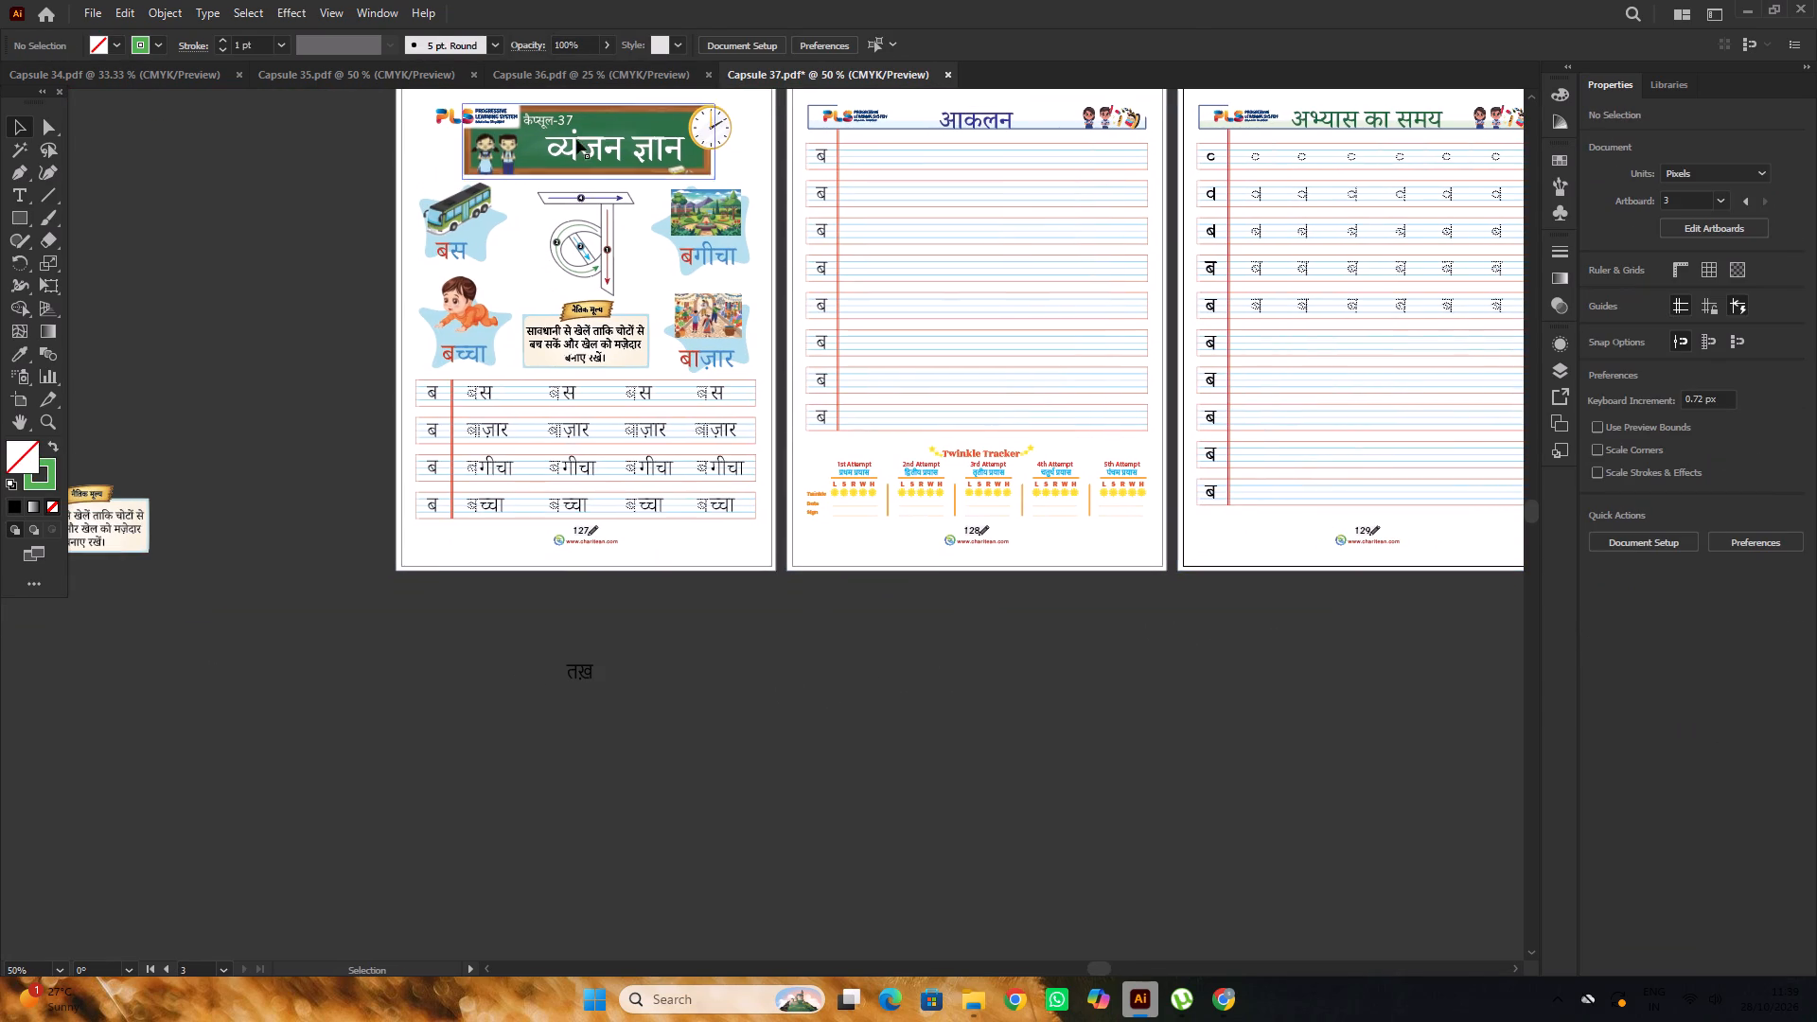
pyautogui.click(569, 71)
pyautogui.press('space')
pyautogui.moveTo(1346, 731); pyautogui.dragTo(896, 726)
pyautogui.keyDown('alt'); pyautogui.scroll(4, 1150, 640); pyautogui.keyUp('alt')
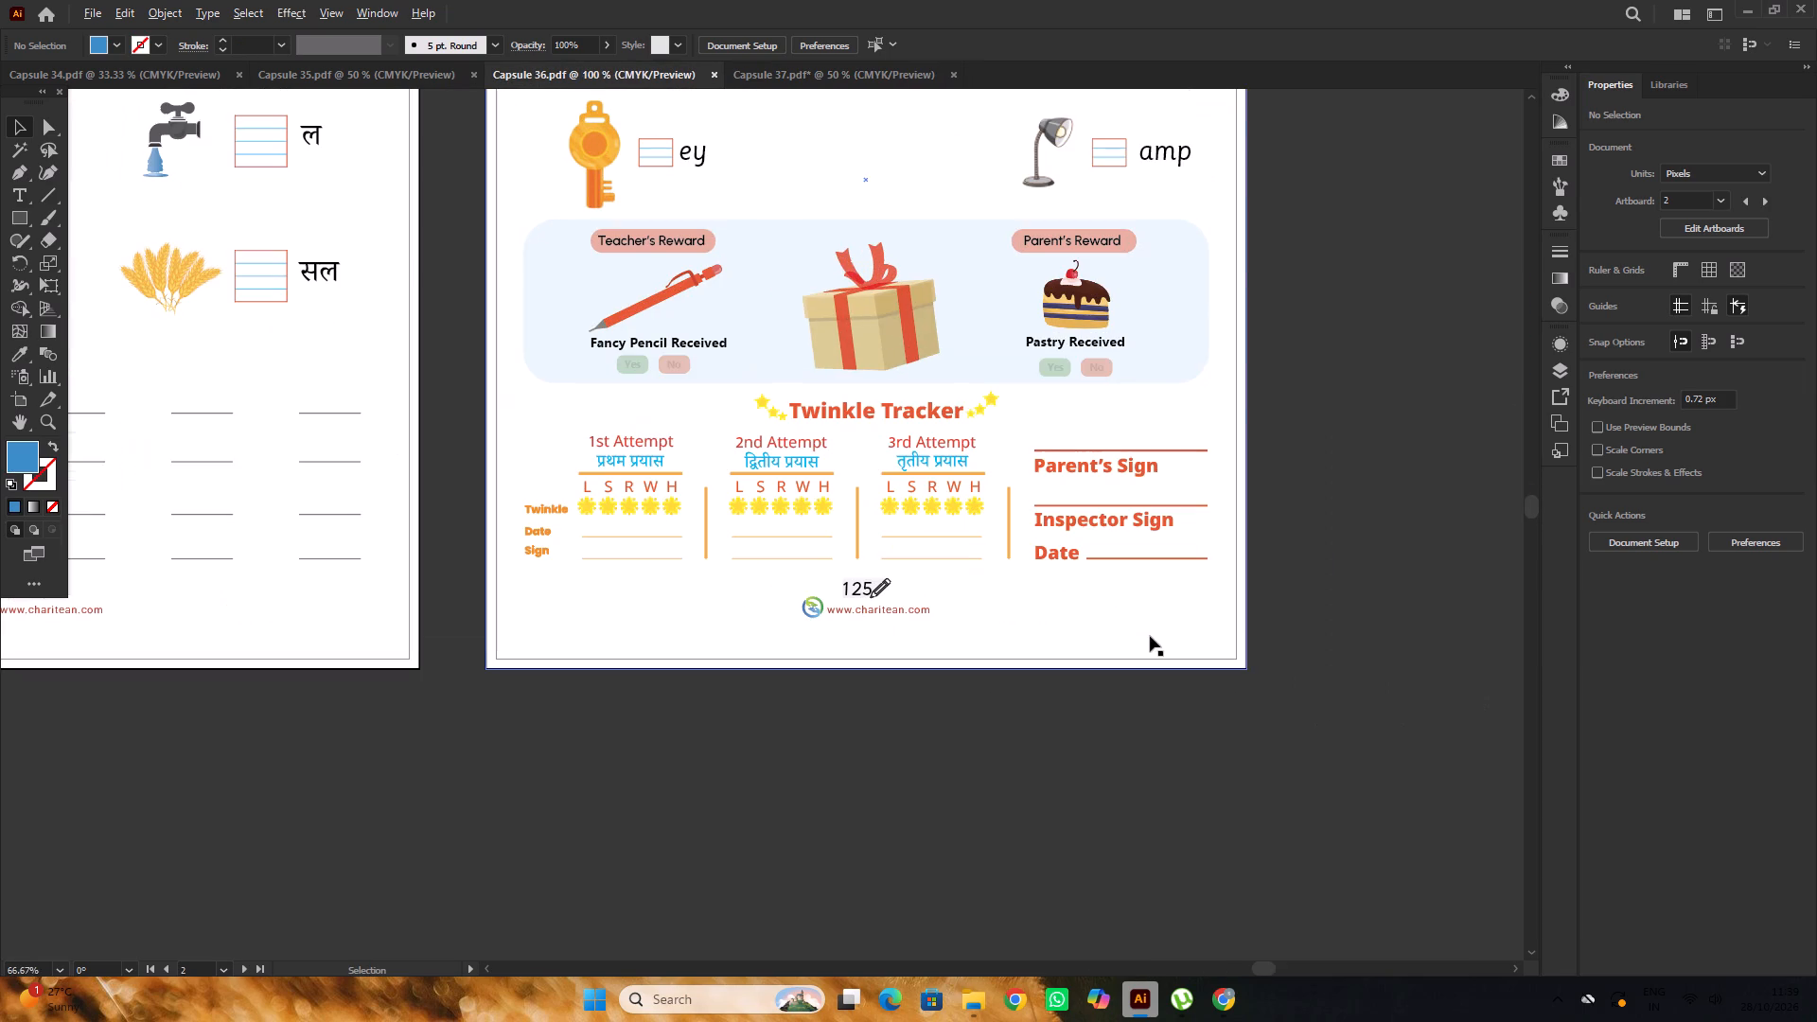
pyautogui.click(842, 69)
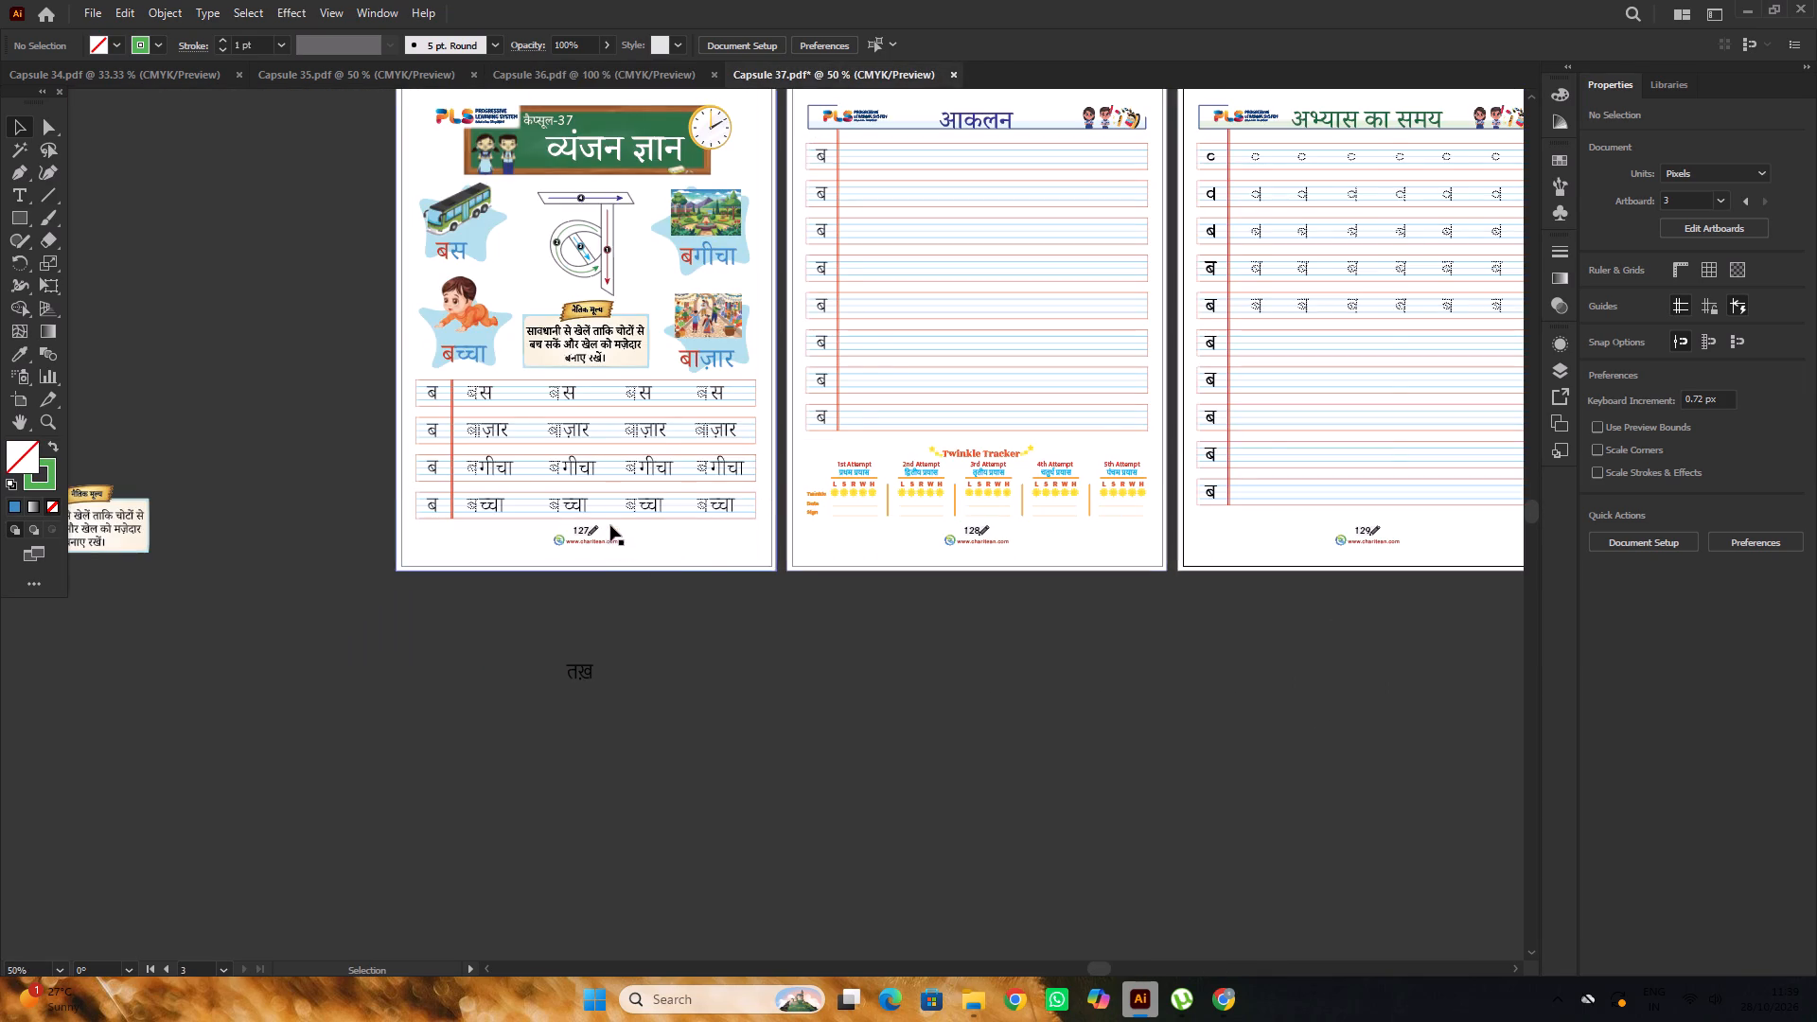
# Renumber the three Capsule 37 pages as 126, 127 and 128.
pyautogui.keyDown('alt'); pyautogui.scroll(5, 610, 525); pyautogui.keyUp('alt')
pyautogui.press('t')
pyautogui.moveTo(570, 521); pyautogui.dragTo(556, 538)
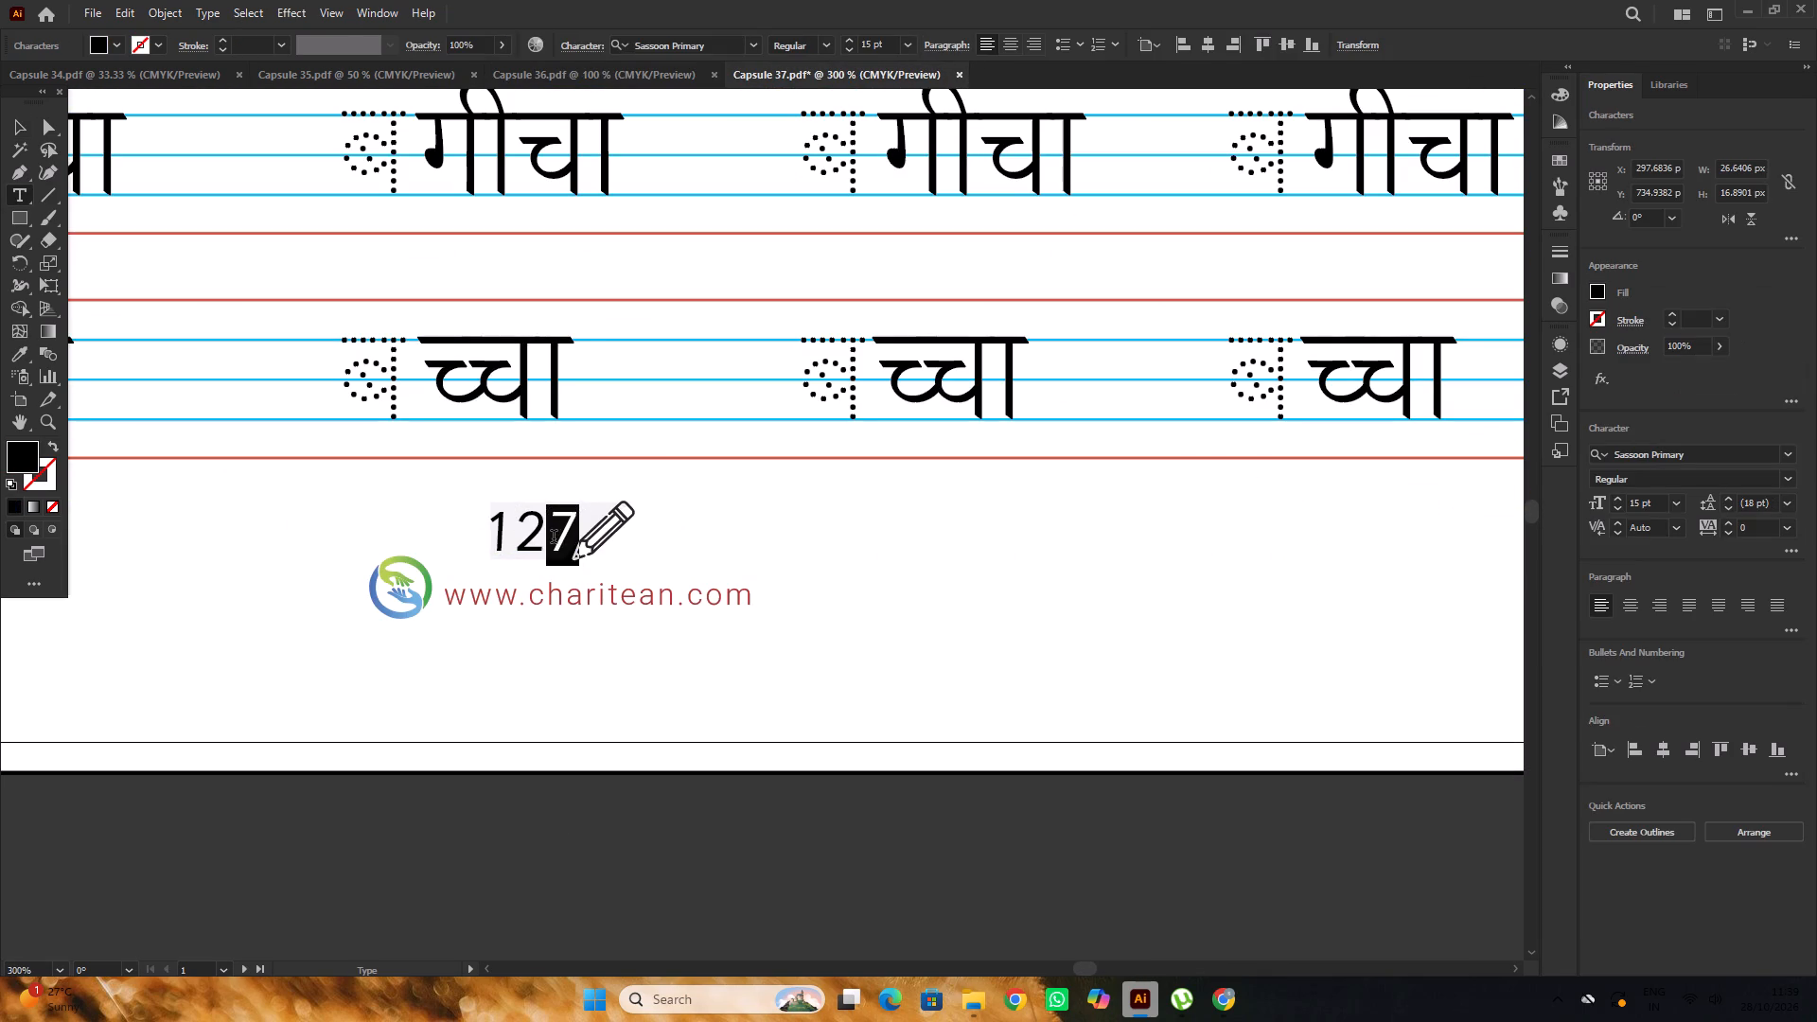
pyautogui.press('6')
pyautogui.keyDown('alt'); pyautogui.scroll(-4, 367, 625); pyautogui.keyUp('alt')
pyautogui.keyDown('alt'); pyautogui.scroll(4, 877, 627); pyautogui.keyUp('alt')
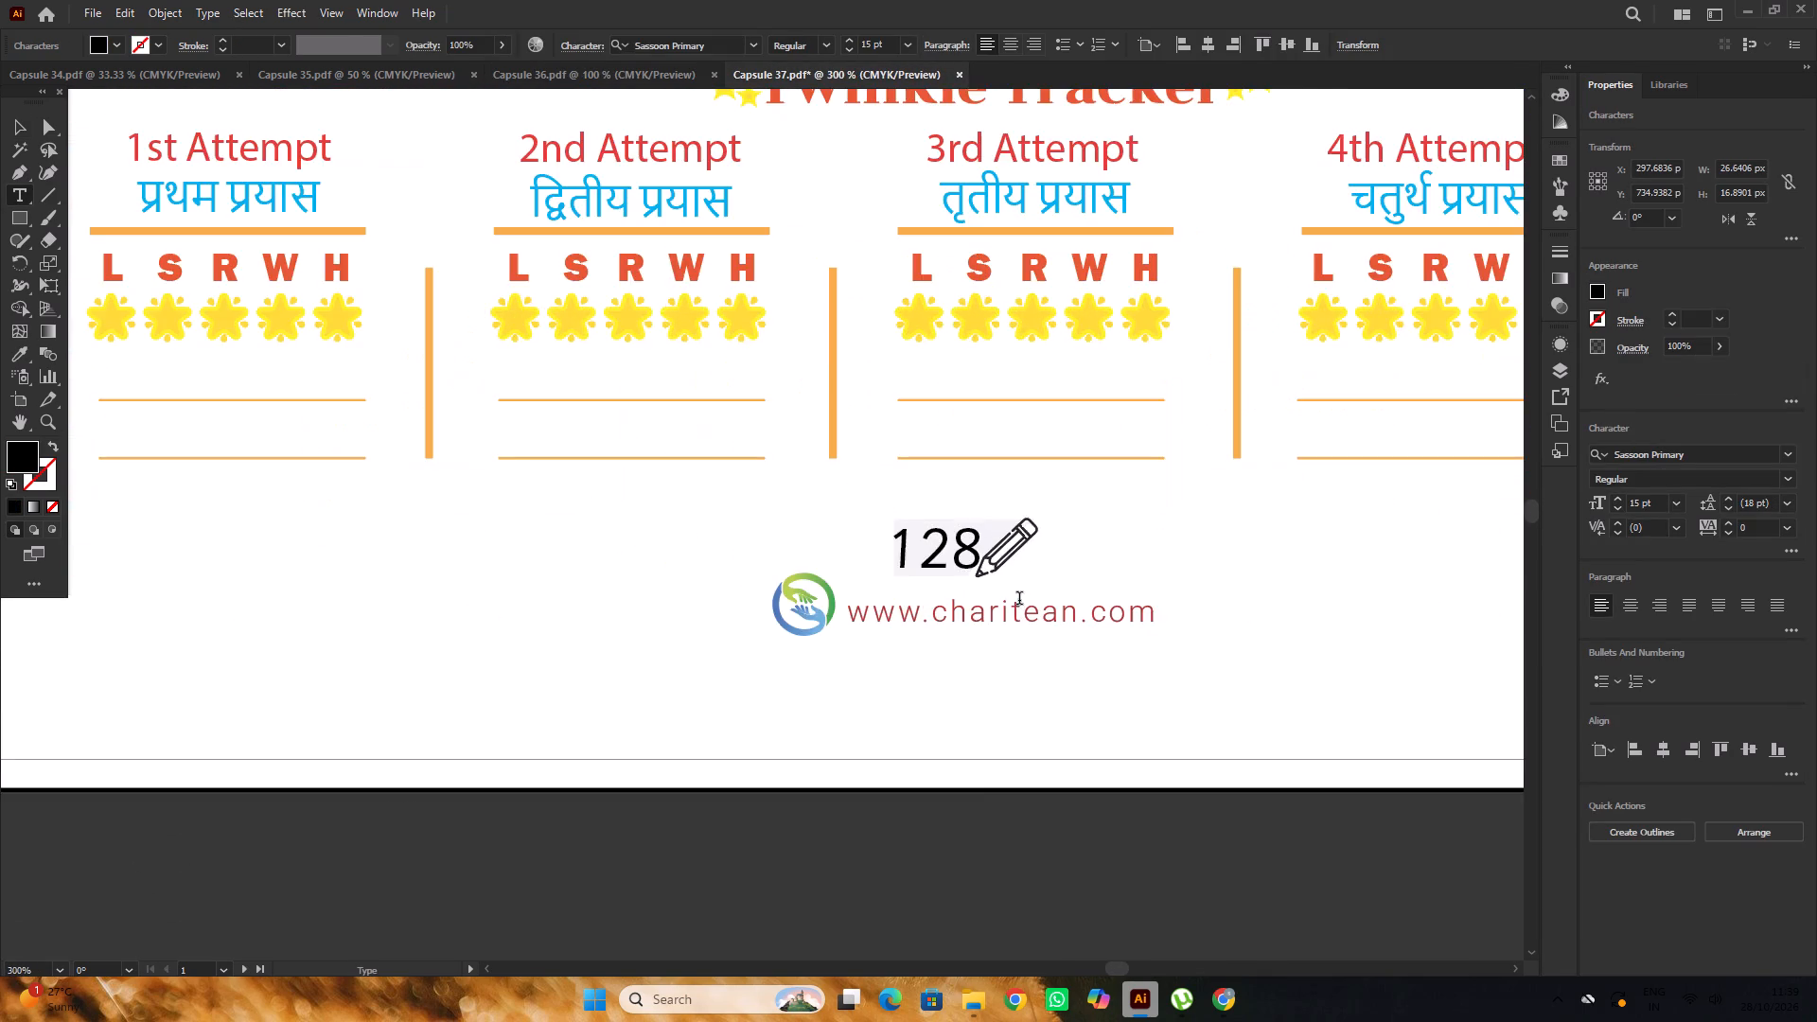
pyautogui.keyDown('alt'); pyautogui.scroll(2, 978, 581); pyautogui.keyUp('alt')
pyautogui.moveTo(974, 536); pyautogui.dragTo(951, 547)
pyautogui.press('7')
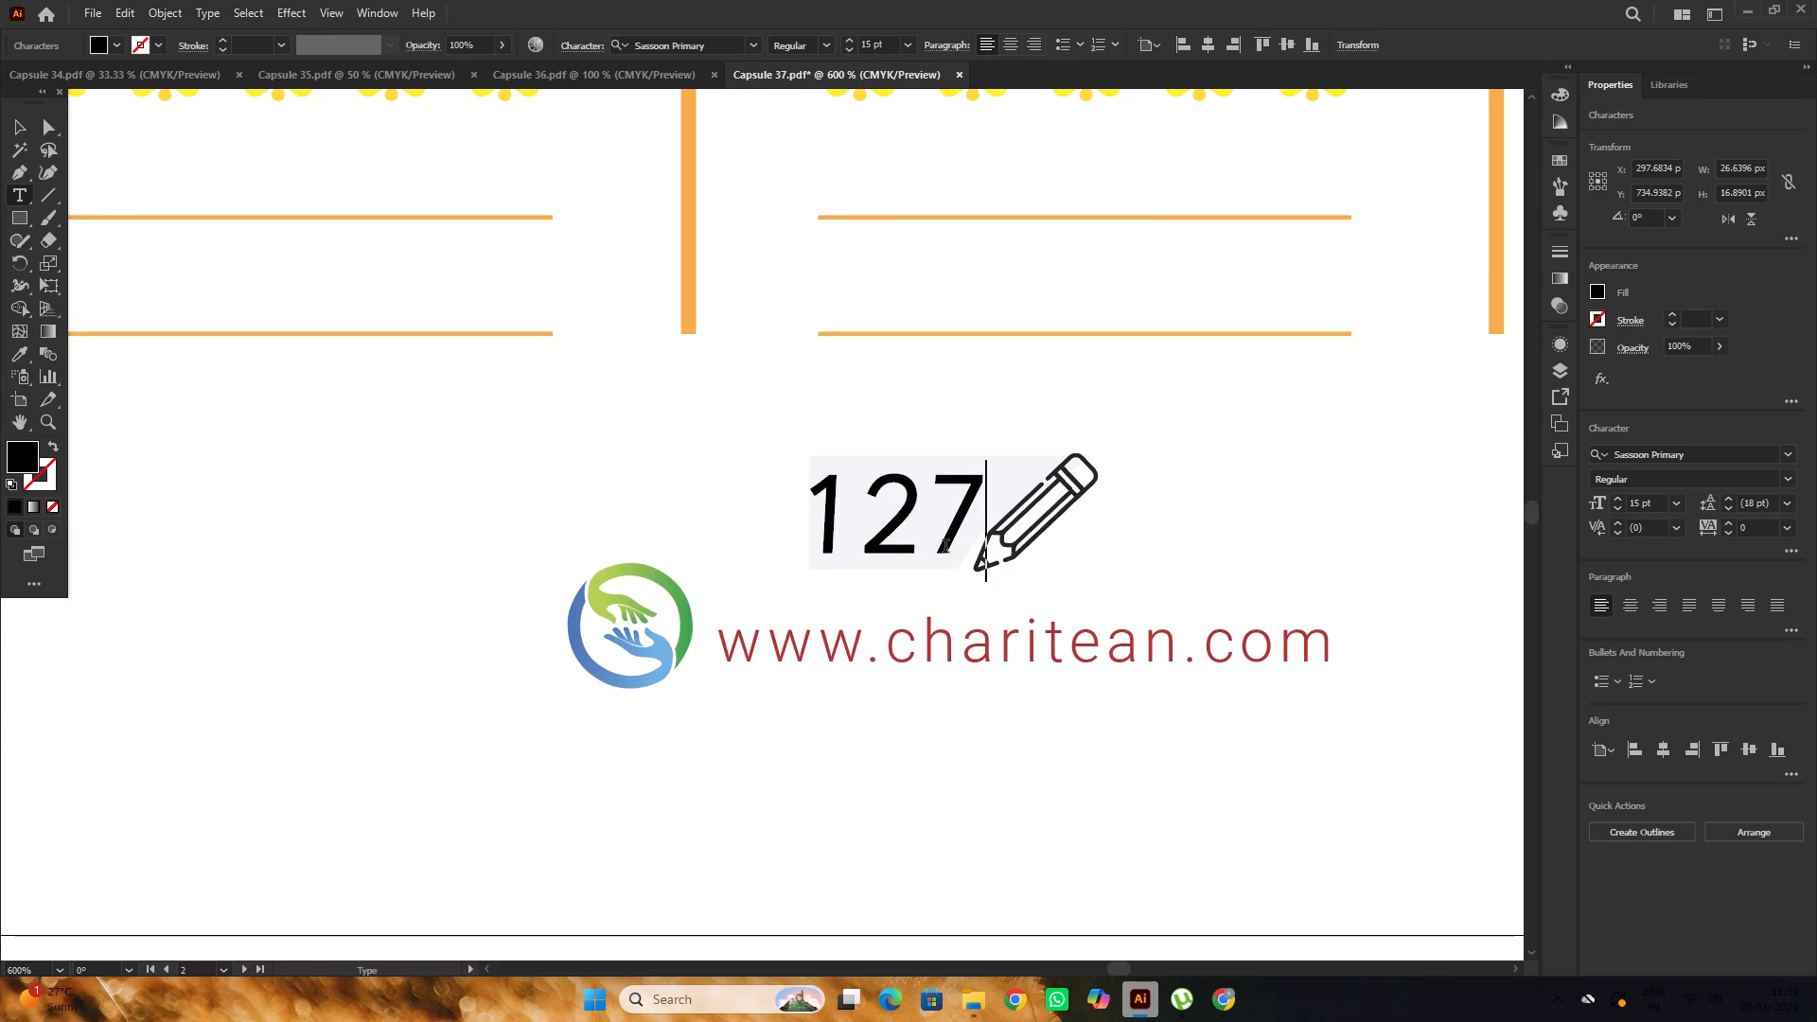
pyautogui.scroll(-9, 767, 559)
pyautogui.keyDown('alt'); pyautogui.scroll(-2, 587, 542); pyautogui.keyUp('alt')
pyautogui.keyDown('alt'); pyautogui.scroll(4, 983, 541); pyautogui.keyUp('alt')
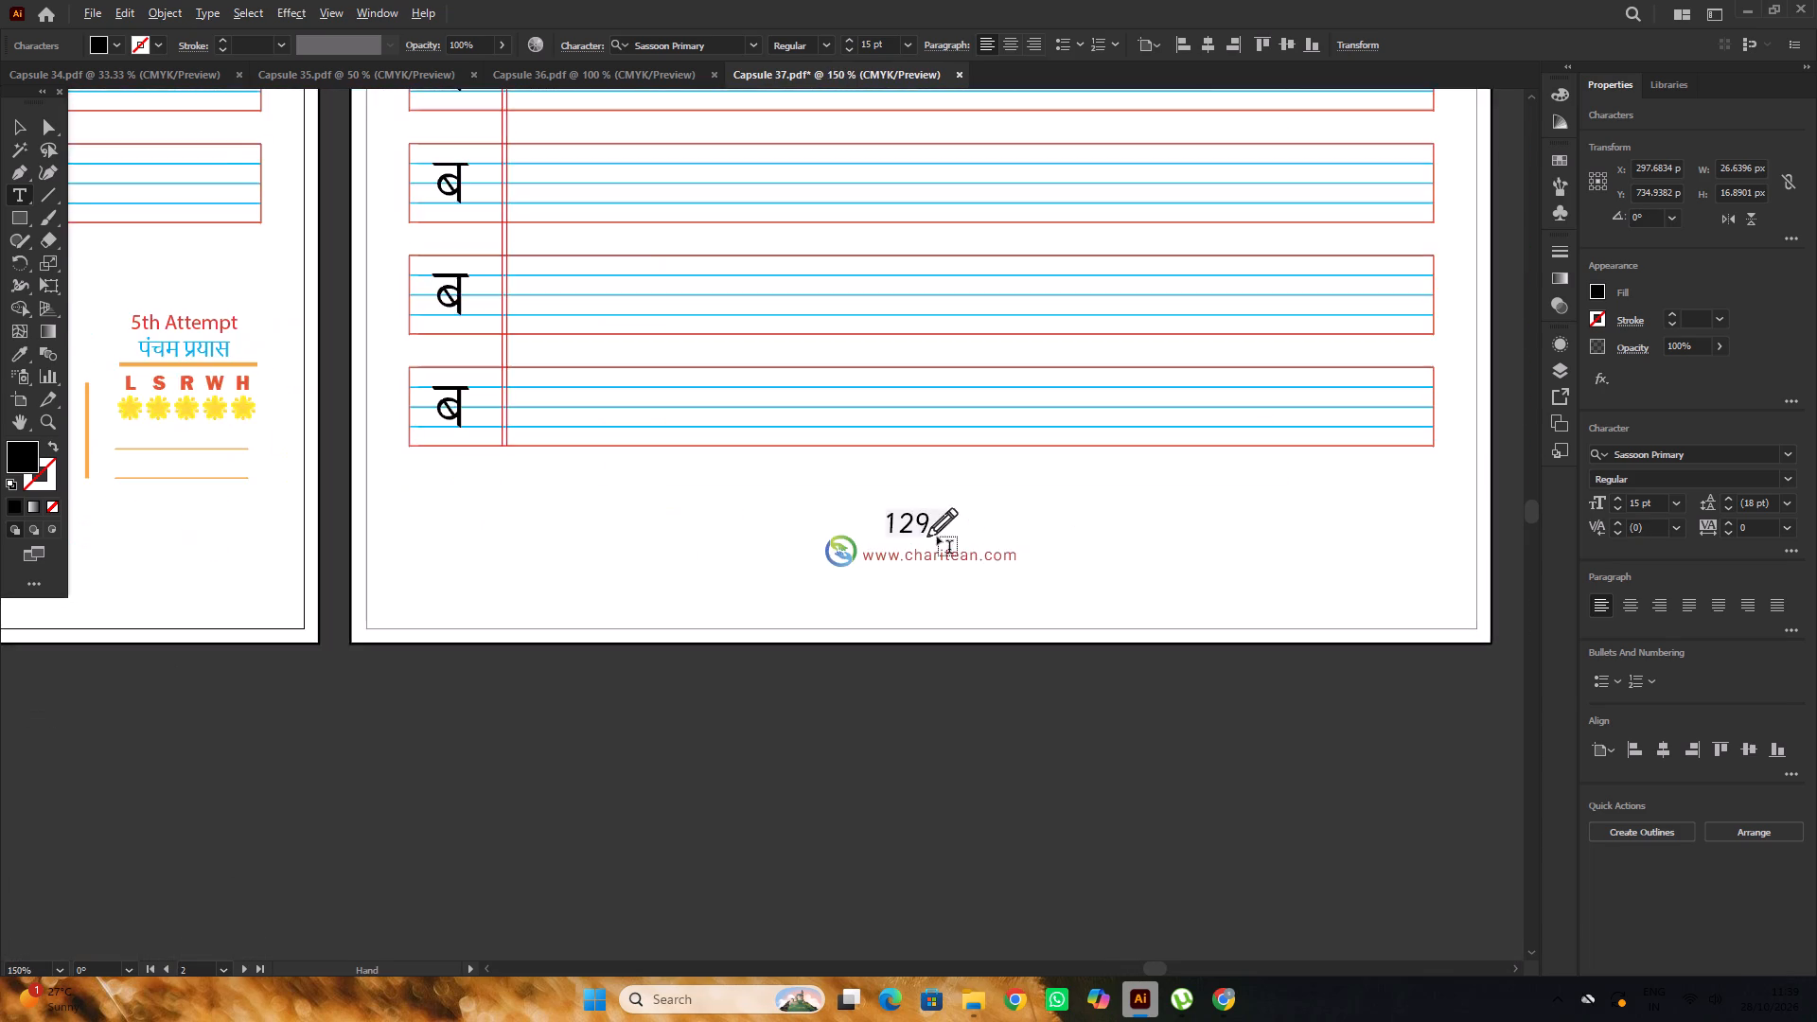
pyautogui.keyDown('alt'); pyautogui.scroll(3, 937, 537); pyautogui.keyUp('alt')
pyautogui.moveTo(907, 499); pyautogui.dragTo(886, 515)
pyautogui.press('8')
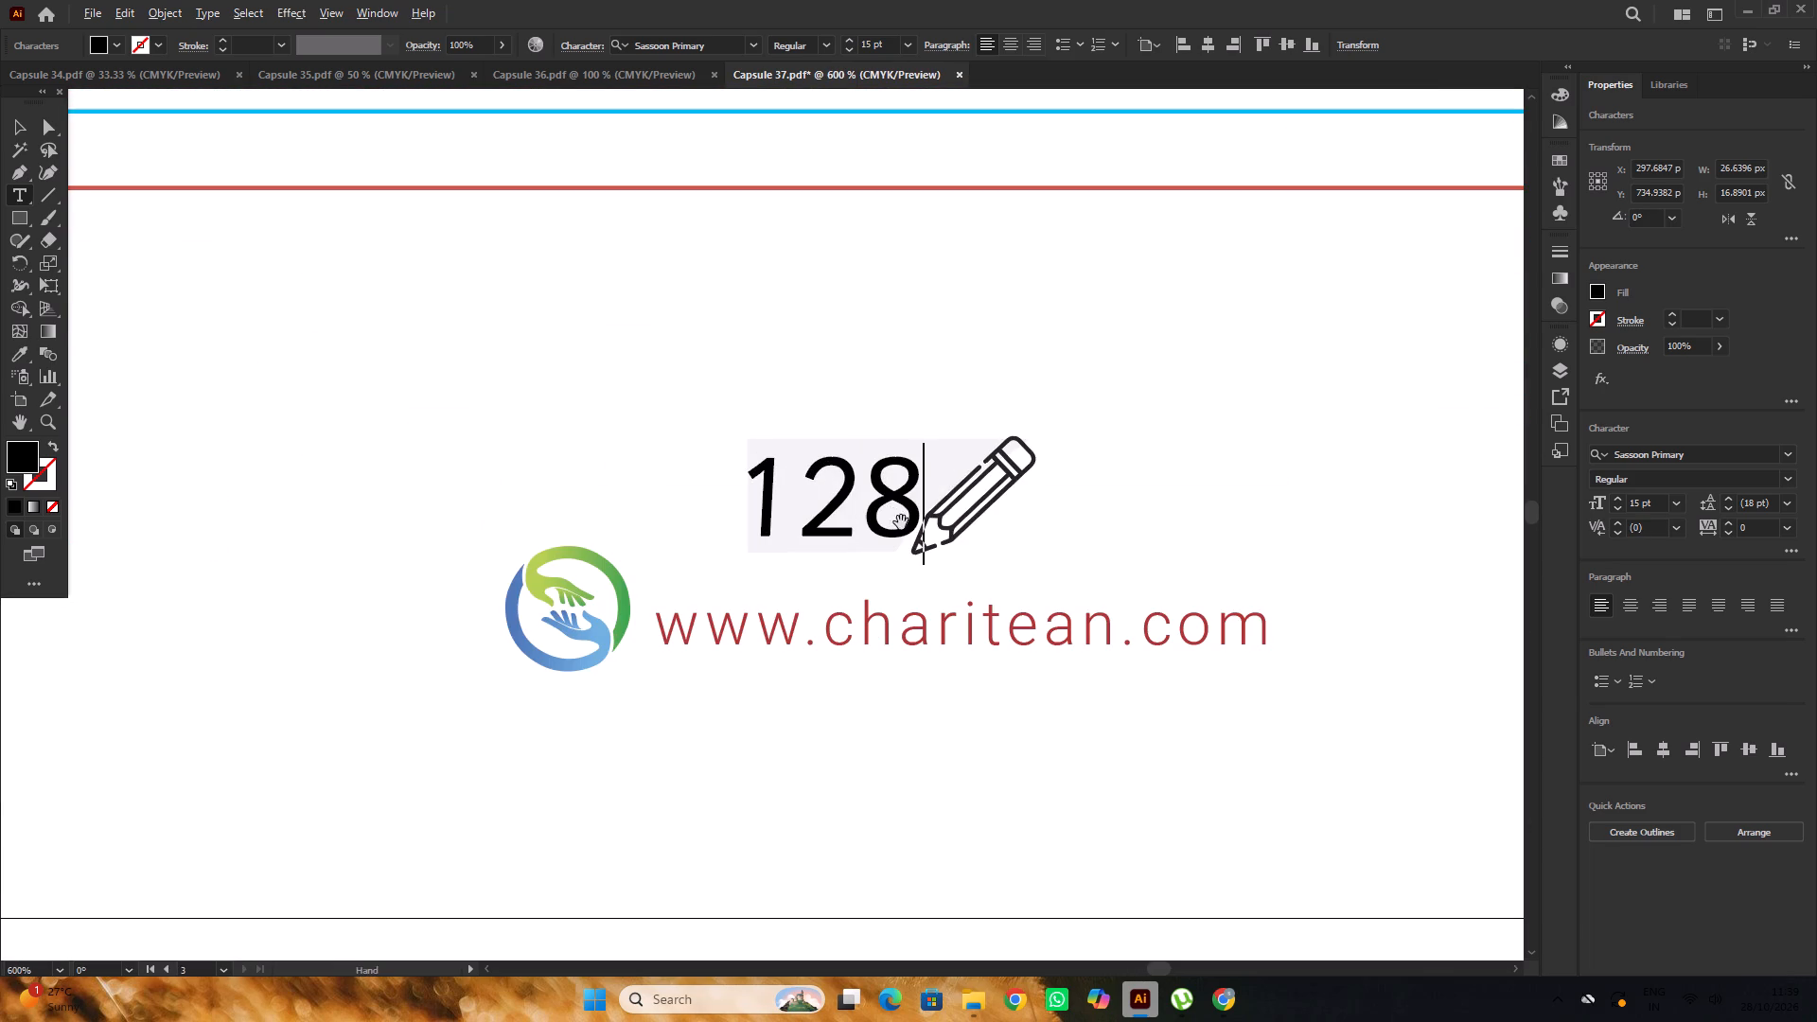
pyautogui.keyDown('alt'); pyautogui.scroll(-3, 901, 522); pyautogui.keyUp('alt')
pyautogui.keyDown('alt'); pyautogui.scroll(-6, 1023, 536); pyautogui.keyUp('alt')
pyautogui.click(22, 120)
pyautogui.click(300, 249)
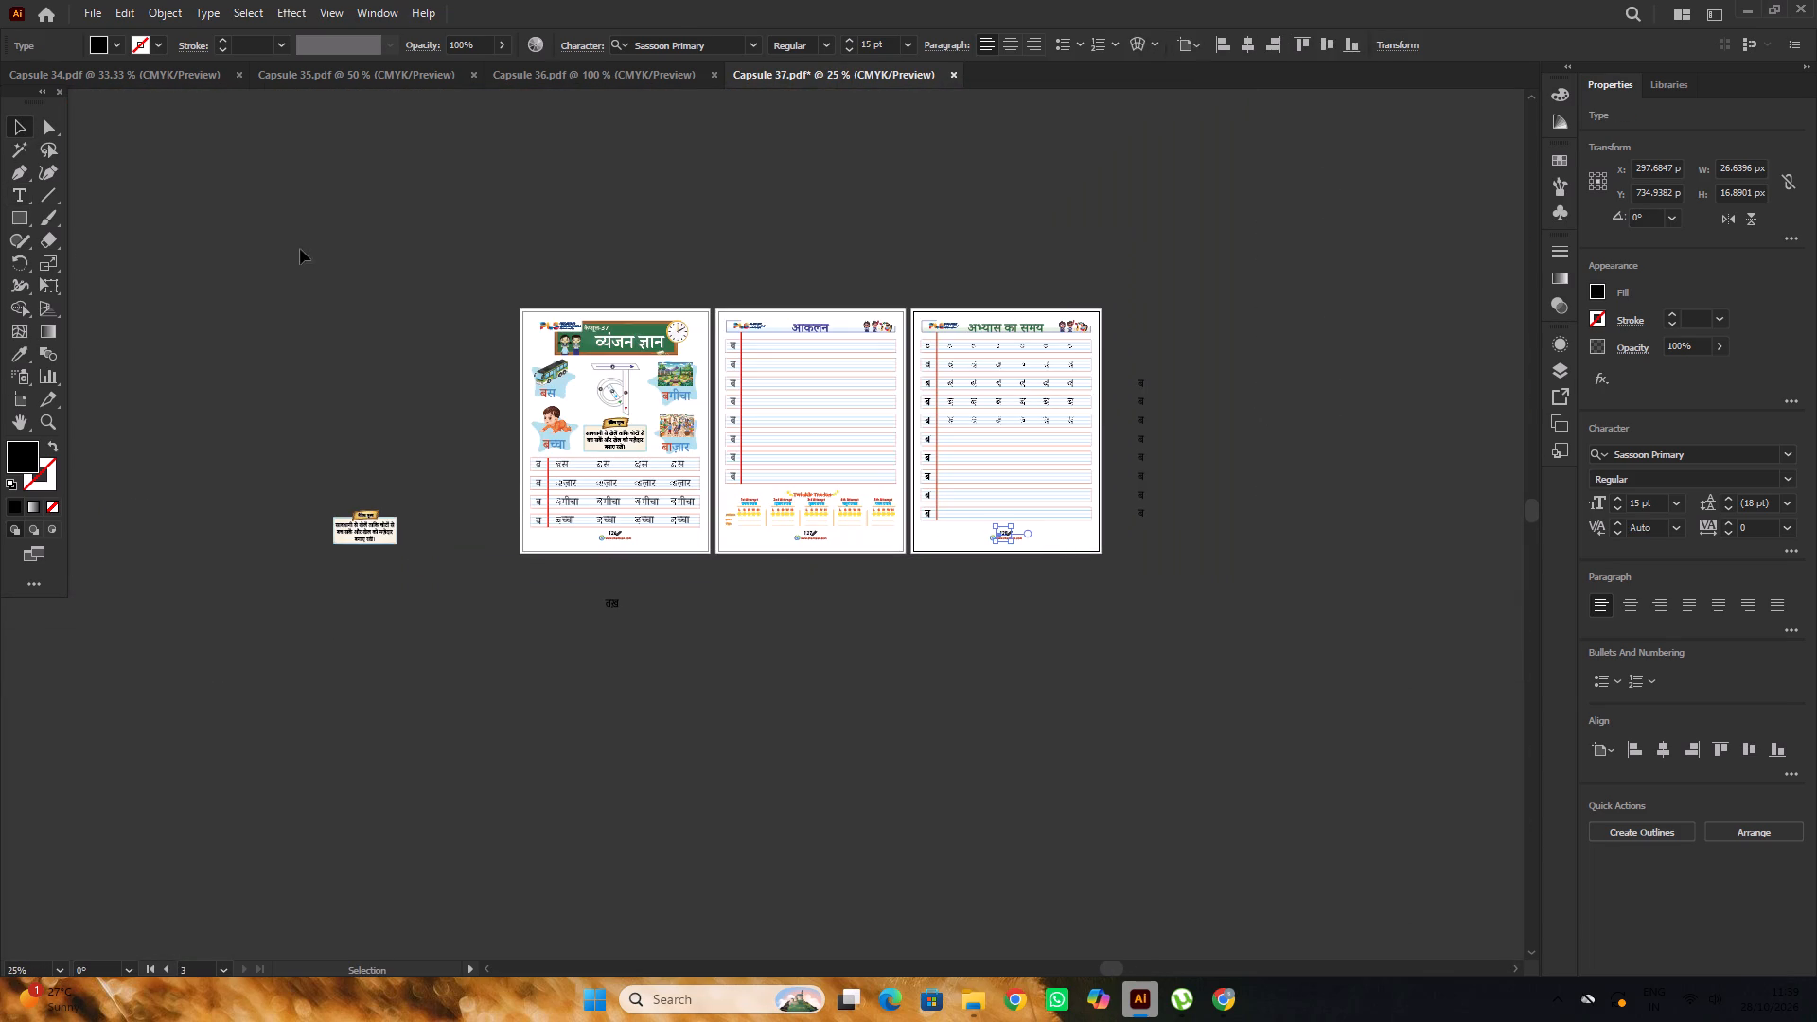
# Save the Capsule 37 document.
pyautogui.keyDown('alt'); pyautogui.scroll(2, 491, 336); pyautogui.keyUp('alt')
pyautogui.click(432, 277)
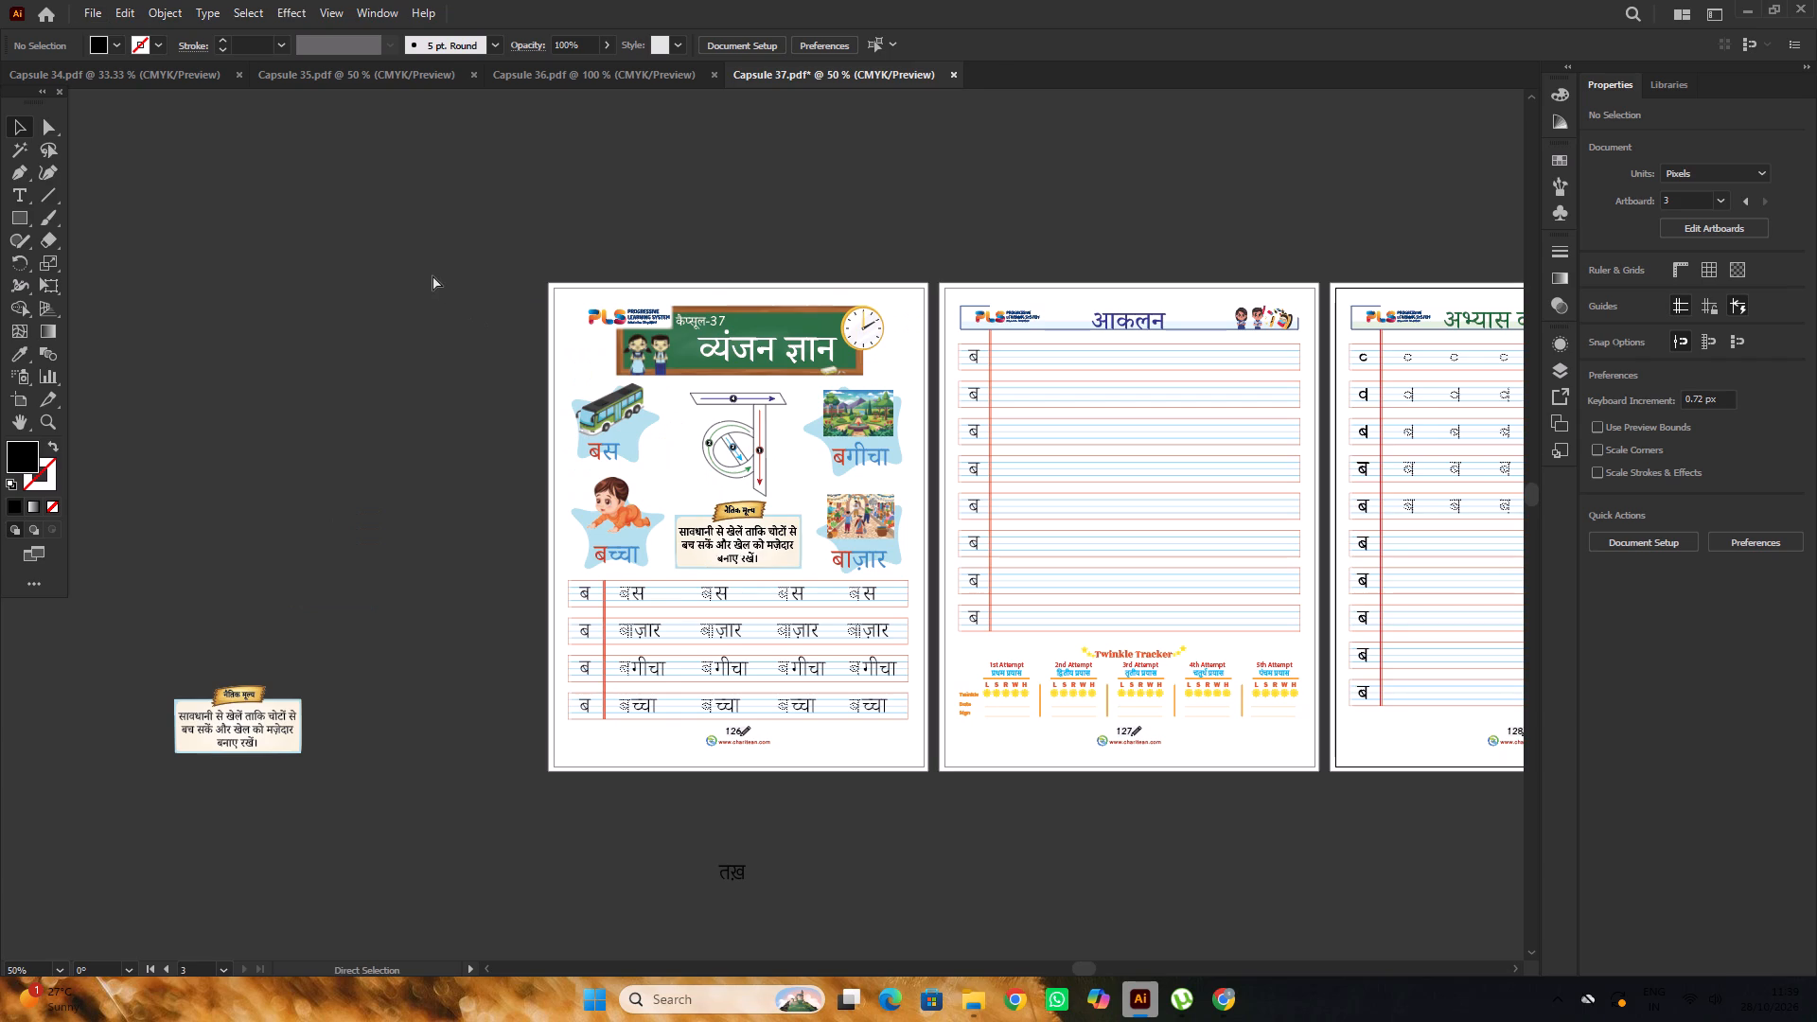
pyautogui.hotkey('ctrl', 's')
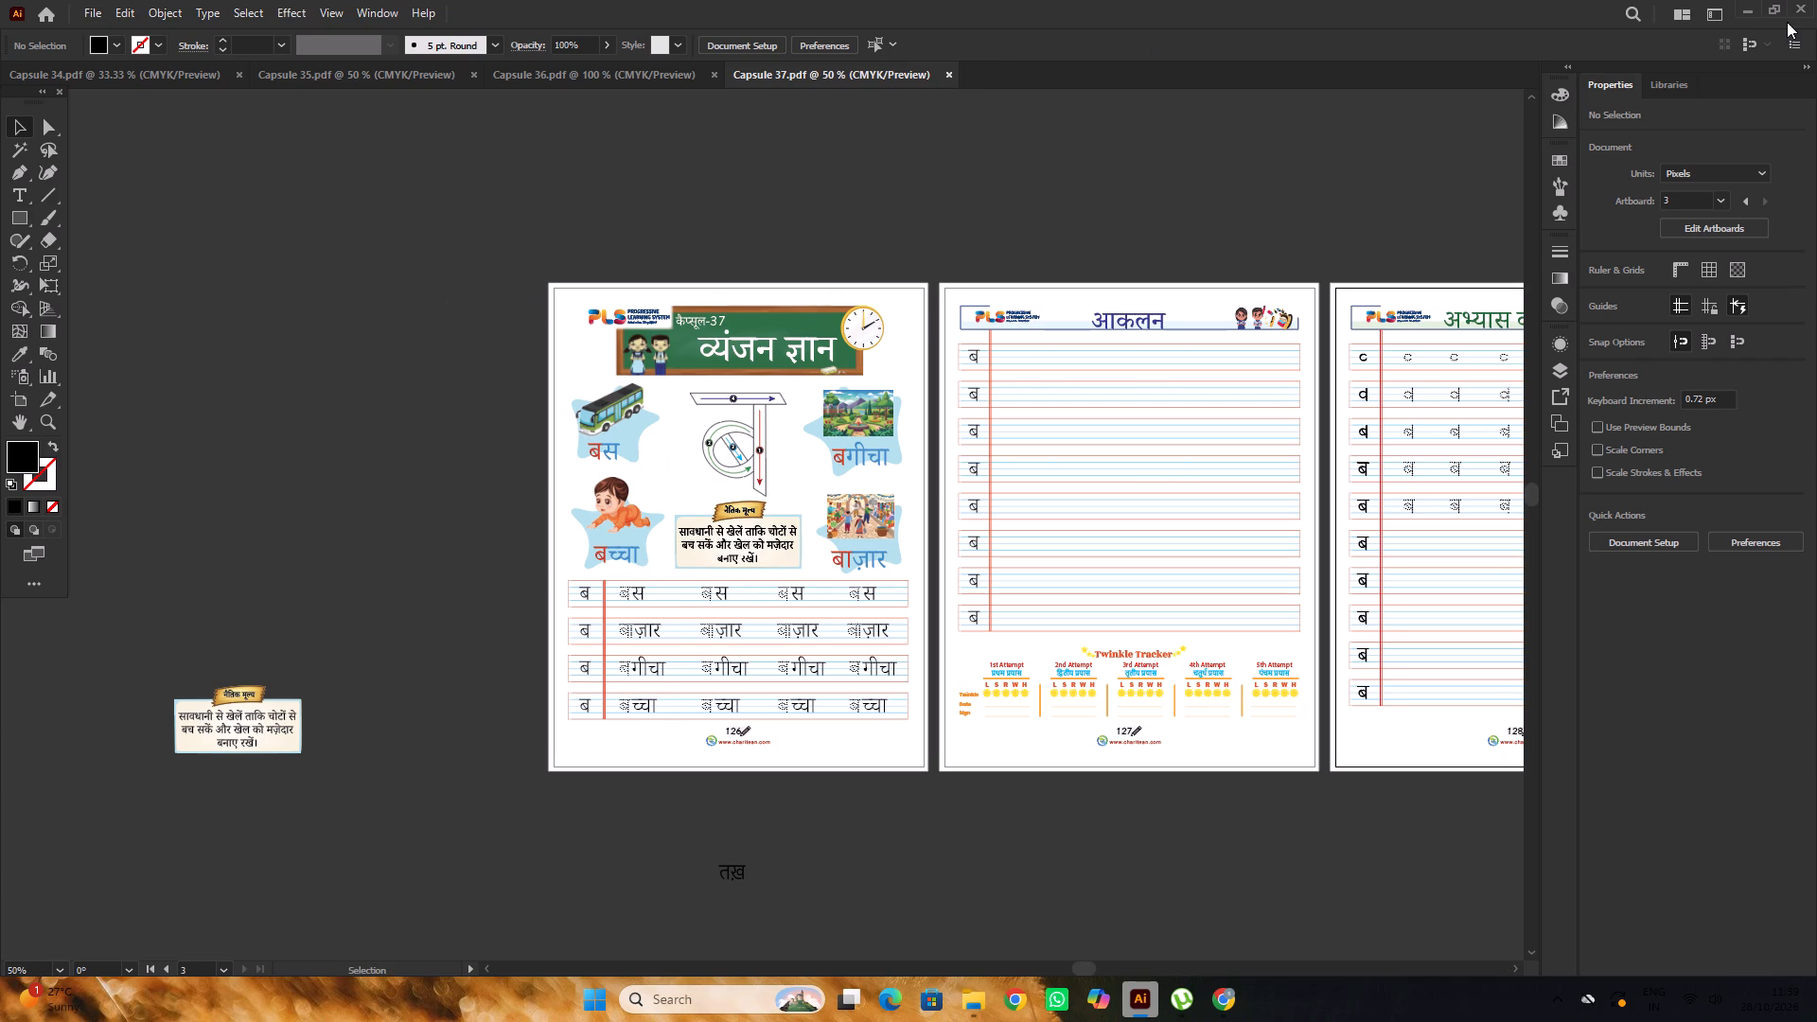
# Switch to the PRINT FINAL folder and open Capsule 38 in Adobe Illustrator 2022.
pyautogui.click(1747, 5)
pyautogui.click(699, 277)
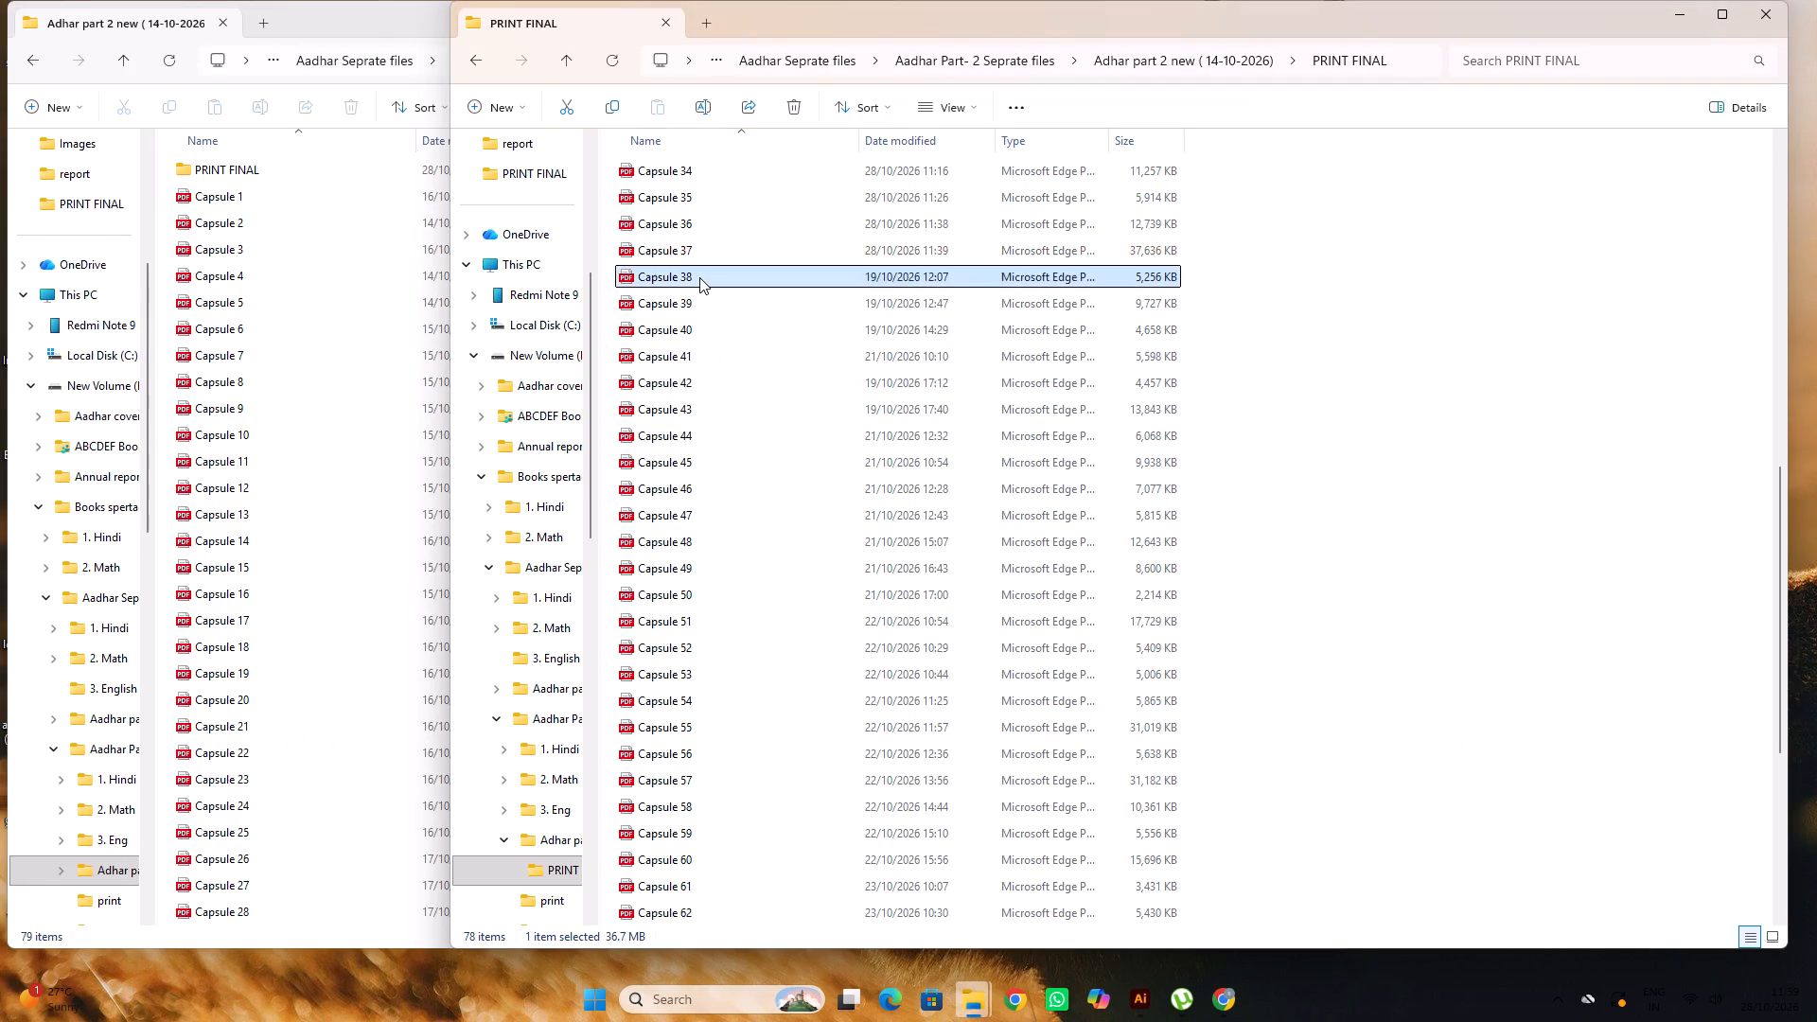
pyautogui.rightClick(699, 277)
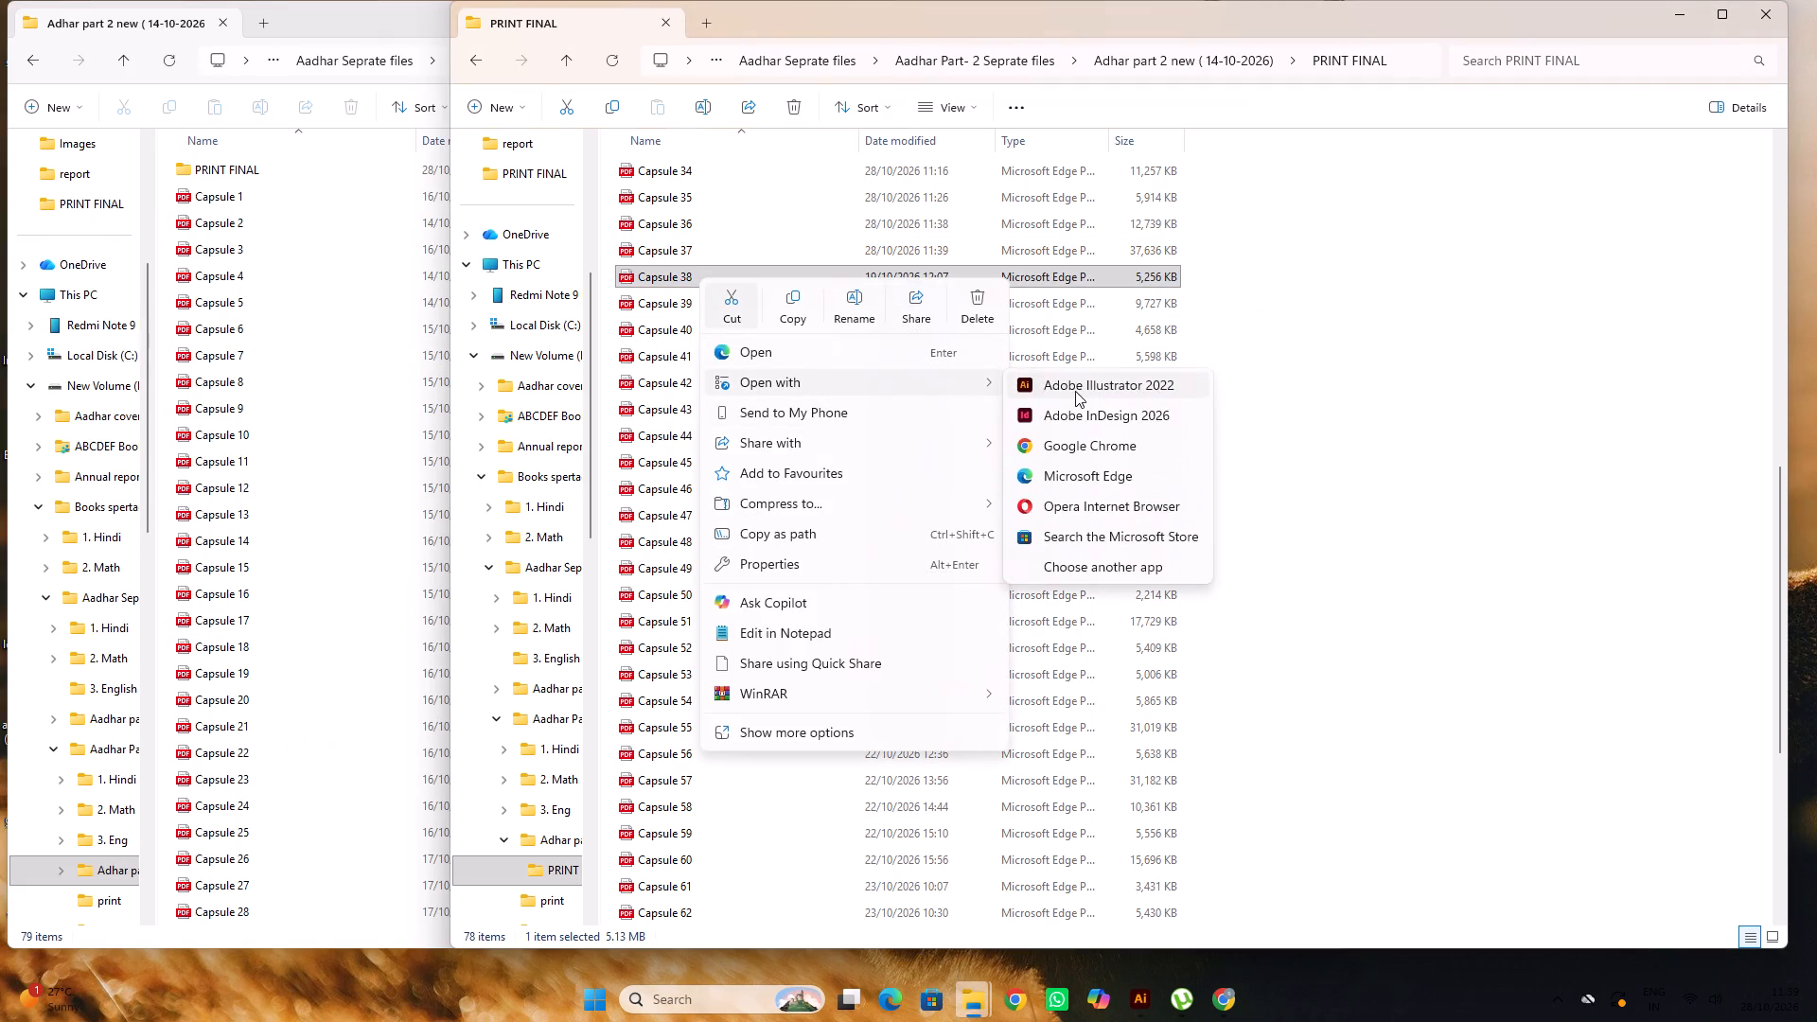
pyautogui.click(1075, 391)
# Delete the green border rectangles from all three Capsule 38 pages.
pyautogui.keyDown('alt'); pyautogui.scroll(-3, 832, 365); pyautogui.keyUp('alt')
pyautogui.scroll(4, 832, 363)
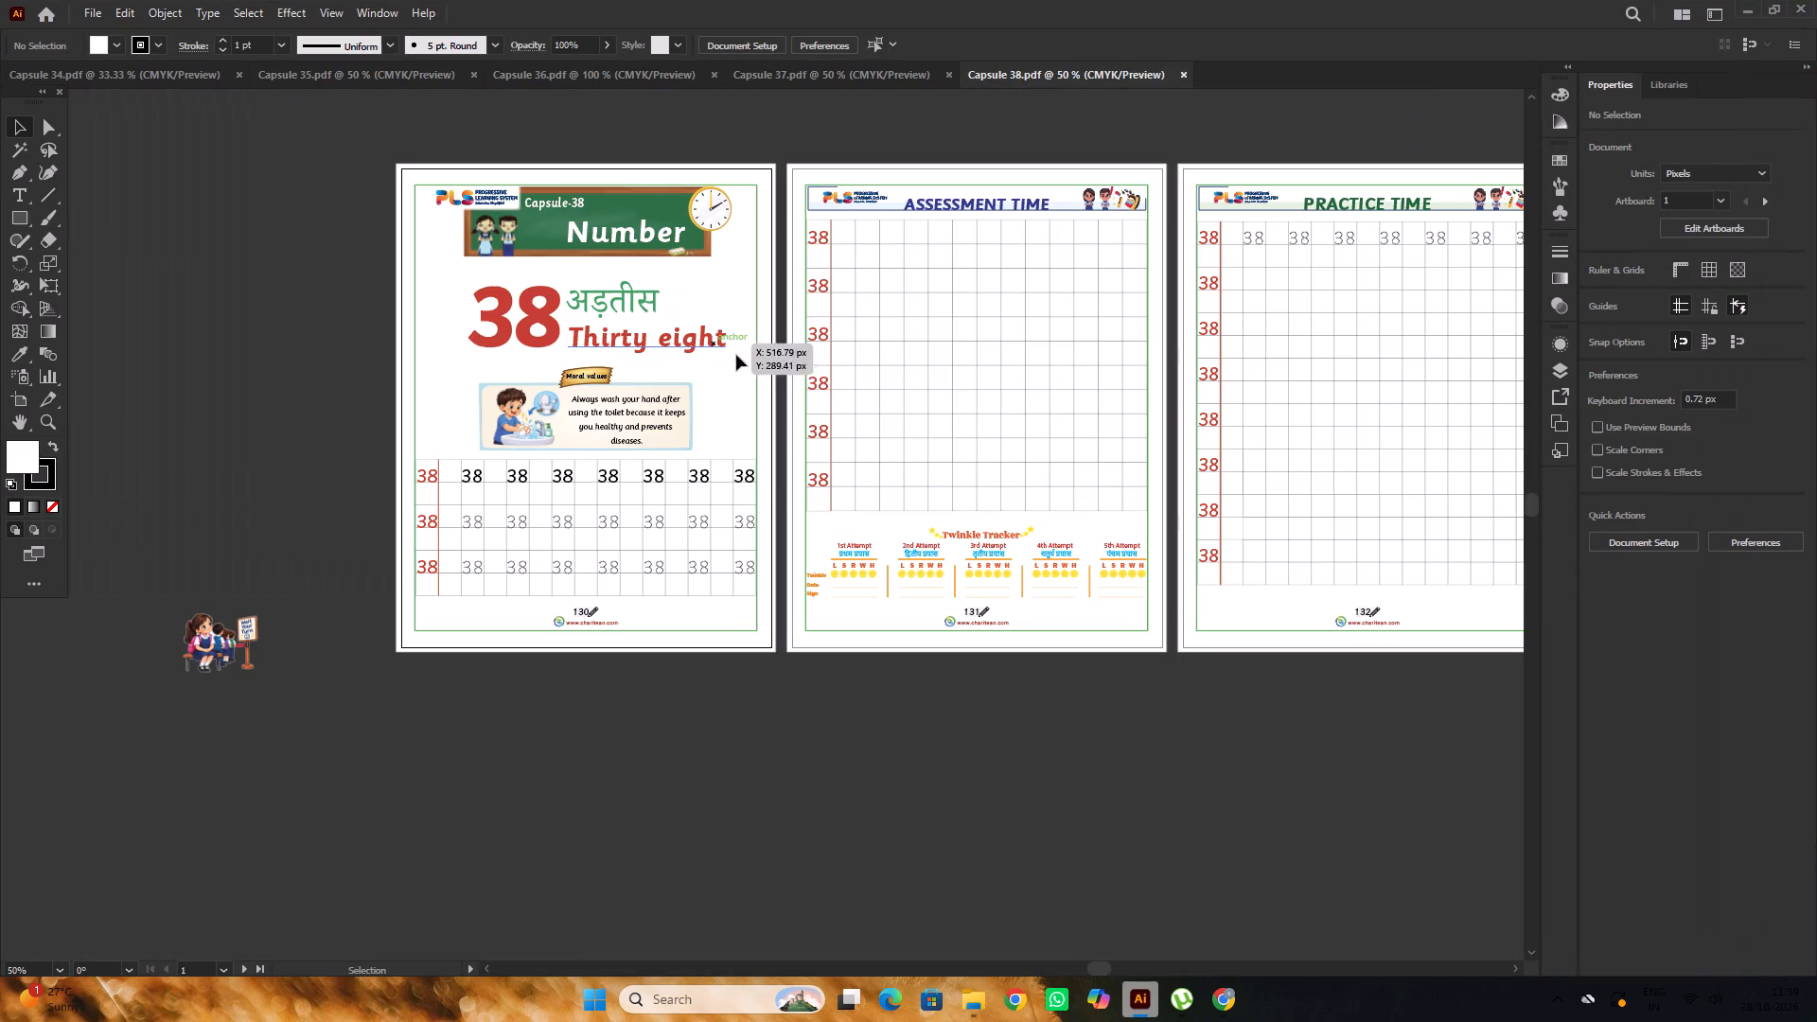
pyautogui.click(757, 352)
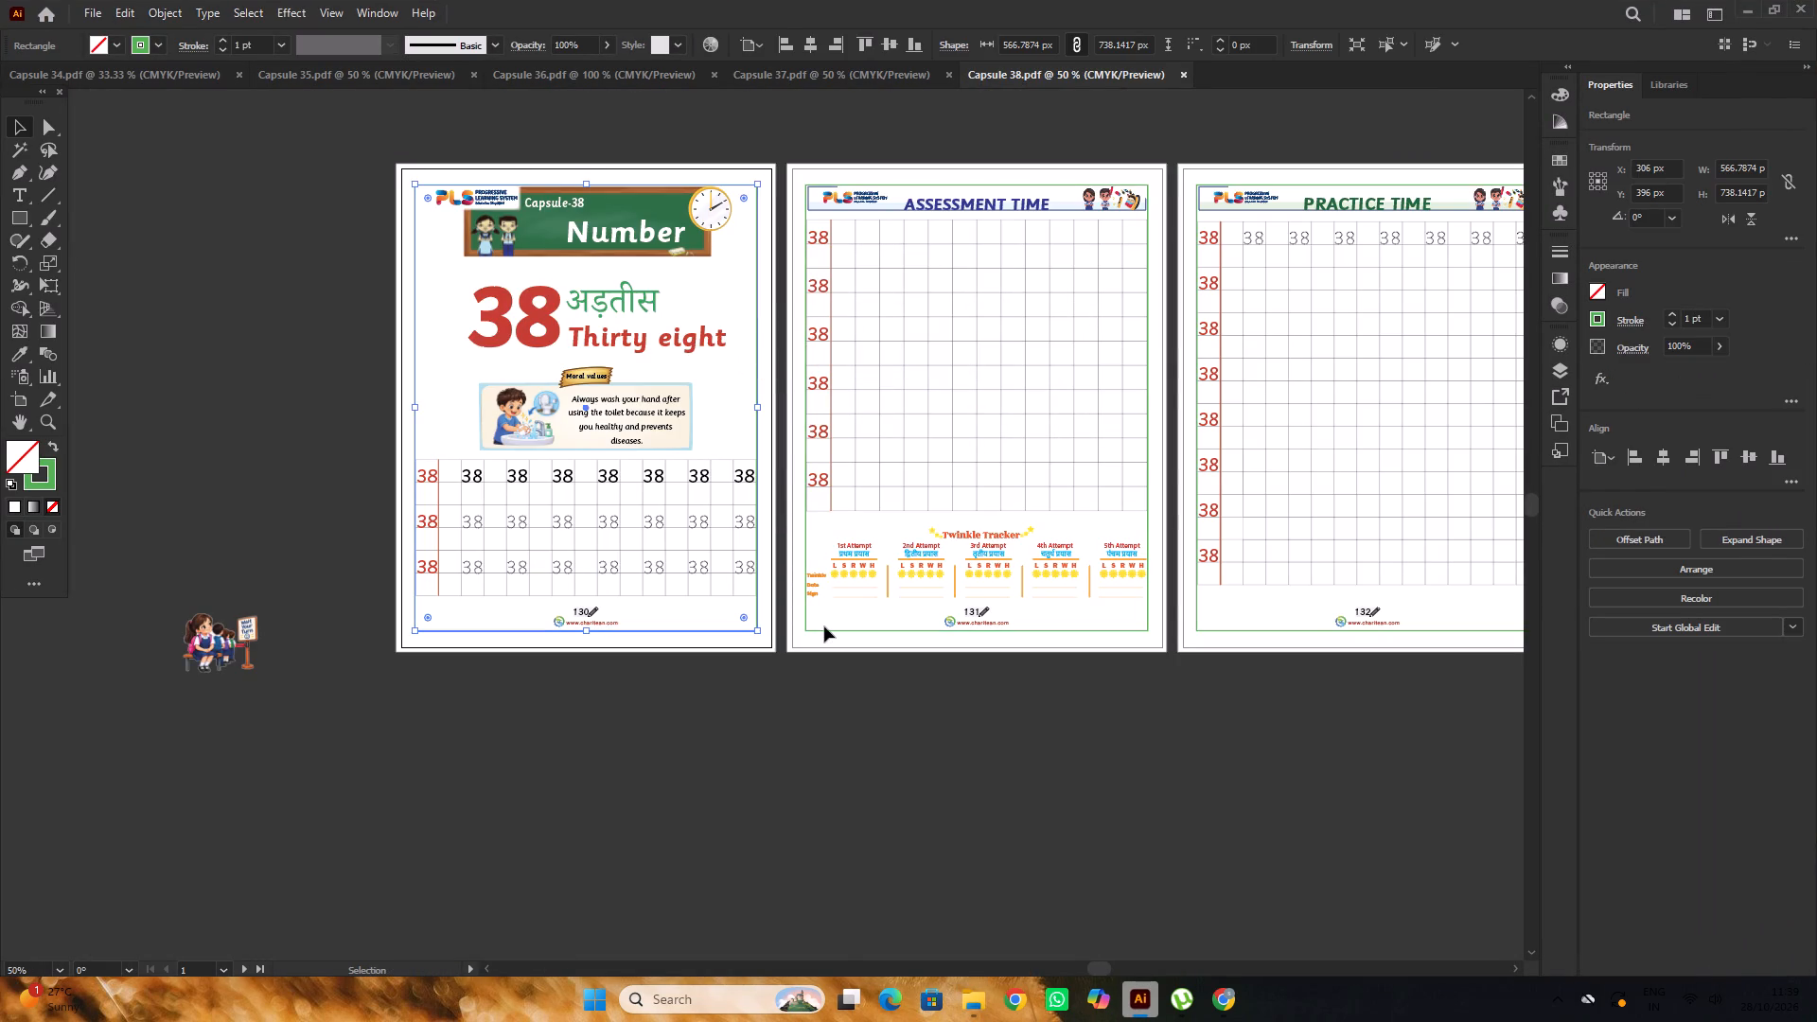
pyautogui.press('Delete')
pyautogui.click(829, 633)
pyautogui.press('Delete')
pyautogui.click(1223, 633)
pyautogui.press('Delete')
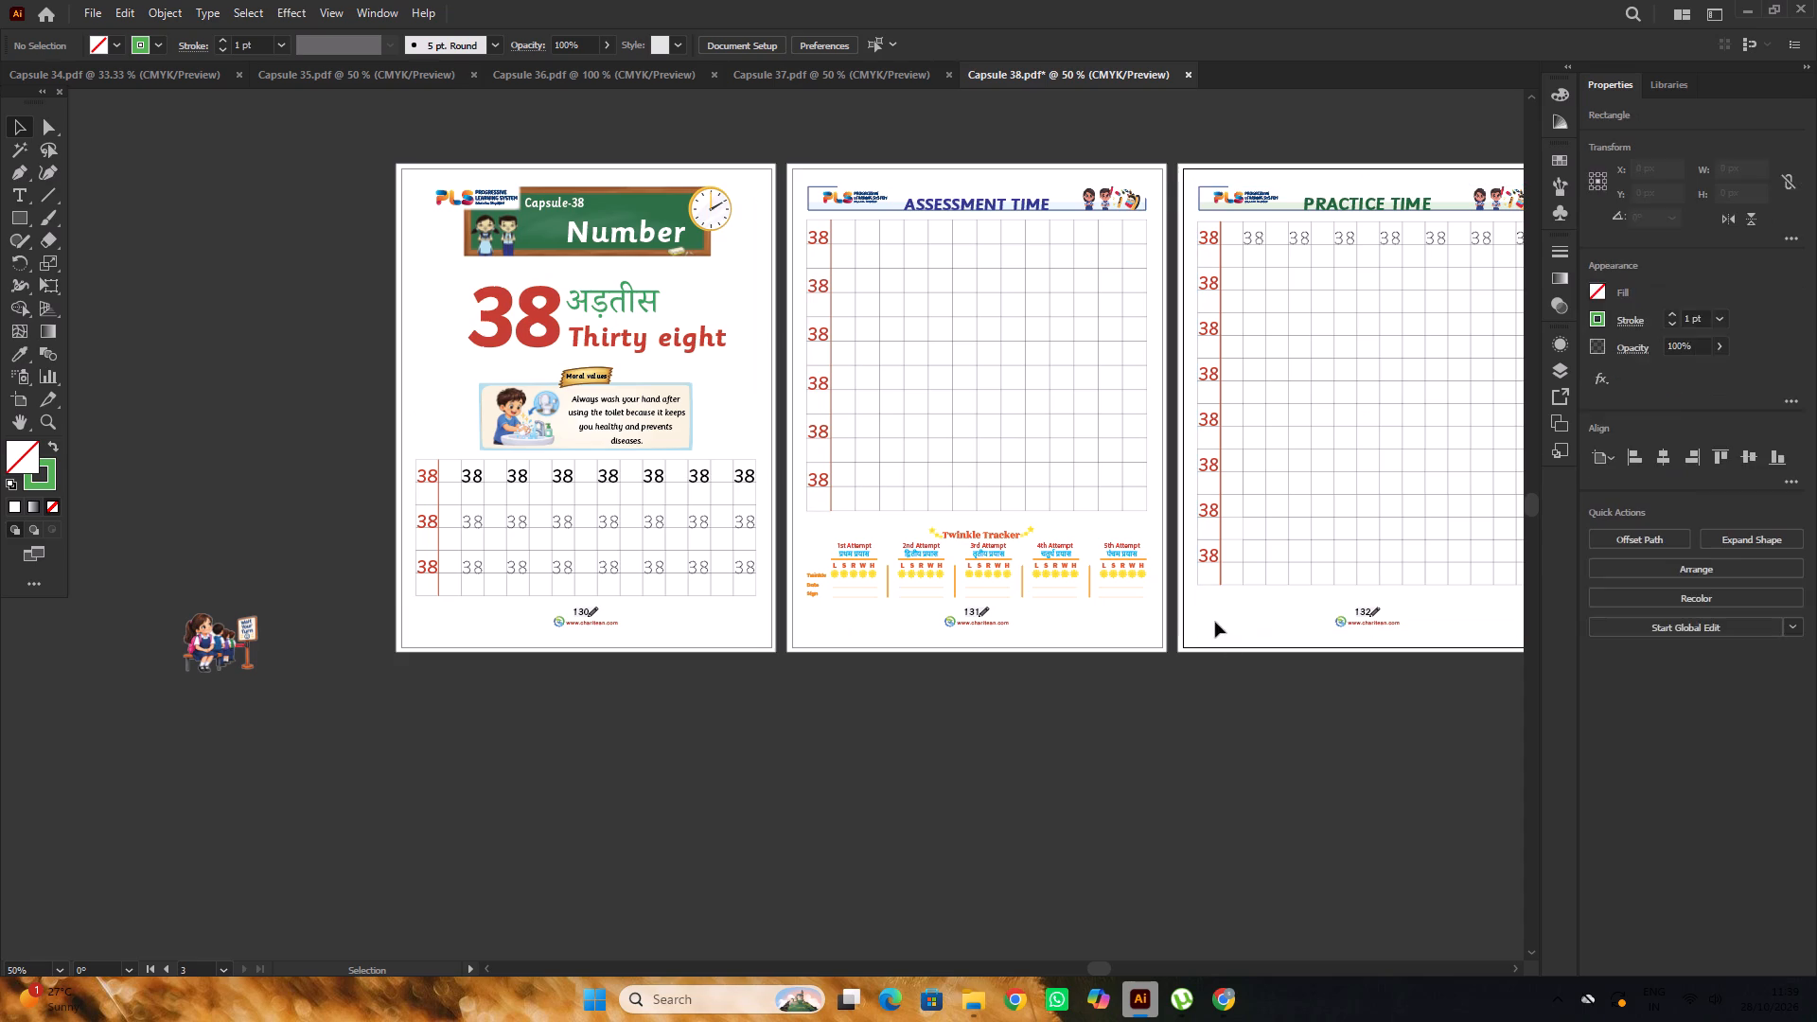
# Check the page numbers in Capsule 37 and on Capsule 36's last page, then return to Capsule 38.
pyautogui.click(880, 79)
pyautogui.keyDown('alt'); pyautogui.scroll(-1, 681, 373); pyautogui.keyUp('alt')
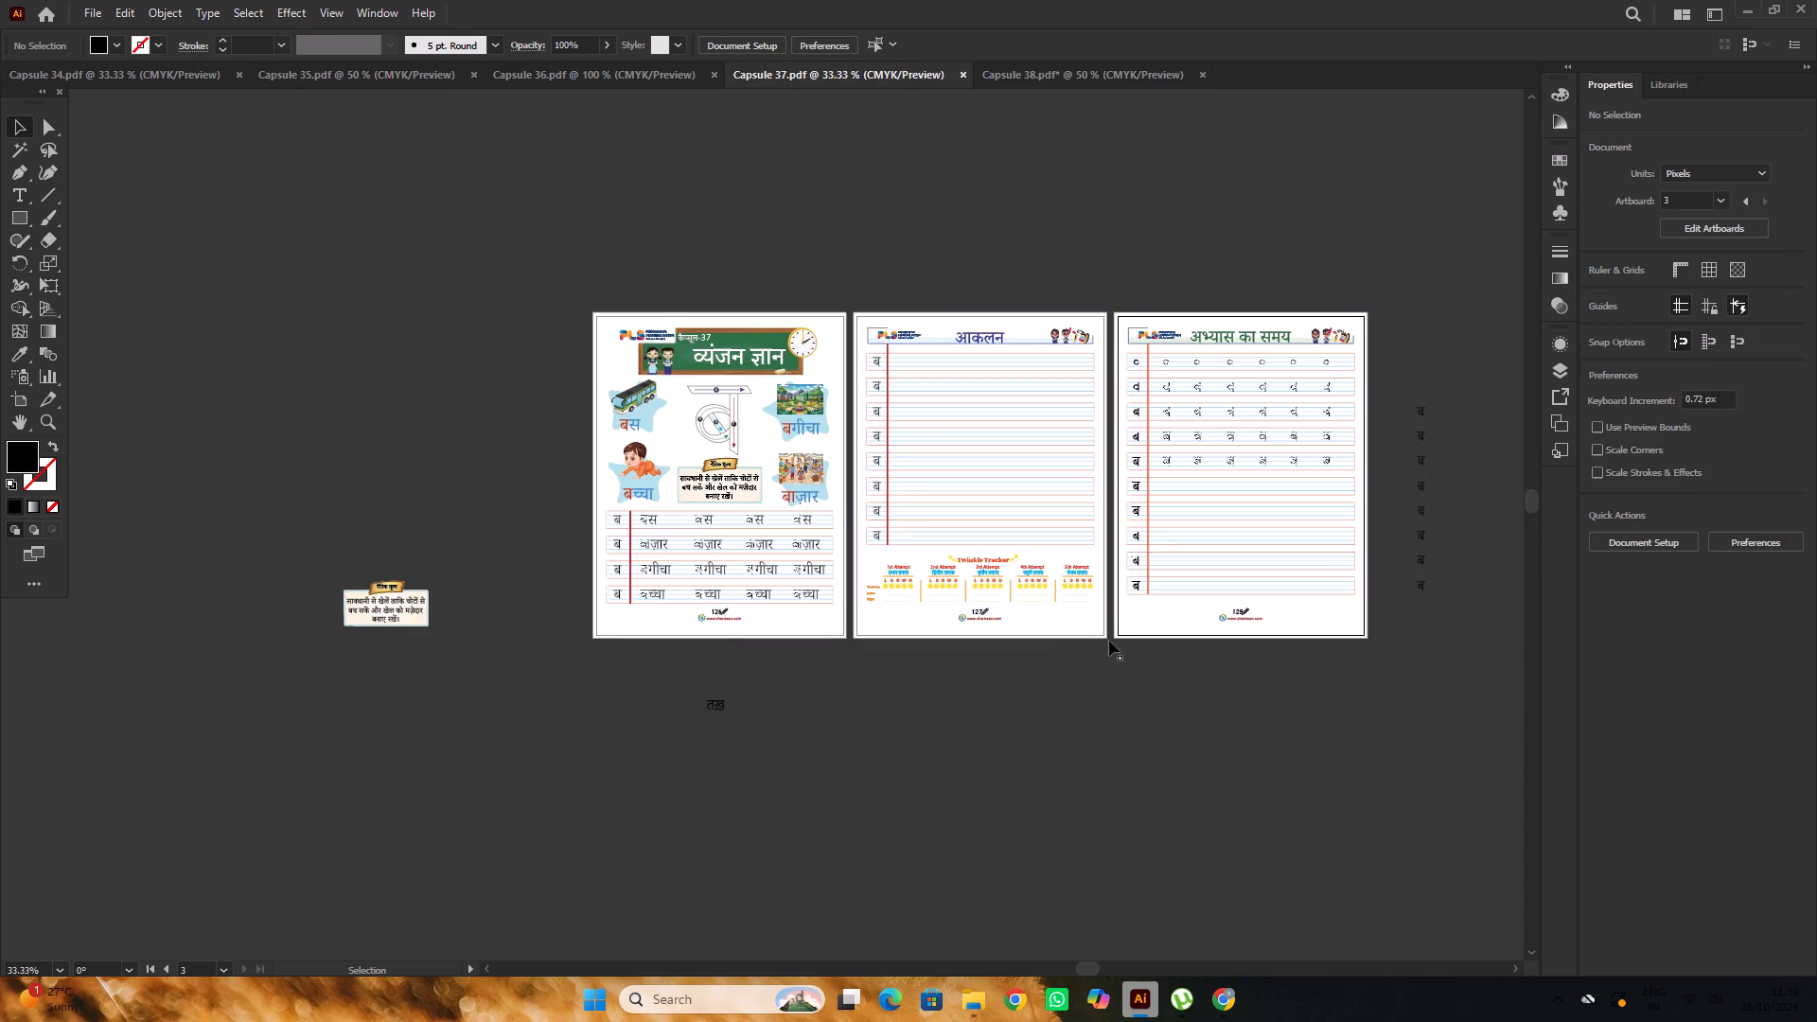
pyautogui.keyDown('alt'); pyautogui.scroll(2, 1109, 636); pyautogui.keyUp('alt')
pyautogui.click(616, 73)
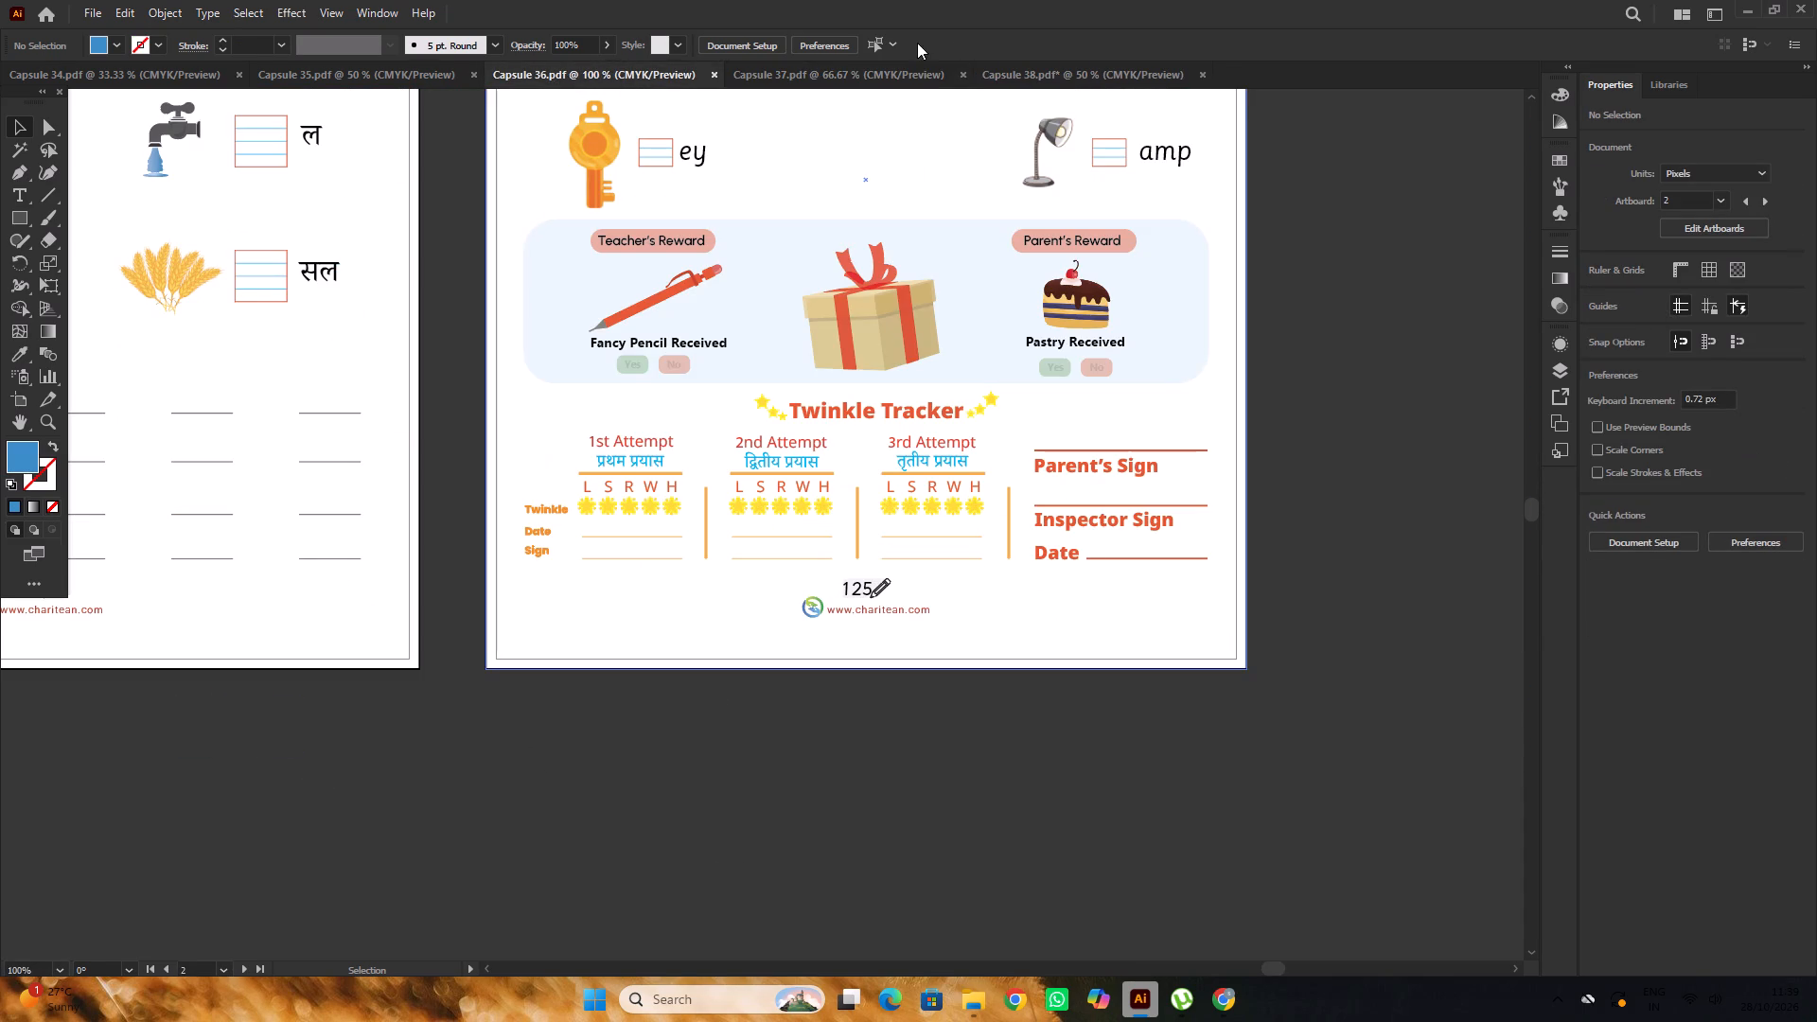
pyautogui.click(915, 70)
pyautogui.keyDown('alt'); pyautogui.scroll(-1, 957, 218); pyautogui.keyUp('alt')
pyautogui.scroll(3, 957, 218)
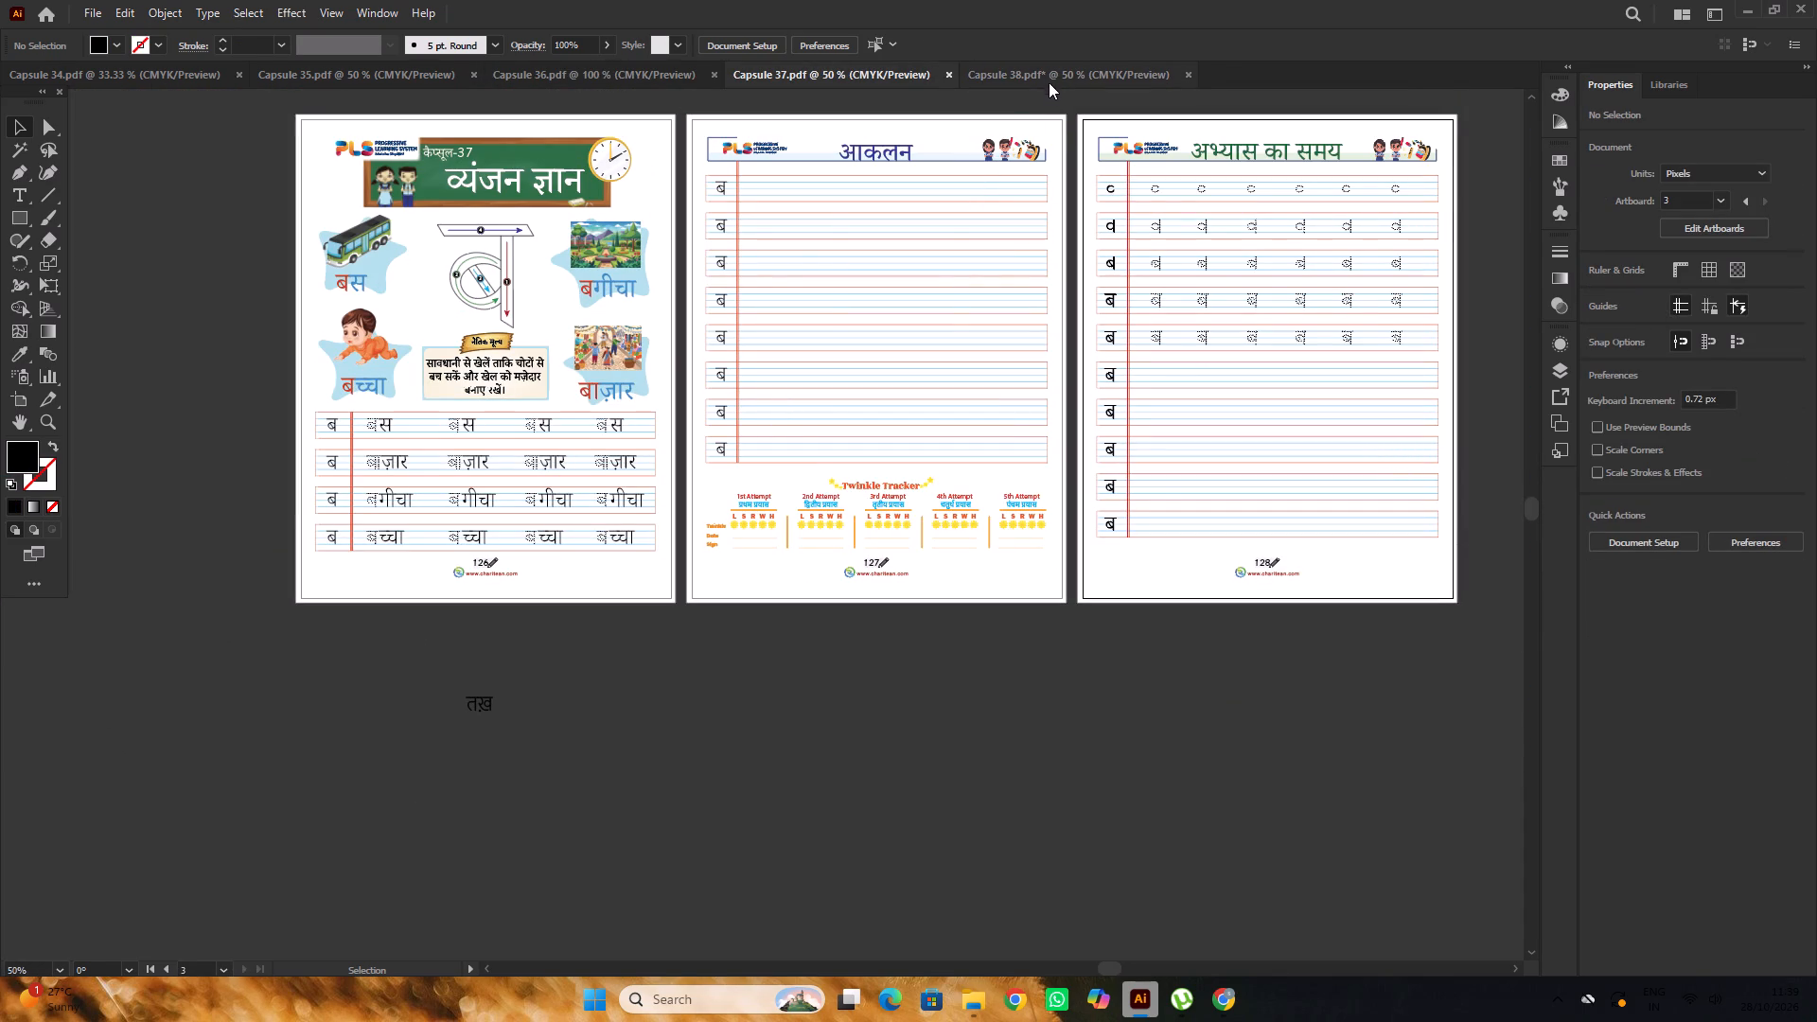
pyautogui.click(1049, 74)
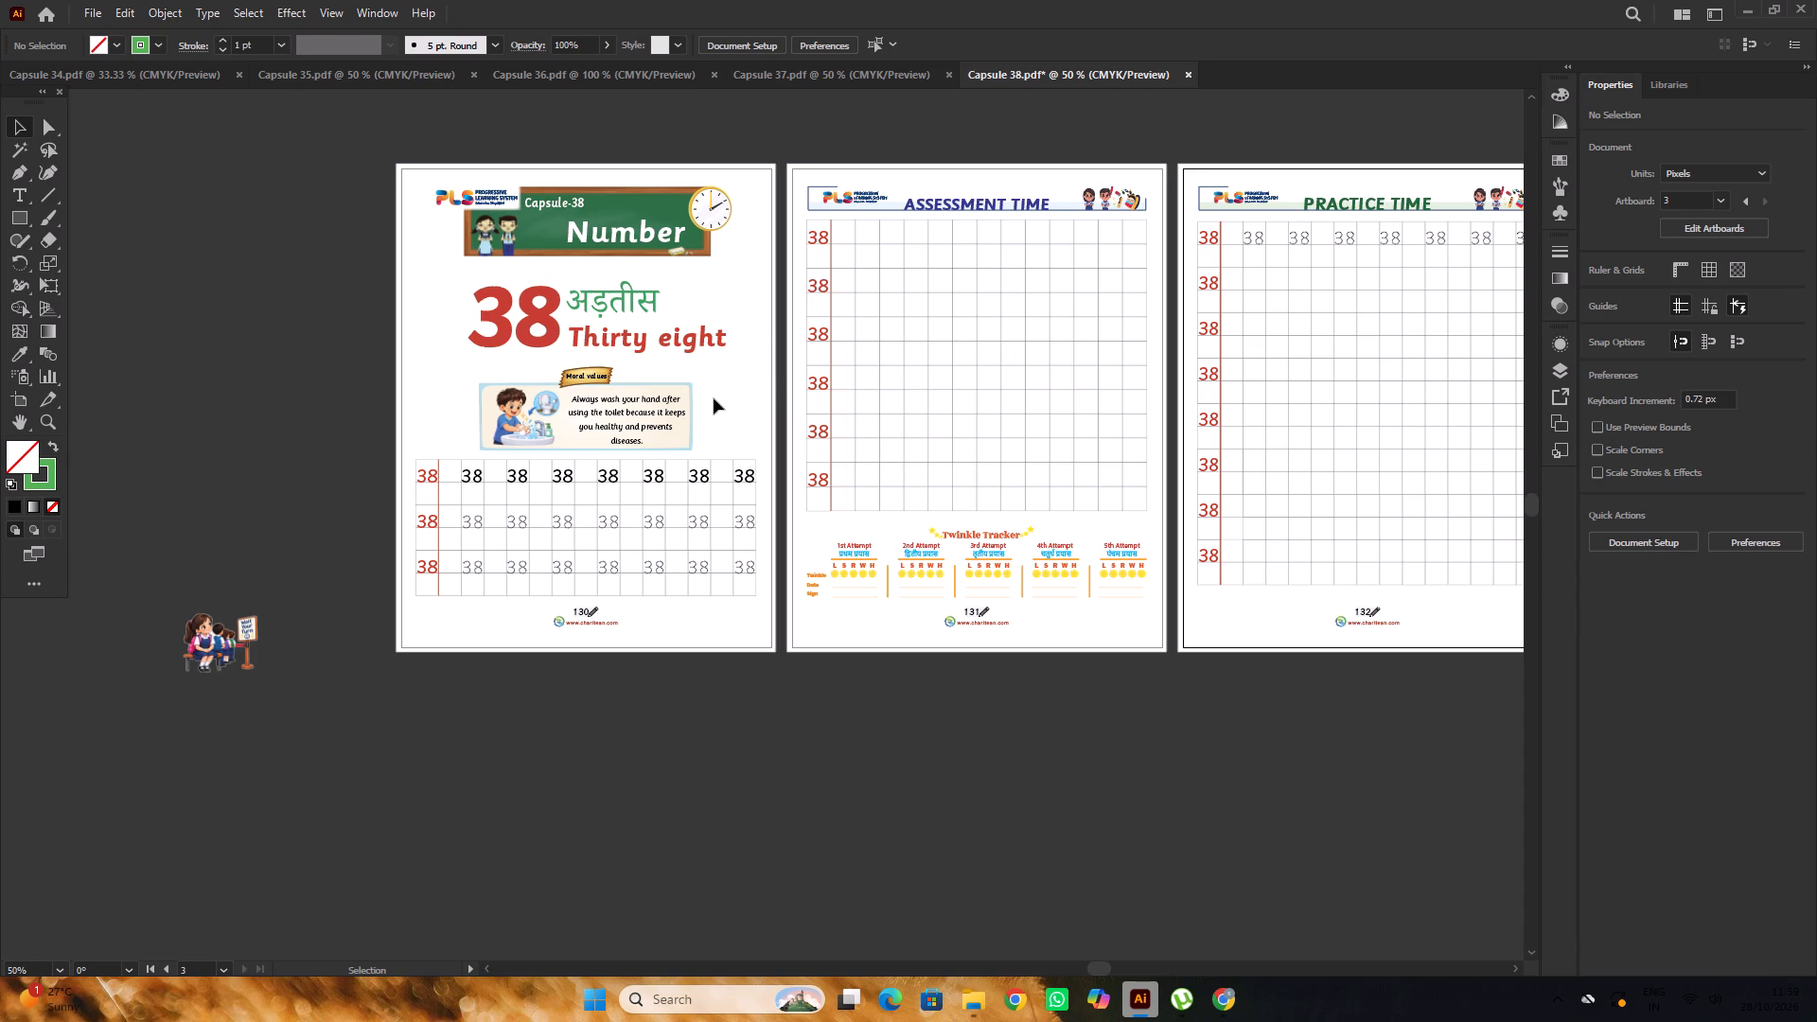
# Inspect the grouped "Thirty eight" text on Capsule 38's first page, then leave its group.
pyautogui.click(686, 338)
pyautogui.click(686, 337)
pyautogui.click(686, 337)
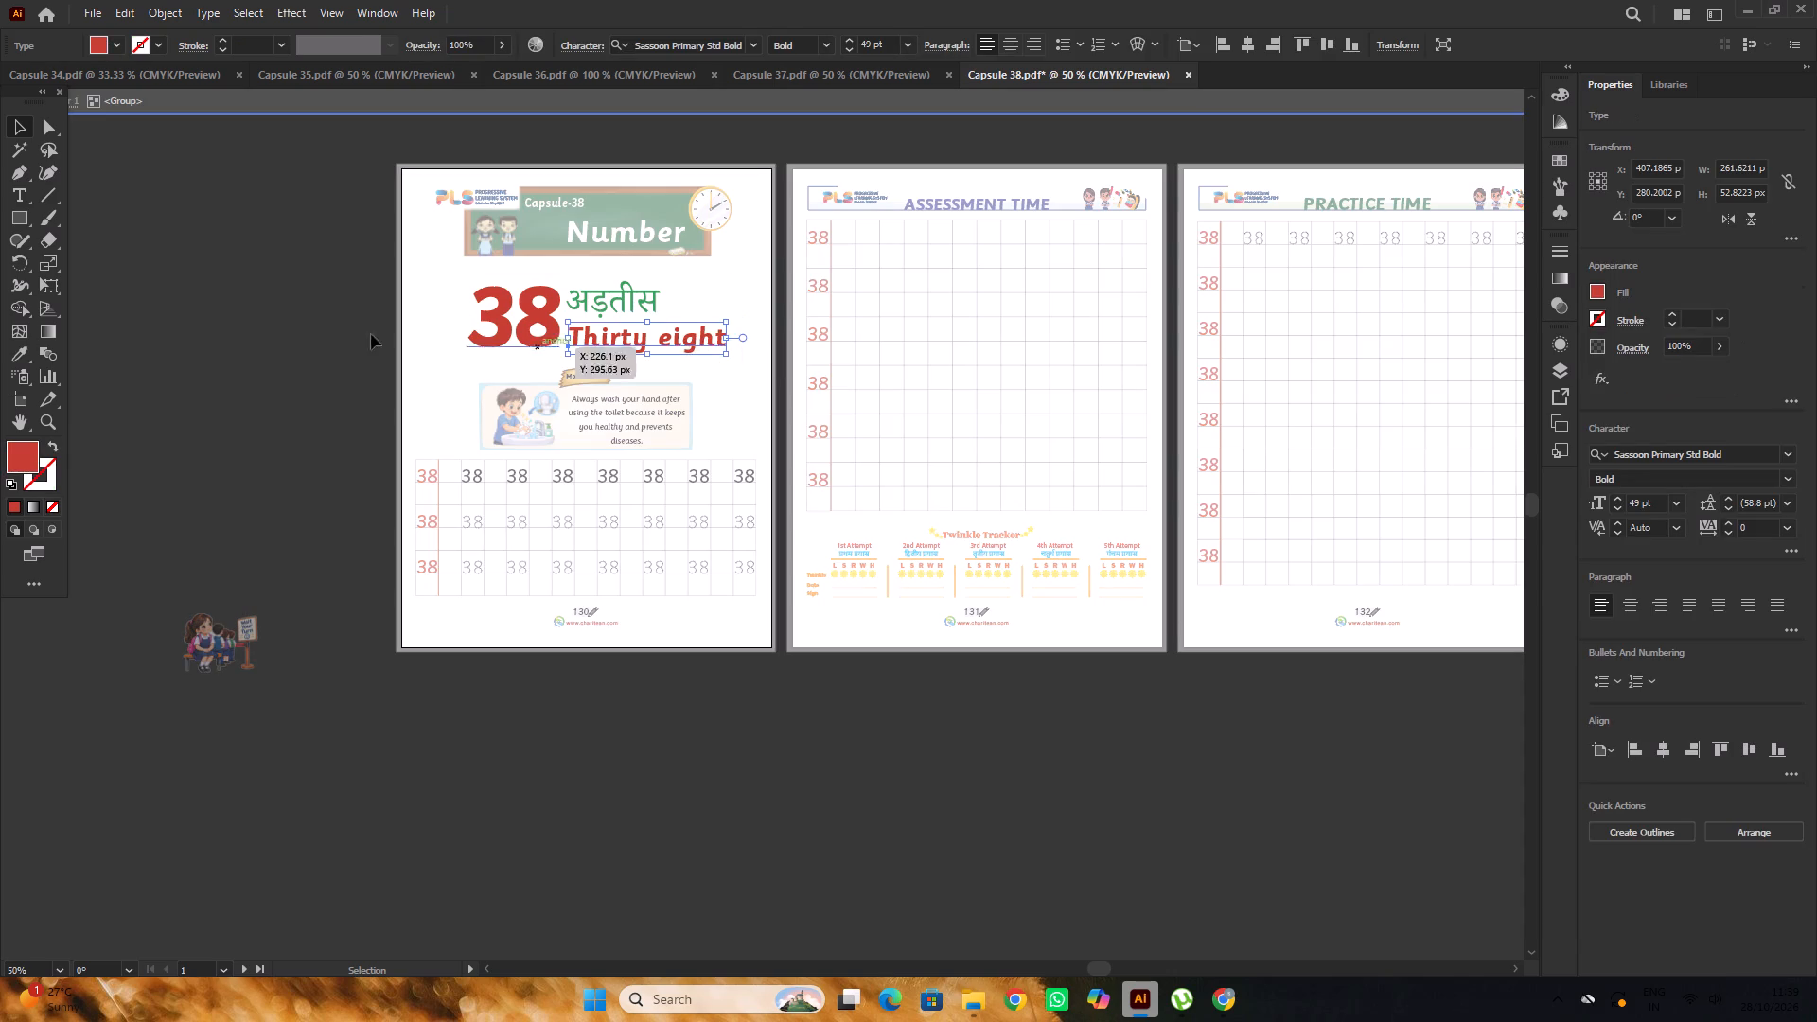
pyautogui.tripleClick(265, 315)
# Renumber Capsule 38's first page as 129.
pyautogui.scroll(3, 265, 315)
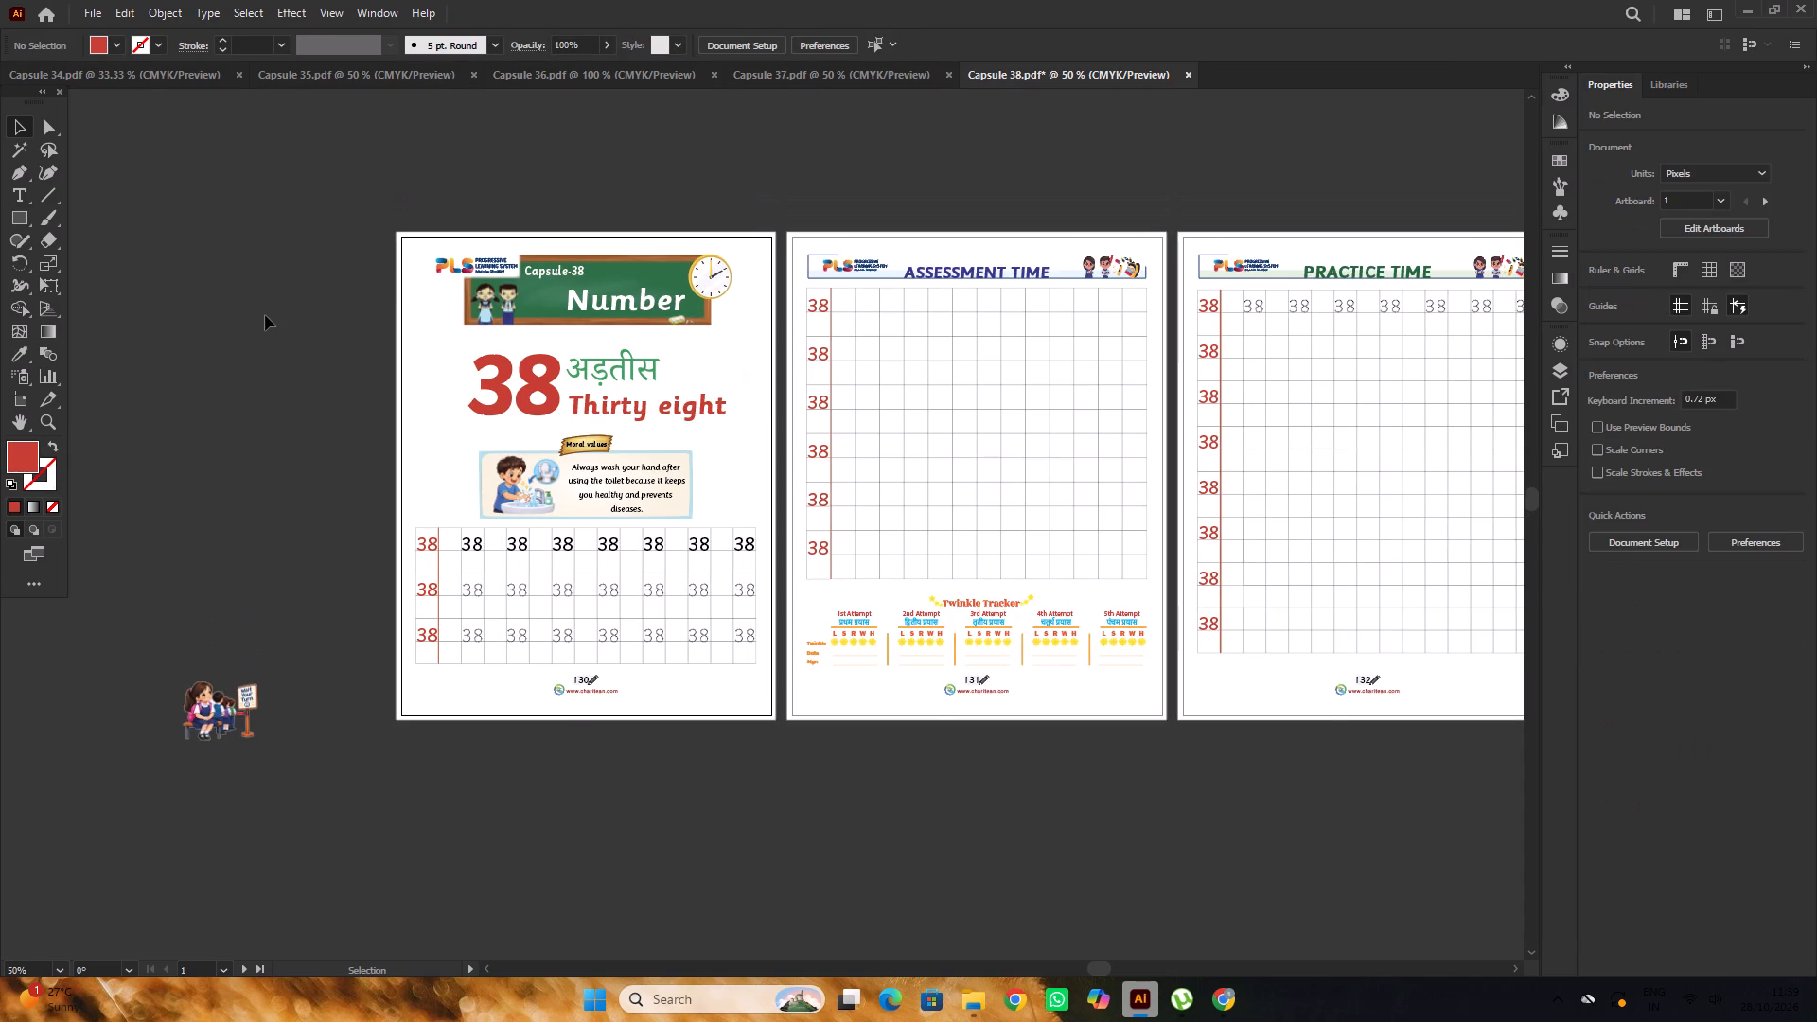
pyautogui.scroll(-2, 265, 315)
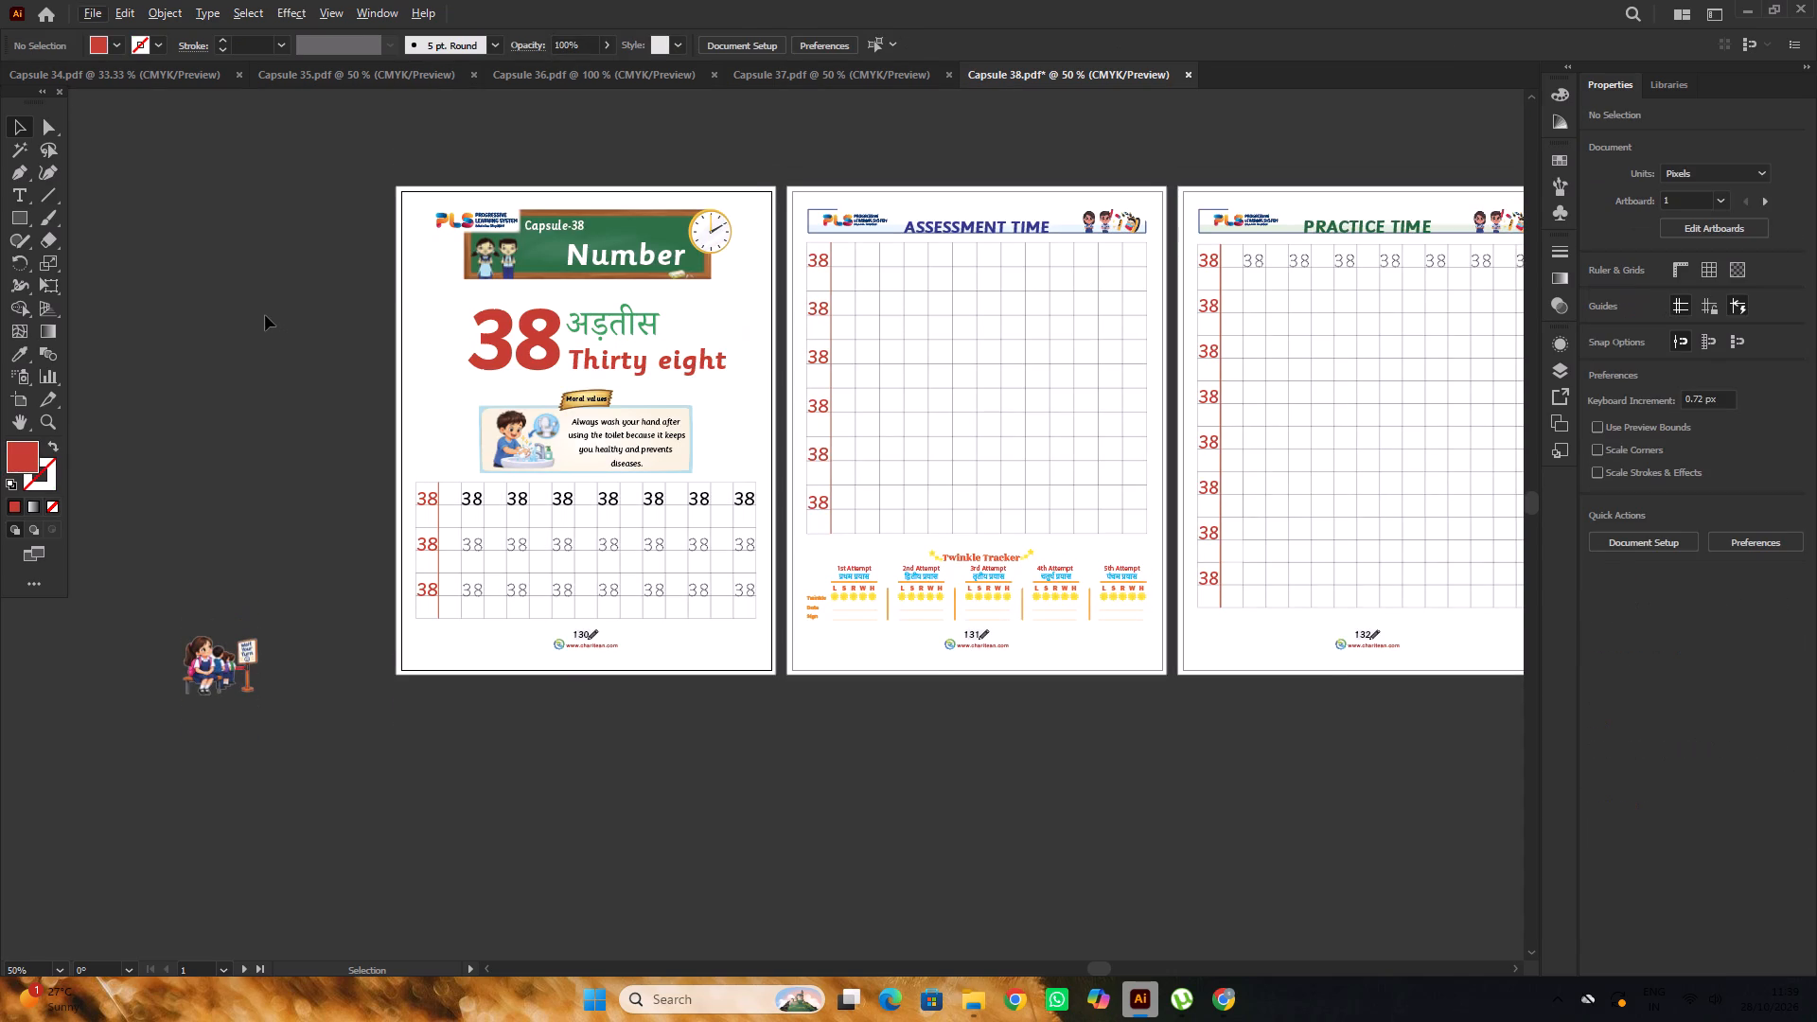
pyautogui.scroll(-1, 320, 412)
pyautogui.keyDown('alt'); pyautogui.scroll(3, 554, 651); pyautogui.keyUp('alt')
pyautogui.press('t')
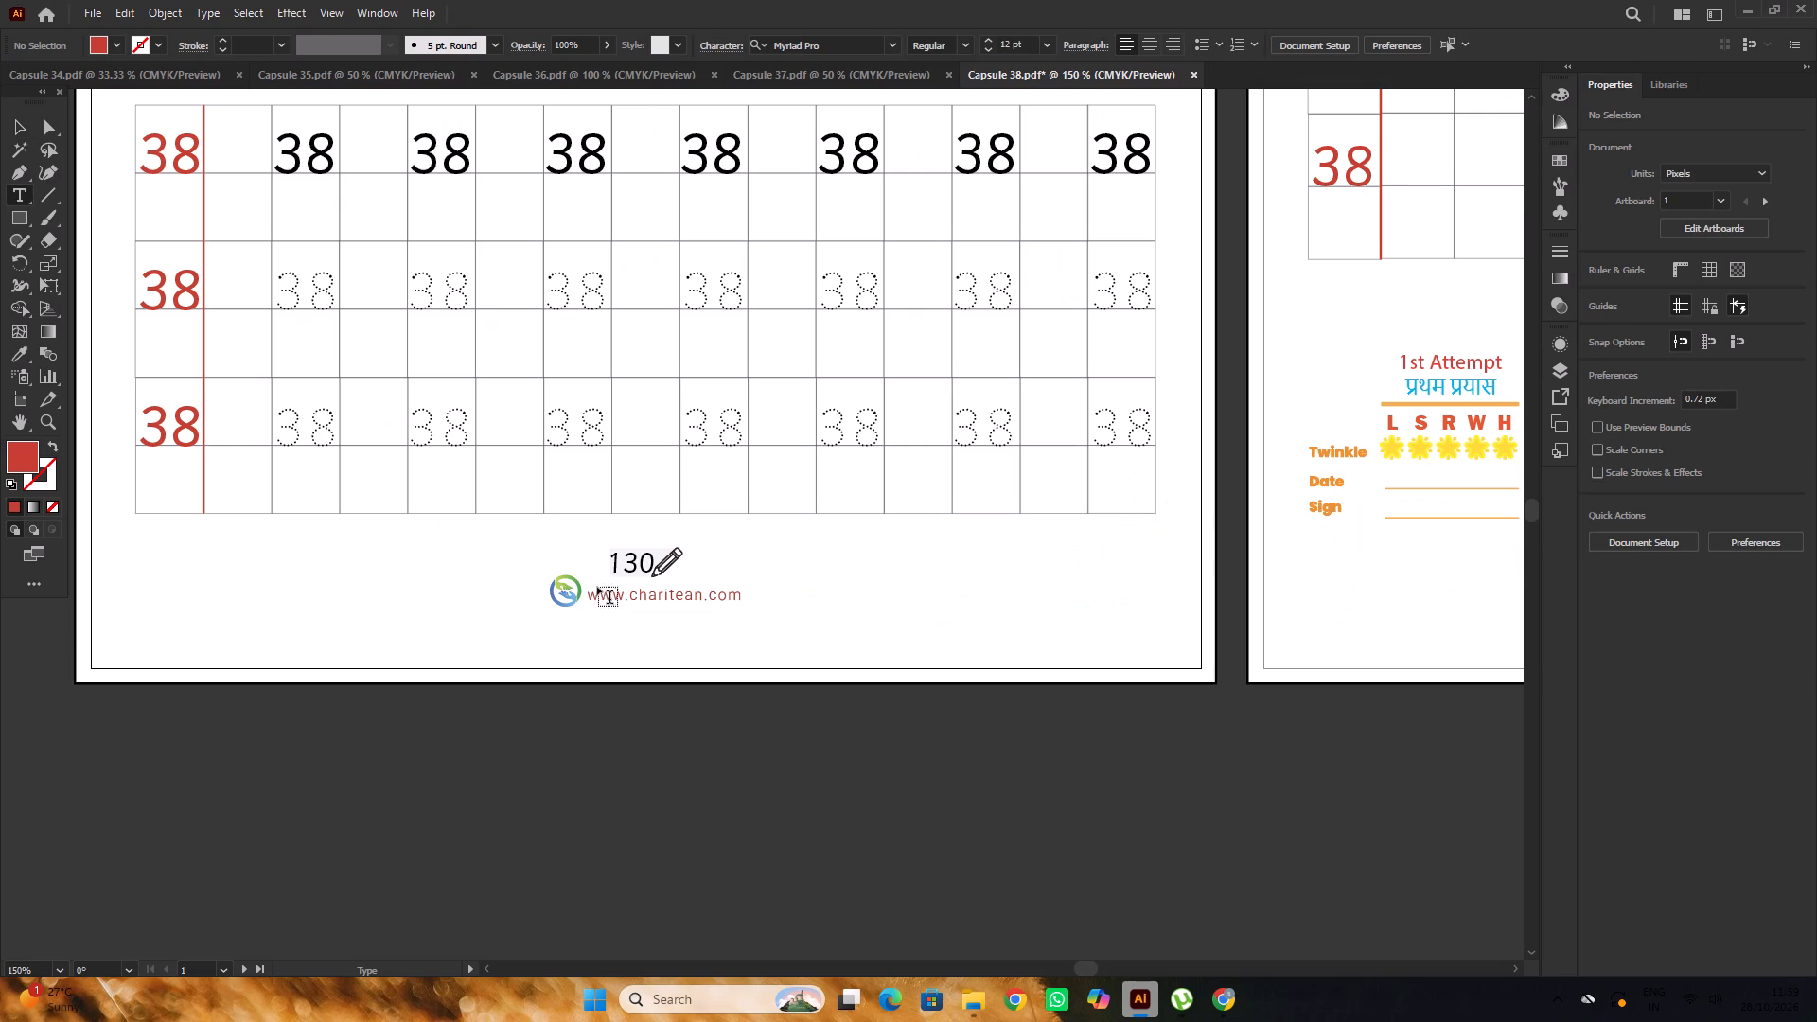
pyautogui.moveTo(650, 557); pyautogui.dragTo(617, 578)
pyautogui.press('2')
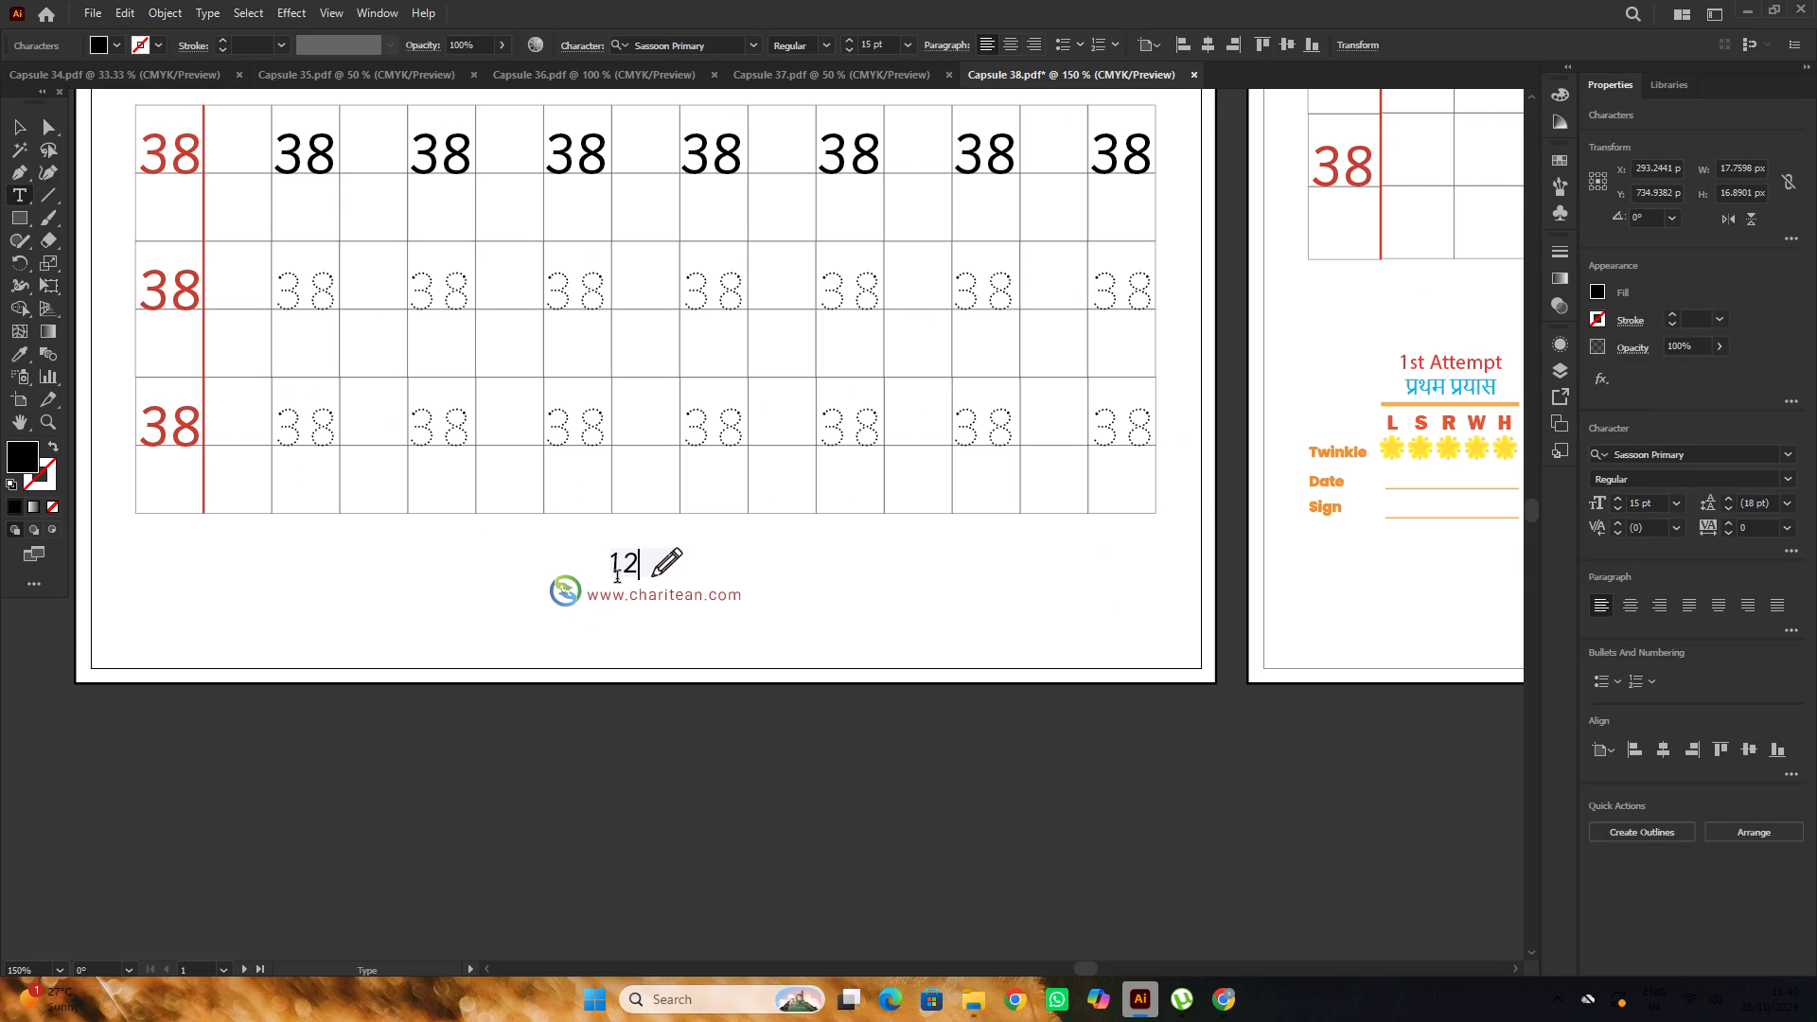
pyautogui.press('9')
# Recheck the page numbers in Capsule 37, then return to Capsule 38.
pyautogui.click(877, 77)
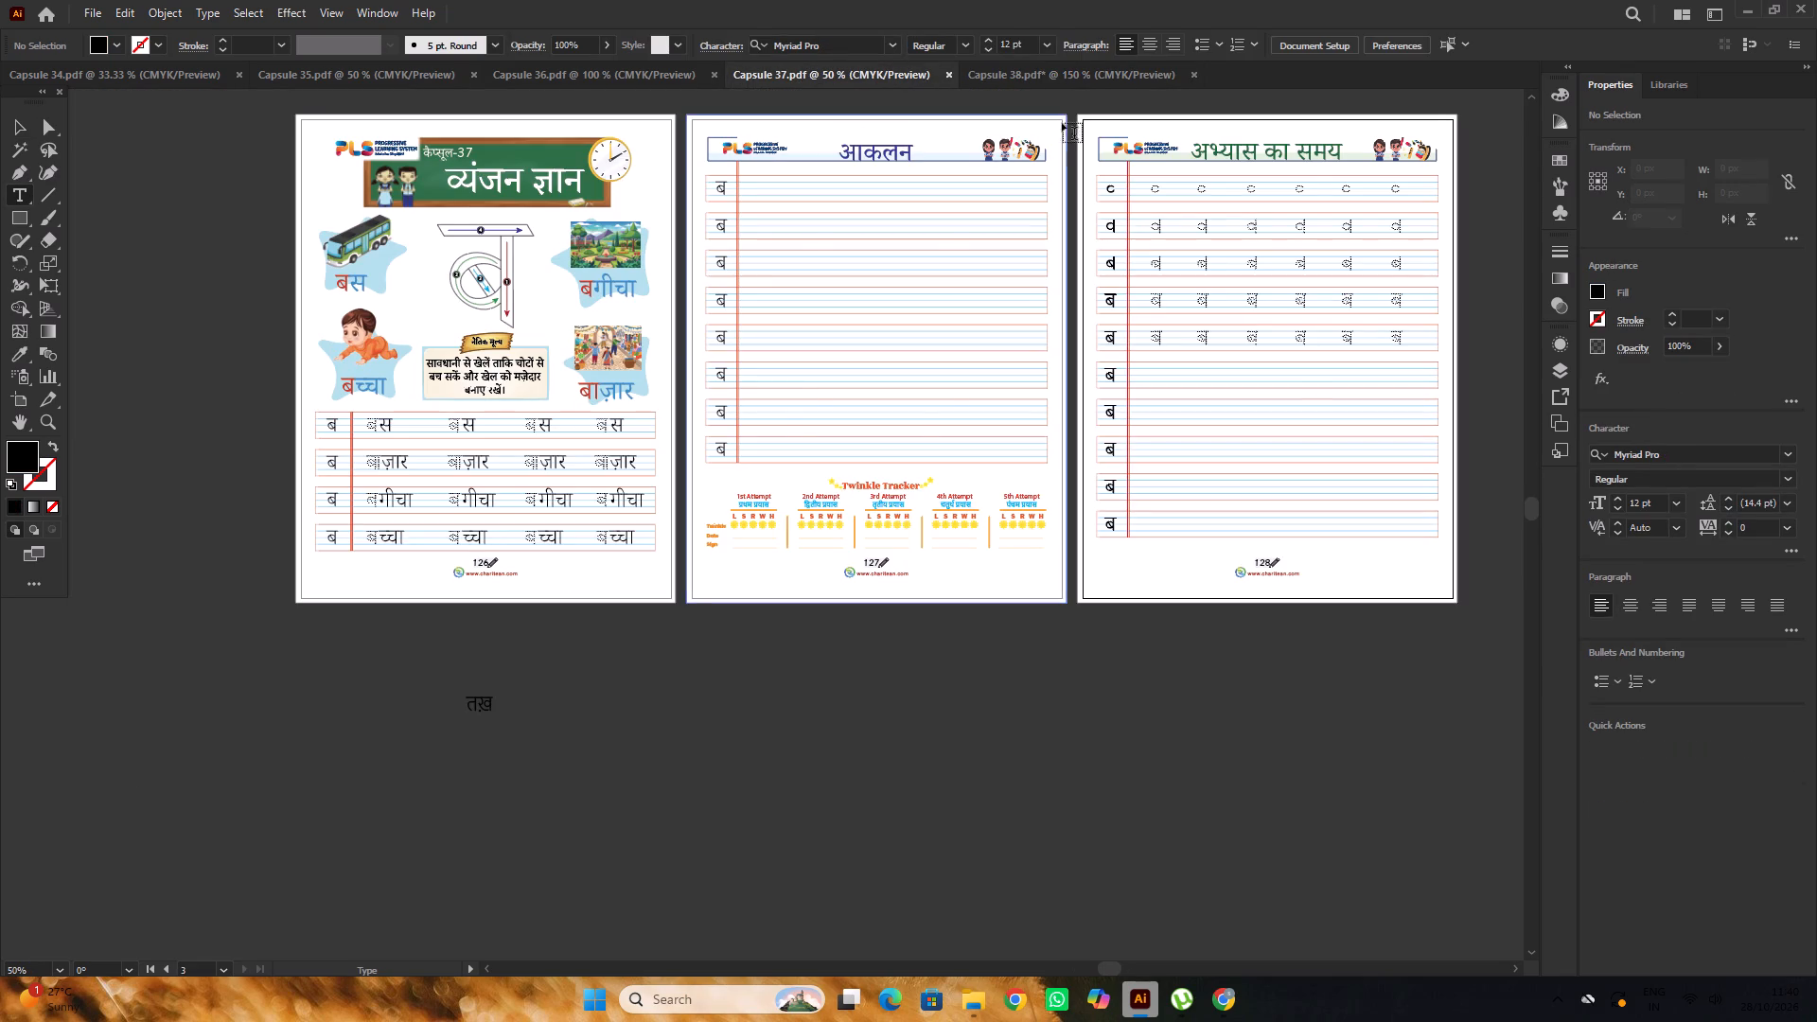
pyautogui.click(1063, 79)
# Renumber Capsule 38's Assessment Time page as 130 and its Practice Time page as 131.
pyautogui.keyDown('alt'); pyautogui.scroll(-3, 632, 378); pyautogui.keyUp('alt')
pyautogui.keyDown('alt'); pyautogui.scroll(3, 1067, 431); pyautogui.keyUp('alt')
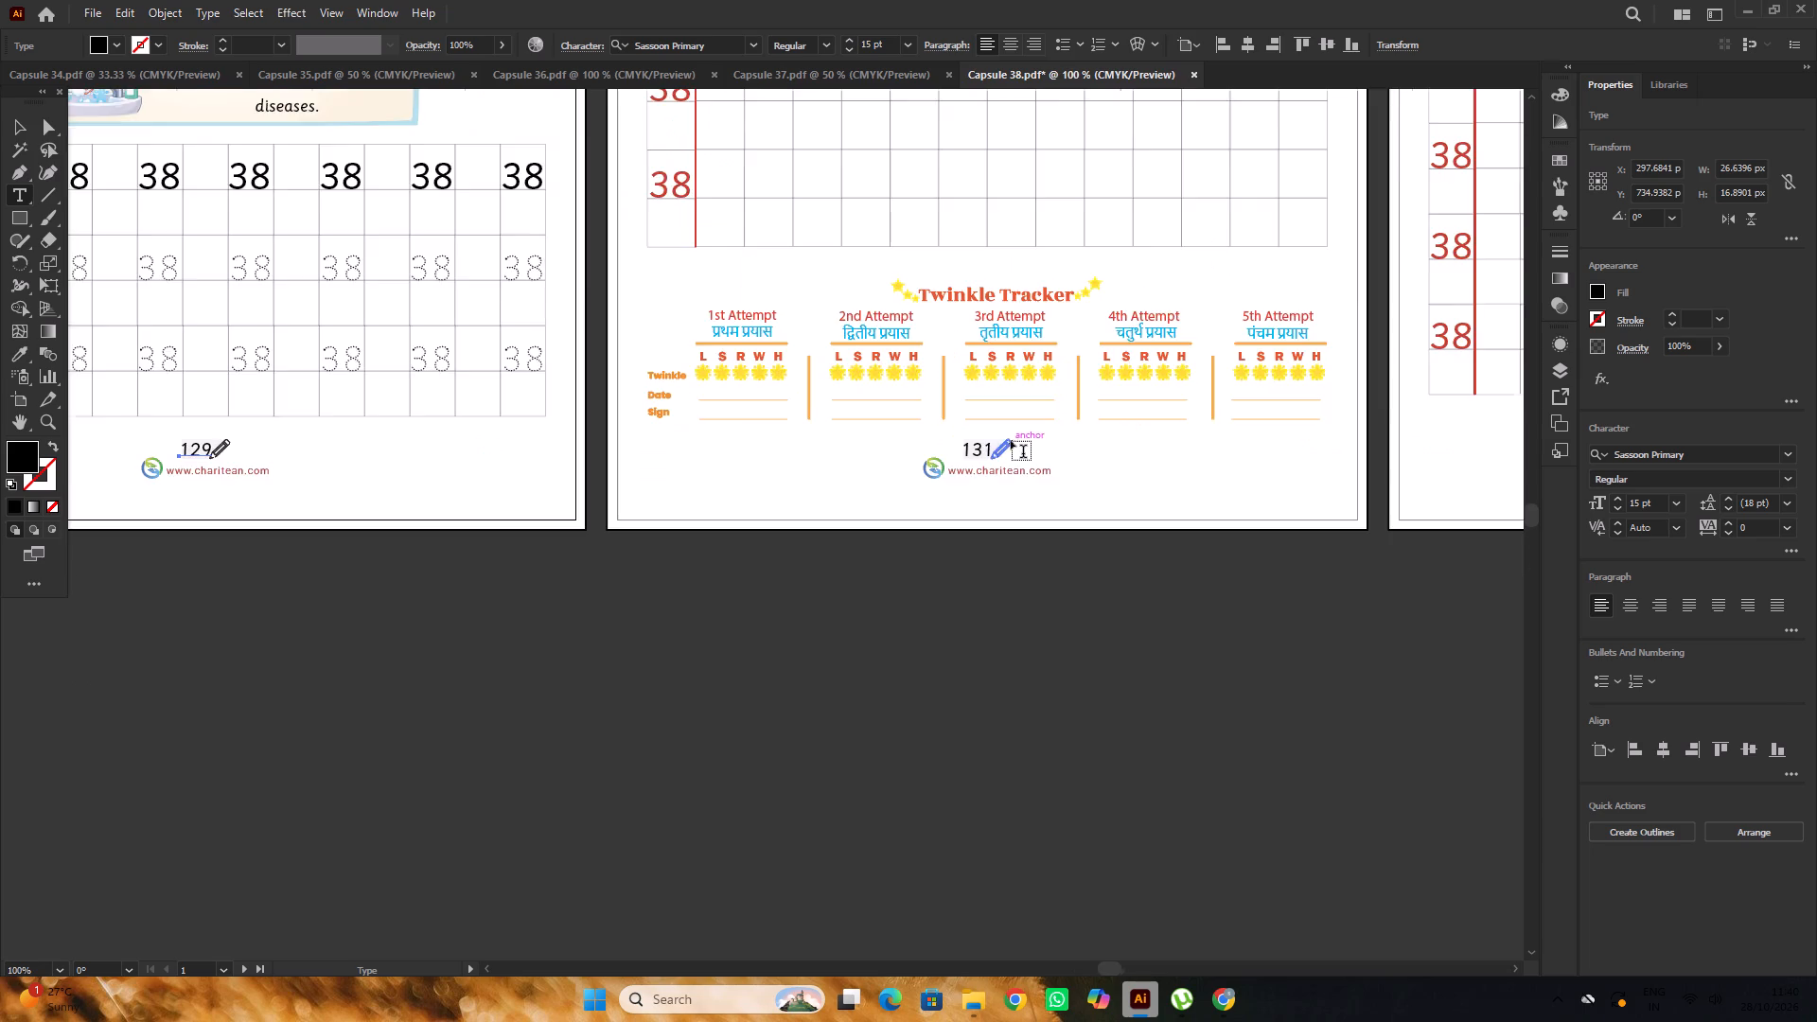
pyautogui.keyDown('alt'); pyautogui.scroll(1, 1011, 441); pyautogui.keyUp('alt')
pyautogui.moveTo(961, 452); pyautogui.dragTo(961, 461)
pyautogui.click(969, 452)
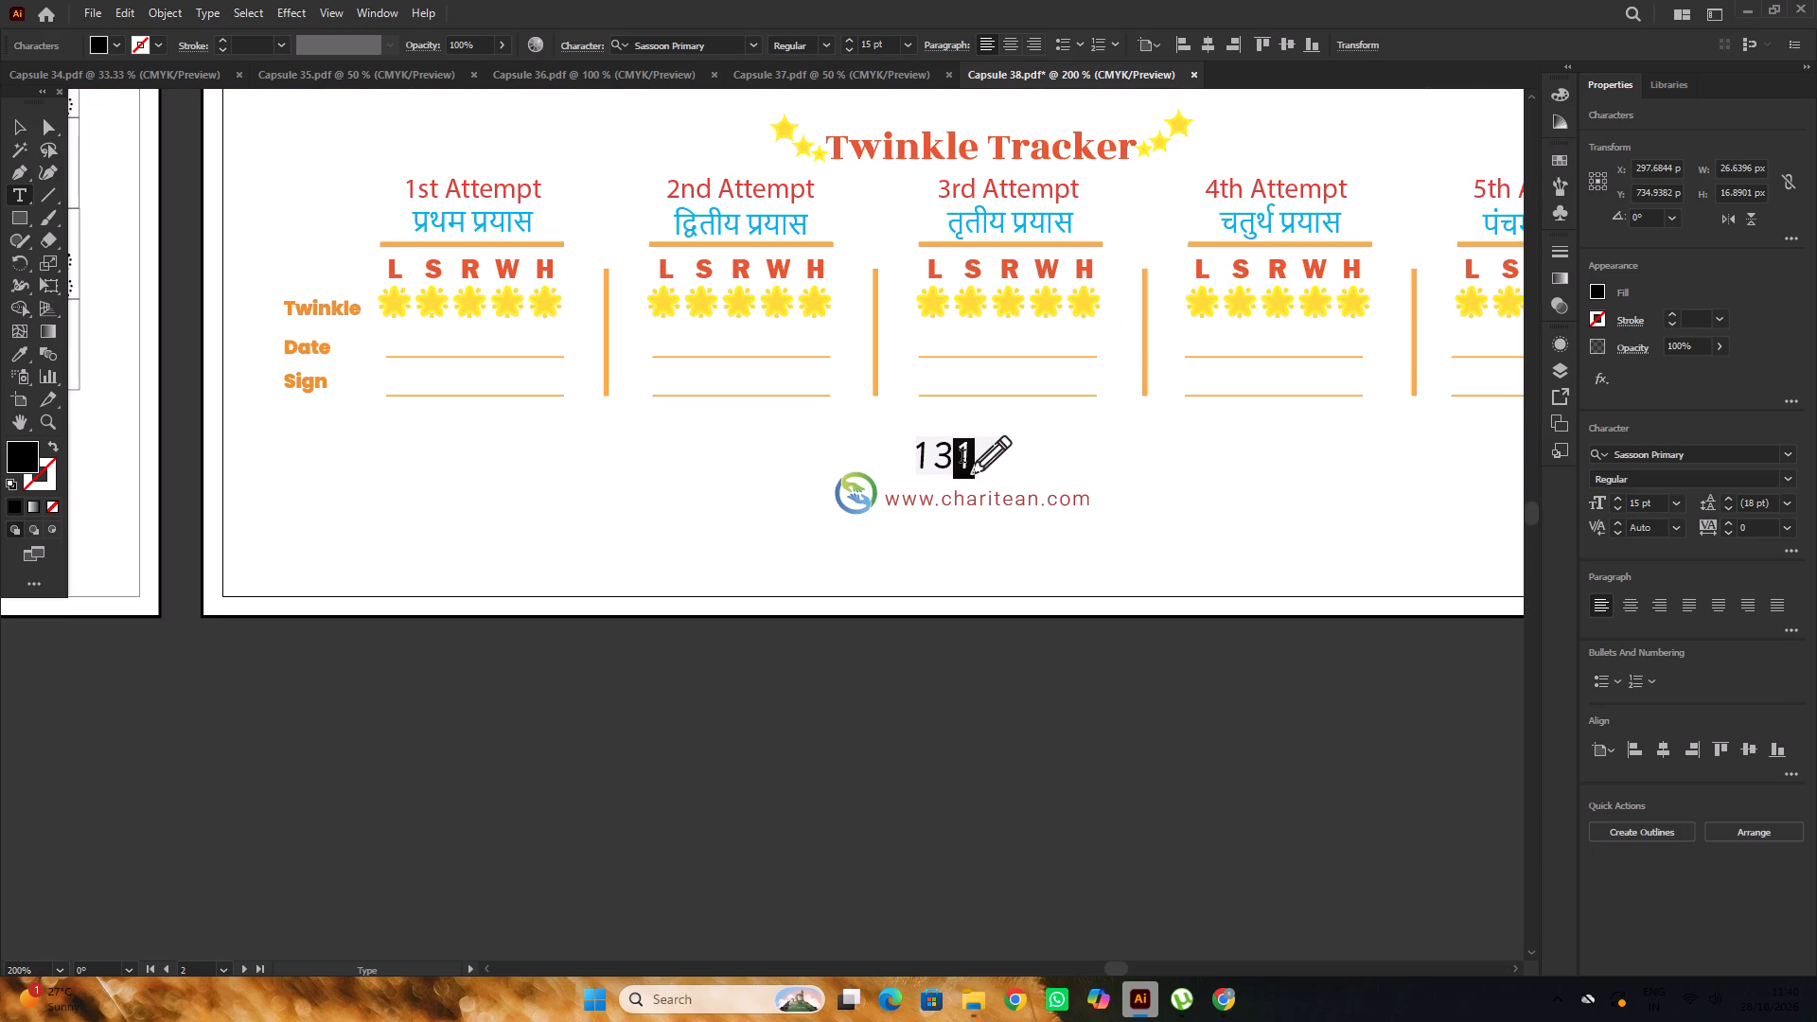
pyautogui.press('0')
pyautogui.keyDown('alt'); pyautogui.scroll(-2, 499, 473); pyautogui.keyUp('alt')
pyautogui.keyDown('alt'); pyautogui.scroll(-4, 767, 432); pyautogui.keyUp('alt')
pyautogui.keyDown('alt'); pyautogui.scroll(2, 977, 426); pyautogui.keyUp('alt')
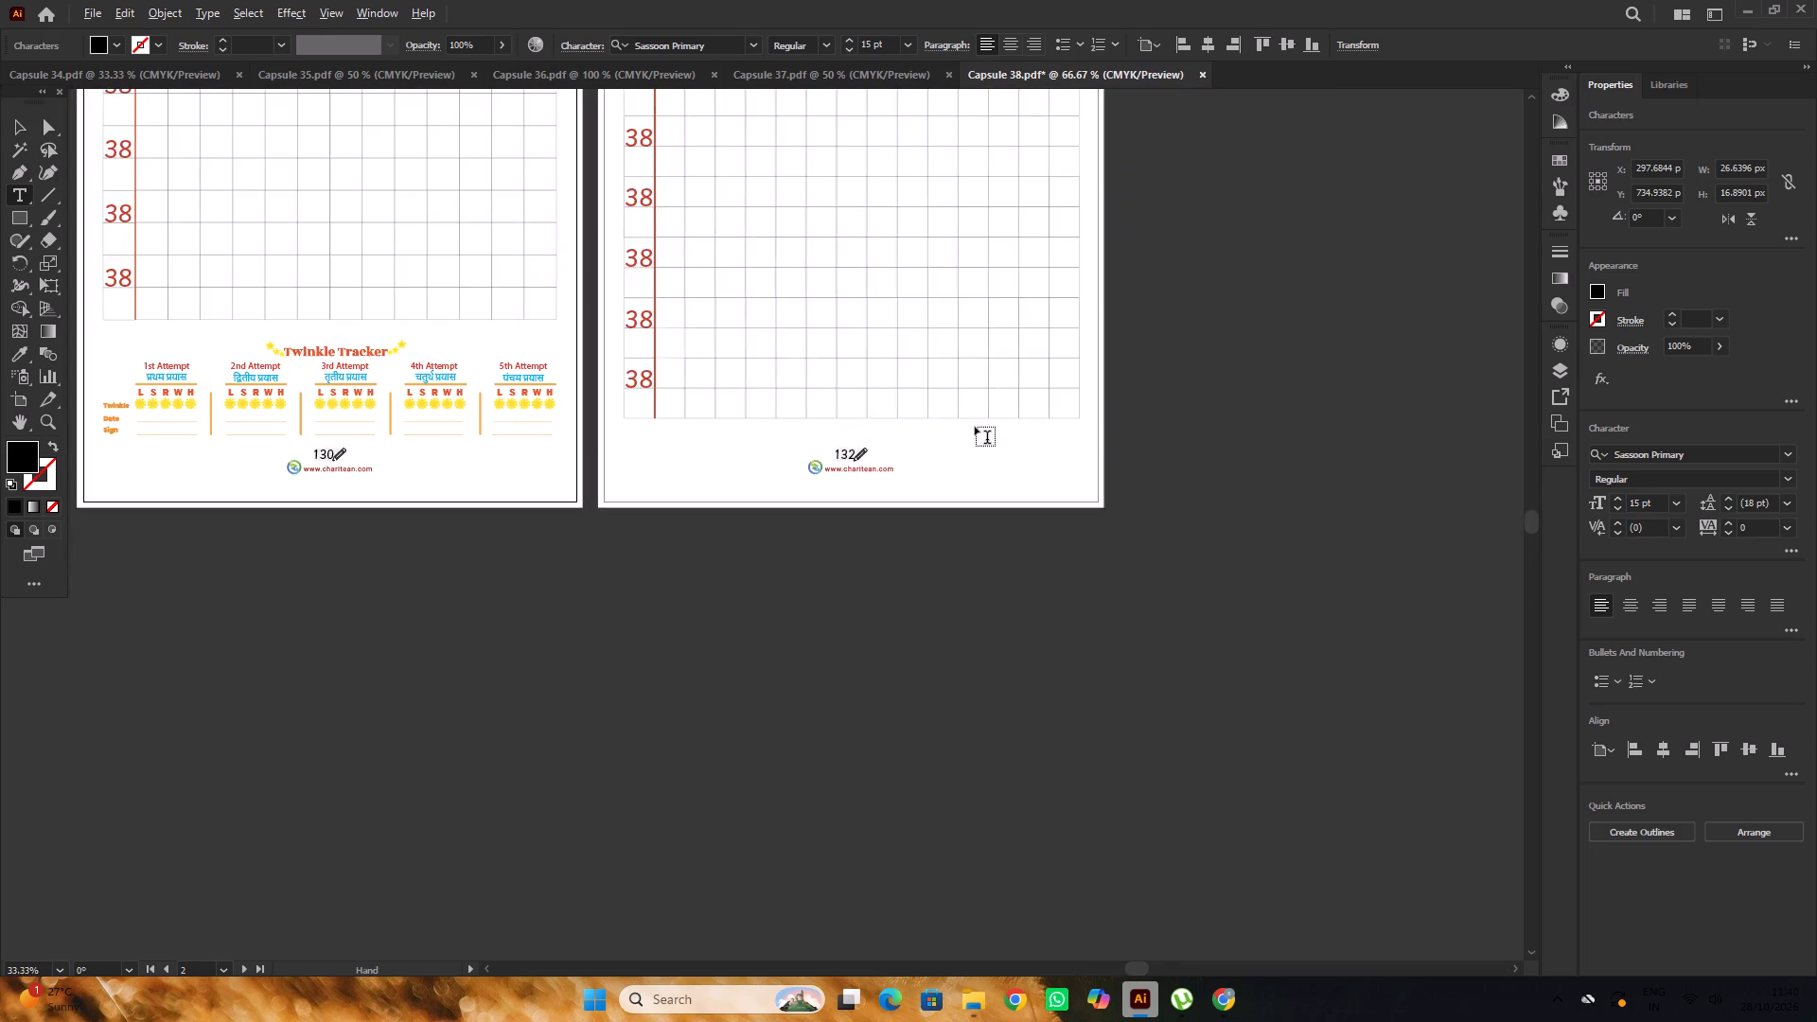
pyautogui.keyDown('alt'); pyautogui.scroll(6, 975, 427); pyautogui.keyUp('alt')
pyautogui.moveTo(852, 361); pyautogui.dragTo(831, 379)
pyautogui.press('1')
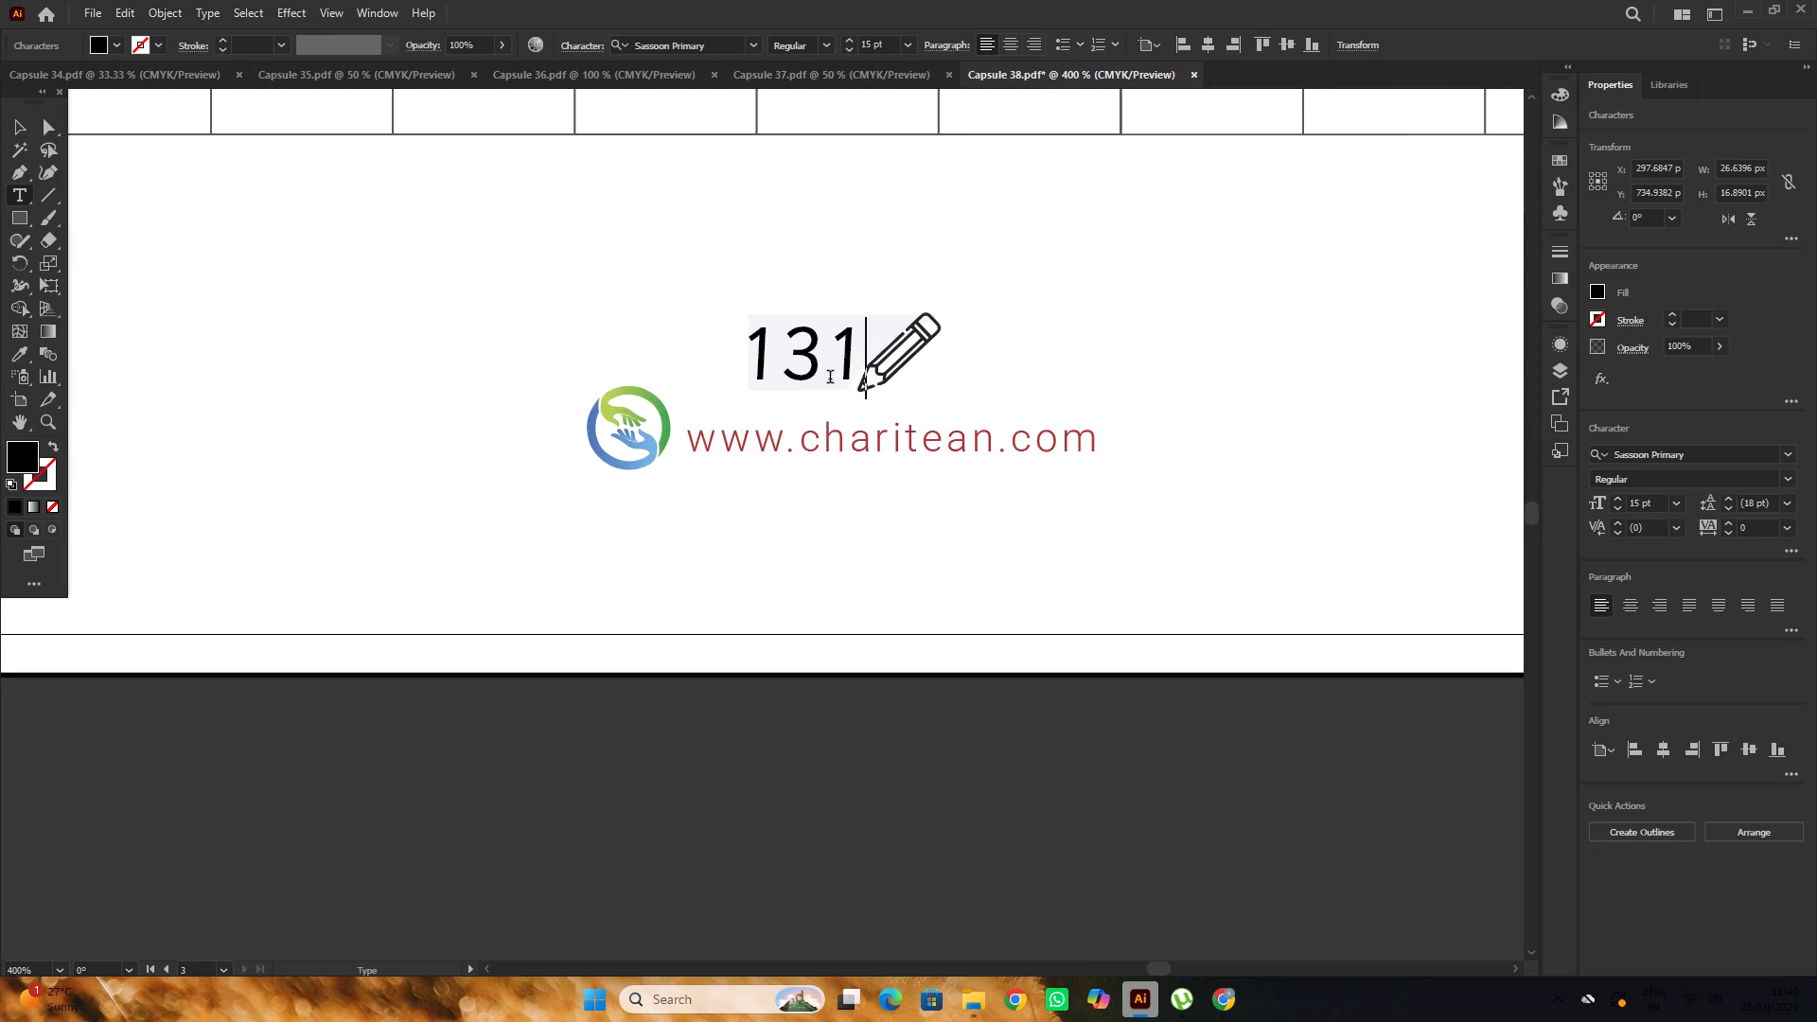
pyautogui.keyDown('alt'); pyautogui.scroll(-3, 829, 385); pyautogui.keyUp('alt')
pyautogui.keyDown('alt'); pyautogui.scroll(1, 837, 393); pyautogui.keyUp('alt')
pyautogui.keyDown('alt'); pyautogui.scroll(-5, 837, 394); pyautogui.keyUp('alt')
pyautogui.scroll(4, 838, 395)
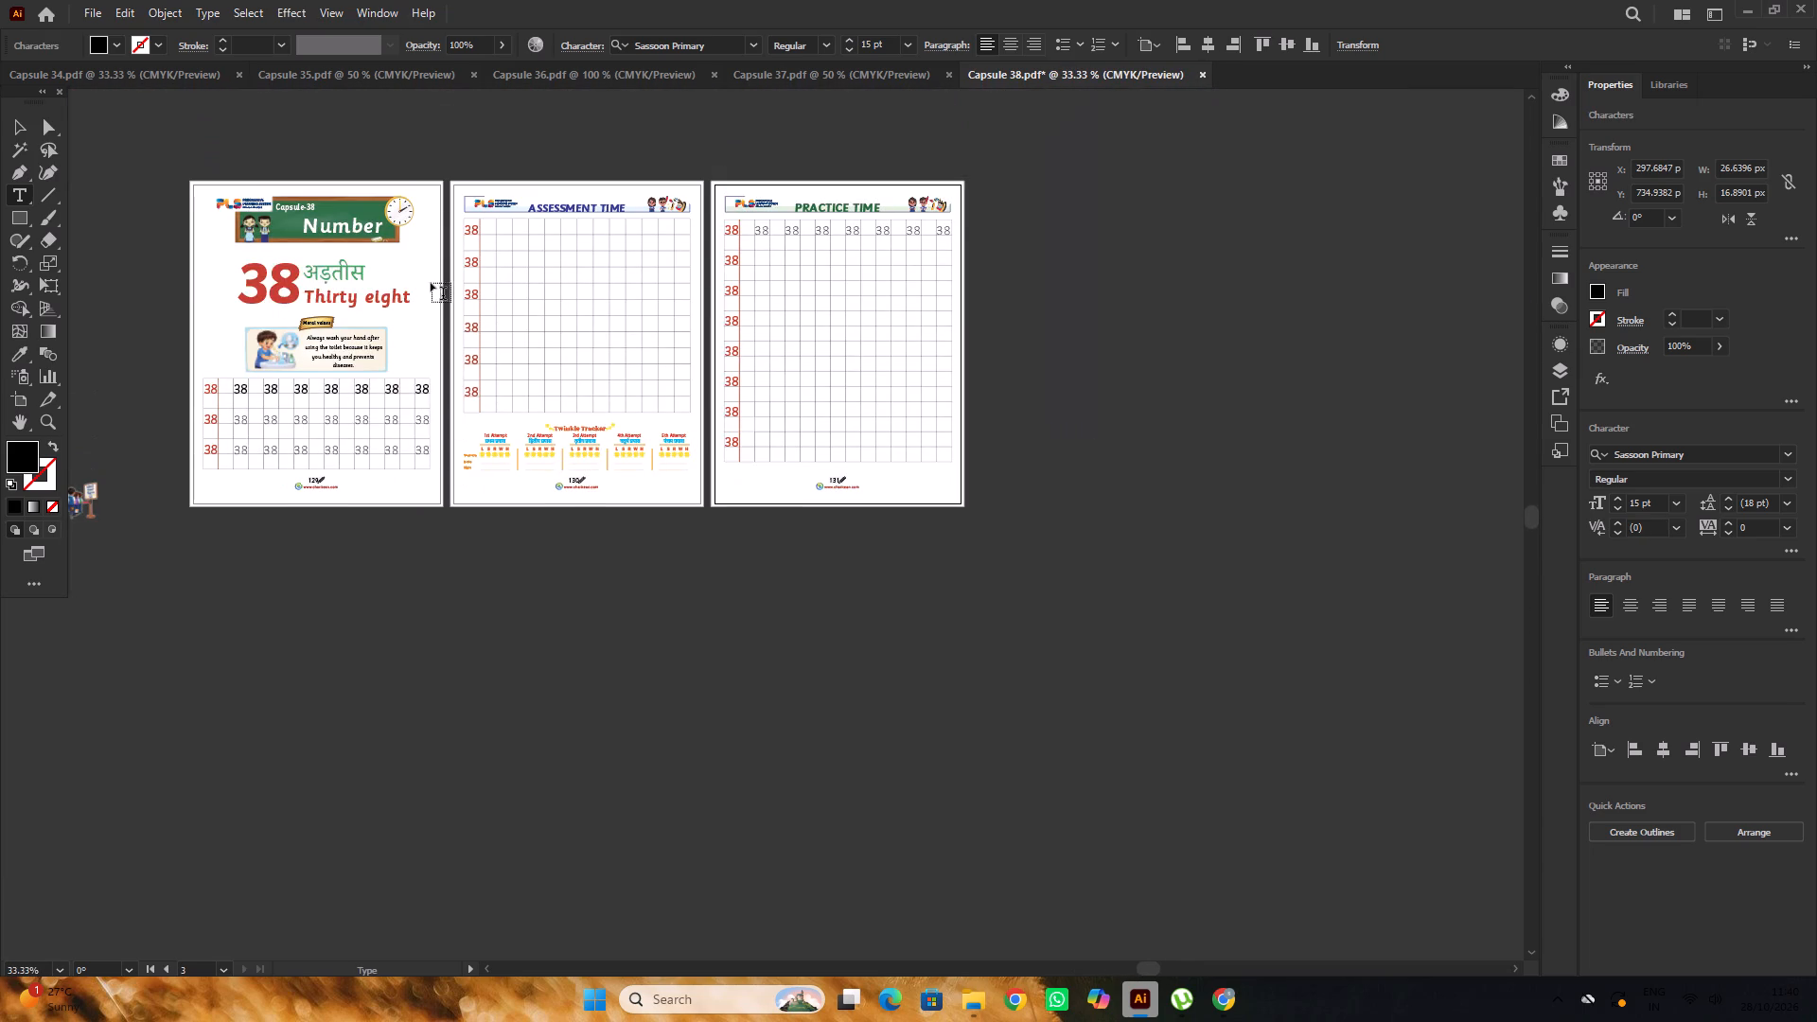
pyautogui.click(18, 127)
pyautogui.click(793, 613)
# Save the Capsule 38 document.
pyautogui.press('space')
pyautogui.moveTo(727, 604); pyautogui.dragTo(935, 632)
pyautogui.click(925, 630)
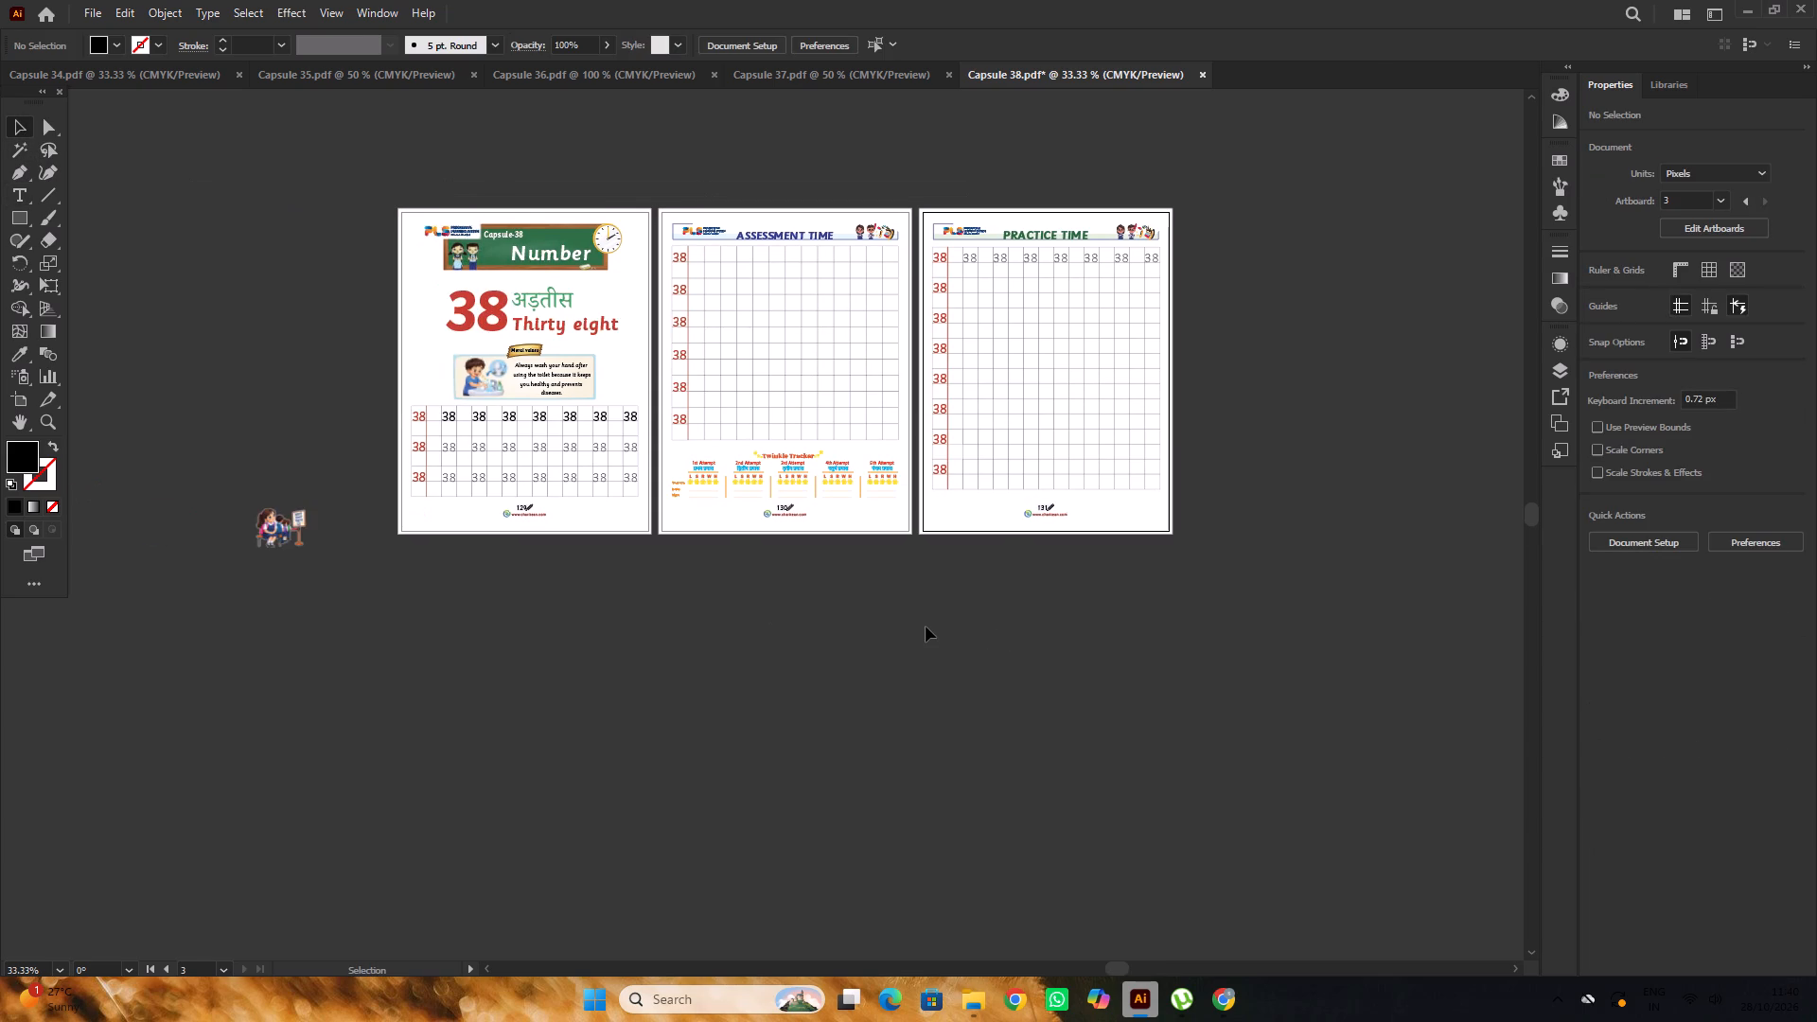
pyautogui.scroll(4, 926, 626)
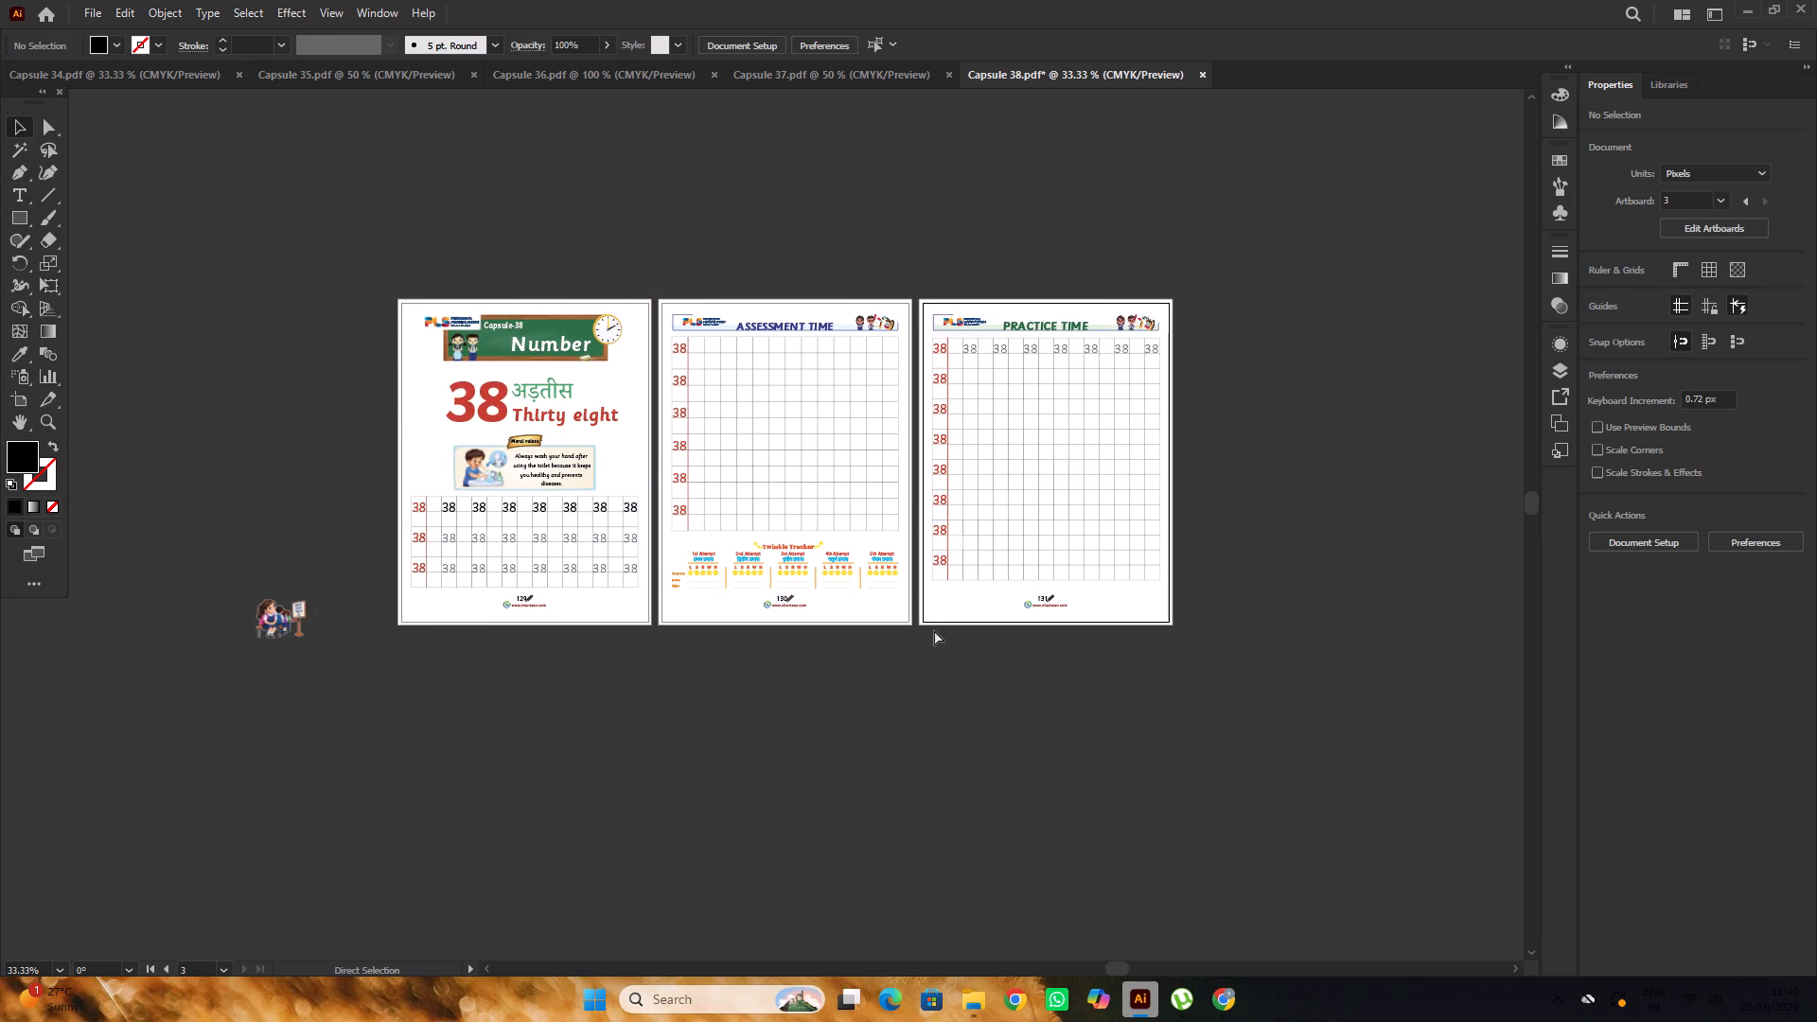
pyautogui.hotkey('ctrl', 's')
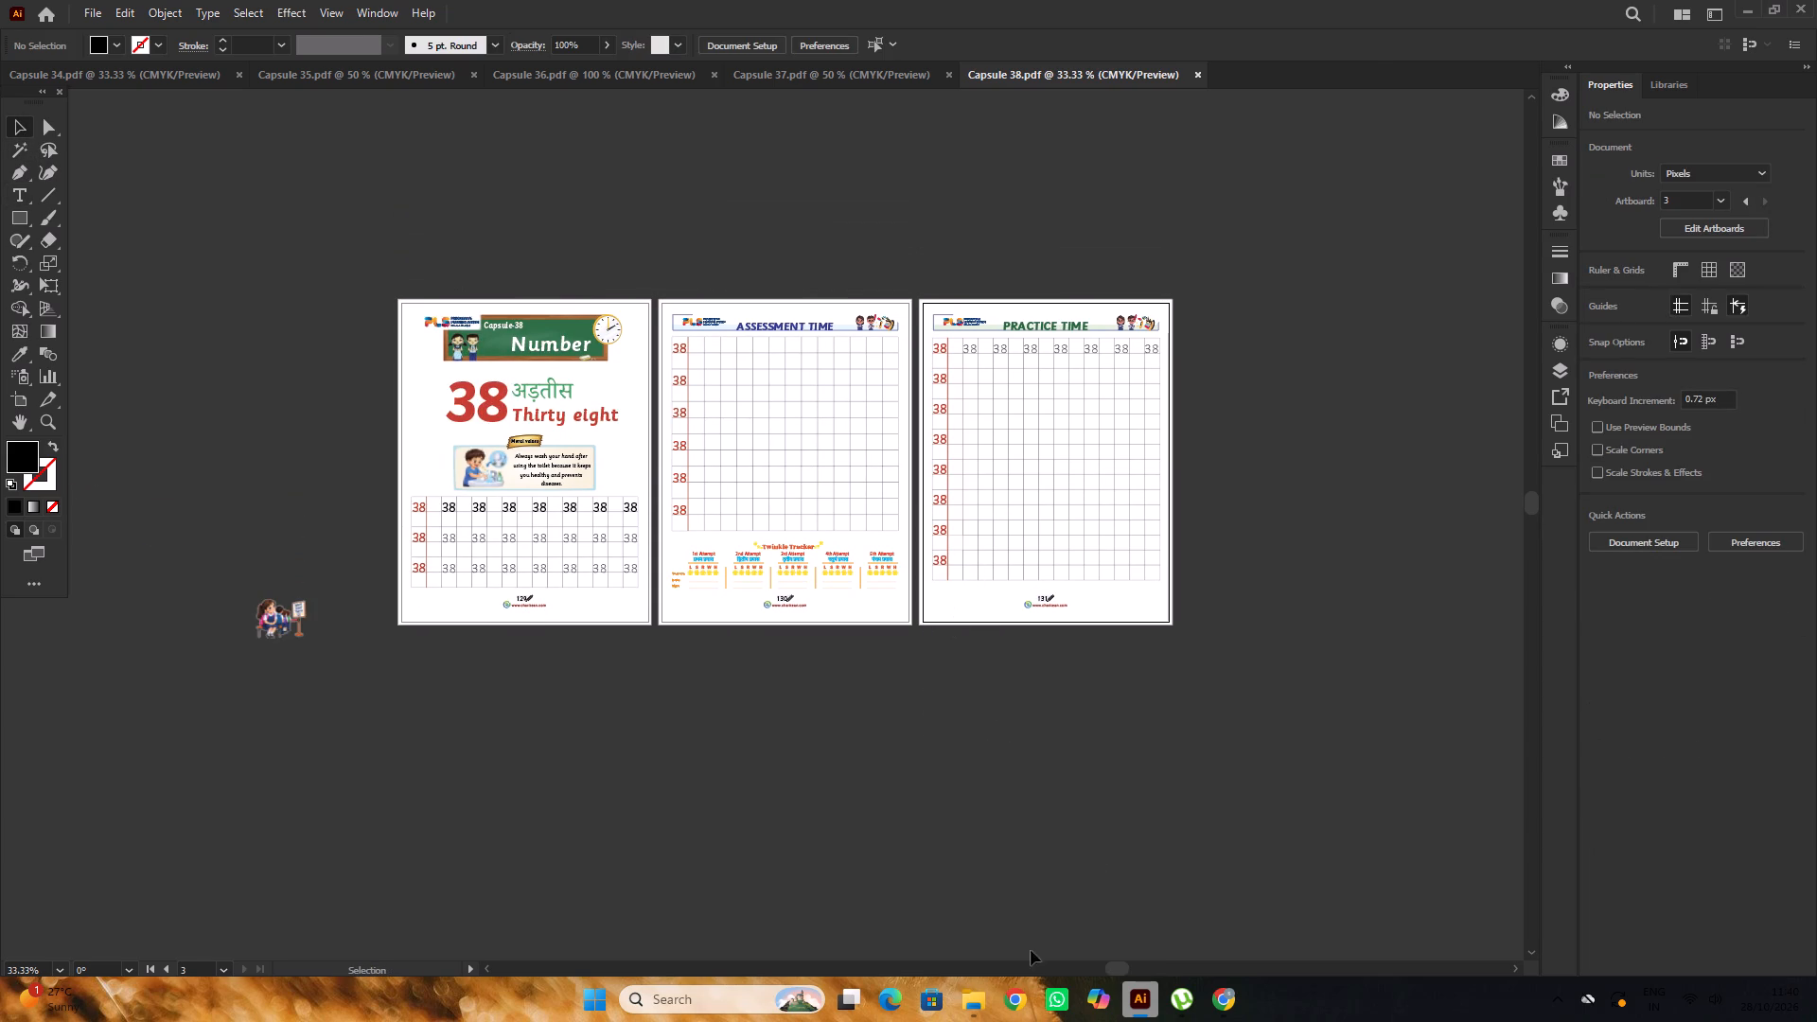
# Switch to the PRINT FINAL folder and open Capsule 39 in Adobe Illustrator 2022.
pyautogui.click(825, 905)
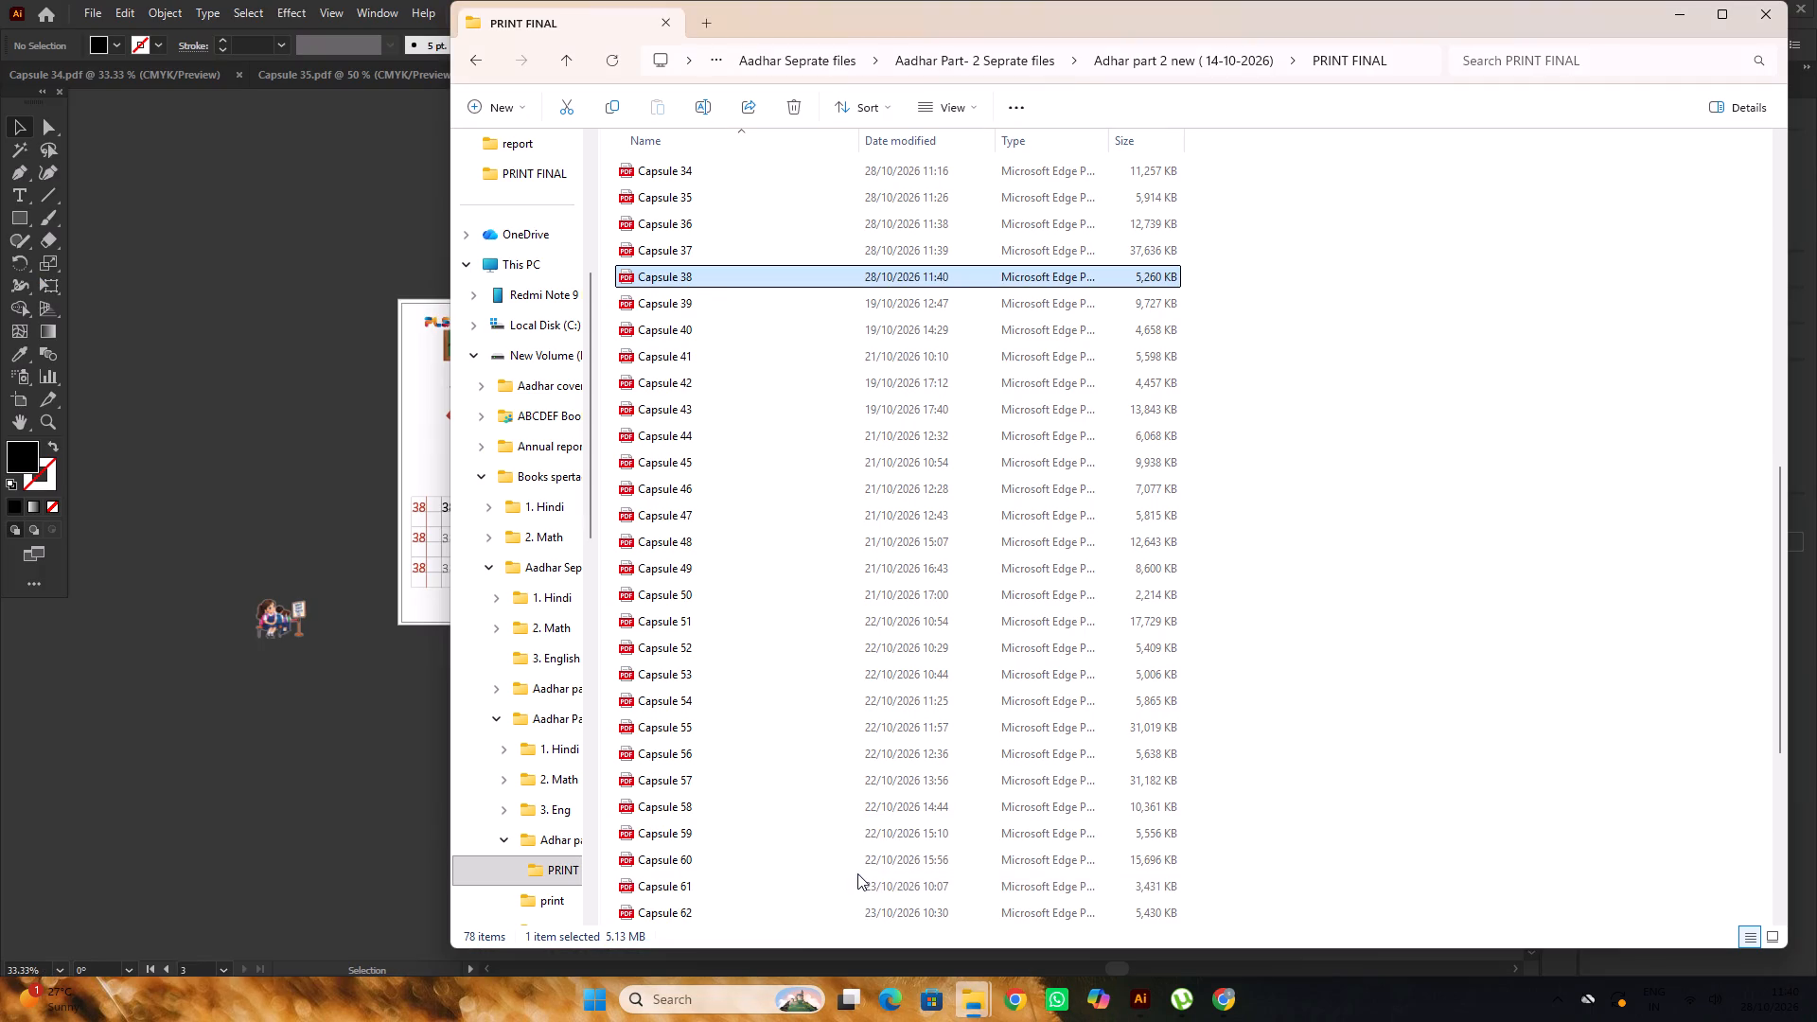
pyautogui.click(738, 301)
pyautogui.rightClick(738, 301)
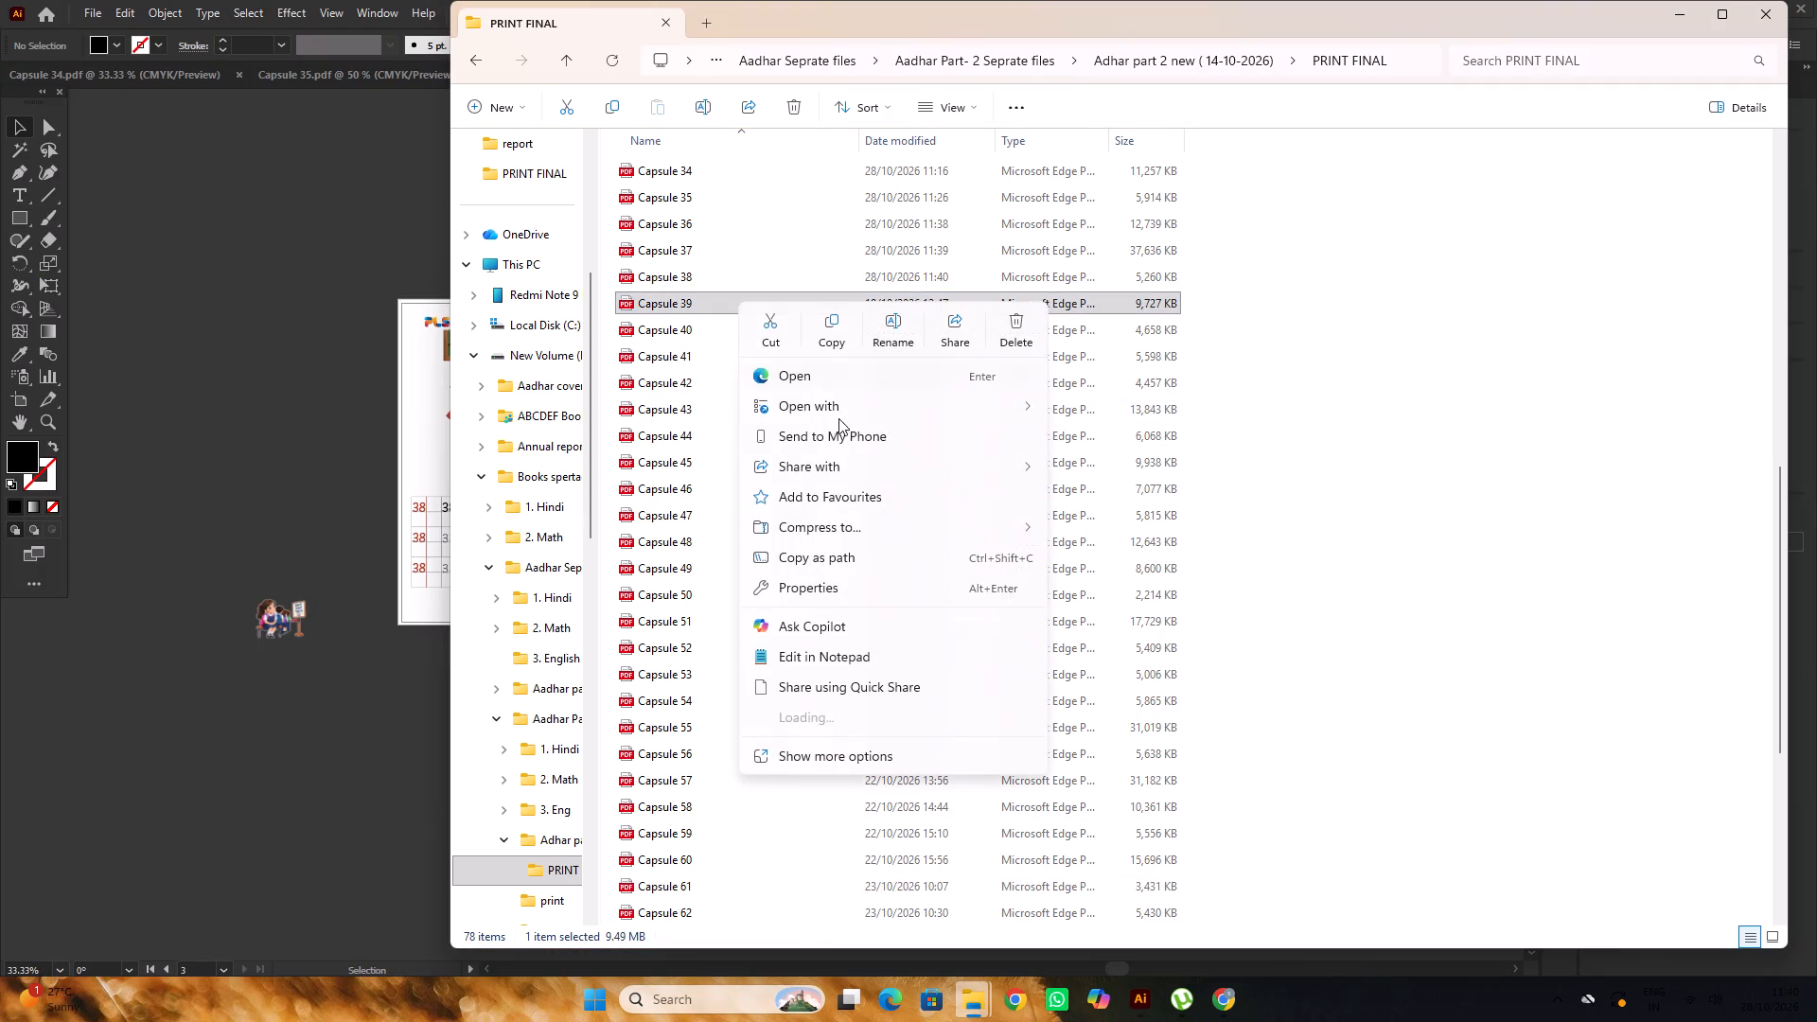
pyautogui.click(1096, 401)
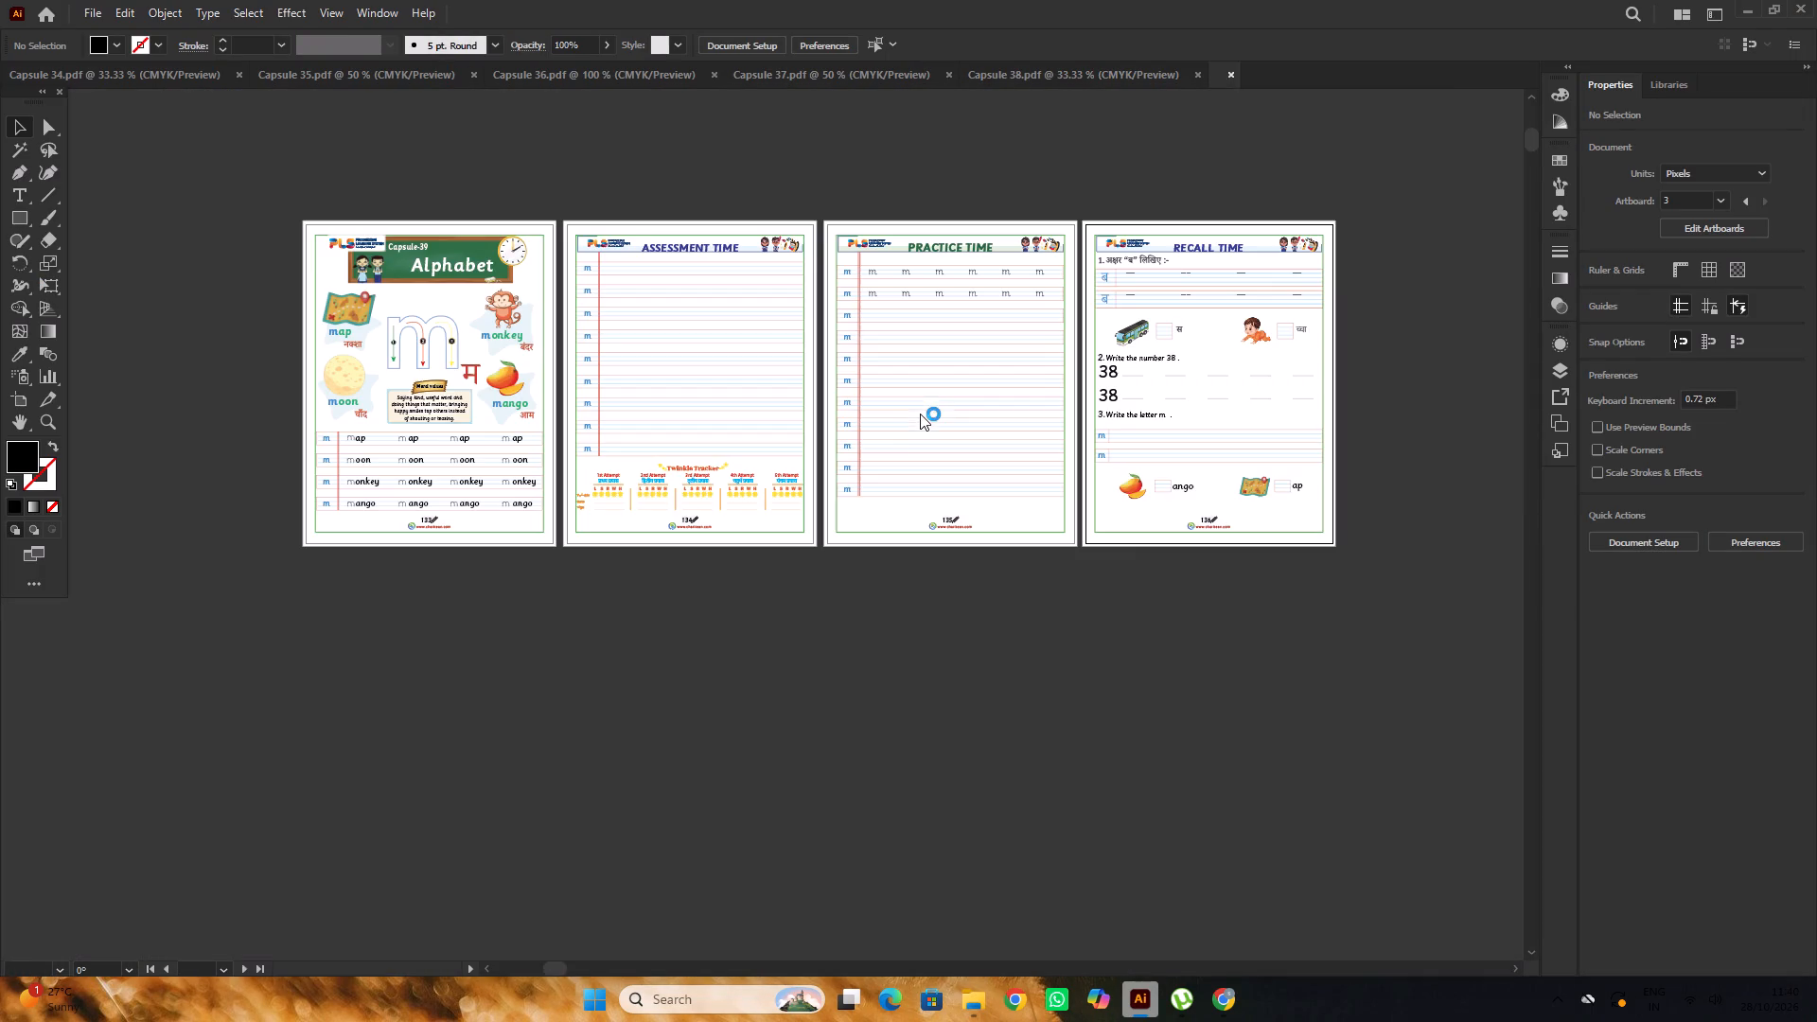
# Examine the first page of Capsule 39, checking the large m, the practice rows and the page number.
pyautogui.click(544, 534)
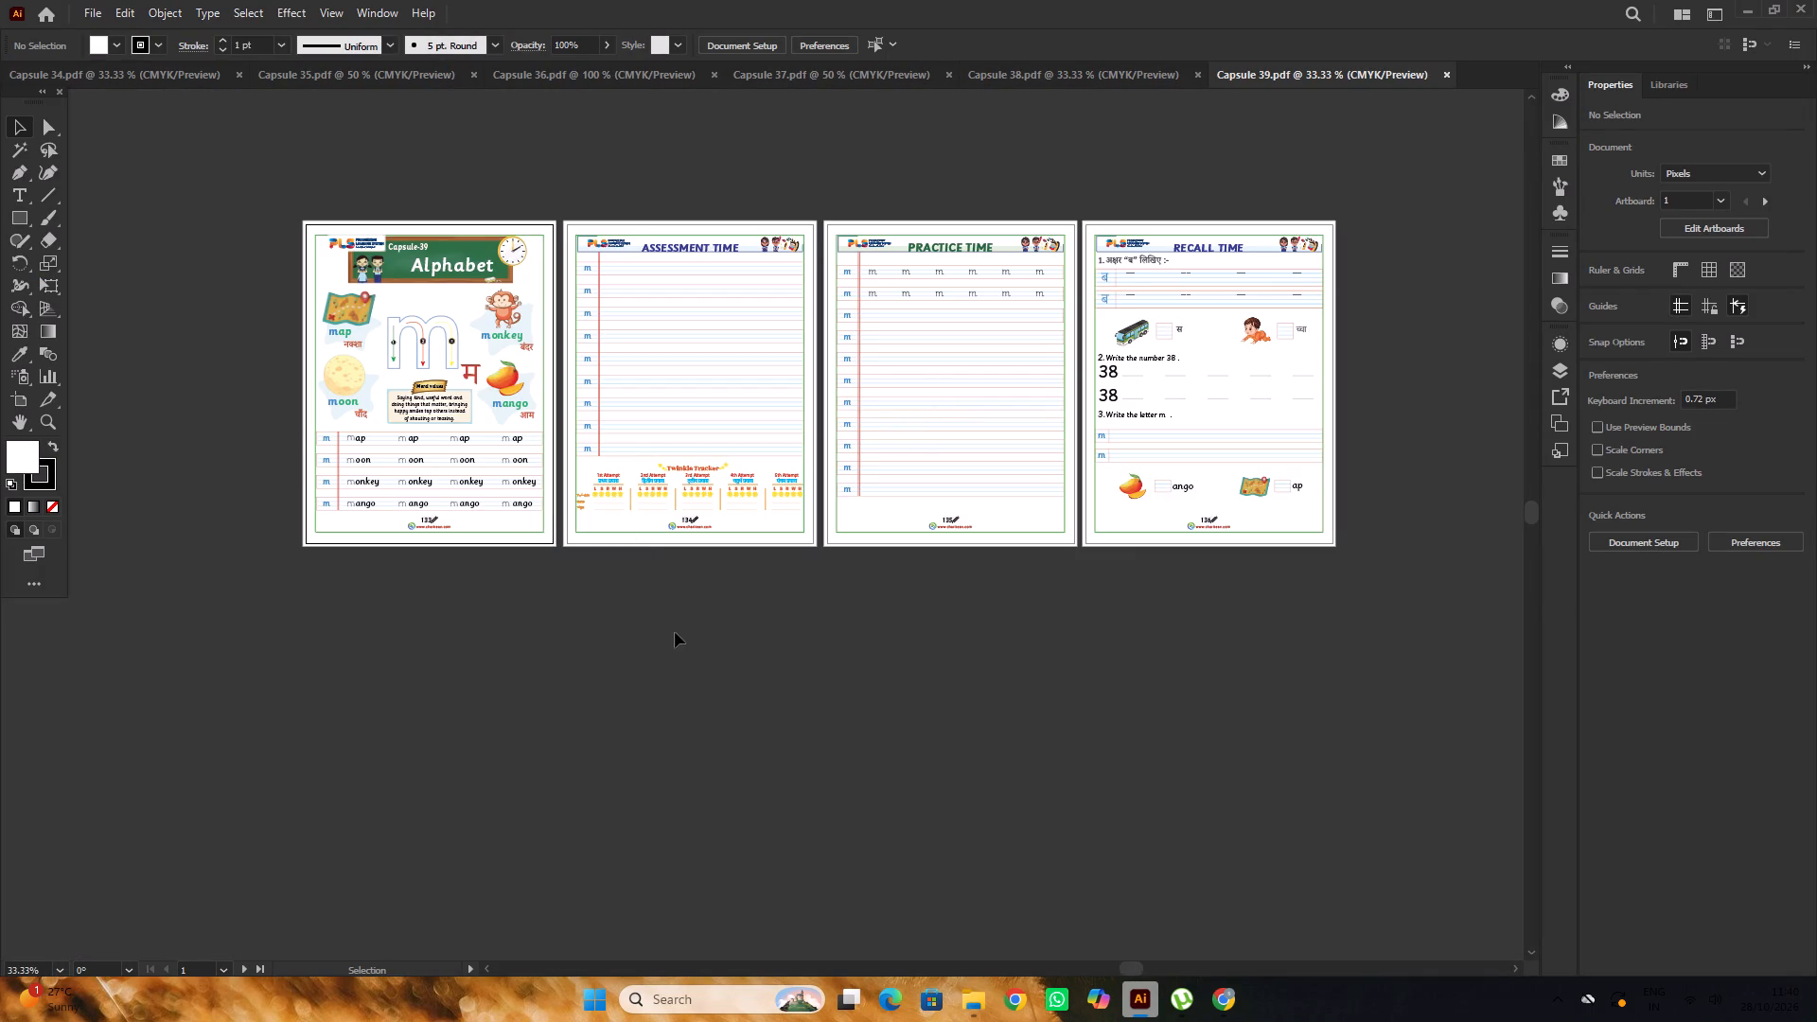
pyautogui.click(677, 632)
pyautogui.press('space')
pyautogui.moveTo(567, 616); pyautogui.dragTo(794, 608)
pyautogui.keyDown('alt'); pyautogui.scroll(3, 714, 475); pyautogui.keyUp('alt')
pyautogui.click(811, 478)
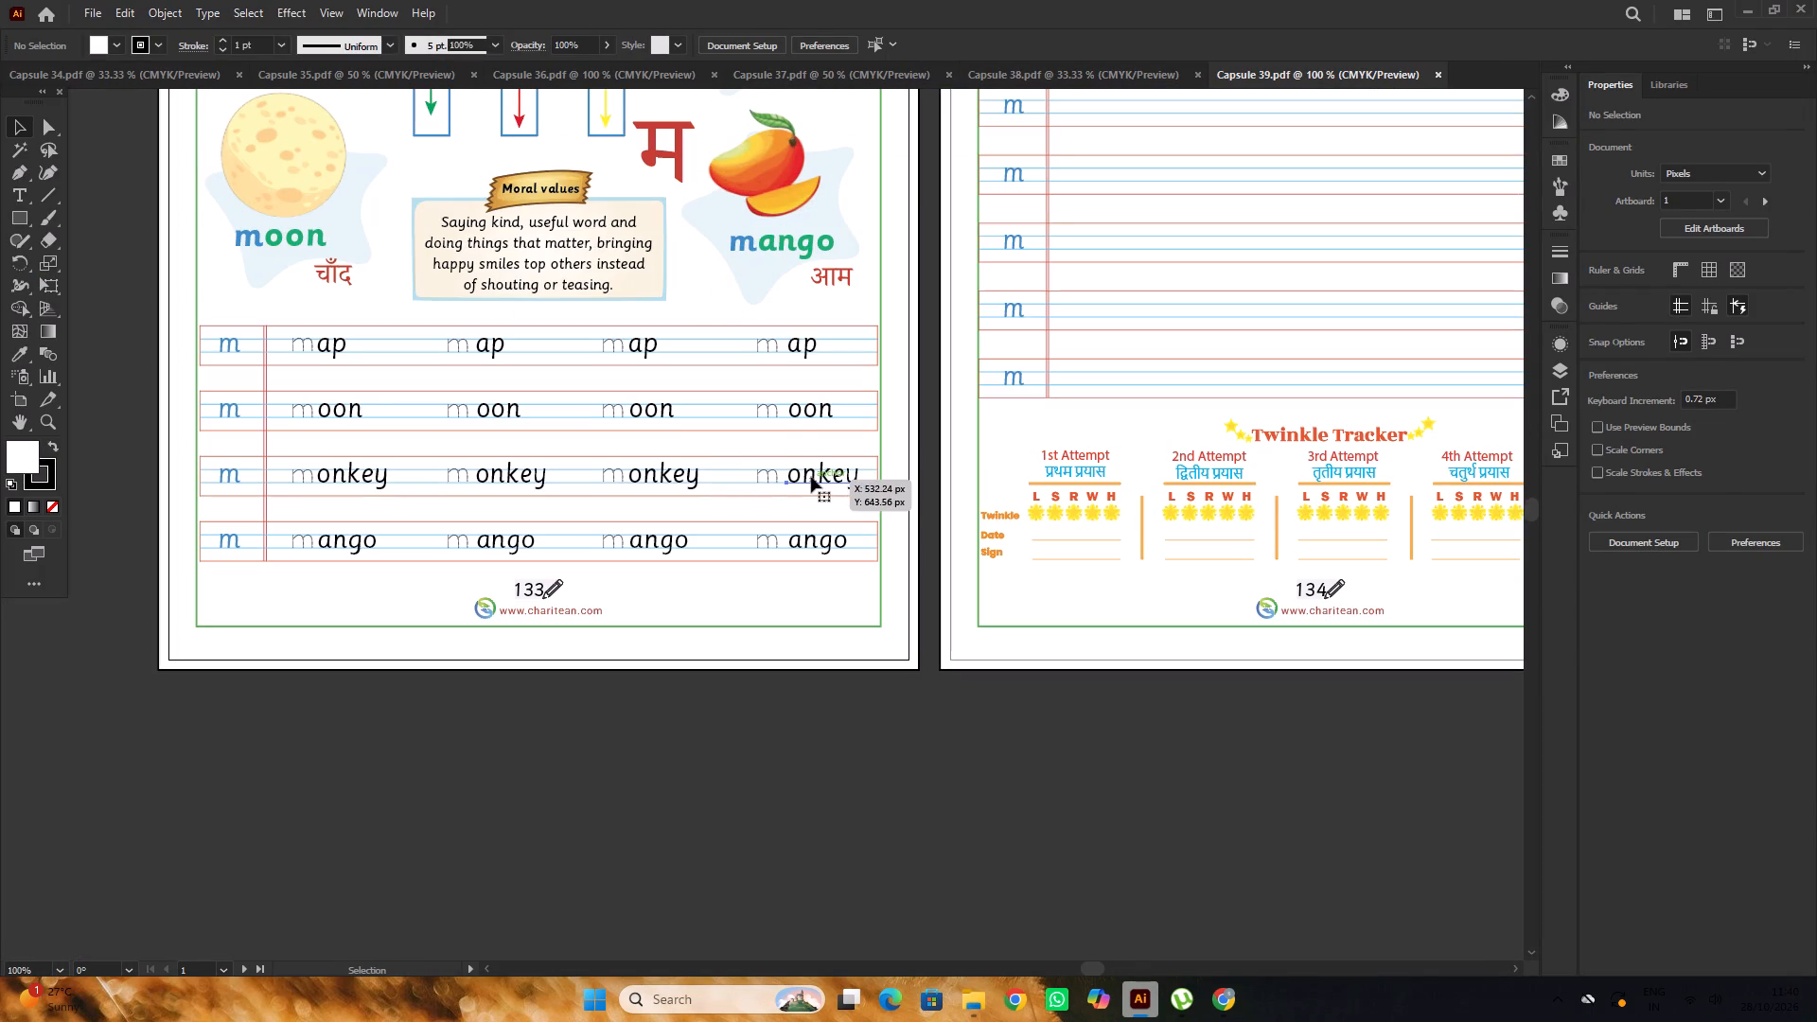
pyautogui.click(912, 782)
pyautogui.scroll(1, 694, 607)
pyautogui.keyDown('alt'); pyautogui.scroll(-1, 686, 597); pyautogui.keyUp('alt')
pyautogui.keyDown('alt'); pyautogui.scroll(2, 350, 555); pyautogui.keyUp('alt')
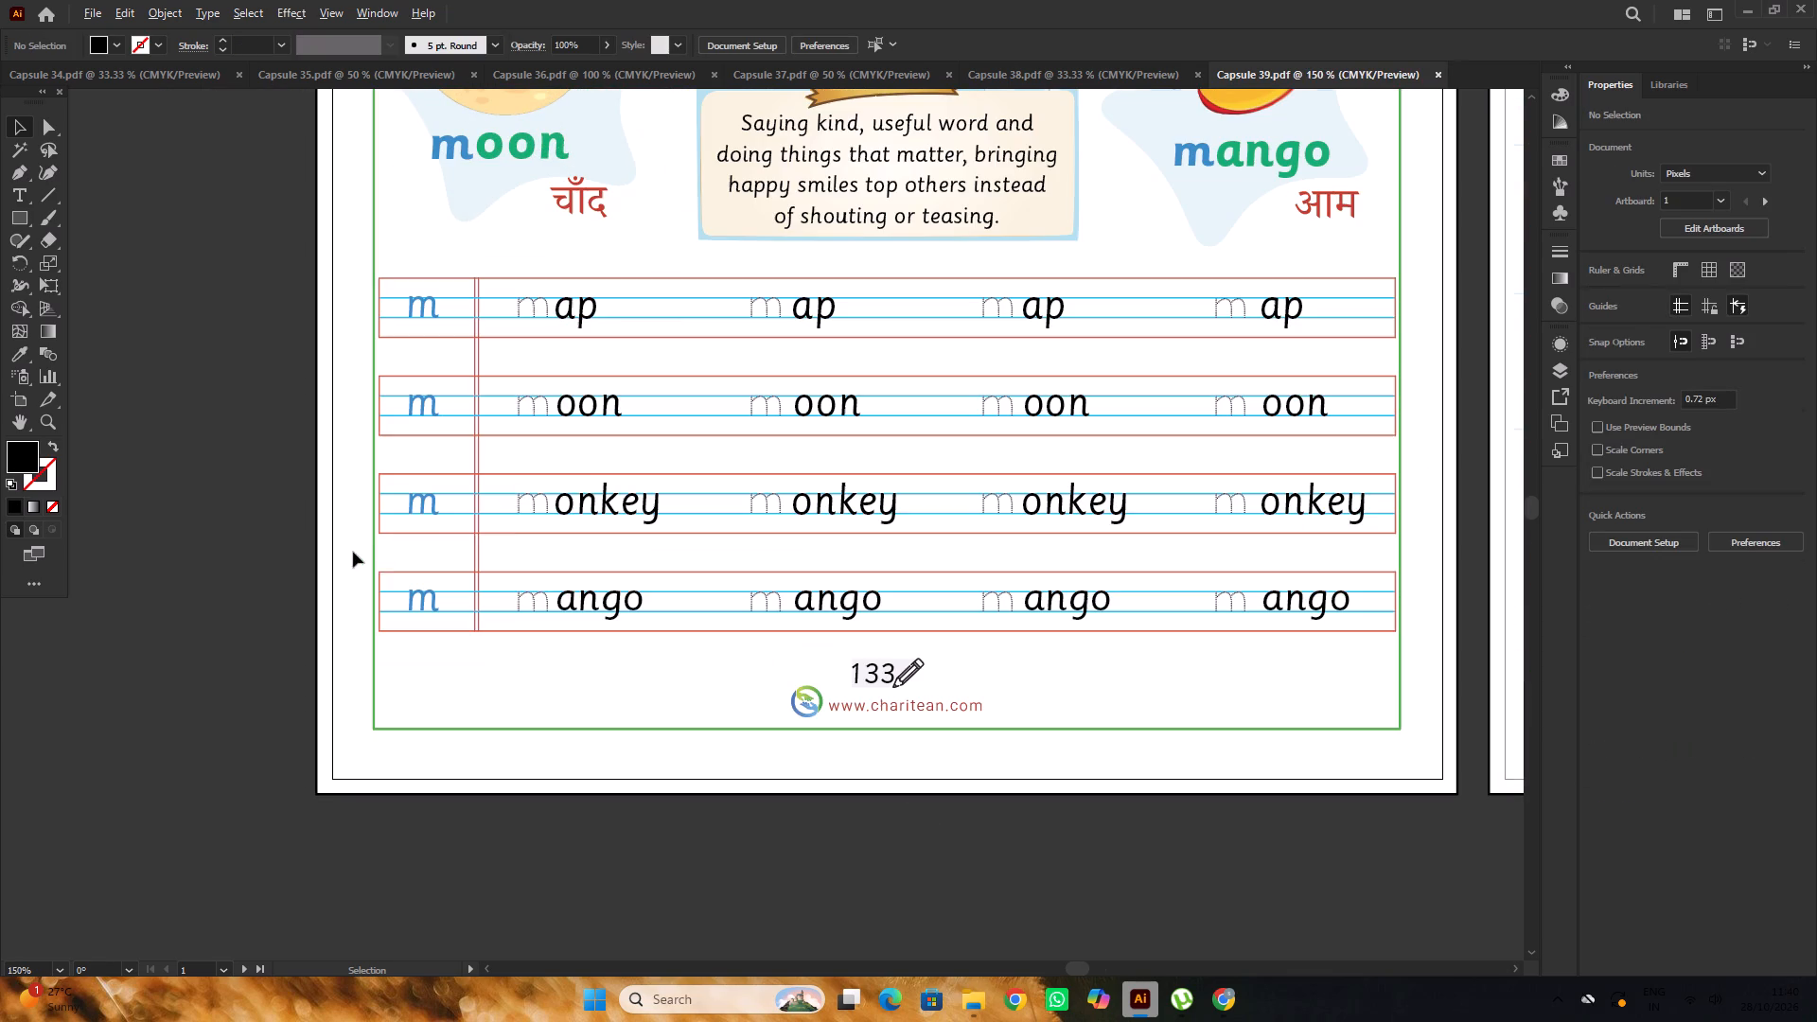
pyautogui.click(421, 510)
pyautogui.keyDown('alt'); pyautogui.scroll(-2, 420, 509); pyautogui.keyUp('alt')
pyautogui.click(748, 790)
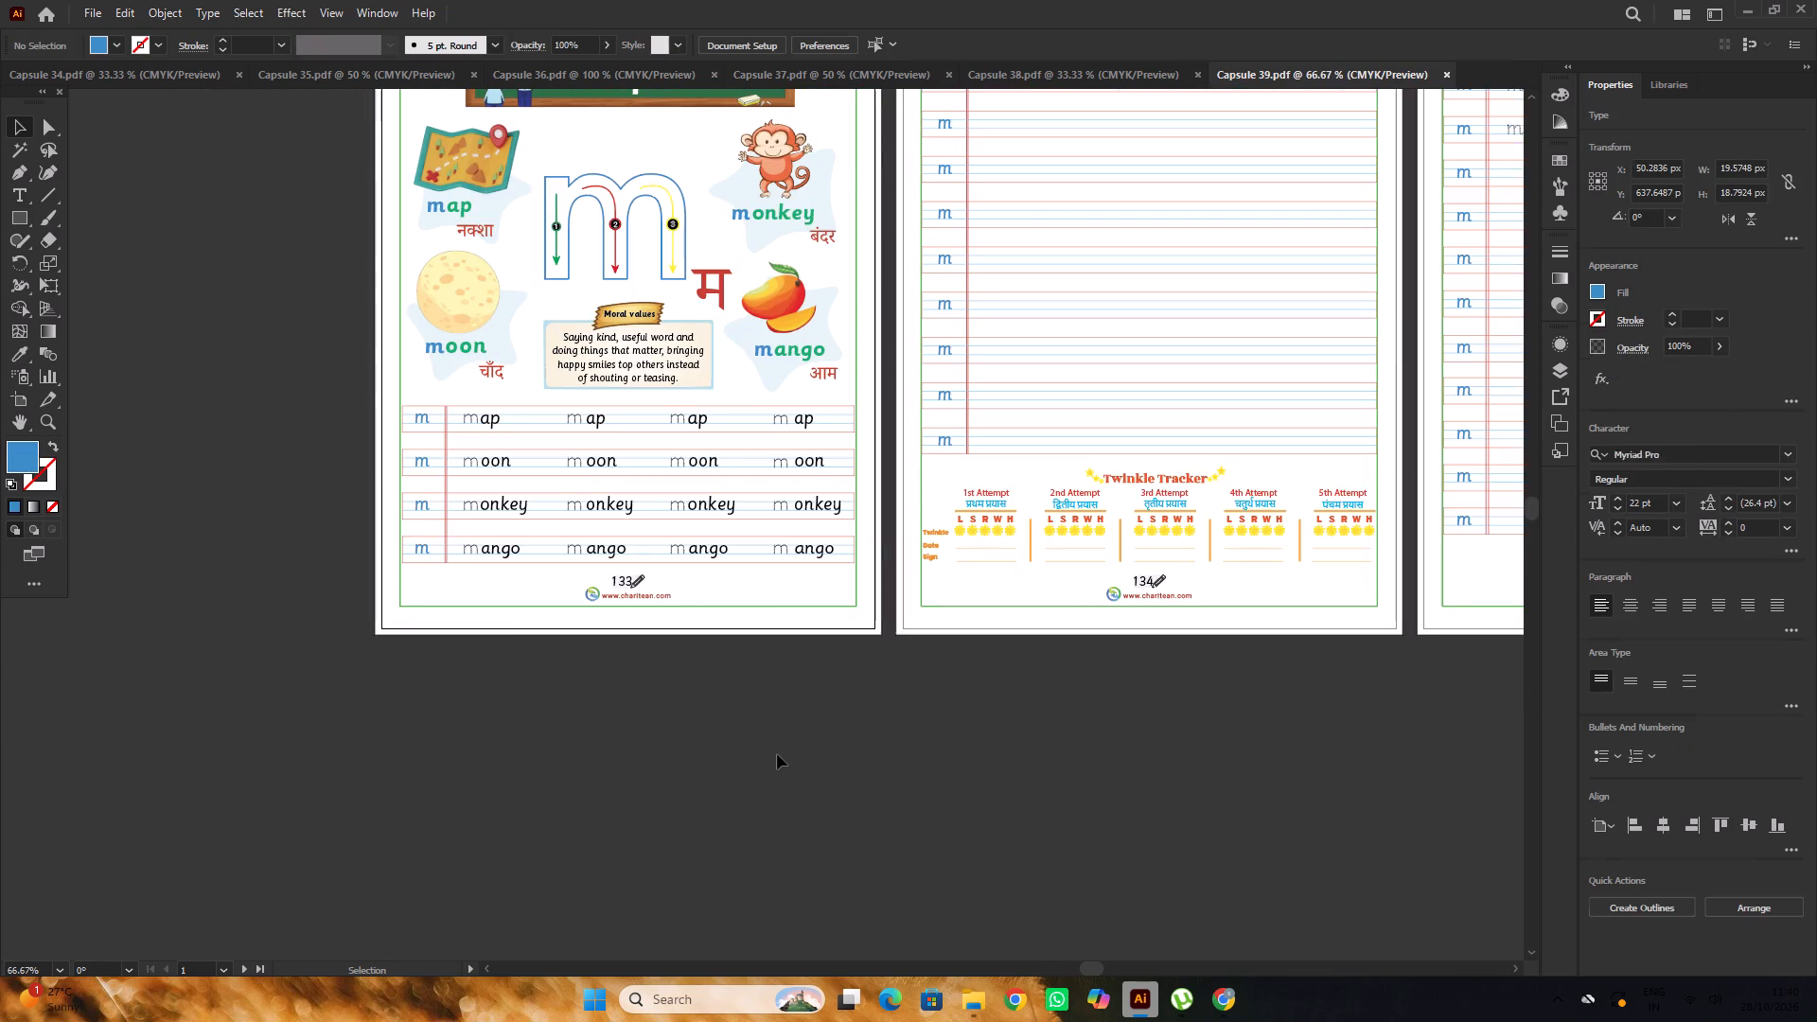
pyautogui.keyDown('alt'); pyautogui.scroll(-2, 897, 646); pyautogui.keyUp('alt')
# Move the large traced m, the number 1 marker and the green arrow from the Alphabet page onto the empty canvas beside it.
pyautogui.click(767, 452)
pyautogui.moveTo(763, 446); pyautogui.dragTo(440, 529)
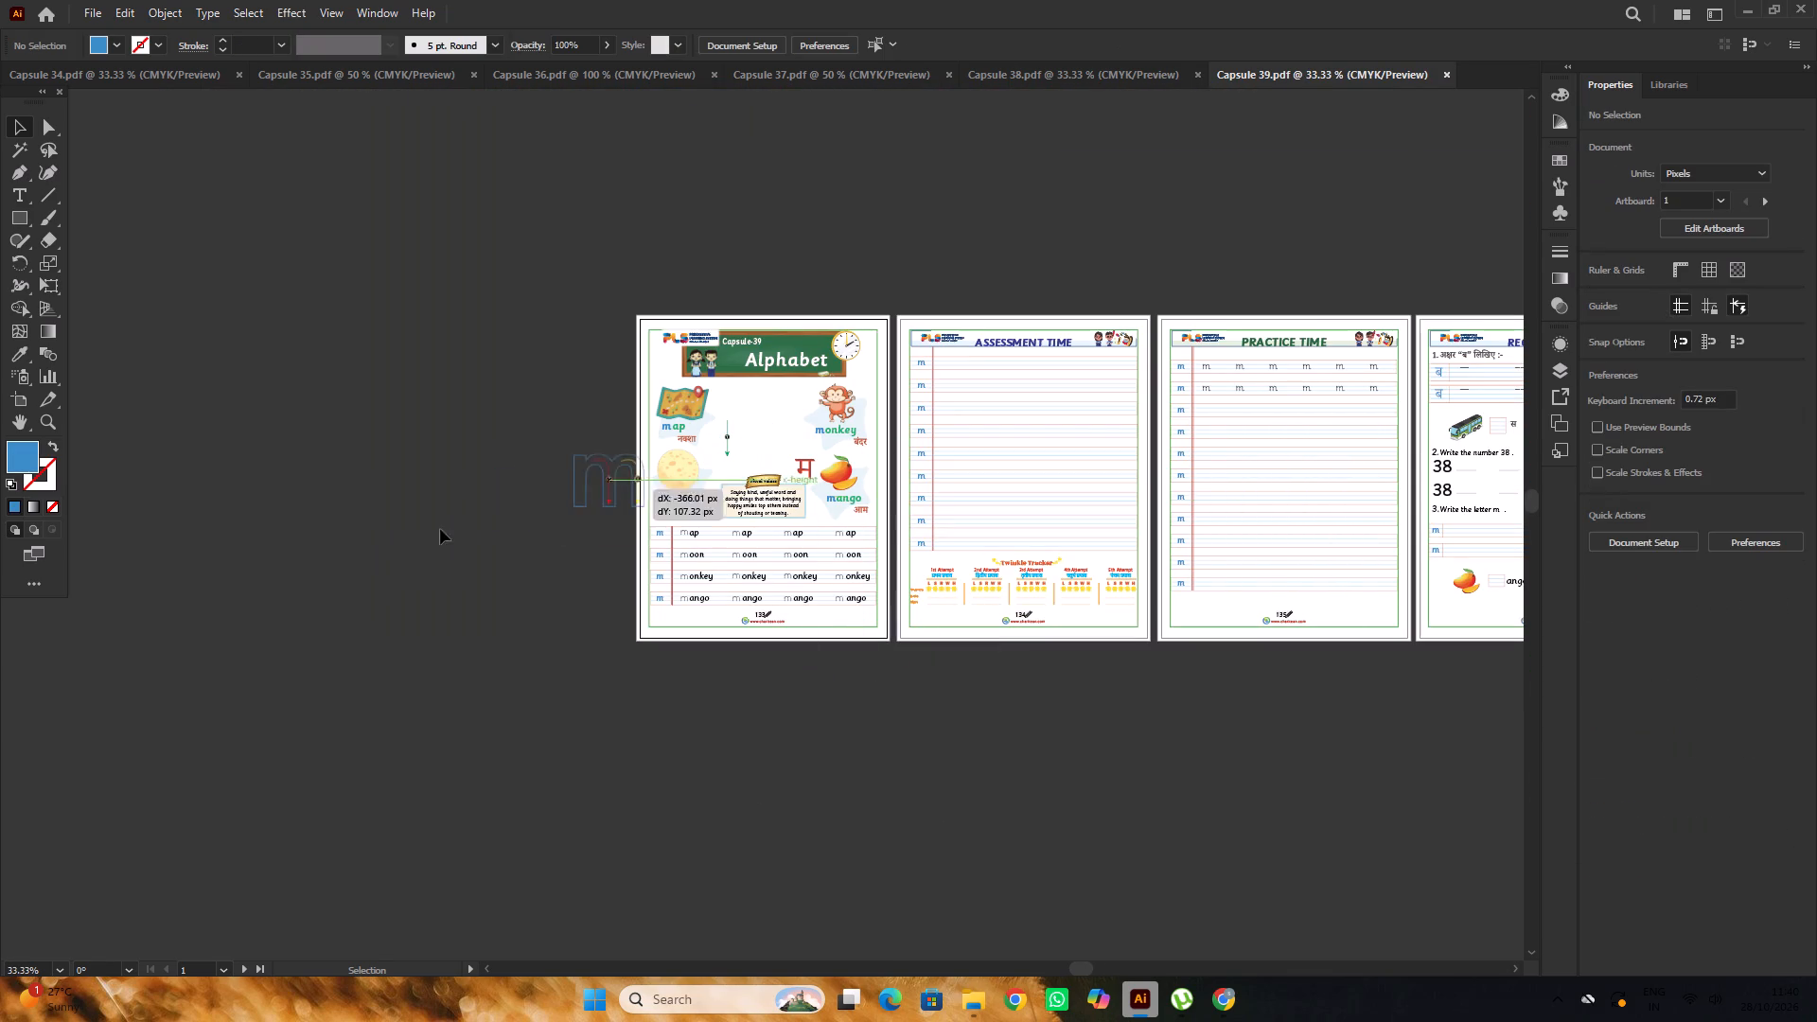
pyautogui.moveTo(440, 529); pyautogui.dragTo(346, 551)
pyautogui.click(390, 480)
pyautogui.moveTo(729, 435); pyautogui.dragTo(652, 490)
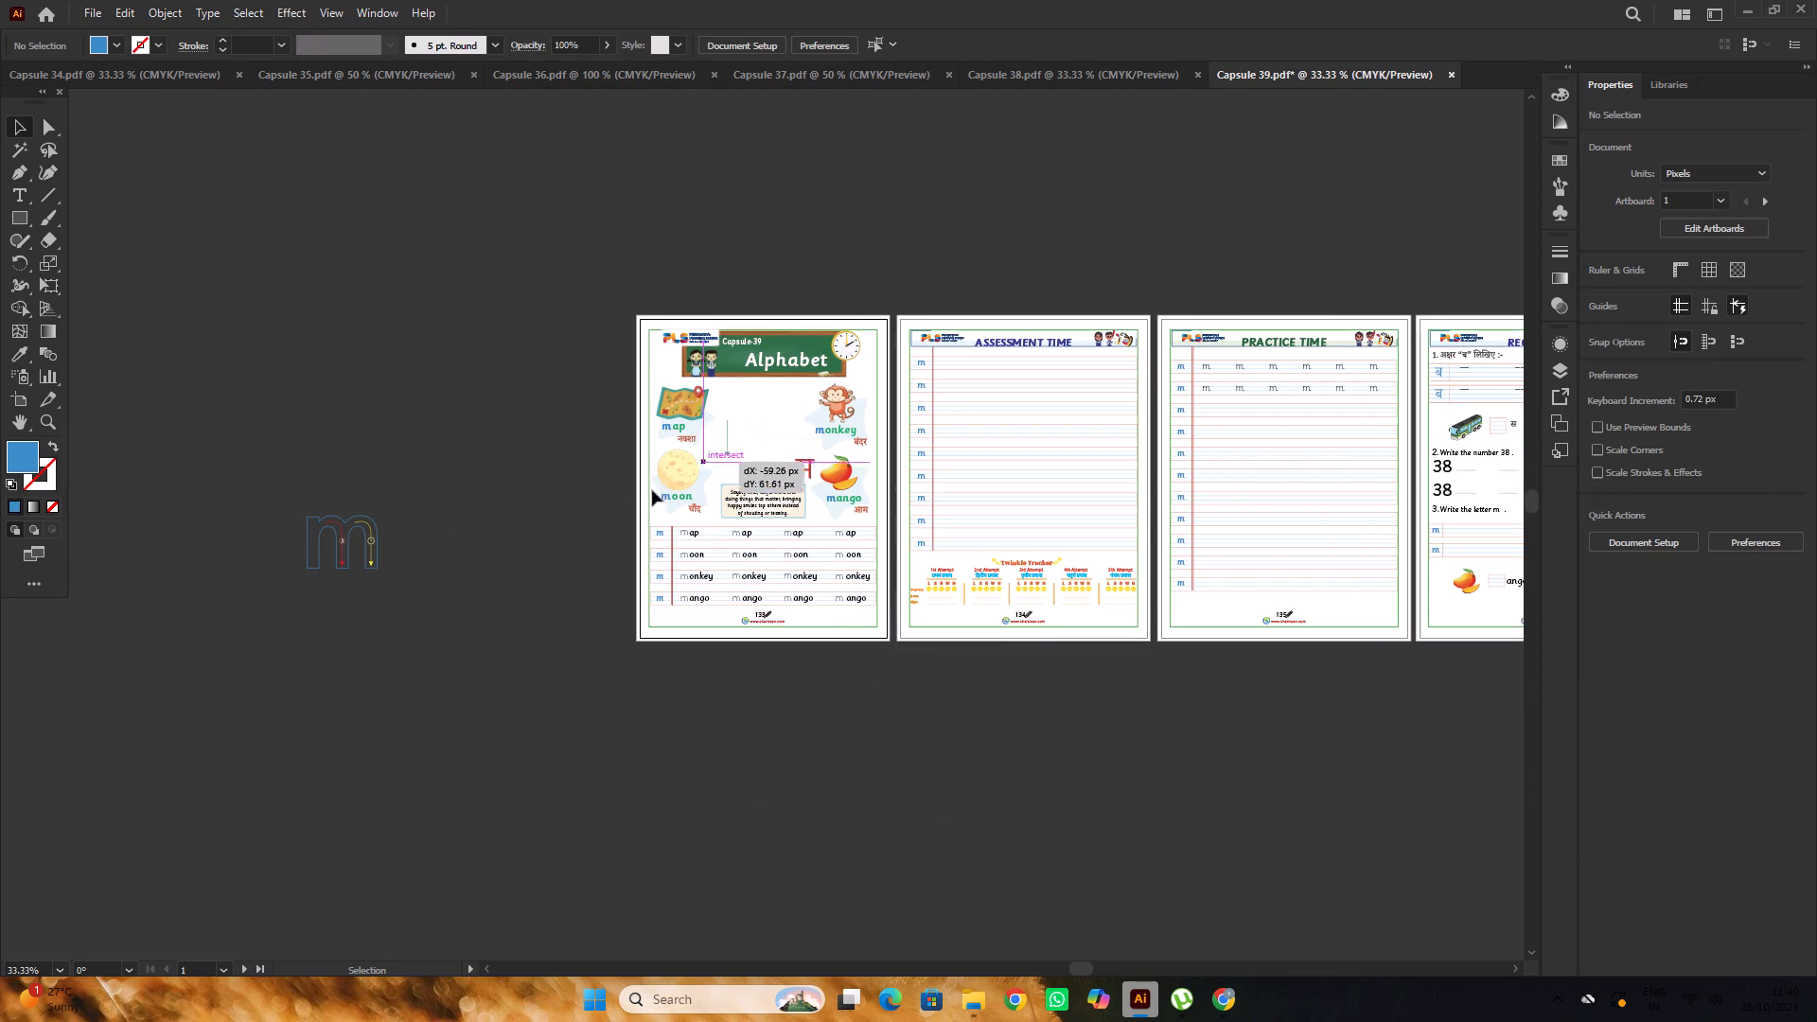
pyautogui.moveTo(652, 490); pyautogui.dragTo(488, 534)
pyautogui.click(506, 491)
pyautogui.moveTo(726, 448); pyautogui.dragTo(665, 462)
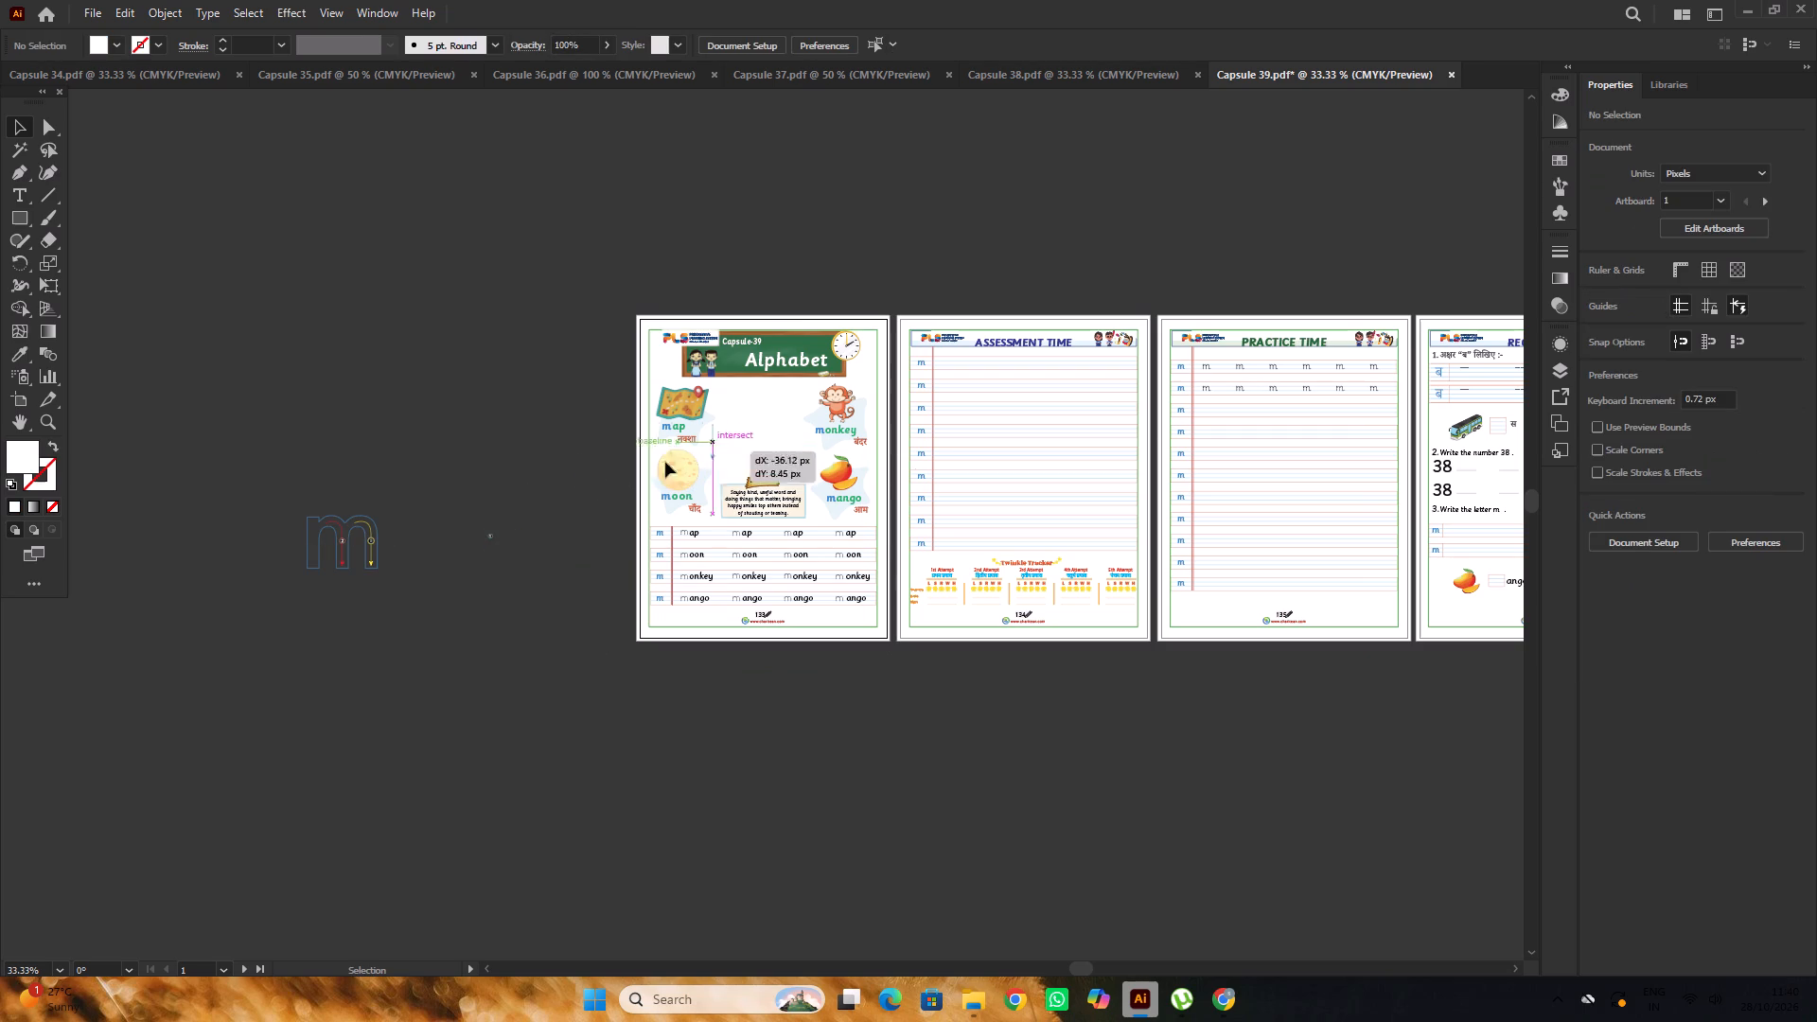
pyautogui.moveTo(665, 462); pyautogui.dragTo(497, 506)
pyautogui.click(535, 447)
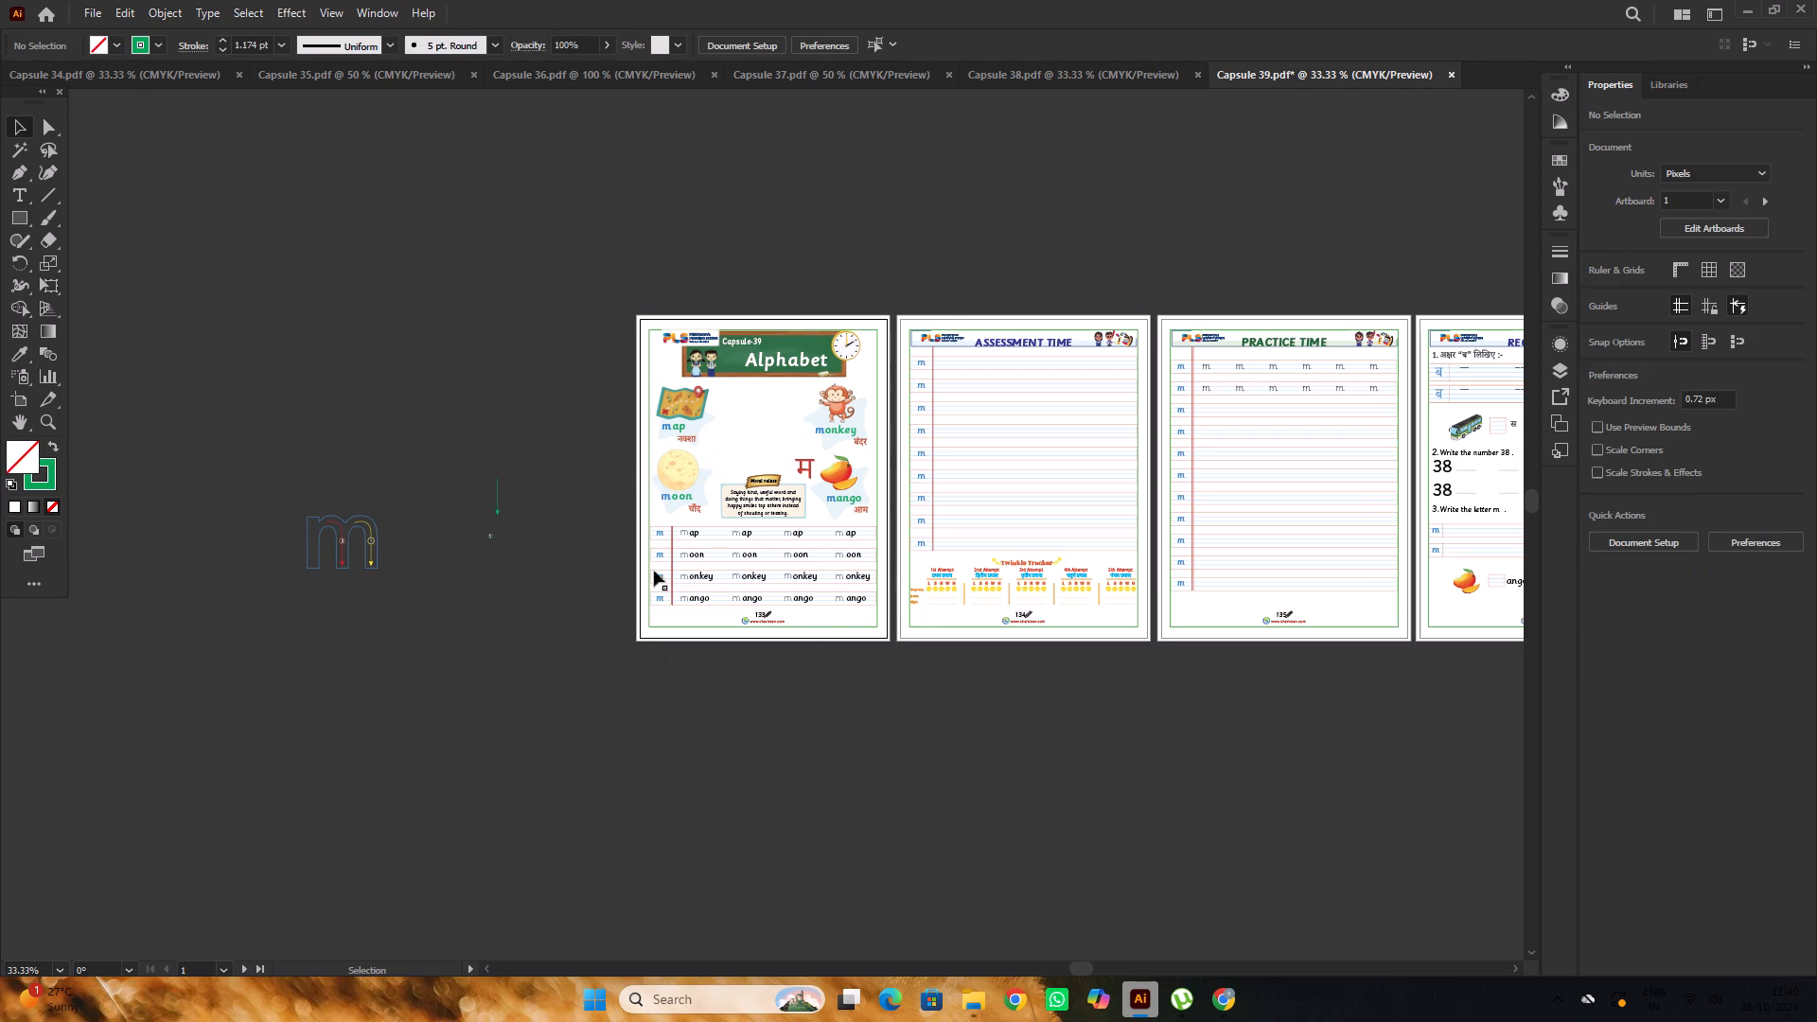
# Move the red Hindi letter म off the Alphabet page onto the canvas beside it.
pyautogui.keyDown('alt'); pyautogui.scroll(5, 739, 591); pyautogui.keyUp('alt')
pyautogui.keyDown('alt'); pyautogui.scroll(-5, 739, 566); pyautogui.keyUp('alt')
pyautogui.scroll(2, 740, 565)
pyautogui.keyDown('alt'); pyautogui.scroll(4, 649, 540); pyautogui.keyUp('alt')
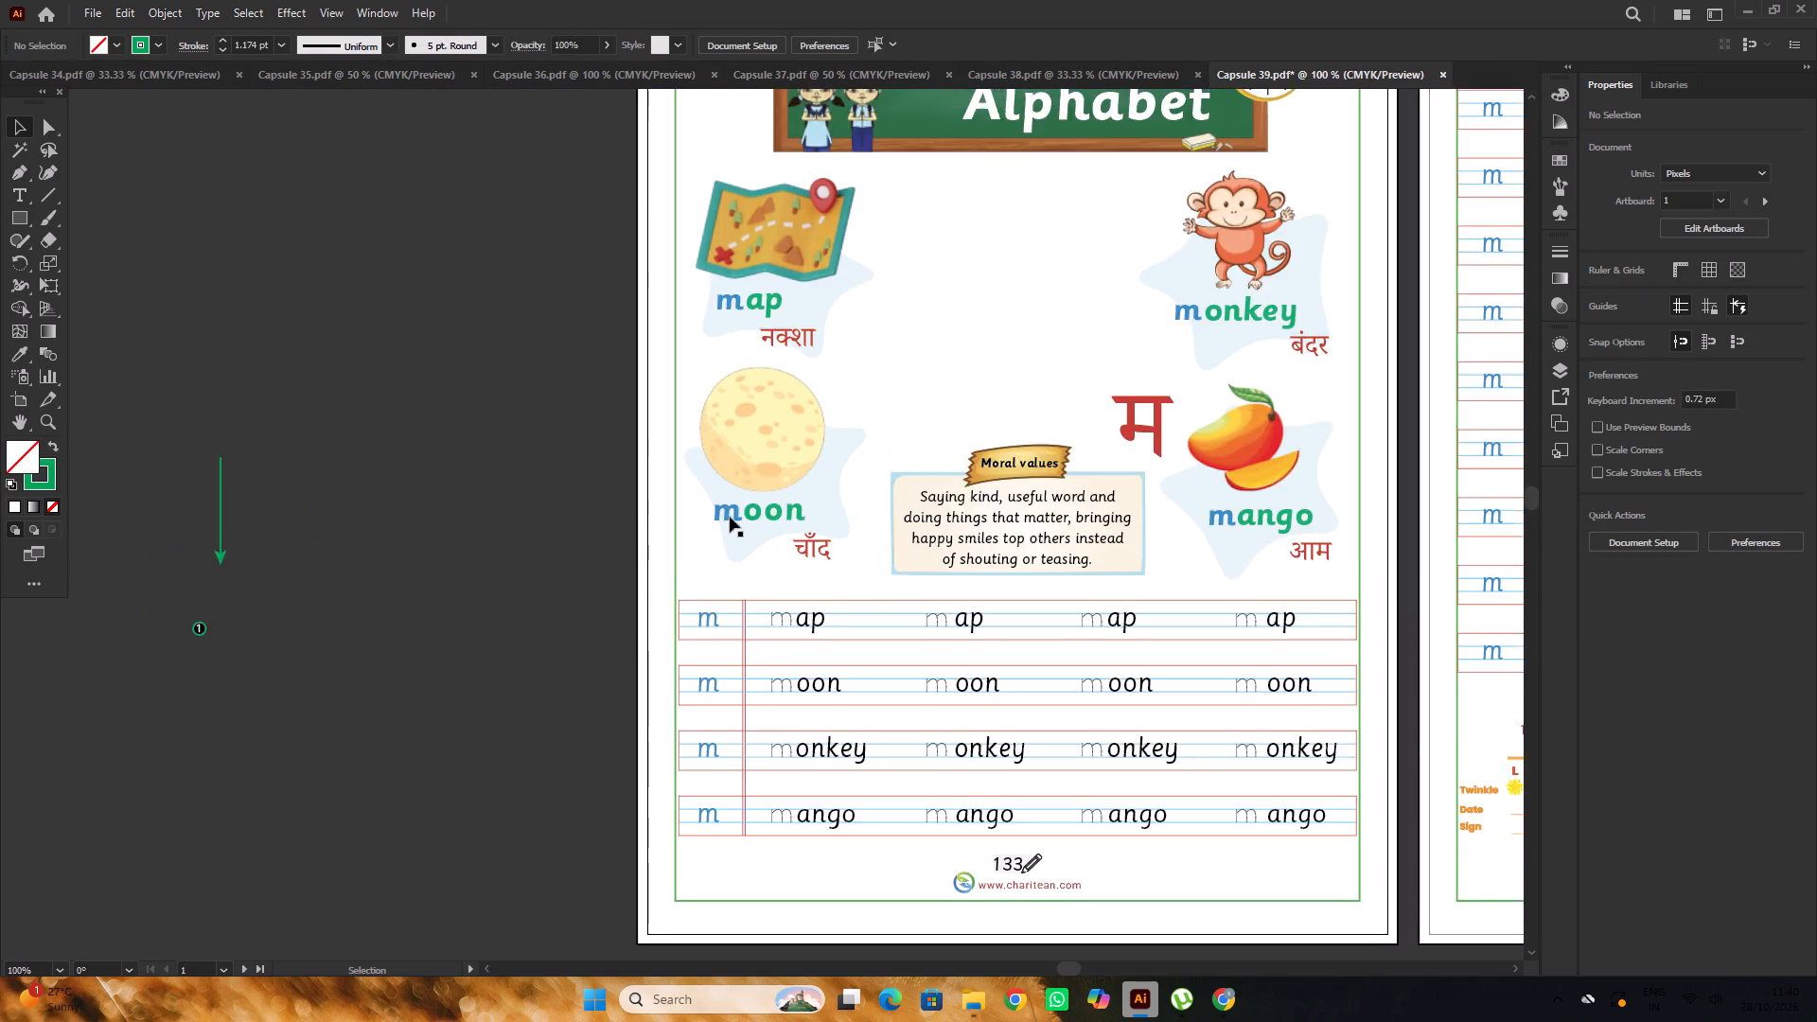
pyautogui.keyDown('alt'); pyautogui.scroll(-1, 735, 514); pyautogui.keyUp('alt')
pyautogui.moveTo(1003, 449); pyautogui.dragTo(492, 485)
pyautogui.click(479, 413)
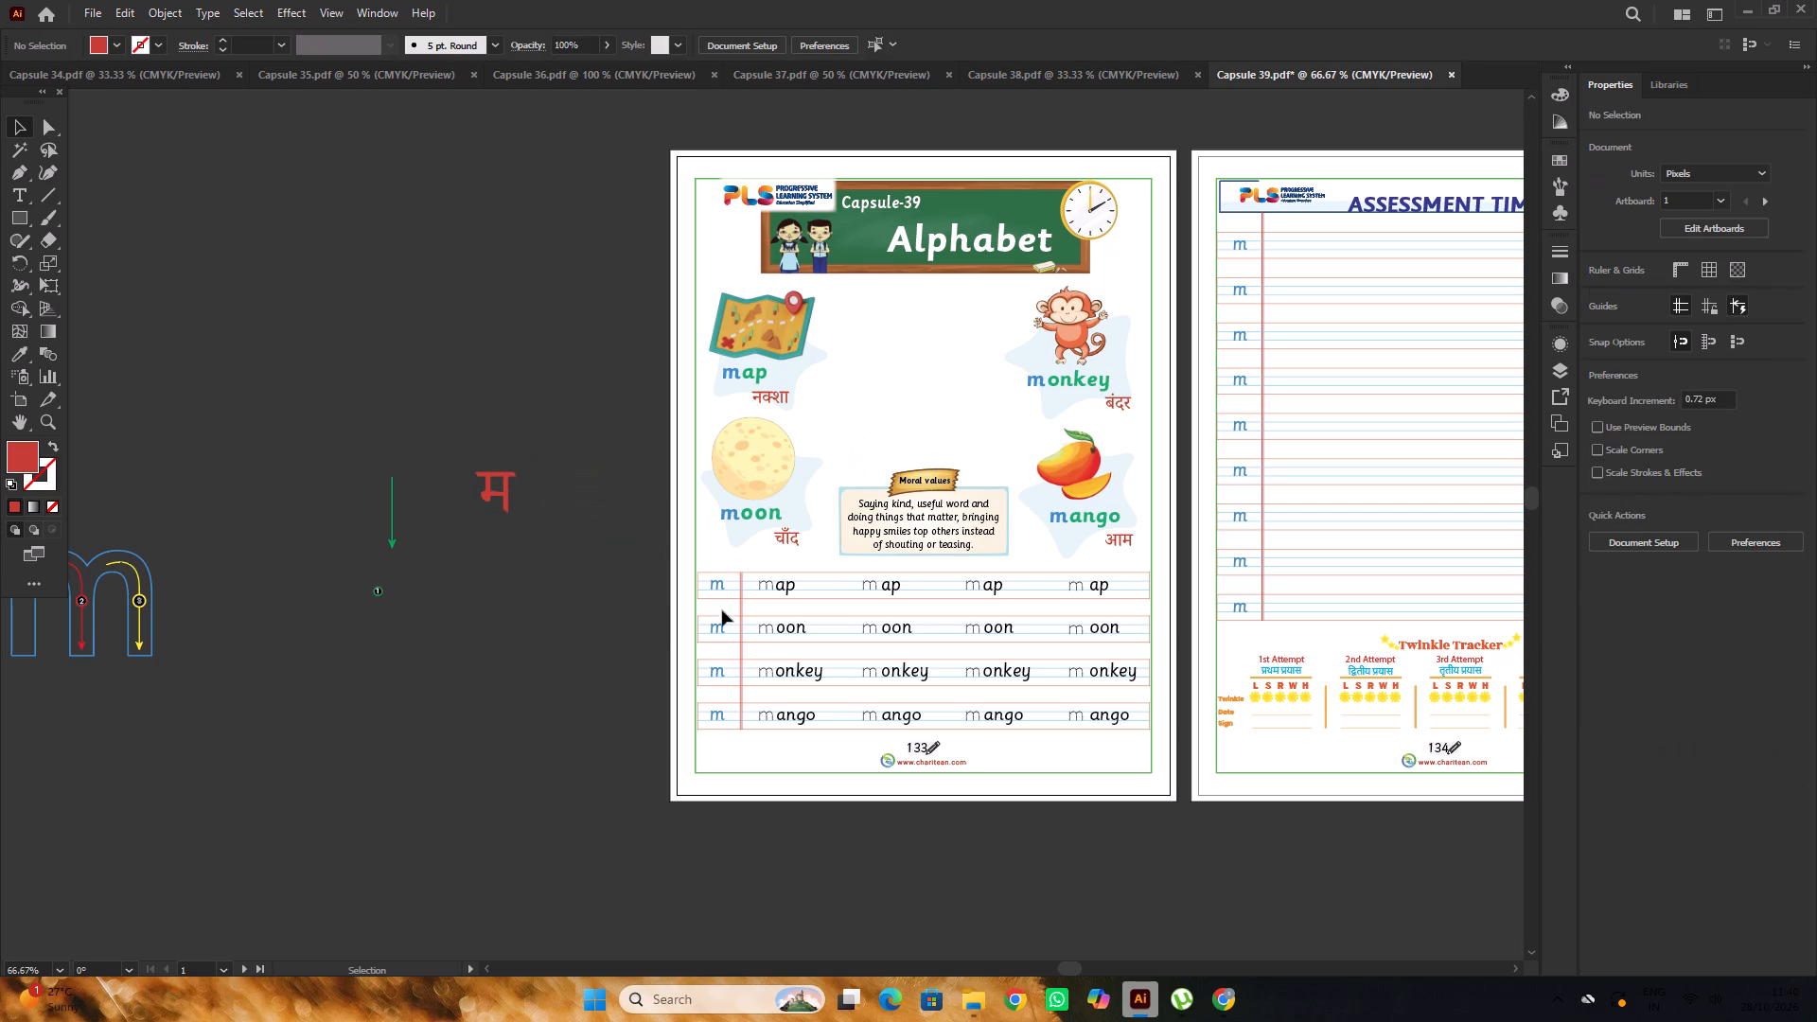
# Duplicate the blue m from the first practice row beside the page and set its font to Sassoon Primary Std Bold.
pyautogui.moveTo(725, 589); pyautogui.dragTo(536, 699)
pyautogui.scroll(-4, 567, 617)
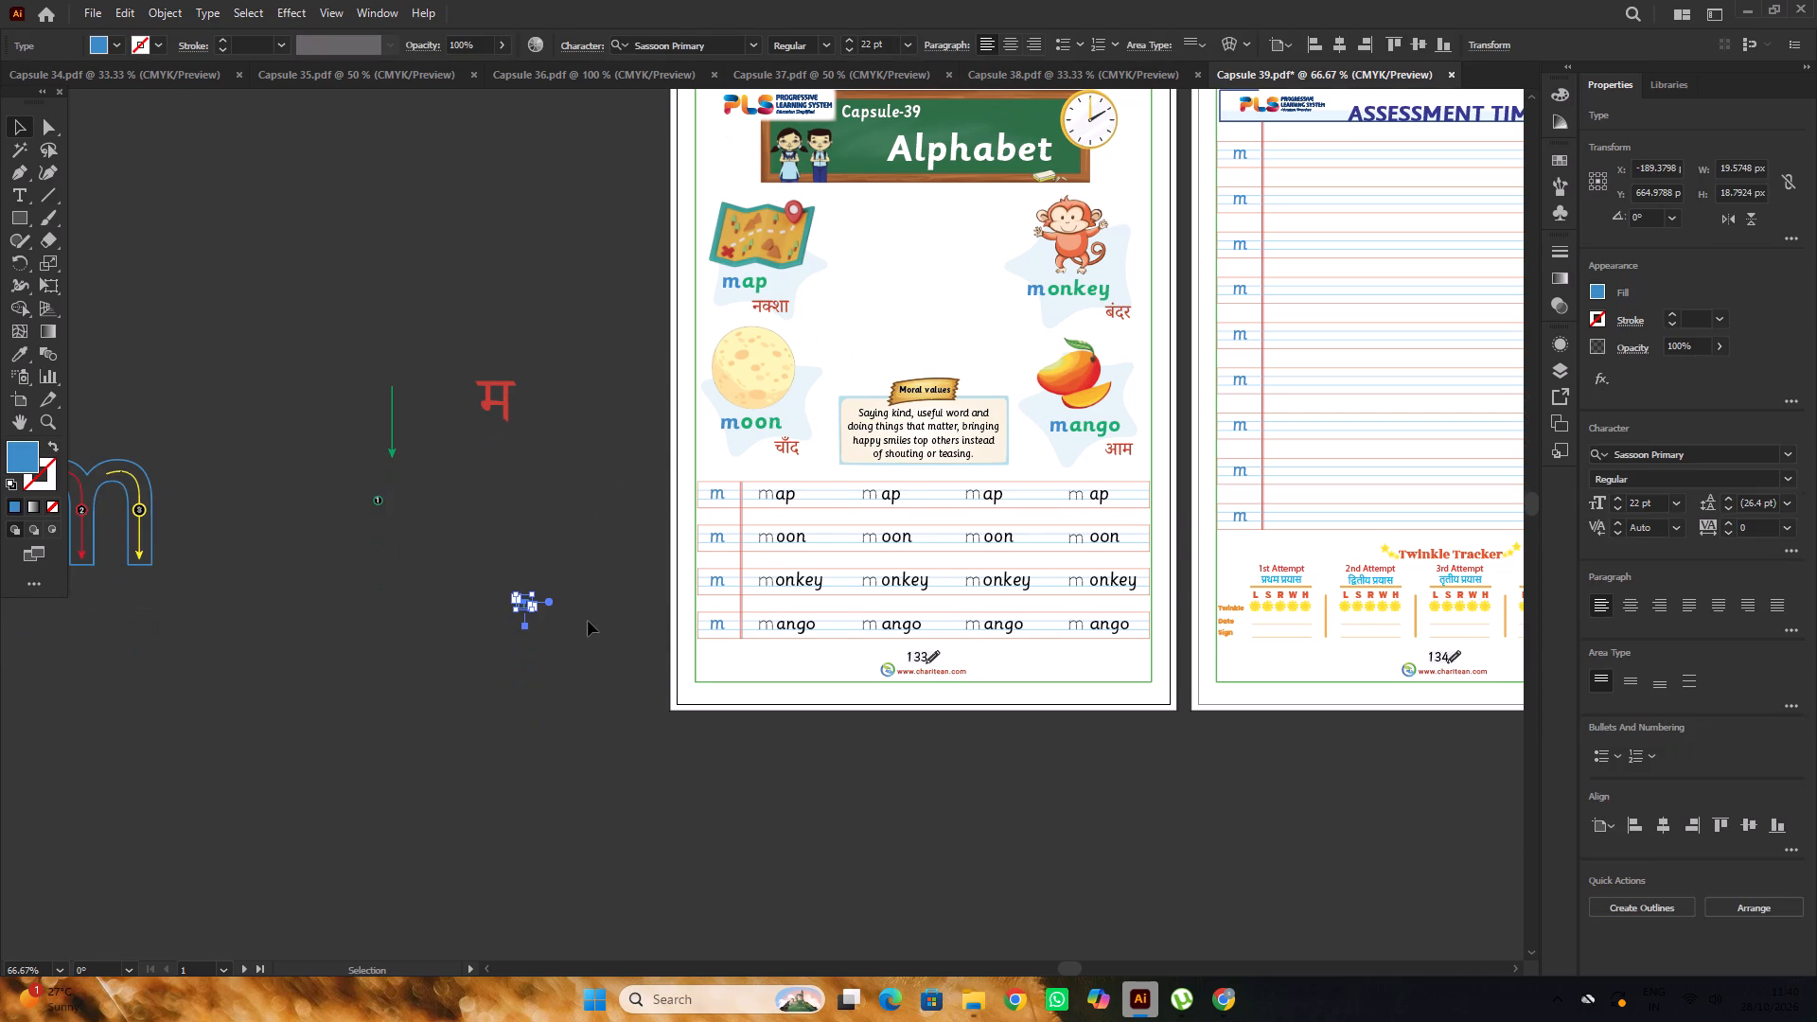
pyautogui.click(1694, 454)
pyautogui.write('sa')
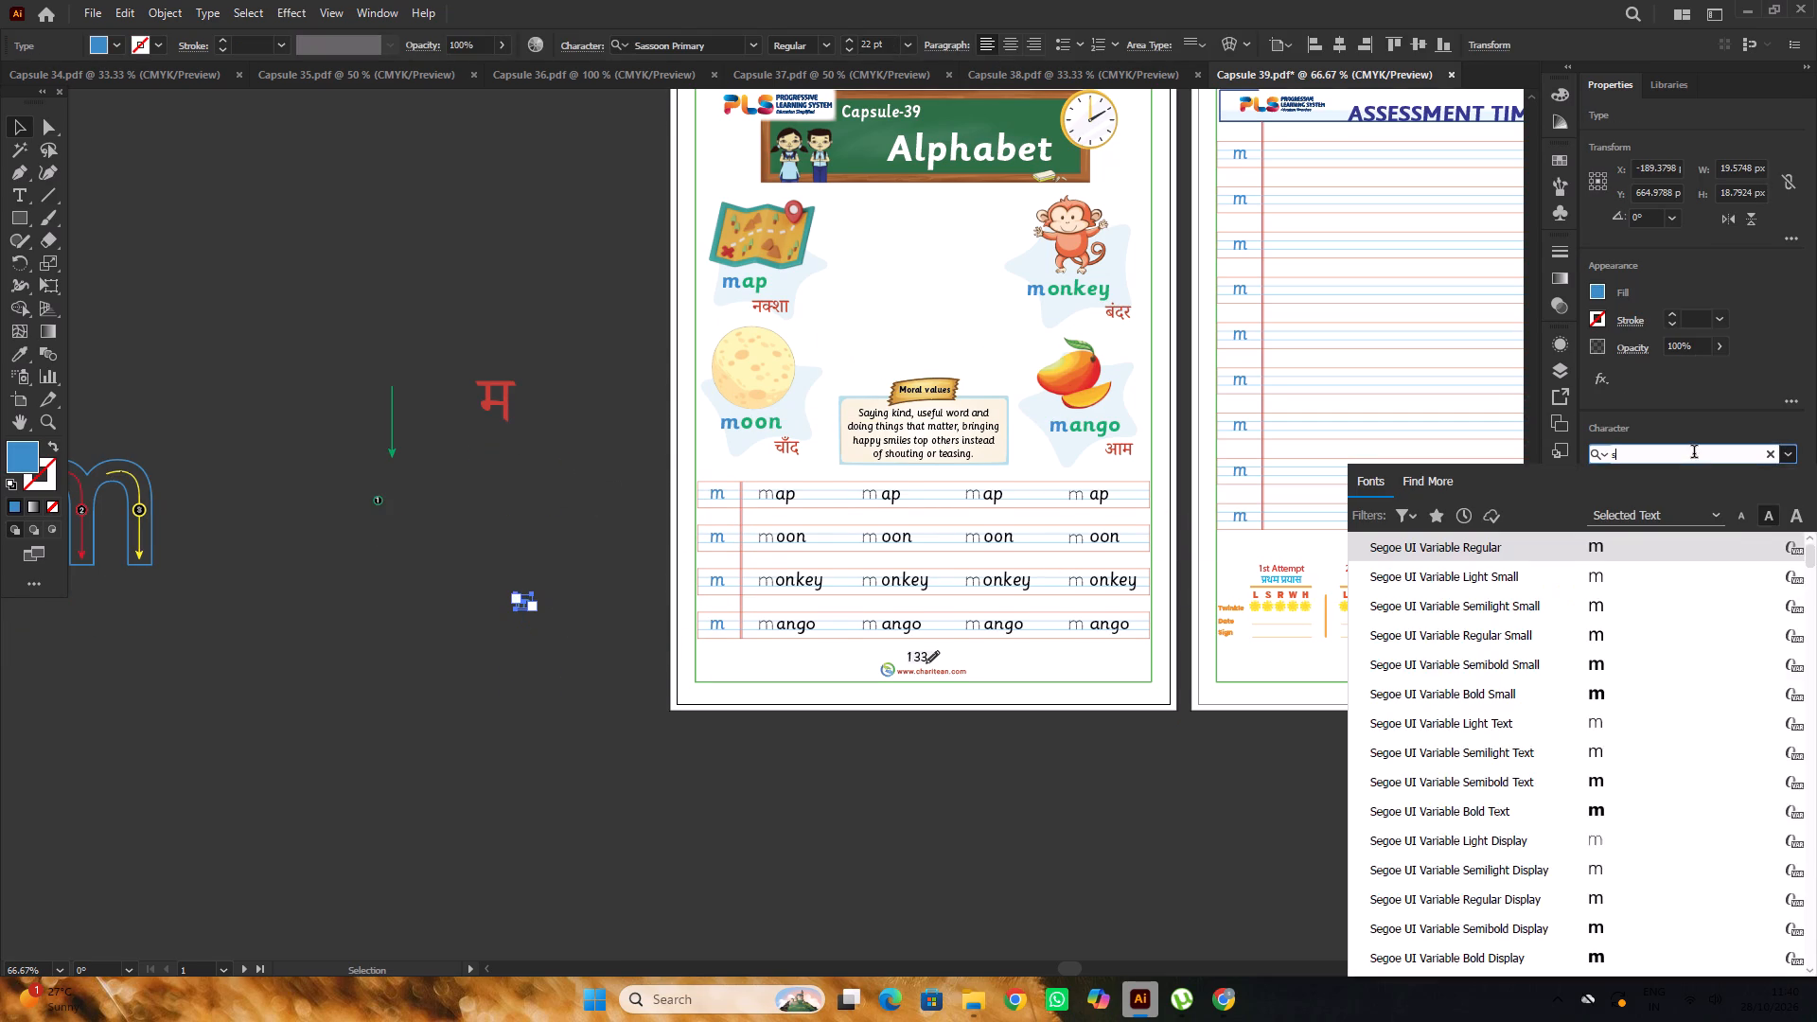
pyautogui.write('ss')
pyautogui.click(1522, 602)
pyautogui.click(573, 532)
pyautogui.scroll(-4, 573, 521)
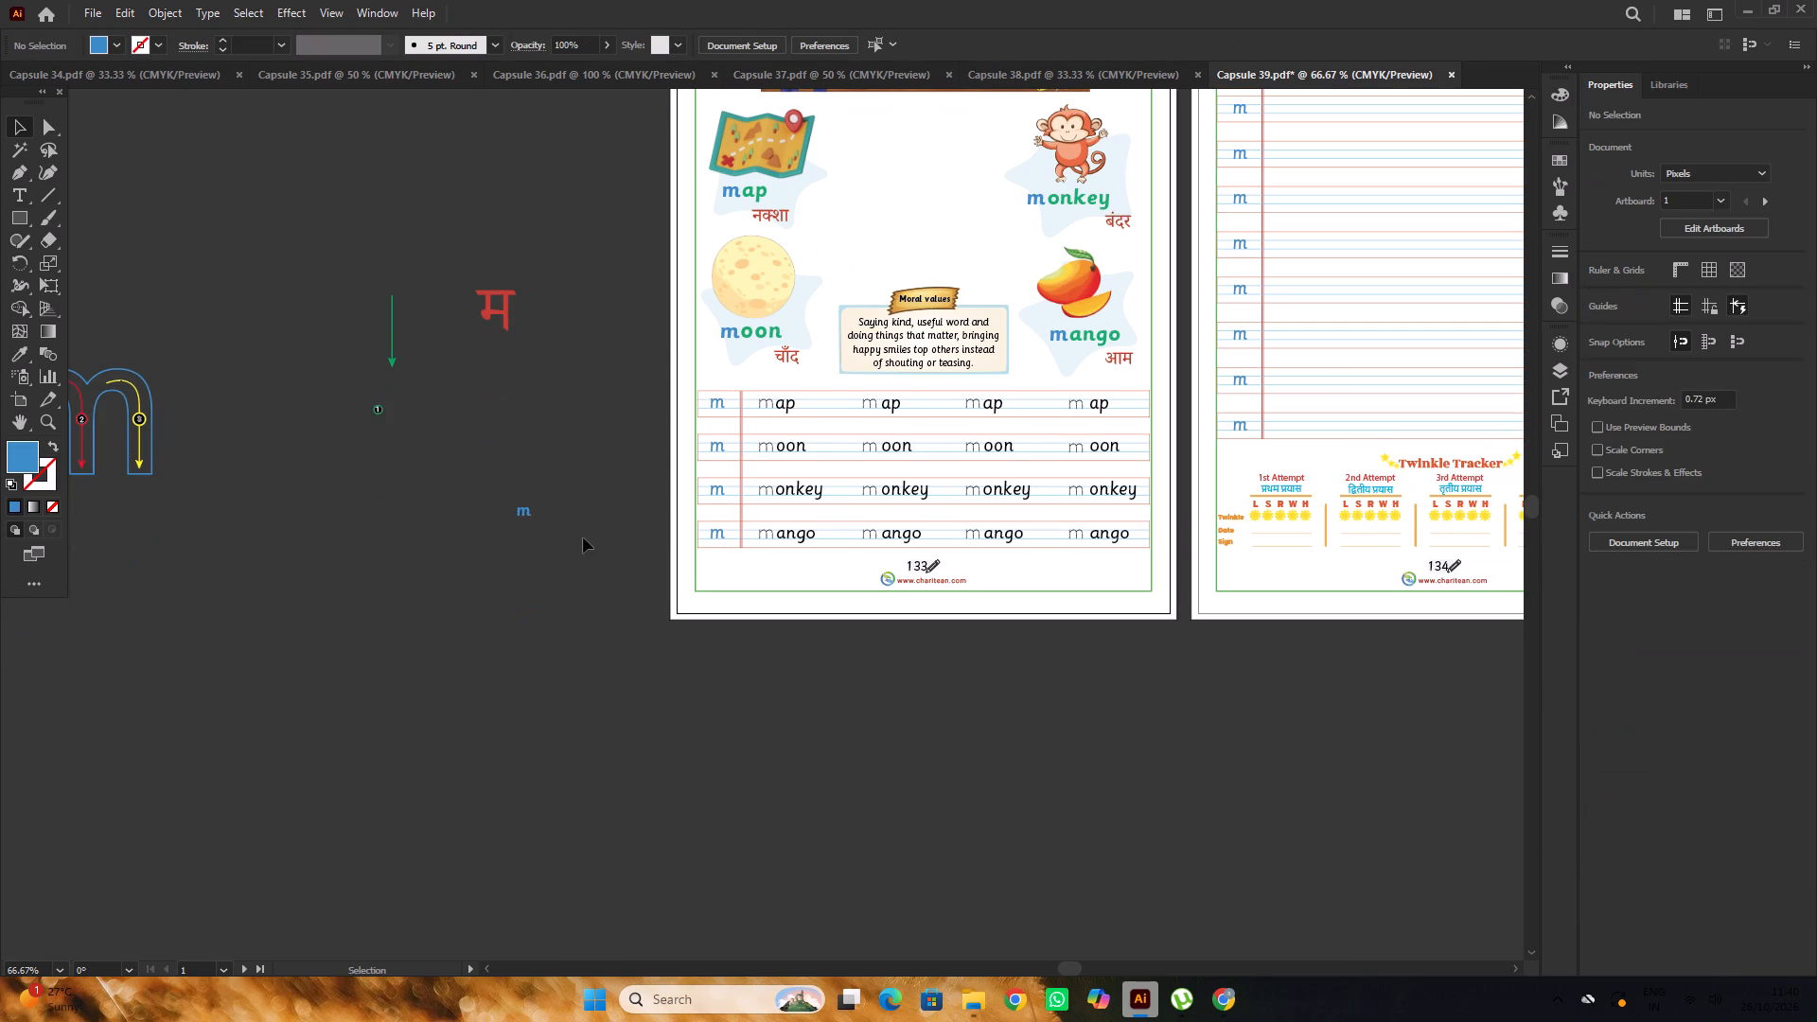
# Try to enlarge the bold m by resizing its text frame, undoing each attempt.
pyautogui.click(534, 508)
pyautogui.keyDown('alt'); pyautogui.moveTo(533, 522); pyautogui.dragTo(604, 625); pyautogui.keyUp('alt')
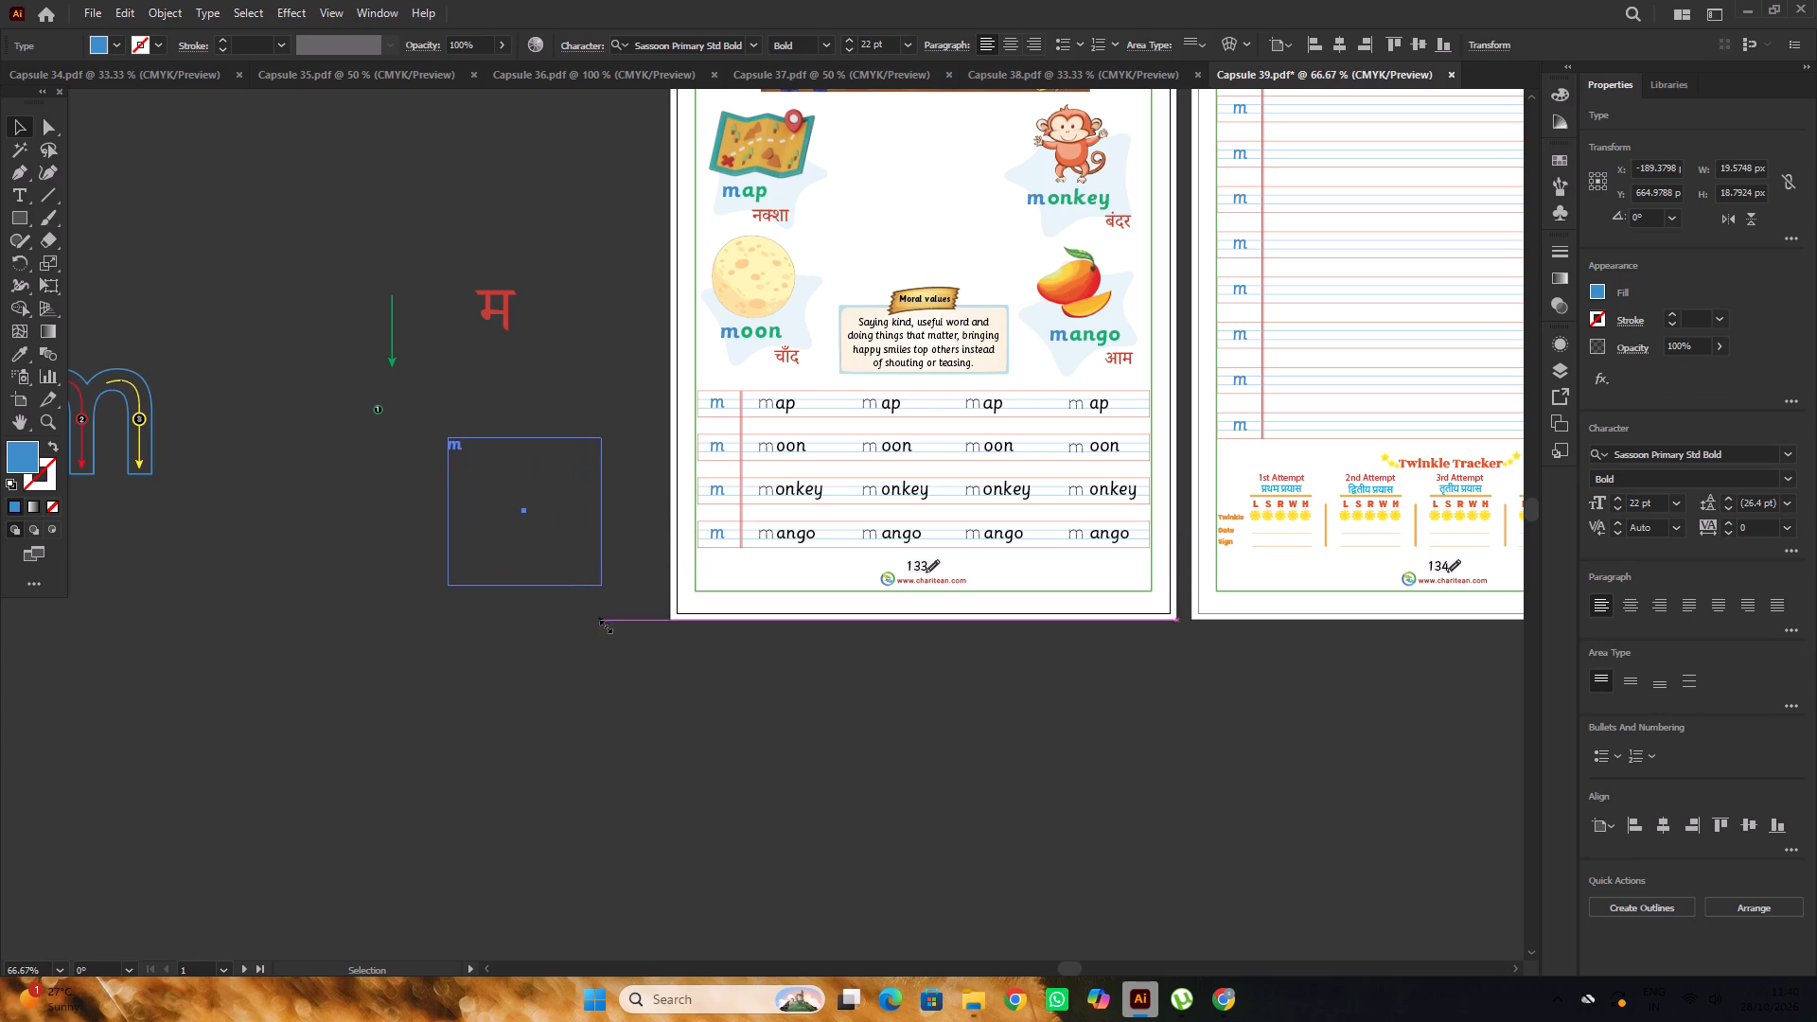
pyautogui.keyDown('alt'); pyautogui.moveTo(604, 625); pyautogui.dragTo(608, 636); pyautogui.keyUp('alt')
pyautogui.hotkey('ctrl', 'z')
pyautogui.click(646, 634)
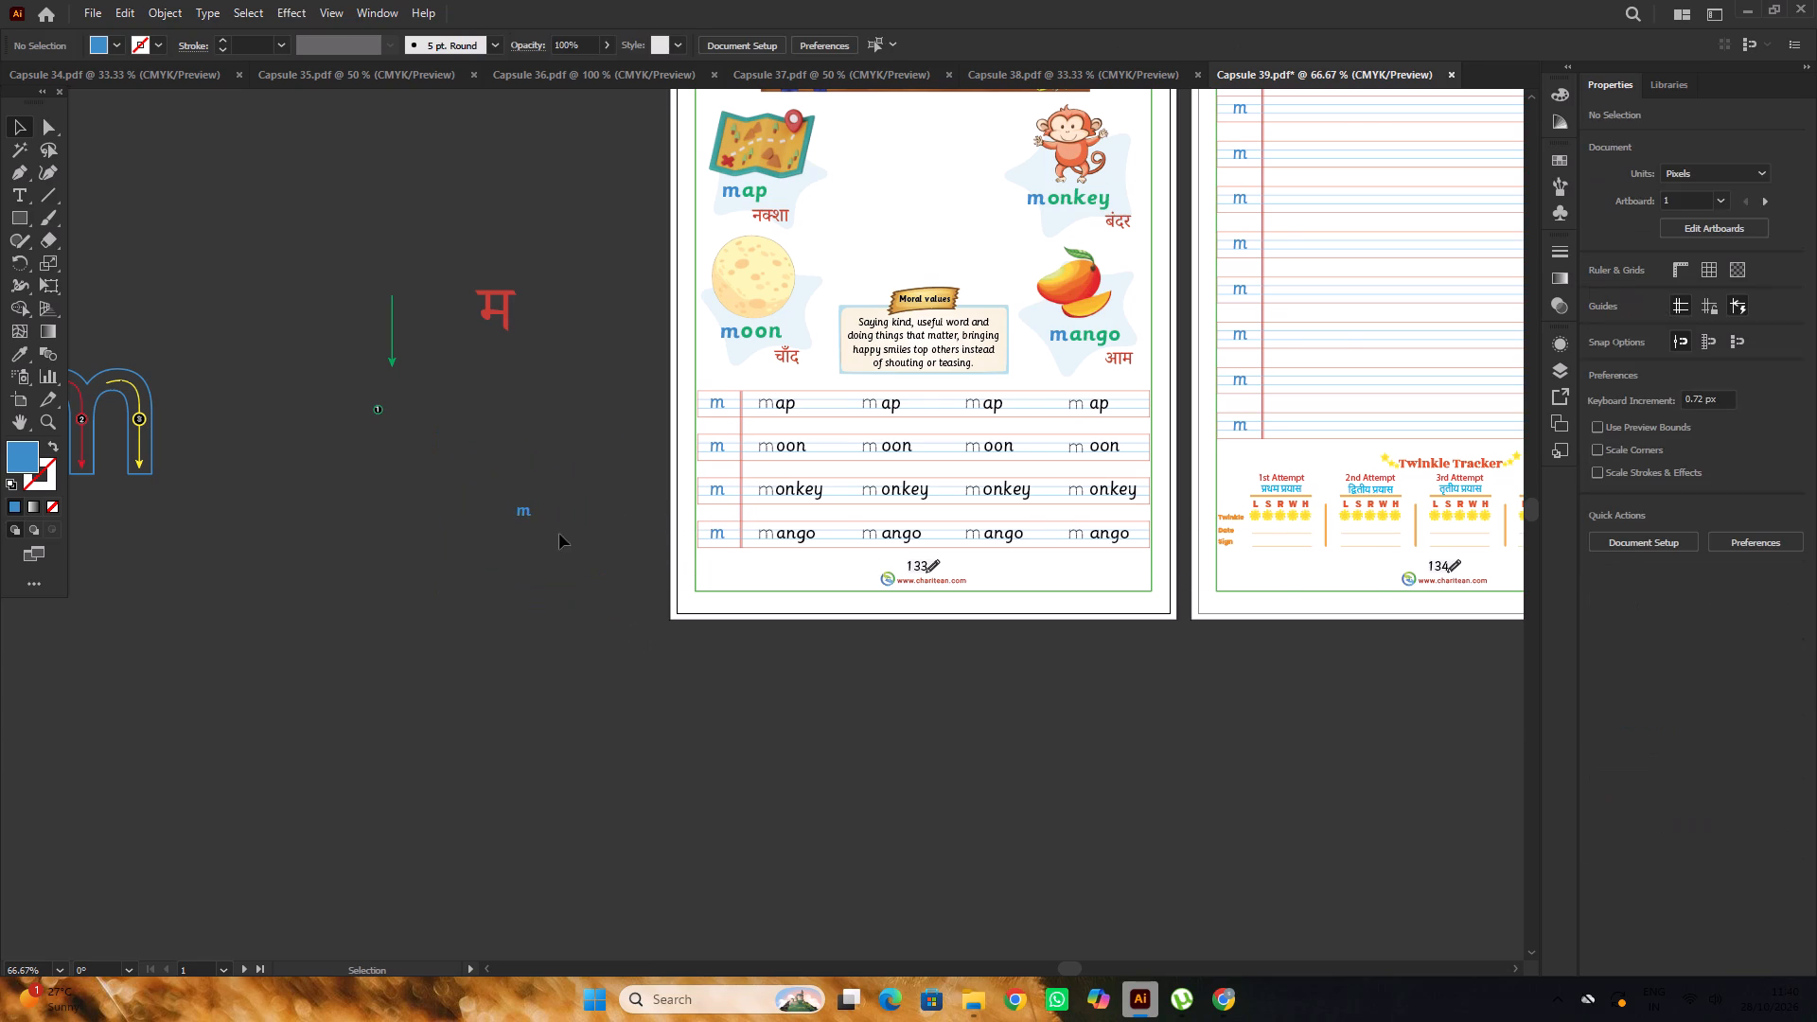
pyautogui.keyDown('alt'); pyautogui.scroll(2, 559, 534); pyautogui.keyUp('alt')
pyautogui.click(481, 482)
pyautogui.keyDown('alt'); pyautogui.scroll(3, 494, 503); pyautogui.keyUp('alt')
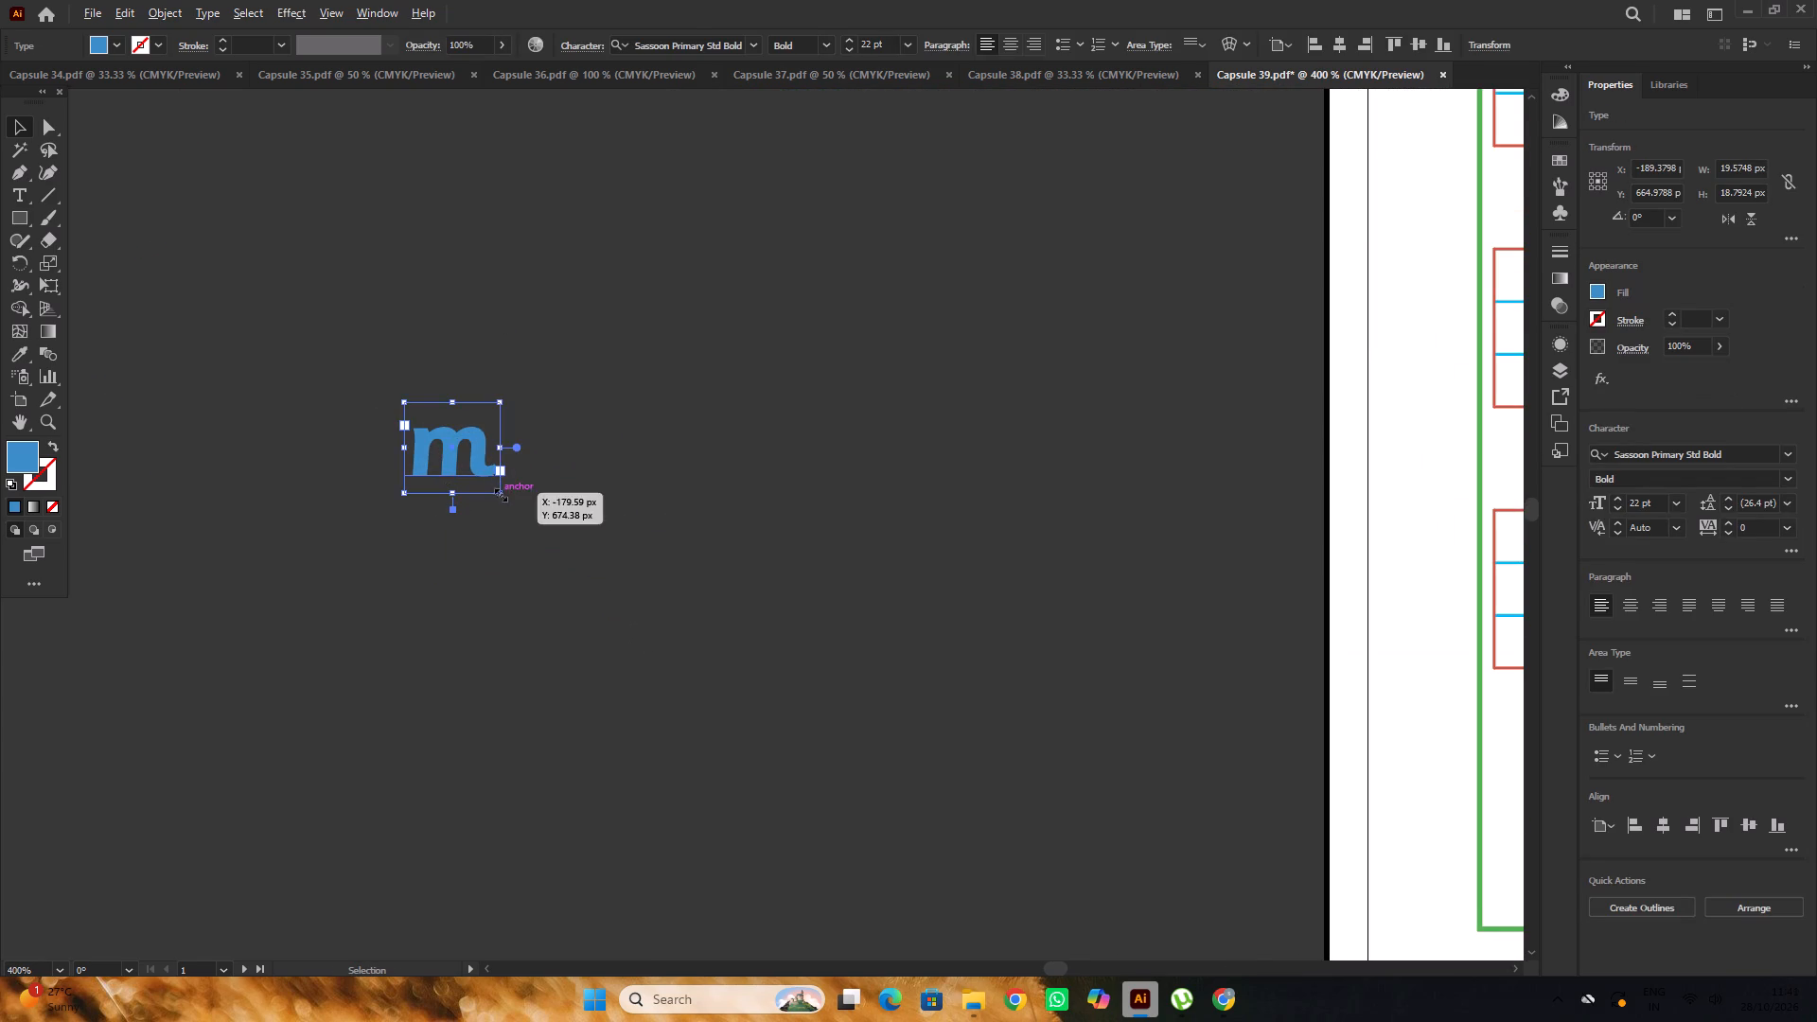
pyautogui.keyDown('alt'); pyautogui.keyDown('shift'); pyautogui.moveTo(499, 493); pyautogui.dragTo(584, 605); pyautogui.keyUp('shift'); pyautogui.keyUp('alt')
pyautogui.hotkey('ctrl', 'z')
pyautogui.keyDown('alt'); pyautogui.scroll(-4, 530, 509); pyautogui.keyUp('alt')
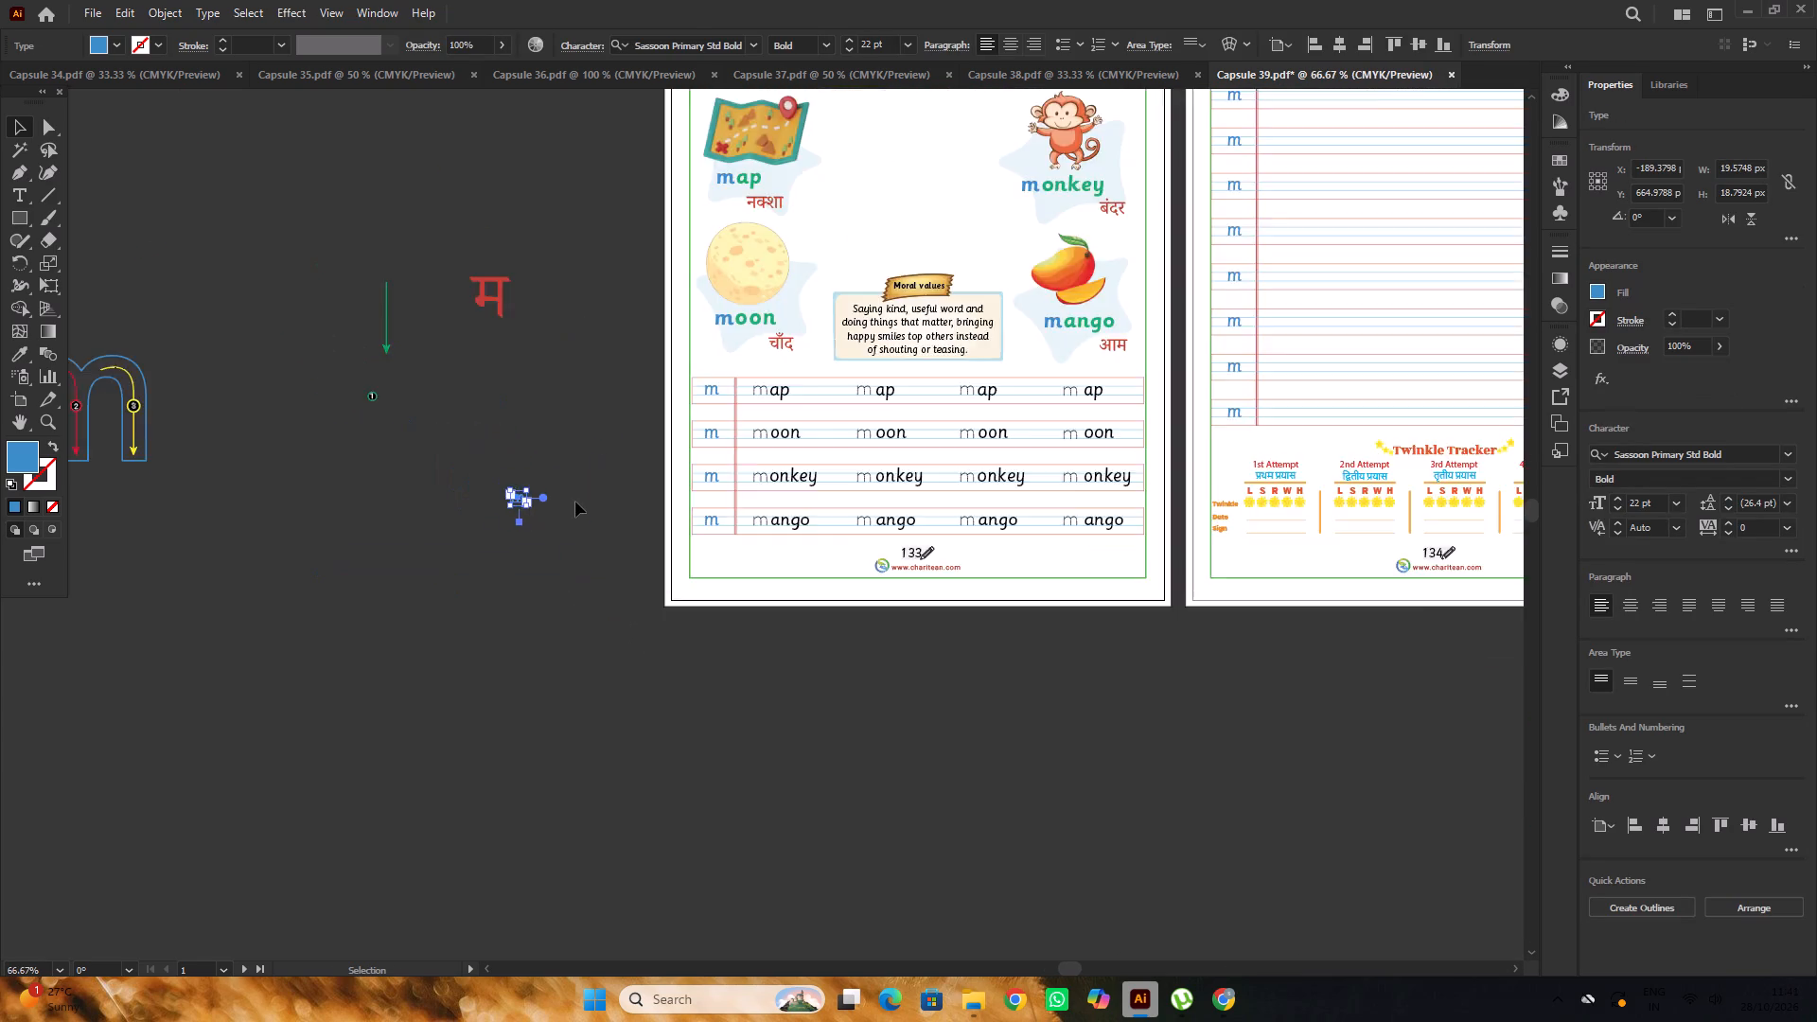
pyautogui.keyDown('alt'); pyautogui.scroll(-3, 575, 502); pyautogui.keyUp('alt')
# Create a new point text object on the canvas and replace its placeholder with the copied bold blue m.
pyautogui.click(19, 191)
pyautogui.click(397, 558)
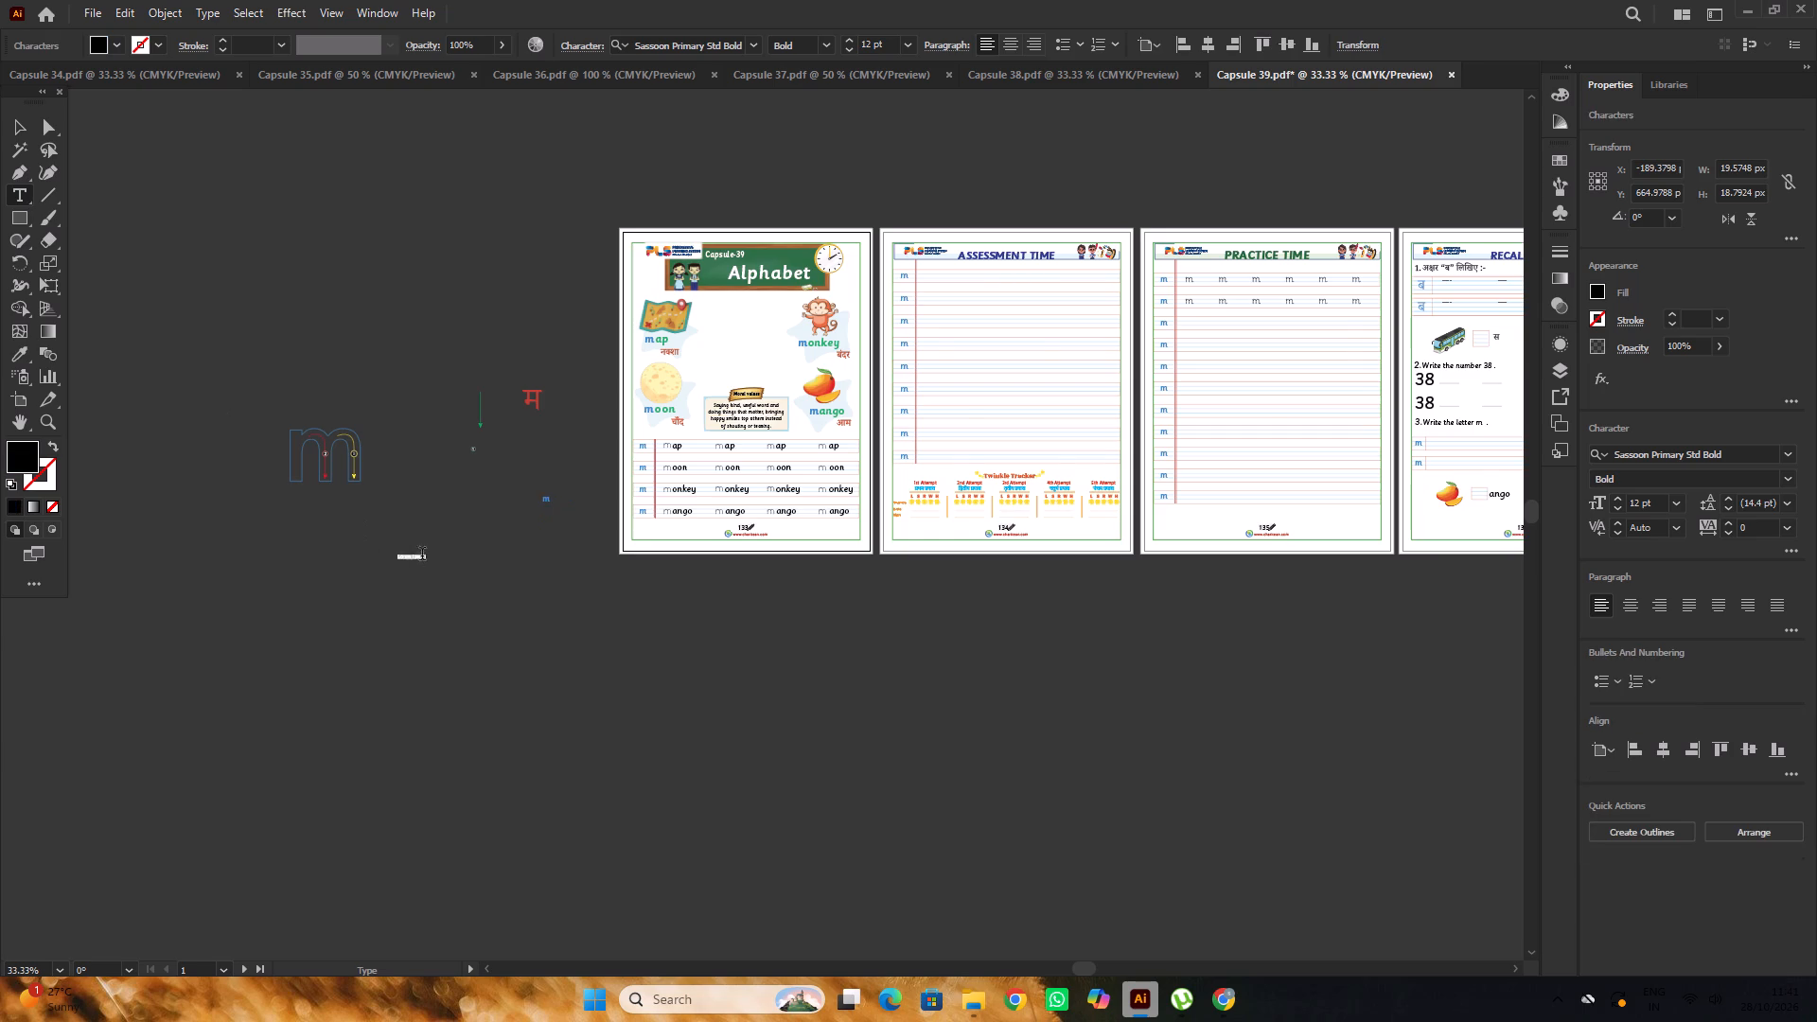
pyautogui.keyDown('alt'); pyautogui.scroll(5, 422, 555); pyautogui.keyUp('alt')
pyautogui.moveTo(1146, 277); pyautogui.dragTo(1085, 299)
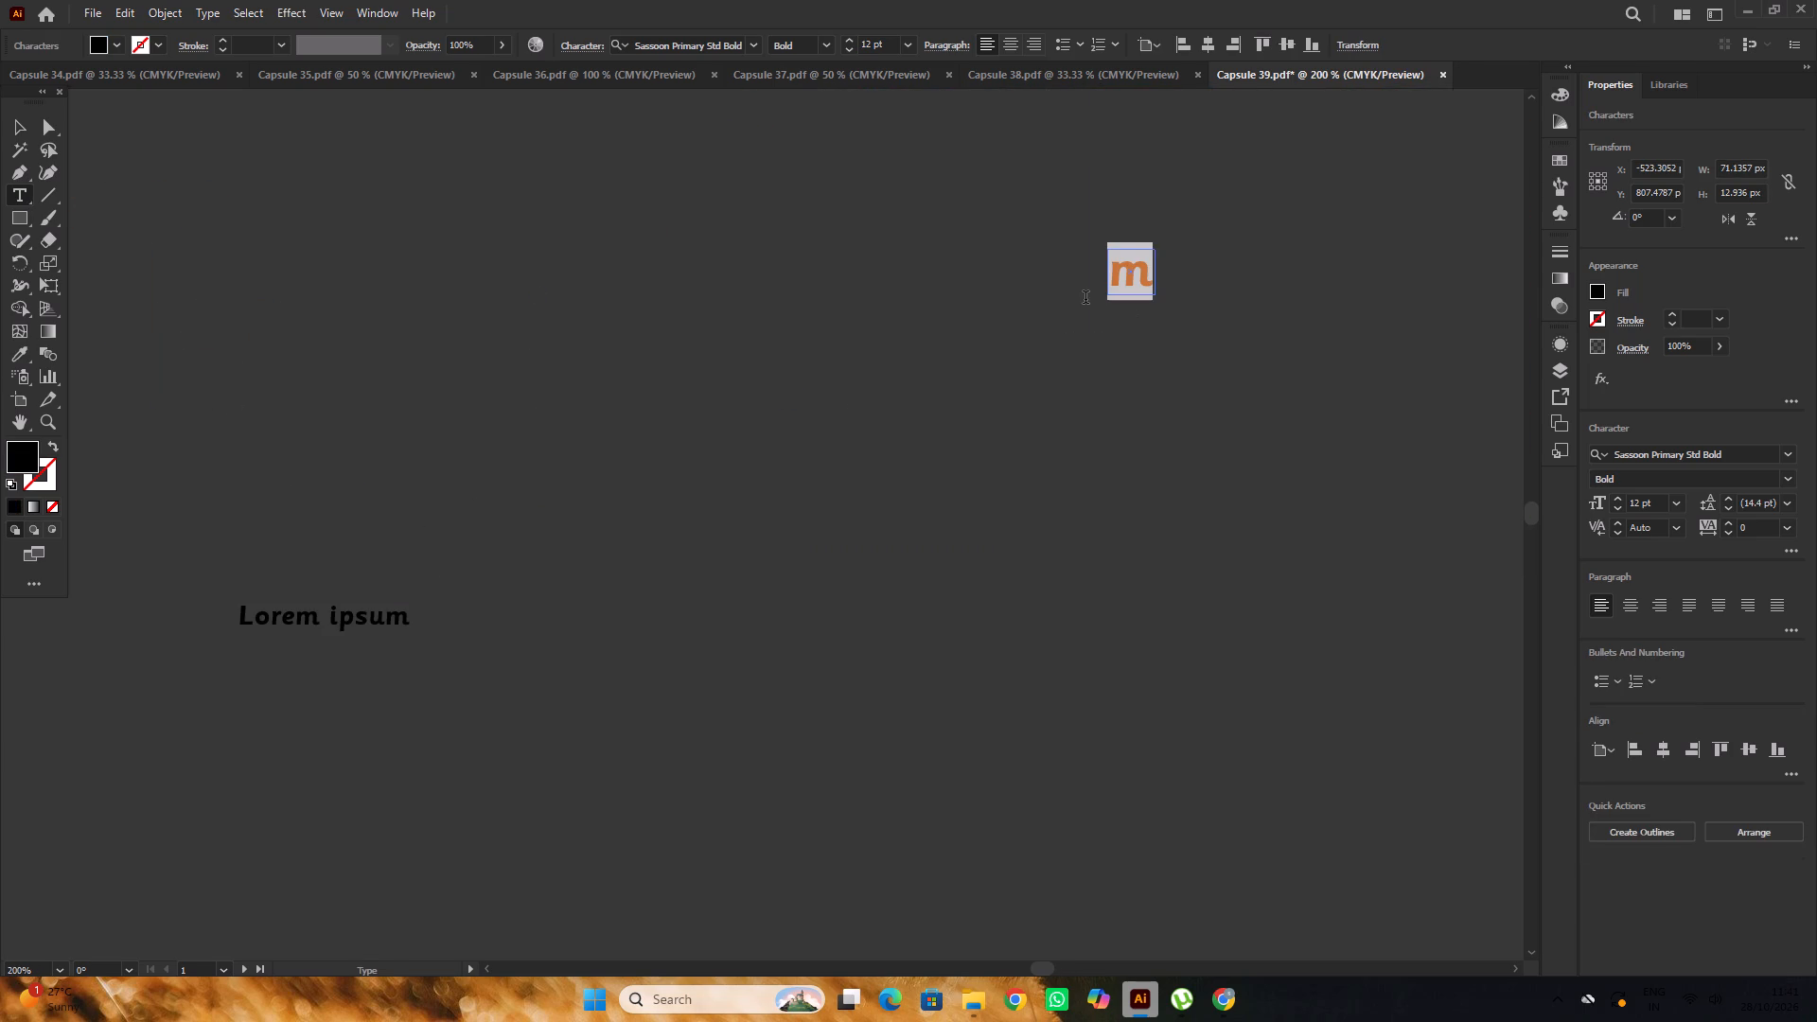
pyautogui.moveTo(1085, 299); pyautogui.dragTo(1081, 301)
pyautogui.hotkey('ctrl', 'c')
pyautogui.moveTo(238, 621); pyautogui.dragTo(291, 632)
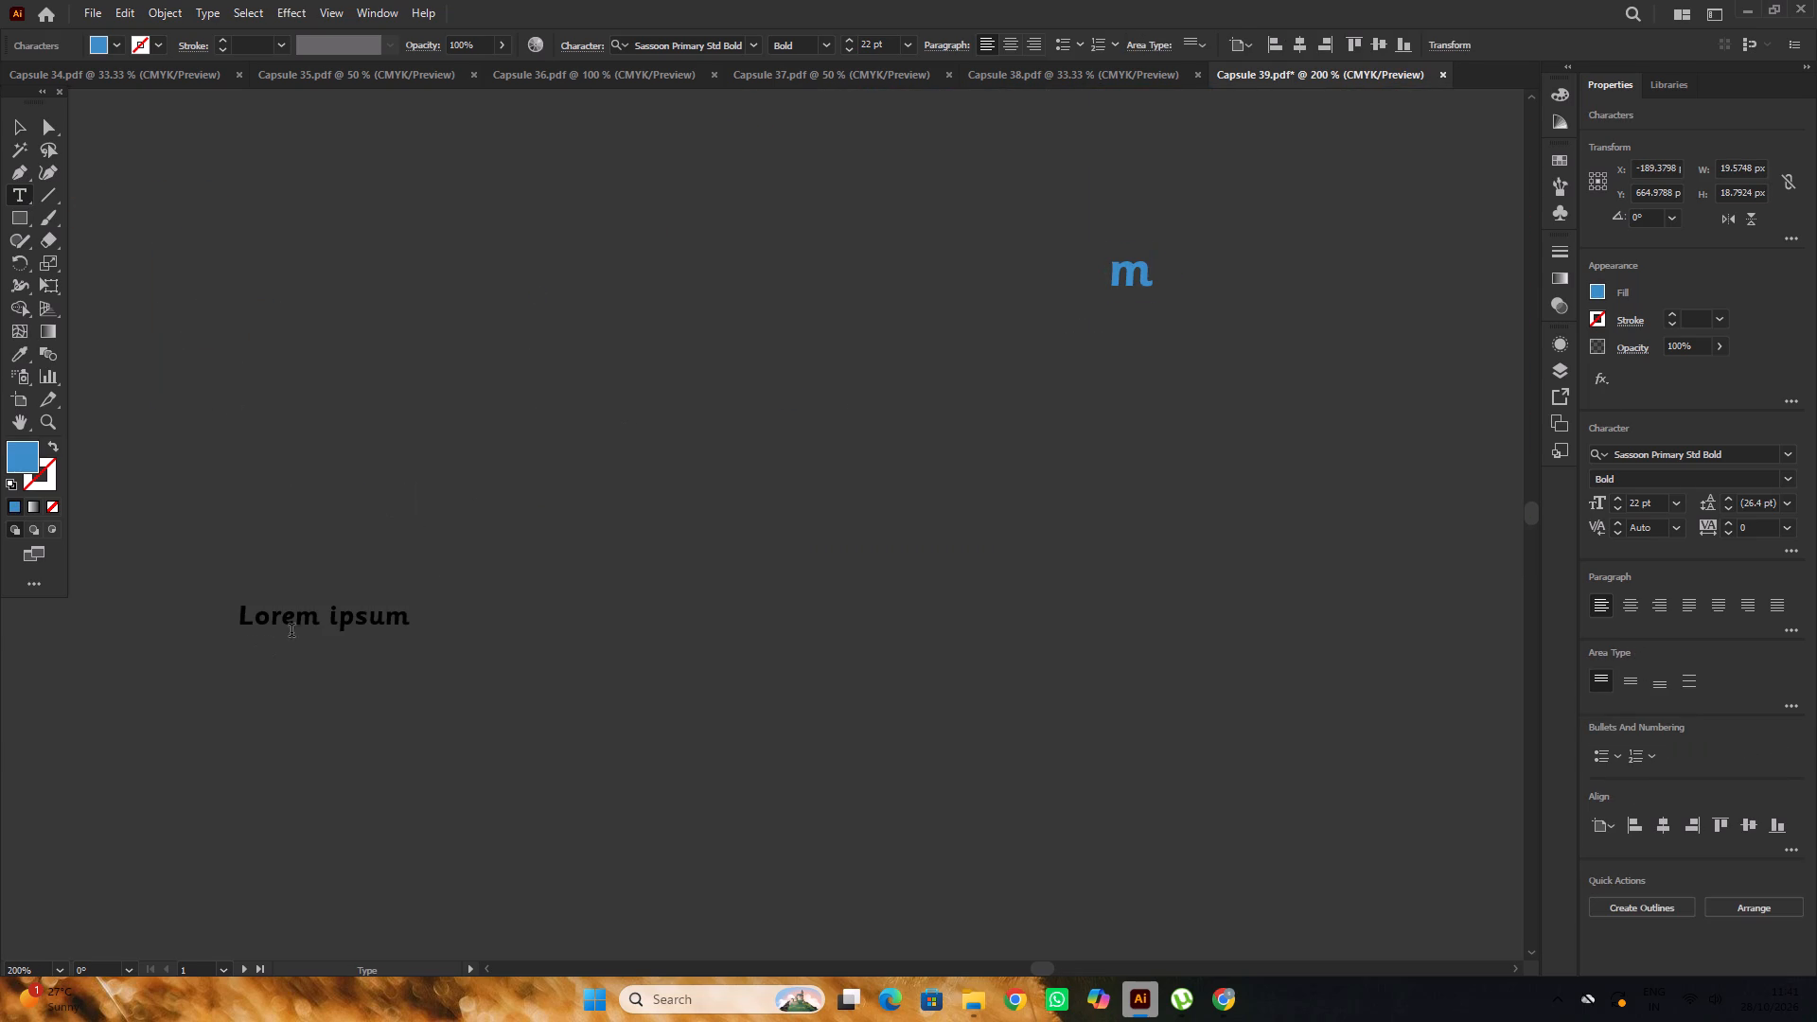
pyautogui.moveTo(291, 632); pyautogui.dragTo(548, 637)
pyautogui.hotkey('ctrl', 'v')
pyautogui.keyDown('alt'); pyautogui.scroll(-5, 501, 533); pyautogui.keyUp('alt')
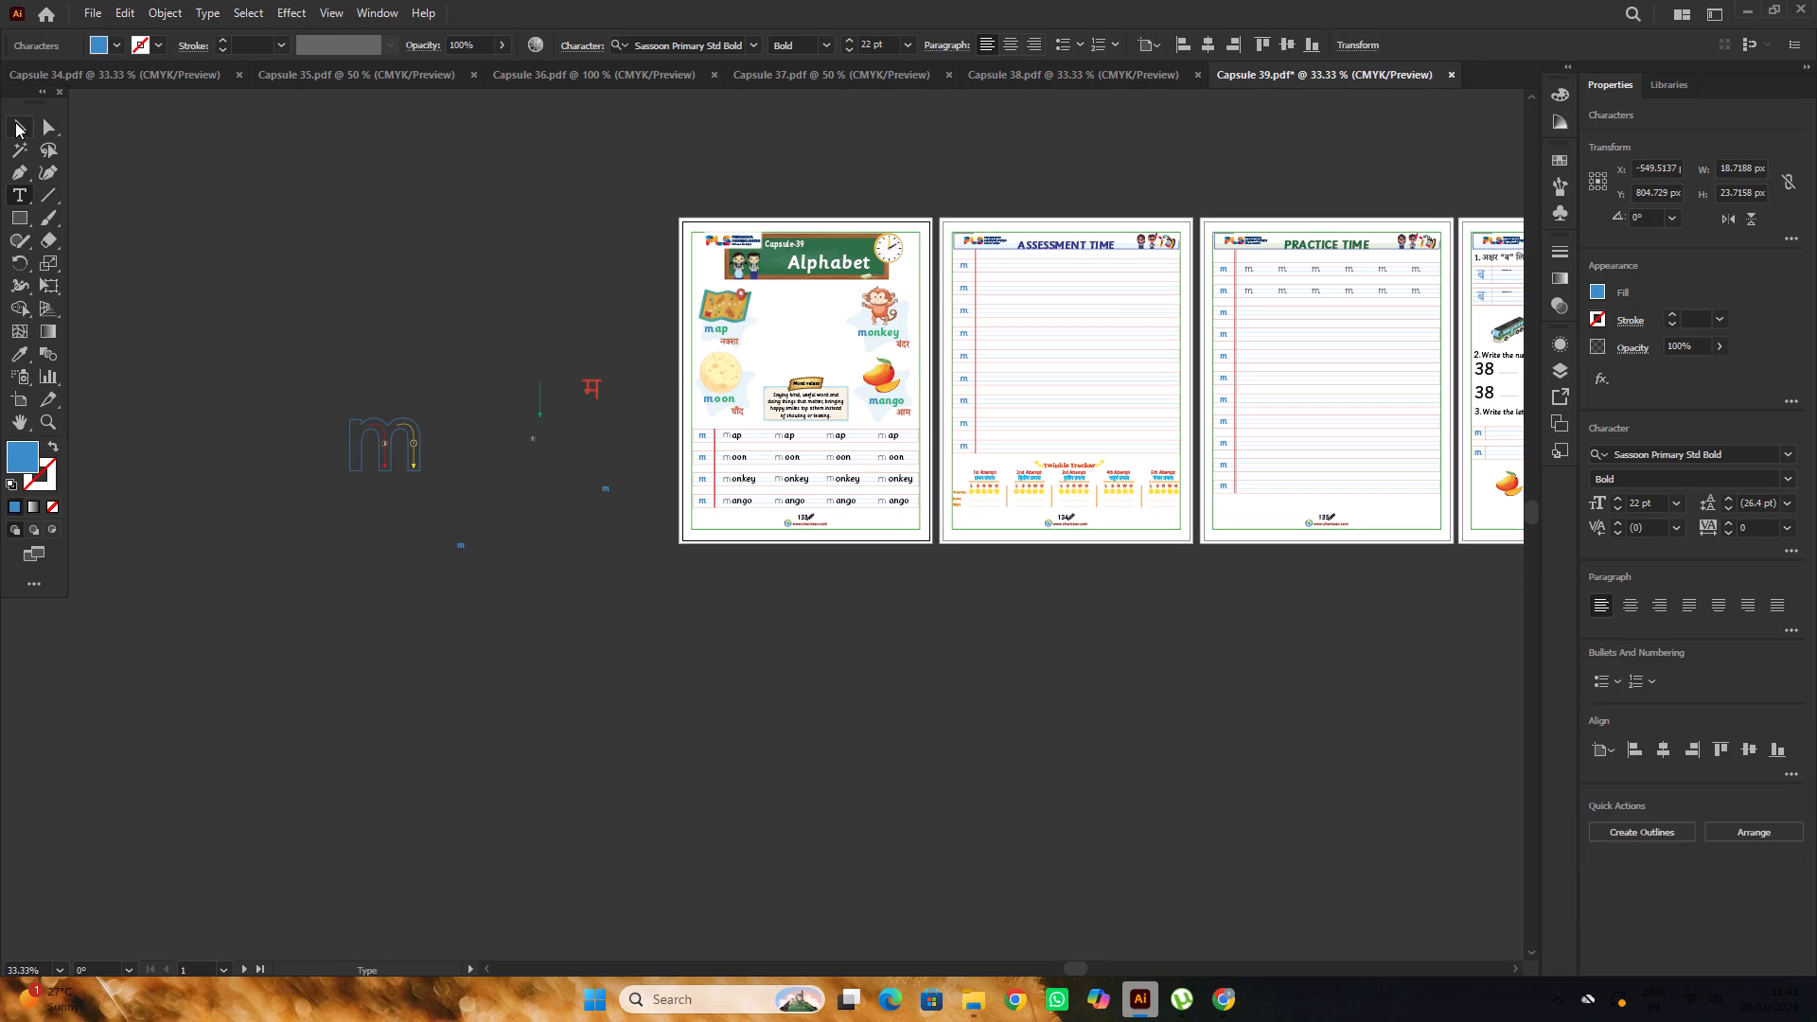
# Scale the new bold m up to about 371 pt.
pyautogui.click(14, 116)
pyautogui.keyDown('alt'); pyautogui.keyDown('shift'); pyautogui.moveTo(469, 555); pyautogui.dragTo(578, 682); pyautogui.keyUp('shift'); pyautogui.keyUp('alt')
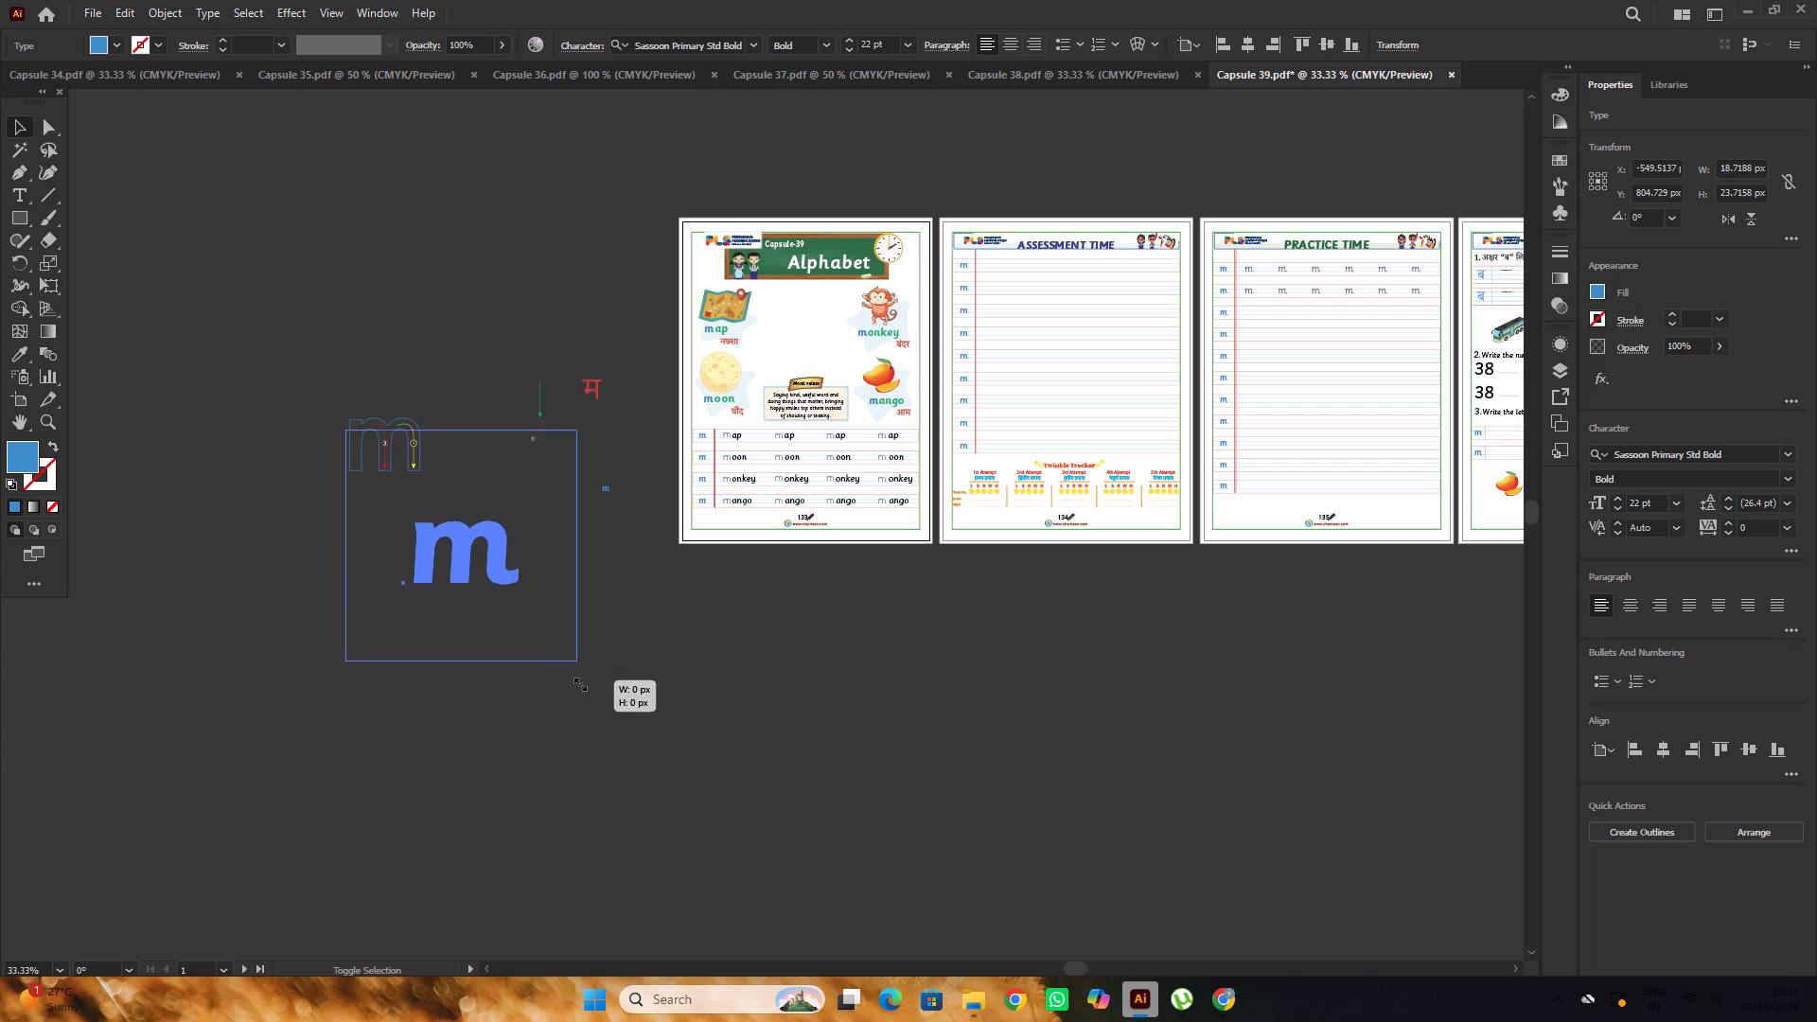
pyautogui.keyDown('alt'); pyautogui.keyDown('shift'); pyautogui.moveTo(578, 682); pyautogui.dragTo(589, 694); pyautogui.keyUp('shift'); pyautogui.keyUp('alt')
pyautogui.click(614, 674)
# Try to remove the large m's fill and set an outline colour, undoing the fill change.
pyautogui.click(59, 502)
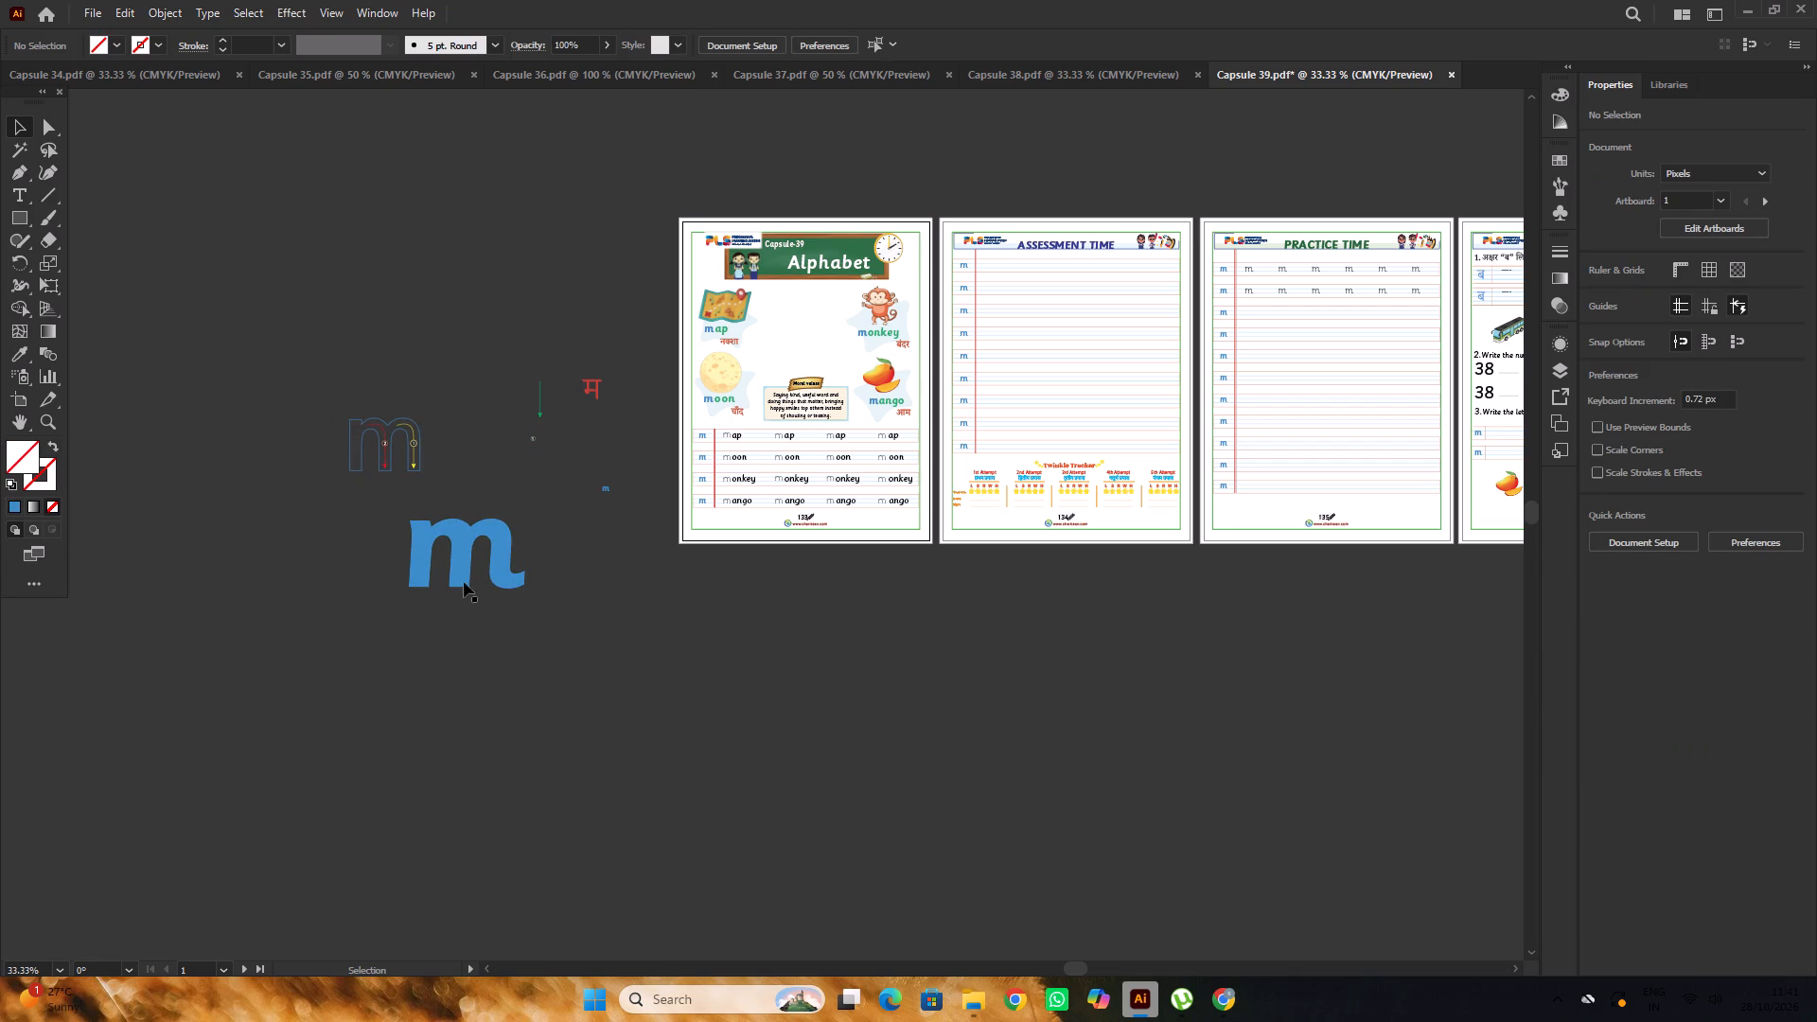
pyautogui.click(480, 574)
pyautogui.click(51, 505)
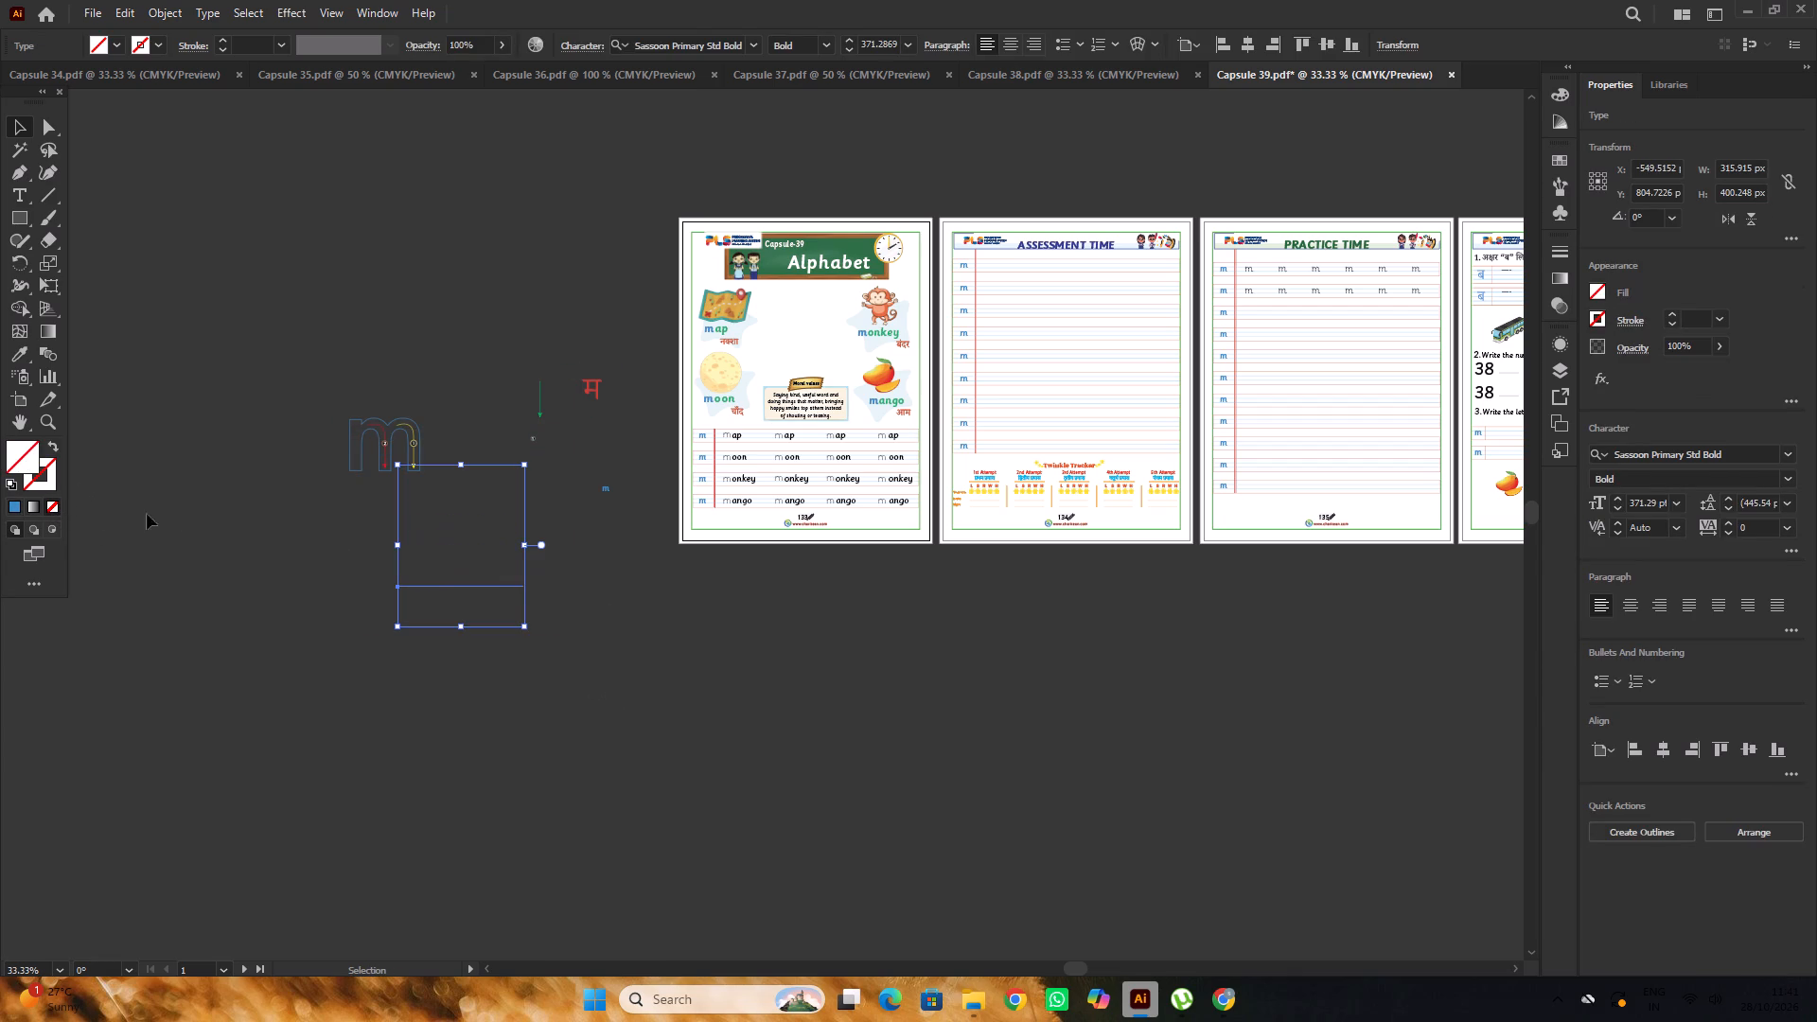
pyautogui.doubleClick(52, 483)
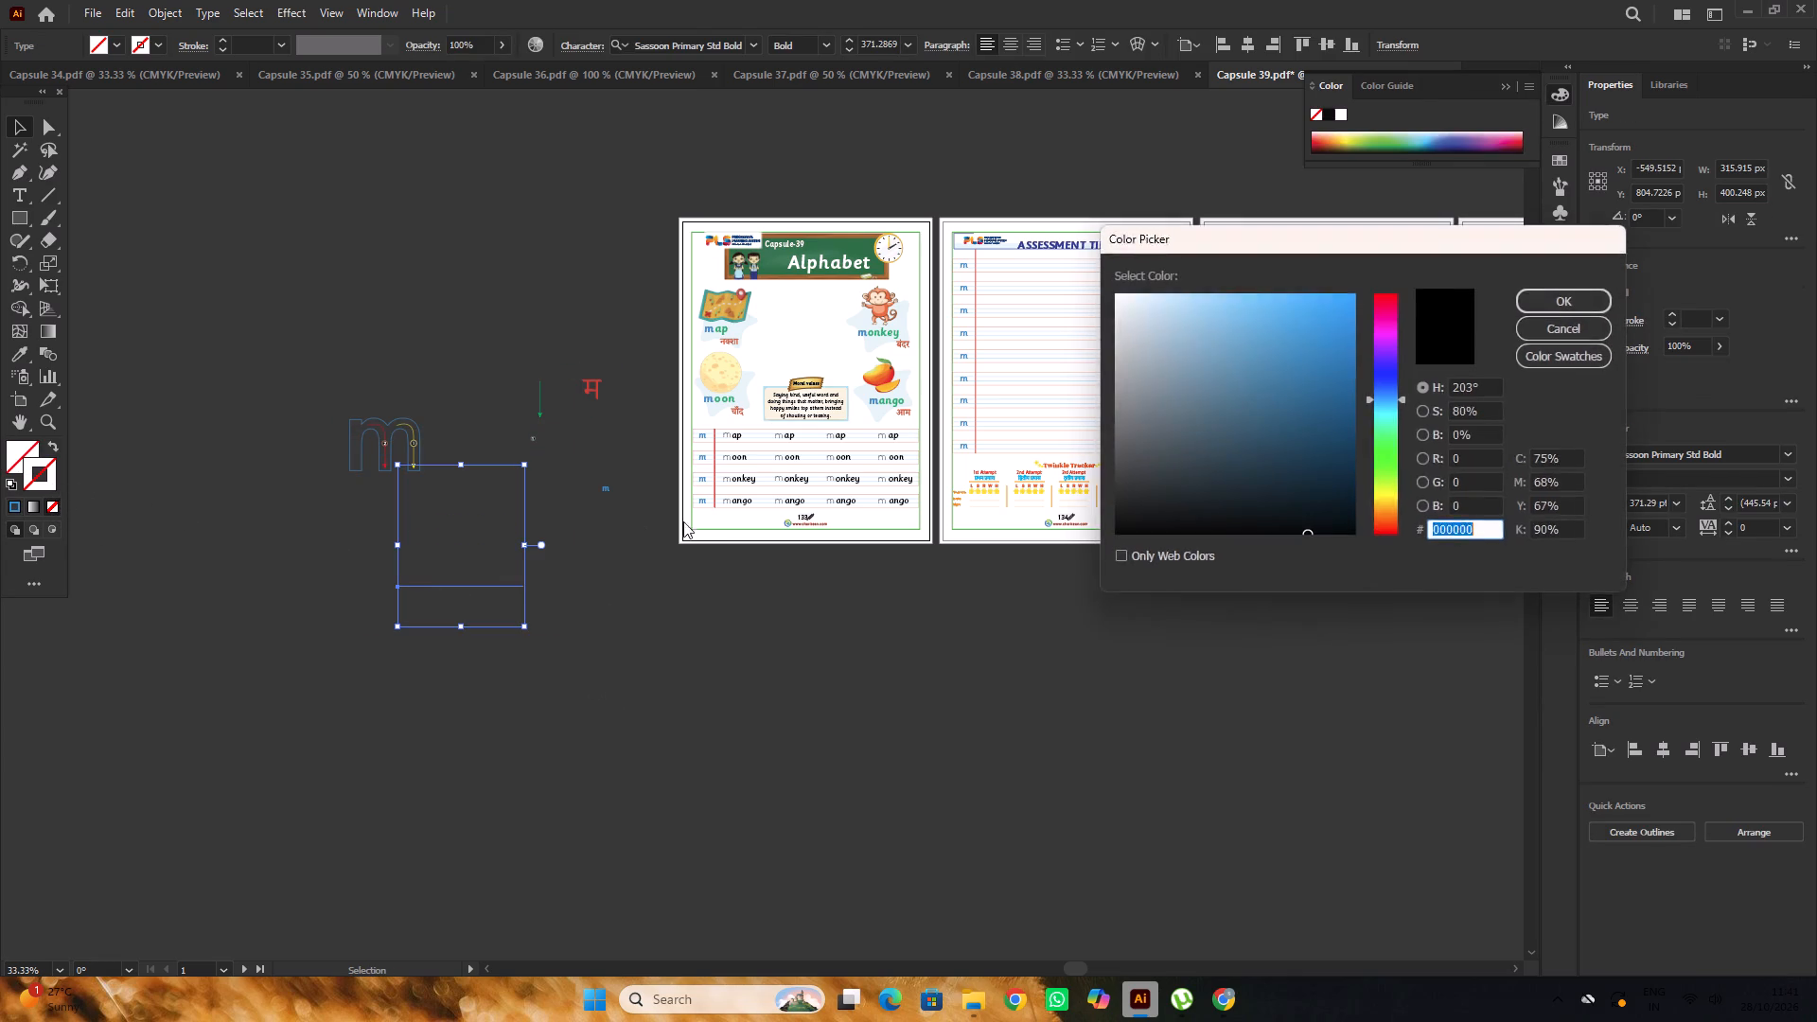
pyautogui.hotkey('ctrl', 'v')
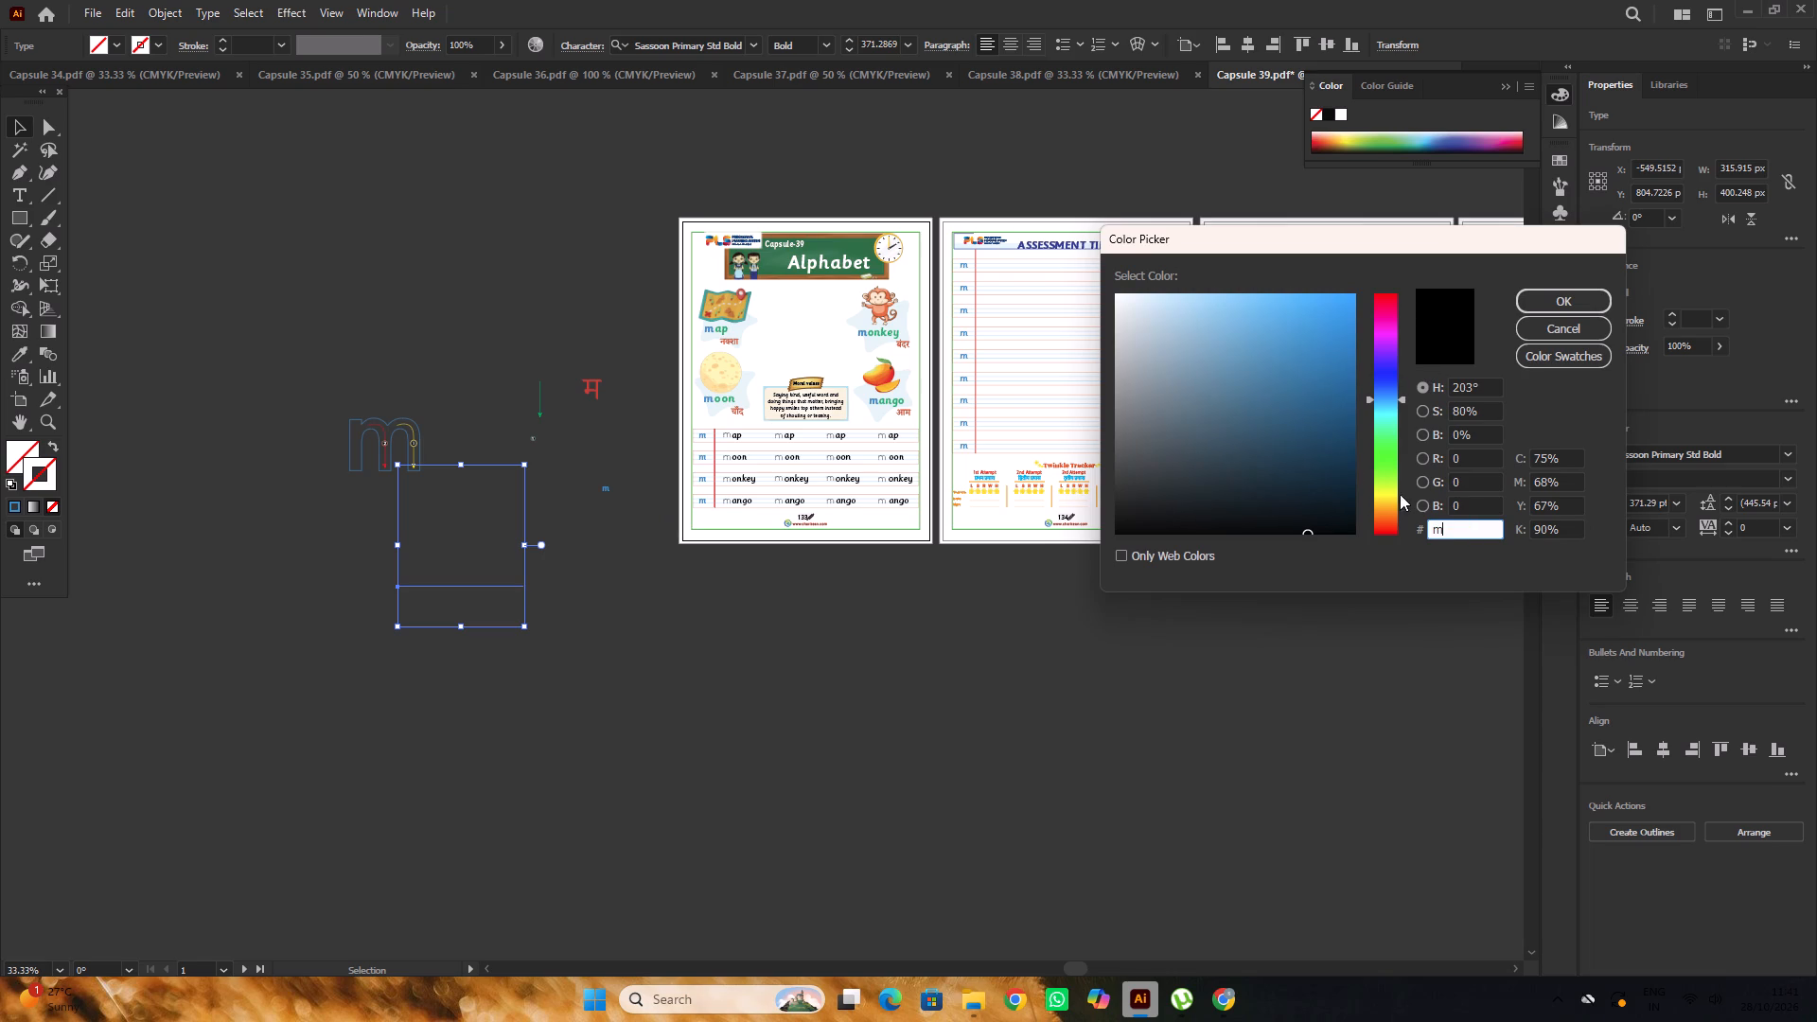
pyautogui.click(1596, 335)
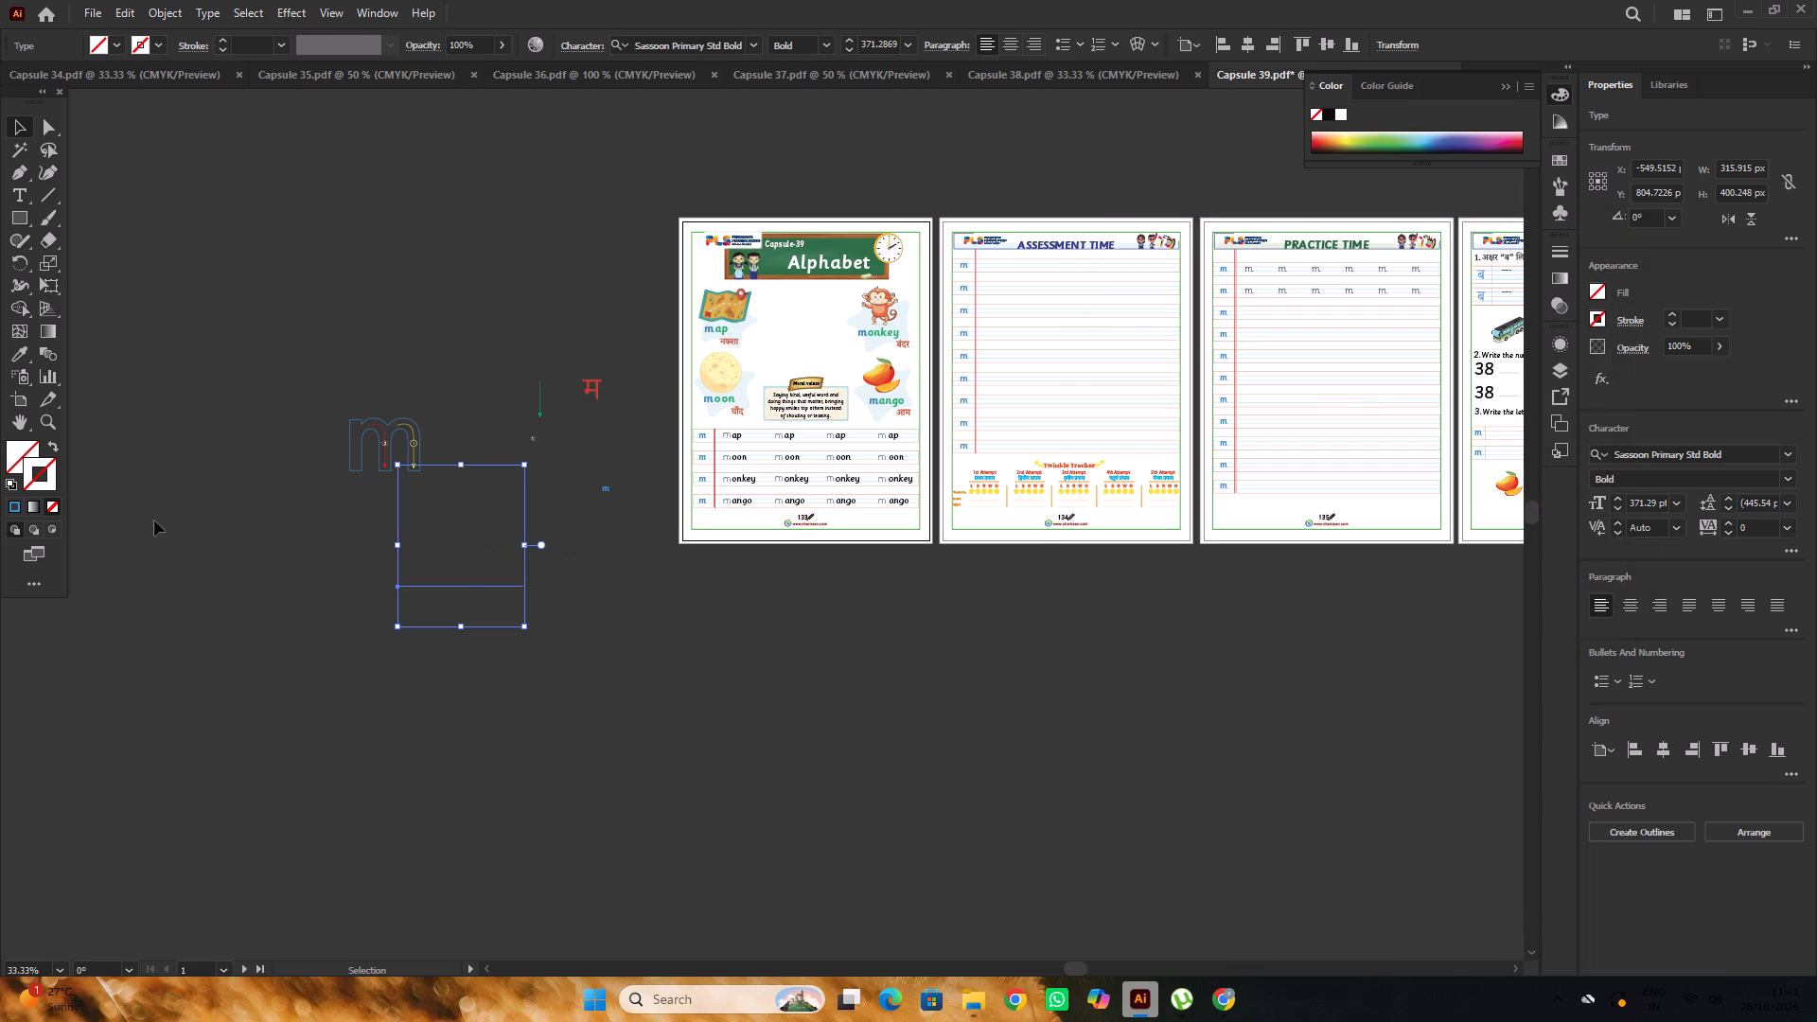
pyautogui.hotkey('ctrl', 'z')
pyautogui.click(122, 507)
# Copy the large m's blue fill colour, remove the fill and apply that blue as a 1 pt outline.
pyautogui.doubleClick(34, 444)
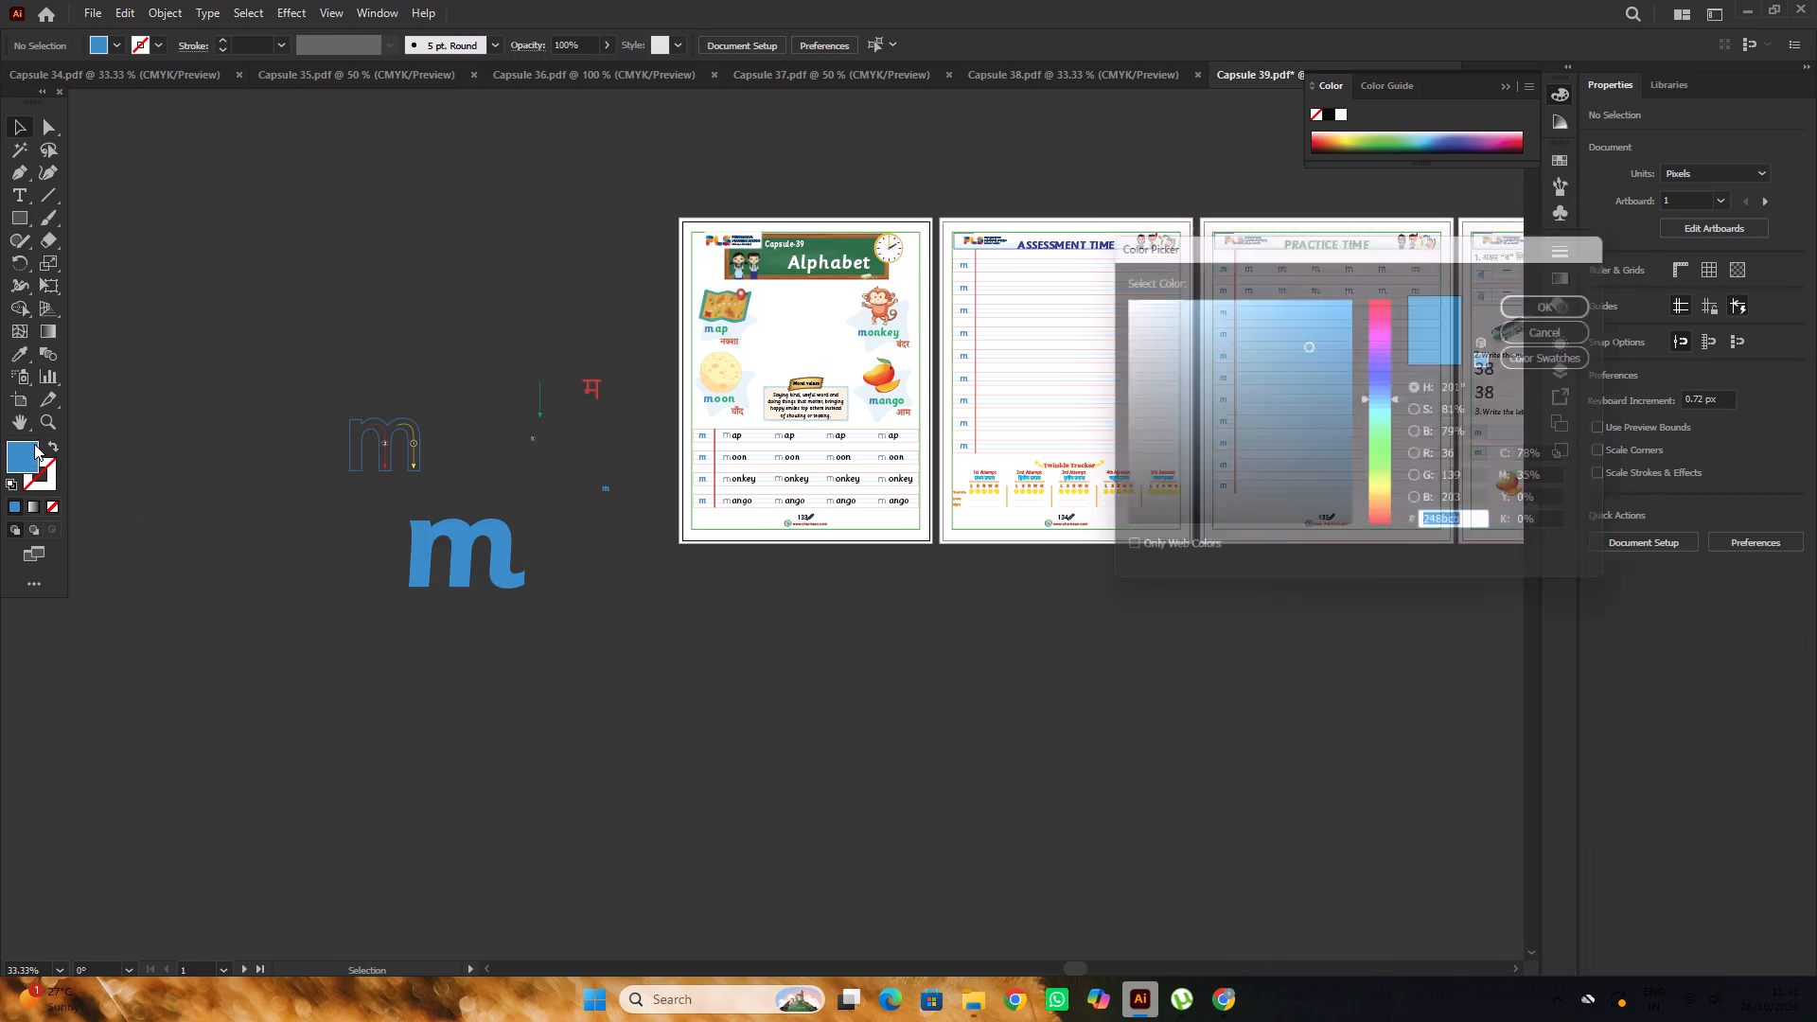
pyautogui.hotkey('ctrl', 'c')
pyautogui.click(1569, 312)
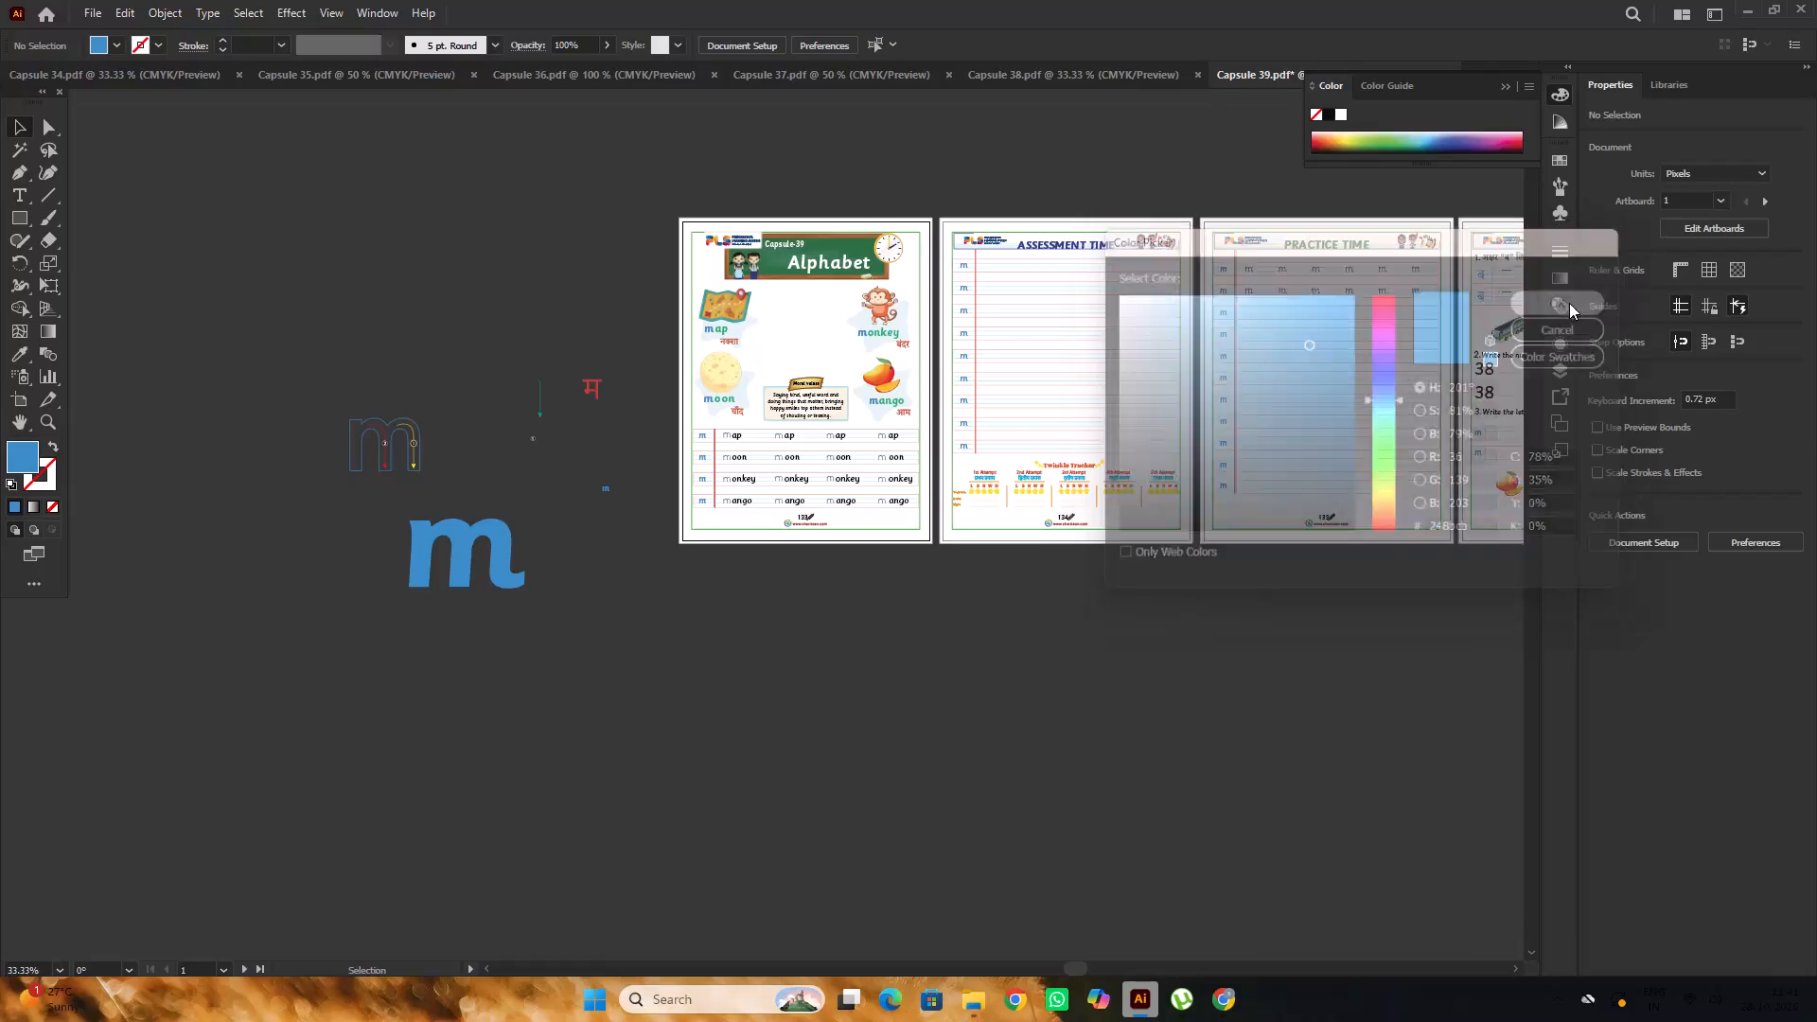
pyautogui.click(439, 574)
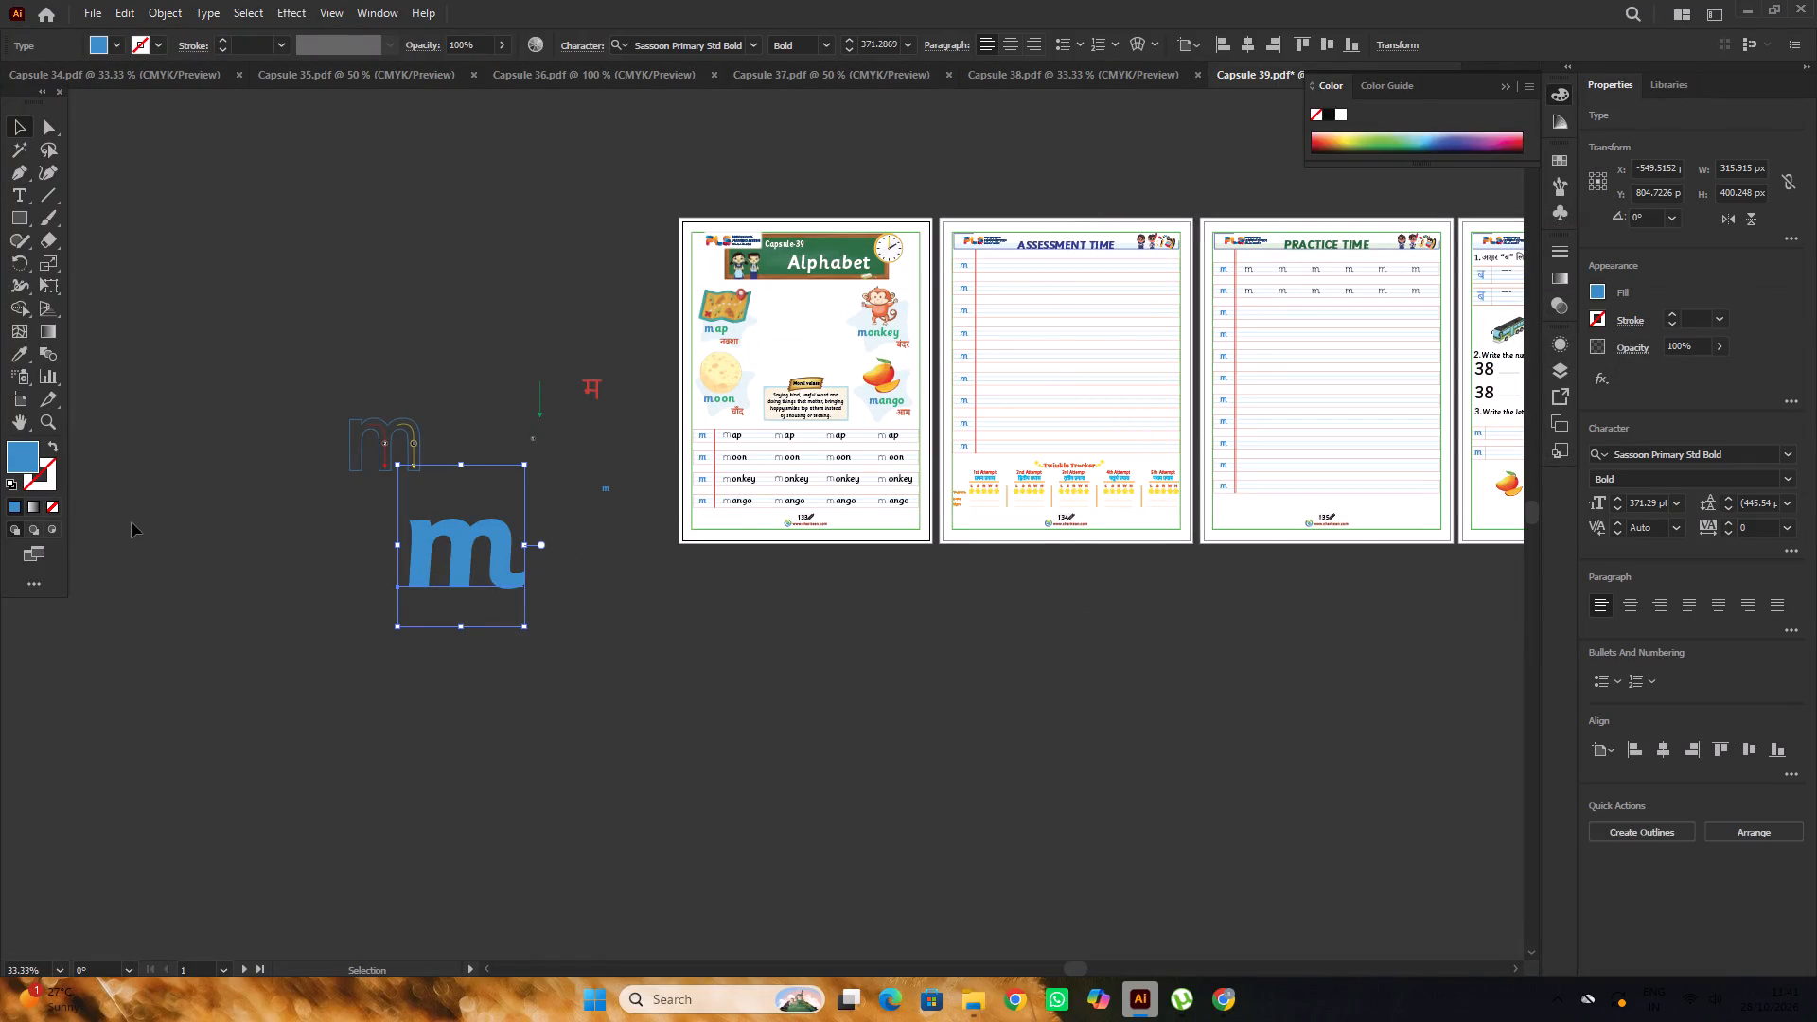
pyautogui.click(54, 506)
pyautogui.doubleClick(47, 486)
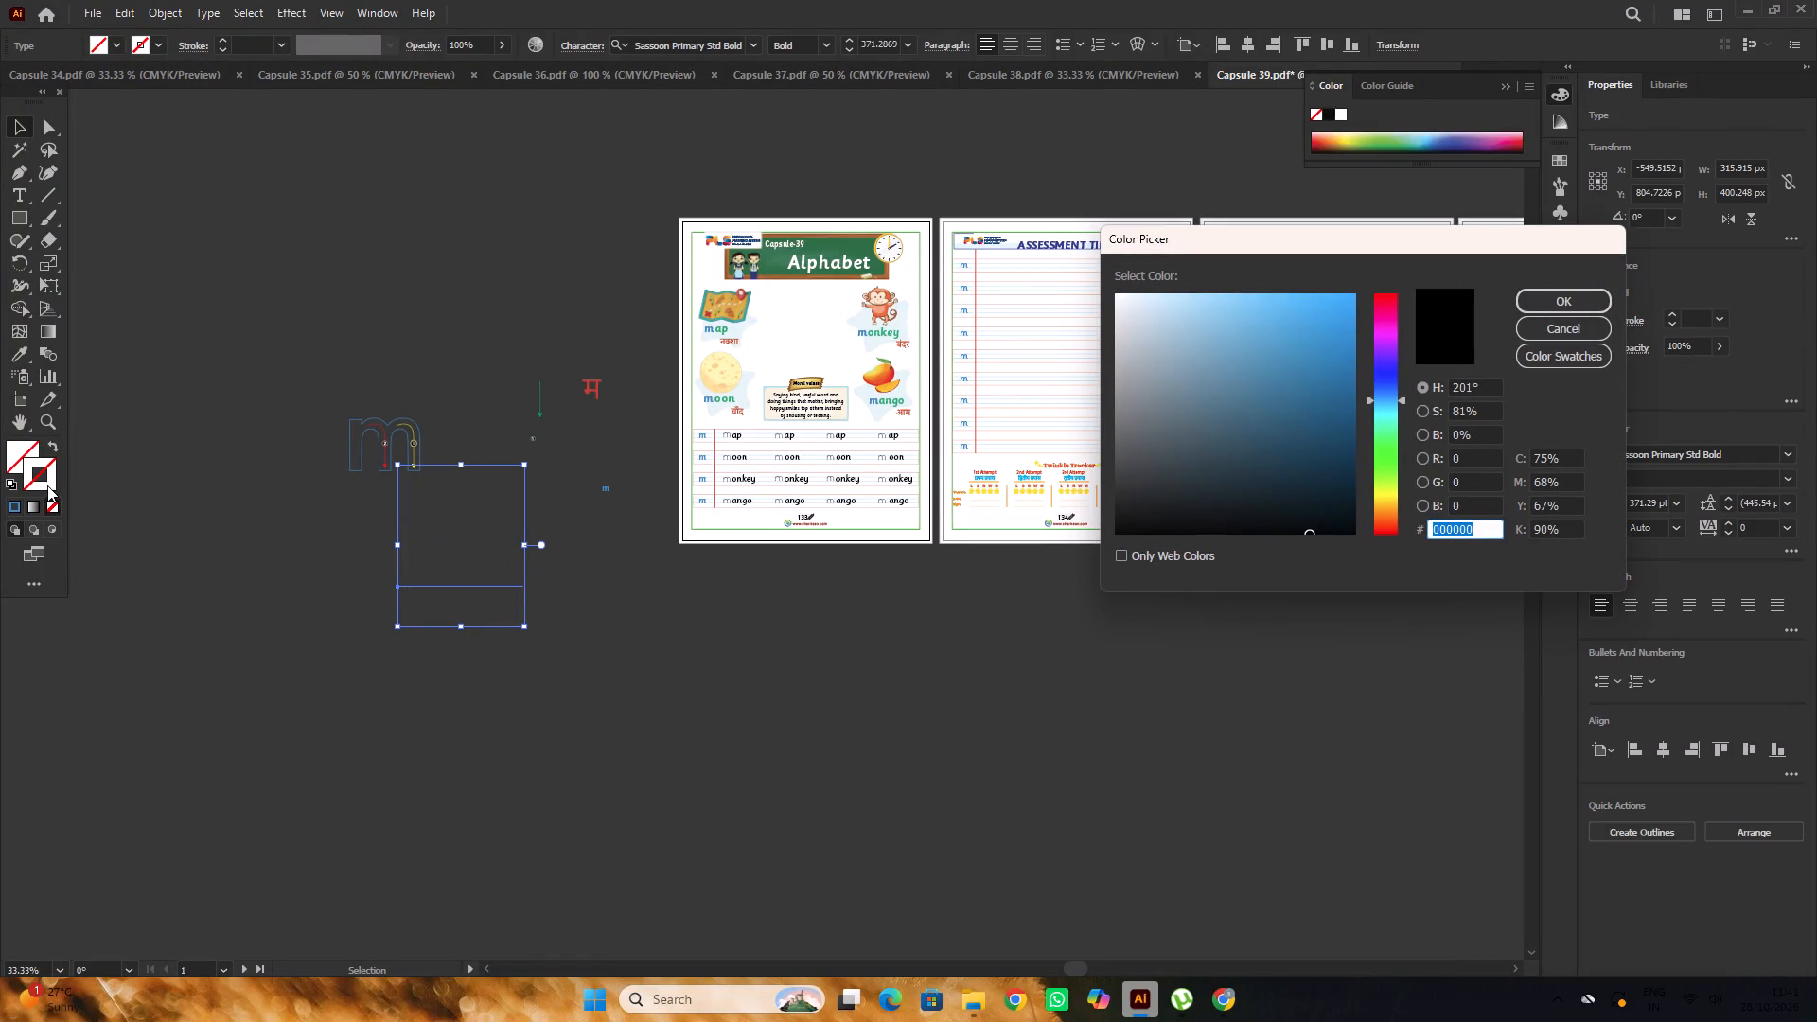
pyautogui.hotkey('ctrl', 'v')
pyautogui.press('Return')
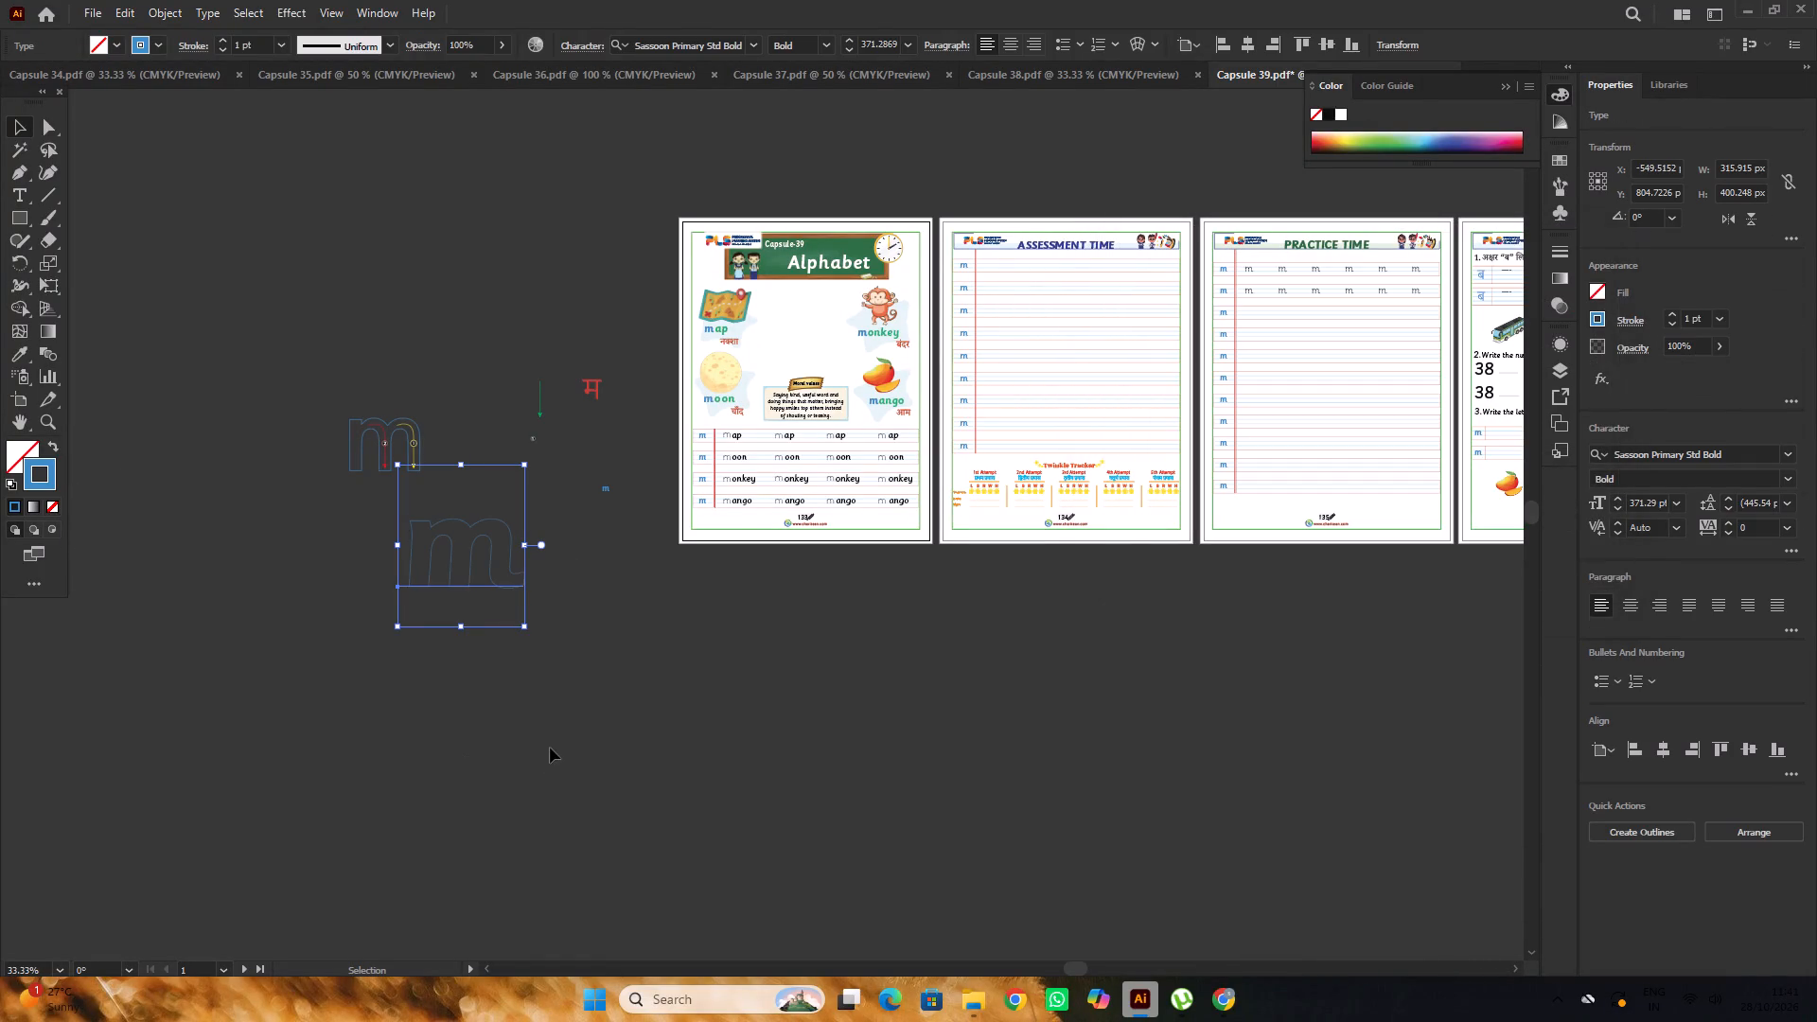
pyautogui.doubleClick(550, 748)
# Place the outlined m in the centre of the Alphabet page above the Moral values box, scaled down to about 245 pt.
pyautogui.scroll(6, 556, 671)
pyautogui.press('space')
pyautogui.moveTo(732, 752); pyautogui.dragTo(597, 742)
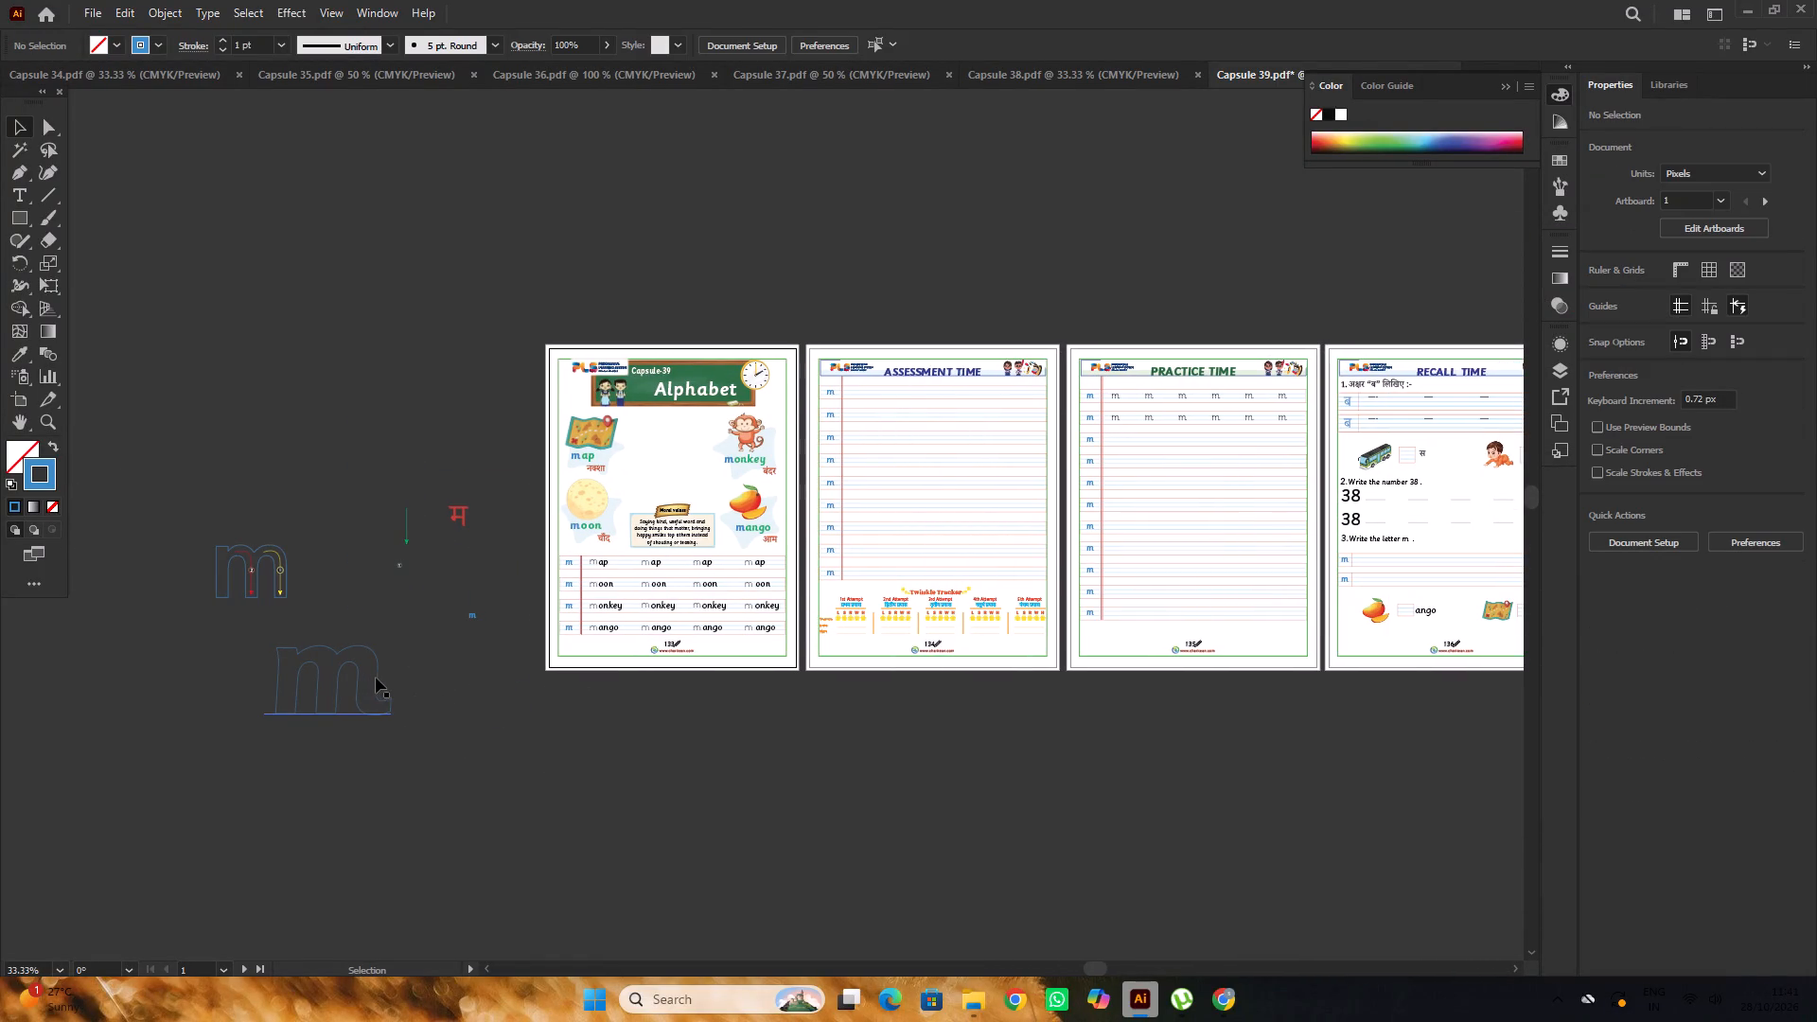
pyautogui.moveTo(376, 678); pyautogui.dragTo(710, 458)
pyautogui.keyDown('alt'); pyautogui.scroll(4, 709, 458); pyautogui.keyUp('alt')
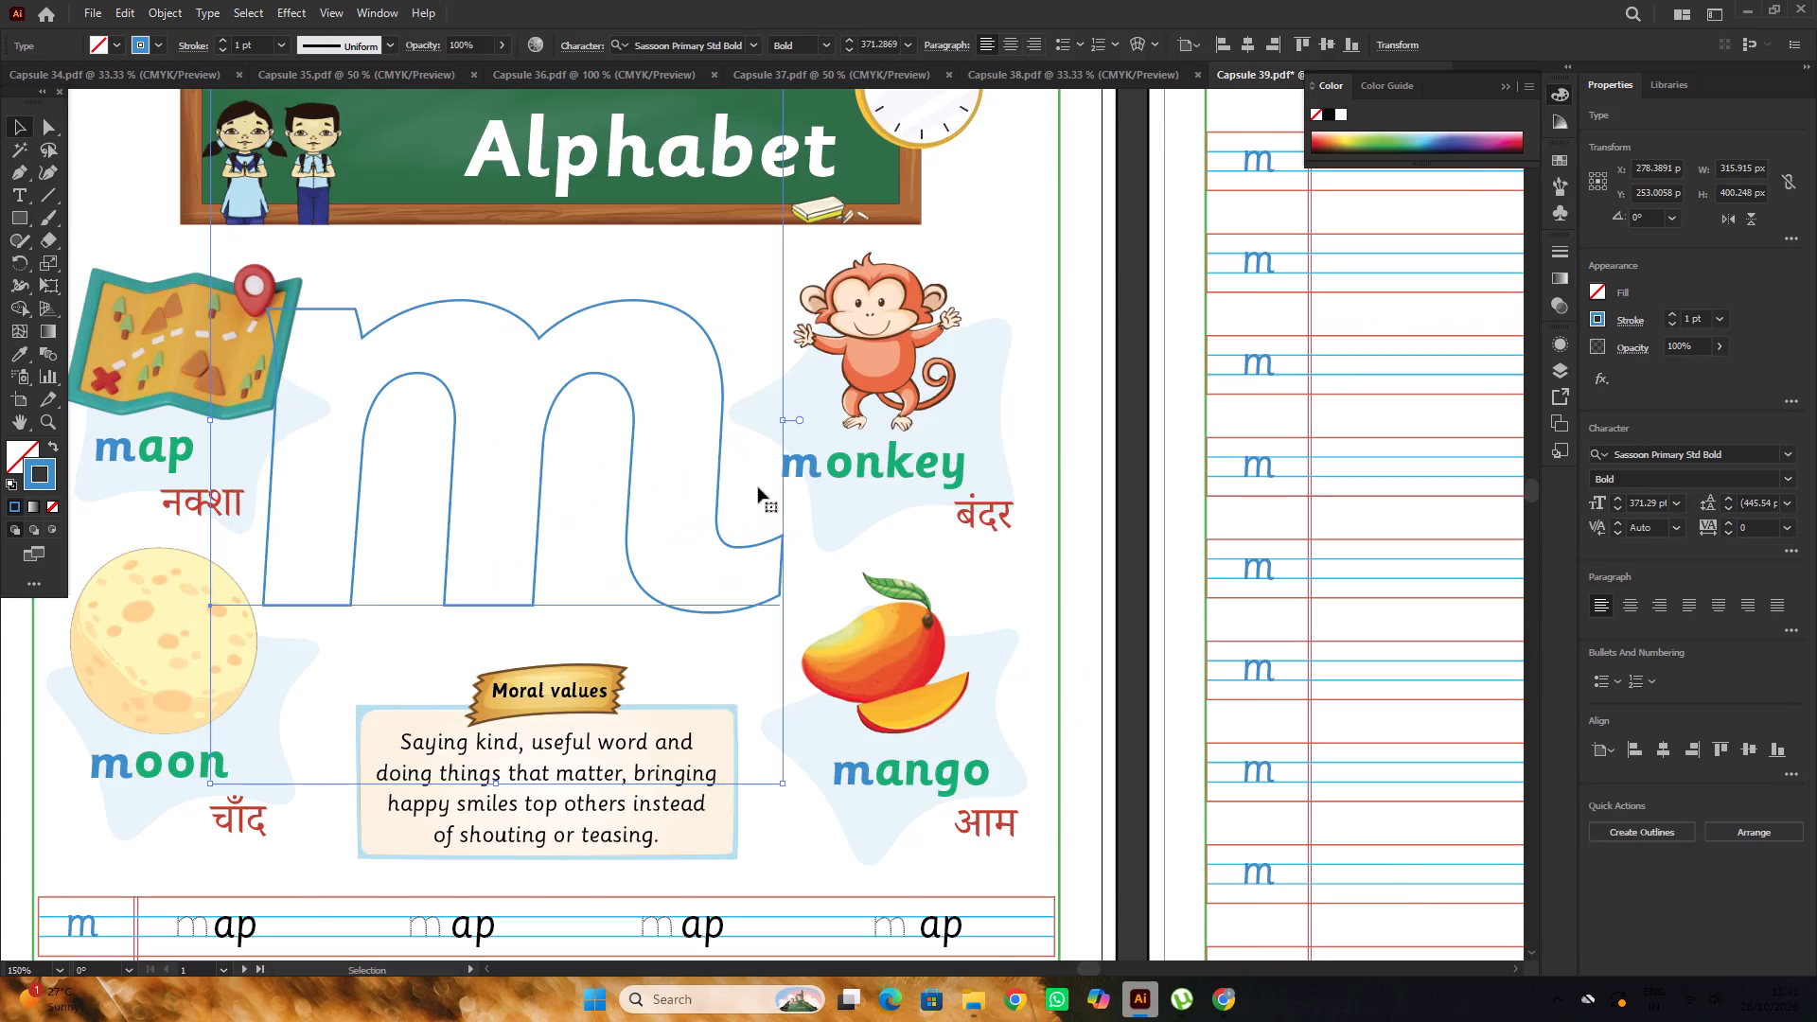
pyautogui.keyDown('alt'); pyautogui.scroll(-1, 759, 486); pyautogui.keyUp('alt')
pyautogui.keyDown('alt'); pyautogui.moveTo(780, 683); pyautogui.dragTo(742, 600); pyautogui.keyUp('alt')
pyautogui.moveTo(692, 506); pyautogui.dragTo(700, 559)
pyautogui.keyDown('alt'); pyautogui.scroll(-4, 721, 532); pyautogui.keyUp('alt')
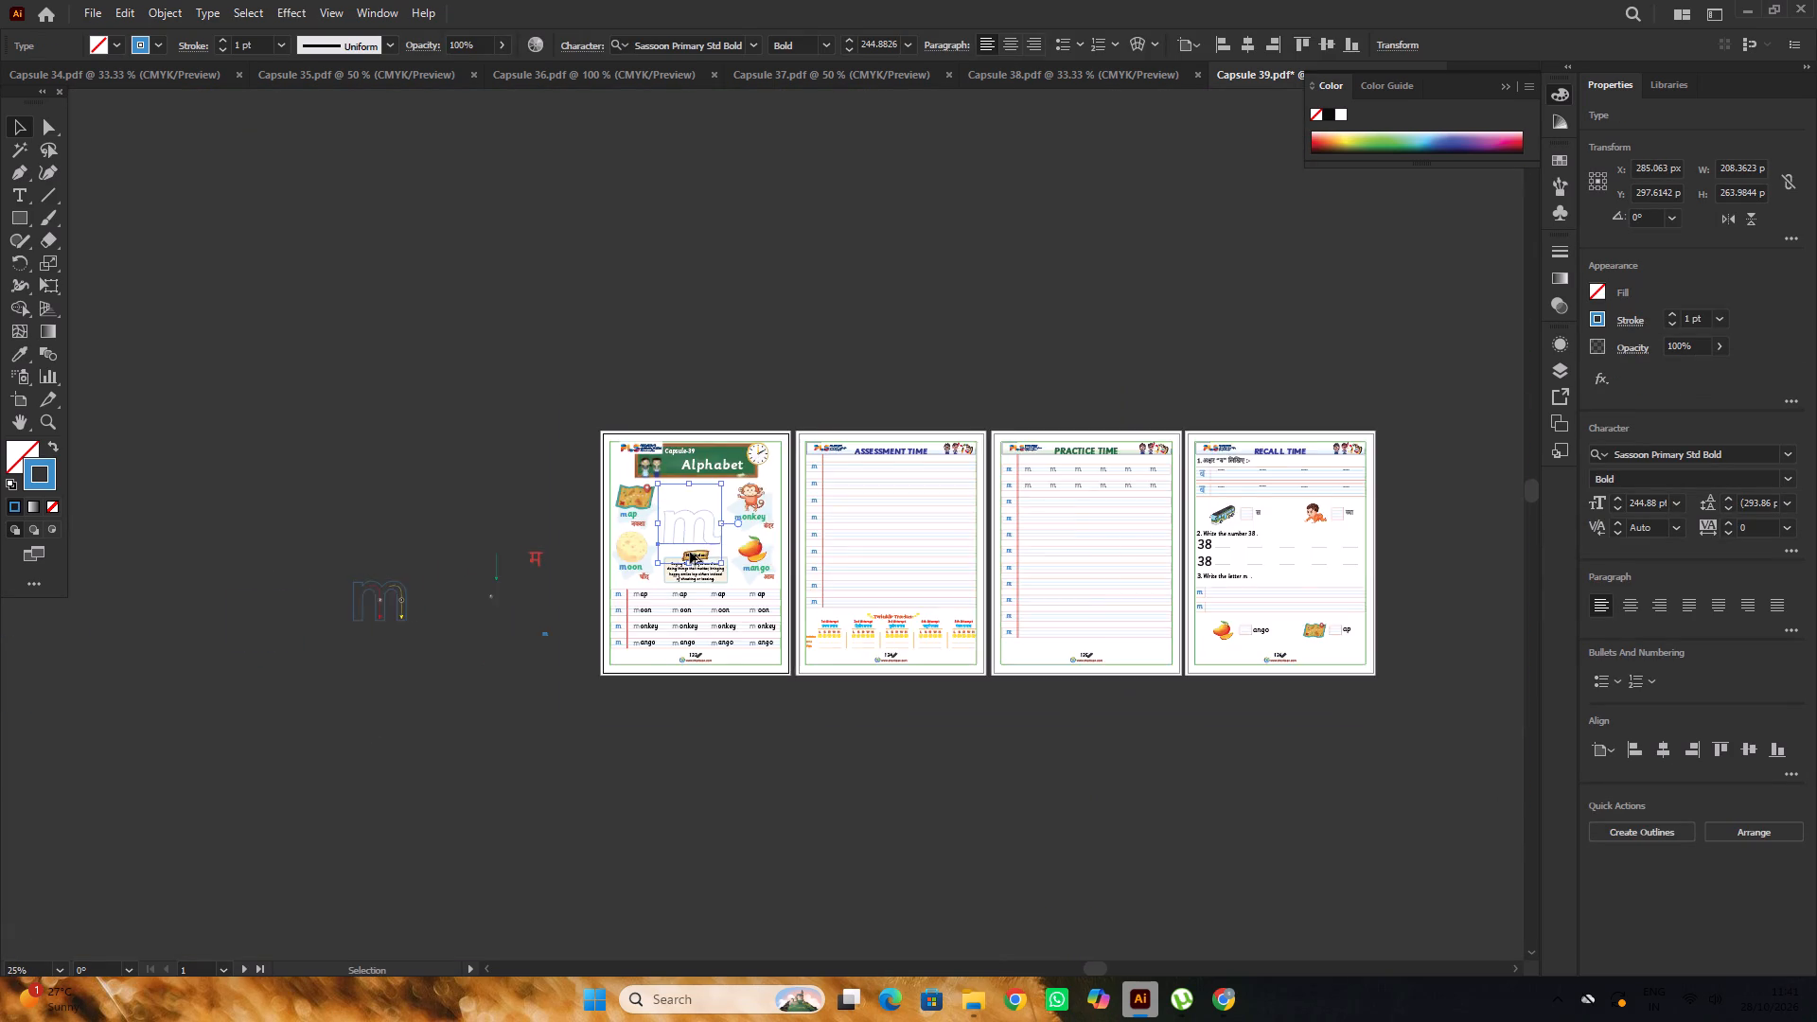
# Overlay the outlined m on the old tracing m beside the pages and scale it up to about 258 pt.
pyautogui.keyDown('alt'); pyautogui.scroll(2, 690, 552); pyautogui.keyUp('alt')
pyautogui.keyDown('alt'); pyautogui.scroll(-3, 755, 517); pyautogui.keyUp('alt')
pyautogui.moveTo(736, 517); pyautogui.dragTo(518, 575)
pyautogui.keyDown('alt'); pyautogui.scroll(2, 526, 568); pyautogui.keyUp('alt')
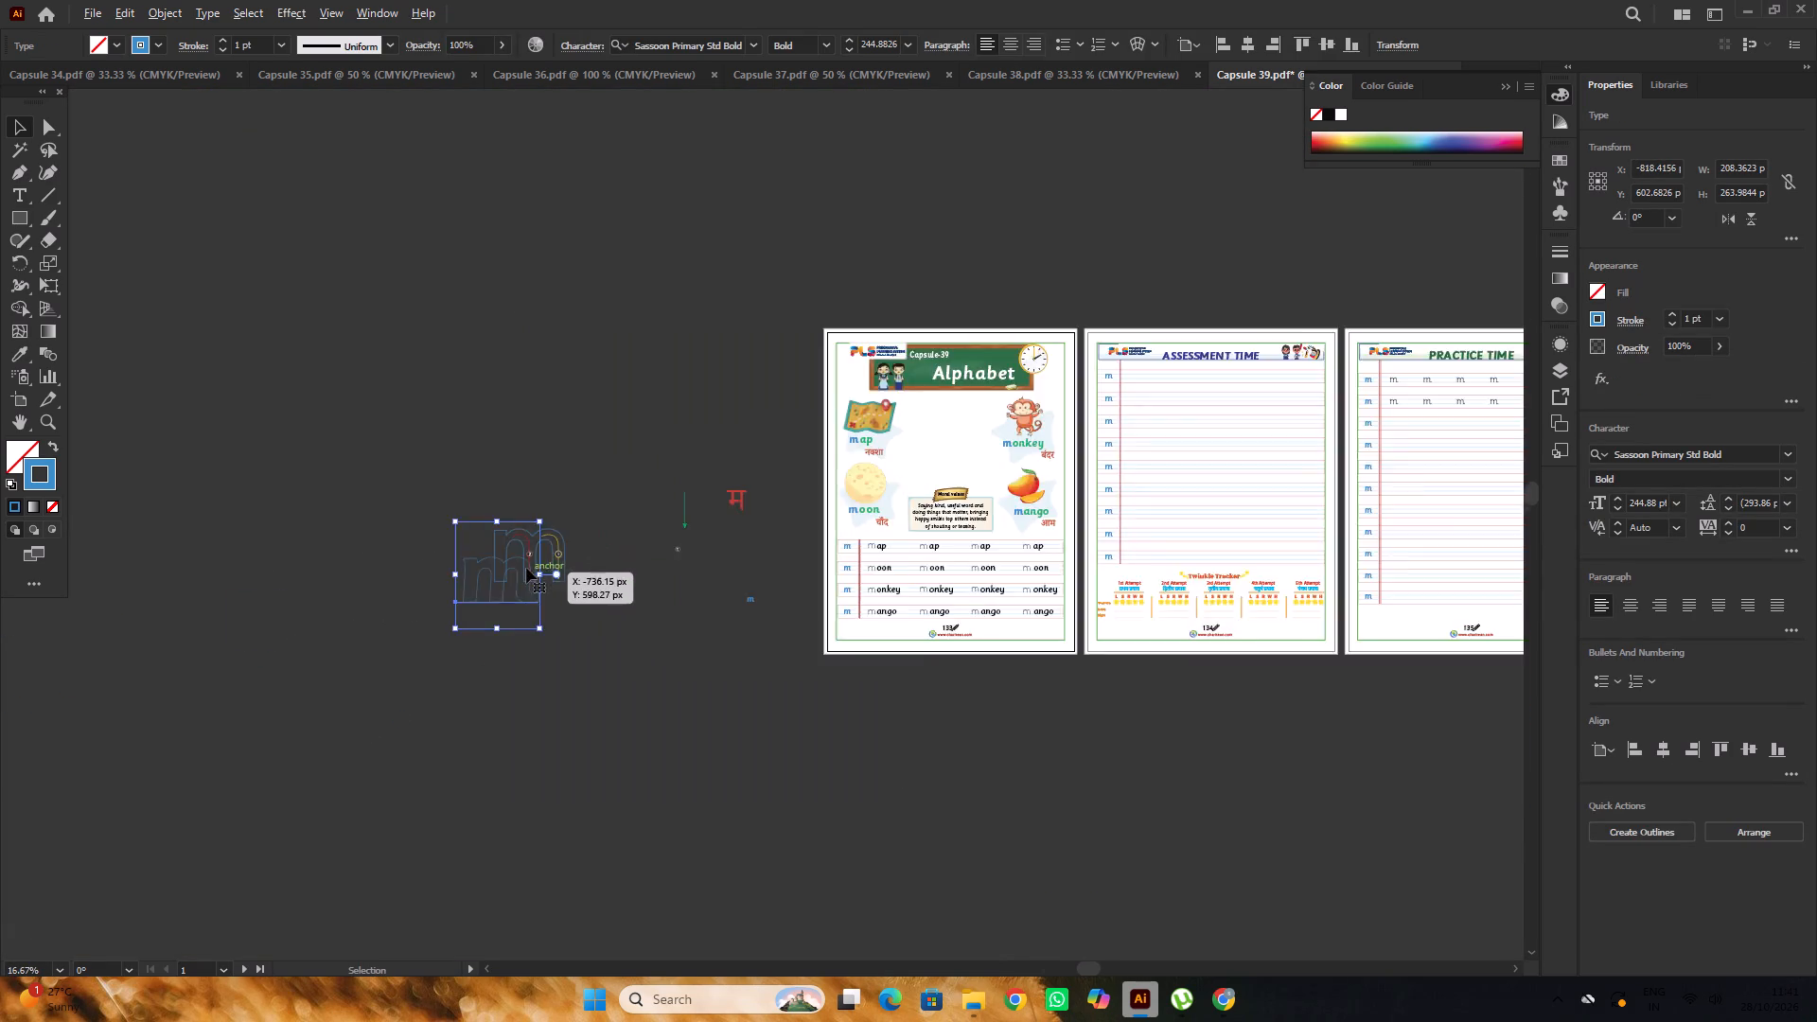
pyautogui.keyDown('alt'); pyautogui.scroll(3, 526, 568); pyautogui.keyUp('alt')
pyautogui.moveTo(500, 634); pyautogui.dragTo(594, 556)
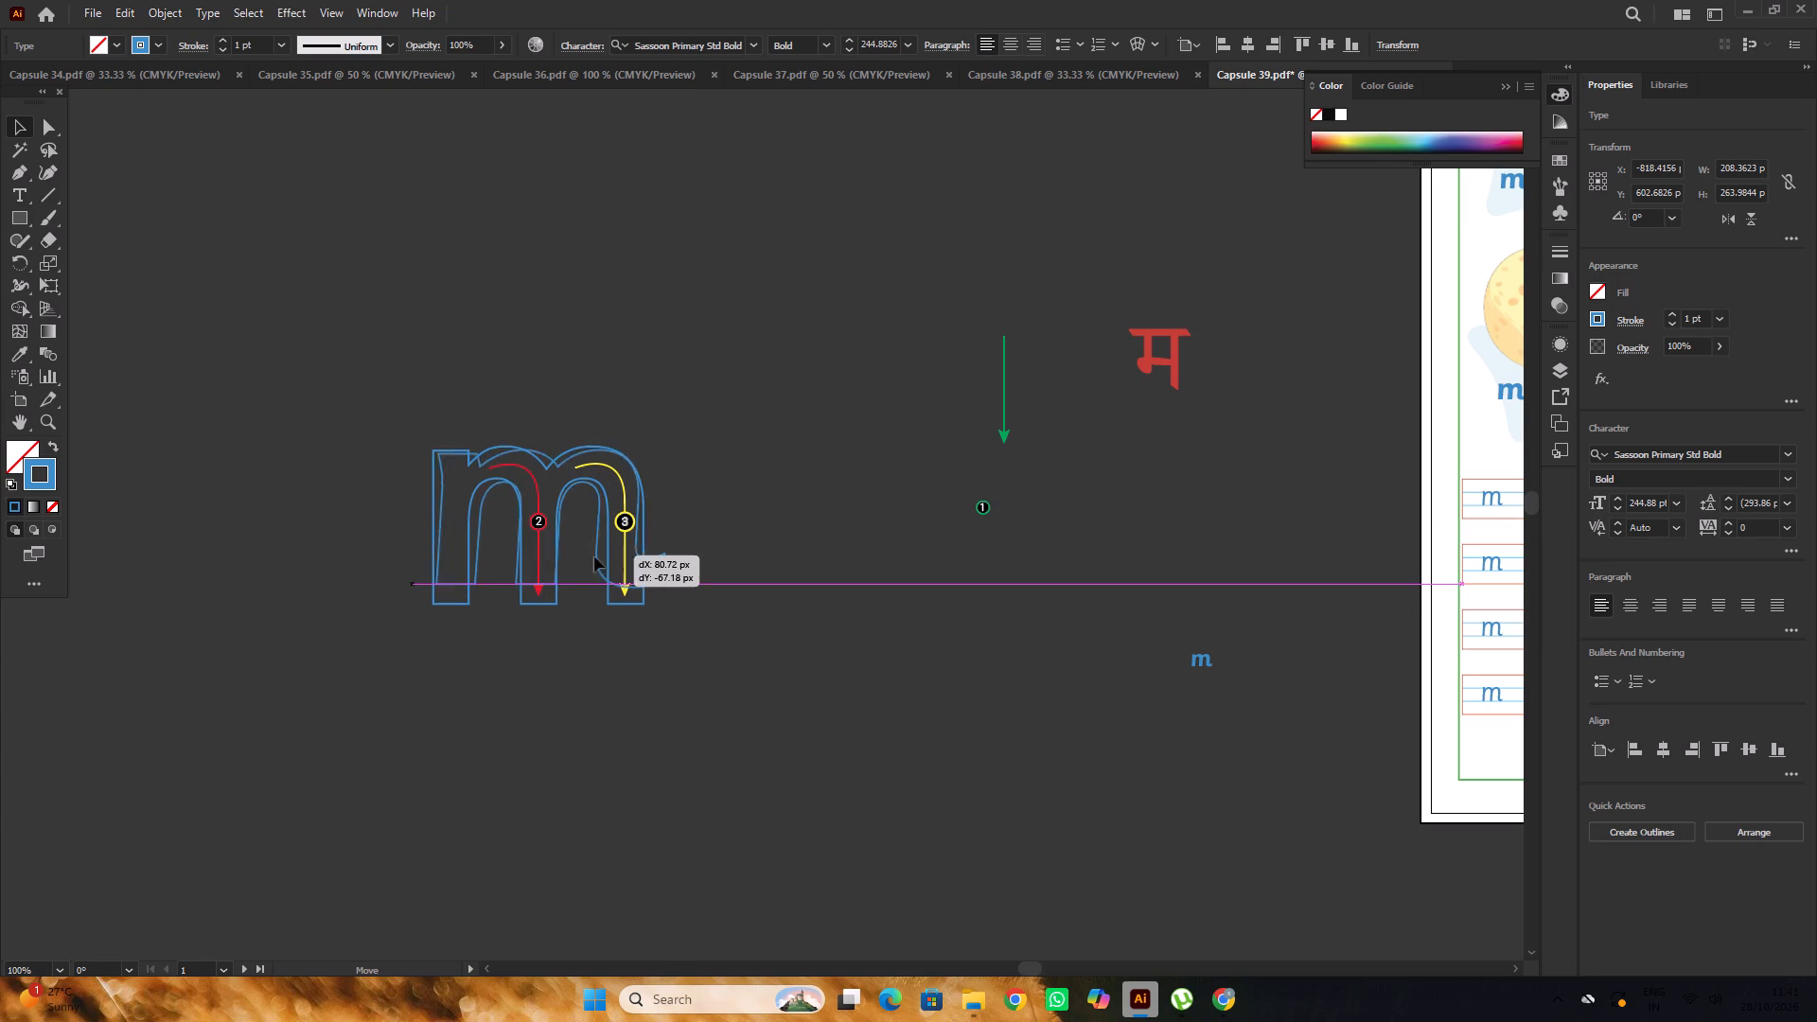
pyautogui.moveTo(594, 556); pyautogui.dragTo(591, 554)
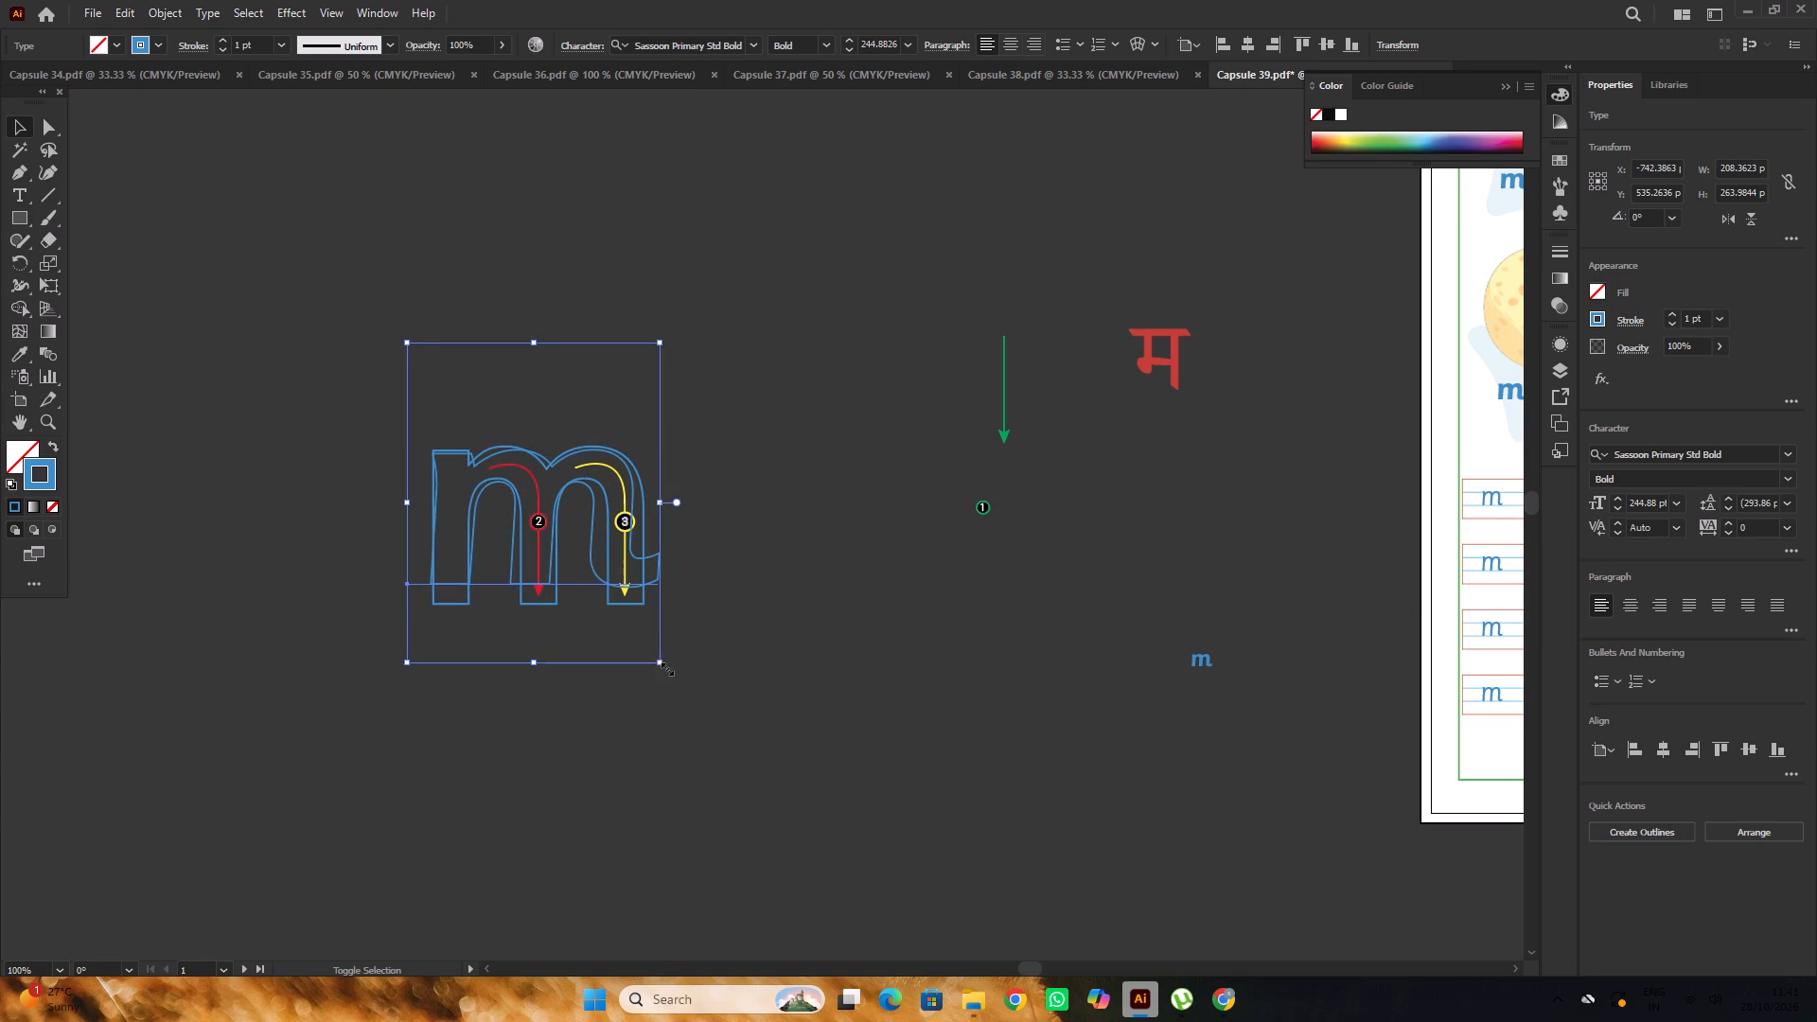
pyautogui.keyDown('shift'); pyautogui.moveTo(665, 667); pyautogui.dragTo(689, 679); pyautogui.keyUp('shift')
# Move the outlined m back to the centre of the Alphabet page, above the Moral values box.
pyautogui.keyDown('alt'); pyautogui.scroll(-4, 419, 475); pyautogui.keyUp('alt')
pyautogui.moveTo(499, 481); pyautogui.dragTo(900, 380)
pyautogui.keyDown('alt'); pyautogui.scroll(3, 900, 377); pyautogui.keyUp('alt')
pyautogui.scroll(1, 899, 386)
pyautogui.moveTo(901, 403); pyautogui.dragTo(942, 412)
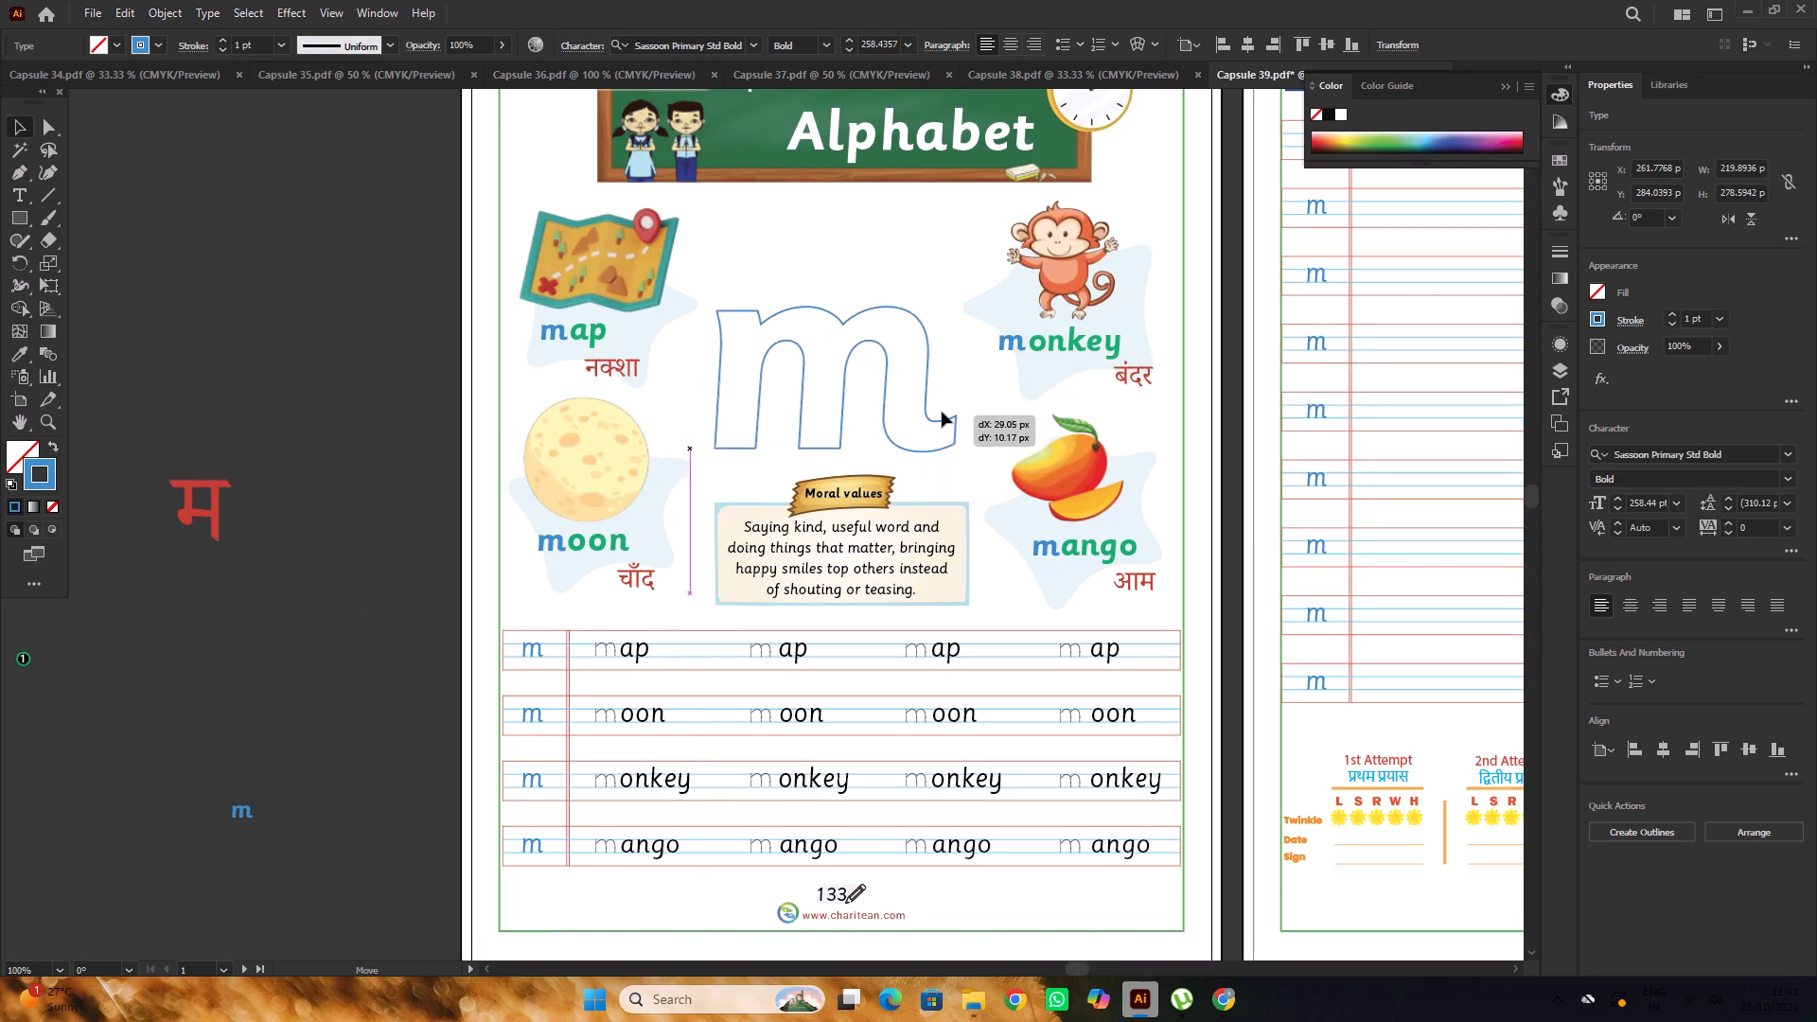
pyautogui.moveTo(942, 412); pyautogui.dragTo(928, 412)
# Place the red Hindi letter म on the Alphabet page between the outlined m and the mango.
pyautogui.keyDown('alt'); pyautogui.scroll(-1, 920, 408); pyautogui.keyUp('alt')
pyautogui.click(492, 382)
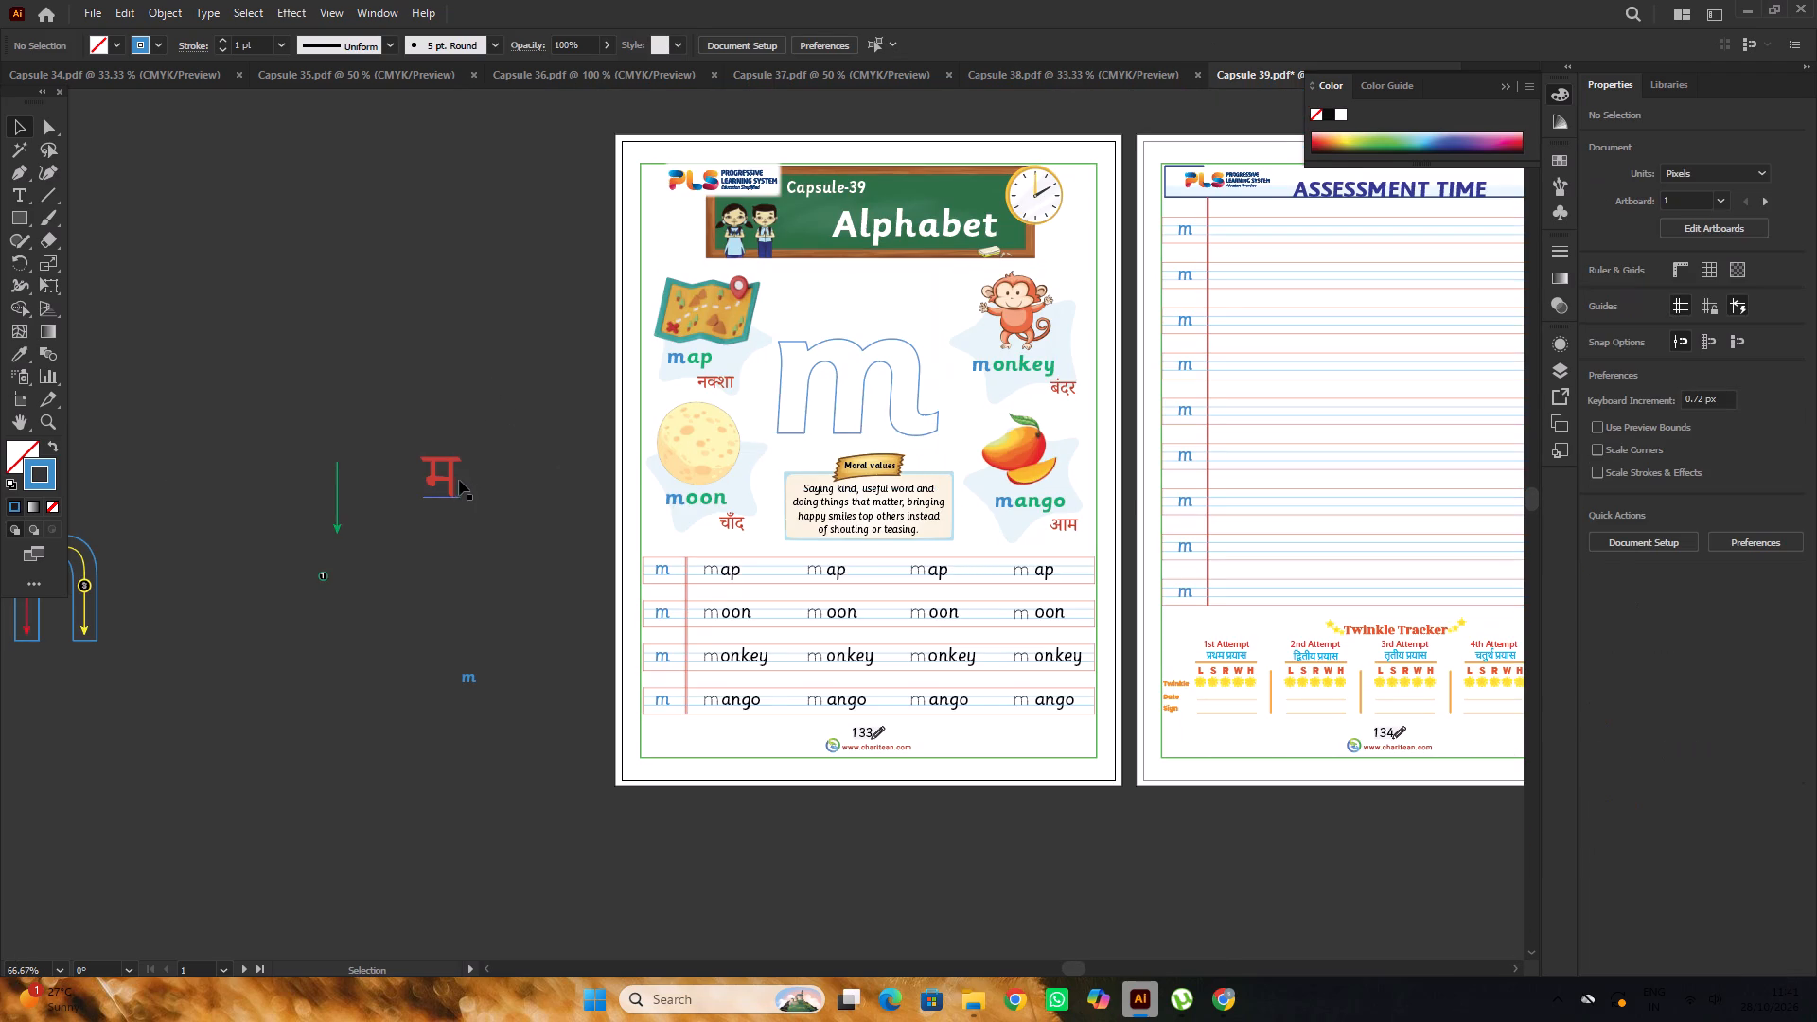
pyautogui.moveTo(451, 478); pyautogui.dragTo(973, 432)
# Scale the outlined m down to about 221 pt and reposition it above the Moral values box.
pyautogui.click(904, 404)
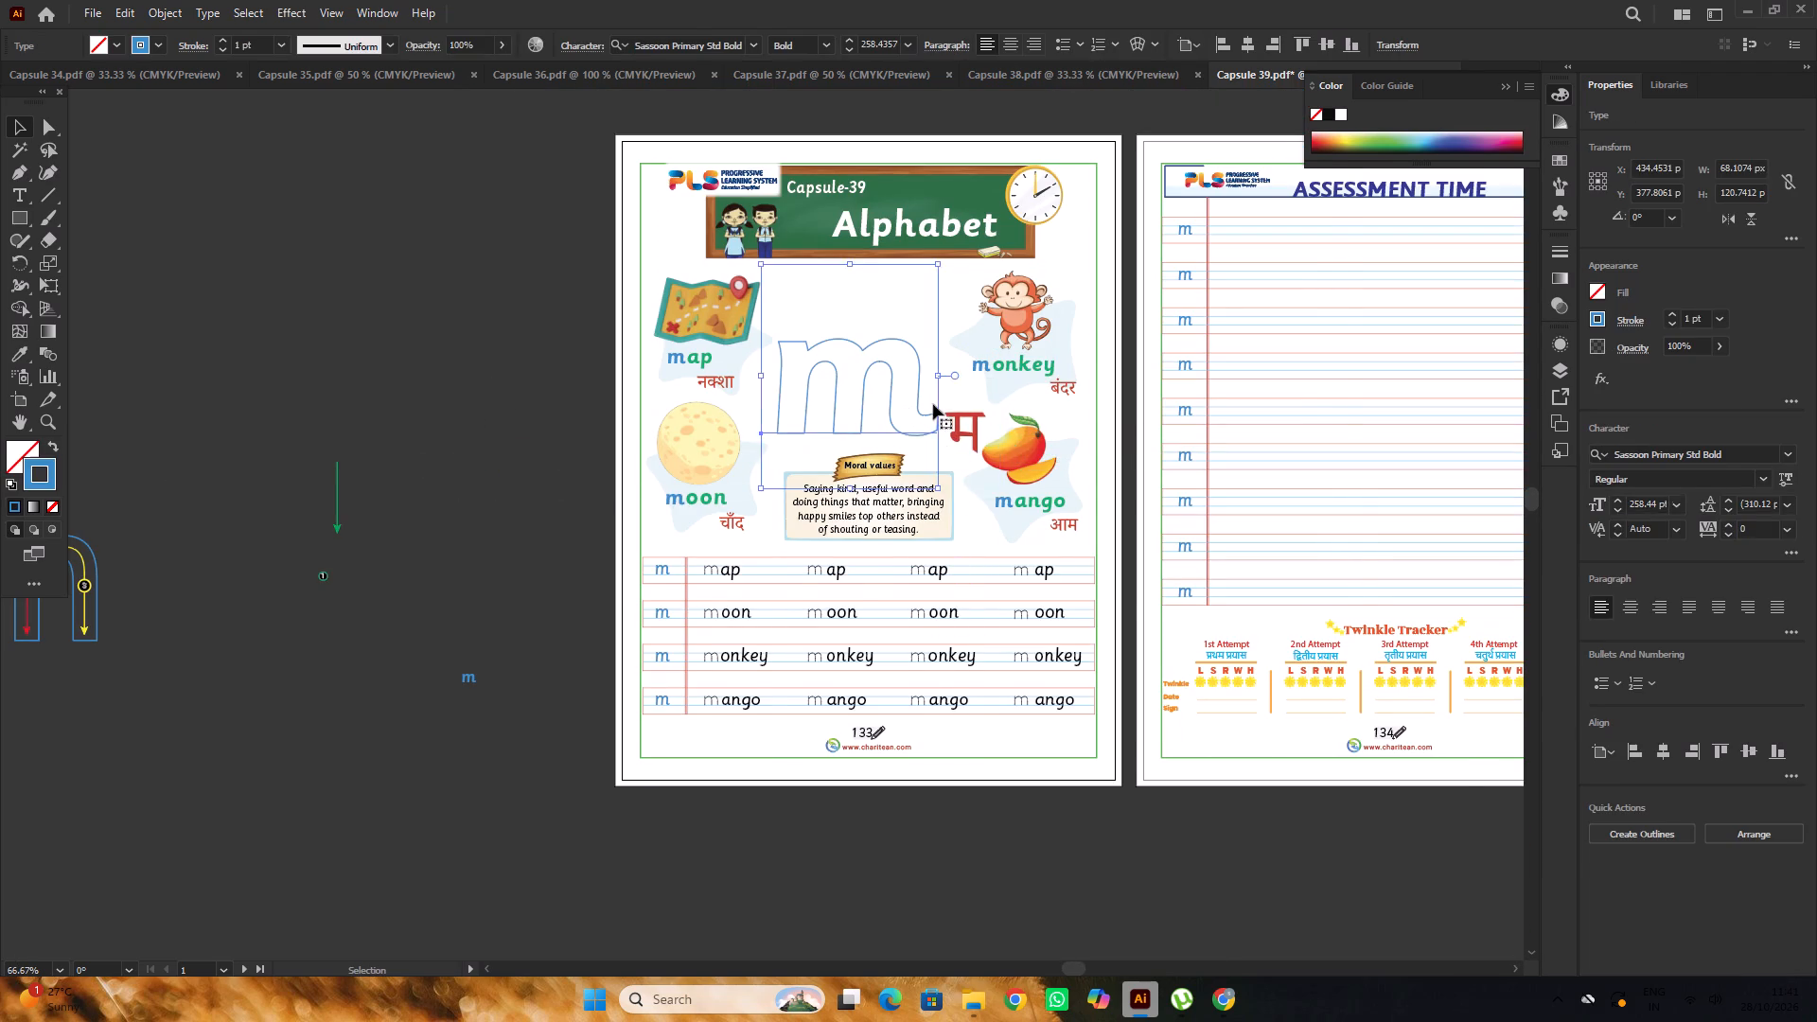
pyautogui.keyDown('alt'); pyautogui.scroll(1, 934, 404); pyautogui.keyUp('alt')
pyautogui.keyDown('alt'); pyautogui.keyDown('shift'); pyautogui.moveTo(939, 532); pyautogui.dragTo(932, 507); pyautogui.keyUp('shift'); pyautogui.keyUp('alt')
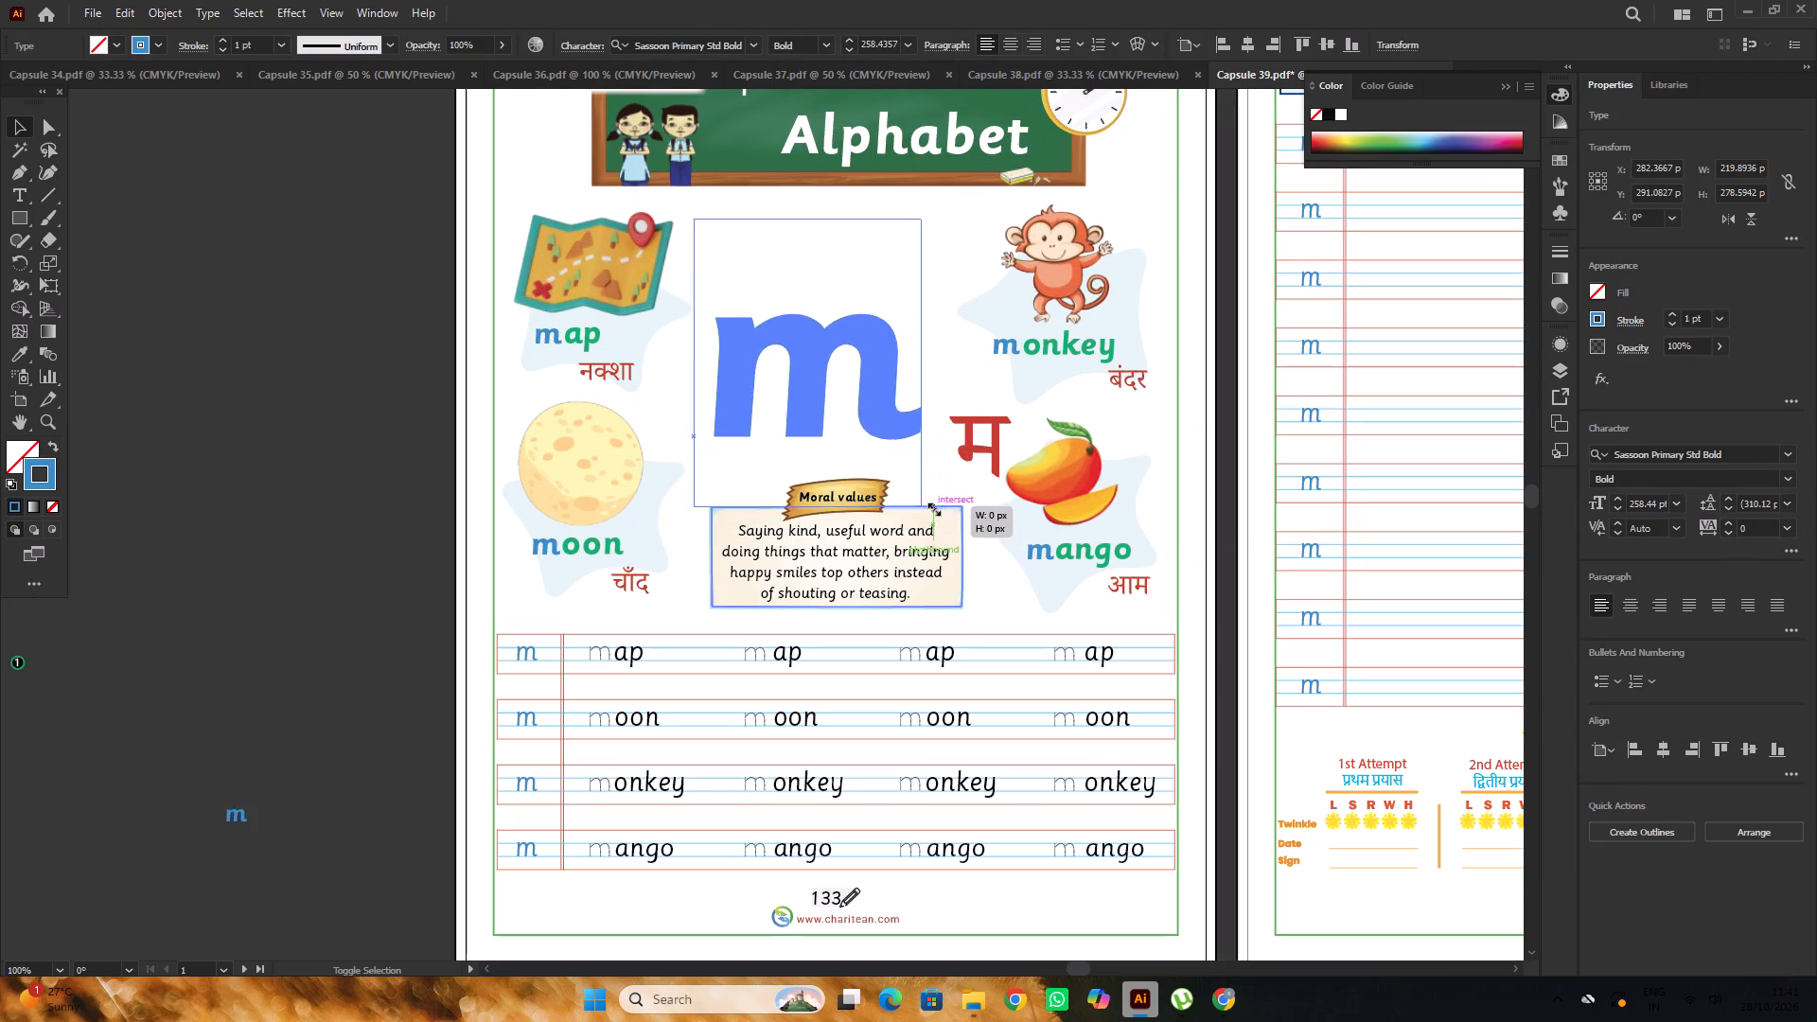
pyautogui.keyDown('alt'); pyautogui.keyDown('shift'); pyautogui.moveTo(932, 507); pyautogui.dragTo(931, 506); pyautogui.keyUp('shift'); pyautogui.keyUp('alt')
pyautogui.moveTo(903, 412); pyautogui.dragTo(899, 430)
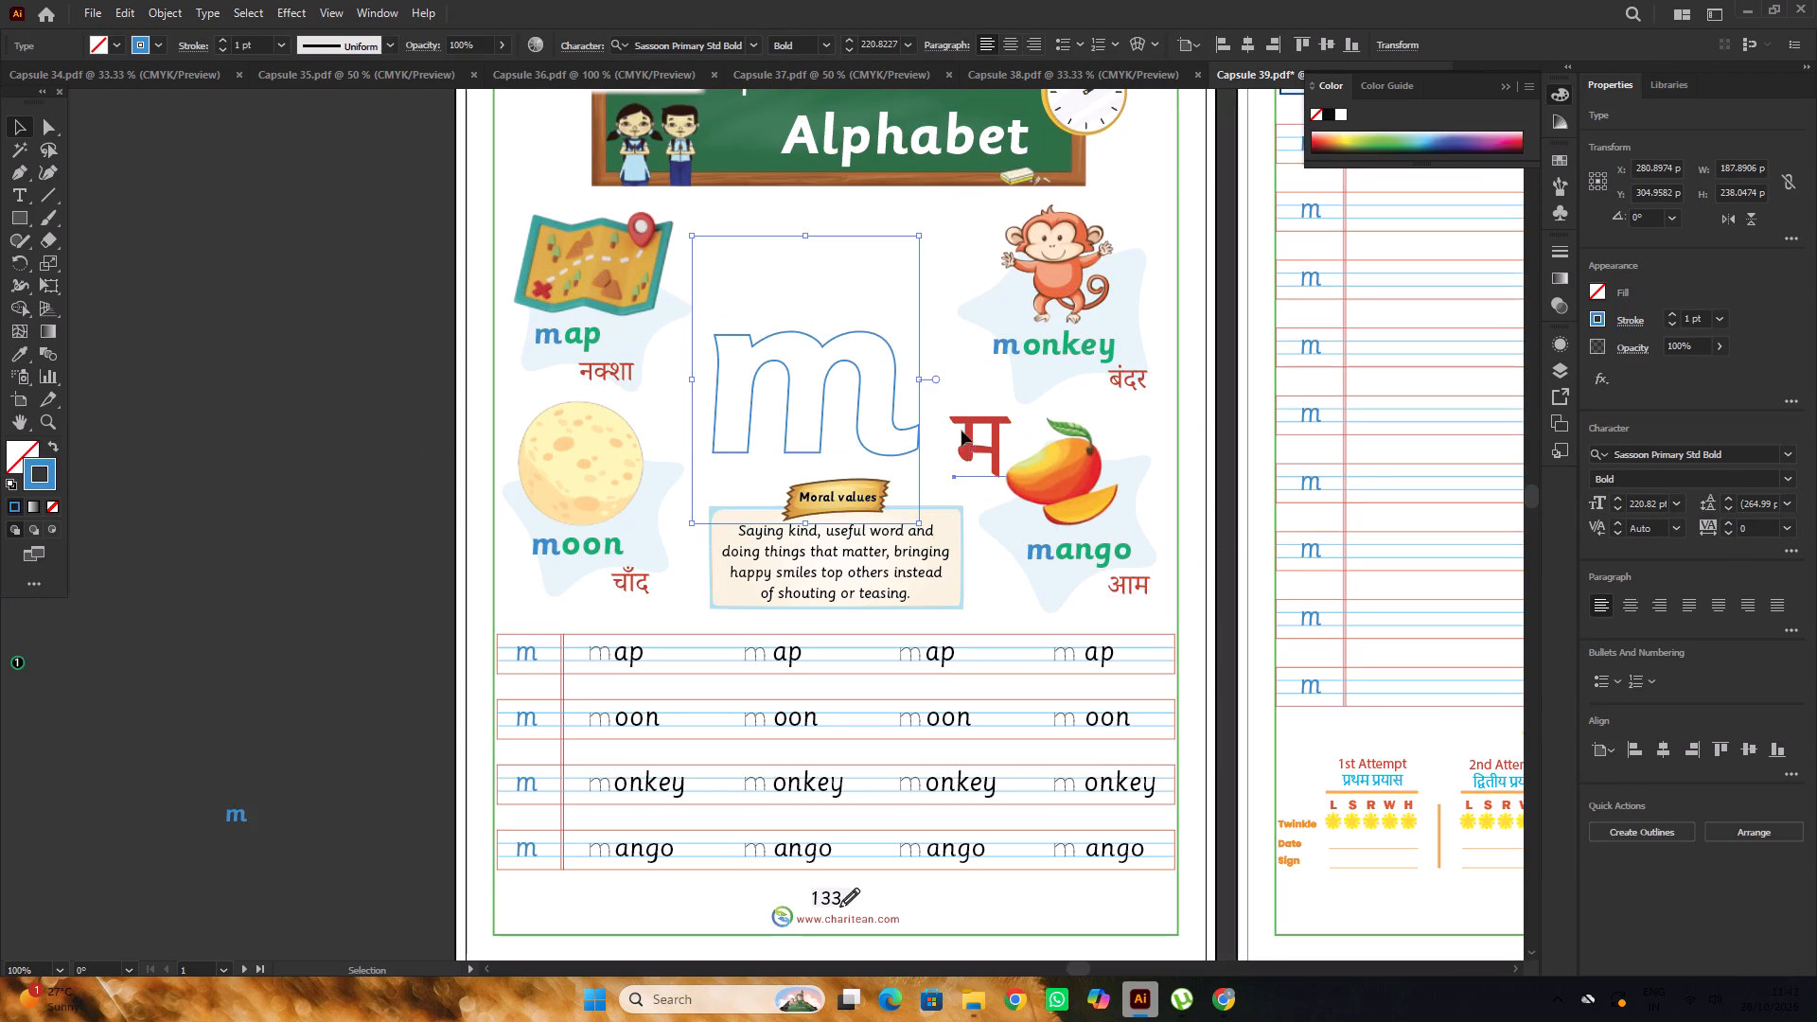
# Nudge the red म away from the mango and fine-position the outlined m beside it.
pyautogui.click(961, 431)
pyautogui.moveTo(974, 432); pyautogui.dragTo(958, 429)
pyautogui.keyDown('alt'); pyautogui.scroll(-2, 865, 370); pyautogui.keyUp('alt')
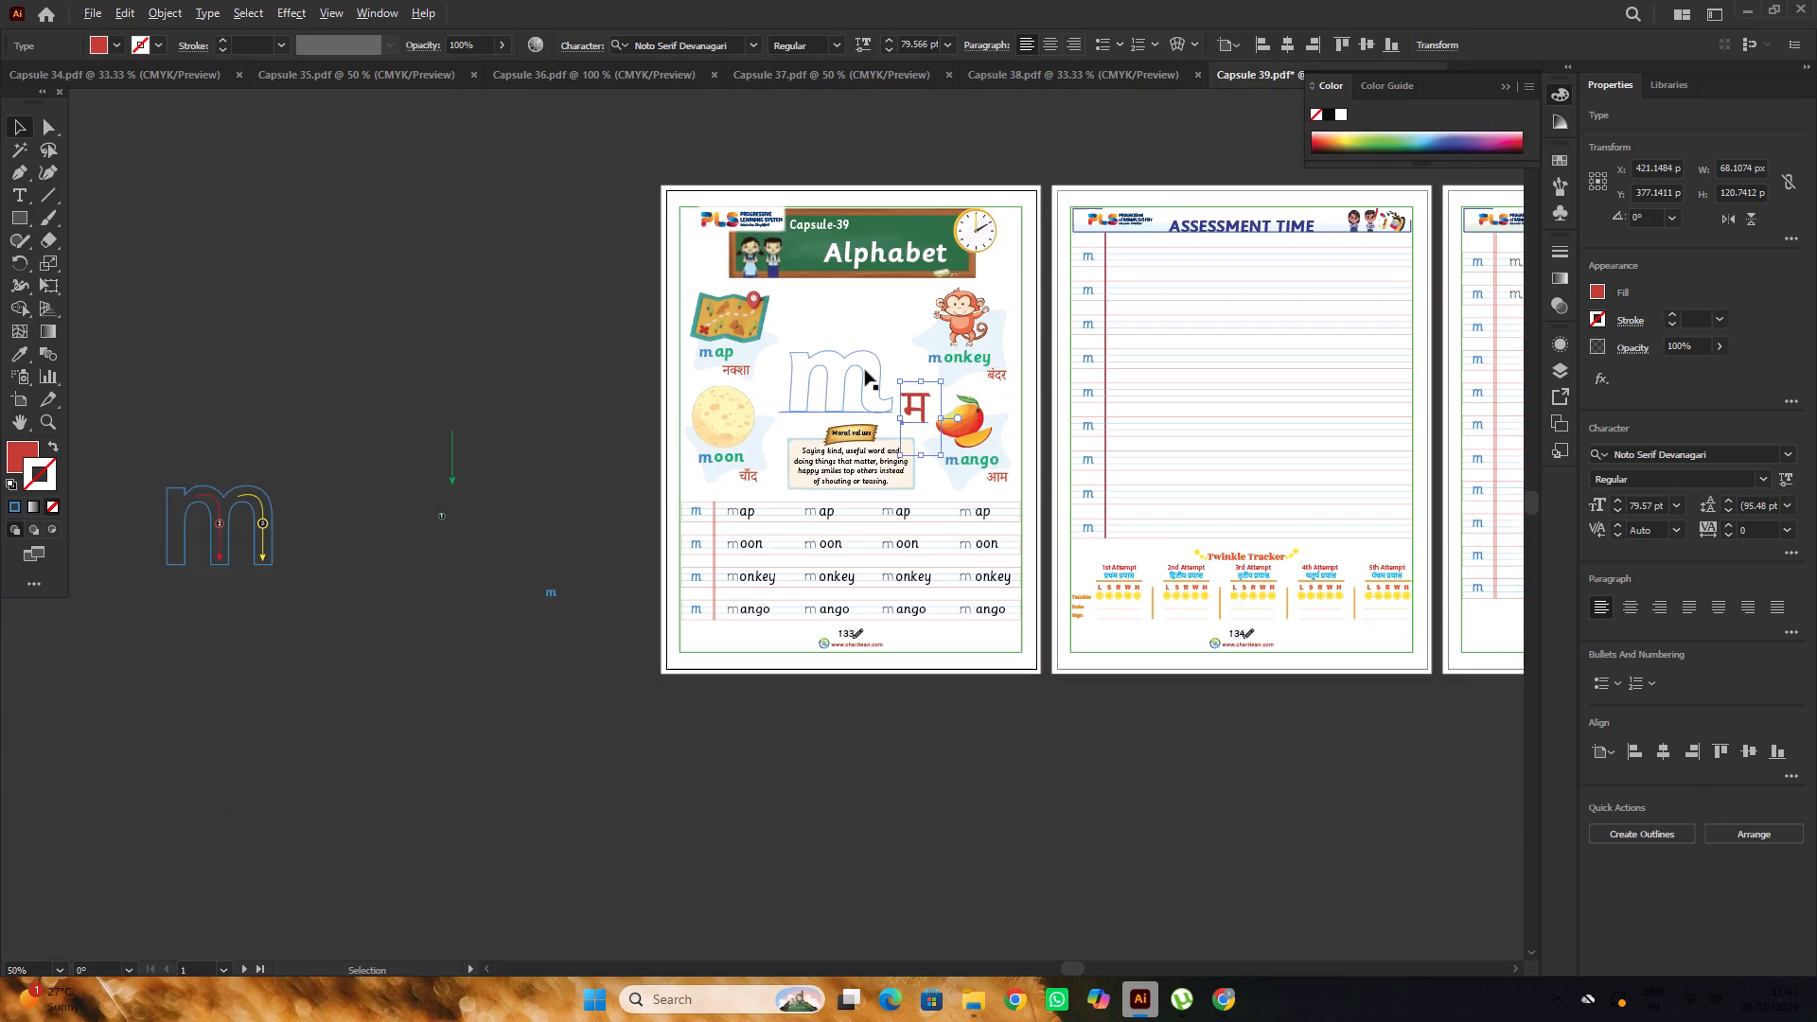
pyautogui.keyDown('alt'); pyautogui.scroll(2, 865, 378); pyautogui.keyUp('alt')
pyautogui.moveTo(869, 385); pyautogui.dragTo(873, 378)
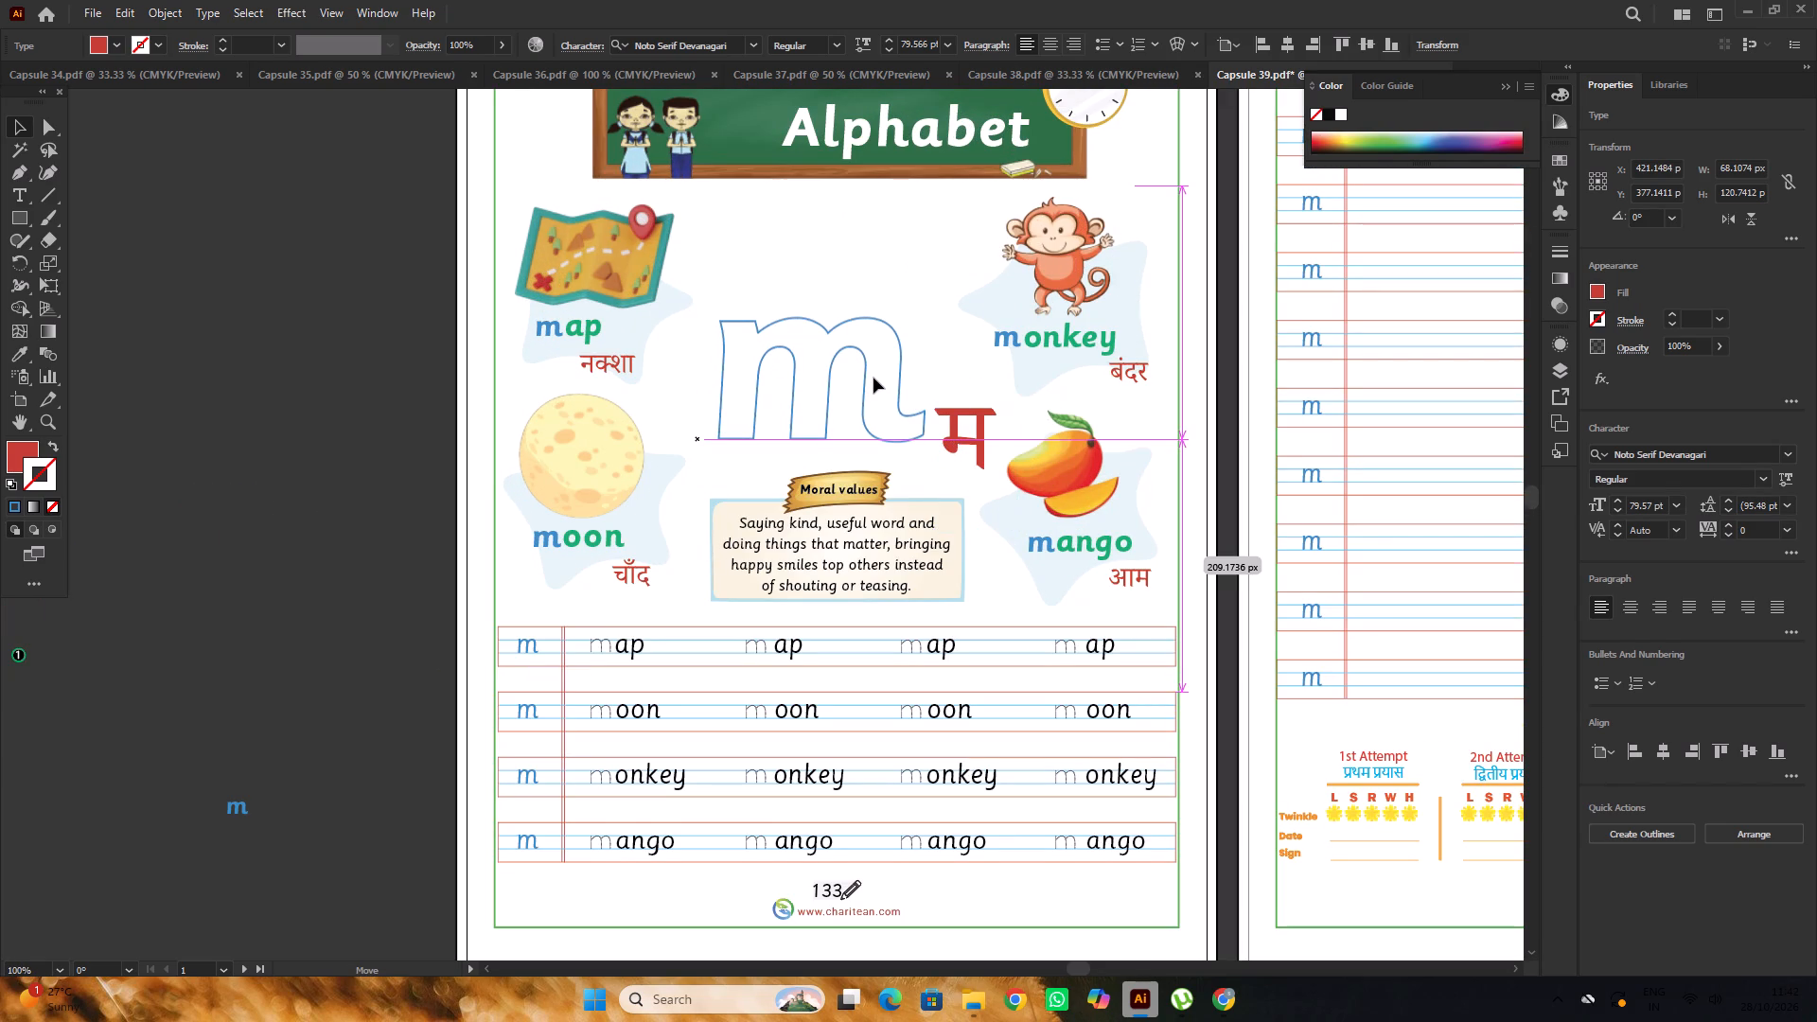
pyautogui.moveTo(873, 378); pyautogui.dragTo(873, 377)
# Place the green downward arrow inside the first stem of the outlined m.
pyautogui.keyDown('alt'); pyautogui.scroll(-2, 861, 369); pyautogui.keyUp('alt')
pyautogui.click(538, 301)
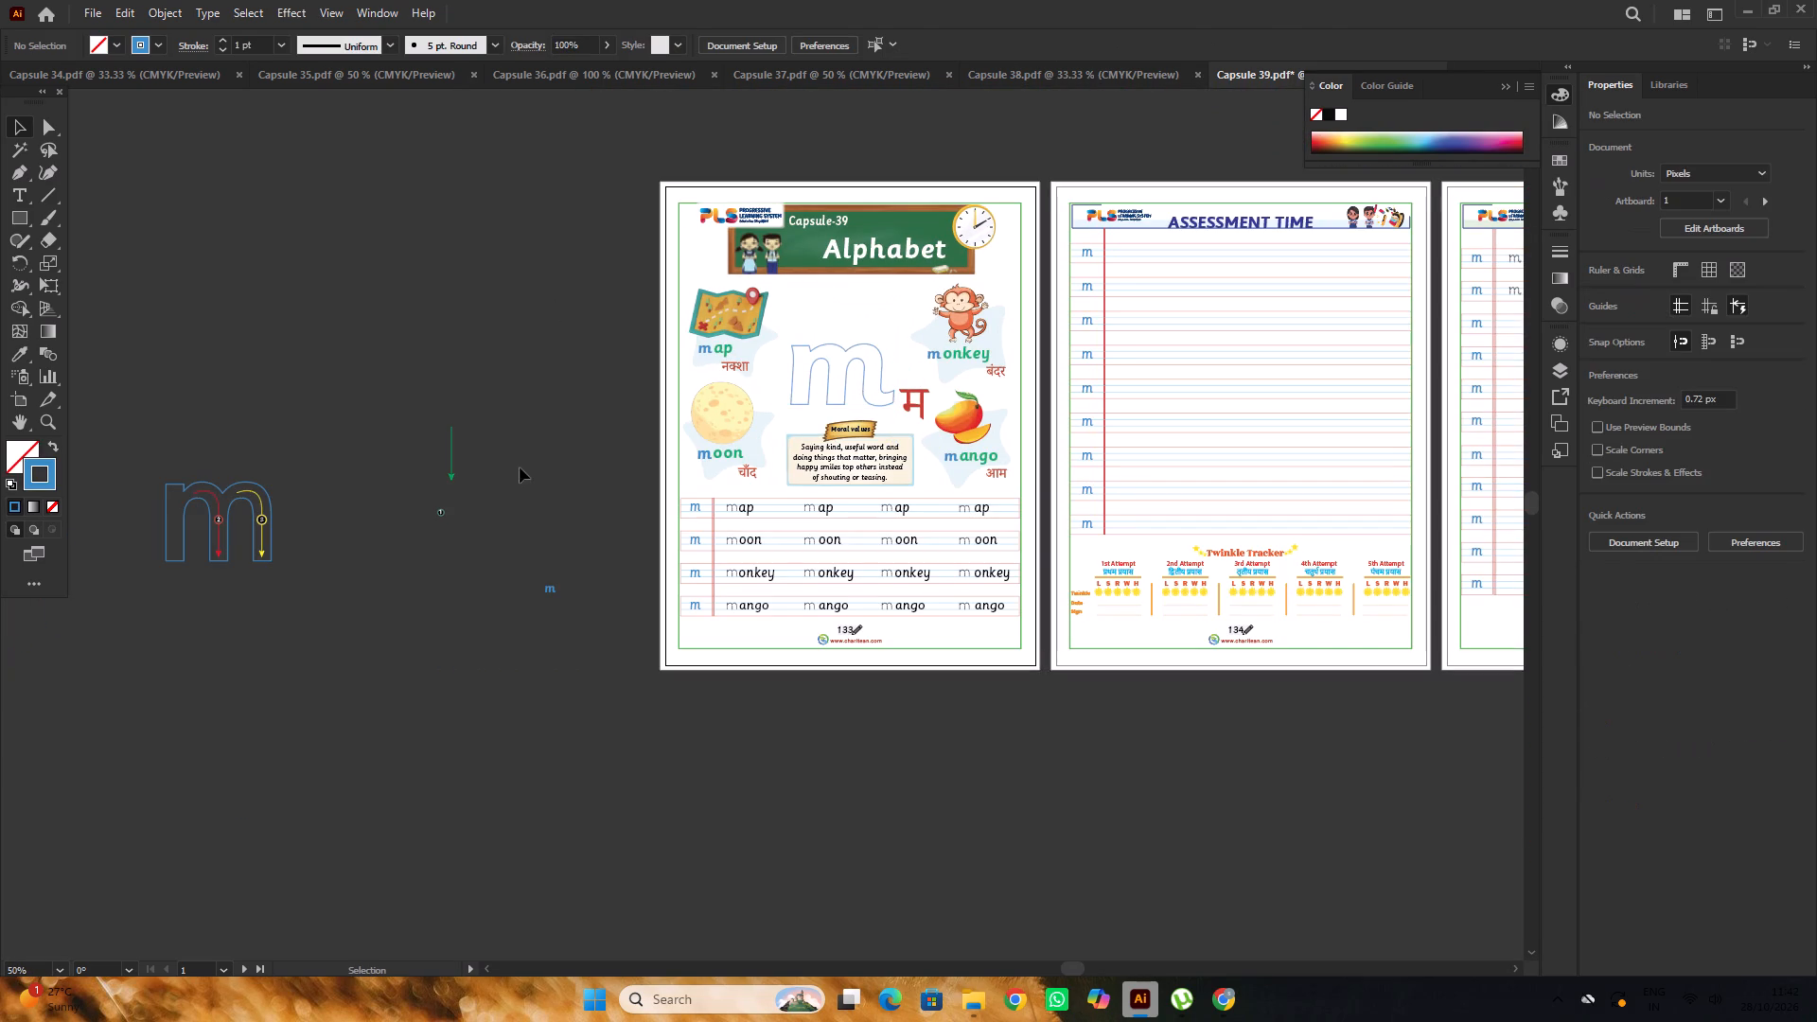
pyautogui.moveTo(450, 478); pyautogui.dragTo(803, 403)
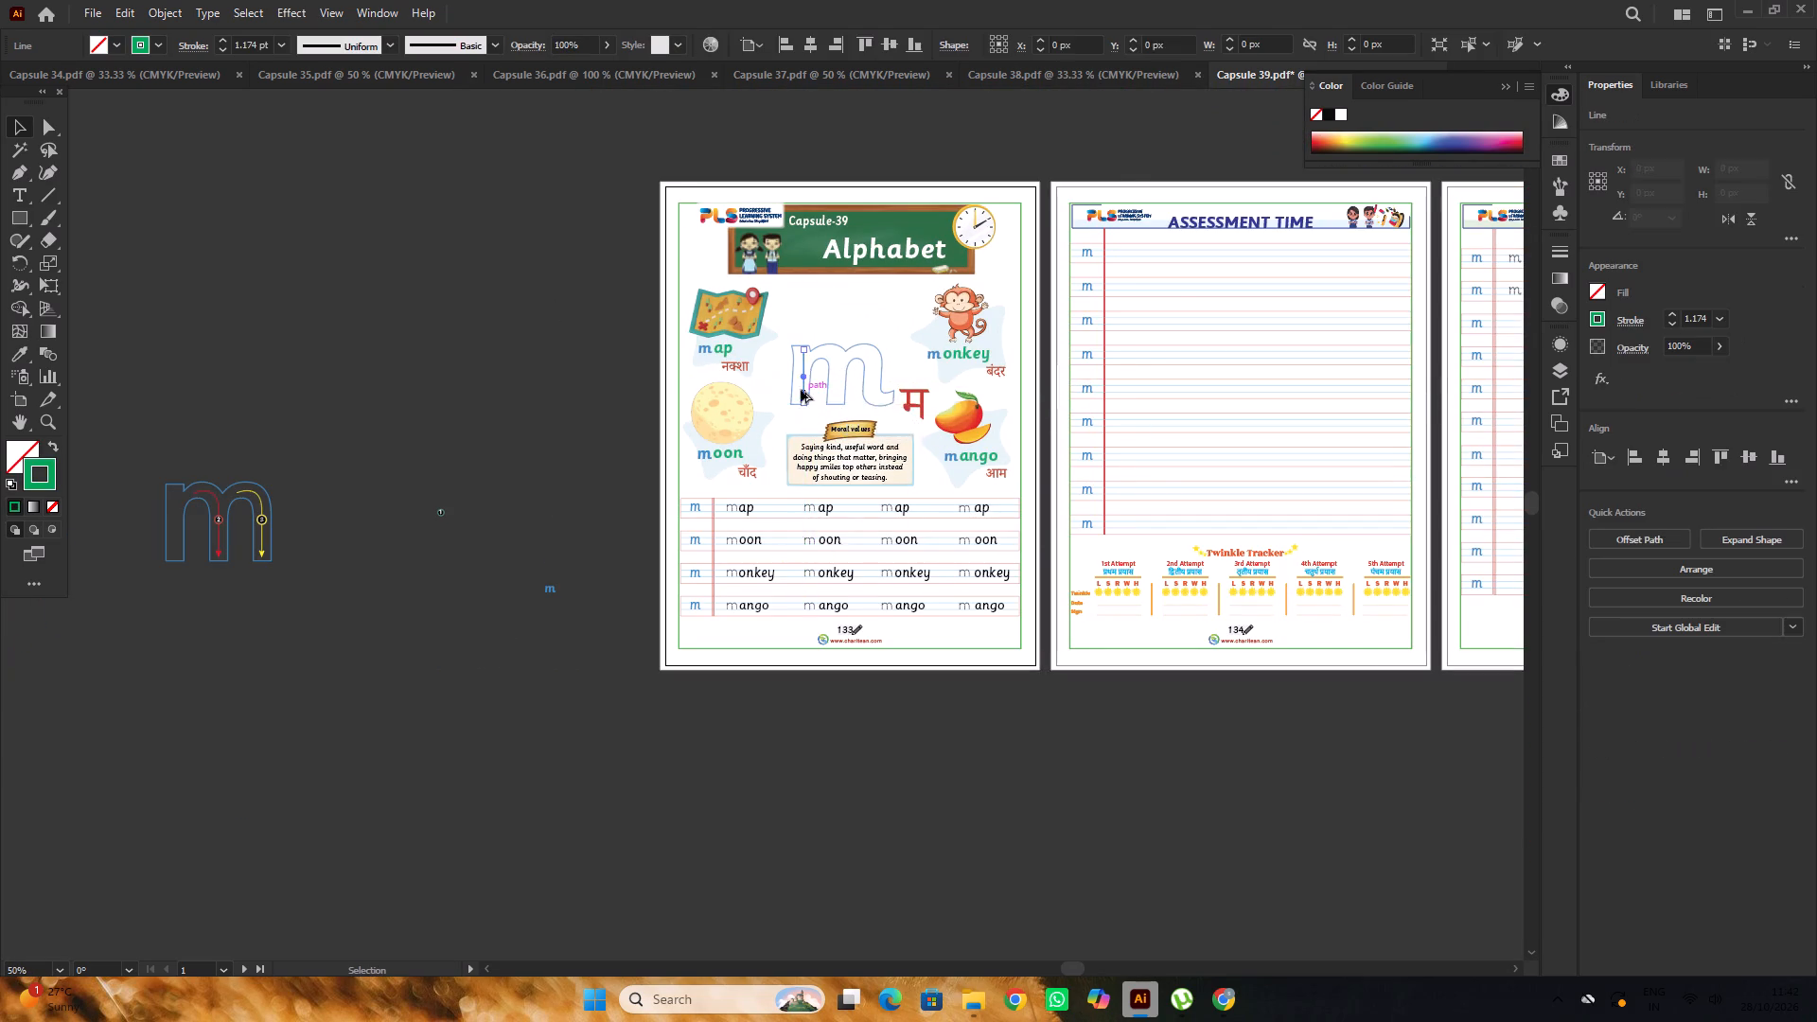
pyautogui.keyDown('alt'); pyautogui.scroll(7, 800, 388); pyautogui.keyUp('alt')
pyautogui.moveTo(815, 445); pyautogui.dragTo(801, 437)
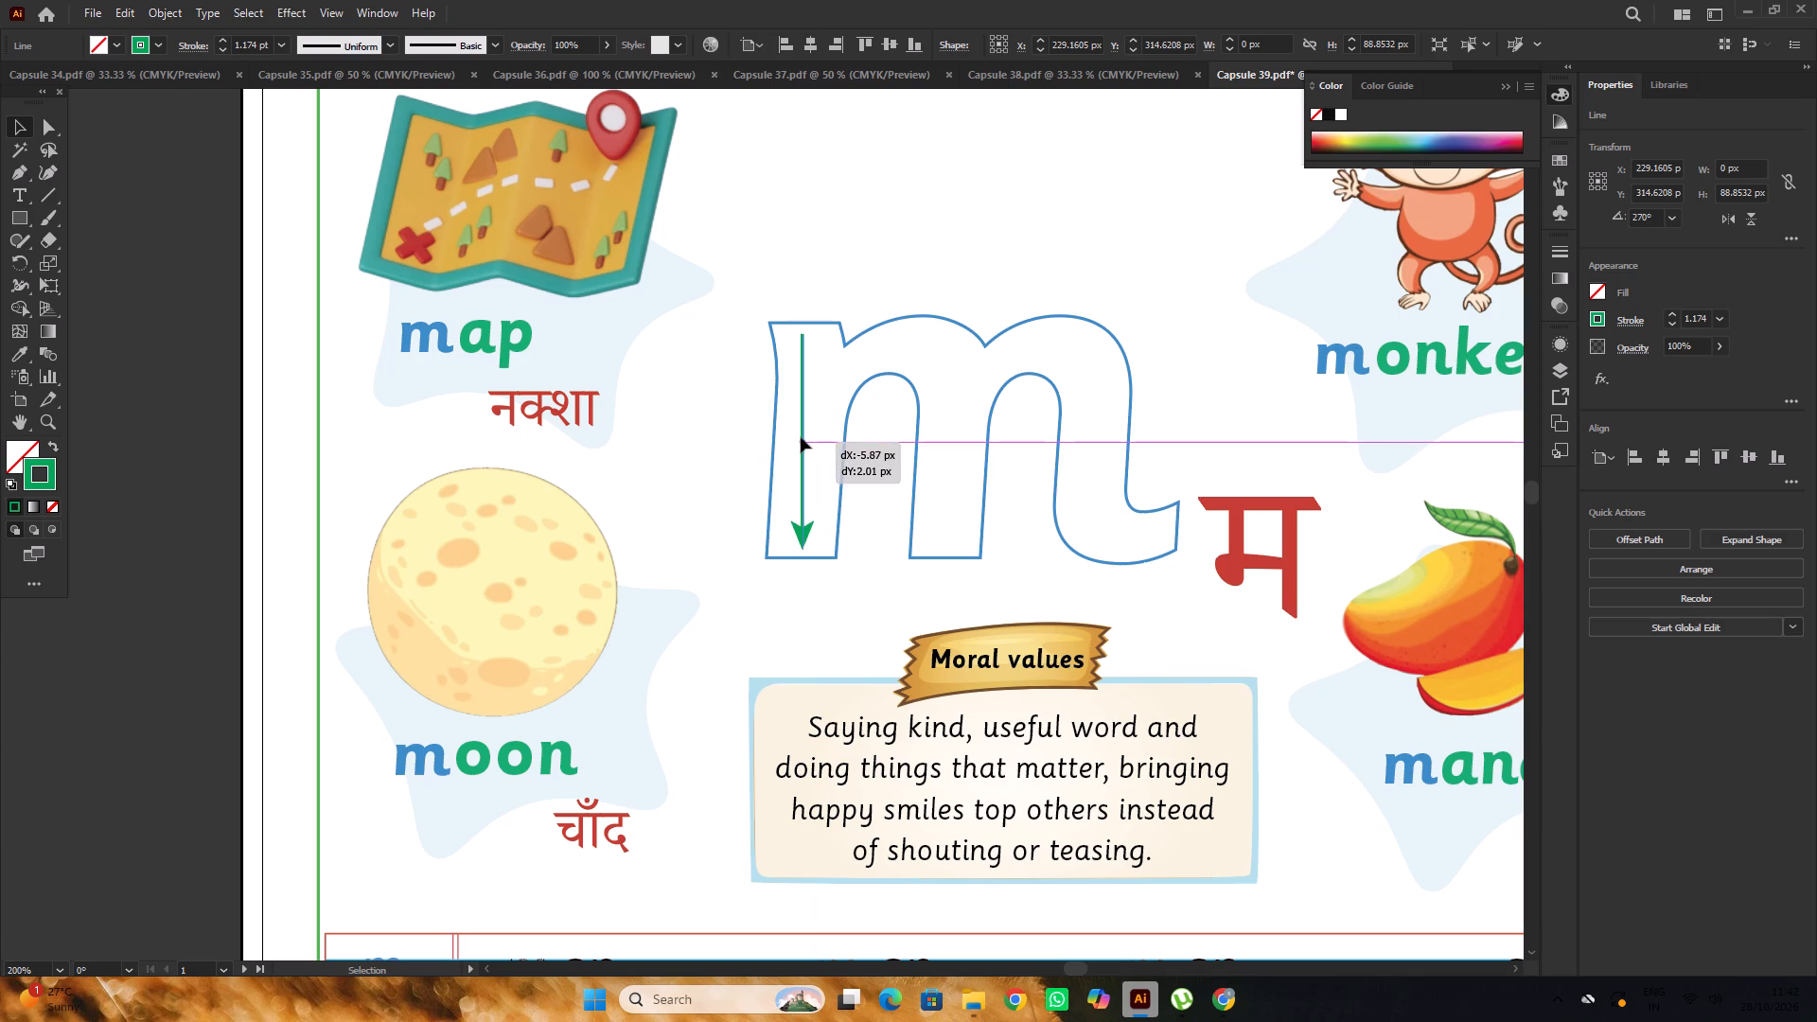
pyautogui.moveTo(801, 437); pyautogui.dragTo(803, 441)
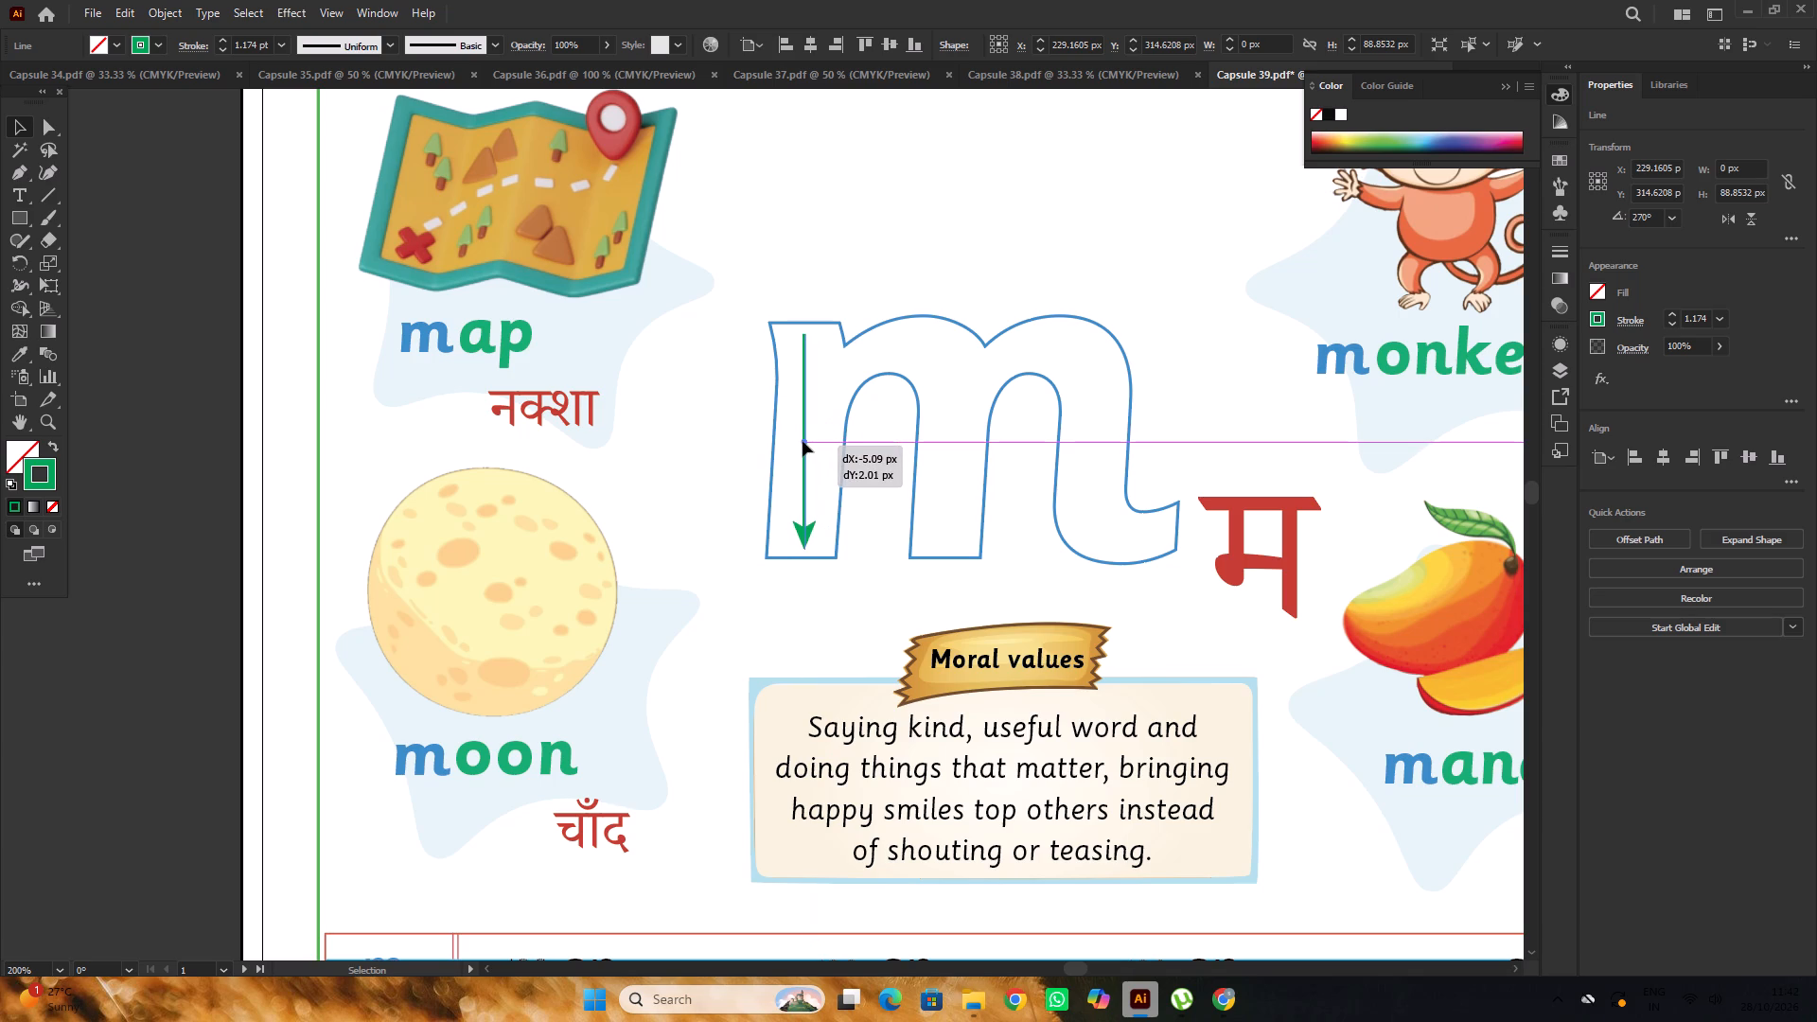
pyautogui.moveTo(803, 441); pyautogui.dragTo(802, 440)
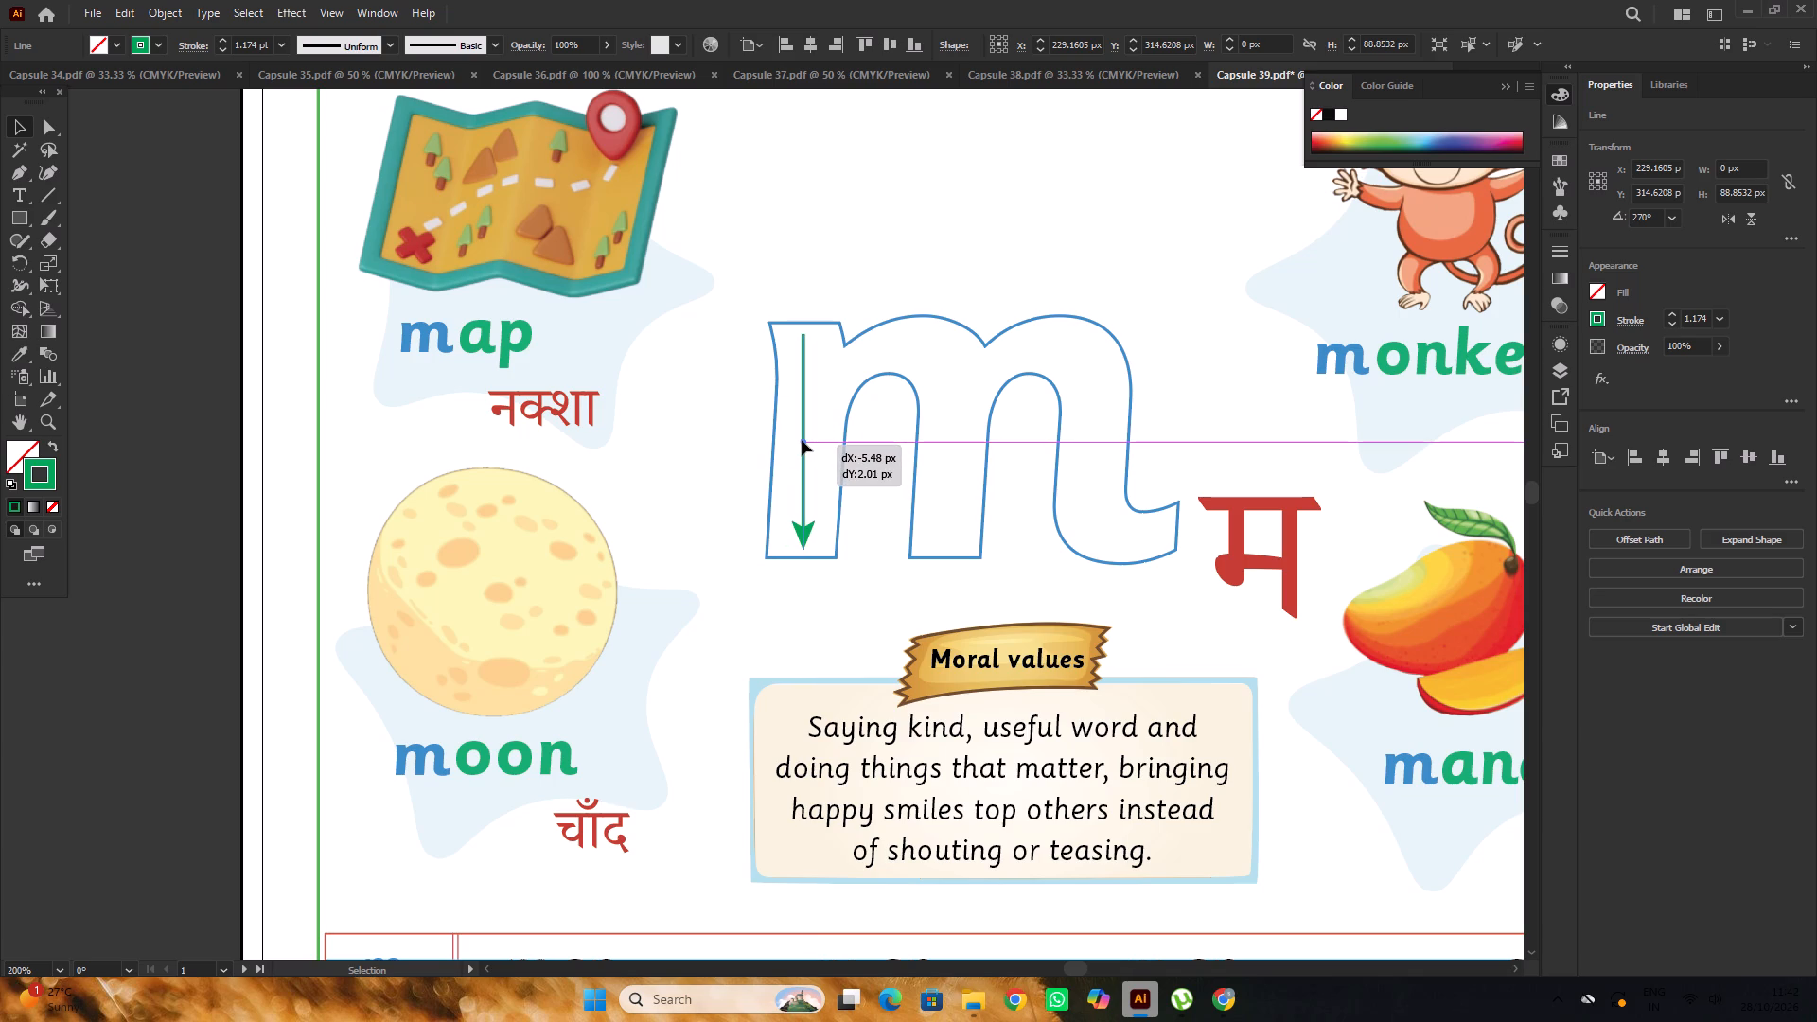
pyautogui.moveTo(802, 440); pyautogui.dragTo(803, 440)
# Shift the green arrow's top anchor toward the stem's left edge, undoing the extra path adjustment.
pyautogui.scroll(5, 811, 438)
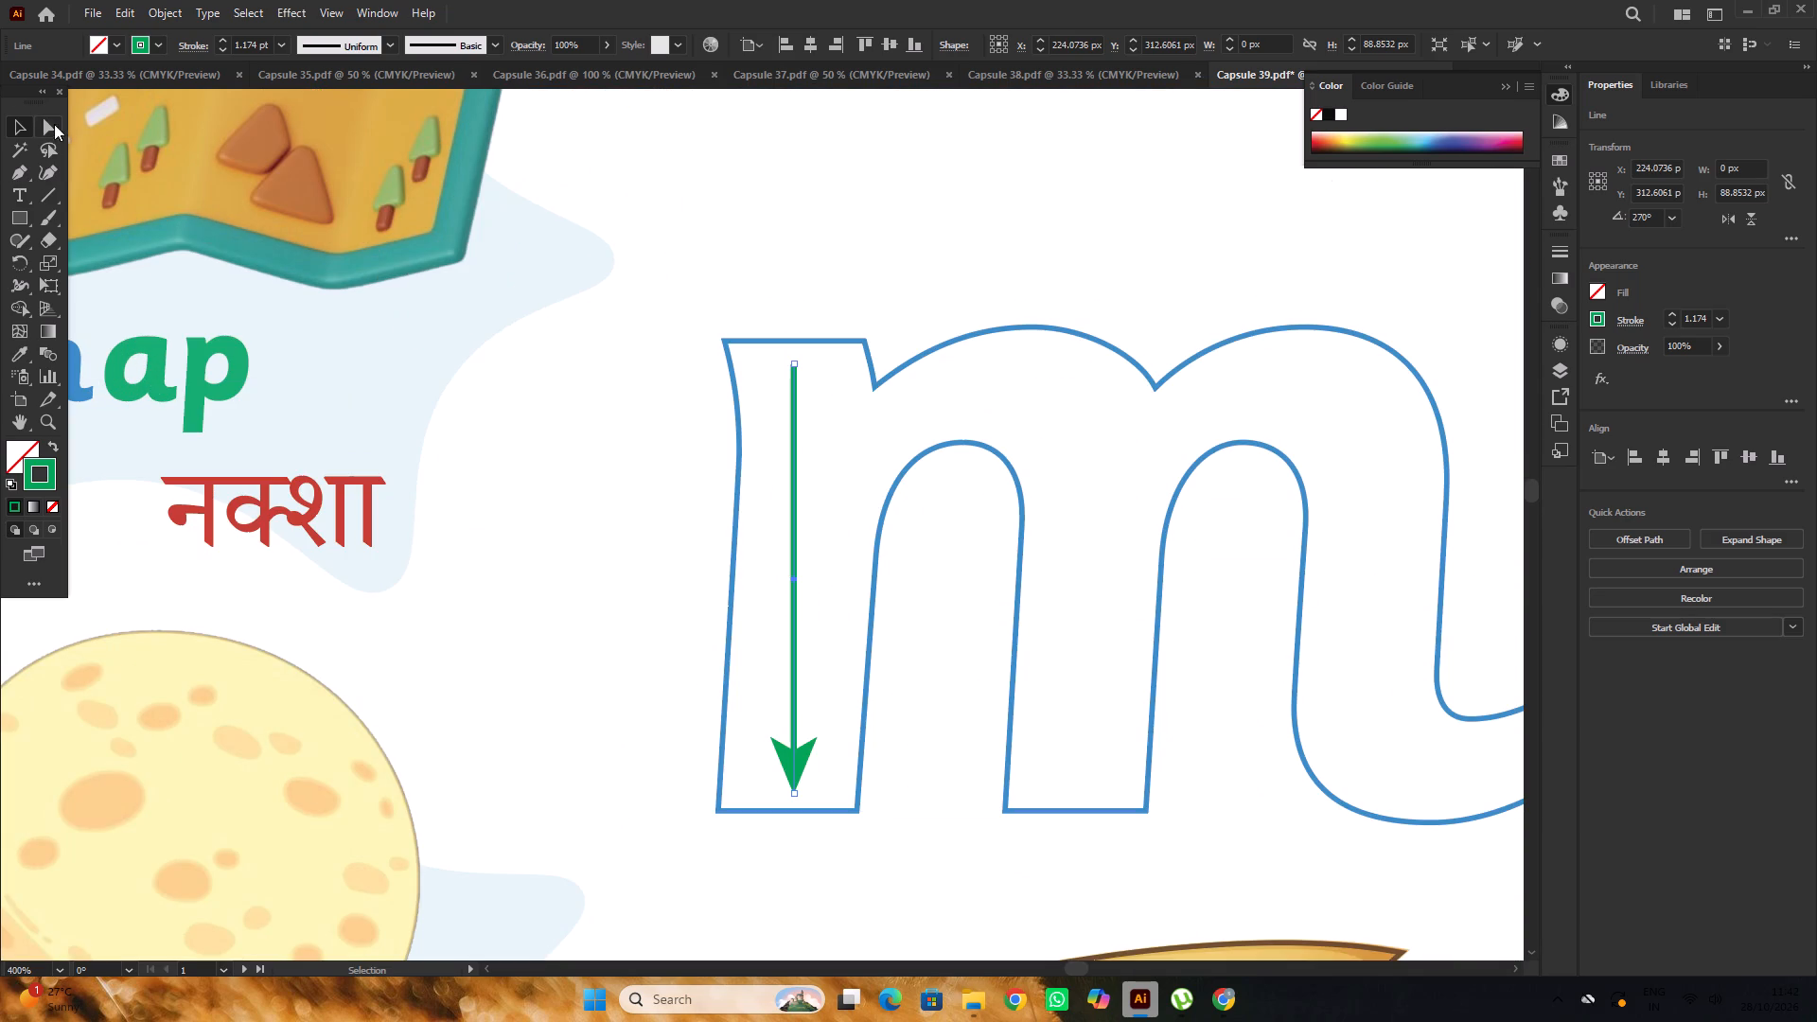
pyautogui.click(51, 125)
pyautogui.keyDown('alt'); pyautogui.scroll(2, 706, 371); pyautogui.keyUp('alt')
pyautogui.click(884, 350)
pyautogui.moveTo(884, 350); pyautogui.dragTo(882, 349)
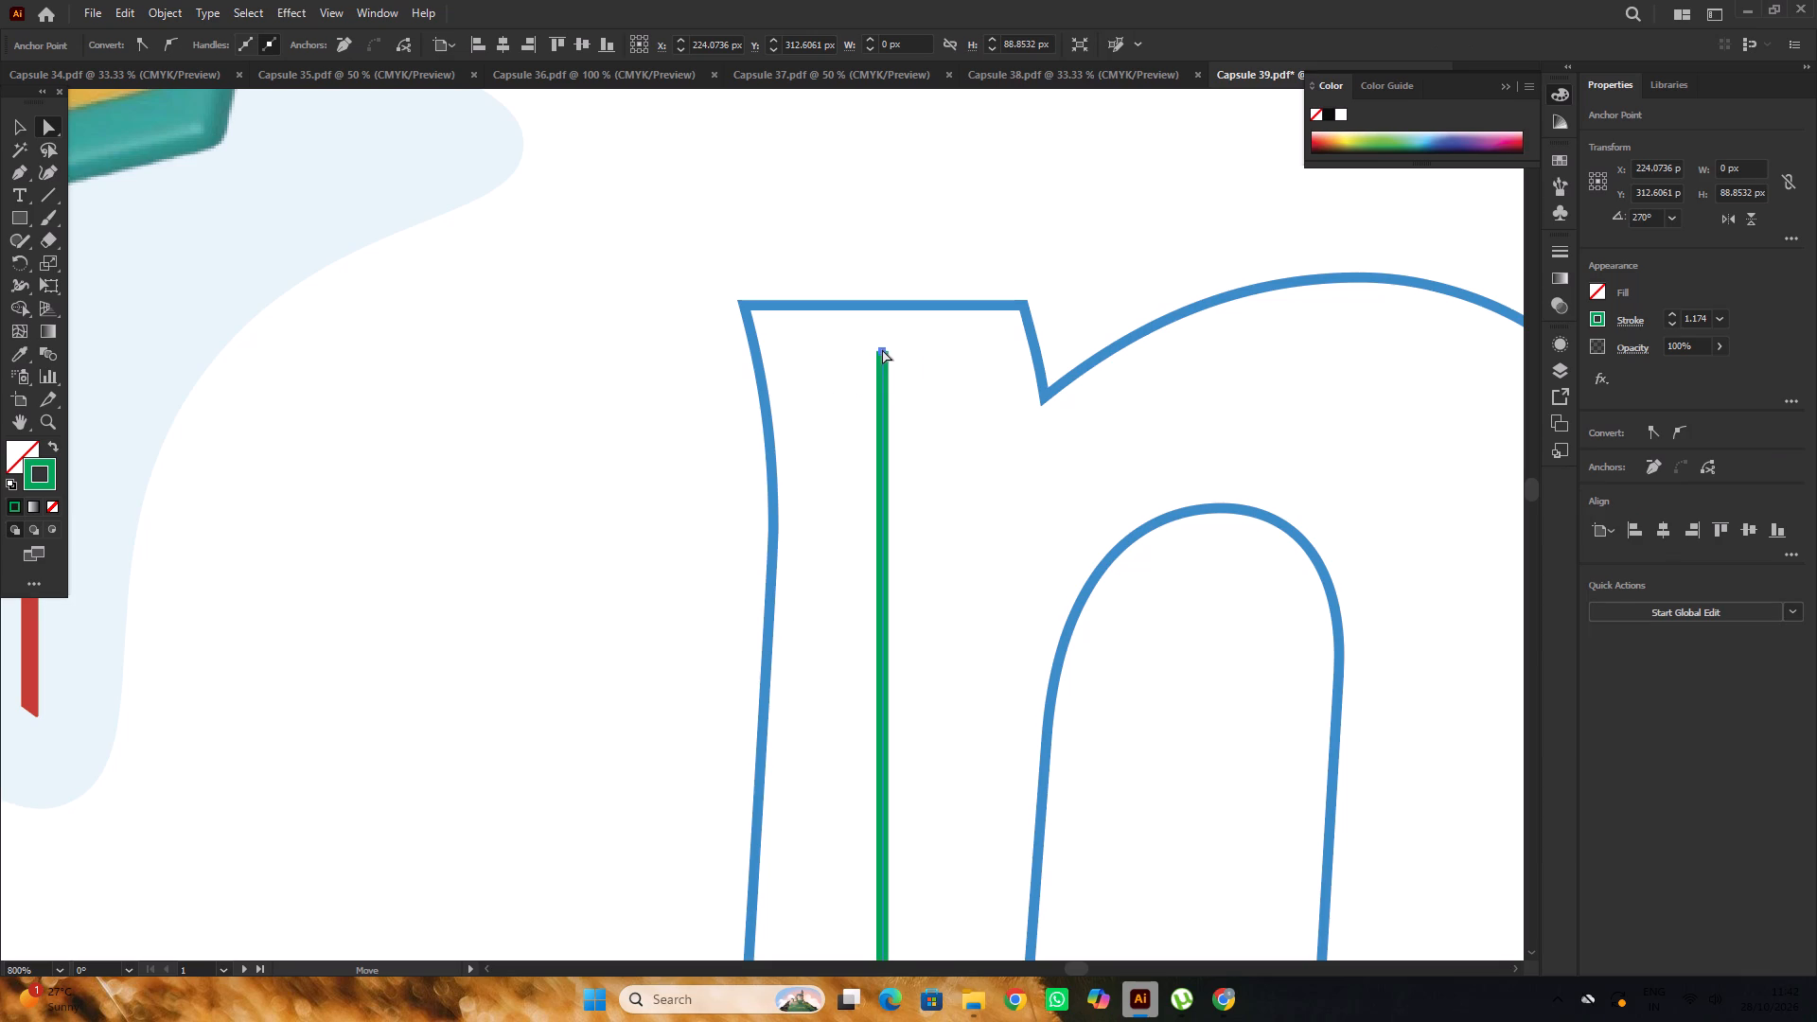
pyautogui.moveTo(882, 349); pyautogui.dragTo(824, 345)
pyautogui.keyDown('alt'); pyautogui.scroll(-2, 823, 344); pyautogui.keyUp('alt')
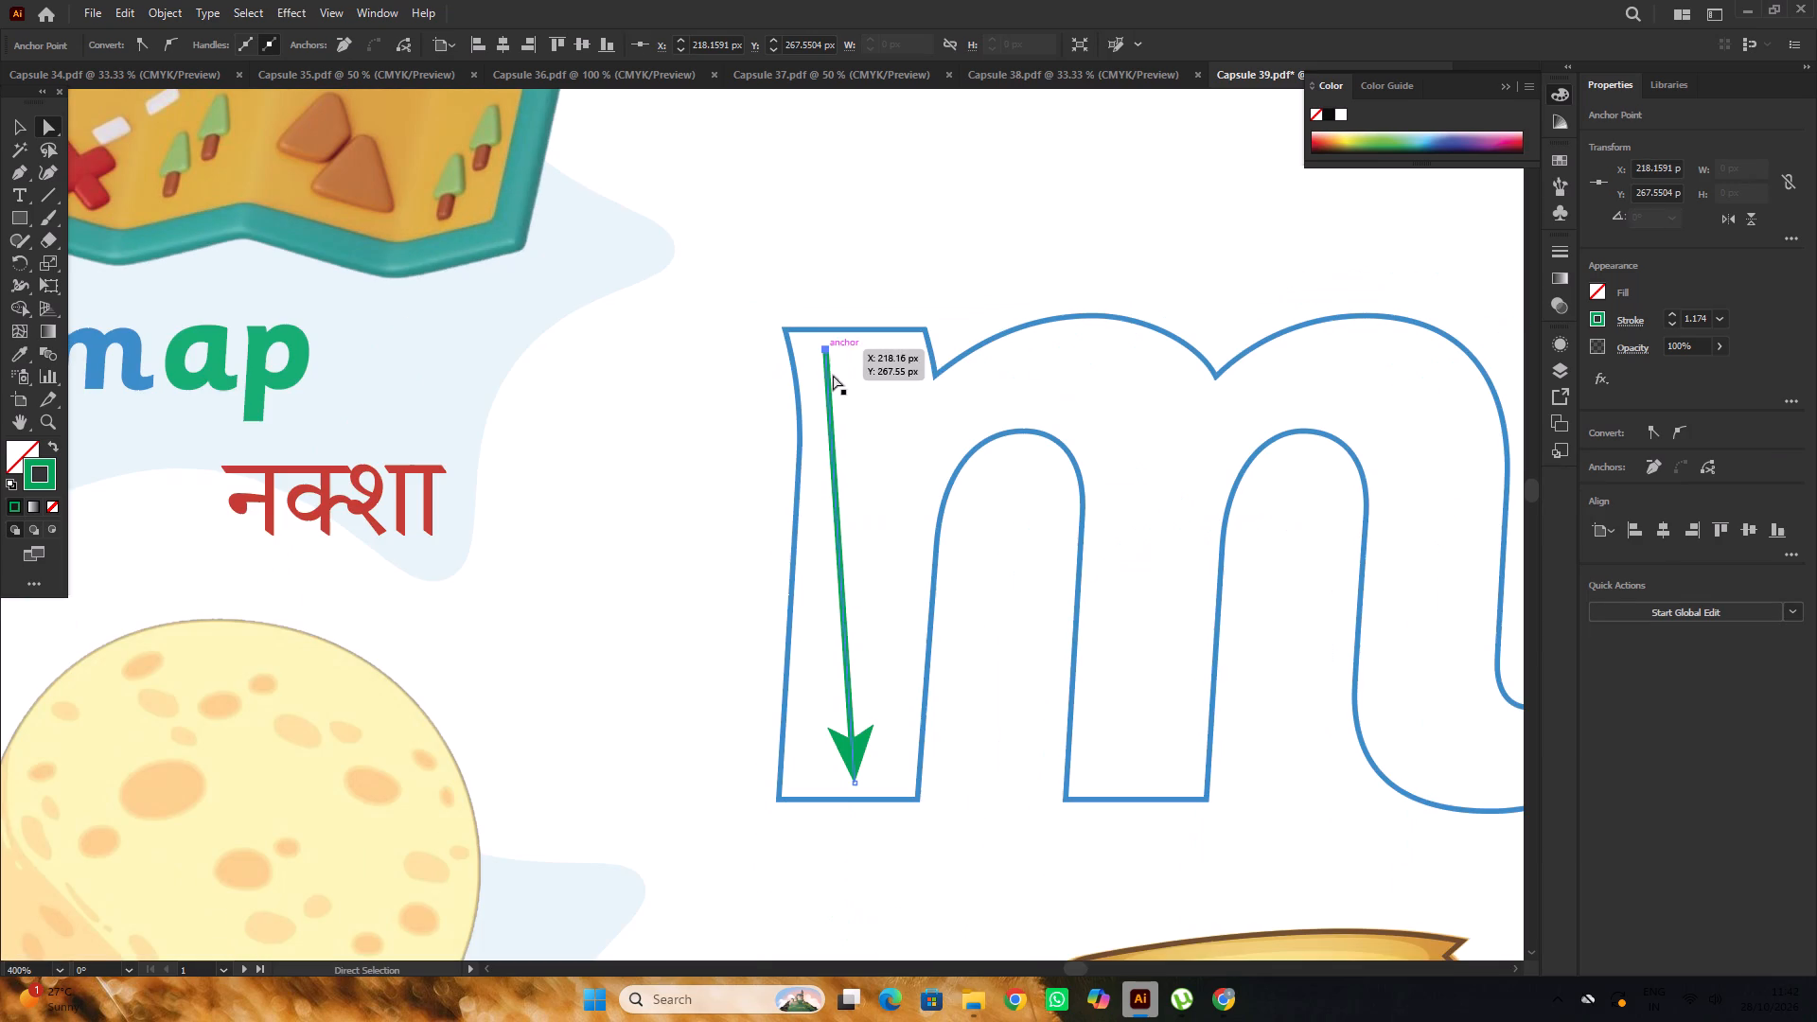
pyautogui.moveTo(834, 452); pyautogui.dragTo(846, 459)
pyautogui.hotkey('ctrl', 'z')
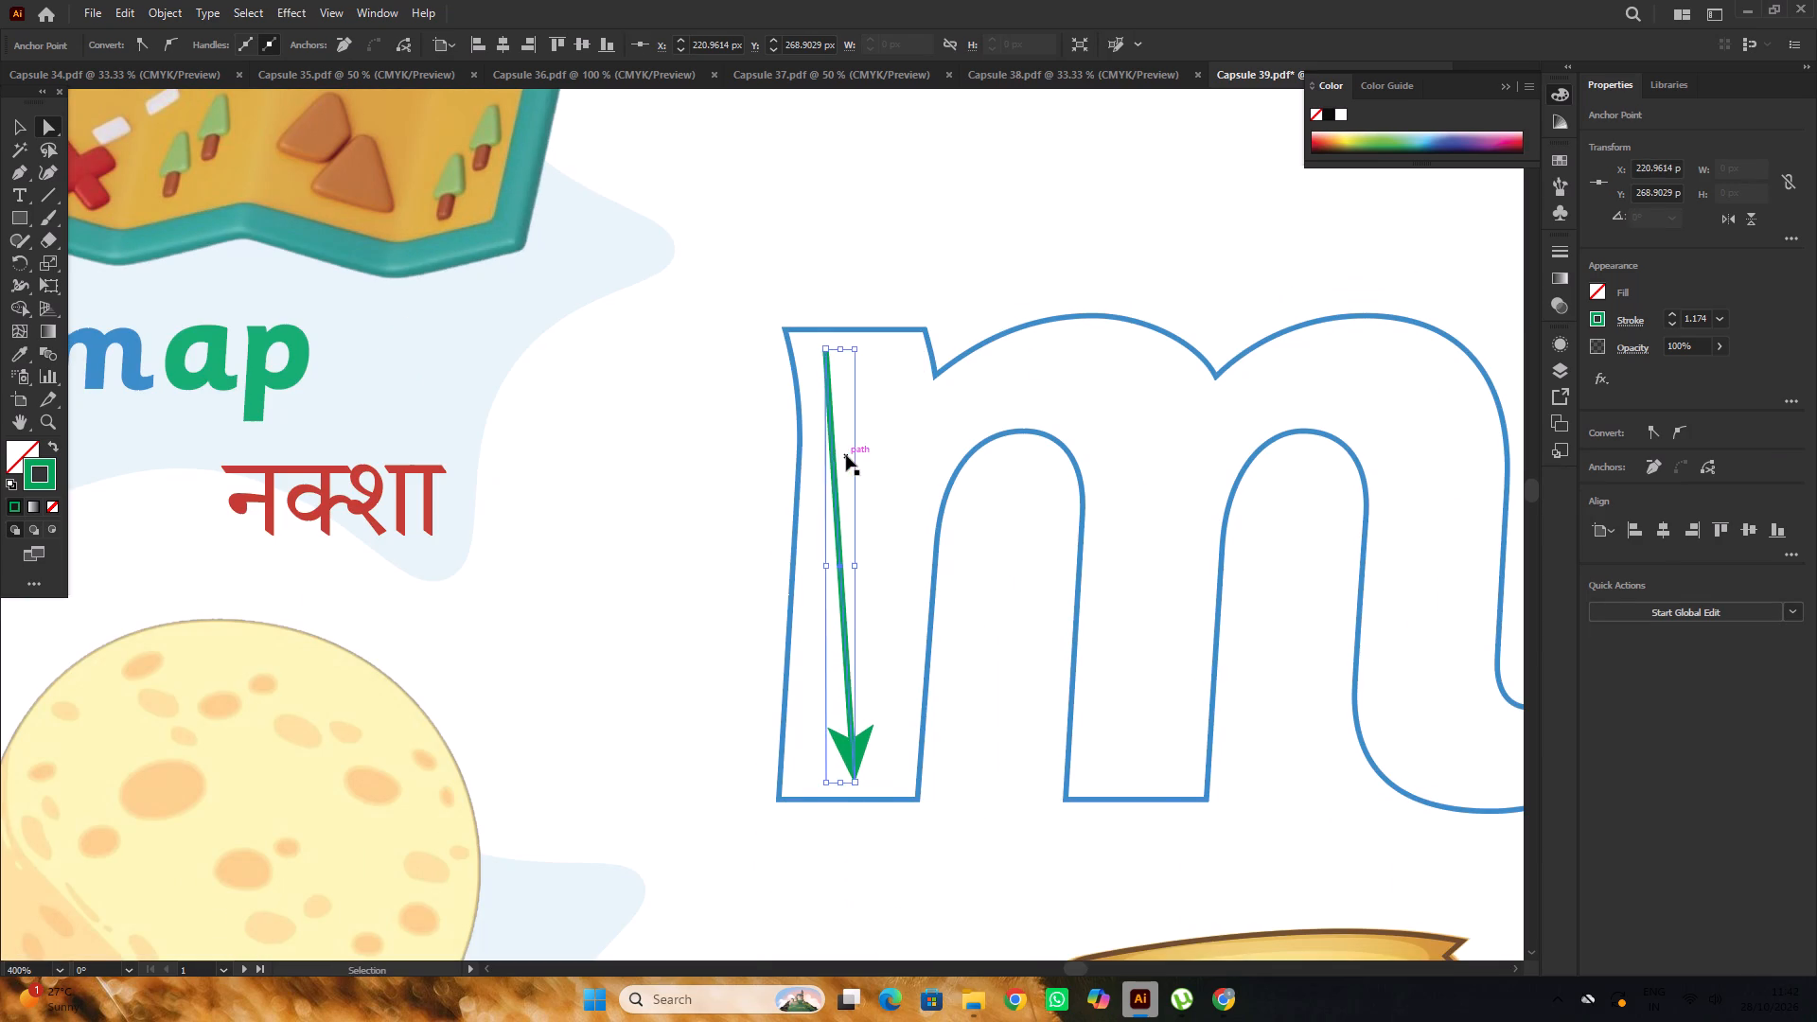
# Shorten the green arrow by pulling its tip slightly upward, undoing the extra path adjustment.
pyautogui.keyDown('alt'); pyautogui.scroll(-10, 786, 530); pyautogui.keyUp('alt')
pyautogui.keyDown('alt'); pyautogui.scroll(4, 725, 593); pyautogui.keyUp('alt')
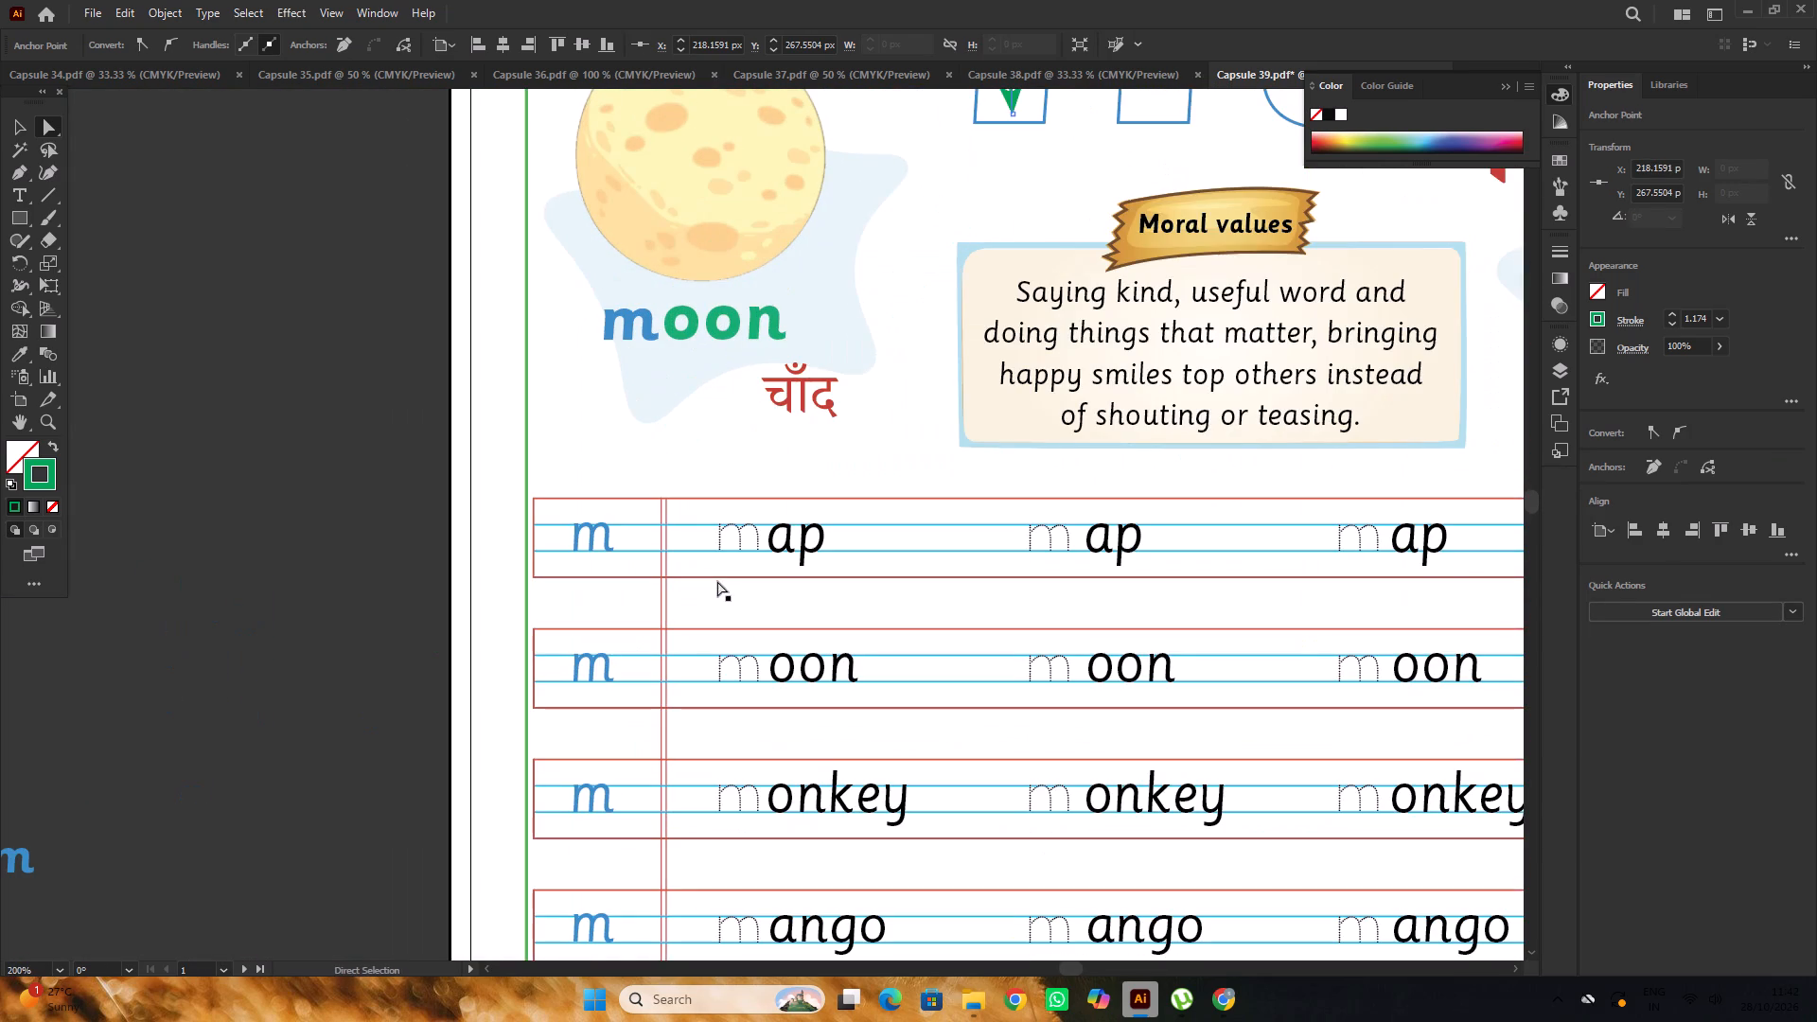
pyautogui.keyDown('alt'); pyautogui.scroll(-3, 673, 553); pyautogui.keyUp('alt')
pyautogui.scroll(9, 671, 552)
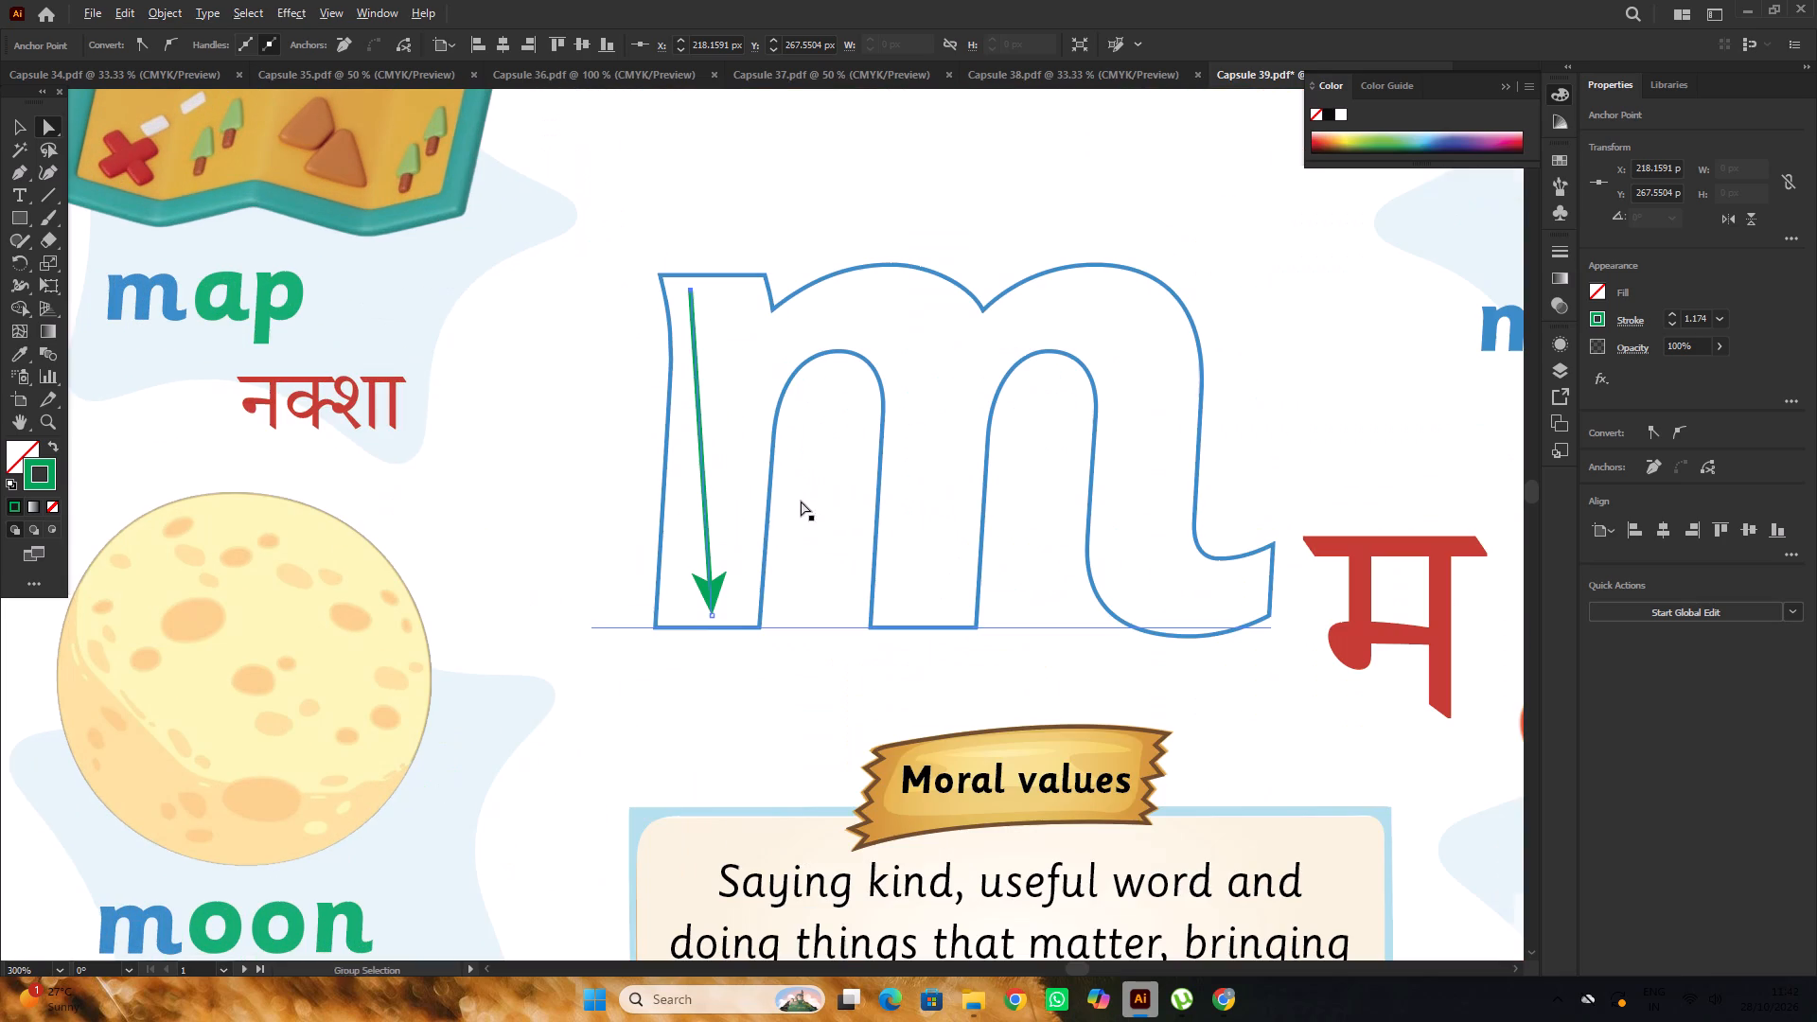
pyautogui.moveTo(714, 613); pyautogui.dragTo(711, 600)
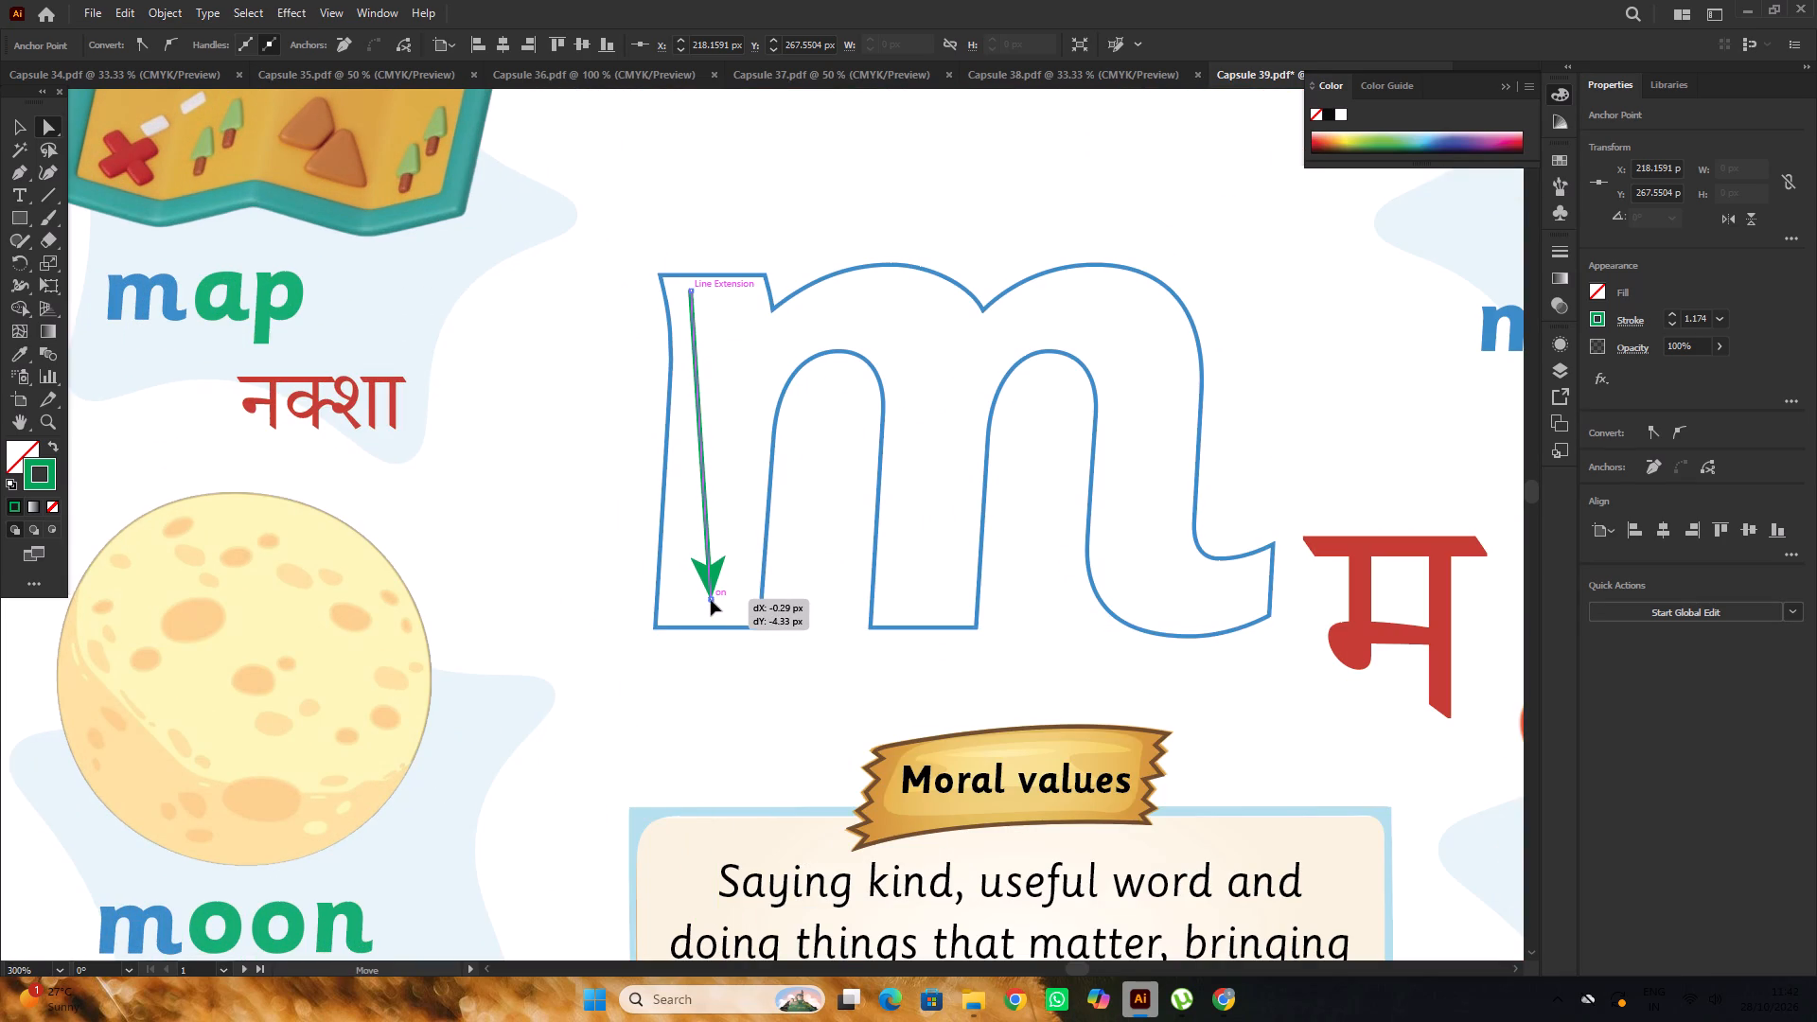
pyautogui.moveTo(711, 600); pyautogui.dragTo(709, 600)
pyautogui.moveTo(697, 393); pyautogui.dragTo(706, 393)
pyautogui.hotkey('ctrl', 'z')
# Bend the green arrow's upper part with the Curvature tool, undoing the second bend.
pyautogui.click(55, 168)
pyautogui.keyDown('alt'); pyautogui.scroll(2, 685, 379); pyautogui.keyUp('alt')
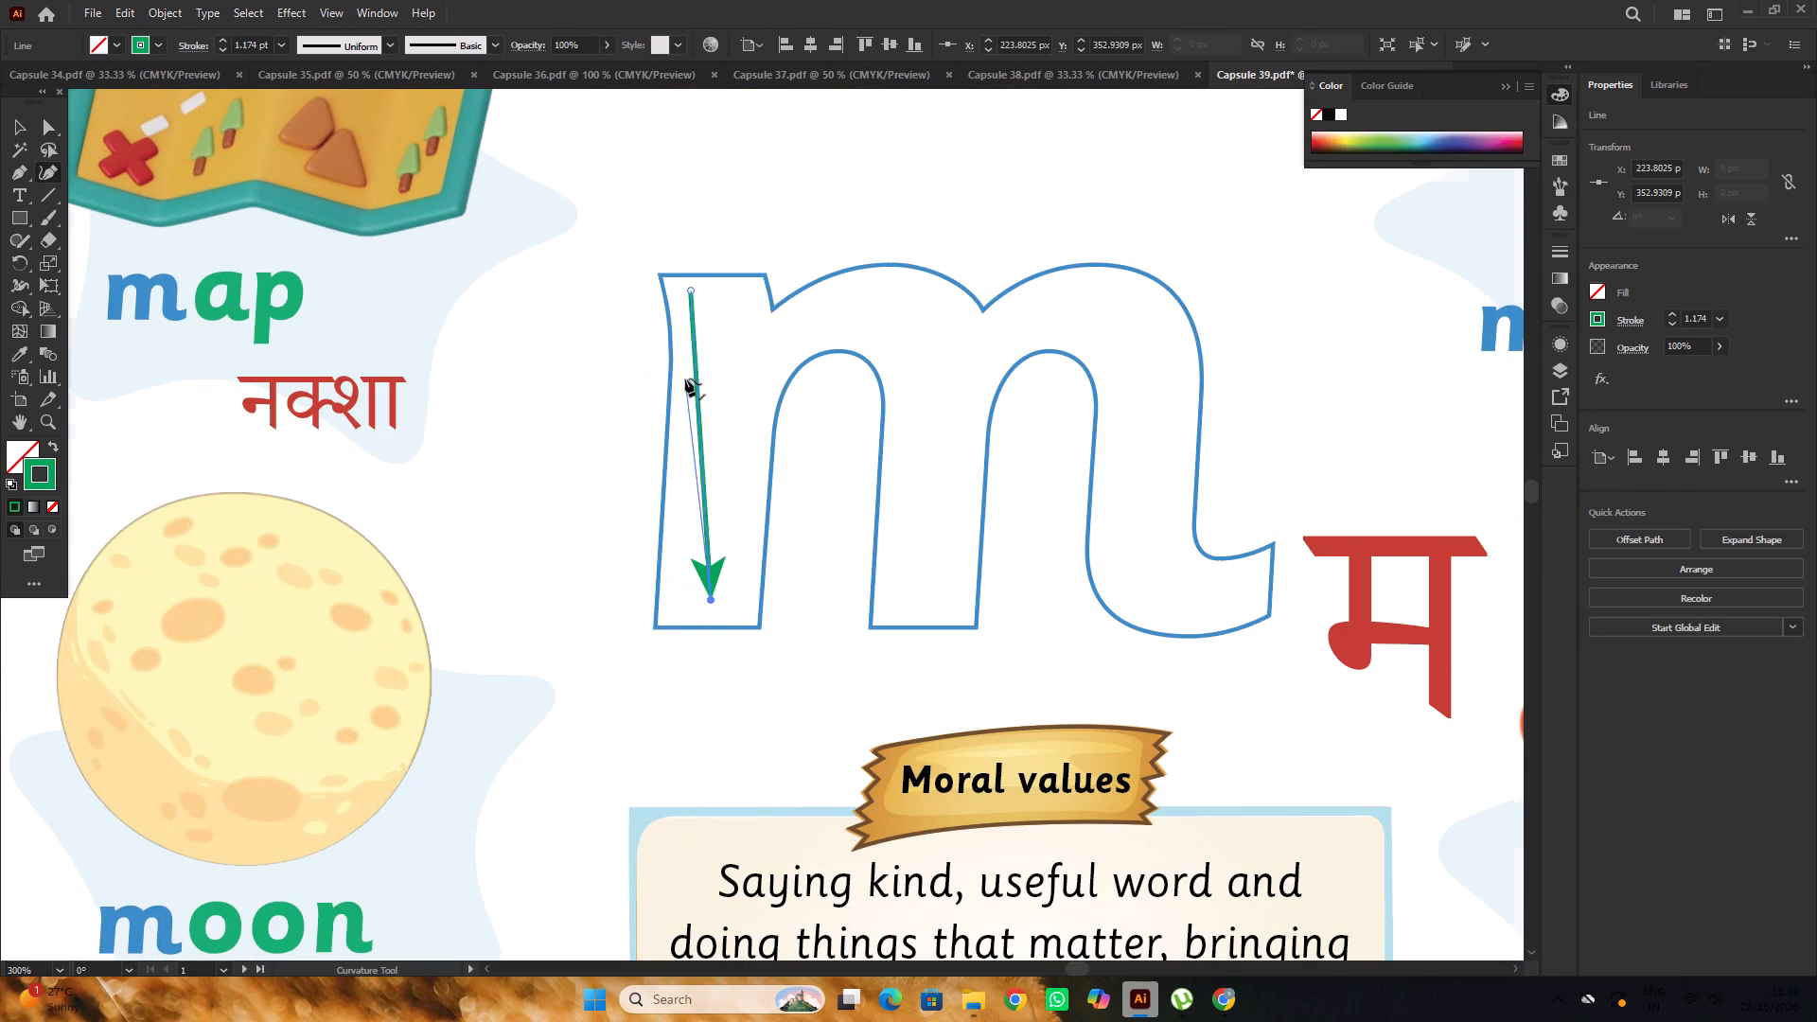
pyautogui.moveTo(705, 365); pyautogui.dragTo(722, 362)
pyautogui.moveTo(721, 362); pyautogui.dragTo(678, 346)
pyautogui.hotkey('ctrl', 'z')
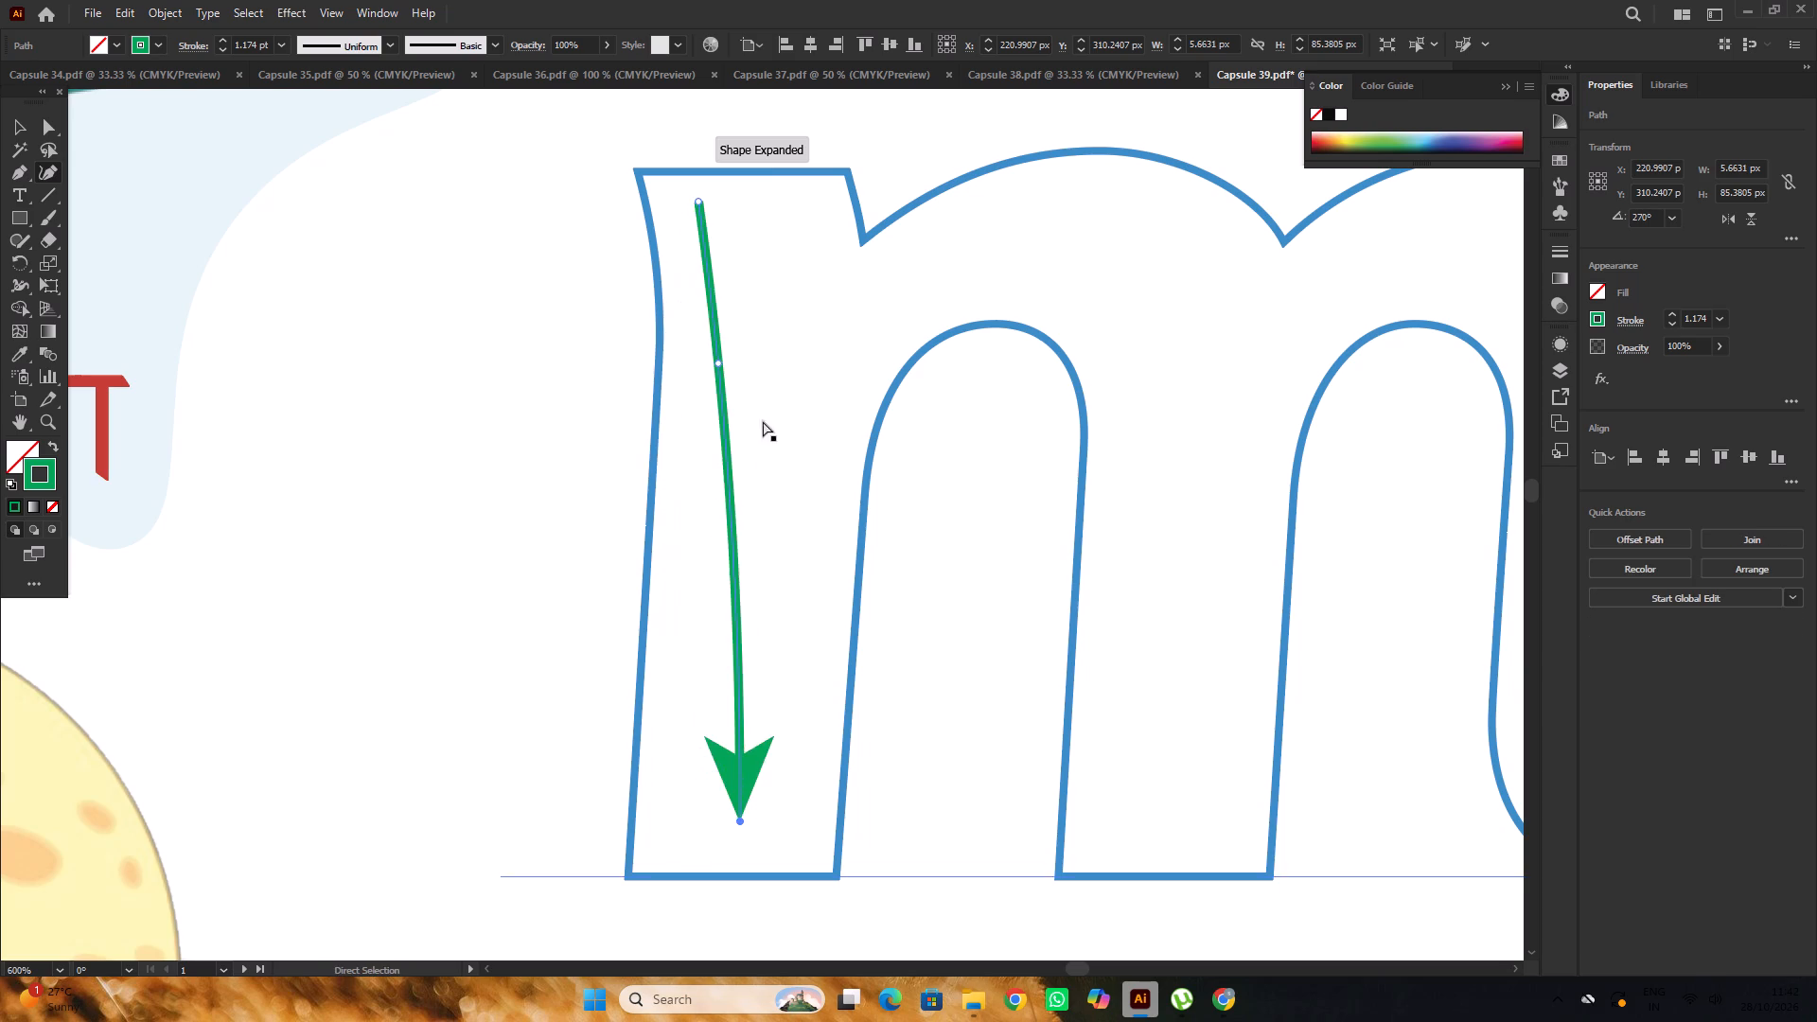
# Move the curved green arrow onto the left outline of the m's first stem, starting at its top corner.
pyautogui.keyDown('alt'); pyautogui.scroll(-2, 730, 395); pyautogui.keyUp('alt')
pyautogui.click(15, 127)
pyautogui.keyDown('alt'); pyautogui.scroll(1, 648, 340); pyautogui.keyUp('alt')
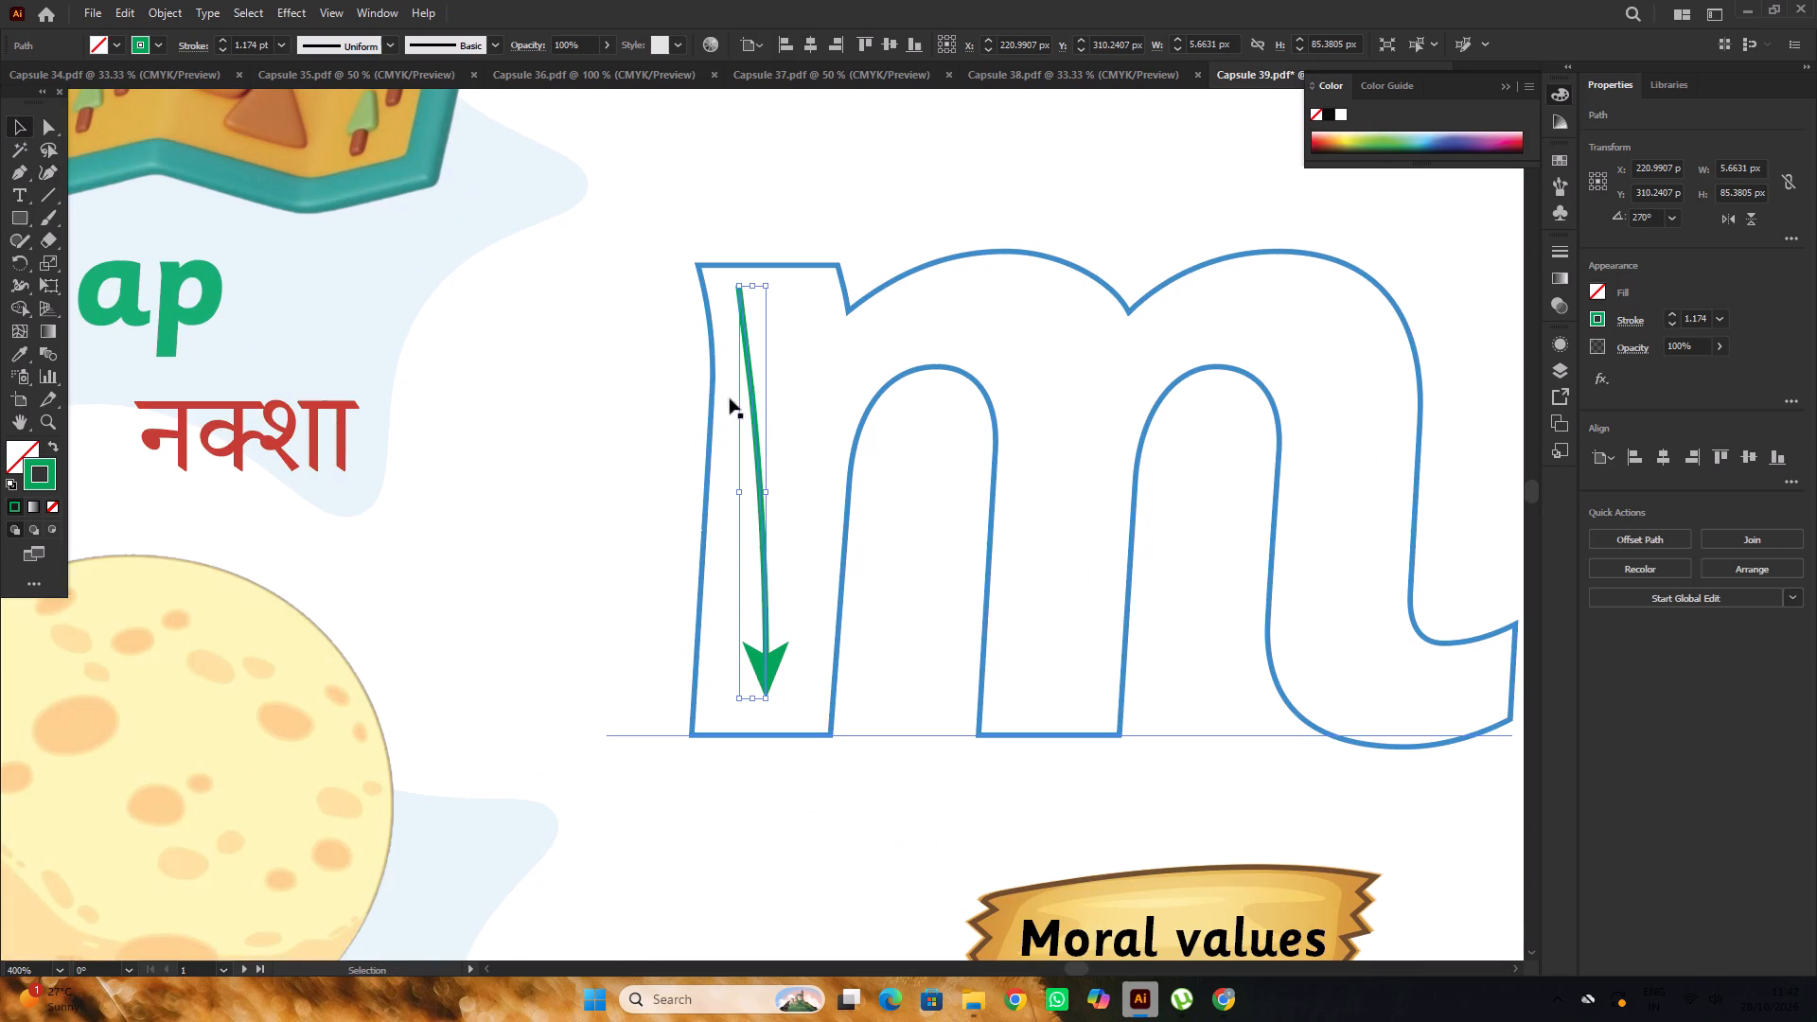
pyautogui.moveTo(750, 391); pyautogui.dragTo(712, 370)
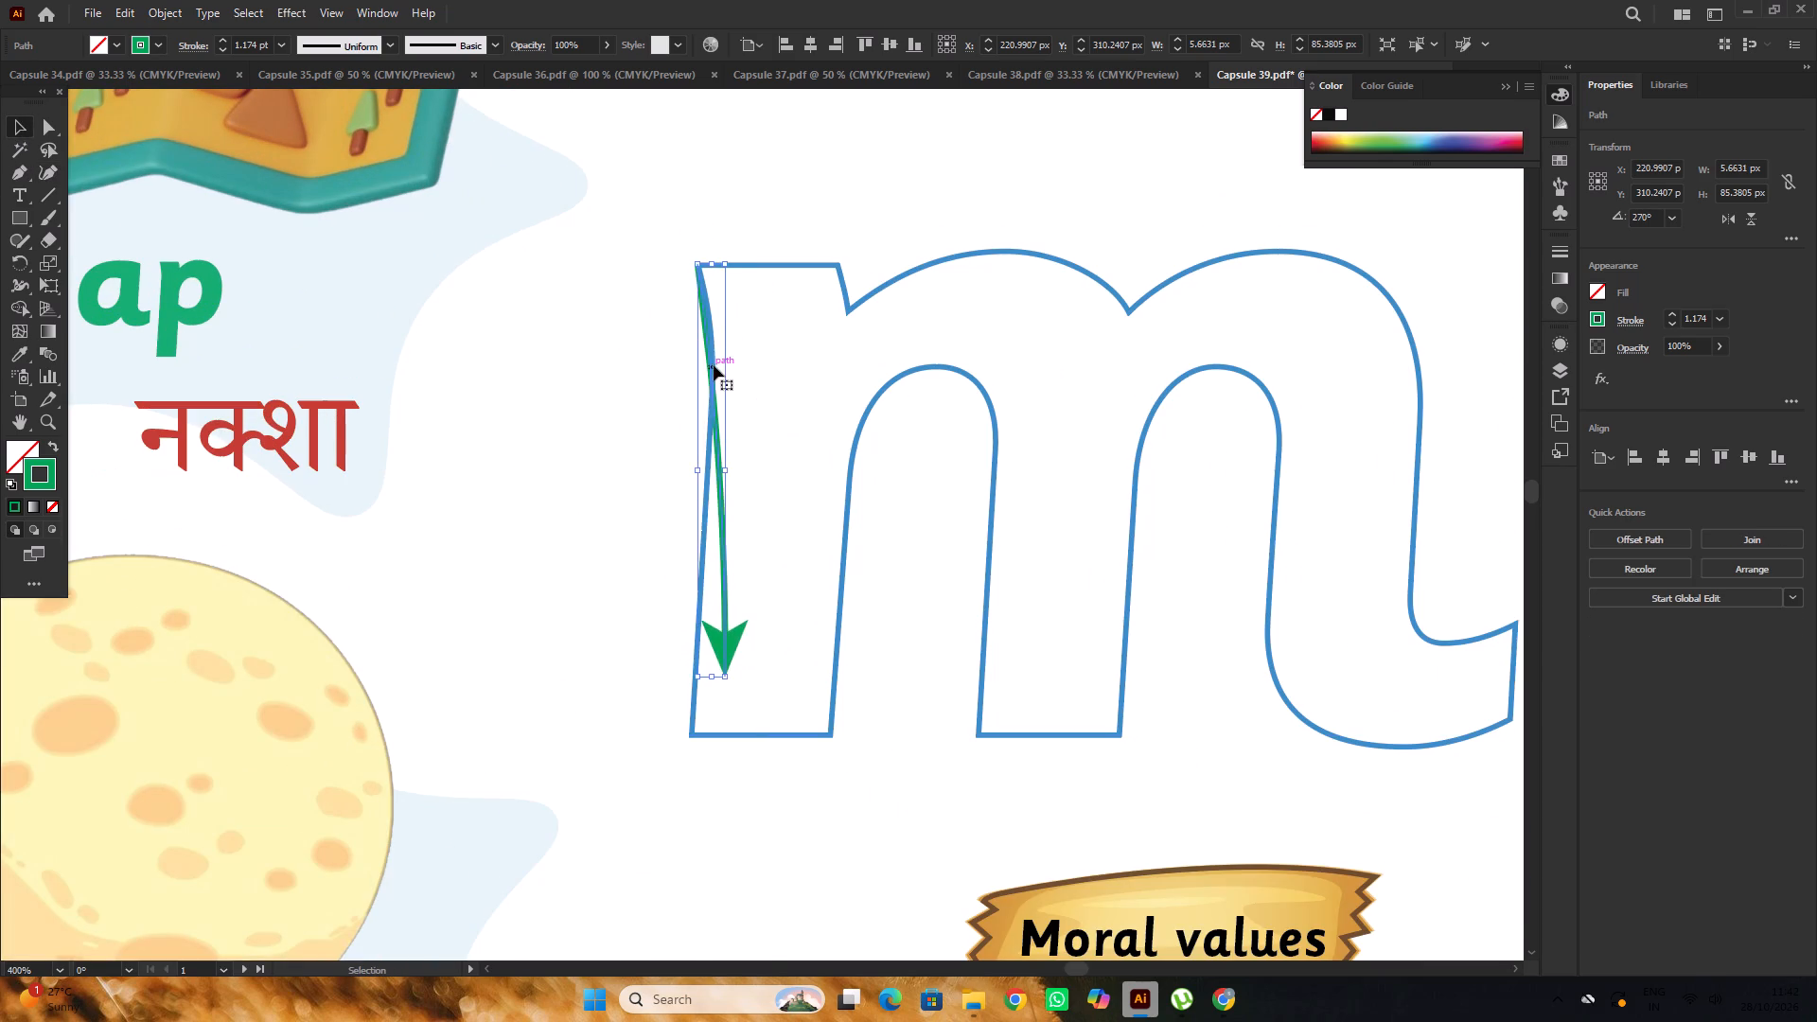
# Undo the accidental shift of the outlined m and lock the letter in place.
pyautogui.keyDown('alt'); pyautogui.scroll(6, 700, 331); pyautogui.keyUp('alt')
pyautogui.scroll(1, 726, 362)
pyautogui.click(726, 399)
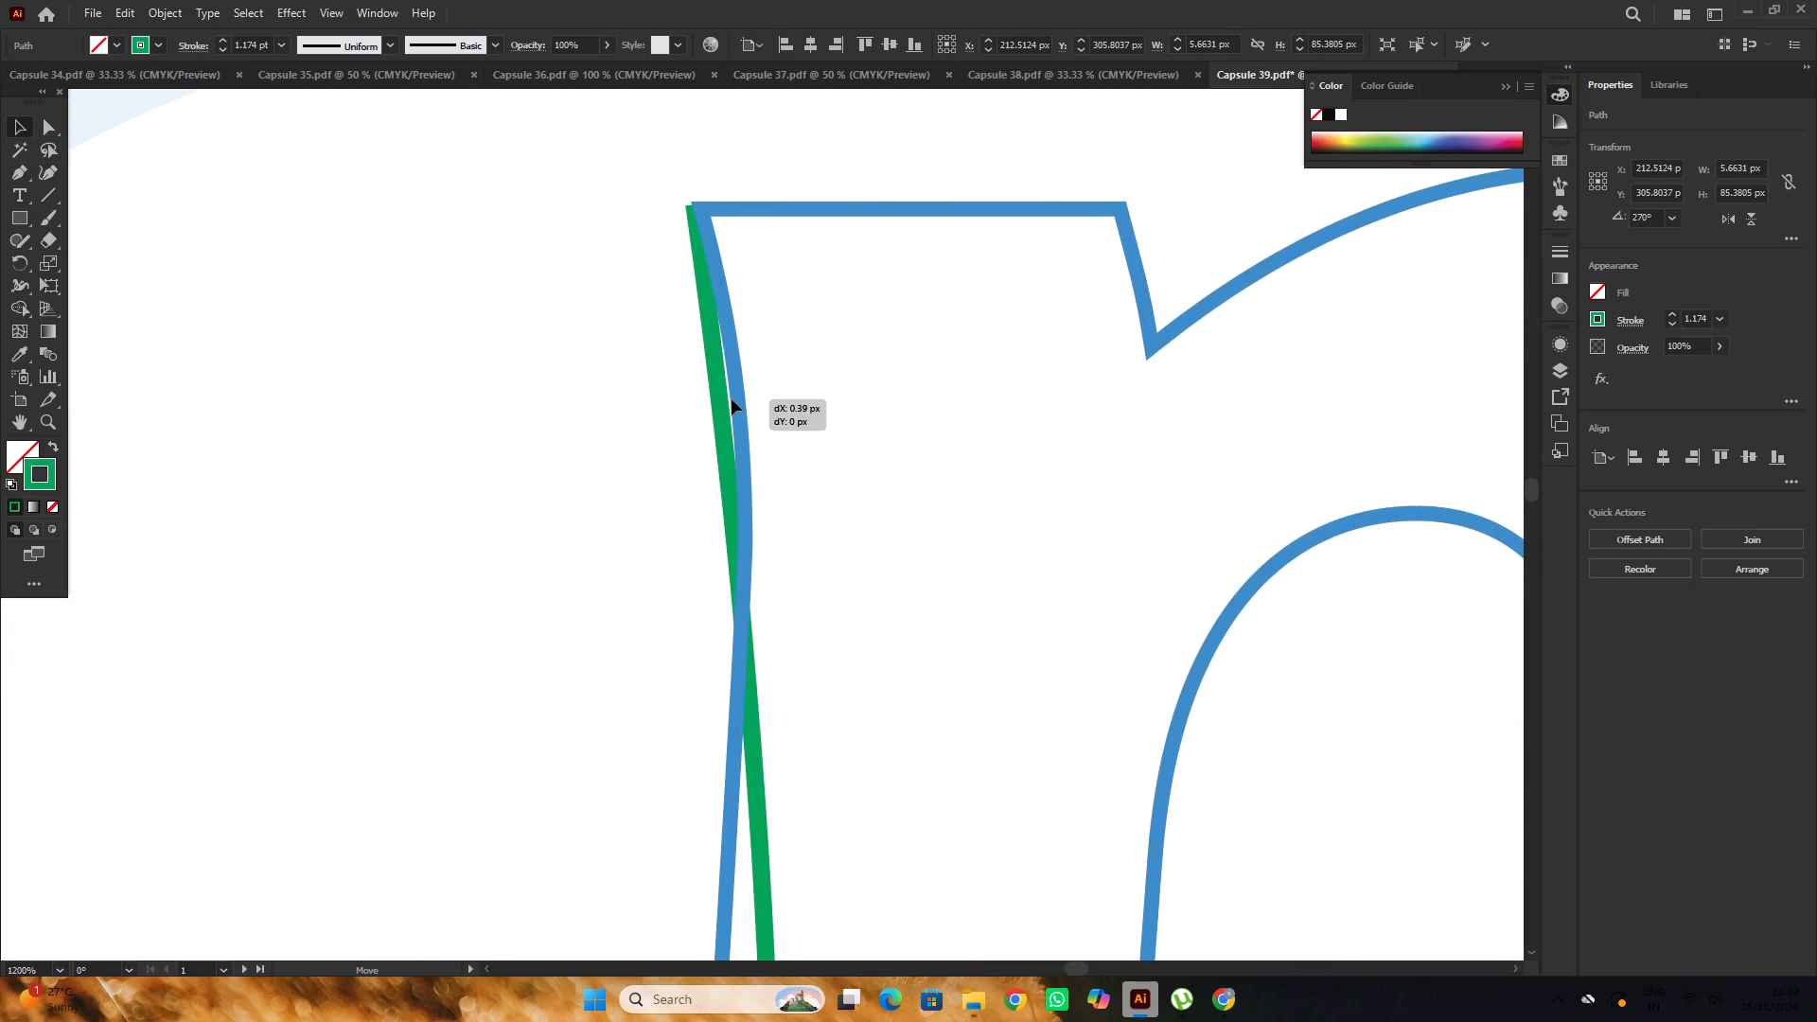
pyautogui.hotkey('ctrl', 'z')
pyautogui.hotkey('ctrl', '2')
# Fine-position the green arrow so its start sits on the top-left corner of the m's first stem.
pyautogui.click(716, 417)
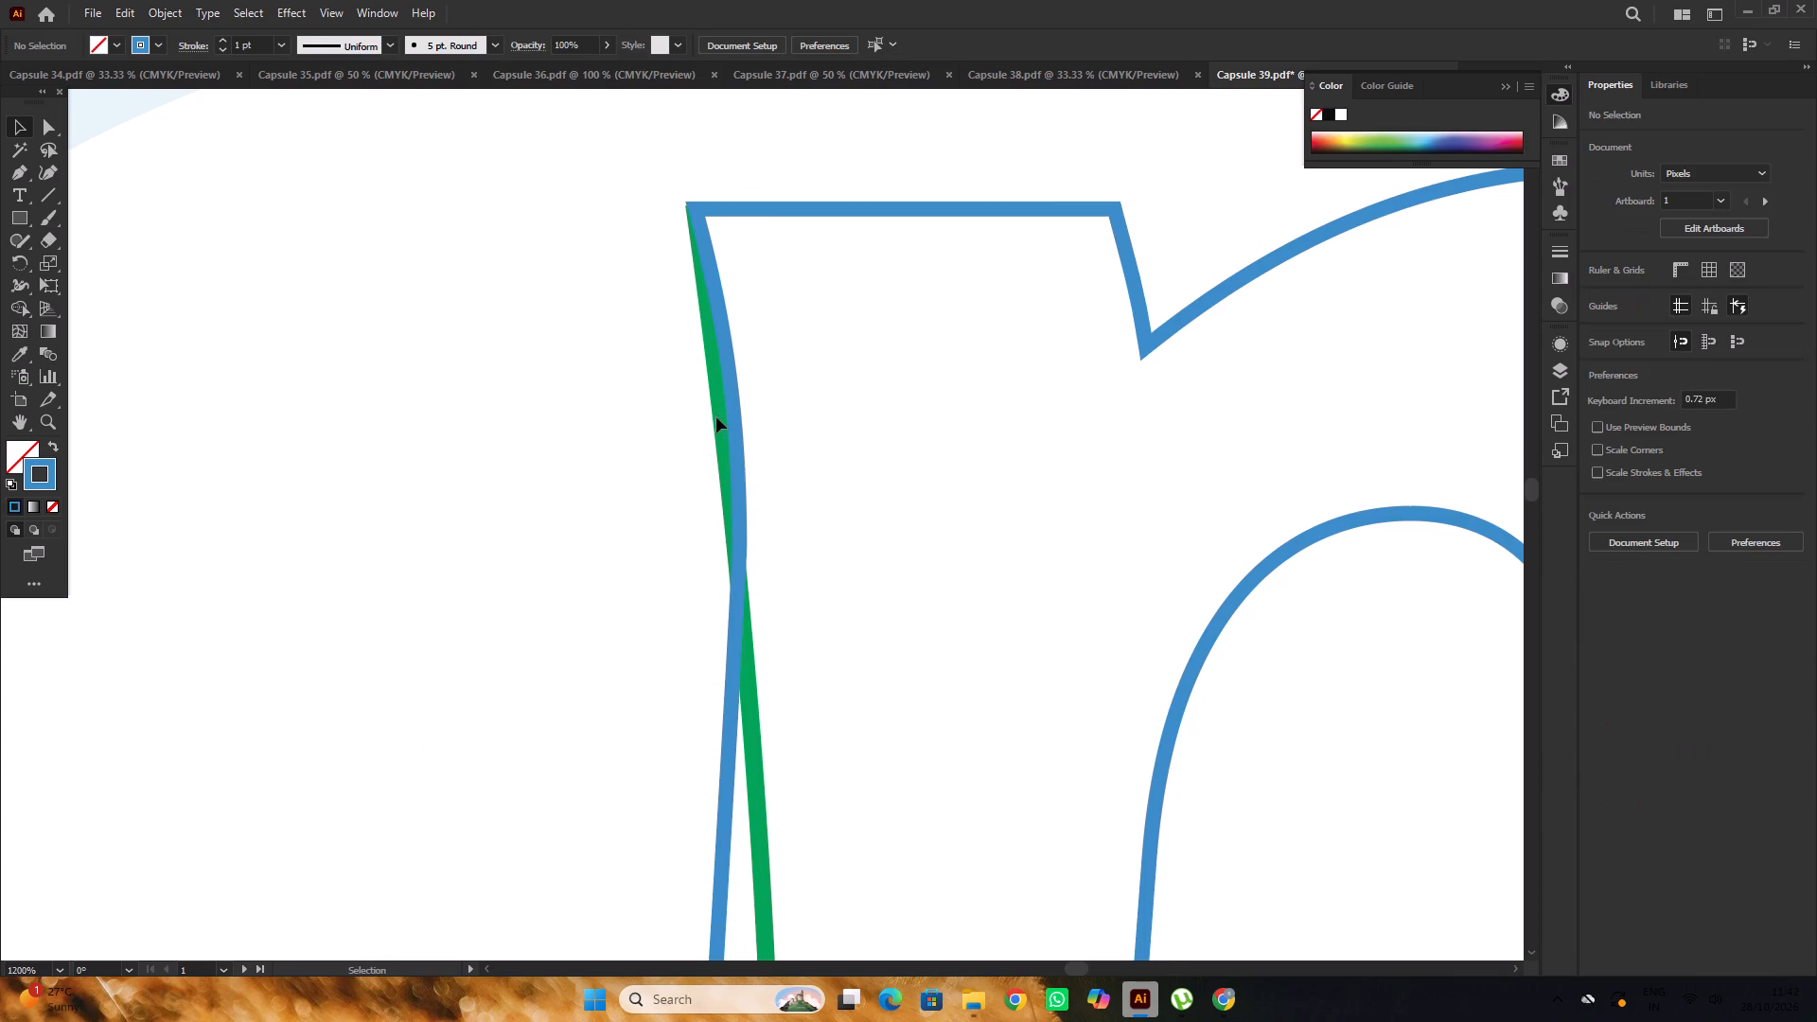
pyautogui.click(754, 731)
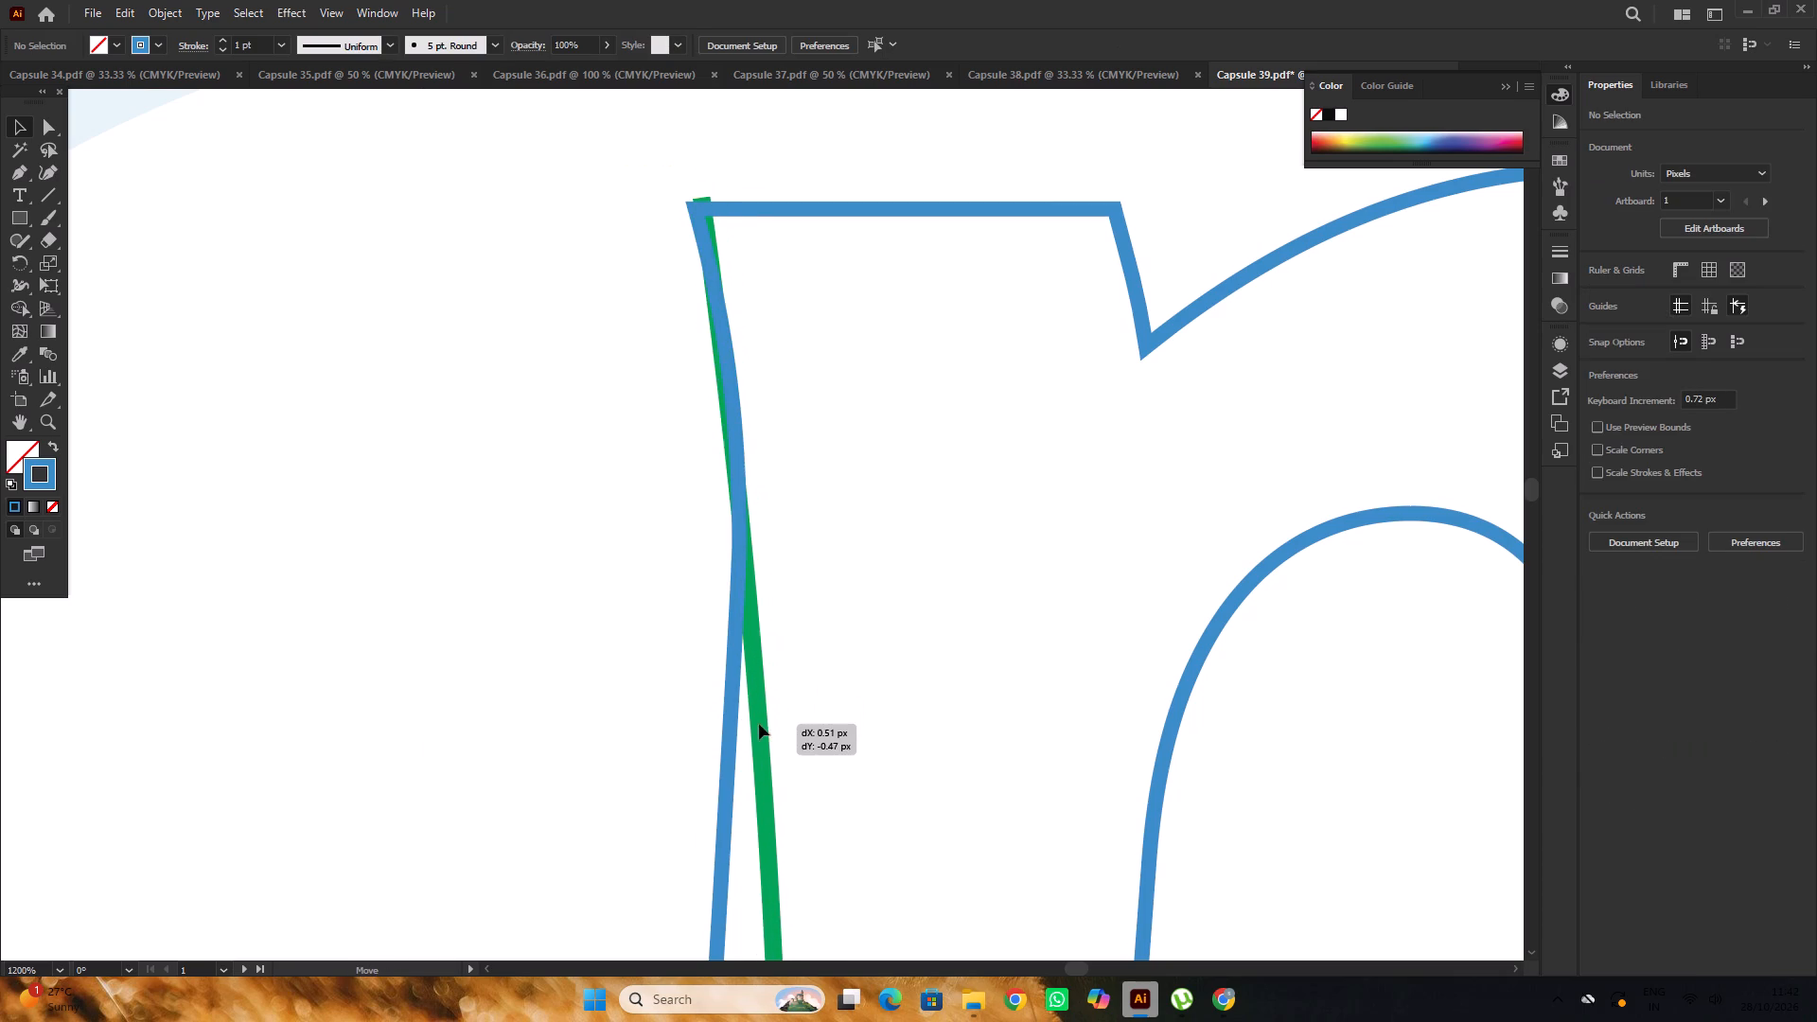
pyautogui.scroll(-1, 745, 648)
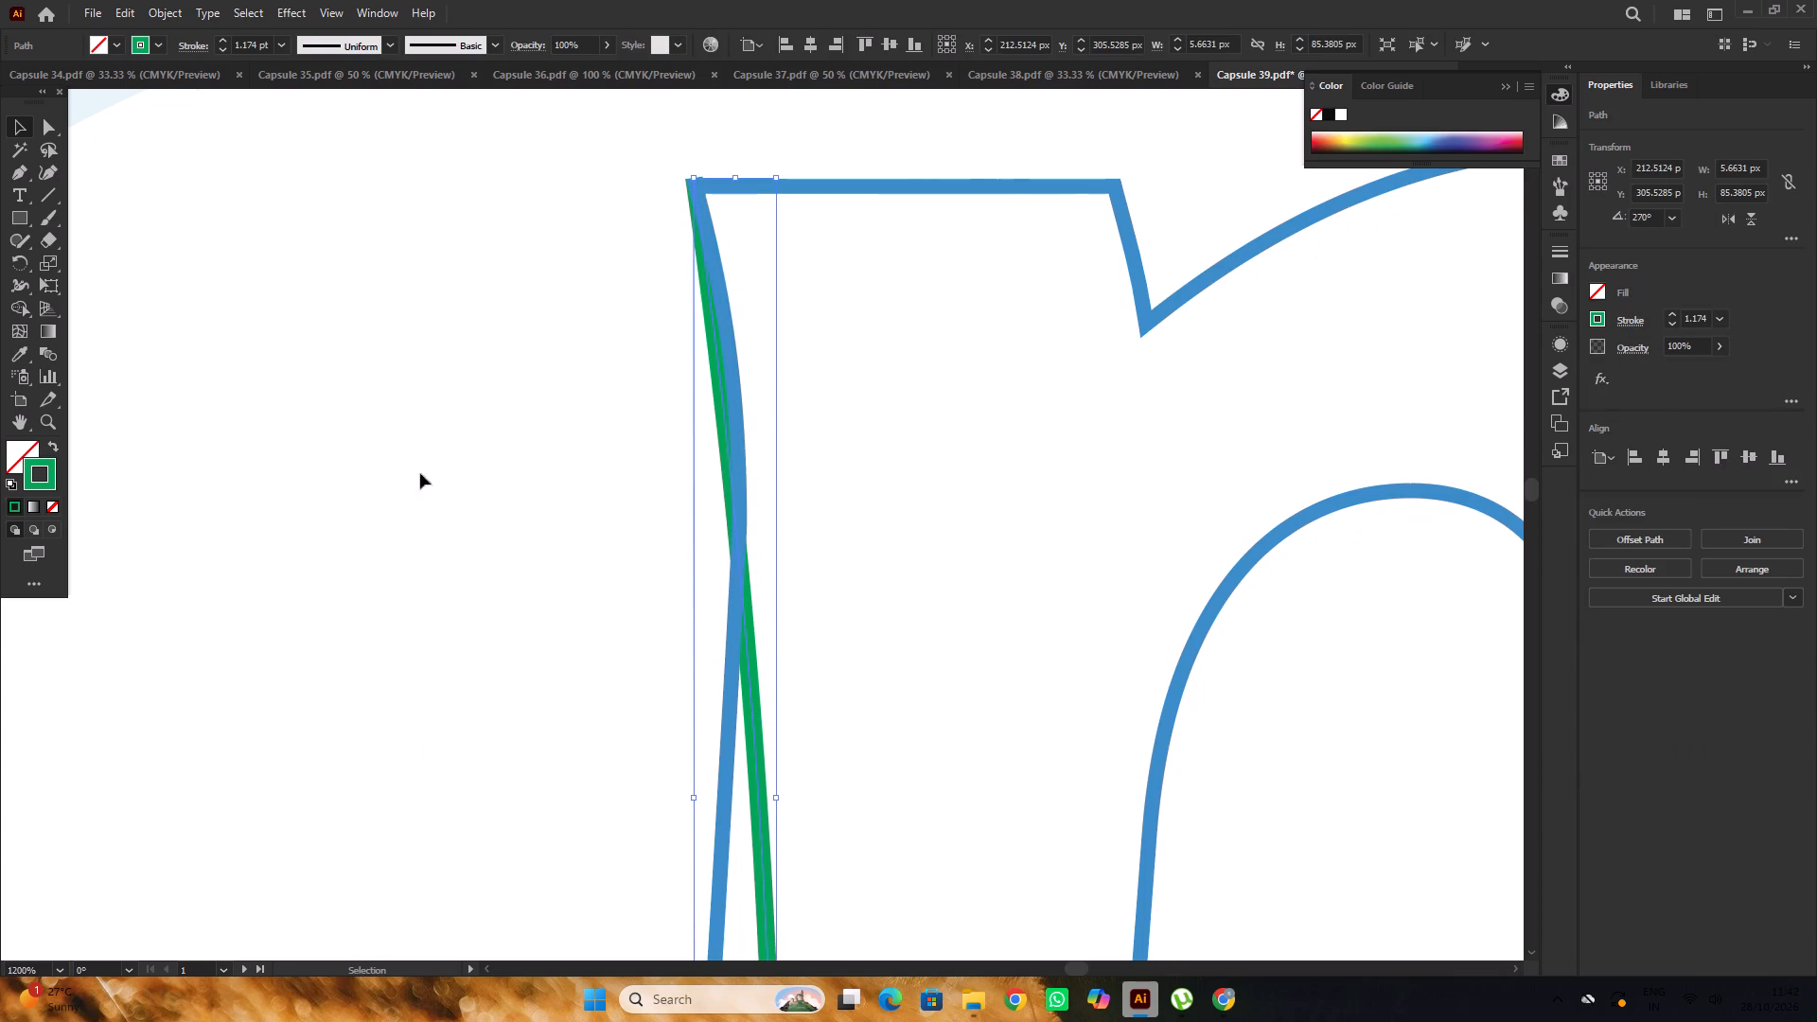
# Reshape the green arrow with the Curvature tool to follow the left outline of the first stem.
pyautogui.click(54, 170)
pyautogui.moveTo(732, 496); pyautogui.dragTo(749, 481)
pyautogui.keyDown('alt'); pyautogui.scroll(-3, 739, 467); pyautogui.keyUp('alt')
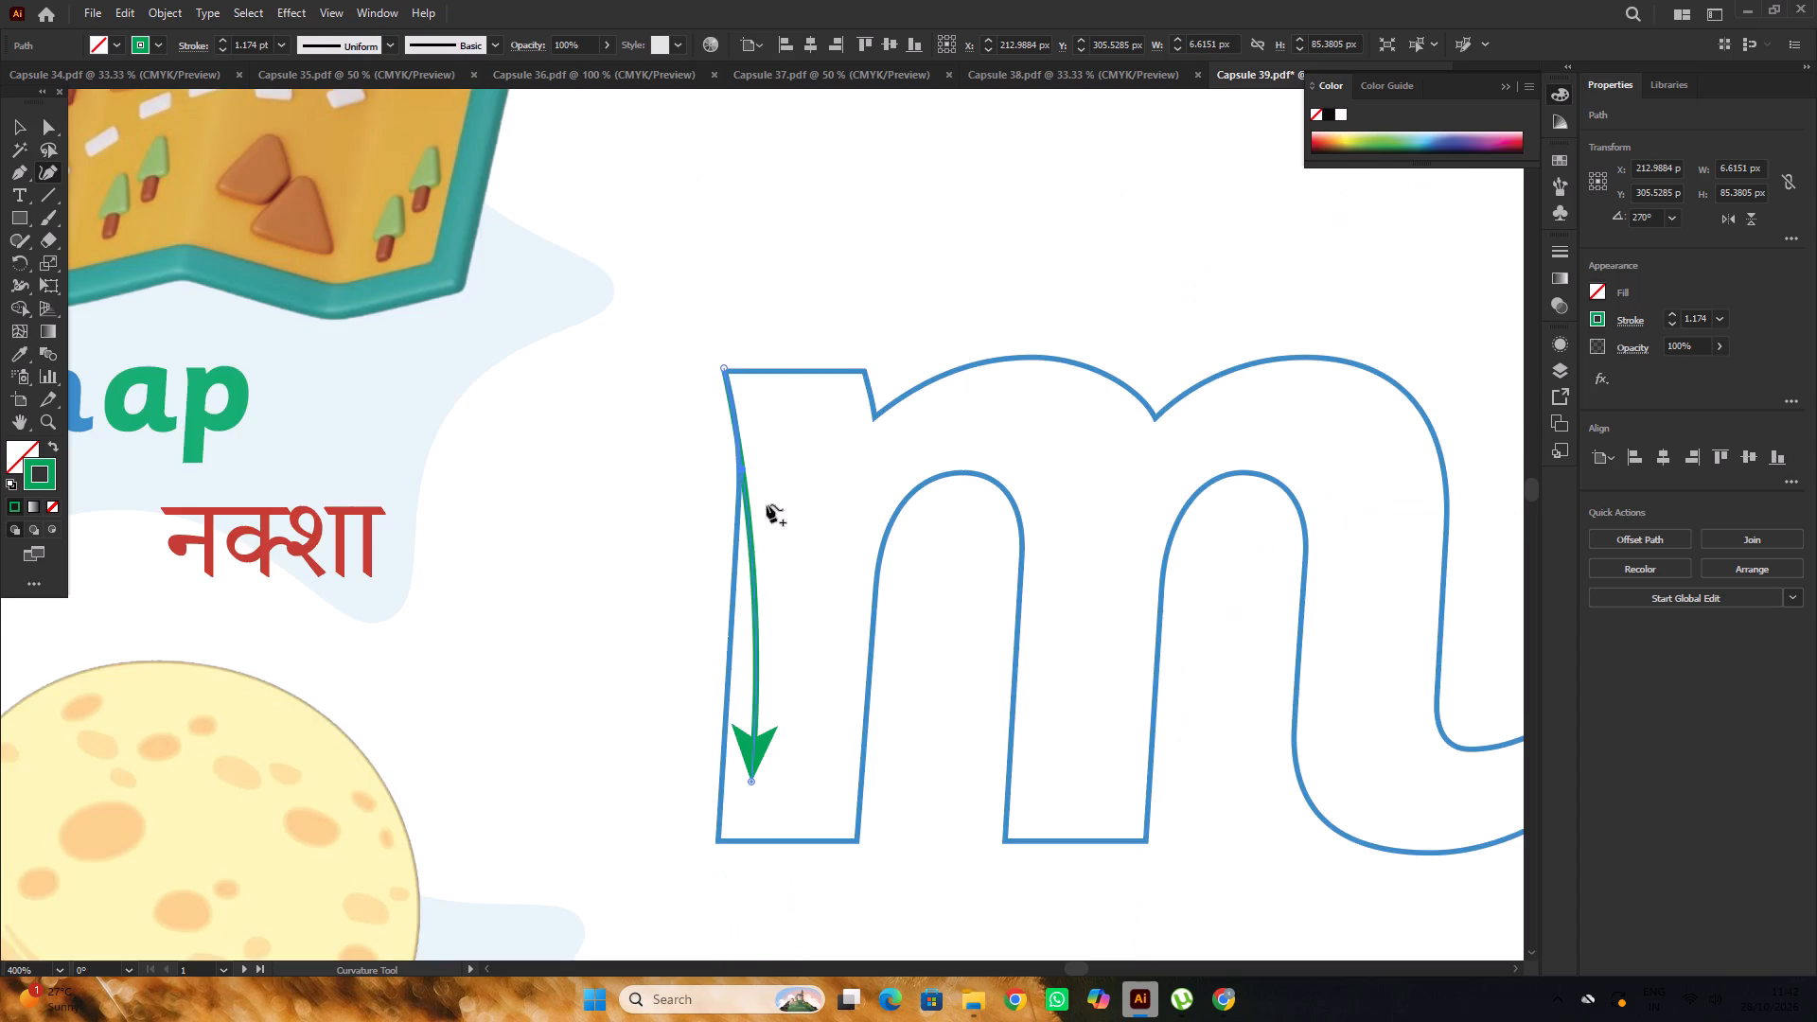
pyautogui.keyDown('alt'); pyautogui.scroll(3, 750, 590); pyautogui.keyUp('alt')
pyautogui.moveTo(775, 613); pyautogui.dragTo(728, 632)
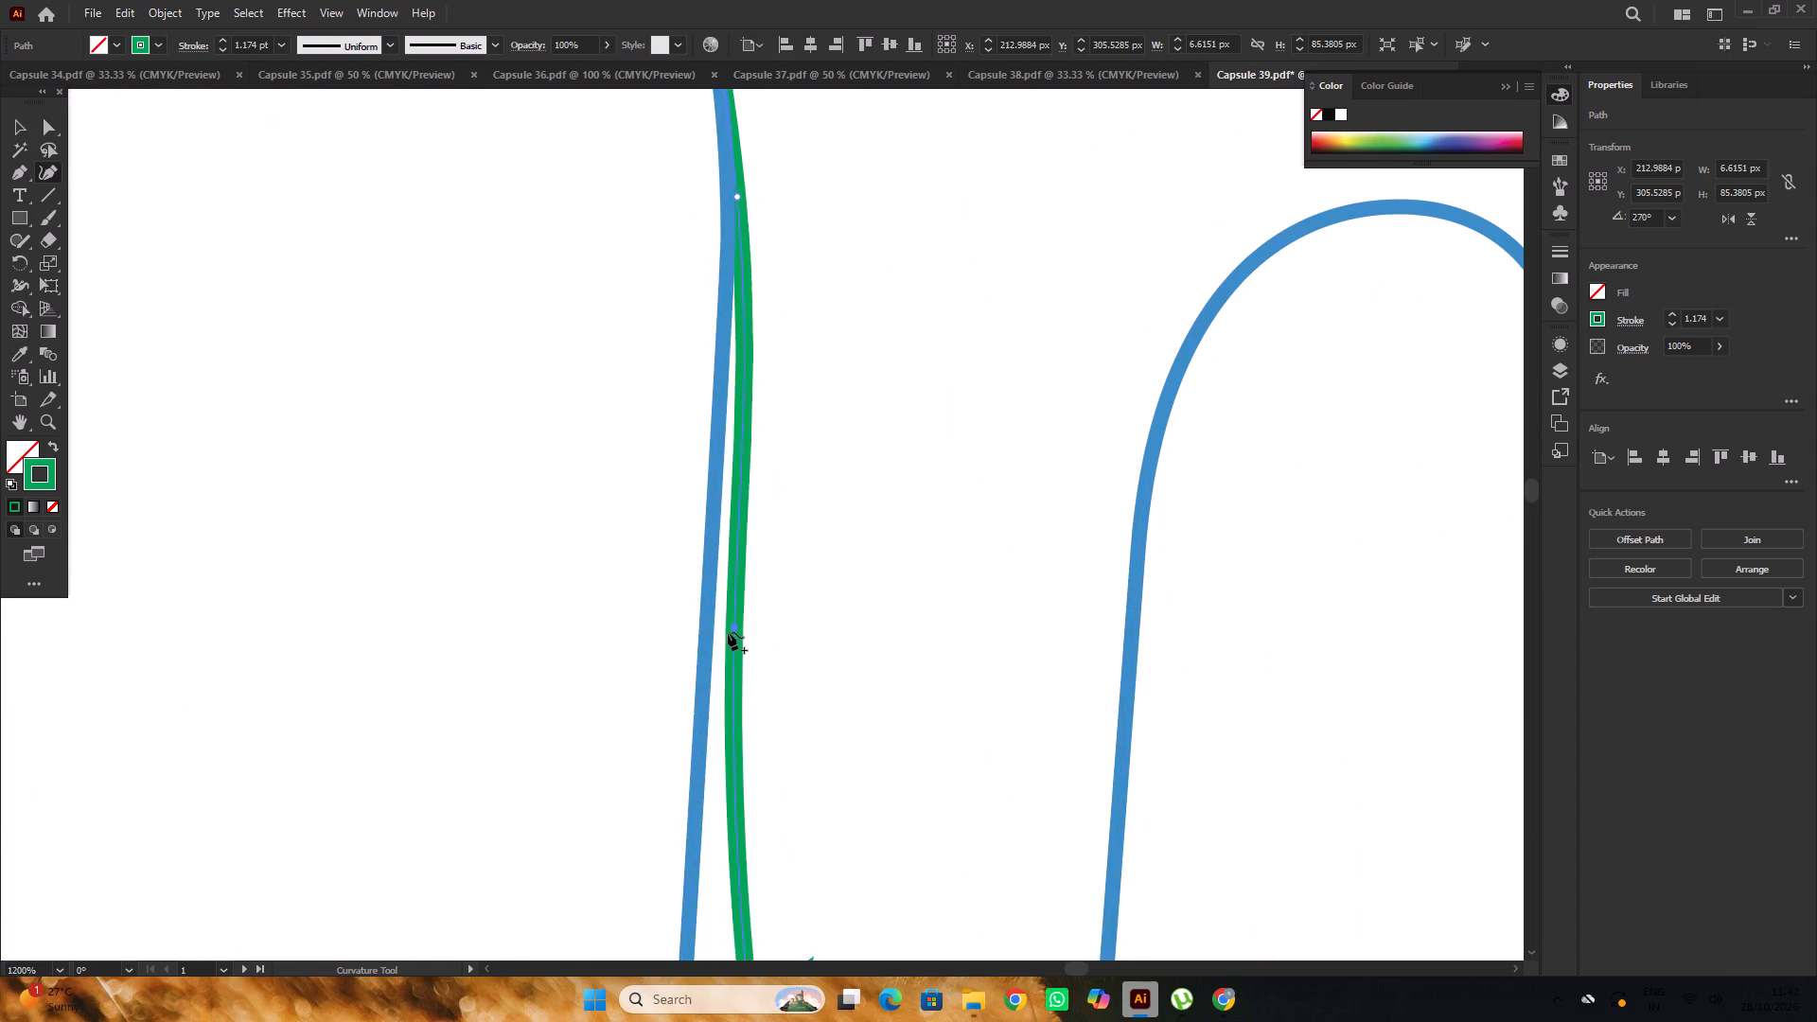
pyautogui.moveTo(728, 632); pyautogui.dragTo(702, 652)
pyautogui.keyDown('alt'); pyautogui.scroll(-7, 738, 603); pyautogui.keyUp('alt')
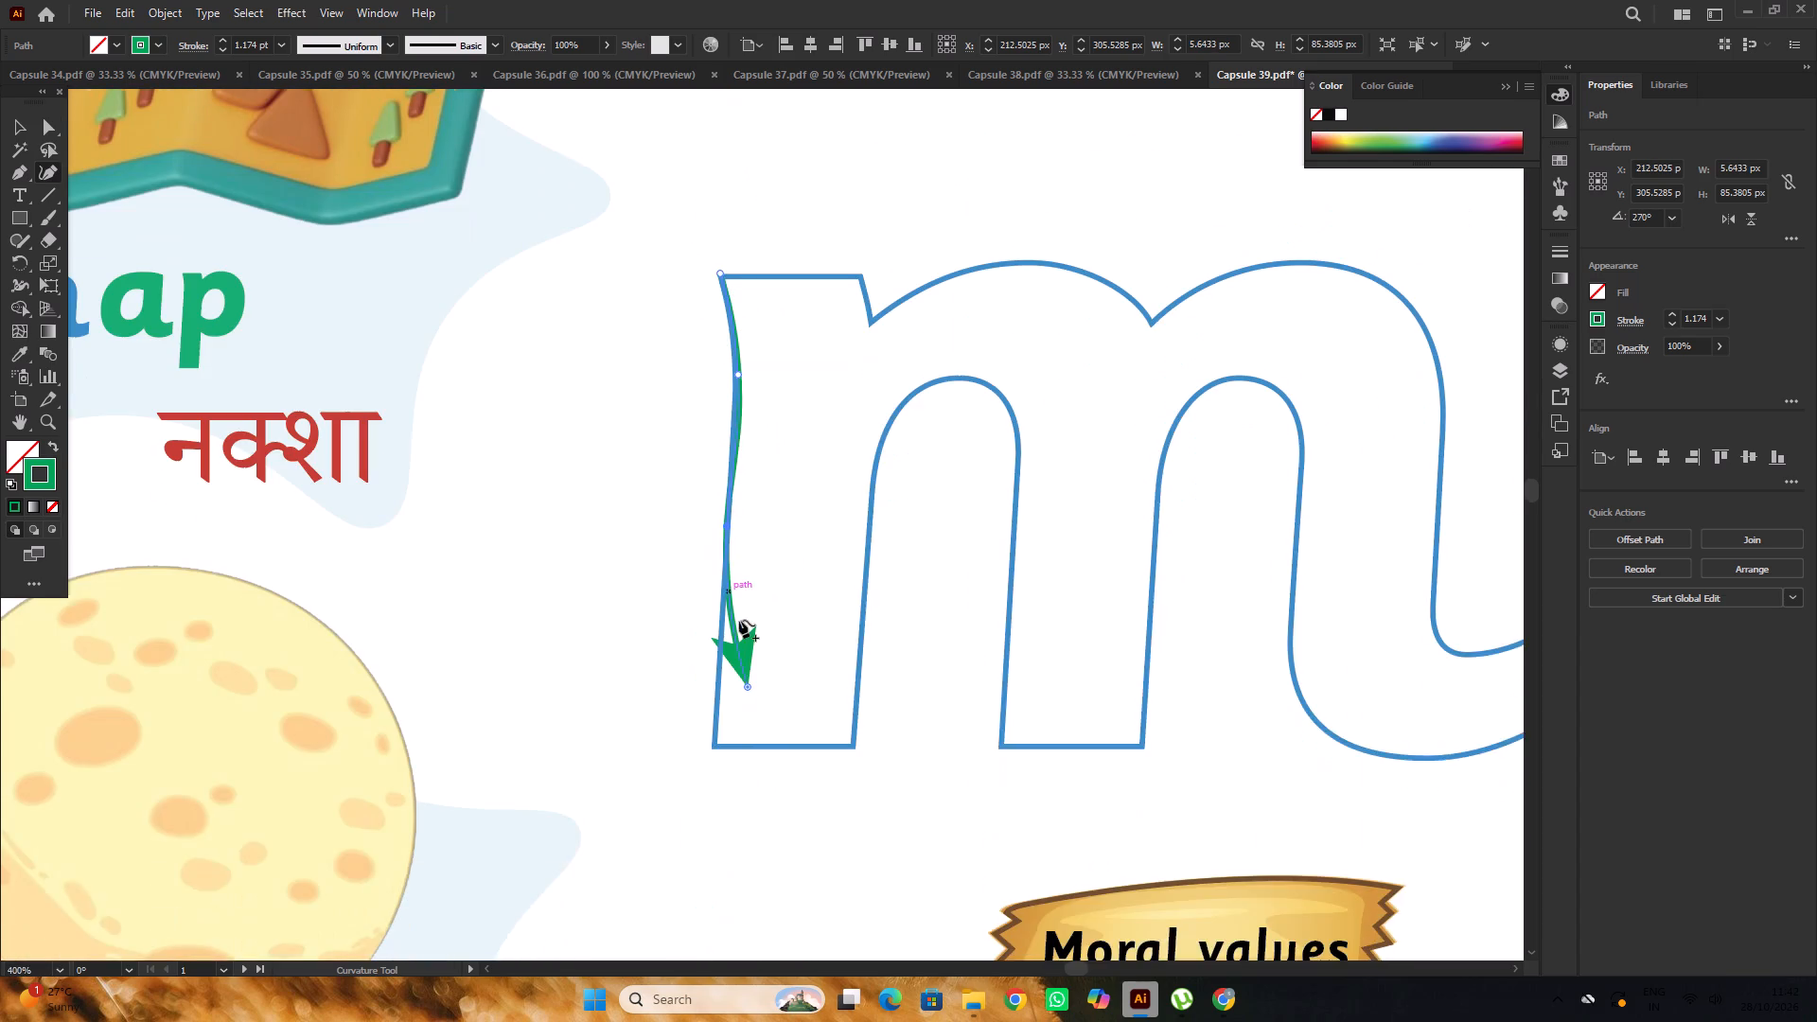
# Move the tip of the green arrow onto the left outline of the m's first stem.
pyautogui.keyDown('alt'); pyautogui.scroll(2, 737, 669); pyautogui.keyUp('alt')
pyautogui.moveTo(757, 696); pyautogui.dragTo(711, 714)
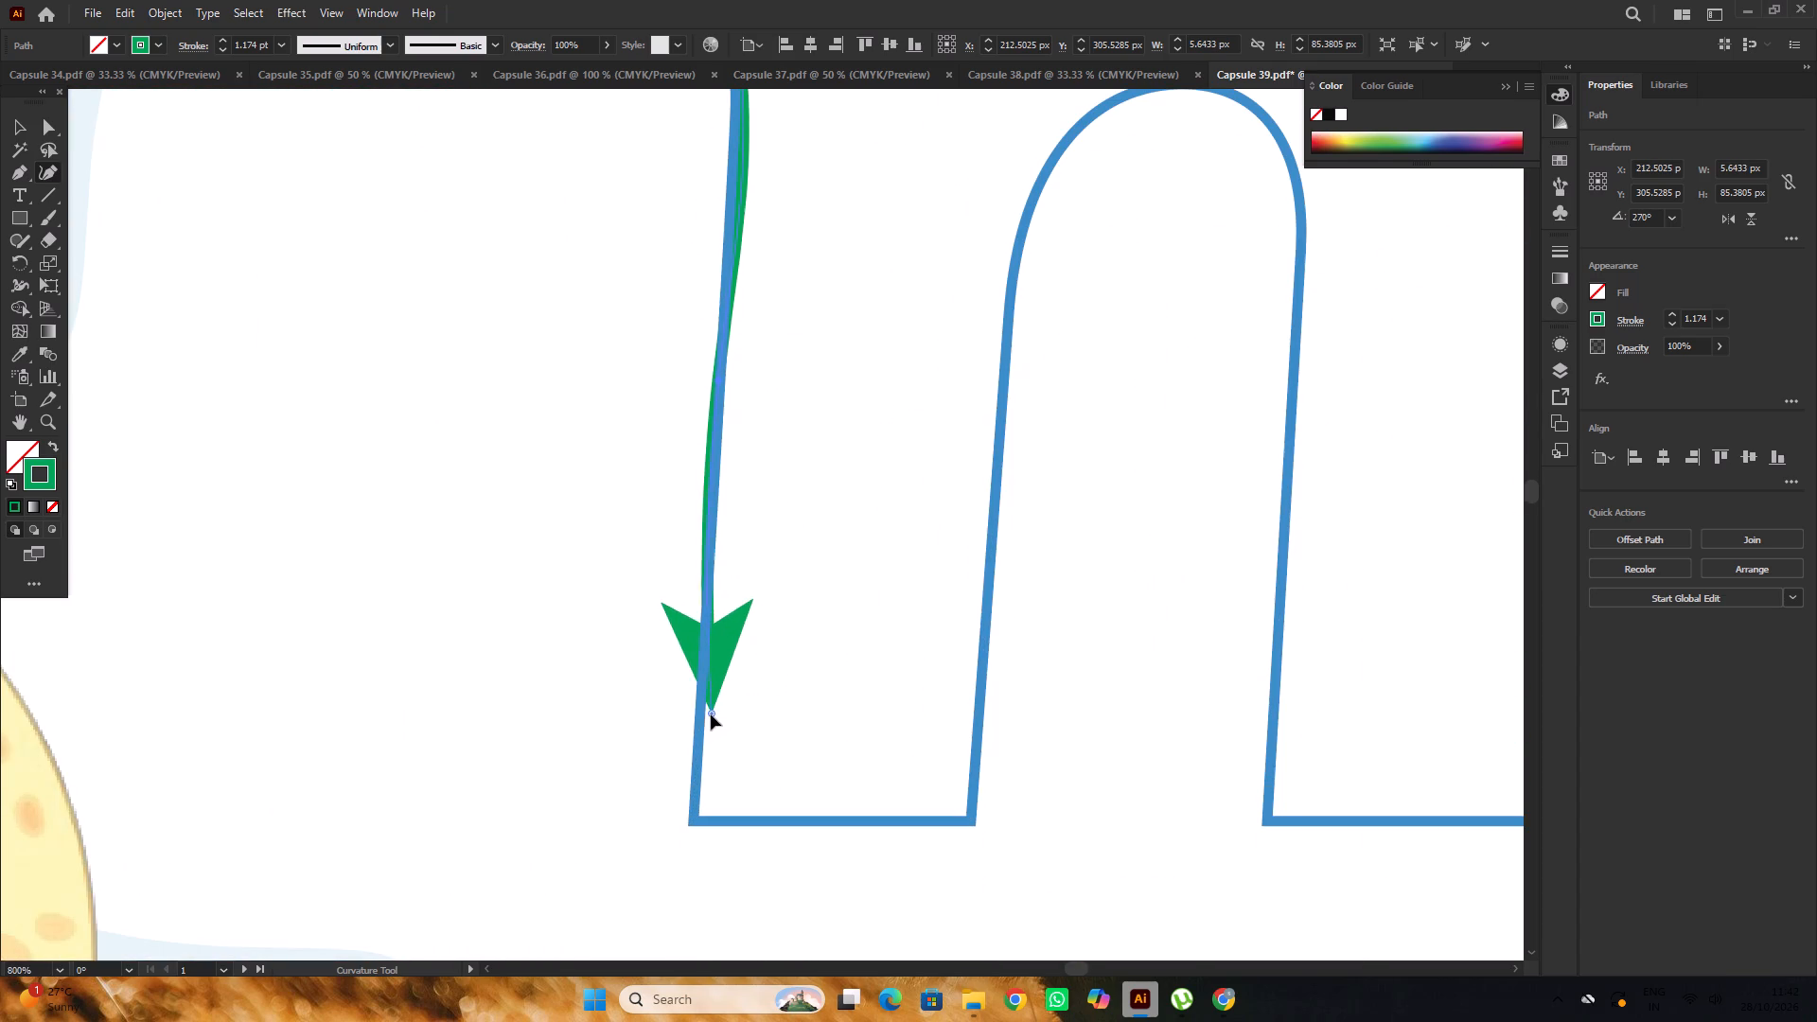
pyautogui.moveTo(711, 714); pyautogui.dragTo(703, 716)
pyautogui.keyDown('ctrl'); pyautogui.scroll(-1, 744, 684); pyautogui.keyUp('ctrl')
pyautogui.scroll(3, 741, 672)
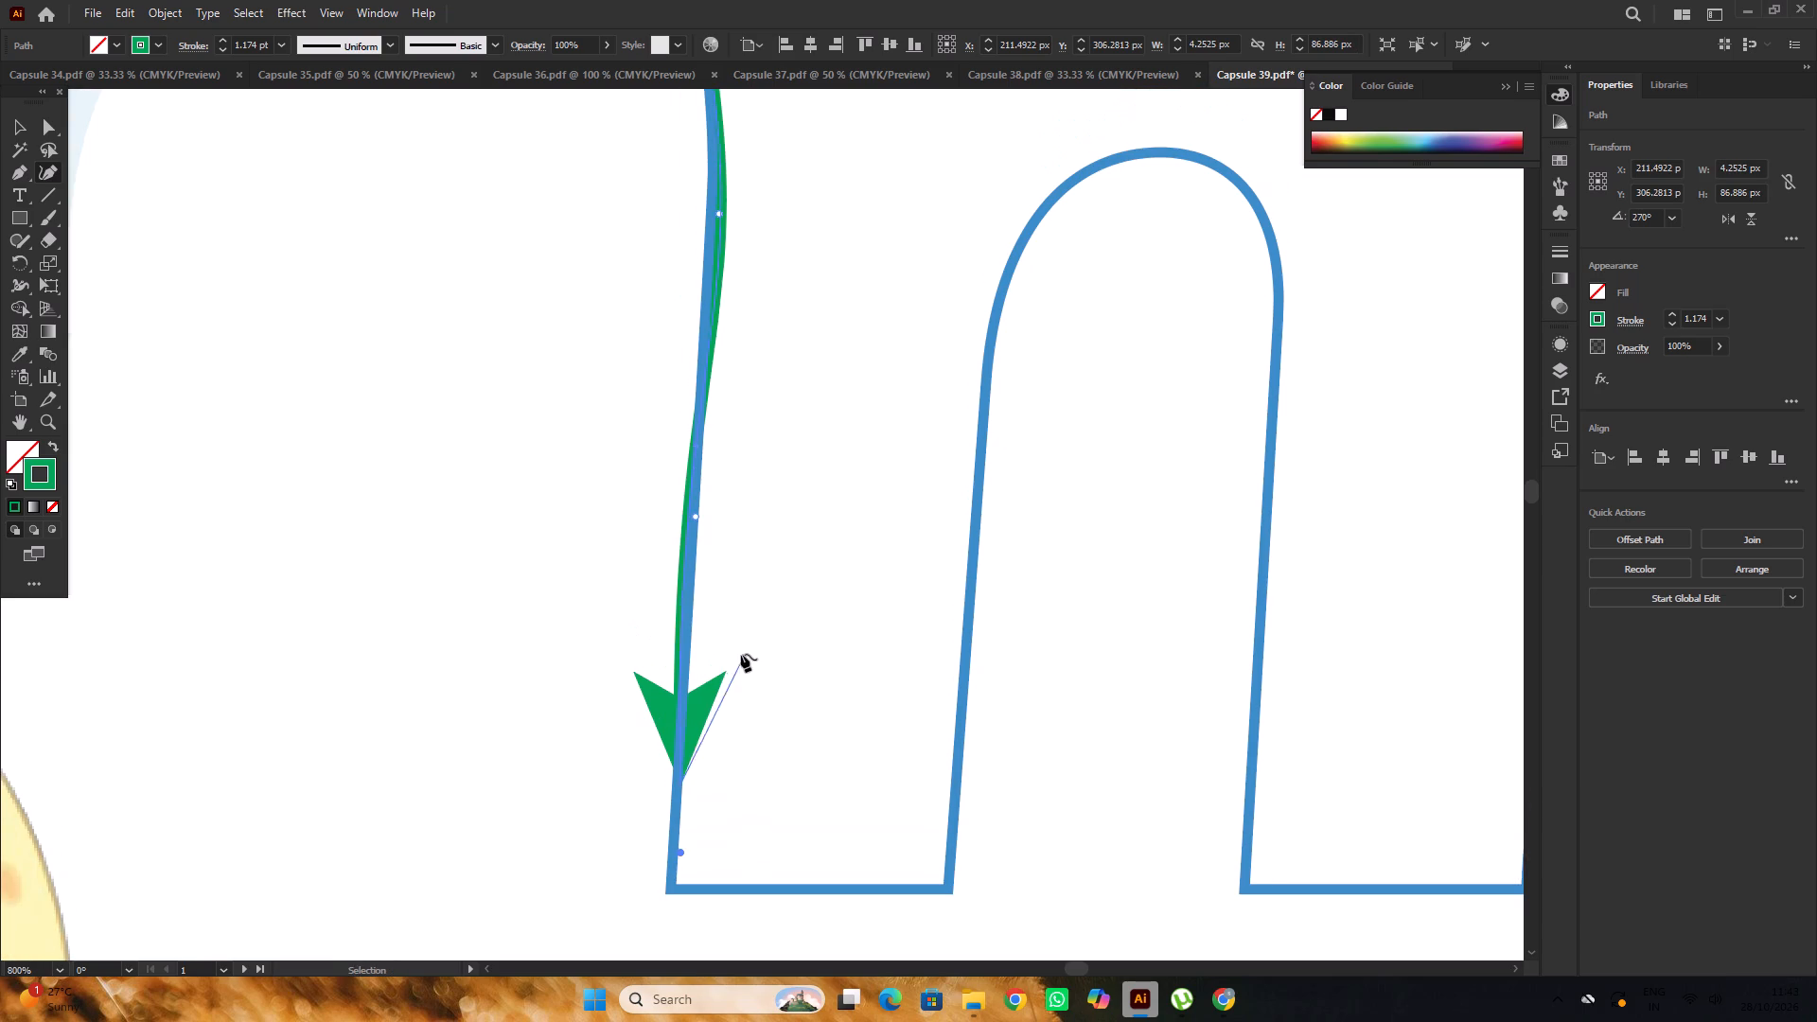
# Shift the green arrow's upper curve point onto the stem outline, undoing the stray extra point.
pyautogui.keyDown('alt'); pyautogui.scroll(1, 740, 653); pyautogui.keyUp('alt')
pyautogui.keyDown('alt'); pyautogui.scroll(-1, 740, 653); pyautogui.keyUp('alt')
pyautogui.scroll(2, 729, 628)
pyautogui.scroll(10, 704, 530)
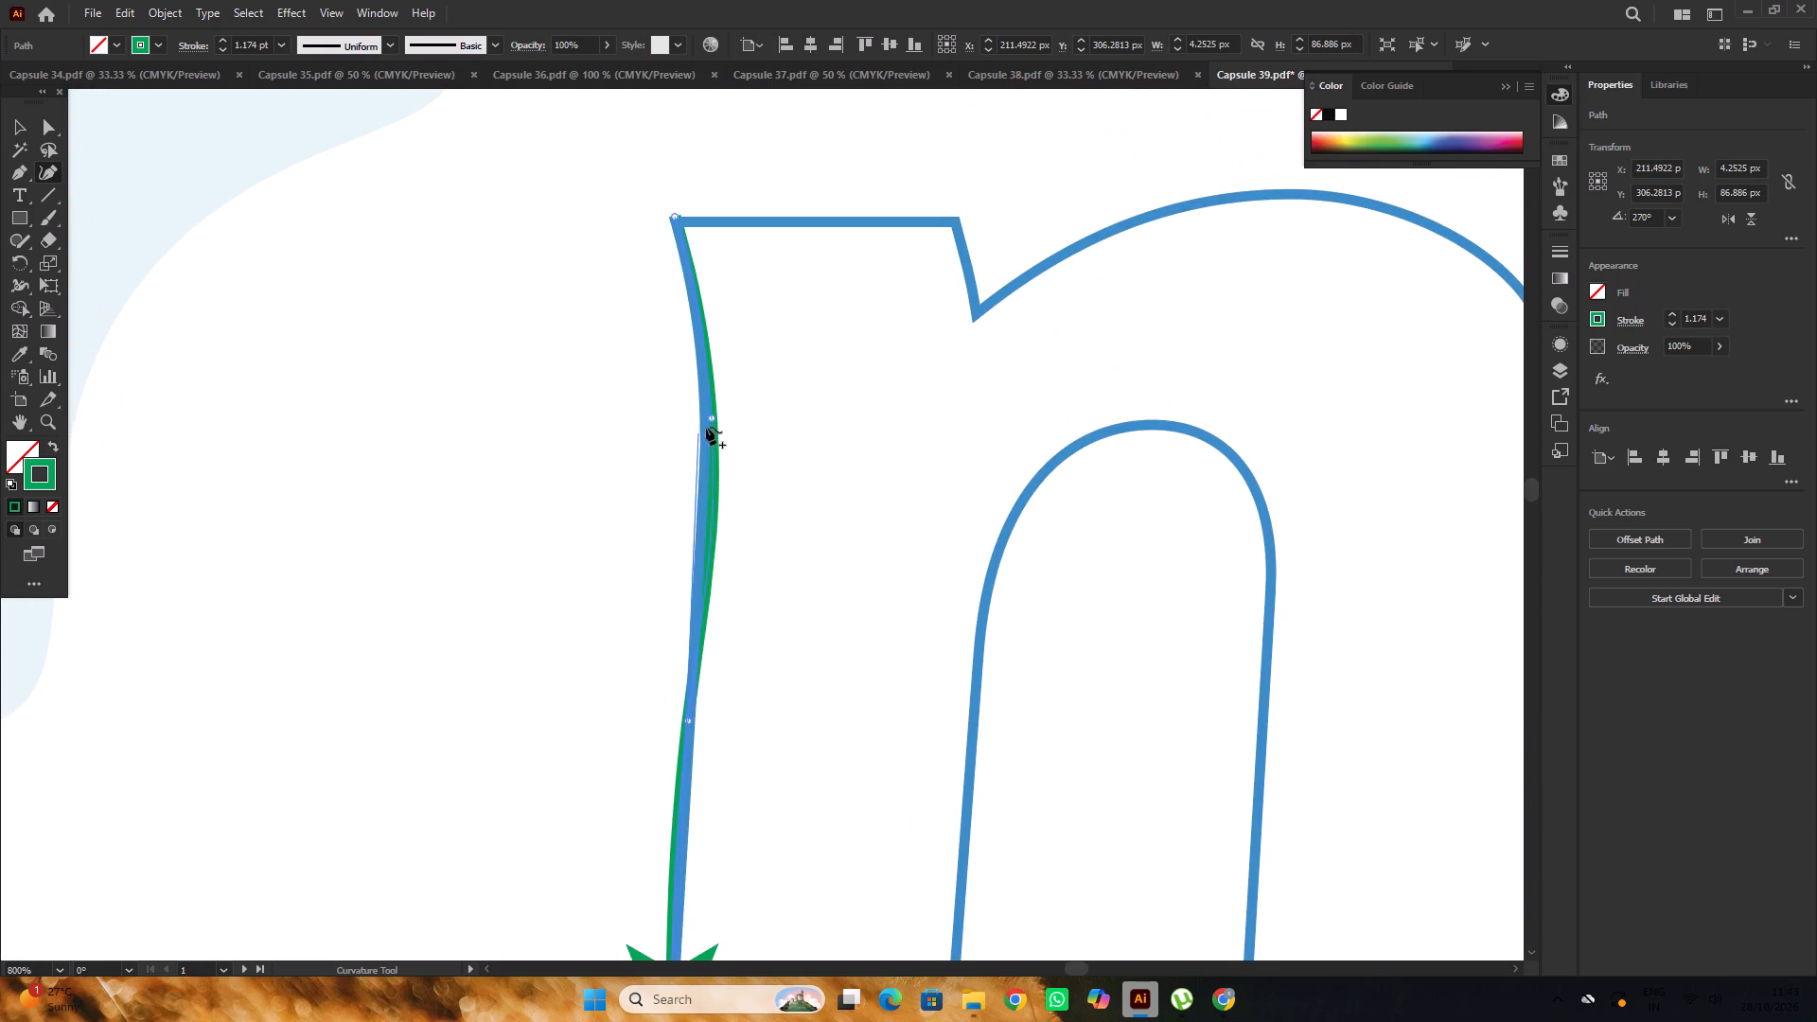
pyautogui.click(709, 422)
pyautogui.scroll(2, 706, 426)
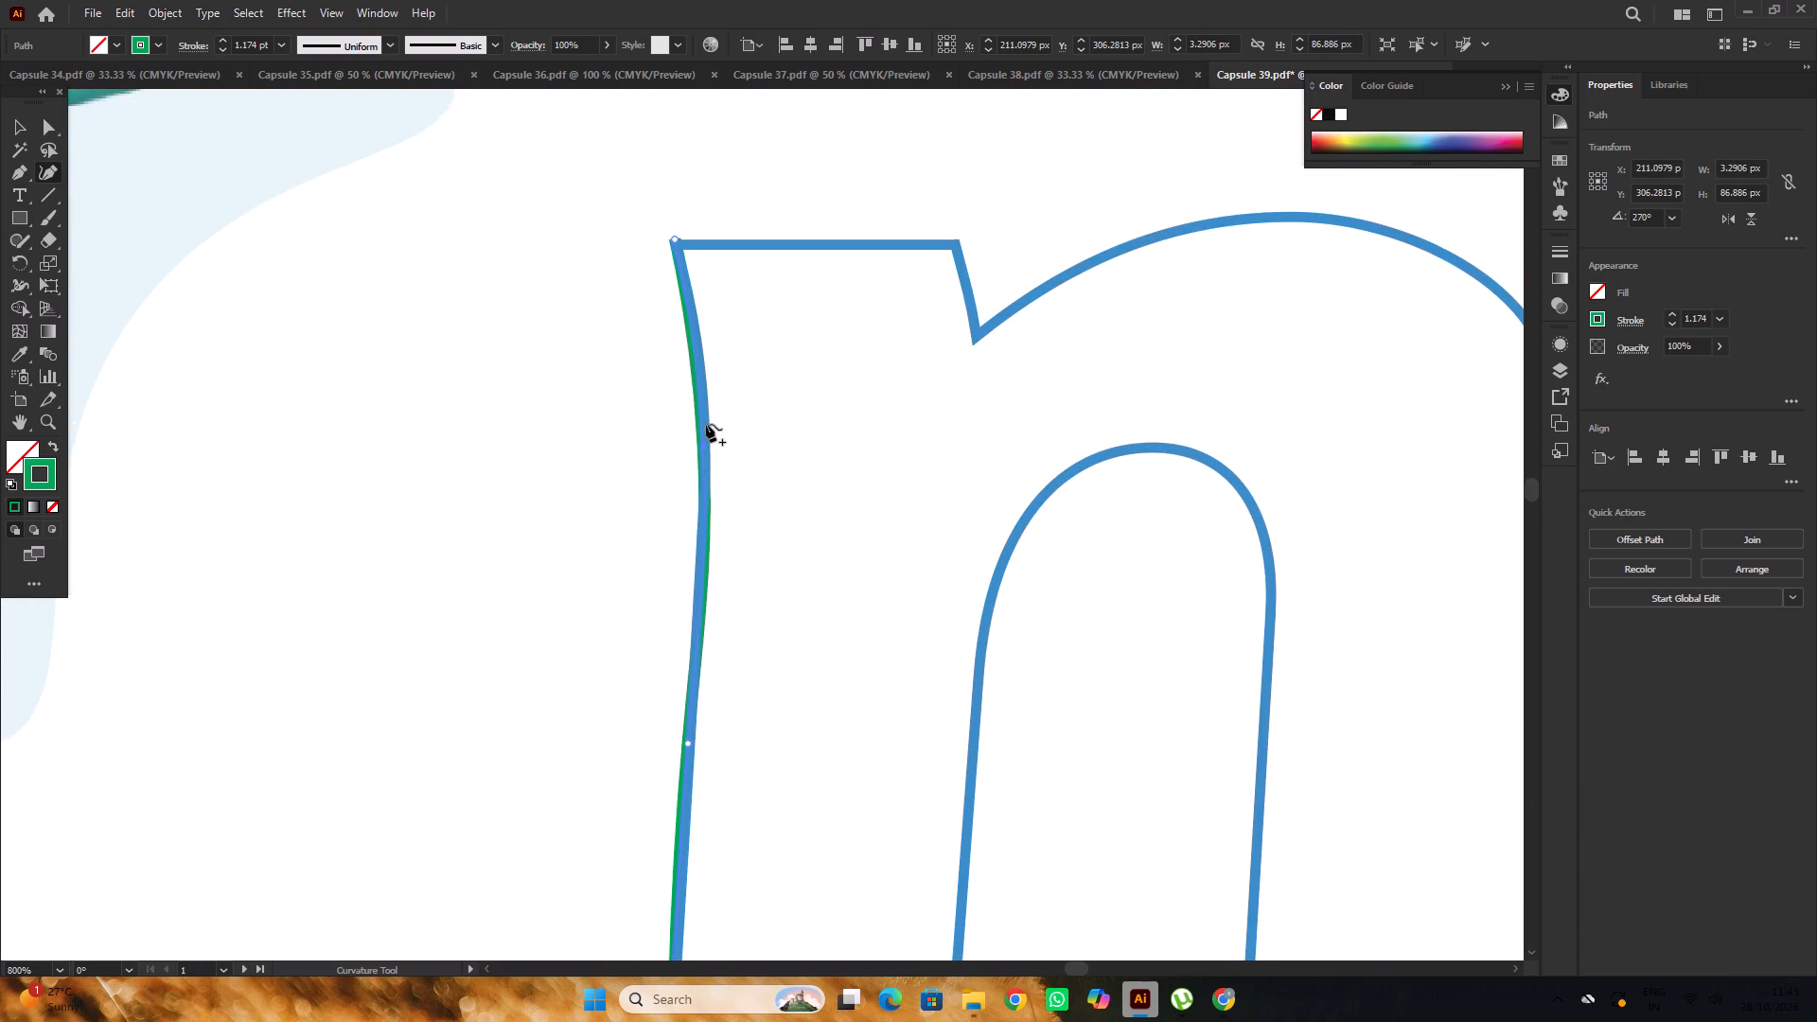
pyautogui.scroll(3, 706, 424)
pyautogui.click(688, 449)
pyautogui.hotkey('ctrl', 'z')
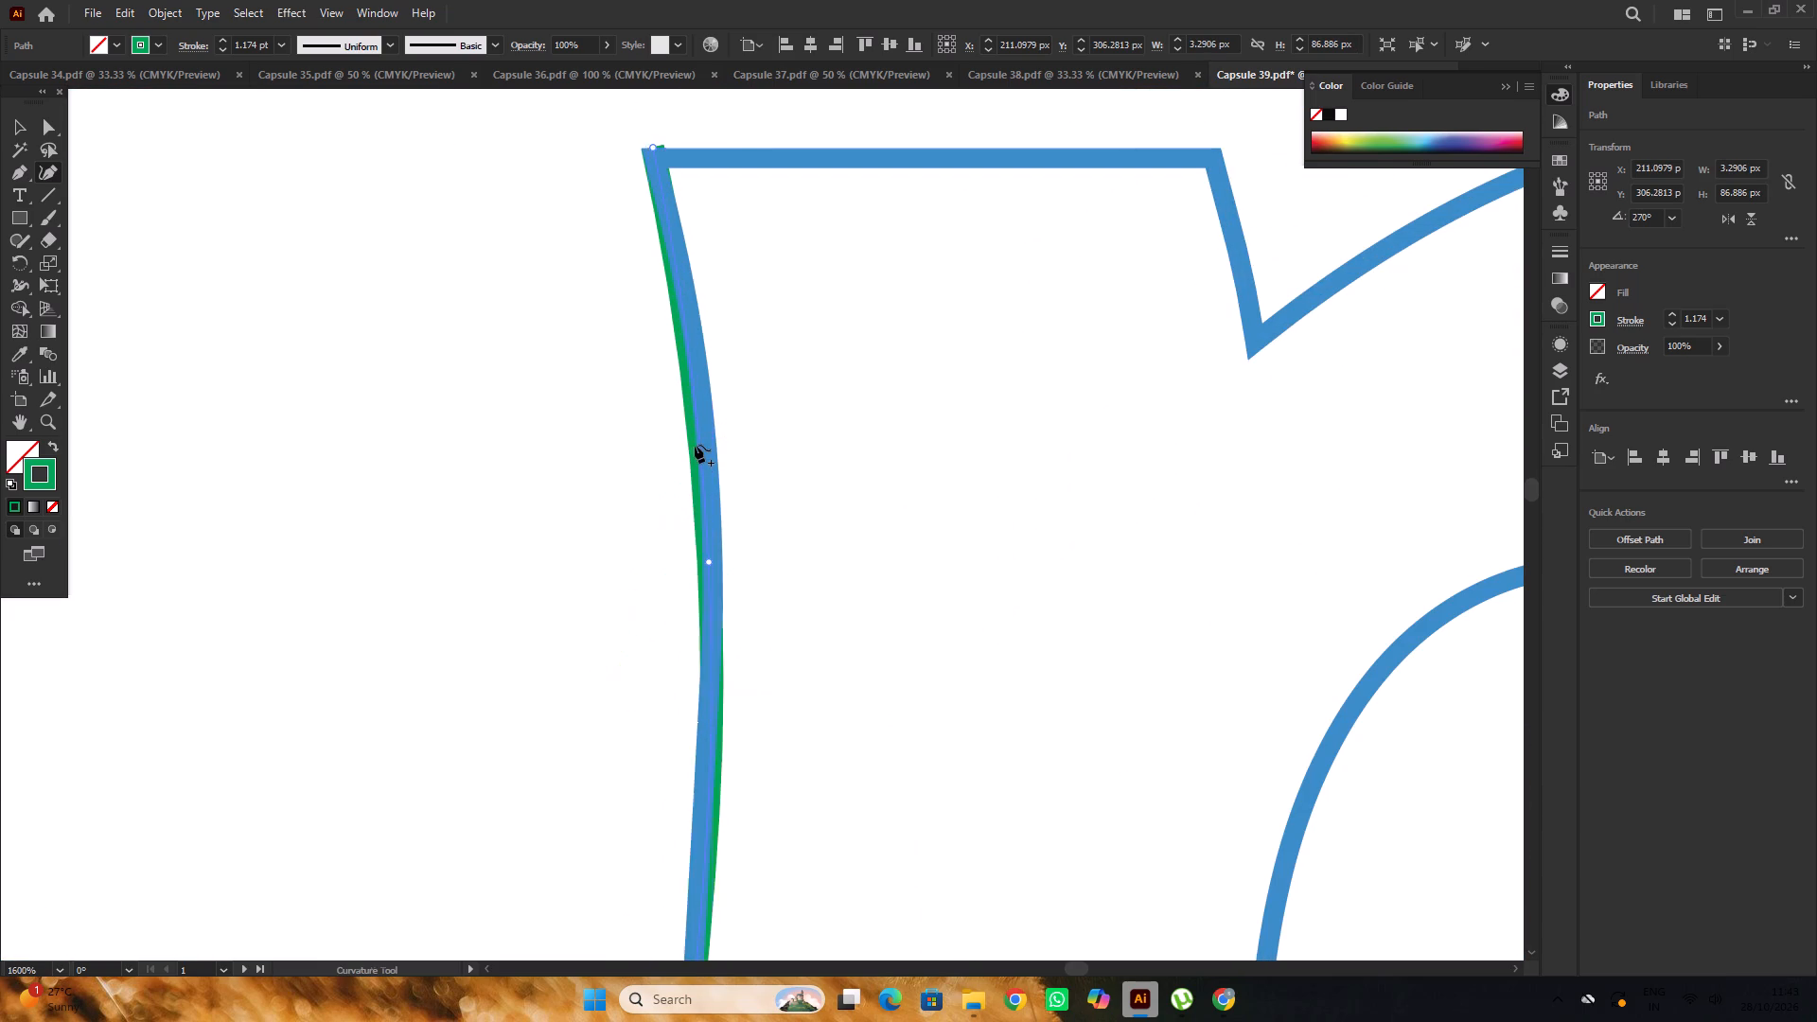
# Extend the green arrow's tip down the outline to just above the first stem's bottom-left corner.
pyautogui.keyDown('alt'); pyautogui.scroll(-9, 695, 445); pyautogui.keyUp('alt')
pyautogui.keyDown('alt'); pyautogui.scroll(1, 669, 664); pyautogui.keyUp('alt')
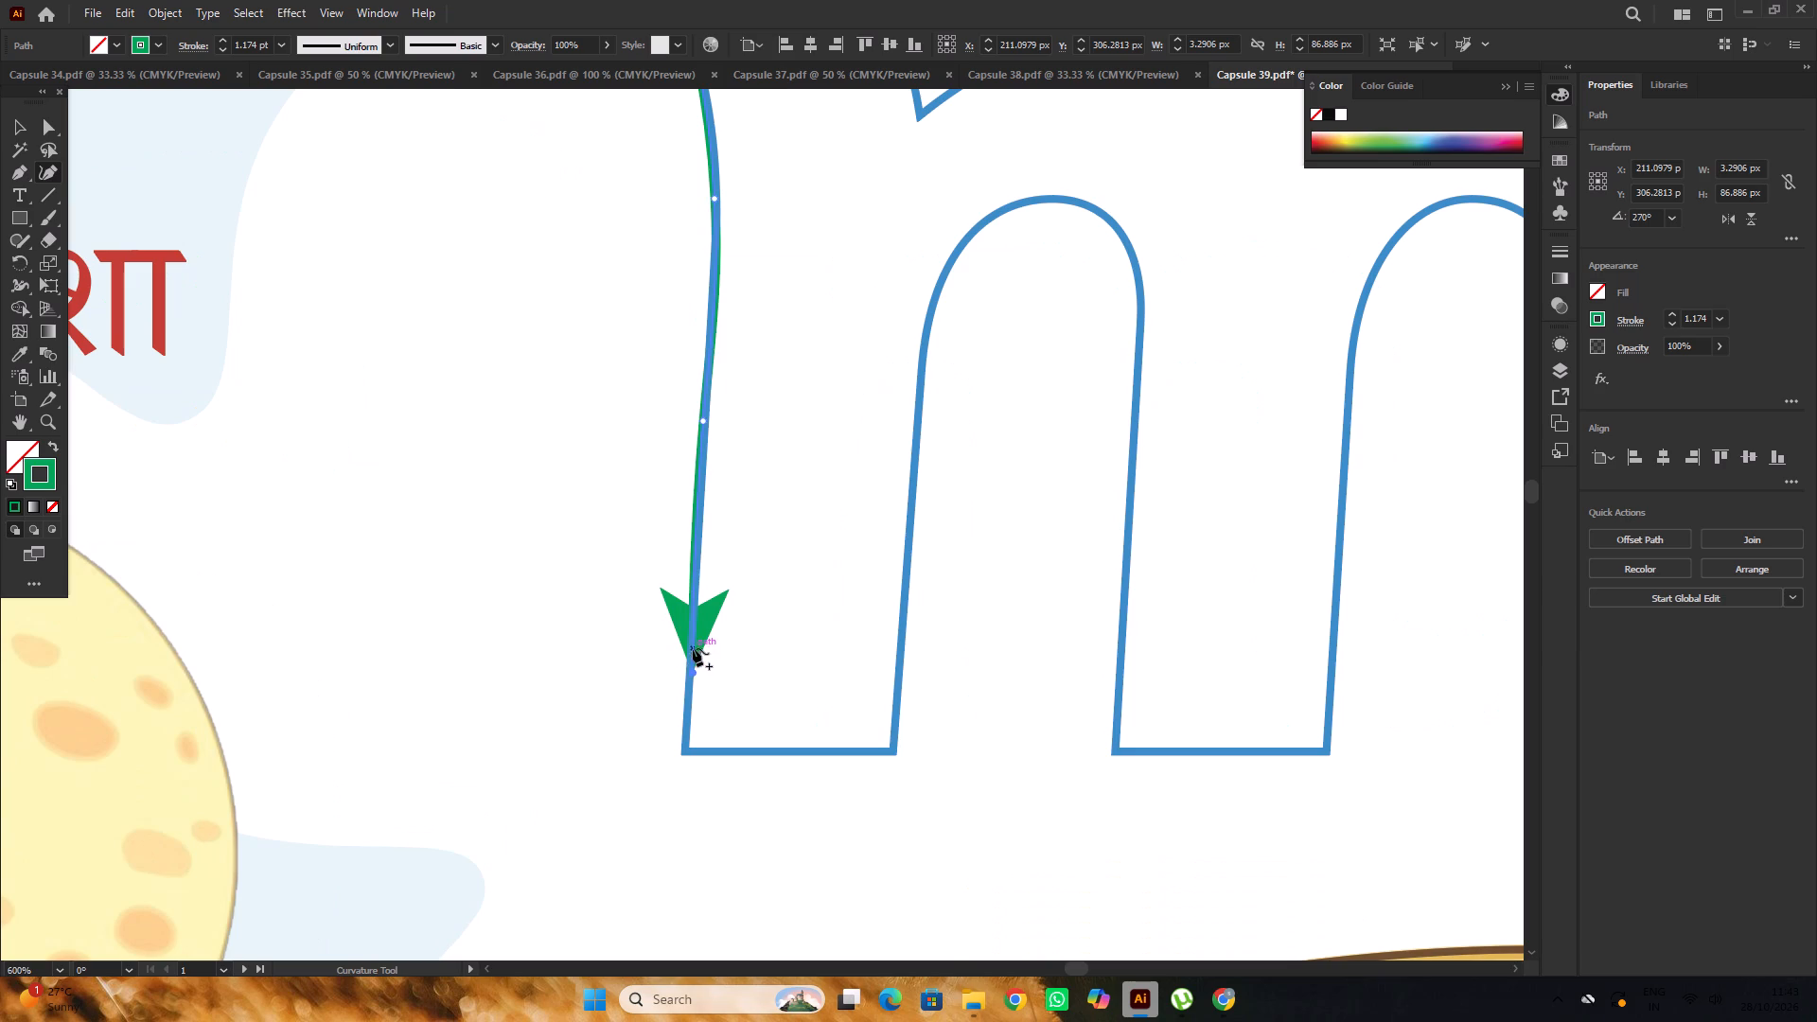
pyautogui.keyDown('alt'); pyautogui.scroll(2, 690, 671); pyautogui.keyUp('alt')
pyautogui.moveTo(702, 682); pyautogui.dragTo(692, 791)
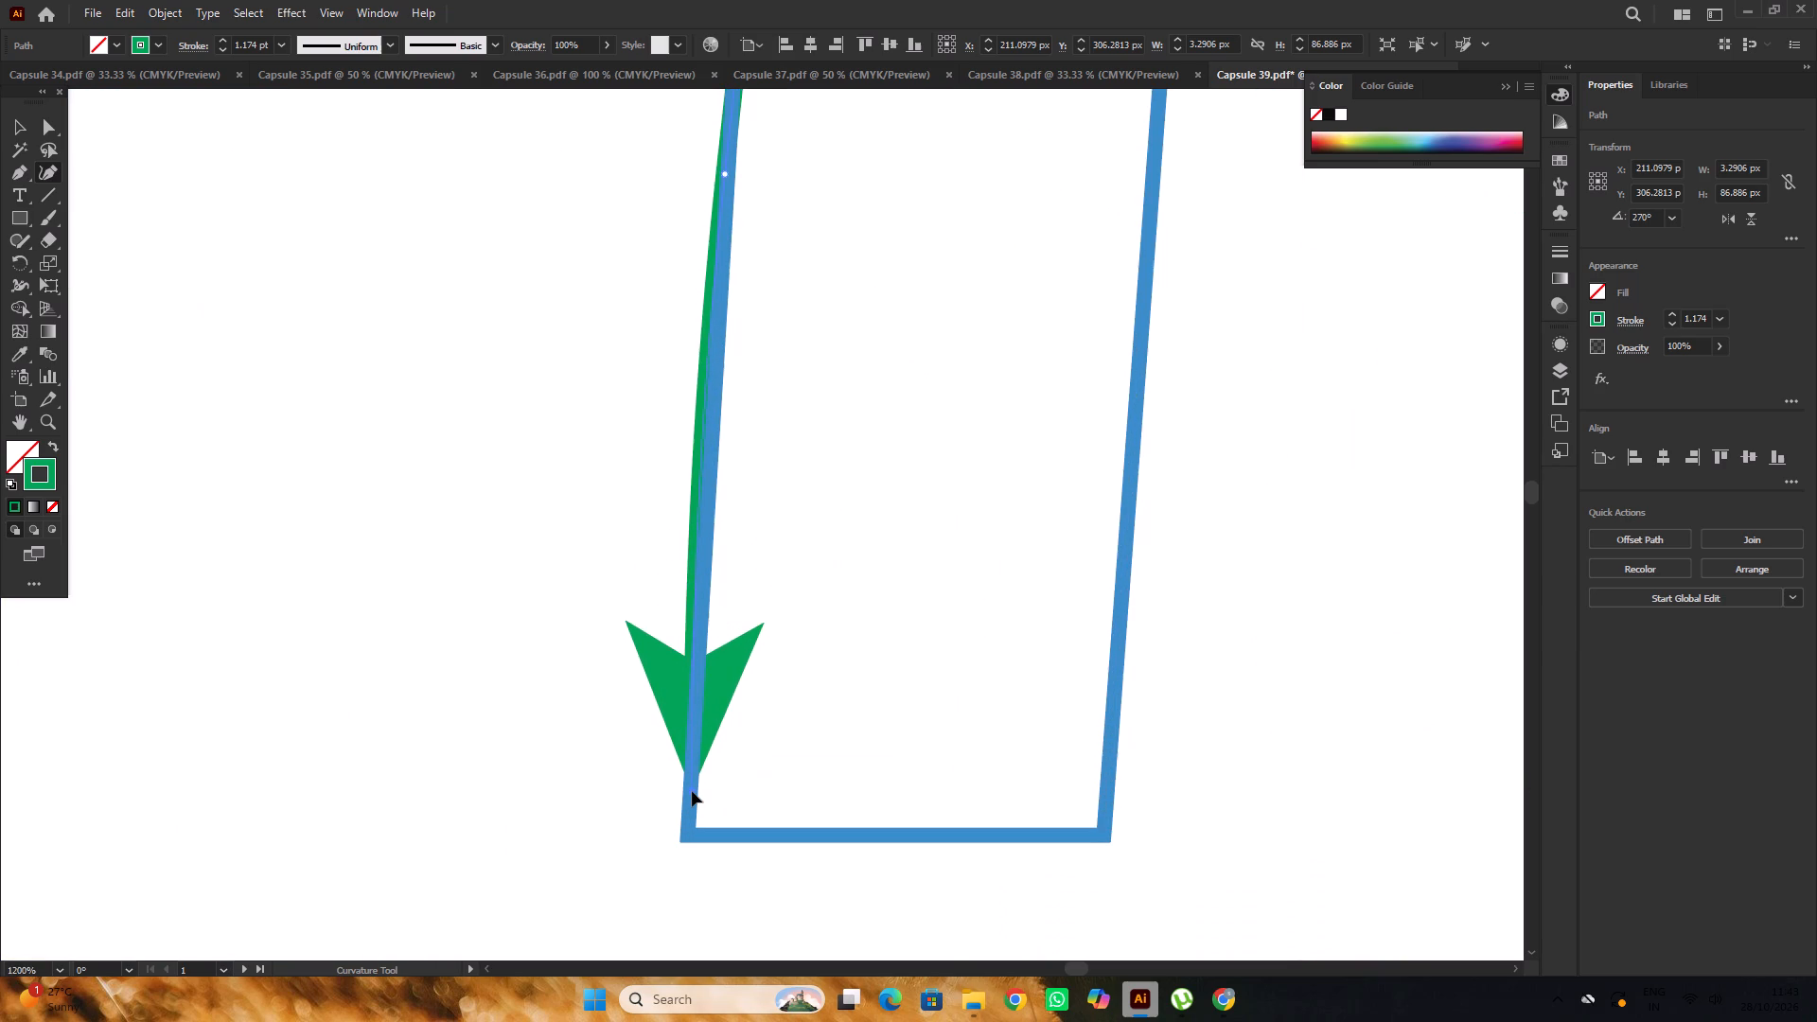
pyautogui.moveTo(692, 791); pyautogui.dragTo(692, 783)
# Realign the green arrow's middle and upper curve points with the left outline of the first stem.
pyautogui.keyDown('alt'); pyautogui.scroll(-2, 723, 686); pyautogui.keyUp('alt')
pyautogui.scroll(4, 719, 676)
pyautogui.keyDown('alt'); pyautogui.scroll(2, 706, 639); pyautogui.keyUp('alt')
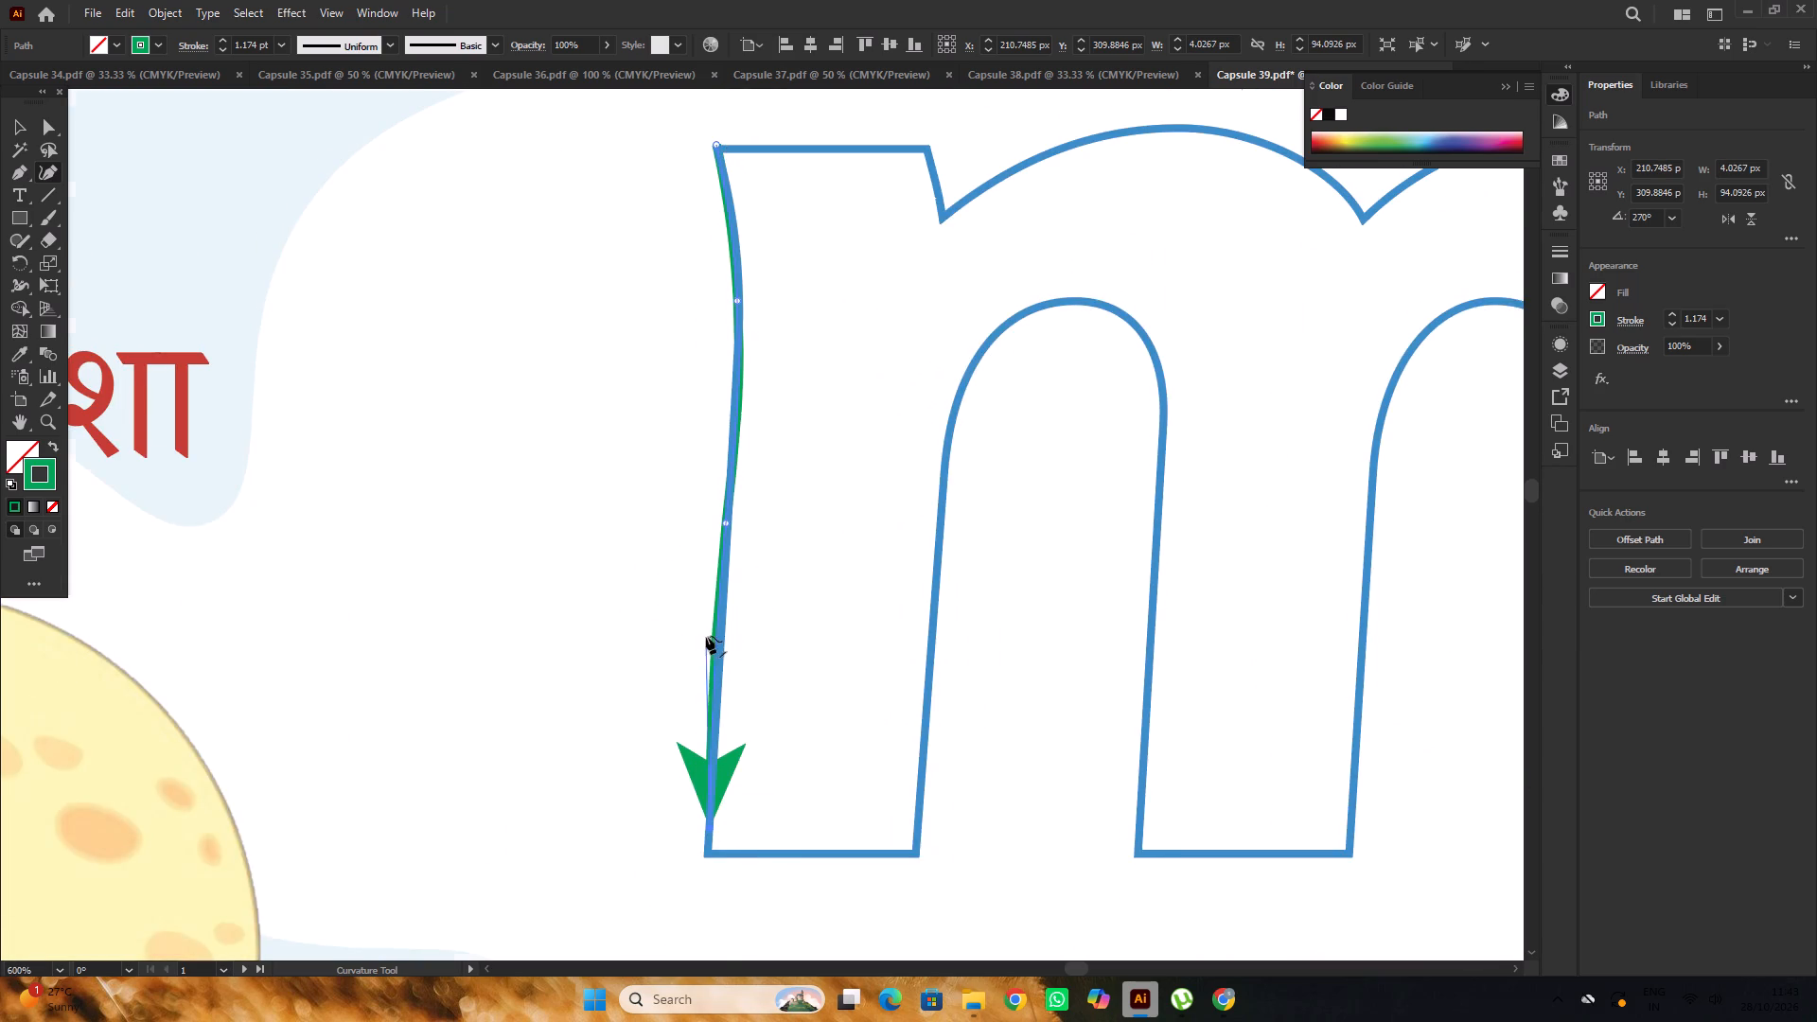
pyautogui.click(736, 412)
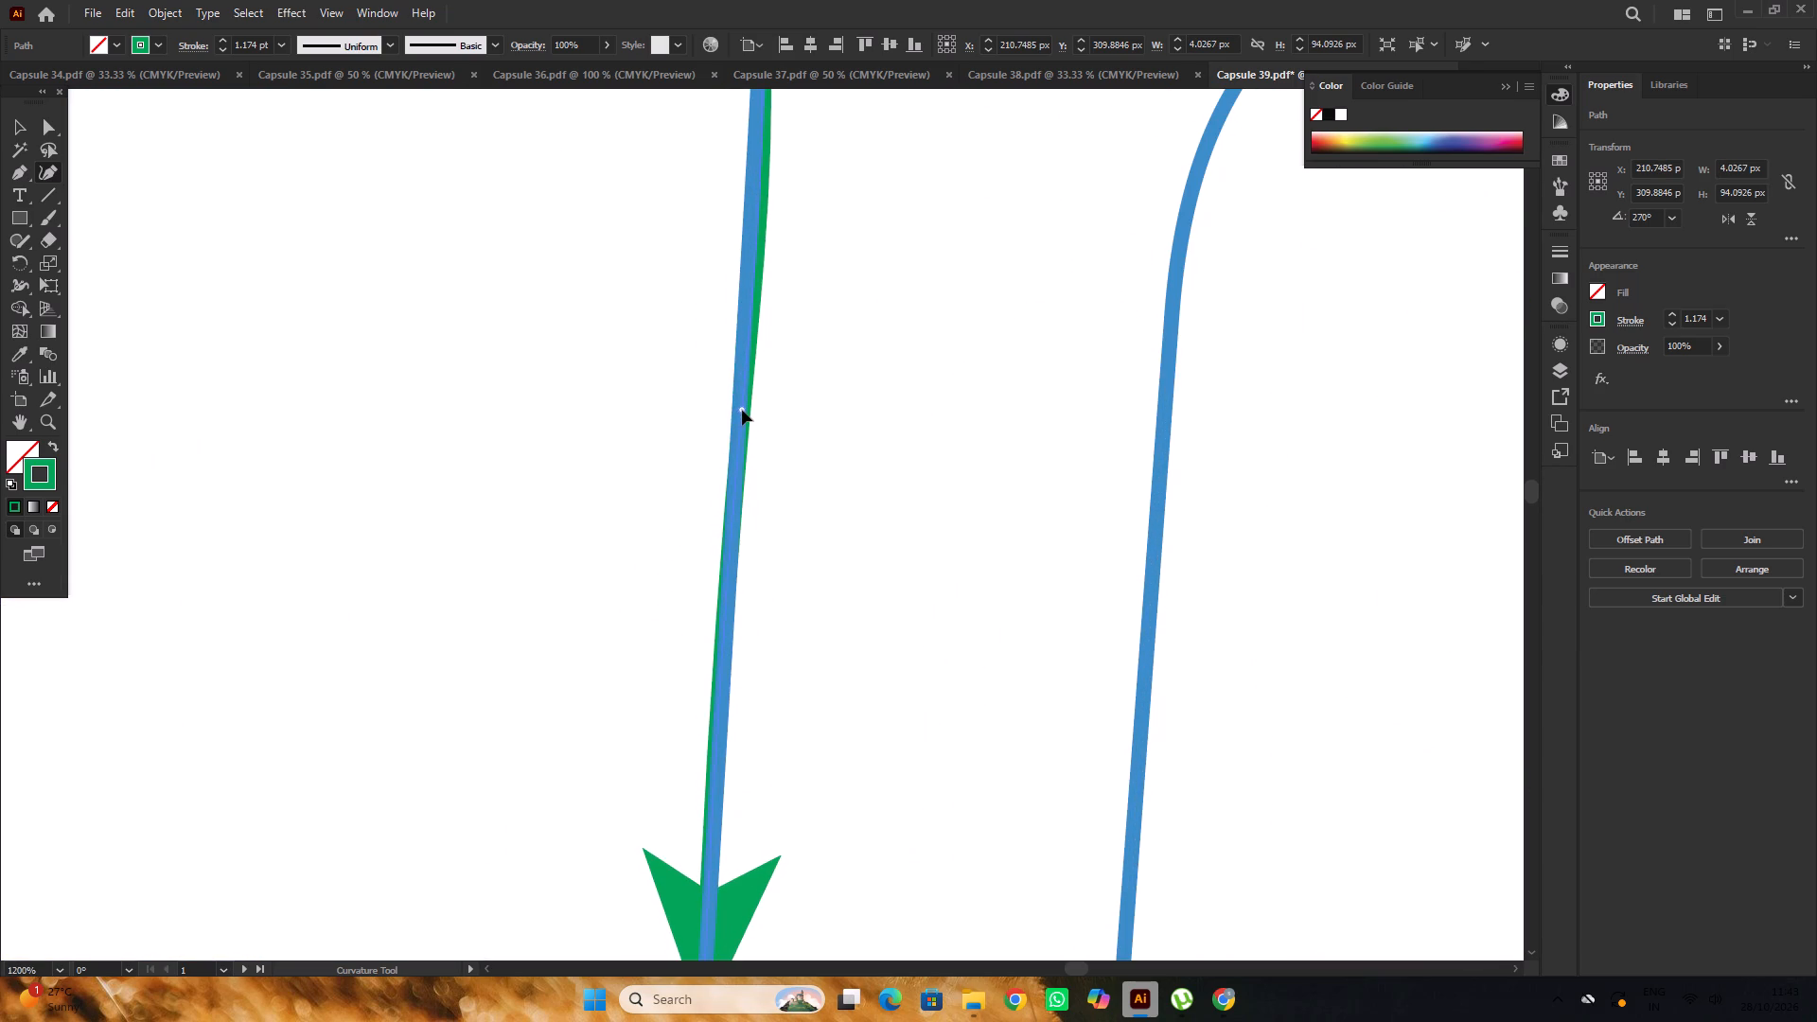
pyautogui.keyDown('alt'); pyautogui.scroll(-2, 739, 413); pyautogui.keyUp('alt')
pyautogui.scroll(7, 739, 413)
pyautogui.keyDown('alt'); pyautogui.scroll(3, 751, 357); pyautogui.keyUp('alt')
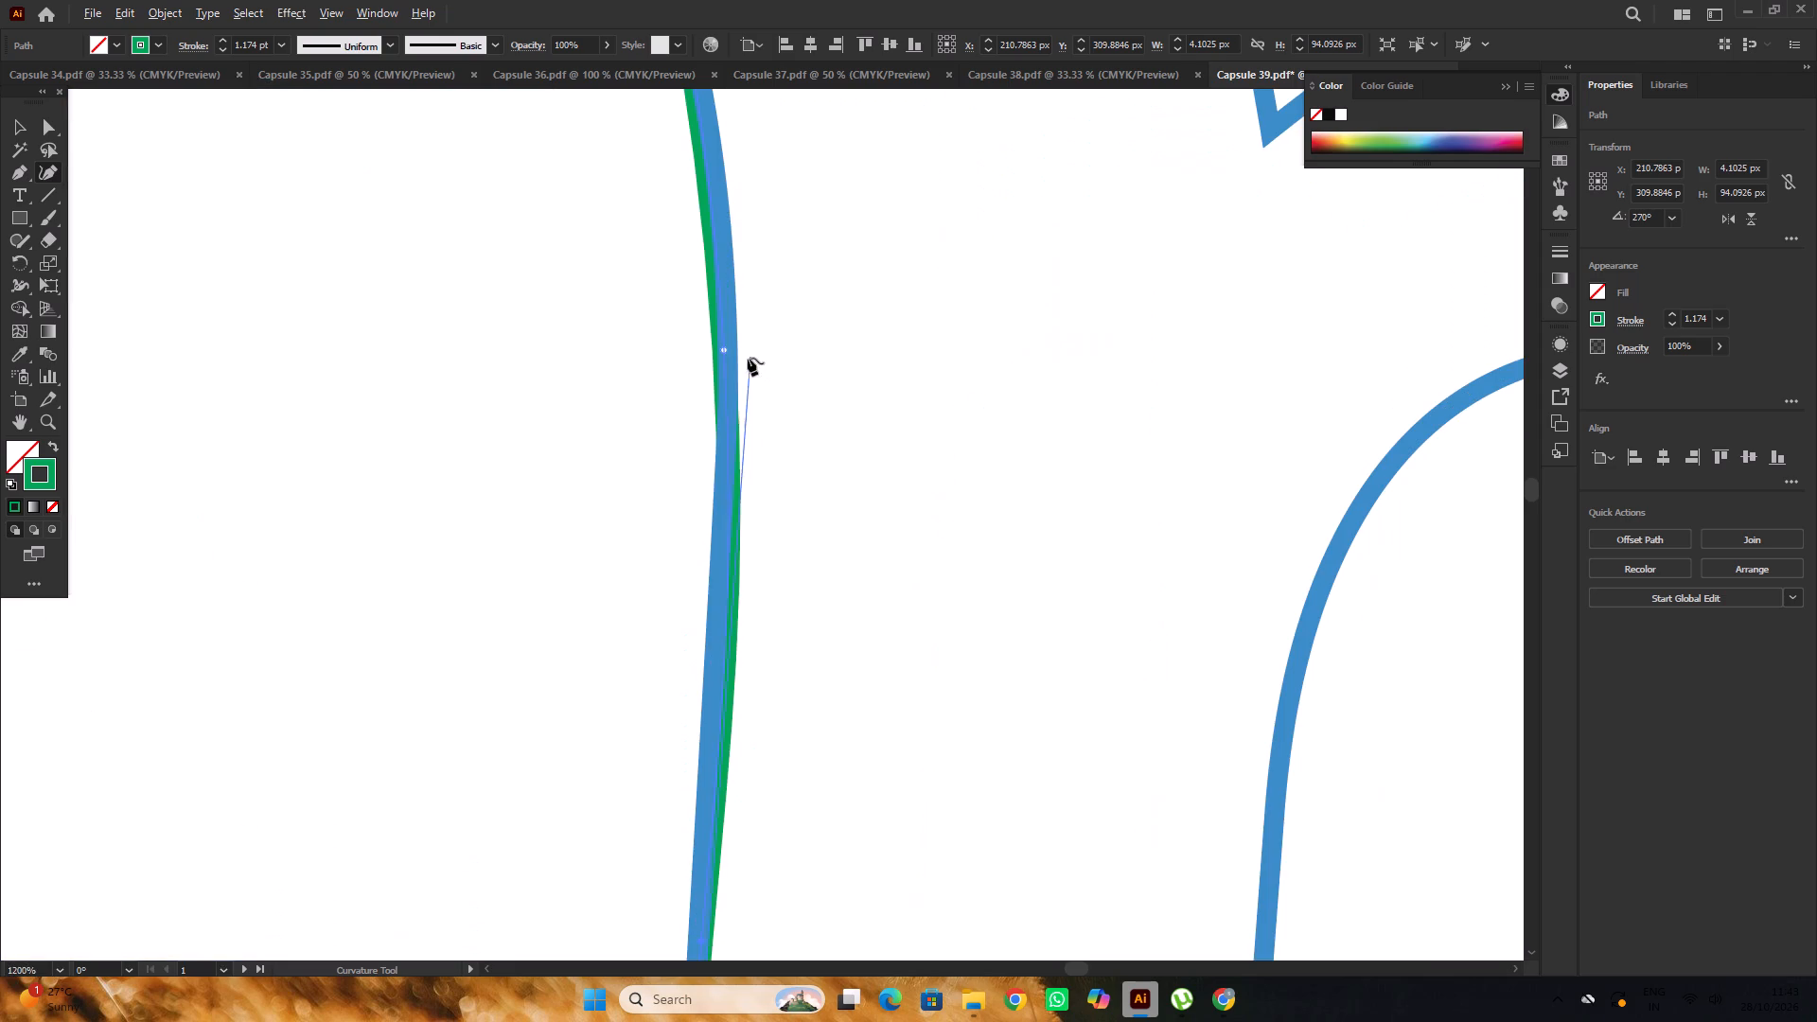
pyautogui.moveTo(727, 348); pyautogui.dragTo(712, 347)
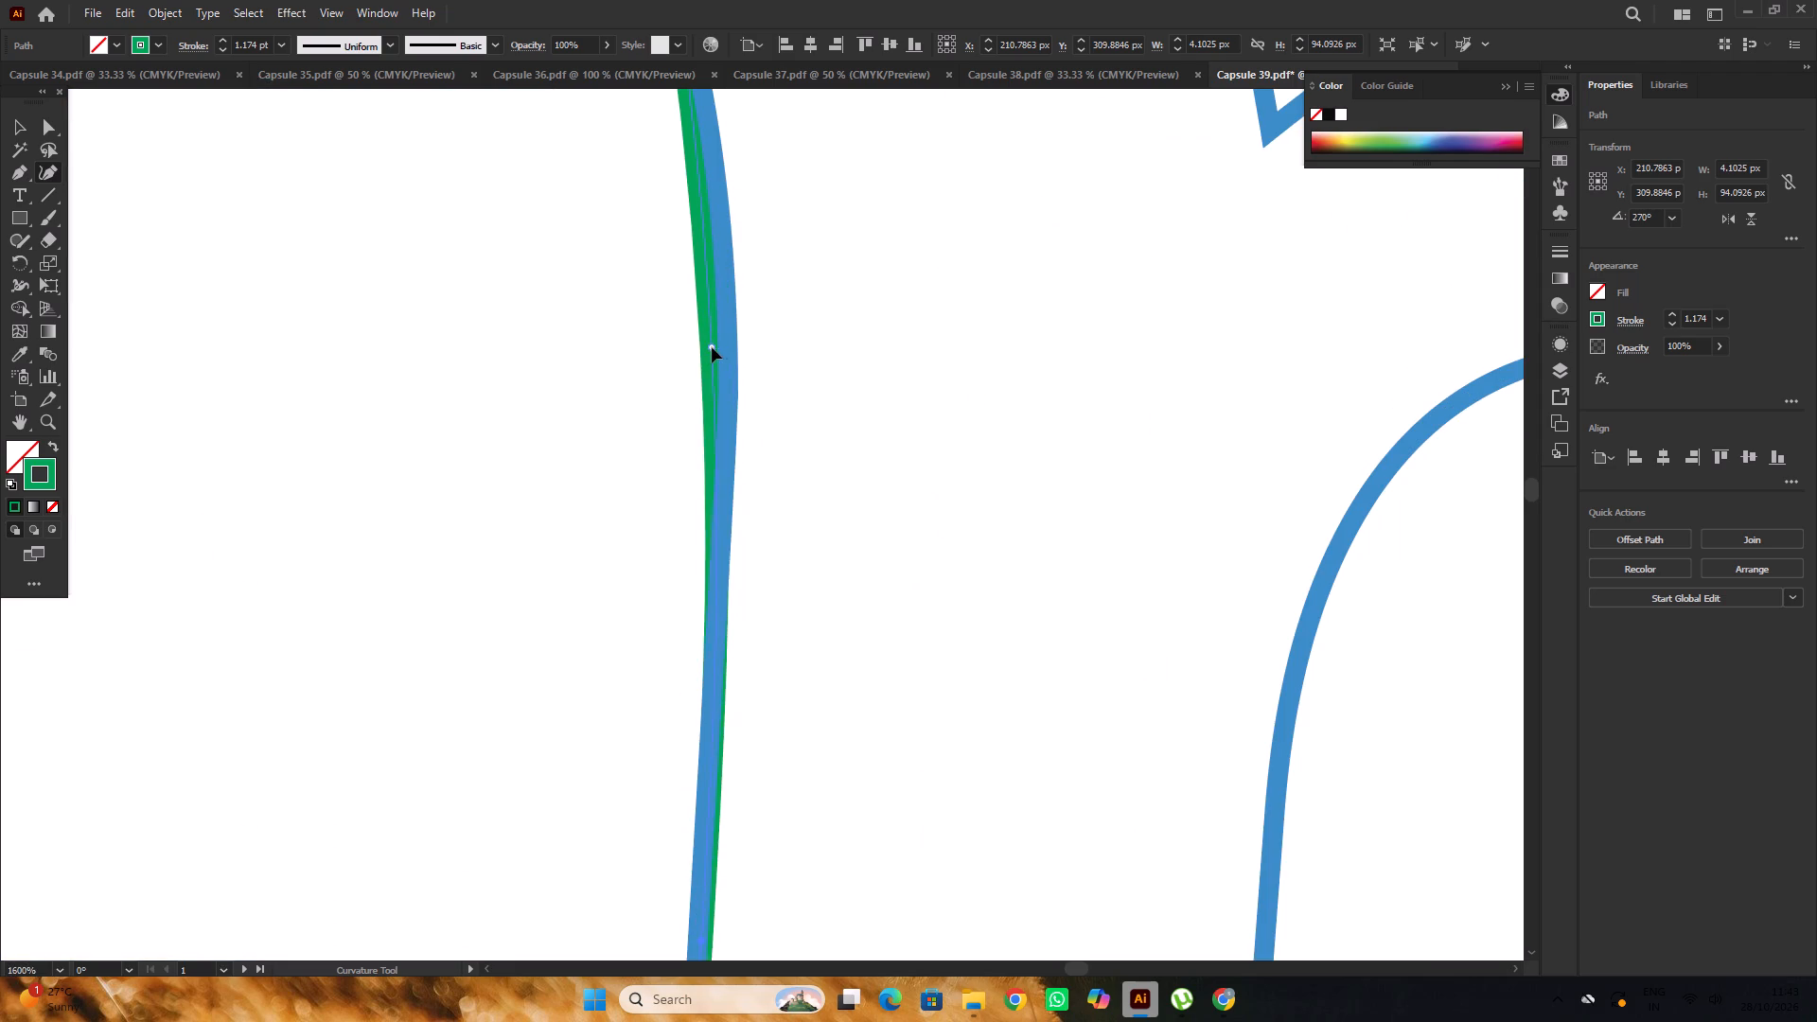
pyautogui.moveTo(712, 347); pyautogui.dragTo(705, 347)
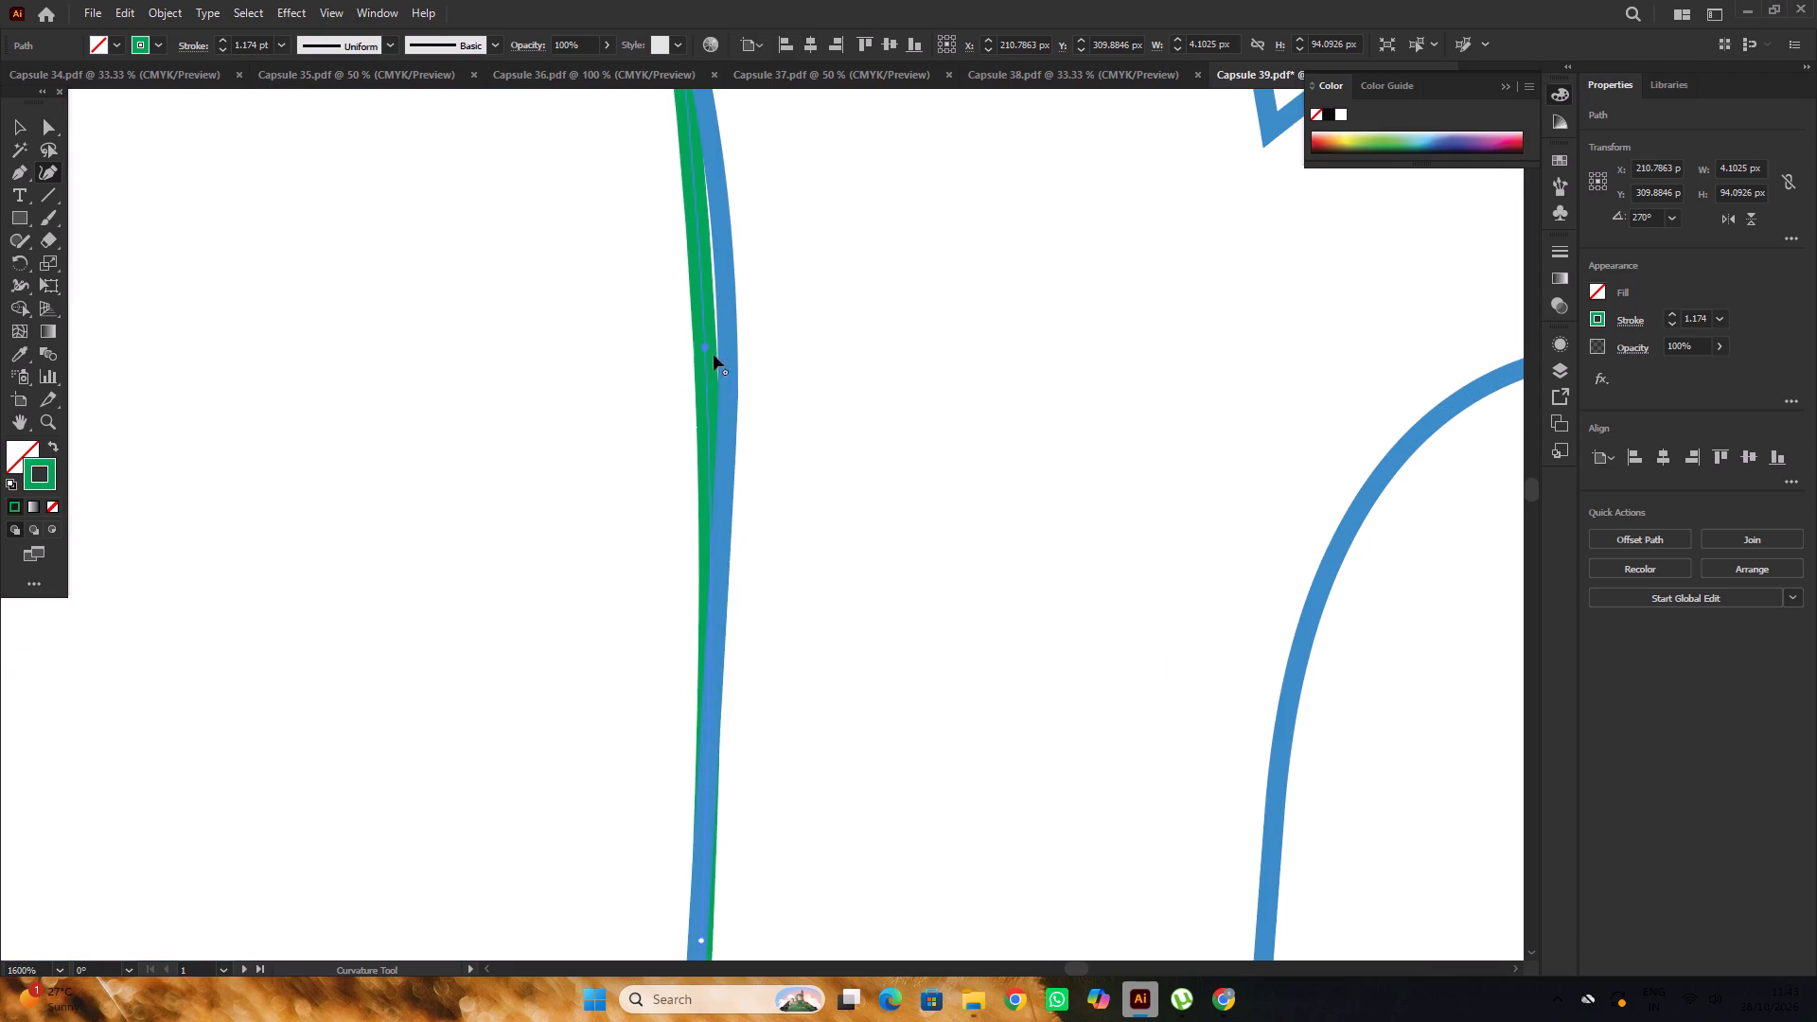
# Add curve points along the upper half of the green arrow and adjust them toward the stem outline.
pyautogui.keyDown('alt'); pyautogui.scroll(-2, 744, 389); pyautogui.keyUp('alt')
pyautogui.scroll(4, 744, 389)
pyautogui.keyDown('alt'); pyautogui.scroll(1, 718, 409); pyautogui.keyUp('alt')
pyautogui.moveTo(729, 388); pyautogui.dragTo(729, 387)
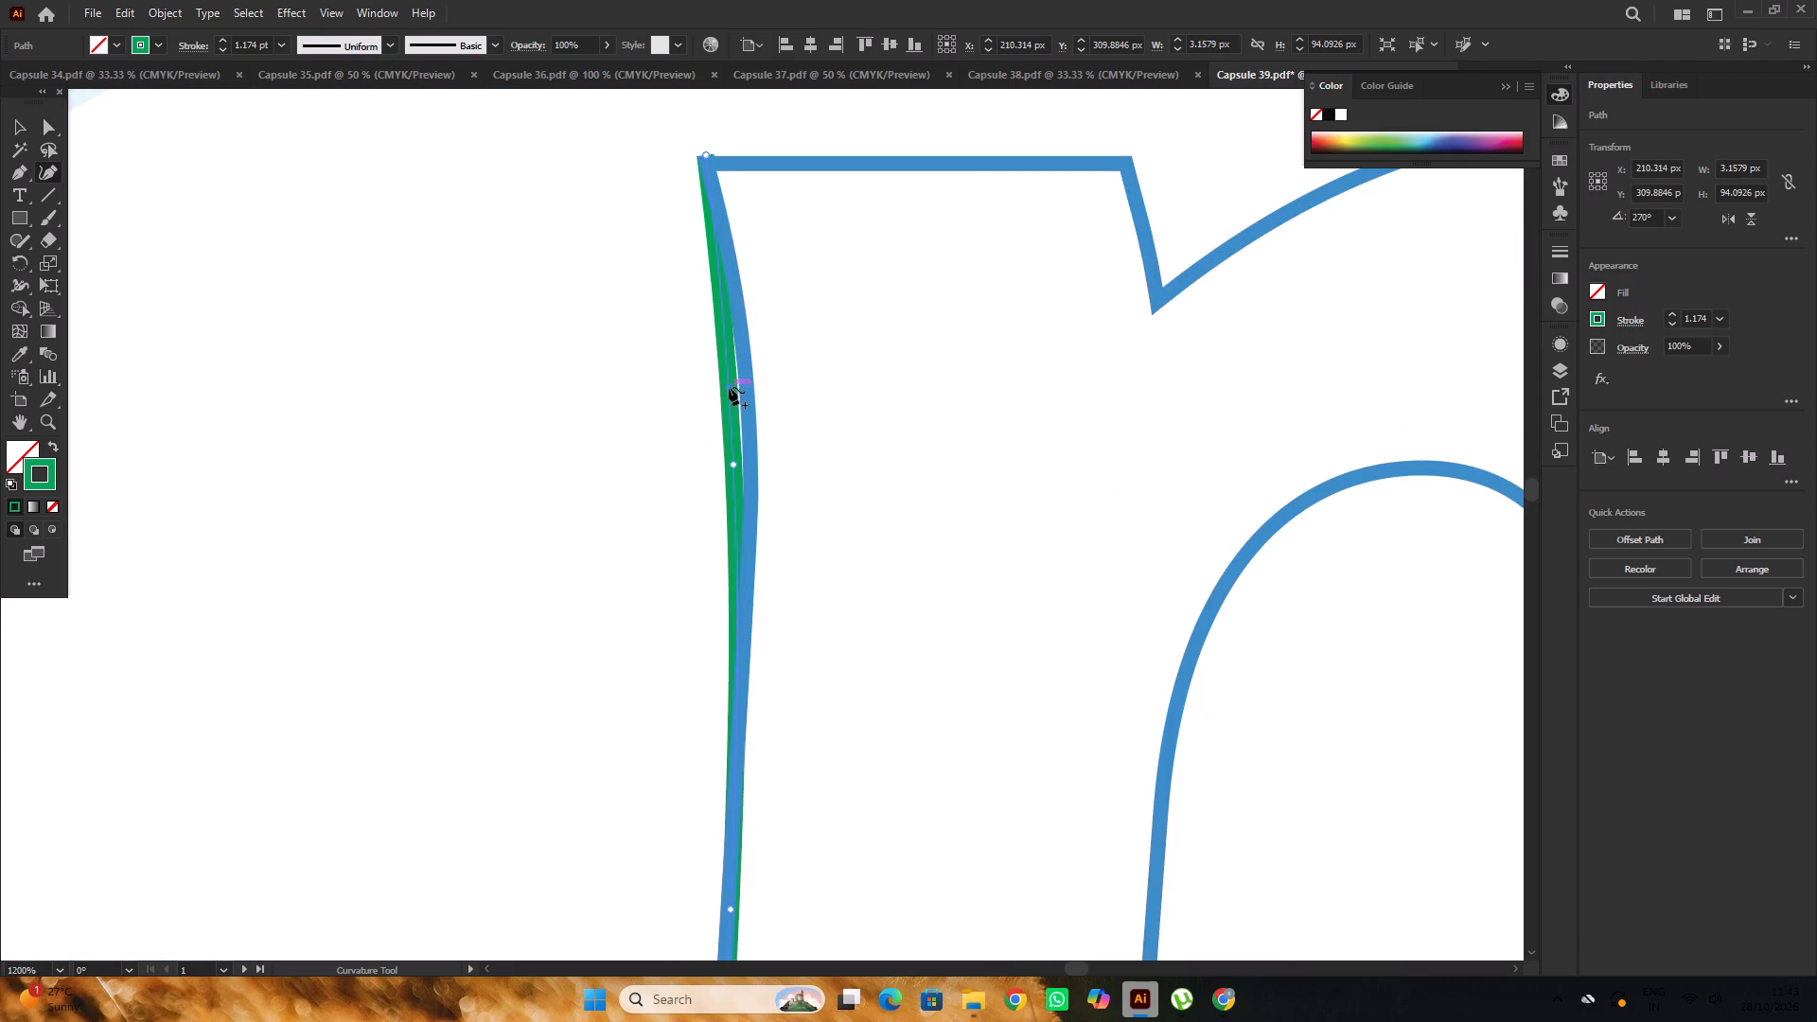
pyautogui.moveTo(729, 387); pyautogui.dragTo(739, 378)
pyautogui.keyDown('alt'); pyautogui.scroll(-1, 738, 378); pyautogui.keyUp('alt')
pyautogui.click(726, 540)
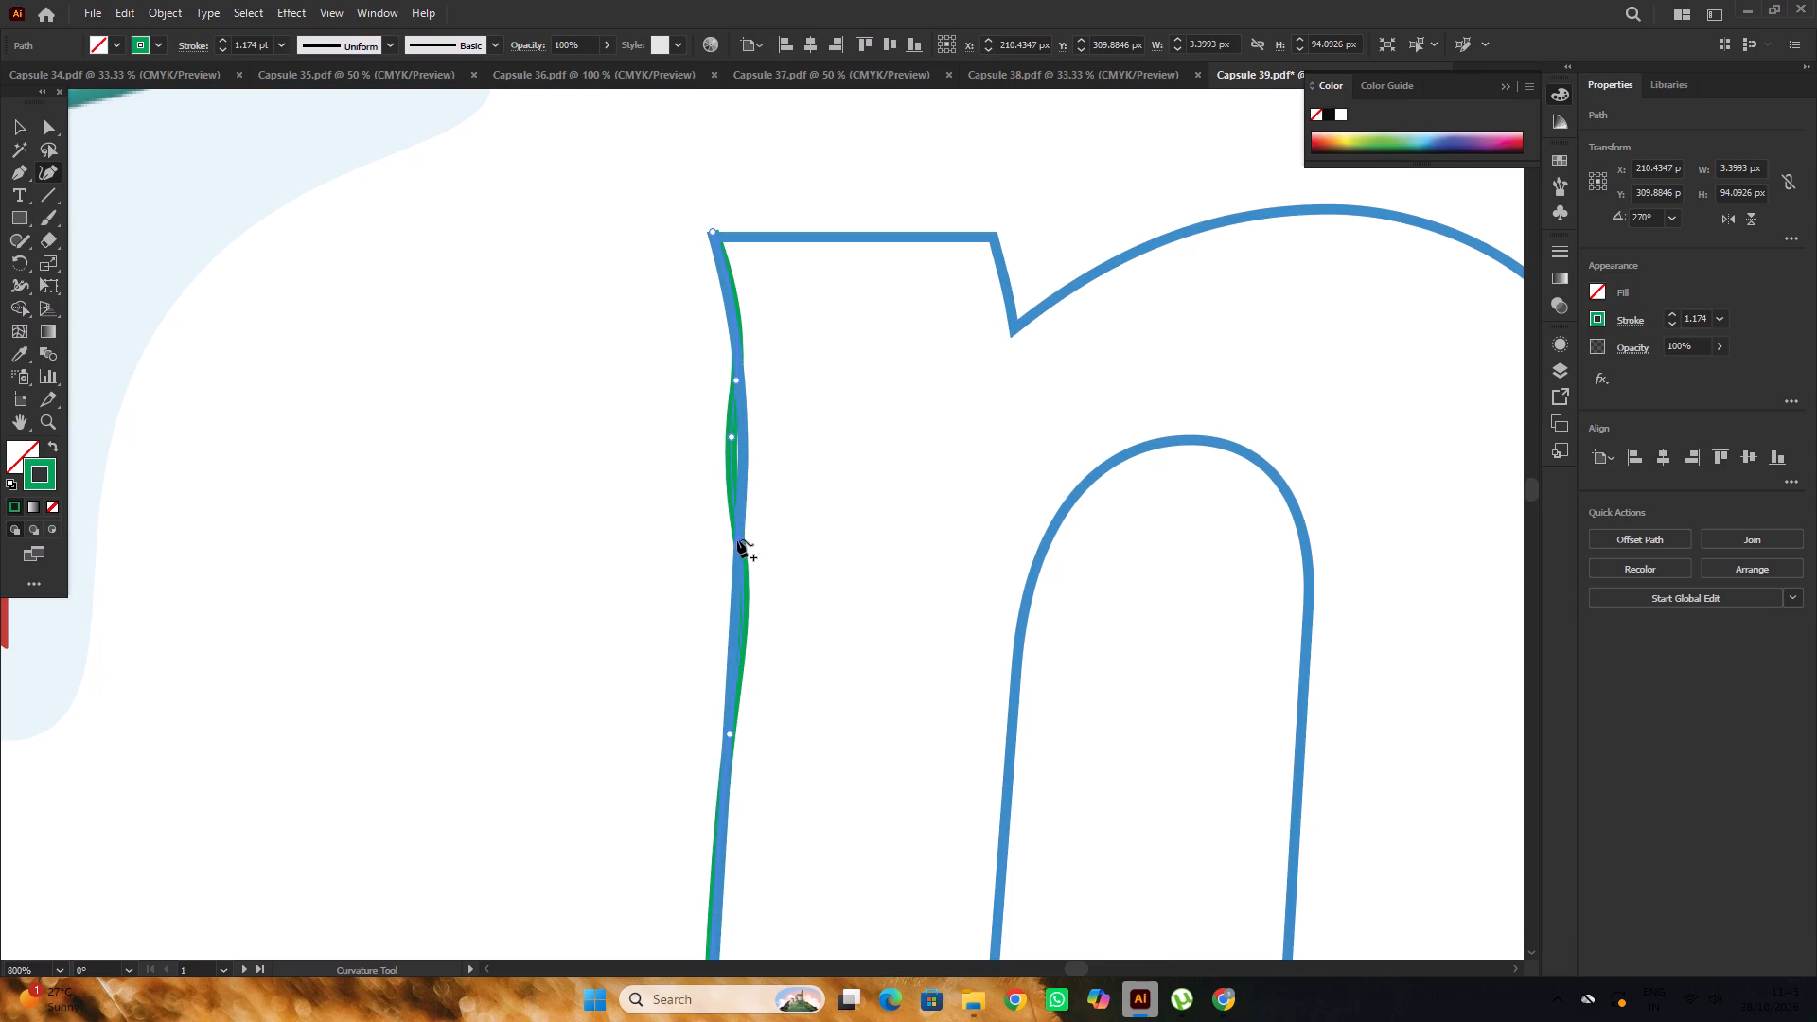
pyautogui.moveTo(732, 432); pyautogui.dragTo(734, 479)
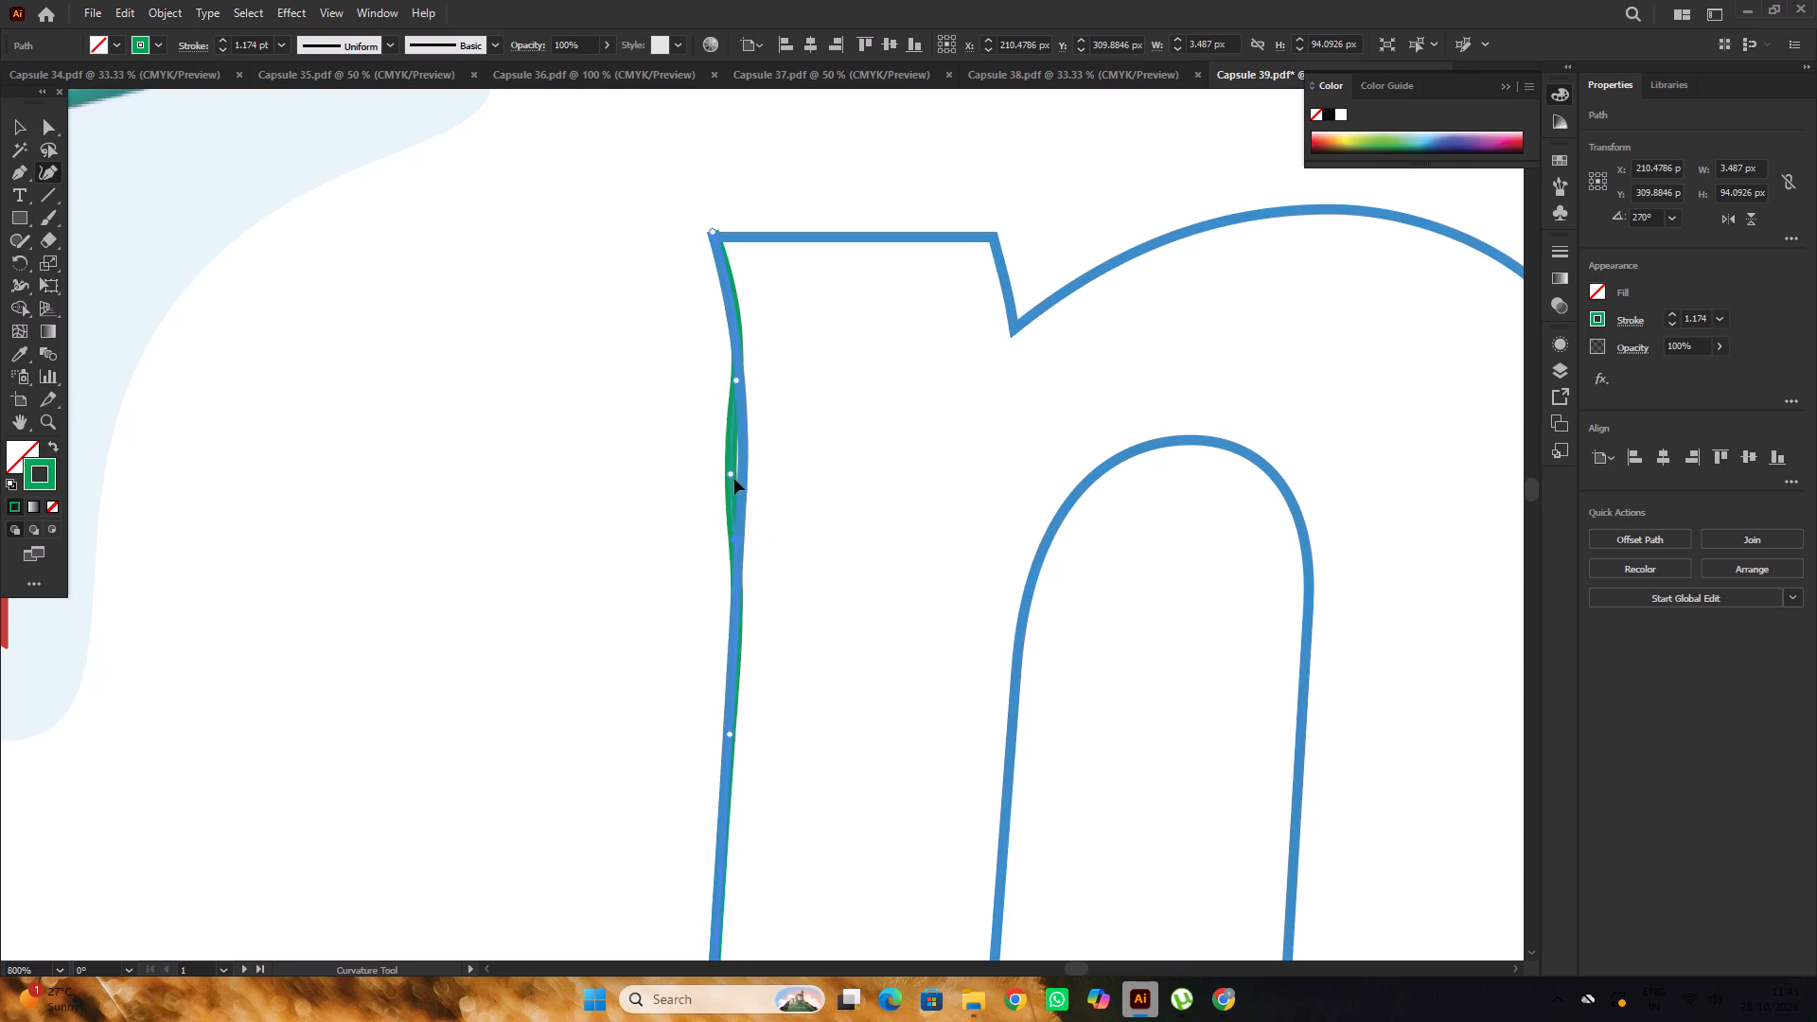
pyautogui.moveTo(734, 479); pyautogui.dragTo(738, 497)
pyautogui.hotkey('ctrl', 'z')
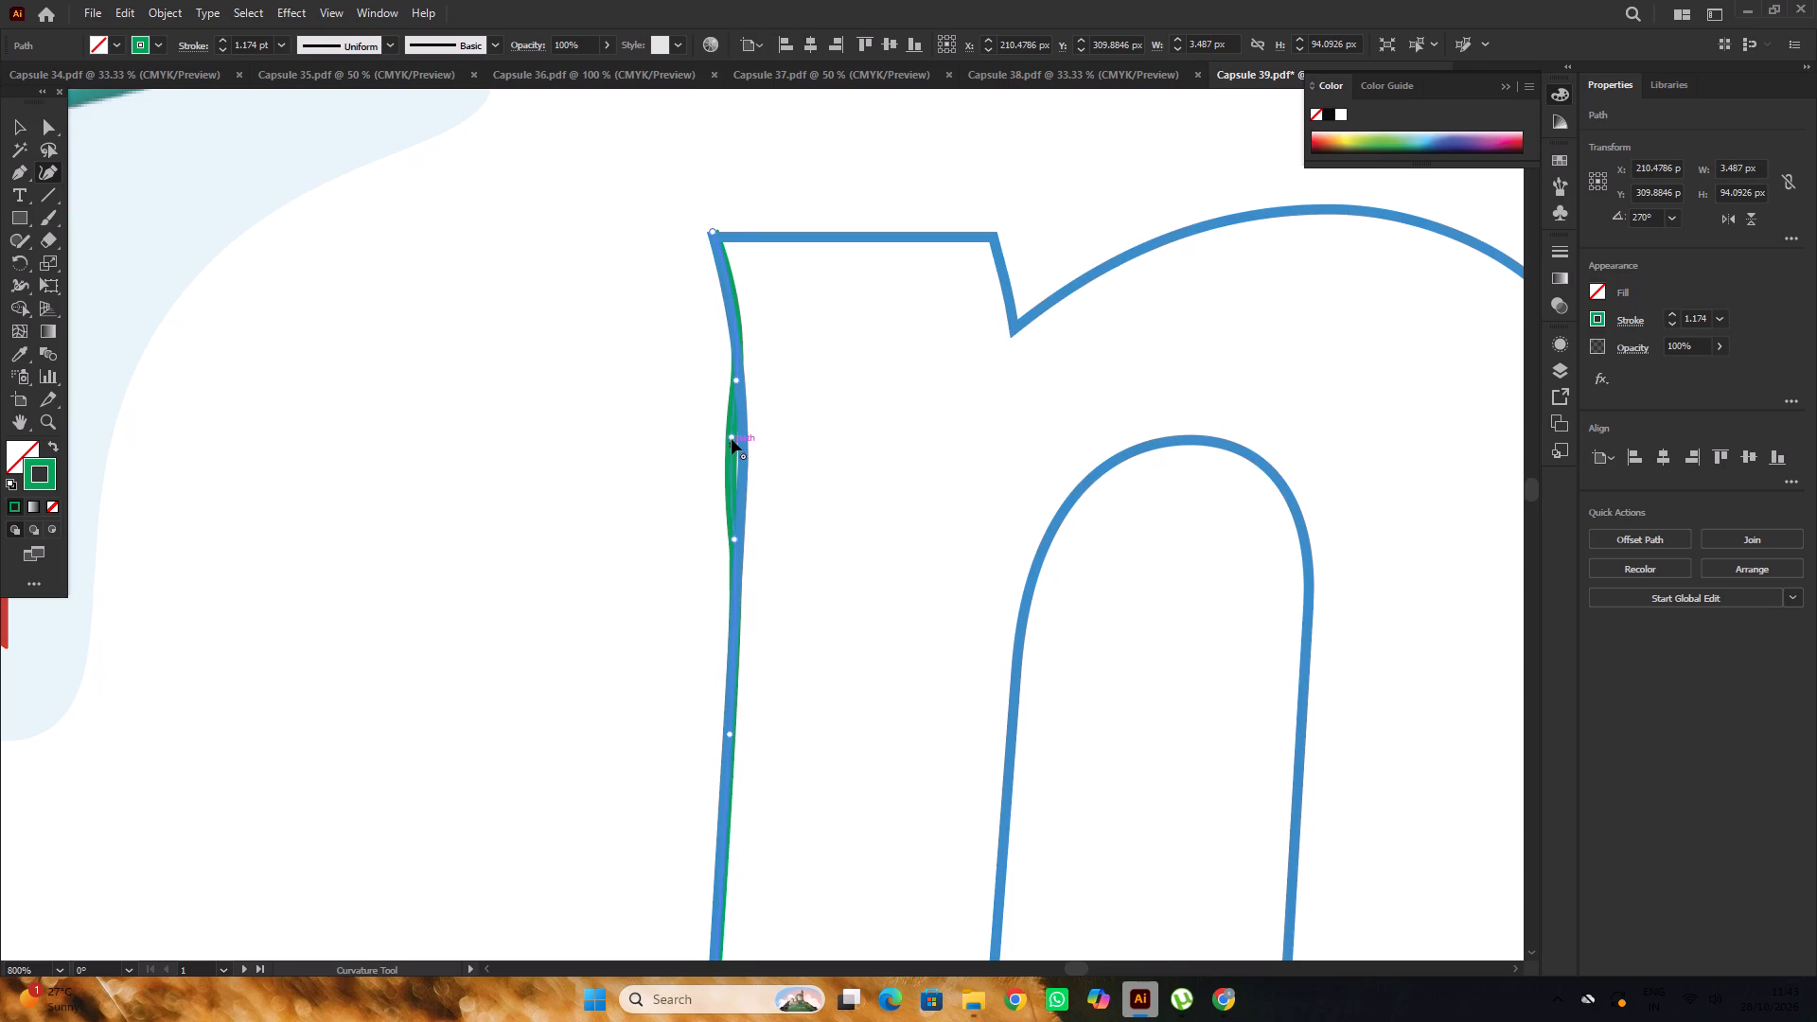
# Delete the extra curve point causing the bulge and smooth the green arrow along the stem, then deselect it.
pyautogui.click(732, 437)
pyautogui.press('Delete')
pyautogui.keyDown('alt'); pyautogui.scroll(-1, 738, 494); pyautogui.keyUp('alt')
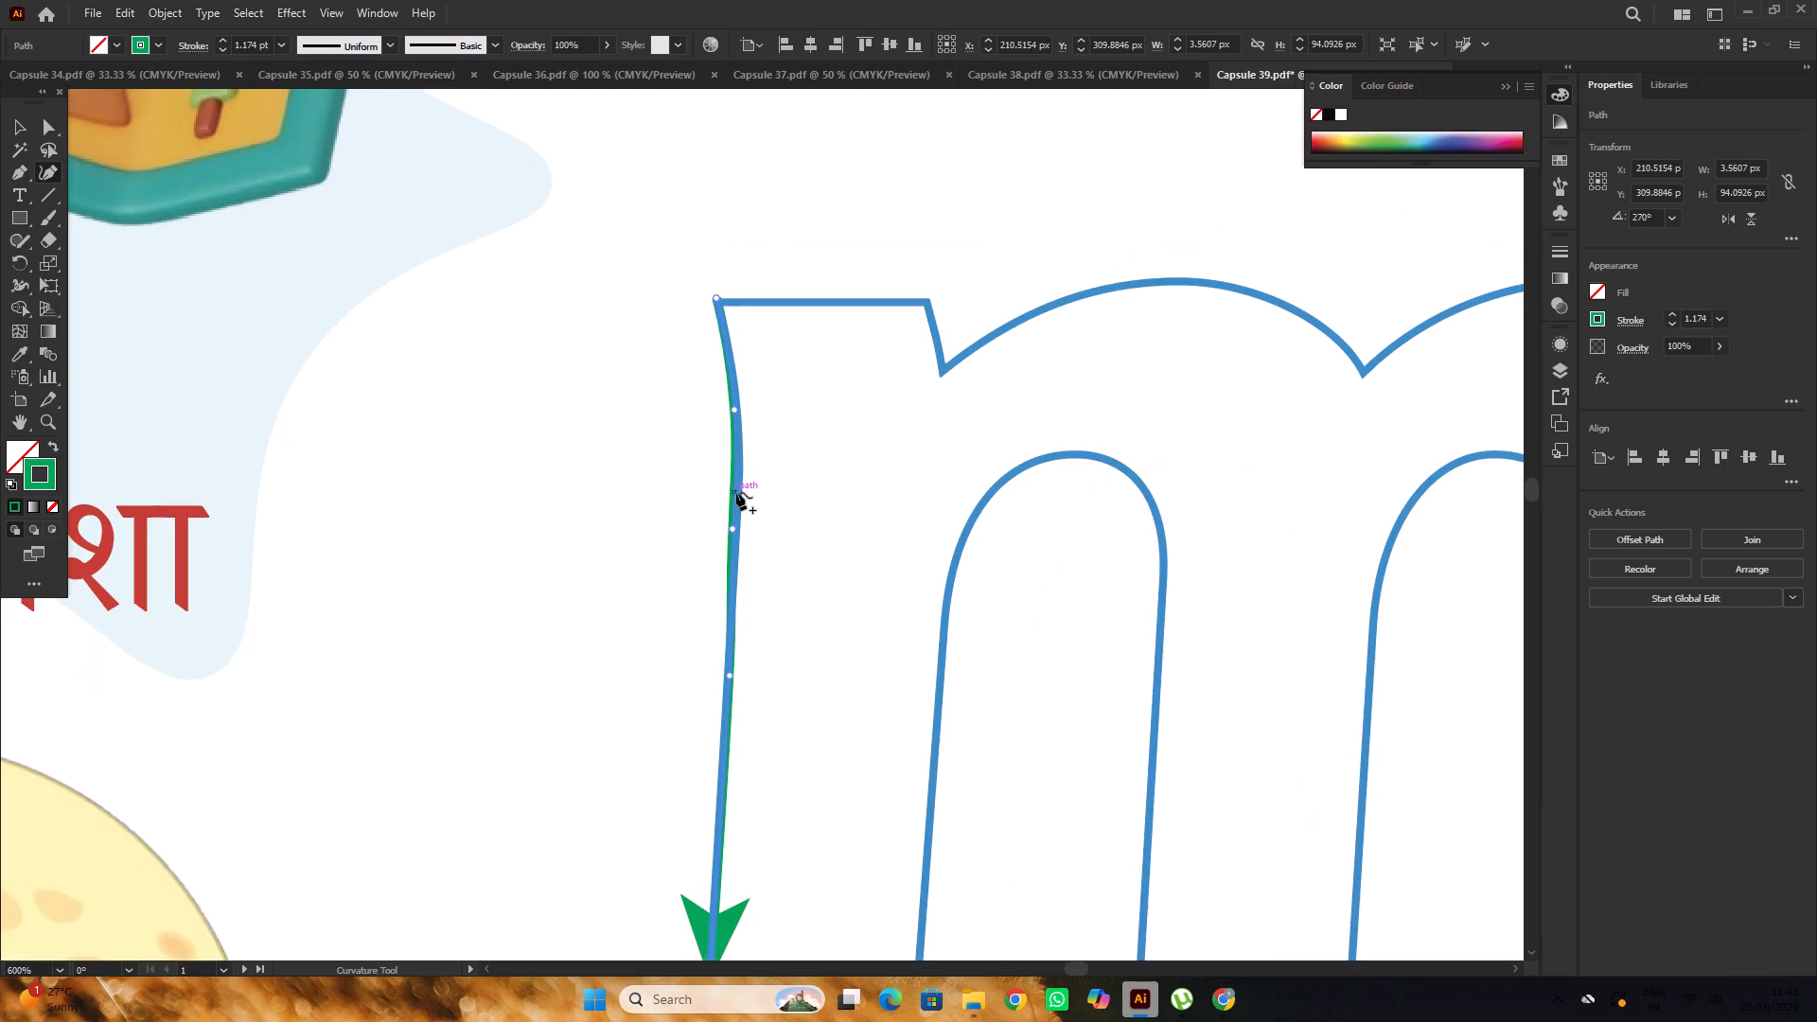
pyautogui.keyDown('alt'); pyautogui.scroll(1, 734, 505); pyautogui.keyUp('alt')
pyautogui.click(732, 539)
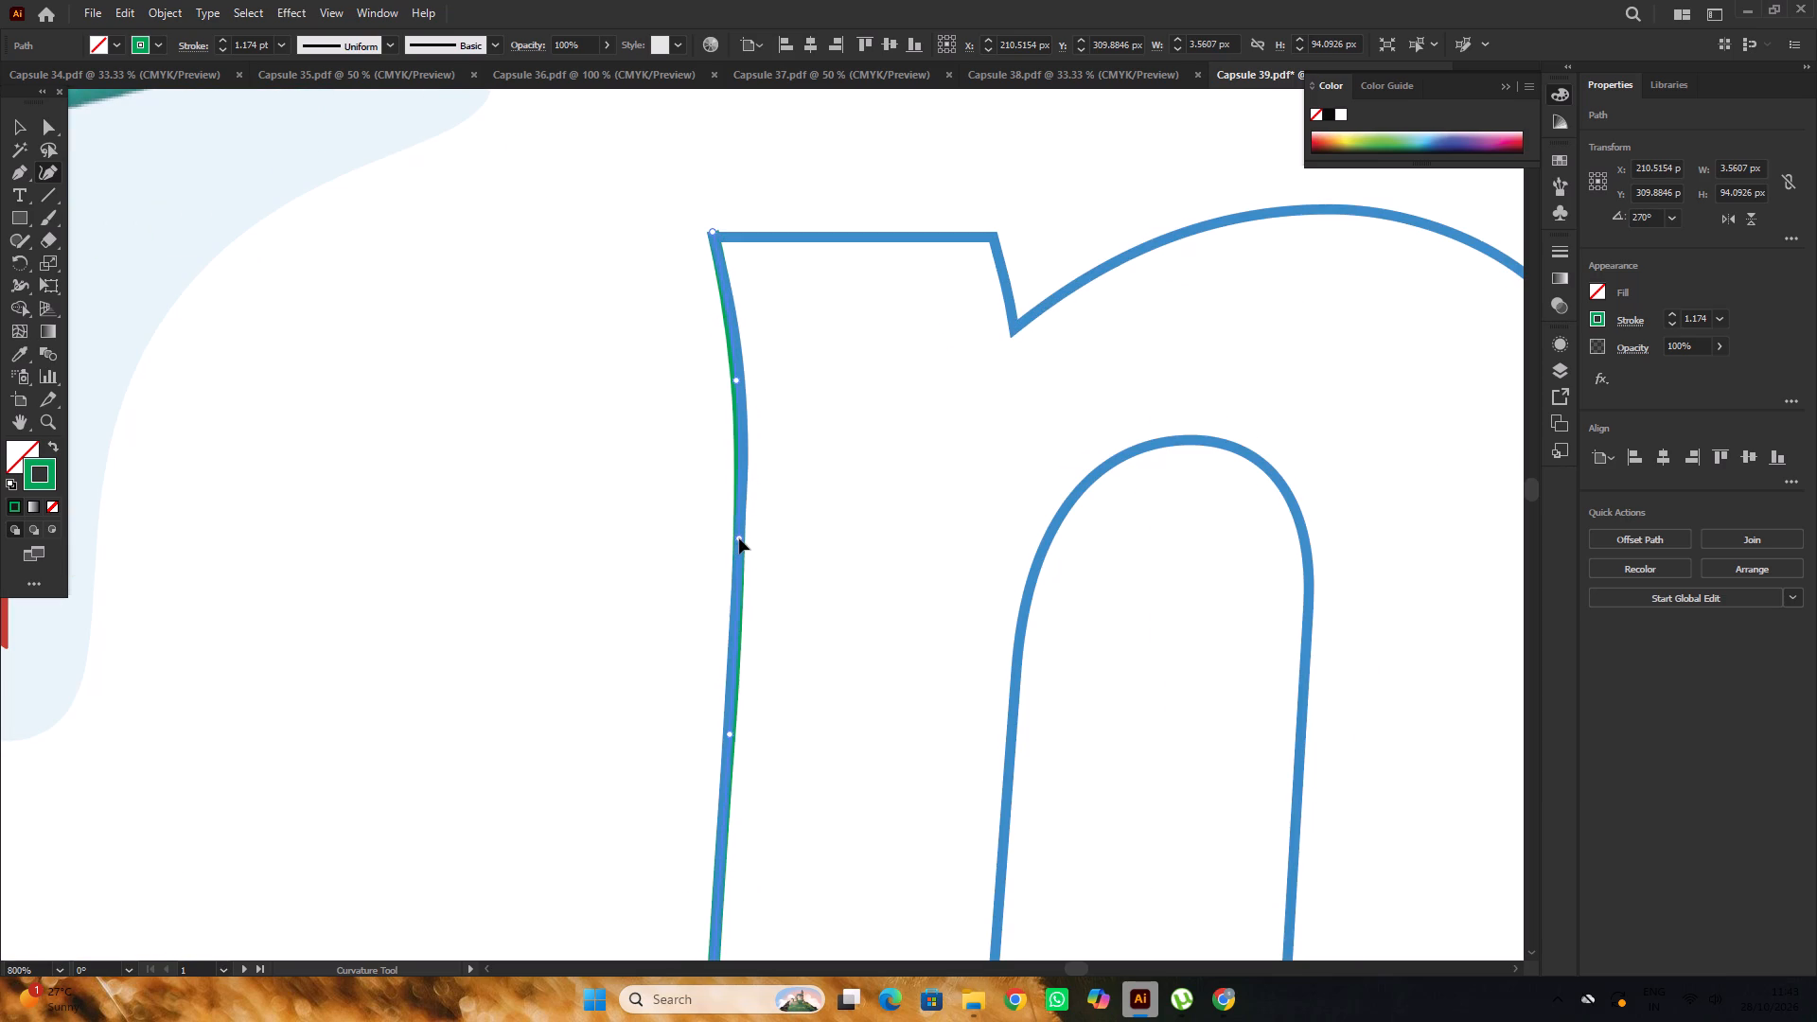
pyautogui.keyDown('alt'); pyautogui.scroll(-5, 734, 531); pyautogui.keyUp('alt')
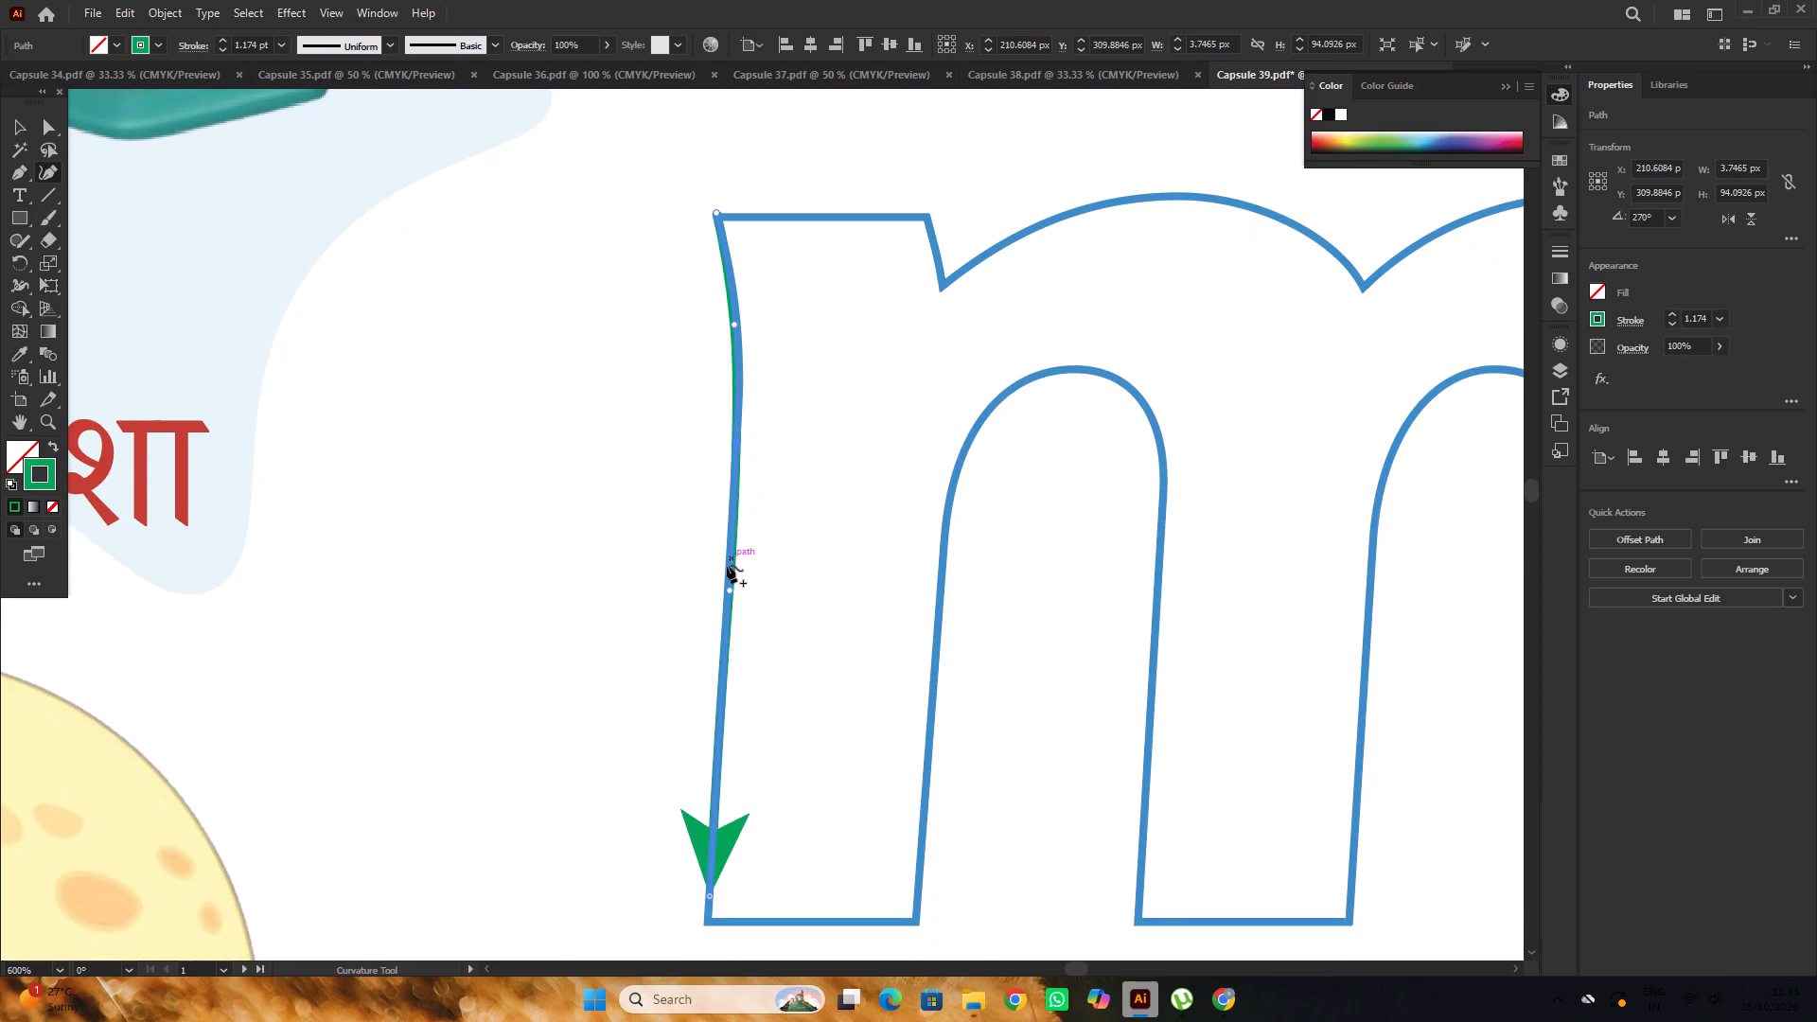
pyautogui.keyDown('alt'); pyautogui.scroll(-3, 727, 565); pyautogui.keyUp('alt')
pyautogui.click(16, 127)
pyautogui.click(95, 189)
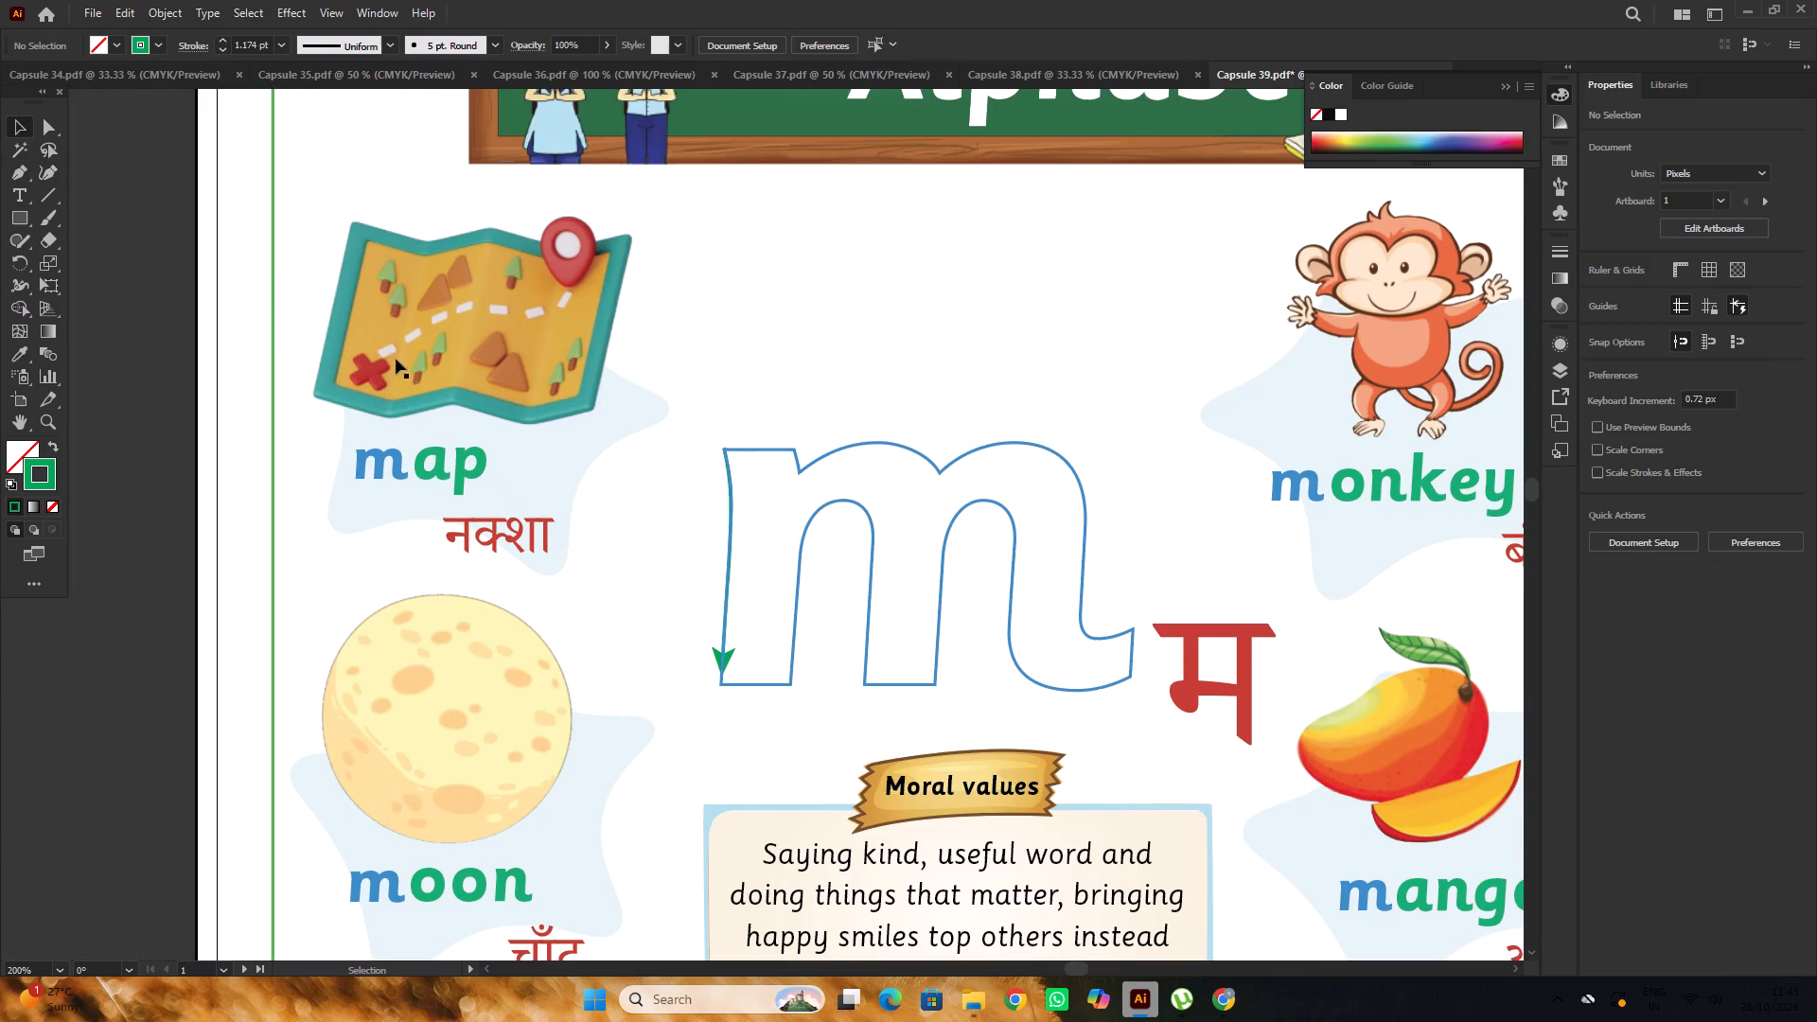
# Move the green arrow inside the m's first stem, along its middle, and shorten it to about 91 px high.
pyautogui.keyDown('alt'); pyautogui.scroll(1, 711, 615); pyautogui.keyUp('alt')
pyautogui.moveTo(731, 672); pyautogui.dragTo(772, 681)
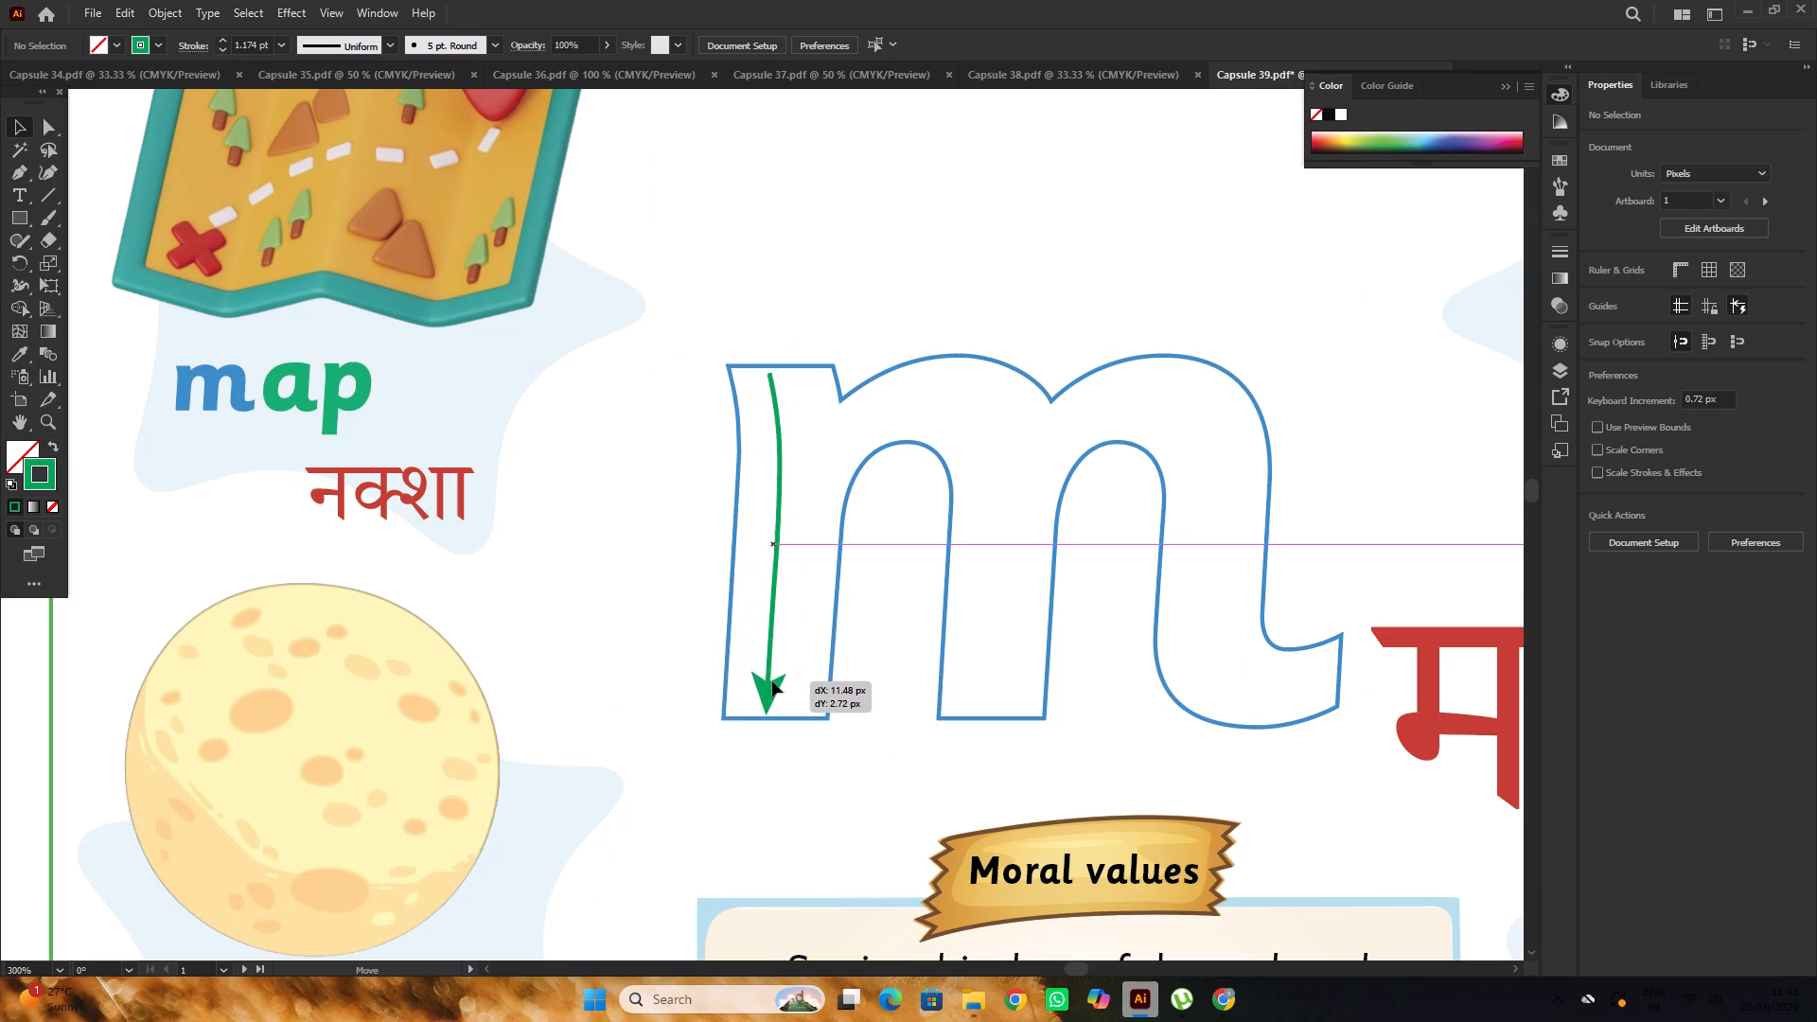
pyautogui.moveTo(772, 681); pyautogui.dragTo(775, 683)
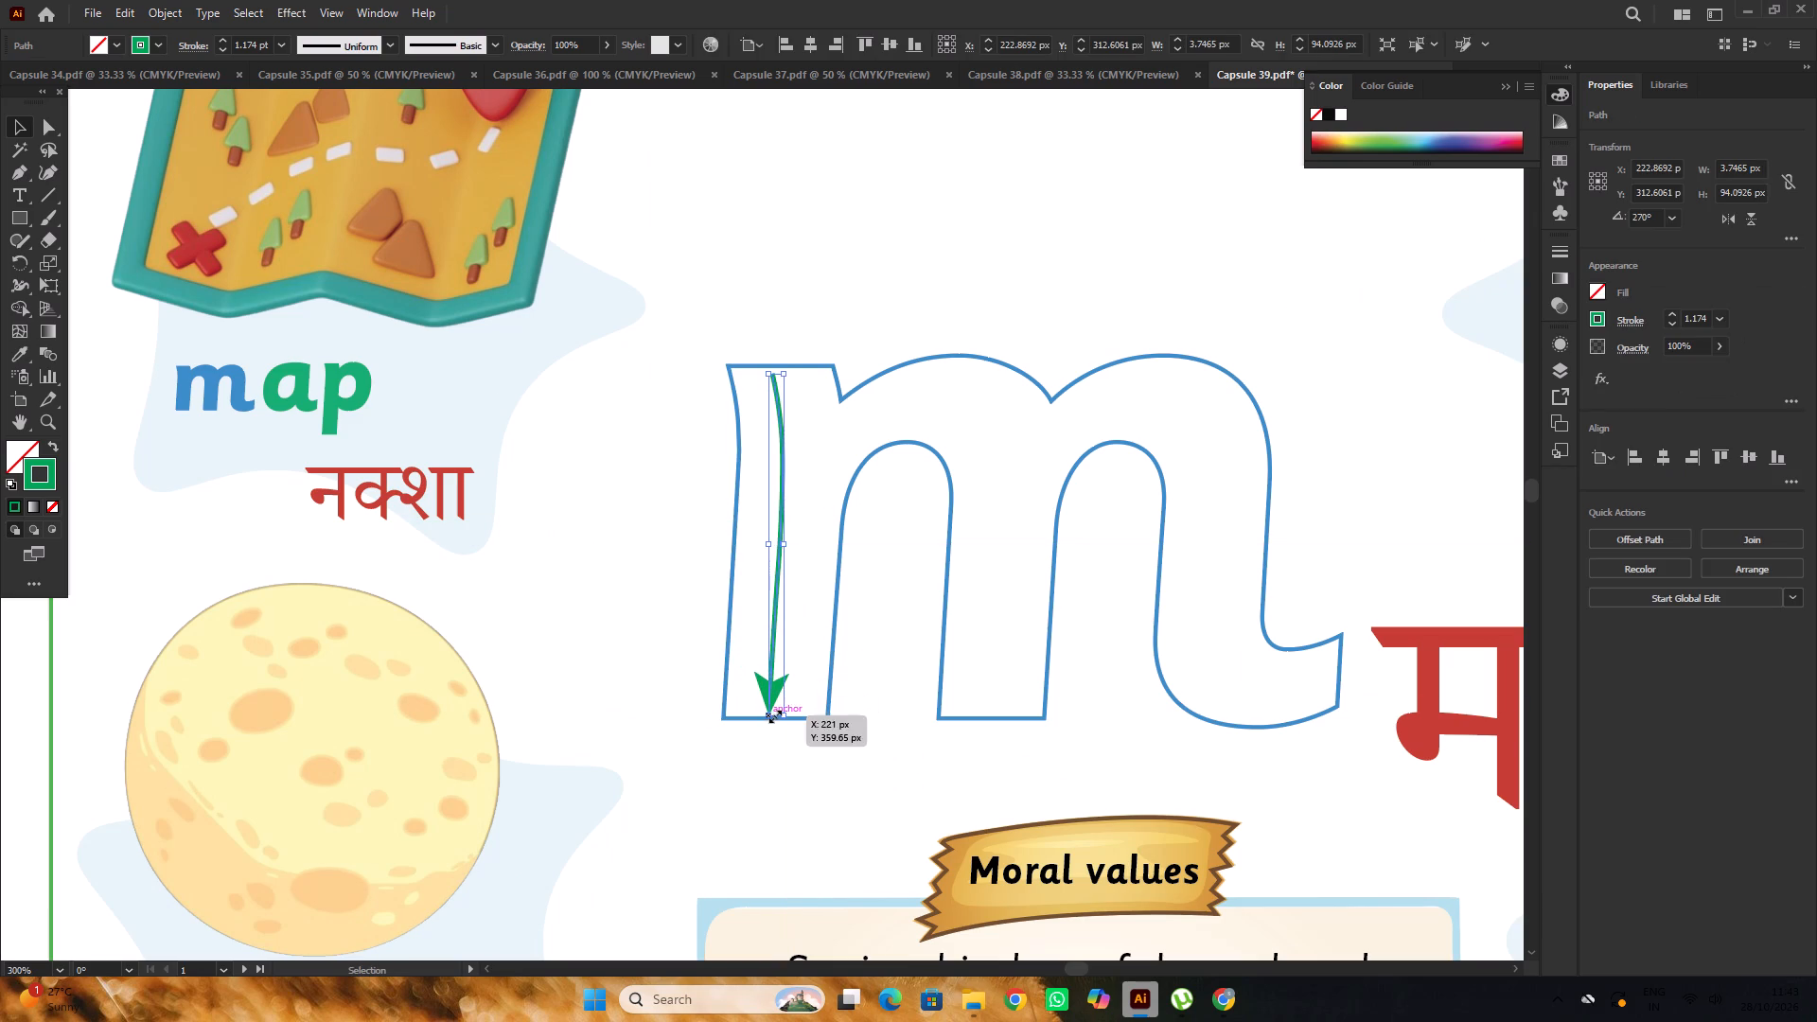
pyautogui.click(777, 714)
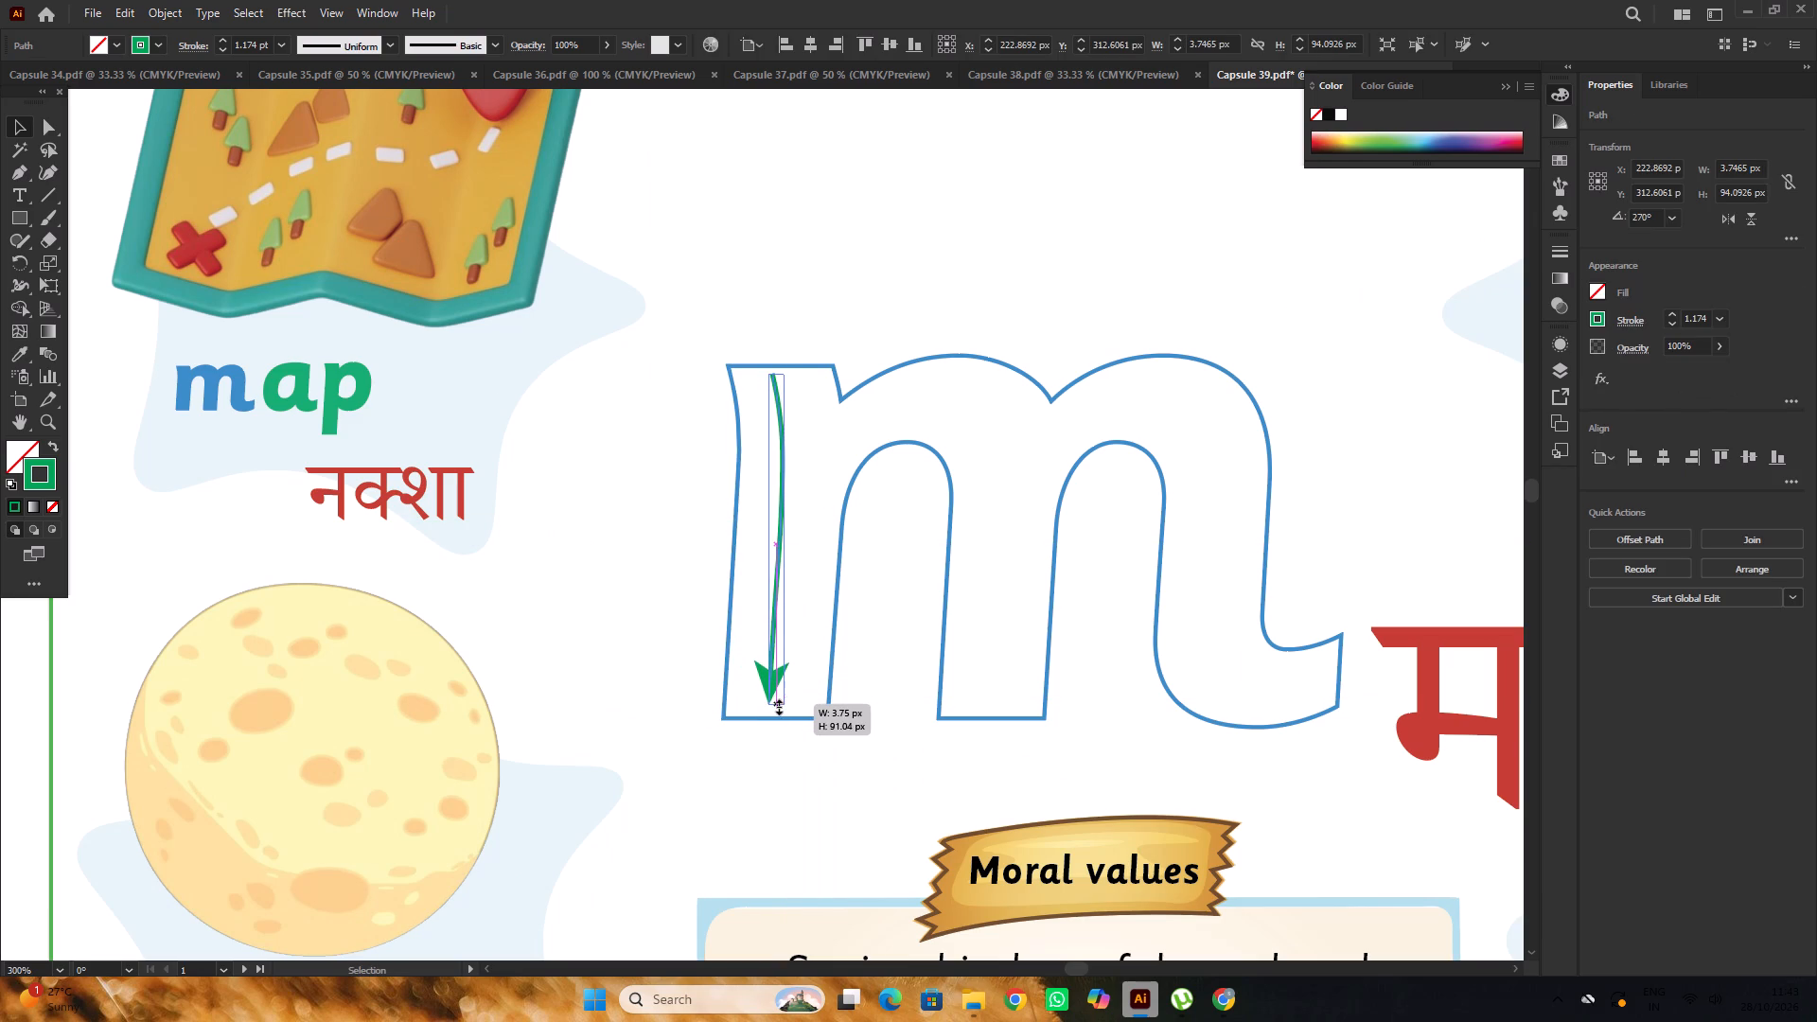
pyautogui.click(803, 578)
pyautogui.keyDown('alt'); pyautogui.scroll(-1, 791, 441); pyautogui.keyUp('alt')
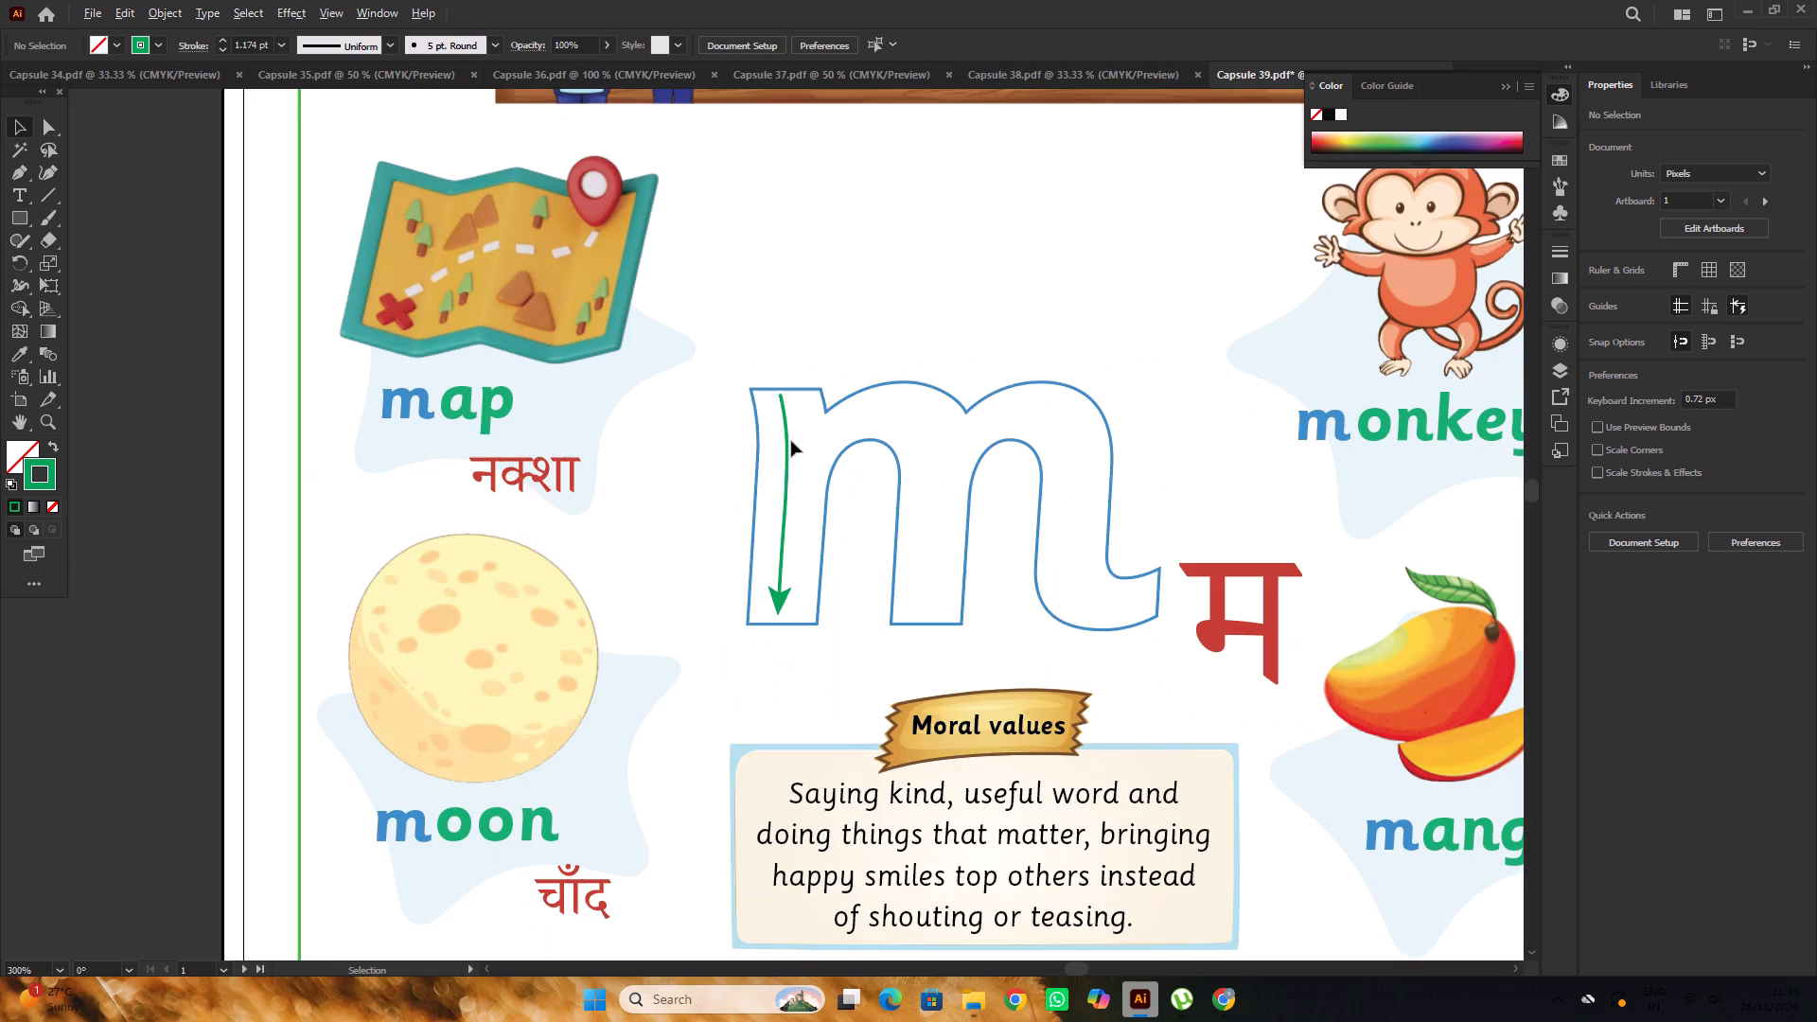
pyautogui.keyDown('alt'); pyautogui.scroll(-2, 791, 441); pyautogui.keyUp('alt')
pyautogui.click(531, 380)
pyautogui.scroll(-4, 602, 381)
pyautogui.keyDown('alt'); pyautogui.scroll(2, 784, 379); pyautogui.keyUp('alt')
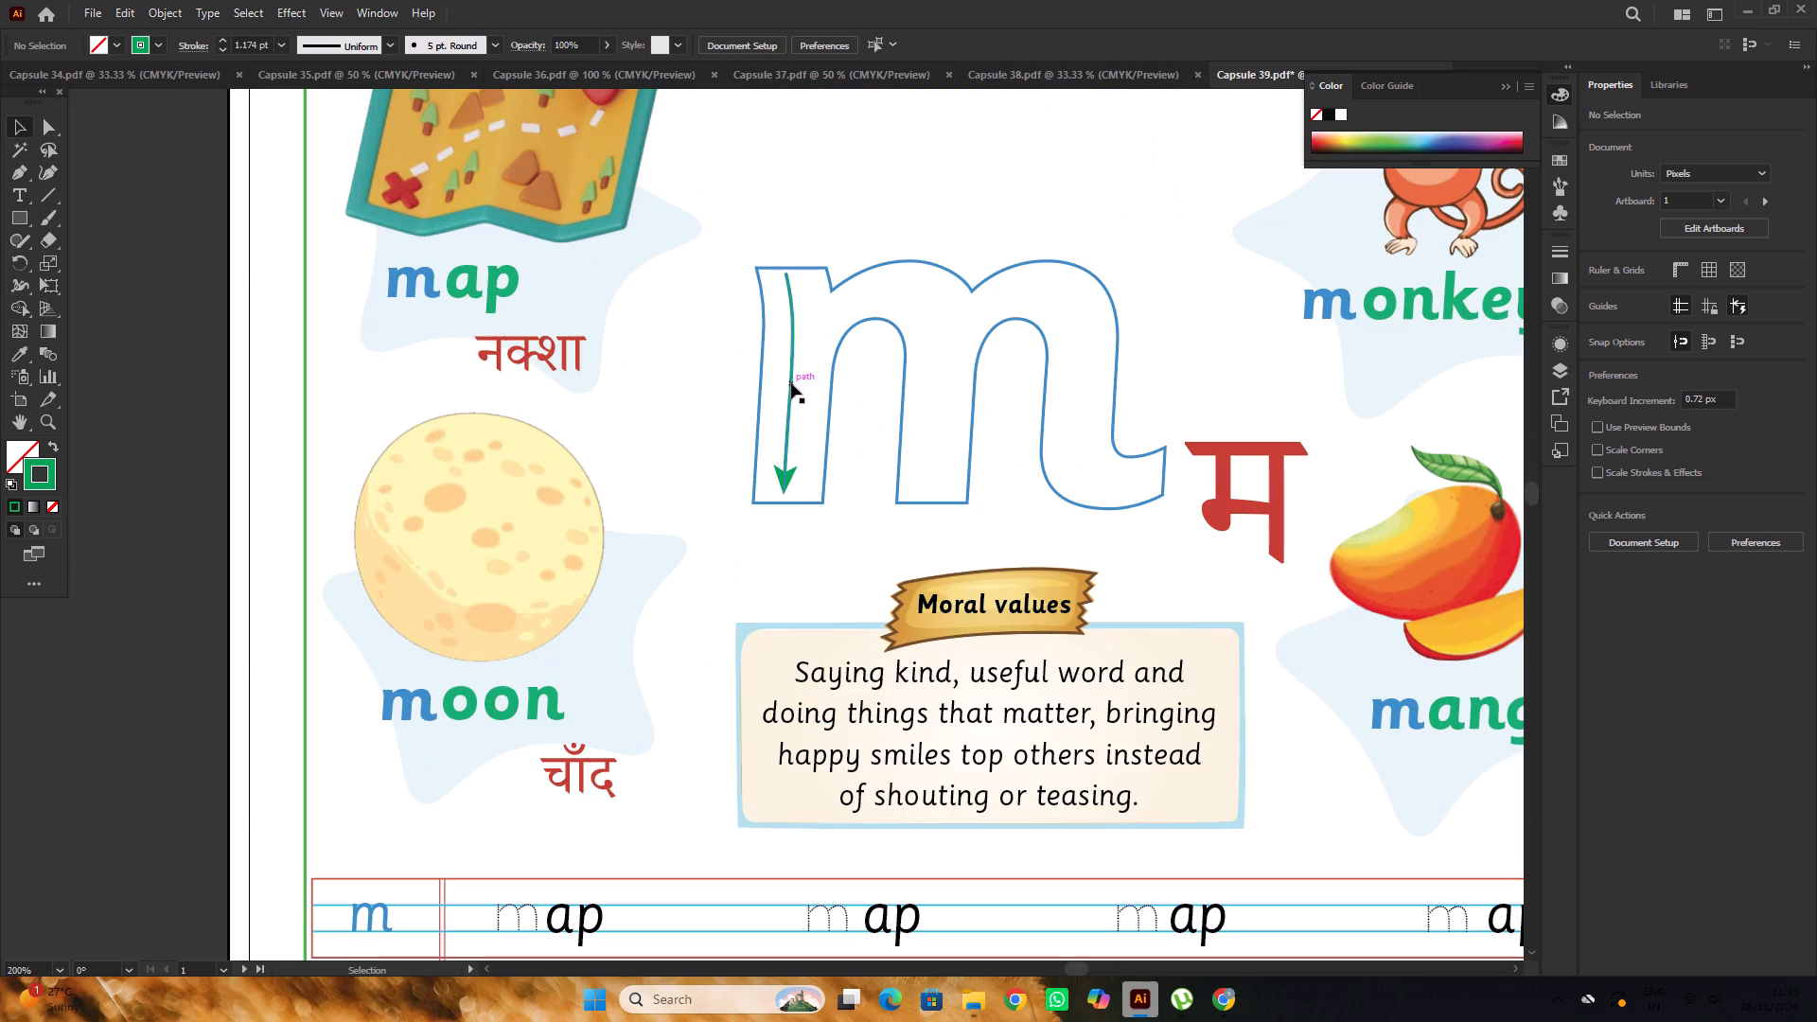
# Group the number 1 with its green circle on the pasteboard beside the page.
pyautogui.click(791, 380)
pyautogui.keyDown('alt'); pyautogui.scroll(-2, 790, 382); pyautogui.keyUp('alt')
pyautogui.doubleClick(520, 335)
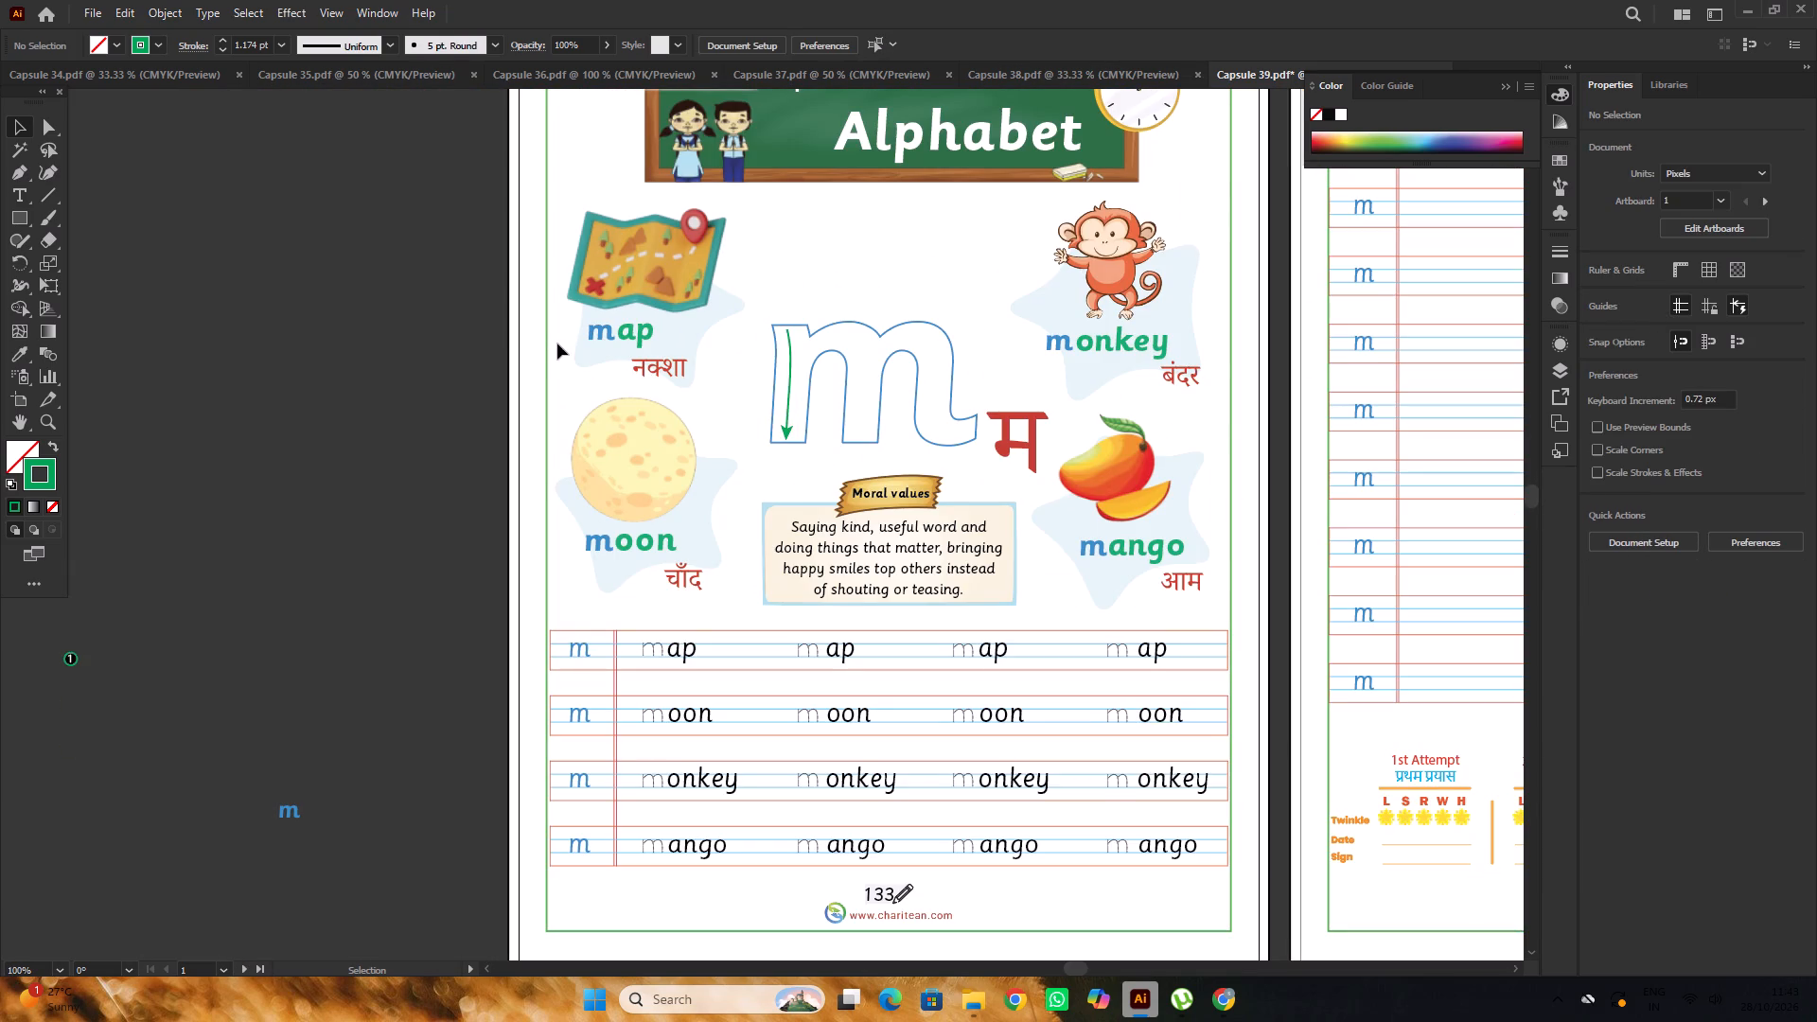
pyautogui.scroll(-3, 558, 359)
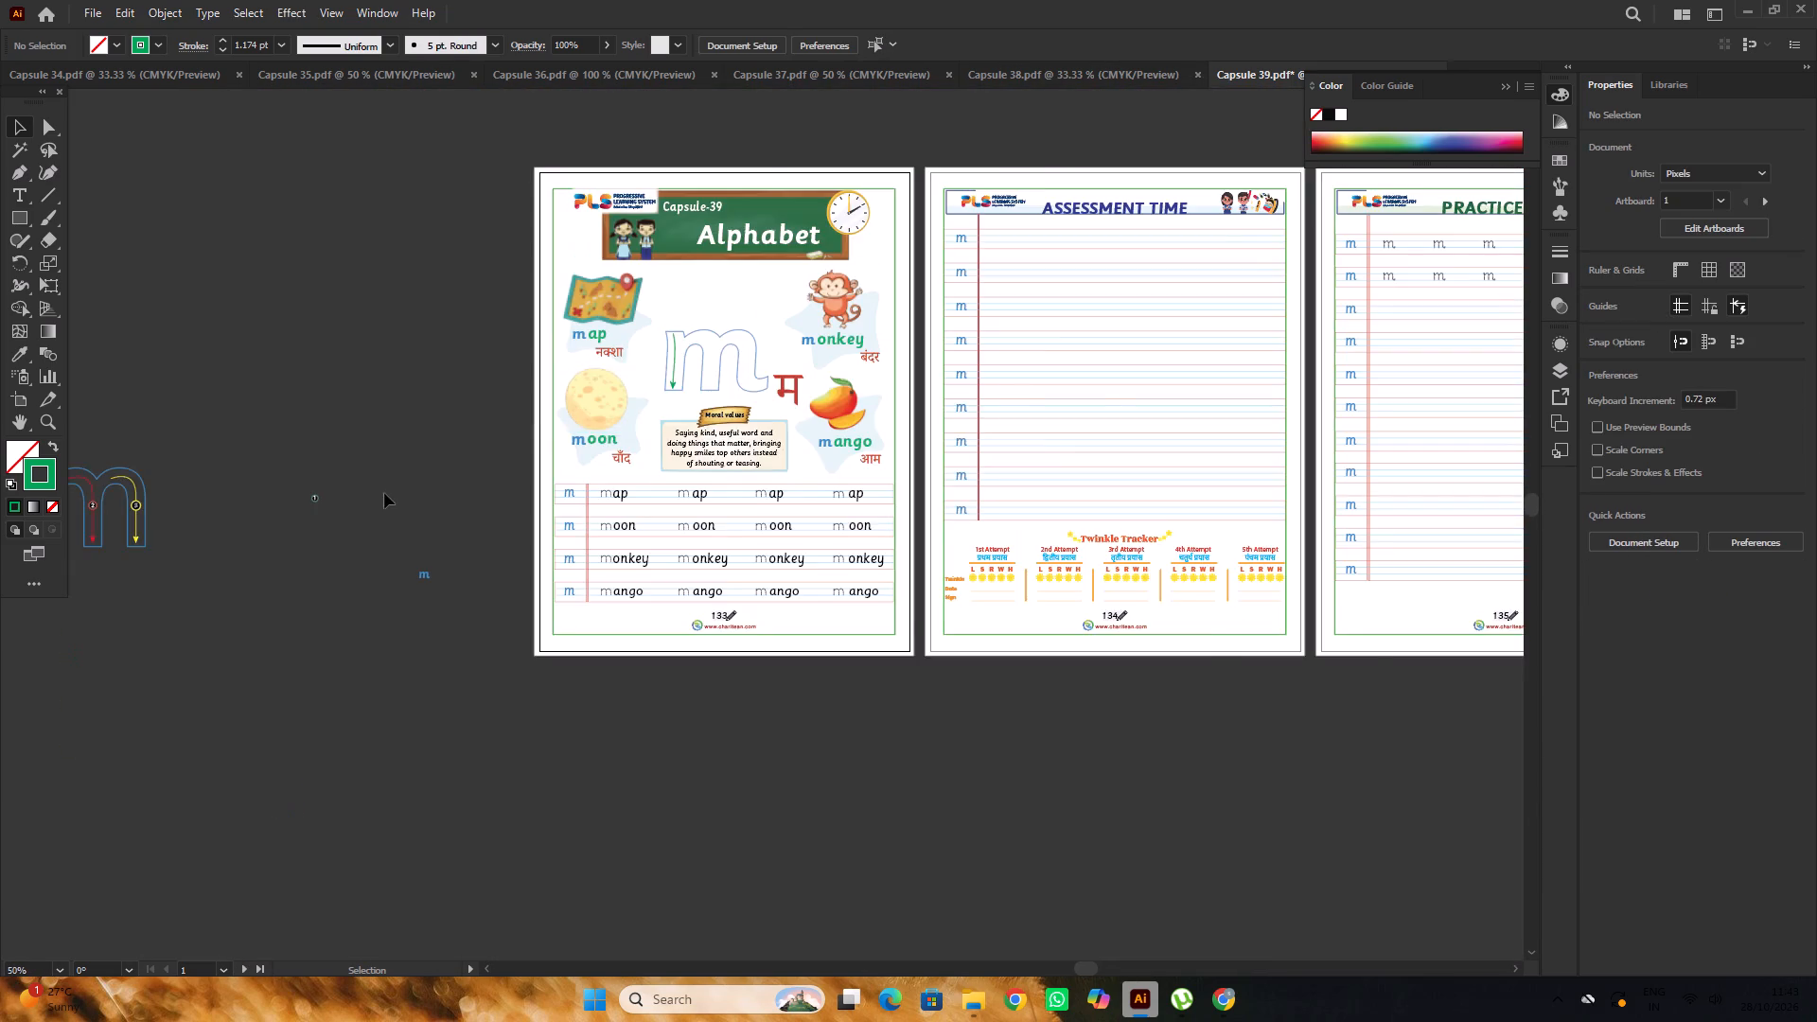
pyautogui.keyDown('alt'); pyautogui.scroll(2, 383, 491); pyautogui.keyUp('alt')
pyautogui.moveTo(192, 451); pyautogui.dragTo(323, 560)
pyautogui.hotkey('ctrl', 'g')
pyautogui.keyDown('ctrl'); pyautogui.click(407, 504); pyautogui.keyUp('ctrl')
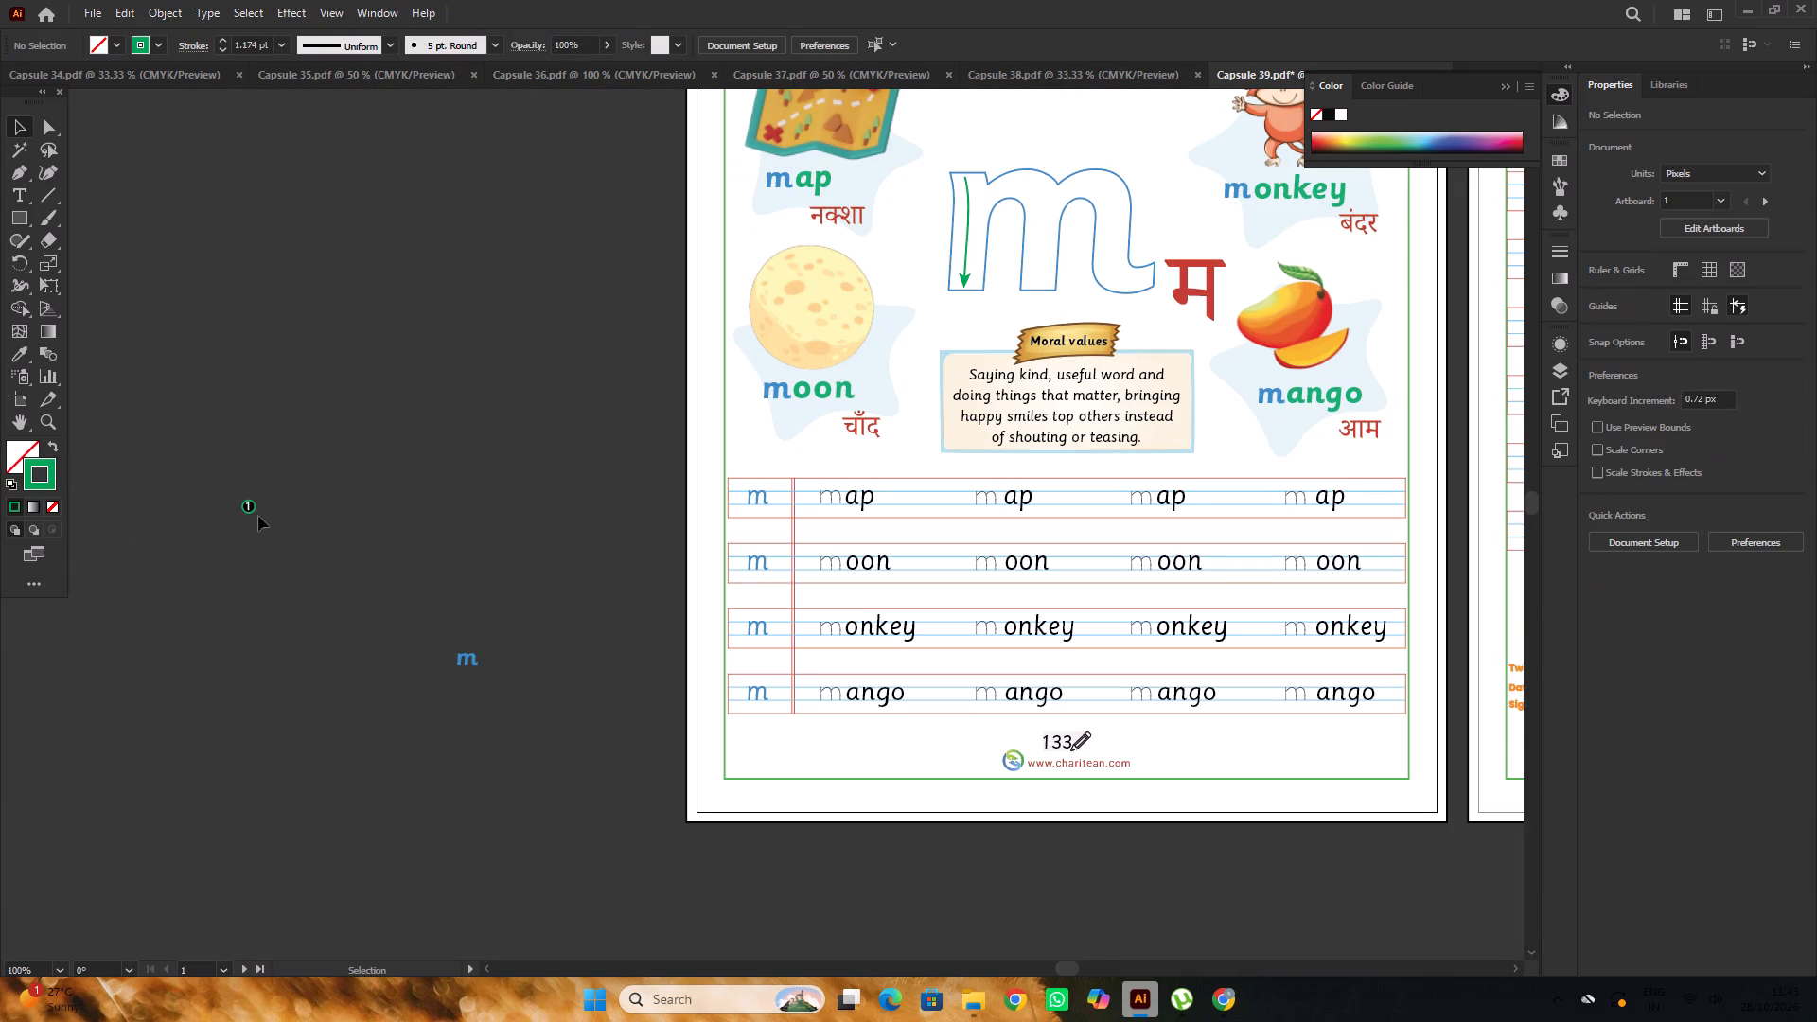
# Place the grouped number 1 badge on the green arrow, slightly above its middle.
pyautogui.moveTo(255, 511); pyautogui.dragTo(974, 226)
pyautogui.keyDown('alt'); pyautogui.scroll(4, 975, 224); pyautogui.keyUp('alt')
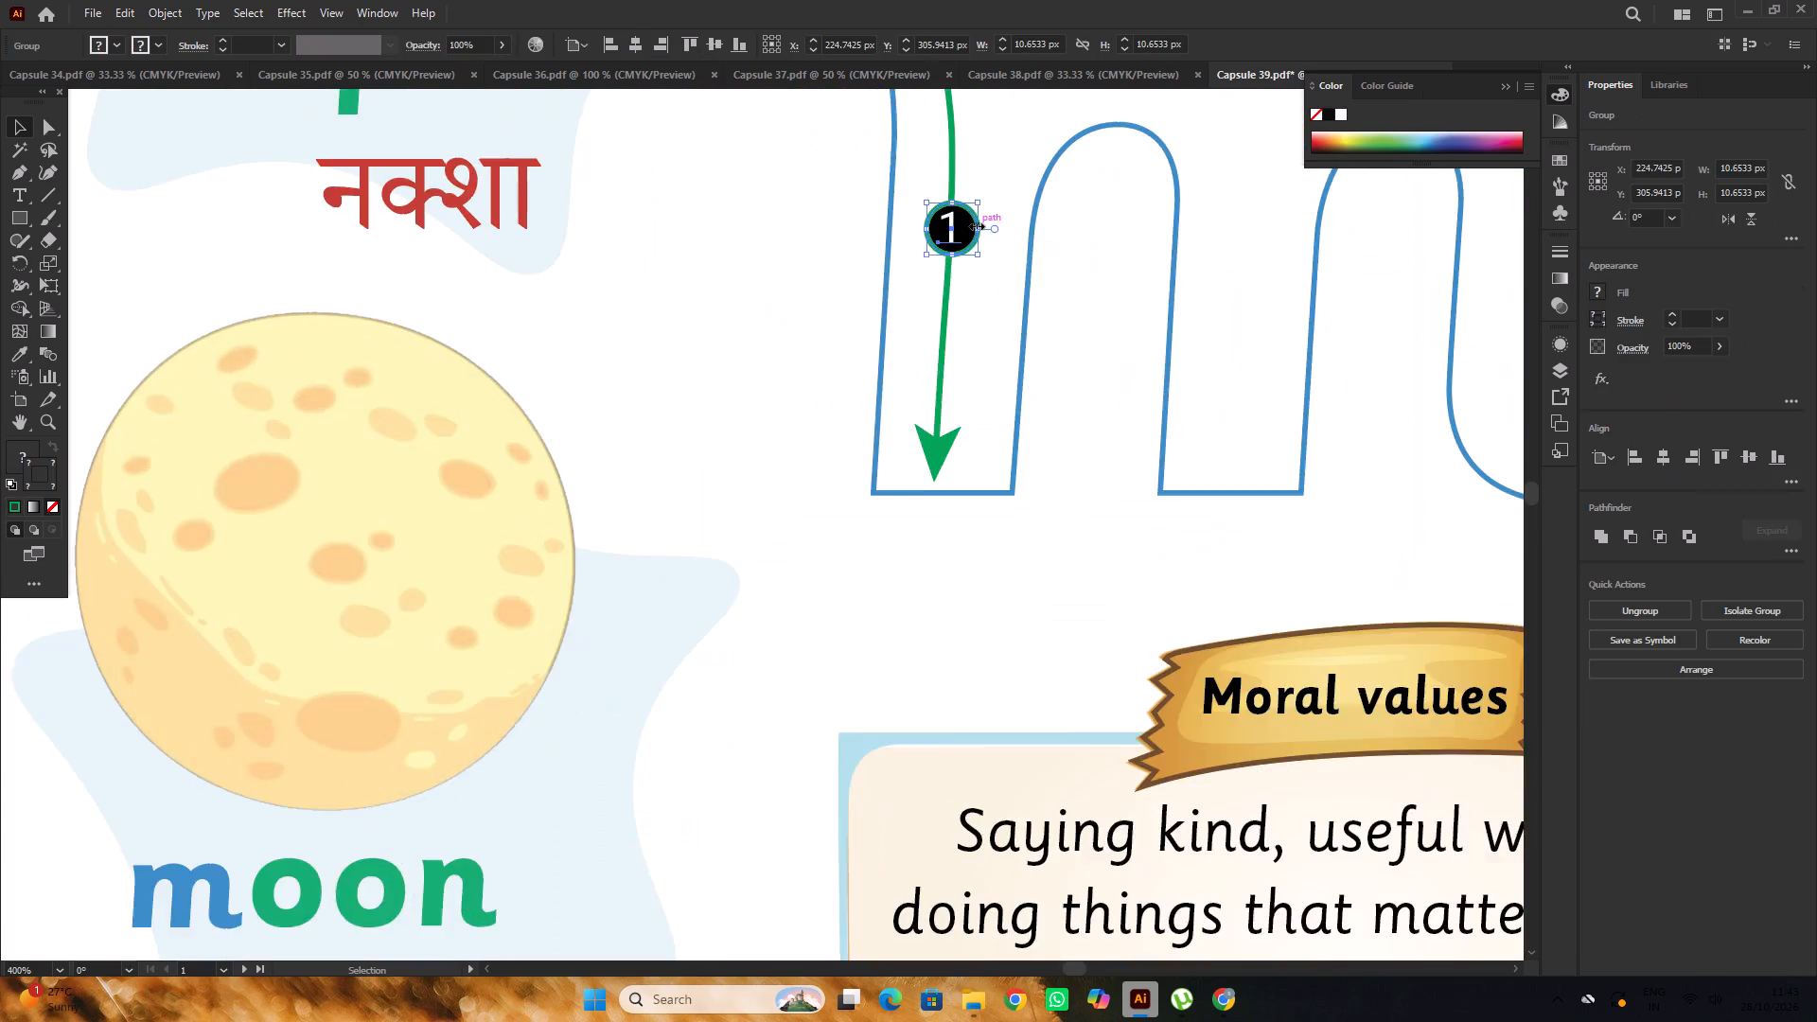
pyautogui.keyDown('alt'); pyautogui.scroll(2, 975, 224); pyautogui.keyUp('alt')
pyautogui.moveTo(944, 265); pyautogui.dragTo(940, 243)
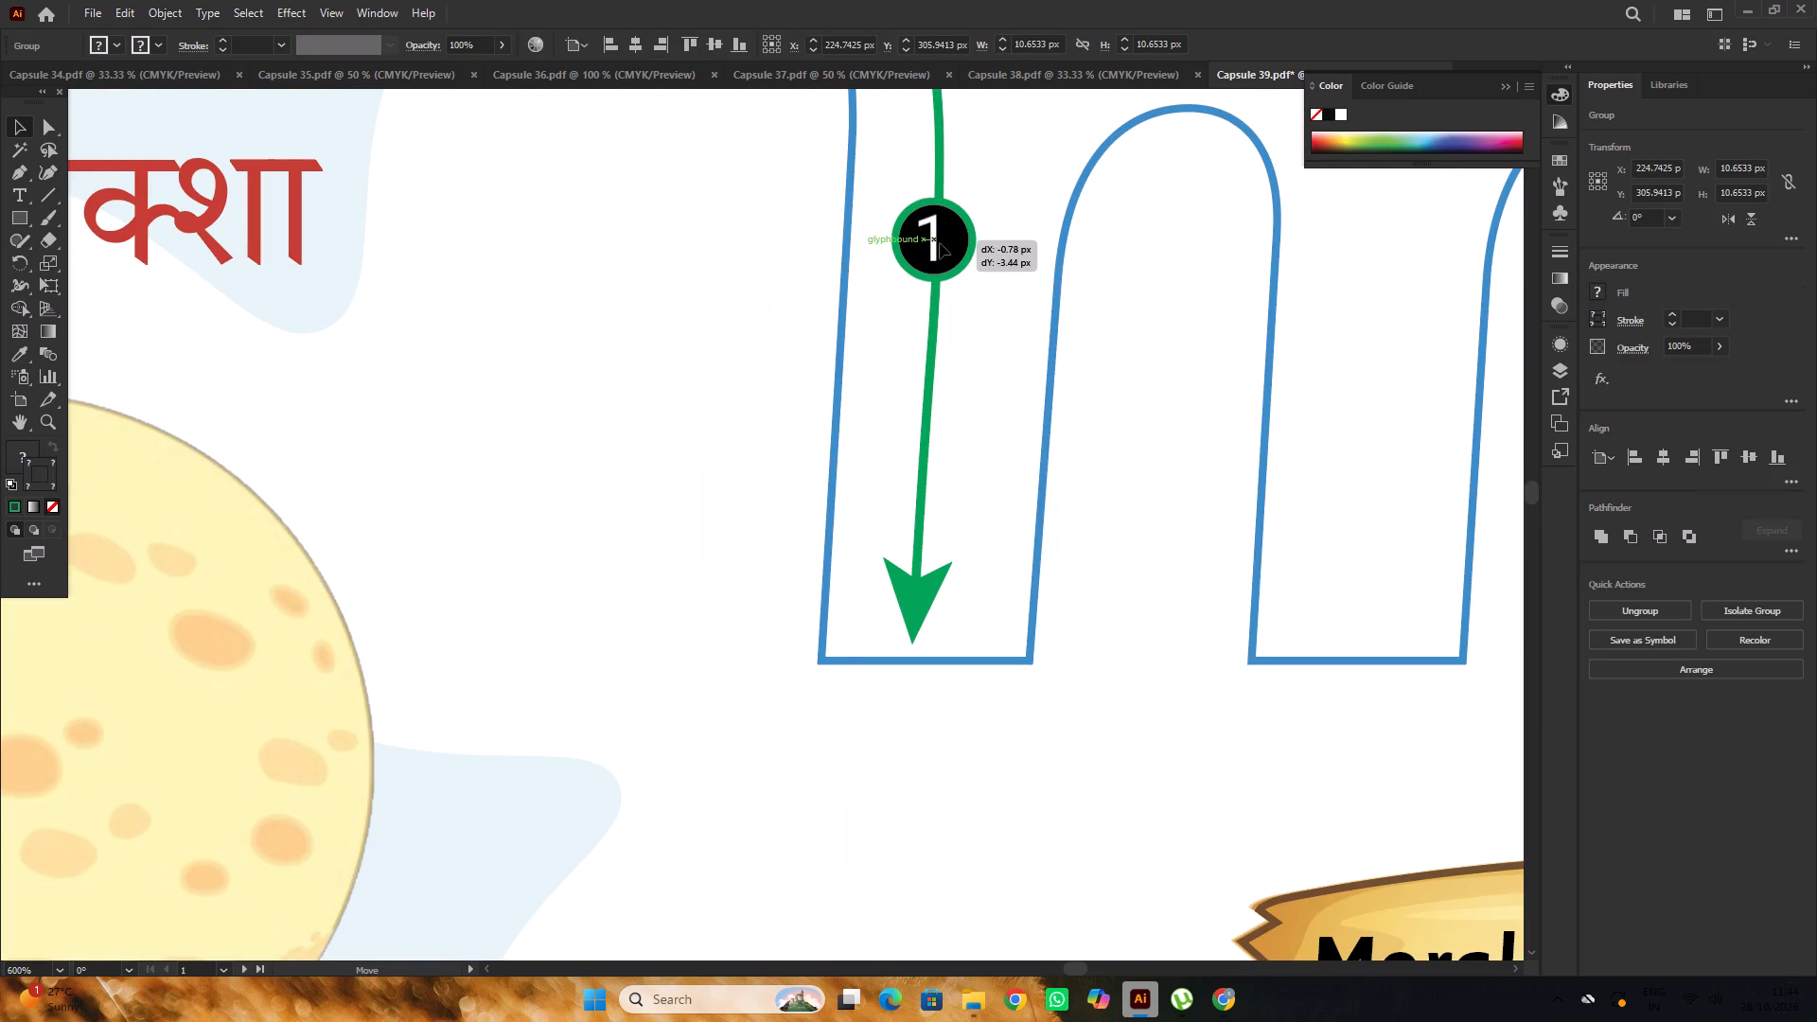
pyautogui.moveTo(940, 243); pyautogui.dragTo(941, 243)
pyautogui.keyDown('alt'); pyautogui.scroll(-2, 937, 240); pyautogui.keyUp('alt')
pyautogui.click(837, 282)
# Move the old outlined m with its red and yellow arrows closer to the page on the pasteboard and ungroup it.
pyautogui.scroll(-4, 837, 282)
pyautogui.click(600, 266)
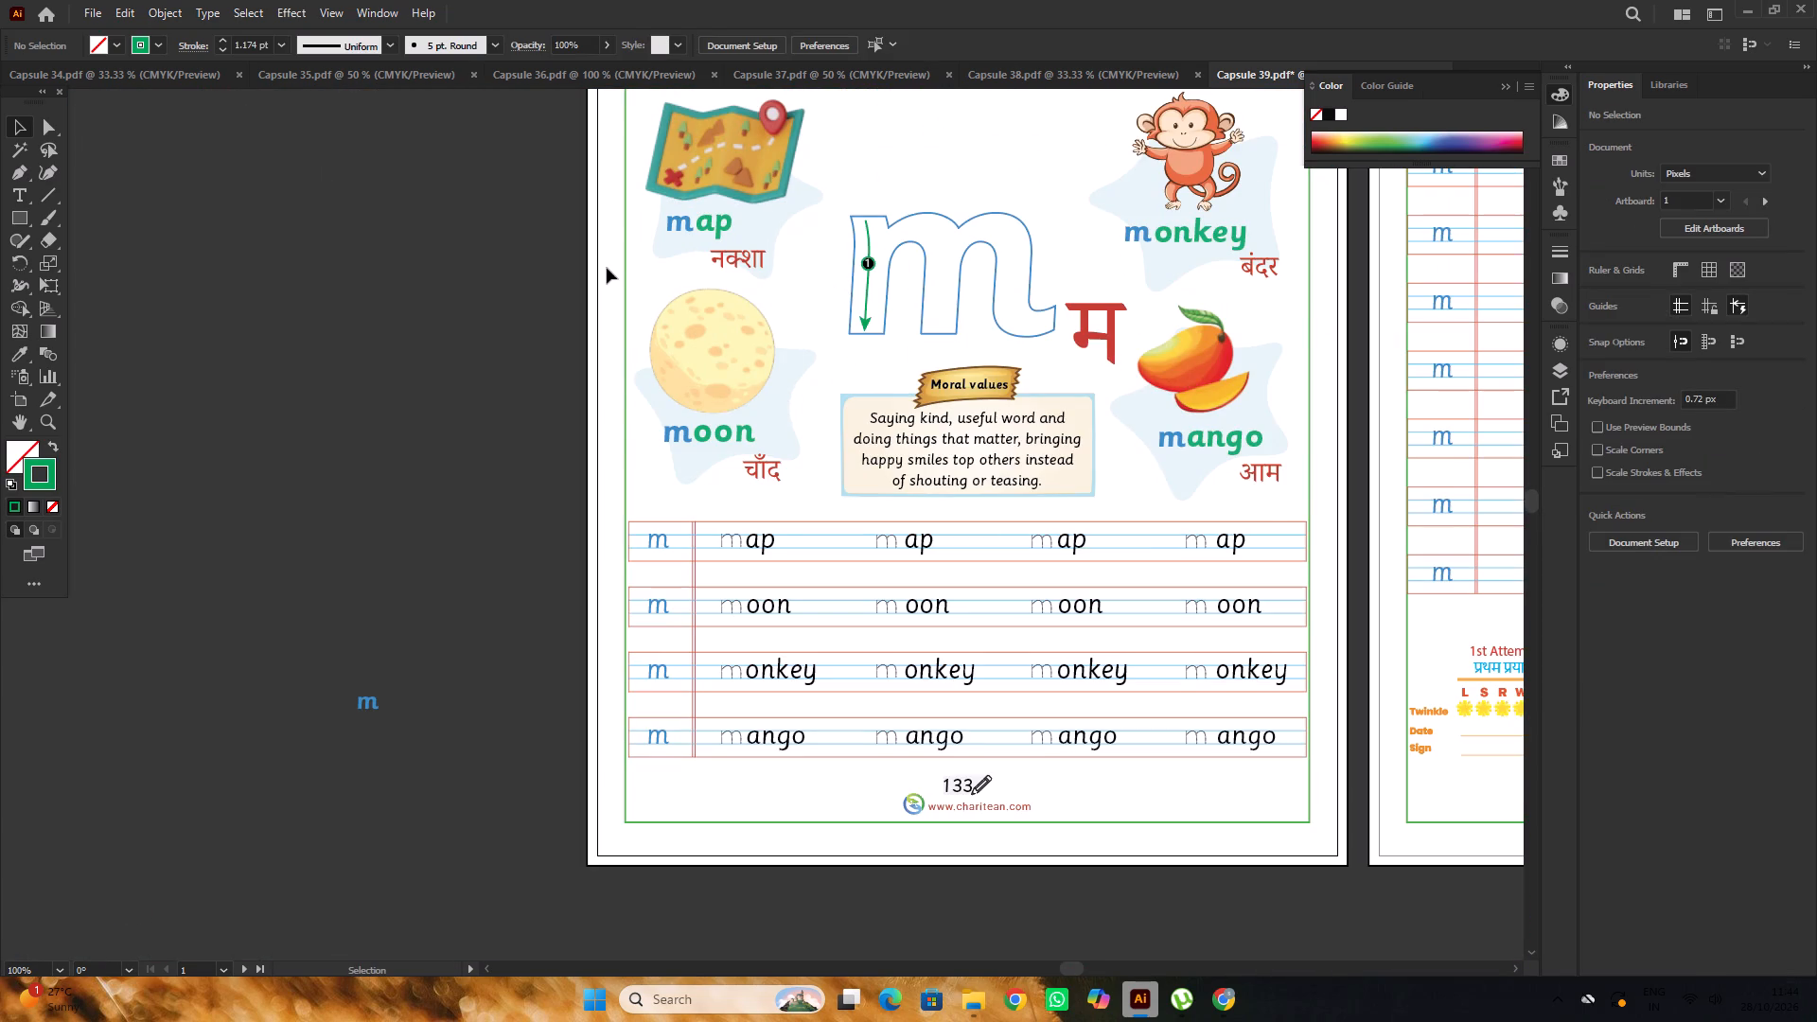
pyautogui.keyDown('alt'); pyautogui.scroll(-2, 617, 270); pyautogui.keyUp('alt')
pyautogui.scroll(2, 617, 269)
pyautogui.moveTo(157, 480); pyautogui.dragTo(158, 480)
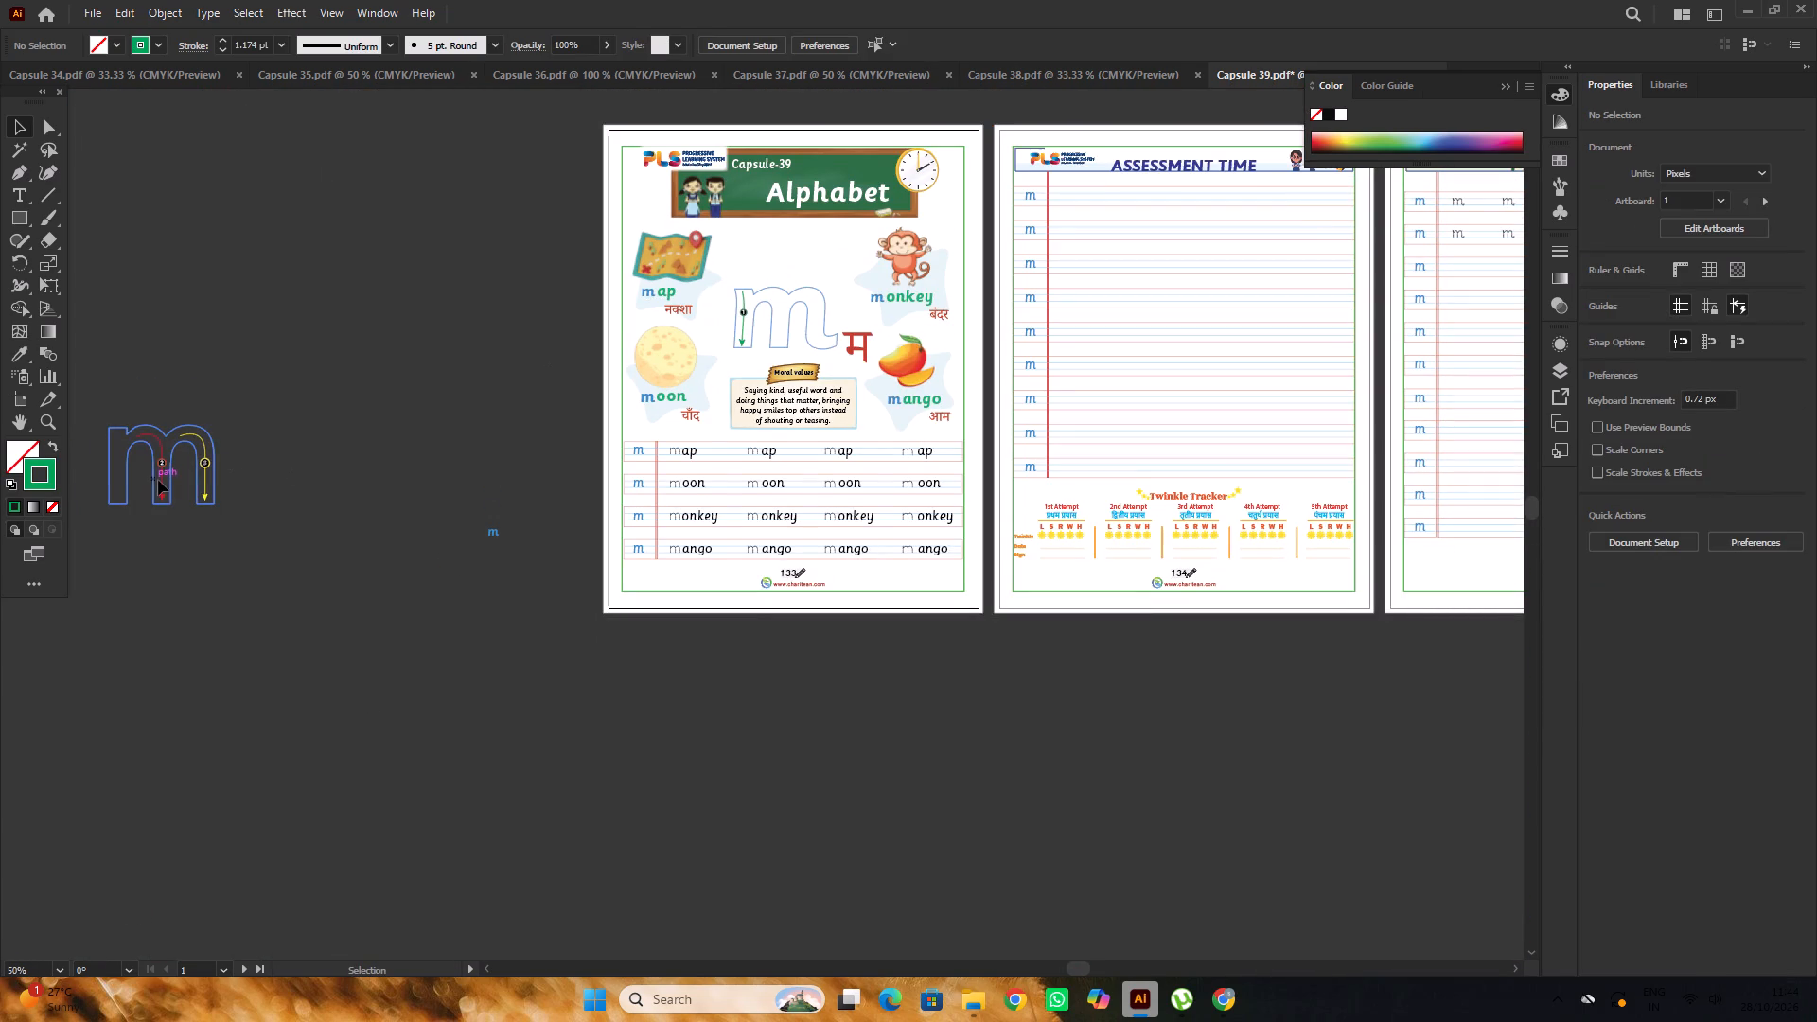
pyautogui.moveTo(158, 480); pyautogui.dragTo(338, 451)
pyautogui.click(344, 447)
pyautogui.rightClick(163, 473)
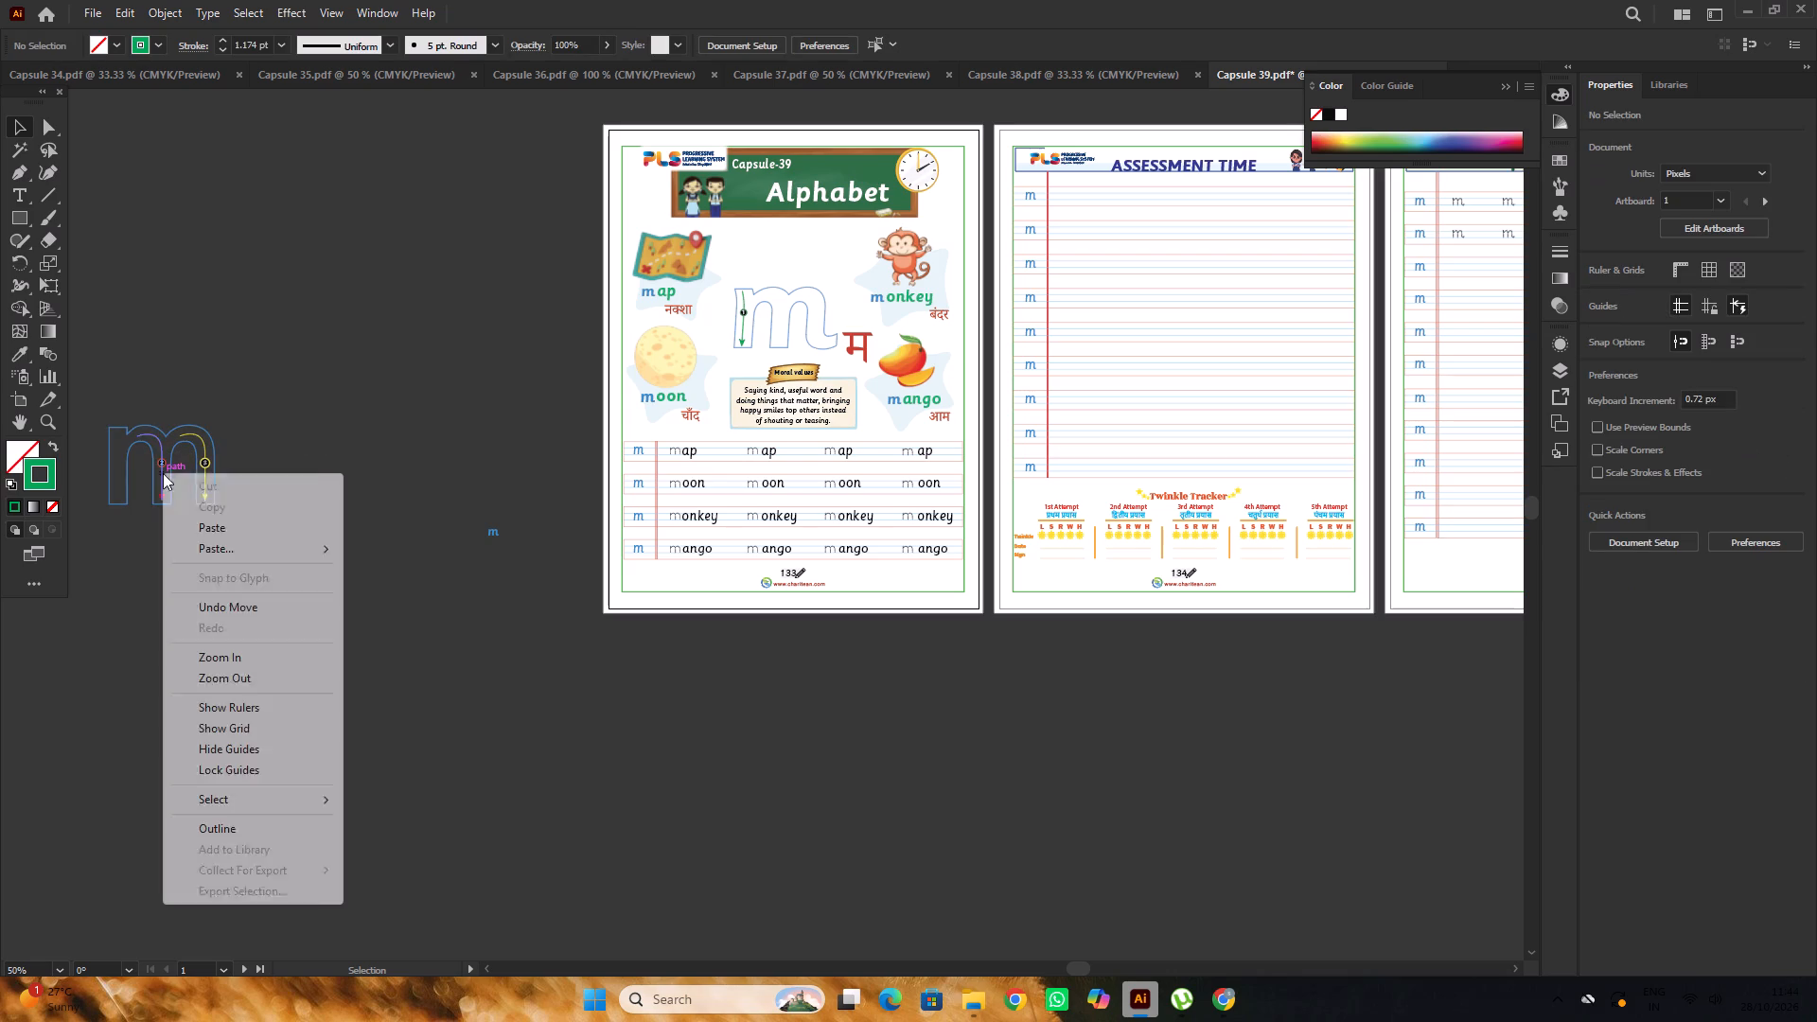
pyautogui.click(350, 452)
pyautogui.moveTo(160, 495); pyautogui.dragTo(447, 451)
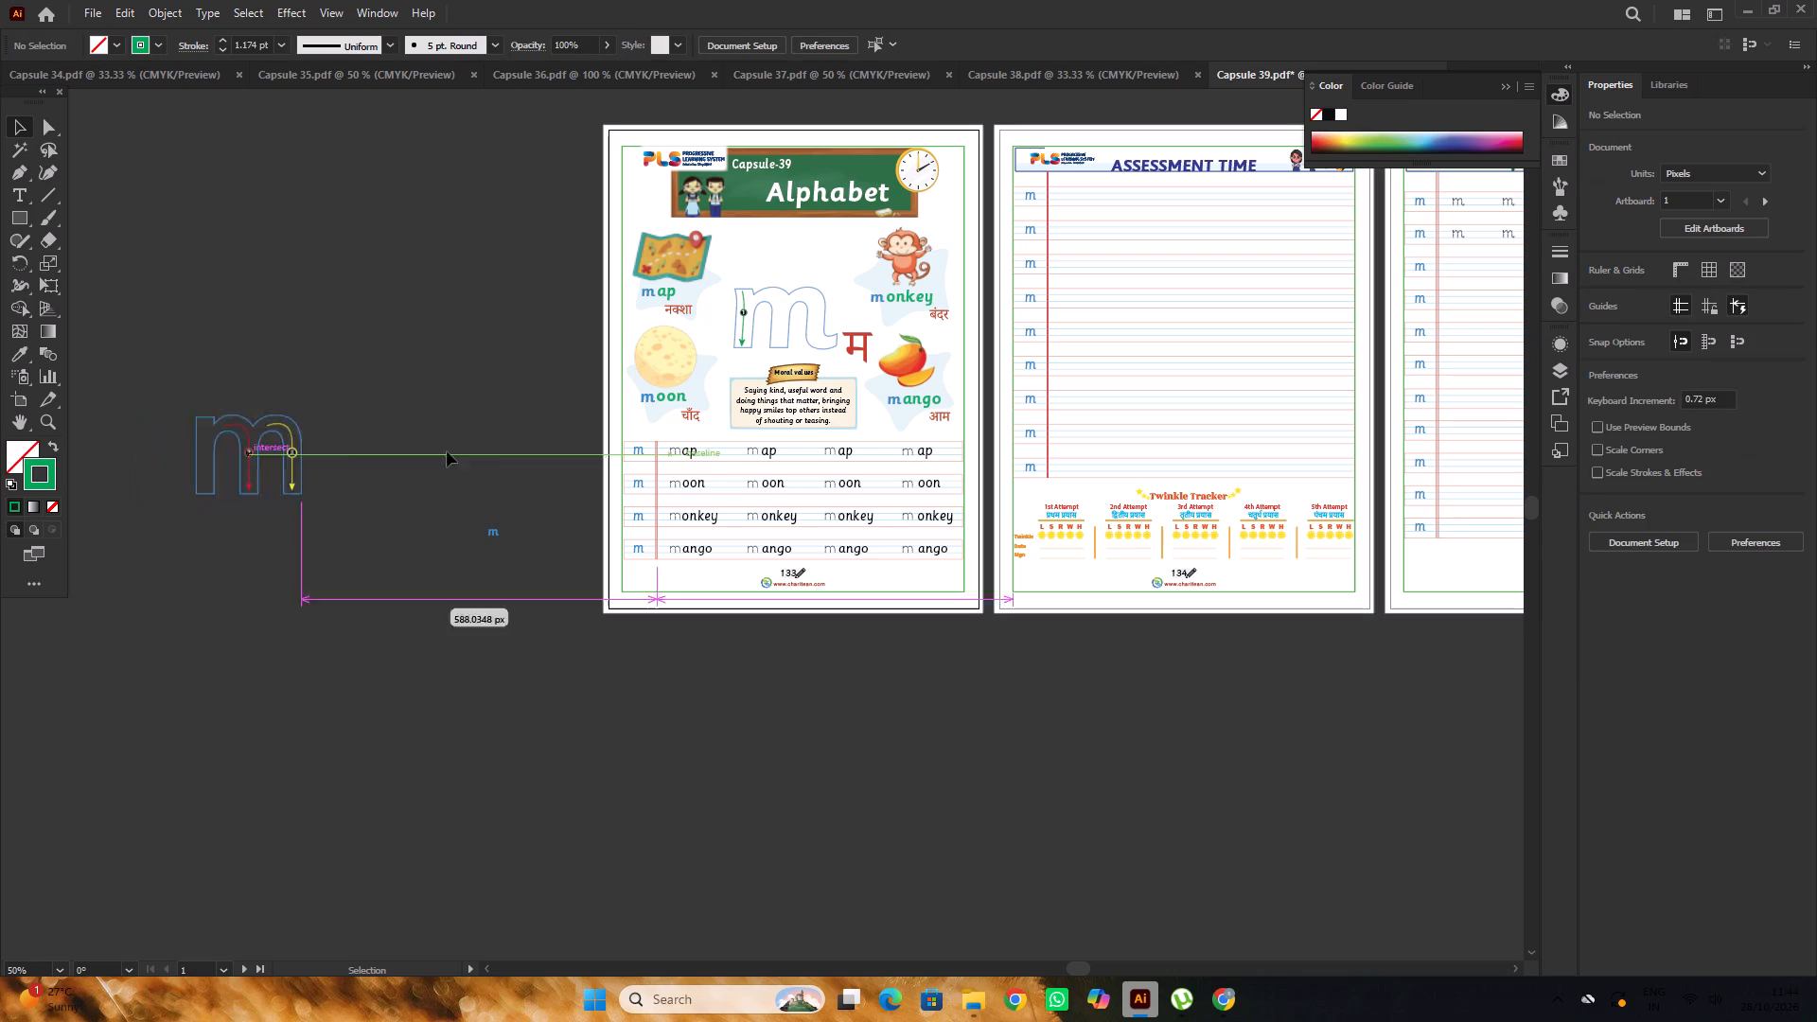
pyautogui.moveTo(447, 451); pyautogui.dragTo(288, 465)
pyautogui.rightClick(288, 464)
pyautogui.click(369, 715)
pyautogui.moveTo(463, 697); pyautogui.dragTo(453, 668)
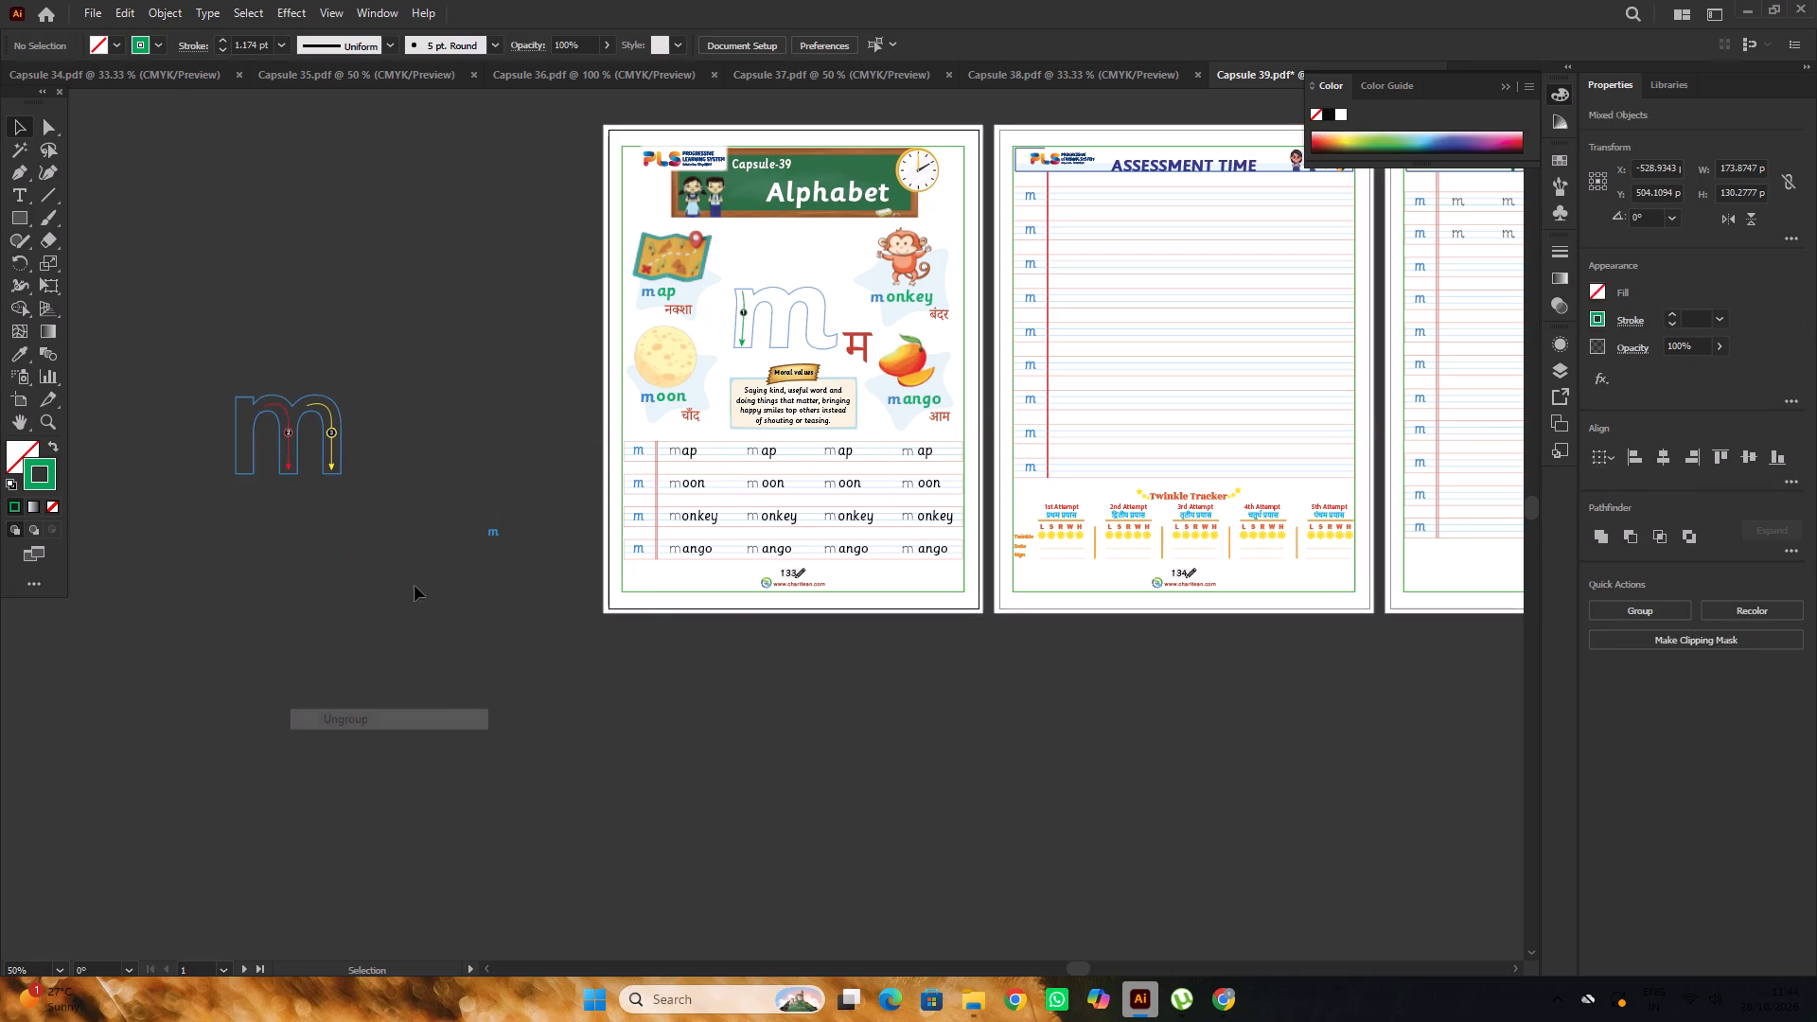
# Move the red arrow from the old m into the new m's middle stem and shorten it to about 84 px high.
pyautogui.moveTo(288, 466); pyautogui.dragTo(784, 350)
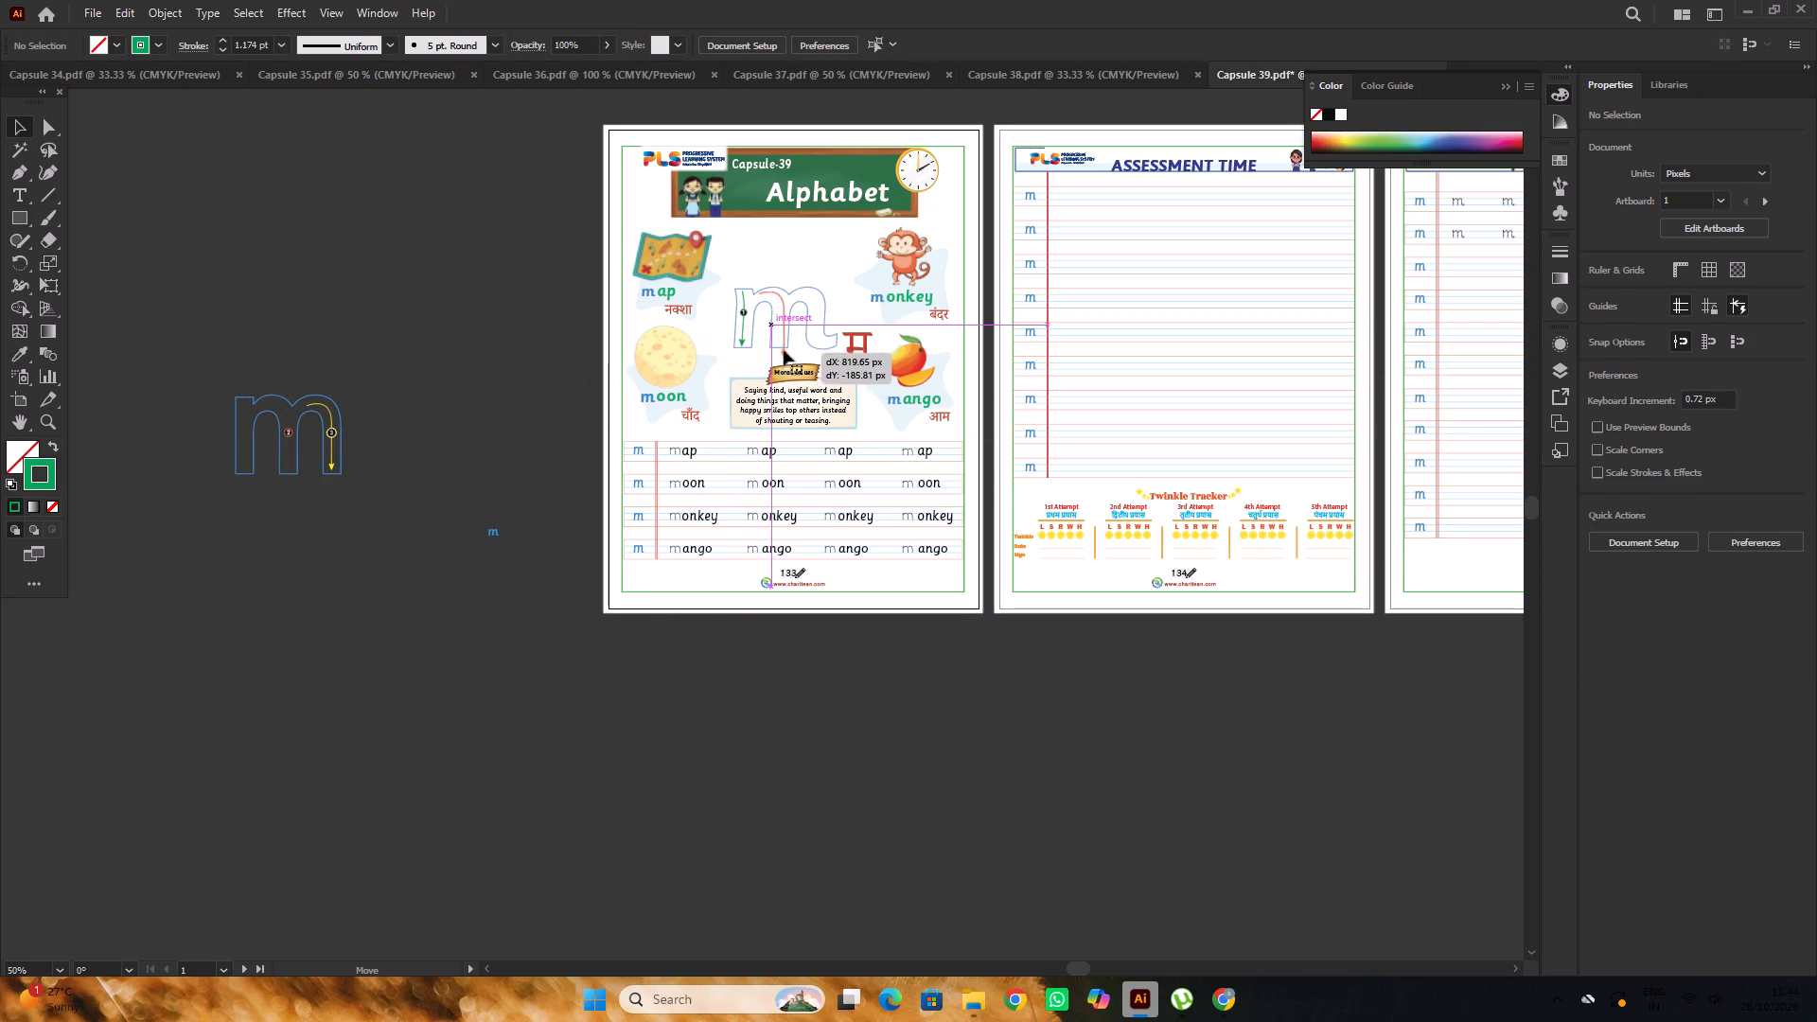
pyautogui.moveTo(784, 350); pyautogui.dragTo(784, 351)
pyautogui.scroll(9, 780, 334)
pyautogui.moveTo(787, 339); pyautogui.dragTo(779, 361)
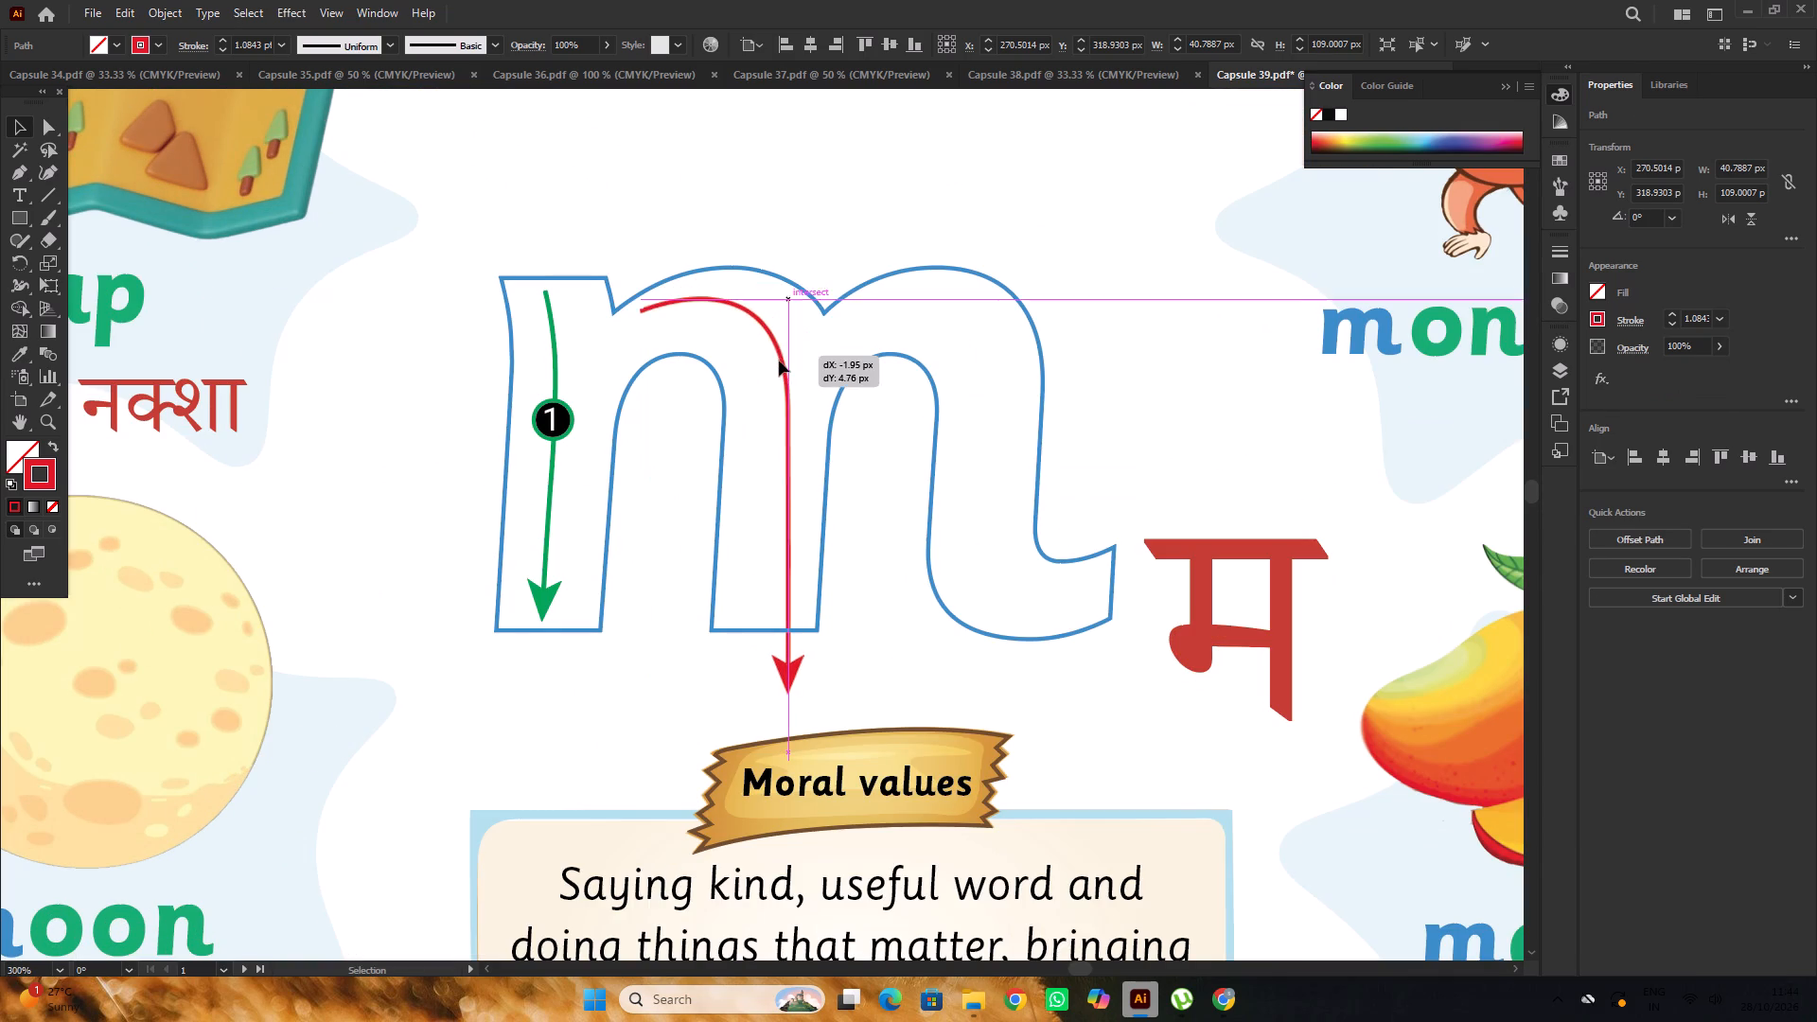
pyautogui.moveTo(779, 361); pyautogui.dragTo(775, 362)
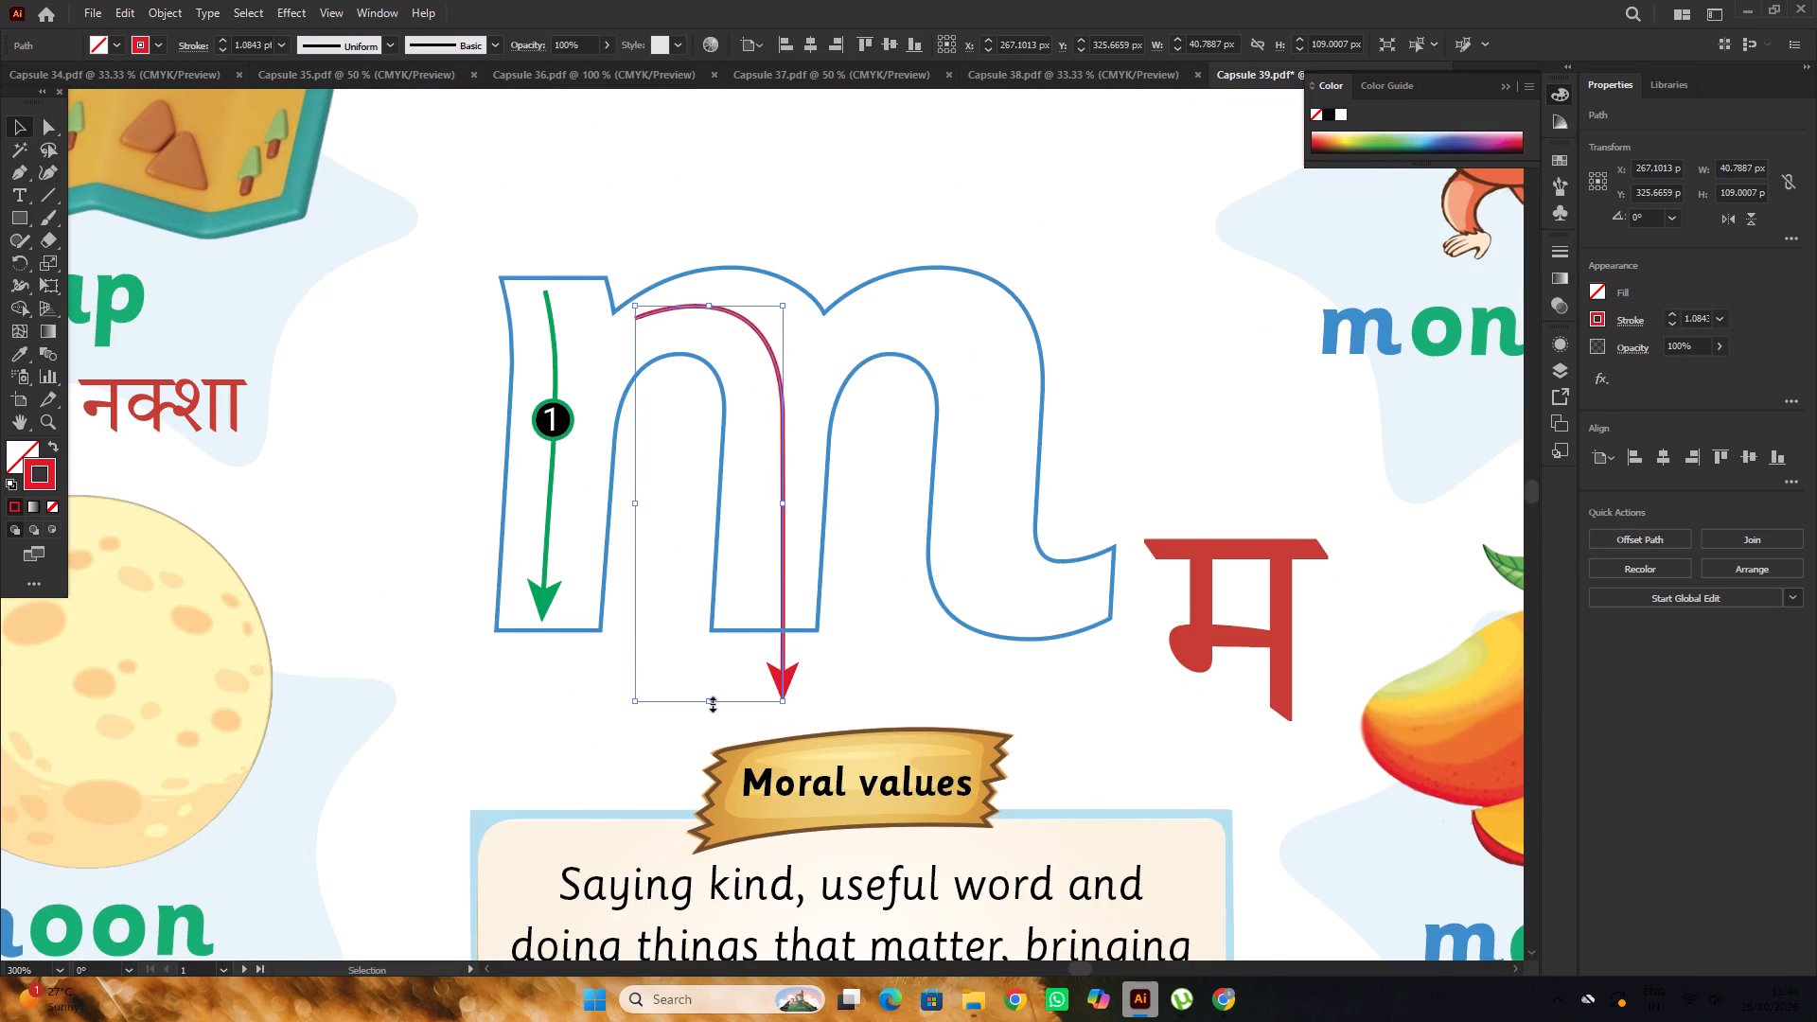
pyautogui.moveTo(711, 702); pyautogui.dragTo(720, 611)
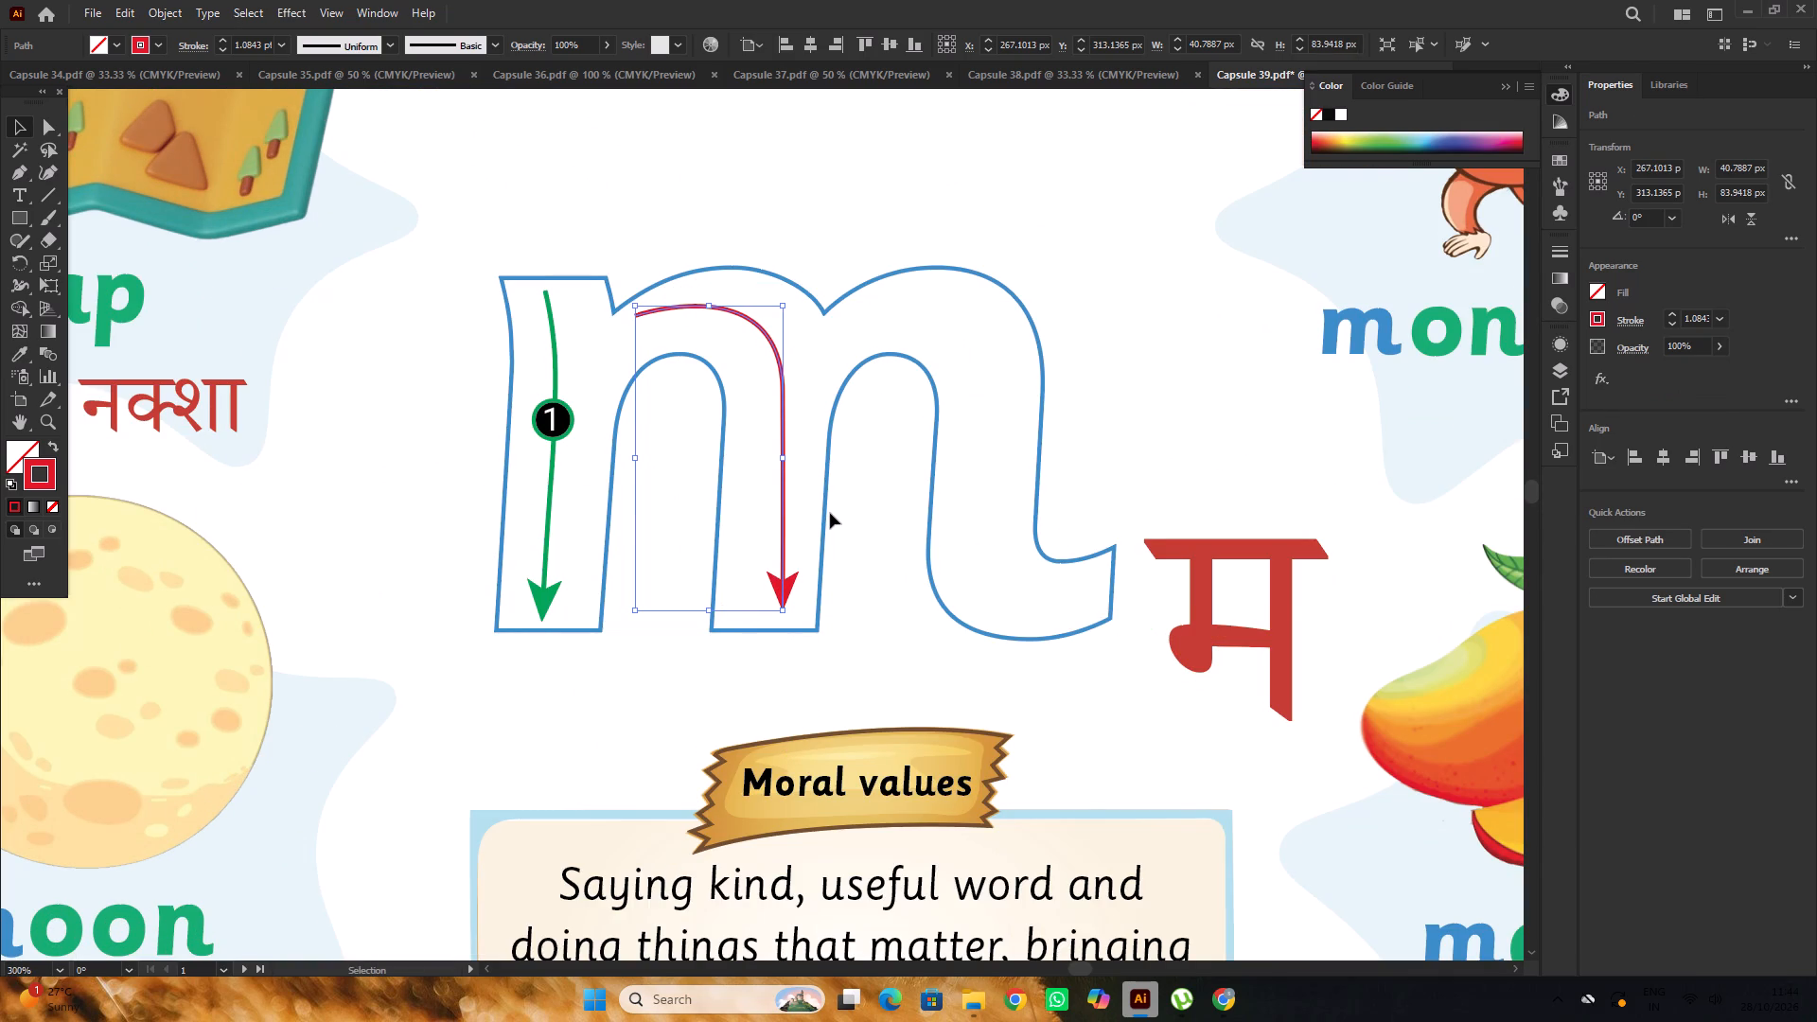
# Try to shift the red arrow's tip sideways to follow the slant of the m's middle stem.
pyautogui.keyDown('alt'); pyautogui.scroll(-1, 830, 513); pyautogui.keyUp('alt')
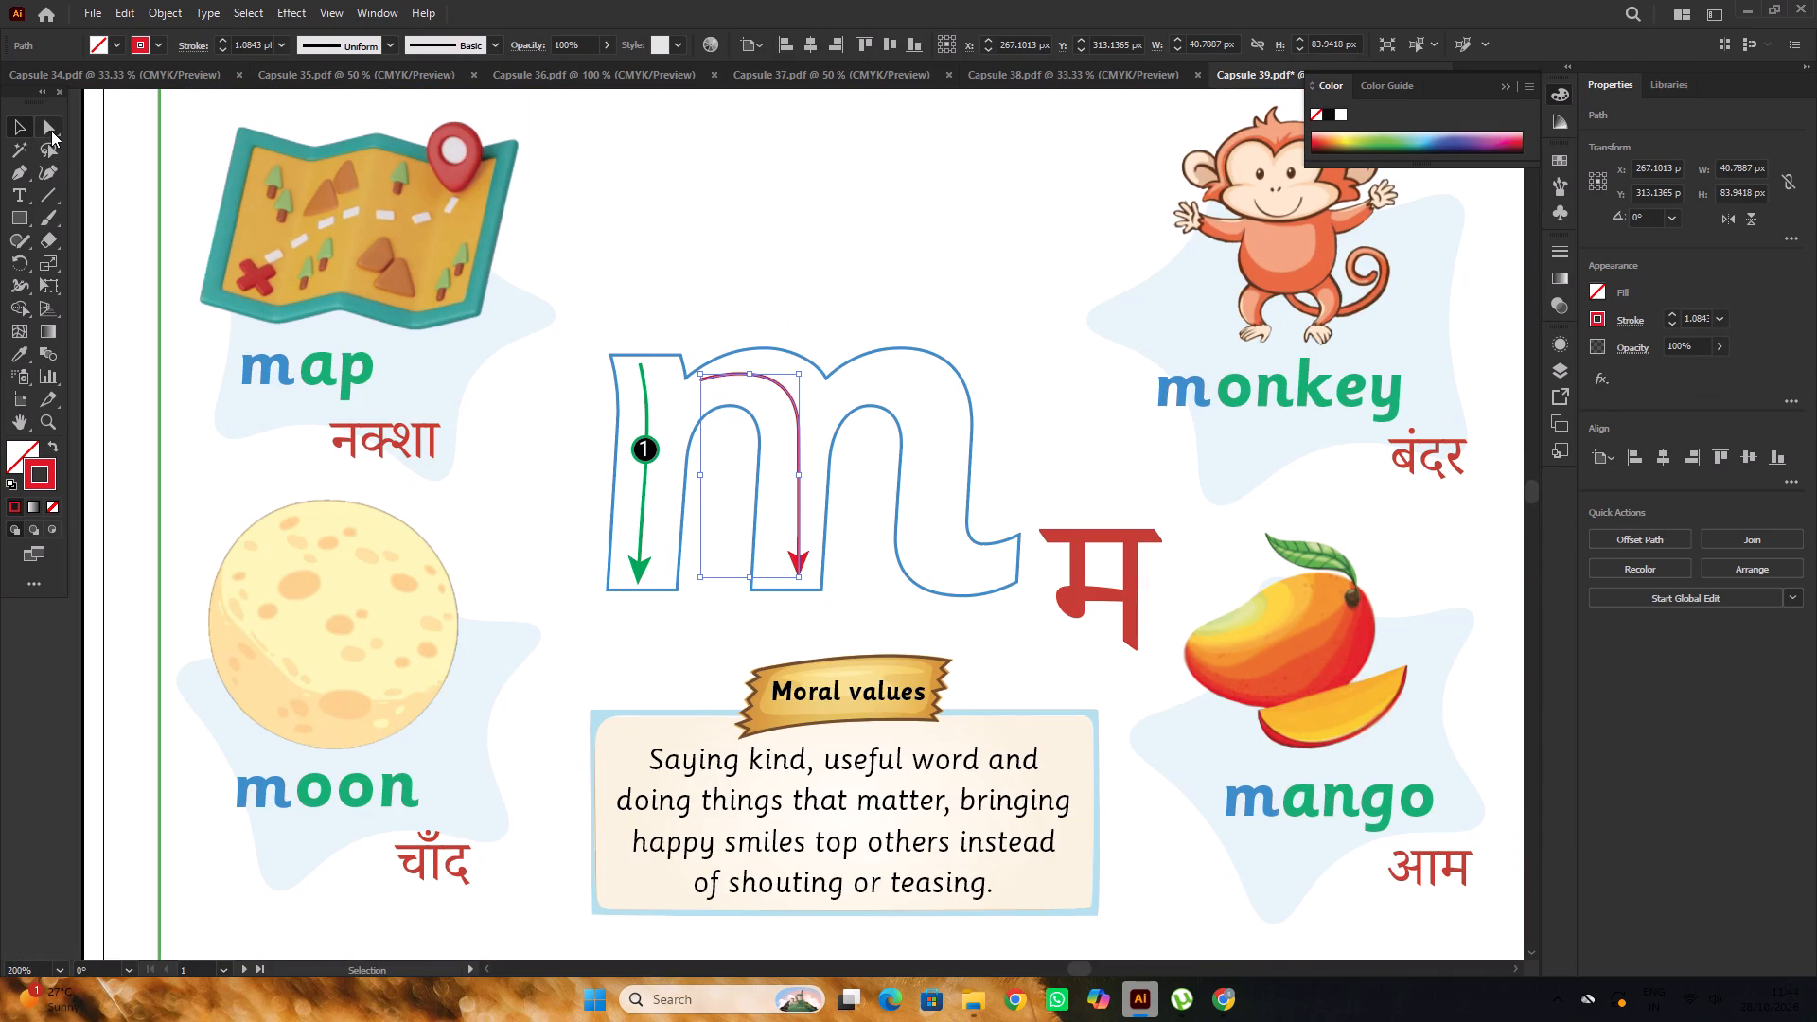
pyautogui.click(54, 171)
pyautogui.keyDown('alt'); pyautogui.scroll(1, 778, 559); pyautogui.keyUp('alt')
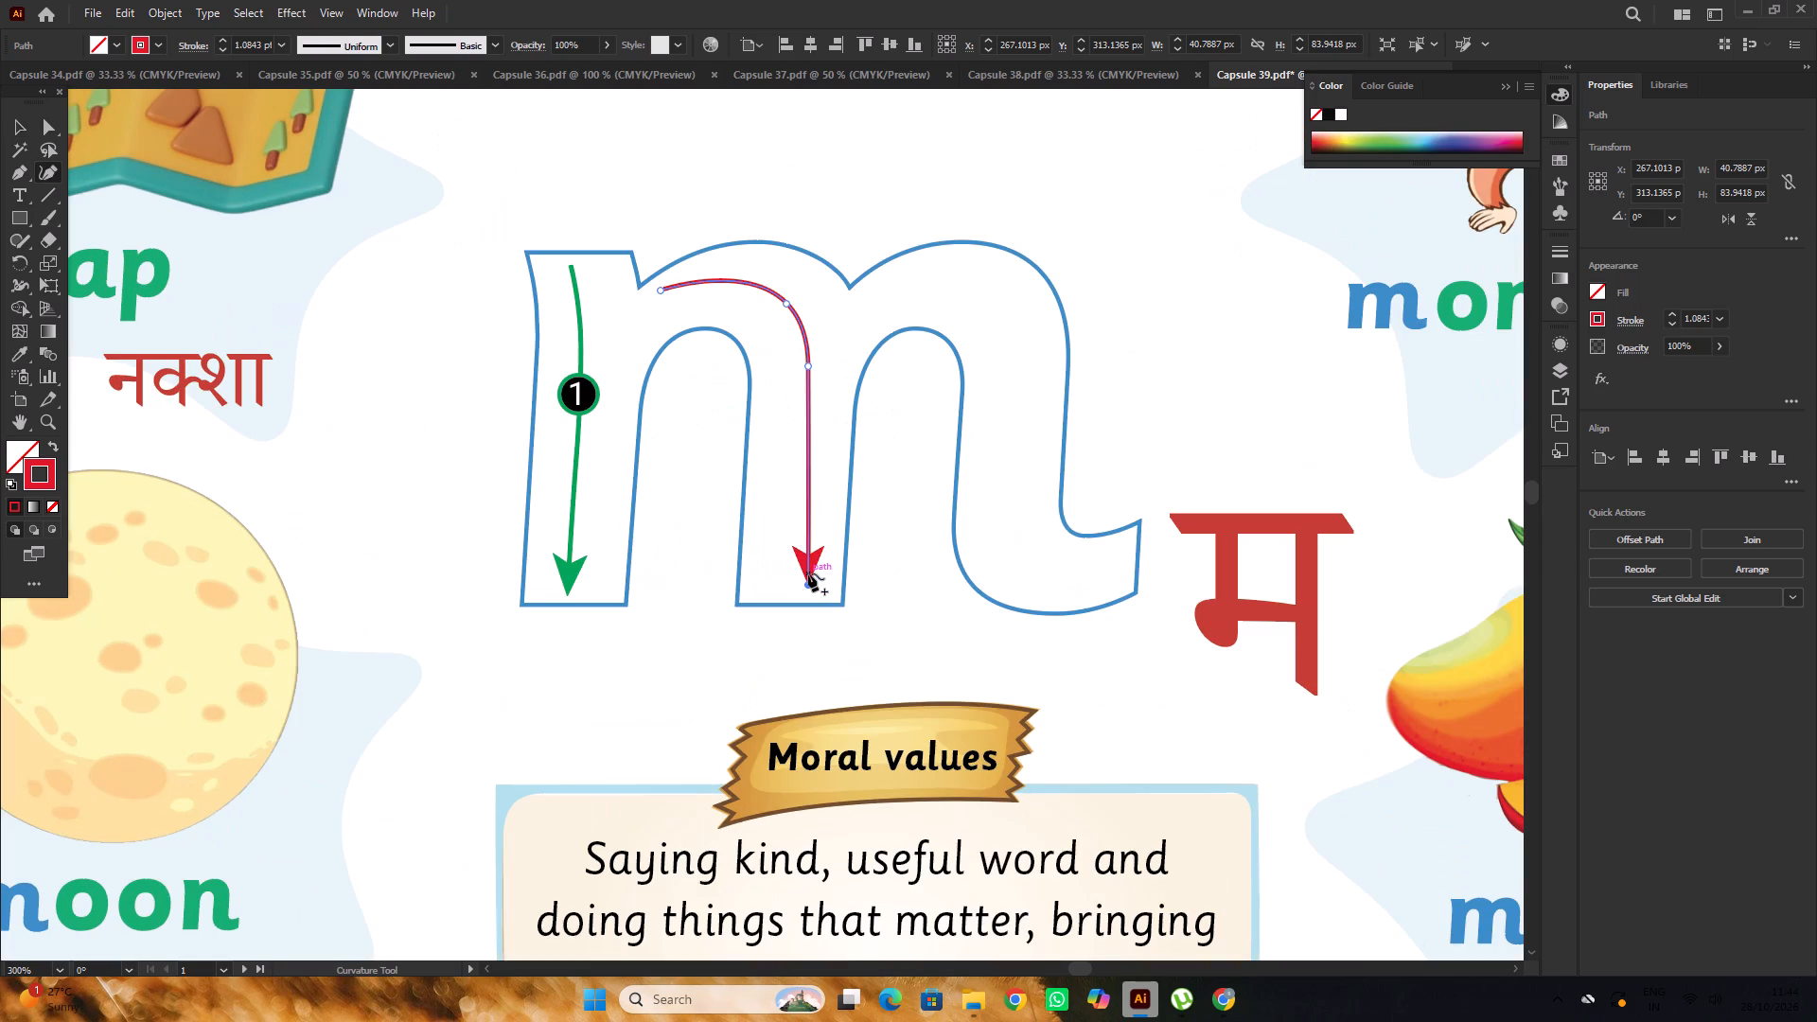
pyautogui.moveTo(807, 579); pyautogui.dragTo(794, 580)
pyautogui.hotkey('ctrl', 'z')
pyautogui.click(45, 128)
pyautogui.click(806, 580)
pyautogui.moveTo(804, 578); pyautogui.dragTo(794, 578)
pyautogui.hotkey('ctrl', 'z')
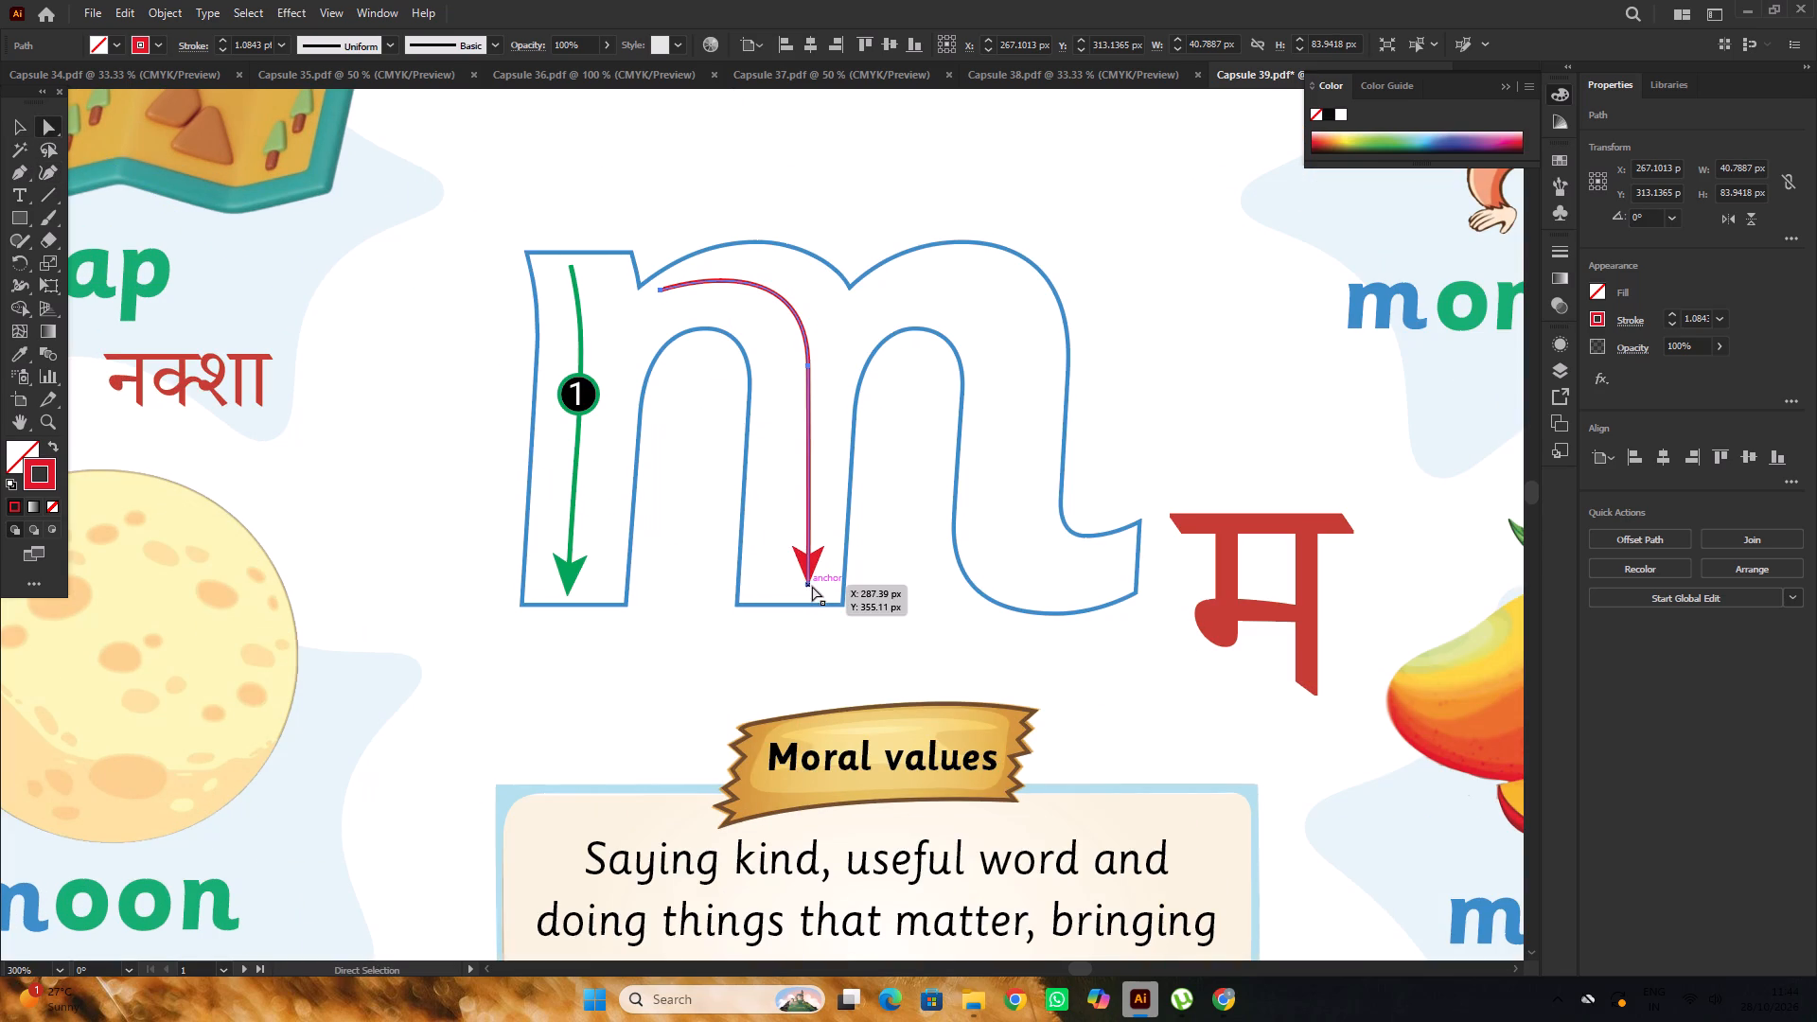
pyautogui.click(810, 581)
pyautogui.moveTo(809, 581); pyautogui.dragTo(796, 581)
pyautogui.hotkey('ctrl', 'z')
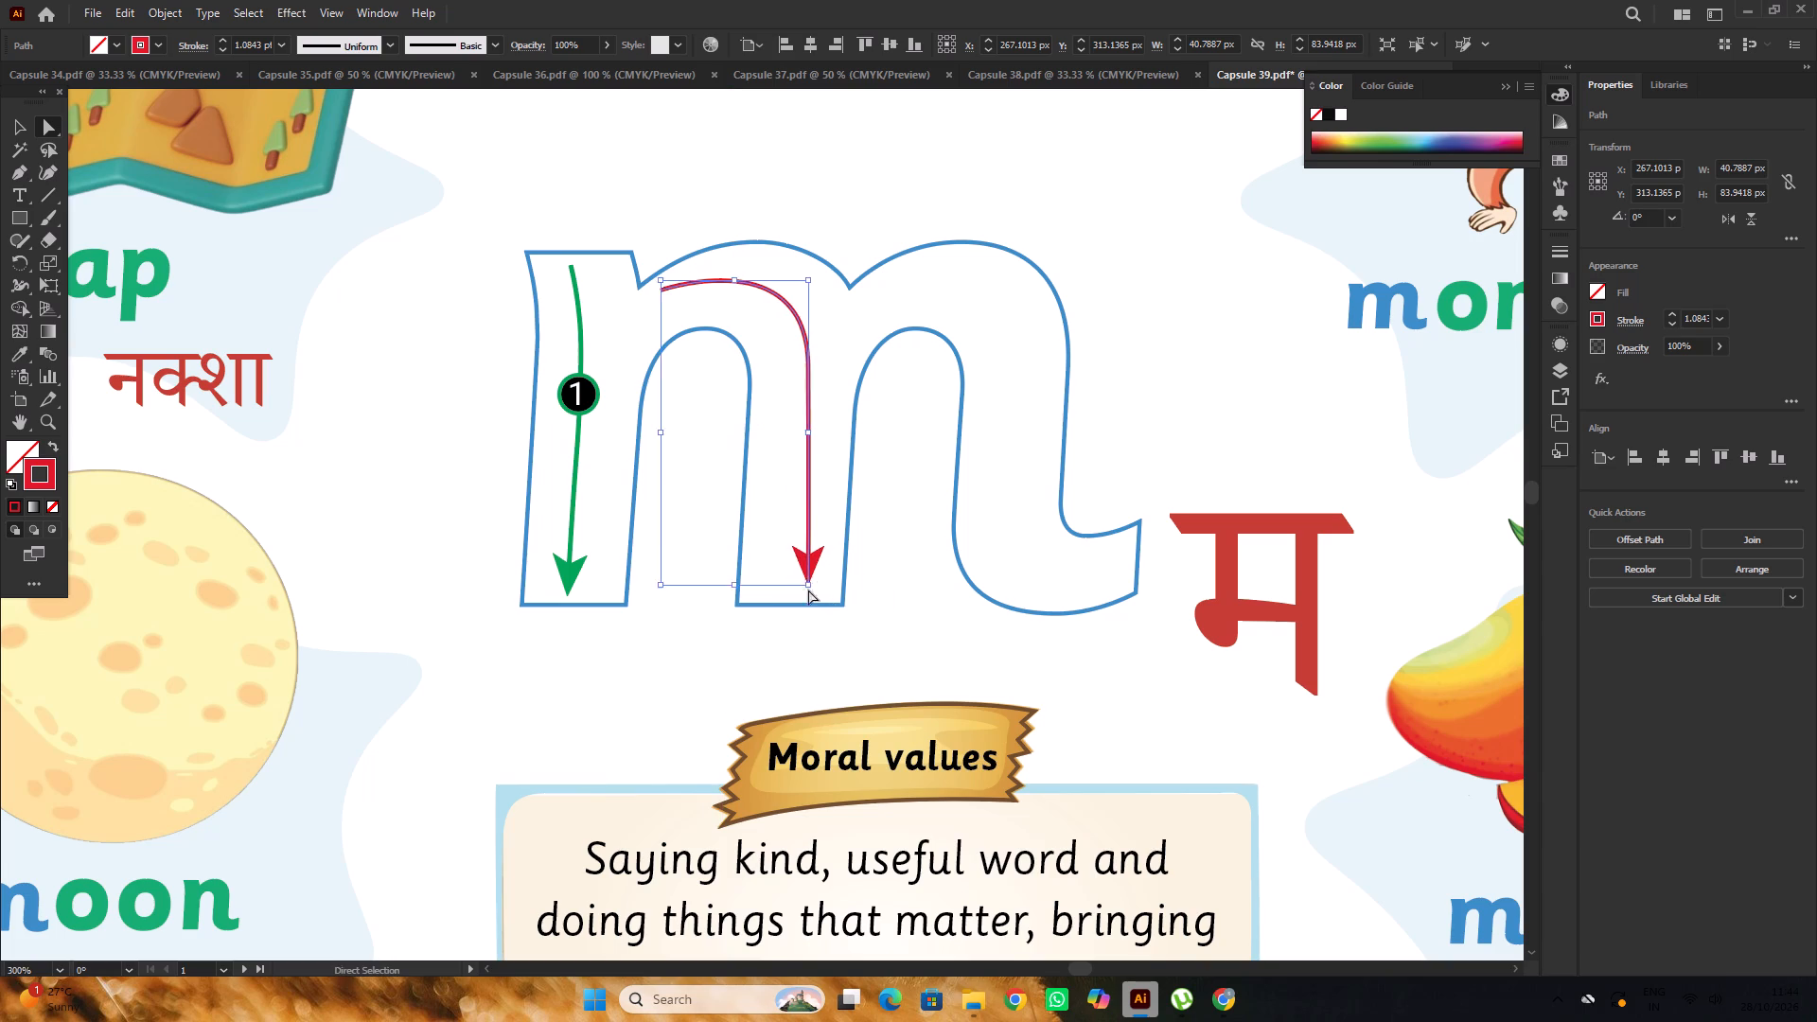
# Reshape the red arrow by adjusting its tip, bend and starting point so it follows the middle of the m's first arch and middle stem.
pyautogui.keyDown('alt'); pyautogui.scroll(2, 800, 583); pyautogui.keyUp('alt')
pyautogui.click(813, 591)
pyautogui.moveTo(813, 591); pyautogui.dragTo(798, 589)
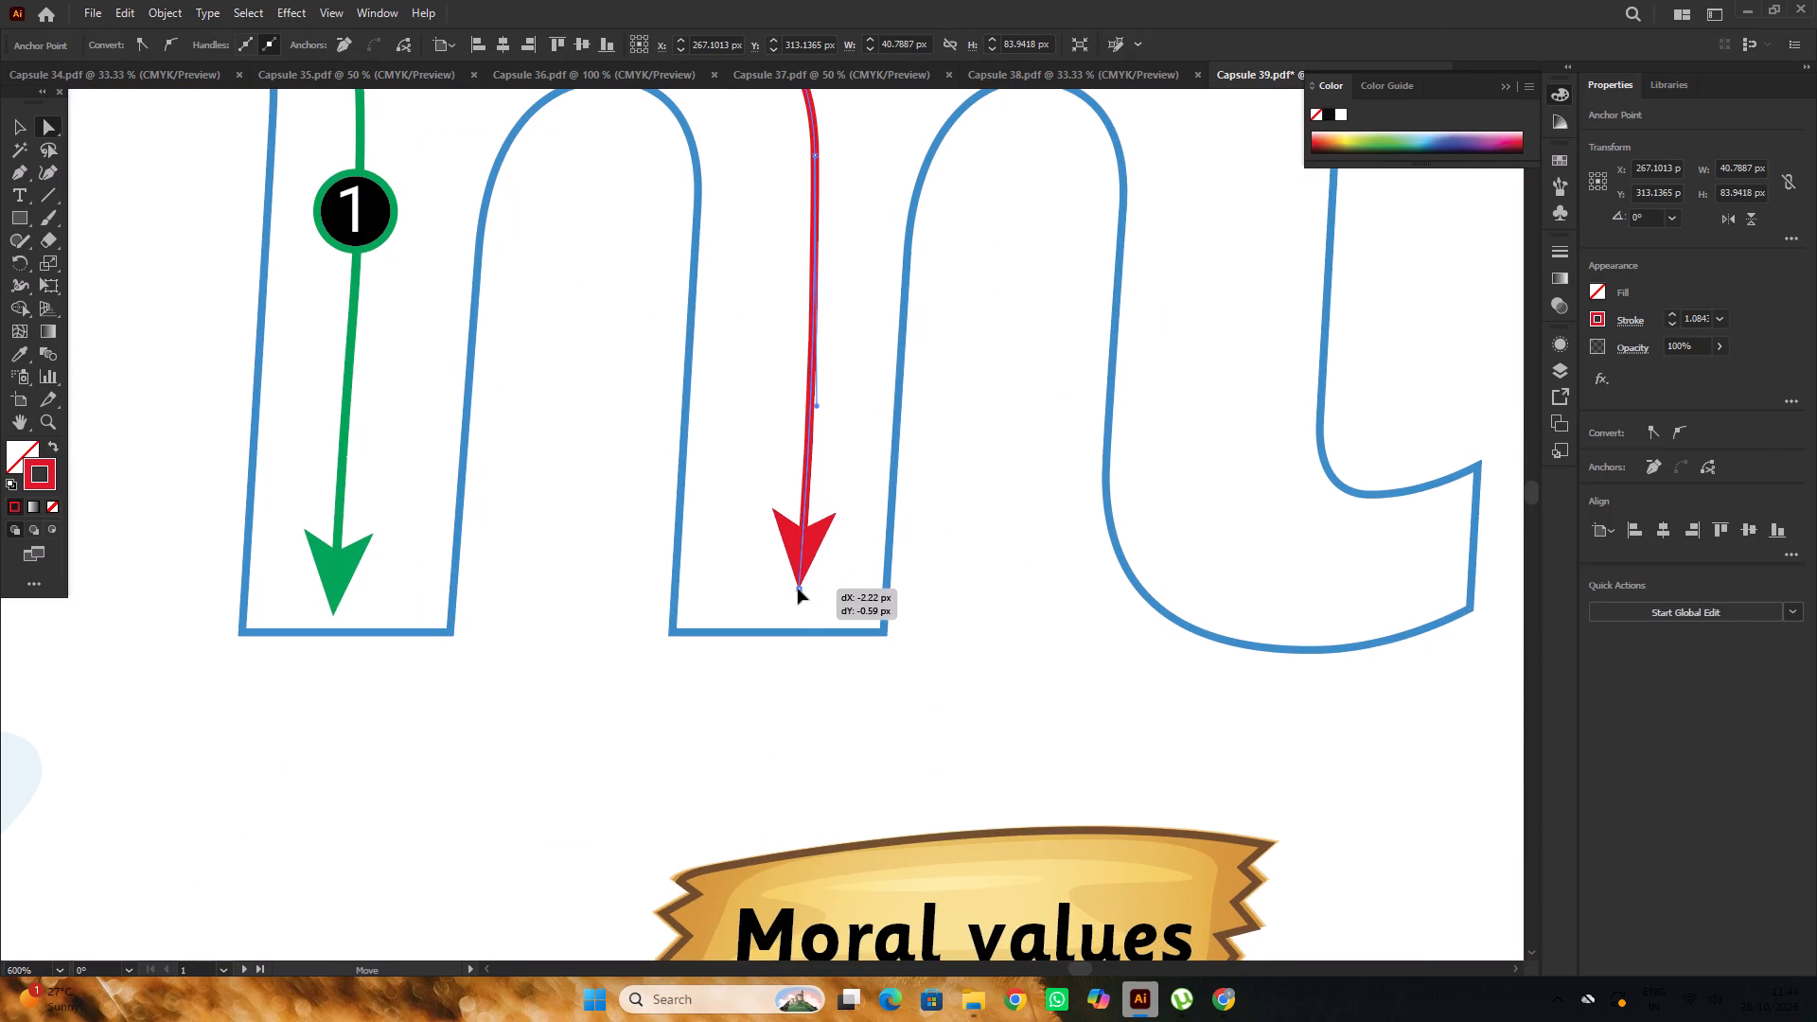
pyautogui.moveTo(798, 589); pyautogui.dragTo(784, 591)
pyautogui.keyDown('alt'); pyautogui.scroll(-2, 784, 567); pyautogui.keyUp('alt')
pyautogui.scroll(1, 781, 556)
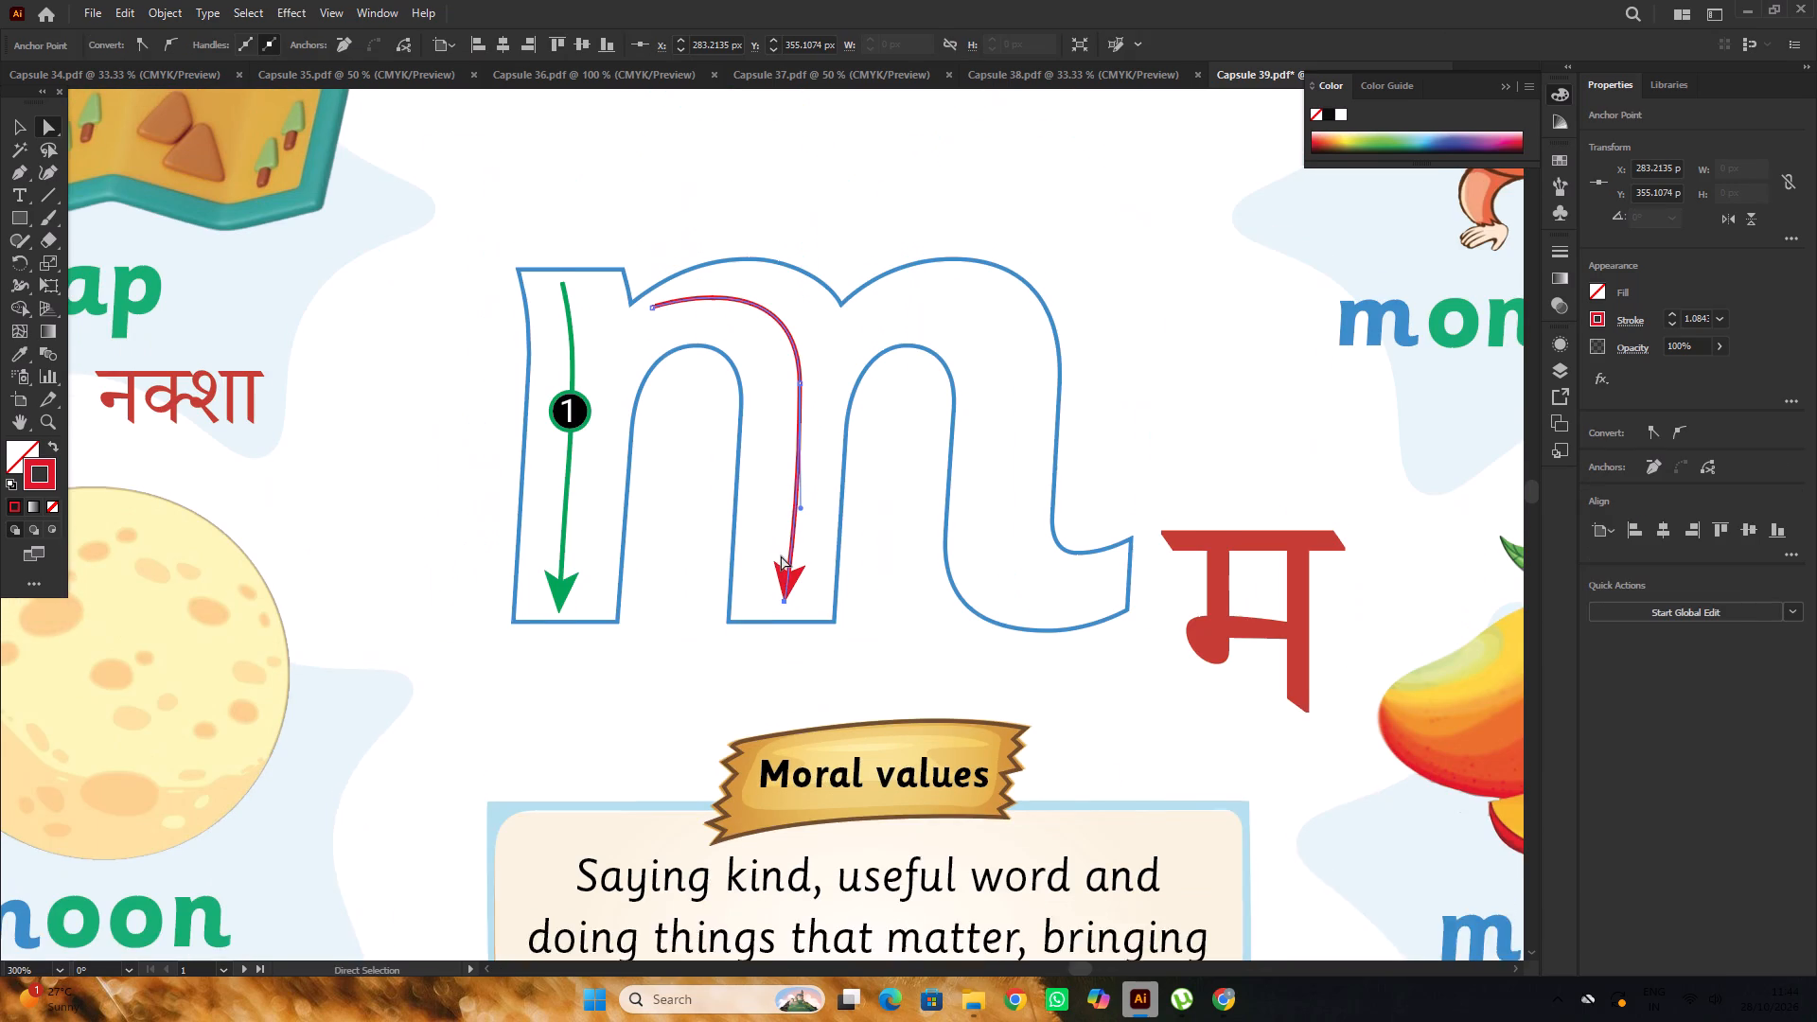
pyautogui.scroll(1, 781, 555)
pyautogui.click(802, 407)
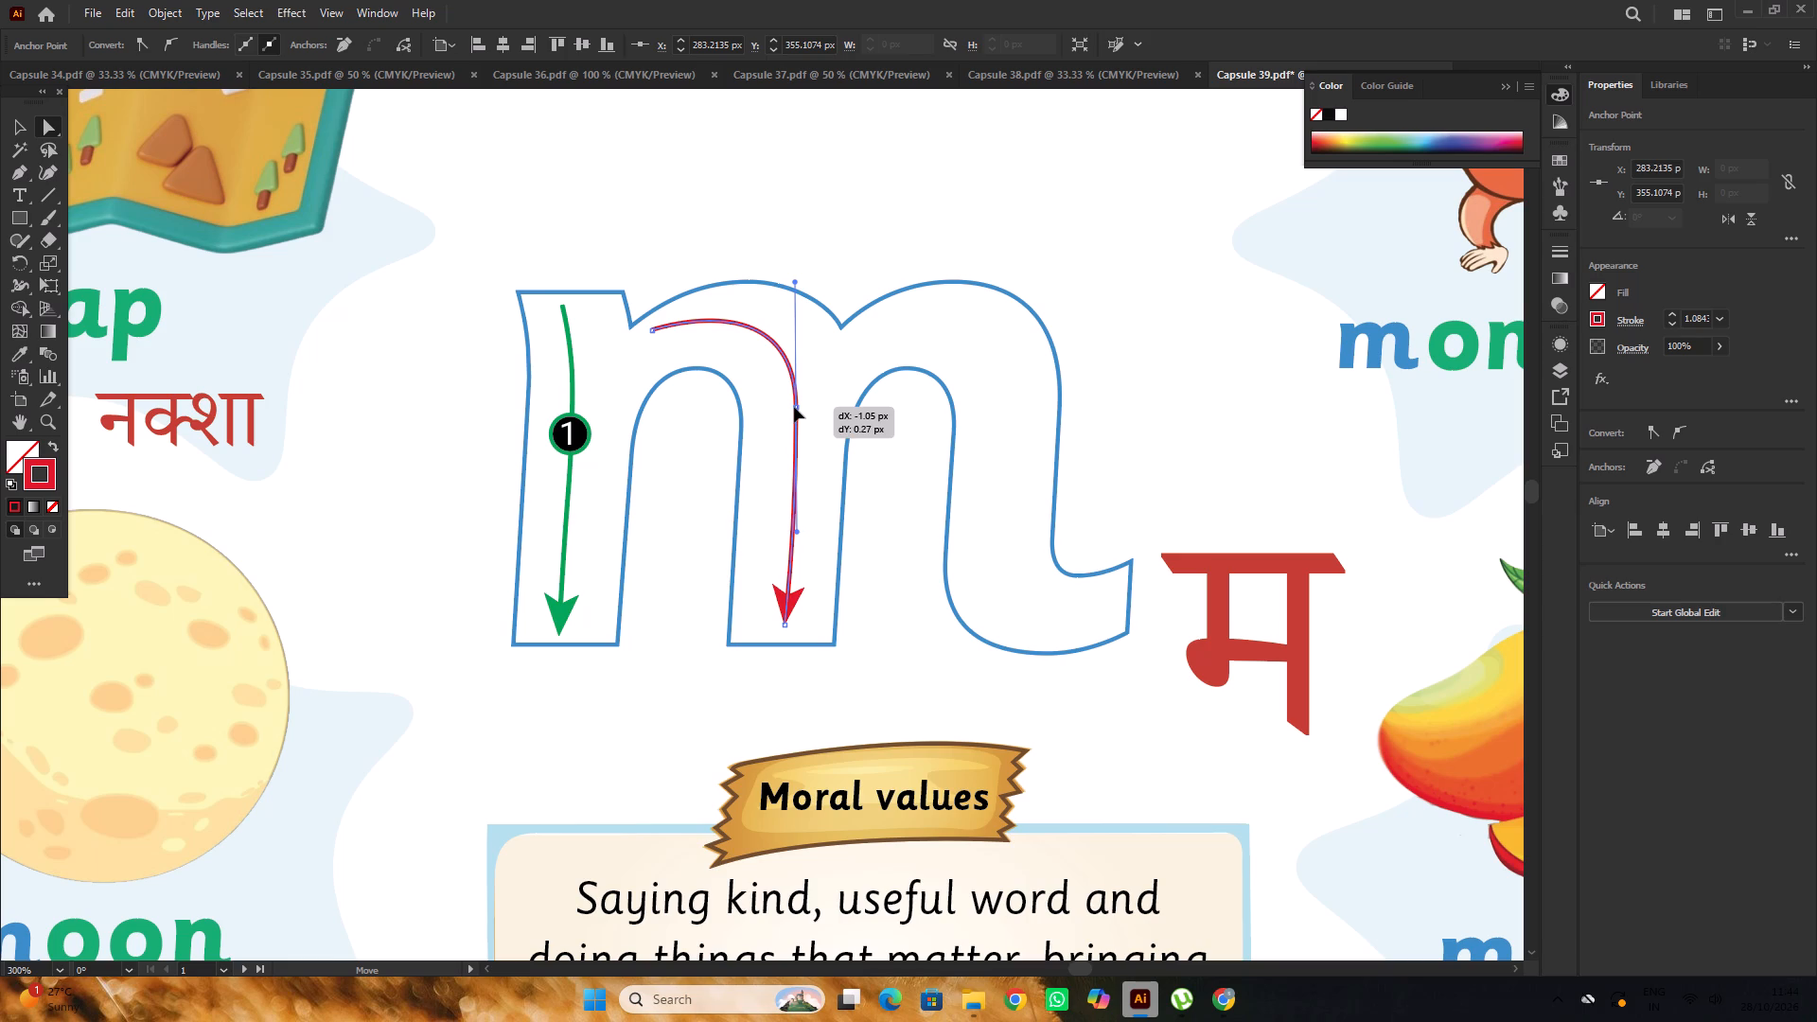
pyautogui.moveTo(651, 329); pyautogui.dragTo(657, 349)
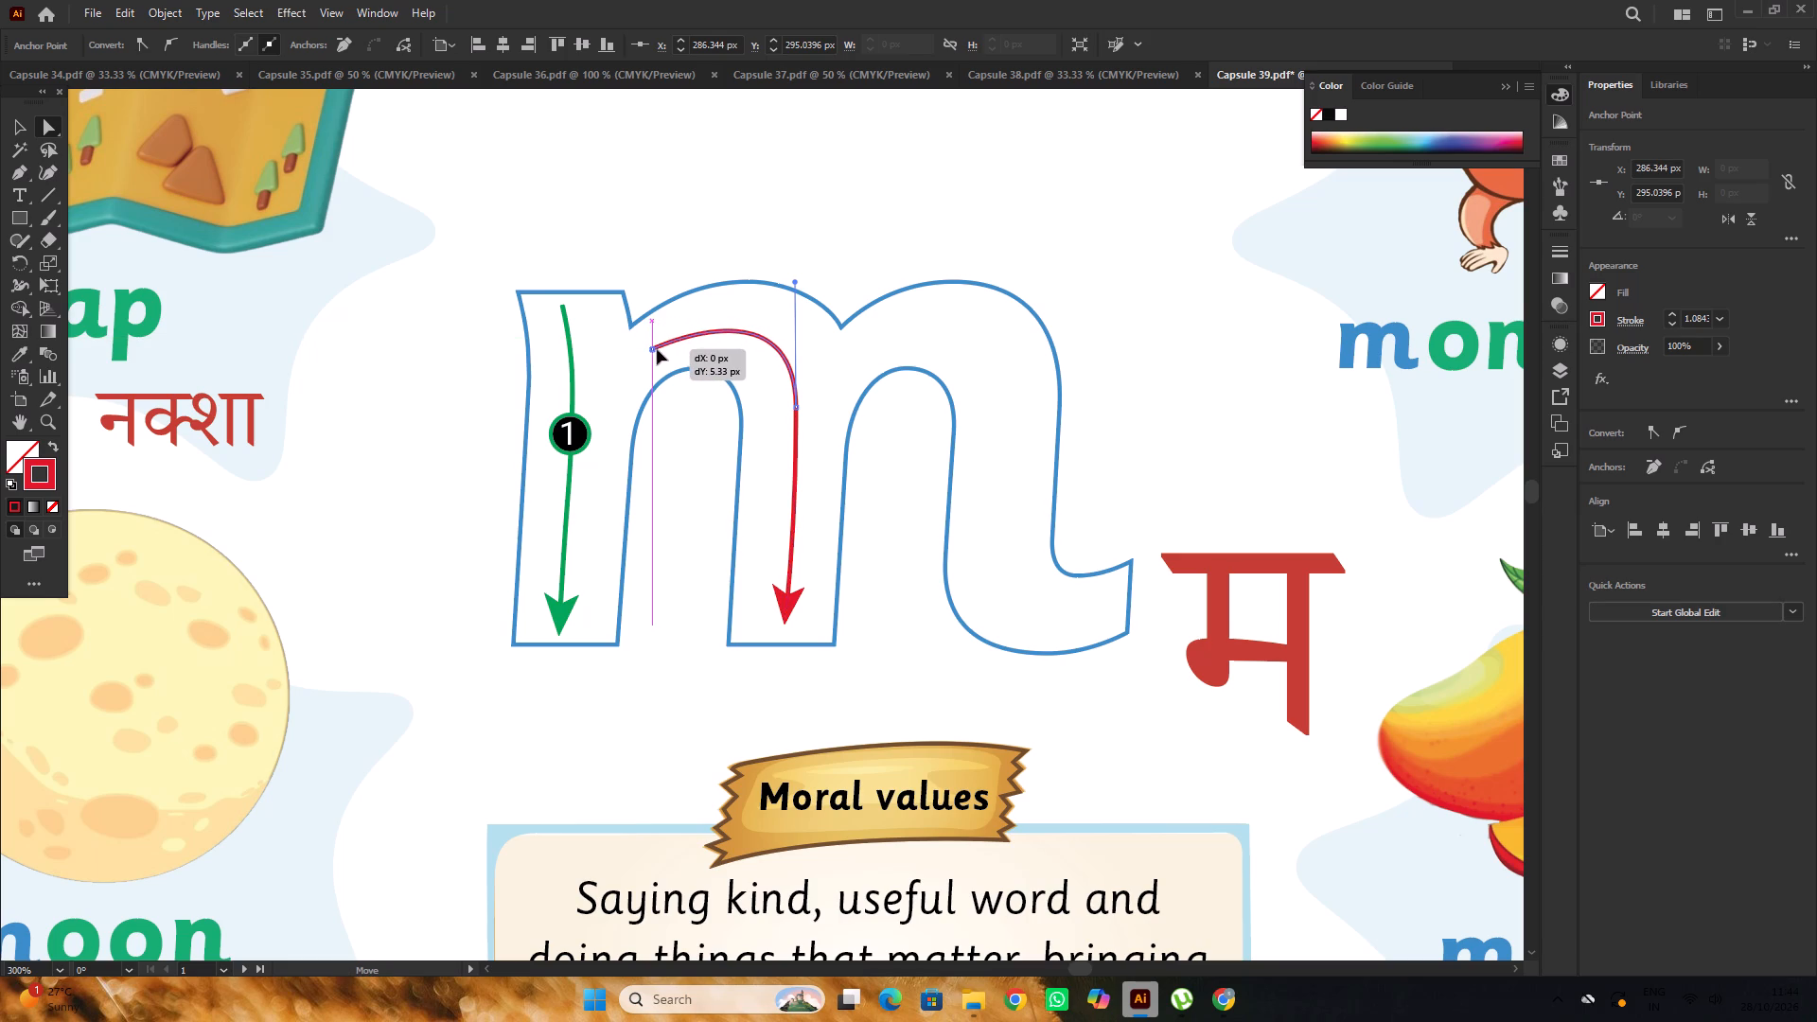
pyautogui.moveTo(657, 349); pyautogui.dragTo(661, 345)
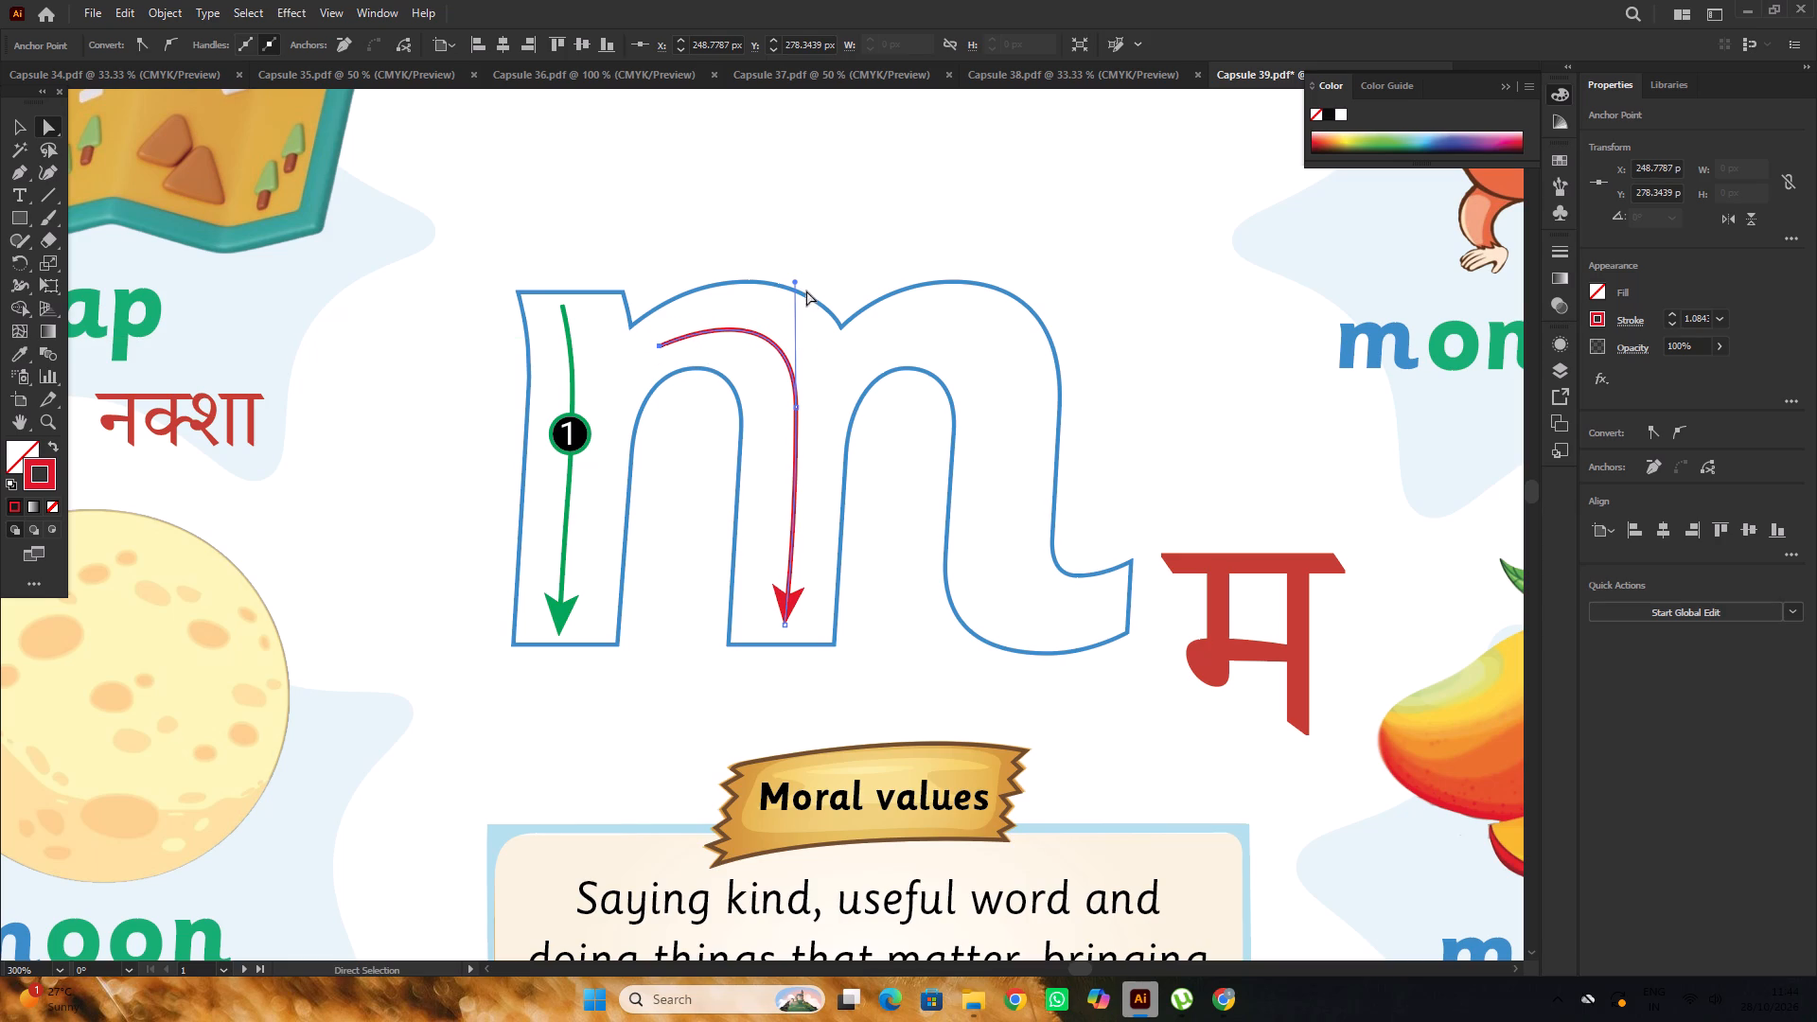
pyautogui.click(795, 282)
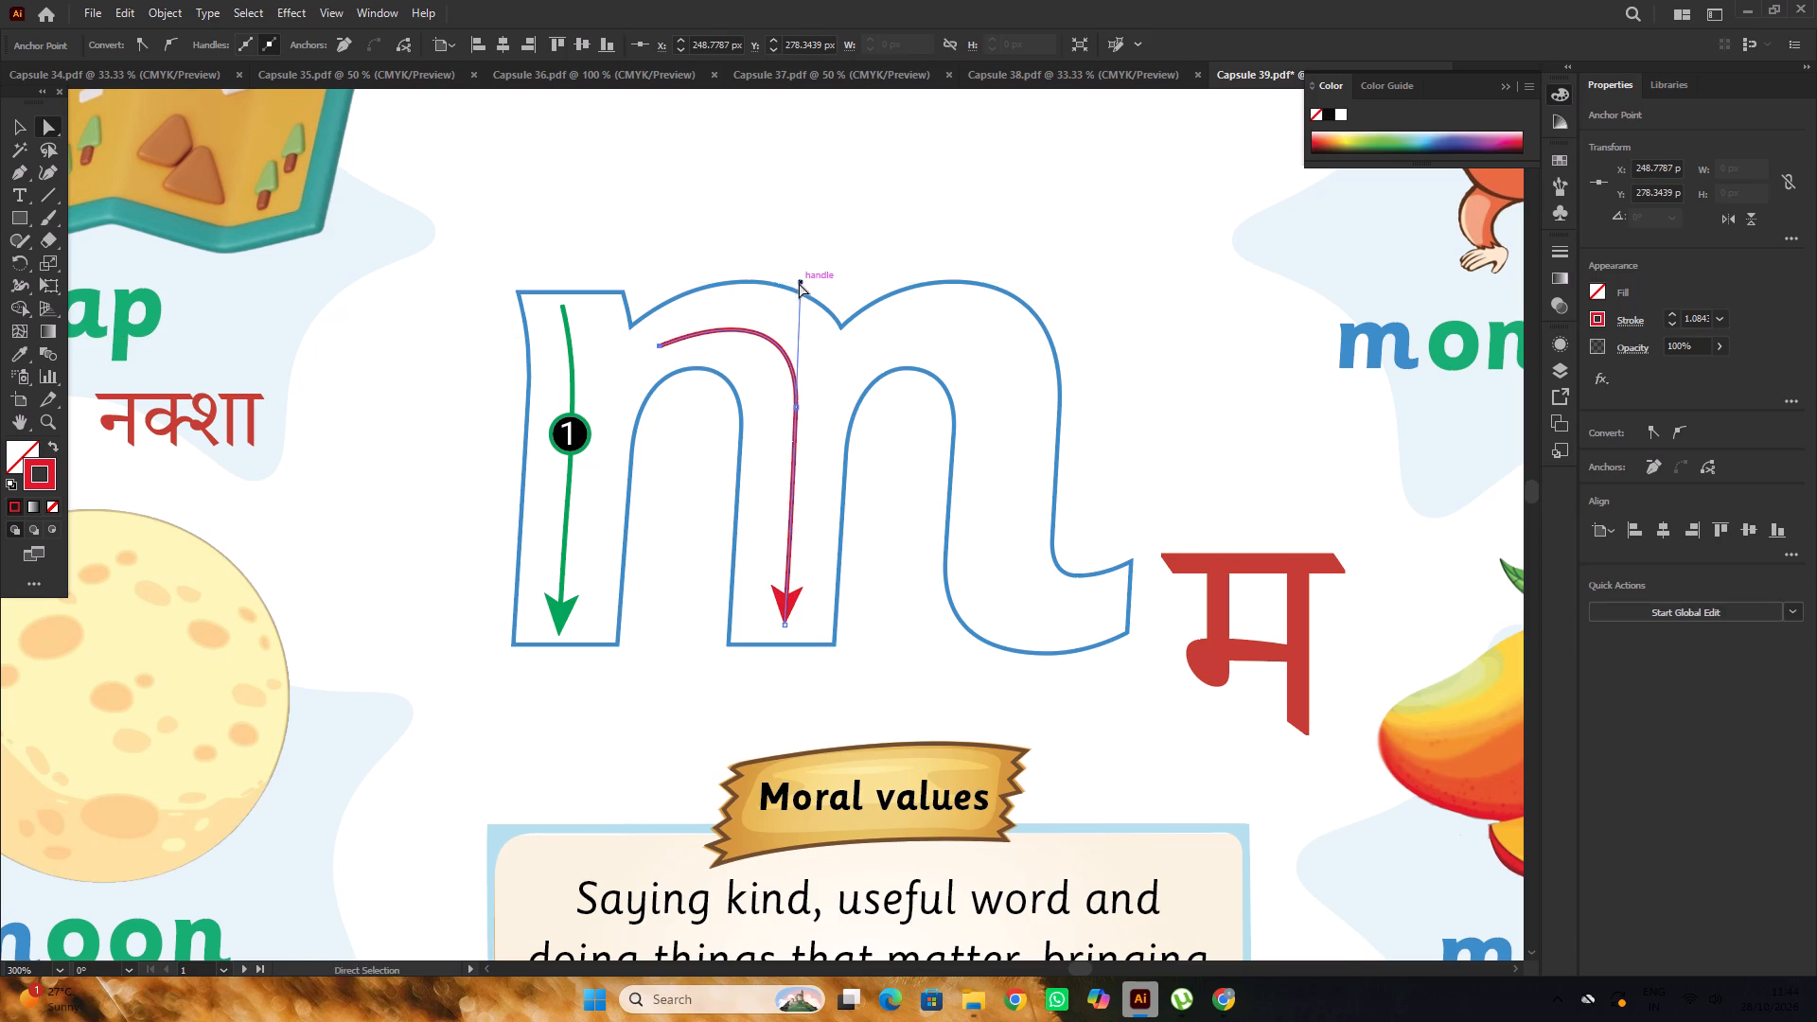
pyautogui.keyDown('alt'); pyautogui.scroll(-2, 799, 284); pyautogui.keyUp('alt')
pyautogui.click(26, 131)
pyautogui.click(170, 197)
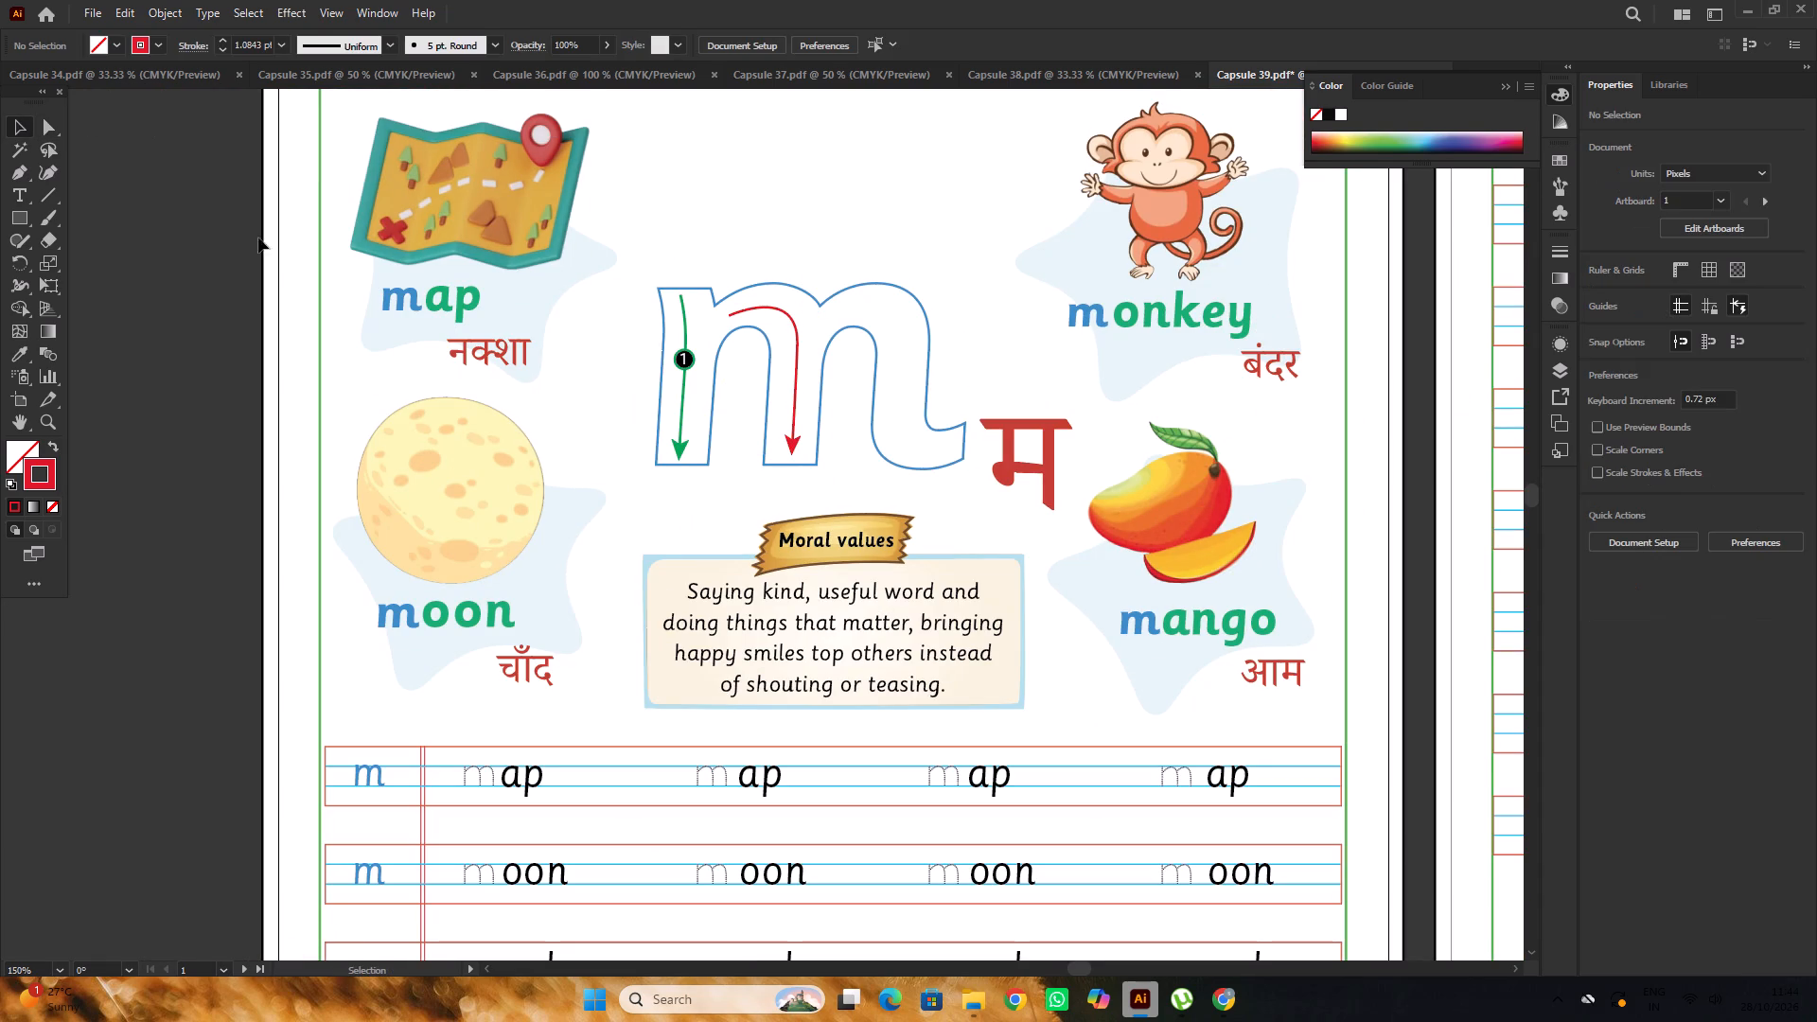
# Move the number 2 with its red circle off the old m onto the pasteboard near the page and group it.
pyautogui.keyDown('alt'); pyautogui.scroll(-2, 563, 285); pyautogui.keyUp('alt')
pyautogui.keyDown('alt'); pyautogui.scroll(-2, 433, 479); pyautogui.keyUp('alt')
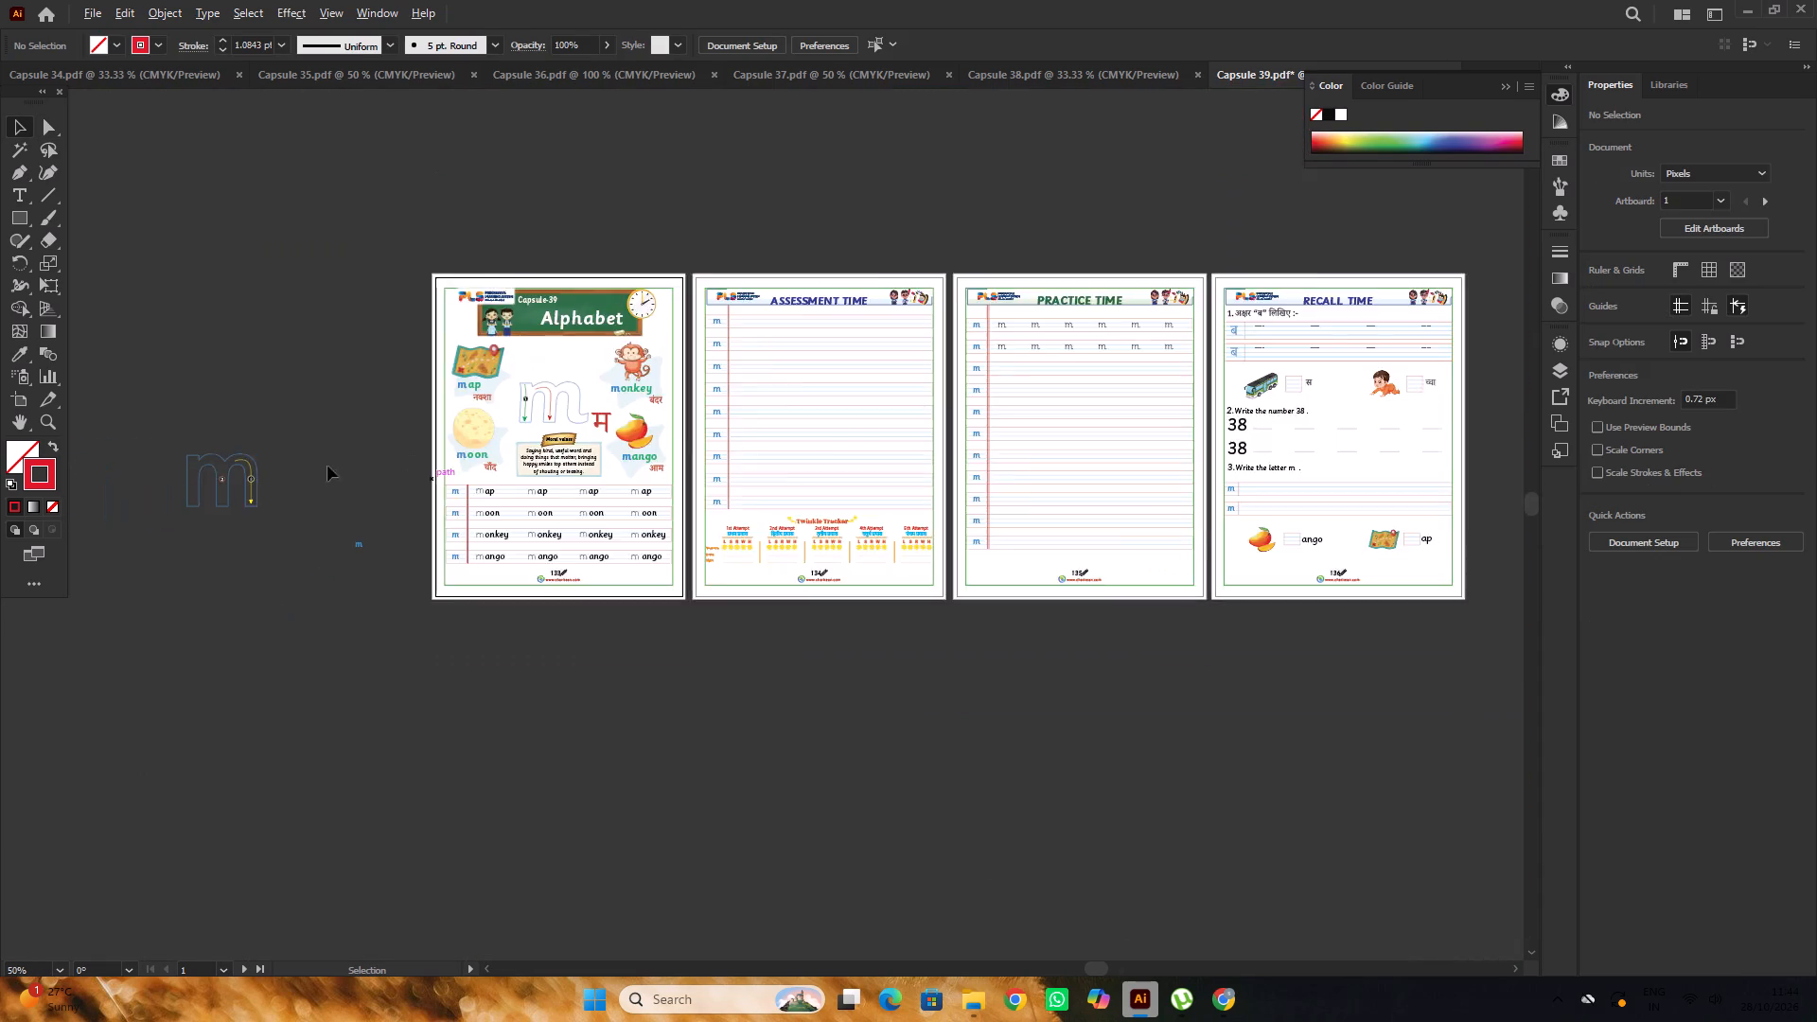
pyautogui.keyDown('alt'); pyautogui.scroll(2, 129, 469); pyautogui.keyUp('alt')
pyautogui.moveTo(313, 466); pyautogui.dragTo(314, 515)
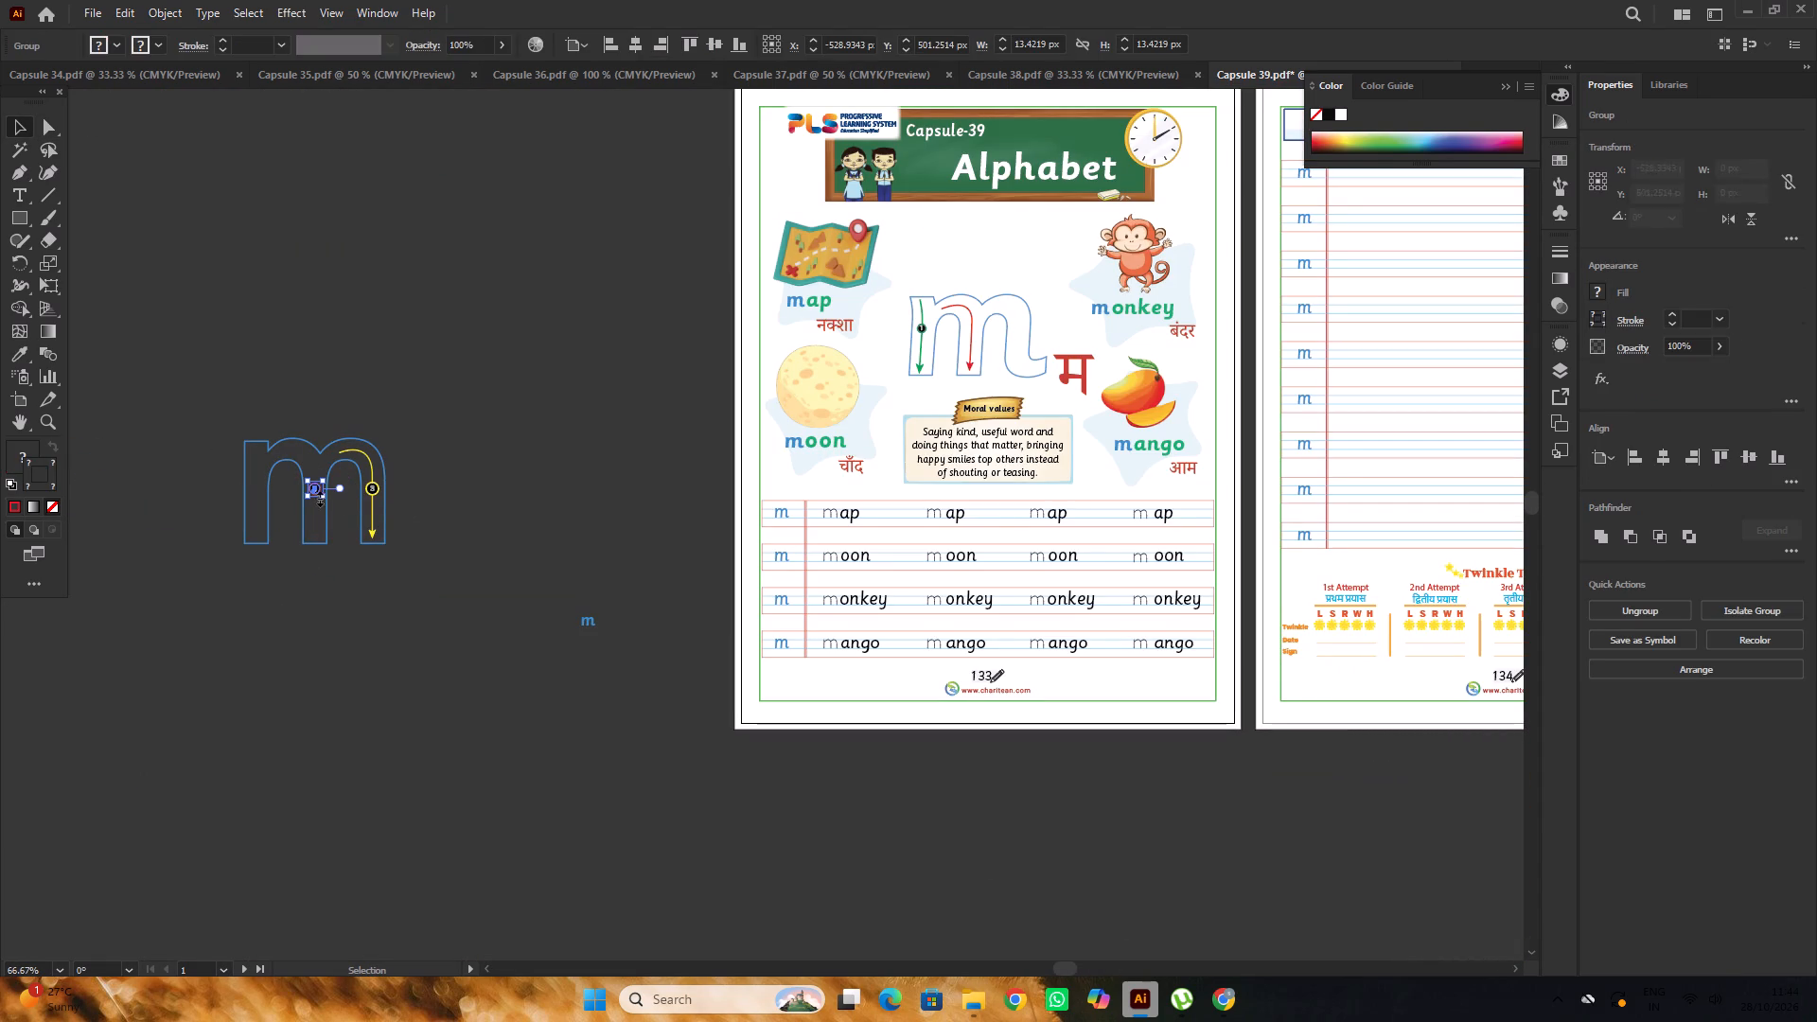
pyautogui.keyDown('alt'); pyautogui.scroll(2, 404, 501); pyautogui.keyUp('alt')
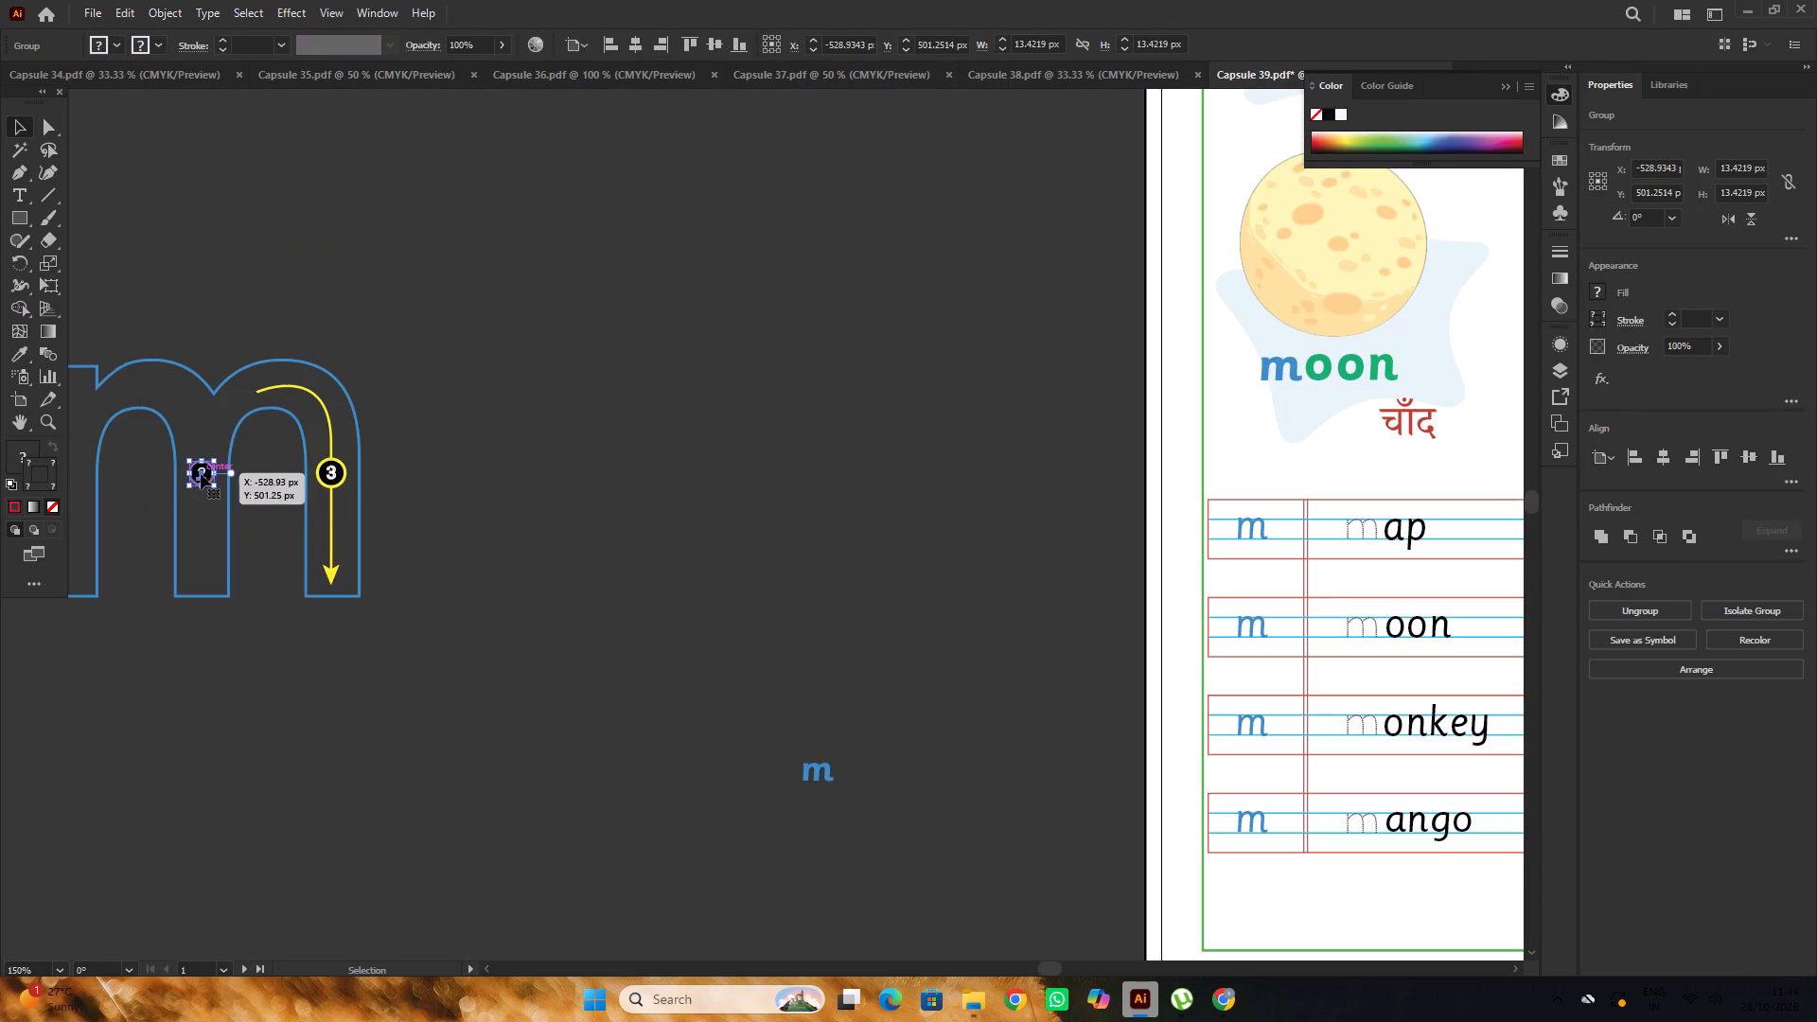
pyautogui.moveTo(202, 474); pyautogui.dragTo(933, 318)
pyautogui.keyDown('alt'); pyautogui.scroll(-3, 533, 379); pyautogui.keyUp('alt')
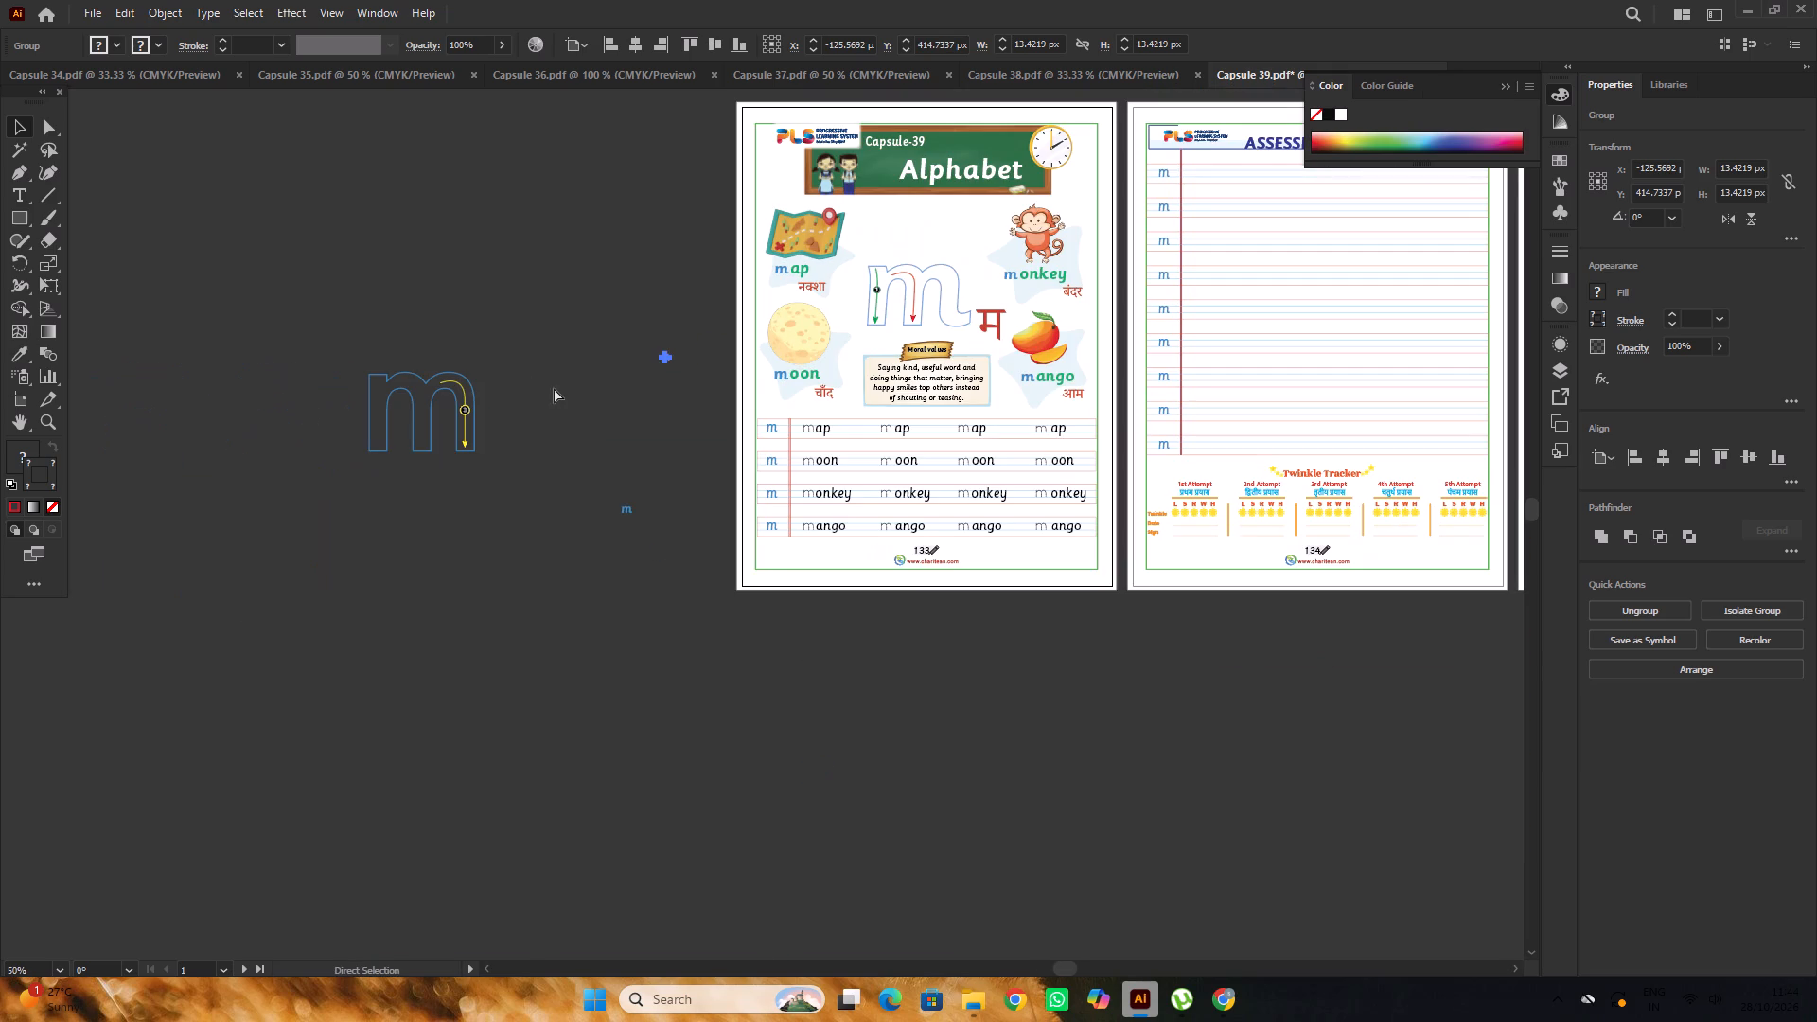
pyautogui.hotkey('ctrl', 'g')
pyautogui.click(596, 424)
pyautogui.press('space')
pyautogui.moveTo(655, 404); pyautogui.dragTo(499, 442)
pyautogui.click(550, 436)
# Place the grouped number 2 badge on the red arrow, level with the number 1 badge.
pyautogui.keyDown('alt'); pyautogui.scroll(2, 577, 383); pyautogui.keyUp('alt')
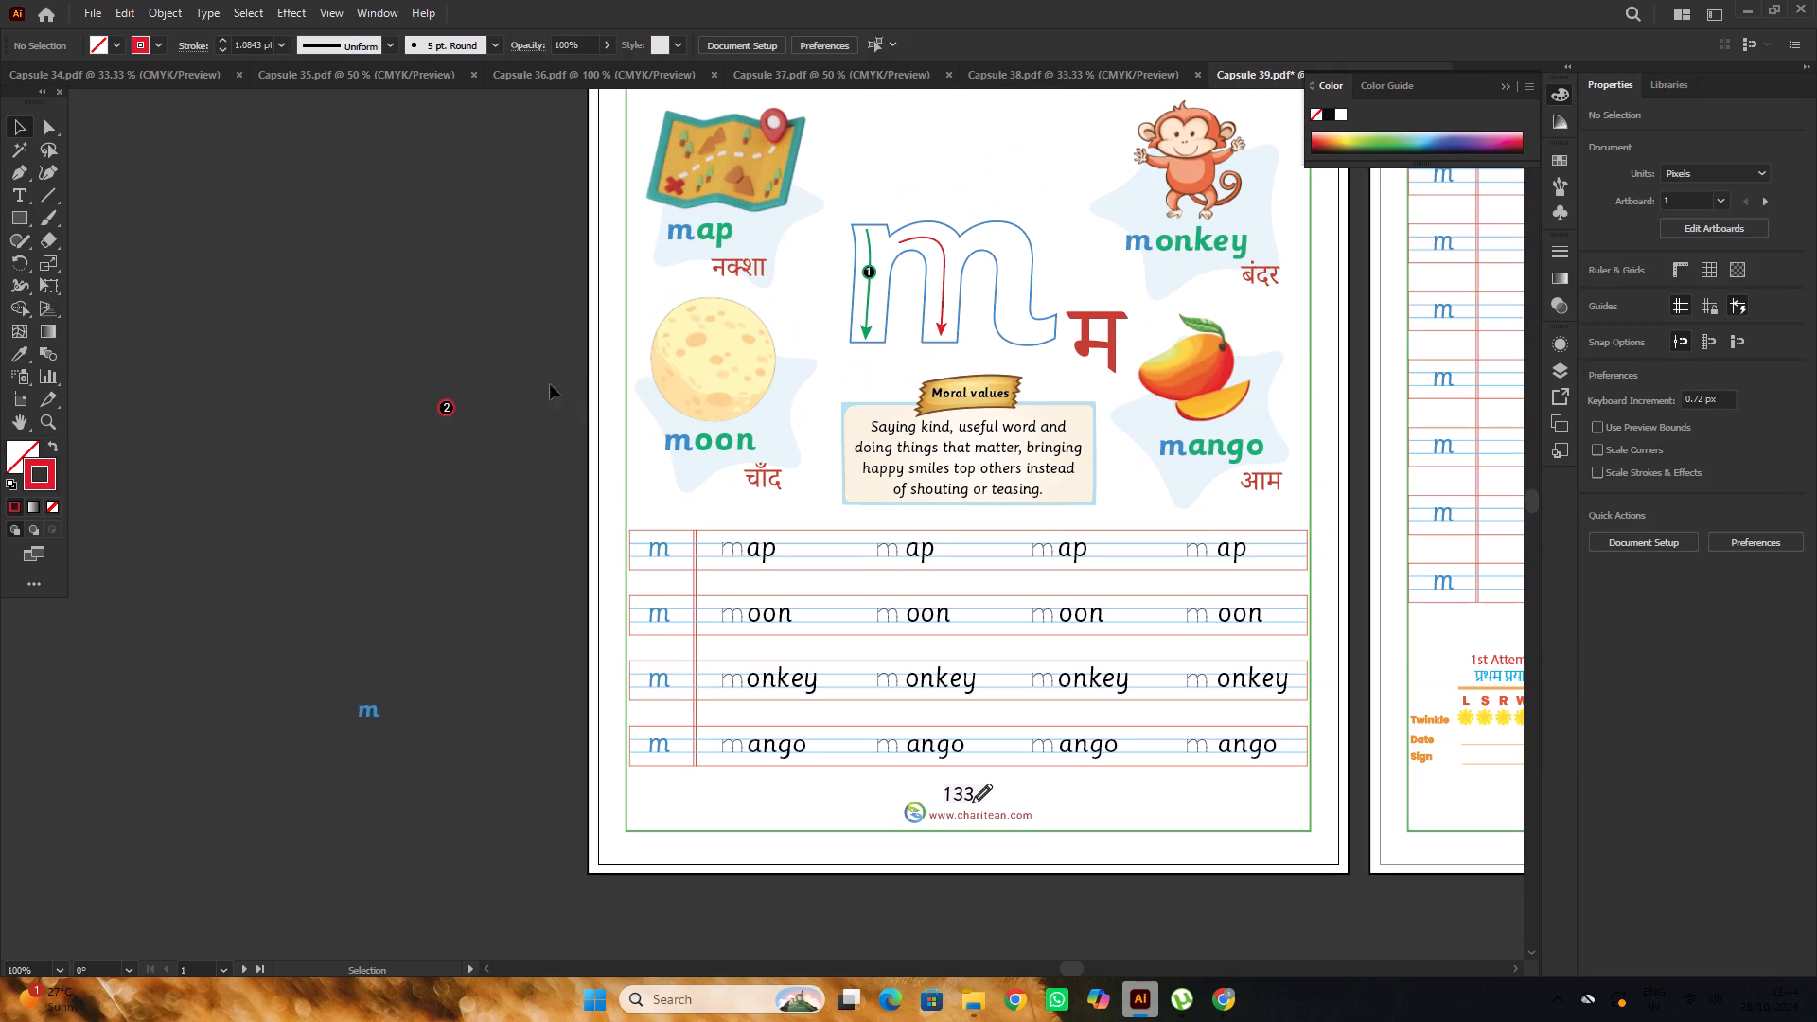
pyautogui.moveTo(451, 411); pyautogui.dragTo(946, 277)
pyautogui.keyDown('alt'); pyautogui.scroll(2, 951, 272); pyautogui.keyUp('alt')
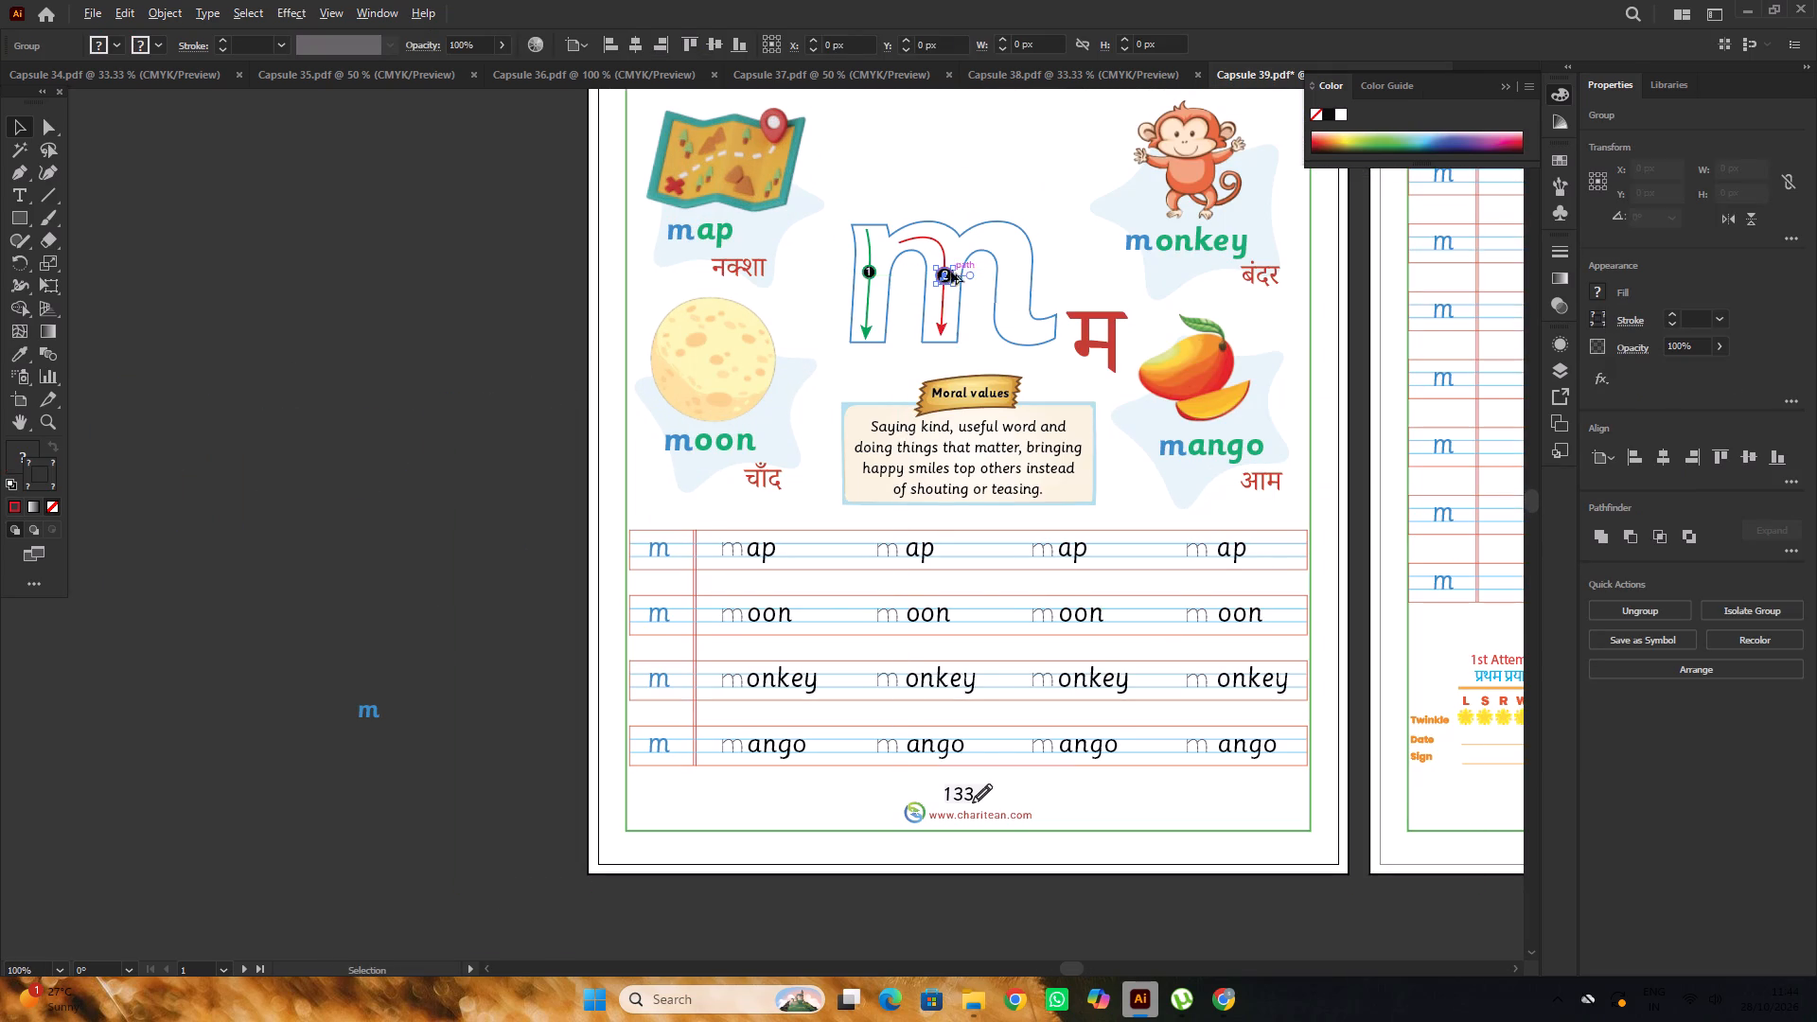
pyautogui.keyDown('alt'); pyautogui.scroll(2, 951, 272); pyautogui.keyUp('alt')
pyautogui.moveTo(932, 293); pyautogui.dragTo(928, 283)
pyautogui.keyDown('alt'); pyautogui.scroll(-3, 925, 279); pyautogui.keyUp('alt')
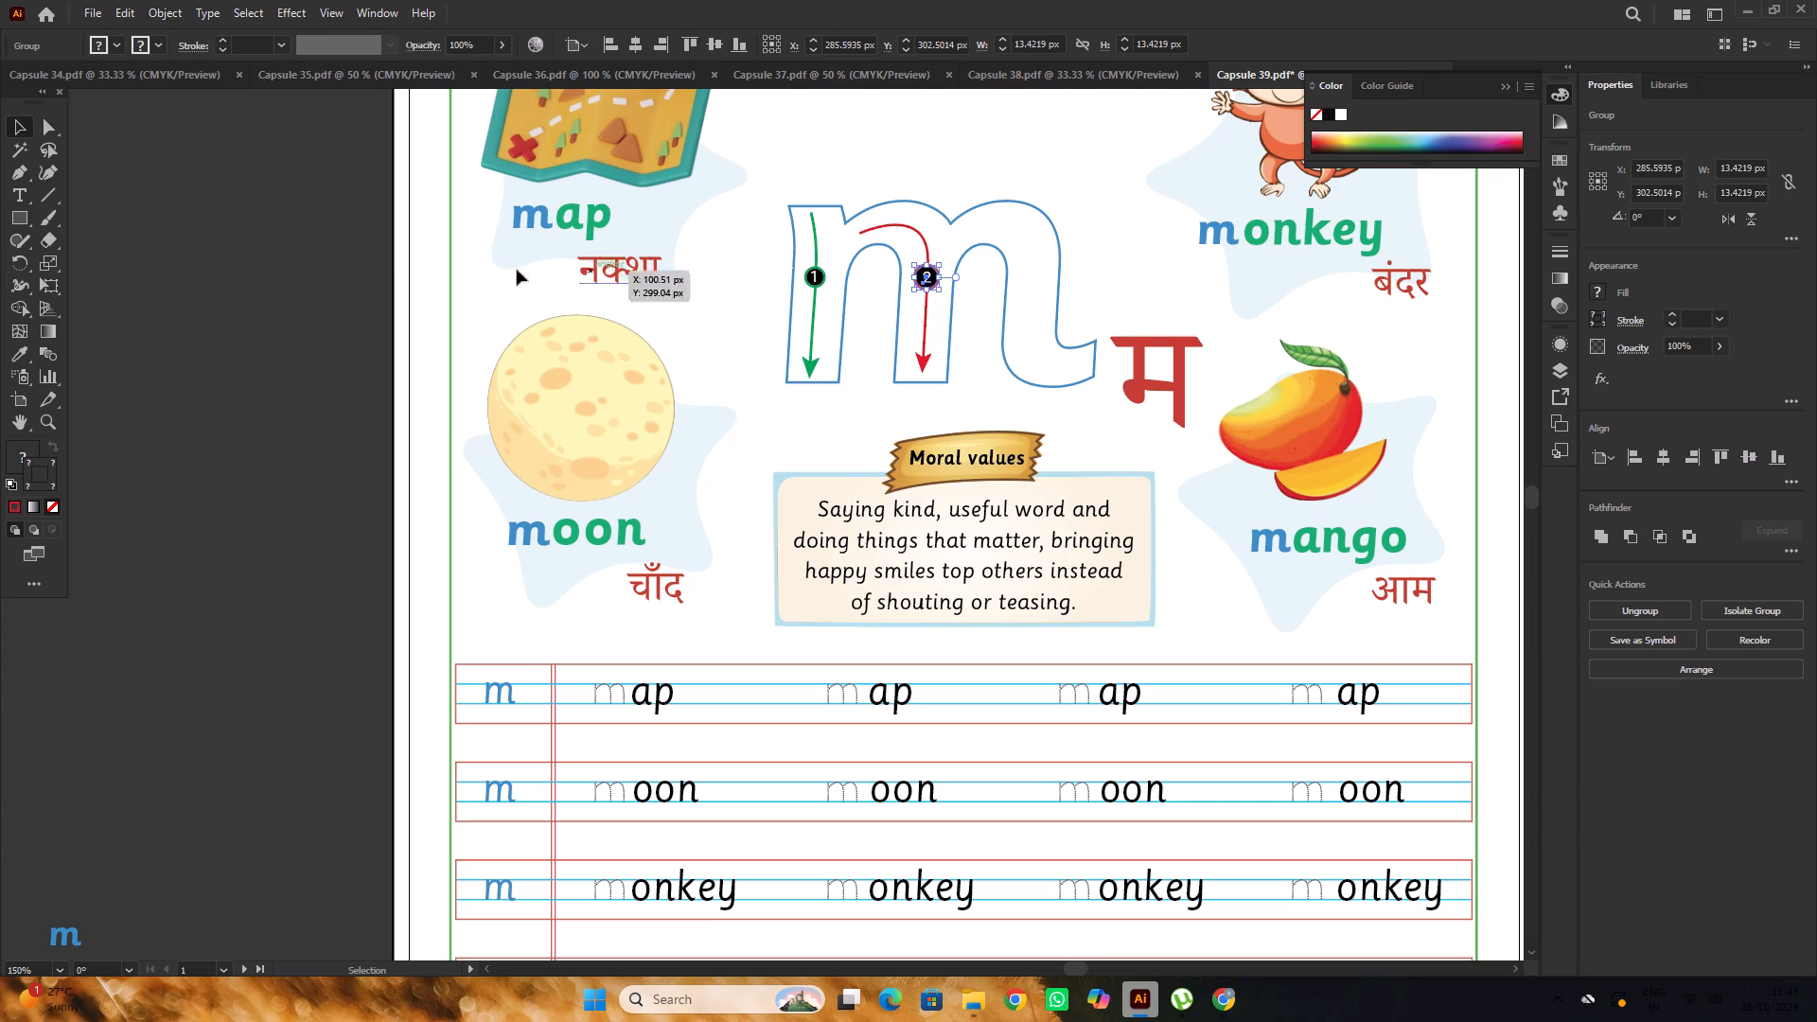
pyautogui.click(291, 250)
# Move the number 3 badge with its yellow circle off the old m onto the empty pasteboard beside it.
pyautogui.keyDown('alt'); pyautogui.scroll(-2, 554, 264); pyautogui.keyUp('alt')
pyautogui.keyDown('alt'); pyautogui.scroll(-1, 782, 273); pyautogui.keyUp('alt')
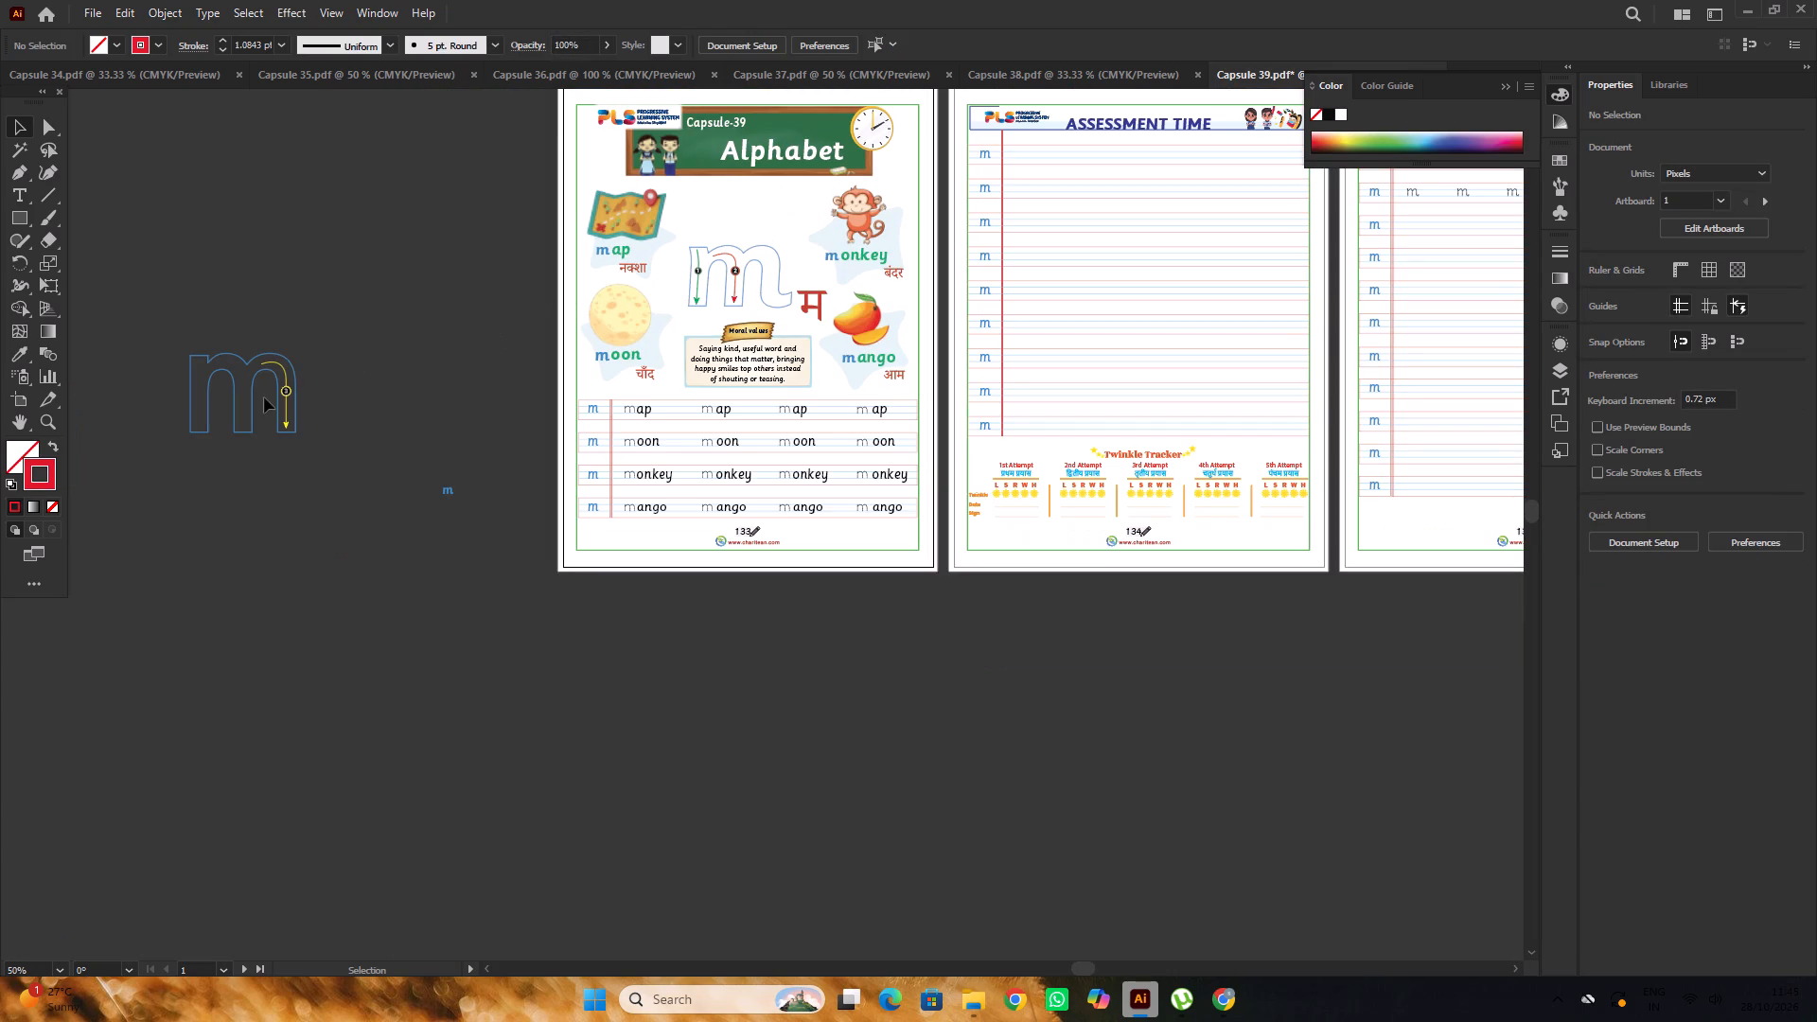
pyautogui.moveTo(287, 392); pyautogui.dragTo(399, 362)
pyautogui.click(382, 426)
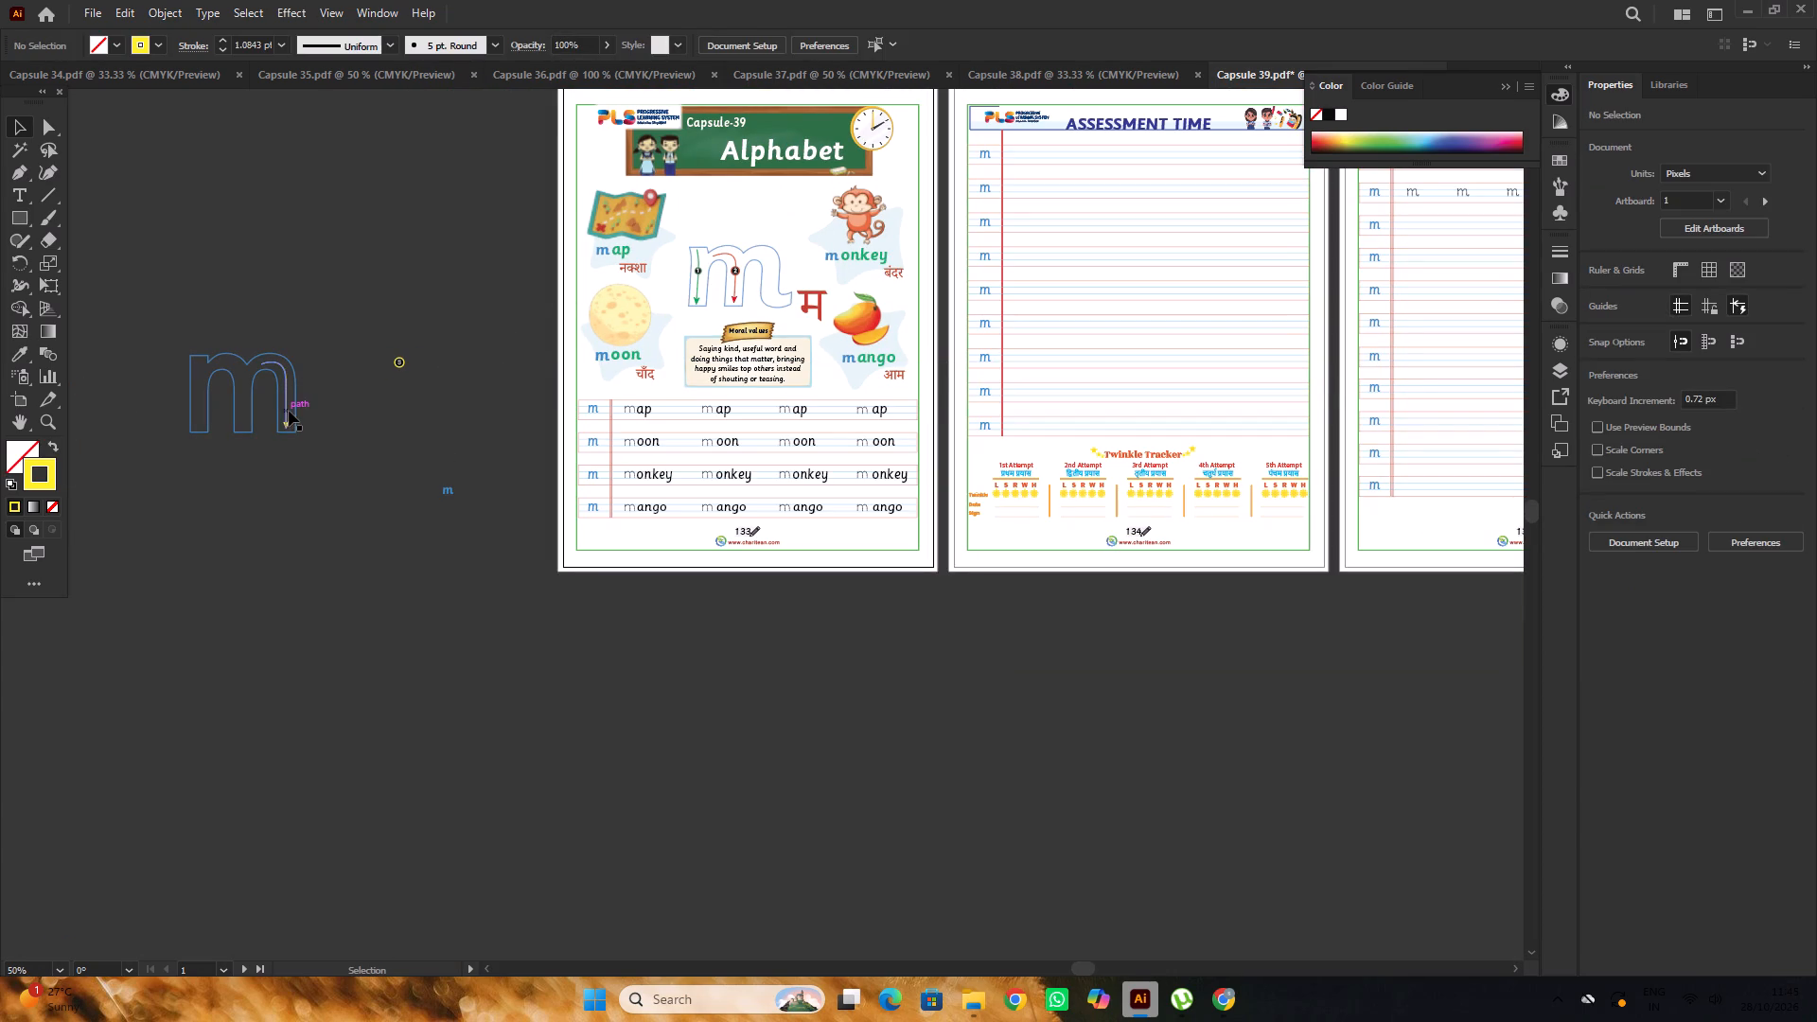
# Move the yellow arrow from the old m into the last arch and stem of the new m.
pyautogui.moveTo(288, 412); pyautogui.dragTo(775, 291)
pyautogui.keyDown('alt'); pyautogui.scroll(2, 775, 279); pyautogui.keyUp('alt')
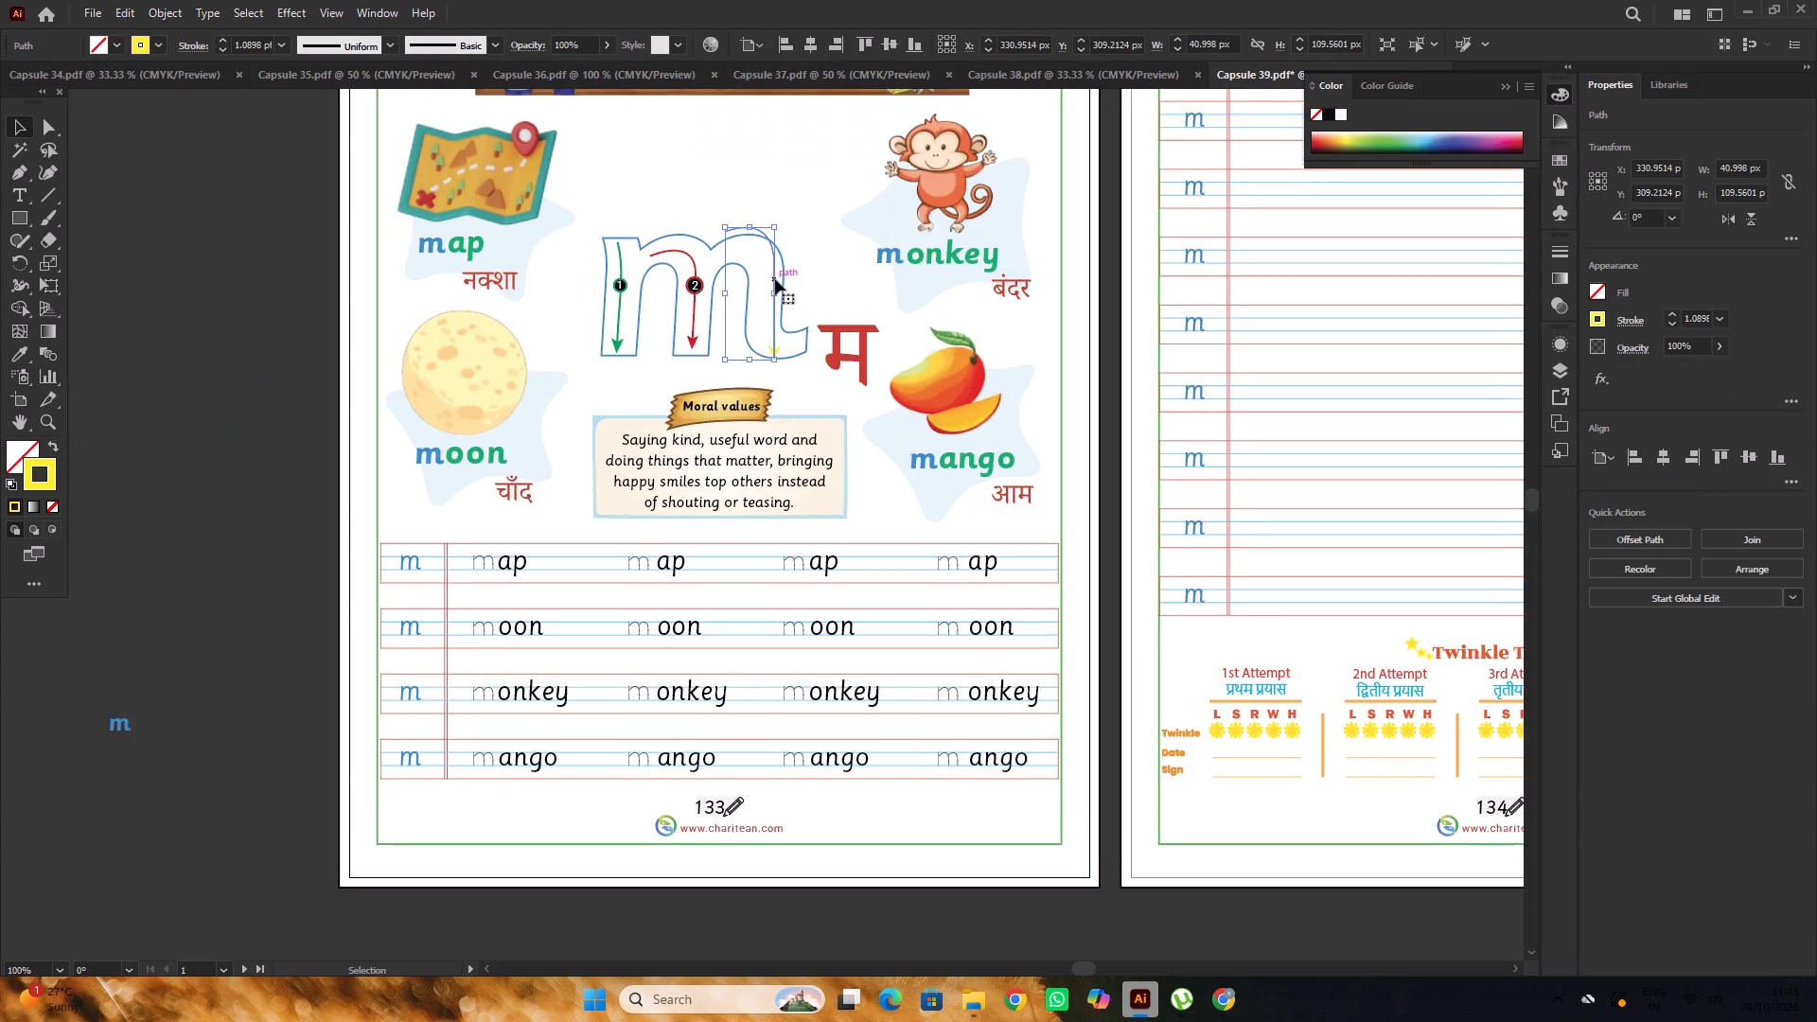
pyautogui.keyDown('alt'); pyautogui.scroll(5, 775, 279); pyautogui.keyUp('alt')
pyautogui.moveTo(778, 275); pyautogui.dragTo(773, 320)
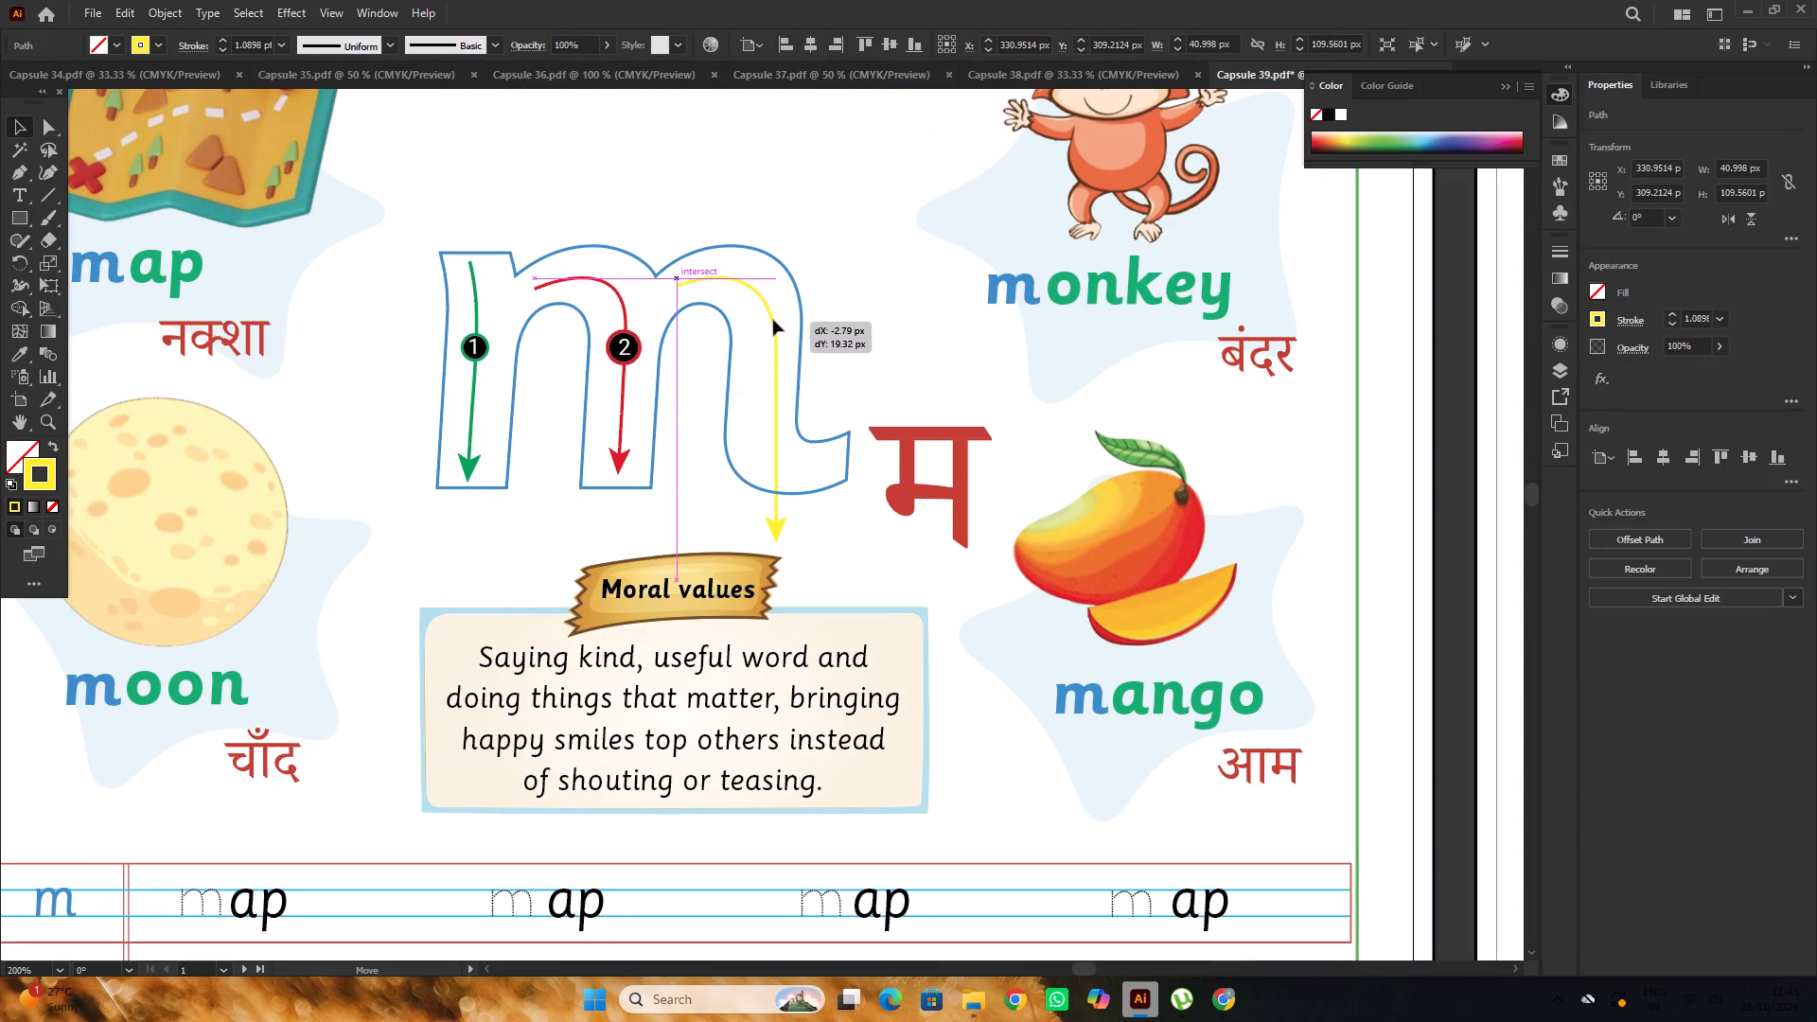
pyautogui.moveTo(773, 320); pyautogui.dragTo(774, 318)
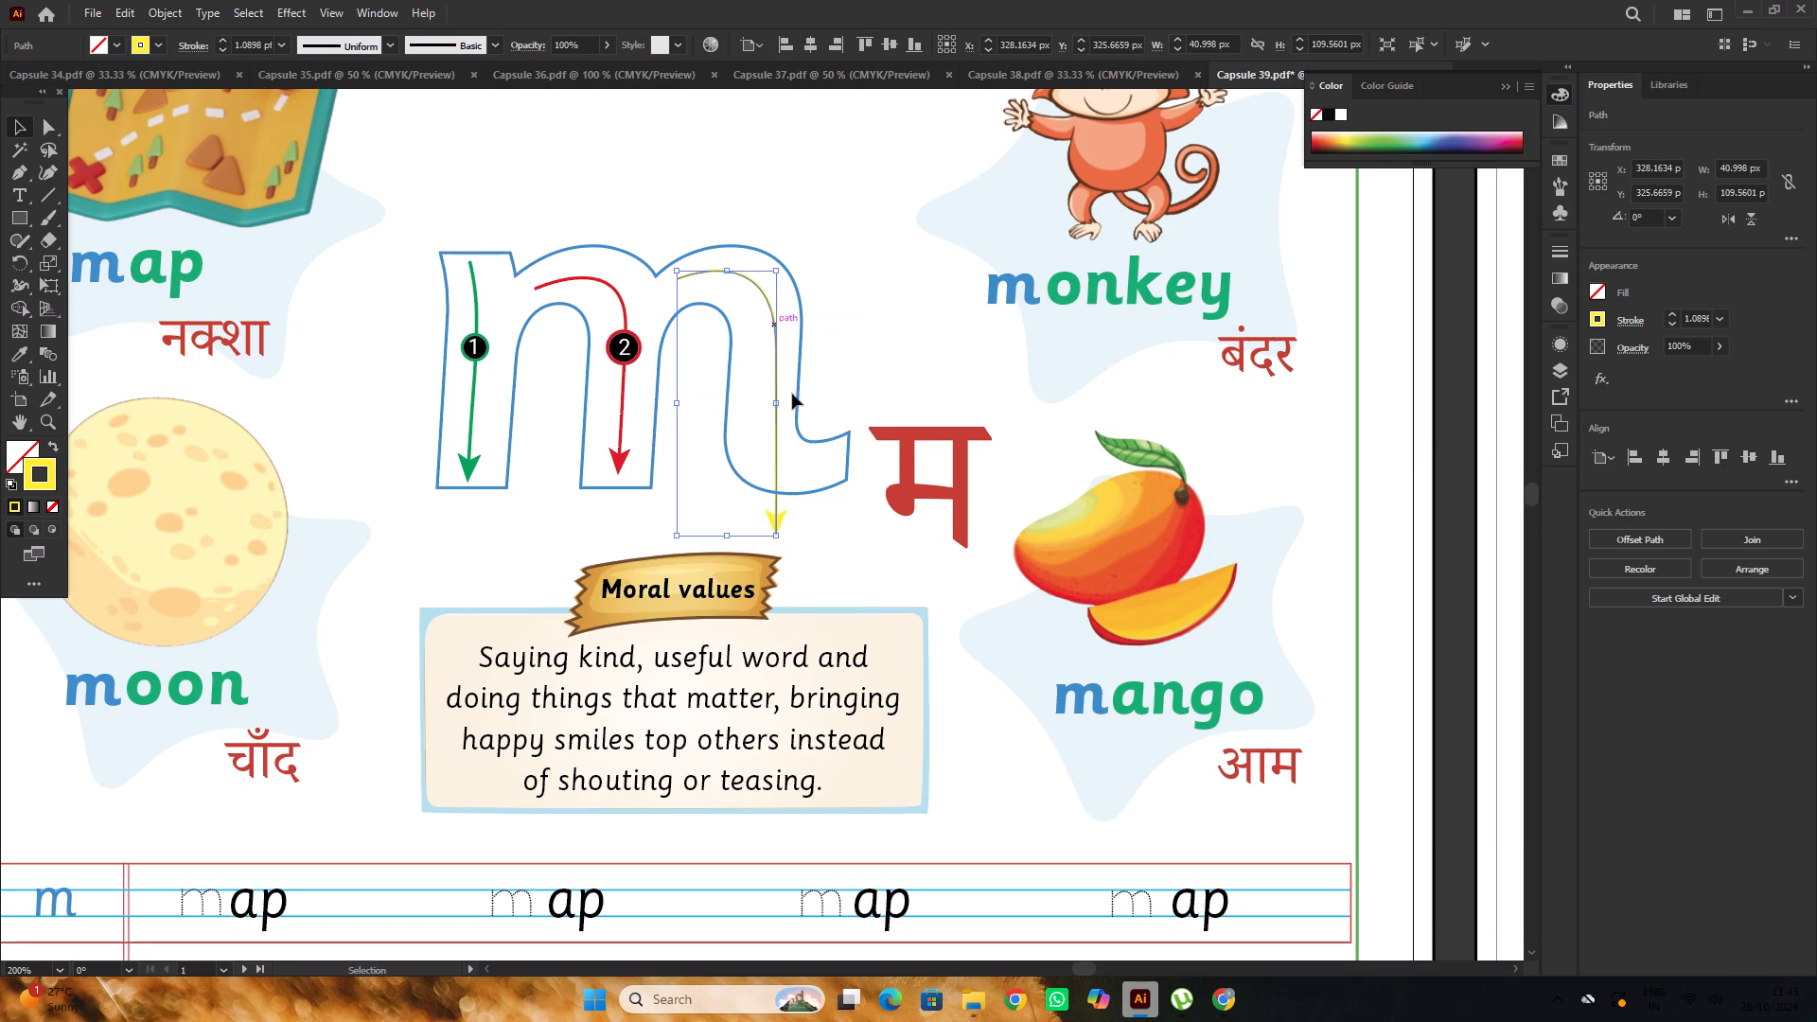
# Reshape the yellow arrow with the Curvature tool to follow the new m's last stem and end inside its exit tail.
pyautogui.click(48, 181)
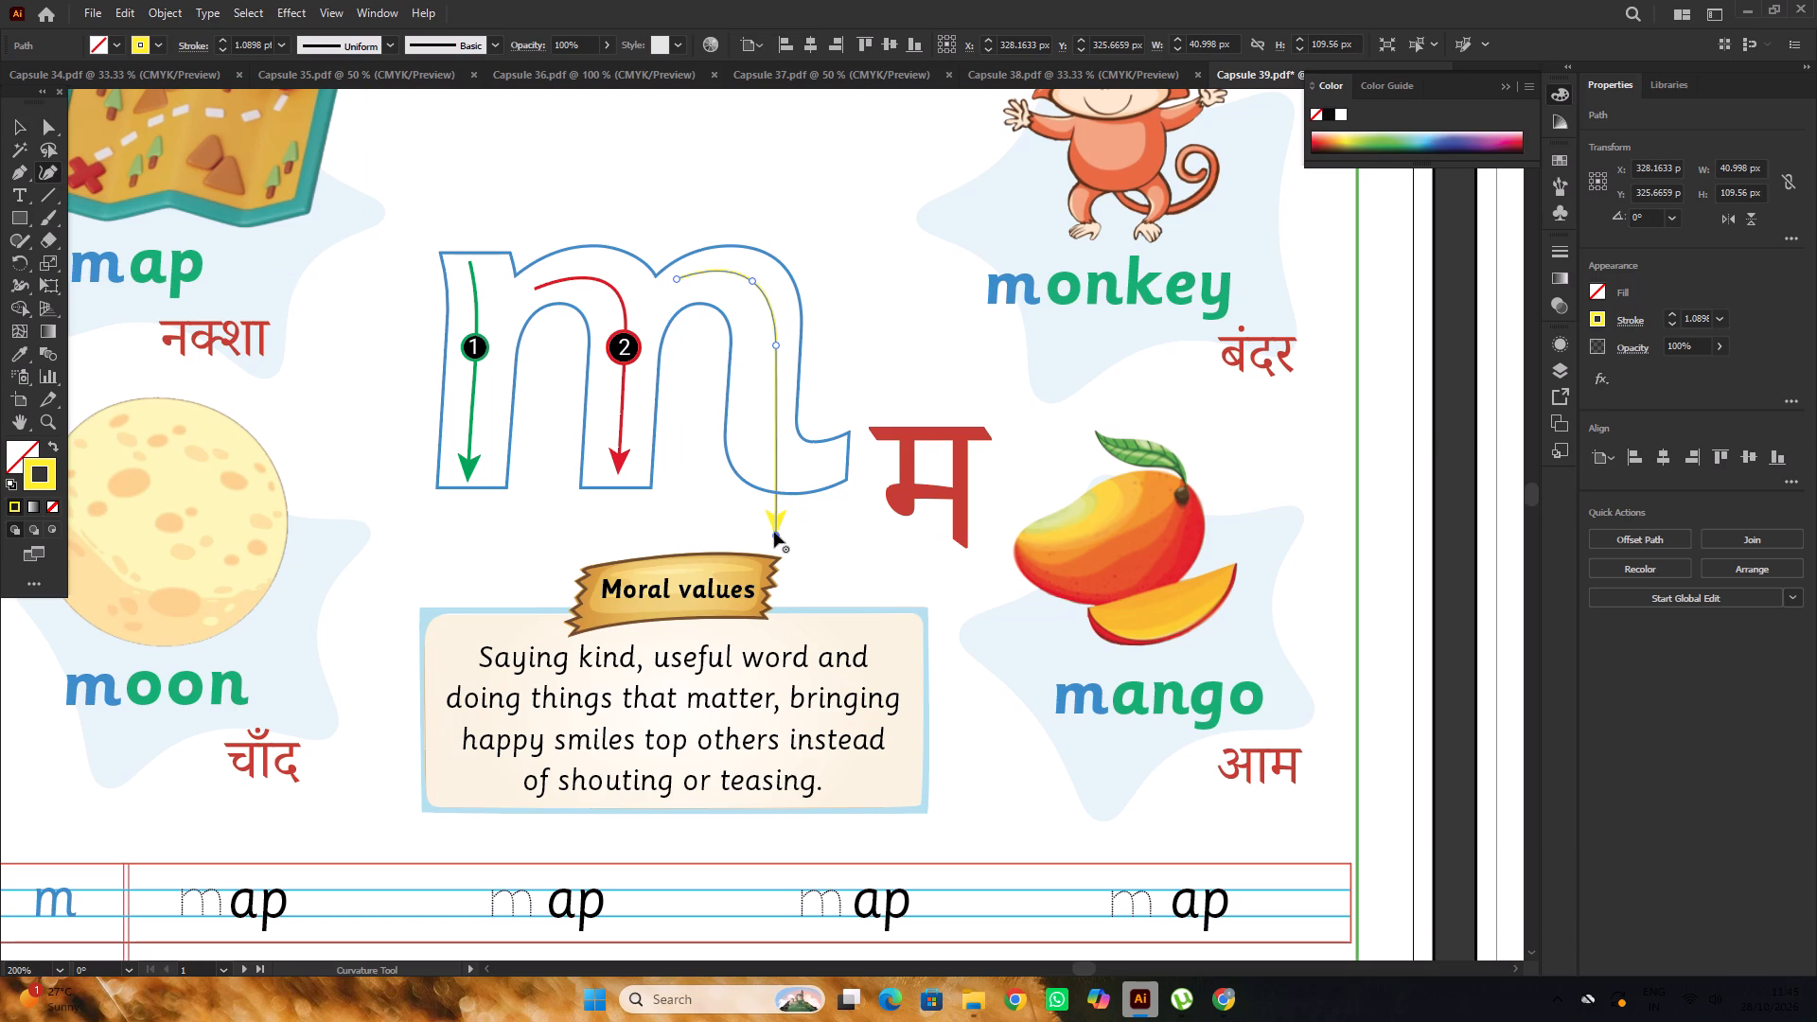
pyautogui.moveTo(776, 532); pyautogui.dragTo(821, 472)
pyautogui.keyDown('alt'); pyautogui.scroll(1, 788, 424); pyautogui.keyUp('alt')
pyautogui.moveTo(767, 312); pyautogui.dragTo(749, 347)
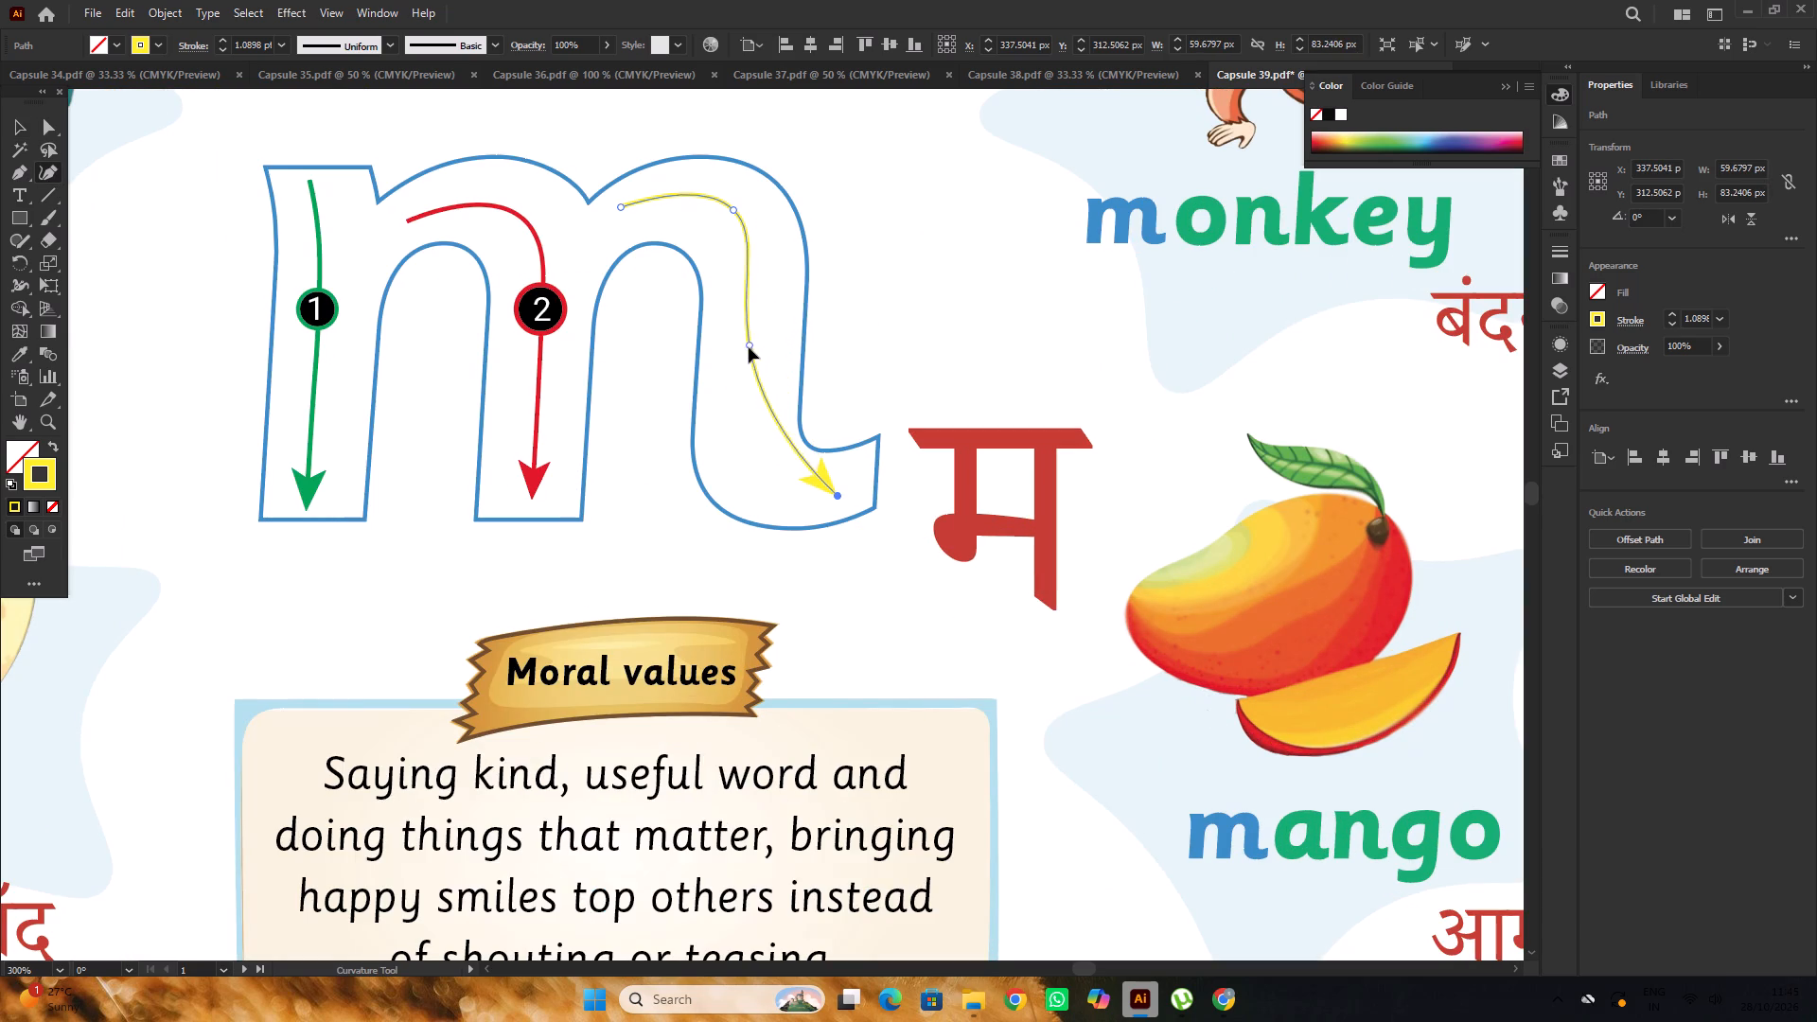
pyautogui.moveTo(749, 347); pyautogui.dragTo(768, 482)
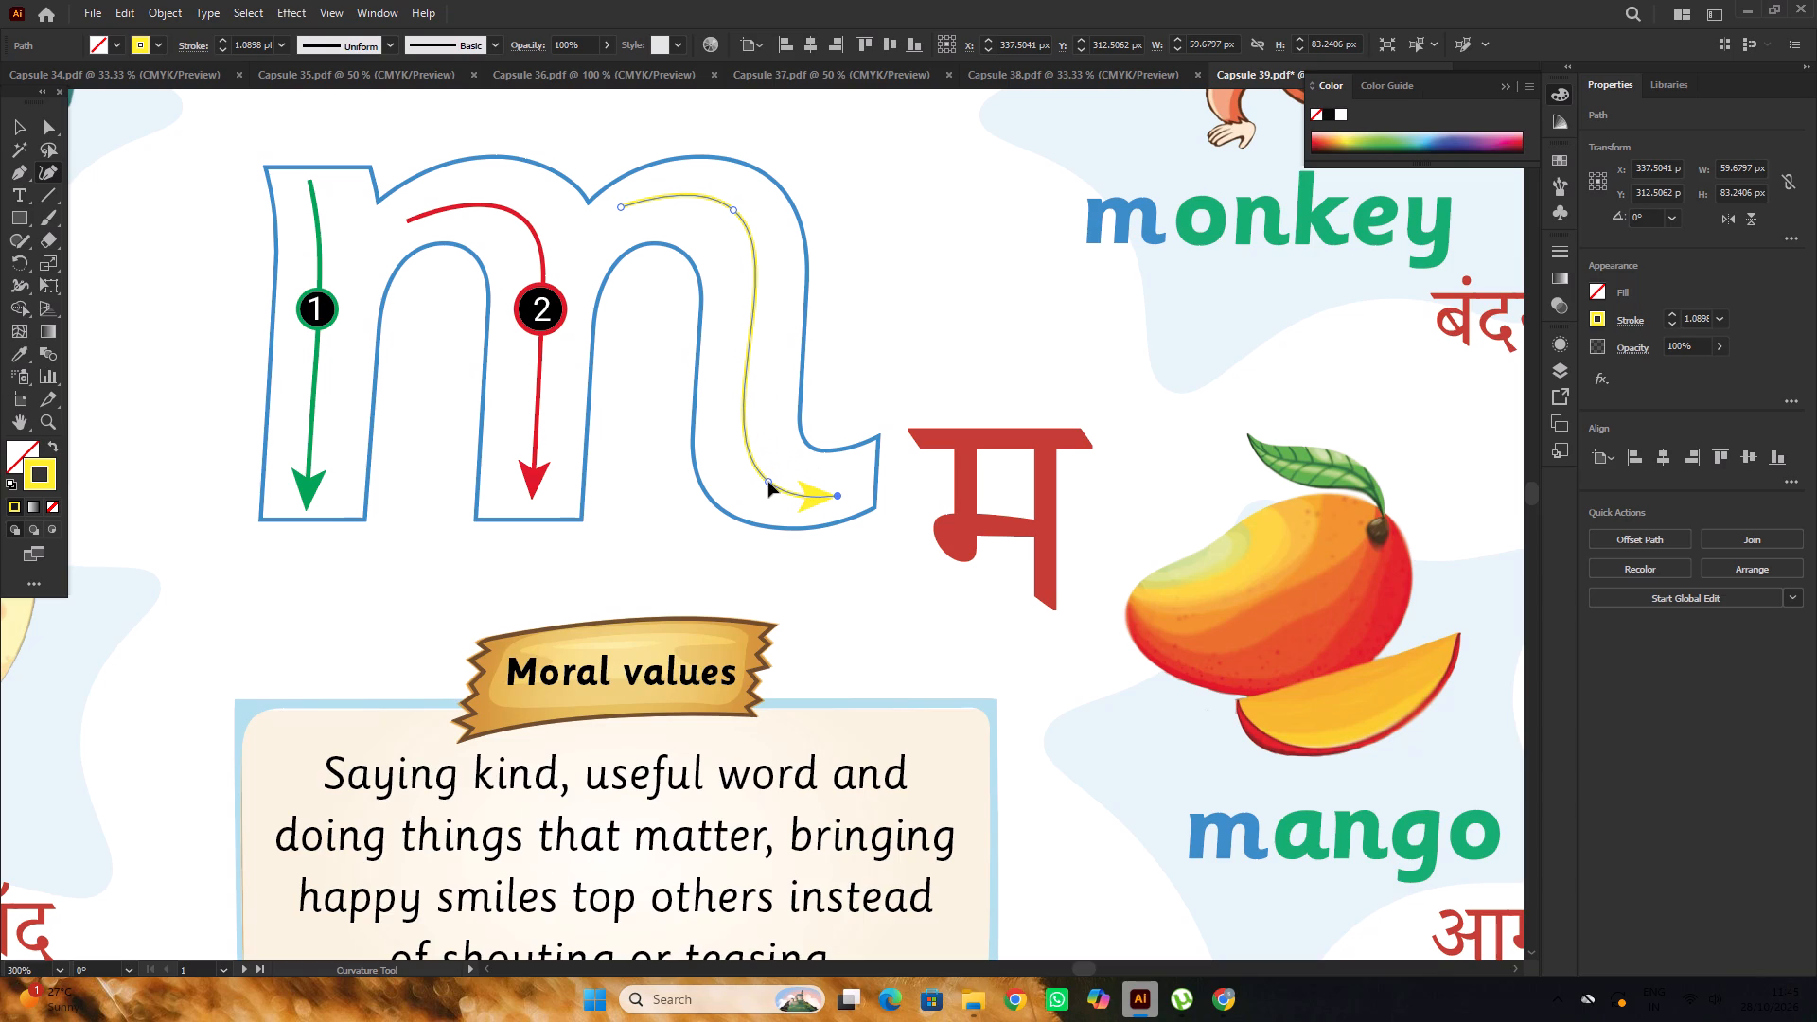
pyautogui.moveTo(768, 482); pyautogui.dragTo(768, 486)
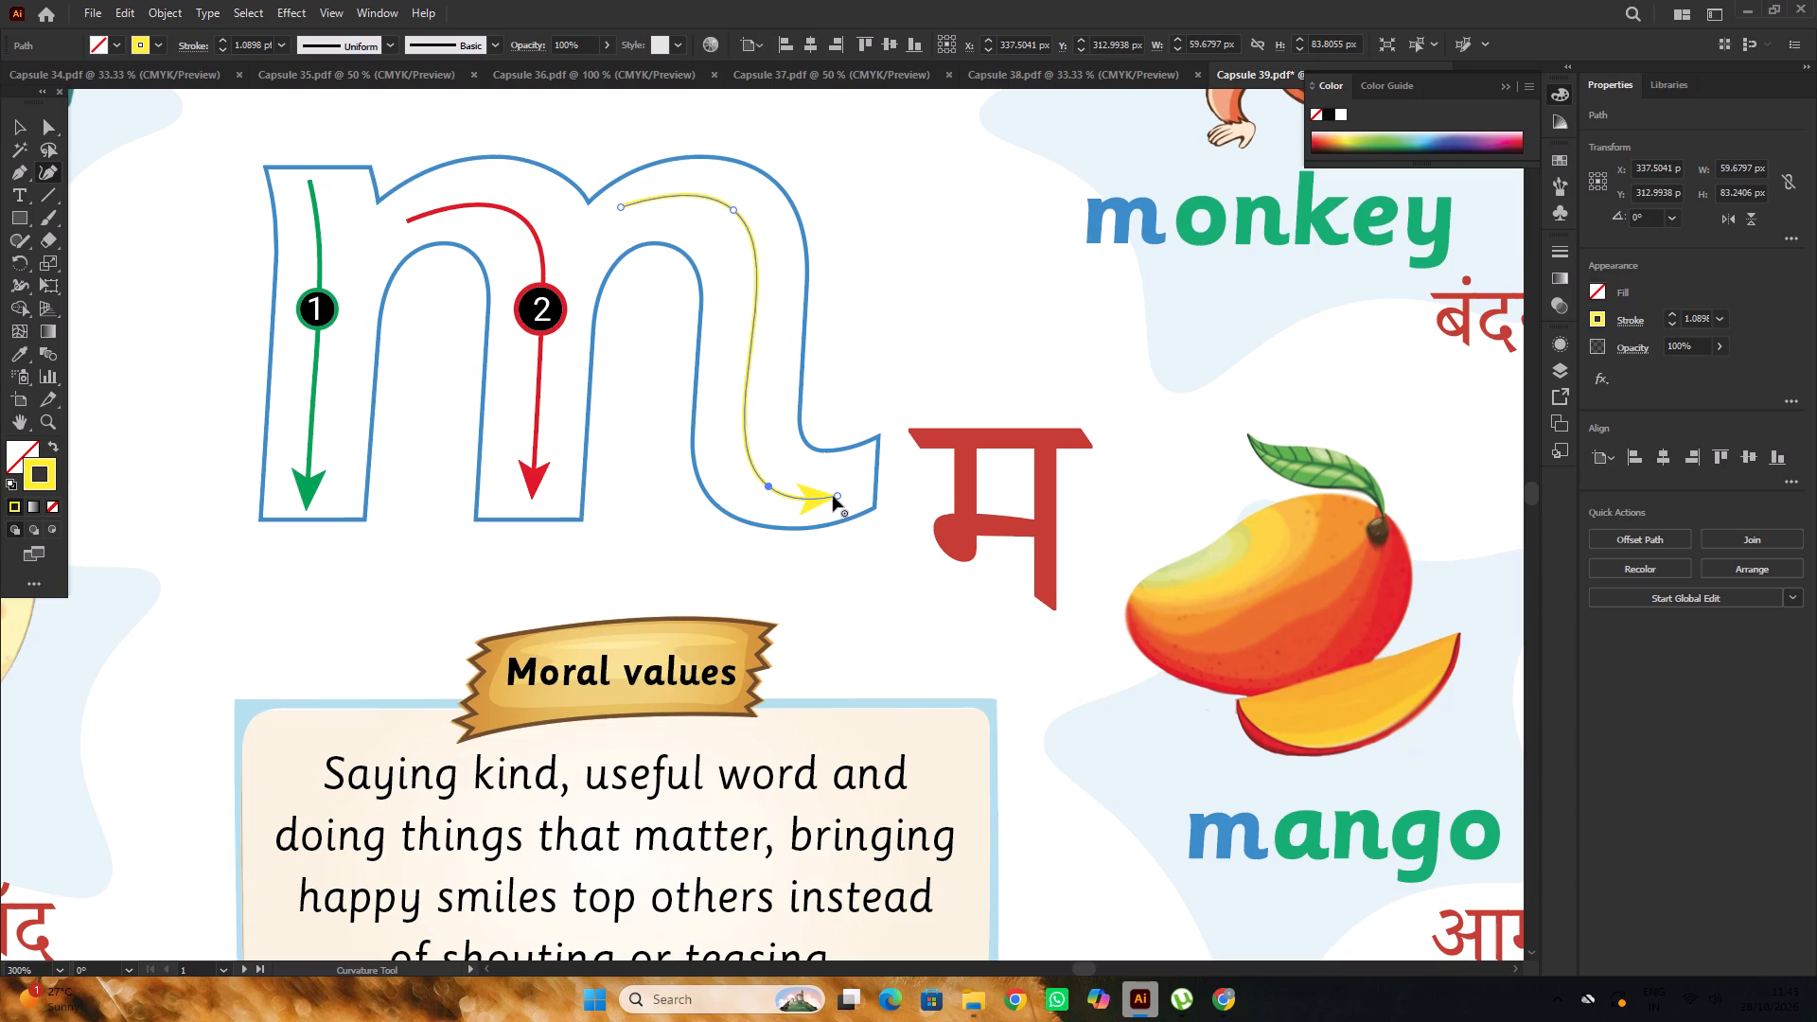
pyautogui.moveTo(838, 496); pyautogui.dragTo(846, 478)
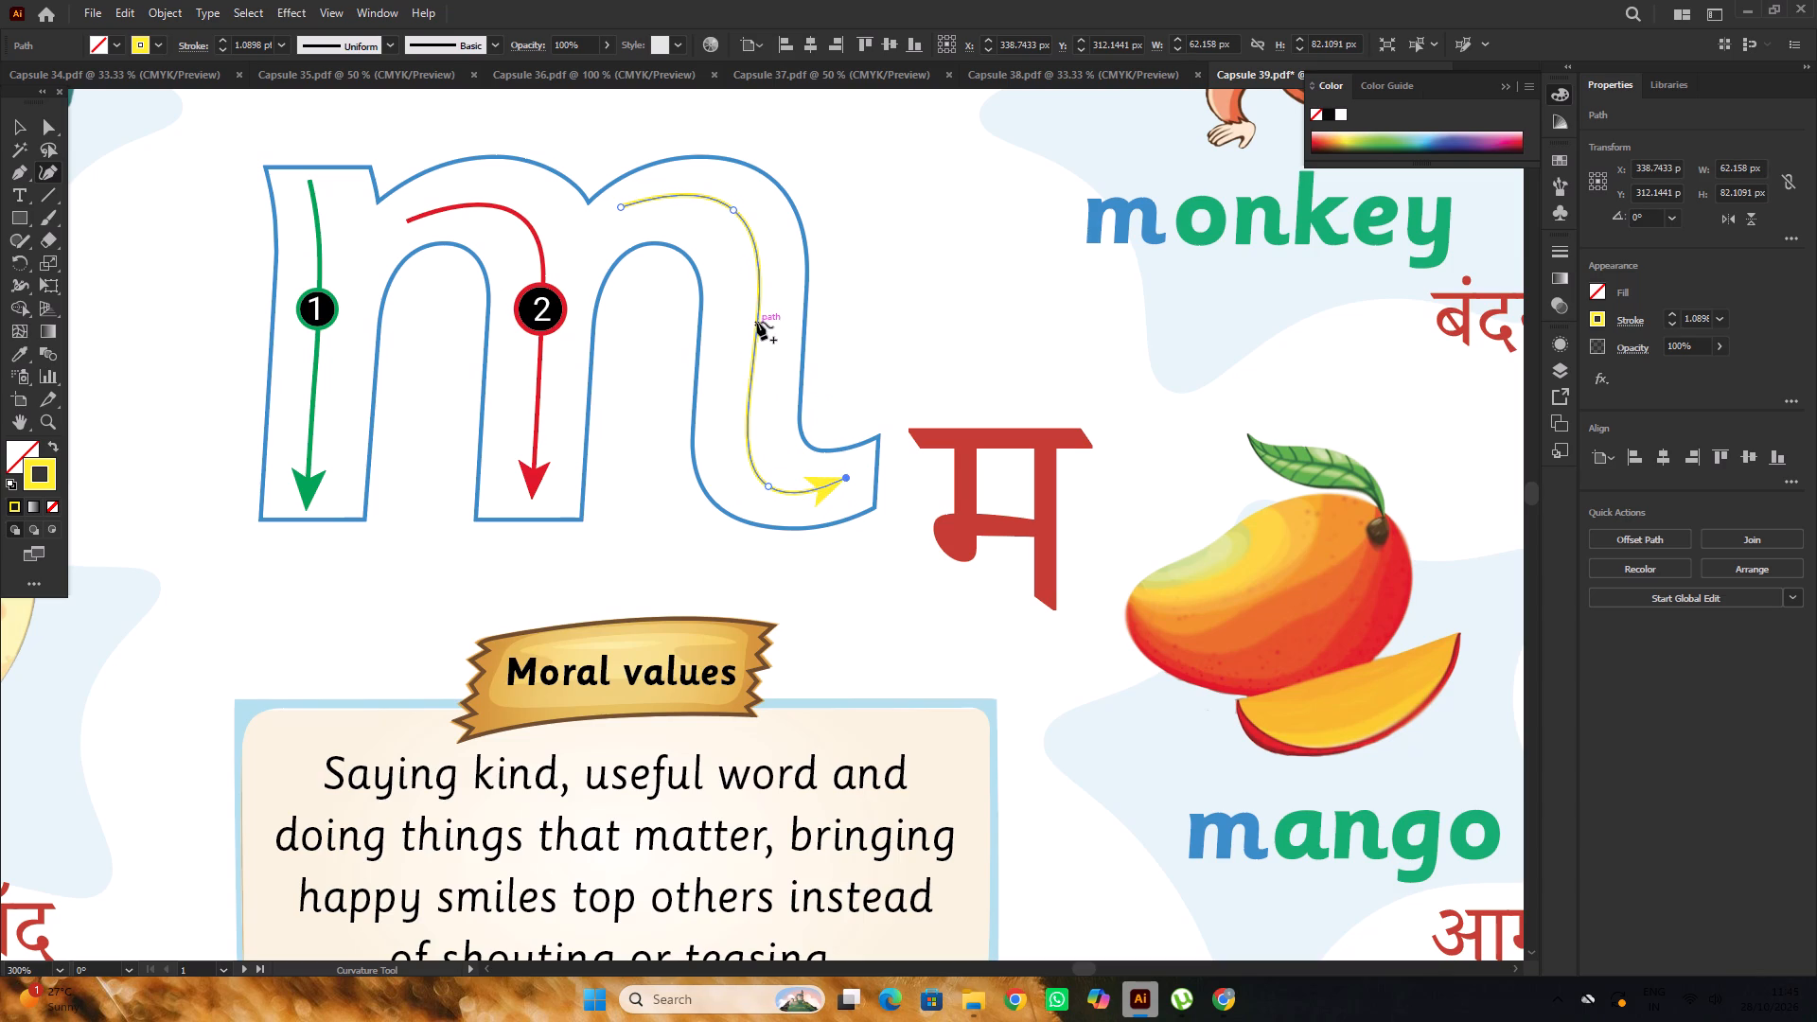
pyautogui.click(756, 317)
pyautogui.hotkey('ctrl', 'z')
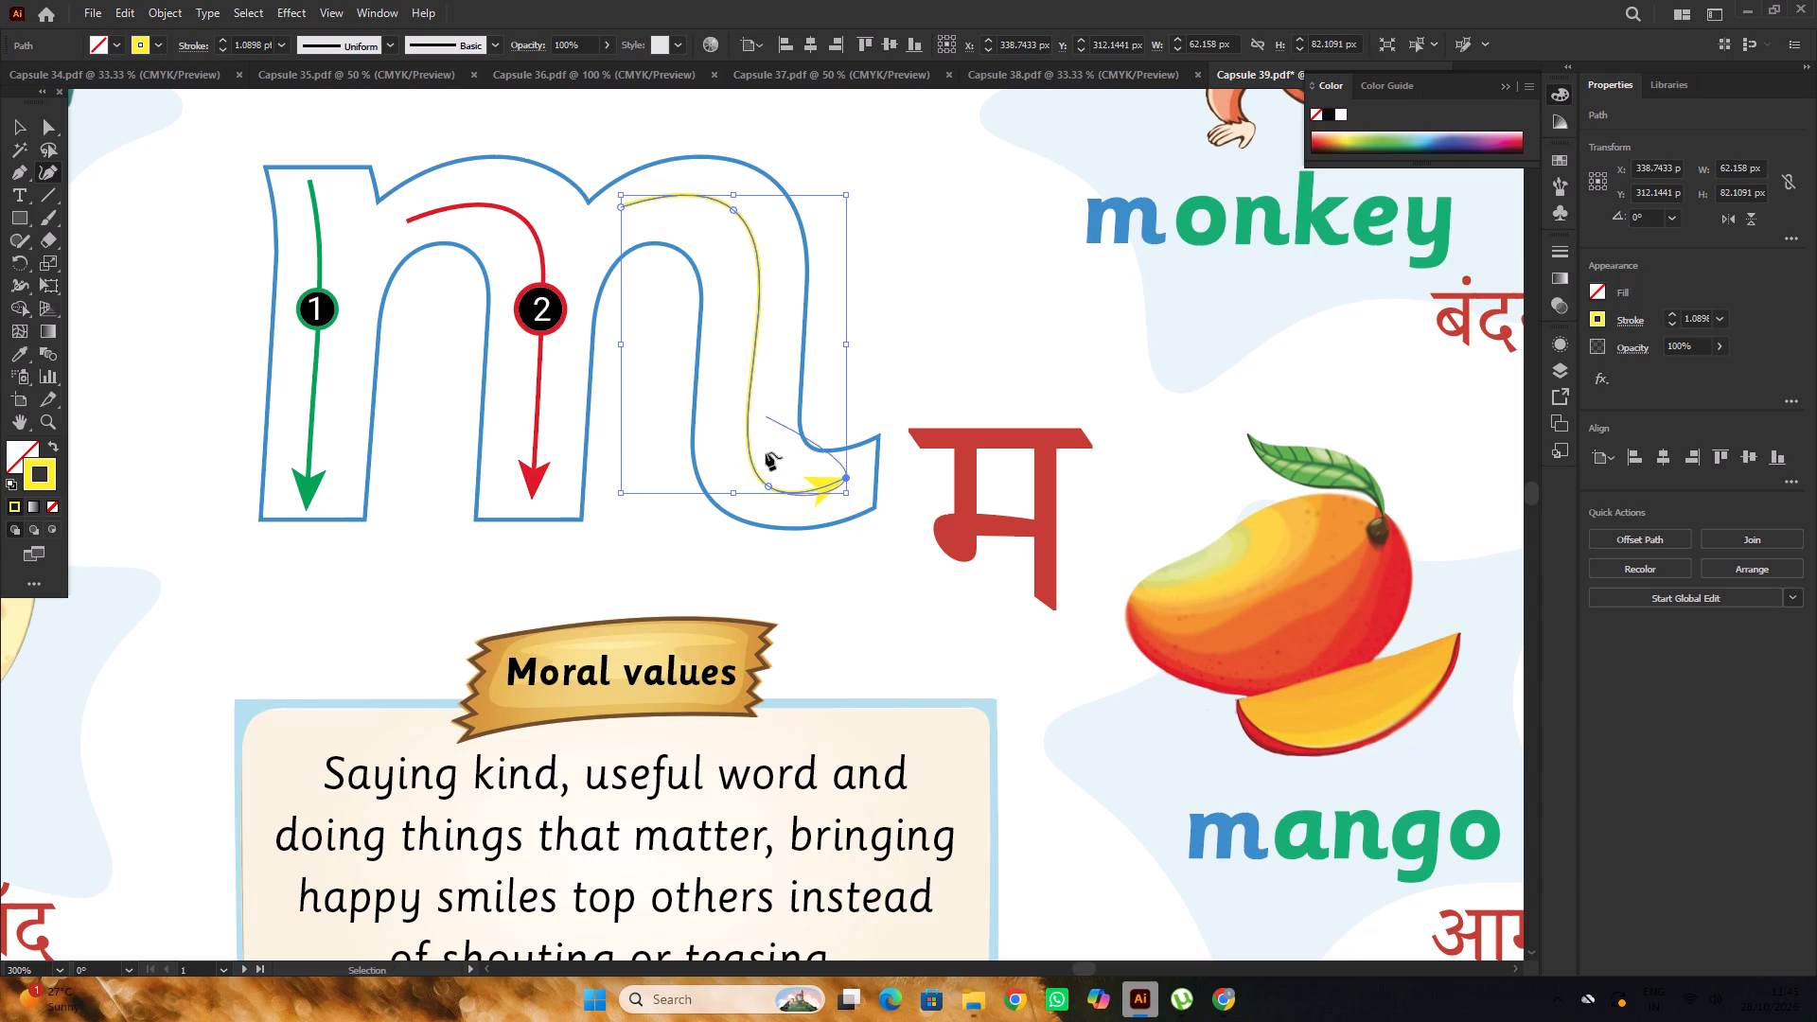
pyautogui.click(764, 485)
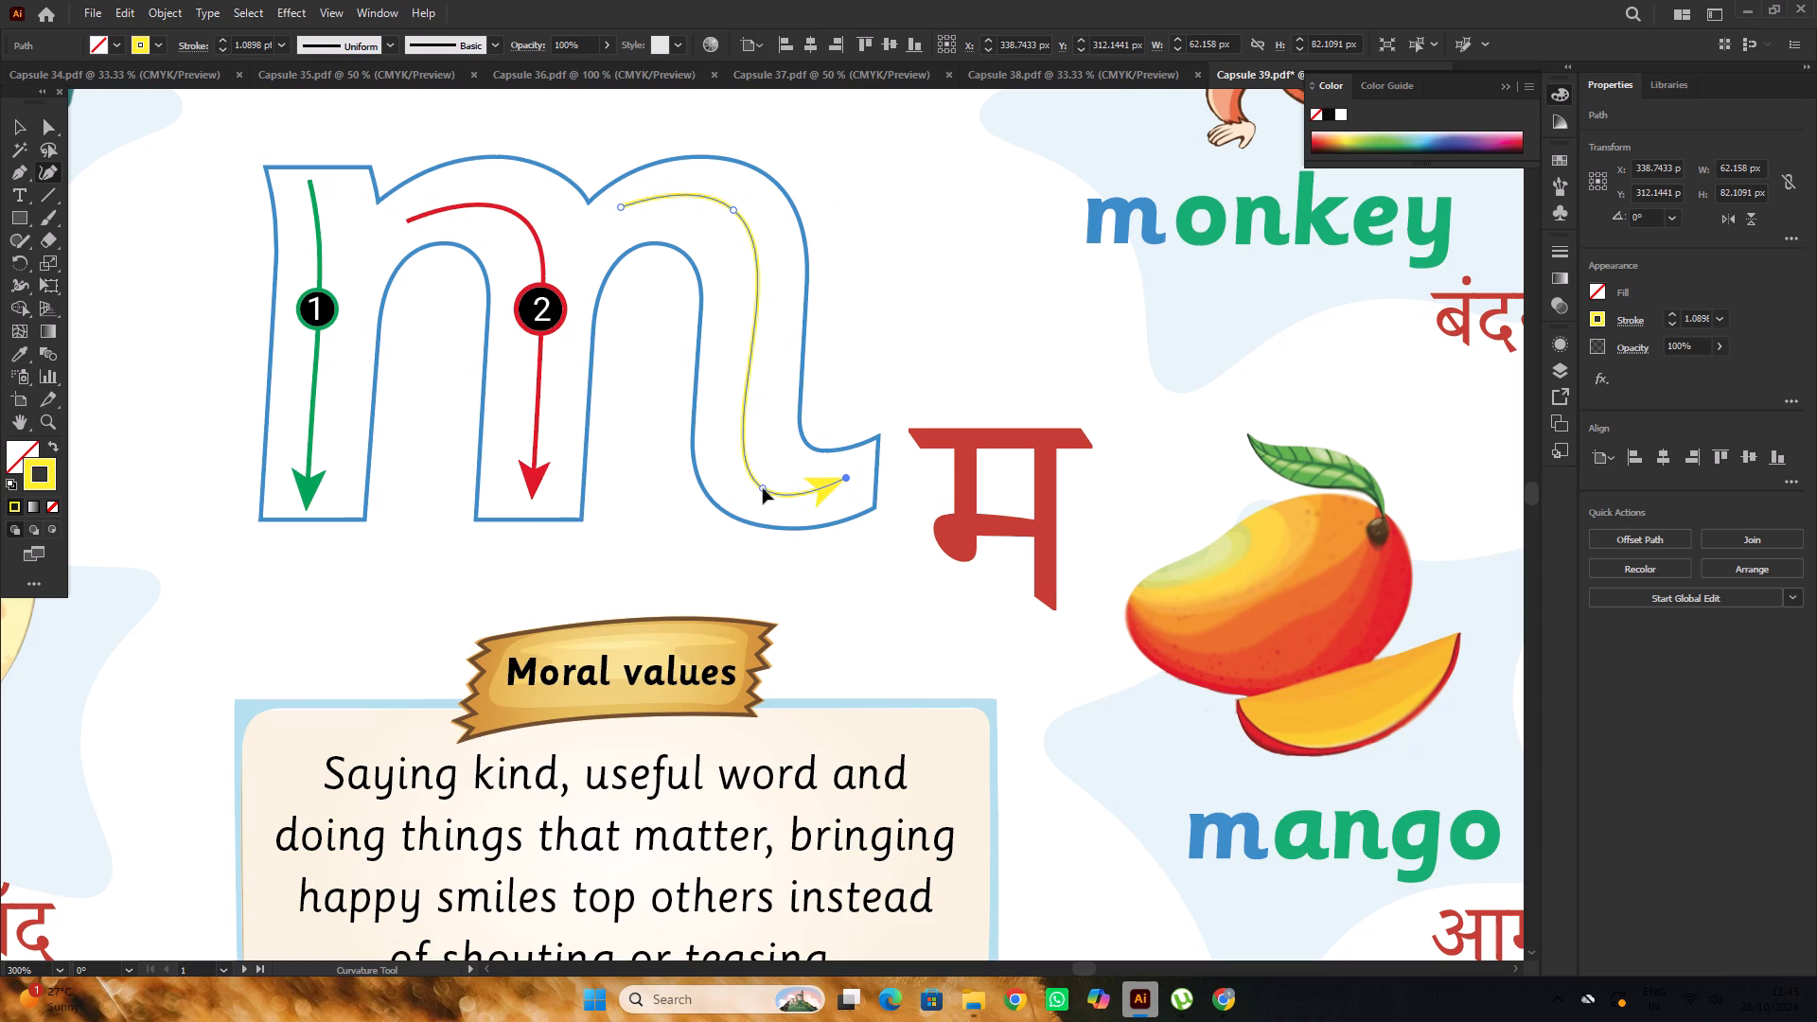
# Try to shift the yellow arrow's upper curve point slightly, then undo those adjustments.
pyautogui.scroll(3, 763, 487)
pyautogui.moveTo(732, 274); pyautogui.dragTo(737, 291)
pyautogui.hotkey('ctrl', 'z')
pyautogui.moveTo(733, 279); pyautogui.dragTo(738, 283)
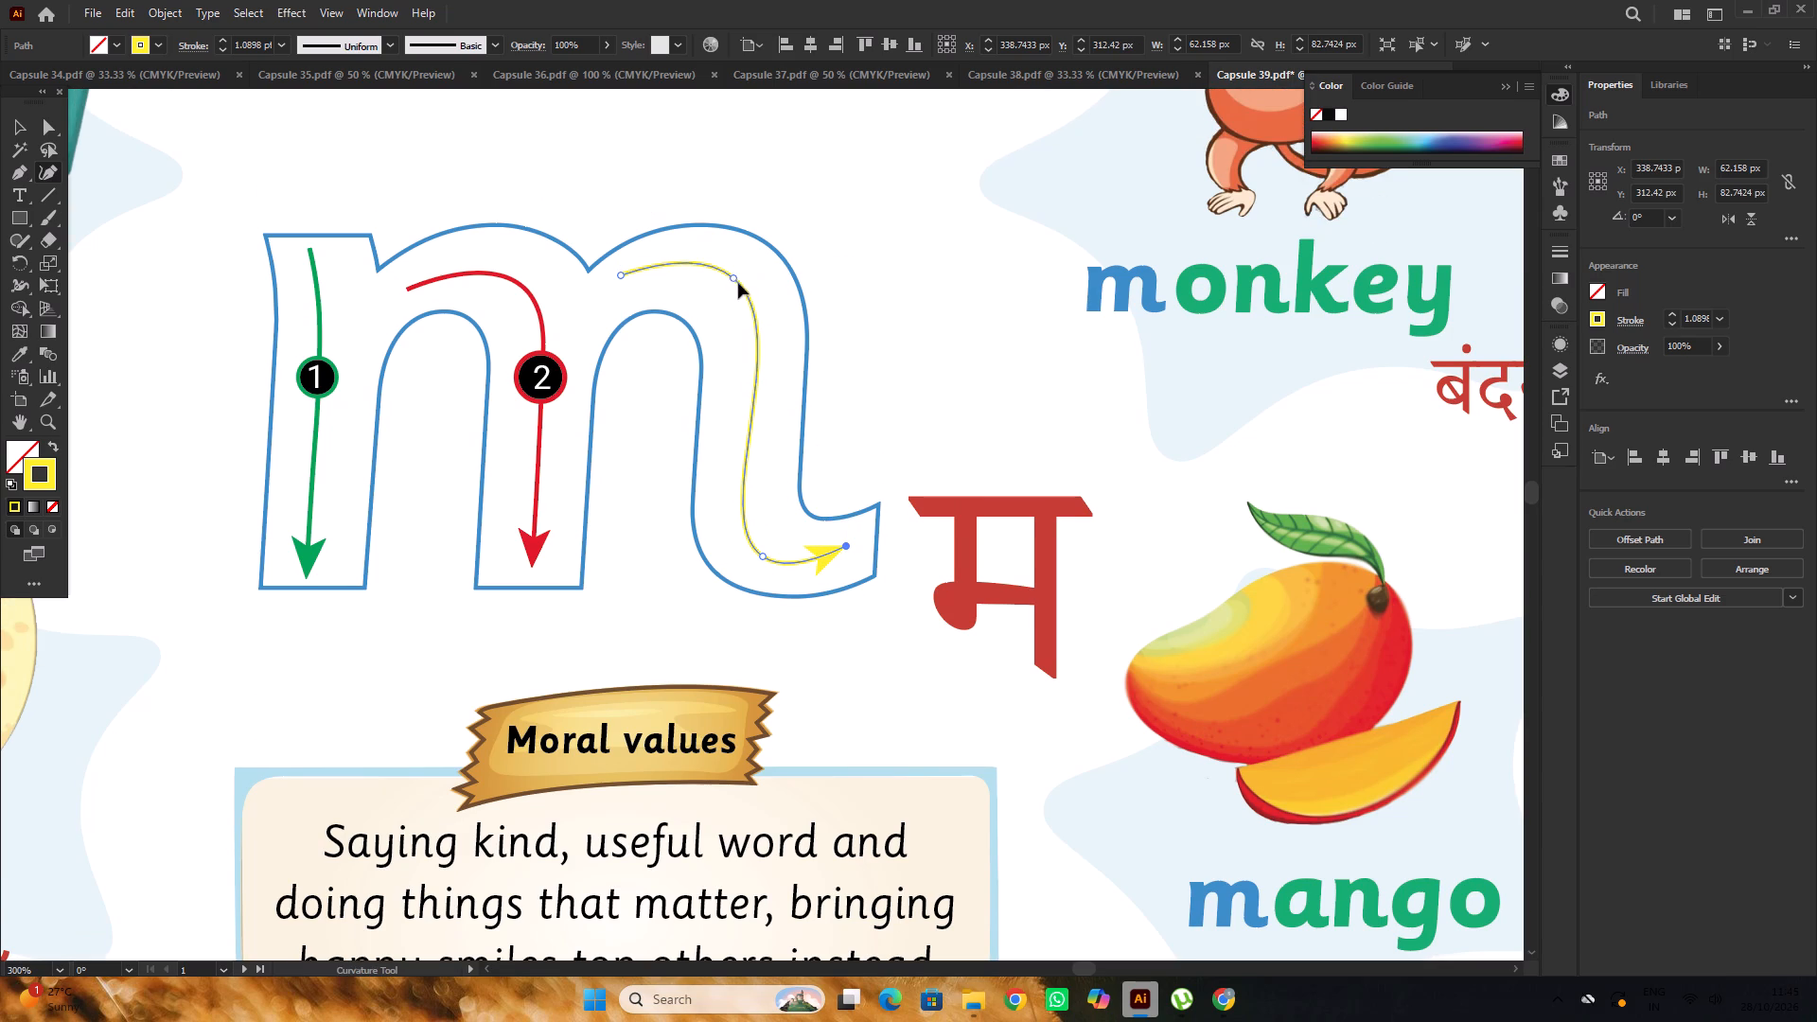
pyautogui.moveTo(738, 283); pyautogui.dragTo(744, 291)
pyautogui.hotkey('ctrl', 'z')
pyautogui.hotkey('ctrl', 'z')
# Group the number 3 with its yellow circle on the pasteboard beside the Alphabet page.
pyautogui.keyDown('alt'); pyautogui.scroll(-1, 775, 332); pyautogui.keyUp('alt')
pyautogui.click(31, 126)
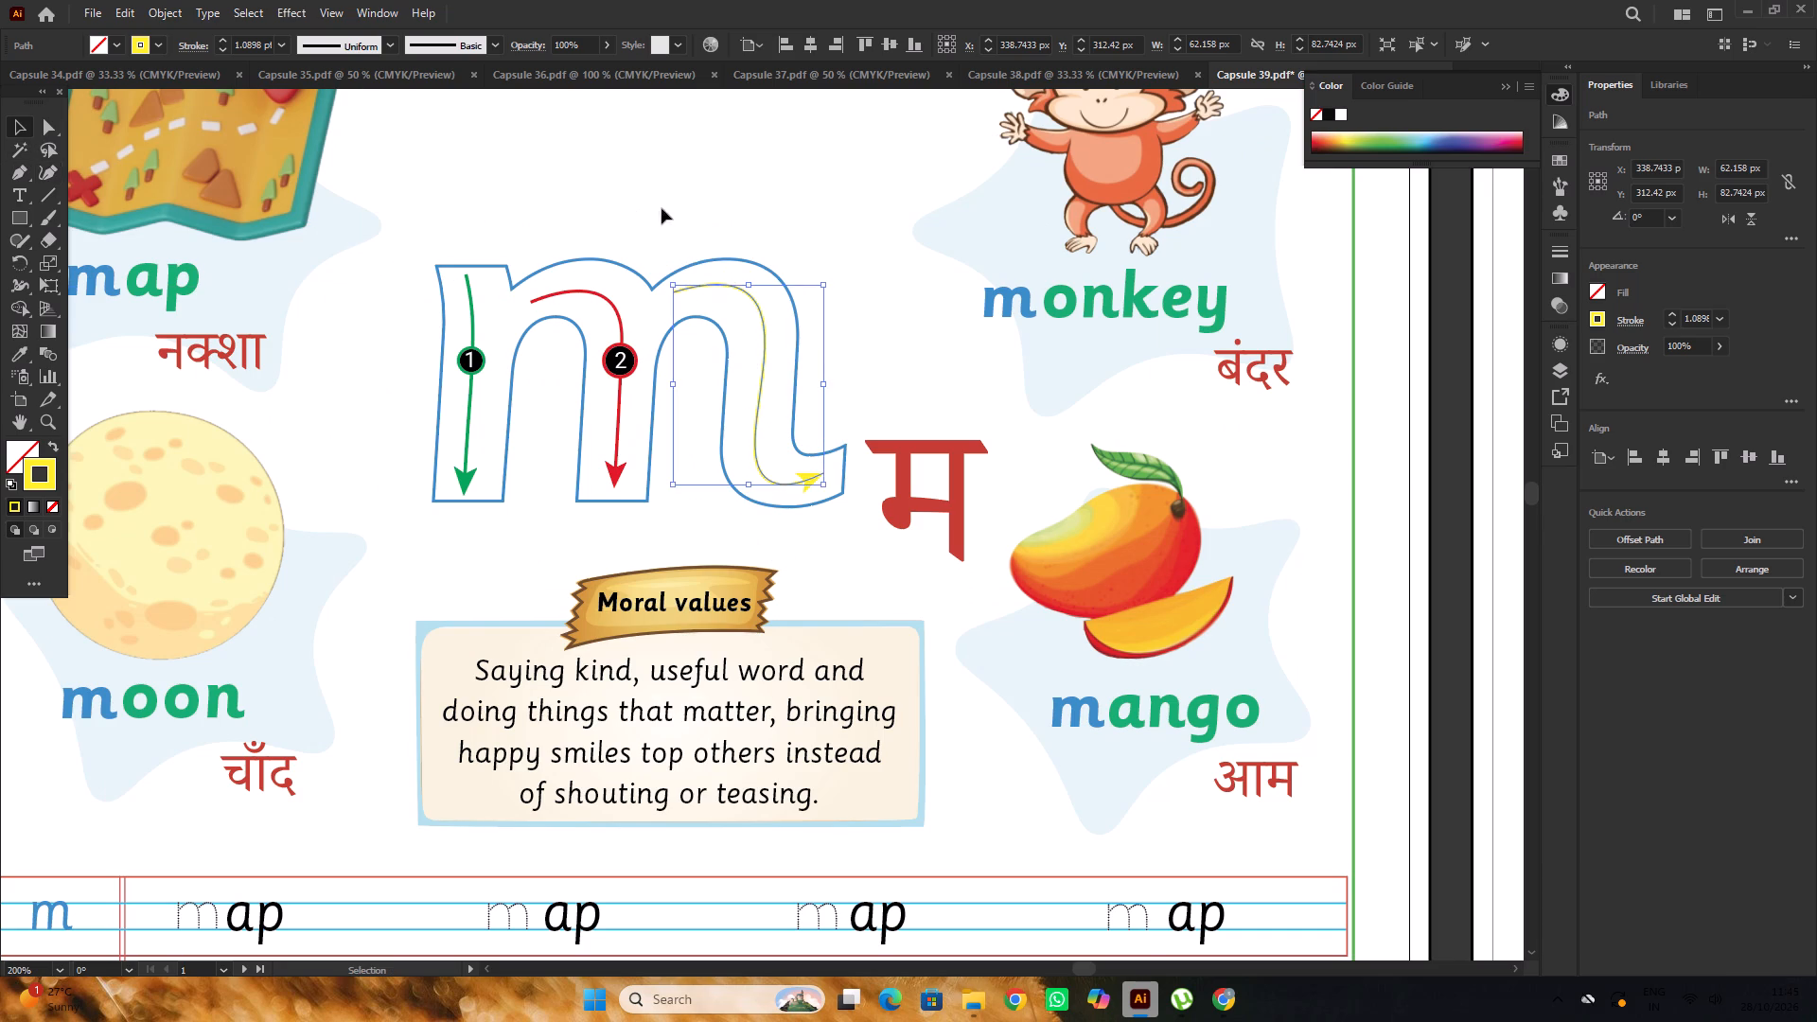
pyautogui.click(697, 185)
pyautogui.scroll(-4, 805, 228)
pyautogui.scroll(2, 816, 247)
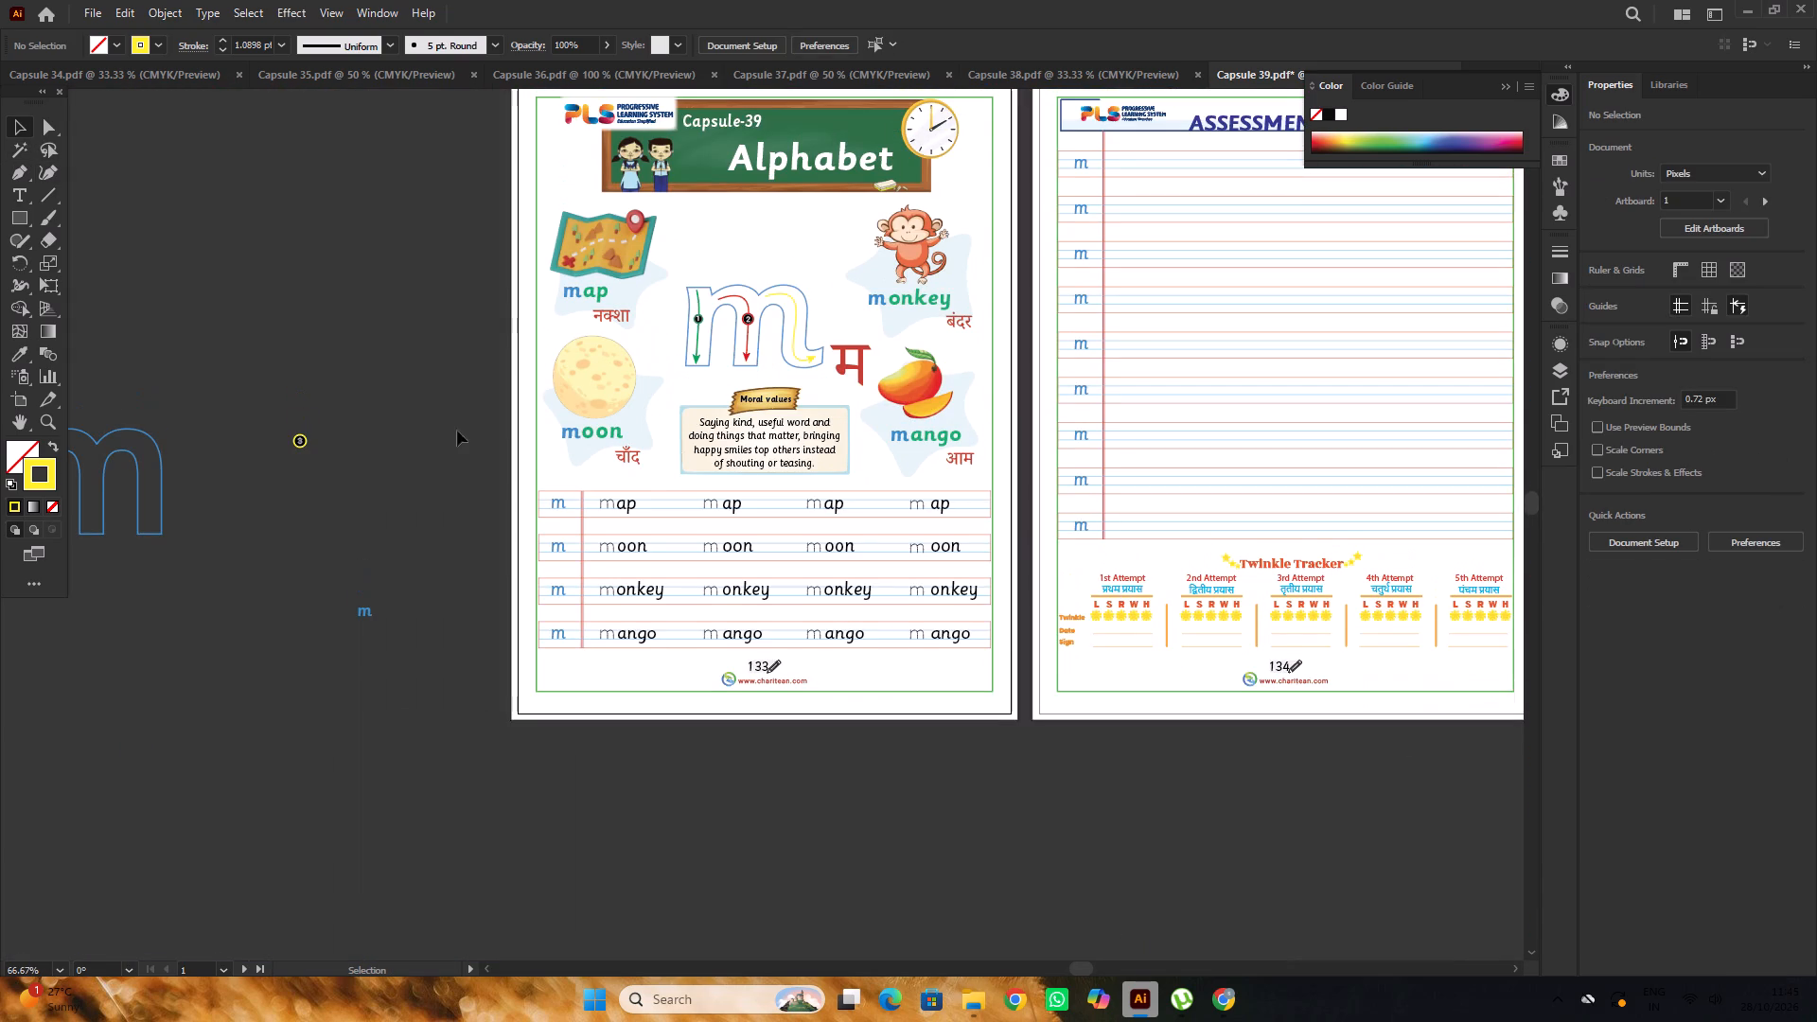
pyautogui.moveTo(280, 416); pyautogui.dragTo(369, 493)
pyautogui.click(393, 471)
pyautogui.moveTo(195, 379); pyautogui.dragTo(373, 514)
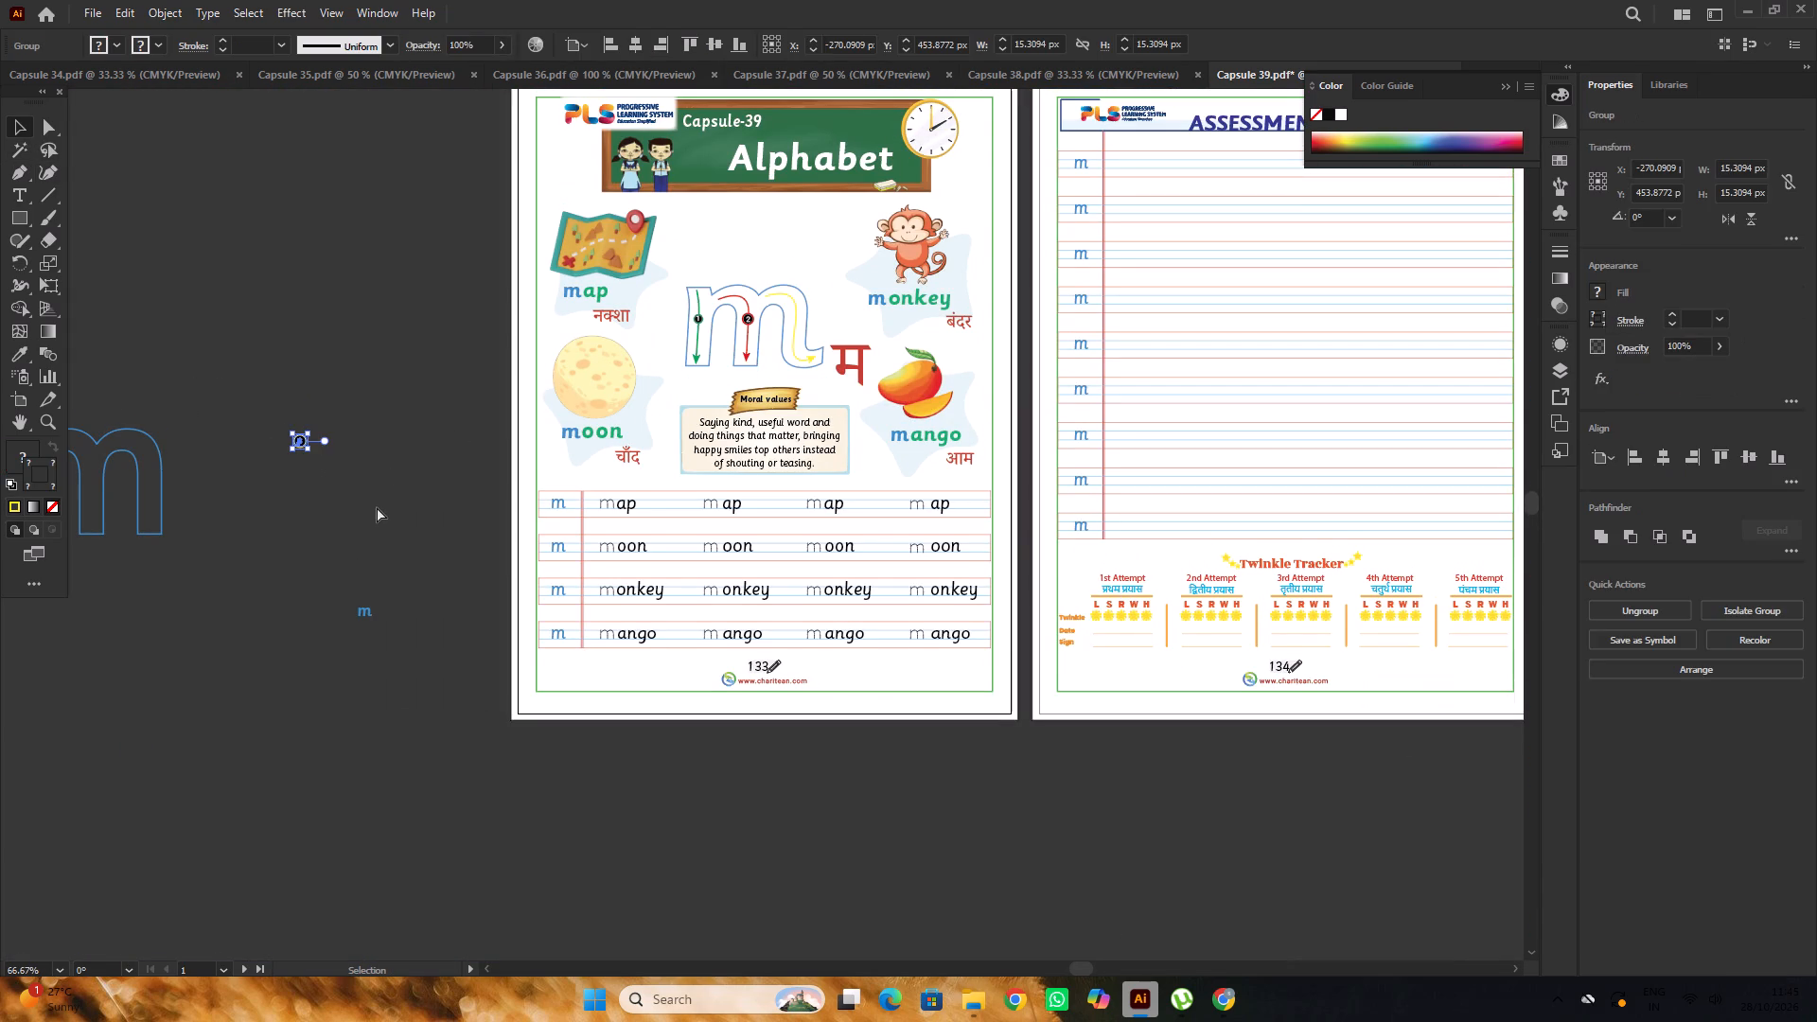
pyautogui.hotkey('ctrl', 'g')
pyautogui.click(394, 498)
# Place the grouped number 3 badge on the yellow arrow, roughly level with the number 2 badge.
pyautogui.moveTo(307, 444); pyautogui.dragTo(804, 341)
pyautogui.keyDown('alt'); pyautogui.scroll(10, 805, 331); pyautogui.keyUp('alt')
pyautogui.moveTo(788, 507); pyautogui.dragTo(767, 392)
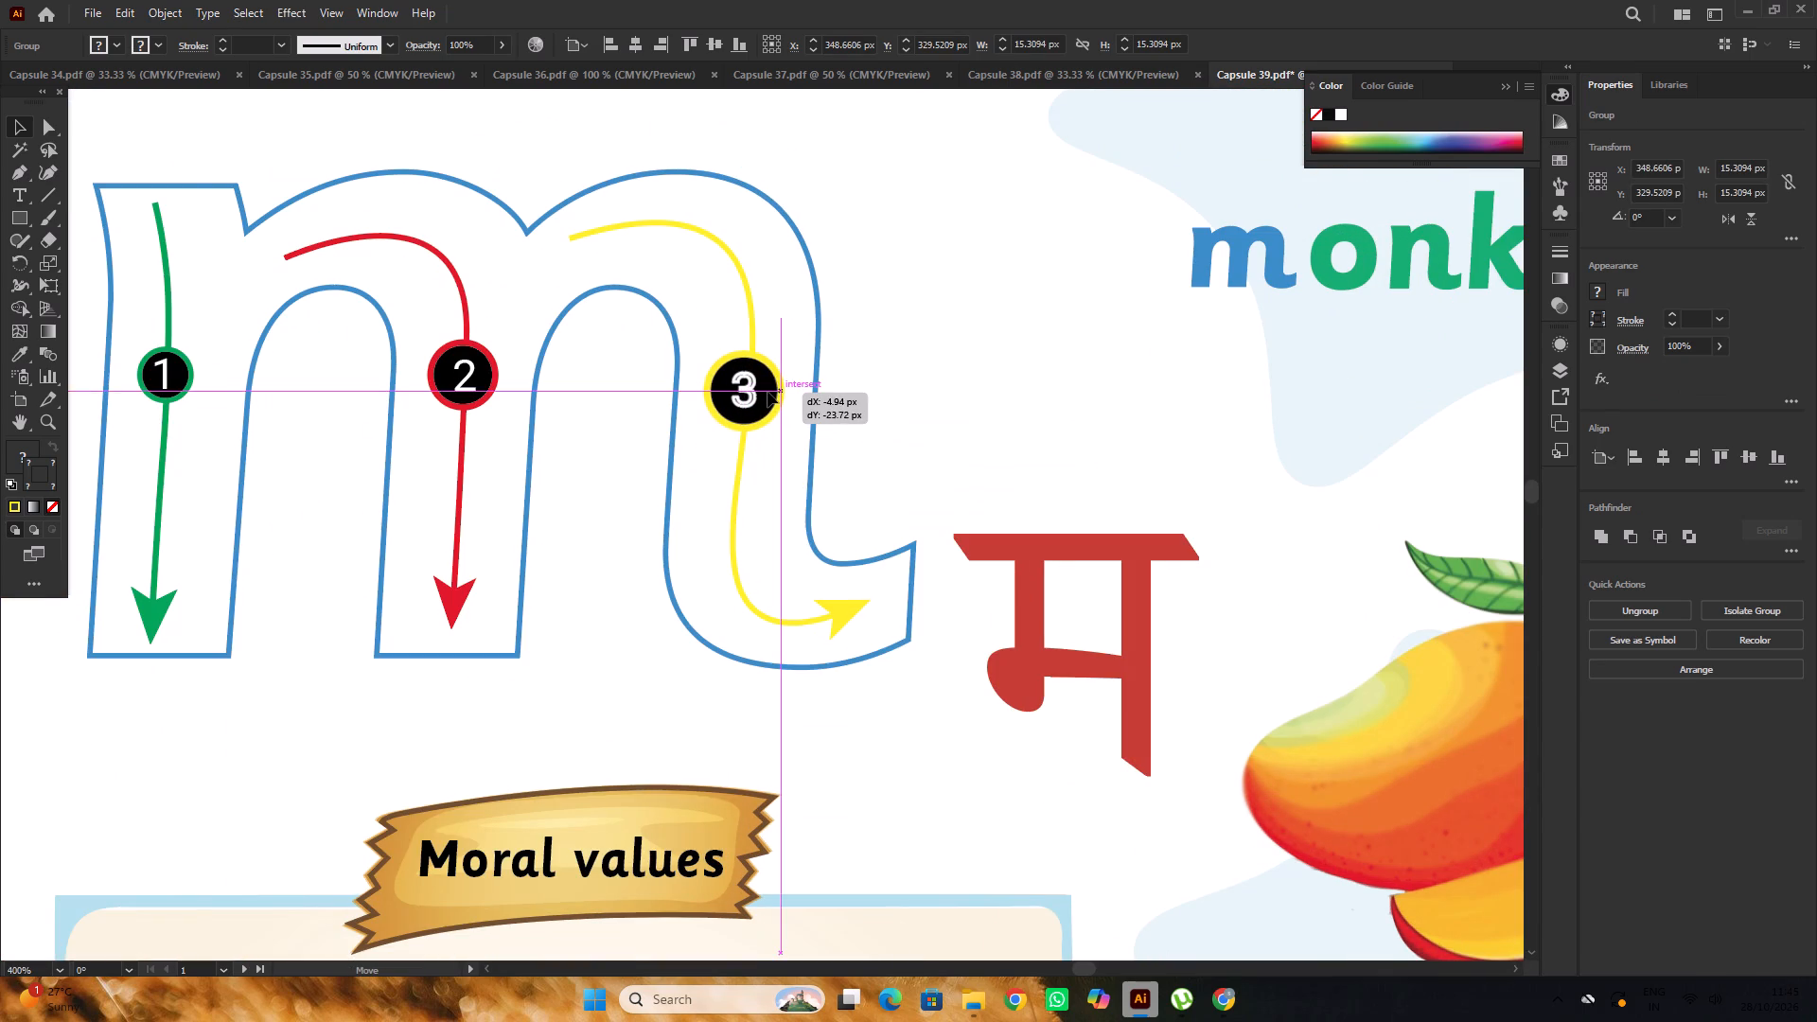
pyautogui.moveTo(767, 392); pyautogui.dragTo(767, 386)
pyautogui.click(877, 384)
pyautogui.keyDown('alt'); pyautogui.scroll(-3, 865, 386); pyautogui.keyUp('alt')
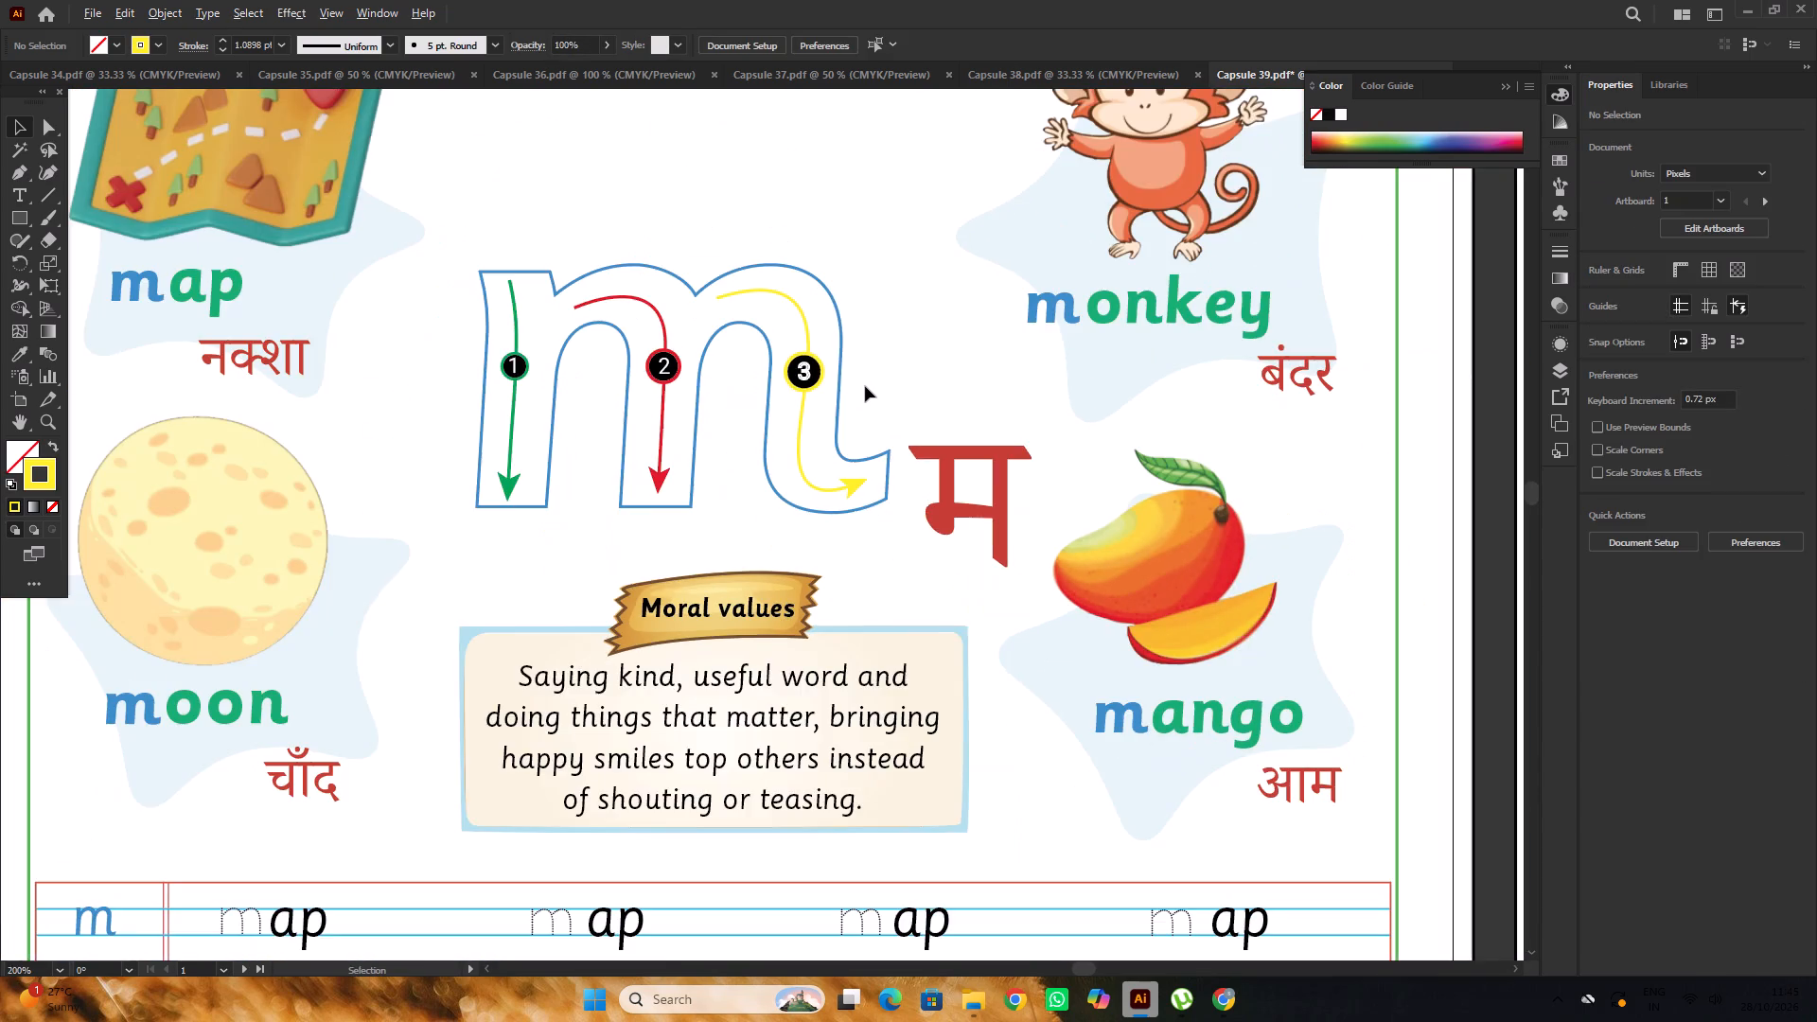
# Unlock the large outlined m on the Alphabet page.
pyautogui.scroll(-2, 865, 386)
pyautogui.click(617, 254)
pyautogui.moveTo(574, 249); pyautogui.dragTo(713, 396)
pyautogui.click(755, 230)
pyautogui.click(725, 288)
pyautogui.rightClick(724, 288)
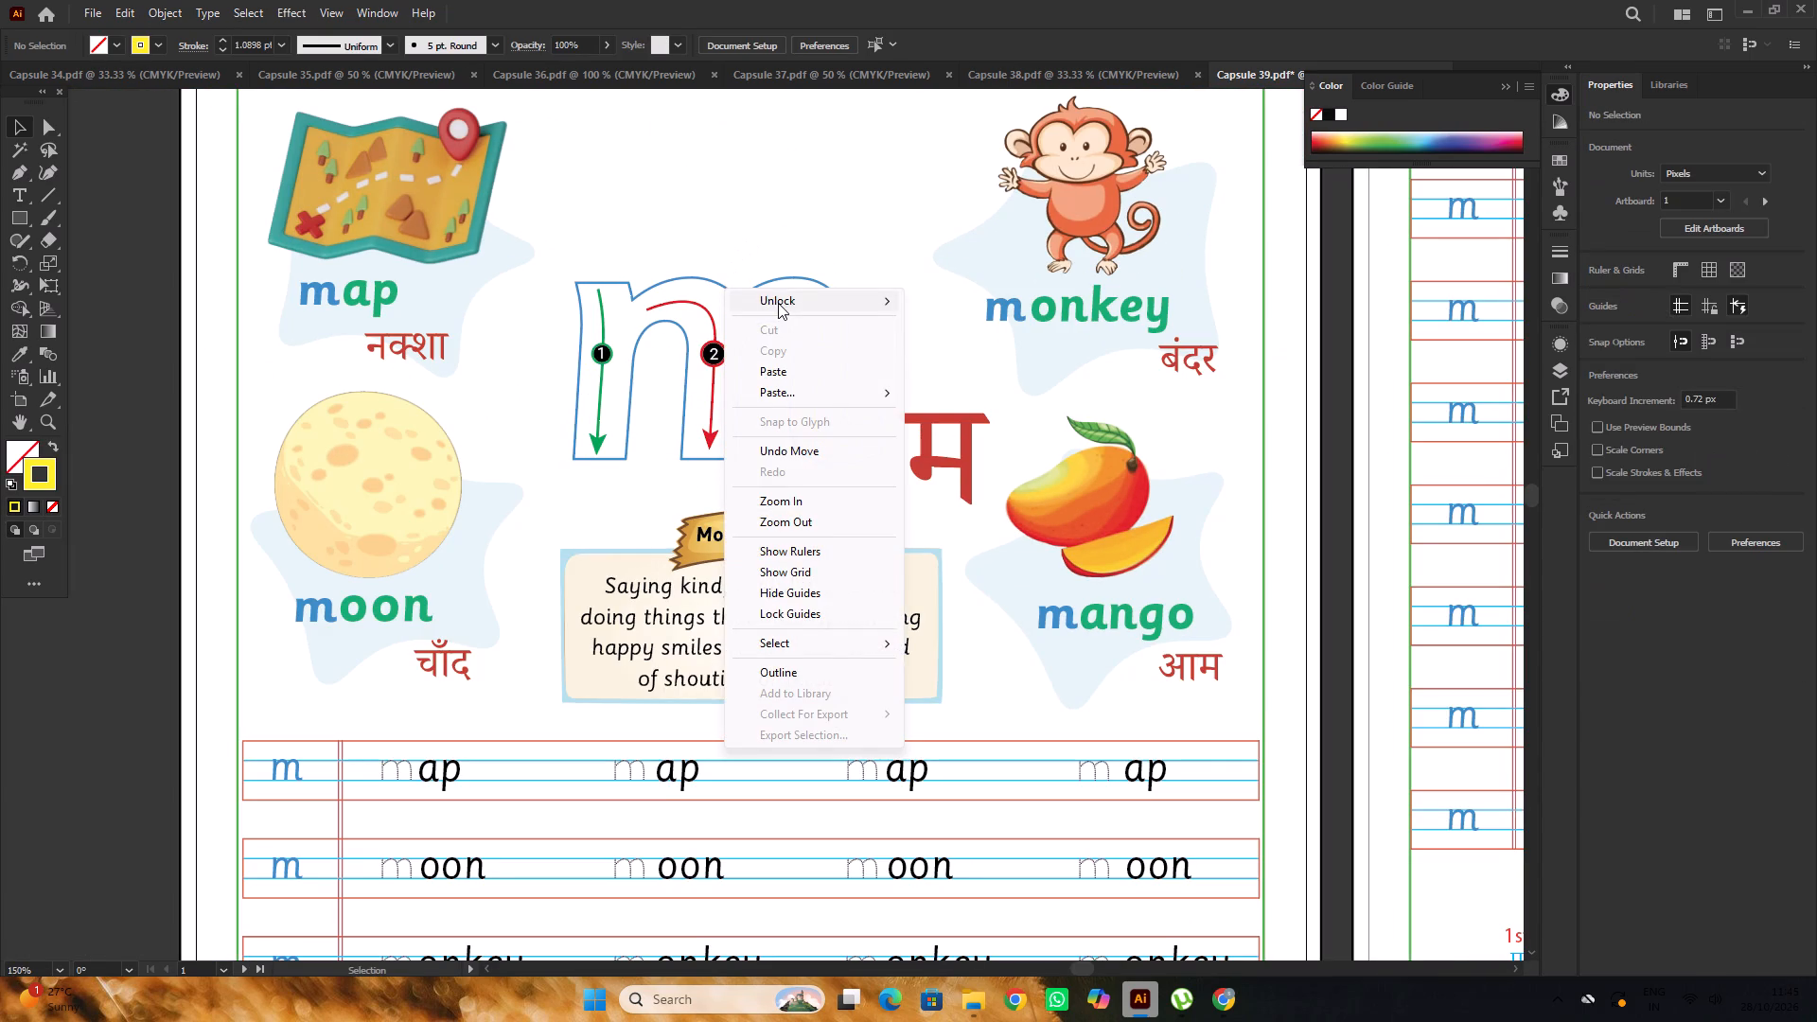
pyautogui.click(973, 295)
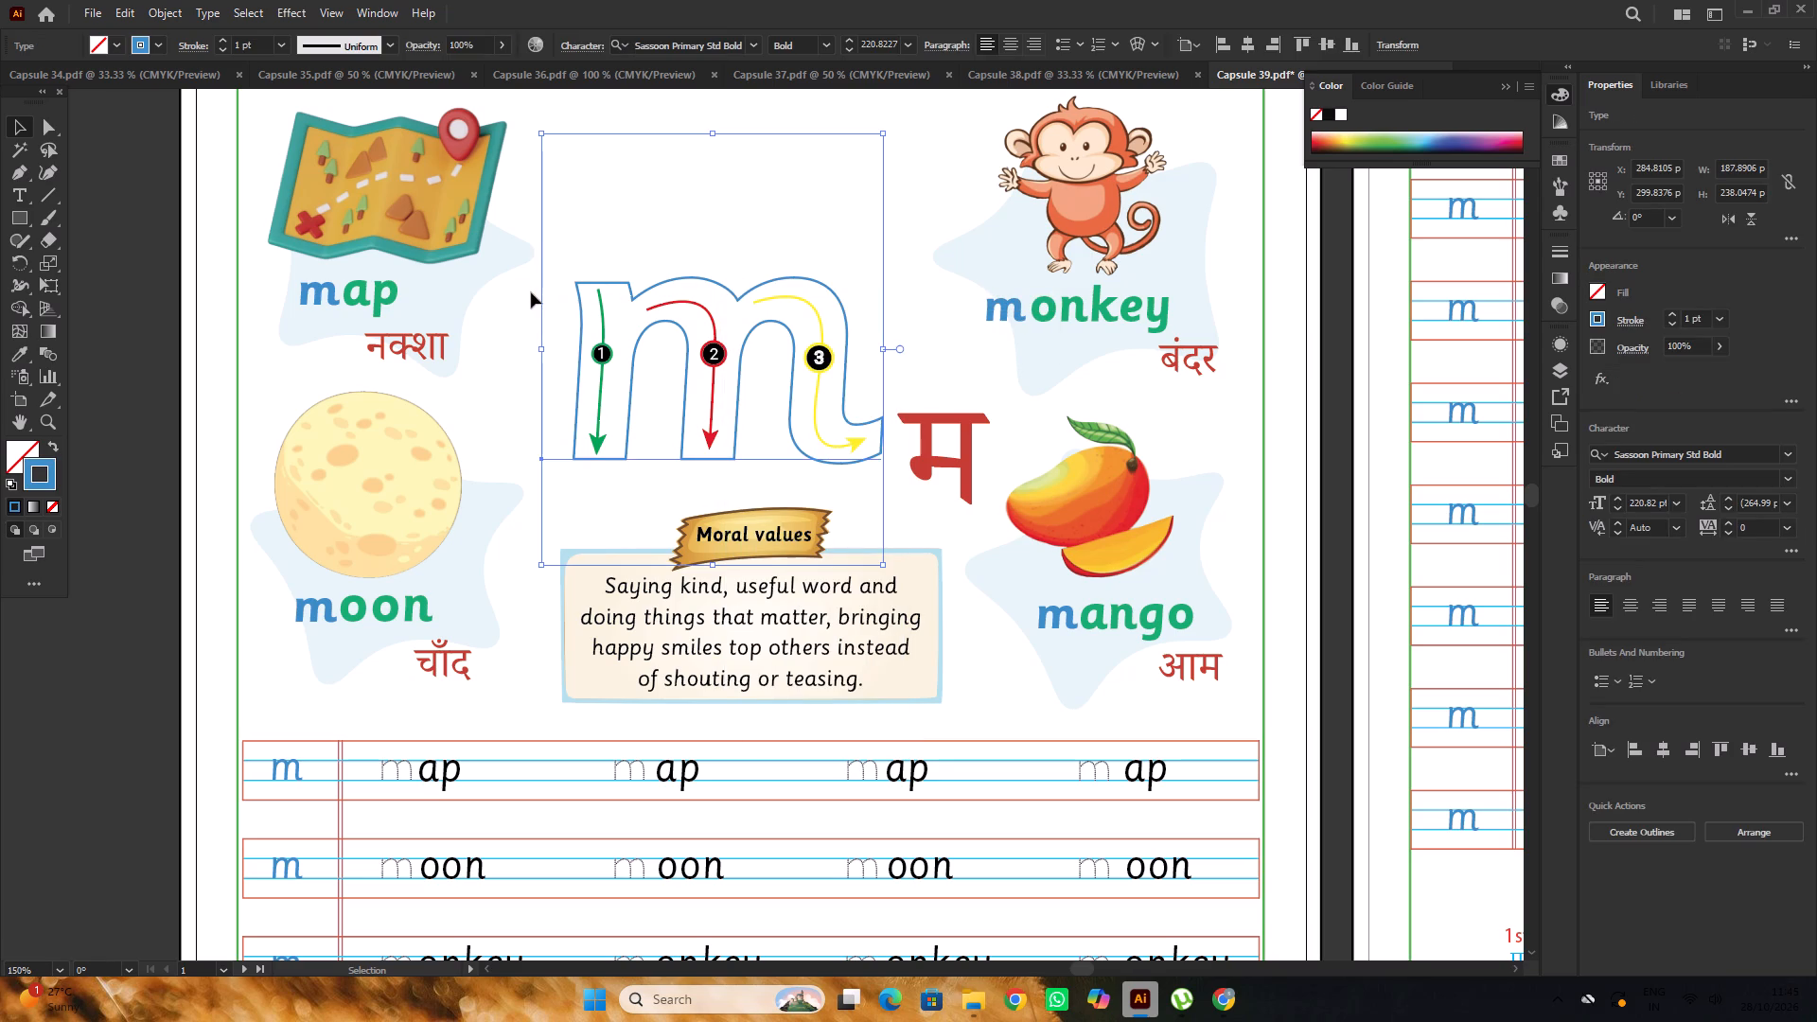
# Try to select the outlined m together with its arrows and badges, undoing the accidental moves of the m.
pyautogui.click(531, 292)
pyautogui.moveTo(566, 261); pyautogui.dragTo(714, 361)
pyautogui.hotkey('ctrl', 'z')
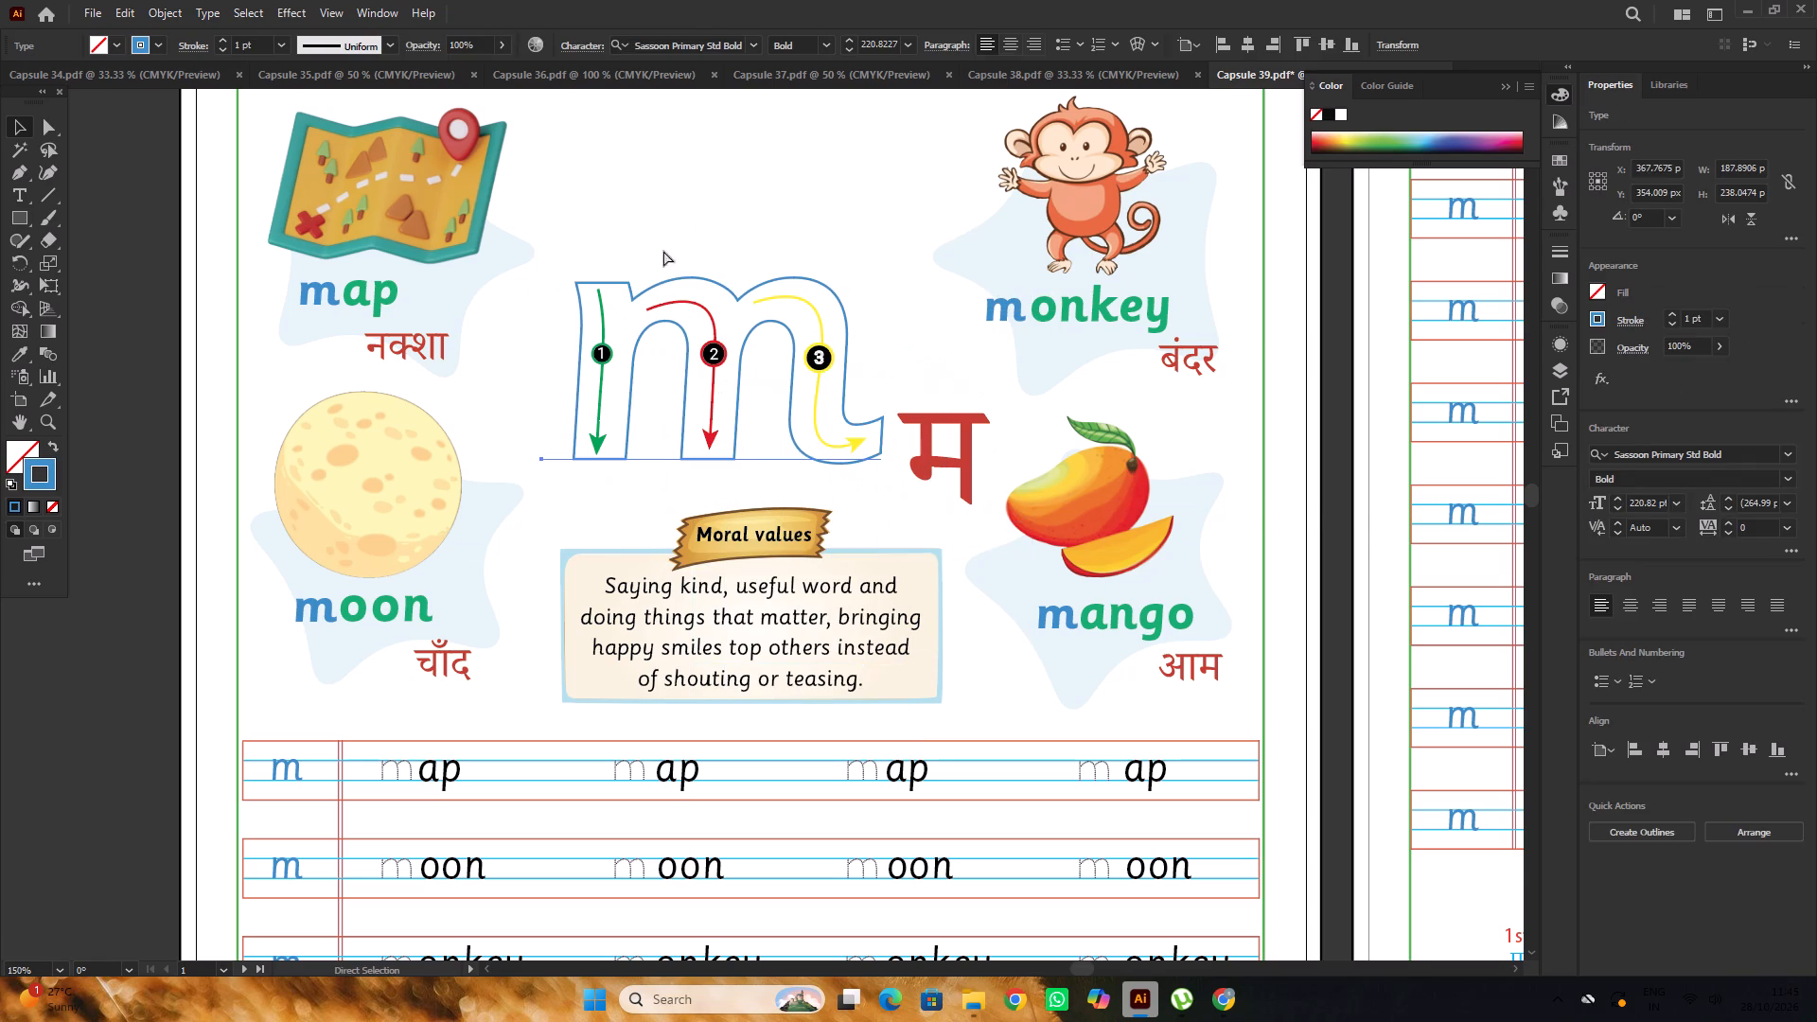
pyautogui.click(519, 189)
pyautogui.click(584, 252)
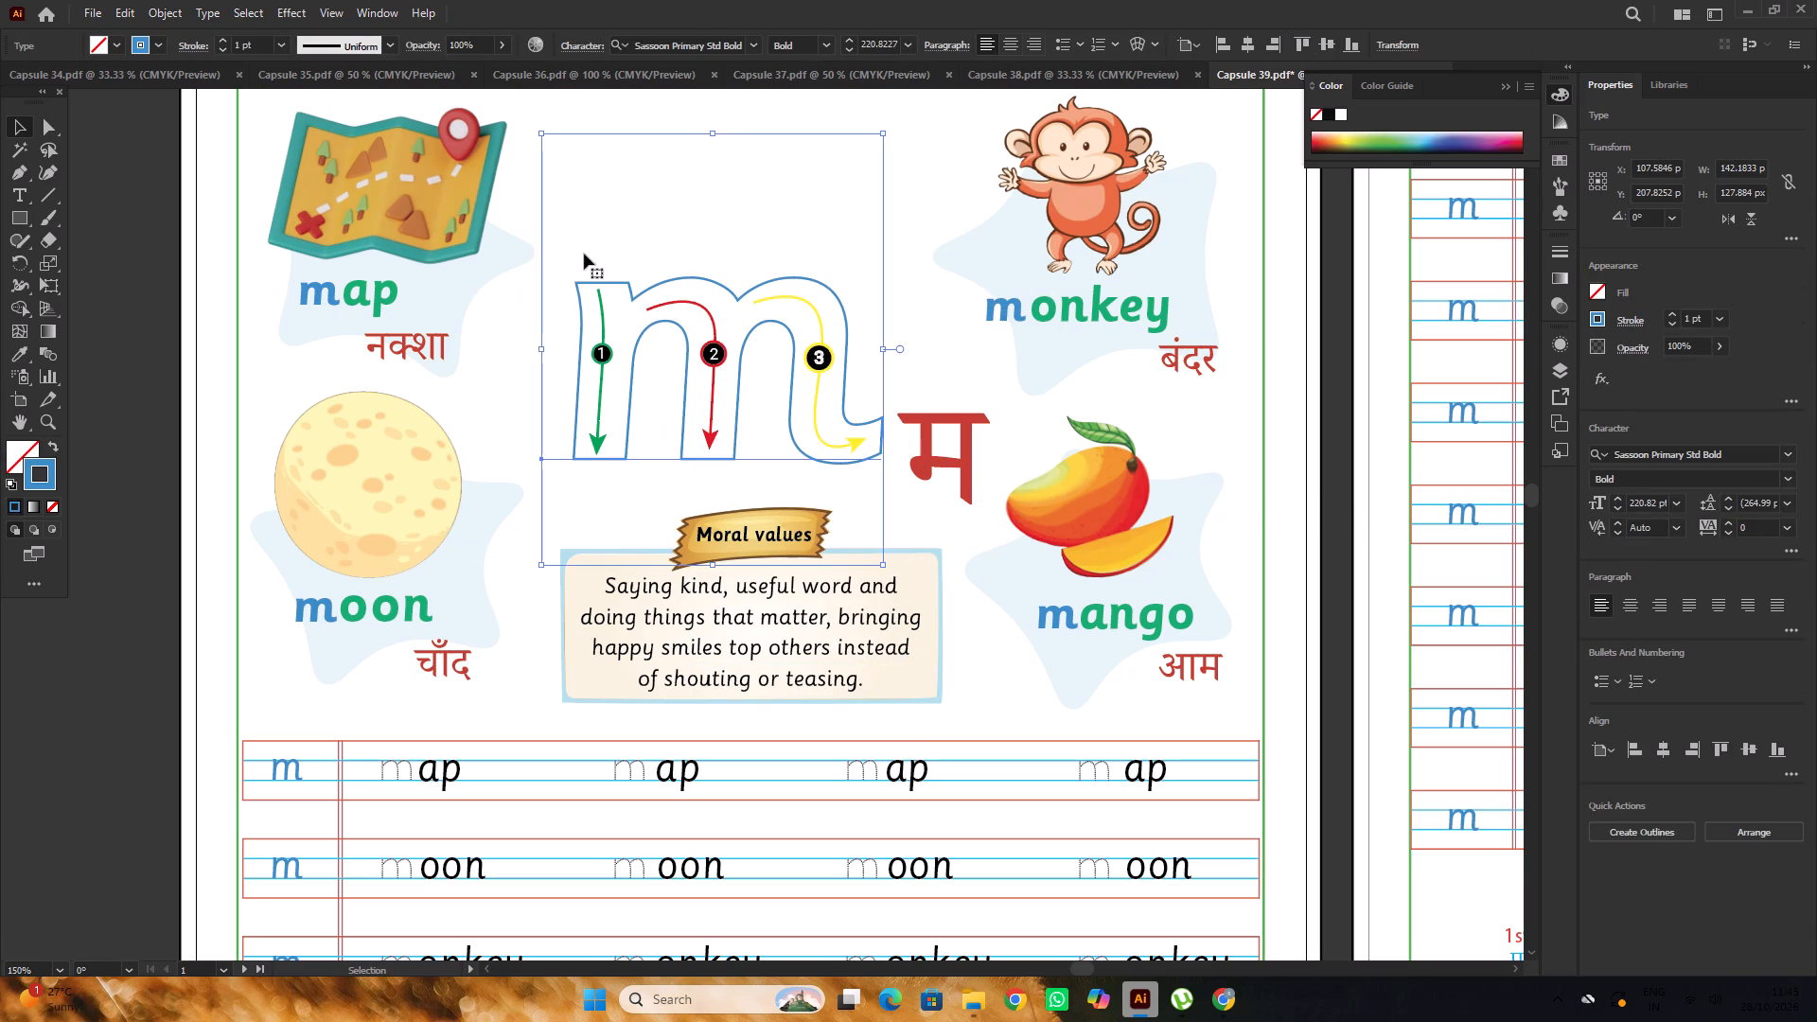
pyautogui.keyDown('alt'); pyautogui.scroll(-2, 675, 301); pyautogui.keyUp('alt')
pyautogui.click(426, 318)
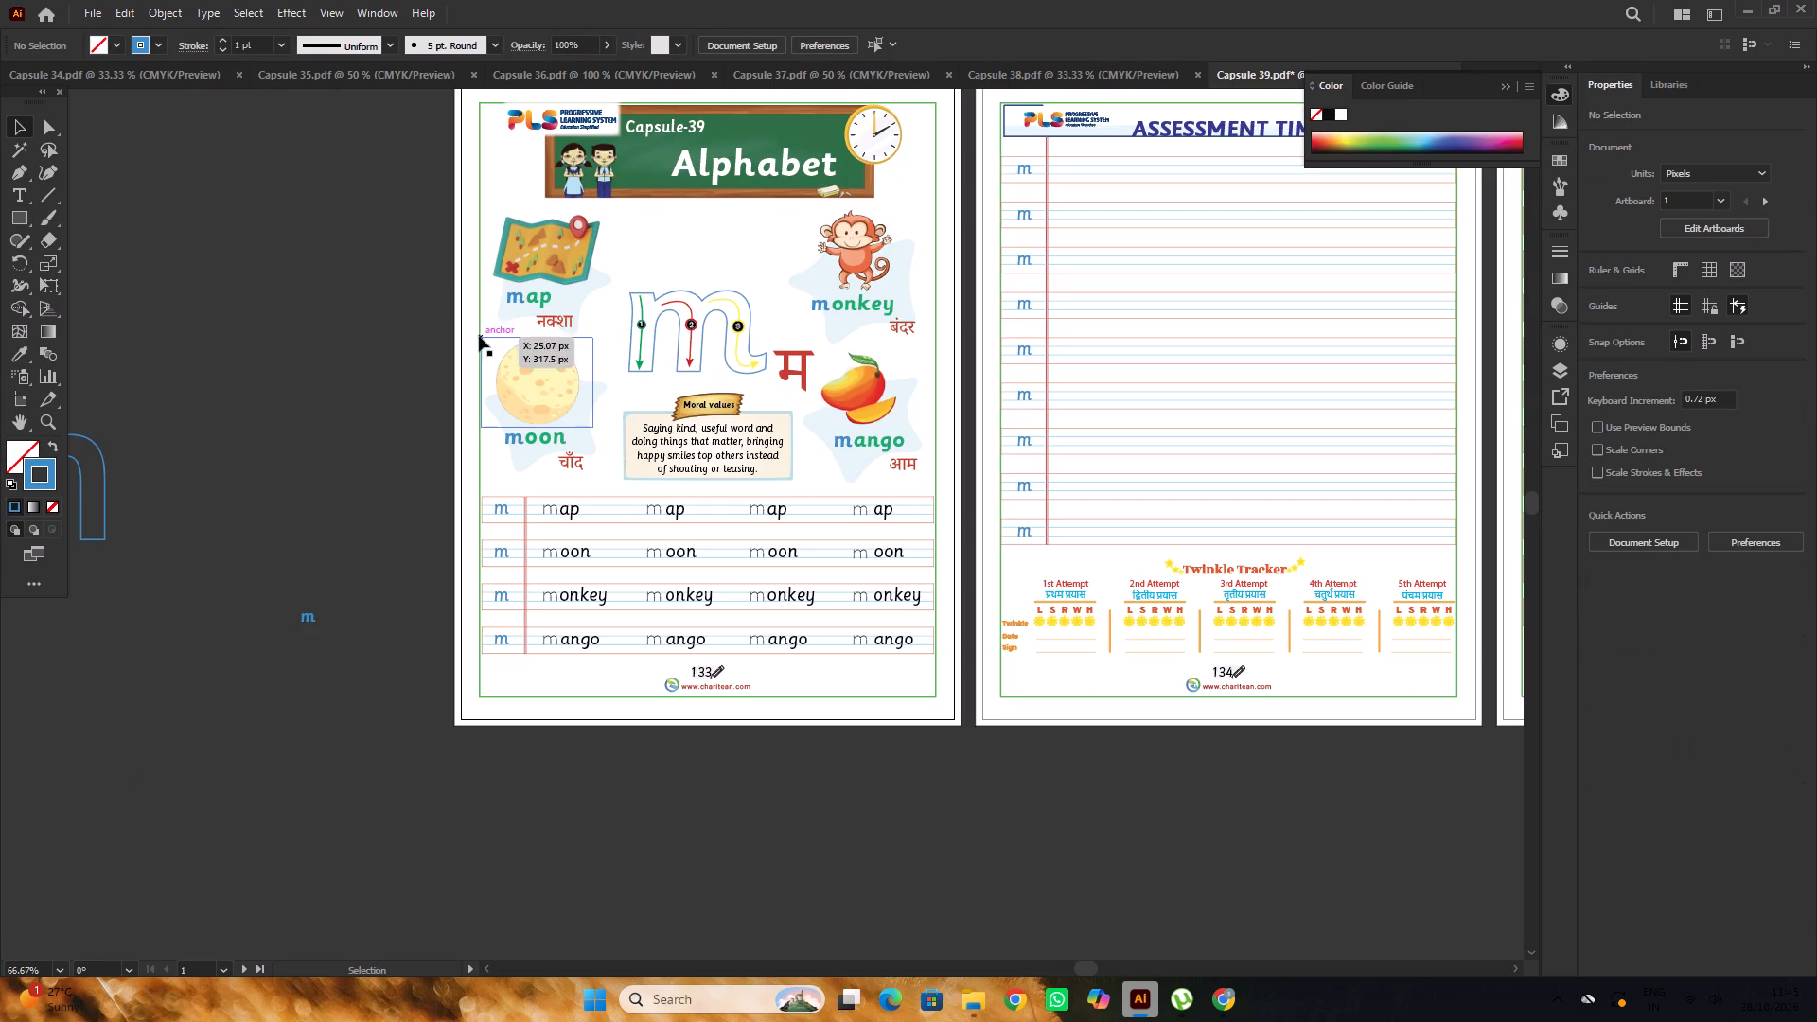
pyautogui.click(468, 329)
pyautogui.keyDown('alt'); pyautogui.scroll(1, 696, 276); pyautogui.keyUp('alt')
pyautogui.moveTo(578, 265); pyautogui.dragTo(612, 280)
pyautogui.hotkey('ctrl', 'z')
# Group the outlined m, its arrows and badges with the red म, and centre the group horizontally on the page.
pyautogui.click(556, 375)
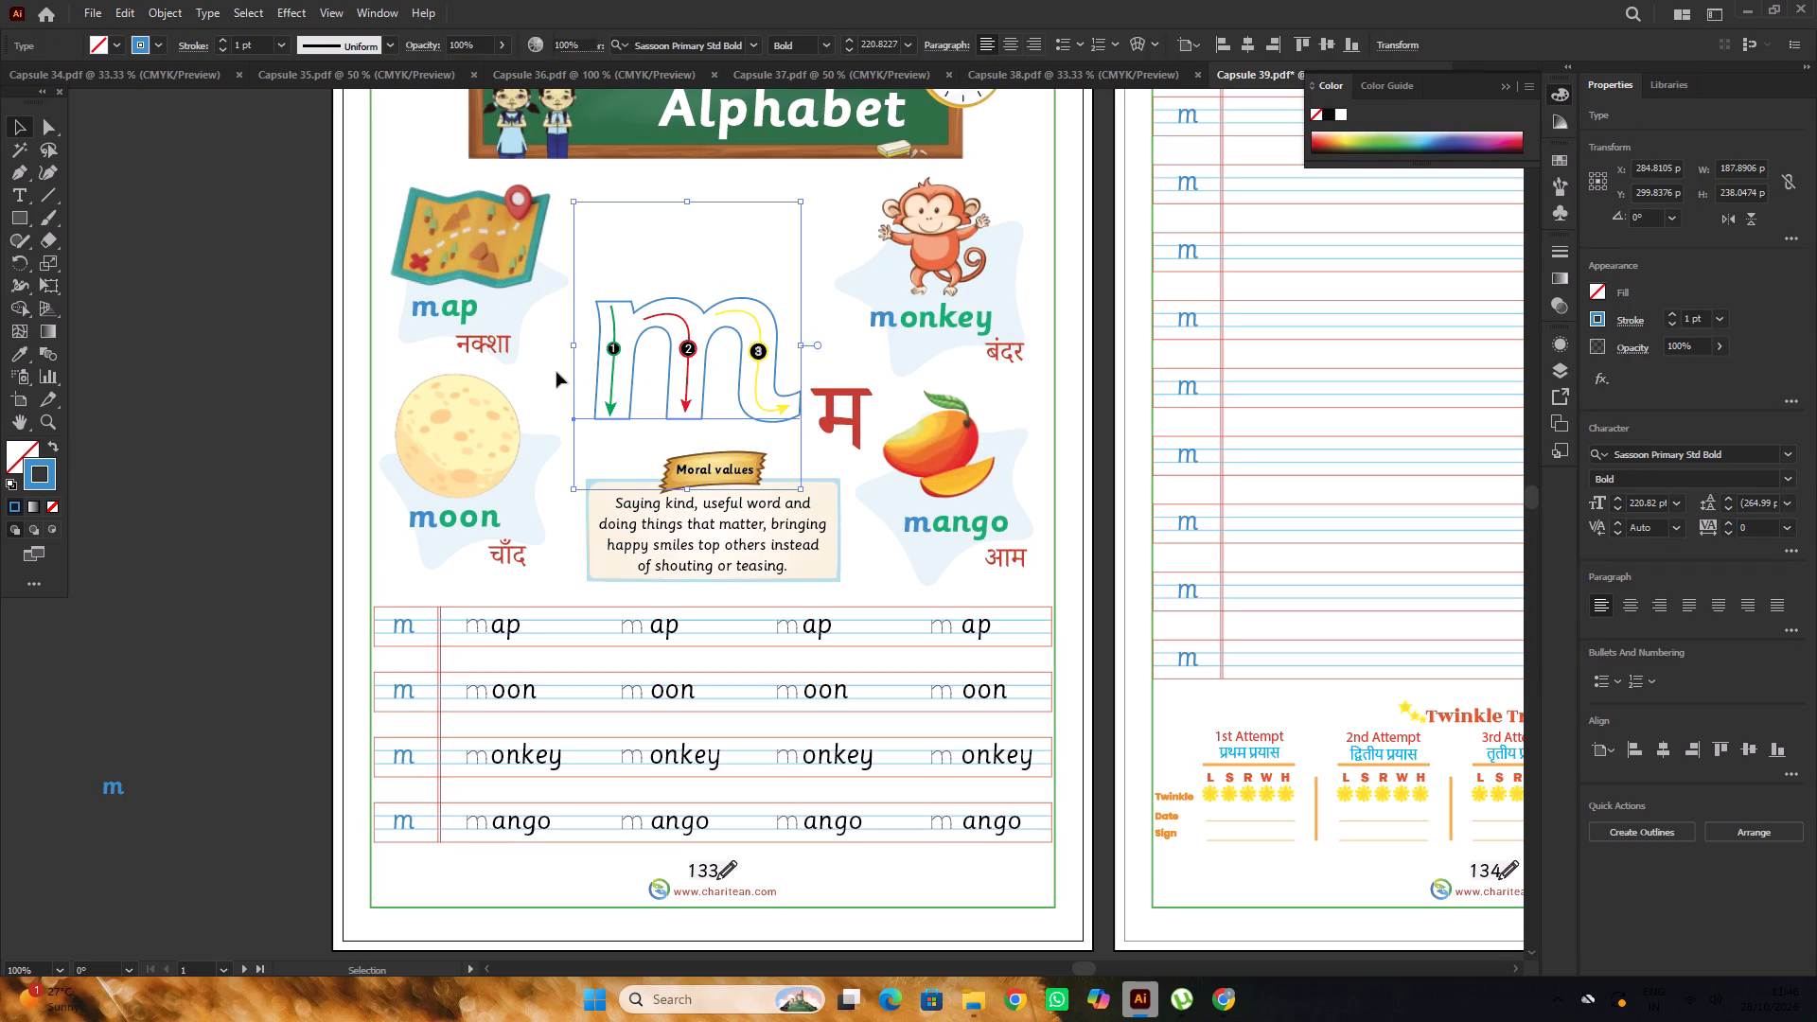
pyautogui.moveTo(572, 311); pyautogui.dragTo(801, 422)
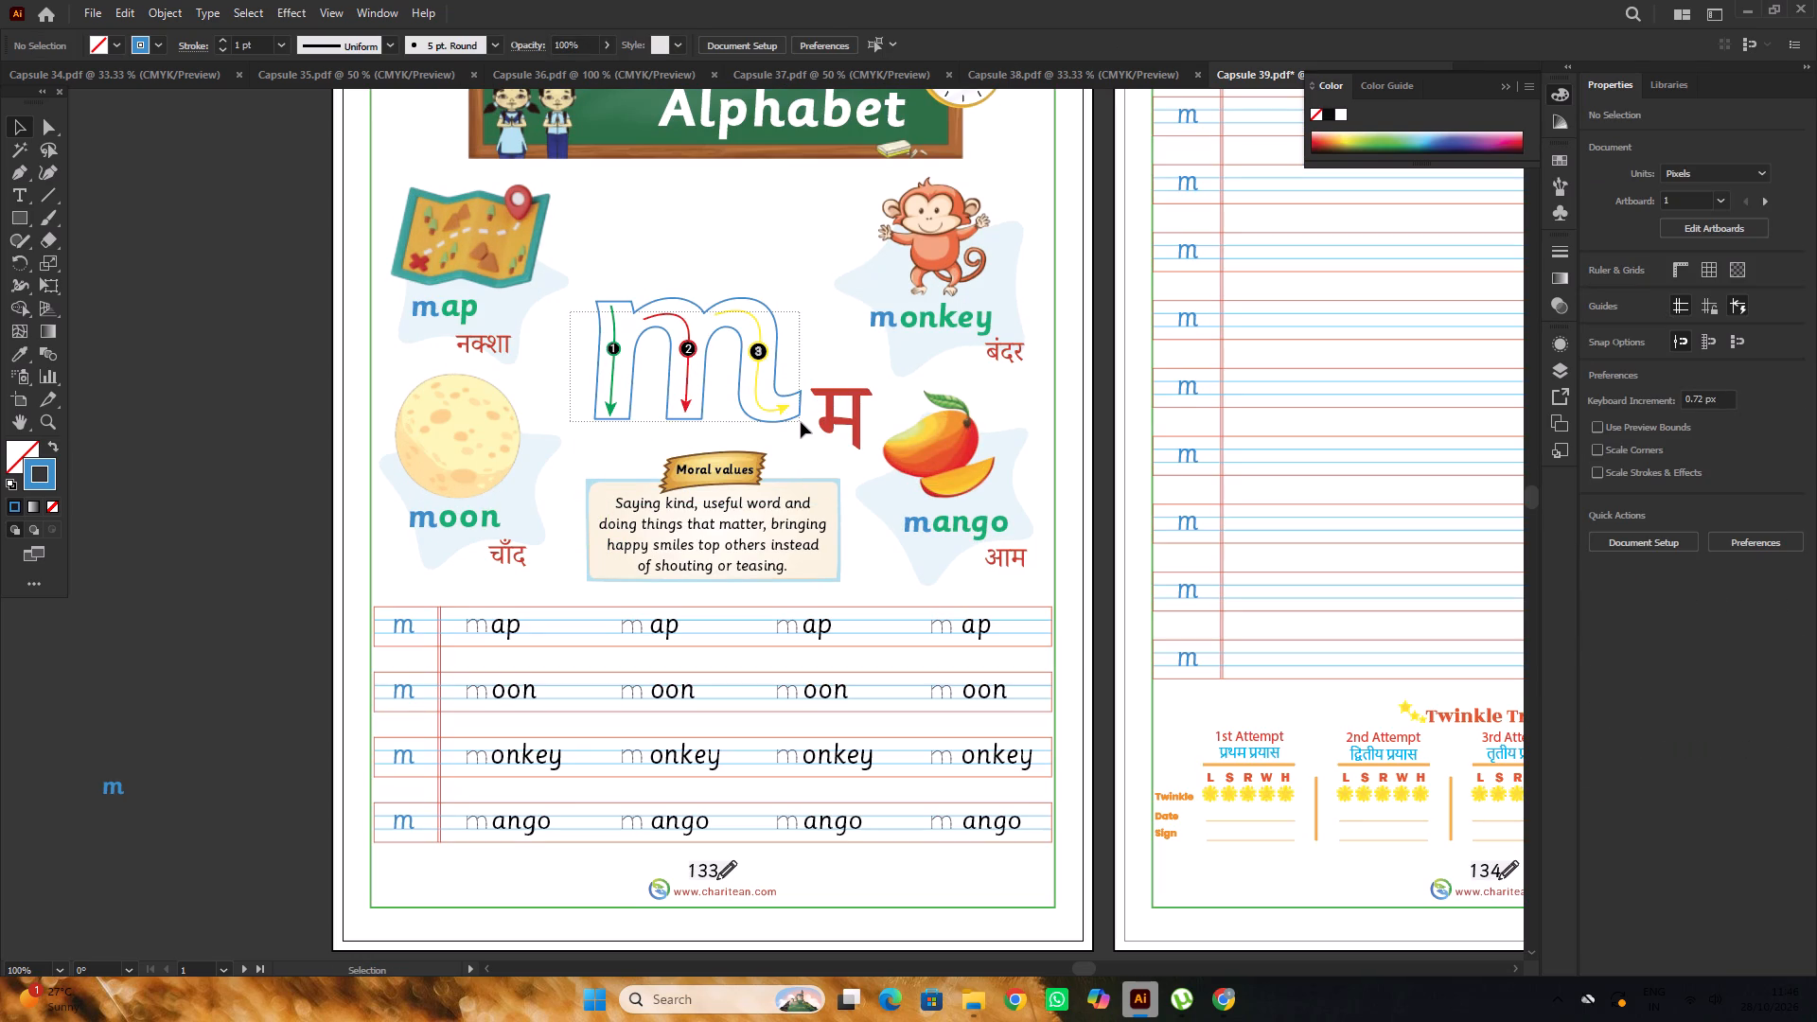
pyautogui.moveTo(801, 422); pyautogui.dragTo(840, 427)
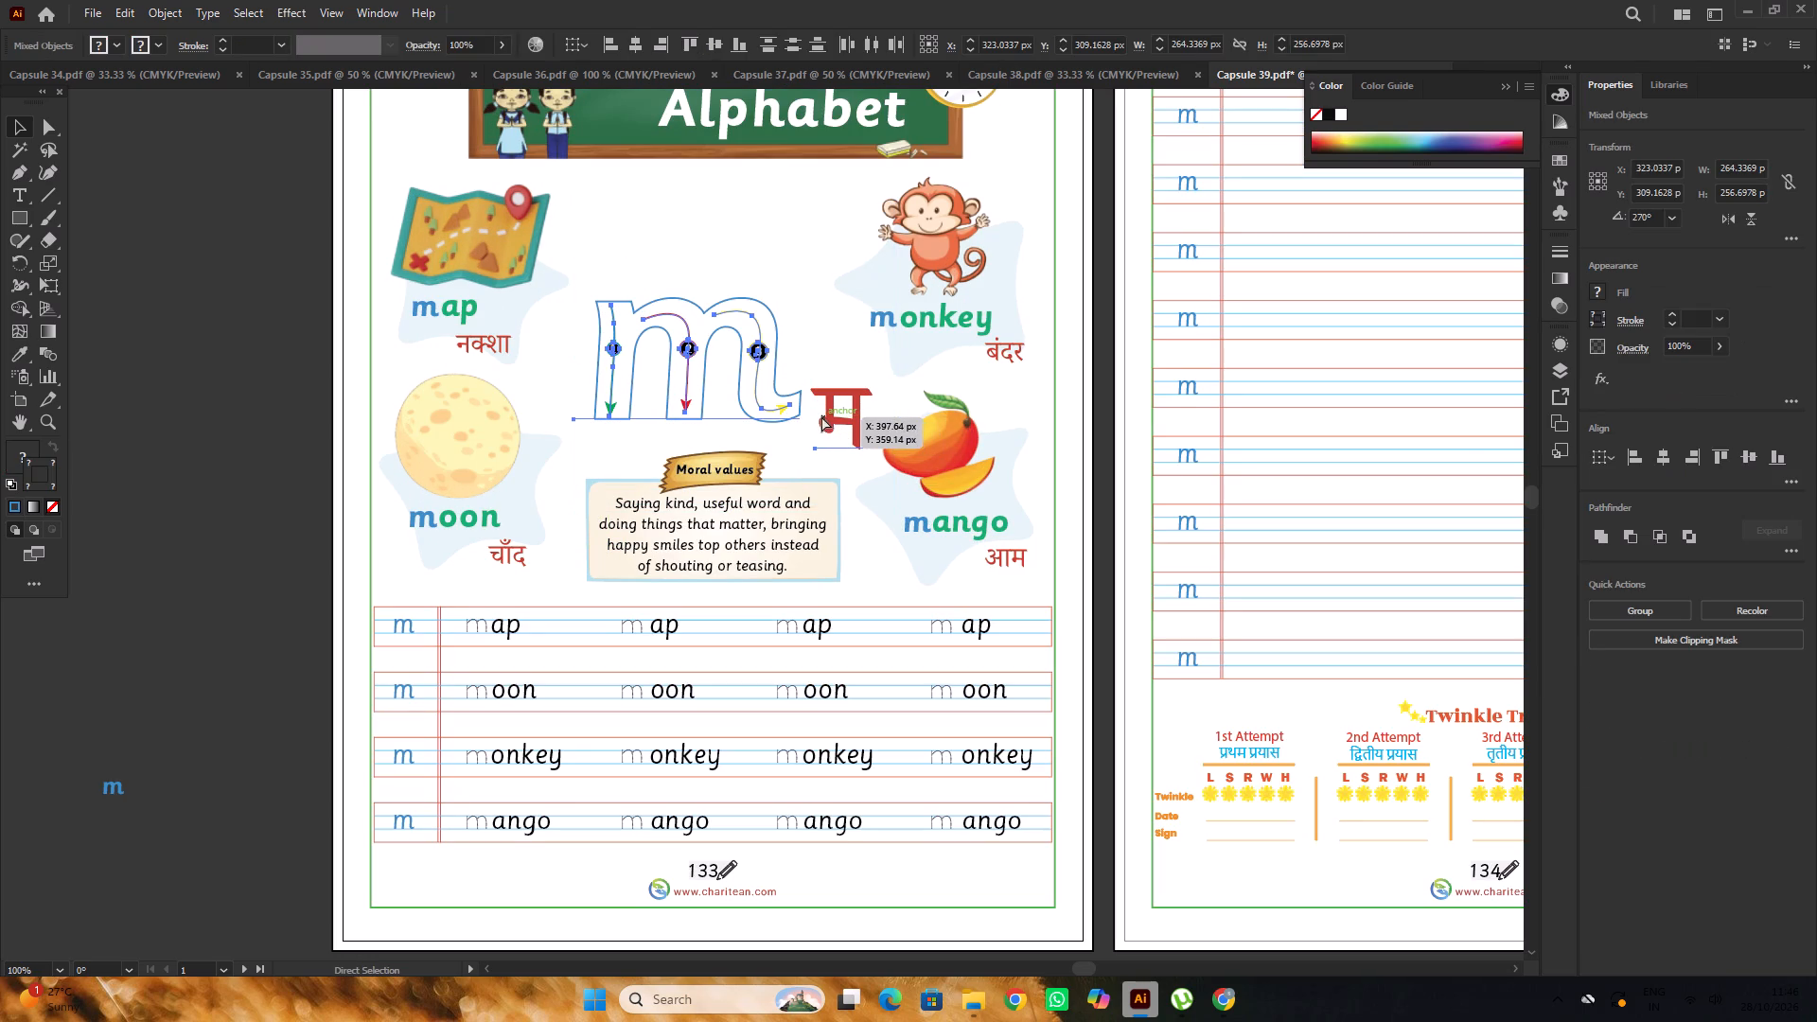
pyautogui.hotkey('ctrl', 'g')
pyautogui.click(1667, 455)
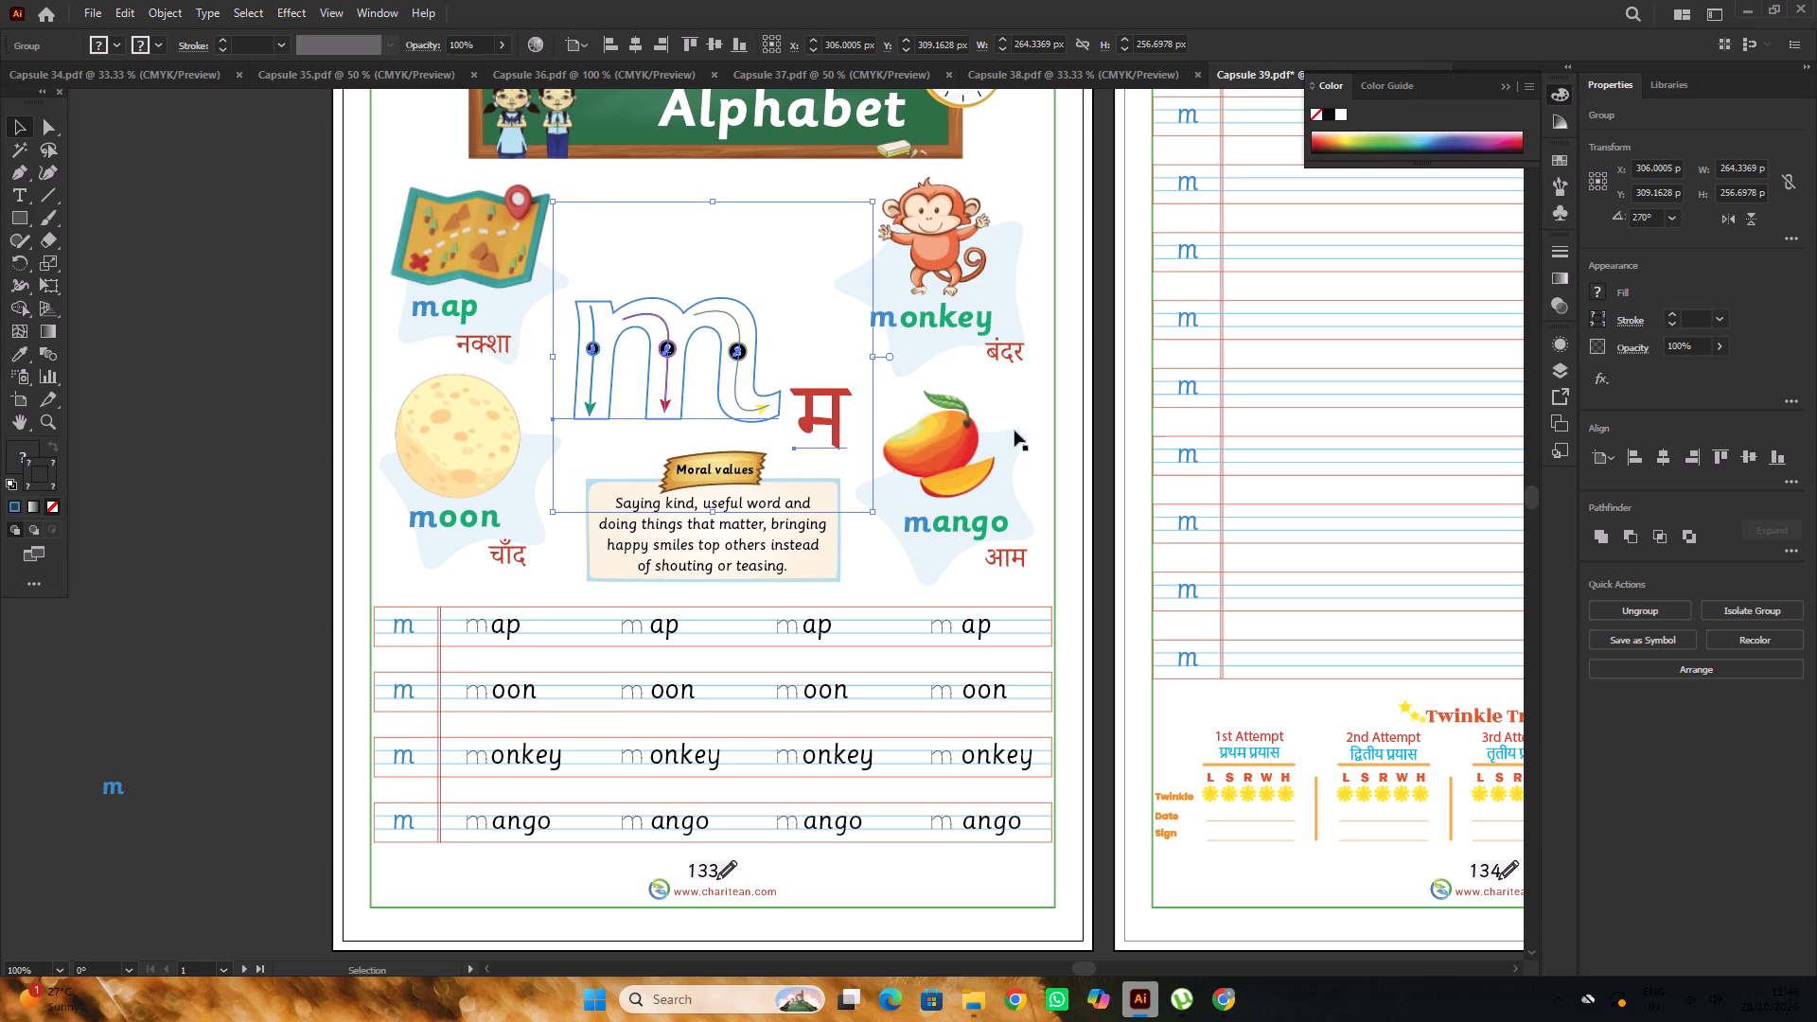
pyautogui.doubleClick(221, 315)
# Look over the Capsule 39 pages from Alphabet through Recall Time.
pyautogui.keyDown('alt'); pyautogui.scroll(-2, 492, 321); pyautogui.keyUp('alt')
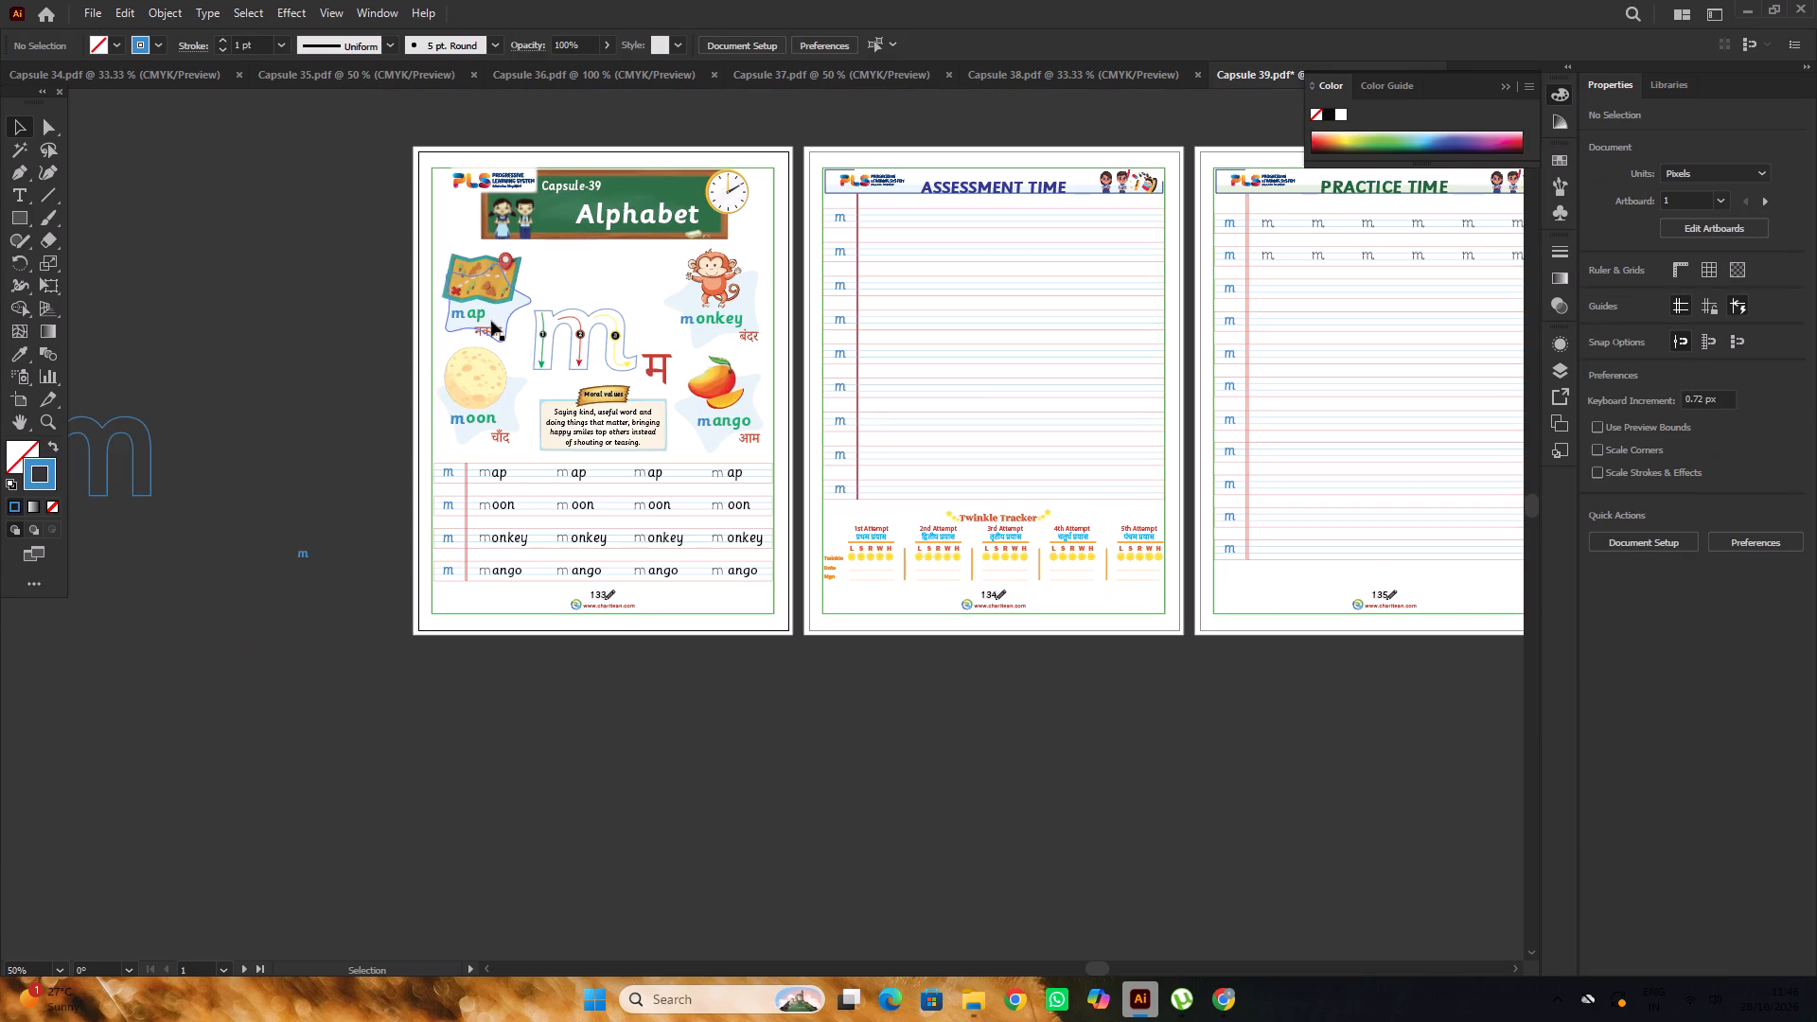
pyautogui.keyDown('alt'); pyautogui.scroll(1, 344, 355); pyautogui.keyUp('alt')
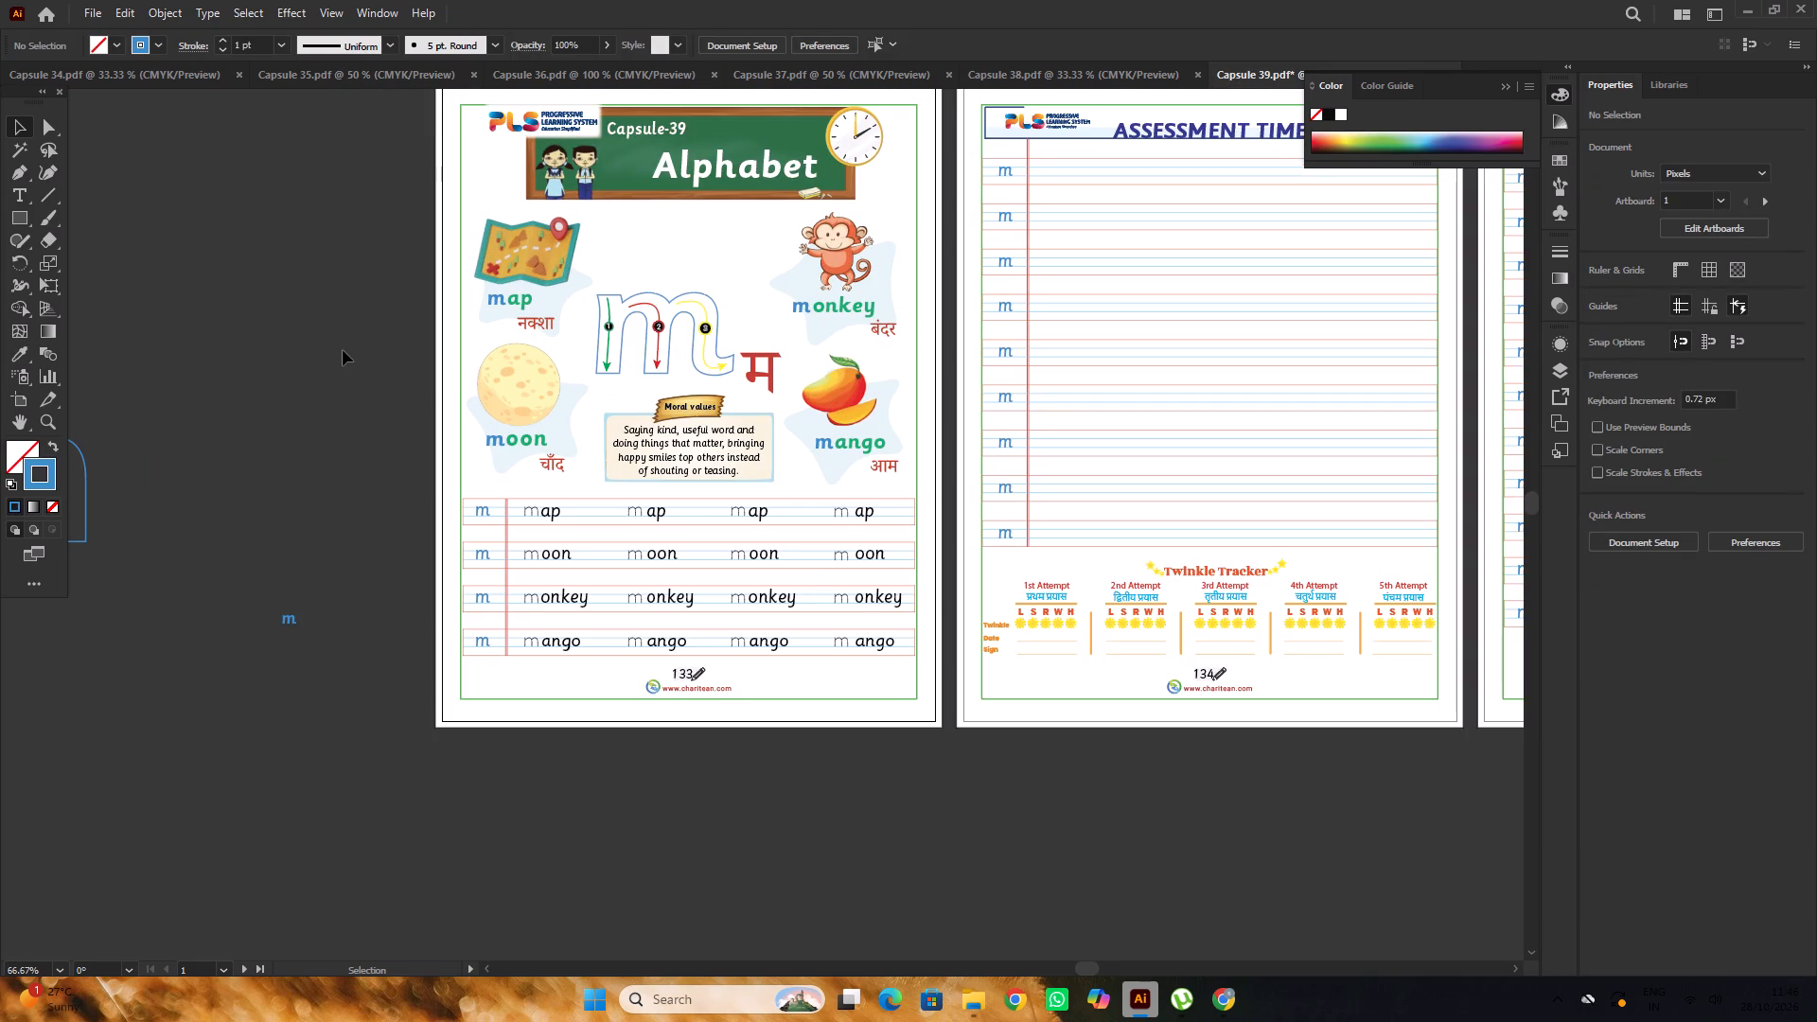
pyautogui.scroll(-5, 343, 350)
pyautogui.keyDown('alt'); pyautogui.scroll(1, 343, 350); pyautogui.keyUp('alt')
pyautogui.keyDown('alt'); pyautogui.scroll(-3, 343, 350); pyautogui.keyUp('alt')
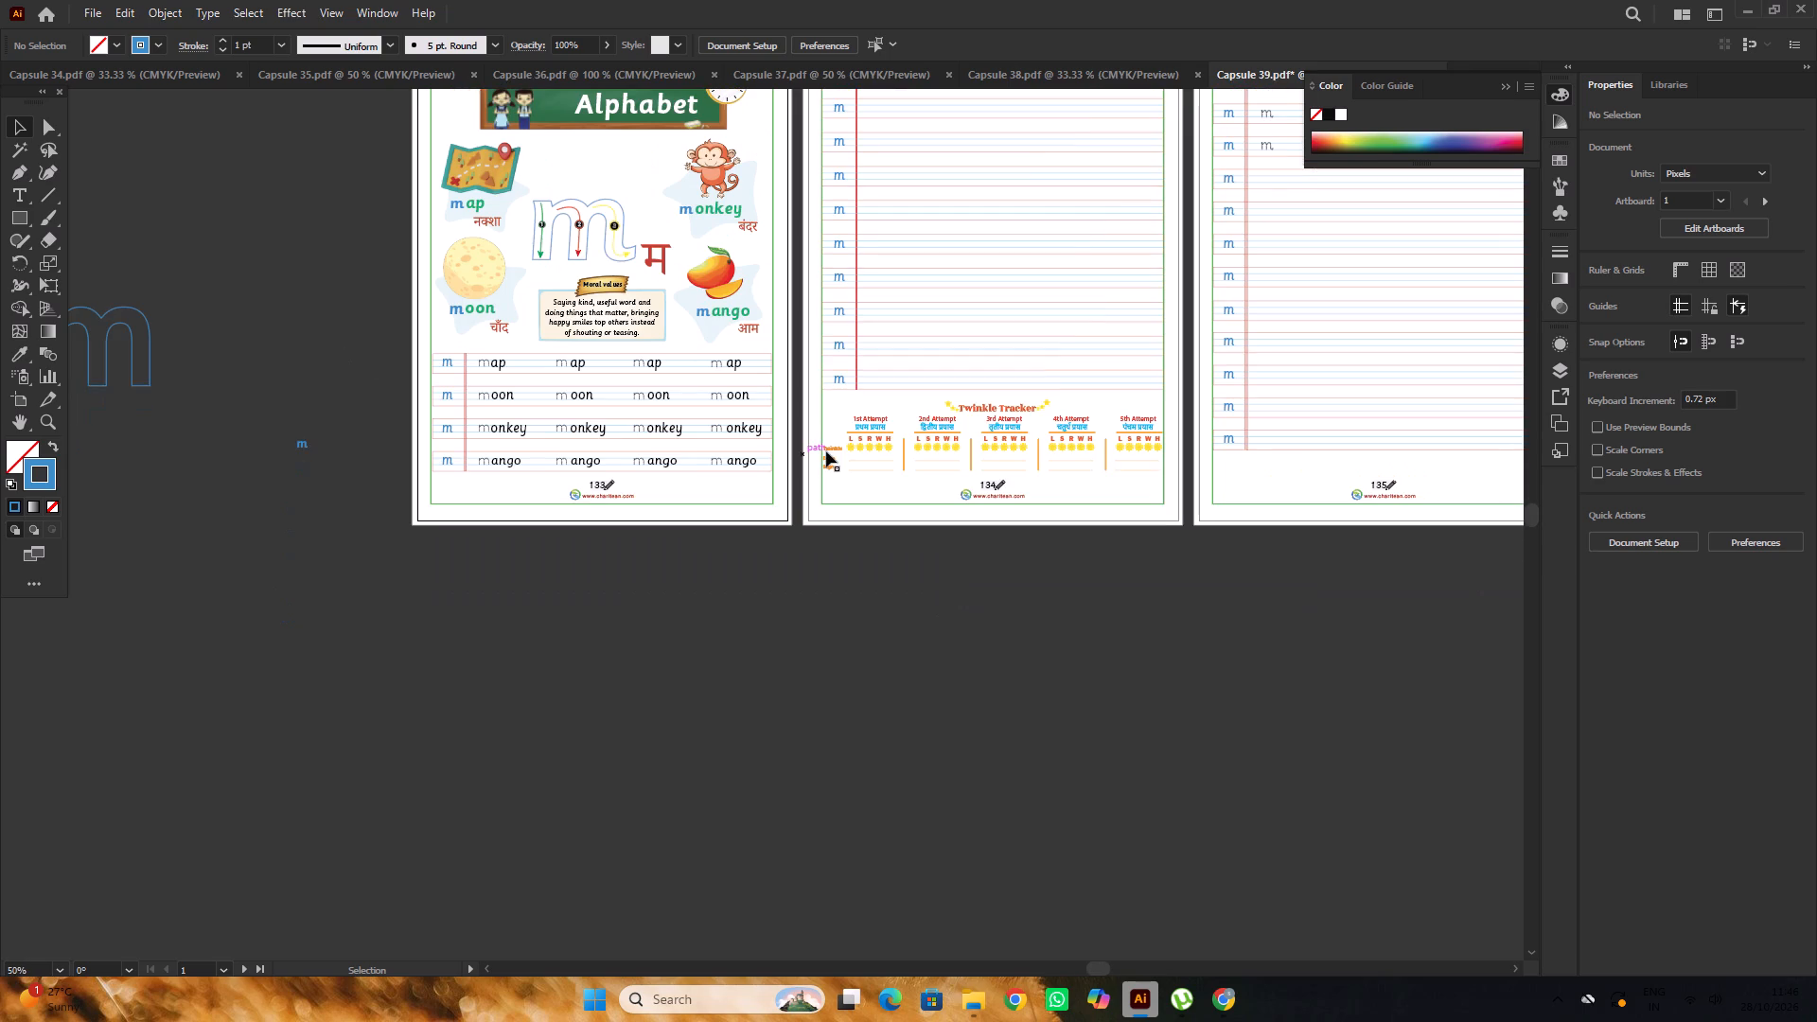
pyautogui.scroll(3, 825, 450)
pyautogui.keyDown('alt'); pyautogui.scroll(-2, 742, 423); pyautogui.keyUp('alt')
pyautogui.press('space')
pyautogui.press('space')
pyautogui.press('space')
pyautogui.moveTo(1126, 573); pyautogui.dragTo(868, 623)
pyautogui.moveTo(1155, 622); pyautogui.dragTo(978, 651)
# Set the fill of both large 38s in the Recall Time number exercise to blue #248bcb.
pyautogui.keyDown('alt'); pyautogui.scroll(3, 951, 439); pyautogui.keyUp('alt')
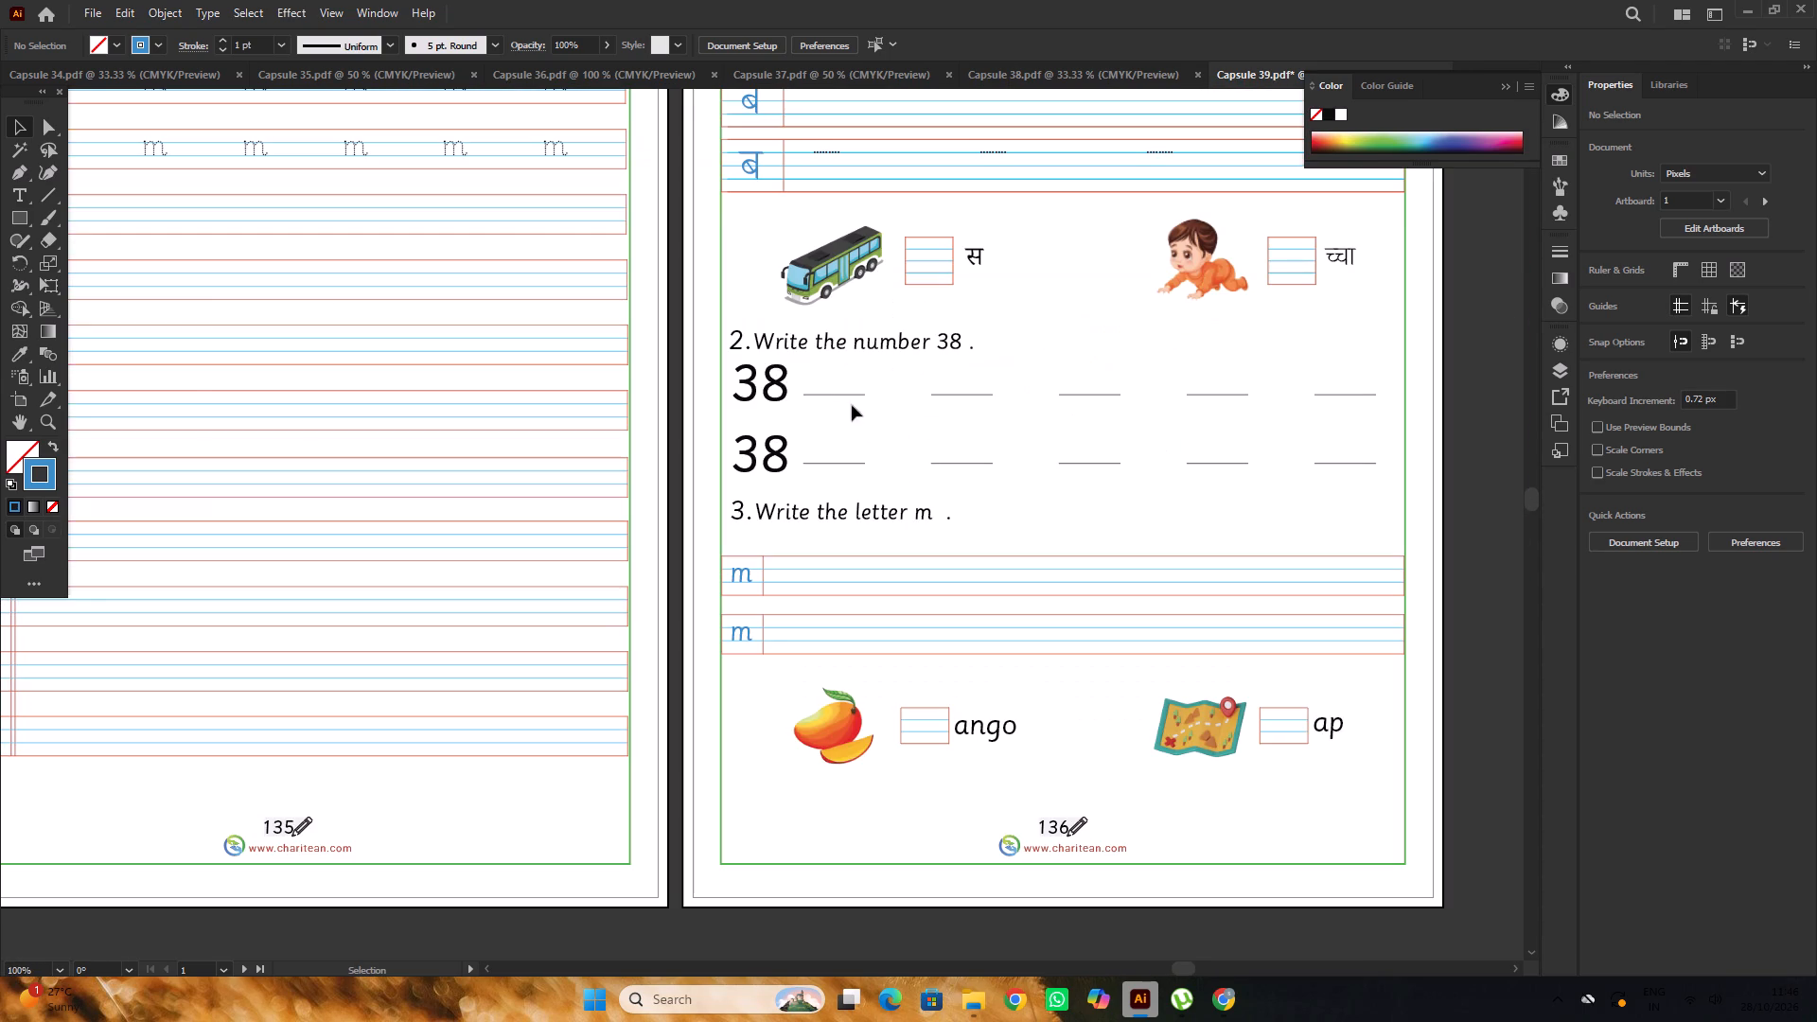
pyautogui.click(776, 388)
pyautogui.keyDown('shift'); pyautogui.click(776, 469); pyautogui.keyUp('shift')
pyautogui.keyDown('alt'); pyautogui.scroll(-1, 822, 460); pyautogui.keyUp('alt')
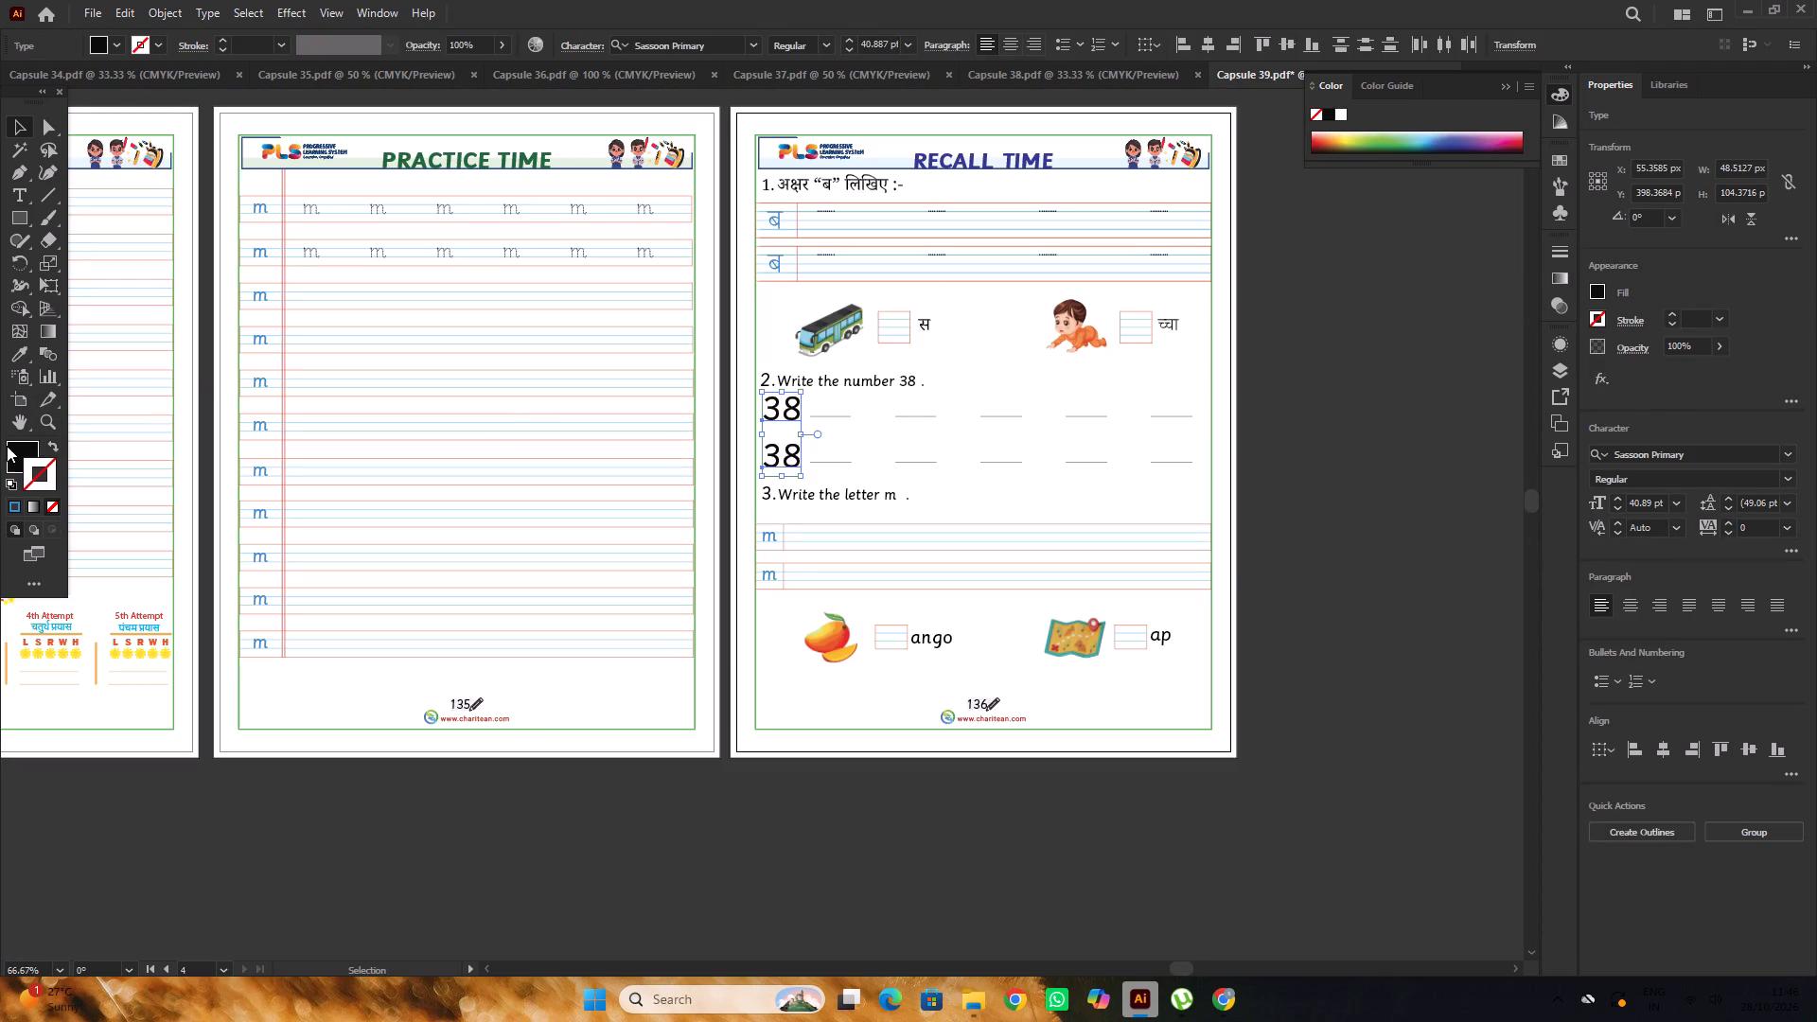
pyautogui.doubleClick(7, 446)
pyautogui.hotkey('ctrl', 'v')
pyautogui.press('Return')
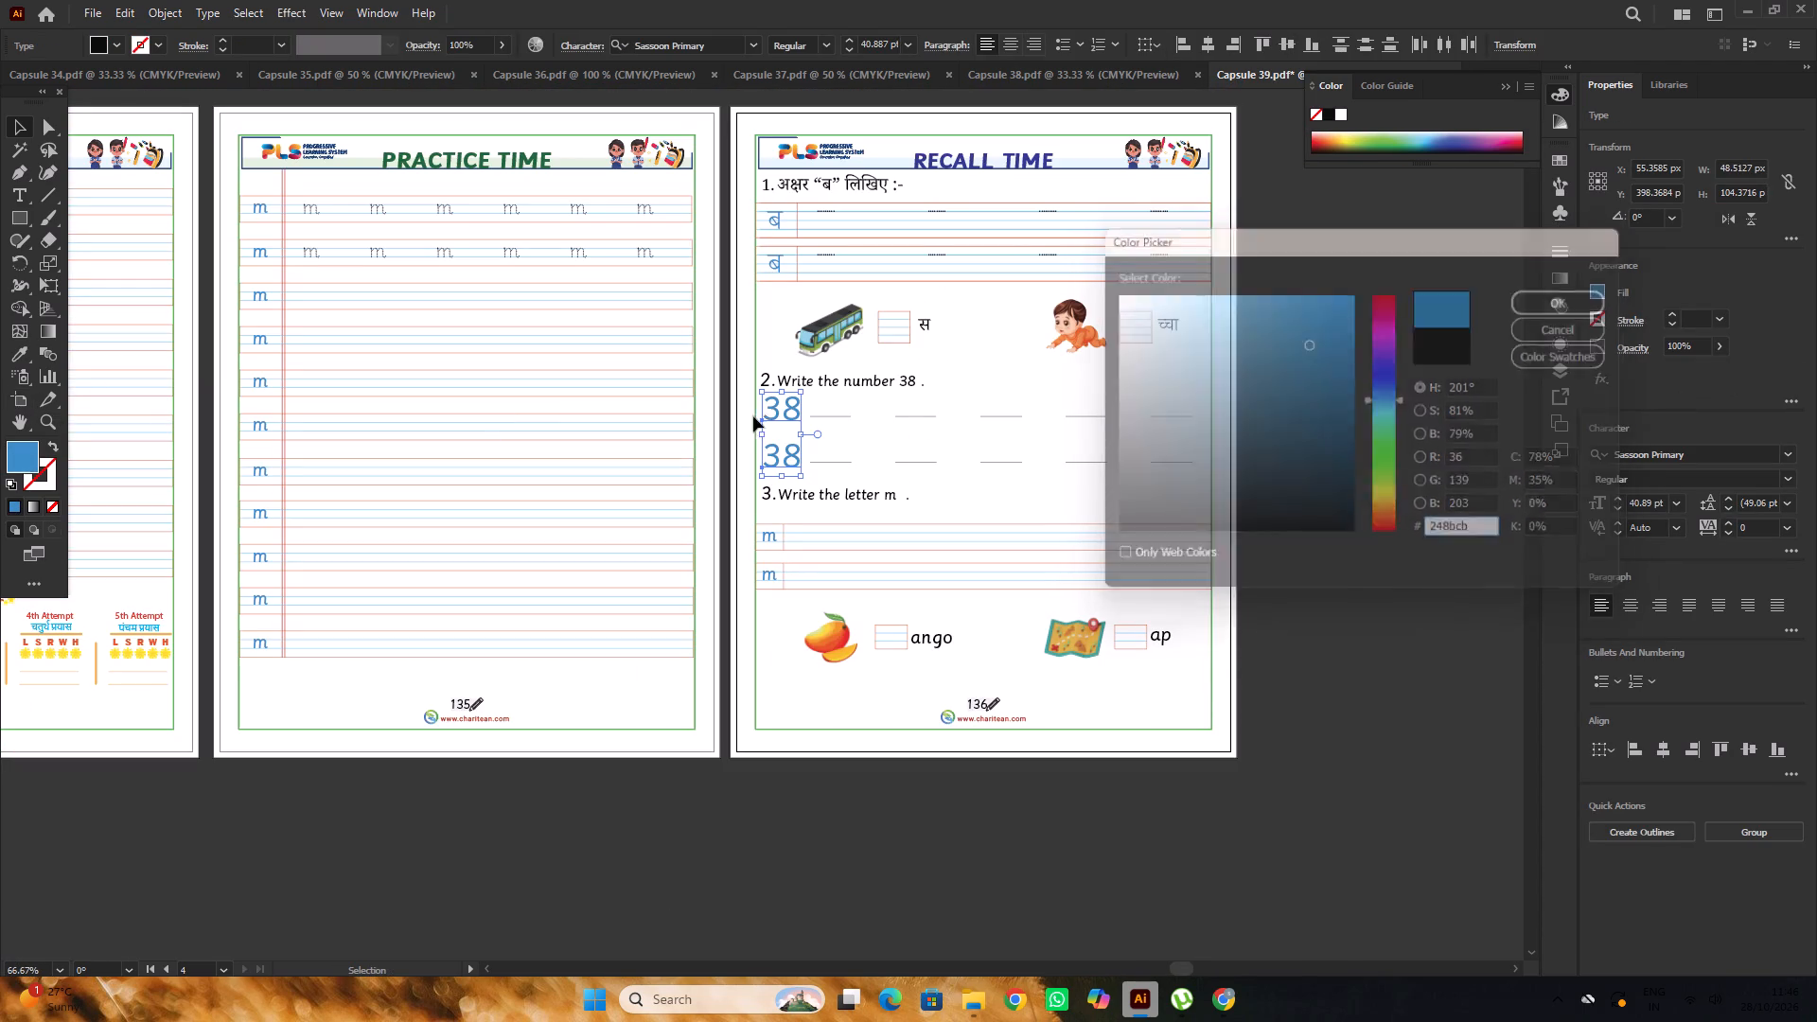
pyautogui.doubleClick(1367, 449)
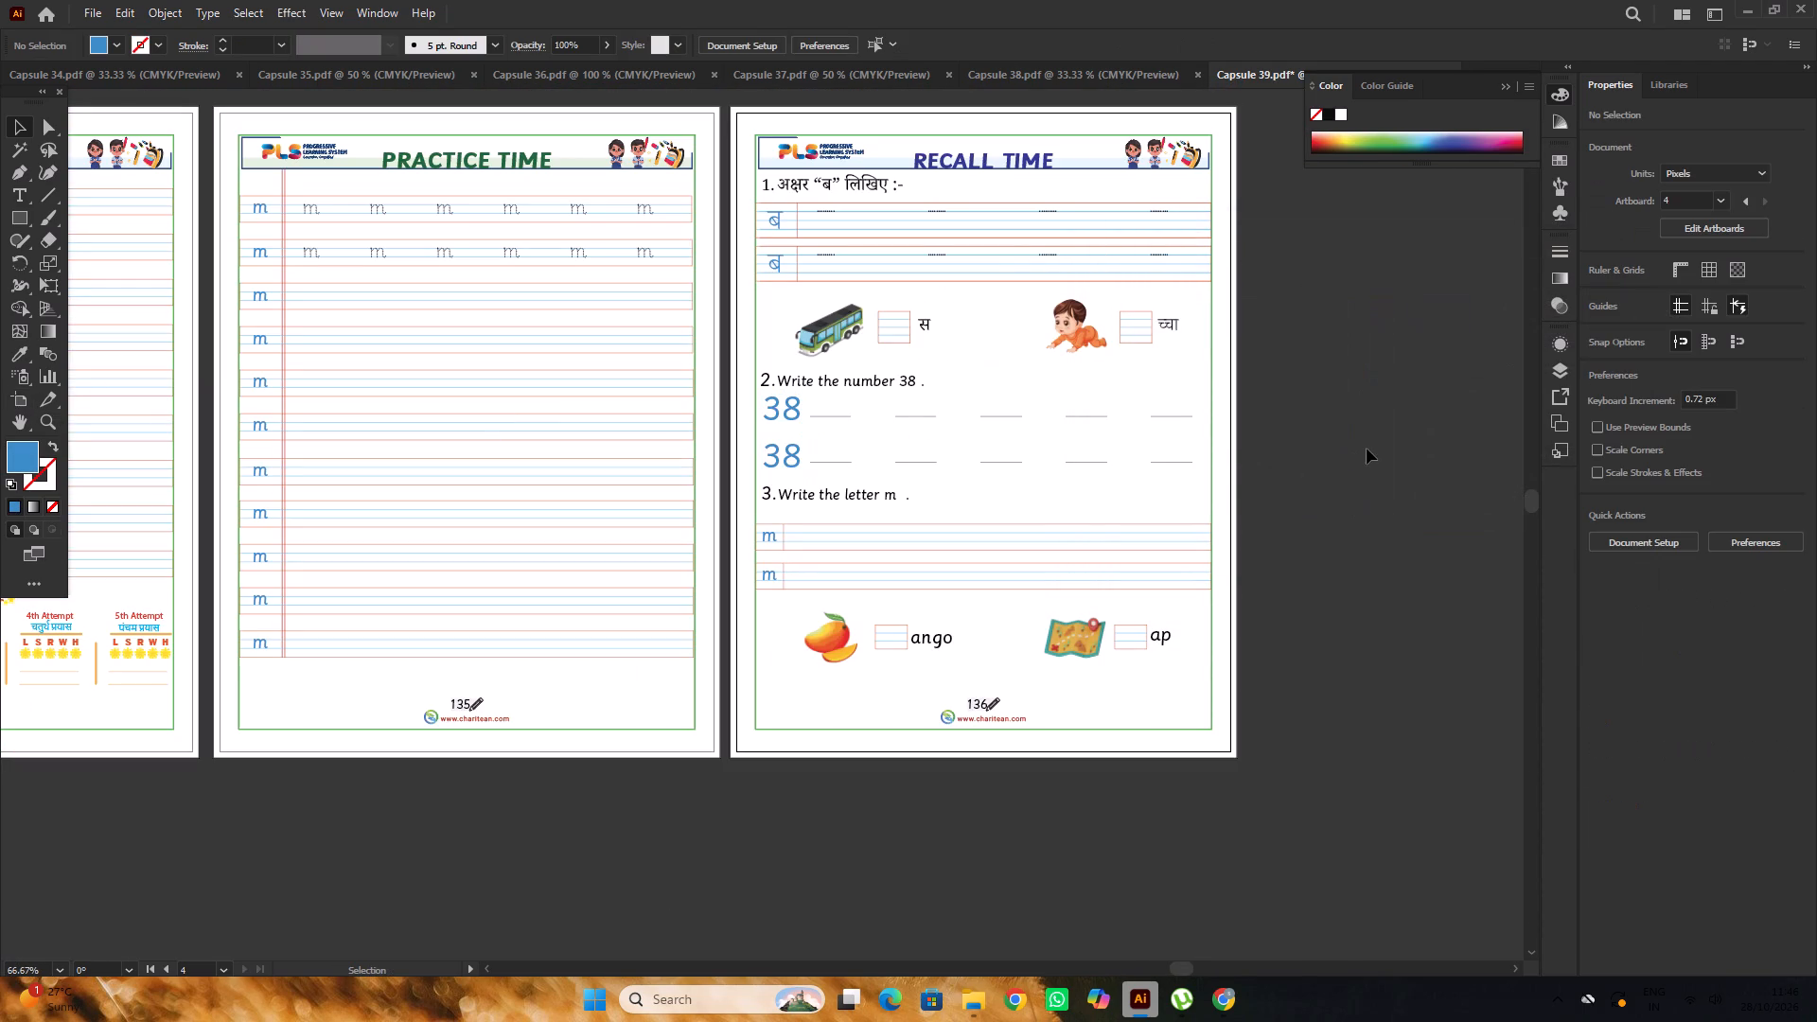
# Switch to Capsule 38 and check the page number on its last page.
pyautogui.scroll(-3, 1365, 449)
pyautogui.press('space')
pyautogui.moveTo(695, 699); pyautogui.dragTo(828, 665)
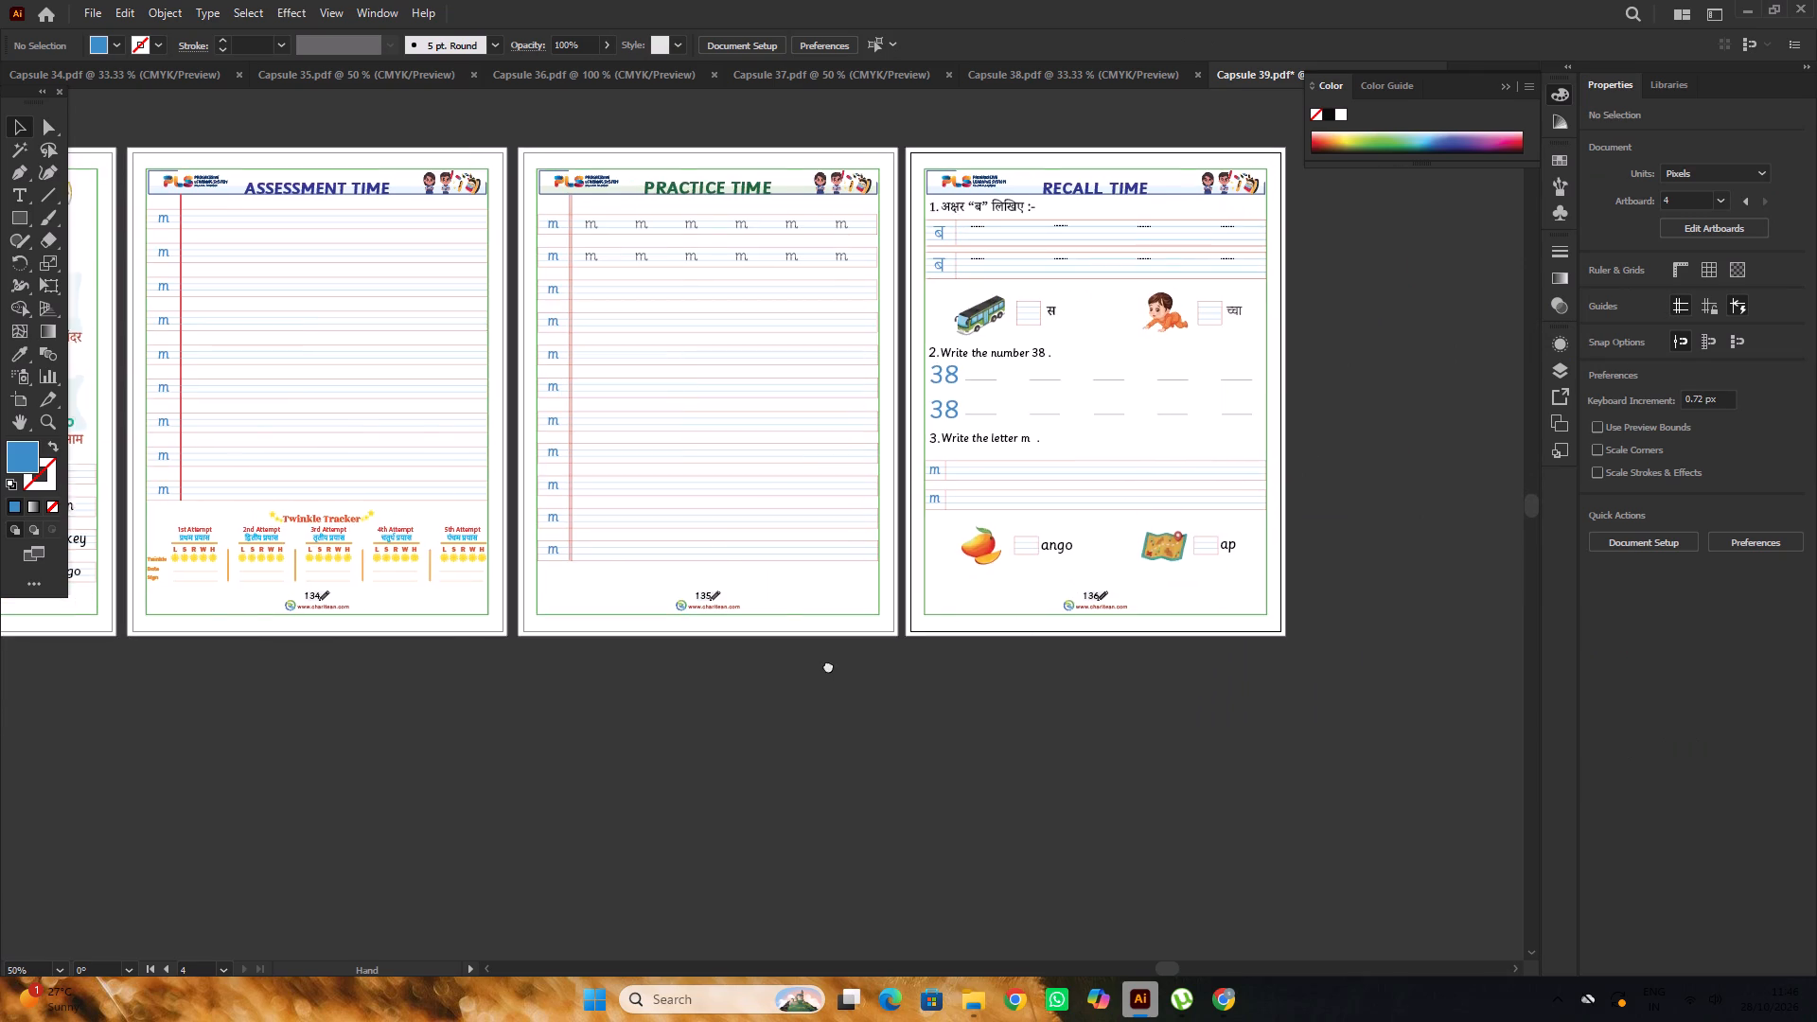
pyautogui.moveTo(828, 665); pyautogui.dragTo(1071, 594)
pyautogui.click(1126, 73)
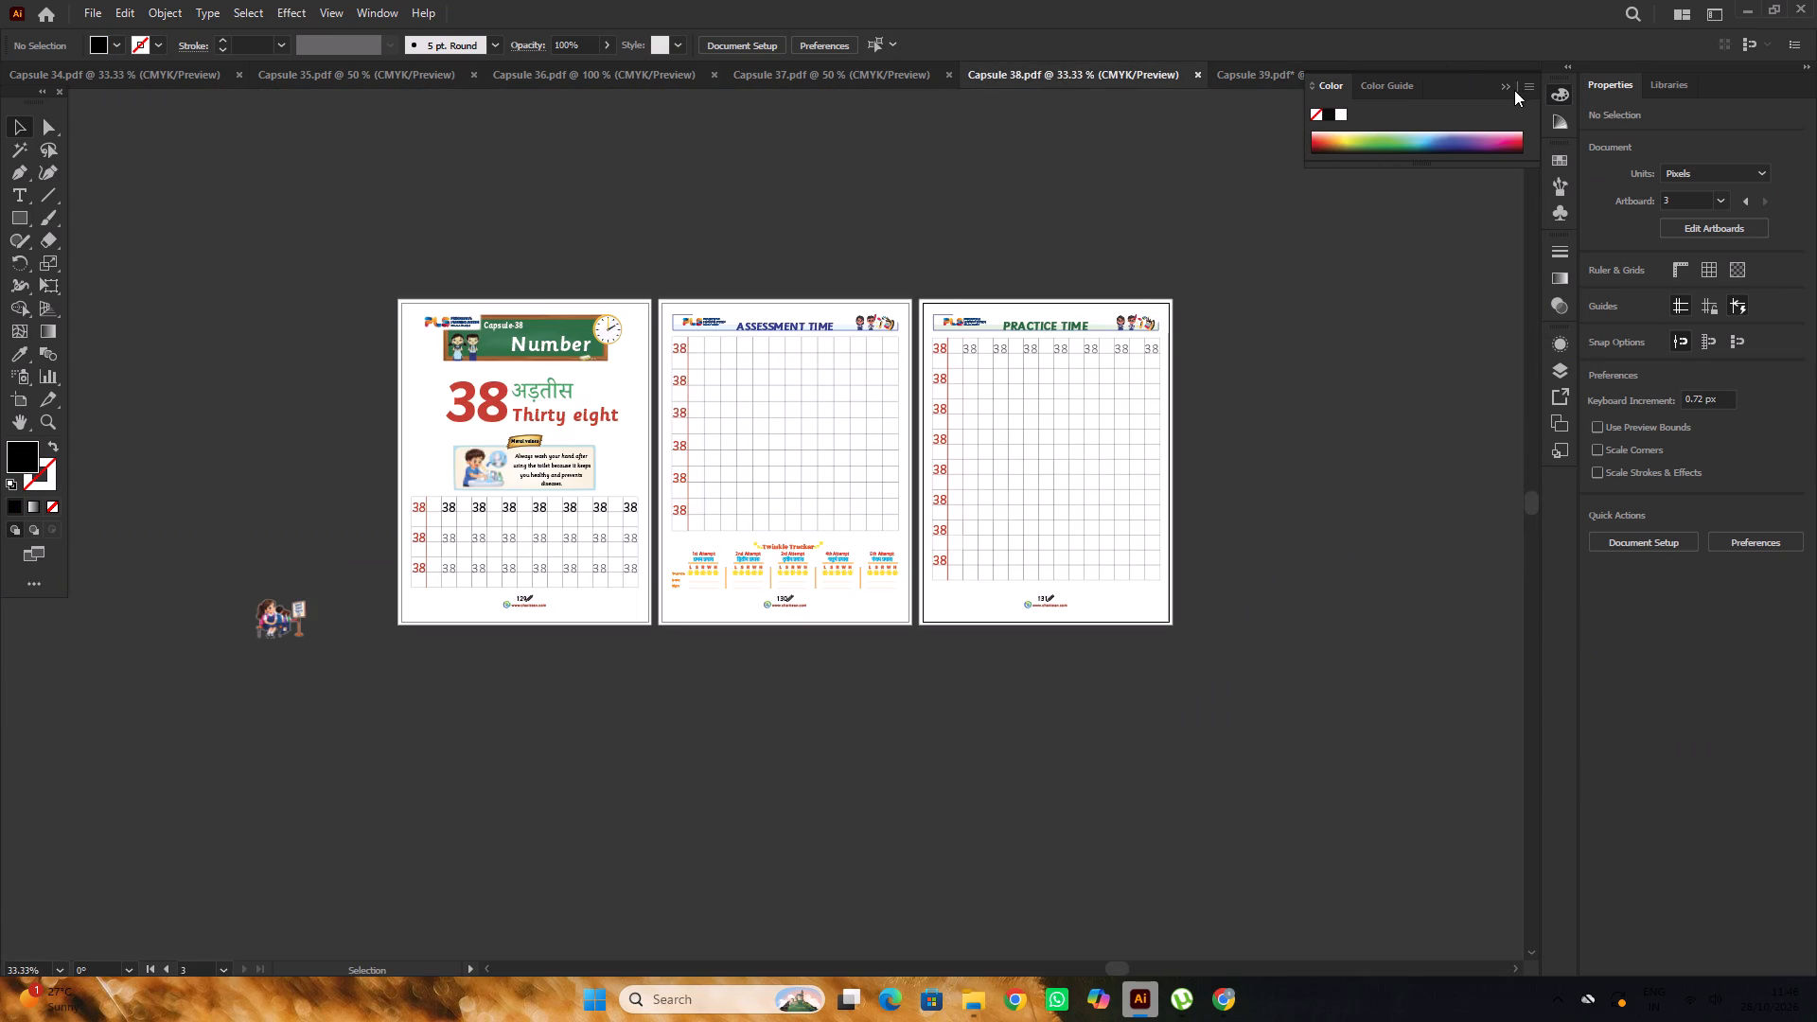
pyautogui.click(1513, 90)
pyautogui.keyDown('alt'); pyautogui.scroll(3, 1067, 612); pyautogui.keyUp('alt')
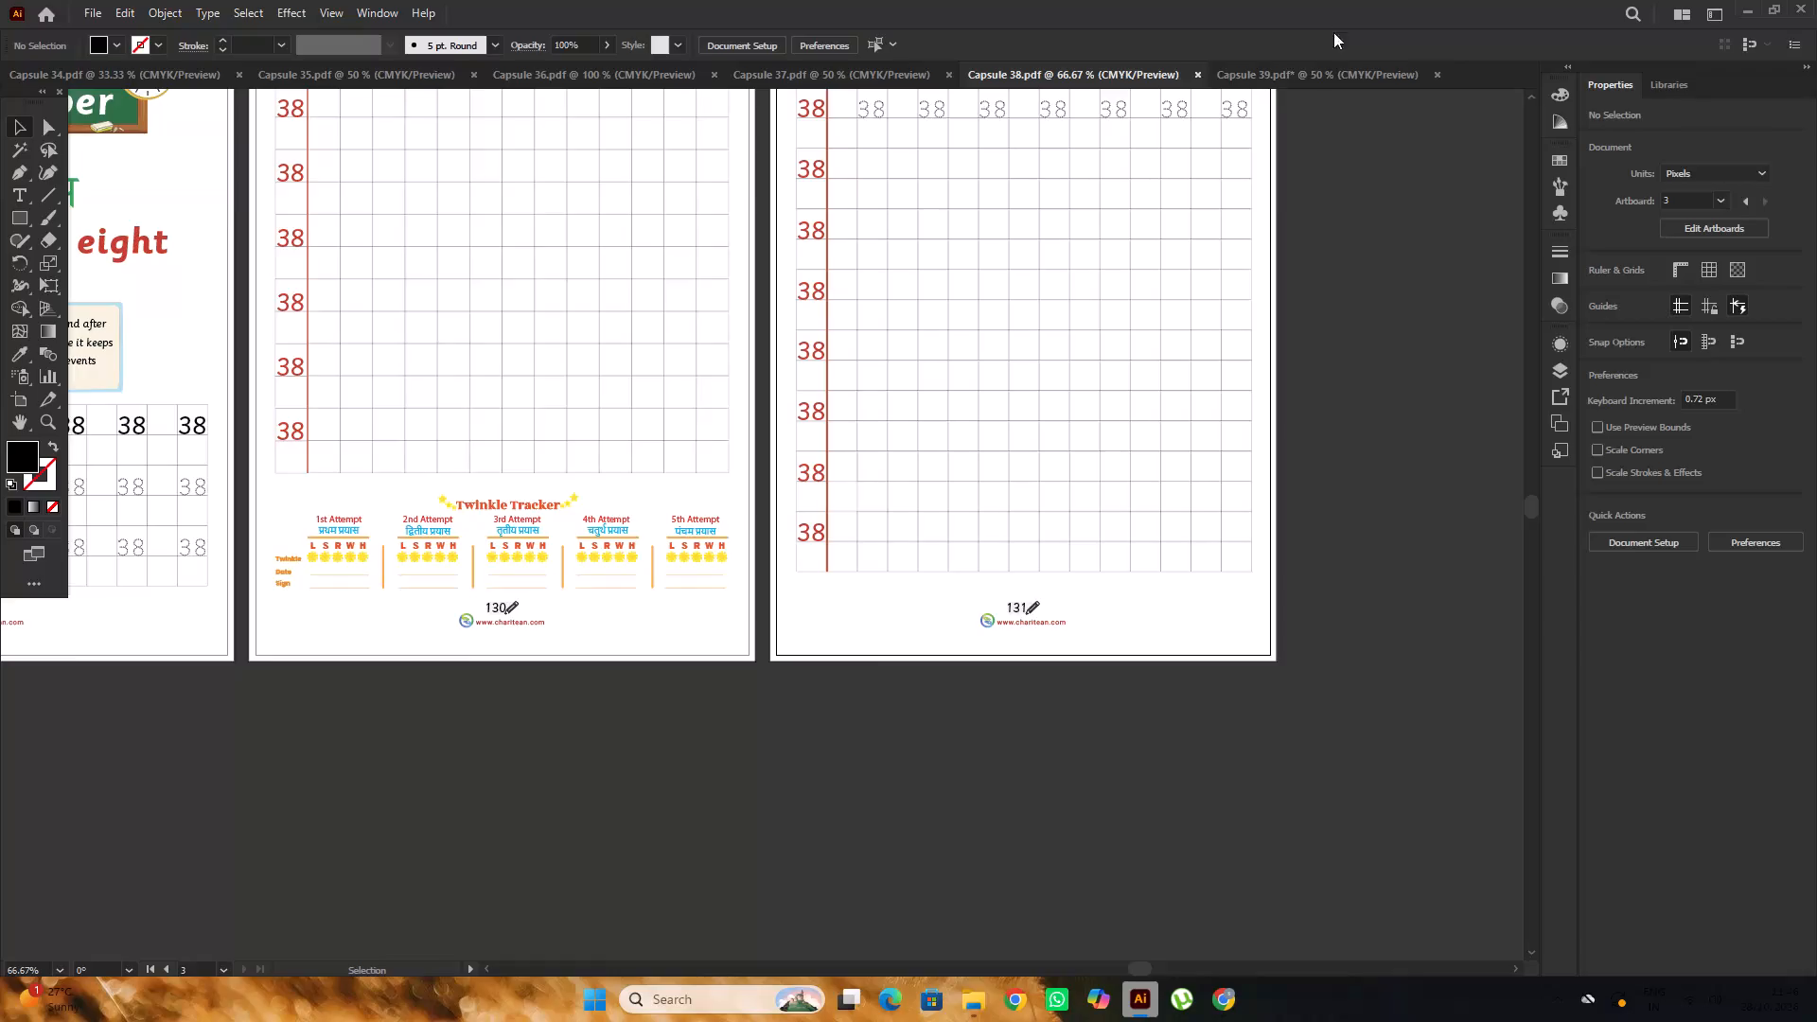
# Return to Capsule 39 and set the Alphabet page's number to 132.
pyautogui.click(1322, 79)
pyautogui.press('space')
pyautogui.moveTo(417, 604); pyautogui.dragTo(481, 715)
pyautogui.keyDown('alt'); pyautogui.scroll(4, 347, 608); pyautogui.keyUp('alt')
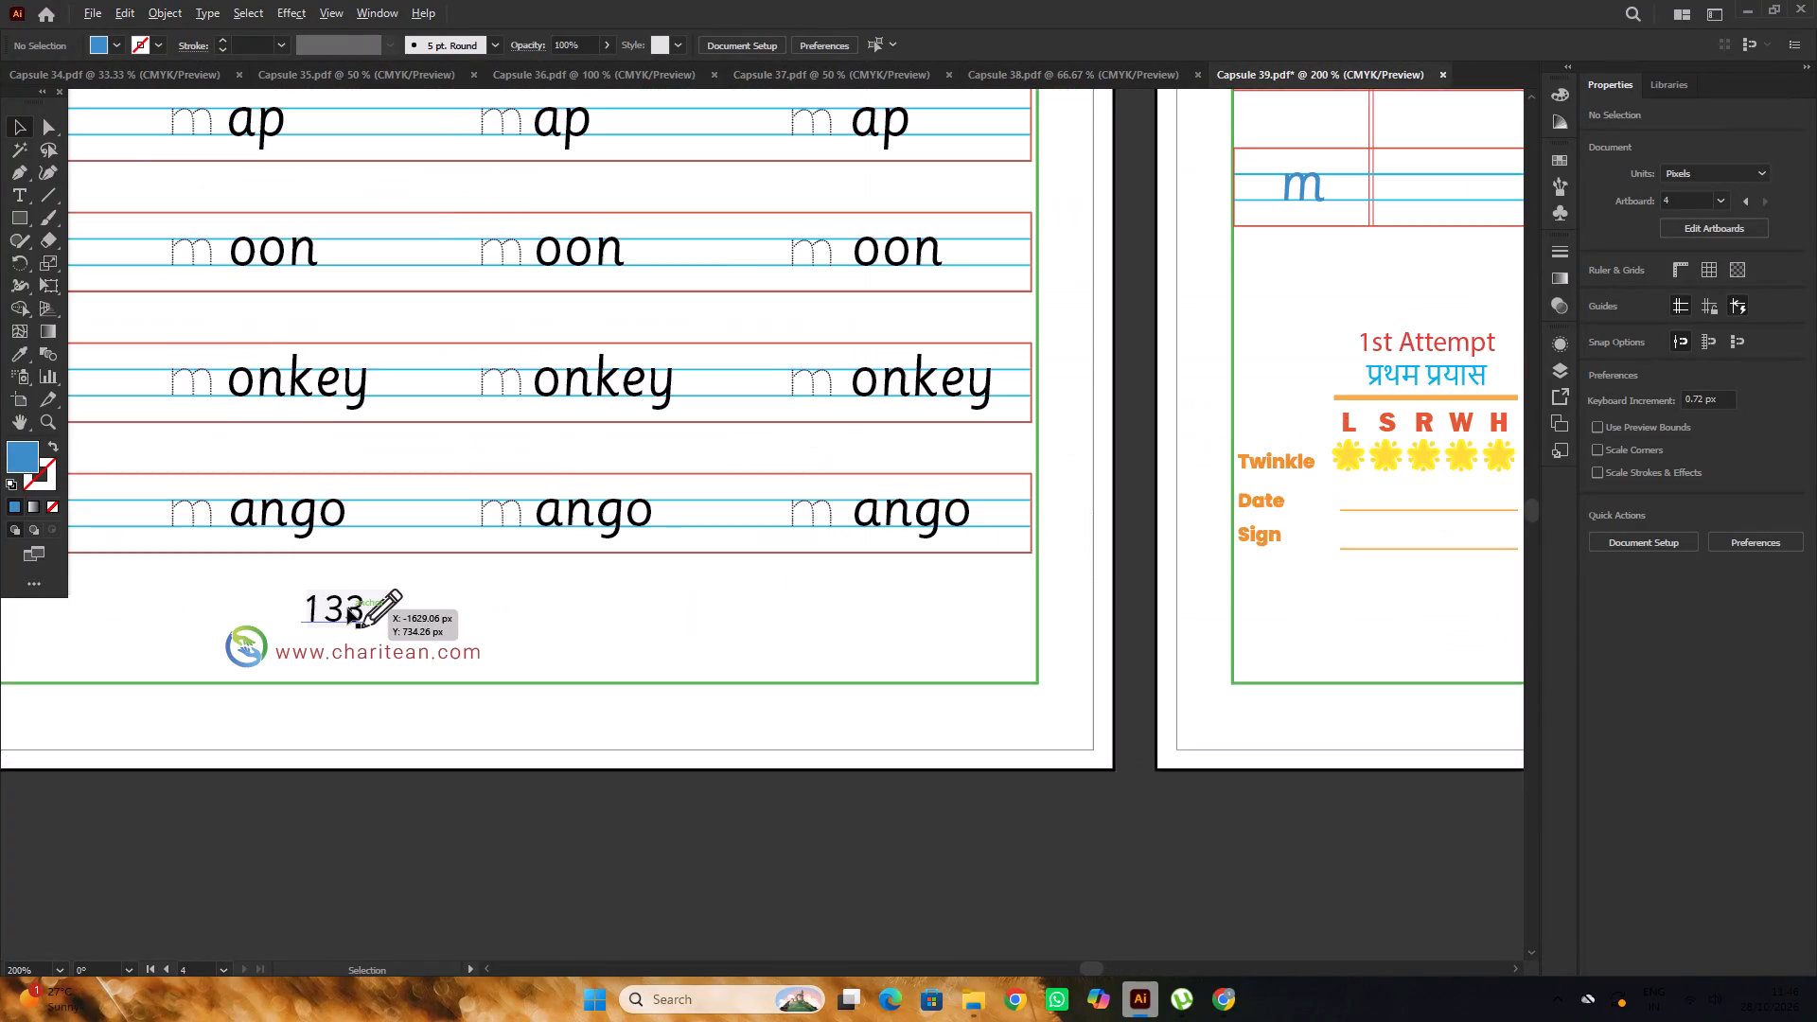
pyautogui.keyDown('alt'); pyautogui.scroll(1, 347, 608); pyautogui.keyUp('alt')
pyautogui.press('t')
pyautogui.moveTo(358, 619); pyautogui.dragTo(353, 638)
pyautogui.click(353, 636)
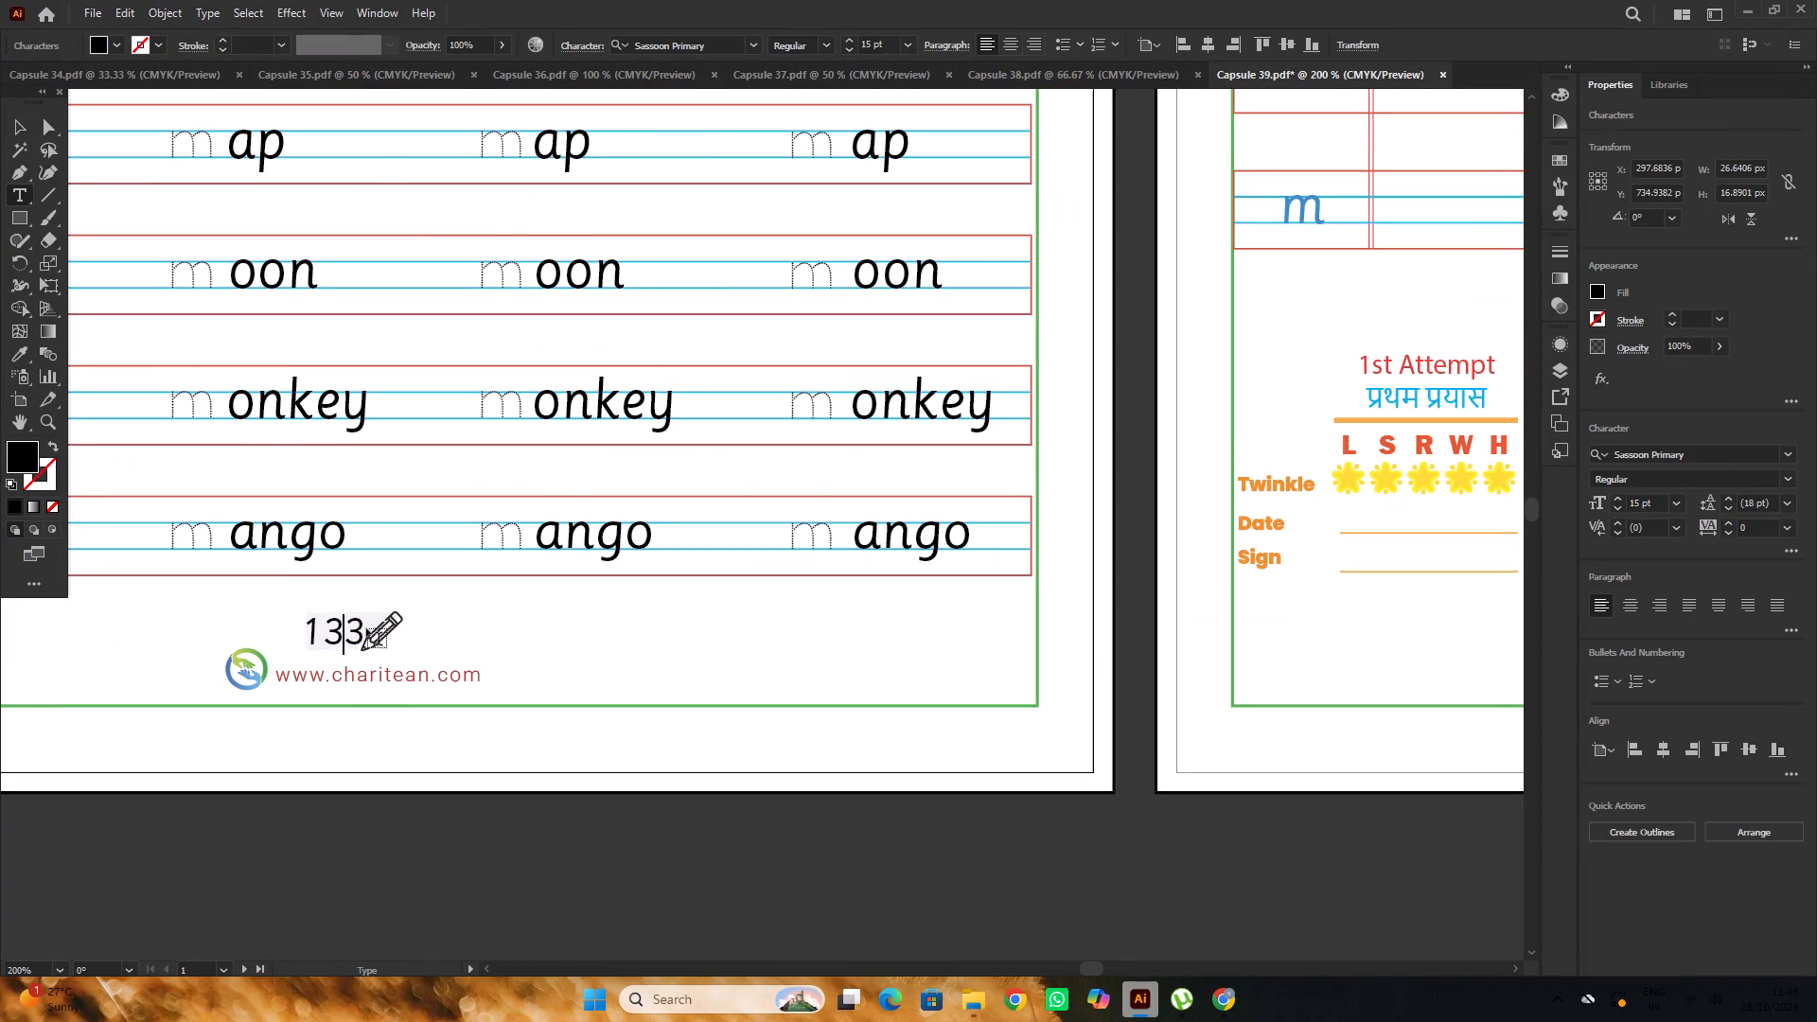
pyautogui.moveTo(362, 626); pyautogui.dragTo(343, 638)
pyautogui.press('2')
# Set the Assessment Time page's number to 133.
pyautogui.keyDown('alt'); pyautogui.scroll(1, 351, 643); pyautogui.keyUp('alt')
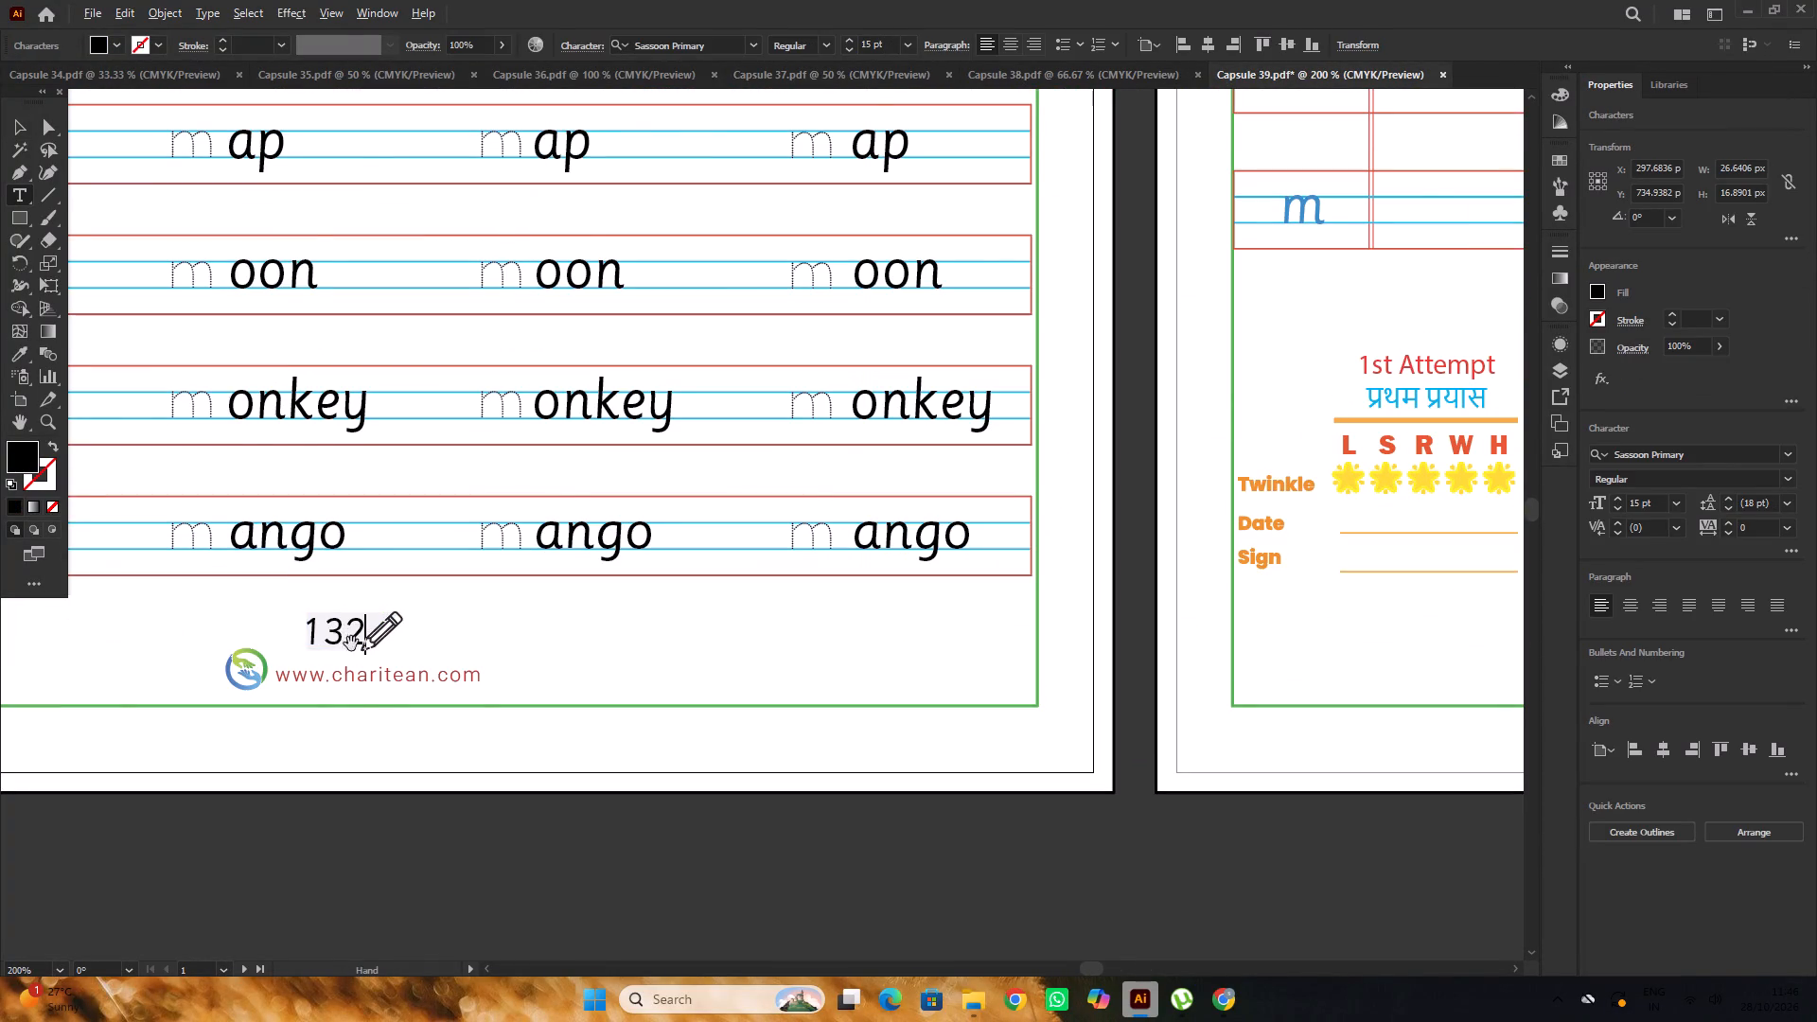
pyautogui.keyDown('alt'); pyautogui.scroll(2, 351, 643); pyautogui.keyUp('alt')
pyautogui.keyDown('alt'); pyautogui.scroll(-5, 291, 518); pyautogui.keyUp('alt')
pyautogui.keyDown('alt'); pyautogui.scroll(3, 1016, 514); pyautogui.keyUp('alt')
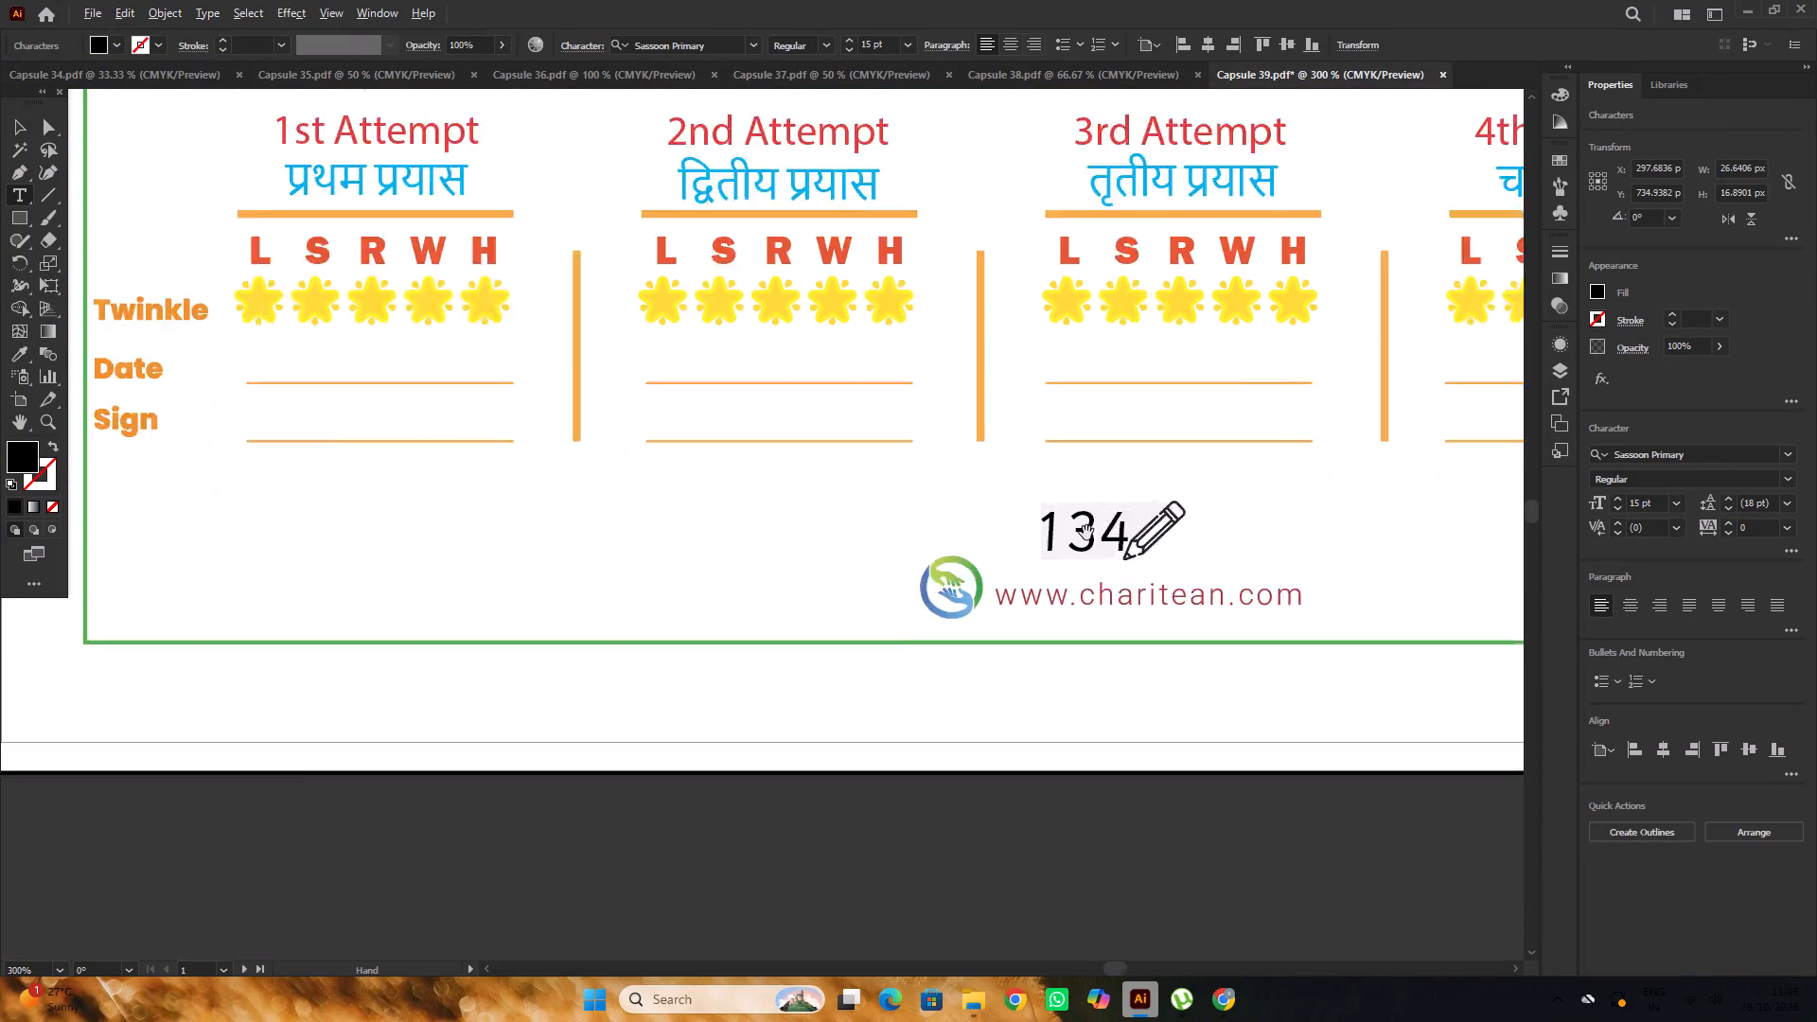
pyautogui.keyDown('alt'); pyautogui.scroll(1, 1086, 533); pyautogui.keyUp('alt')
pyautogui.moveTo(1125, 530); pyautogui.dragTo(1117, 546)
pyautogui.press('3')
# Set the Practice Time page's number to 134.
pyautogui.scroll(1, 932, 544)
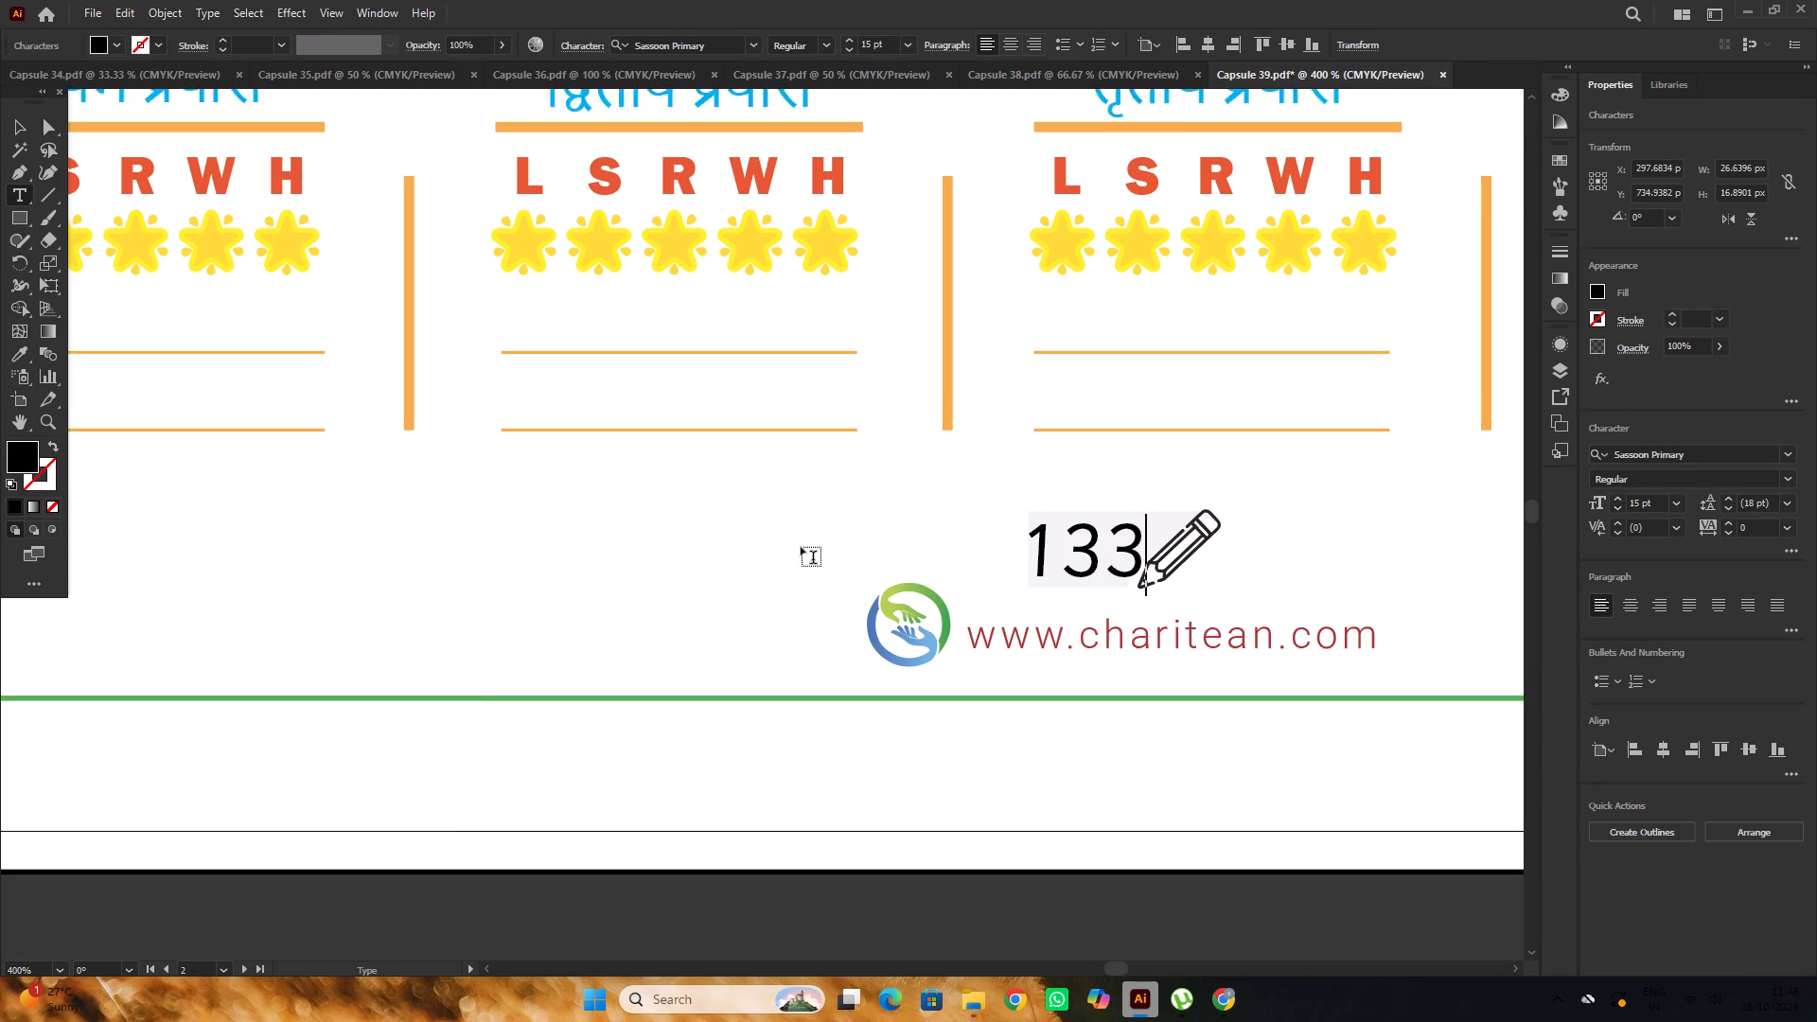
pyautogui.keyDown('alt'); pyautogui.scroll(-6, 538, 580); pyautogui.keyUp('alt')
pyautogui.keyDown('alt'); pyautogui.scroll(5, 1056, 567); pyautogui.keyUp('alt')
pyautogui.moveTo(1087, 615); pyautogui.dragTo(1069, 635)
pyautogui.press('4')
# Set the Recall Time page's number to 135 and leave text editing.
pyautogui.keyDown('alt'); pyautogui.scroll(-6, 636, 590); pyautogui.keyUp('alt')
pyautogui.keyDown('alt'); pyautogui.scroll(5, 1147, 579); pyautogui.keyUp('alt')
pyautogui.moveTo(949, 581); pyautogui.dragTo(933, 590)
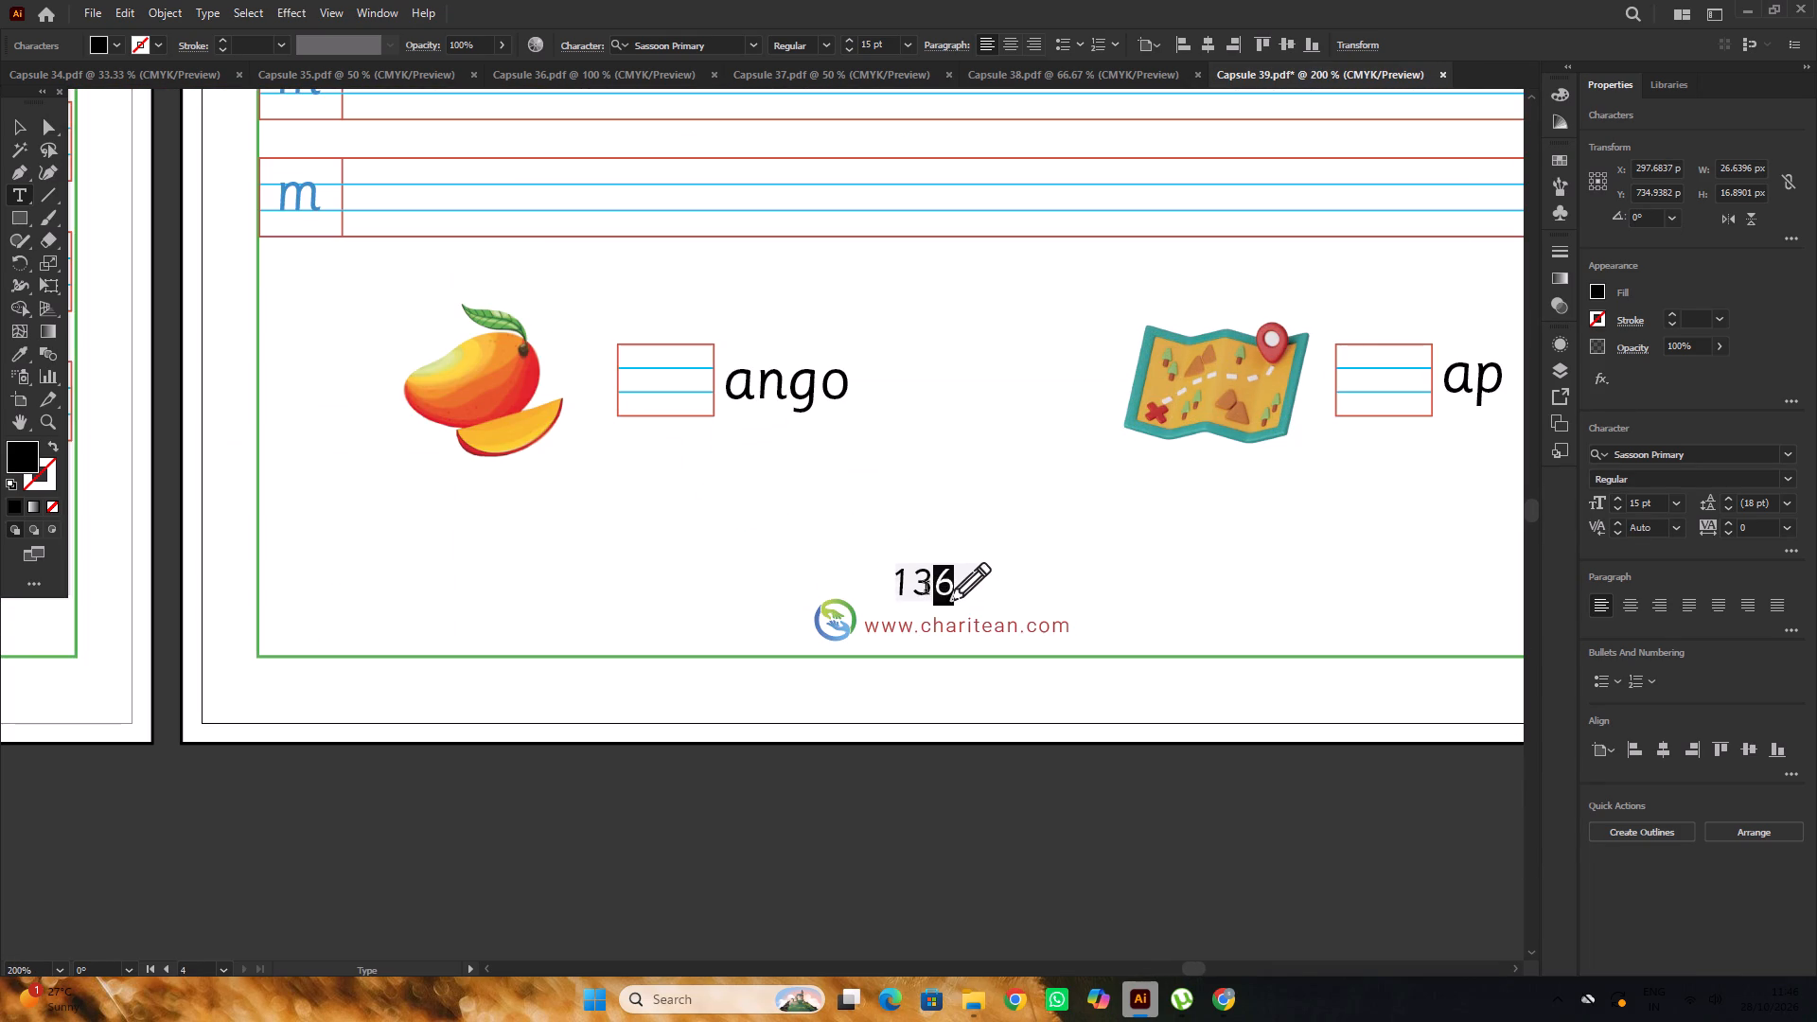
pyautogui.press('5')
pyautogui.keyDown('alt'); pyautogui.scroll(5, 926, 590); pyautogui.keyUp('alt')
pyautogui.keyDown('alt'); pyautogui.scroll(-7, 938, 581); pyautogui.keyUp('alt')
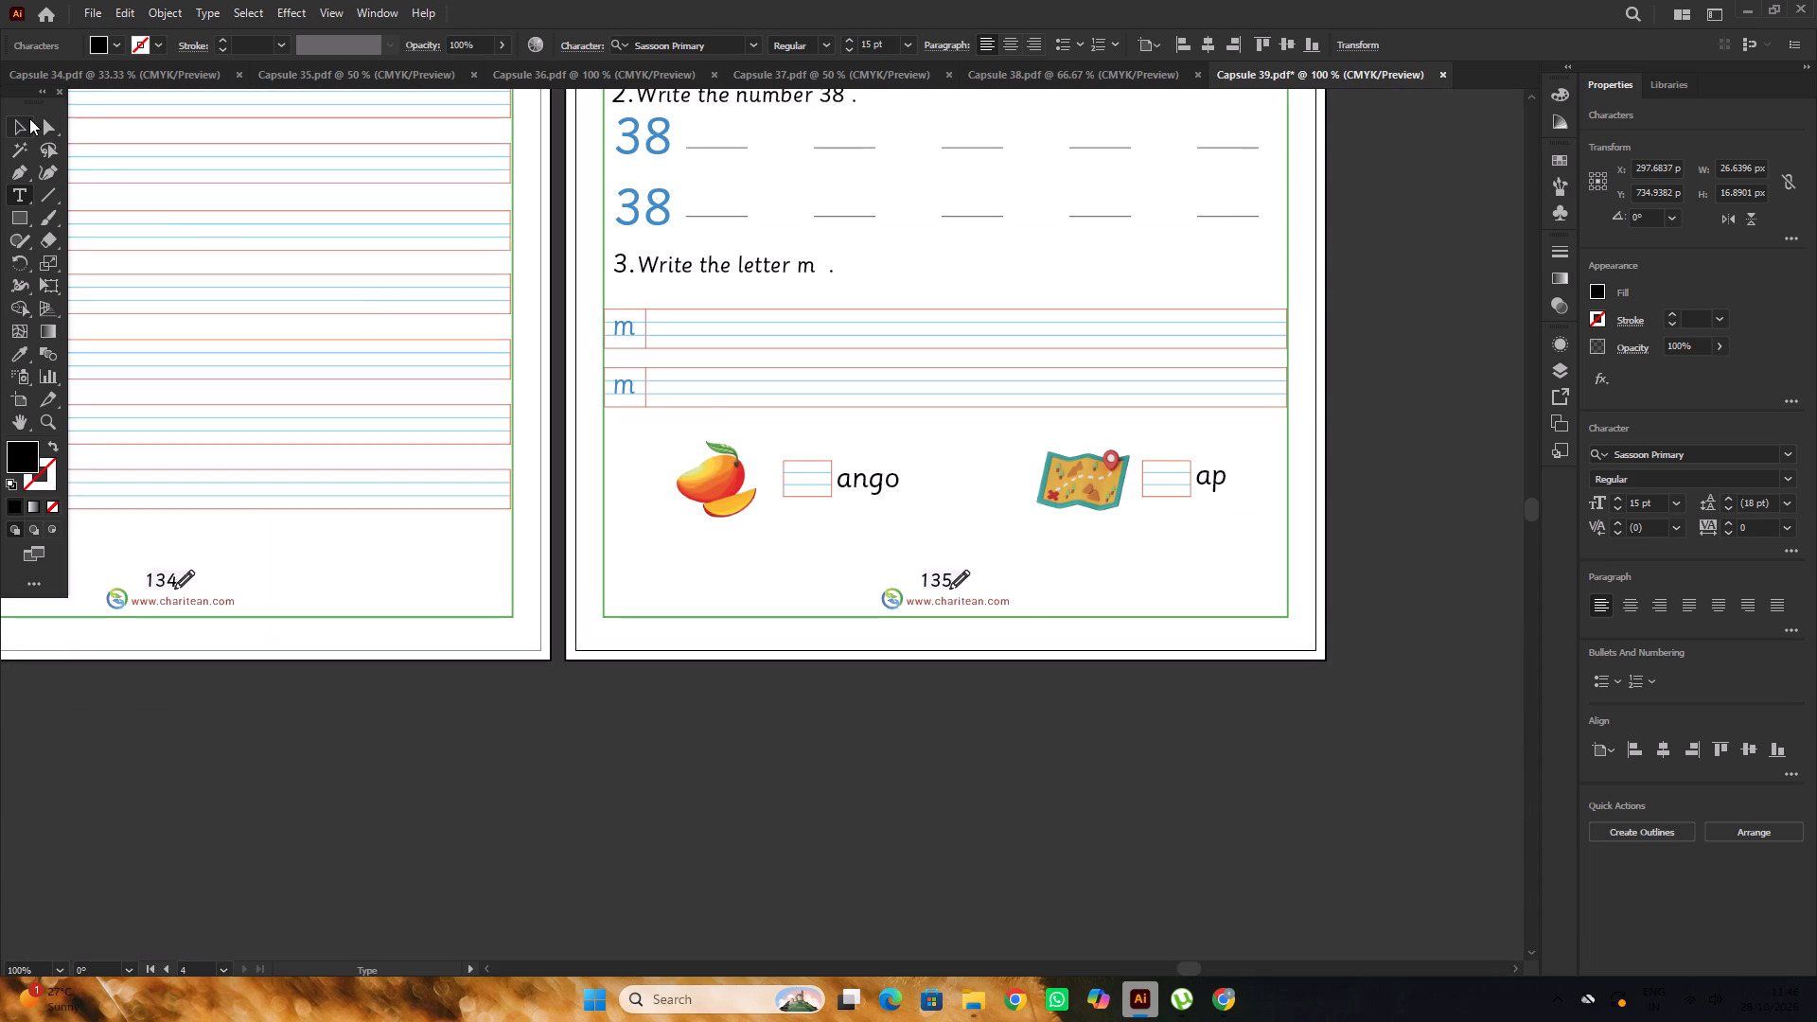
pyautogui.click(21, 120)
pyautogui.click(1024, 749)
# Look over the layout and numbering of the four Capsule 39 pages.
pyautogui.keyDown('alt'); pyautogui.scroll(-2, 1031, 741); pyautogui.keyUp('alt')
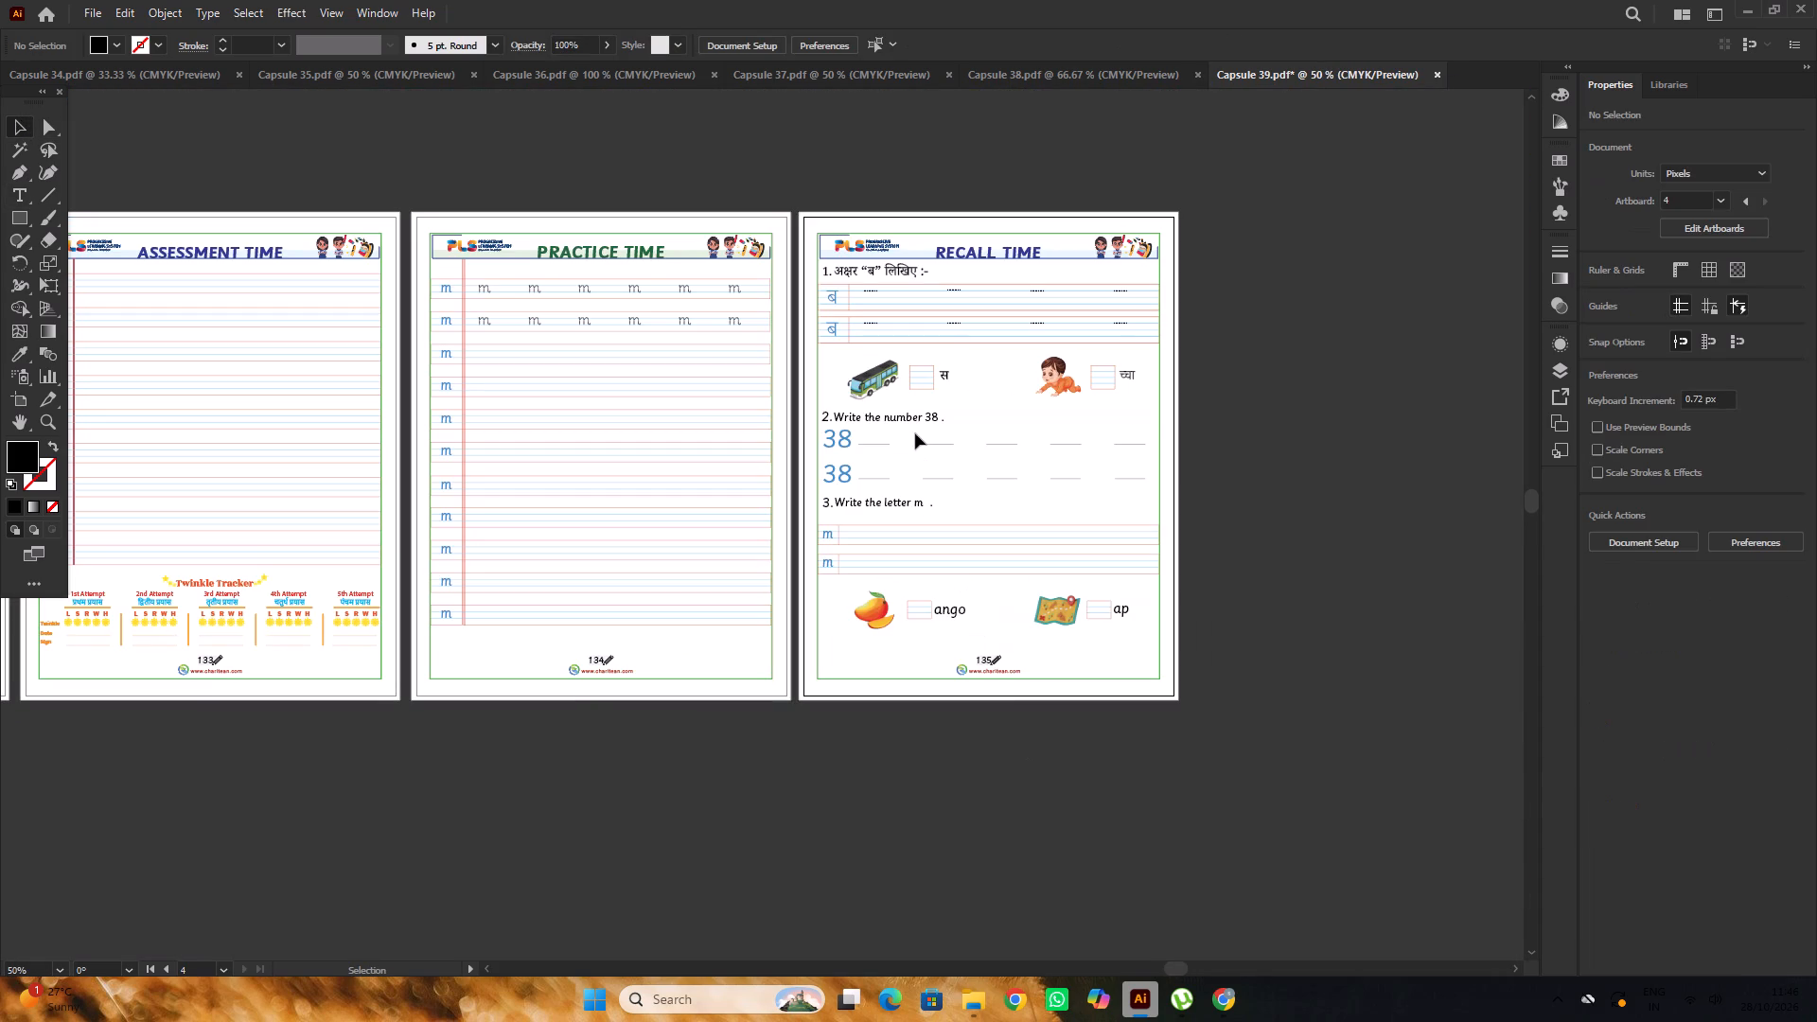
pyautogui.keyDown('alt'); pyautogui.scroll(2, 917, 436); pyautogui.keyUp('alt')
pyautogui.keyDown('alt'); pyautogui.scroll(-4, 1067, 434); pyautogui.keyUp('alt')
pyautogui.scroll(3, 892, 449)
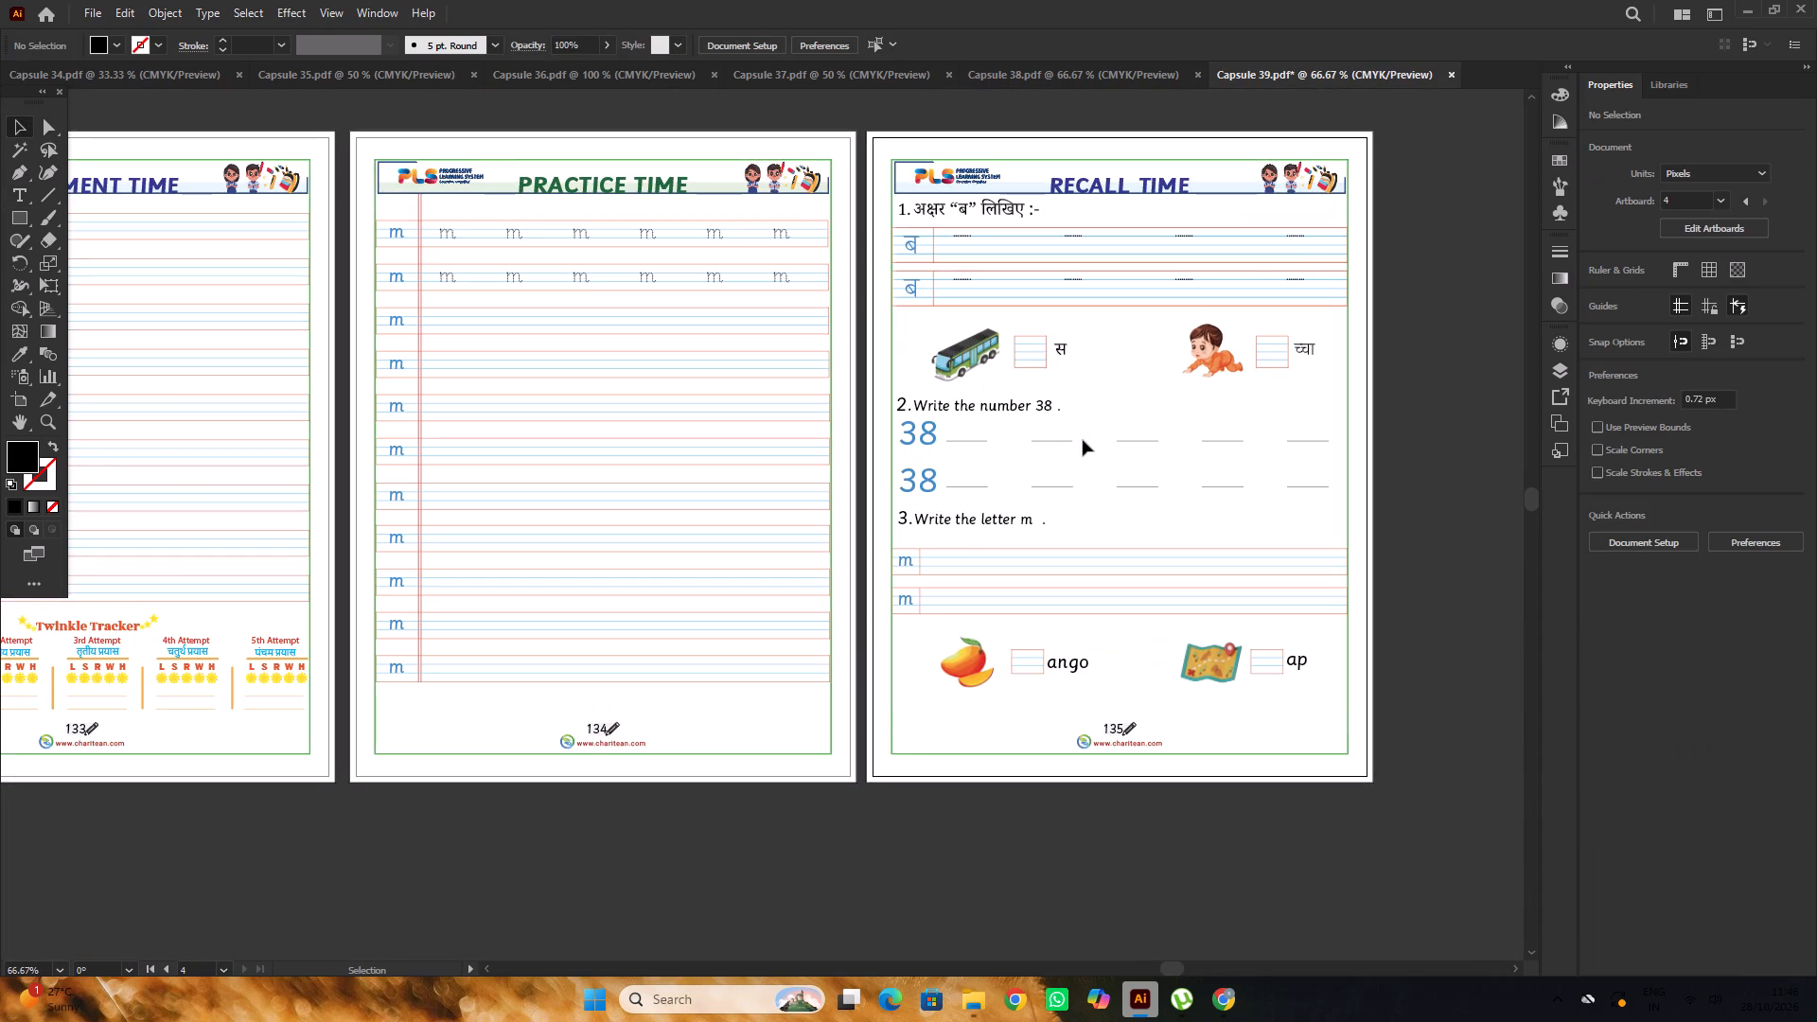
pyautogui.keyDown('alt'); pyautogui.scroll(-2, 1083, 440); pyautogui.keyUp('alt')
pyautogui.scroll(5, 910, 420)
pyautogui.keyDown('alt'); pyautogui.scroll(-2, 1042, 431); pyautogui.keyUp('alt')
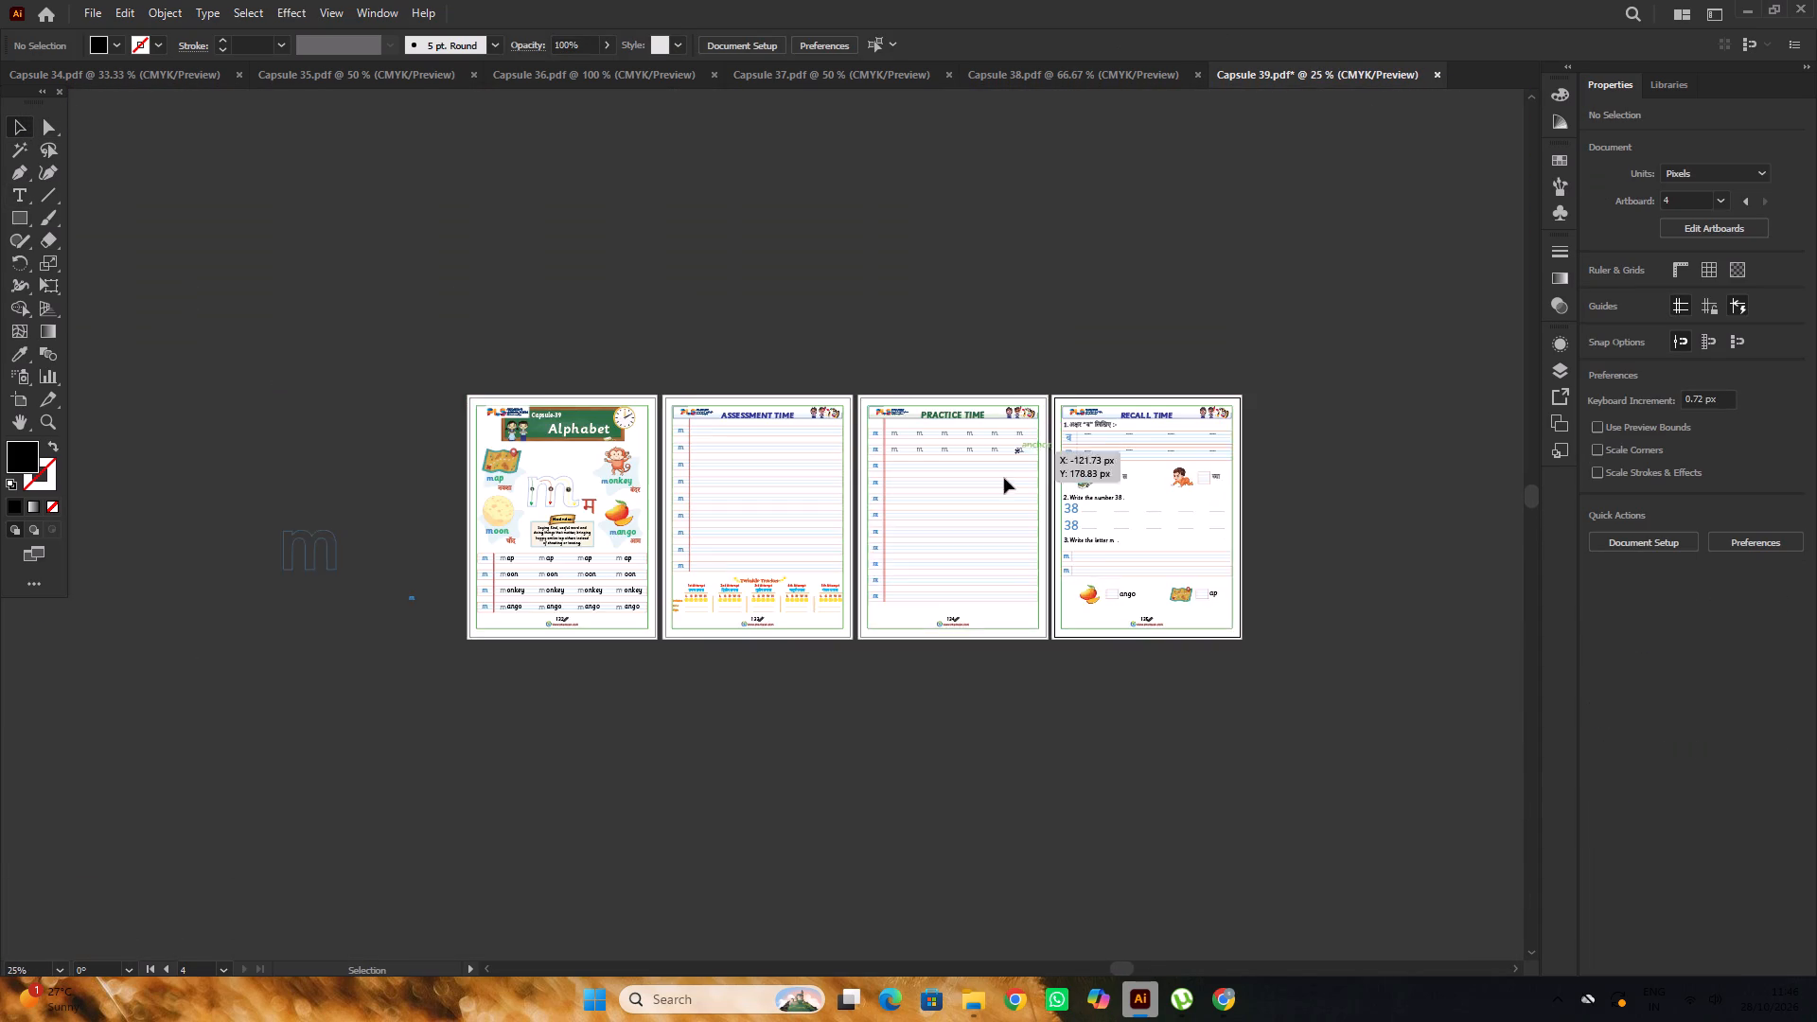
pyautogui.scroll(-5, 1003, 480)
pyautogui.keyDown('alt'); pyautogui.scroll(3, 864, 454); pyautogui.keyUp('alt')
pyautogui.scroll(4, 864, 448)
pyautogui.keyDown('alt'); pyautogui.scroll(-2, 864, 448); pyautogui.keyUp('alt')
pyautogui.scroll(2, 864, 448)
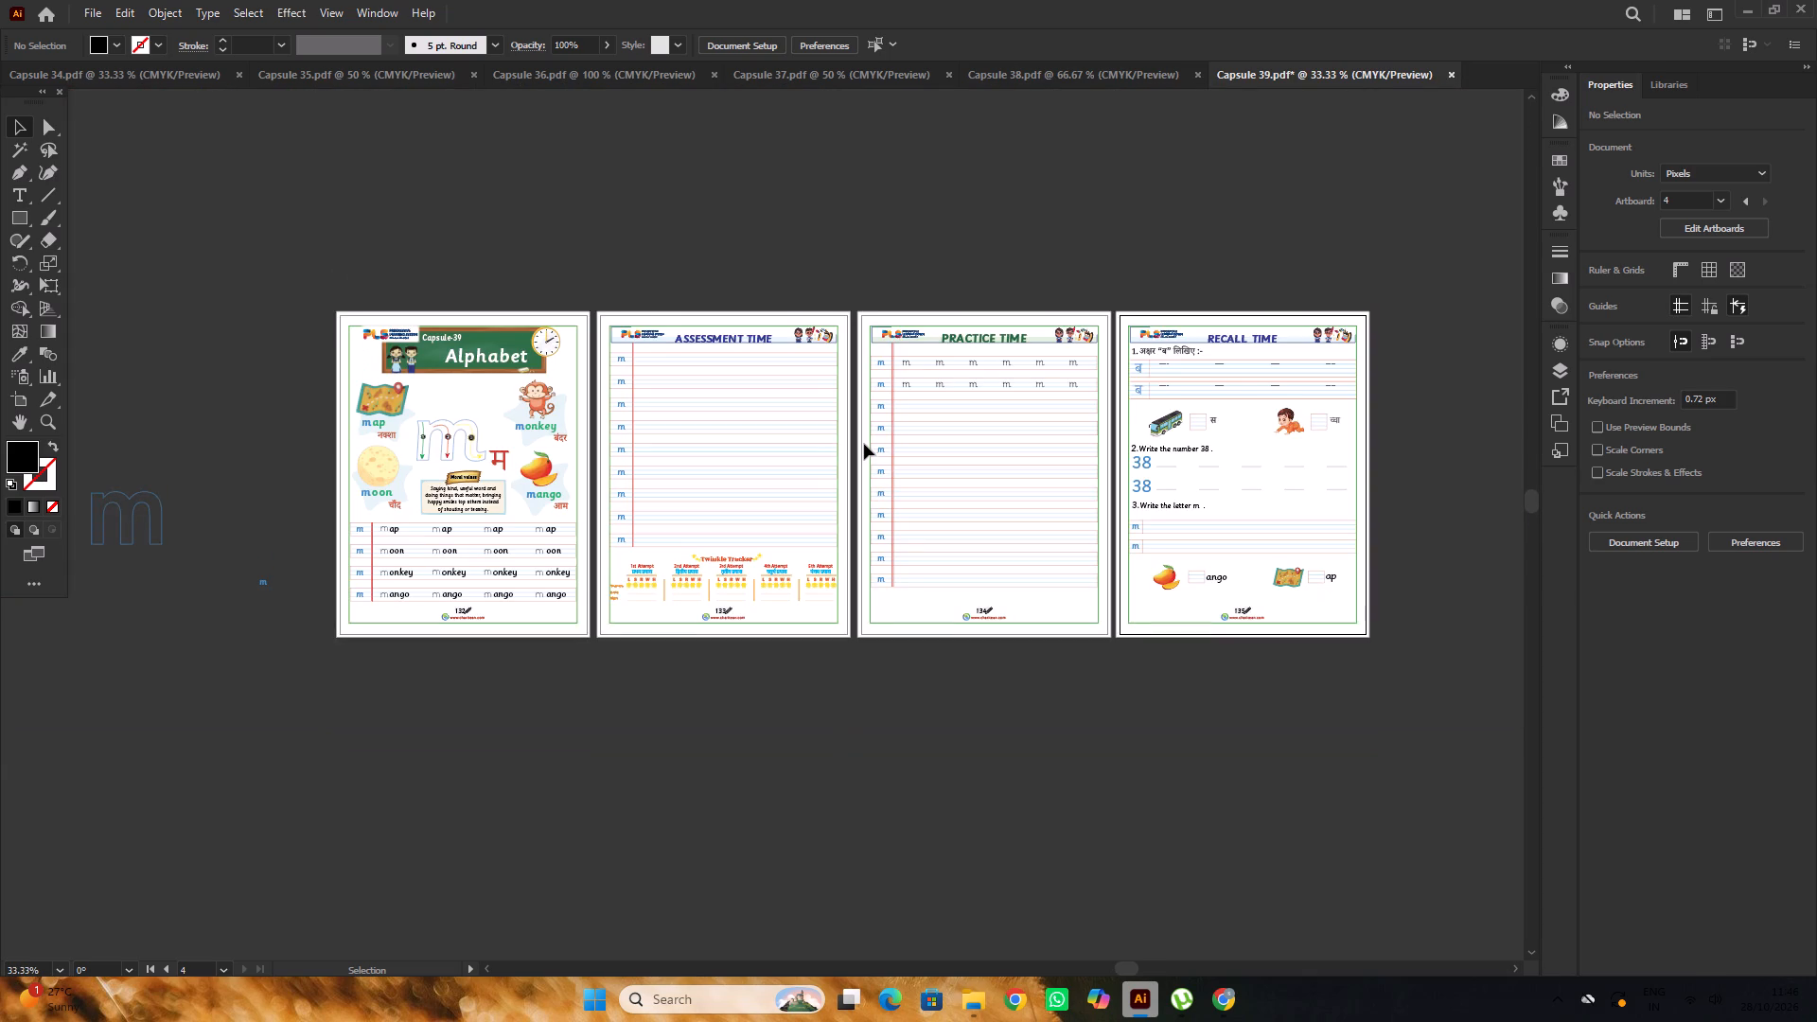
# Unlock all objects and delete the green border rectangles from all four Capsule 39 pages.
pyautogui.click(829, 255)
pyautogui.click(570, 620)
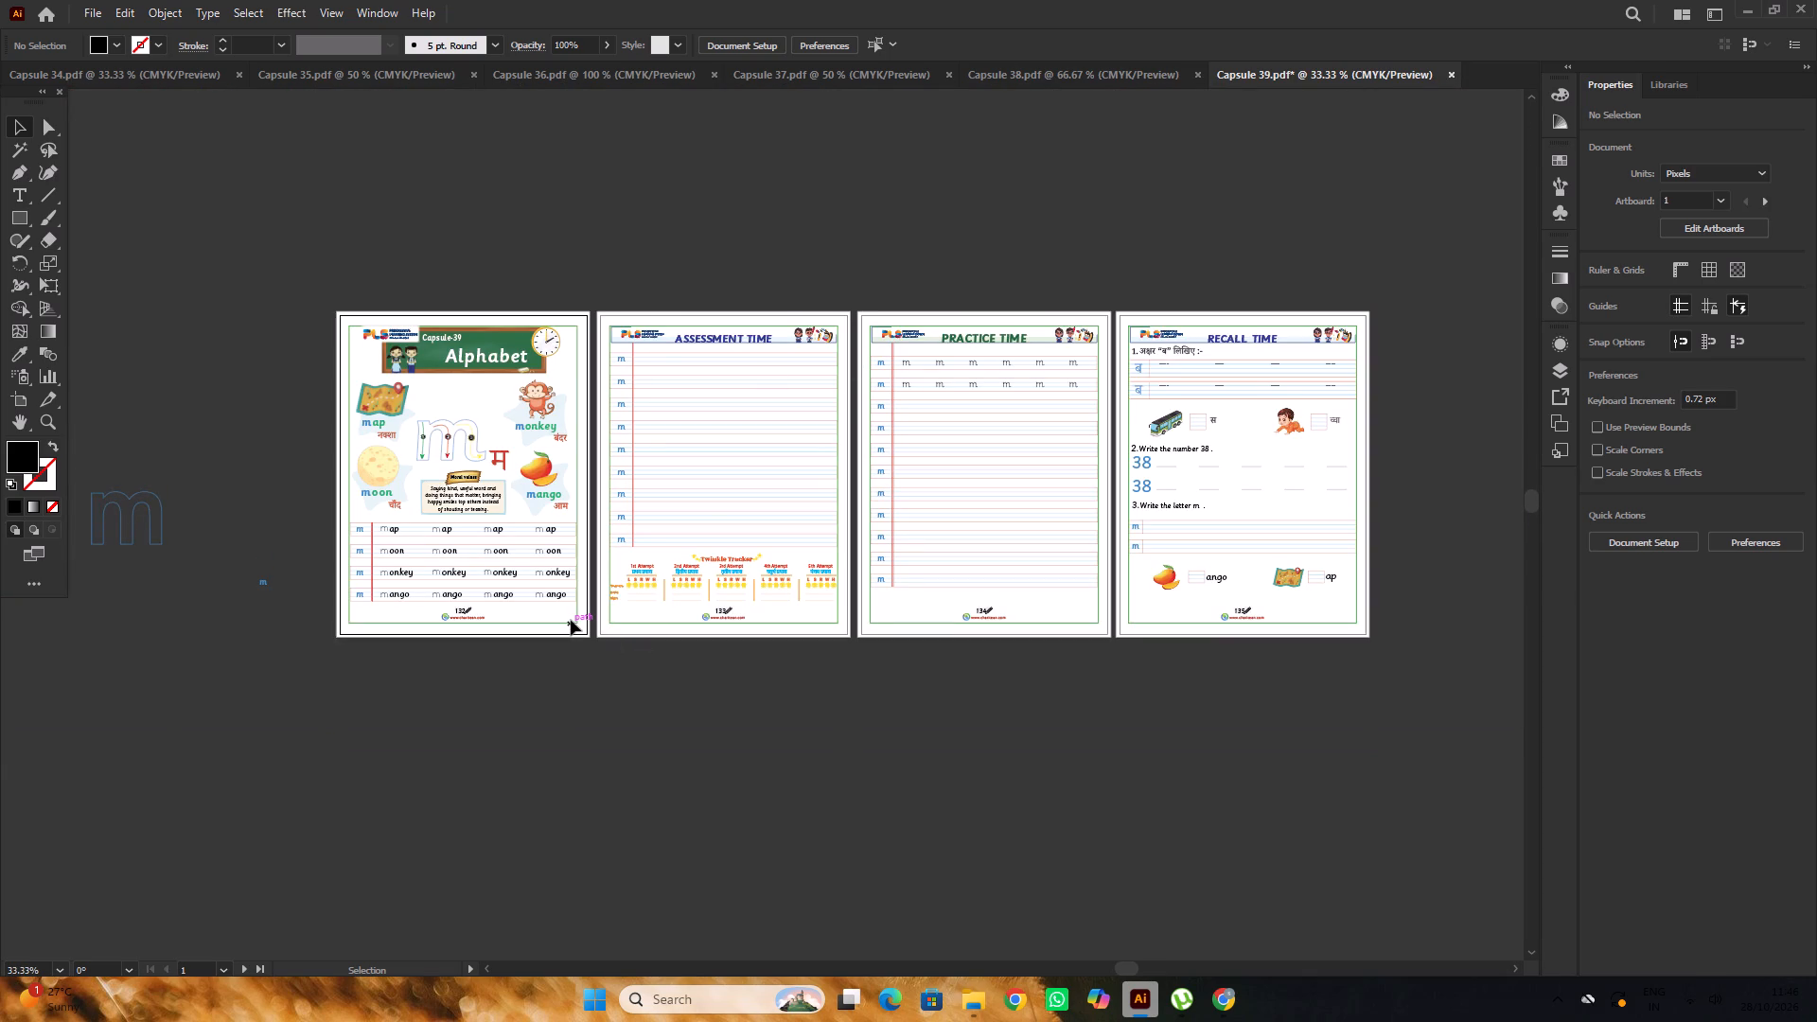
pyautogui.hotkey('ctrl', 'alt', '2')
pyautogui.click(881, 788)
pyautogui.keyDown('alt'); pyautogui.scroll(2, 678, 688); pyautogui.keyUp('alt')
pyautogui.click(476, 558)
pyautogui.keyDown('shift'); pyautogui.click(595, 560); pyautogui.keyUp('shift')
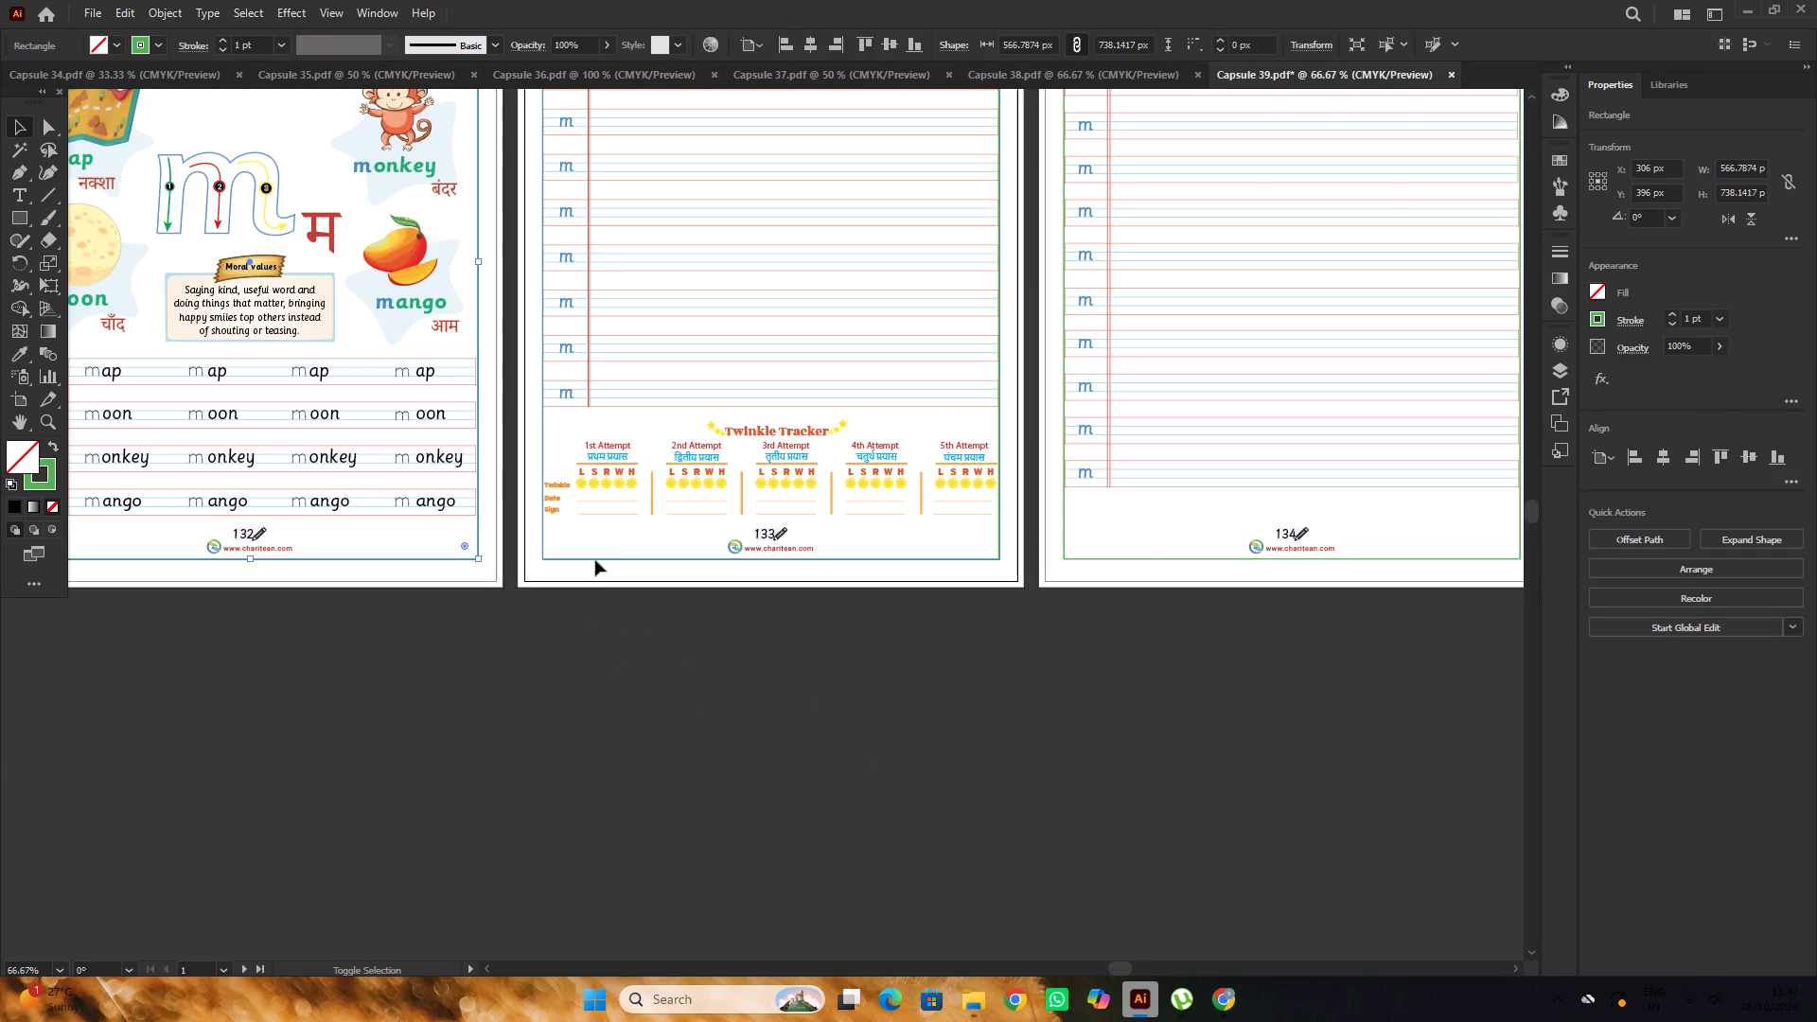
pyautogui.keyDown('alt'); pyautogui.scroll(-2, 594, 560); pyautogui.keyUp('alt')
pyautogui.keyDown('alt'); pyautogui.scroll(1, 986, 569); pyautogui.keyUp('alt')
pyautogui.keyDown('shift'); pyautogui.click(829, 554); pyautogui.keyUp('shift')
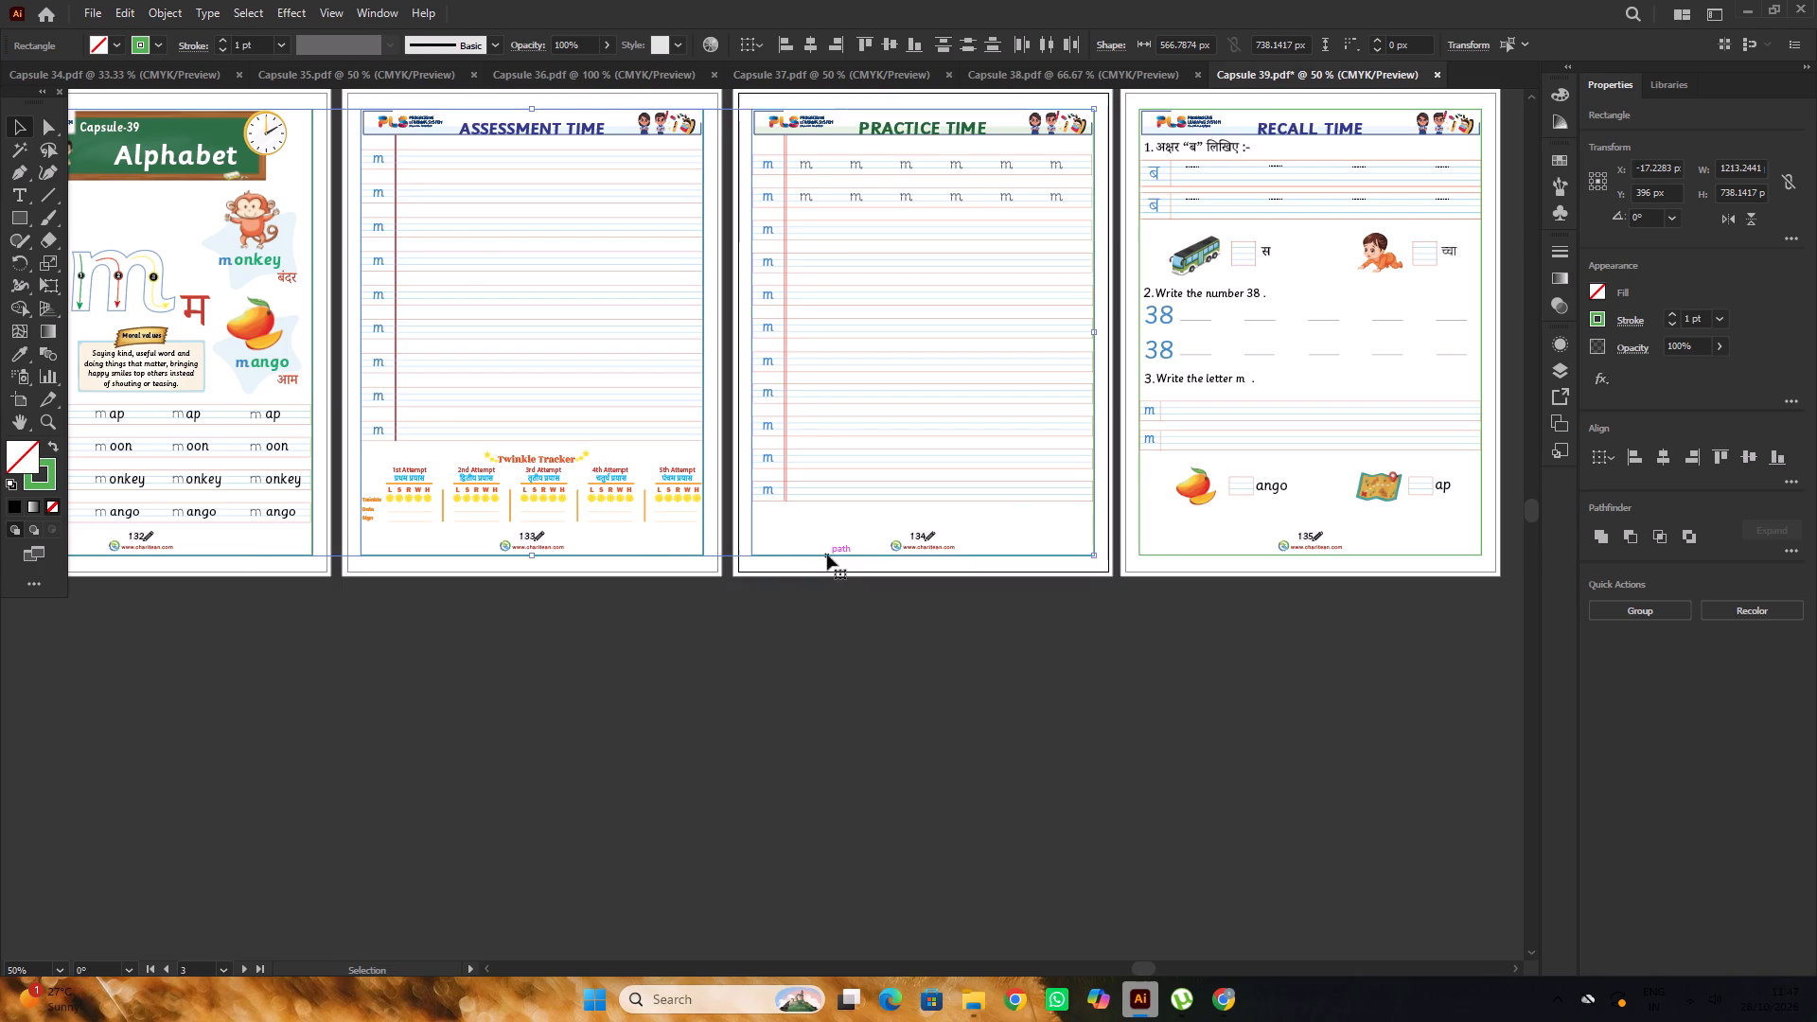
pyautogui.keyDown('alt'); pyautogui.scroll(-1, 826, 555); pyautogui.keyUp('alt')
pyautogui.keyDown('alt'); pyautogui.scroll(2, 1153, 549); pyautogui.keyUp('alt')
pyautogui.keyDown('shift'); pyautogui.click(1017, 565); pyautogui.keyUp('shift')
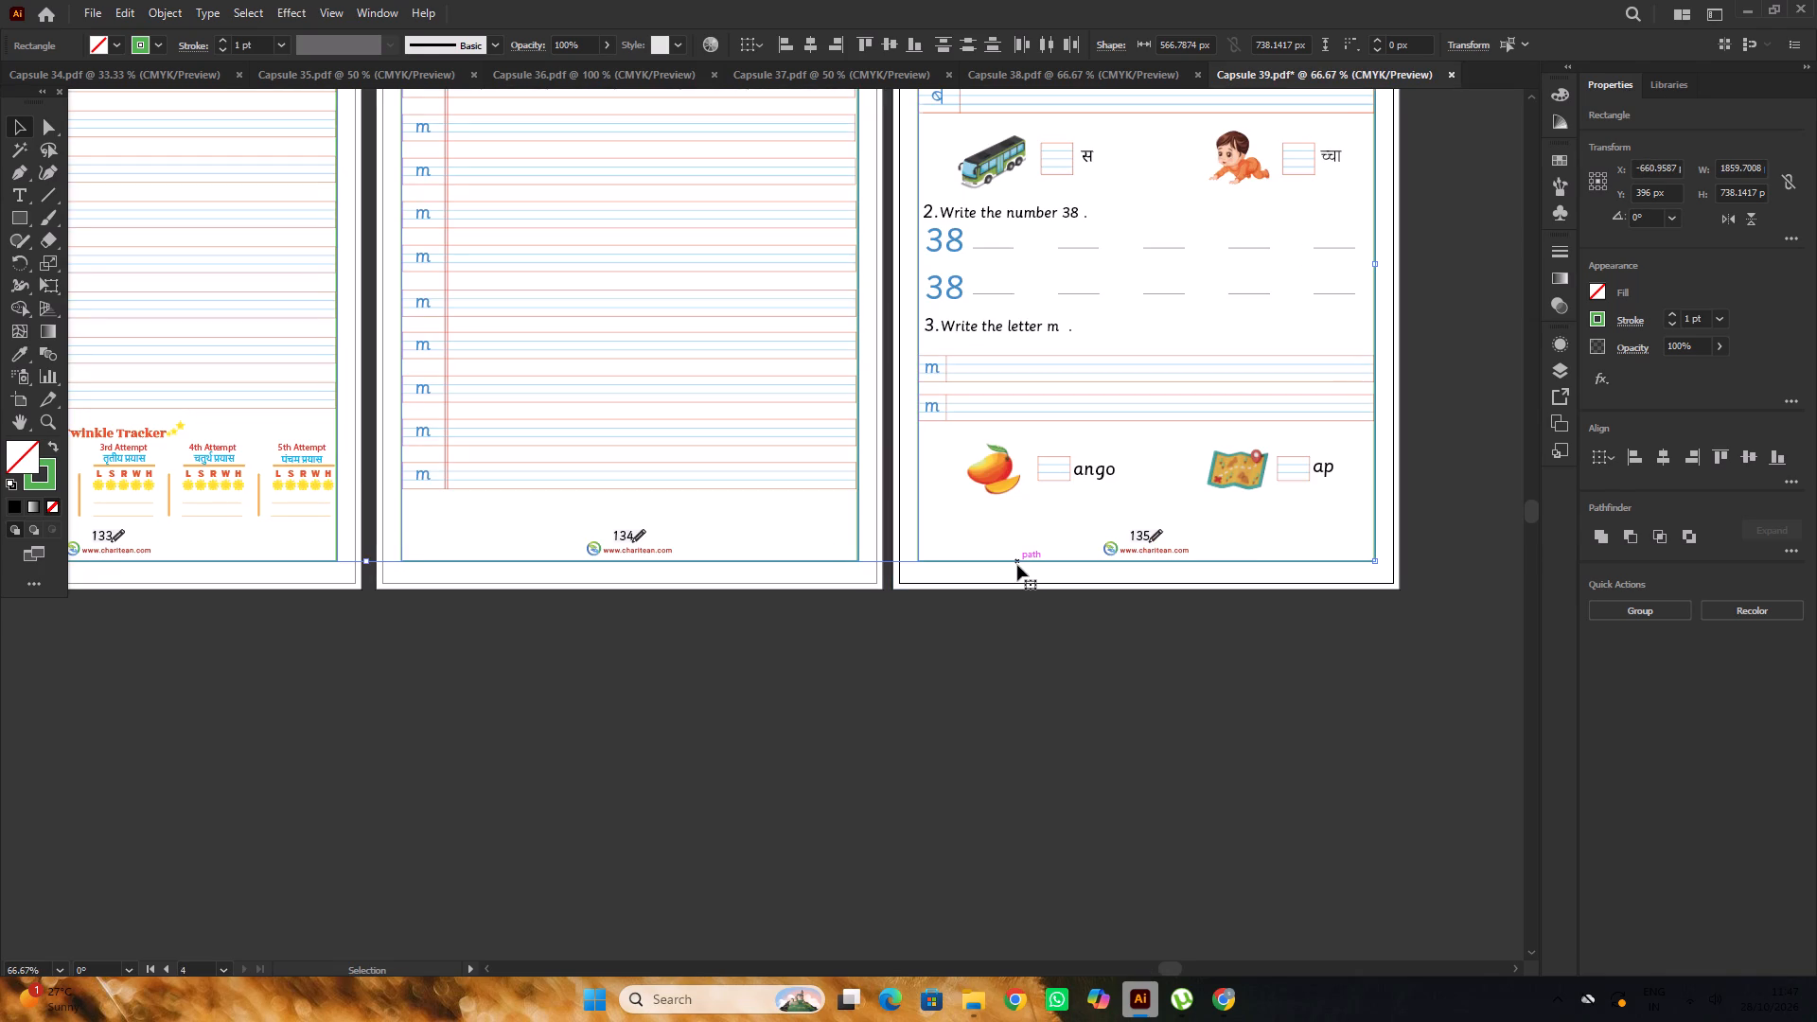
pyautogui.press('Delete')
# Check all four Capsule 39 pages without their green borders.
pyautogui.keyDown('alt'); pyautogui.scroll(-2, 1017, 563); pyautogui.keyUp('alt')
pyautogui.scroll(4, 1019, 567)
pyautogui.keyDown('alt'); pyautogui.scroll(2, 1019, 567); pyautogui.keyUp('alt')
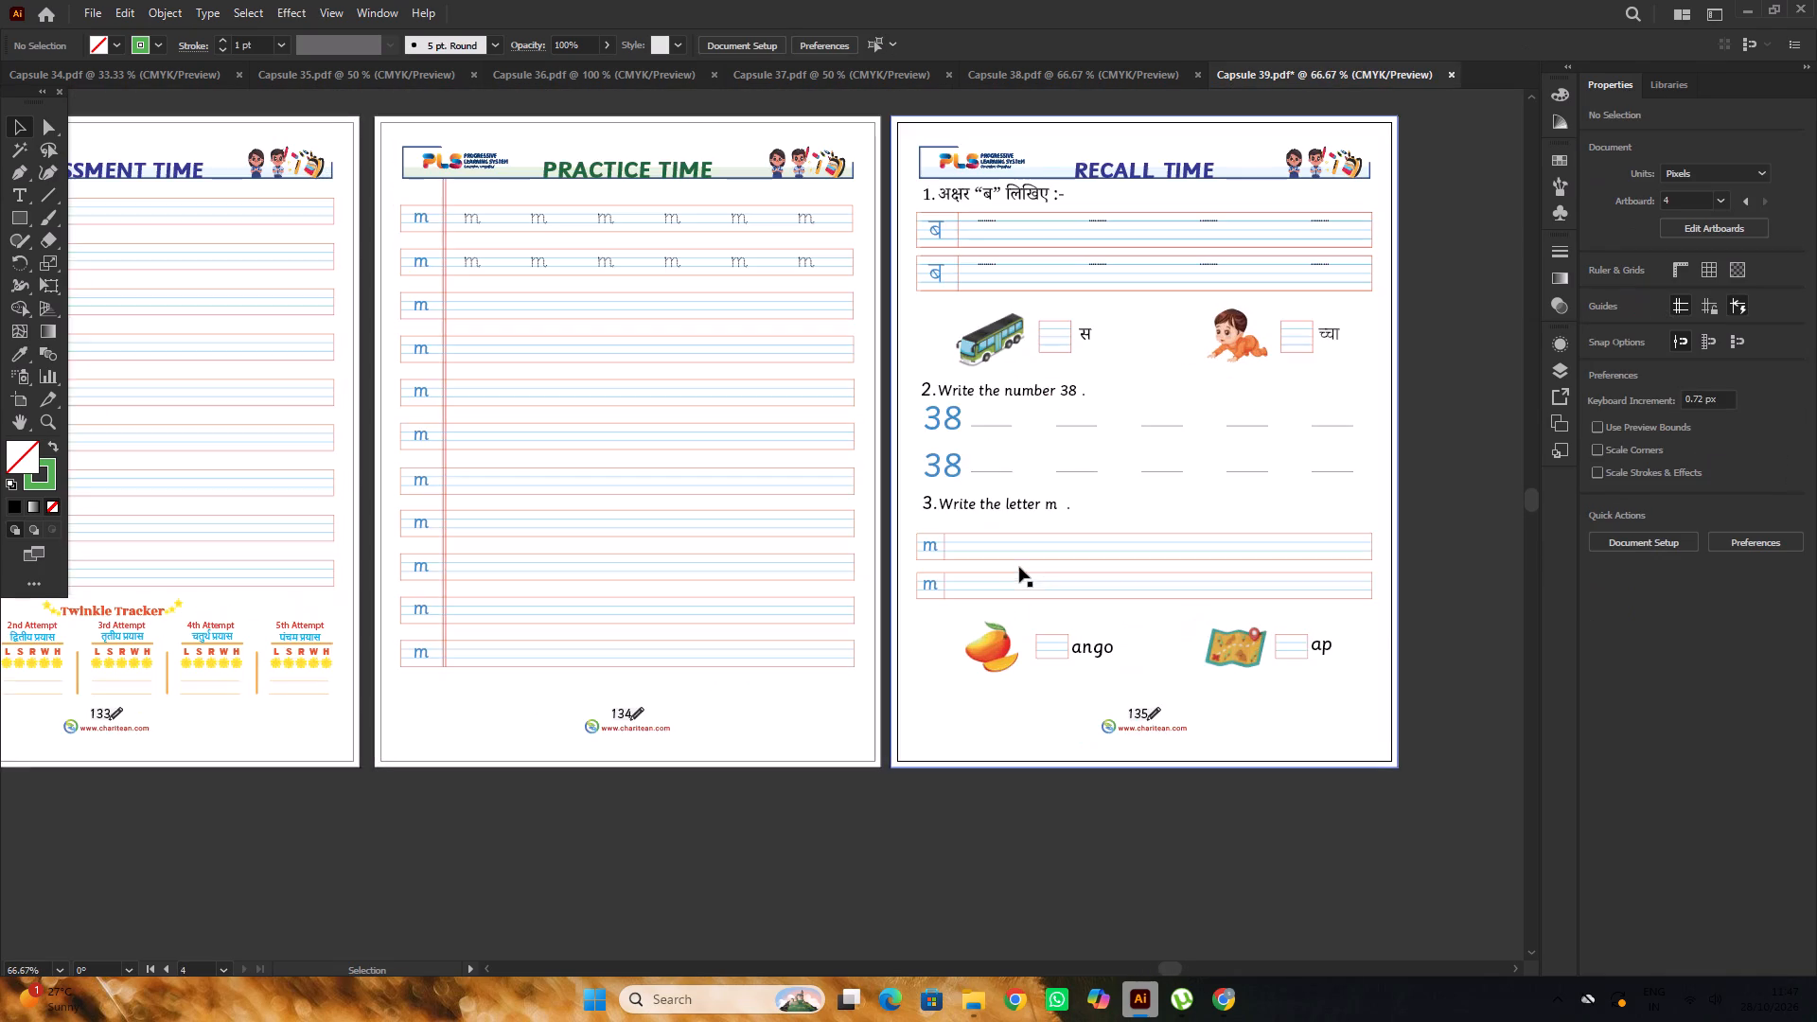
pyautogui.scroll(1, 1125, 567)
pyautogui.keyDown('alt'); pyautogui.scroll(-2, 1125, 566); pyautogui.keyUp('alt')
pyautogui.keyDown('alt'); pyautogui.scroll(2, 1087, 571); pyautogui.keyUp('alt')
pyautogui.keyDown('alt'); pyautogui.scroll(-4, 1115, 566); pyautogui.keyUp('alt')
pyautogui.click(1076, 816)
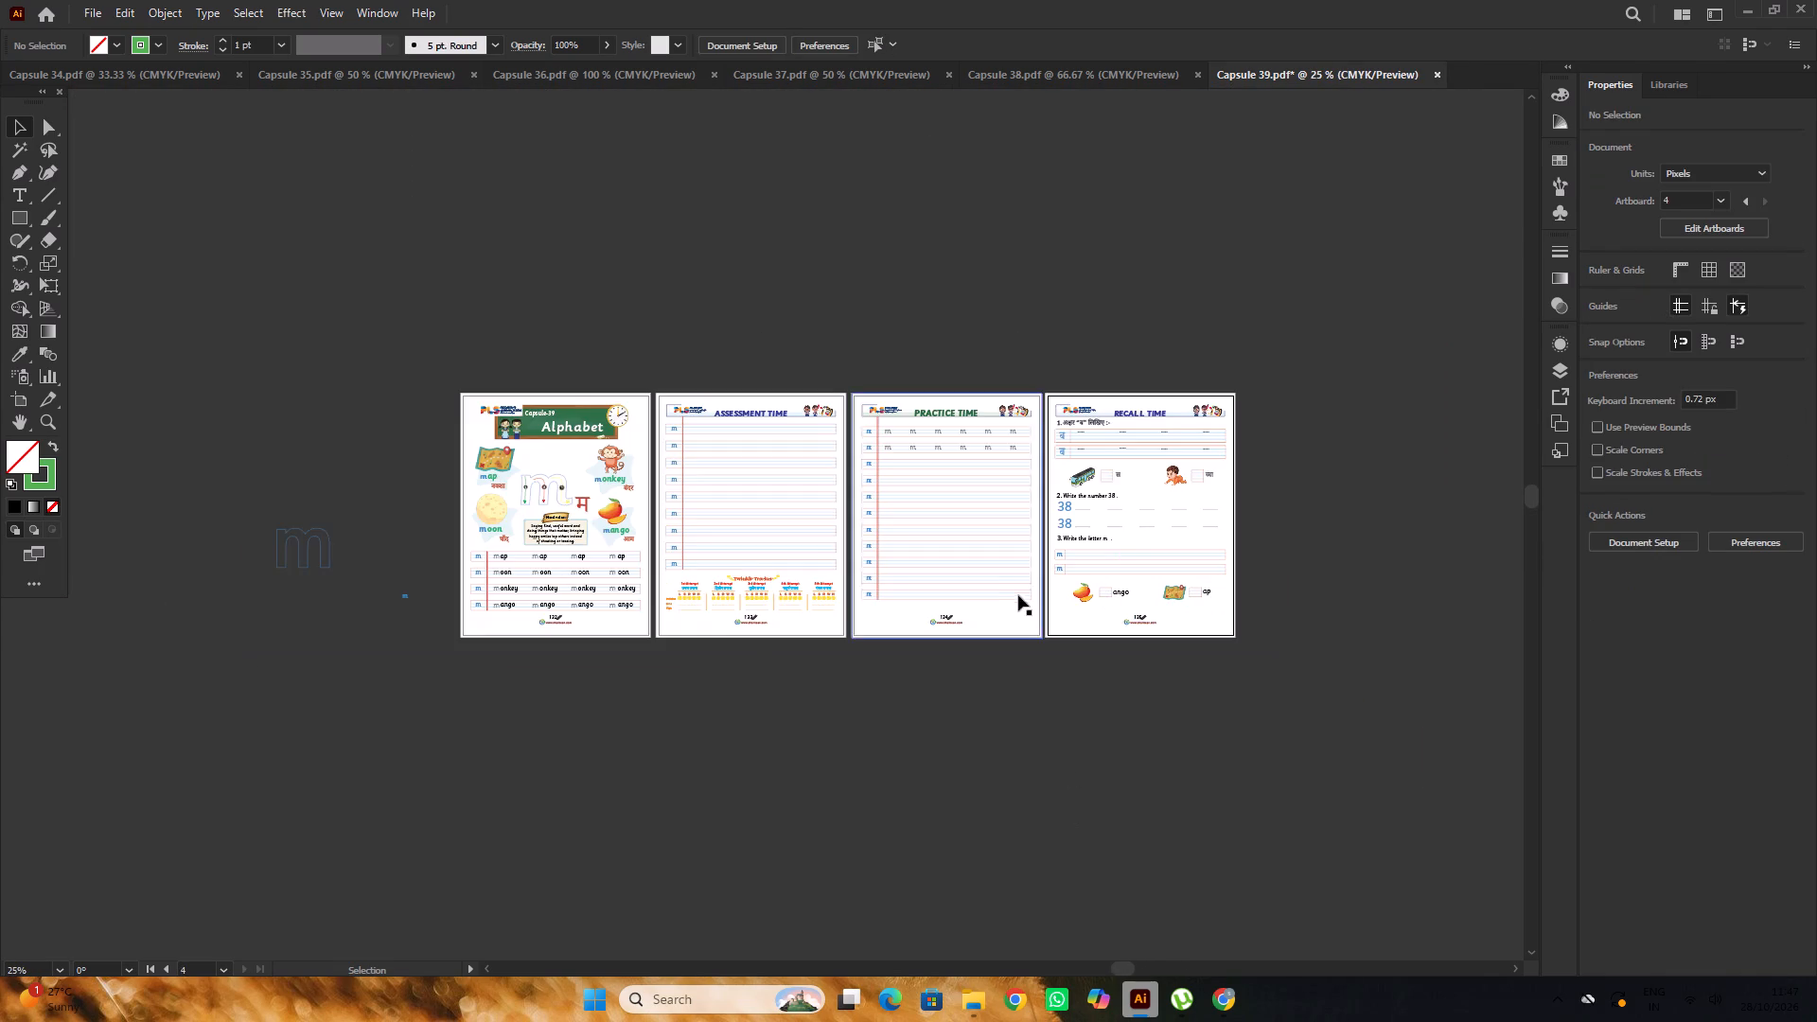
pyautogui.keyDown('alt'); pyautogui.scroll(2, 1011, 583); pyautogui.keyUp('alt')
pyautogui.scroll(2, 1019, 544)
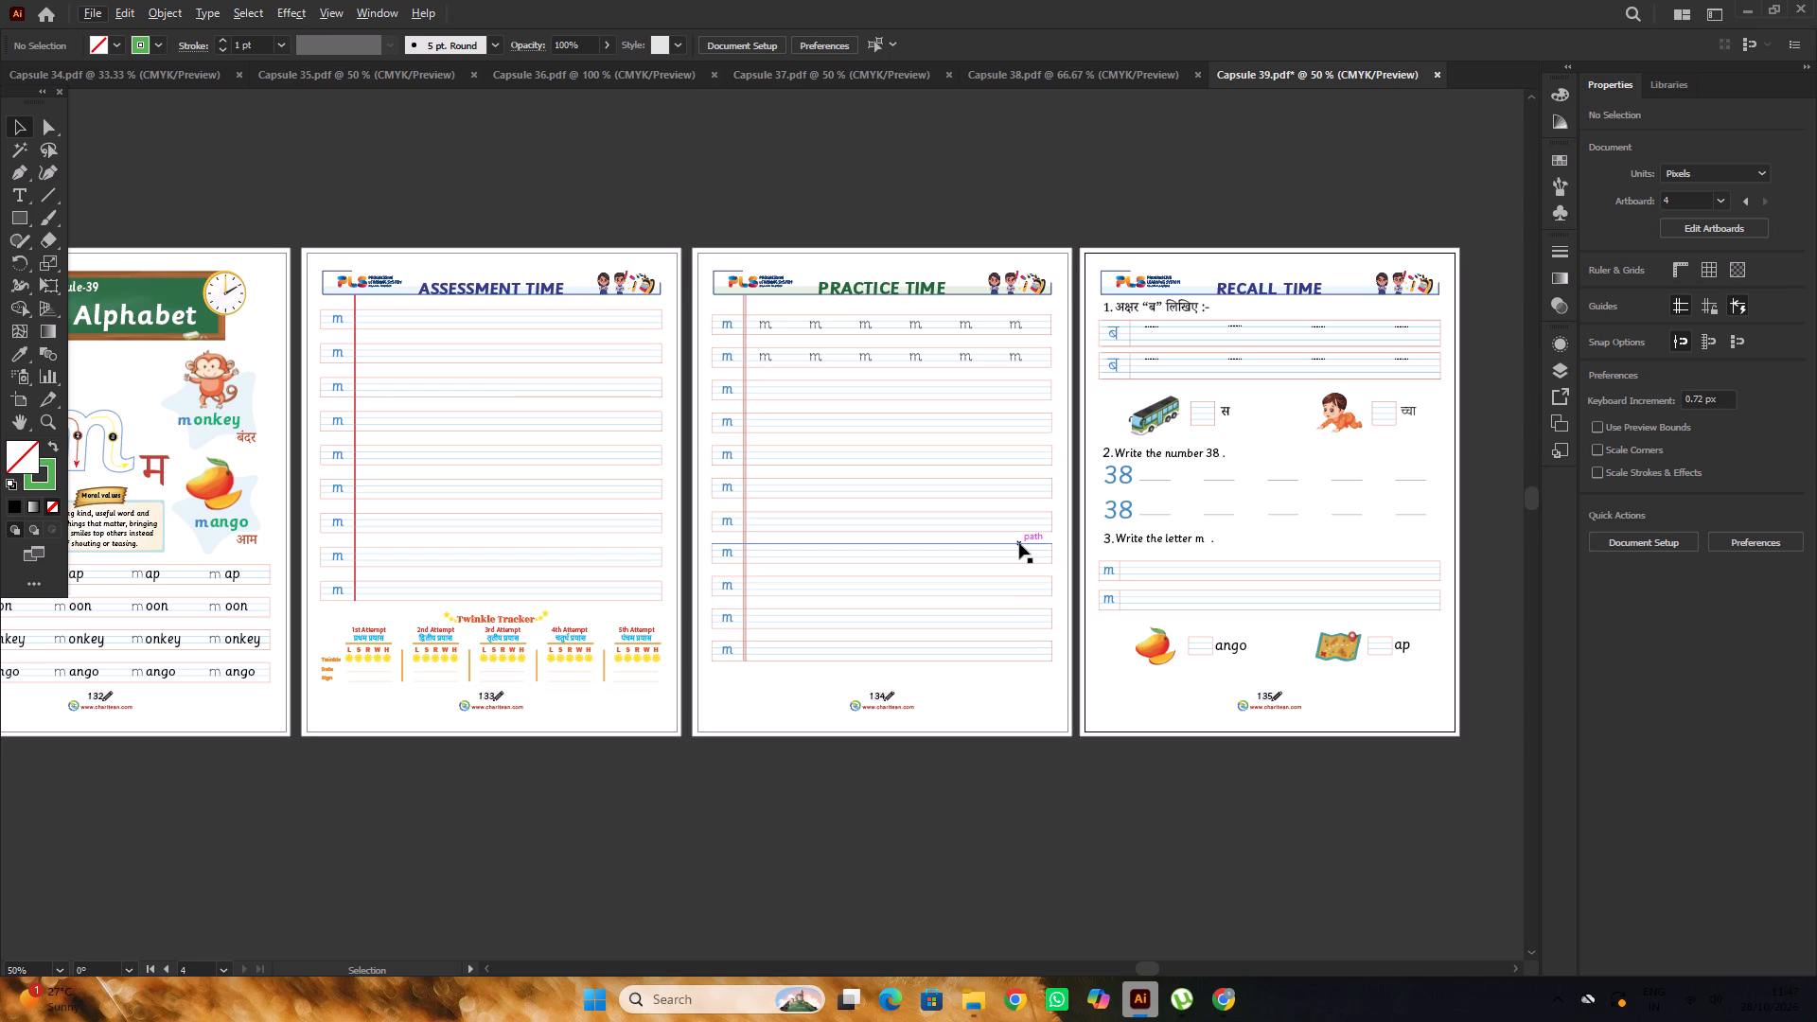
pyautogui.keyDown('alt'); pyautogui.scroll(-2, 1019, 543); pyautogui.keyUp('alt')
pyautogui.click(1123, 796)
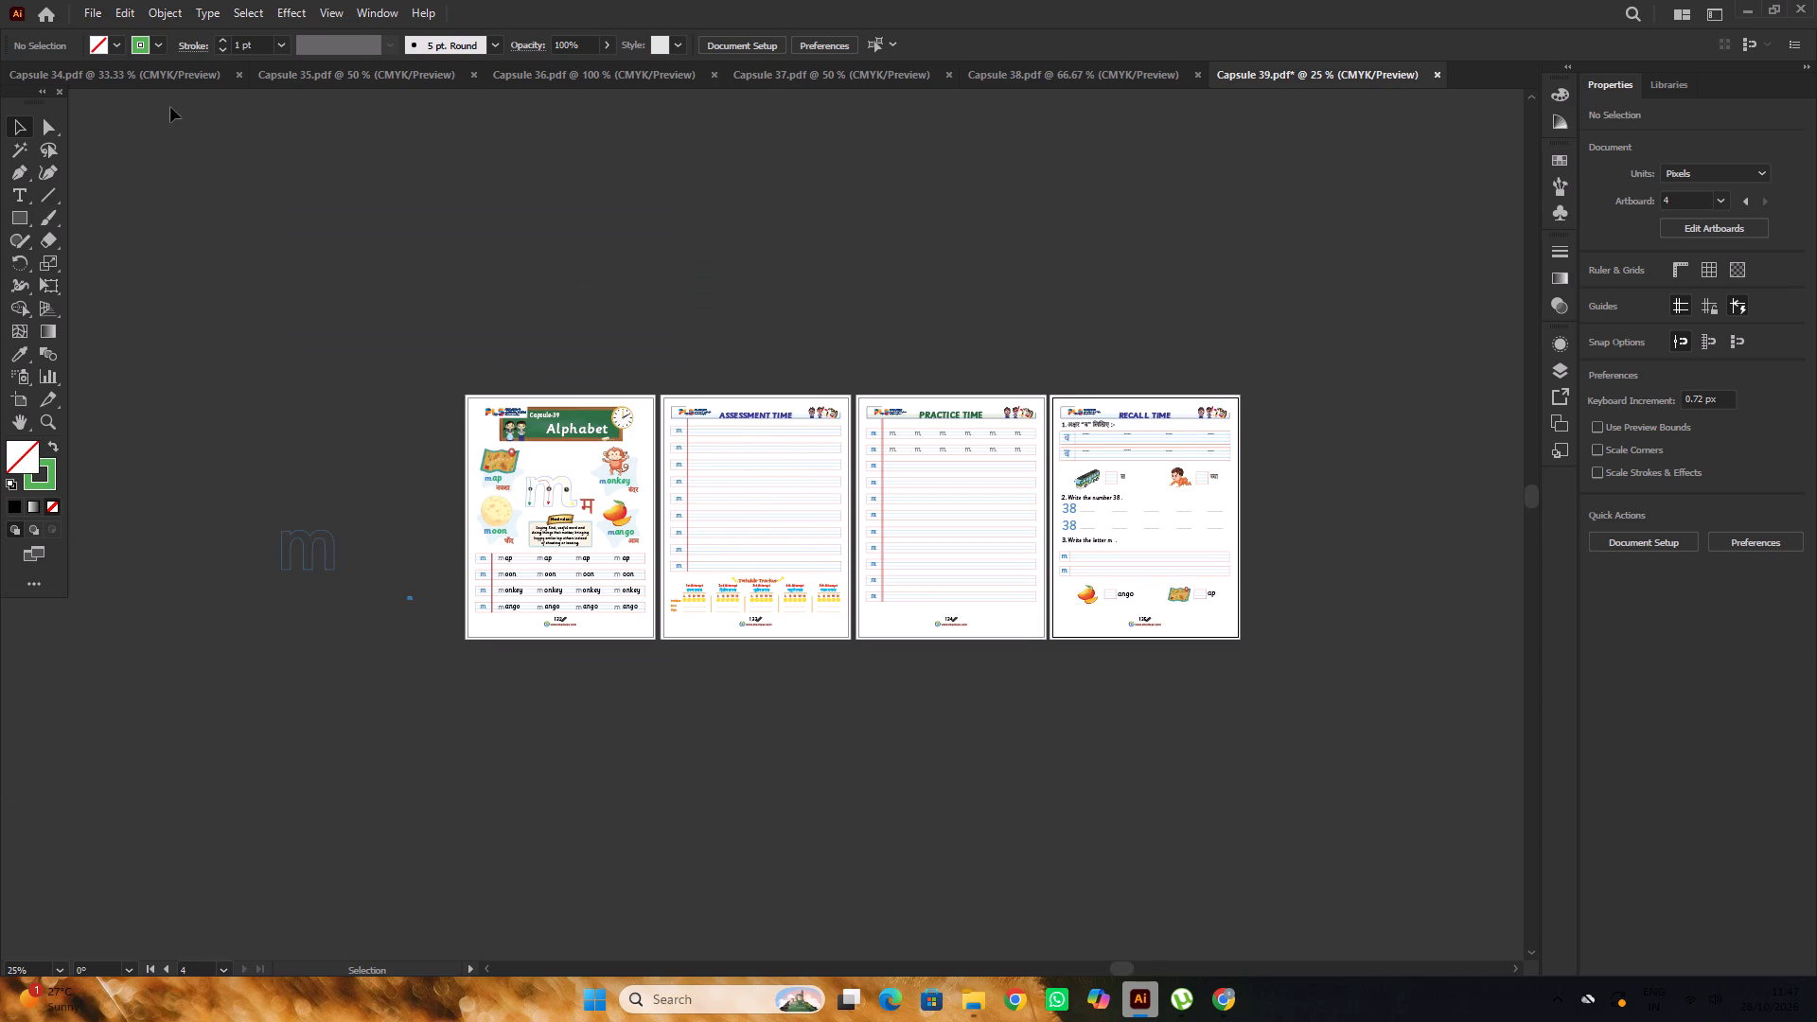
# Save Capsule 39.
pyautogui.hotkey('ctrl', 's')
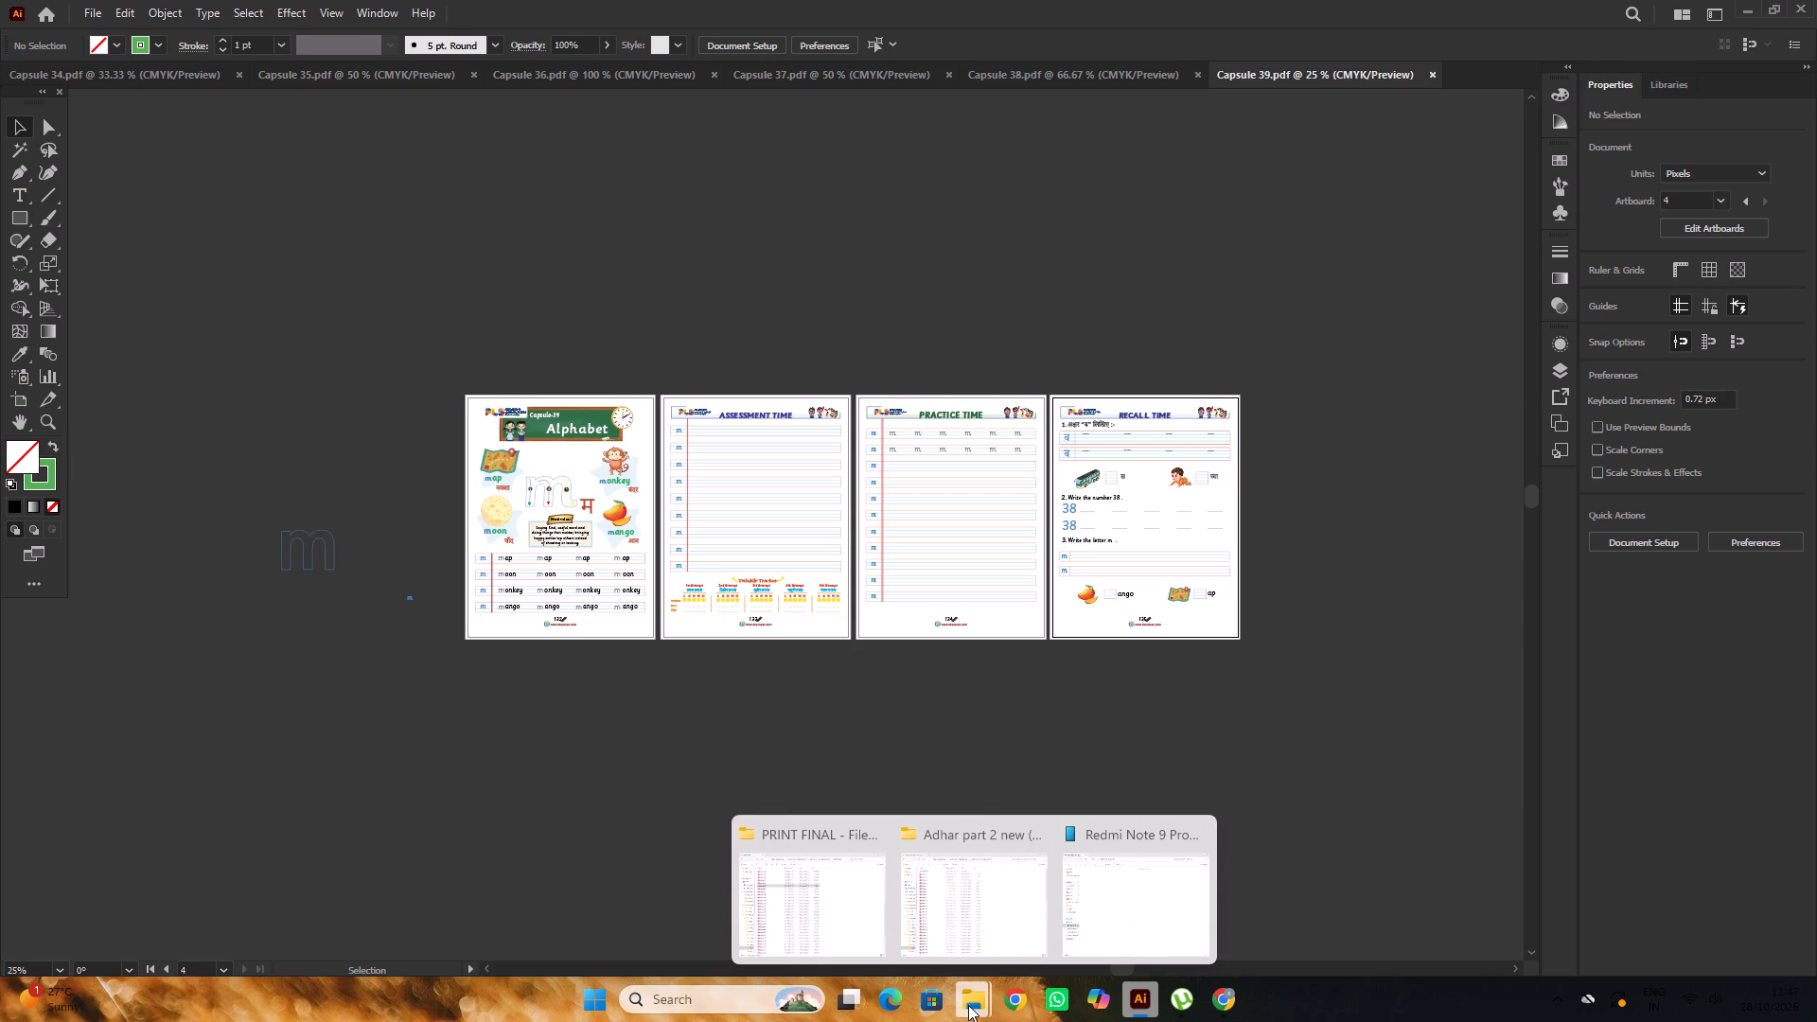
# Open the saved Capsule 39 PDF from the PRINT FINAL folder in Edge, inspect its Alphabet page, and return to Illustrator.
pyautogui.click(856, 920)
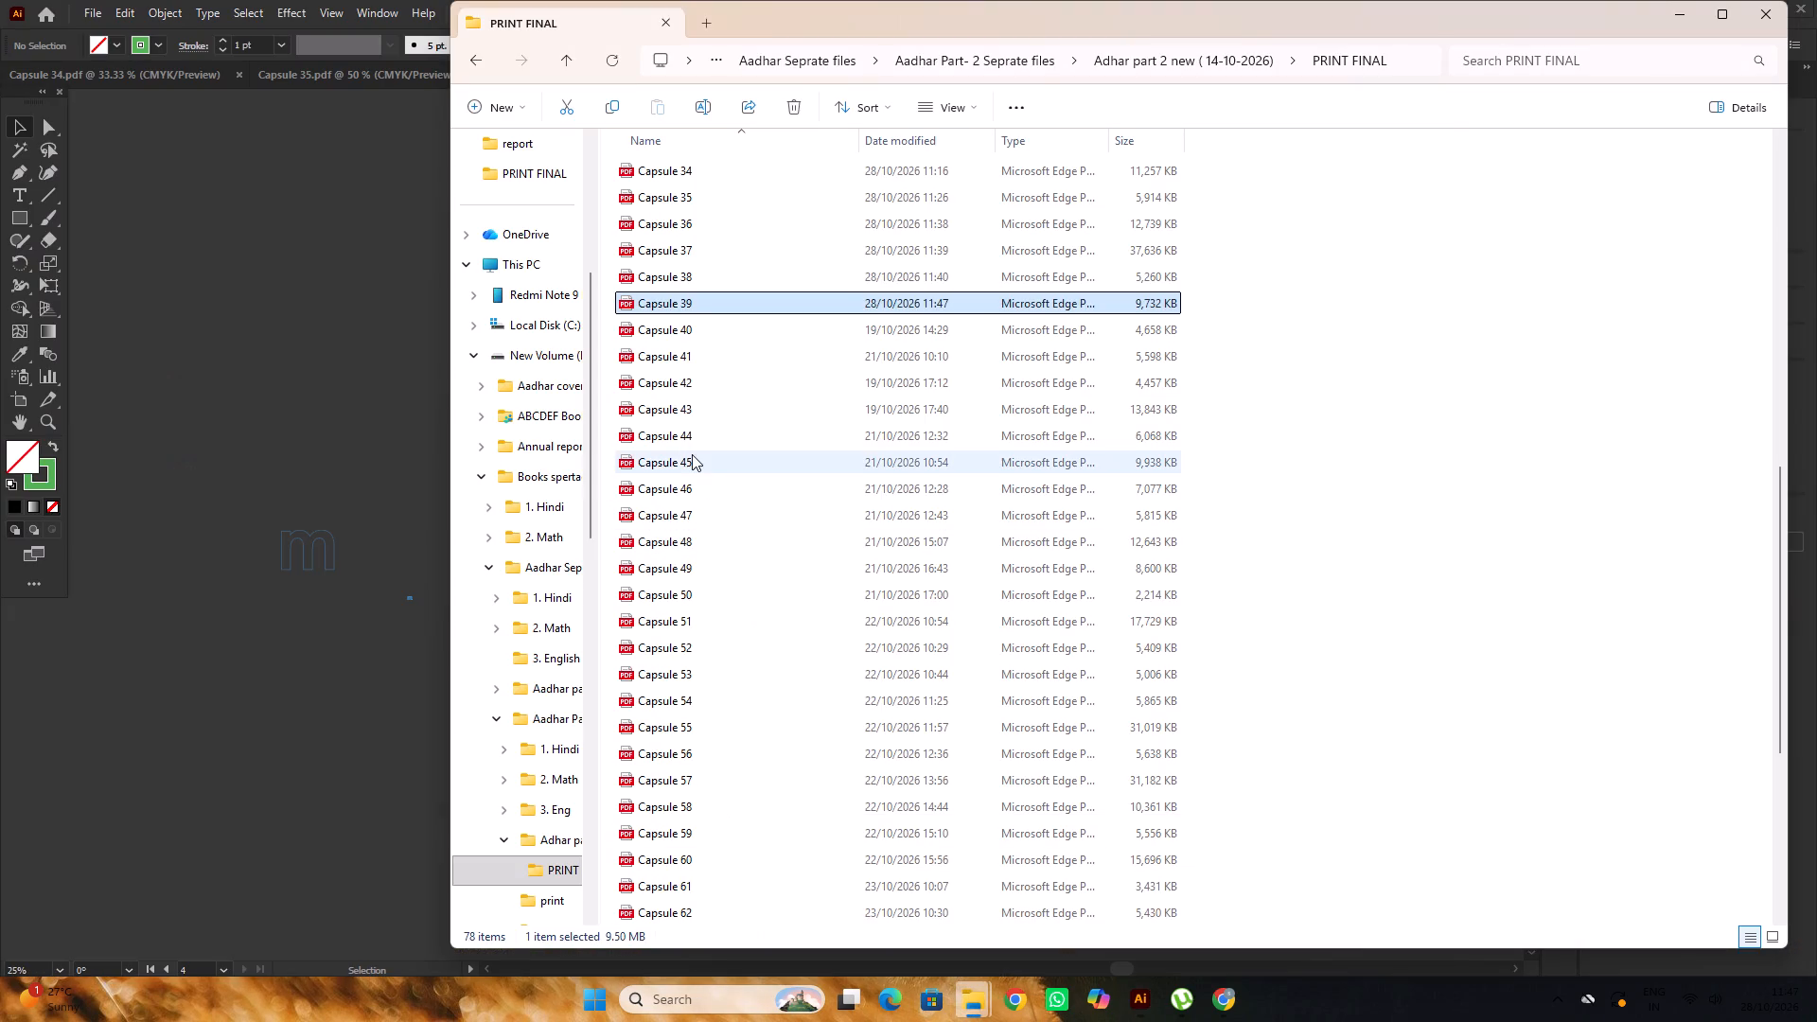
pyautogui.doubleClick(719, 310)
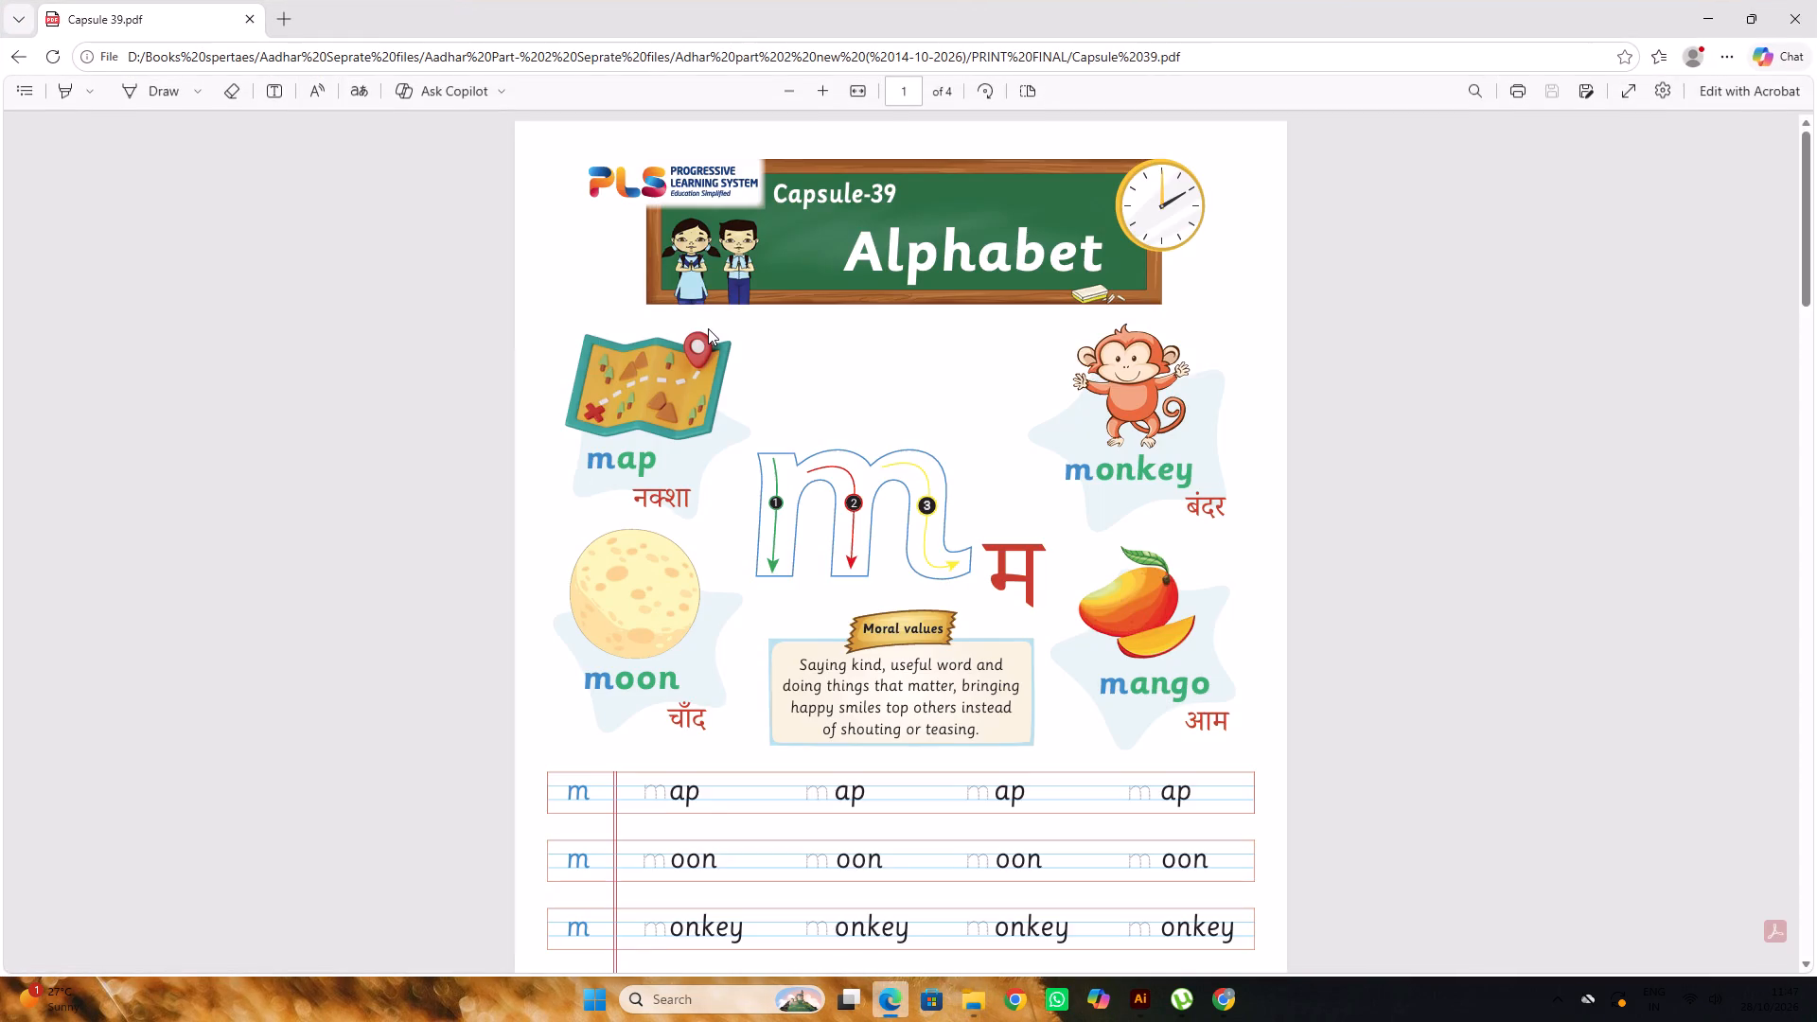
pyautogui.scroll(-4, 708, 327)
pyautogui.scroll(4, 708, 327)
pyautogui.scroll(-2, 708, 326)
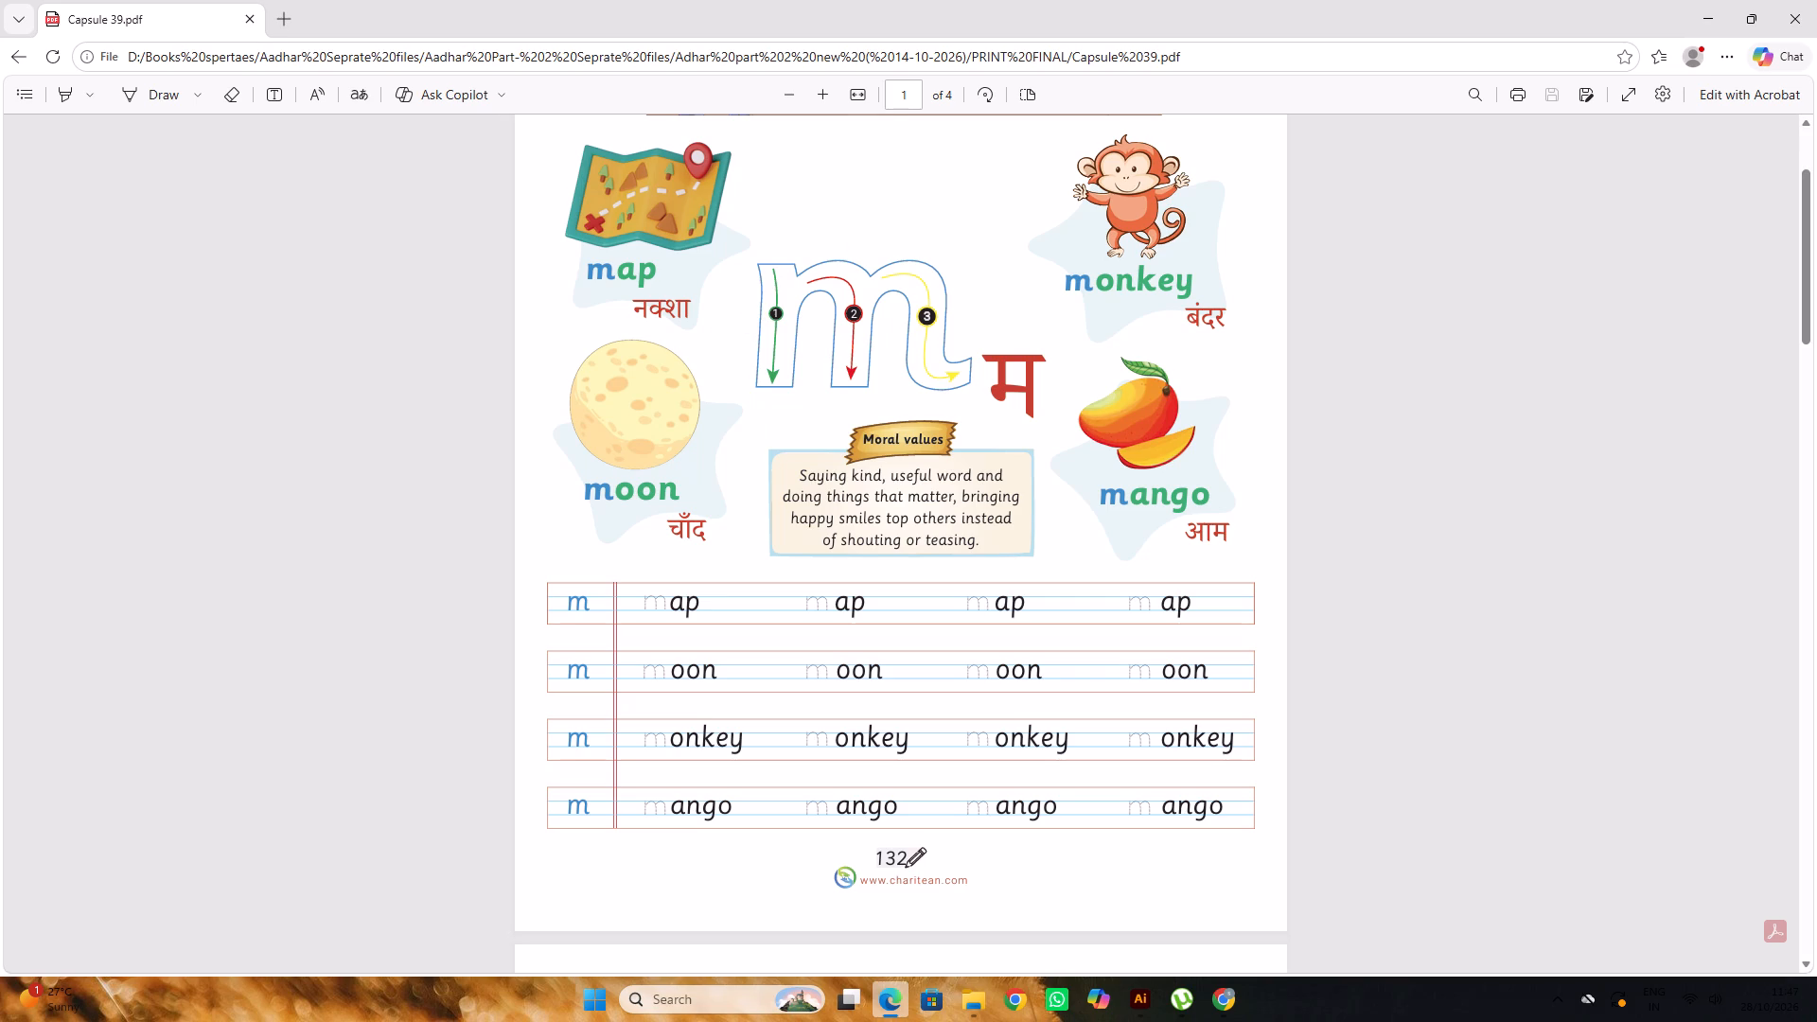
pyautogui.click(1709, 22)
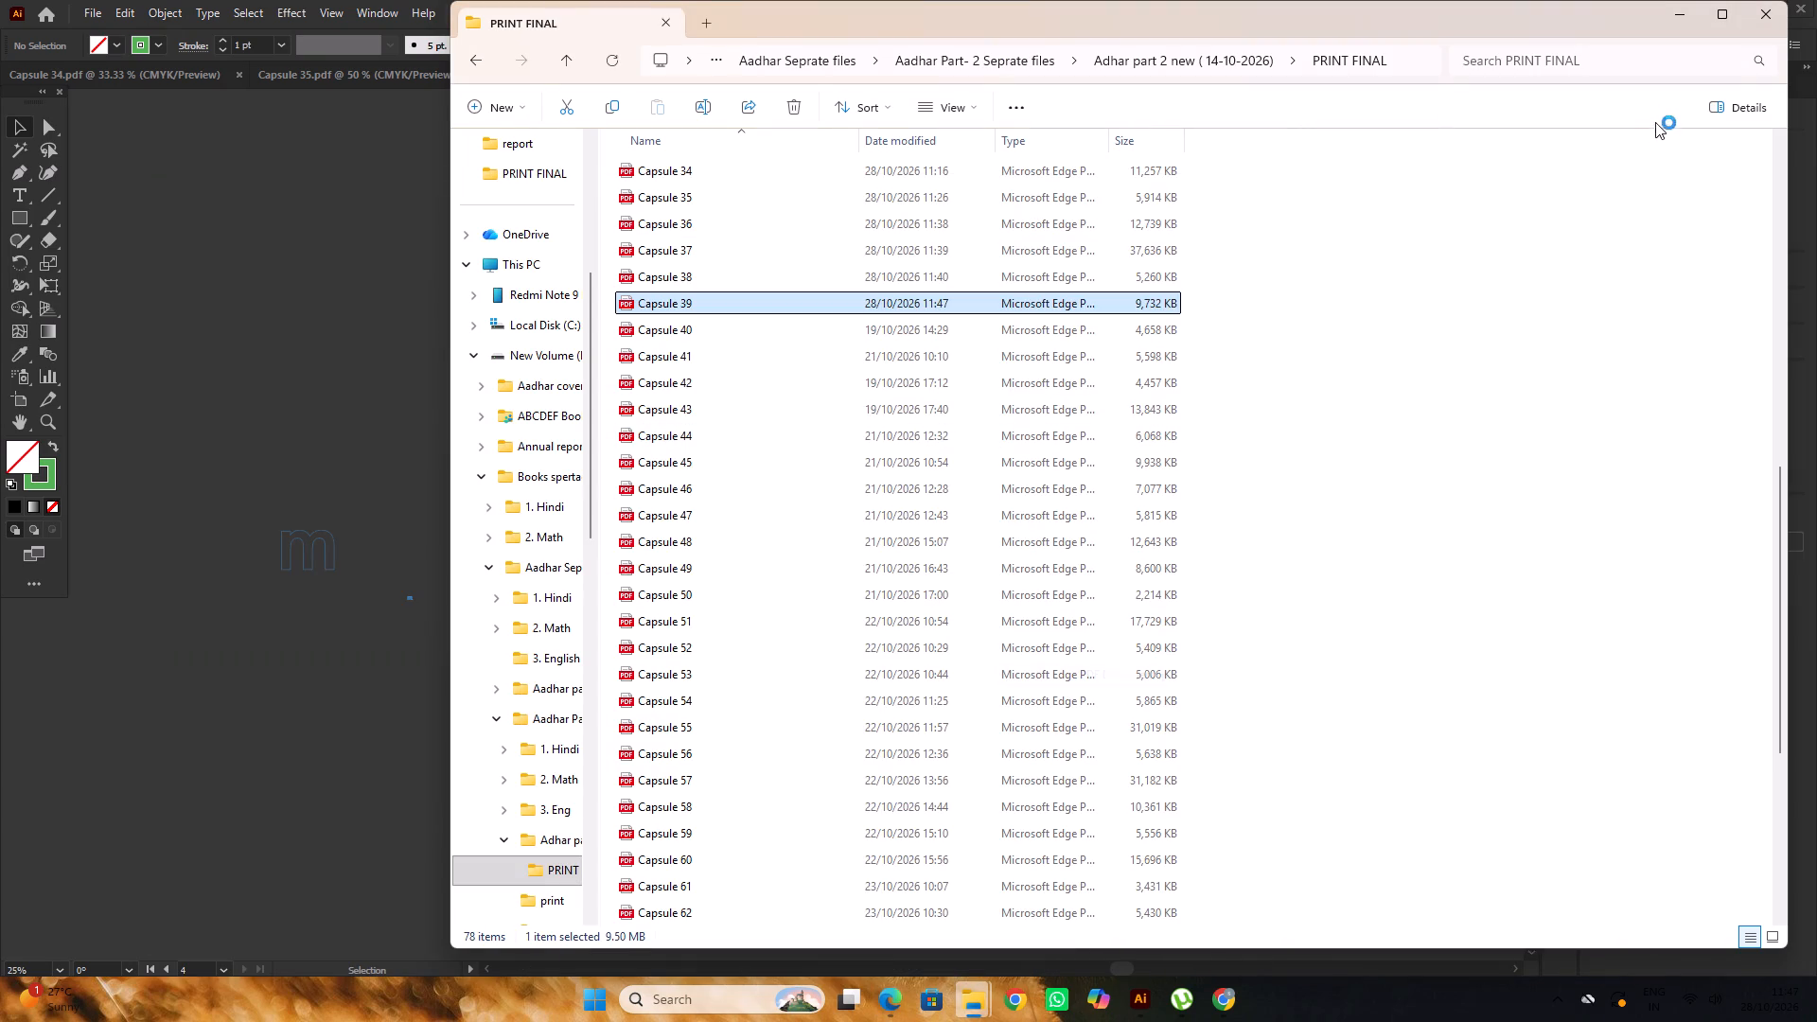
pyautogui.click(1676, 8)
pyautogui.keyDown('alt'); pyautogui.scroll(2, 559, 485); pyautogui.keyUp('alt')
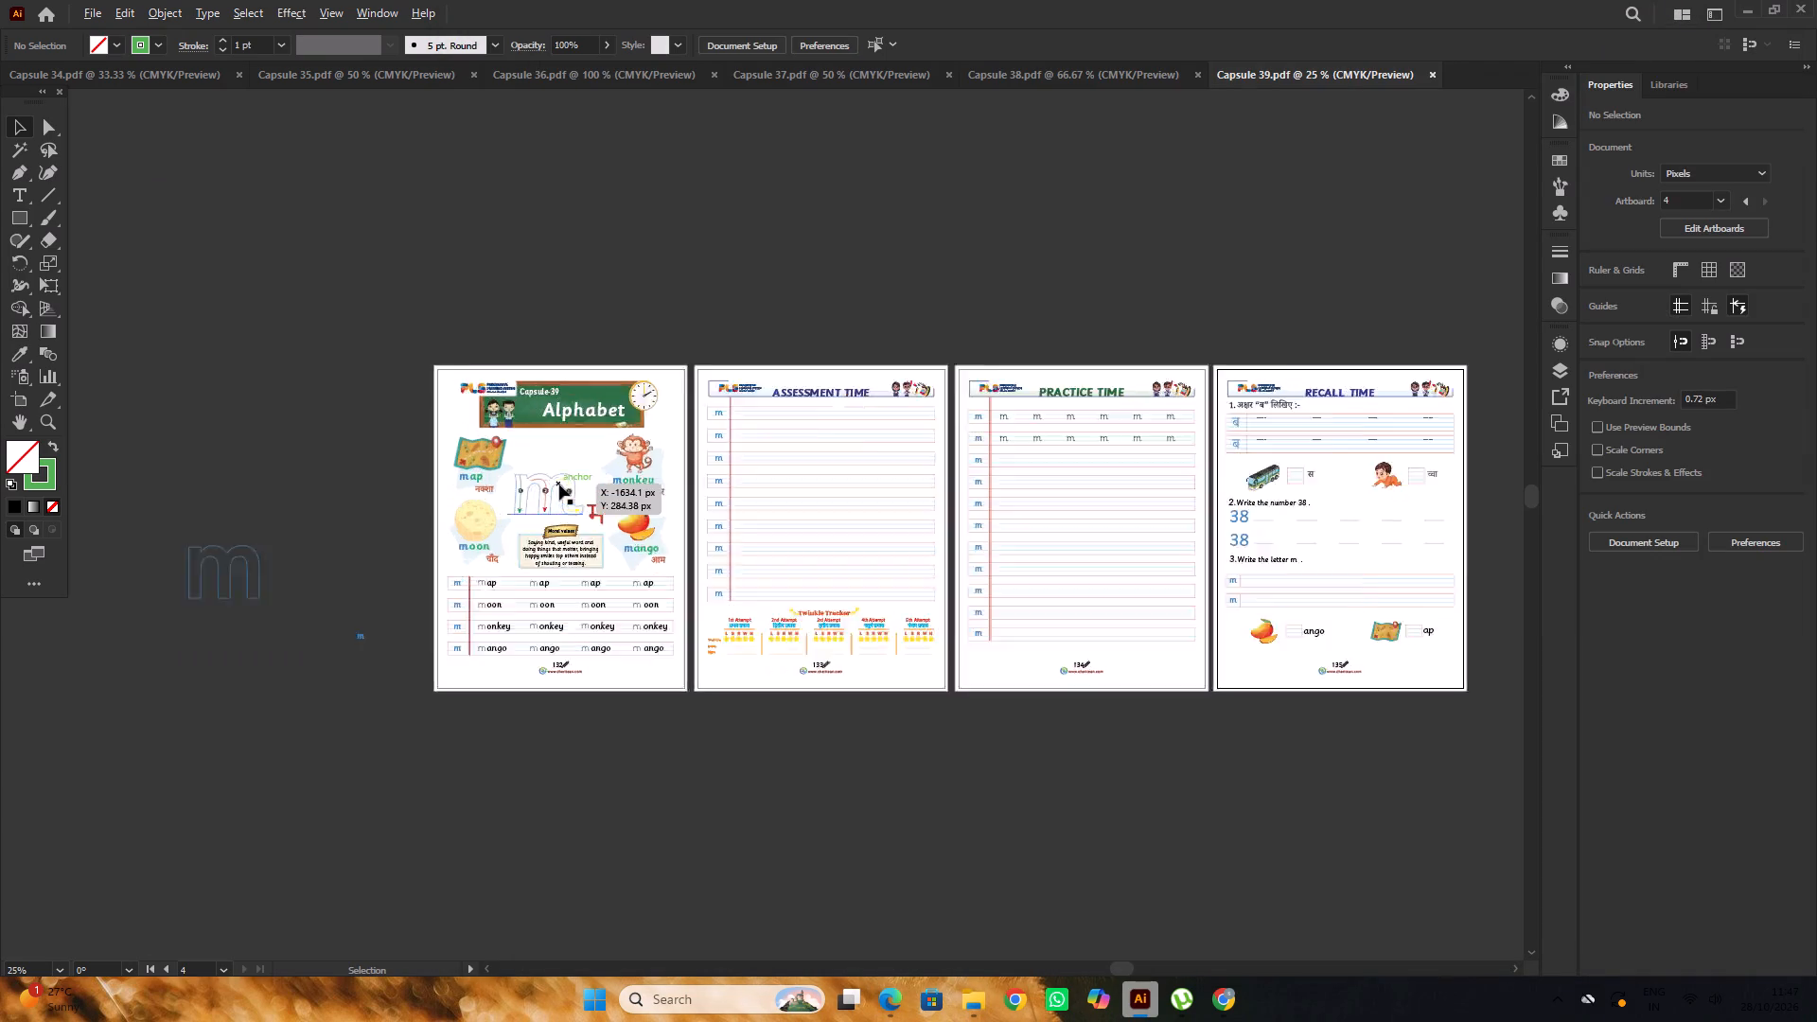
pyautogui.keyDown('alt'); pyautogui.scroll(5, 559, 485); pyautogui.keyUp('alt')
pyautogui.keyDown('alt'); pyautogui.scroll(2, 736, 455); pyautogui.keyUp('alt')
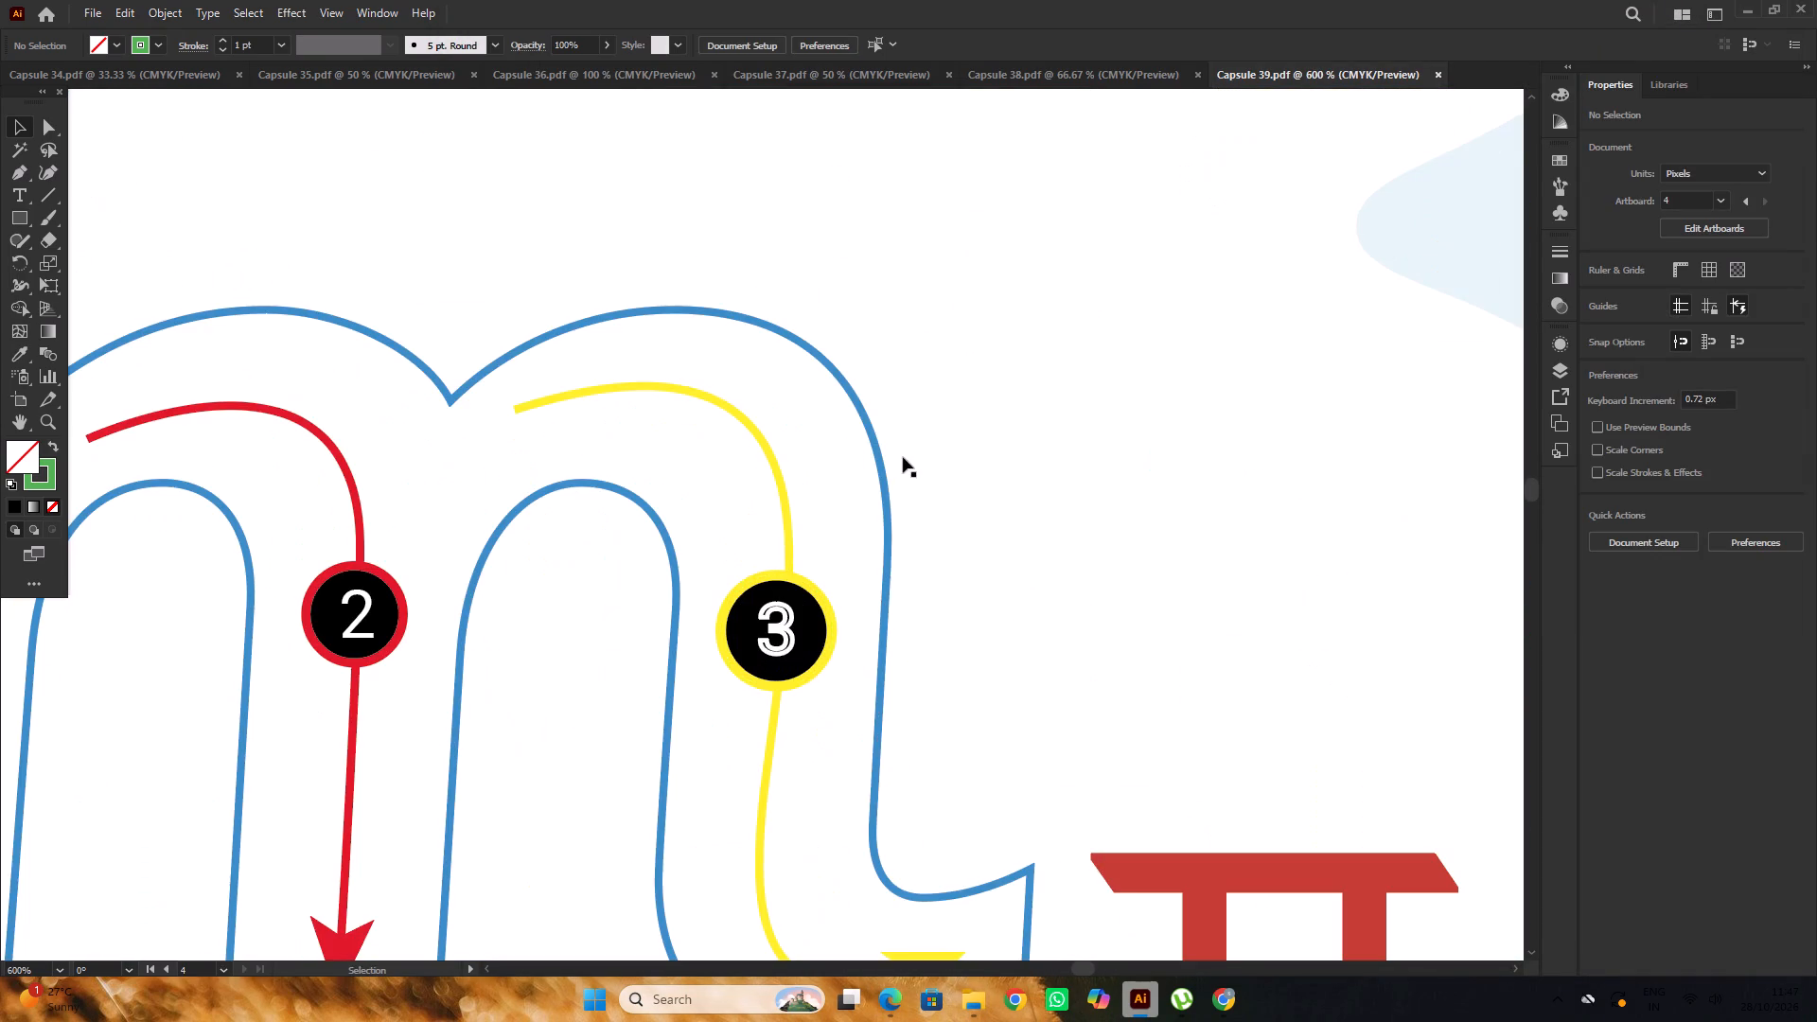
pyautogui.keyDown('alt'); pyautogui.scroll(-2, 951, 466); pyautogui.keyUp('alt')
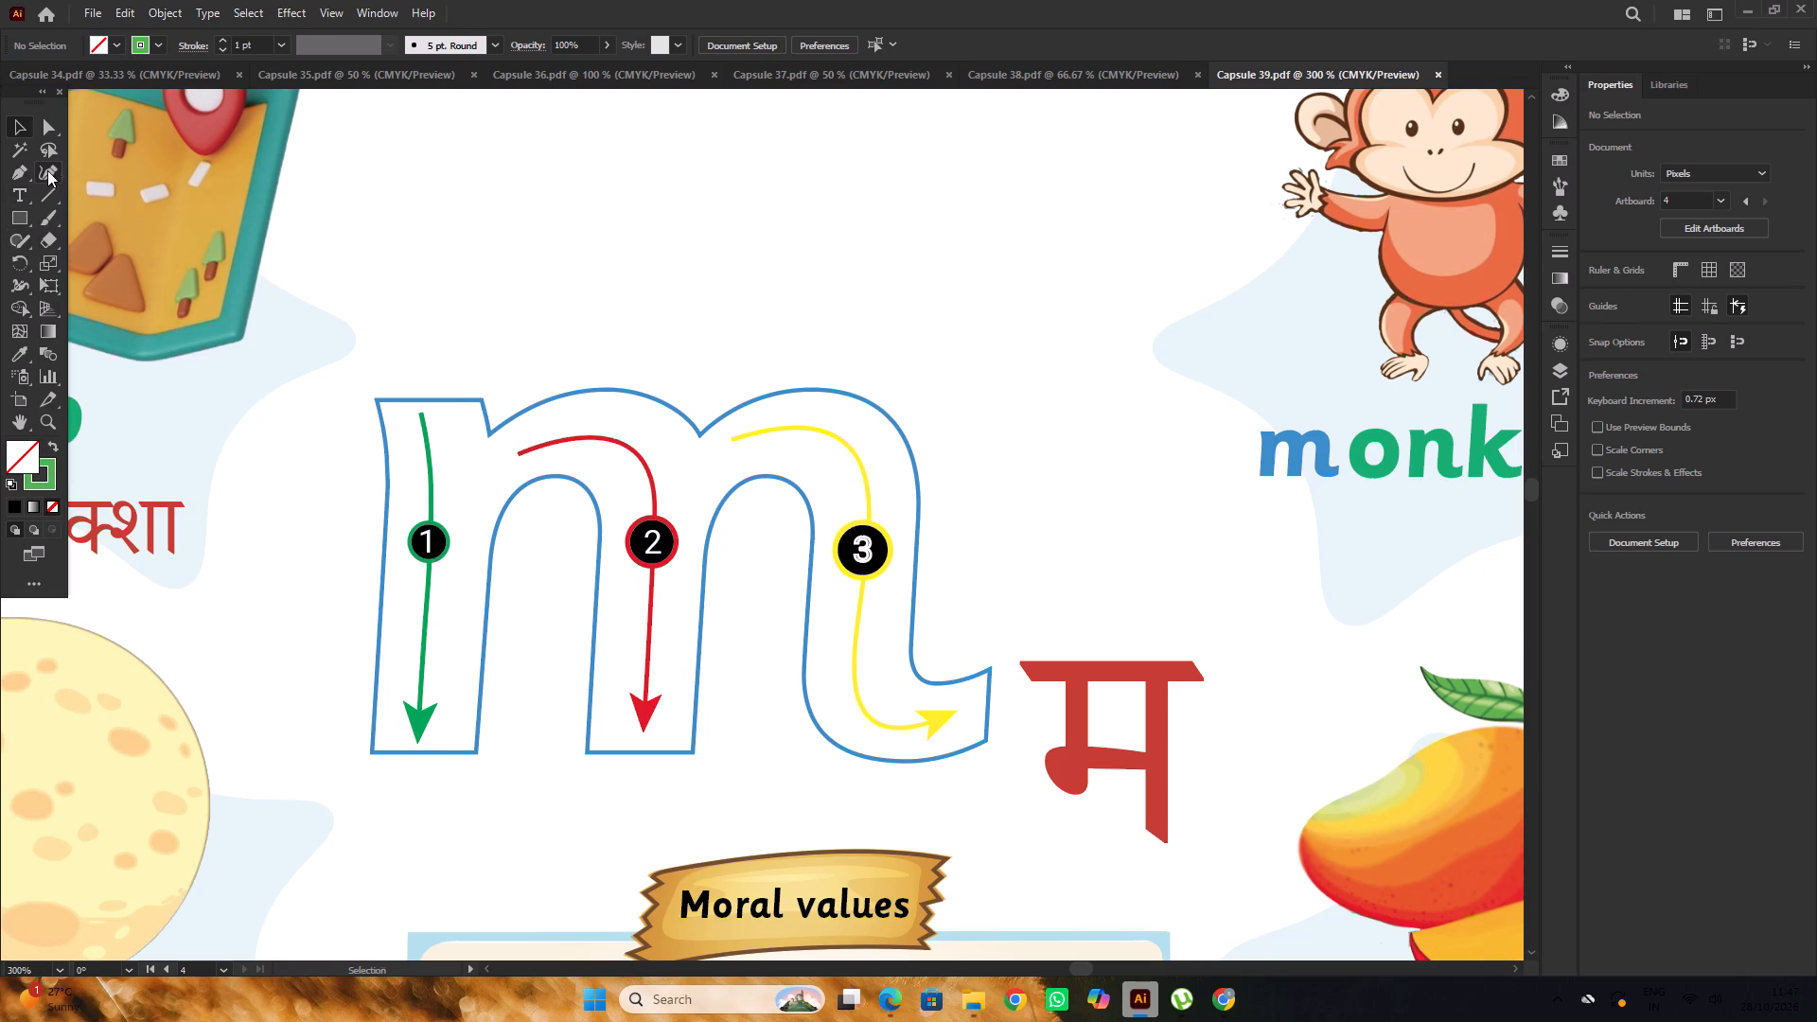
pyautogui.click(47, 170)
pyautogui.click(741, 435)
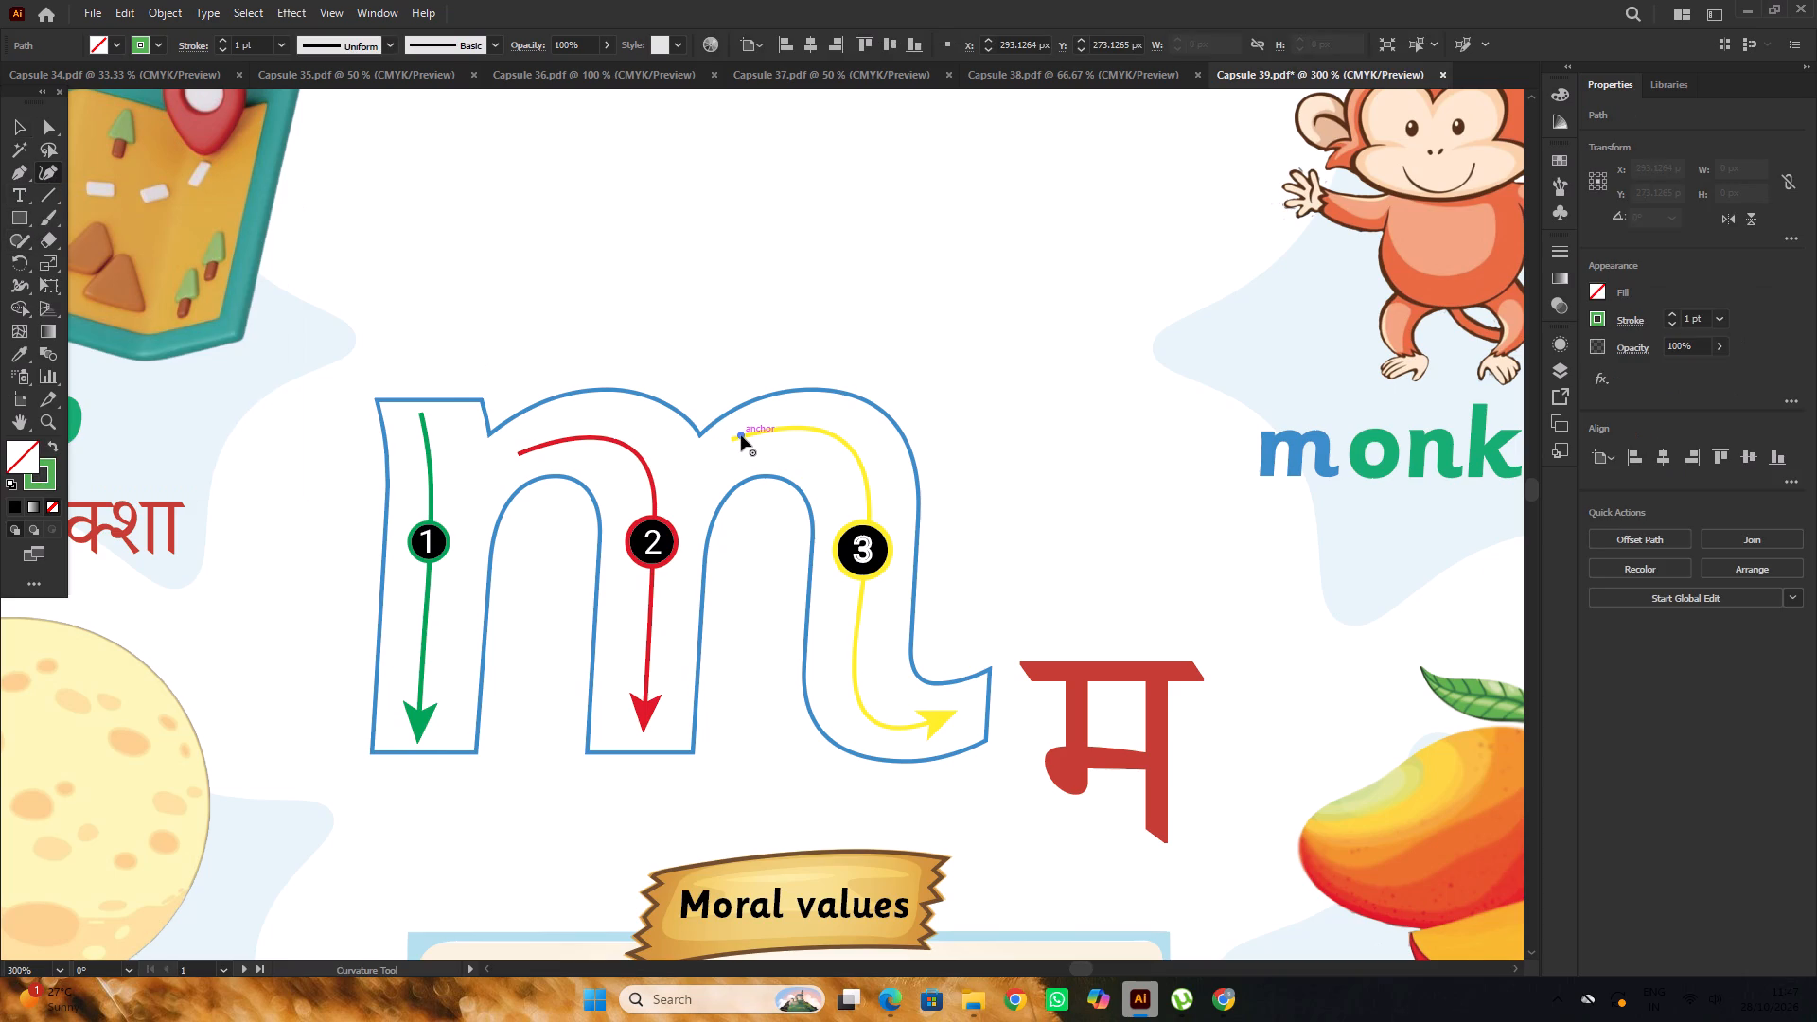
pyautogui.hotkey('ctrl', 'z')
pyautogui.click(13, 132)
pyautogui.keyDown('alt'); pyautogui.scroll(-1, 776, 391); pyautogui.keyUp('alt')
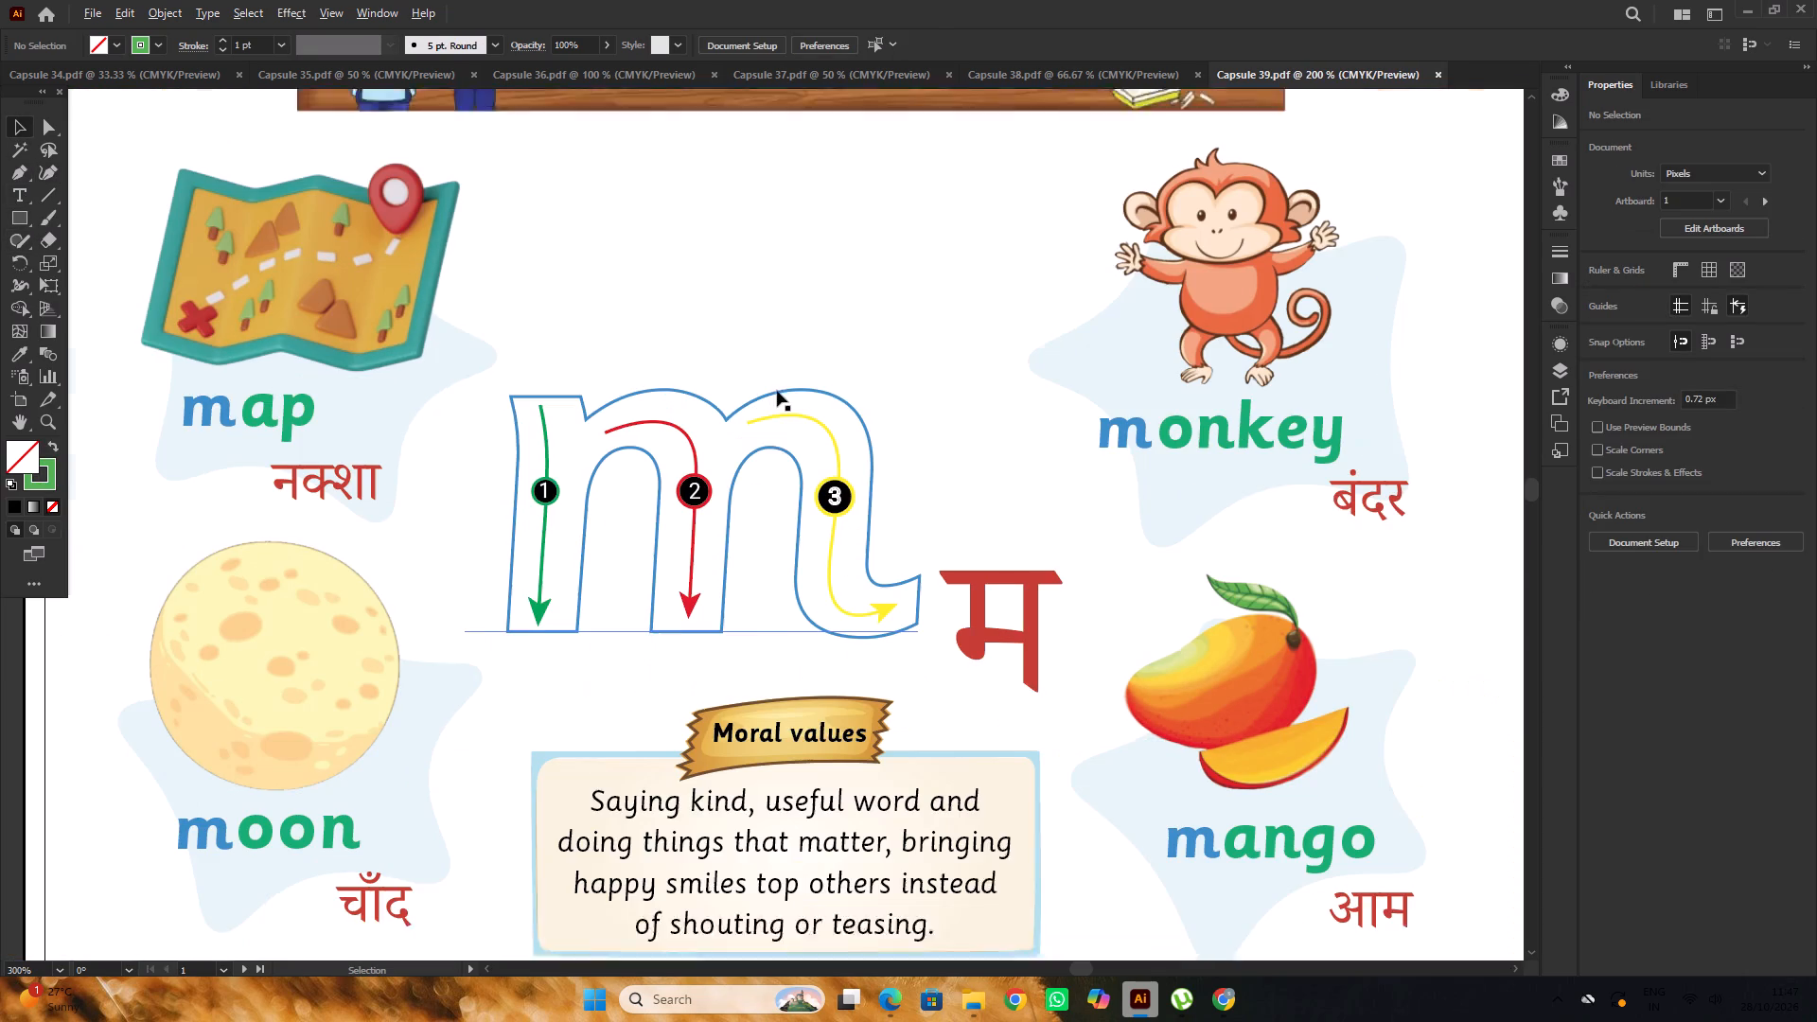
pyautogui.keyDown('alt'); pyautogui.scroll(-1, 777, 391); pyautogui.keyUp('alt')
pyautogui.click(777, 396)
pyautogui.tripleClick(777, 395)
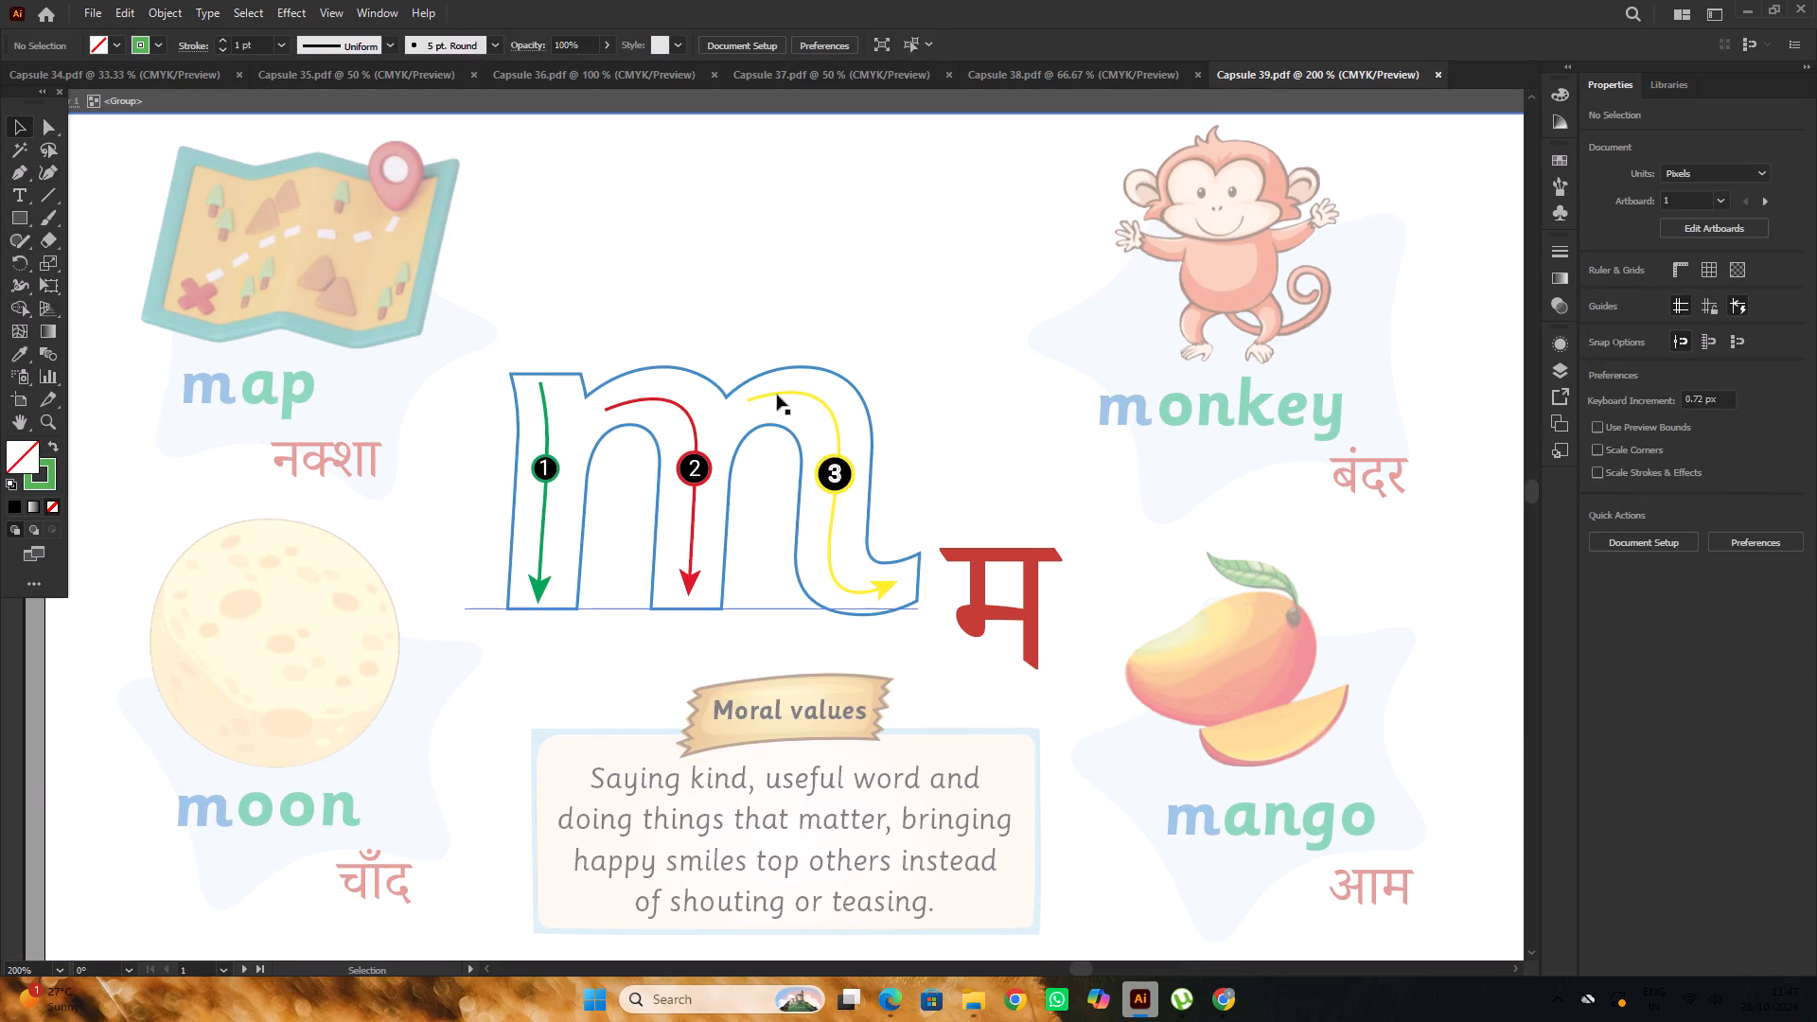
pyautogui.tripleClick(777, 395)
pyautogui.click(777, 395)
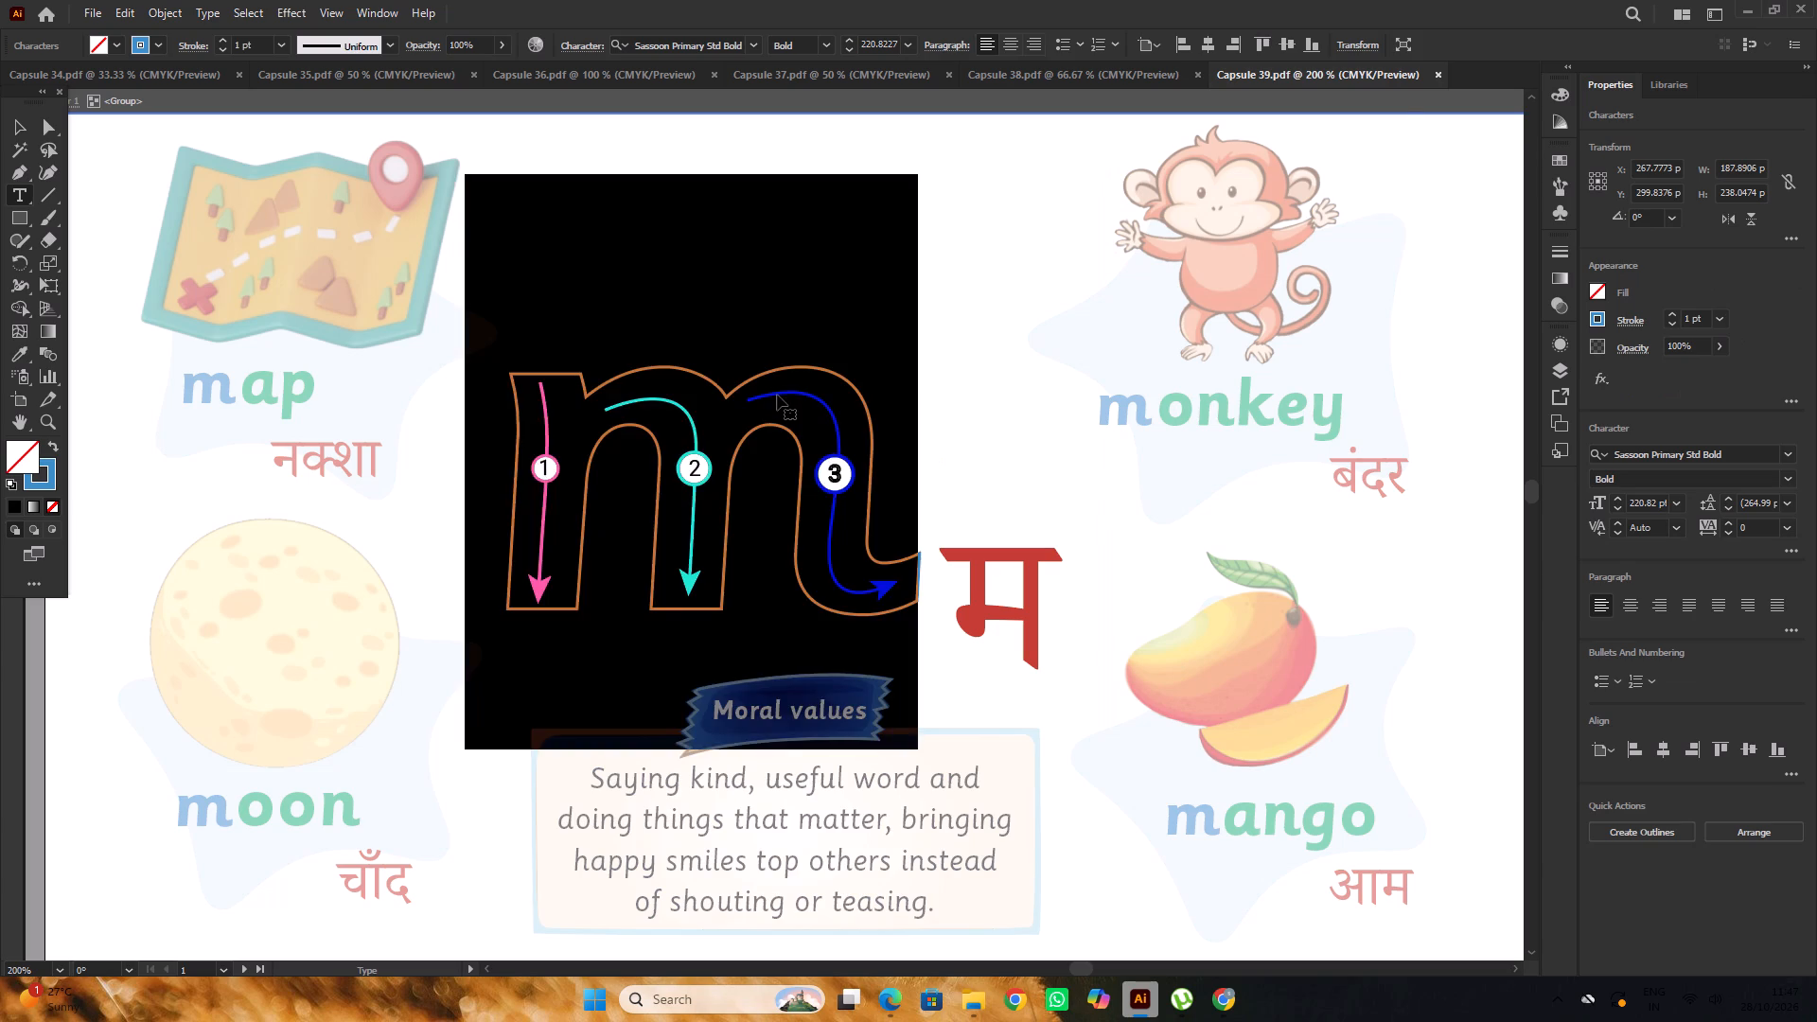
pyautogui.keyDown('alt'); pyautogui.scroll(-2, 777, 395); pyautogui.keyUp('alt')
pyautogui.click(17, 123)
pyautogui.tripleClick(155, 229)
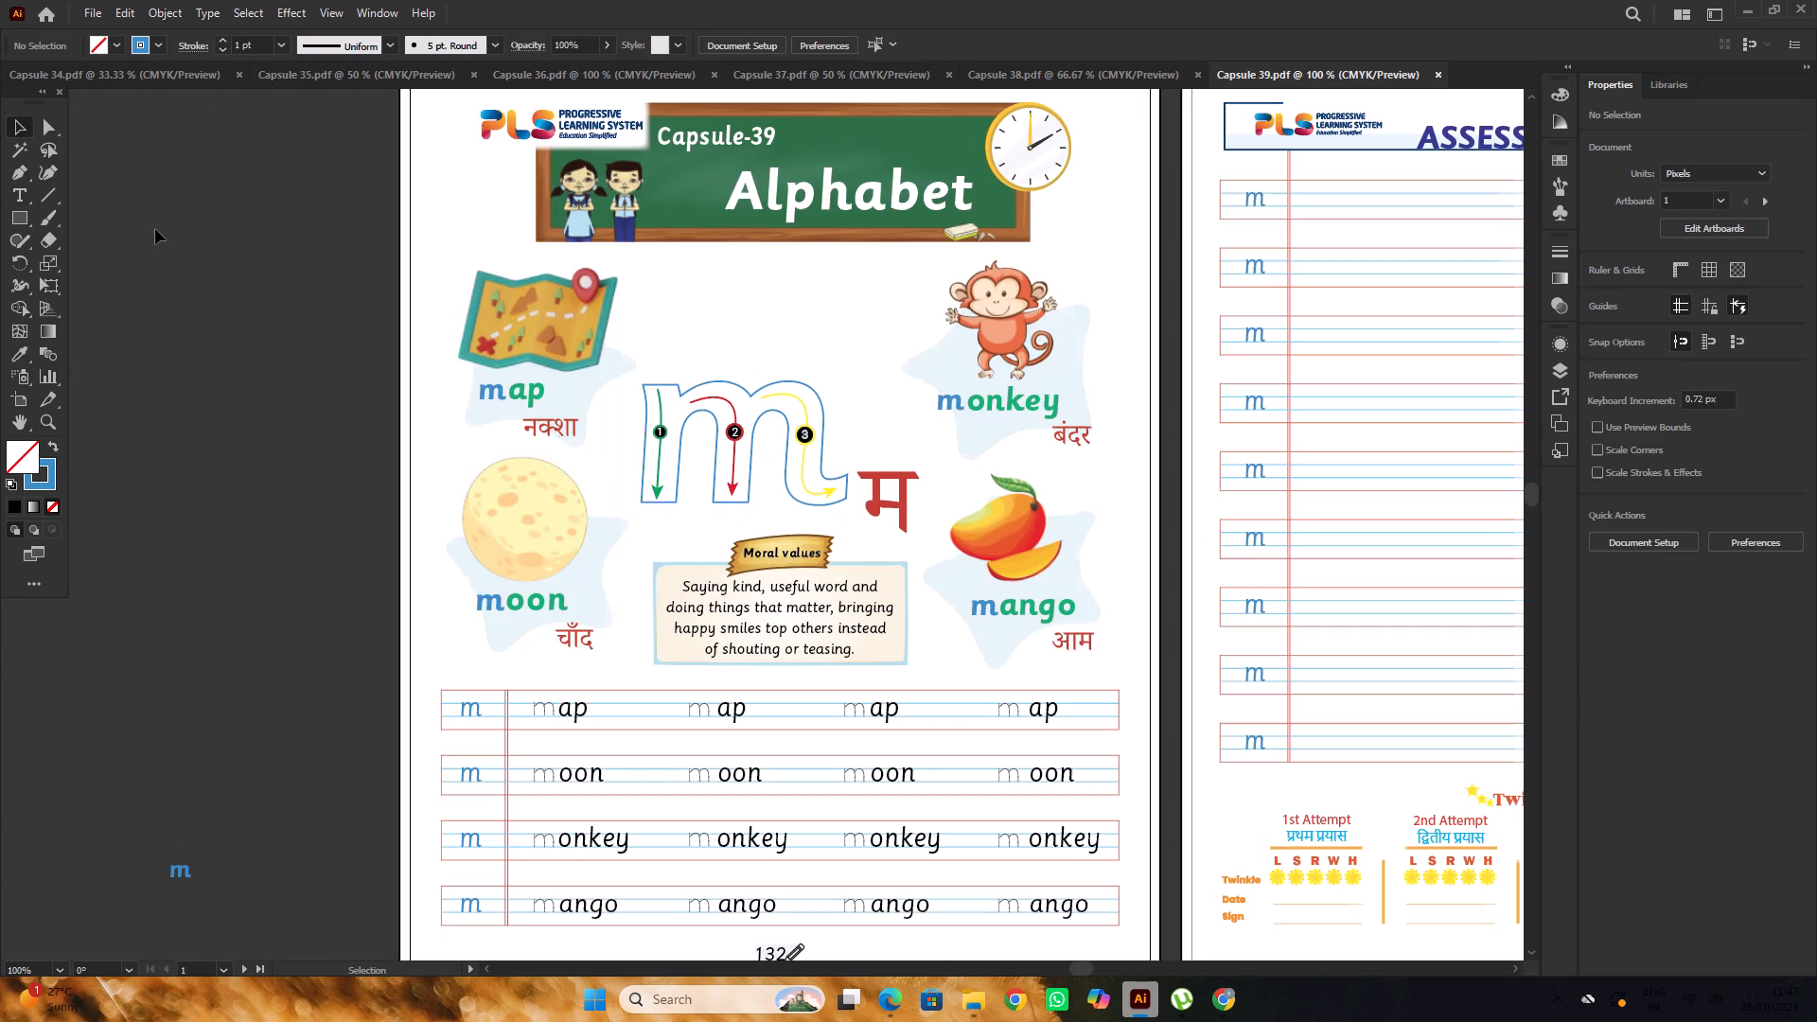
# Isolate the large m artwork group on Capsule 39's Alphabet page and lock its blue letter outline.
pyautogui.keyDown('alt'); pyautogui.scroll(3, 801, 396); pyautogui.keyUp('alt')
pyautogui.keyDown('alt'); pyautogui.scroll(2, 719, 426); pyautogui.keyUp('alt')
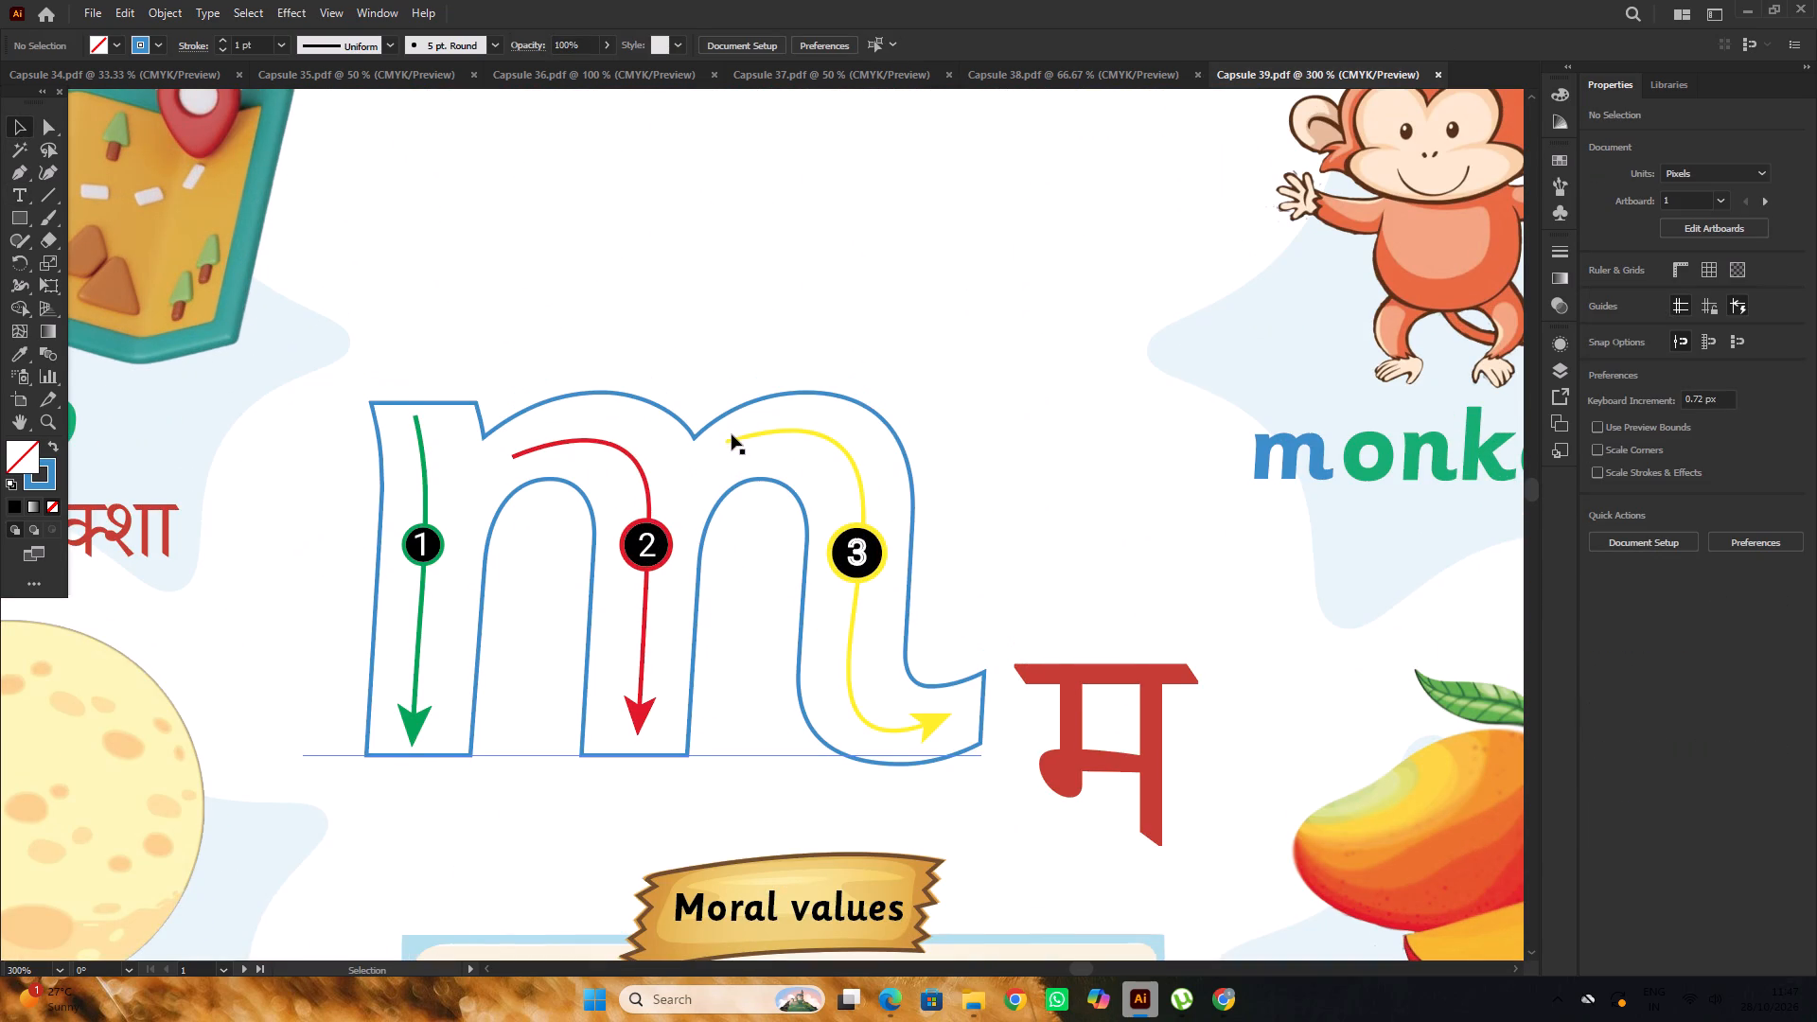
pyautogui.tripleClick(732, 439)
pyautogui.tripleClick(735, 440)
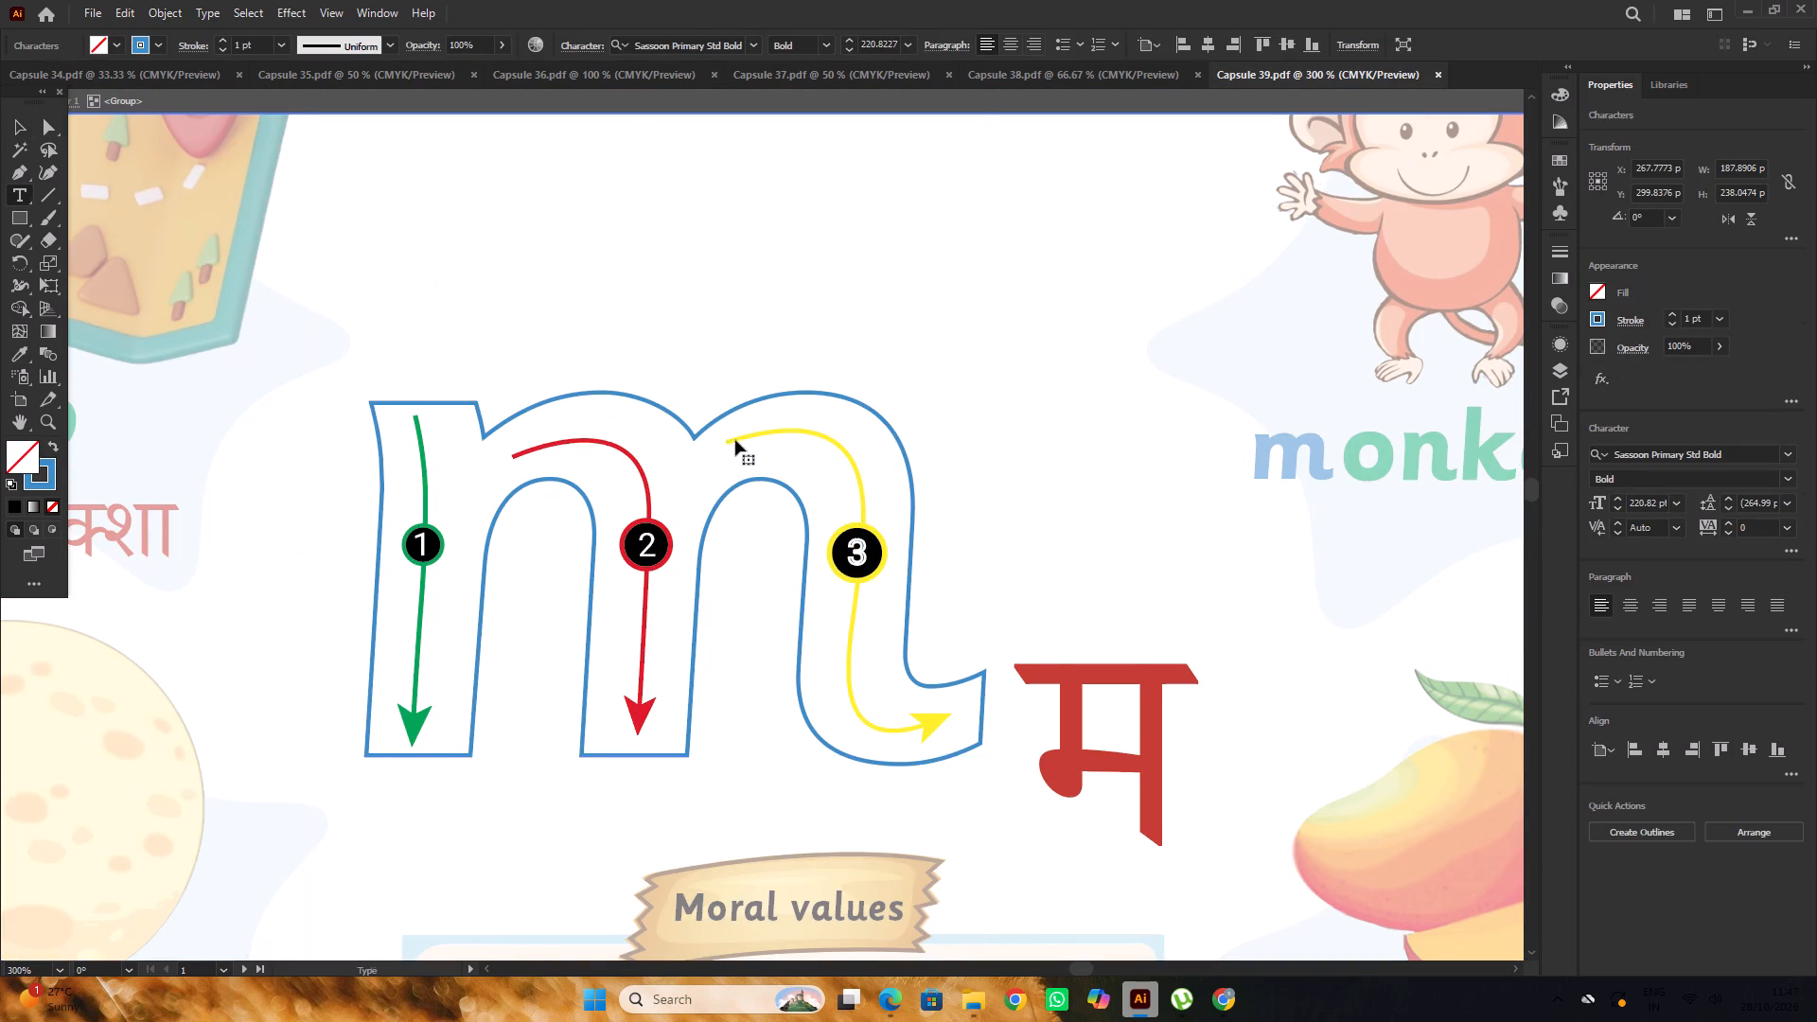
pyautogui.doubleClick(735, 440)
pyautogui.click(738, 442)
pyautogui.keyDown('alt'); pyautogui.scroll(-3, 777, 432); pyautogui.keyUp('alt')
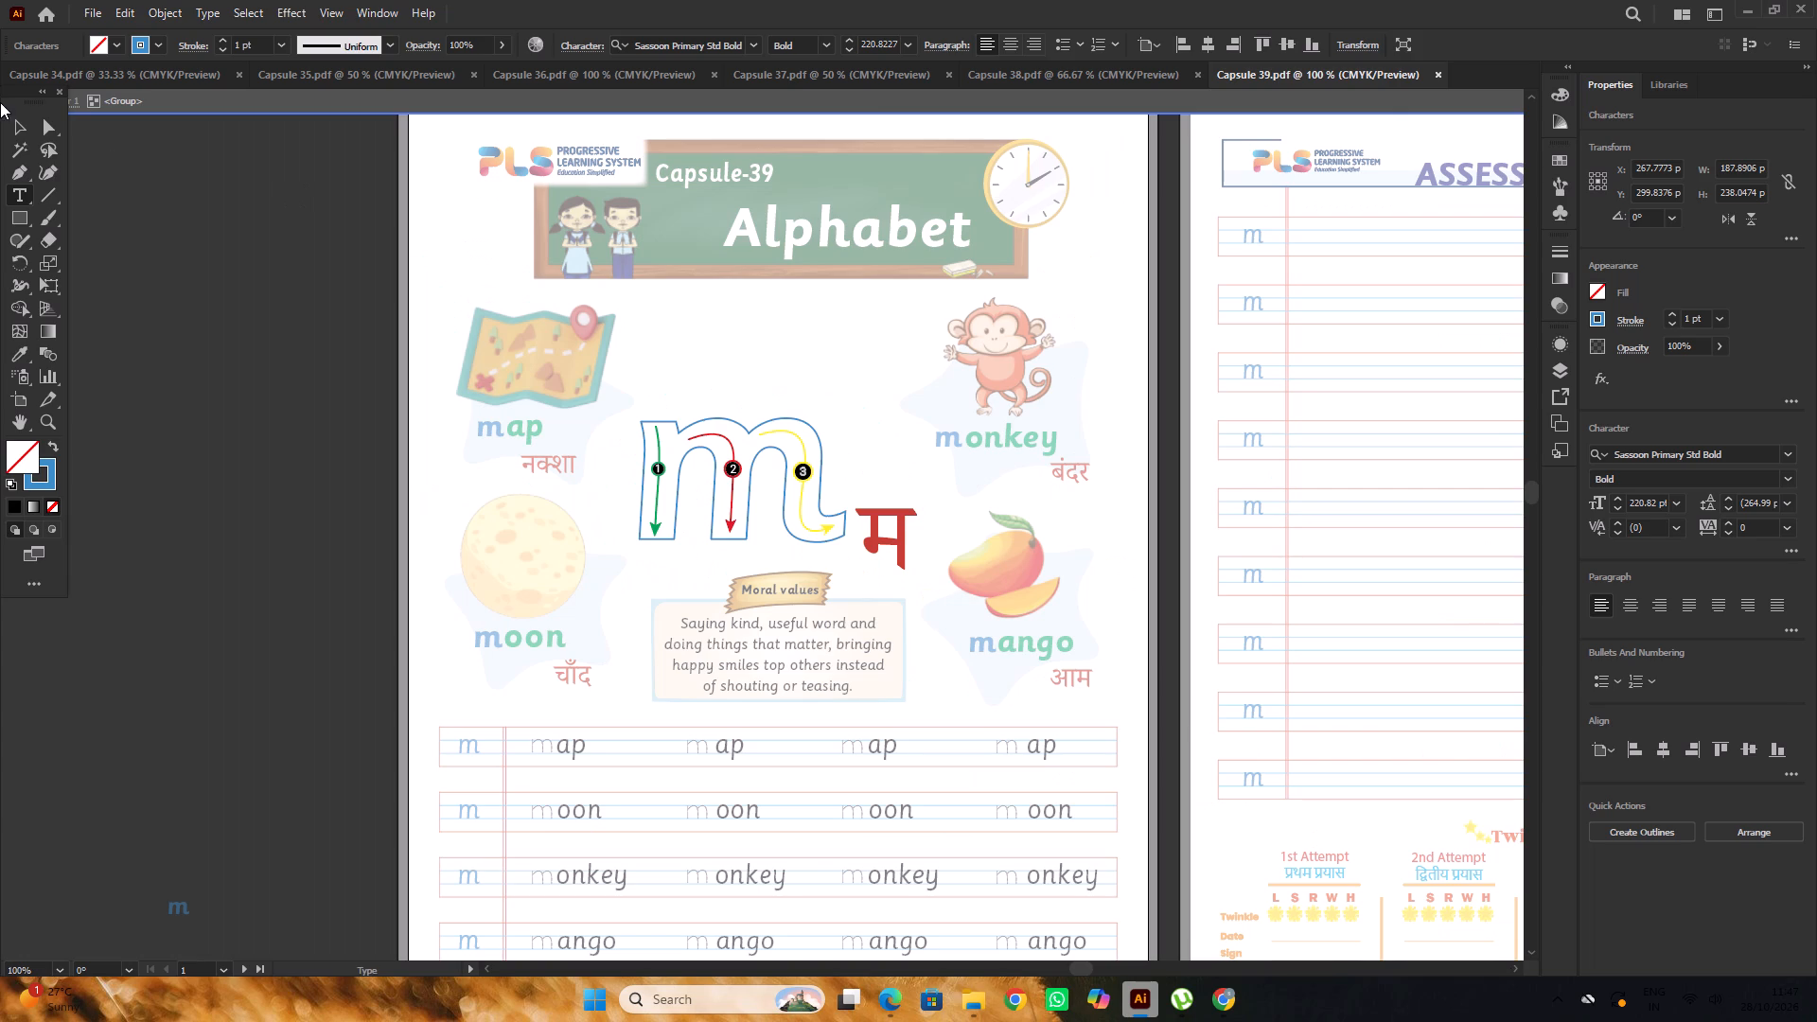
pyautogui.click(22, 135)
pyautogui.hotkey('ctrl', '2')
# Isolate the yellow stroke-3 arrow path and use the Curvature tool to lower its starting end and reshape its upper bend inside the m.
pyautogui.keyDown('alt'); pyautogui.scroll(2, 785, 447); pyautogui.keyUp('alt')
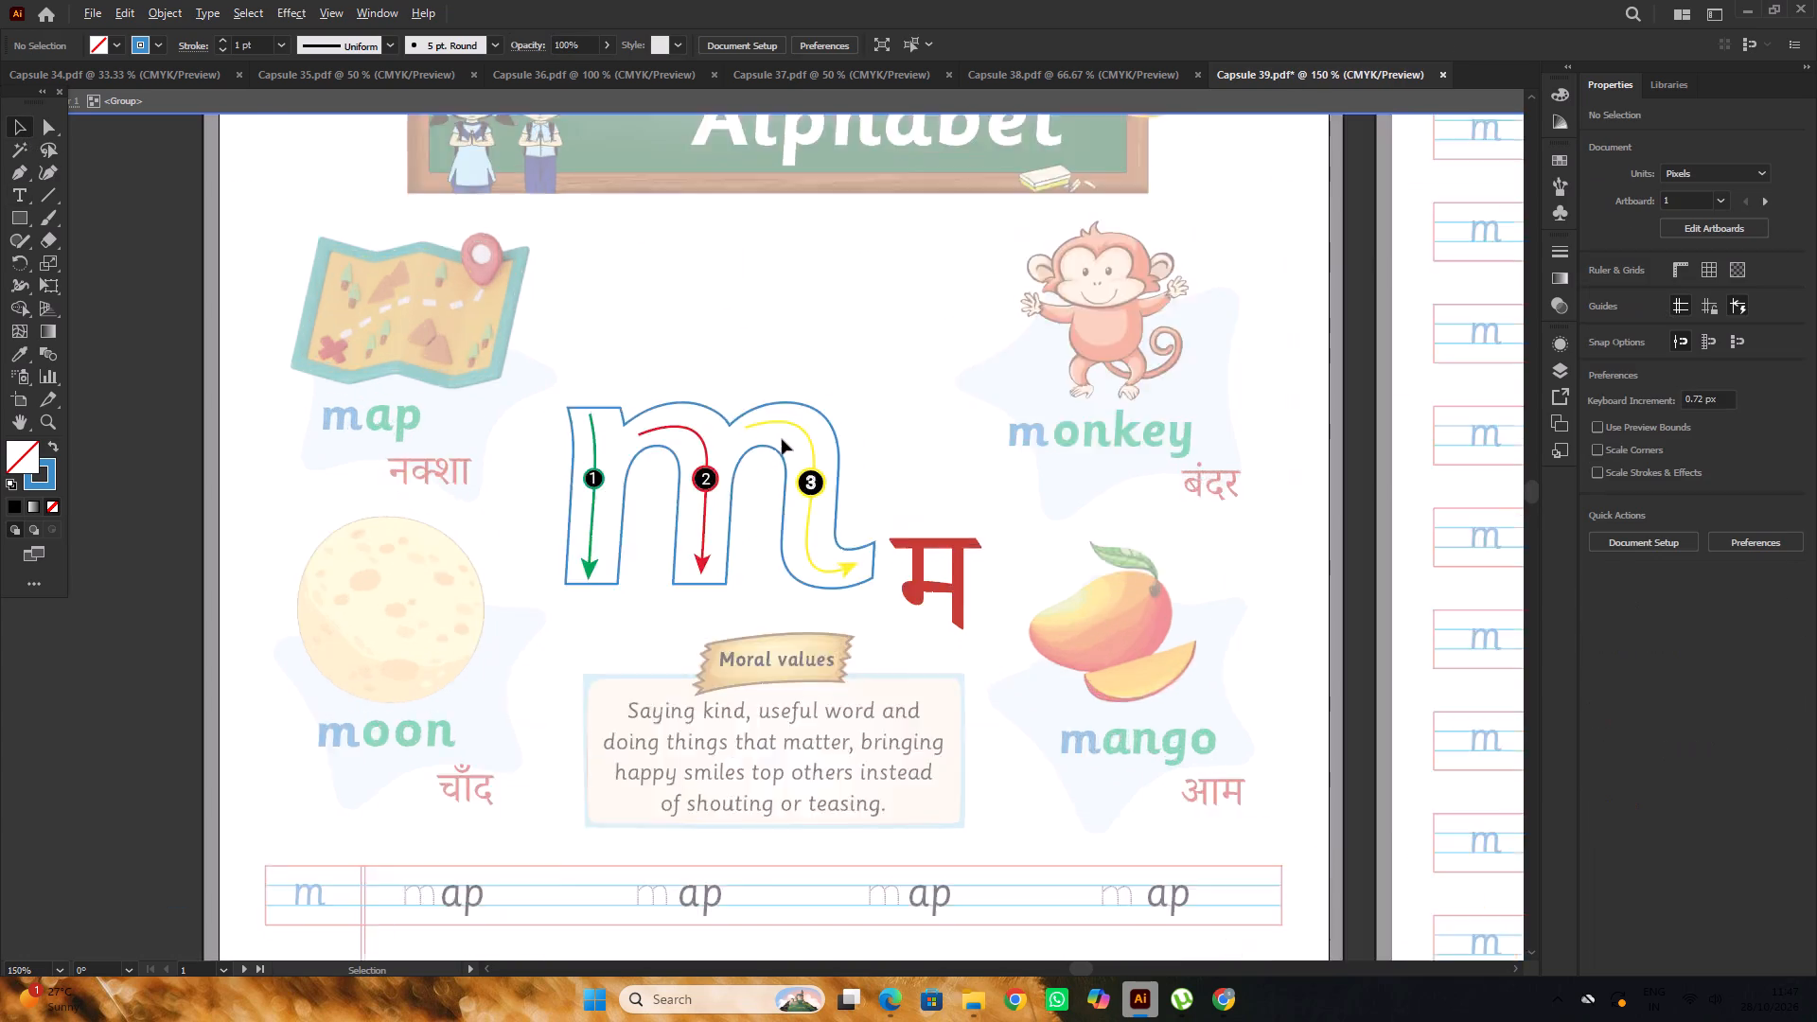
pyautogui.keyDown('alt'); pyautogui.scroll(3, 782, 439); pyautogui.keyUp('alt')
pyautogui.click(803, 378)
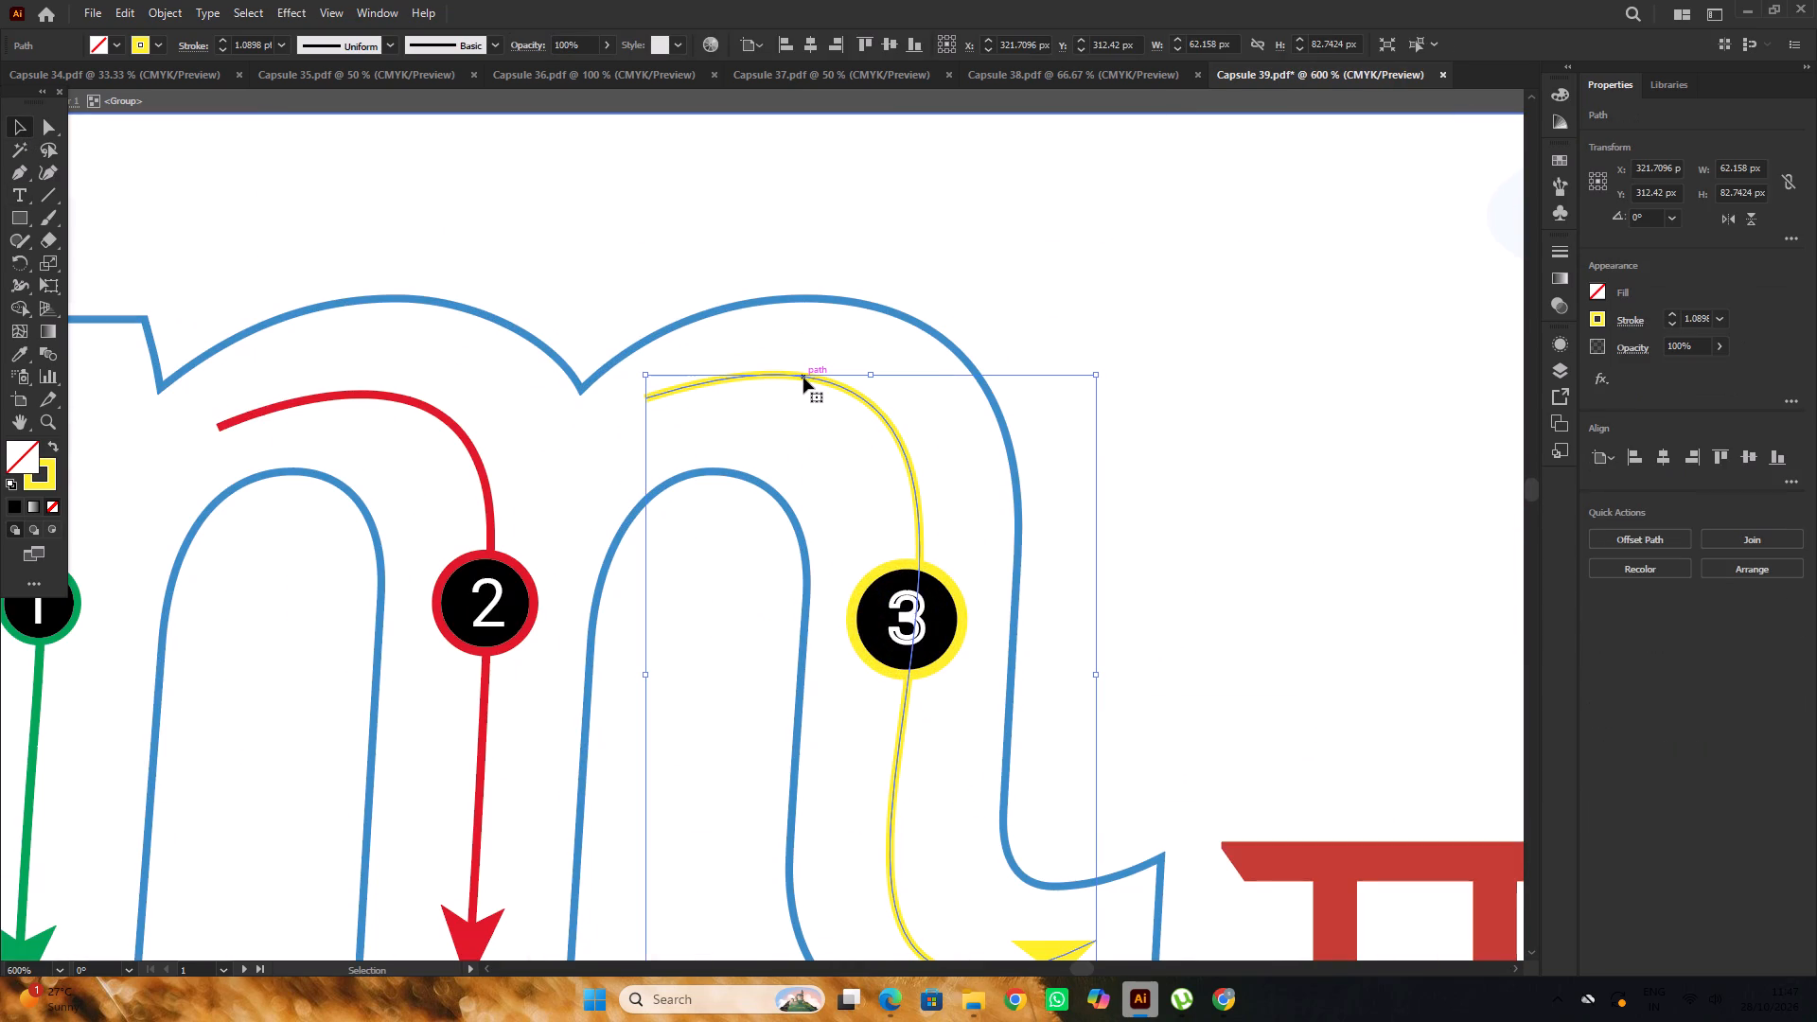
pyautogui.tripleClick(803, 378)
pyautogui.doubleClick(803, 377)
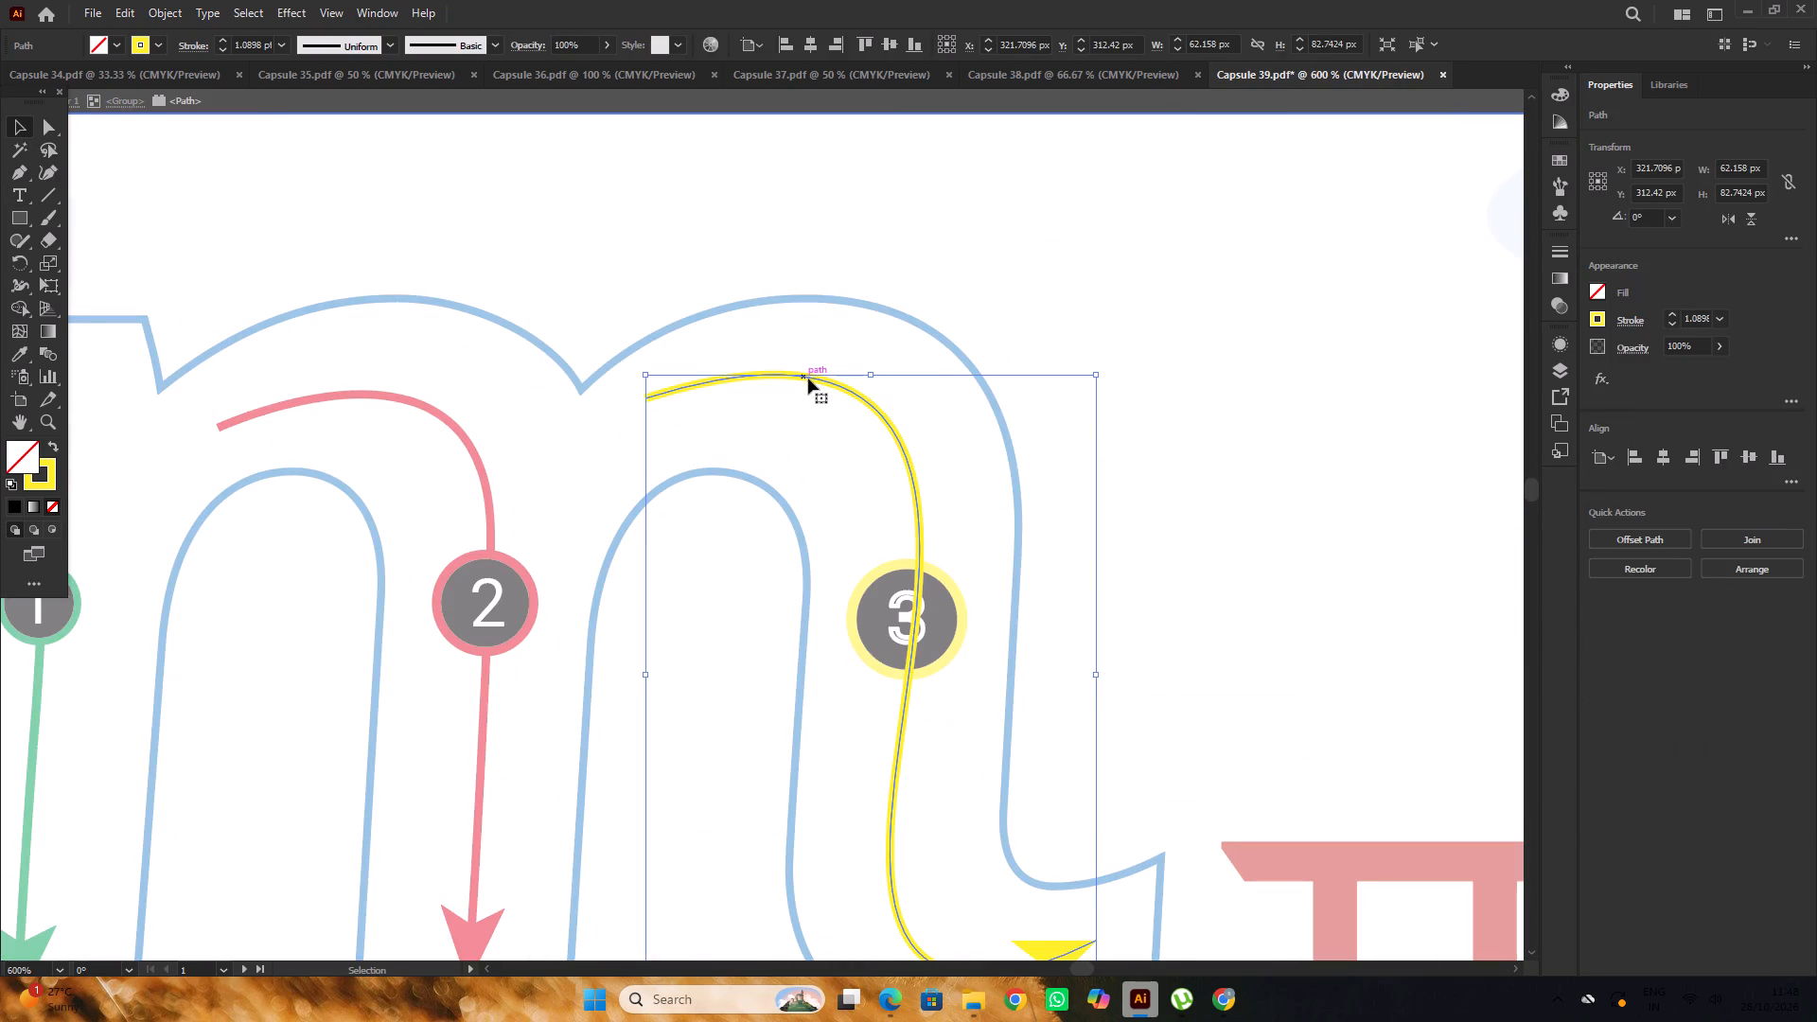
pyautogui.doubleClick(811, 379)
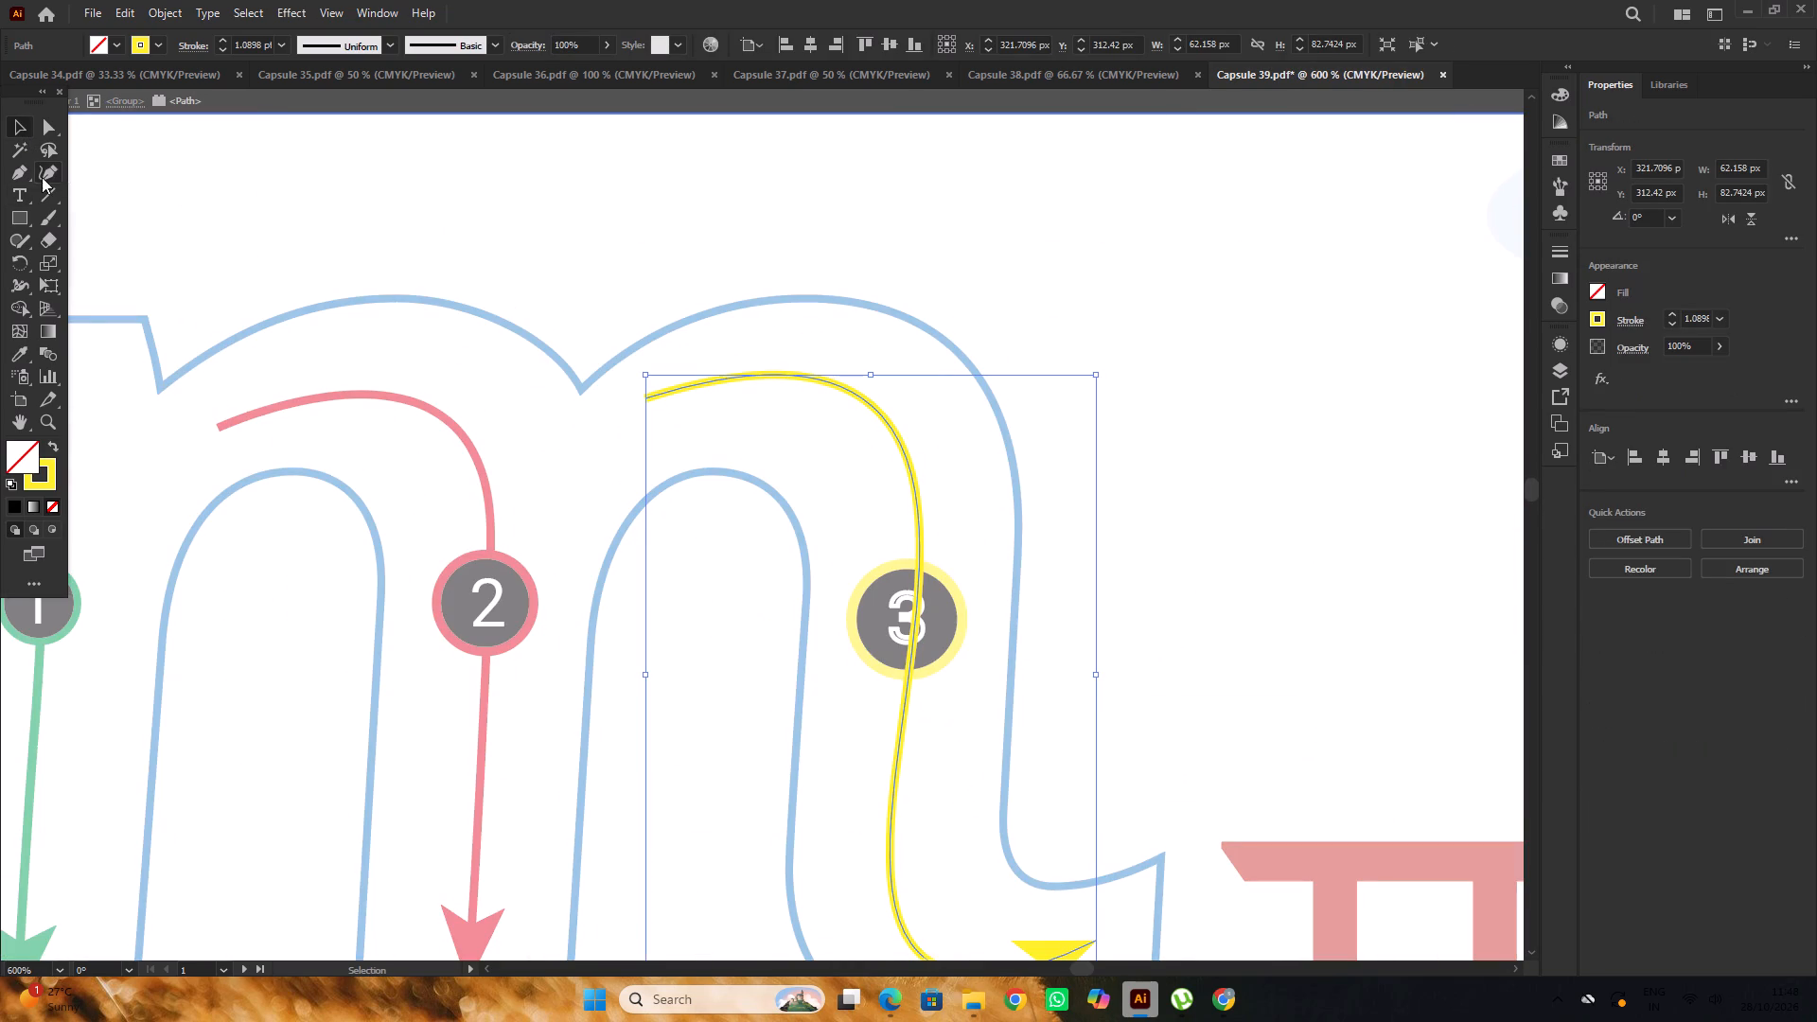
pyautogui.click(42, 177)
pyautogui.moveTo(644, 396); pyautogui.dragTo(647, 412)
pyautogui.moveTo(870, 403); pyautogui.dragTo(873, 395)
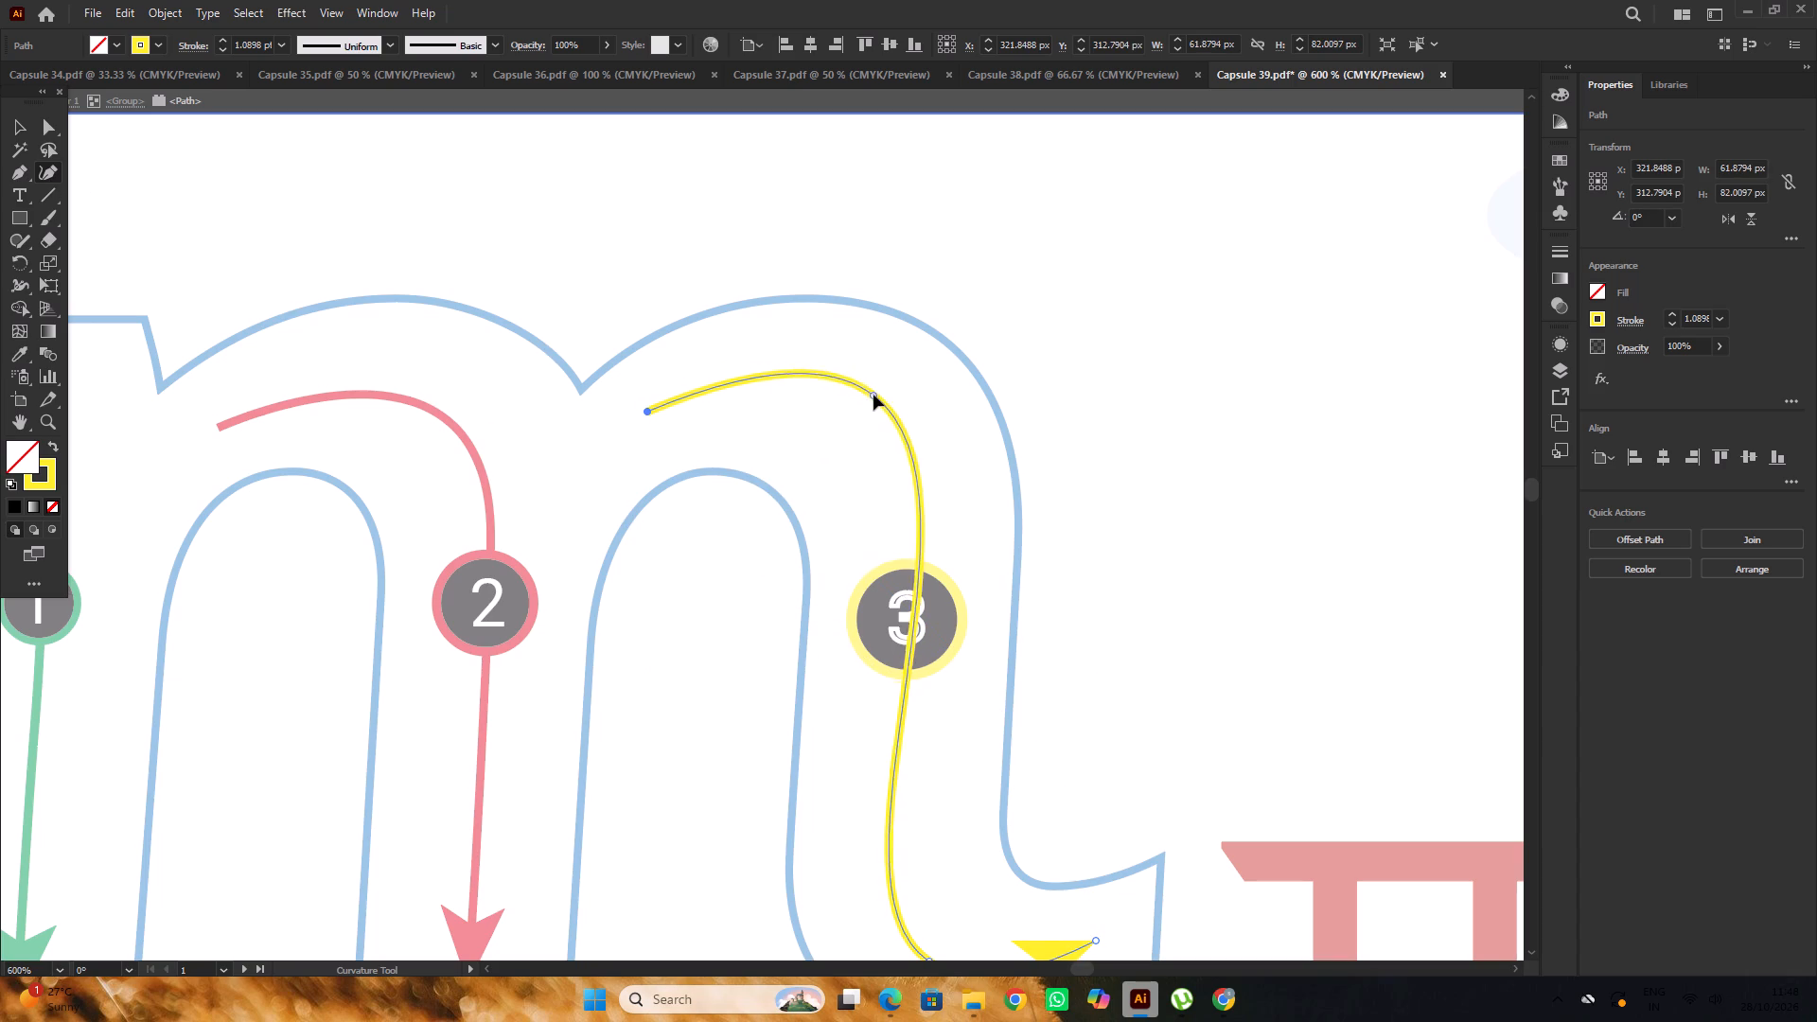
pyautogui.moveTo(873, 395); pyautogui.dragTo(874, 394)
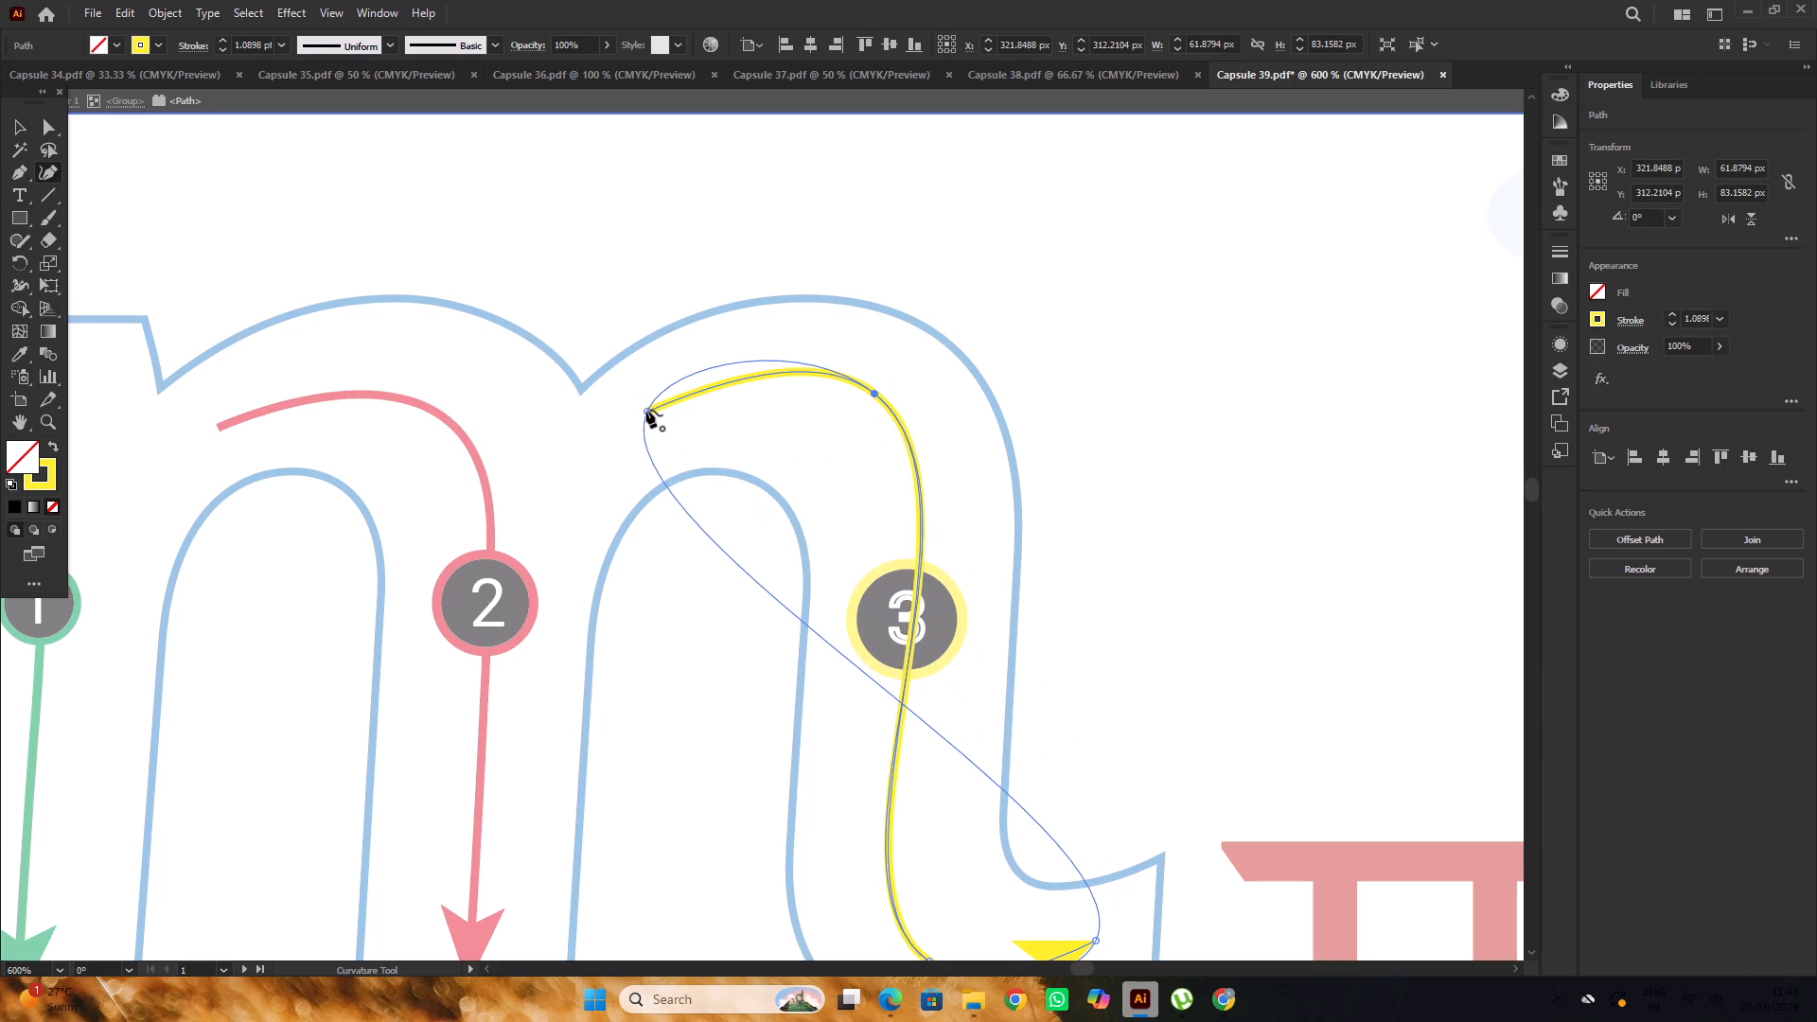
pyautogui.click(644, 409)
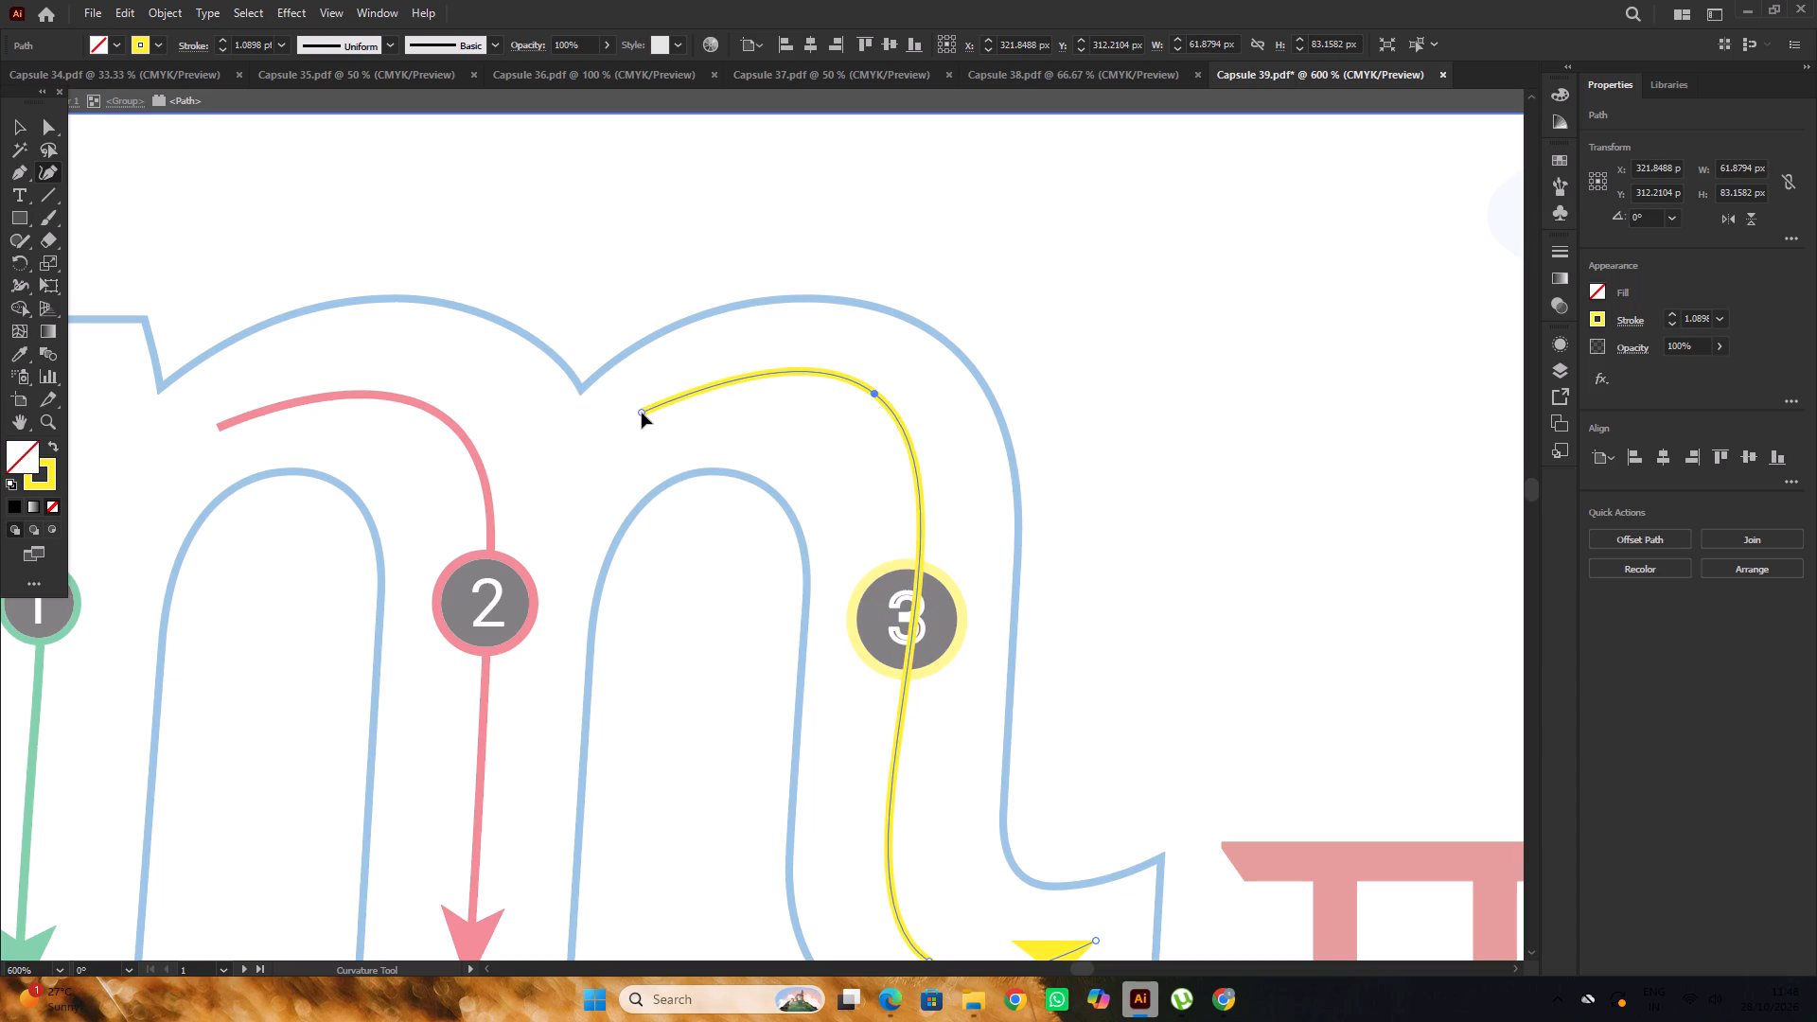
pyautogui.keyDown('alt'); pyautogui.scroll(-4, 850, 433); pyautogui.keyUp('alt')
pyautogui.click(19, 127)
pyautogui.keyDown('alt'); pyautogui.scroll(-2, 853, 317); pyautogui.keyUp('alt')
pyautogui.tripleClick(350, 319)
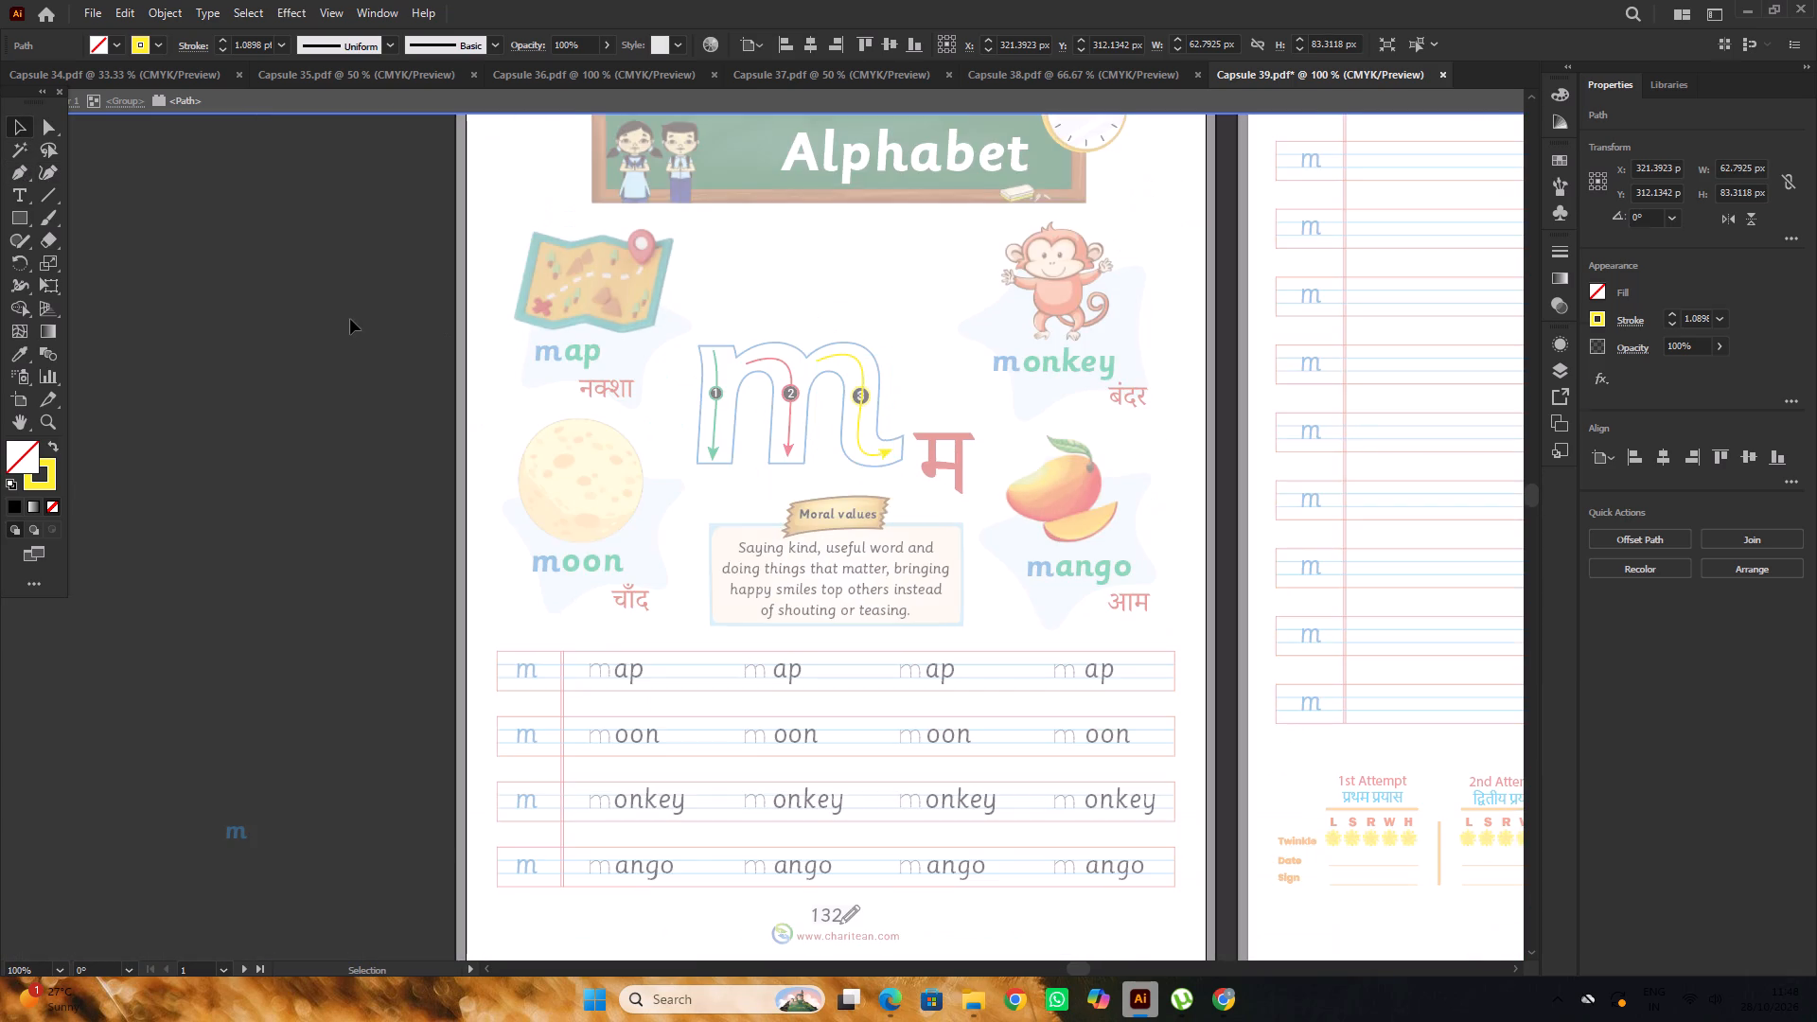
pyautogui.click(350, 319)
pyautogui.keyDown('alt'); pyautogui.scroll(-2, 349, 319); pyautogui.keyUp('alt')
# Save Capsule 39 with the reshaped yellow stroke.
pyautogui.hotkey('ctrl', 's')
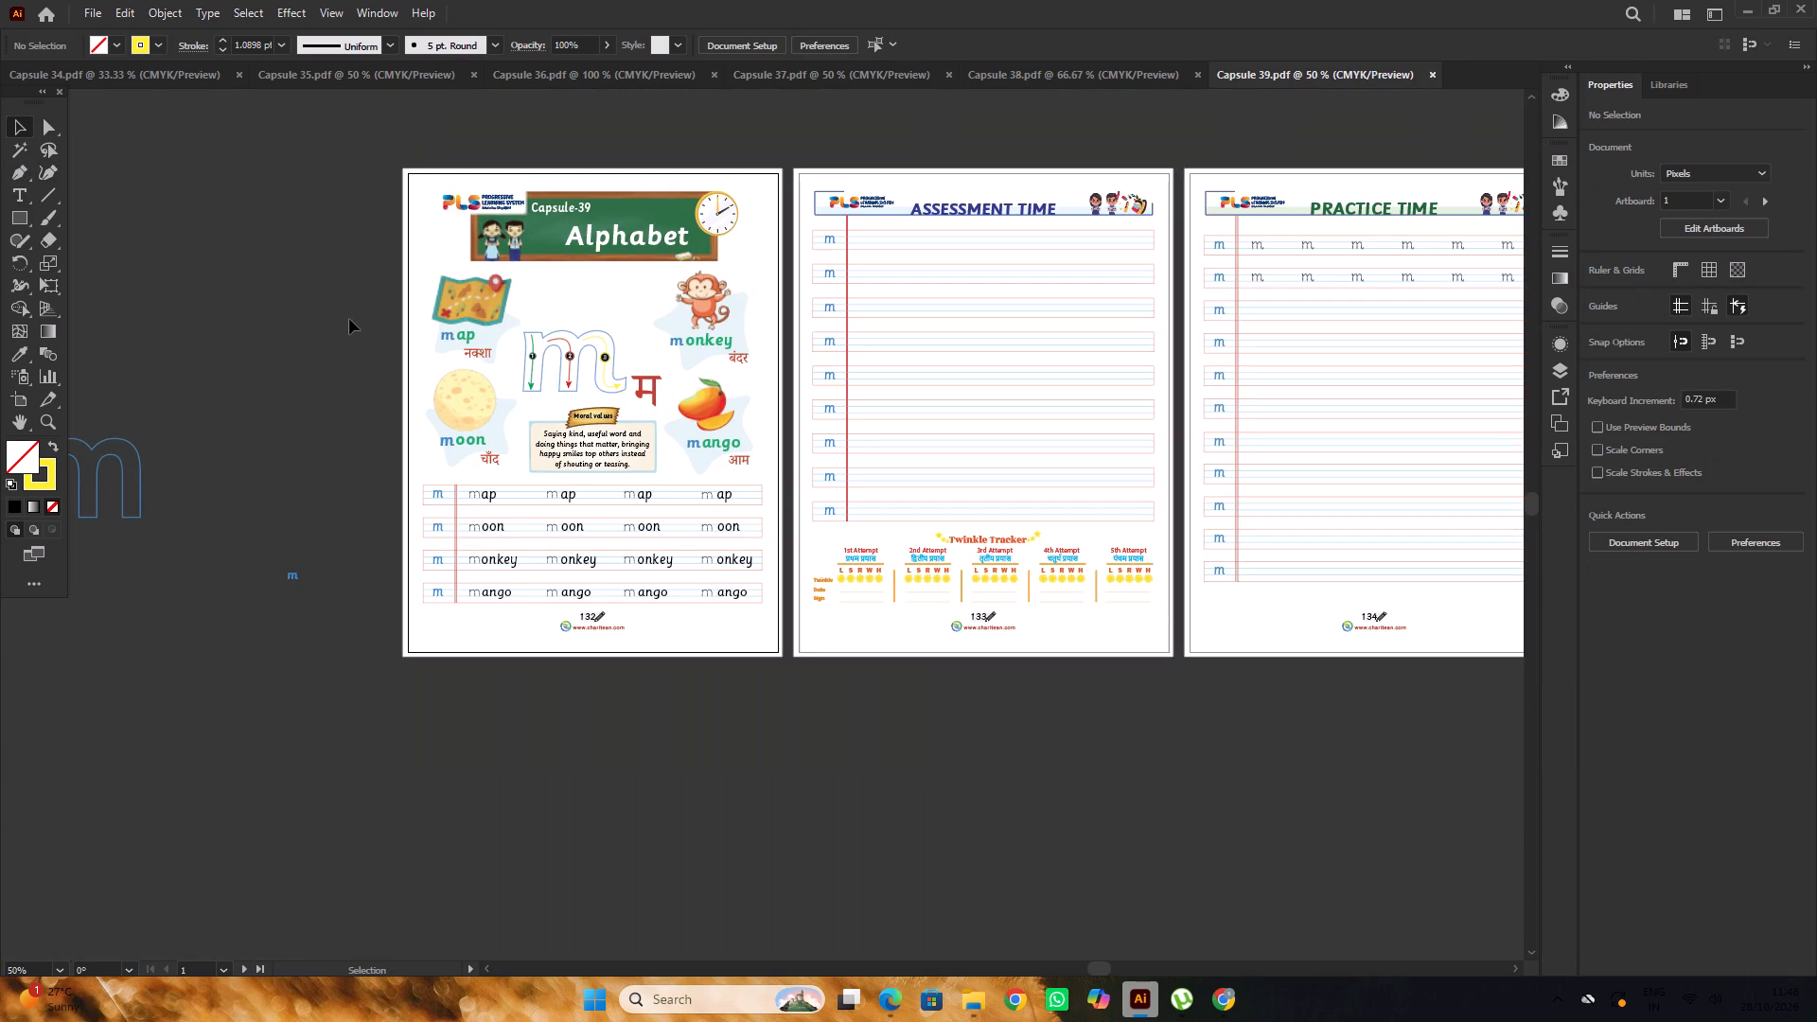
pyautogui.click(349, 320)
# Move the large m artwork together with the red म about 13 px right and 7 px up on the Alphabet page.
pyautogui.keyDown('alt'); pyautogui.scroll(2, 355, 331); pyautogui.keyUp('alt')
pyautogui.keyDown('alt'); pyautogui.scroll(-2, 402, 331); pyautogui.keyUp('alt')
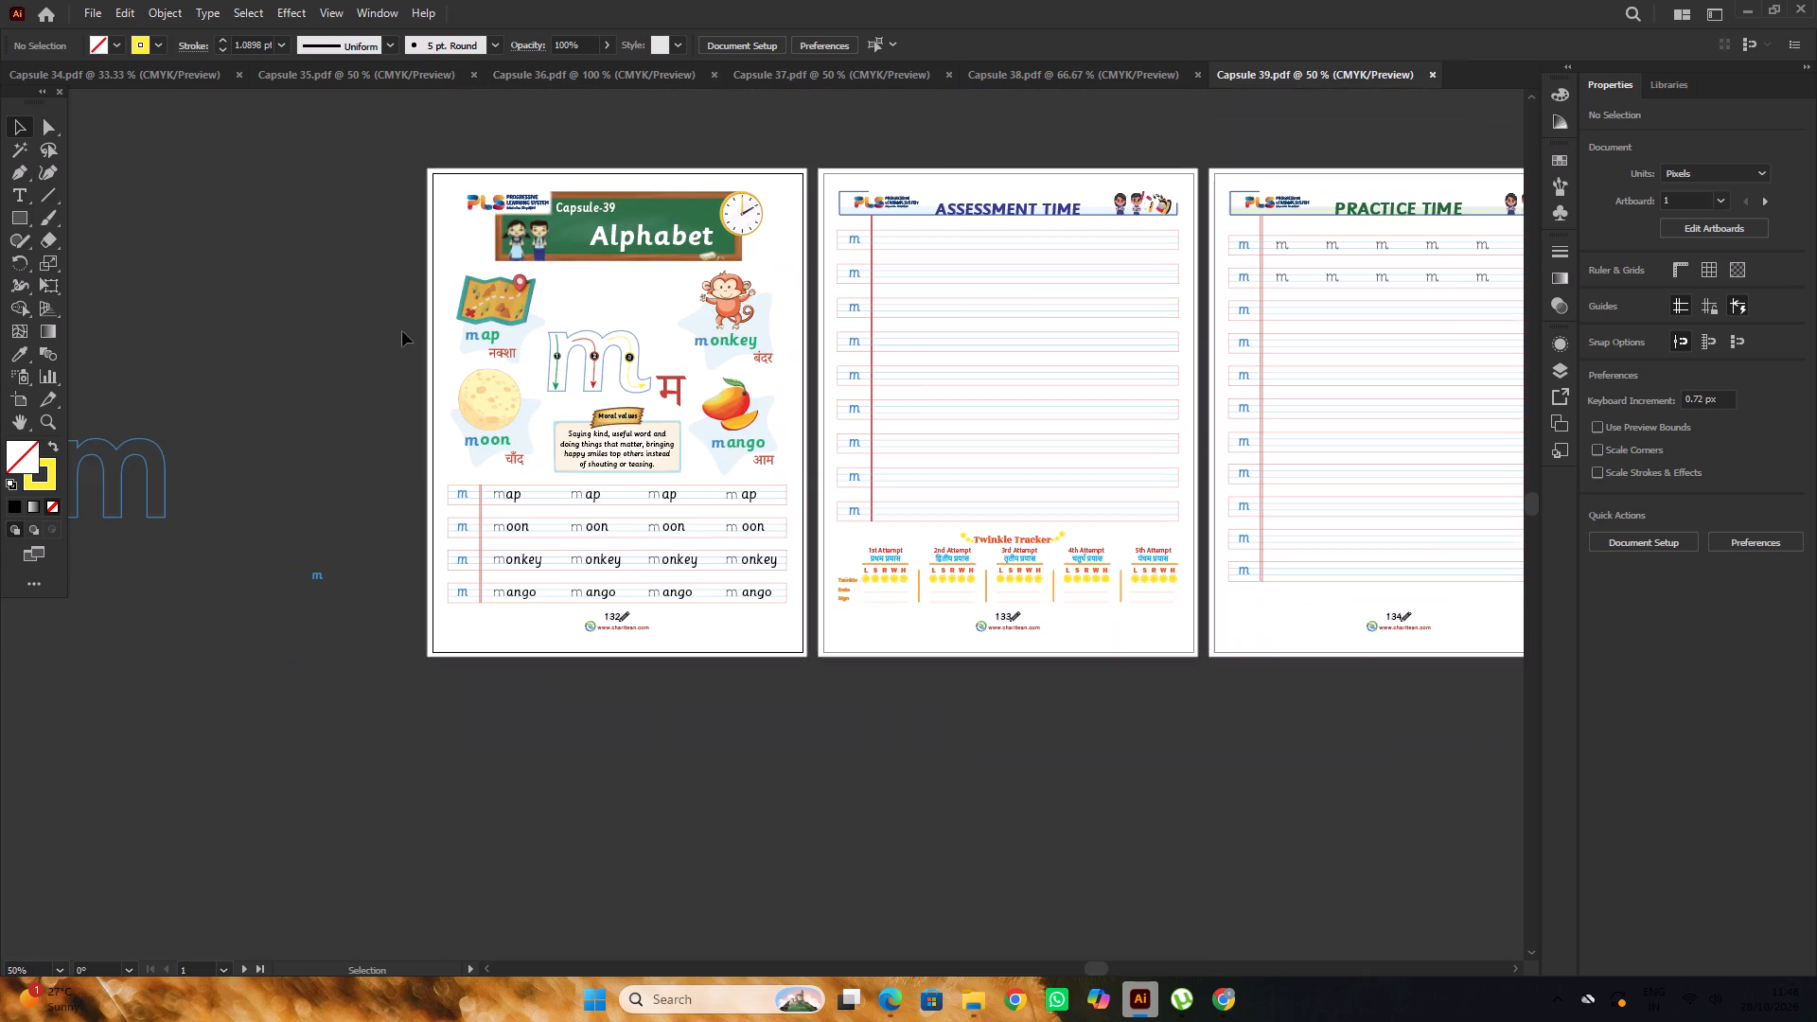
pyautogui.keyDown('alt'); pyautogui.scroll(2, 638, 312); pyautogui.keyUp('alt')
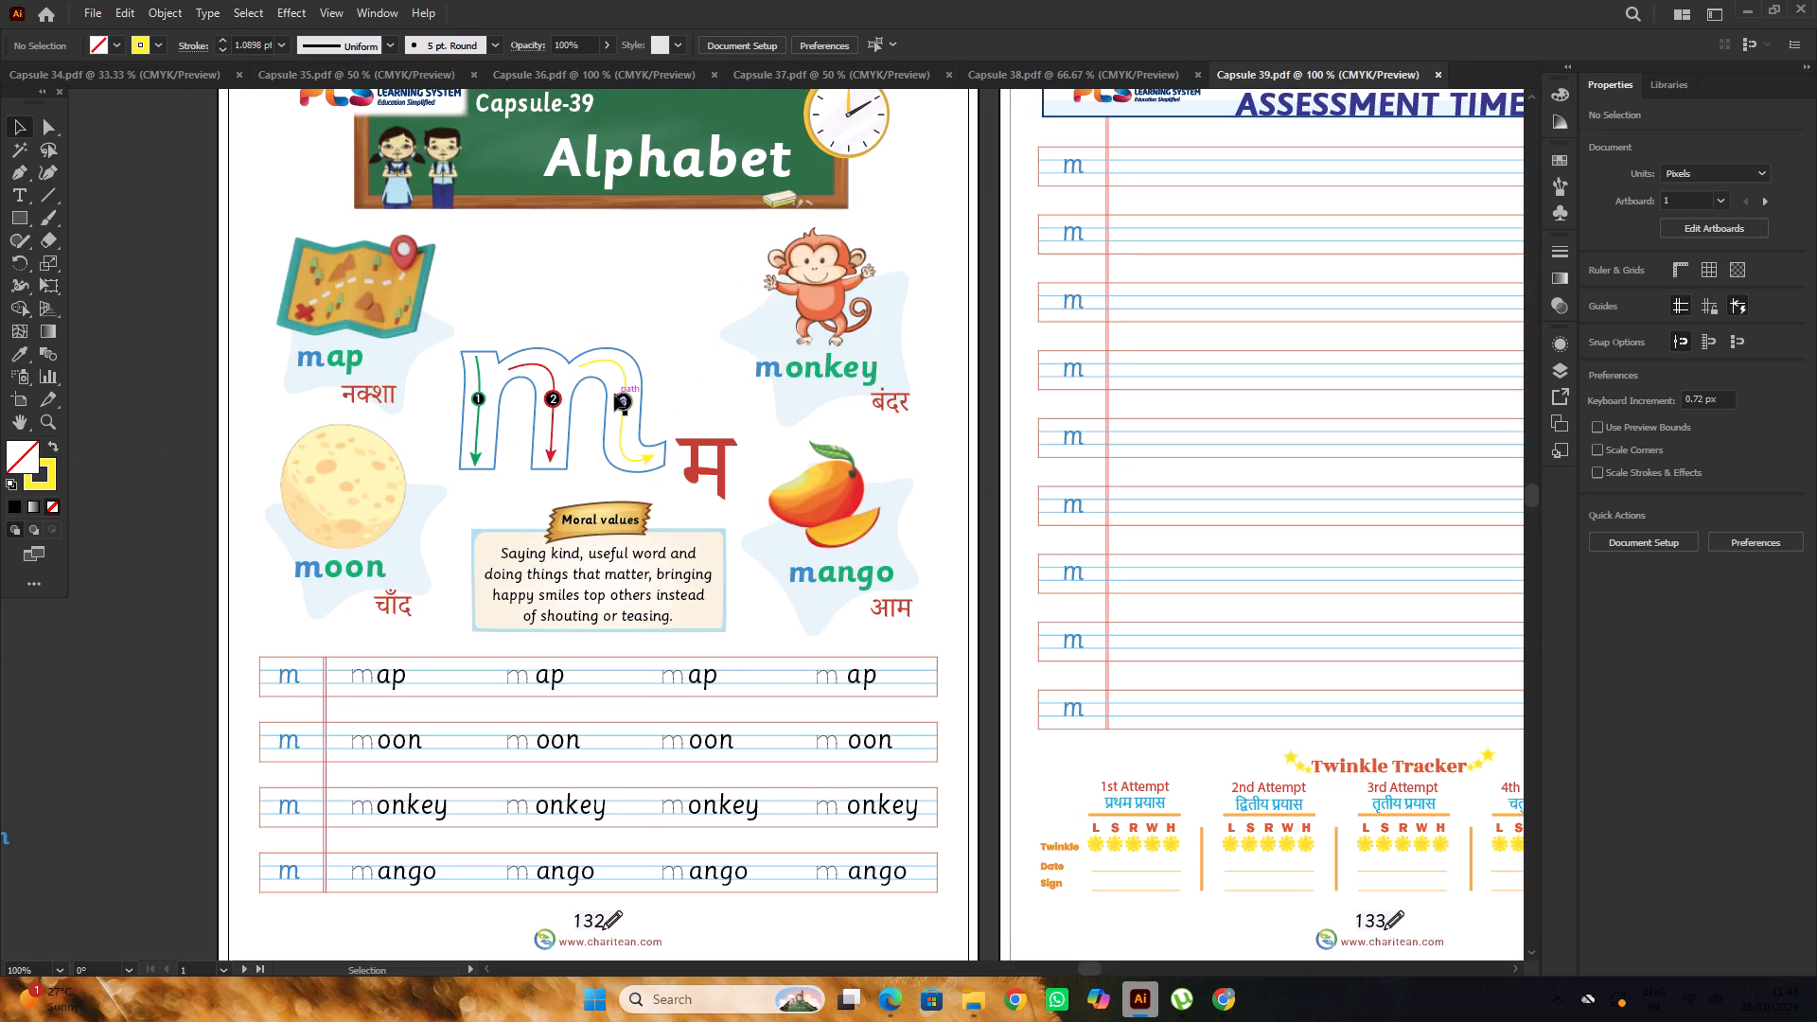
pyautogui.moveTo(617, 396); pyautogui.dragTo(633, 386)
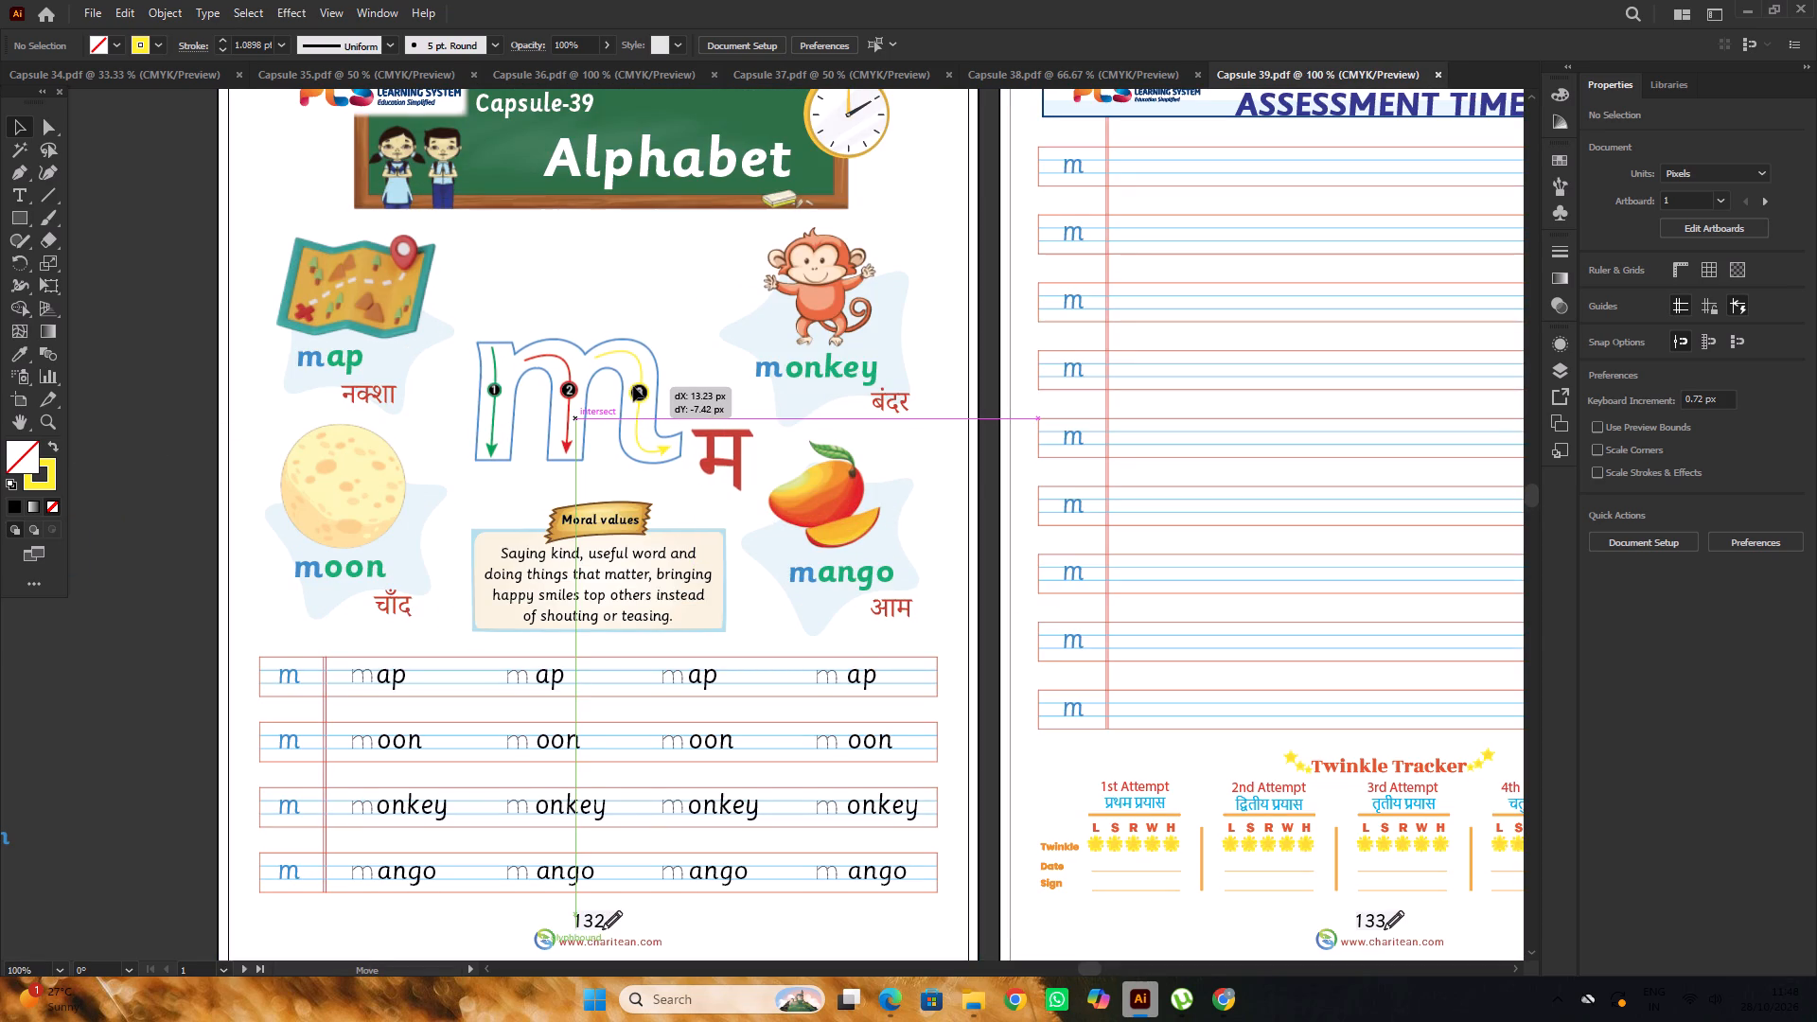
pyautogui.moveTo(633, 386); pyautogui.dragTo(633, 385)
pyautogui.keyDown('alt'); pyautogui.scroll(-1, 938, 373); pyautogui.keyUp('alt')
pyautogui.click(357, 370)
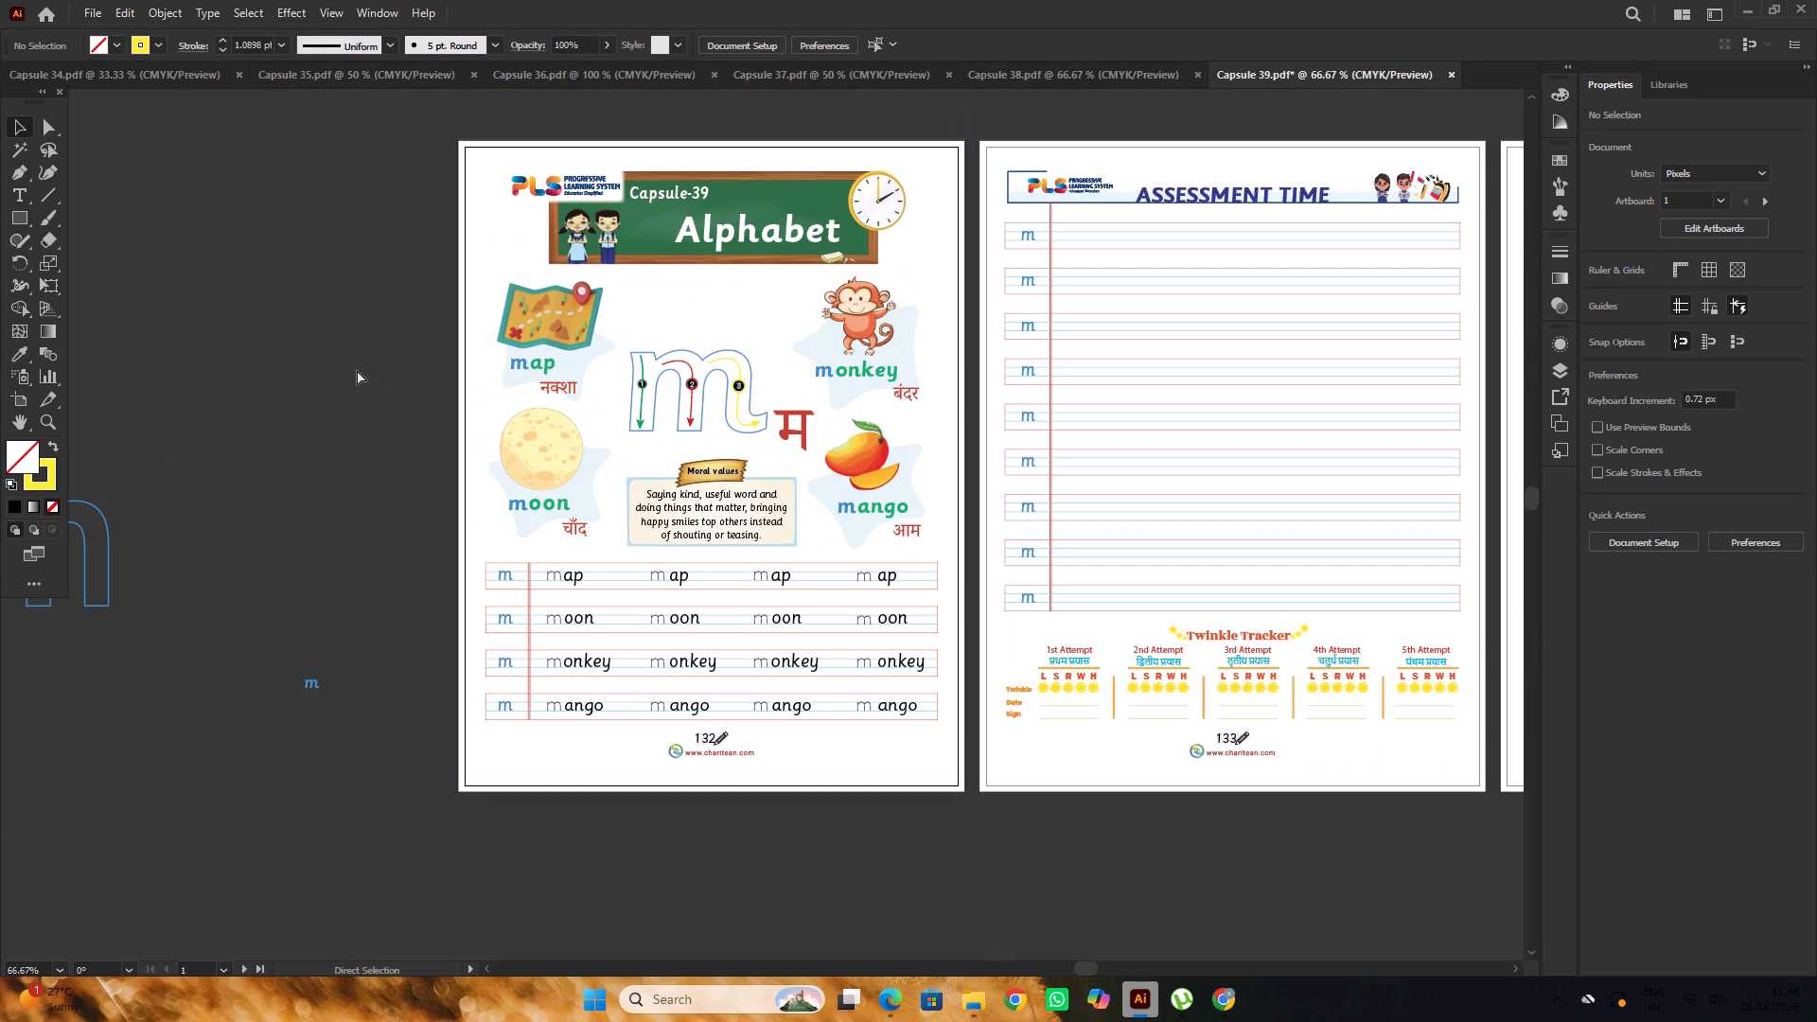
# Save Capsule 39 with the repositioned m artwork.
pyautogui.hotkey('ctrl', 's')
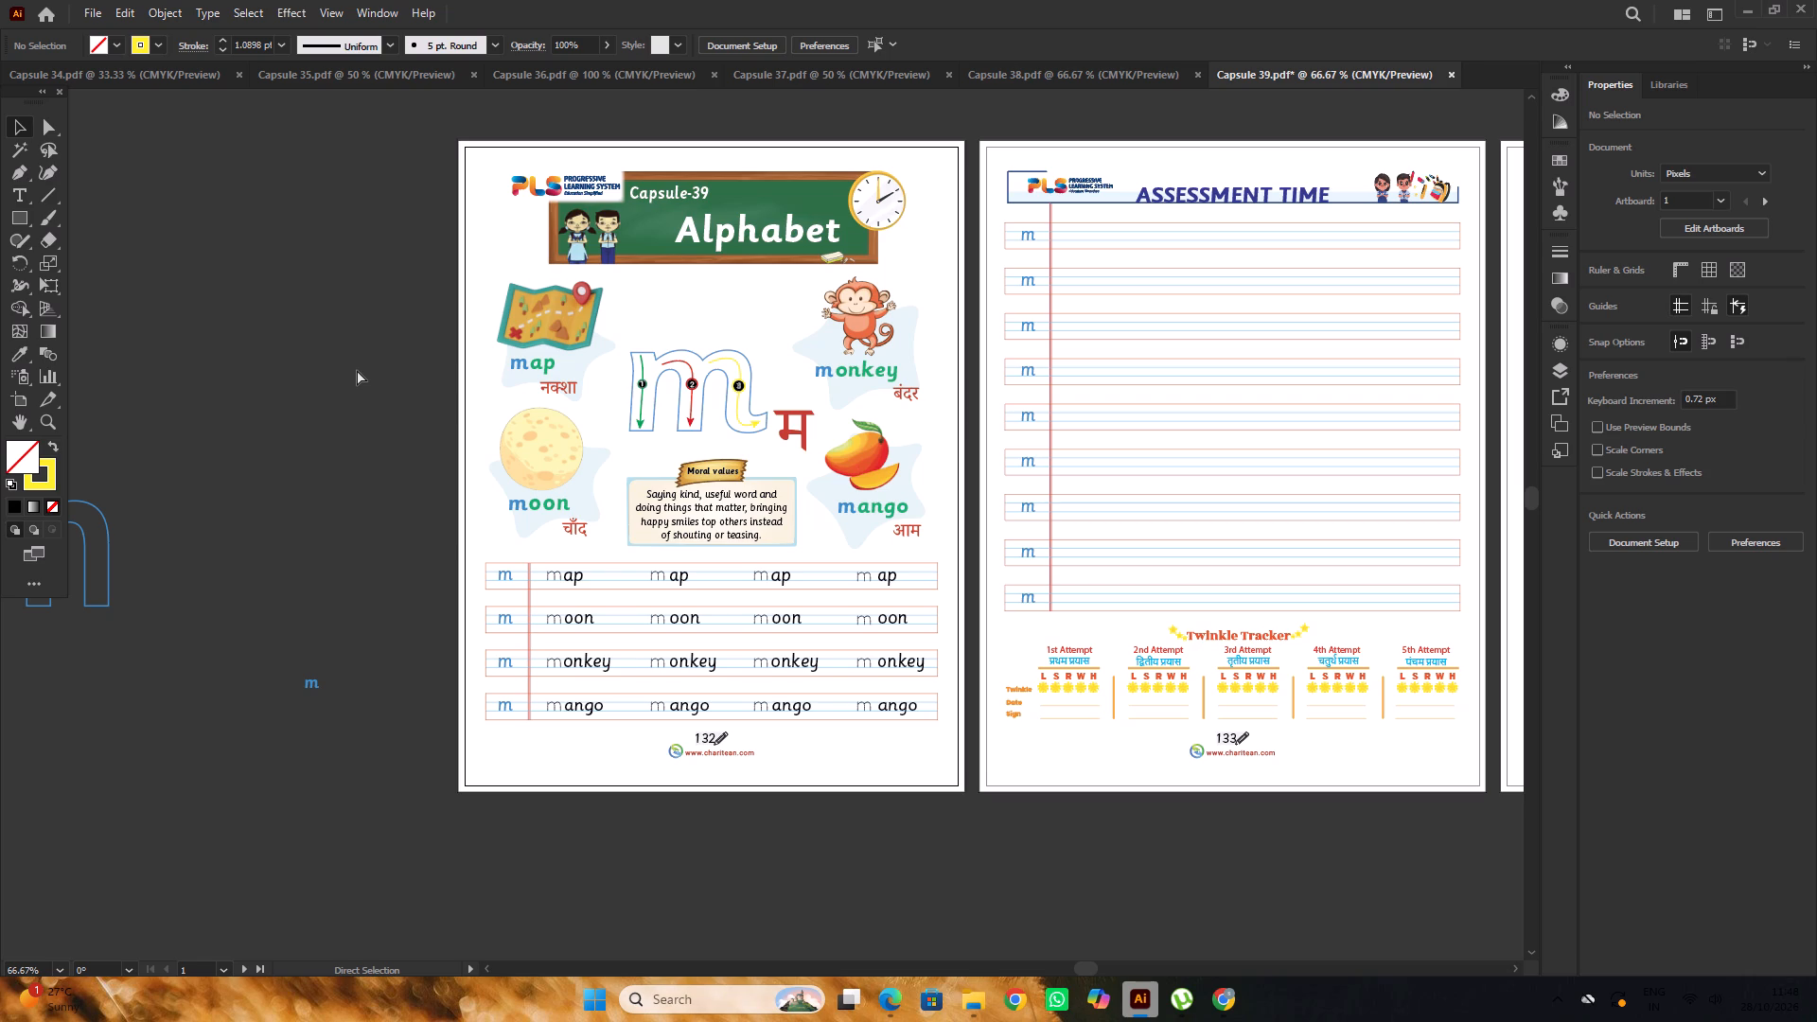
pyautogui.click(357, 370)
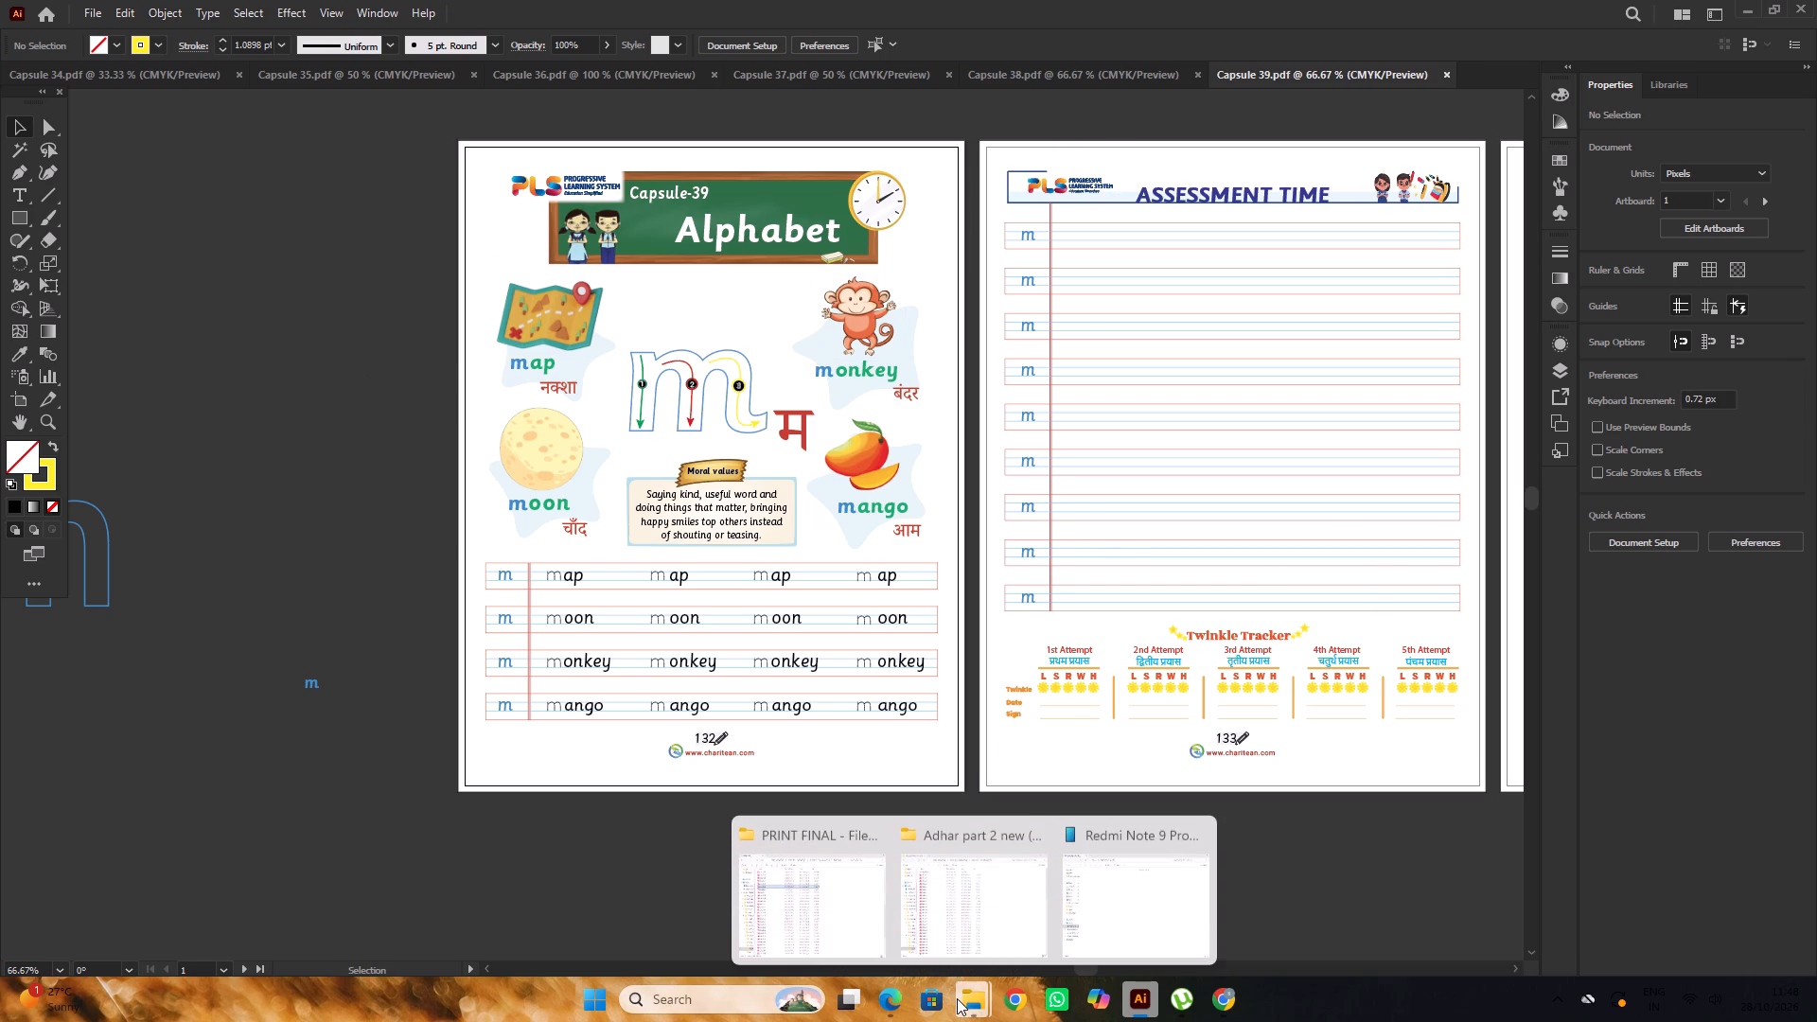
# Switch to File Explorer and open Capsule 40 from the PRINT FINAL folder in Illustrator.
pyautogui.click(773, 899)
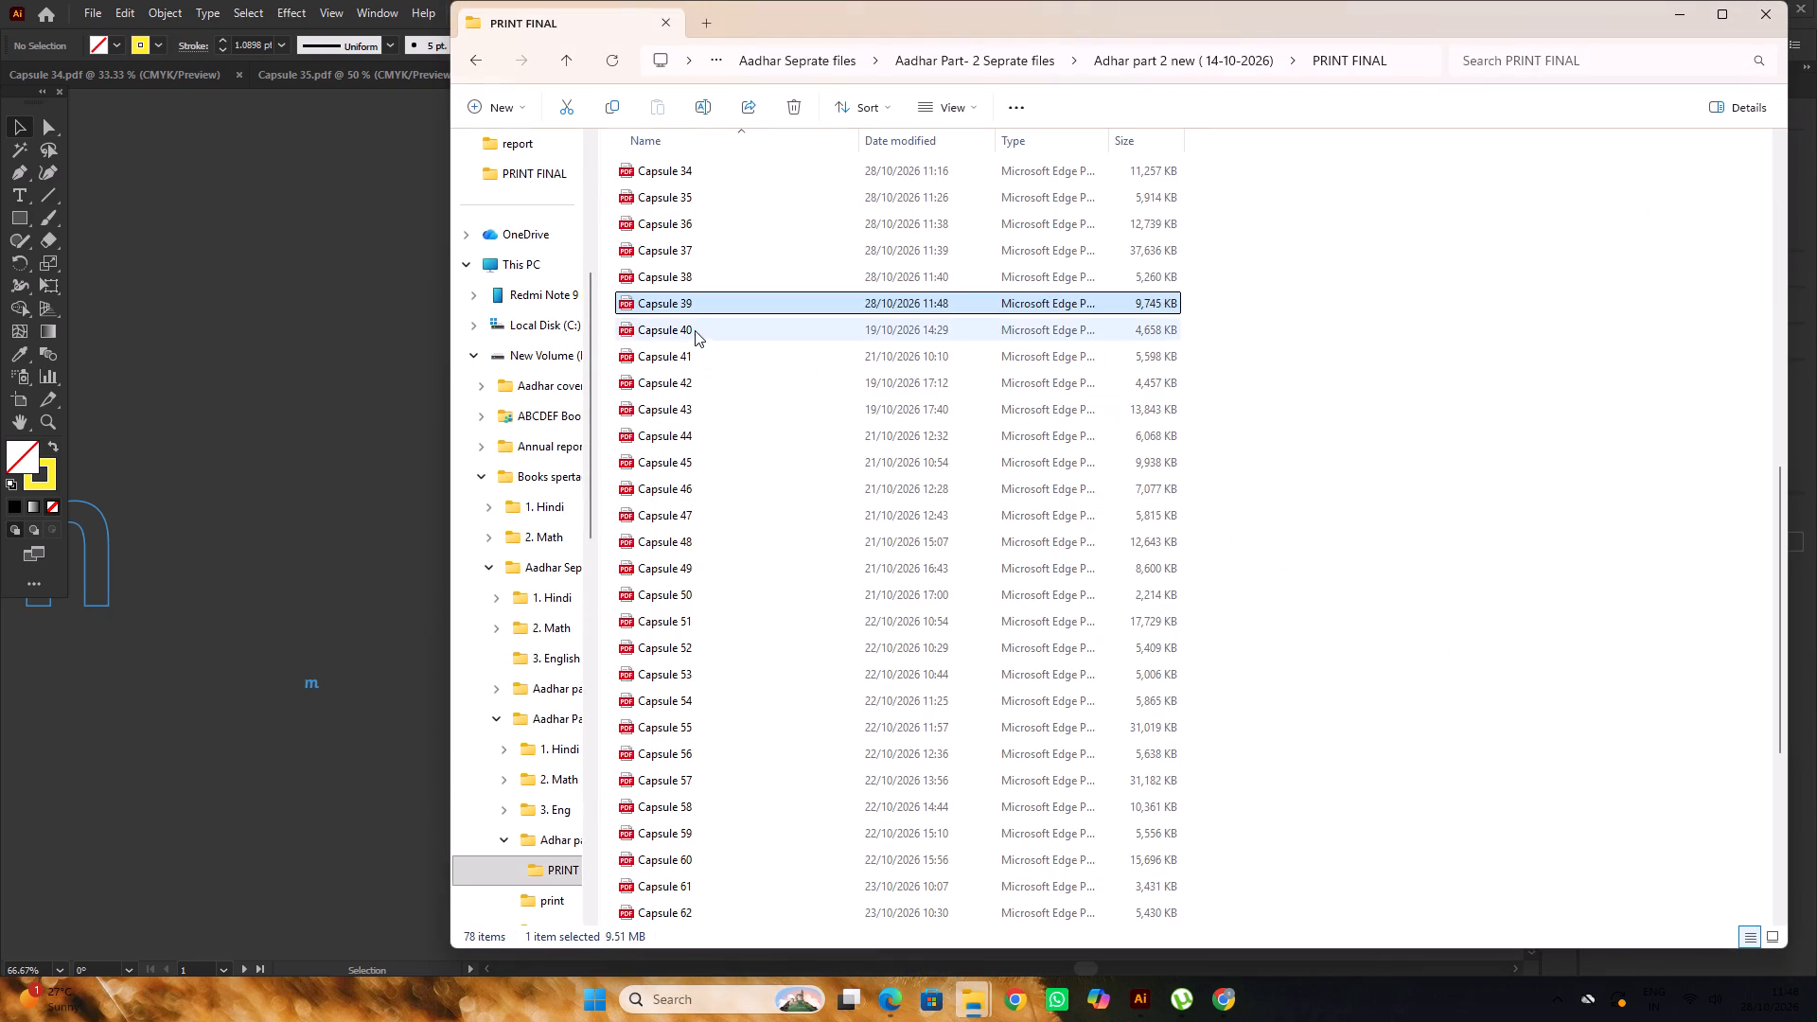
pyautogui.click(695, 330)
pyautogui.rightClick(695, 330)
pyautogui.click(1054, 432)
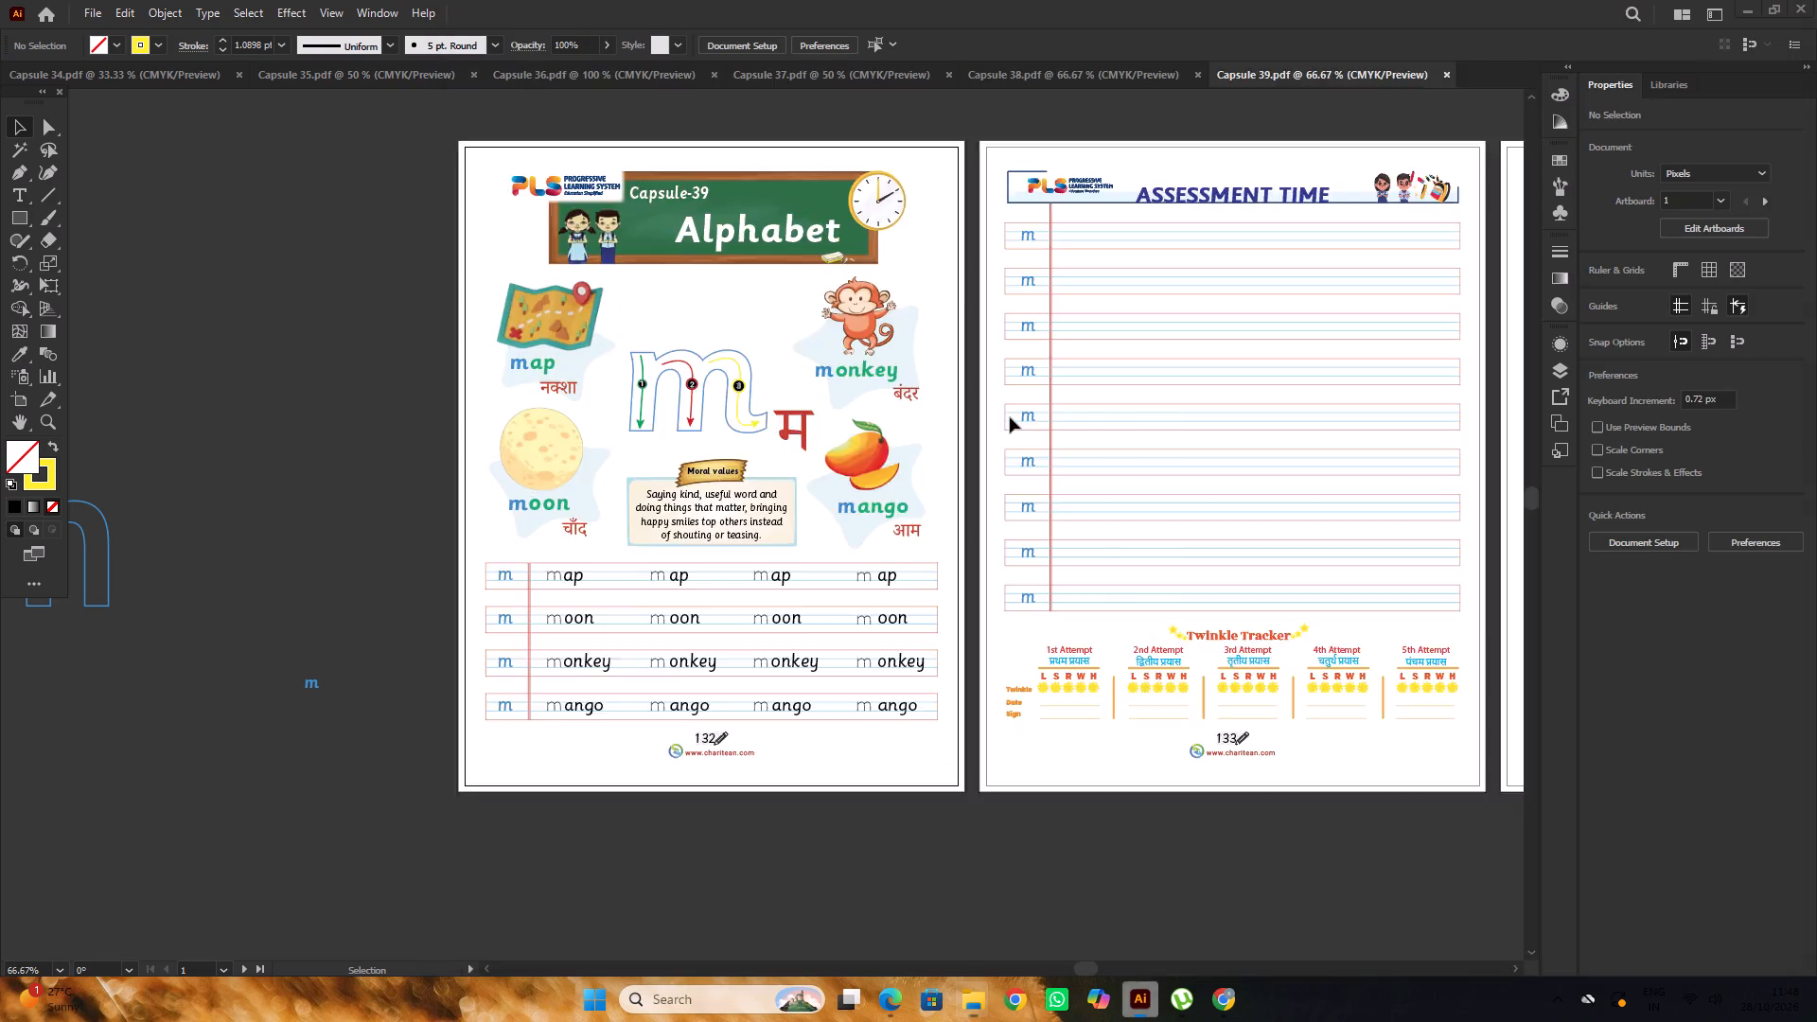
pyautogui.keyDown('alt'); pyautogui.scroll(-3, 833, 414); pyautogui.keyUp('alt')
pyautogui.scroll(2, 833, 414)
pyautogui.press('space')
pyautogui.moveTo(853, 549); pyautogui.dragTo(977, 613)
pyautogui.scroll(3, 799, 448)
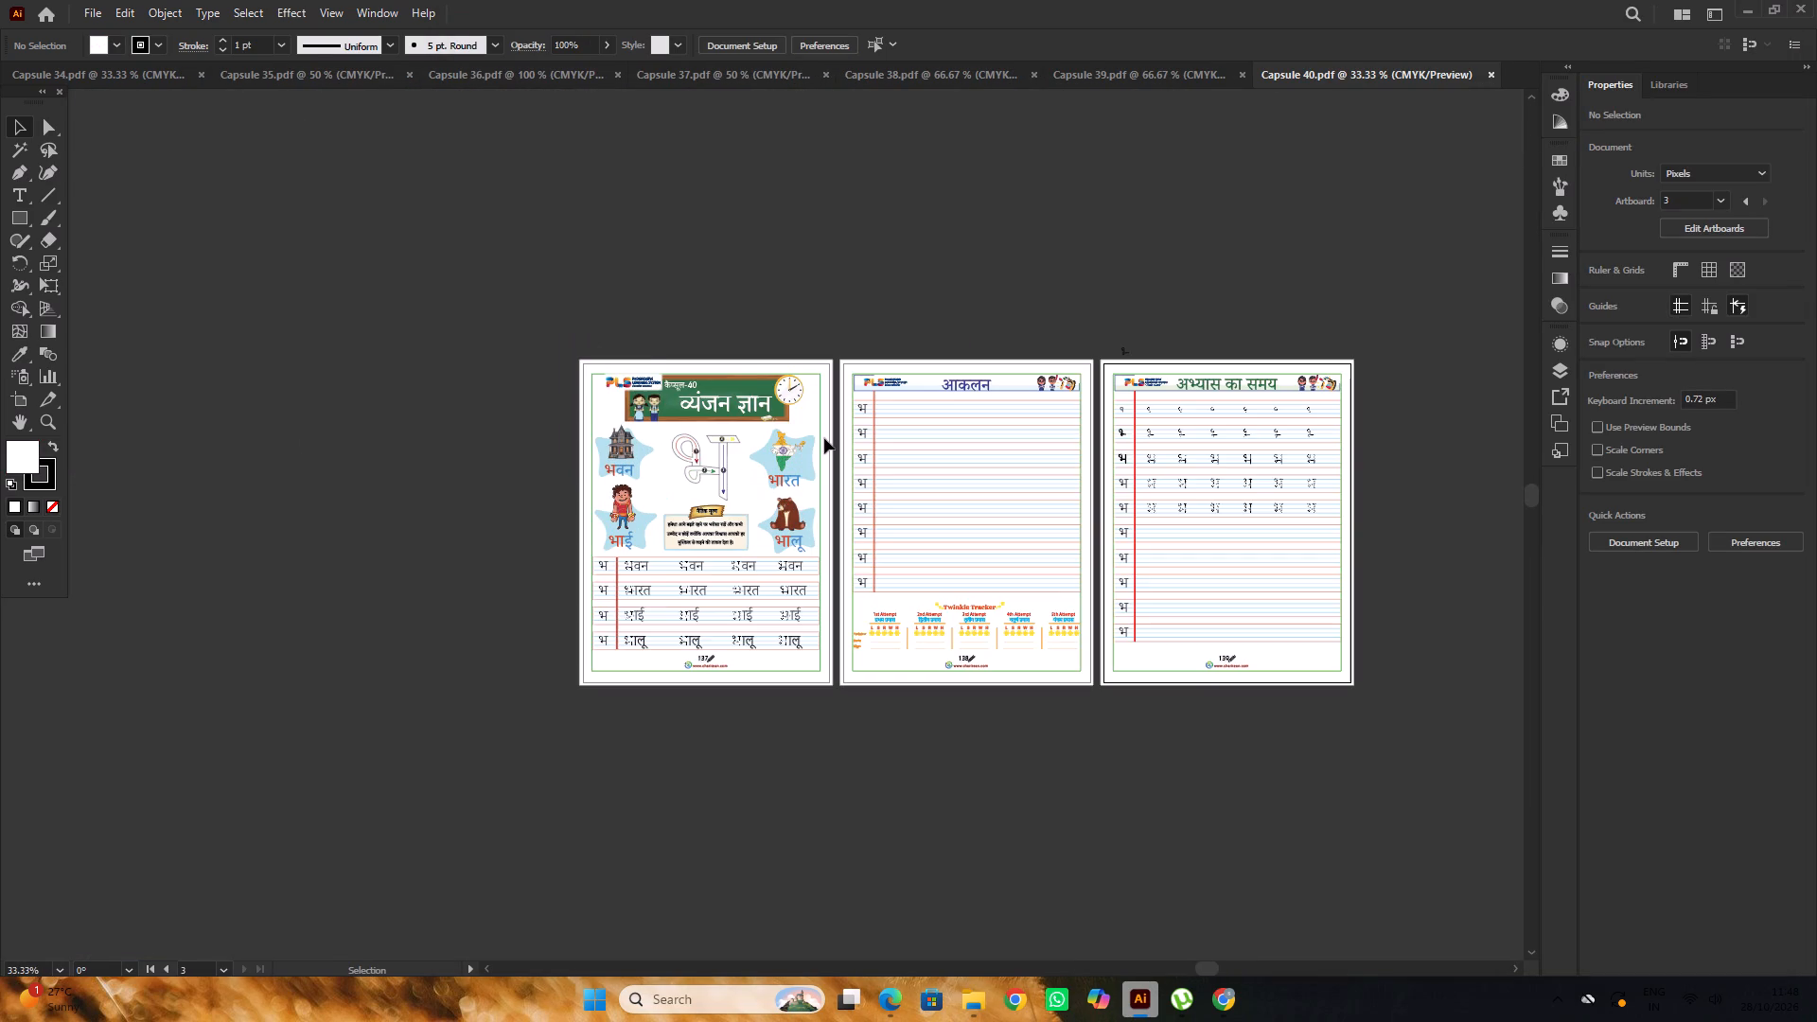
# Close the Capsule 34, 35, 36 and 37 documents, keeping Capsules 38, 39 and 40 open.
pyautogui.click(110, 74)
pyautogui.click(237, 71)
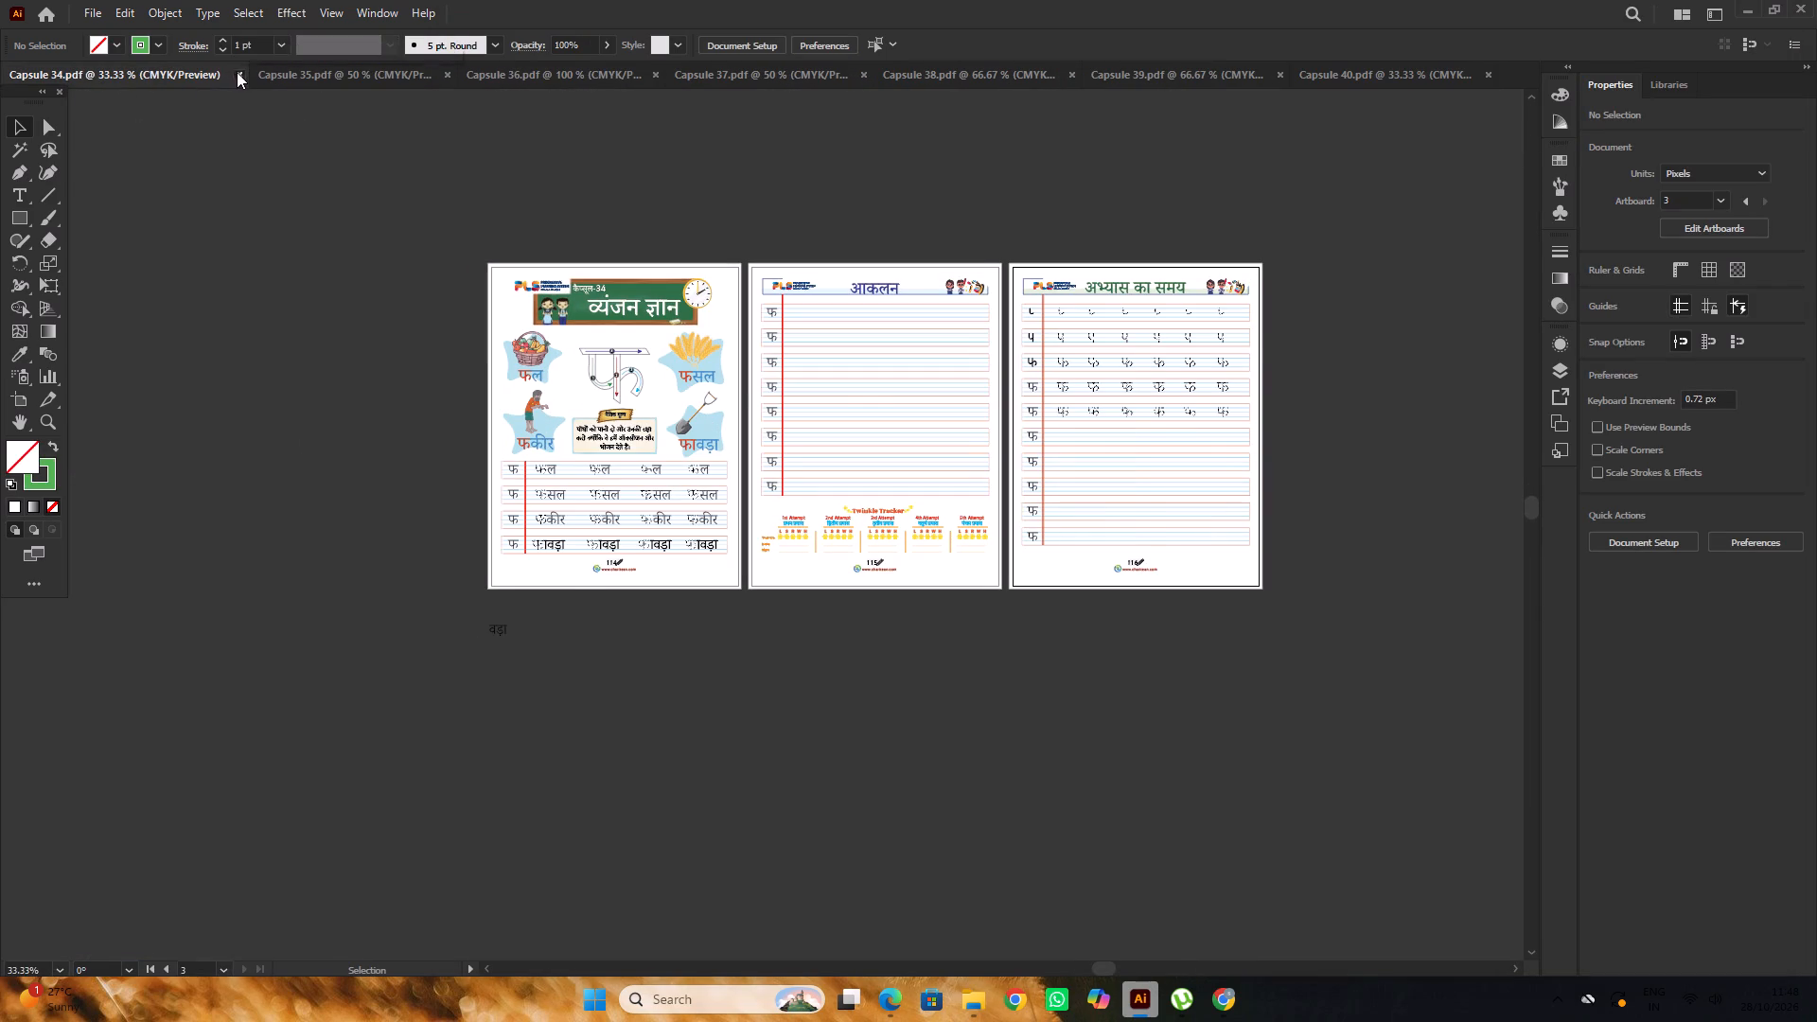
pyautogui.click(223, 73)
pyautogui.click(229, 78)
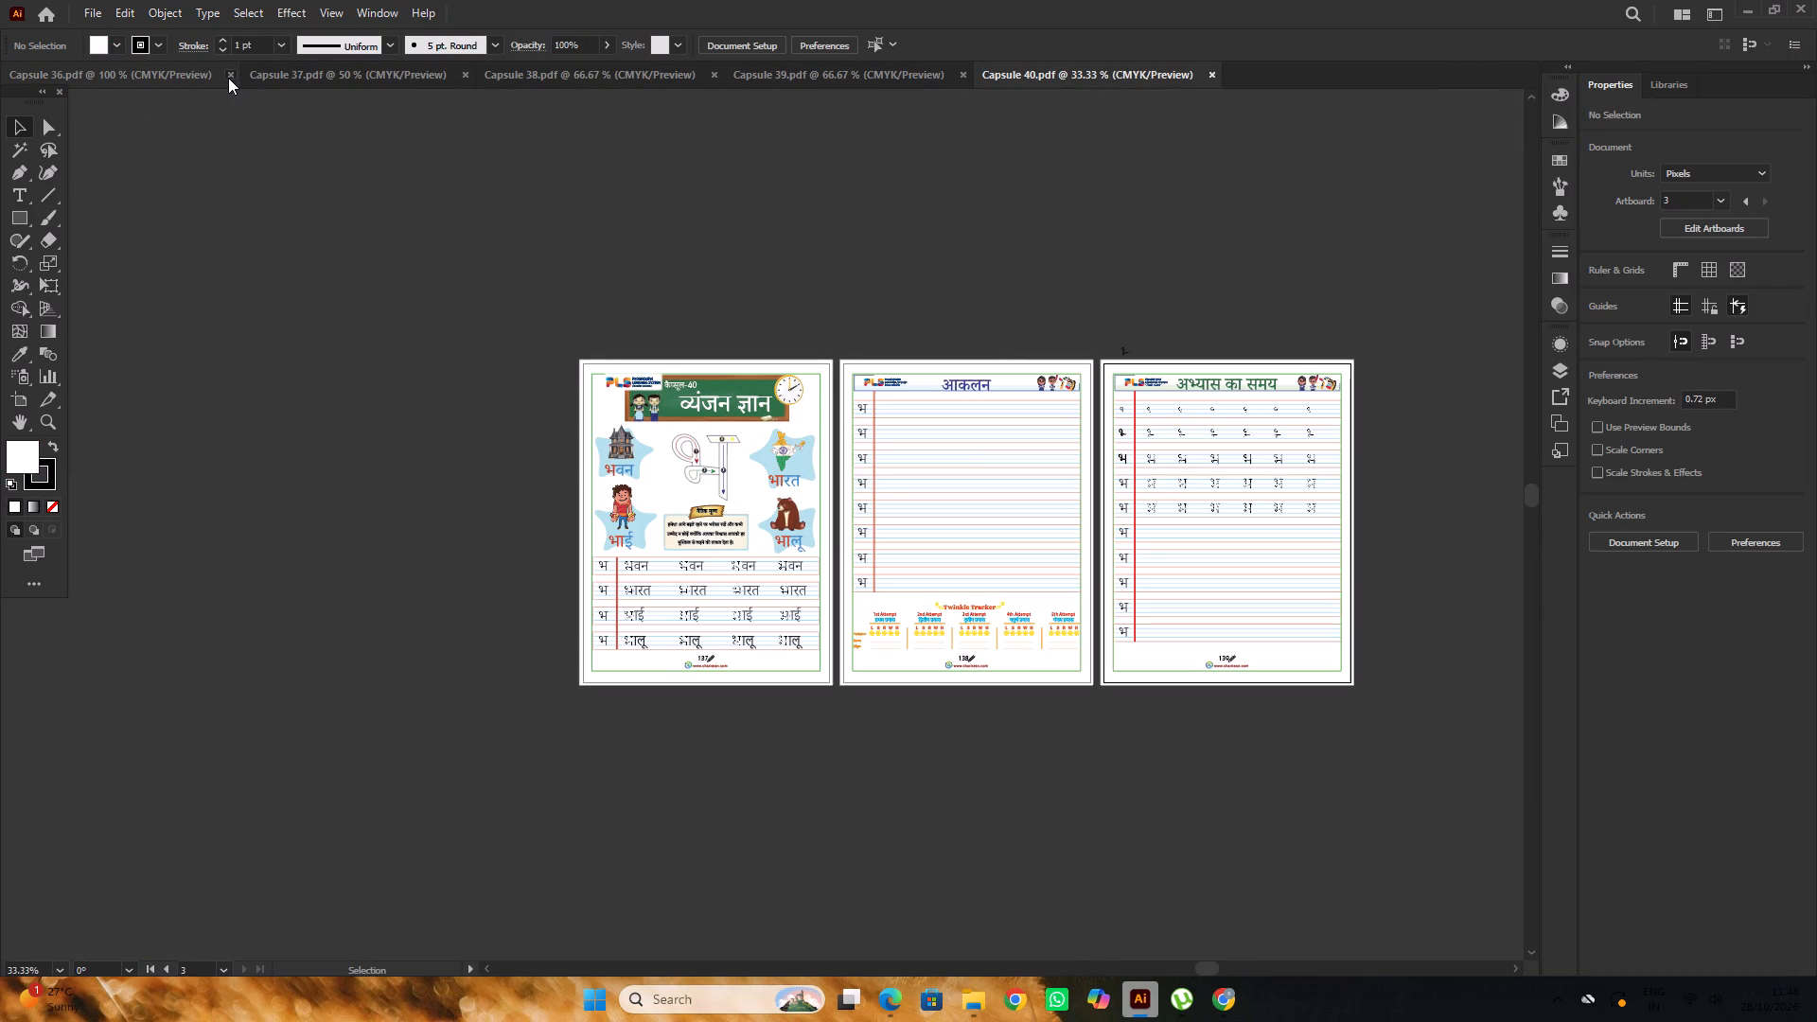
pyautogui.click(228, 78)
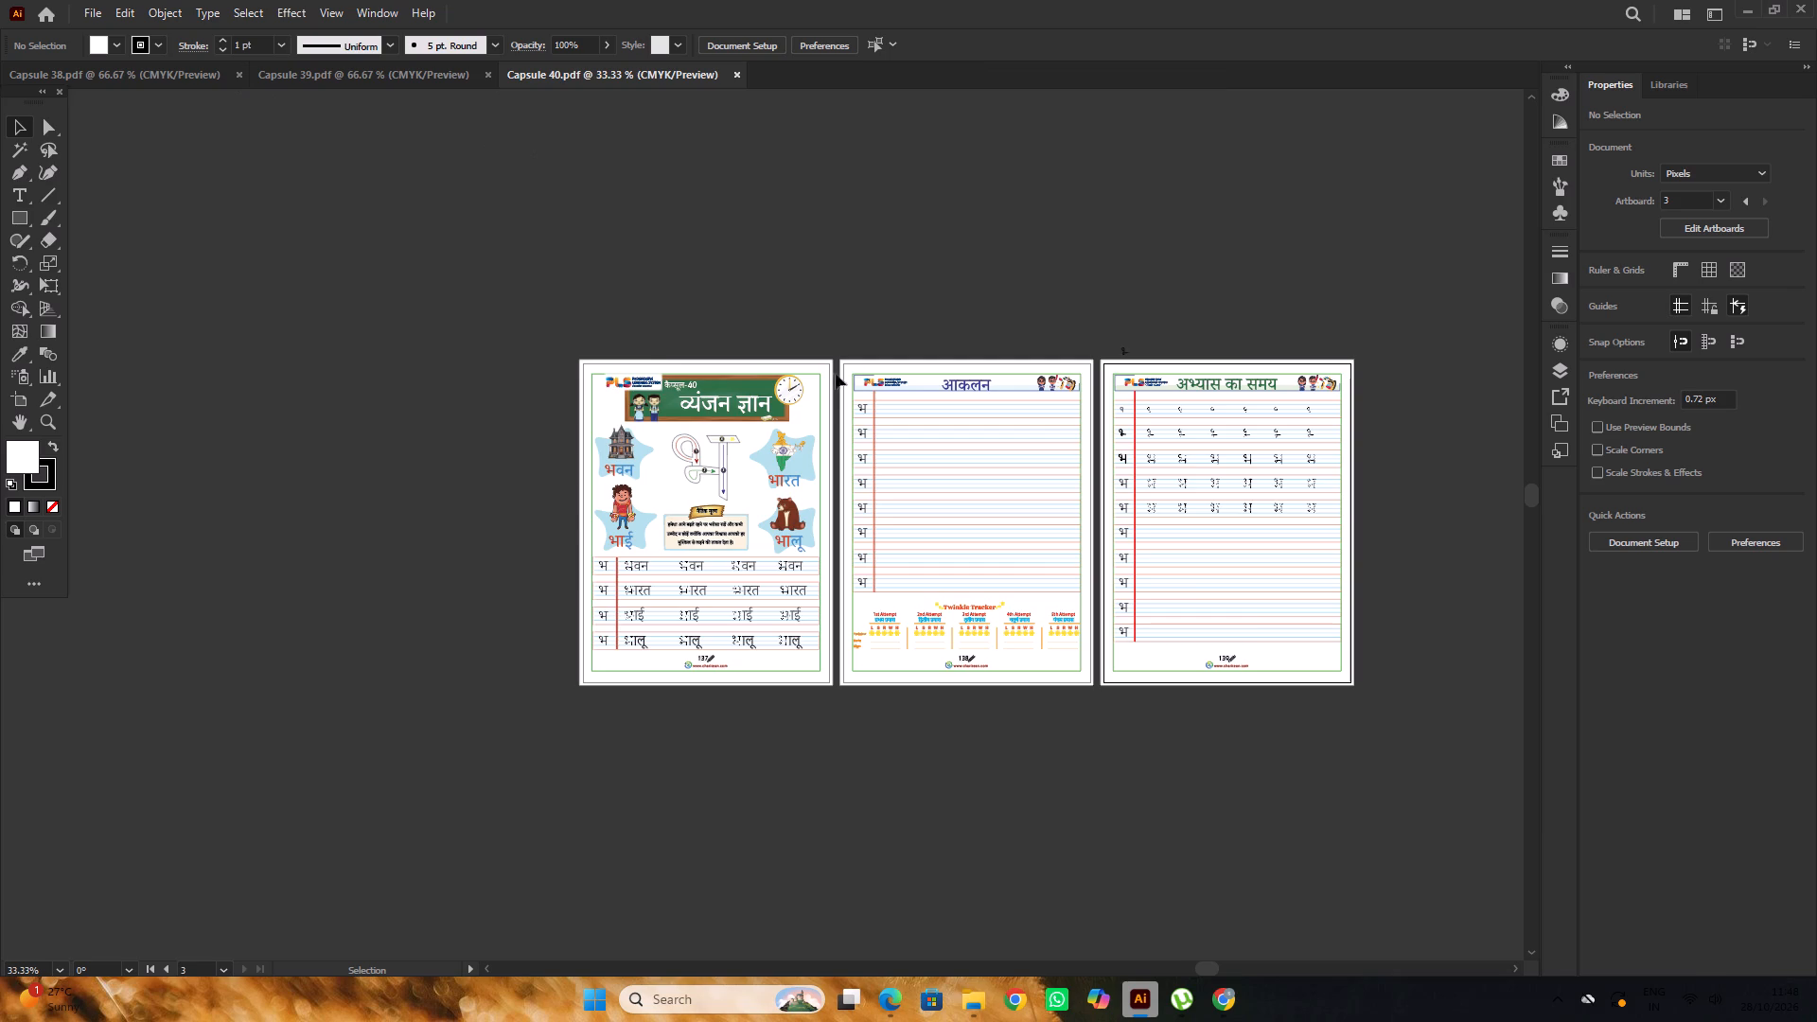
# Unlock all objects in Capsule 40 and delete the green border rectangles from its three pages.
pyautogui.keyDown('alt'); pyautogui.scroll(3, 828, 395); pyautogui.keyUp('alt')
pyautogui.keyDown('alt'); pyautogui.scroll(-8, 691, 326); pyautogui.keyUp('alt')
pyautogui.keyDown('alt'); pyautogui.scroll(1, 746, 335); pyautogui.keyUp('alt')
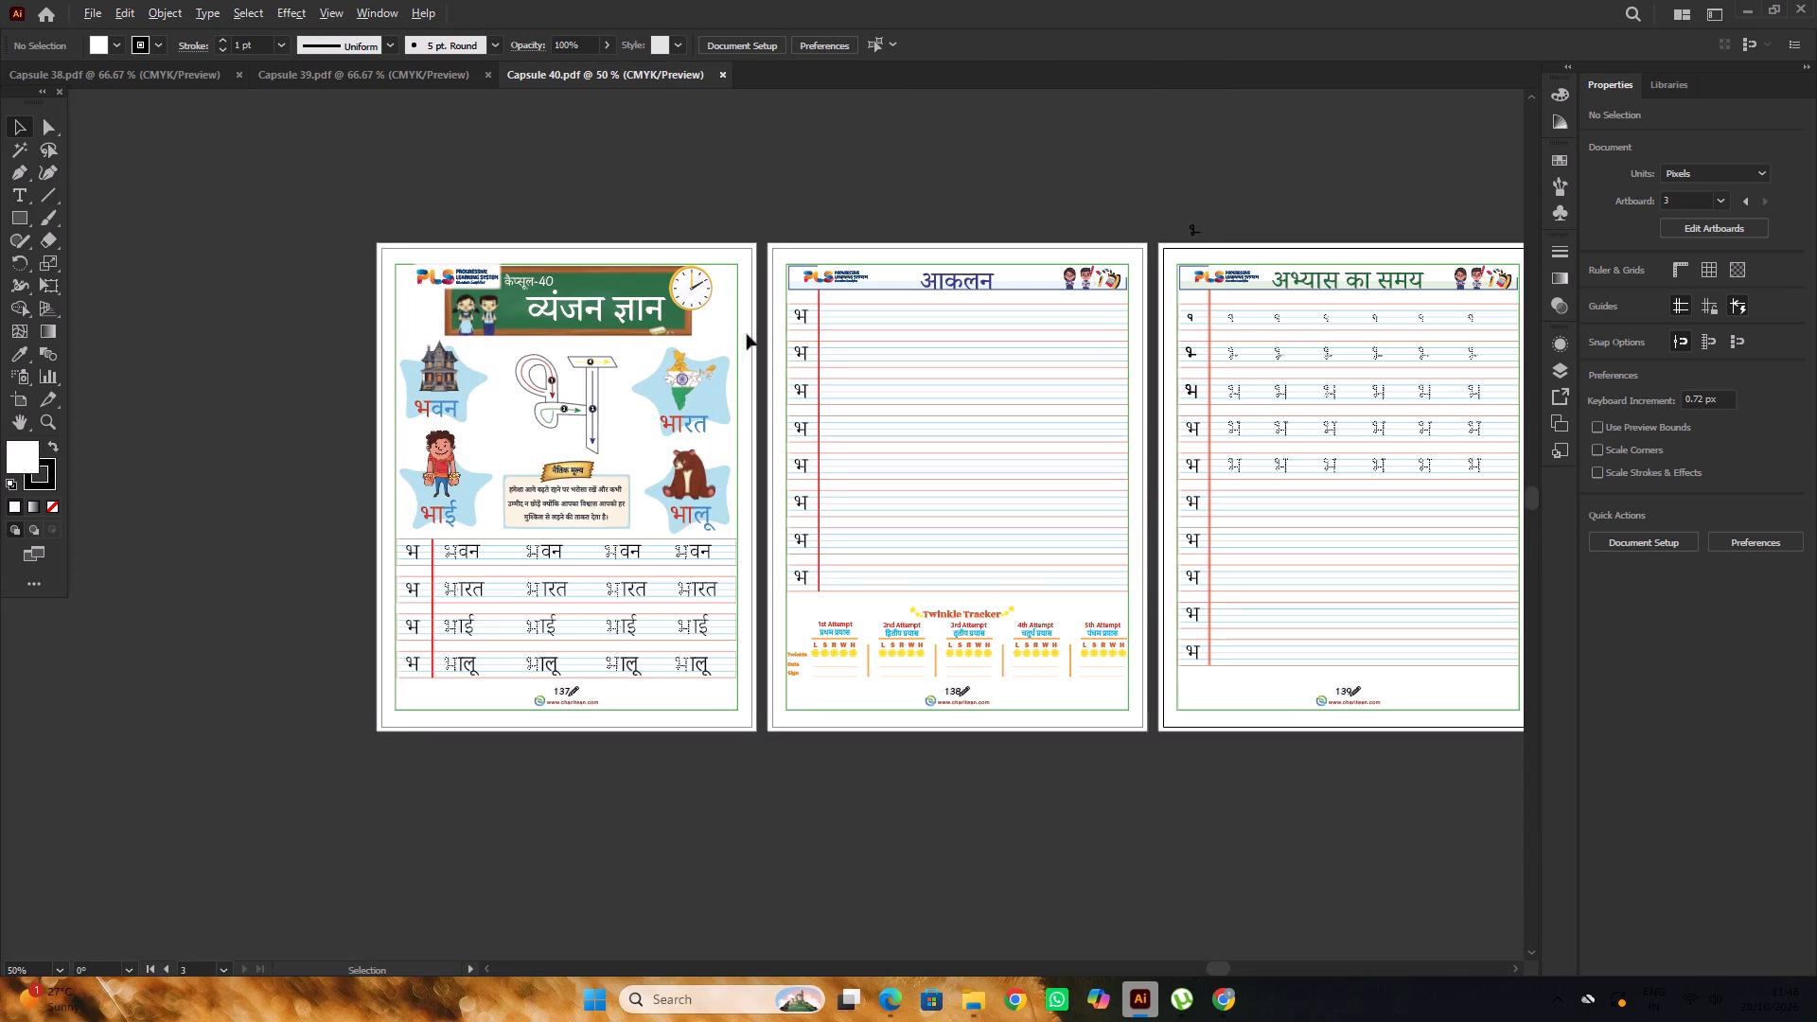
pyautogui.scroll(-2, 744, 323)
pyautogui.scroll(-4, 807, 573)
pyautogui.hotkey('ctrl', 'alt', '2')
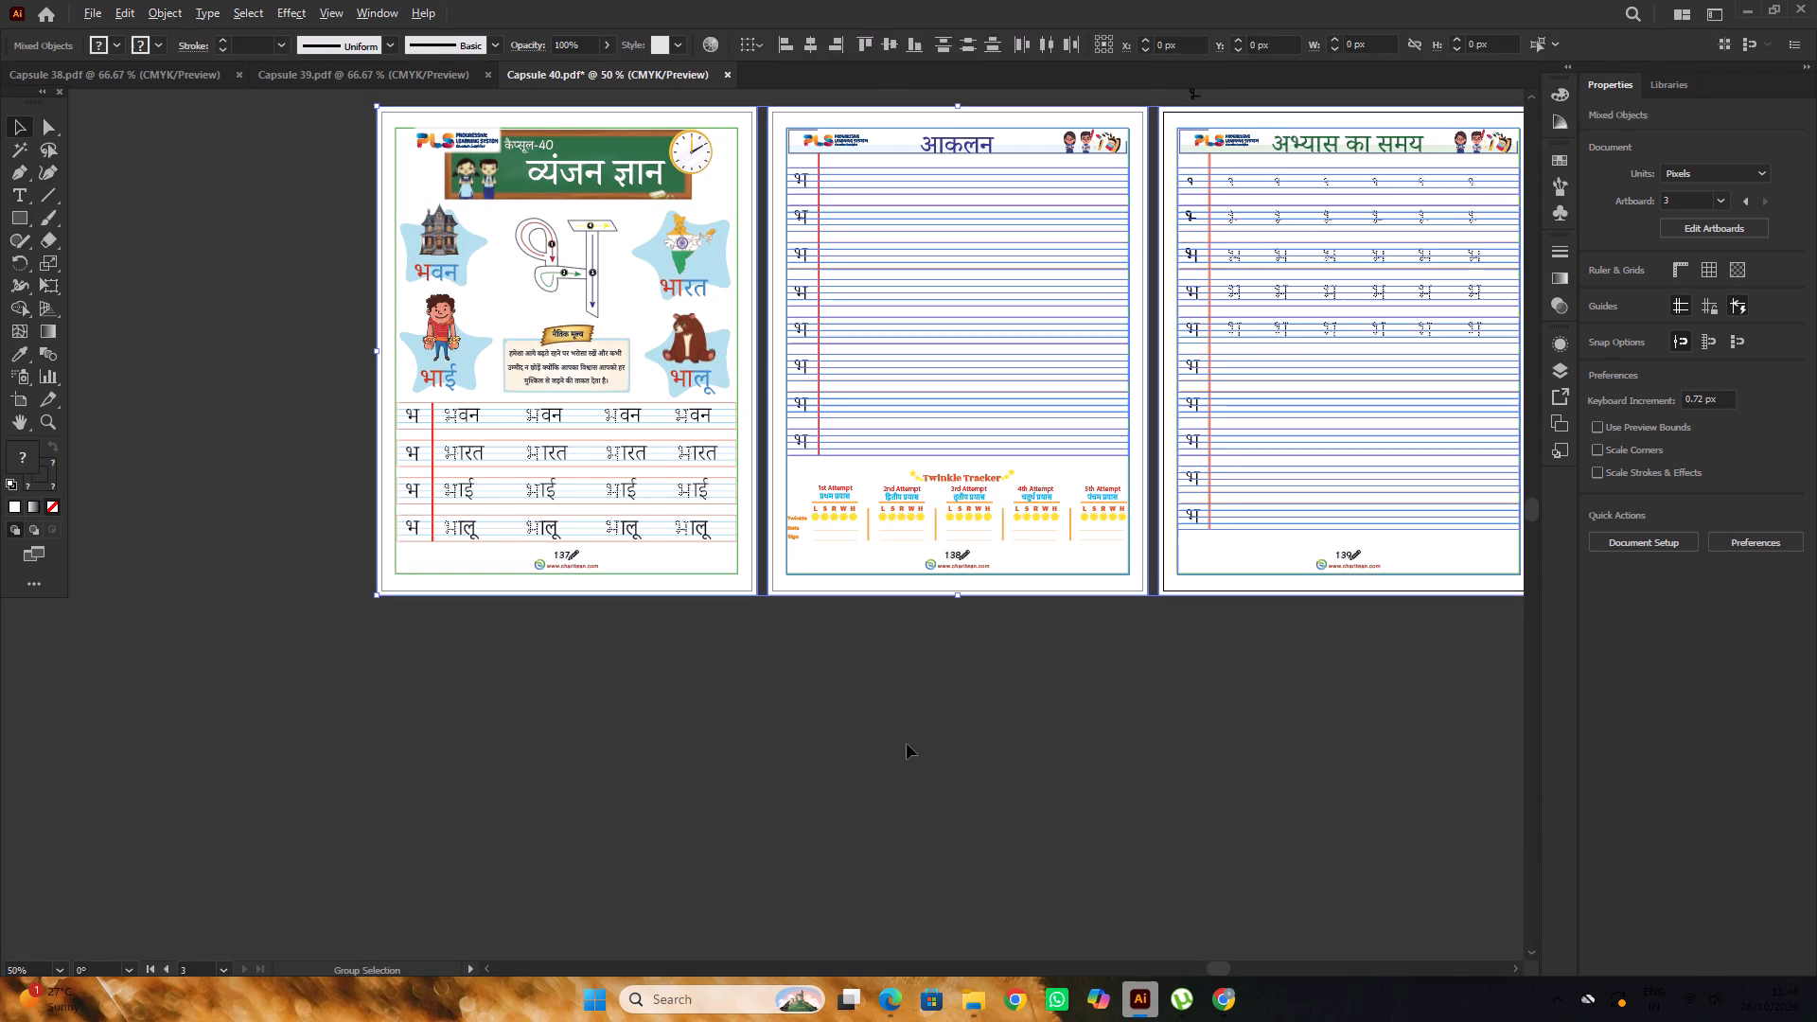
pyautogui.click(914, 737)
pyautogui.click(741, 570)
pyautogui.keyDown('shift'); pyautogui.click(811, 573); pyautogui.keyUp('shift')
pyautogui.keyDown('alt'); pyautogui.scroll(-2, 756, 569); pyautogui.keyUp('alt')
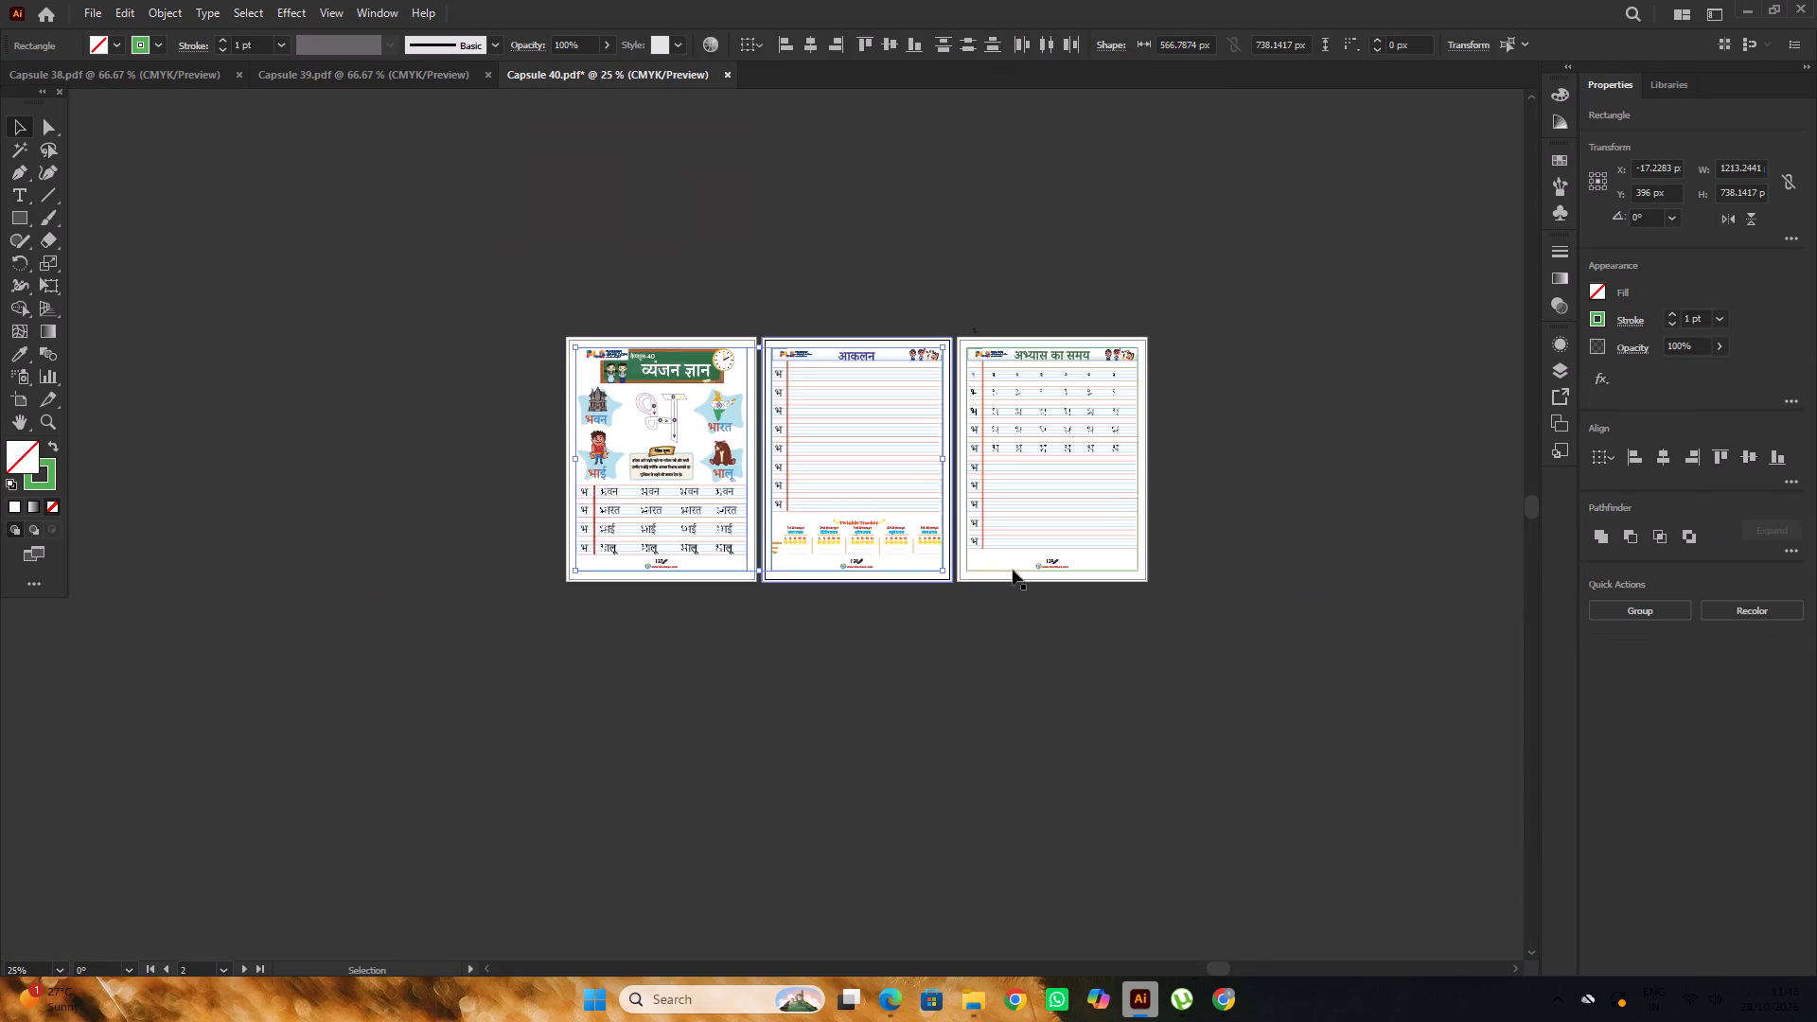
pyautogui.keyDown('alt'); pyautogui.scroll(2, 1022, 573); pyautogui.keyUp('alt')
pyautogui.keyDown('shift'); pyautogui.click(980, 572); pyautogui.keyUp('shift')
pyautogui.press('Delete')
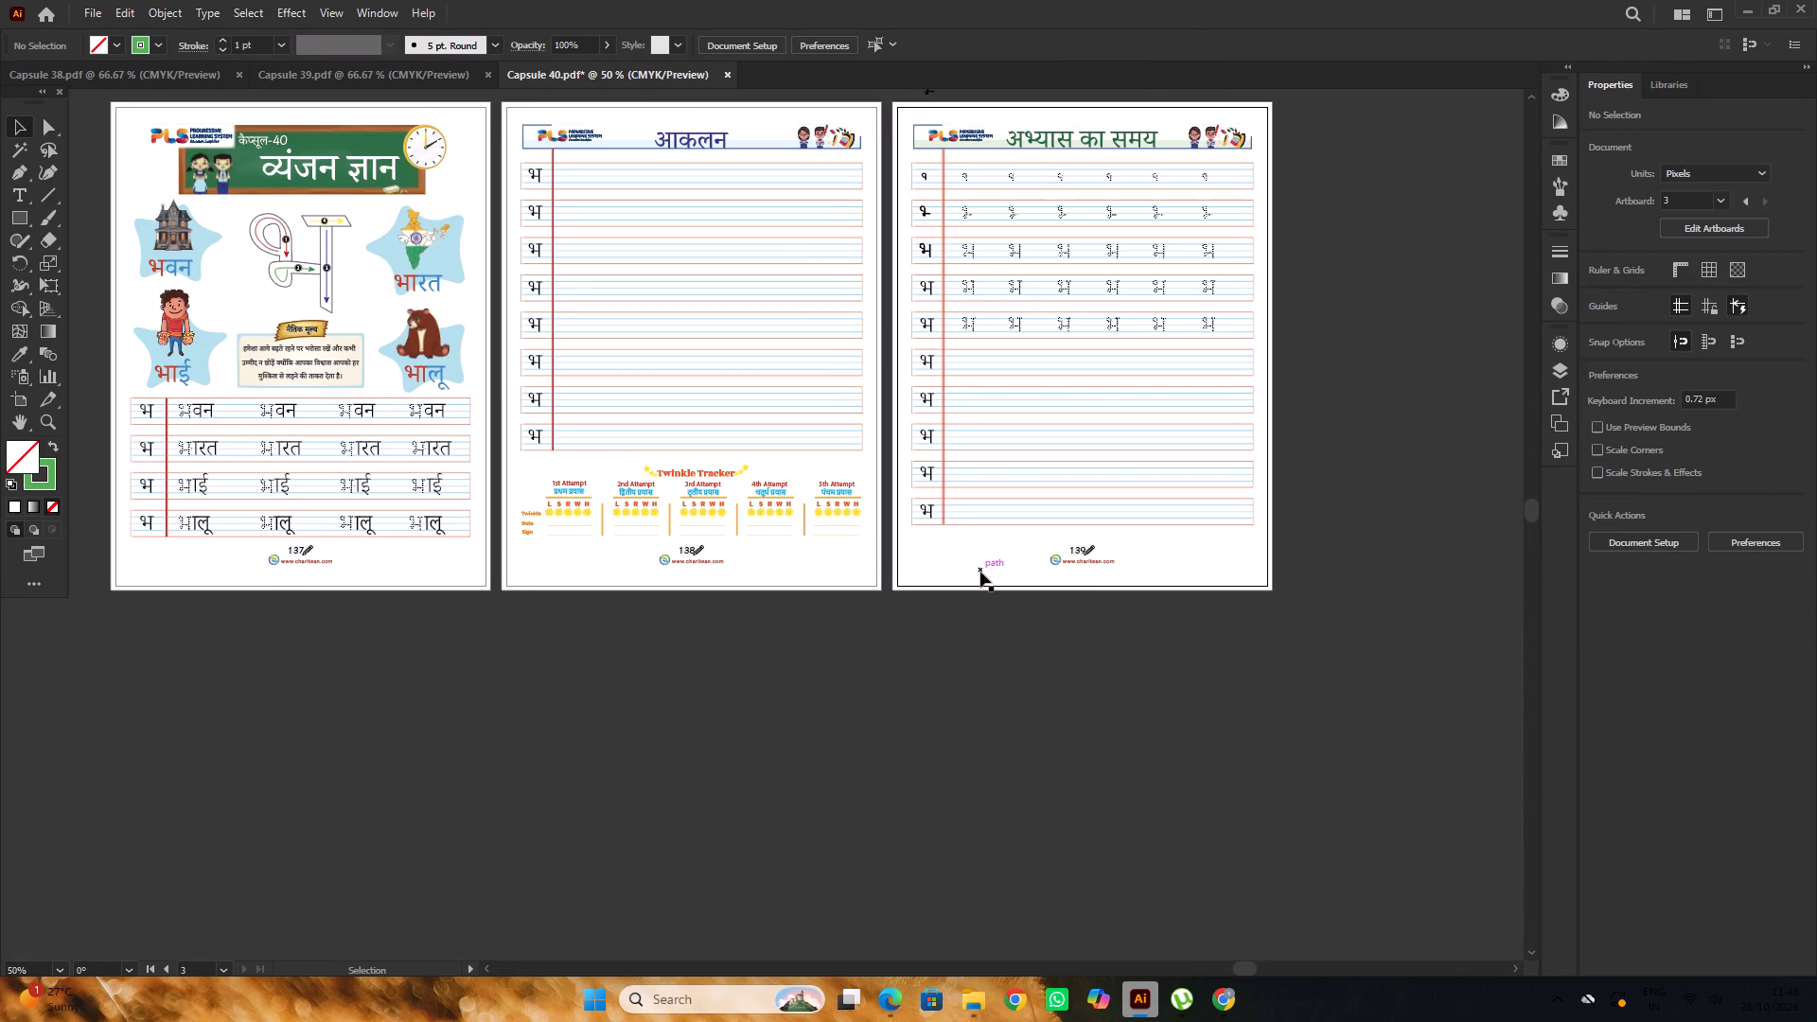
# Check the page number on Capsule 39's last page, Recall Time, to find where Capsule 40's numbering continues.
pyautogui.keyDown('alt'); pyautogui.scroll(-2, 983, 572); pyautogui.keyUp('alt')
pyautogui.keyDown('alt'); pyautogui.scroll(2, 613, 483); pyautogui.keyUp('alt')
pyautogui.click(359, 76)
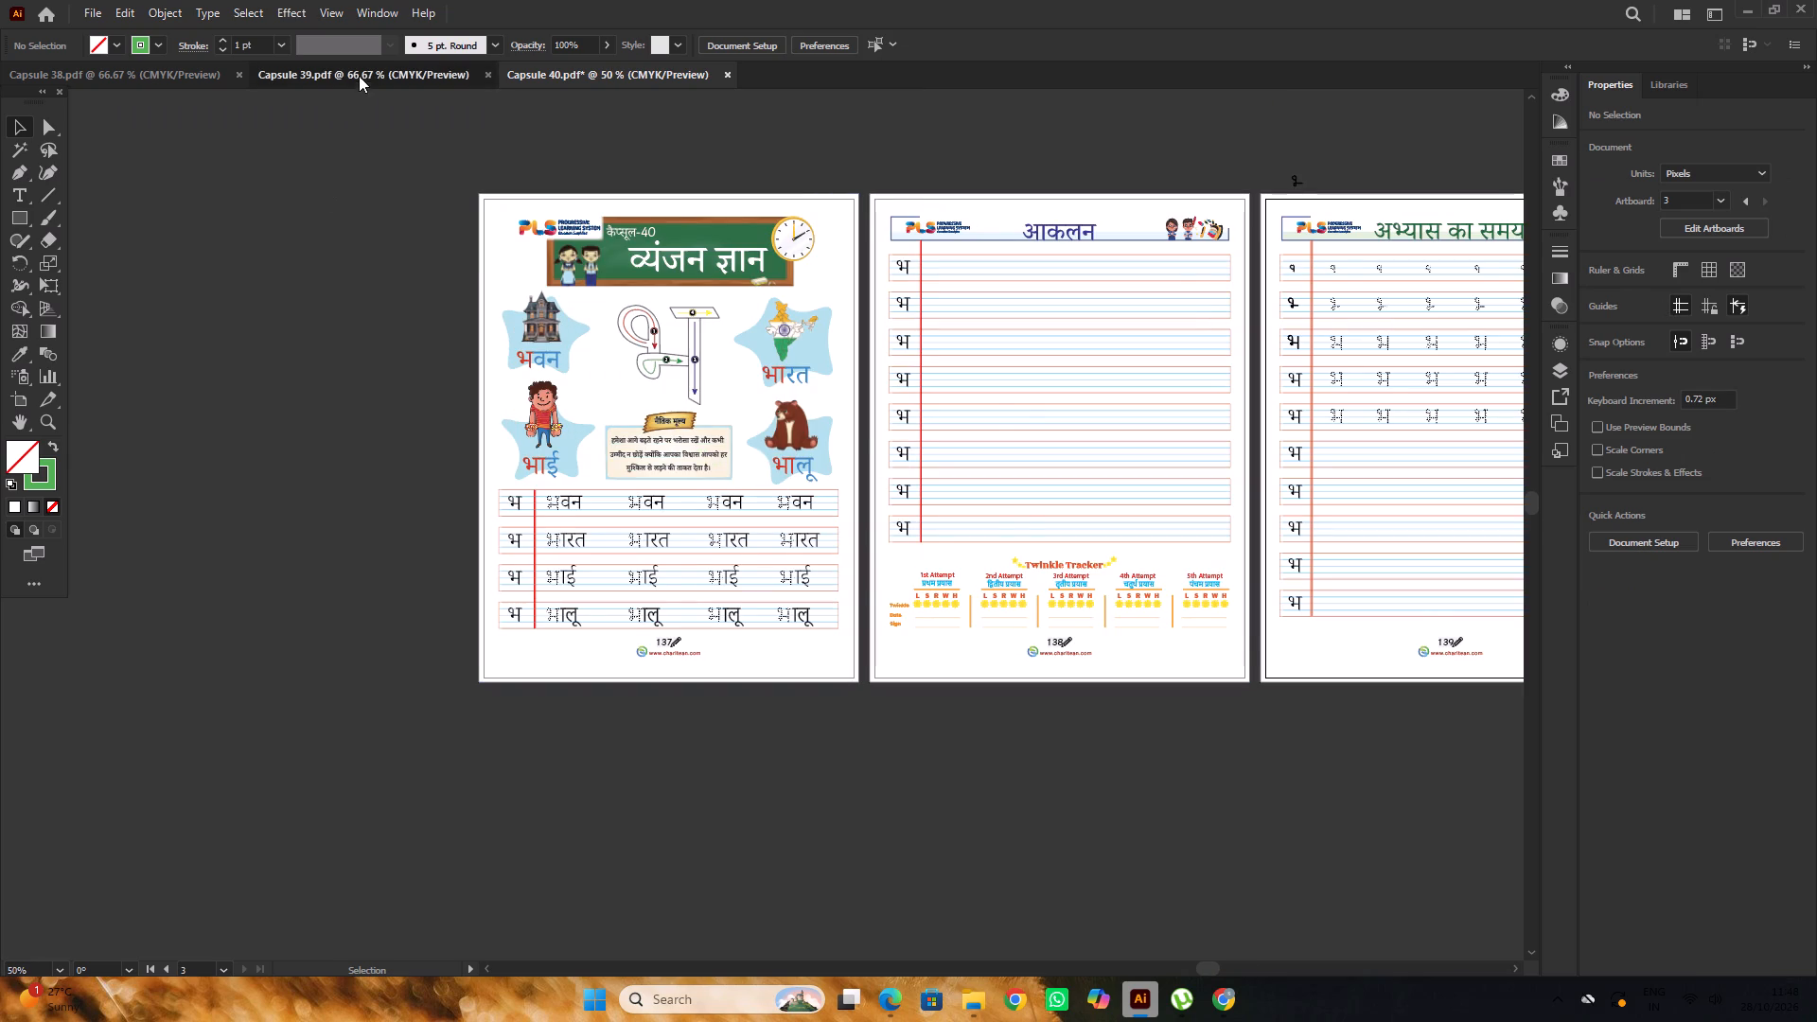
pyautogui.keyDown('alt'); pyautogui.scroll(-1, 710, 449); pyautogui.keyUp('alt')
pyautogui.keyDown('alt'); pyautogui.scroll(-3, 987, 558); pyautogui.keyUp('alt')
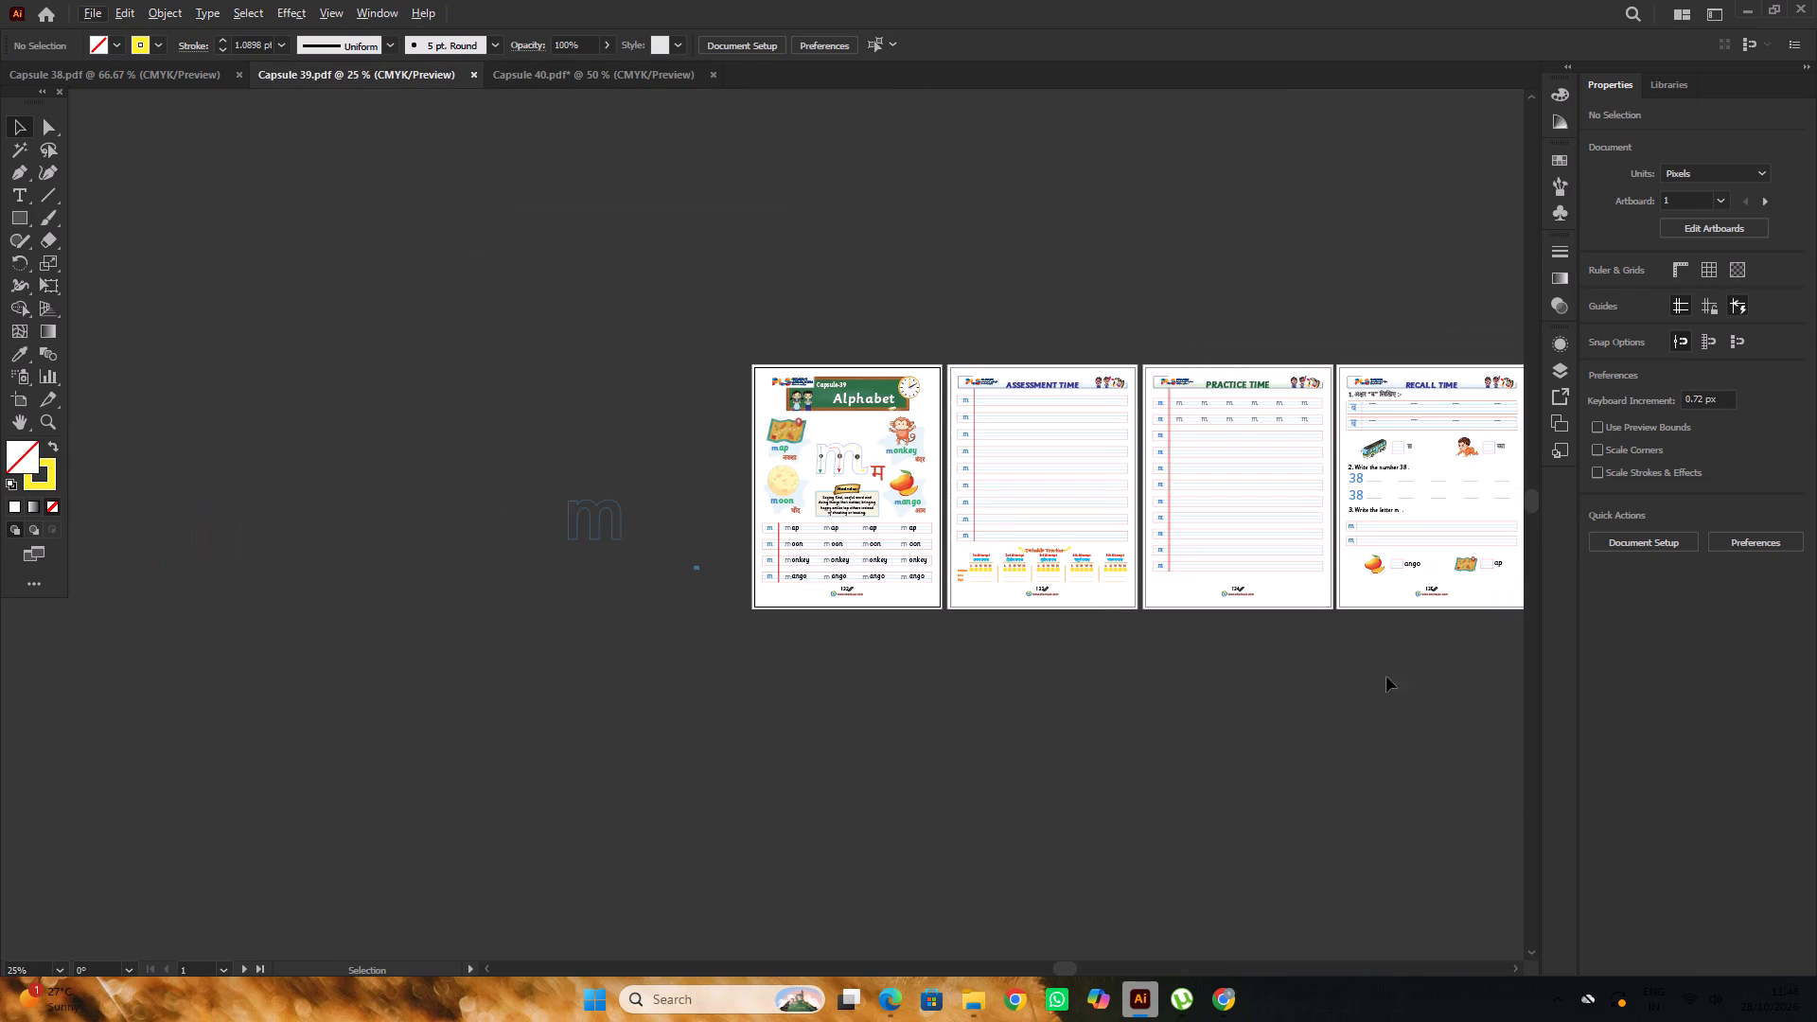
pyautogui.press('space')
pyautogui.moveTo(1373, 687); pyautogui.dragTo(1008, 738)
pyautogui.keyDown('alt'); pyautogui.scroll(3, 1149, 675); pyautogui.keyUp('alt')
pyautogui.keyDown('alt'); pyautogui.scroll(3, 939, 597); pyautogui.keyUp('alt')
pyautogui.keyDown('alt'); pyautogui.scroll(-4, 1050, 595); pyautogui.keyUp('alt')
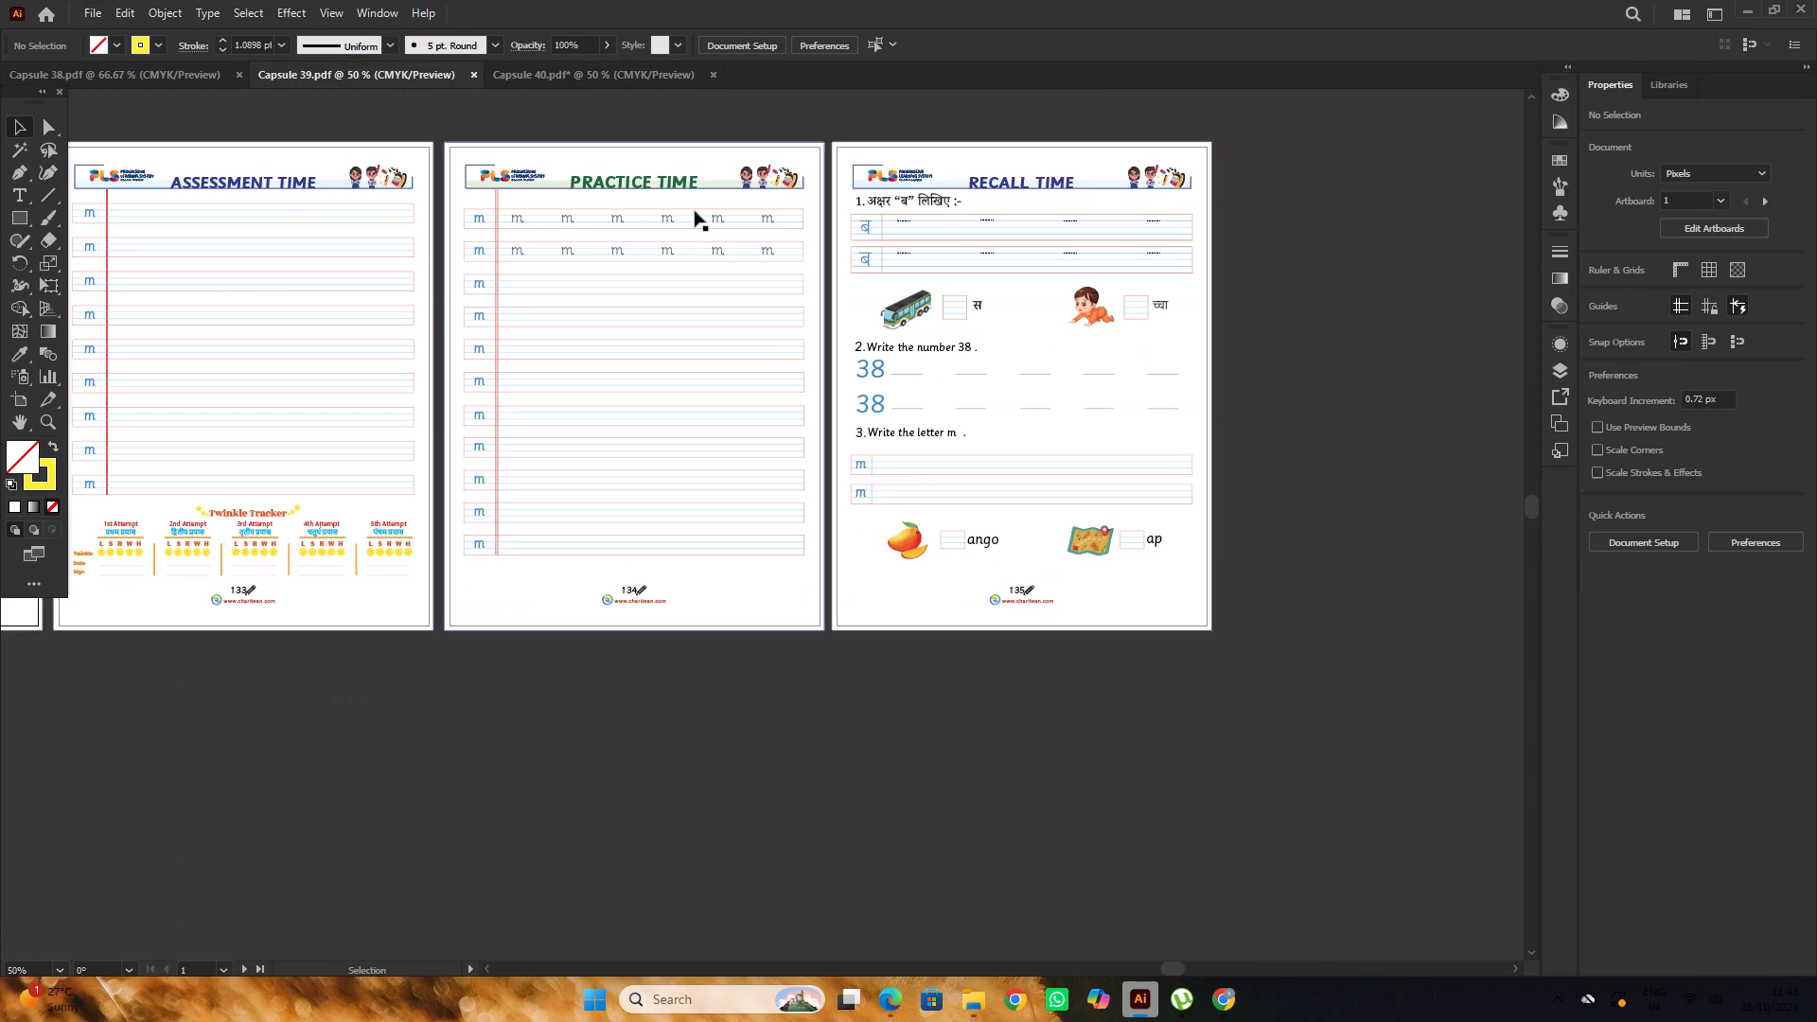
# Renumber Capsule 40's first page as 136 and its second page, आकलन, as 137.
pyautogui.click(605, 70)
pyautogui.scroll(-6, 677, 488)
pyautogui.keyDown('alt'); pyautogui.scroll(2, 689, 537); pyautogui.keyUp('alt')
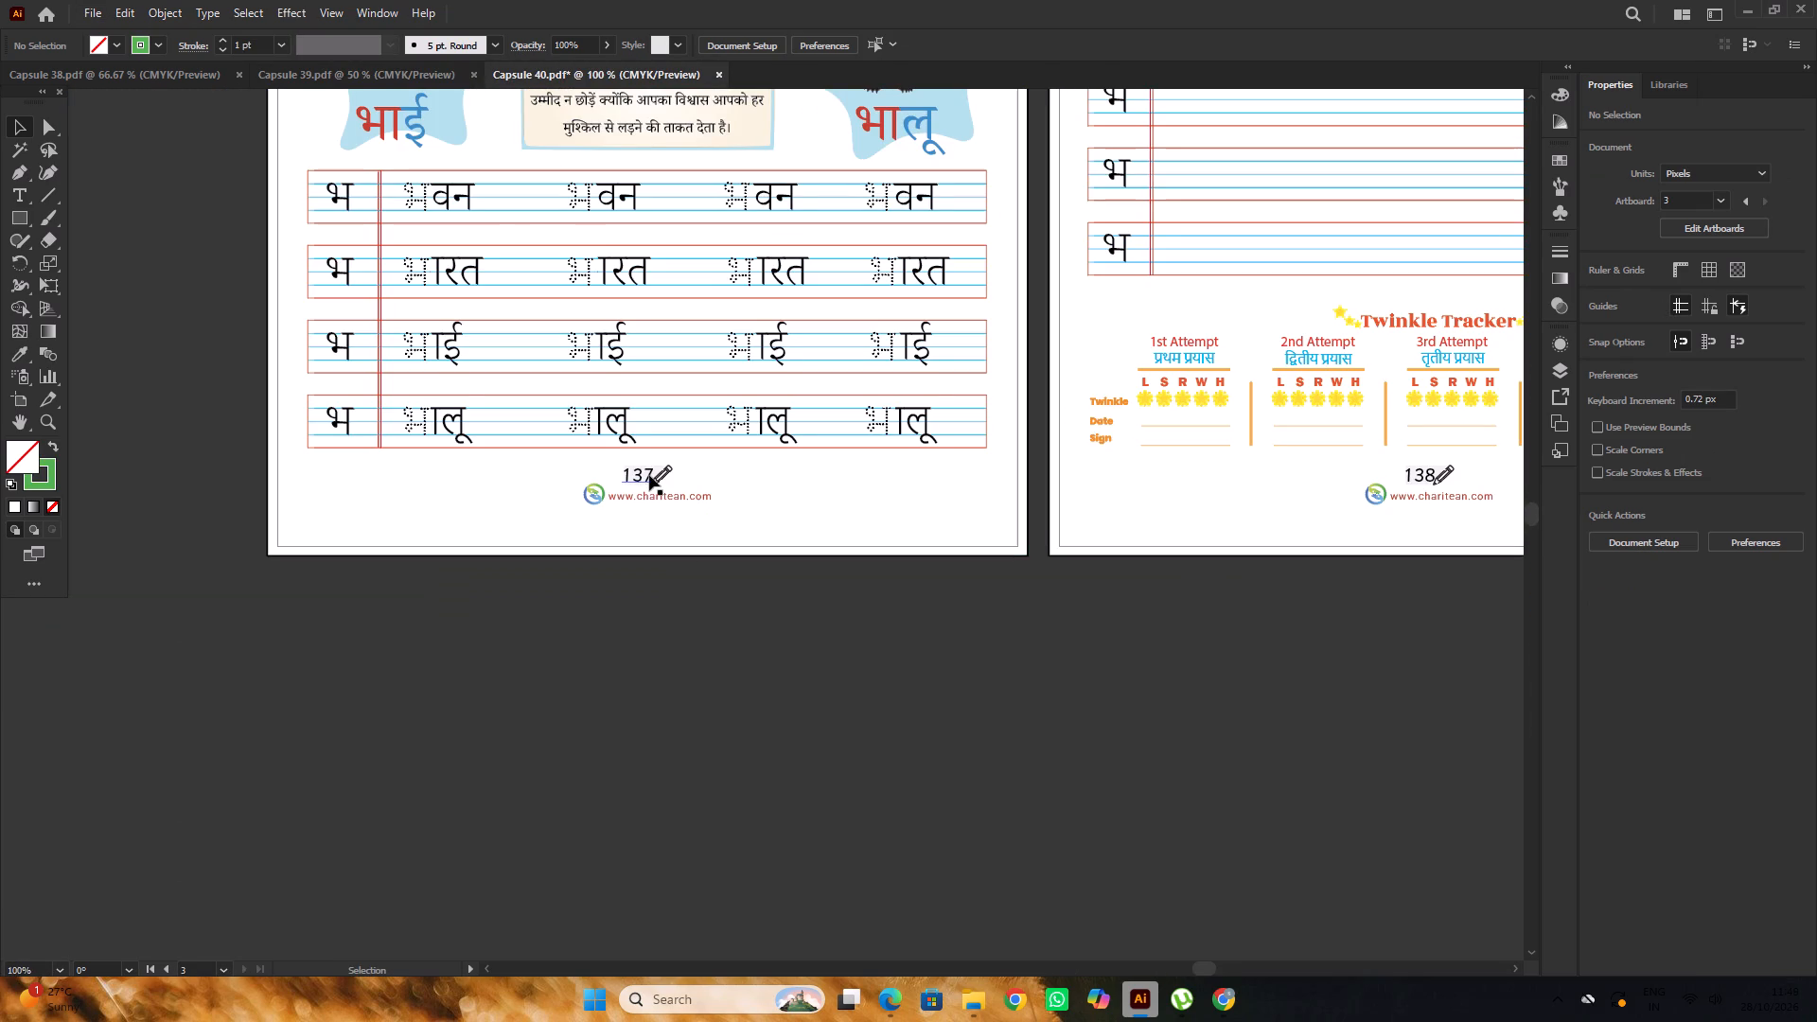
pyautogui.press('t')
pyautogui.keyDown('alt'); pyautogui.scroll(3, 647, 472); pyautogui.keyUp('alt')
pyautogui.moveTo(653, 468); pyautogui.dragTo(643, 484)
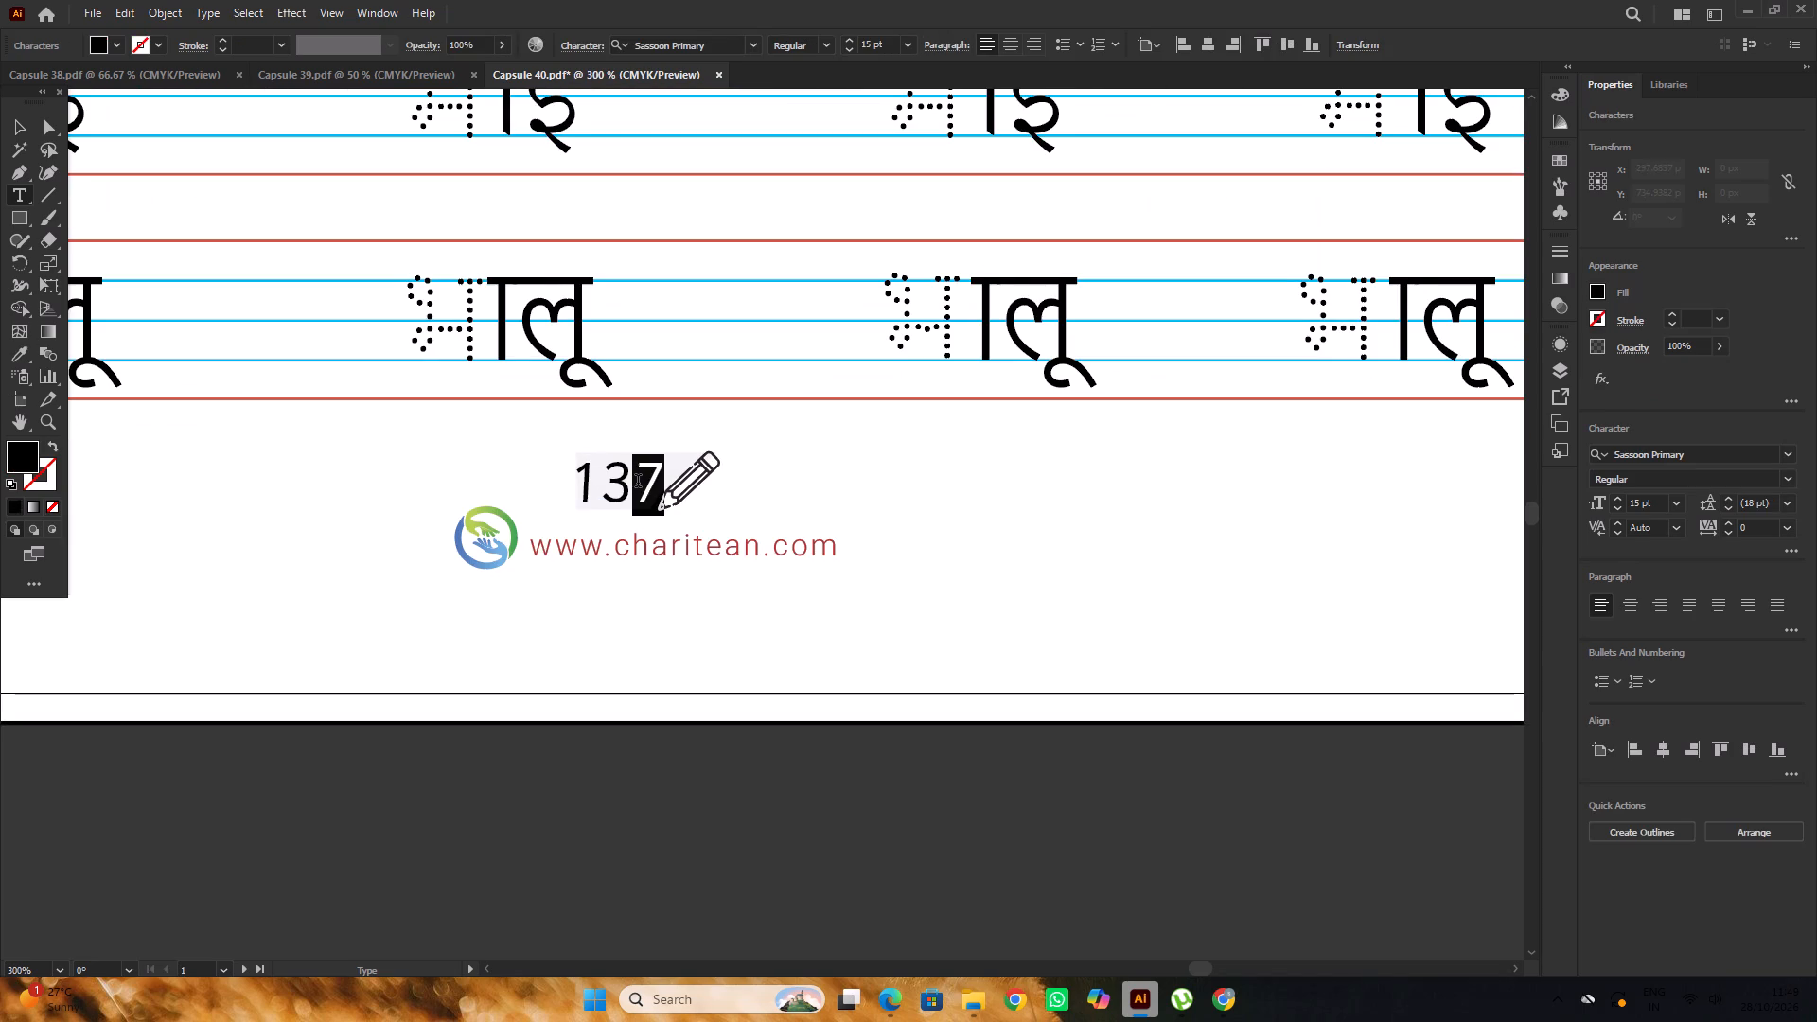
pyautogui.press('6')
pyautogui.keyDown('alt'); pyautogui.scroll(-5, 544, 478); pyautogui.keyUp('alt')
pyautogui.keyDown('alt'); pyautogui.scroll(5, 720, 490); pyautogui.keyUp('alt')
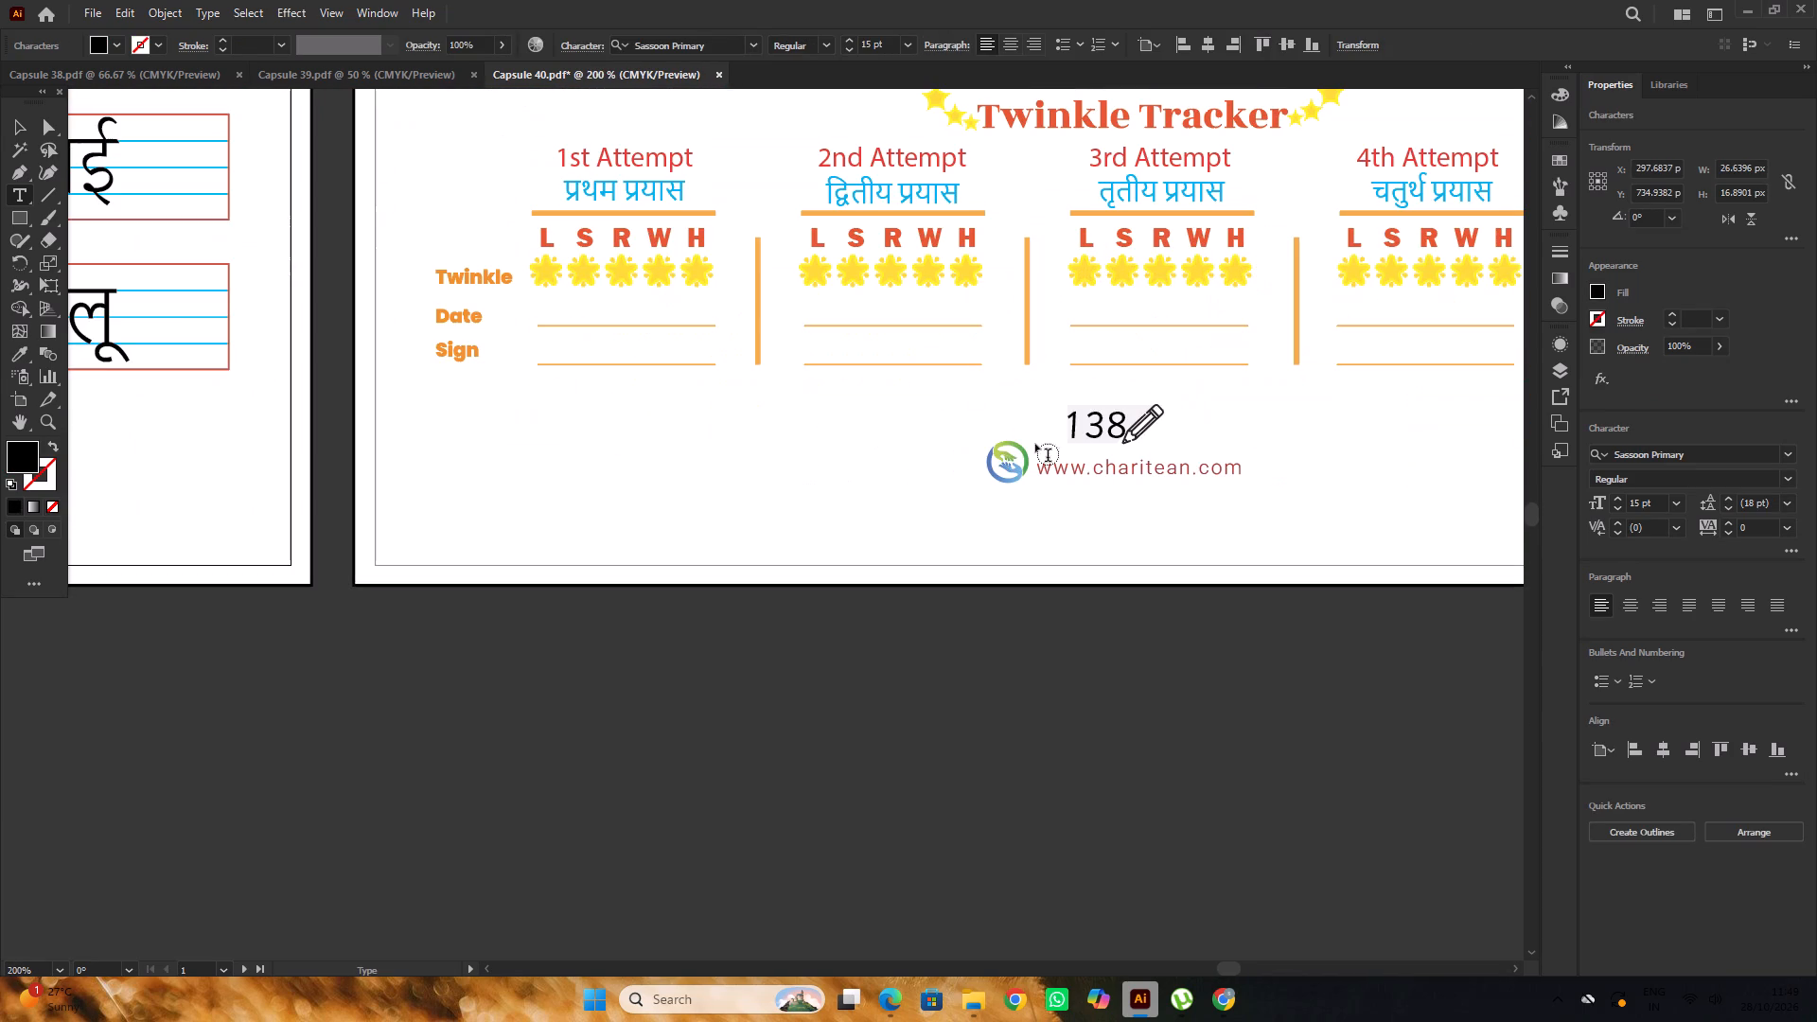
pyautogui.moveTo(1120, 418); pyautogui.dragTo(1109, 425)
pyautogui.press('7')
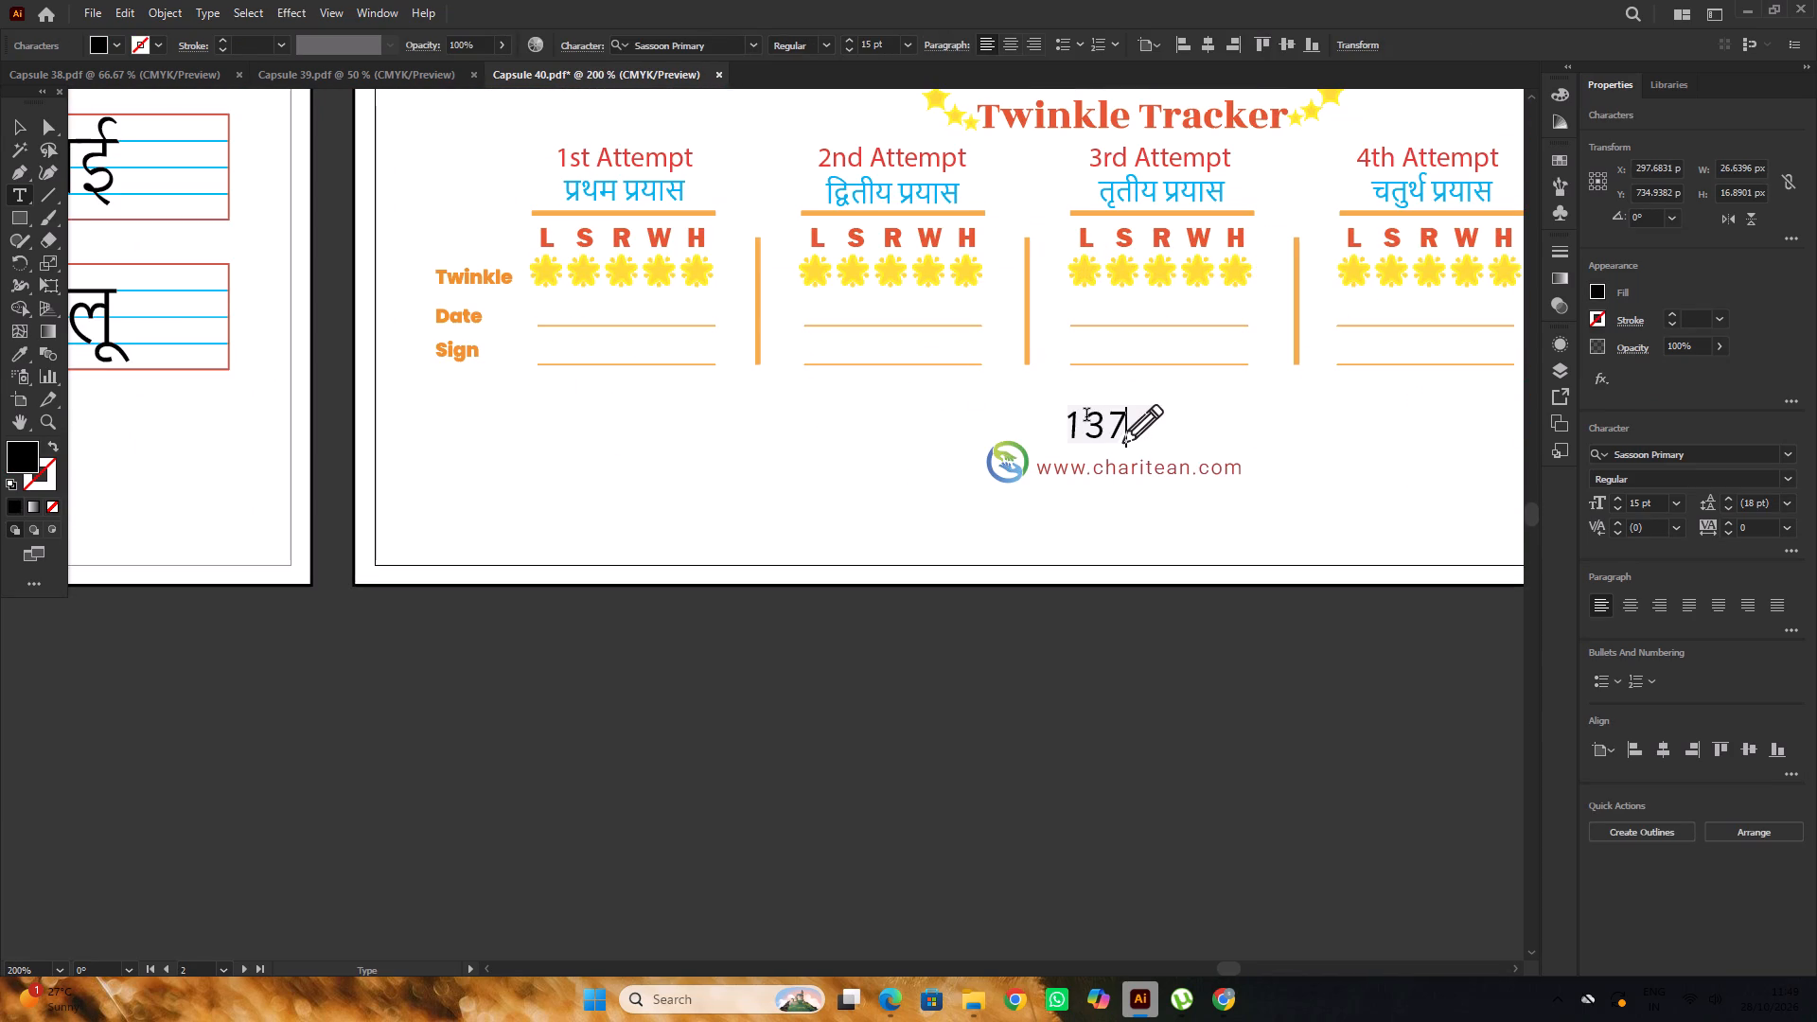
# Renumber Capsule 40's third page, अभ्यास का समय, as 138.
pyautogui.keyDown('alt'); pyautogui.scroll(-5, 594, 418); pyautogui.keyUp('alt')
pyautogui.keyDown('alt'); pyautogui.scroll(8, 866, 416); pyautogui.keyUp('alt')
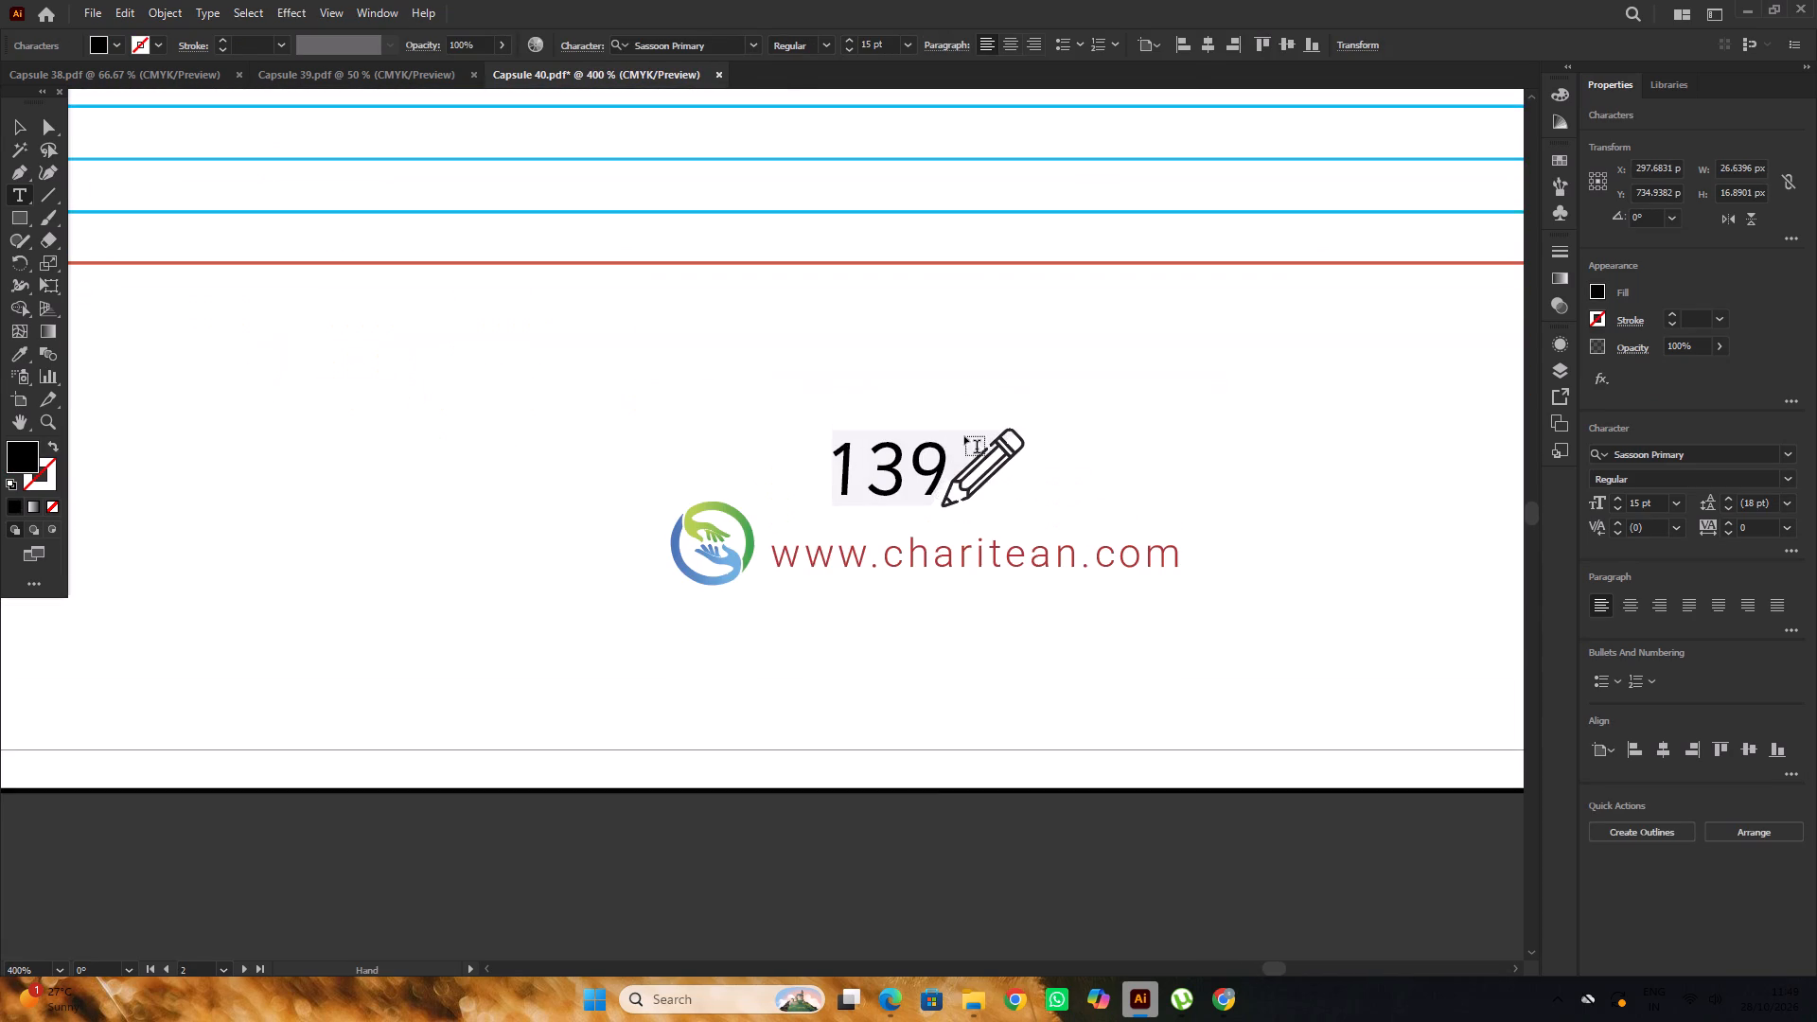
pyautogui.moveTo(937, 446); pyautogui.dragTo(912, 464)
pyautogui.write('87')
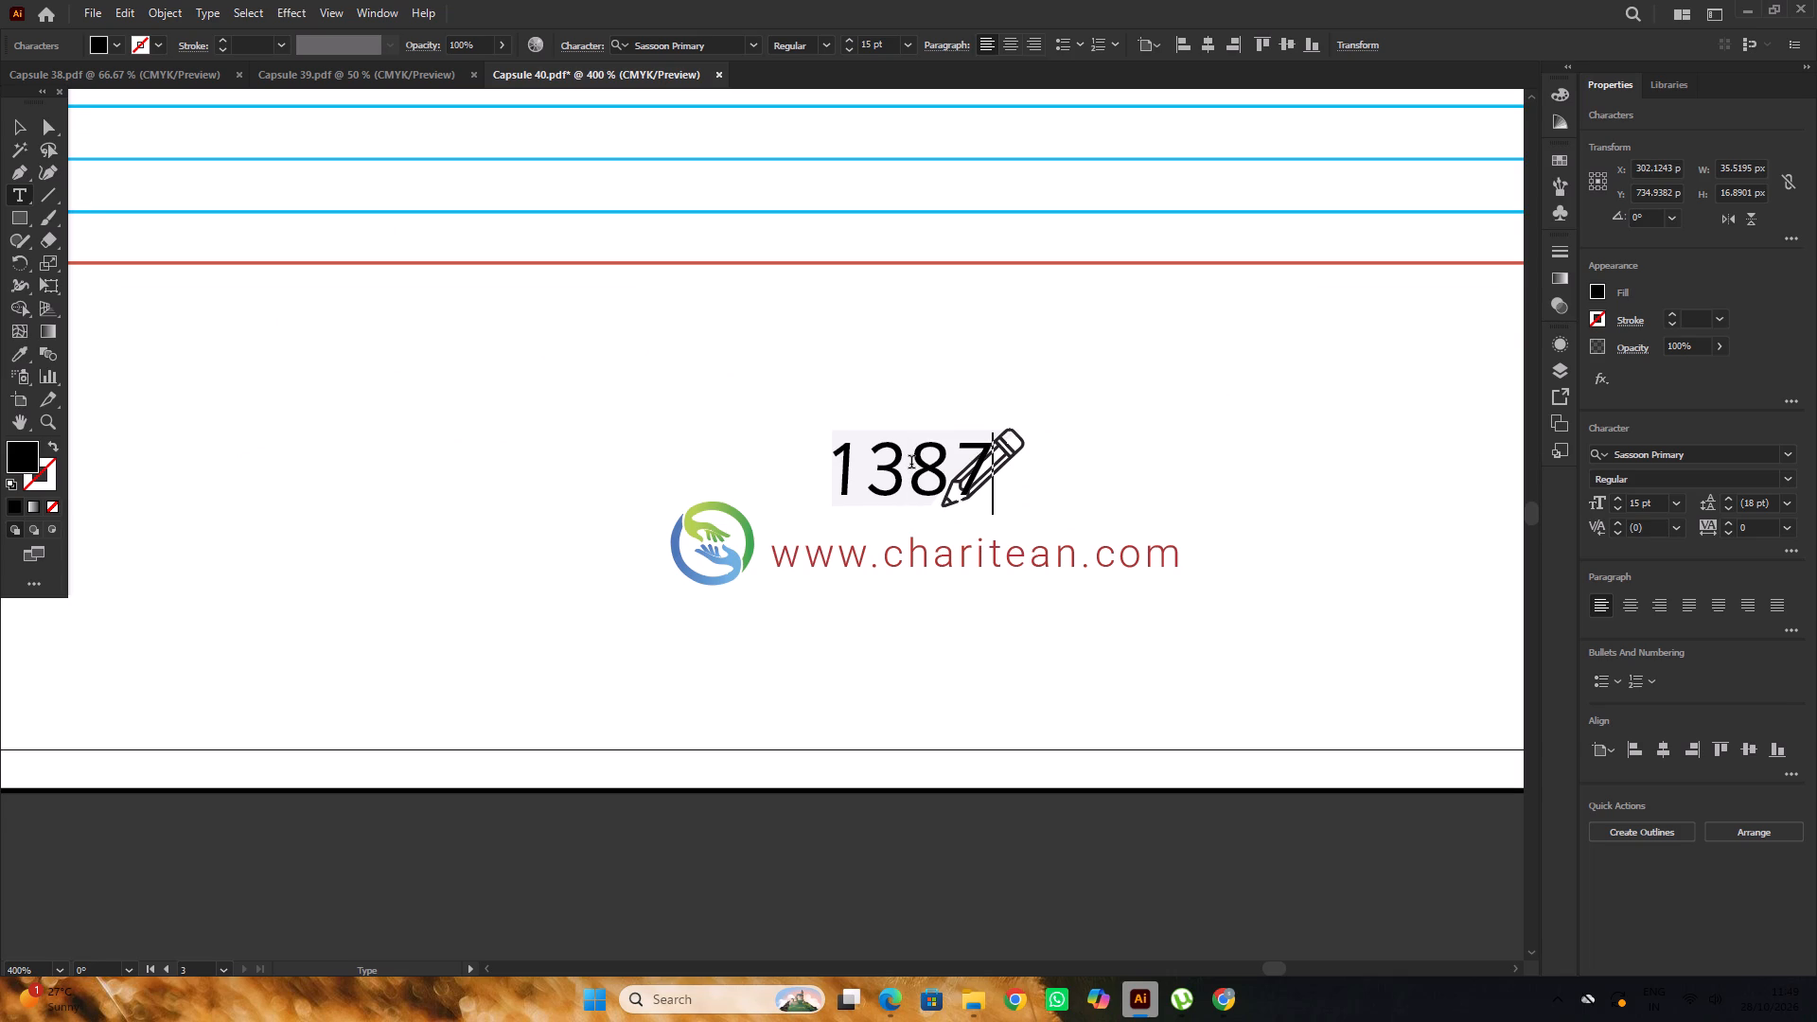
pyautogui.press('BackSpace')
pyautogui.keyDown('alt'); pyautogui.scroll(-2, 910, 465); pyautogui.keyUp('alt')
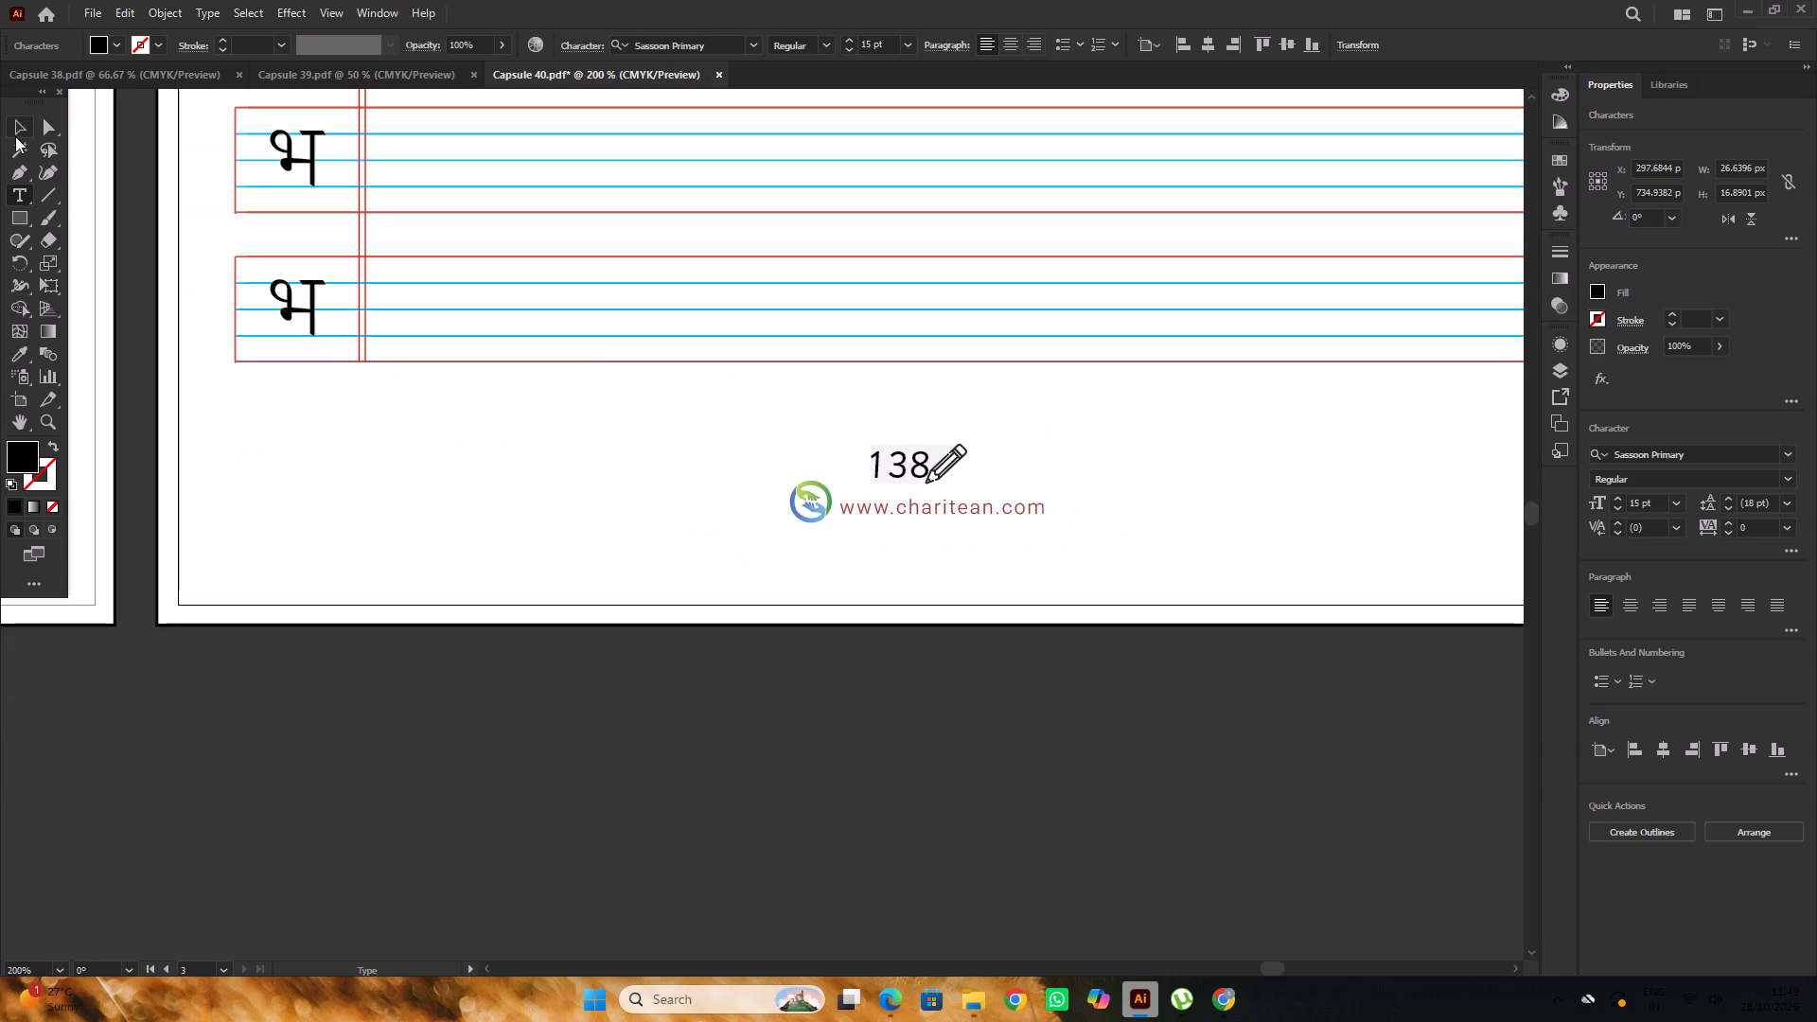
pyautogui.click(15, 126)
pyautogui.keyDown('alt'); pyautogui.scroll(6, 911, 456); pyautogui.keyUp('alt')
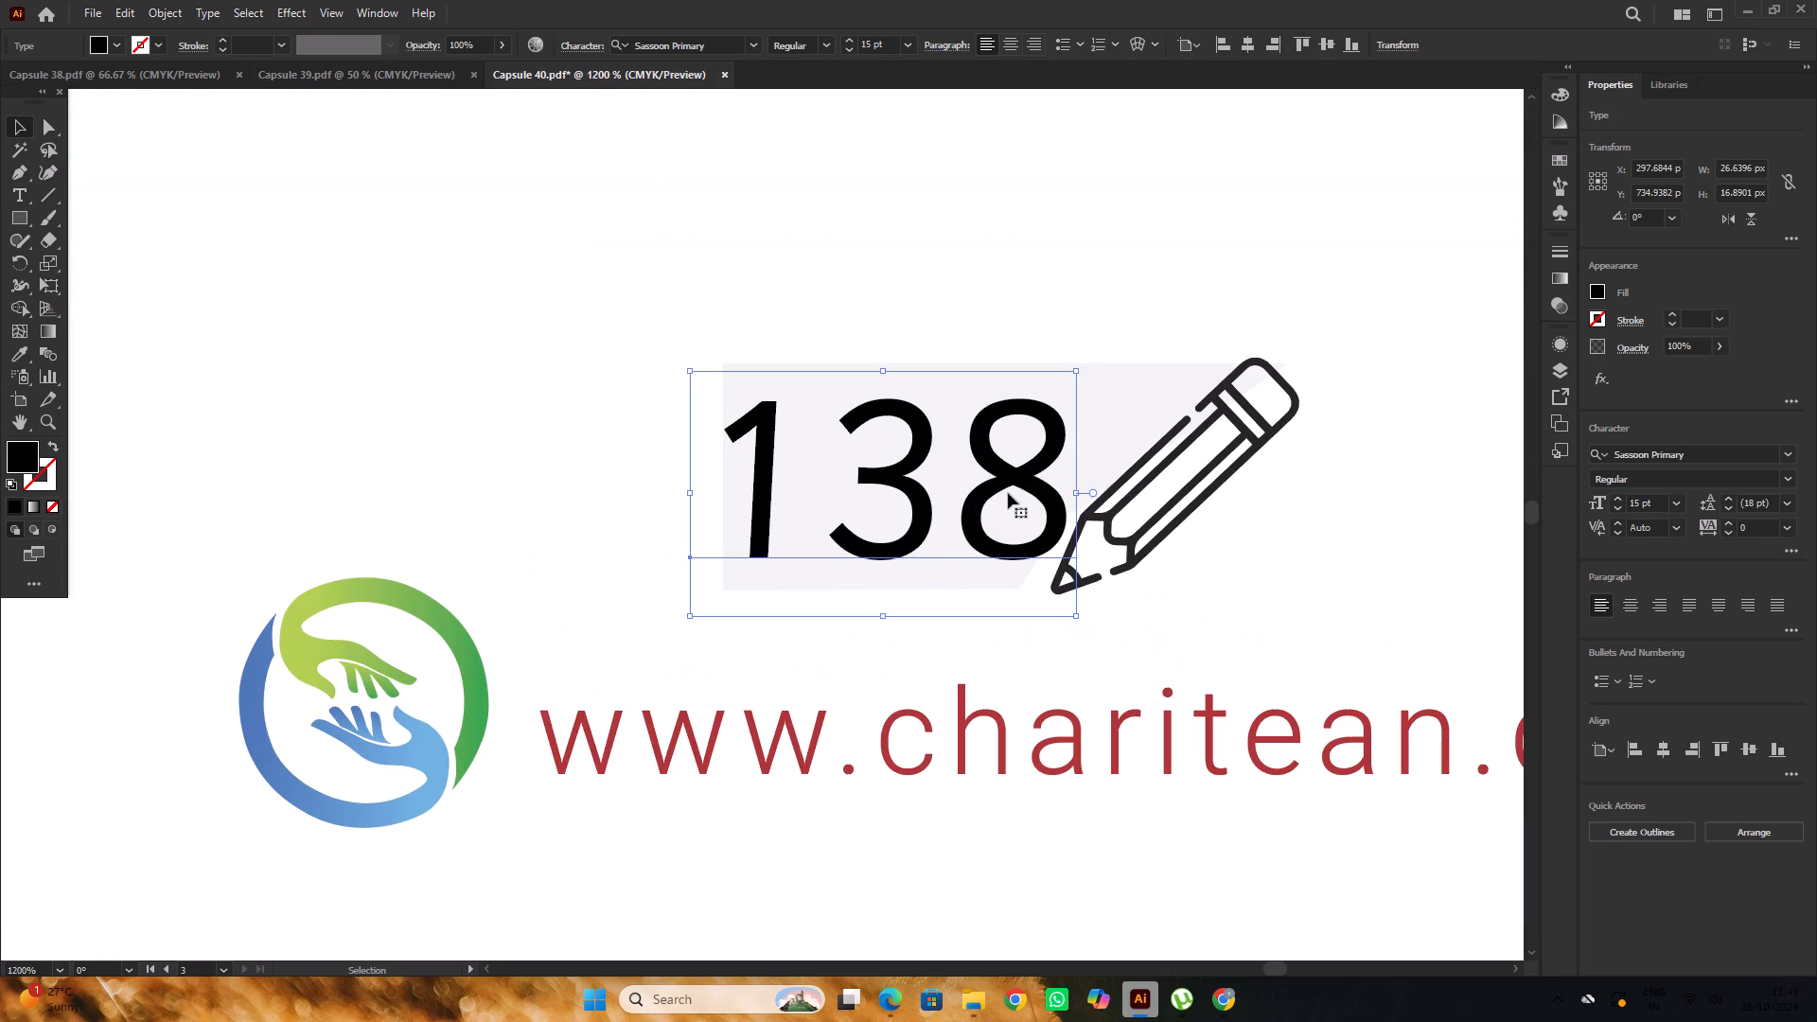
pyautogui.click(1013, 488)
pyautogui.keyDown('alt'); pyautogui.scroll(-7, 1004, 485); pyautogui.keyUp('alt')
pyautogui.click(1116, 686)
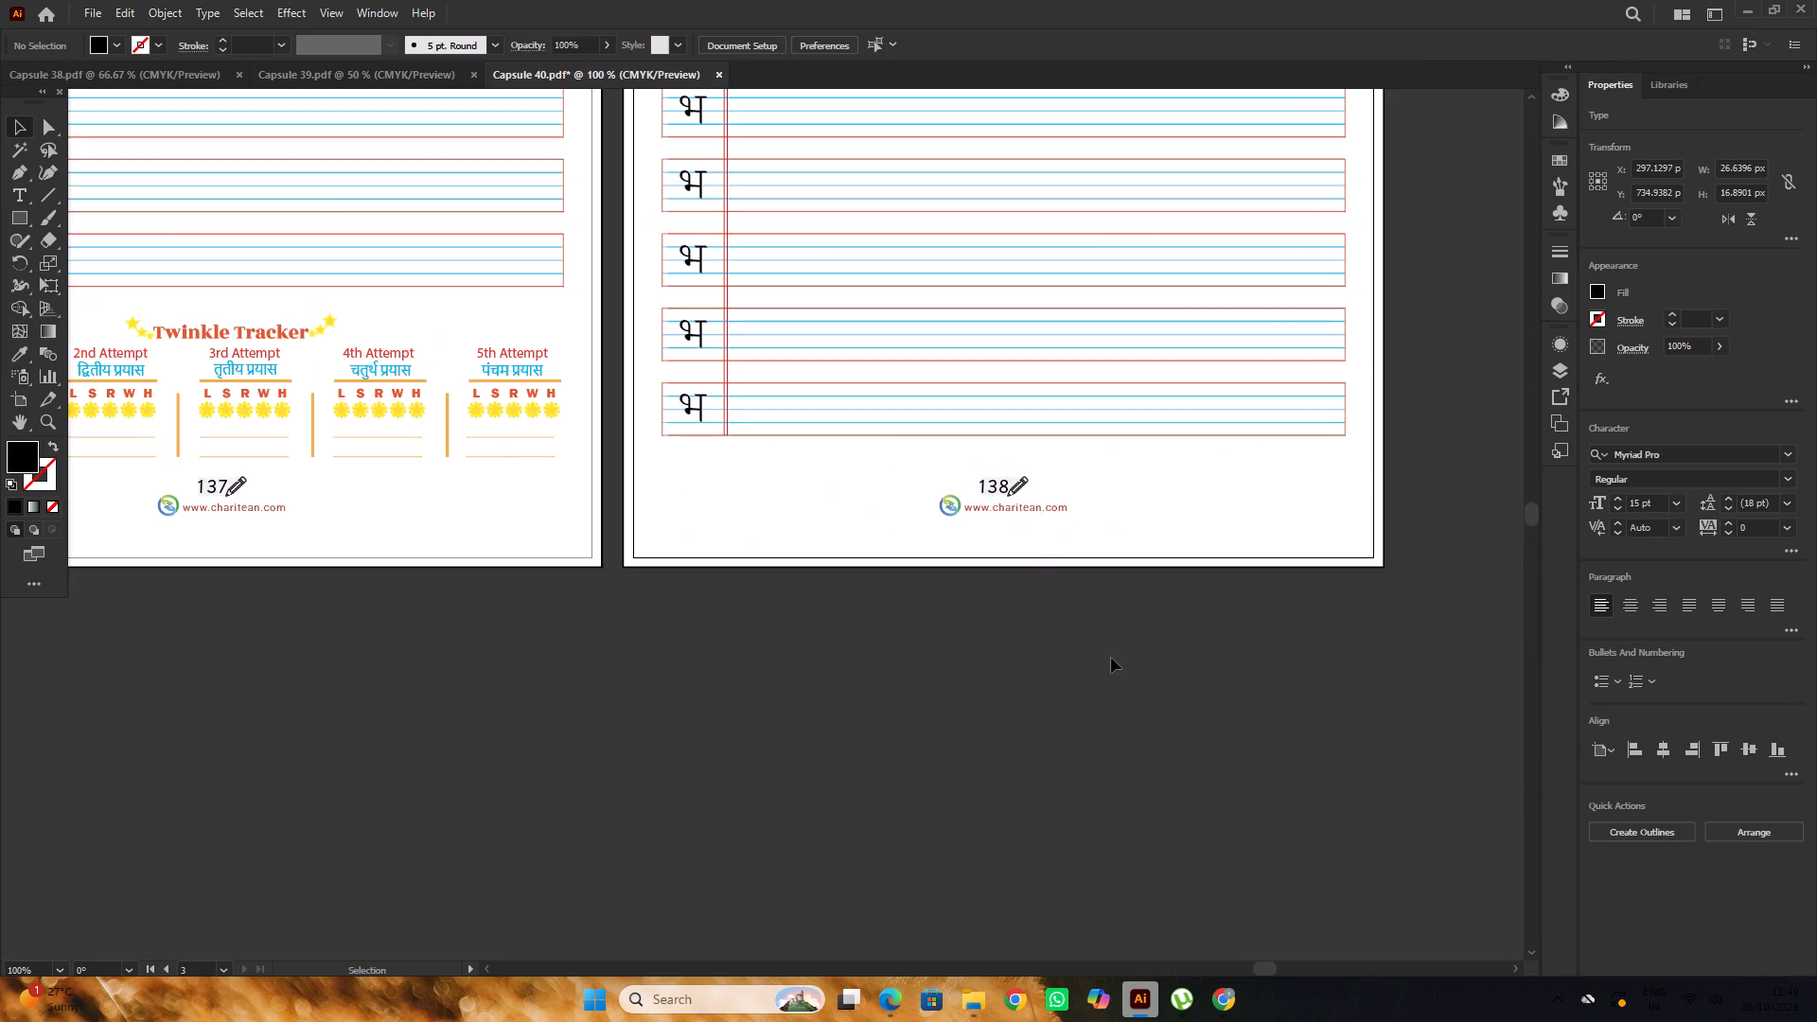
# Duplicate the moral value text on Capsule 40's first page and place the copy on the empty canvas outside the page.
pyautogui.keyDown('alt'); pyautogui.scroll(-2, 1110, 614); pyautogui.keyUp('alt')
pyautogui.press('space')
pyautogui.press('space')
pyautogui.press('space')
pyautogui.press('space')
pyautogui.press('space')
pyautogui.press('space')
pyautogui.press('space')
pyautogui.press('space')
pyautogui.press('space')
pyautogui.press('space')
pyautogui.press('space')
pyautogui.press('space')
pyautogui.press('space')
pyautogui.press('space')
pyautogui.press('space')
pyautogui.press('space')
pyautogui.press('space')
pyautogui.press('space')
pyautogui.press('space')
pyautogui.press('space')
pyautogui.moveTo(889, 656); pyautogui.dragTo(978, 694)
pyautogui.moveTo(935, 694); pyautogui.dragTo(1083, 698)
pyautogui.moveTo(776, 661); pyautogui.dragTo(847, 651)
pyautogui.click(610, 397)
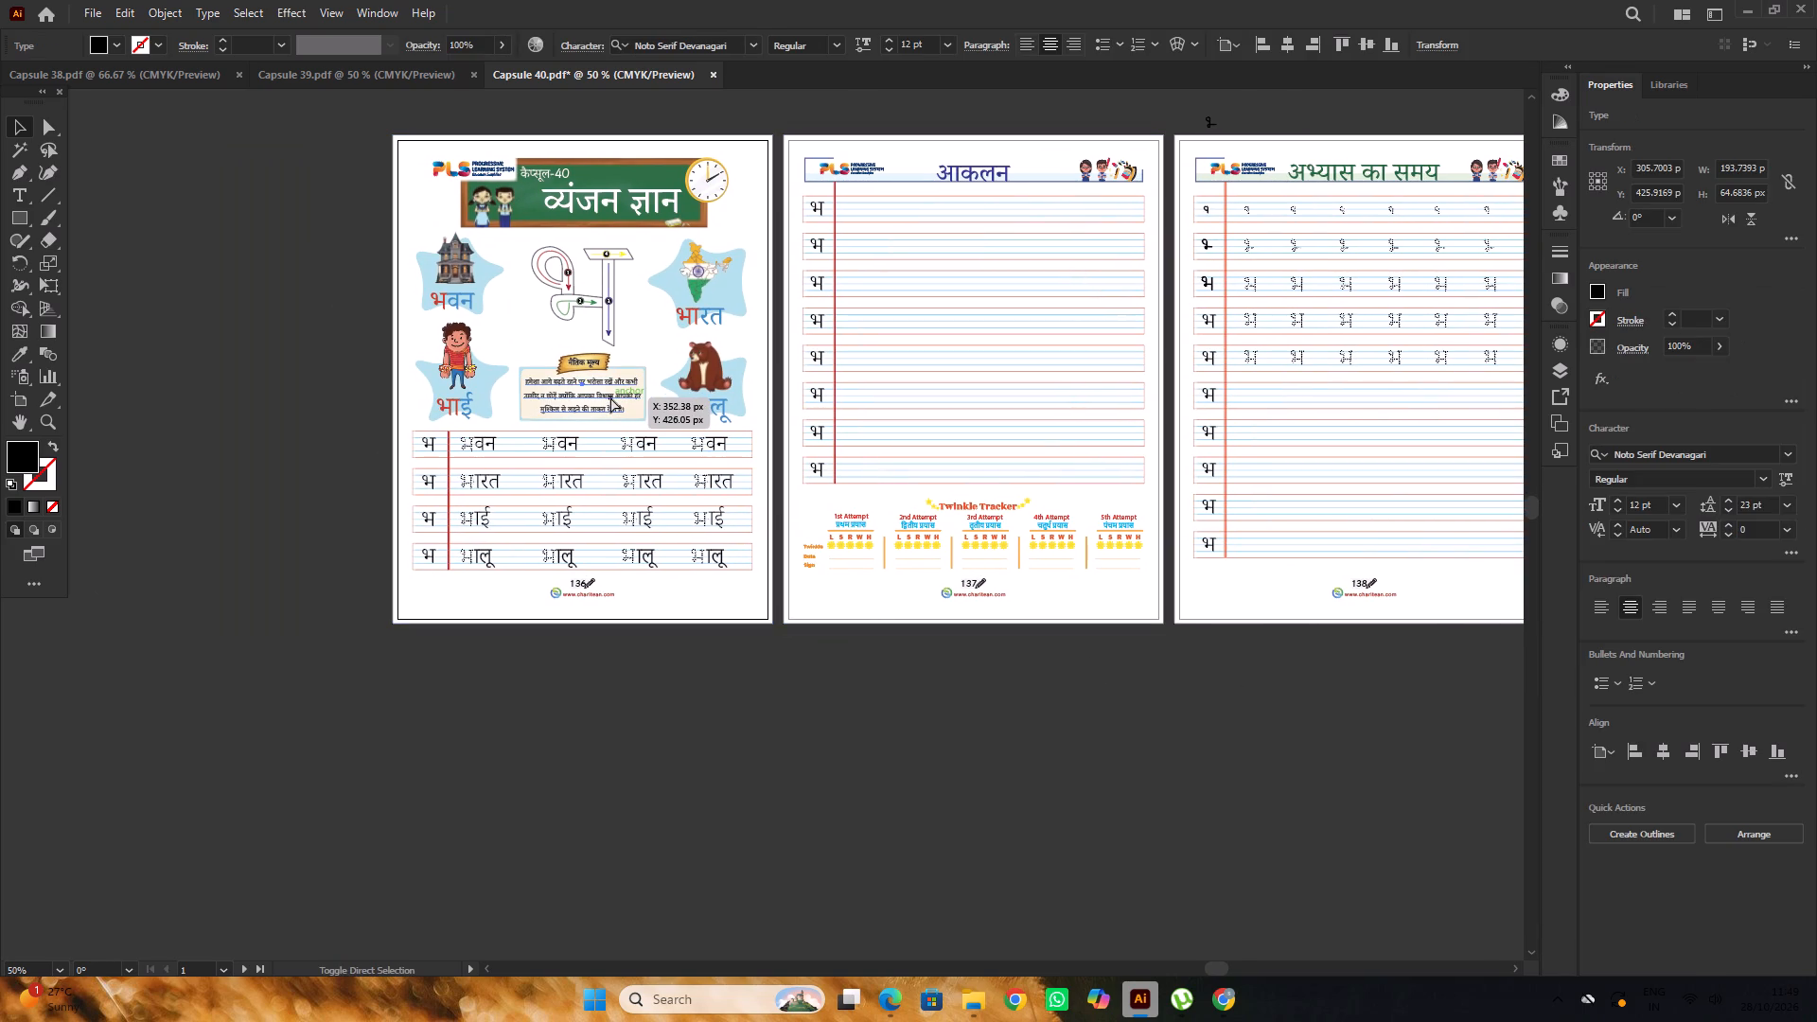
pyautogui.keyDown('alt'); pyautogui.moveTo(616, 398); pyautogui.dragTo(304, 631); pyautogui.keyUp('alt')
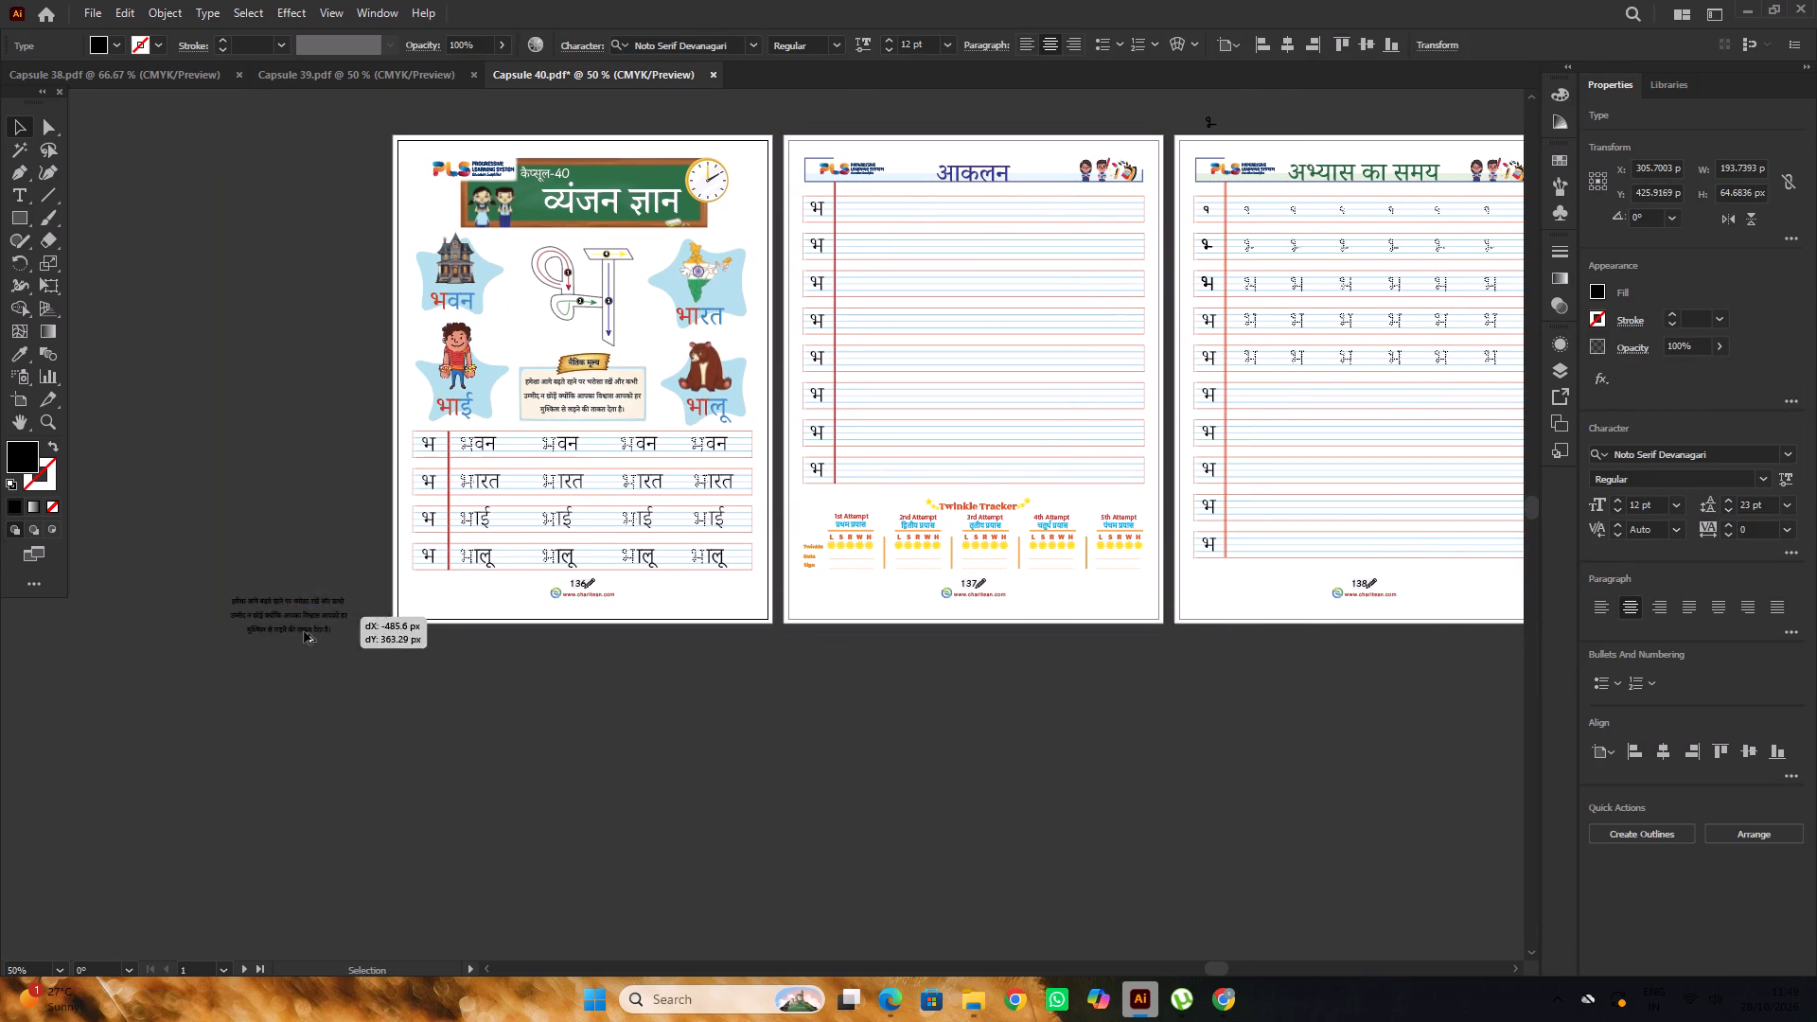
pyautogui.keyDown('alt'); pyautogui.moveTo(304, 631); pyautogui.dragTo(289, 668); pyautogui.keyUp('alt')
pyautogui.click(344, 461)
# Convert the moral value text in the नैतिक मूल्य box on Capsule 40's first page to outlines.
pyautogui.keyDown('alt'); pyautogui.scroll(1, 539, 375); pyautogui.keyUp('alt')
pyautogui.click(625, 413)
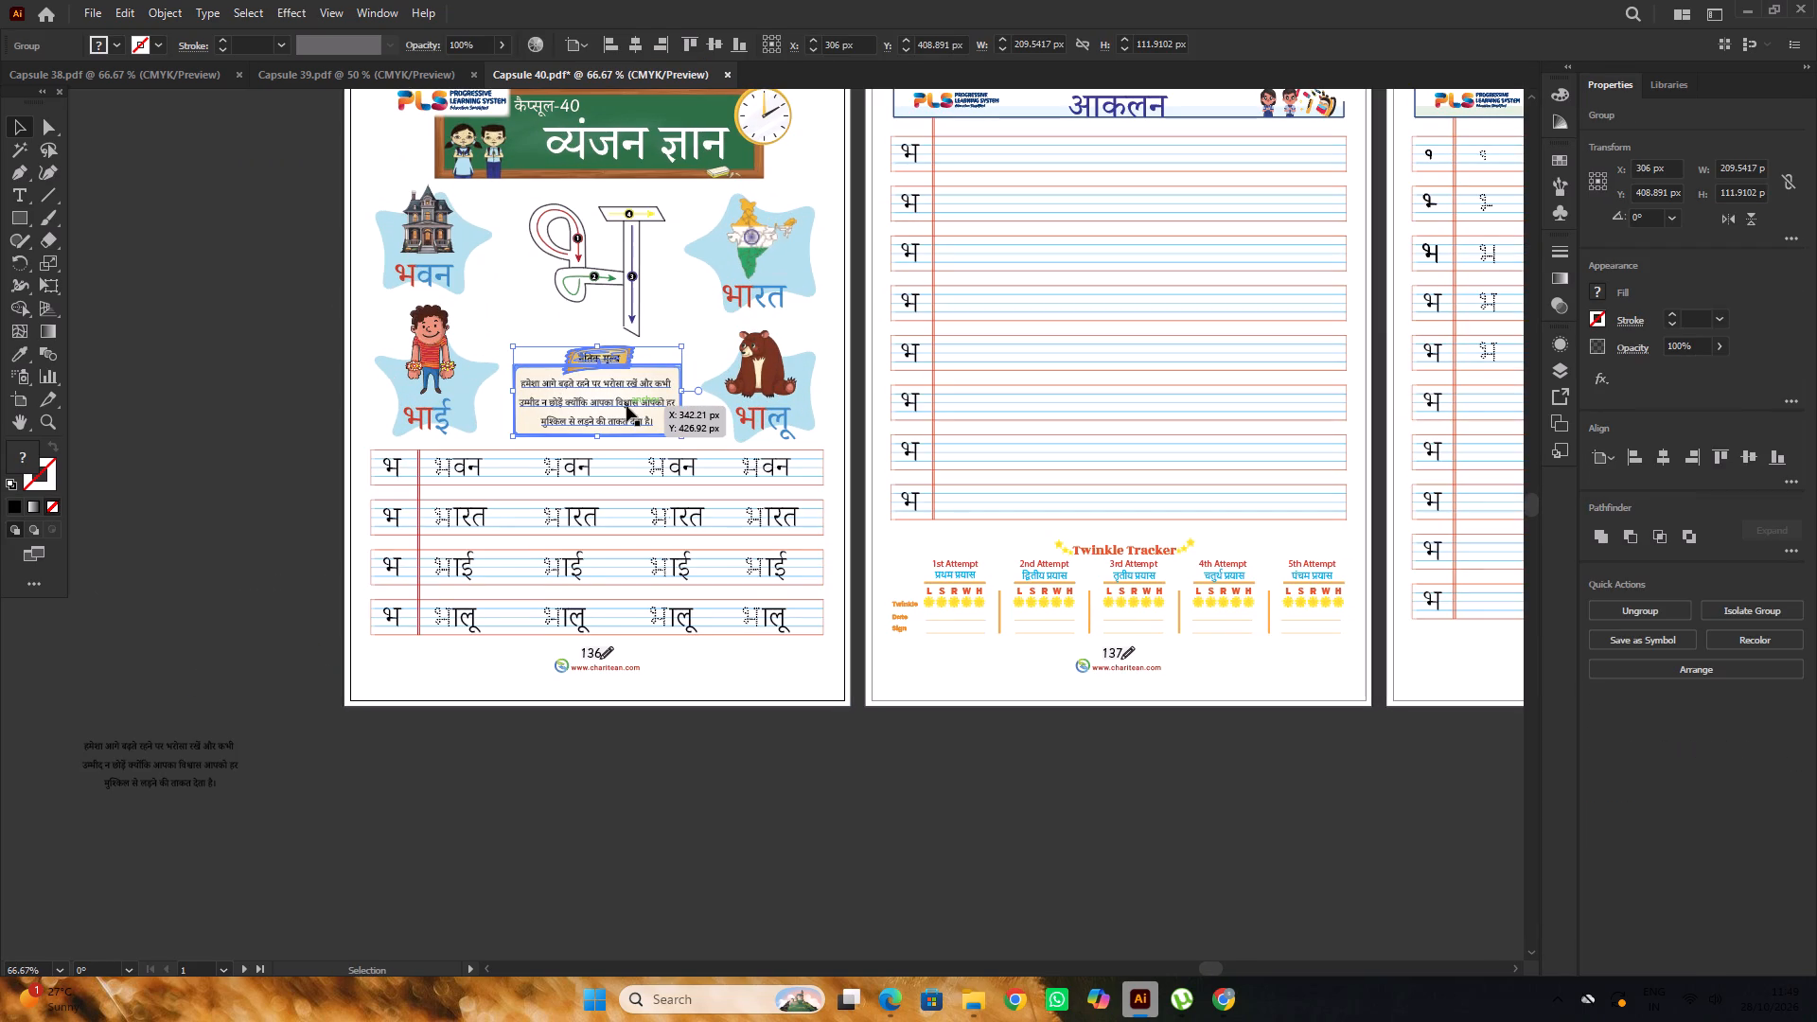
pyautogui.keyDown('alt'); pyautogui.scroll(1, 626, 406); pyautogui.keyUp('alt')
pyautogui.doubleClick(631, 404)
pyautogui.click(631, 403)
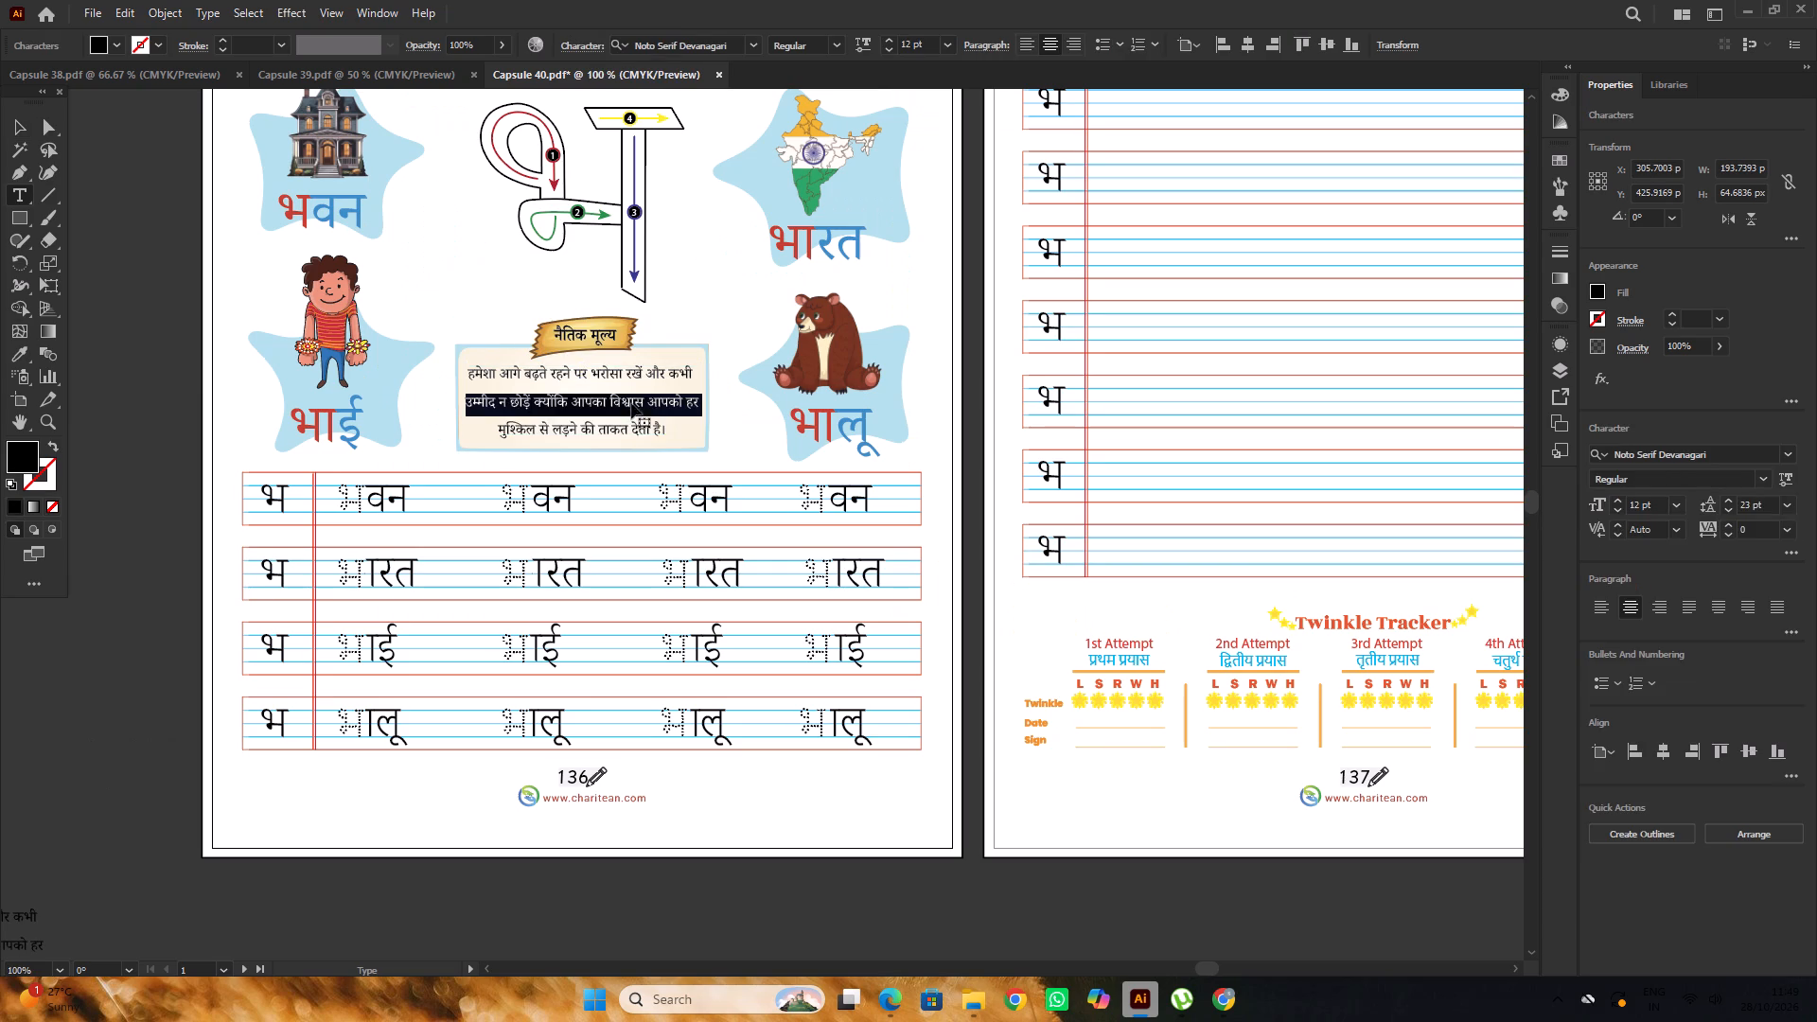
pyautogui.click(19, 132)
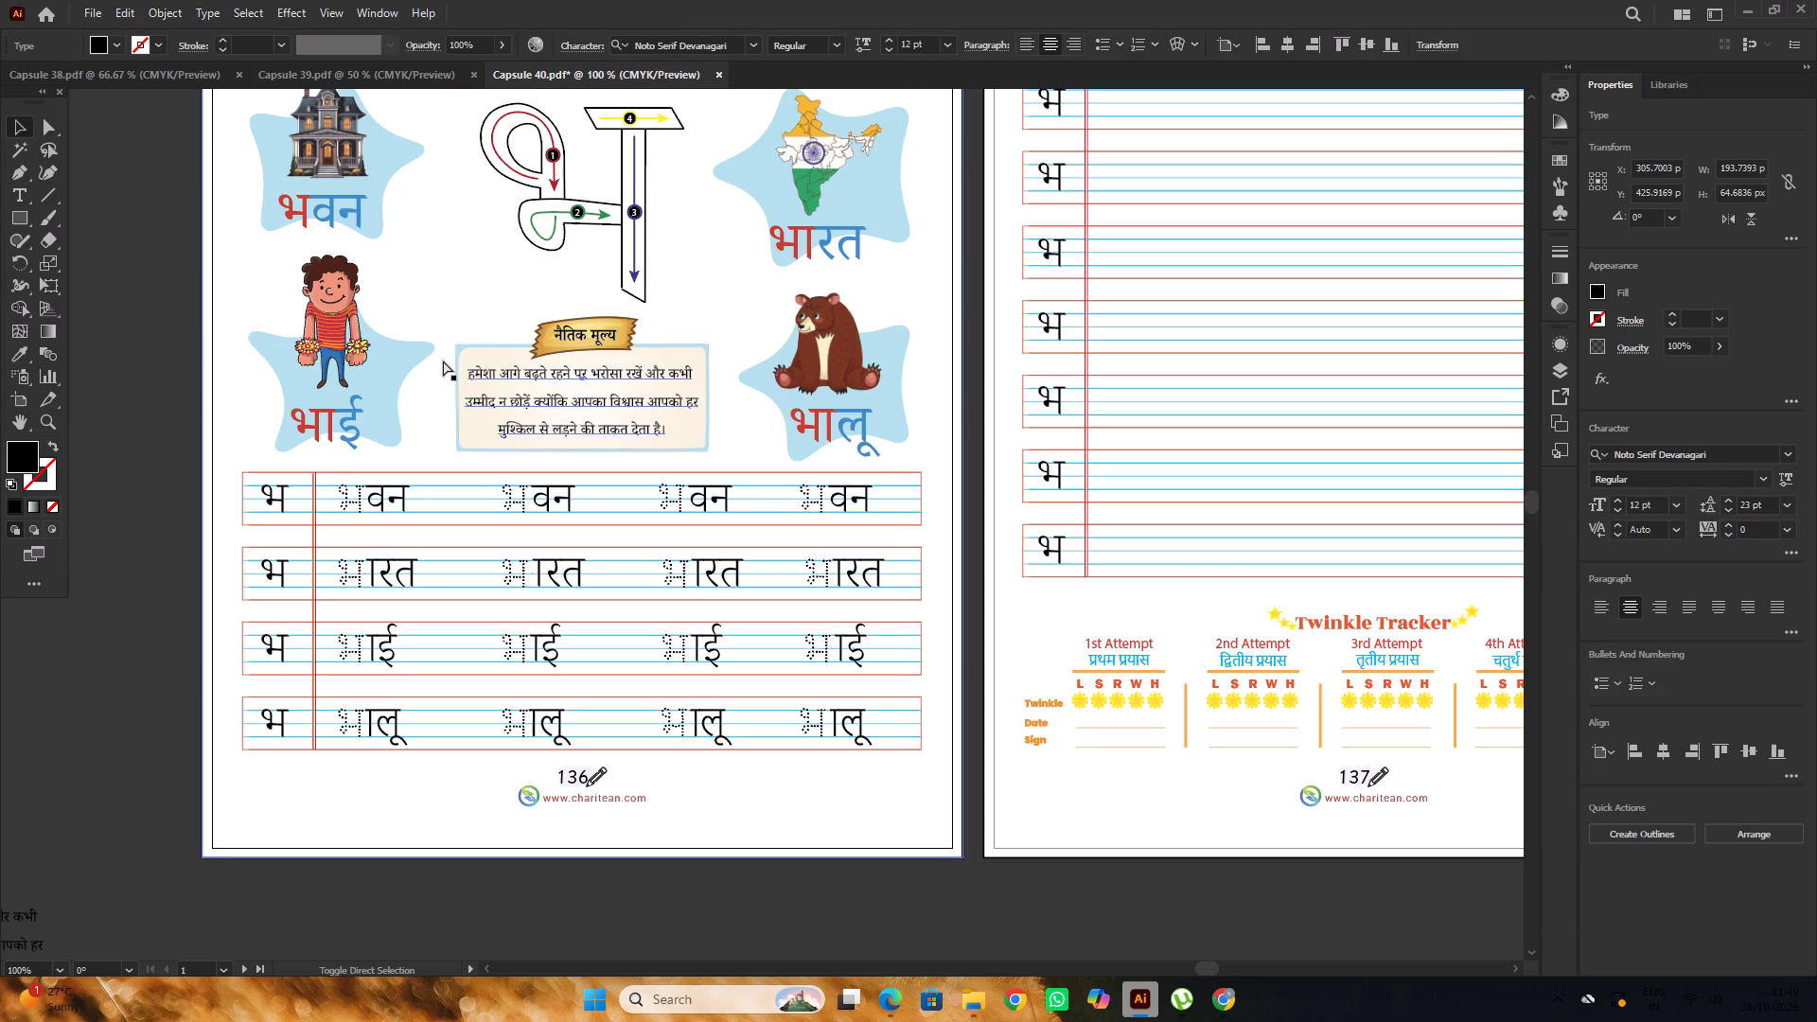
pyautogui.hotkey('ctrl', 'shift', 'o')
pyautogui.keyDown('alt'); pyautogui.scroll(-1, 468, 359); pyautogui.keyUp('alt')
pyautogui.tripleClick(154, 275)
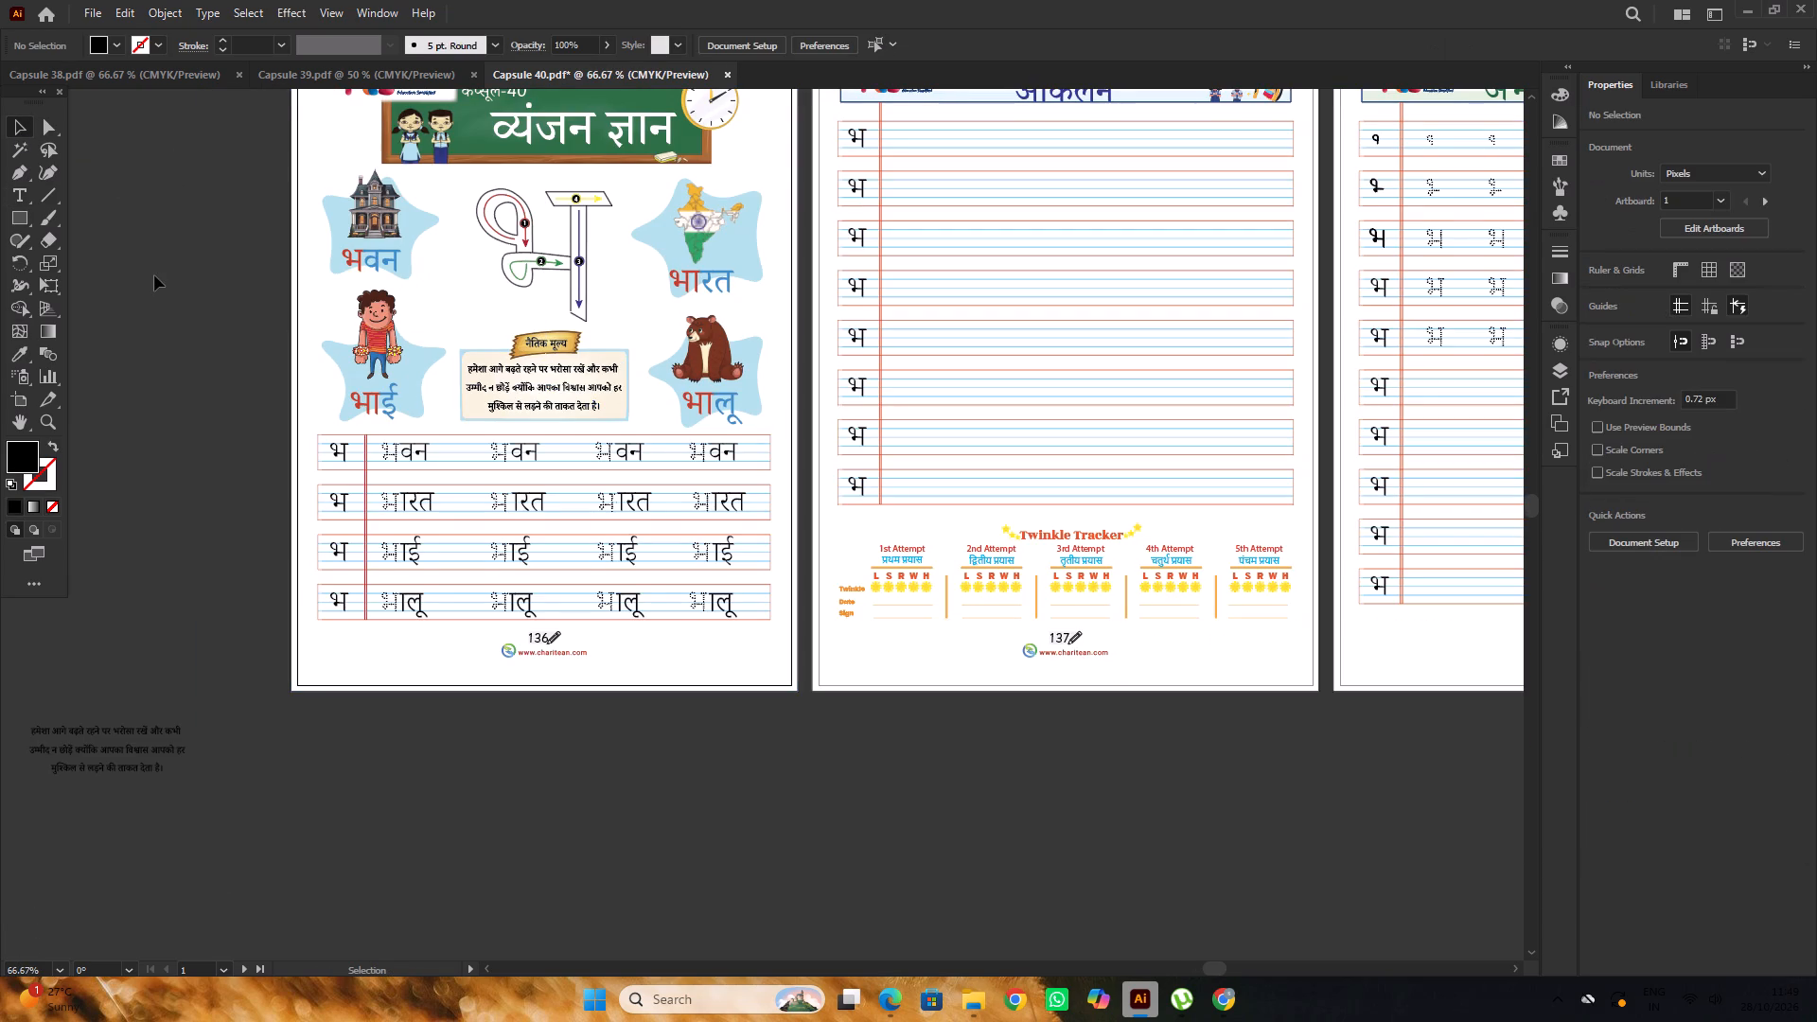
# Align the भ stroke-order diagram to the horizontal centre of Capsule 40's first page.
pyautogui.scroll(3, 351, 338)
pyautogui.click(558, 321)
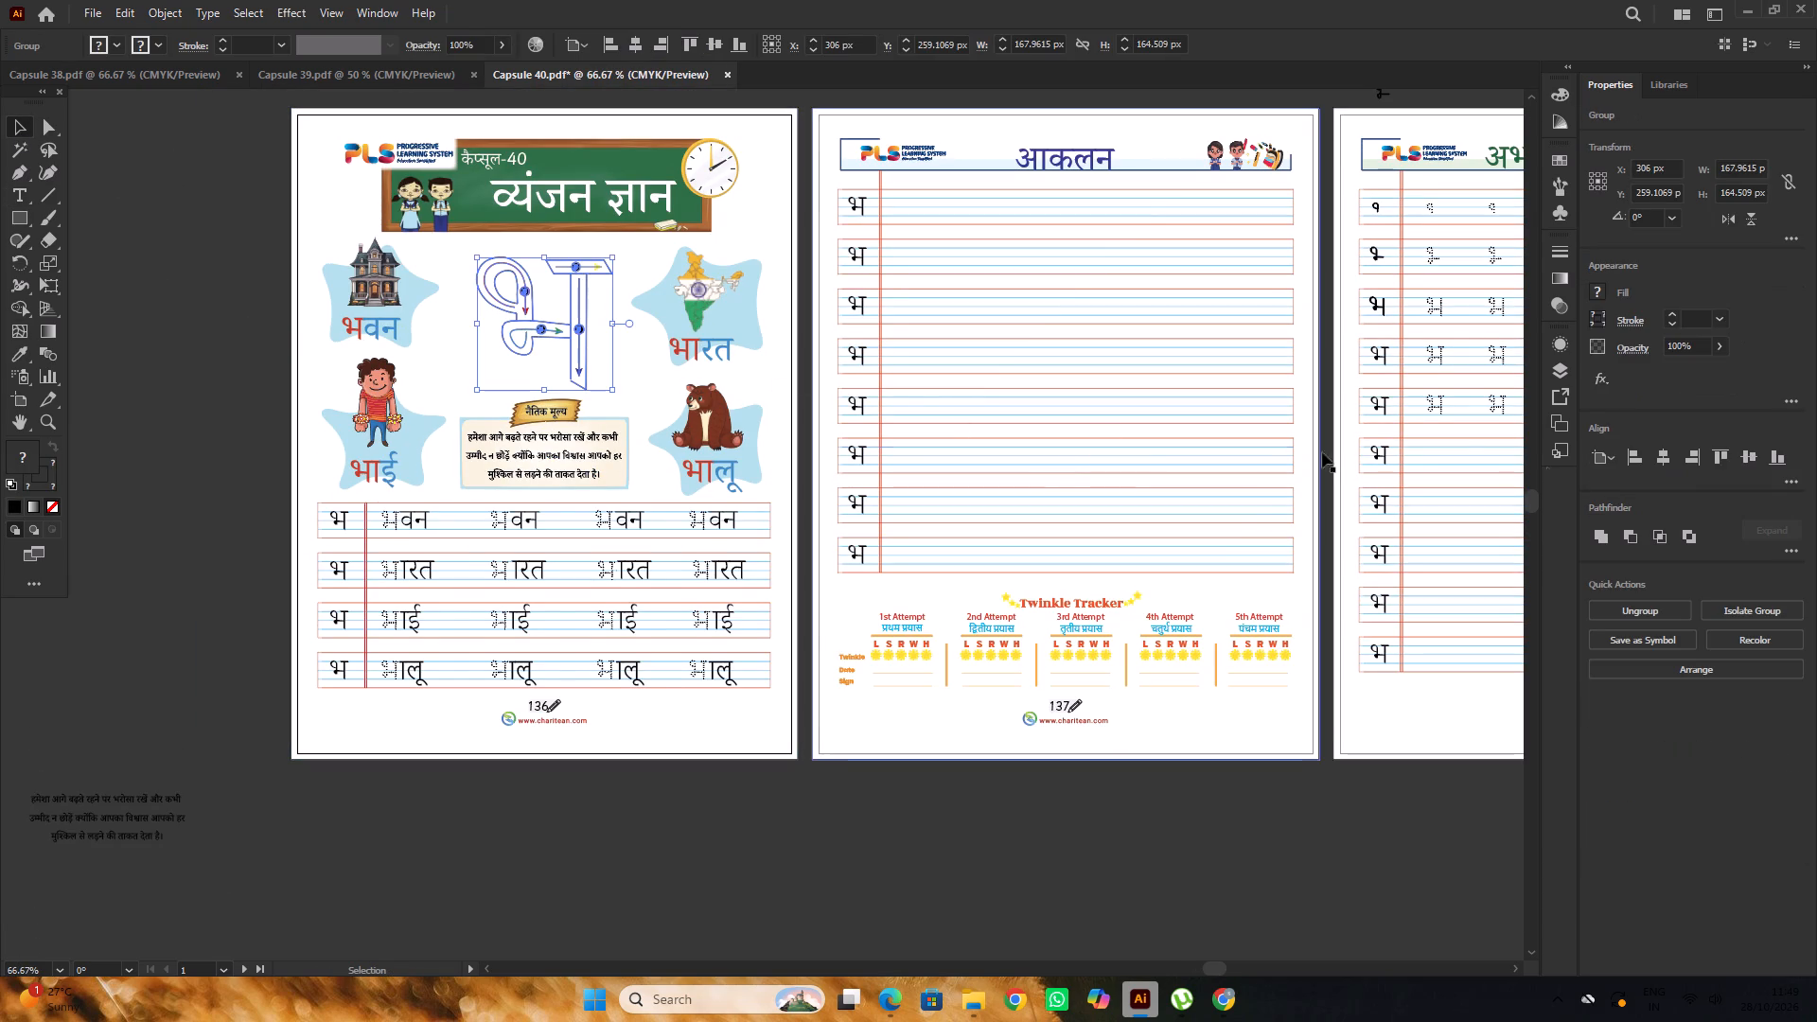
pyautogui.click(1667, 457)
pyautogui.scroll(3, 556, 393)
pyautogui.keyDown('alt'); pyautogui.scroll(-4, 635, 373); pyautogui.keyUp('alt')
pyautogui.click(197, 353)
# Look over the three pages of Capsule 40 and save the document.
pyautogui.scroll(5, 196, 352)
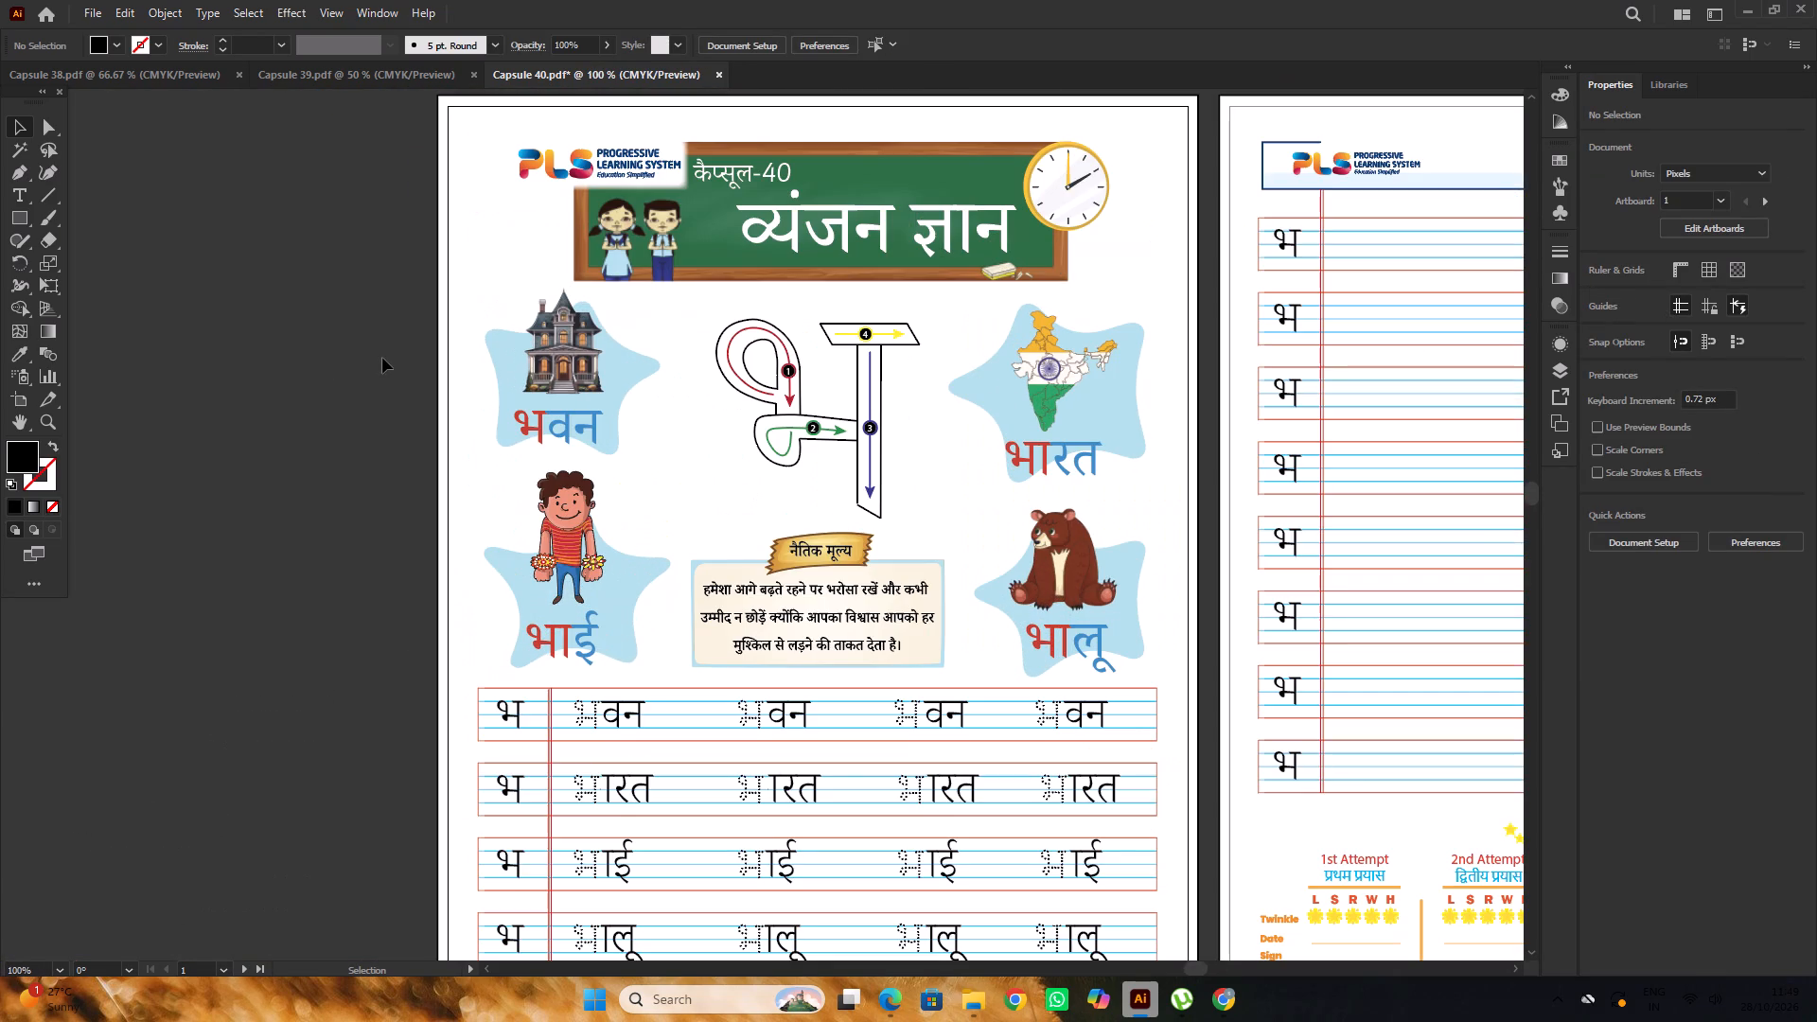
pyautogui.keyDown('alt'); pyautogui.scroll(-3, 381, 357); pyautogui.keyUp('alt')
pyautogui.scroll(2, 379, 357)
pyautogui.keyDown('alt'); pyautogui.scroll(-1, 379, 357); pyautogui.keyUp('alt')
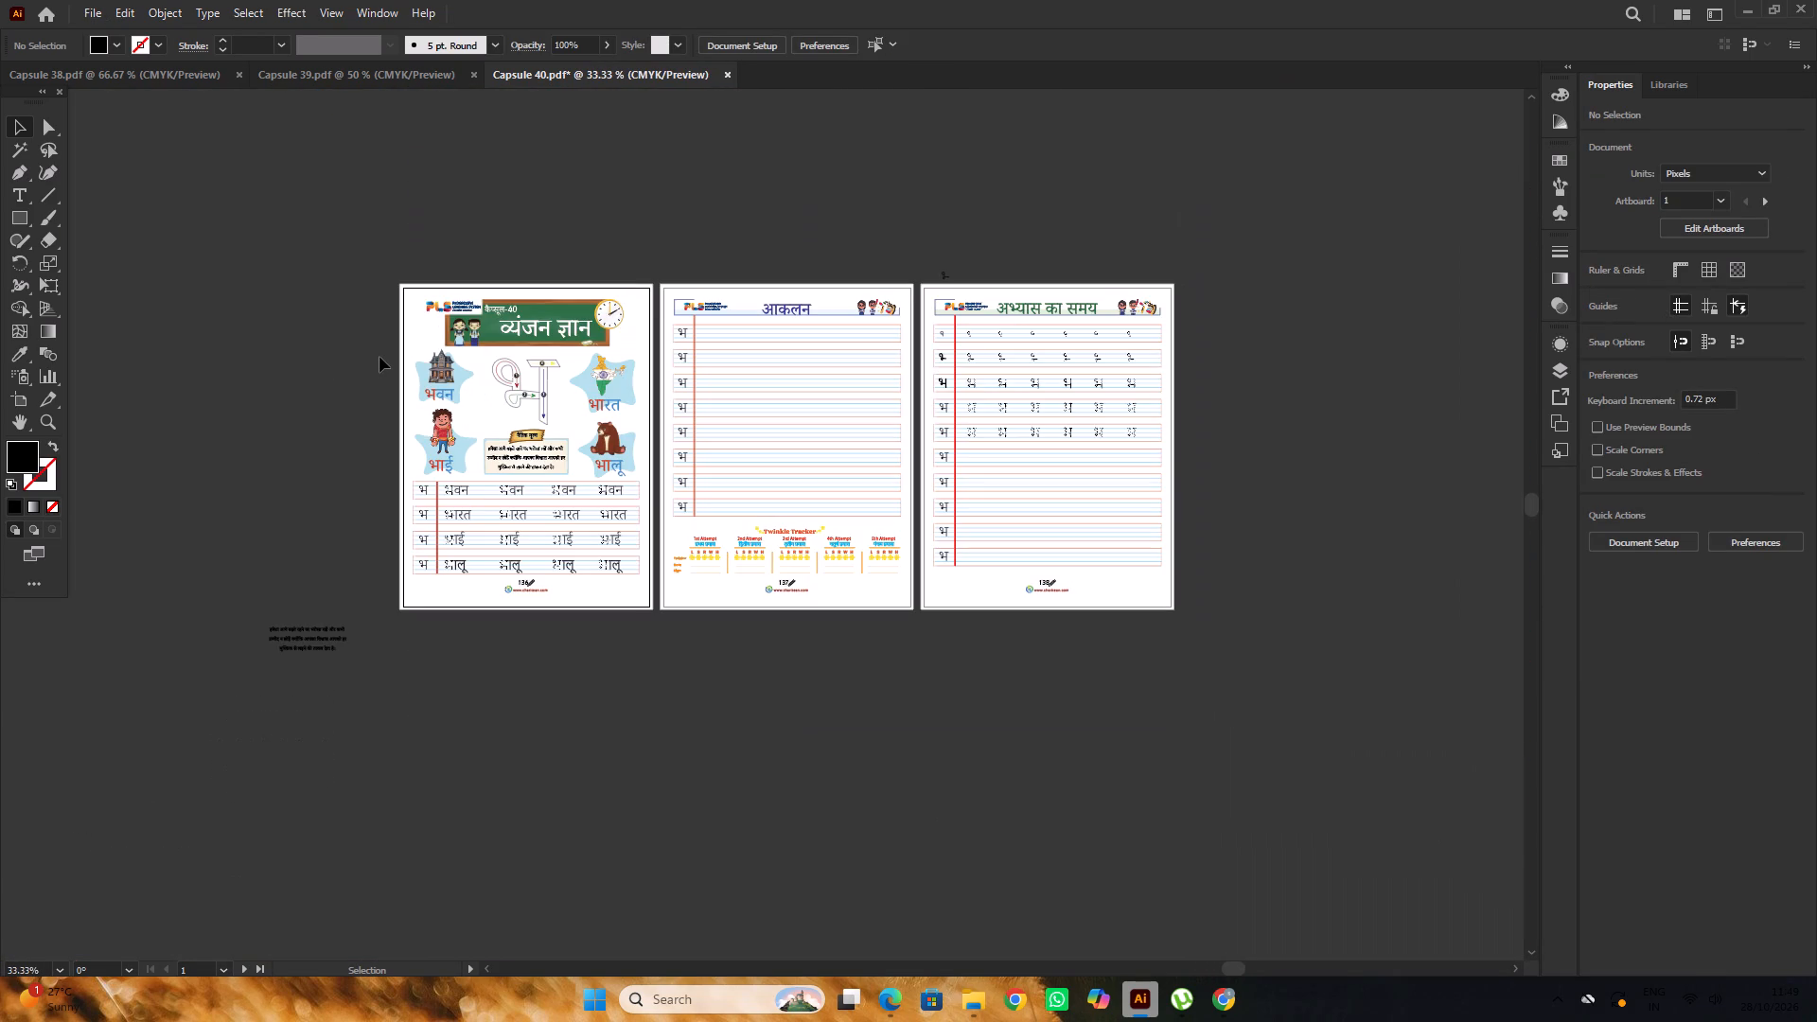
pyautogui.hotkey('ctrl', 's')
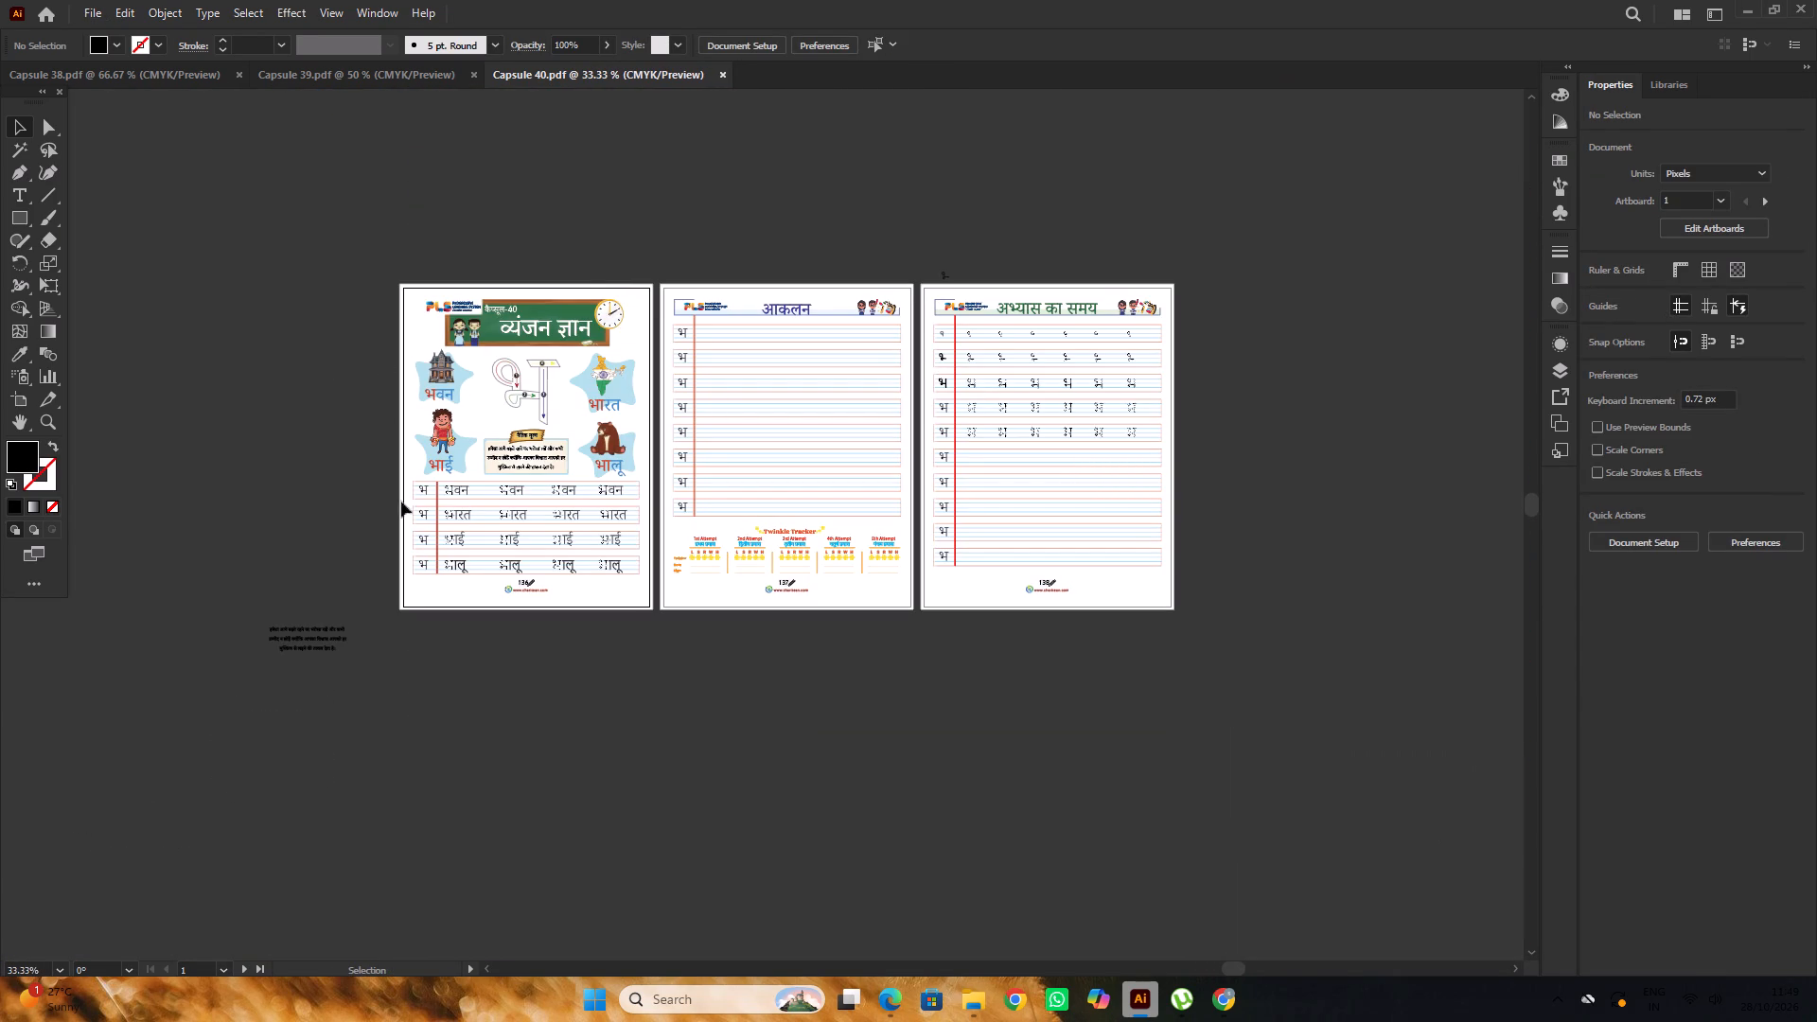
# Open Capsule 41 from the PRINT FINAL folder in Adobe Illustrator 2022.
pyautogui.click(816, 915)
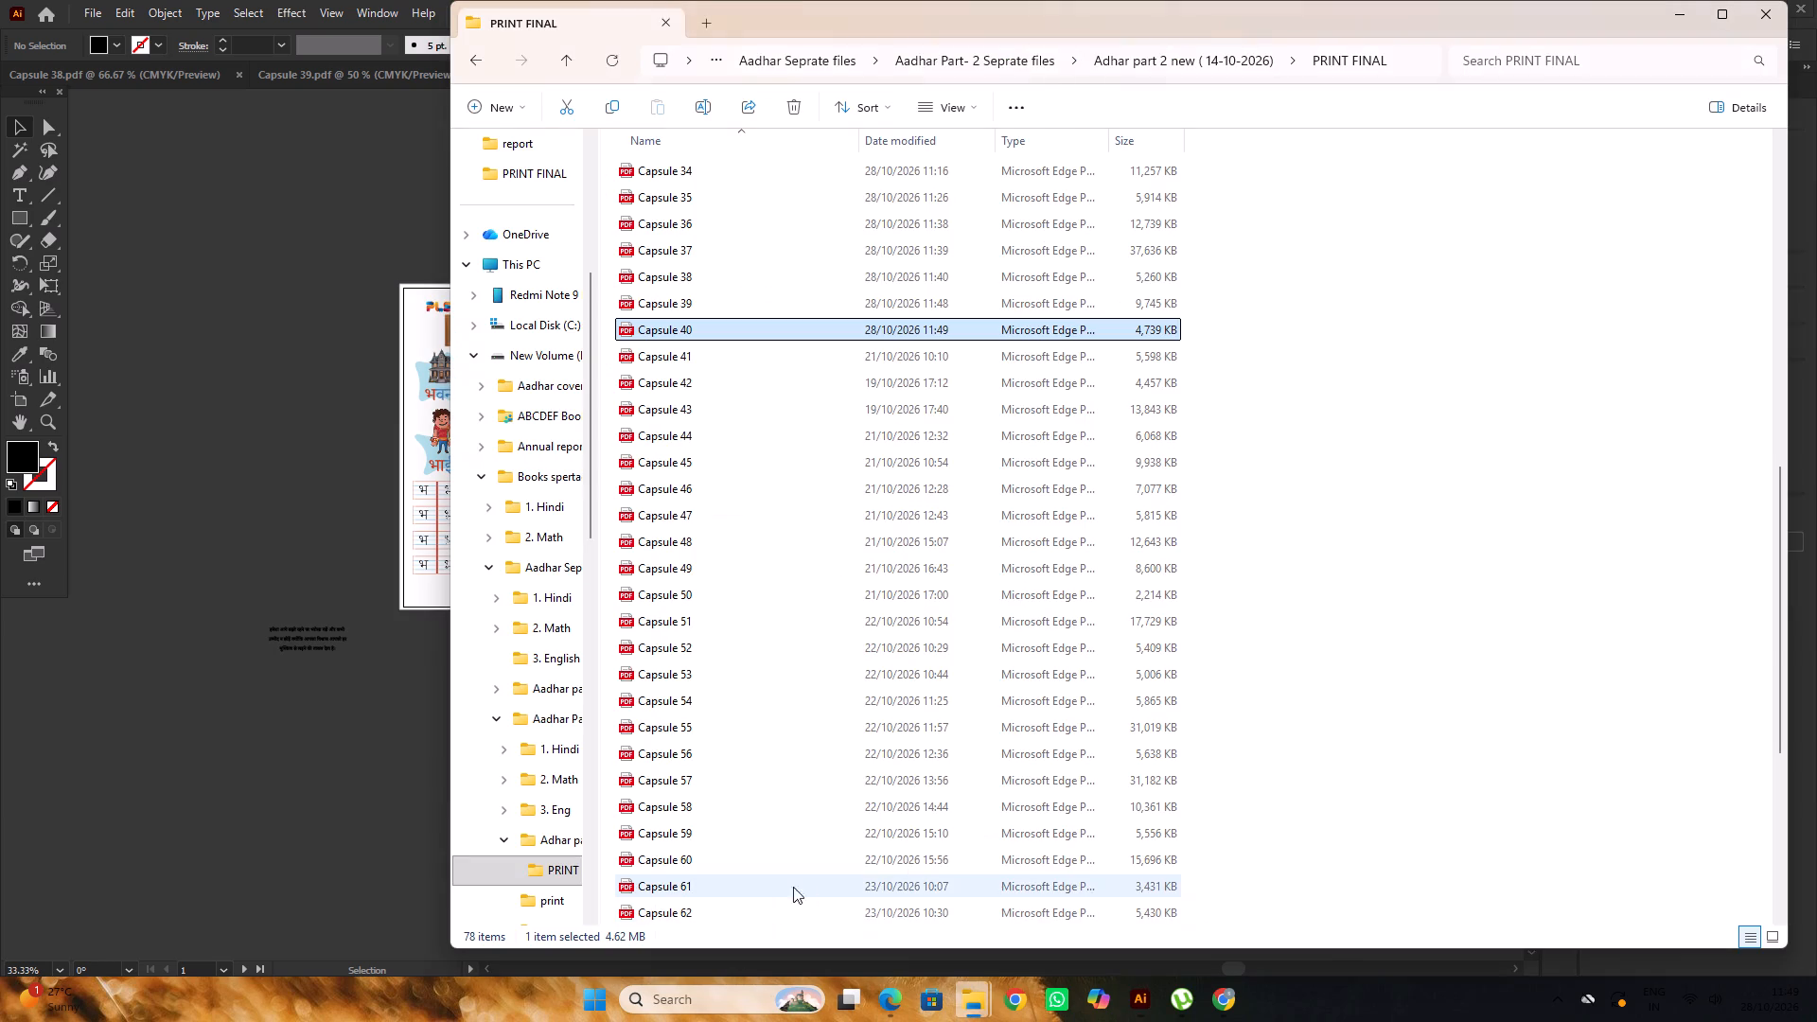
pyautogui.click(694, 356)
pyautogui.rightClick(694, 356)
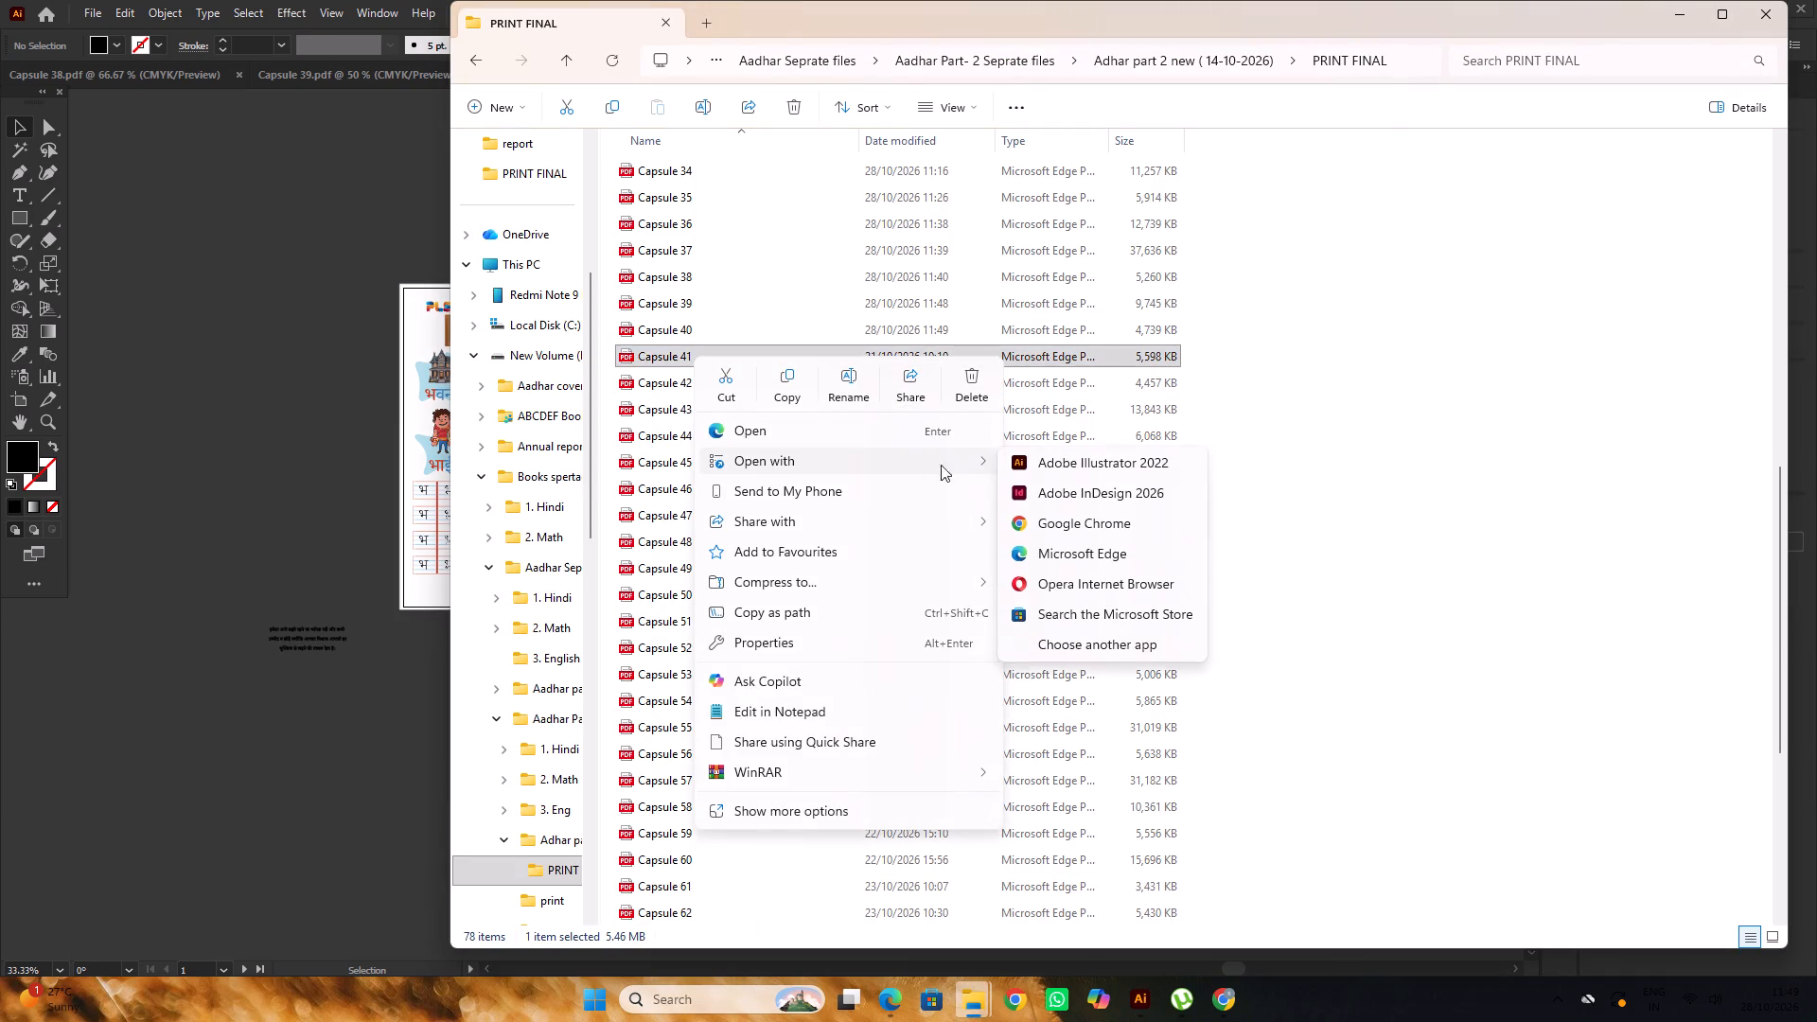
pyautogui.click(1070, 457)
# Align the 39 उनतालीस Thirty nine heading group to the horizontal centre of Capsule 41's first page.
pyautogui.scroll(1, 910, 426)
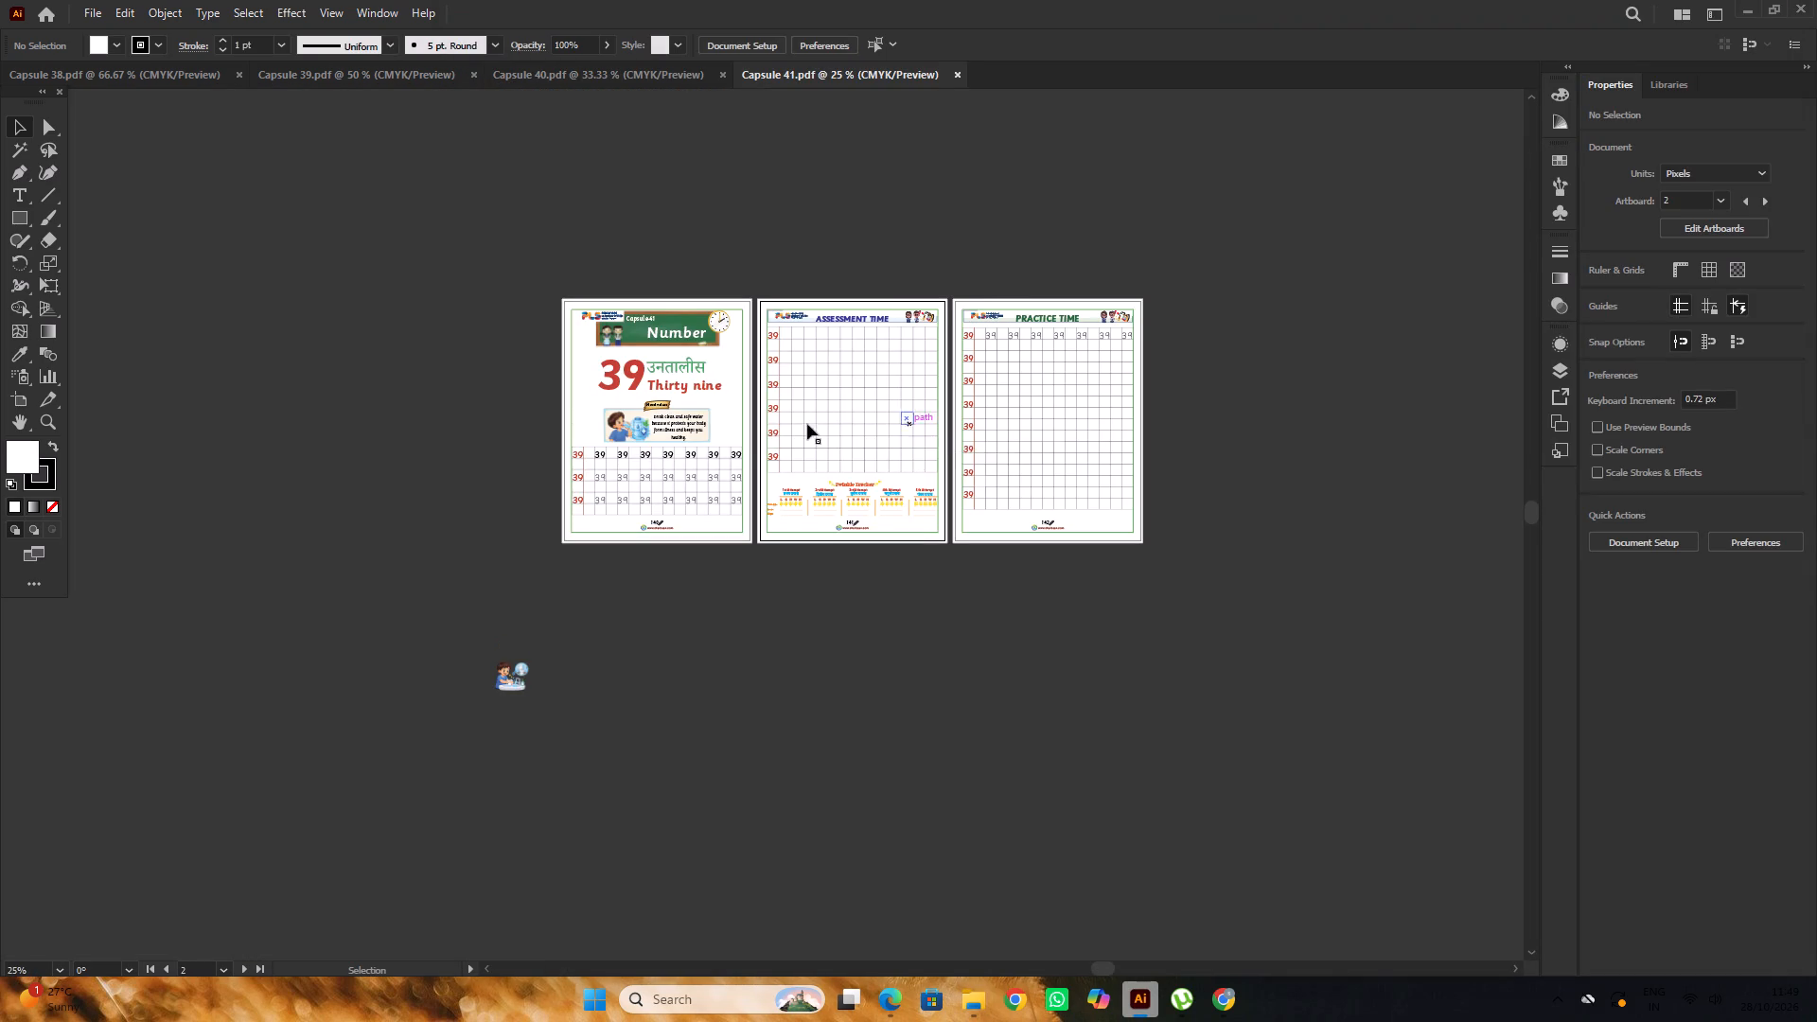
pyautogui.scroll(2, 807, 424)
pyautogui.click(694, 358)
pyautogui.click(1656, 739)
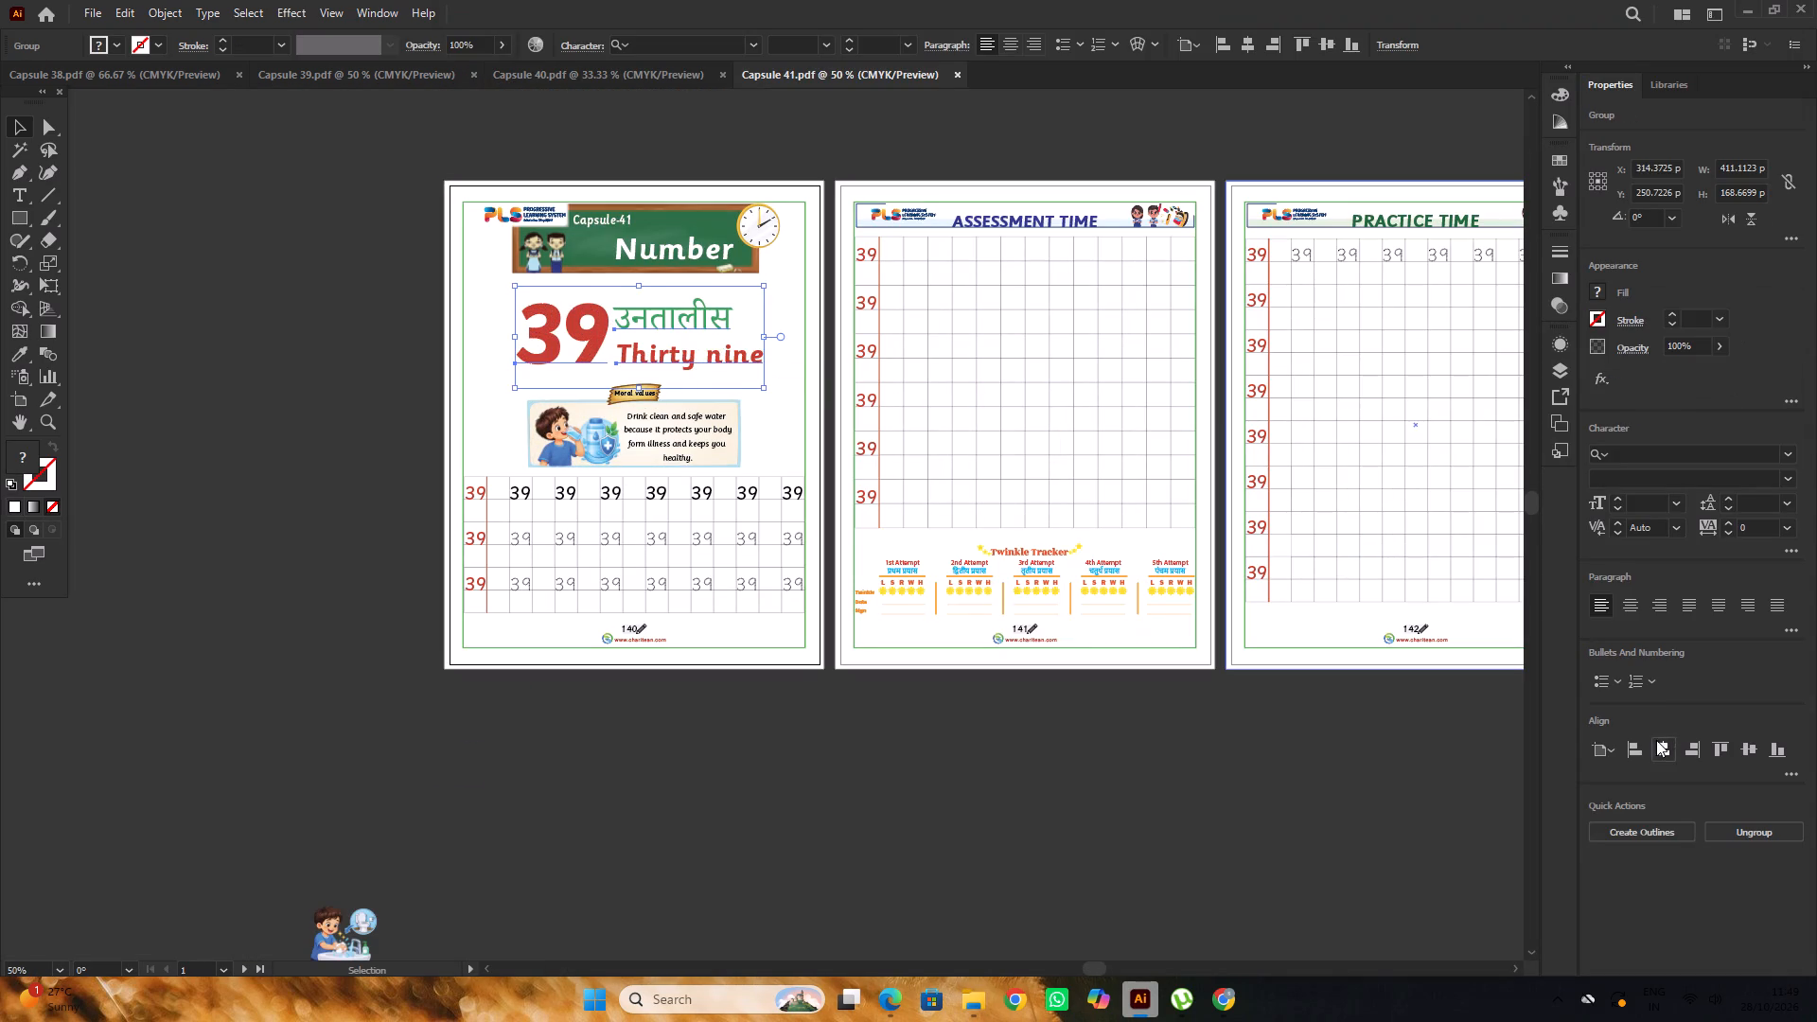
pyautogui.click(1212, 820)
# Check the page number on Capsule 40's last page to find where Capsule 41's numbering continues.
pyautogui.scroll(-4, 743, 500)
pyautogui.scroll(3, 747, 502)
pyautogui.keyDown('alt'); pyautogui.scroll(1, 680, 417); pyautogui.keyUp('alt')
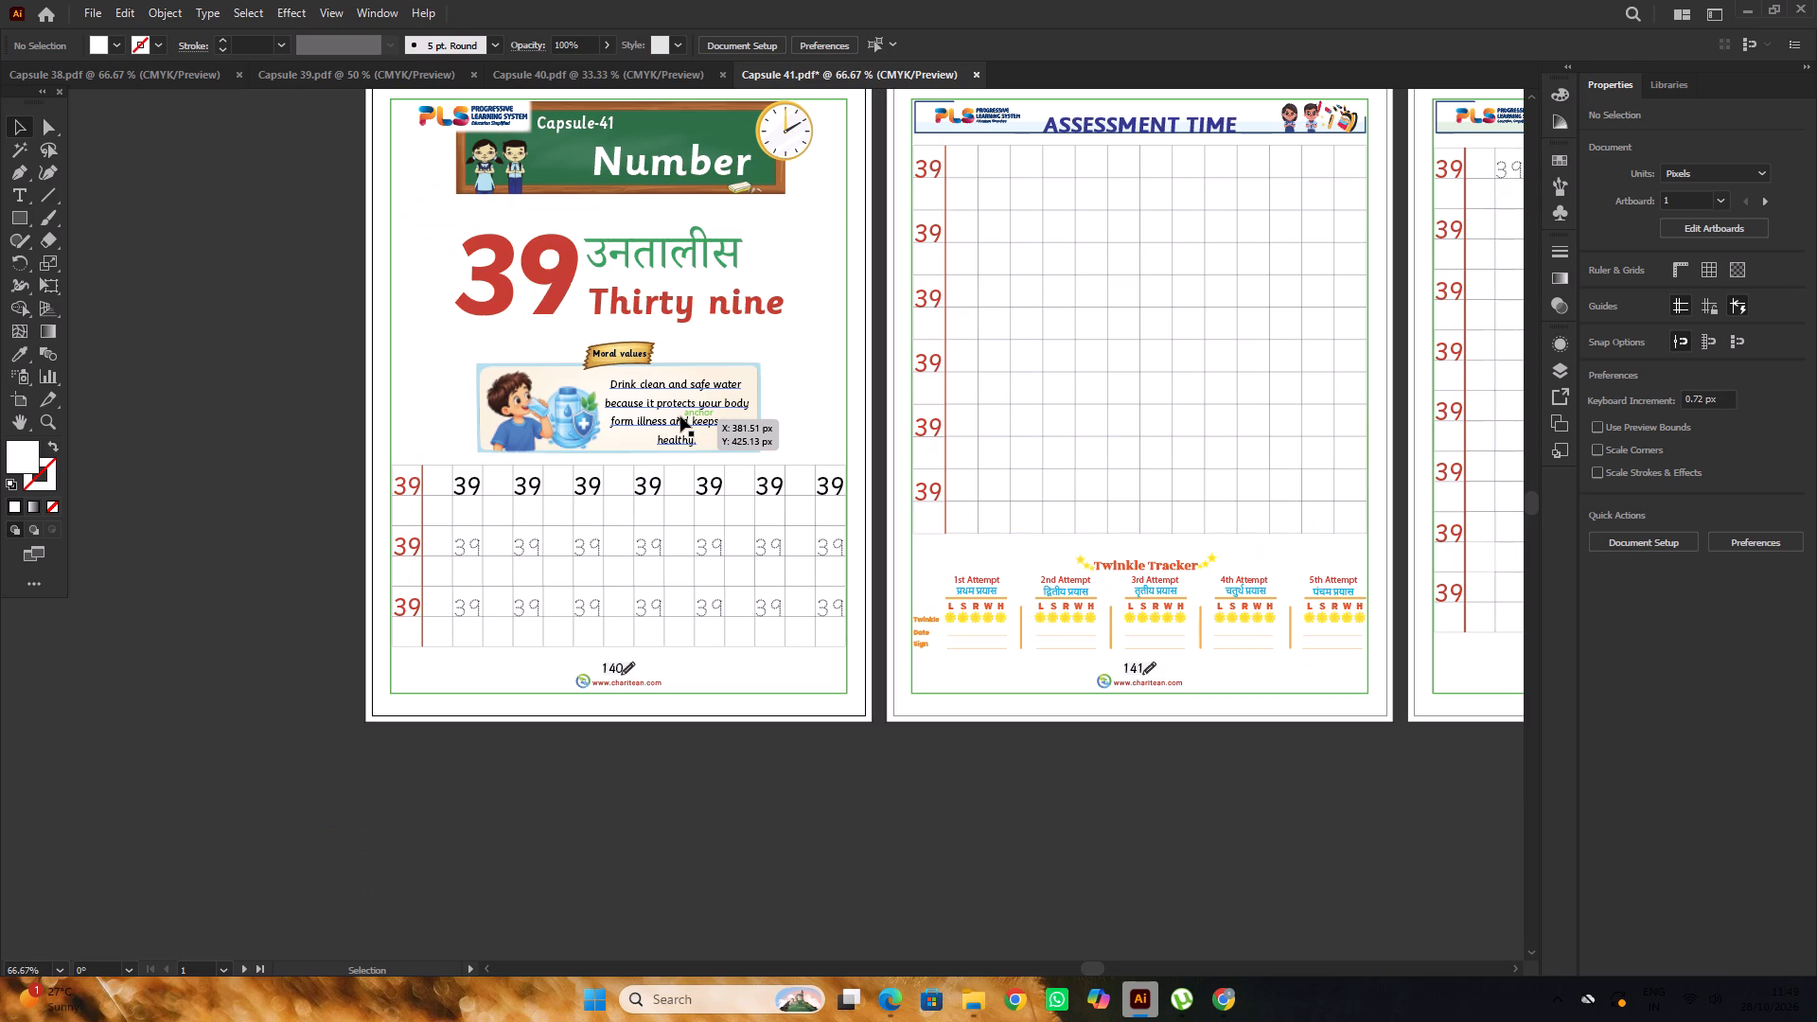
pyautogui.keyDown('alt'); pyautogui.scroll(-2, 680, 416); pyautogui.keyUp('alt')
pyautogui.press('space')
pyautogui.moveTo(1129, 740); pyautogui.dragTo(987, 730)
pyautogui.keyDown('alt'); pyautogui.scroll(1, 655, 575); pyautogui.keyUp('alt')
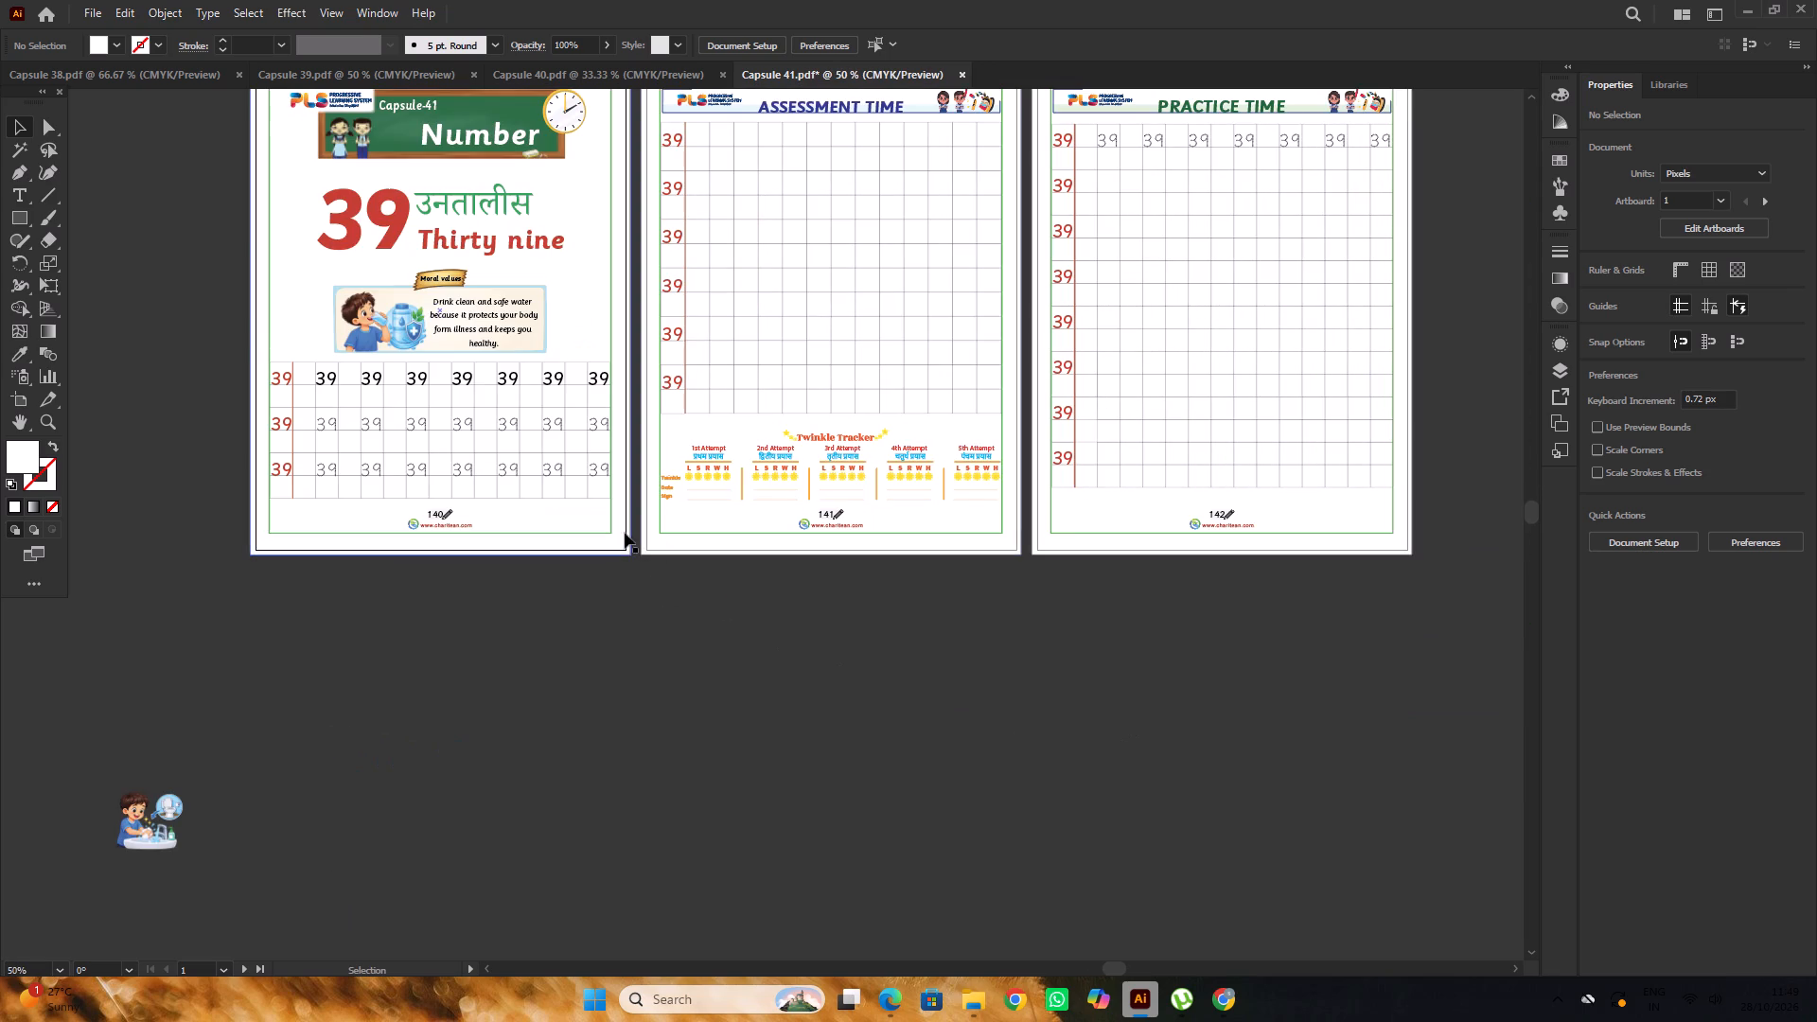
pyautogui.click(611, 65)
pyautogui.keyDown('alt'); pyautogui.scroll(2, 1064, 590); pyautogui.keyUp('alt')
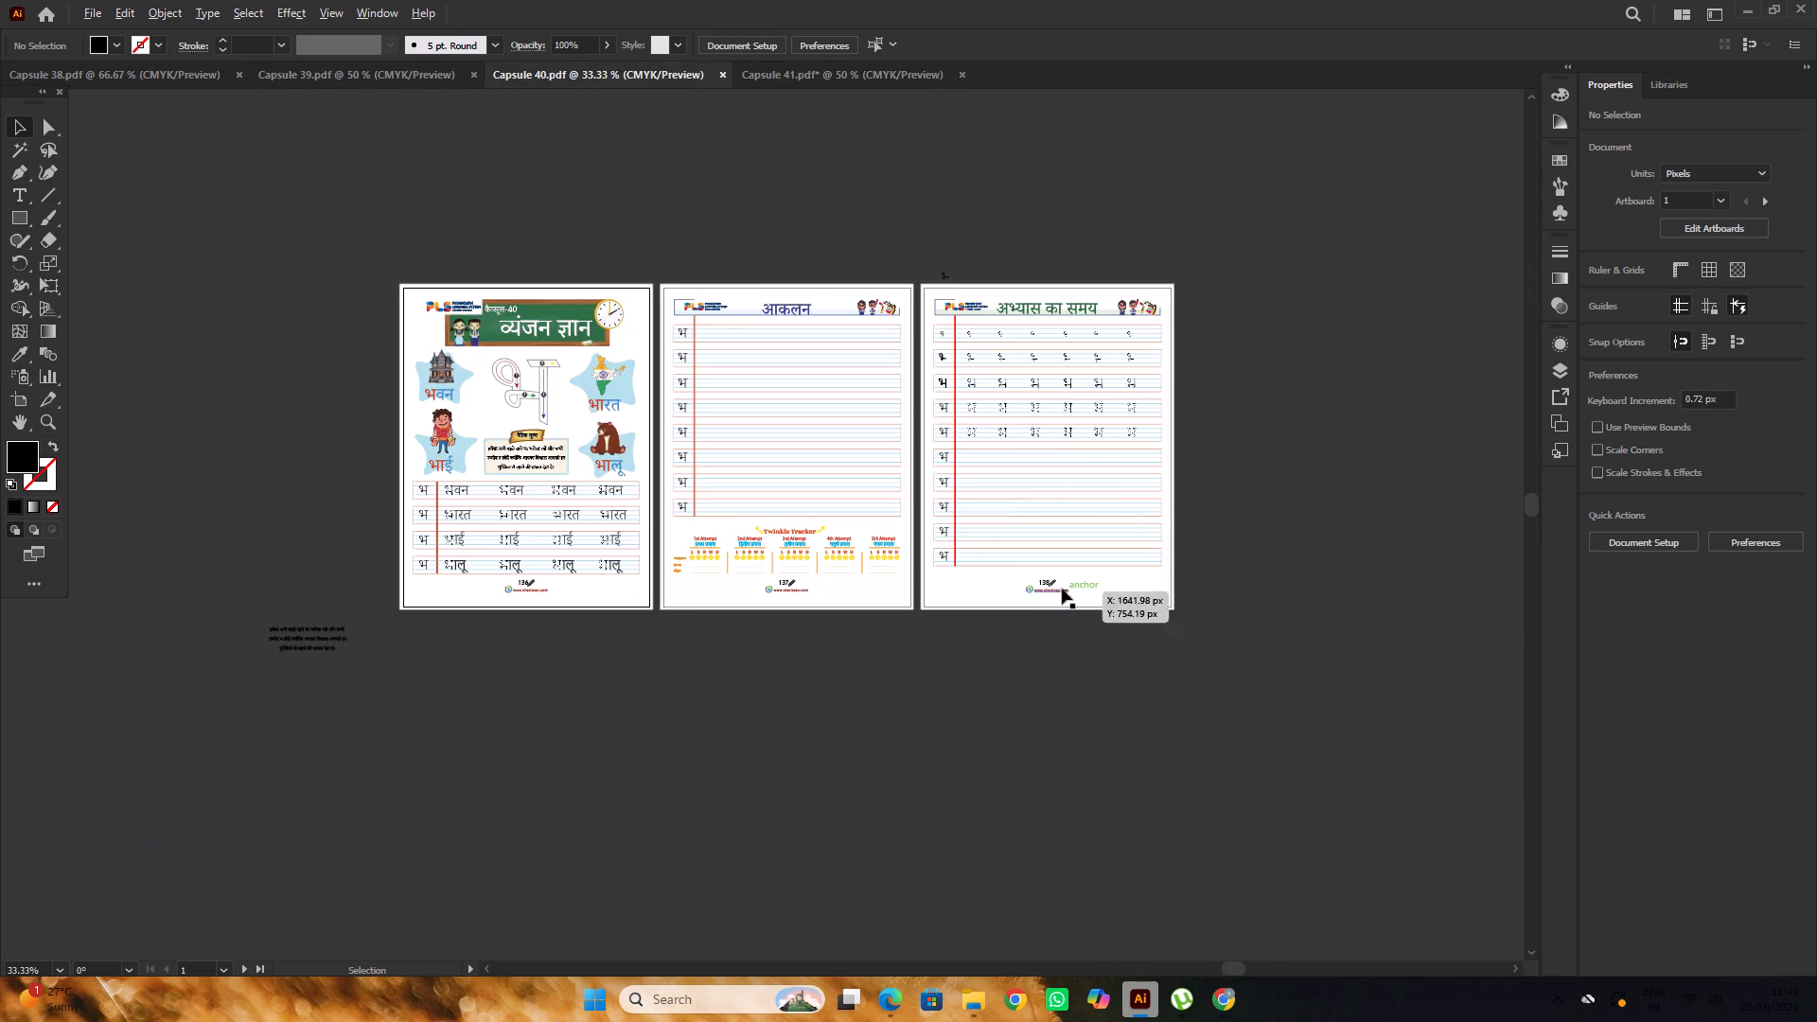
pyautogui.keyDown('alt'); pyautogui.scroll(2, 1062, 589); pyautogui.keyUp('alt')
pyautogui.keyDown('alt'); pyautogui.scroll(-3, 1118, 542); pyautogui.keyUp('alt')
# Renumber Capsule 41's first page as 139 and its second page, Assessment Time, as 140.
pyautogui.click(819, 75)
pyautogui.keyDown('alt'); pyautogui.scroll(3, 422, 503); pyautogui.keyUp('alt')
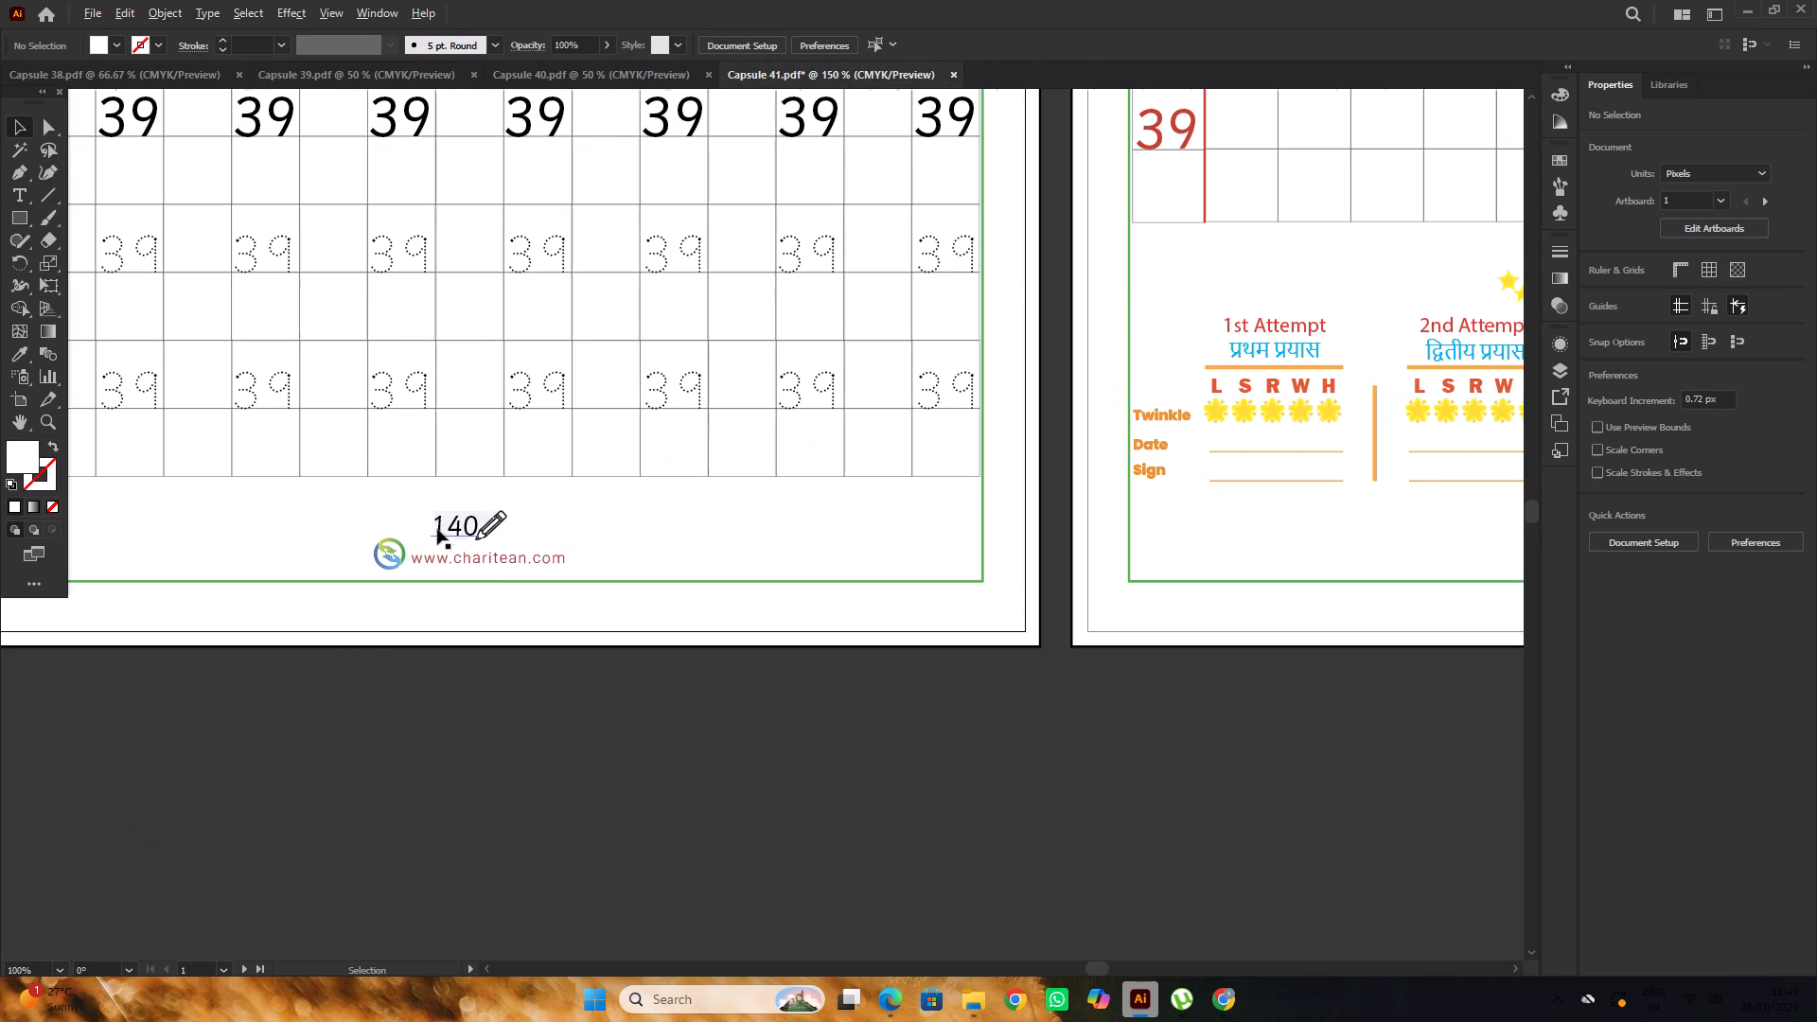
pyautogui.press('t')
pyautogui.keyDown('alt'); pyautogui.scroll(3, 464, 529); pyautogui.keyUp('alt')
pyautogui.moveTo(485, 520); pyautogui.dragTo(419, 538)
pyautogui.write('39')
pyautogui.keyDown('alt'); pyautogui.scroll(-4, 347, 512); pyautogui.keyUp('alt')
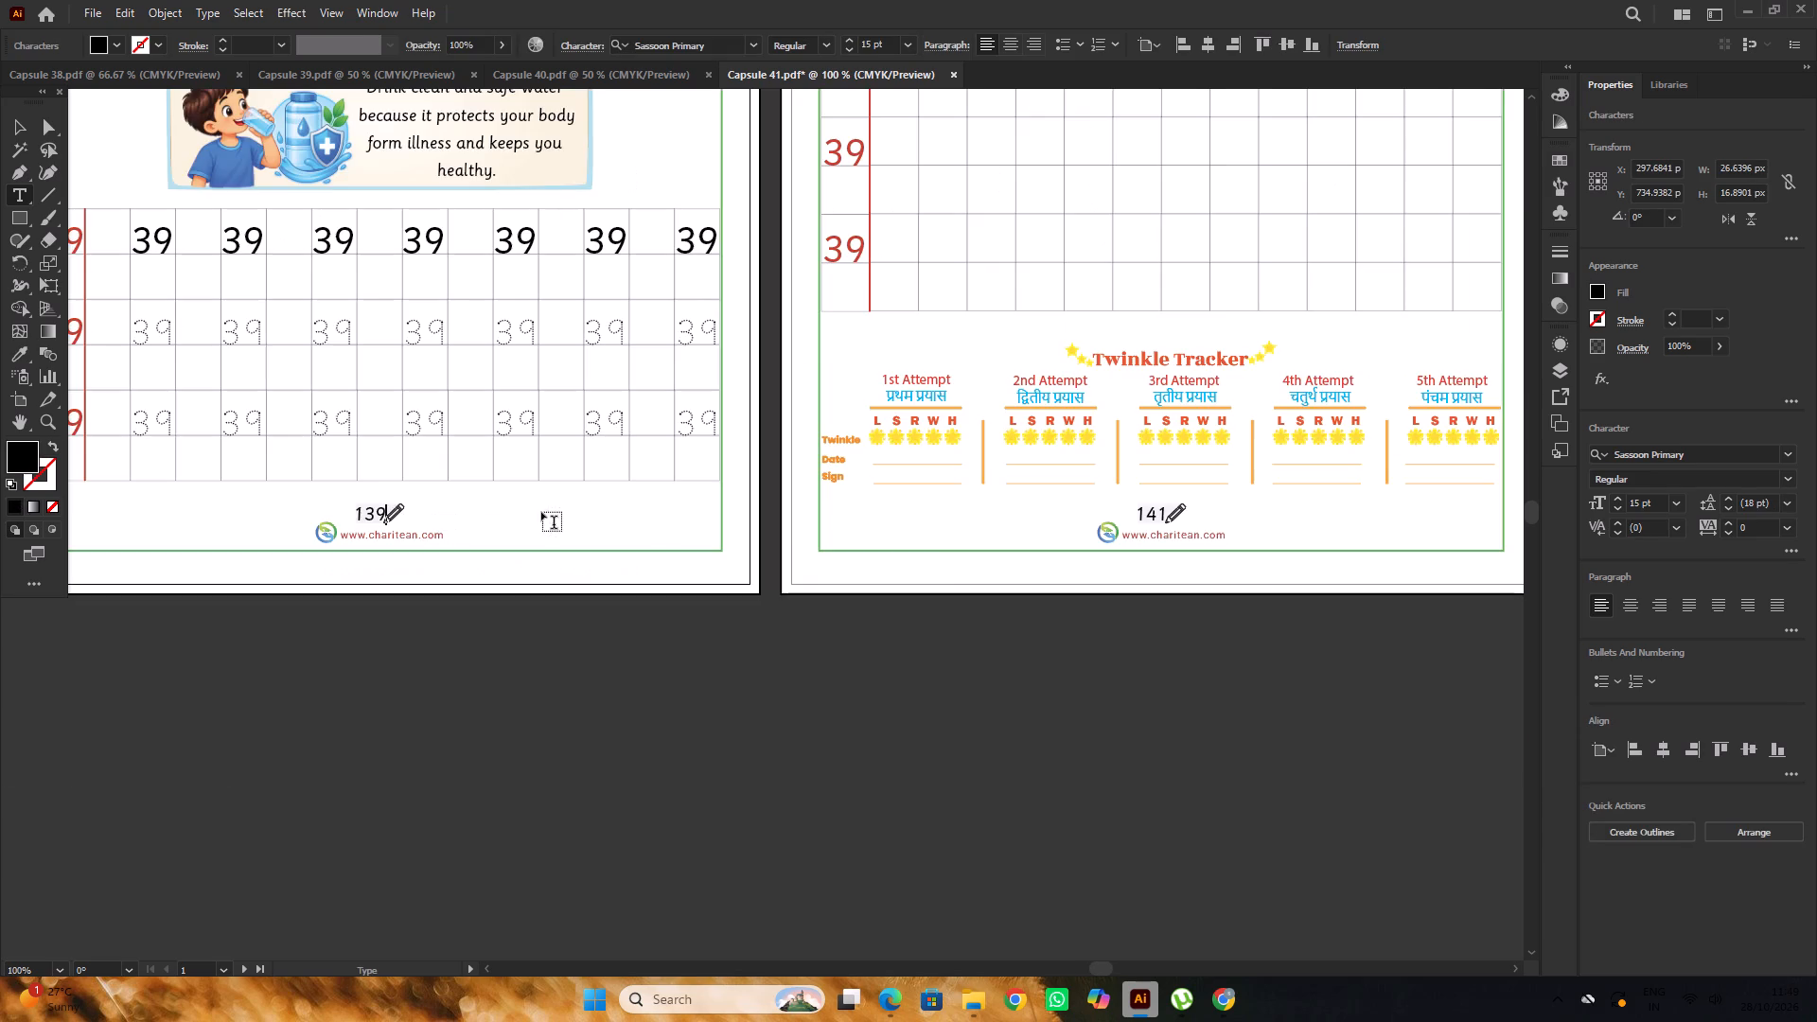
pyautogui.keyDown('alt'); pyautogui.scroll(4, 1244, 504); pyautogui.keyUp('alt')
pyautogui.moveTo(1124, 520); pyautogui.dragTo(1109, 530)
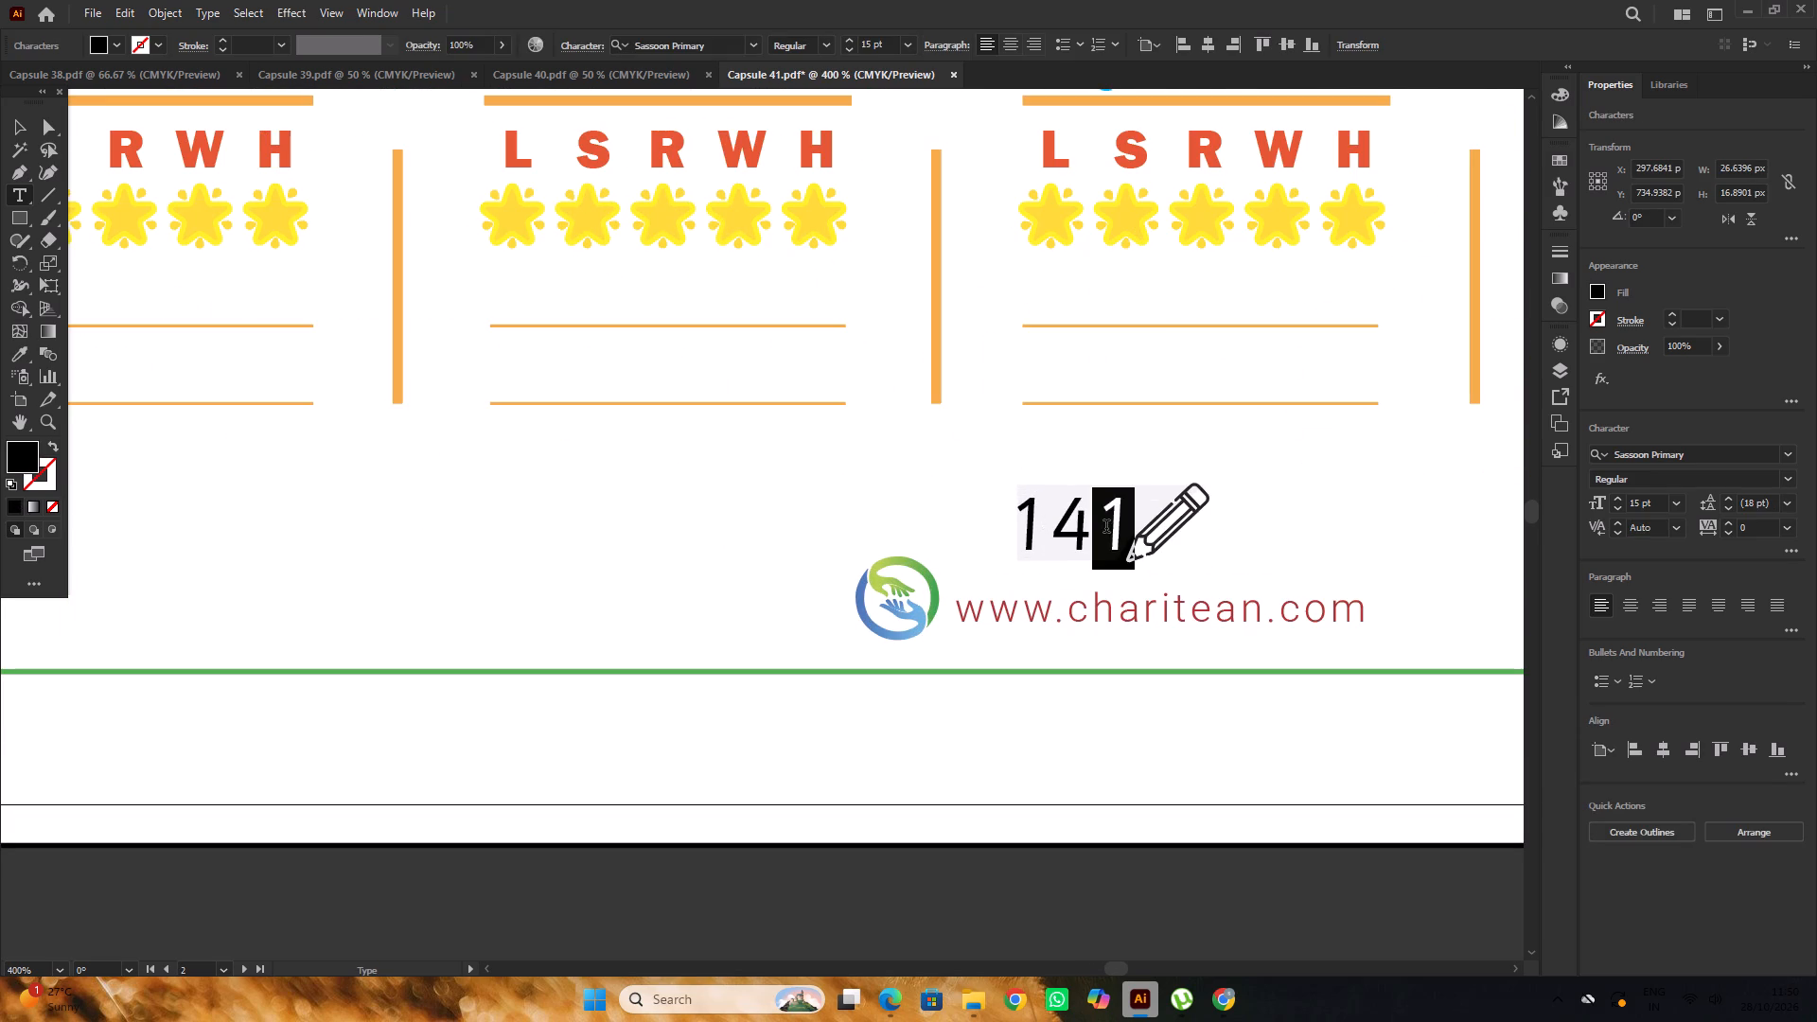
pyautogui.press('0')
# Renumber Capsule 41's third page, Practice Time, as 141.
pyautogui.keyDown('alt'); pyautogui.scroll(-5, 439, 546); pyautogui.keyUp('alt')
pyautogui.keyDown('alt'); pyautogui.scroll(4, 1070, 540); pyautogui.keyUp('alt')
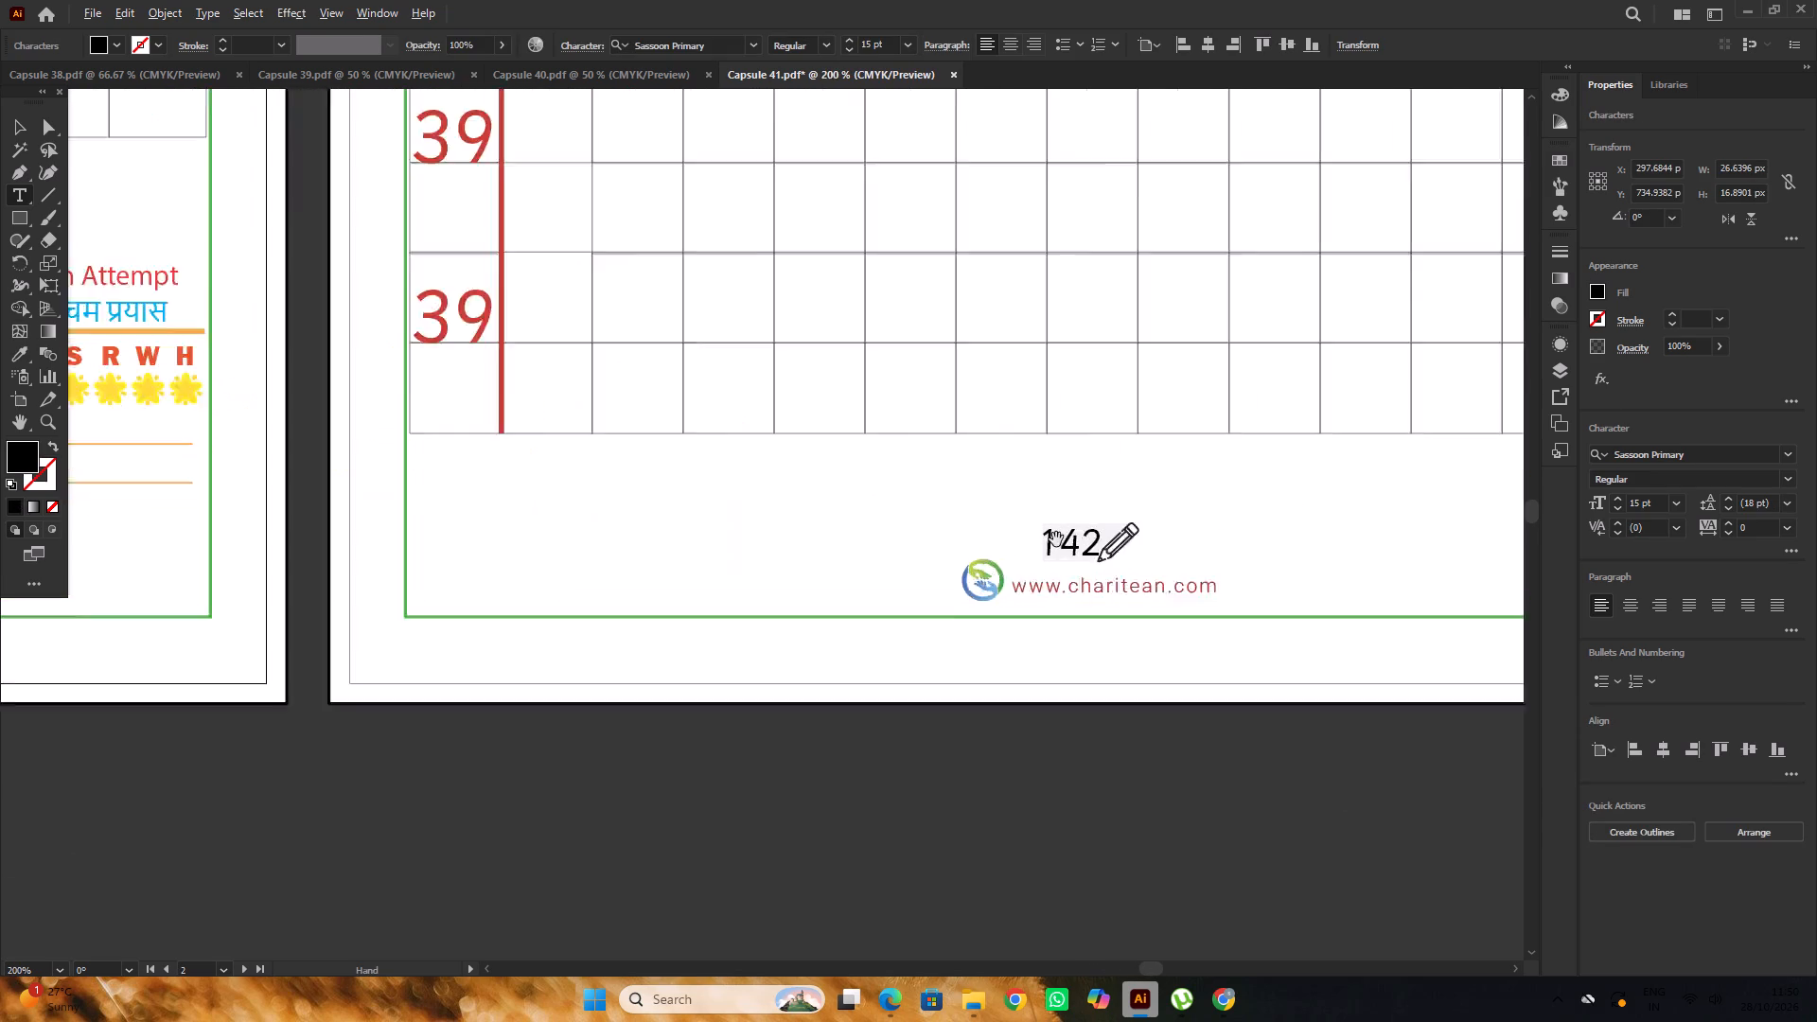
pyautogui.moveTo(1115, 549); pyautogui.dragTo(1105, 555)
pyautogui.press('1')
pyautogui.keyDown('alt'); pyautogui.scroll(-2, 1101, 559); pyautogui.keyUp('alt')
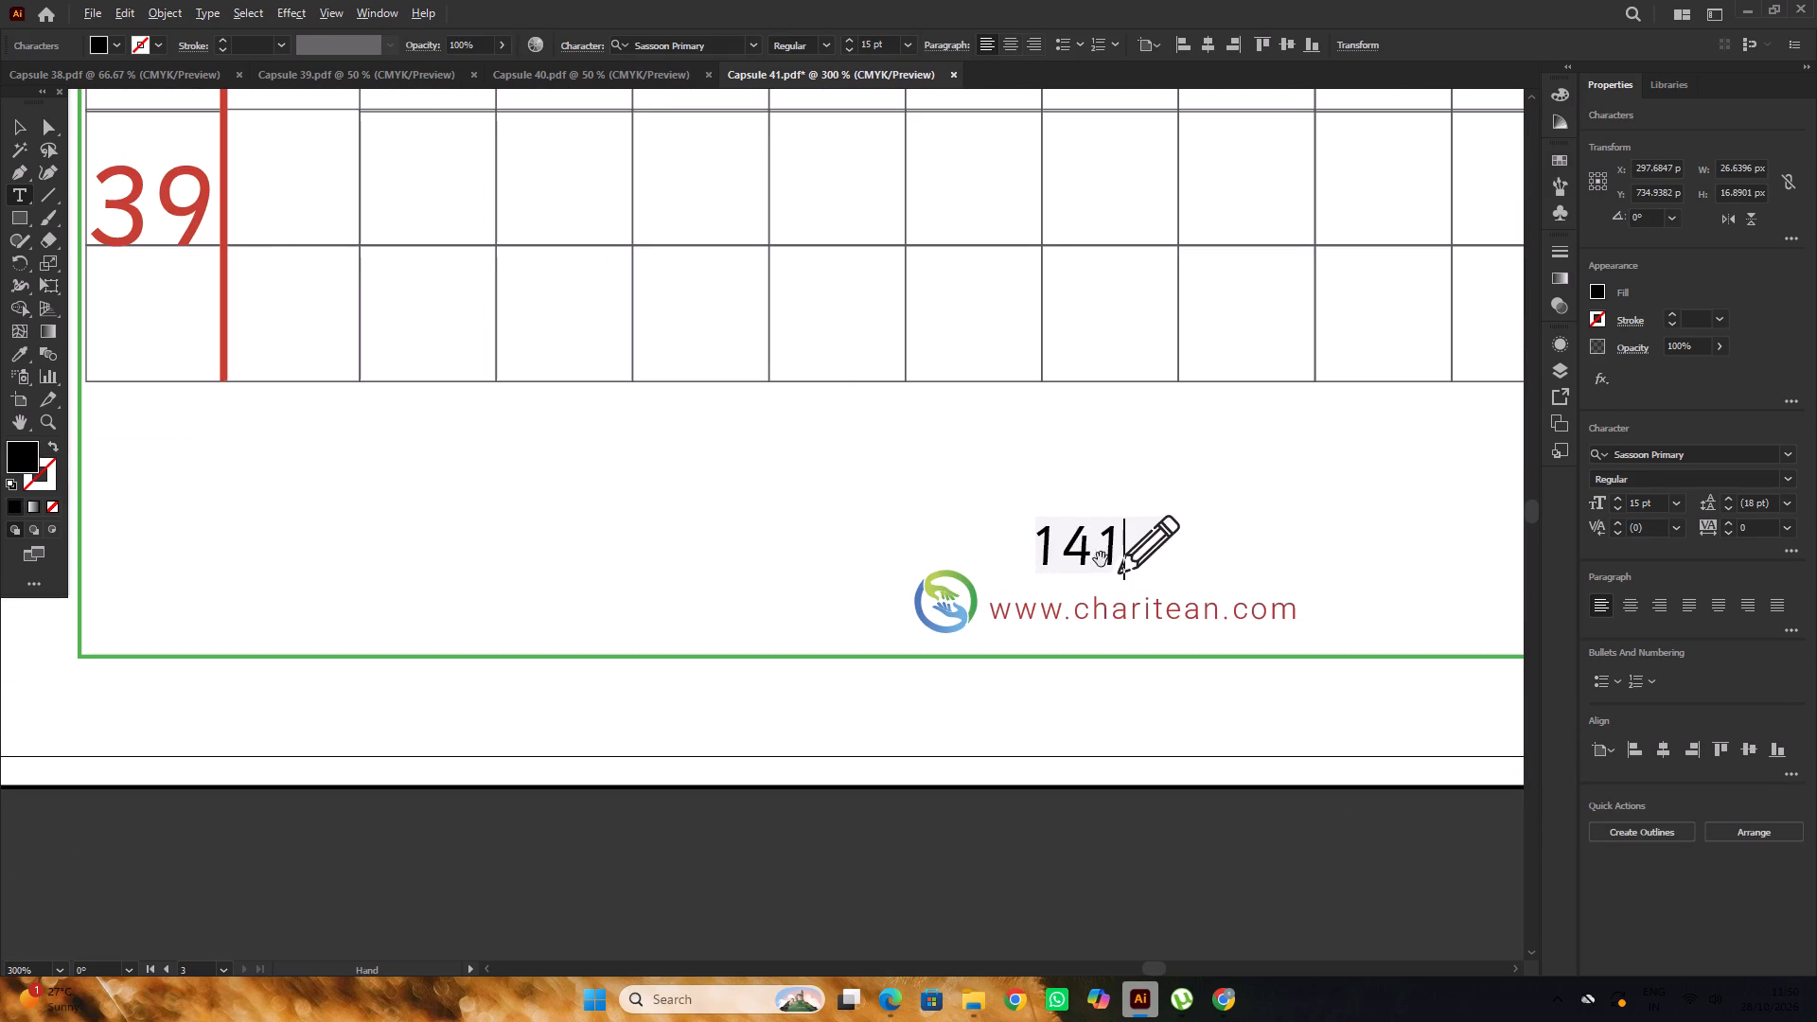
pyautogui.keyDown('alt'); pyautogui.scroll(-5, 1101, 559); pyautogui.keyUp('alt')
pyautogui.click(18, 129)
pyautogui.click(302, 230)
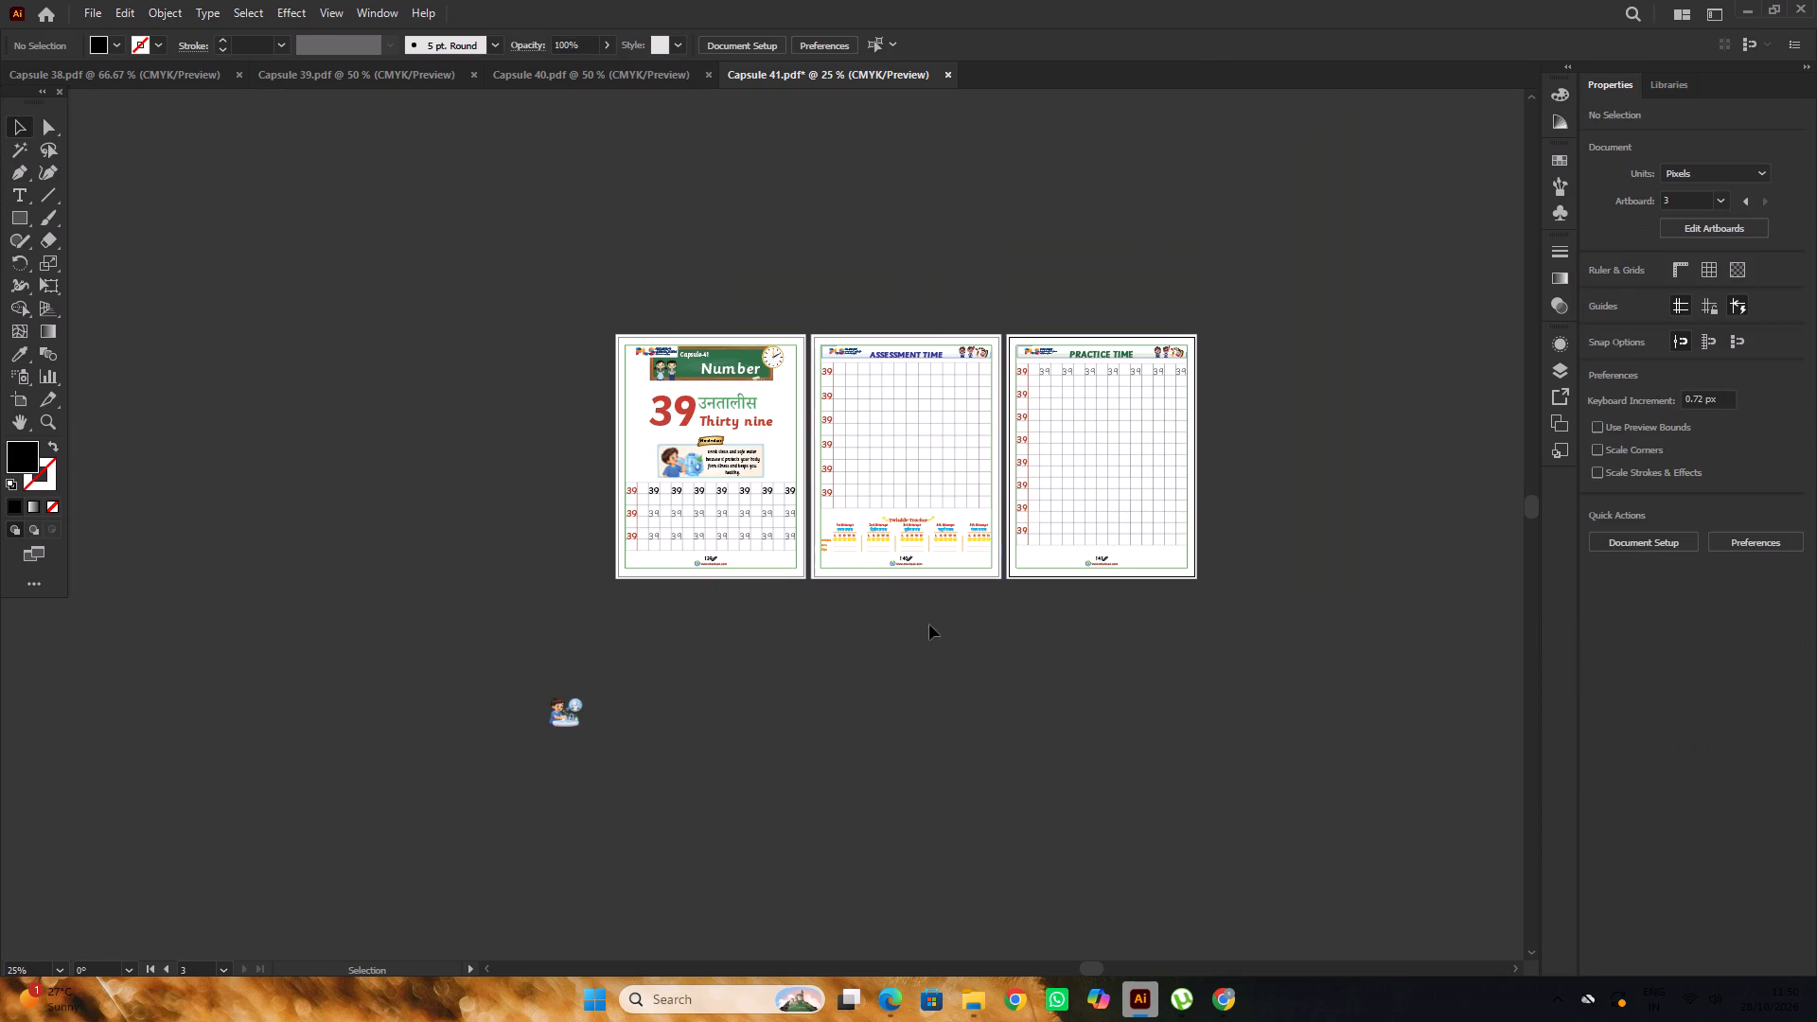
# Unlock all objects in Capsule 41 and delete the green border rectangles from its three pages.
pyautogui.hotkey('ctrl', 'alt', '2')
pyautogui.click(1014, 697)
pyautogui.keyDown('alt'); pyautogui.scroll(2, 965, 610); pyautogui.keyUp('alt')
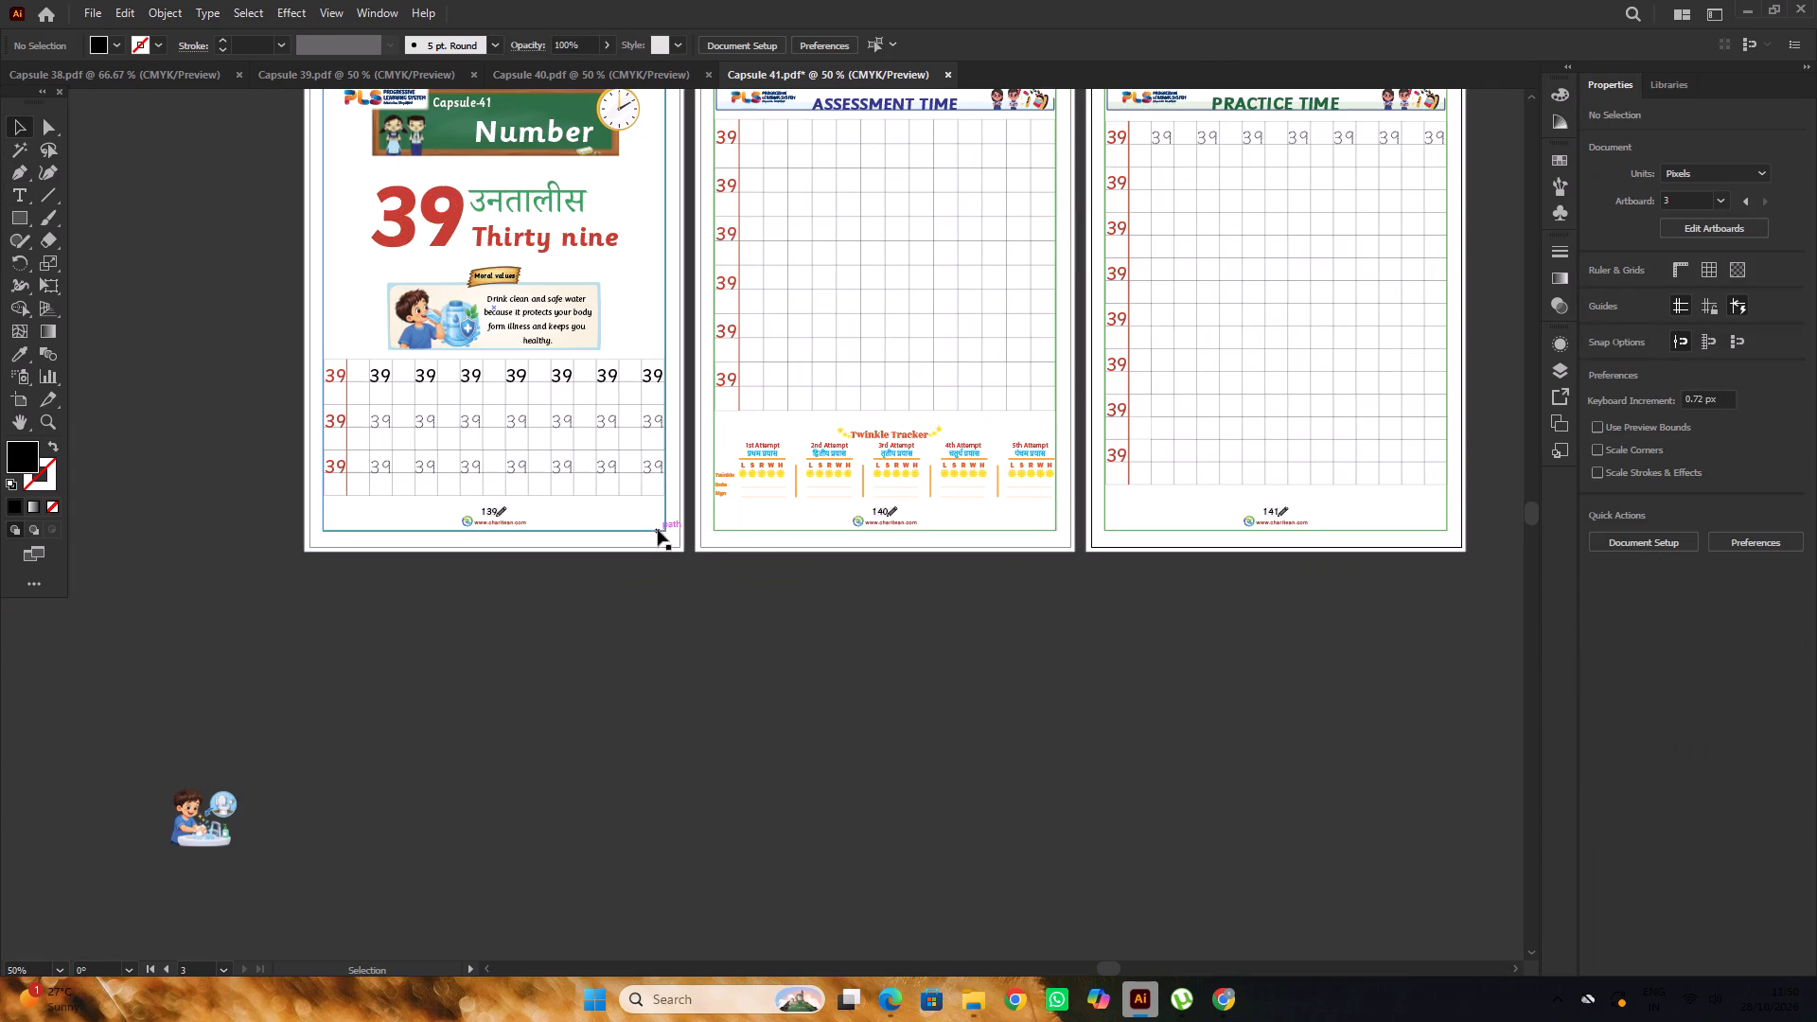
pyautogui.click(658, 529)
pyautogui.keyDown('shift'); pyautogui.click(765, 530); pyautogui.keyUp('shift')
pyautogui.keyDown('alt'); pyautogui.scroll(-2, 761, 530); pyautogui.keyUp('alt')
pyautogui.keyDown('alt'); pyautogui.scroll(2, 1001, 525); pyautogui.keyUp('alt')
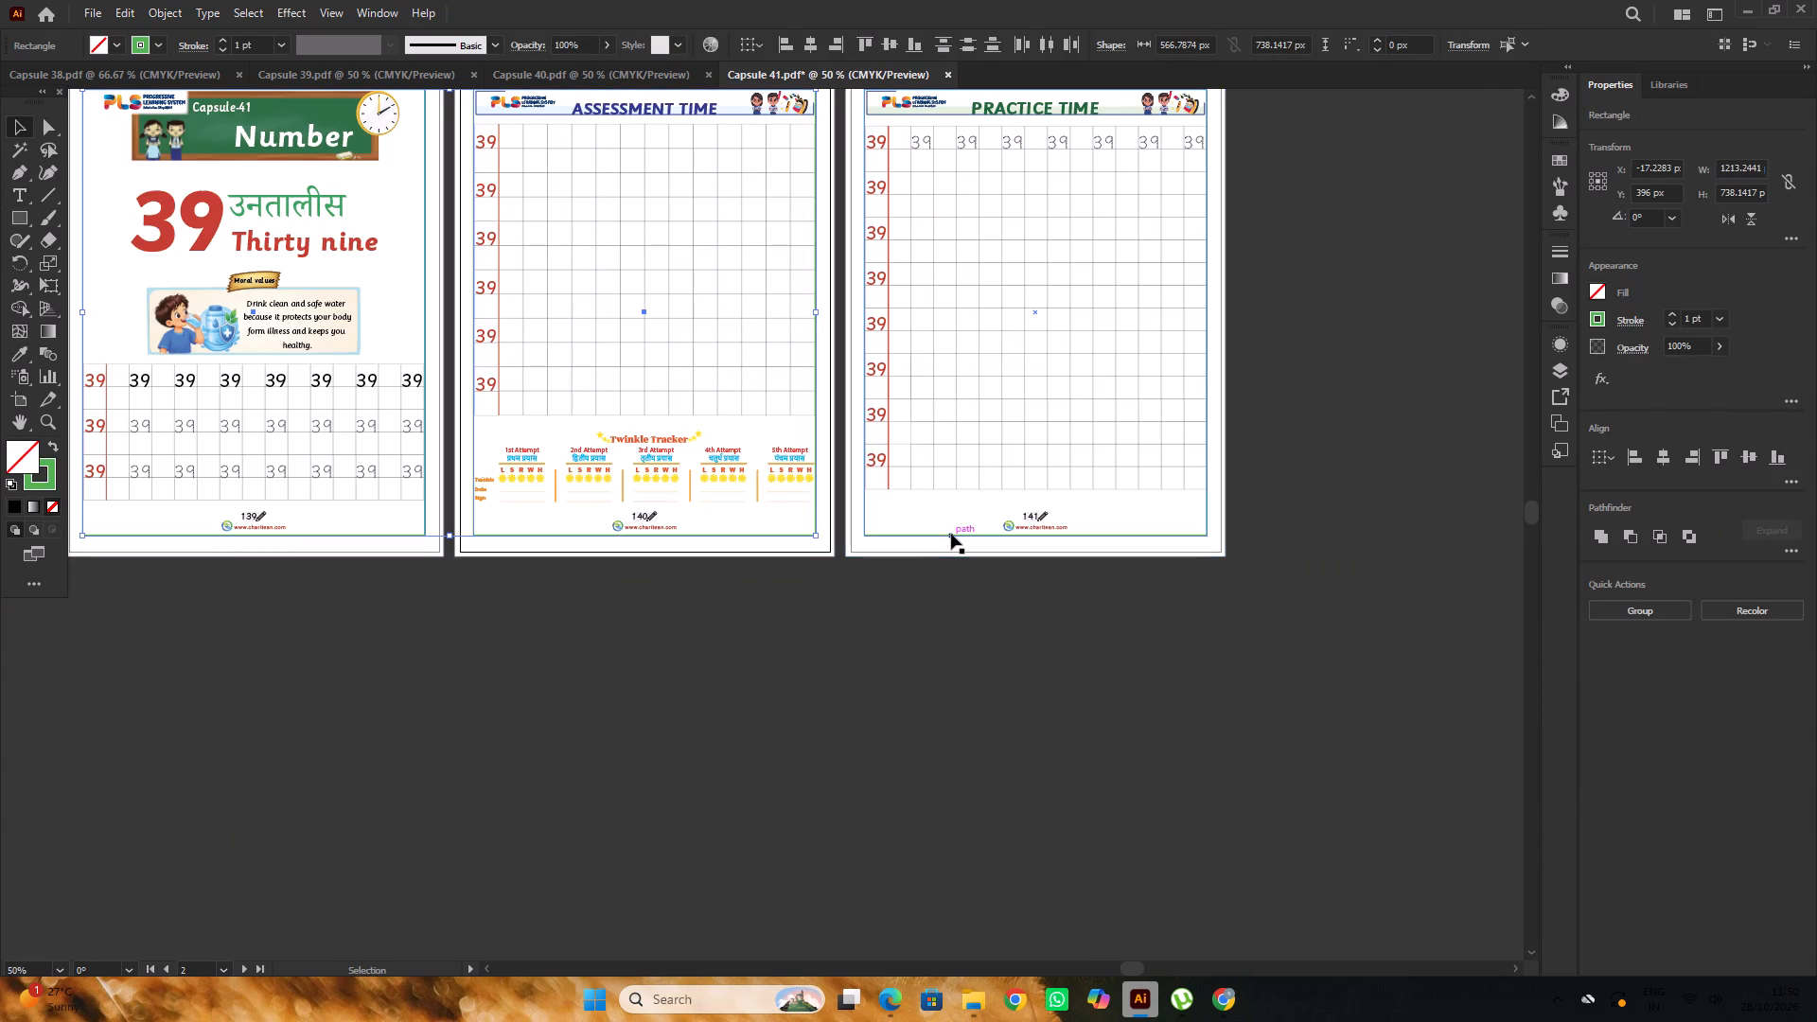
pyautogui.keyDown('shift'); pyautogui.click(951, 535); pyautogui.keyUp('shift')
pyautogui.press('Delete')
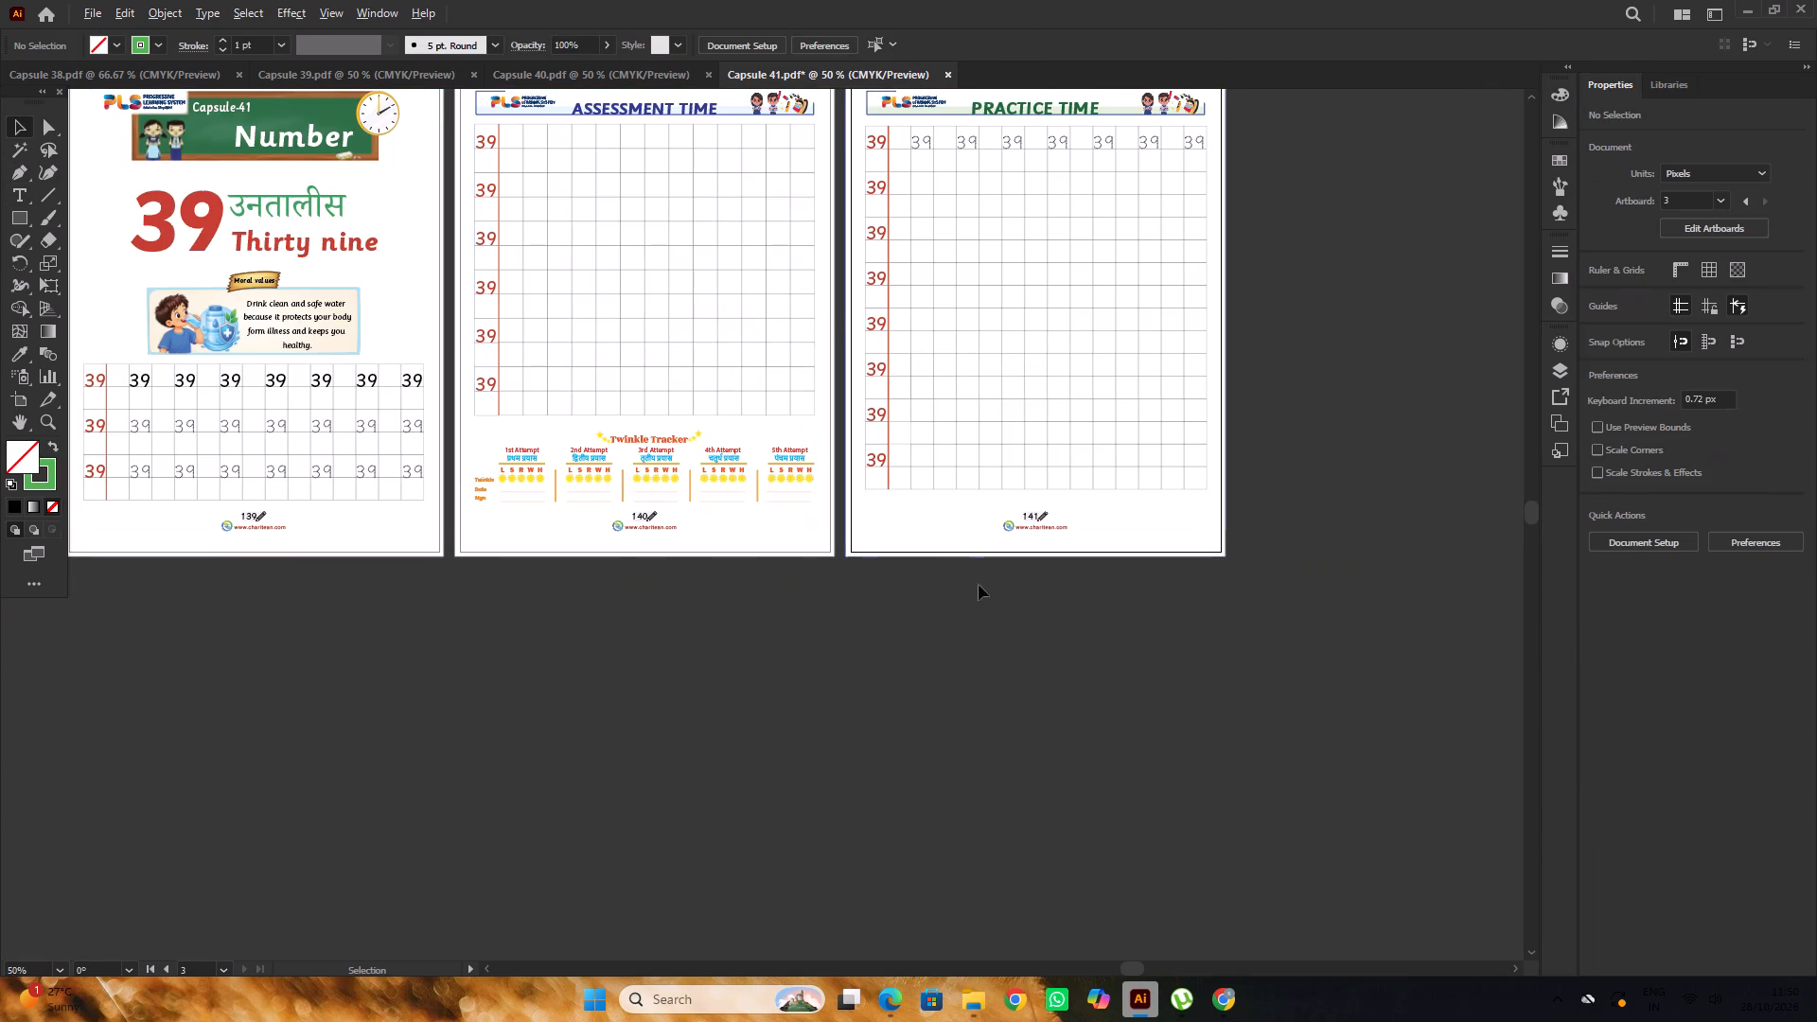
pyautogui.scroll(-5, 979, 588)
pyautogui.click(1009, 607)
# Look over the three pages of Capsule 41 and save the document.
pyautogui.scroll(4, 830, 527)
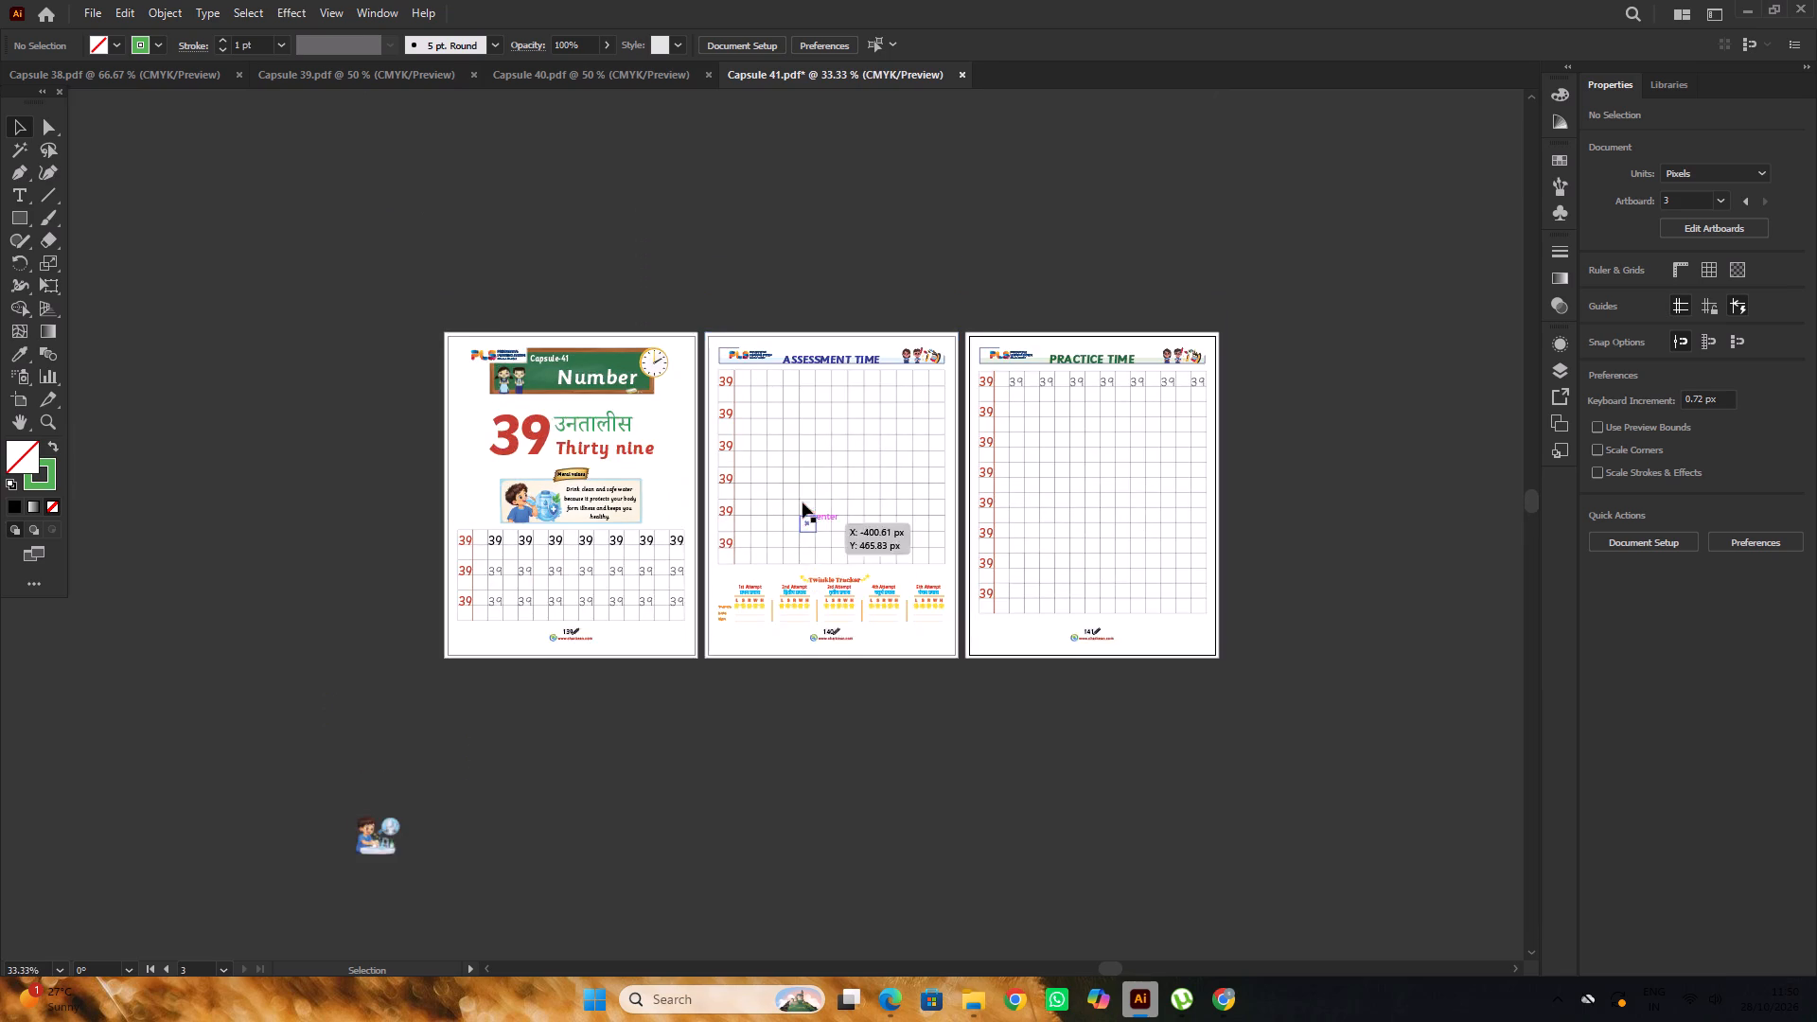
pyautogui.scroll(3, 803, 502)
pyautogui.keyDown('alt'); pyautogui.scroll(-1, 599, 365); pyautogui.keyUp('alt')
pyautogui.click(609, 245)
pyautogui.hotkey('ctrl', 's')
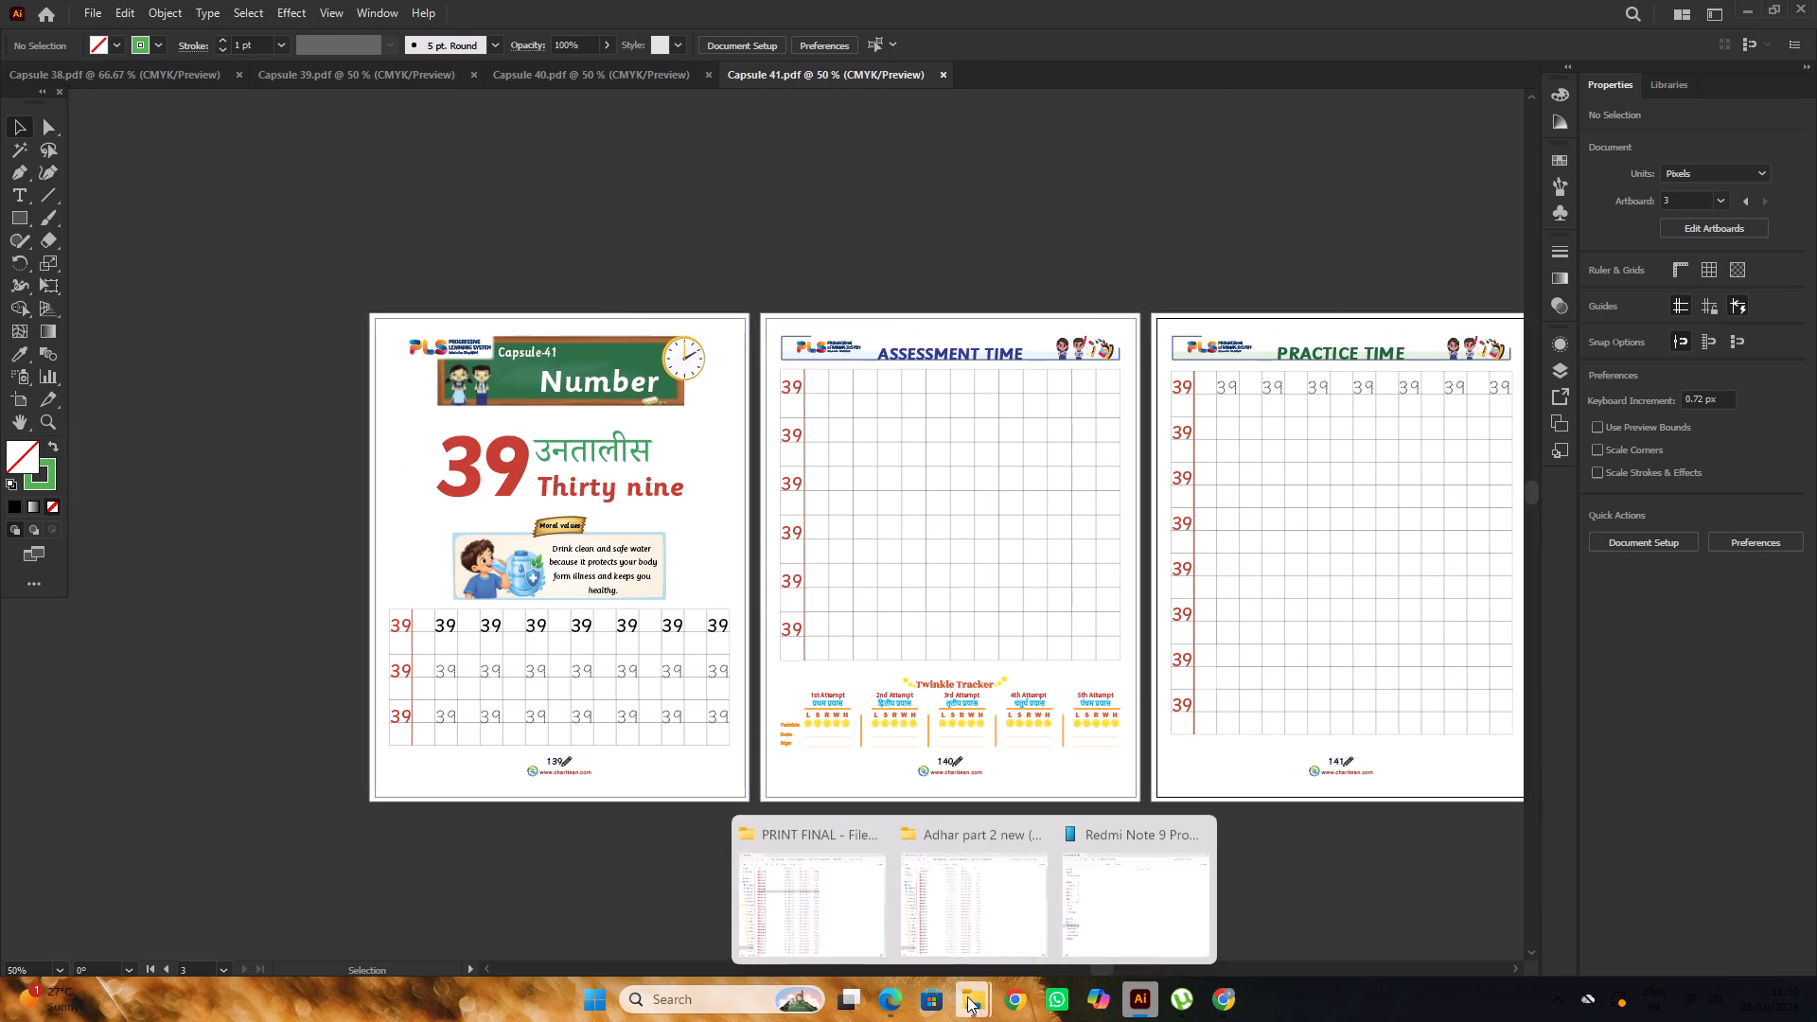
# Open Capsule 42 from the PRINT FINAL folder in Adobe Illustrator 2022.
pyautogui.click(739, 874)
pyautogui.click(679, 388)
pyautogui.rightClick(679, 387)
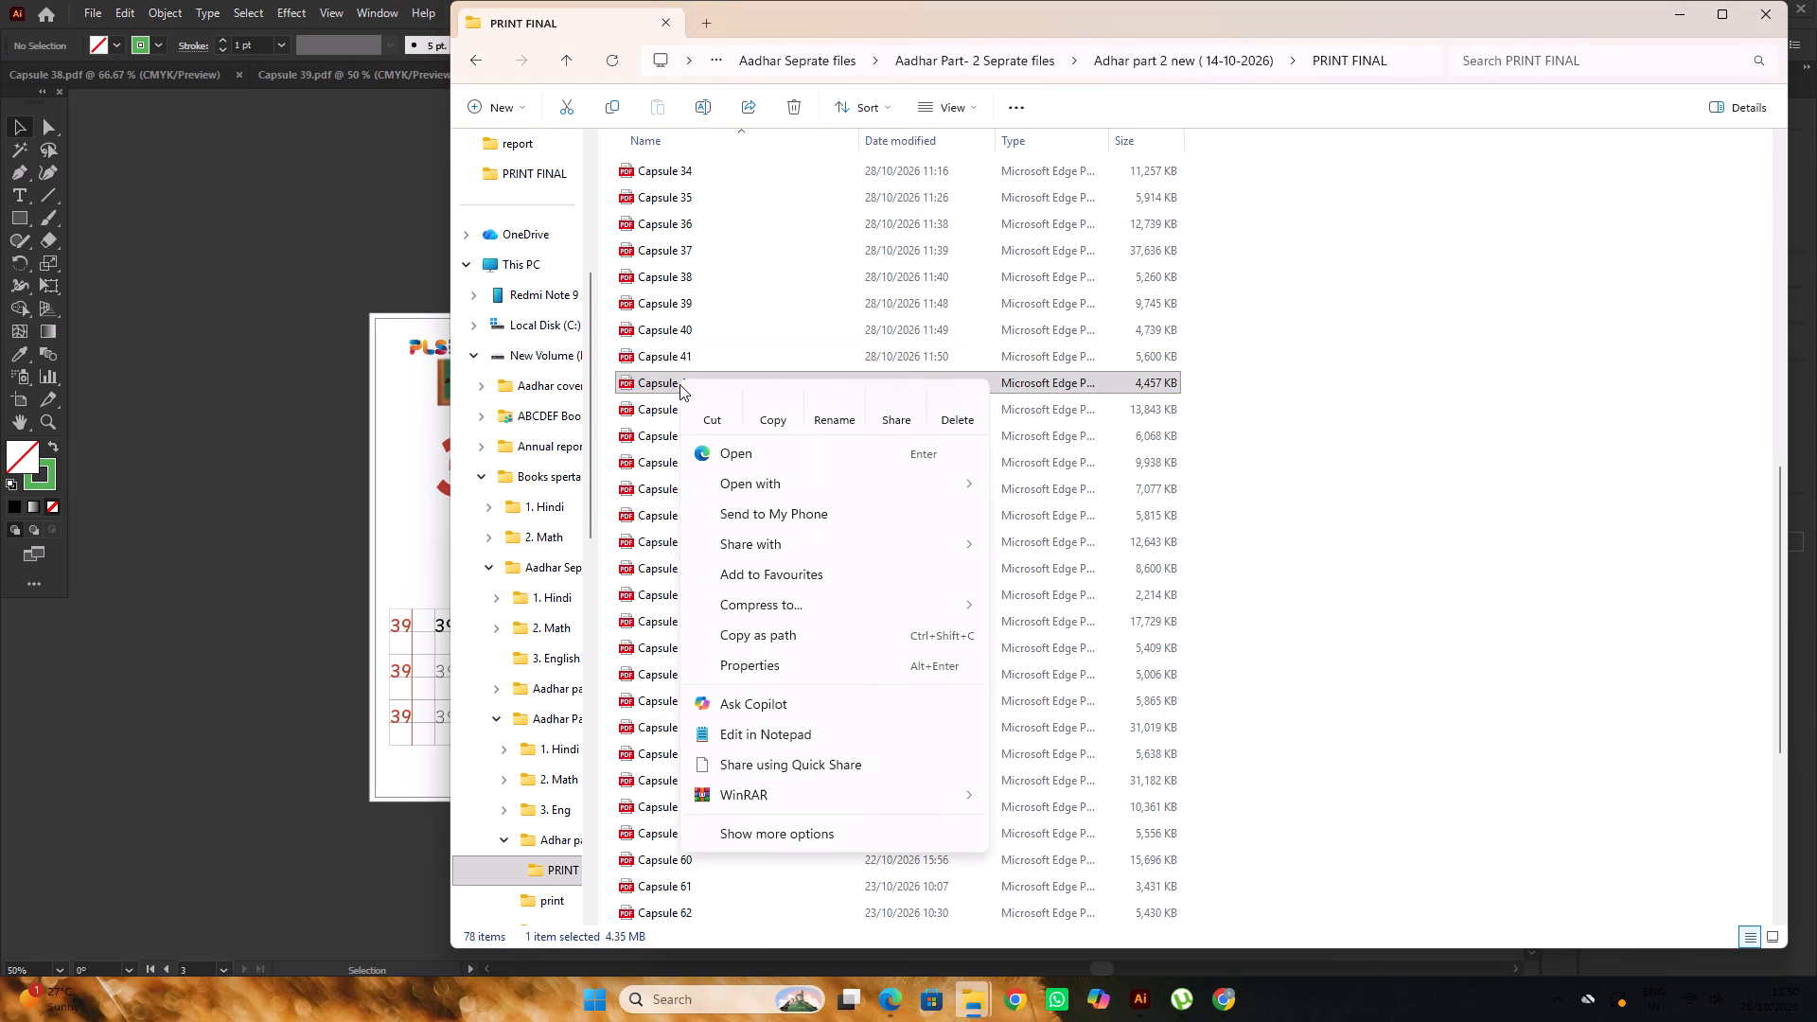
pyautogui.click(1072, 487)
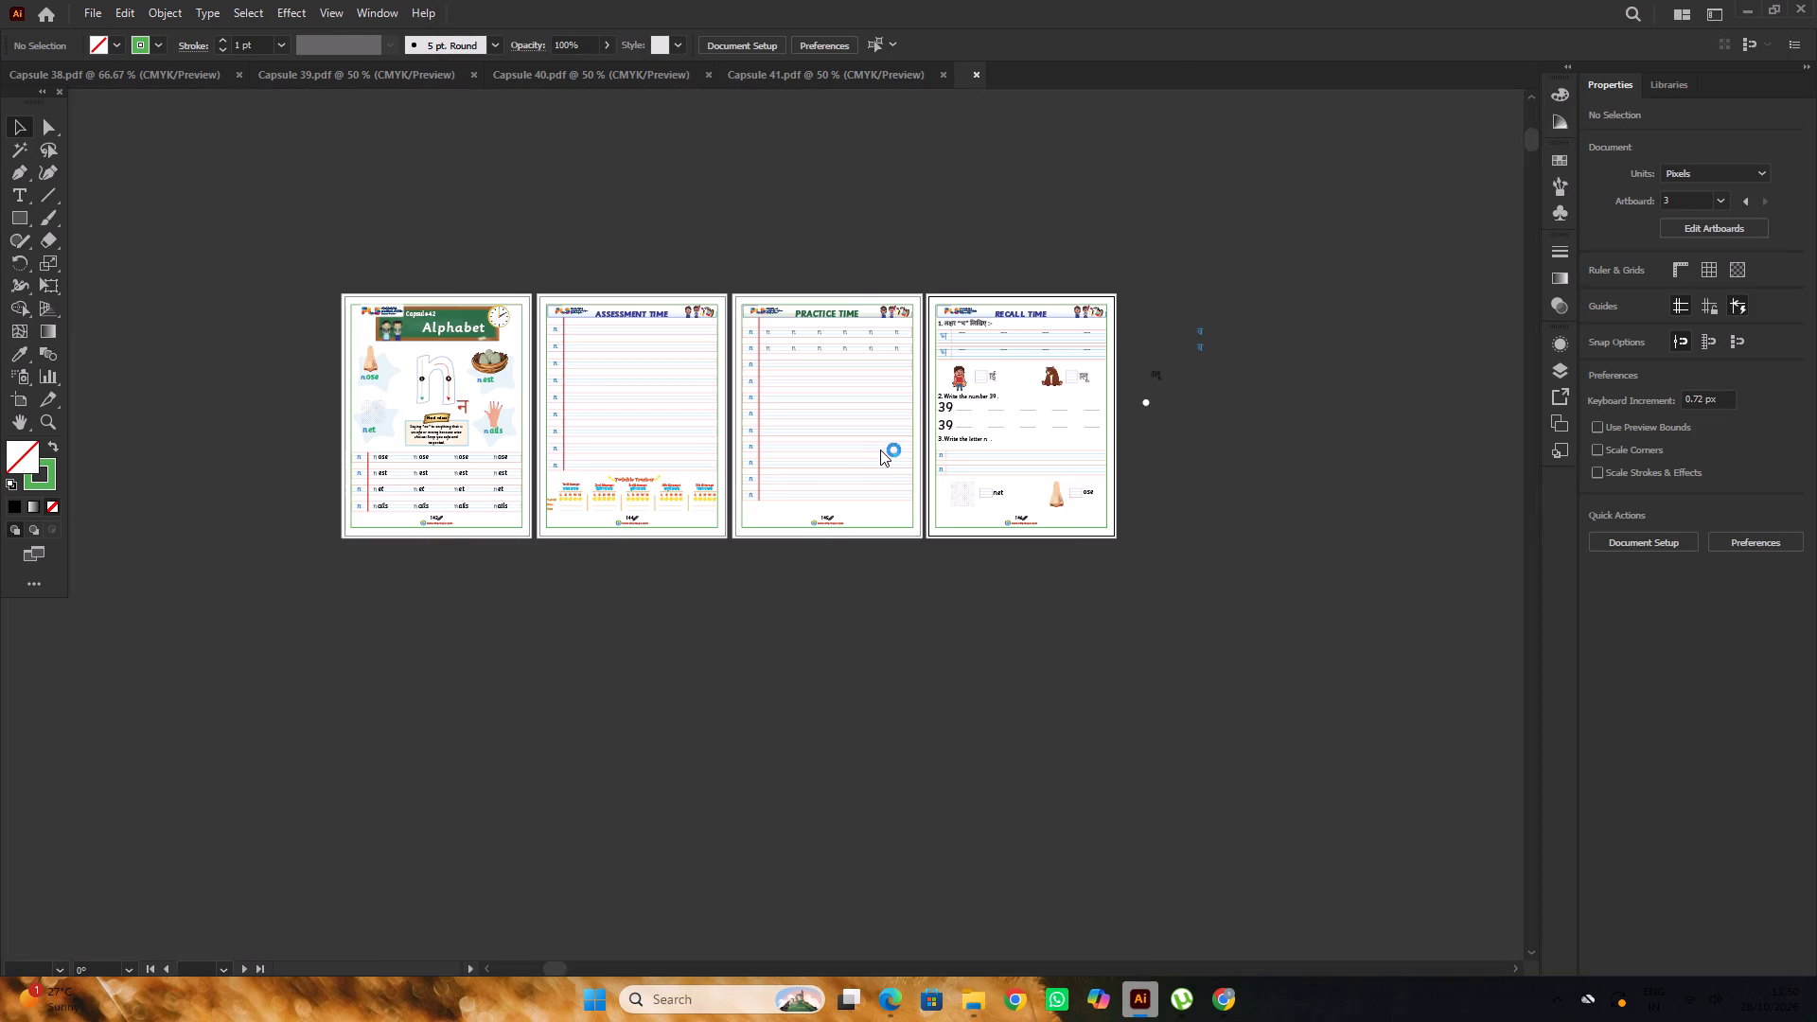
# Look over Capsule 42's pages and check the page numbers in Capsule 41 to see where the numbering continues.
pyautogui.keyDown('alt'); pyautogui.scroll(1, 431, 544); pyautogui.keyUp('alt')
pyautogui.click(540, 523)
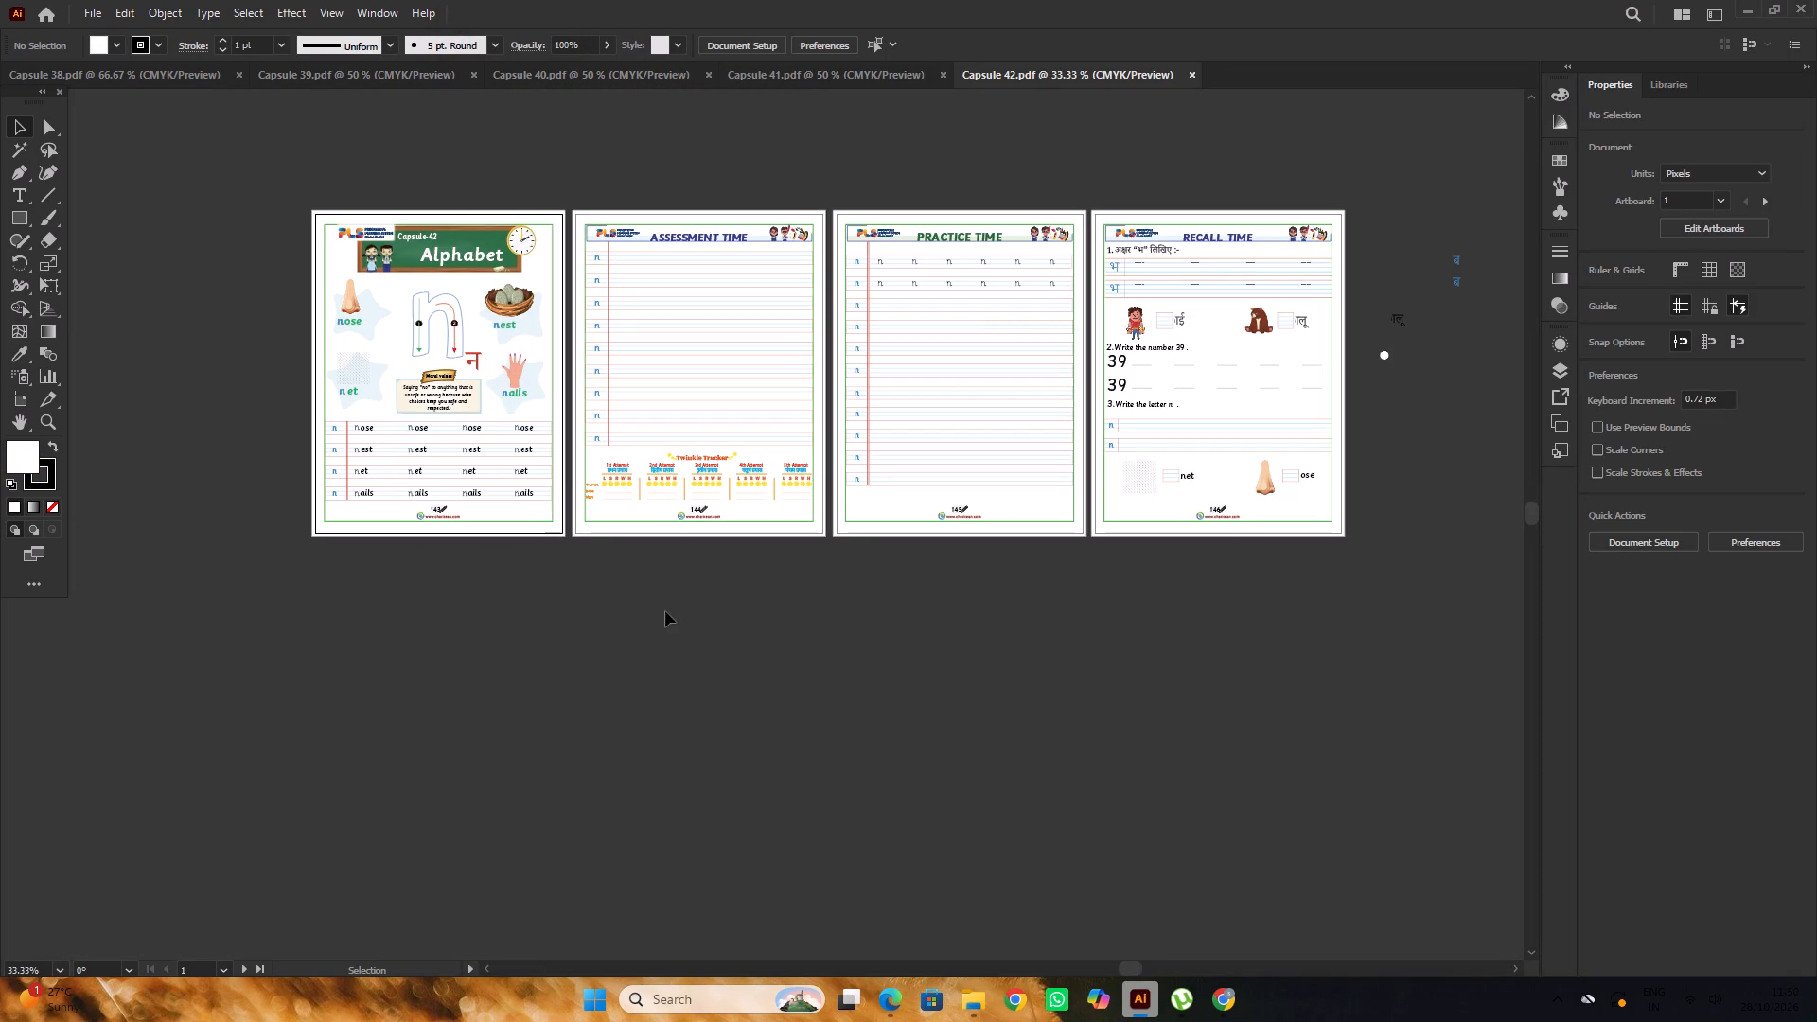
pyautogui.click(667, 613)
pyautogui.click(877, 79)
pyautogui.keyDown('alt'); pyautogui.scroll(1, 1238, 647); pyautogui.keyUp('alt')
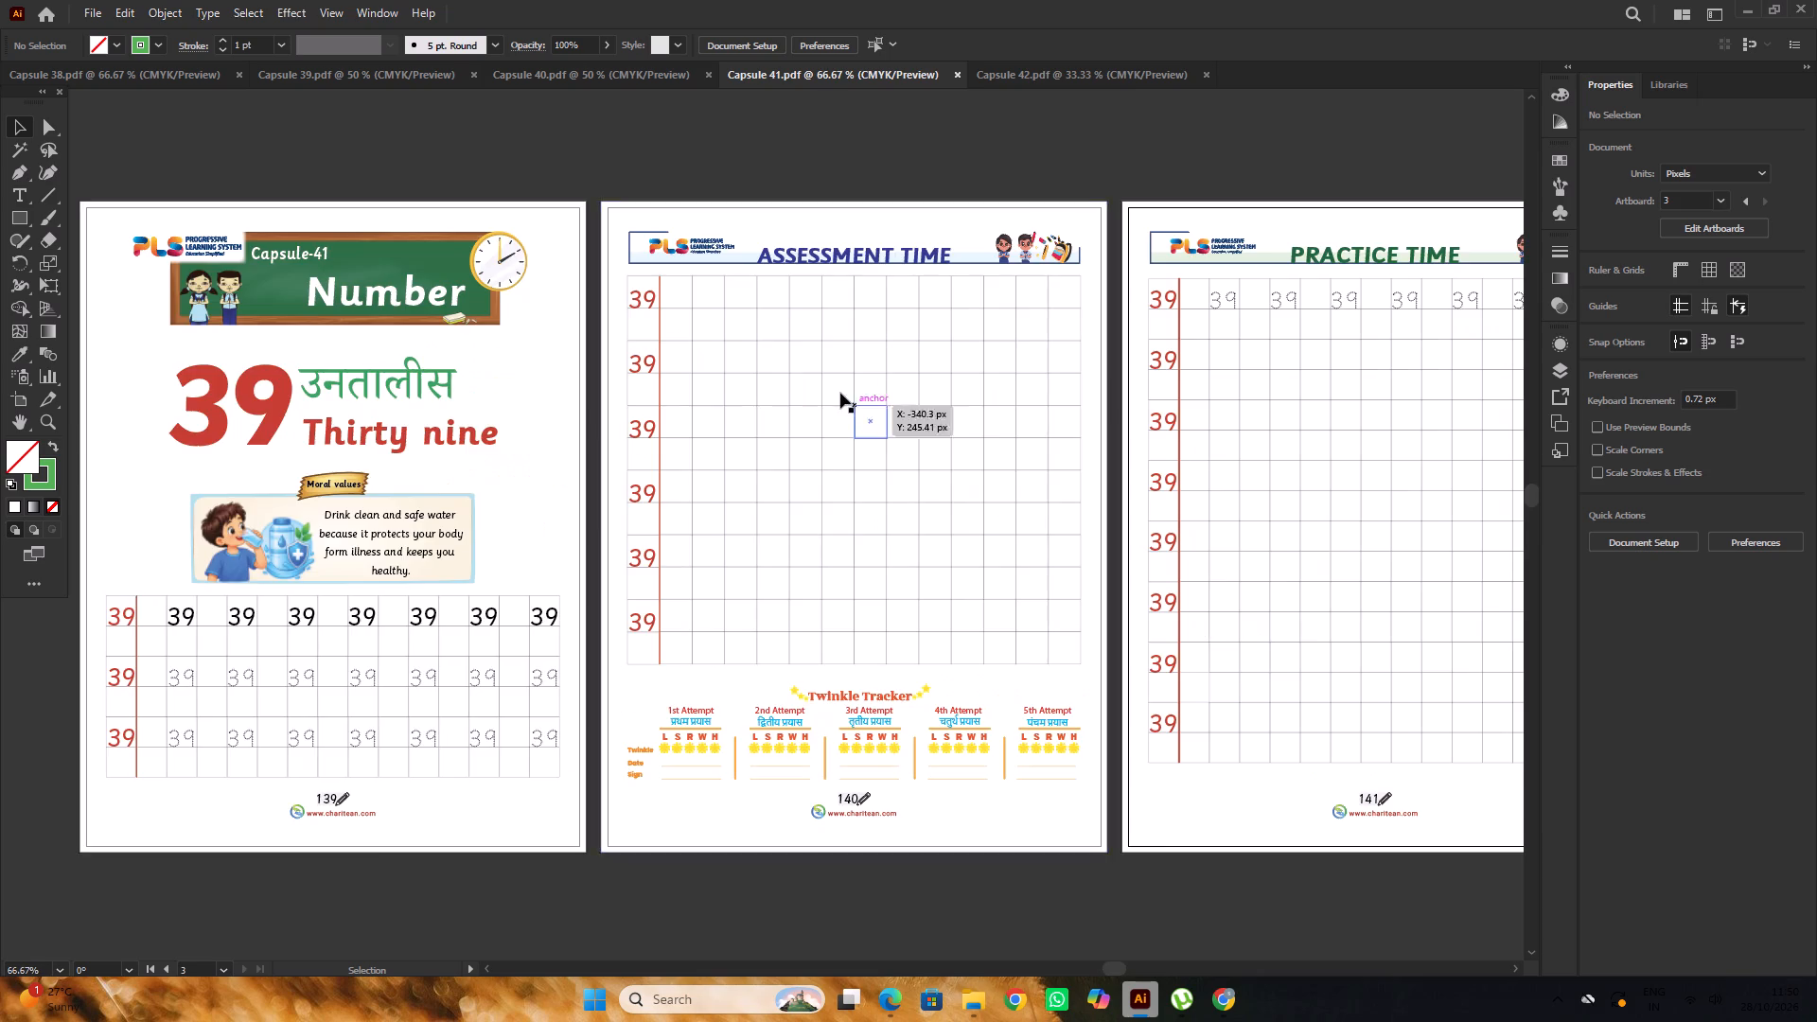
pyautogui.keyDown('alt'); pyautogui.scroll(-5, 840, 393); pyautogui.keyUp('alt')
pyautogui.keyDown('alt'); pyautogui.scroll(3, 995, 467); pyautogui.keyUp('alt')
pyautogui.keyDown('alt'); pyautogui.scroll(3, 882, 467); pyautogui.keyUp('alt')
# In Capsule 42, renumber the first page, Alphabet, as 142.
pyautogui.click(1072, 73)
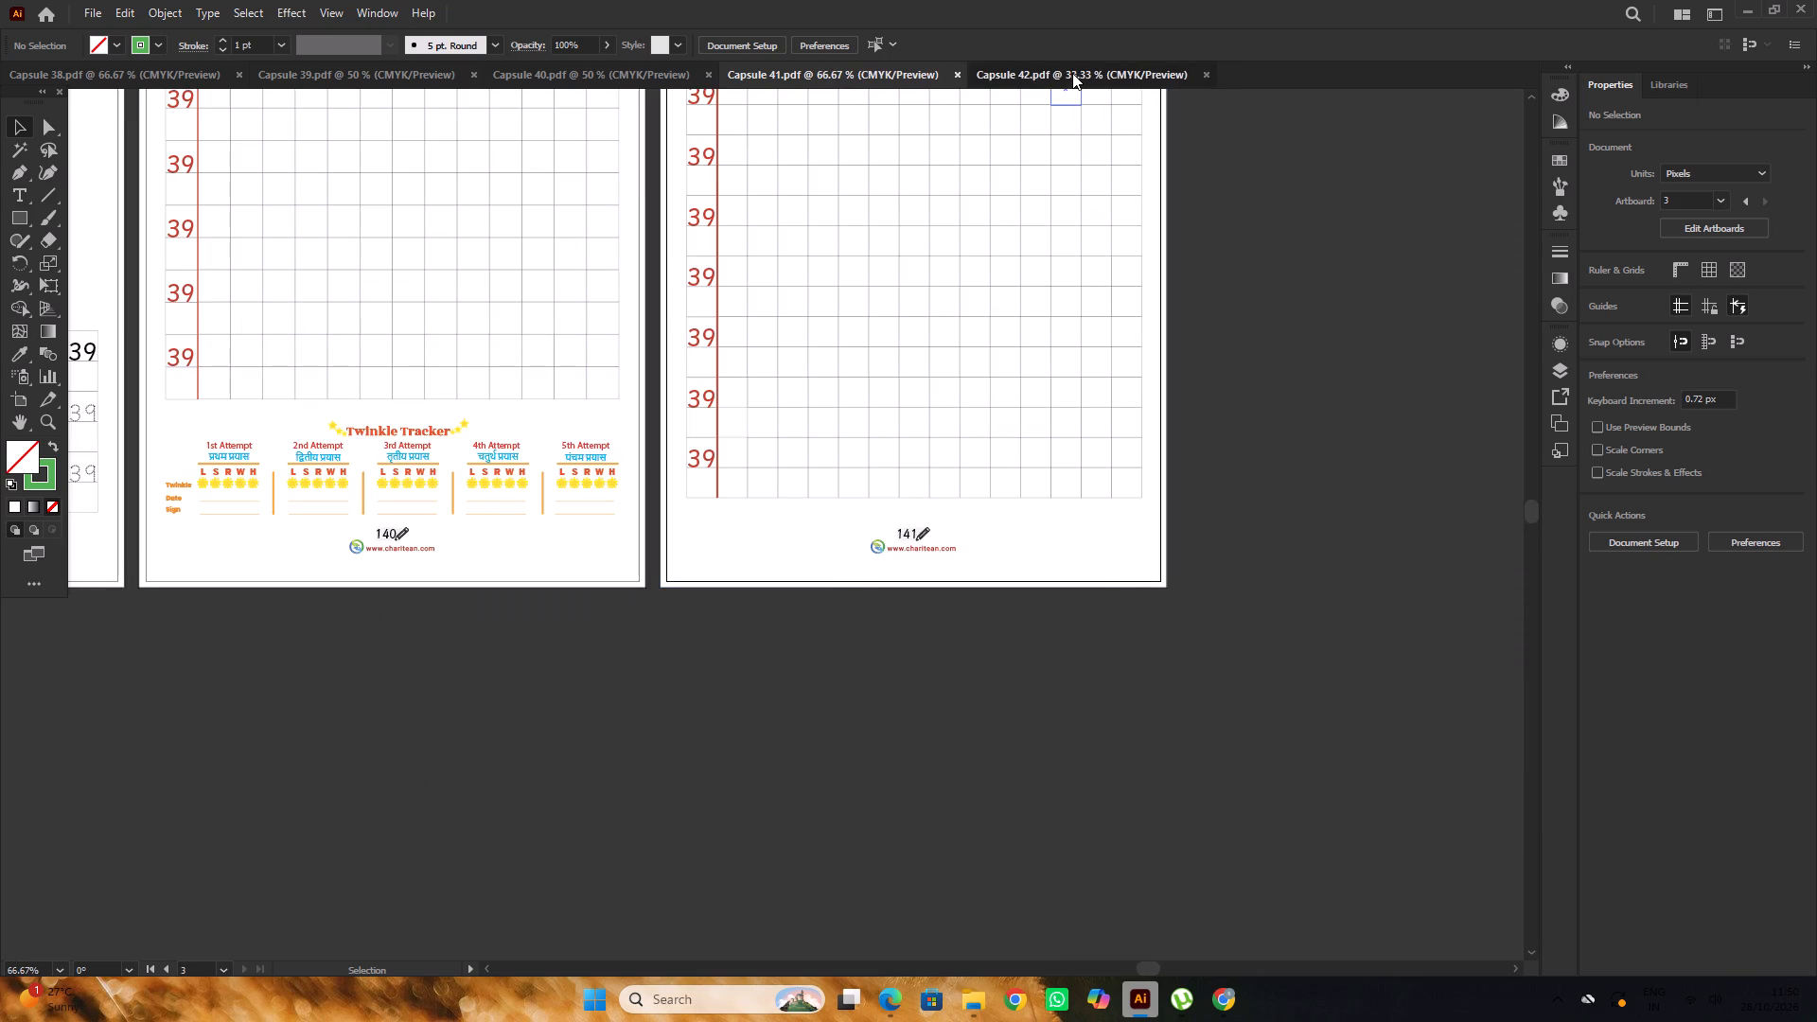
pyautogui.keyDown('alt'); pyautogui.scroll(5, 443, 527); pyautogui.keyUp('alt')
pyautogui.scroll(1, 437, 545)
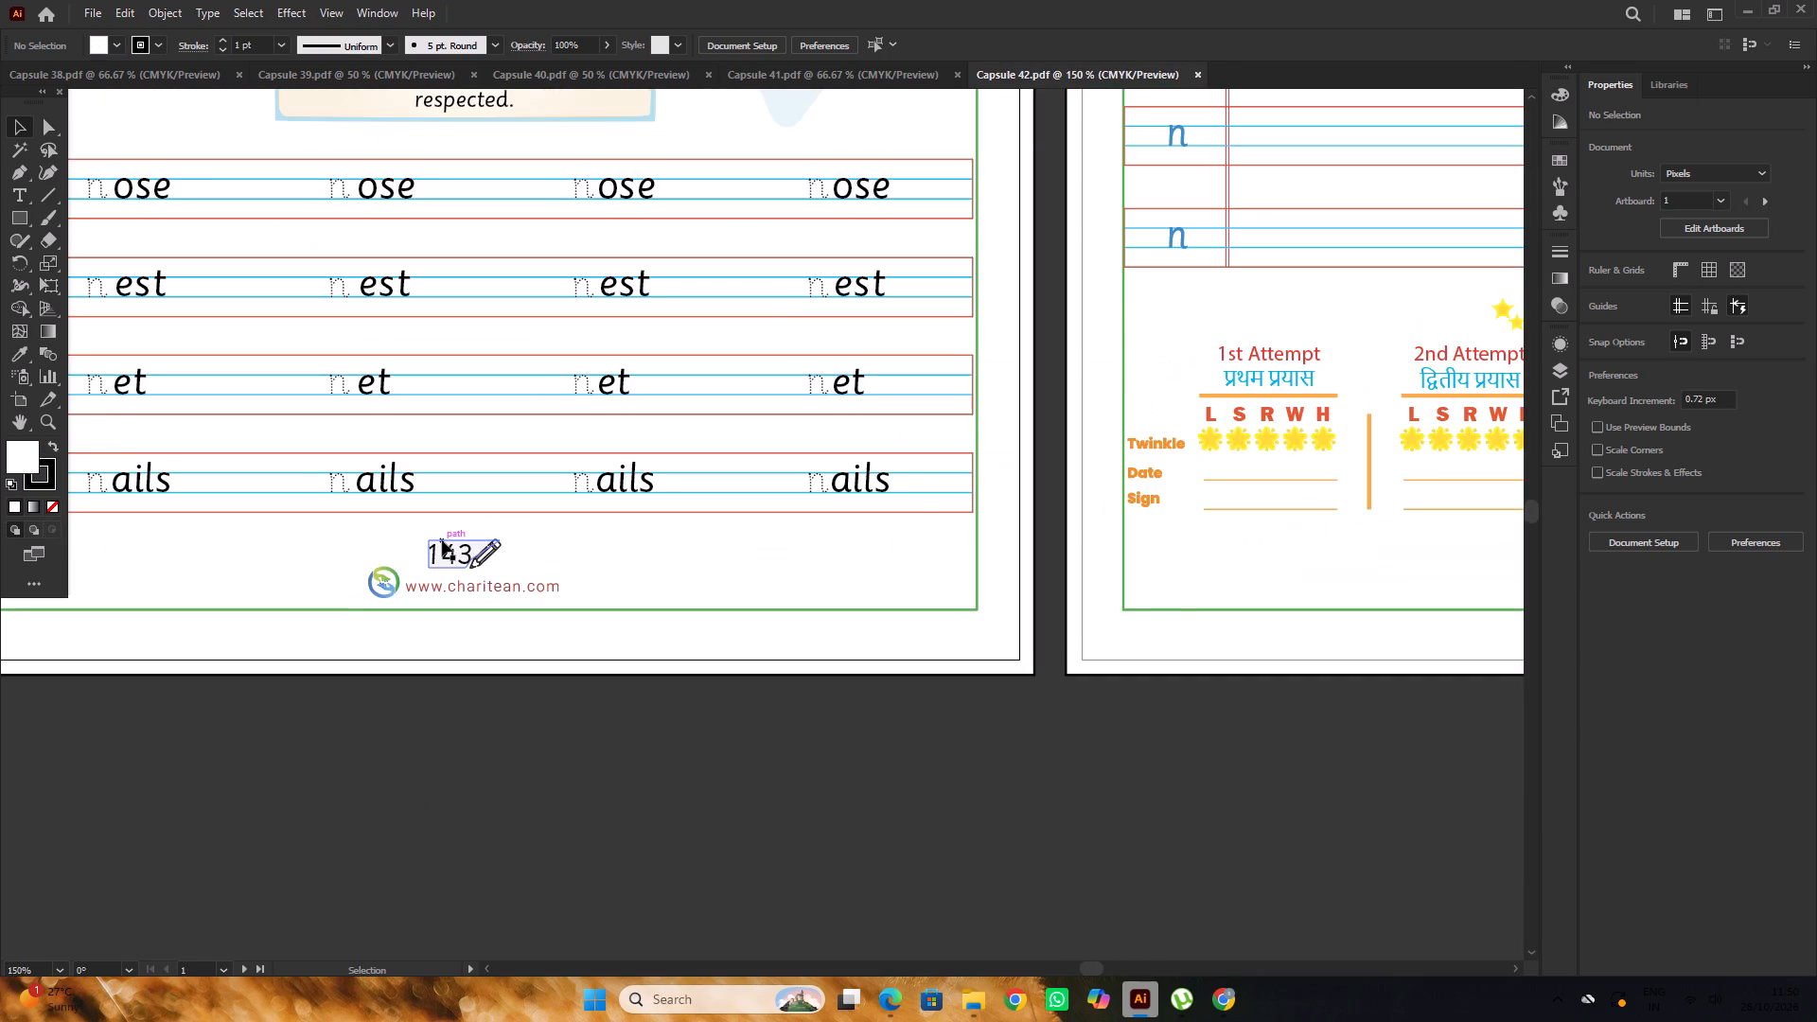
pyautogui.press('t')
pyautogui.keyDown('alt'); pyautogui.scroll(3, 450, 552); pyautogui.keyUp('alt')
pyautogui.moveTo(496, 549); pyautogui.dragTo(473, 562)
pyautogui.press('2')
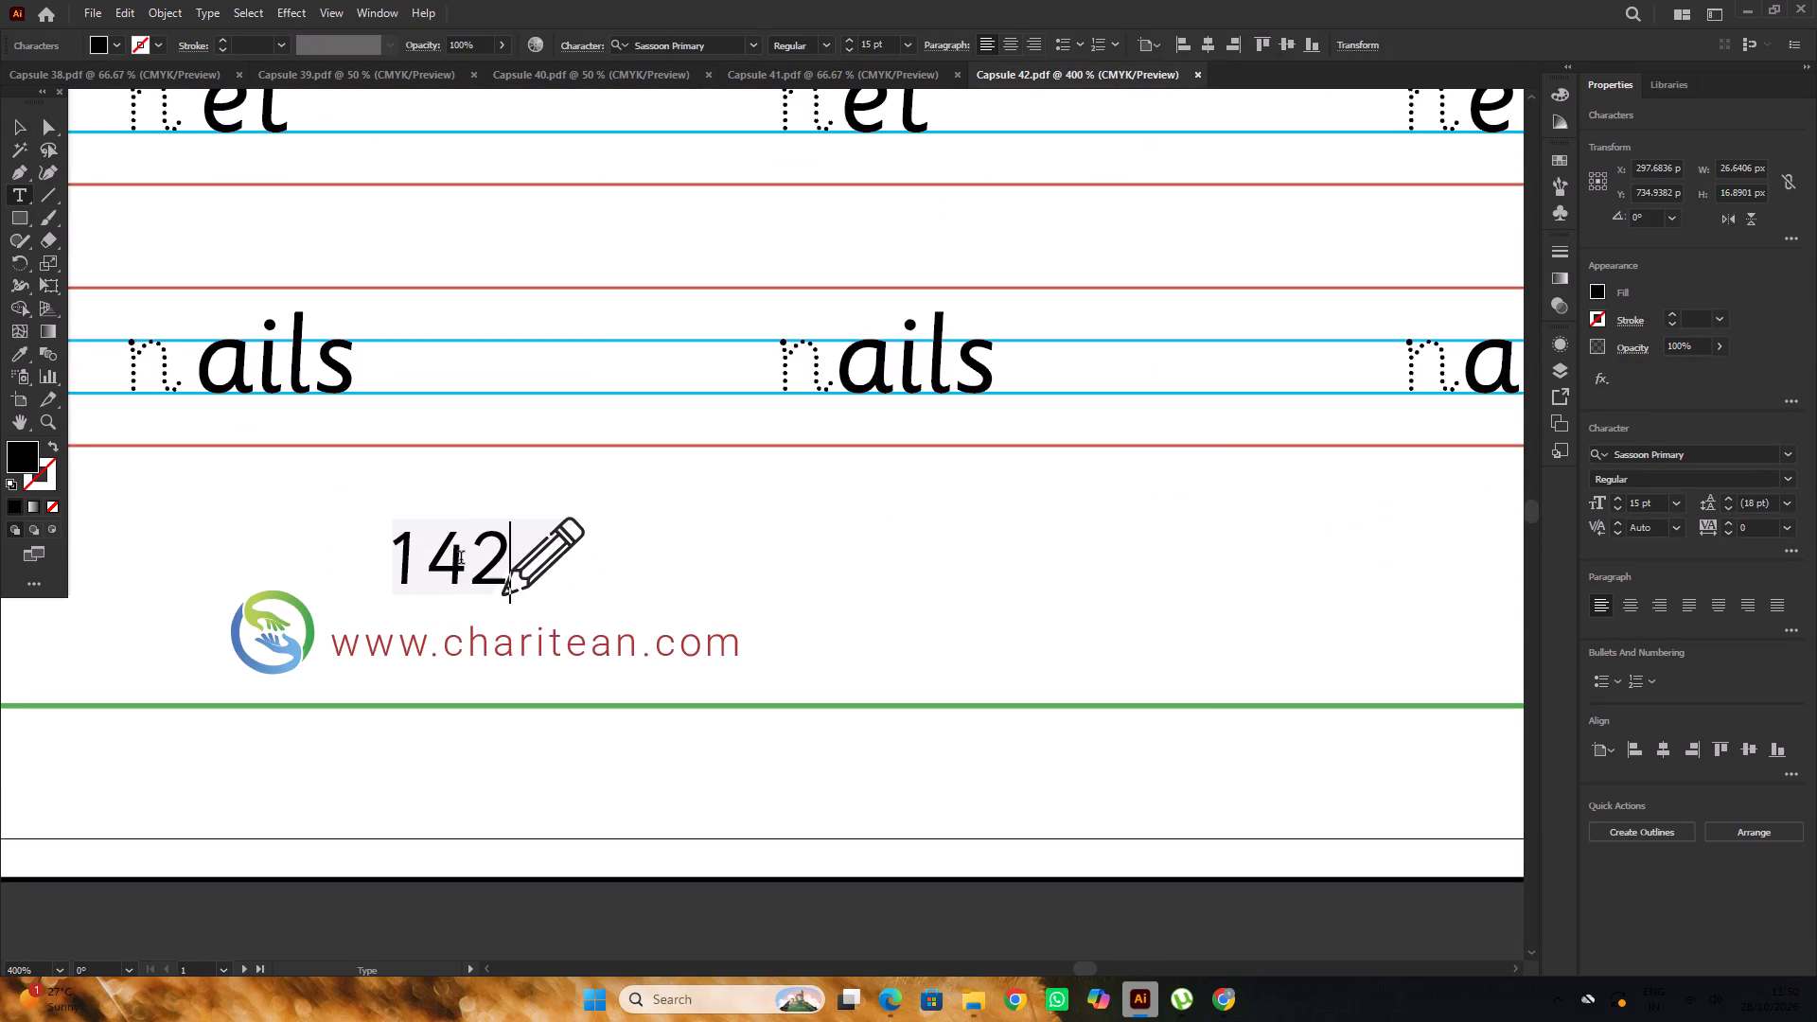
# Renumber Capsule 42's second page, Assessment Time, as 143.
pyautogui.keyDown('alt'); pyautogui.scroll(2, 459, 557); pyautogui.keyUp('alt')
pyautogui.keyDown('alt'); pyautogui.scroll(-5, 226, 445); pyautogui.keyUp('alt')
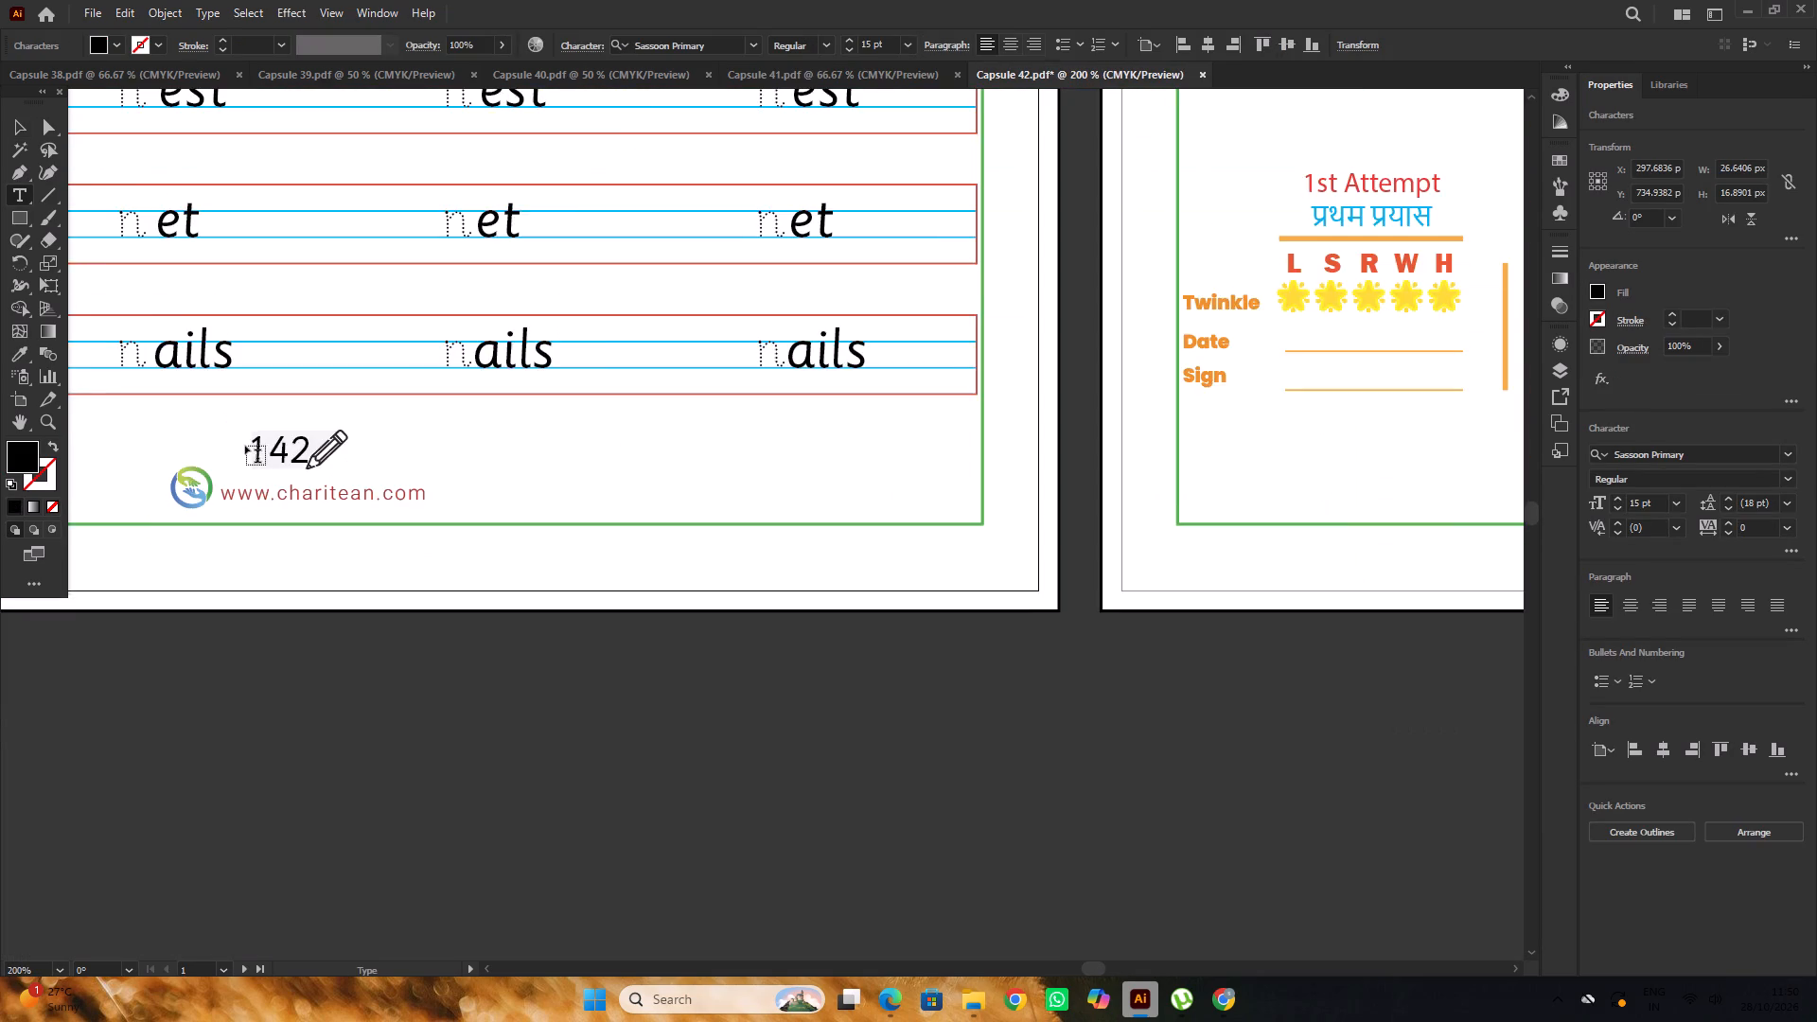
pyautogui.keyDown('alt'); pyautogui.scroll(-2, 242, 434); pyautogui.keyUp('alt')
pyautogui.keyDown('alt'); pyautogui.scroll(4, 1032, 445); pyautogui.keyUp('alt')
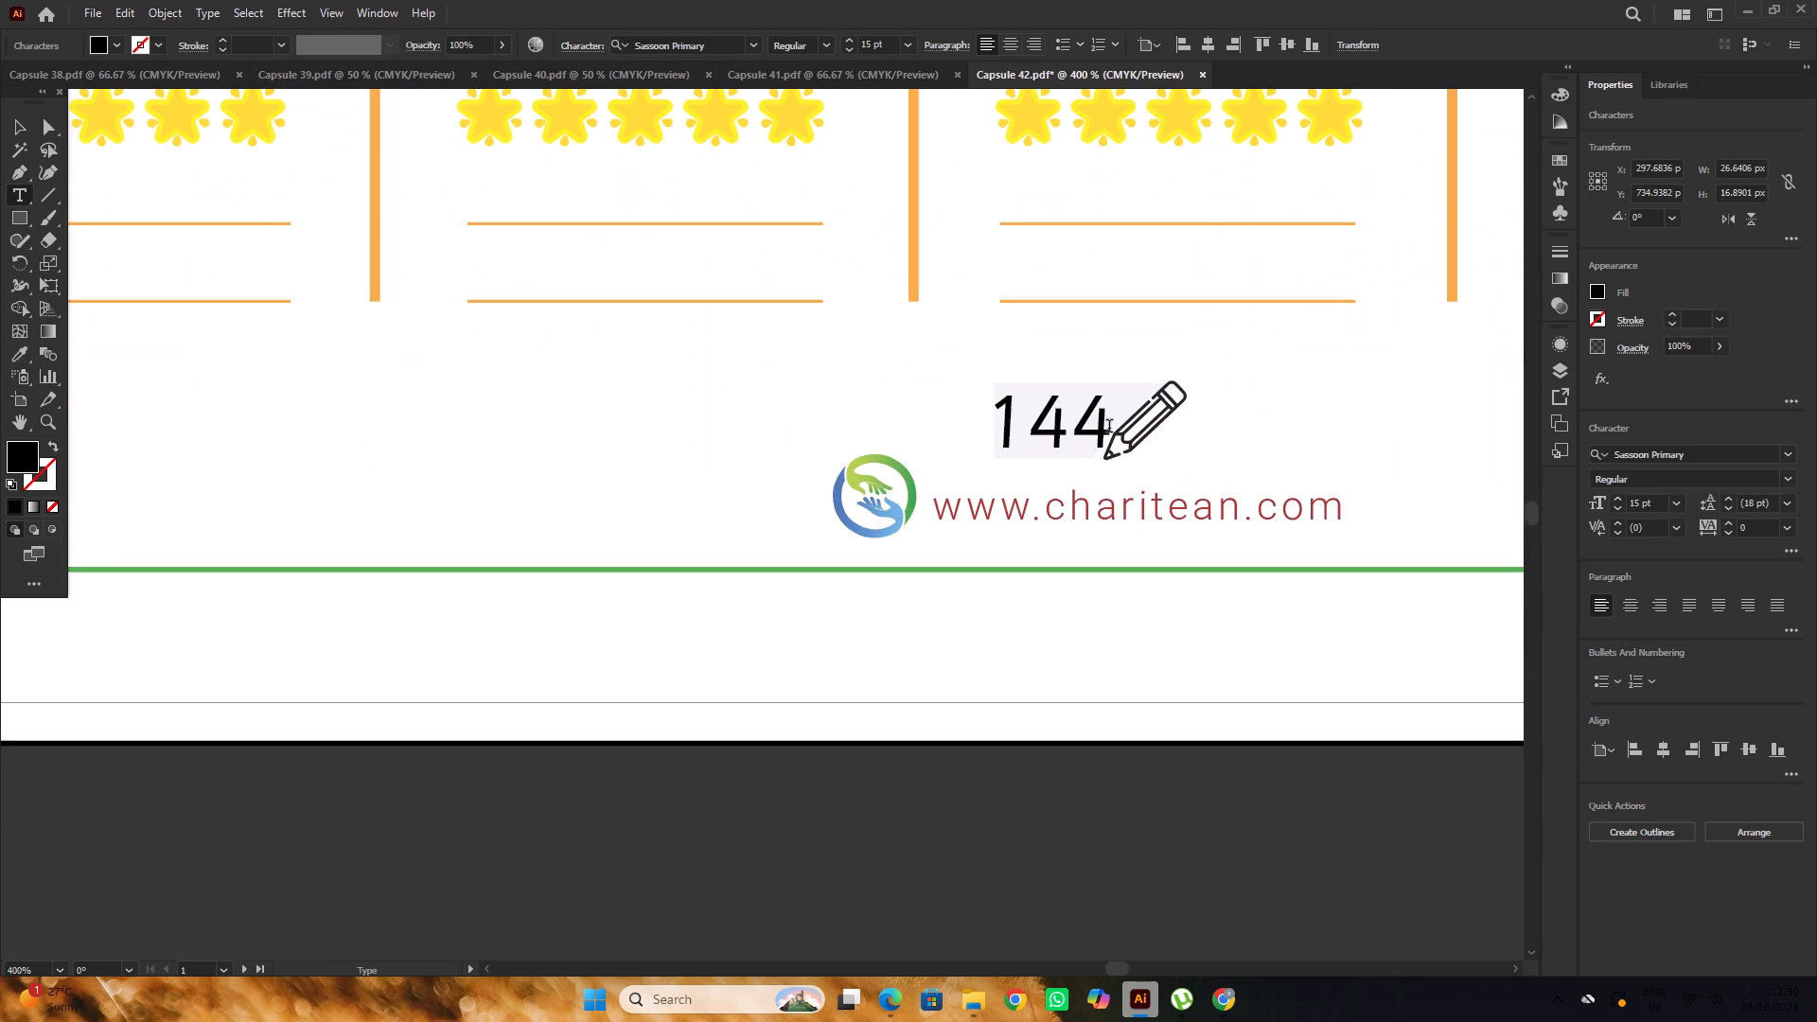
pyautogui.moveTo(1109, 428); pyautogui.dragTo(1088, 438)
pyautogui.press('3')
# Renumber Capsule 42's third page, Practice Time, as 144.
pyautogui.keyDown('alt'); pyautogui.scroll(-3, 421, 416); pyautogui.keyUp('alt')
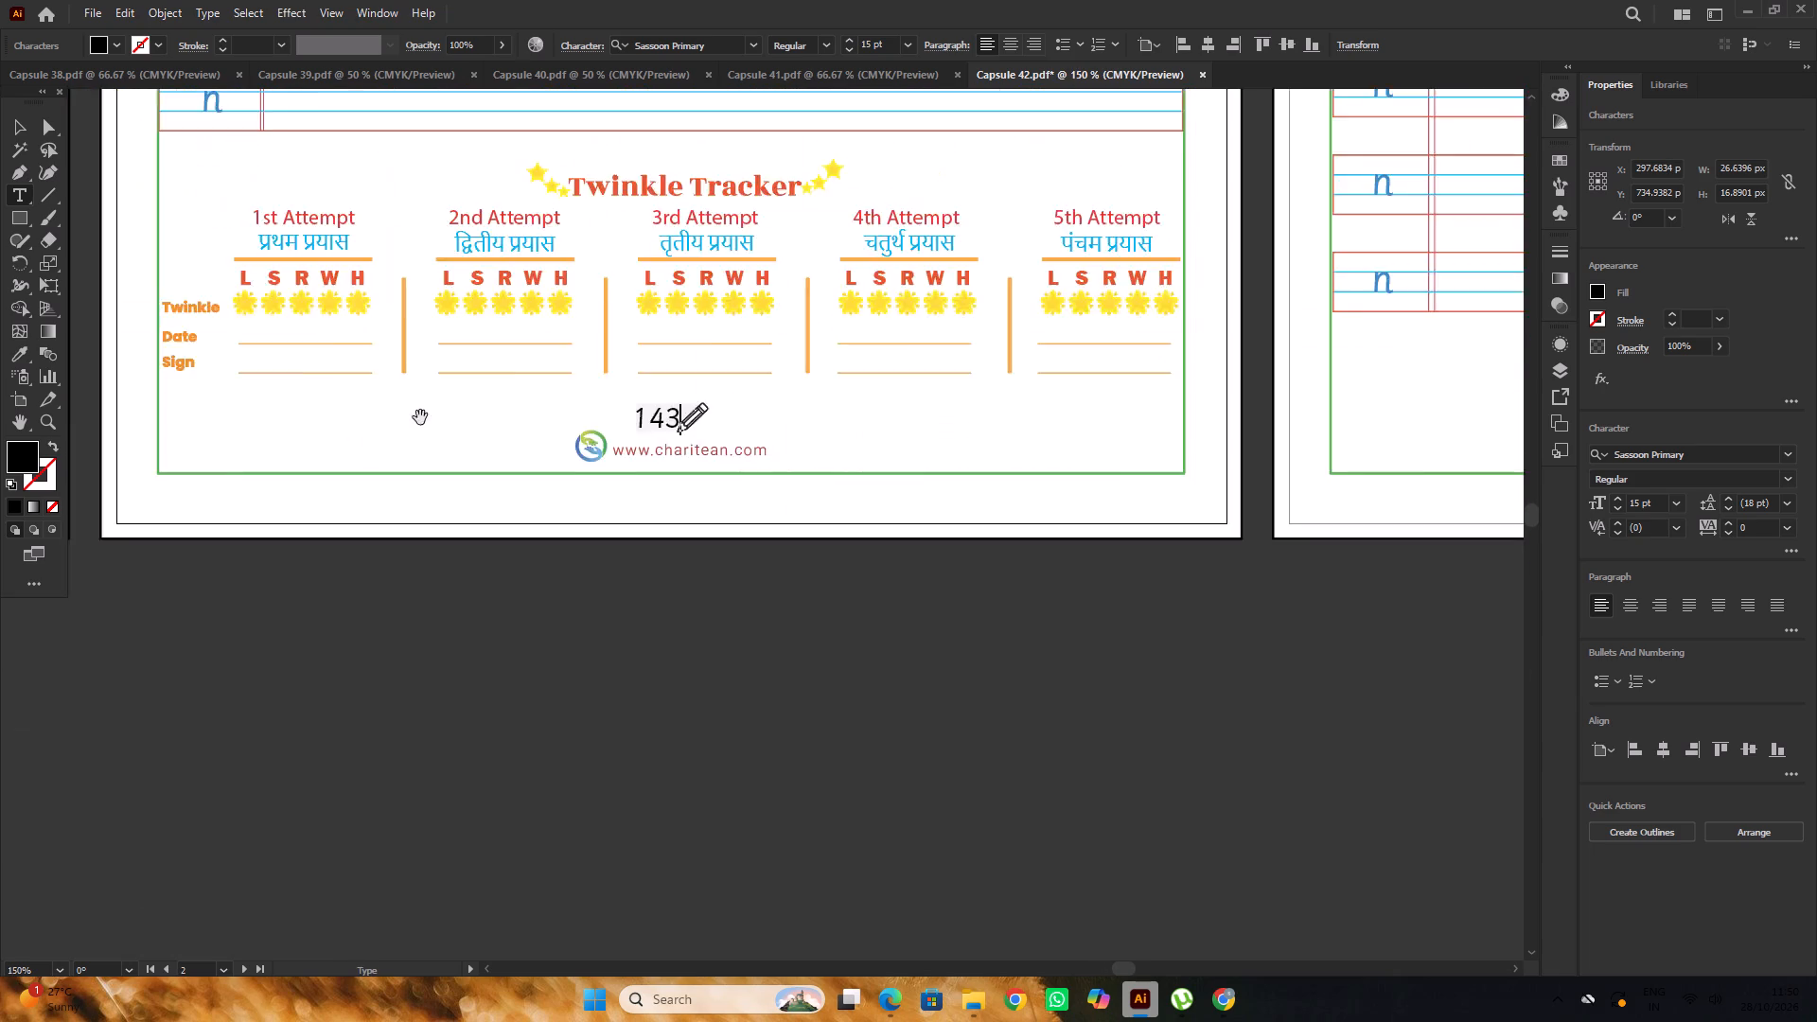
pyautogui.keyDown('alt'); pyautogui.scroll(-1, 420, 417); pyautogui.keyUp('alt')
pyautogui.scroll(2, 592, 409)
pyautogui.keyDown('alt'); pyautogui.scroll(-1, 473, 404); pyautogui.keyUp('alt')
pyautogui.keyDown('alt'); pyautogui.scroll(-3, 652, 441); pyautogui.keyUp('alt')
pyautogui.scroll(2, 781, 447)
pyautogui.keyDown('alt'); pyautogui.scroll(3, 670, 486); pyautogui.keyUp('alt')
pyautogui.keyDown('alt'); pyautogui.scroll(-1, 626, 476); pyautogui.keyUp('alt')
pyautogui.keyDown('alt'); pyautogui.scroll(6, 860, 484); pyautogui.keyUp('alt')
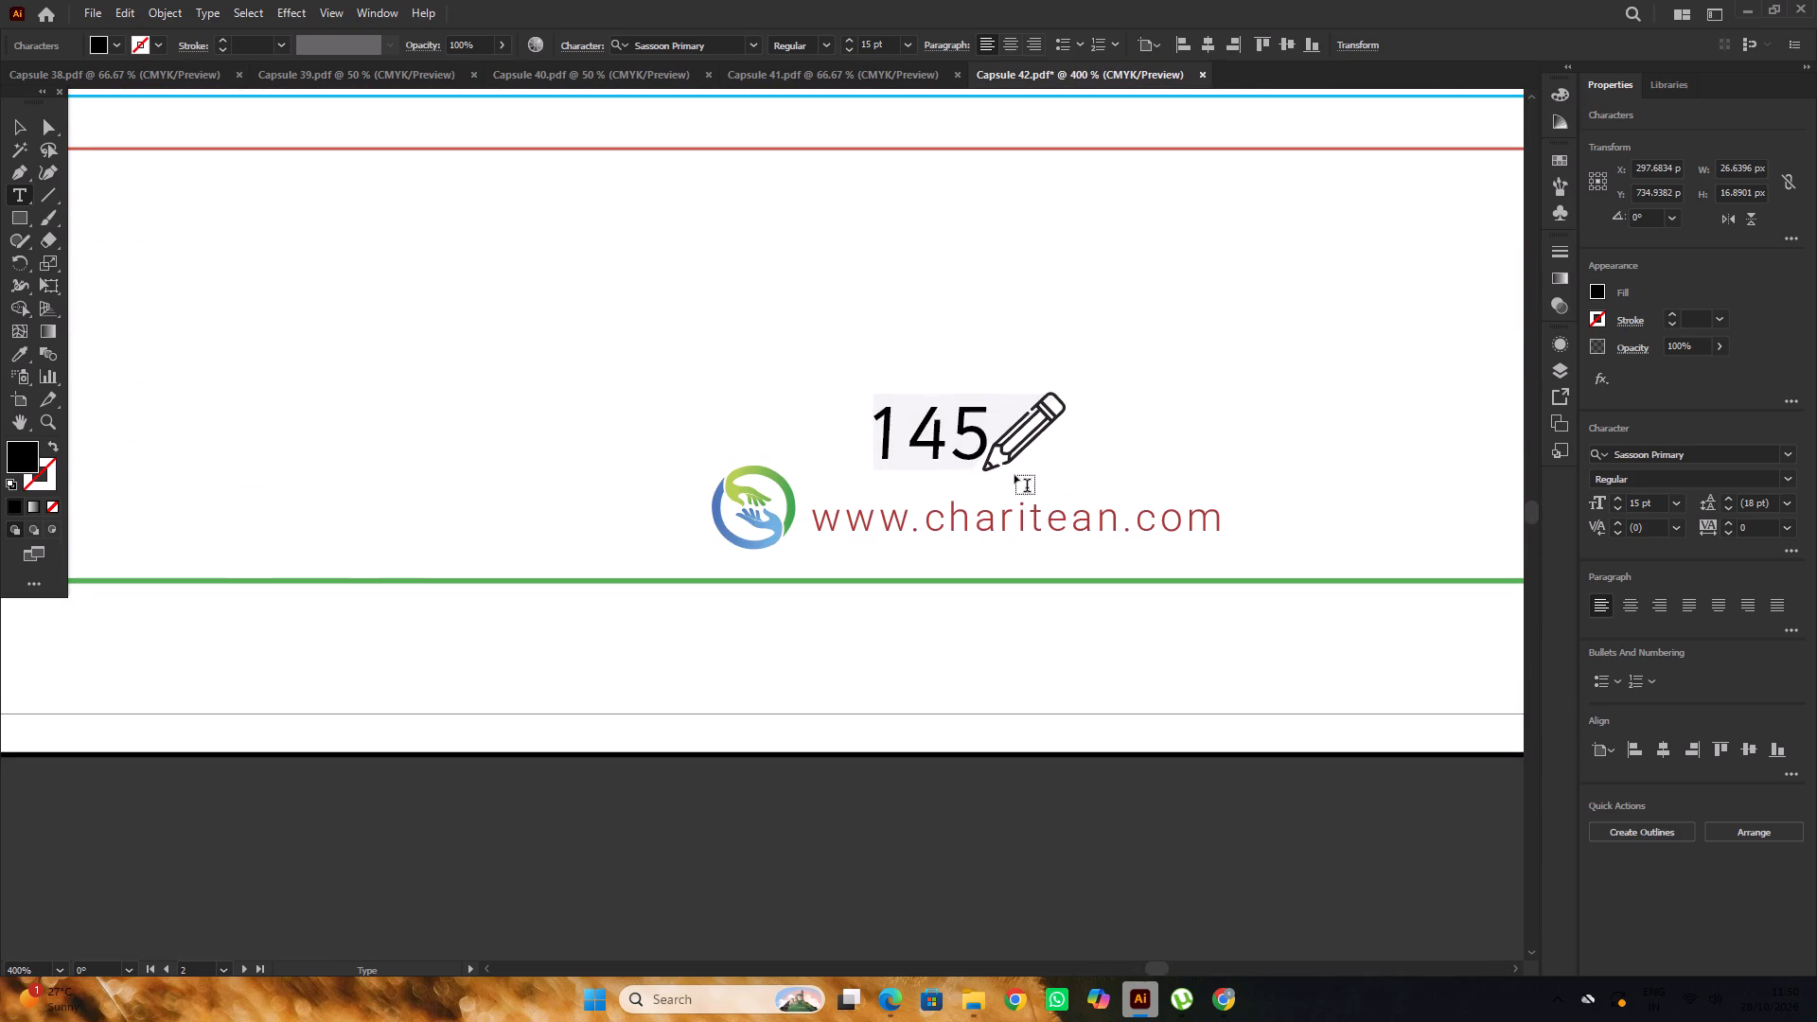
pyautogui.moveTo(979, 423); pyautogui.dragTo(958, 445)
pyautogui.press('4')
# Renumber Capsule 42's fourth page, Recall Time, as 145 and leave text editing with nothing selected.
pyautogui.keyDown('alt'); pyautogui.scroll(-1, 733, 399); pyautogui.keyUp('alt')
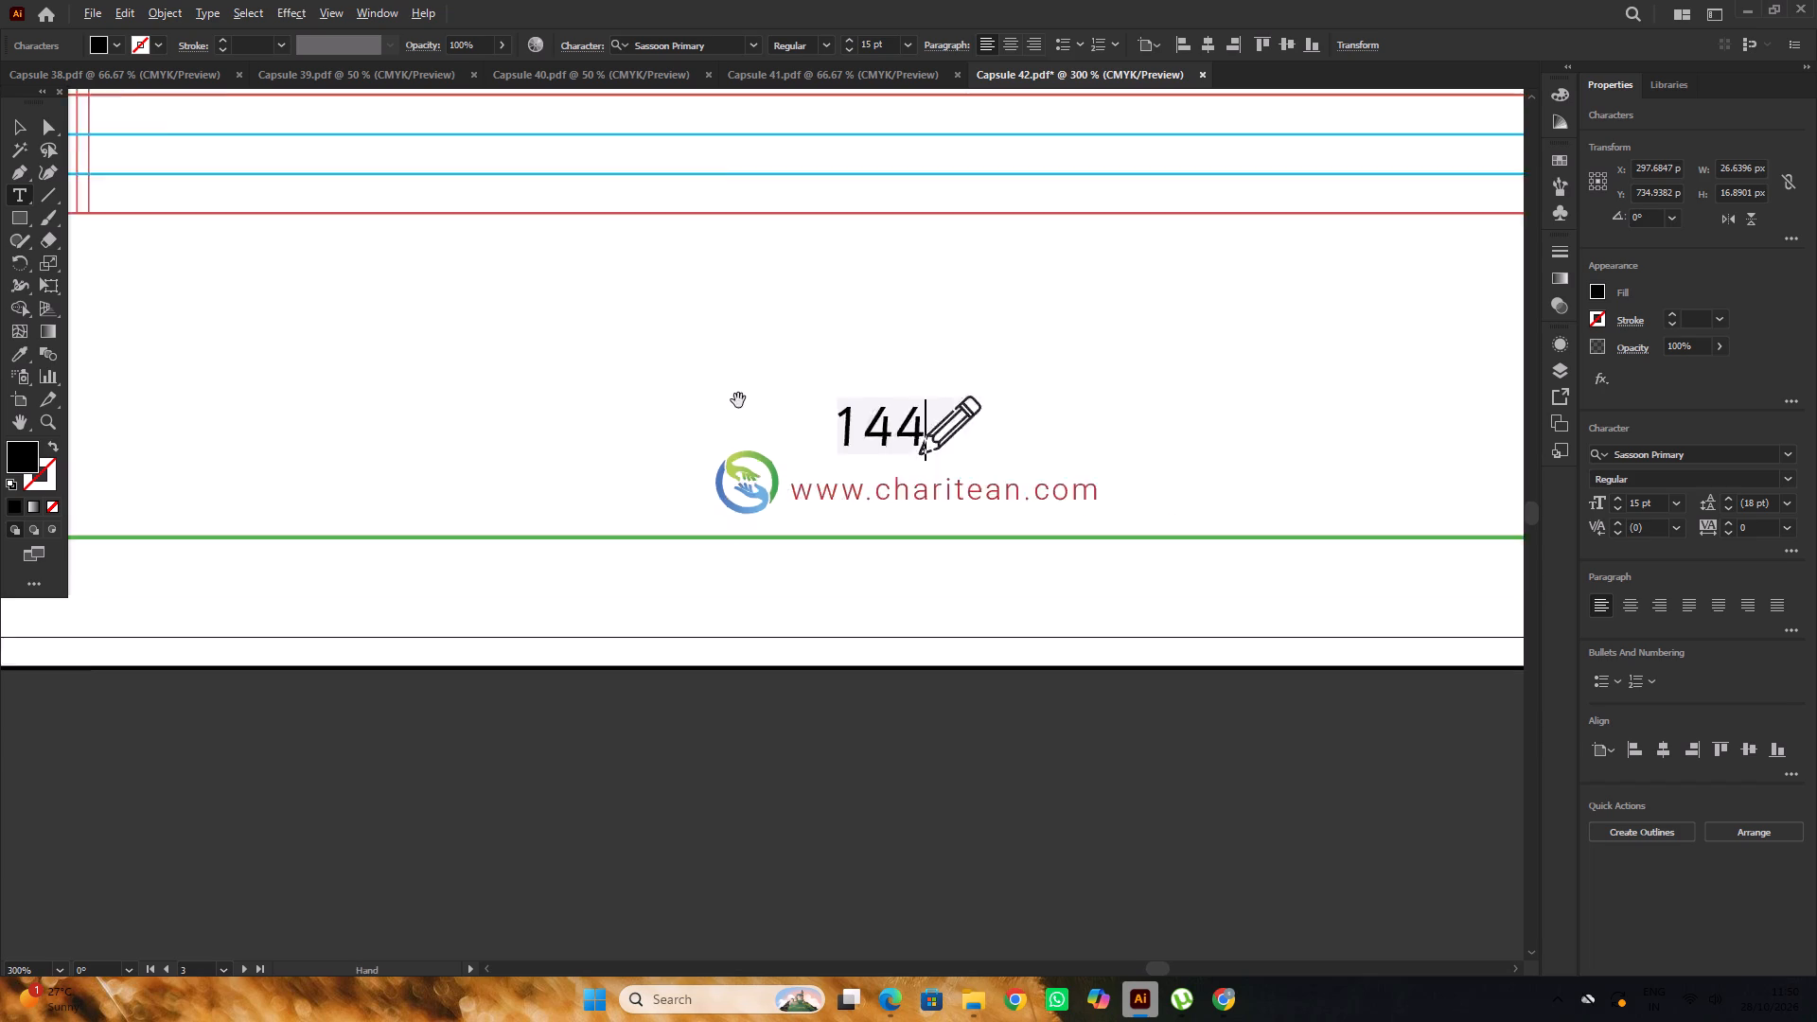
pyautogui.keyDown('alt'); pyautogui.scroll(-6, 738, 400); pyautogui.keyUp('alt')
pyautogui.keyDown('alt'); pyautogui.scroll(4, 1023, 423); pyautogui.keyUp('alt')
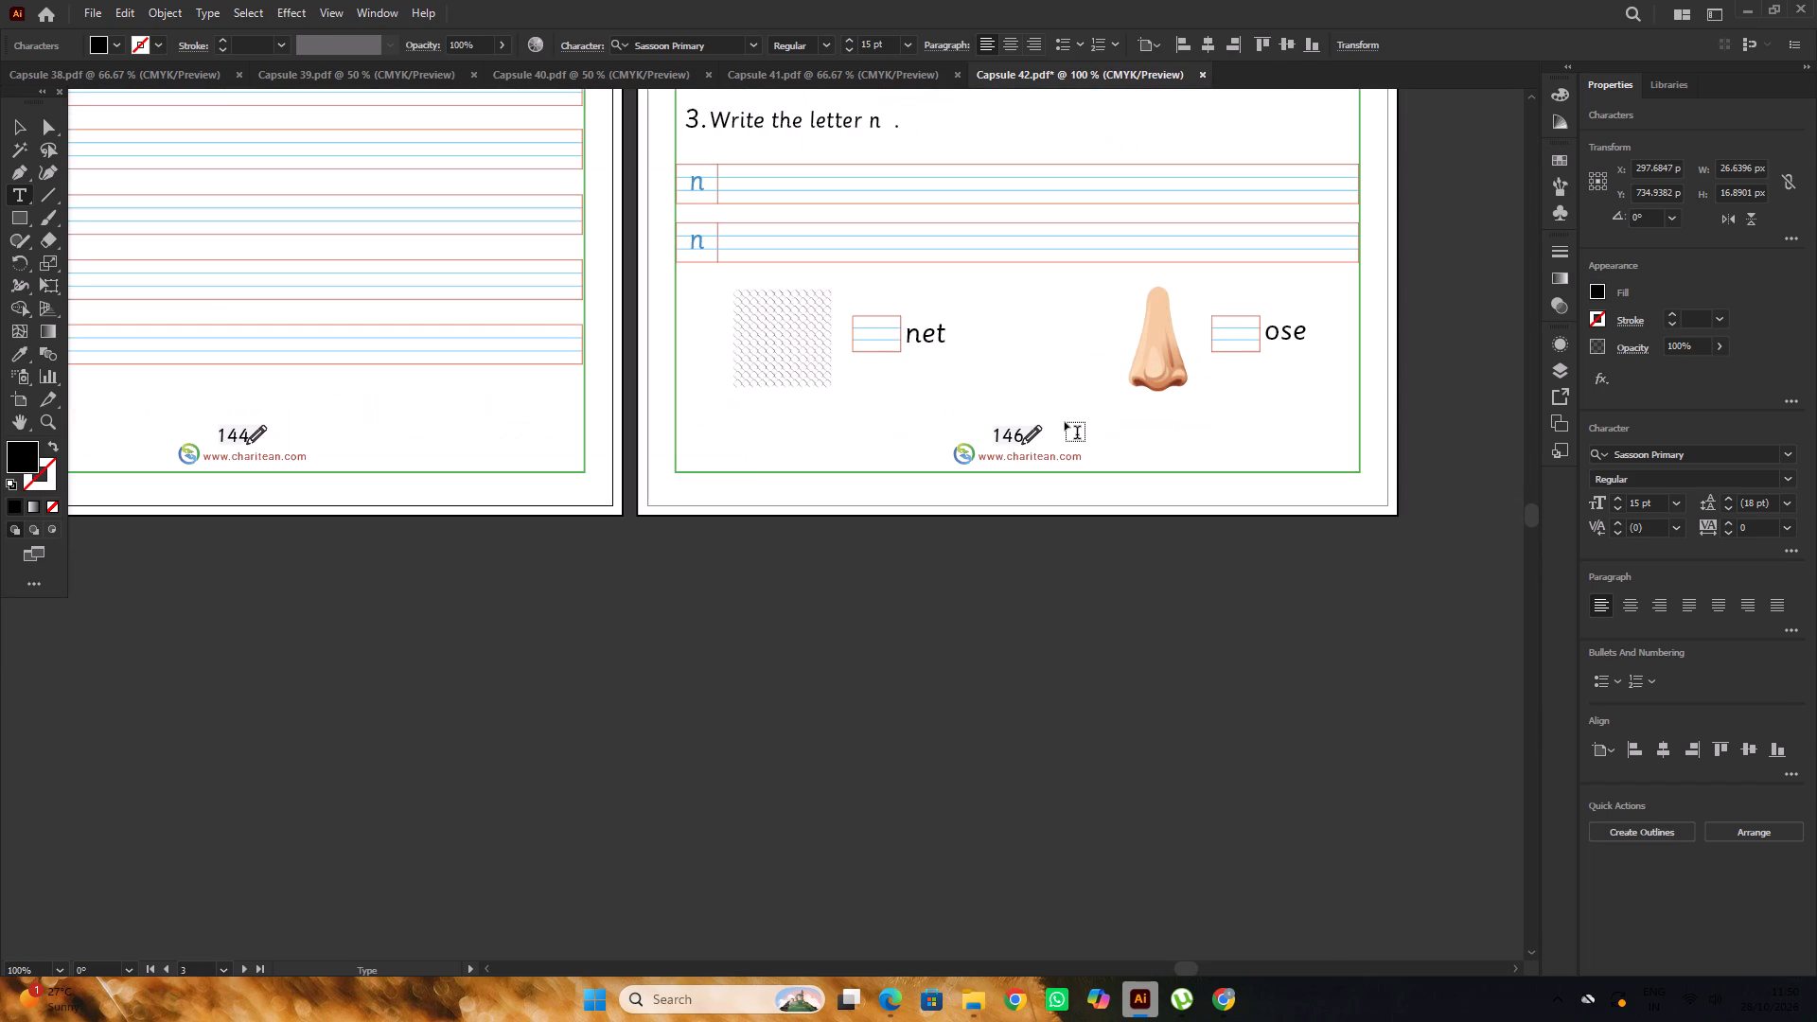
pyautogui.keyDown('alt'); pyautogui.scroll(-2, 912, 419); pyautogui.keyUp('alt')
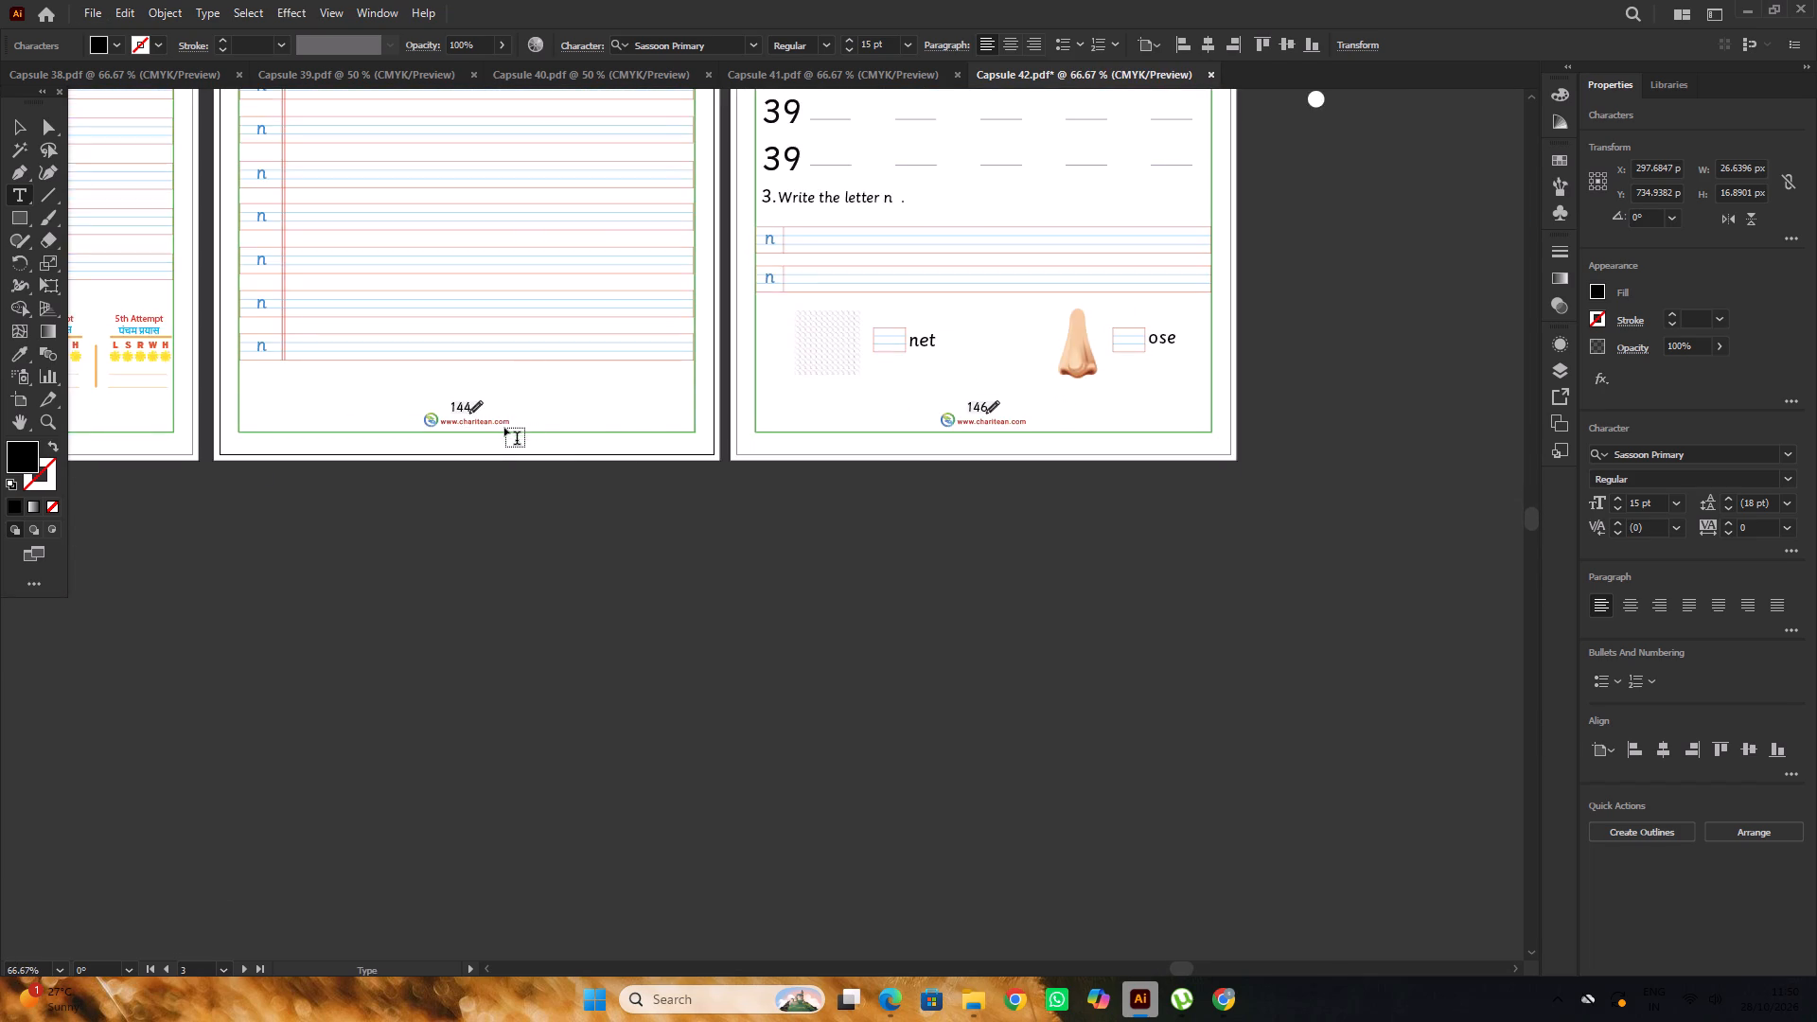
pyautogui.keyDown('alt'); pyautogui.scroll(2, 498, 428); pyautogui.keyUp('alt')
pyautogui.keyDown('alt'); pyautogui.scroll(-2, 835, 418); pyautogui.keyUp('alt')
pyautogui.keyDown('alt'); pyautogui.scroll(7, 1218, 415); pyautogui.keyUp('alt')
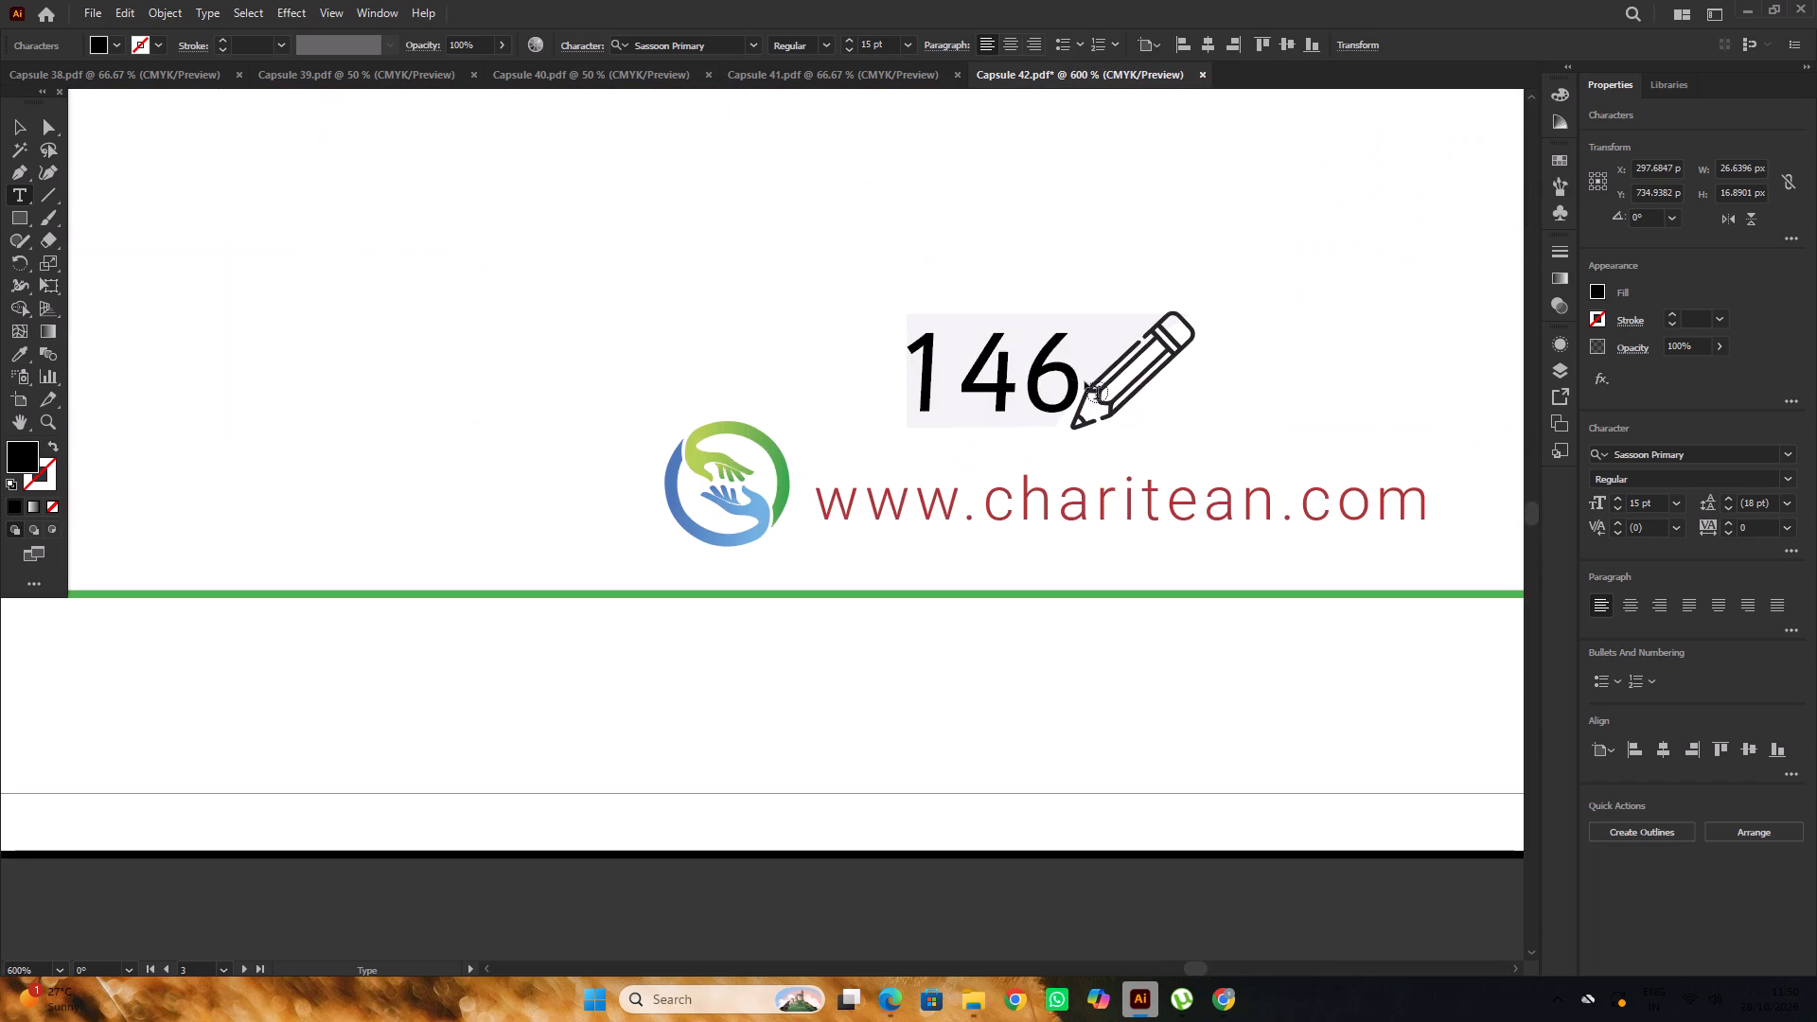
pyautogui.moveTo(1074, 375); pyautogui.dragTo(1020, 396)
pyautogui.press('5')
pyautogui.keyDown('alt'); pyautogui.scroll(-8, 1022, 411); pyautogui.keyUp('alt')
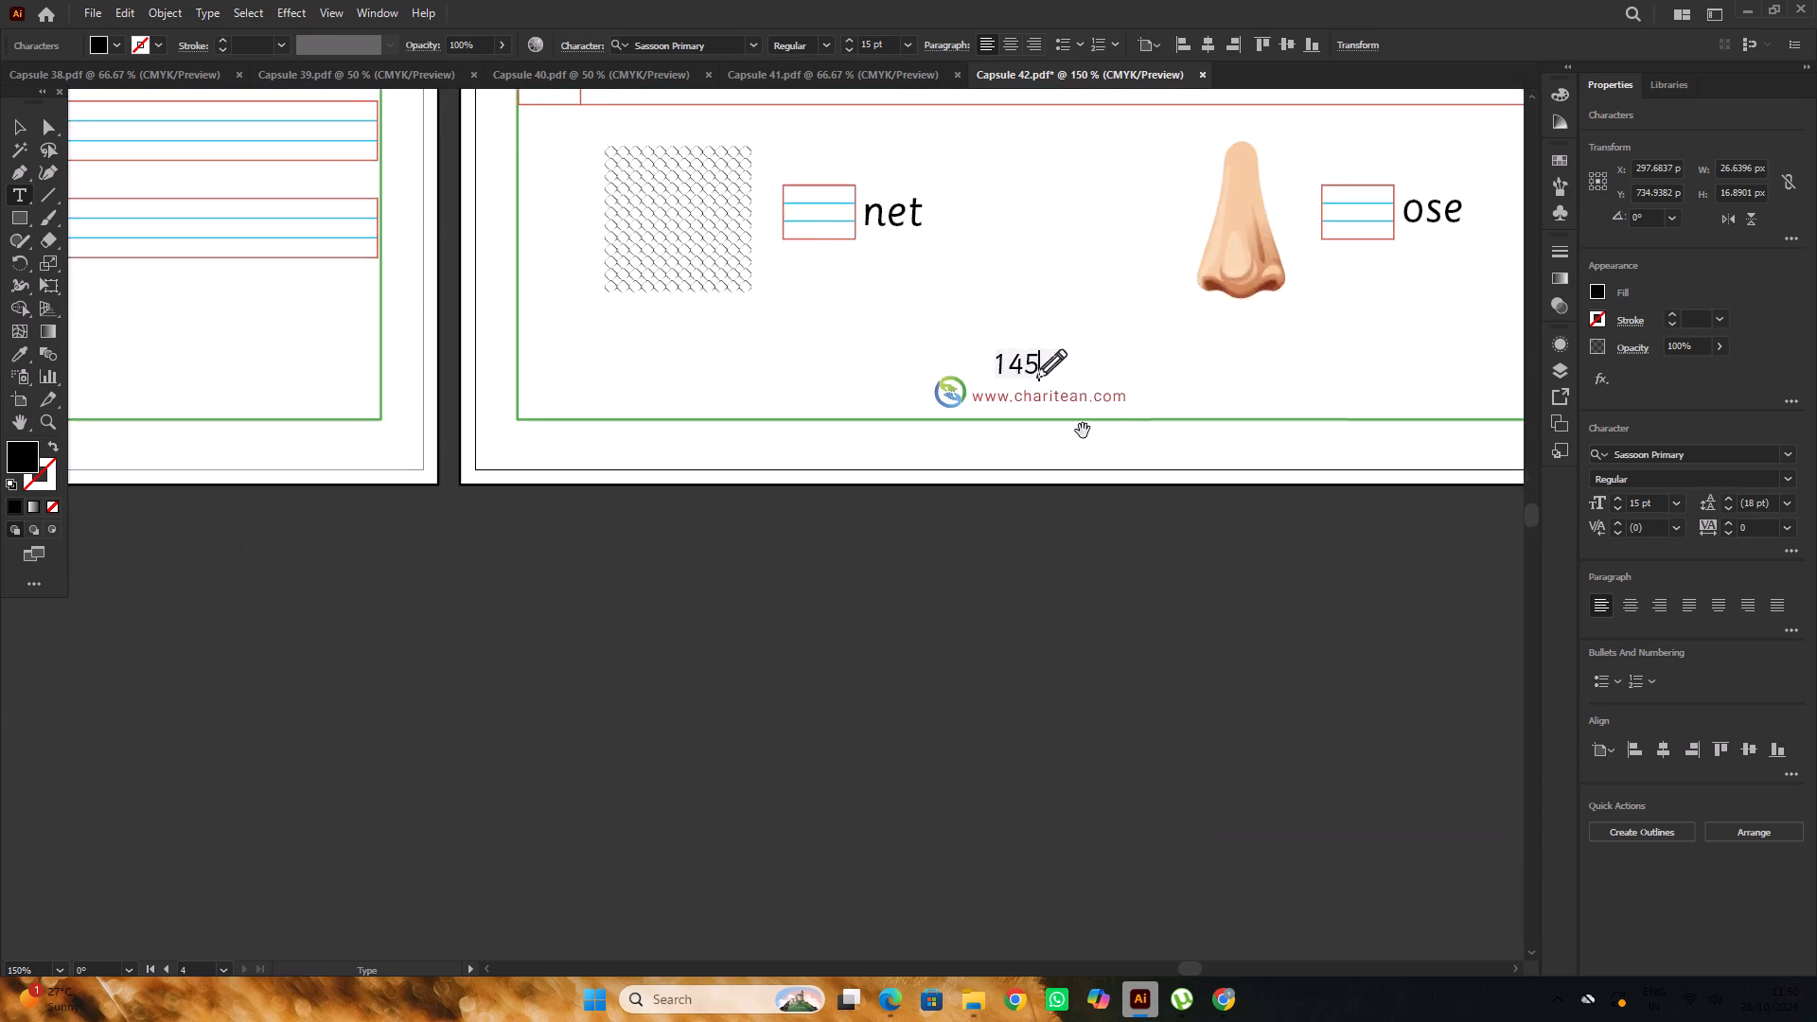
pyautogui.scroll(-1, 1039, 430)
pyautogui.click(23, 130)
pyautogui.click(936, 595)
# Look over the page numbers and layout across all four pages of Capsule 42.
pyautogui.keyDown('alt'); pyautogui.scroll(-1, 882, 564); pyautogui.keyUp('alt')
pyautogui.press('space')
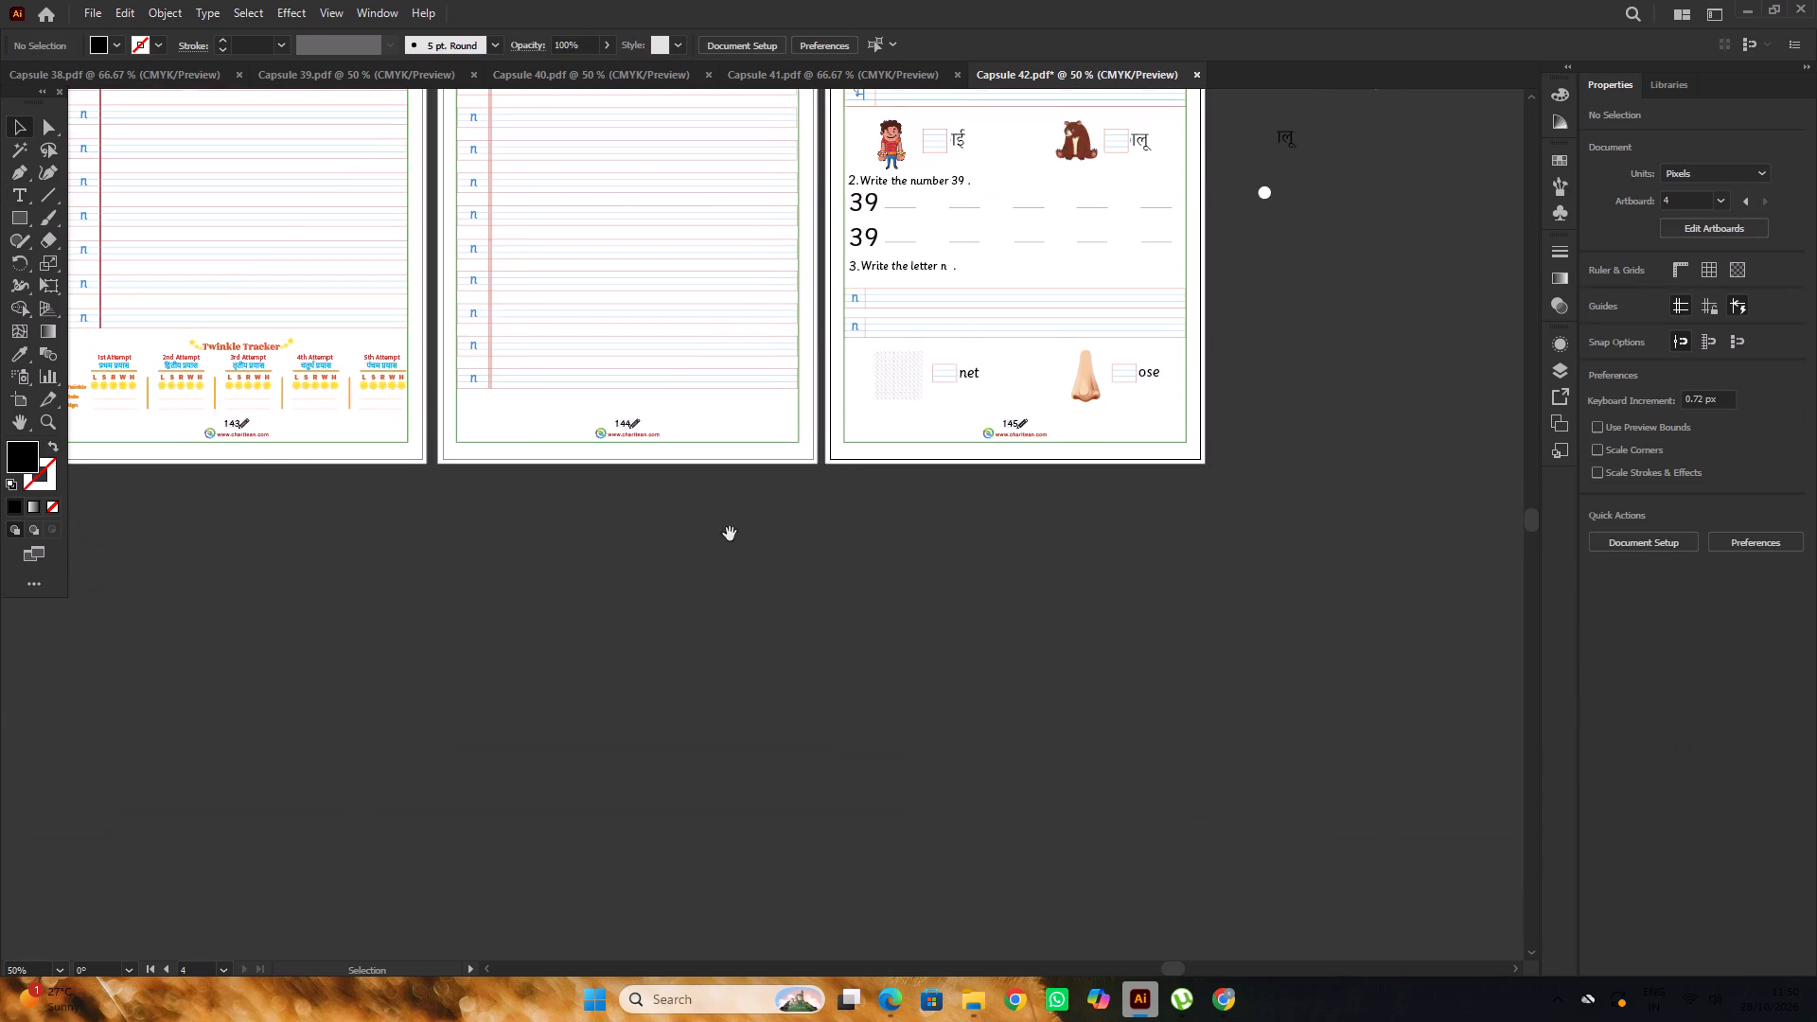
pyautogui.moveTo(730, 534); pyautogui.dragTo(1029, 625)
pyautogui.scroll(-2, 939, 587)
pyautogui.scroll(4, 968, 575)
pyautogui.keyDown('alt'); pyautogui.scroll(-1, 907, 543); pyautogui.keyUp('alt')
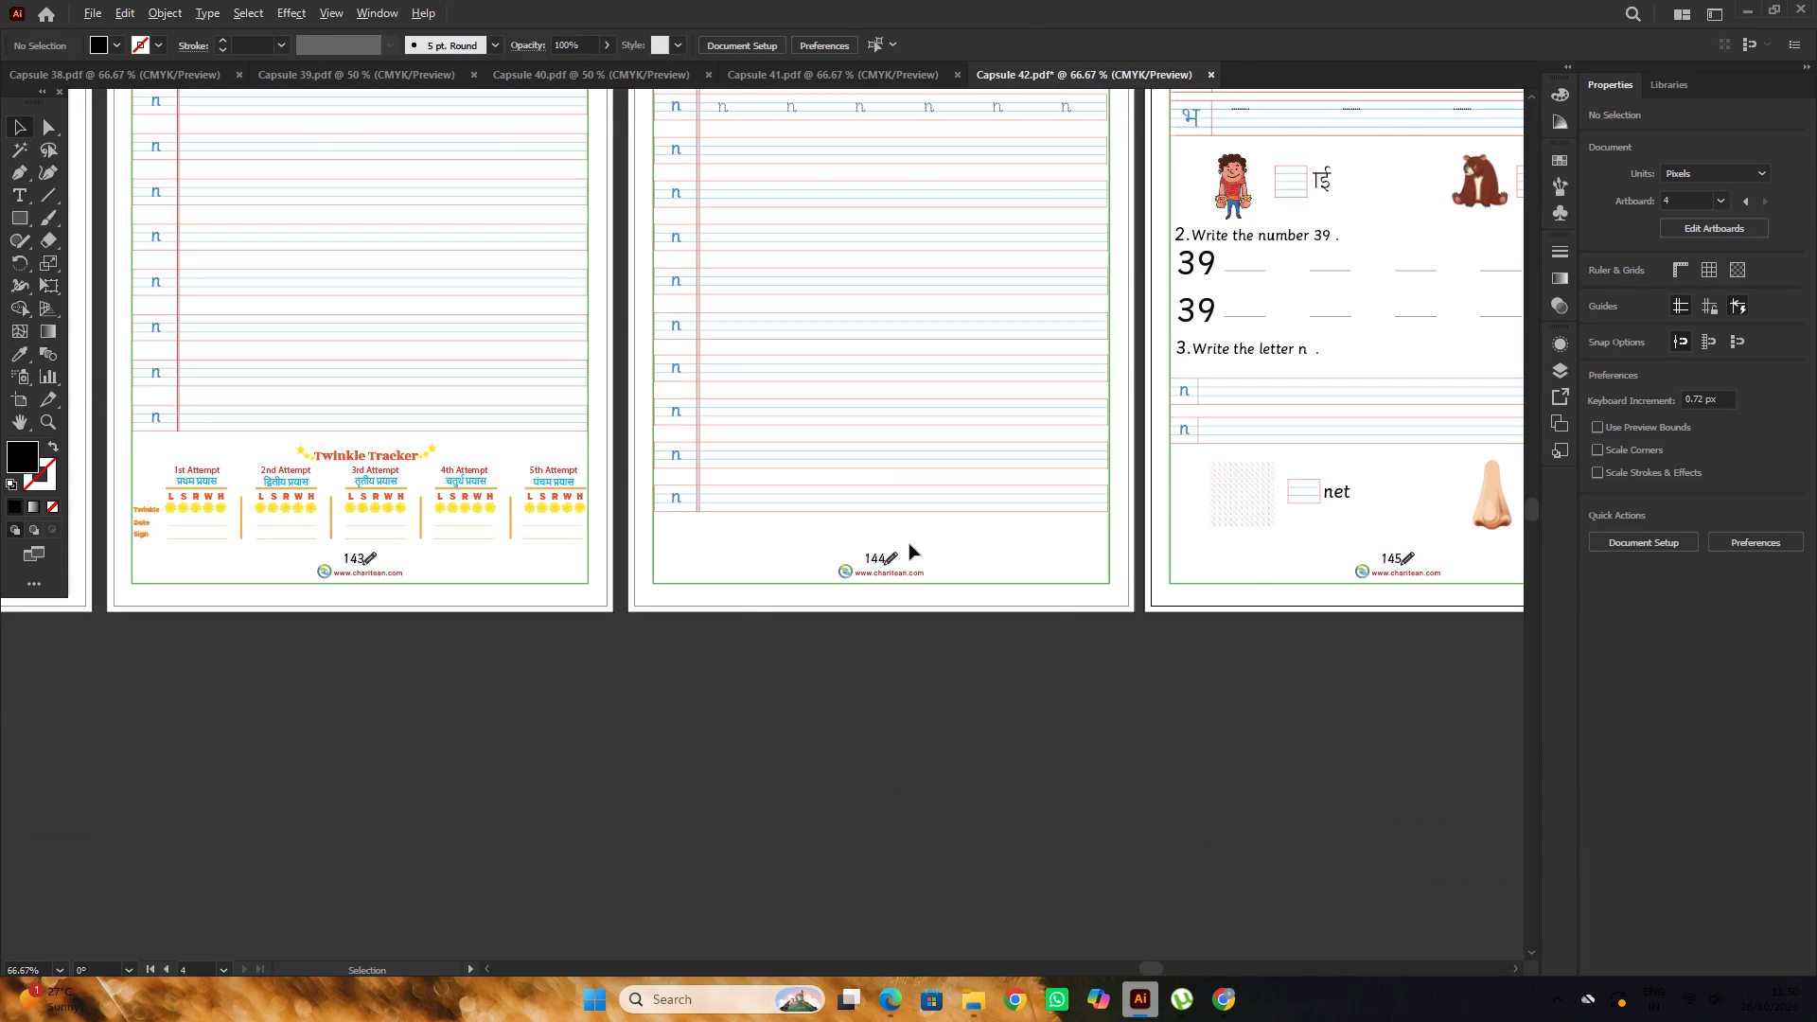
pyautogui.keyDown('alt'); pyautogui.scroll(2, 1008, 582); pyautogui.keyUp('alt')
pyautogui.keyDown('alt'); pyautogui.scroll(-2, 906, 541); pyautogui.keyUp('alt')
pyautogui.press('space')
pyautogui.moveTo(1226, 640); pyautogui.dragTo(1042, 643)
pyautogui.keyDown('alt'); pyautogui.scroll(-2, 1064, 627); pyautogui.keyUp('alt')
pyautogui.press('space')
pyautogui.moveTo(889, 640); pyautogui.dragTo(1004, 648)
pyautogui.keyDown('alt'); pyautogui.scroll(1, 492, 577); pyautogui.keyUp('alt')
# Unlock all objects in Capsule 42 and clear the selection.
pyautogui.click(491, 576)
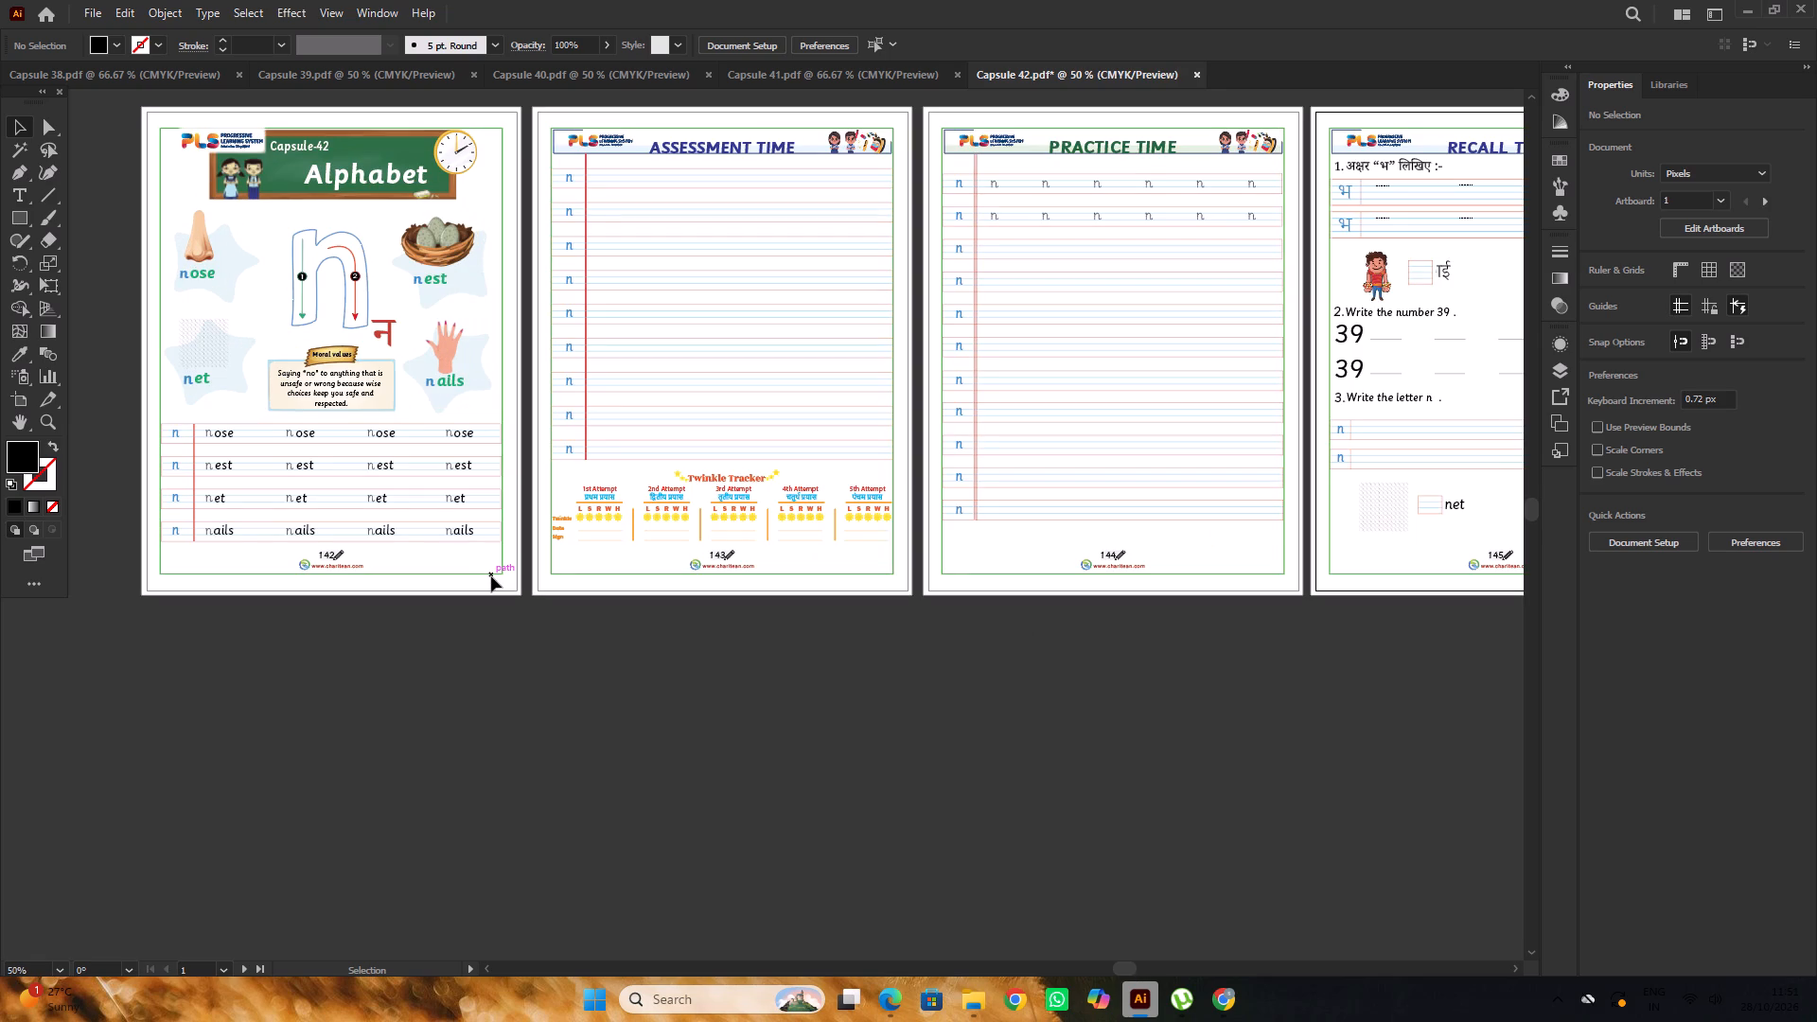
pyautogui.hotkey('ctrl', 'alt', '2')
pyautogui.click(717, 690)
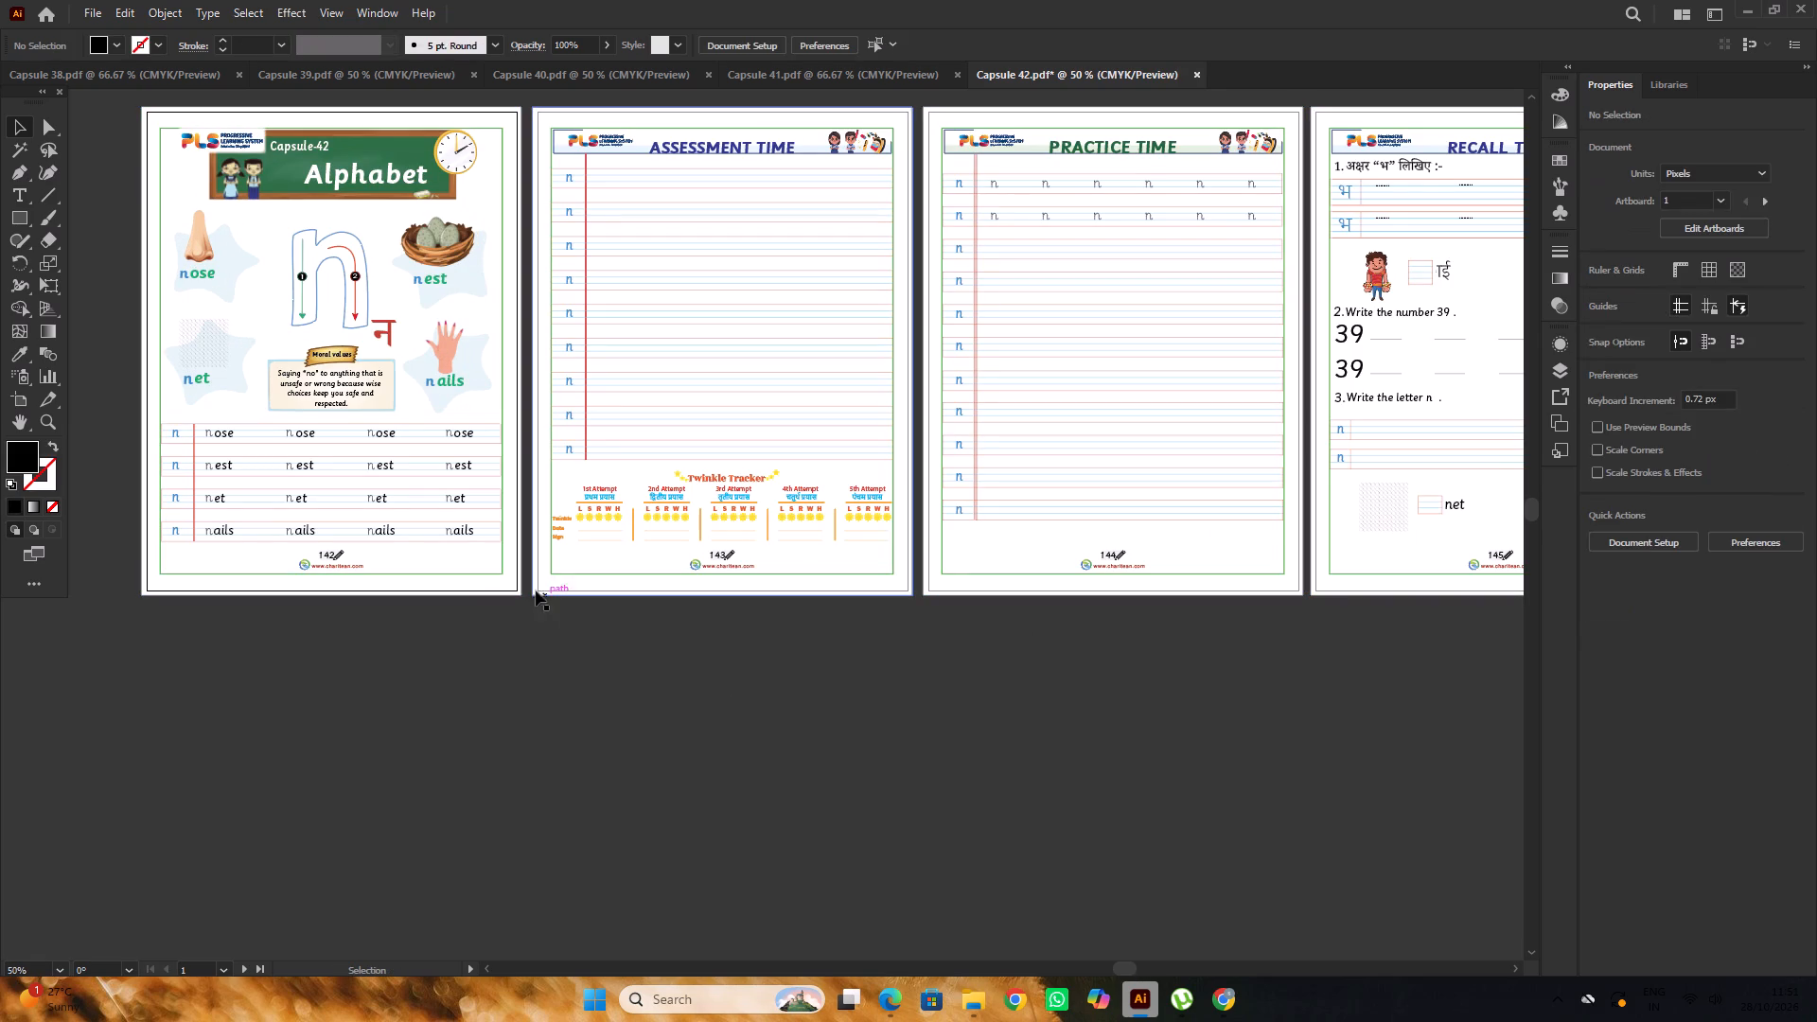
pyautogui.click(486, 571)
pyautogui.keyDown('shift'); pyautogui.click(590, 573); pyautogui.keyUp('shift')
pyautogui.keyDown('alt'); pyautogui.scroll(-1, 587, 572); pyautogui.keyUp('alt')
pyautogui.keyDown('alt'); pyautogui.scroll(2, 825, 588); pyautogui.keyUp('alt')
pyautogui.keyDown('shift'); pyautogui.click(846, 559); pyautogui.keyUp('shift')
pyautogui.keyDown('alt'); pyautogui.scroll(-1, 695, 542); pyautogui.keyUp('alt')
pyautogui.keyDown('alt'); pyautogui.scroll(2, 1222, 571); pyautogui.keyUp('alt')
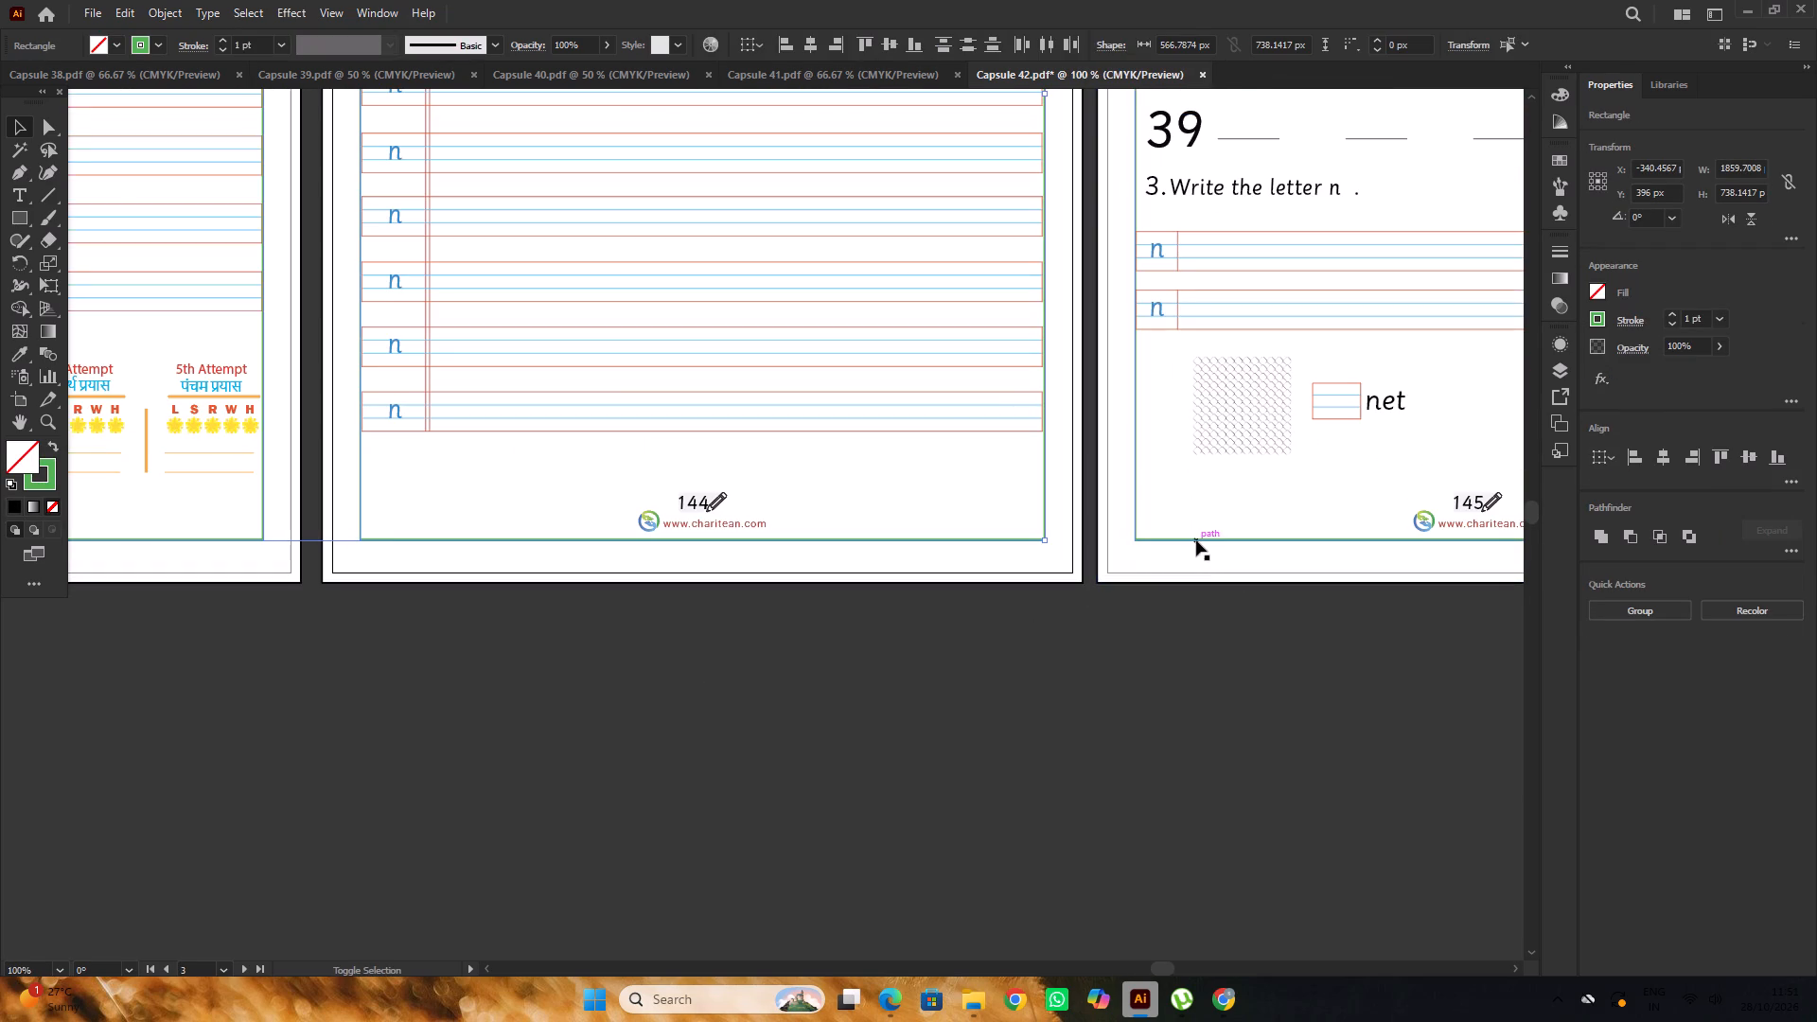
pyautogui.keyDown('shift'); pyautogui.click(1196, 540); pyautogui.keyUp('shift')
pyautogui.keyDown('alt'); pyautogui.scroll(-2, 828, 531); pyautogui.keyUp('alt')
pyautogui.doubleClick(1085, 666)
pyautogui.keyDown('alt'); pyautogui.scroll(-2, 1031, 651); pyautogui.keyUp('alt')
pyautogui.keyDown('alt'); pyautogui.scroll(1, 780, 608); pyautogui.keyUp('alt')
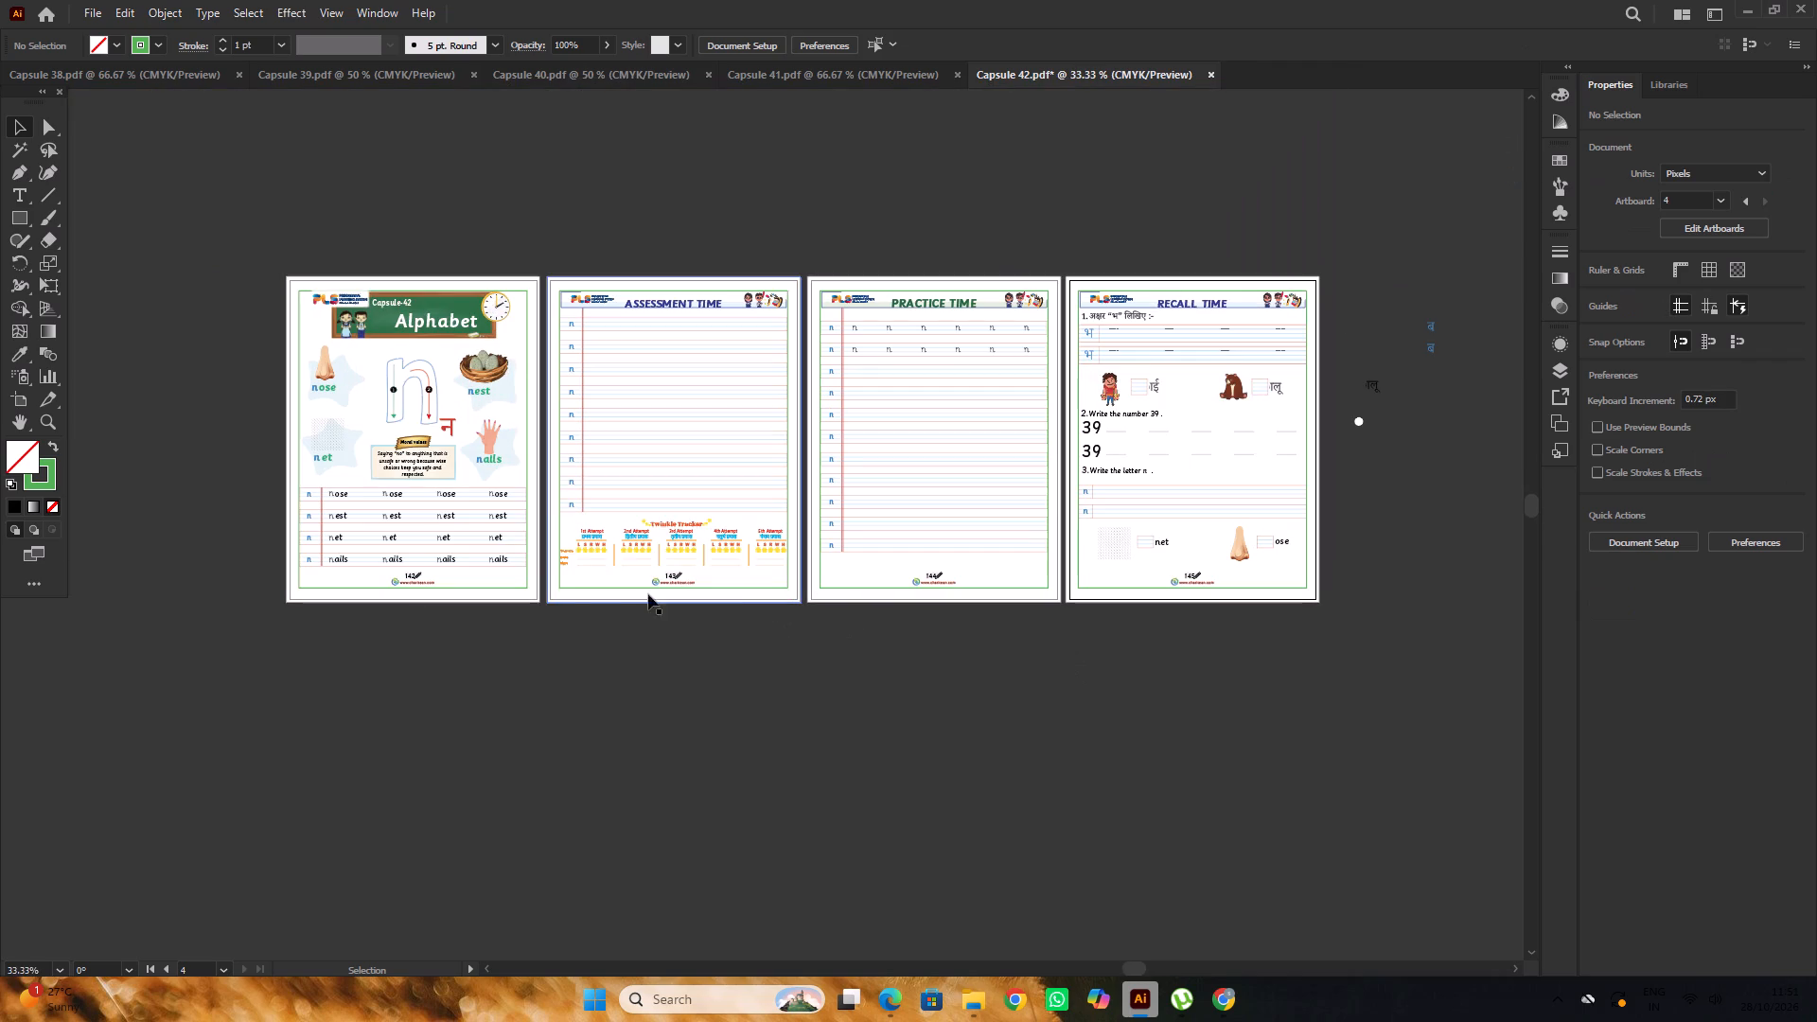
# Delete the green border rectangles from all four pages of Capsule 42.
pyautogui.click(519, 589)
pyautogui.keyDown('shift'); pyautogui.click(588, 589); pyautogui.keyUp('shift')
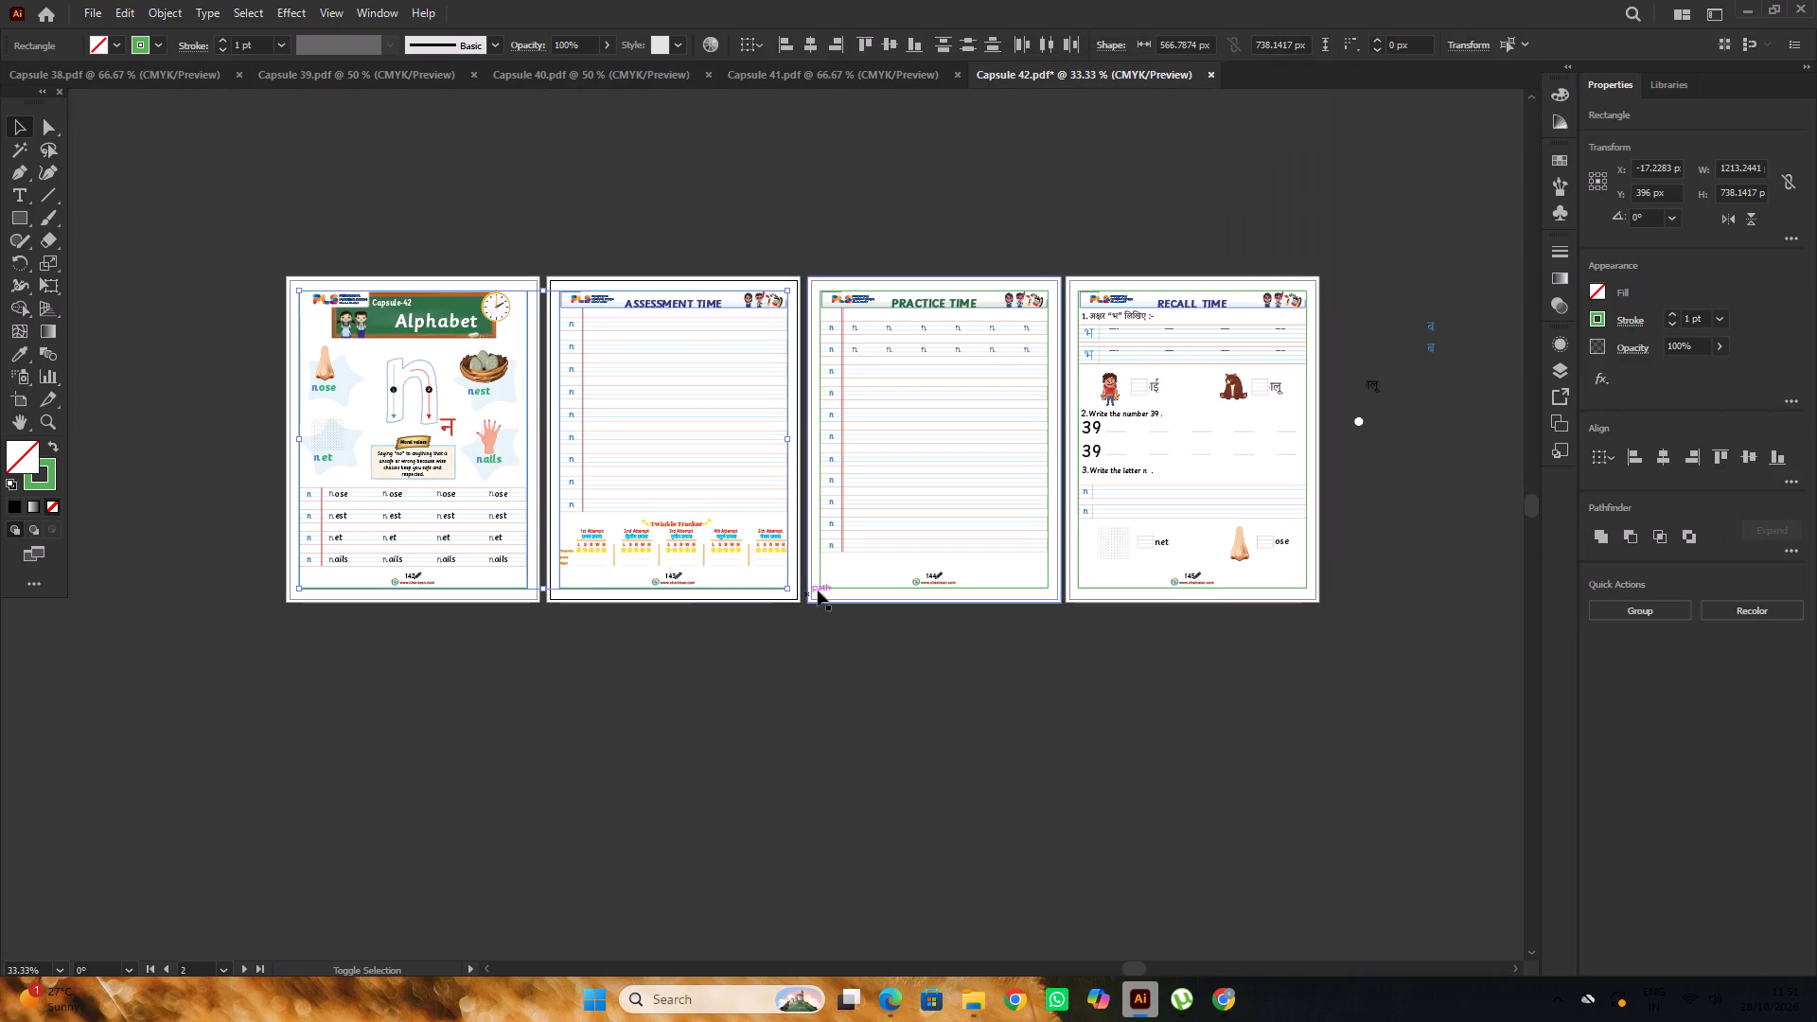
pyautogui.keyDown('shift'); pyautogui.click(826, 587); pyautogui.keyUp('shift')
pyautogui.keyDown('alt'); pyautogui.scroll(3, 1213, 590); pyautogui.keyUp('alt')
pyautogui.keyDown('shift'); pyautogui.click(1119, 589); pyautogui.keyUp('shift')
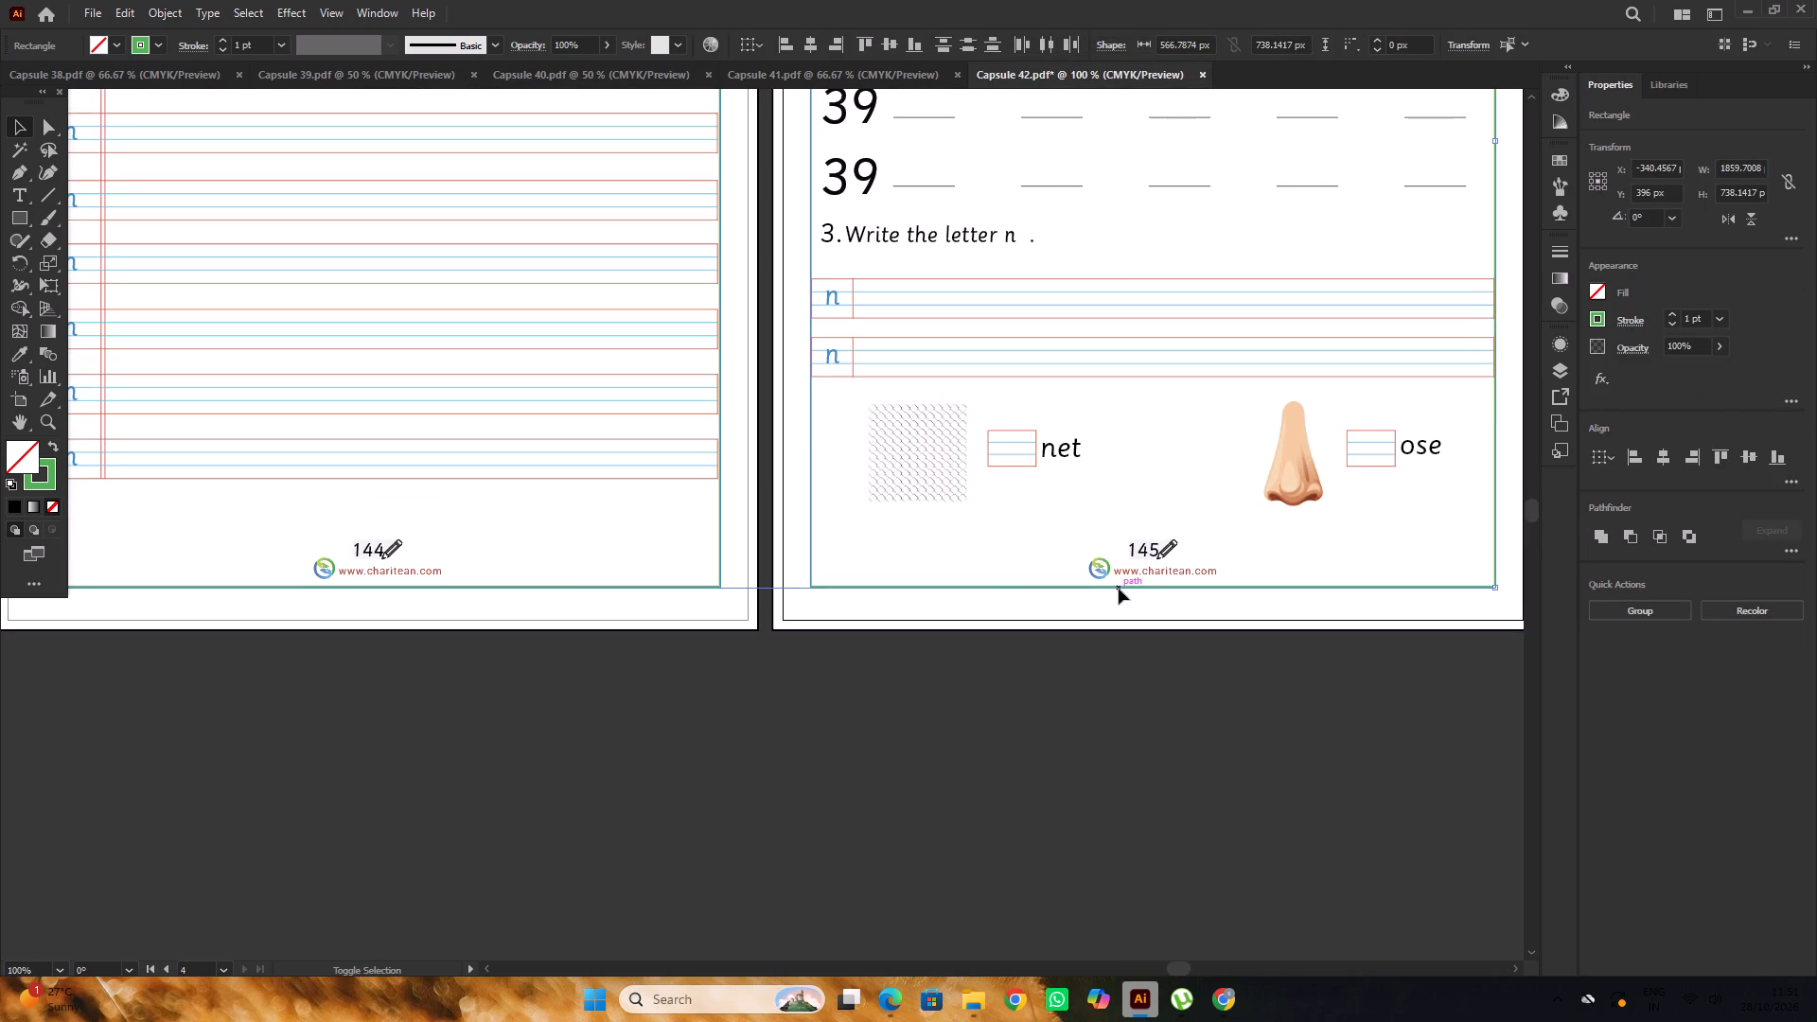
pyautogui.press('Delete')
pyautogui.keyDown('alt'); pyautogui.scroll(-4, 1115, 585); pyautogui.keyUp('alt')
pyautogui.click(1103, 668)
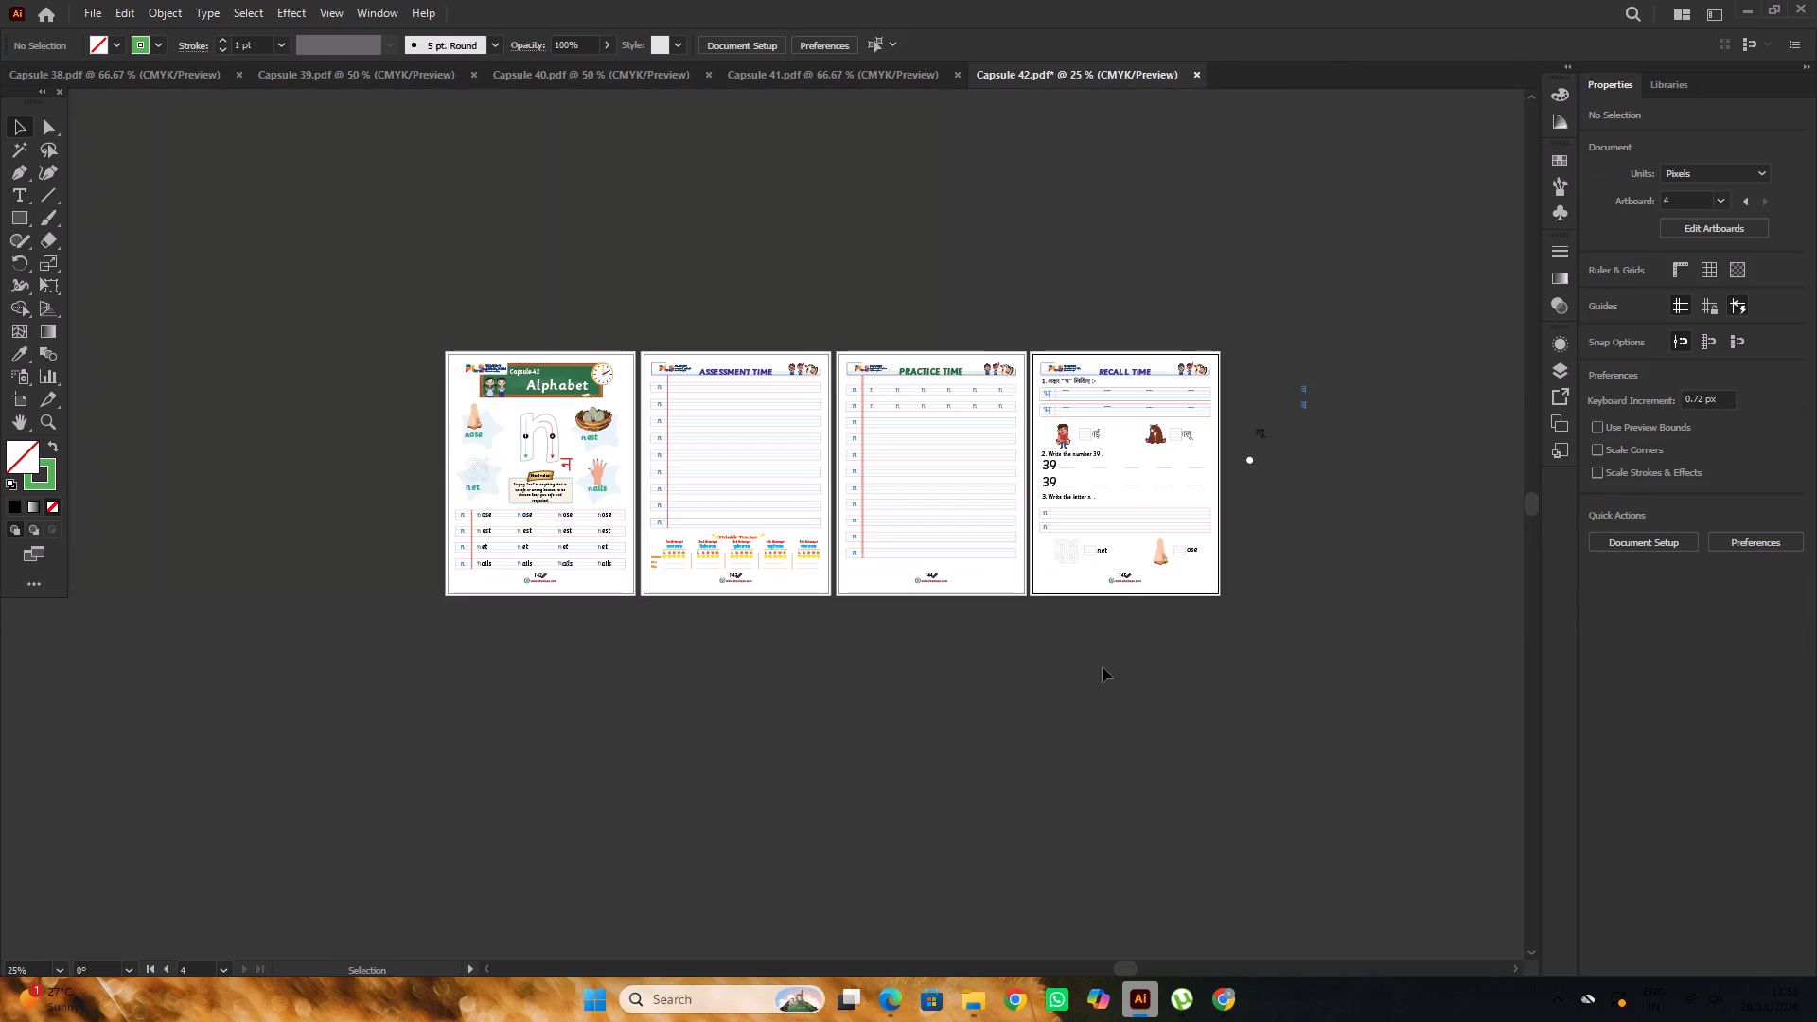
# Recolour the two large 39 numerals in question 2 on the Recall Time page with fill colour 248bcb.
pyautogui.keyDown('alt'); pyautogui.scroll(3, 1101, 458); pyautogui.keyUp('alt')
pyautogui.click(979, 477)
pyautogui.keyDown('shift'); pyautogui.click(961, 530); pyautogui.keyUp('shift')
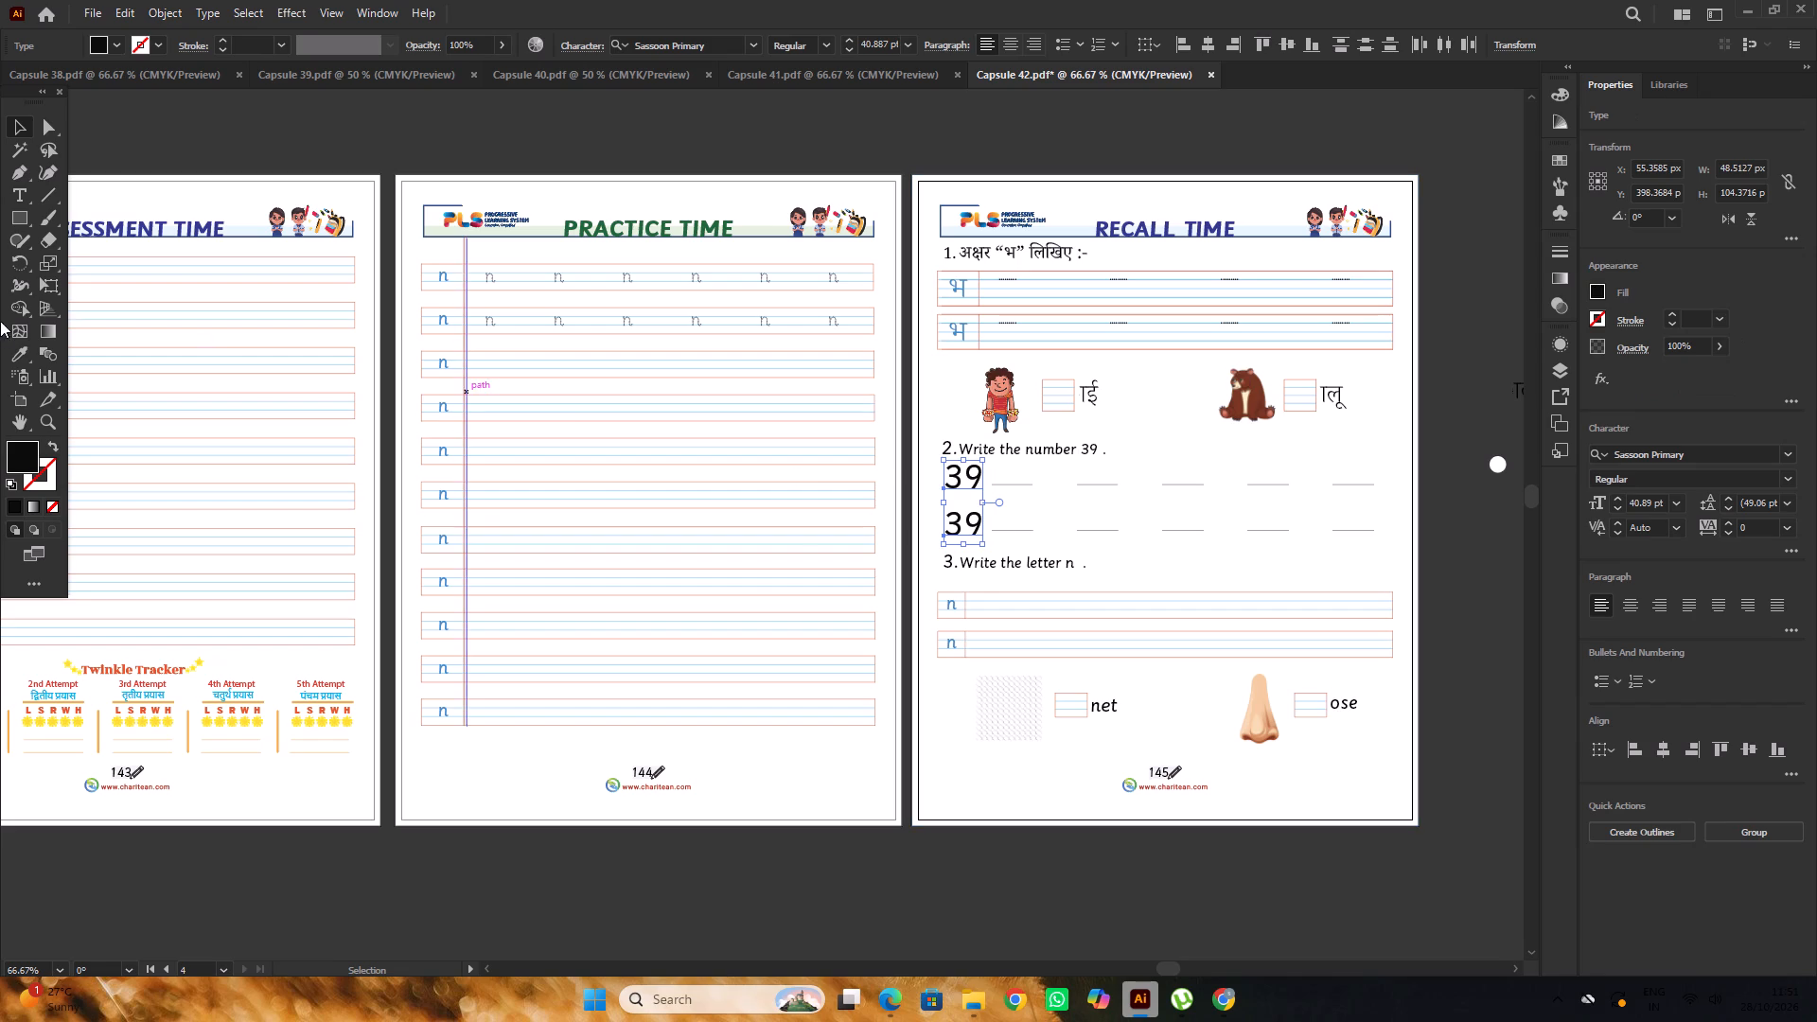
pyautogui.doubleClick(15, 444)
pyautogui.hotkey('ctrl', 'v')
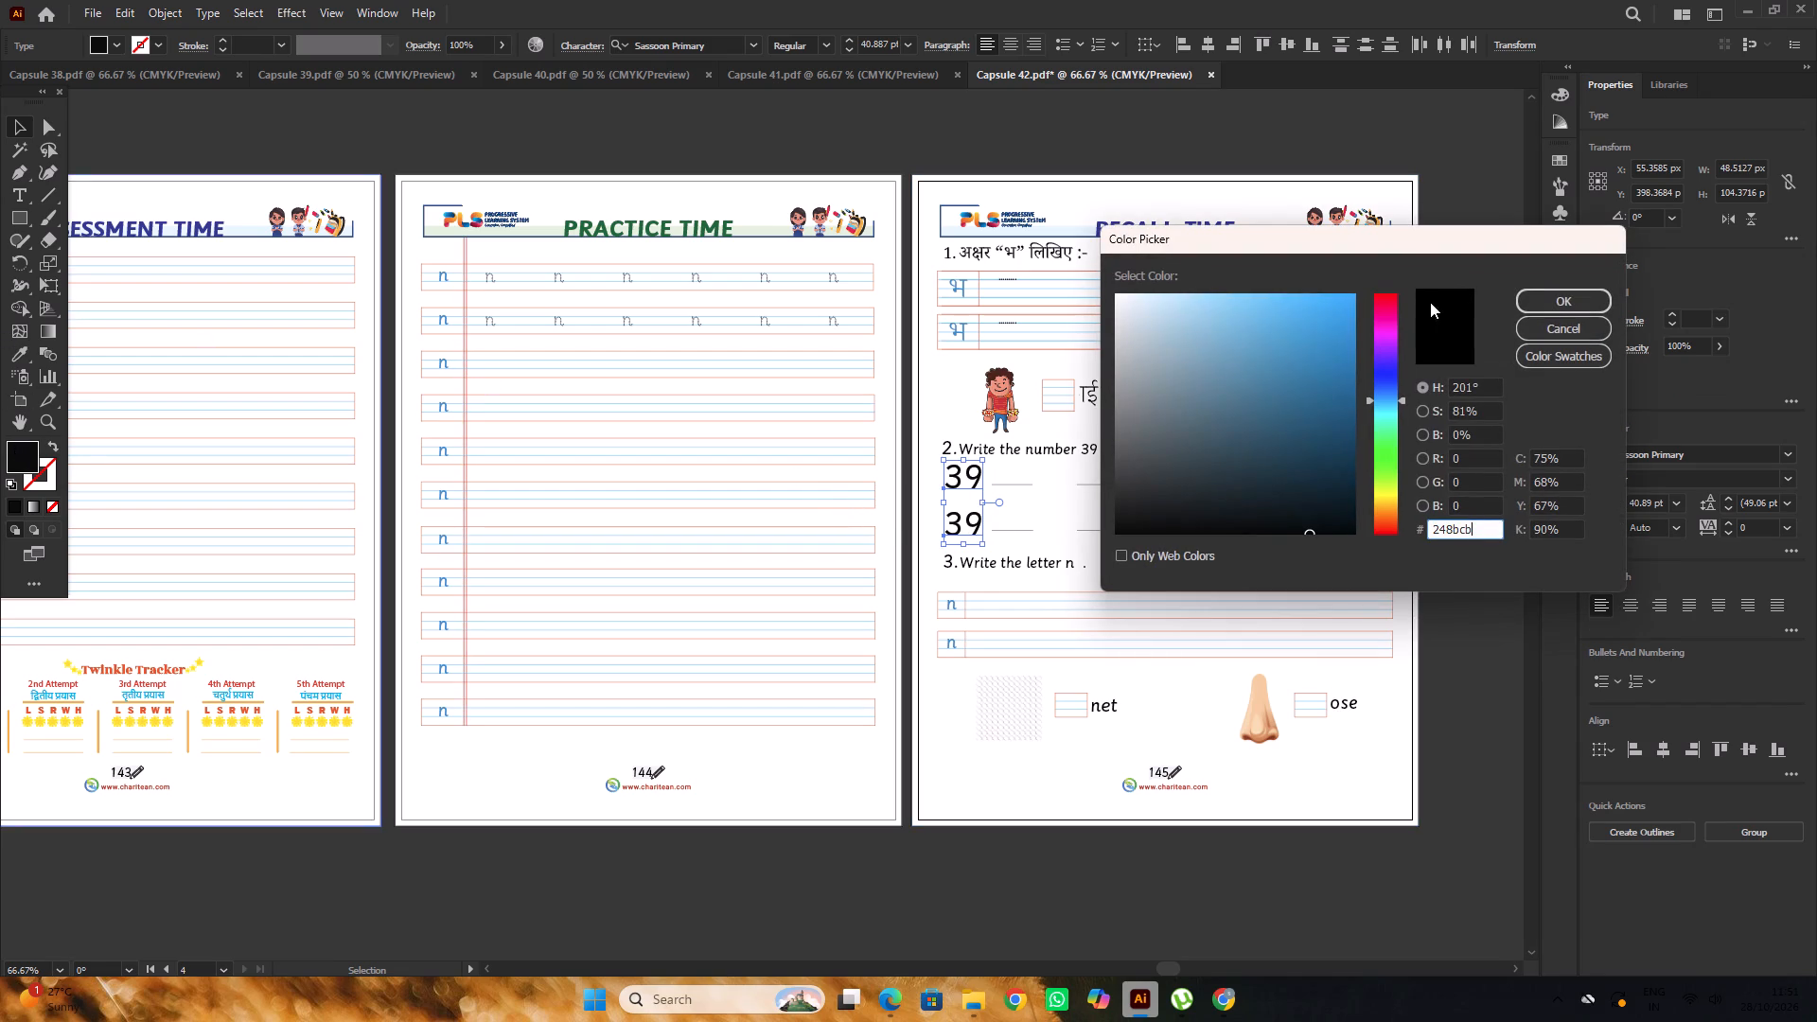
pyautogui.click(1542, 294)
pyautogui.keyDown('alt'); pyautogui.scroll(-1, 1129, 366); pyautogui.keyUp('alt')
pyautogui.click(1435, 596)
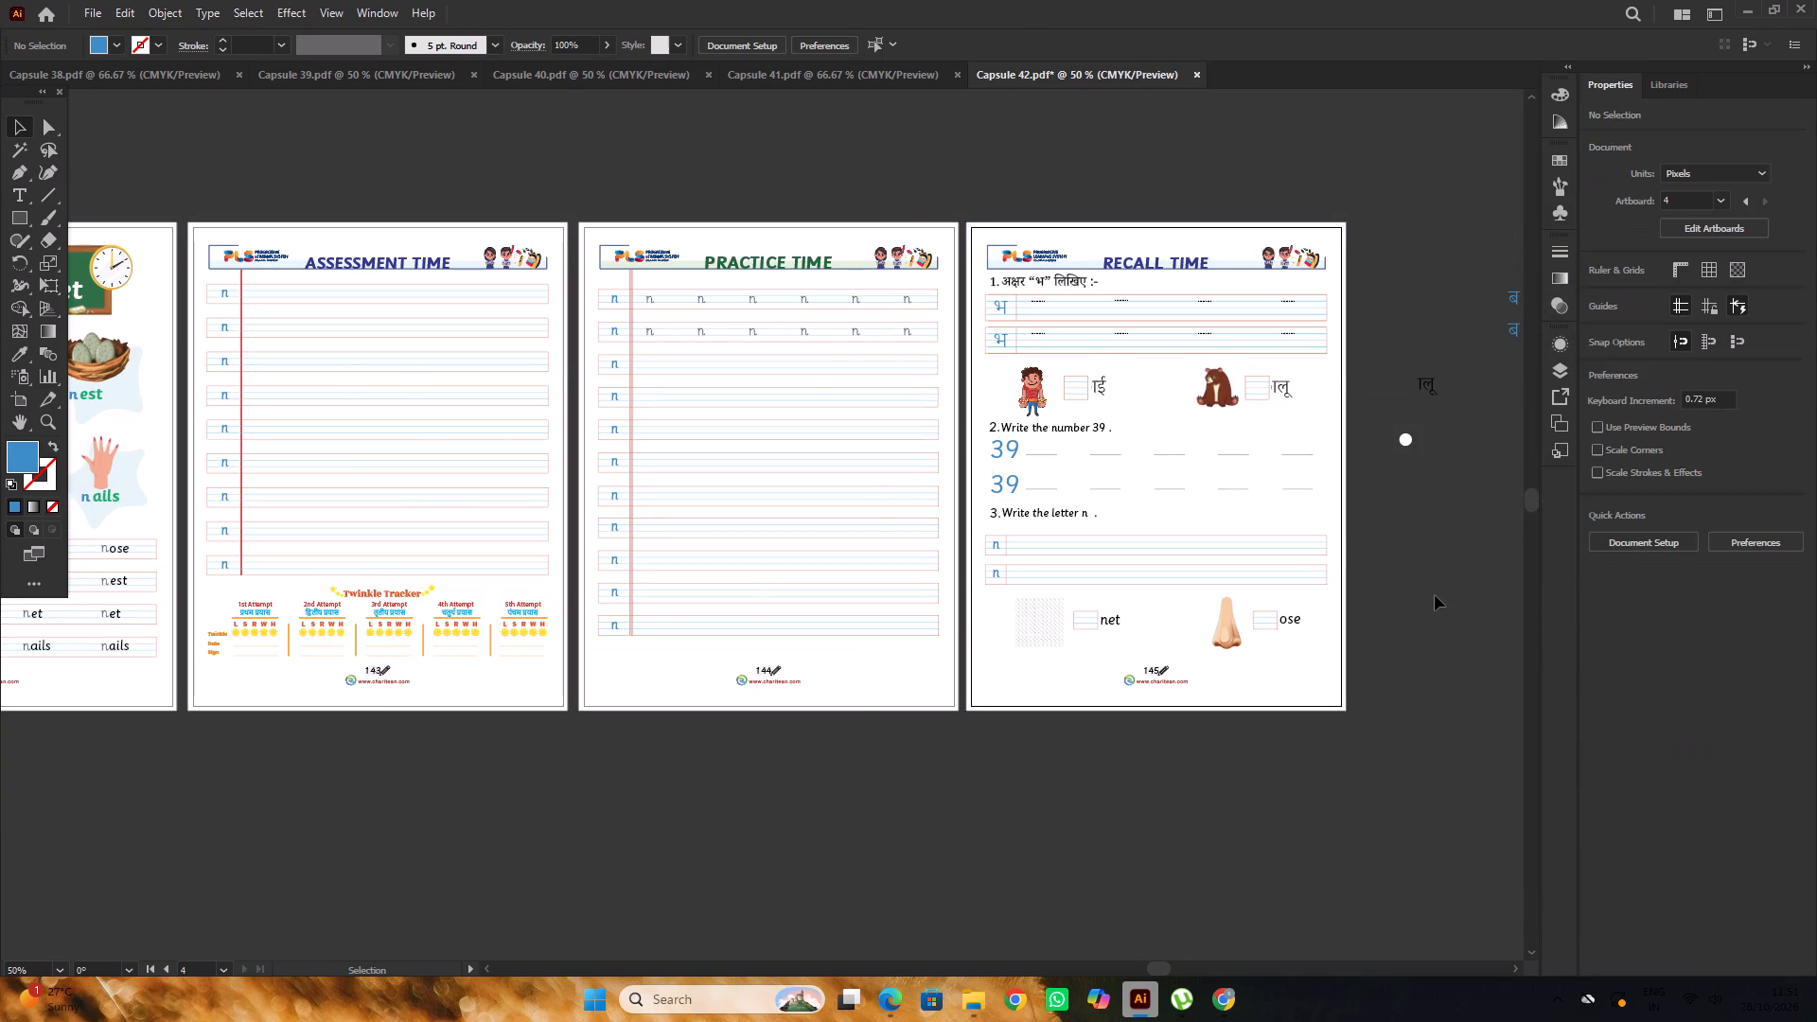
# Move the large outlined letter n with its stroke arrows off the Alphabet page onto the empty canvas beside it.
pyautogui.keyDown('alt'); pyautogui.scroll(-1, 1433, 586); pyautogui.keyUp('alt')
pyautogui.keyDown('alt'); pyautogui.scroll(2, 386, 493); pyautogui.keyUp('alt')
pyautogui.keyDown('alt'); pyautogui.scroll(-2, 1020, 440); pyautogui.keyUp('alt')
pyautogui.keyDown('alt'); pyautogui.scroll(3, 577, 485); pyautogui.keyUp('alt')
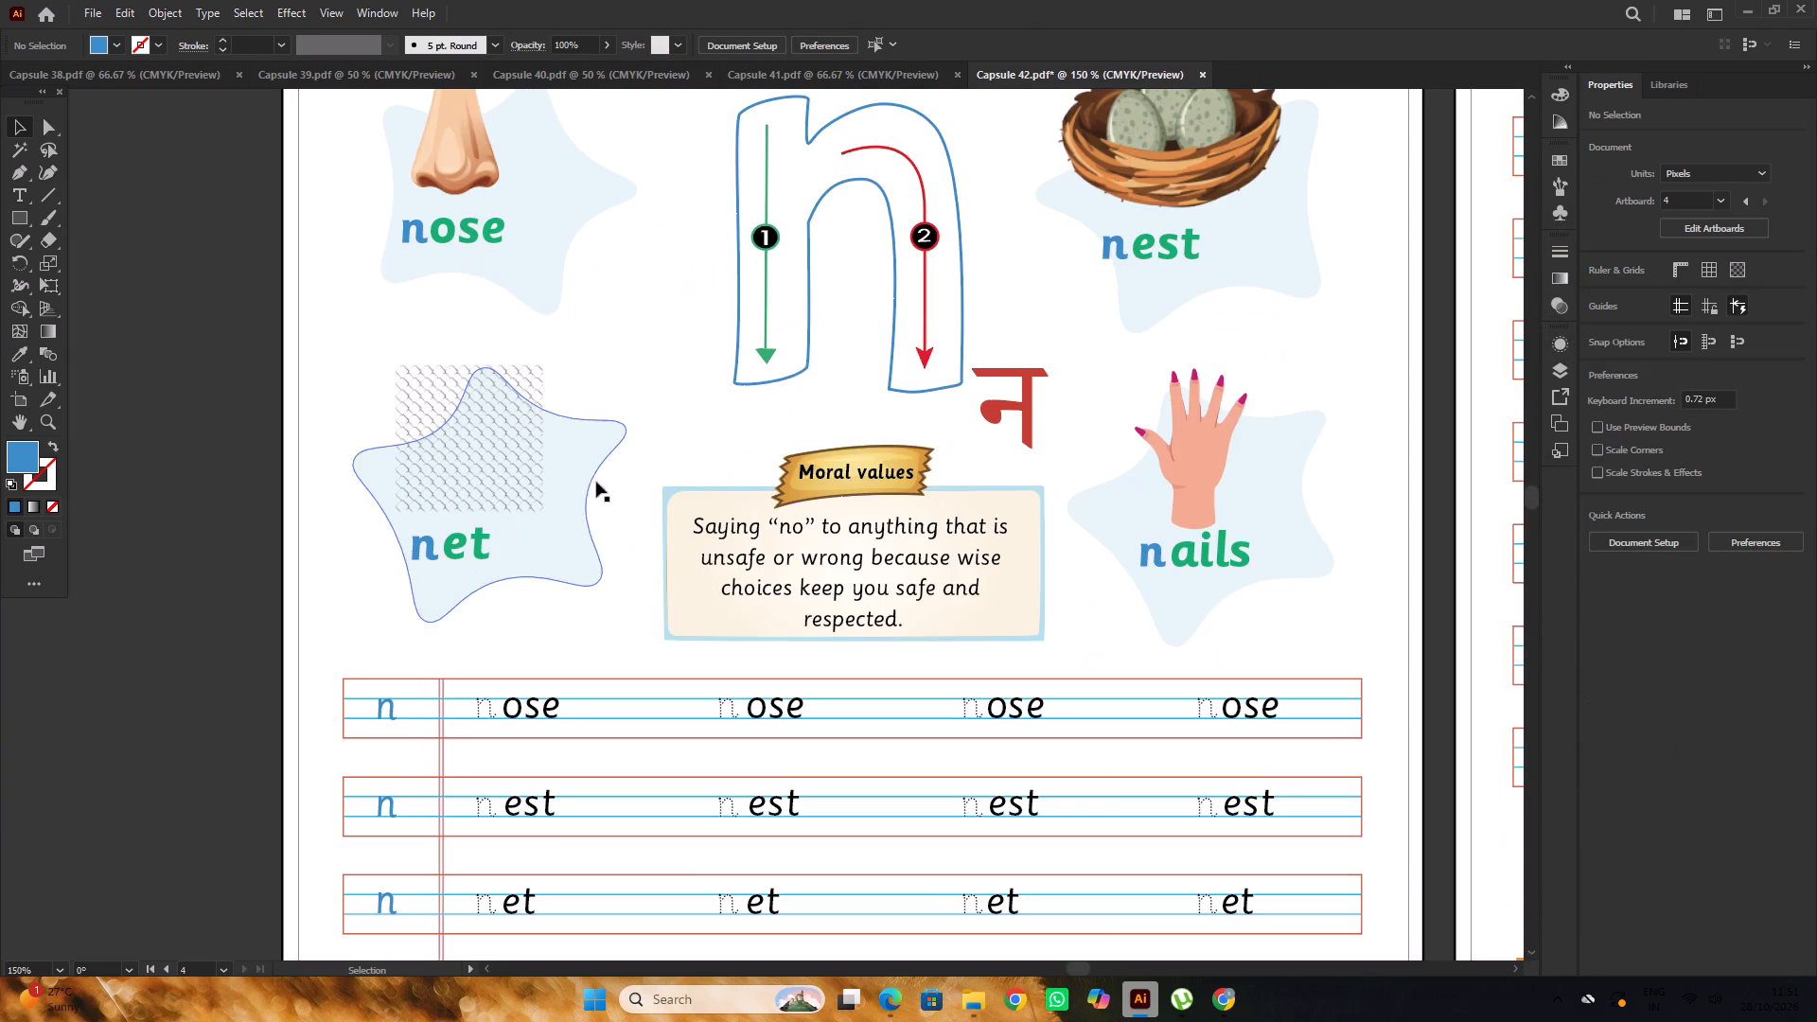
pyautogui.keyDown('alt'); pyautogui.scroll(-2, 675, 480); pyautogui.keyUp('alt')
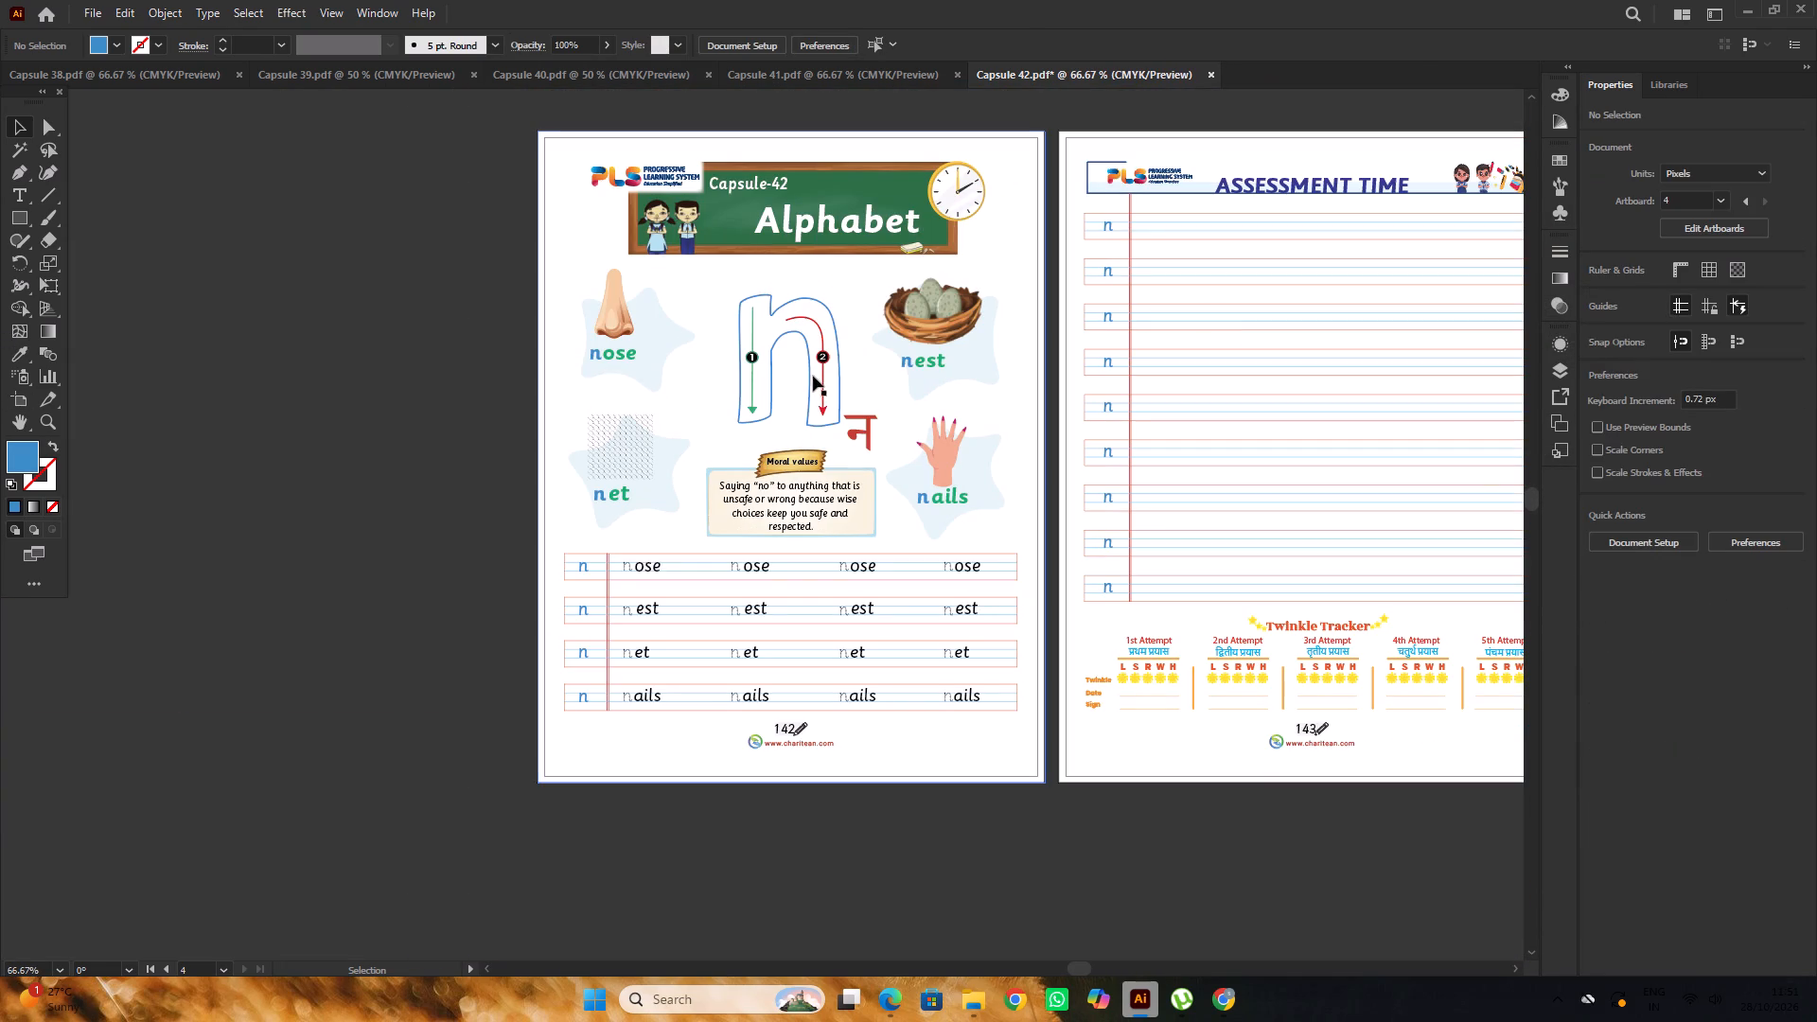
pyautogui.click(810, 374)
pyautogui.moveTo(810, 374); pyautogui.dragTo(245, 557)
pyautogui.click(337, 431)
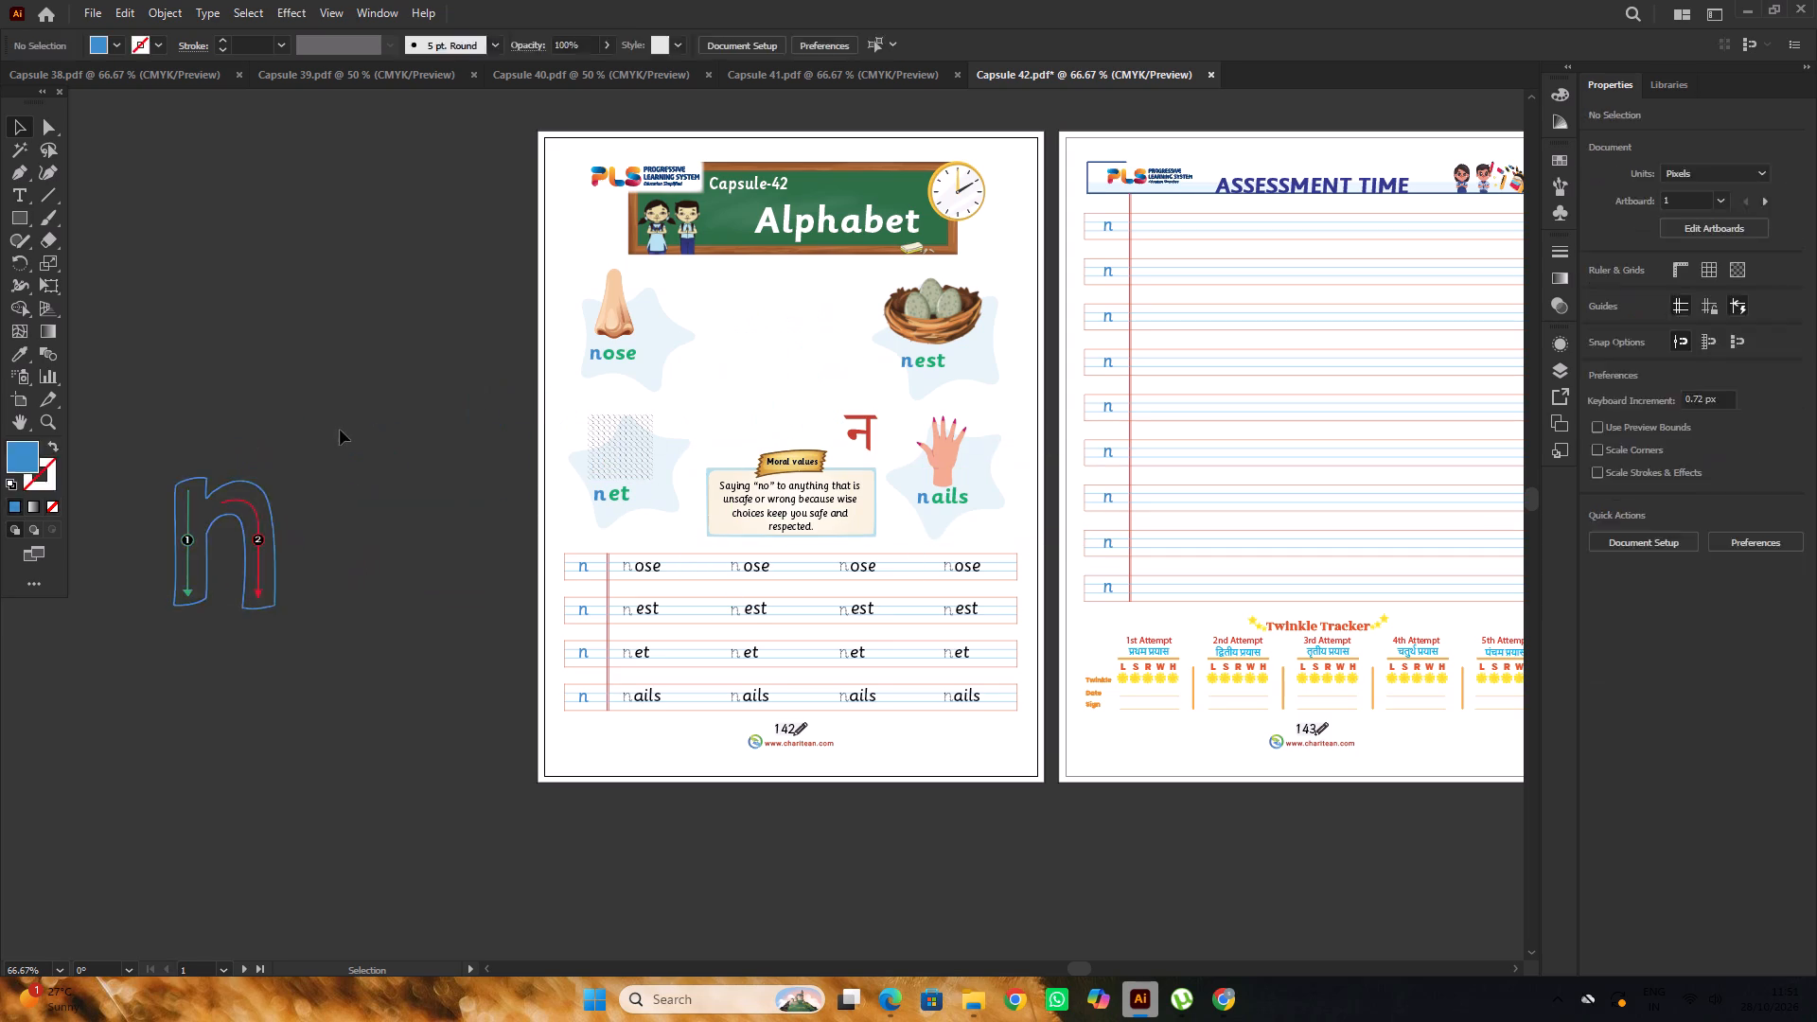
# Ungroup the outlined letter n and its numbered stroke arrows beside the Alphabet page.
pyautogui.scroll(1, 347, 462)
pyautogui.keyDown('alt'); pyautogui.scroll(3, 441, 500); pyautogui.keyUp('alt')
pyautogui.keyDown('alt'); pyautogui.scroll(-3, 782, 472); pyautogui.keyUp('alt')
pyautogui.keyDown('alt'); pyautogui.scroll(3, 838, 643); pyautogui.keyUp('alt')
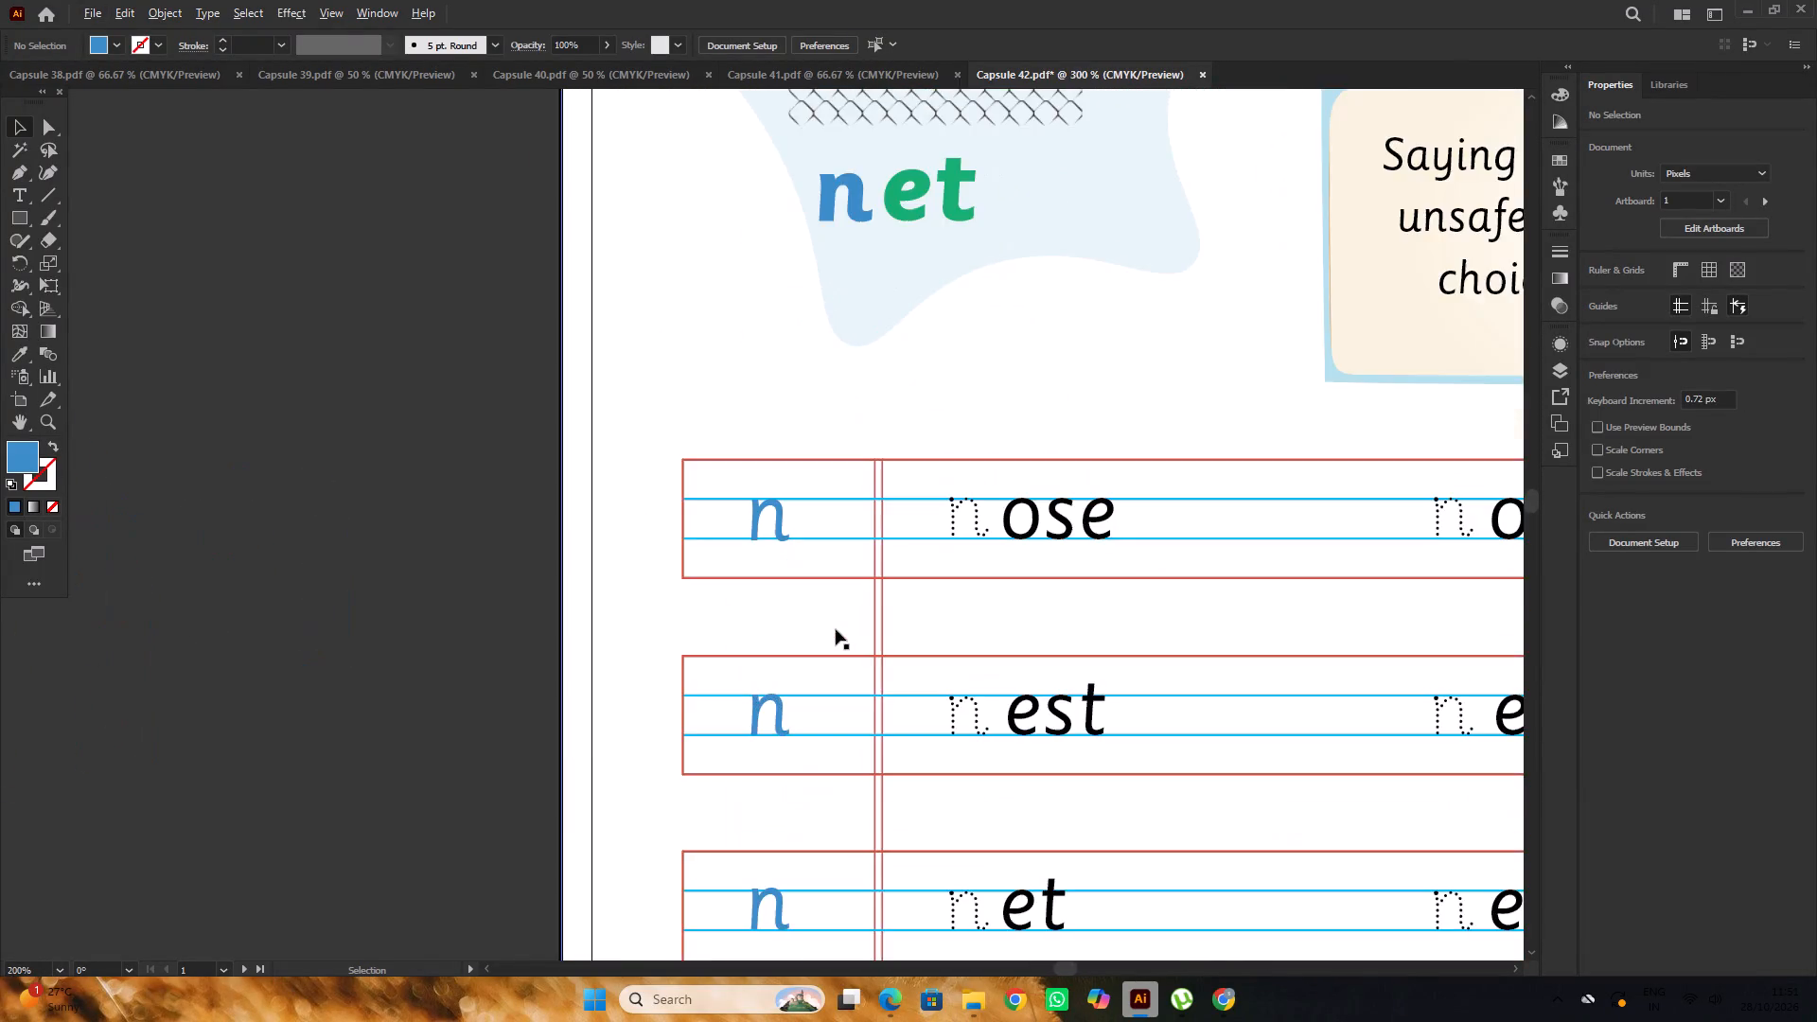
pyautogui.scroll(3, 819, 595)
pyautogui.keyDown('alt'); pyautogui.scroll(-5, 581, 538); pyautogui.keyUp('alt')
pyautogui.click(432, 485)
pyautogui.keyDown('alt'); pyautogui.scroll(-2, 656, 477); pyautogui.keyUp('alt')
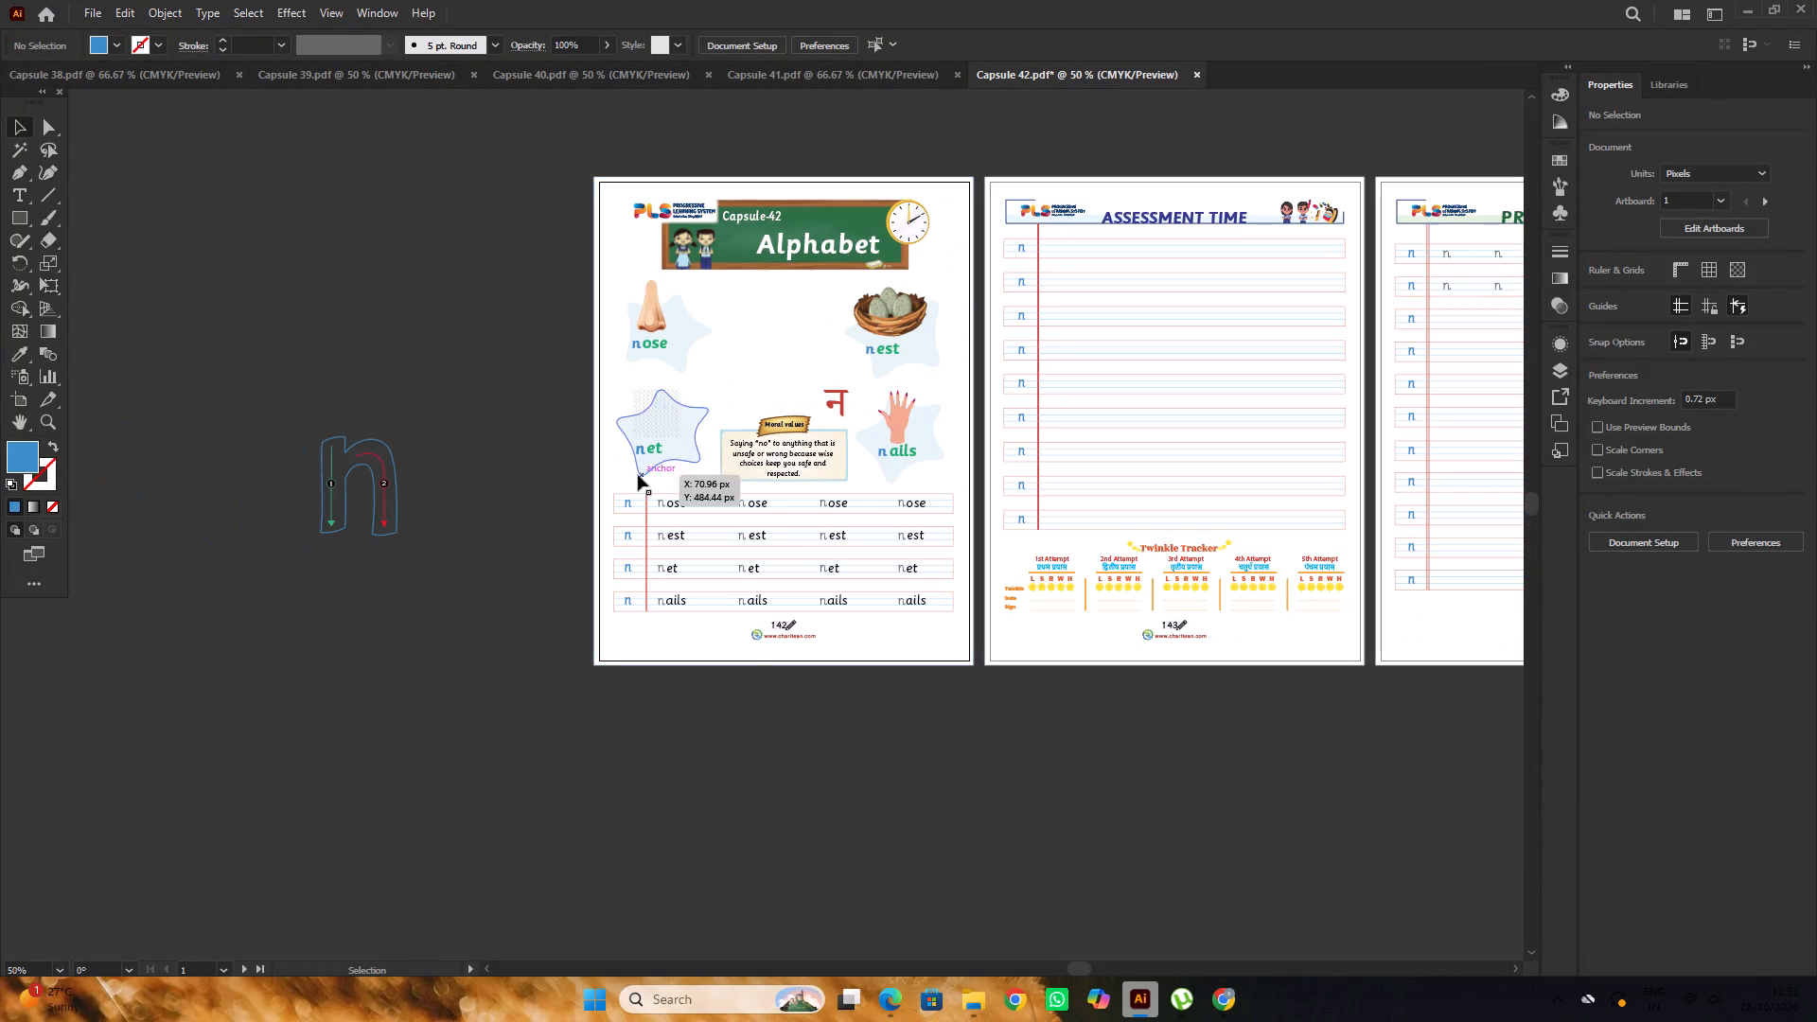
pyautogui.click(372, 480)
pyautogui.rightClick(372, 480)
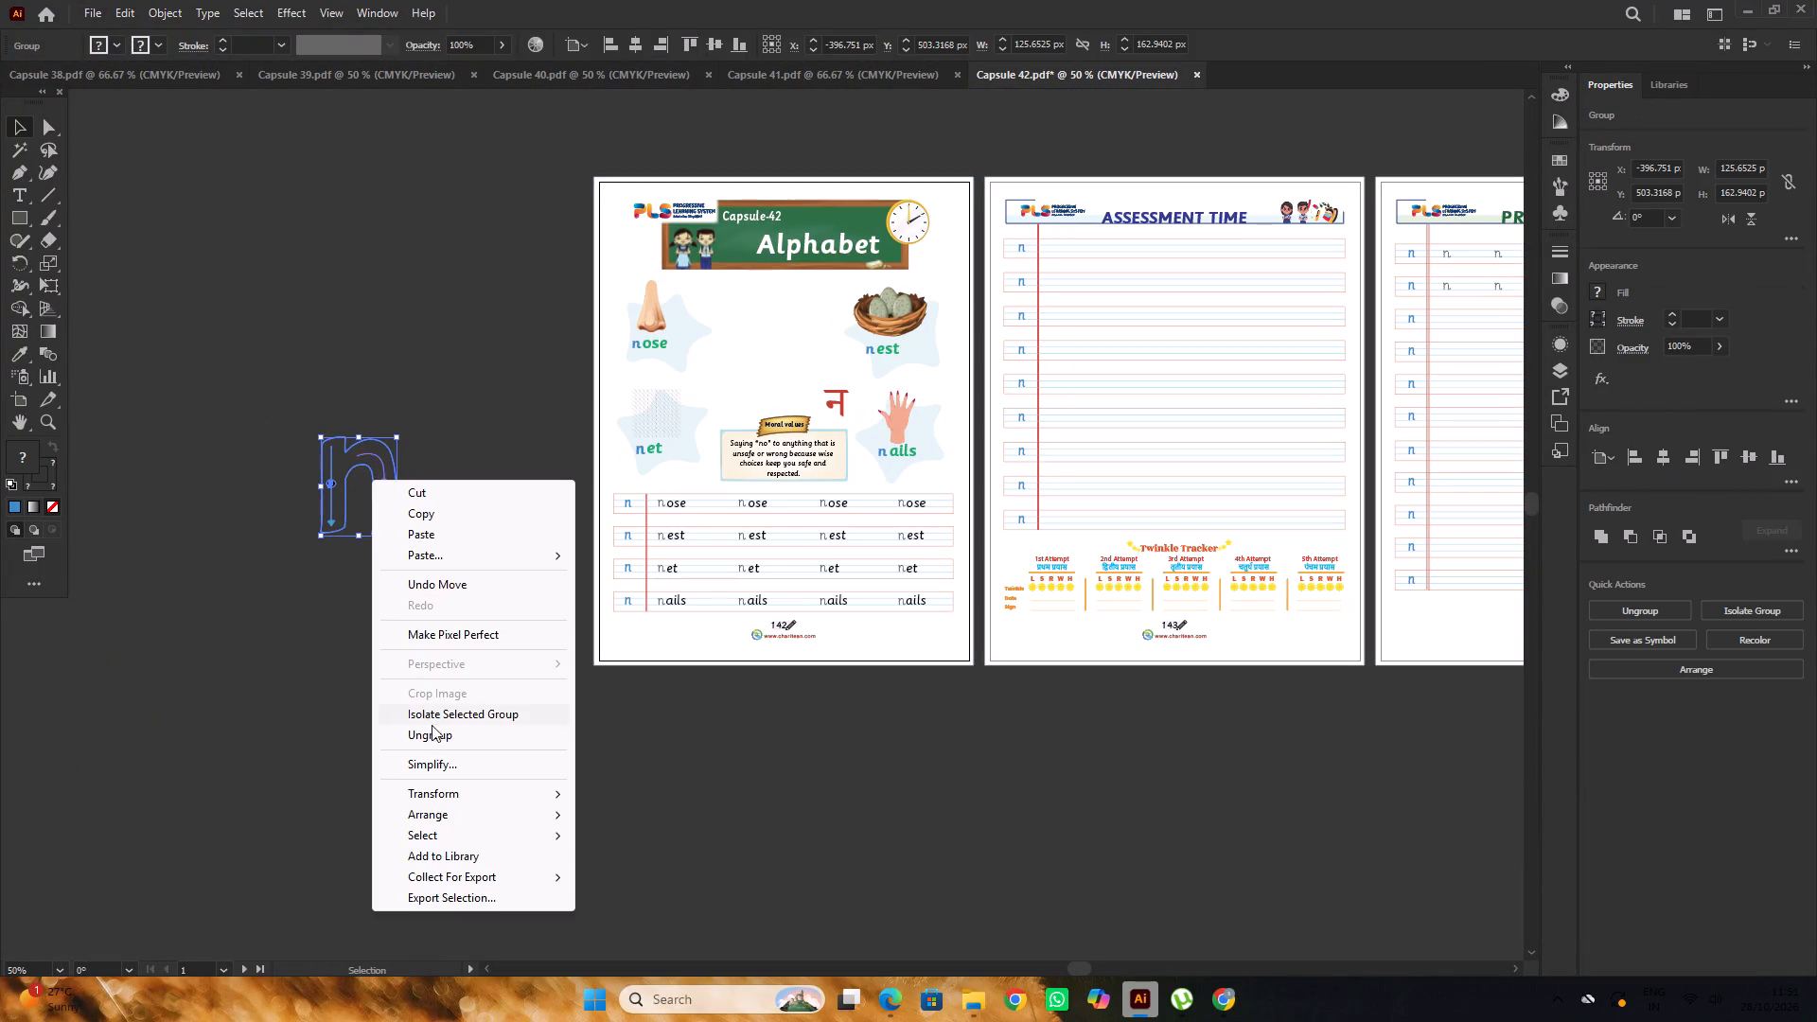
pyautogui.click(429, 742)
pyautogui.click(467, 644)
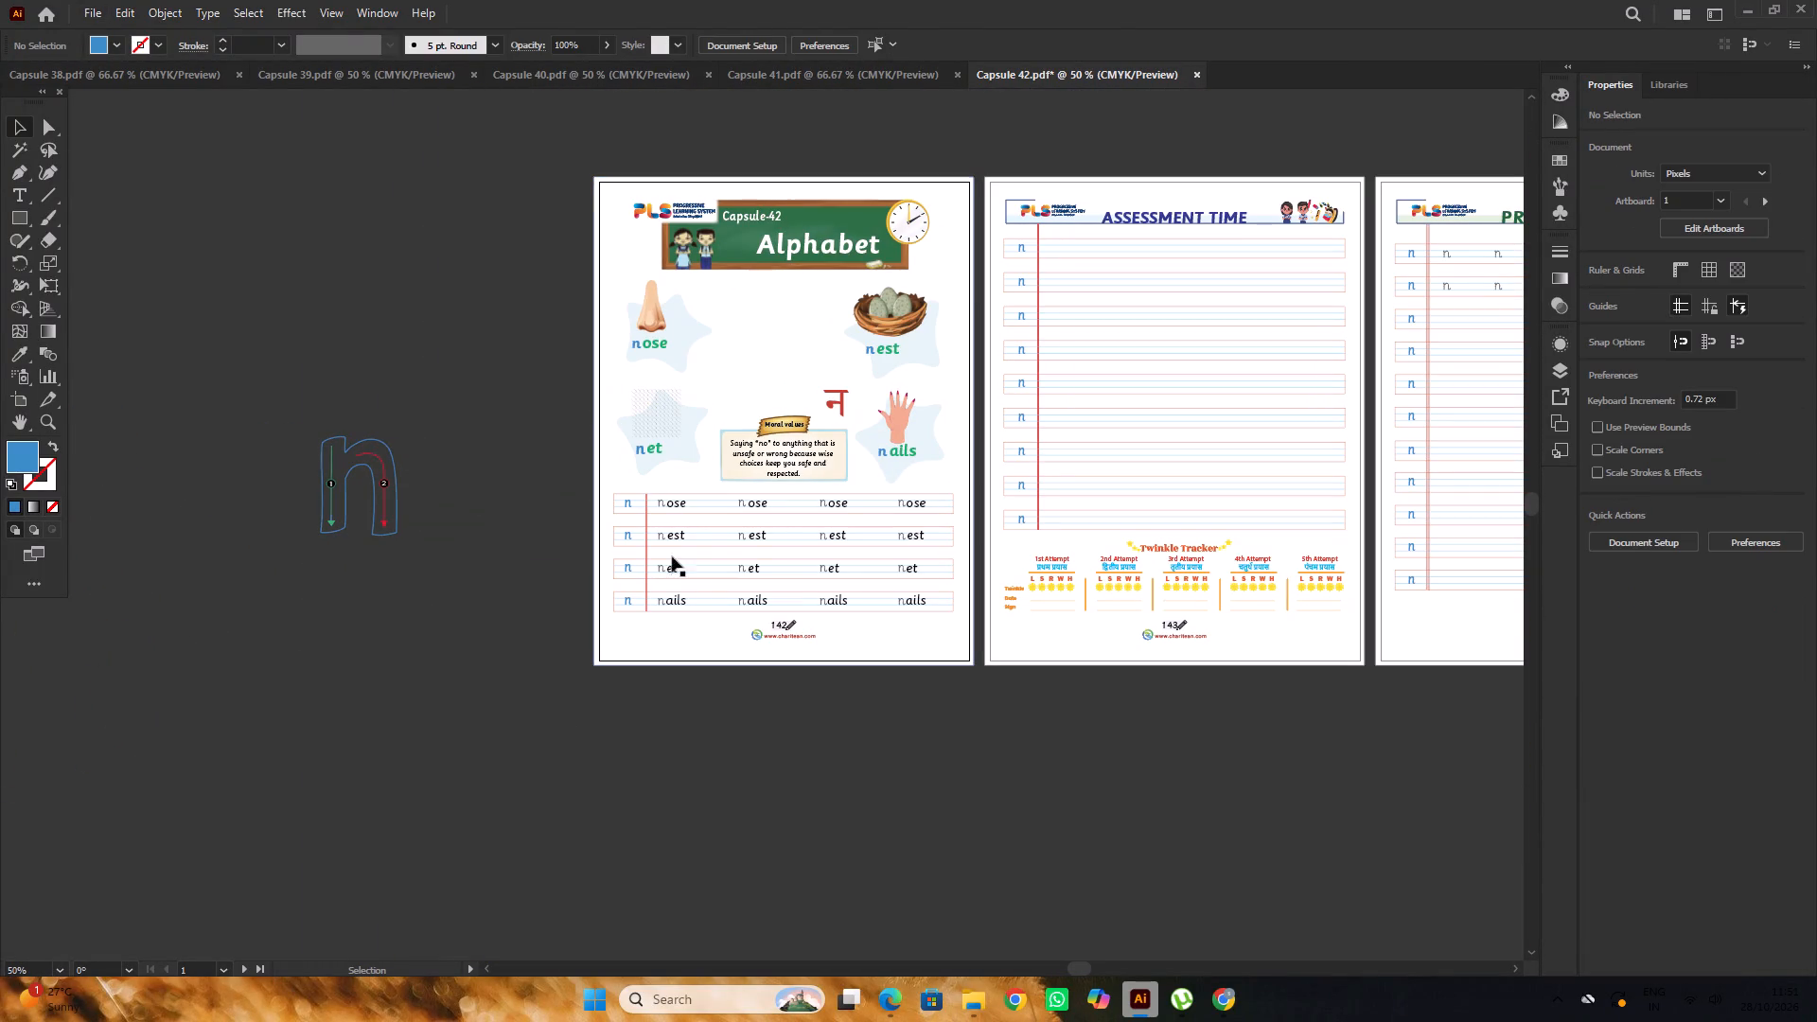
# Copy the blue letter n from the Alphabet page's "nest" row onto the empty canvas and enlarge it to roughly the outlined n's size.
pyautogui.moveTo(633, 538); pyautogui.dragTo(464, 608)
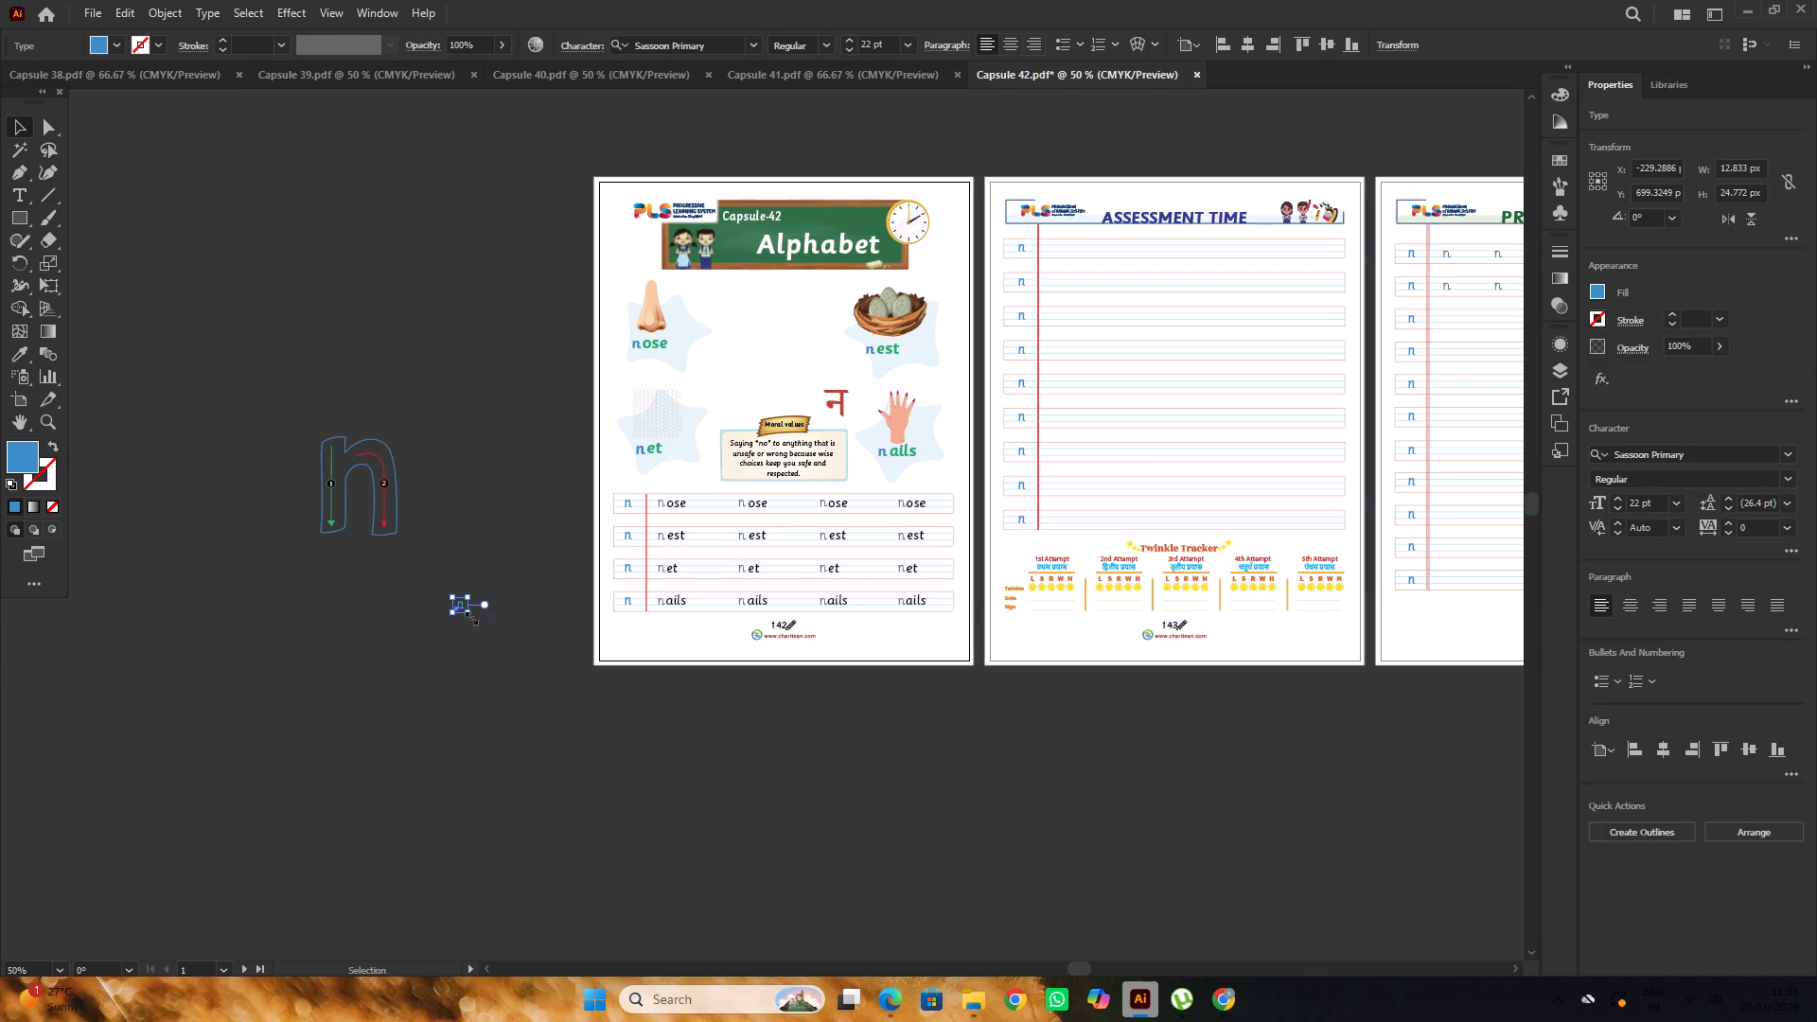
pyautogui.keyDown('alt'); pyautogui.moveTo(469, 615); pyautogui.dragTo(588, 771); pyautogui.keyUp('alt')
pyautogui.click(646, 759)
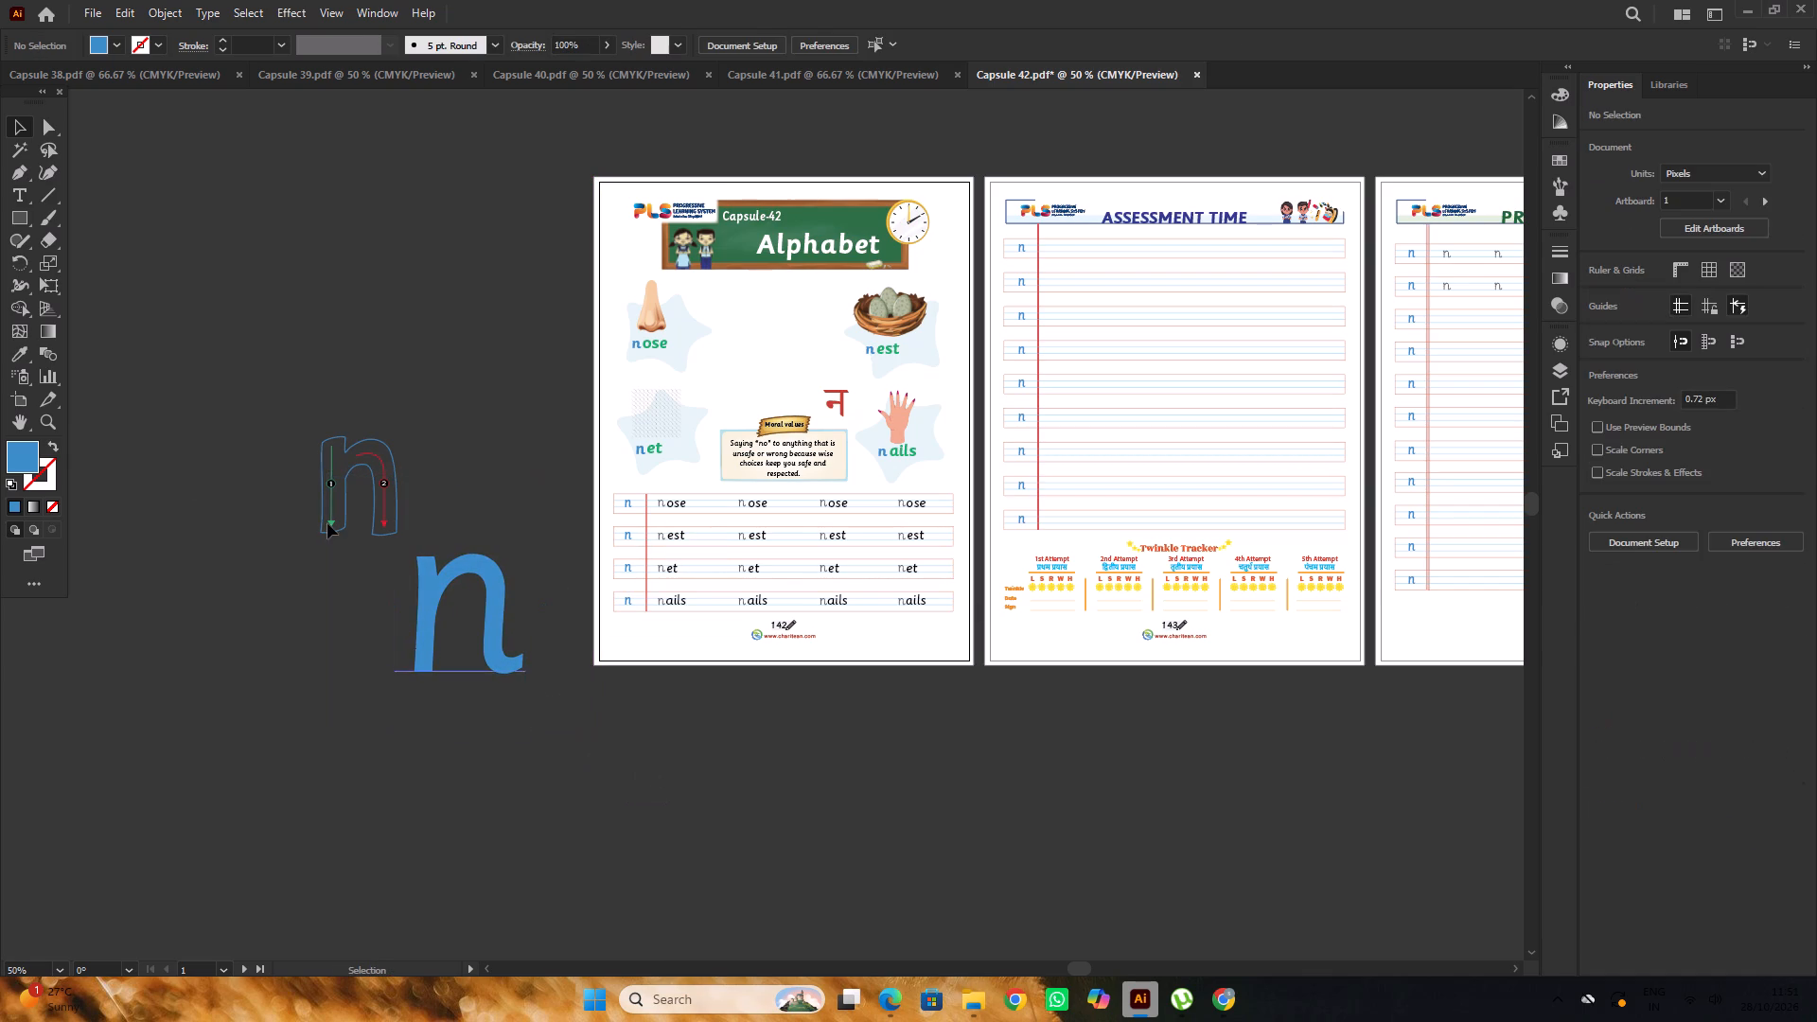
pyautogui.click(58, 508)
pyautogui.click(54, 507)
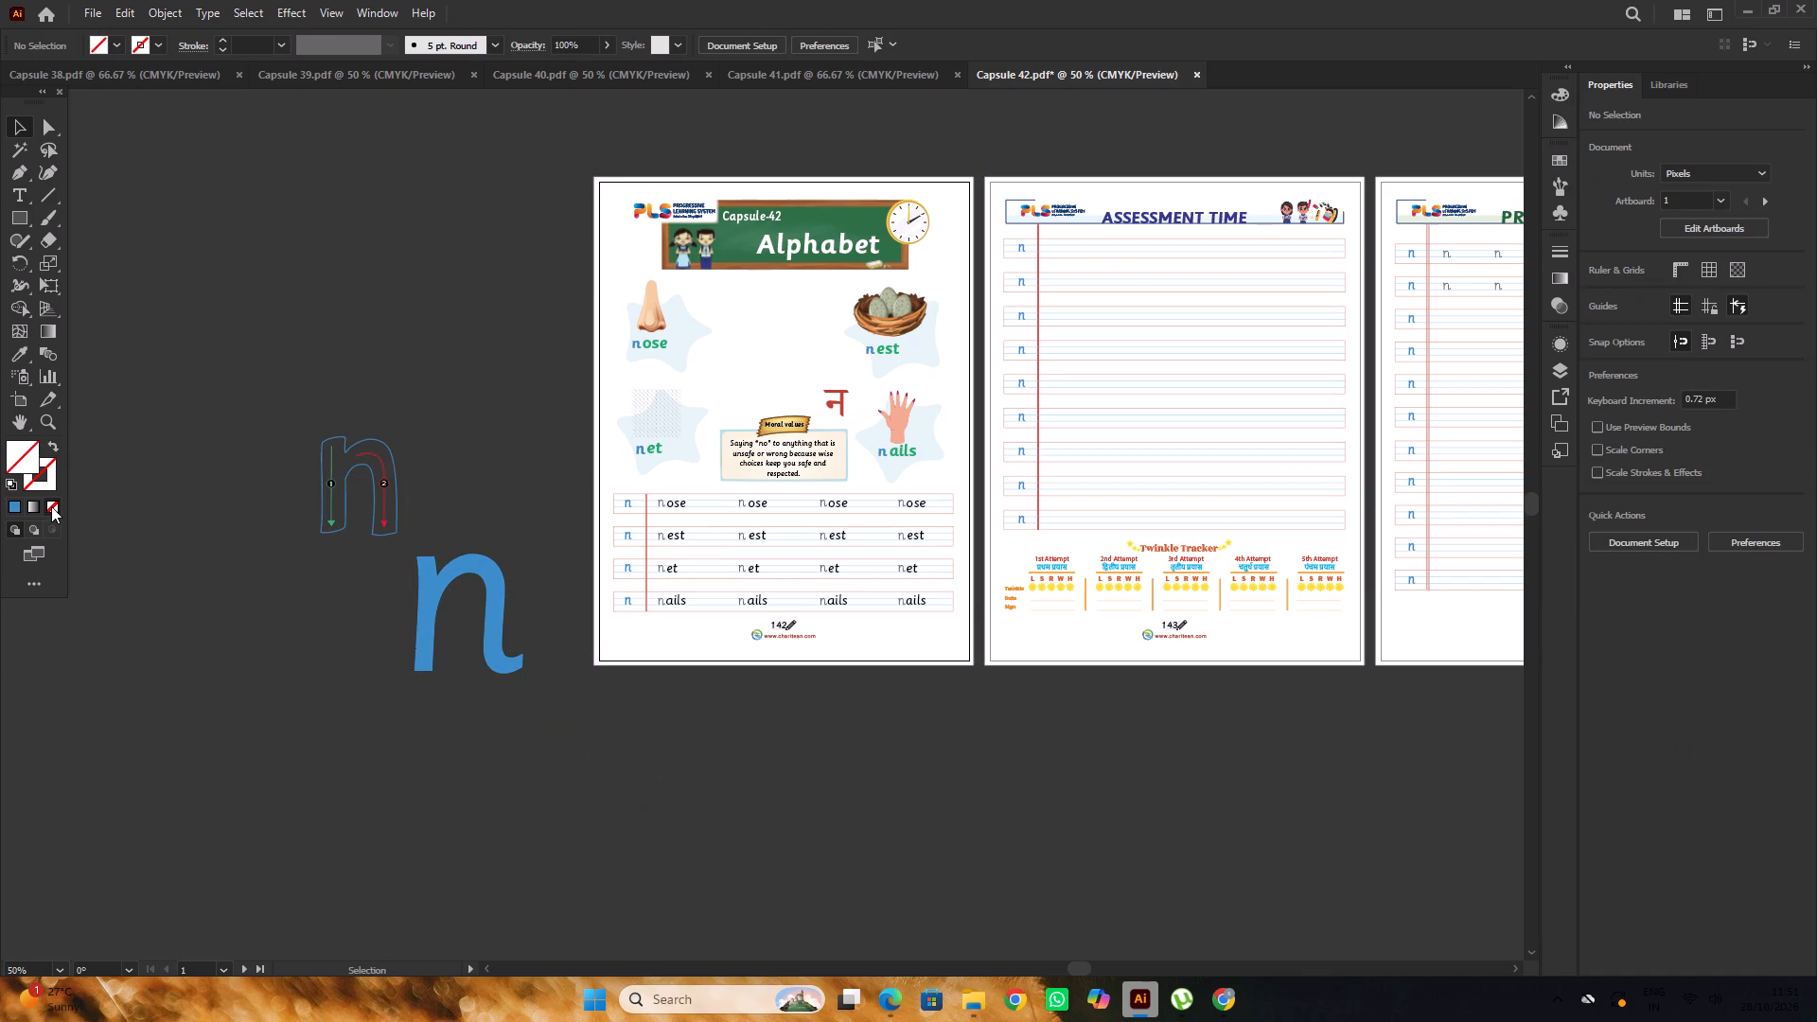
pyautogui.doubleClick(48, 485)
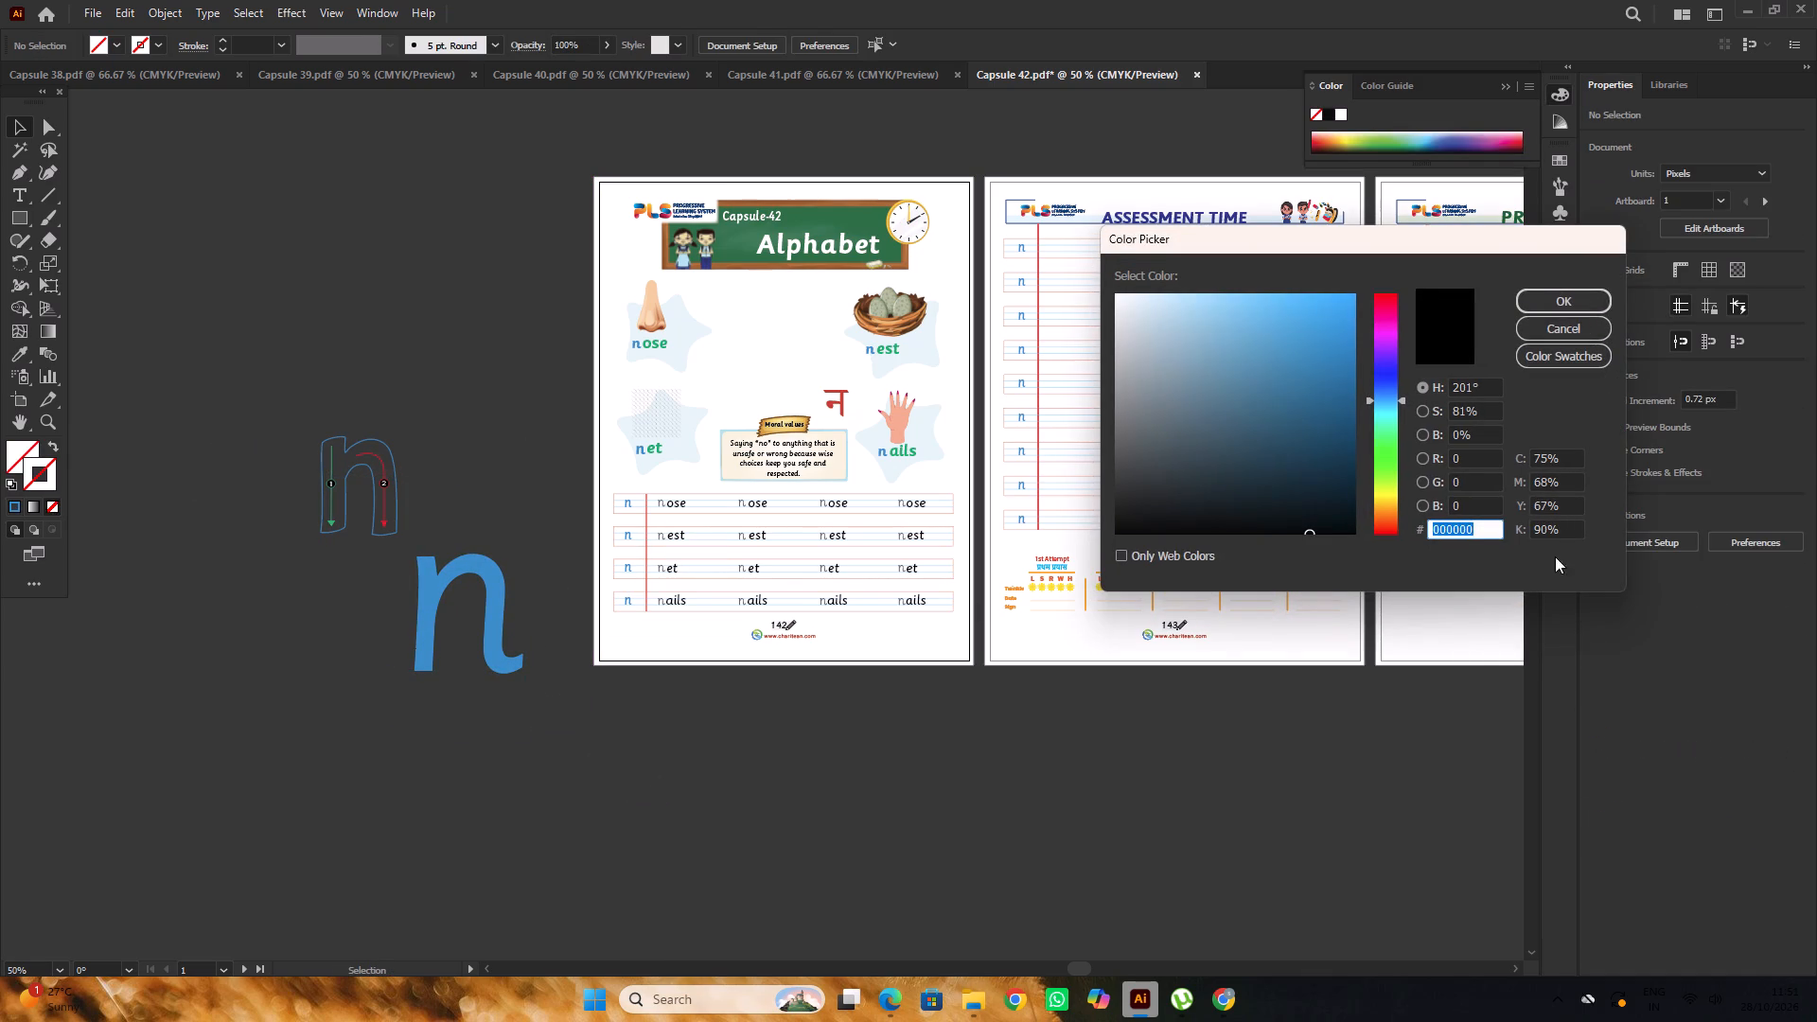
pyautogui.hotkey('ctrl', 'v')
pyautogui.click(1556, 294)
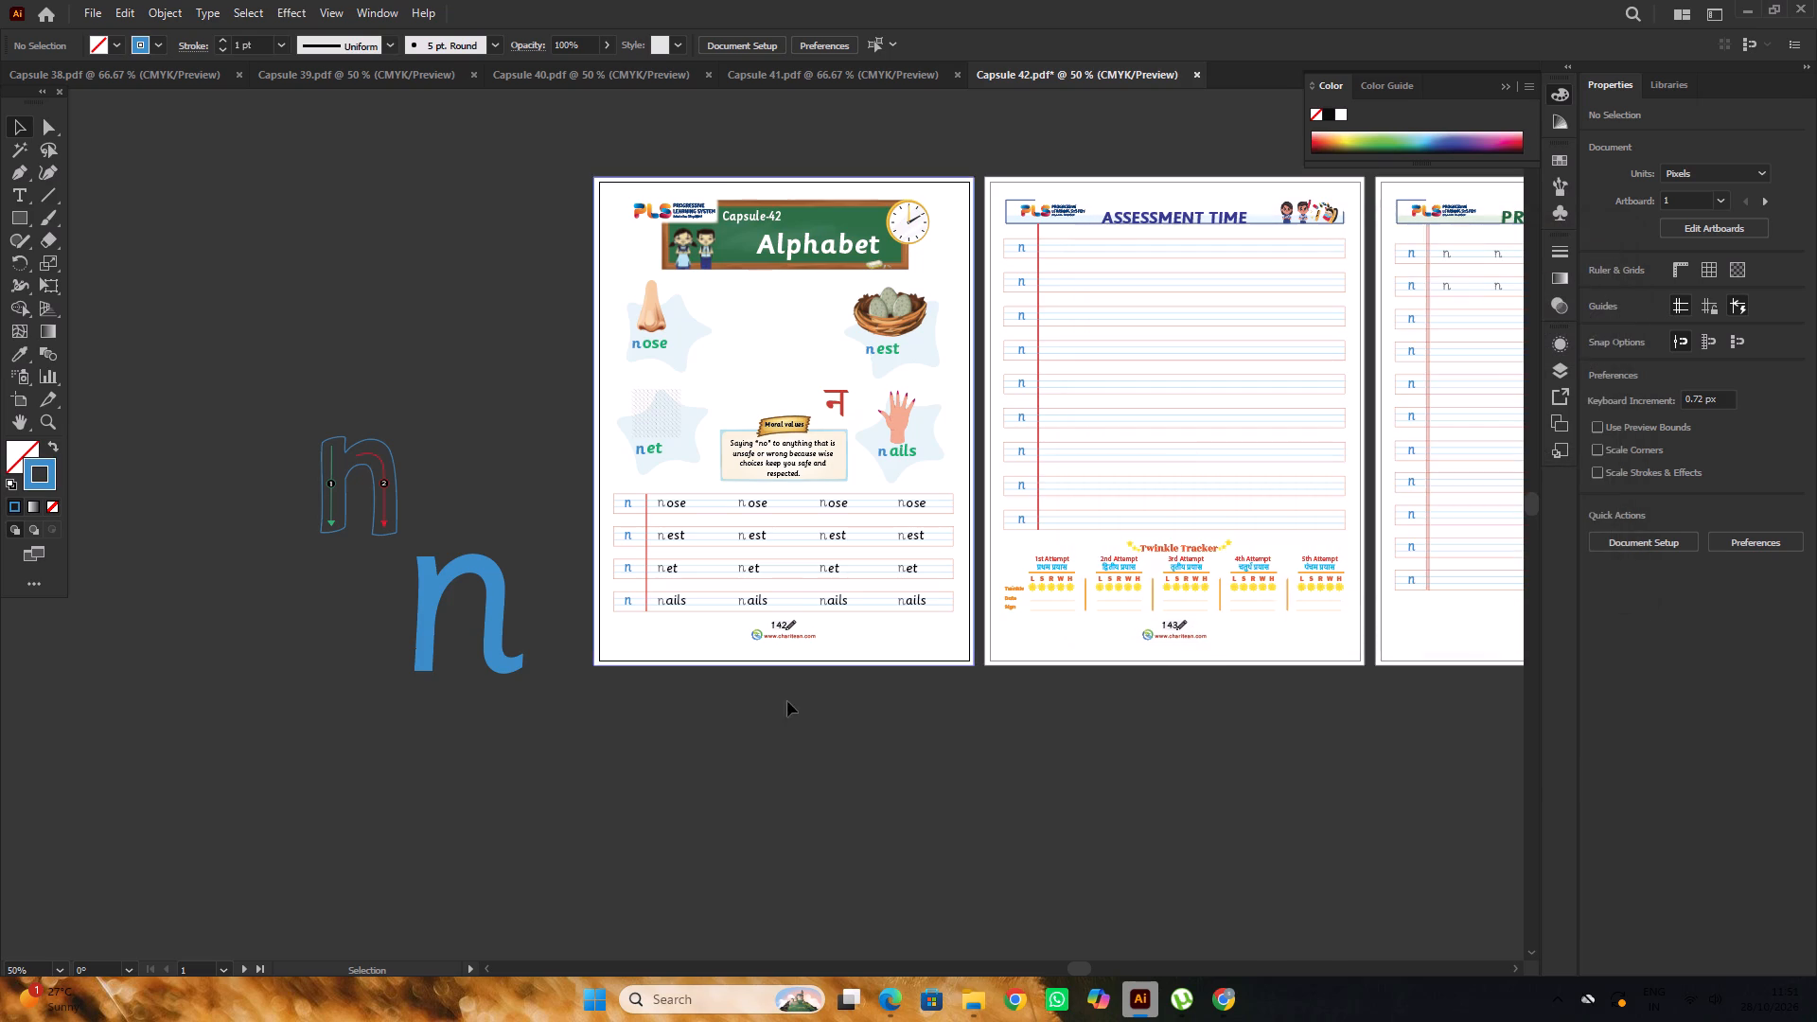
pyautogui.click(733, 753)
# Turn the enlarged blue n on the canvas into an outline with stroke colour 248bcb and no fill.
pyautogui.click(483, 624)
pyautogui.doubleClick(55, 505)
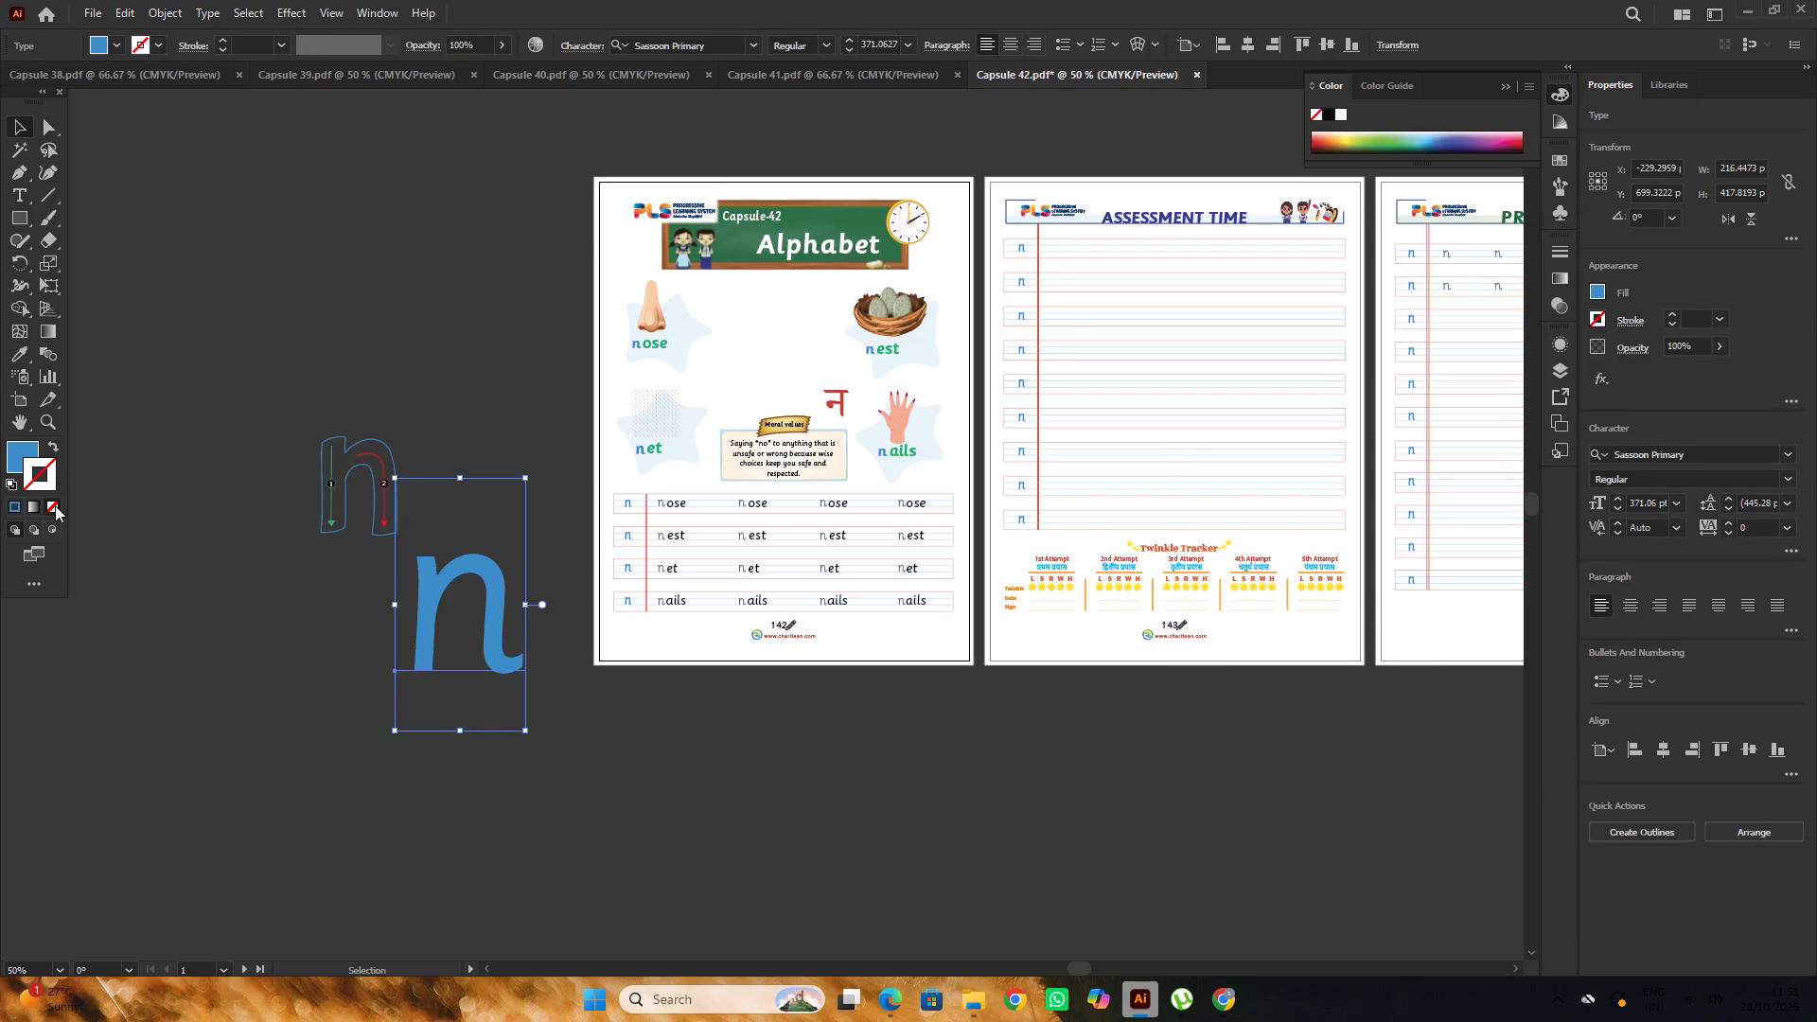
pyautogui.doubleClick(46, 511)
pyautogui.doubleClick(49, 508)
pyautogui.doubleClick(47, 482)
pyautogui.hotkey('ctrl', 'v')
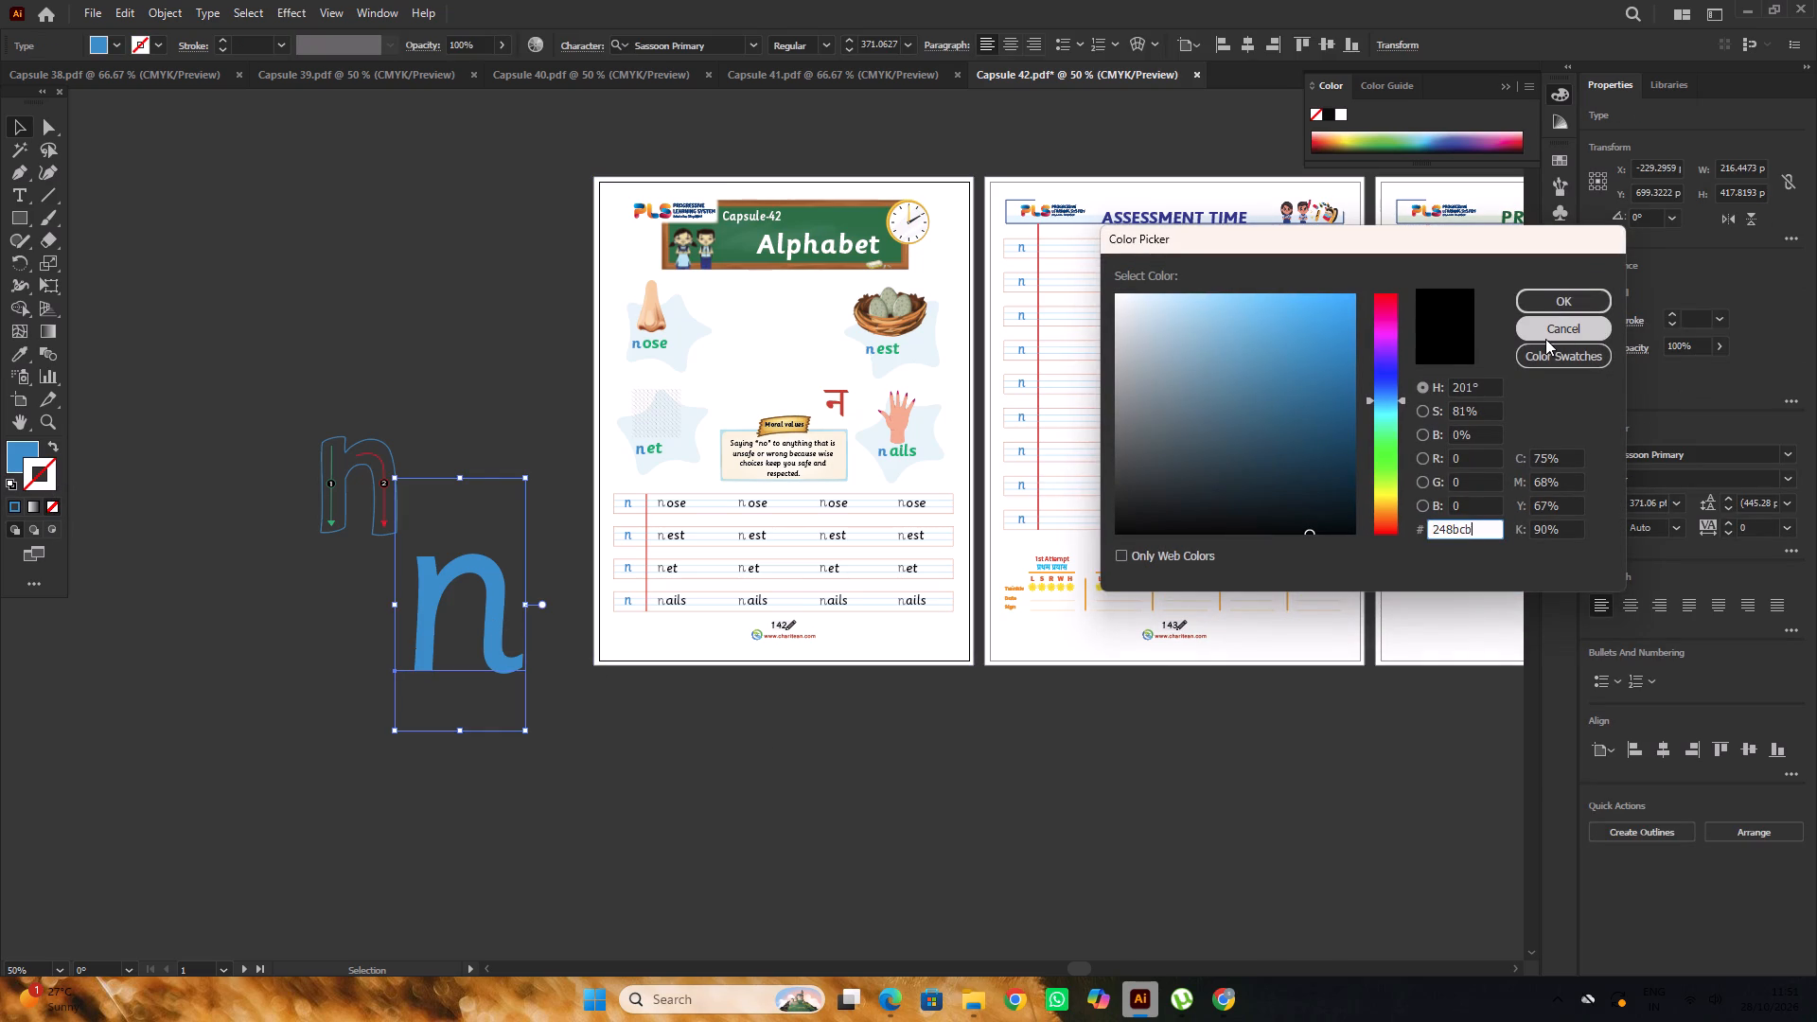
pyautogui.click(1596, 302)
pyautogui.click(7, 453)
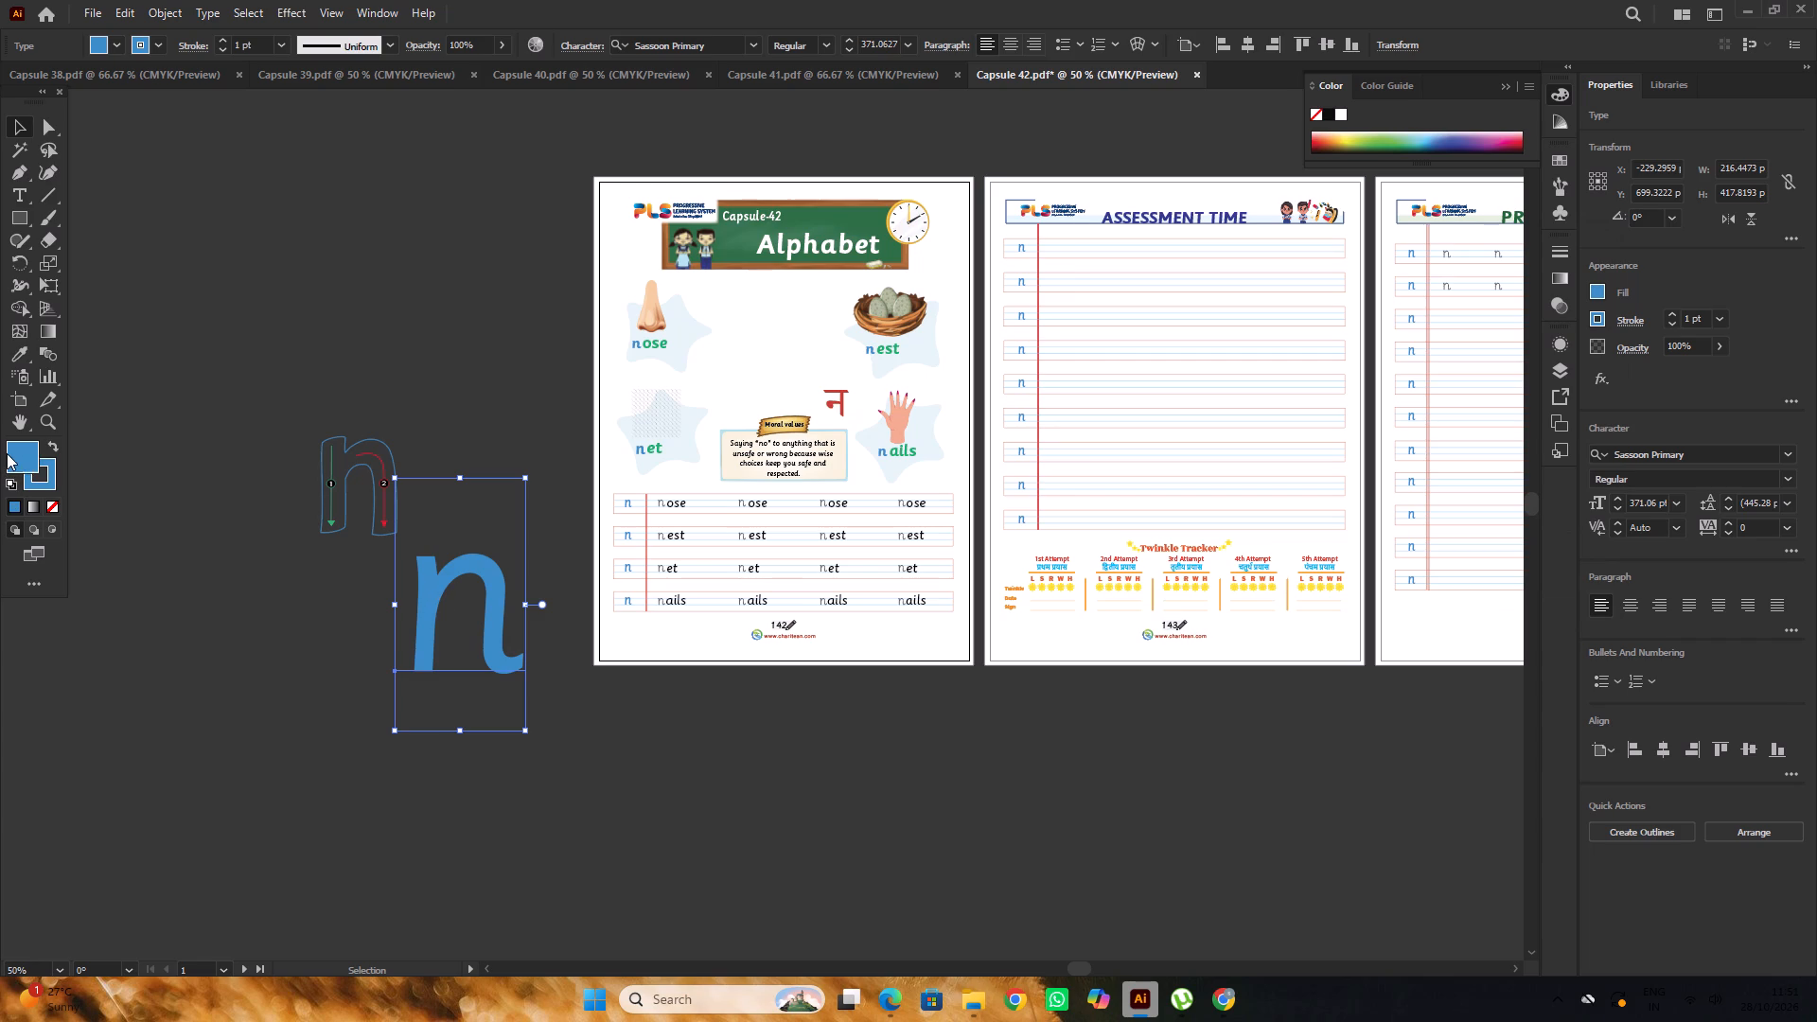
pyautogui.click(11, 458)
pyautogui.click(49, 503)
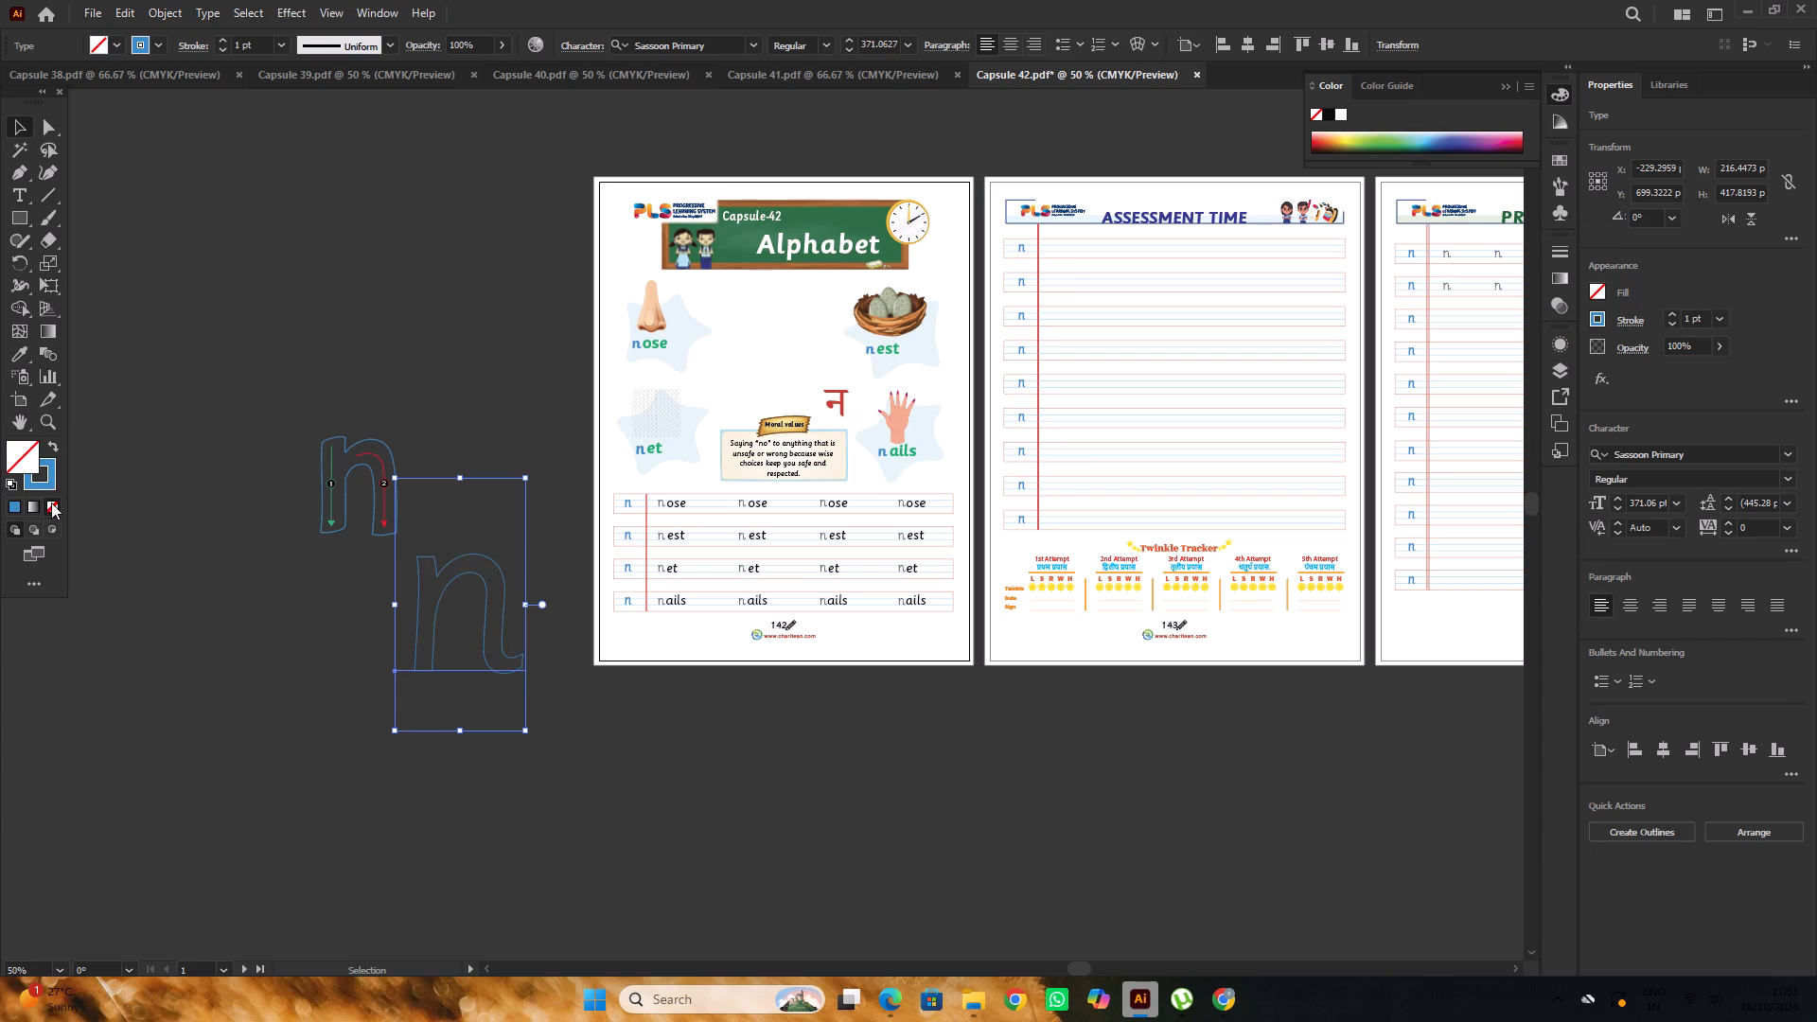
pyautogui.doubleClick(105, 482)
# Place the outlined n in the middle of the Alphabet page above the Moral values box, scaled down to about 297 pt.
pyautogui.moveTo(484, 585); pyautogui.dragTo(820, 325)
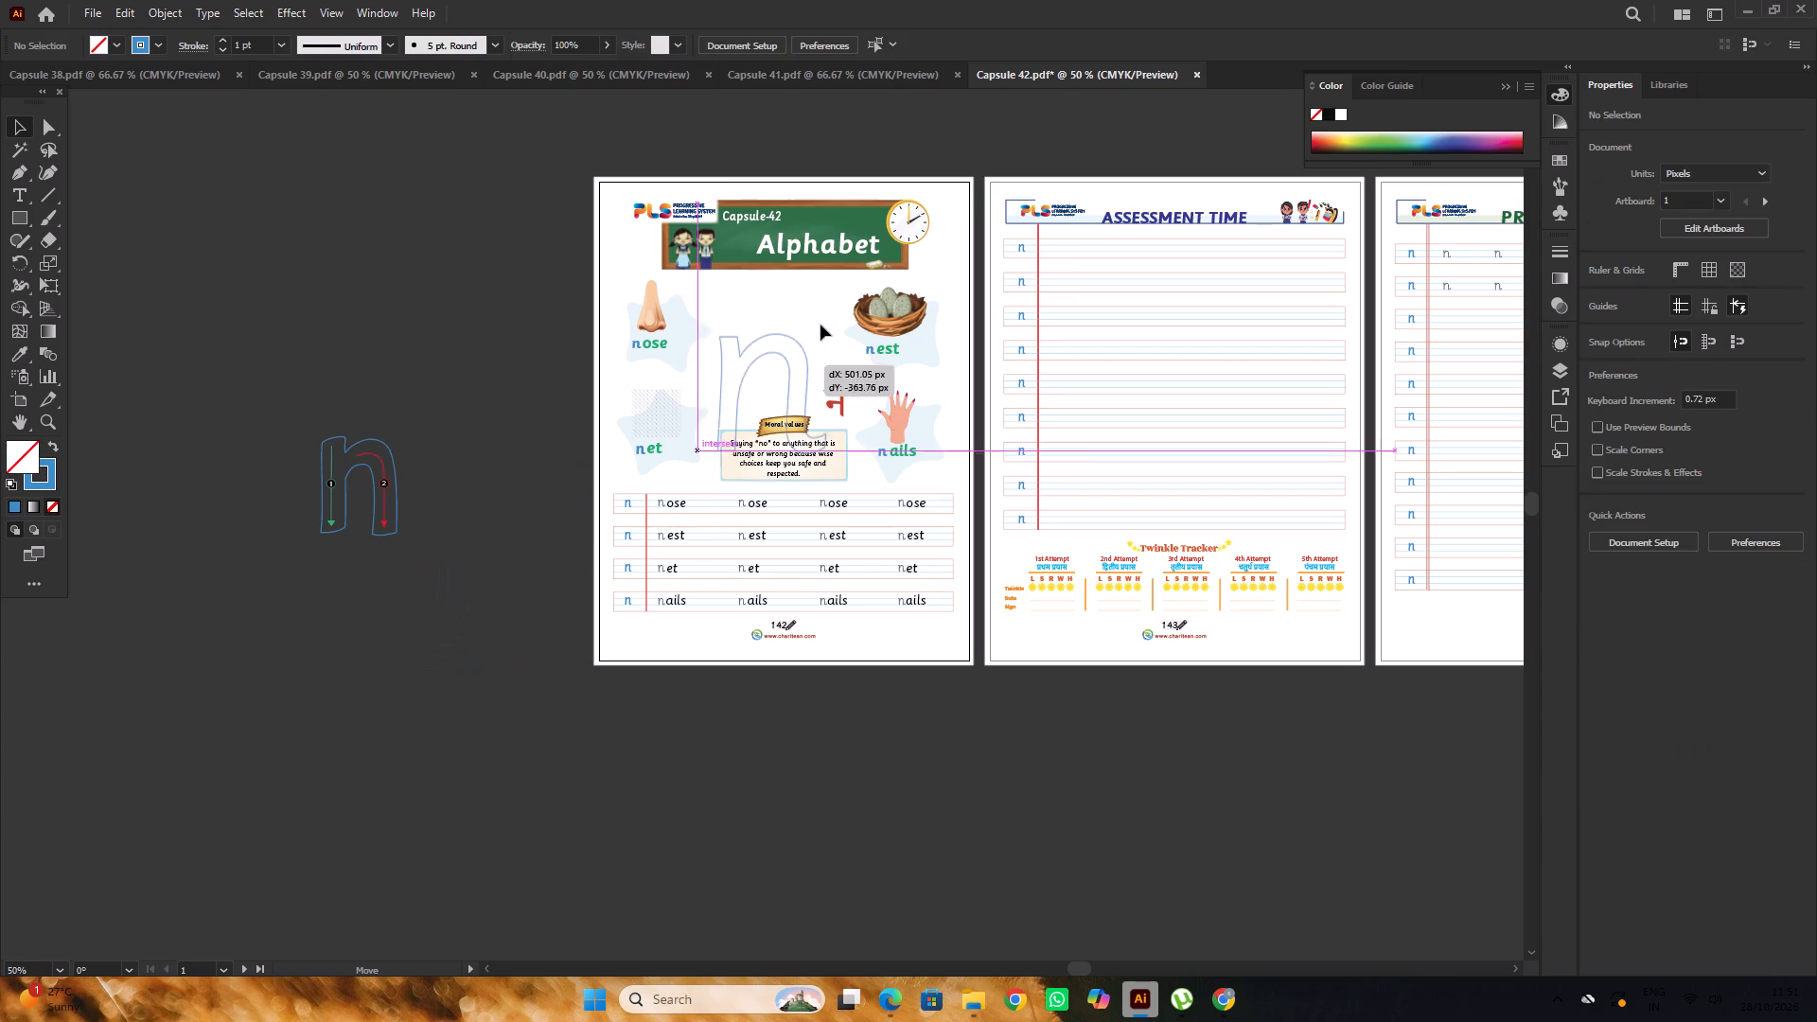
pyautogui.moveTo(820, 325); pyautogui.dragTo(786, 327)
pyautogui.keyDown('alt'); pyautogui.scroll(2, 794, 329); pyautogui.keyUp('alt')
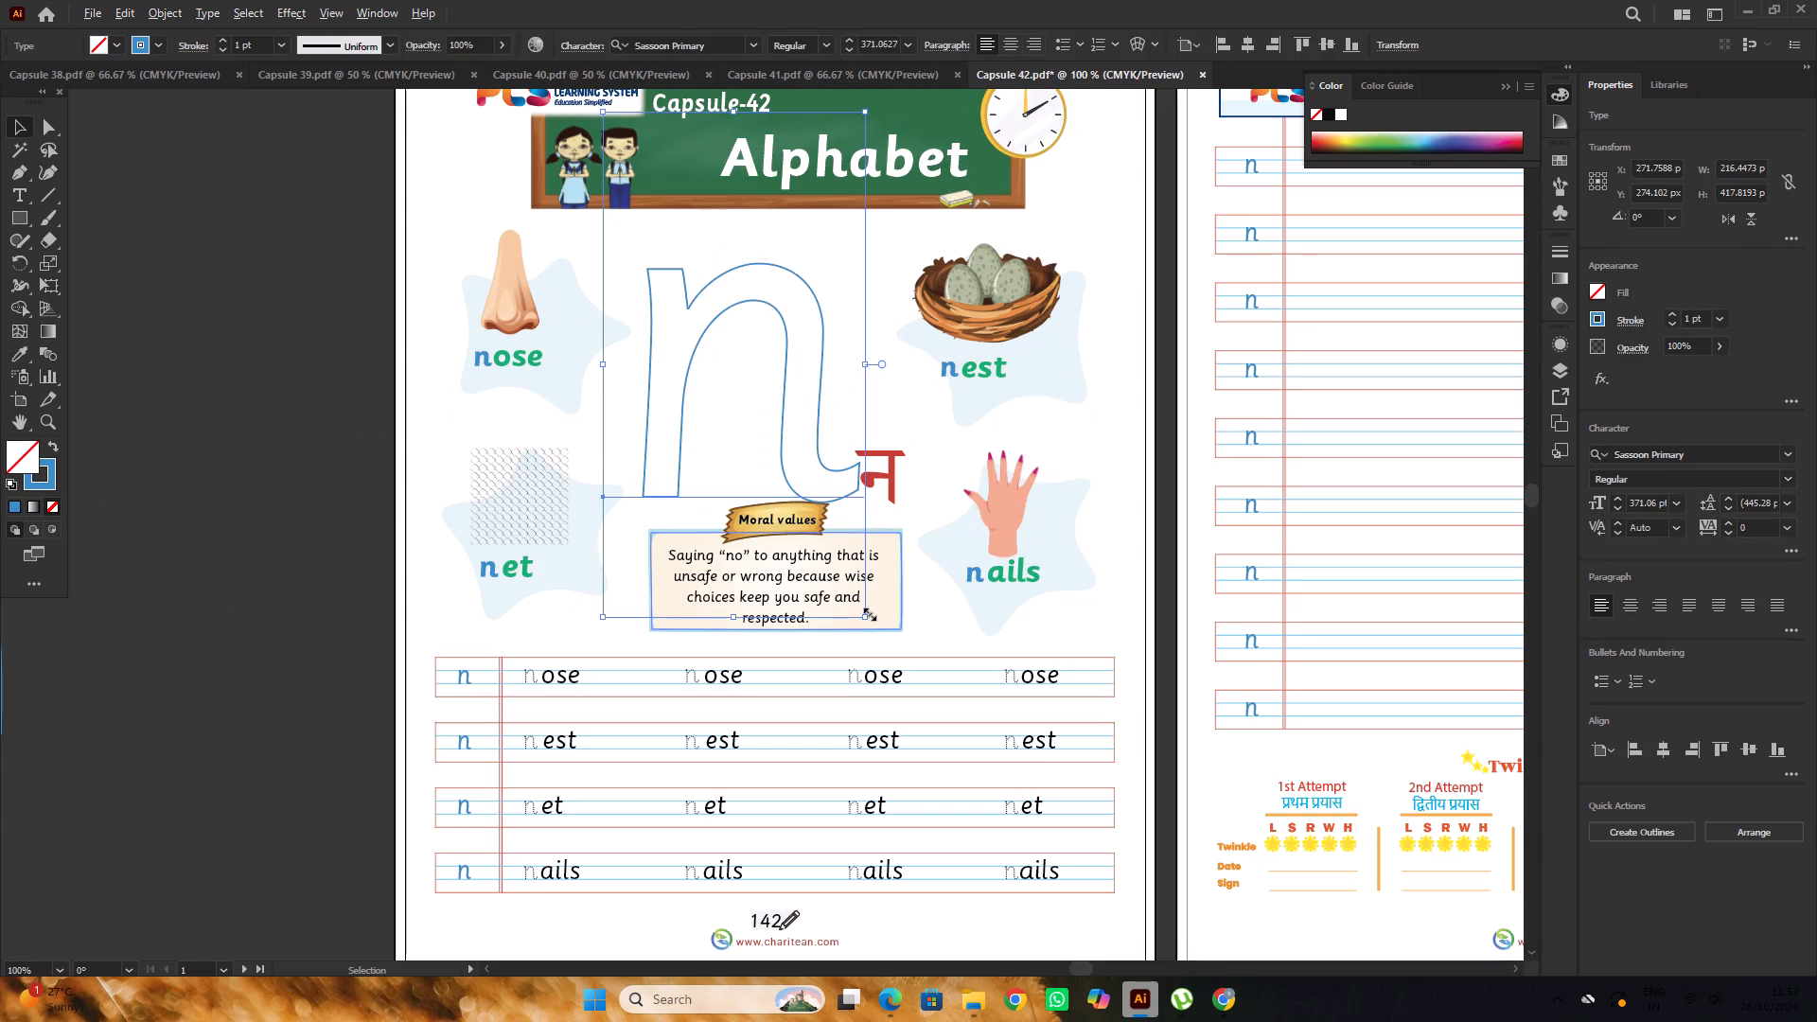
pyautogui.keyDown('alt'); pyautogui.keyDown('shift'); pyautogui.moveTo(863, 616); pyautogui.dragTo(864, 566); pyautogui.keyUp('shift'); pyautogui.keyUp('alt')
pyautogui.moveTo(826, 463); pyautogui.dragTo(831, 476)
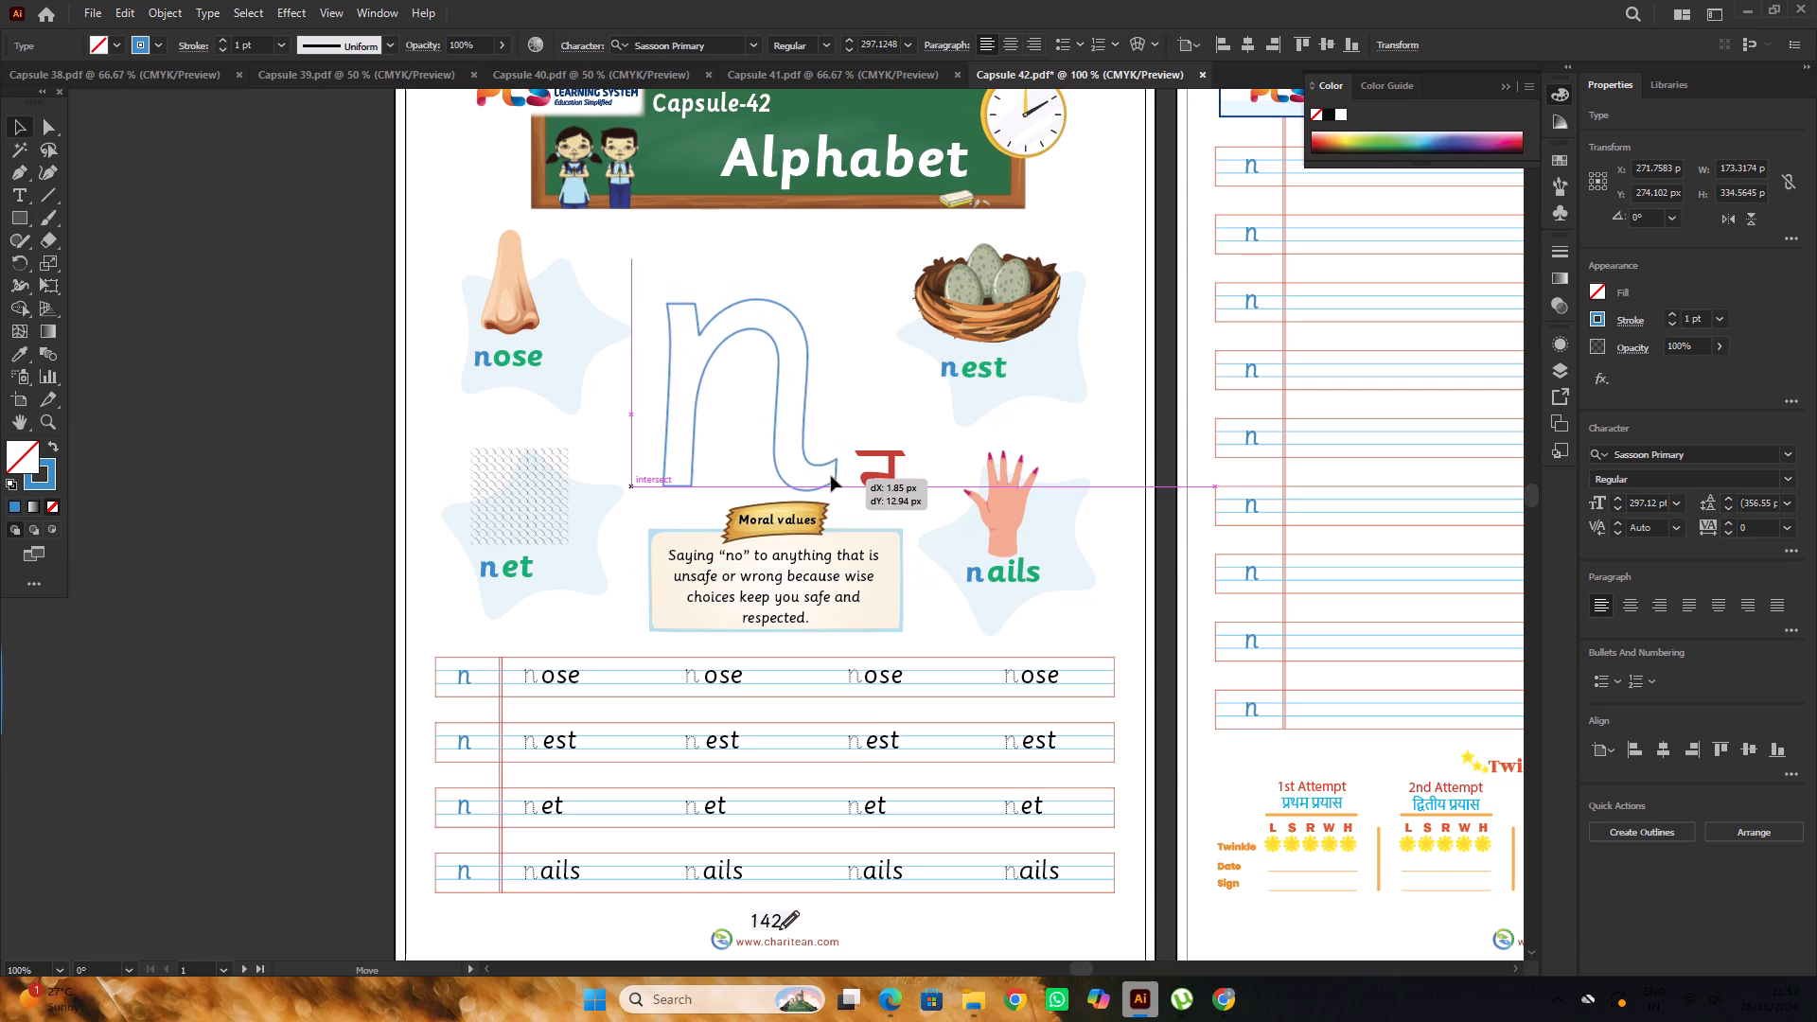
pyautogui.moveTo(831, 476); pyautogui.dragTo(832, 476)
pyautogui.keyDown('alt'); pyautogui.scroll(-3, 832, 476); pyautogui.keyUp('alt')
pyautogui.click(550, 412)
pyautogui.keyDown('alt'); pyautogui.scroll(2, 819, 464); pyautogui.keyUp('alt')
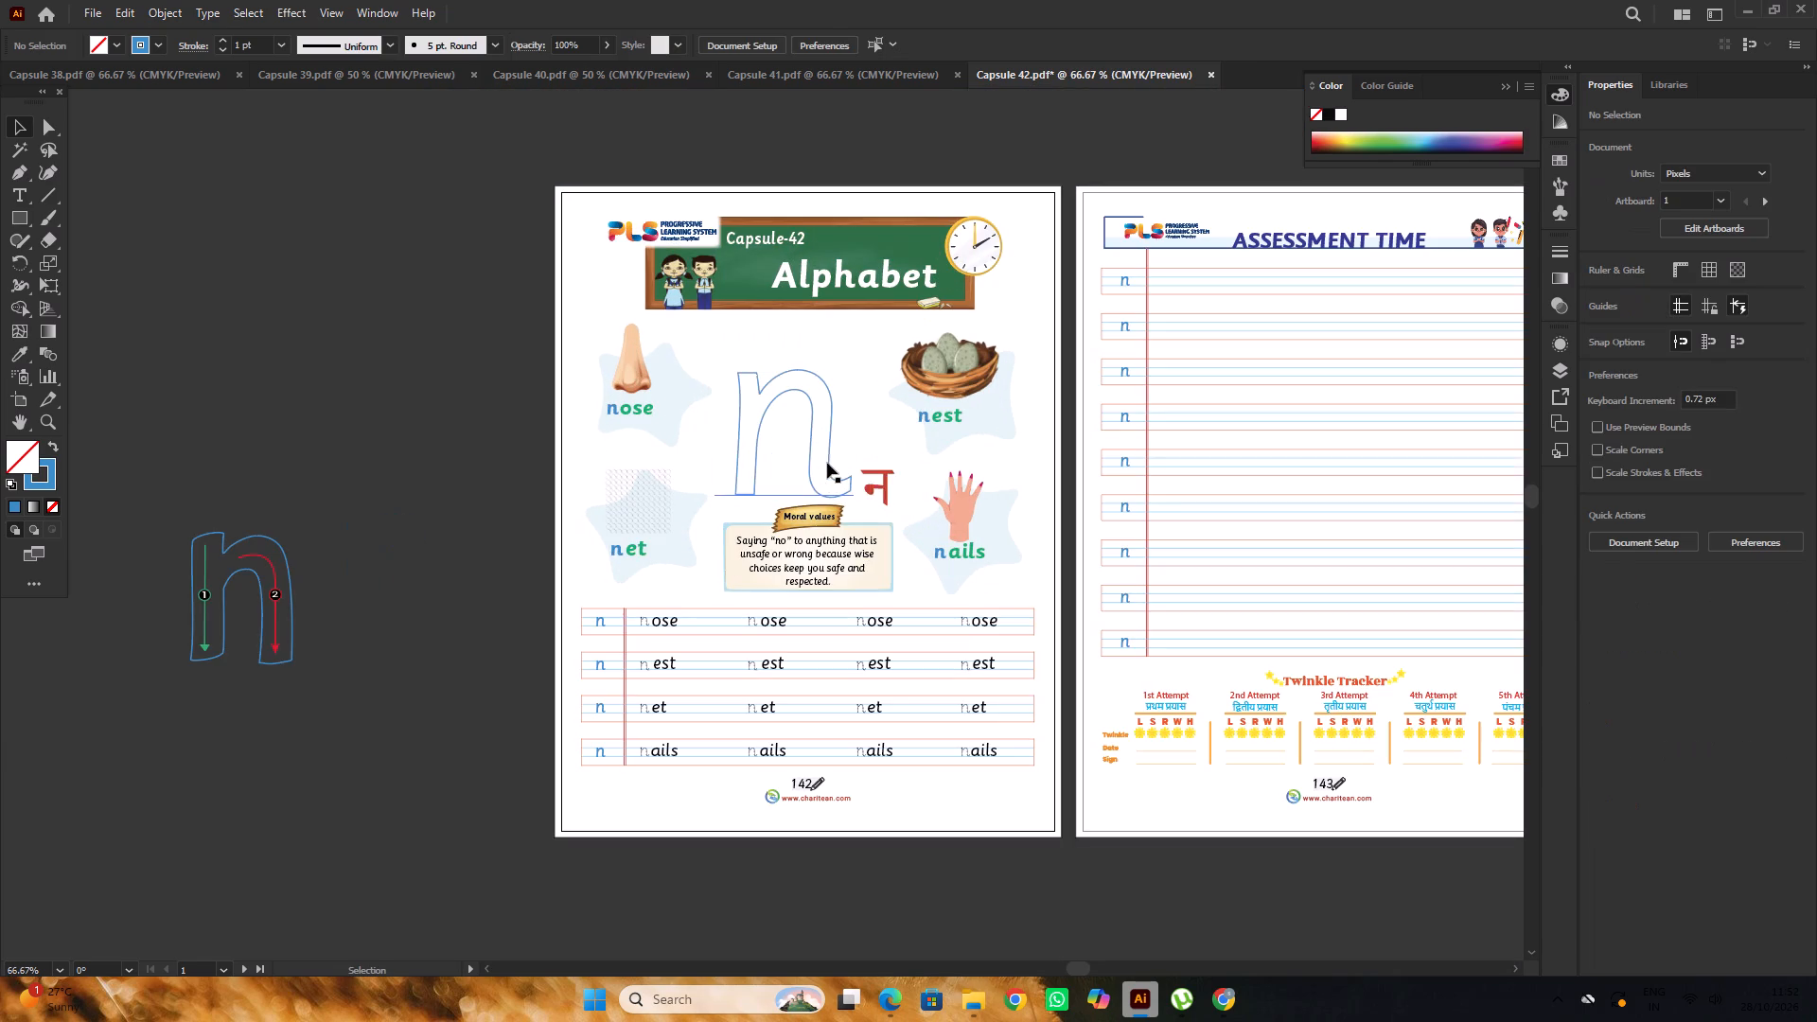
pyautogui.click(829, 463)
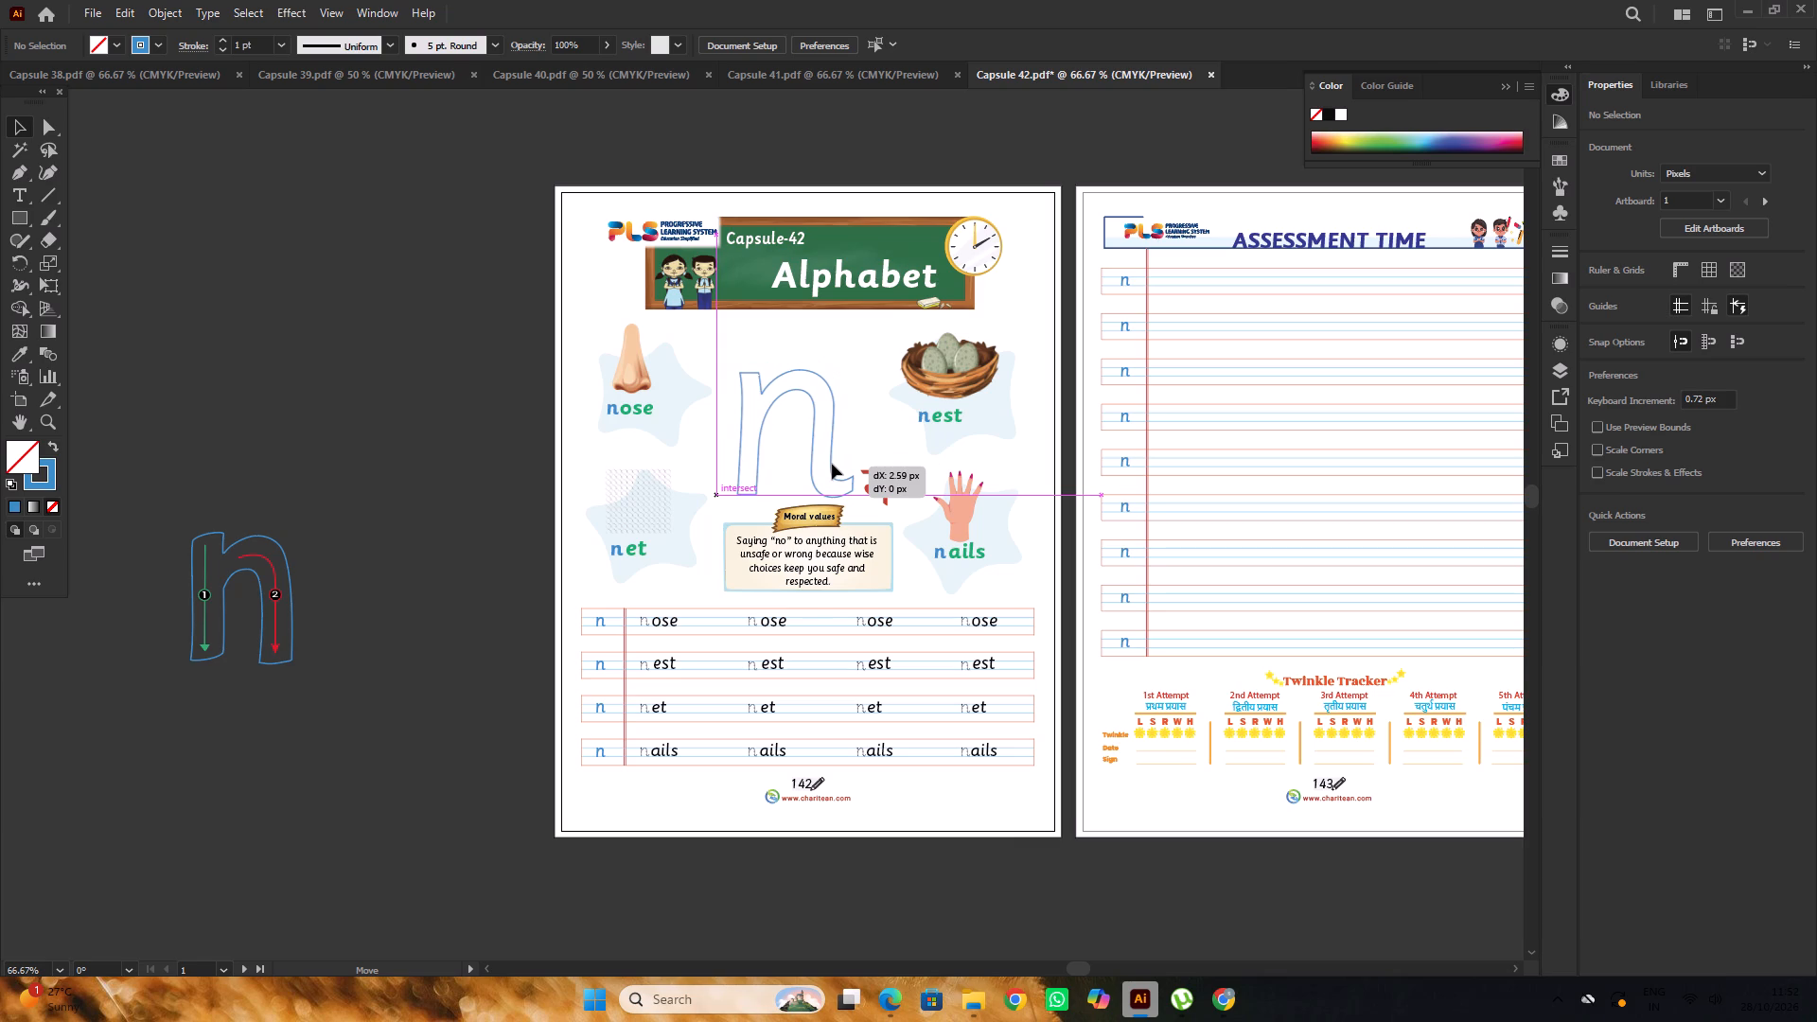
pyautogui.click(366, 401)
# Move the old outlined n higher on the canvas and ungroup it from its stroke arrows.
pyautogui.moveTo(204, 624); pyautogui.dragTo(161, 389)
pyautogui.rightClick(202, 377)
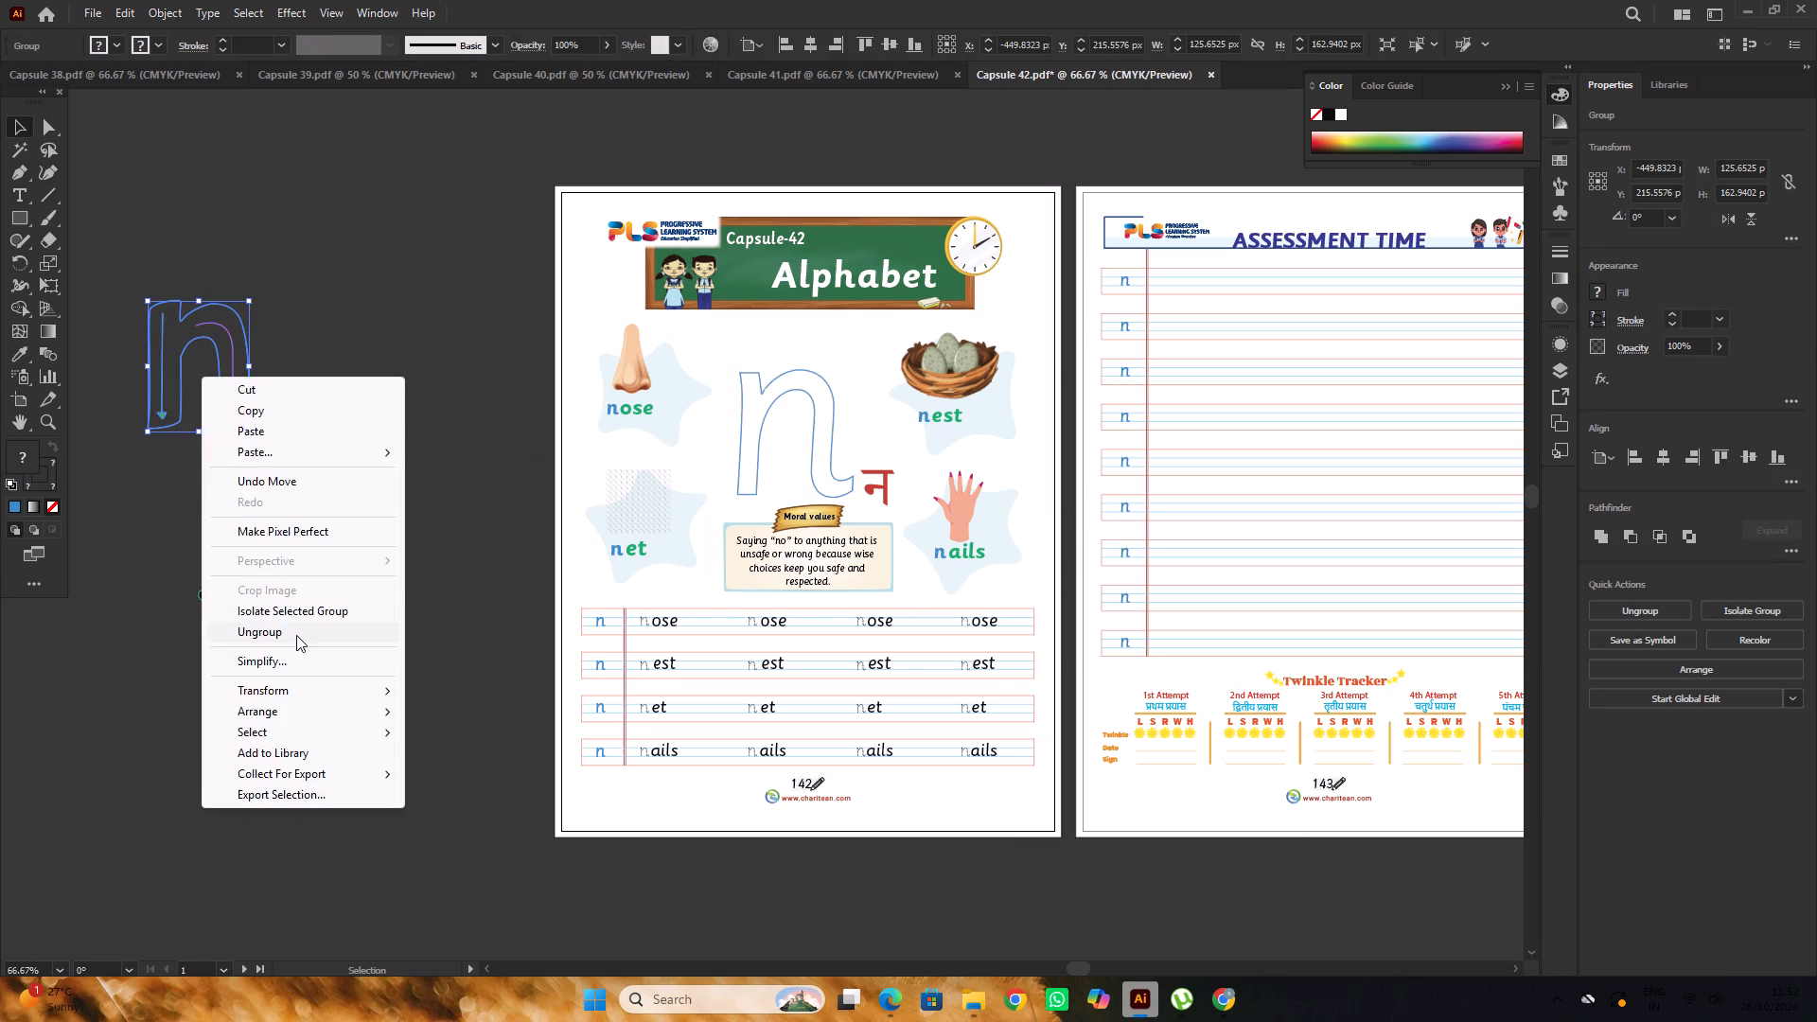
pyautogui.click(296, 637)
pyautogui.click(371, 452)
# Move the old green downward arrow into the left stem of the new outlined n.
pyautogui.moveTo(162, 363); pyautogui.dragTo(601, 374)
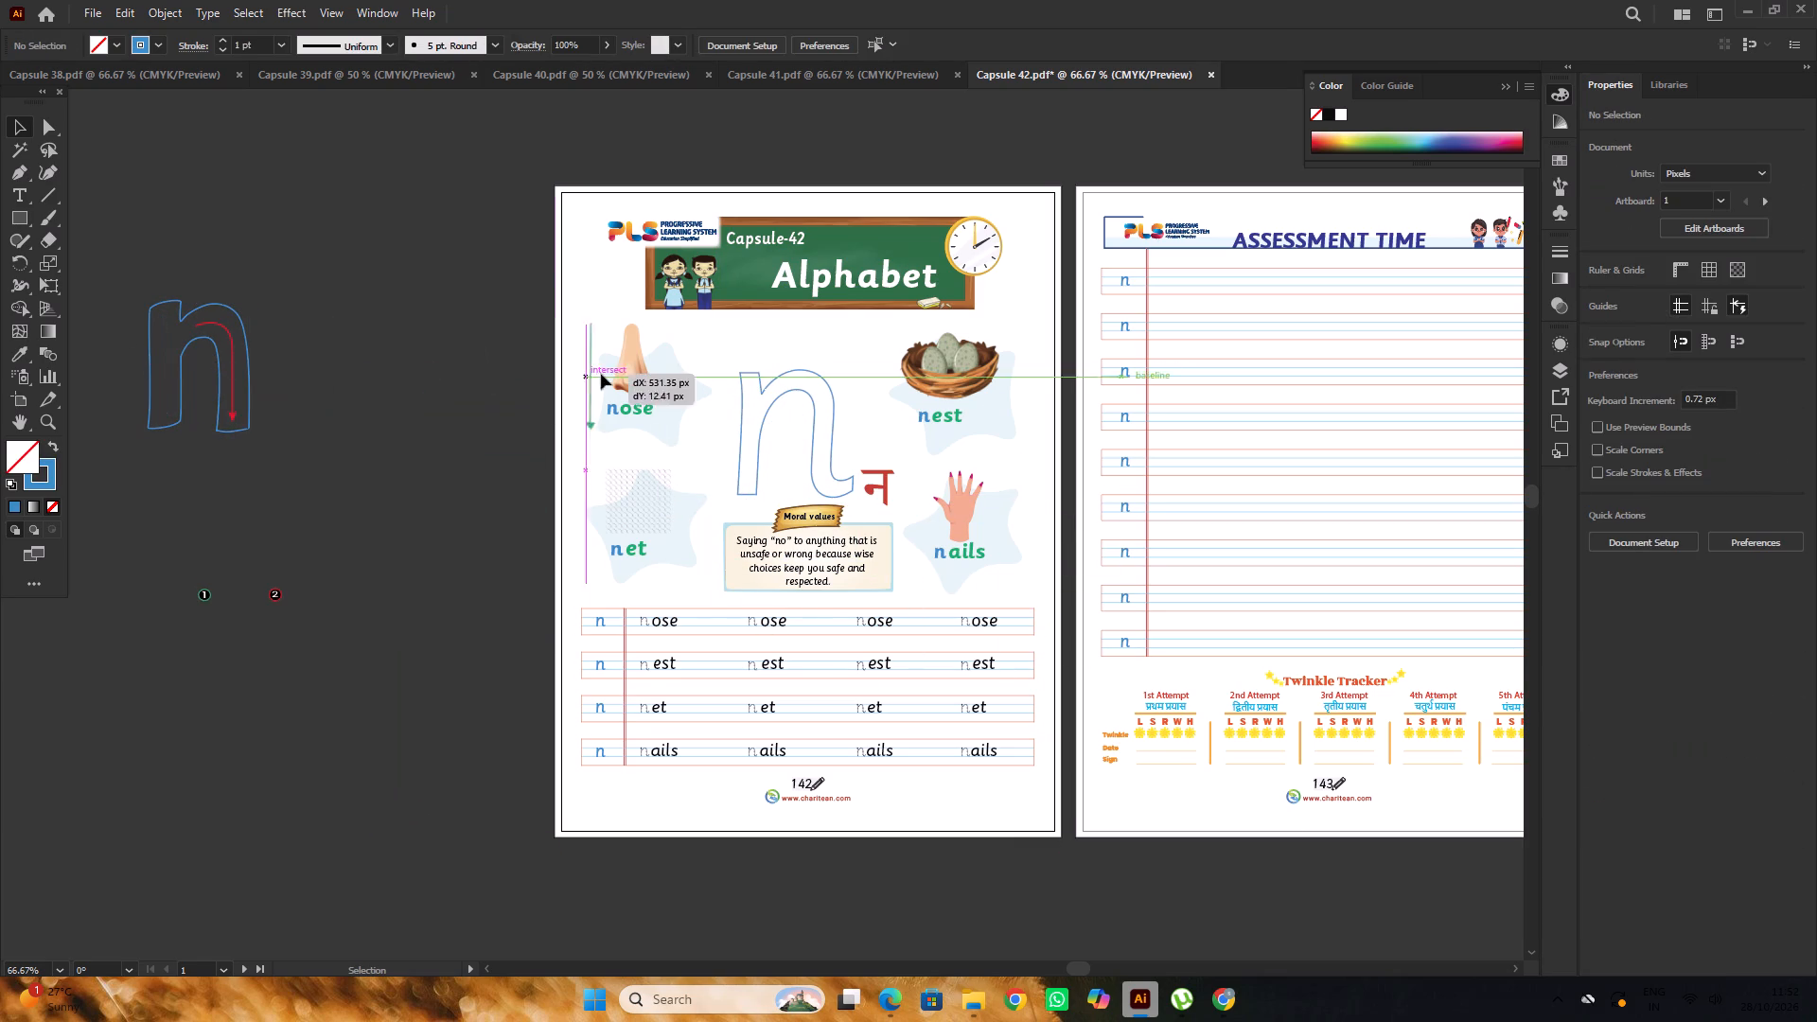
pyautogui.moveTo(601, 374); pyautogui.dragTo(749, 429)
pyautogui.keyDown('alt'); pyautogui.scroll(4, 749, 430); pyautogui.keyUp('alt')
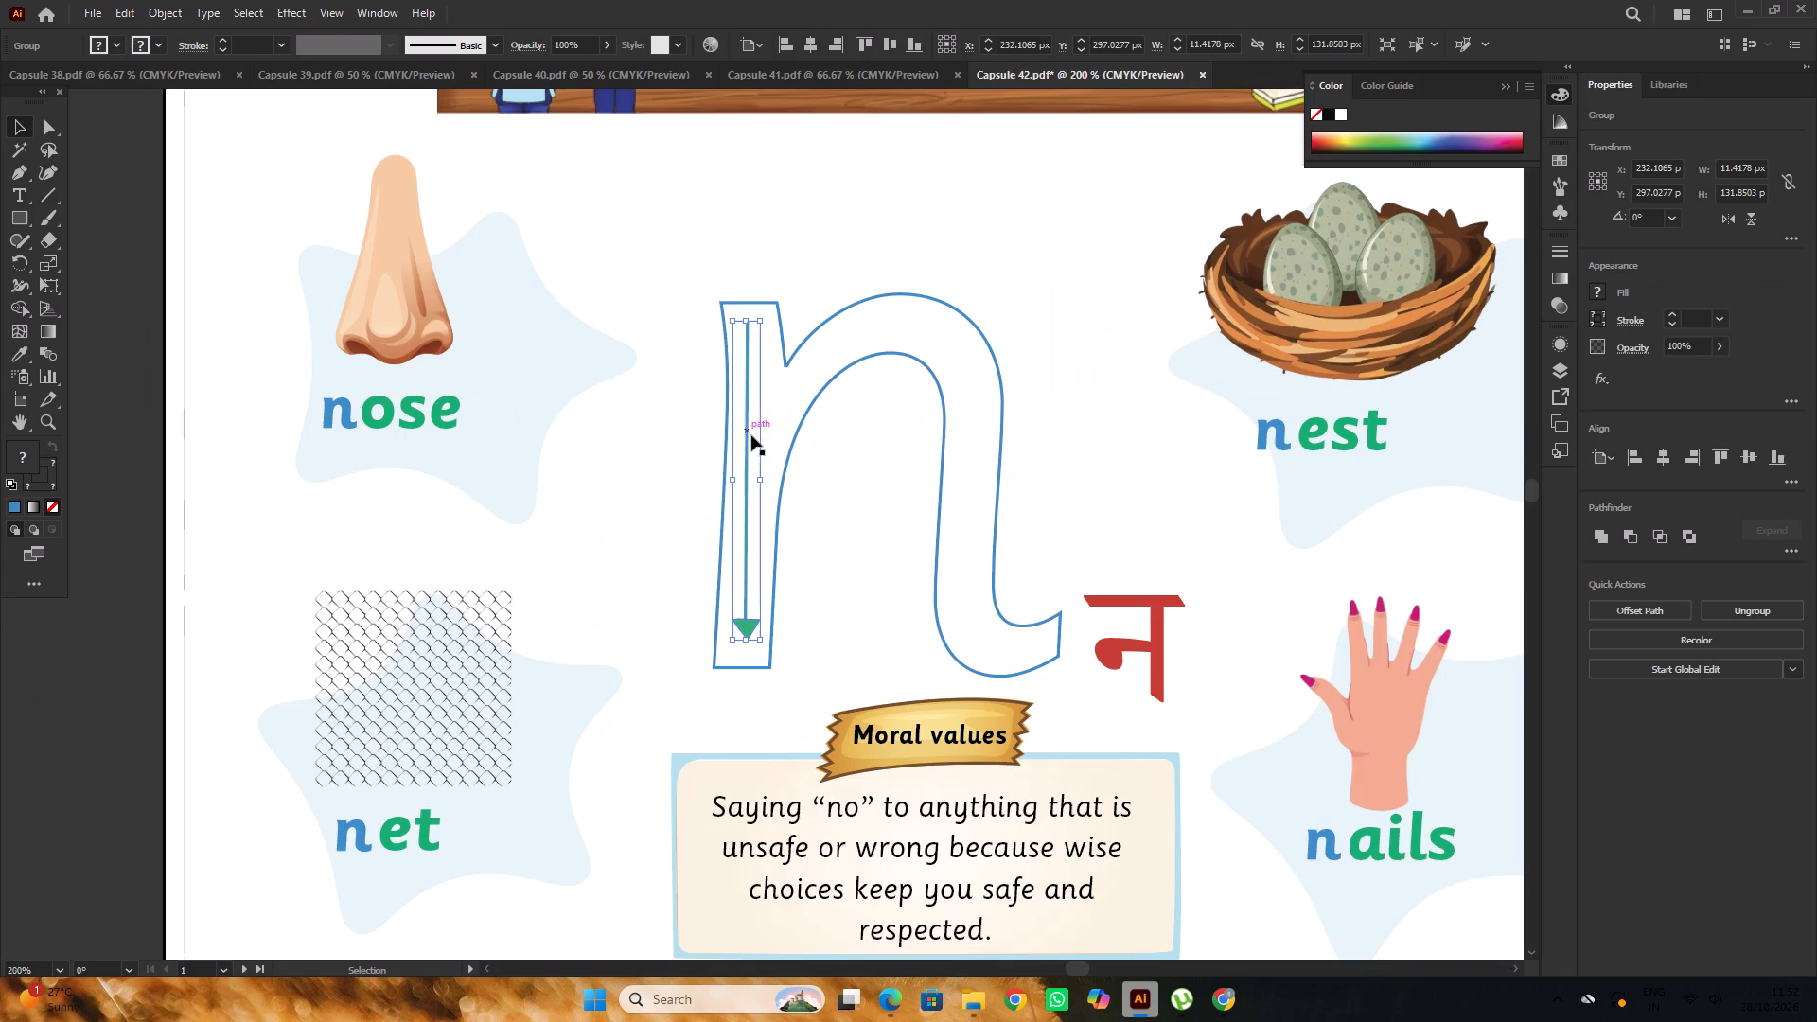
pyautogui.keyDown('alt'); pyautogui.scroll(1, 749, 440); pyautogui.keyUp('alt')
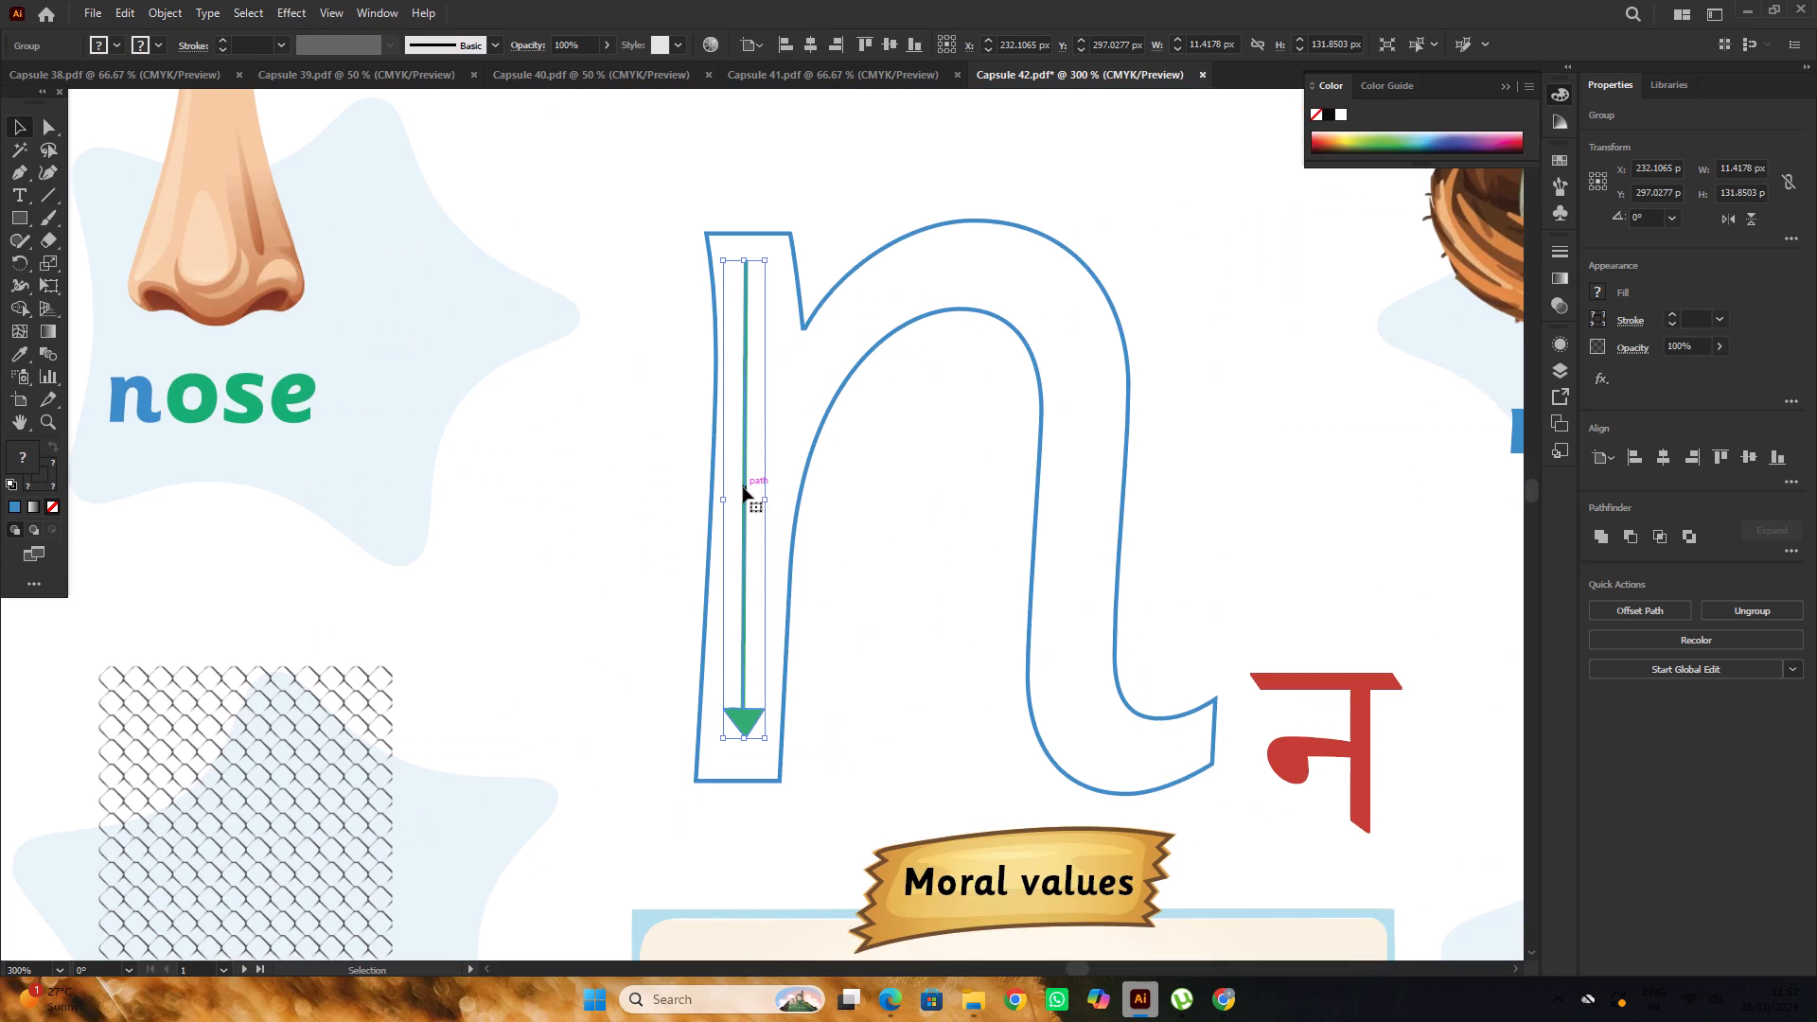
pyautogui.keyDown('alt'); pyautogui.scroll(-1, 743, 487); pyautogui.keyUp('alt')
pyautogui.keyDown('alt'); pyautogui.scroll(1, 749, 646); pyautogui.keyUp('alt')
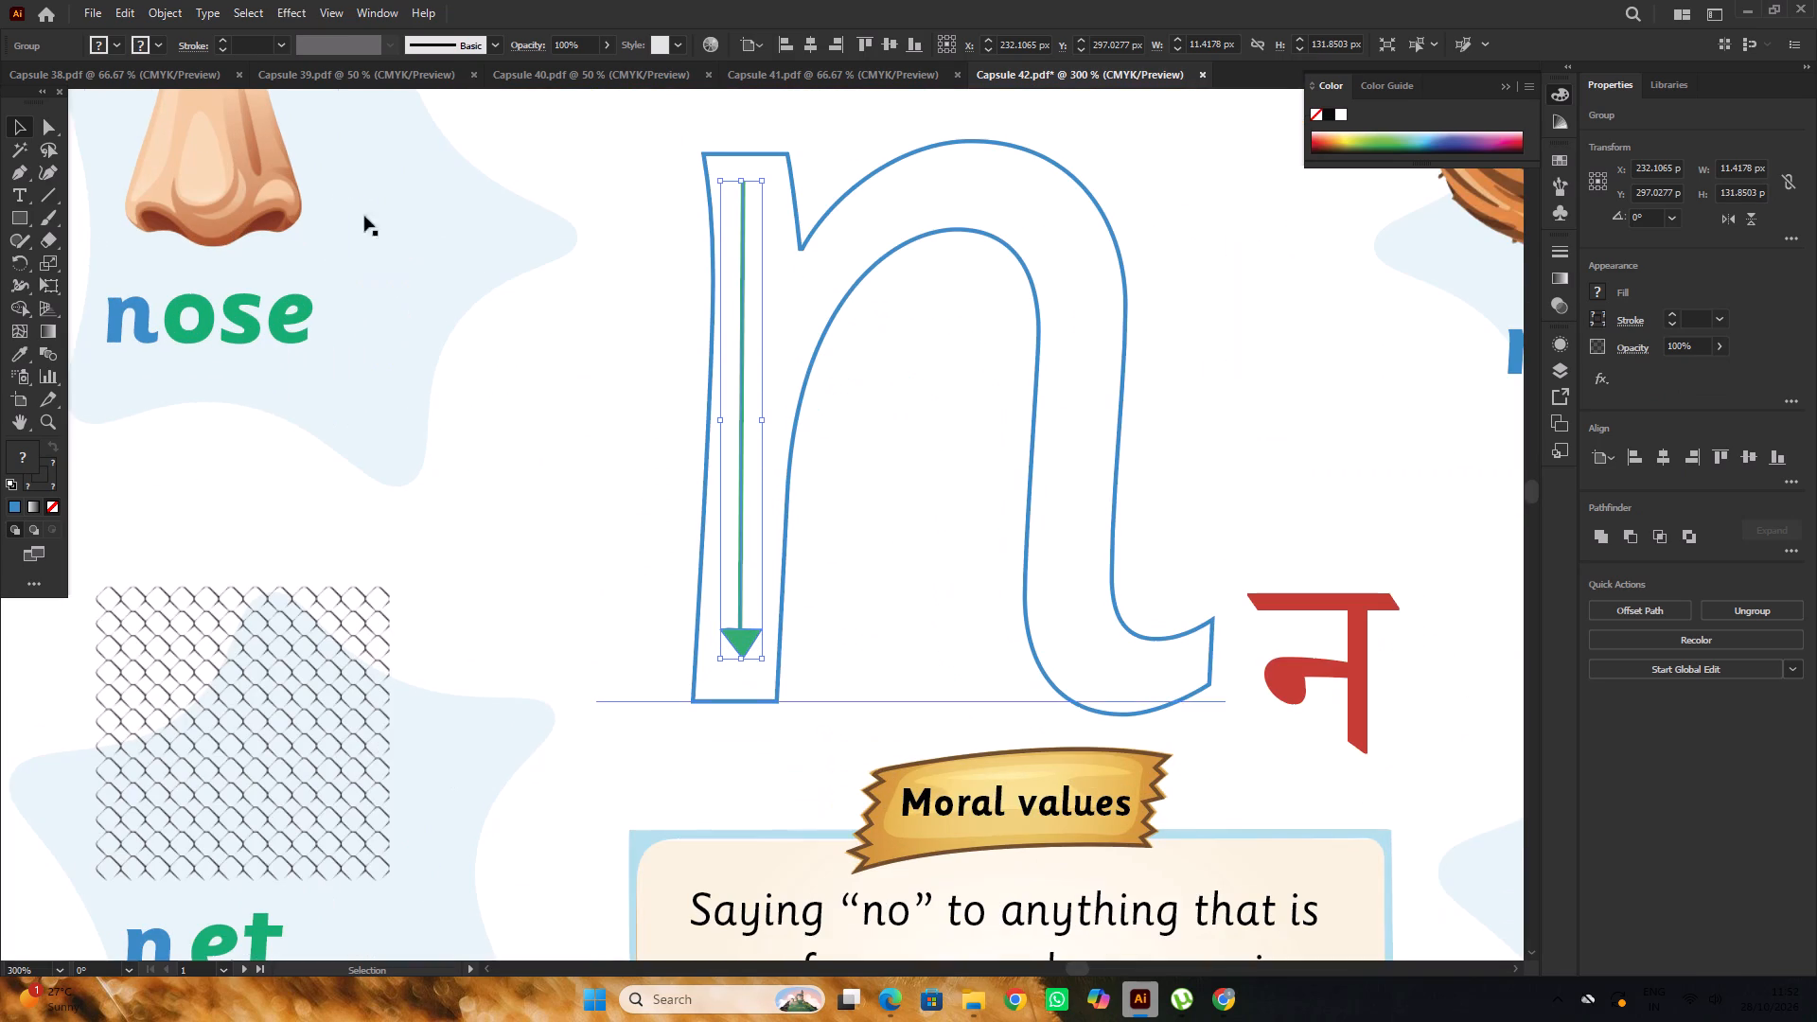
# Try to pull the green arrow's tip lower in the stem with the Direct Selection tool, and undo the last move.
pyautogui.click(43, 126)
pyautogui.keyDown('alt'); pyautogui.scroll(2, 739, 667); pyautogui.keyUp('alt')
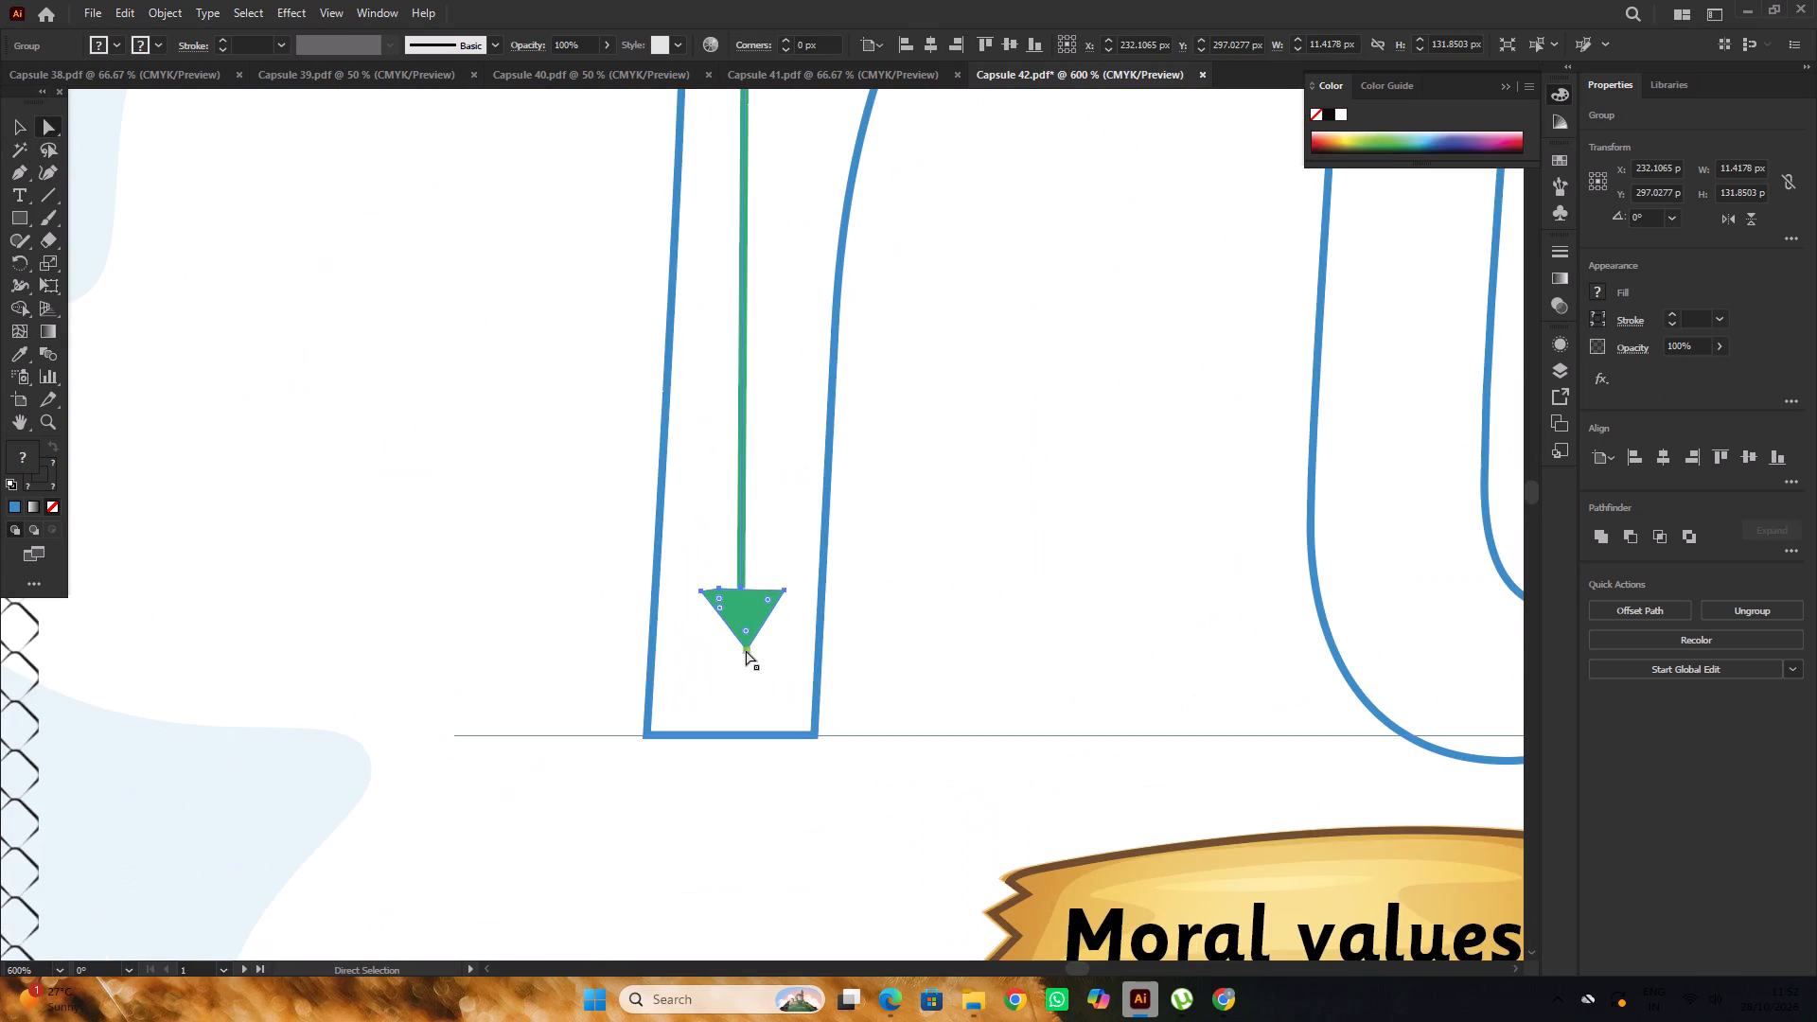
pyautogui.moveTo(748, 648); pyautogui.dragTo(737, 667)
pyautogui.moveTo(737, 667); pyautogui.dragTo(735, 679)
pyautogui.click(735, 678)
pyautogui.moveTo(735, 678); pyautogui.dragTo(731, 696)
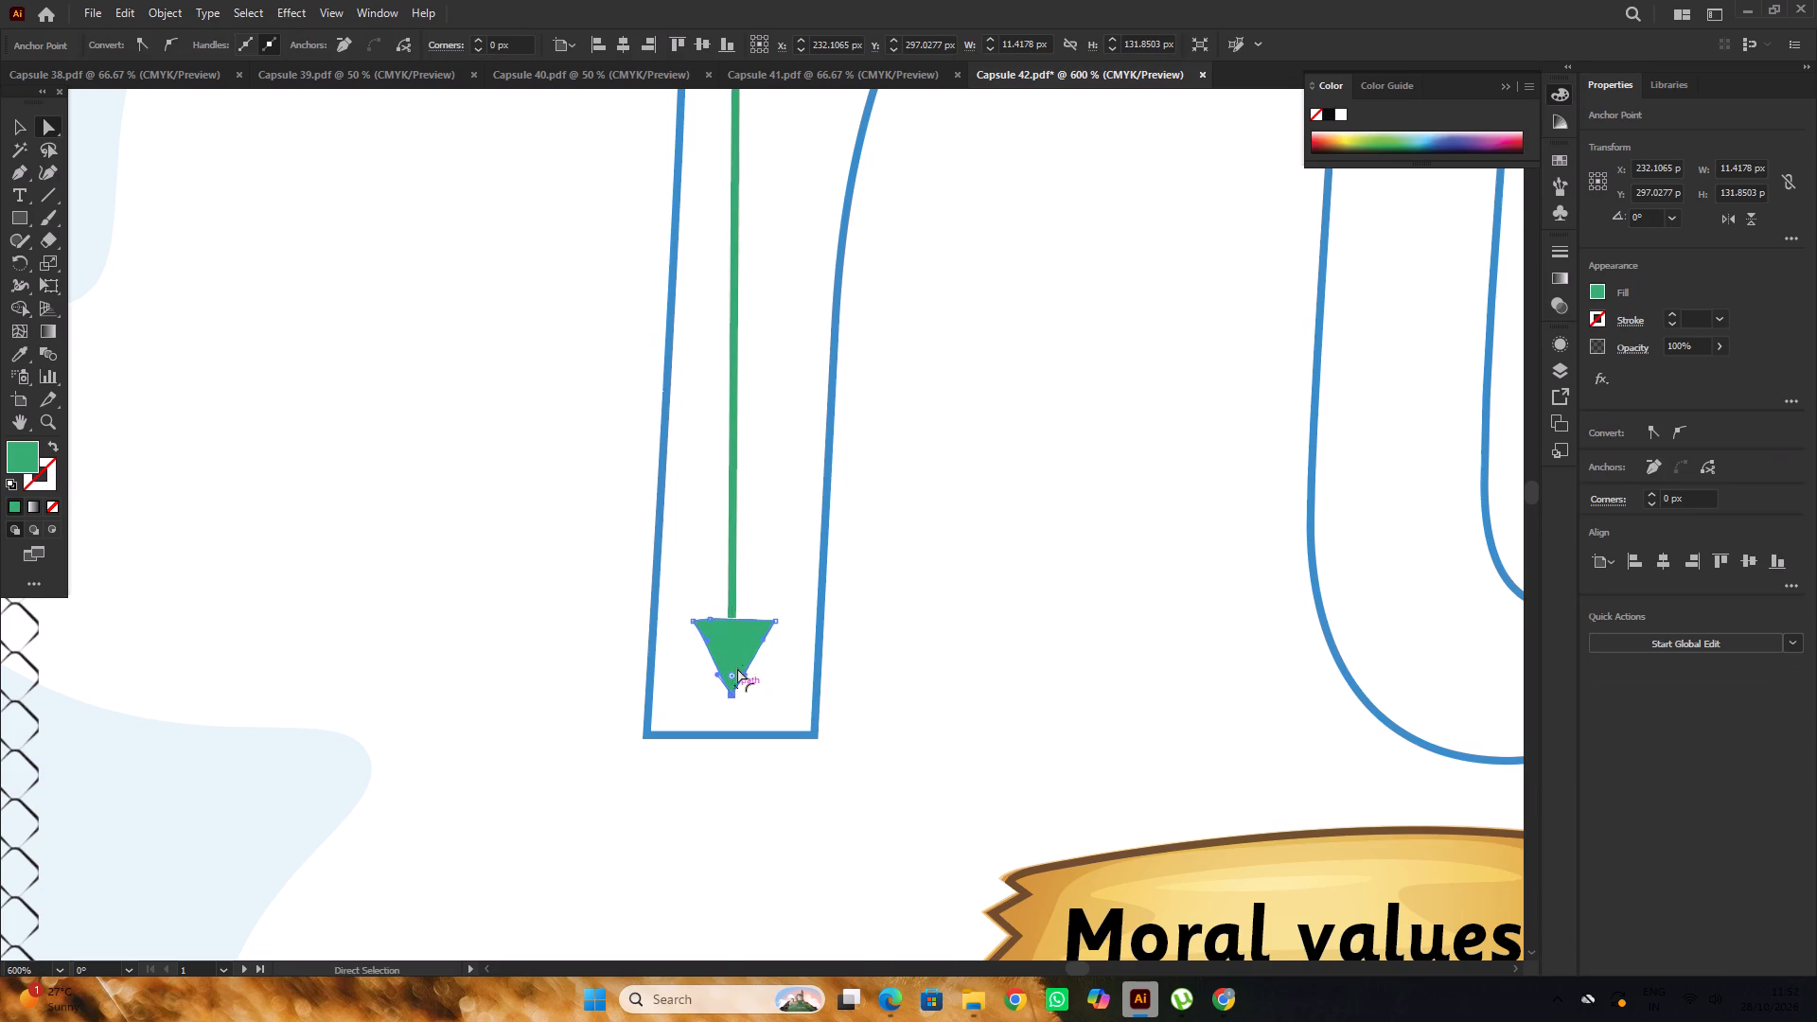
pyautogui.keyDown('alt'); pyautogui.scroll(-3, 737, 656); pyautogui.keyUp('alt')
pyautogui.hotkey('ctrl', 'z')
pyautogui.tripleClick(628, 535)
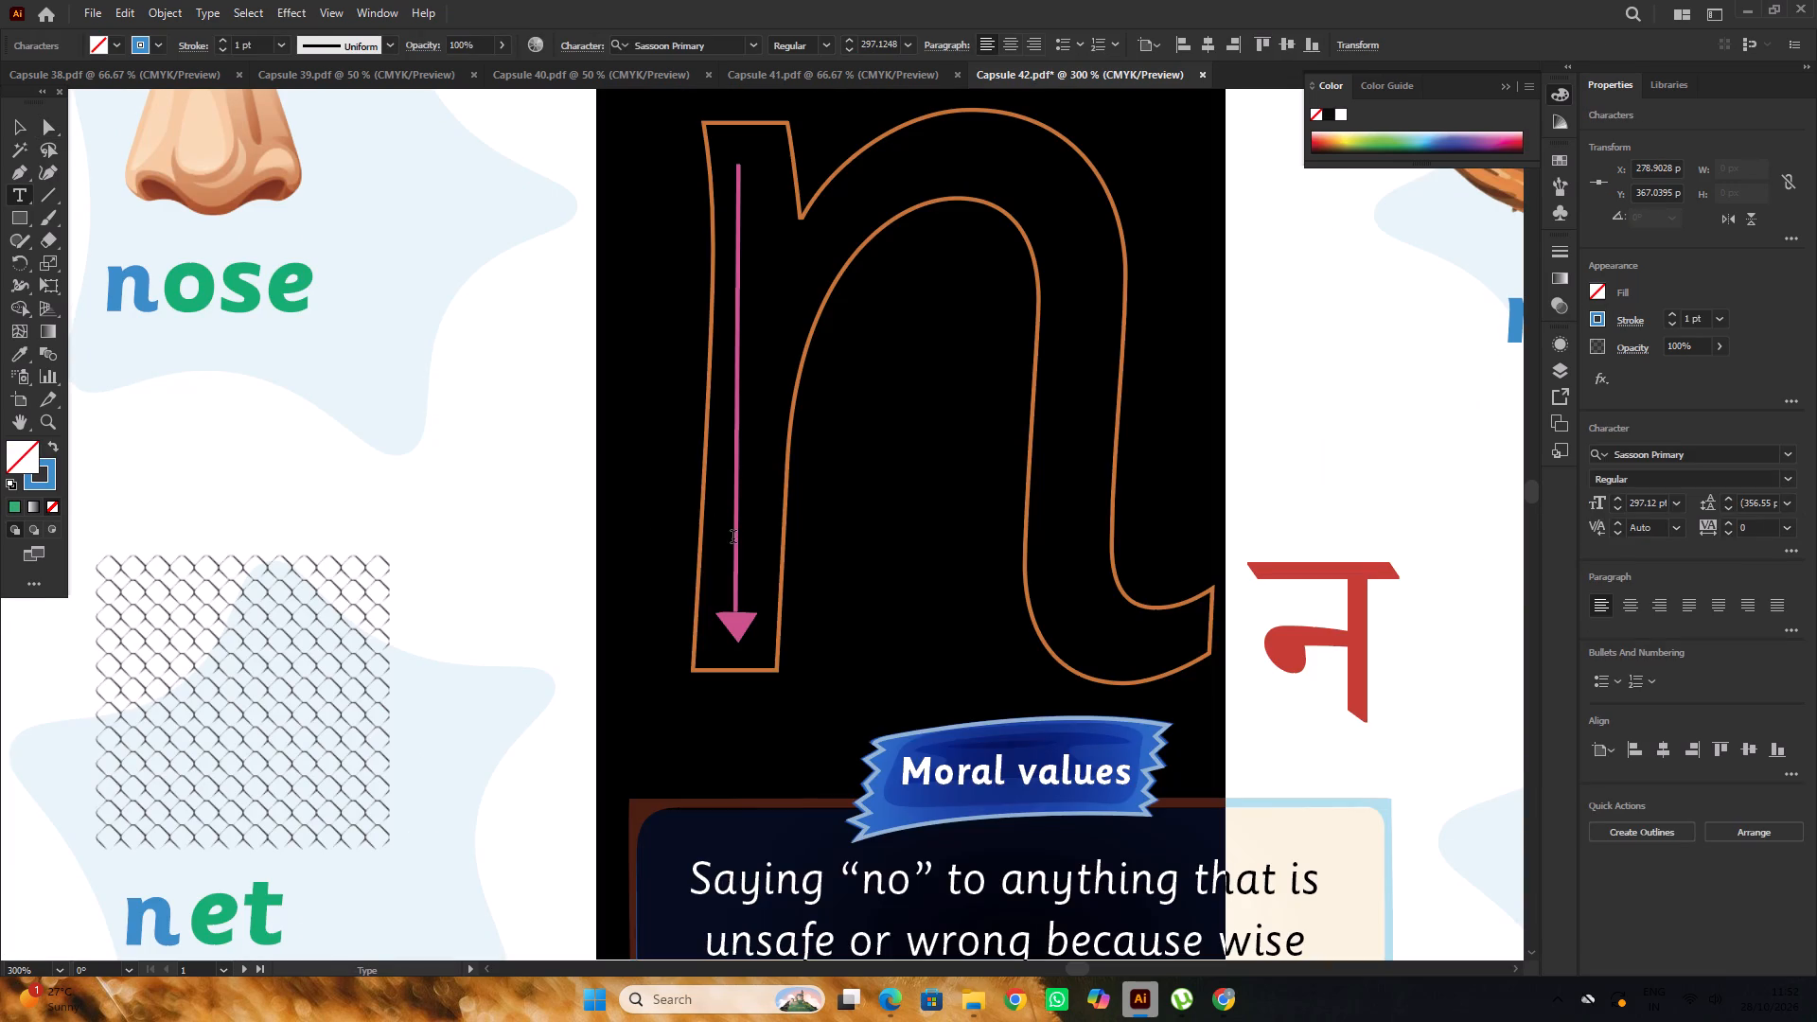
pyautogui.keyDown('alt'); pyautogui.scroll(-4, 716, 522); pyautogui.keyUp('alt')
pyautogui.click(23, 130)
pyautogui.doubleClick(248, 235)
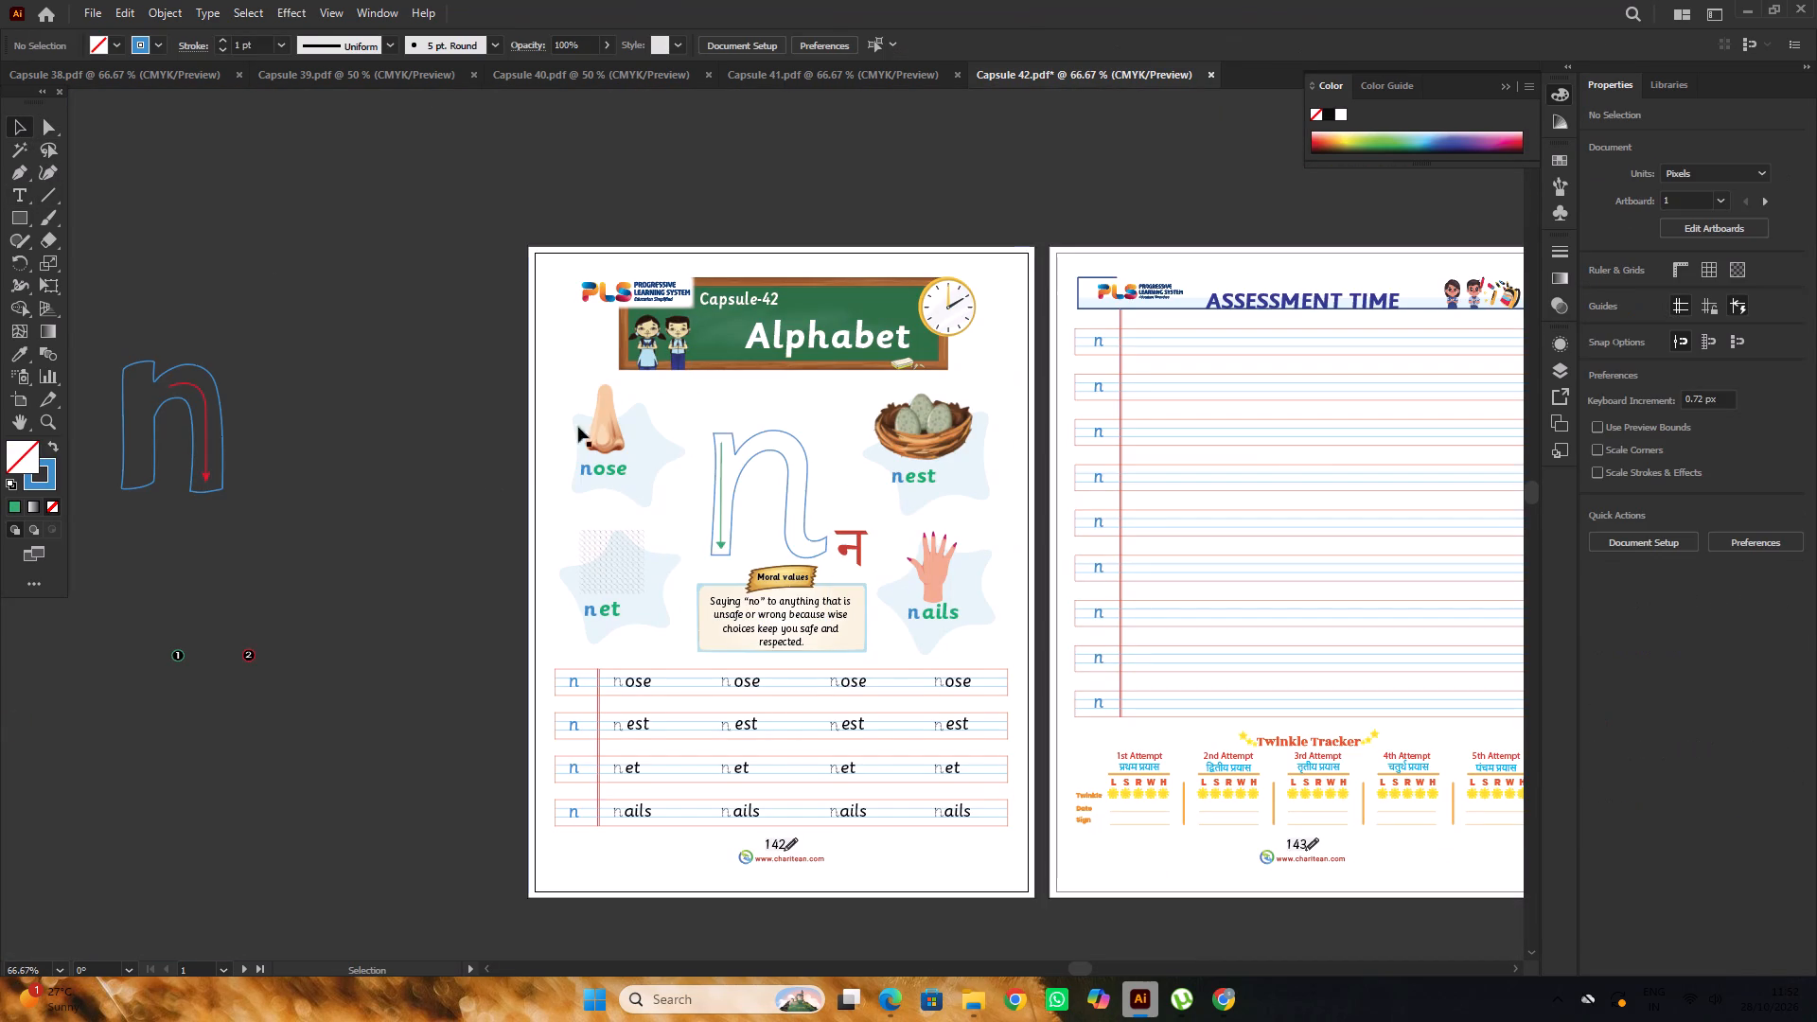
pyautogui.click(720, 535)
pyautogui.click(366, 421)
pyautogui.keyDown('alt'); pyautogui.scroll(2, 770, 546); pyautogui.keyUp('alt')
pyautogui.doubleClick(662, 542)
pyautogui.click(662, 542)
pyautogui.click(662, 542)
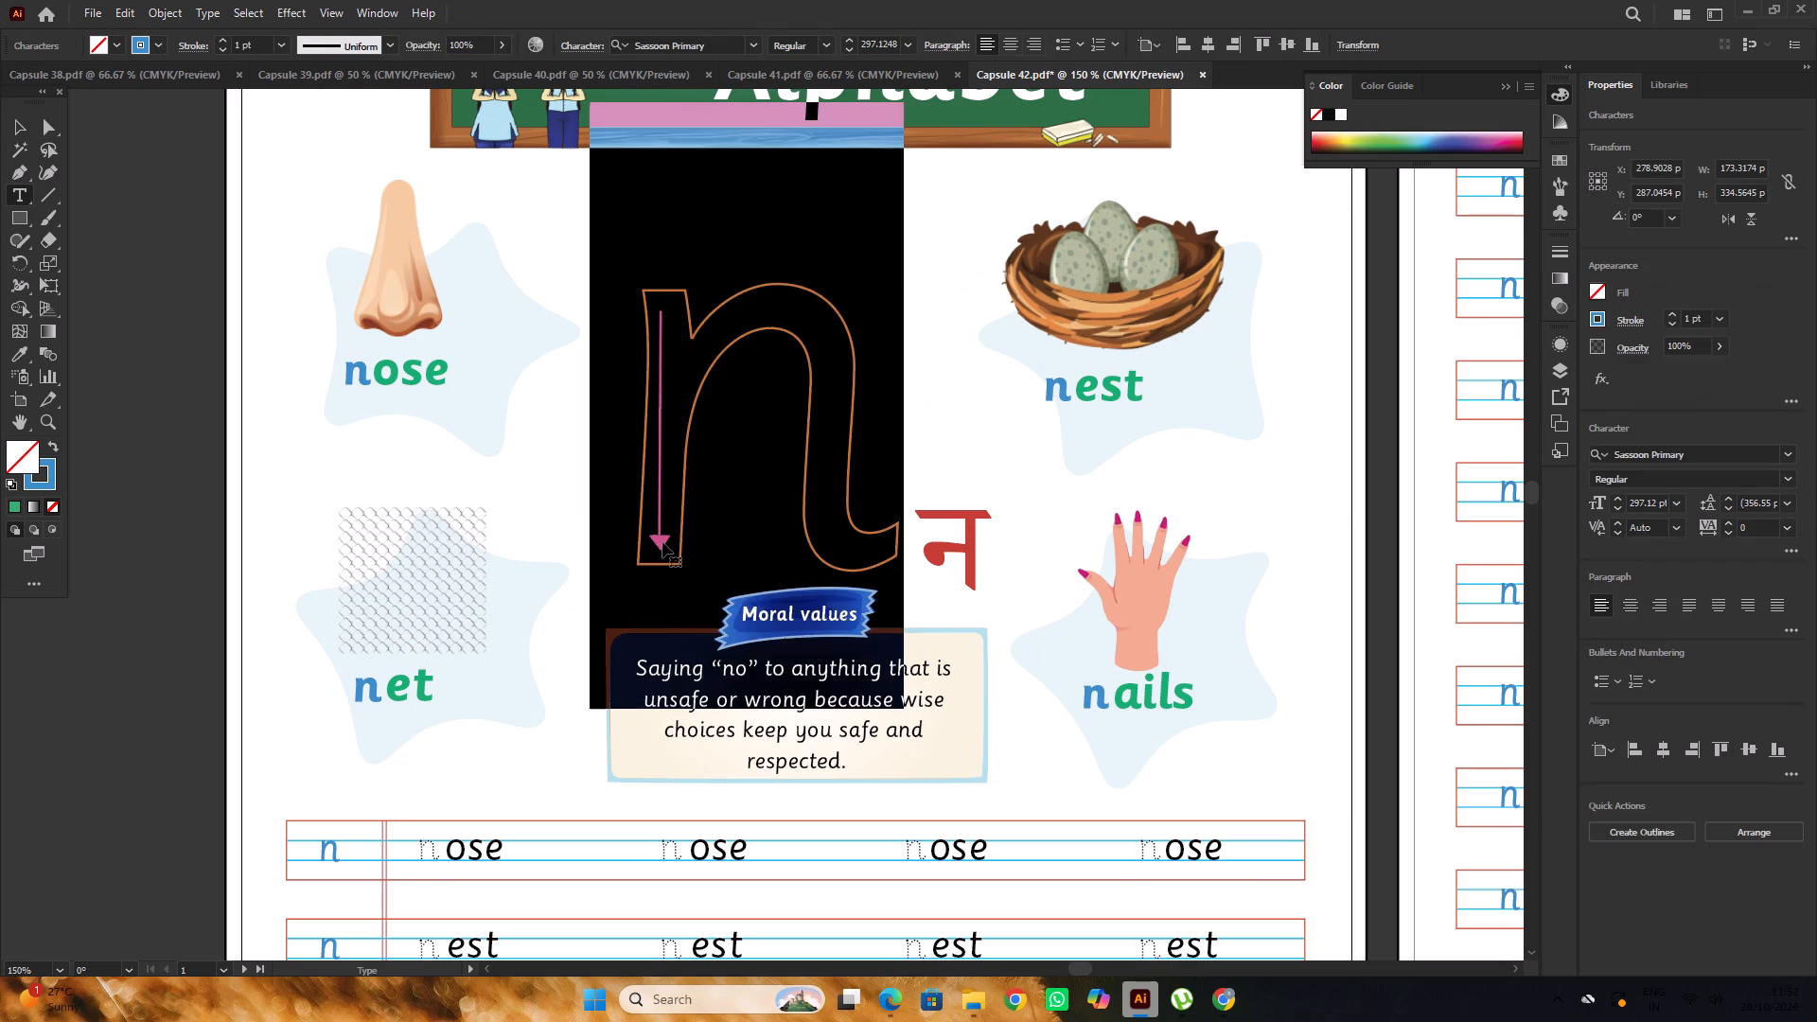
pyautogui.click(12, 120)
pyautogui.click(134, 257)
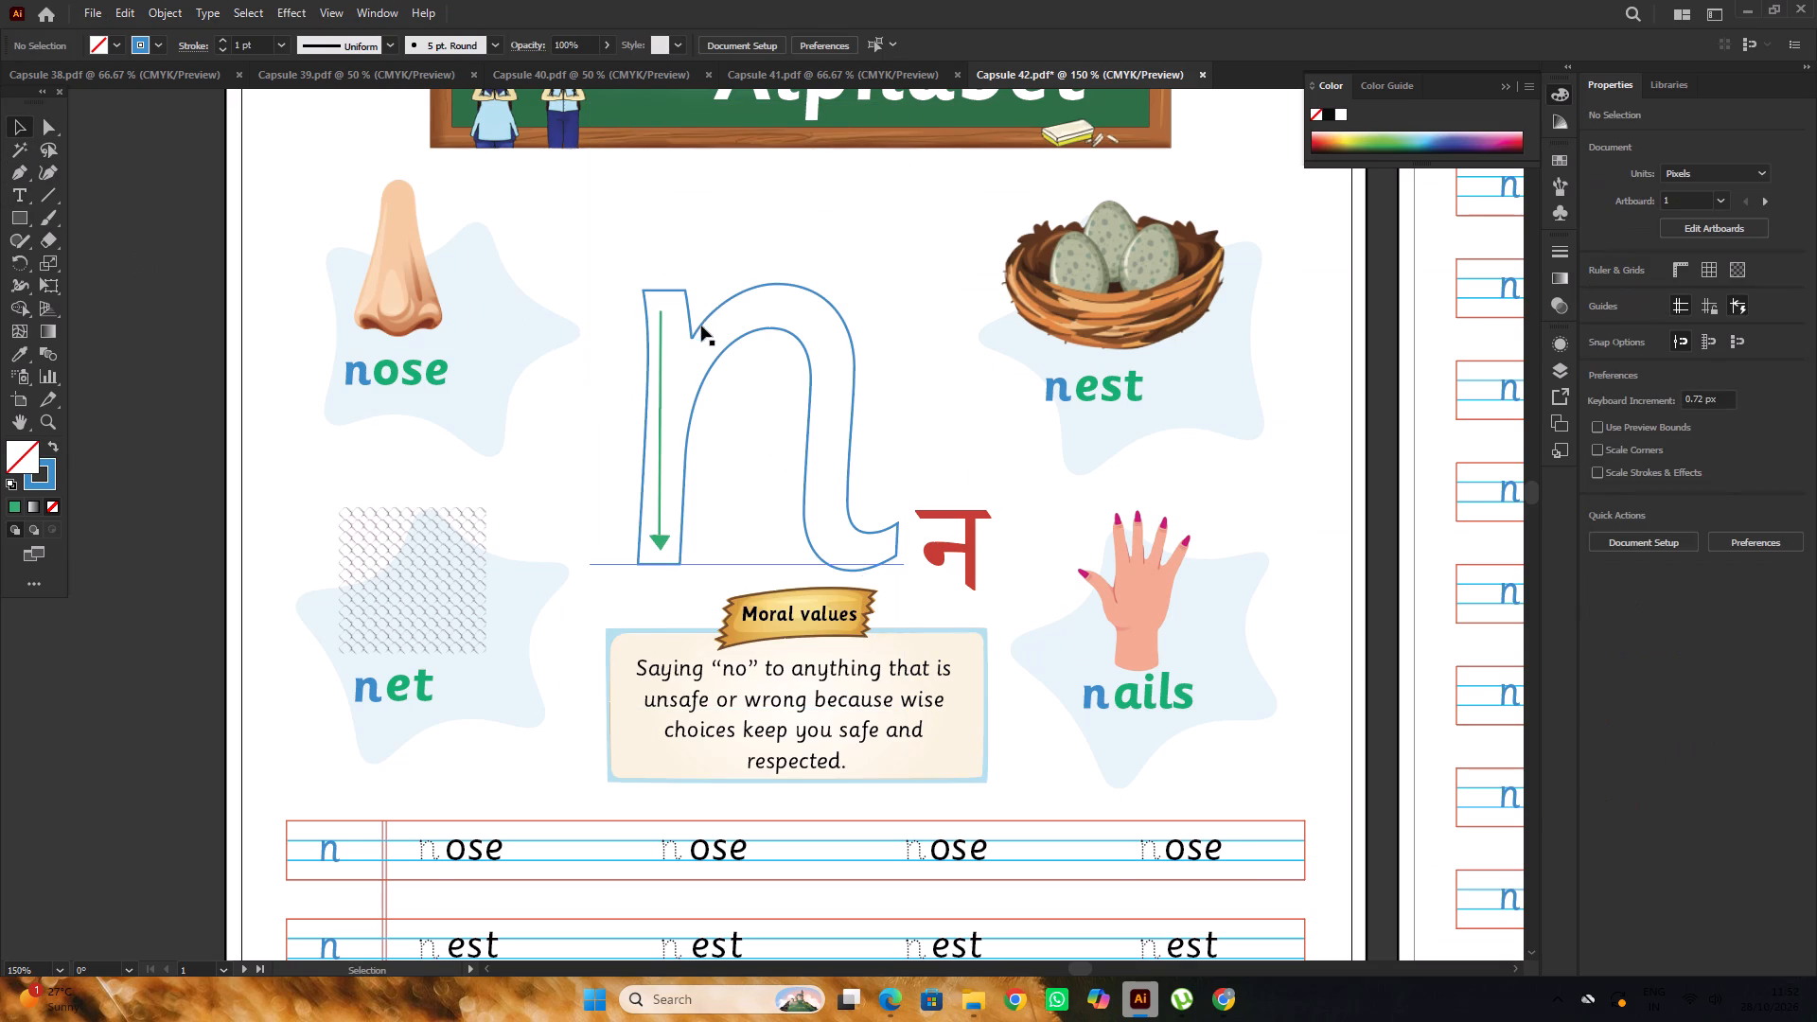
# Lock the new outlined n on the Alphabet page.
pyautogui.click(701, 323)
pyautogui.hotkey('ctrl', '2')
# Delete the old green arrow from the outlined n's left stem.
pyautogui.click(662, 536)
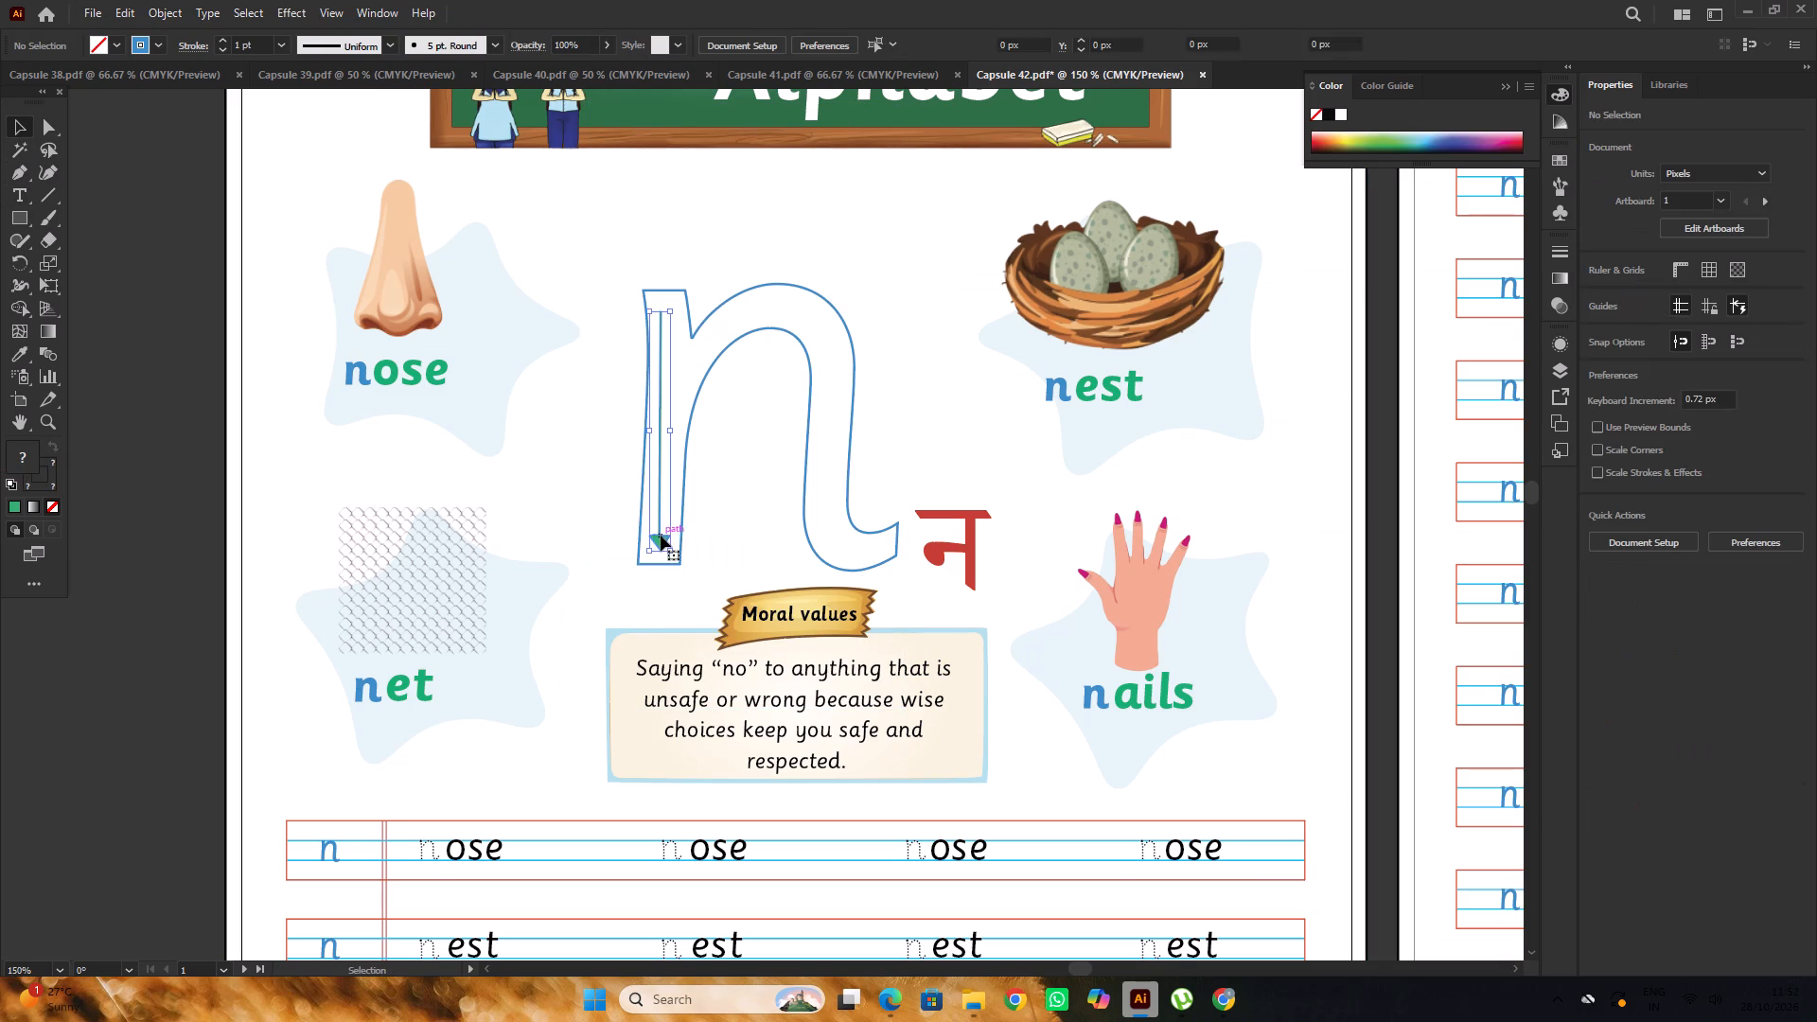
pyautogui.press('Delete')
# Copy the green arrow with its number 1 marker from the large outlined m in Capsule 39.
pyautogui.click(870, 83)
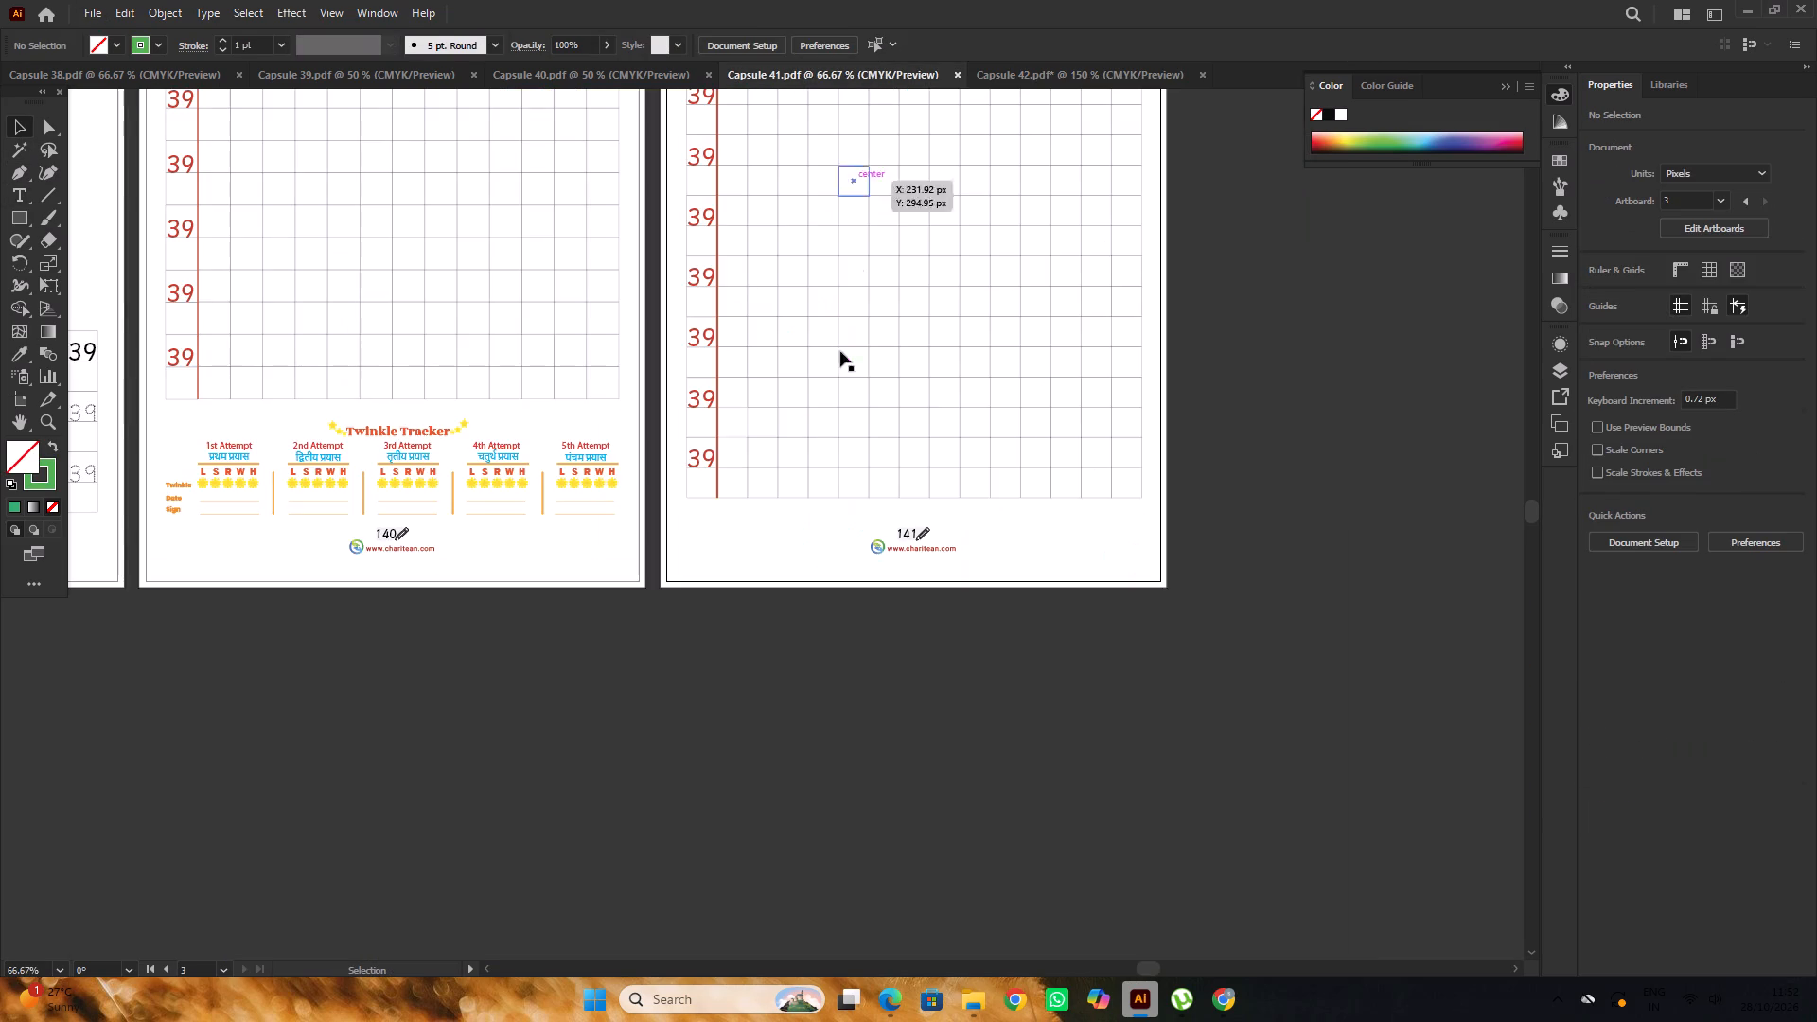
pyautogui.keyDown('alt'); pyautogui.scroll(-4, 974, 436); pyautogui.keyUp('alt')
pyautogui.click(643, 93)
pyautogui.click(634, 68)
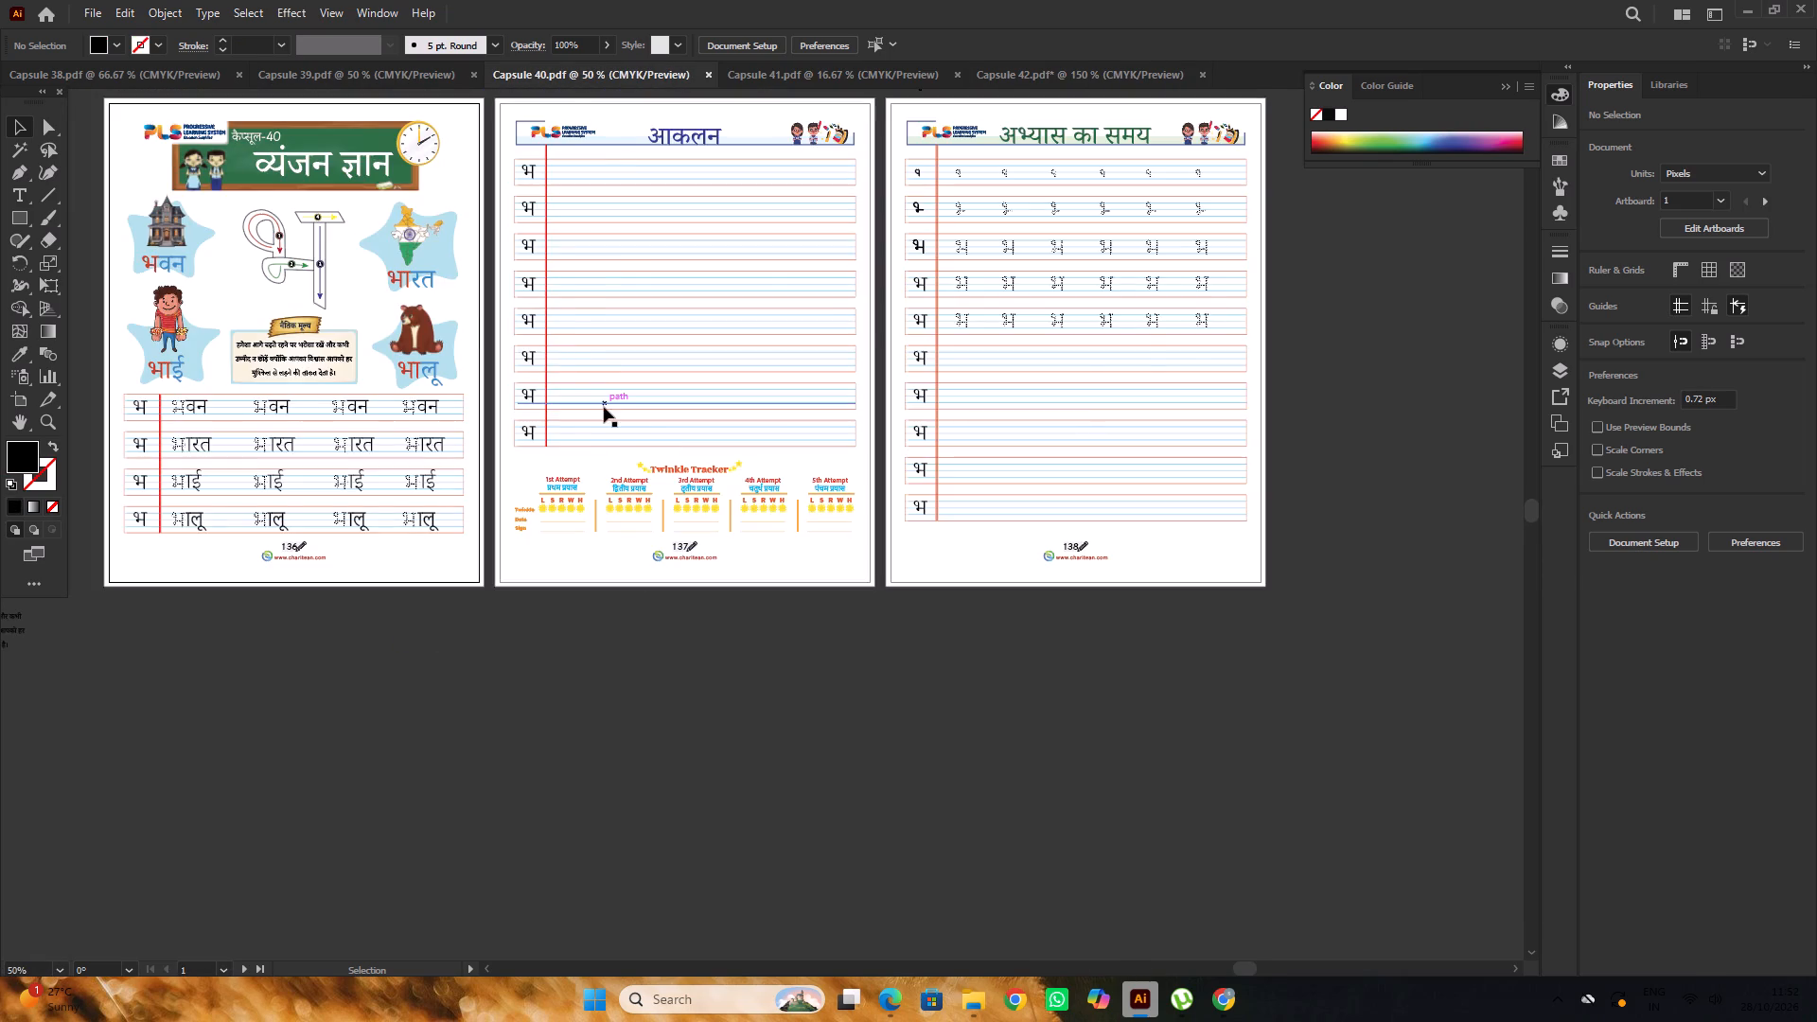
pyautogui.keyDown('alt'); pyautogui.scroll(-2, 605, 407); pyautogui.keyUp('alt')
pyautogui.click(369, 77)
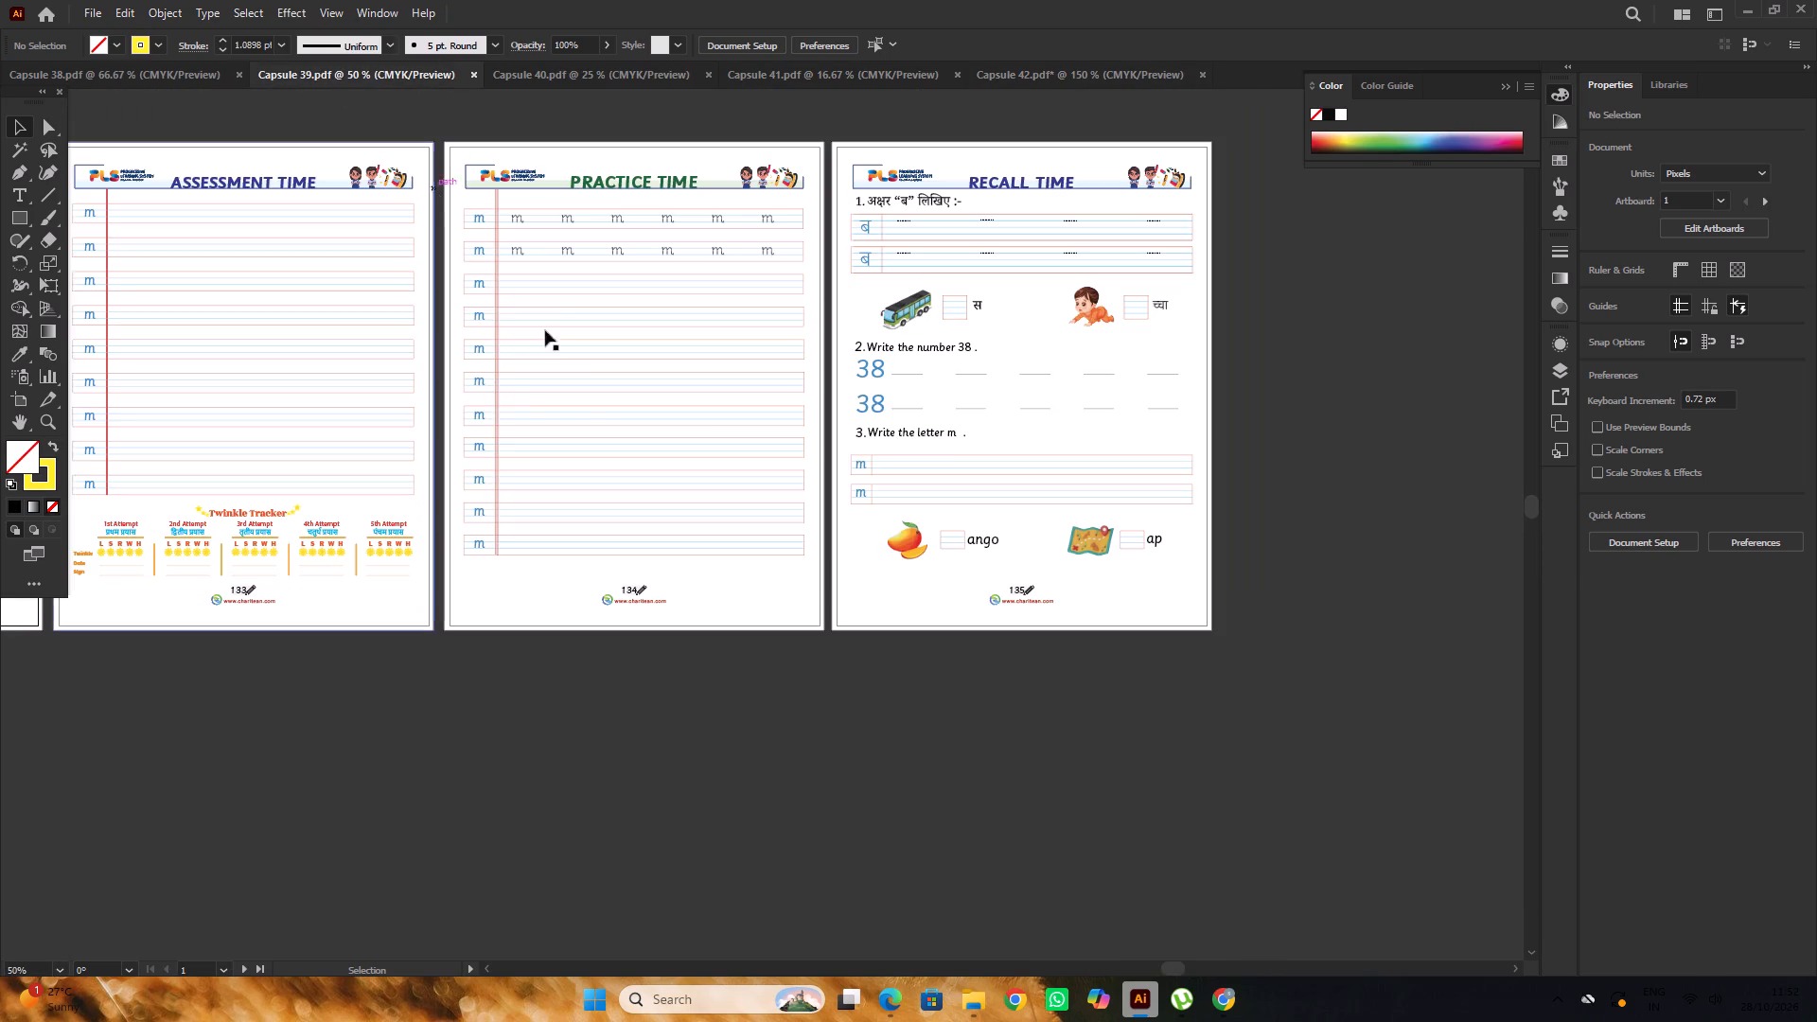
pyautogui.keyDown('alt'); pyautogui.scroll(-2, 944, 418); pyautogui.keyUp('alt')
pyautogui.keyDown('alt'); pyautogui.scroll(4, 260, 385); pyautogui.keyUp('alt')
pyautogui.keyDown('alt'); pyautogui.scroll(2, 790, 380); pyautogui.keyUp('alt')
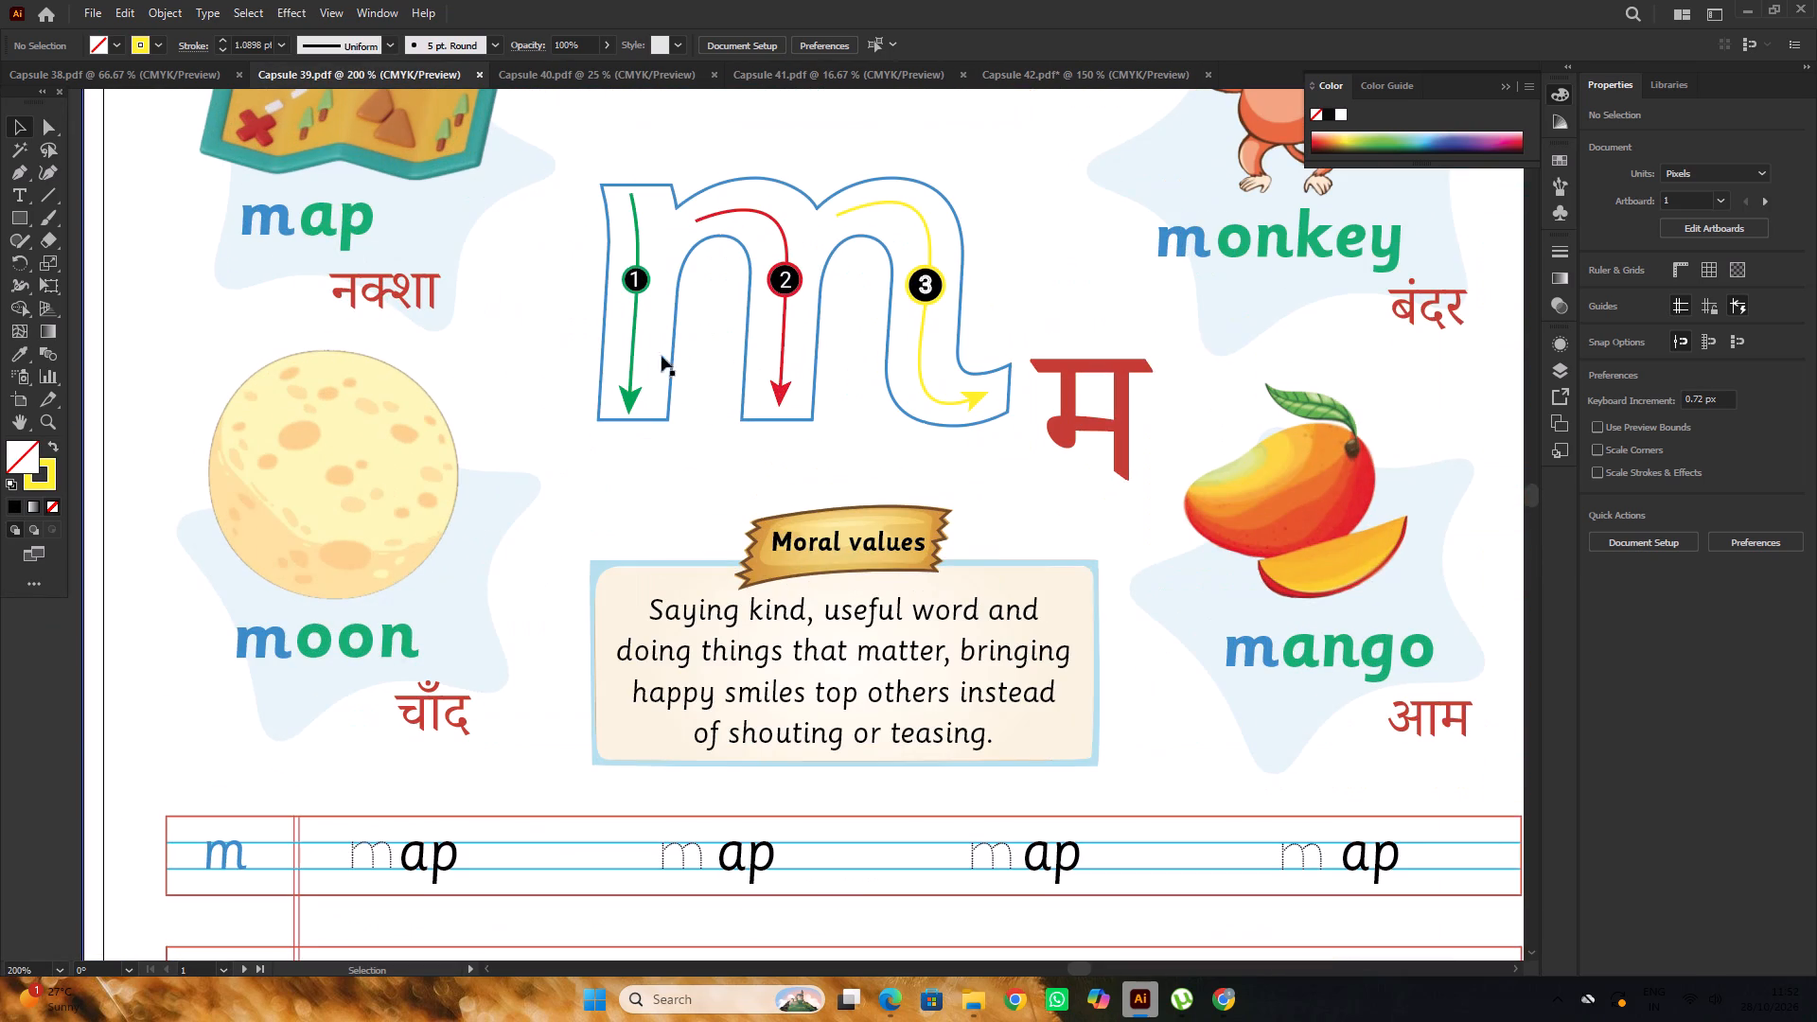
pyautogui.click(632, 345)
pyautogui.tripleClick(632, 345)
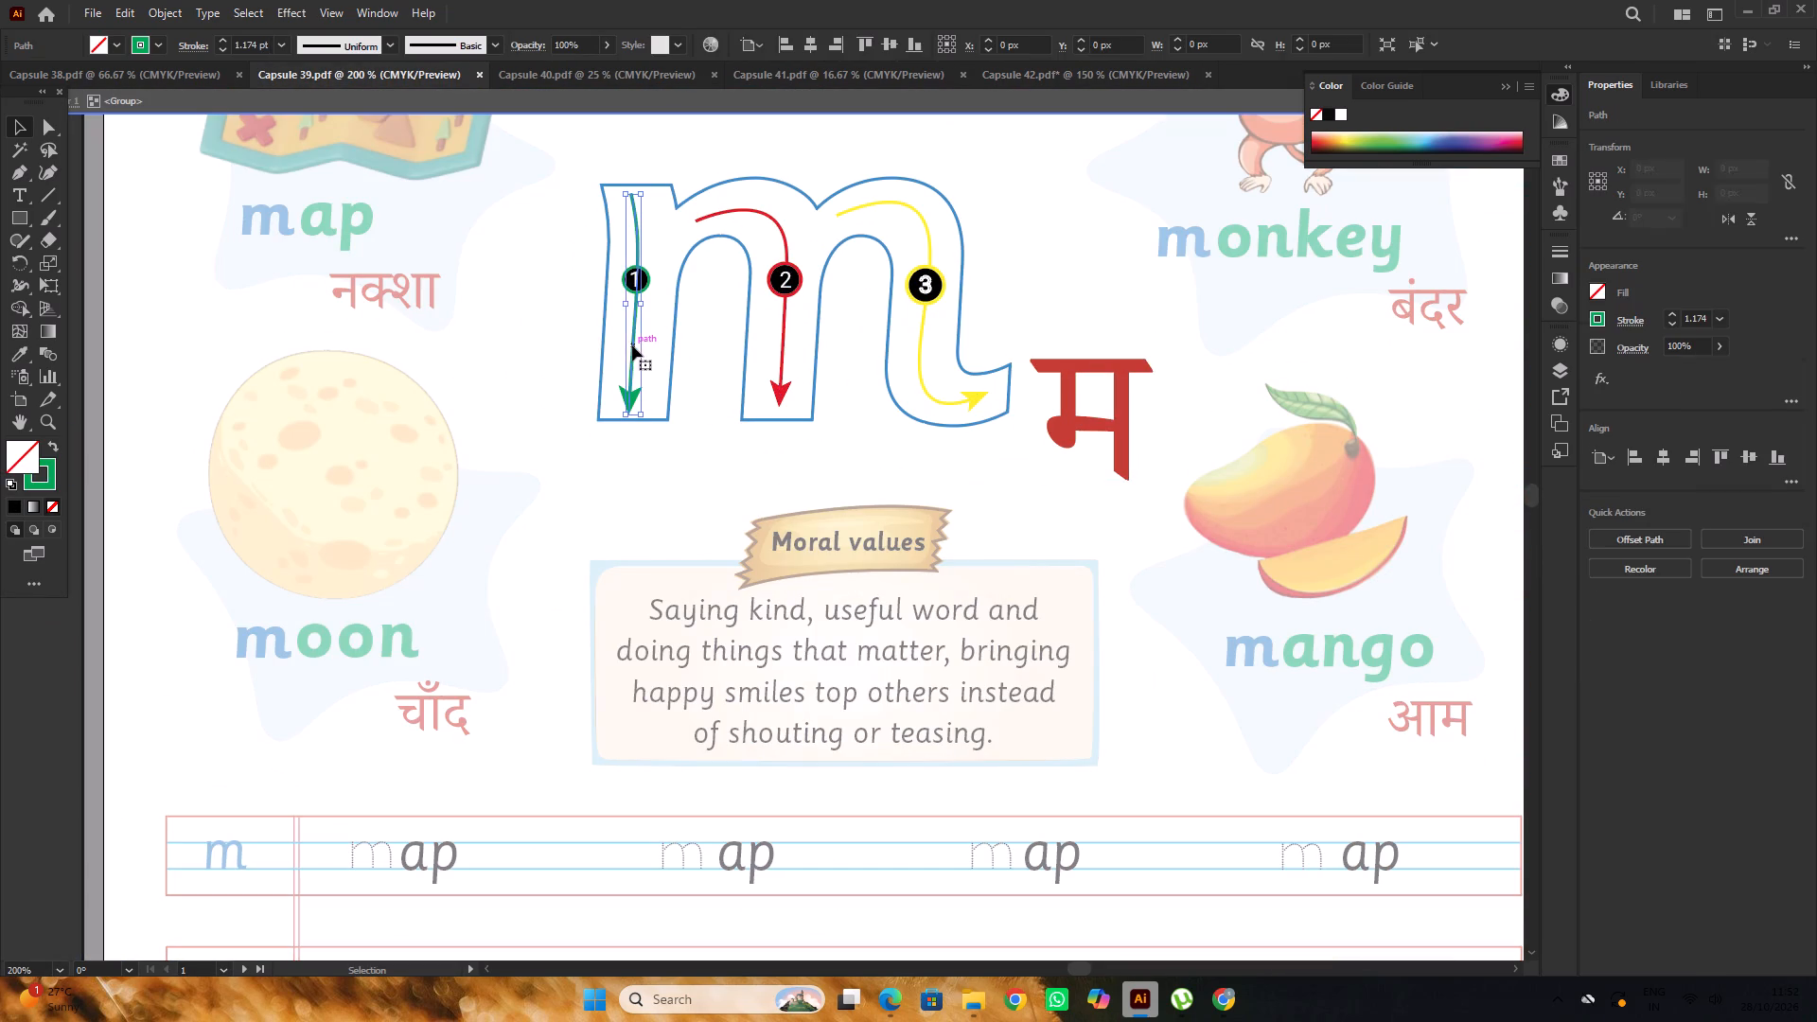
pyautogui.keyDown('alt'); pyautogui.scroll(2, 631, 279); pyautogui.keyUp('alt')
pyautogui.keyDown('shift'); pyautogui.click(645, 276); pyautogui.keyUp('shift')
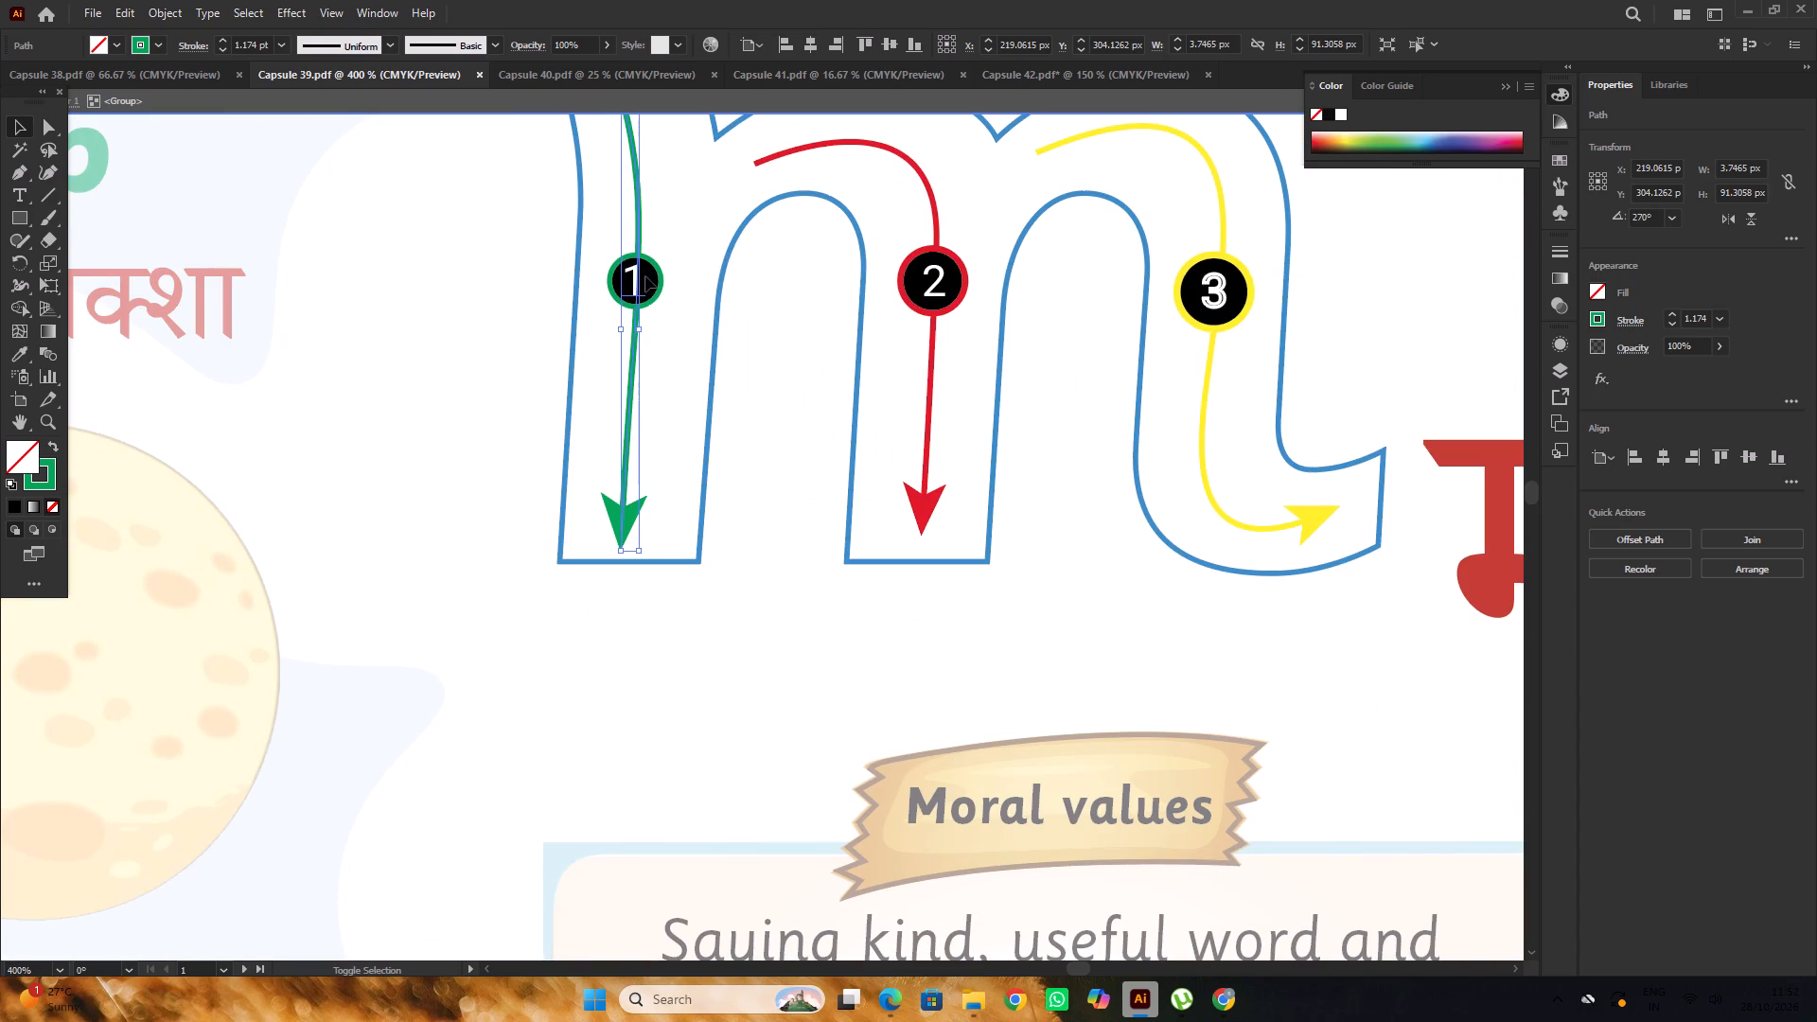
pyautogui.keyDown('alt'); pyautogui.scroll(-1, 649, 276); pyautogui.keyUp('alt')
pyautogui.hotkey('ctrl', 'c')
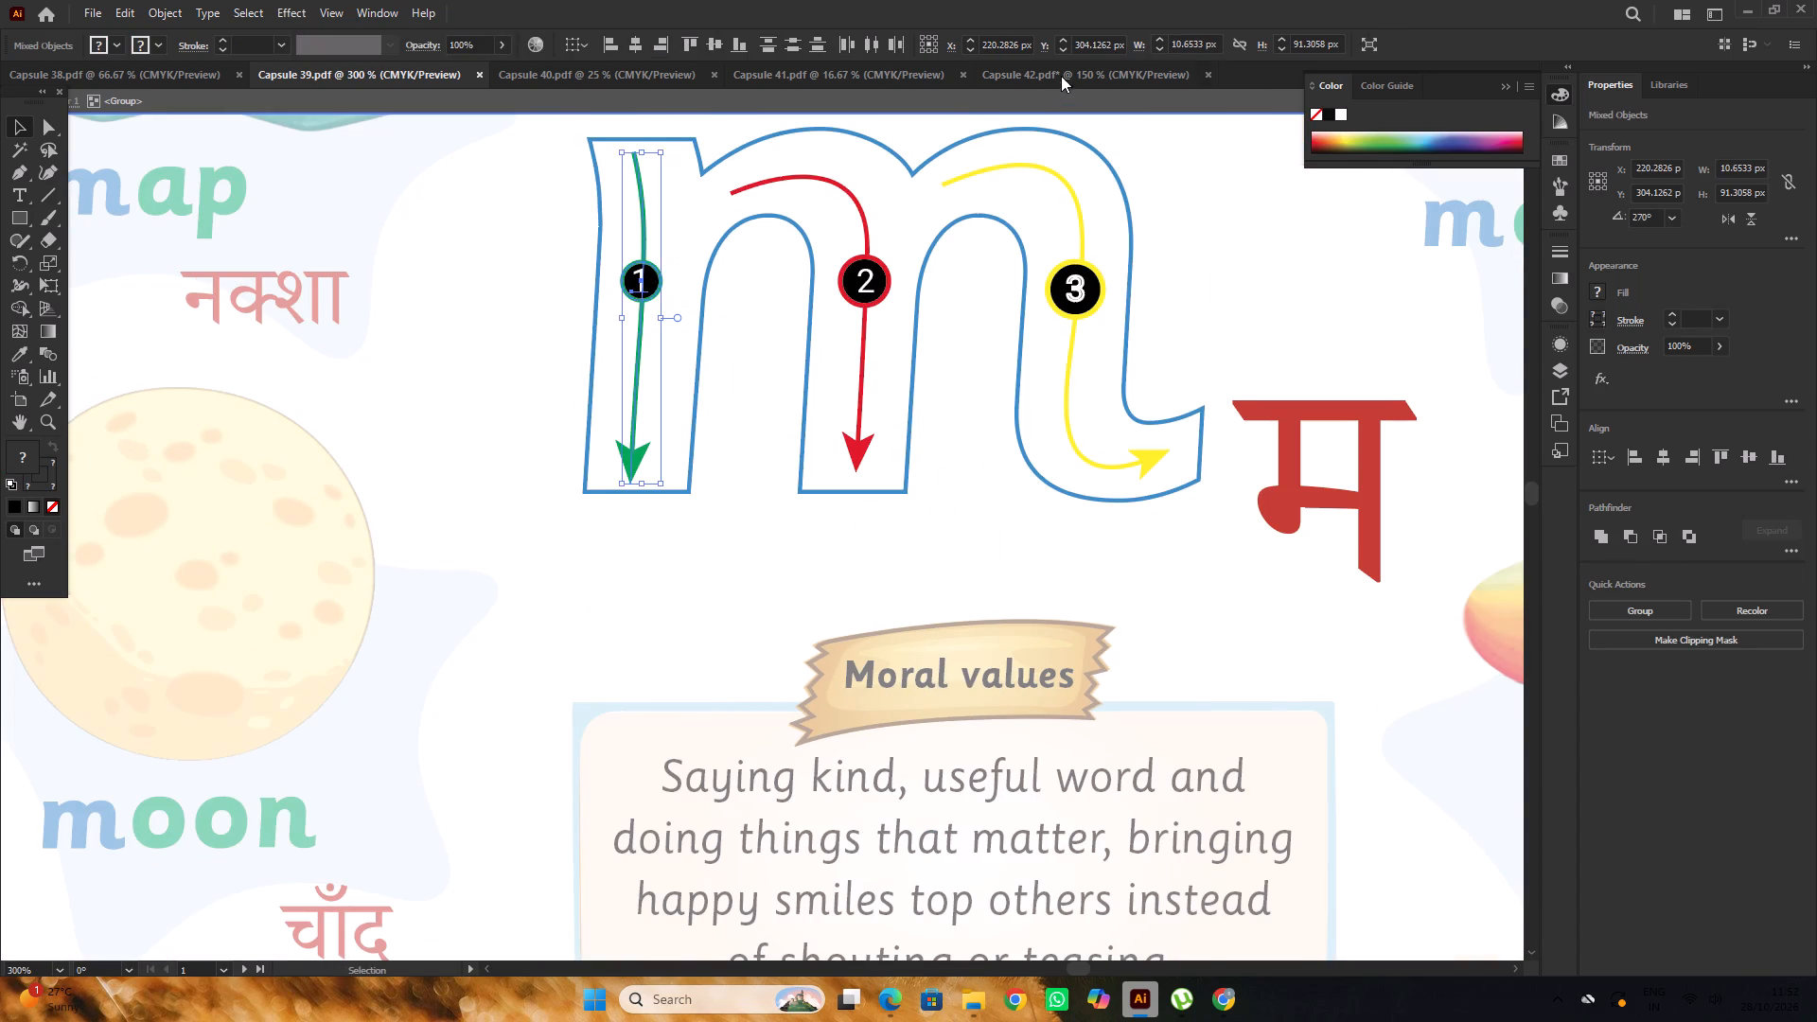
# Paste the green arrow and its number 1 marker into Capsule 42 and position them inside the outlined n's left stem.
pyautogui.click(1061, 76)
pyautogui.keyDown('alt'); pyautogui.scroll(1, 661, 409); pyautogui.keyUp('alt')
pyautogui.hotkey('ctrl', 'f')
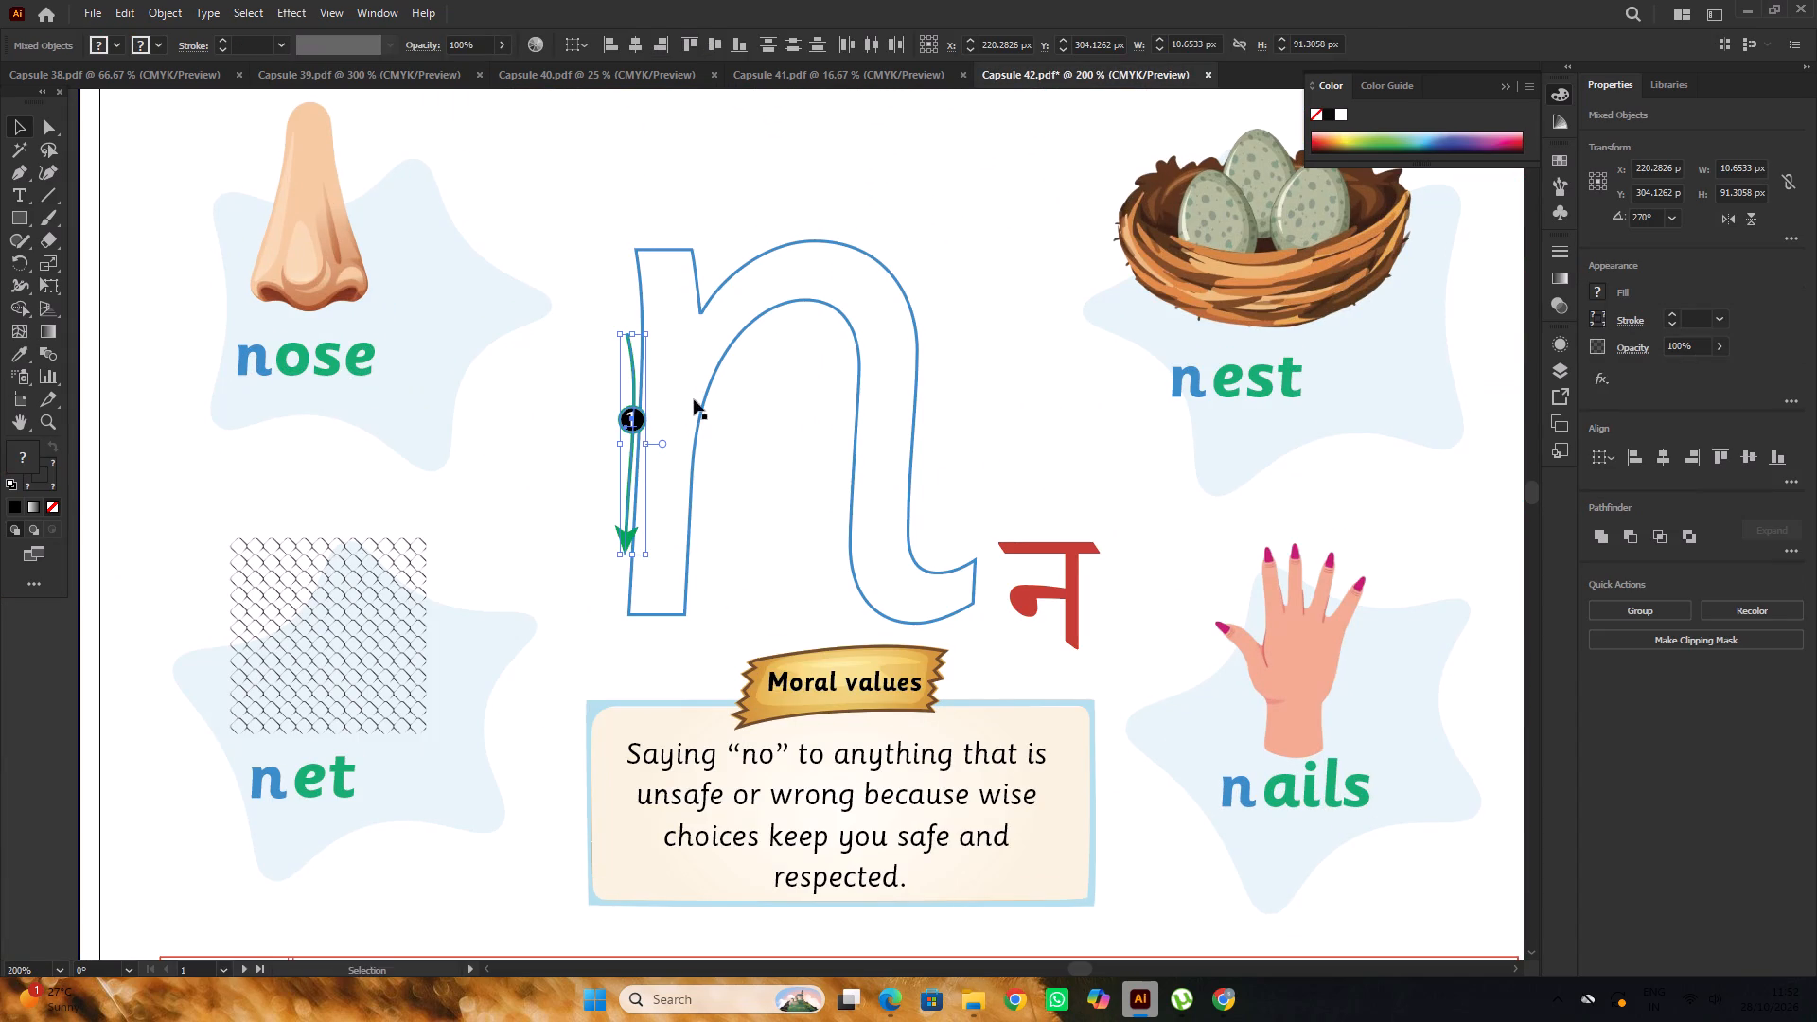
pyautogui.moveTo(631, 468); pyautogui.dragTo(667, 403)
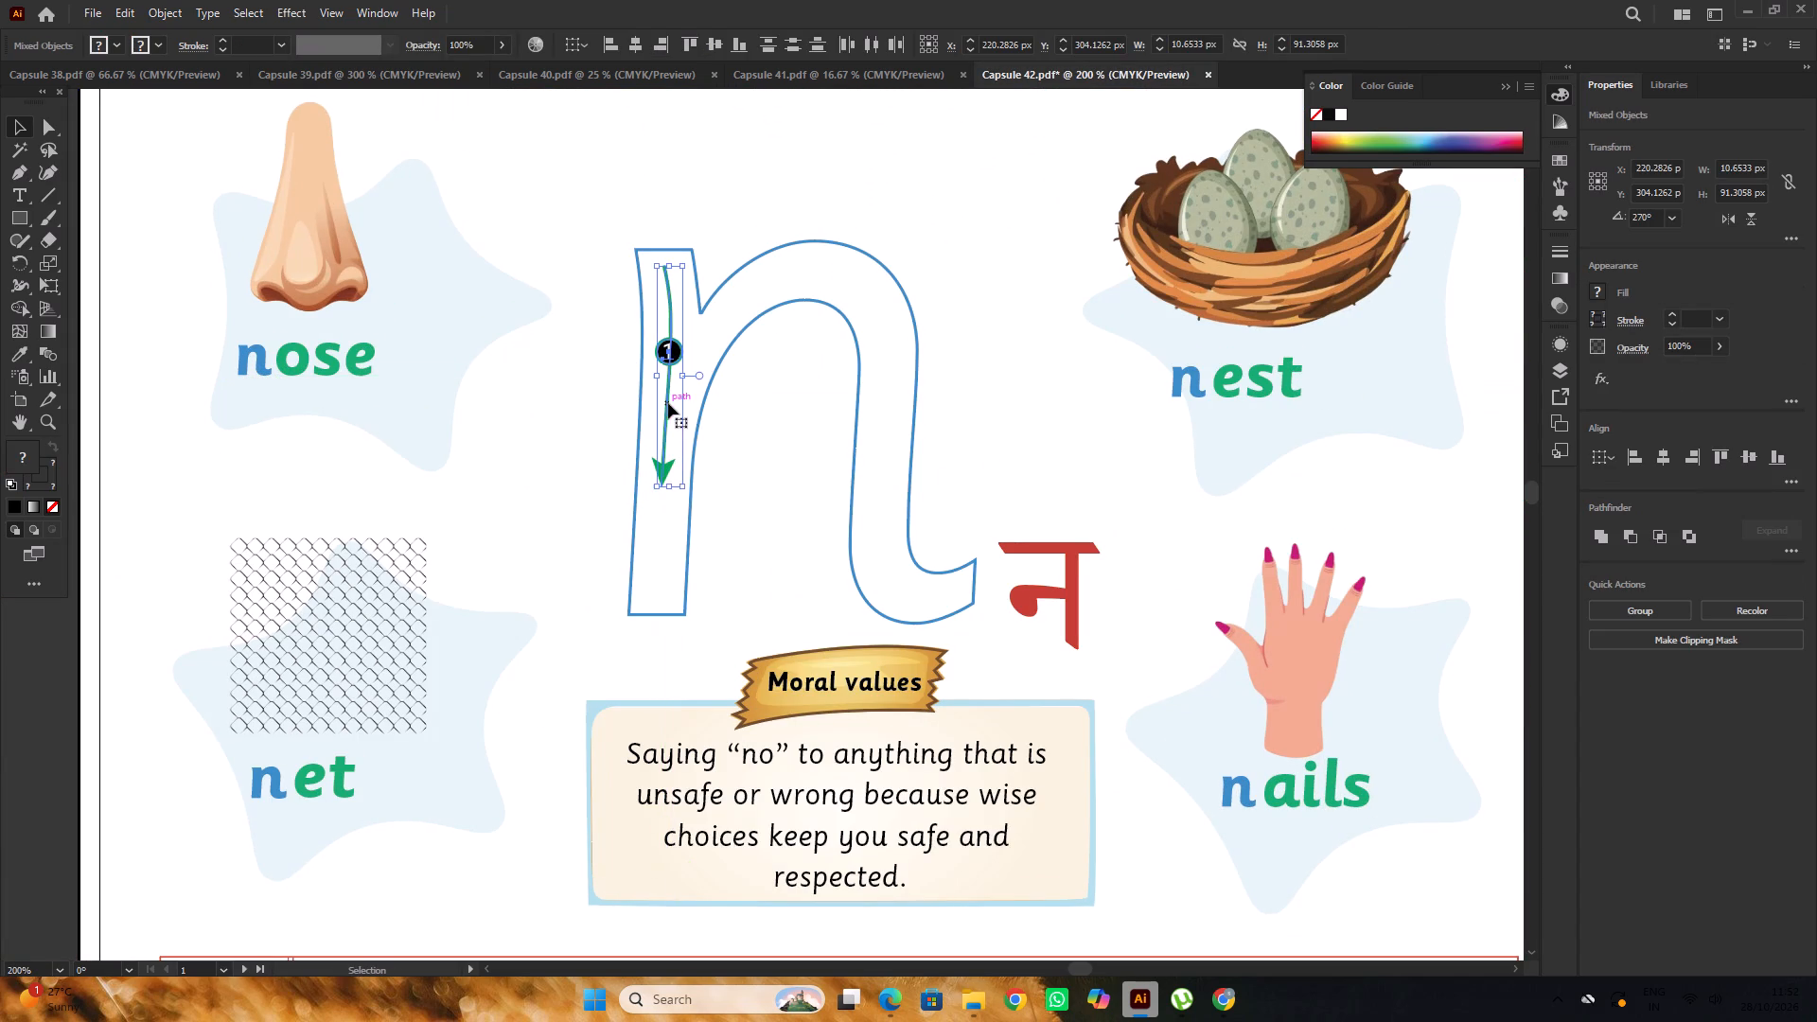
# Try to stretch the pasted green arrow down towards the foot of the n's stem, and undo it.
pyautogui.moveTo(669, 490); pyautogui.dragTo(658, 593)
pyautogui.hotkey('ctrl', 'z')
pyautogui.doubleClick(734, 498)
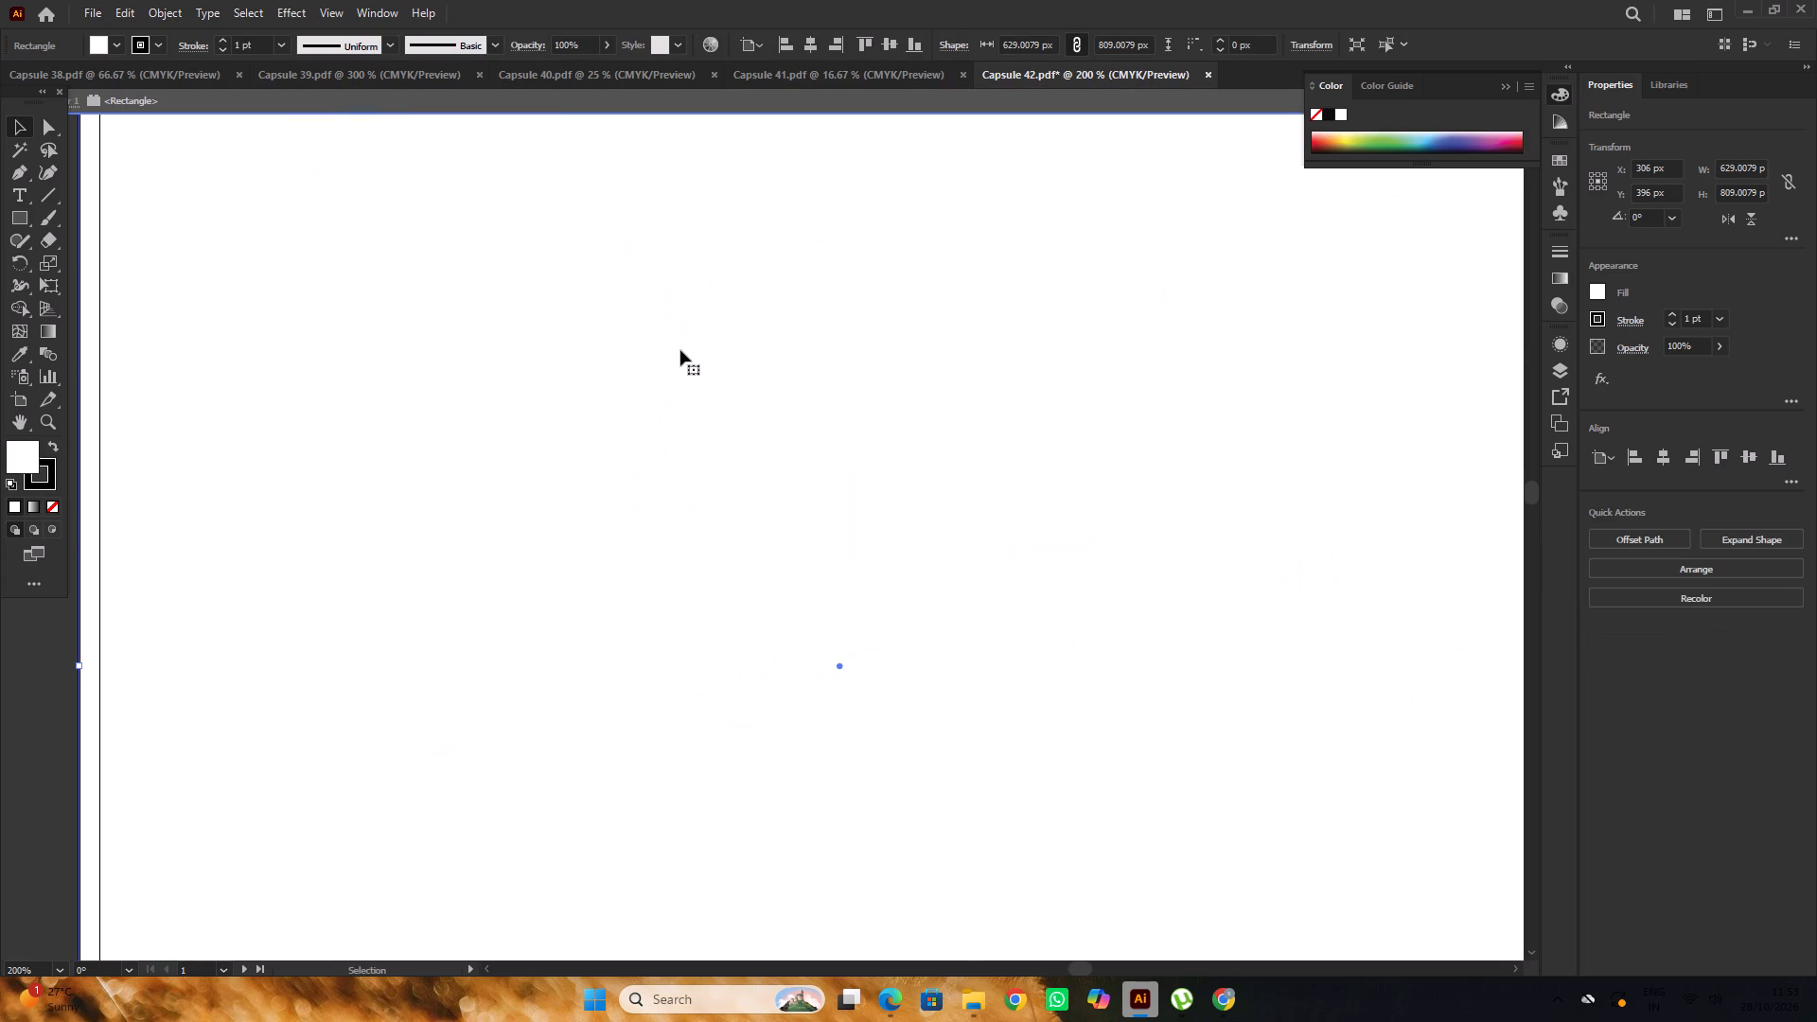
# Lock the white background rectangle on Capsule 42's Alphabet page so the artwork above it can be selected freely.
pyautogui.keyDown('alt'); pyautogui.scroll(-4, 682, 353); pyautogui.keyUp('alt')
pyautogui.tripleClick(446, 312)
pyautogui.keyDown('alt'); pyautogui.scroll(1, 588, 348); pyautogui.keyUp('alt')
pyautogui.click(513, 280)
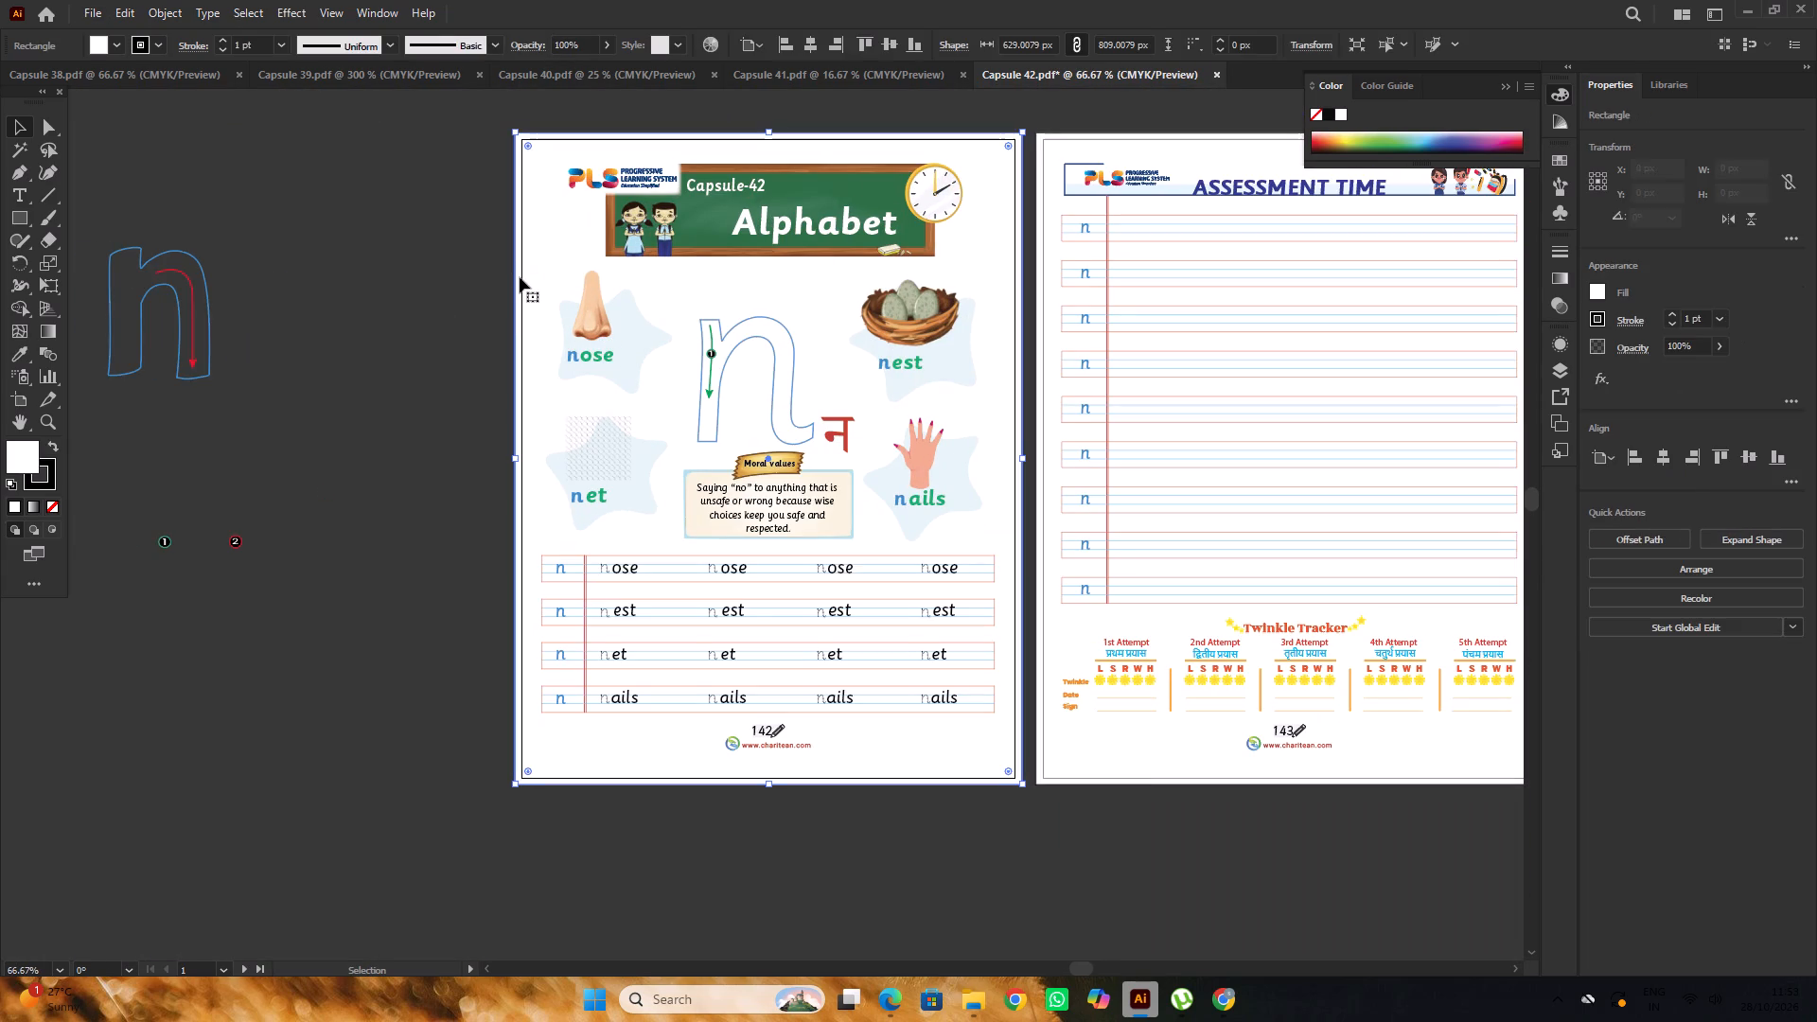
pyautogui.hotkey('ctrl', '2')
pyautogui.click(715, 353)
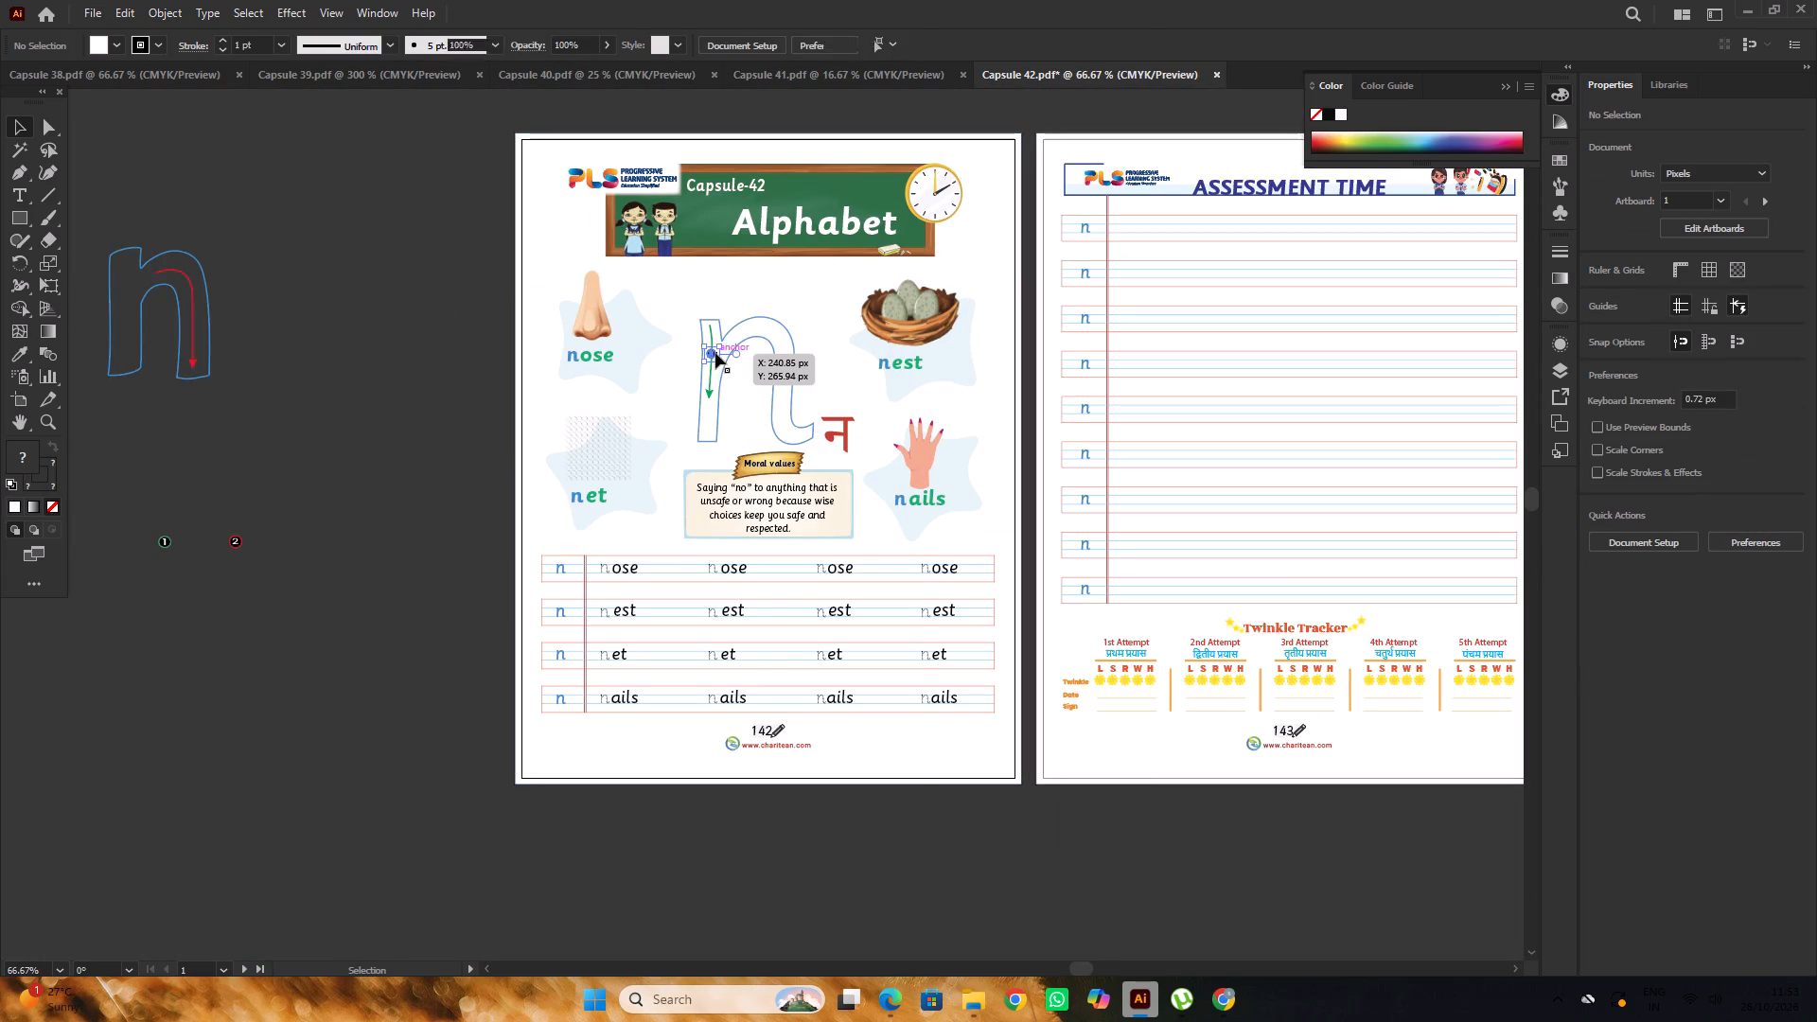
pyautogui.rightClick(715, 353)
pyautogui.click(409, 285)
# Move the number 1 marker off the outlined n onto the empty canvas beside the Alphabet page.
pyautogui.keyDown('alt'); pyautogui.scroll(1, 677, 332); pyautogui.keyUp('alt')
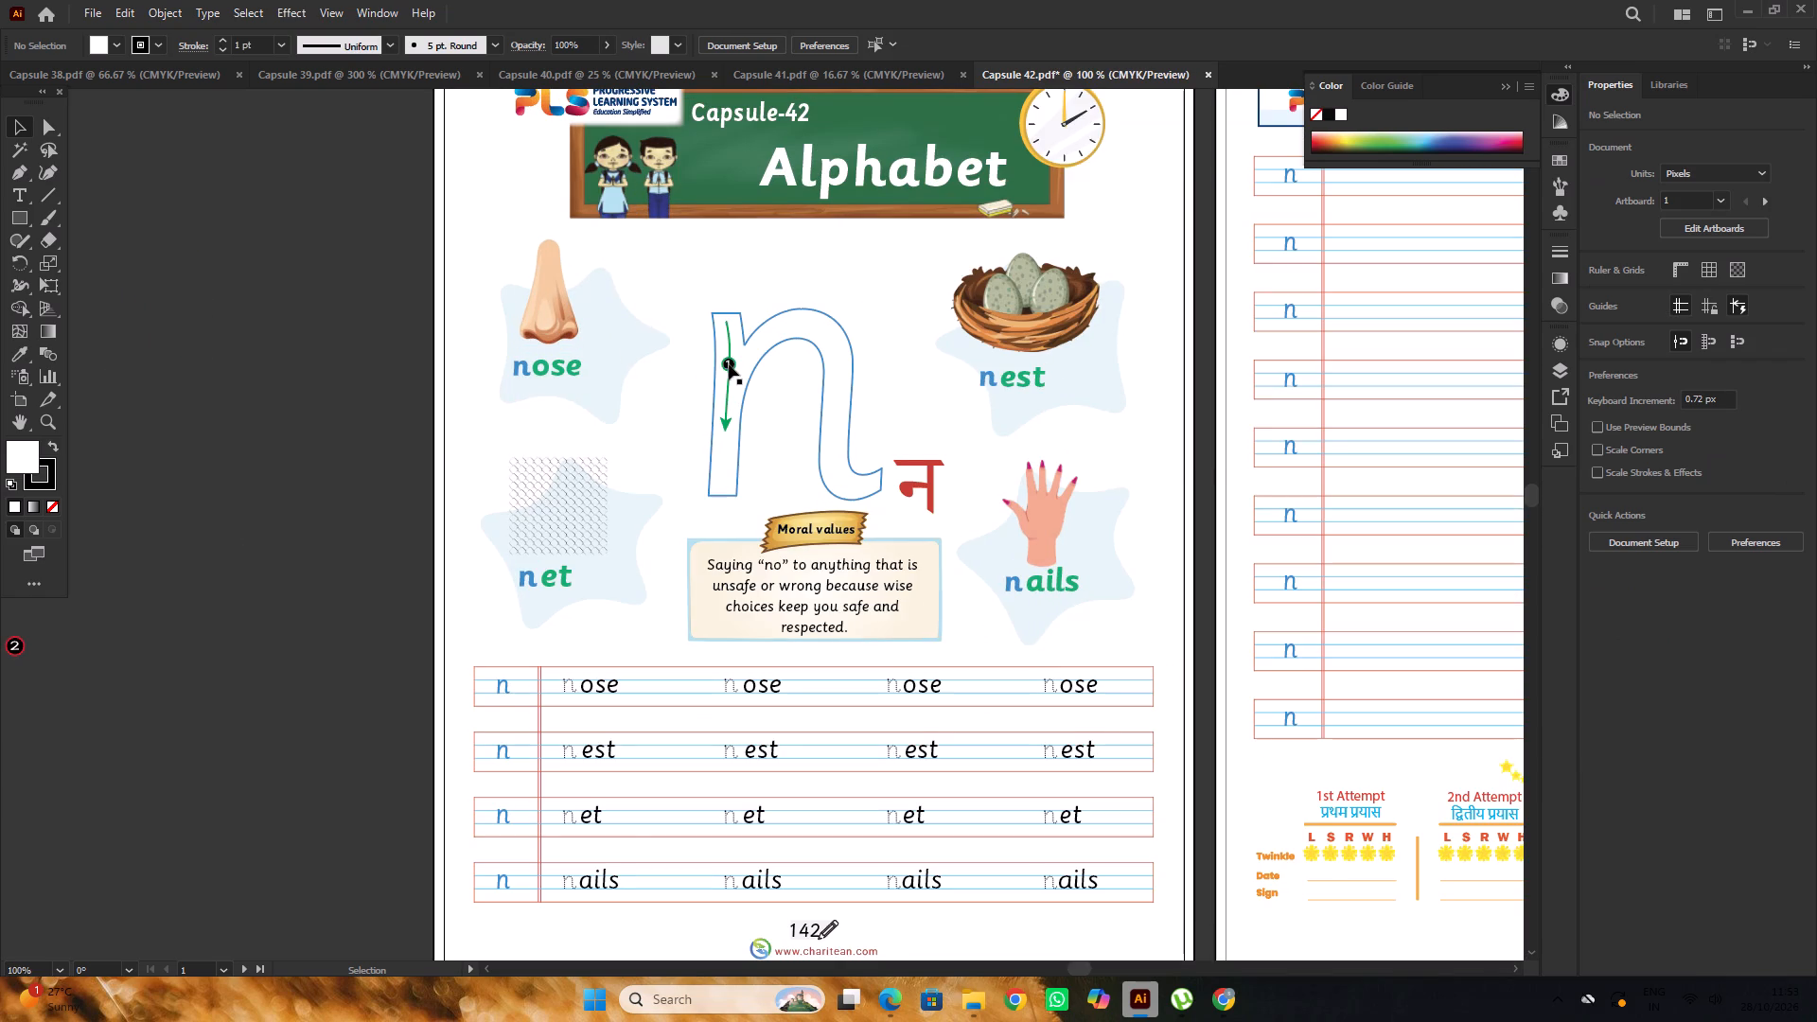
pyautogui.moveTo(729, 364); pyautogui.dragTo(307, 456)
pyautogui.click(354, 366)
# Stretch the green arrow down to the foot of the n's stem, about 136 px tall, and centre it in the stem.
pyautogui.keyDown('alt'); pyautogui.scroll(1, 747, 484); pyautogui.keyUp('alt')
pyautogui.click(714, 401)
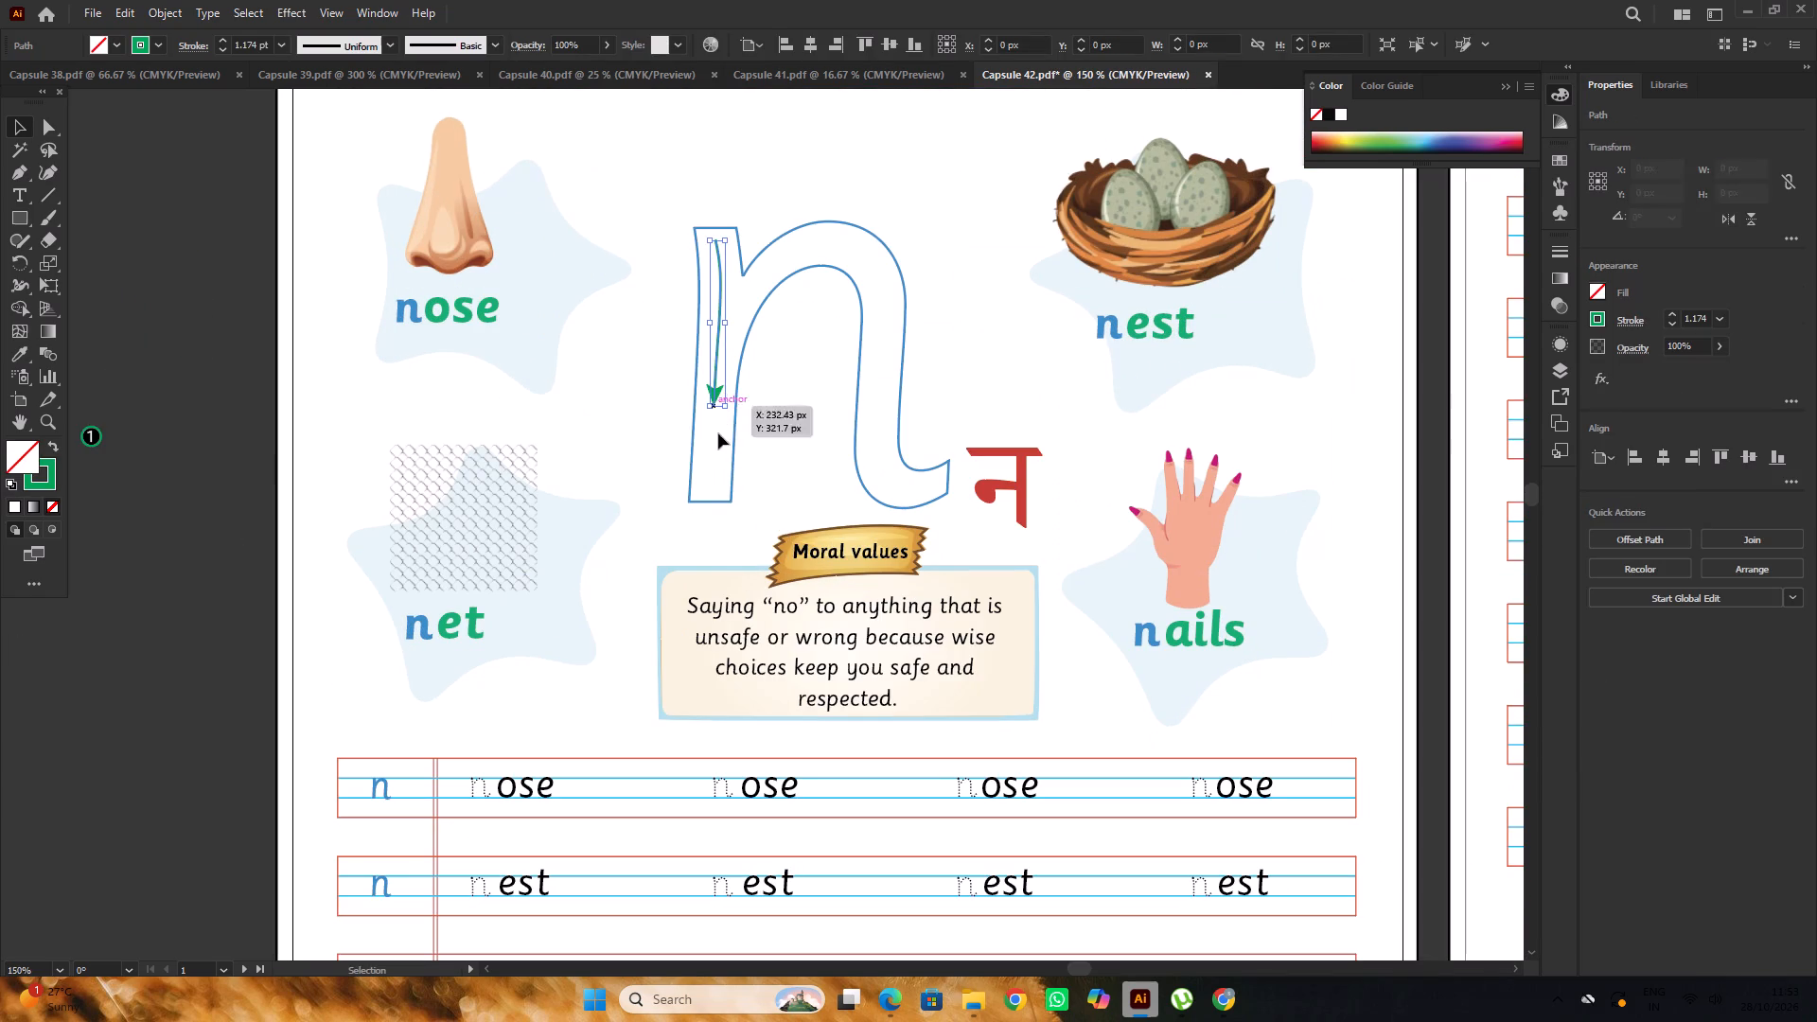
pyautogui.moveTo(717, 407); pyautogui.dragTo(710, 486)
pyautogui.keyDown('alt'); pyautogui.scroll(3, 713, 423); pyautogui.keyUp('alt')
pyautogui.keyDown('alt'); pyautogui.scroll(-2, 705, 469); pyautogui.keyUp('alt')
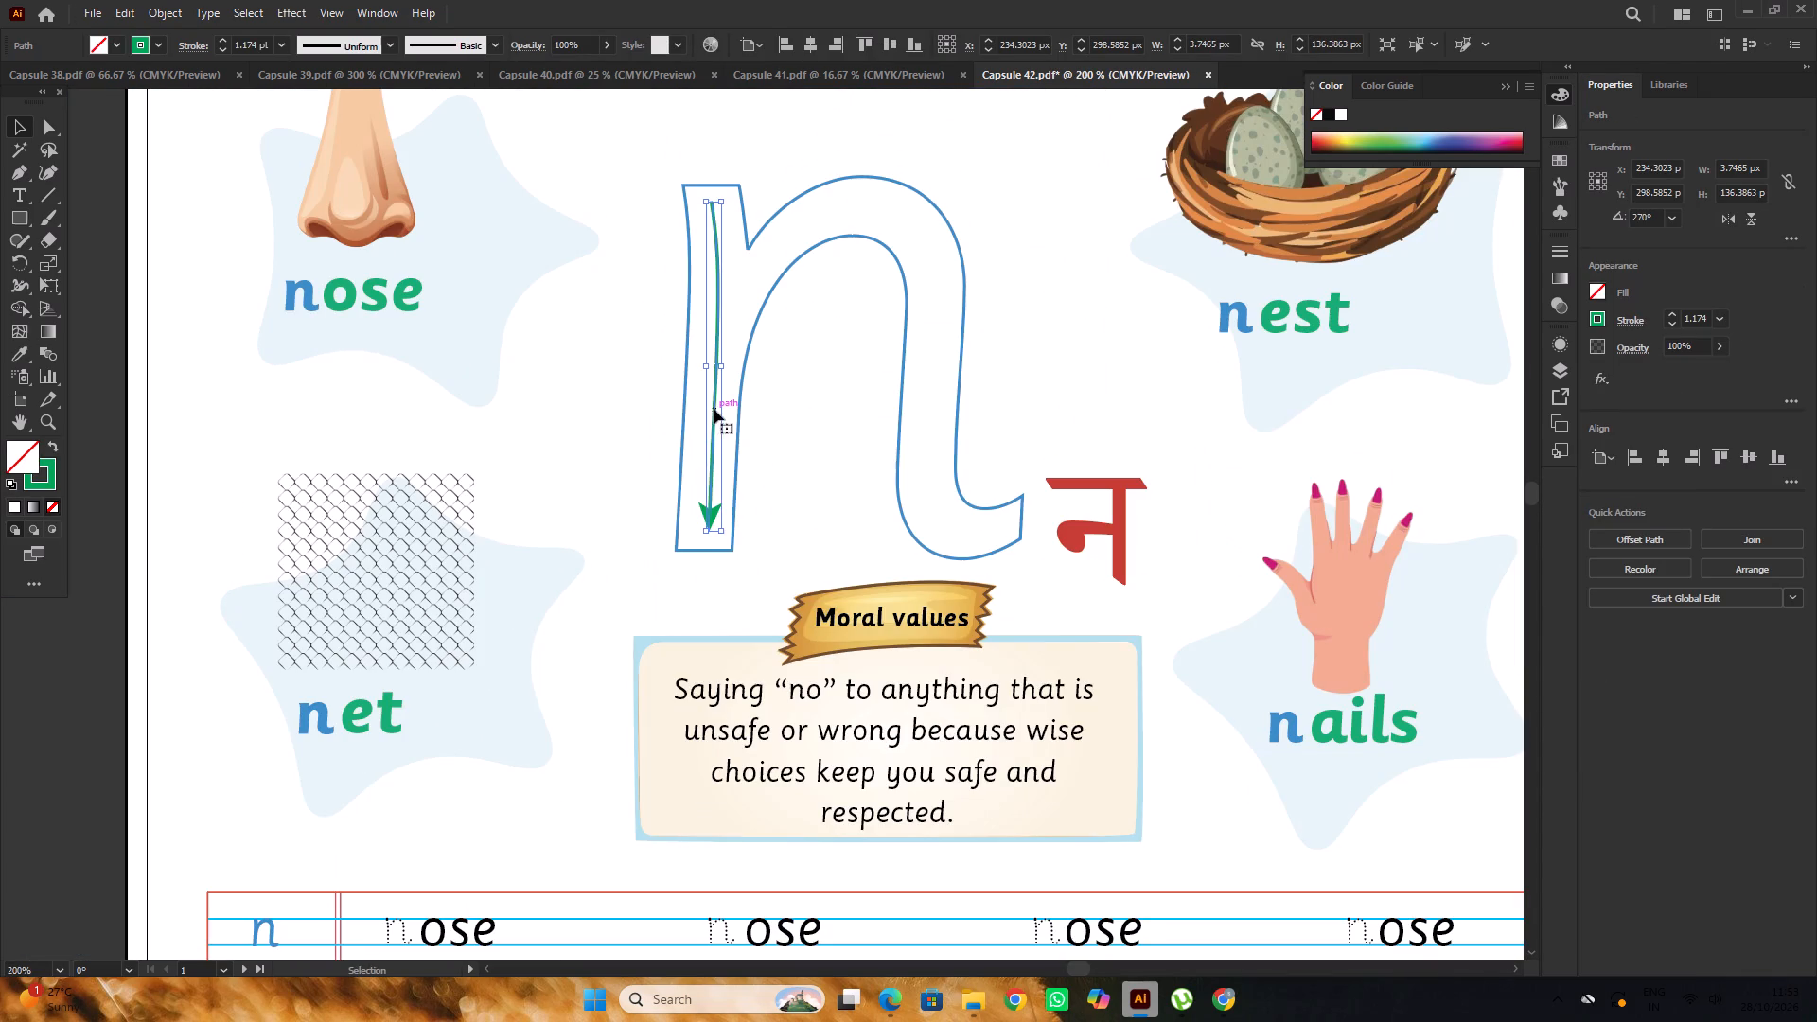
pyautogui.click(714, 408)
pyautogui.keyDown('alt'); pyautogui.scroll(-2, 709, 469); pyautogui.keyUp('alt')
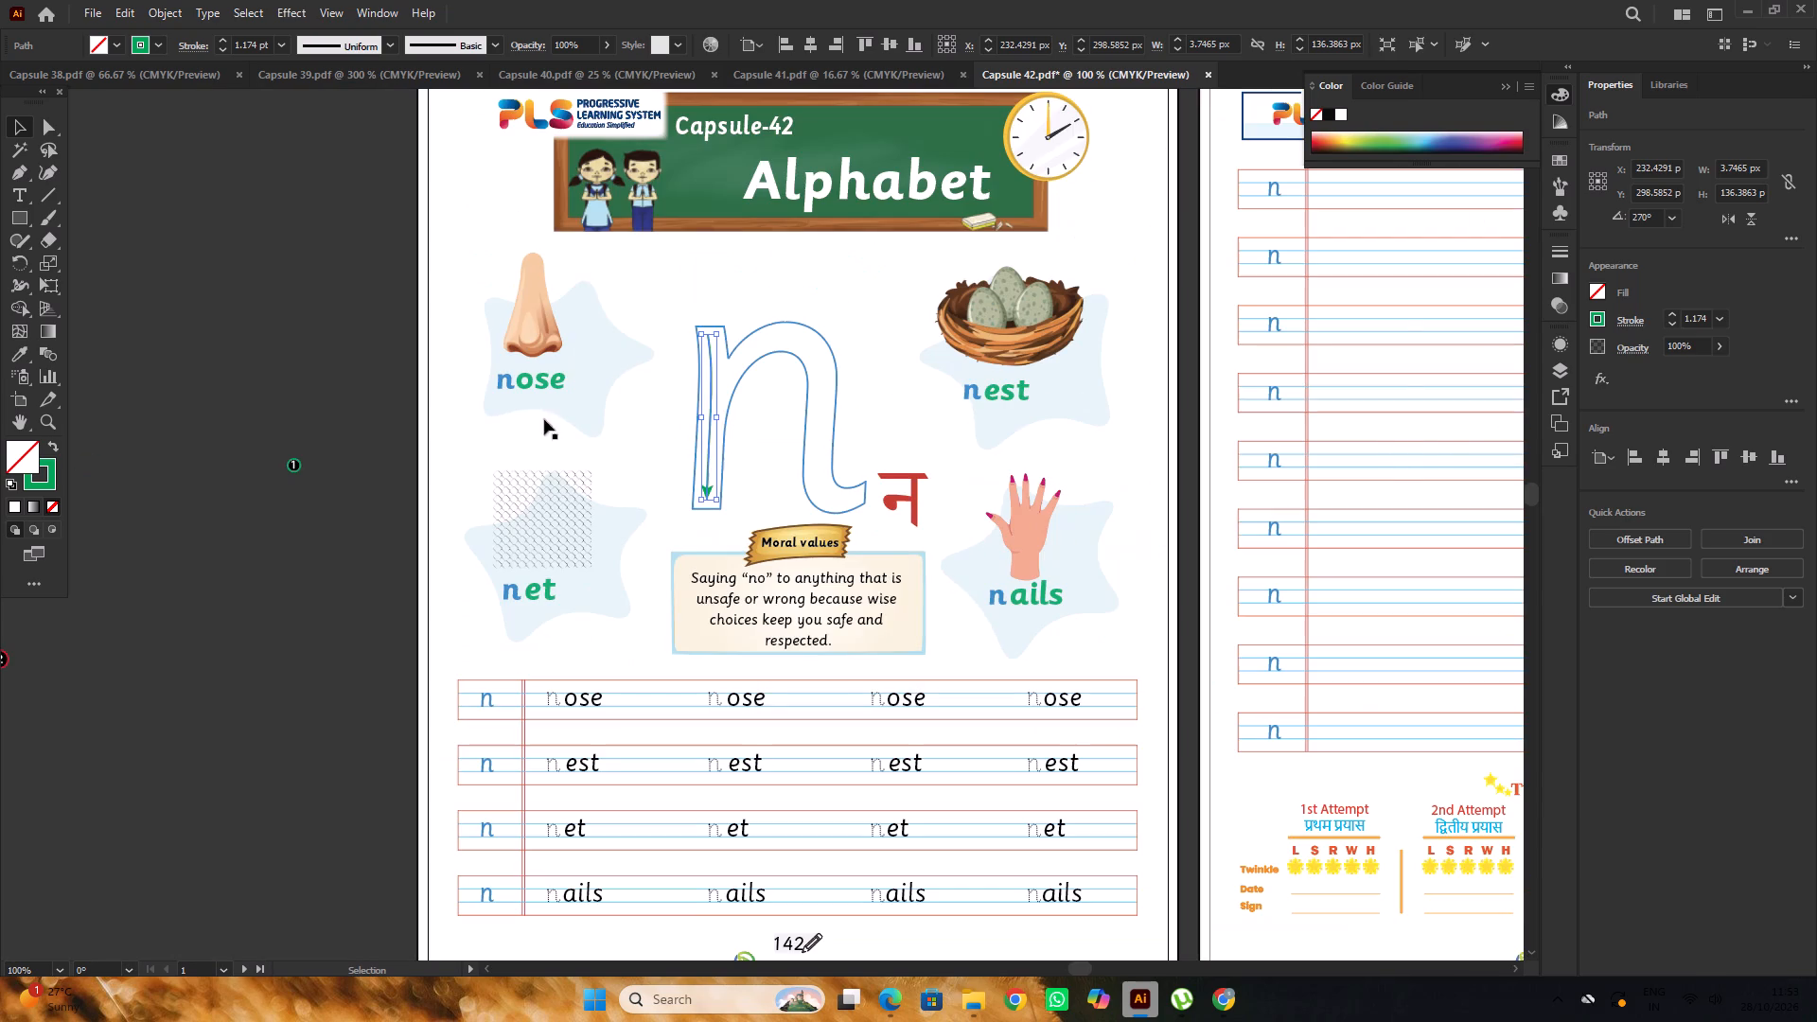
pyautogui.click(331, 357)
# Group the parts of the number 1 marker and place it on the middle of the green arrow in the n's stem.
pyautogui.click(296, 471)
pyautogui.click(285, 412)
pyautogui.keyDown('alt'); pyautogui.scroll(3, 291, 446); pyautogui.keyUp('alt')
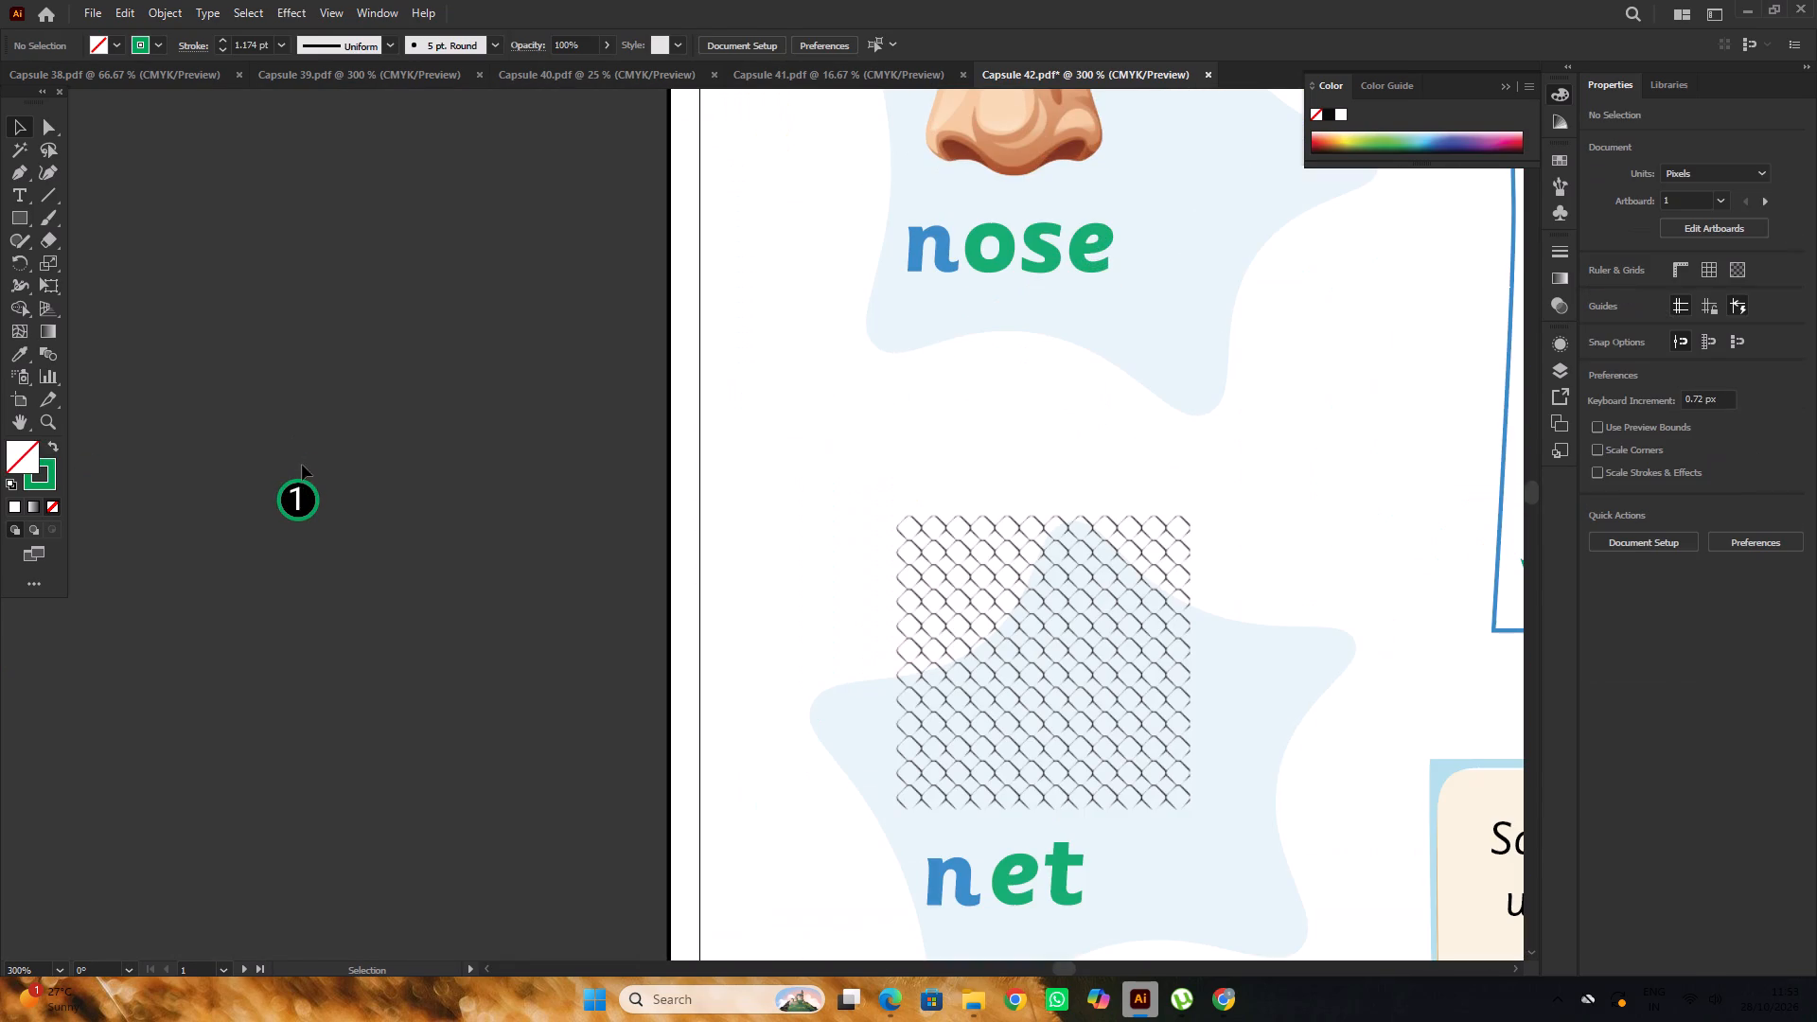
pyautogui.moveTo(267, 434); pyautogui.dragTo(354, 576)
pyautogui.keyDown('alt'); pyautogui.scroll(-2, 324, 504); pyautogui.keyUp('alt')
pyautogui.hotkey('ctrl', 'g')
pyautogui.keyDown('ctrl'); pyautogui.click(376, 587); pyautogui.keyUp('ctrl')
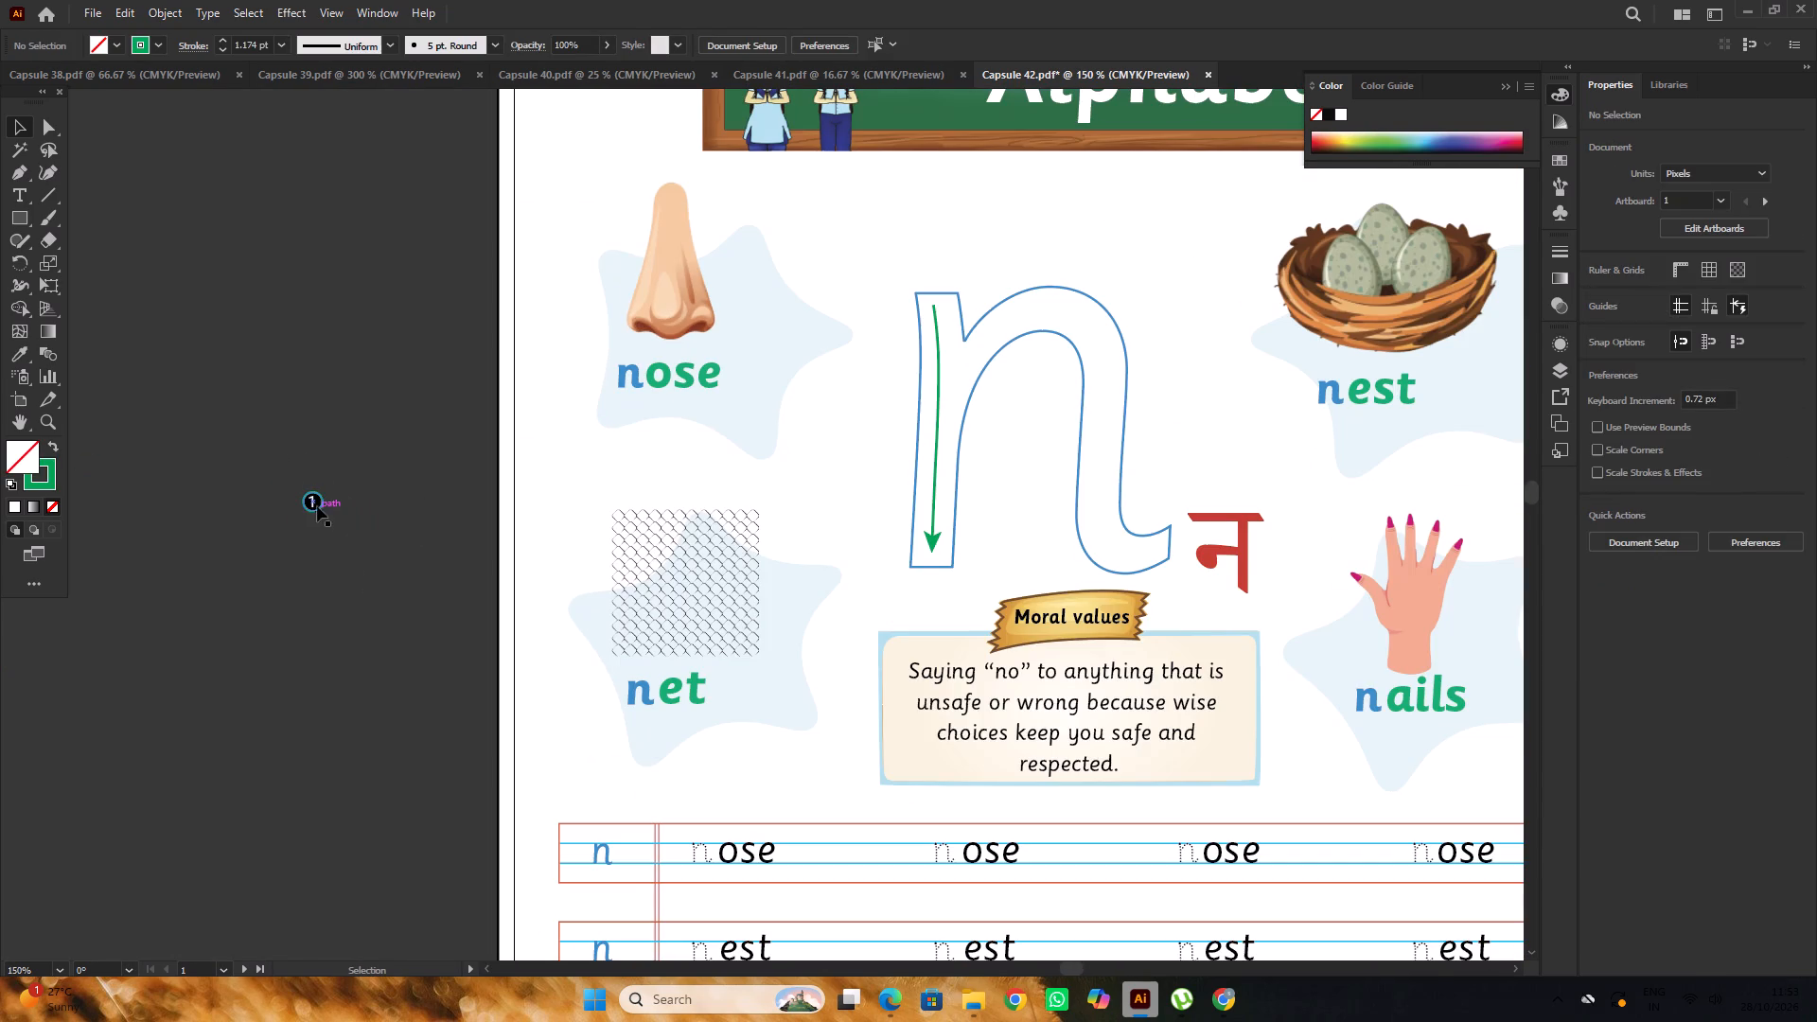
pyautogui.moveTo(317, 506); pyautogui.dragTo(940, 420)
pyautogui.click(368, 344)
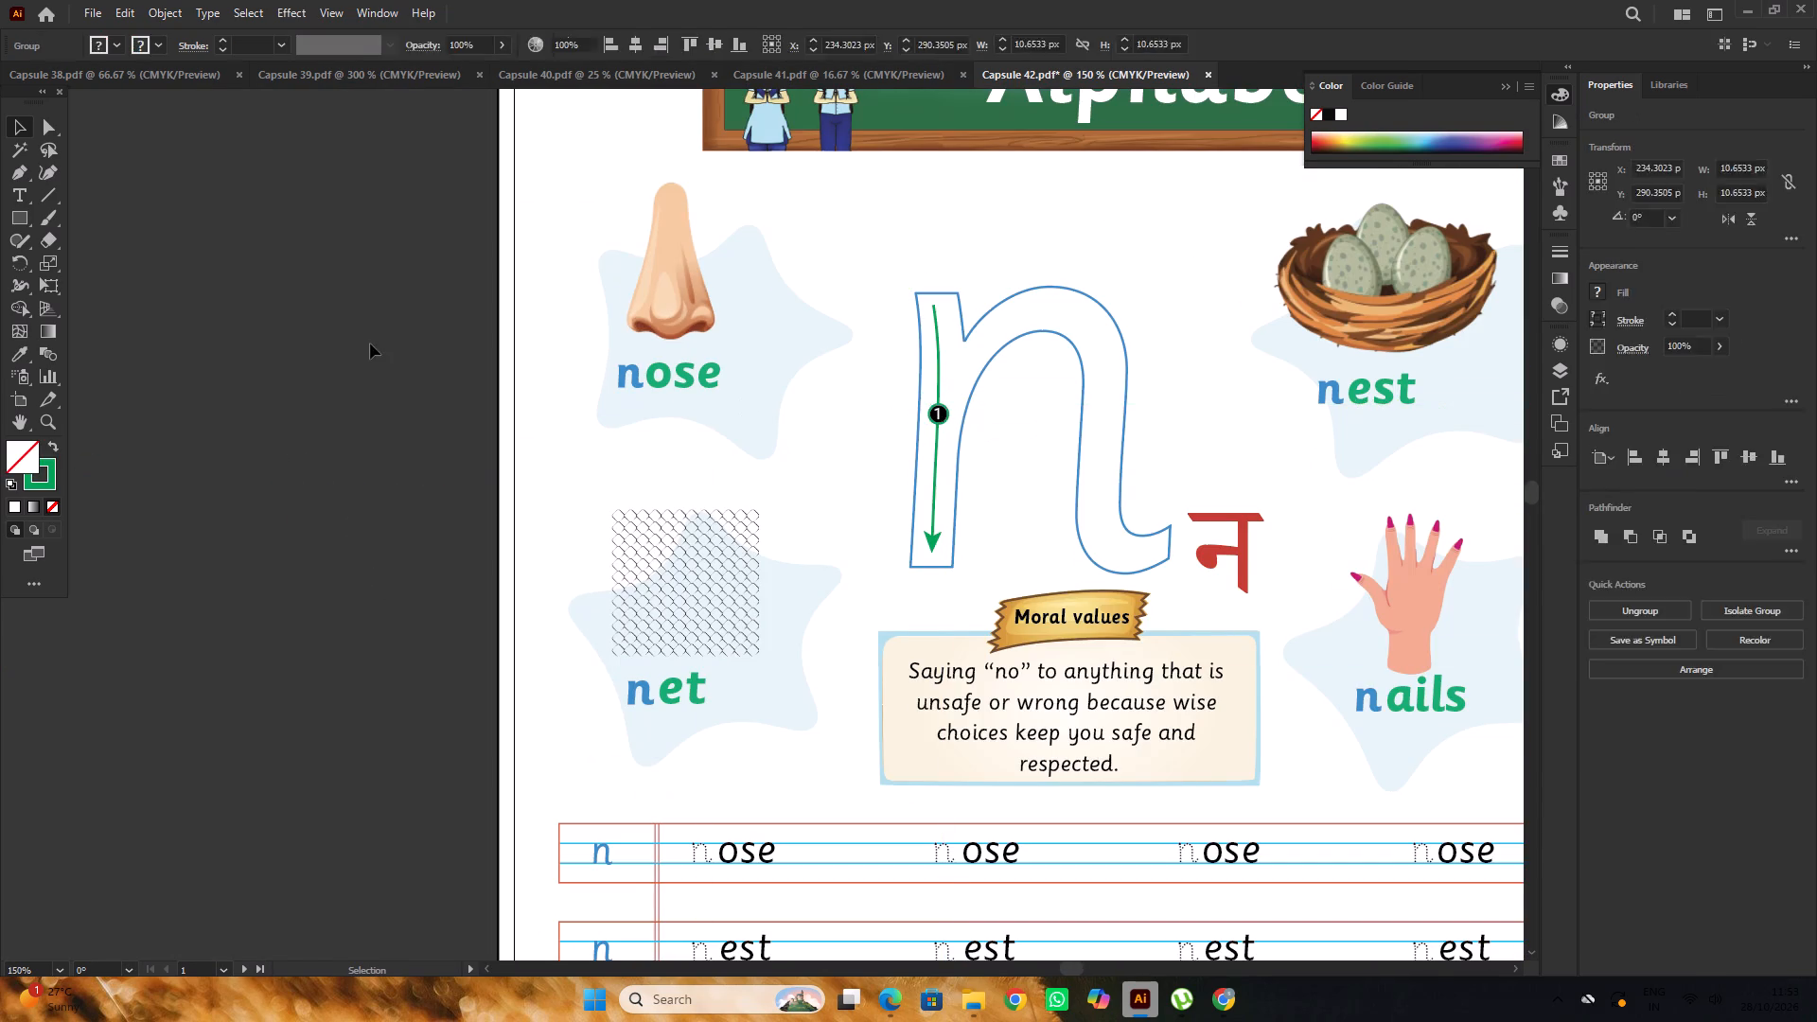
# Copy the curved red arrow from the large outlined m in Capsule 39.
pyautogui.keyDown('alt'); pyautogui.scroll(-2, 484, 343); pyautogui.keyUp('alt')
pyautogui.click(588, 83)
pyautogui.keyDown('alt'); pyautogui.scroll(2, 319, 377); pyautogui.keyUp('alt')
pyautogui.click(316, 72)
pyautogui.scroll(5, 528, 359)
pyautogui.keyDown('alt'); pyautogui.scroll(-3, 562, 365); pyautogui.keyUp('alt')
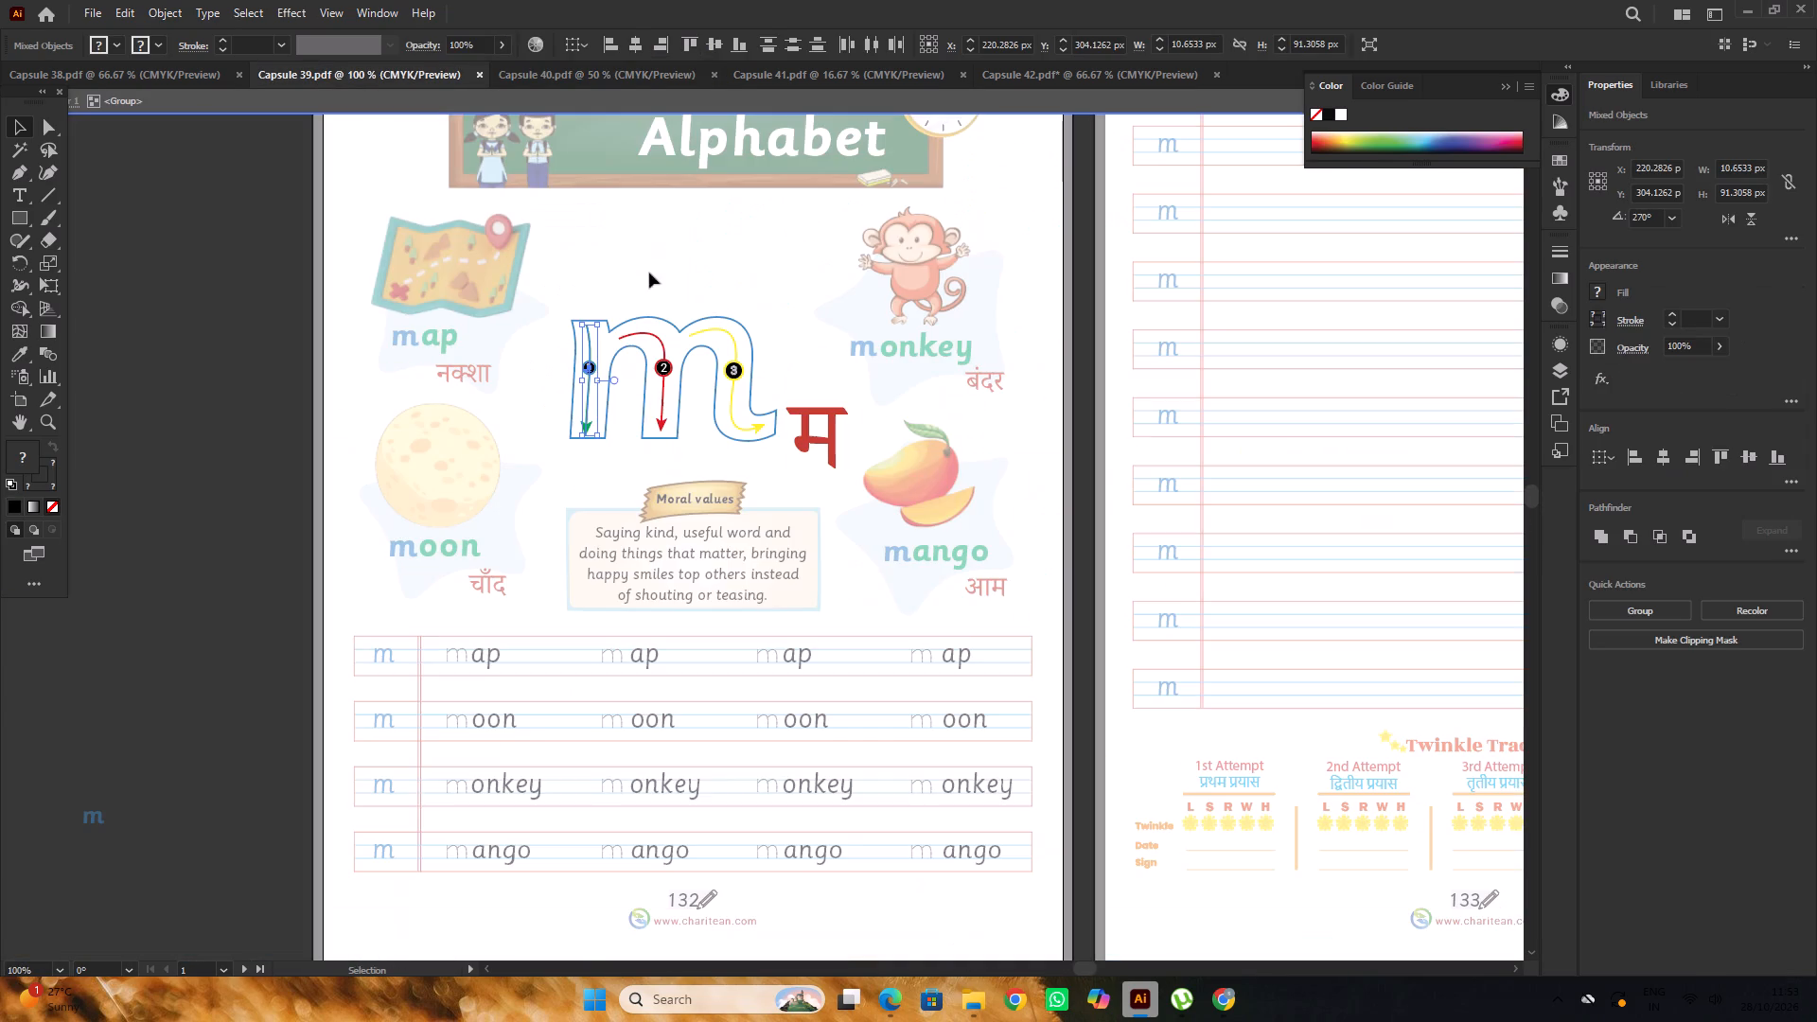
pyautogui.doubleClick(162, 348)
pyautogui.keyDown('alt'); pyautogui.scroll(1, 640, 392); pyautogui.keyUp('alt')
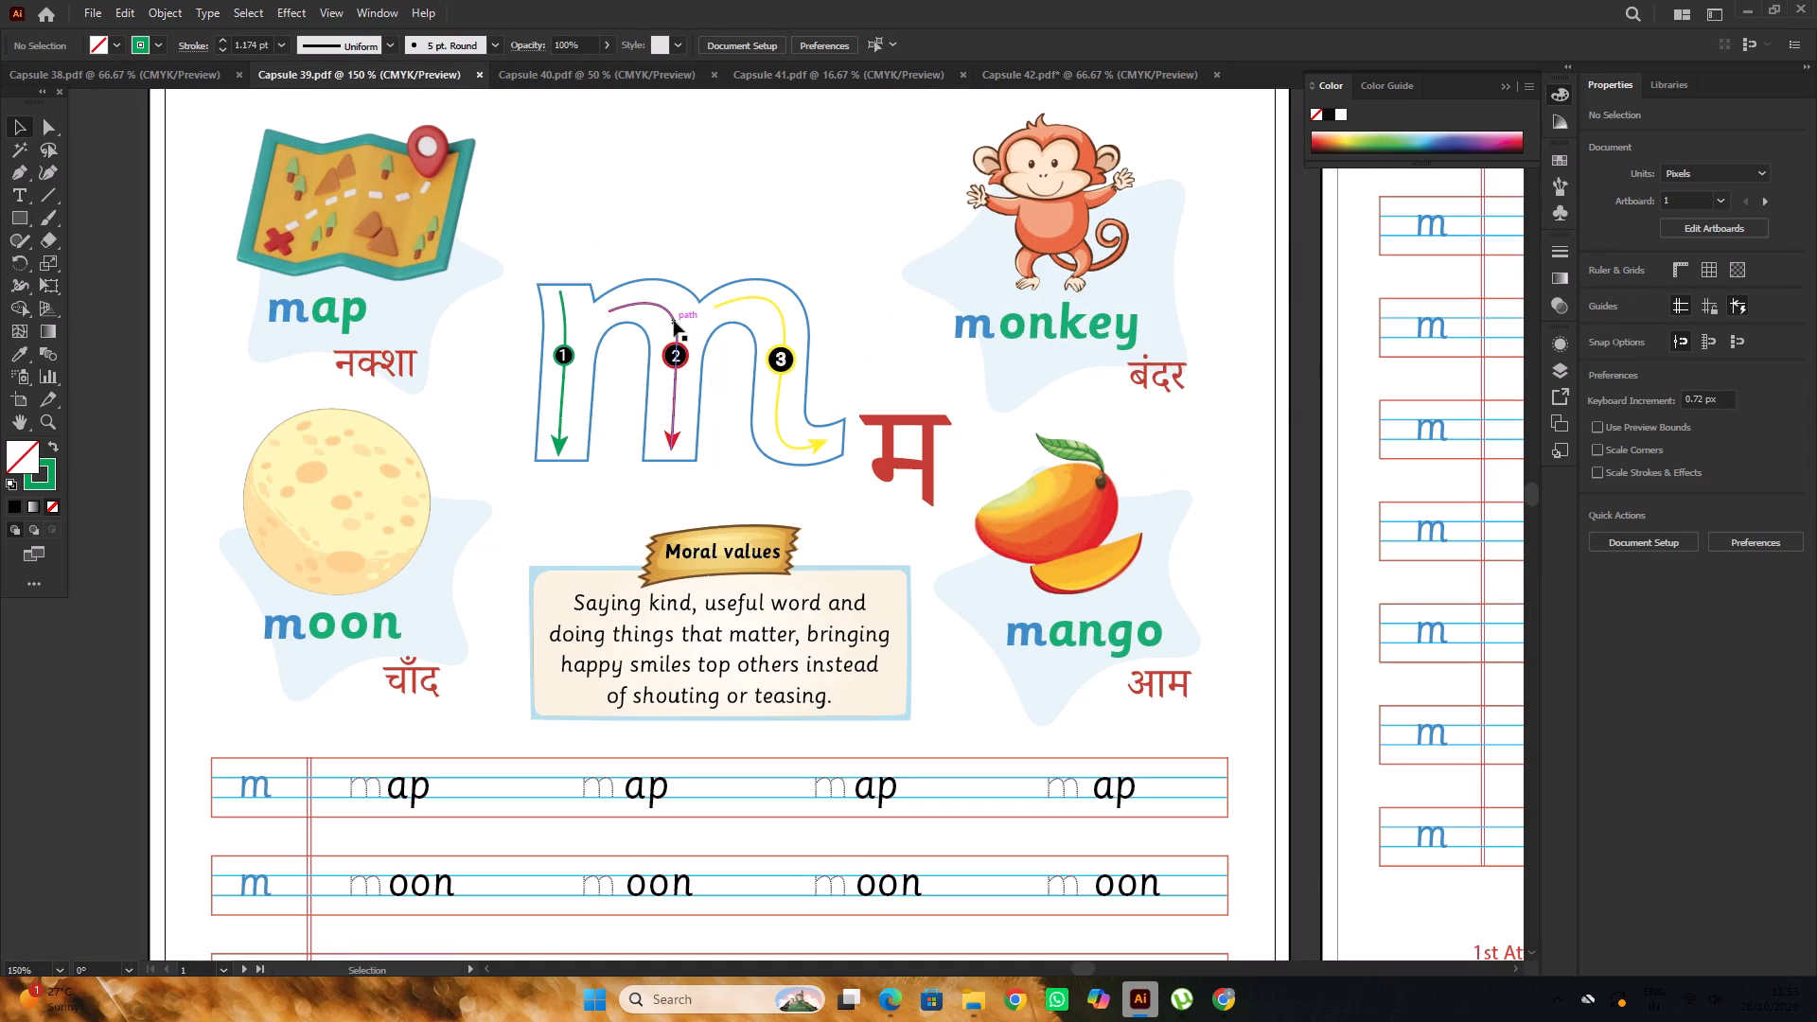
pyautogui.click(674, 321)
pyautogui.tripleClick(672, 318)
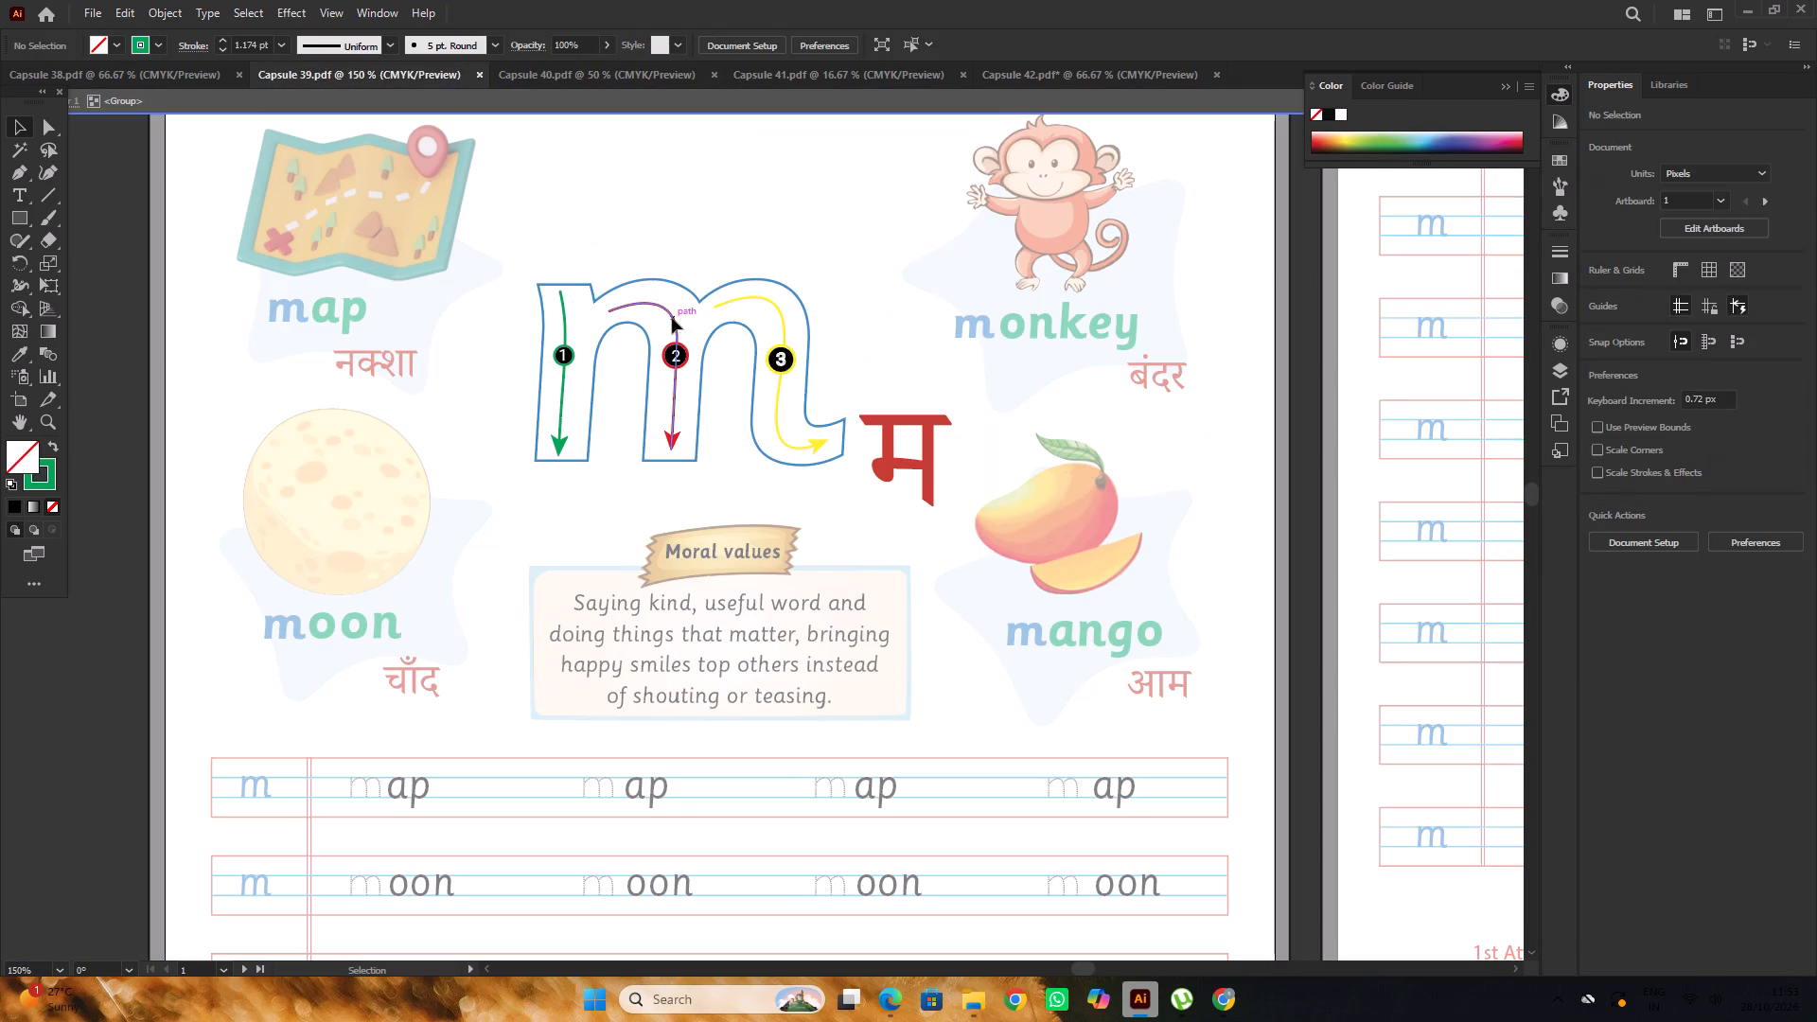
pyautogui.hotkey('ctrl', 'c')
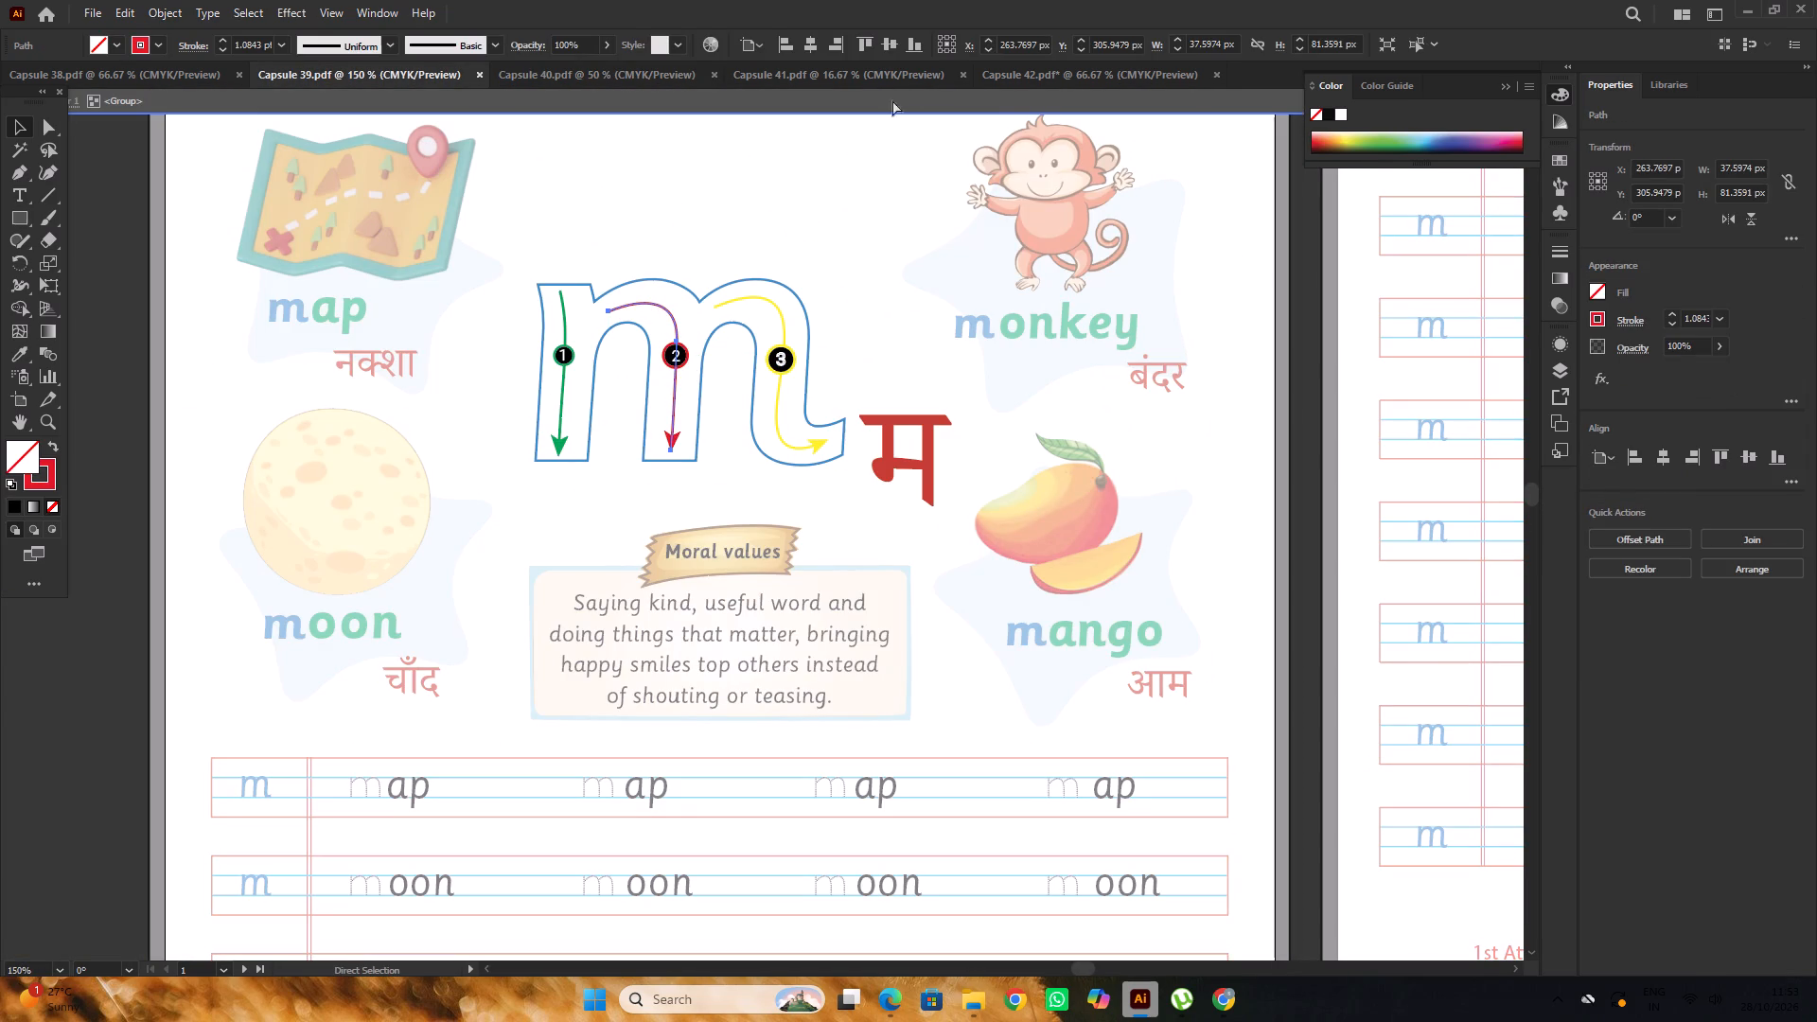
# Paste the red arrow into Capsule 42, move it into the outlined n's second leg and stretch it to about 119 px tall.
pyautogui.click(1005, 69)
pyautogui.keyDown('alt'); pyautogui.scroll(2, 743, 349); pyautogui.keyUp('alt')
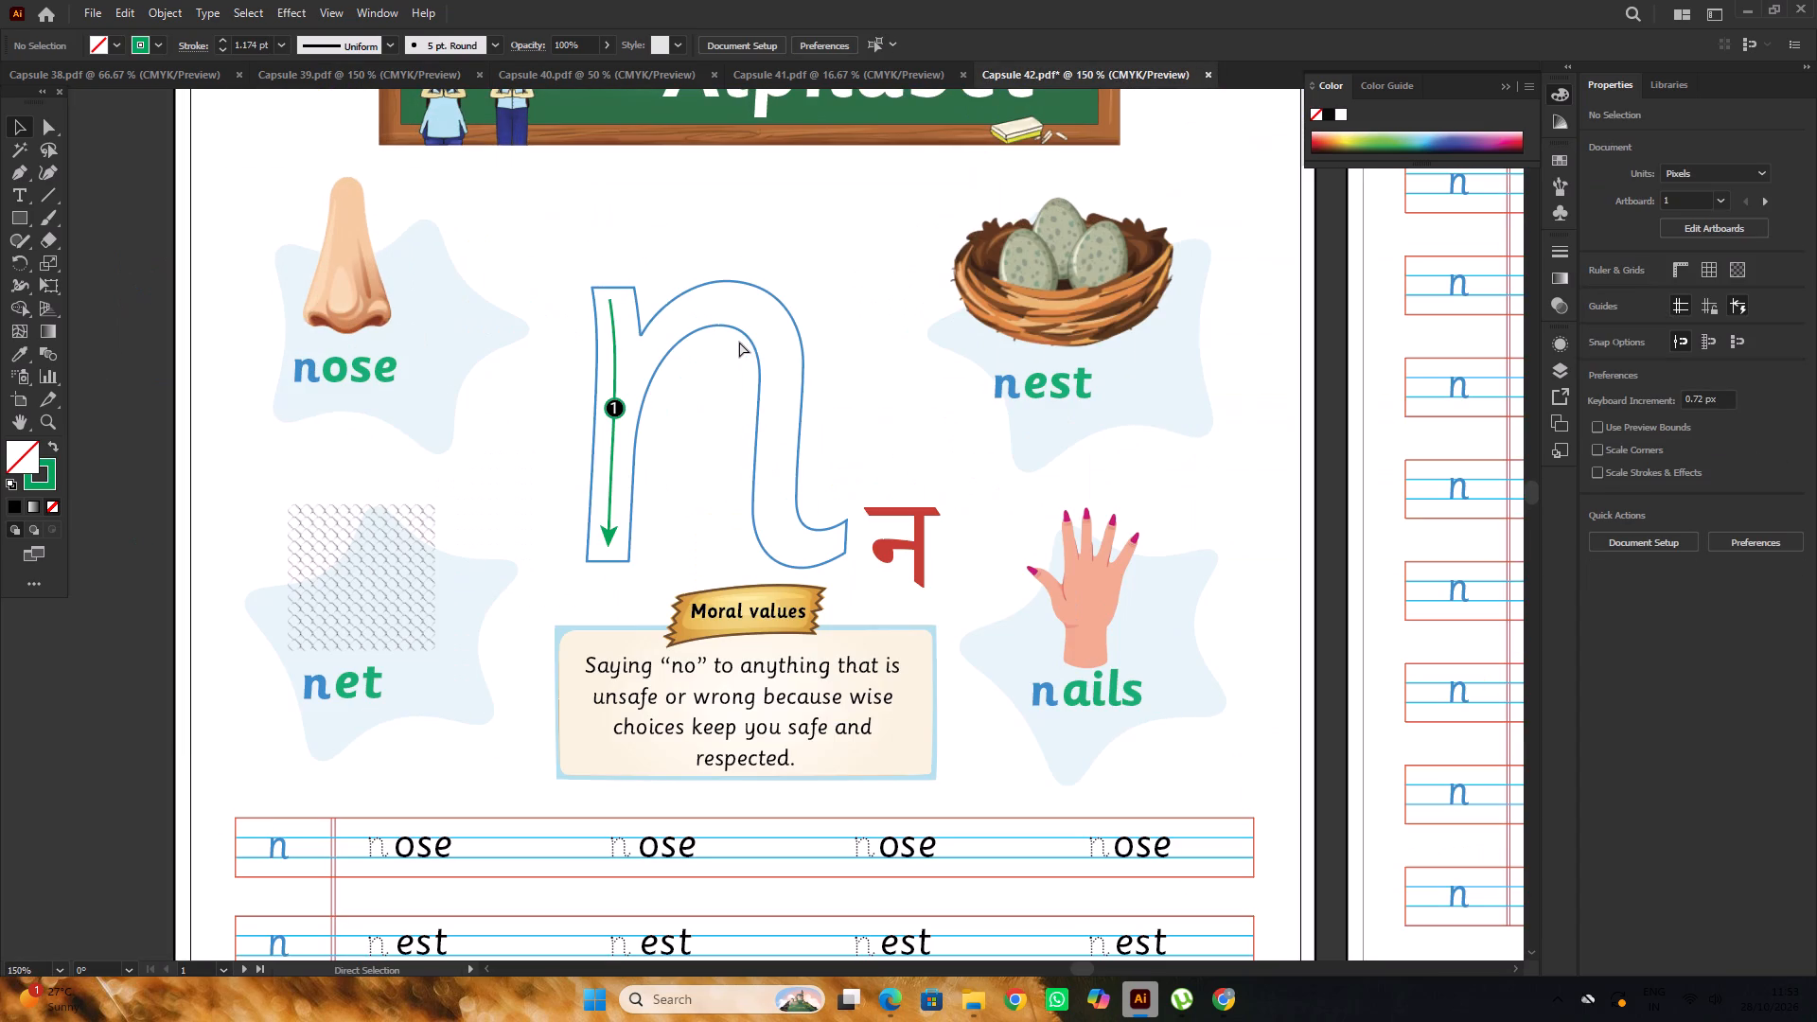
pyautogui.hotkey('ctrl', 'f')
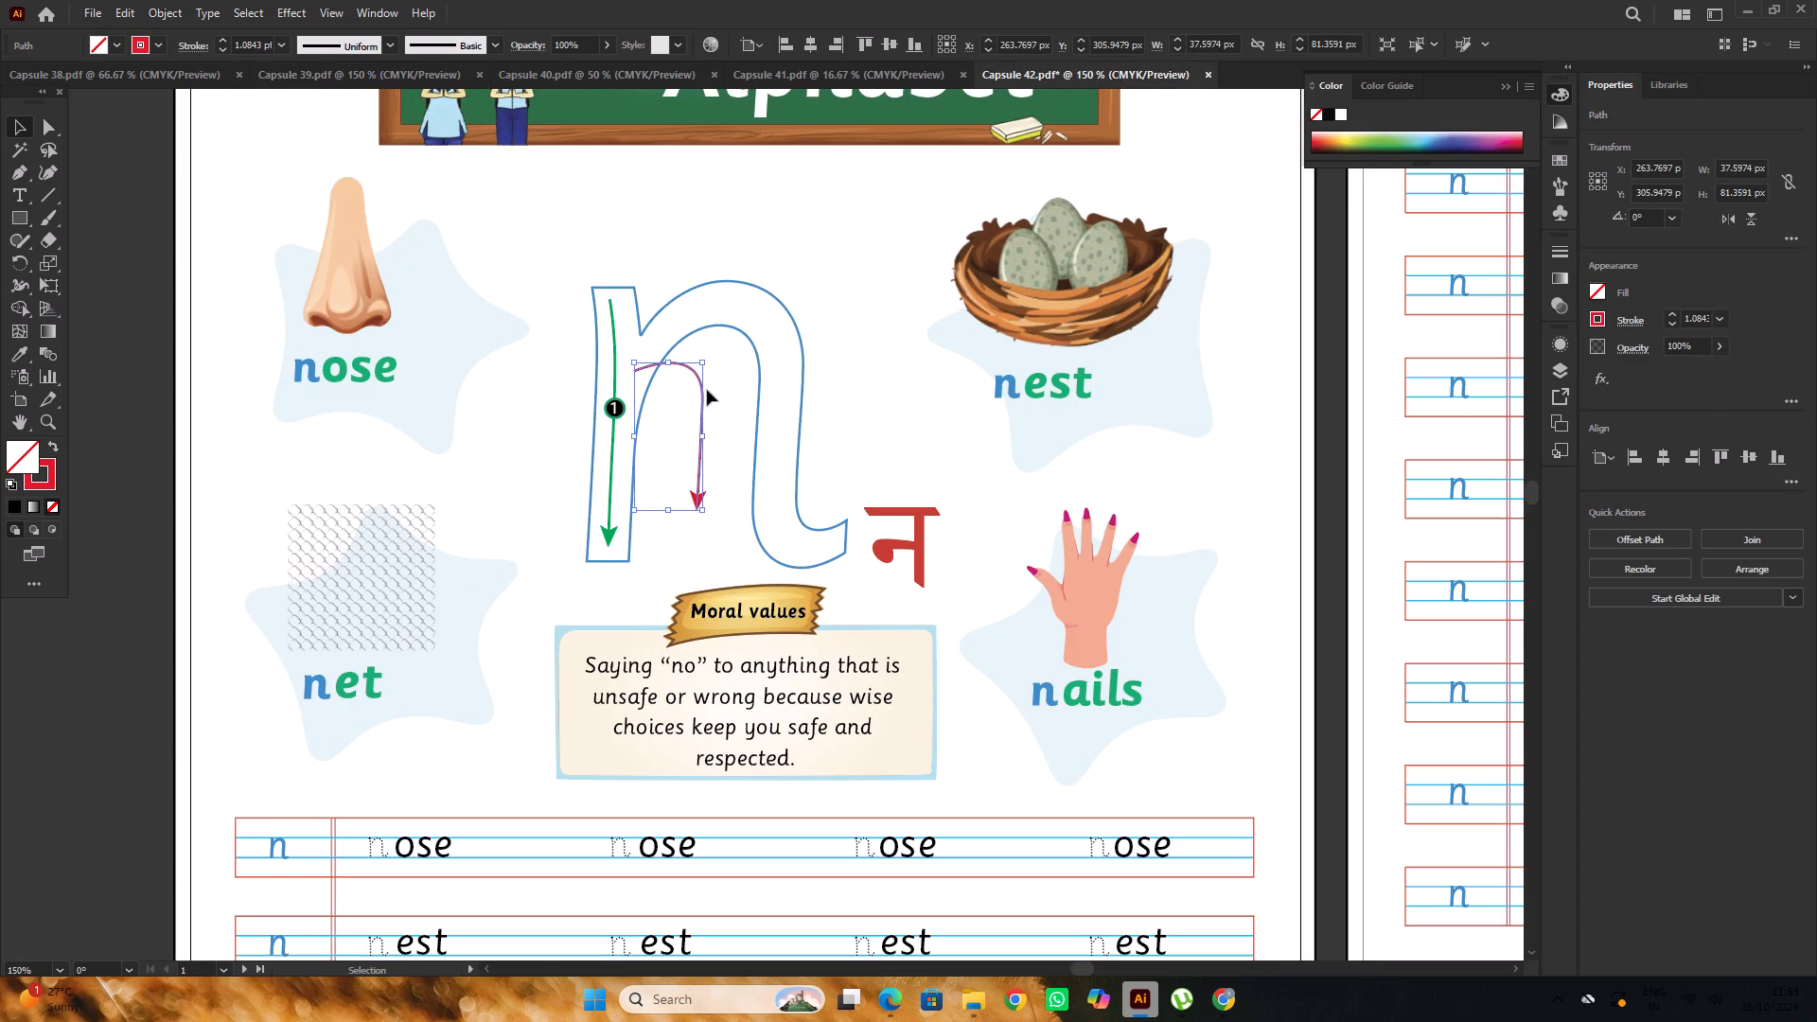
pyautogui.moveTo(702, 392); pyautogui.dragTo(780, 346)
pyautogui.moveTo(746, 465); pyautogui.dragTo(748, 498)
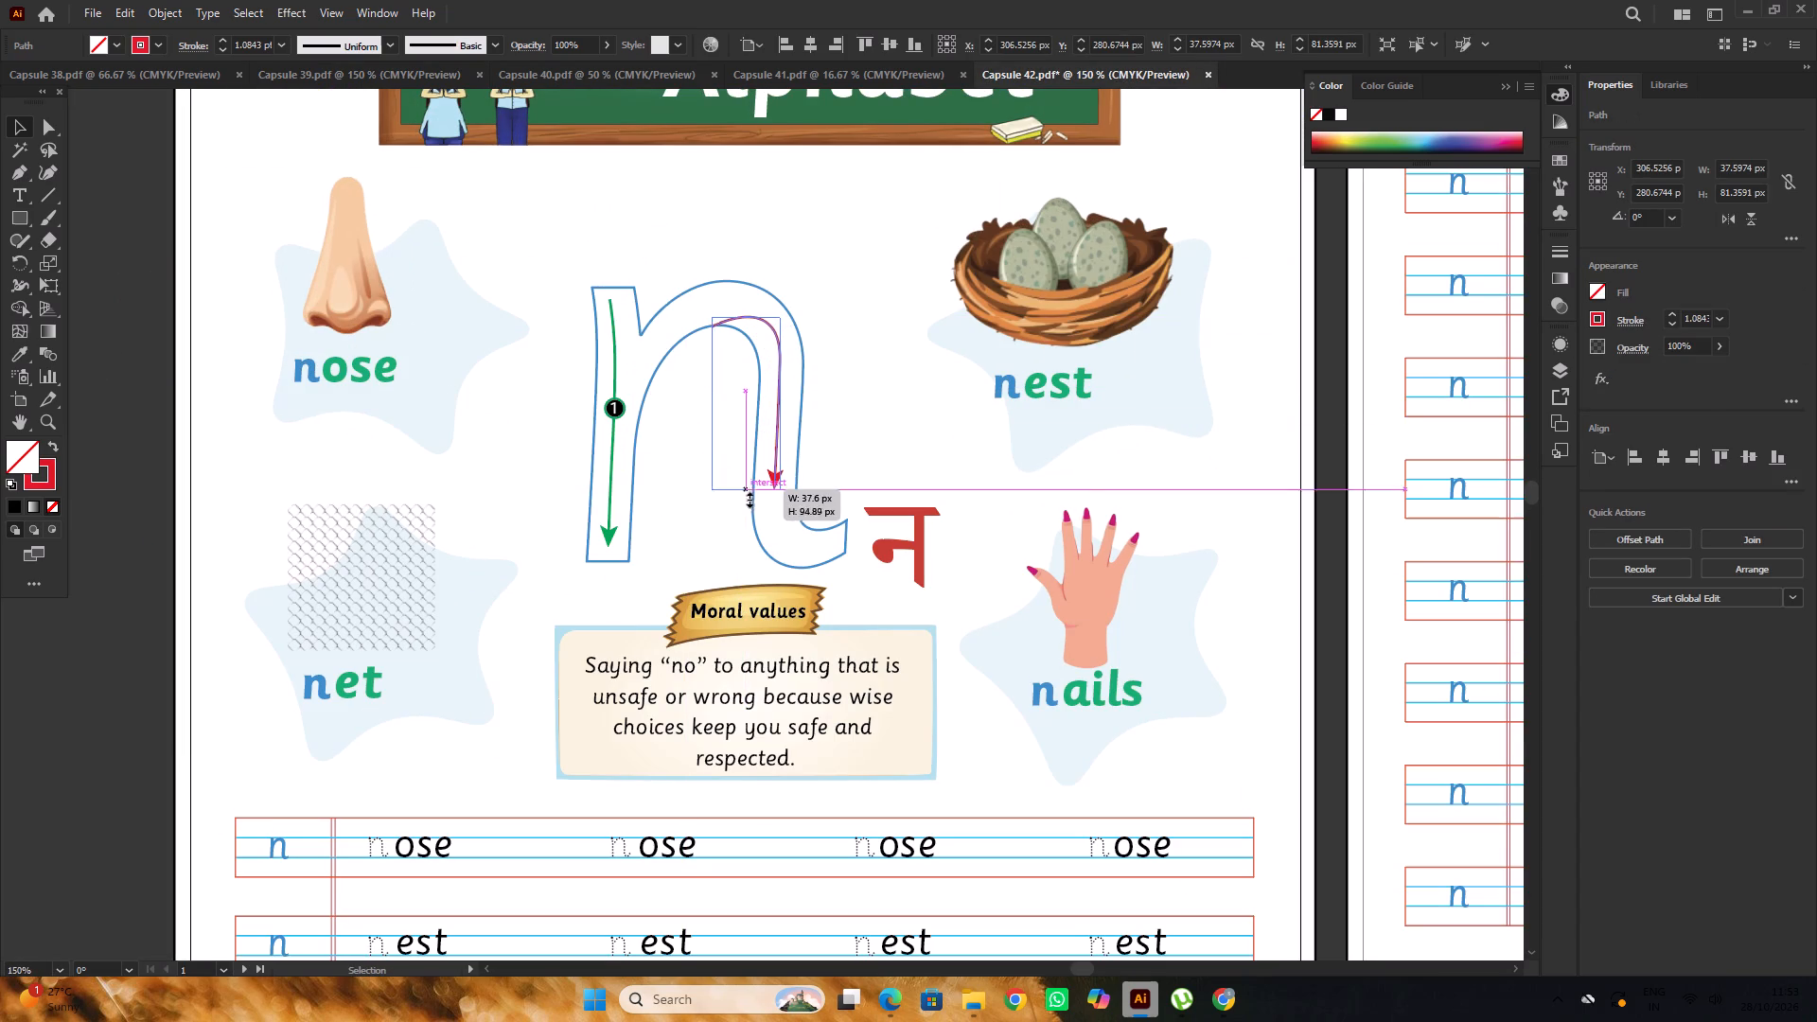
pyautogui.moveTo(748, 498); pyautogui.dragTo(749, 535)
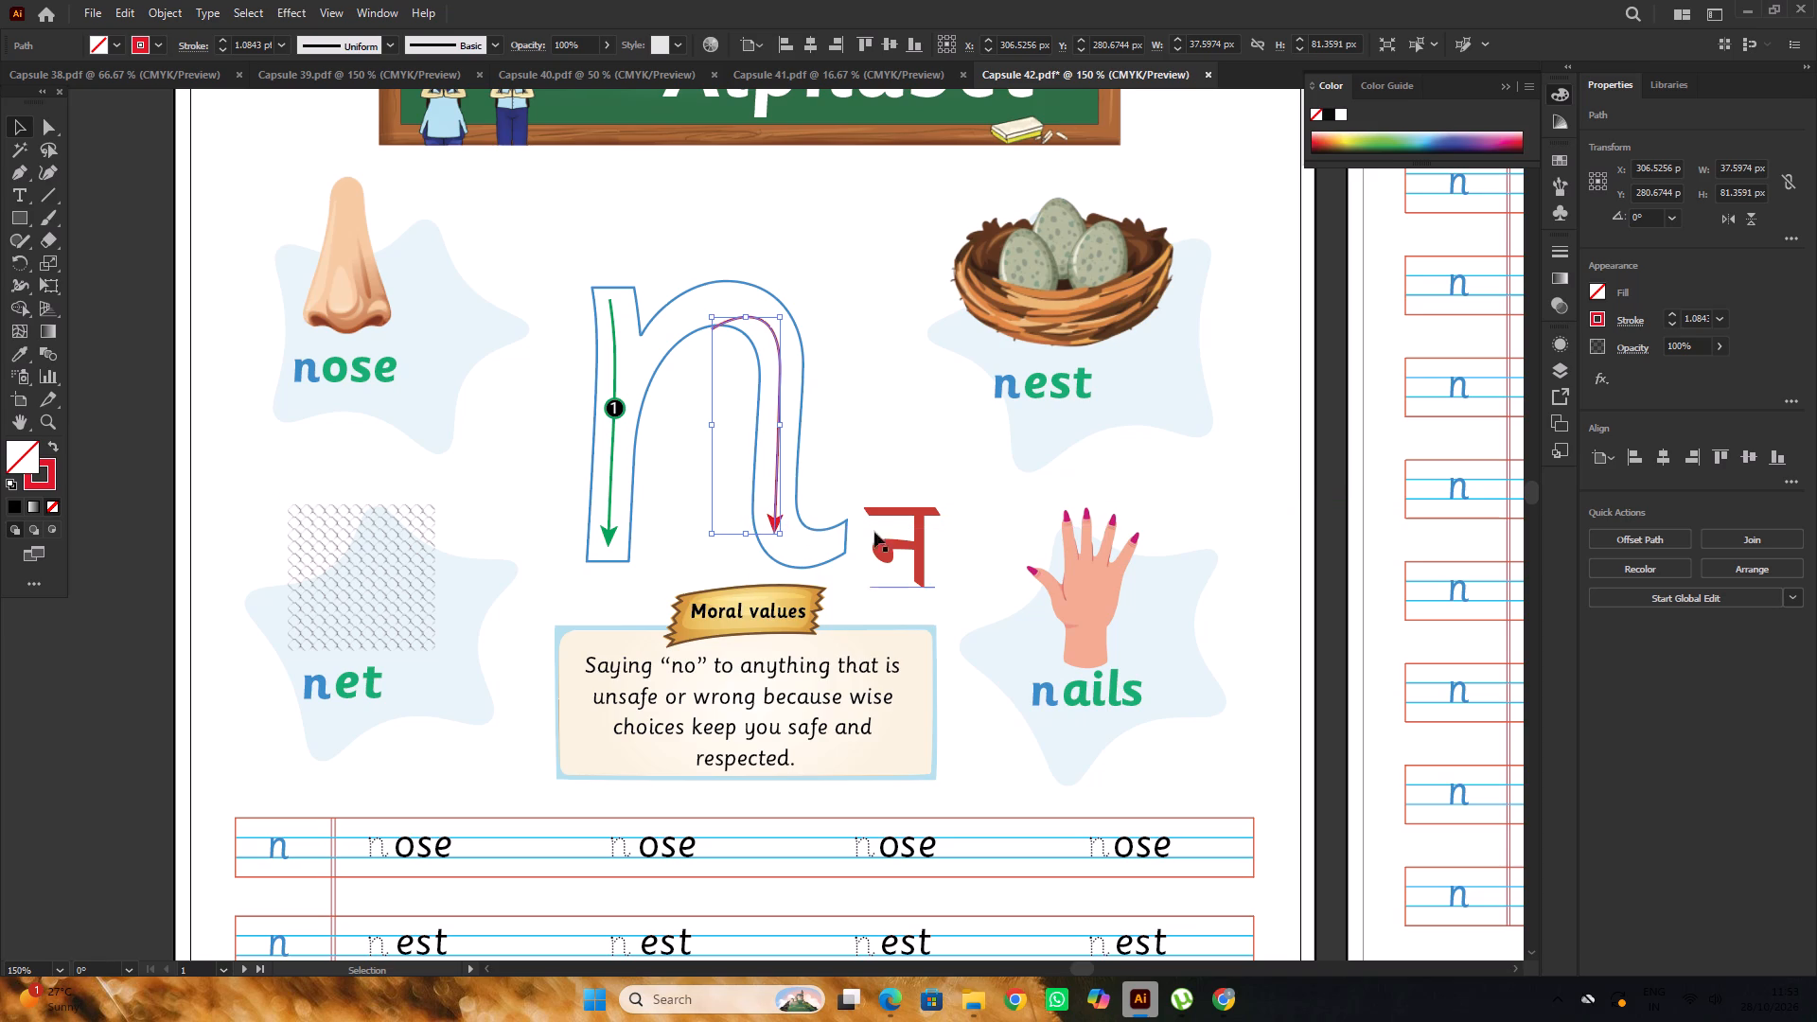
# Reshape the red arrow's lower end with the Curvature tool so it curves through the n's foot into its tail.
pyautogui.click(46, 181)
pyautogui.keyDown('alt'); pyautogui.scroll(3, 806, 549); pyautogui.keyUp('alt')
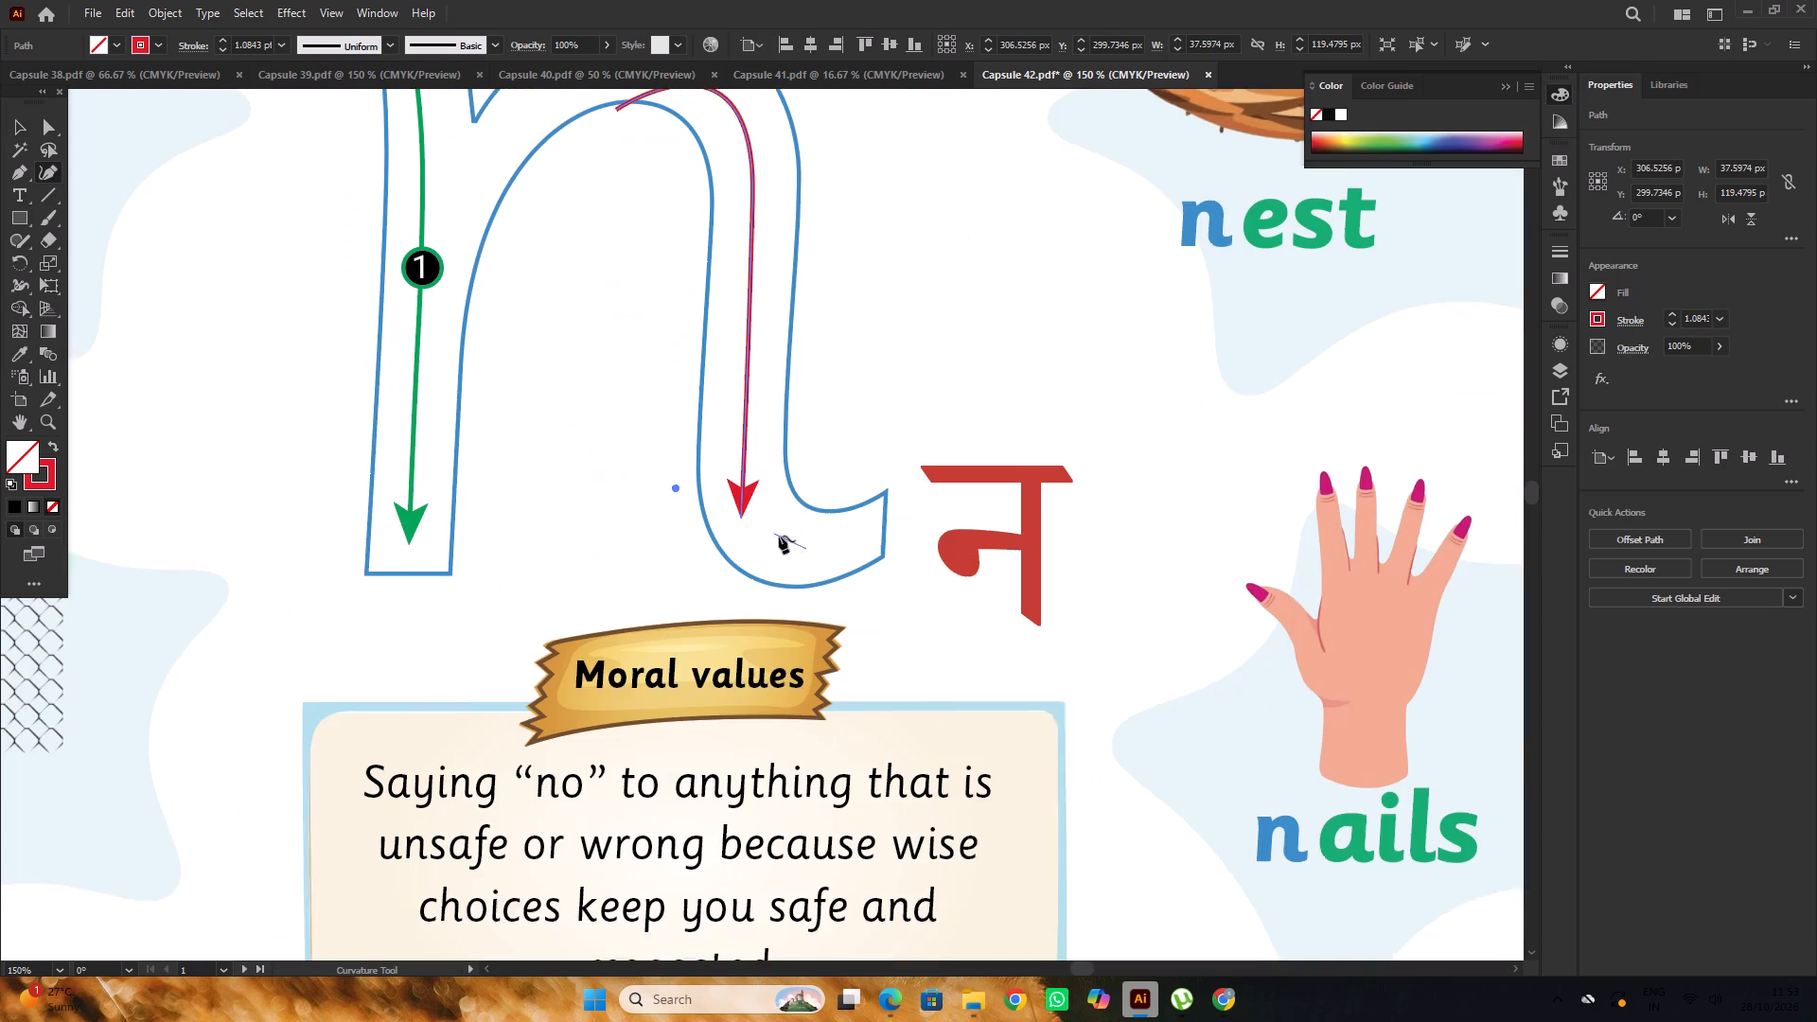
pyautogui.moveTo(741, 538); pyautogui.dragTo(854, 555)
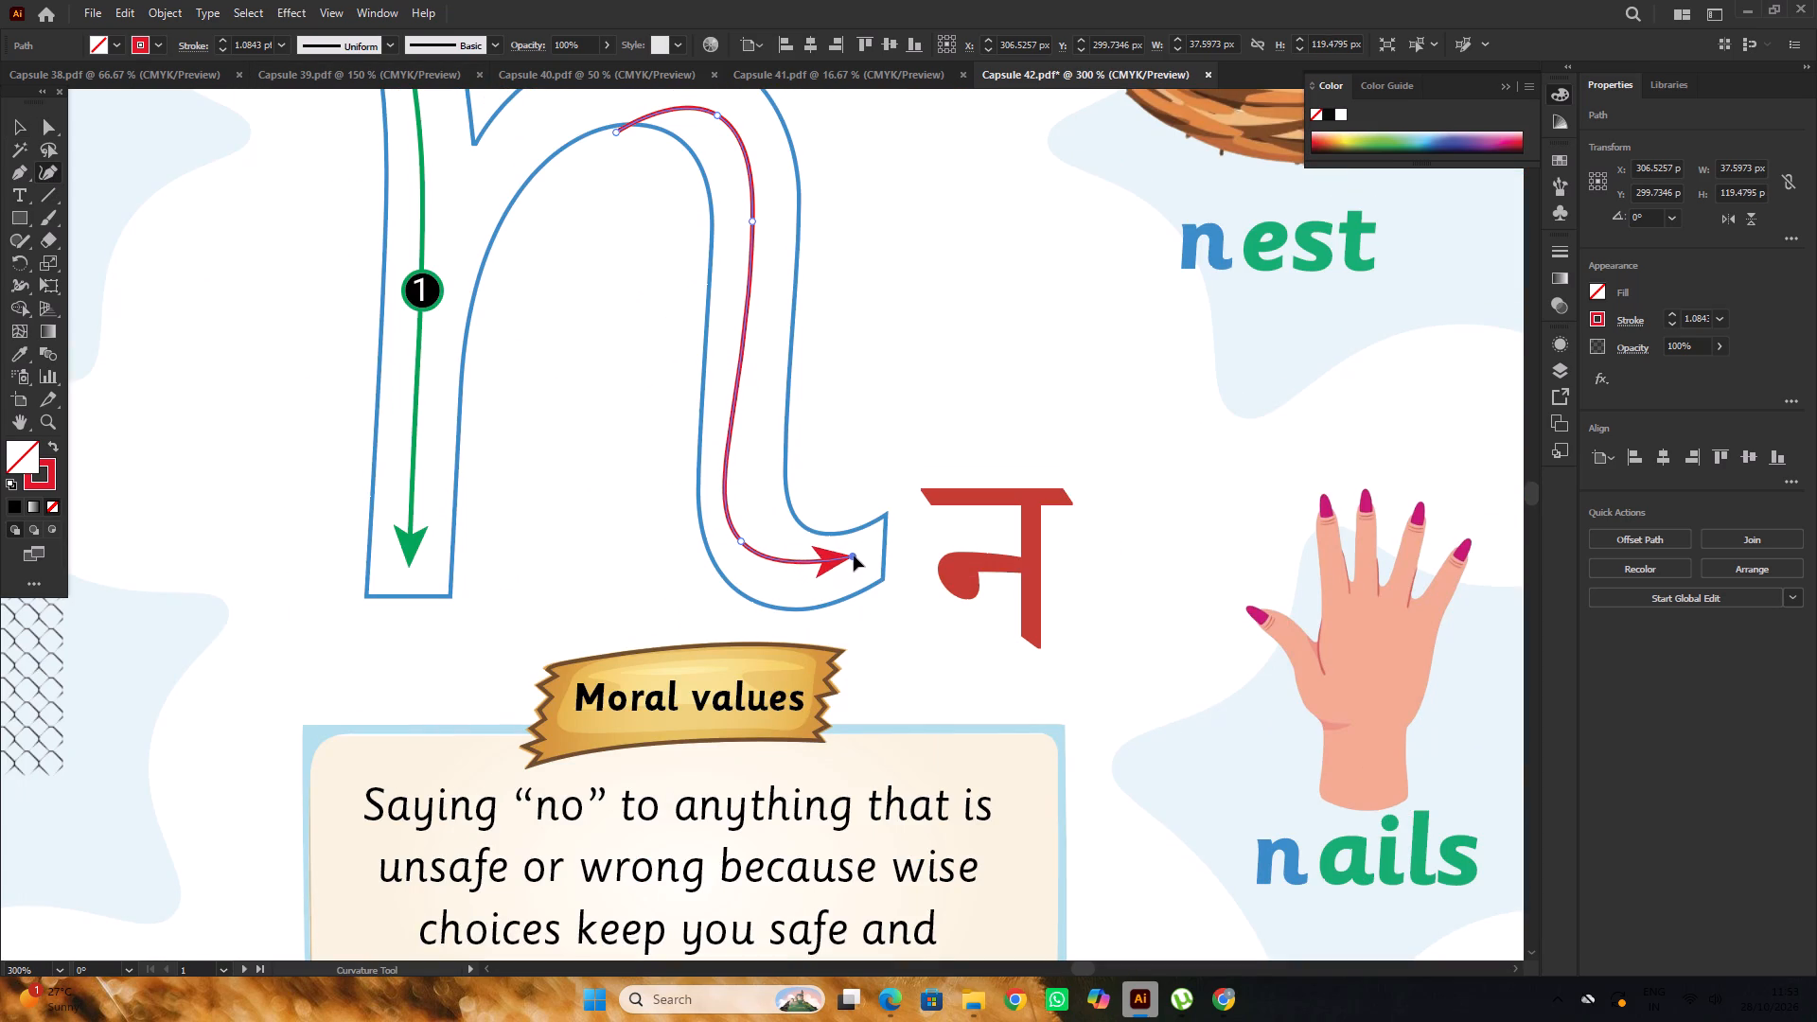
pyautogui.moveTo(854, 555); pyautogui.dragTo(857, 557)
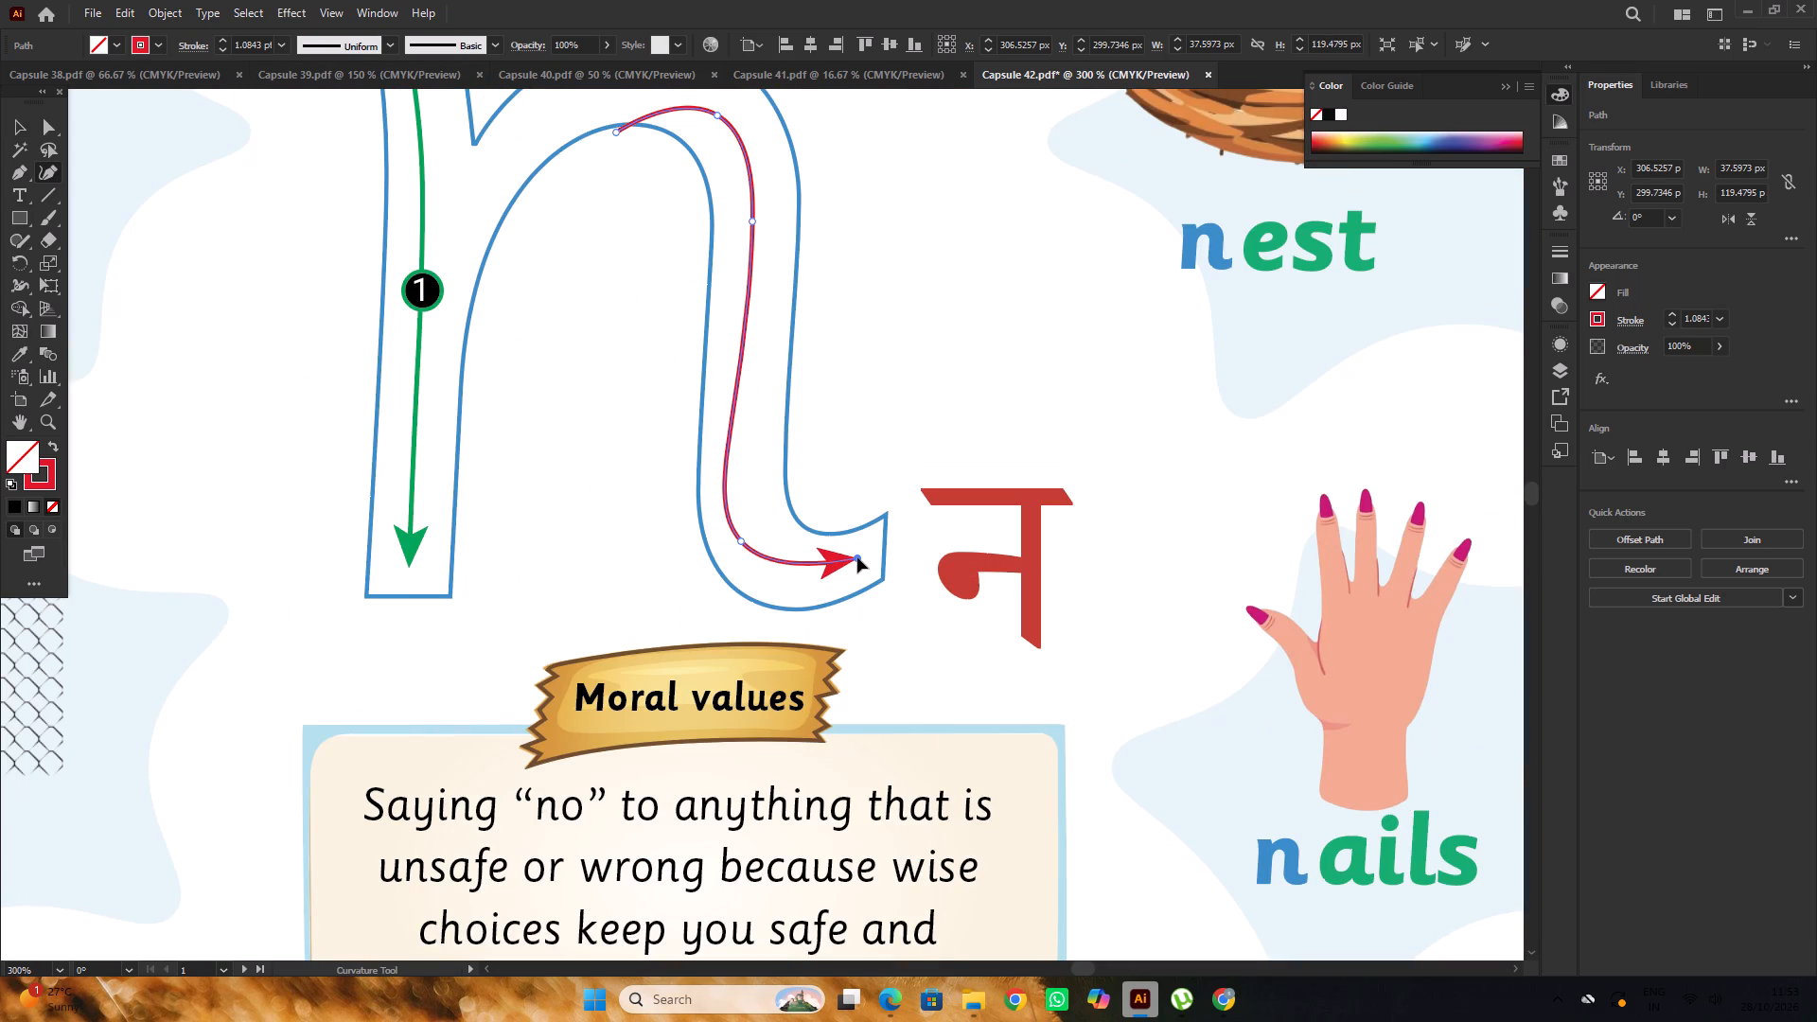
pyautogui.moveTo(857, 557); pyautogui.dragTo(862, 556)
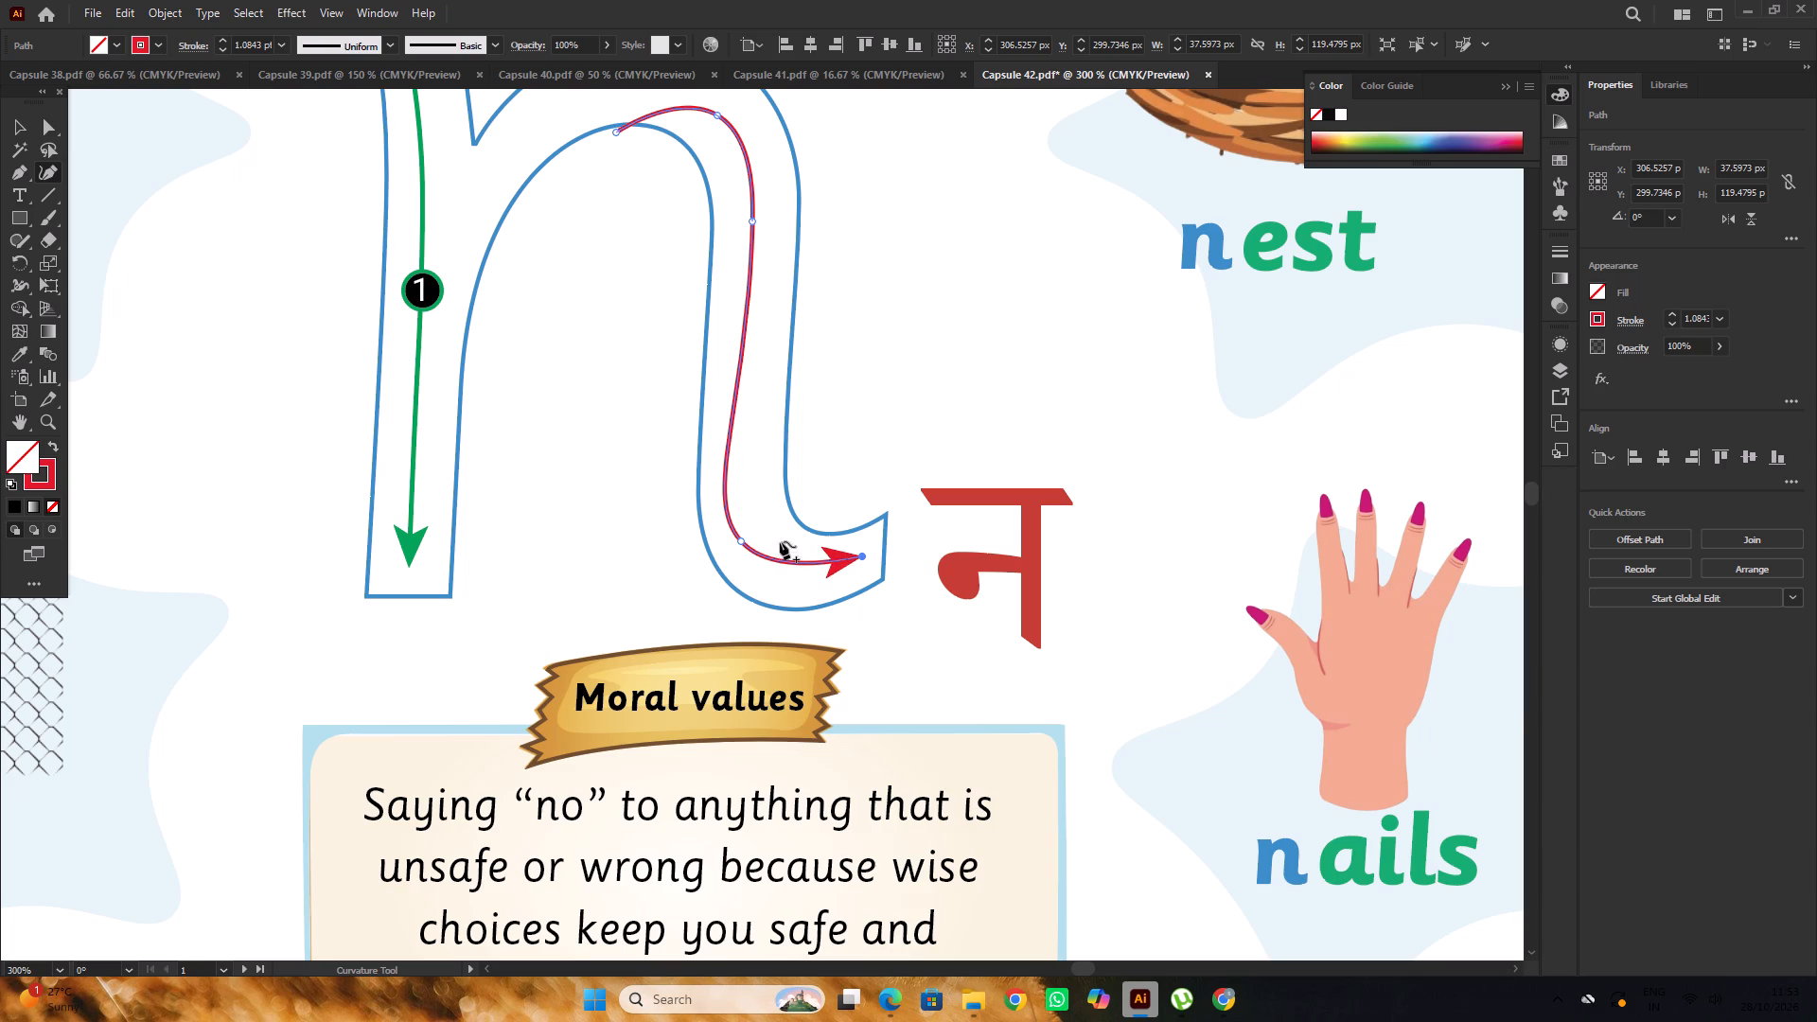
pyautogui.moveTo(742, 538); pyautogui.dragTo(776, 572)
pyautogui.keyDown('alt'); pyautogui.scroll(-1, 775, 568); pyautogui.keyUp('alt')
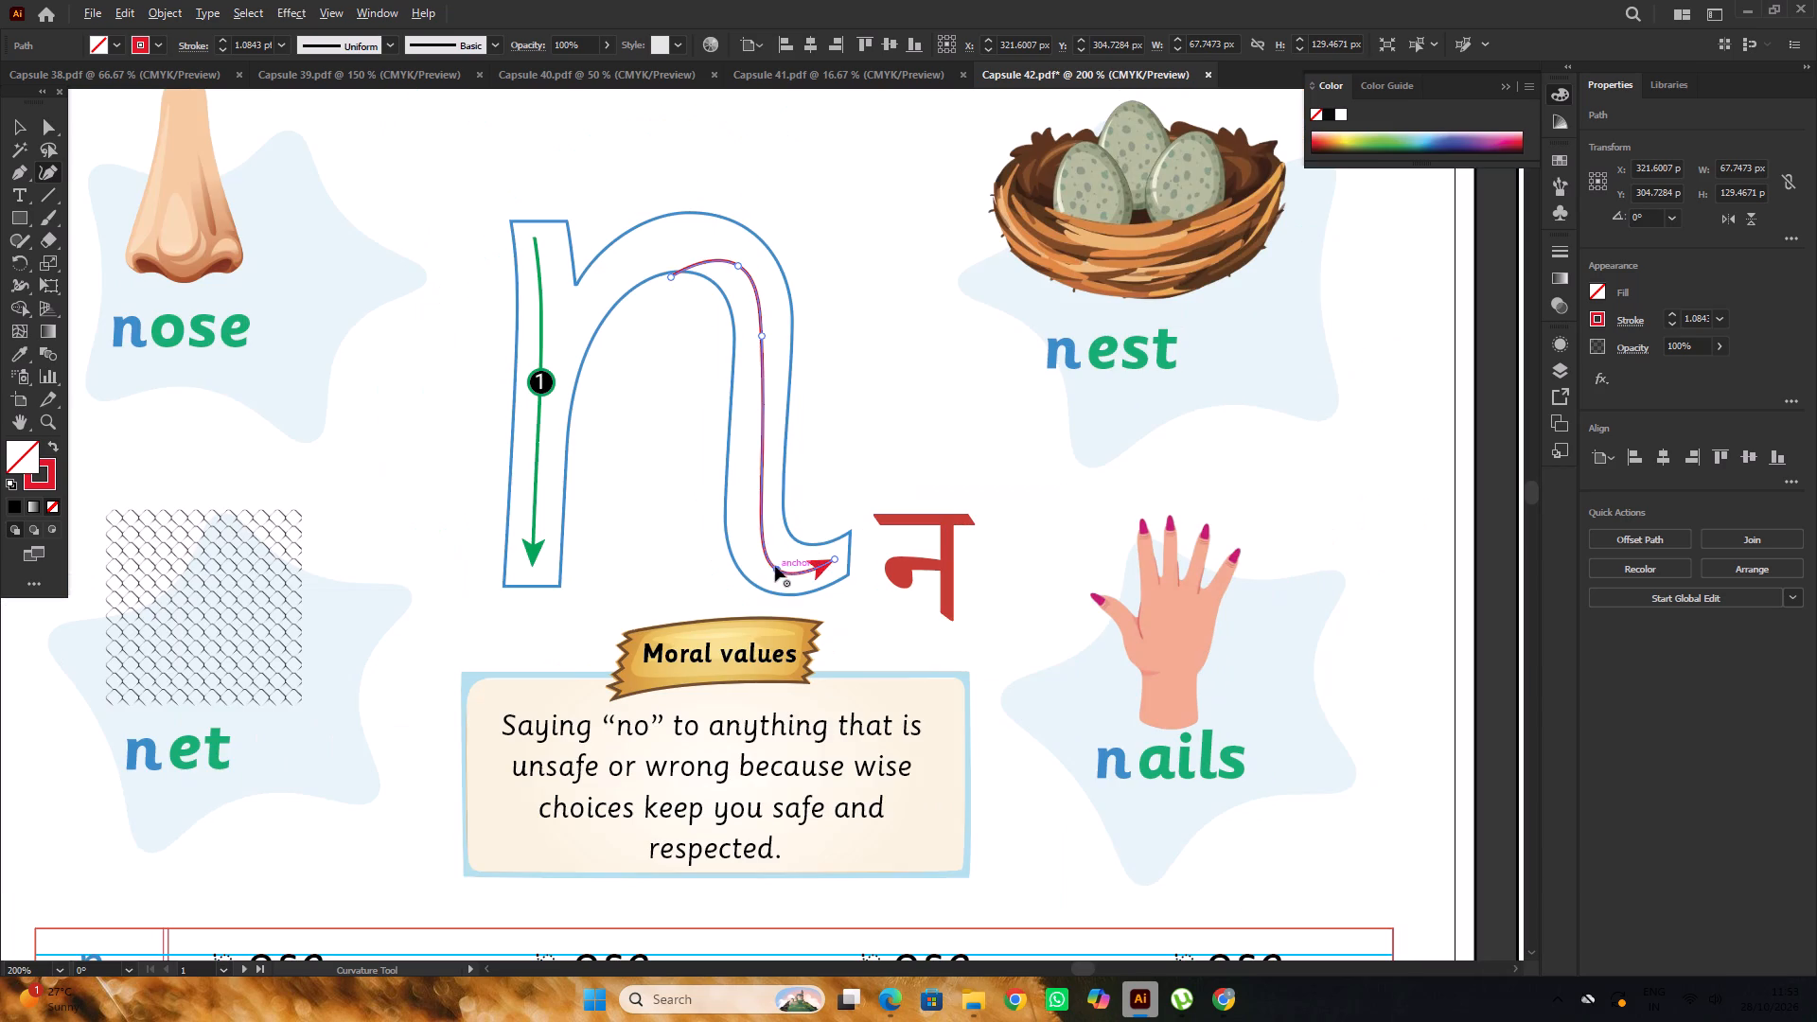
# Extend the red arrow's start back to where the n's arch leaves the stem, and curve it along the arch.
pyautogui.keyDown('alt'); pyautogui.scroll(1, 679, 277); pyautogui.keyUp('alt')
pyautogui.moveTo(664, 273); pyautogui.dragTo(589, 261)
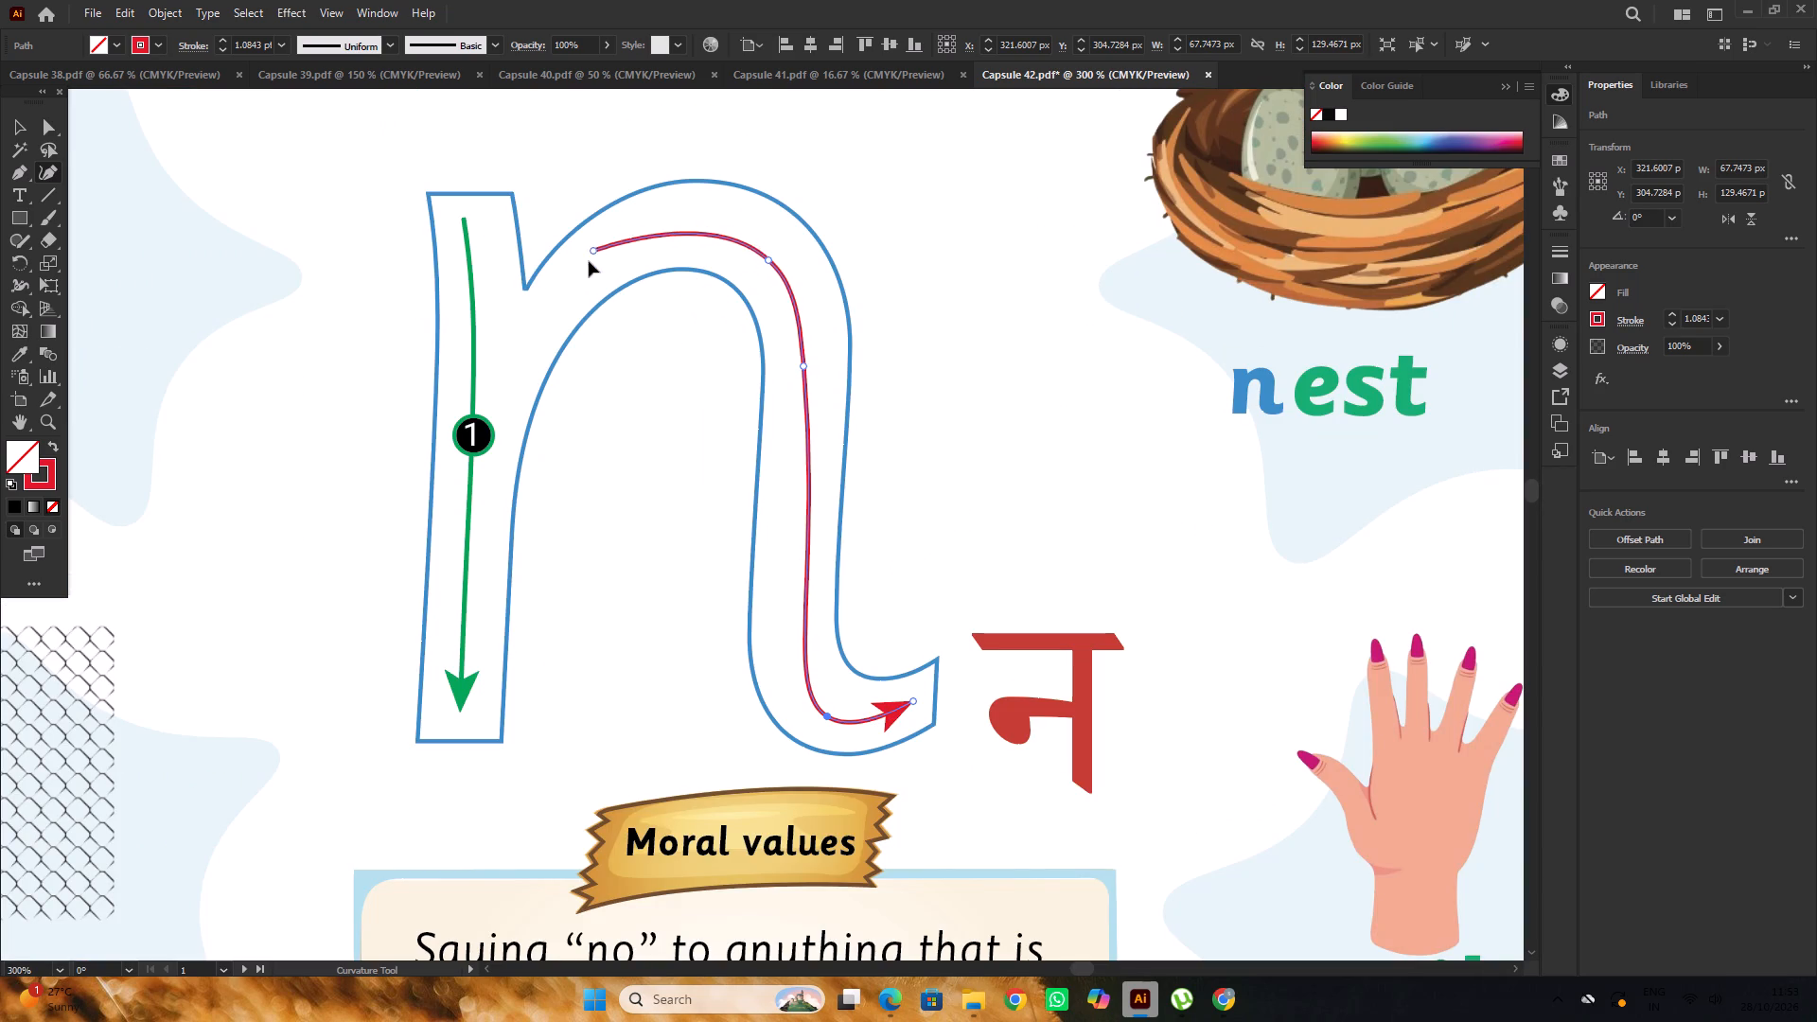
pyautogui.moveTo(589, 261); pyautogui.dragTo(559, 295)
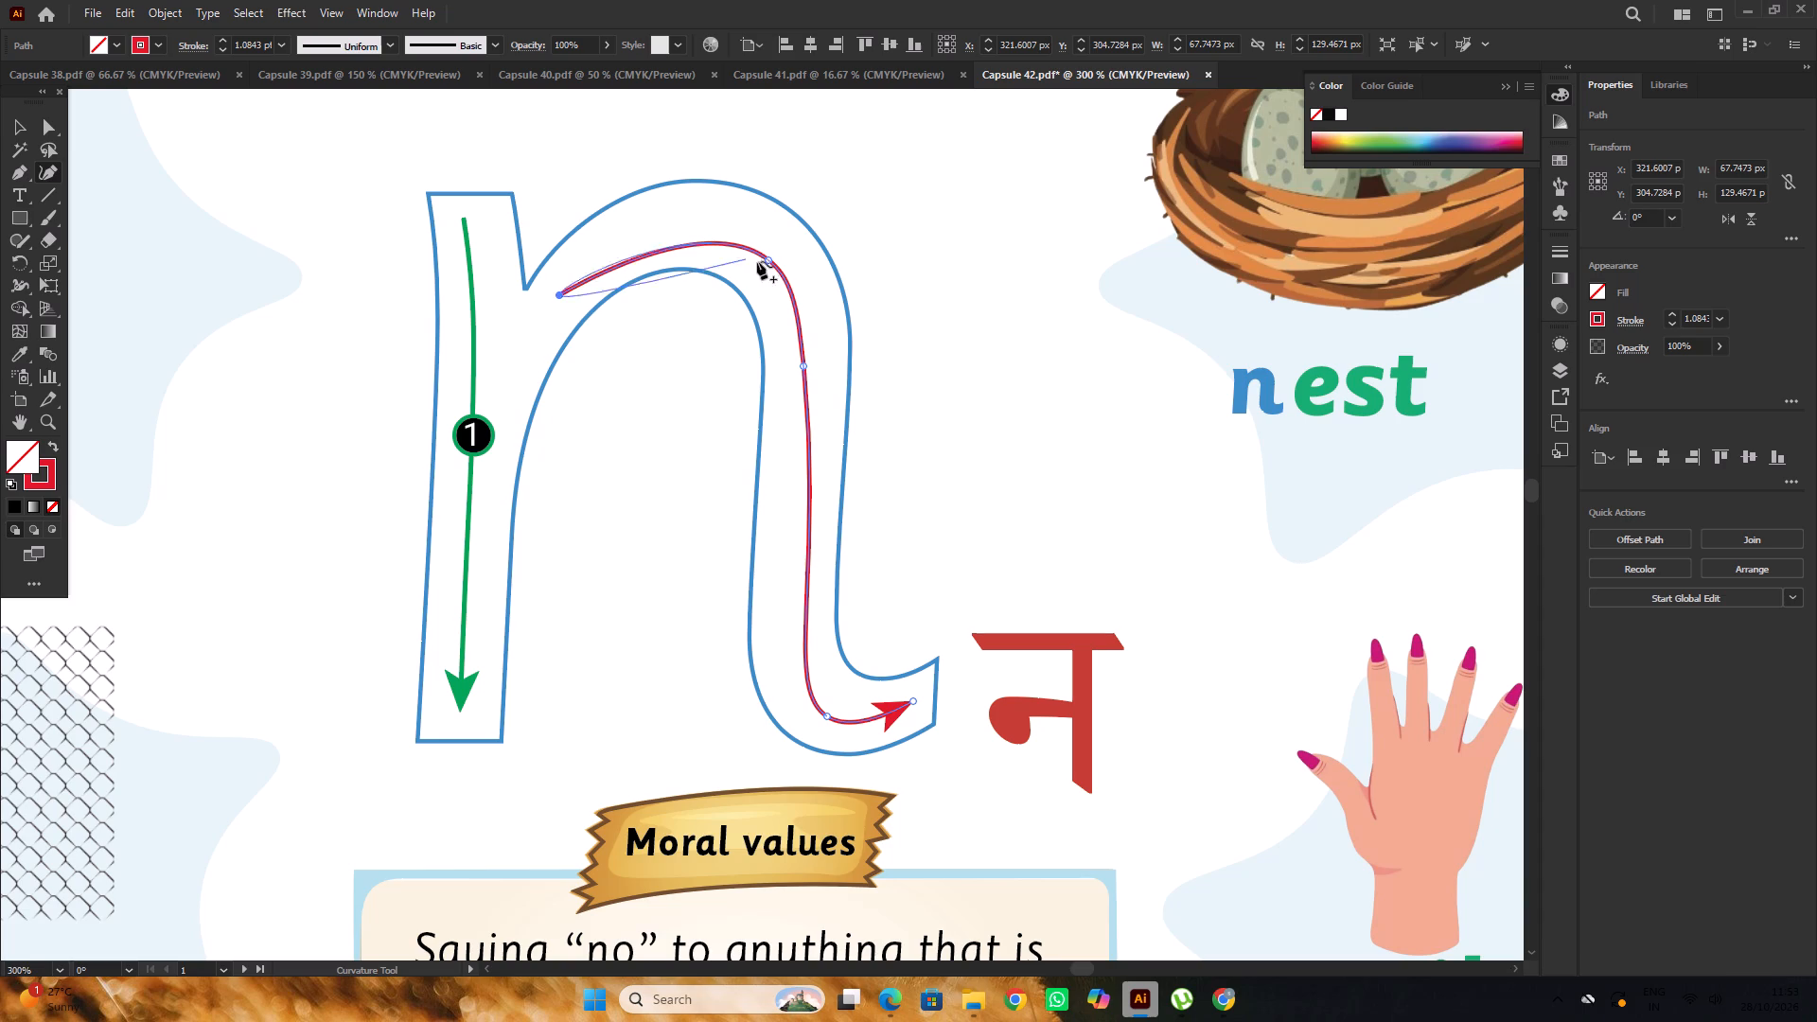
pyautogui.moveTo(766, 257); pyautogui.dragTo(740, 223)
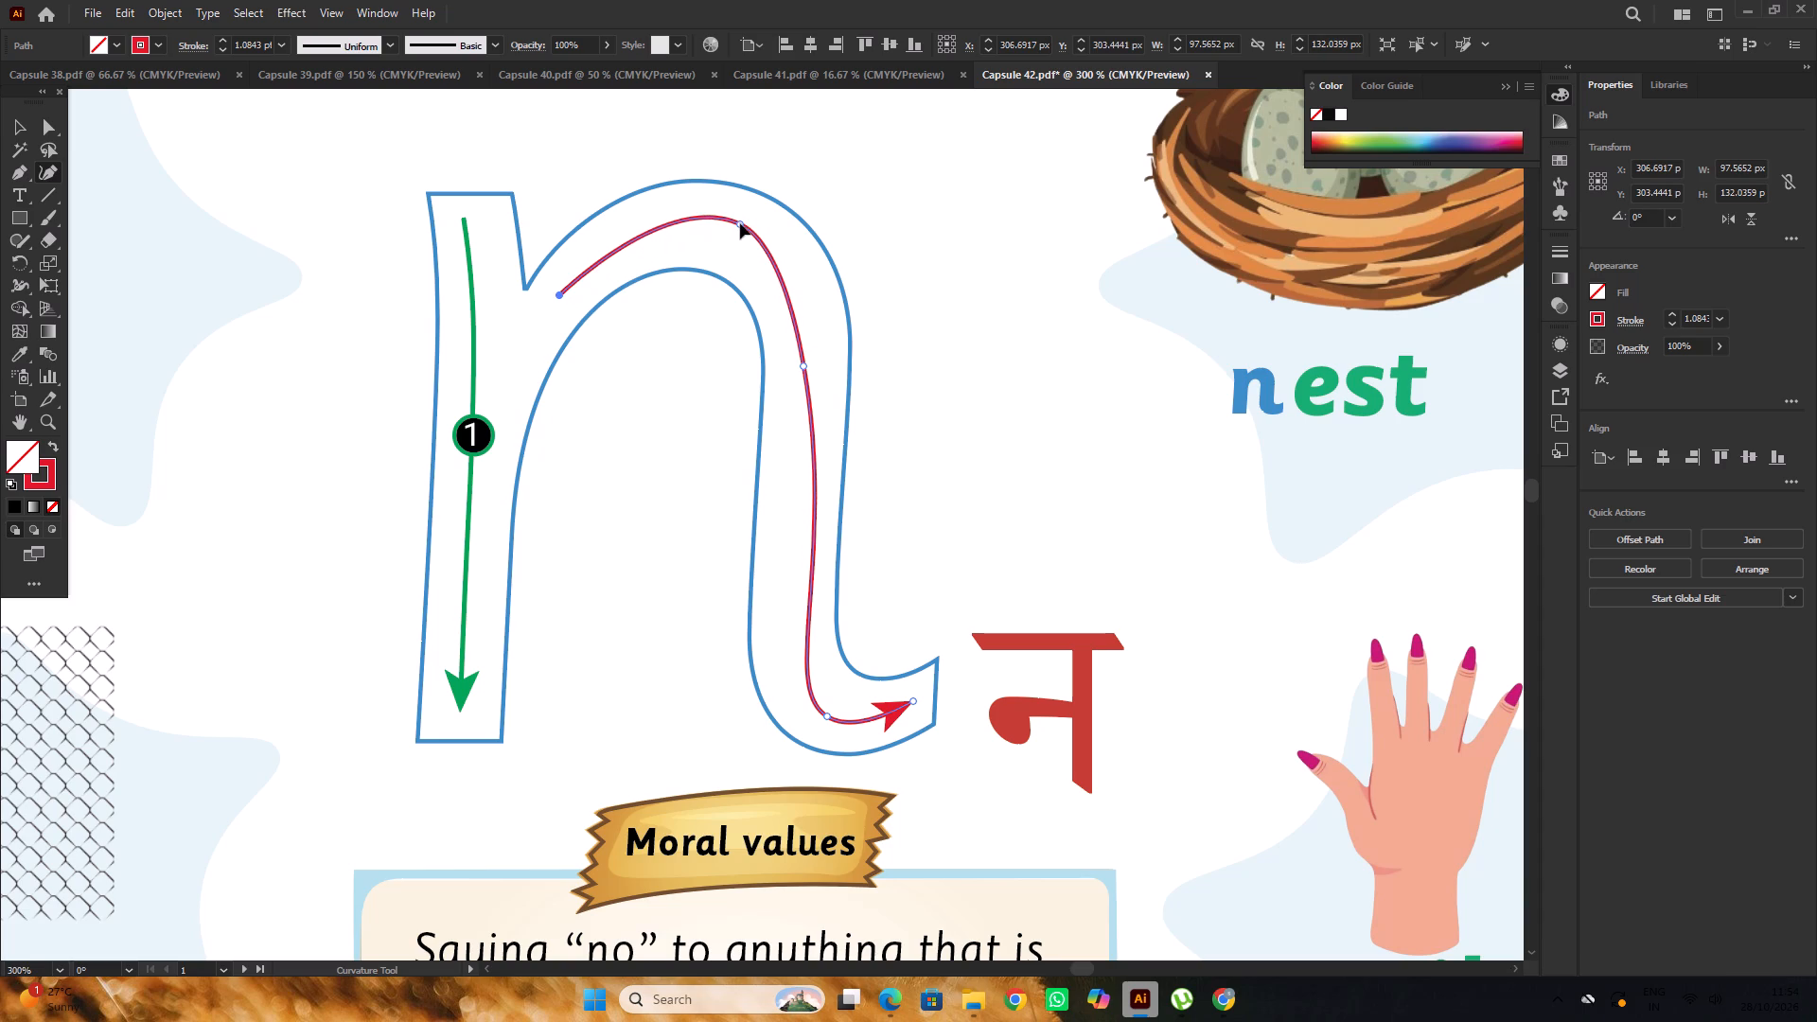
pyautogui.moveTo(740, 223); pyautogui.dragTo(730, 219)
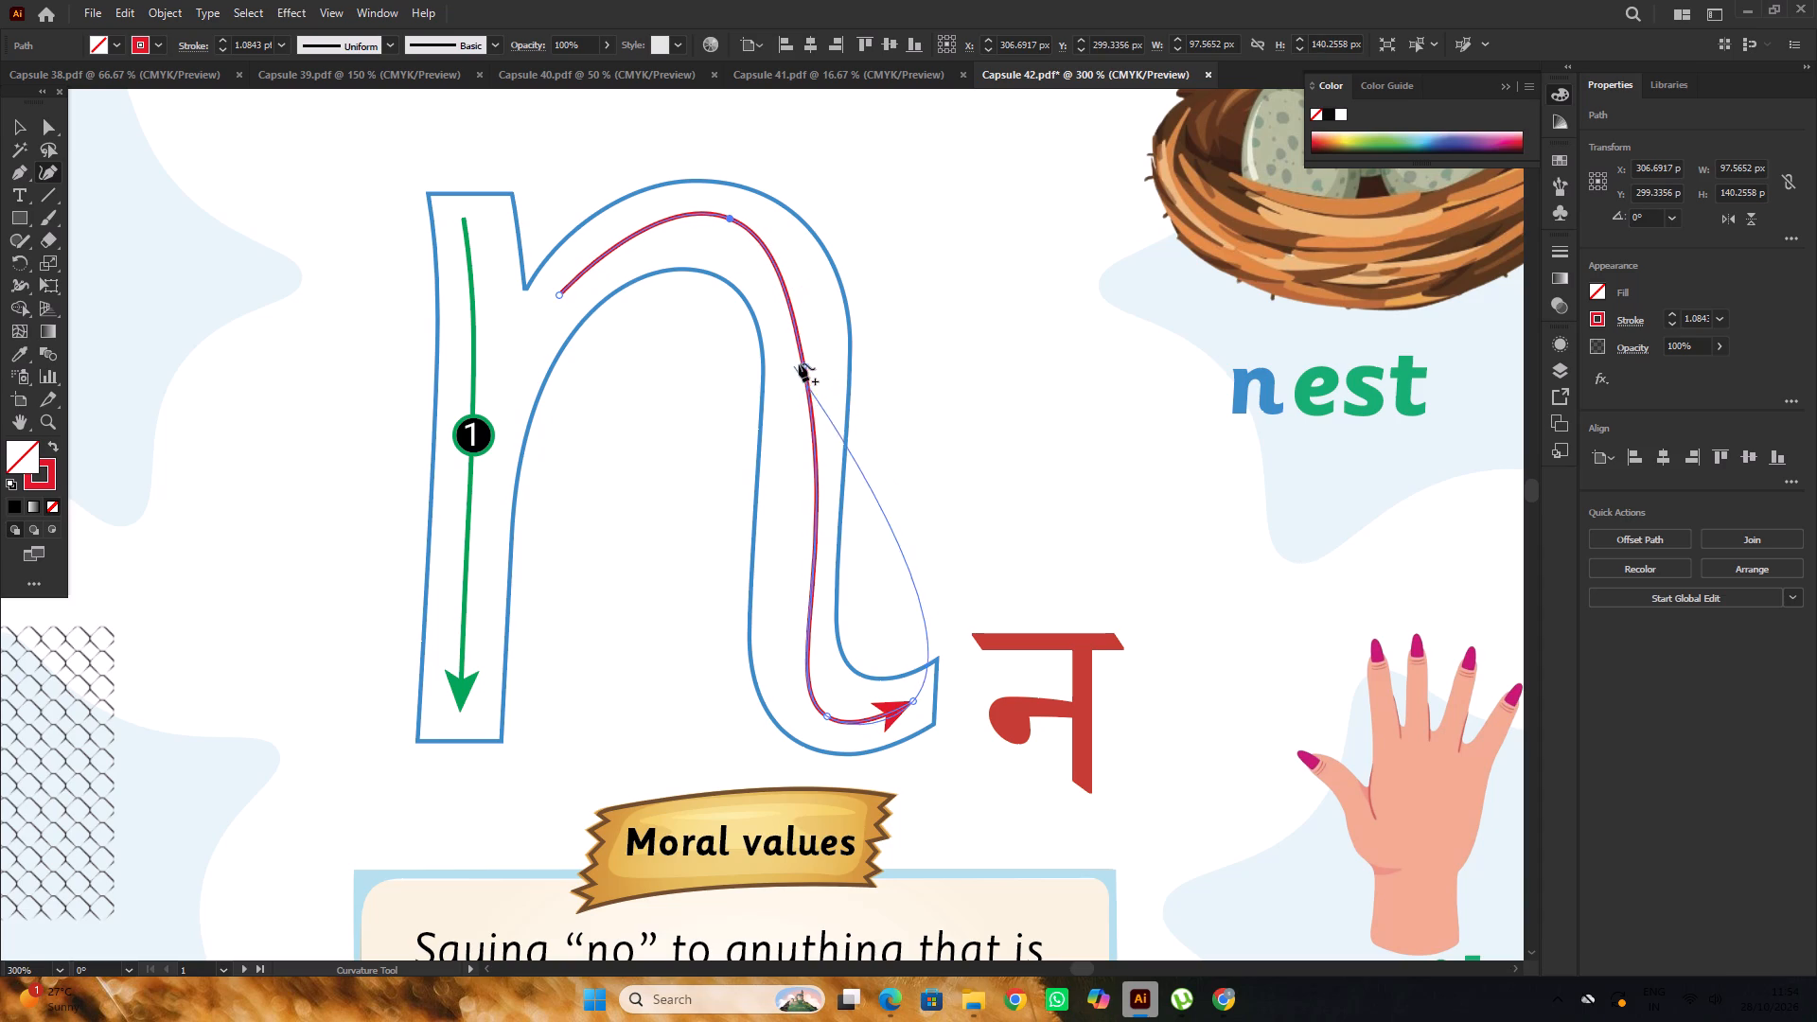
# Adjust the red arrow's curve points so it runs centred around the arch's shoulder and down the n's second leg.
pyautogui.click(803, 362)
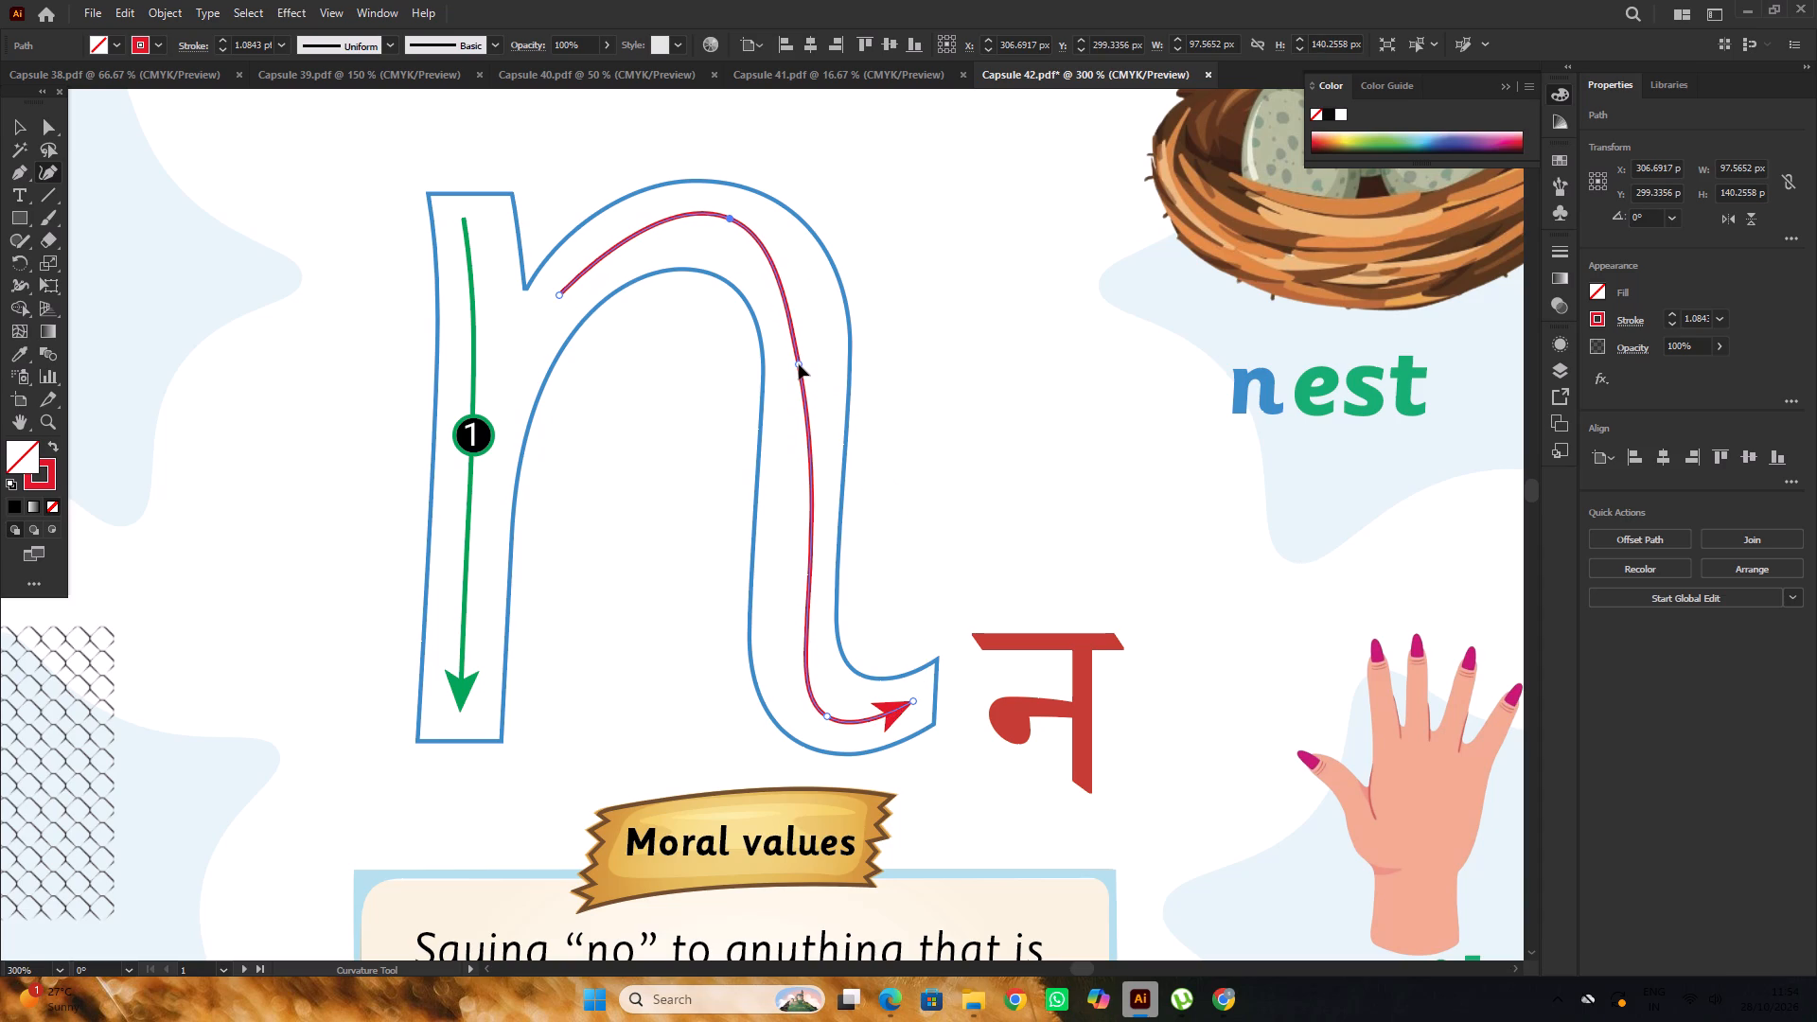
pyautogui.moveTo(812, 492); pyautogui.dragTo(804, 493)
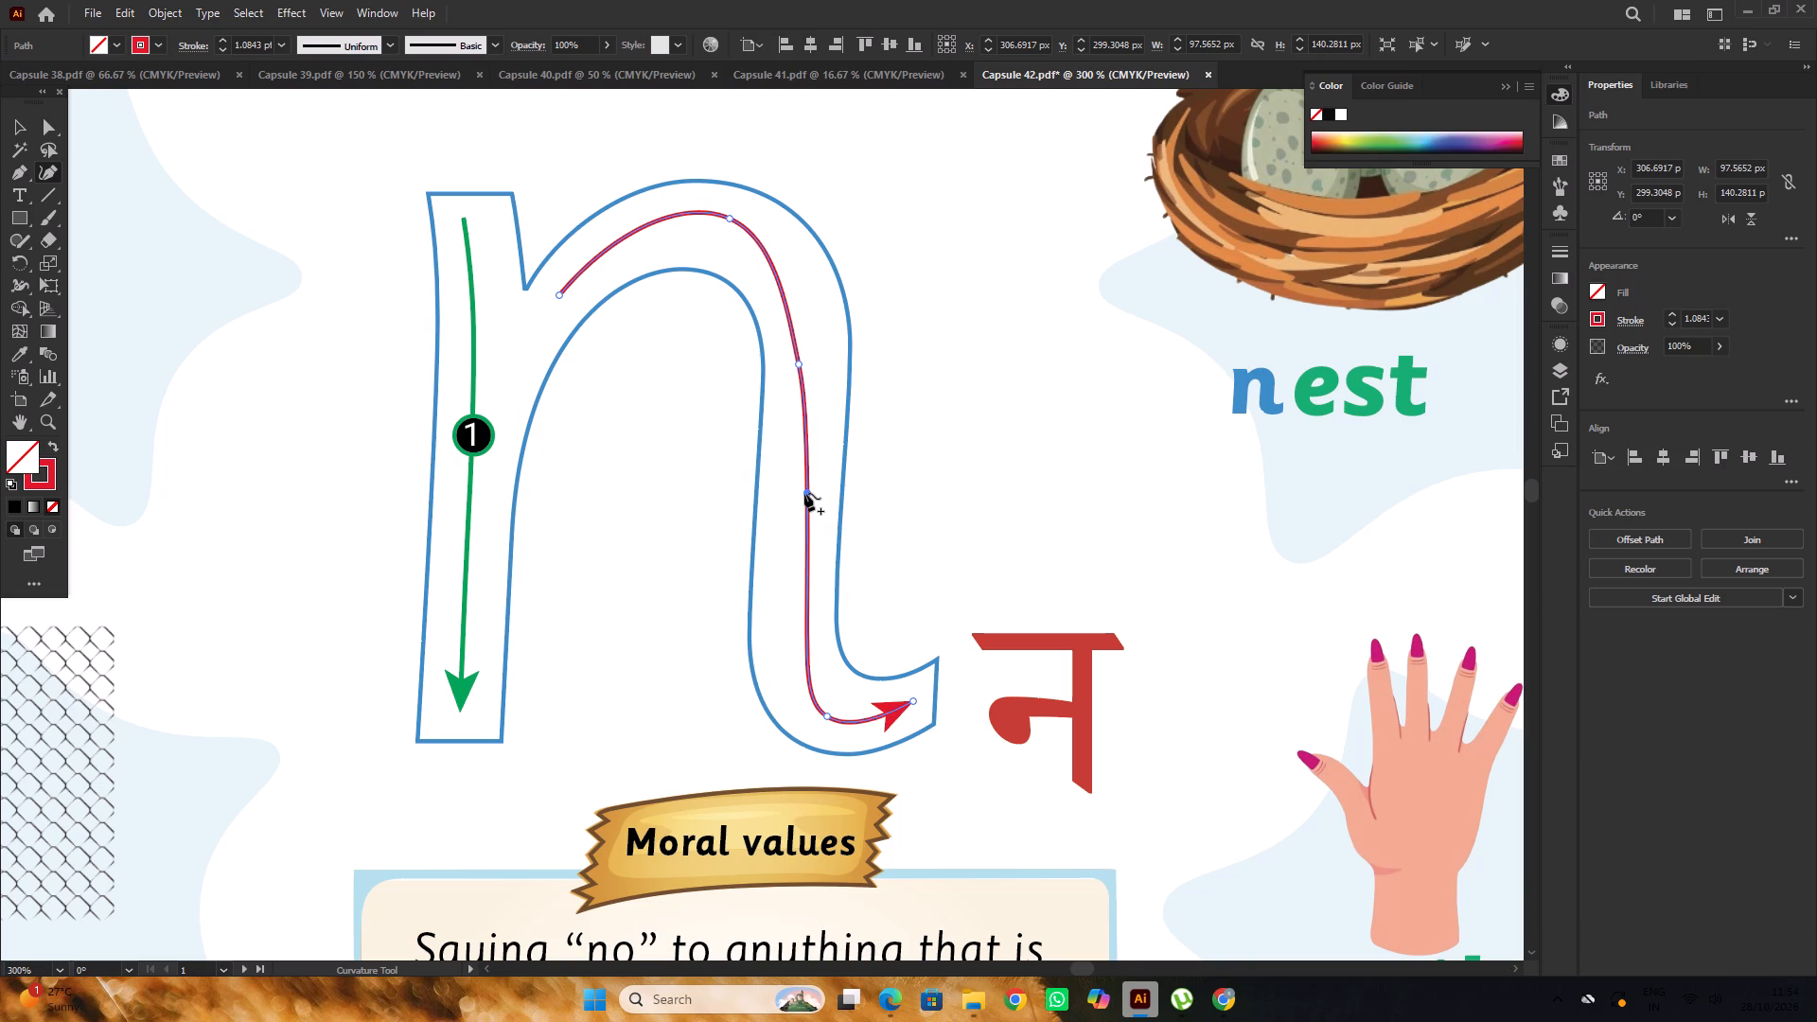
pyautogui.moveTo(804, 493); pyautogui.dragTo(797, 496)
pyautogui.click(802, 363)
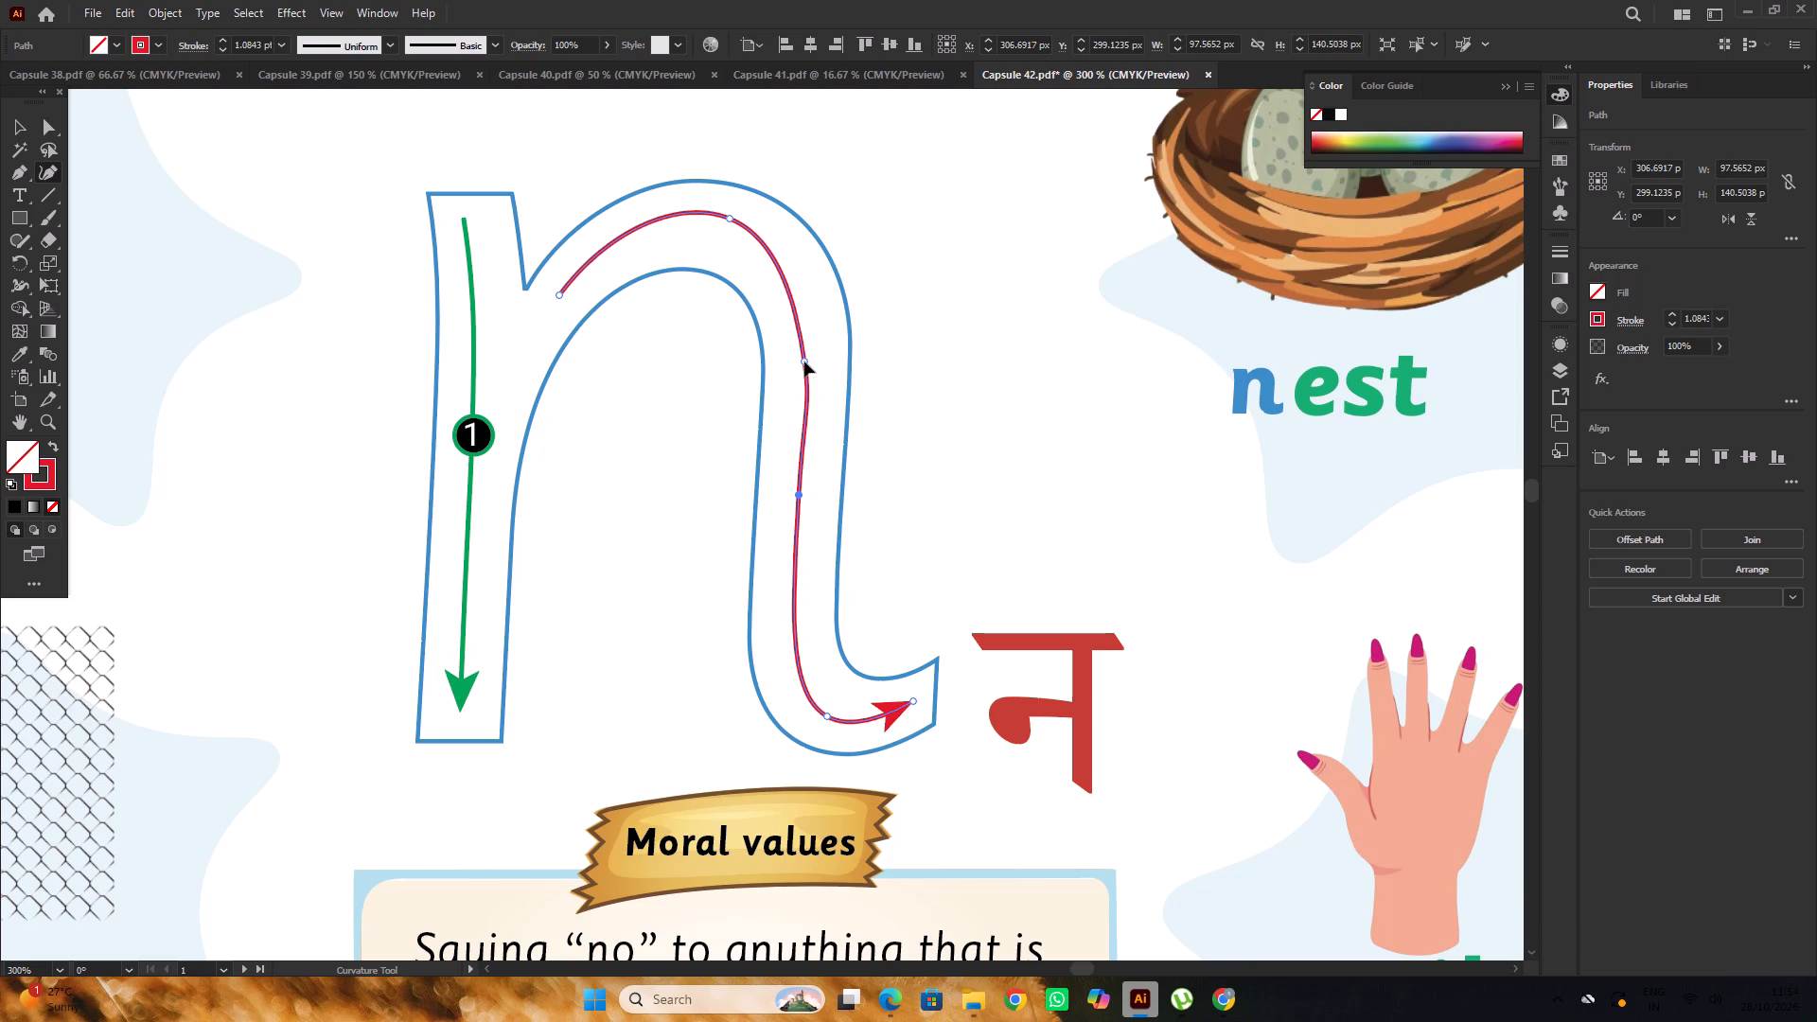
pyautogui.moveTo(804, 361); pyautogui.dragTo(784, 309)
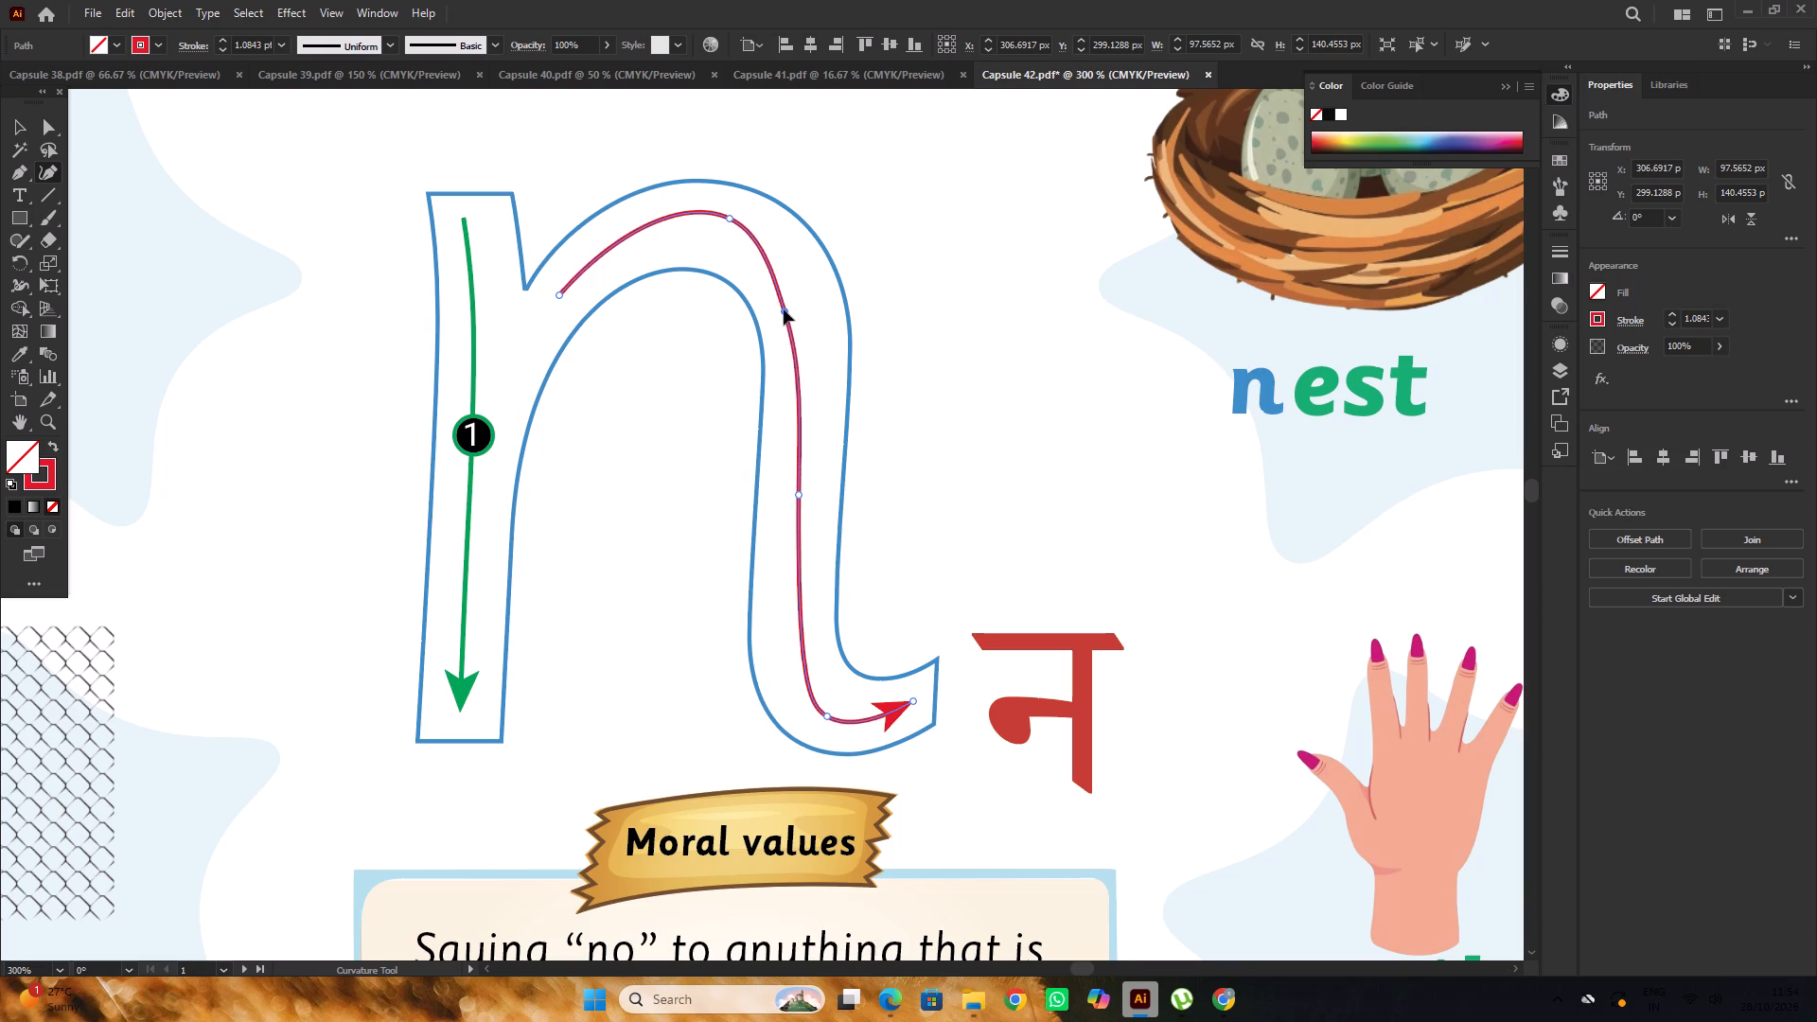
pyautogui.moveTo(784, 309); pyautogui.dragTo(777, 250)
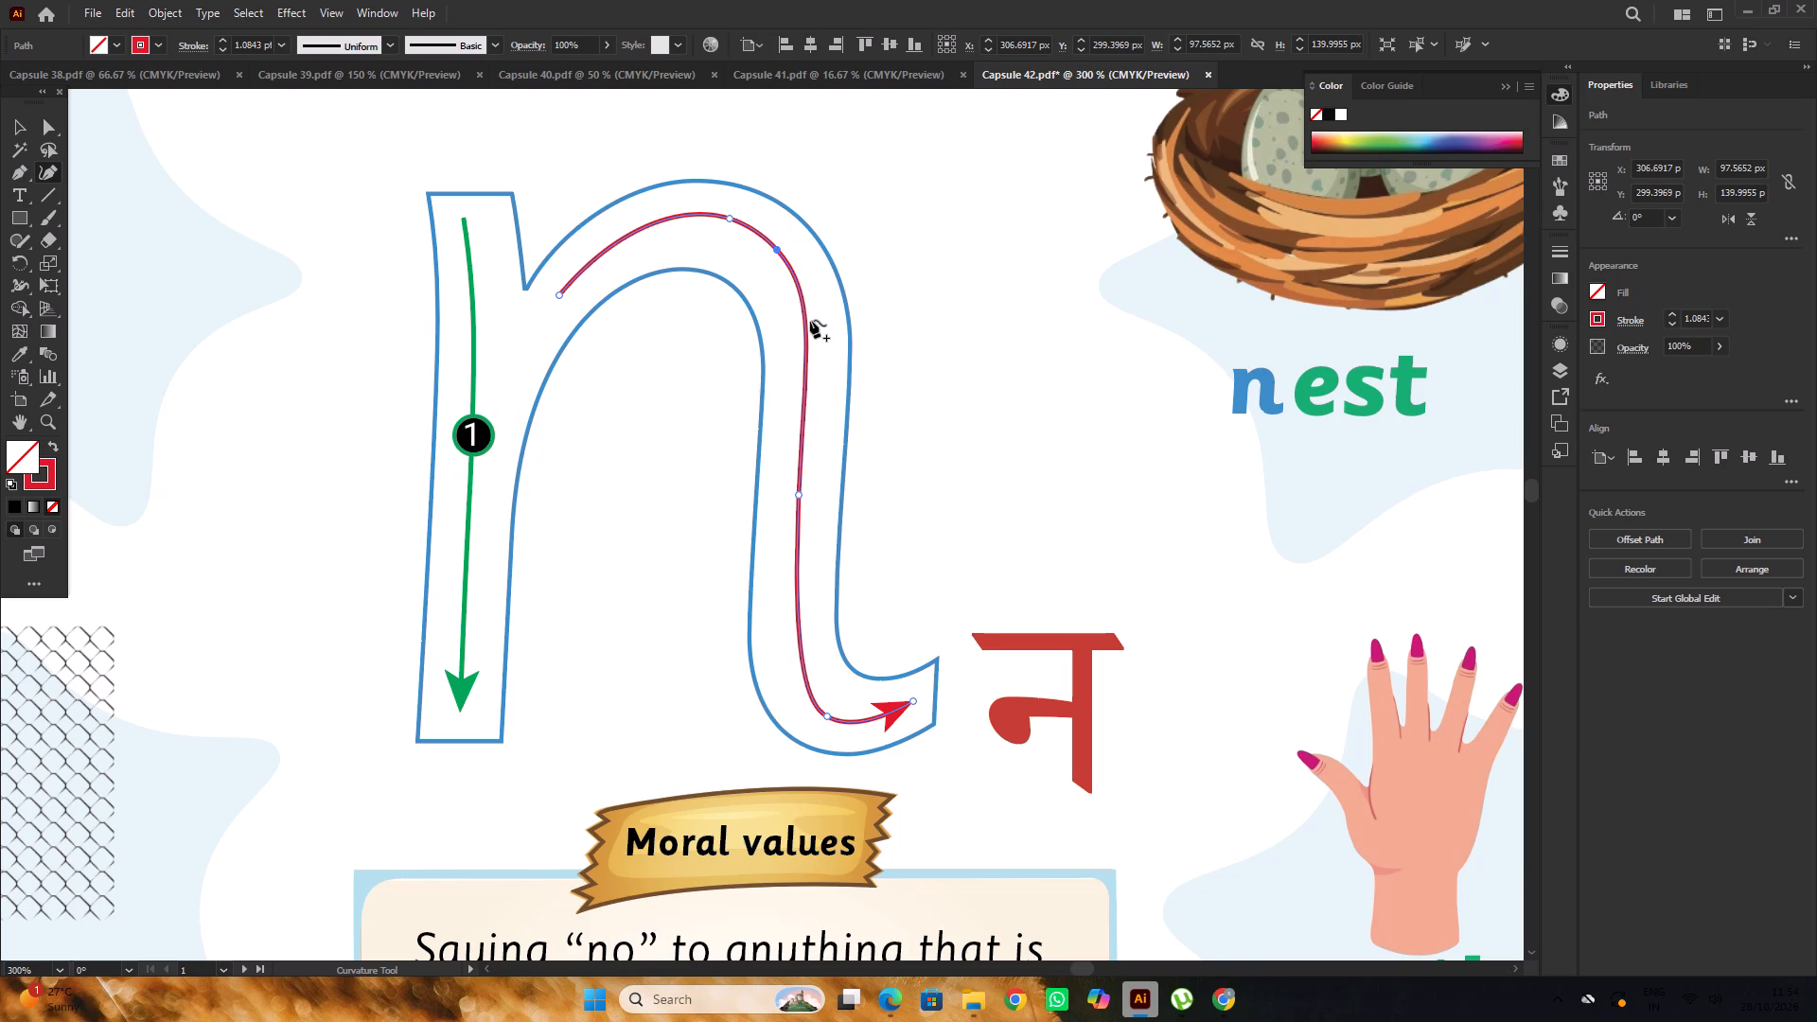
pyautogui.scroll(-1, 808, 583)
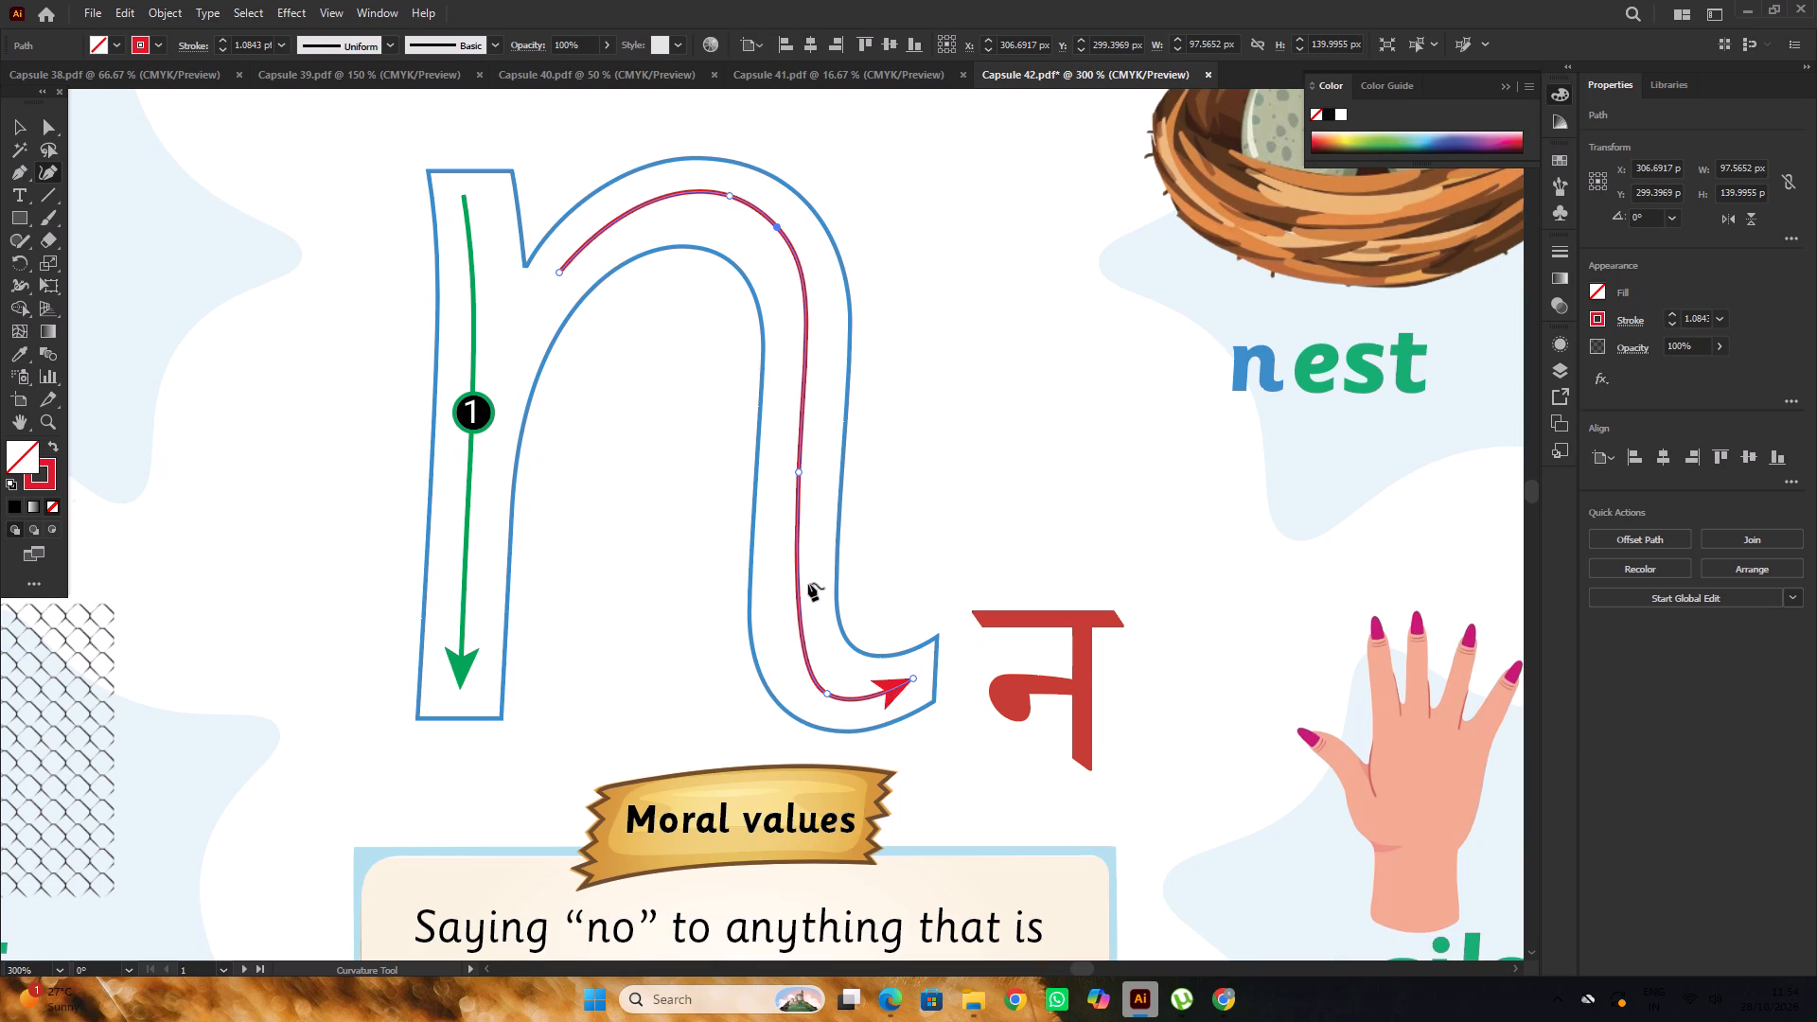
pyautogui.keyDown('alt'); pyautogui.scroll(-3, 809, 583); pyautogui.keyUp('alt')
pyautogui.click(20, 118)
pyautogui.click(154, 250)
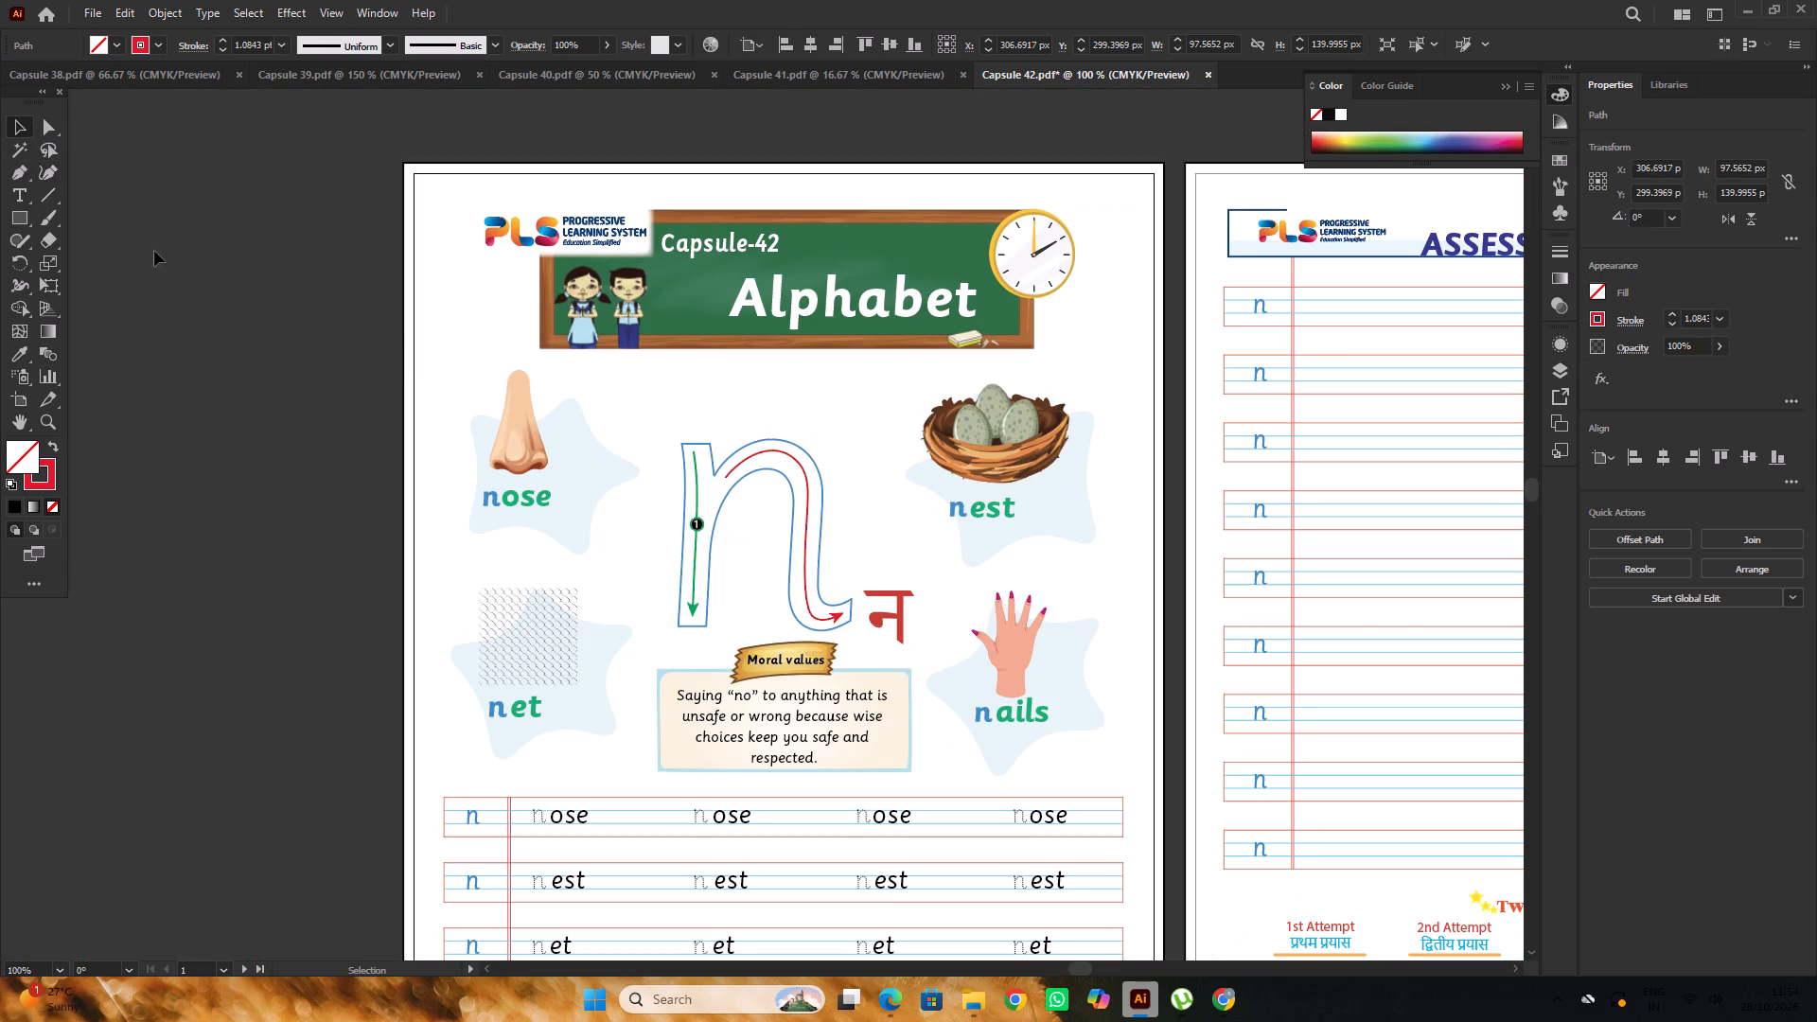
# Group the parts of the number 2 marker lying on the canvas beside the Alphabet page.
pyautogui.keyDown('alt'); pyautogui.scroll(-2, 707, 317); pyautogui.keyUp('alt')
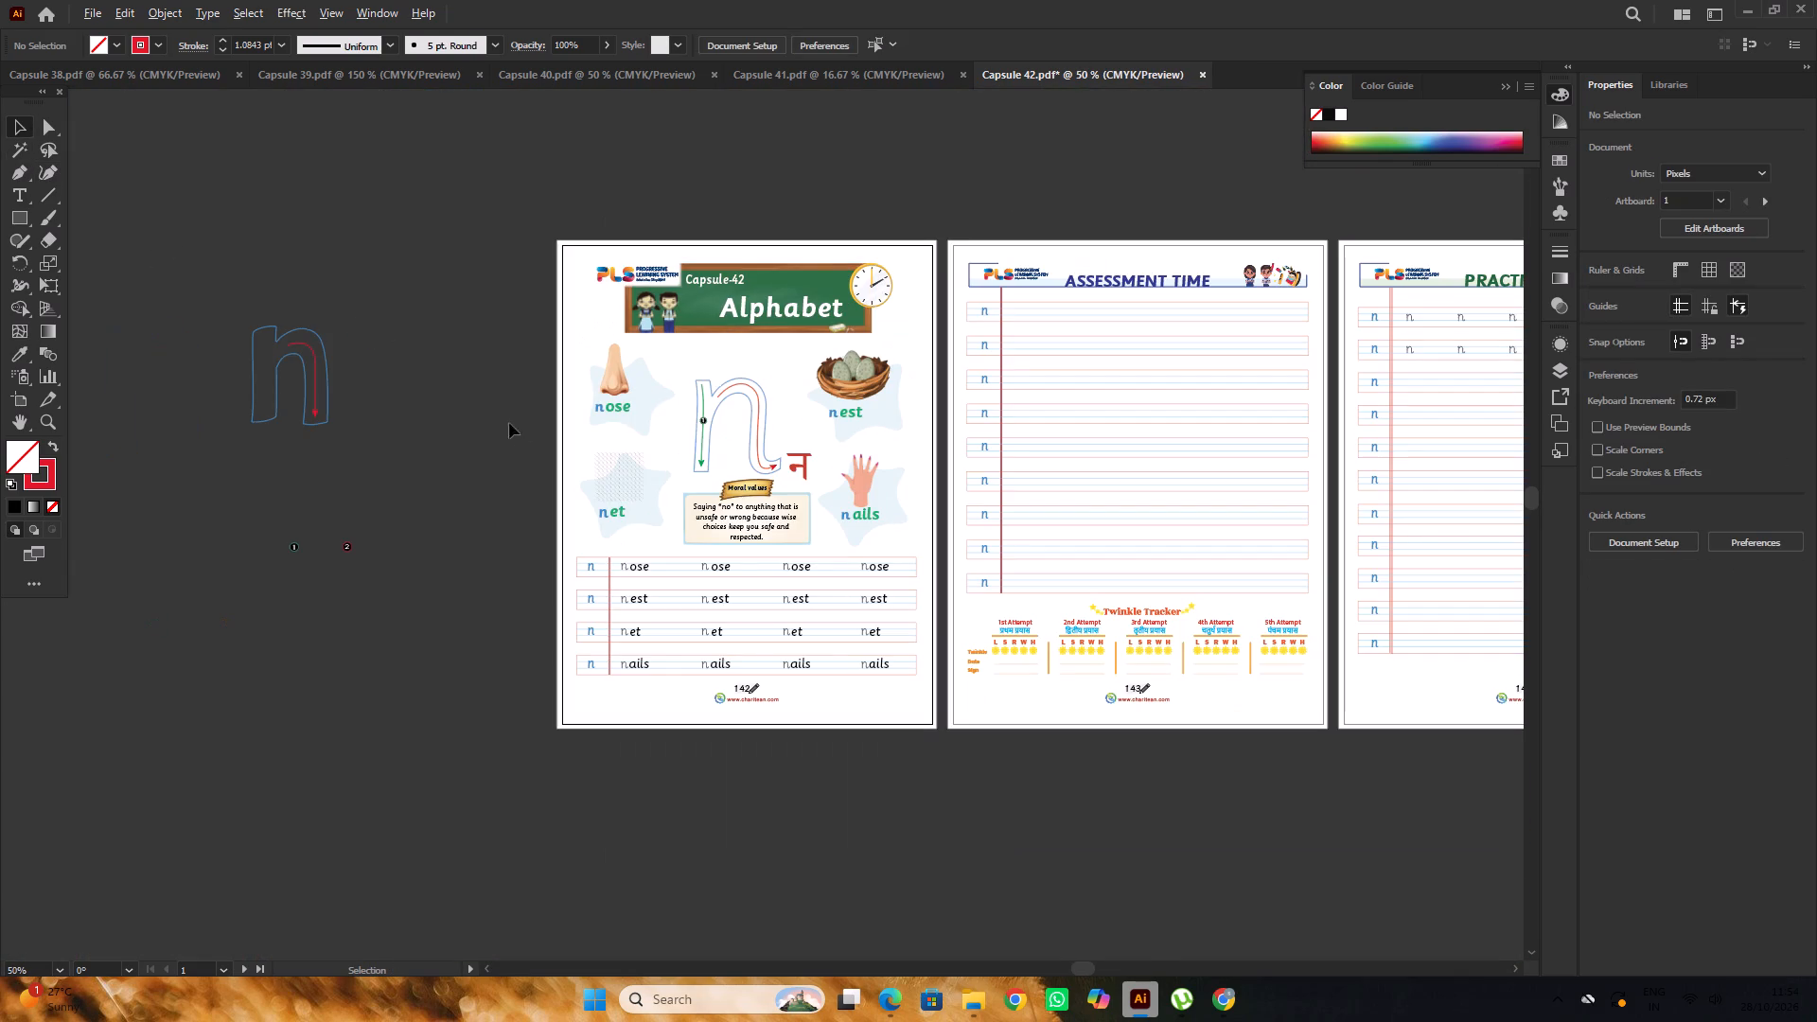
pyautogui.keyDown('alt'); pyautogui.scroll(2, 357, 573); pyautogui.keyUp('alt')
pyautogui.moveTo(299, 472); pyautogui.dragTo(403, 572)
pyautogui.hotkey('ctrl', 'g')
pyautogui.keyDown('ctrl'); pyautogui.click(469, 556); pyautogui.keyUp('ctrl')
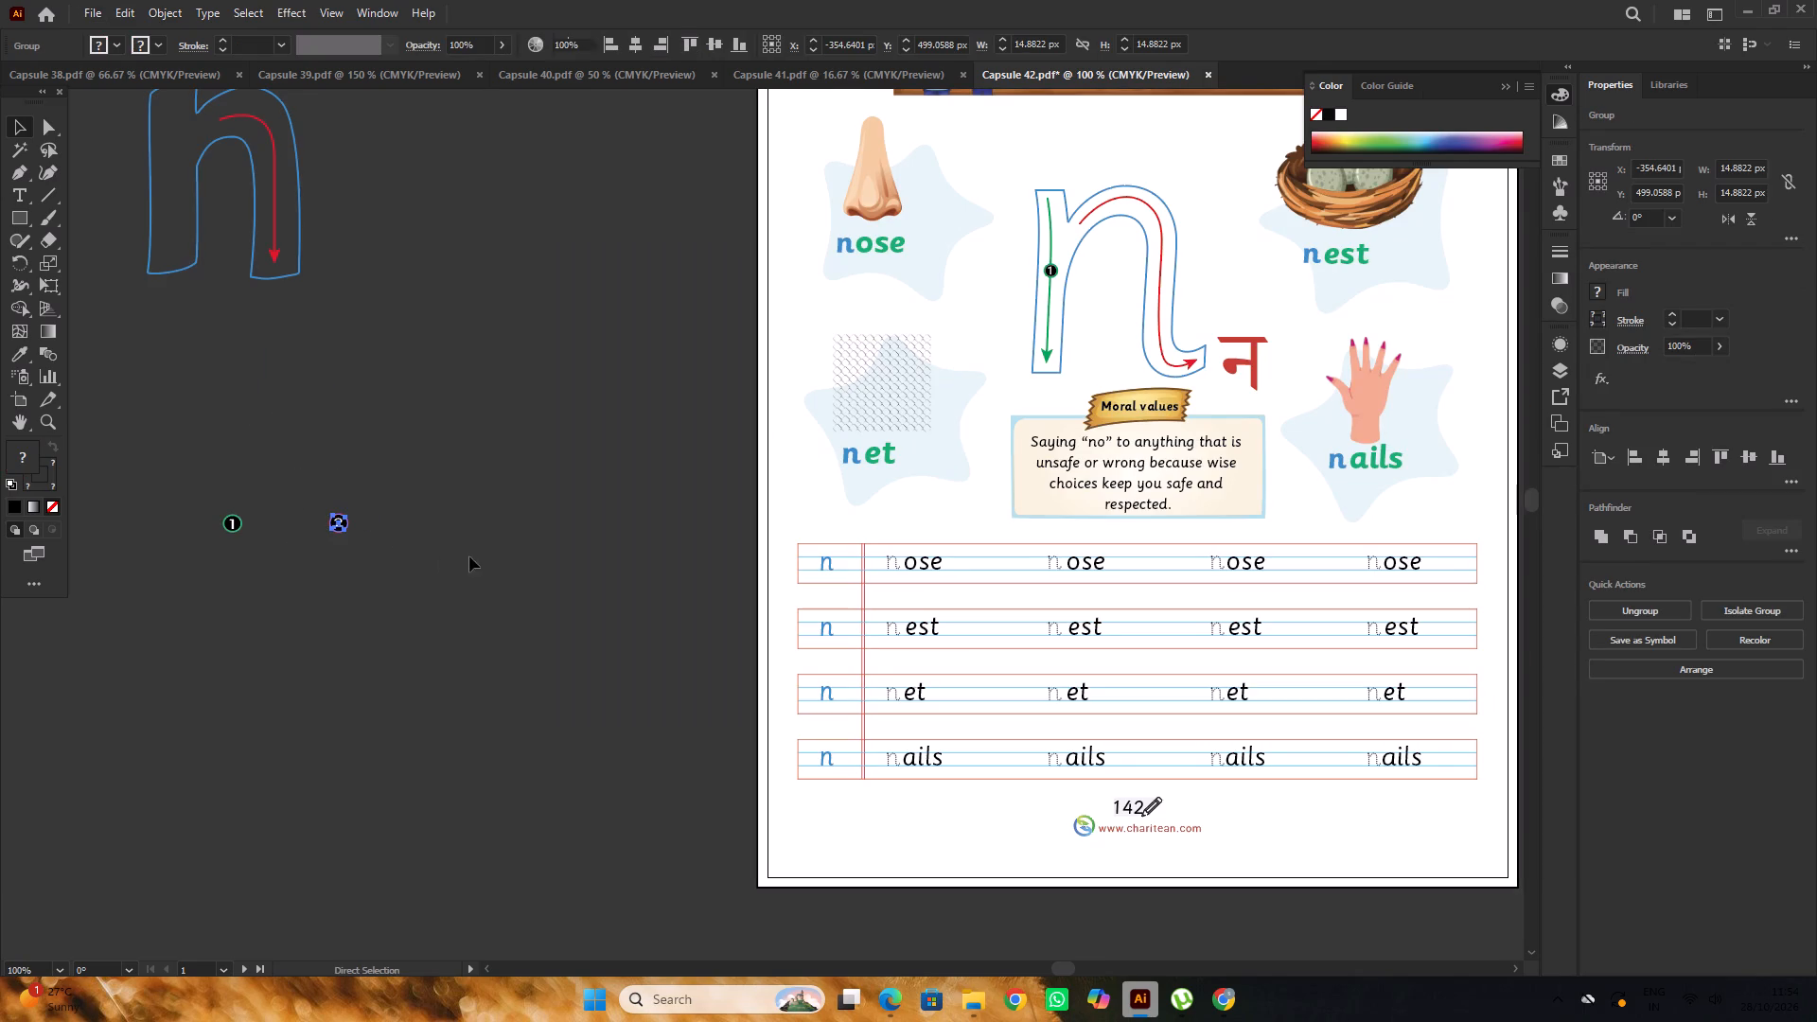
# Place the number 2 marker in front of the red arrow on the n's second leg, about 16 px tall, level with number 1.
pyautogui.moveTo(344, 529); pyautogui.dragTo(1165, 263)
pyautogui.keyDown('alt'); pyautogui.scroll(4, 1177, 265); pyautogui.keyUp('alt')
pyautogui.hotkey('ctrl', 'shift', ']')
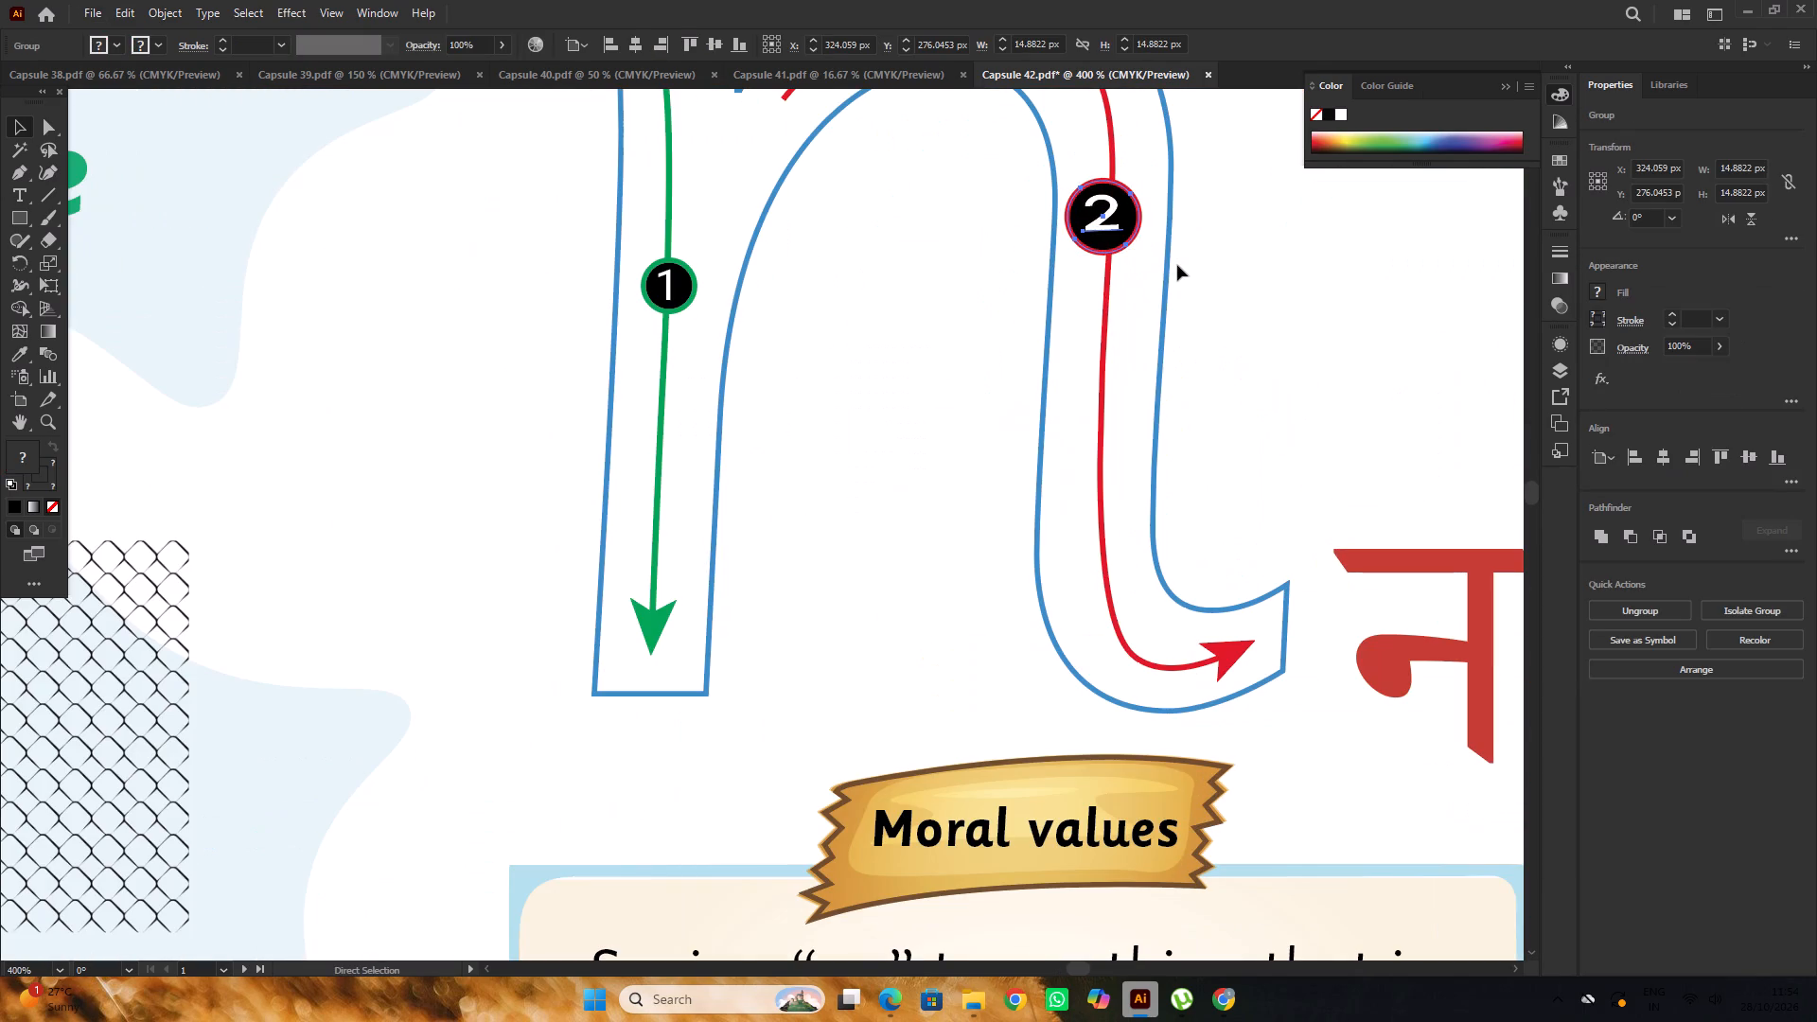
pyautogui.keyDown('alt'); pyautogui.scroll(-3, 917, 381); pyautogui.keyUp('alt')
pyautogui.scroll(5, 910, 388)
pyautogui.keyDown('alt'); pyautogui.scroll(3, 1017, 434); pyautogui.keyUp('alt')
pyautogui.keyDown('alt'); pyautogui.scroll(1, 924, 468); pyautogui.keyUp('alt')
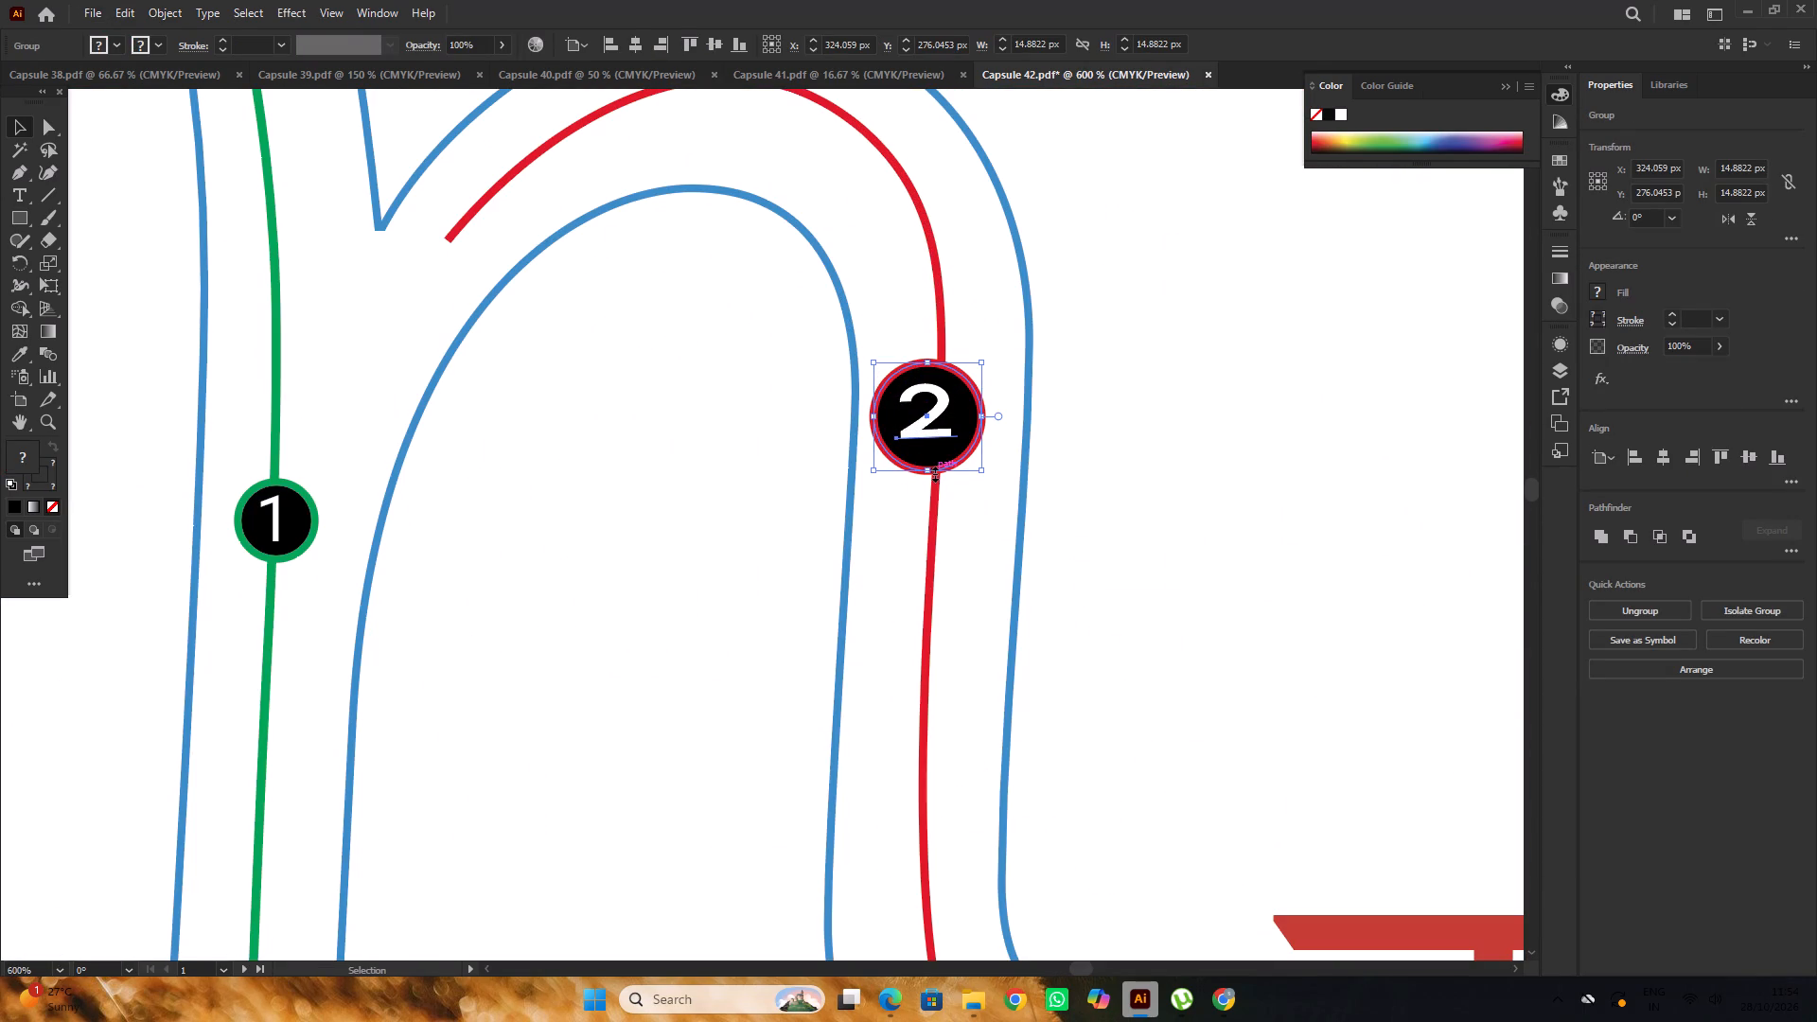
pyautogui.click(930, 472)
pyautogui.moveTo(937, 431); pyautogui.dragTo(938, 517)
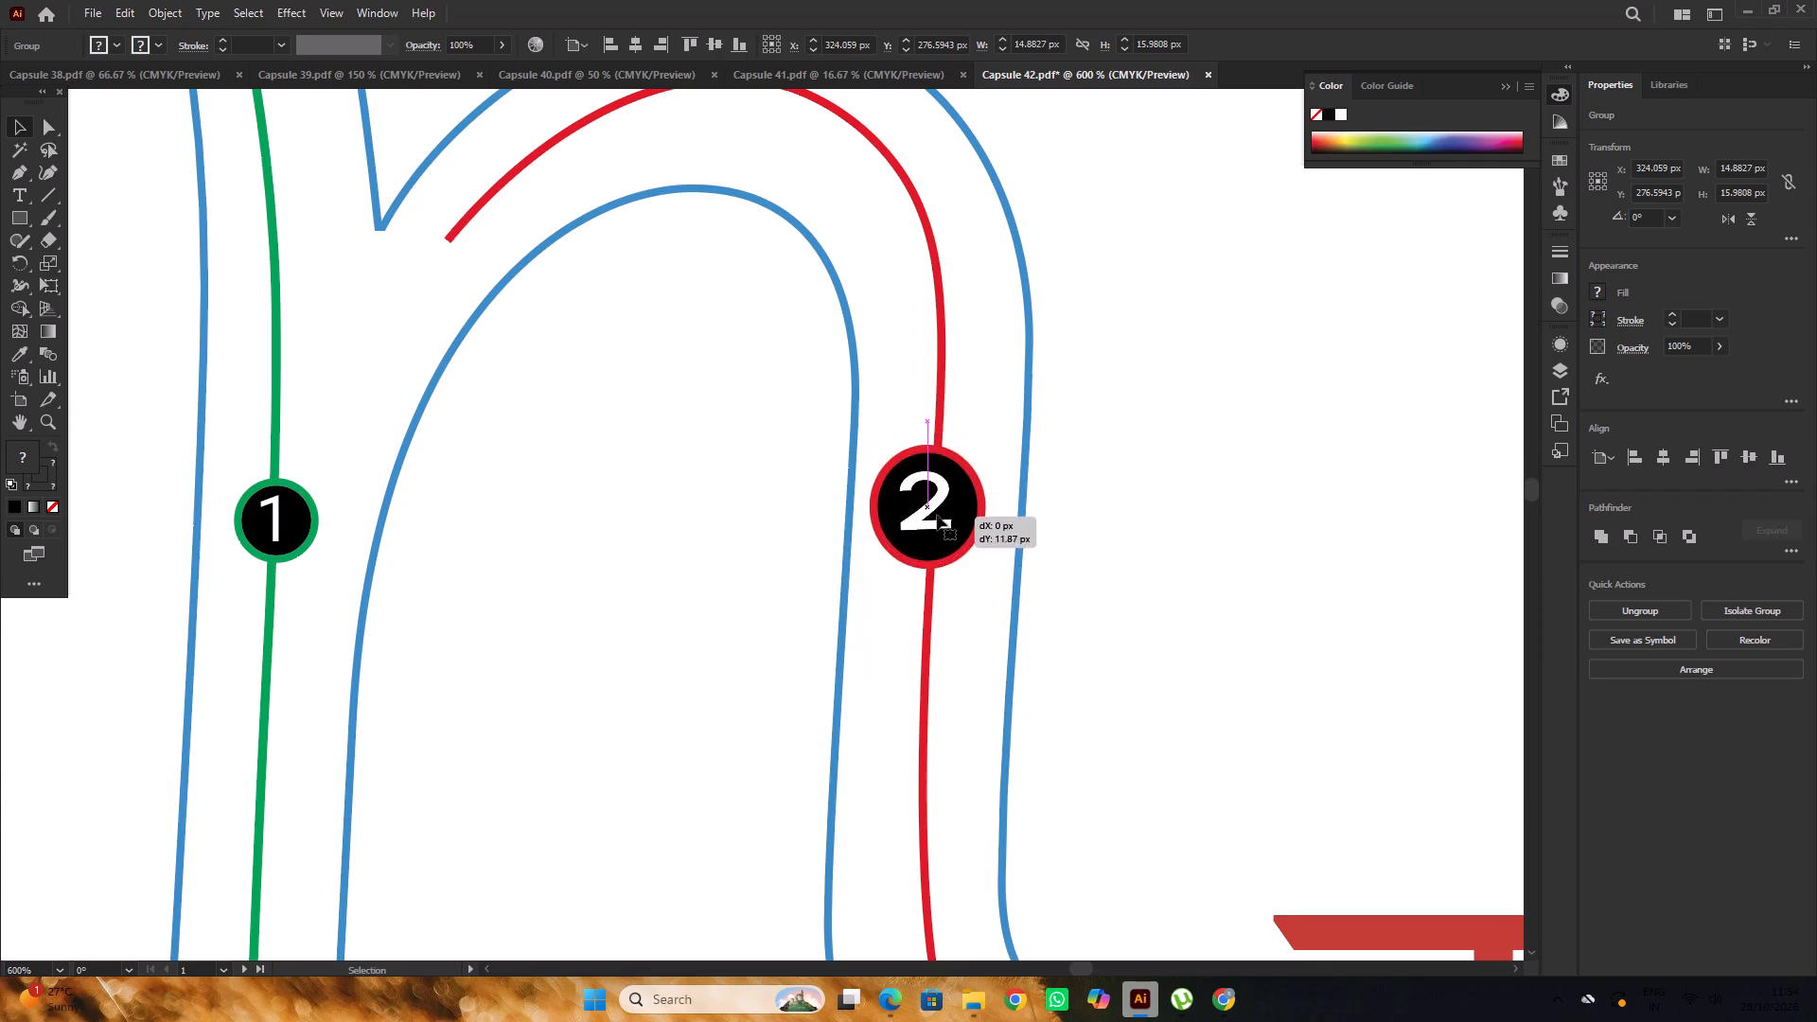
pyautogui.keyDown('alt'); pyautogui.scroll(-3, 932, 479); pyautogui.keyUp('alt')
pyautogui.click(1002, 422)
pyautogui.keyDown('alt'); pyautogui.scroll(-4, 981, 414); pyautogui.keyUp('alt')
pyautogui.click(681, 363)
# Group the green and red arrows inside the n together with their number 1 and 2 markers.
pyautogui.keyDown('alt'); pyautogui.scroll(2, 1030, 438); pyautogui.keyUp('alt')
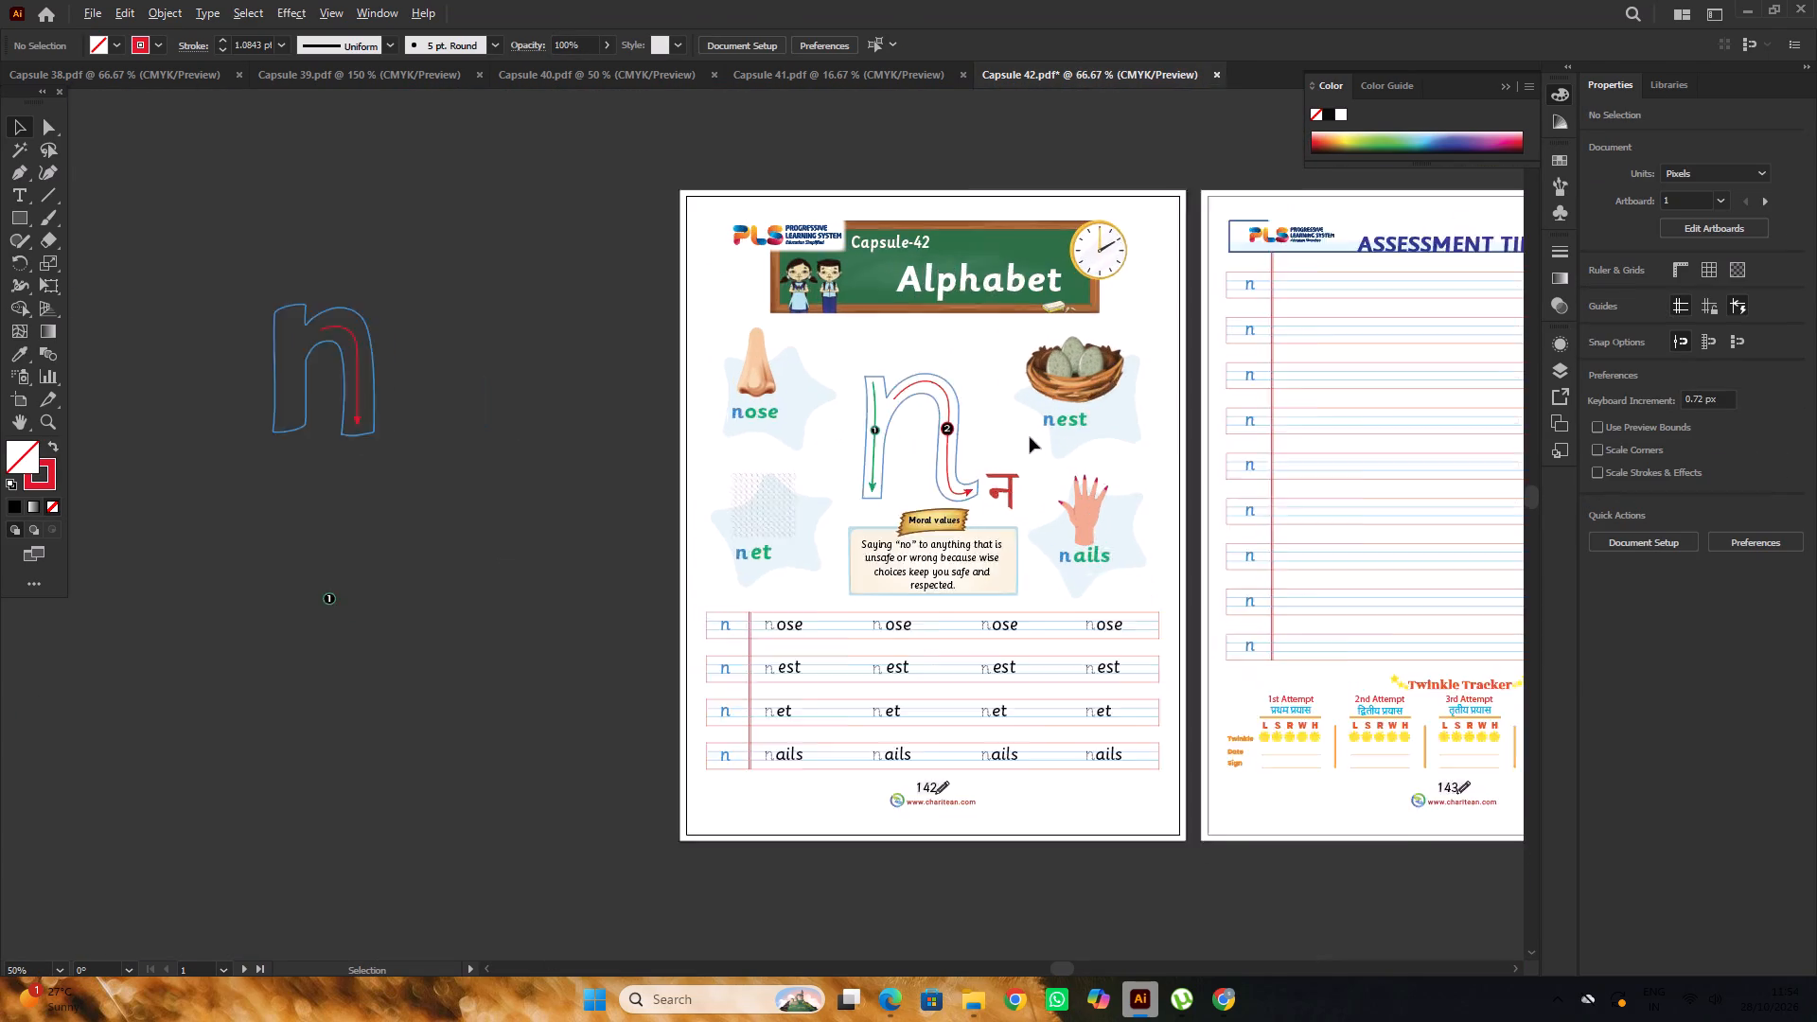
pyautogui.click(753, 297)
pyautogui.moveTo(761, 316); pyautogui.dragTo(955, 526)
pyautogui.click(403, 242)
pyautogui.moveTo(774, 327); pyautogui.dragTo(776, 362)
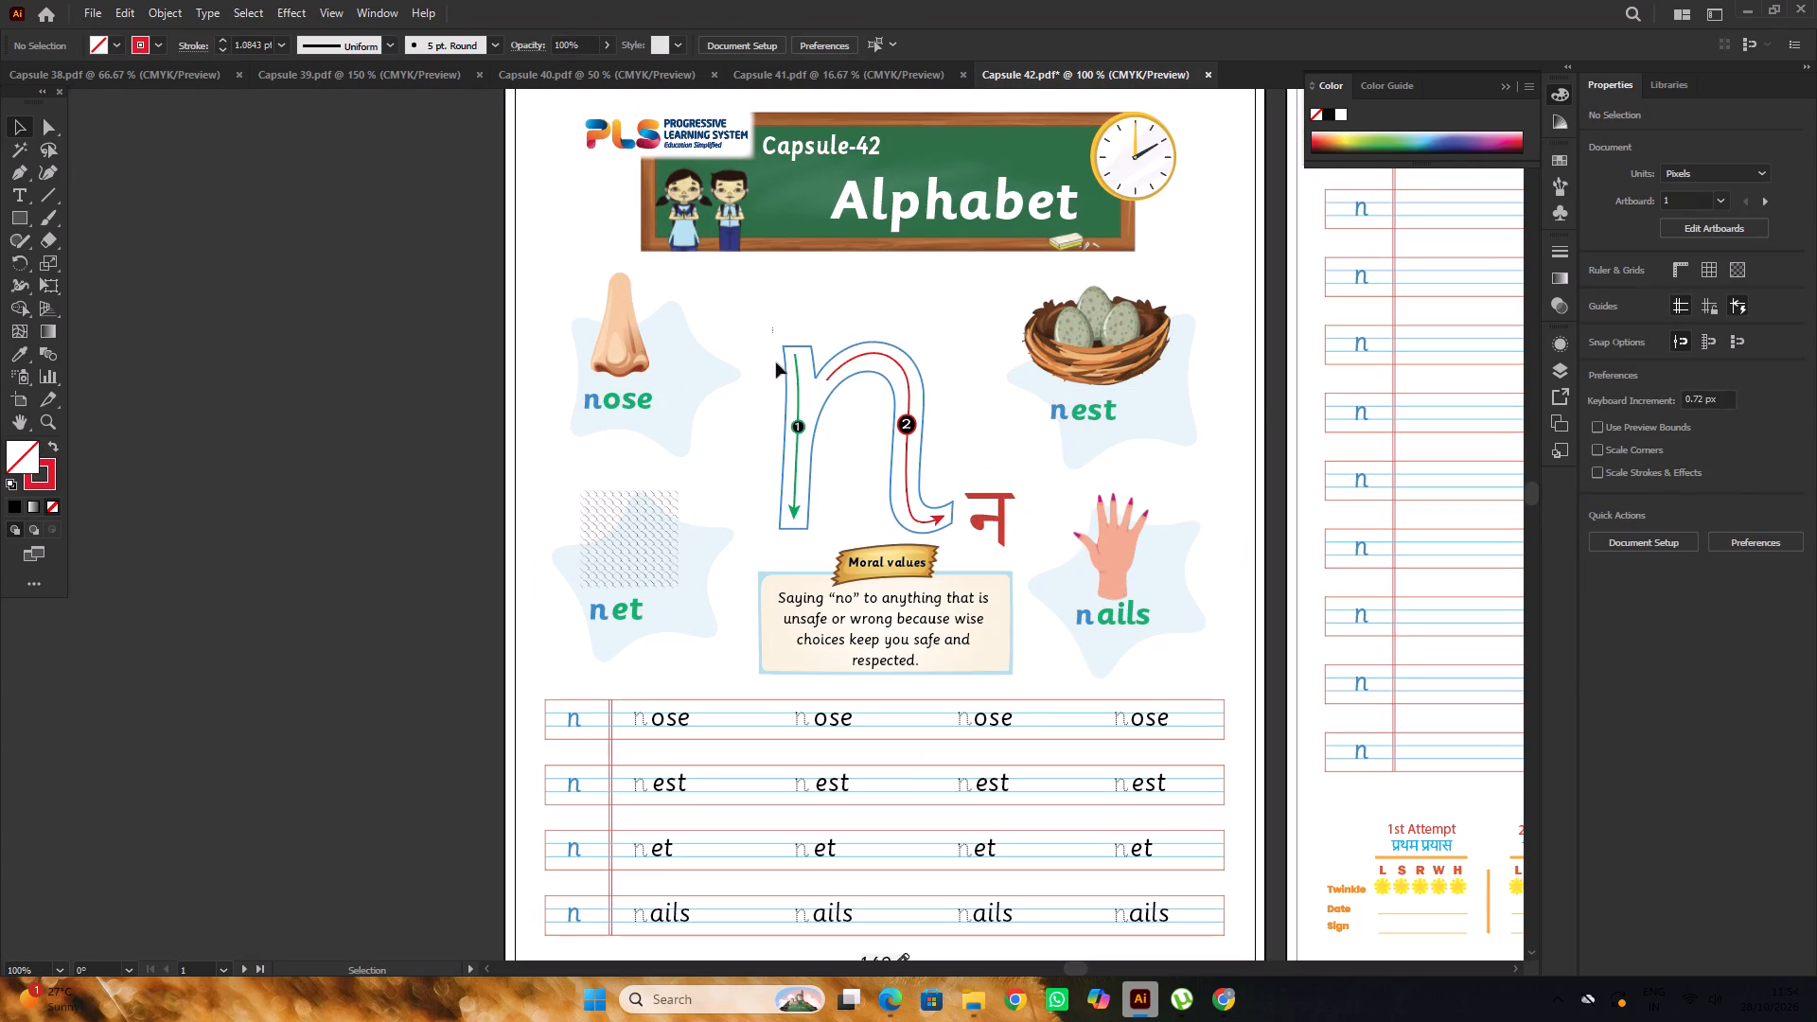
pyautogui.moveTo(776, 362); pyautogui.dragTo(944, 529)
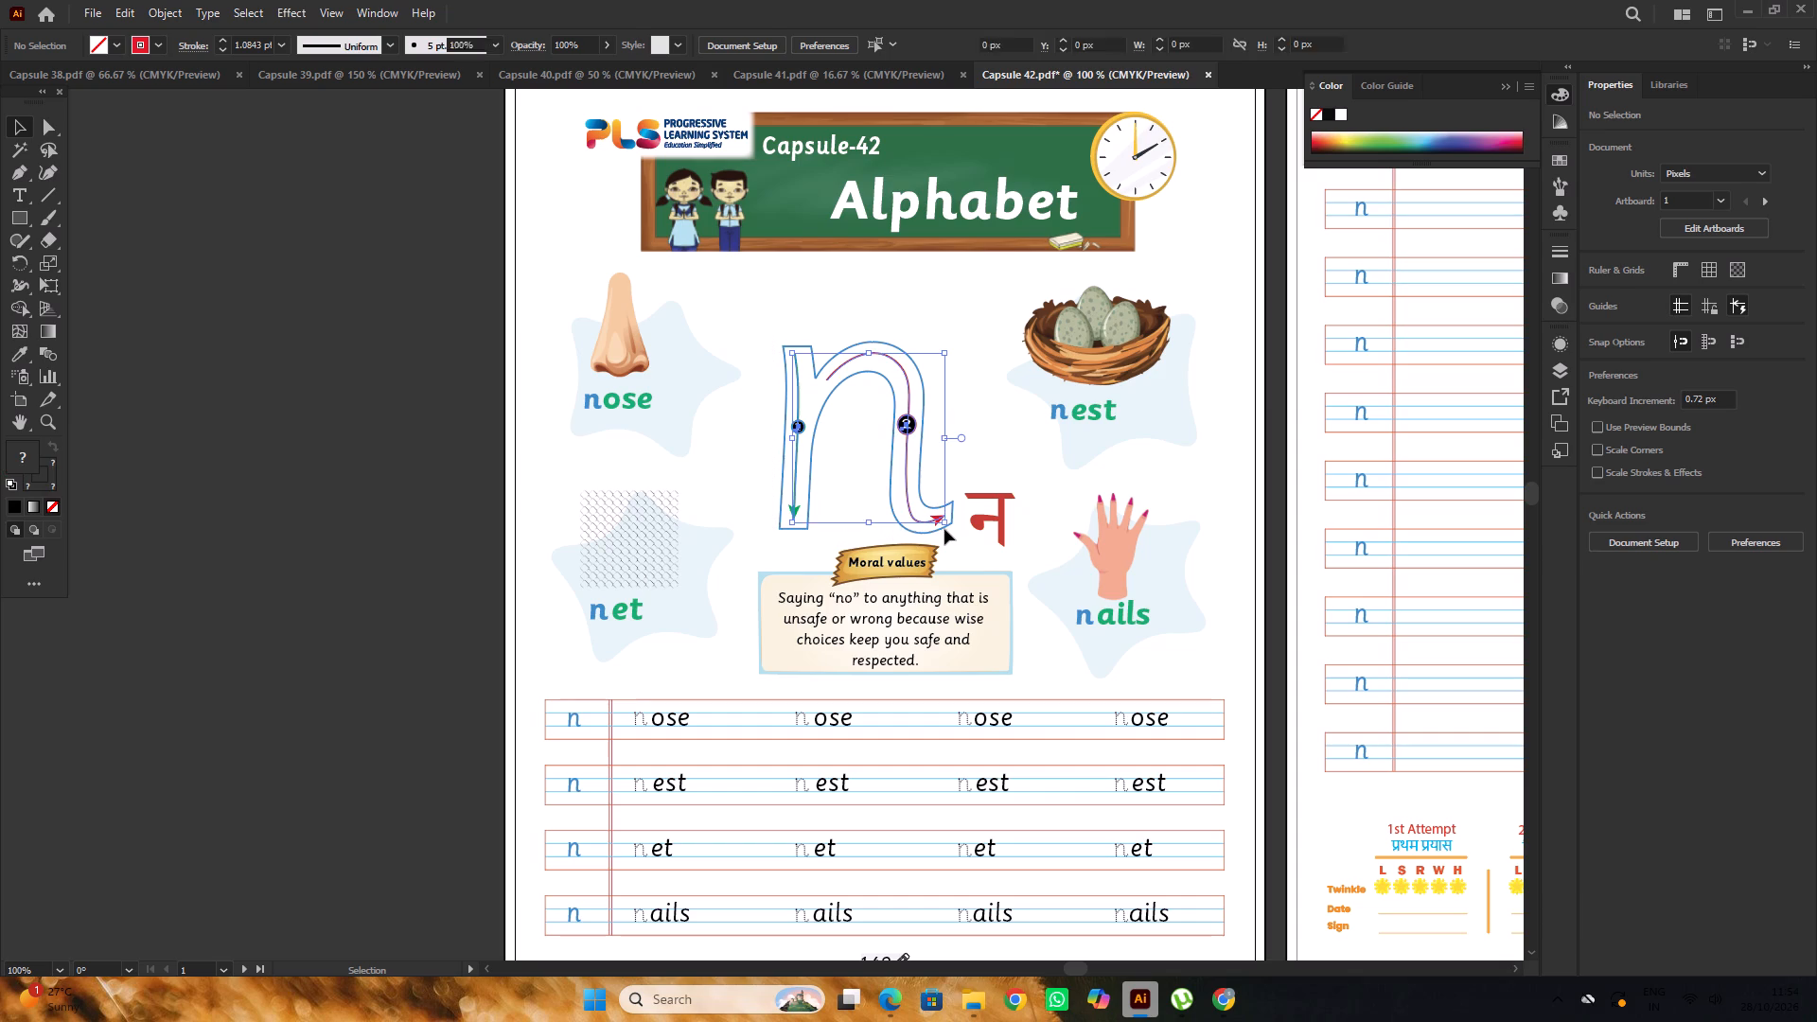
pyautogui.hotkey('ctrl', 'g')
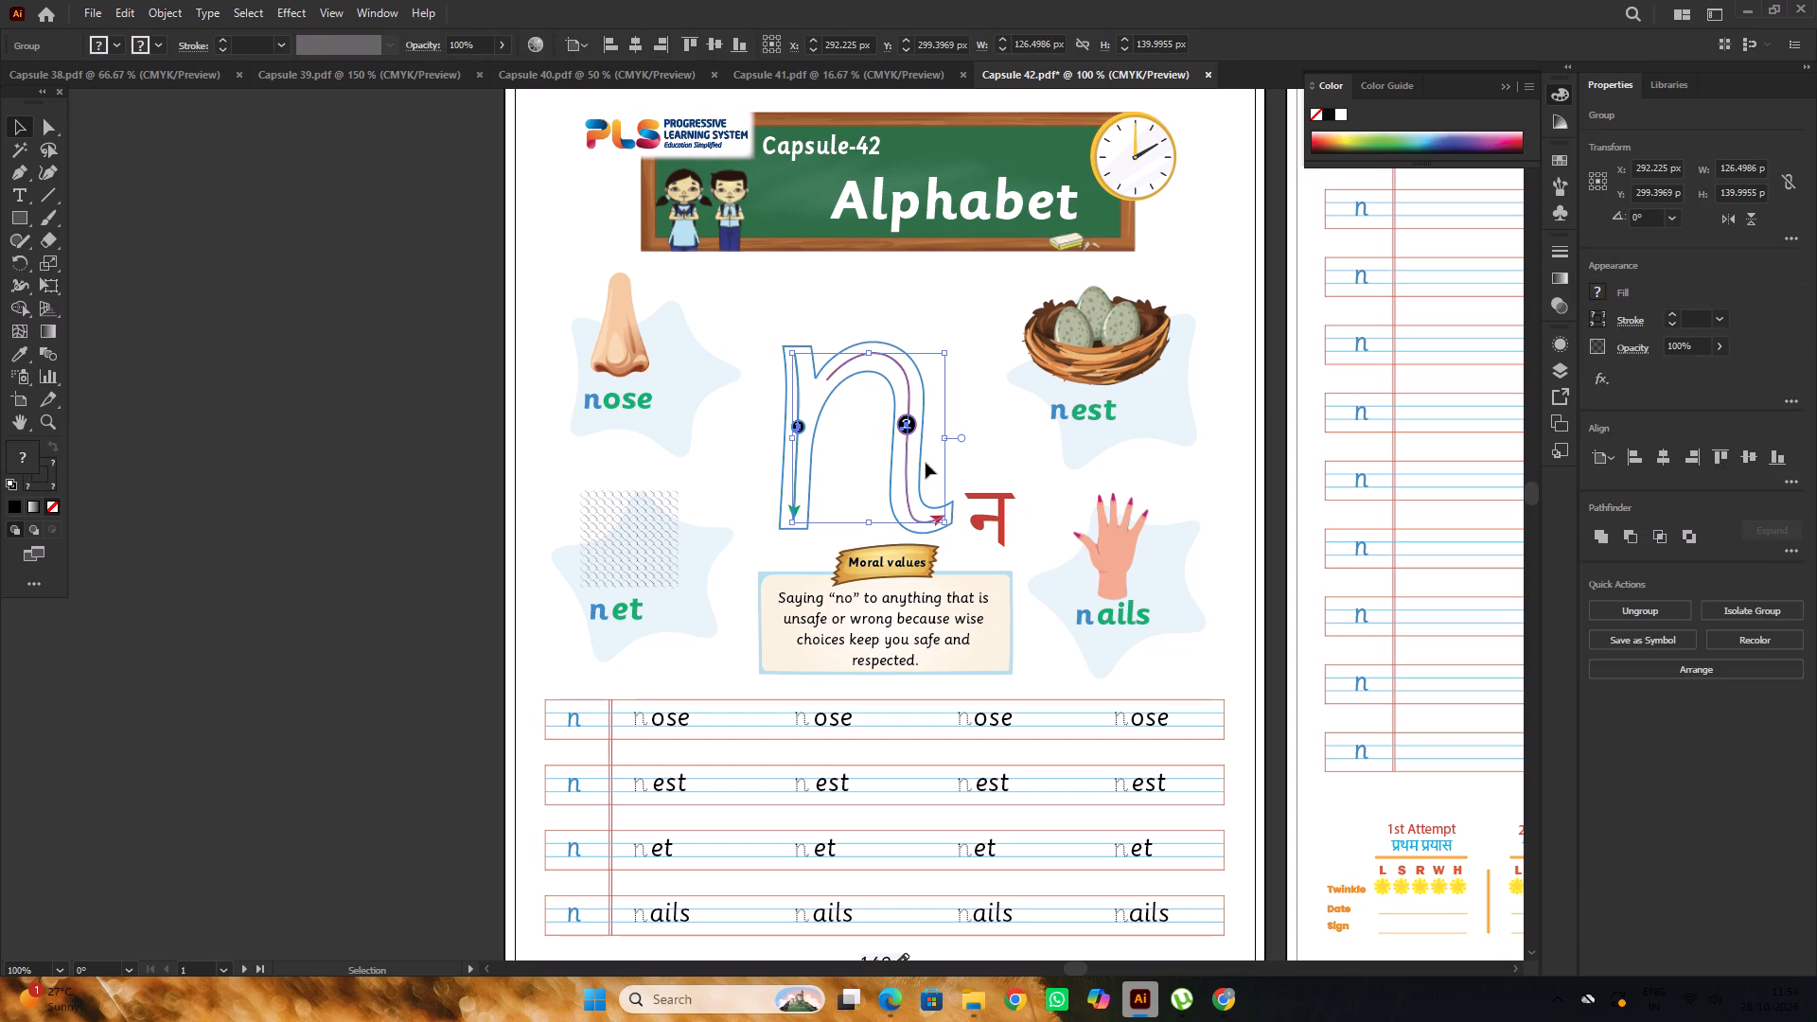
pyautogui.click(372, 335)
# Unlock the large blue n outline on the Alphabet page.
pyautogui.click(813, 349)
pyautogui.rightClick(813, 349)
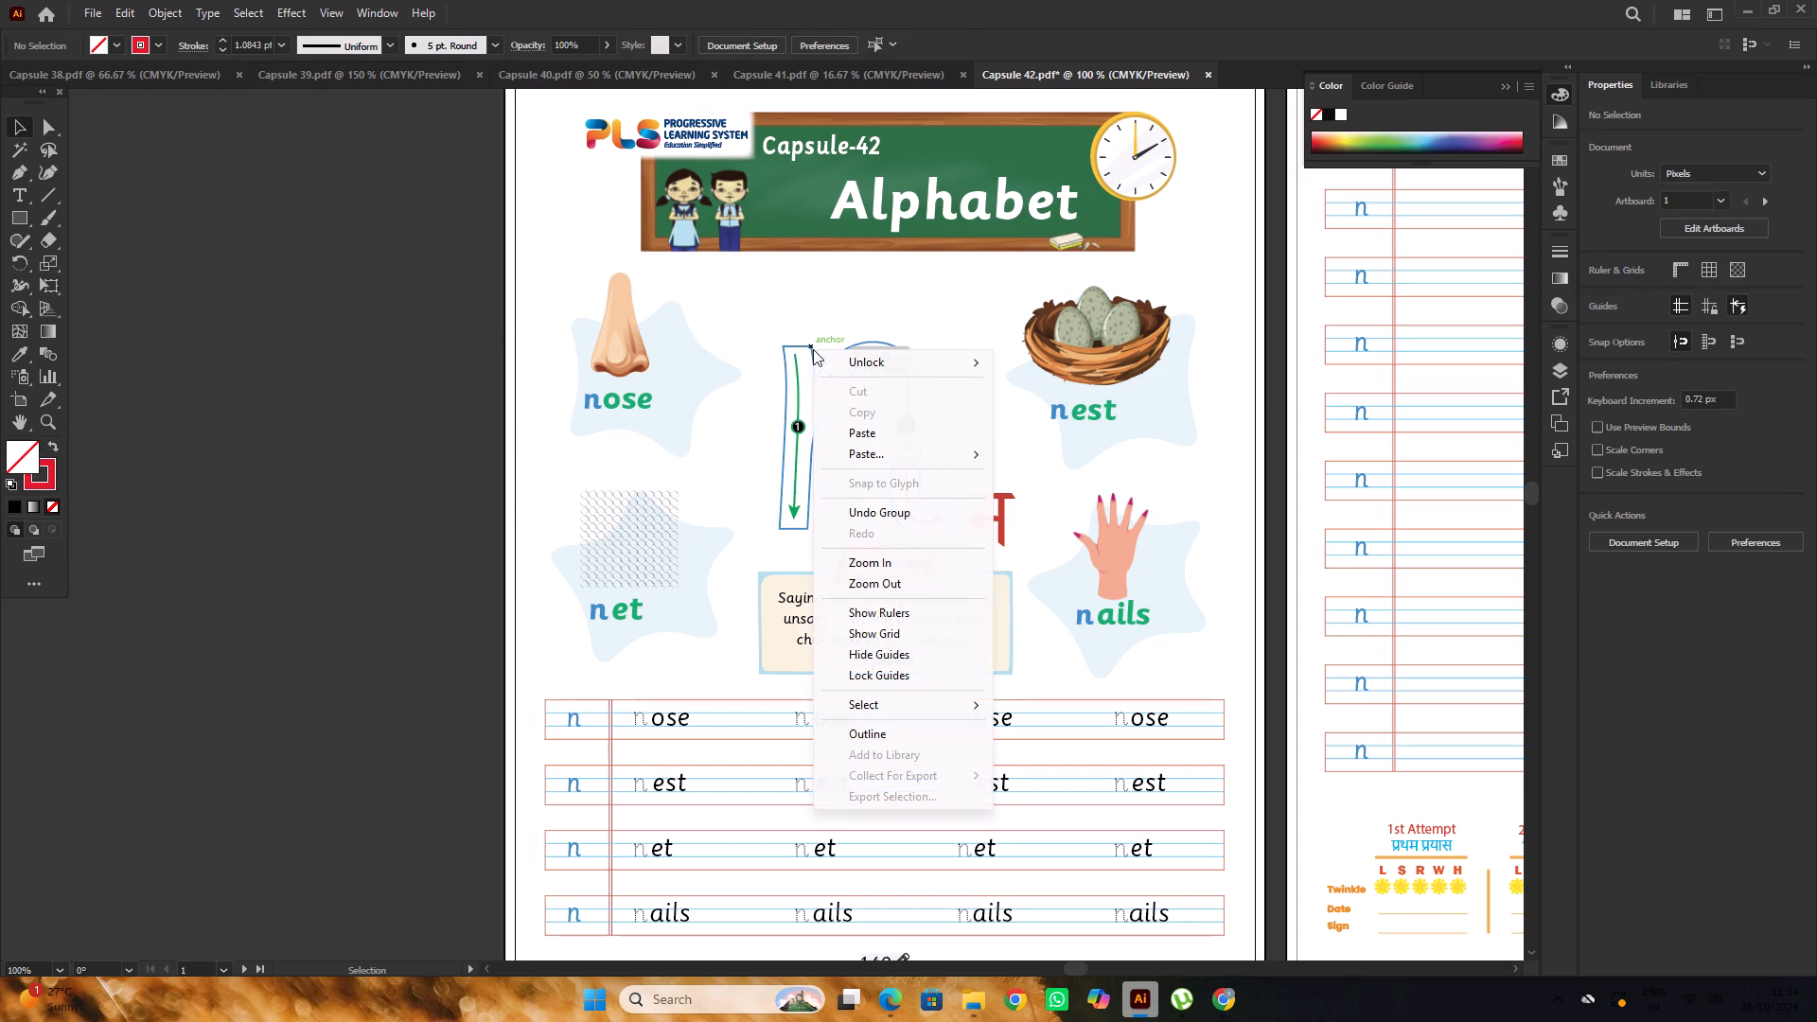
pyautogui.click(1024, 364)
pyautogui.click(344, 322)
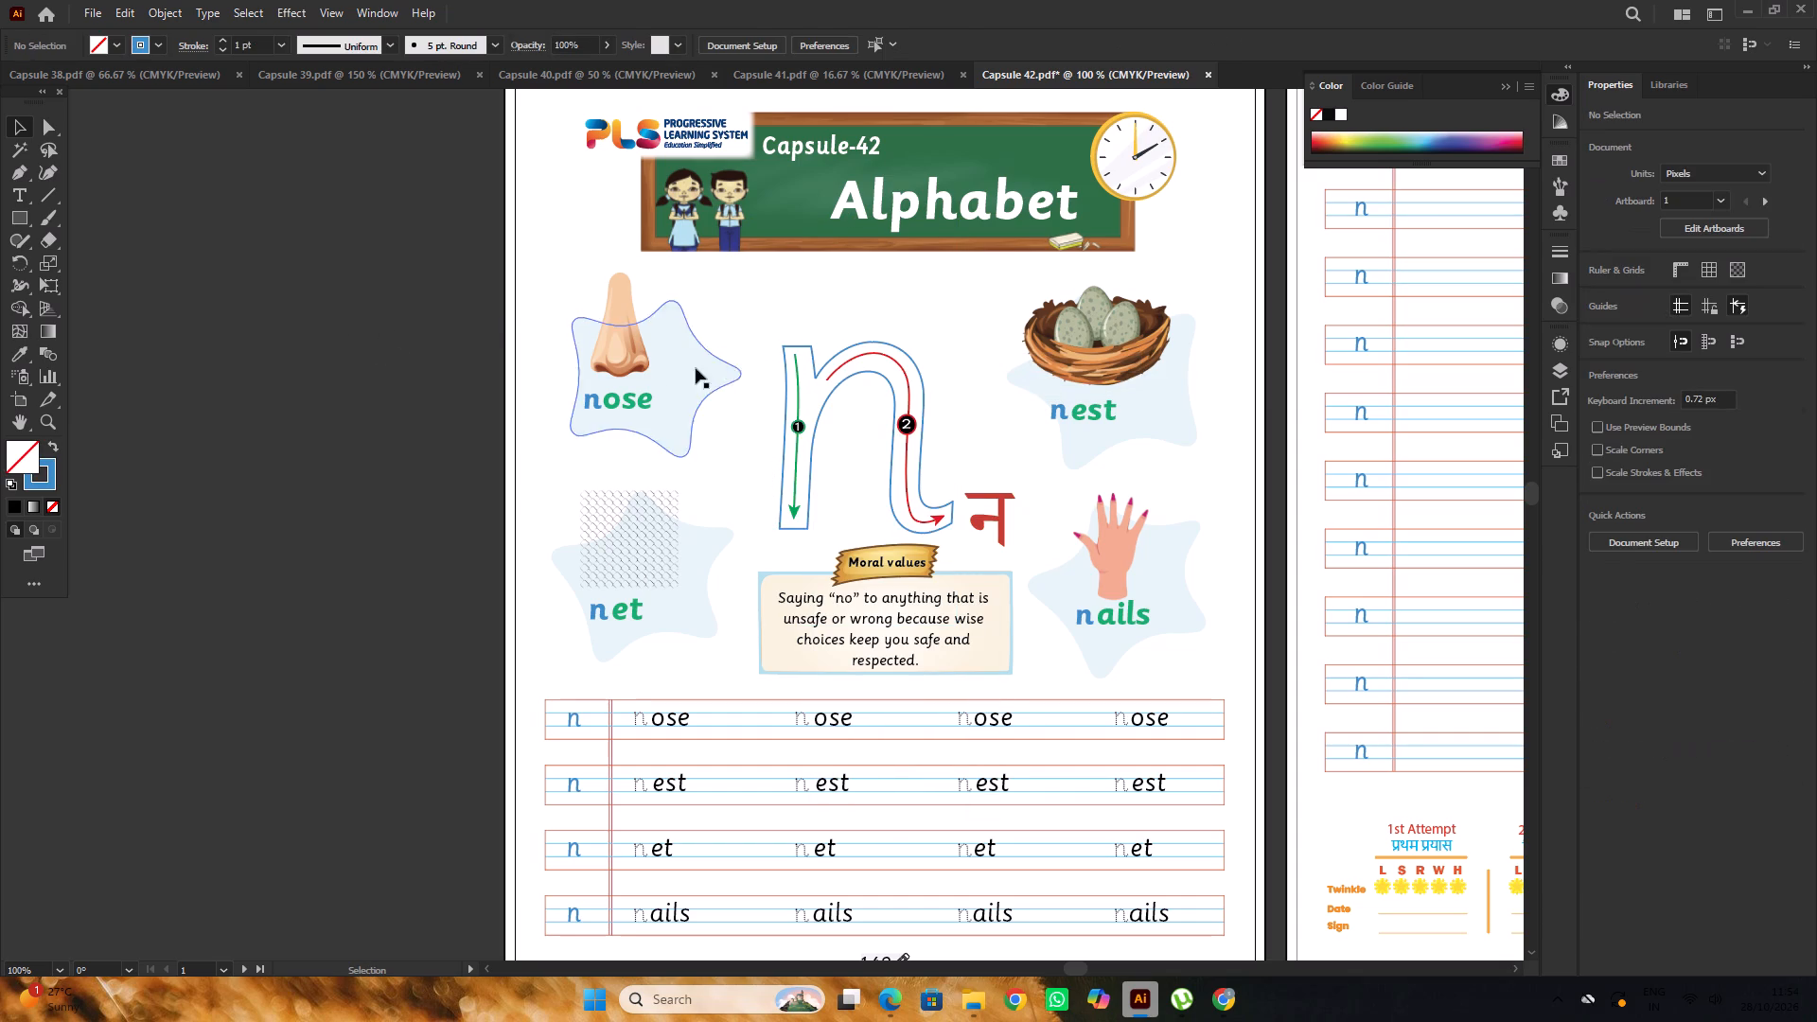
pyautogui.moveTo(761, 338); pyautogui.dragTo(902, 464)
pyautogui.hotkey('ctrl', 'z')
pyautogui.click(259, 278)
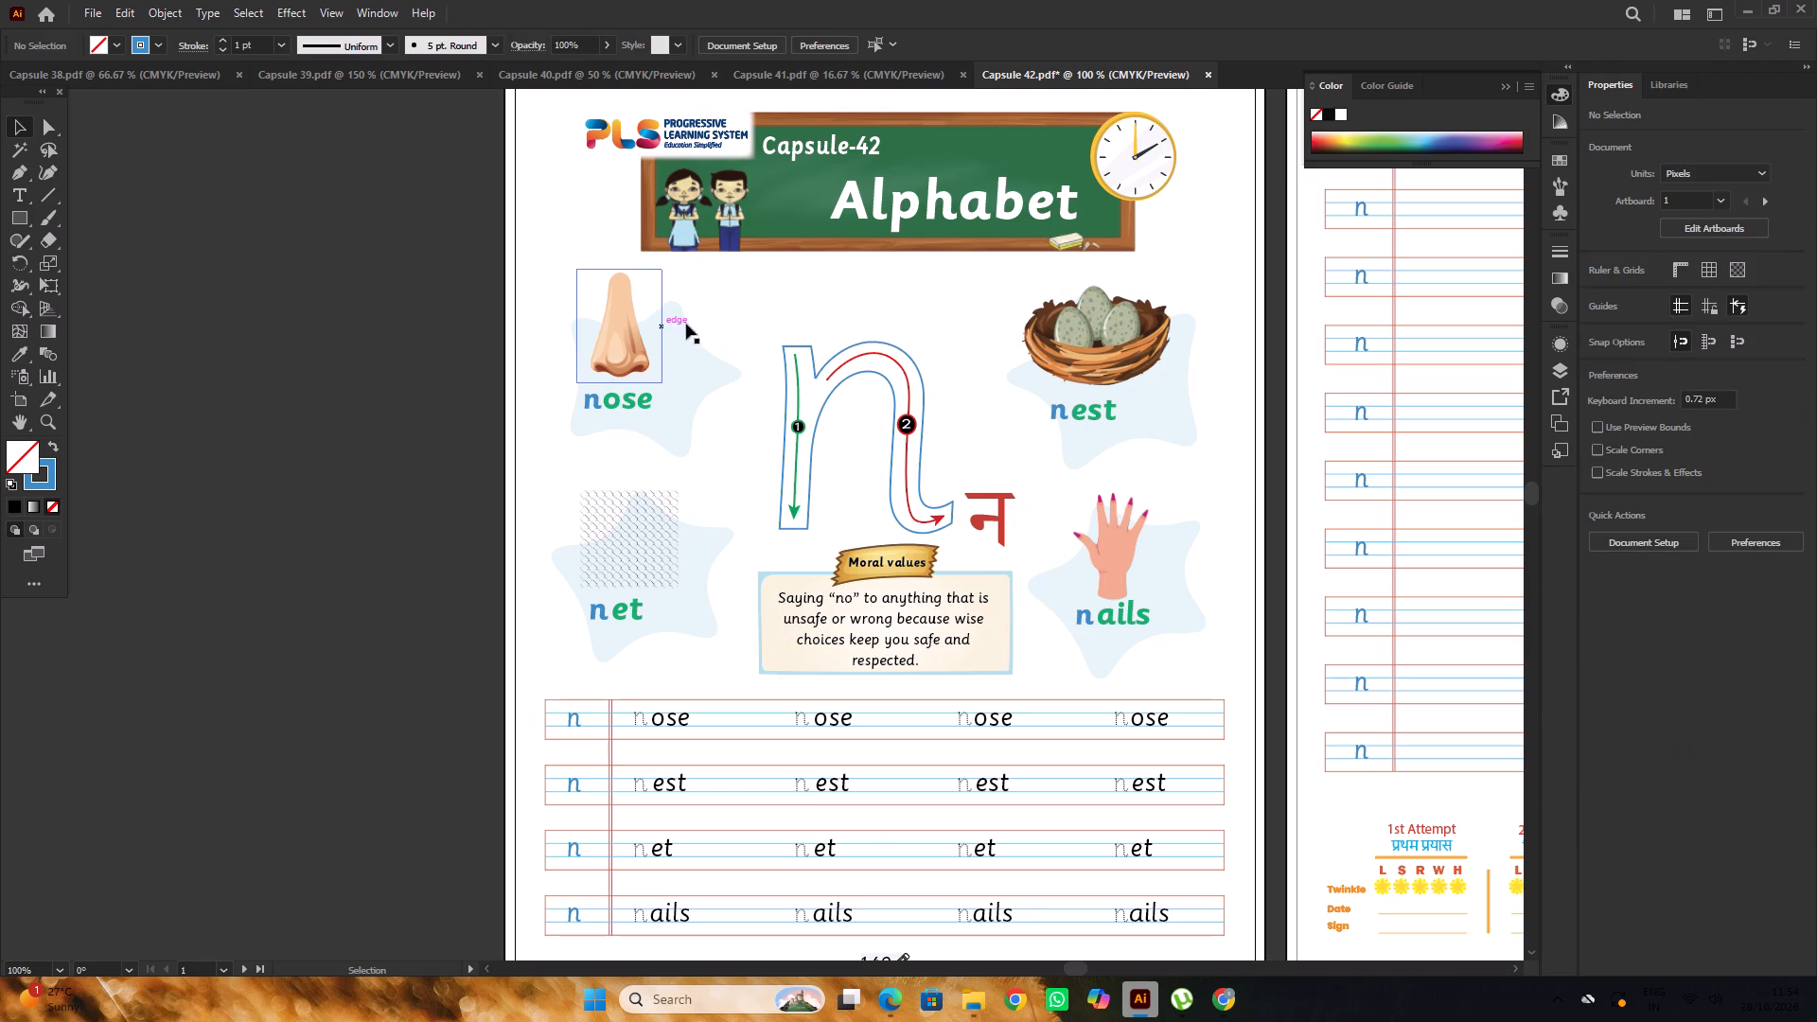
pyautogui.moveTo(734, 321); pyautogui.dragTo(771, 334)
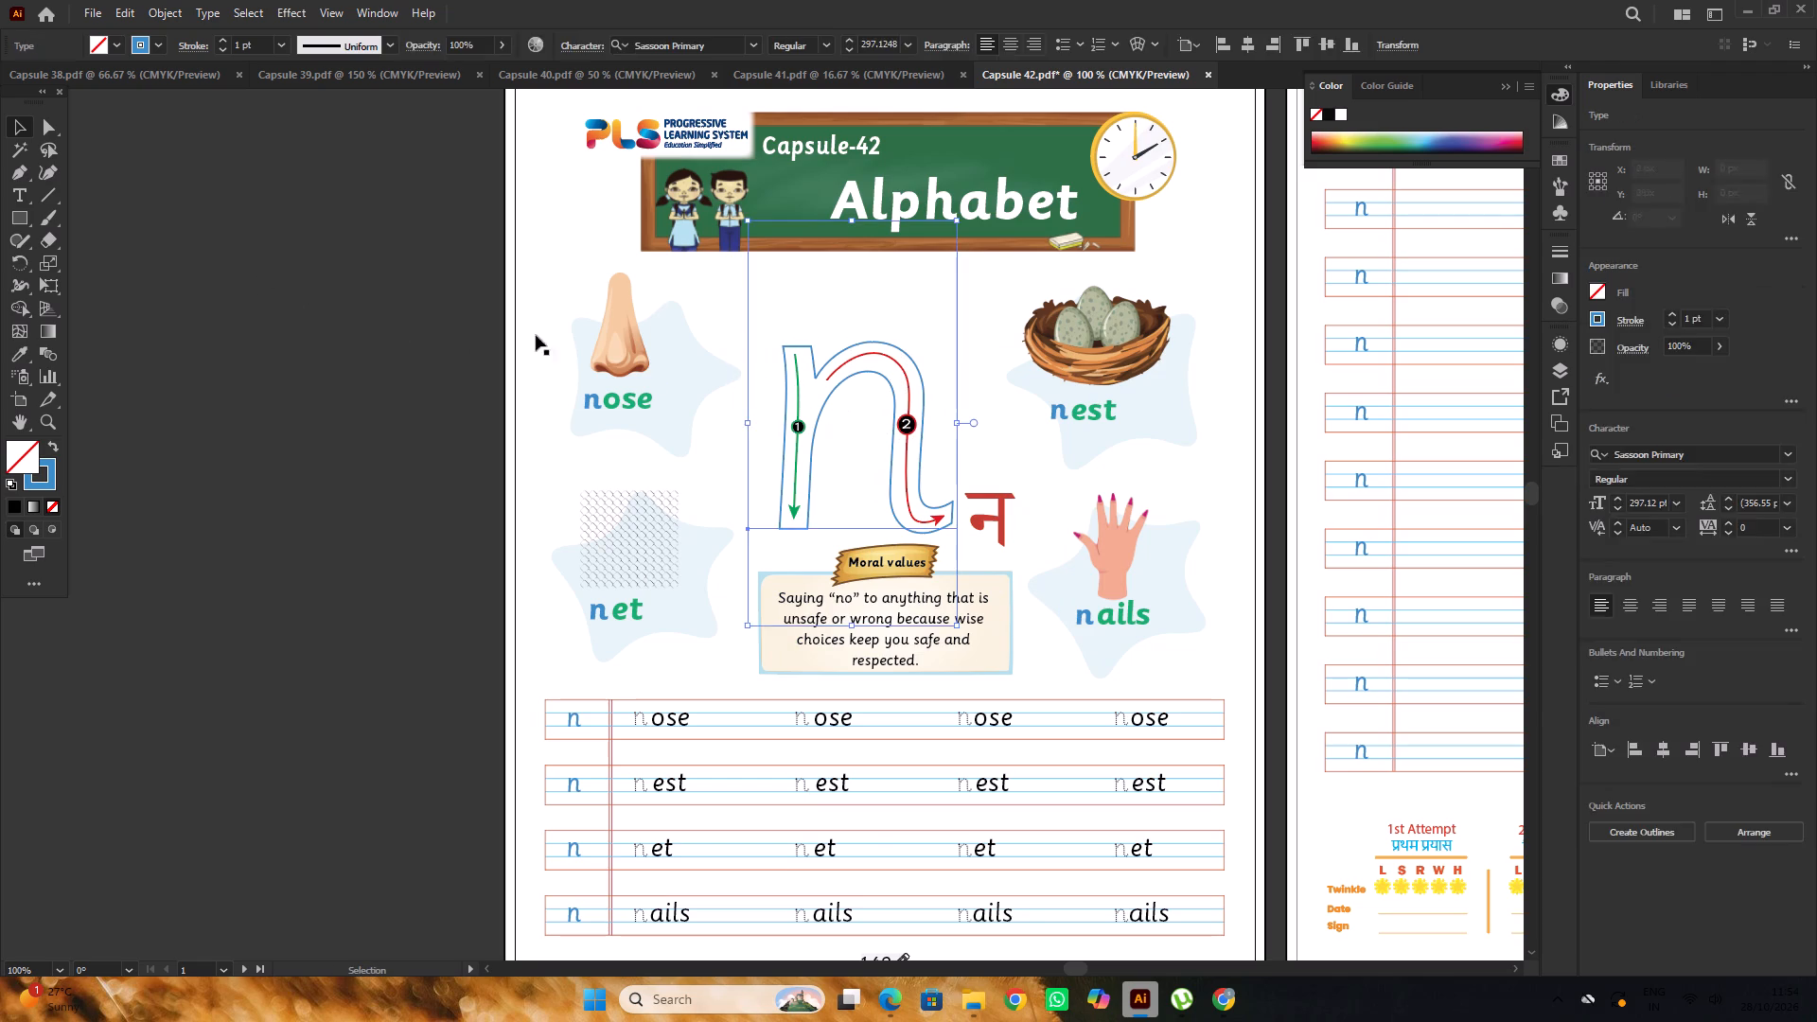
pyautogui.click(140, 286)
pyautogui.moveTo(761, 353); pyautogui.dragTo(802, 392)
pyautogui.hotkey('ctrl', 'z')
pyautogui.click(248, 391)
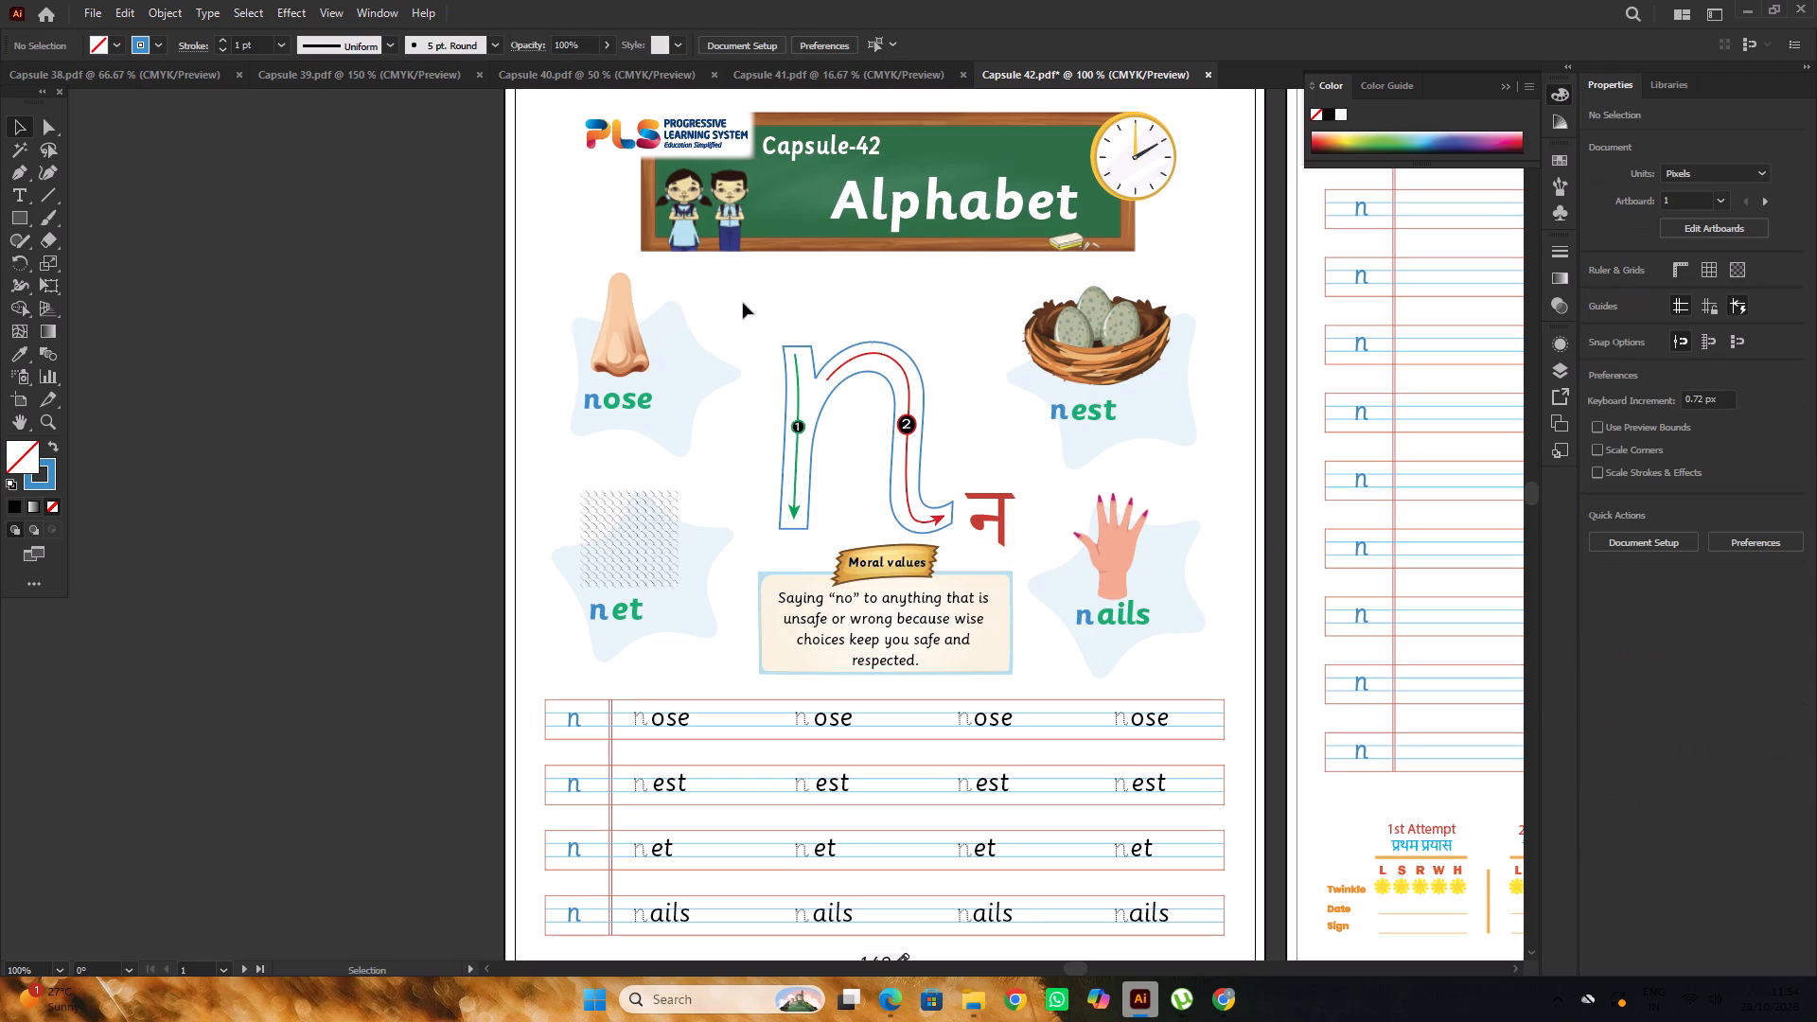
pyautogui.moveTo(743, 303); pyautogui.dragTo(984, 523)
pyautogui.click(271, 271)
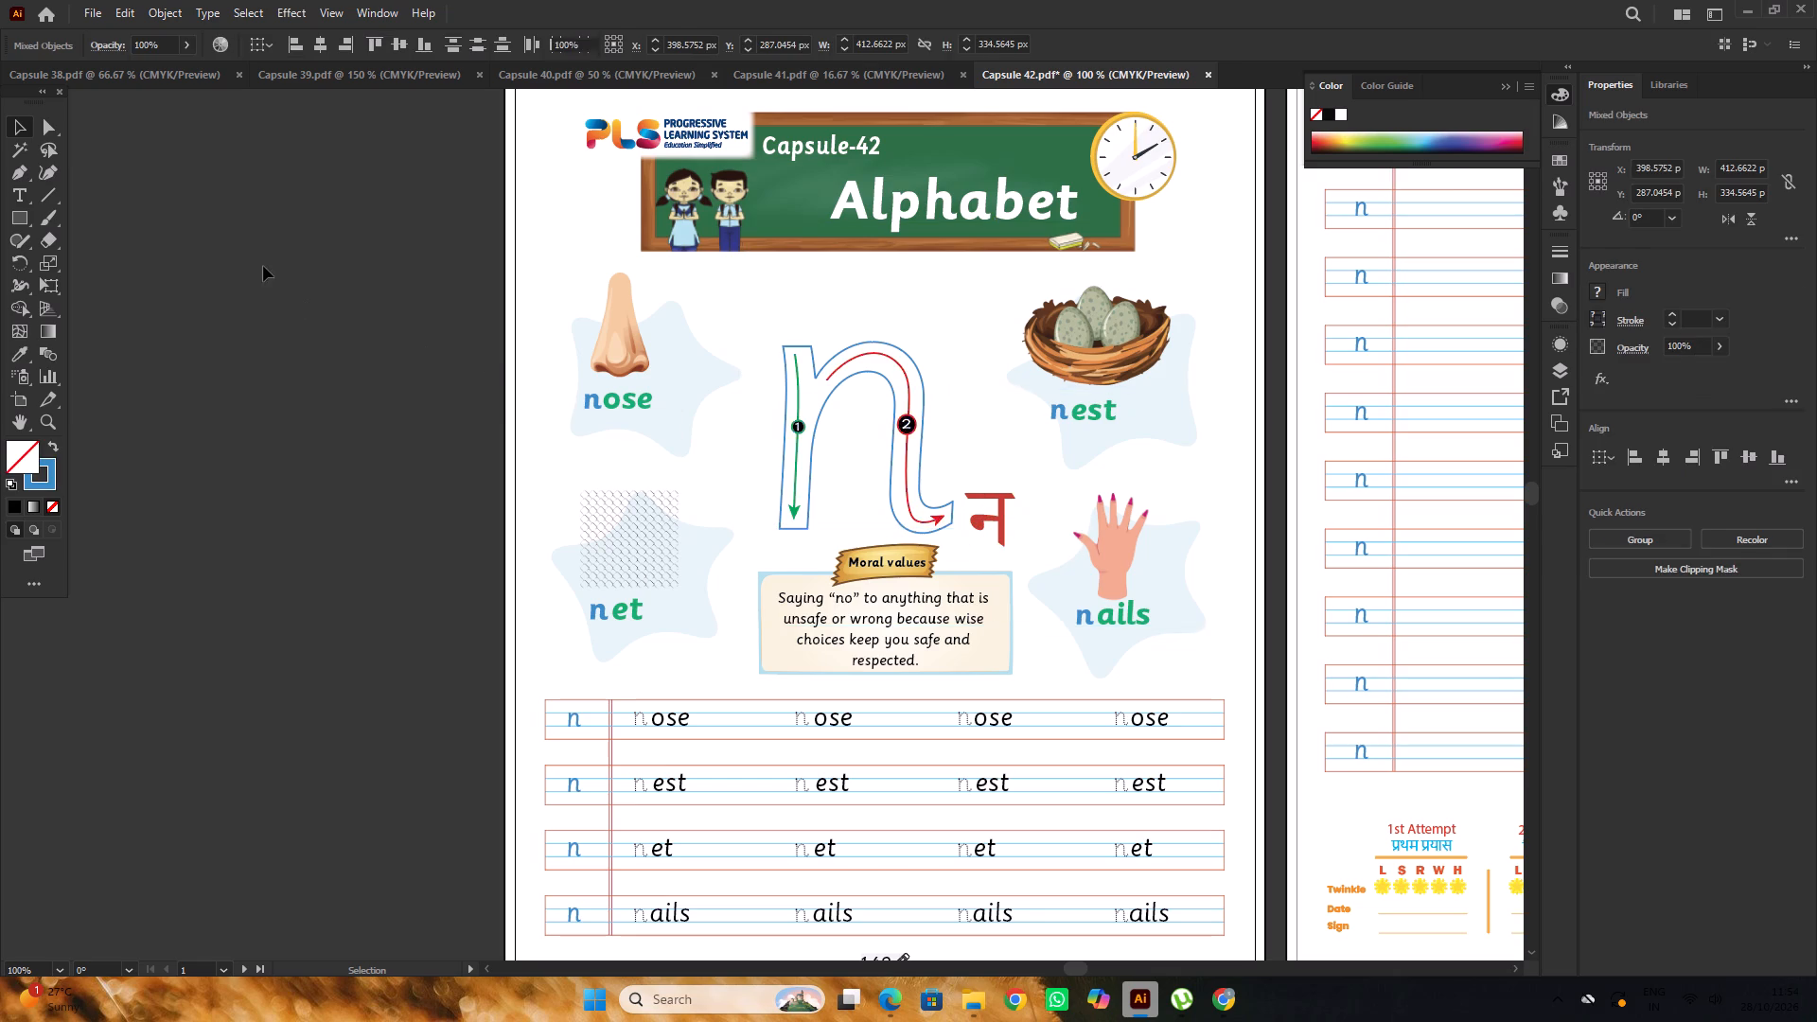
# Move the n outline off the Alphabet page onto the empty canvas beside it.
pyautogui.keyDown('alt'); pyautogui.scroll(-2, 263, 264); pyautogui.keyUp('alt')
pyautogui.moveTo(594, 278); pyautogui.dragTo(595, 291)
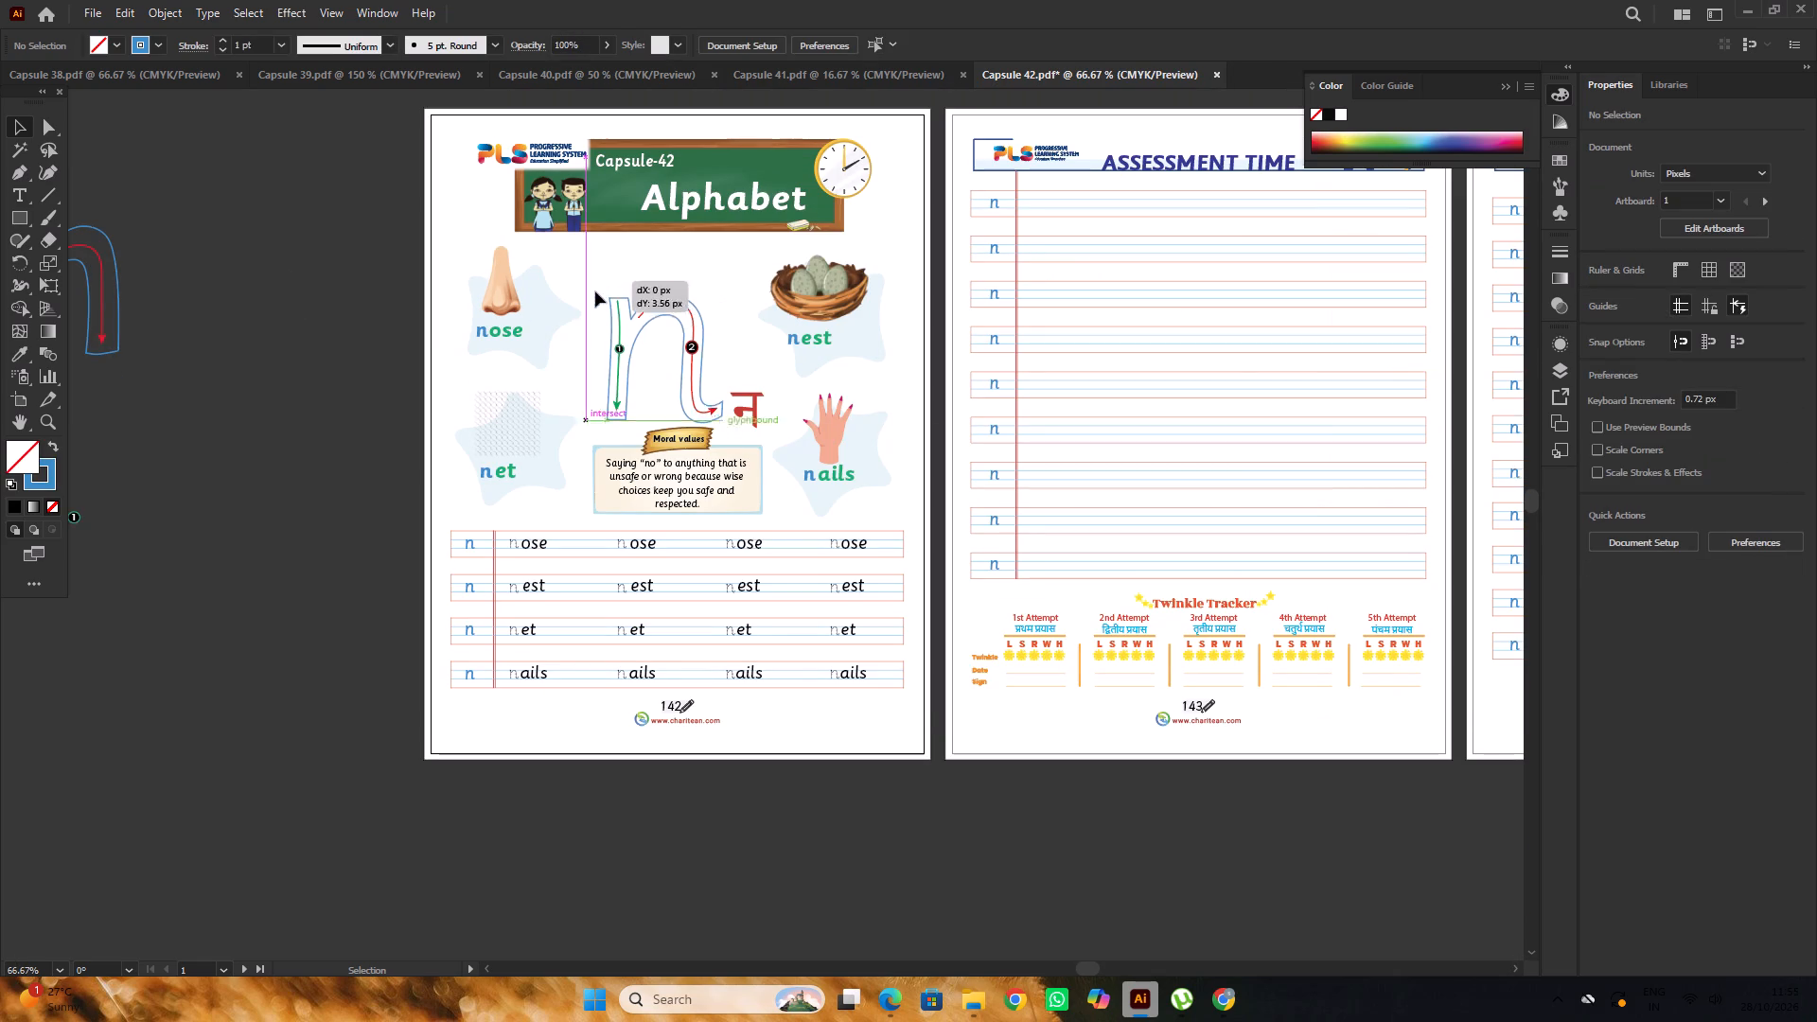
pyautogui.moveTo(595, 291); pyautogui.dragTo(188, 432)
pyautogui.click(230, 361)
# Move the arrow group onto the n outline on the canvas and nudge it up about 2.6 px so it fits inside.
pyautogui.press('space')
pyautogui.moveTo(175, 333); pyautogui.dragTo(548, 301)
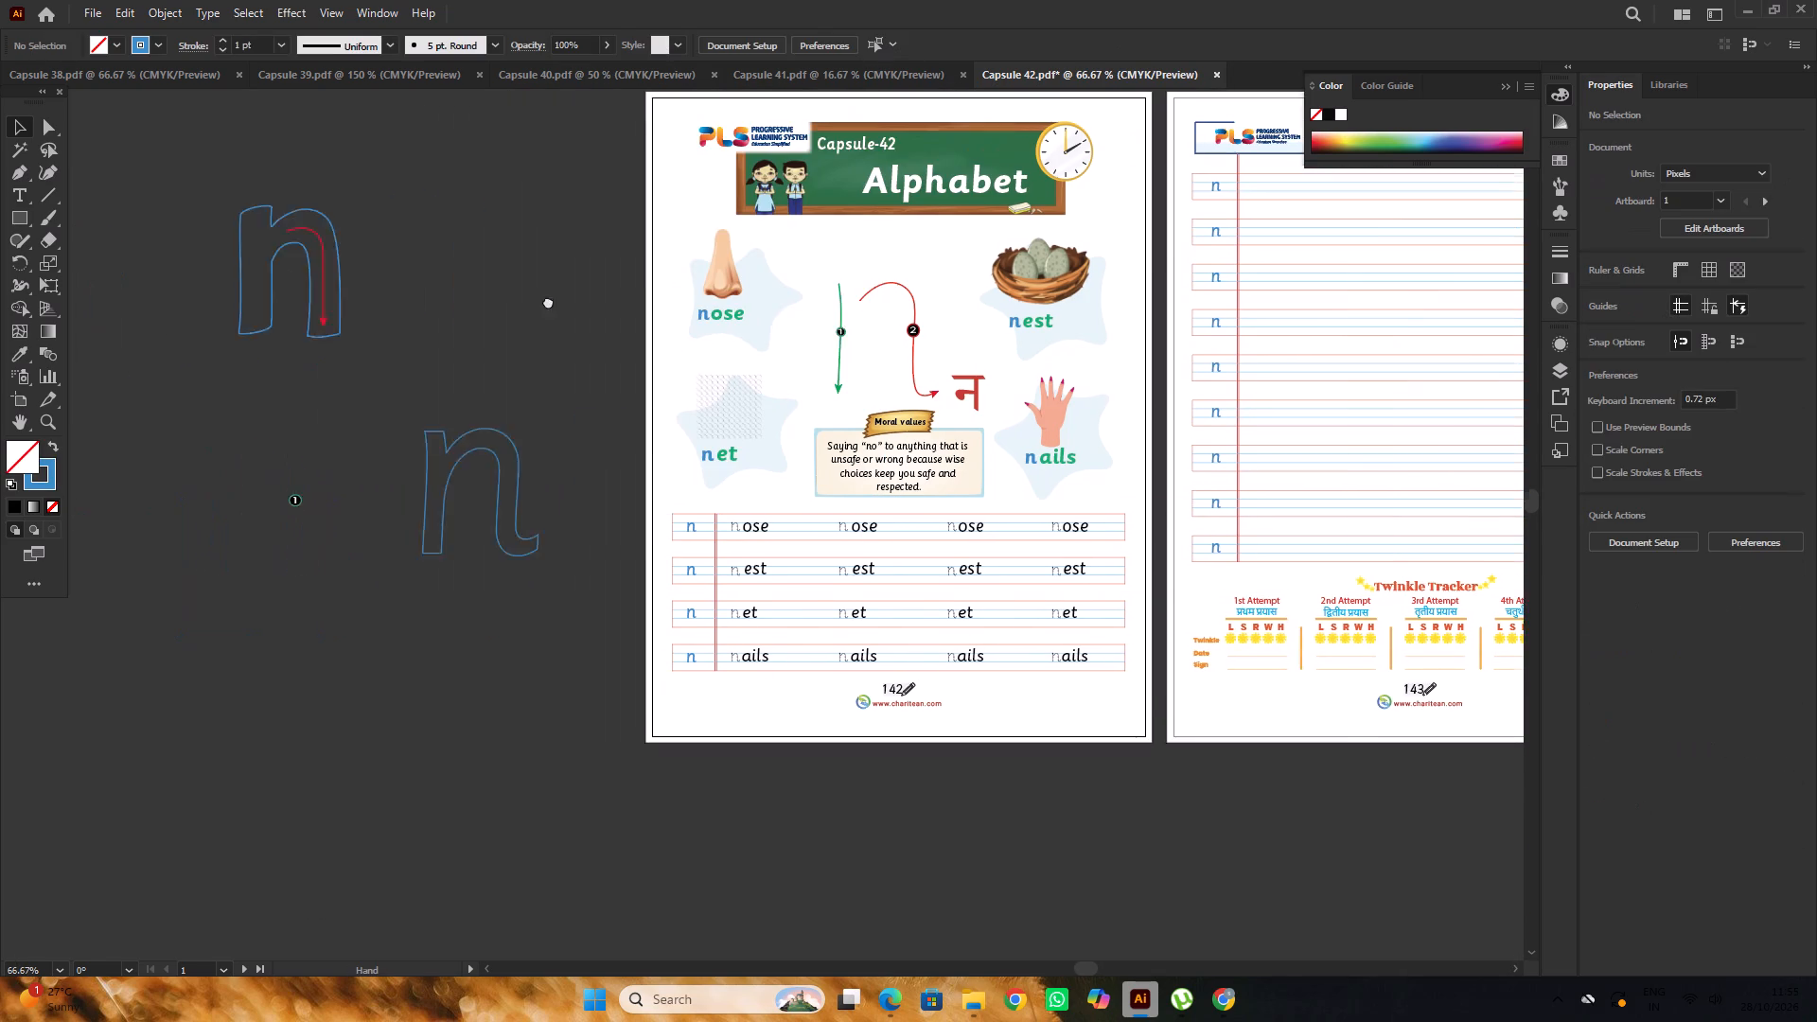
pyautogui.moveTo(548, 301); pyautogui.dragTo(591, 293)
pyautogui.moveTo(1021, 268); pyautogui.dragTo(1119, 356)
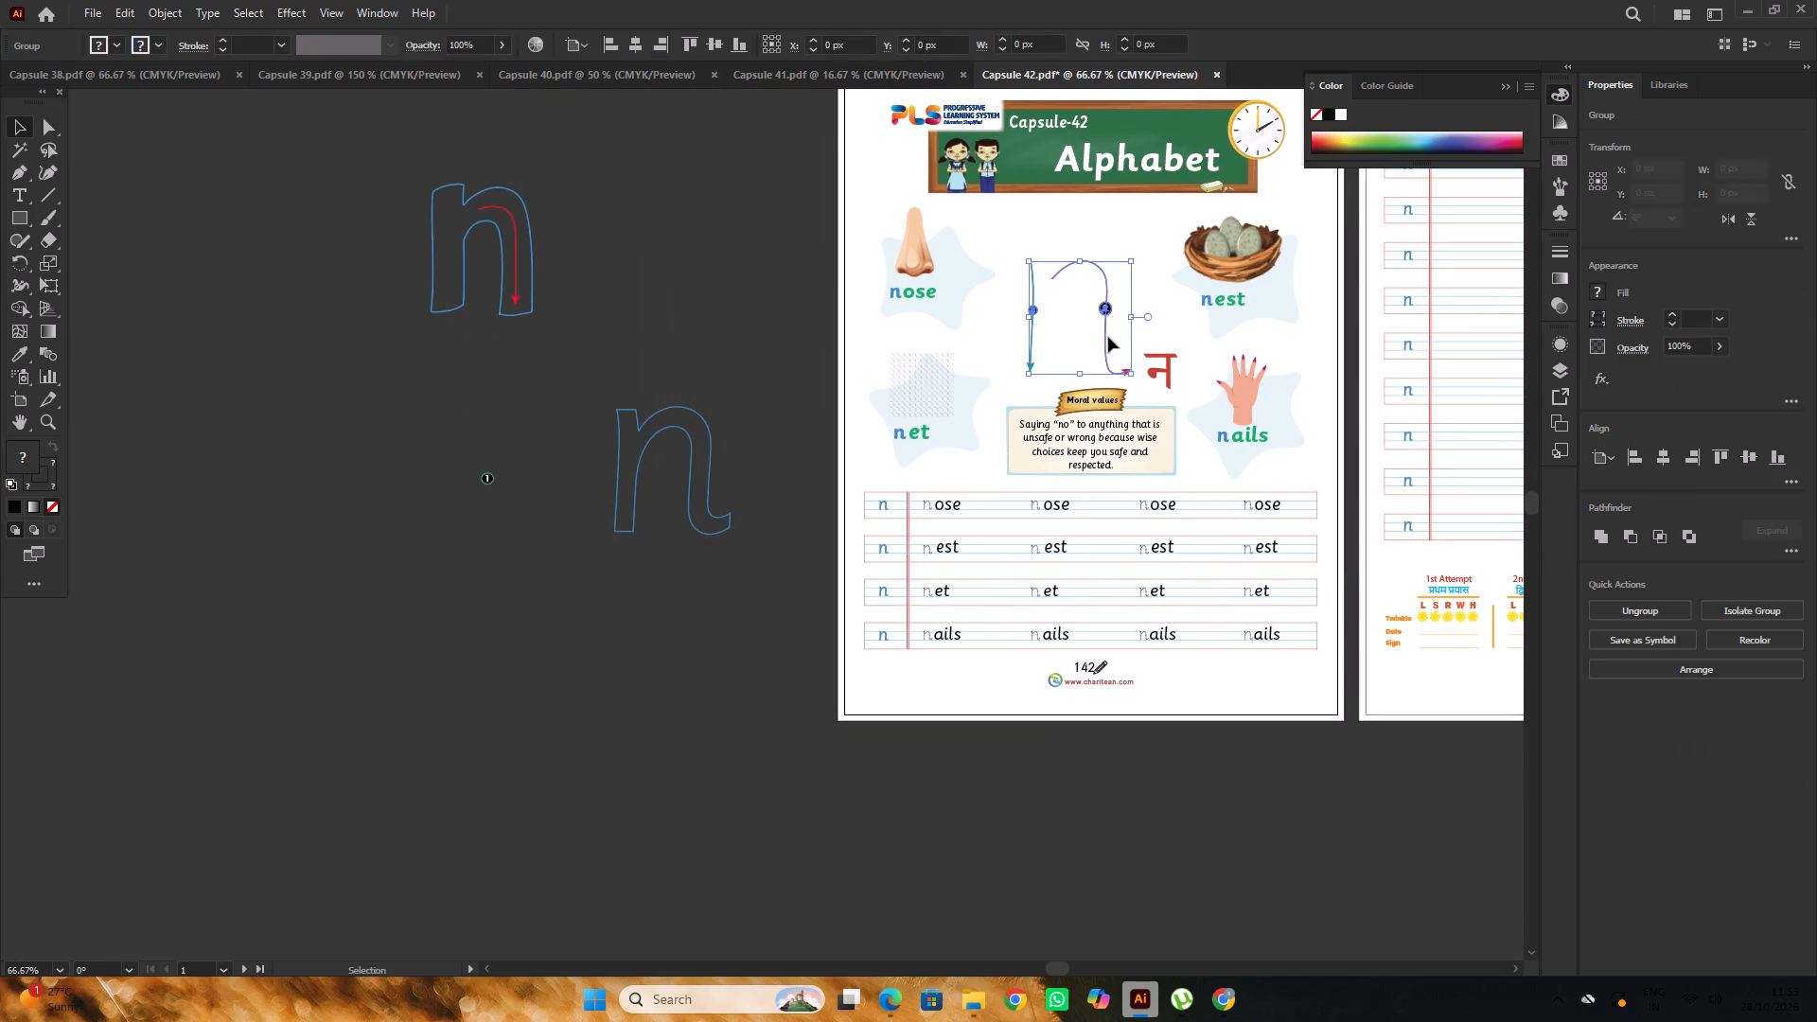
pyautogui.moveTo(1109, 318); pyautogui.dragTo(699, 474)
pyautogui.keyDown('alt'); pyautogui.scroll(2, 697, 474); pyautogui.keyUp('alt')
pyautogui.keyDown('alt'); pyautogui.scroll(2, 732, 598); pyautogui.keyUp('alt')
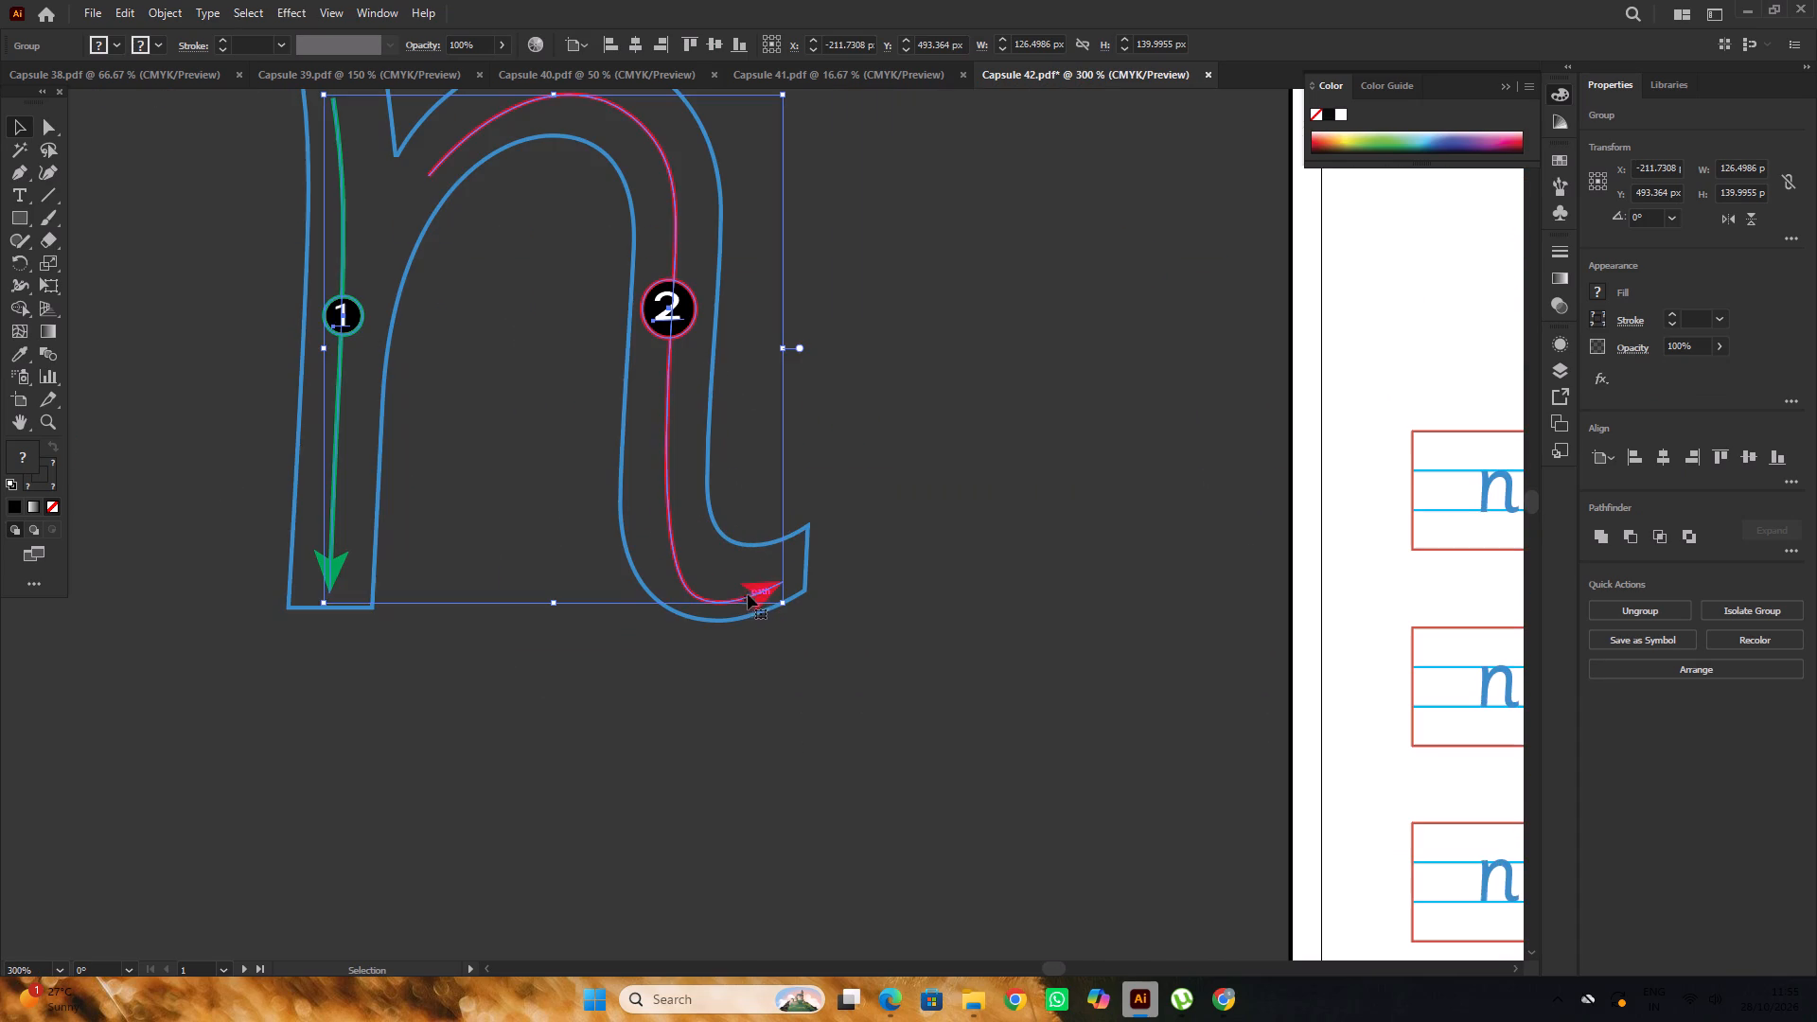
pyautogui.click(758, 592)
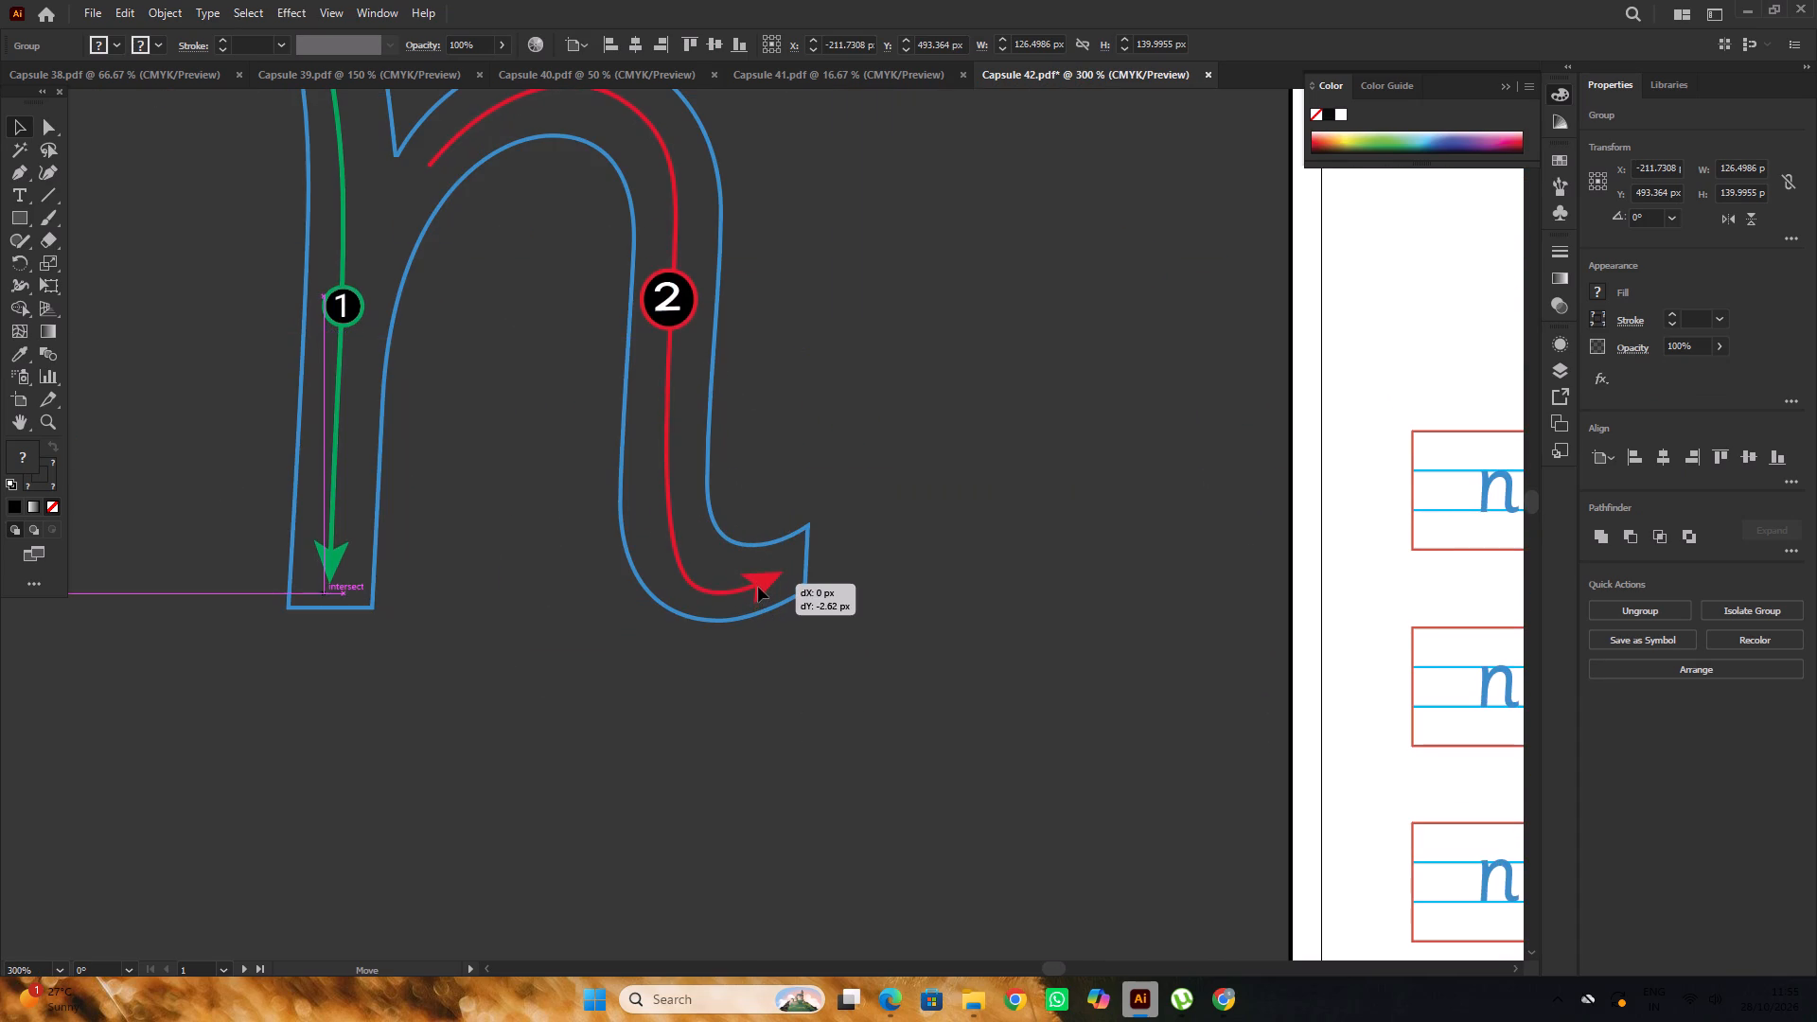
pyautogui.keyDown('alt'); pyautogui.scroll(-1, 758, 587); pyautogui.keyUp('alt')
pyautogui.click(864, 522)
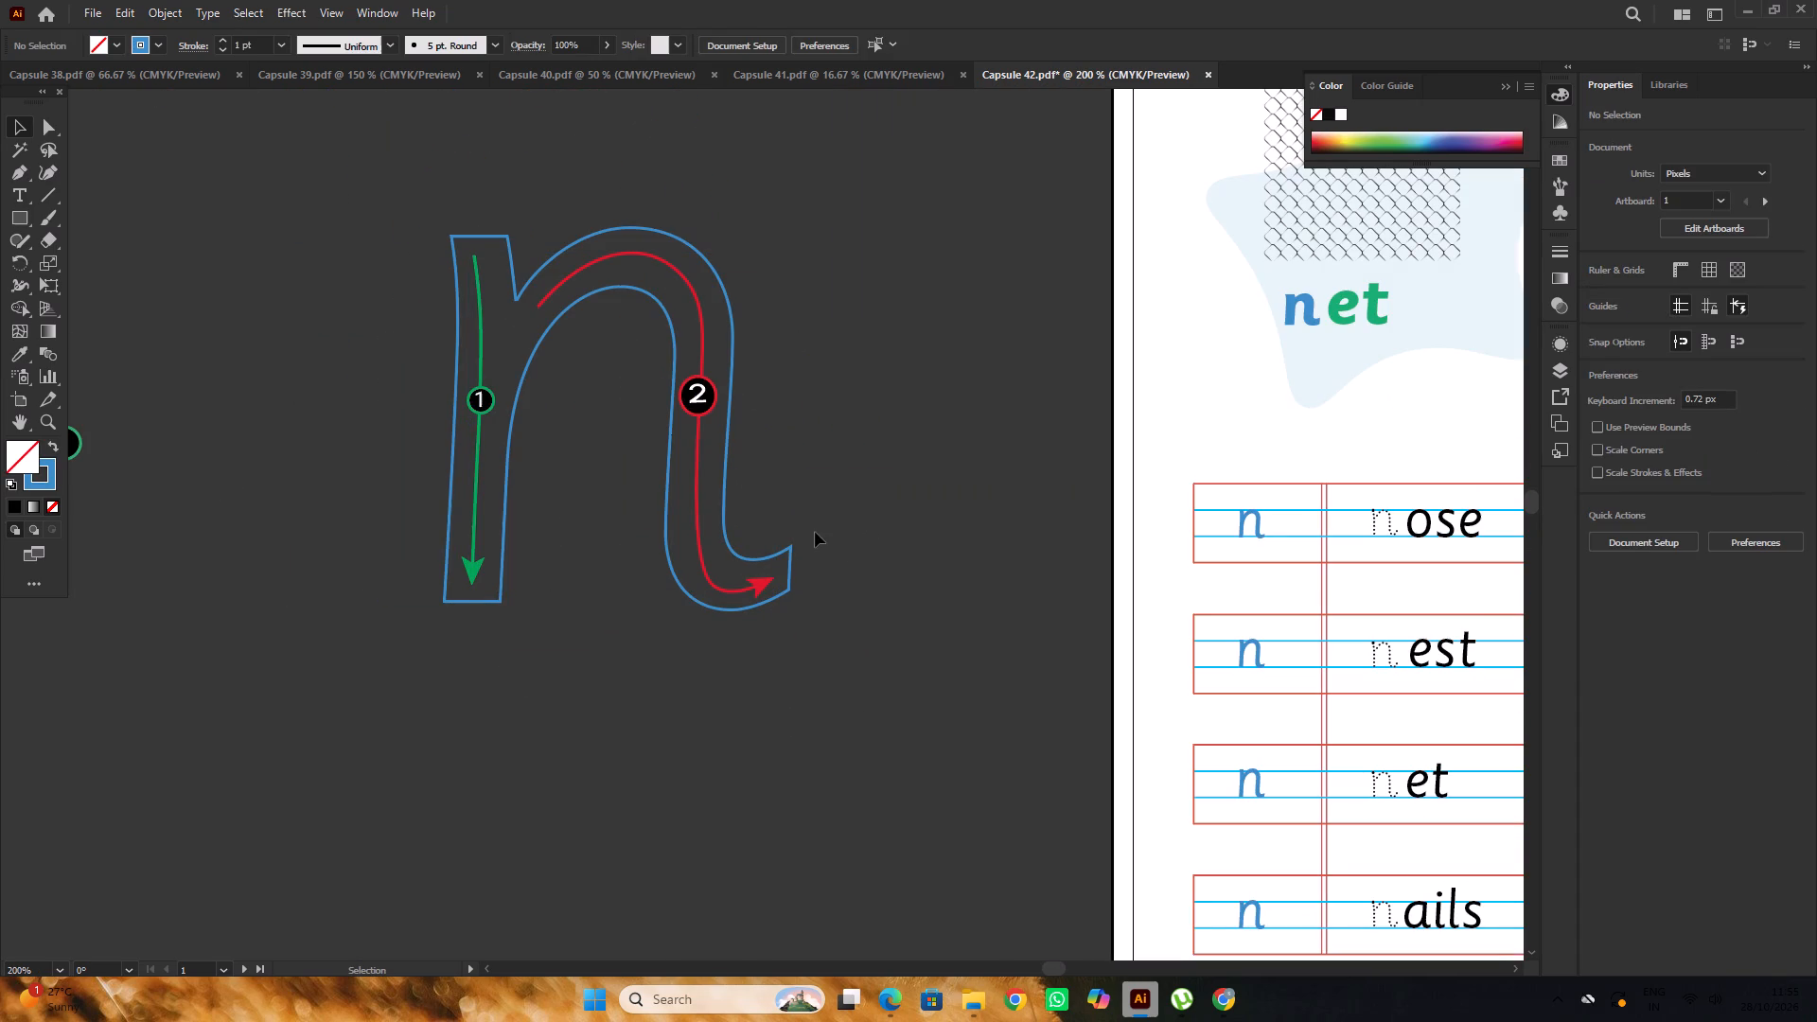
# Group the n outline on the canvas with its numbered arrows.
pyautogui.keyDown('alt'); pyautogui.scroll(-3, 811, 528); pyautogui.keyUp('alt')
pyautogui.moveTo(862, 334); pyautogui.dragTo(671, 602)
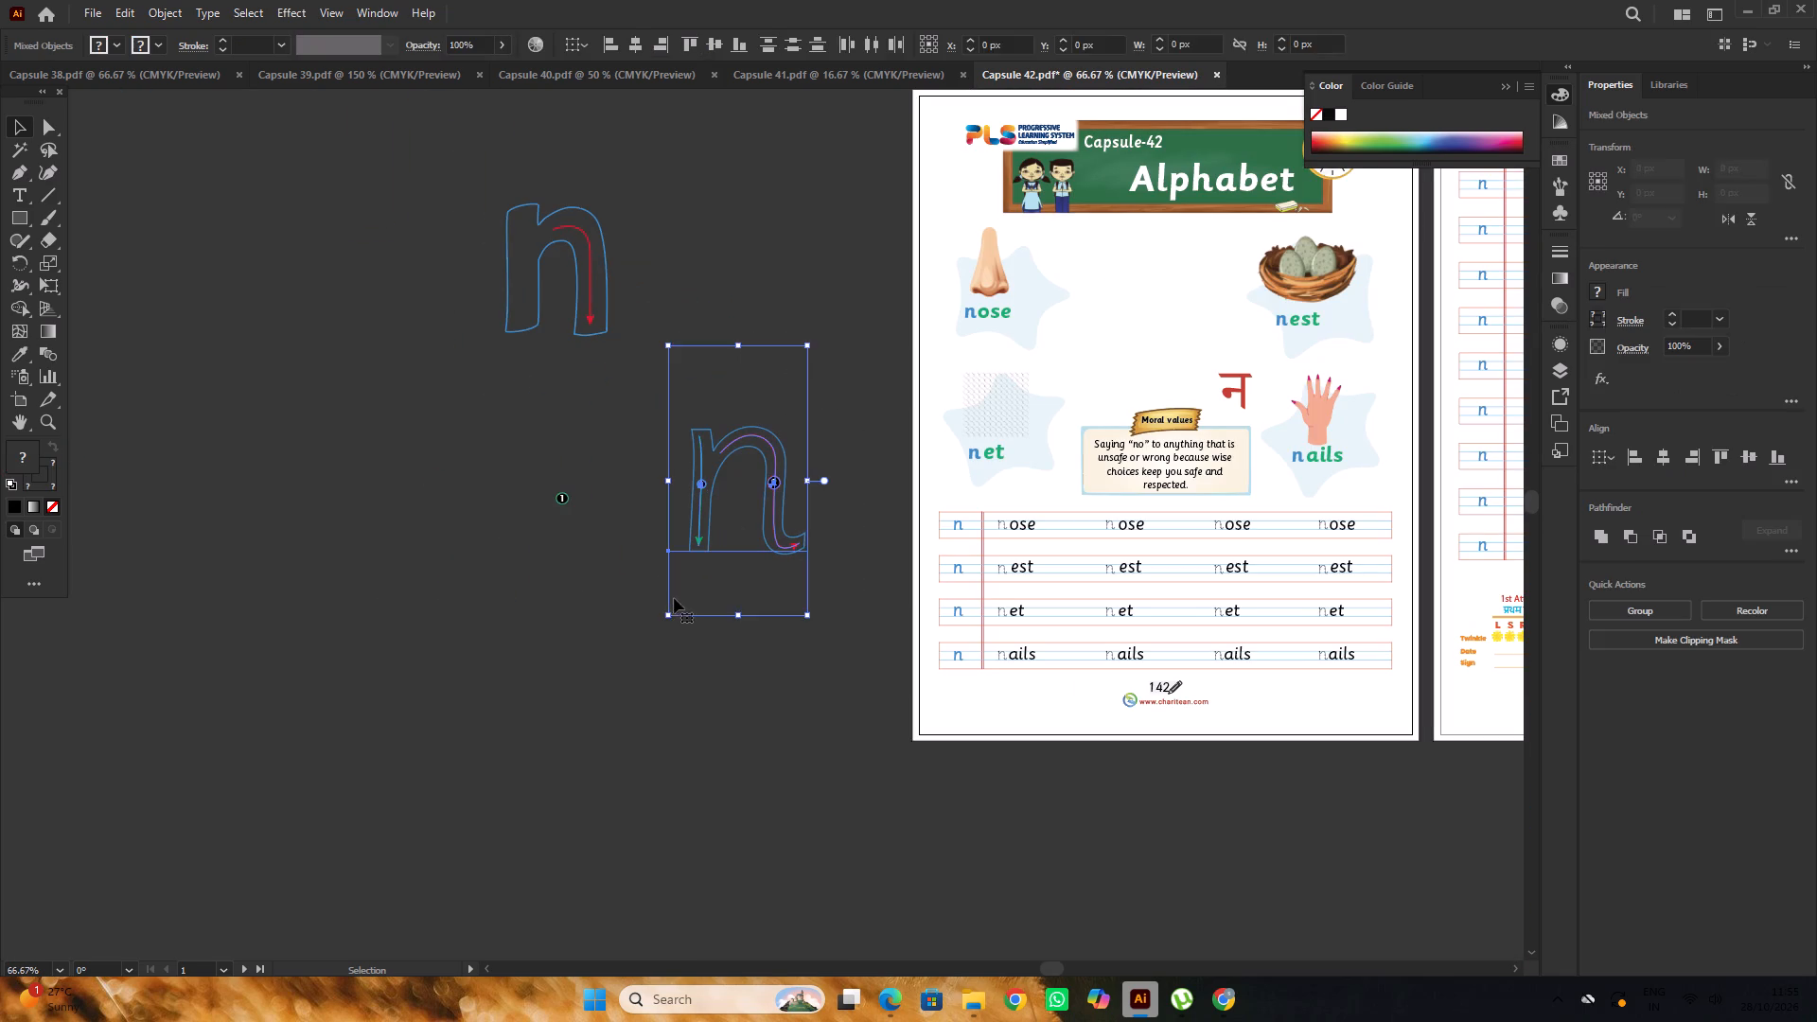
pyautogui.hotkey('ctrl', 'g')
pyautogui.click(749, 644)
# Move the grouped n artwork back onto the Alphabet page, above the Moral values box and beside the Hindi letter न.
pyautogui.press('space')
pyautogui.moveTo(790, 650); pyautogui.dragTo(531, 664)
pyautogui.moveTo(516, 500); pyautogui.dragTo(842, 379)
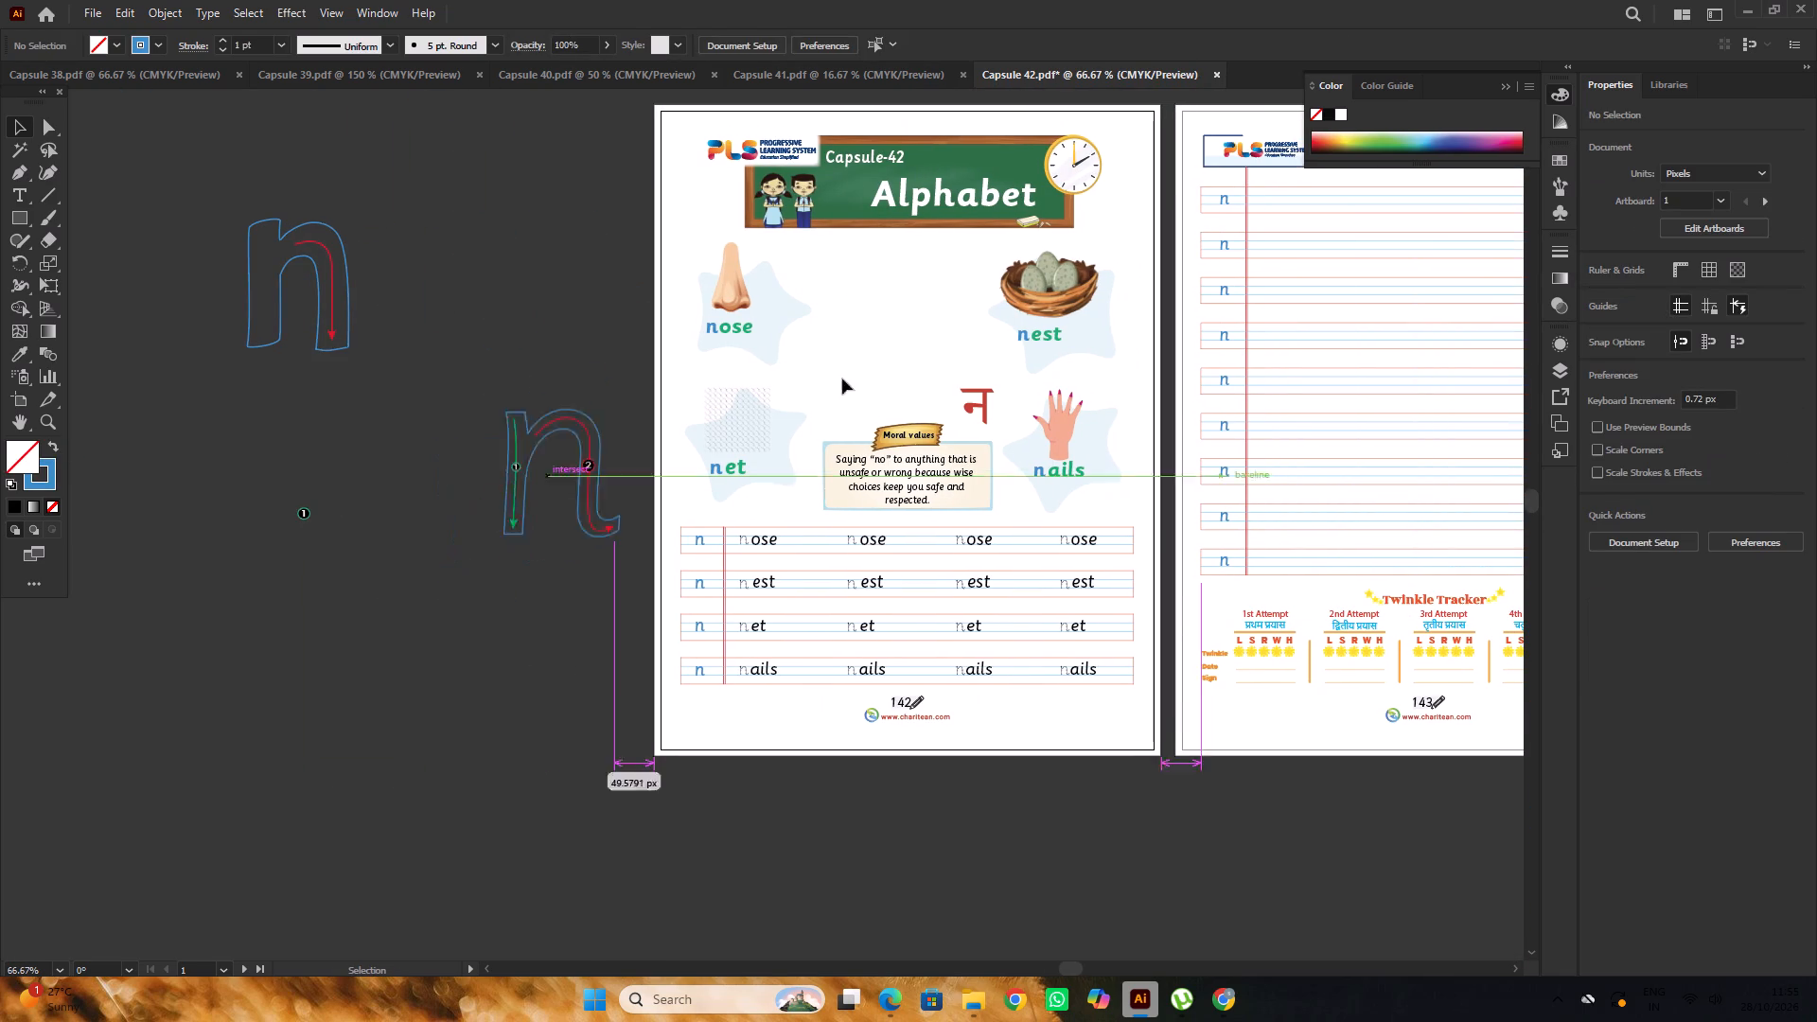
pyautogui.moveTo(842, 379); pyautogui.dragTo(930, 337)
pyautogui.moveTo(933, 334); pyautogui.dragTo(916, 343)
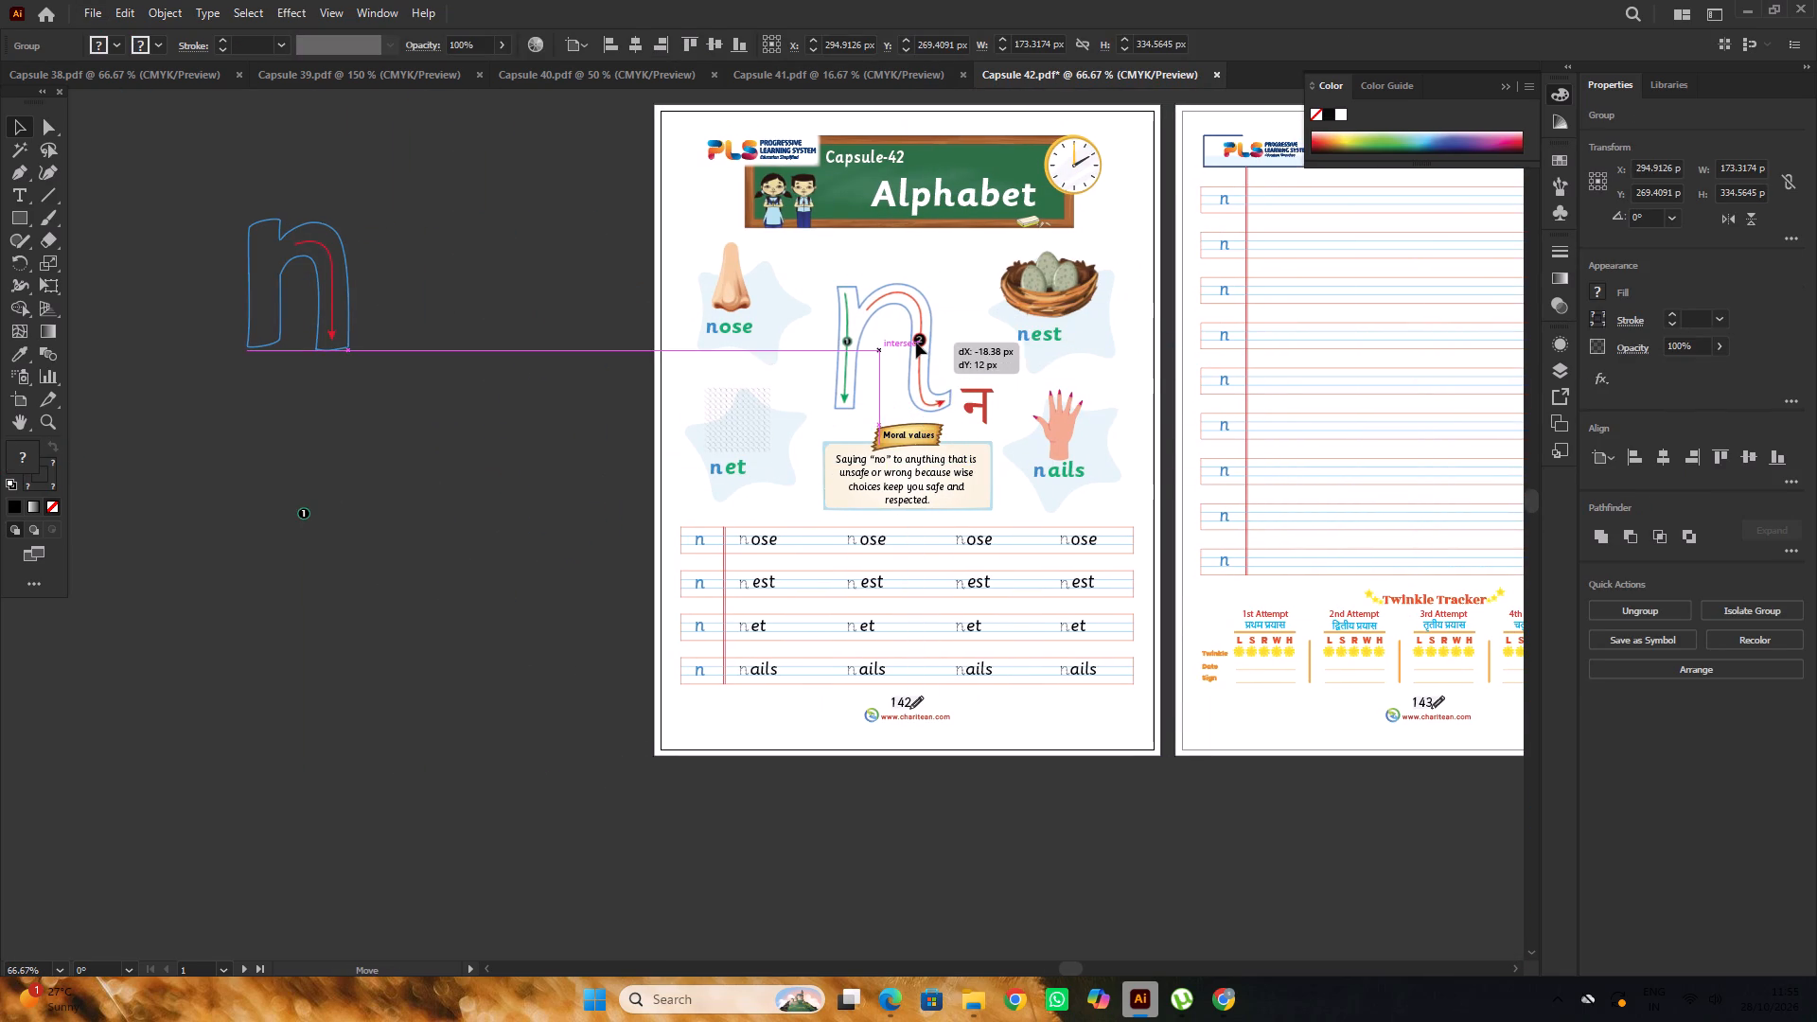
pyautogui.moveTo(916, 343); pyautogui.dragTo(917, 343)
pyautogui.keyDown('alt'); pyautogui.scroll(2, 927, 358); pyautogui.keyUp('alt')
pyautogui.click(931, 384)
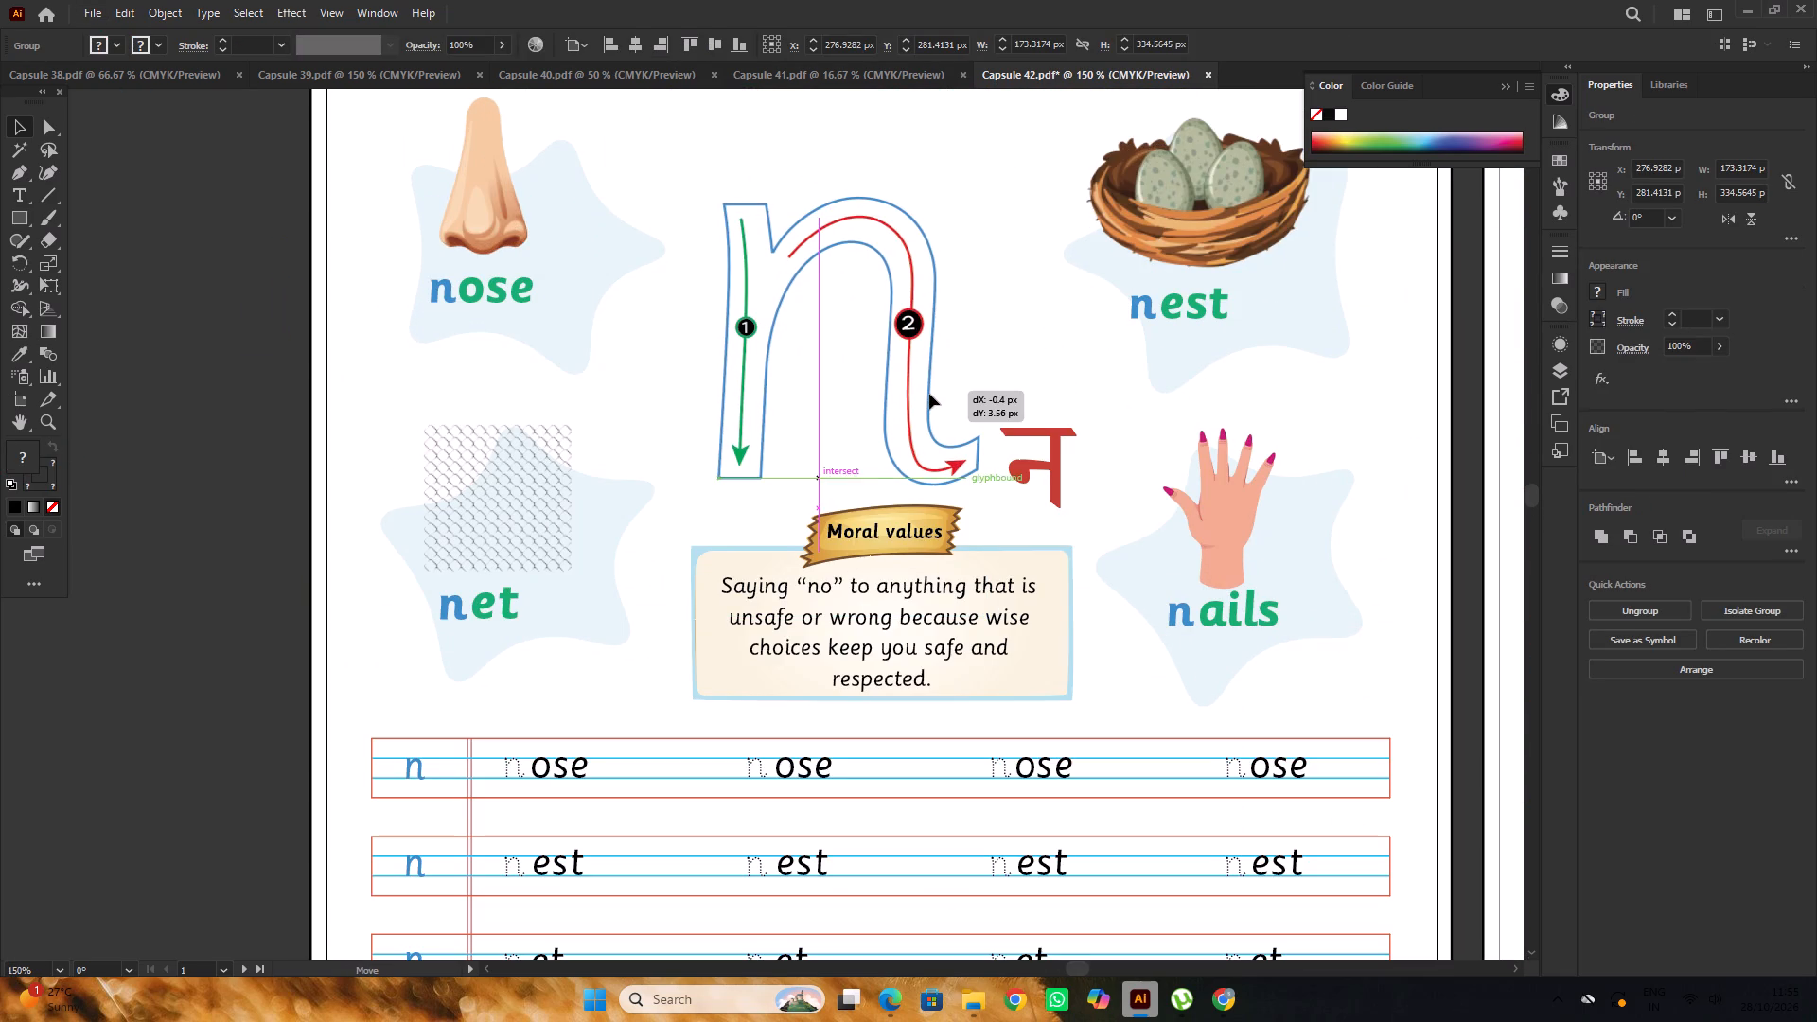
pyautogui.keyDown('alt'); pyautogui.scroll(-2, 923, 385); pyautogui.keyUp('alt')
pyautogui.click(461, 357)
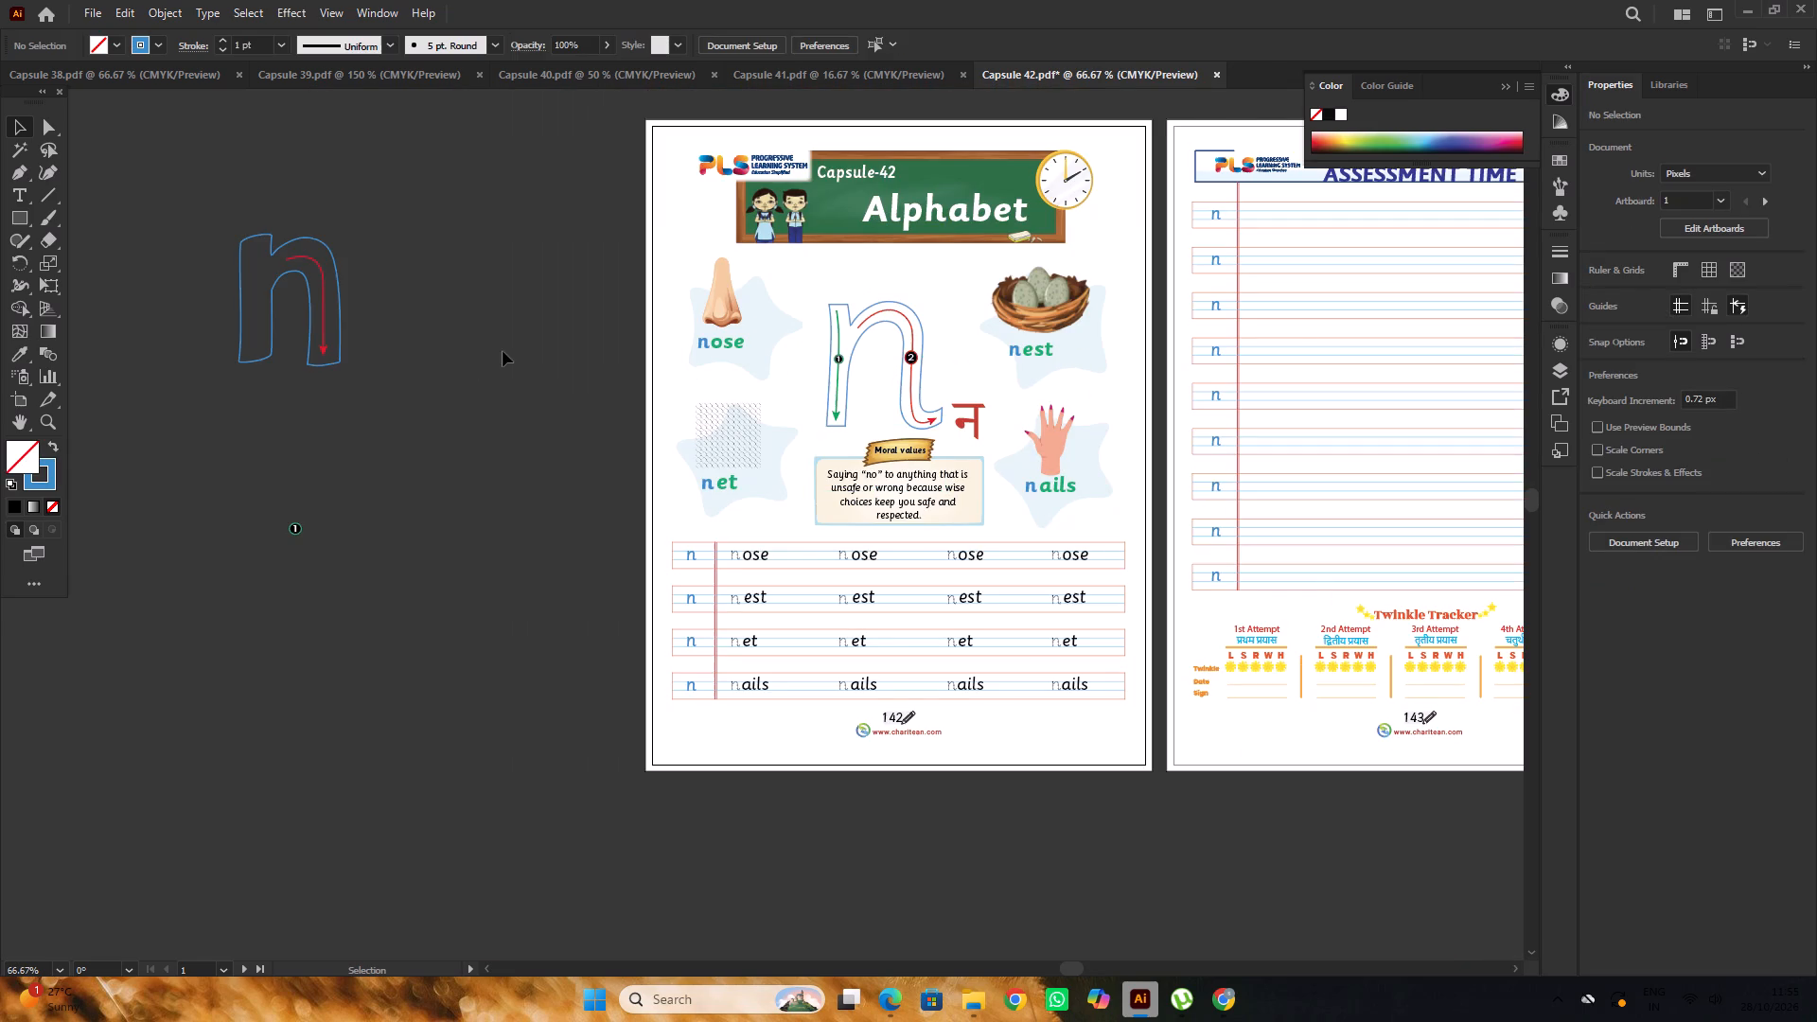
# Nudge the red Hindi letter न slightly upward beside the n's tail.
pyautogui.keyDown('alt'); pyautogui.scroll(1, 970, 414); pyautogui.keyUp('alt')
pyautogui.click(932, 417)
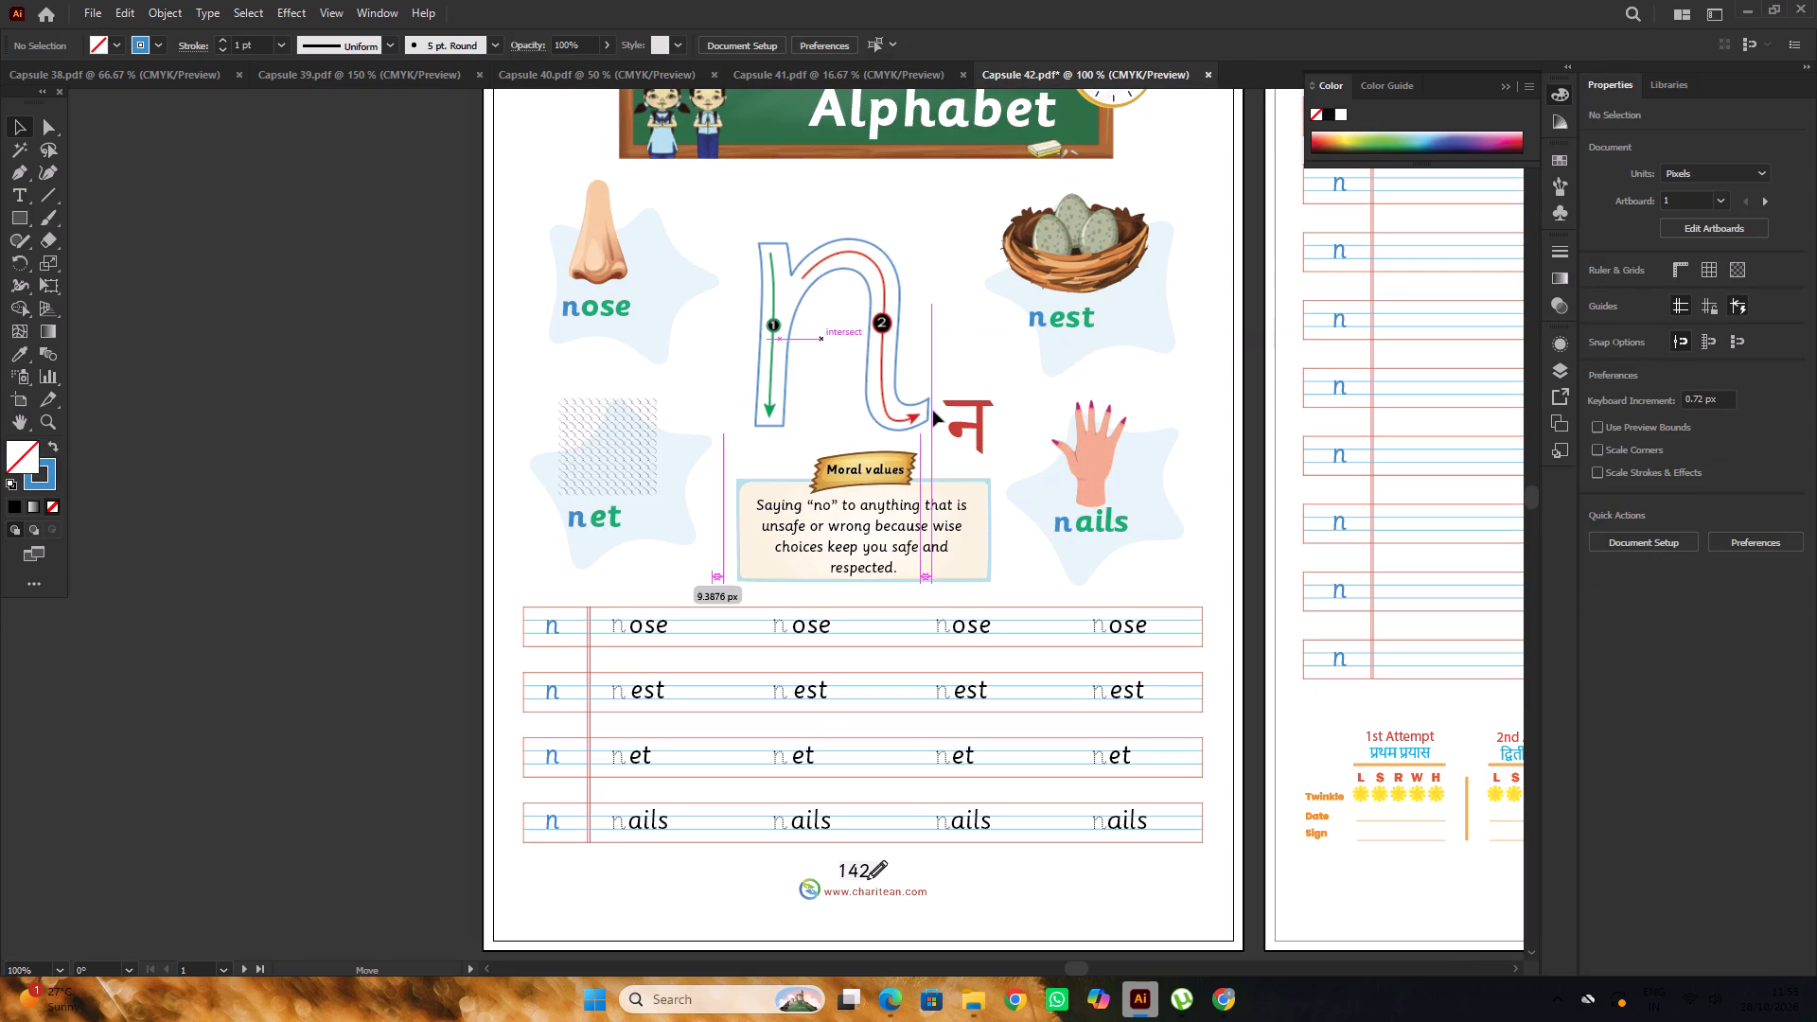
pyautogui.click(946, 348)
pyautogui.click(979, 413)
pyautogui.click(455, 292)
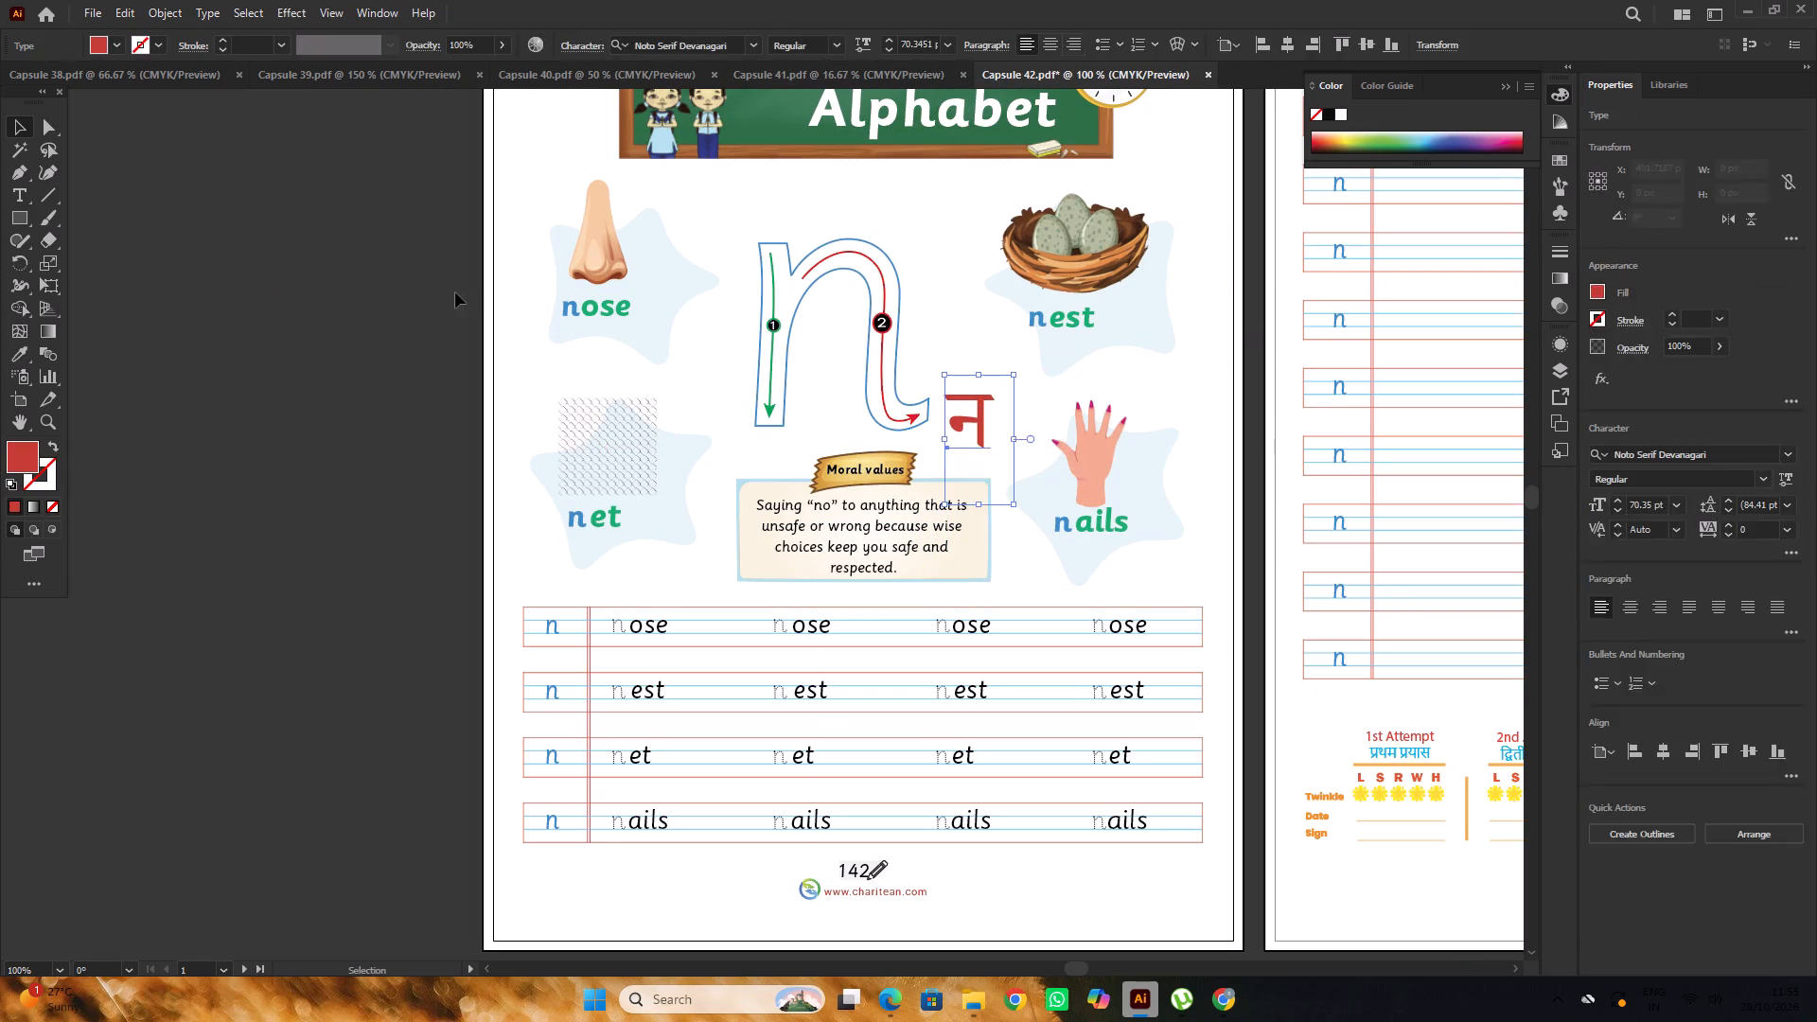
pyautogui.keyDown('alt'); pyautogui.scroll(-1, 400, 272); pyautogui.keyUp('alt')
pyautogui.click(342, 248)
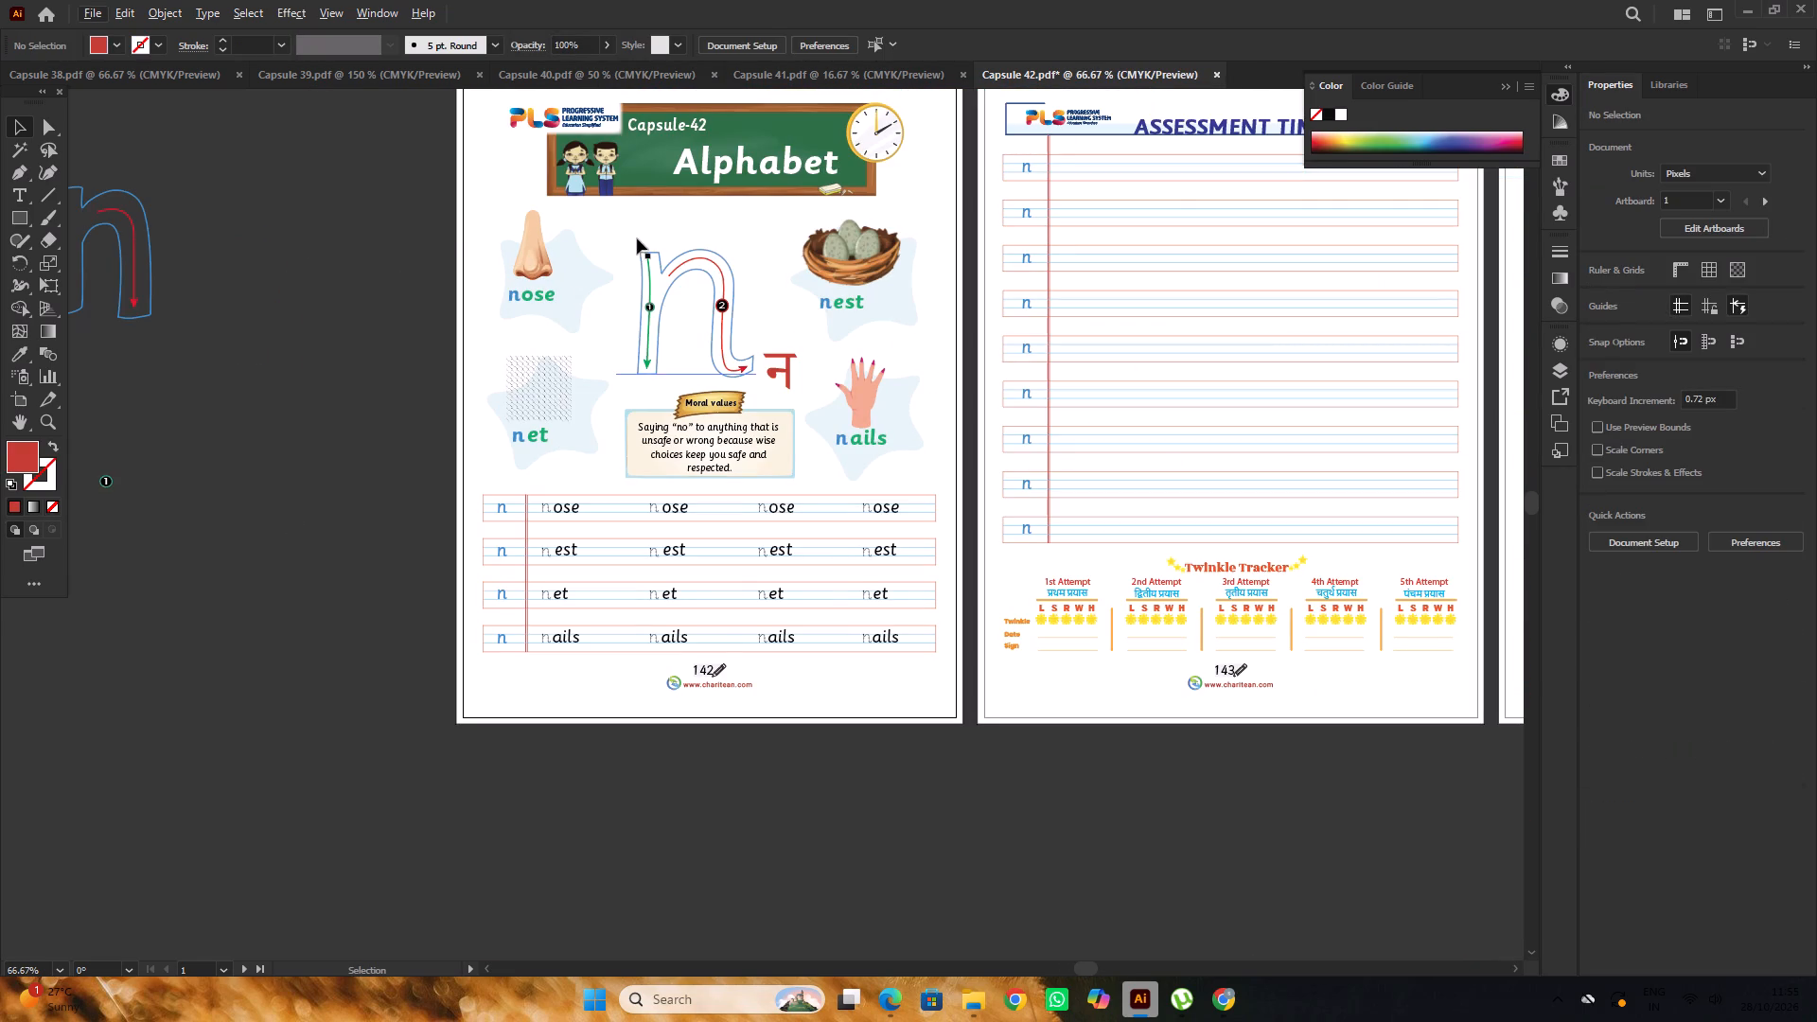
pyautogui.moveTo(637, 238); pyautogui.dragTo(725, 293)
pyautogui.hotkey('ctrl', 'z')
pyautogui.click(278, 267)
# Group the n artwork with the Hindi letter न and centre the group horizontally on the Alphabet page.
pyautogui.click(734, 365)
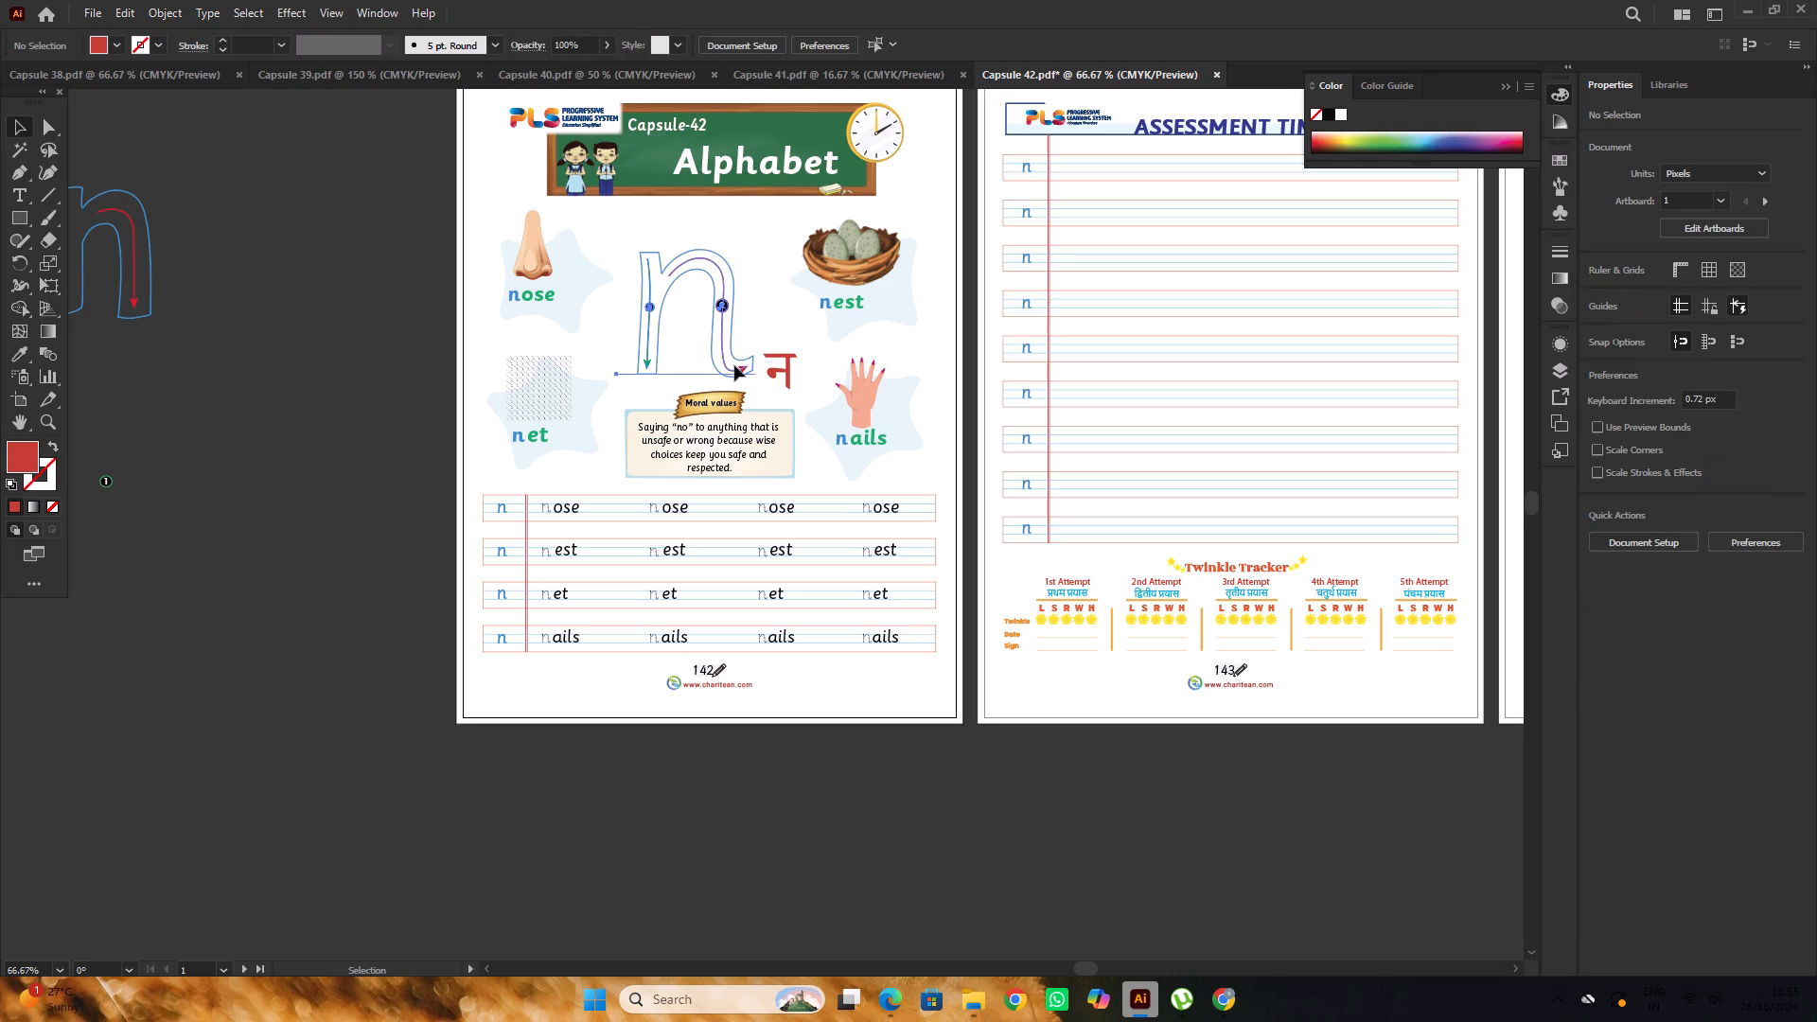
pyautogui.keyDown('shift'); pyautogui.click(788, 370); pyautogui.keyUp('shift')
pyautogui.hotkey('ctrl', 'g')
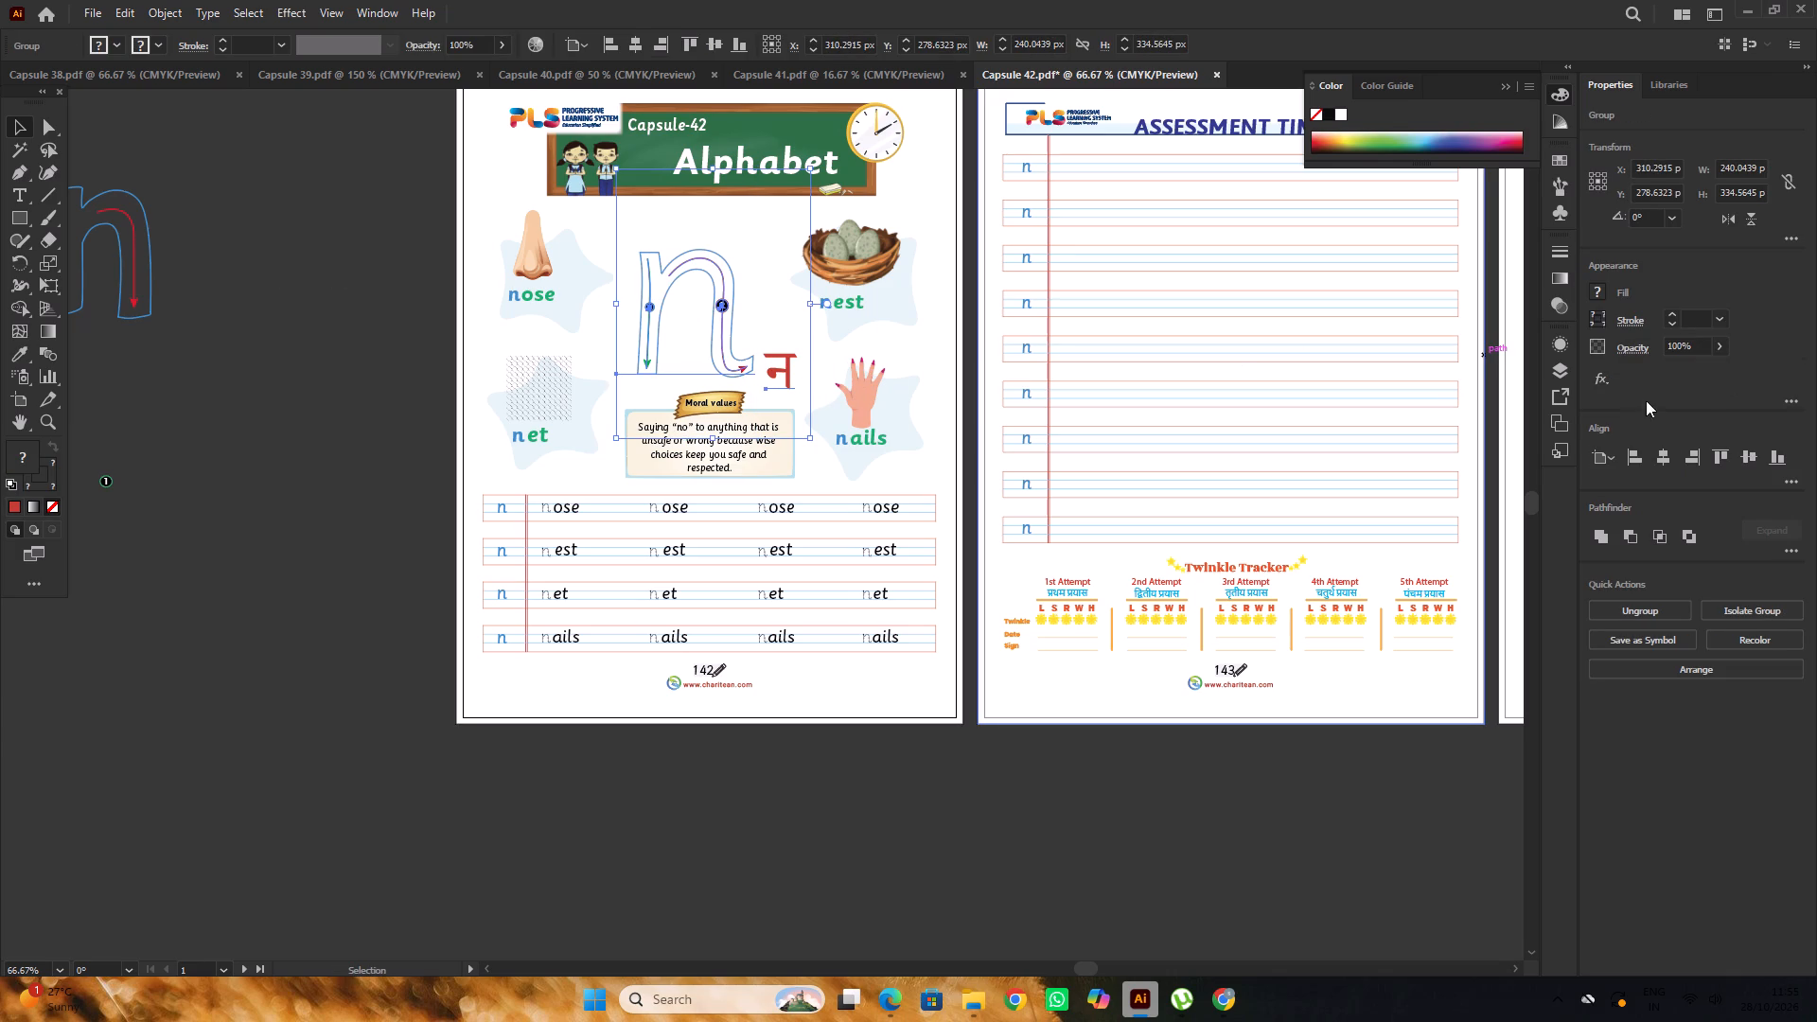
pyautogui.click(1639, 449)
pyautogui.click(1671, 456)
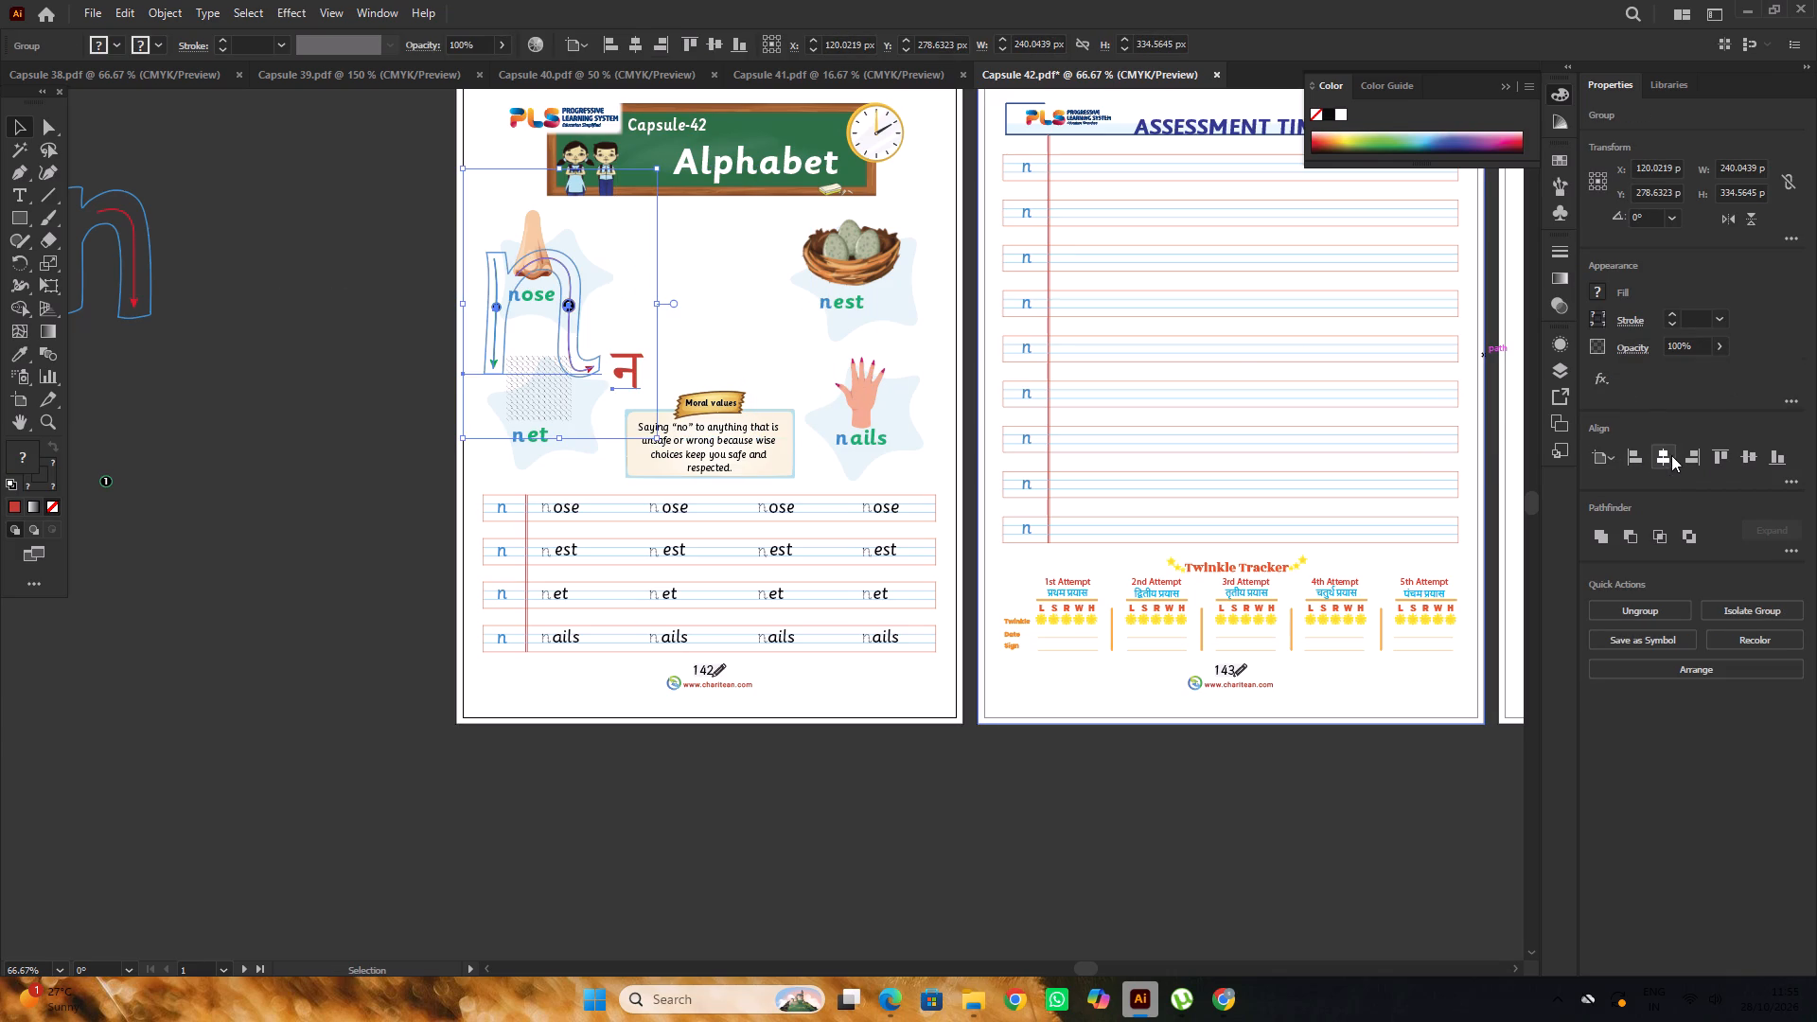
pyautogui.doubleClick(300, 321)
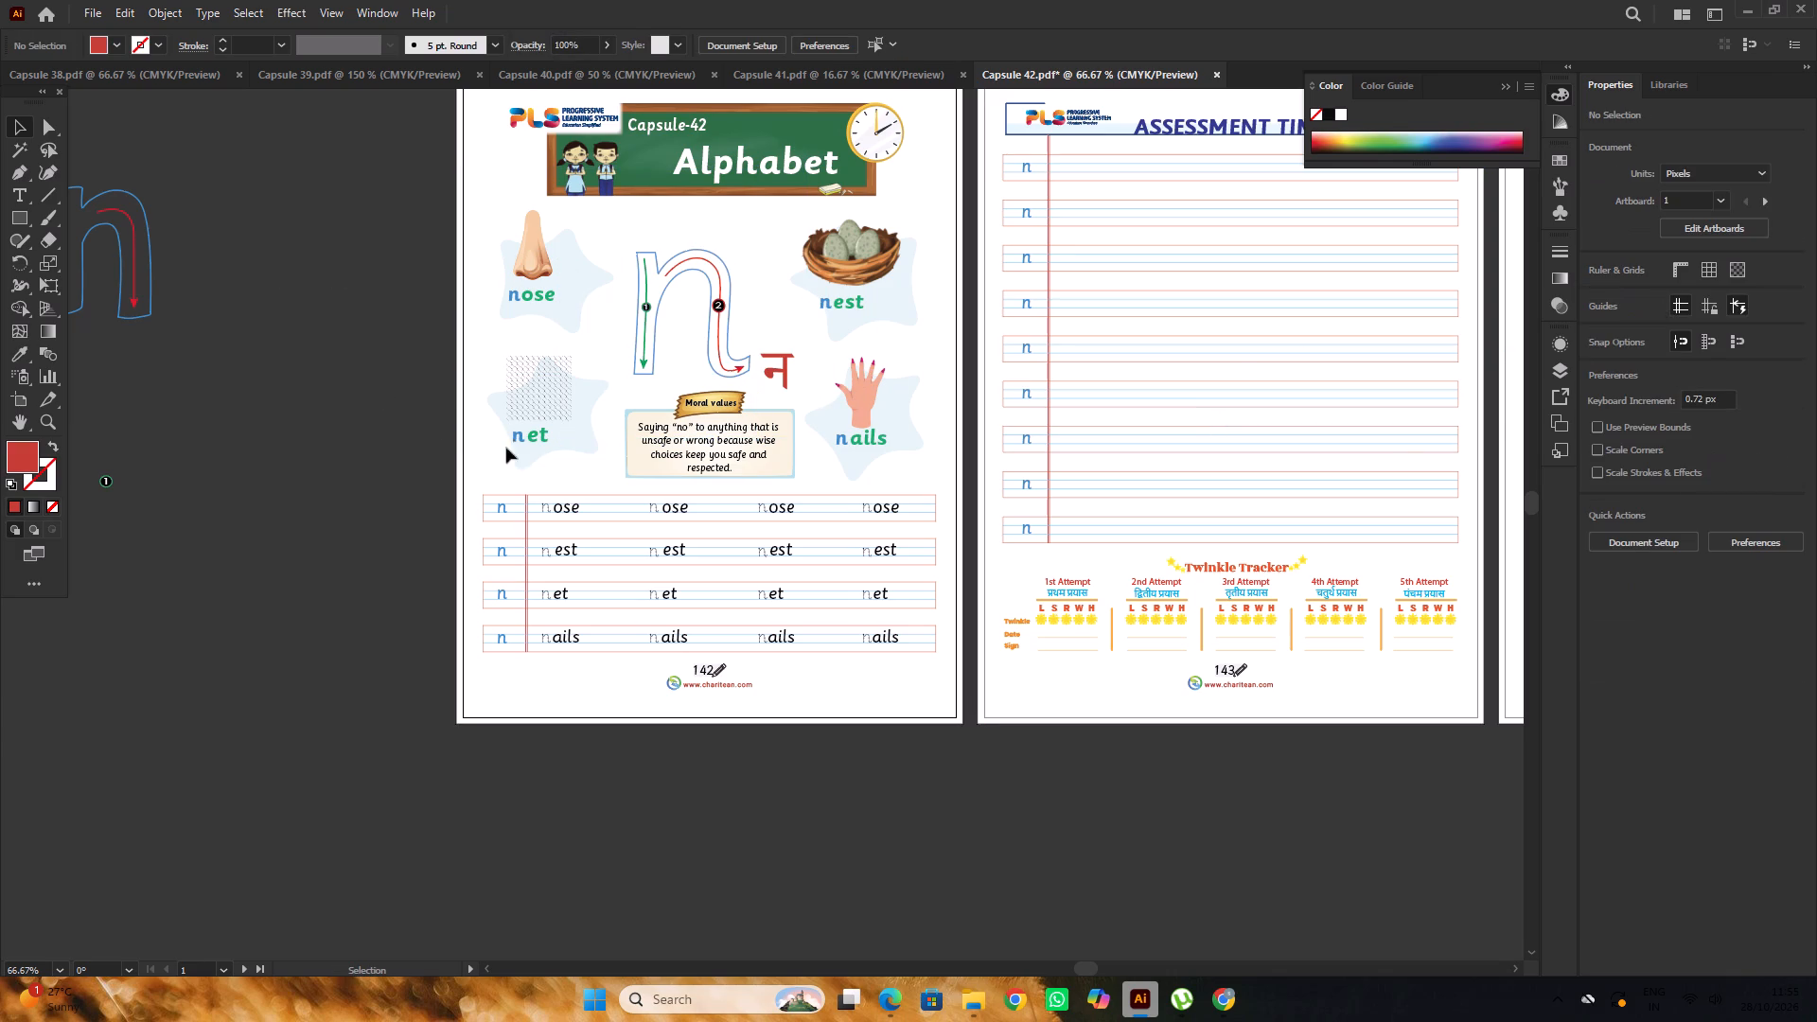
# Review the Capsule 42 worksheet pages and their page numbers, checking them against the Capsule 41 document.
pyautogui.click(574, 505)
pyautogui.doubleClick(337, 432)
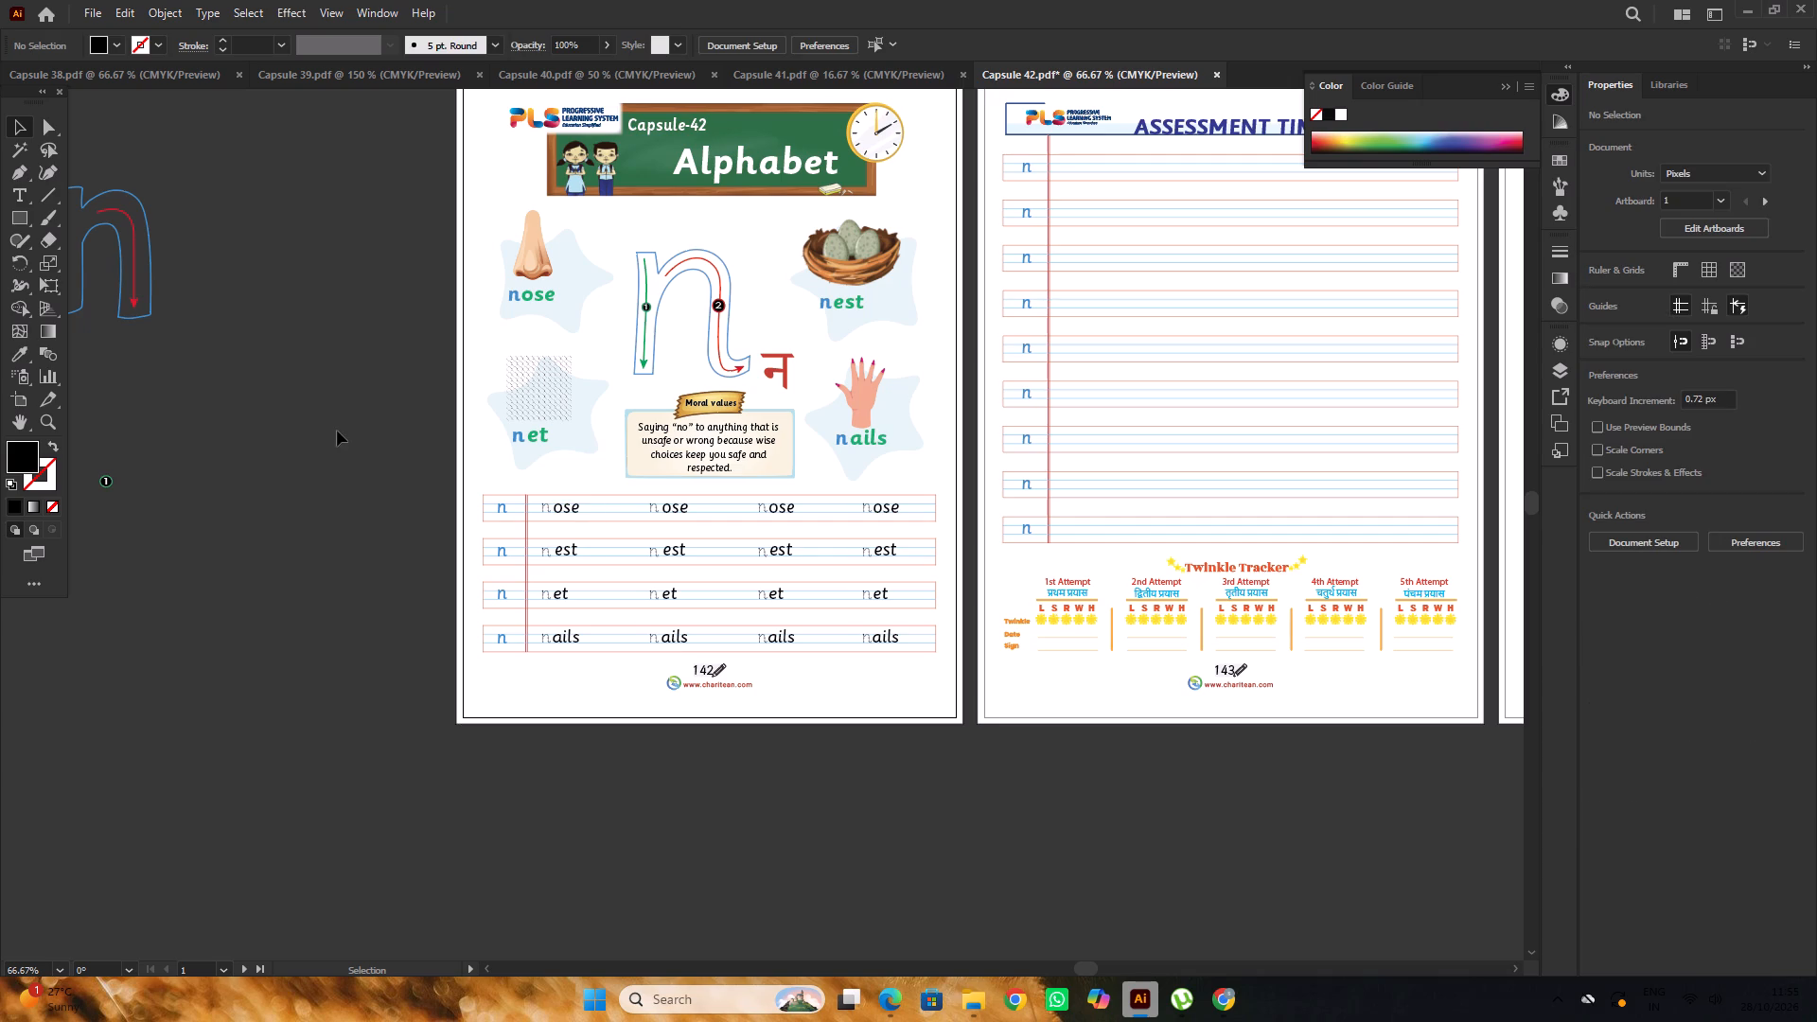
pyautogui.keyDown('alt'); pyautogui.scroll(2, 1080, 509); pyautogui.keyUp('alt')
pyautogui.click(968, 456)
pyautogui.keyDown('alt'); pyautogui.scroll(-3, 700, 418); pyautogui.keyUp('alt')
pyautogui.click(891, 652)
pyautogui.press('space')
pyautogui.moveTo(1039, 653); pyautogui.dragTo(854, 671)
pyautogui.click(867, 79)
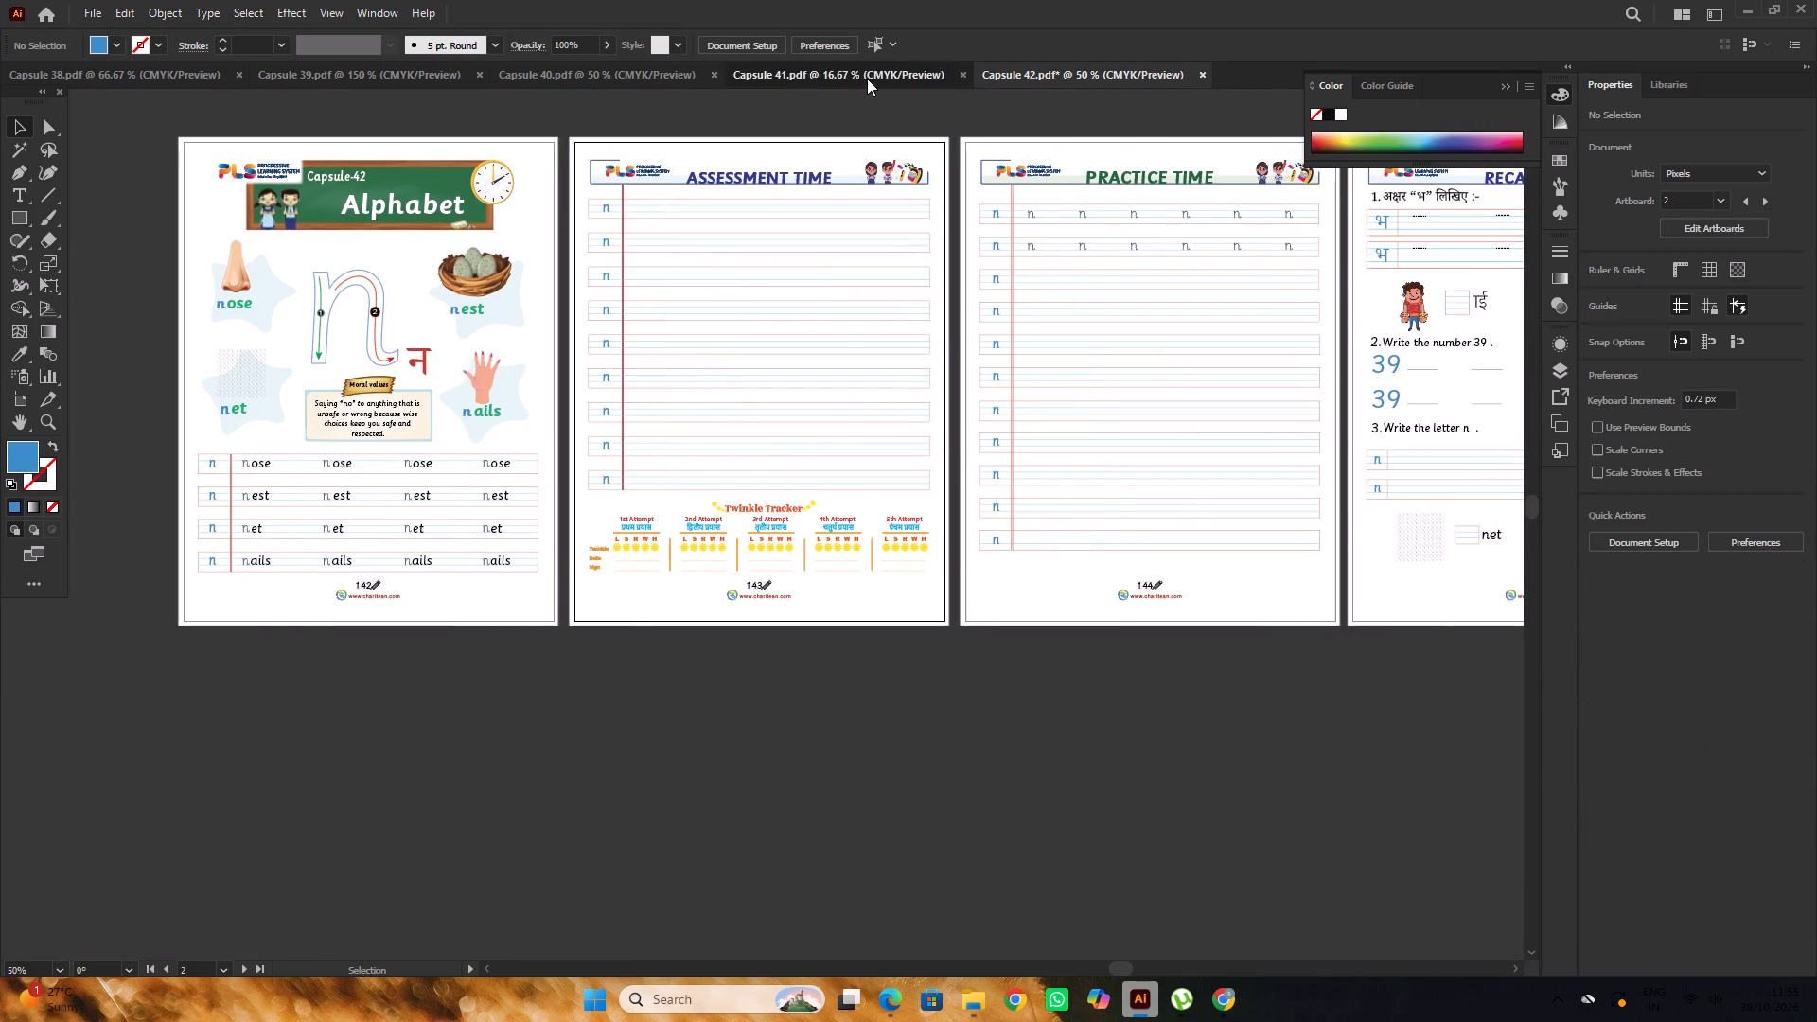
pyautogui.keyDown('alt'); pyautogui.scroll(4, 993, 484); pyautogui.keyUp('alt')
pyautogui.click(1067, 66)
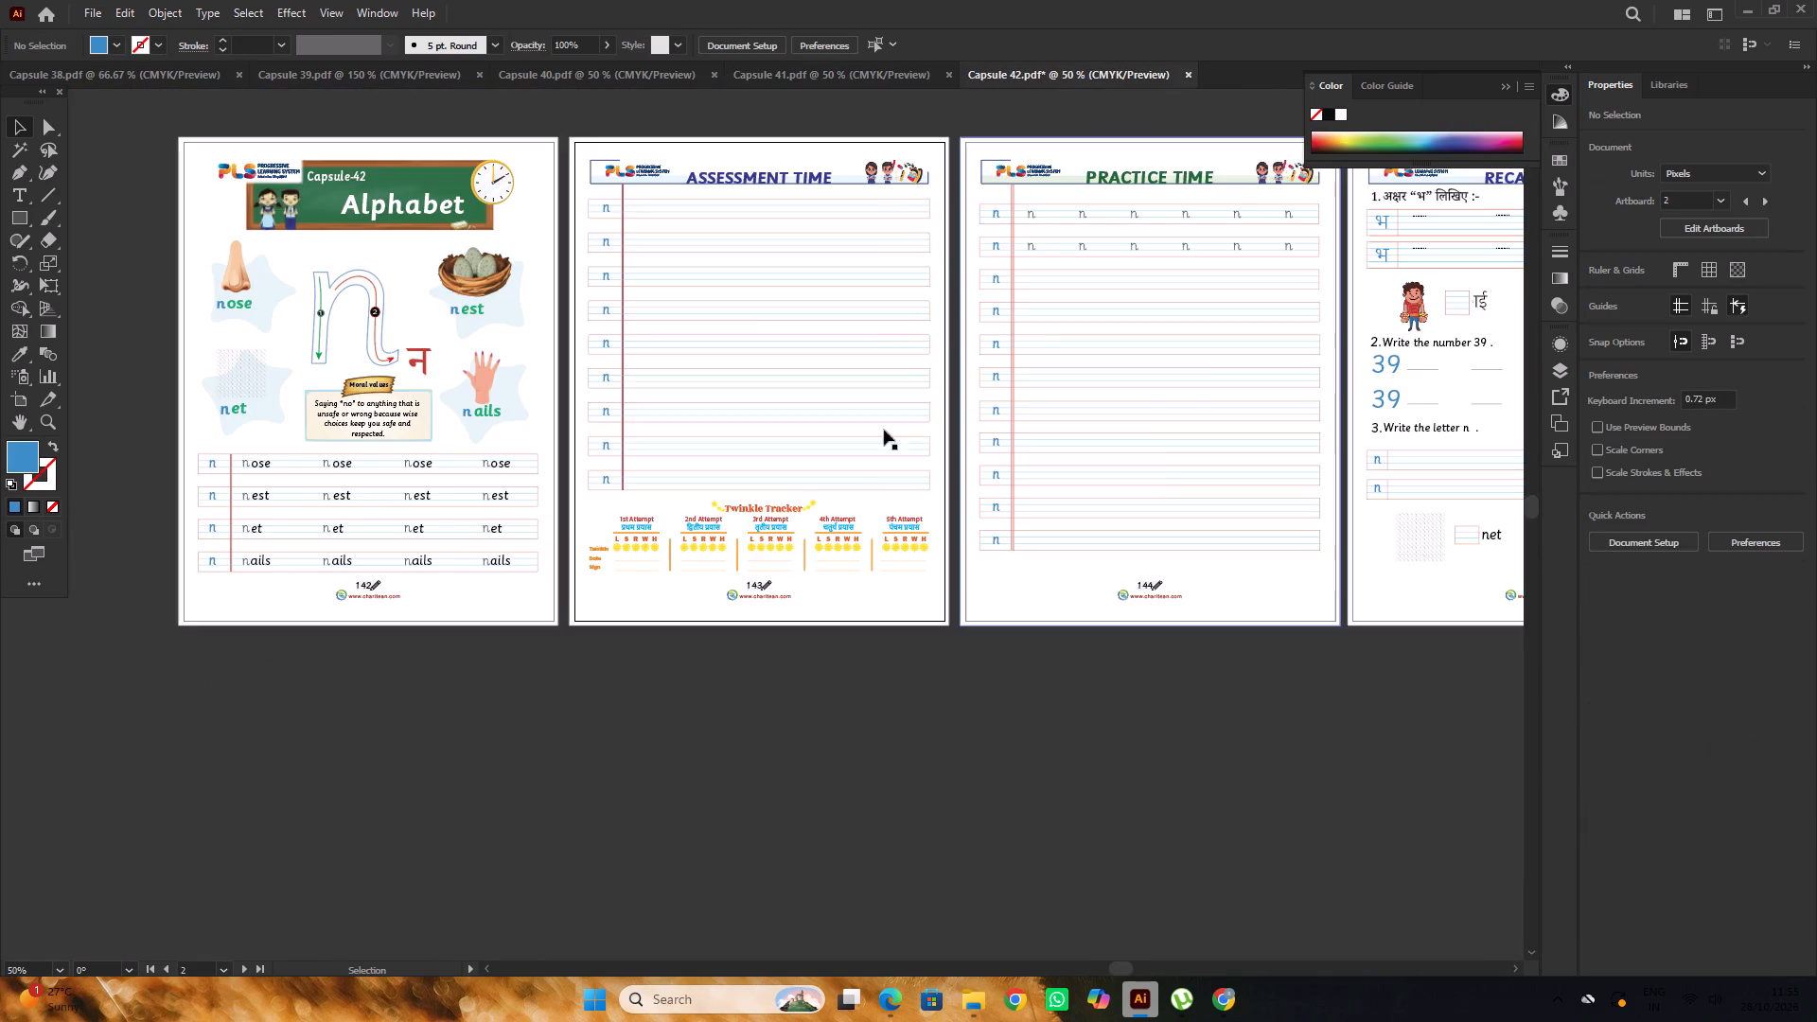
# Examine the lower part of Capsule 42's recap page, including the letter n exercises and the page number.
pyautogui.keyDown('alt'); pyautogui.scroll(2, 424, 555); pyautogui.keyUp('alt')
pyautogui.keyDown('alt'); pyautogui.scroll(-2, 432, 555); pyautogui.keyUp('alt')
pyautogui.press('space')
pyautogui.moveTo(1171, 710); pyautogui.dragTo(838, 713)
pyautogui.moveTo(1048, 688); pyautogui.dragTo(830, 698)
pyautogui.keyDown('alt'); pyautogui.scroll(2, 994, 626); pyautogui.keyUp('alt')
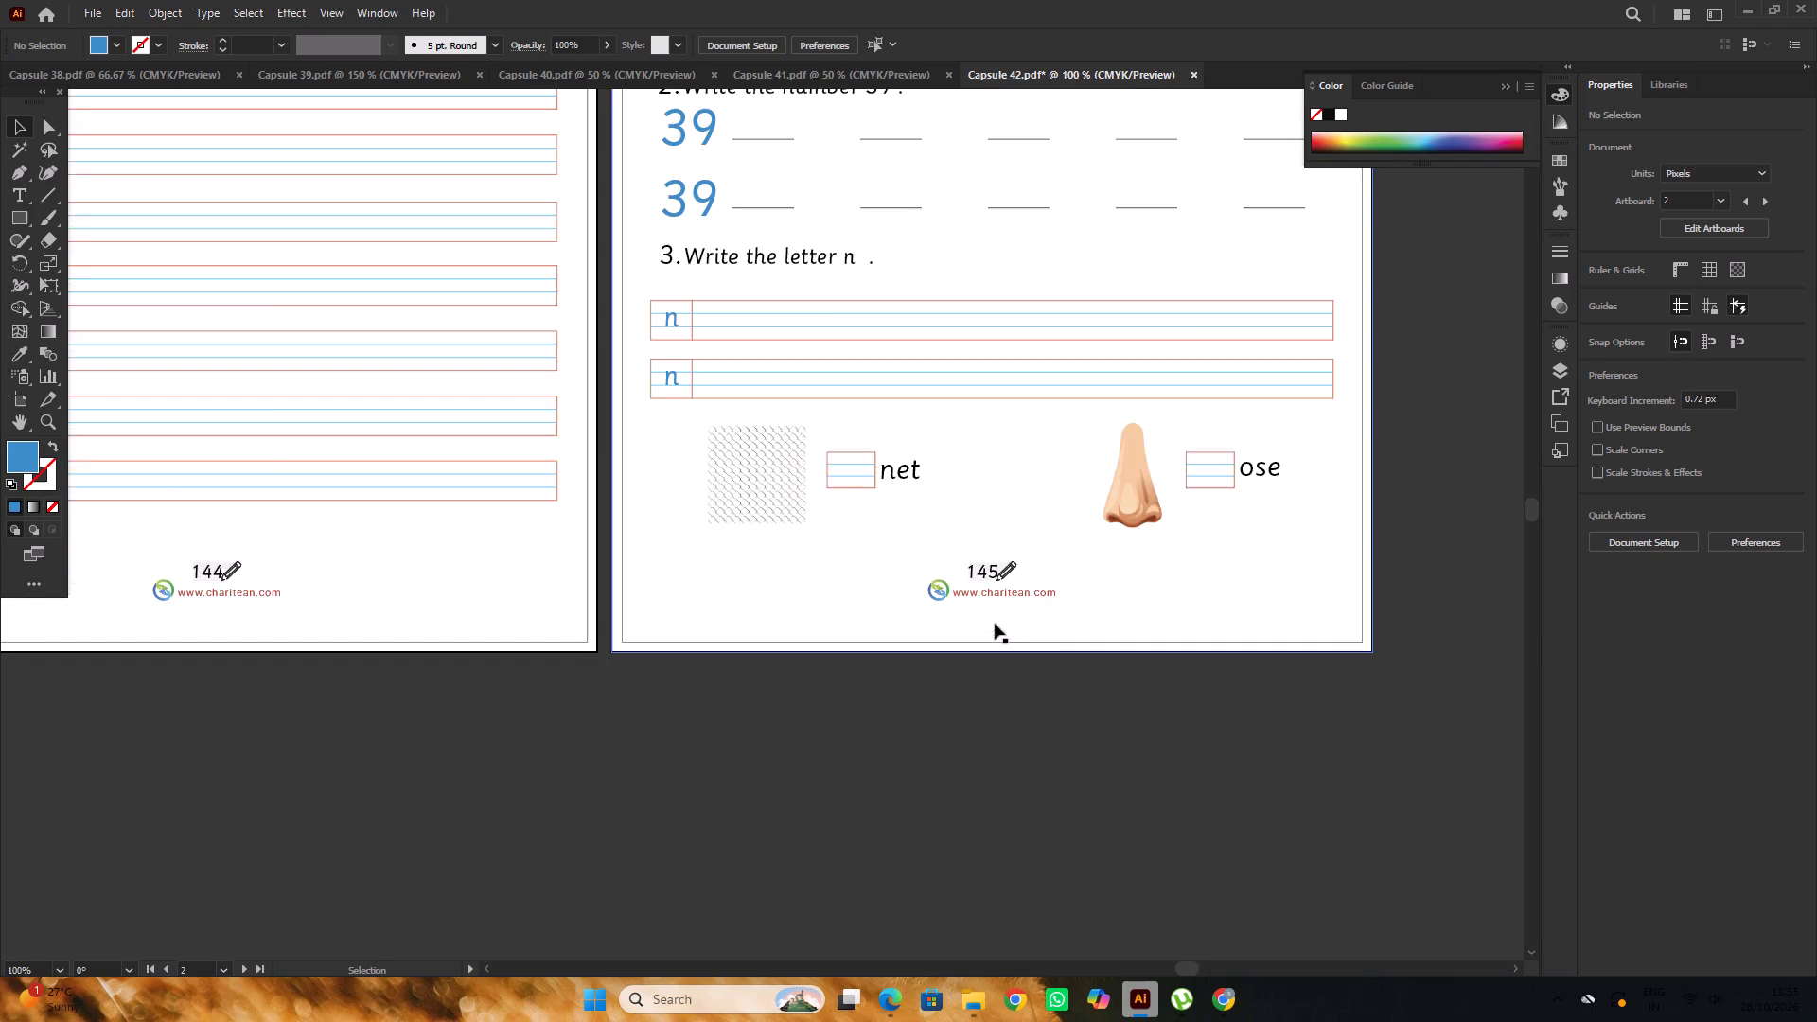
# Save the Capsule 42 document.
pyautogui.keyDown('alt'); pyautogui.scroll(-4, 1122, 595); pyautogui.keyUp('alt')
pyautogui.click(1158, 645)
pyautogui.keyDown('alt'); pyautogui.scroll(2, 1091, 541); pyautogui.keyUp('alt')
pyautogui.keyDown('alt'); pyautogui.scroll(-1, 1127, 517); pyautogui.keyUp('alt')
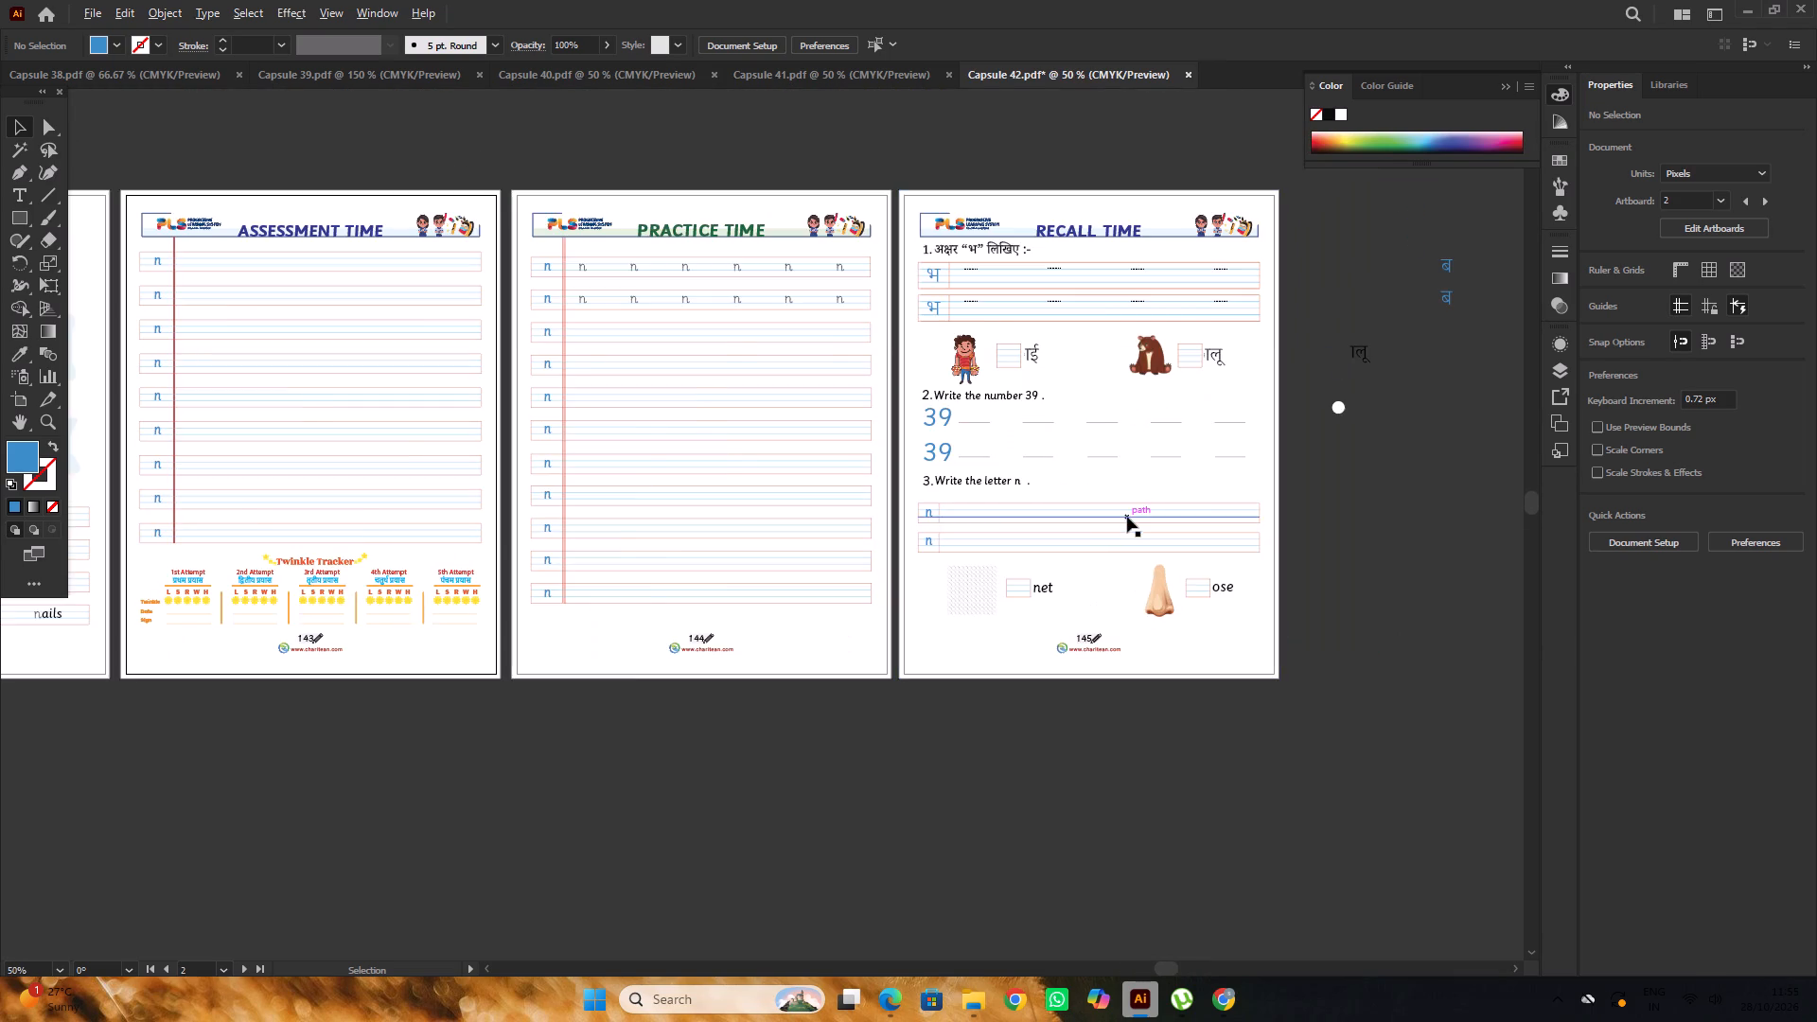
pyautogui.click(1162, 655)
pyautogui.hotkey('ctrl', 's')
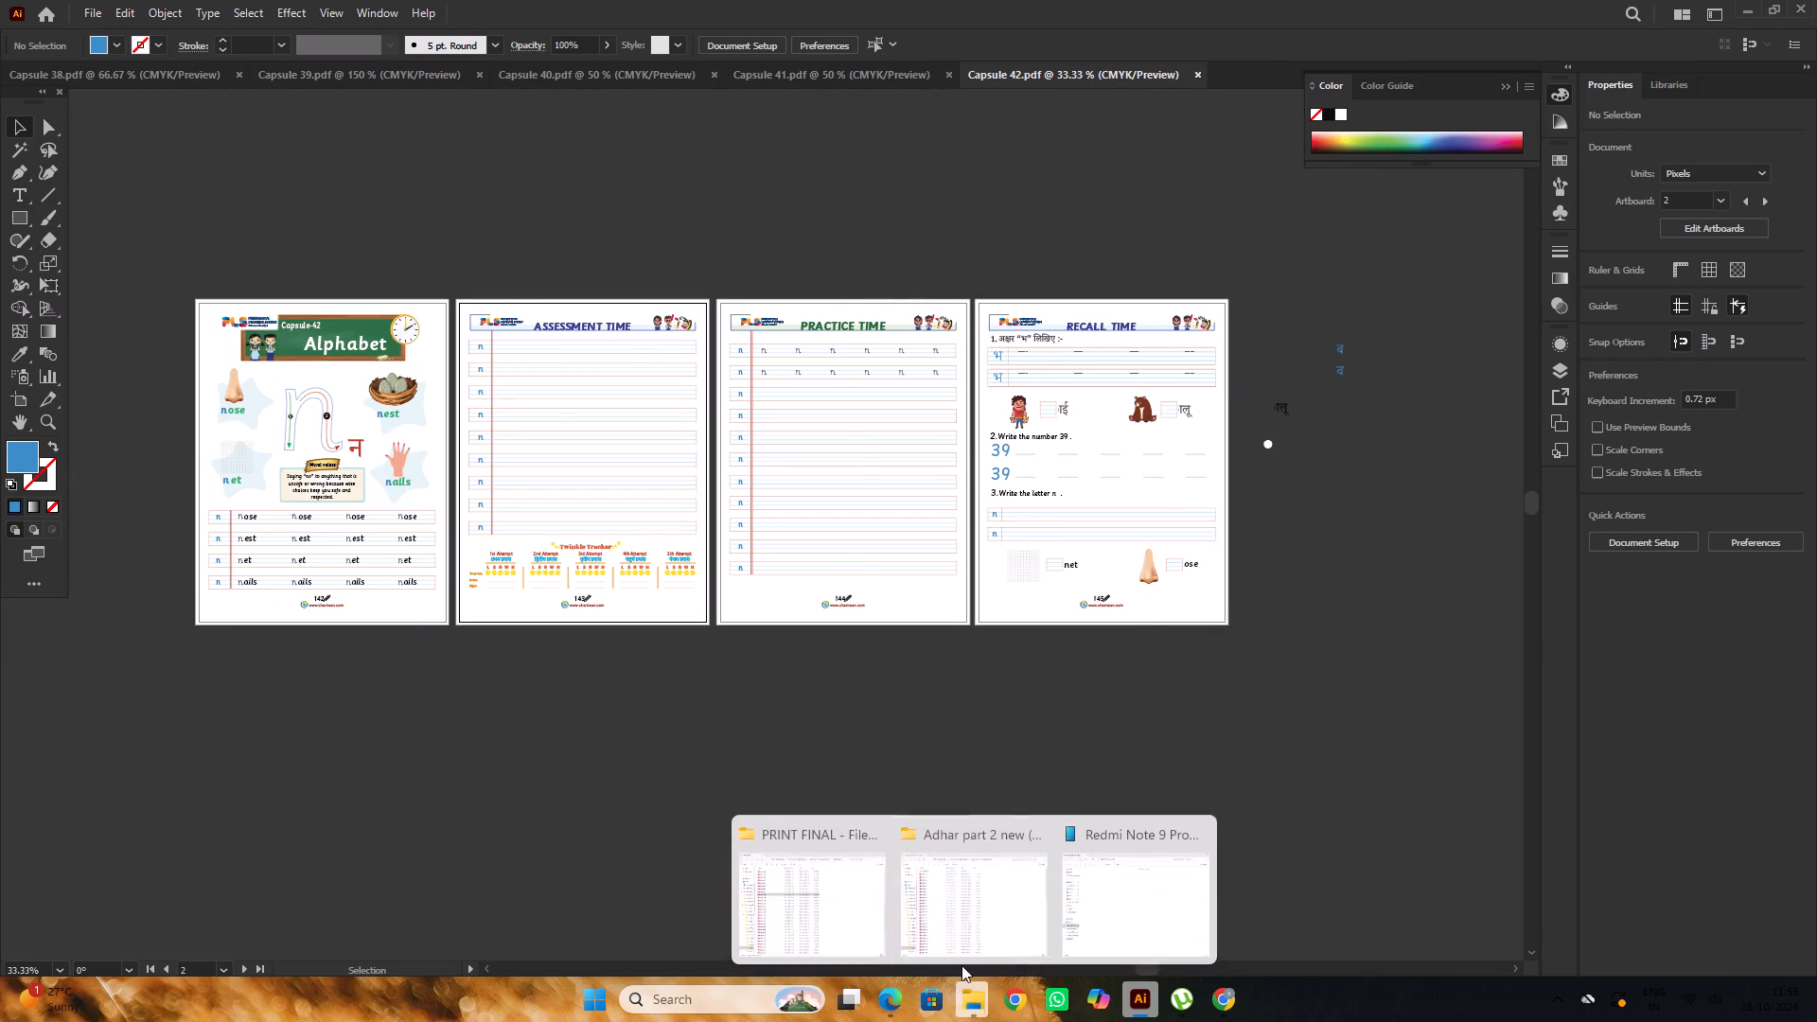
# Open the saved Capsule 42 PDF from PRINT FINAL in the browser, review its pages and close it.
pyautogui.click(848, 884)
pyautogui.doubleClick(834, 379)
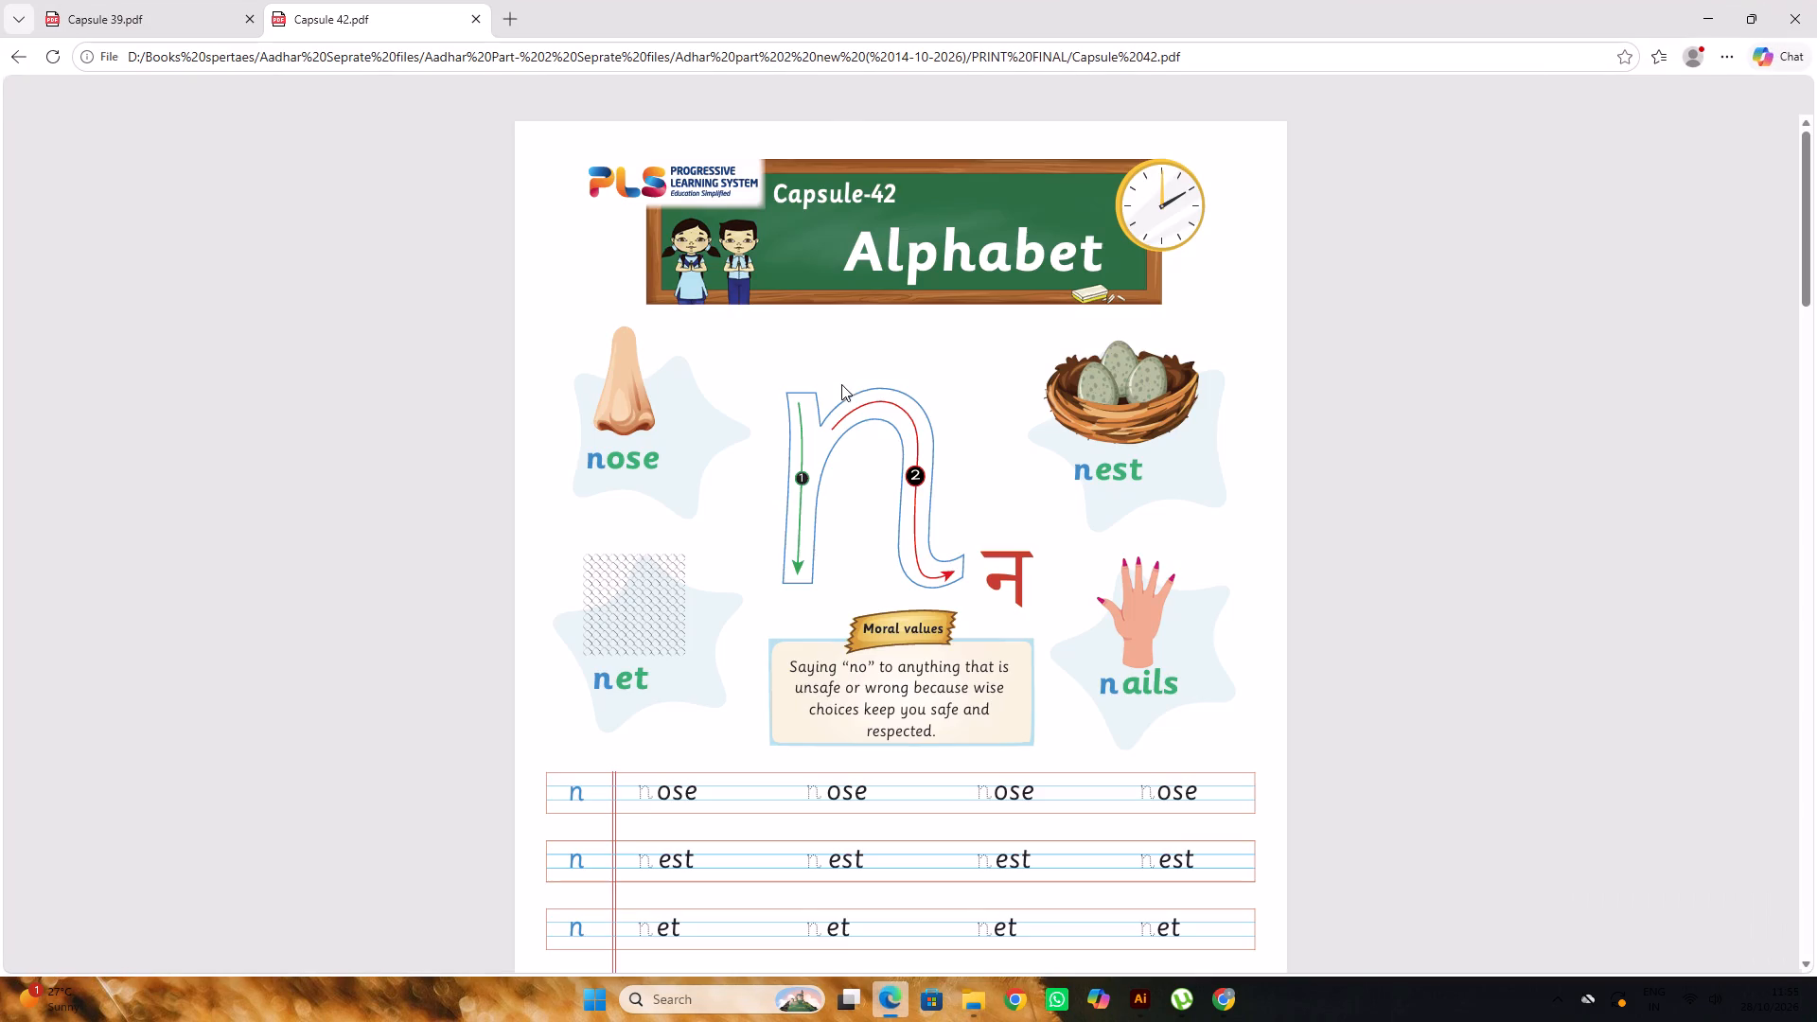
pyautogui.scroll(-3, 841, 379)
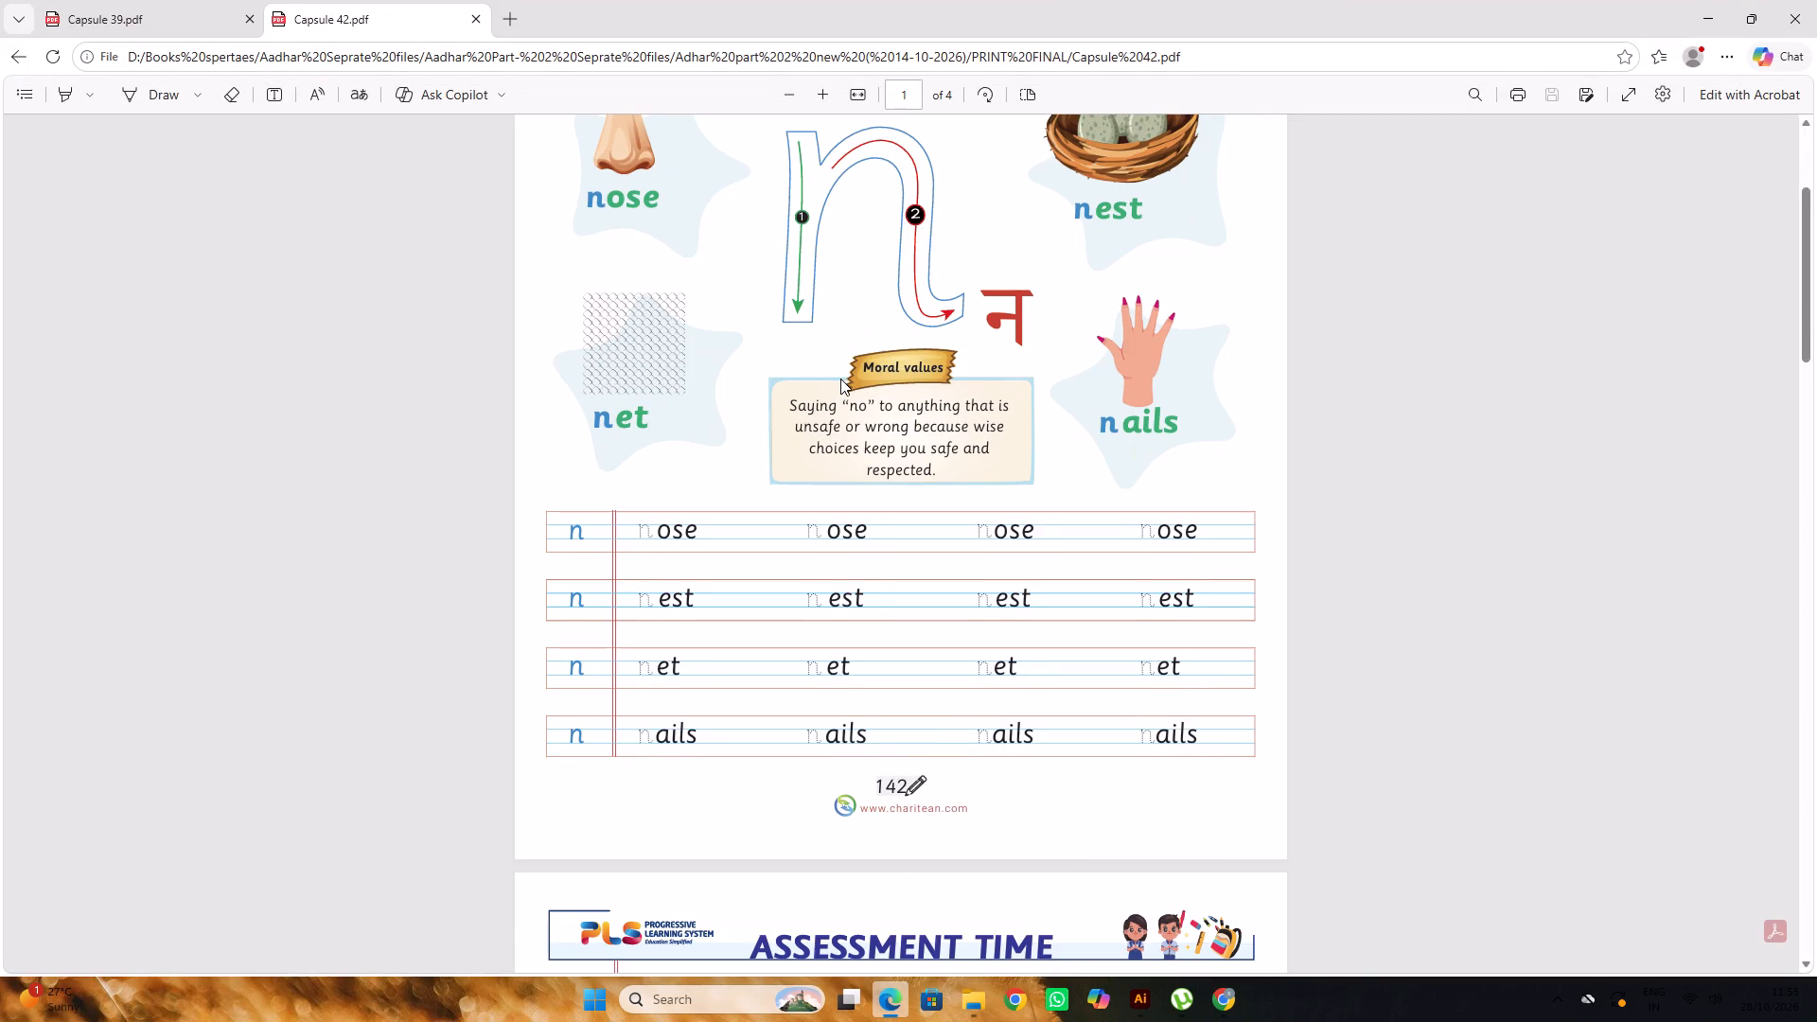
pyautogui.scroll(1, 840, 379)
pyautogui.scroll(-20, 840, 379)
pyautogui.scroll(-6, 840, 379)
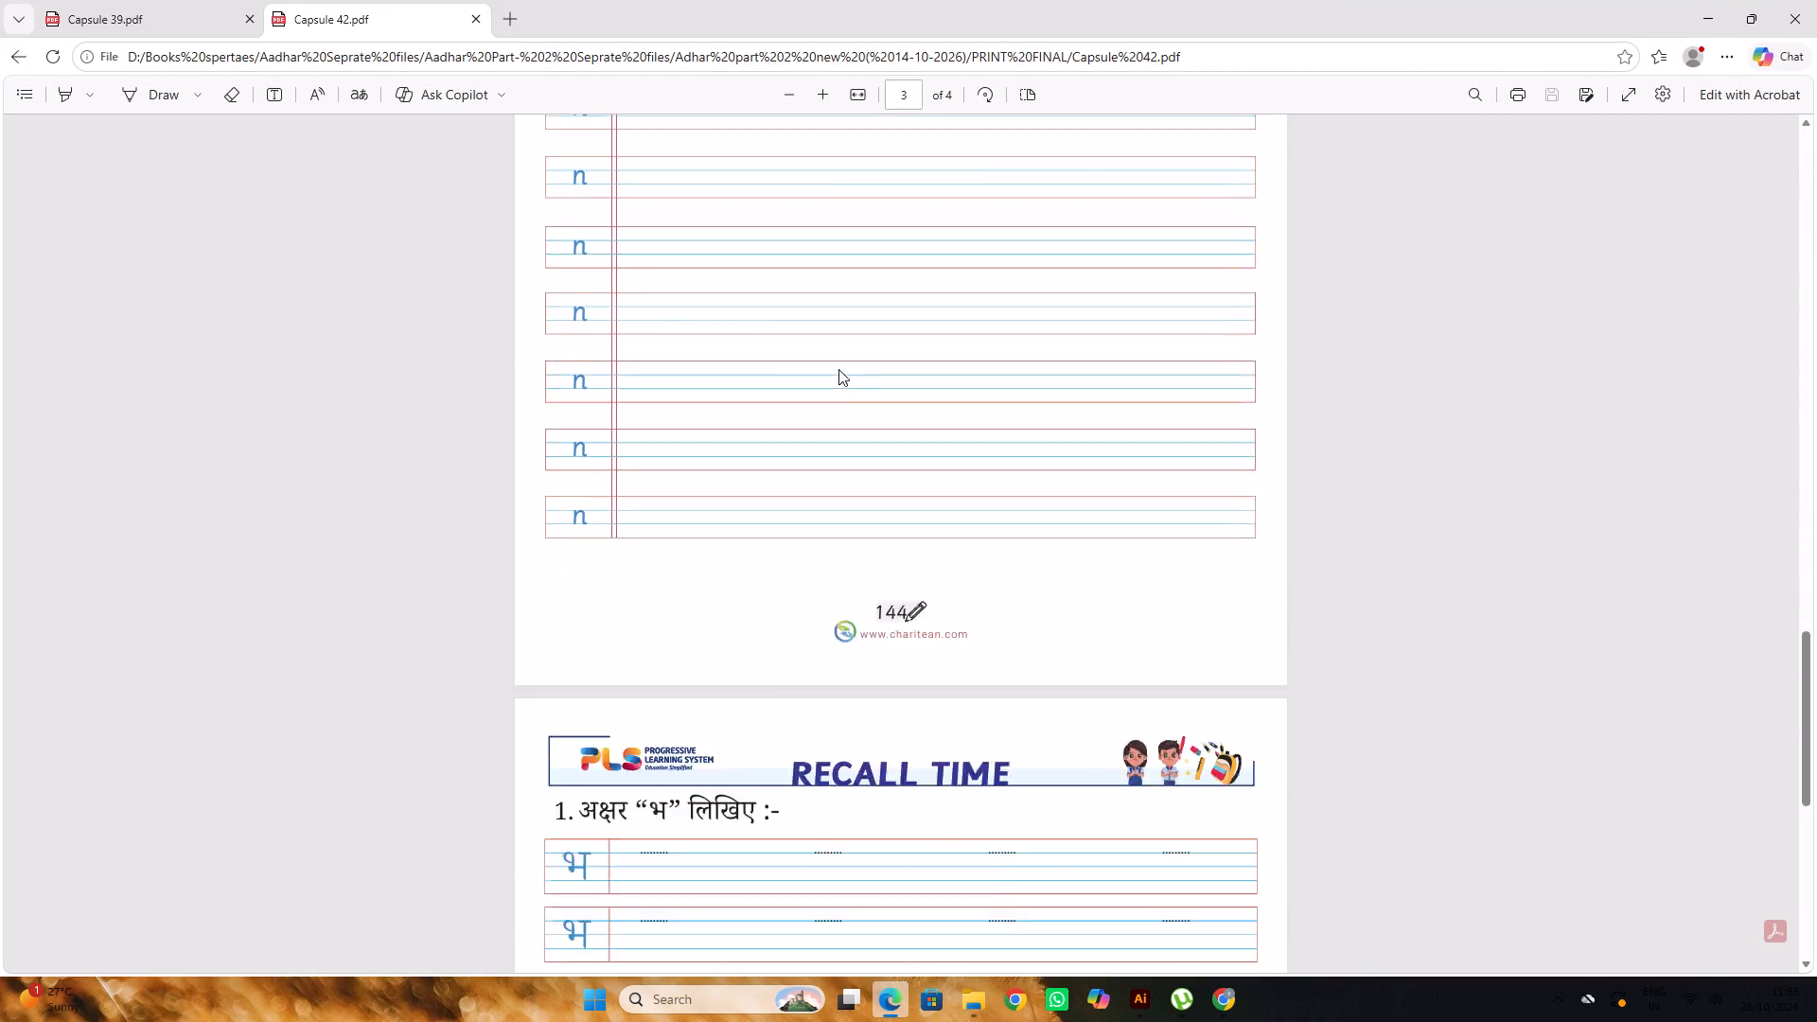
pyautogui.scroll(-15, 838, 369)
pyautogui.click(1794, 12)
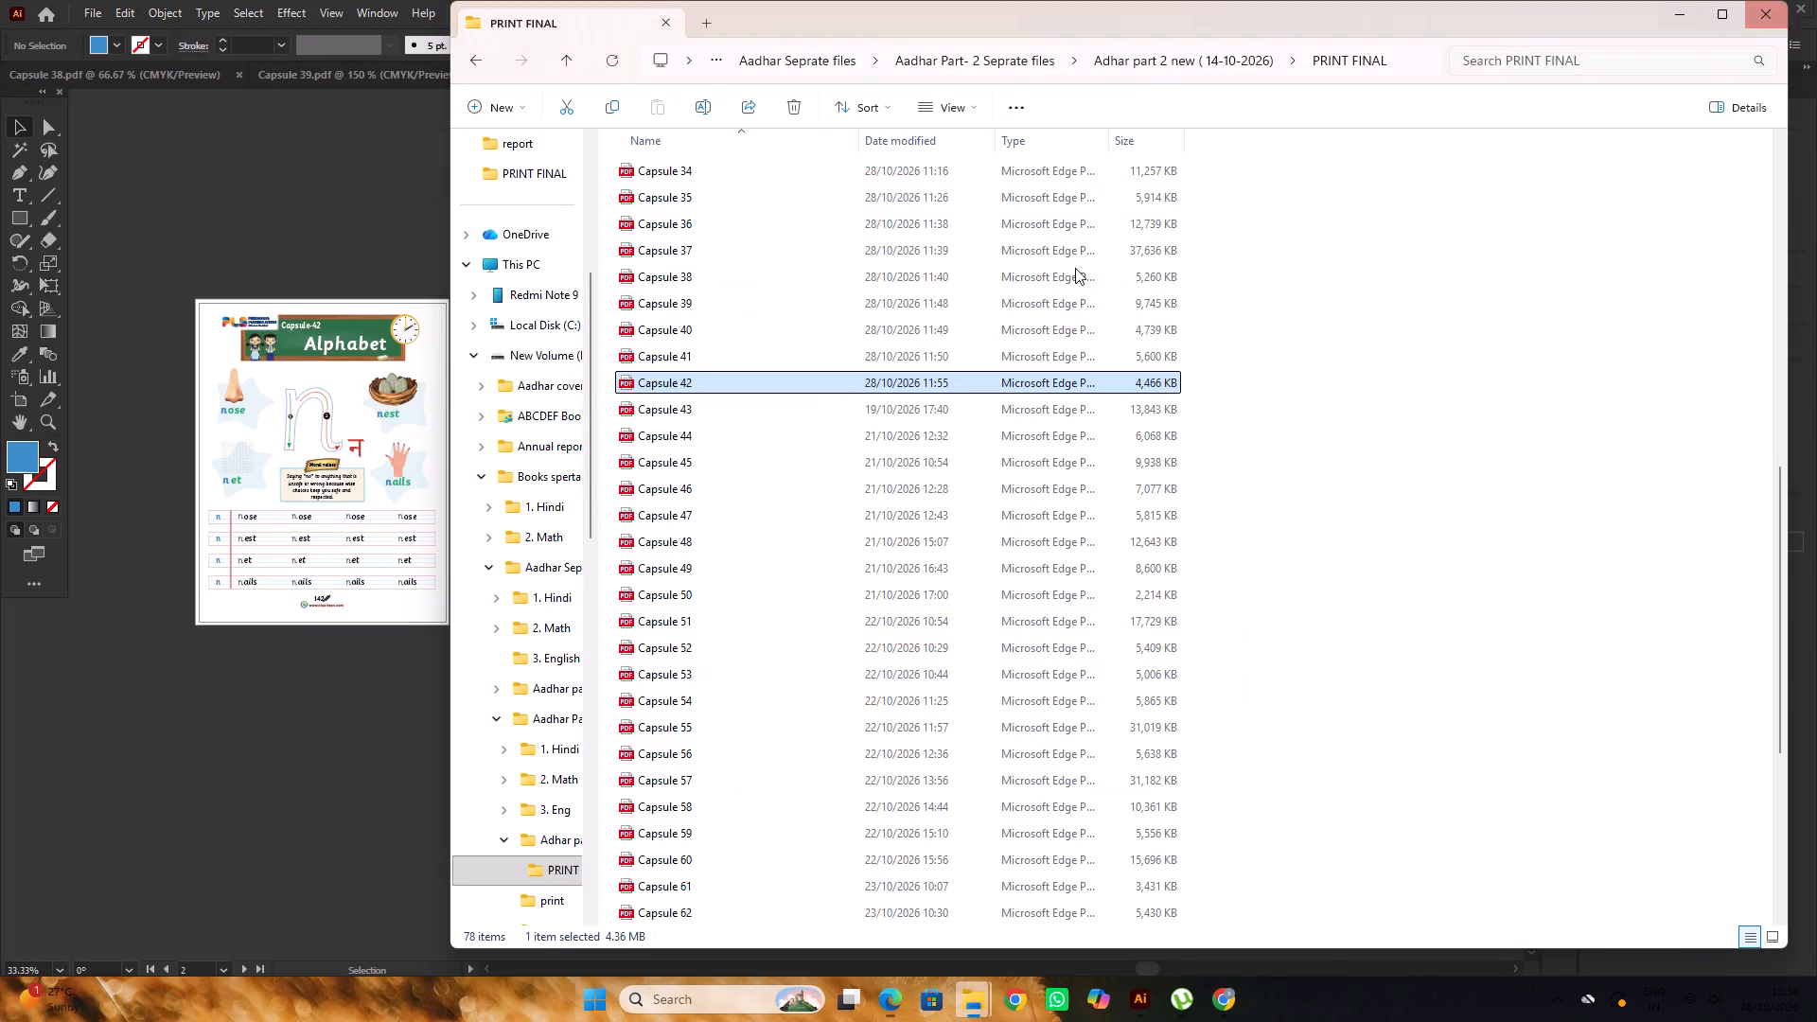
# Open Capsule 43 from the PRINT FINAL folder in Illustrator.
pyautogui.click(806, 416)
pyautogui.rightClick(806, 416)
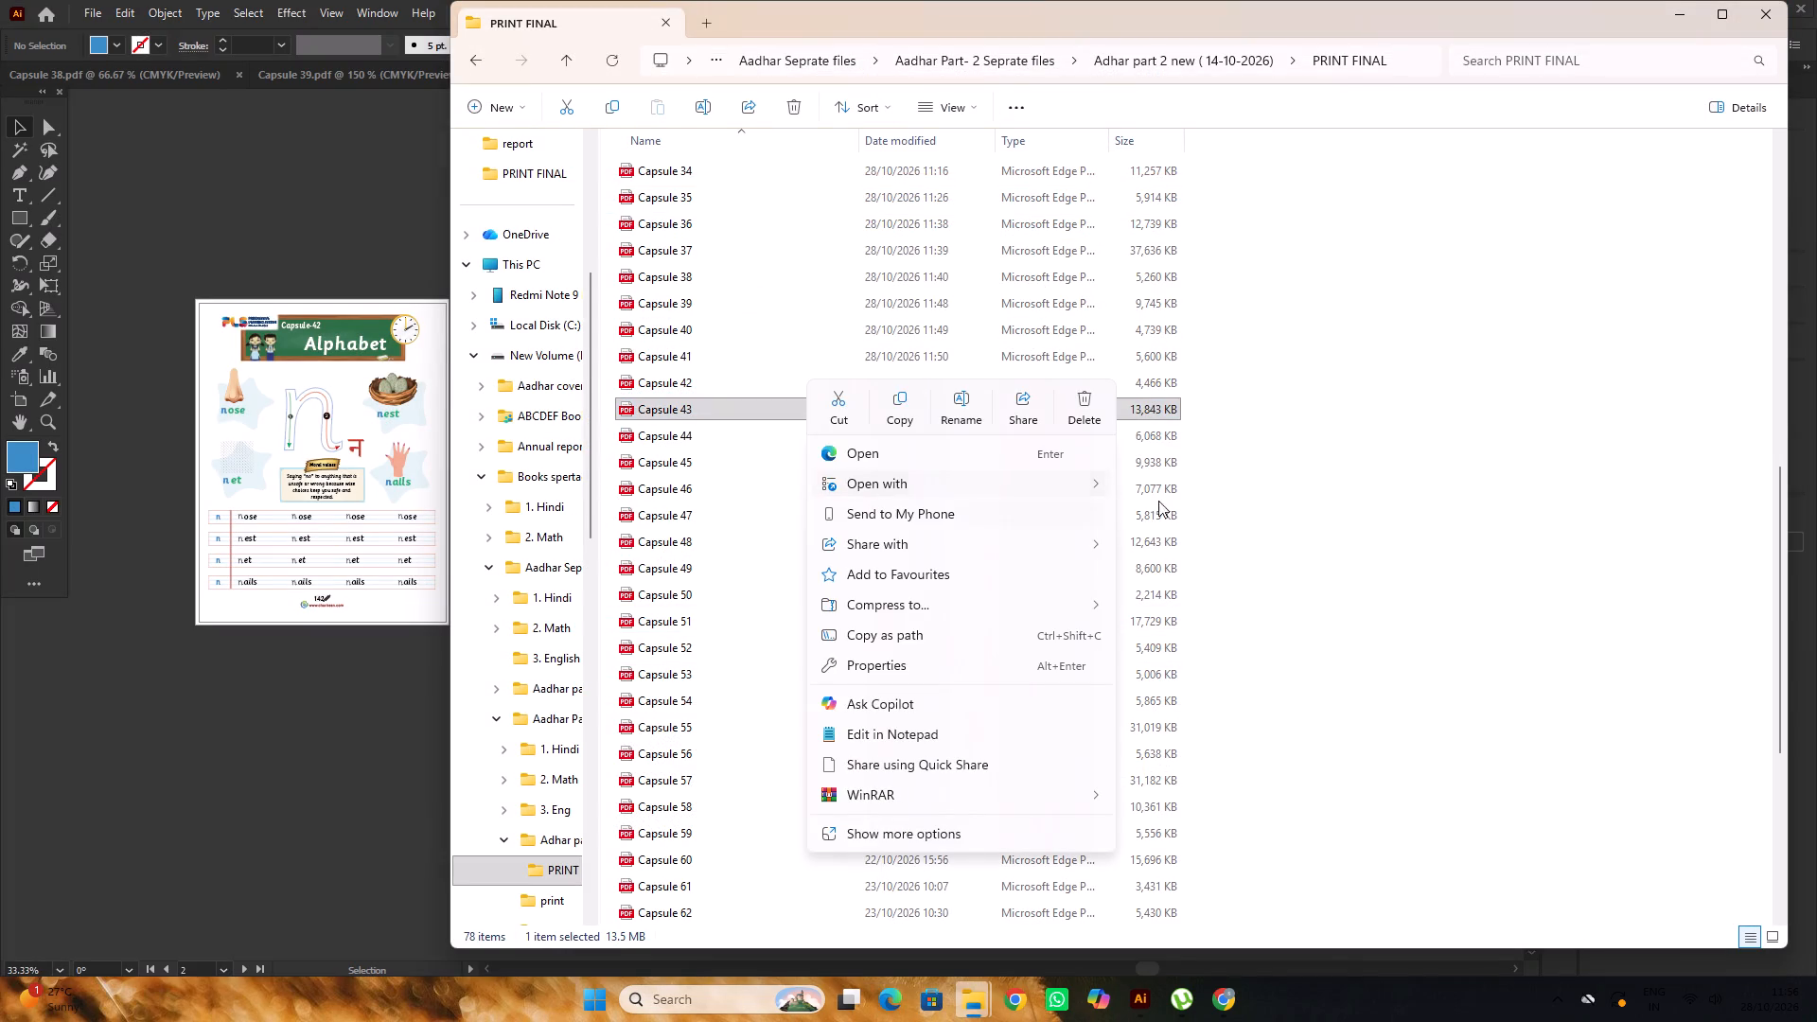
pyautogui.click(1147, 481)
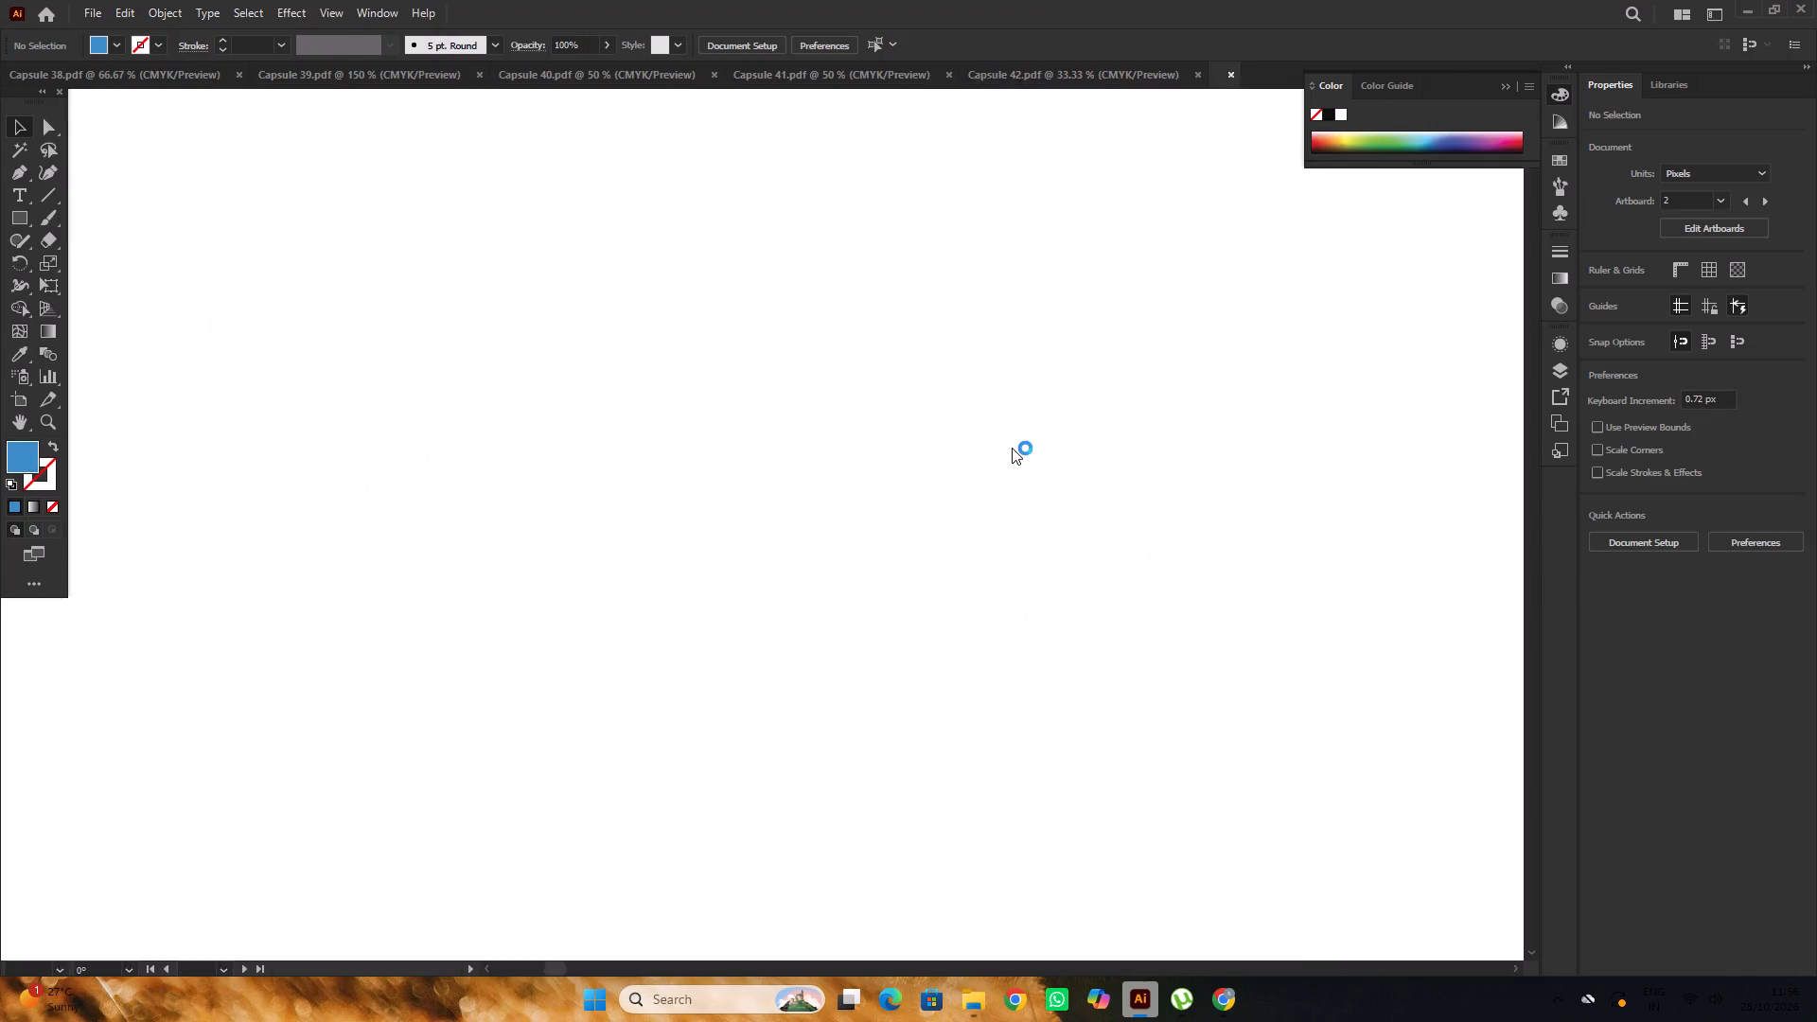
# Unlock all artwork in Capsule 43 and delete the green border rectangles from its three pages.
pyautogui.press('space')
pyautogui.moveTo(510, 547); pyautogui.dragTo(697, 554)
pyautogui.keyDown('alt'); pyautogui.scroll(1, 678, 518); pyautogui.keyUp('alt')
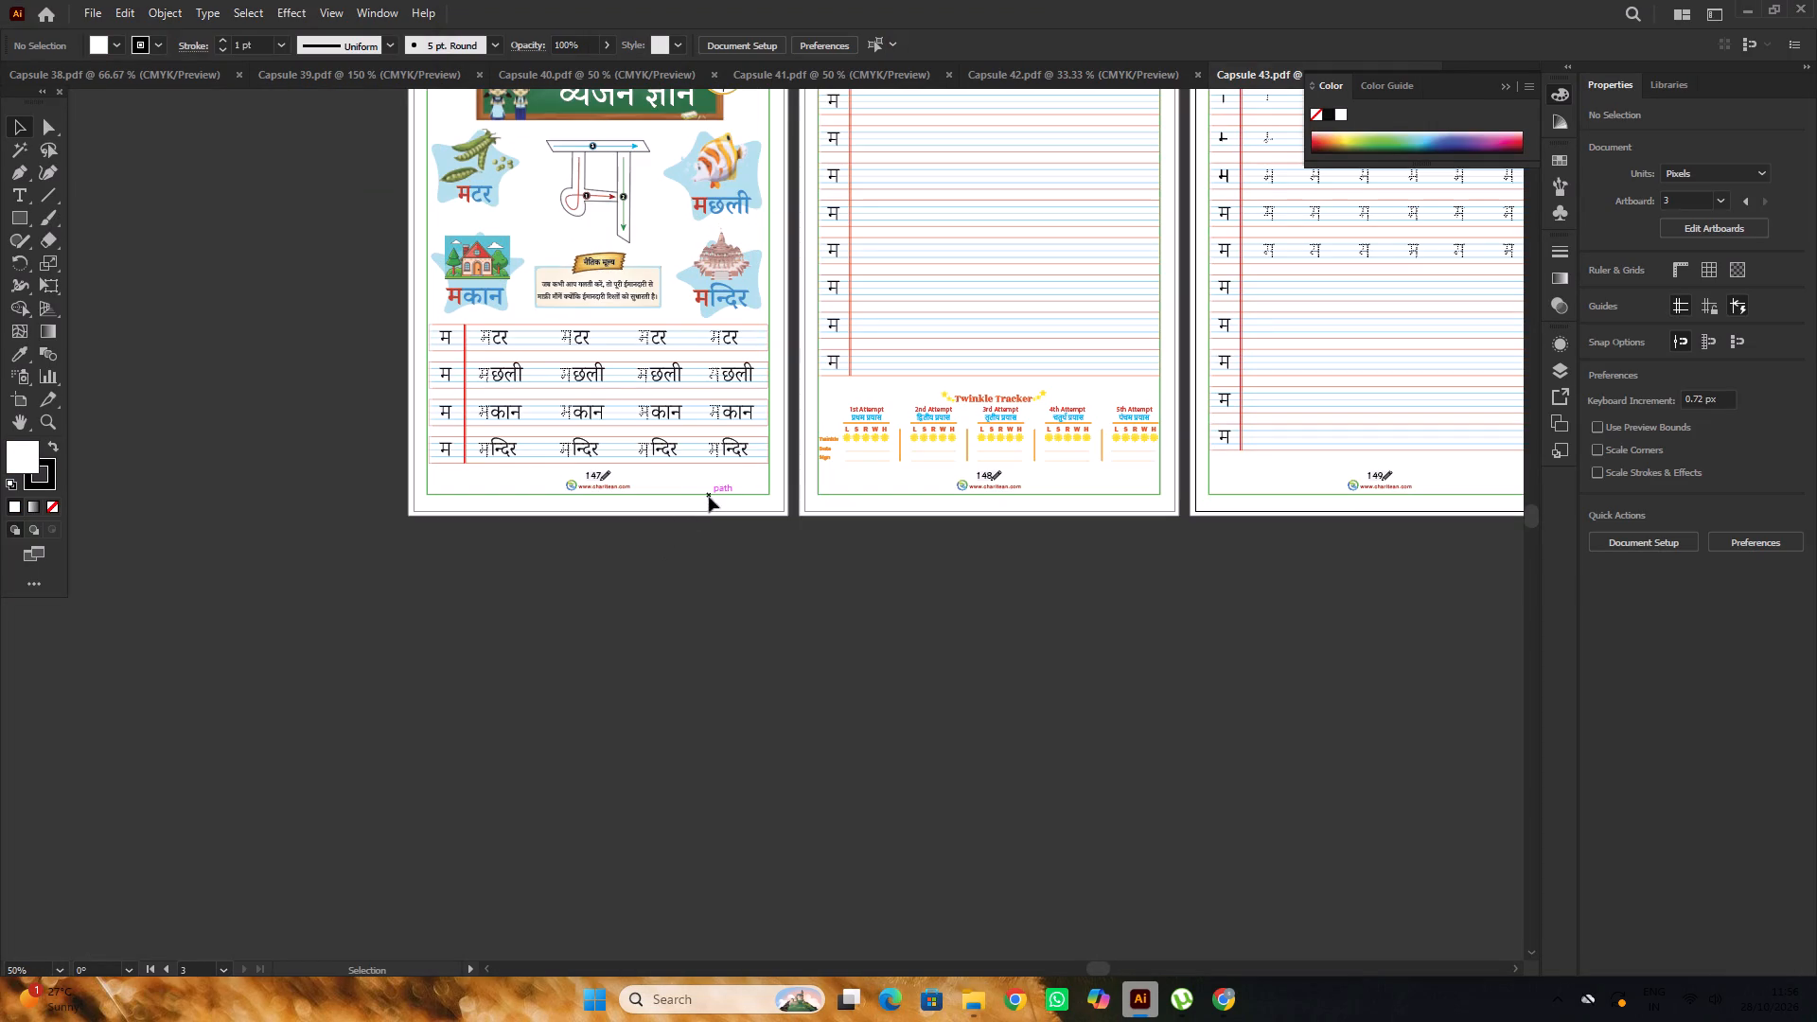
pyautogui.click(709, 496)
pyautogui.hotkey('ctrl', 'alt', '2')
pyautogui.click(856, 595)
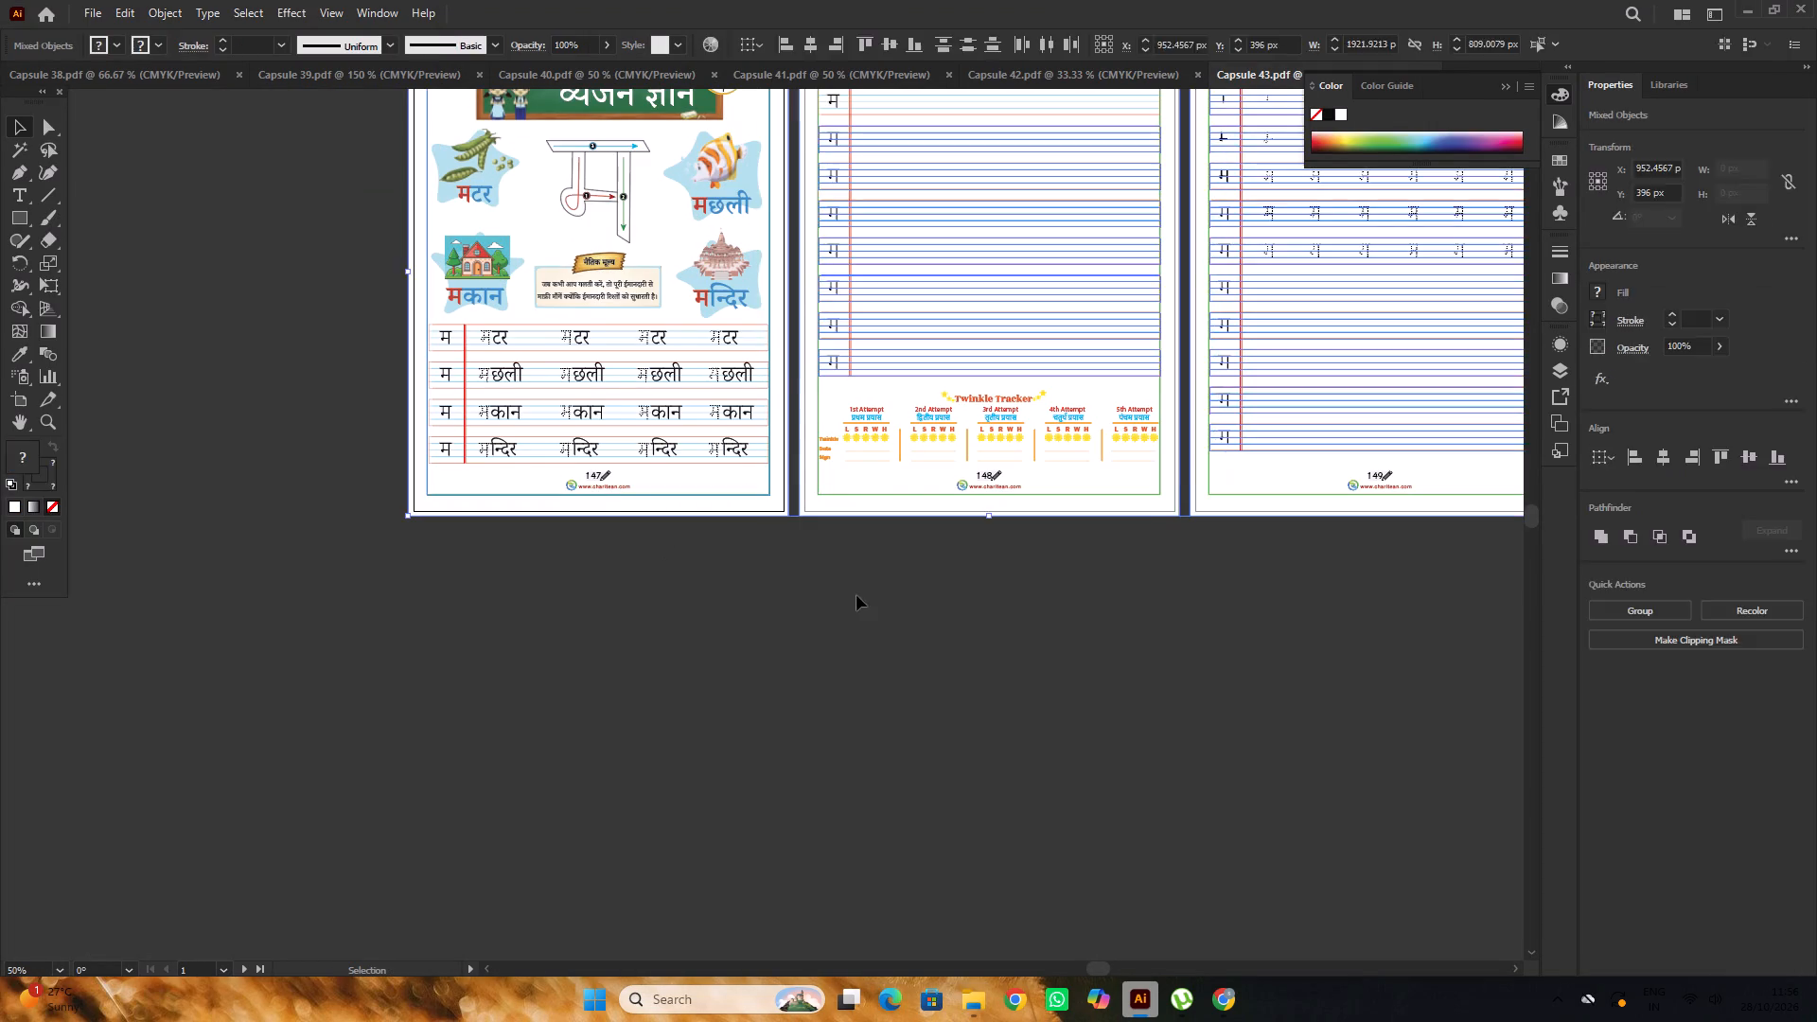
pyautogui.click(767, 487)
pyautogui.keyDown('shift'); pyautogui.click(838, 493); pyautogui.keyUp('shift')
pyautogui.keyDown('alt'); pyautogui.scroll(-1, 786, 490); pyautogui.keyUp('alt')
pyautogui.keyDown('alt'); pyautogui.scroll(1, 1079, 484); pyautogui.keyUp('alt')
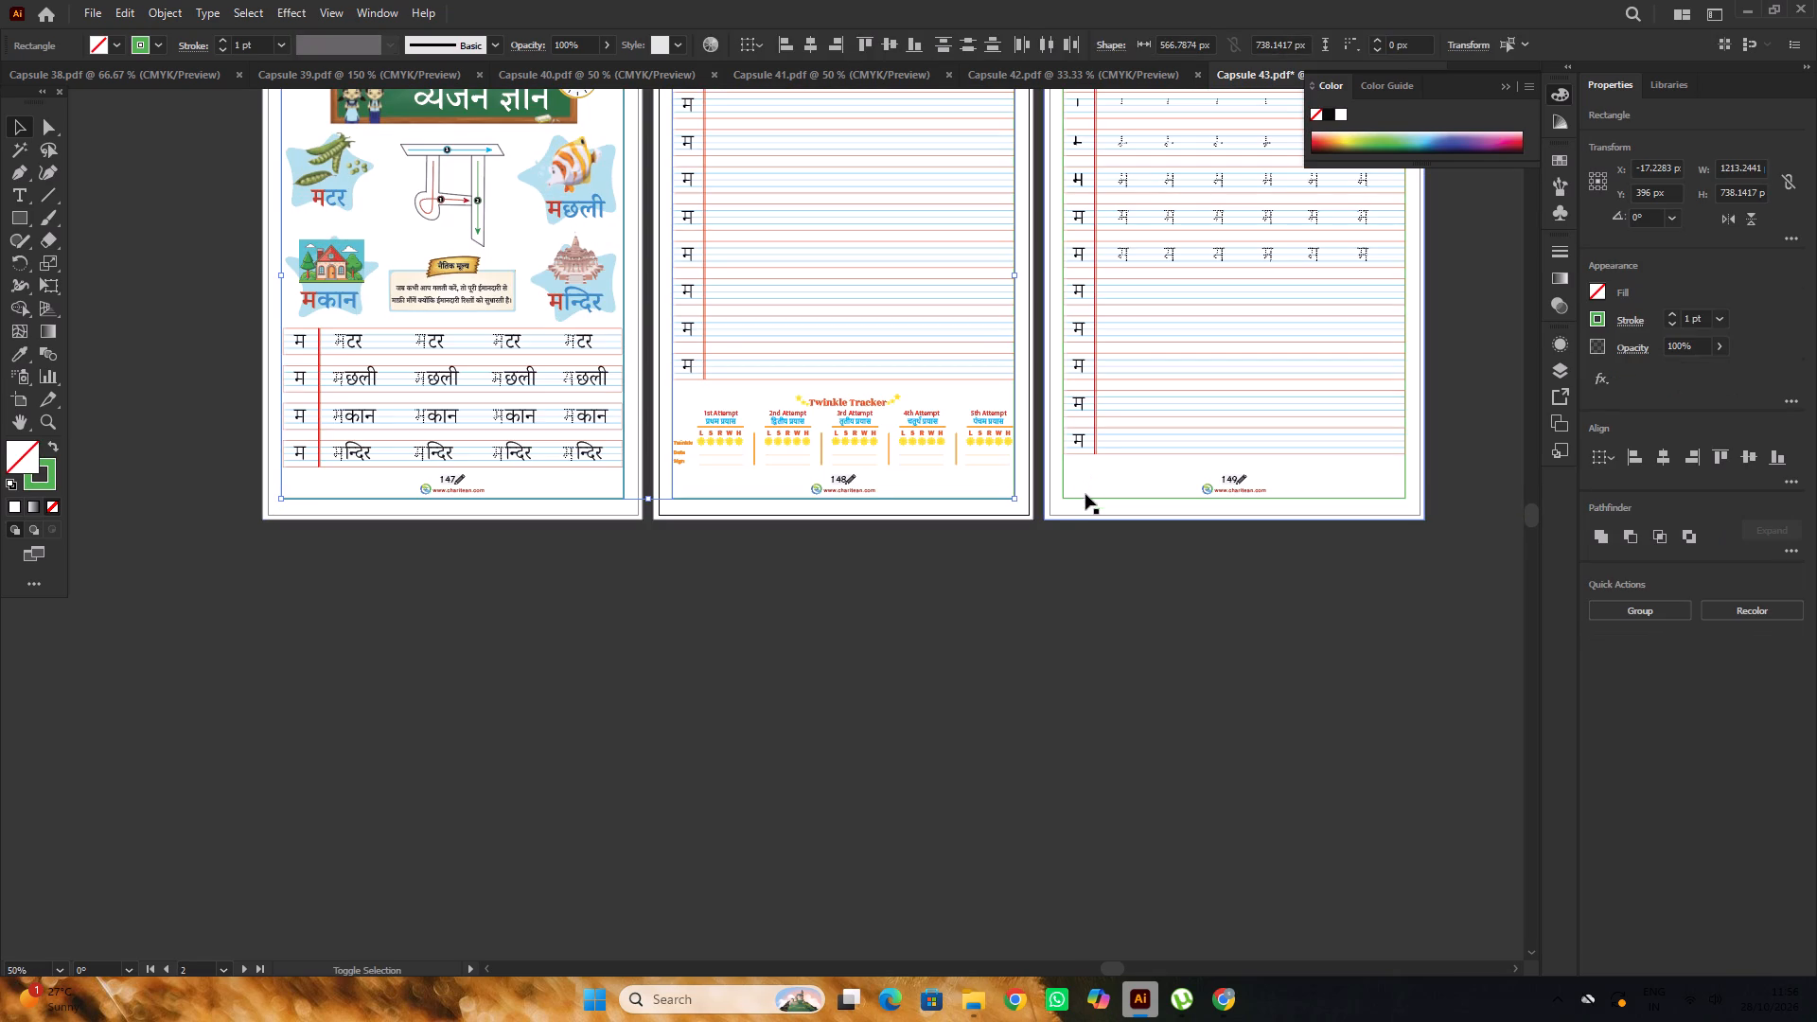
pyautogui.keyDown('shift'); pyautogui.click(1085, 496); pyautogui.keyUp('shift')
pyautogui.press('Delete')
# Copy the Hindi moral value text beside the first page as a spare and convert the original text to outlines.
pyautogui.scroll(3, 1073, 488)
pyautogui.press('space')
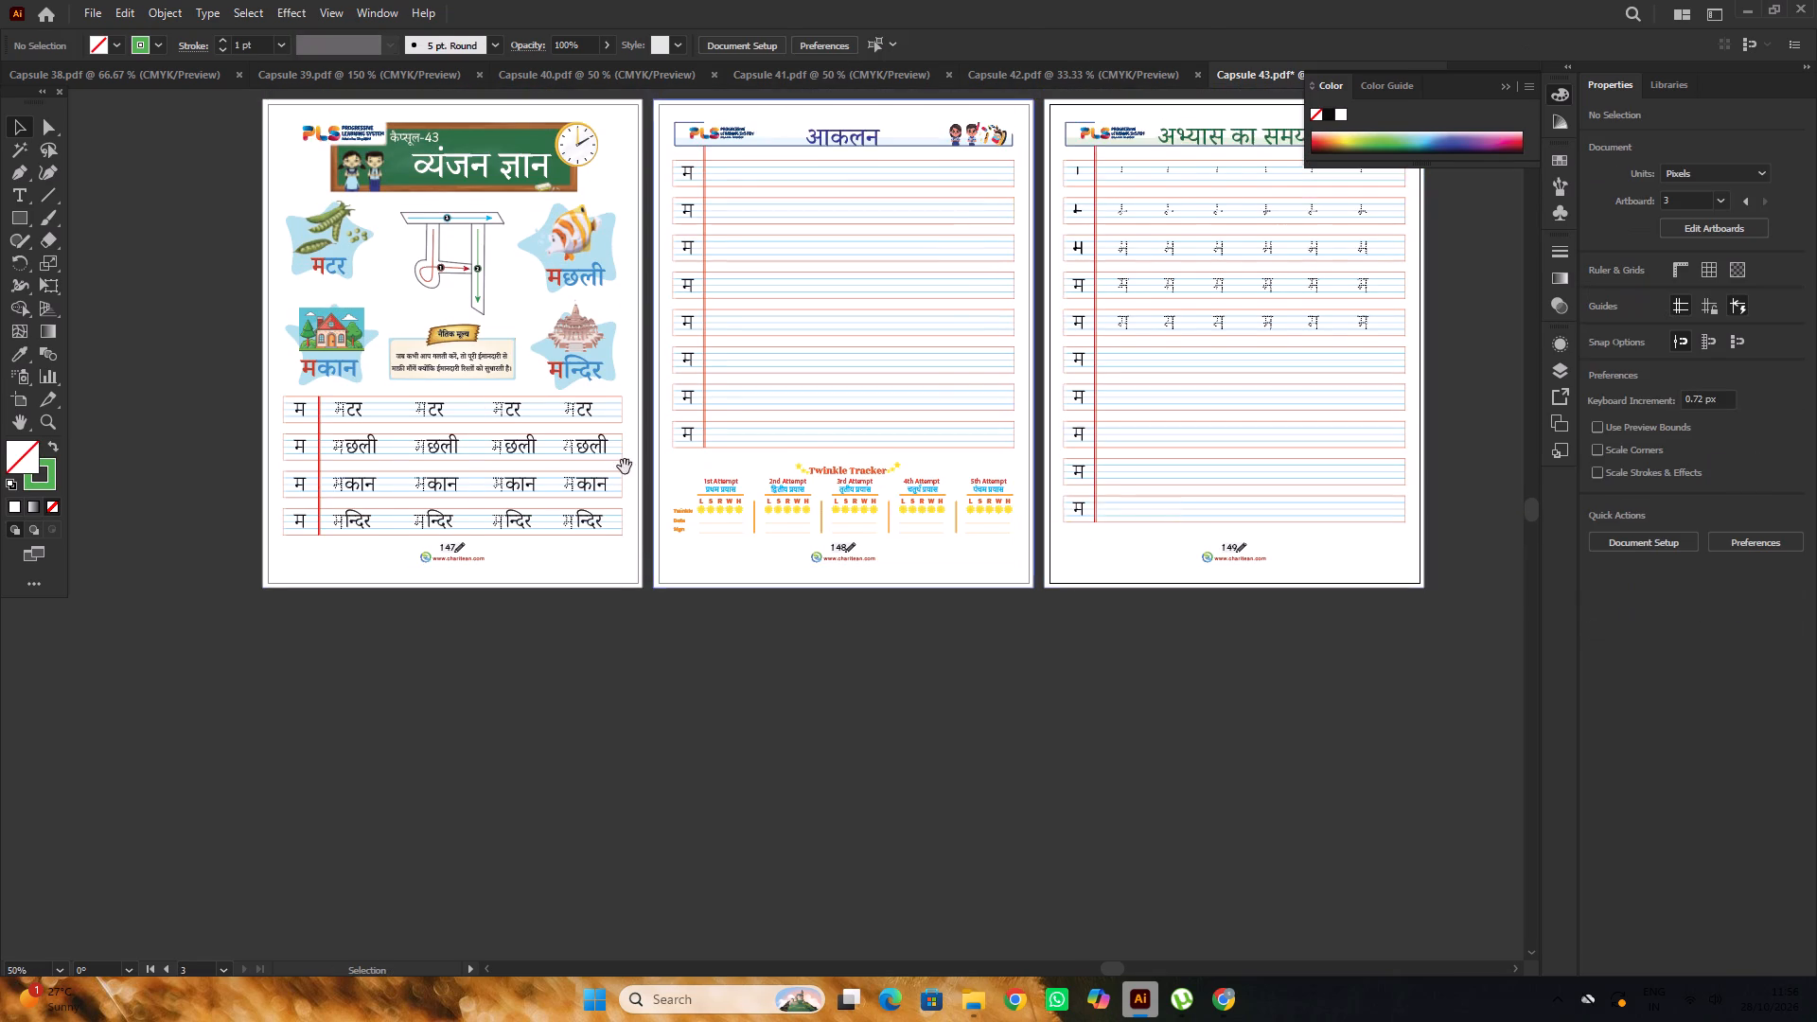
pyautogui.moveTo(487, 413); pyautogui.dragTo(681, 408)
pyautogui.scroll(3, 680, 407)
pyautogui.click(685, 398)
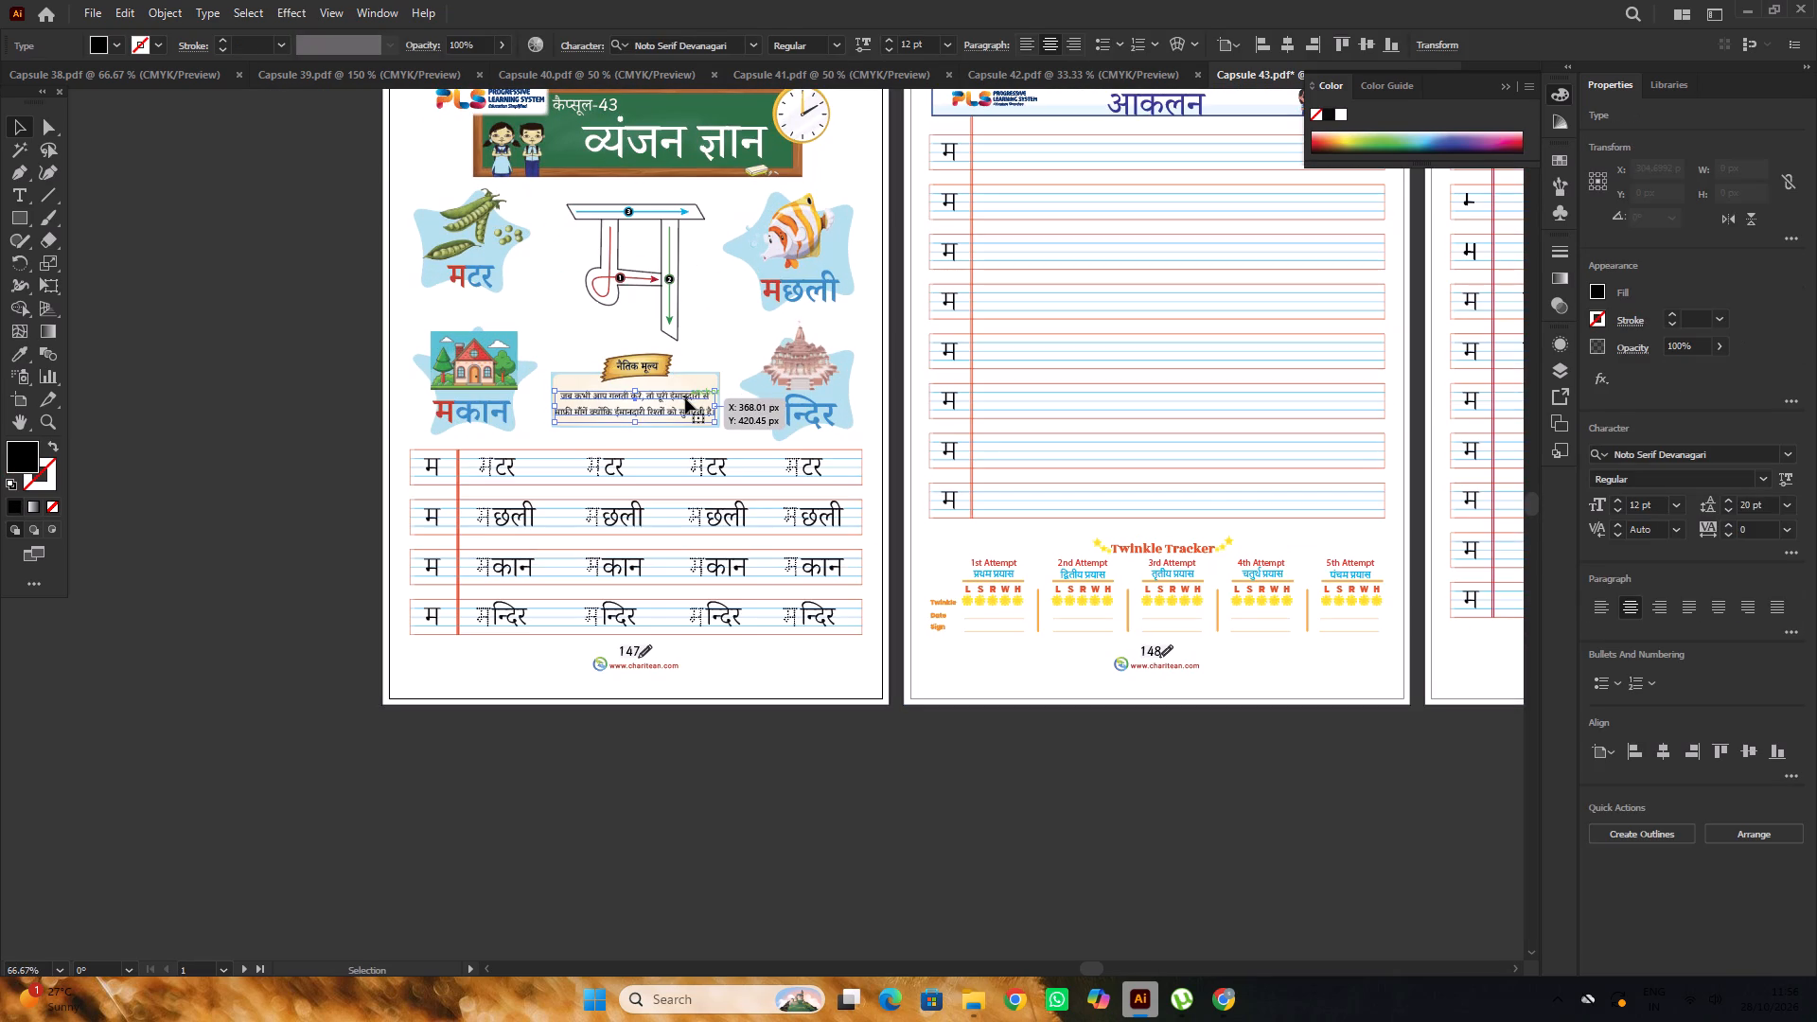
pyautogui.moveTo(683, 398); pyautogui.dragTo(681, 398)
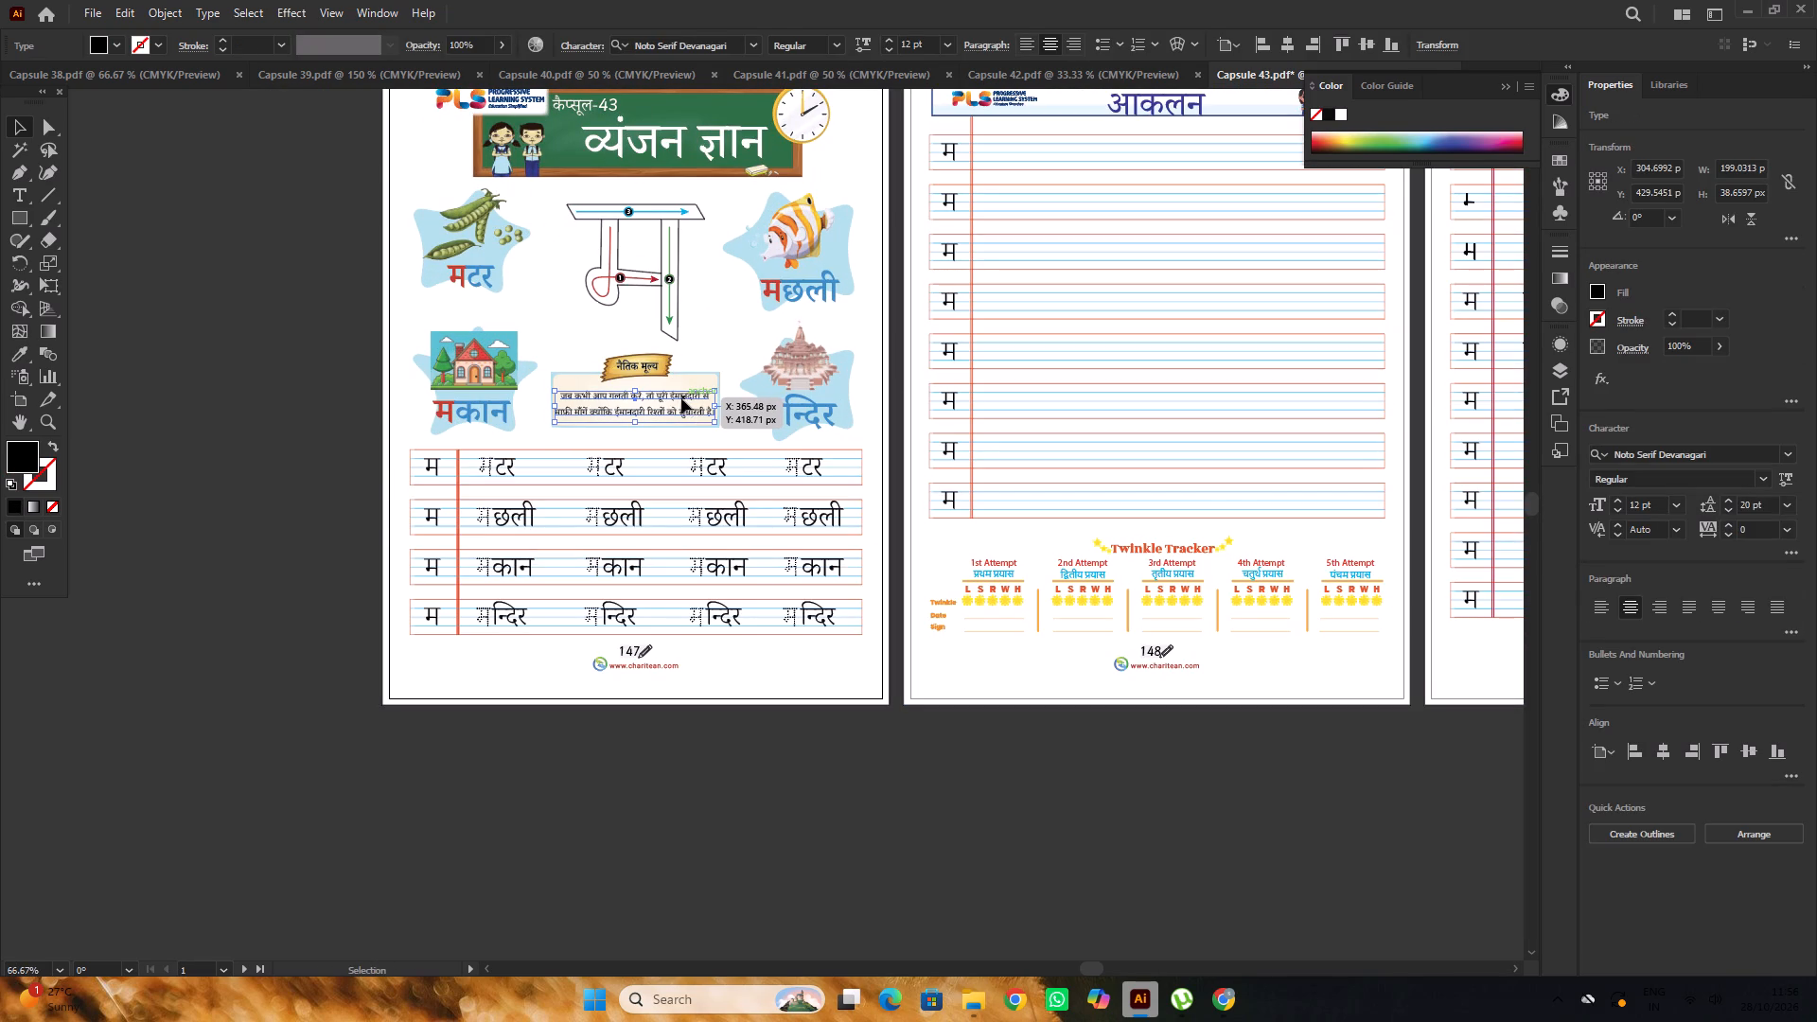
pyautogui.moveTo(681, 398); pyautogui.dragTo(241, 498)
pyautogui.click(242, 403)
pyautogui.click(674, 408)
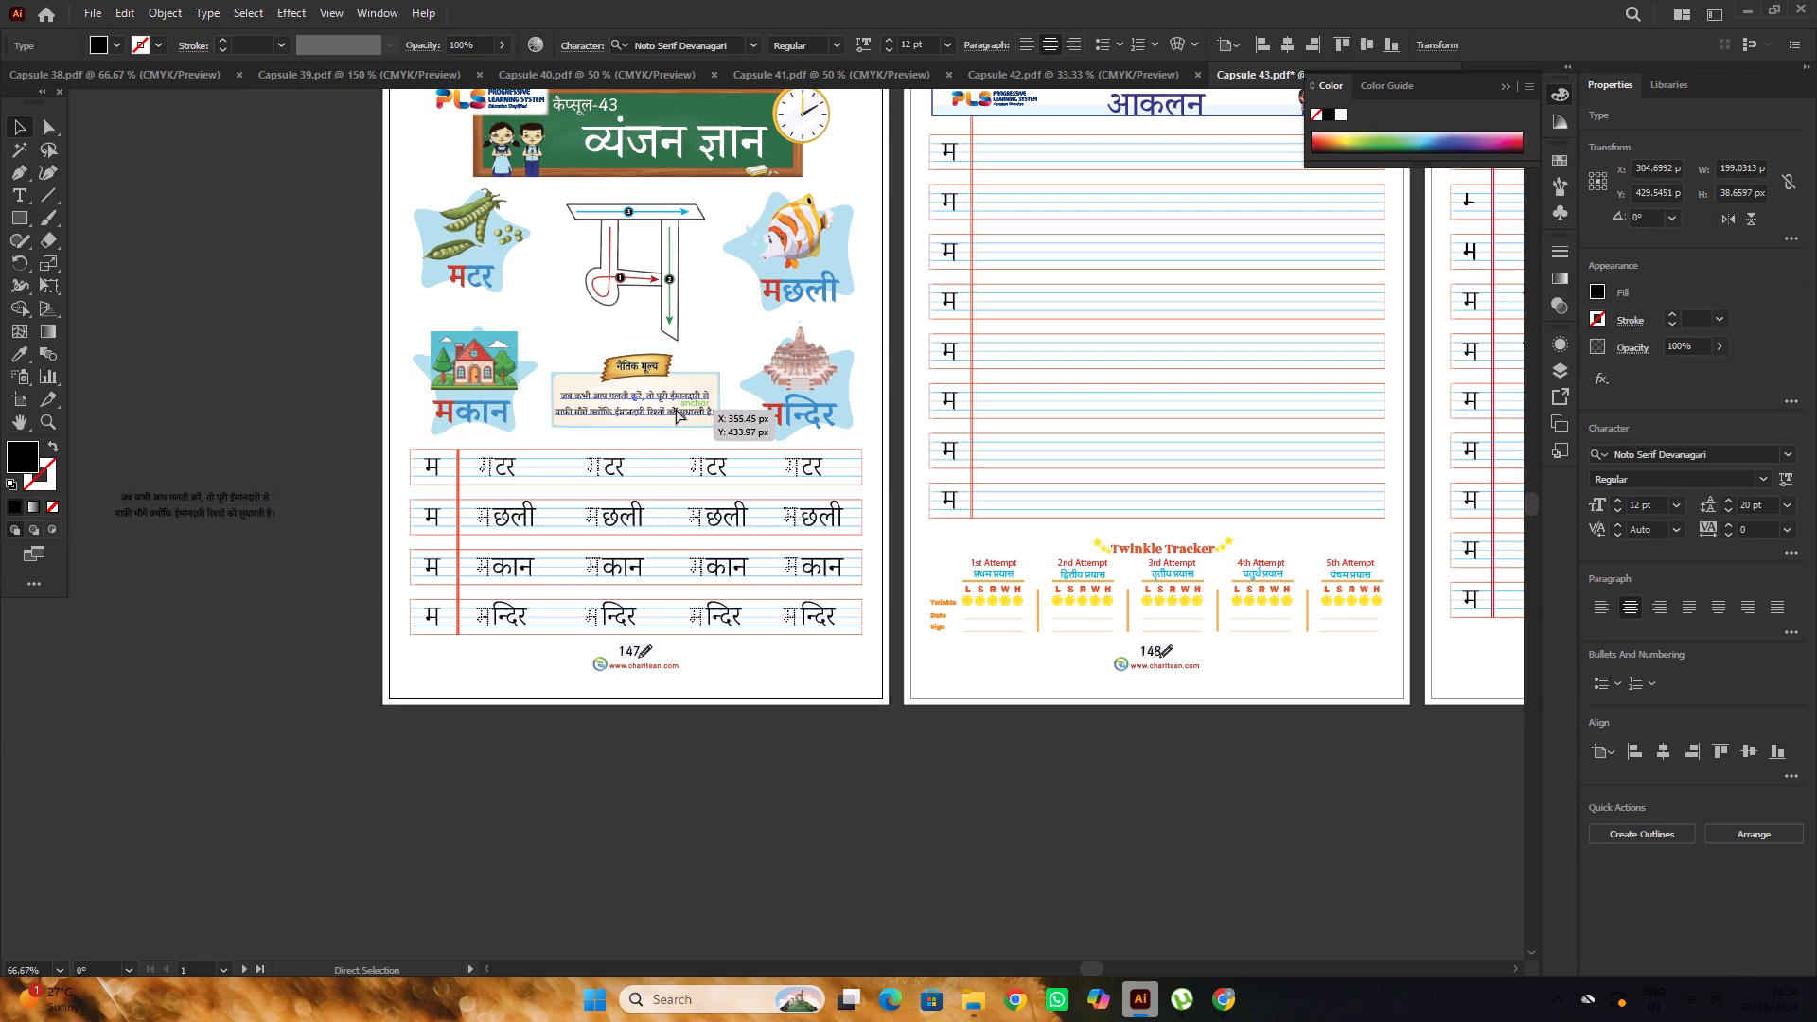
pyautogui.hotkey('ctrl', 'shift', 'o')
pyautogui.click(60, 252)
pyautogui.scroll(6, 251, 381)
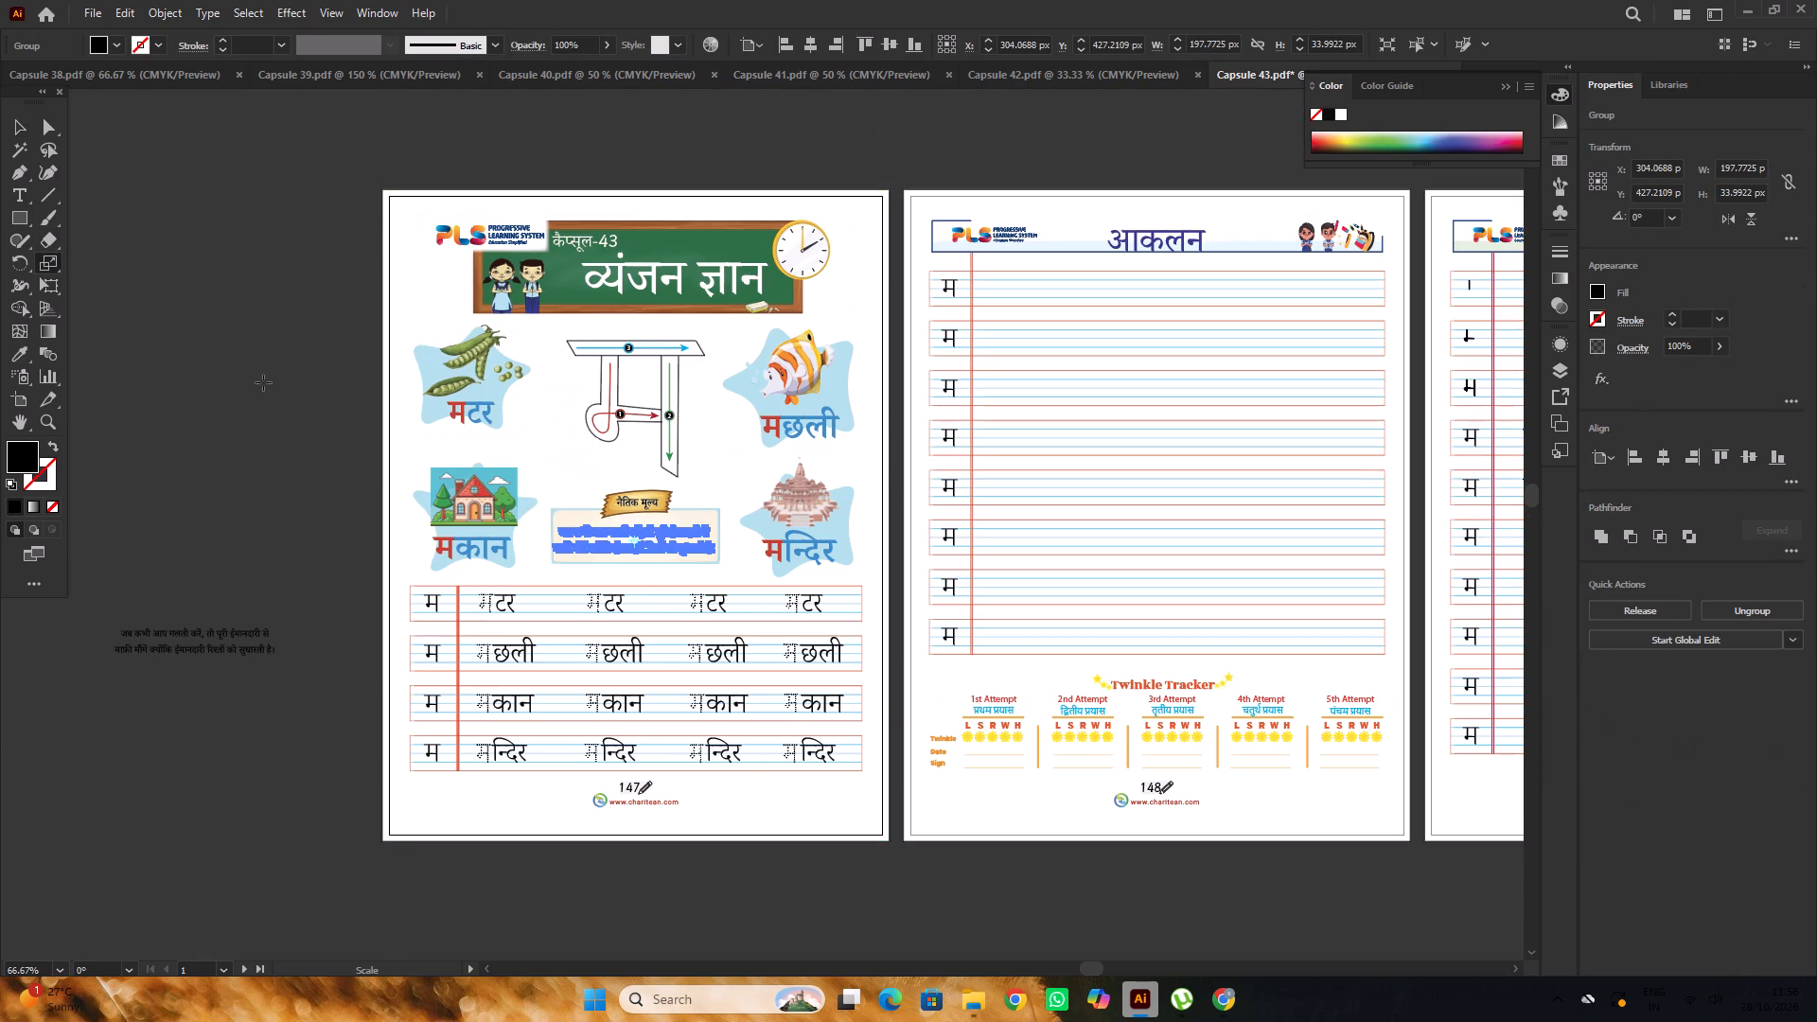
pyautogui.click(263, 382)
pyautogui.click(13, 128)
pyautogui.click(99, 196)
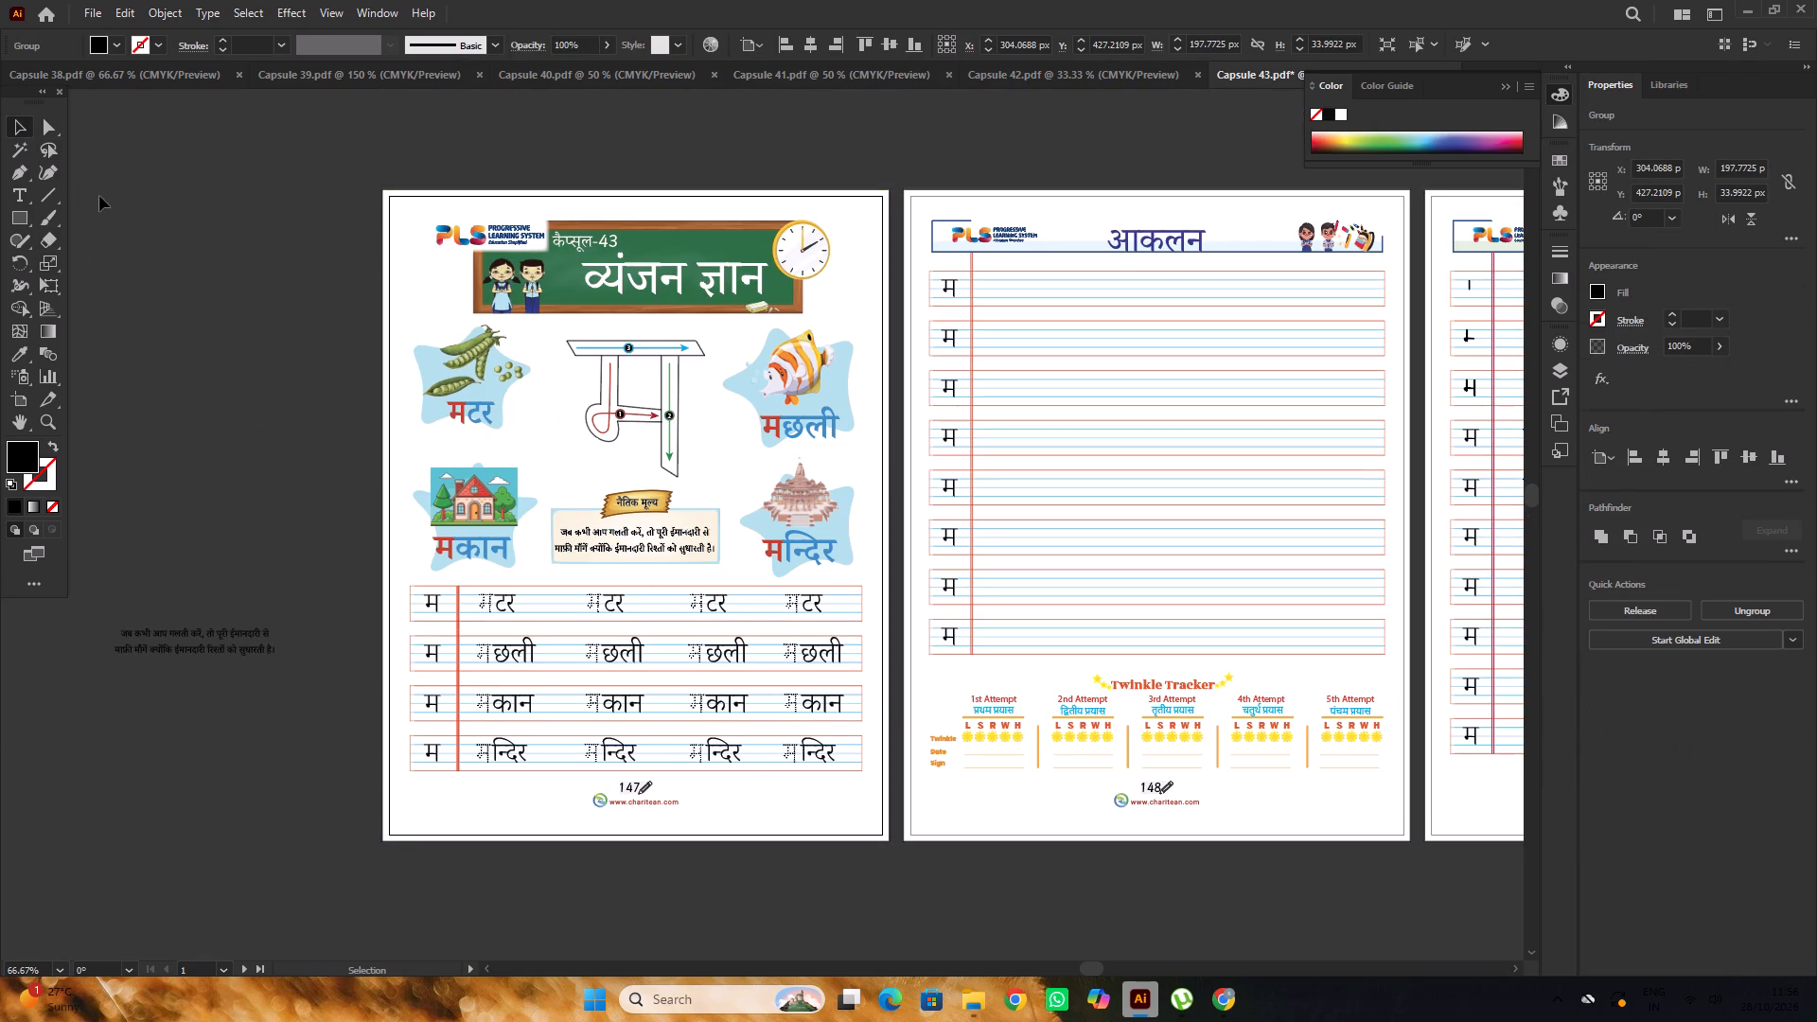
# Examine the outlined moral value text and the word artwork on Capsule 43's first page.
pyautogui.scroll(-3, 107, 209)
pyautogui.keyDown('alt'); pyautogui.scroll(2, 623, 457); pyautogui.keyUp('alt')
pyautogui.scroll(3, 643, 469)
pyautogui.keyDown('alt'); pyautogui.scroll(-2, 636, 444); pyautogui.keyUp('alt')
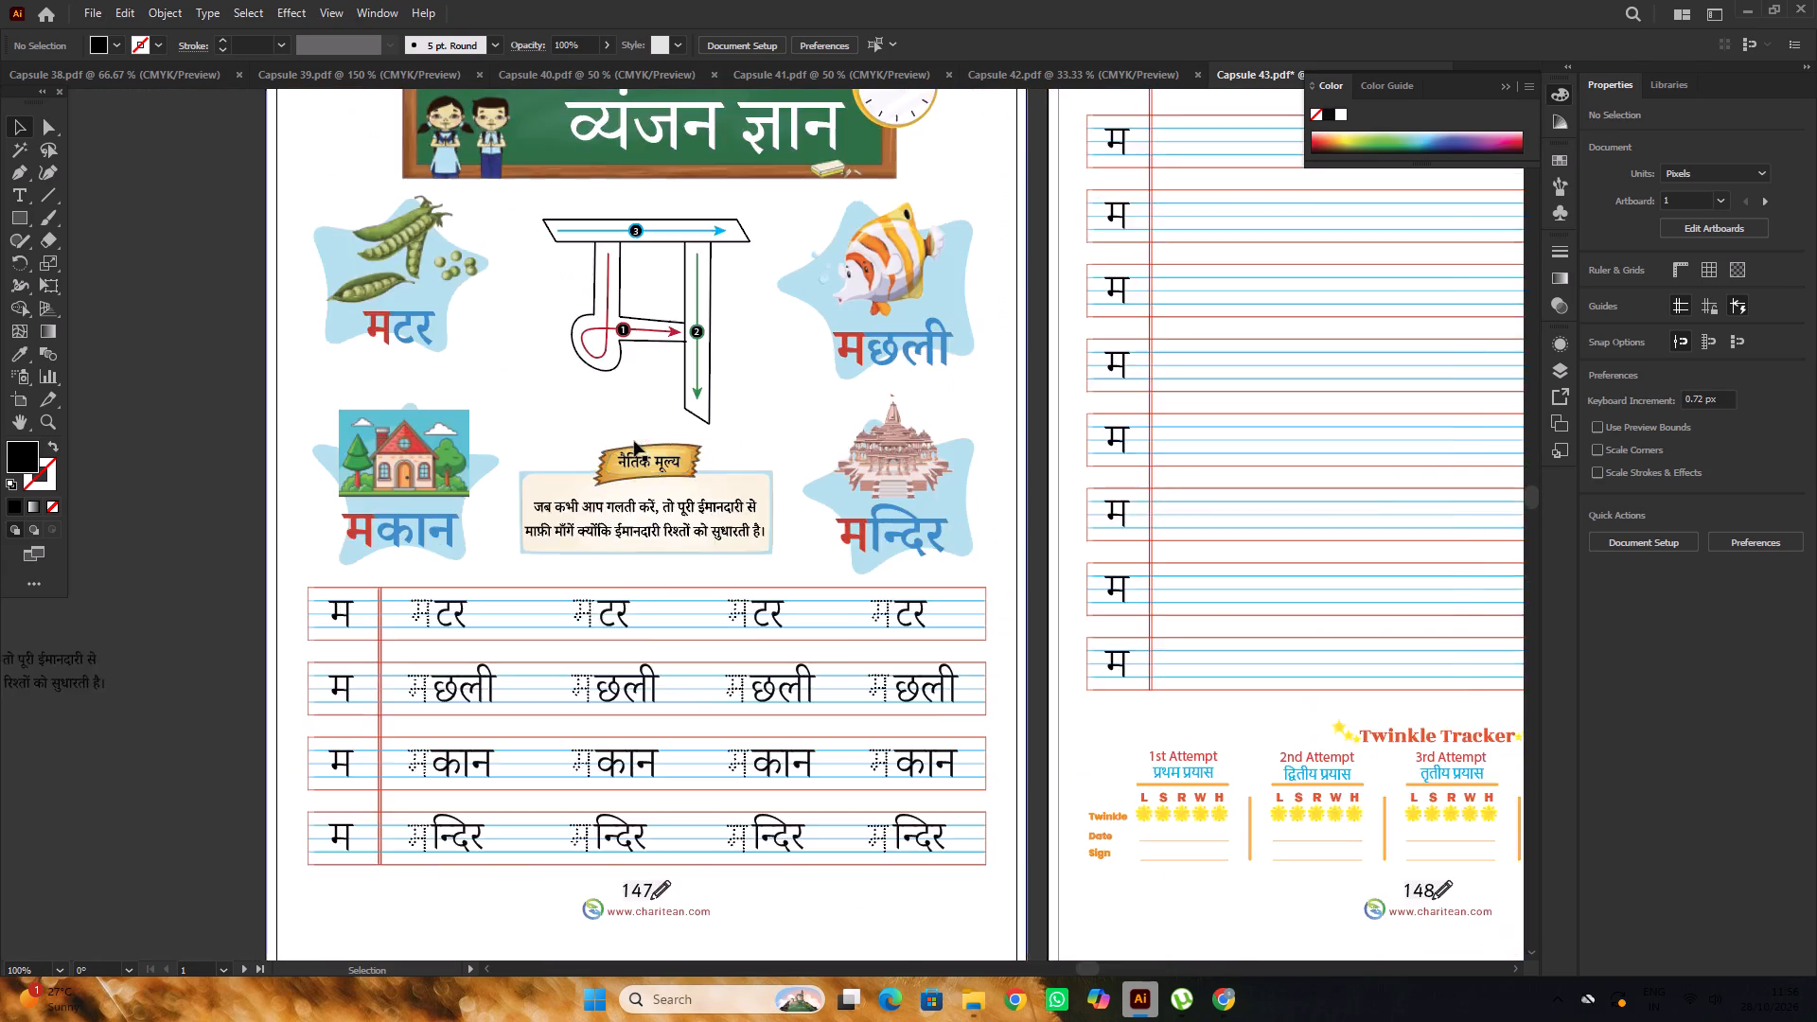
pyautogui.keyDown('alt'); pyautogui.scroll(-2, 634, 441); pyautogui.keyUp('alt')
pyautogui.click(396, 346)
pyautogui.keyDown('alt'); pyautogui.scroll(2, 671, 448); pyautogui.keyUp('alt')
pyautogui.keyDown('alt'); pyautogui.scroll(-2, 541, 399); pyautogui.keyUp('alt')
pyautogui.keyDown('alt'); pyautogui.scroll(2, 690, 587); pyautogui.keyUp('alt')
pyautogui.click(631, 536)
pyautogui.keyDown('alt'); pyautogui.scroll(-2, 669, 513); pyautogui.keyUp('alt')
pyautogui.click(804, 756)
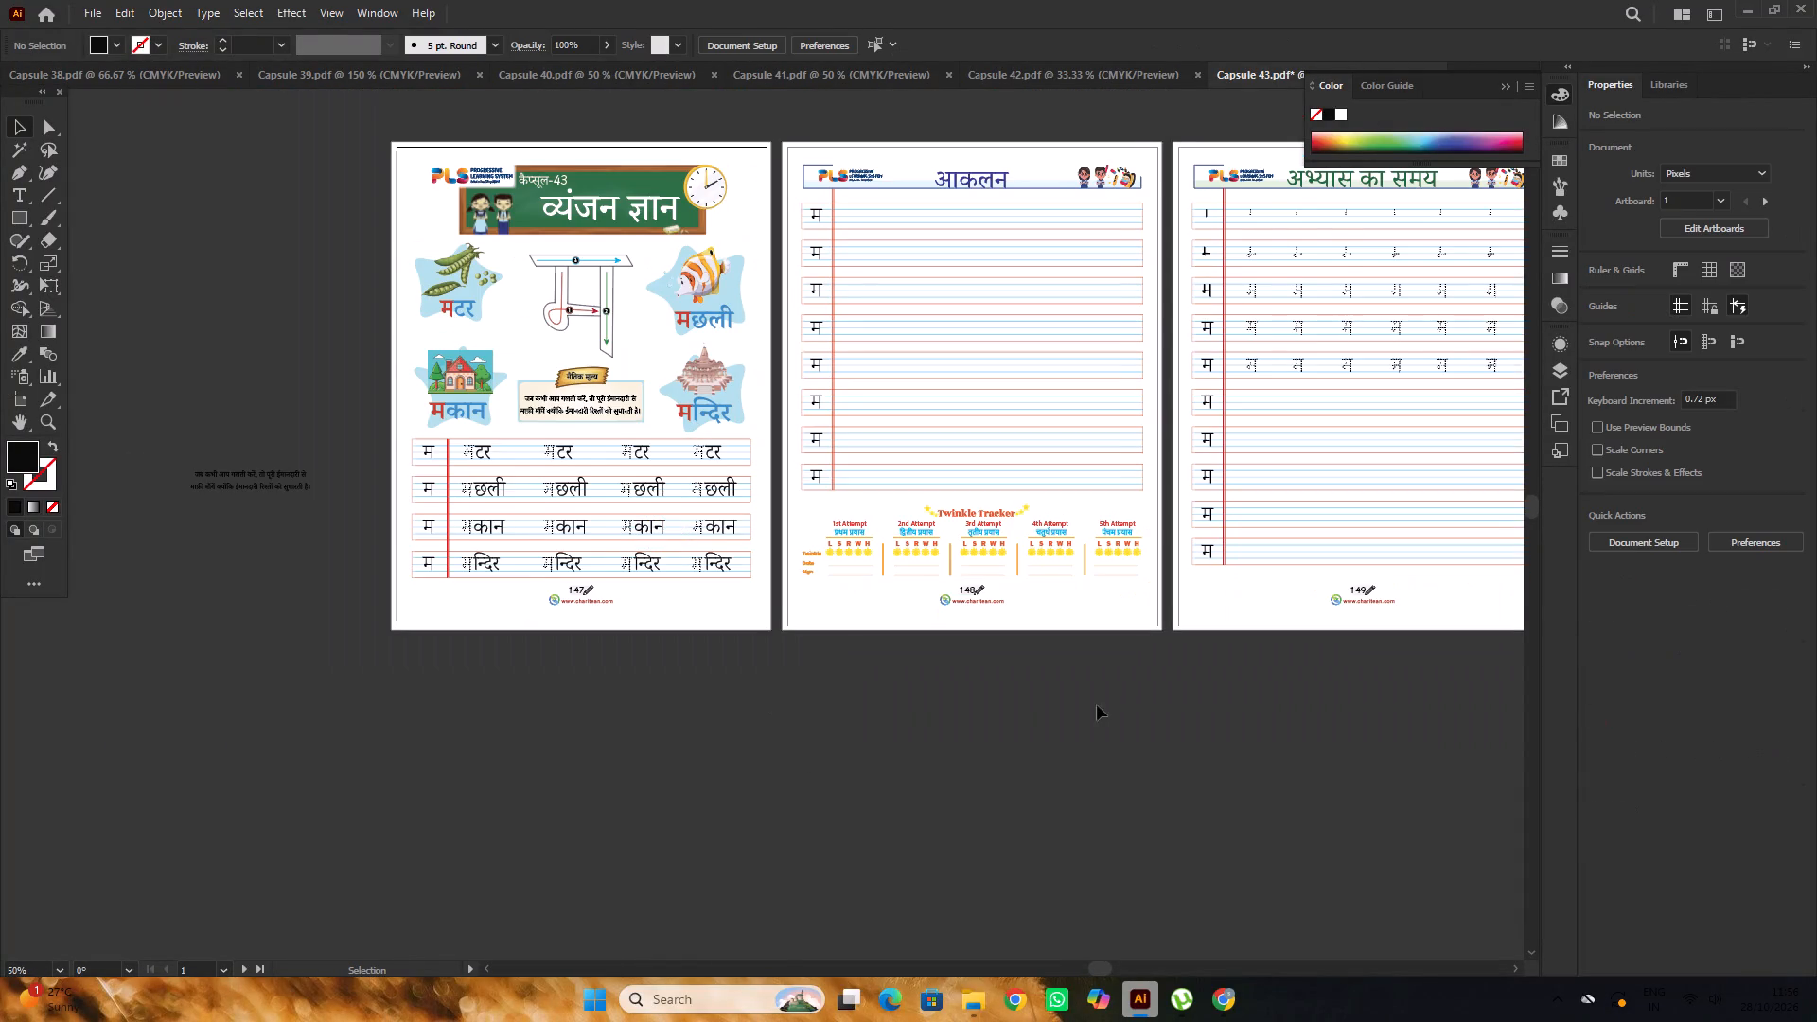
# Inspect the letter म text in the writing rows and the page number on Capsule 43's practice page.
pyautogui.press('space')
pyautogui.press('space')
pyautogui.press('space')
pyautogui.press('space')
pyautogui.press('space')
pyautogui.press('space')
pyautogui.moveTo(1113, 712); pyautogui.dragTo(861, 760)
pyautogui.moveTo(975, 749); pyautogui.dragTo(800, 770)
pyautogui.keyDown('alt'); pyautogui.scroll(3, 796, 634); pyautogui.keyUp('alt')
pyautogui.click(840, 578)
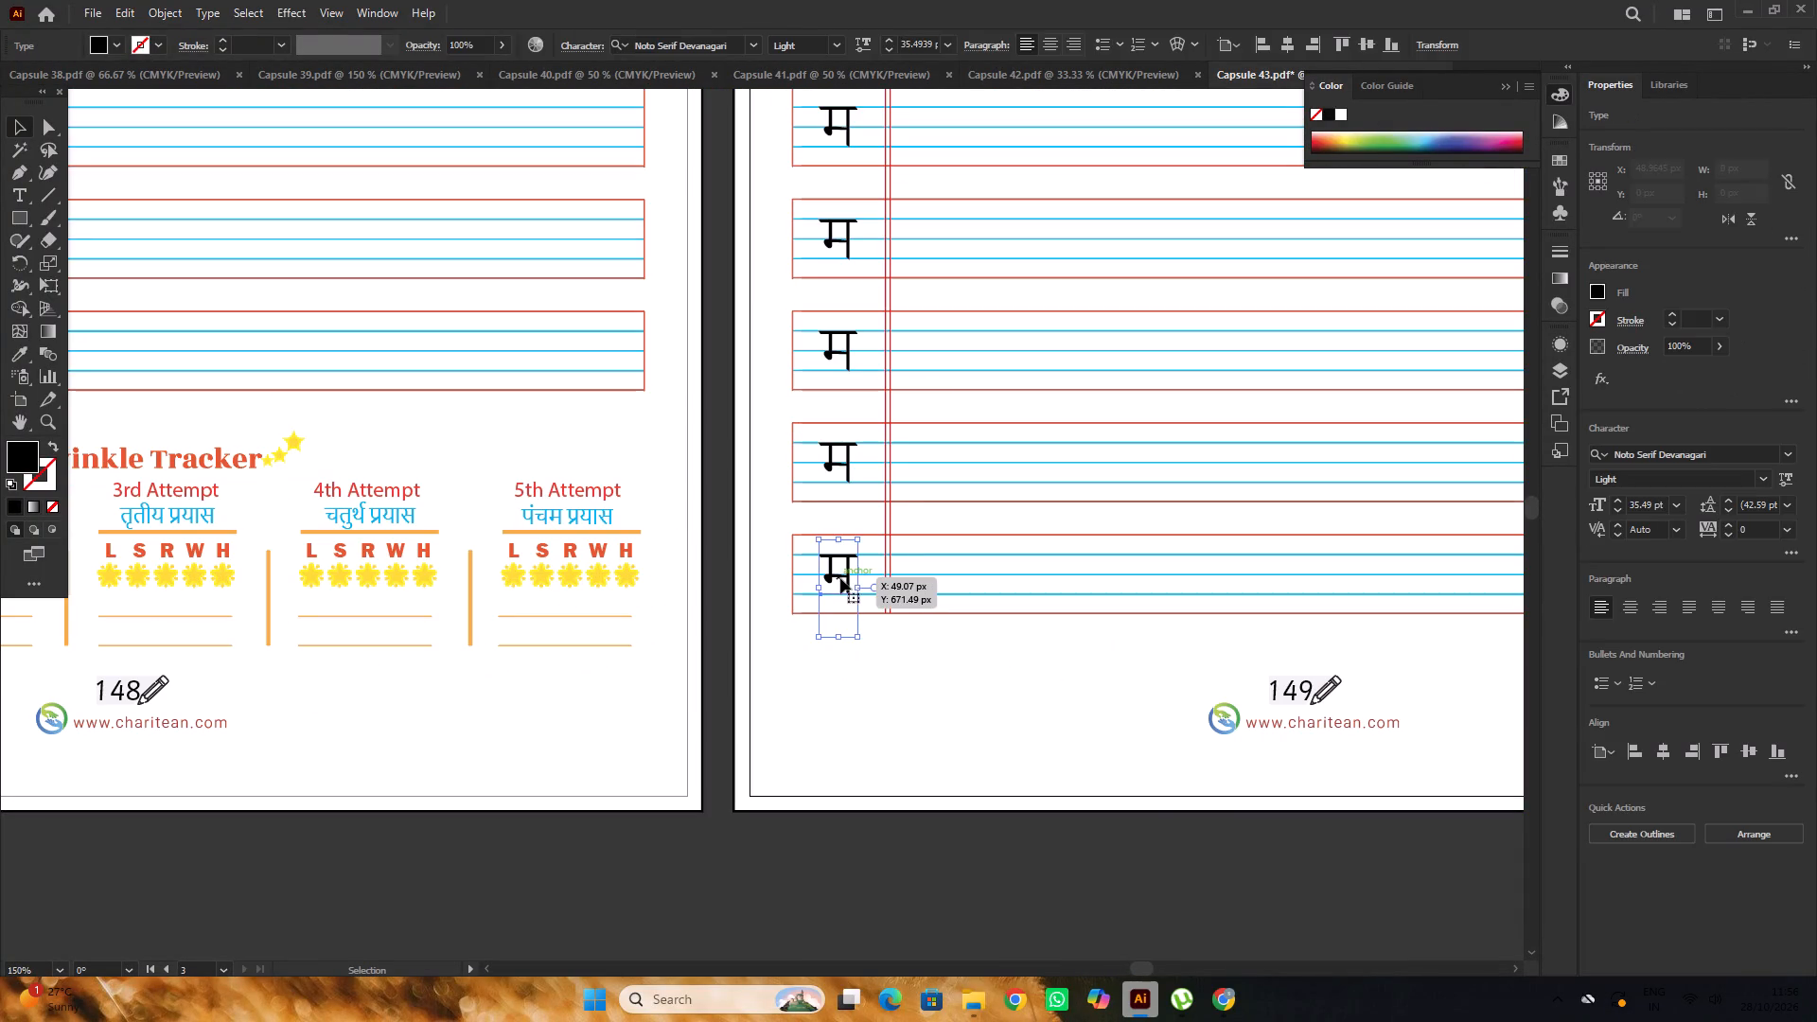
pyautogui.keyDown('alt'); pyautogui.scroll(-3, 840, 577); pyautogui.keyUp('alt')
pyautogui.click(959, 805)
# Save the Capsule 43 document.
pyautogui.press('space')
pyautogui.moveTo(657, 732); pyautogui.dragTo(931, 718)
pyautogui.hotkey('ctrl', 's')
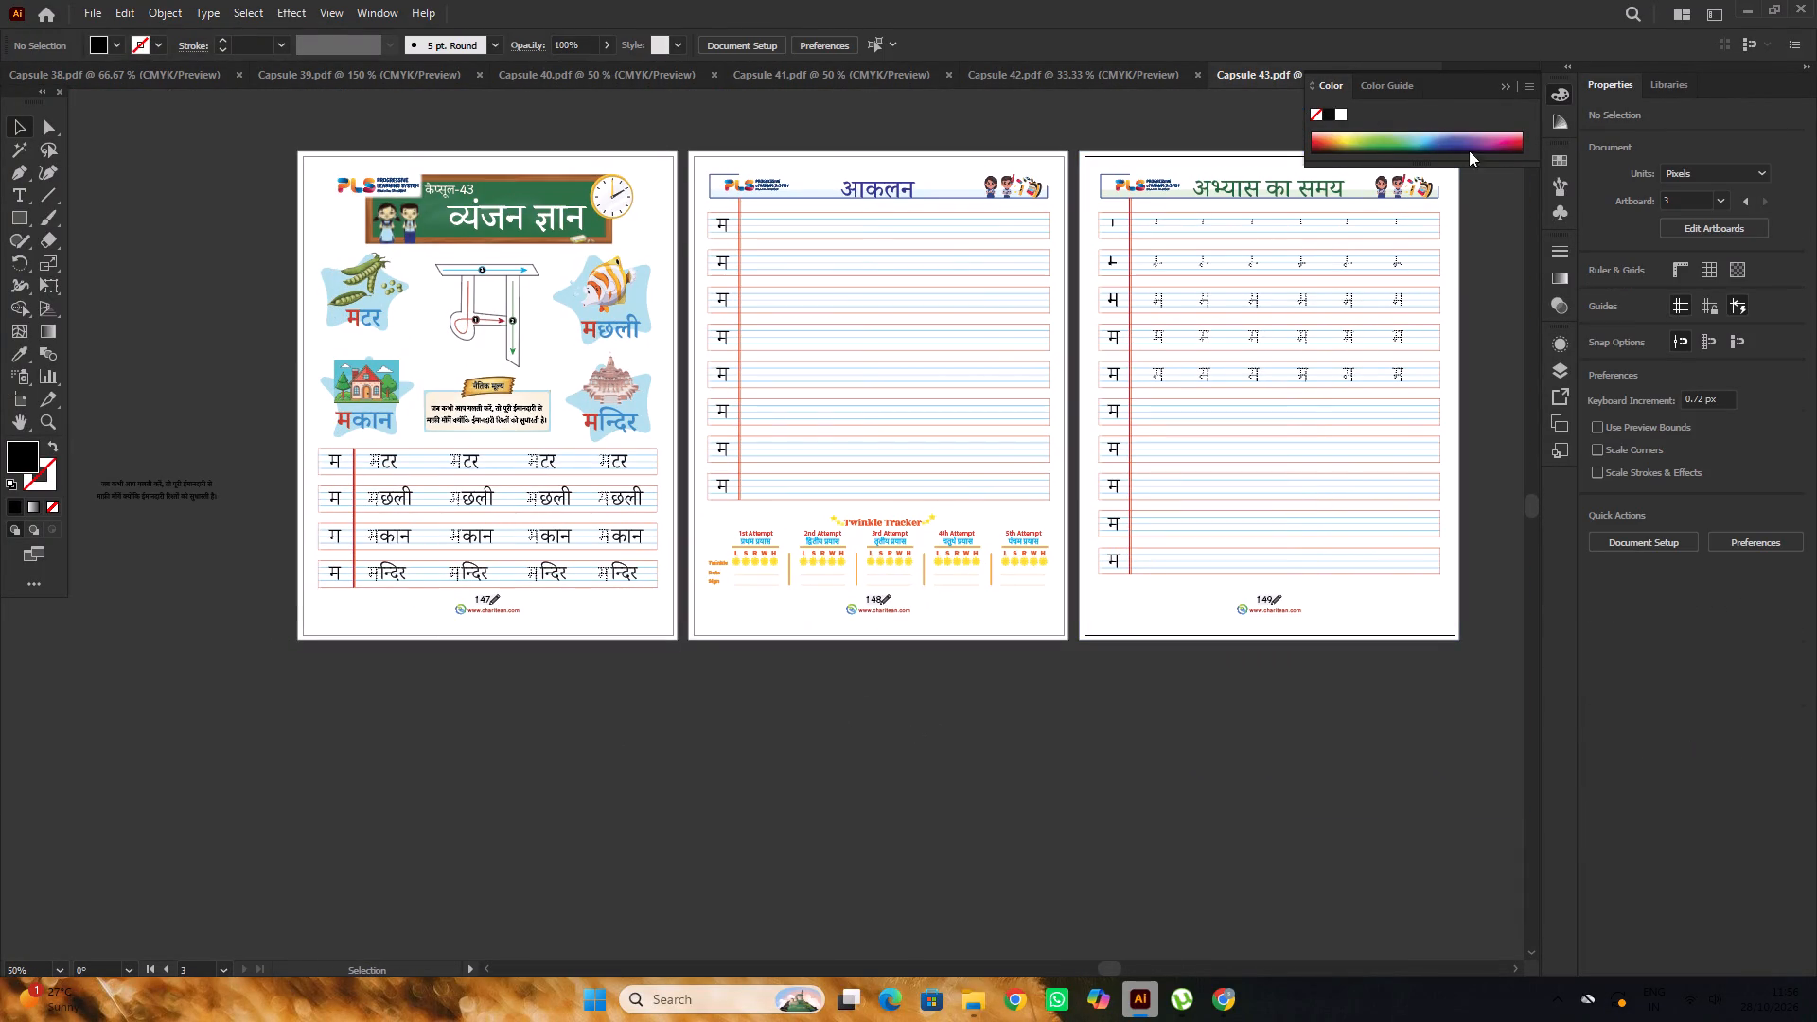
# Check the page numbering in the Capsule 42 document and return to Capsule 43.
pyautogui.click(1506, 93)
pyautogui.click(1065, 79)
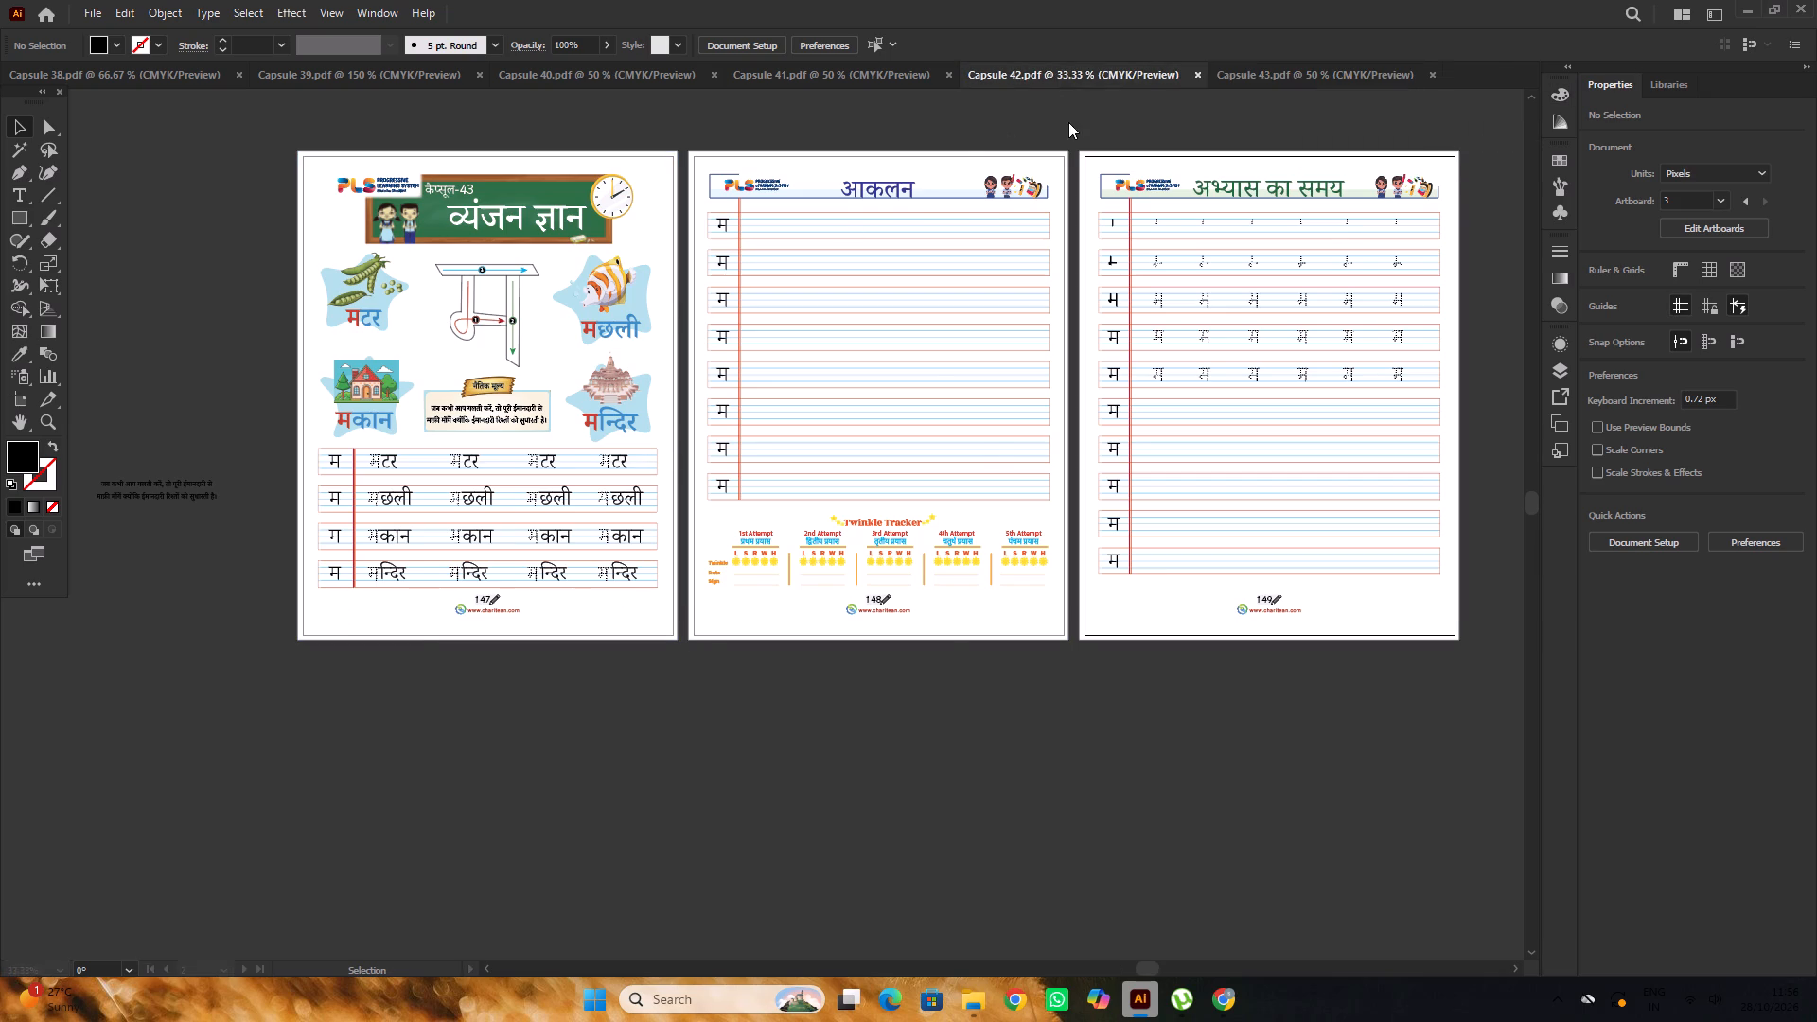
pyautogui.keyDown('alt'); pyautogui.scroll(3, 1145, 554); pyautogui.keyUp('alt')
pyautogui.click(1276, 73)
# Change the page number on Capsule 43's first page to 146.
pyautogui.keyDown('alt'); pyautogui.scroll(-3, 1076, 255); pyautogui.keyUp('alt')
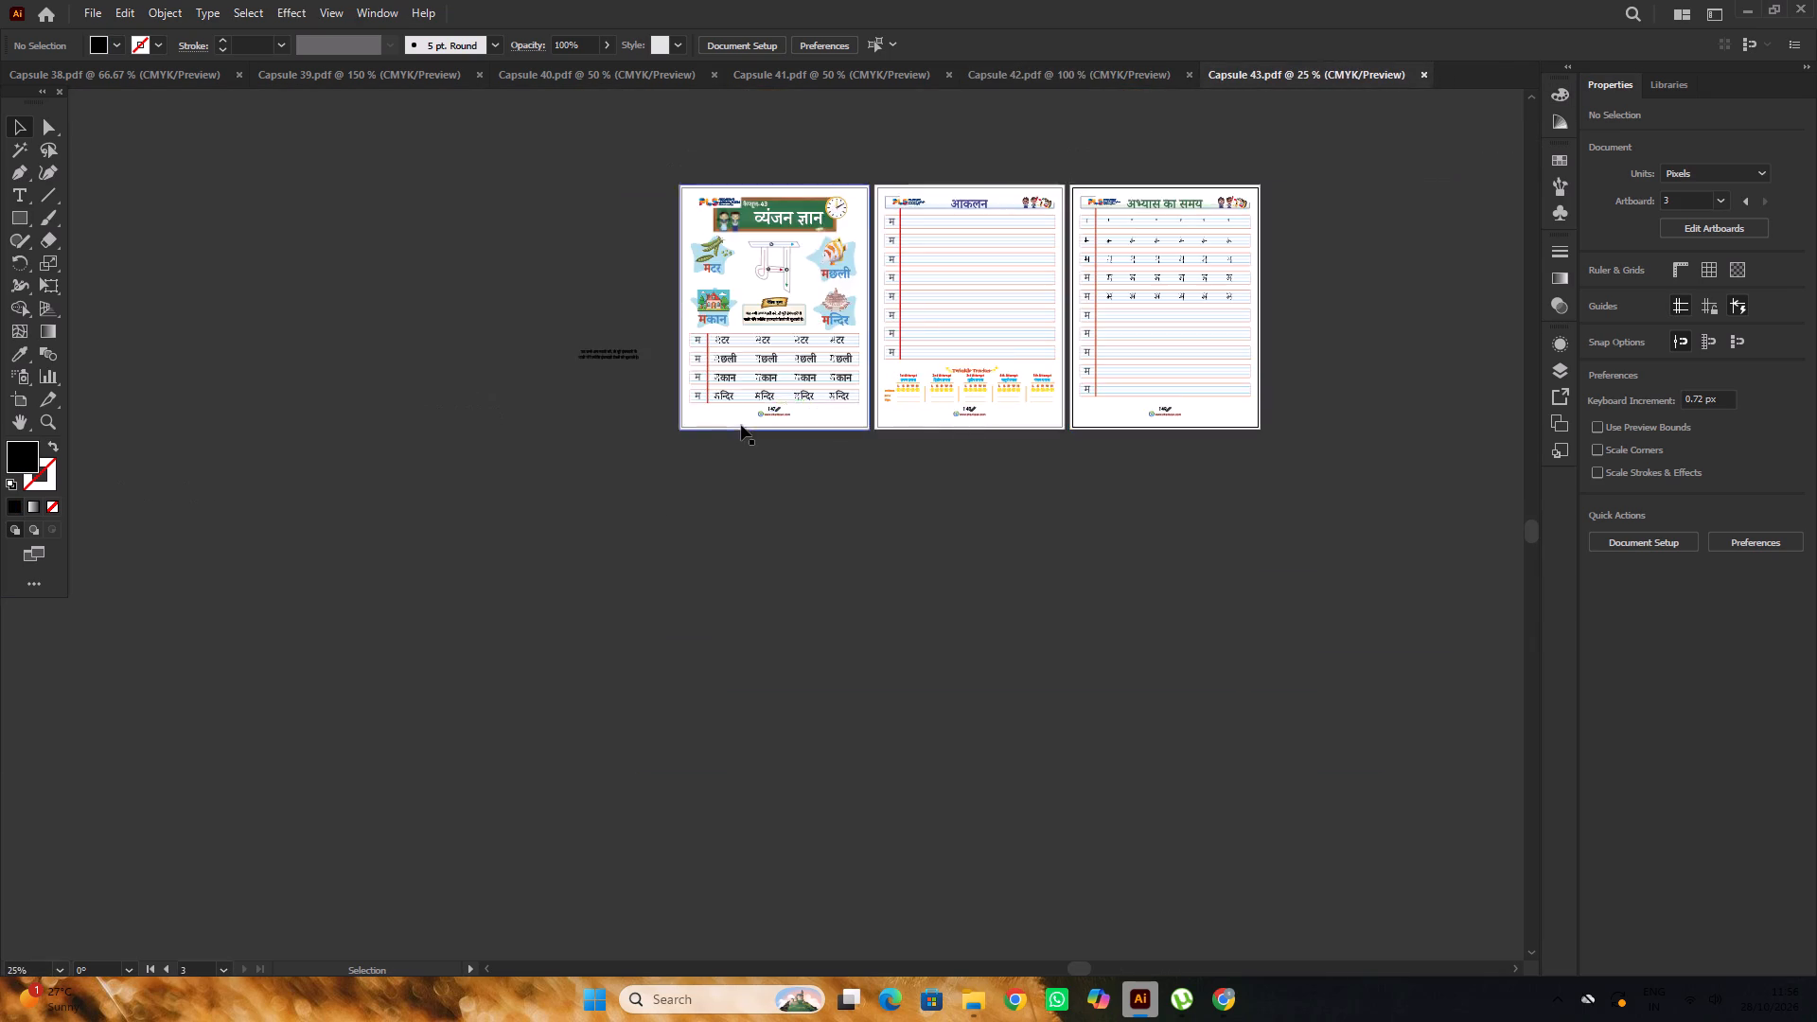
pyautogui.keyDown('alt'); pyautogui.scroll(3, 762, 399); pyautogui.keyUp('alt')
pyautogui.scroll(6, 813, 502)
pyautogui.press('t')
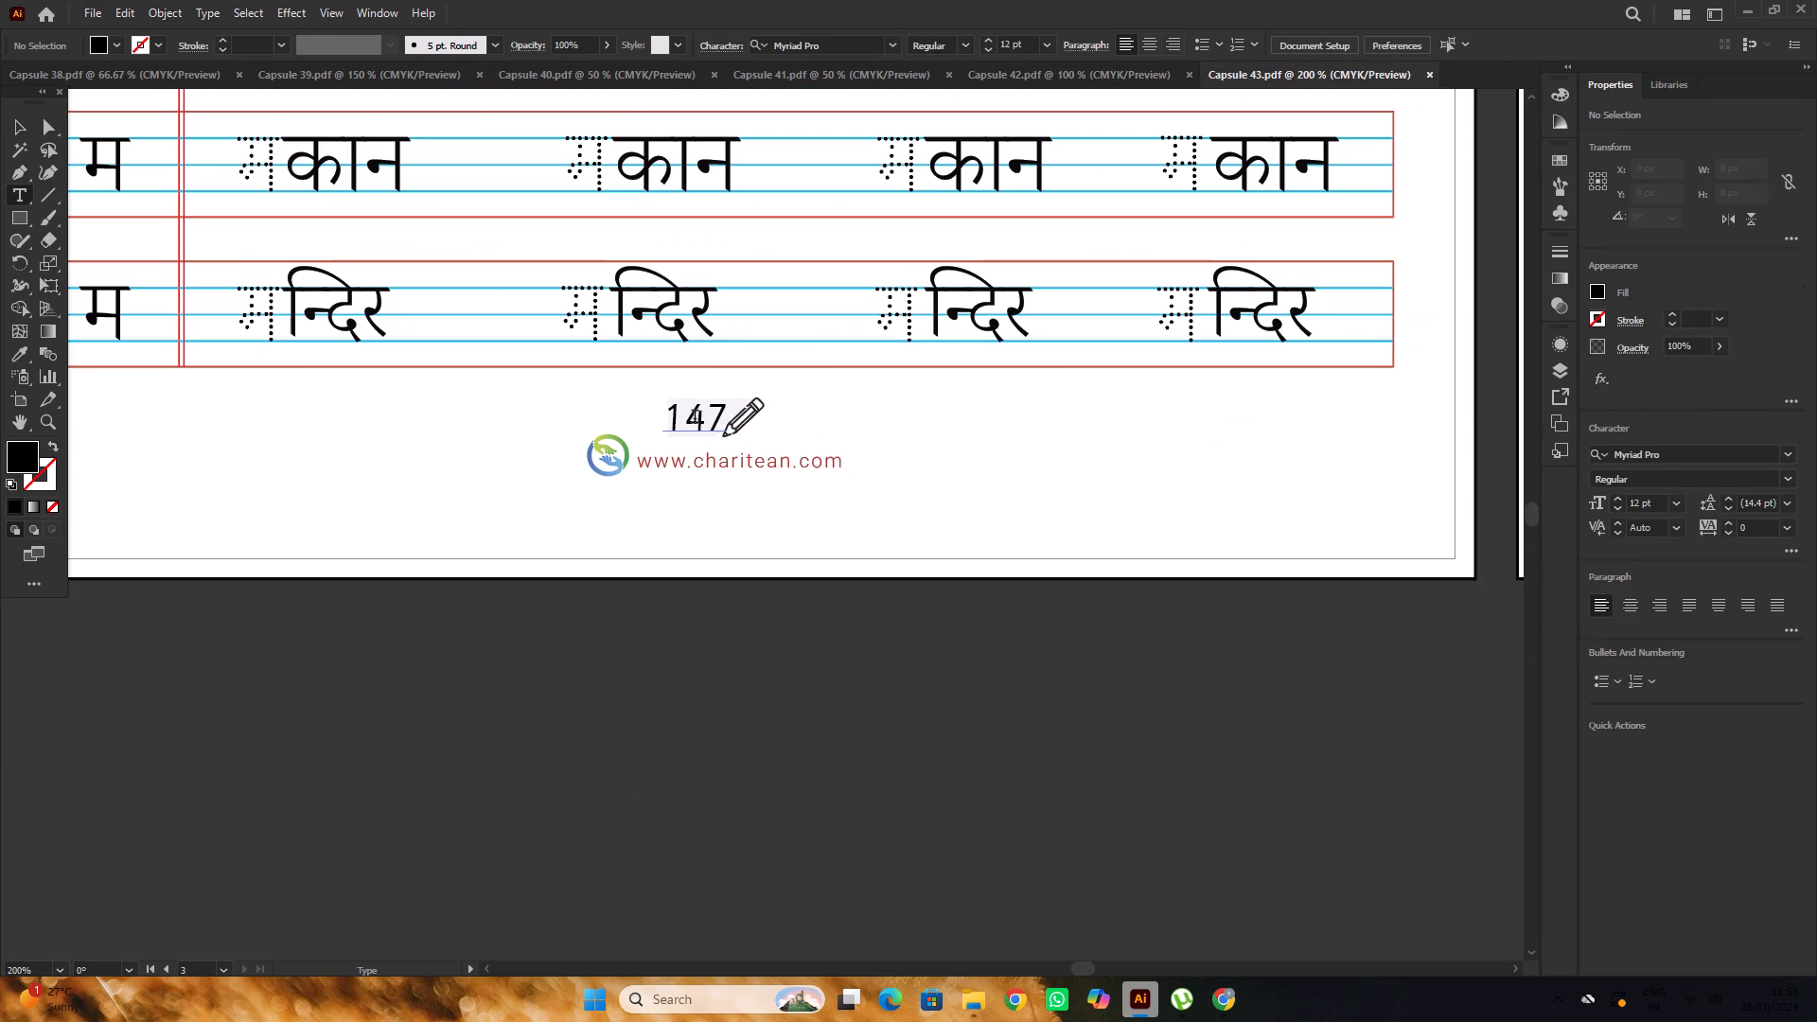
pyautogui.moveTo(717, 403); pyautogui.dragTo(704, 417)
pyautogui.press('6')
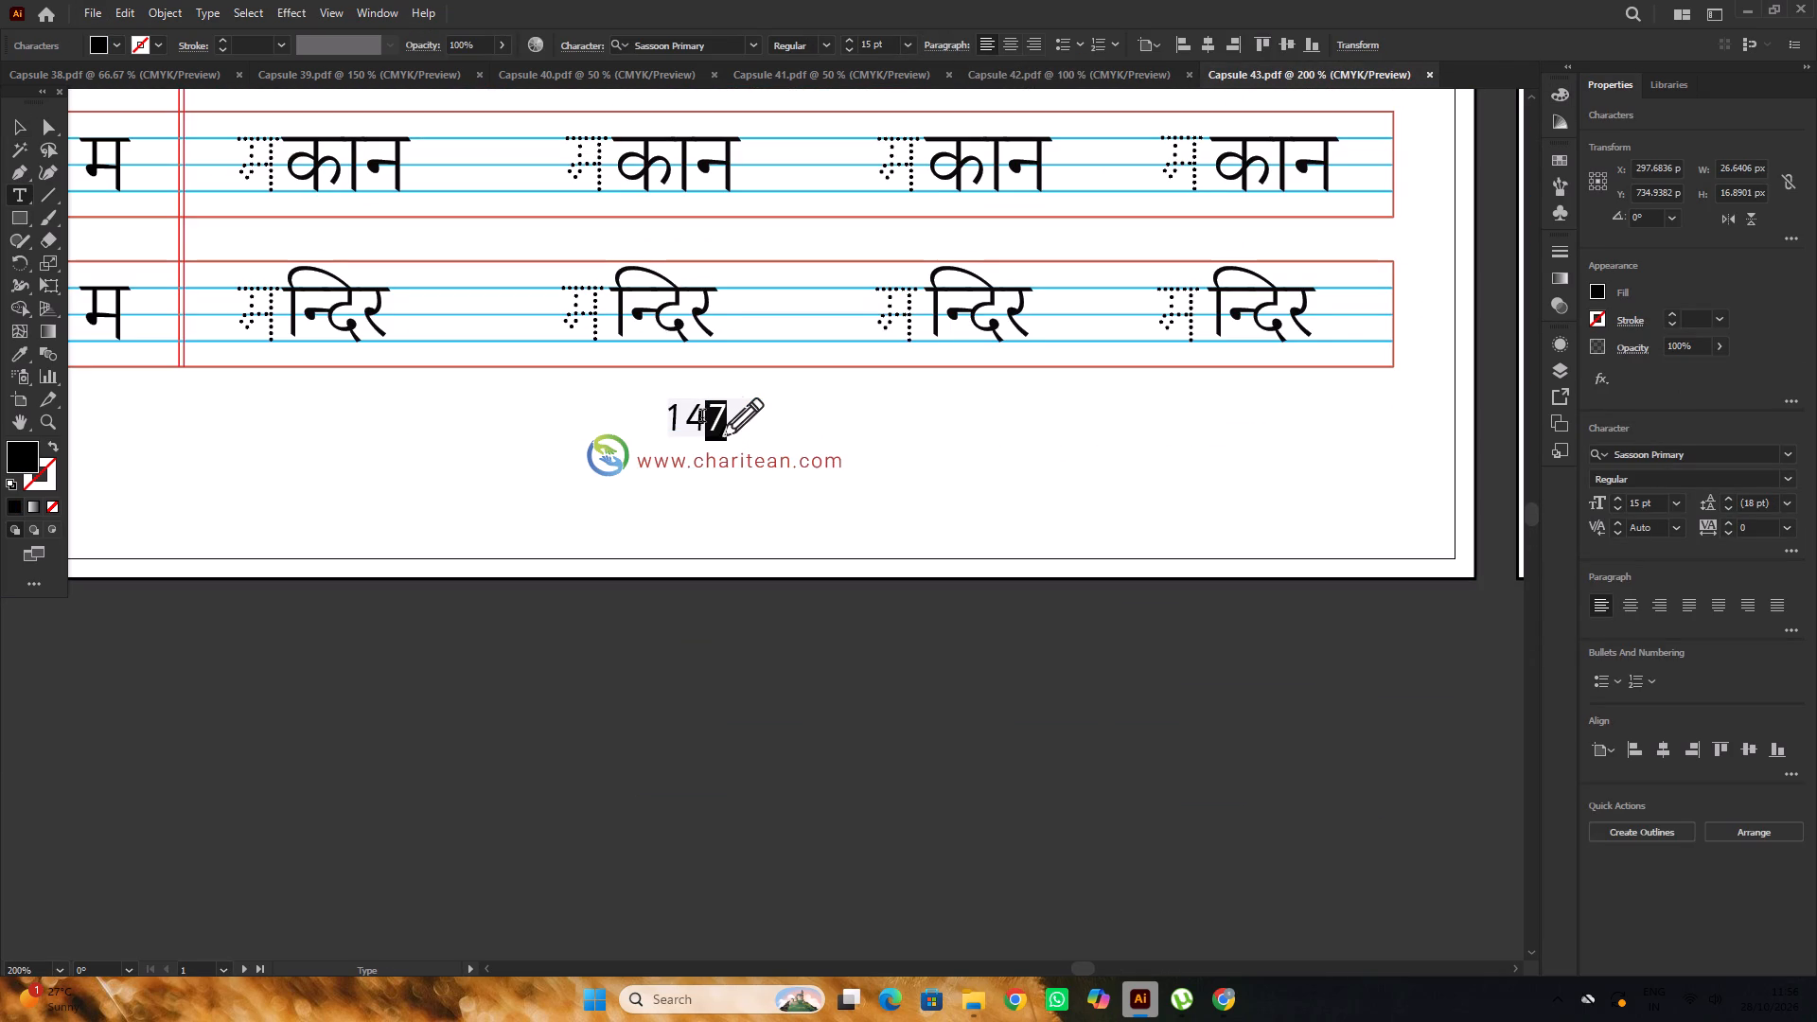
# Change the page number on Capsule 43's आकलन page to 147.
pyautogui.keyDown('alt'); pyautogui.scroll(-4, 524, 392); pyautogui.keyUp('alt')
pyautogui.keyDown('alt'); pyautogui.scroll(6, 945, 424); pyautogui.keyUp('alt')
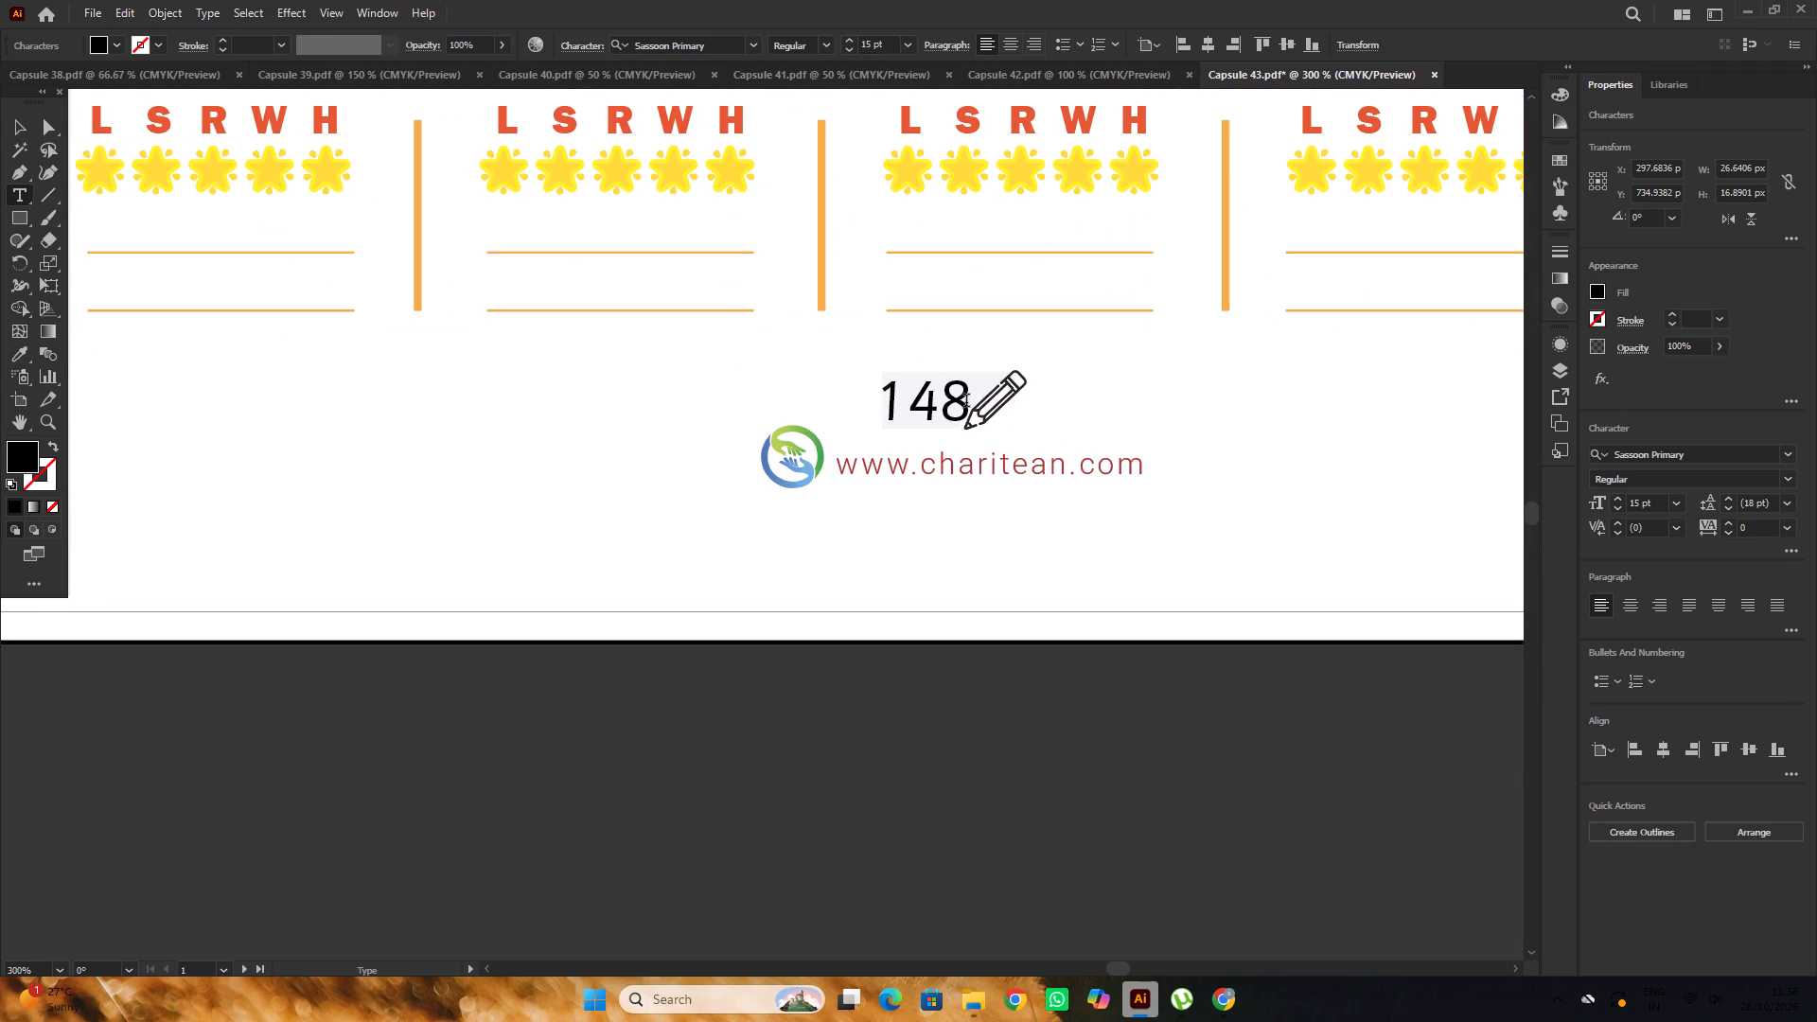
pyautogui.moveTo(964, 402); pyautogui.dragTo(950, 412)
pyautogui.press('7')
# Change the page number on Capsule 43's practice page to 148.
pyautogui.keyDown('alt'); pyautogui.scroll(-4, 898, 436); pyautogui.keyUp('alt')
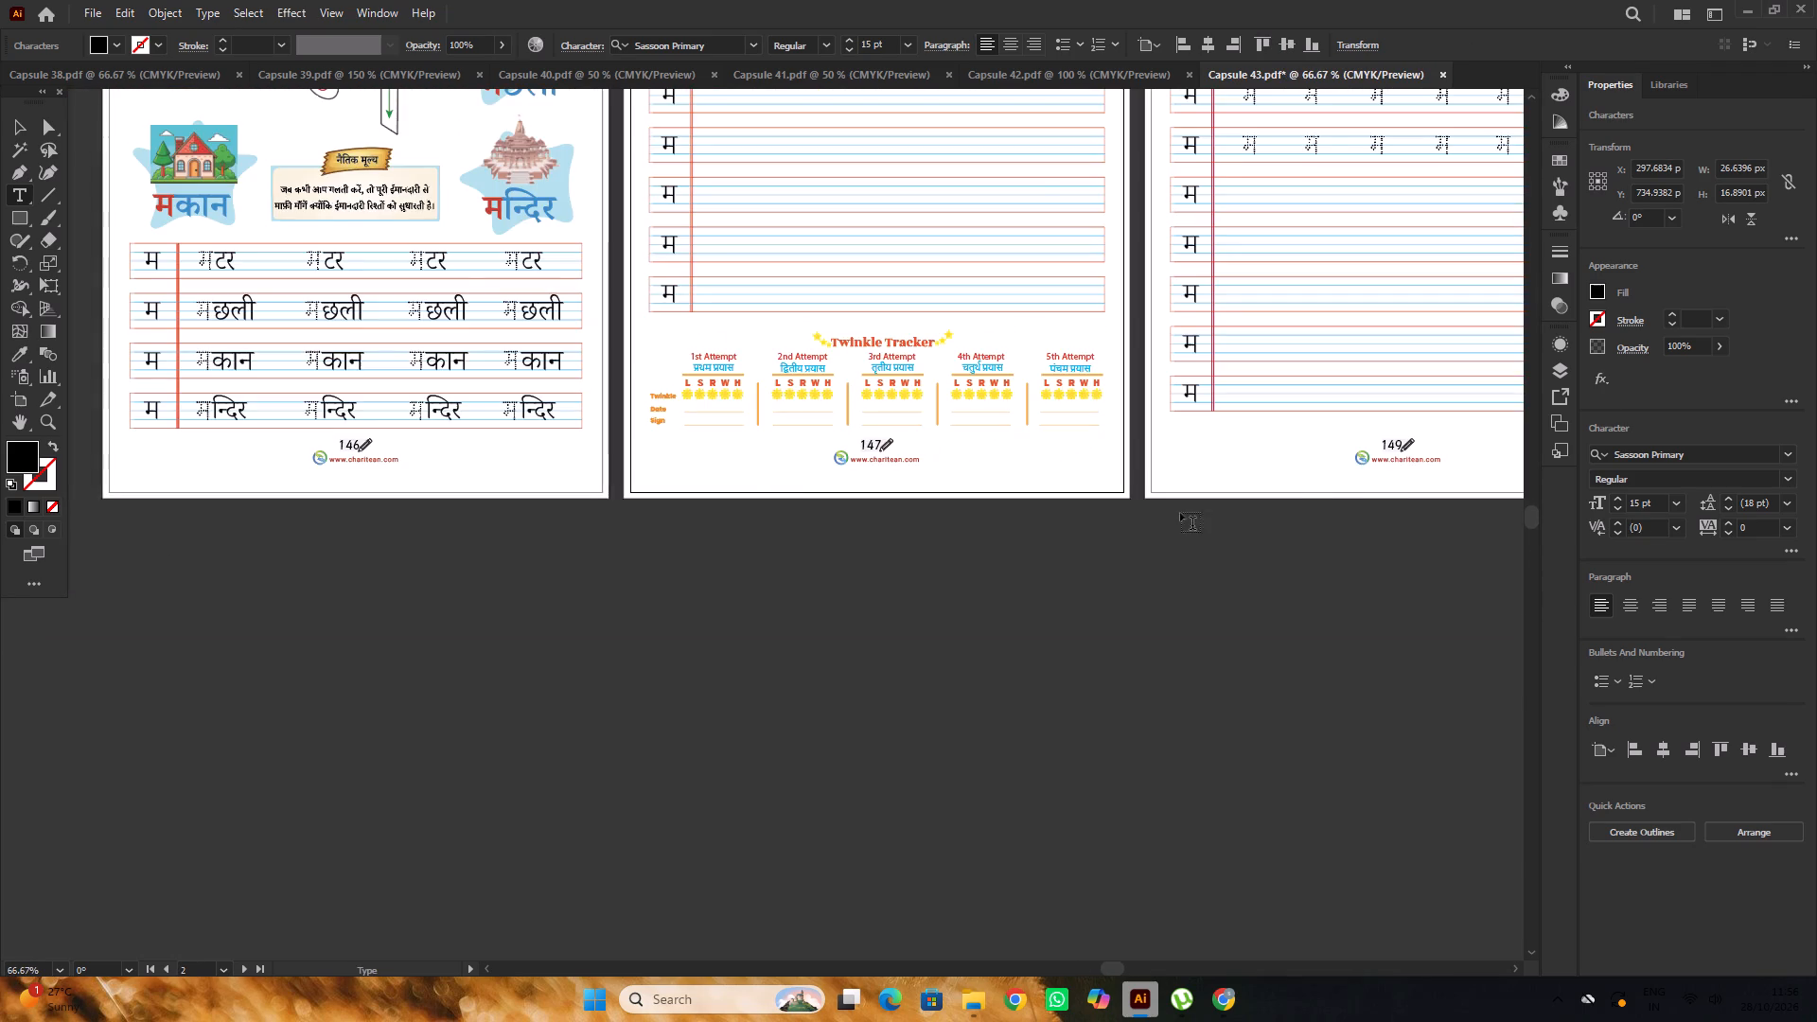
pyautogui.keyDown('alt'); pyautogui.scroll(5, 1416, 459); pyautogui.keyUp('alt')
pyautogui.moveTo(1332, 395); pyautogui.dragTo(1264, 411)
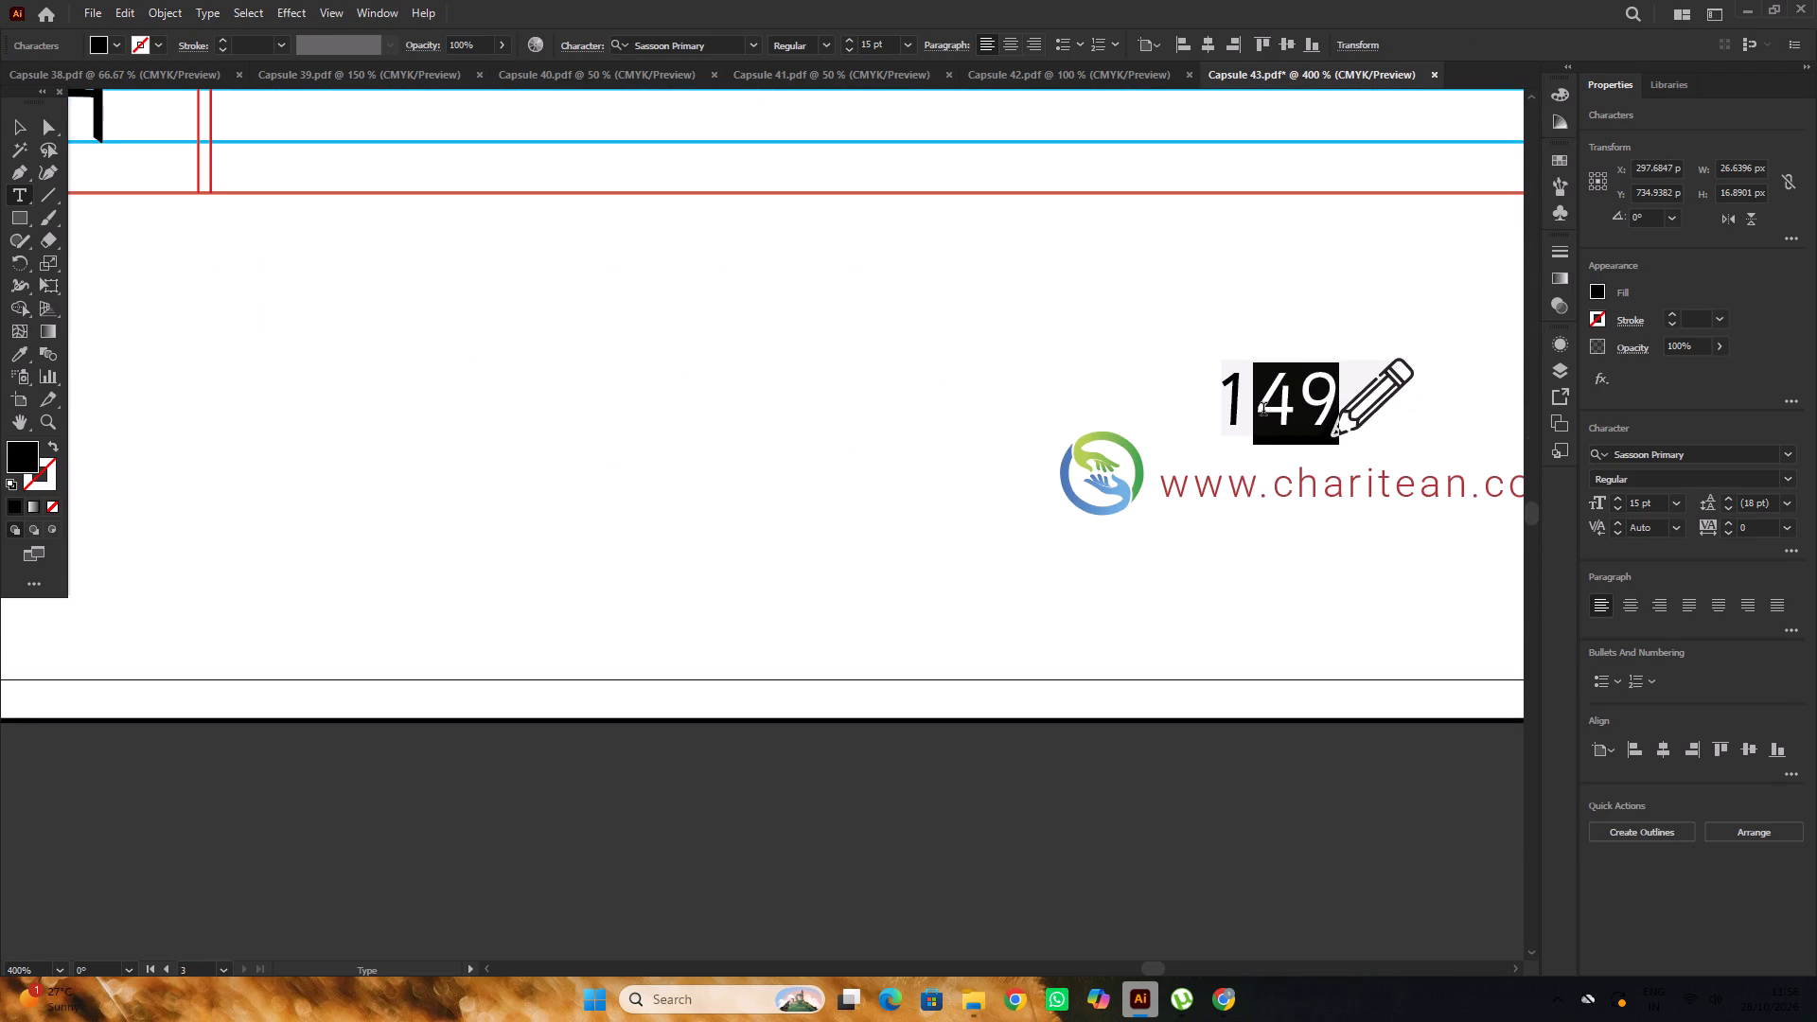
pyautogui.click(1331, 402)
pyautogui.moveTo(1334, 384); pyautogui.dragTo(1299, 408)
pyautogui.press('8')
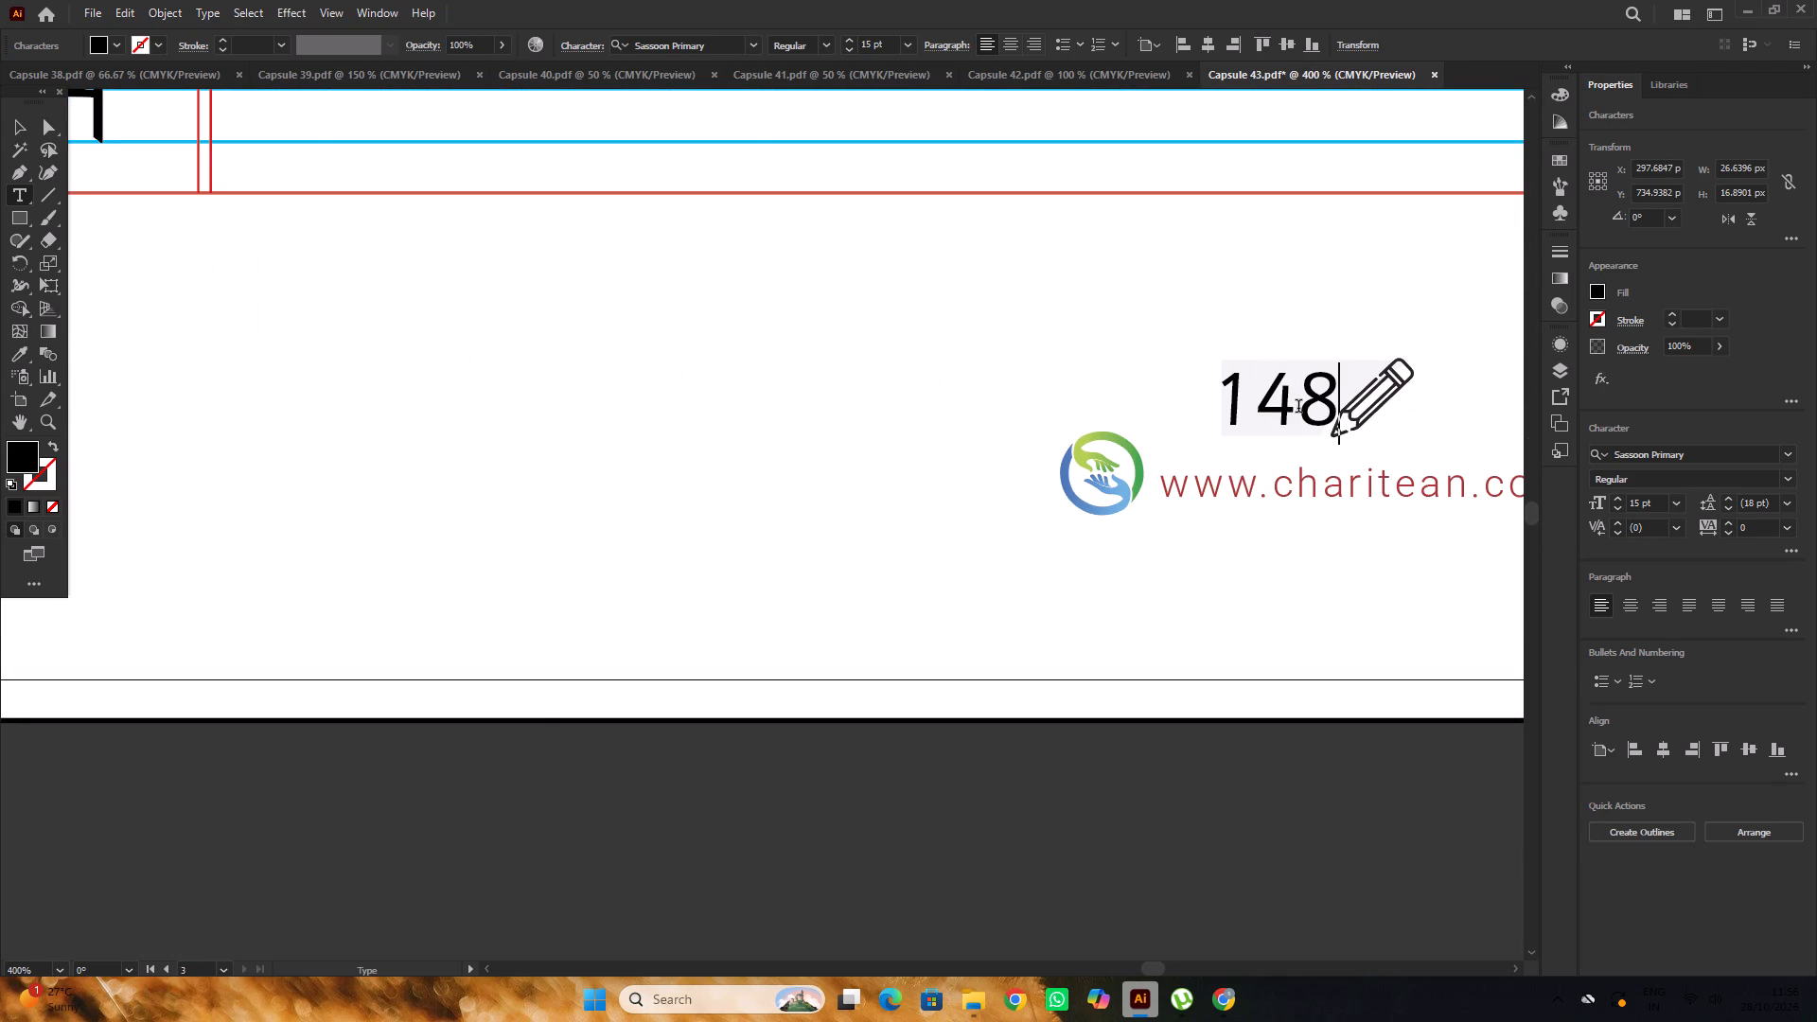
pyautogui.keyDown('alt'); pyautogui.scroll(-5, 1298, 407); pyautogui.keyUp('alt')
pyautogui.click(26, 124)
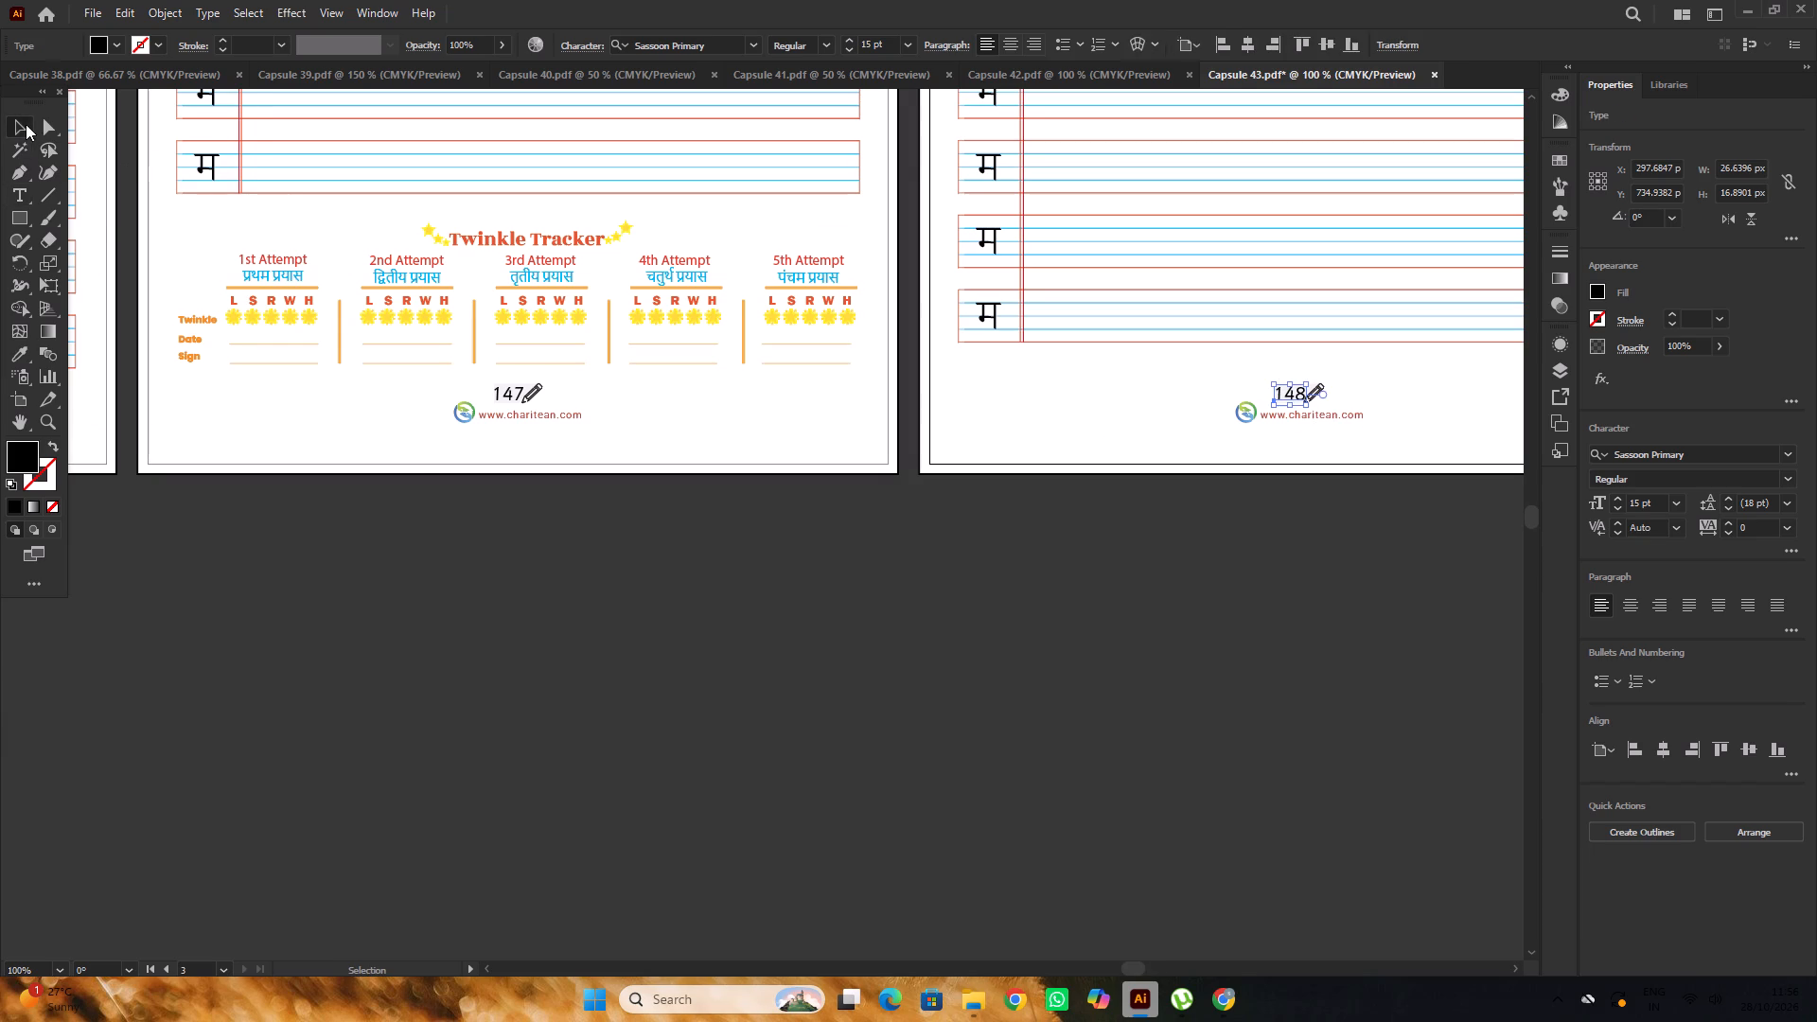
pyautogui.click(760, 642)
# Save the renumbered Capsule 43 document.
pyautogui.keyDown('alt'); pyautogui.scroll(-2, 798, 619); pyautogui.keyUp('alt')
pyautogui.hotkey('ctrl', 's')
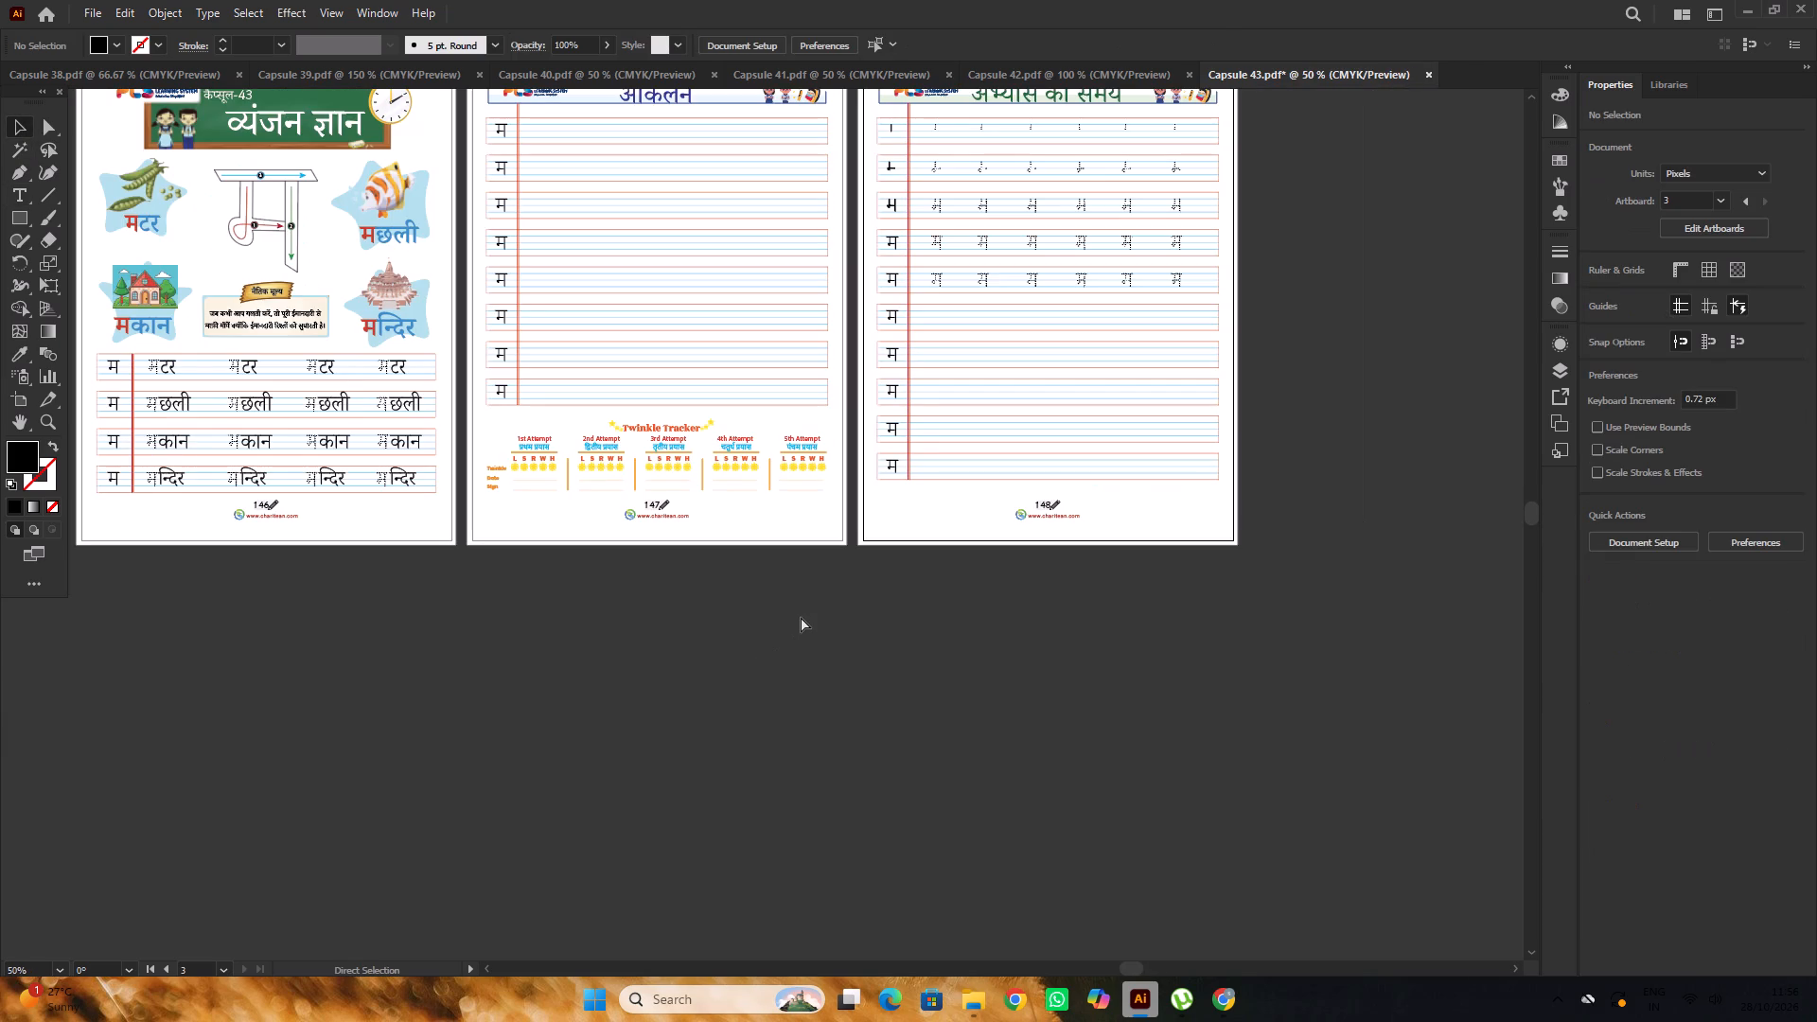
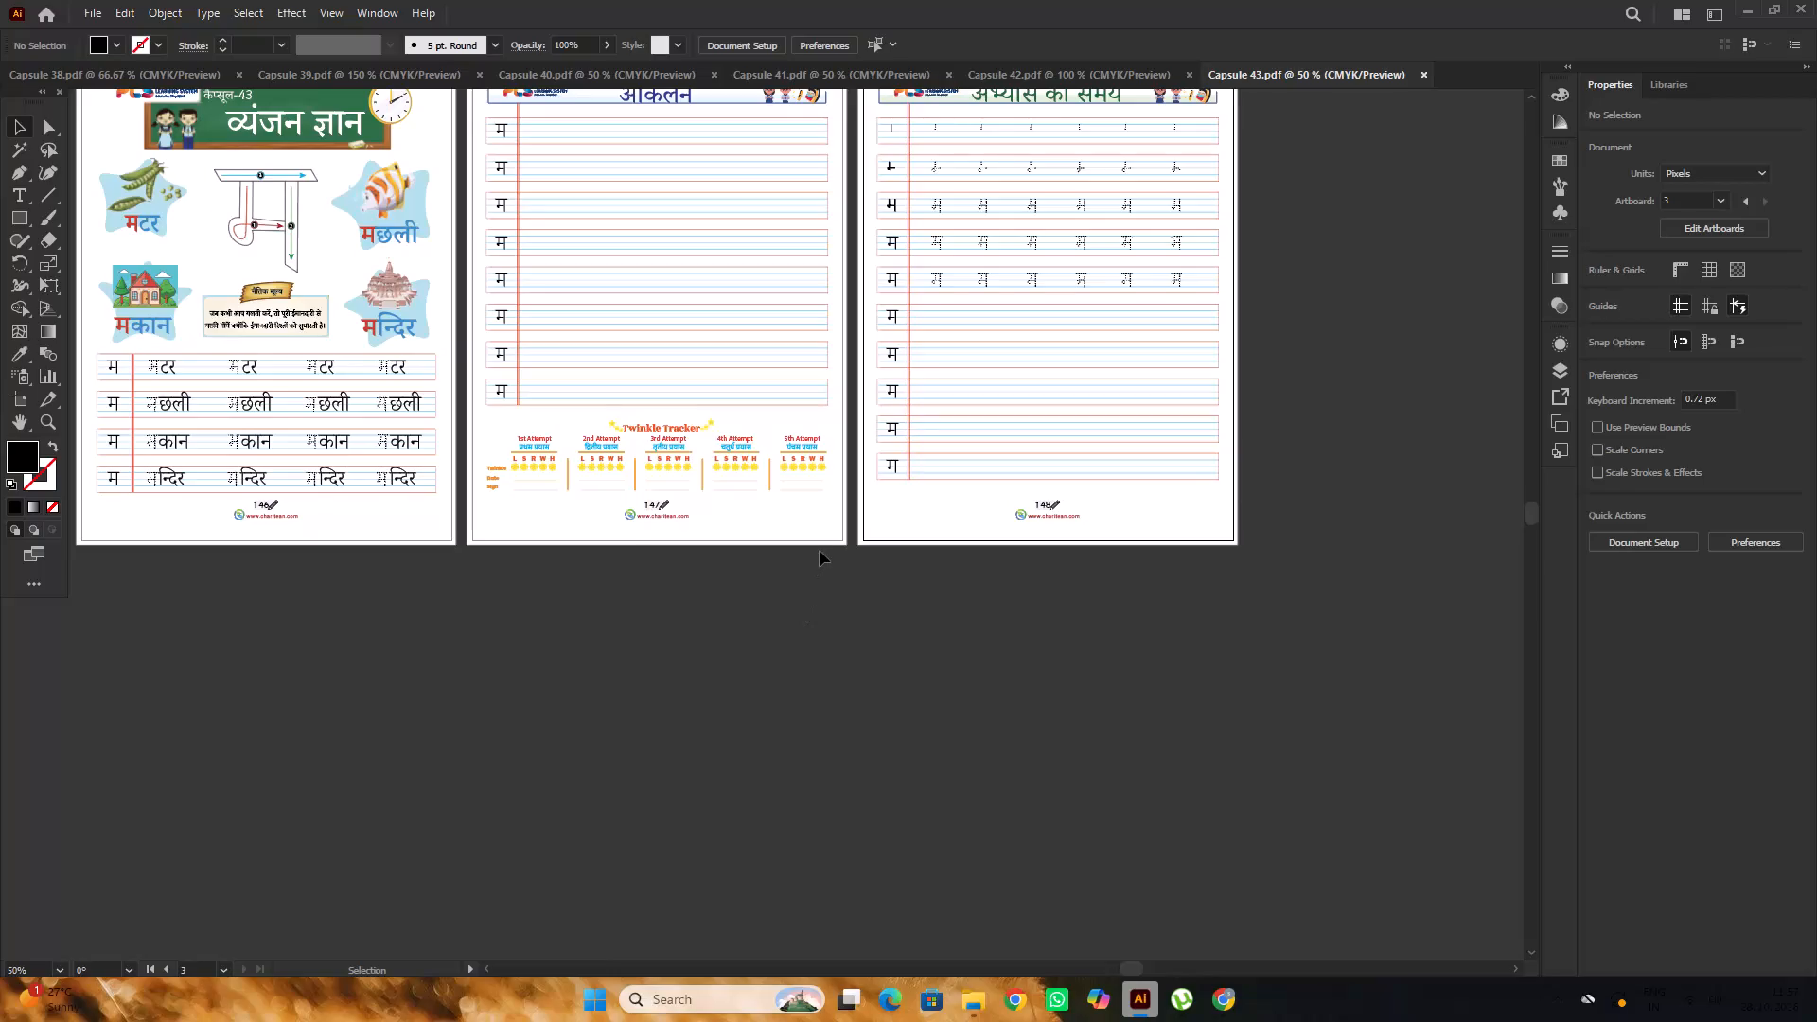
# Examine the layout, letter rows and page numbers across the three pages of Capsule 43.
pyautogui.scroll(-3, 820, 551)
pyautogui.scroll(8, 820, 551)
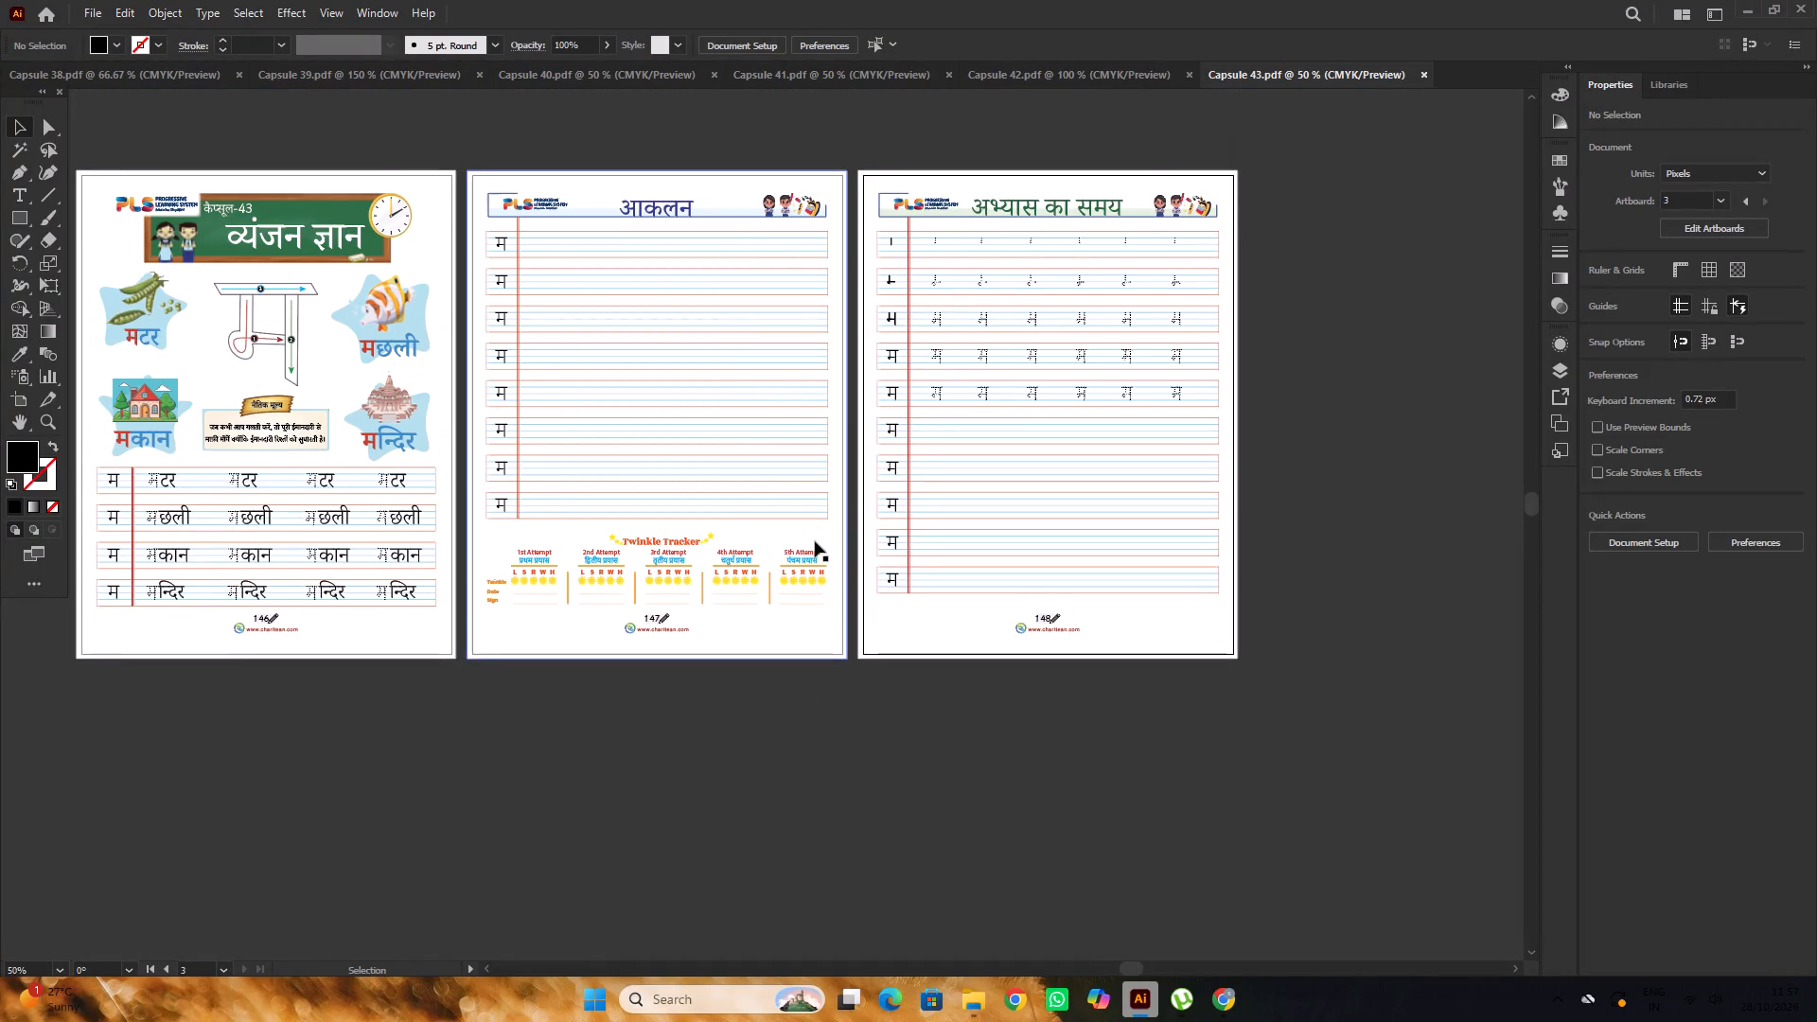
pyautogui.press('space')
pyautogui.moveTo(691, 696); pyautogui.dragTo(797, 659)
pyautogui.scroll(5, 430, 332)
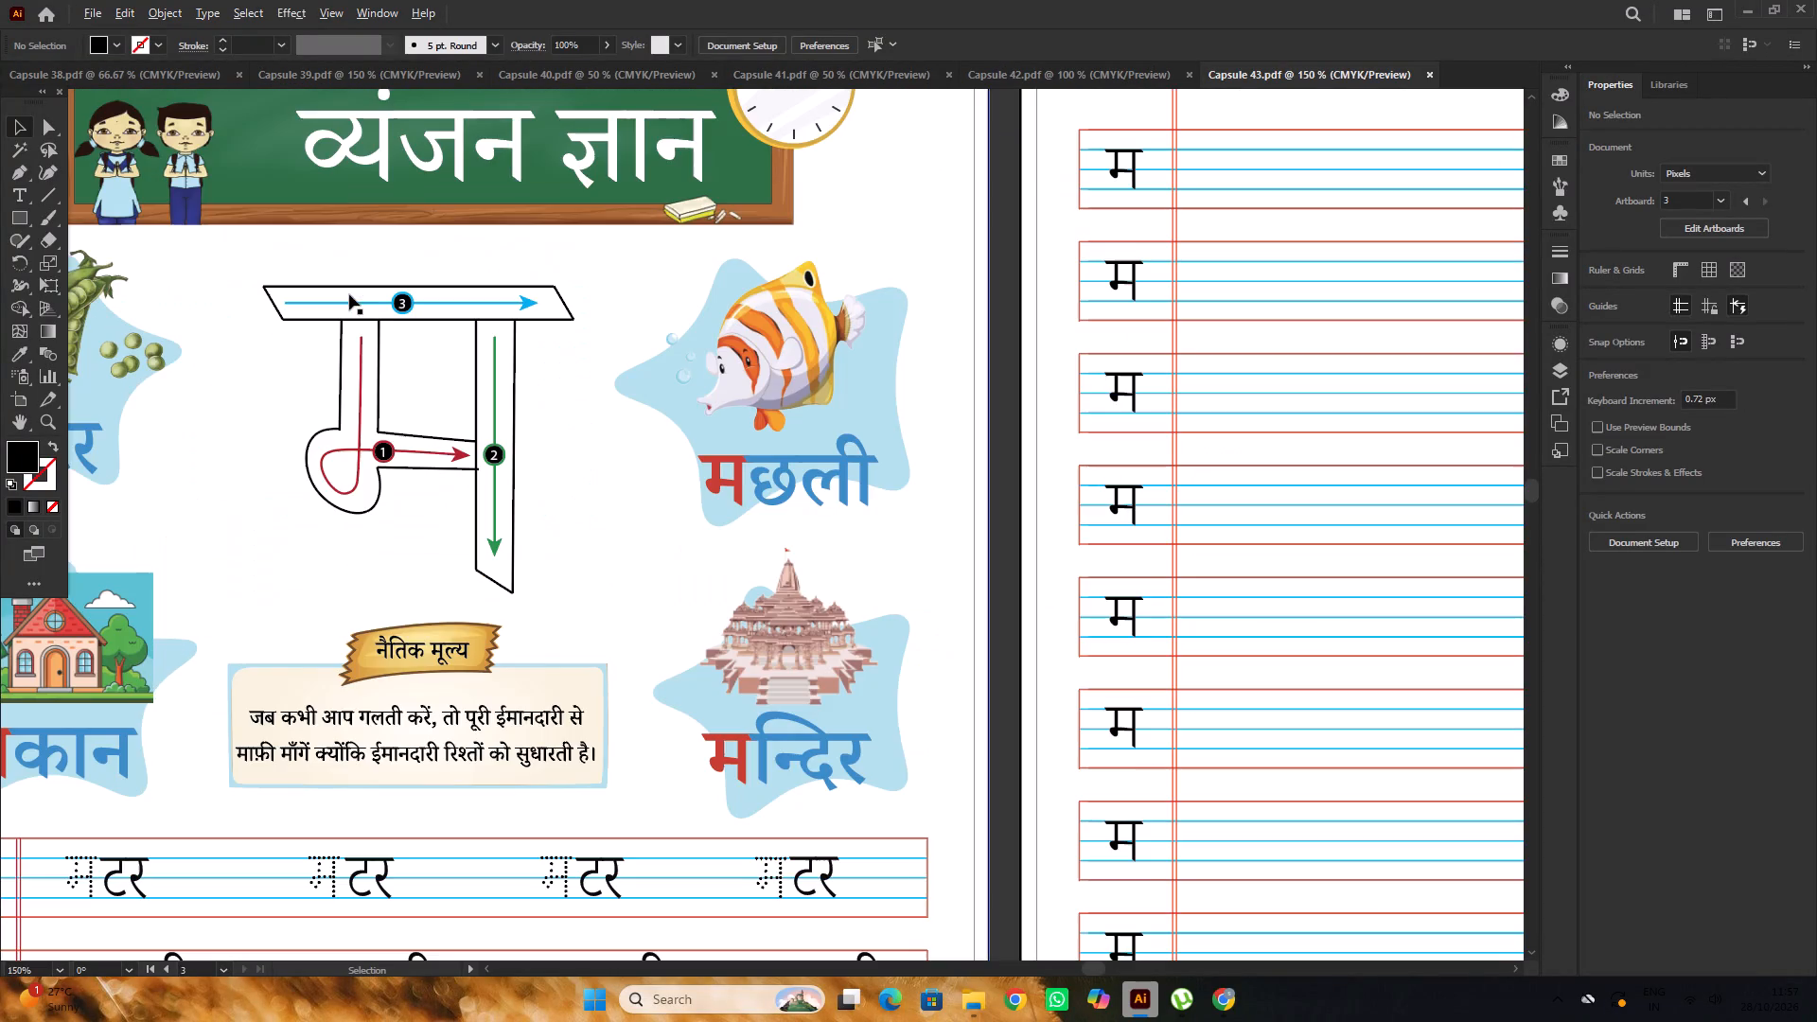
pyautogui.scroll(-3, 348, 309)
pyautogui.keyDown('alt'); pyautogui.scroll(-5, 609, 306); pyautogui.keyUp('alt')
pyautogui.press('space')
pyautogui.moveTo(1006, 657); pyautogui.dragTo(945, 654)
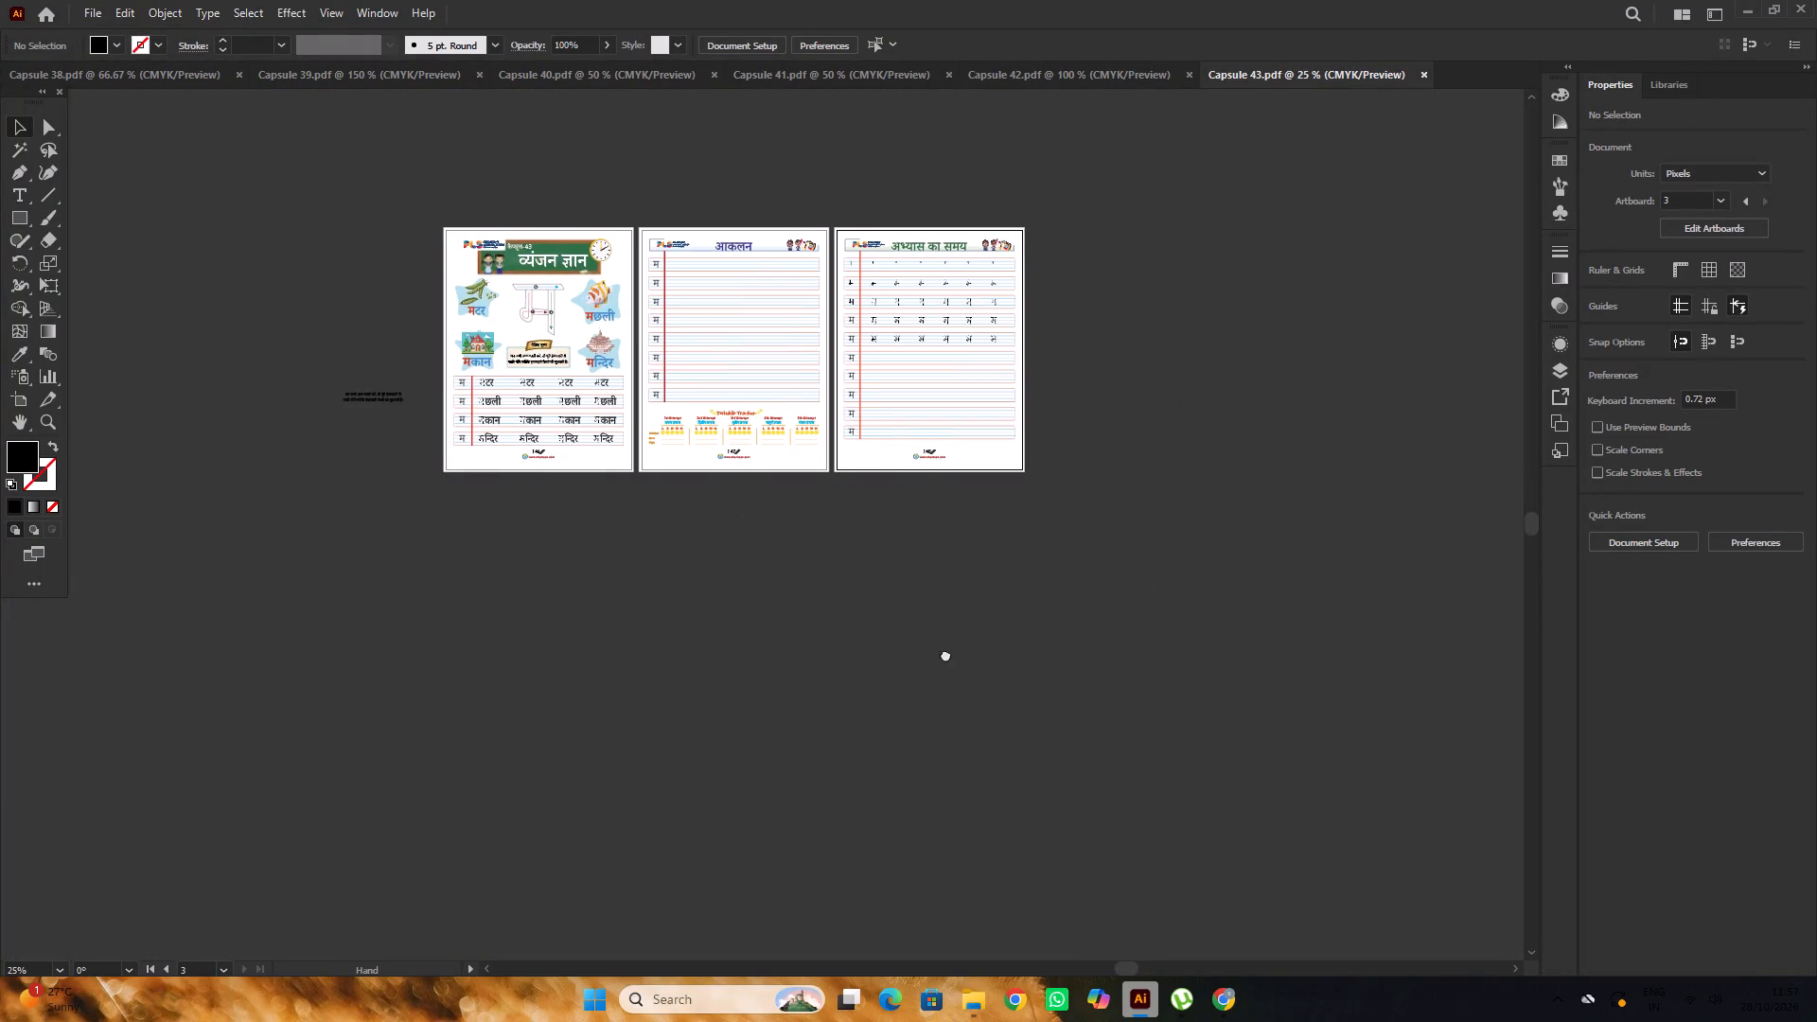
pyautogui.moveTo(945, 654); pyautogui.dragTo(934, 657)
pyautogui.scroll(7, 809, 387)
pyautogui.keyDown('alt'); pyautogui.scroll(-5, 951, 397); pyautogui.keyUp('alt')
pyautogui.scroll(7, 944, 385)
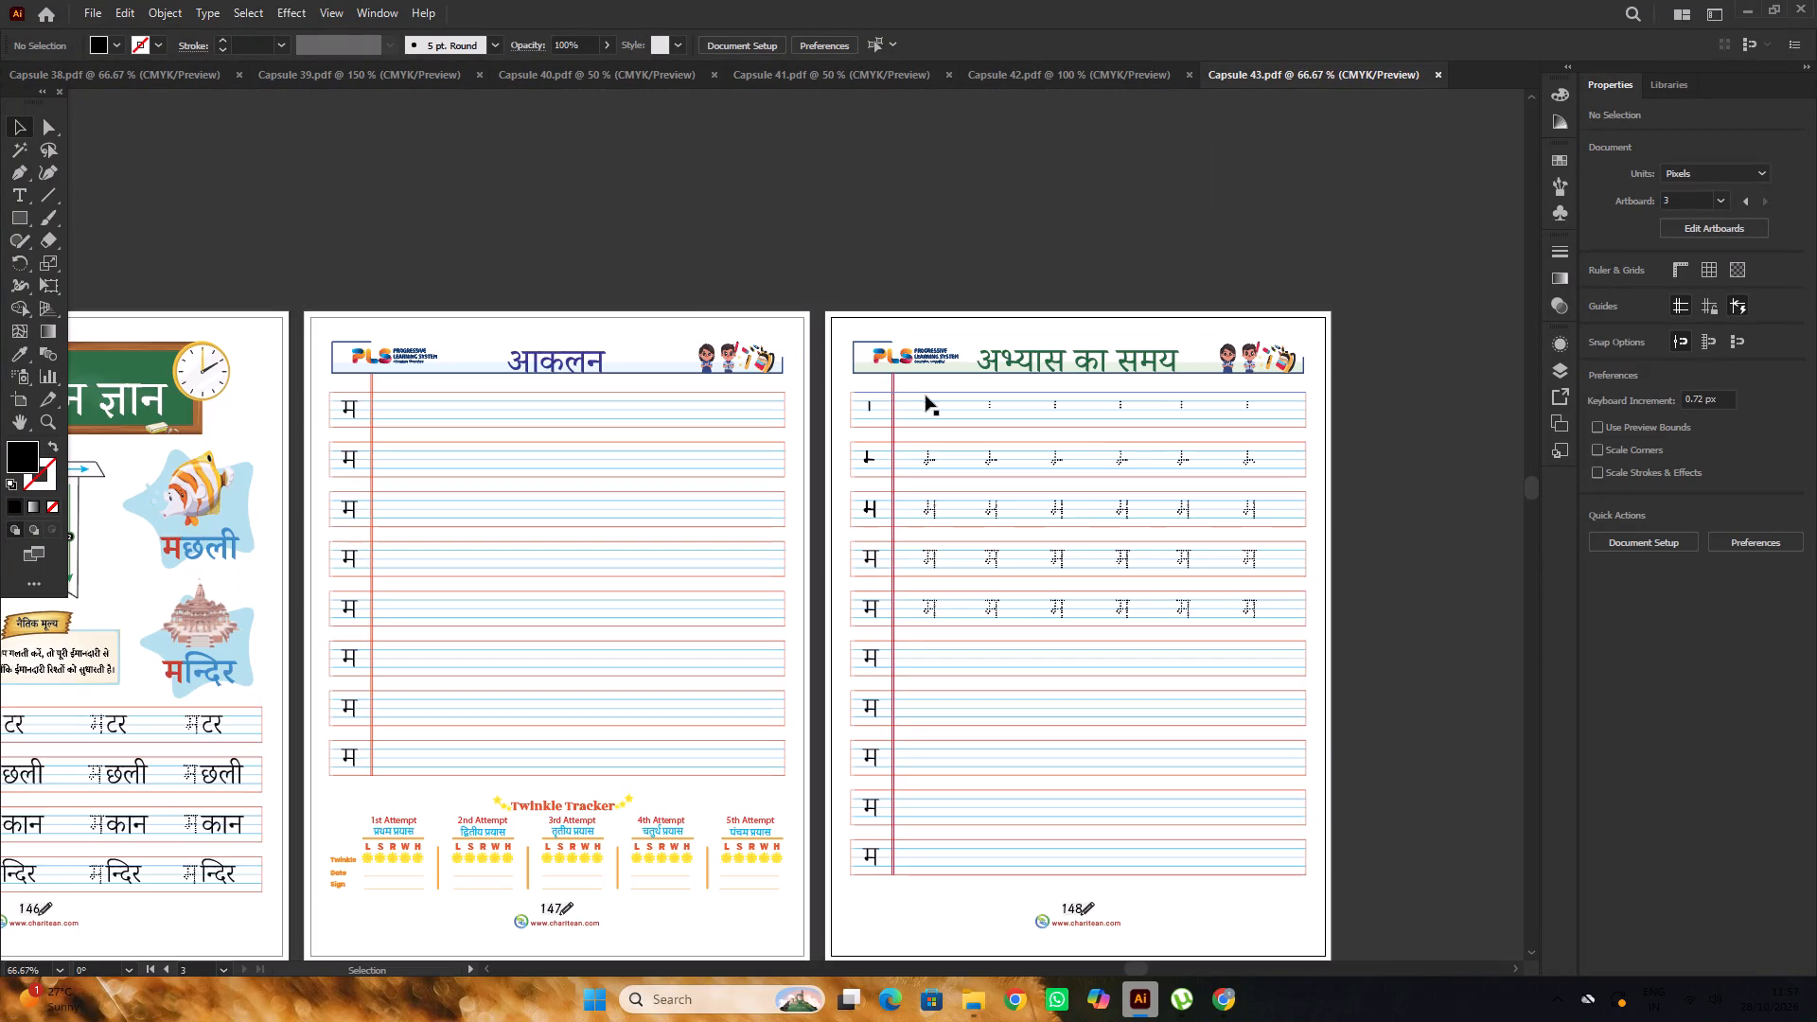
pyautogui.keyDown('alt'); pyautogui.scroll(-2, 938, 354); pyautogui.keyUp('alt')
pyautogui.click(828, 215)
pyautogui.scroll(-5, 798, 294)
pyautogui.keyDown('alt'); pyautogui.scroll(2, 736, 300); pyautogui.keyUp('alt')
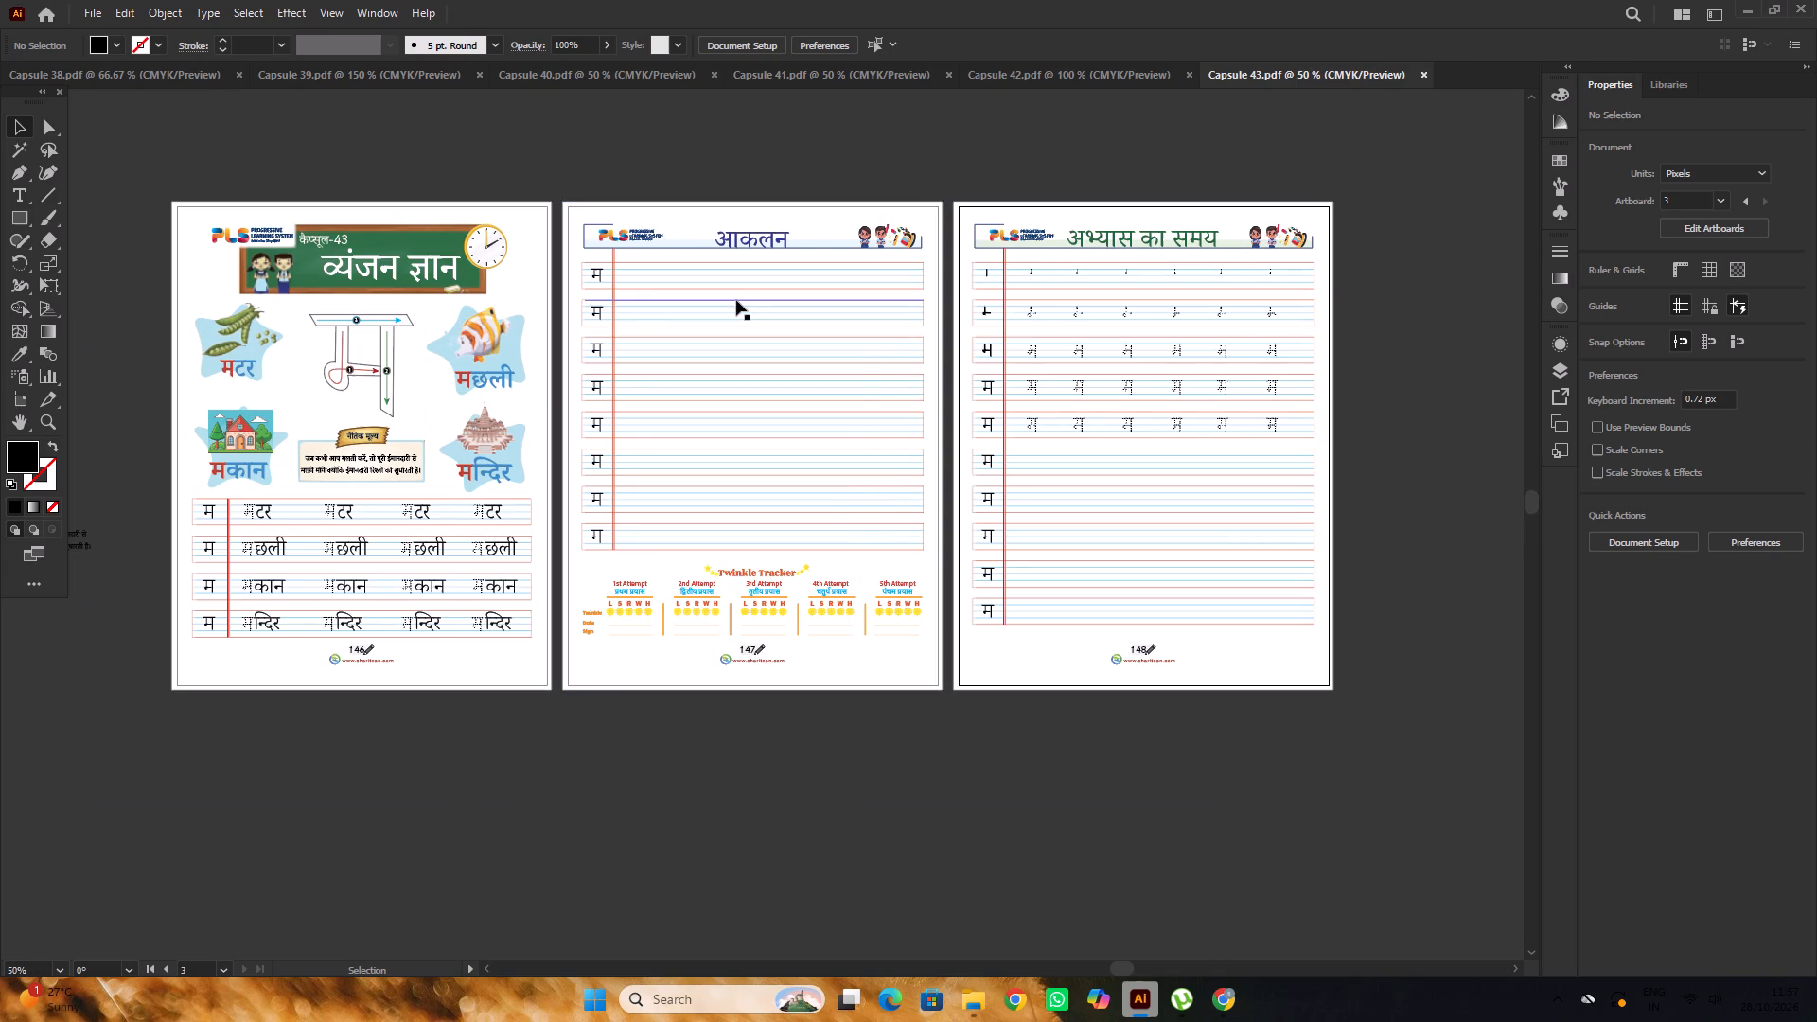
pyautogui.keyDown('alt'); pyautogui.scroll(-1, 736, 300); pyautogui.keyUp('alt')
pyautogui.click(829, 179)
# Compare the last page number in Capsule 42 with the page numbering in Capsule 43.
pyautogui.click(1162, 70)
pyautogui.scroll(1, 926, 405)
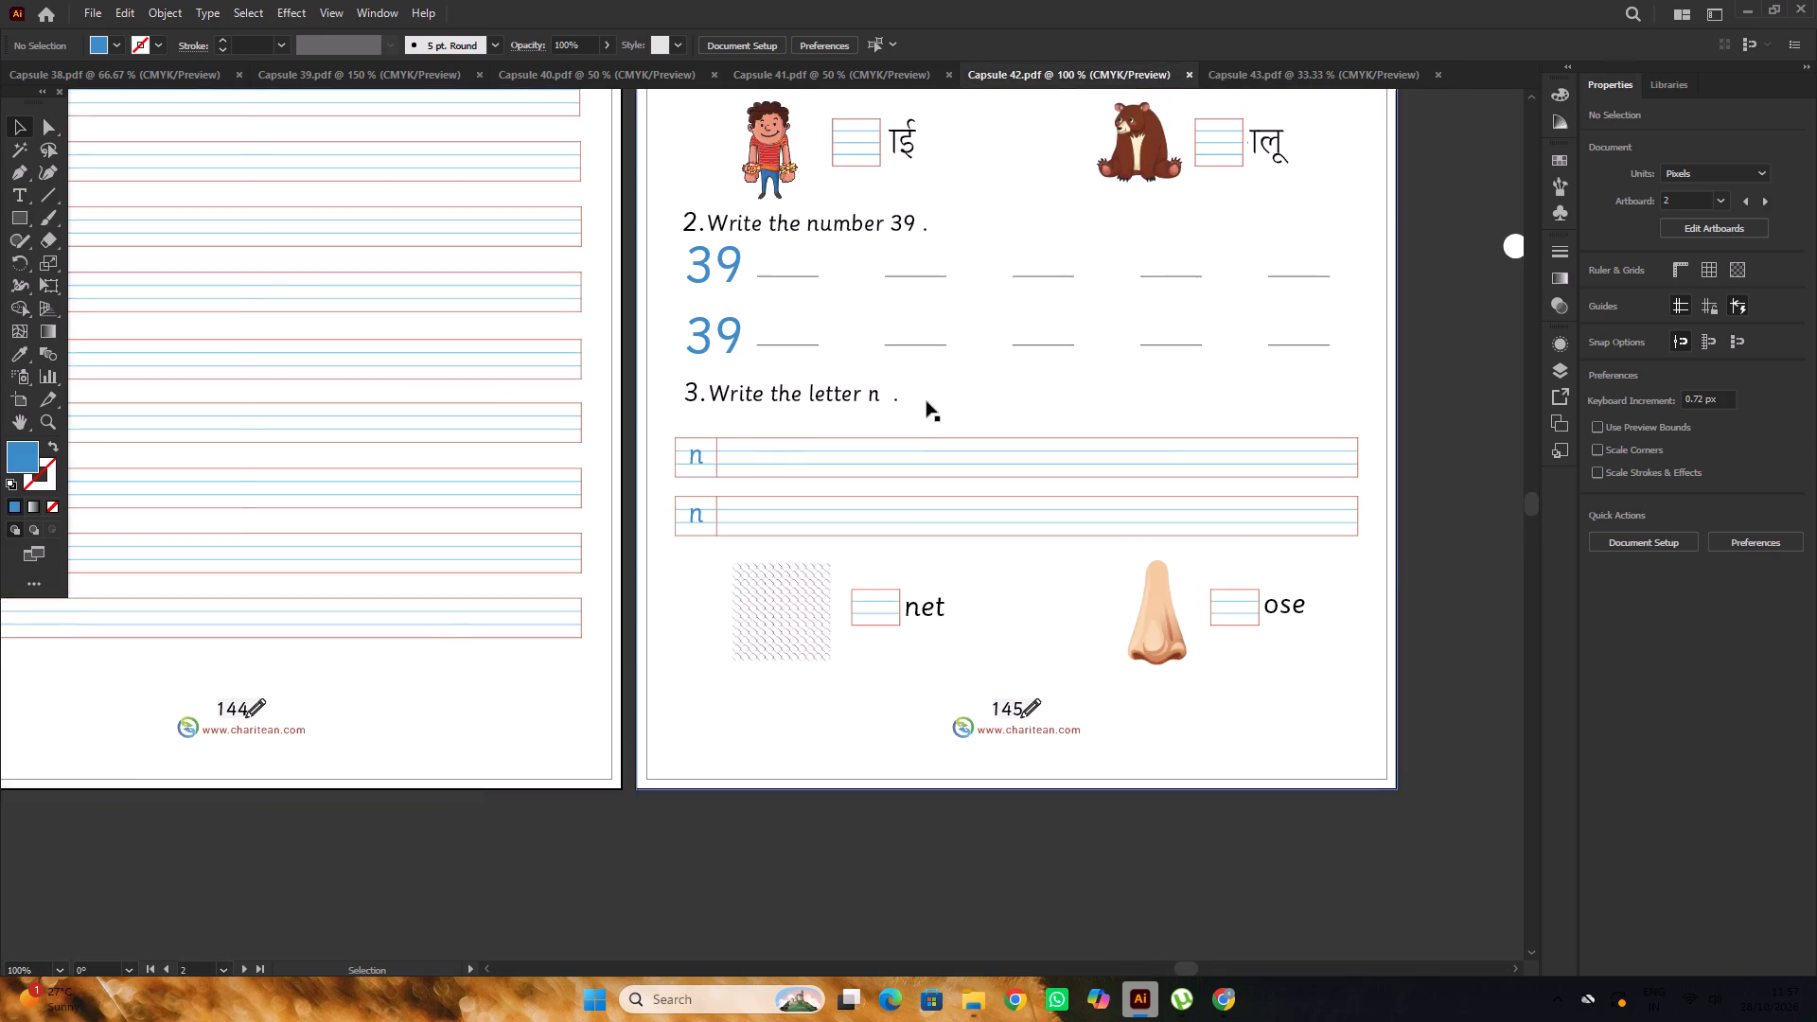
pyautogui.keyDown('alt'); pyautogui.scroll(-4, 926, 401); pyautogui.keyUp('alt')
pyautogui.click(954, 571)
pyautogui.press('space')
pyautogui.moveTo(980, 594); pyautogui.dragTo(1210, 556)
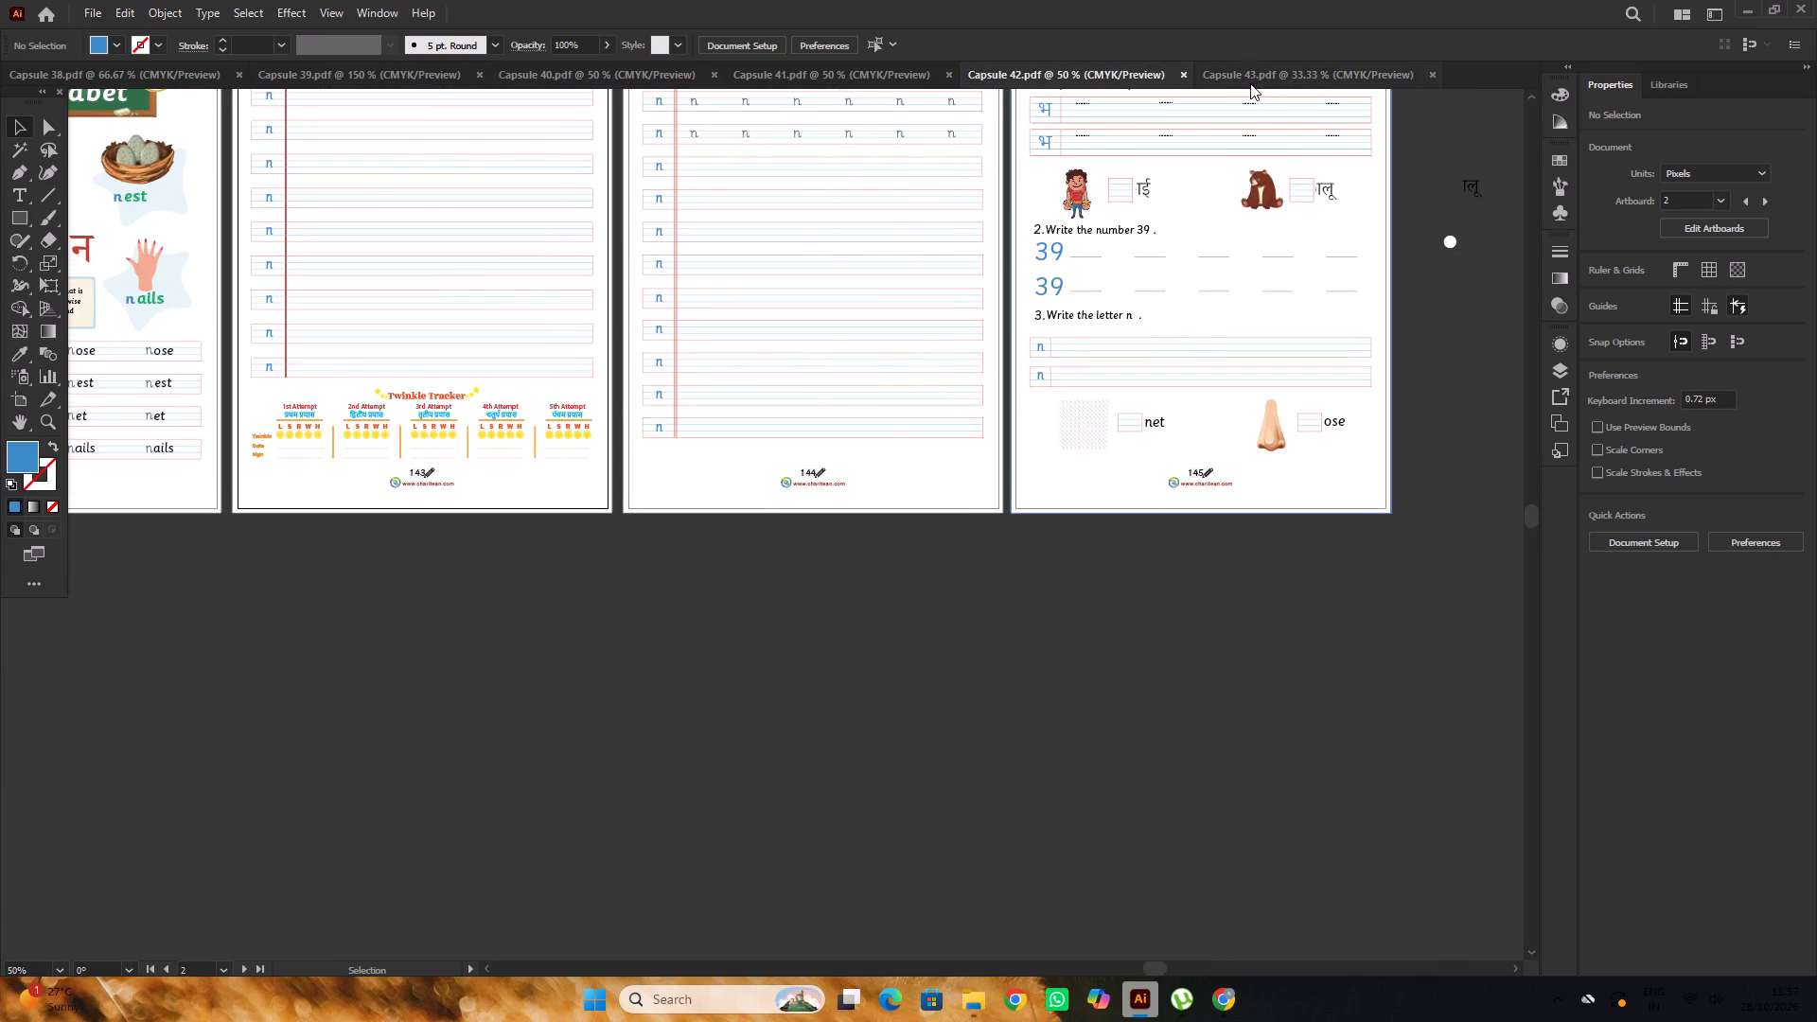
pyautogui.click(1248, 75)
pyautogui.keyDown('alt'); pyautogui.scroll(3, 984, 598); pyautogui.keyUp('alt')
pyautogui.keyDown('alt'); pyautogui.scroll(-3, 1033, 549); pyautogui.keyUp('alt')
pyautogui.keyDown('alt'); pyautogui.scroll(3, 770, 481); pyautogui.keyUp('alt')
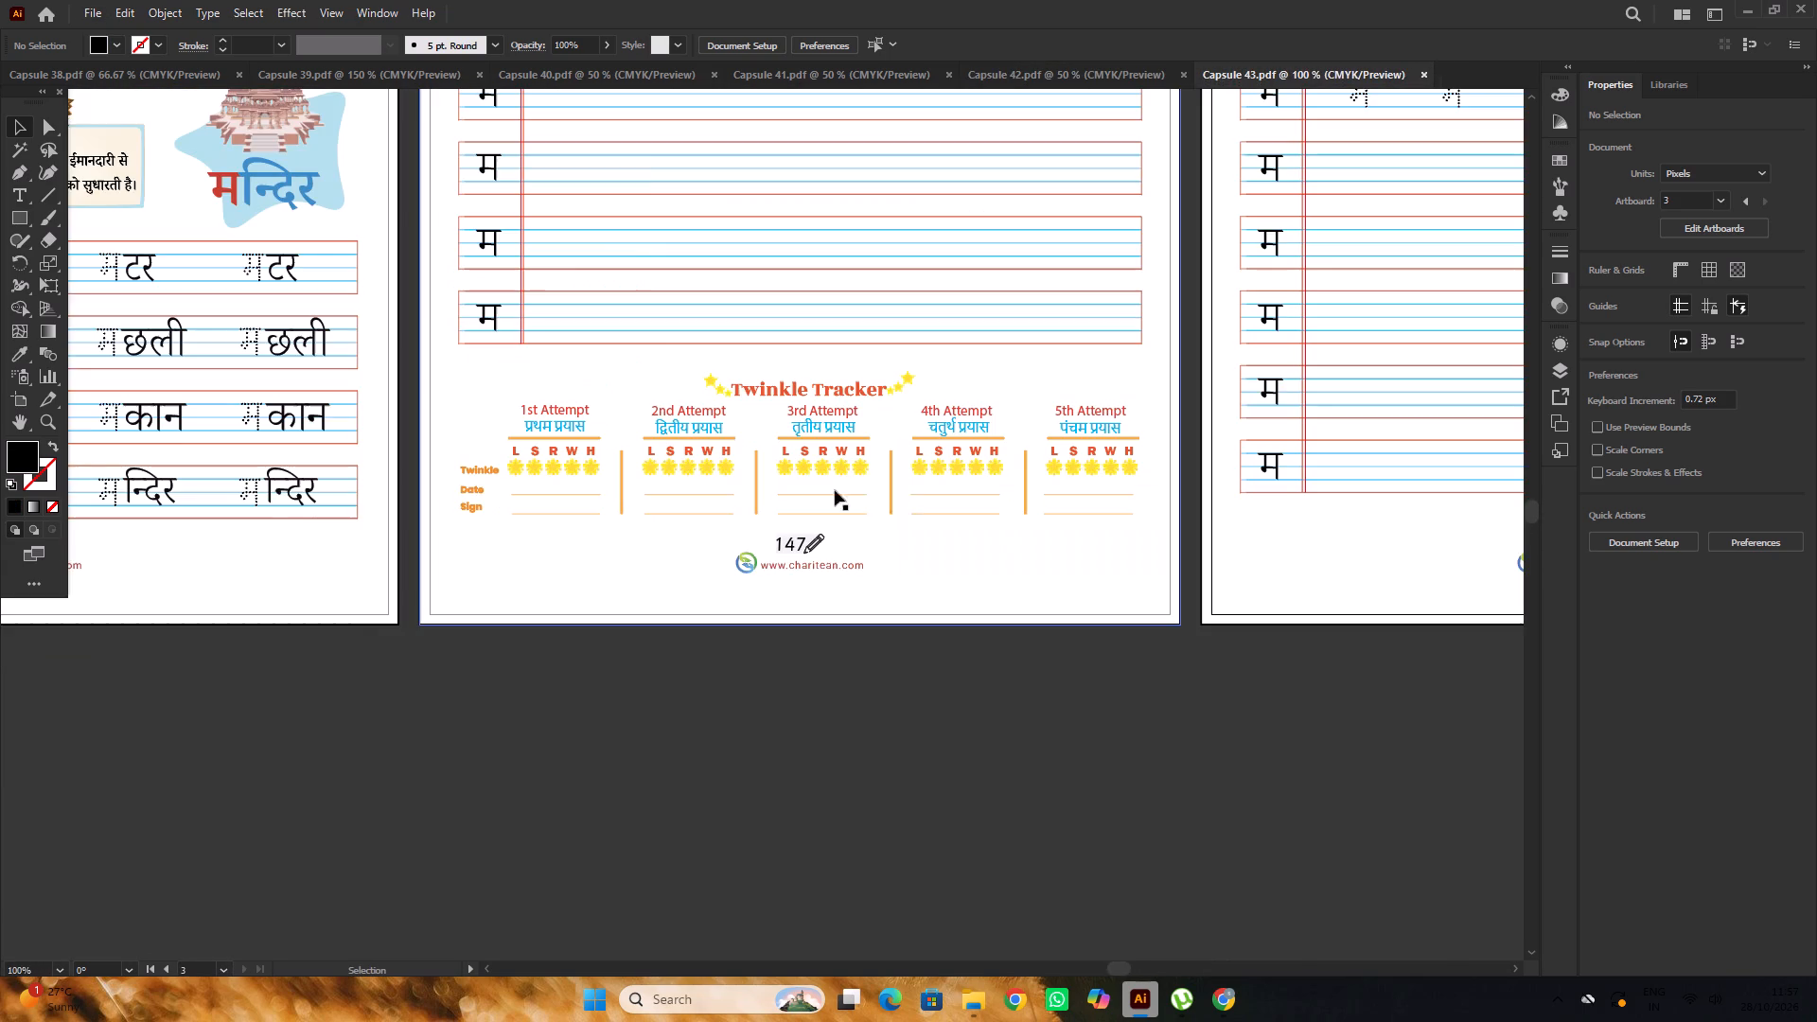
pyautogui.keyDown('alt'); pyautogui.scroll(-3, 906, 487); pyautogui.keyUp('alt')
pyautogui.press('space')
pyautogui.moveTo(1115, 605); pyautogui.dragTo(1047, 638)
pyautogui.click(1067, 626)
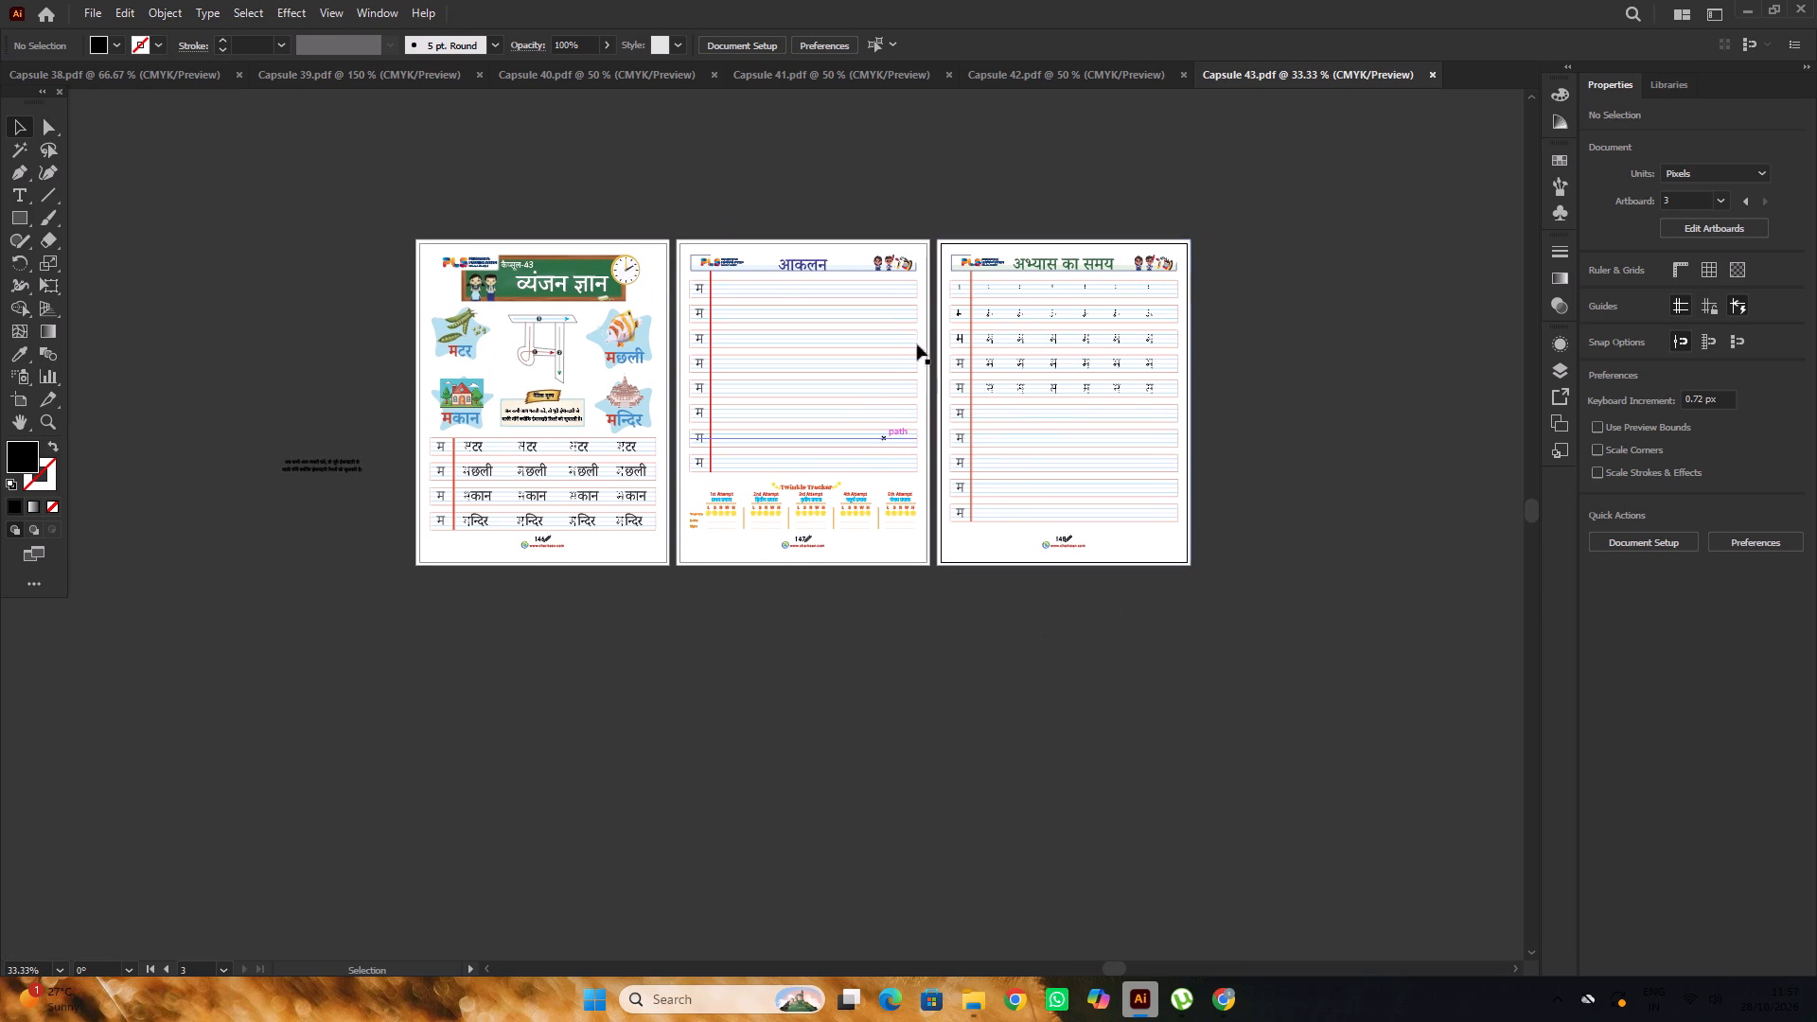
# Close the Capsule 38 and Capsule 39 documents.
pyautogui.click(176, 72)
pyautogui.click(238, 76)
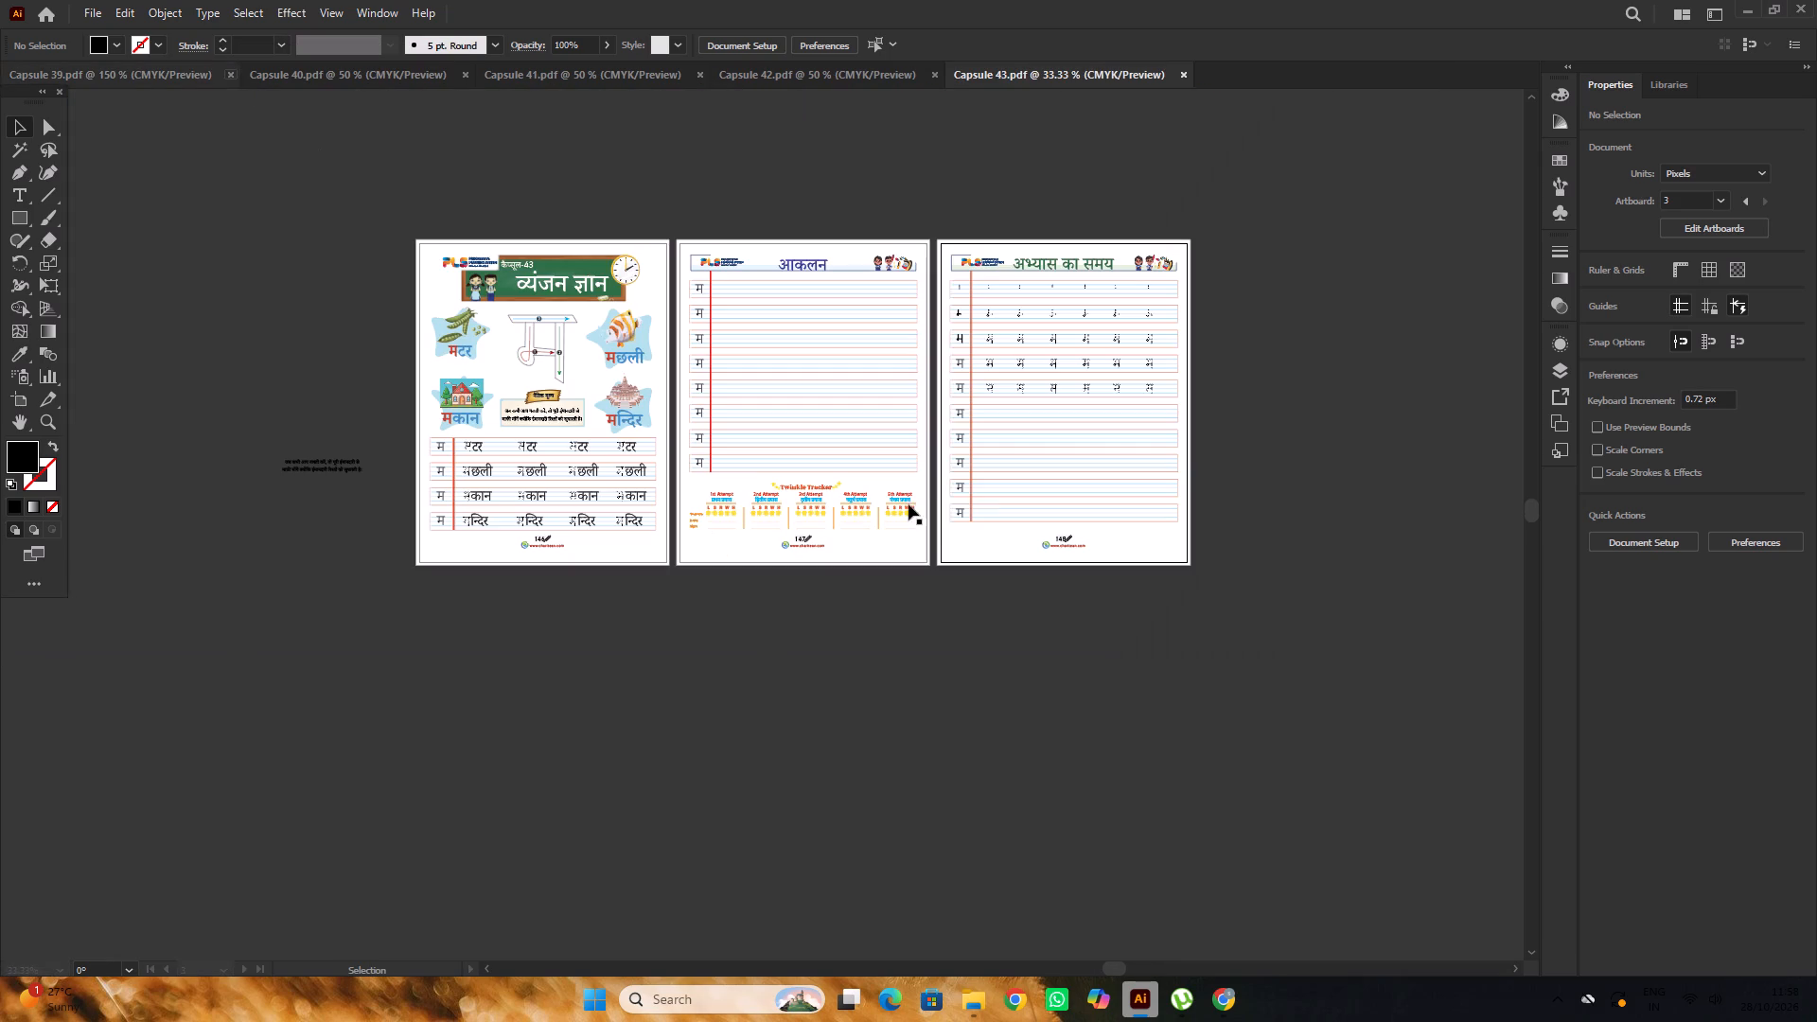
pyautogui.click(160, 86)
pyautogui.click(228, 75)
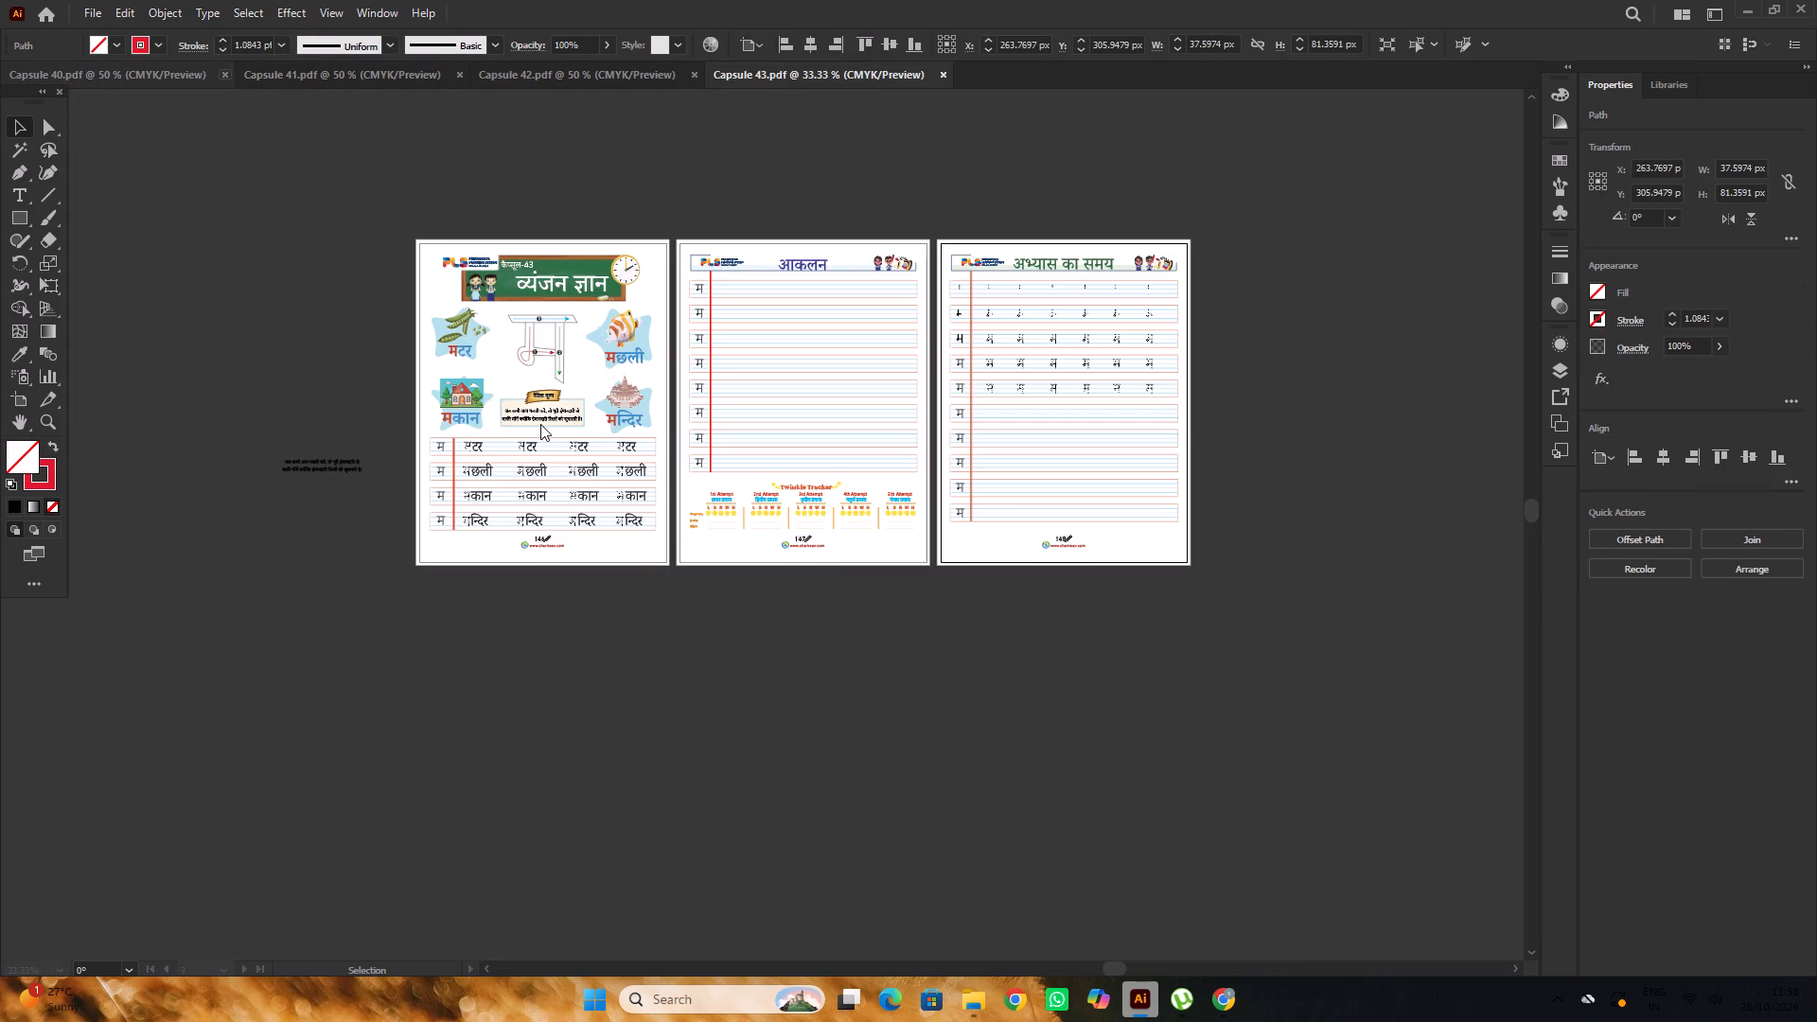
# Recheck the bottom of Capsule 43's last page and save the document.
pyautogui.click(1006, 685)
pyautogui.scroll(3, 1074, 542)
pyautogui.keyDown('alt'); pyautogui.scroll(1, 1048, 568); pyautogui.keyUp('alt')
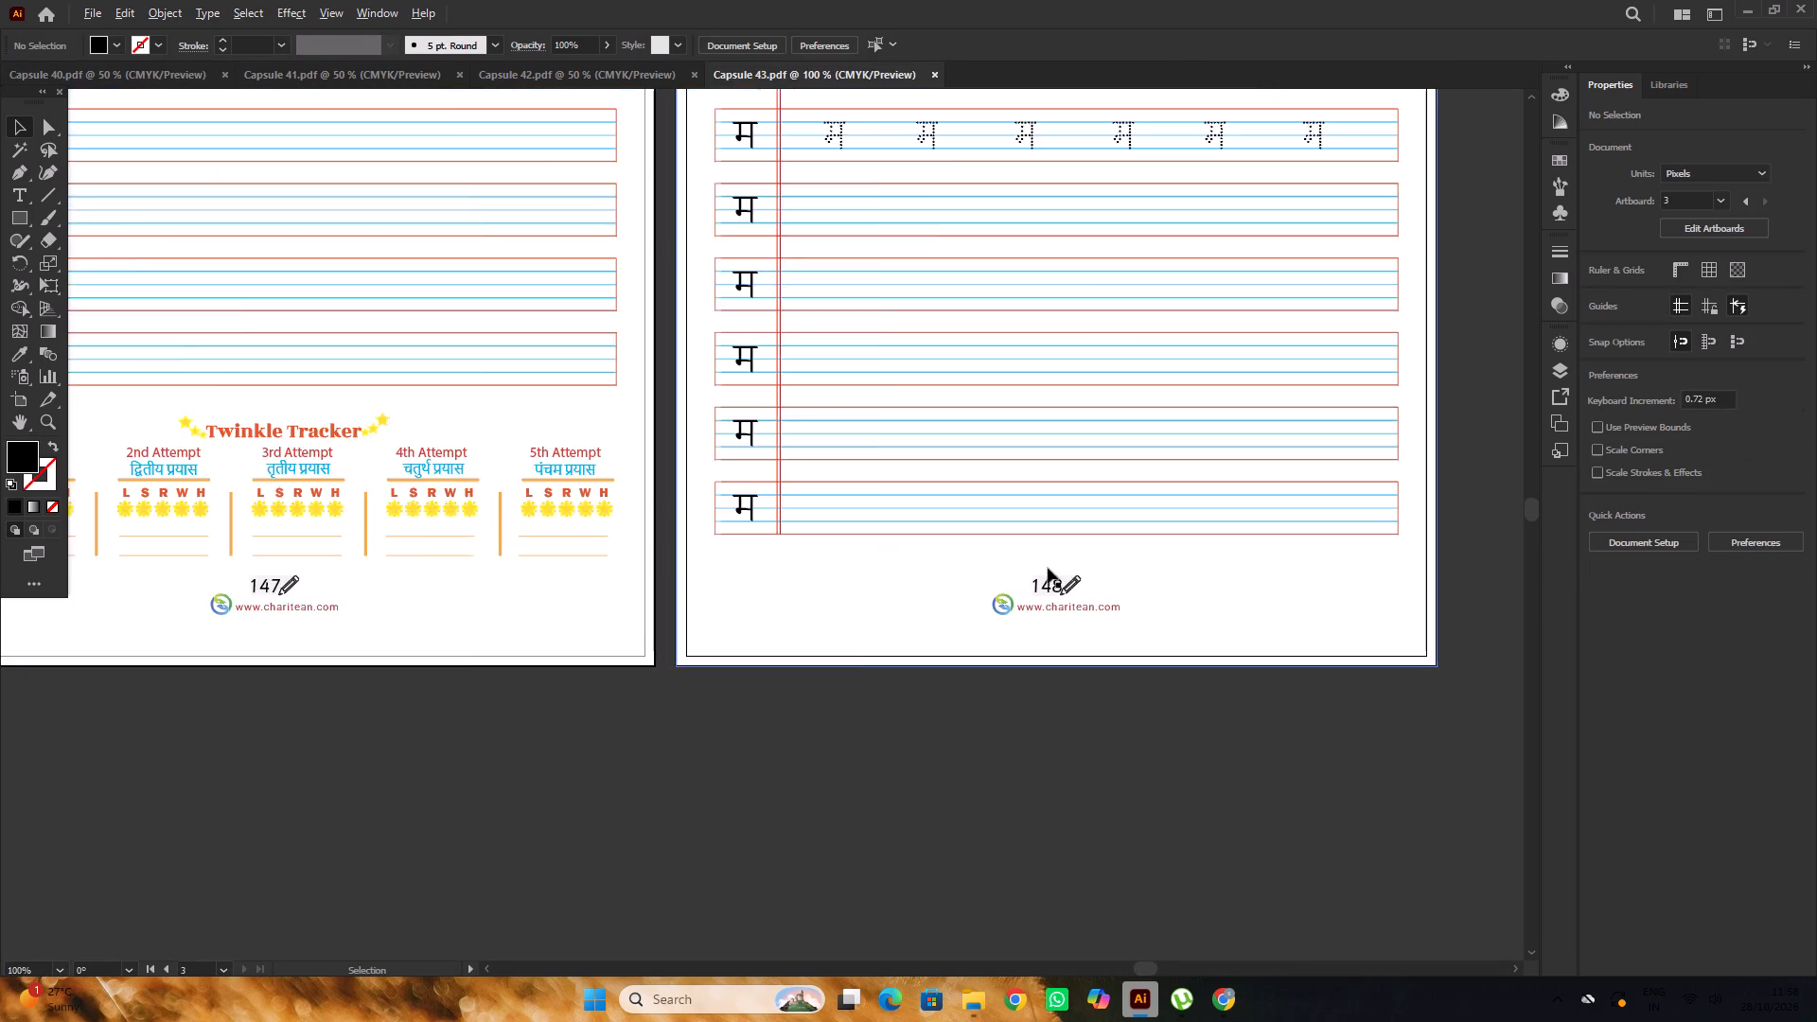
pyautogui.keyDown('alt'); pyautogui.scroll(-2, 1047, 566); pyautogui.keyUp('alt')
pyautogui.click(986, 681)
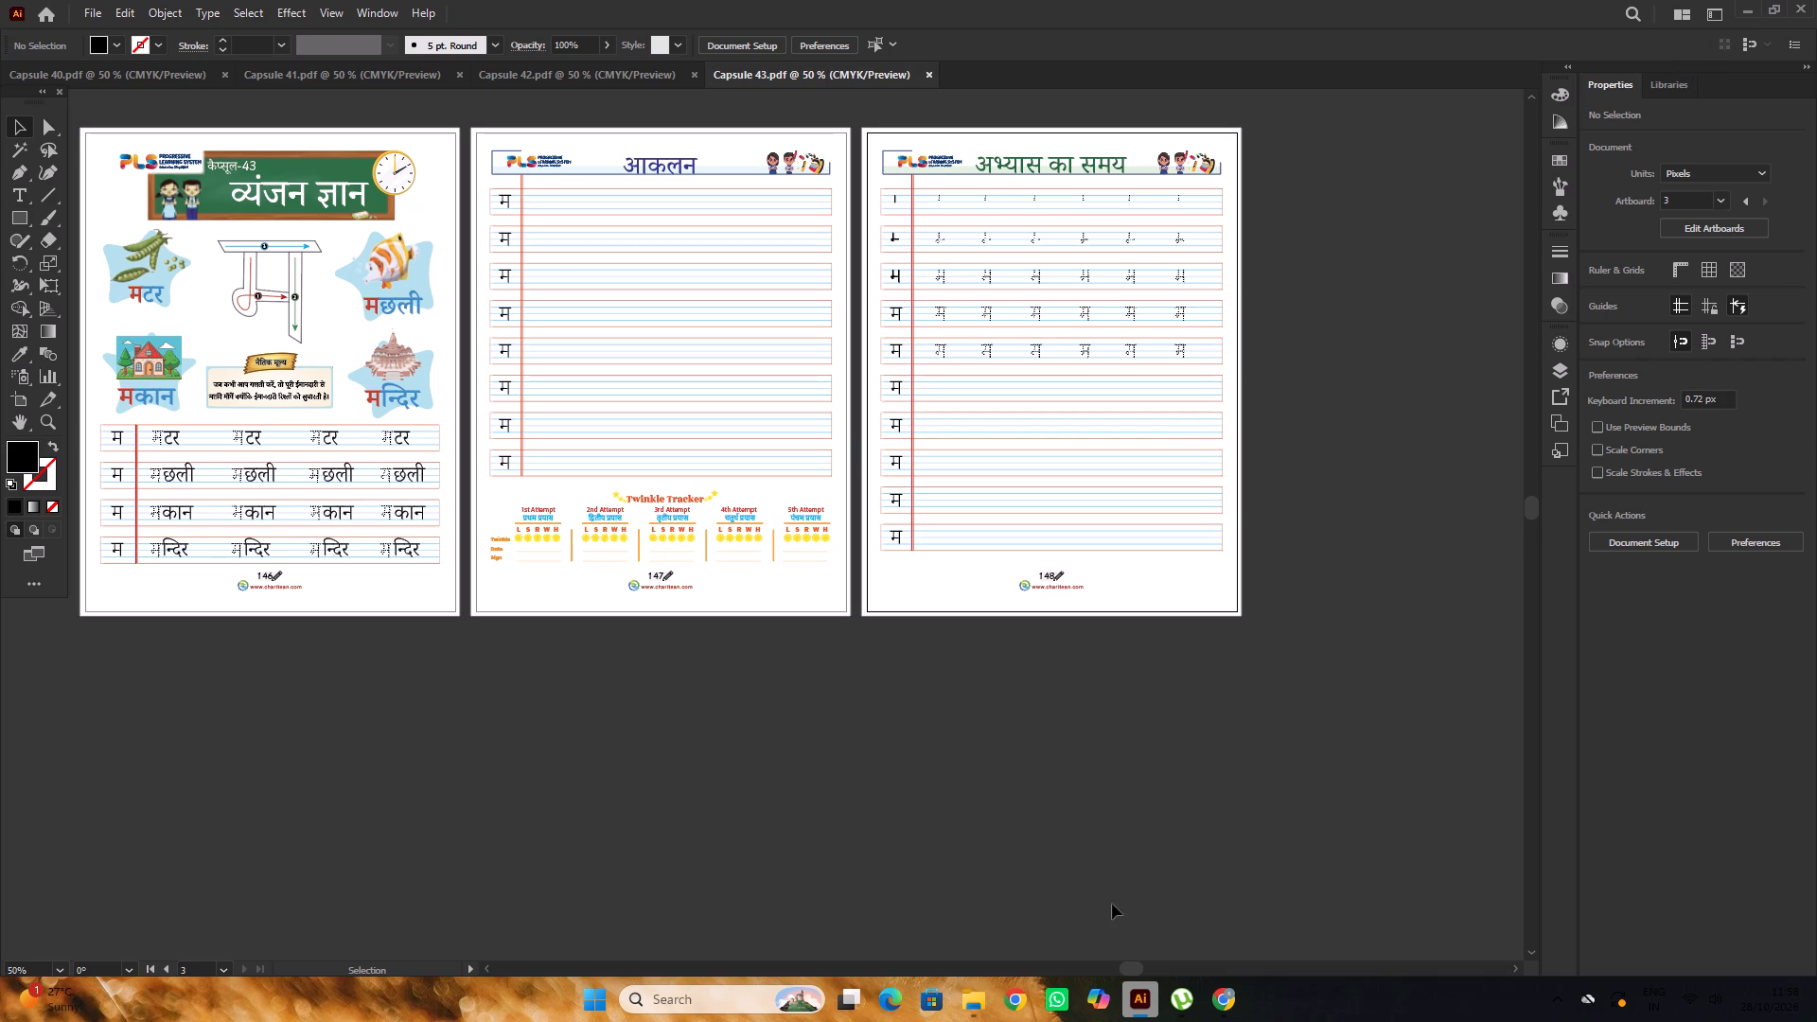
pyautogui.hotkey('ctrl', 's')
# Review the saved Capsule 43 PDF from the PRINT FINAL folder in Microsoft Edge and close it.
pyautogui.click(846, 907)
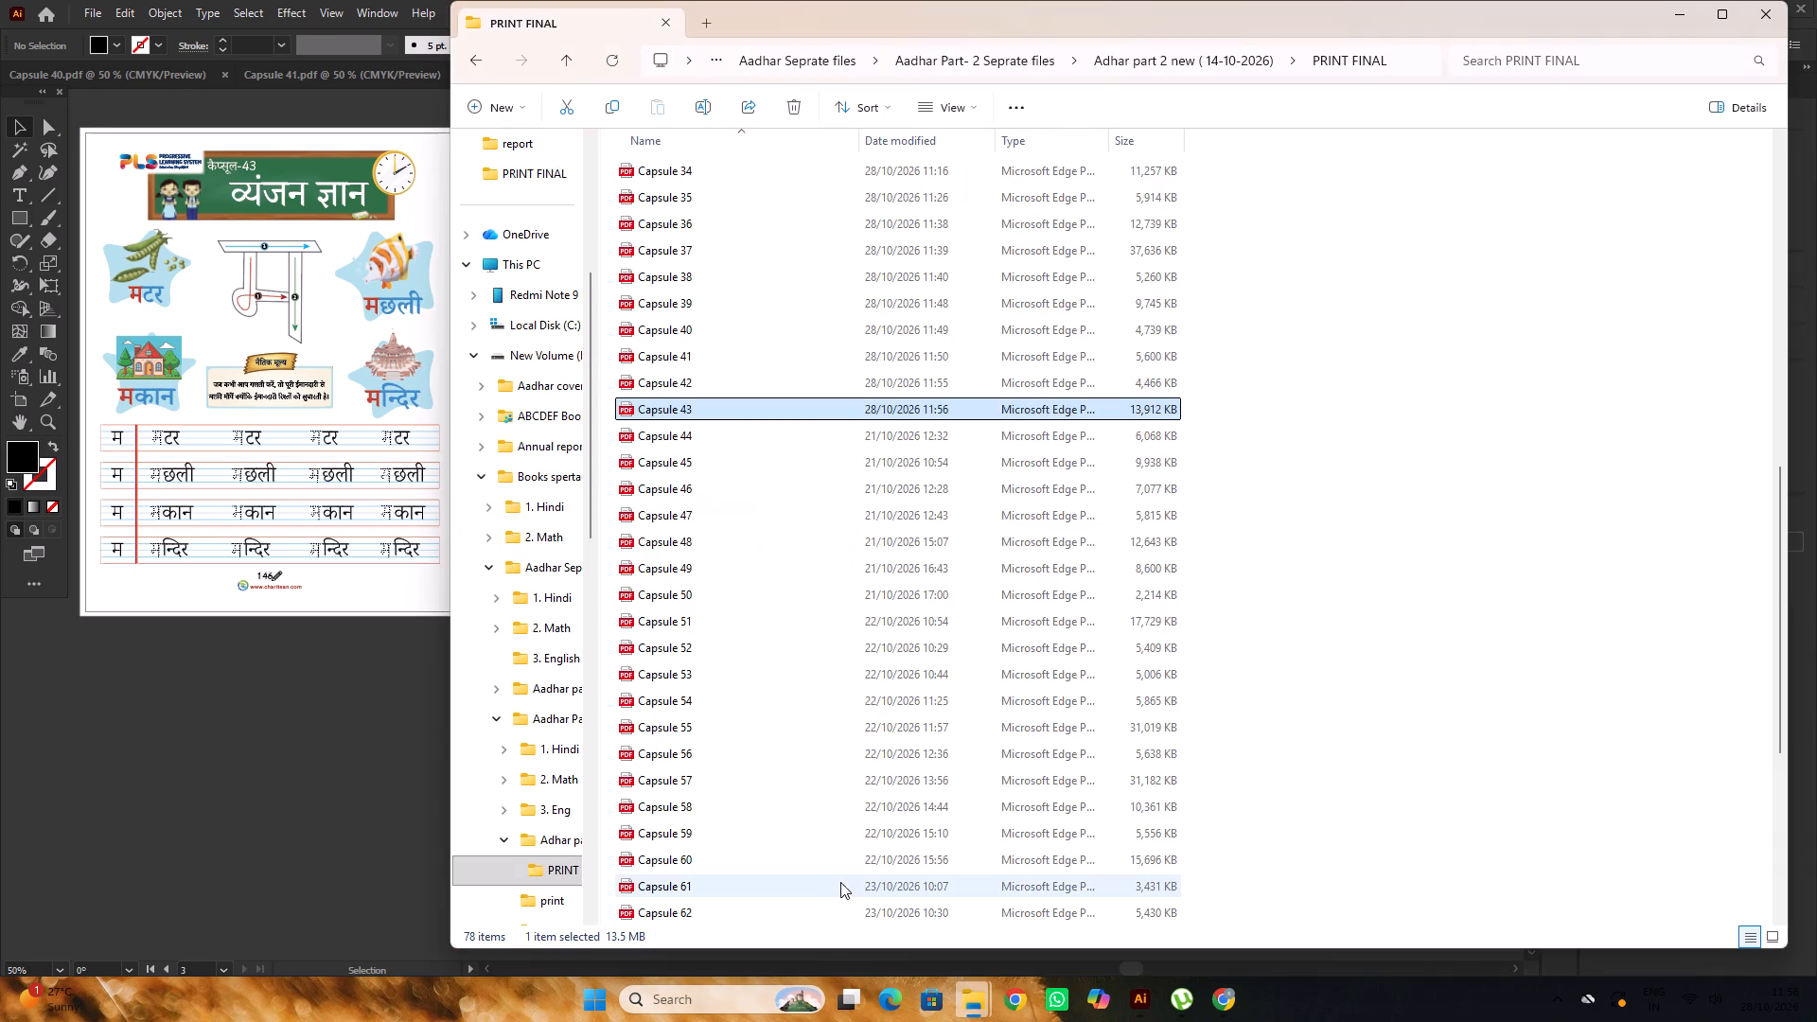
pyautogui.doubleClick(736, 409)
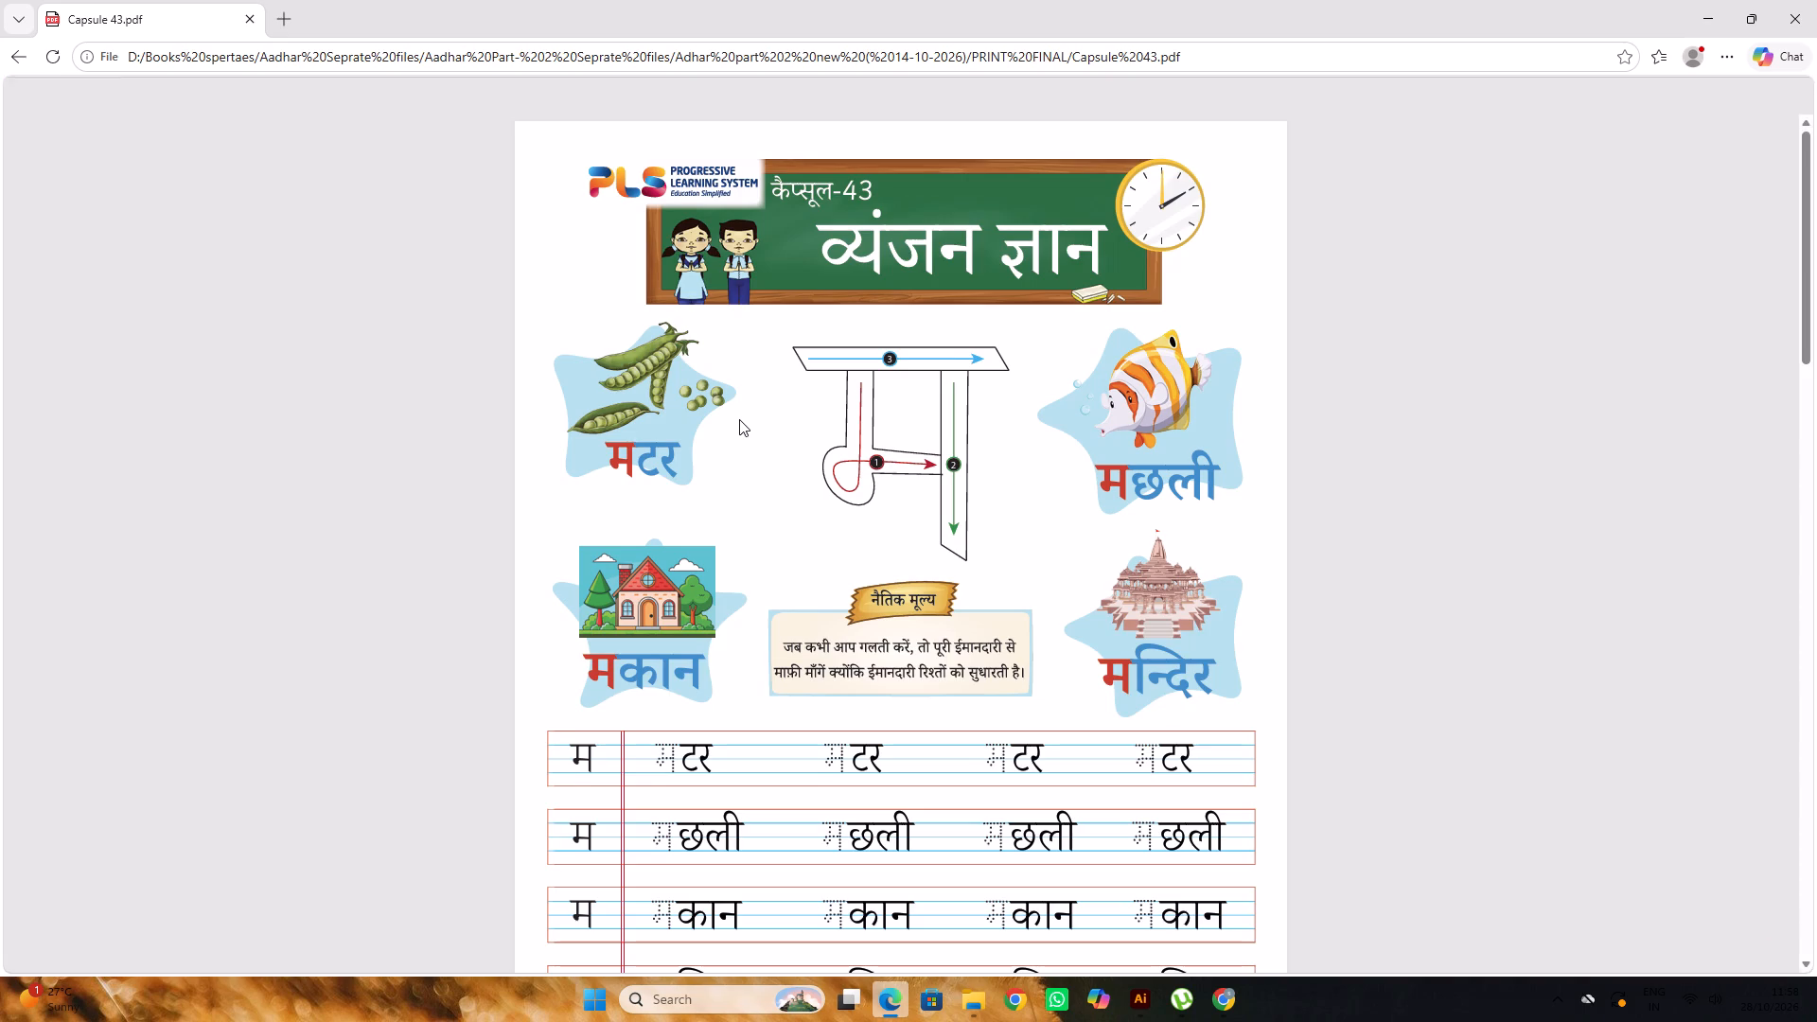
pyautogui.scroll(-6, 739, 418)
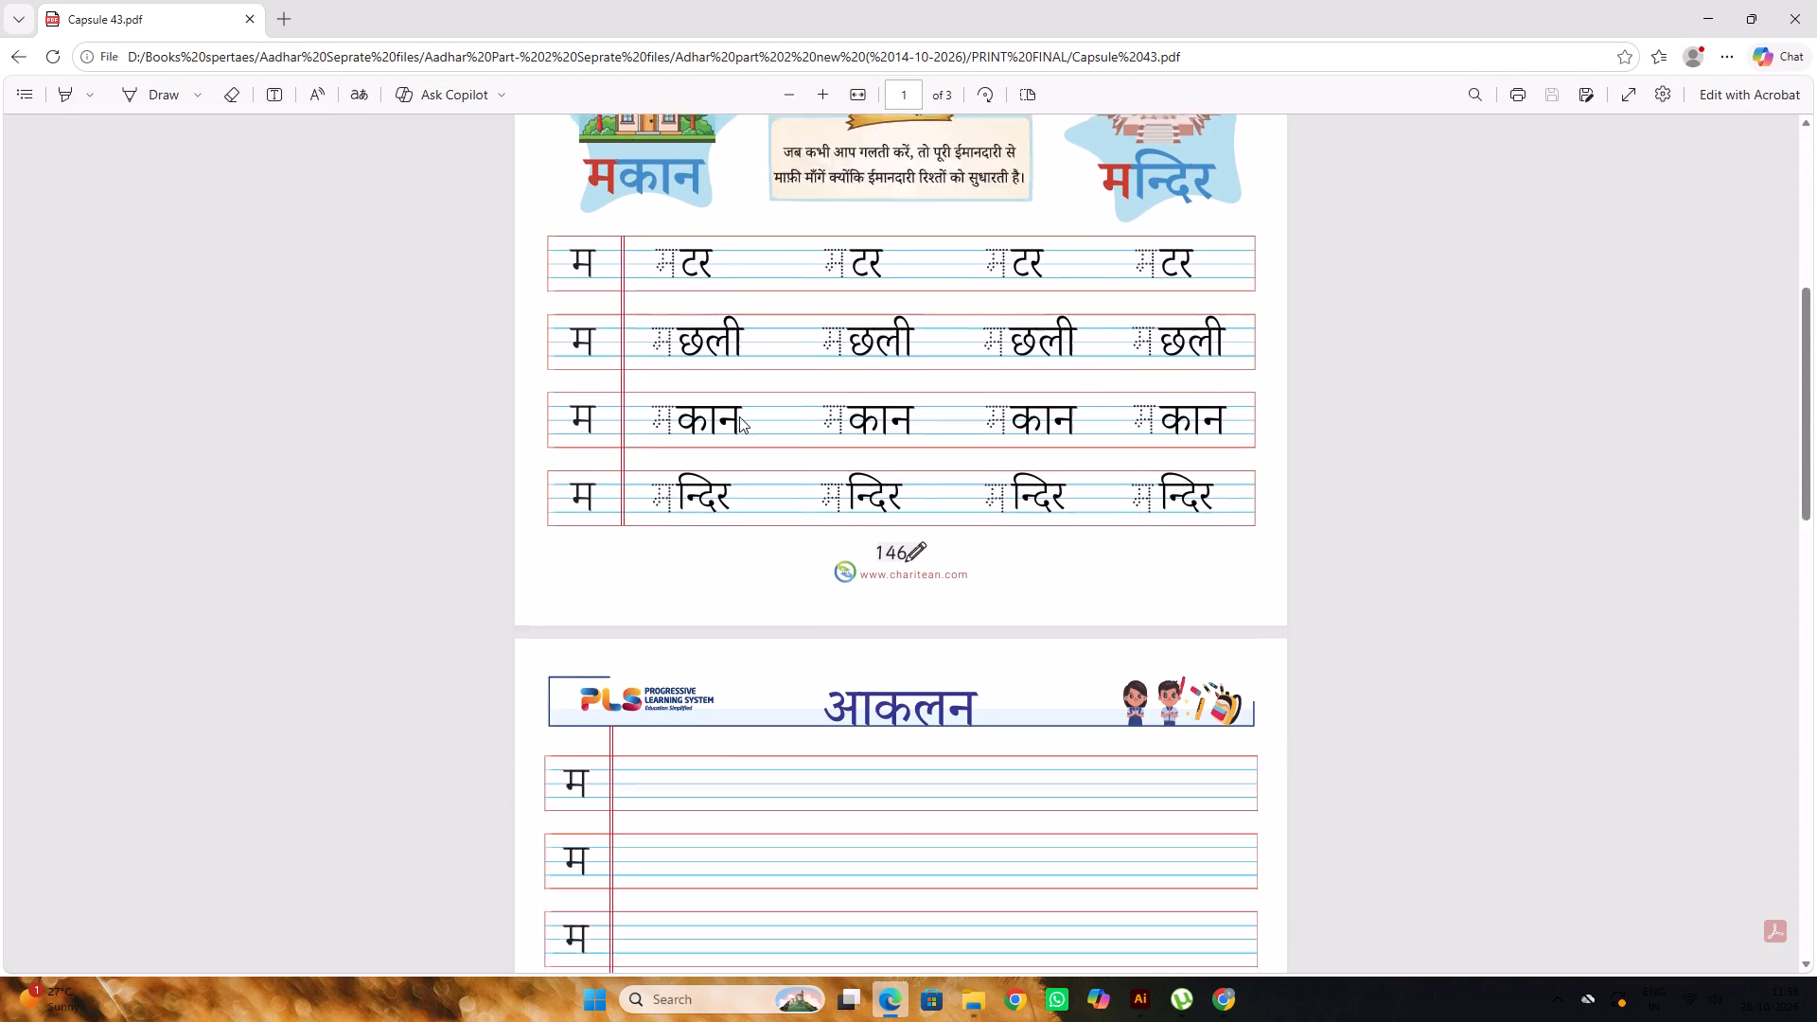
pyautogui.scroll(-20, 739, 416)
pyautogui.scroll(-2, 739, 416)
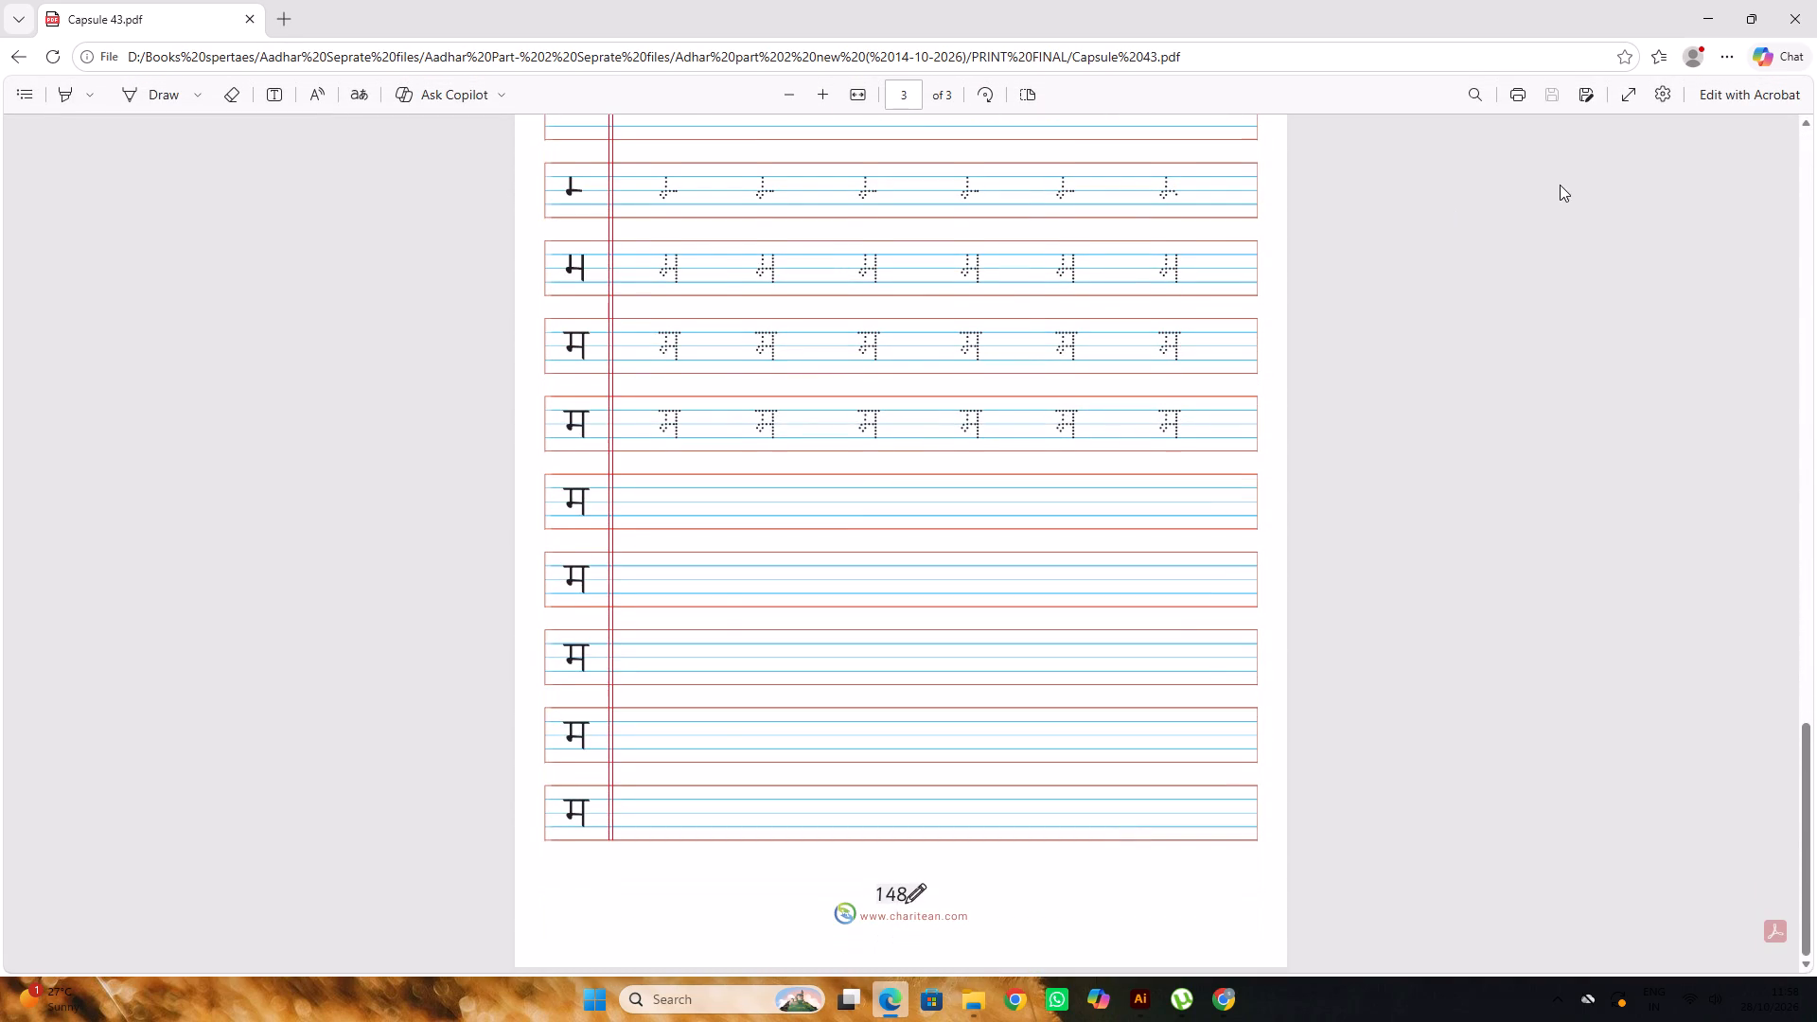
pyautogui.scroll(-6, 1049, 302)
pyautogui.click(1808, 21)
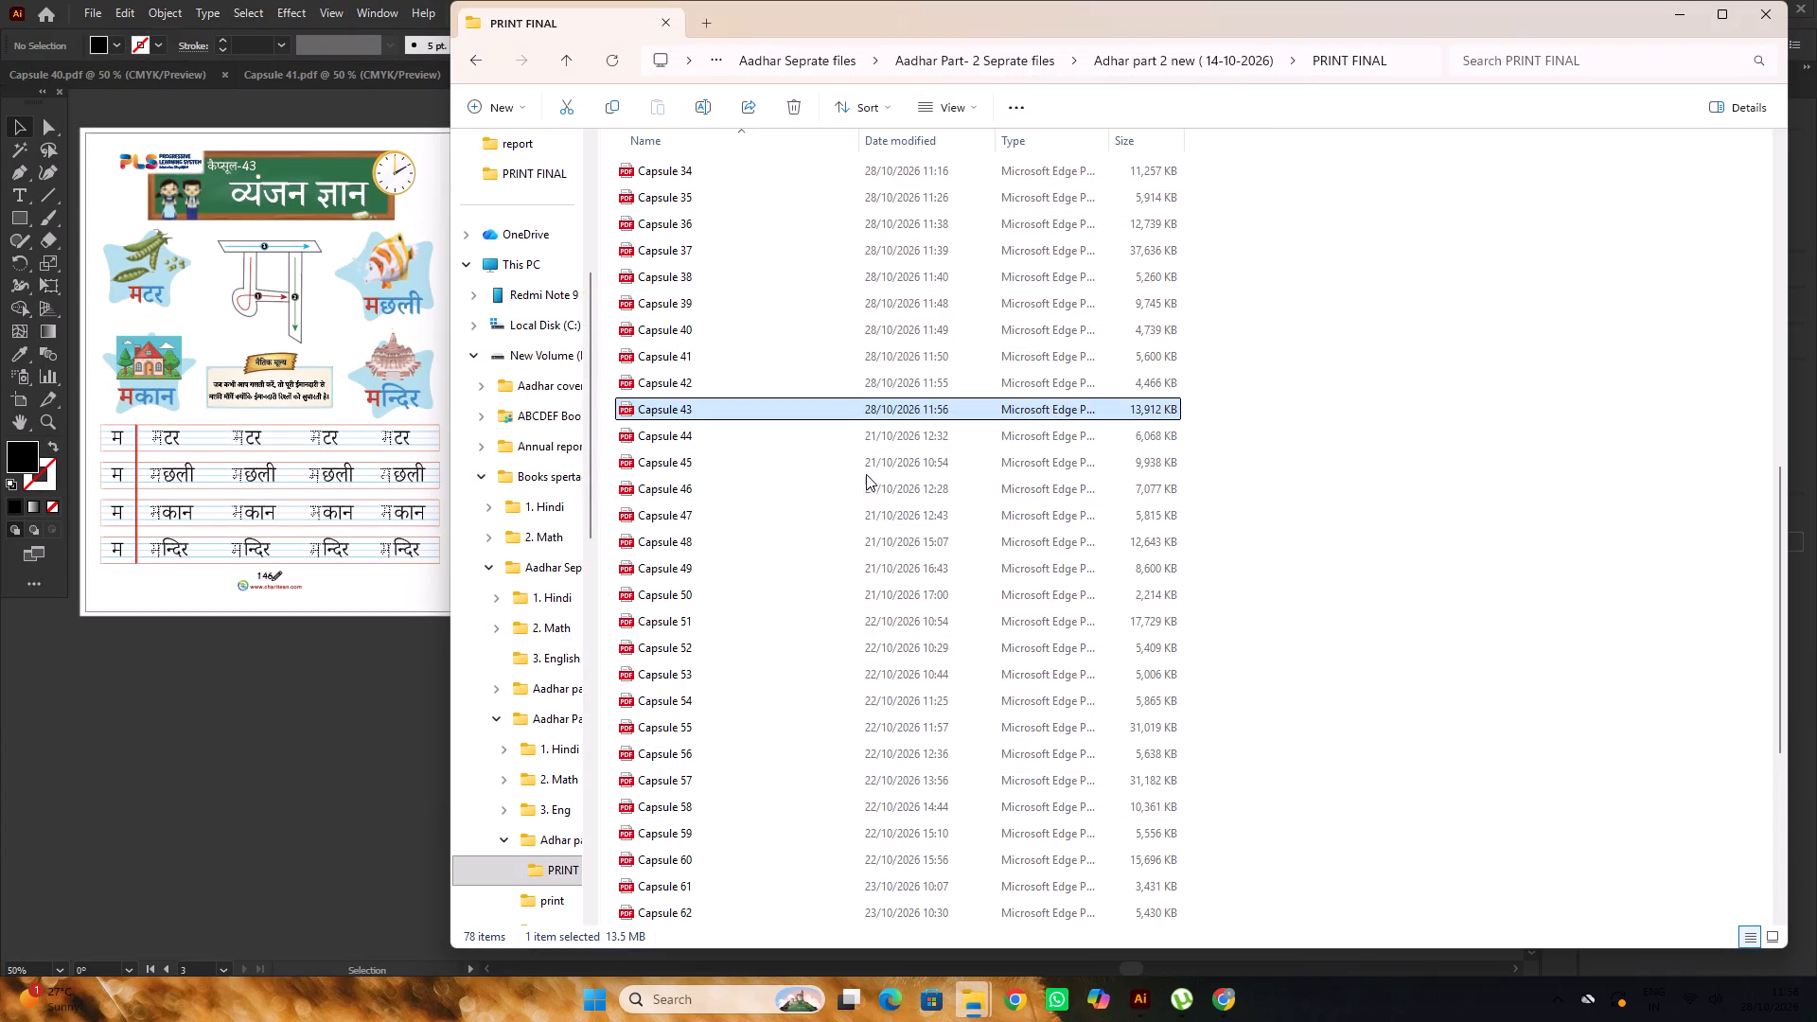
# Open Capsule 44 from the PRINT FINAL folder in Adobe Illustrator 2022.
pyautogui.click(797, 438)
pyautogui.rightClick(797, 438)
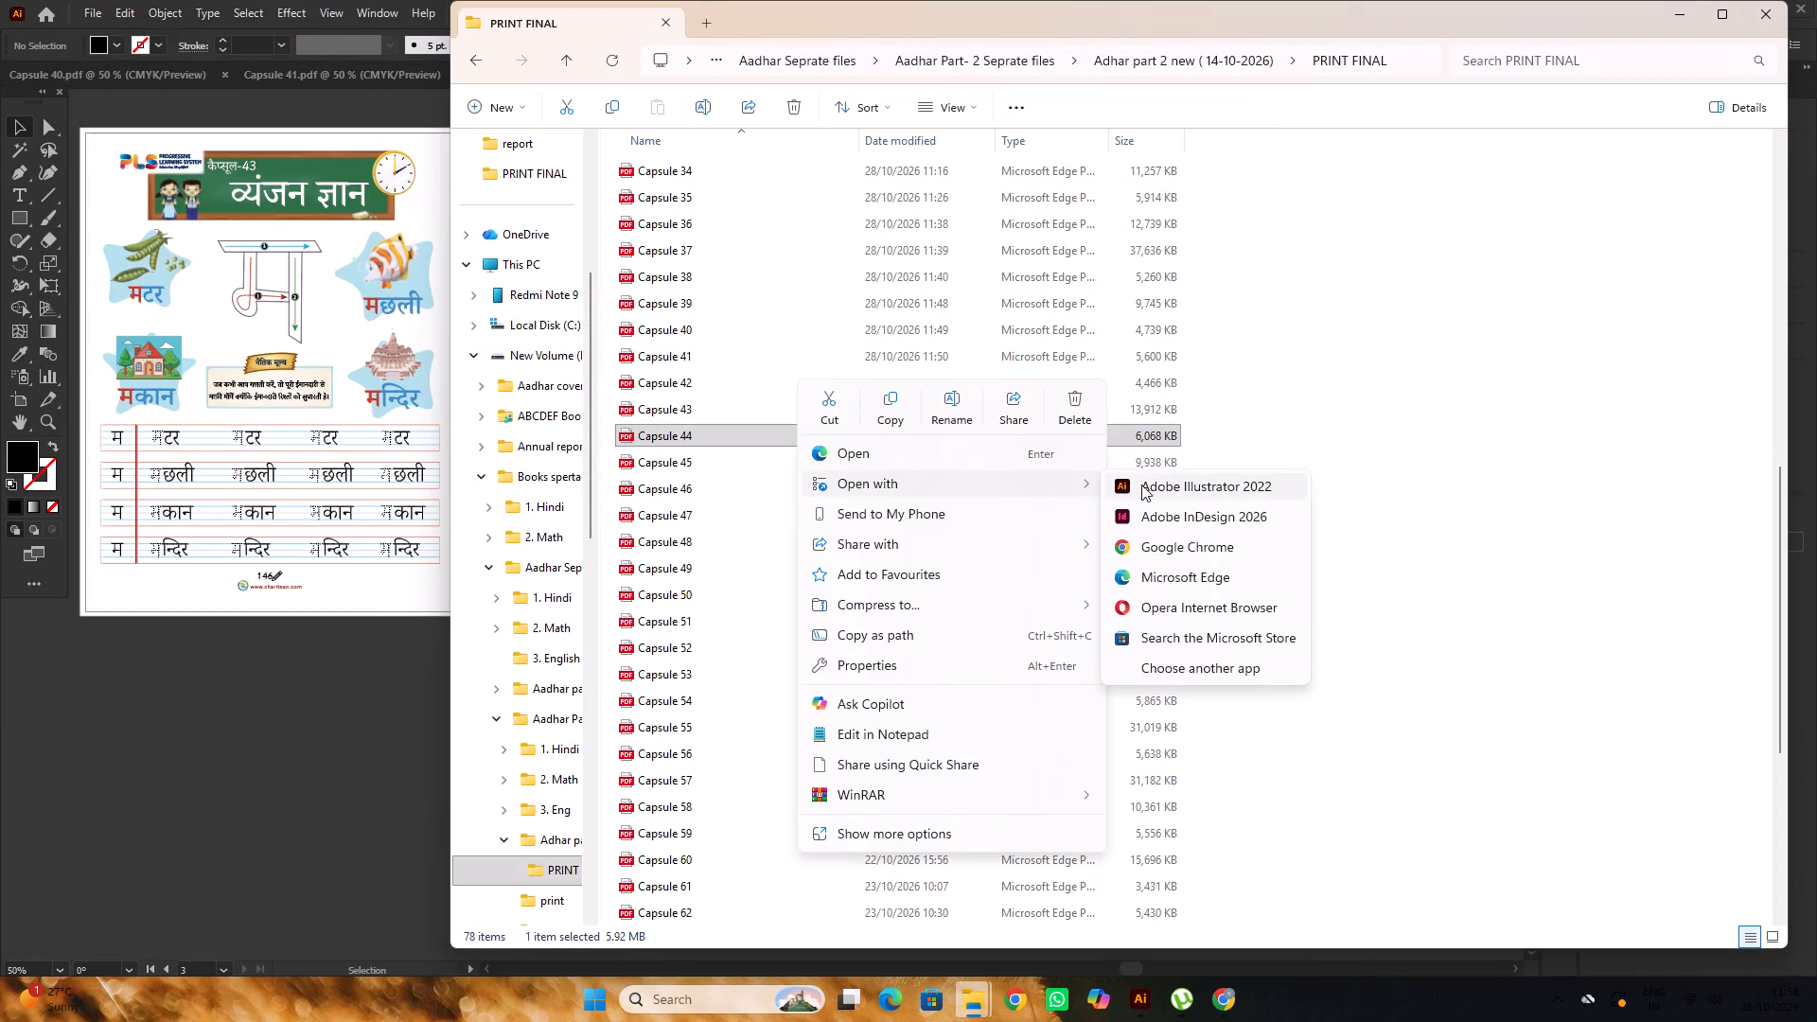
pyautogui.click(1150, 485)
pyautogui.scroll(-3, 747, 449)
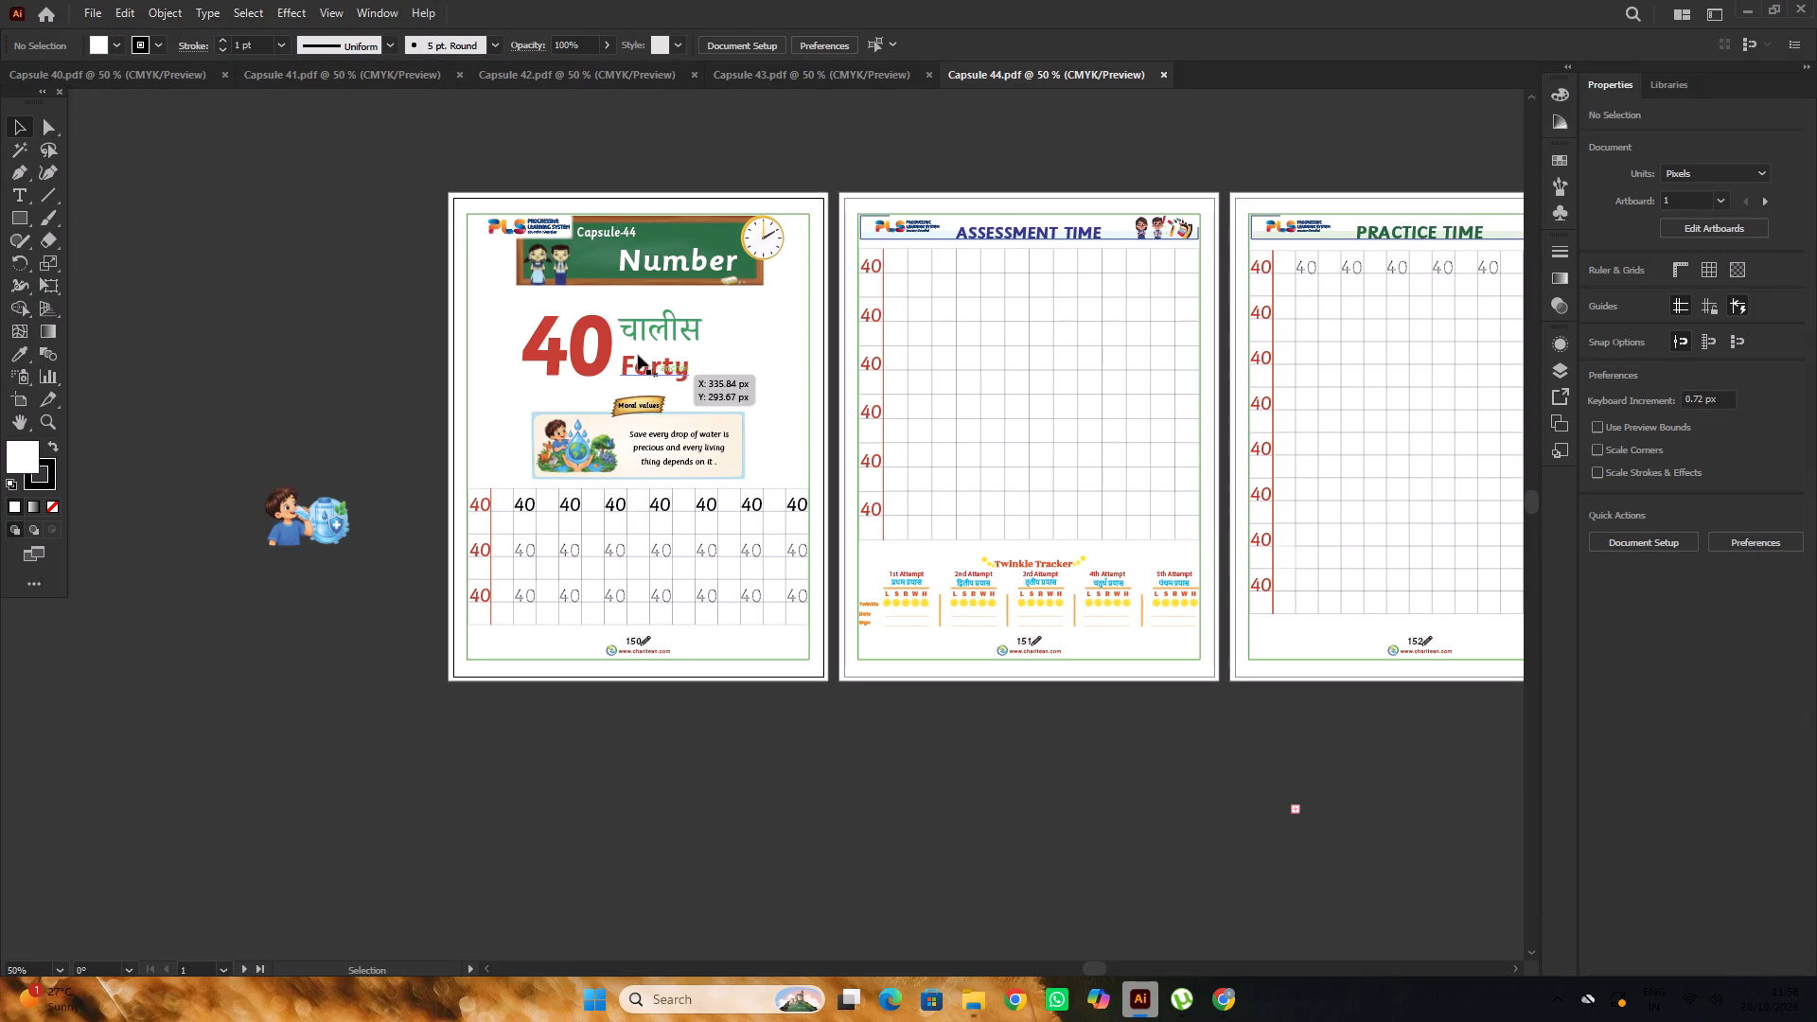
# Center the "40 चालीस Forty" heading group horizontally on the first page.
pyautogui.click(667, 330)
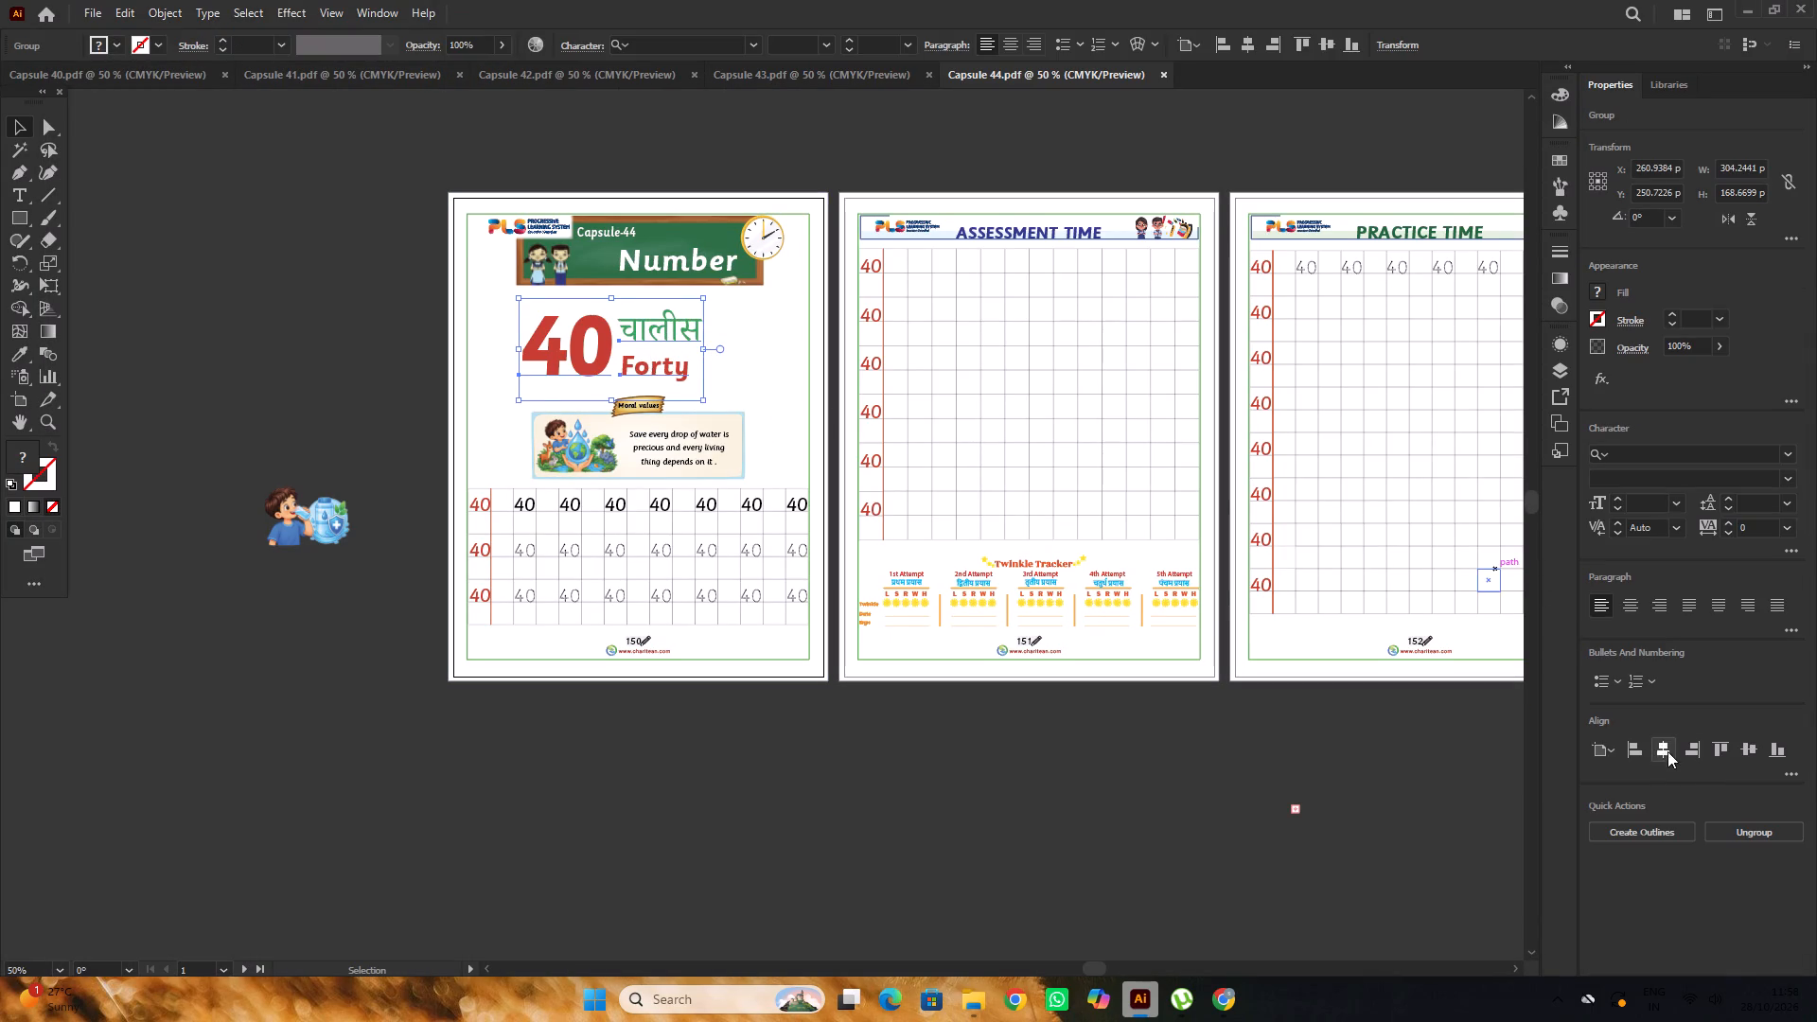
pyautogui.click(1667, 751)
pyautogui.click(219, 353)
# Delete the green border rectangles from all three pages of Capsule 44.
pyautogui.scroll(-1, 218, 348)
pyautogui.press('space')
pyautogui.moveTo(997, 741); pyautogui.dragTo(783, 691)
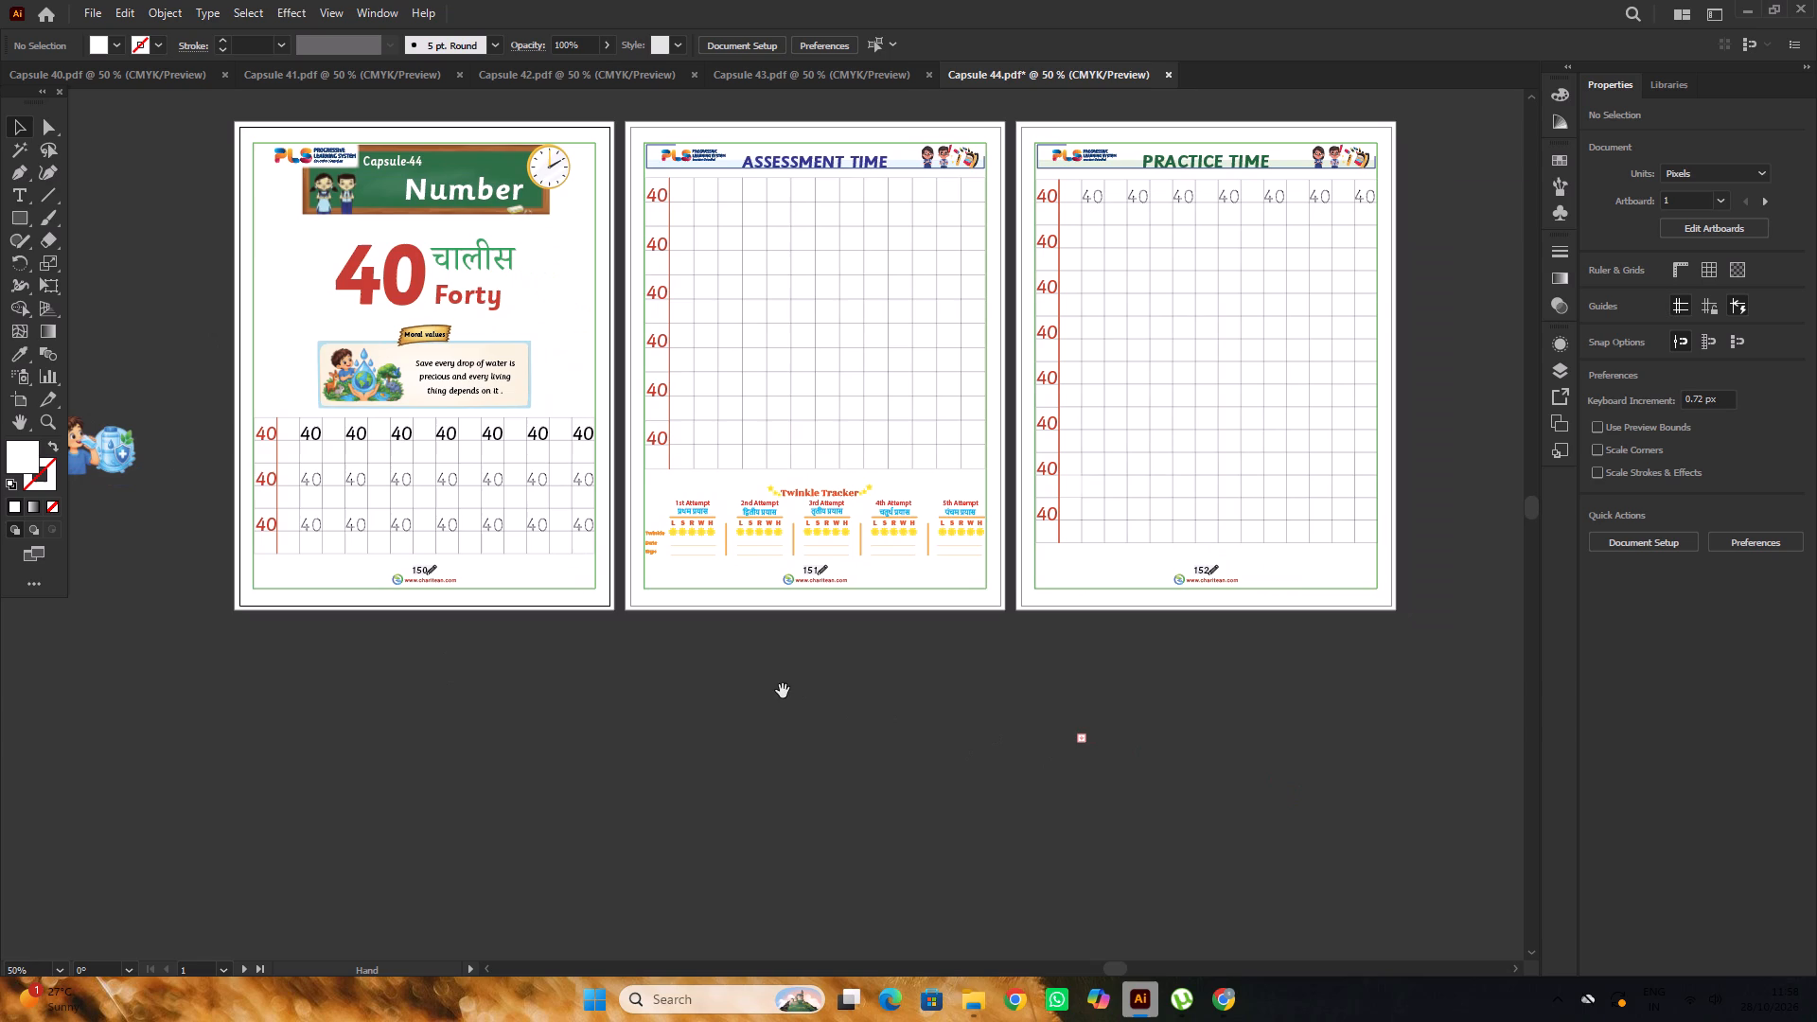
pyautogui.moveTo(783, 691); pyautogui.dragTo(784, 692)
pyautogui.click(782, 665)
pyautogui.click(598, 586)
pyautogui.keyDown('shift'); pyautogui.click(690, 590); pyautogui.keyUp('shift')
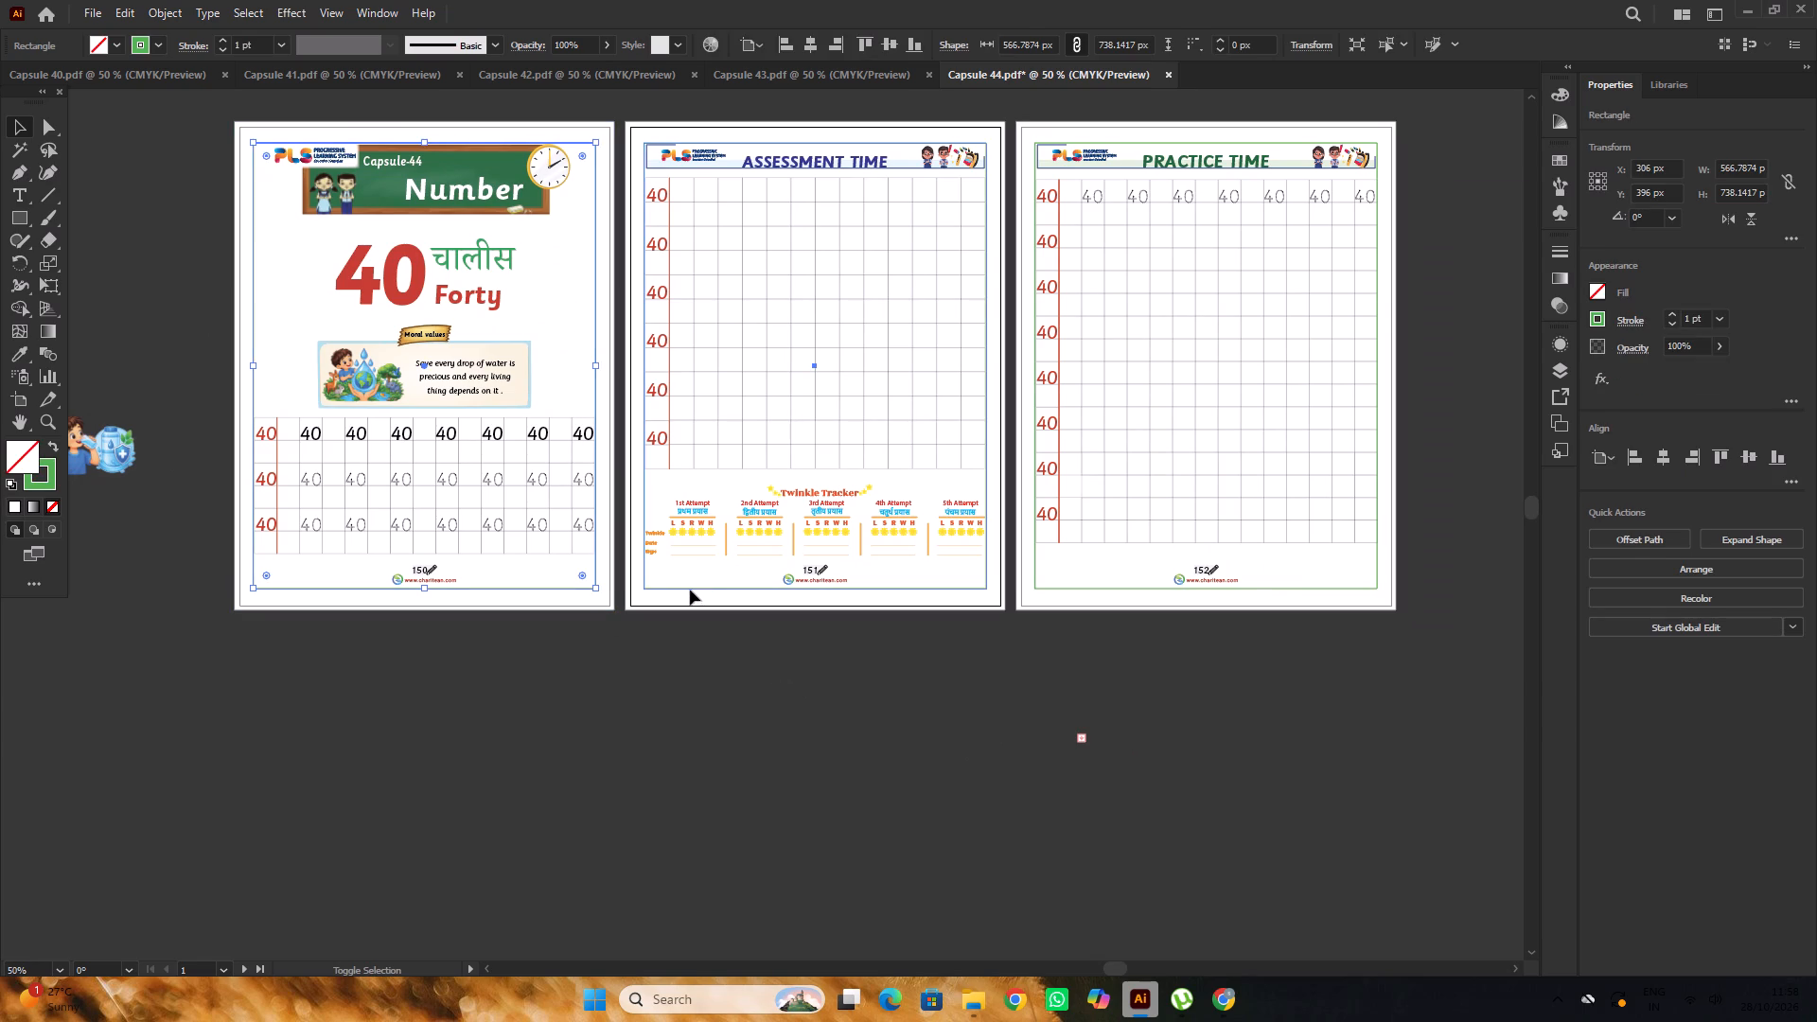
pyautogui.keyDown('shift'); pyautogui.click(1055, 587); pyautogui.keyUp('shift')
pyautogui.press('Delete')
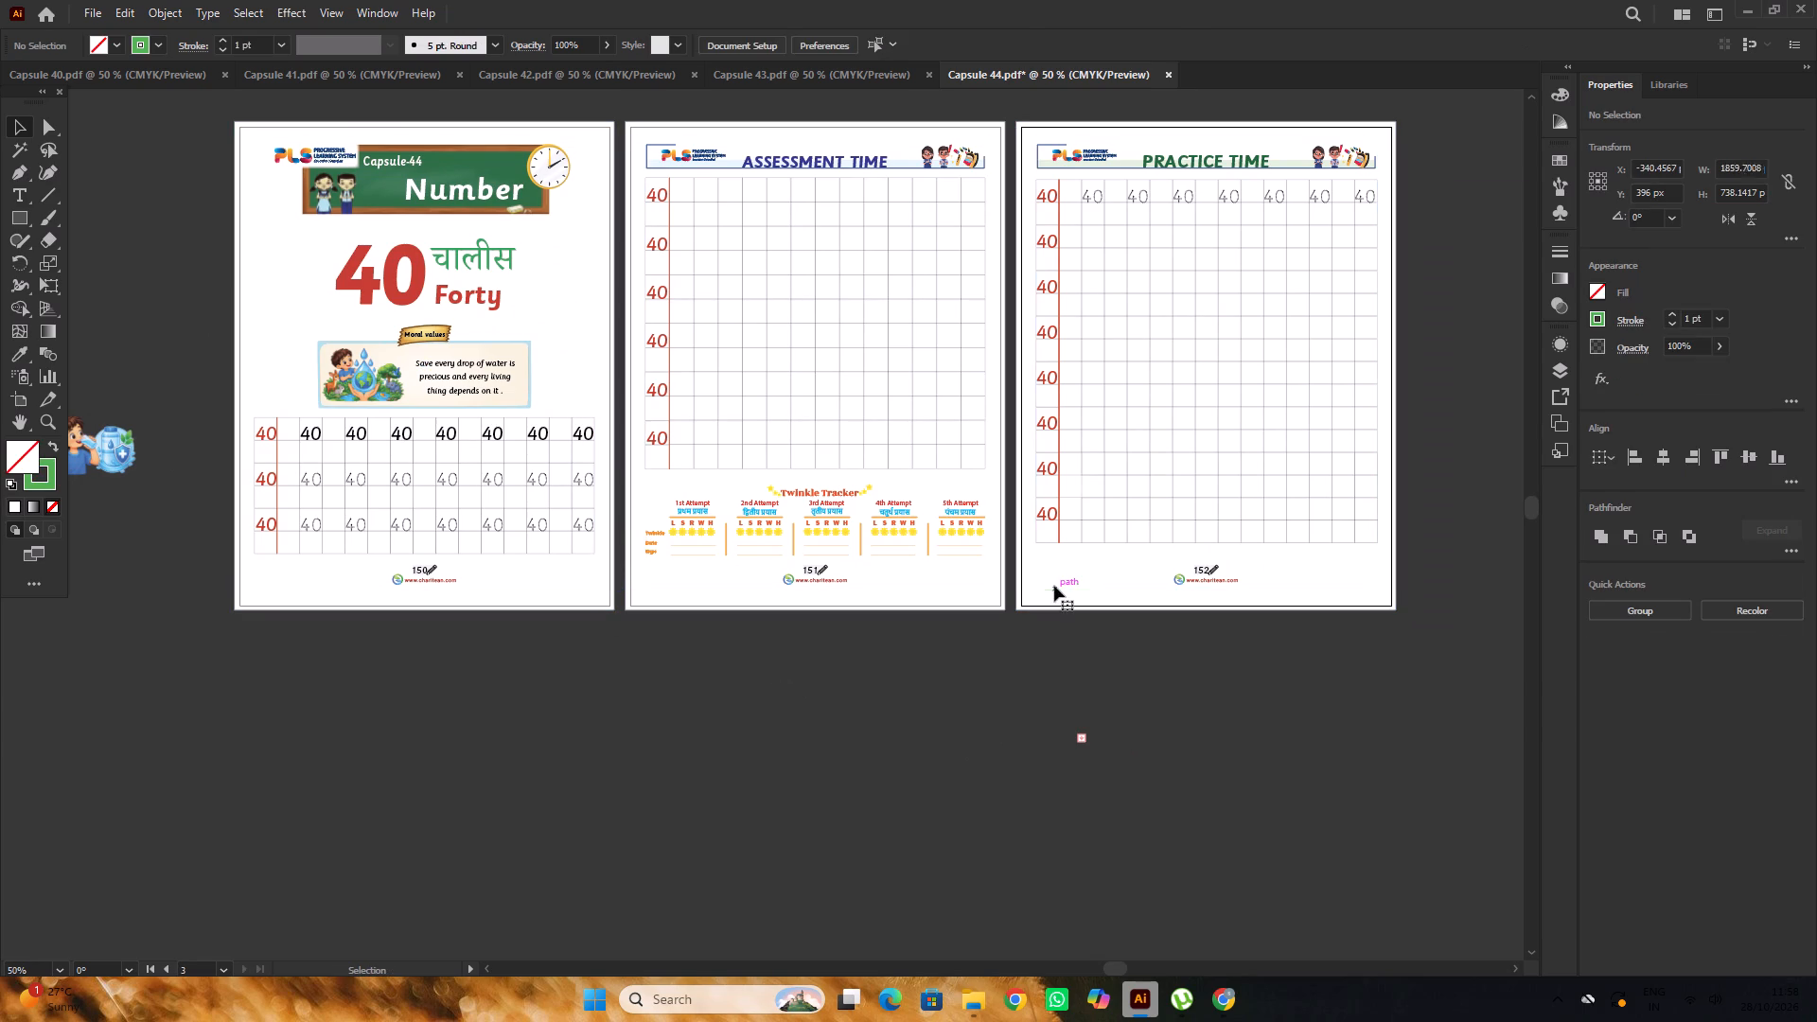
pyautogui.click(1037, 700)
# Change the first page's number in Capsule 44 to 149, continuing from Capsule 43's last page.
pyautogui.click(822, 72)
pyautogui.keyDown('alt'); pyautogui.scroll(2, 1191, 596); pyautogui.keyUp('alt')
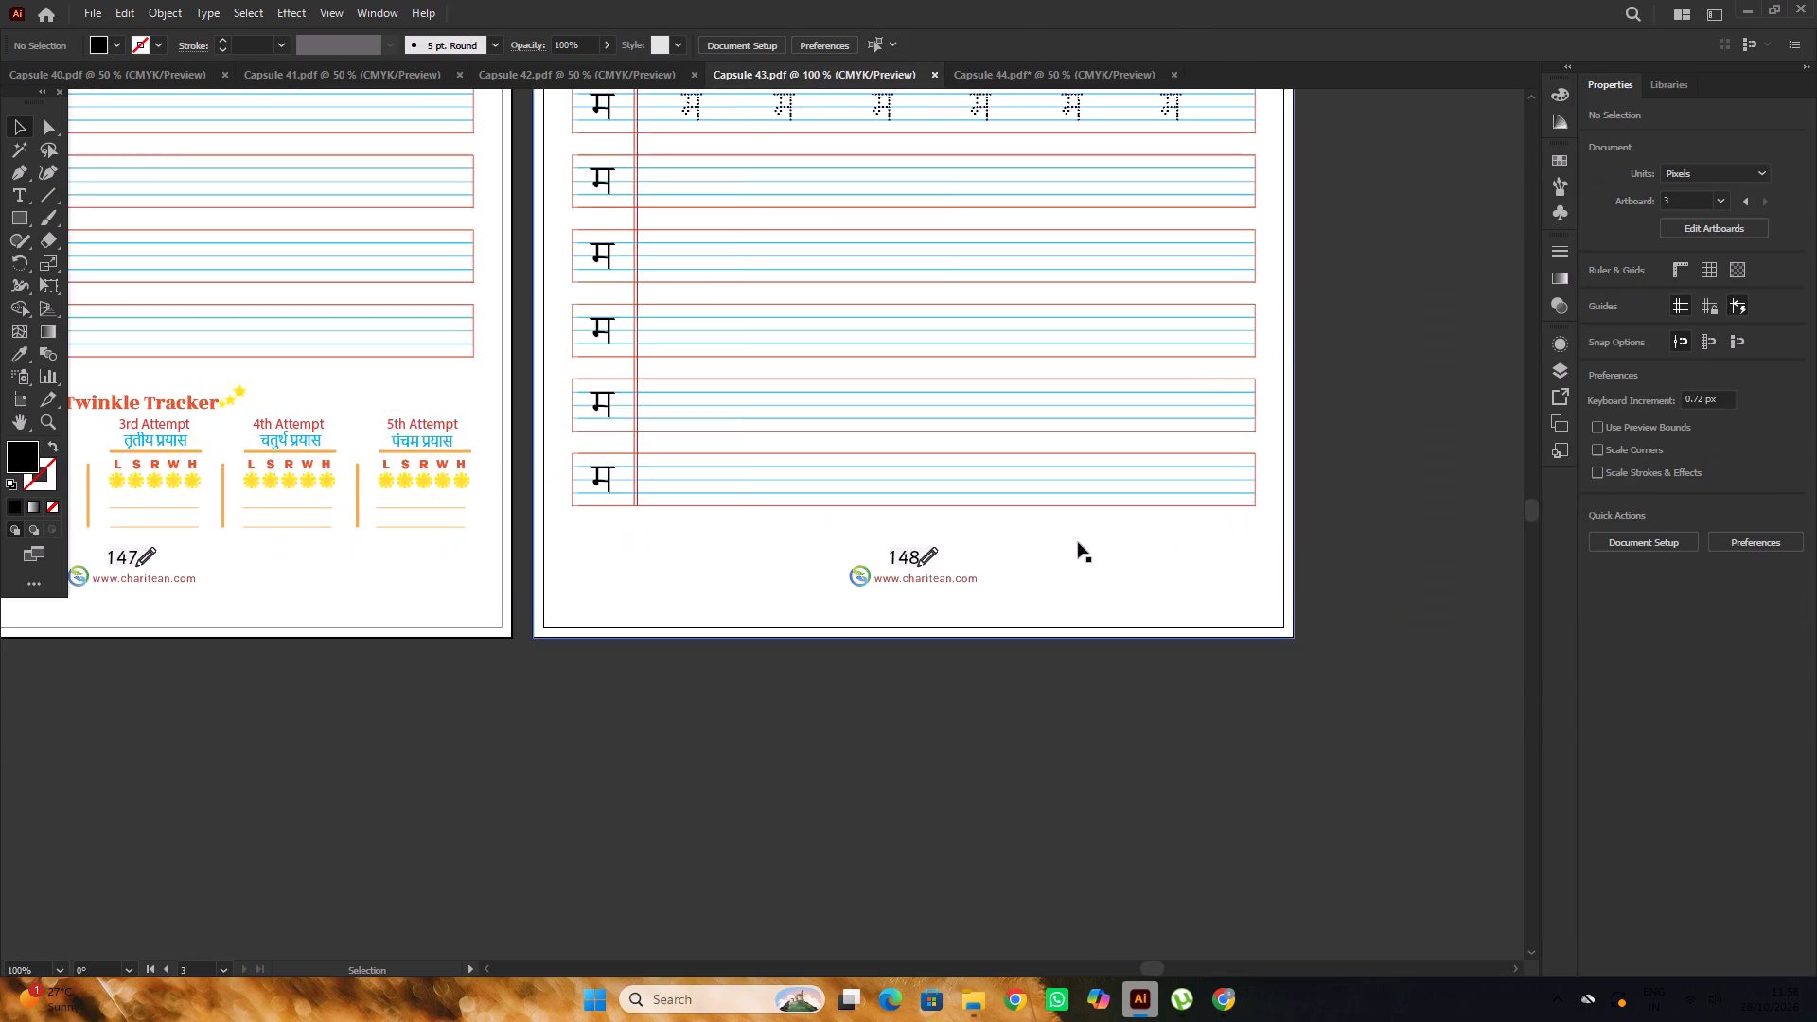
pyautogui.keyDown('alt'); pyautogui.scroll(-4, 1077, 539); pyautogui.keyUp('alt')
pyautogui.click(1053, 79)
pyautogui.keyDown('alt'); pyautogui.scroll(2, 379, 618); pyautogui.keyUp('alt')
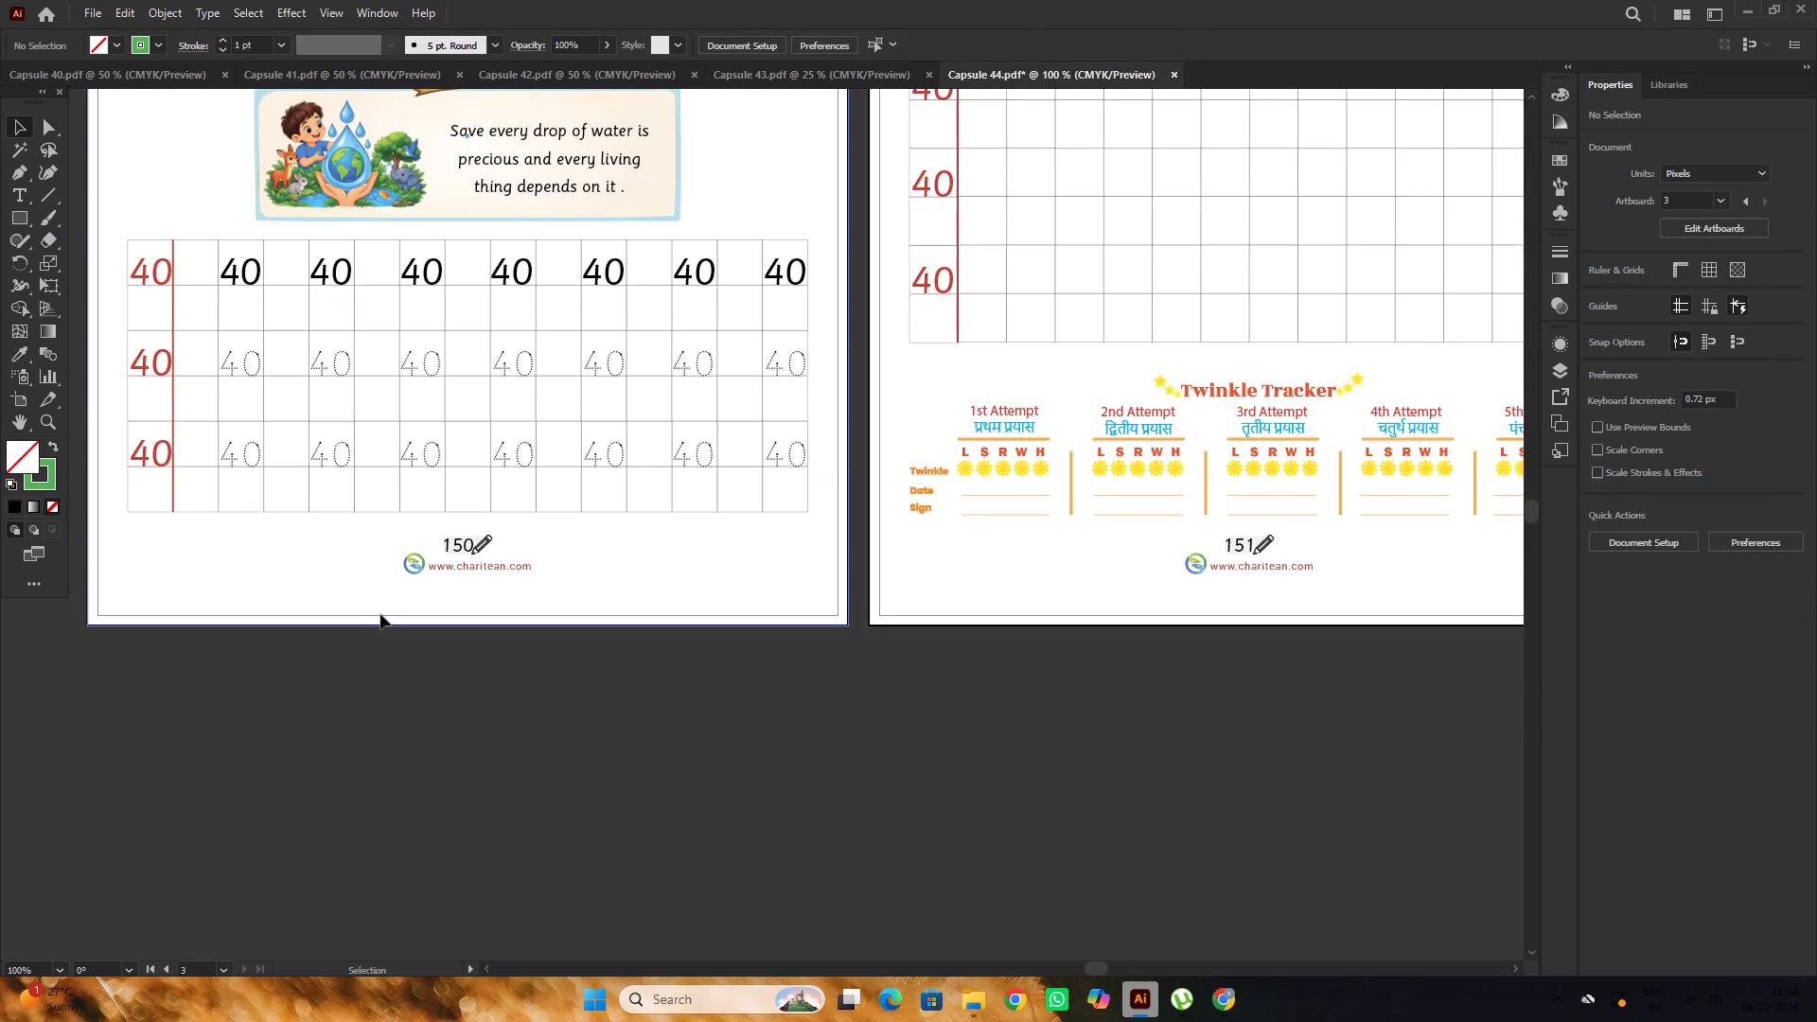
pyautogui.keyDown('alt'); pyautogui.scroll(4, 380, 614); pyautogui.keyUp('alt')
pyautogui.scroll(1, 496, 588)
pyautogui.press('t')
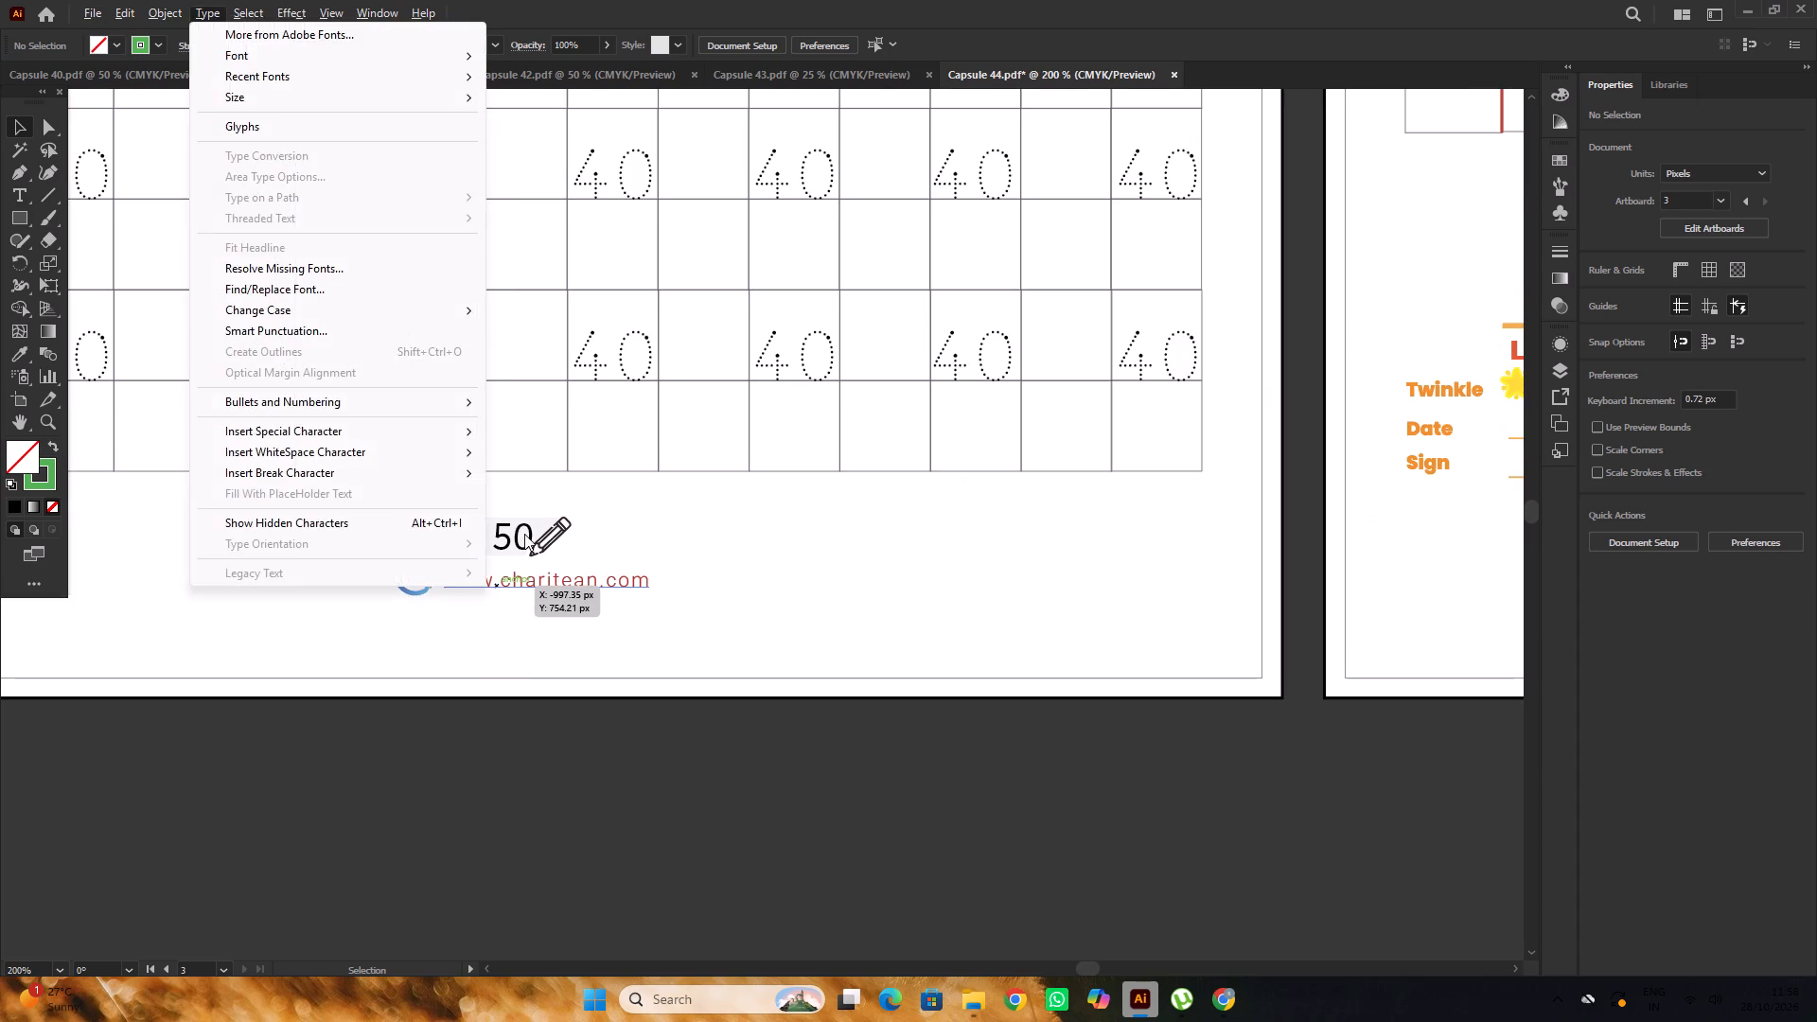
pyautogui.click(524, 533)
pyautogui.press('t')
pyautogui.scroll(2, 524, 533)
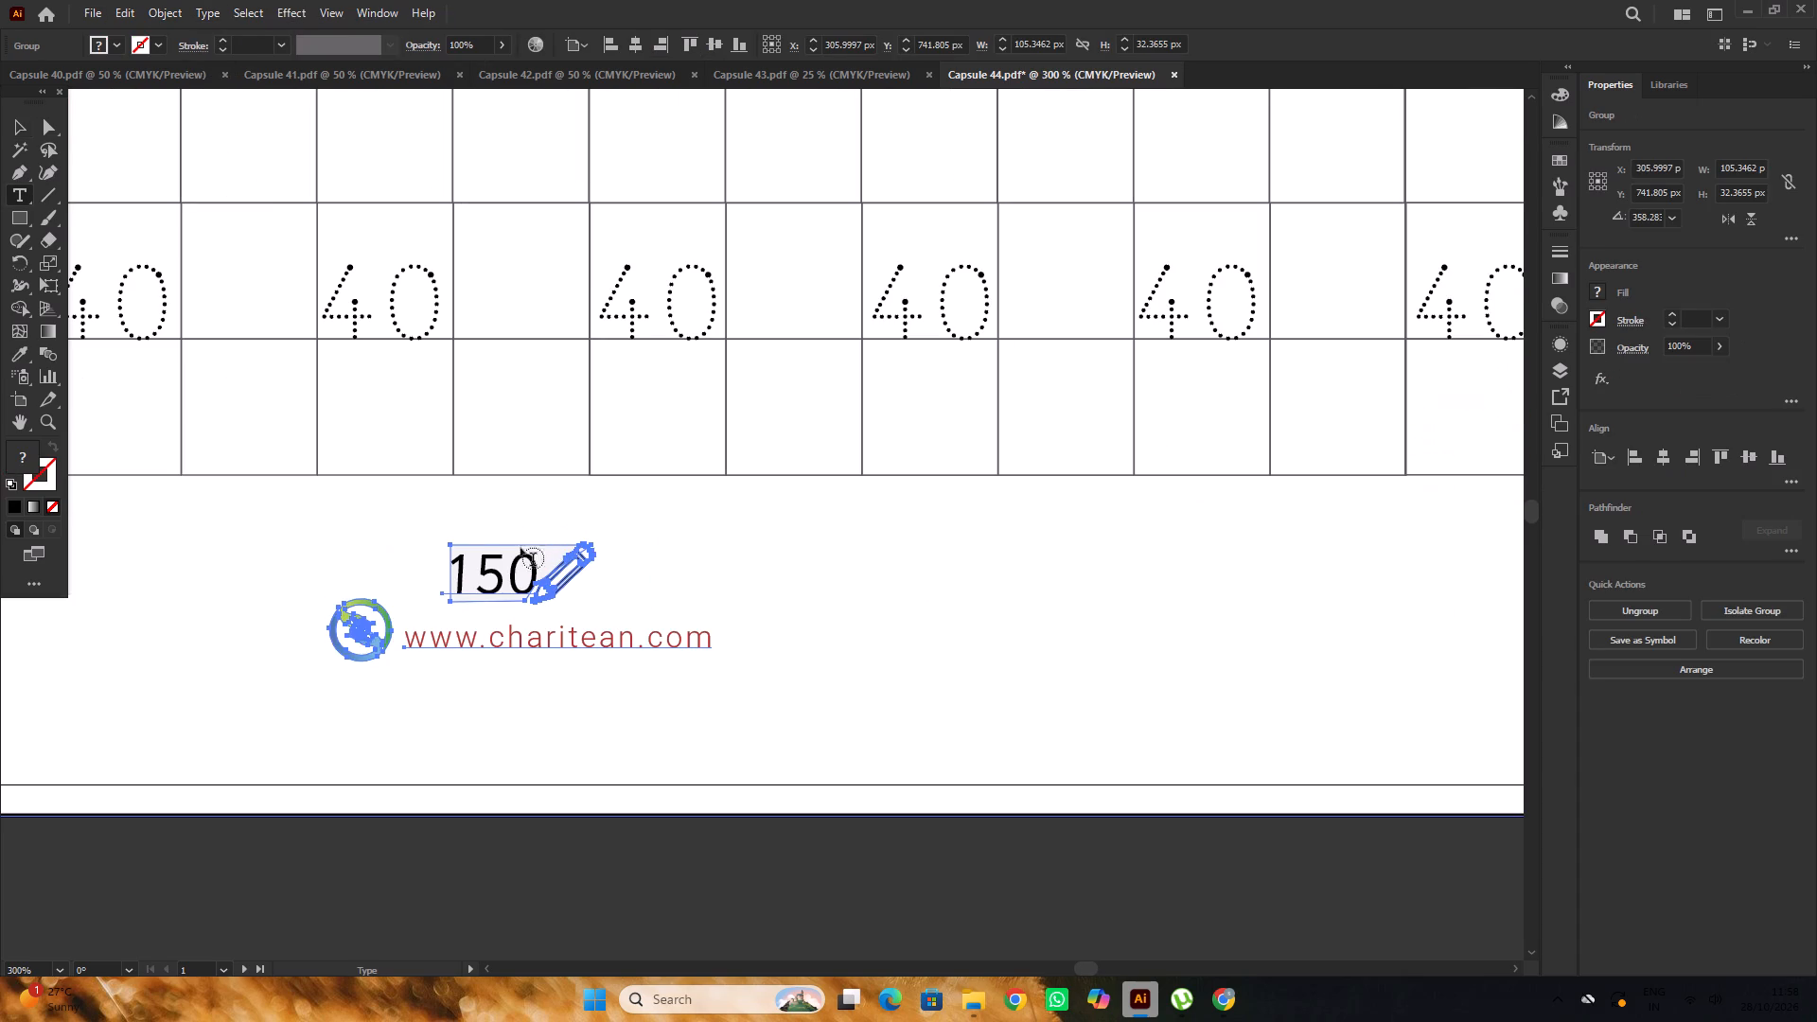
pyautogui.click(520, 553)
pyautogui.moveTo(525, 561); pyautogui.dragTo(483, 583)
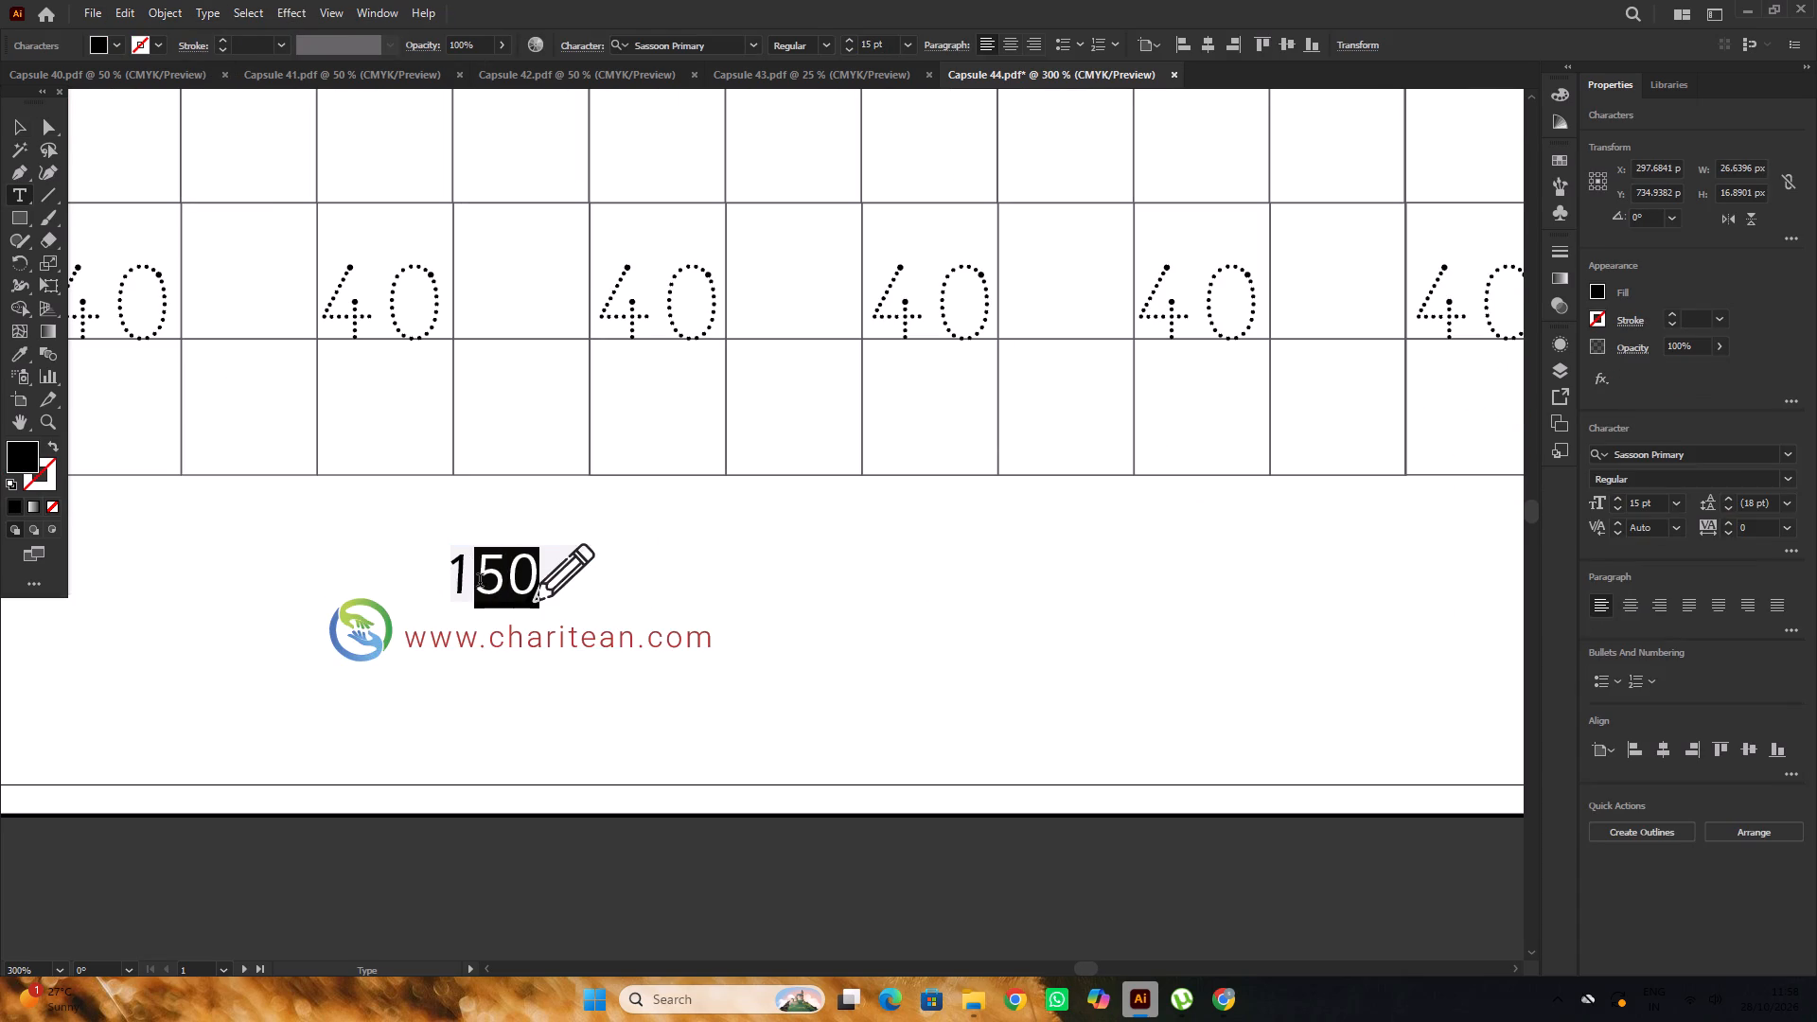
pyautogui.write('49')
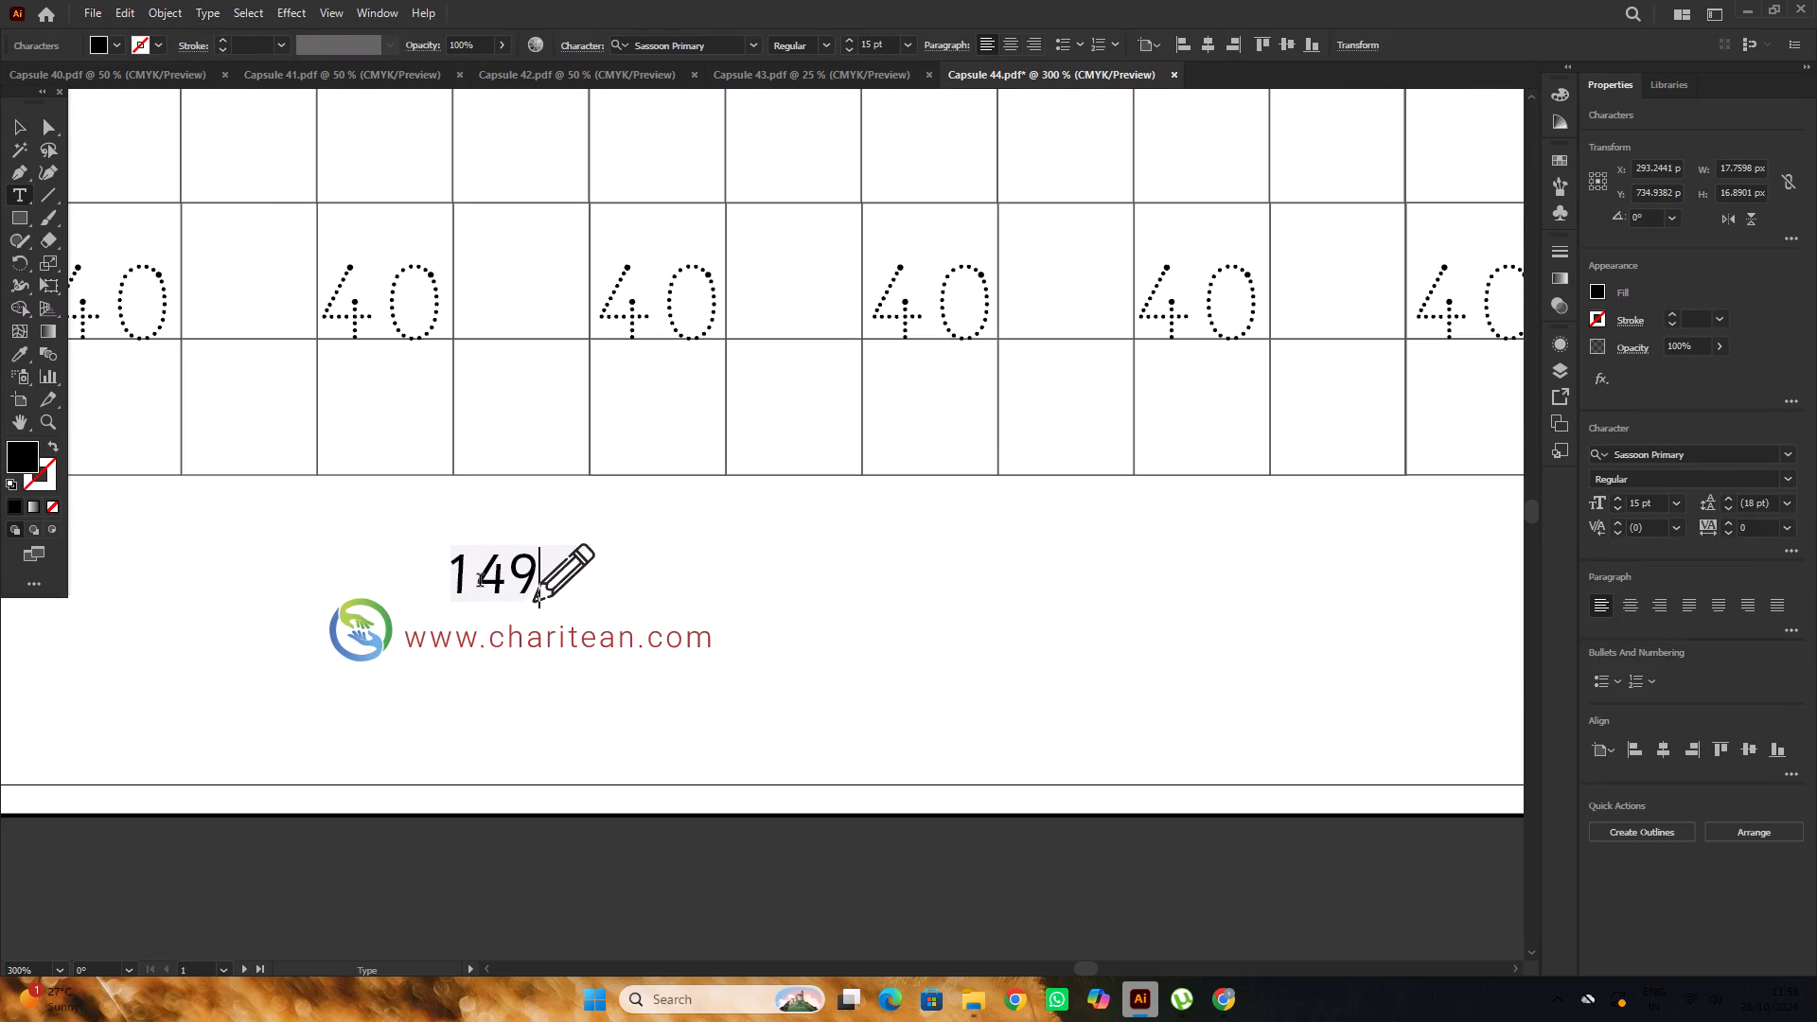
# Change the page number on the Assessment Time page to 150.
pyautogui.keyDown('alt'); pyautogui.scroll(-3, 485, 582); pyautogui.keyUp('alt')
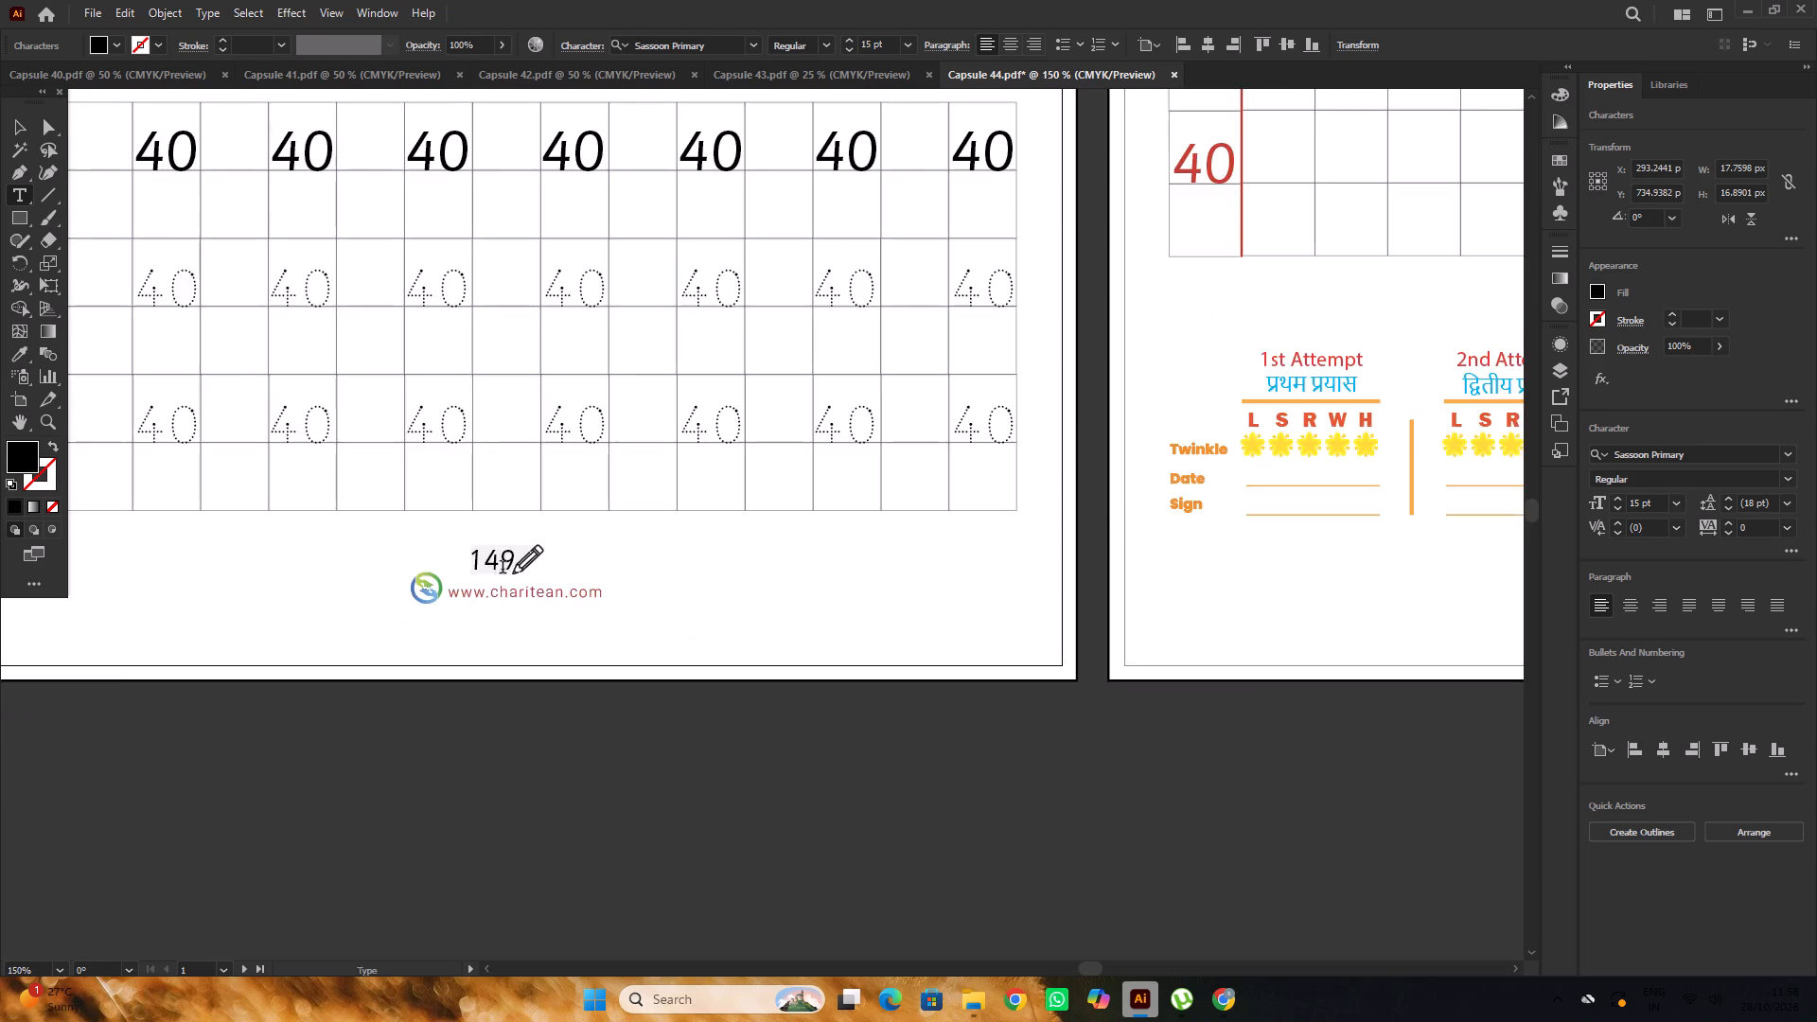
pyautogui.keyDown('alt'); pyautogui.scroll(-2, 495, 571); pyautogui.keyUp('alt')
pyautogui.keyDown('alt'); pyautogui.scroll(5, 1016, 568); pyautogui.keyUp('alt')
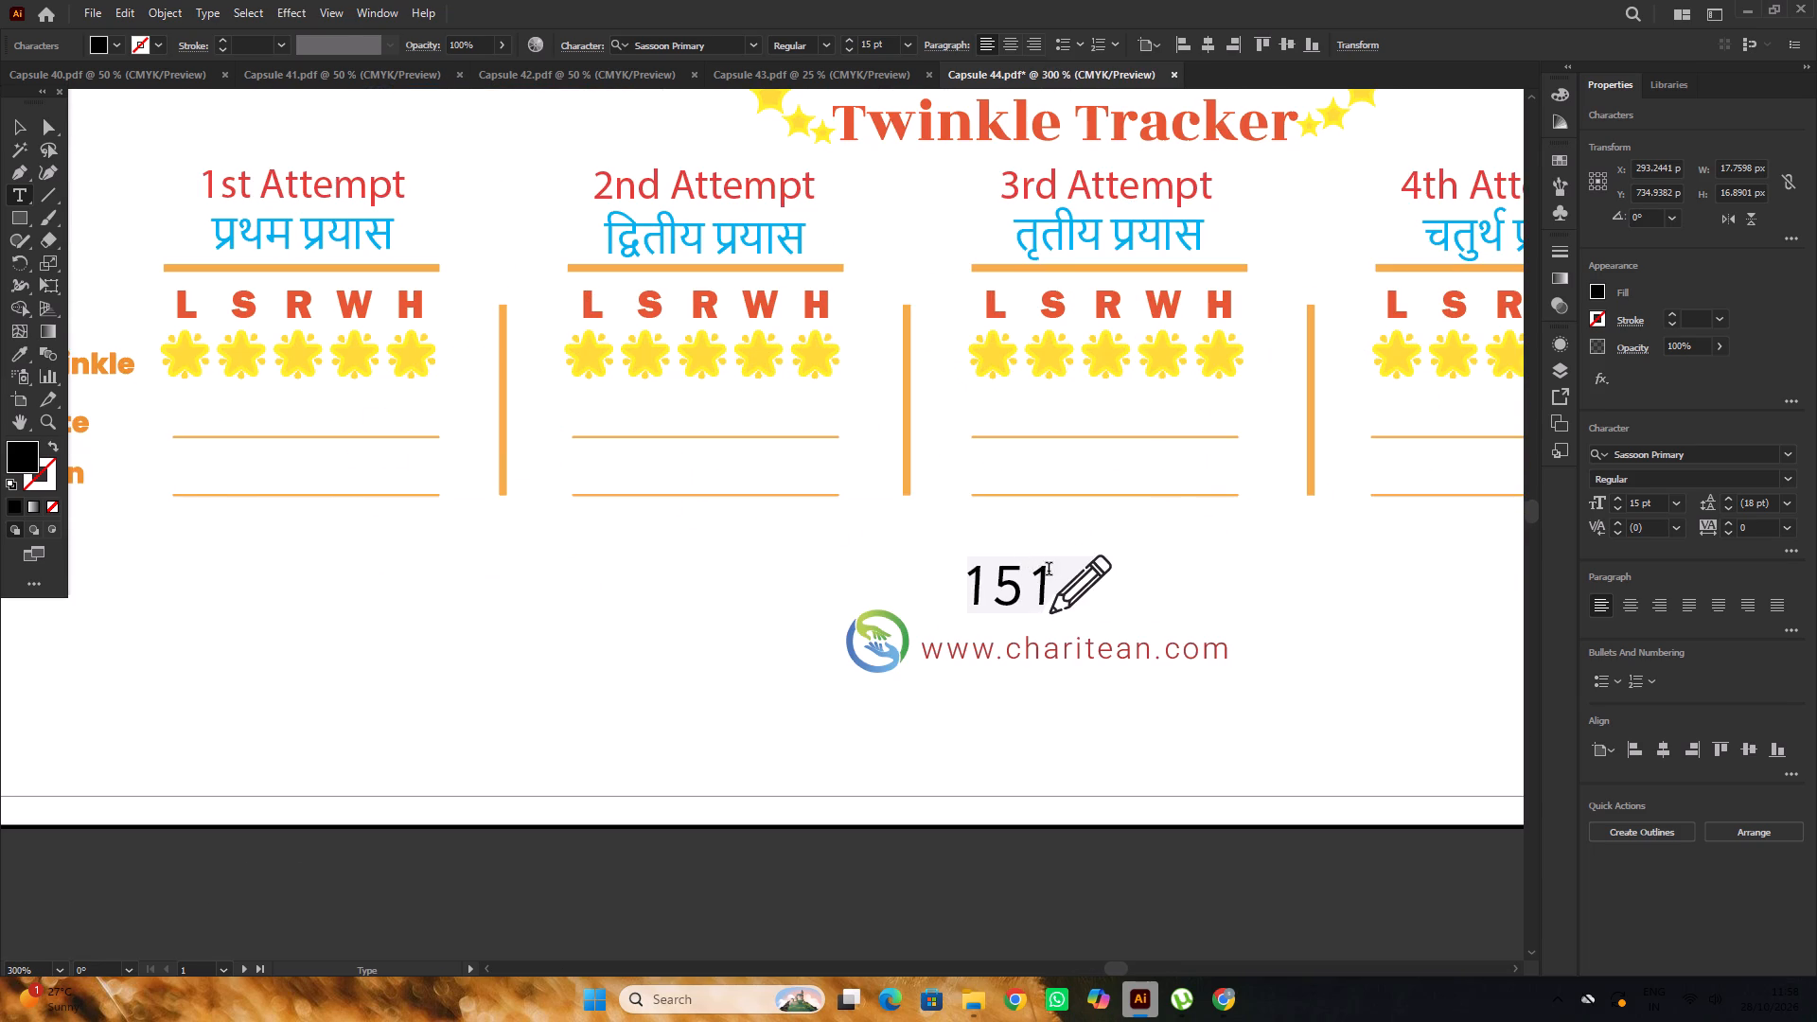
pyautogui.moveTo(1049, 571); pyautogui.dragTo(1036, 583)
pyautogui.press('0')
pyautogui.keyDown('alt'); pyautogui.scroll(-4, 569, 592); pyautogui.keyUp('alt')
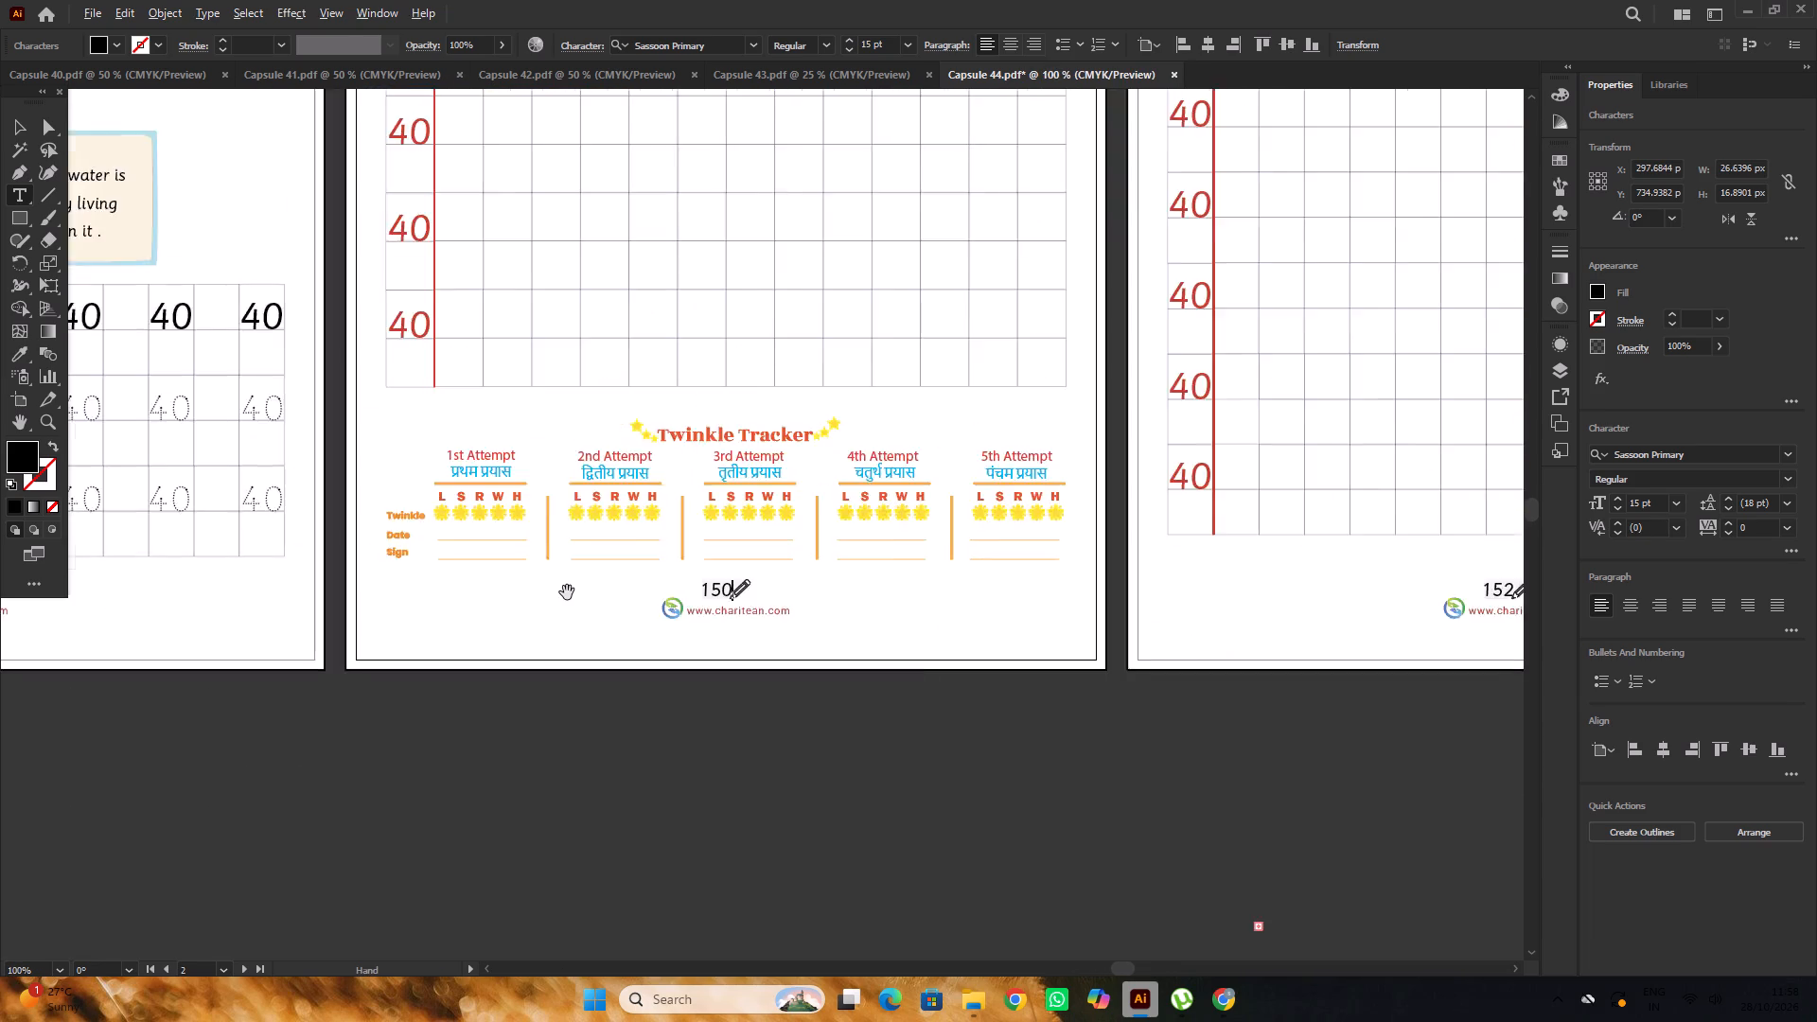
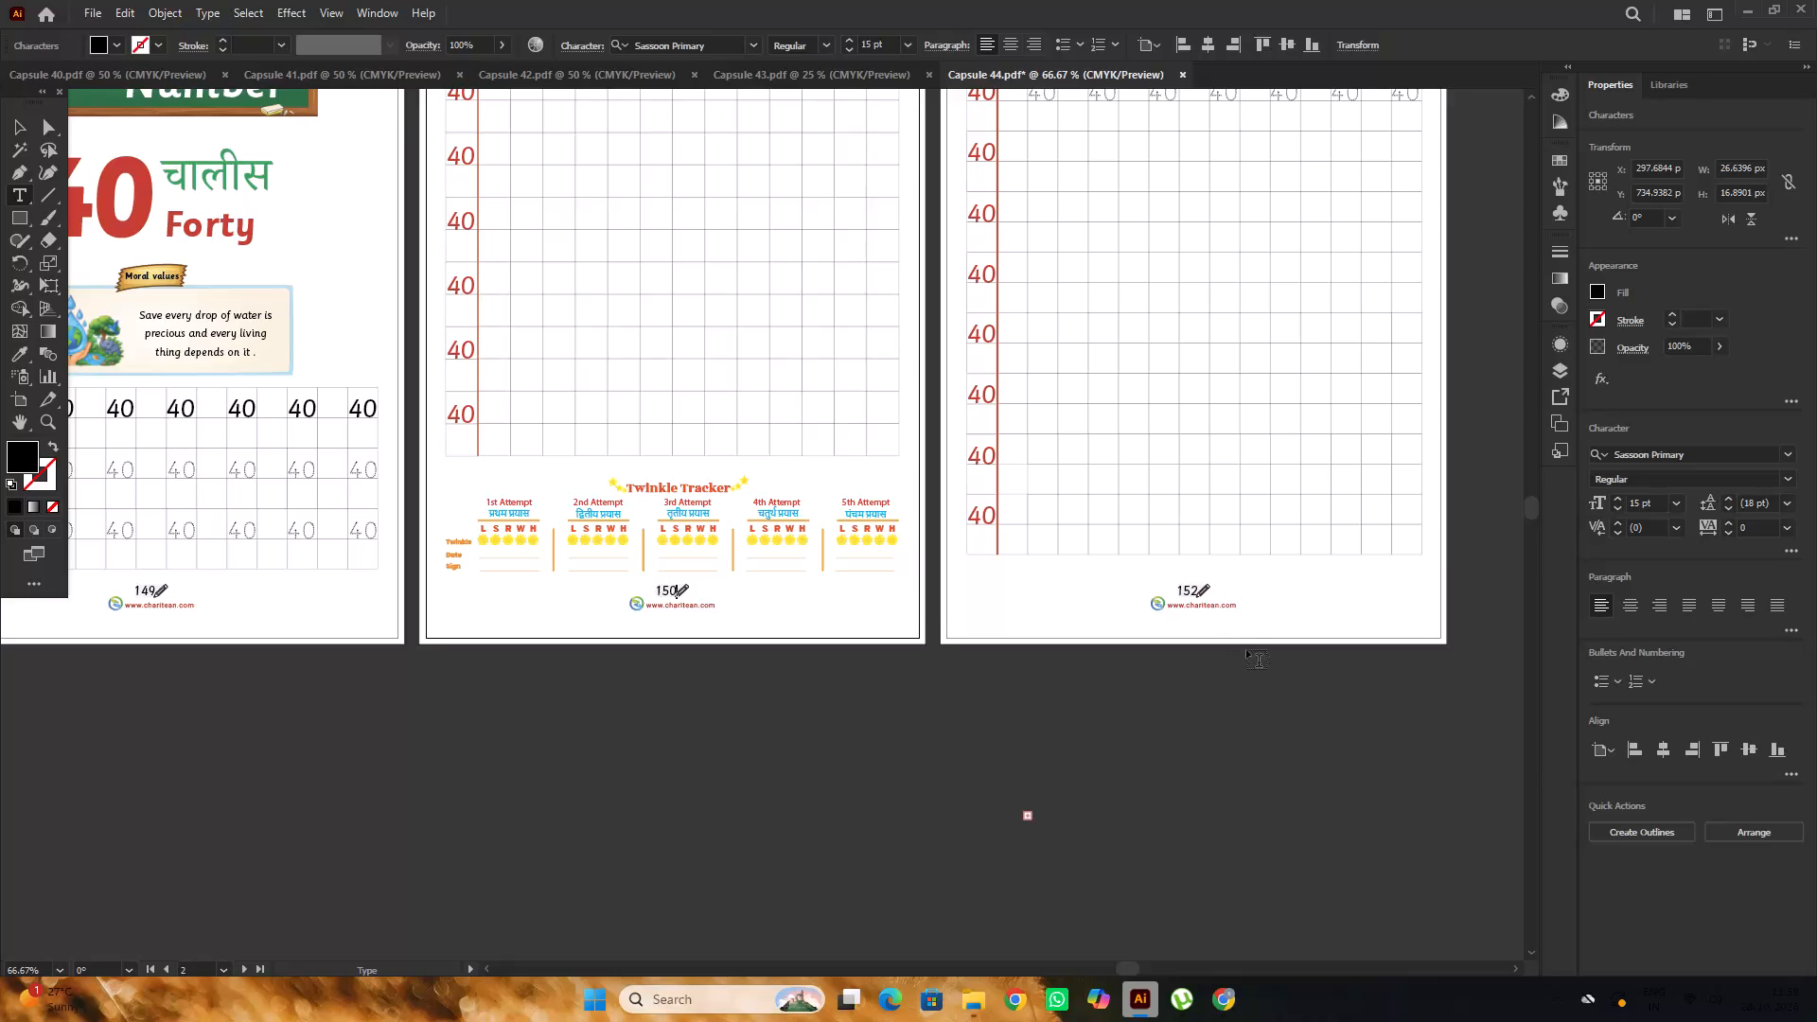
# Change the page number on the Practice Time page of Capsule 44 to 151.
pyautogui.scroll(-5, 1233, 626)
pyautogui.keyDown('alt'); pyautogui.scroll(6, 1226, 510); pyautogui.keyUp('alt')
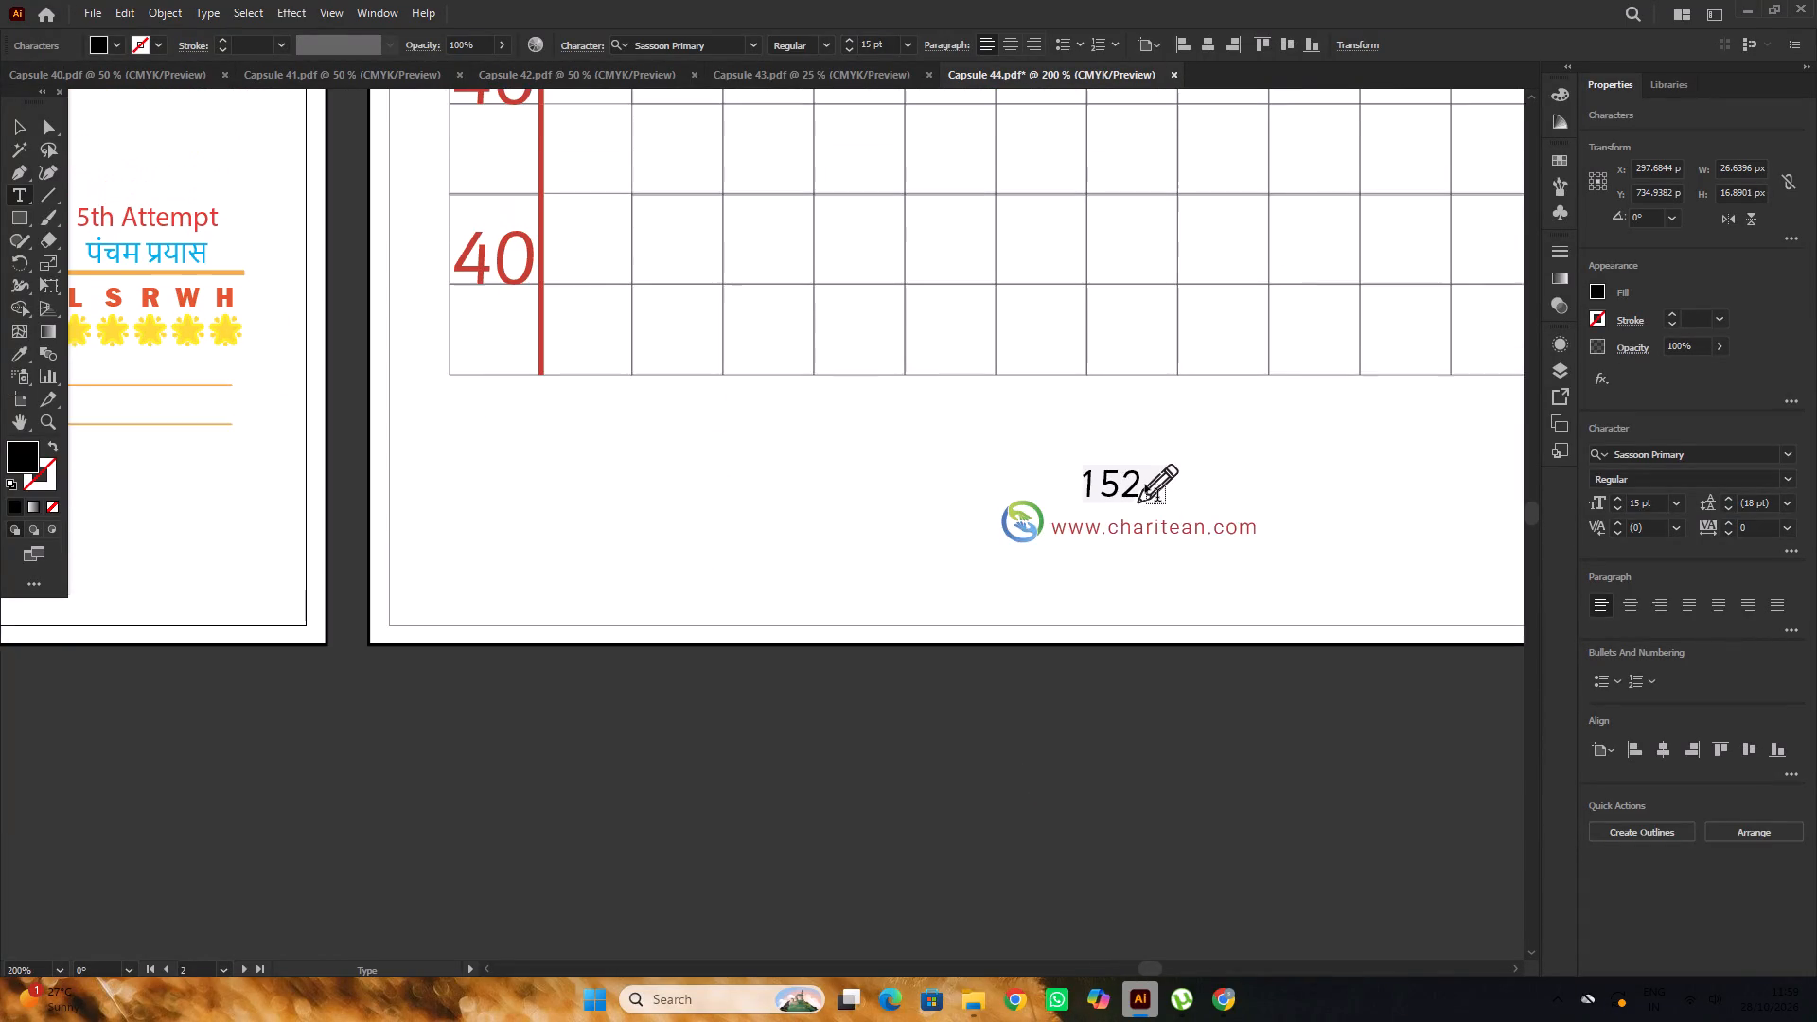
pyautogui.keyDown('alt'); pyautogui.scroll(3, 1145, 485); pyautogui.keyUp('alt')
pyautogui.moveTo(1139, 508); pyautogui.dragTo(1112, 538)
pyautogui.press('1')
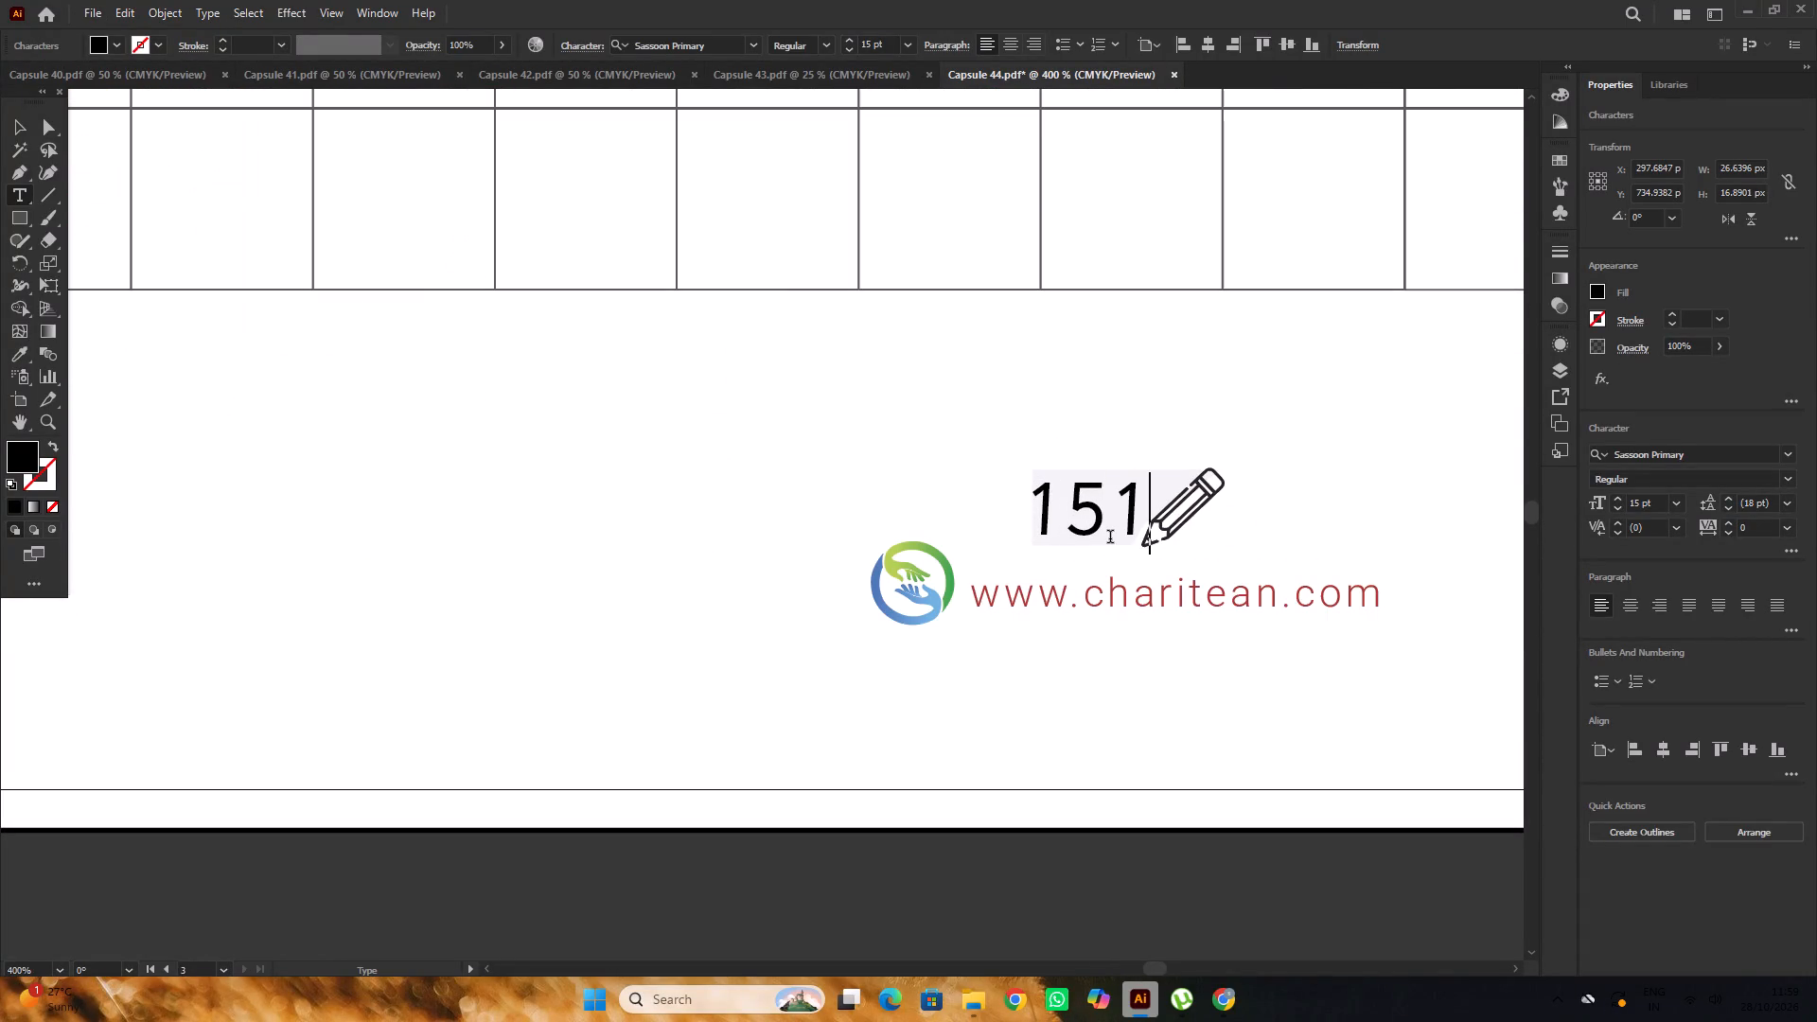
pyautogui.keyDown('alt'); pyautogui.scroll(-7, 1120, 551); pyautogui.keyUp('alt')
pyautogui.scroll(5, 1141, 557)
pyautogui.scroll(-2, 1138, 555)
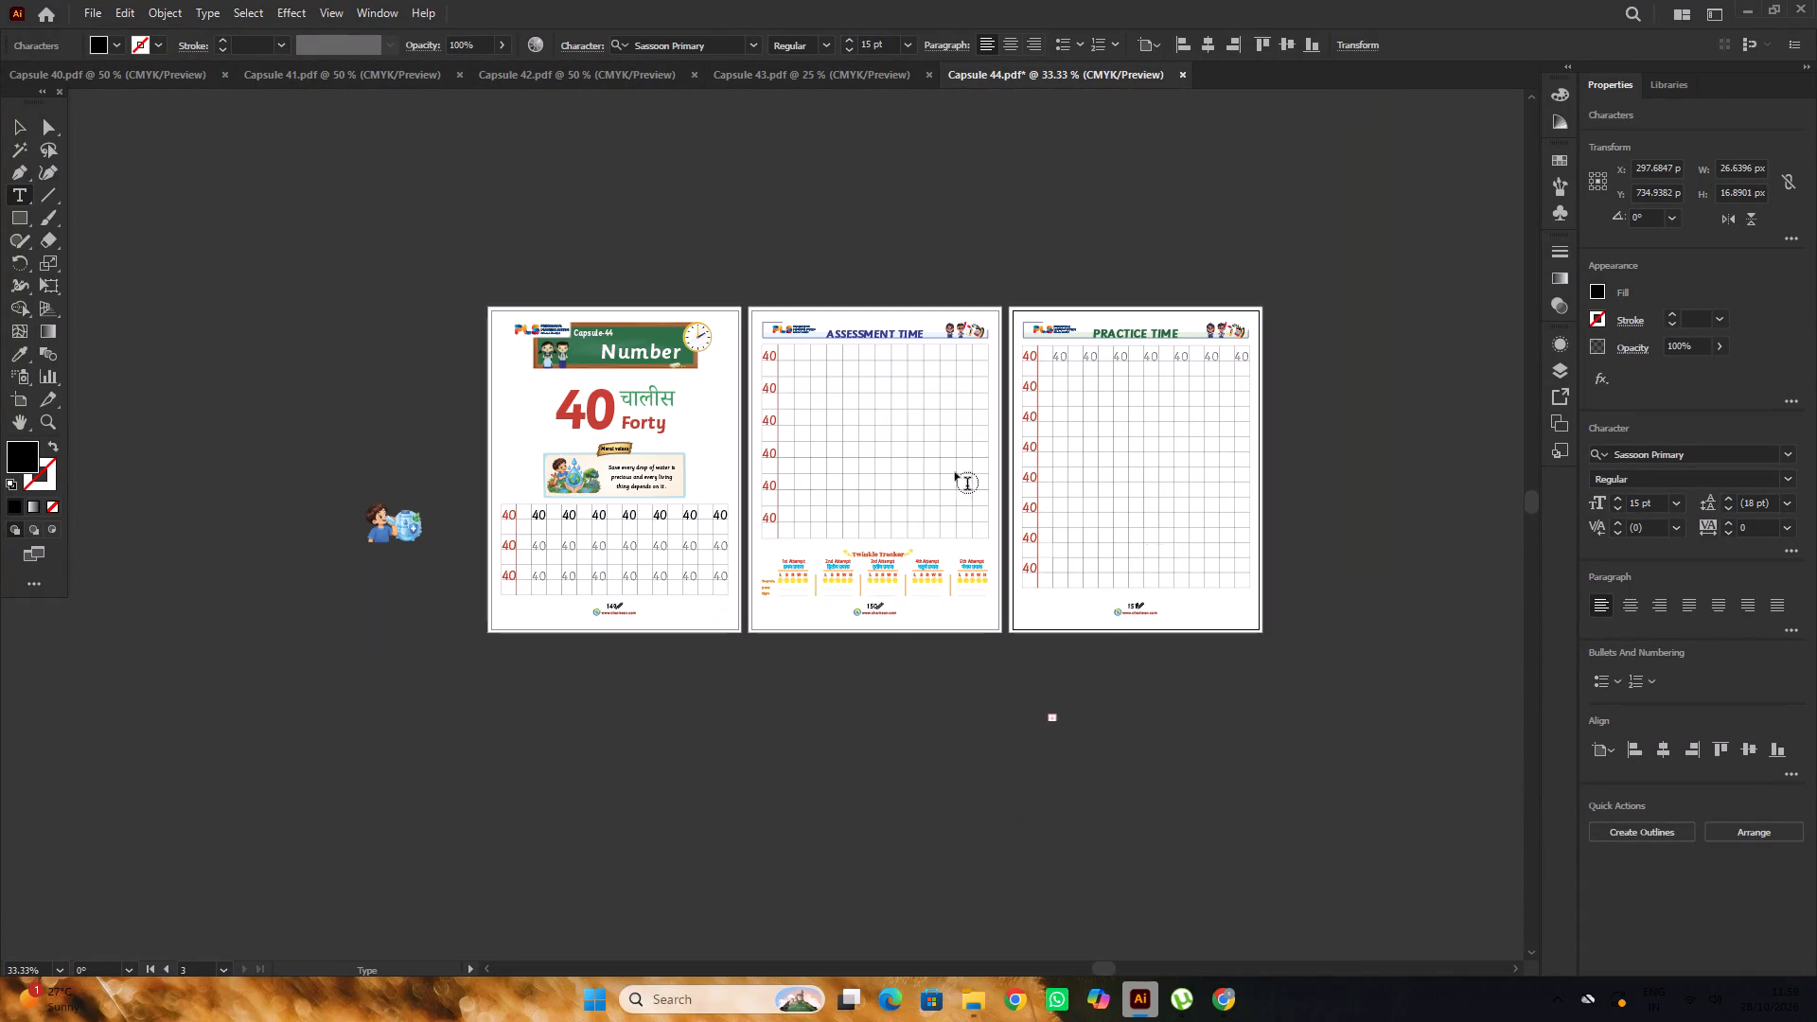
pyautogui.click(17, 129)
pyautogui.click(162, 222)
# Center the "40 चालीस Forty" heading group horizontally on the first page.
pyautogui.keyDown('alt'); pyautogui.scroll(2, 701, 416); pyautogui.keyUp('alt')
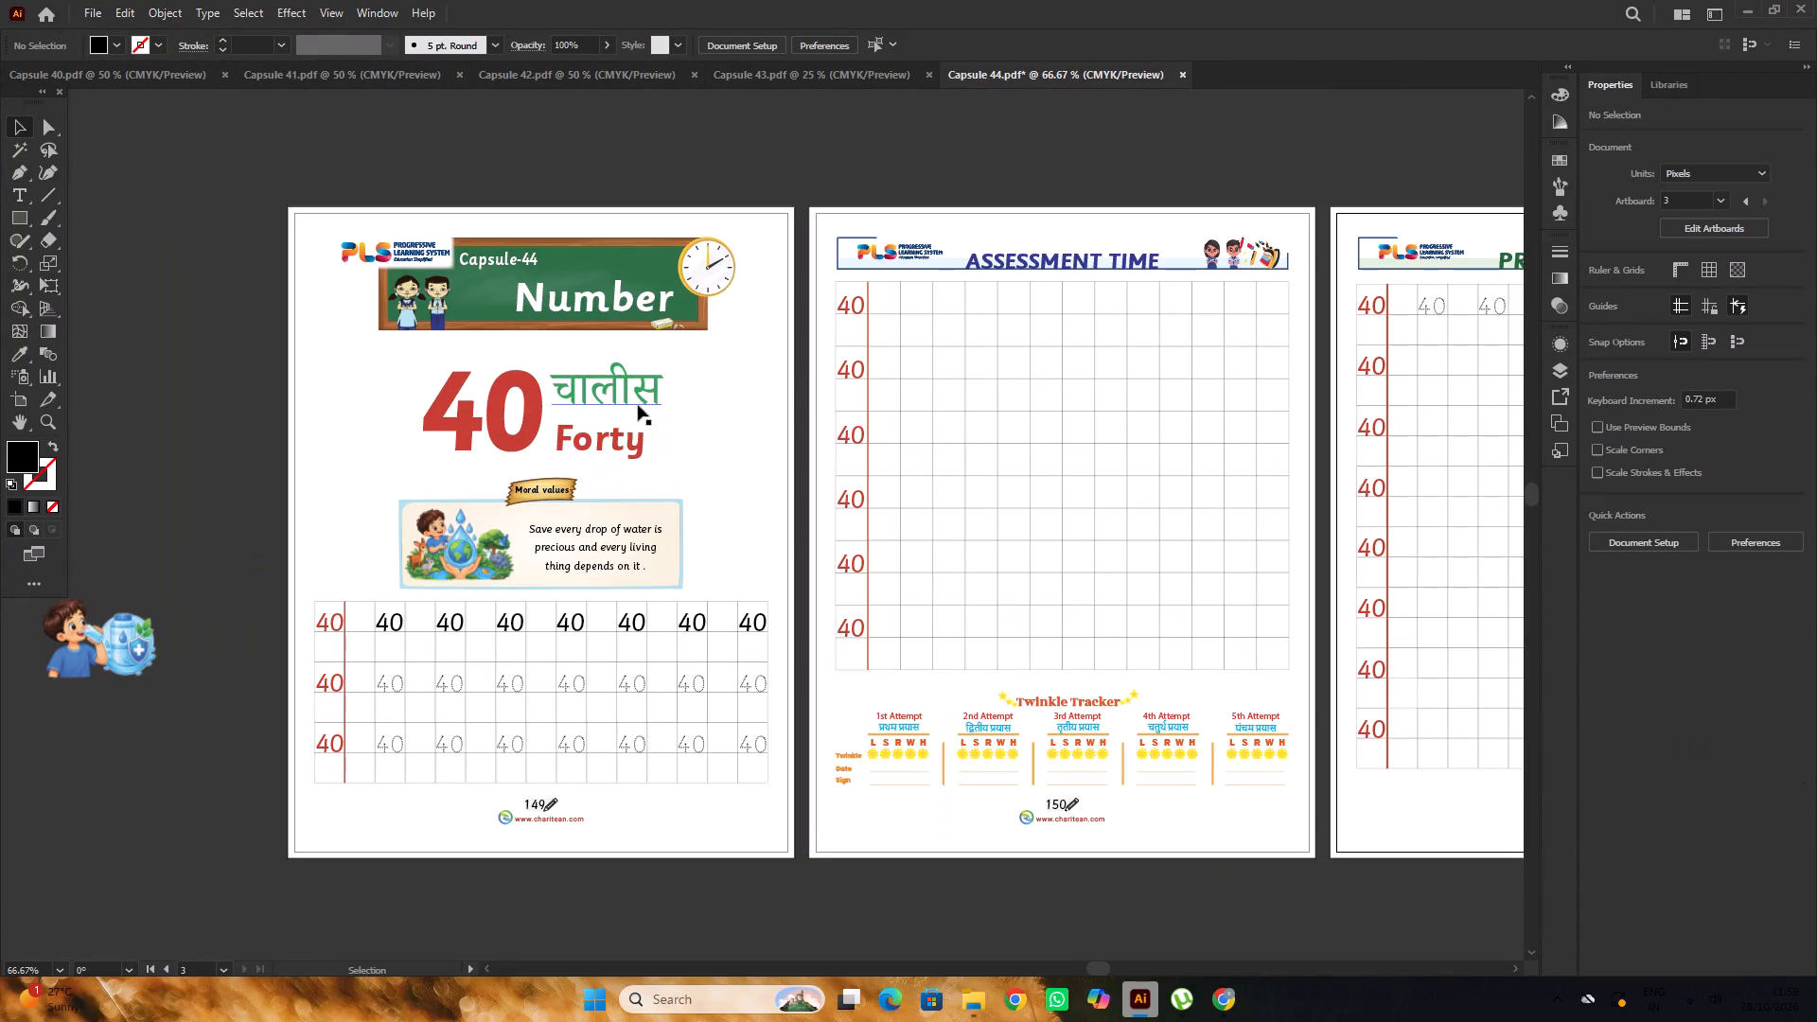
pyautogui.click(632, 438)
pyautogui.click(1660, 753)
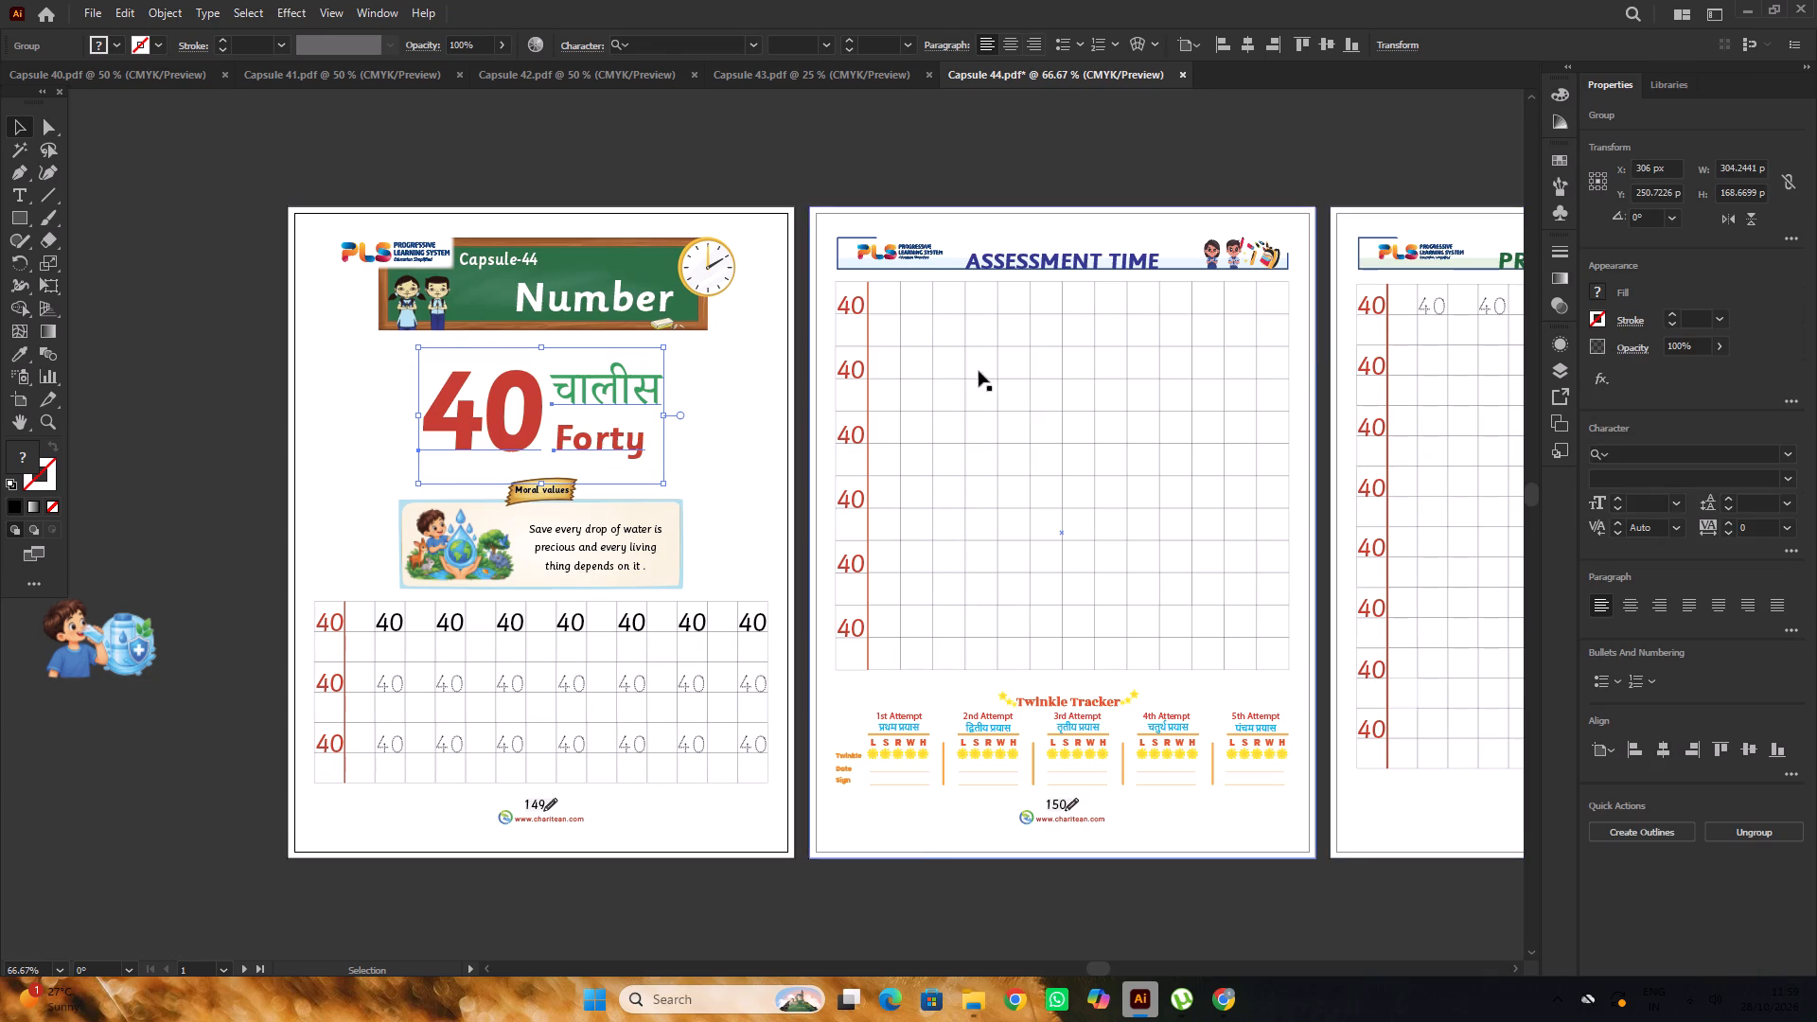
# Check the layout and page numbers across all three pages of Capsule 44.
pyautogui.keyDown('alt'); pyautogui.scroll(-1, 971, 369); pyautogui.keyUp('alt')
pyautogui.click(873, 212)
pyautogui.press('space')
pyautogui.moveTo(971, 176); pyautogui.dragTo(884, 237)
pyautogui.click(933, 221)
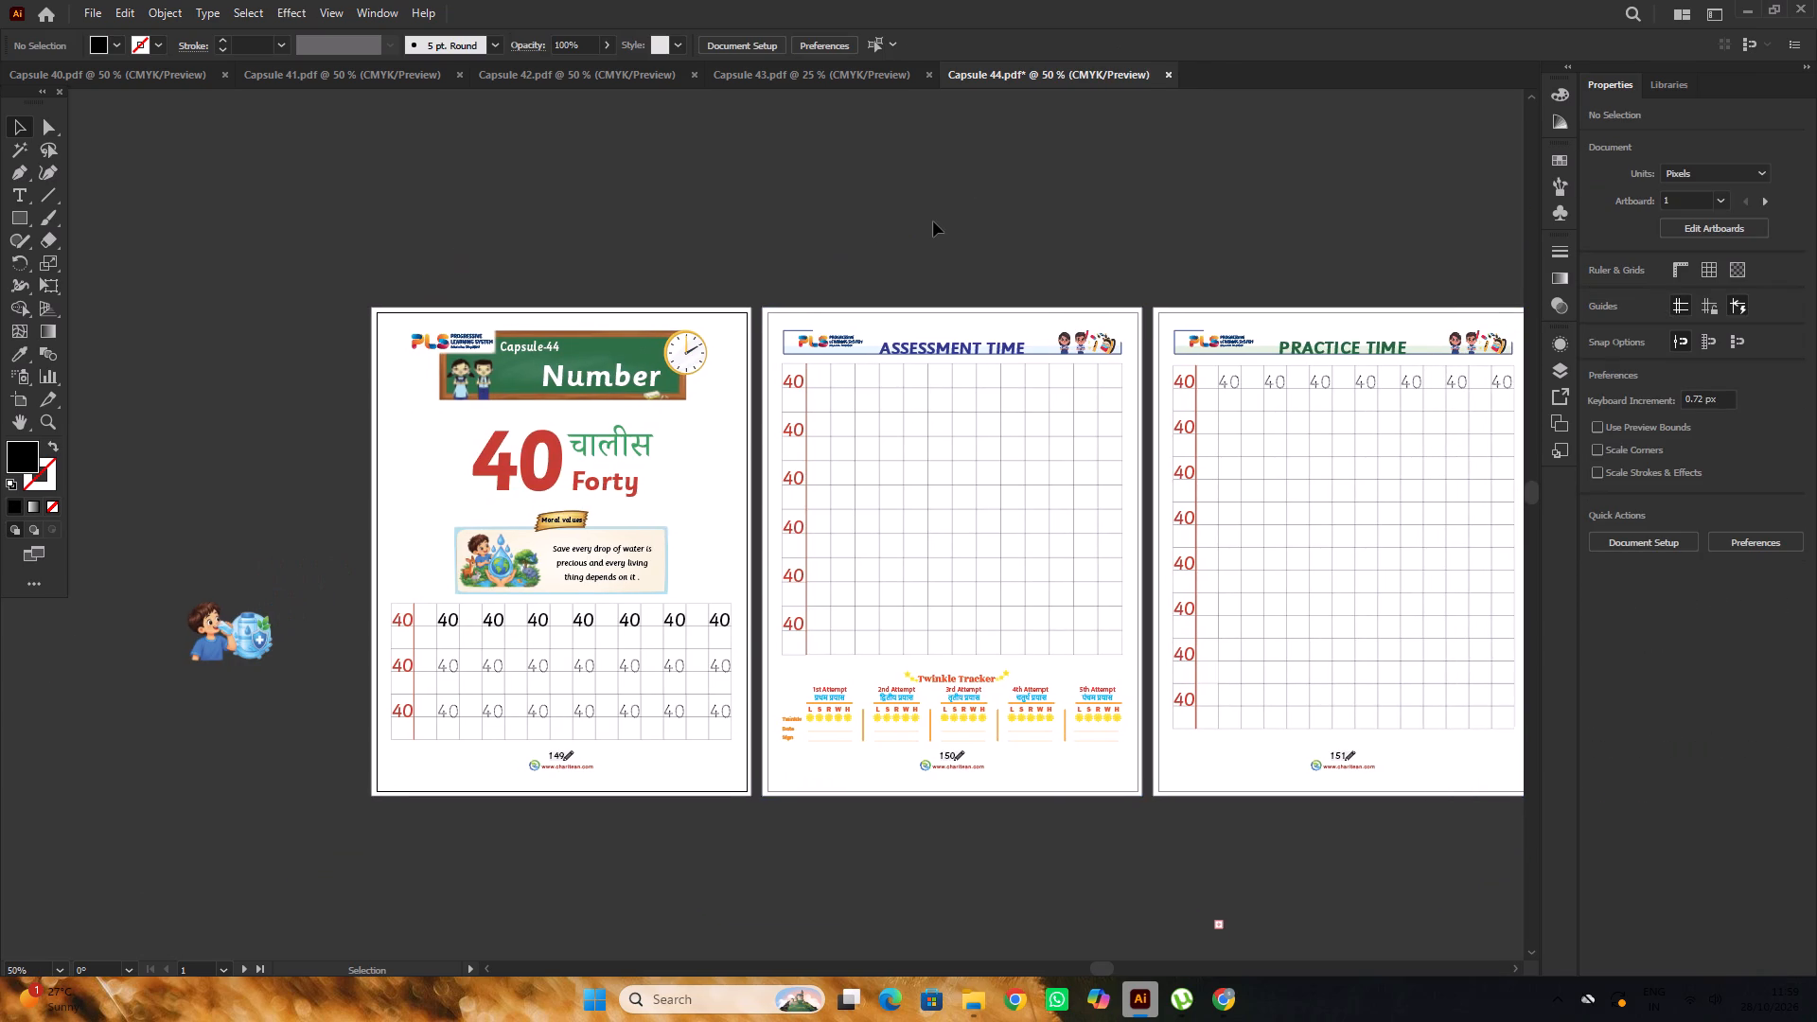
pyautogui.scroll(3, 933, 221)
pyautogui.press('space')
pyautogui.moveTo(1088, 262); pyautogui.dragTo(1015, 258)
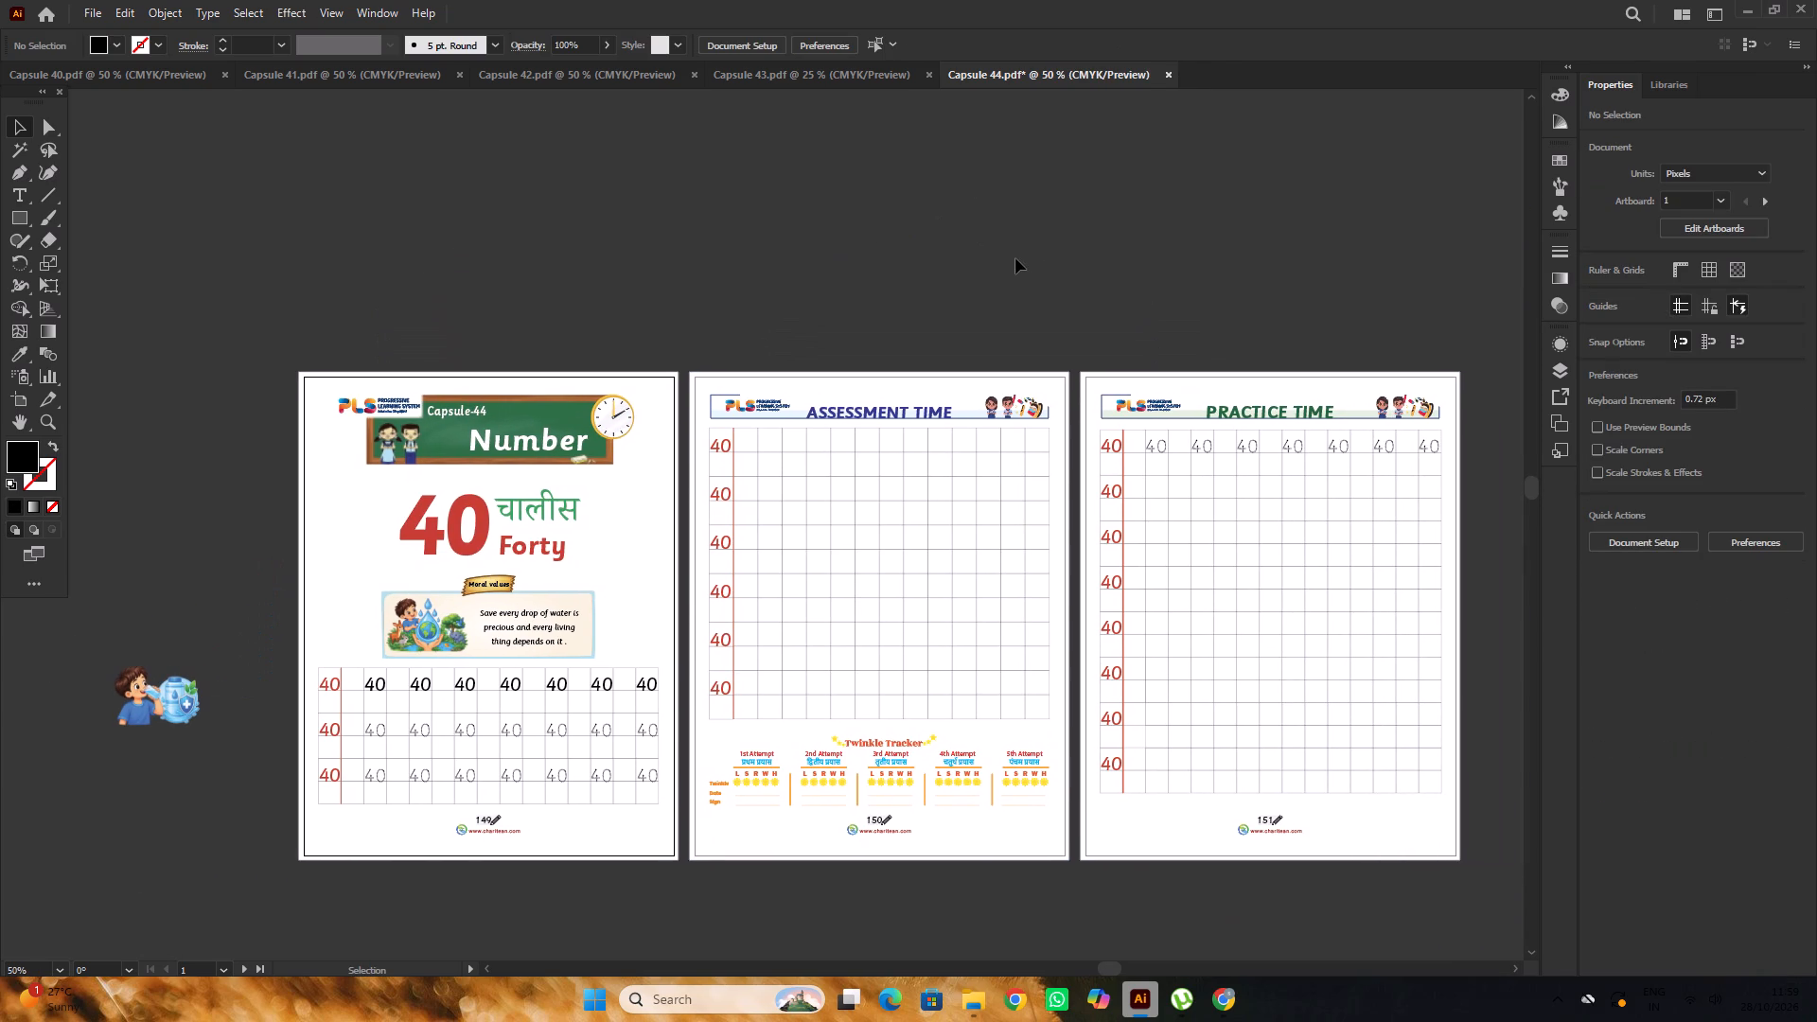
pyautogui.scroll(-3, 1015, 255)
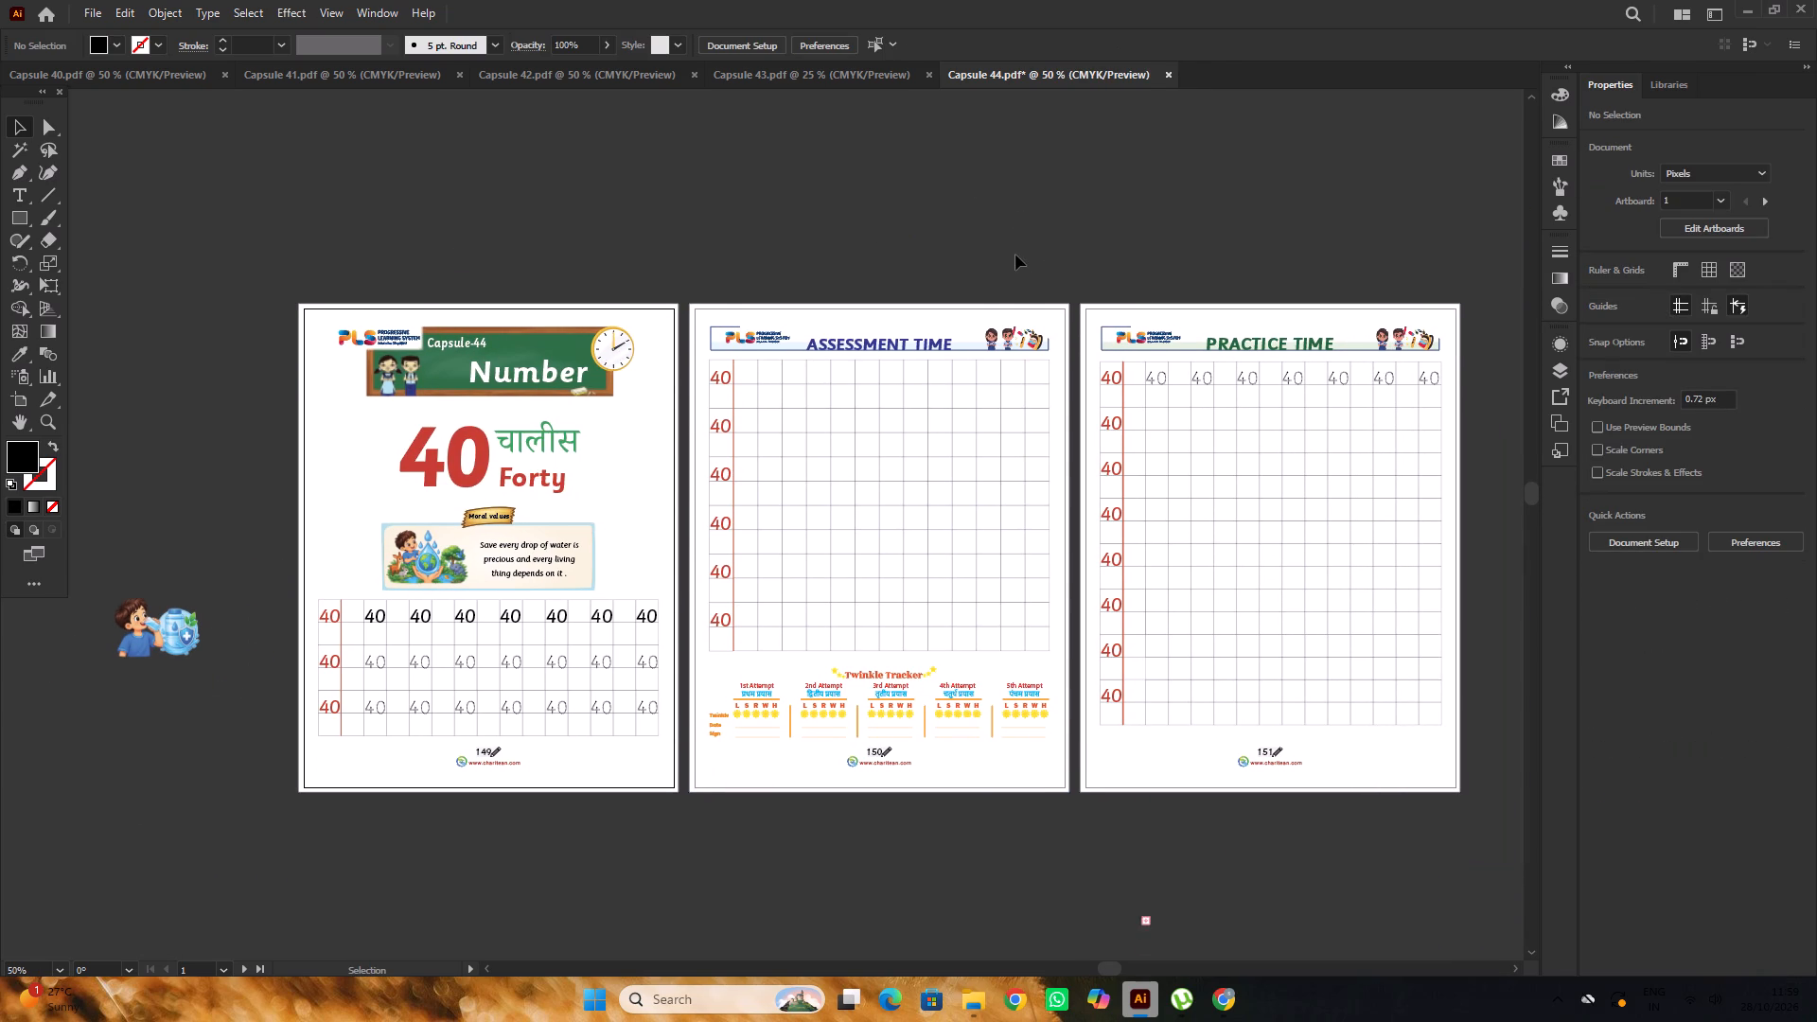
pyautogui.press('space')
pyautogui.moveTo(1020, 219); pyautogui.dragTo(1005, 226)
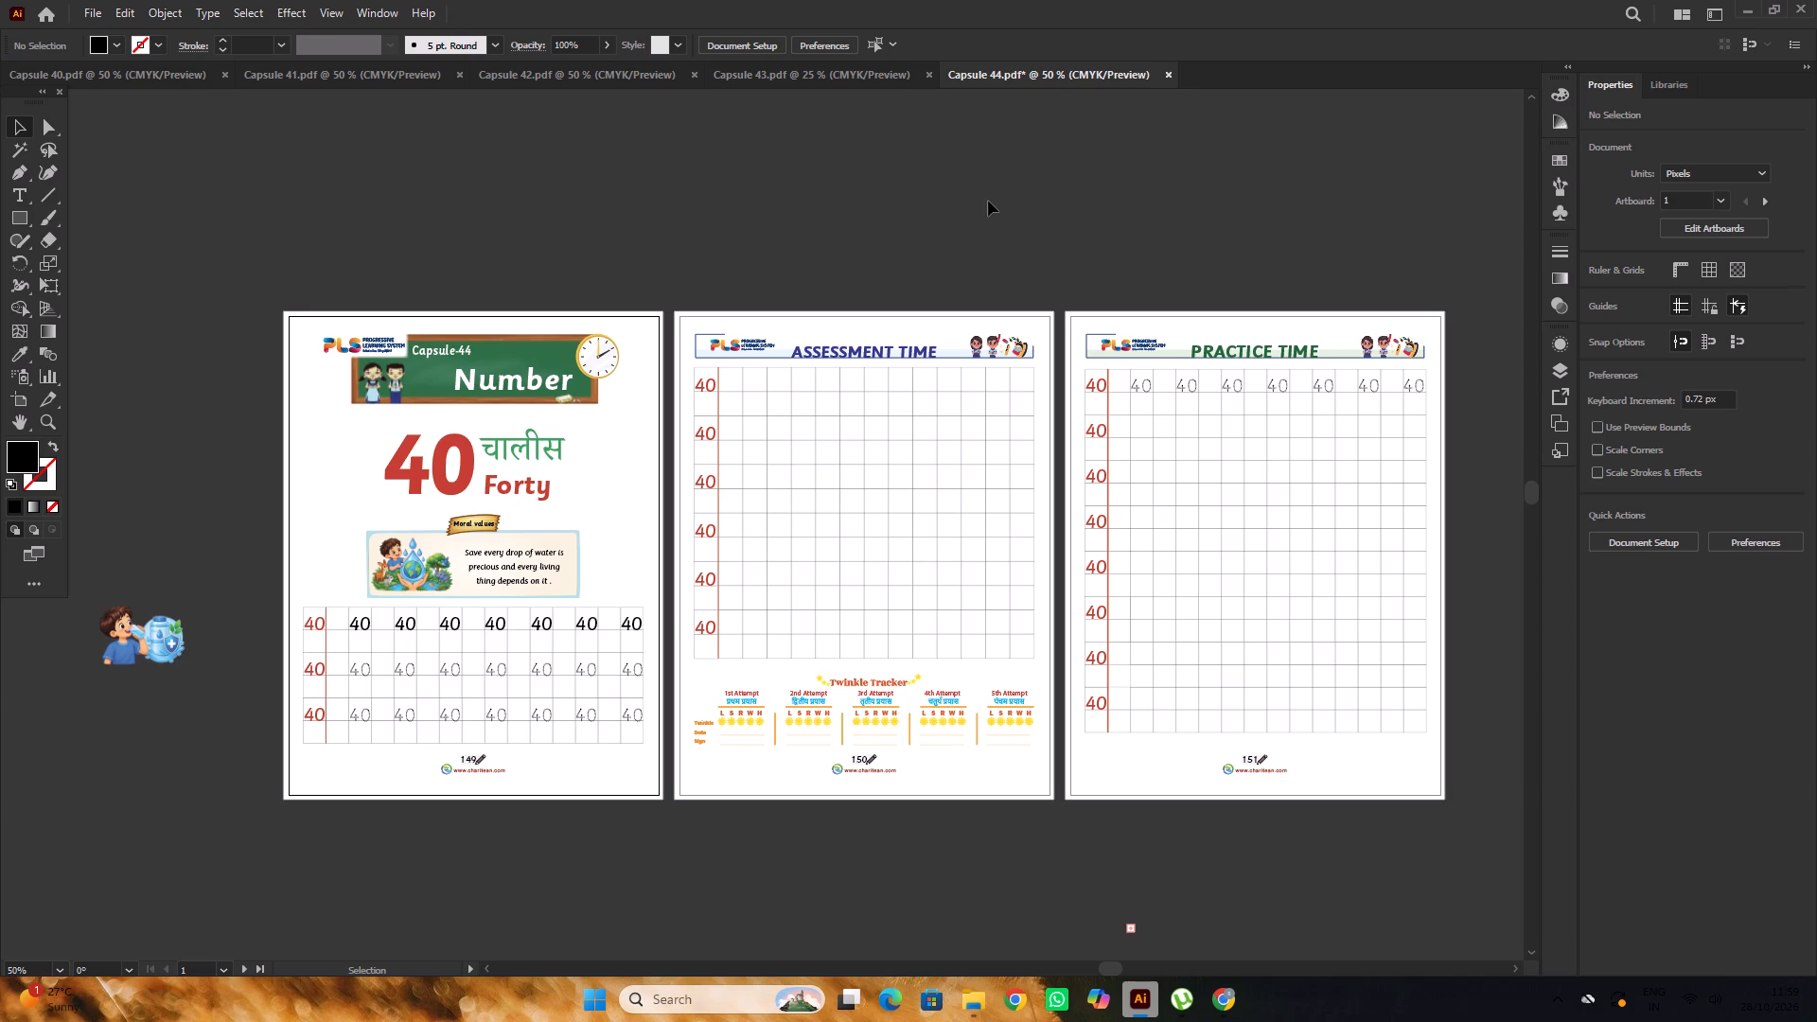
# Save the document as the PDF Capsule 44 in the PRINT FINAL folder, replacing the existing file.
pyautogui.click(108, 19)
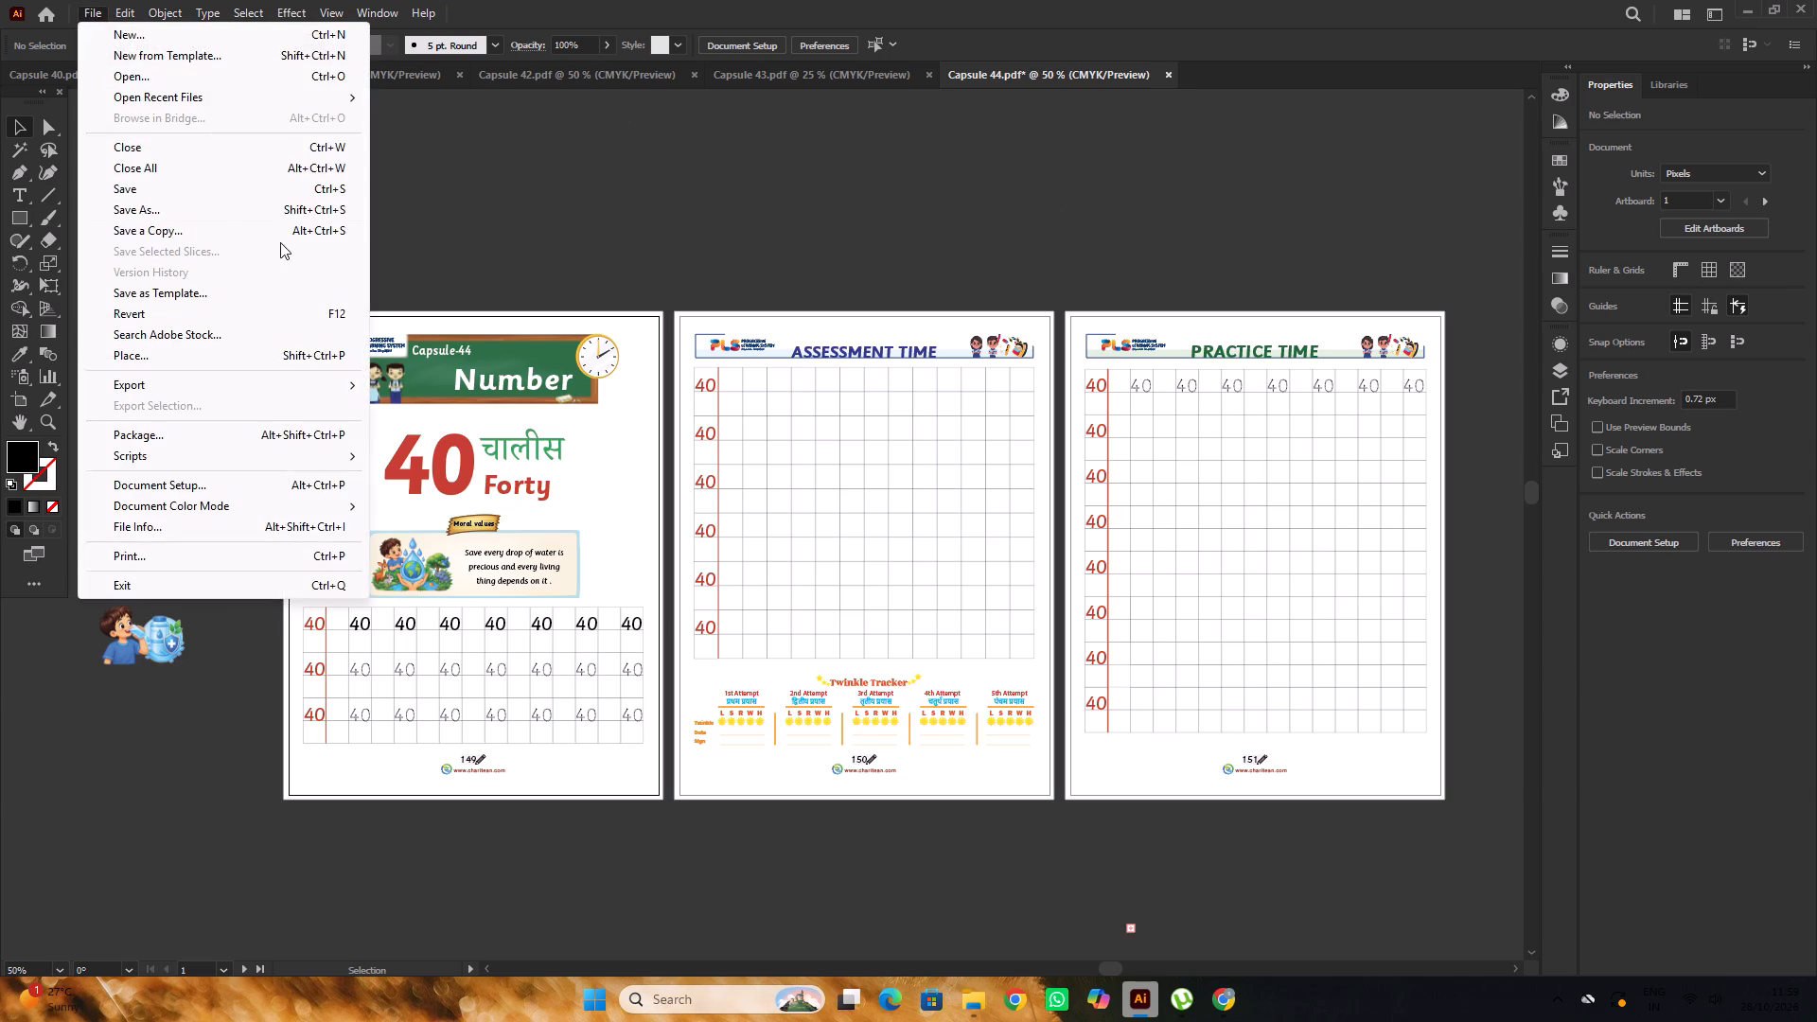
pyautogui.click(683, 250)
pyautogui.click(96, 0)
pyautogui.click(141, 213)
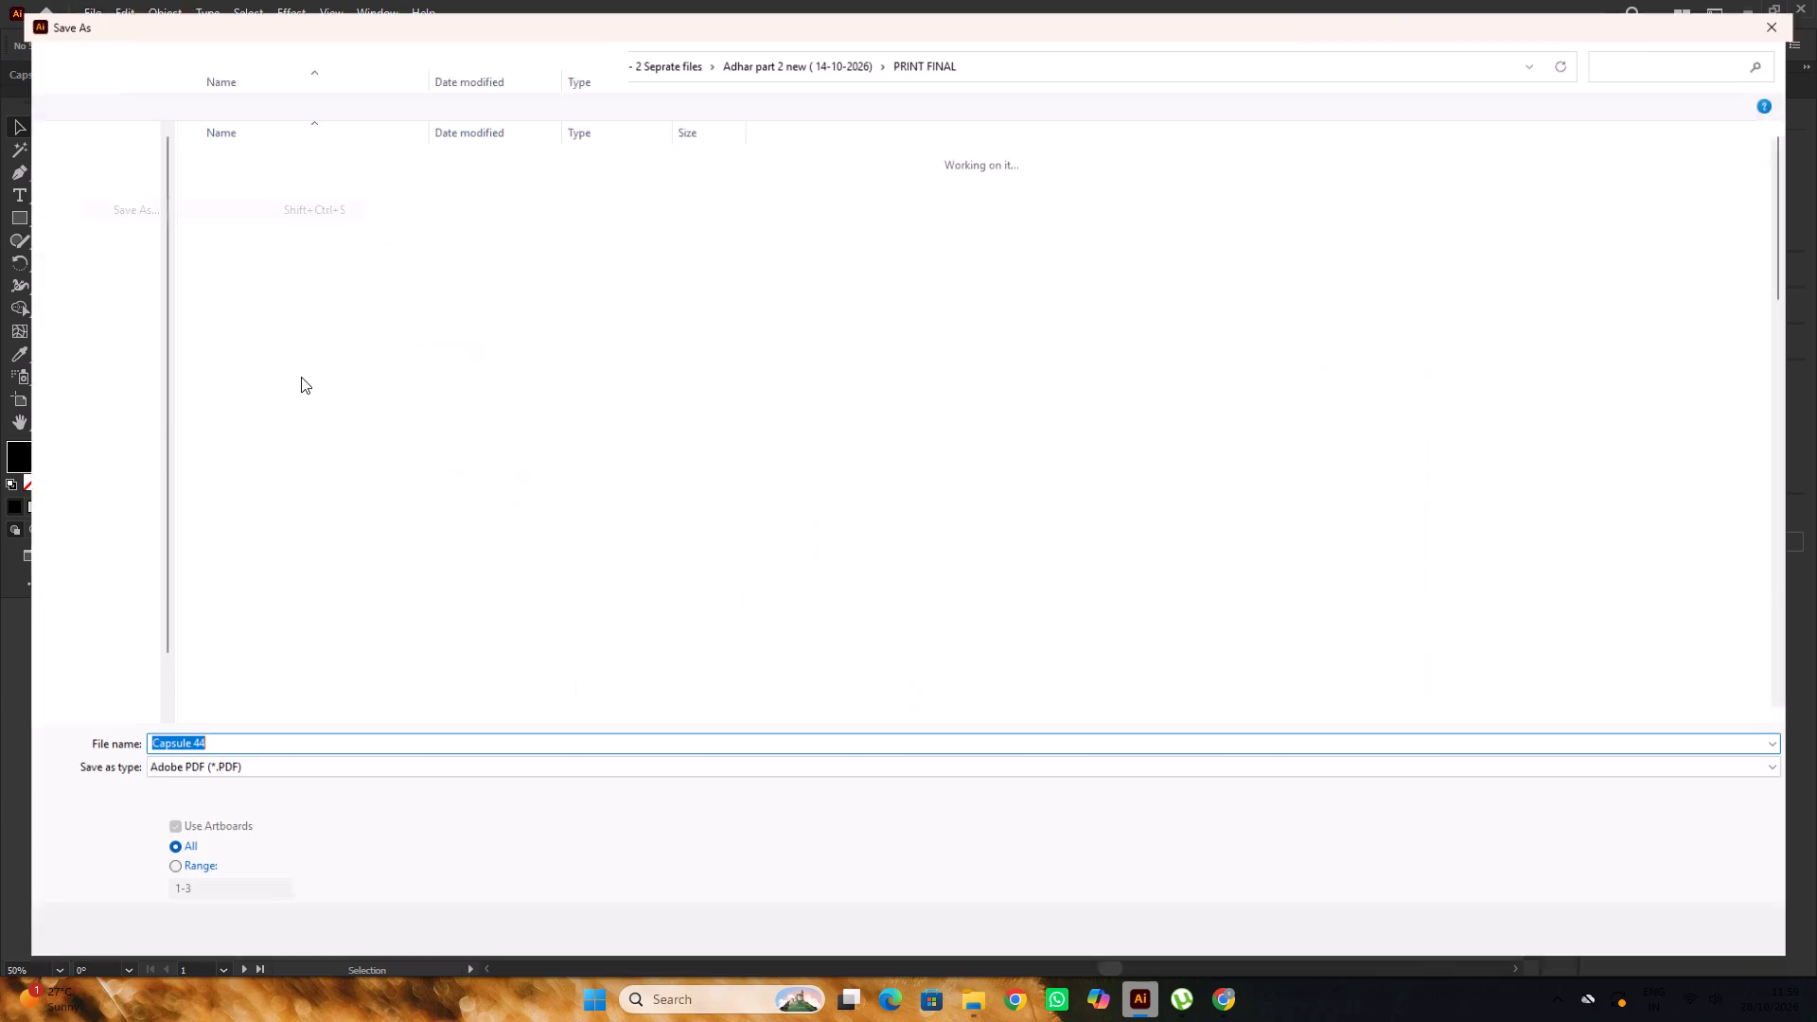
pyautogui.scroll(-19, 556, 525)
pyautogui.scroll(8, 556, 525)
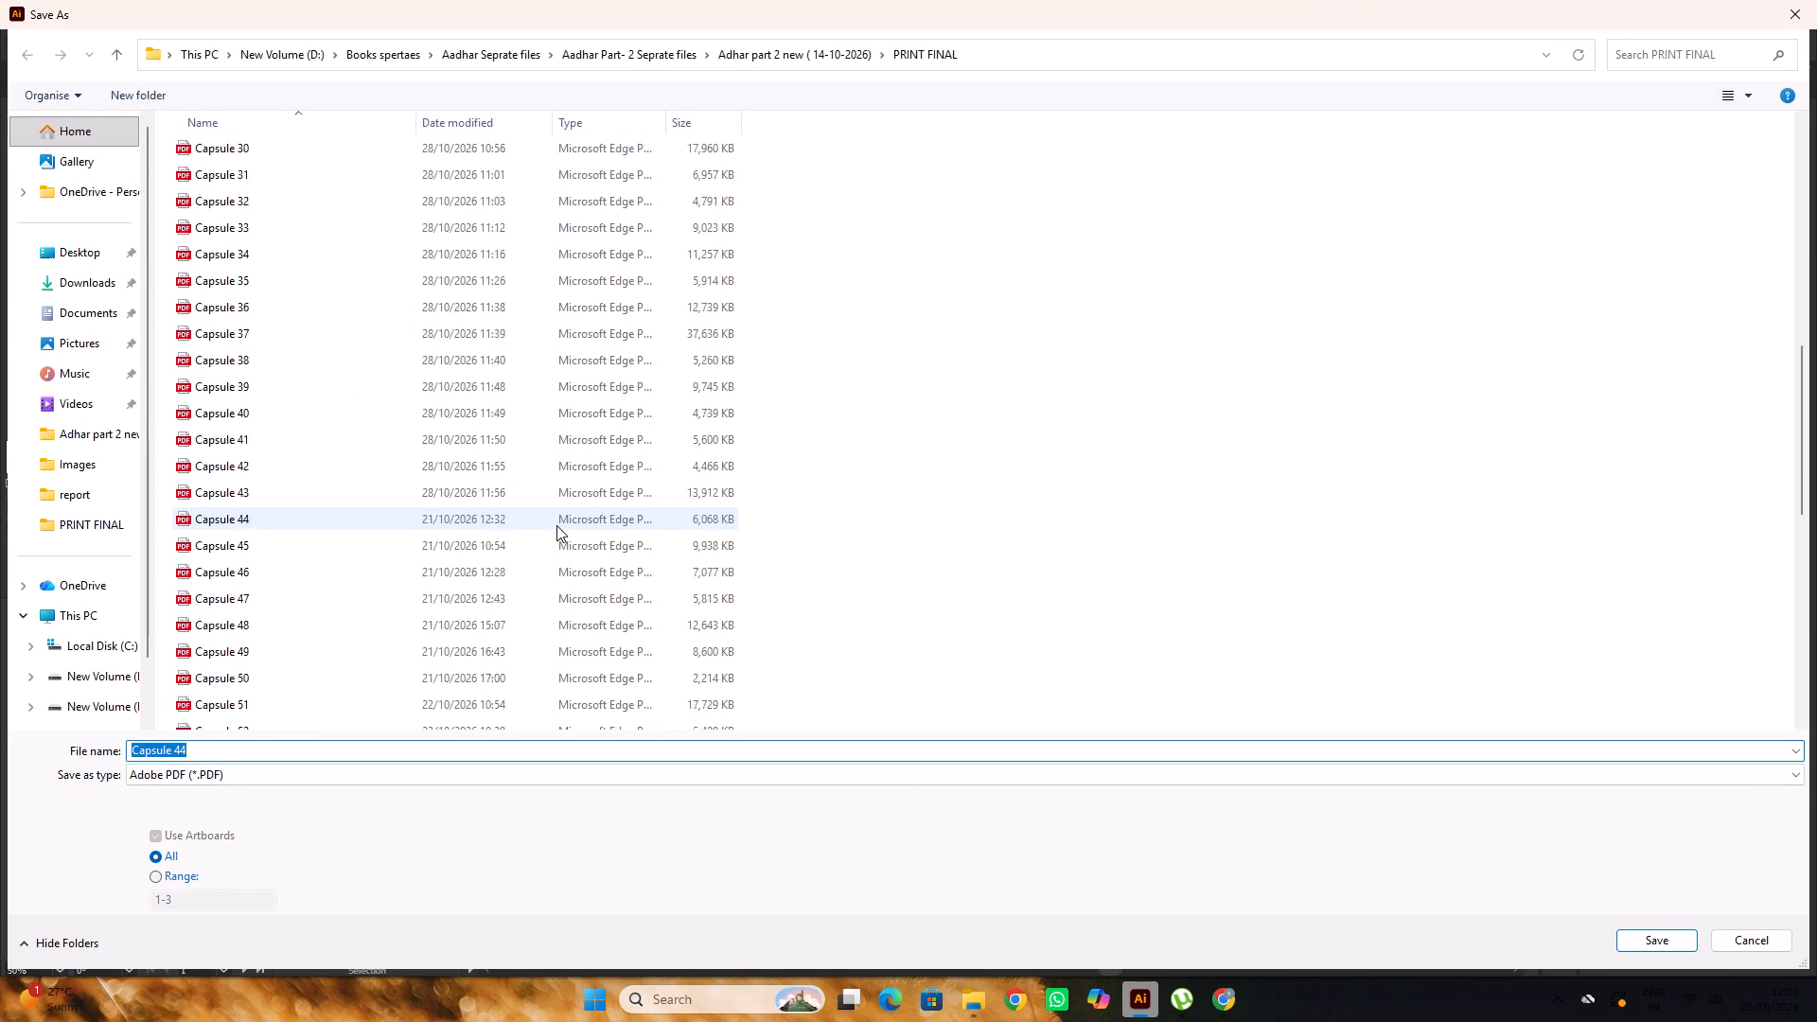
pyautogui.scroll(2, 556, 525)
pyautogui.click(1646, 941)
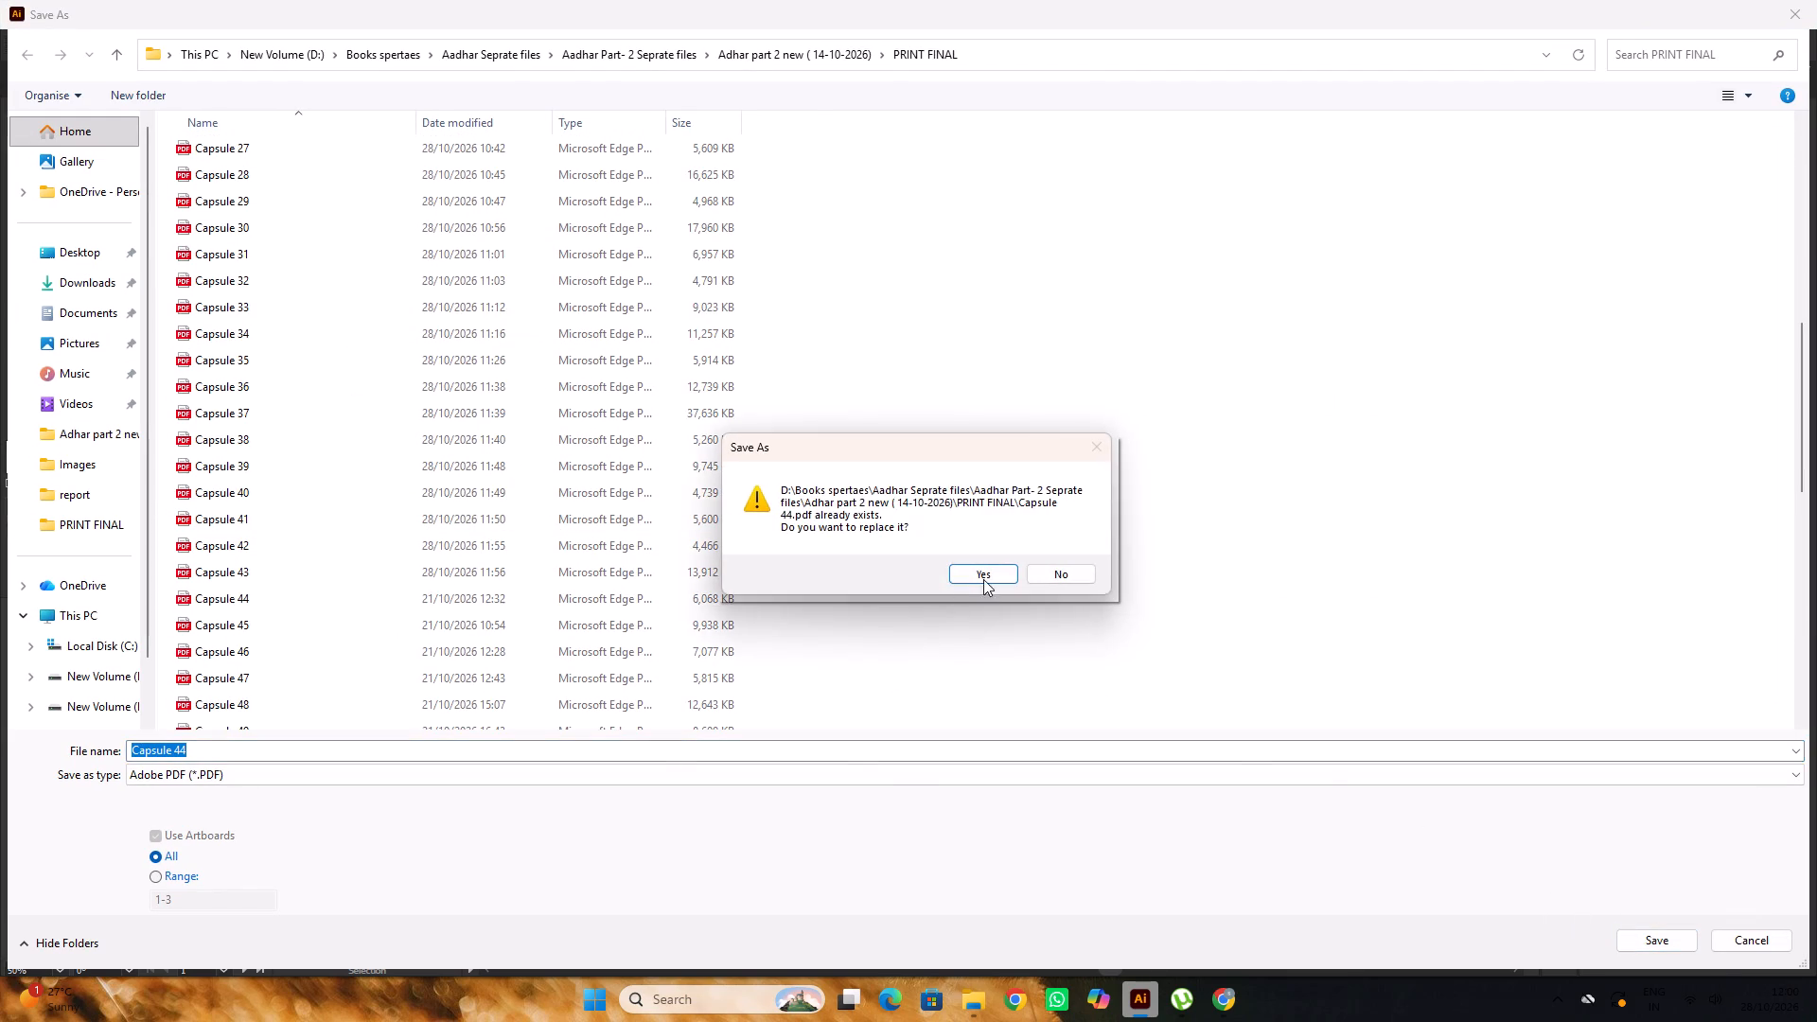
pyautogui.click(984, 575)
pyautogui.click(1091, 742)
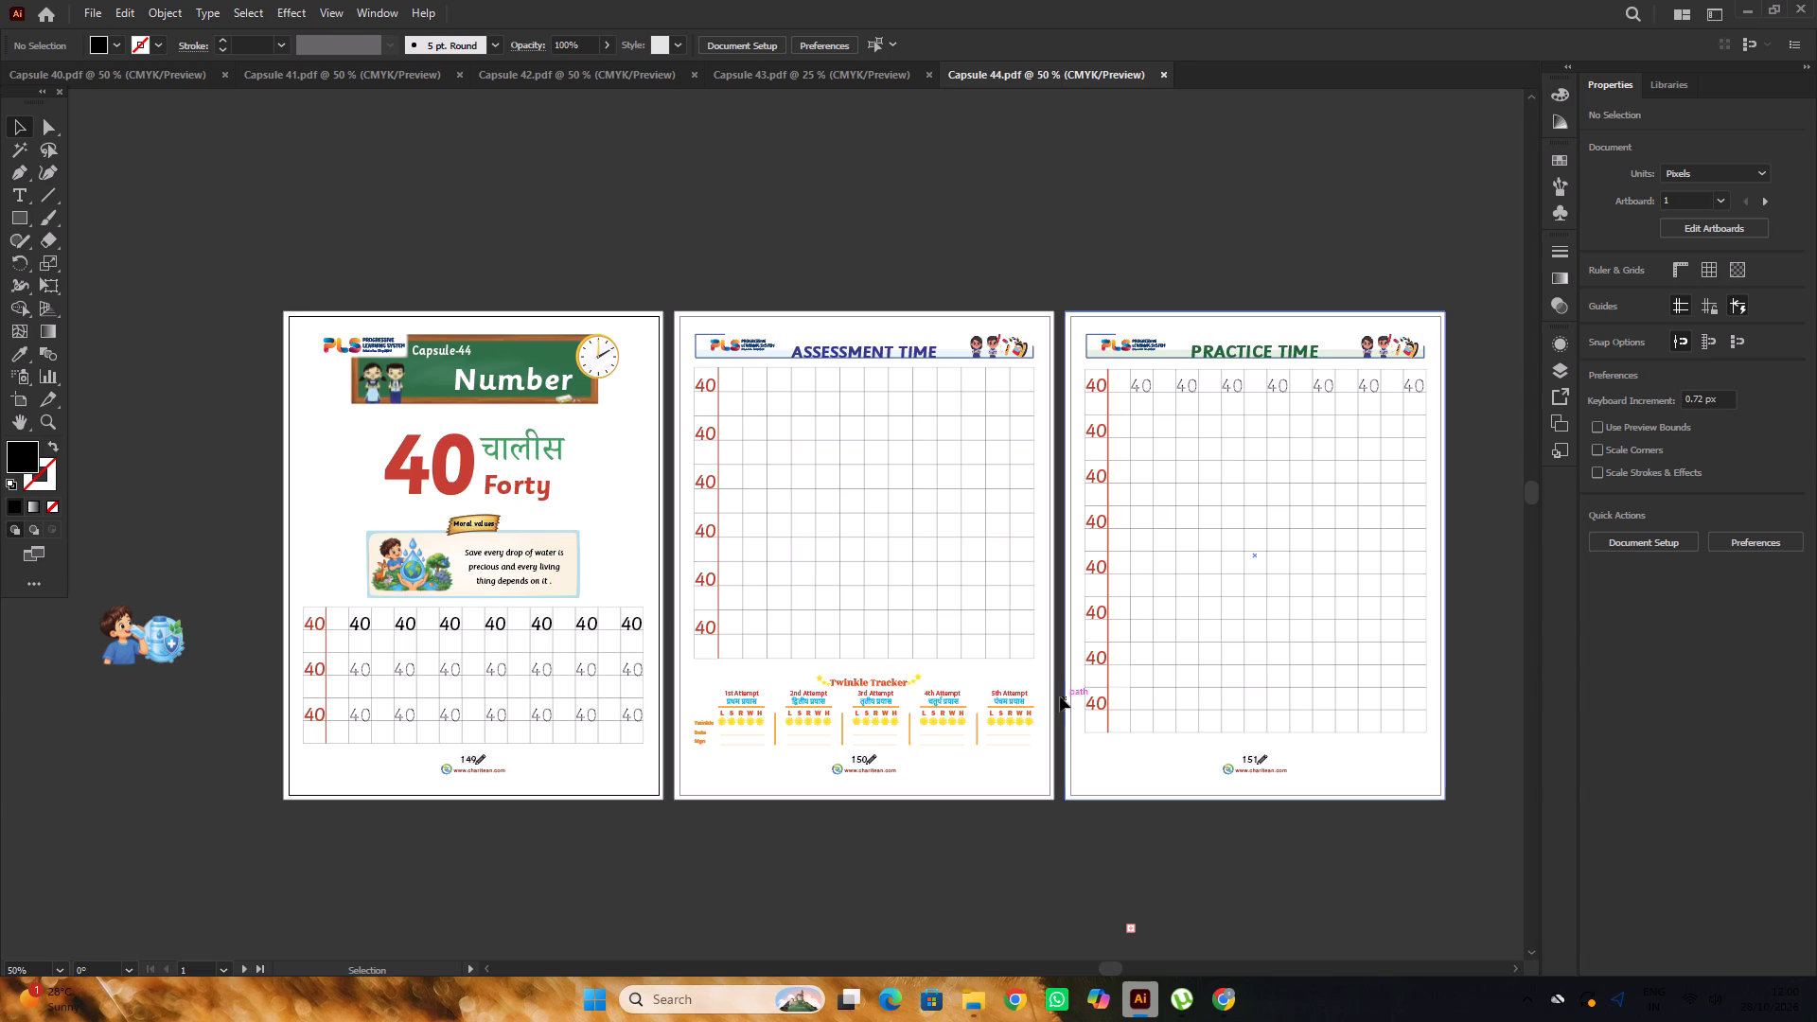
# Open the Capsule 45 PDF from the PRINT FINAL folder in Adobe Illustrator 2022.
pyautogui.click(1739, 9)
pyautogui.scroll(-1, 853, 405)
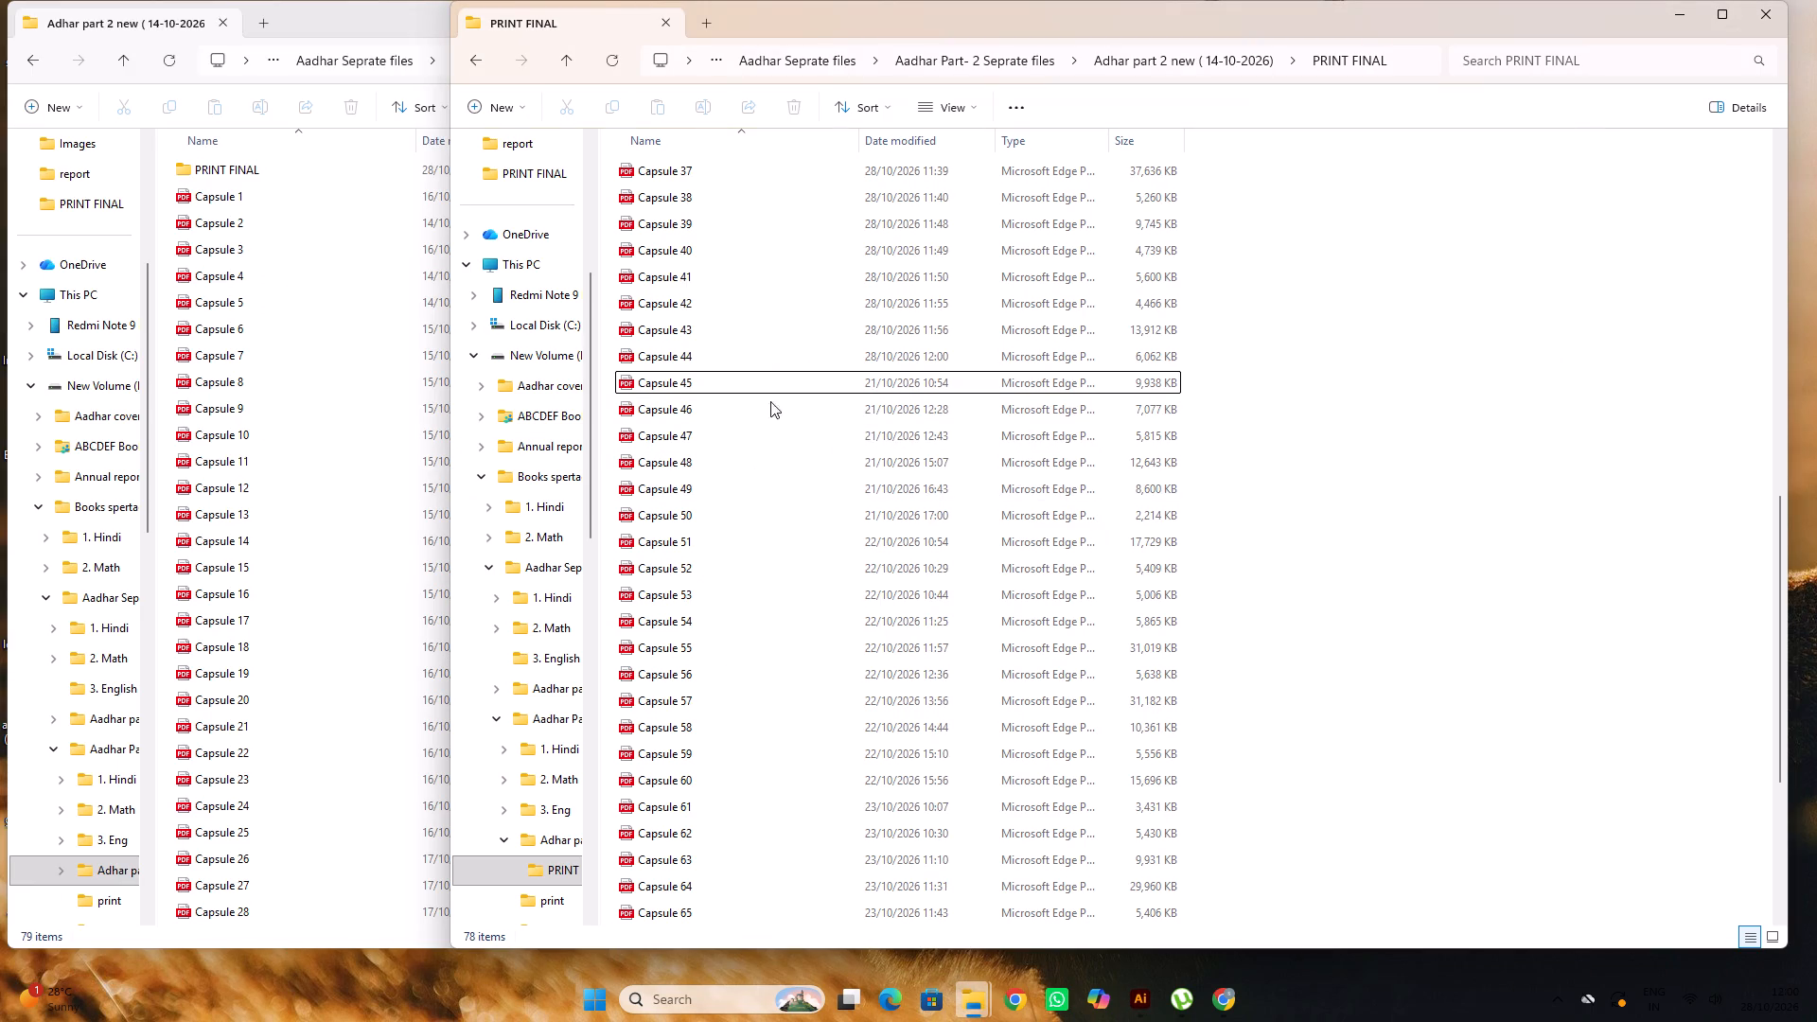
pyautogui.click(968, 994)
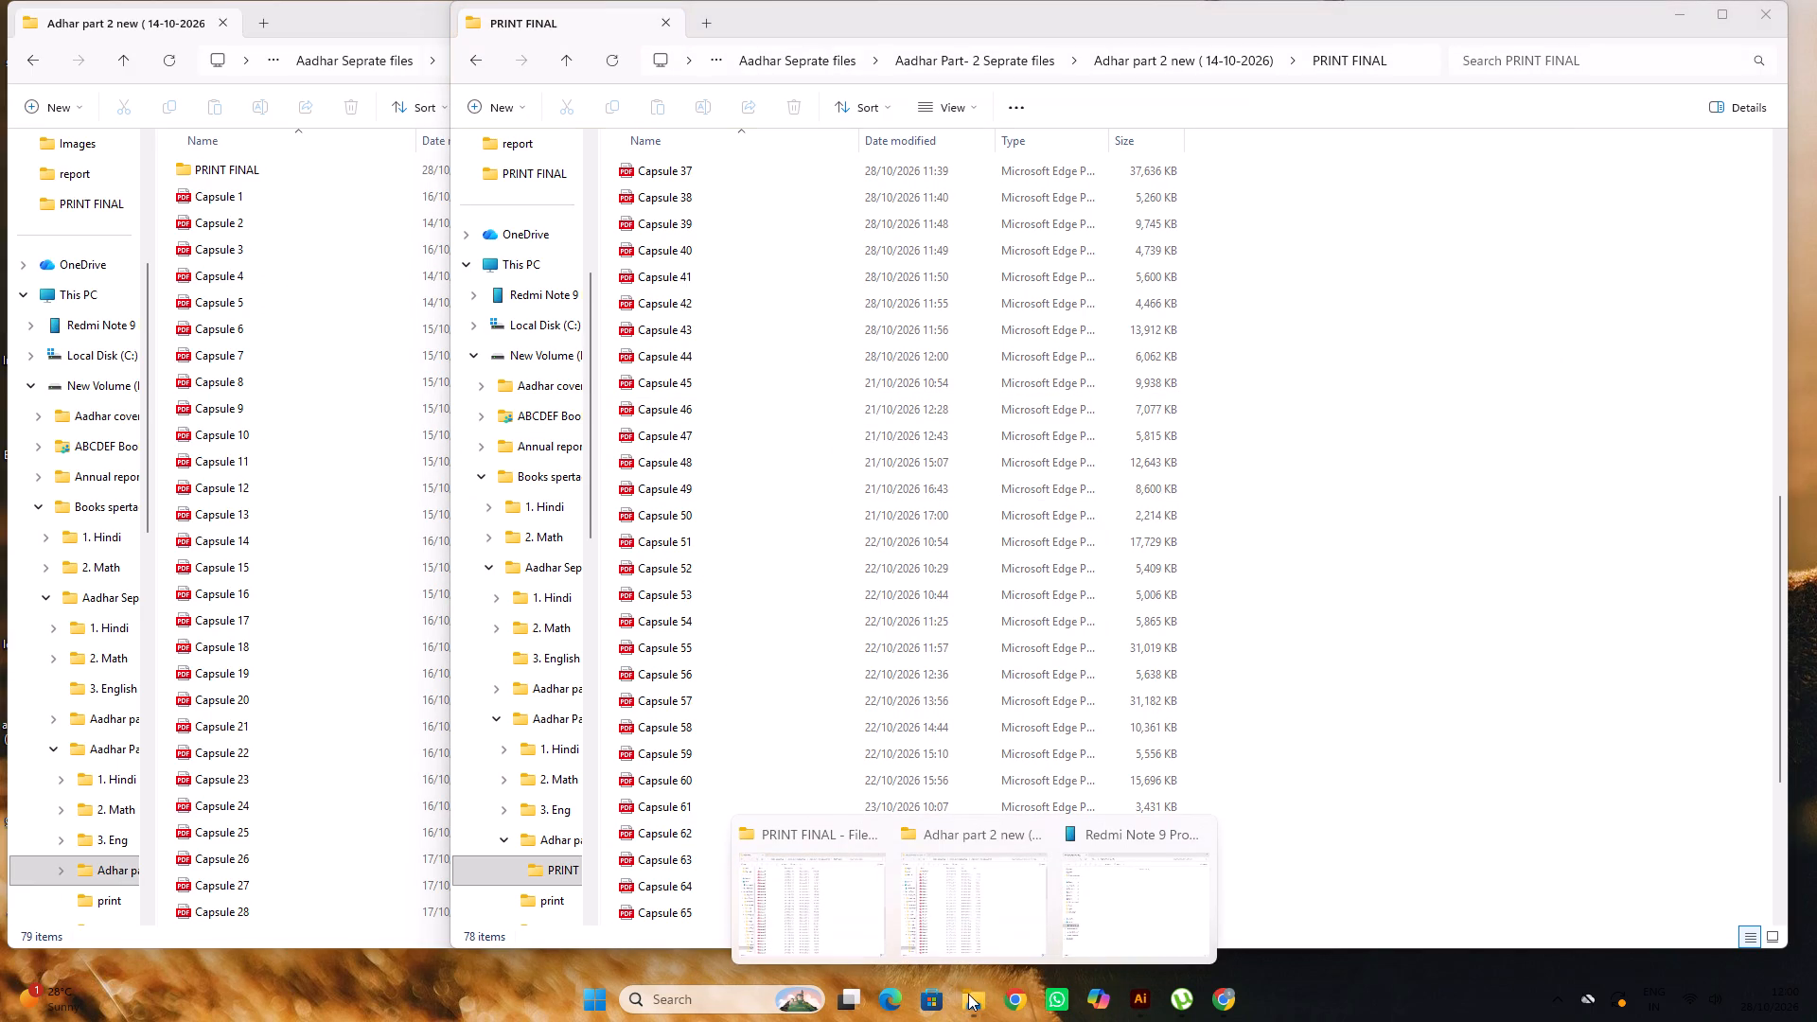
pyautogui.click(772, 381)
pyautogui.rightClick(772, 381)
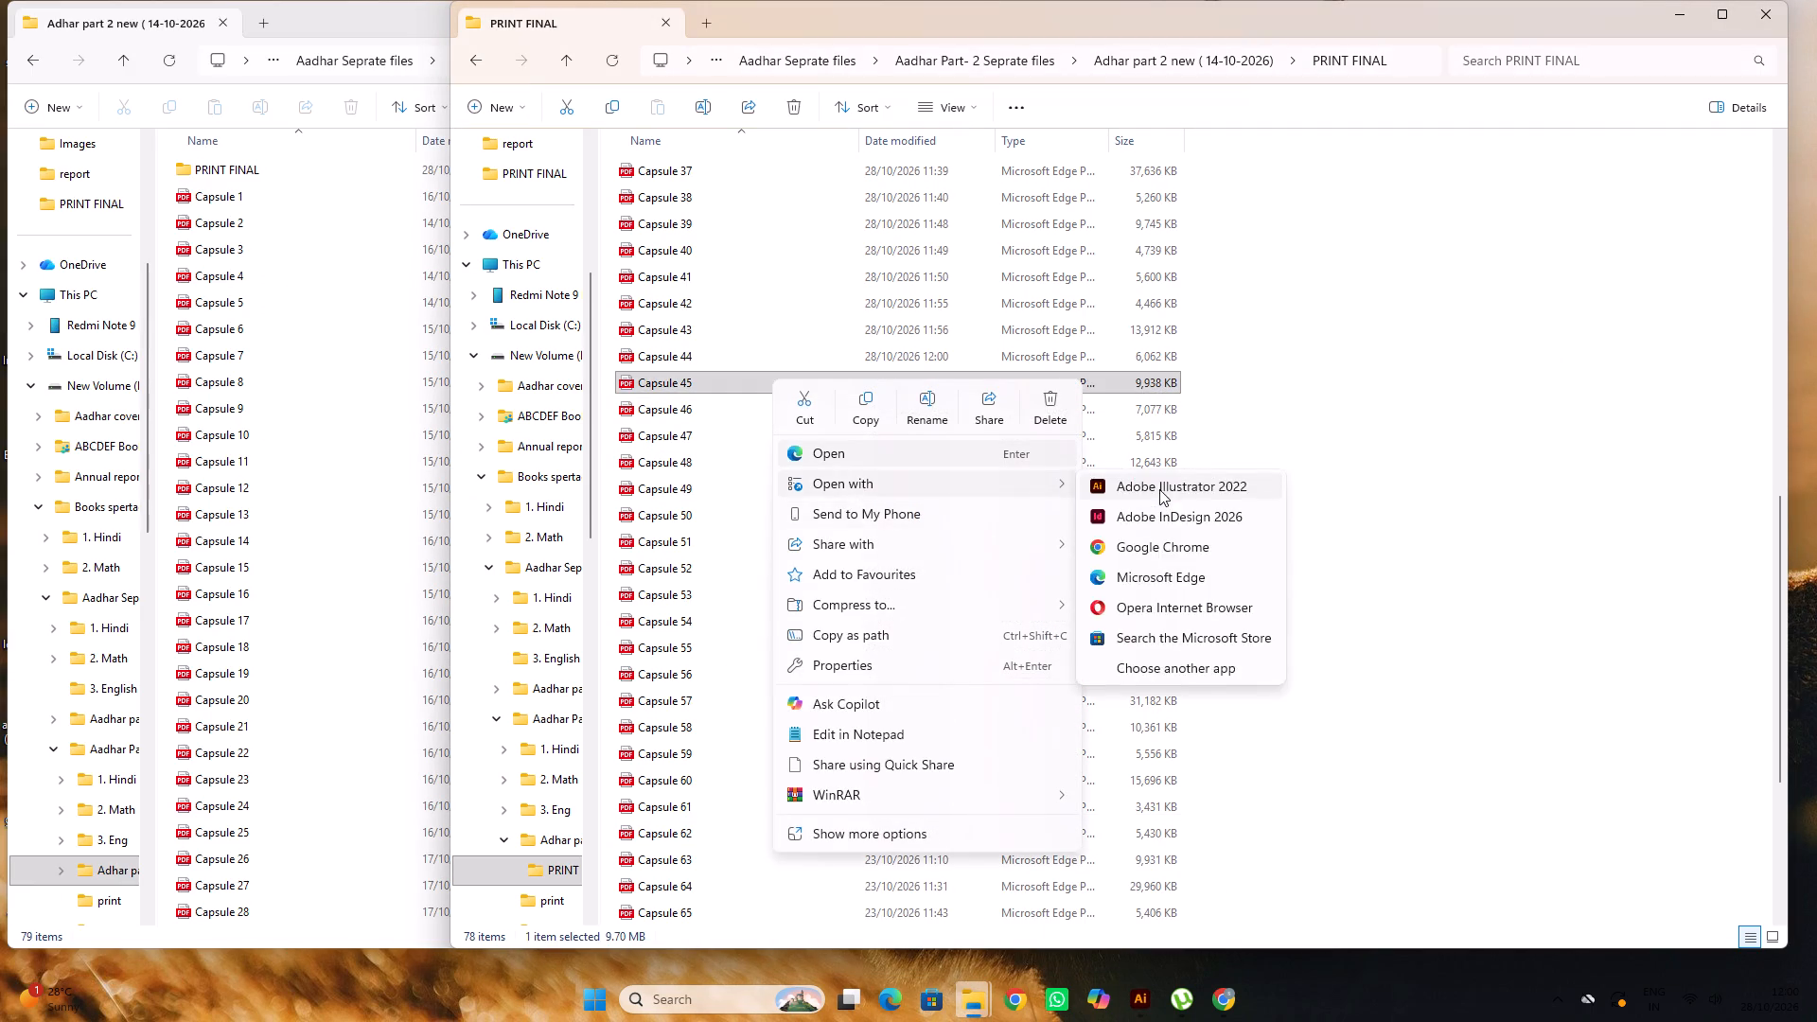
pyautogui.click(1159, 489)
# Move the large outlined tracing "o" group off the first page onto the empty pasteboard beside it.
pyautogui.keyDown('alt'); pyautogui.scroll(2, 605, 537); pyautogui.keyUp('alt')
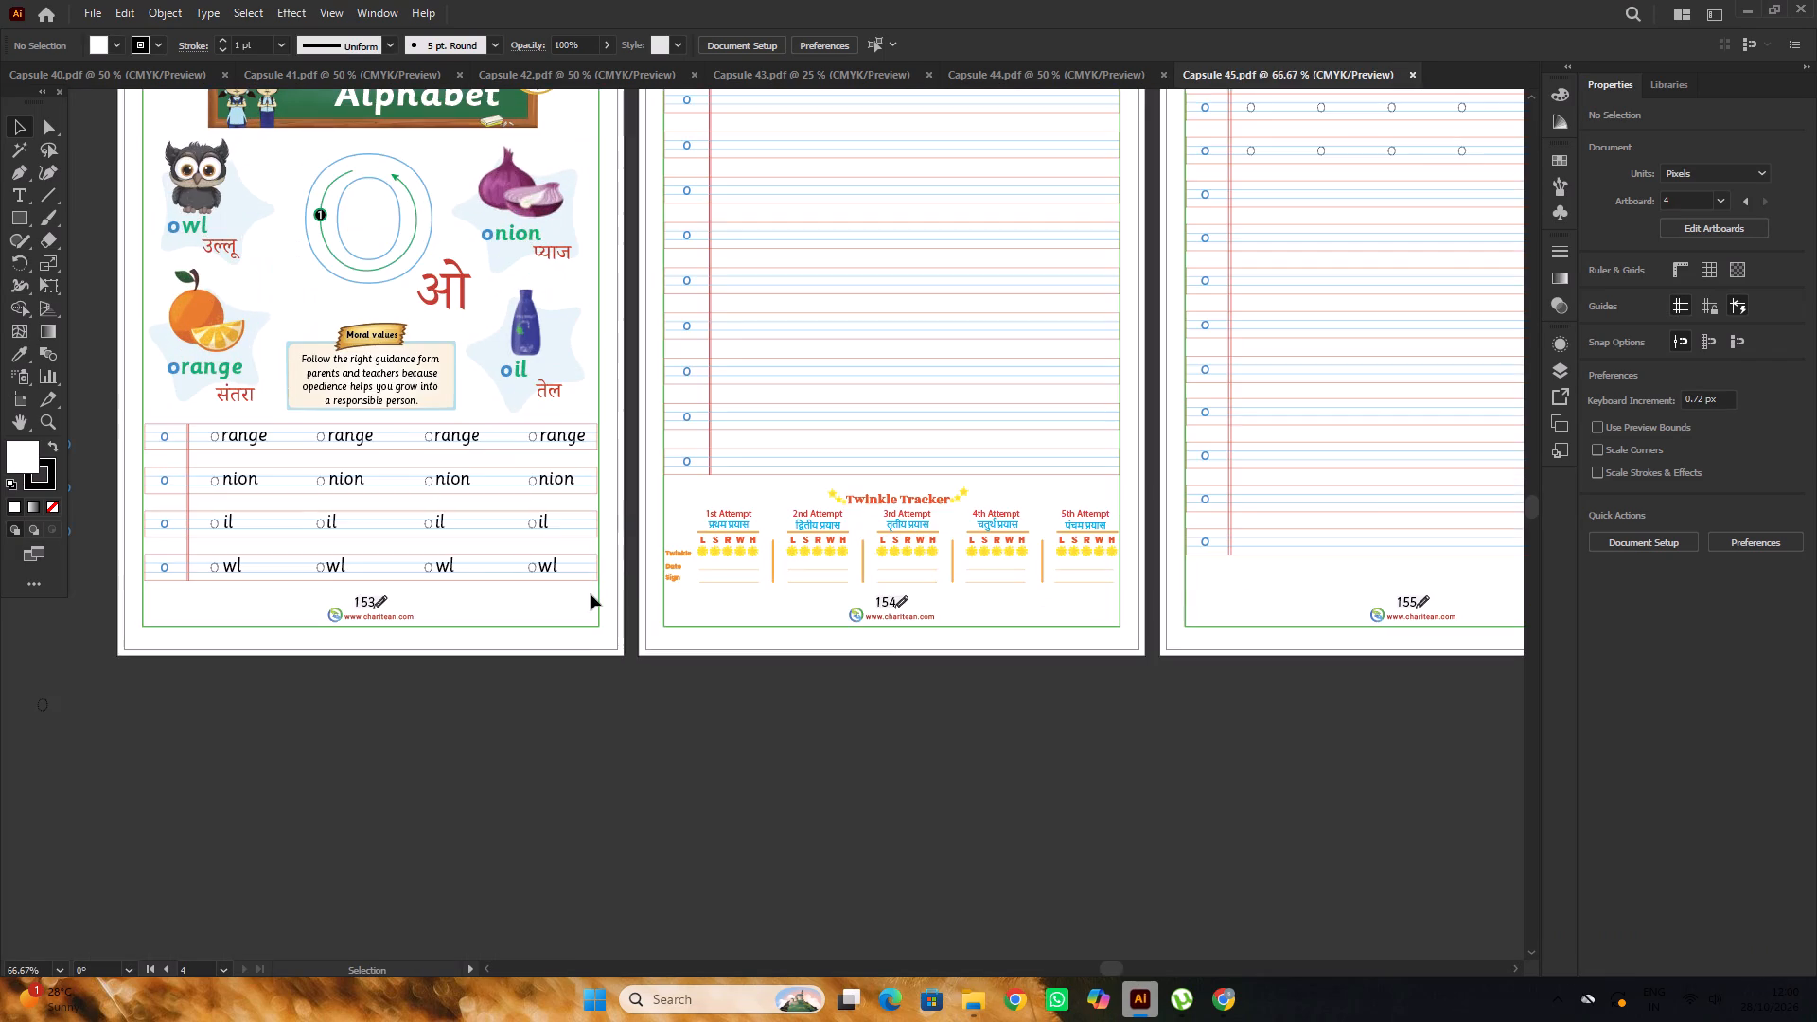
pyautogui.keyDown('alt'); pyautogui.scroll(-3, 647, 556); pyautogui.keyUp('alt')
pyautogui.scroll(5, 916, 523)
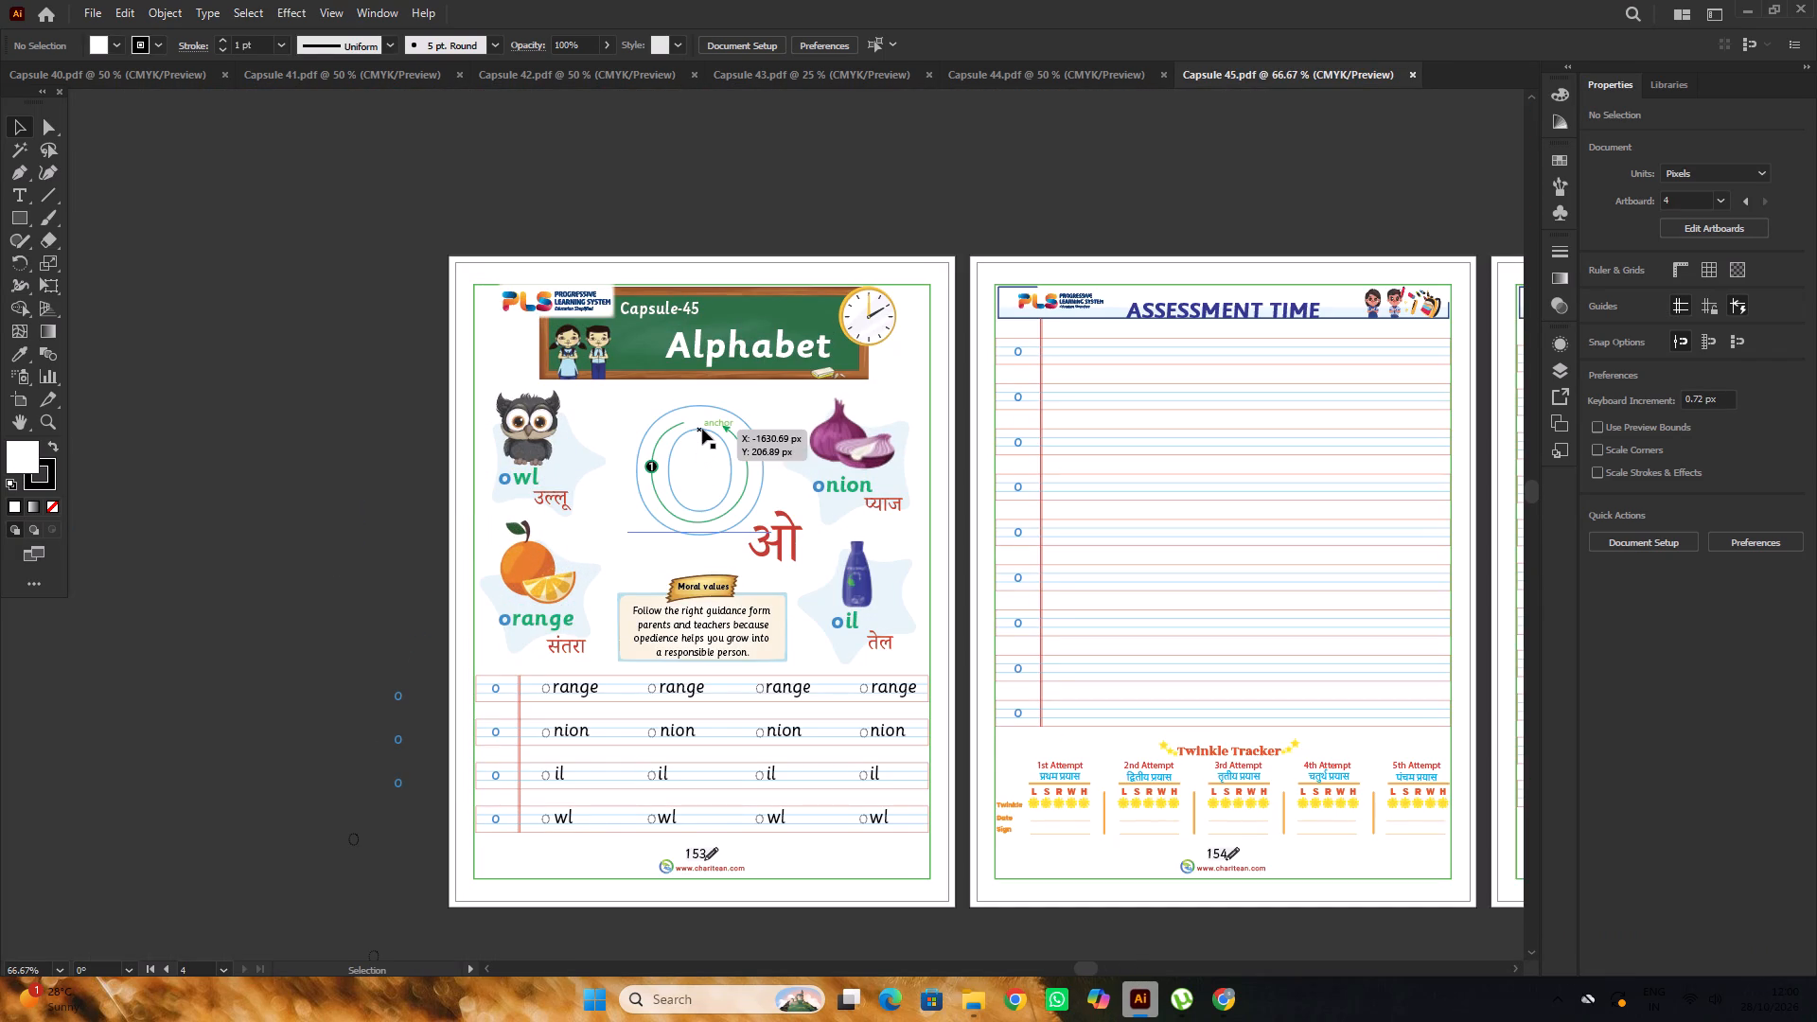
pyautogui.click(702, 429)
pyautogui.click(708, 432)
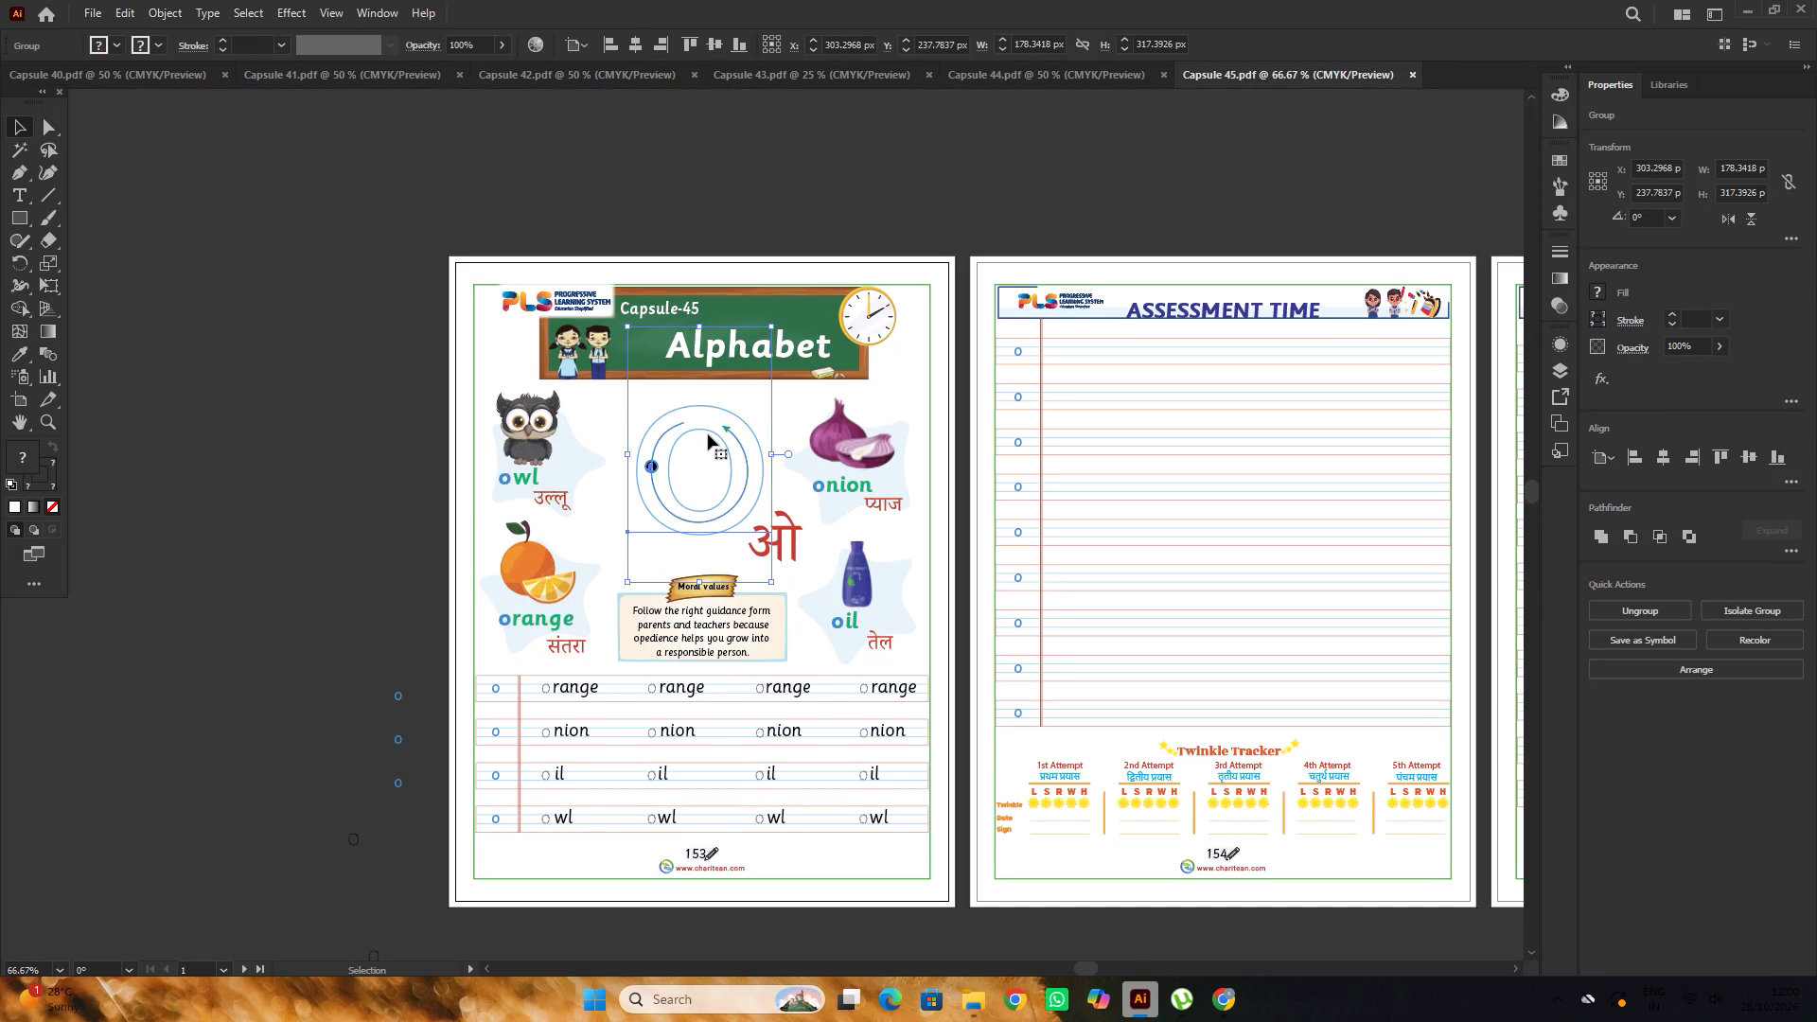
pyautogui.scroll(-3, 708, 434)
pyautogui.click(303, 391)
pyautogui.keyDown('alt'); pyautogui.scroll(5, 487, 622); pyautogui.keyUp('alt')
pyautogui.keyDown('alt'); pyautogui.scroll(-5, 586, 580); pyautogui.keyUp('alt')
pyautogui.moveTo(800, 342); pyautogui.dragTo(298, 520)
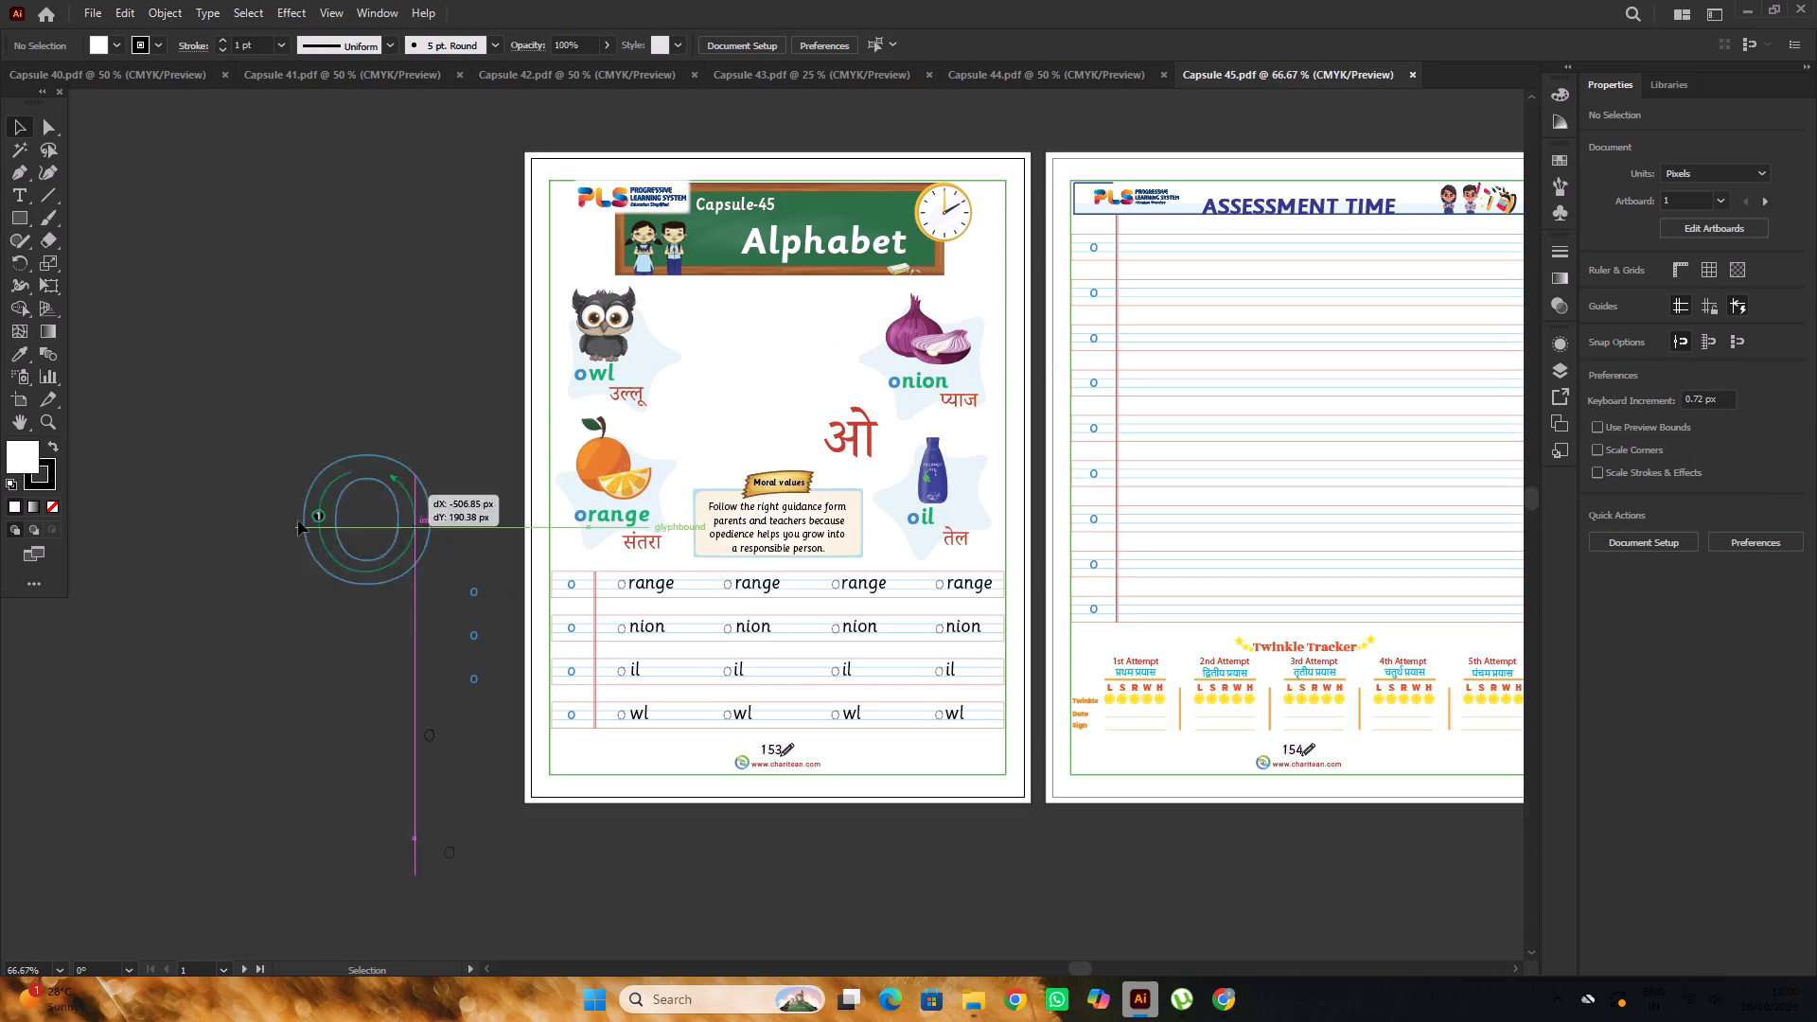
pyautogui.moveTo(298, 520); pyautogui.dragTo(265, 528)
pyautogui.click(292, 438)
# Duplicate the small blue "o" from the first practice row onto the pasteboard and enlarge it to about 374 pt.
pyautogui.scroll(-5, 463, 536)
pyautogui.moveTo(573, 472); pyautogui.dragTo(444, 634)
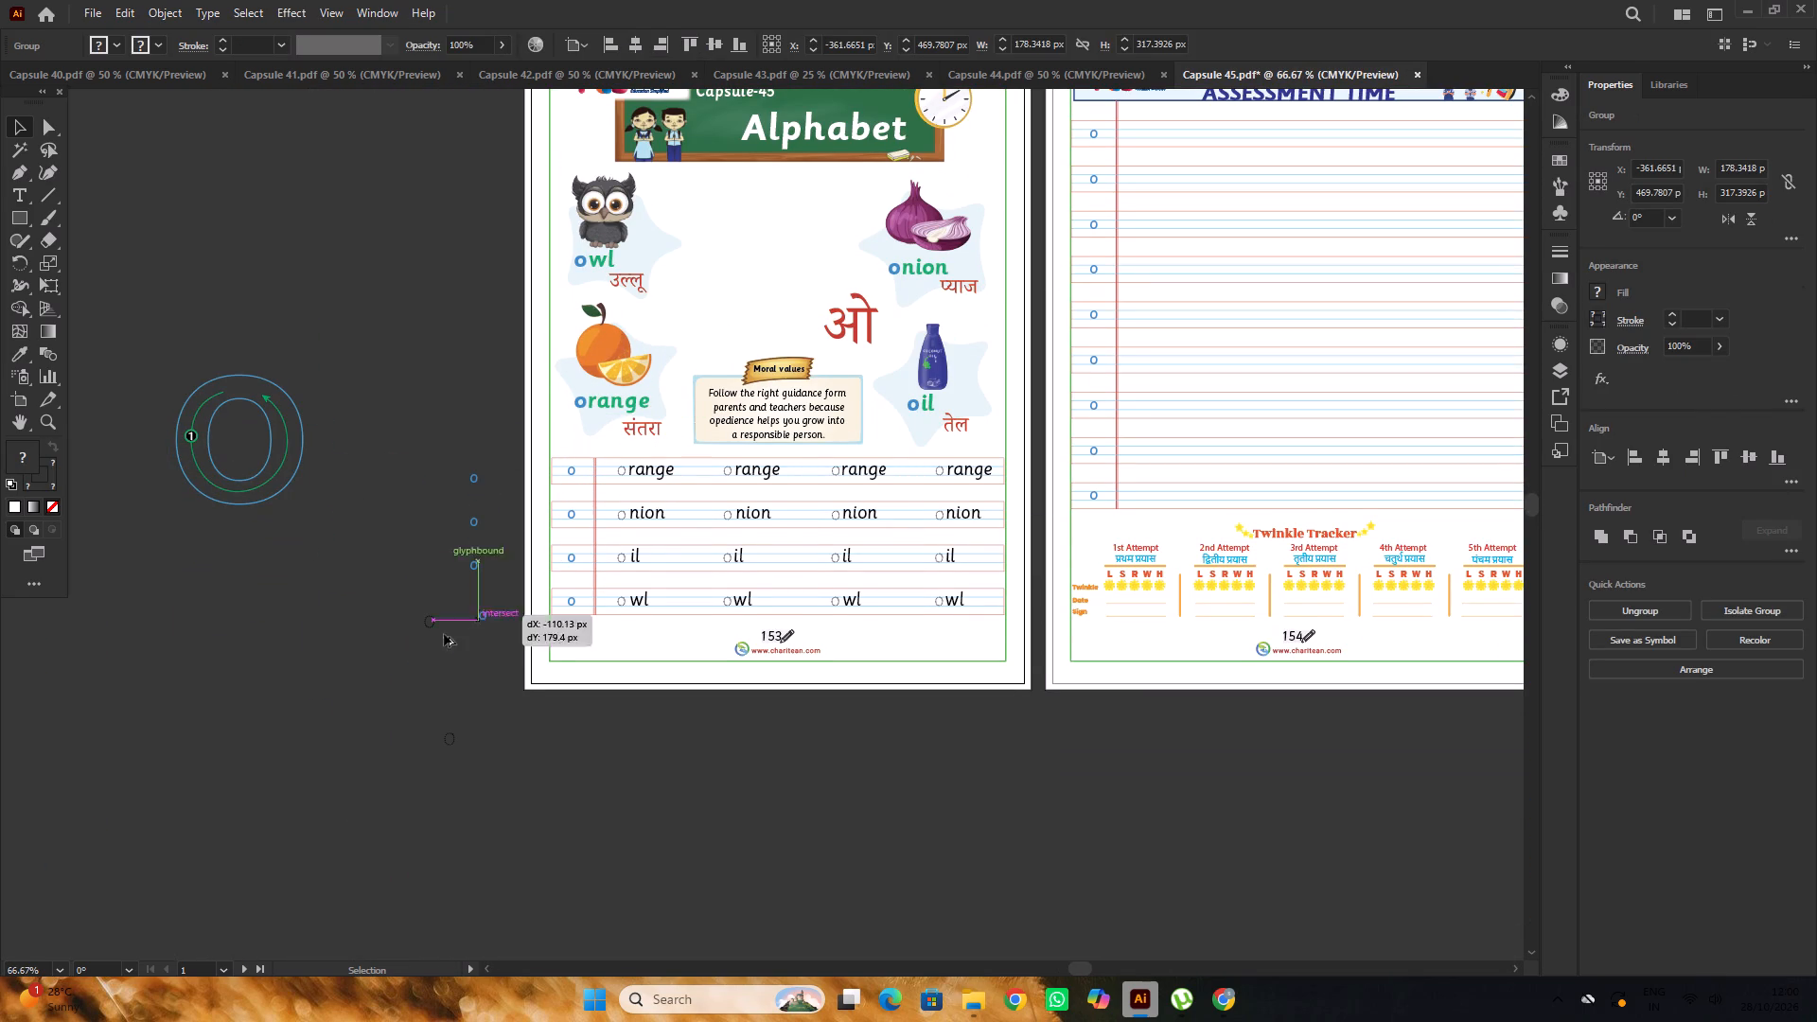
pyautogui.moveTo(444, 634); pyautogui.dragTo(408, 640)
pyautogui.click(406, 573)
pyautogui.click(404, 641)
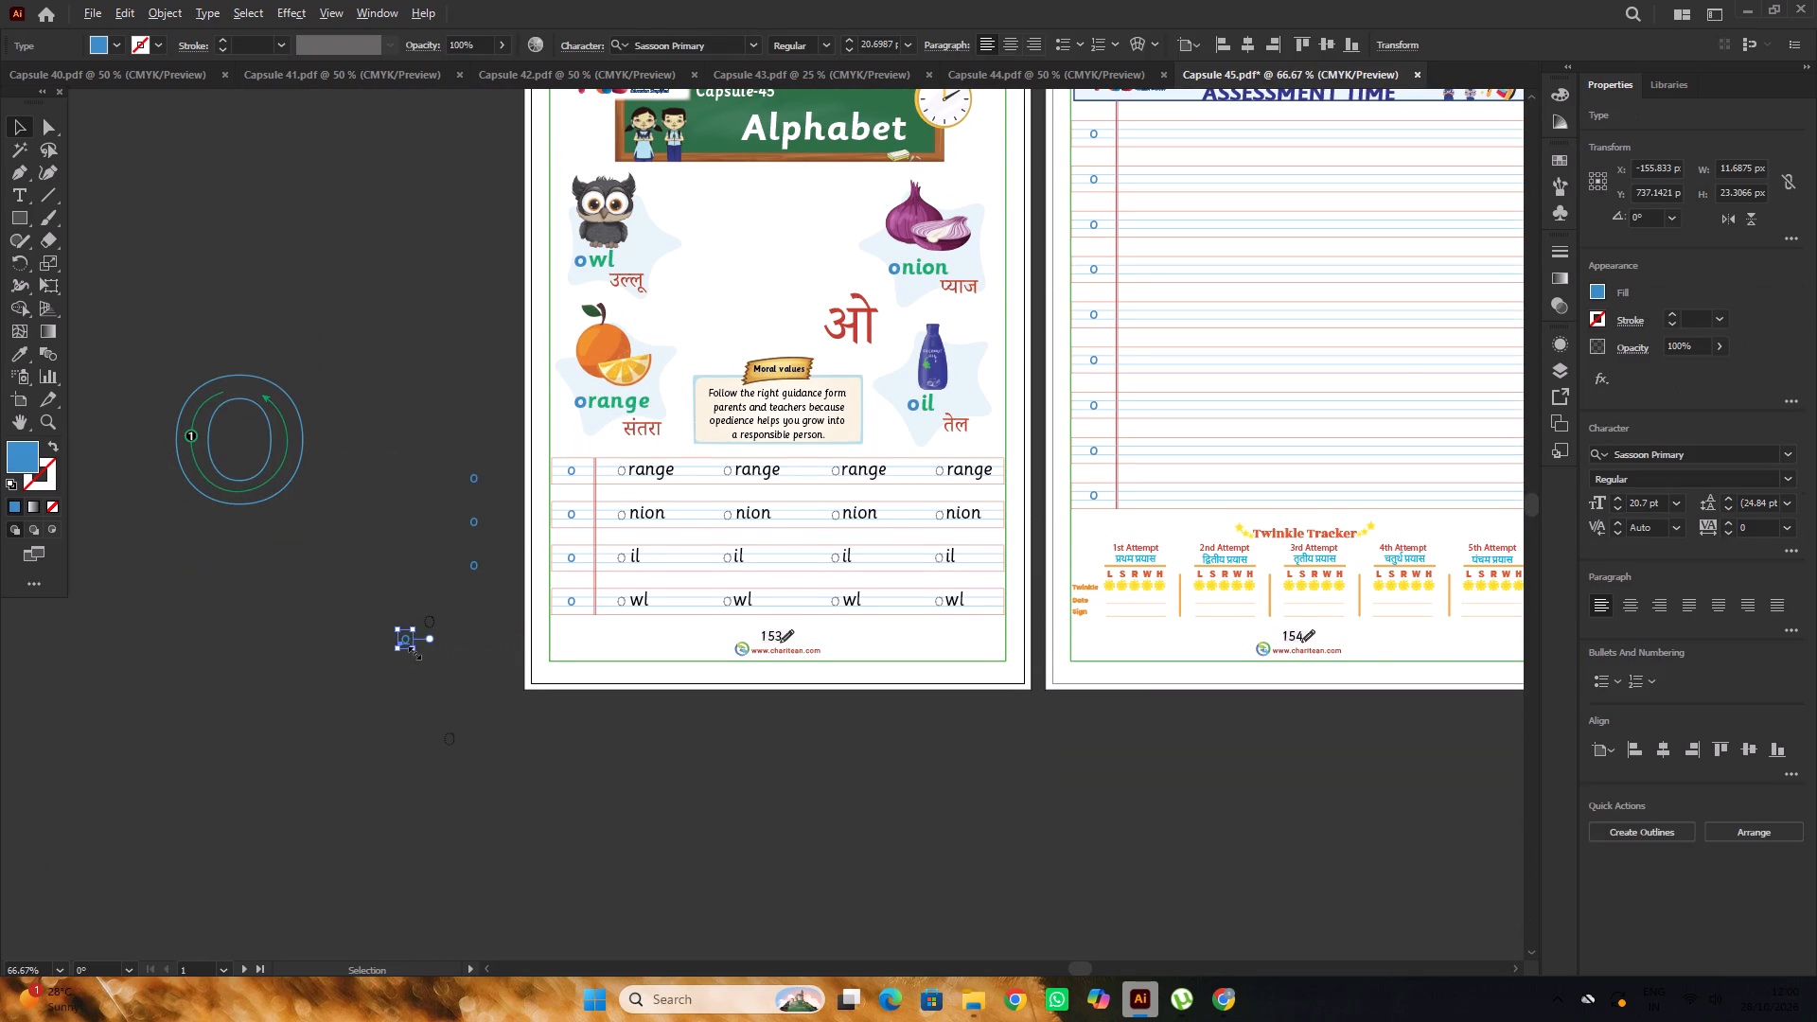
pyautogui.keyDown('alt'); pyautogui.moveTo(413, 651); pyautogui.dragTo(542, 843); pyautogui.keyUp('alt')
pyautogui.moveTo(458, 673); pyautogui.dragTo(417, 693)
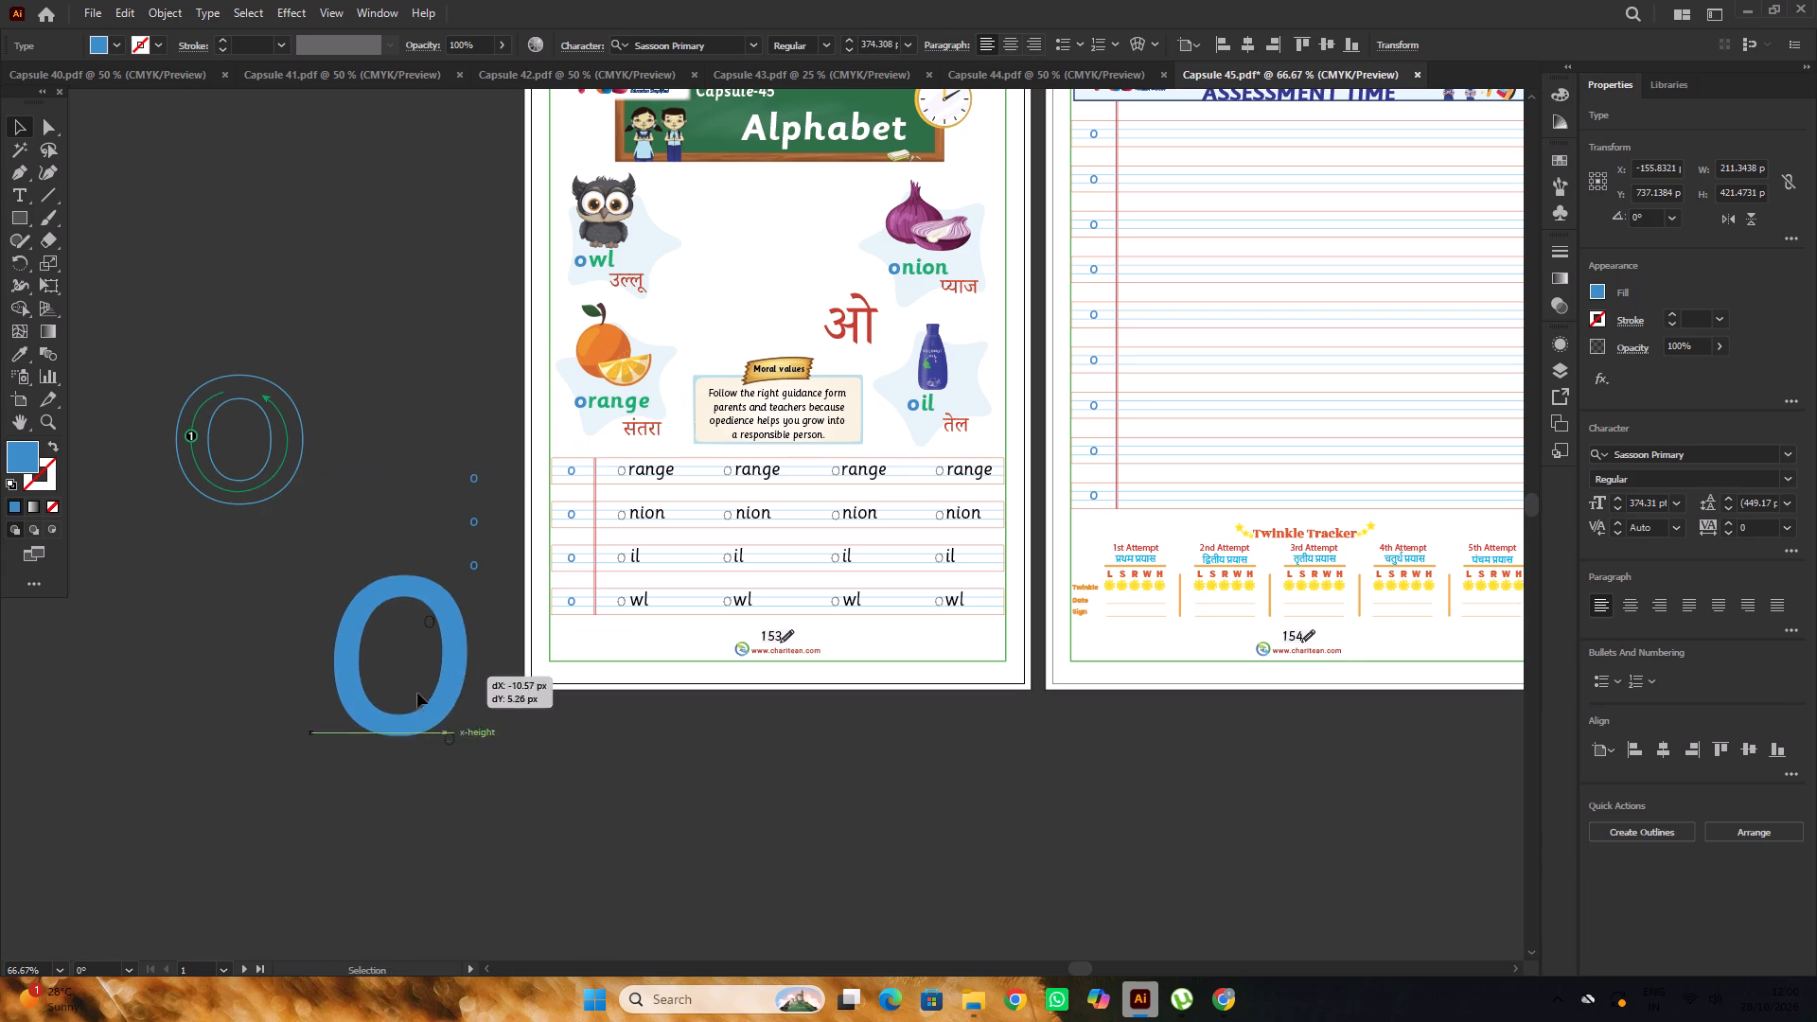
pyautogui.moveTo(417, 693); pyautogui.dragTo(311, 692)
pyautogui.click(343, 511)
# Remove the enlarged "o" letter's fill and try to apply a pasted colour code to its stroke.
pyautogui.keyDown('alt'); pyautogui.scroll(-3, 345, 510); pyautogui.keyUp('alt')
pyautogui.click(327, 436)
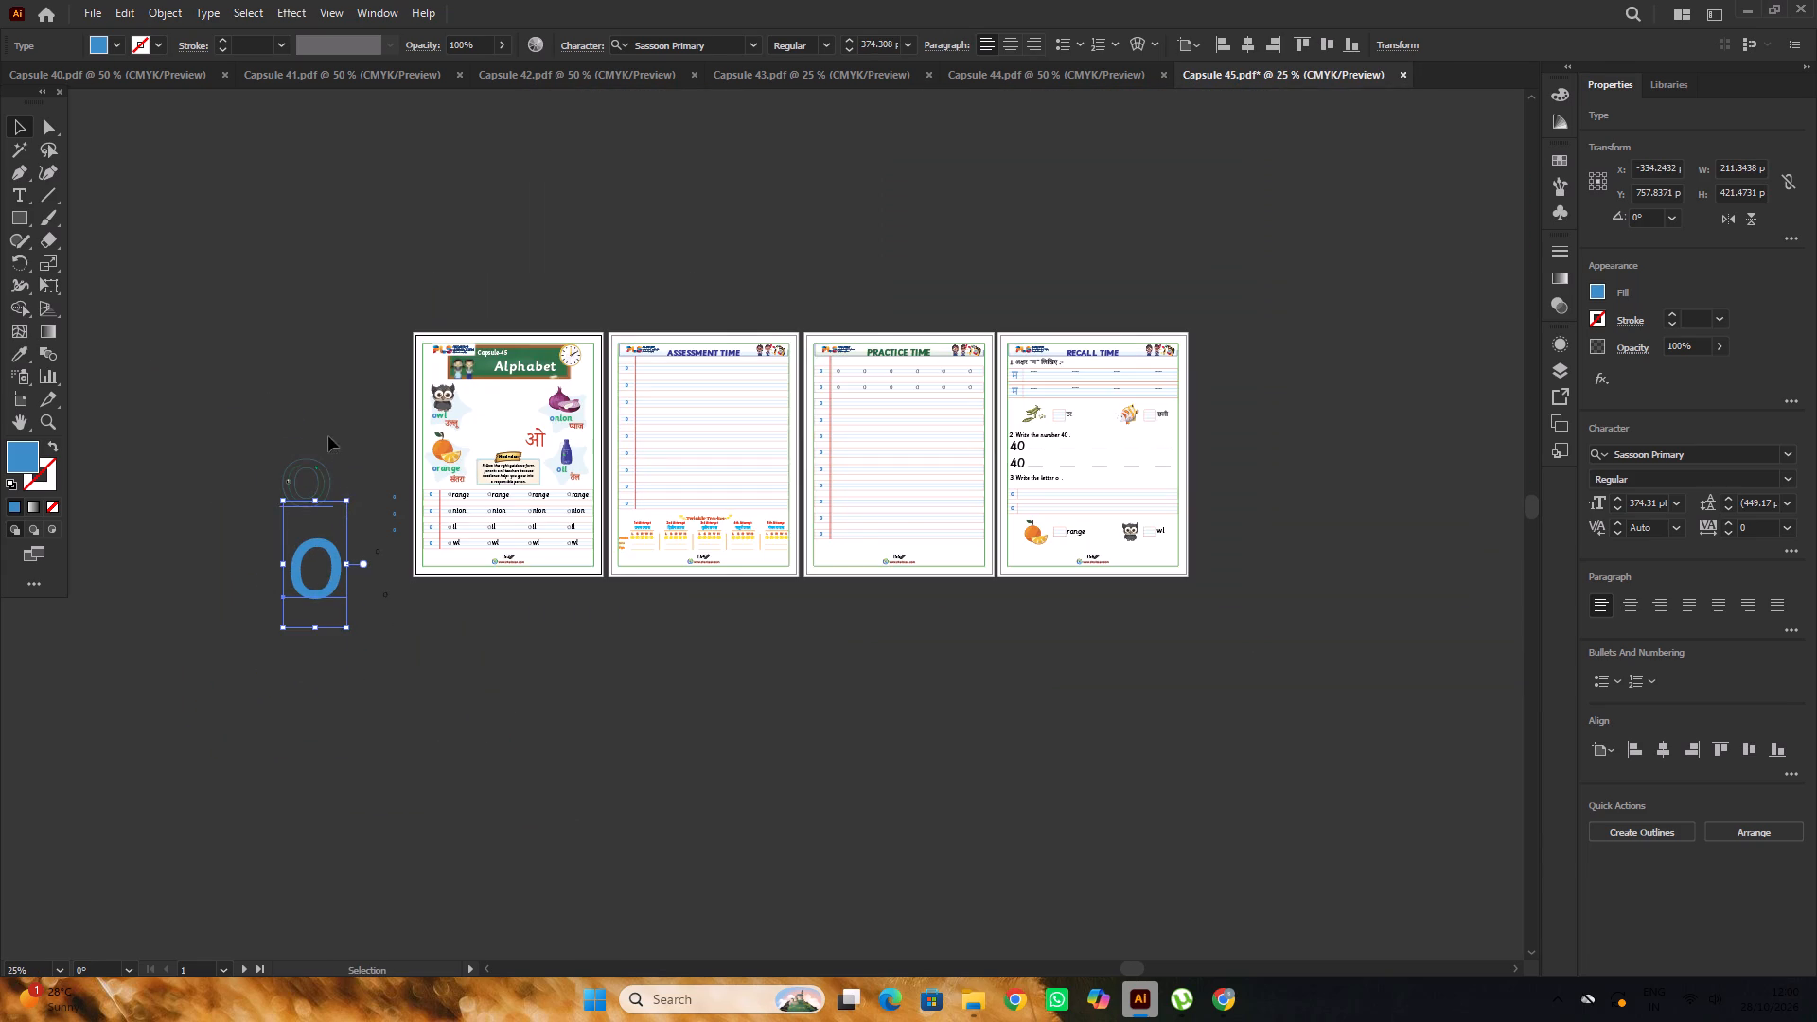
pyautogui.keyDown('alt'); pyautogui.scroll(1, 337, 450); pyautogui.keyUp('alt')
pyautogui.click(335, 613)
pyautogui.keyDown('alt'); pyautogui.scroll(2, 337, 602); pyautogui.keyUp('alt')
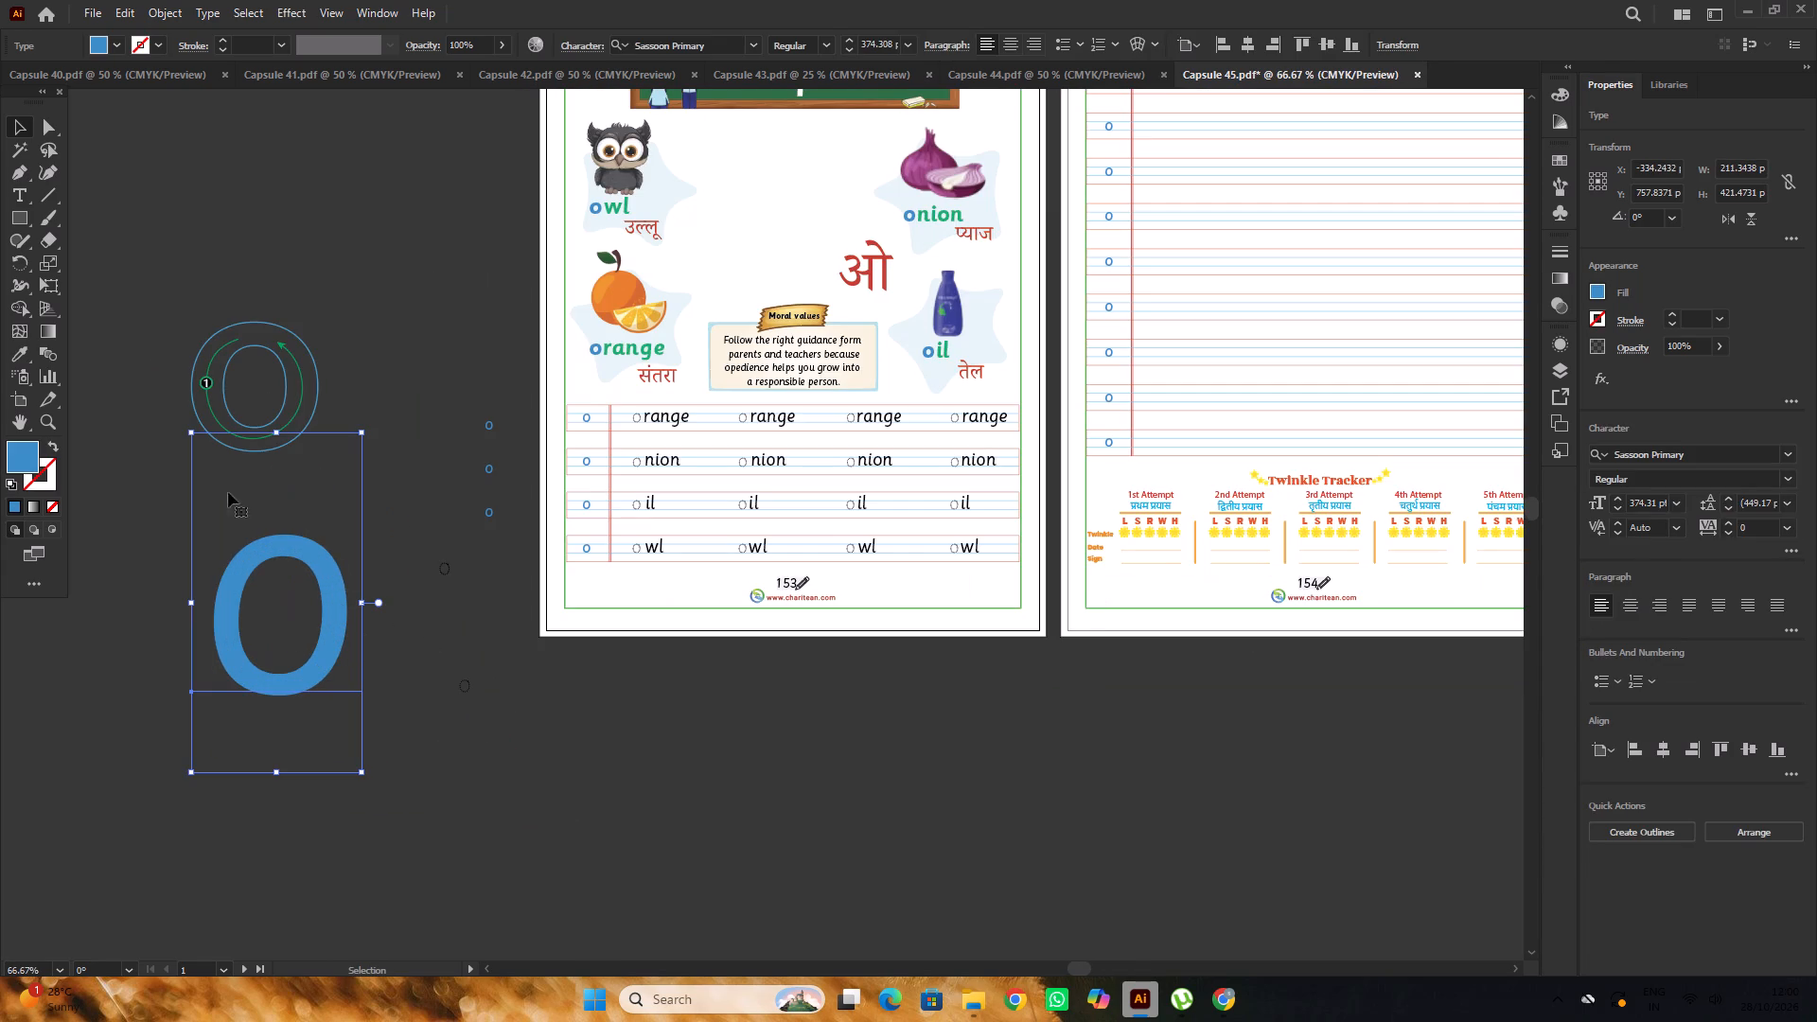
pyautogui.keyDown('alt'); pyautogui.scroll(-2, 451, 483); pyautogui.keyUp('alt')
pyautogui.keyDown('alt'); pyautogui.scroll(6, 300, 466); pyautogui.keyUp('alt')
pyautogui.keyDown('alt'); pyautogui.scroll(-5, 298, 442); pyautogui.keyUp('alt')
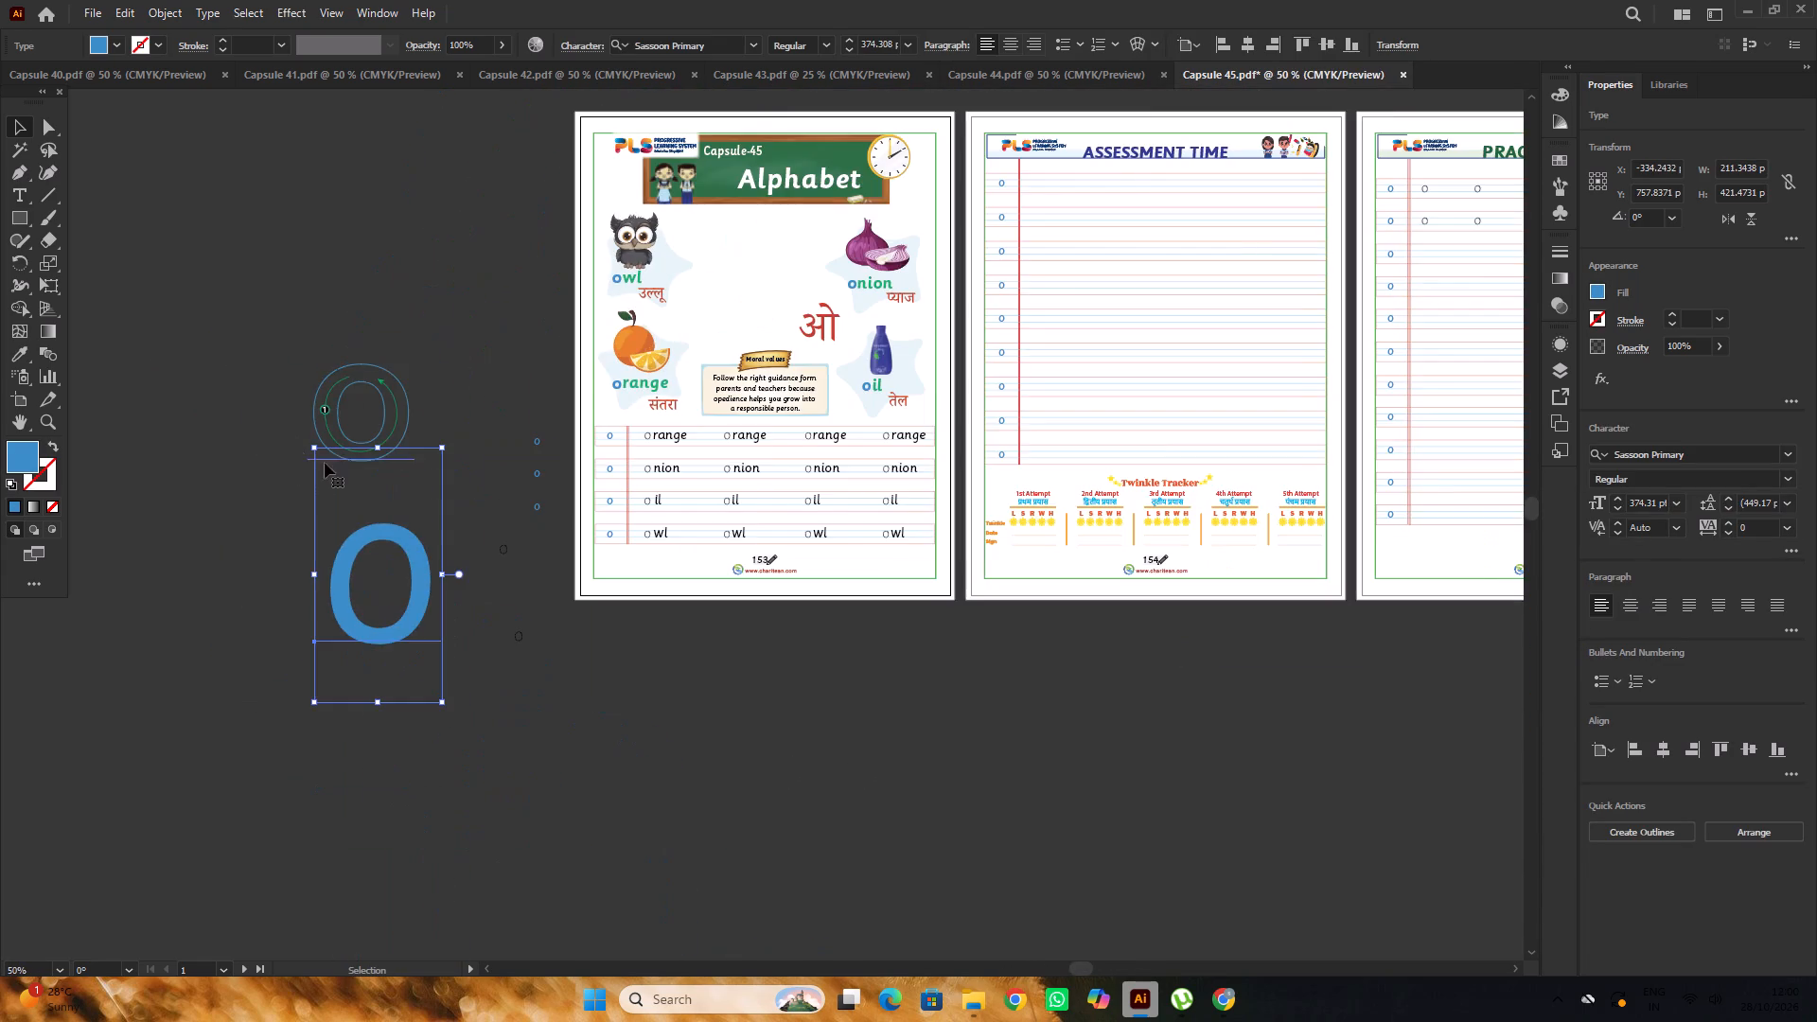
pyautogui.keyDown('alt'); pyautogui.scroll(1, 105, 489); pyautogui.keyUp('alt')
pyautogui.click(52, 503)
pyautogui.doubleClick(48, 482)
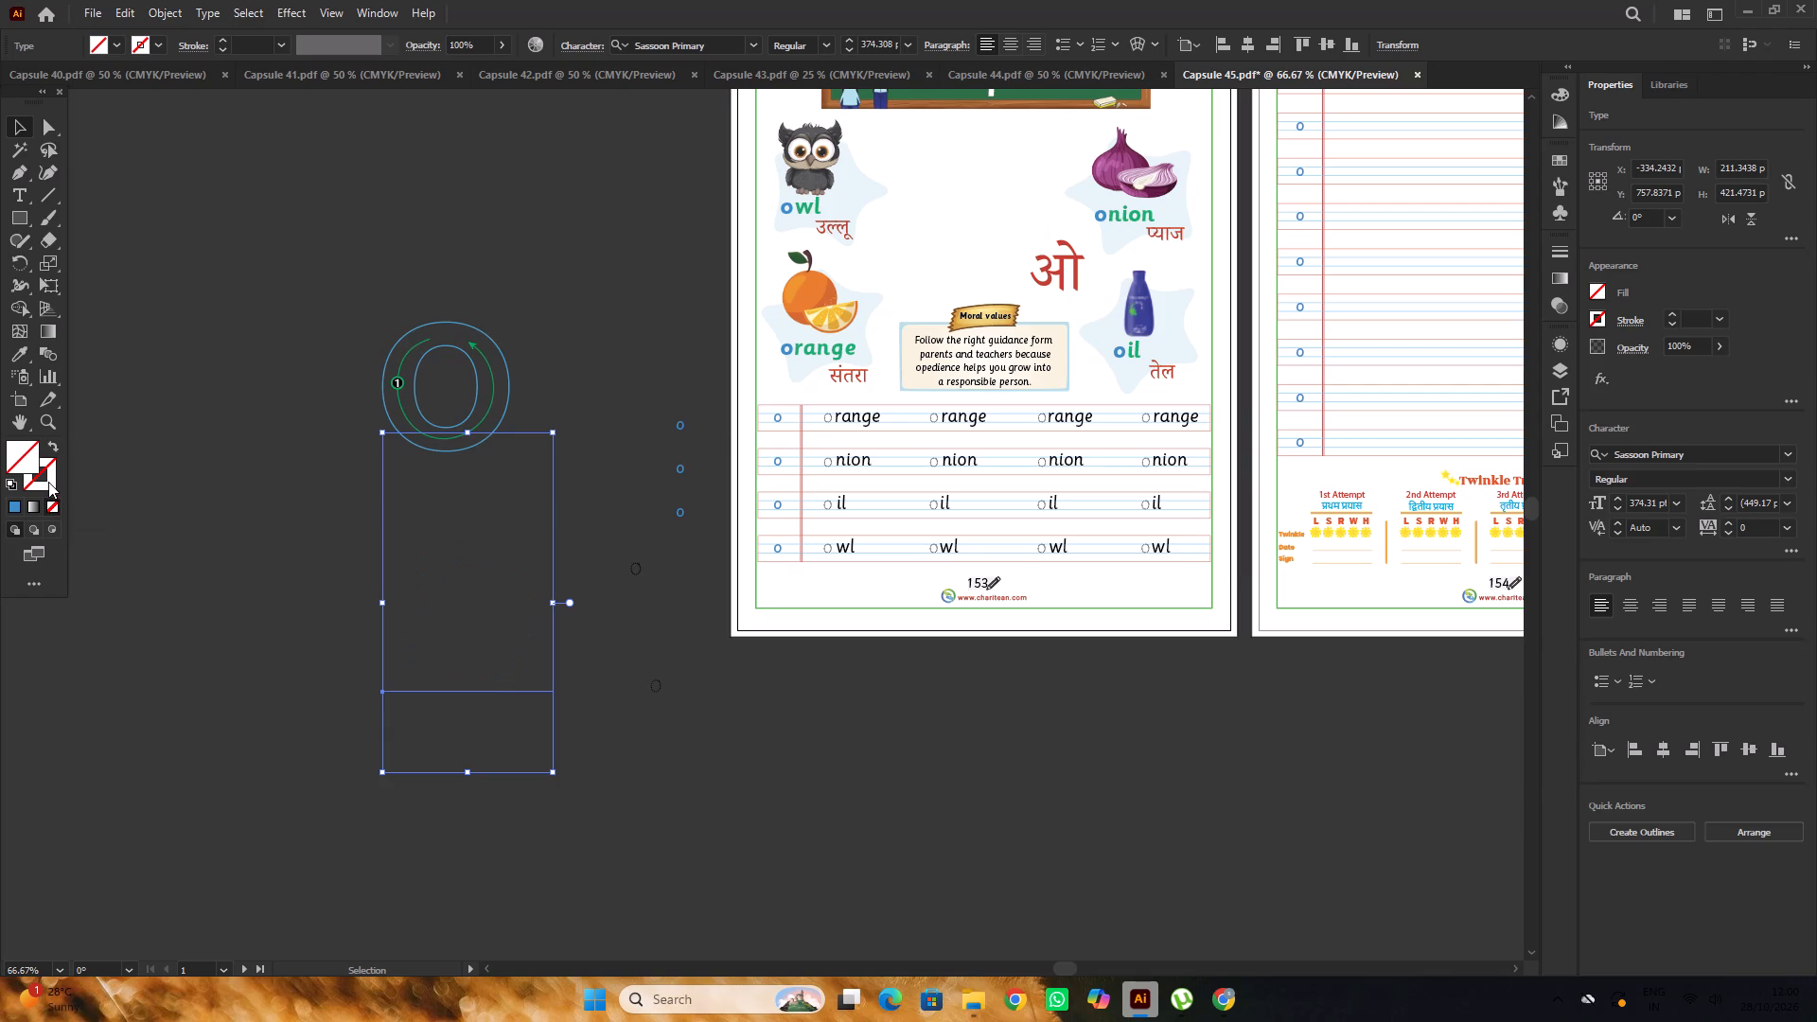
pyautogui.hotkey('ctrl', 'v')
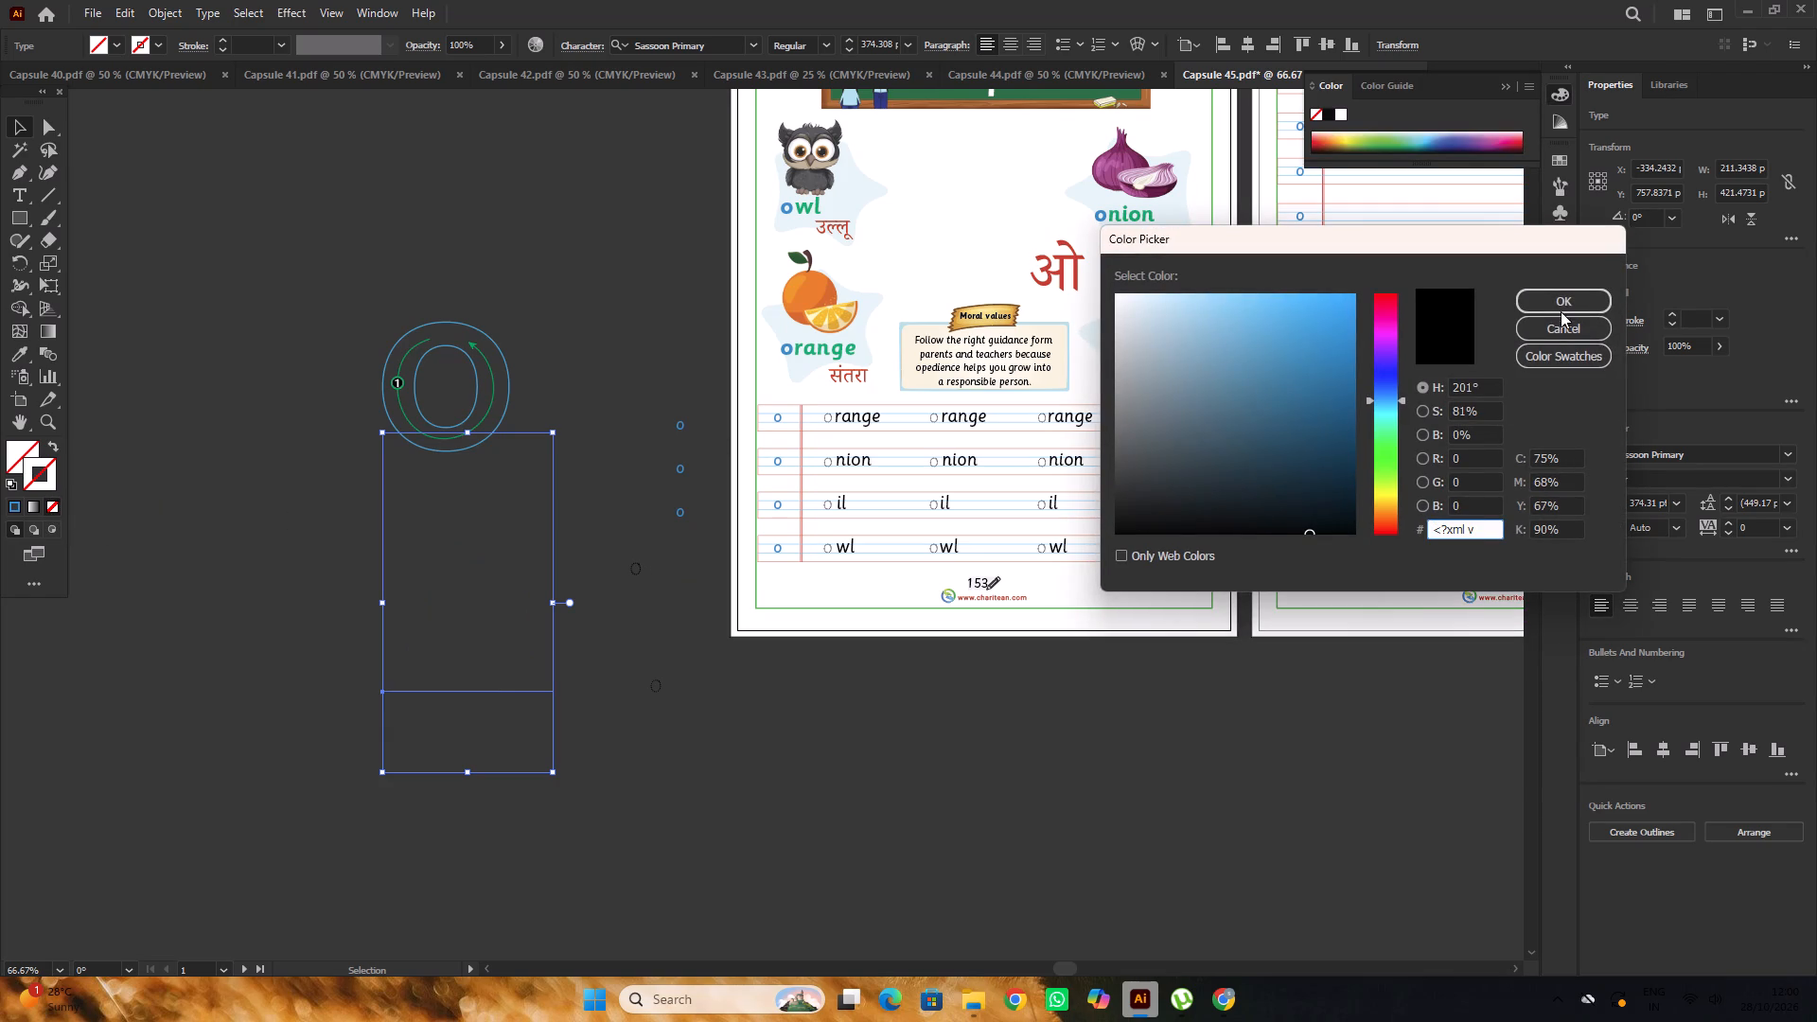
pyautogui.click(1571, 295)
pyautogui.click(710, 689)
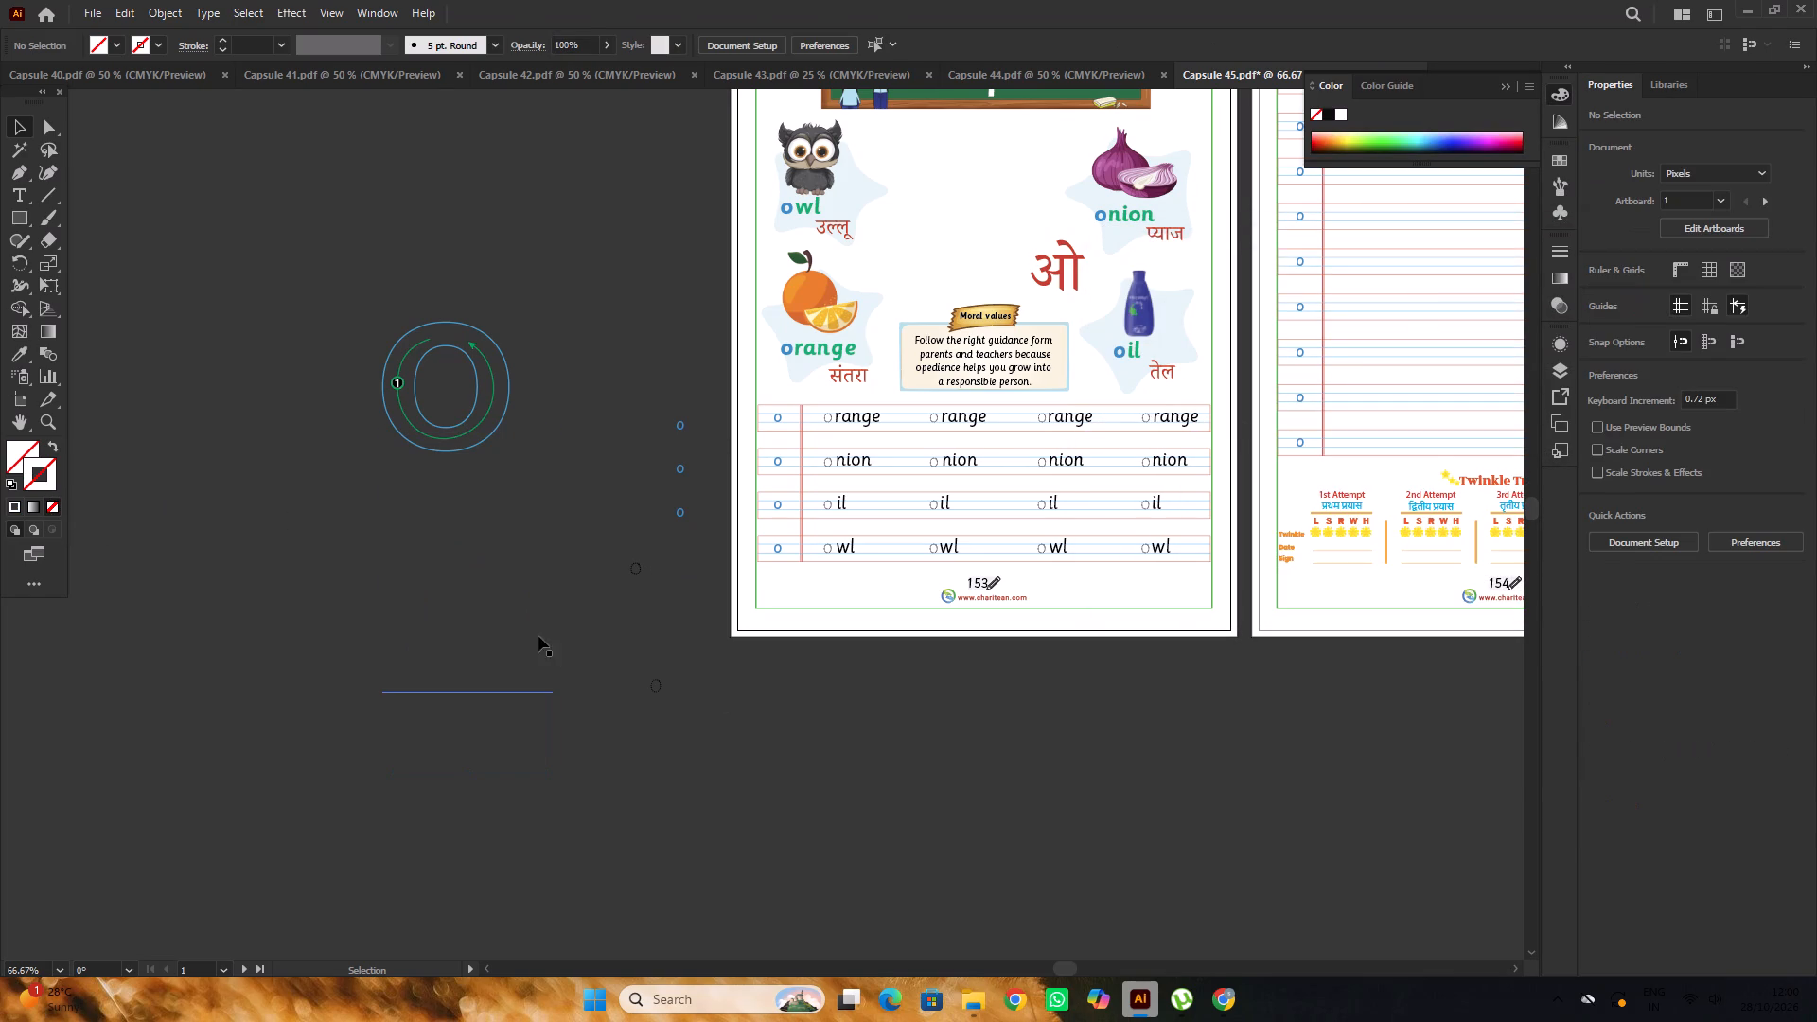
pyautogui.click(525, 624)
pyautogui.click(592, 501)
# Isolate the letter inside the original tracing "o" group and copy its stroke colour code 27aae1.
pyautogui.click(512, 390)
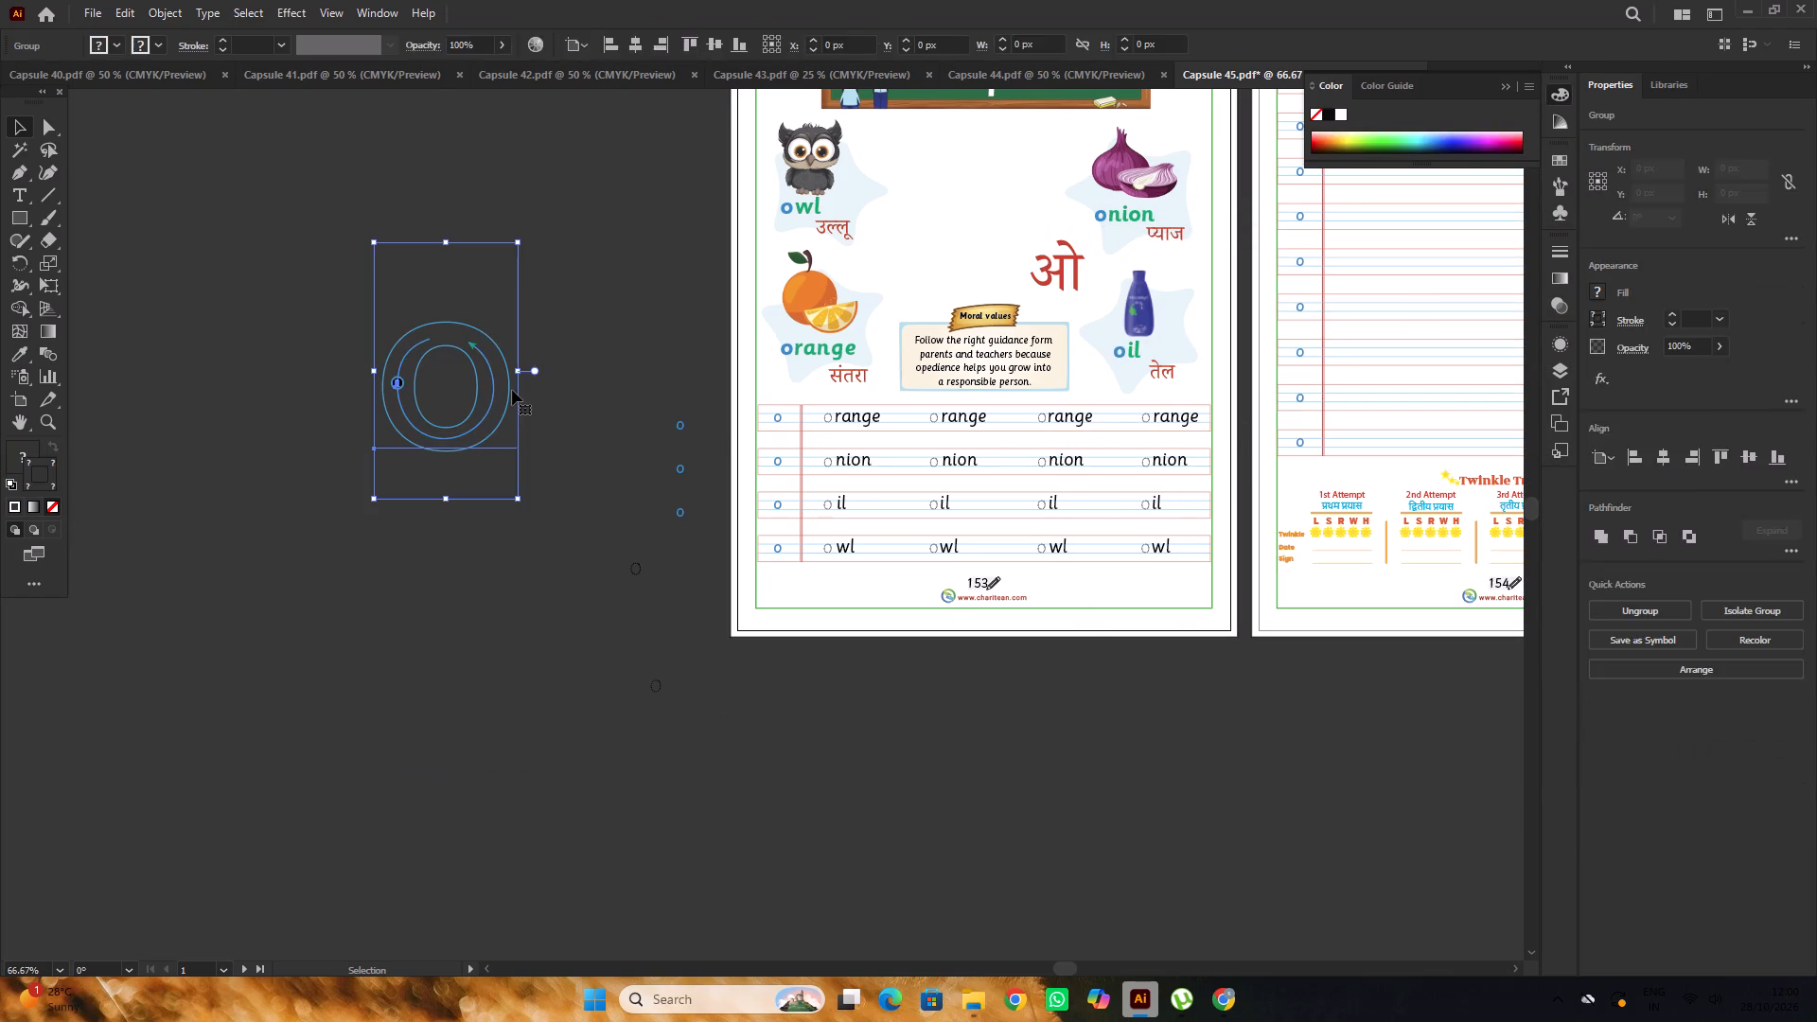
pyautogui.doubleClick(512, 390)
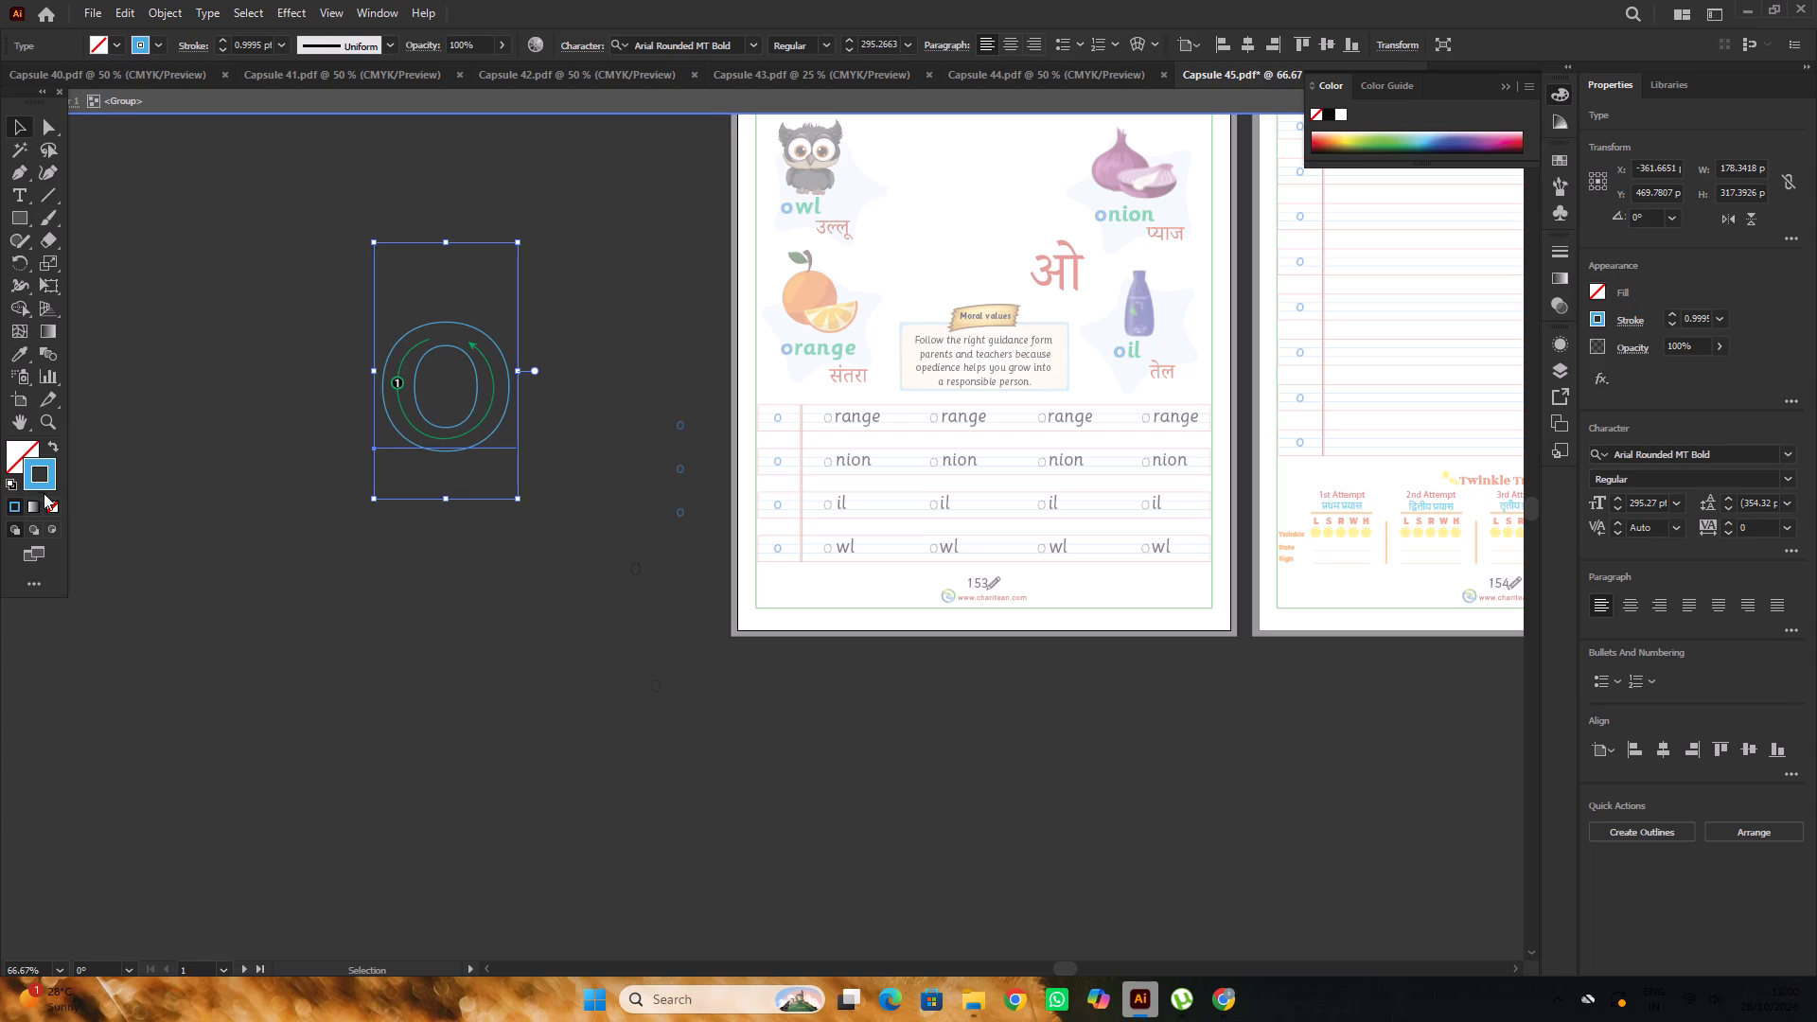
pyautogui.doubleClick(37, 488)
pyautogui.hotkey('ctrl', 'c')
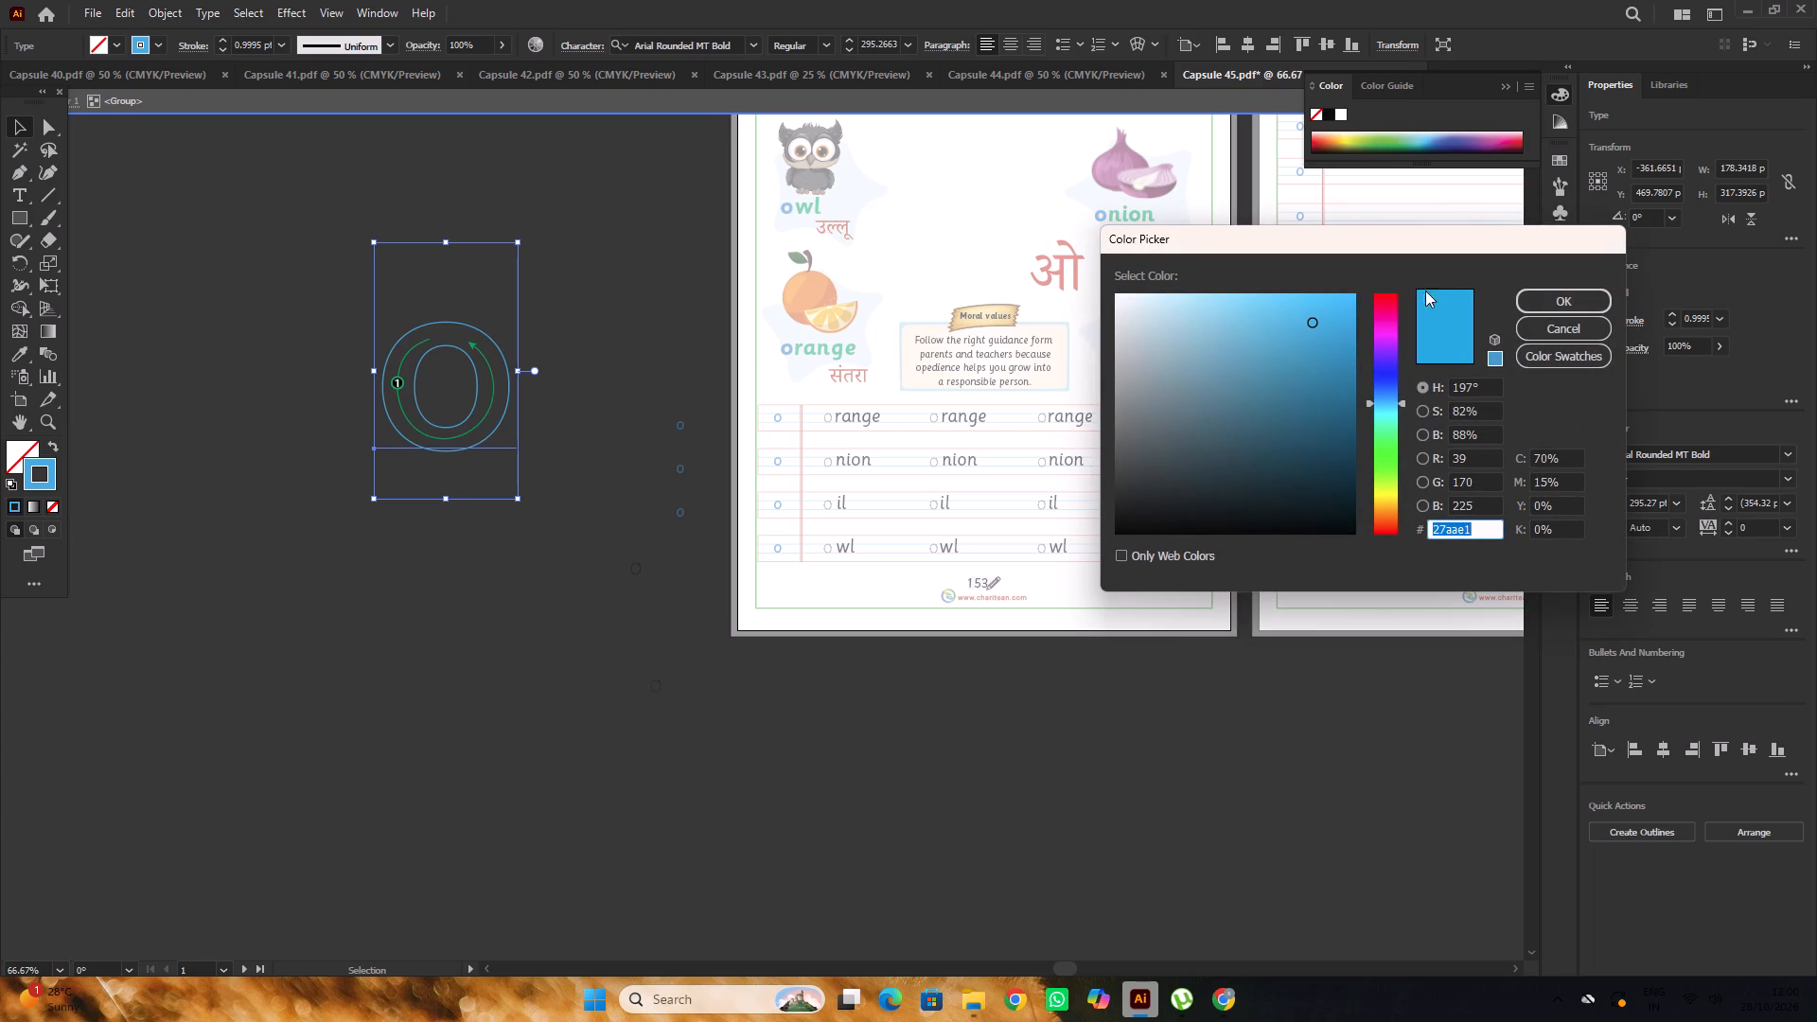
pyautogui.click(1538, 302)
pyautogui.click(478, 633)
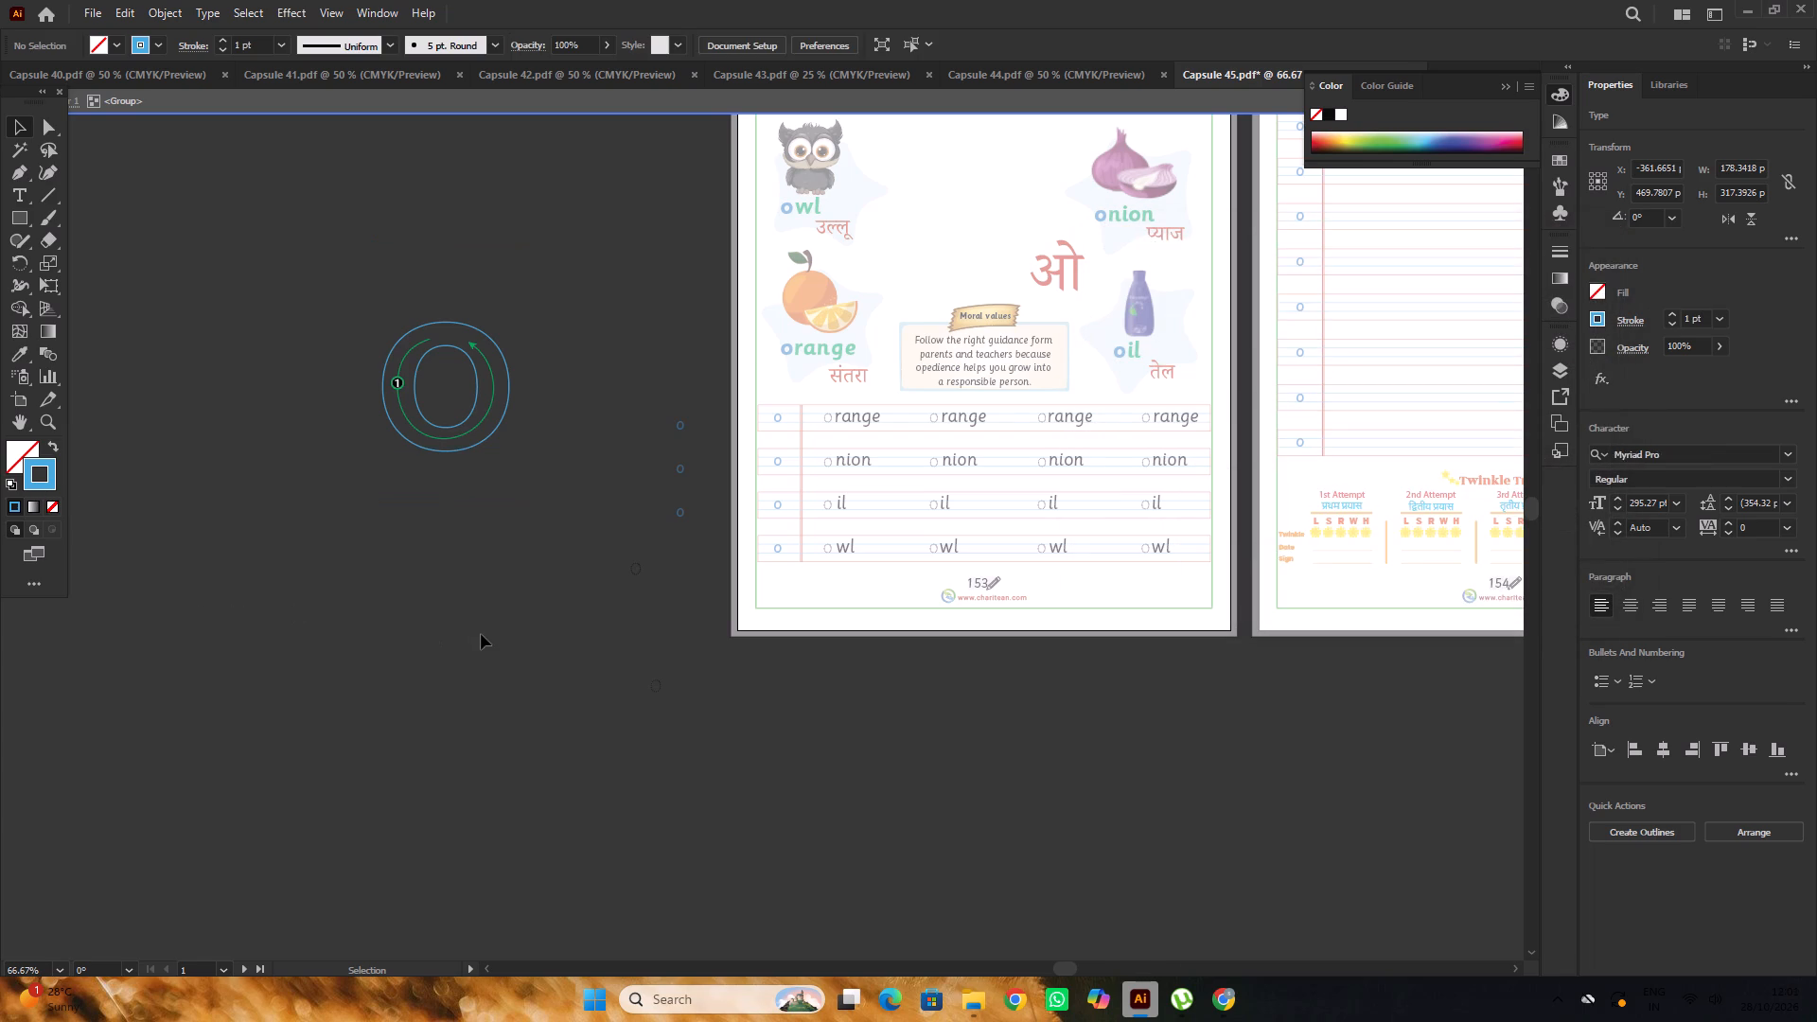
# Leave the group isolation and set the enlarged pasteboard "o" letter's stroke colour to 27aae1.
pyautogui.moveTo(280, 532); pyautogui.dragTo(572, 783)
pyautogui.moveTo(377, 564); pyautogui.dragTo(594, 780)
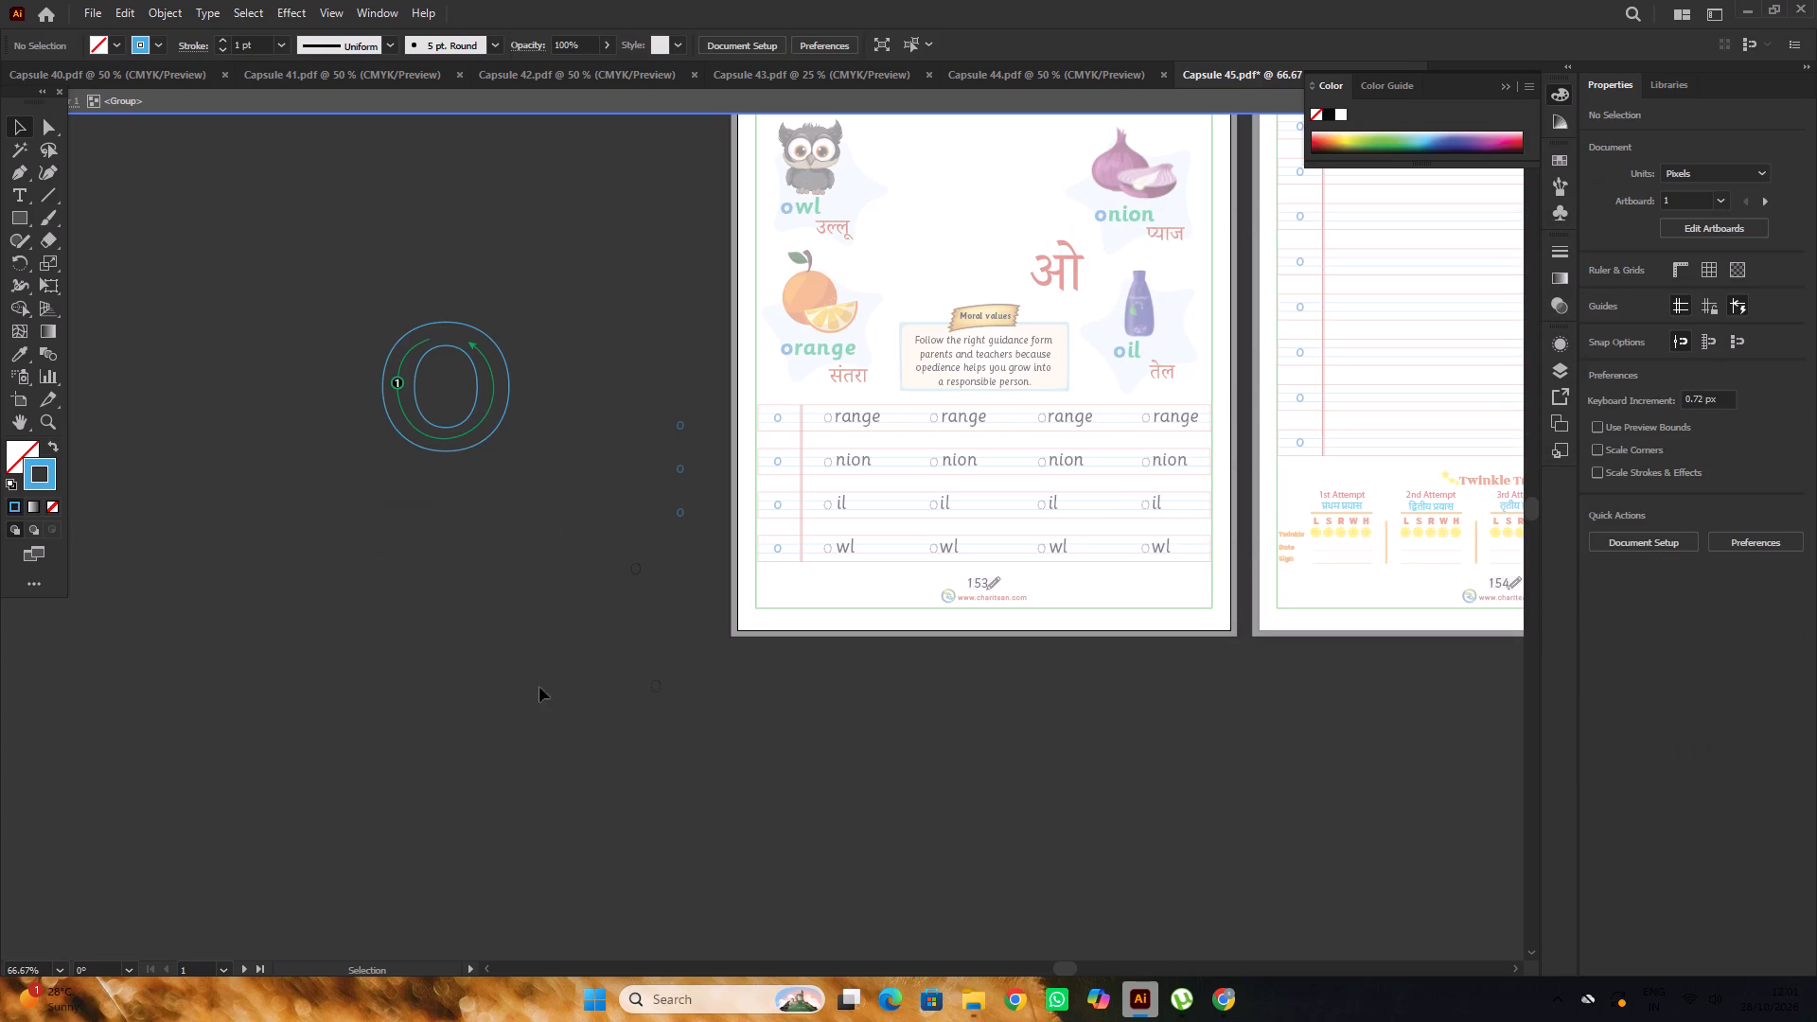
pyautogui.moveTo(583, 496); pyautogui.dragTo(284, 849)
pyautogui.click(413, 681)
pyautogui.keyDown('alt'); pyautogui.scroll(-3, 413, 680); pyautogui.keyUp('alt')
pyautogui.tripleClick(591, 739)
pyautogui.click(591, 739)
pyautogui.keyDown('alt'); pyautogui.scroll(3, 466, 678); pyautogui.keyUp('alt')
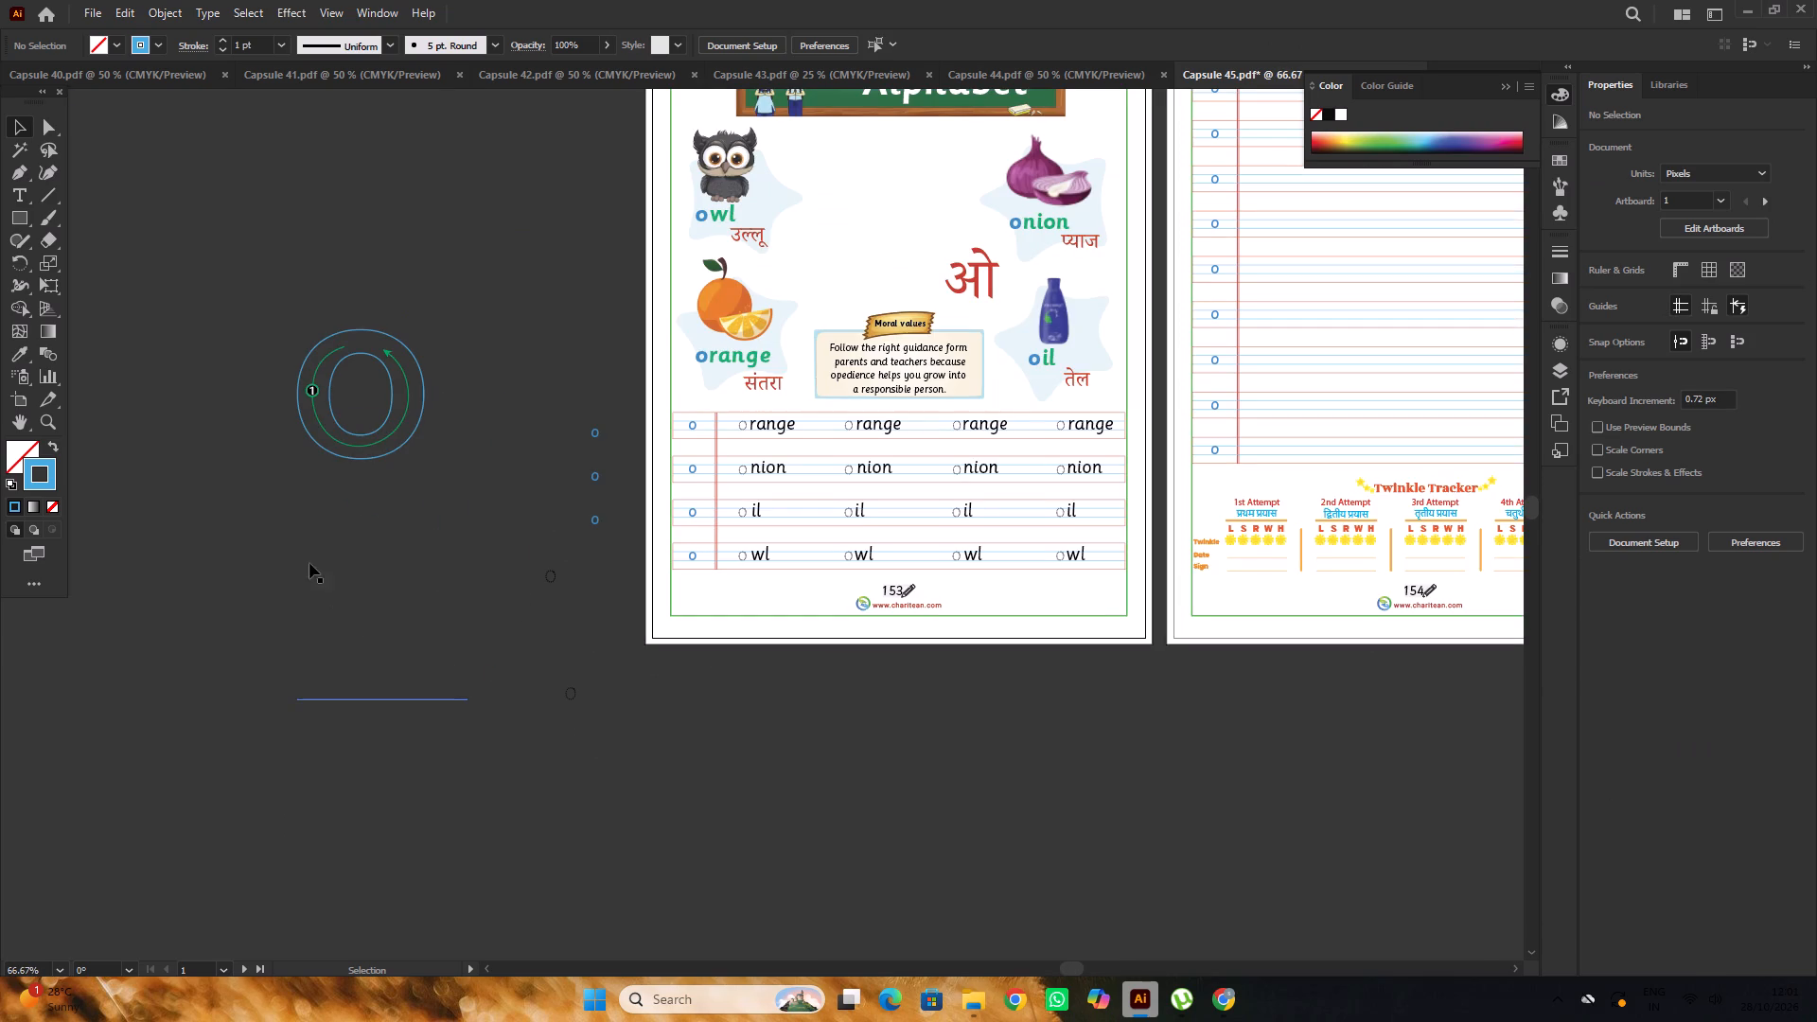
pyautogui.moveTo(289, 544); pyautogui.dragTo(471, 776)
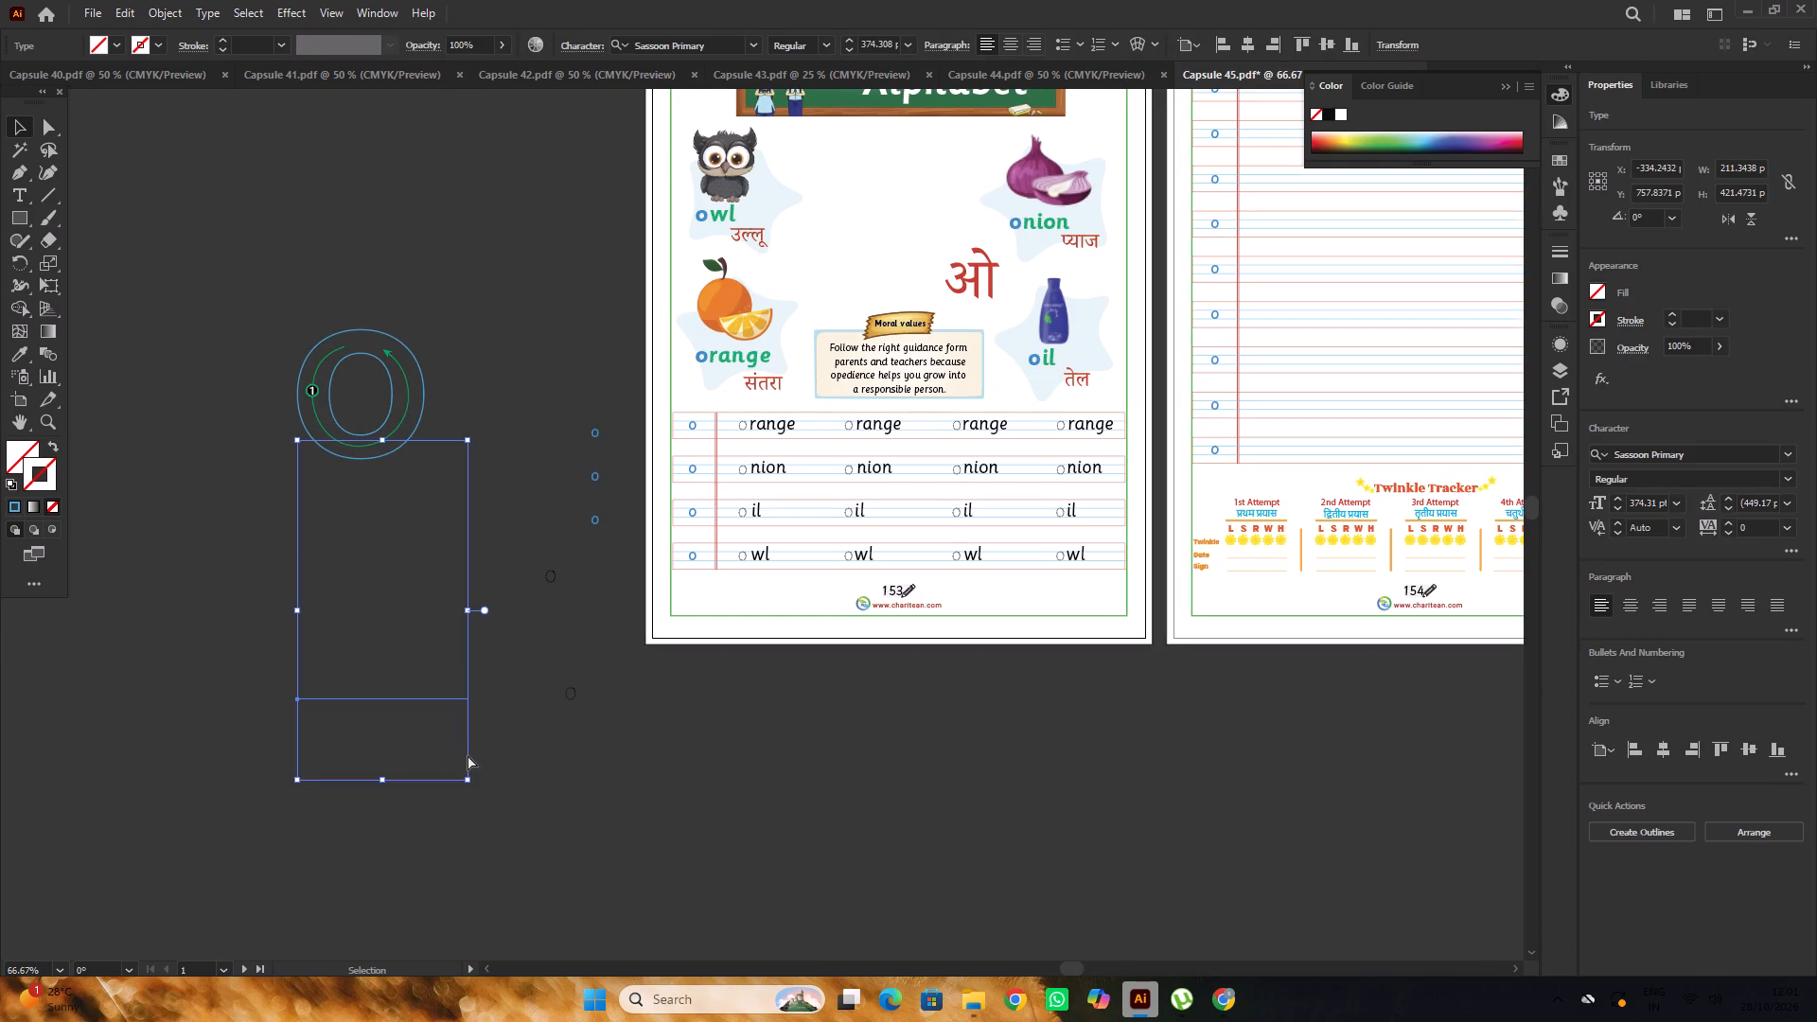
pyautogui.doubleClick(48, 484)
pyautogui.hotkey('ctrl', 'v')
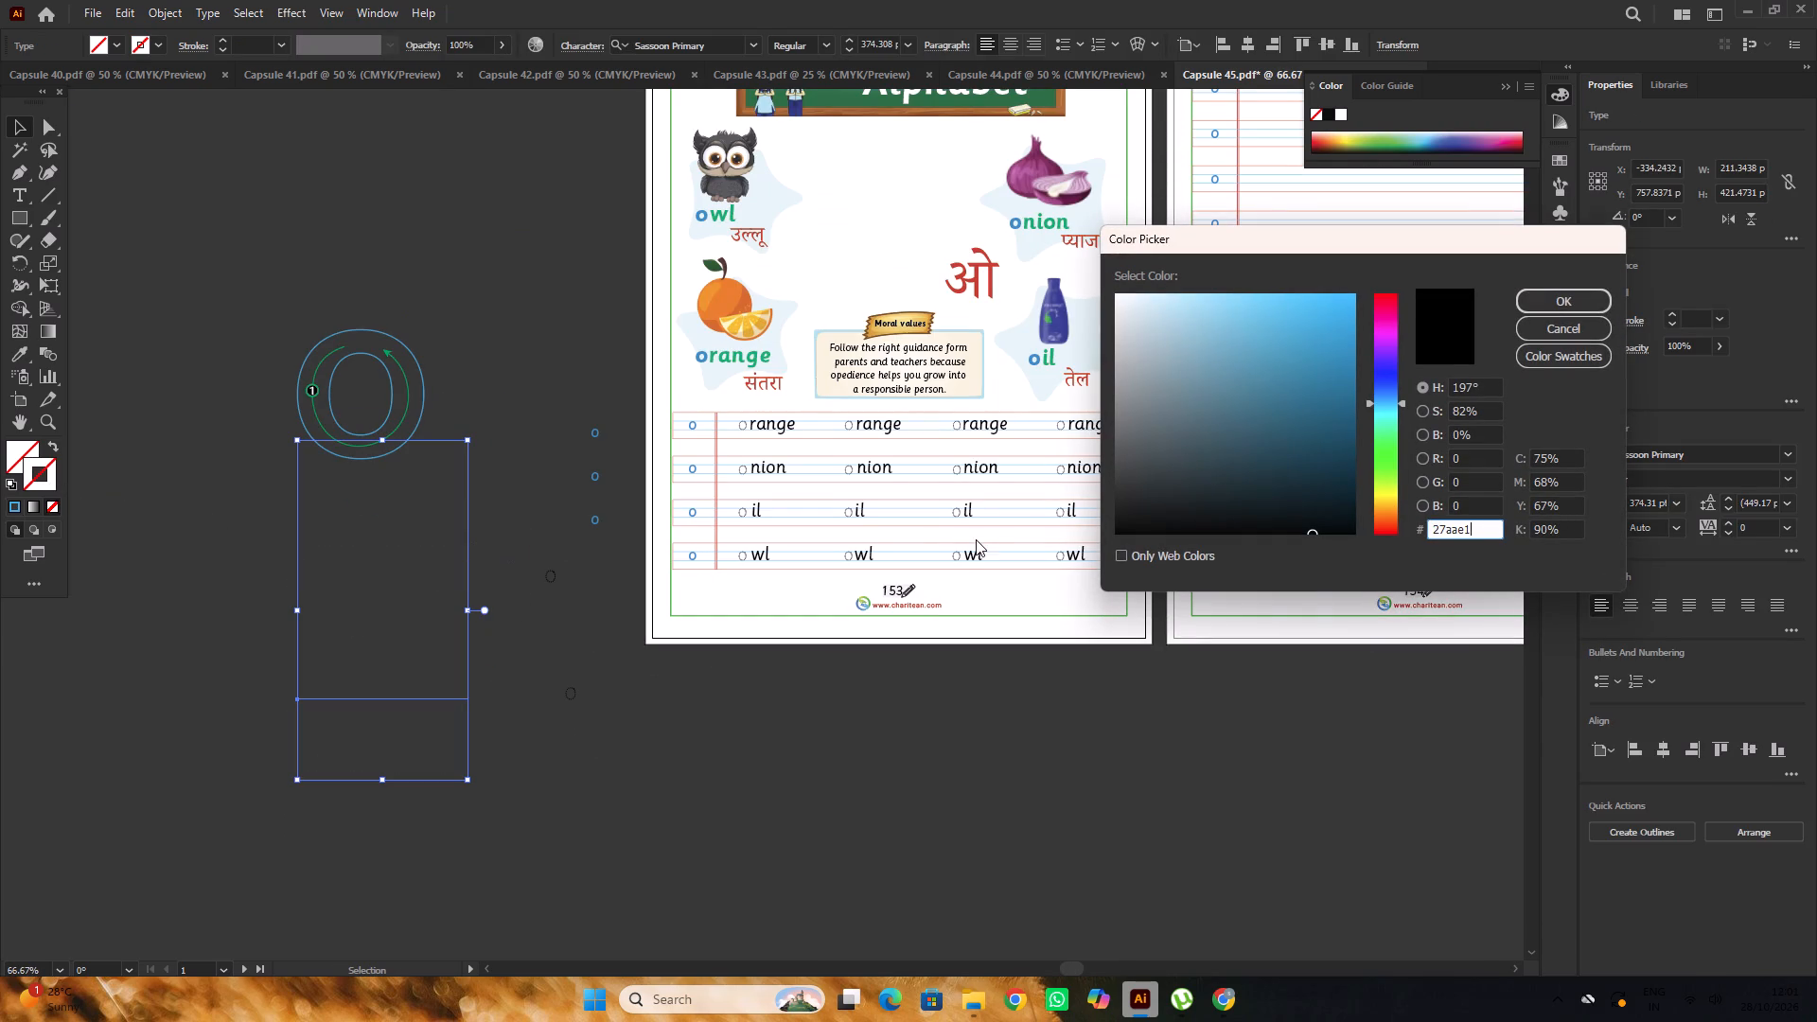
pyautogui.click(1580, 293)
pyautogui.click(866, 742)
# Move the blue-outlined "o" between the owl and onion pictures on the first page and scale it down to about 332 pt.
pyautogui.keyDown('alt'); pyautogui.scroll(-3, 416, 561); pyautogui.keyUp('alt')
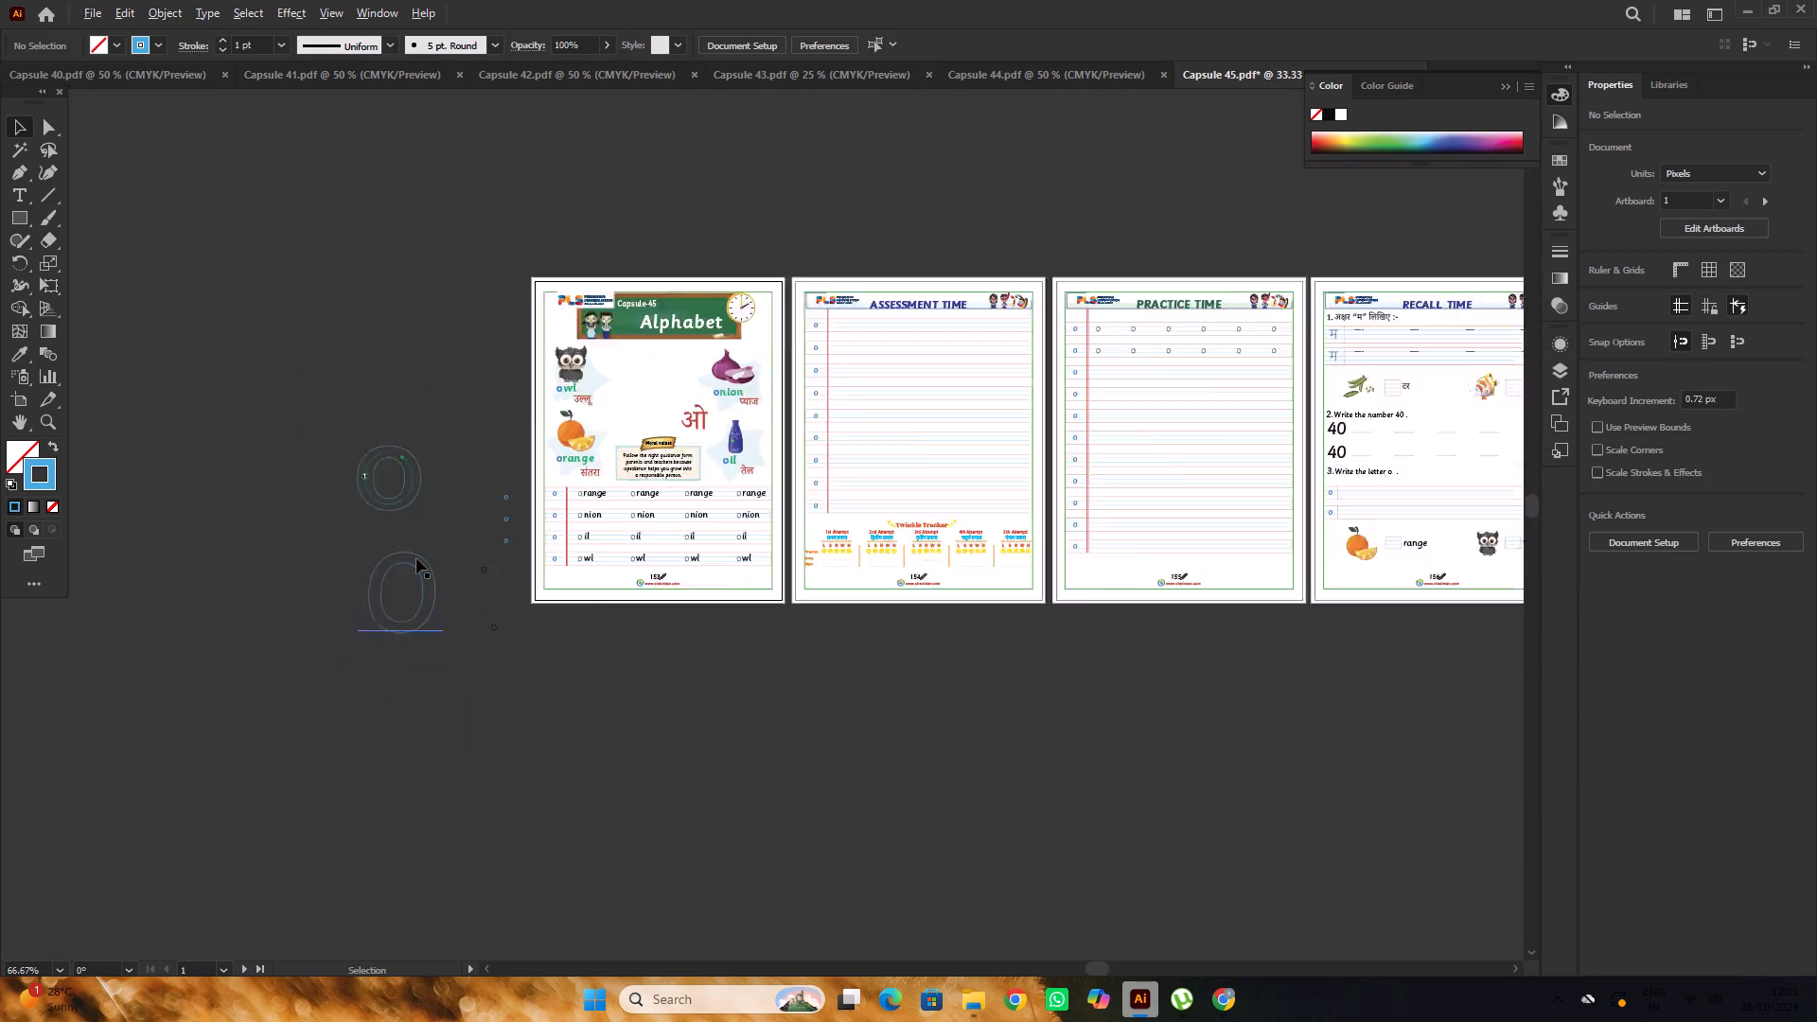
pyautogui.moveTo(426, 577); pyautogui.dragTo(593, 428)
pyautogui.keyDown('alt'); pyautogui.scroll(4, 589, 430); pyautogui.keyUp('alt')
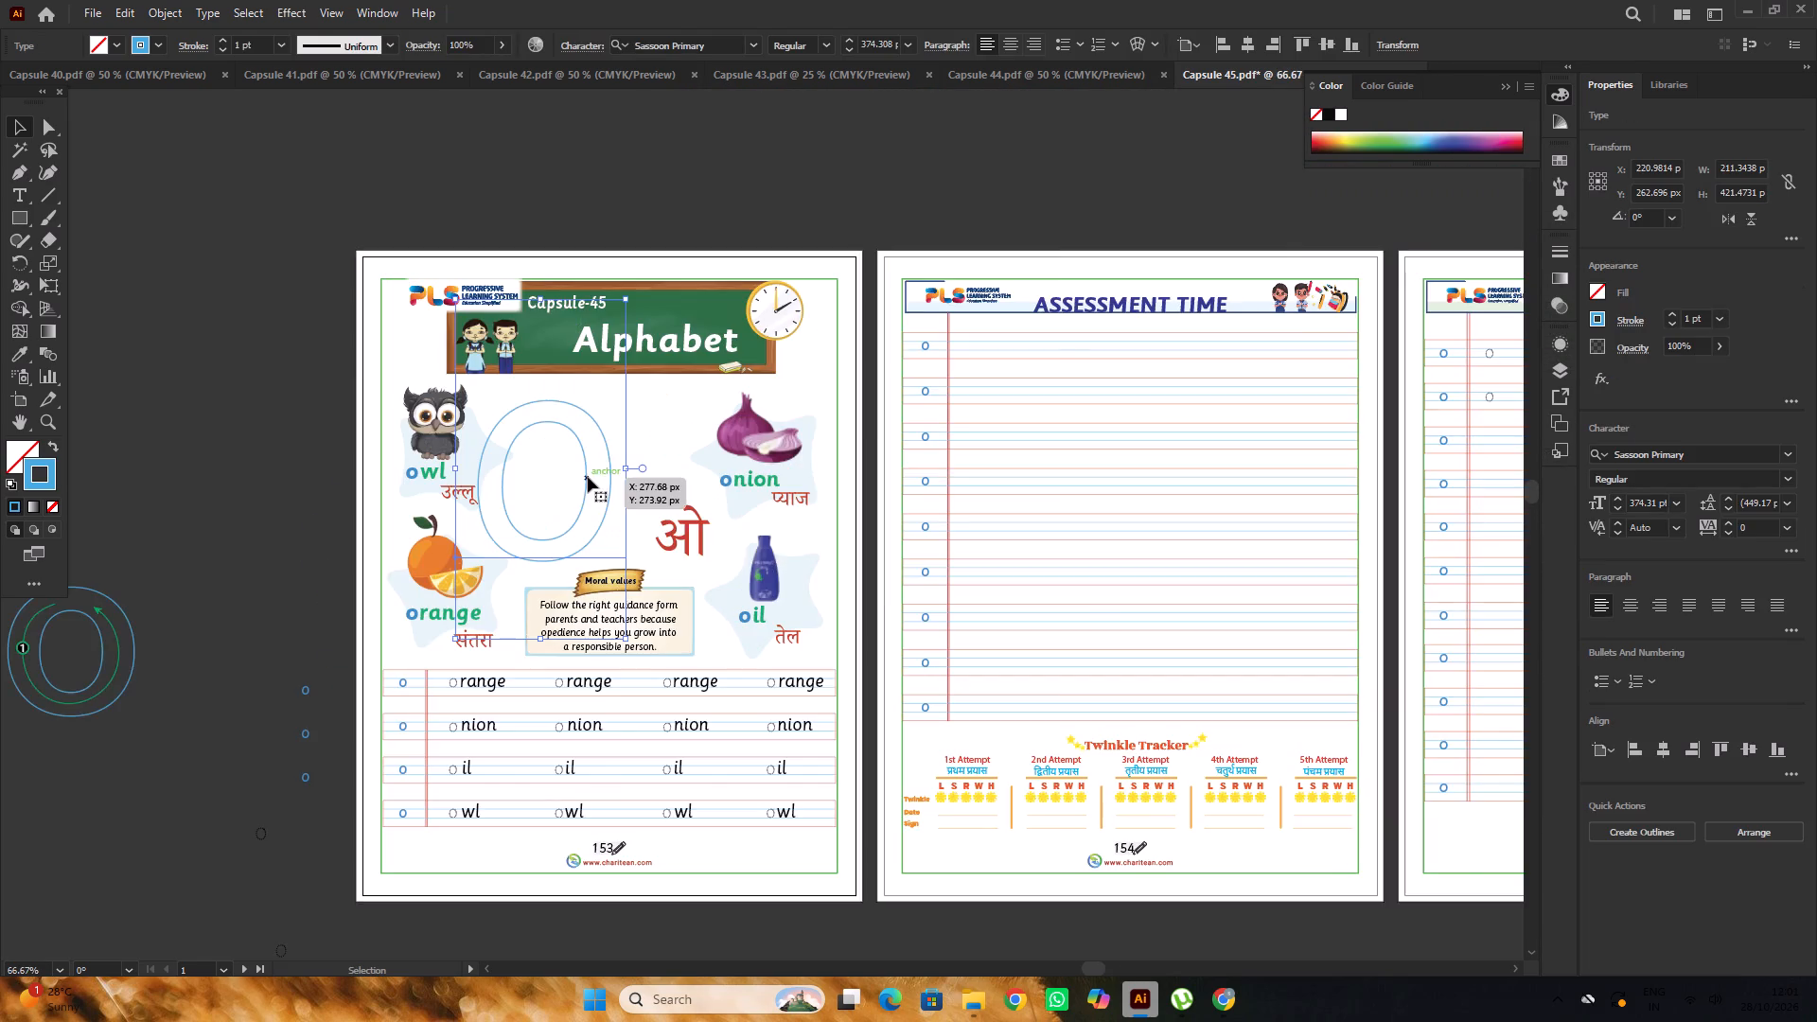
pyautogui.keyDown('alt'); pyautogui.scroll(2, 588, 476); pyautogui.keyUp('alt')
pyautogui.moveTo(586, 491); pyautogui.dragTo(647, 481)
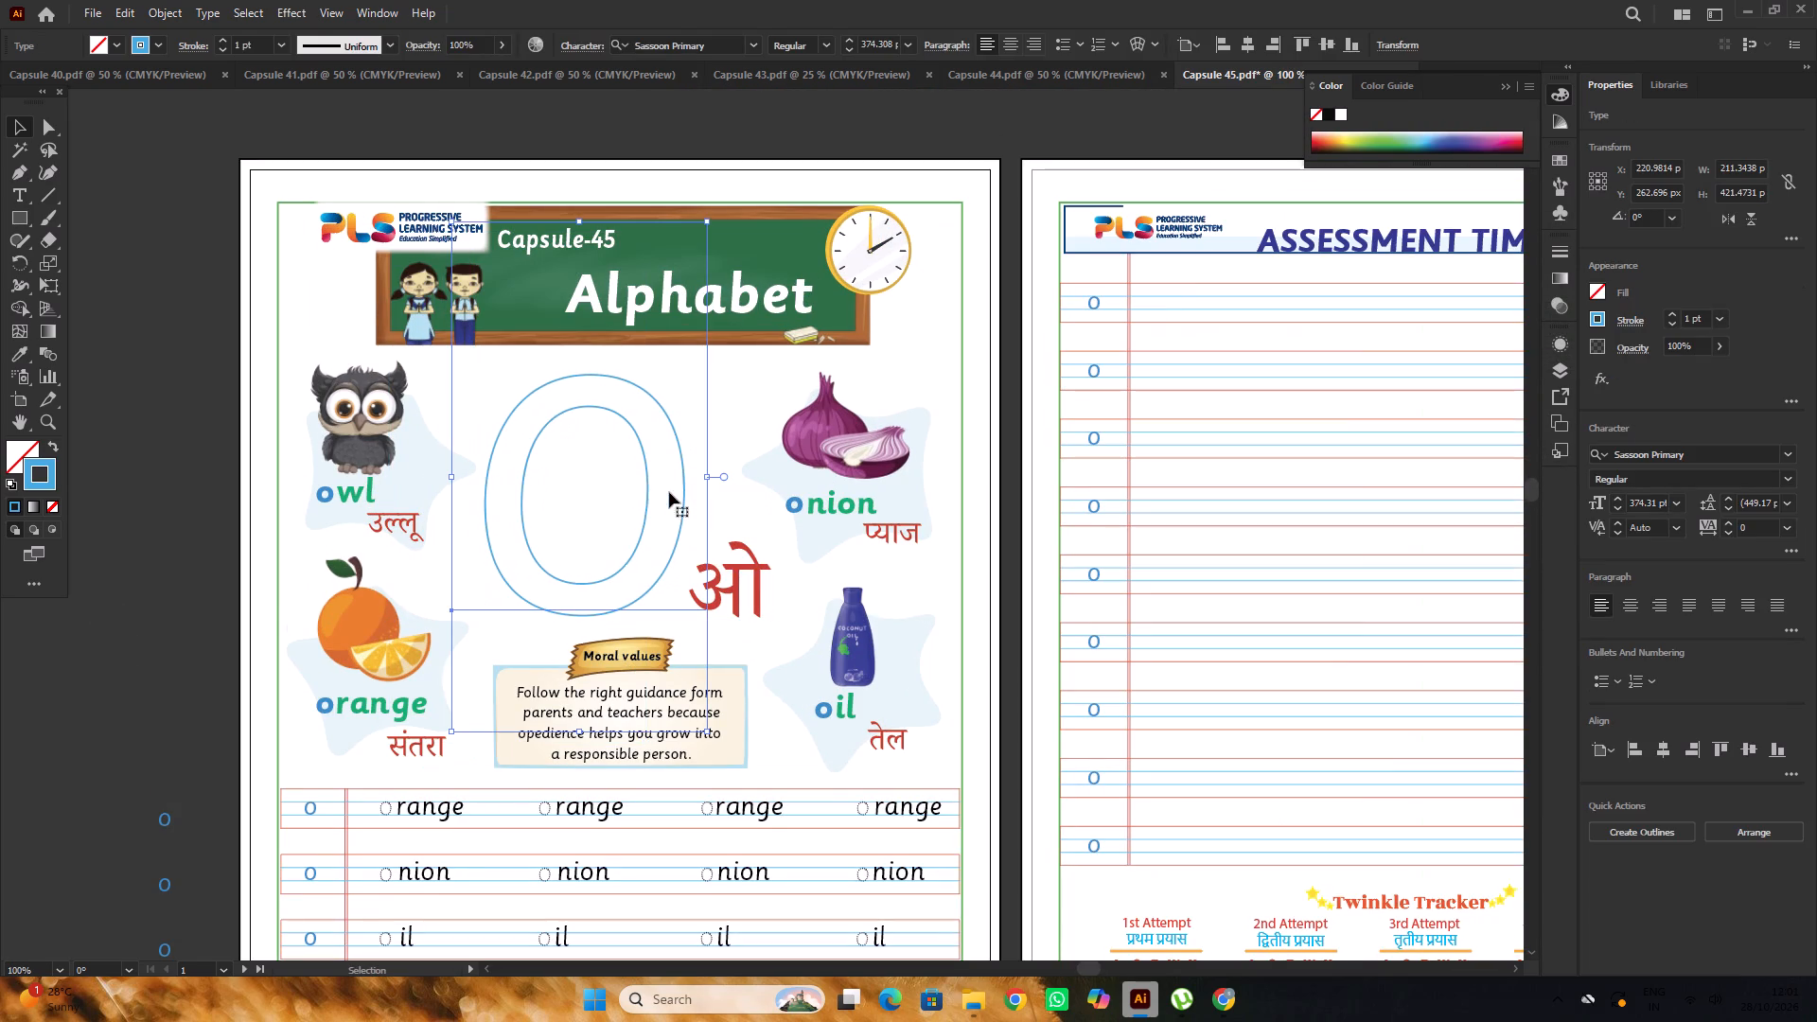
pyautogui.keyDown('alt'); pyautogui.keyDown('shift'); pyautogui.moveTo(706, 733); pyautogui.dragTo(702, 705); pyautogui.keyUp('shift'); pyautogui.keyUp('alt')
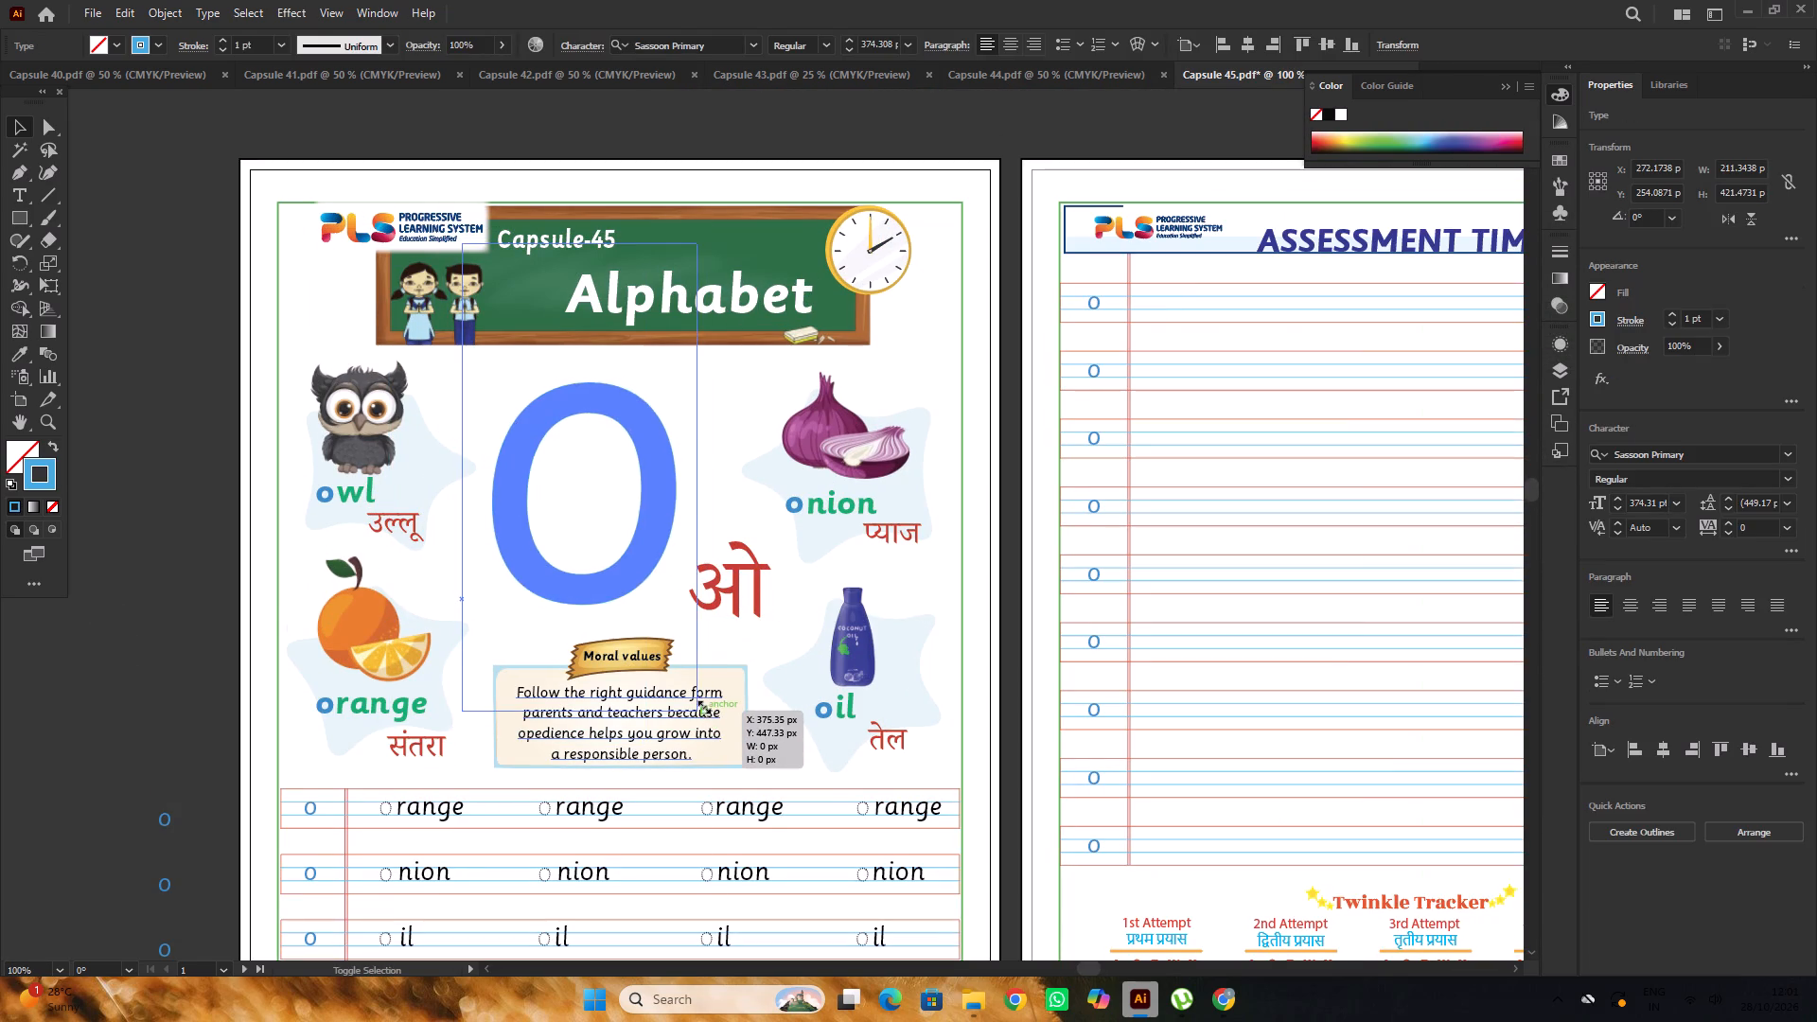
pyautogui.keyDown('alt'); pyautogui.keyDown('shift'); pyautogui.moveTo(702, 705); pyautogui.dragTo(702, 702); pyautogui.keyUp('shift'); pyautogui.keyUp('alt')
pyautogui.moveTo(632, 520); pyautogui.dragTo(648, 533)
pyautogui.keyDown('alt'); pyautogui.scroll(-4, 755, 503); pyautogui.keyUp('alt')
pyautogui.click(488, 477)
pyautogui.keyDown('alt'); pyautogui.scroll(4, 732, 519); pyautogui.keyUp('alt')
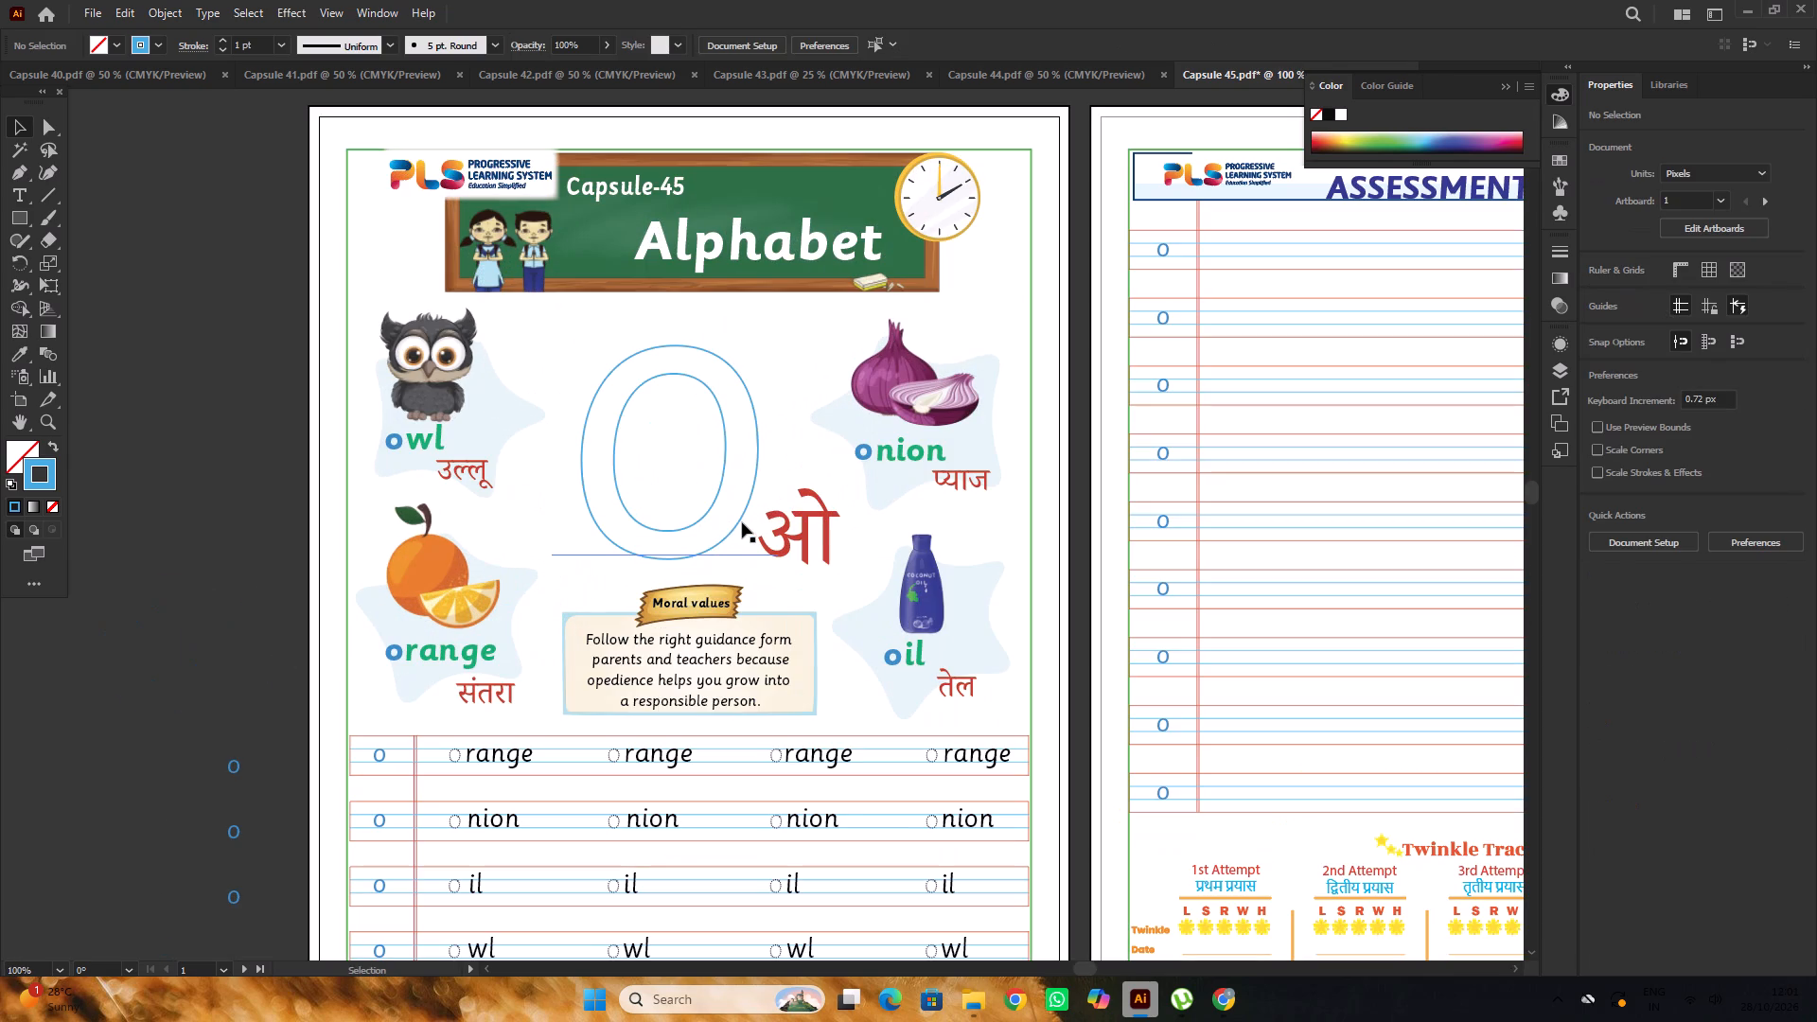
pyautogui.click(743, 522)
# Move the original tracing "o" group farther out on the pasteboard and ungroup it.
pyautogui.keyDown('alt'); pyautogui.scroll(-2, 794, 490); pyautogui.keyUp('alt')
pyautogui.click(351, 425)
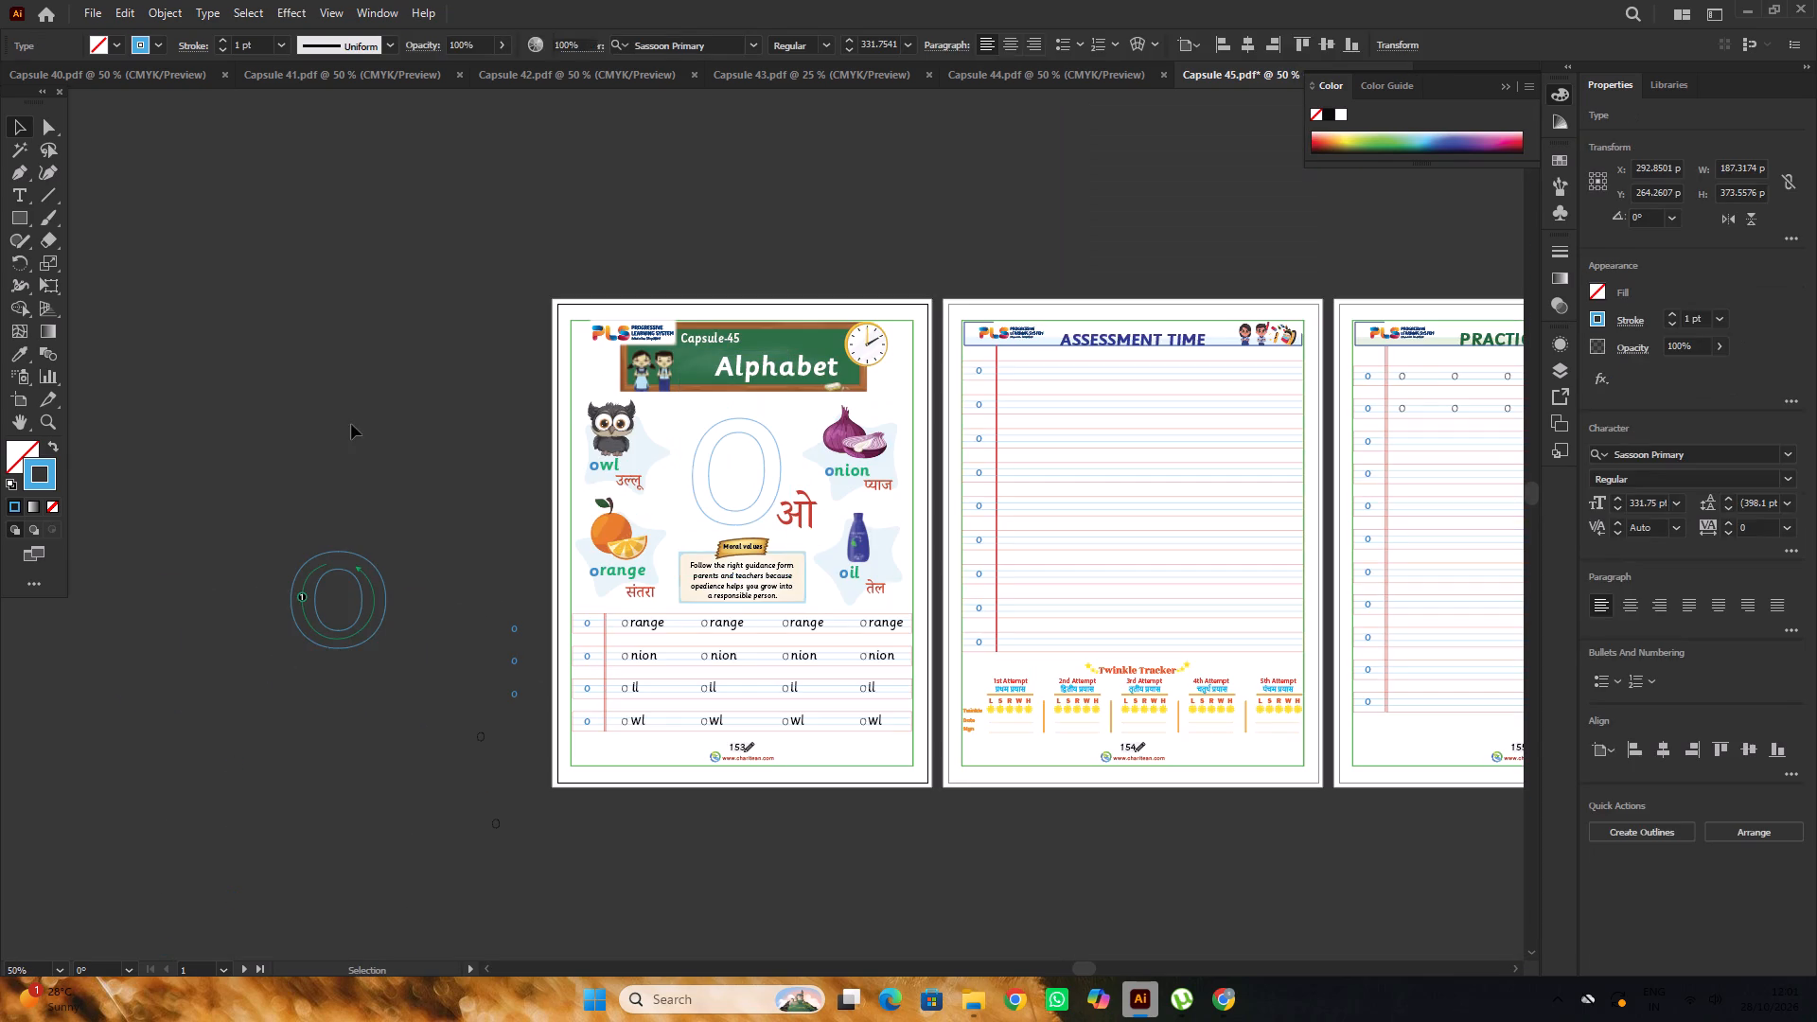
pyautogui.click(374, 589)
pyautogui.moveTo(374, 589); pyautogui.dragTo(393, 562)
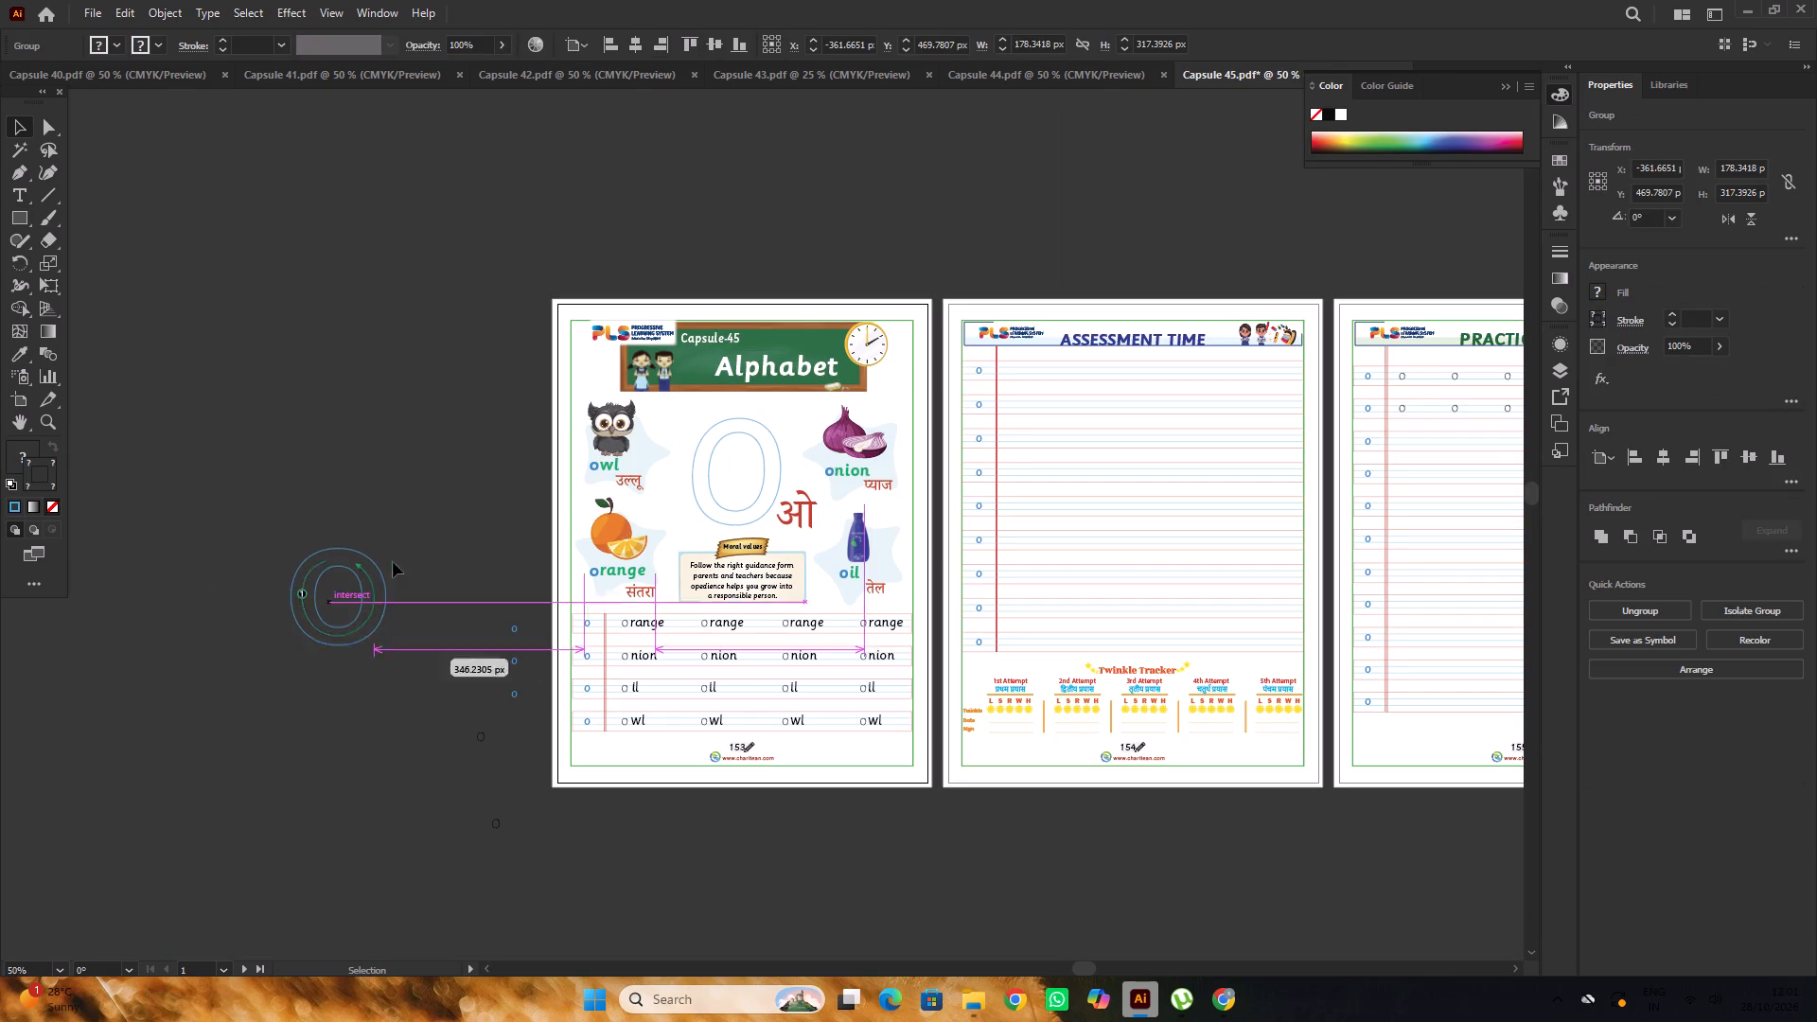
pyautogui.moveTo(393, 562); pyautogui.dragTo(257, 554)
pyautogui.rightClick(257, 553)
pyautogui.click(332, 379)
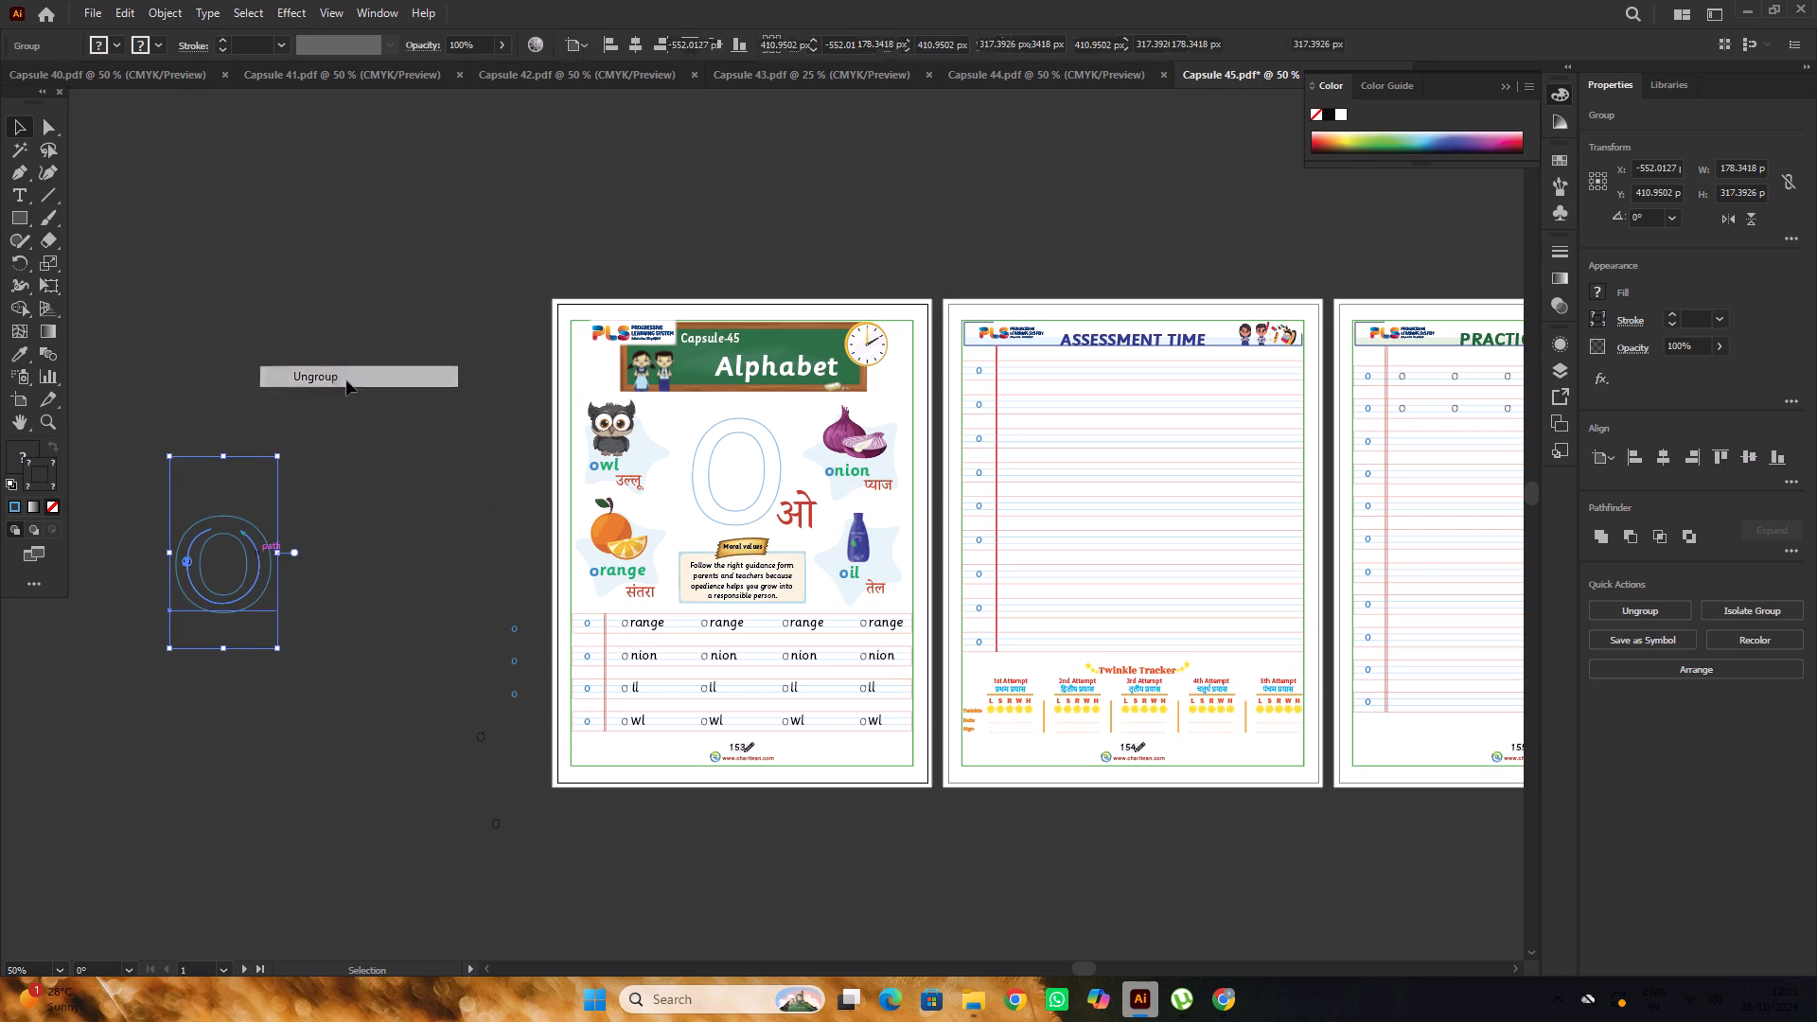
pyautogui.click(381, 395)
# Move the green stroke-direction arrow from the old tracing letter onto the new outlined "o" on the first page.
pyautogui.moveTo(259, 555); pyautogui.dragTo(679, 474)
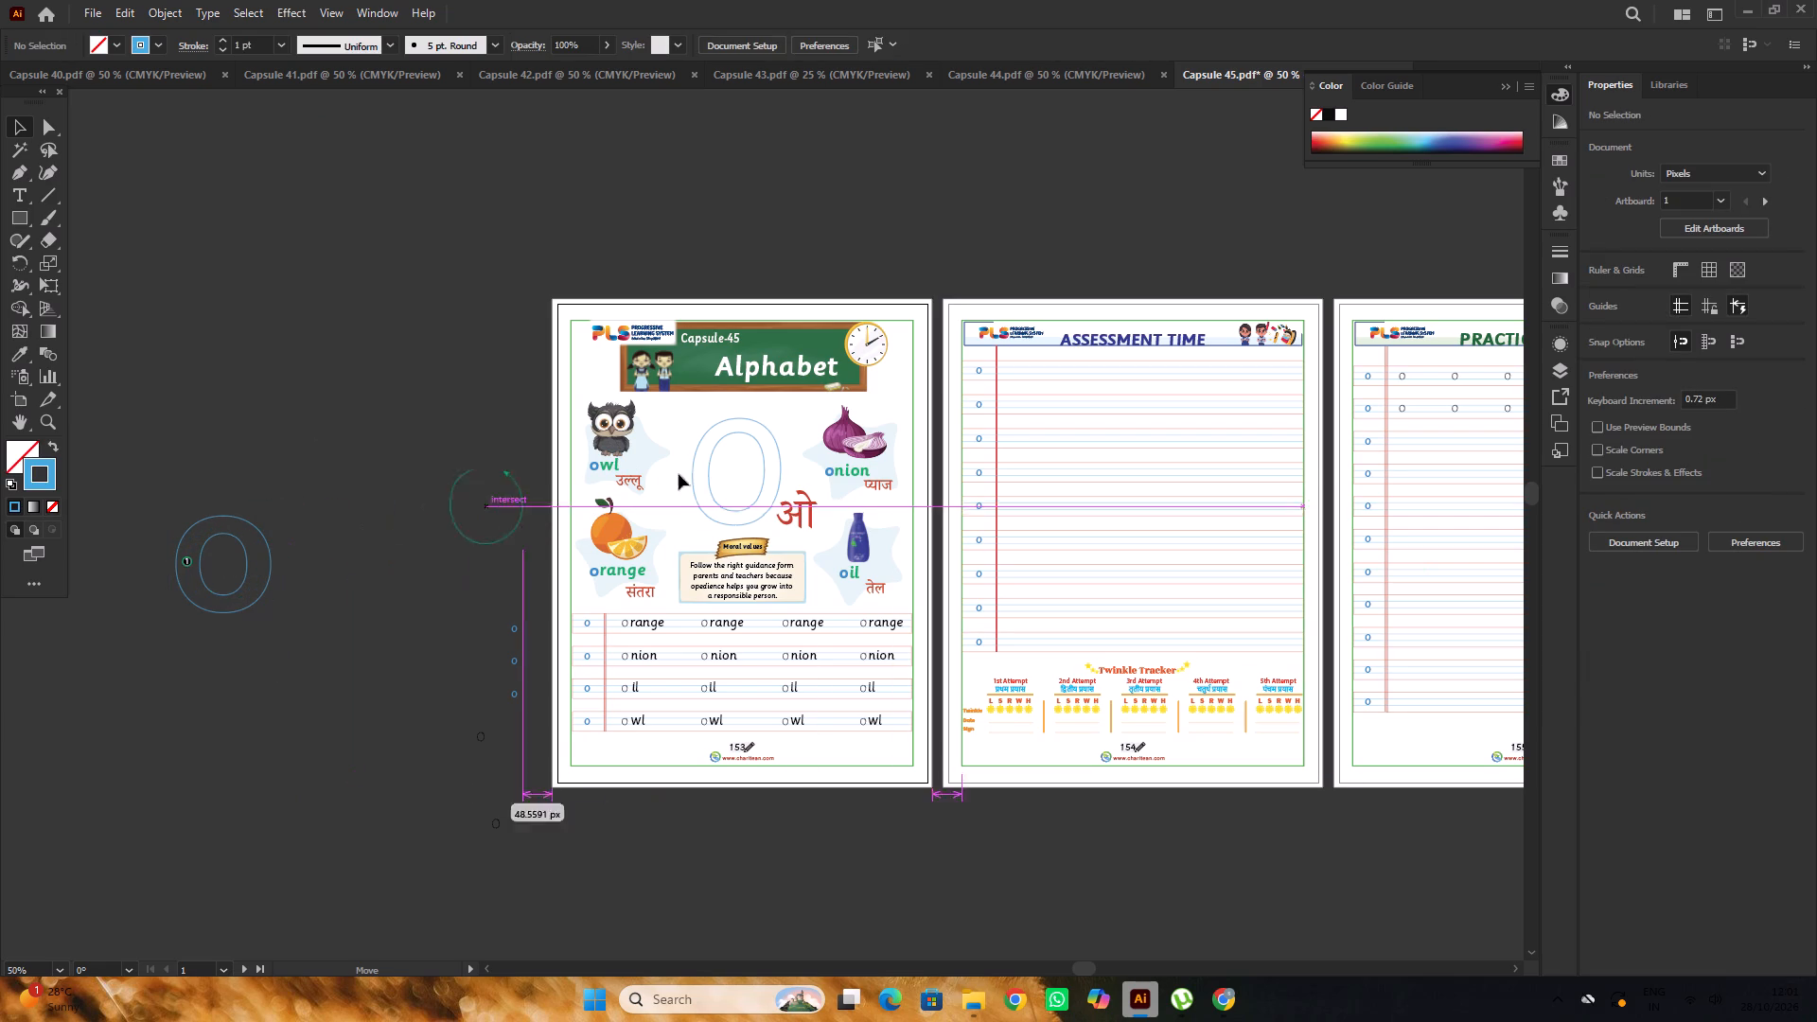
pyautogui.moveTo(679, 474); pyautogui.dragTo(777, 460)
pyautogui.keyDown('alt'); pyautogui.scroll(4, 775, 460); pyautogui.keyUp('alt')
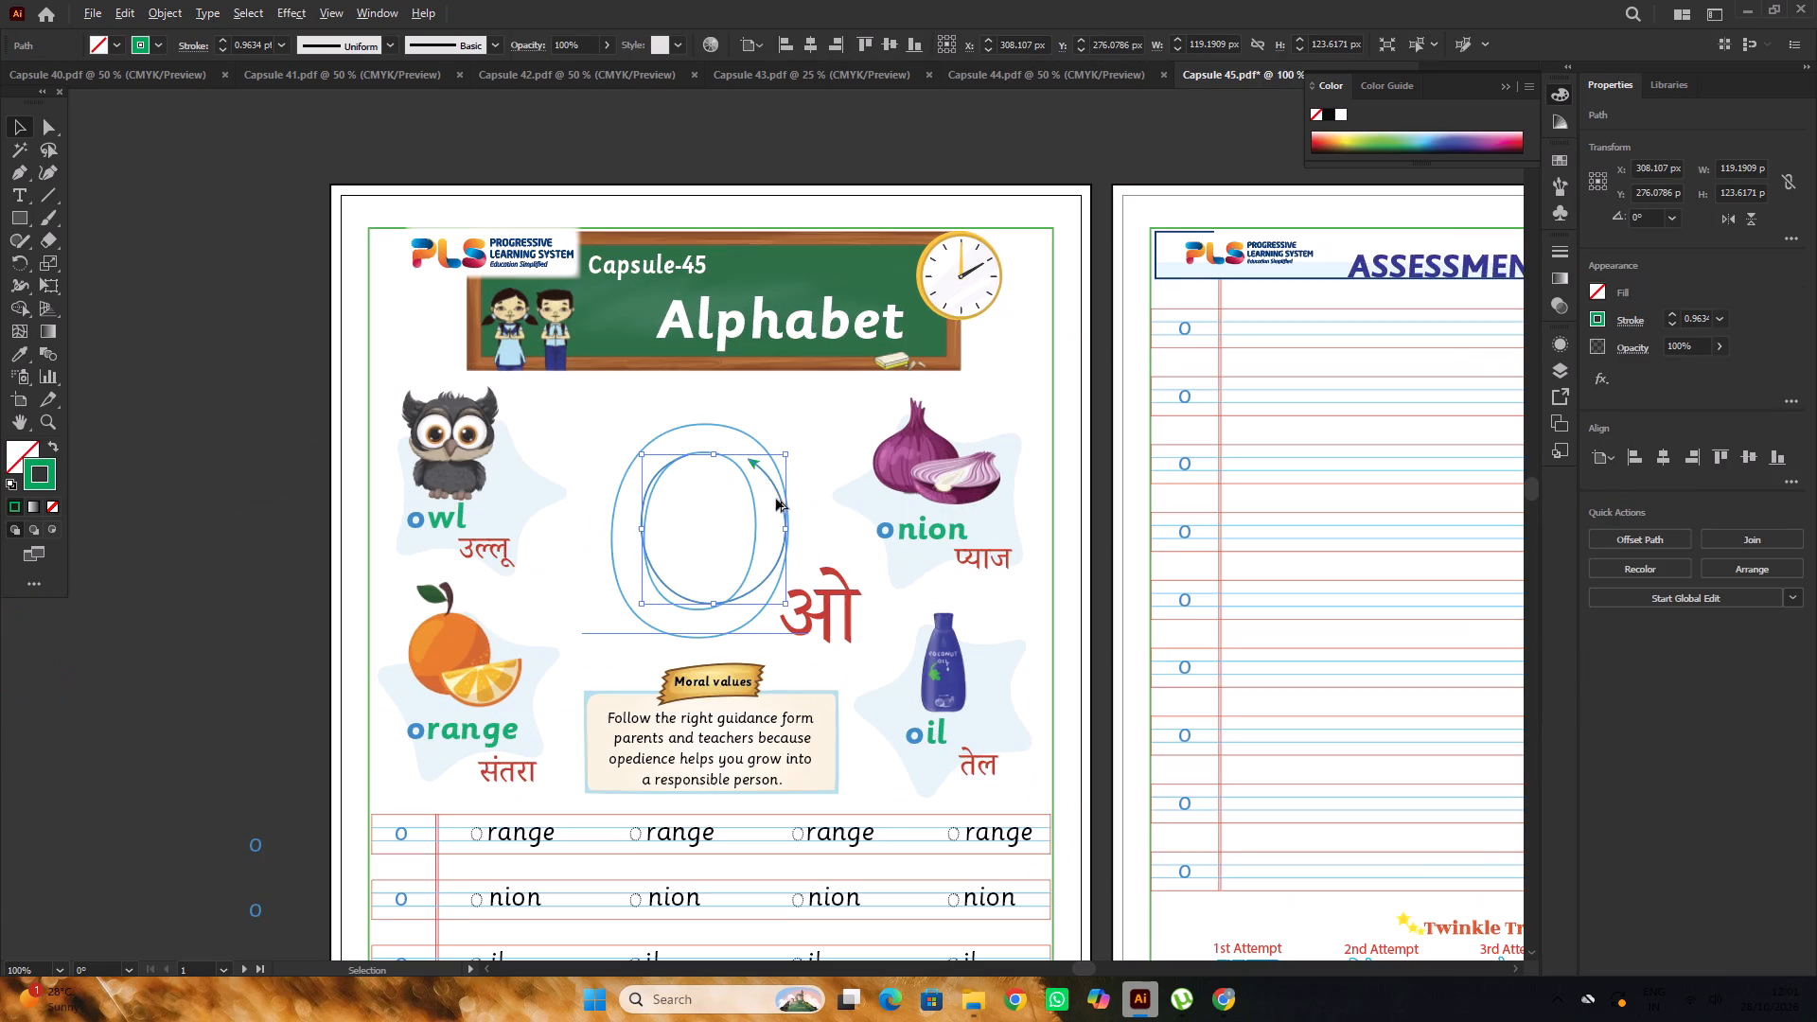
pyautogui.scroll(-3, 765, 482)
pyautogui.keyDown('alt'); pyautogui.scroll(2, 749, 523); pyautogui.keyUp('alt')
pyautogui.moveTo(770, 508); pyautogui.dragTo(724, 545)
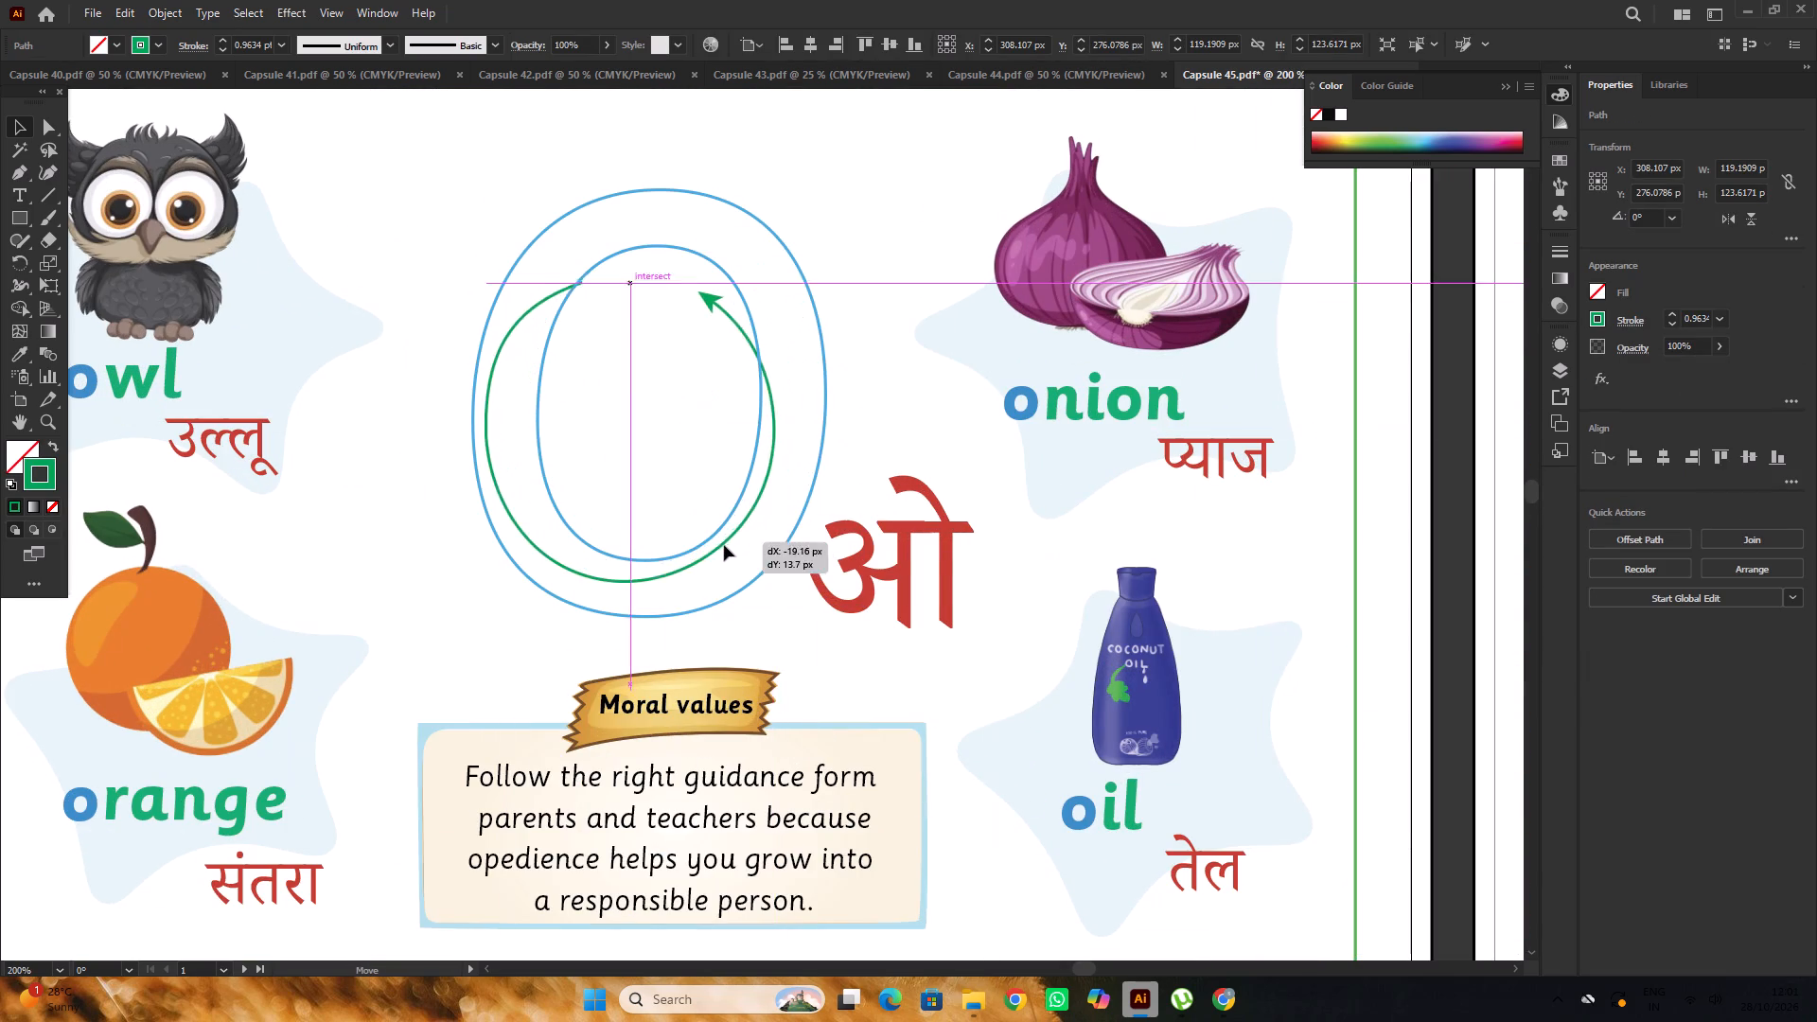
pyautogui.moveTo(724, 545); pyautogui.dragTo(741, 554)
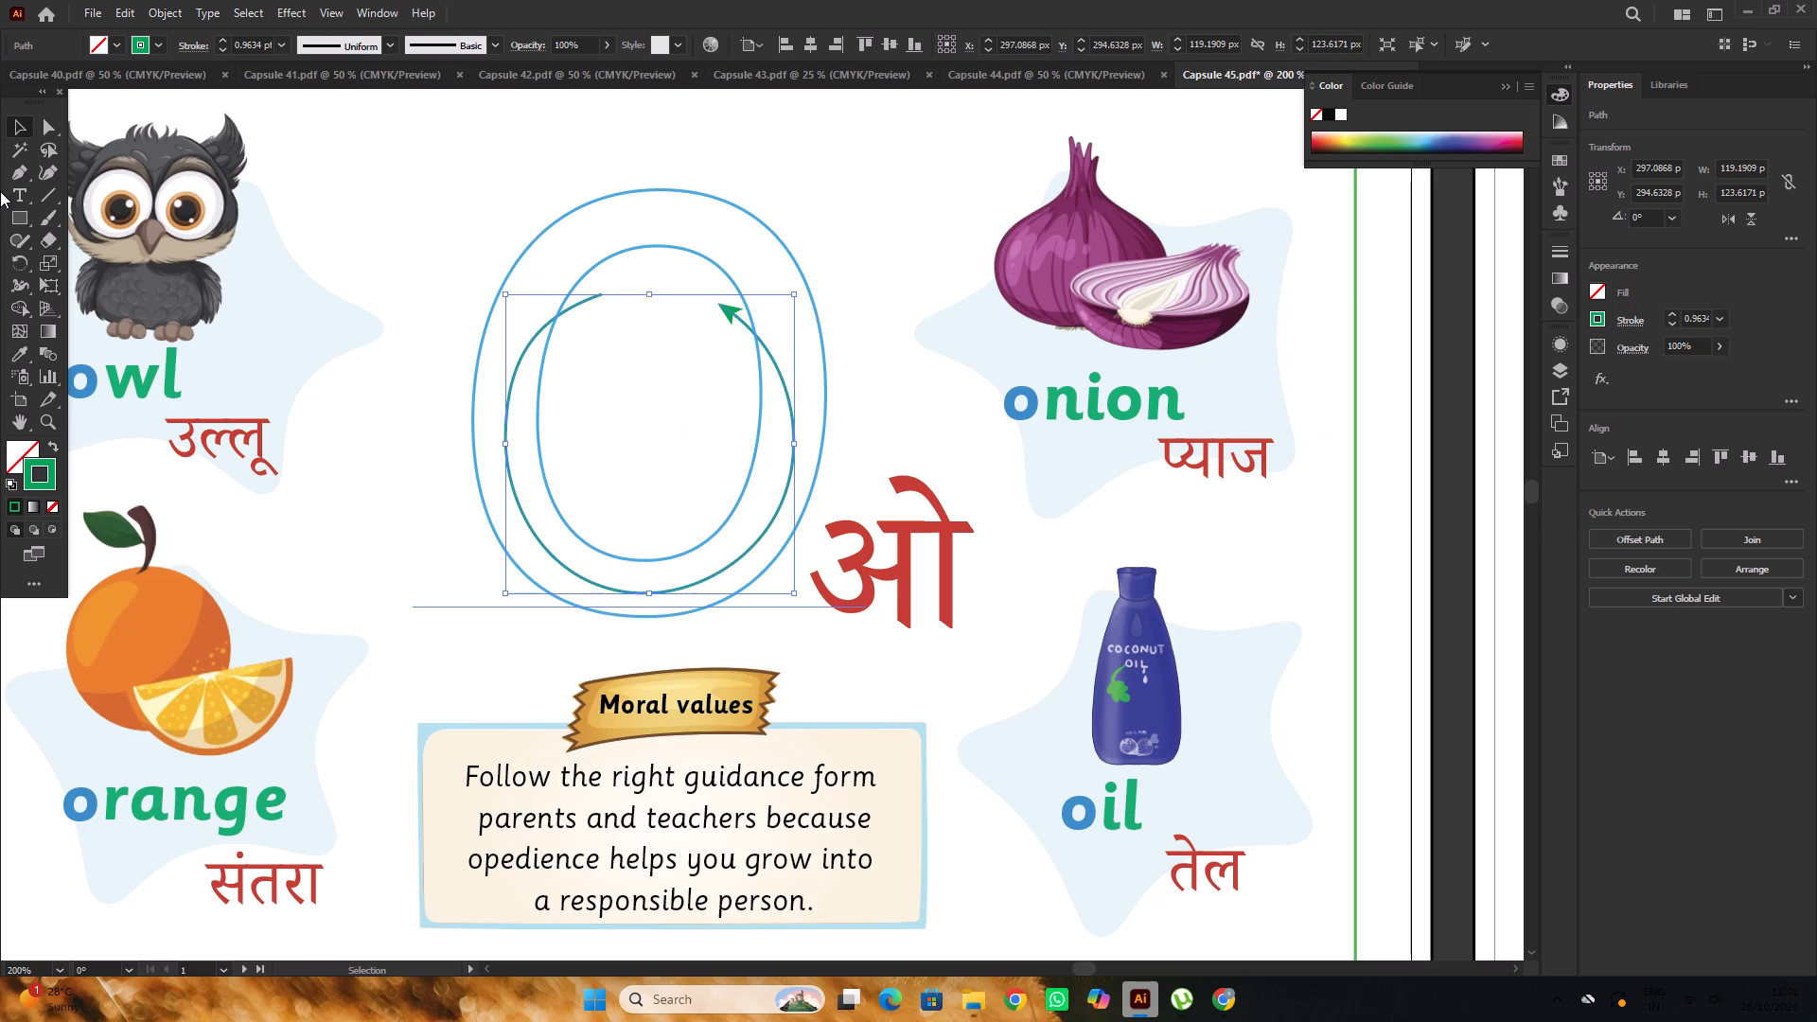
# Reshape the green arrow's arrowhead end and upper right curve with the Curvature tool to run between the "o" outlines.
pyautogui.click(44, 168)
pyautogui.keyDown('alt'); pyautogui.scroll(1, 749, 257); pyautogui.keyUp('alt')
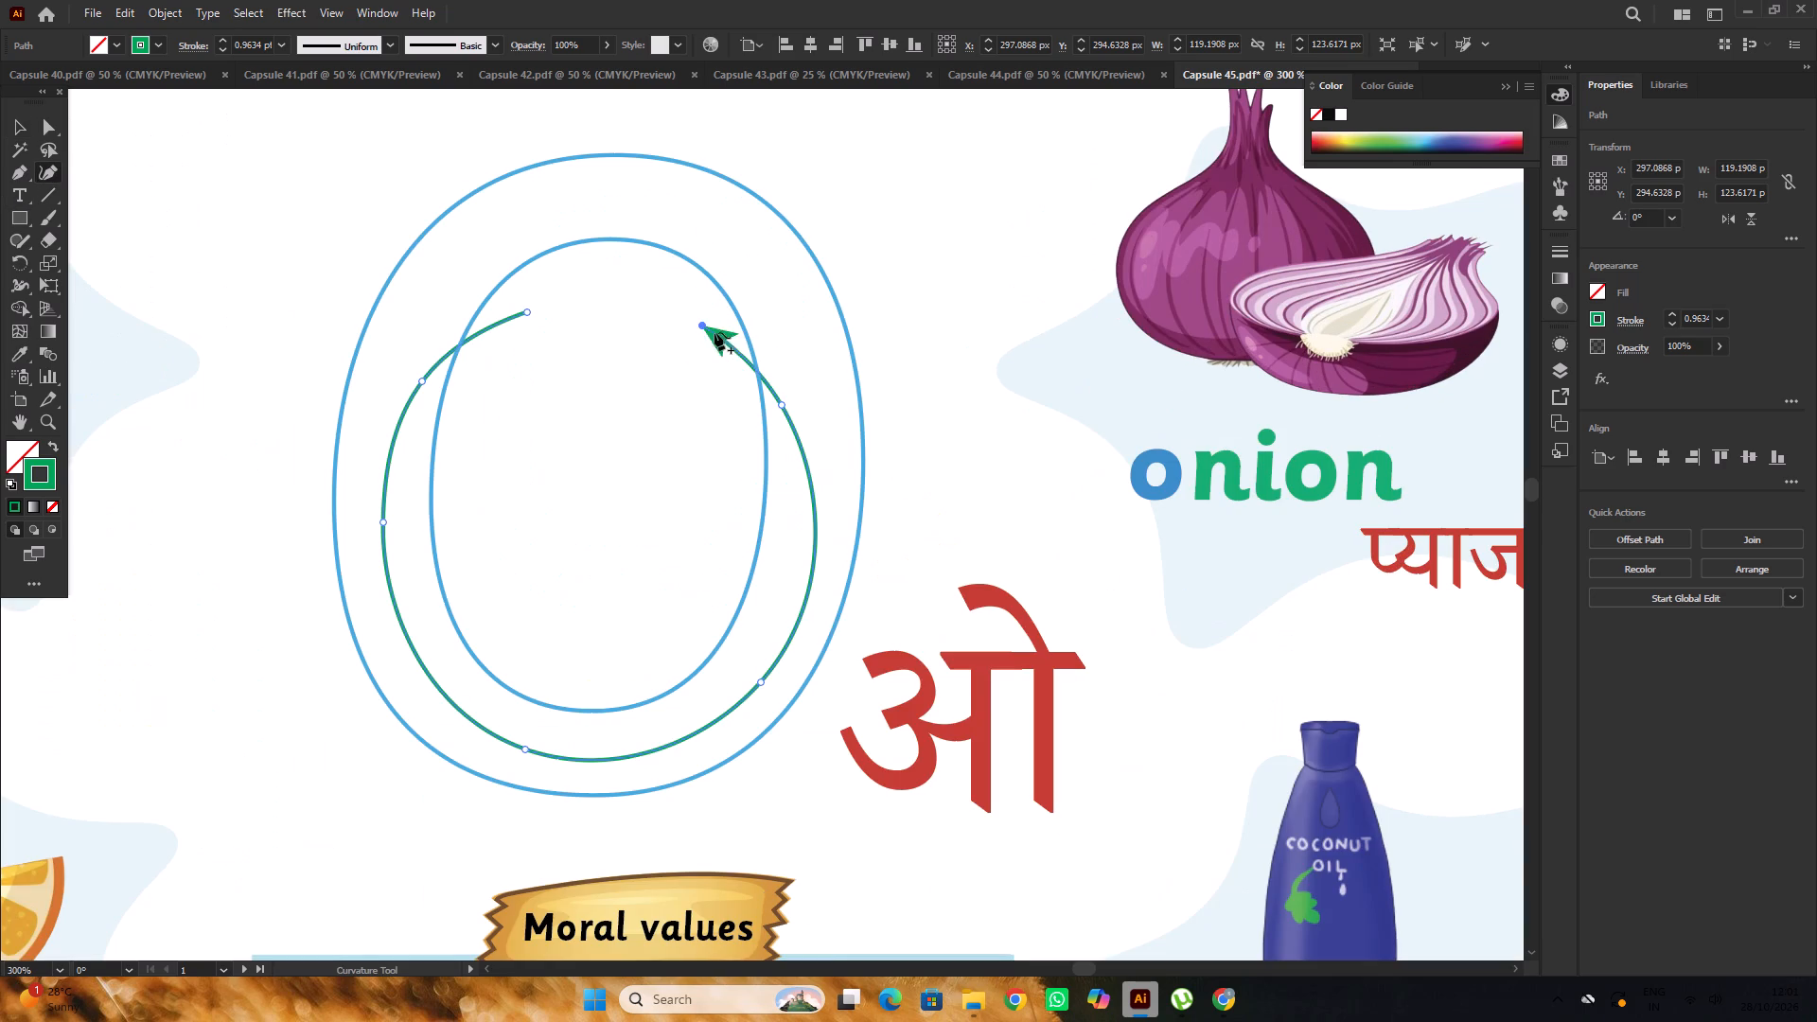
pyautogui.moveTo(701, 324); pyautogui.dragTo(759, 281)
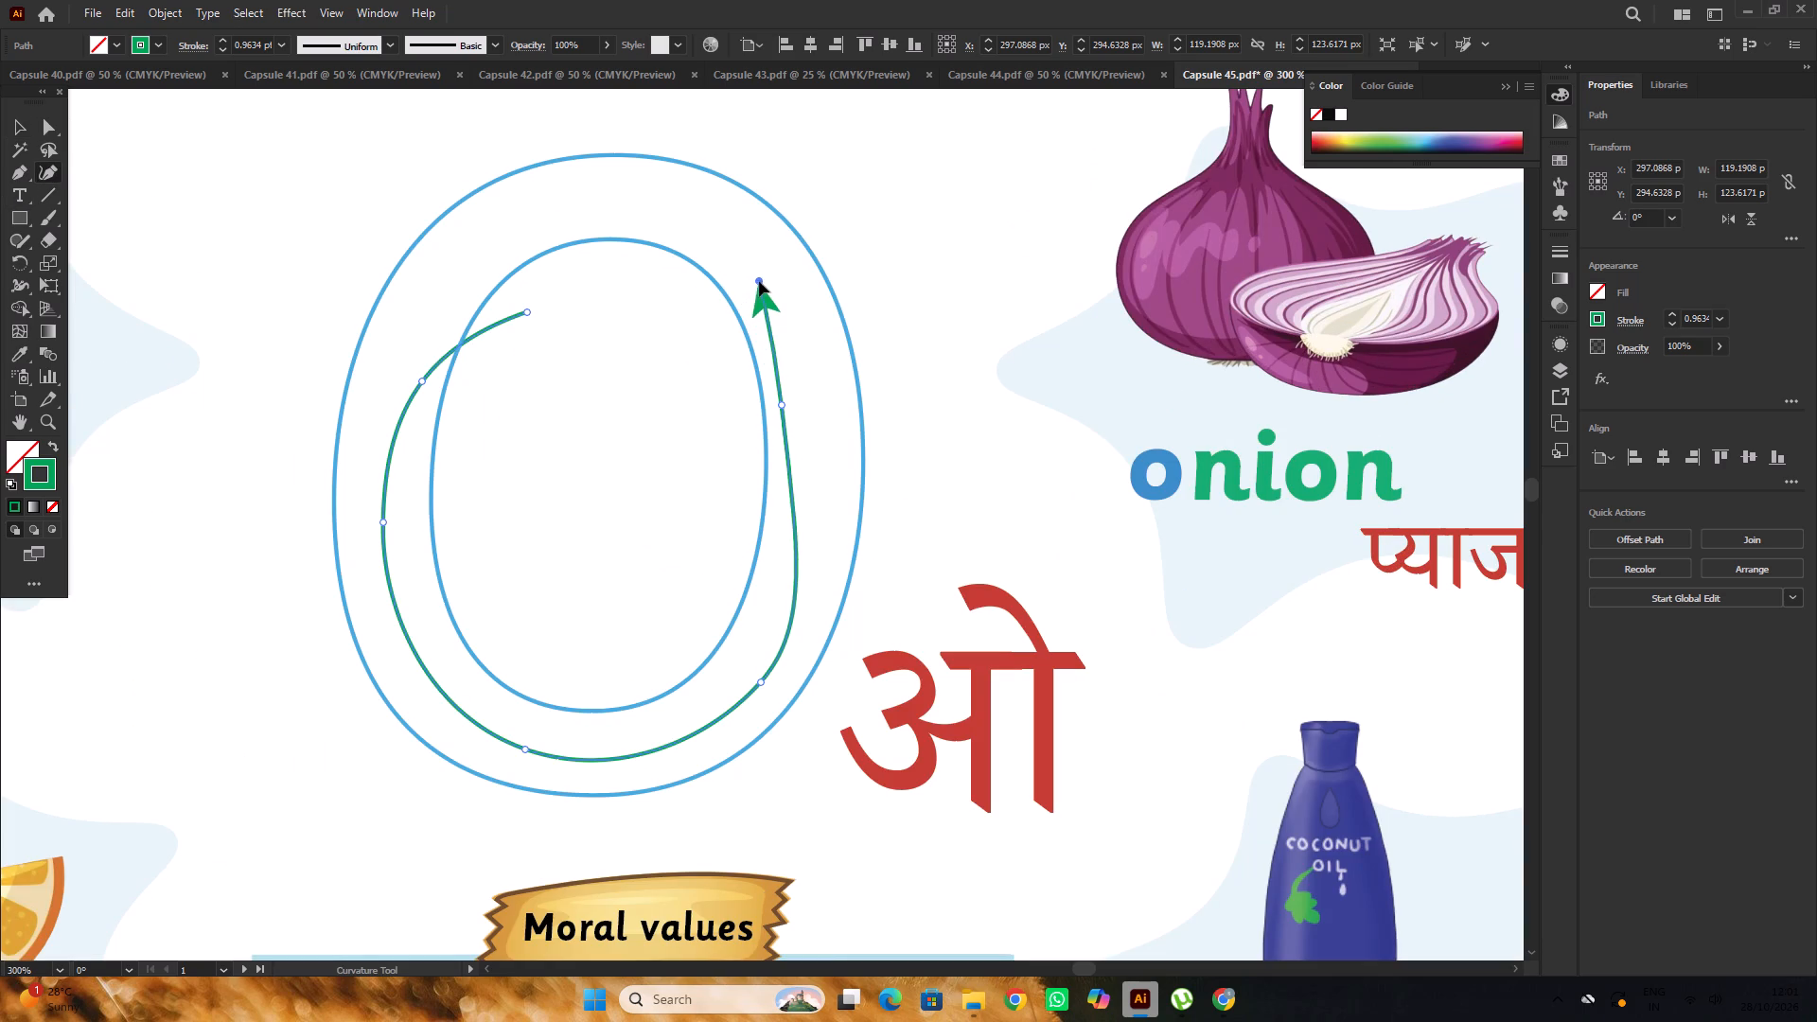
pyautogui.moveTo(759, 281); pyautogui.dragTo(724, 213)
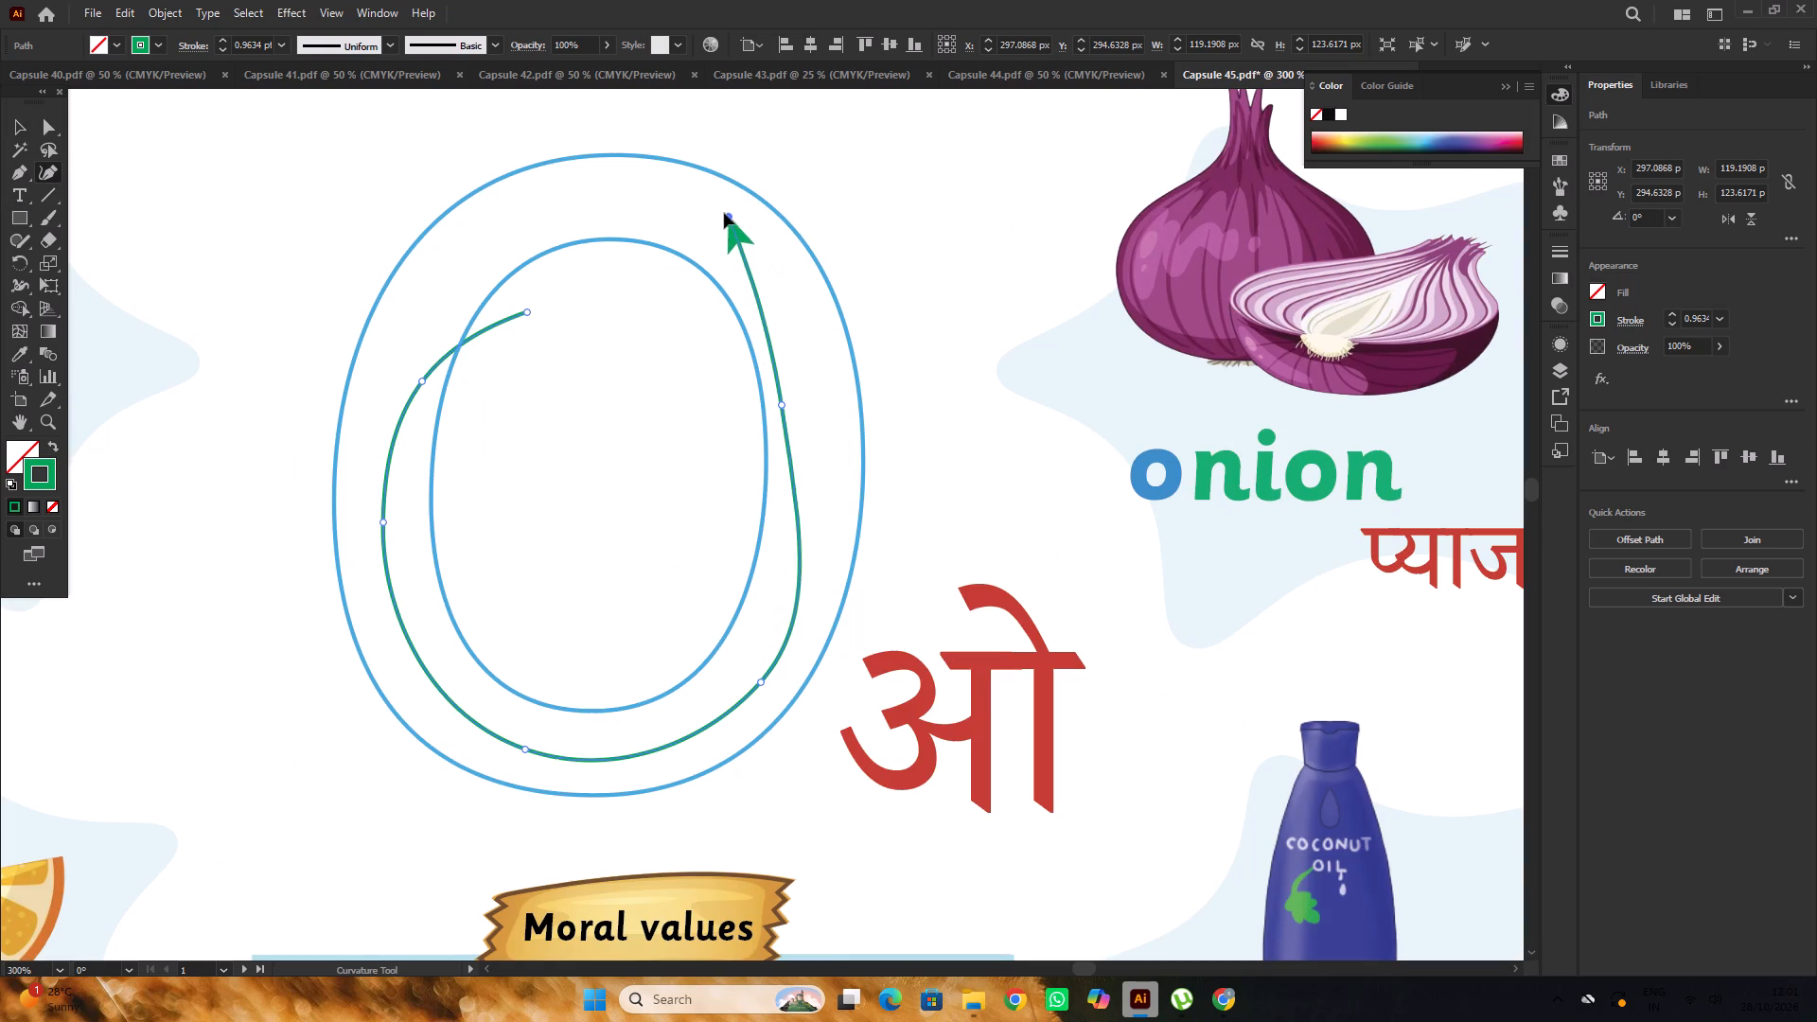
pyautogui.moveTo(724, 213); pyautogui.dragTo(737, 236)
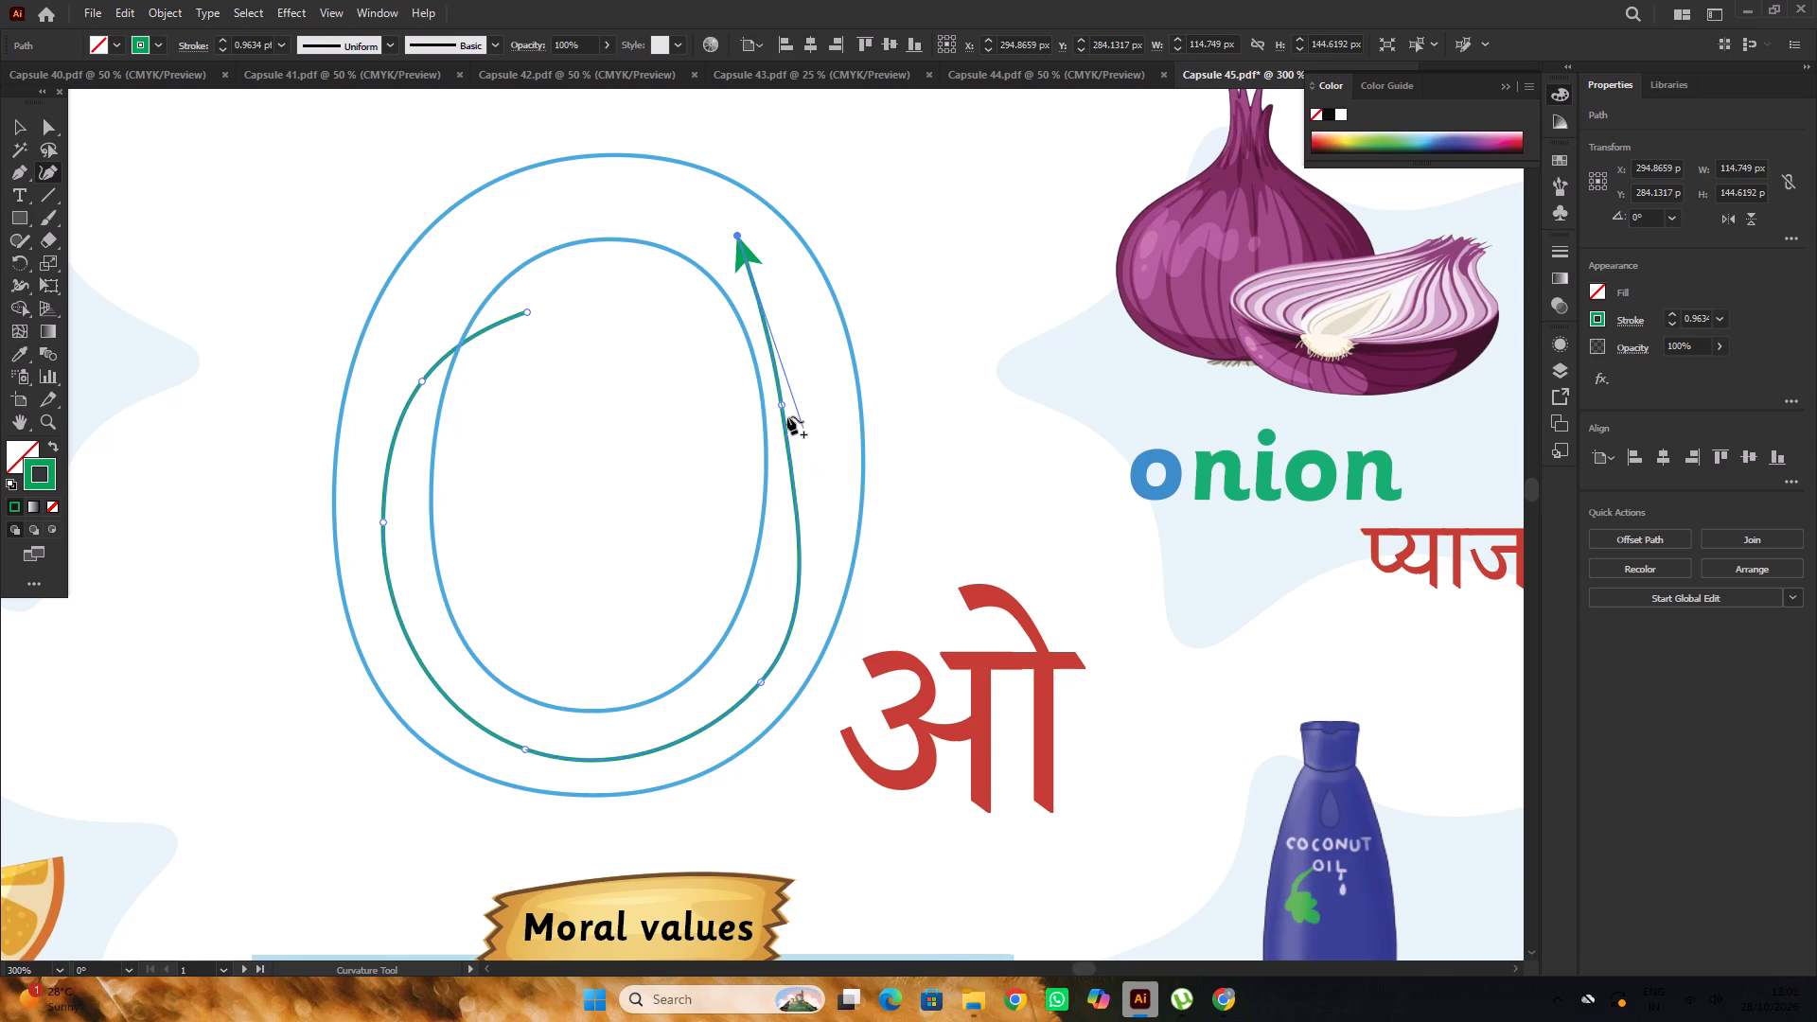
pyautogui.moveTo(784, 407); pyautogui.dragTo(811, 403)
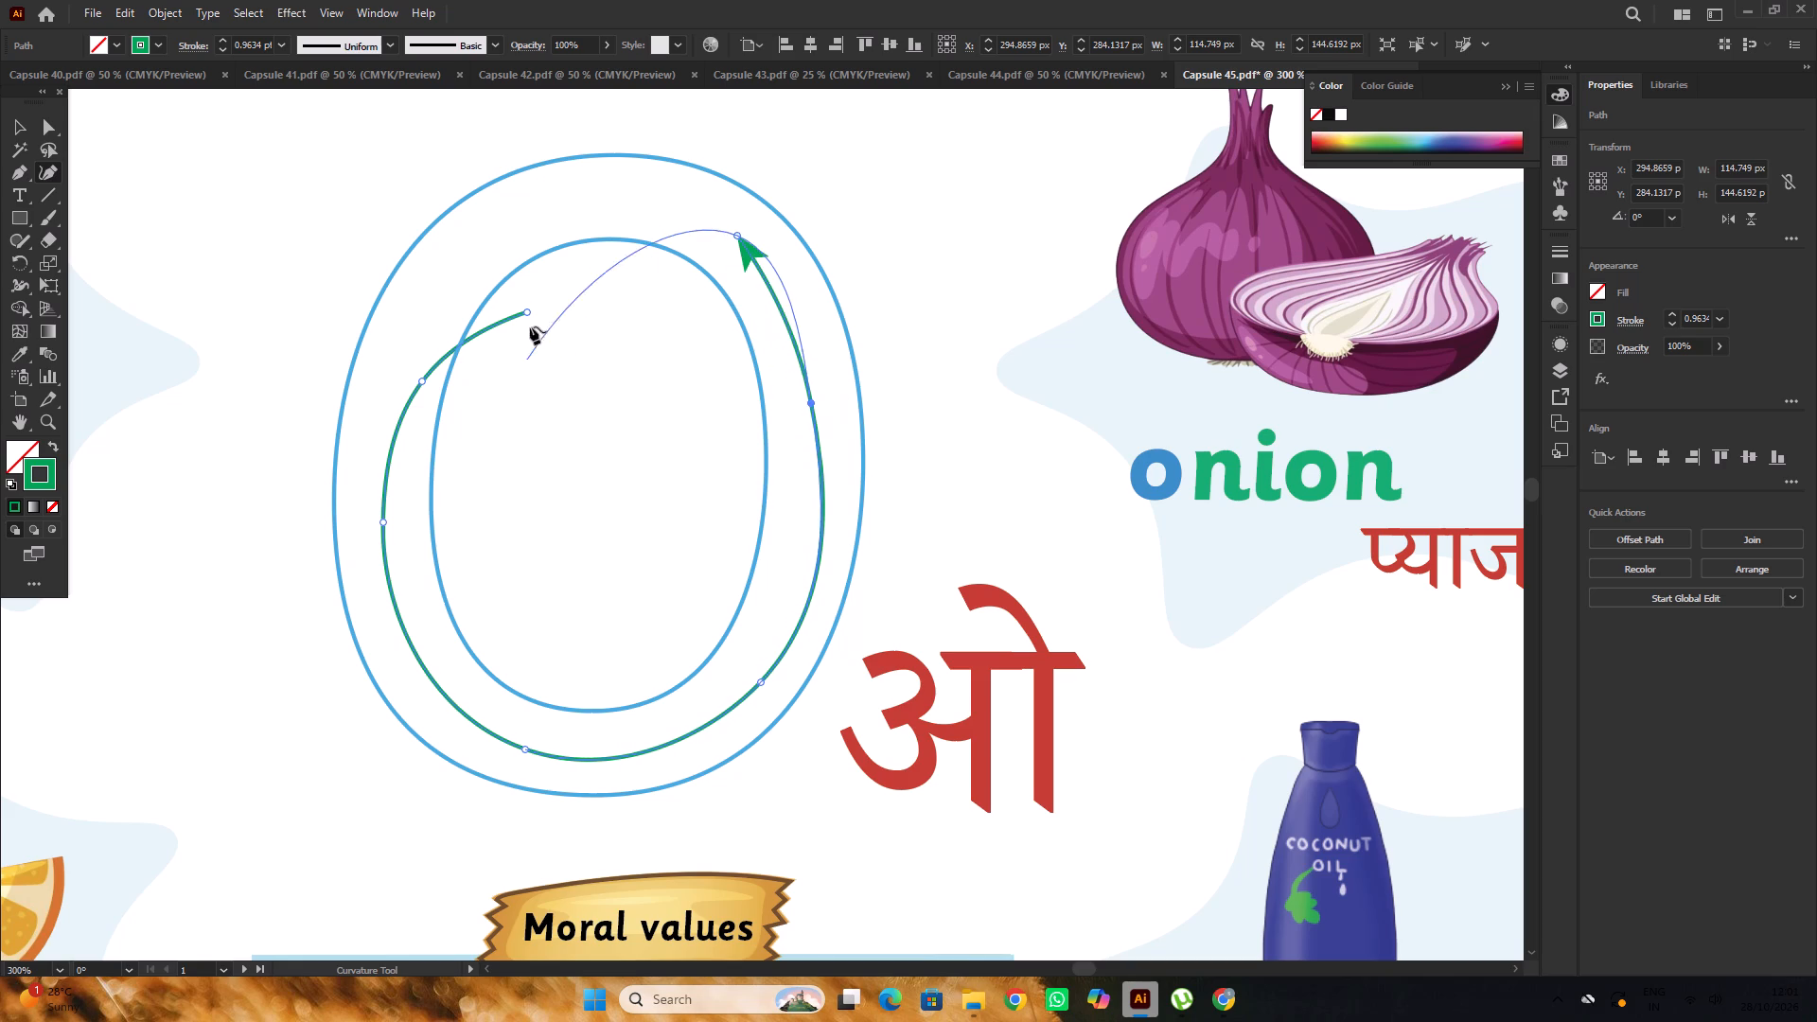
# Reshape the green arrow's starting end and left side so the curve runs between the "o" outlines.
pyautogui.moveTo(529, 310); pyautogui.dragTo(453, 247)
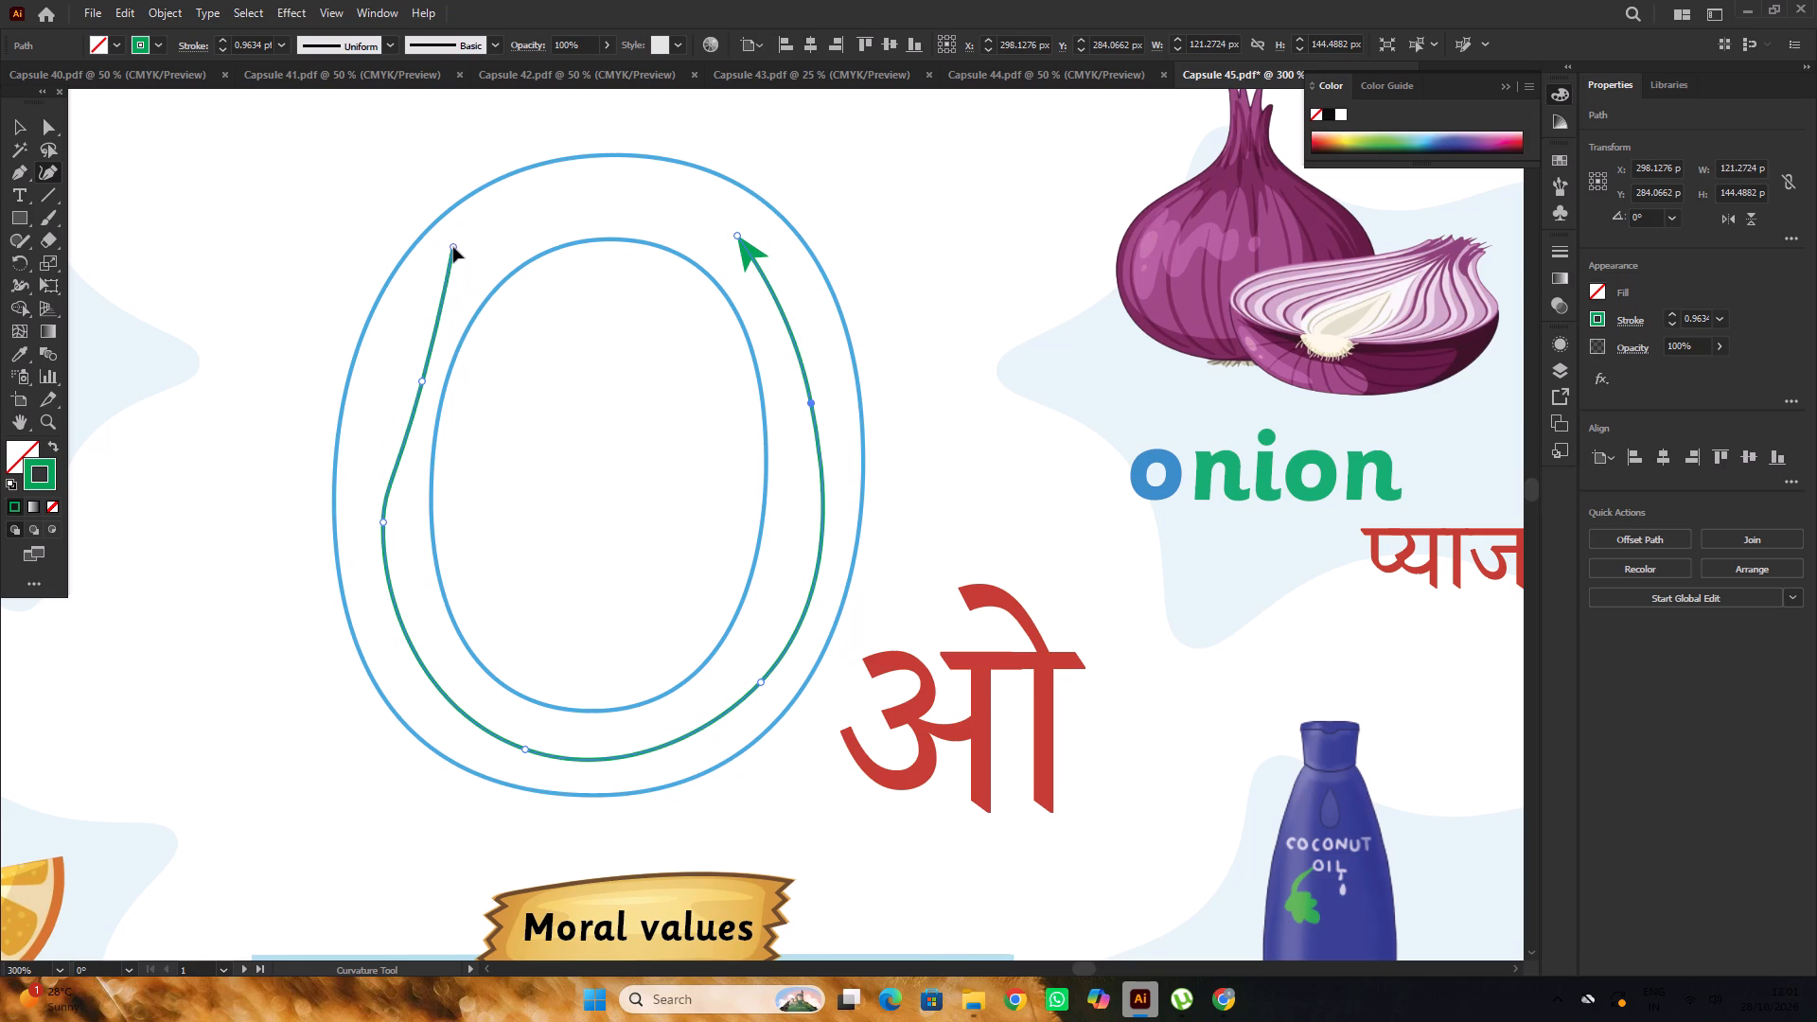
pyautogui.moveTo(453, 247); pyautogui.dragTo(454, 247)
pyautogui.moveTo(420, 377); pyautogui.dragTo(393, 365)
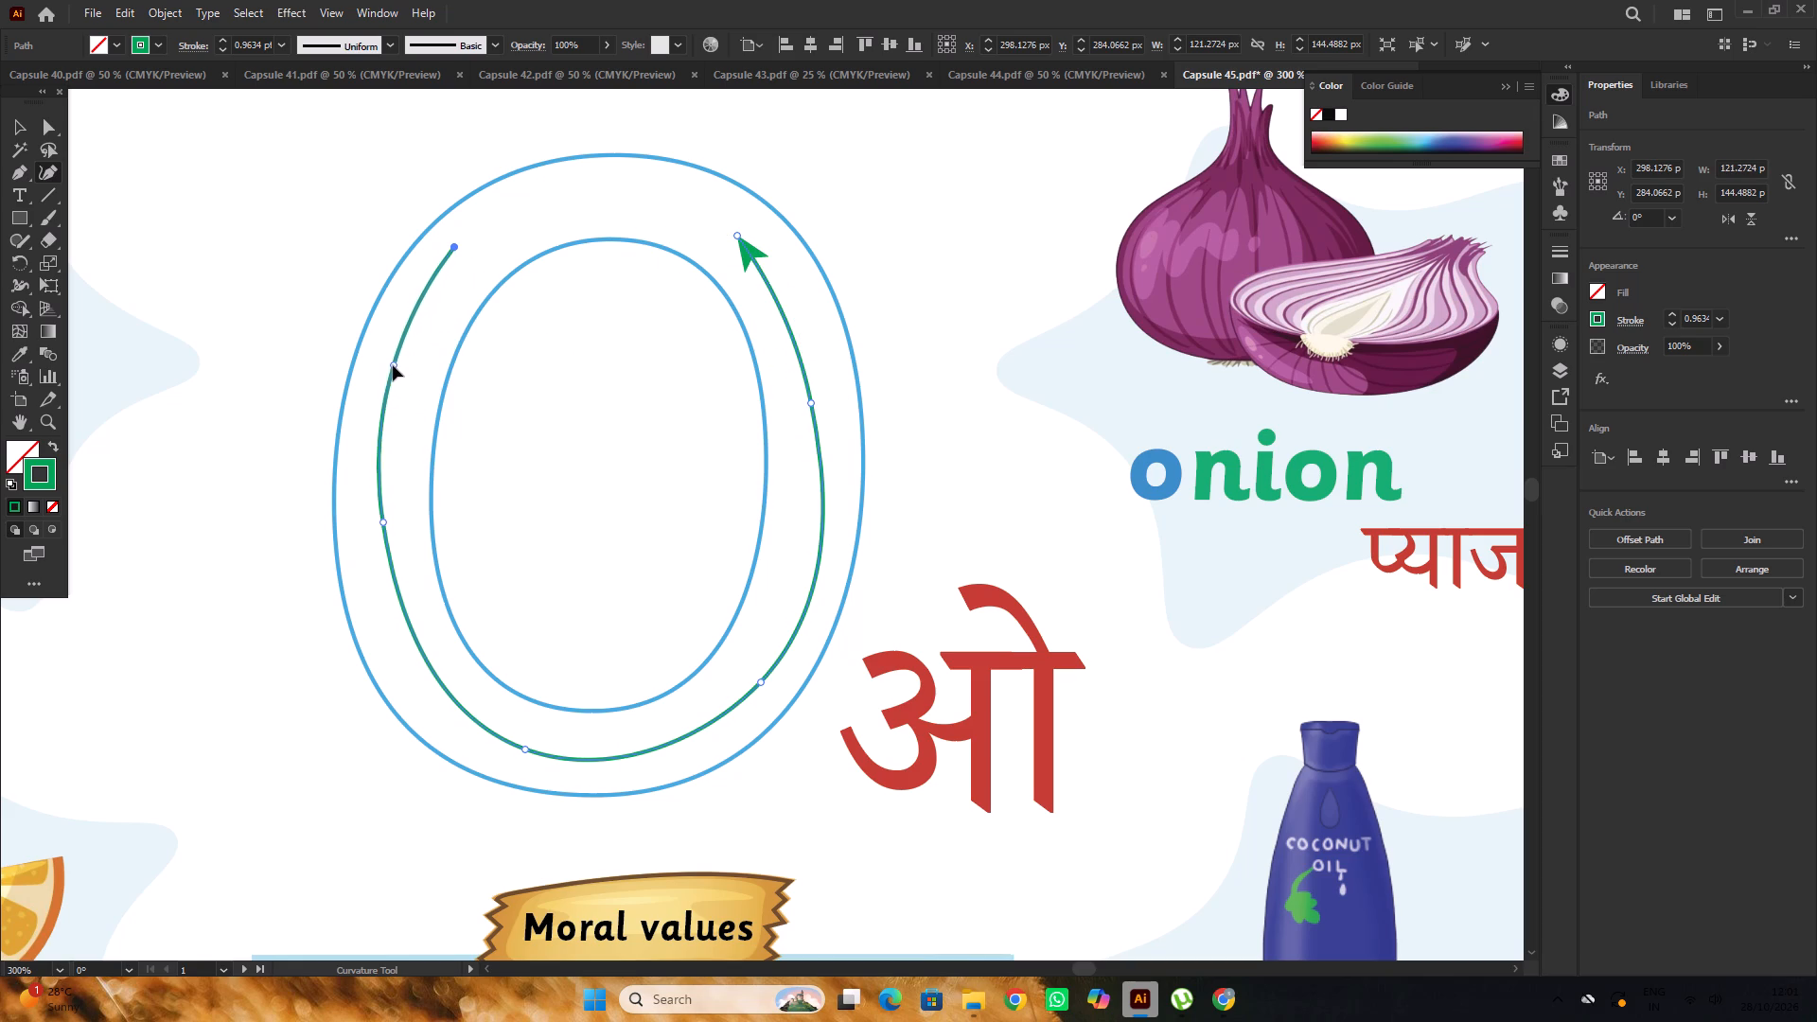
pyautogui.moveTo(393, 365); pyautogui.dragTo(387, 363)
pyautogui.scroll(-1, 511, 421)
pyautogui.keyDown('alt'); pyautogui.scroll(1, 346, 578); pyautogui.keyUp('alt')
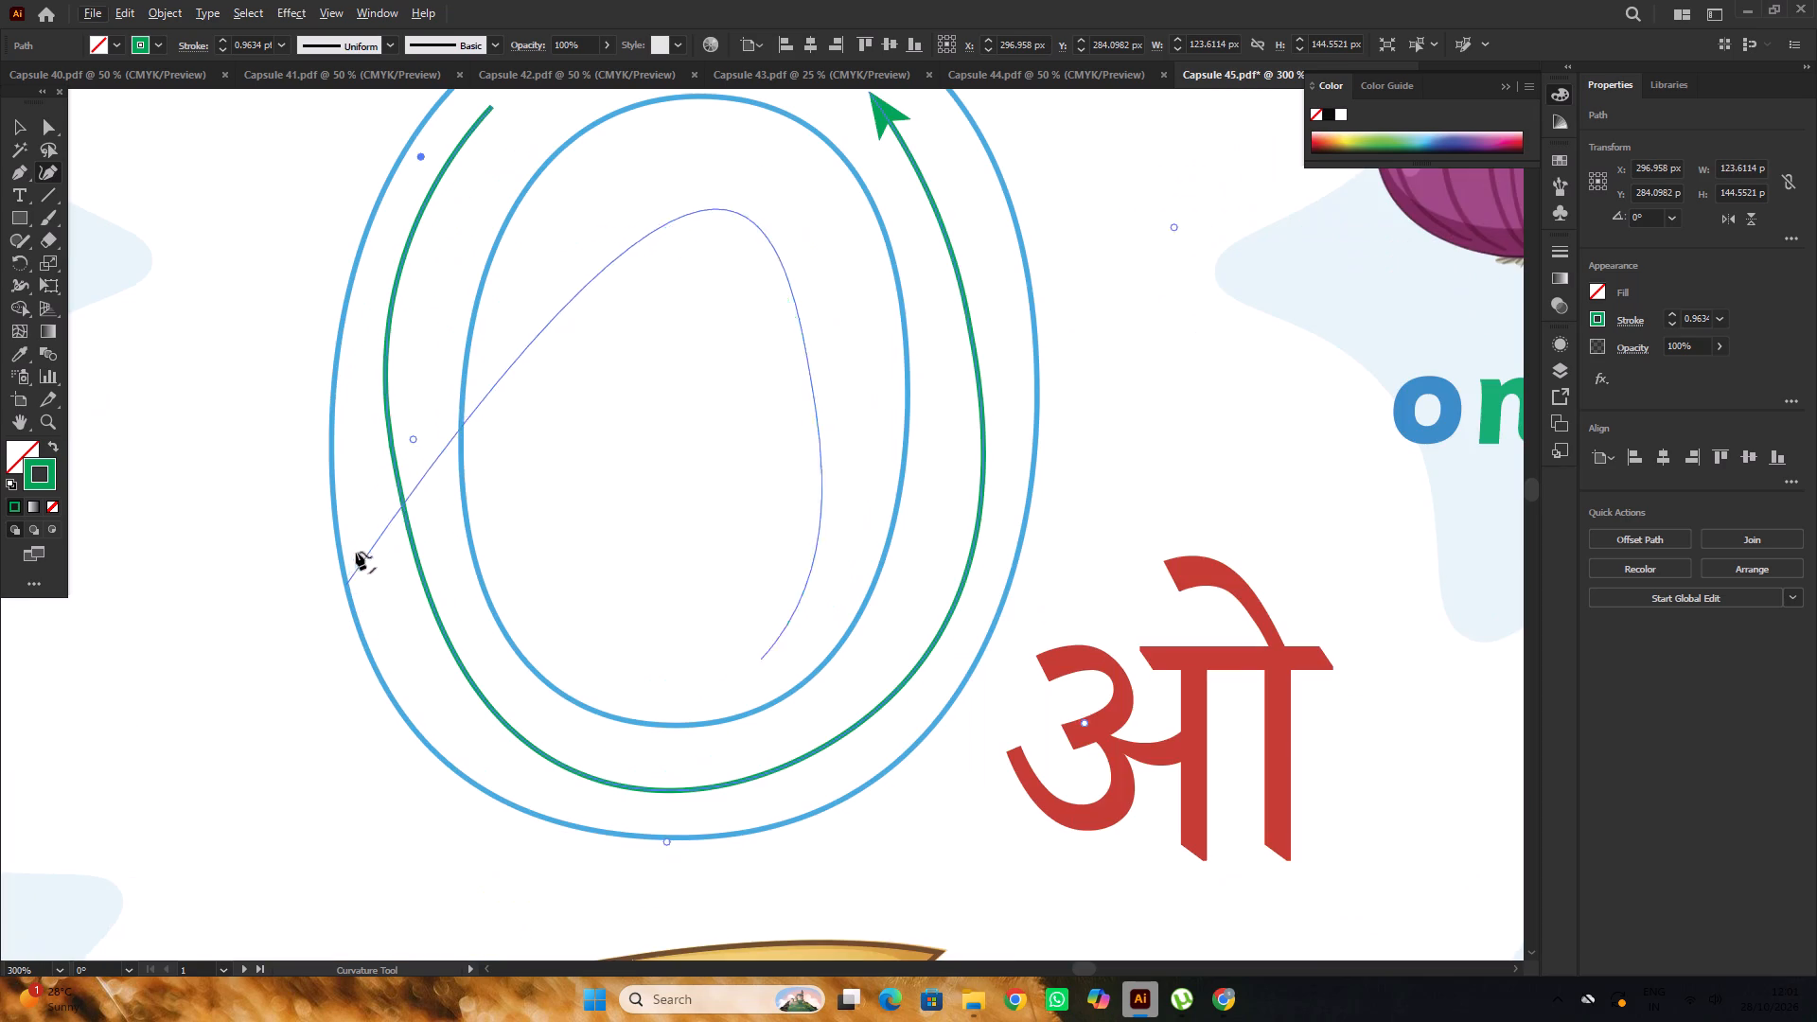
pyautogui.moveTo(397, 472); pyautogui.dragTo(406, 563)
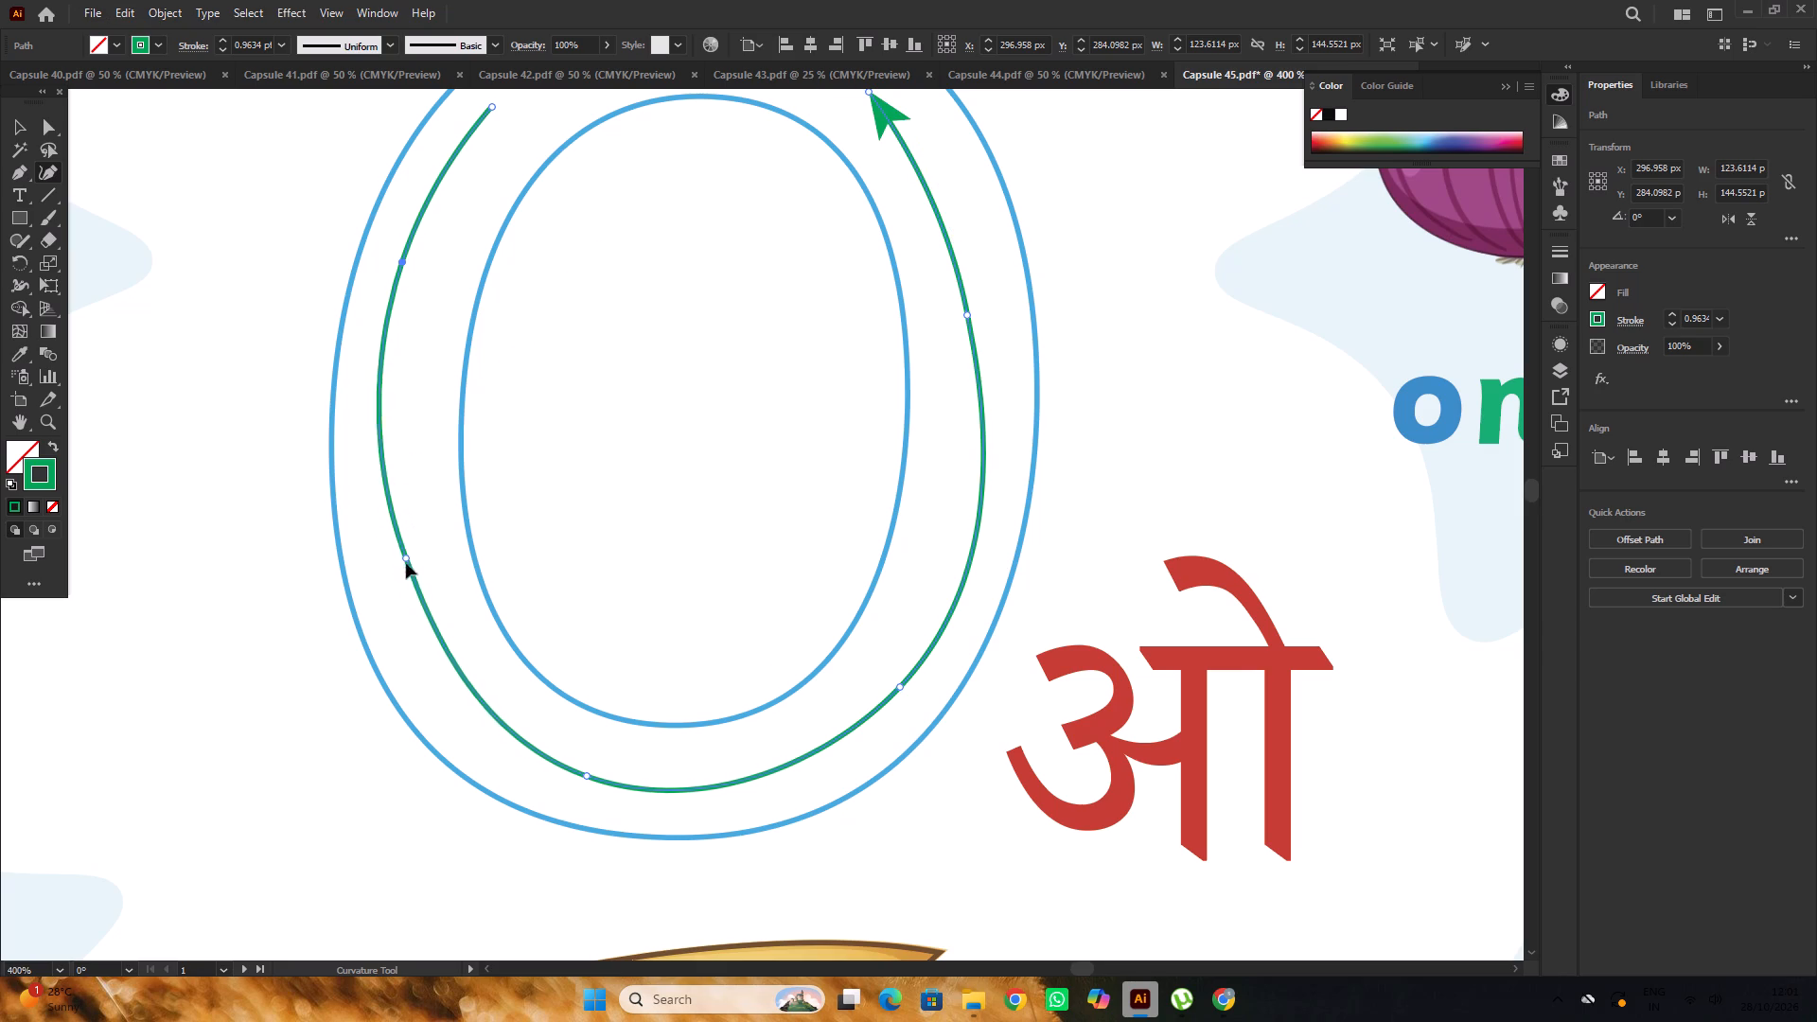
pyautogui.moveTo(406, 563); pyautogui.dragTo(431, 631)
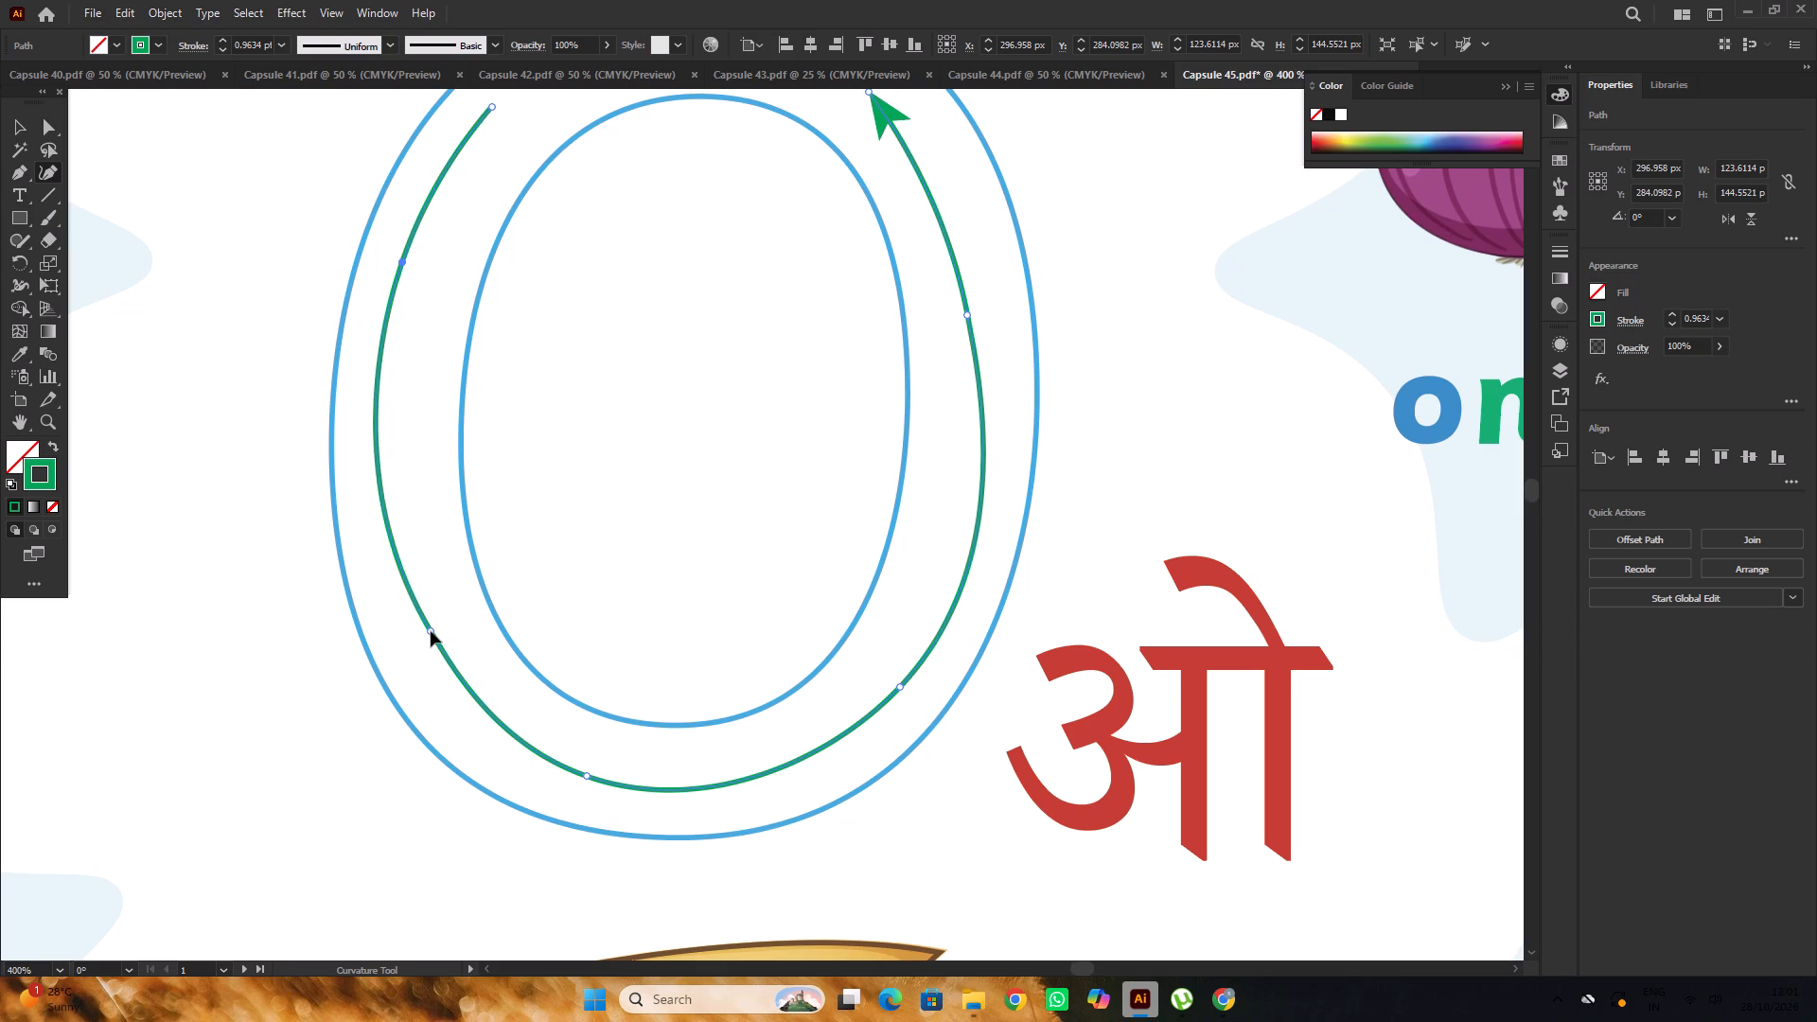
pyautogui.moveTo(431, 631); pyautogui.dragTo(432, 630)
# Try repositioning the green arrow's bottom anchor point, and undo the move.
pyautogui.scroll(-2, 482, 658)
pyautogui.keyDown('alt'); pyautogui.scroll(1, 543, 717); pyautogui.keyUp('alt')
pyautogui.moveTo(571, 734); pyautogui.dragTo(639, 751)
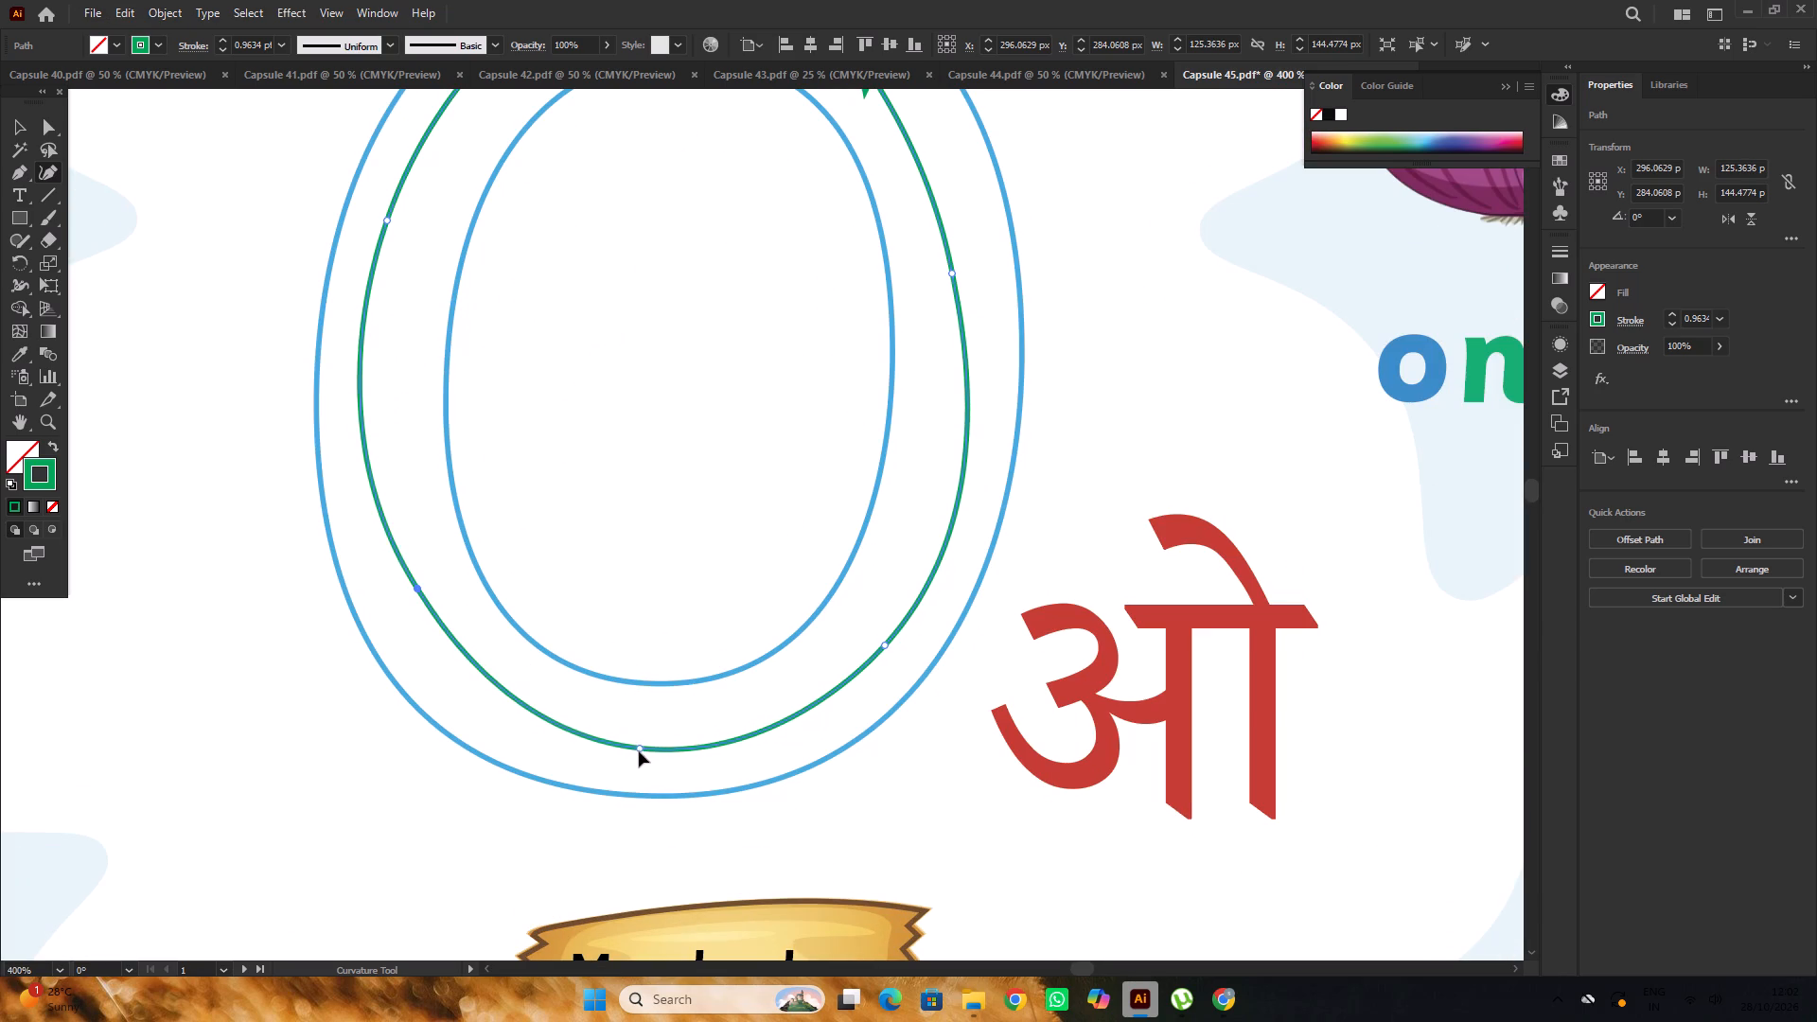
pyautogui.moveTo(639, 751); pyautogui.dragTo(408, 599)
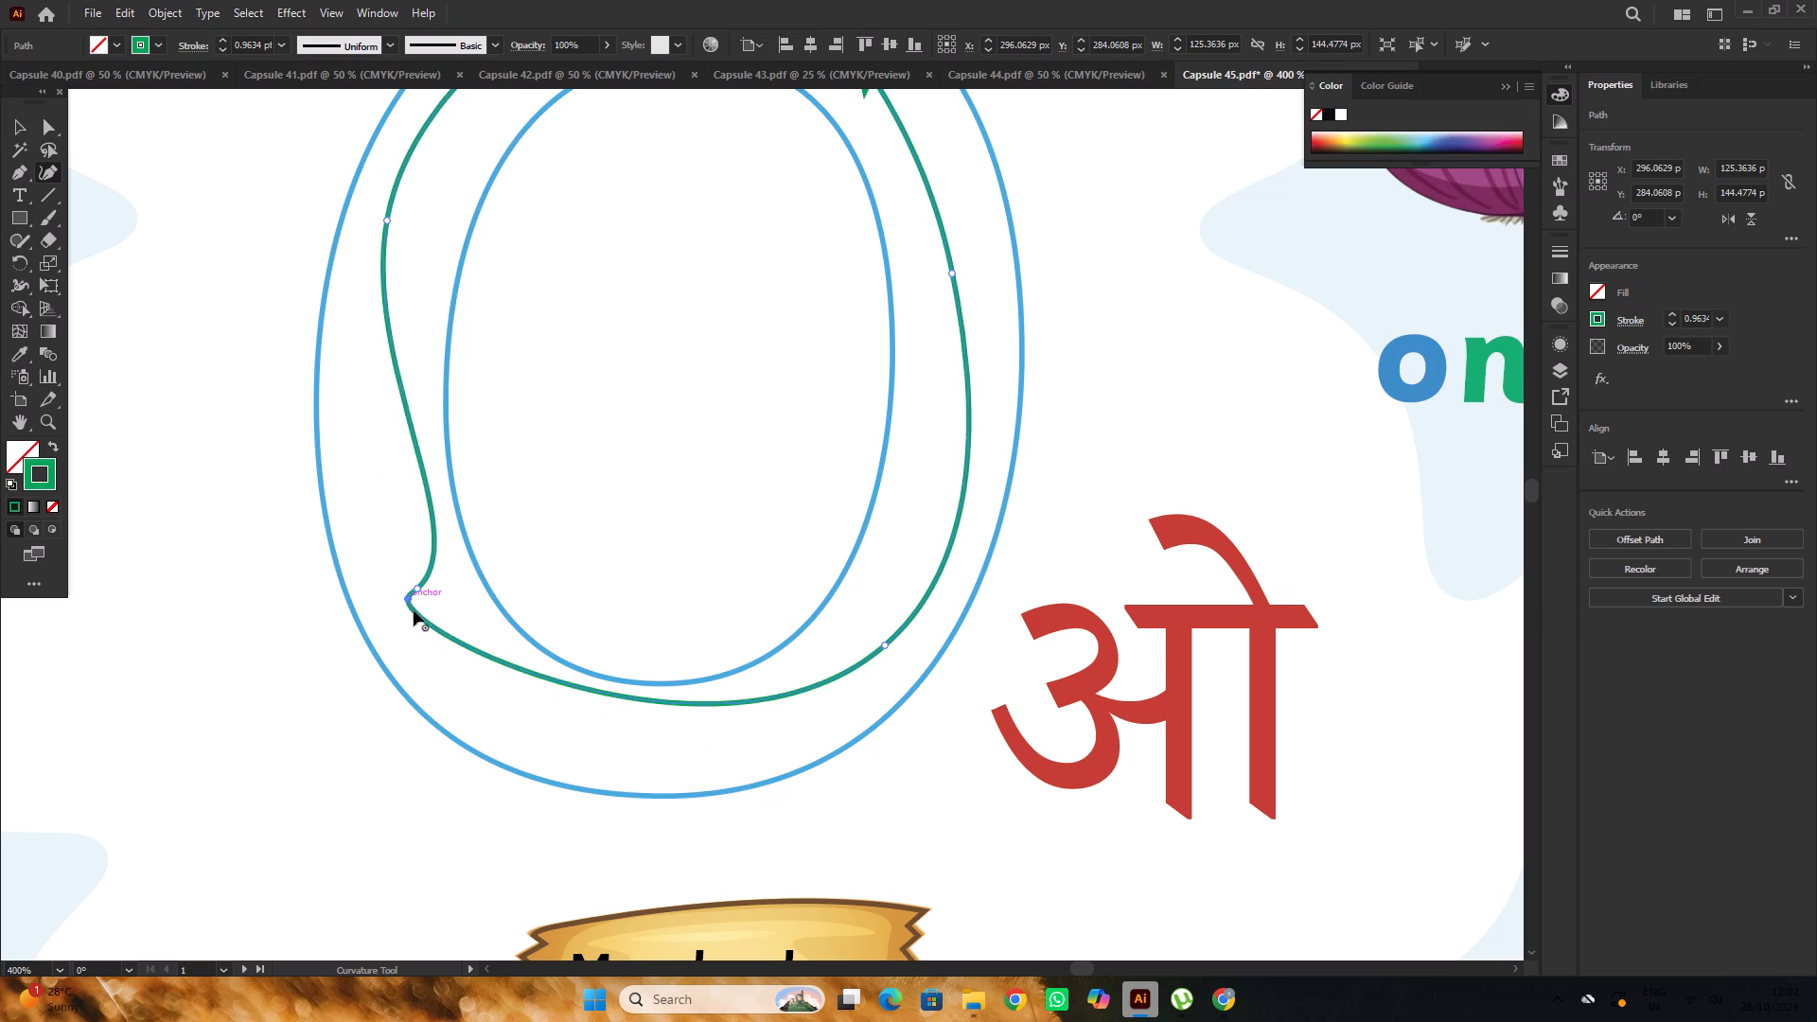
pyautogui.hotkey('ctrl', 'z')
# Fine-tune the green arrow's lower left and right-side anchor points to centre the curve between the "o" outlines.
pyautogui.keyDown('alt'); pyautogui.scroll(-3, 609, 691); pyautogui.keyUp('alt')
pyautogui.keyDown('alt'); pyautogui.scroll(1, 536, 666); pyautogui.keyUp('alt')
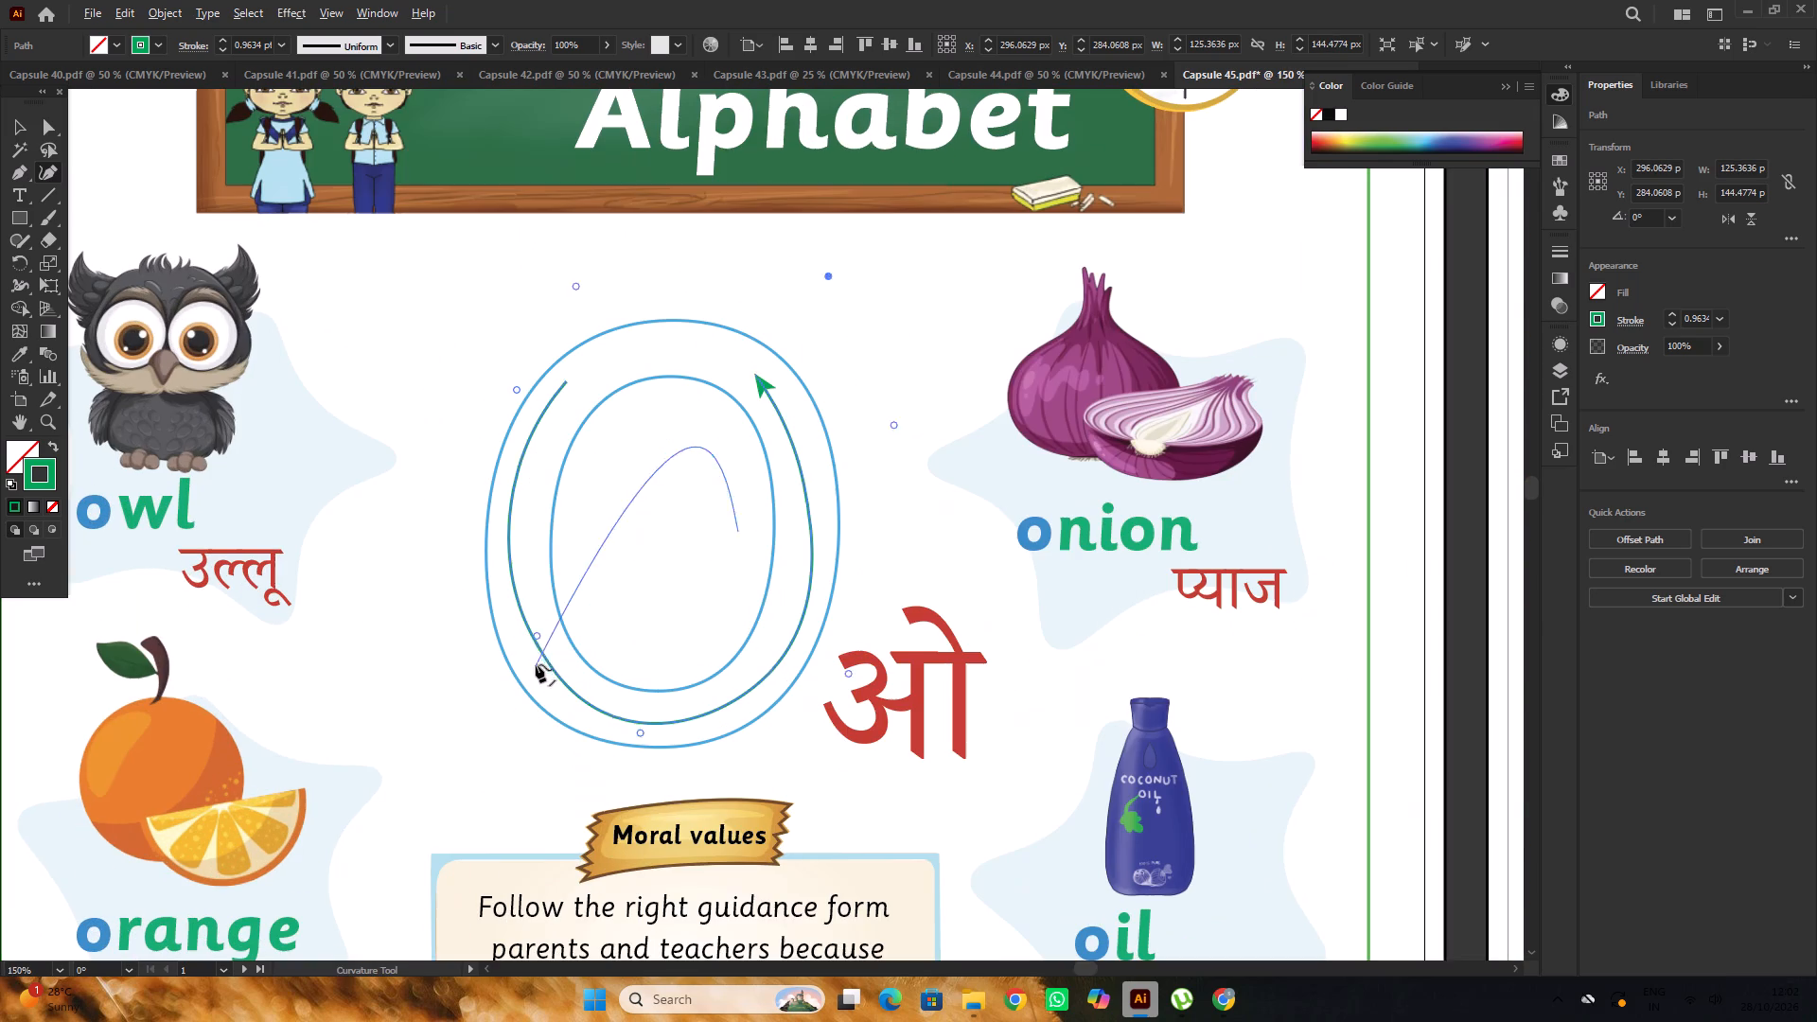
pyautogui.click(538, 643)
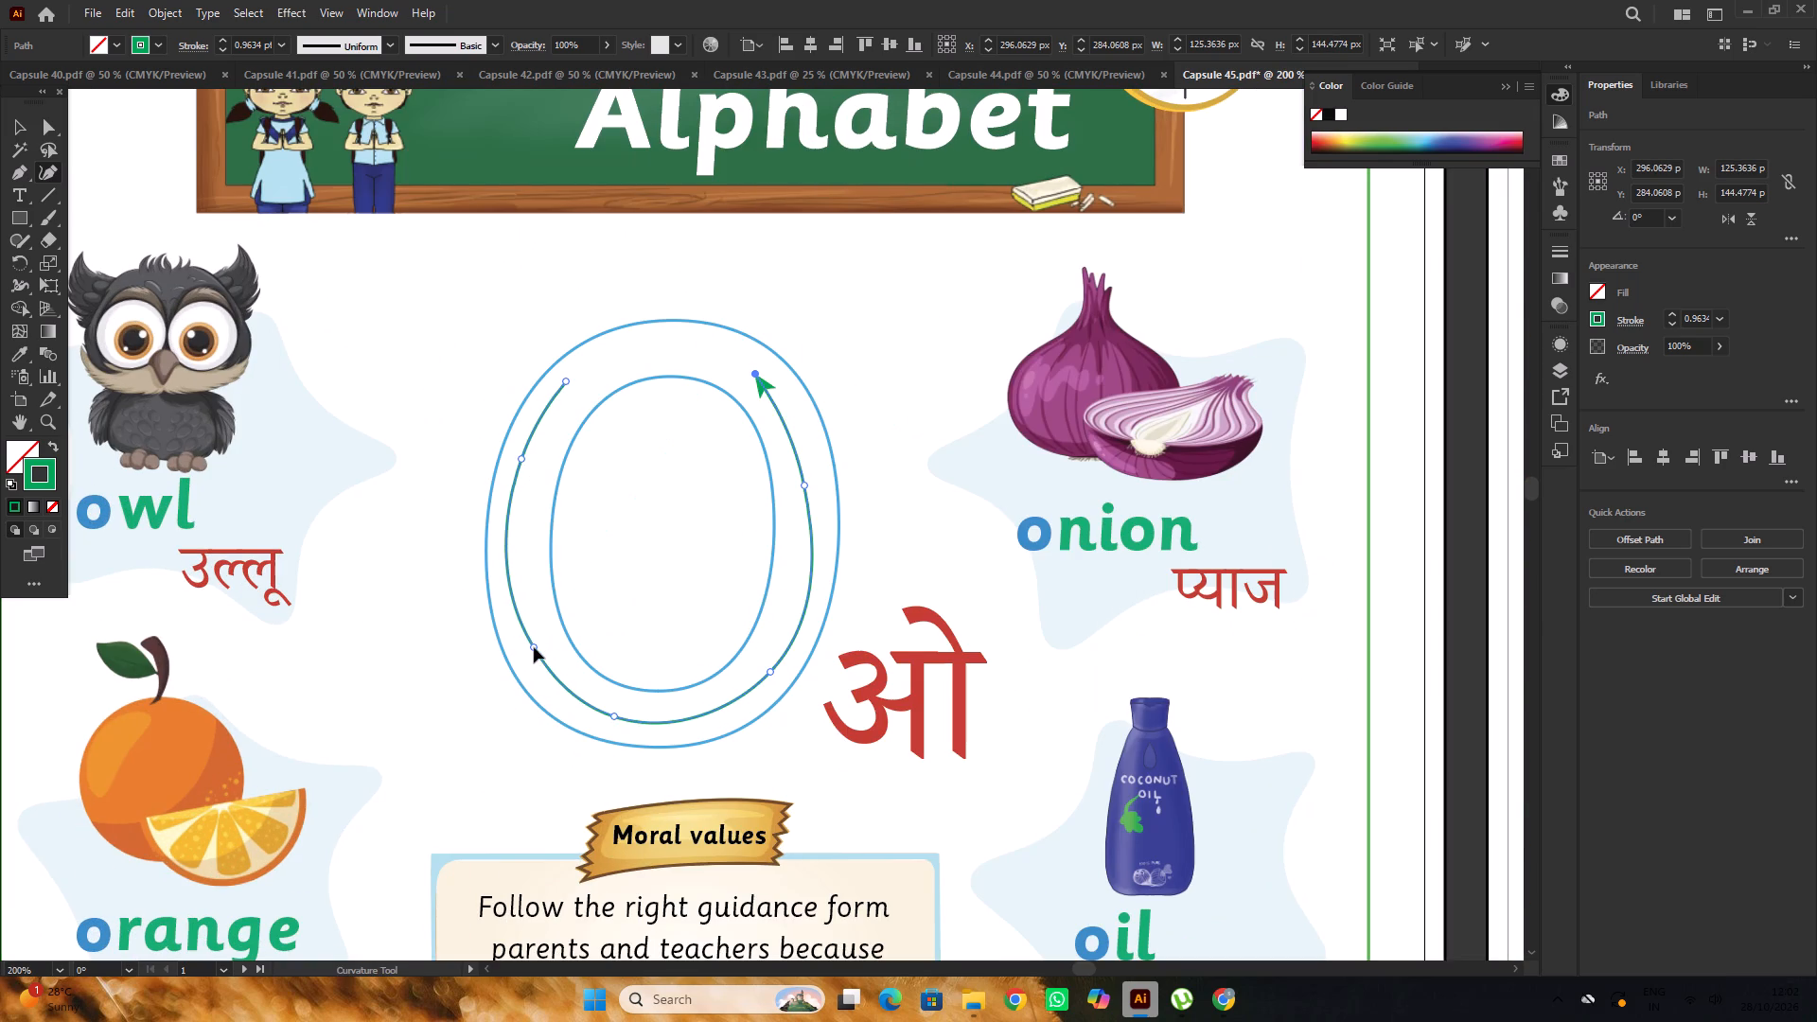
pyautogui.keyDown('alt'); pyautogui.scroll(-1, 554, 643); pyautogui.keyUp('alt')
pyautogui.keyDown('alt'); pyautogui.scroll(1, 700, 451); pyautogui.keyUp('alt')
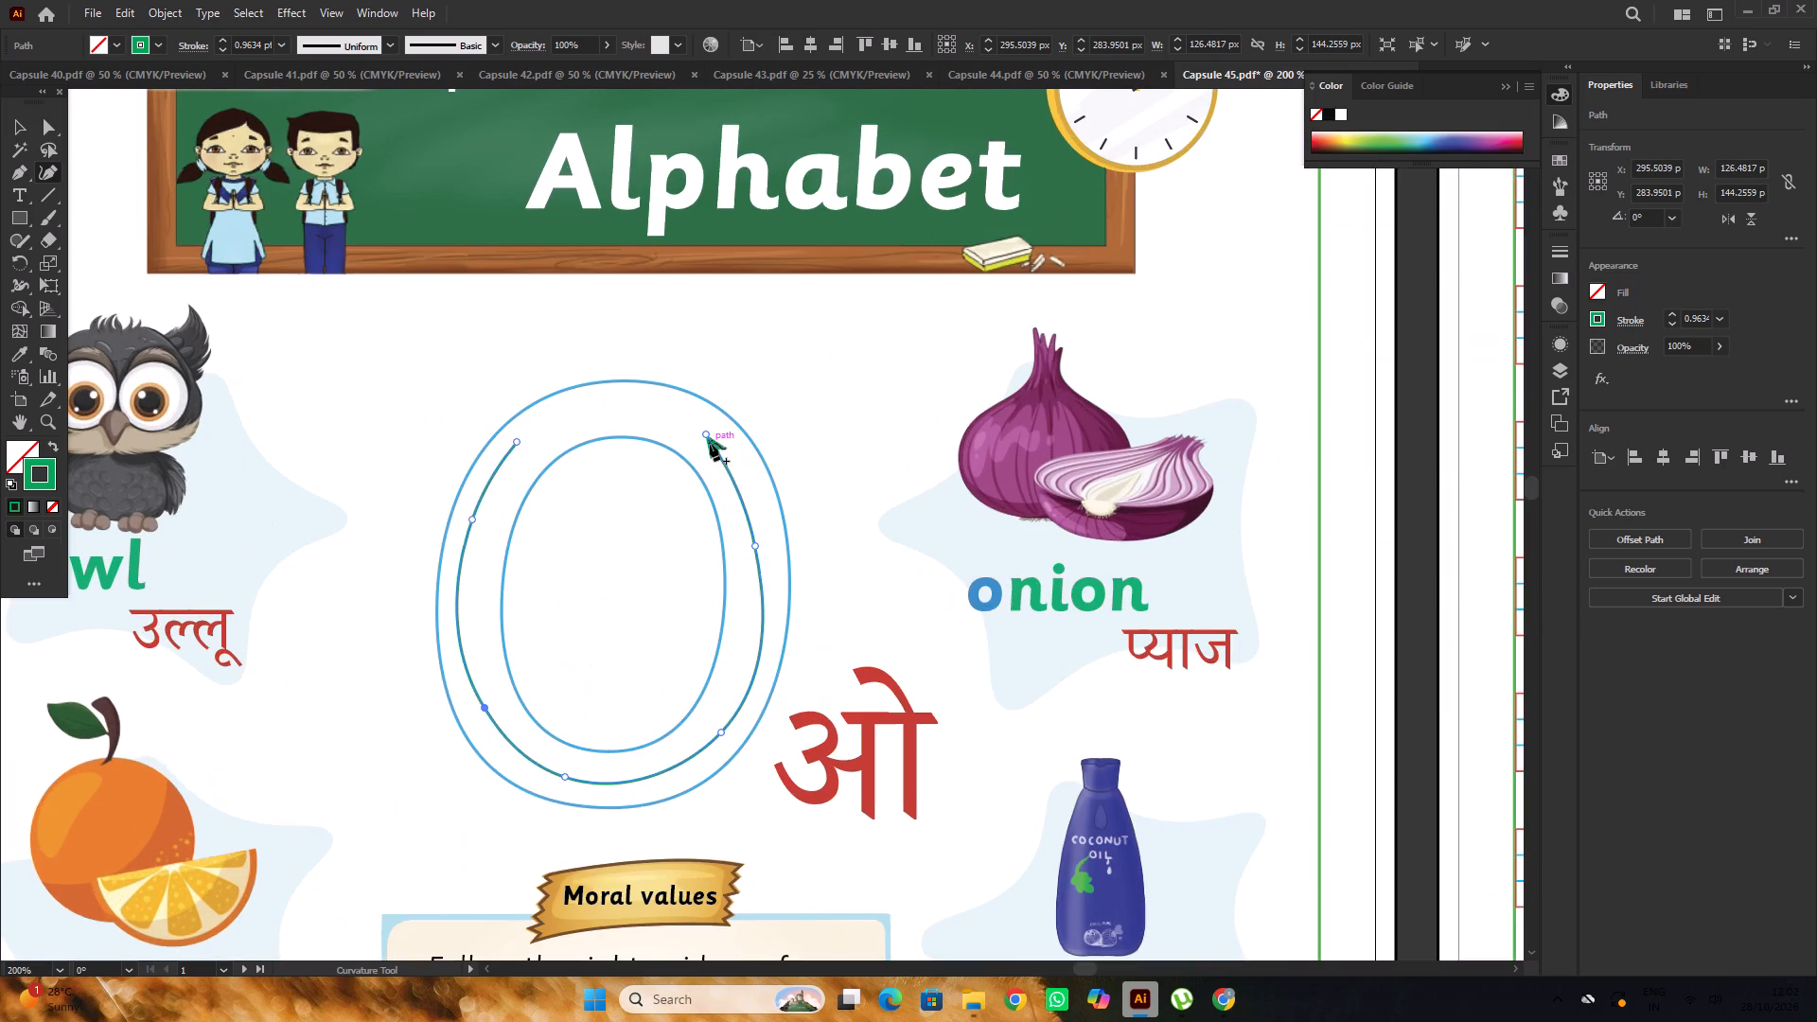
pyautogui.keyDown('alt'); pyautogui.scroll(1, 721, 476); pyautogui.keyUp('alt')
pyautogui.moveTo(772, 579); pyautogui.dragTo(779, 574)
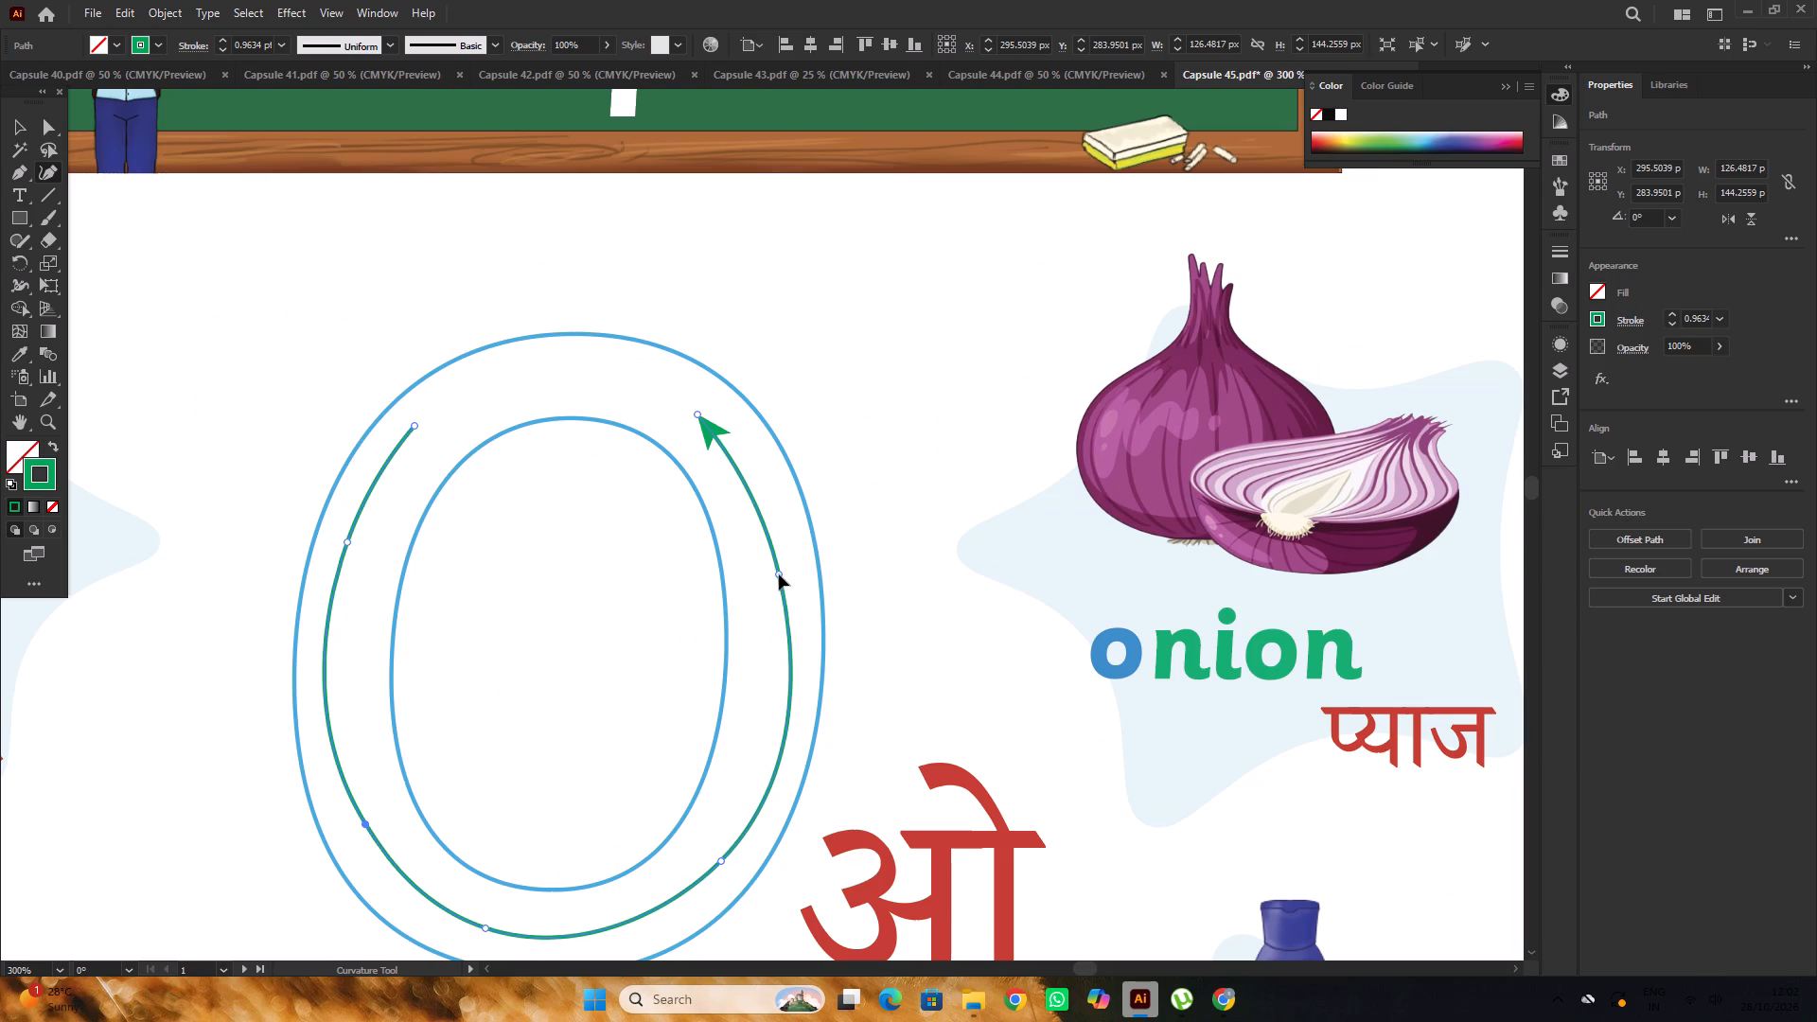
pyautogui.moveTo(779, 574); pyautogui.dragTo(766, 562)
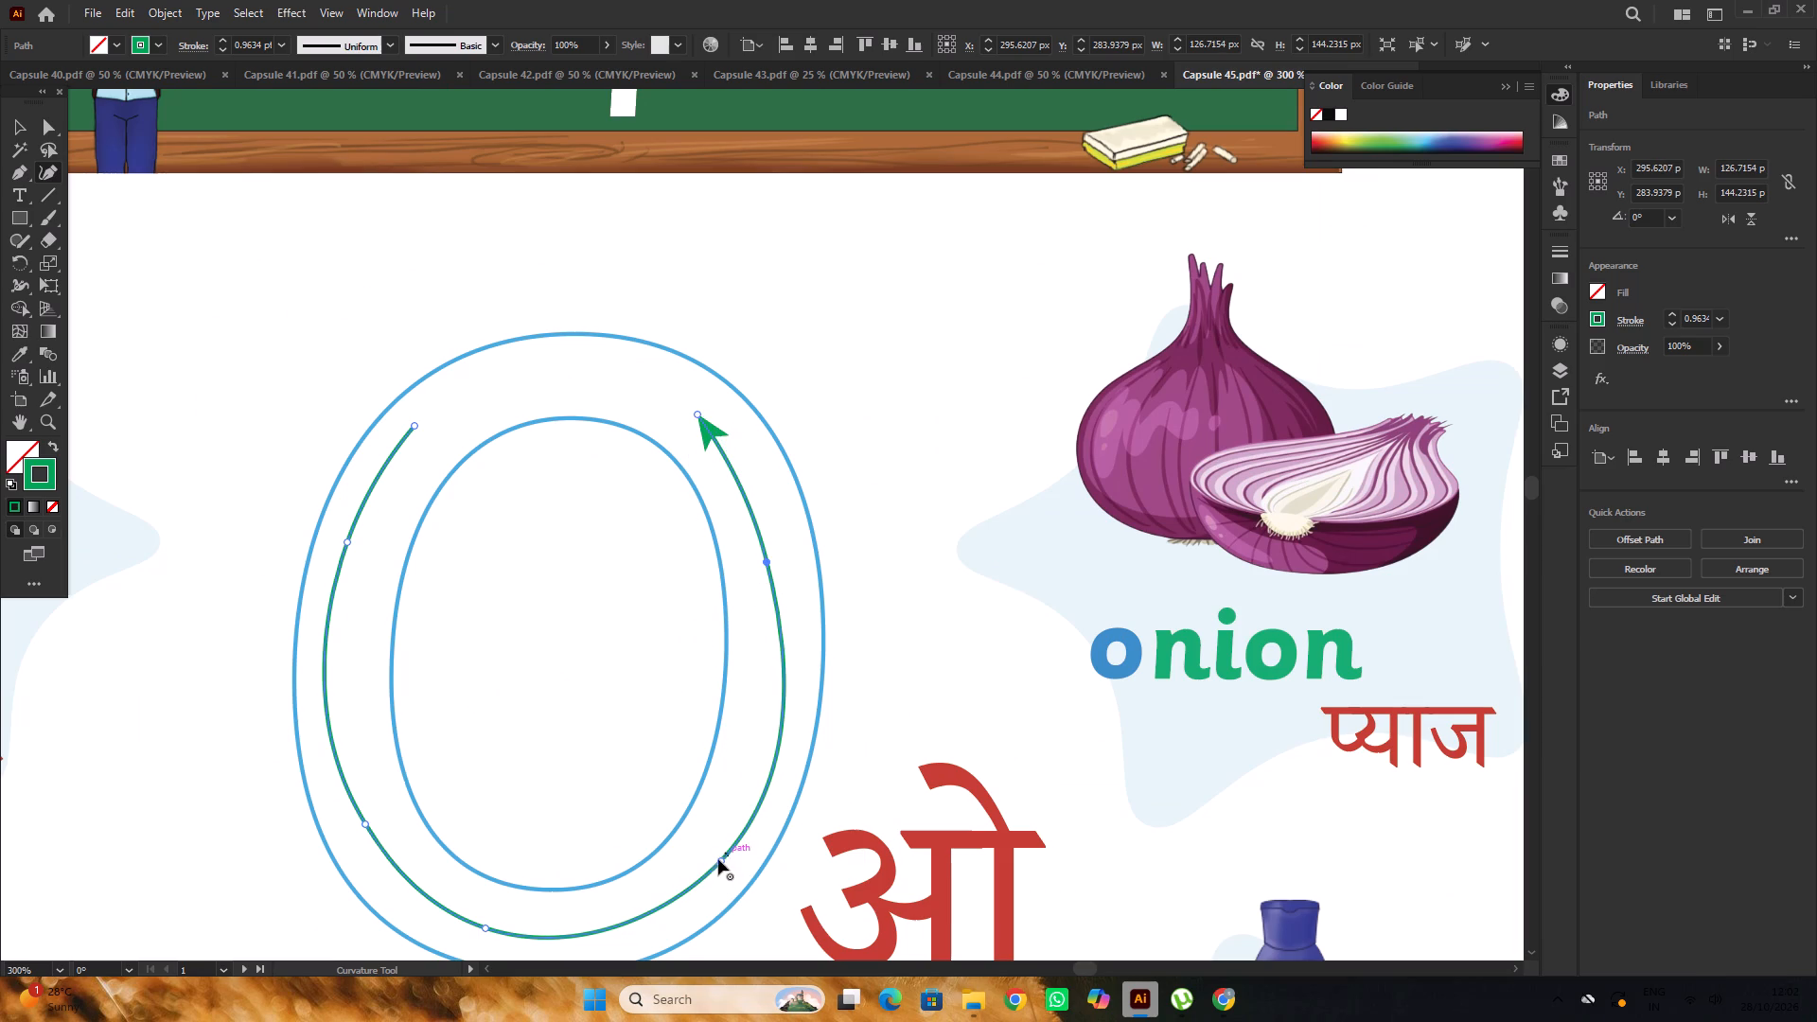
pyautogui.moveTo(718, 859); pyautogui.dragTo(764, 801)
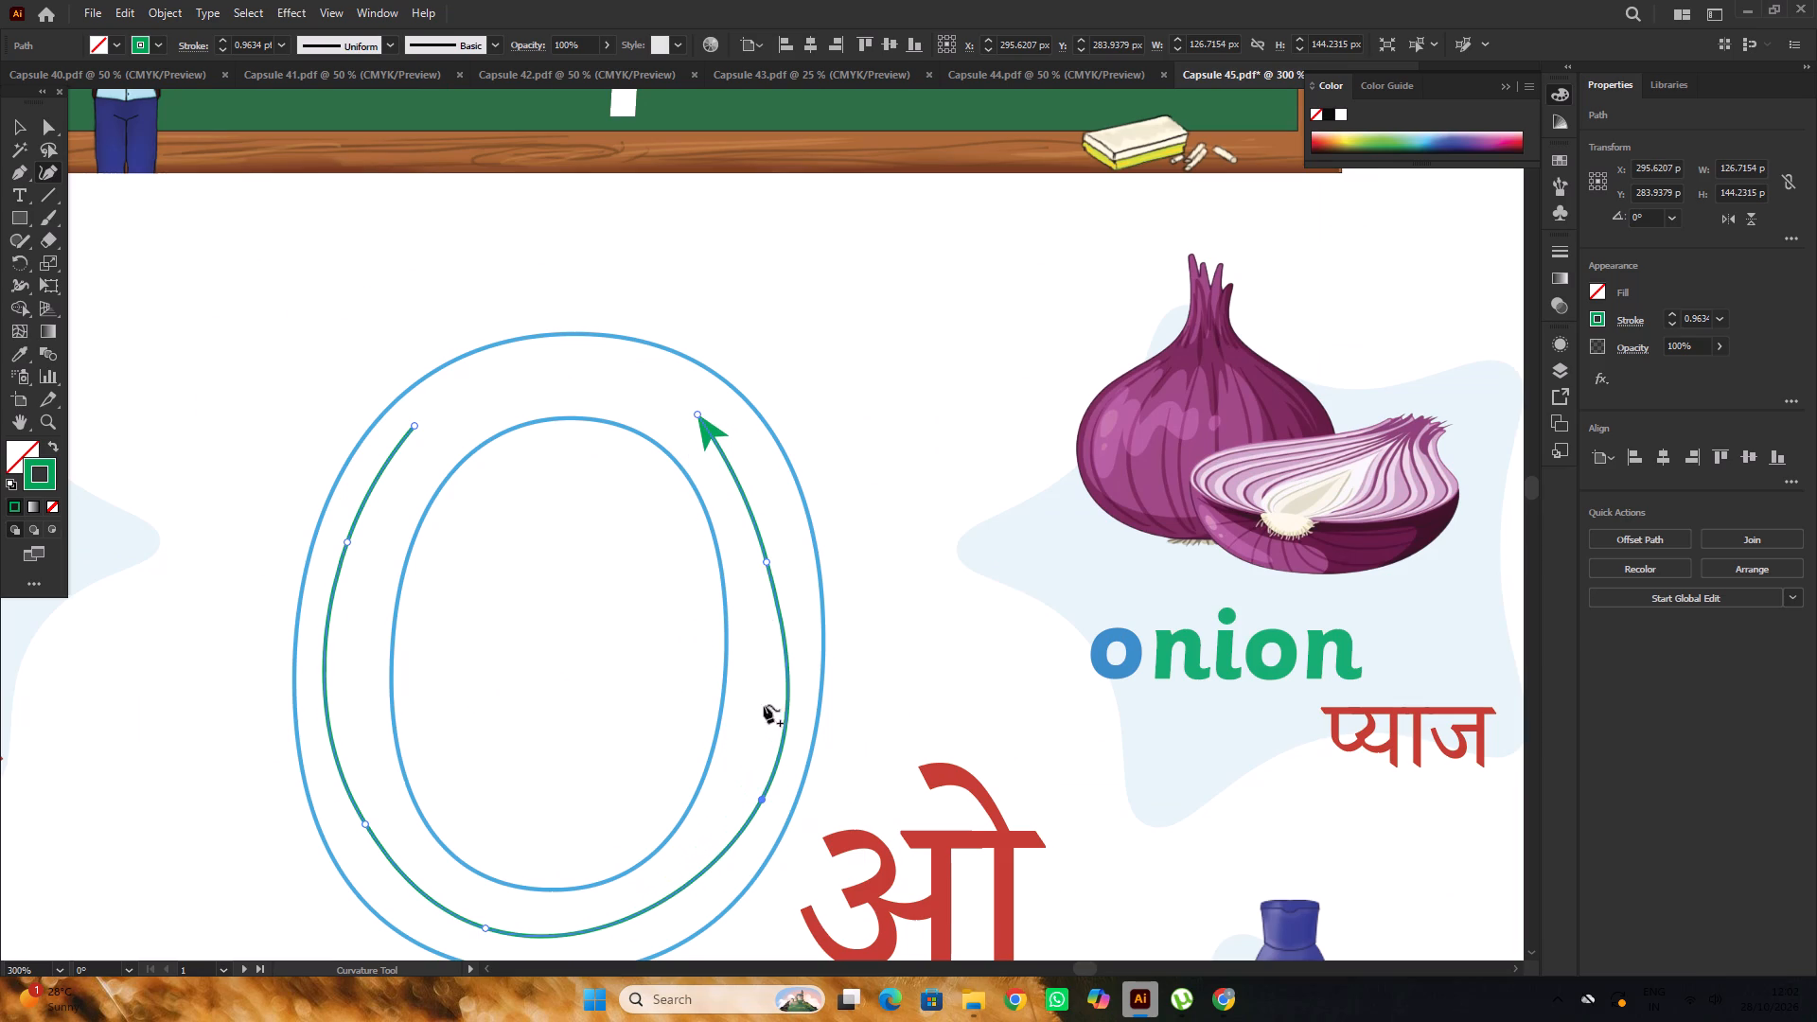
# Move the green arrow's upper right-side anchor point slightly outward between the "o" outlines.
pyautogui.moveTo(769, 557); pyautogui.dragTo(776, 546)
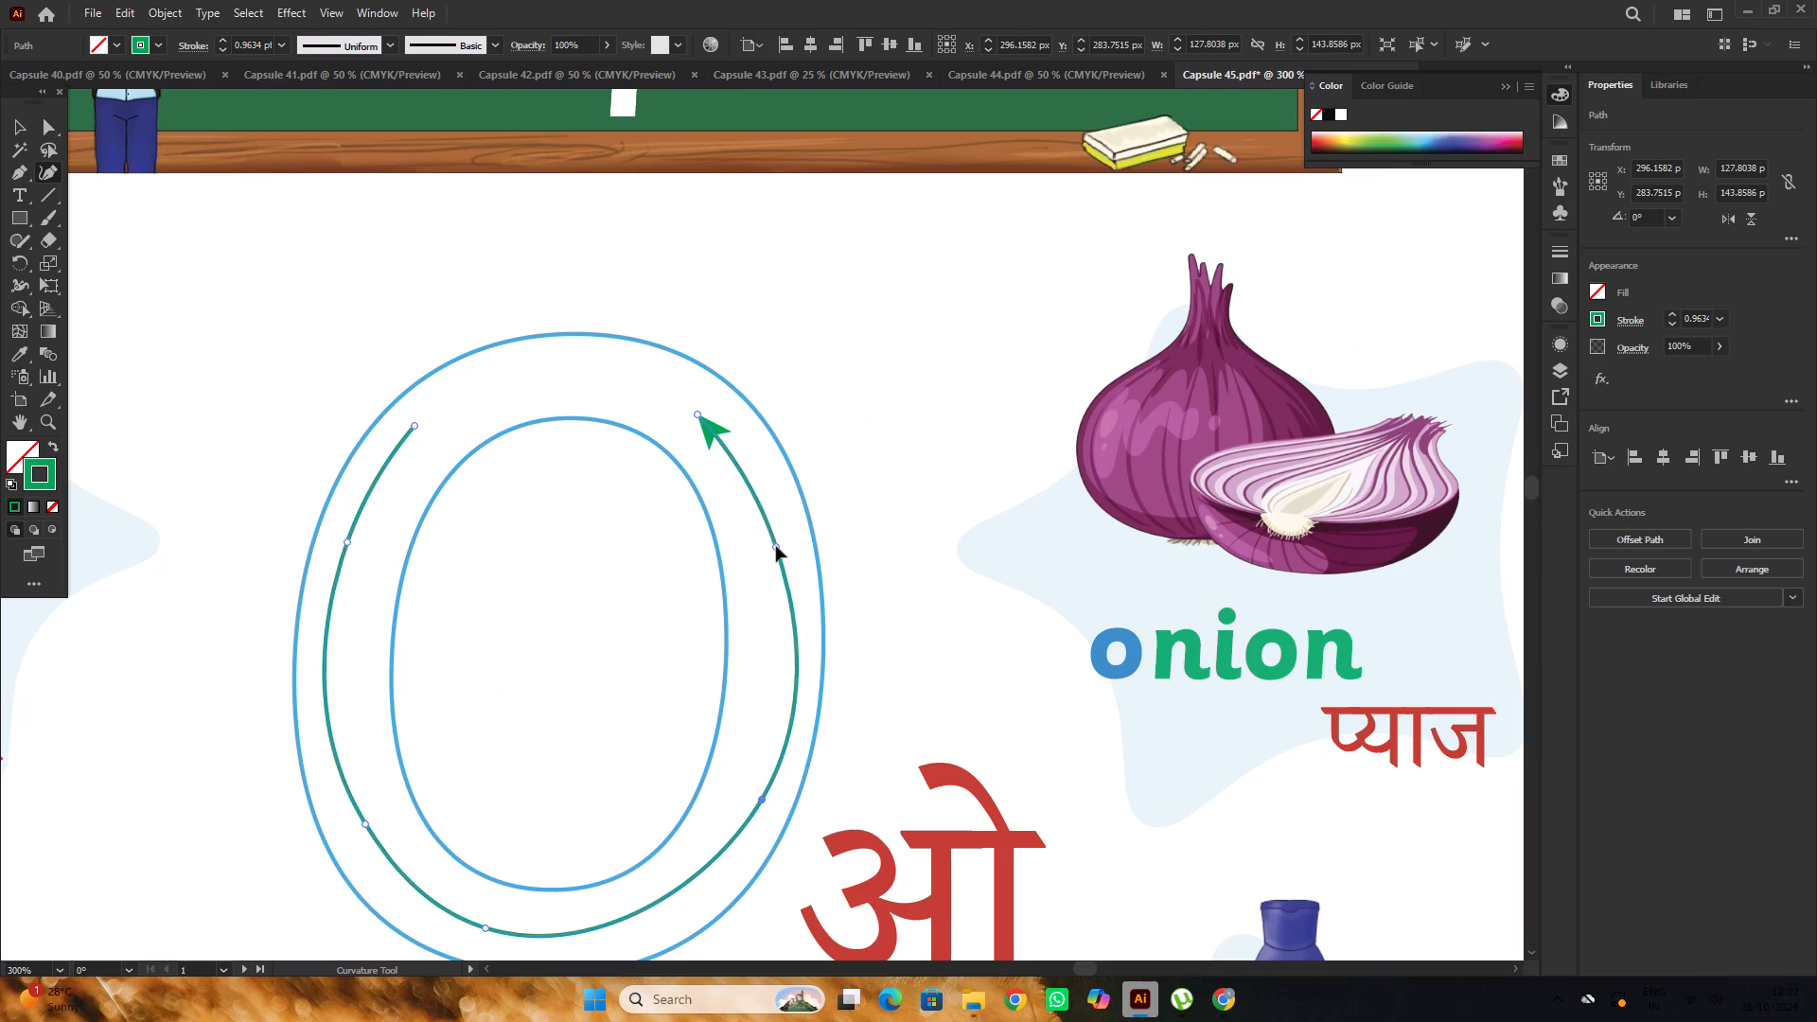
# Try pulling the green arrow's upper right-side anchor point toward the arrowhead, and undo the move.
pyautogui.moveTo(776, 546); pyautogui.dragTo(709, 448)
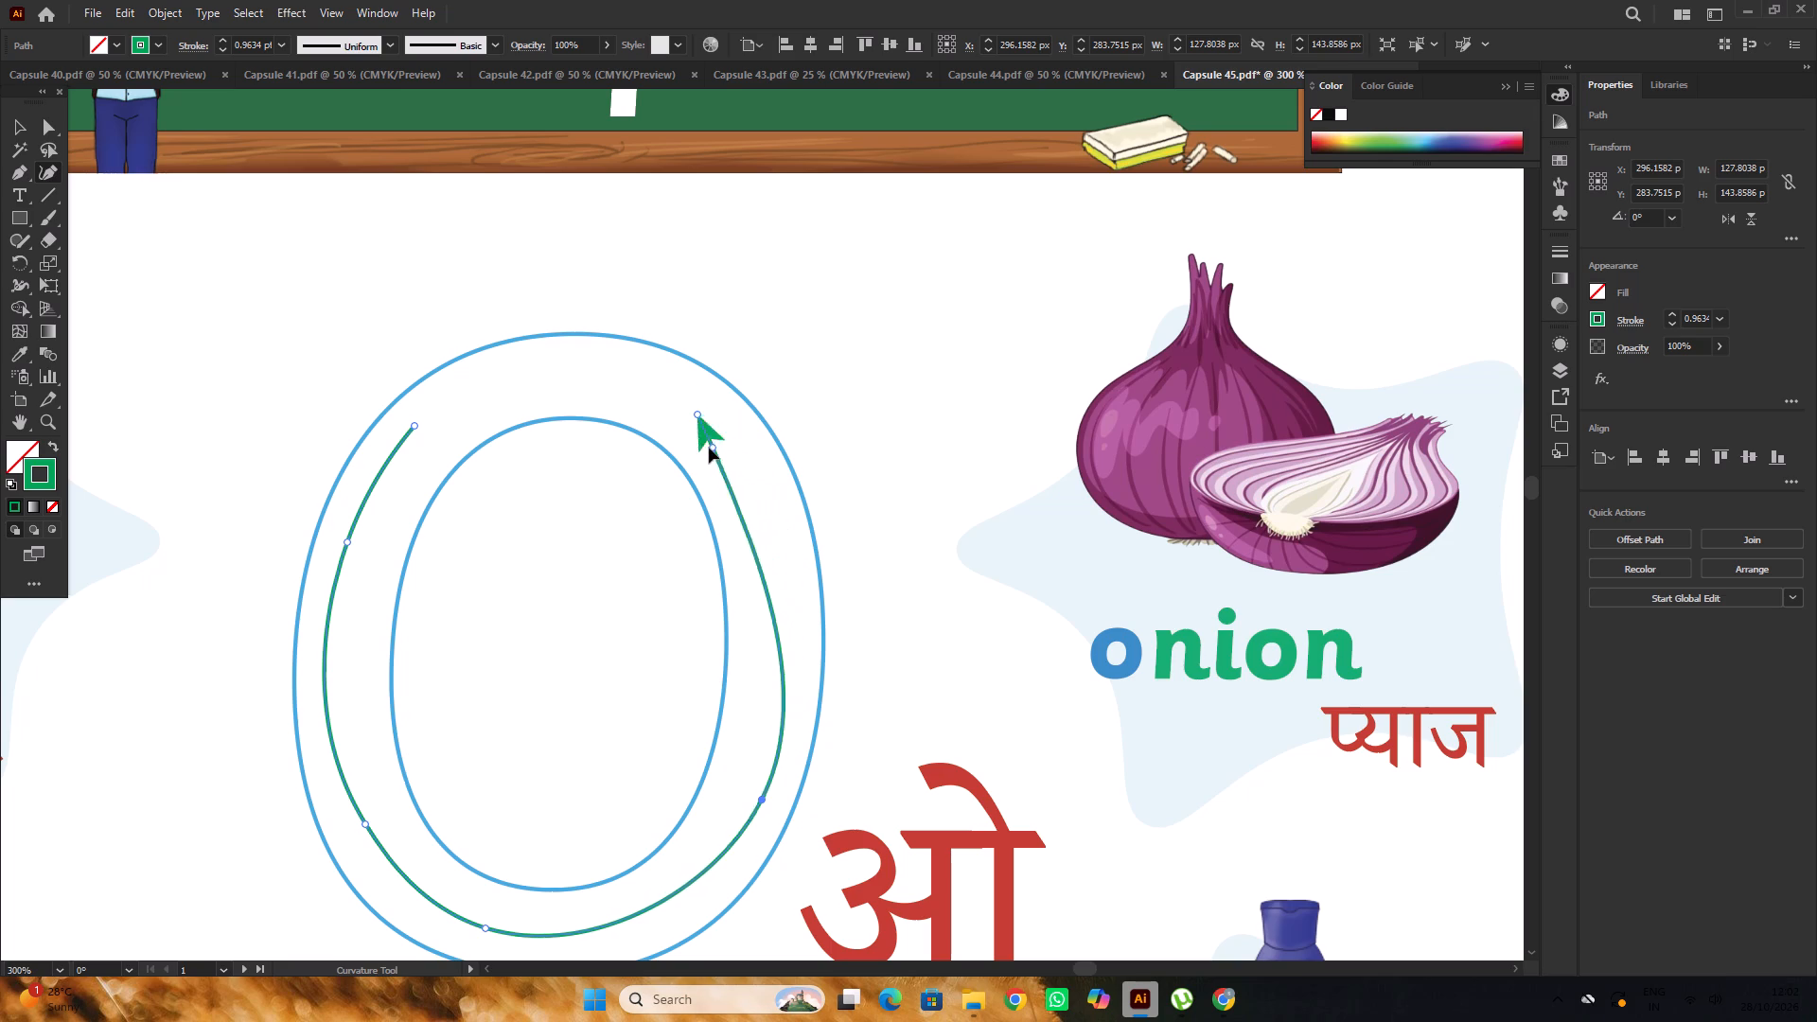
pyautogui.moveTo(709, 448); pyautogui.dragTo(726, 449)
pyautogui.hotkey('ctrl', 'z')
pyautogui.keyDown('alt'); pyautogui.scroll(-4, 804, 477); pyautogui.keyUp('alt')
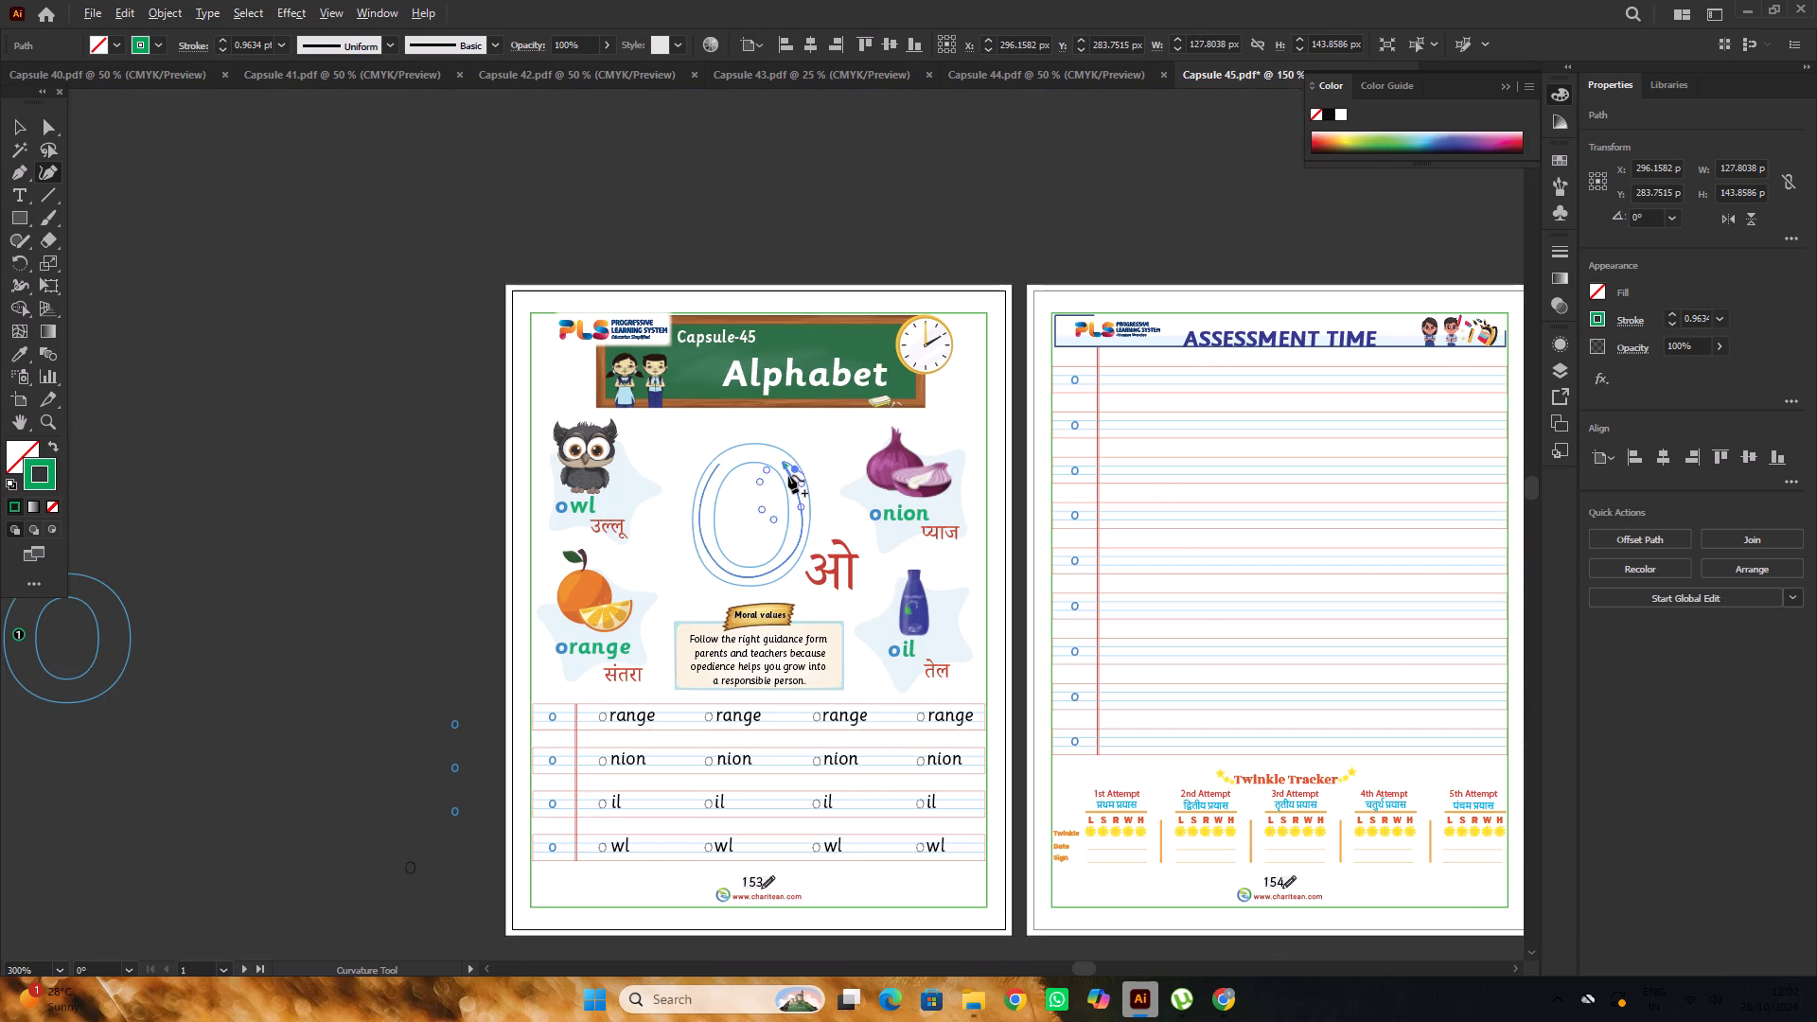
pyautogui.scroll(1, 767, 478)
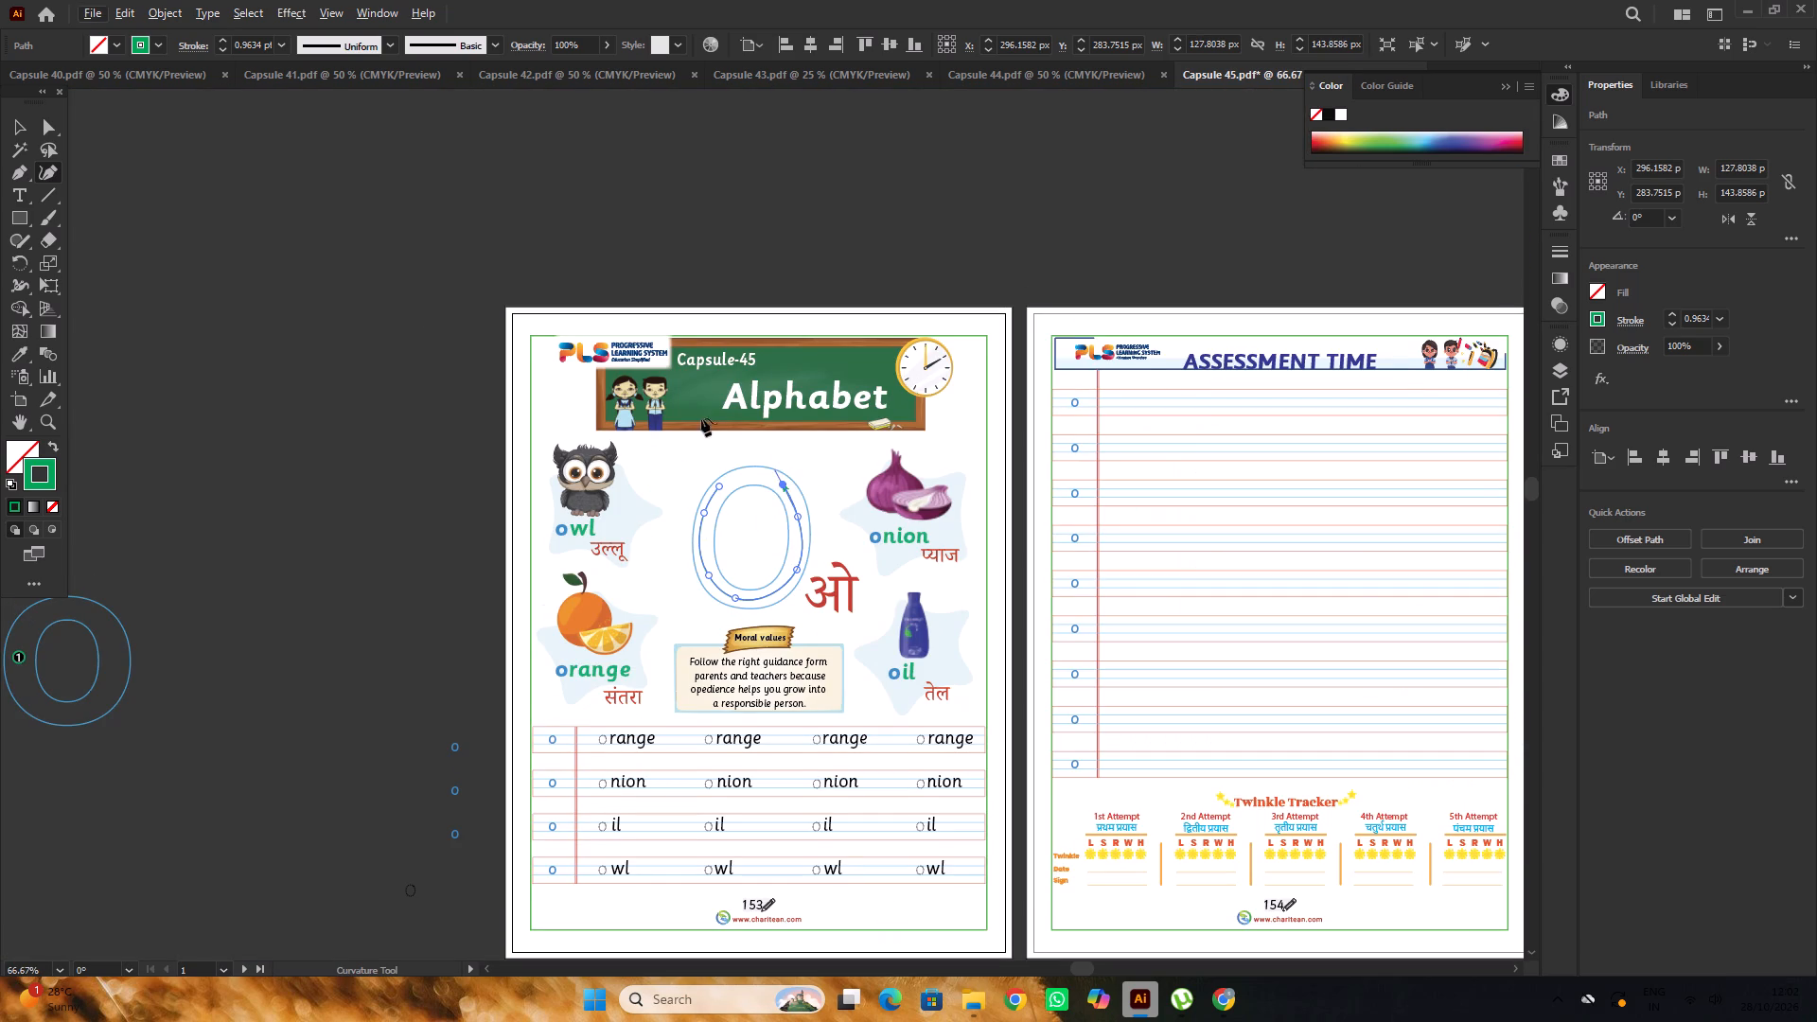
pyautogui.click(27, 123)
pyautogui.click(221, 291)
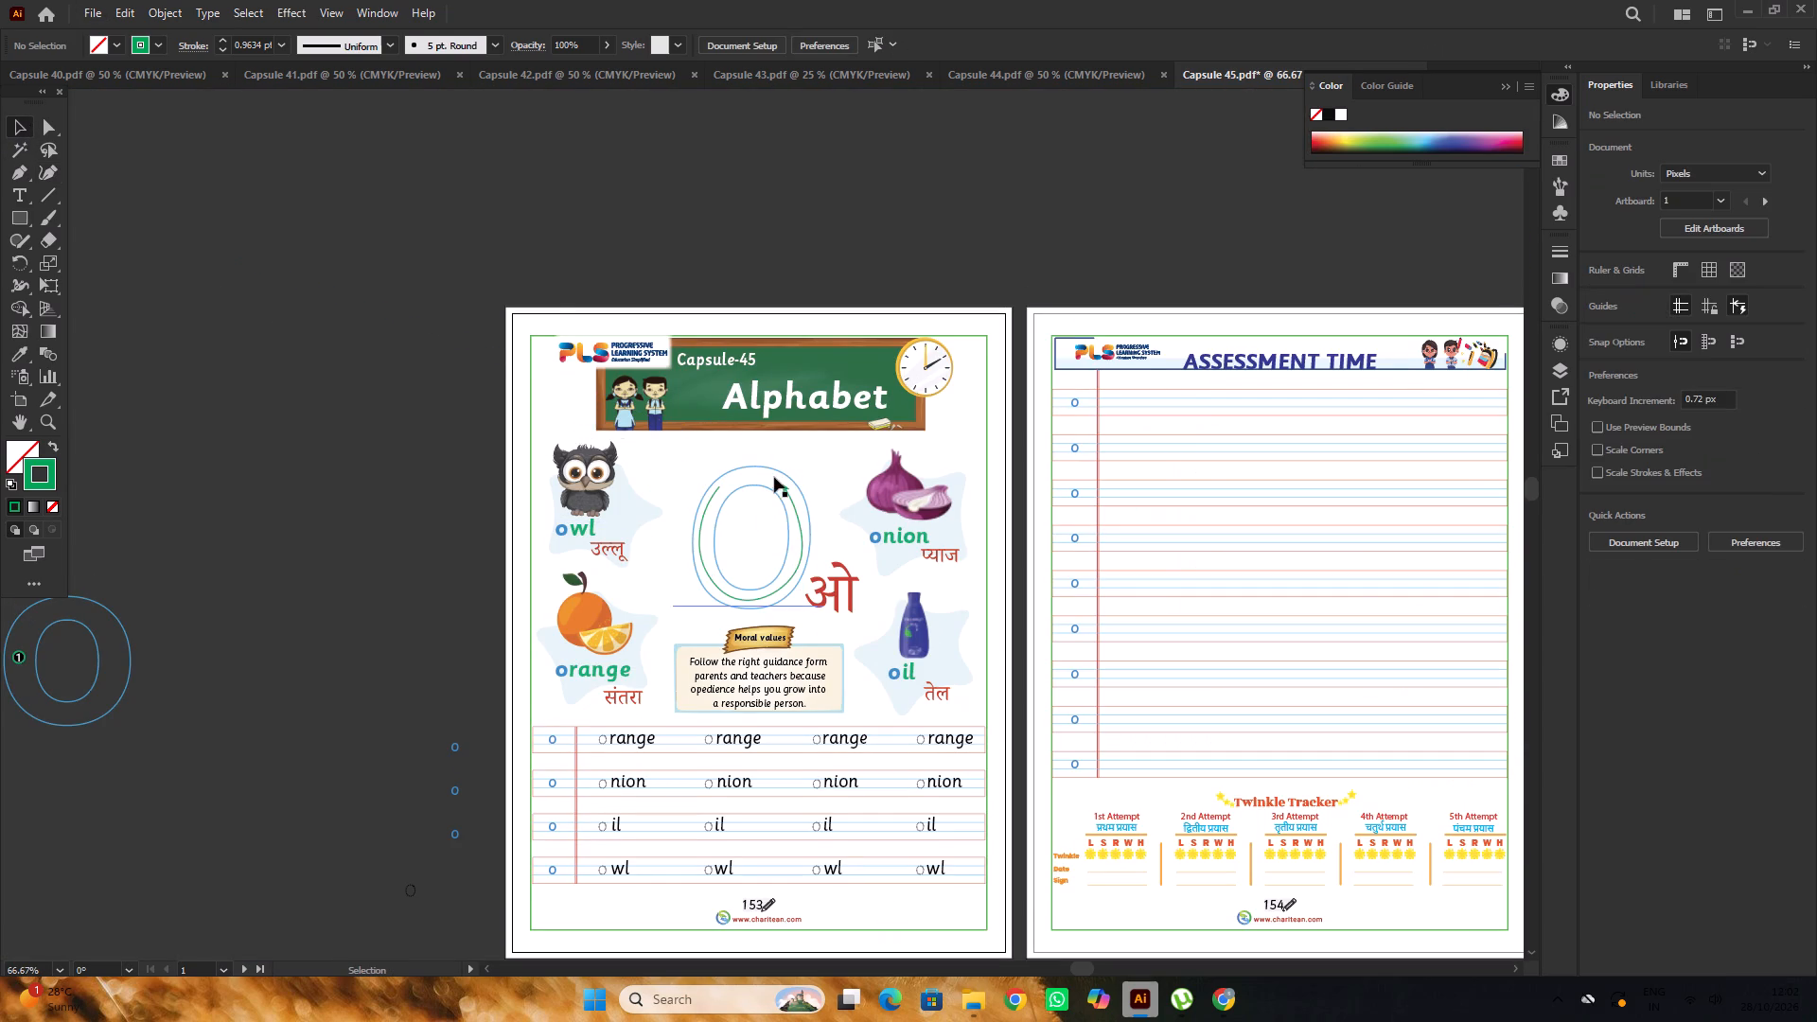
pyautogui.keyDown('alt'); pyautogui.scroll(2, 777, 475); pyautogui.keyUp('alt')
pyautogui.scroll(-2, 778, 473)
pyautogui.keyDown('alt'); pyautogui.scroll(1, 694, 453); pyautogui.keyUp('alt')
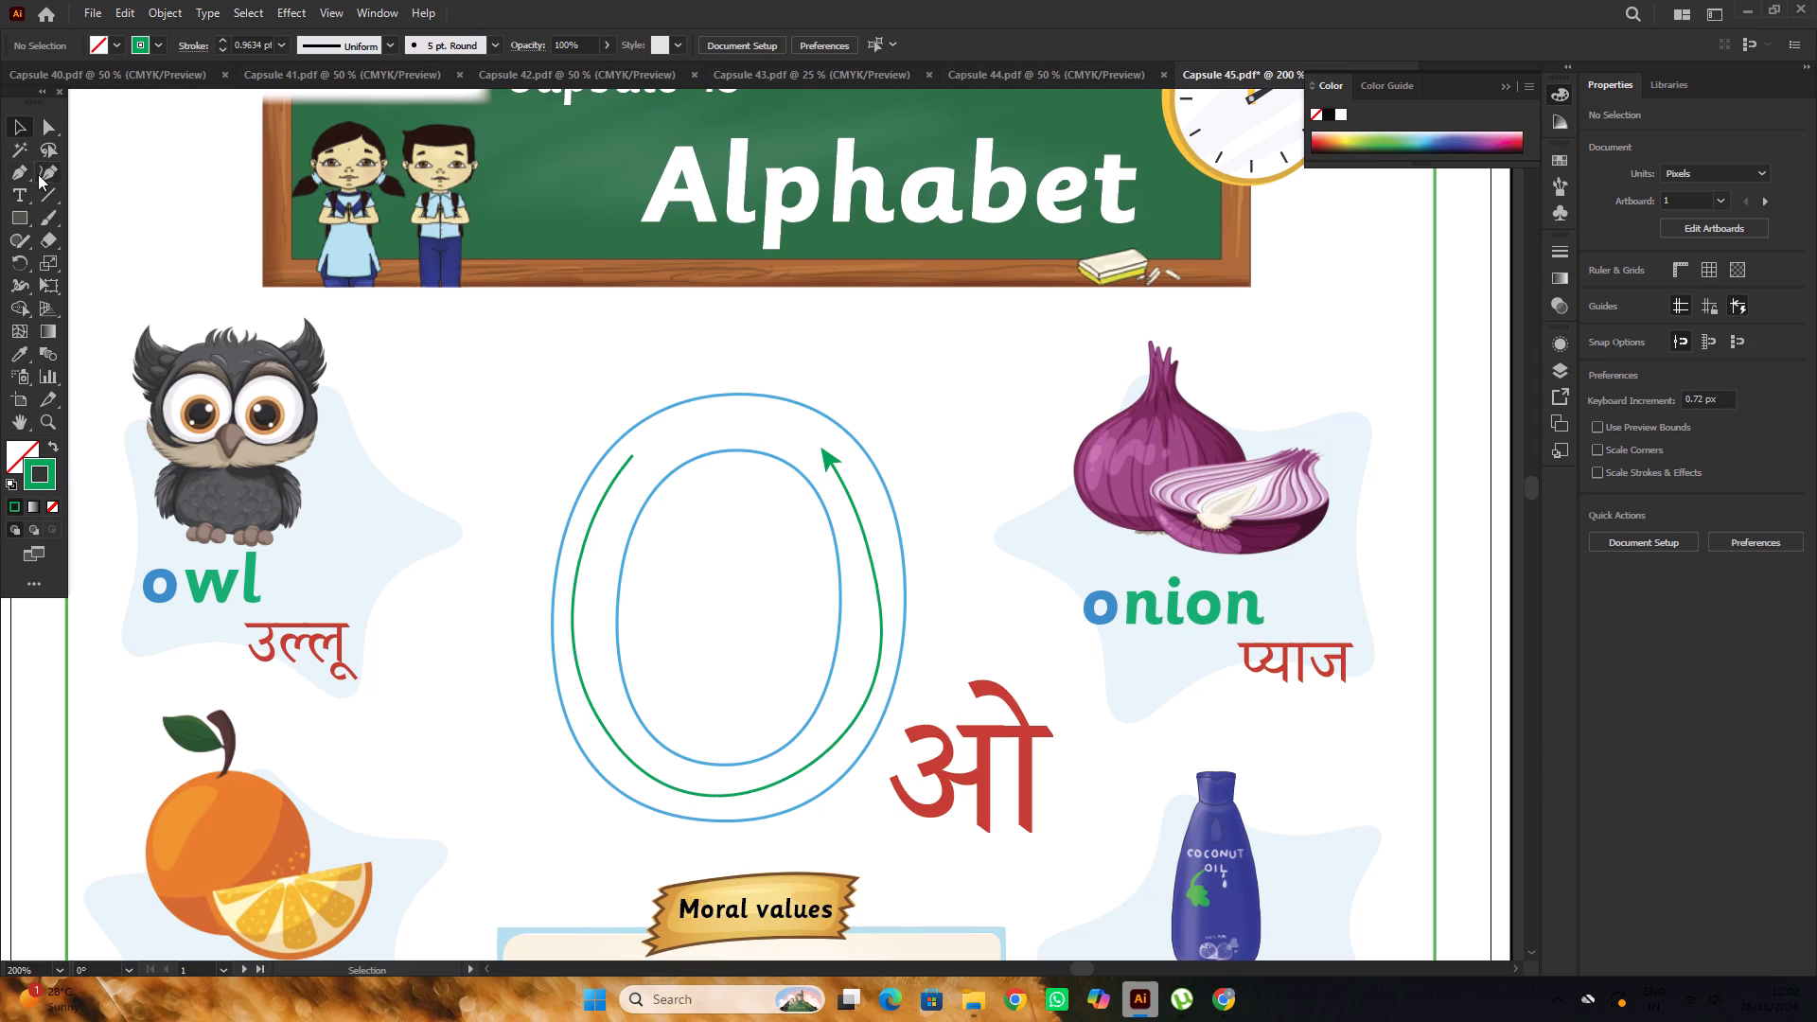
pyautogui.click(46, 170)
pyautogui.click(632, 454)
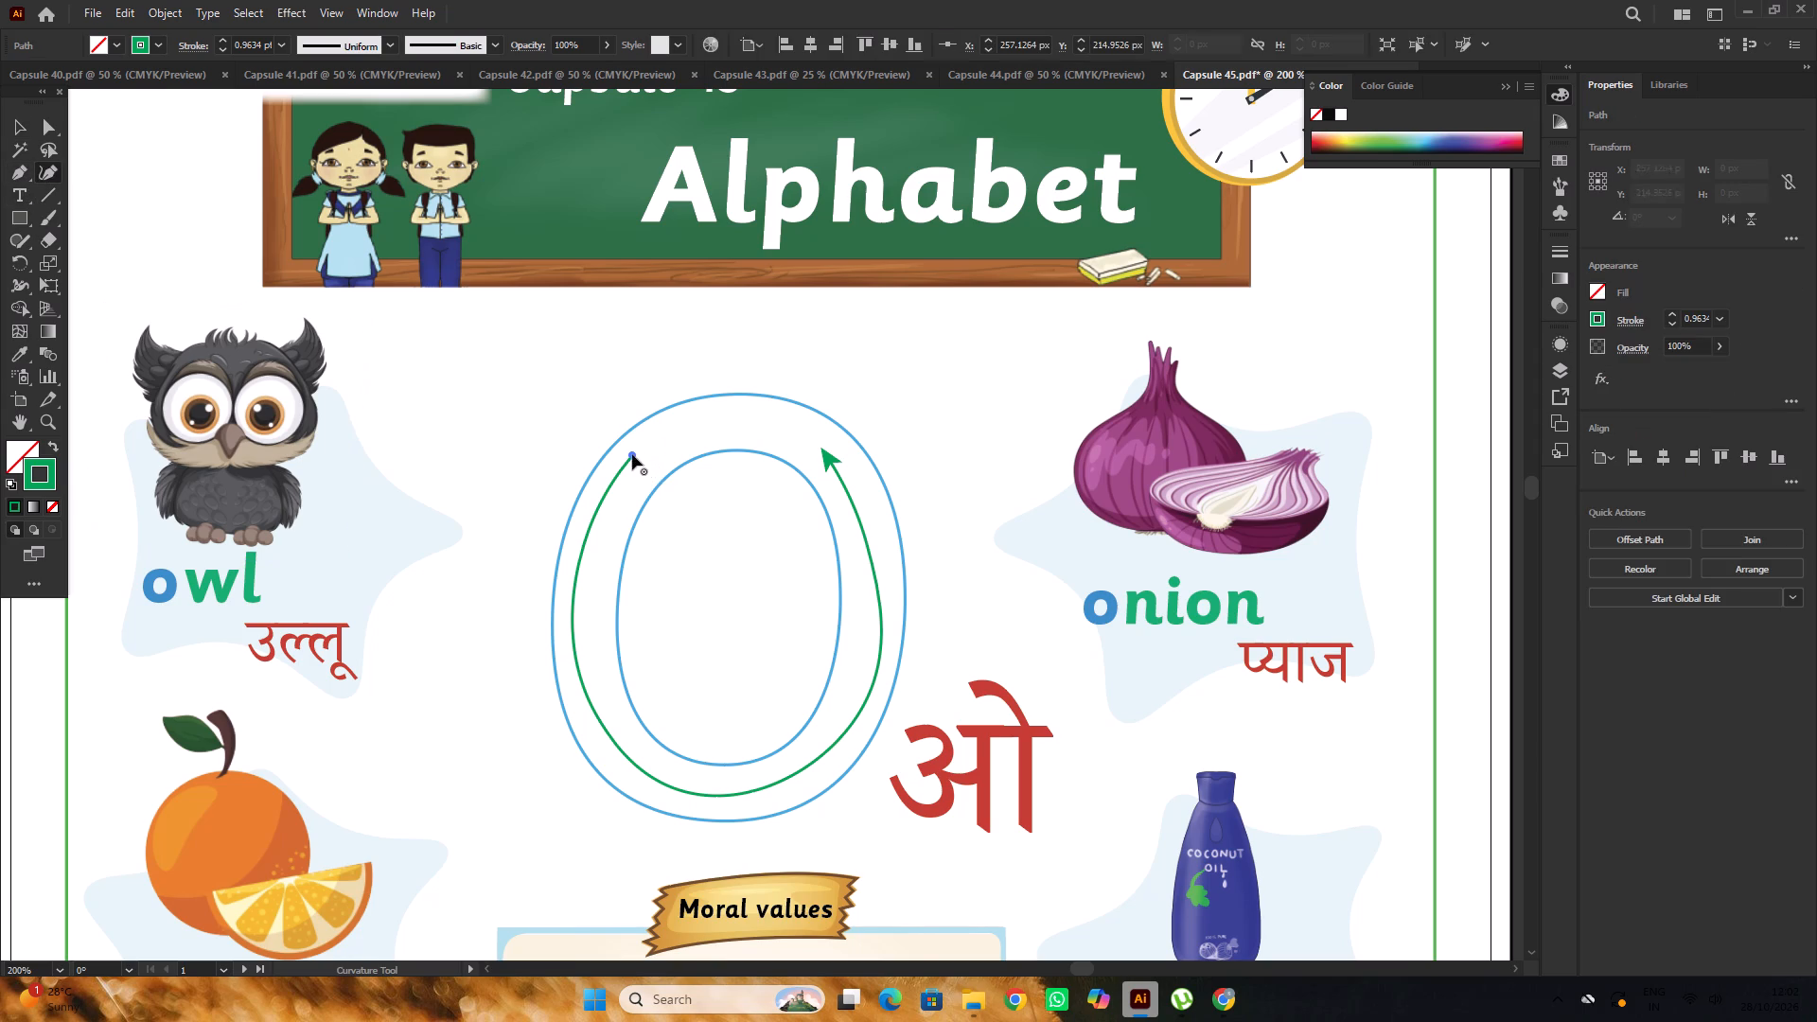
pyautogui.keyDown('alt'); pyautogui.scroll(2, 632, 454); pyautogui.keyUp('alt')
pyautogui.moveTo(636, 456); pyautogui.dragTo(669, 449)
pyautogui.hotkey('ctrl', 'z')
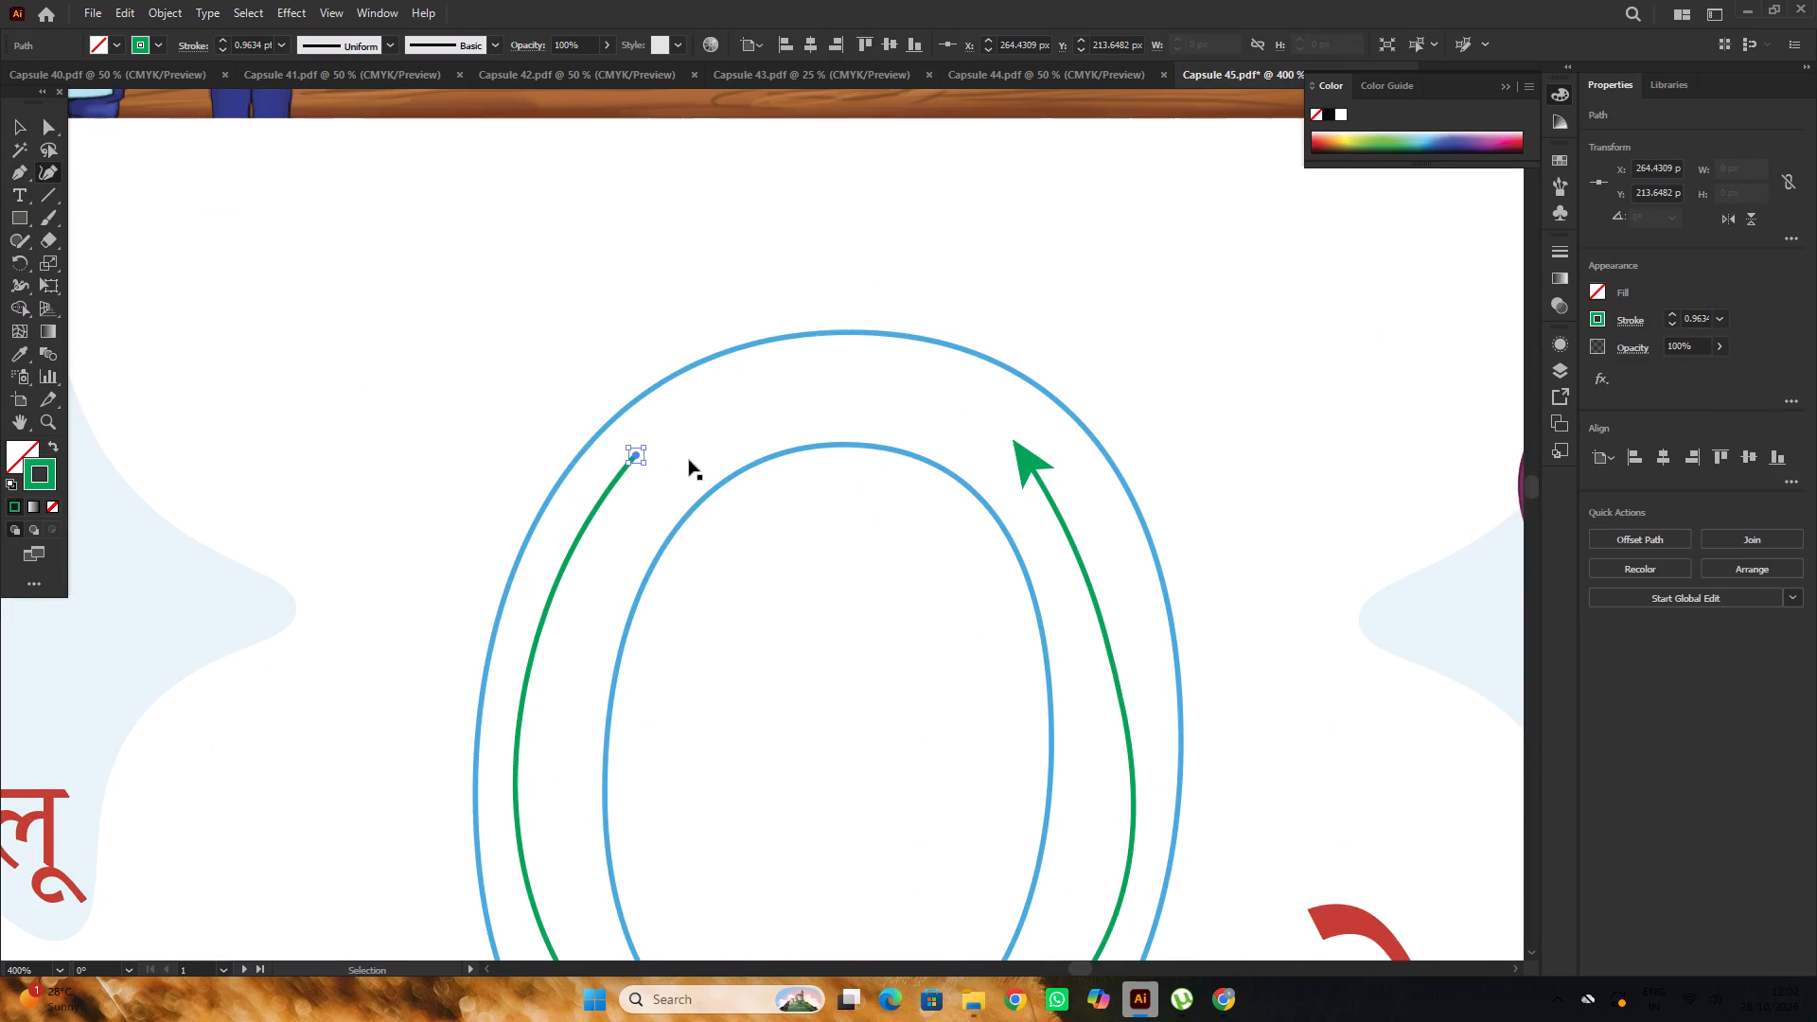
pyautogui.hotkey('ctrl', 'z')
# Lock the large outlined "o" letter so it stays out of the way of the green arrow.
pyautogui.keyDown('alt'); pyautogui.scroll(-1, 672, 460); pyautogui.keyUp('alt')
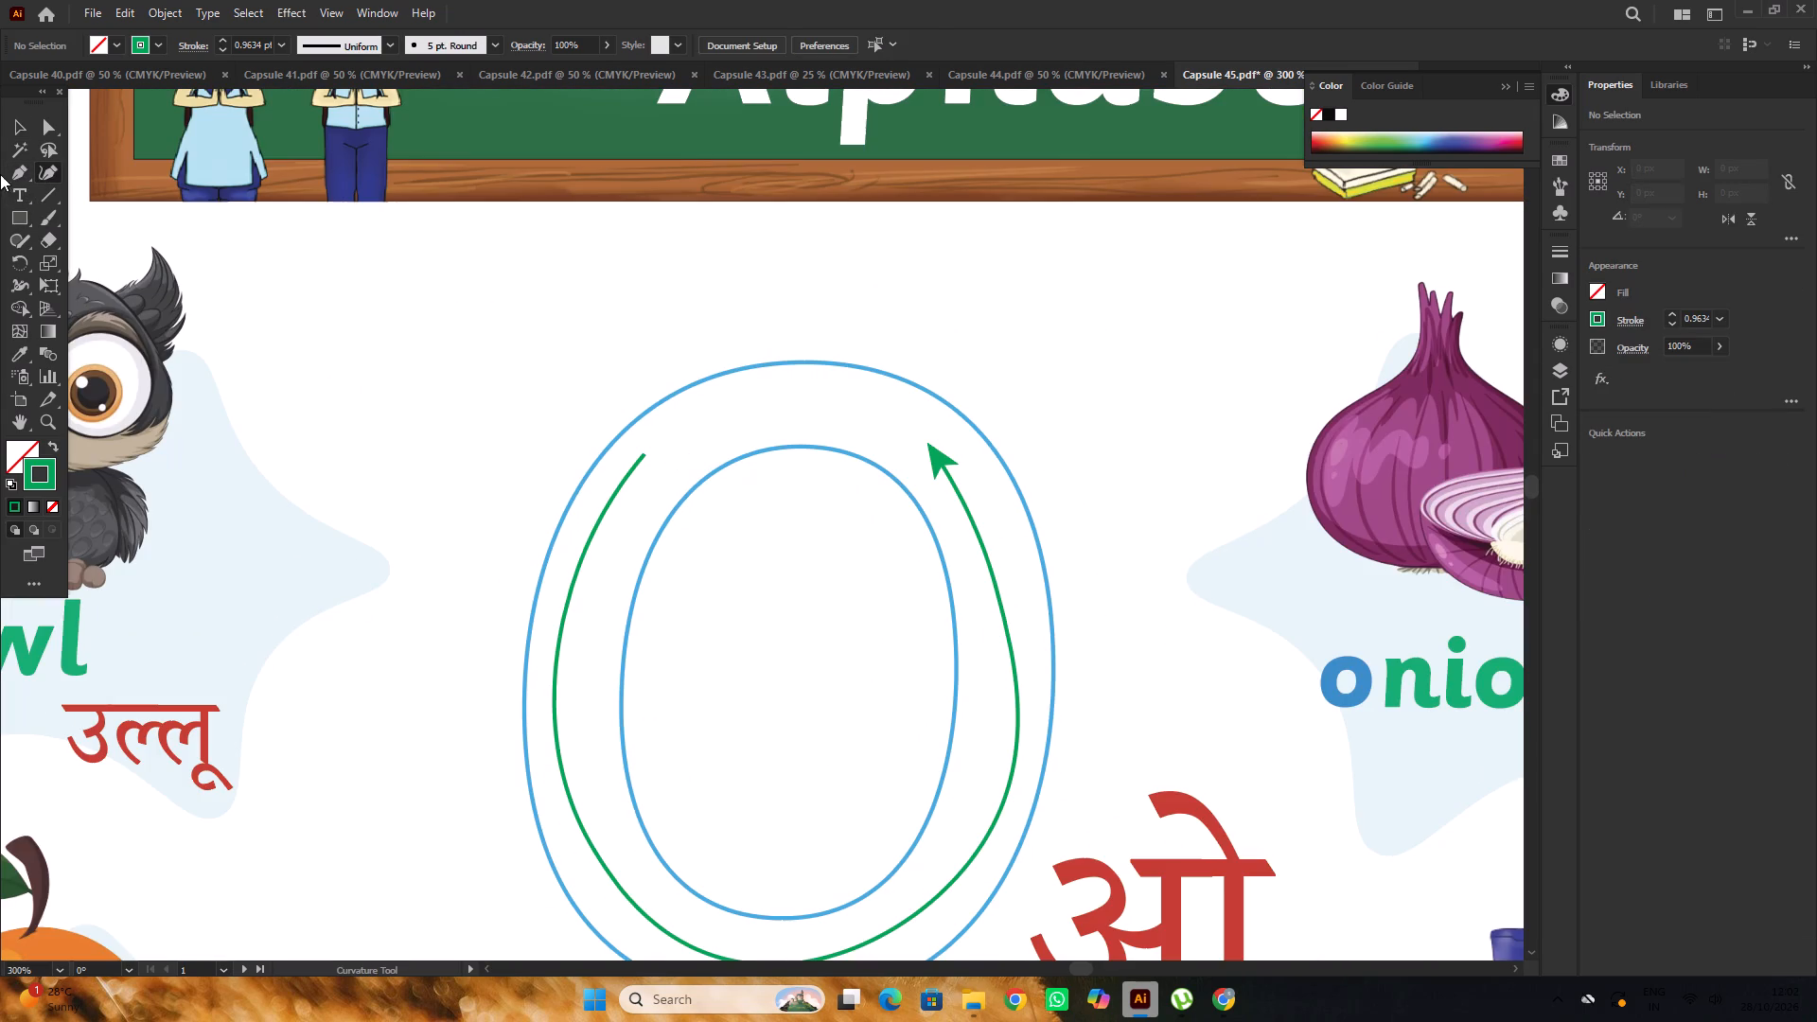
pyautogui.click(22, 129)
pyautogui.click(577, 411)
pyautogui.click(629, 467)
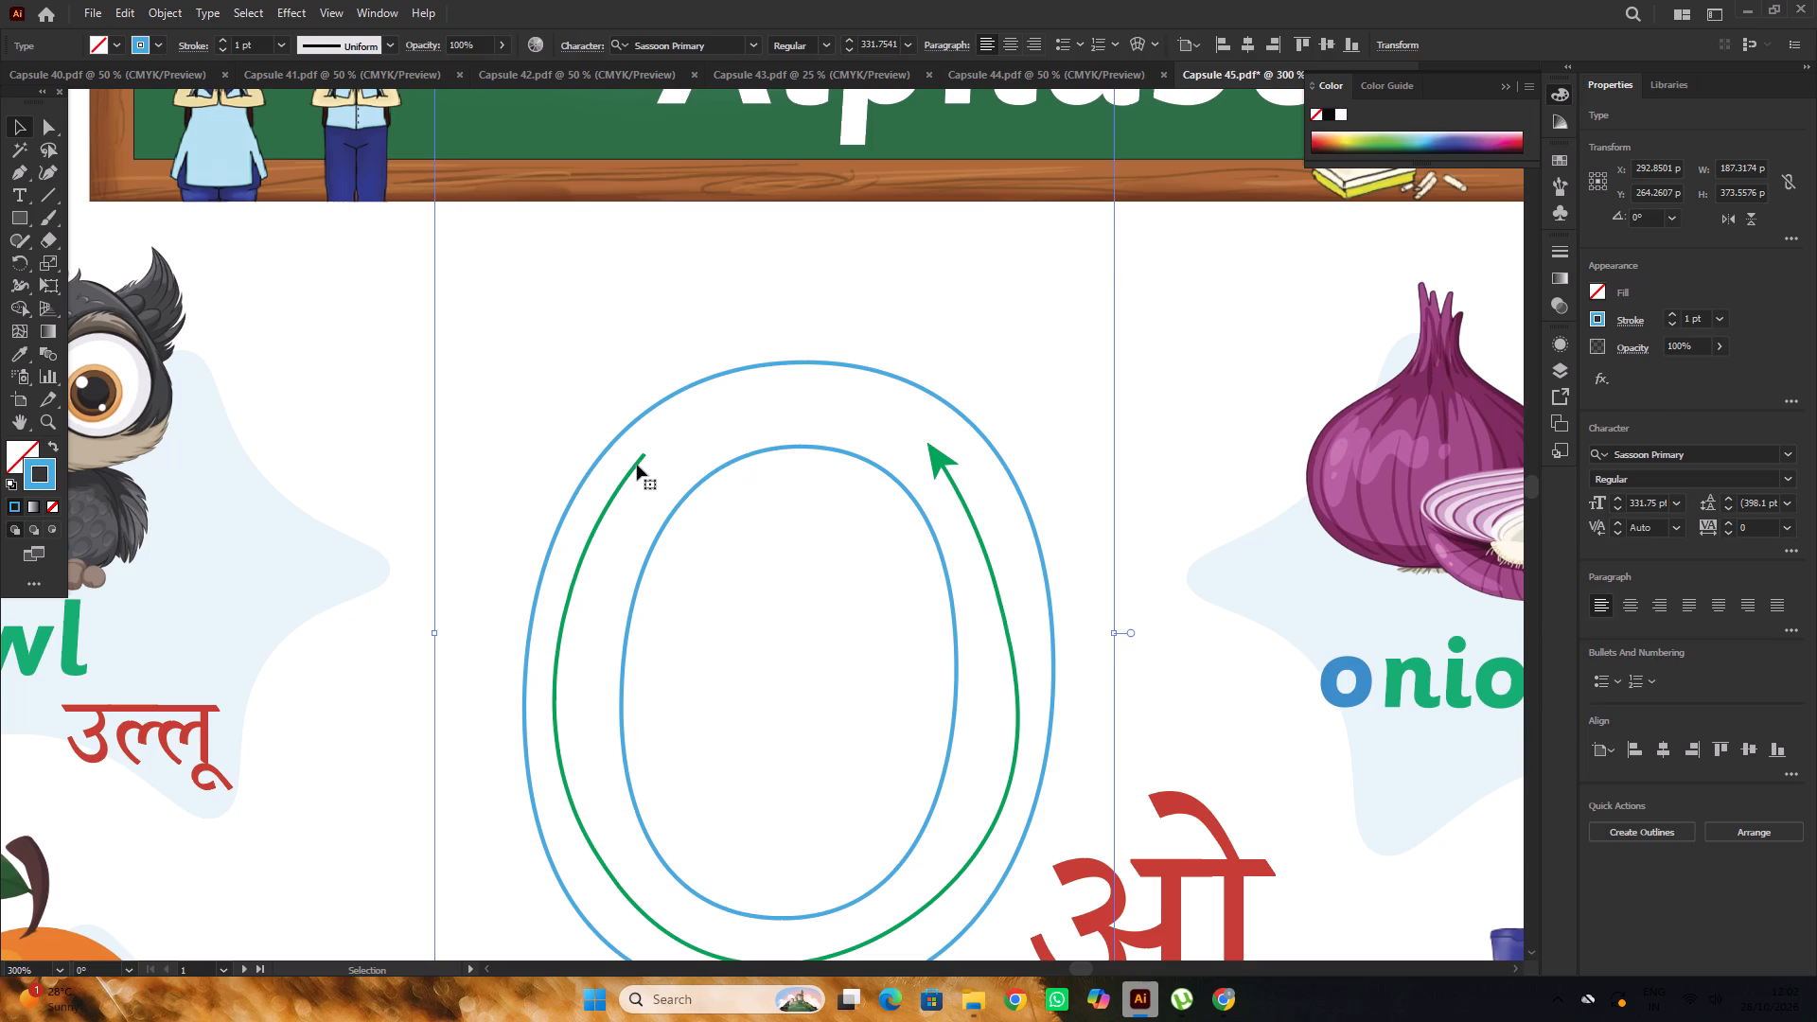
pyautogui.hotkey('ctrl', '2')
# Reshape the green arrow with the Curvature tool by extending its starting end upward and inward between the "o" outlines.
pyautogui.click(637, 466)
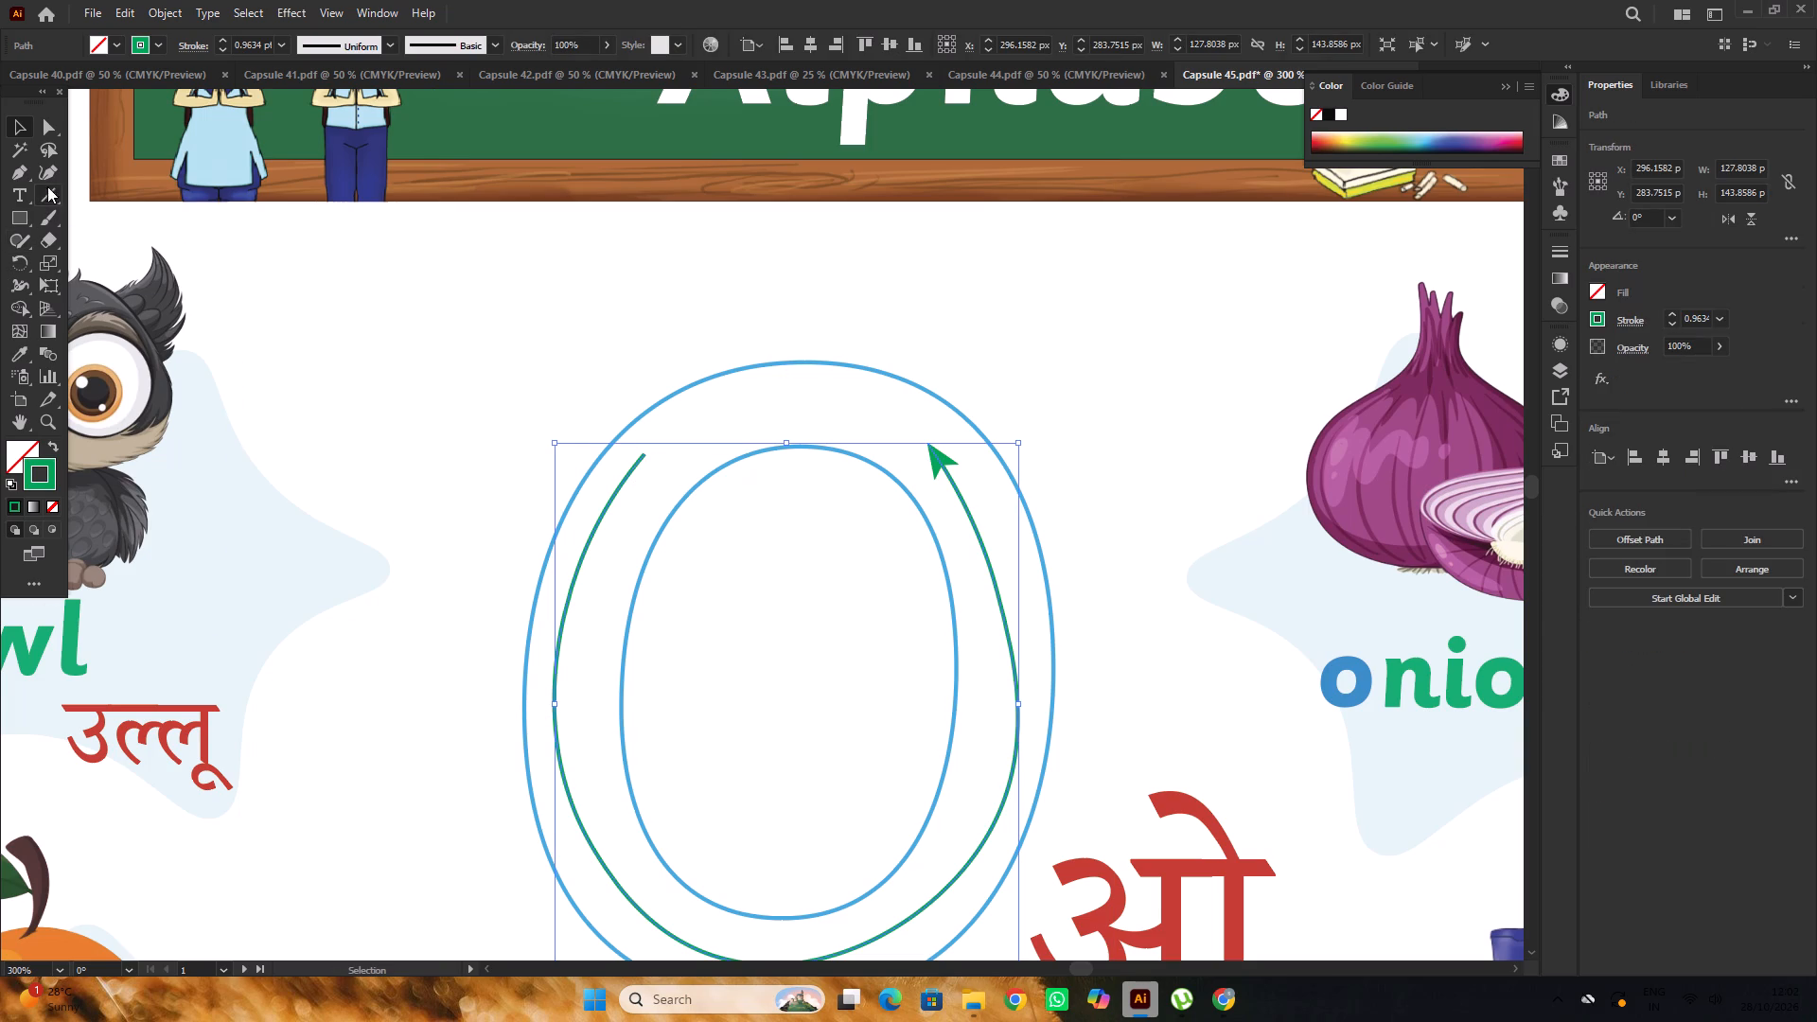
pyautogui.click(48, 175)
pyautogui.keyDown('alt'); pyautogui.scroll(1, 587, 432); pyautogui.keyUp('alt')
pyautogui.moveTo(667, 463); pyautogui.dragTo(708, 440)
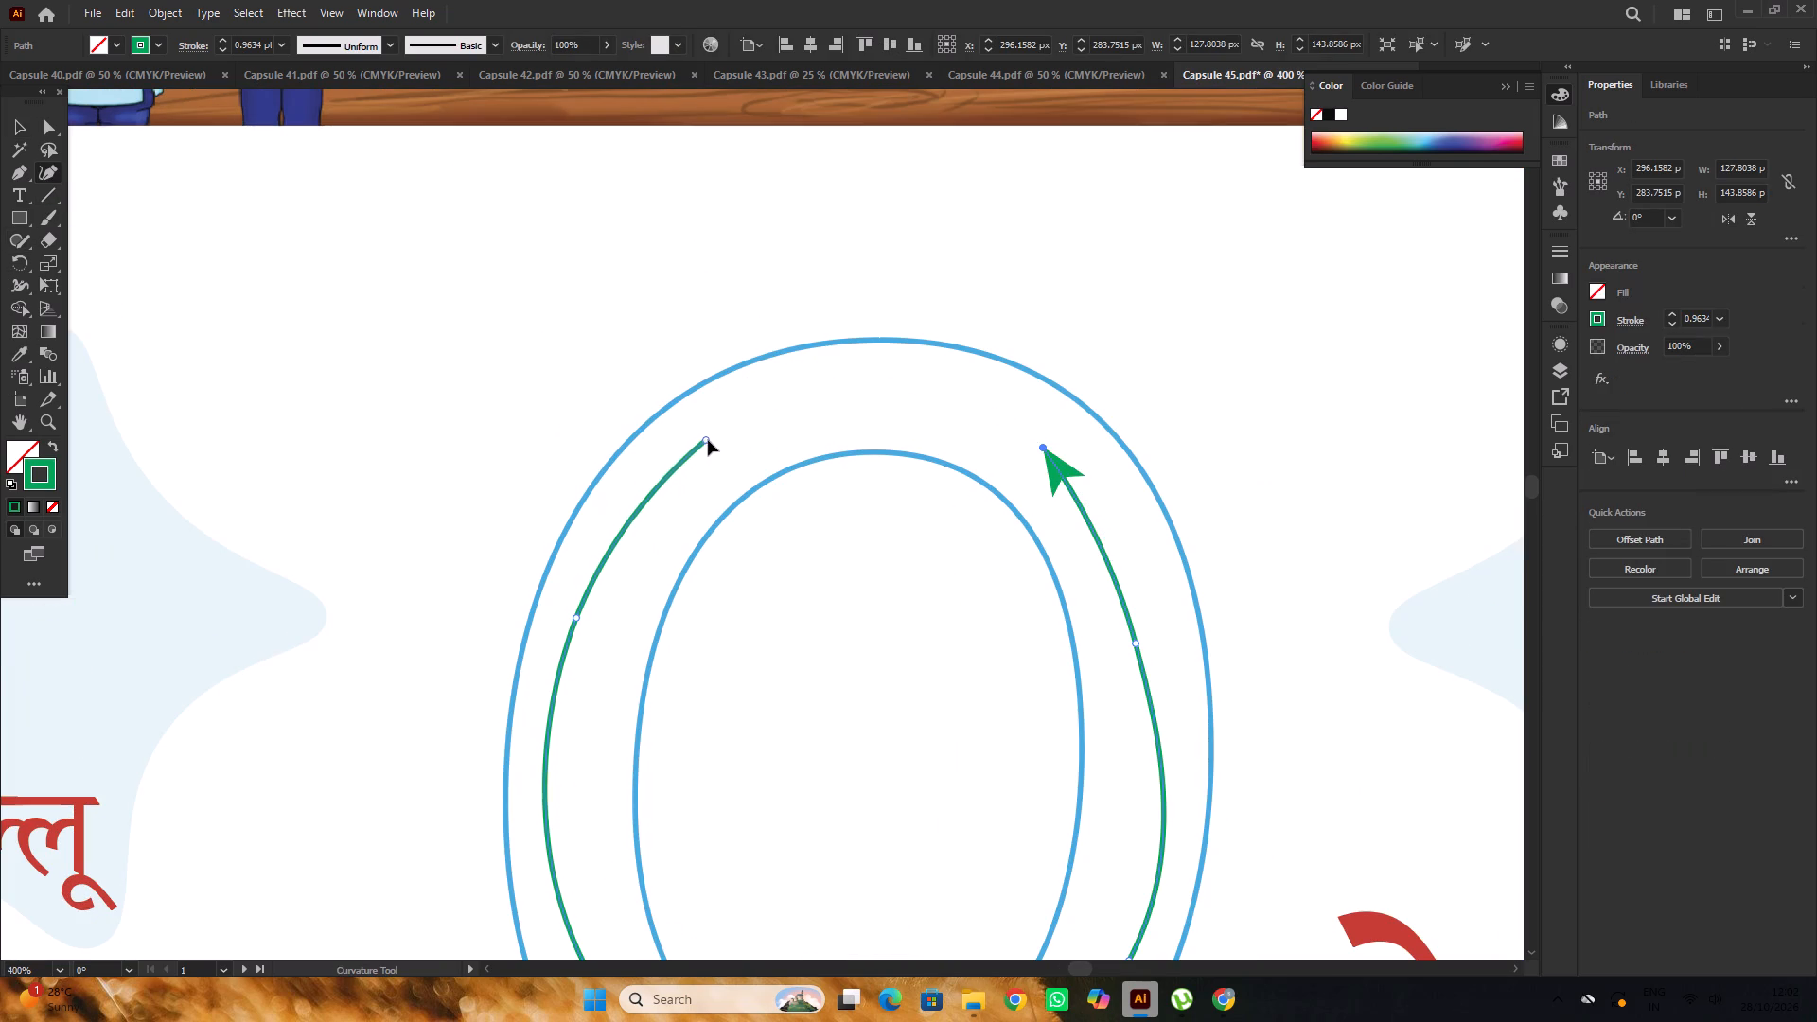
pyautogui.moveTo(708, 440); pyautogui.dragTo(713, 439)
pyautogui.keyDown('alt'); pyautogui.scroll(-6, 712, 439); pyautogui.keyUp('alt')
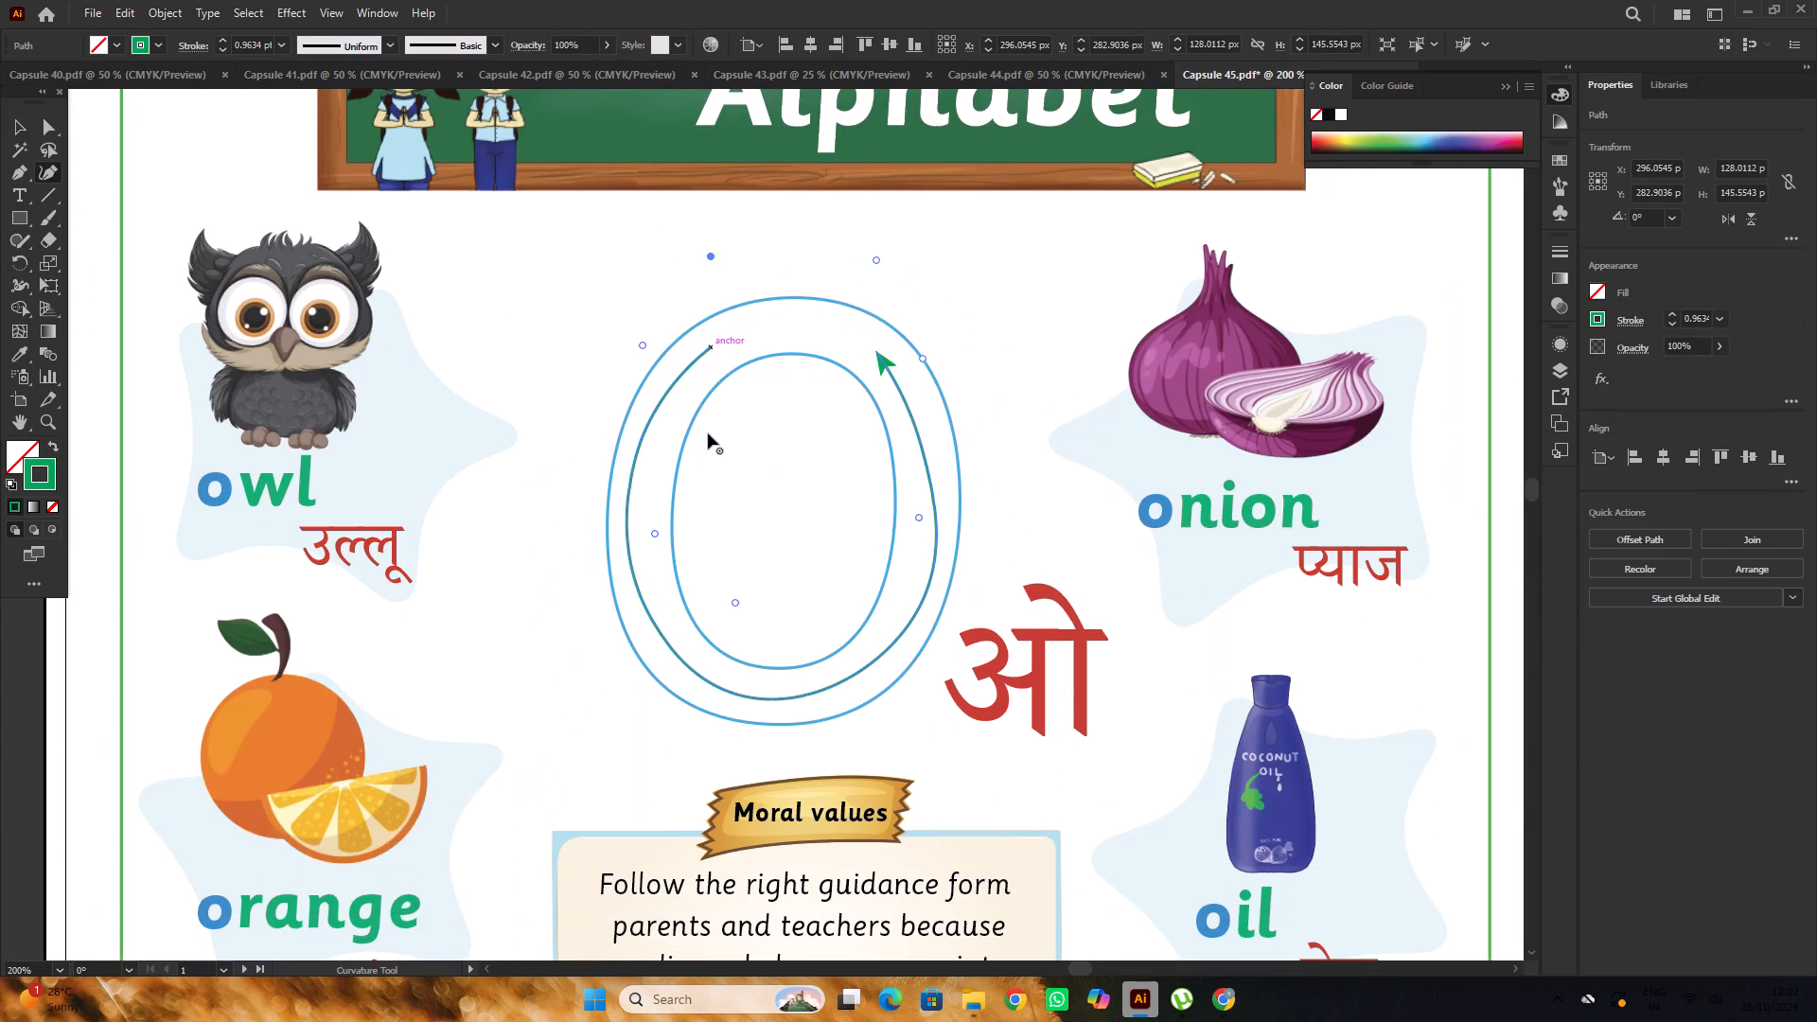
# Add an anchor point on the green arrow's left side and pull that side inward, midway between the "o" outlines.
pyautogui.keyDown('alt'); pyautogui.scroll(1, 654, 604); pyautogui.keyUp('alt')
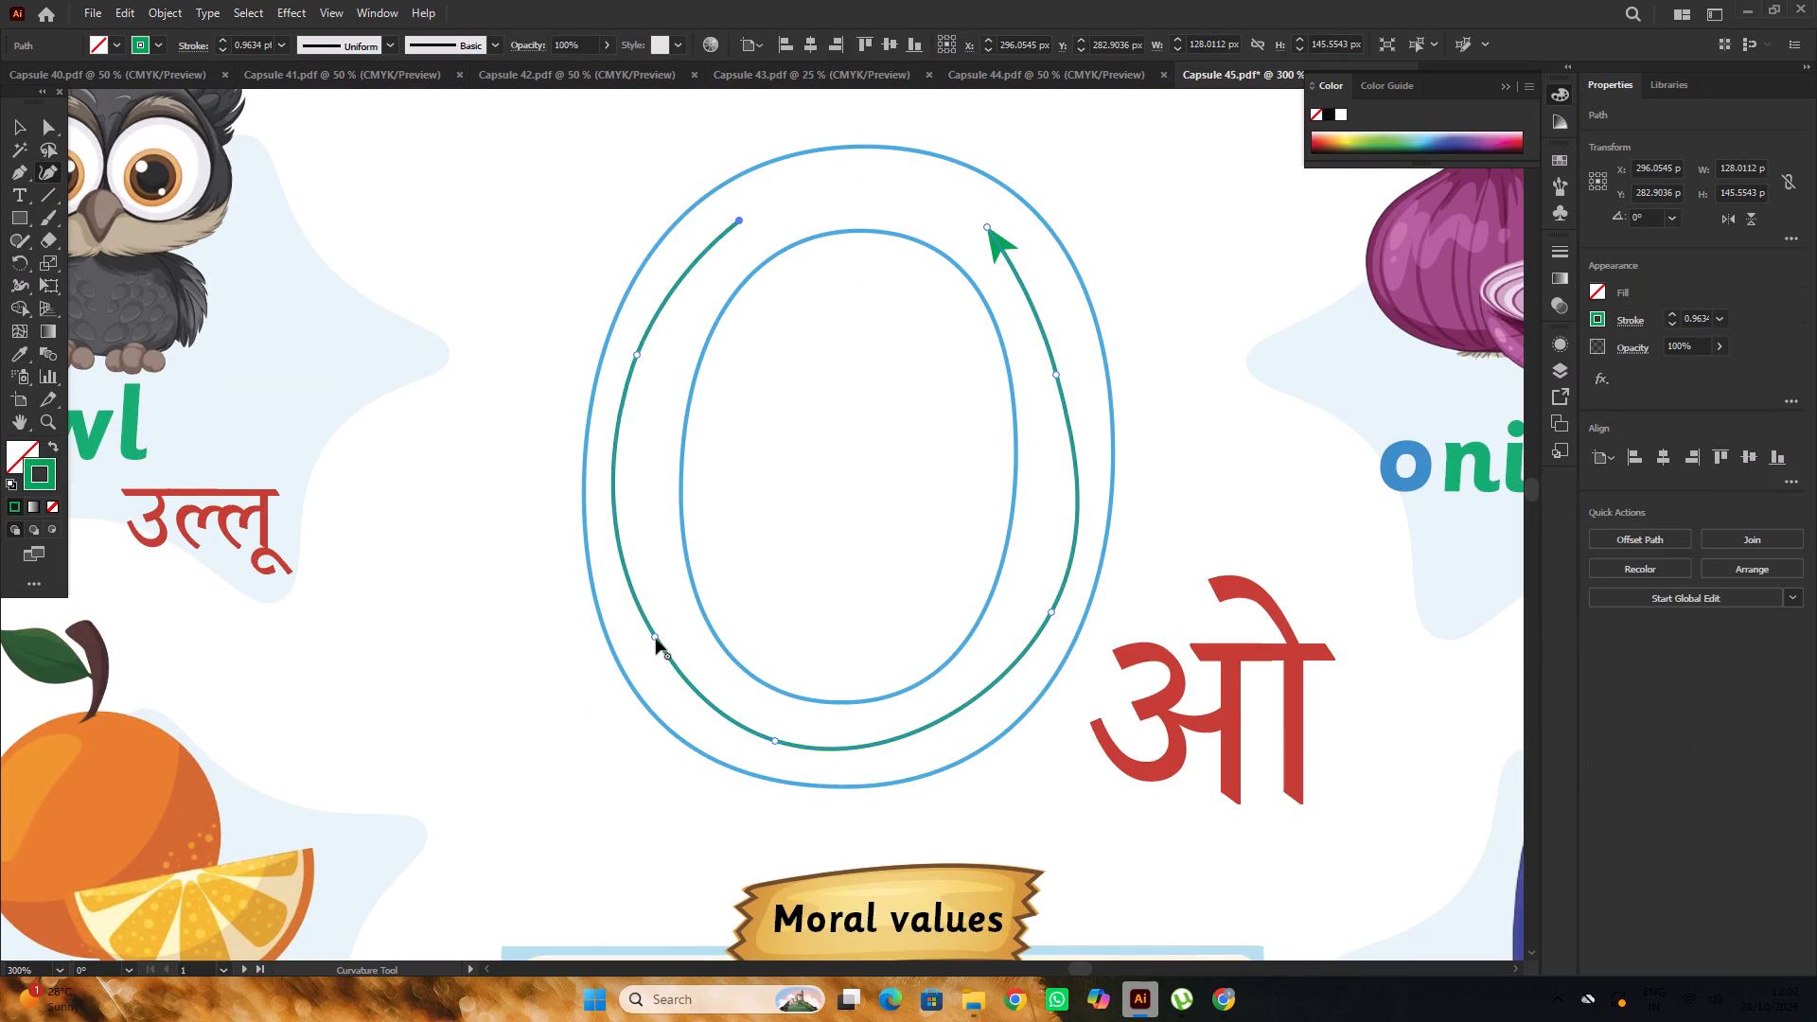
pyautogui.moveTo(612, 472); pyautogui.dragTo(620, 472)
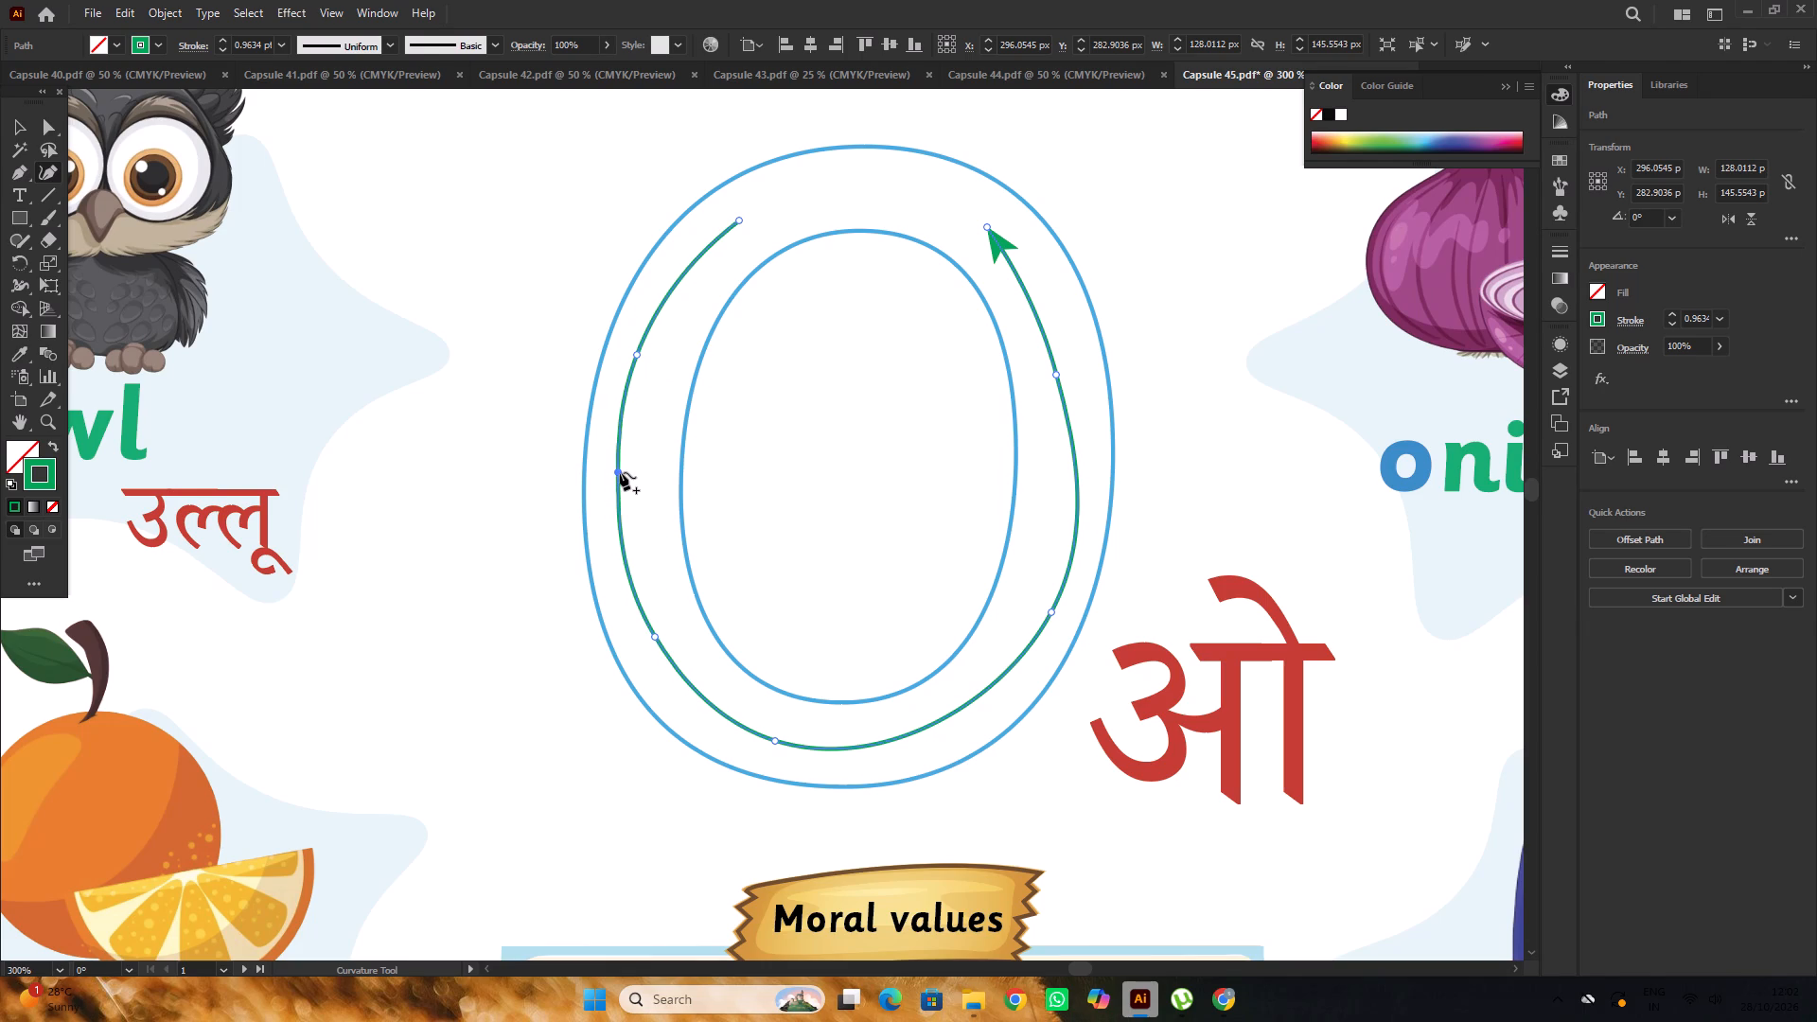
pyautogui.moveTo(620, 472); pyautogui.dragTo(626, 470)
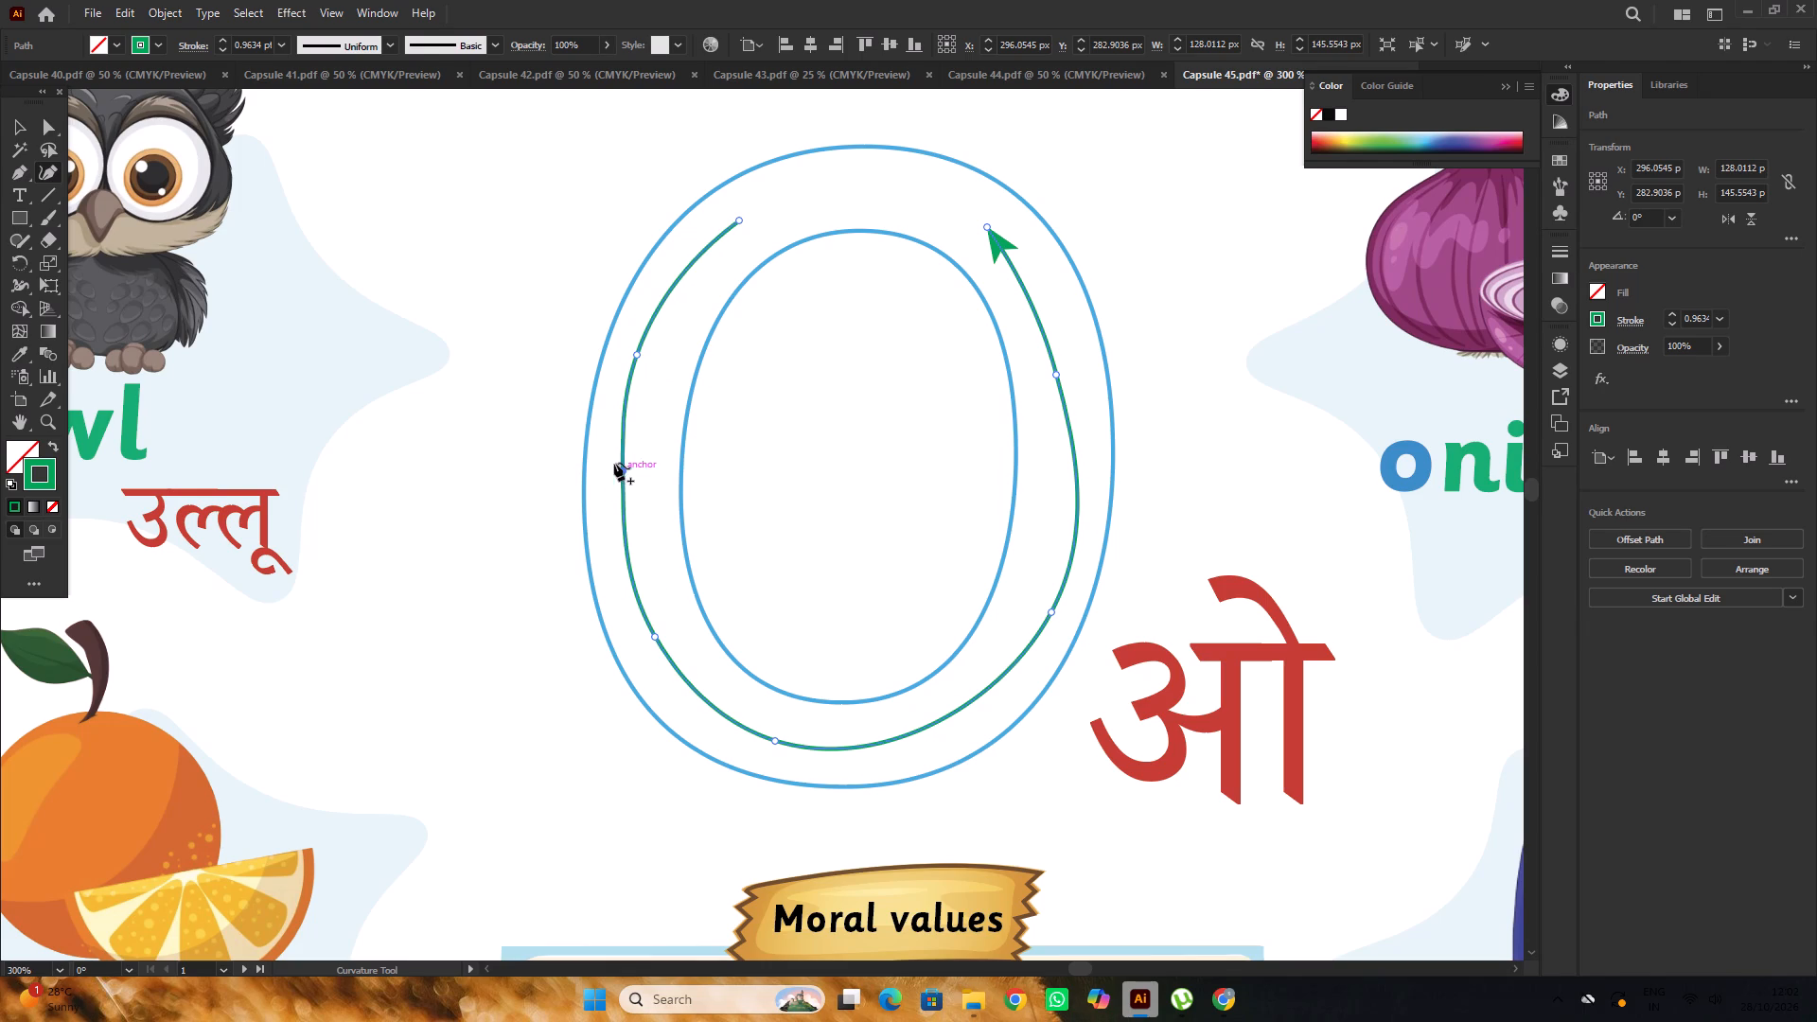
pyautogui.moveTo(639, 354); pyautogui.dragTo(650, 344)
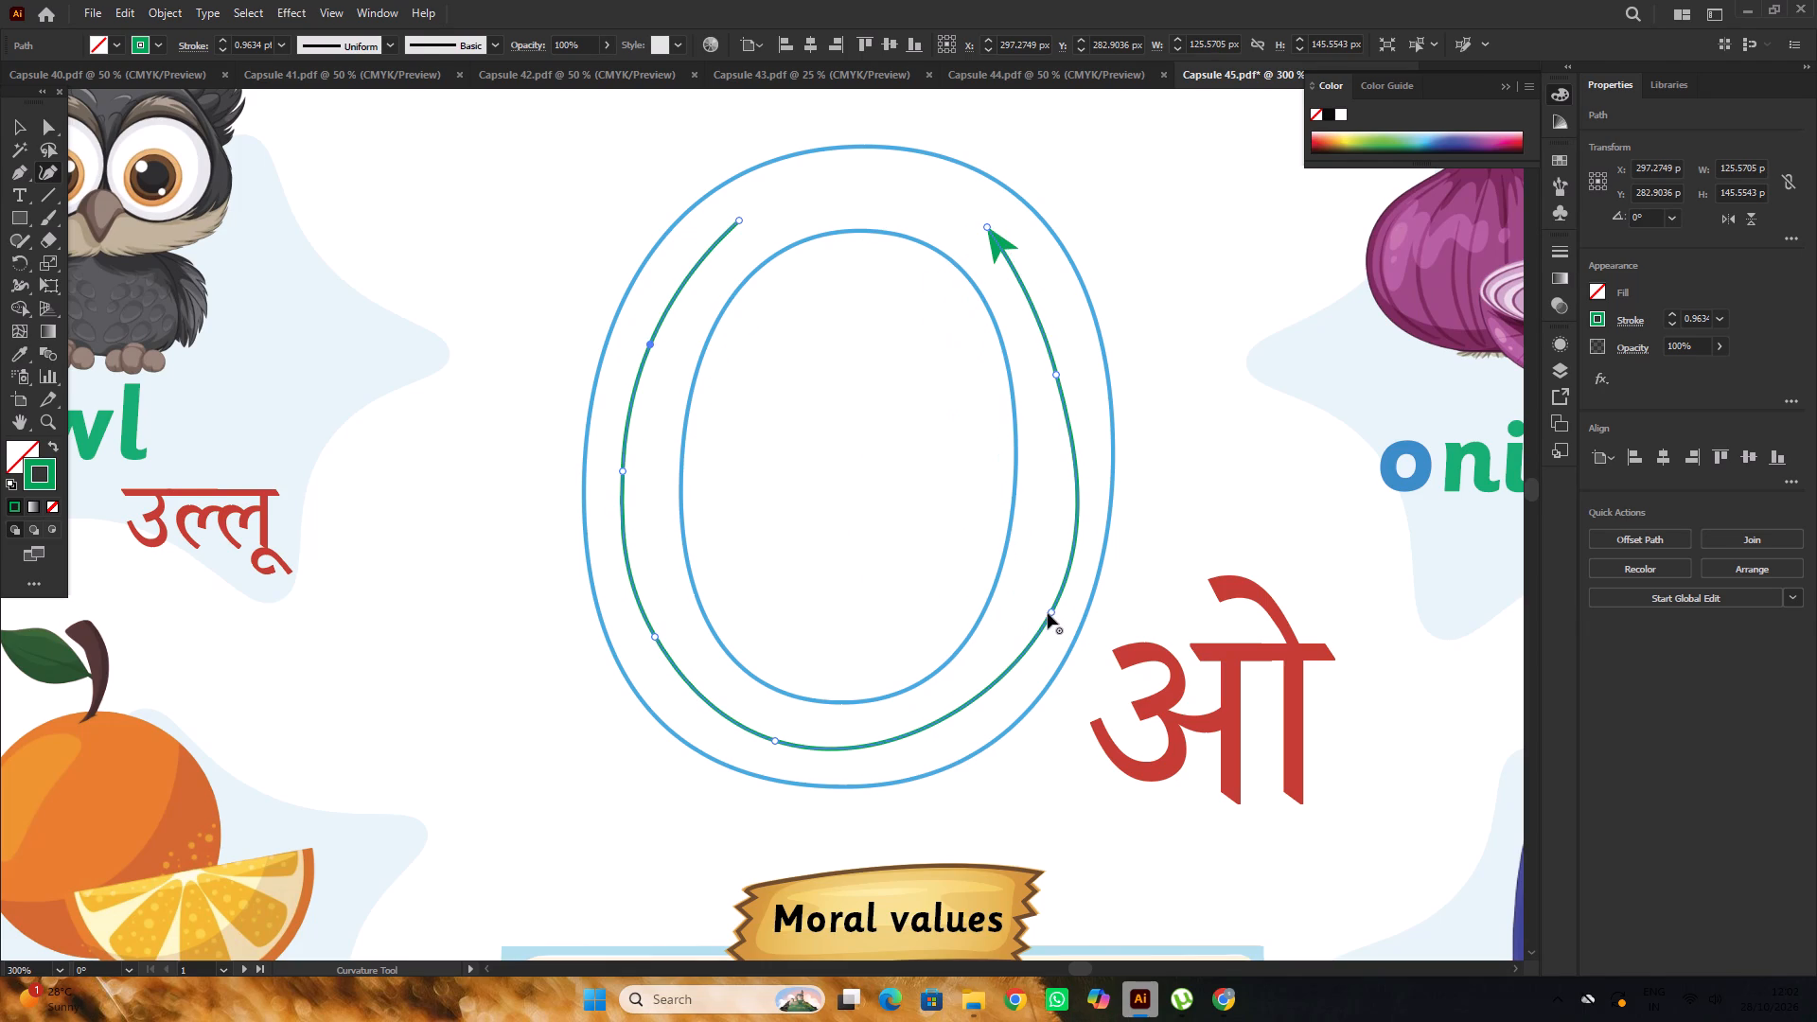
# Pull the green arrow's right side inward with a new anchor point and shift the arrowhead end up between the "o" outlines.
pyautogui.click(1051, 610)
pyautogui.moveTo(1079, 471); pyautogui.dragTo(1069, 469)
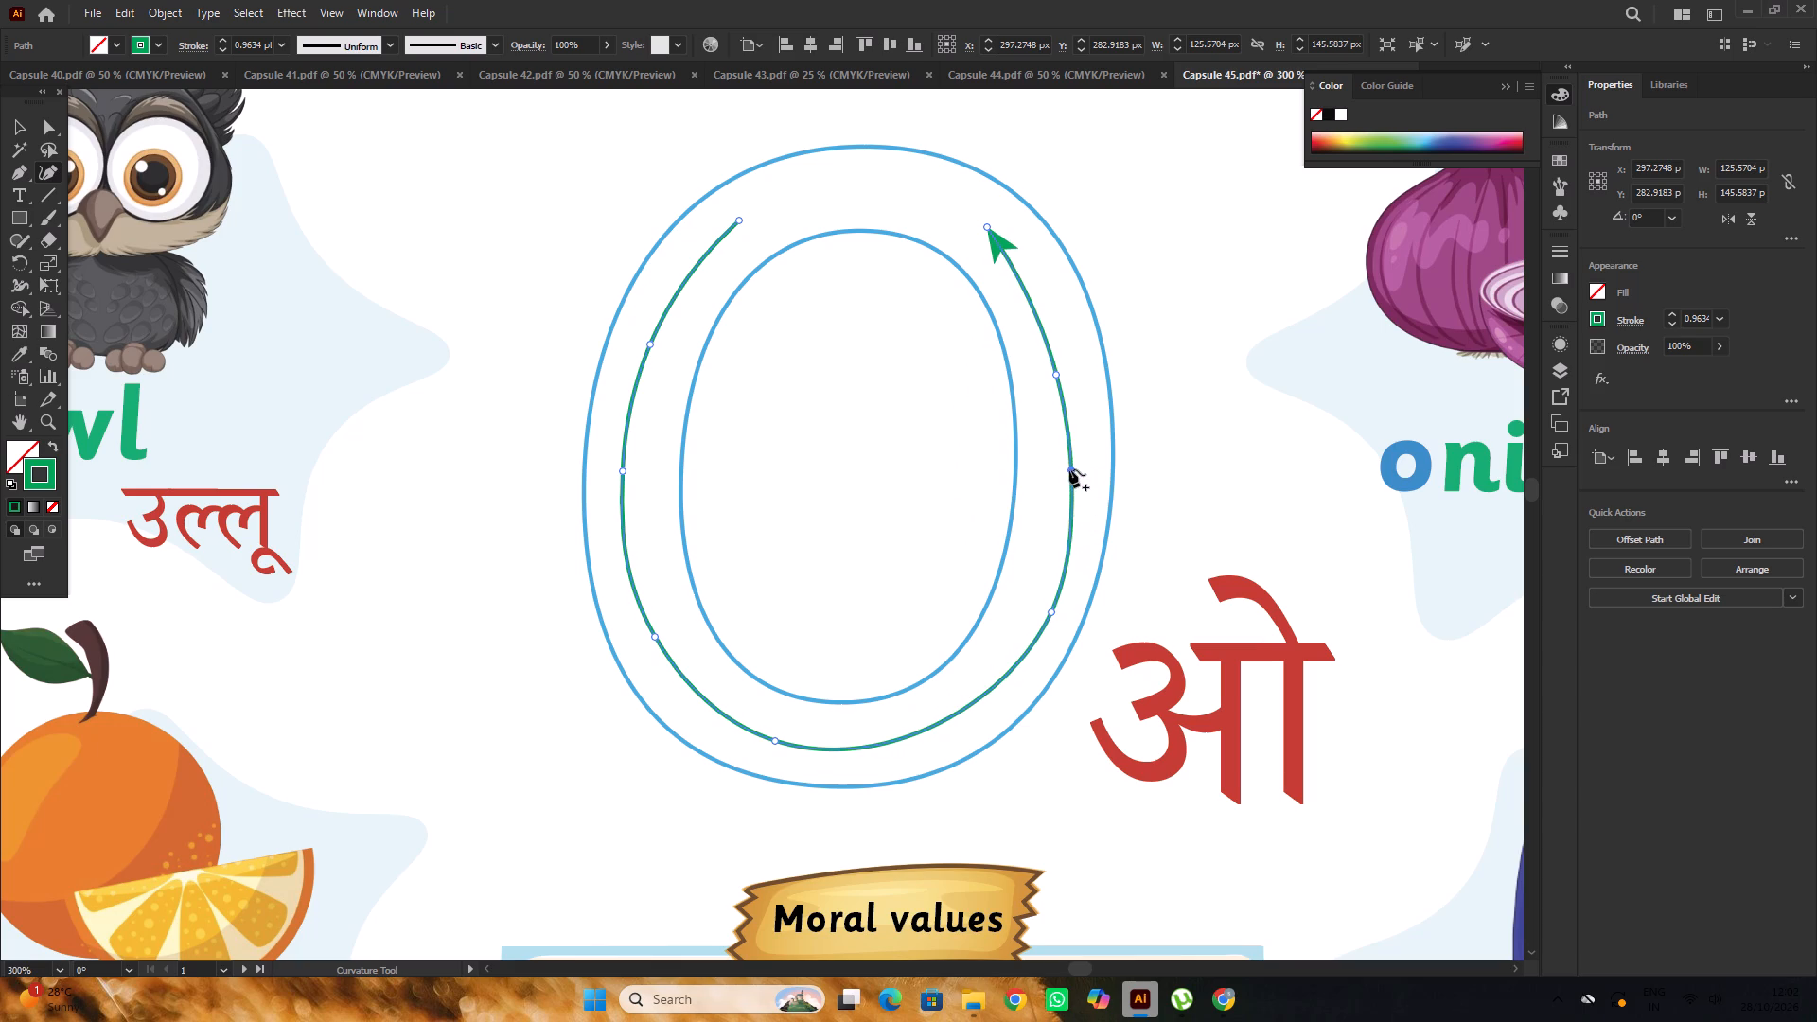
pyautogui.moveTo(1069, 469); pyautogui.dragTo(1058, 461)
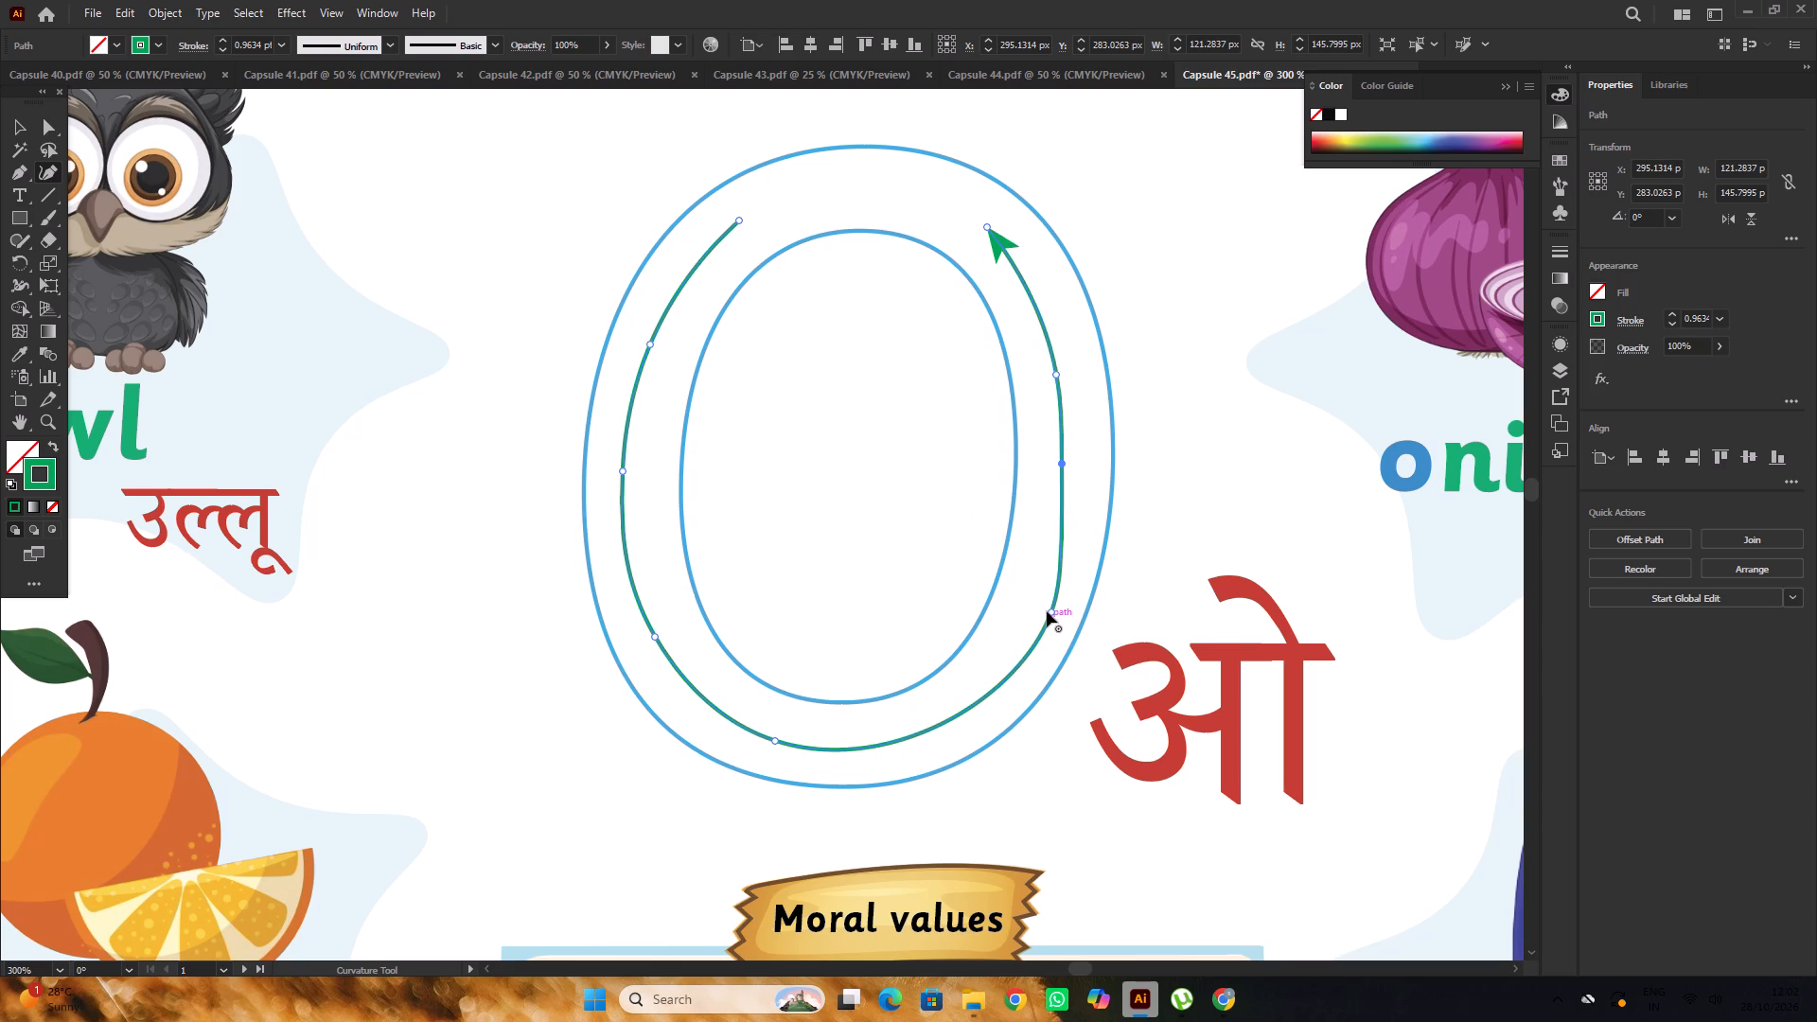
pyautogui.click(1047, 611)
pyautogui.moveTo(988, 225); pyautogui.dragTo(973, 214)
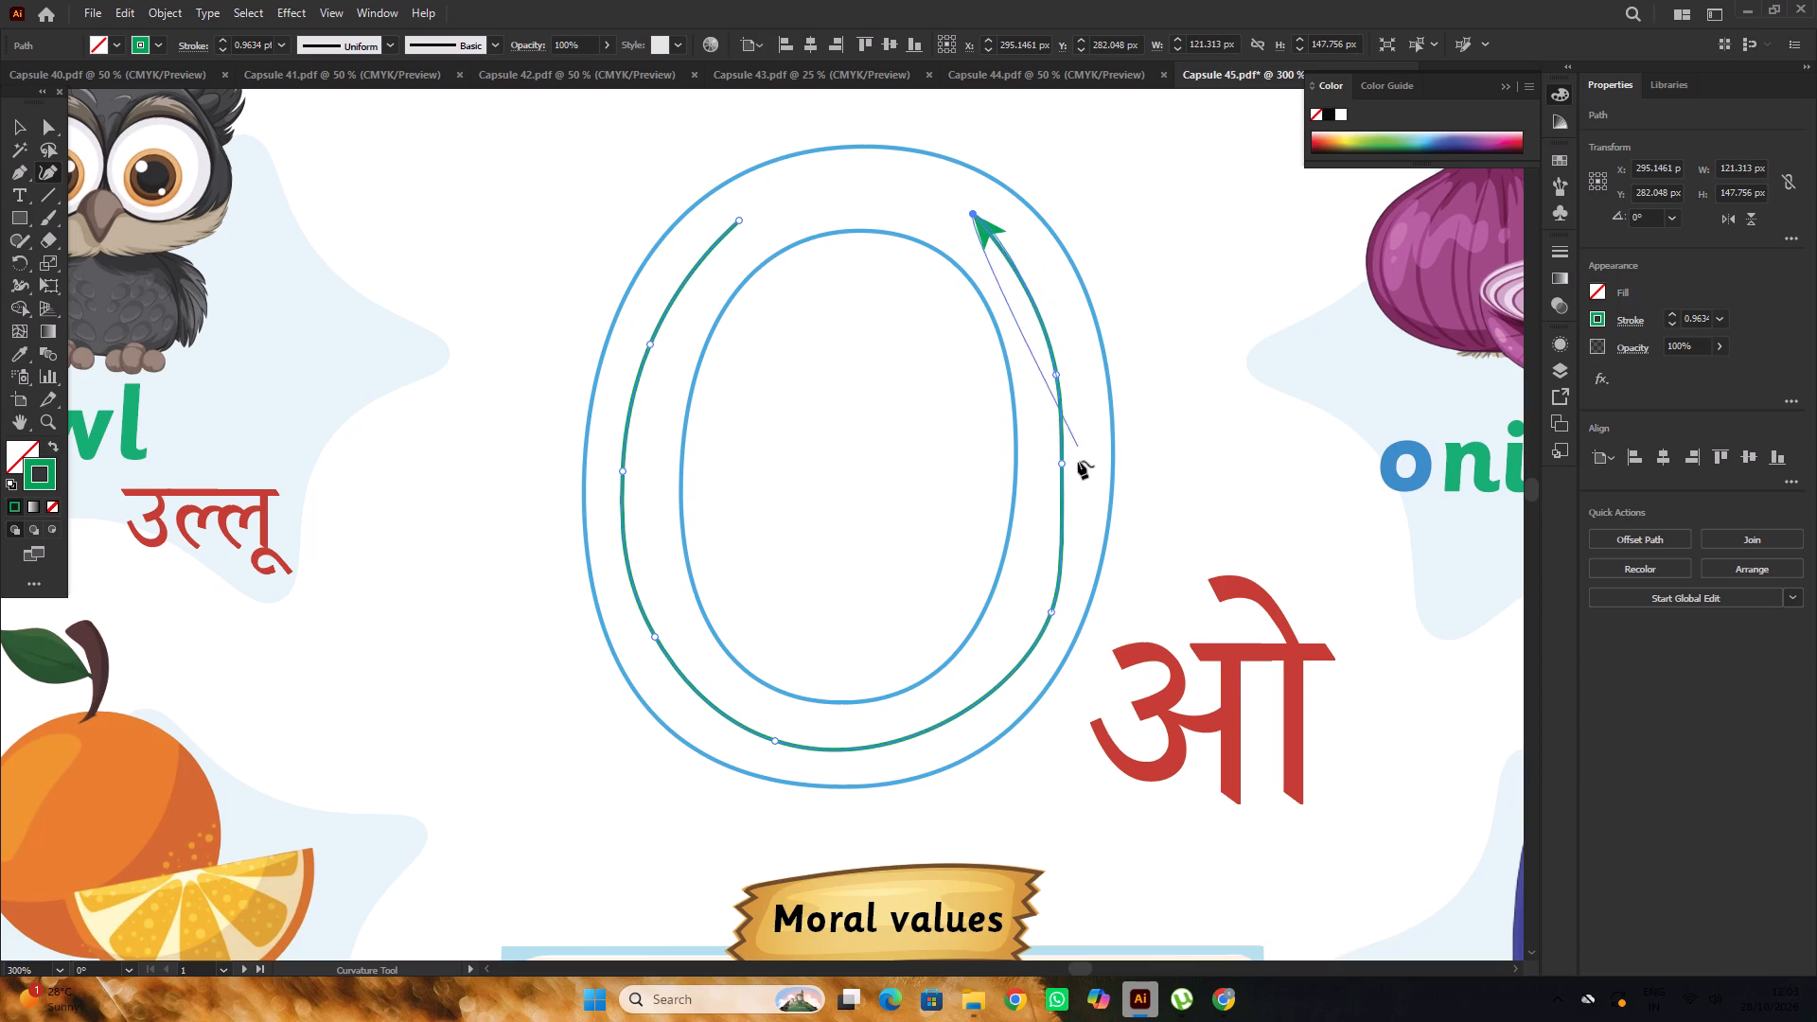
# Fine-tune the green arrow's middle and lower right-side anchor points to smooth the curve, undo the last upper-anchor tweak, and deselect the arrow.
pyautogui.moveTo(1066, 464); pyautogui.dragTo(1074, 452)
pyautogui.click(1050, 612)
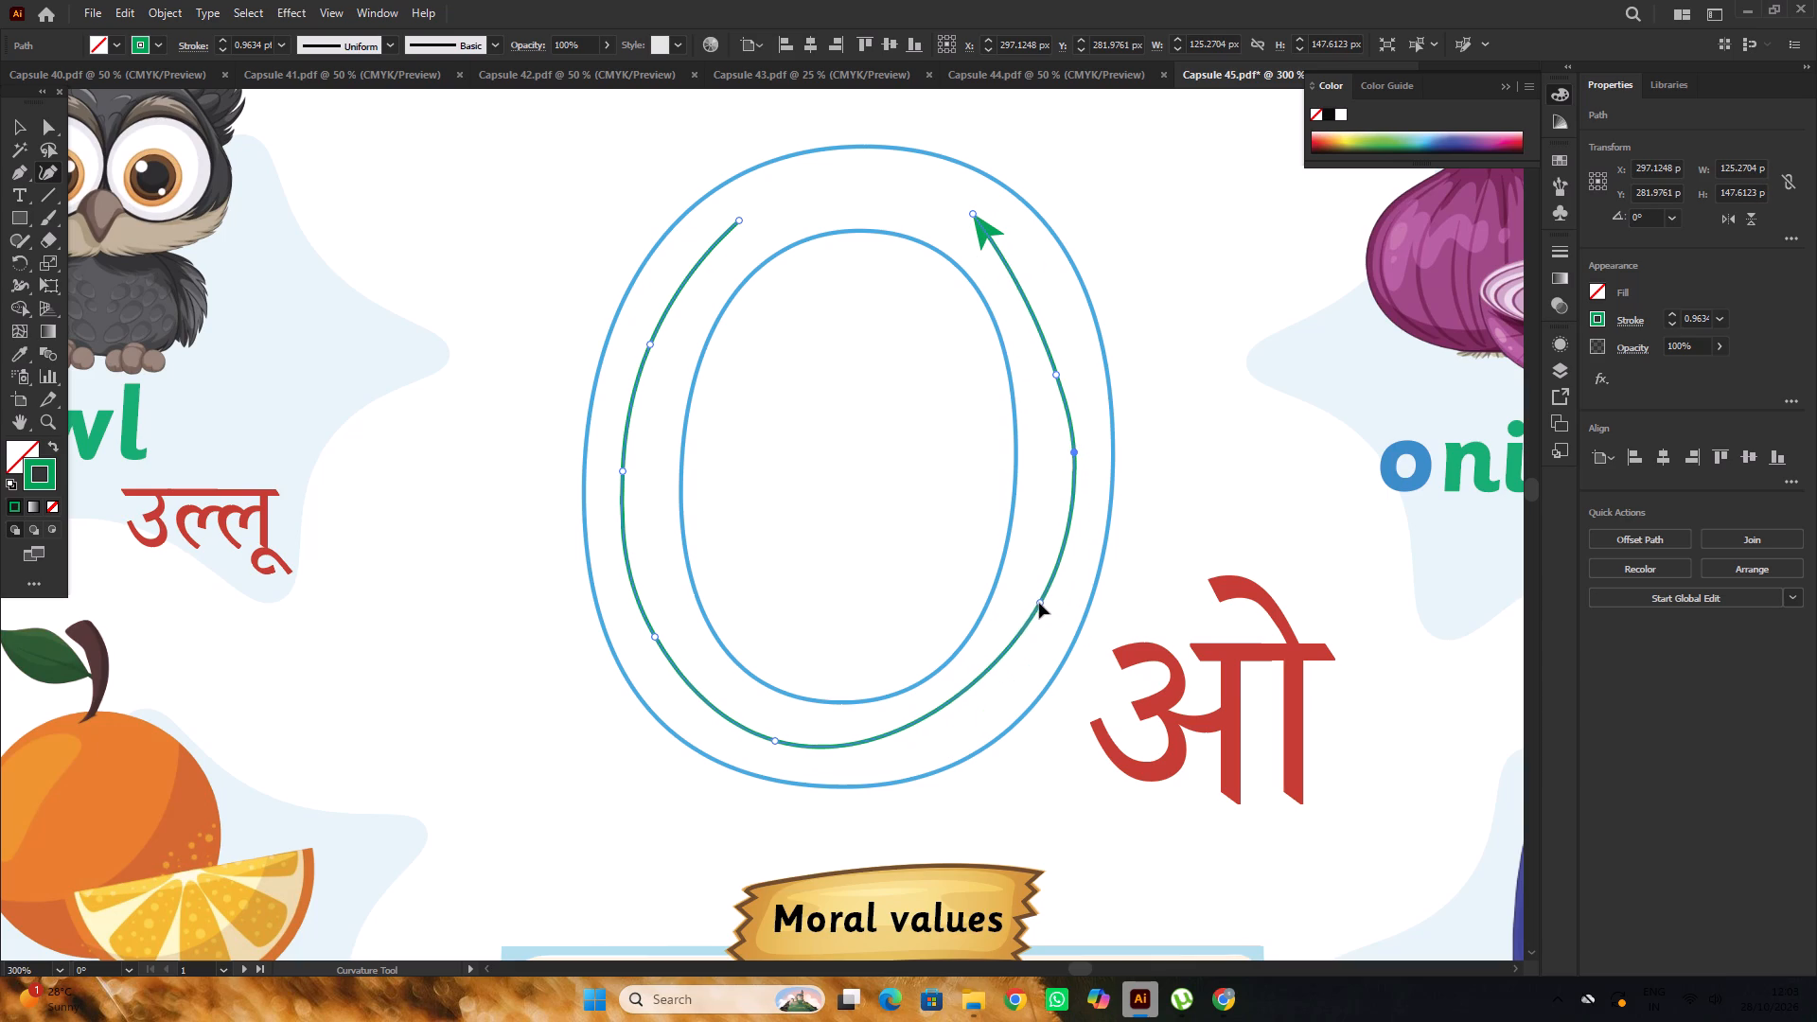
pyautogui.moveTo(1073, 452); pyautogui.dragTo(1067, 446)
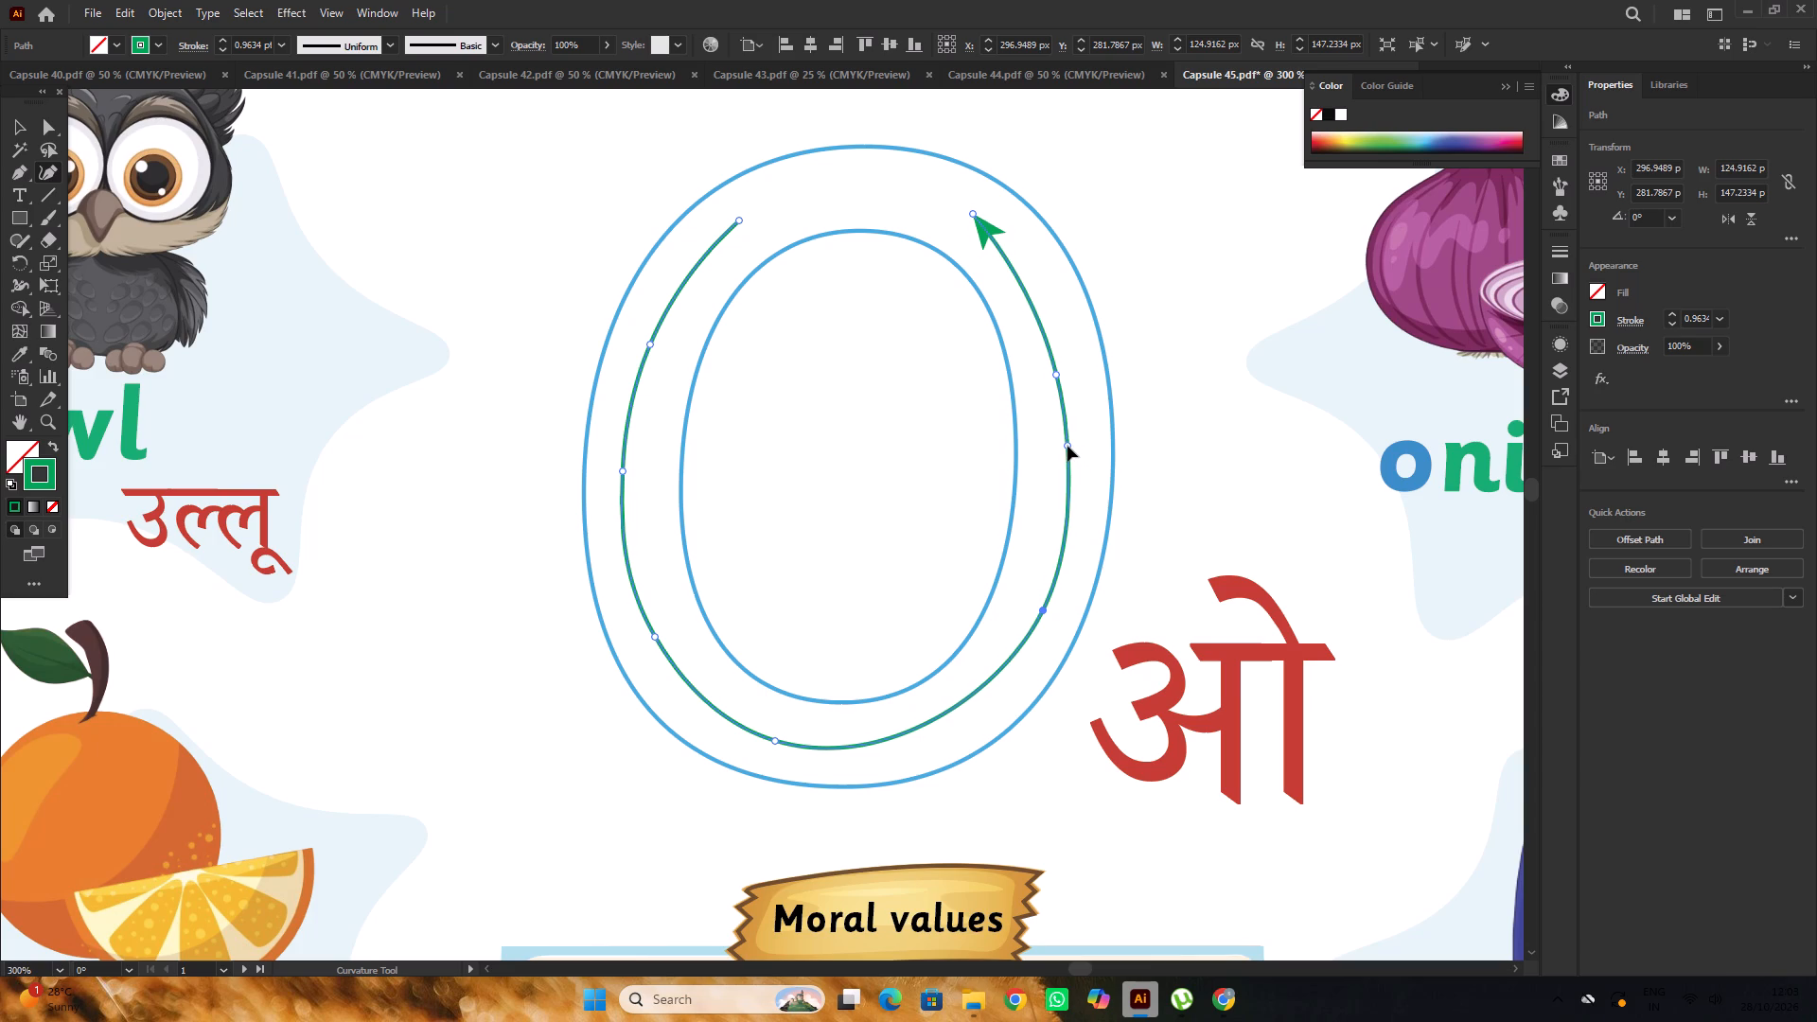
pyautogui.moveTo(1067, 446); pyautogui.dragTo(1066, 444)
pyautogui.click(1057, 371)
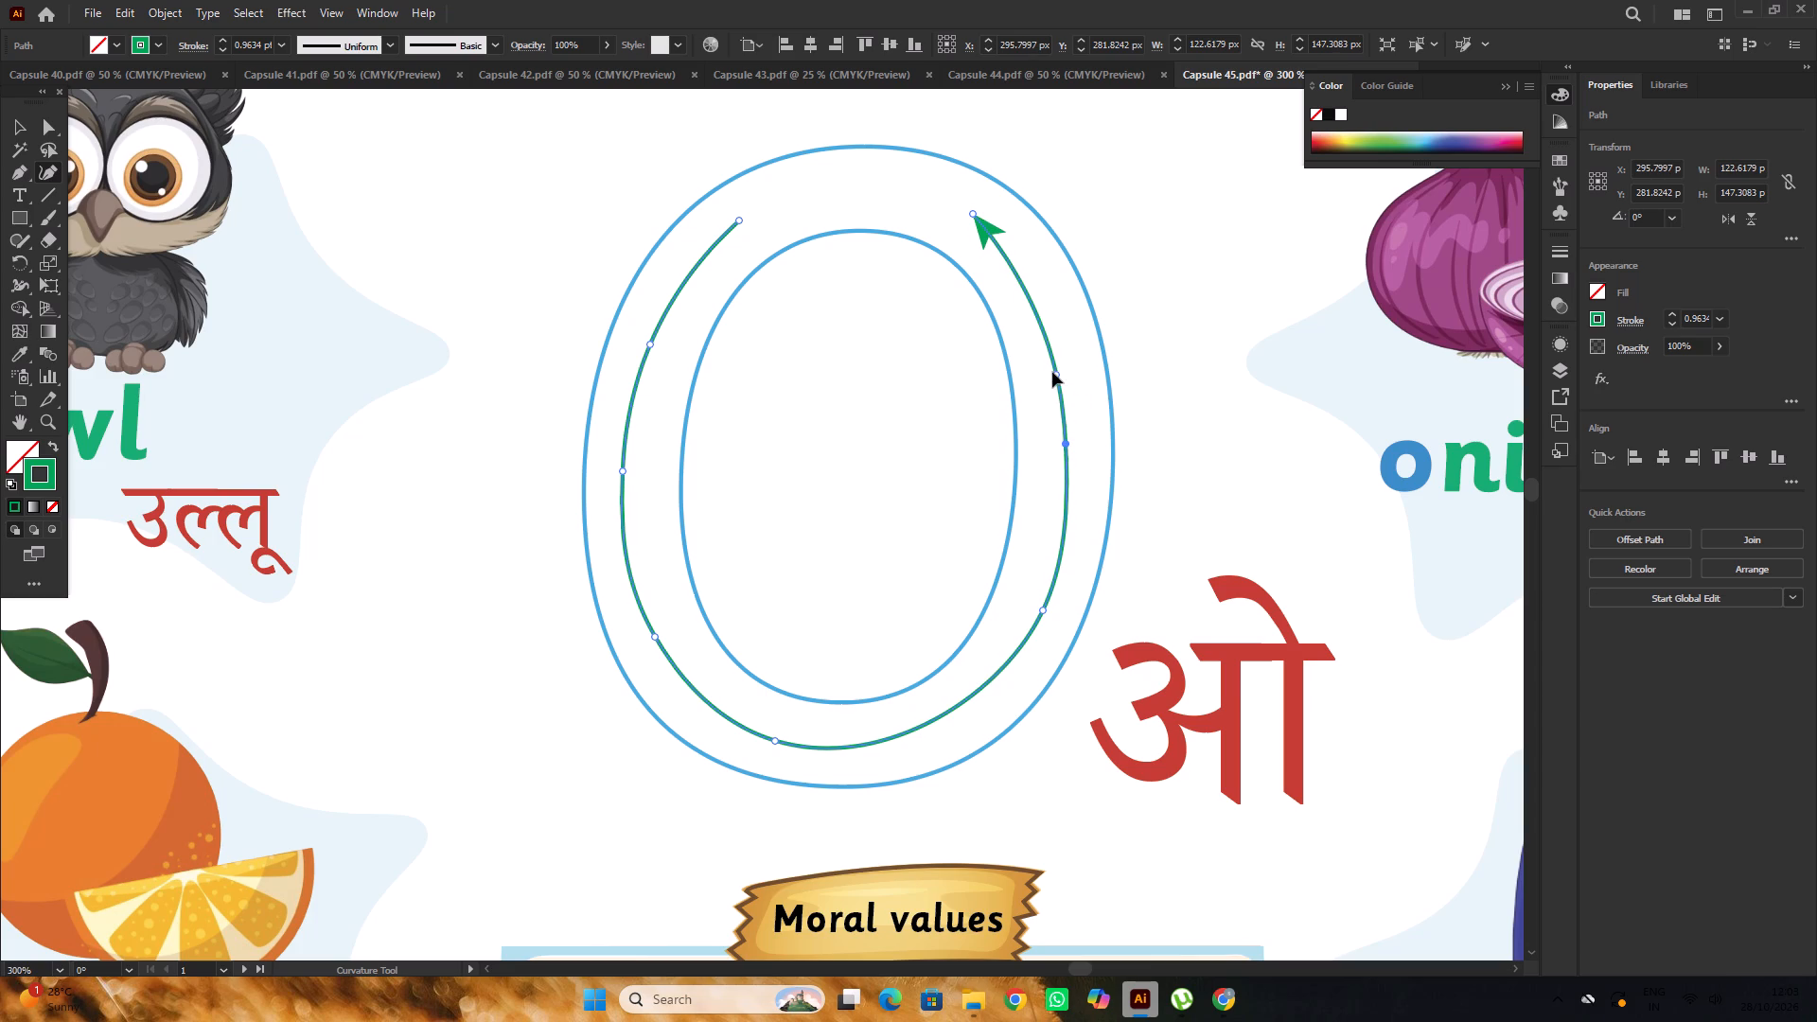
pyautogui.click(1051, 372)
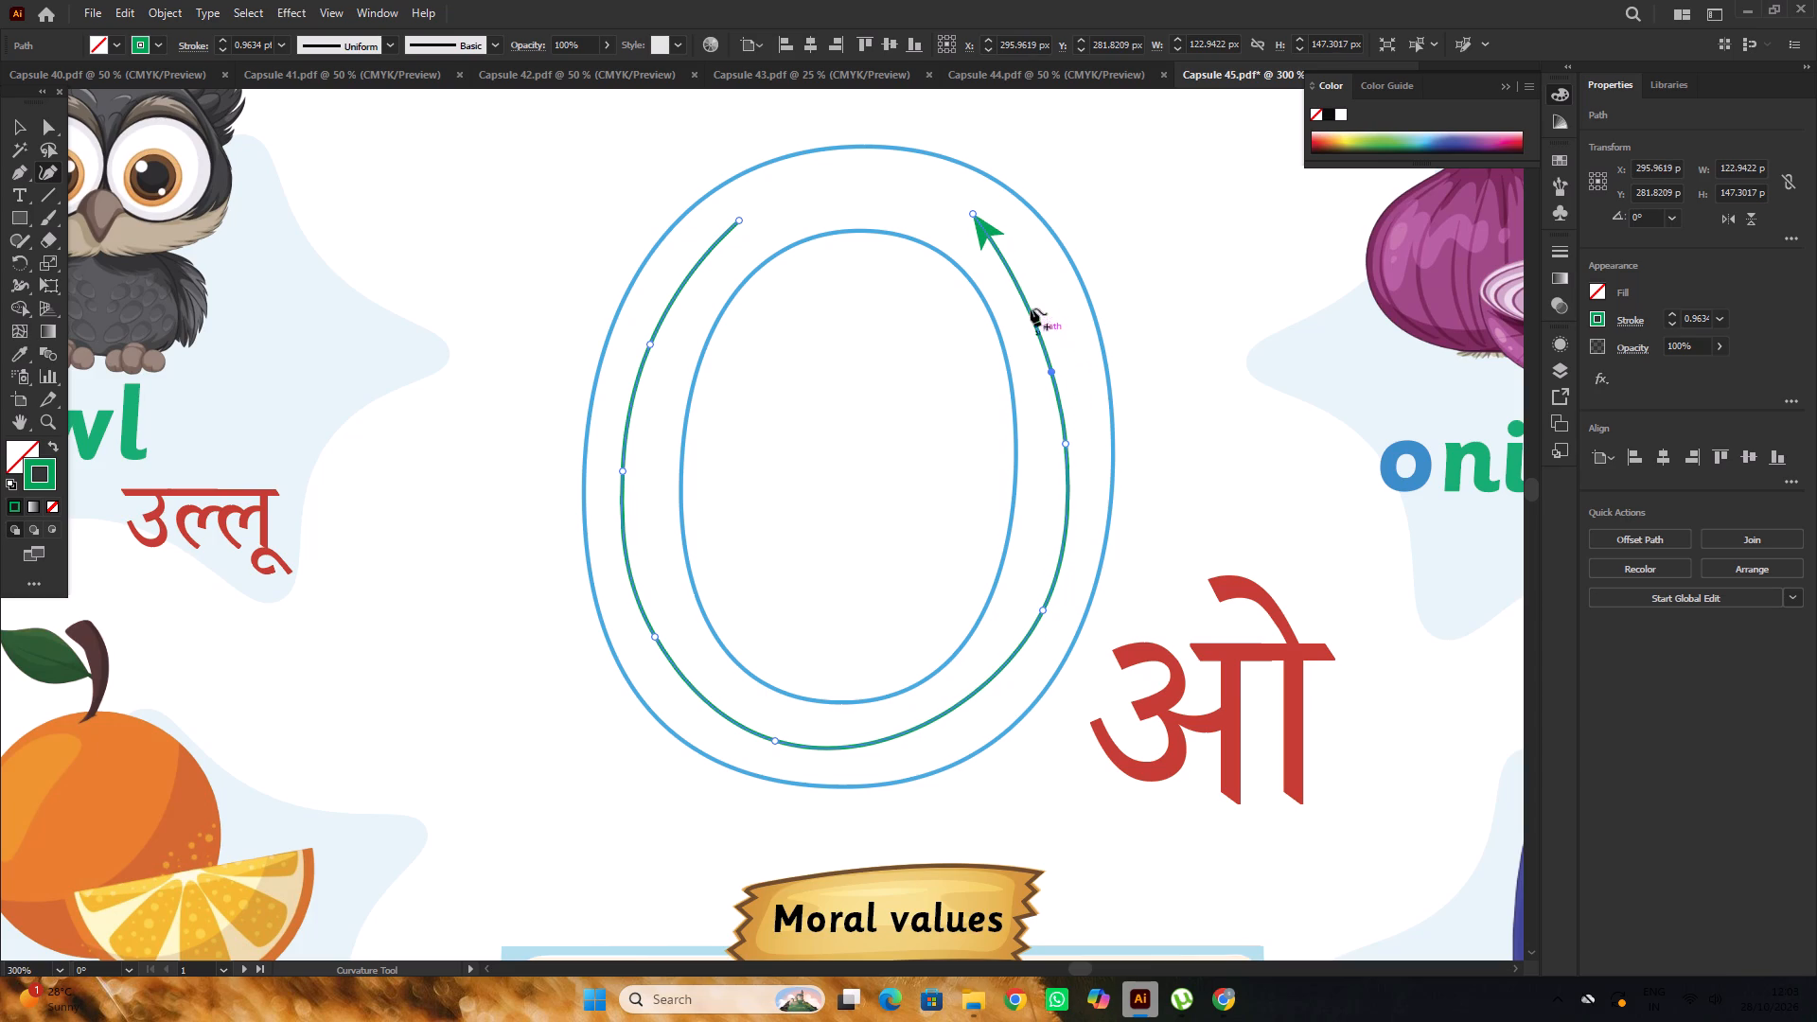
pyautogui.hotkey('ctrl', 'z')
pyautogui.keyDown('alt'); pyautogui.scroll(-4, 706, 319); pyautogui.keyUp('alt')
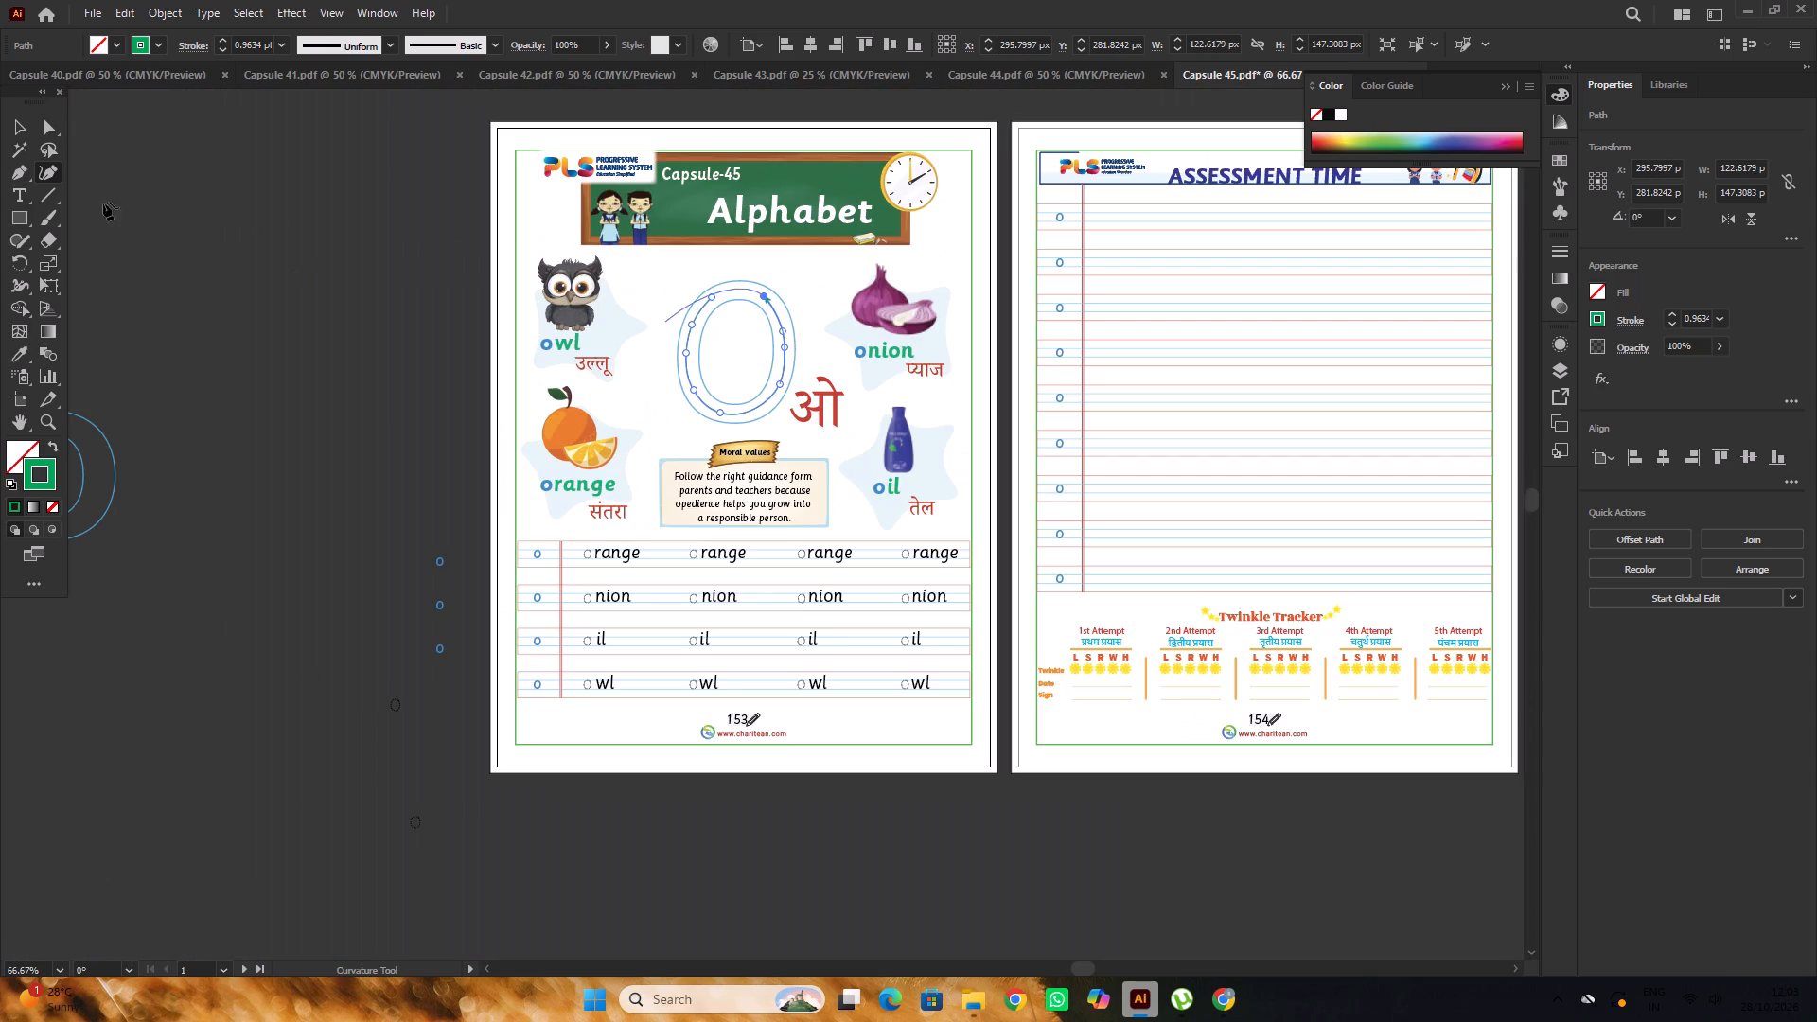
pyautogui.click(24, 122)
pyautogui.click(160, 189)
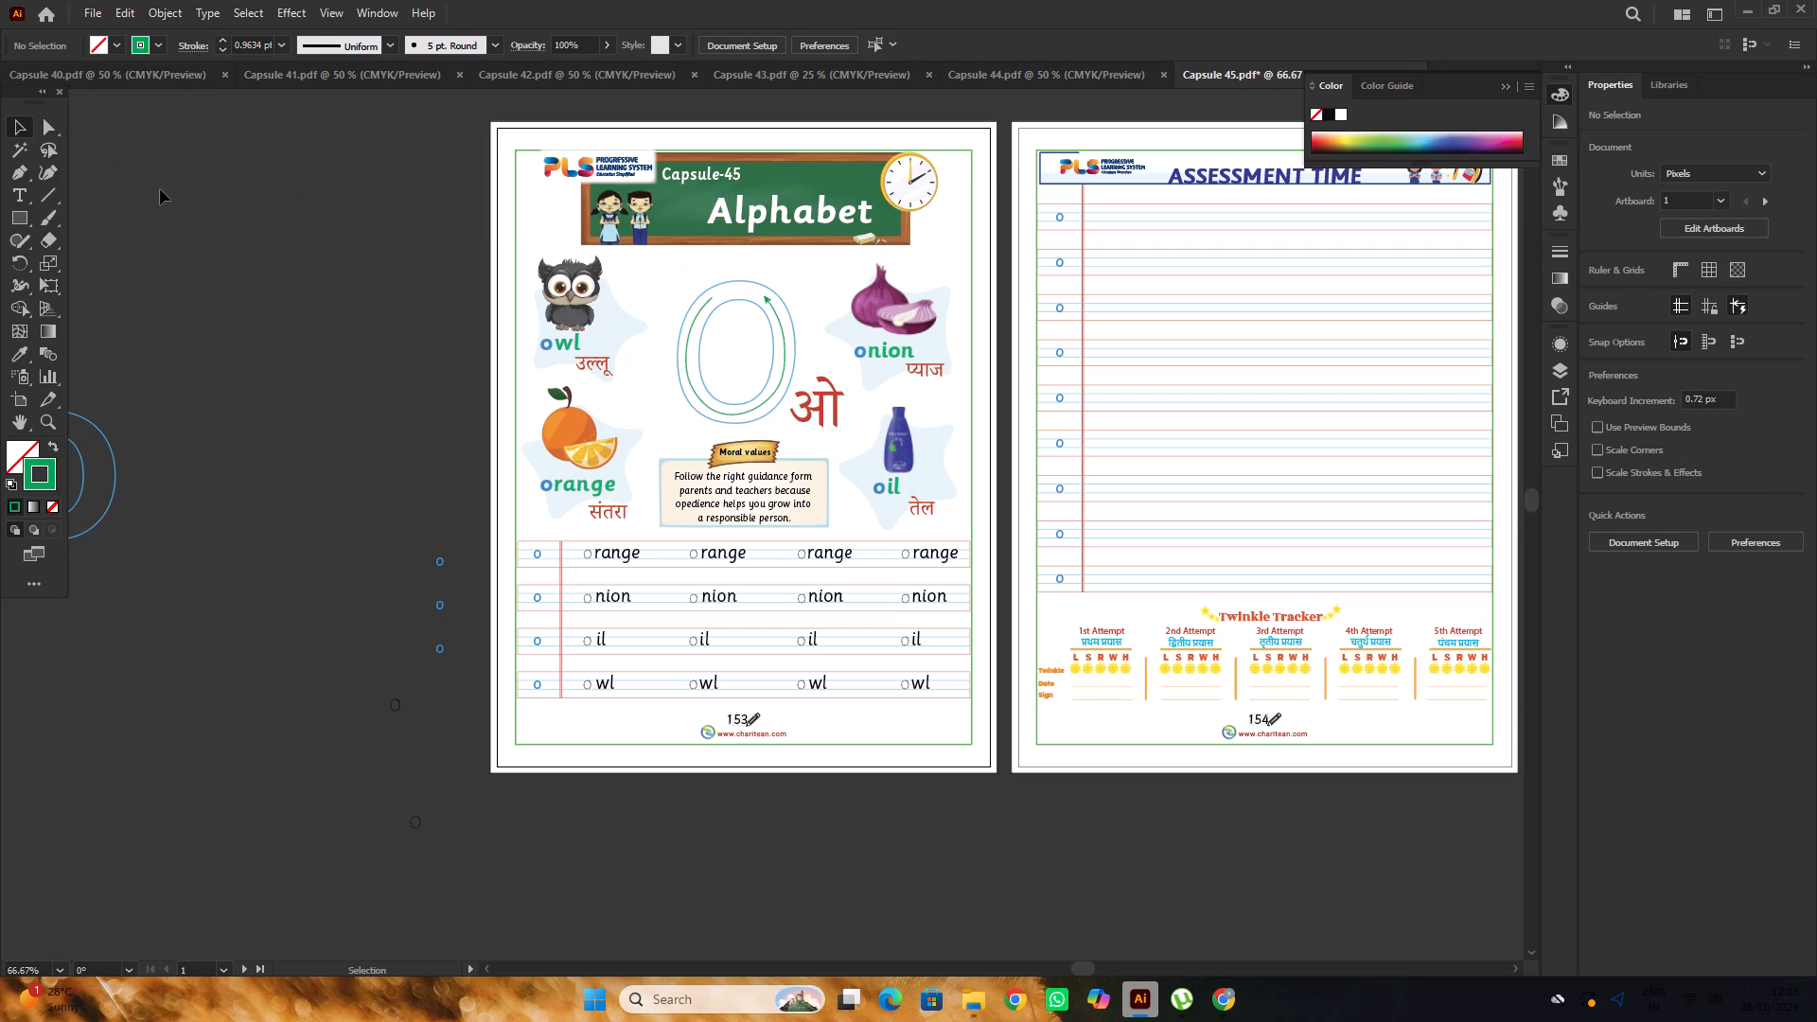
# Move the green arrow's upper and middle right-side anchor points slightly outward between the "o" outlines using the Curvature tool.
pyautogui.keyDown('alt'); pyautogui.scroll(1, 523, 268); pyautogui.keyUp('alt')
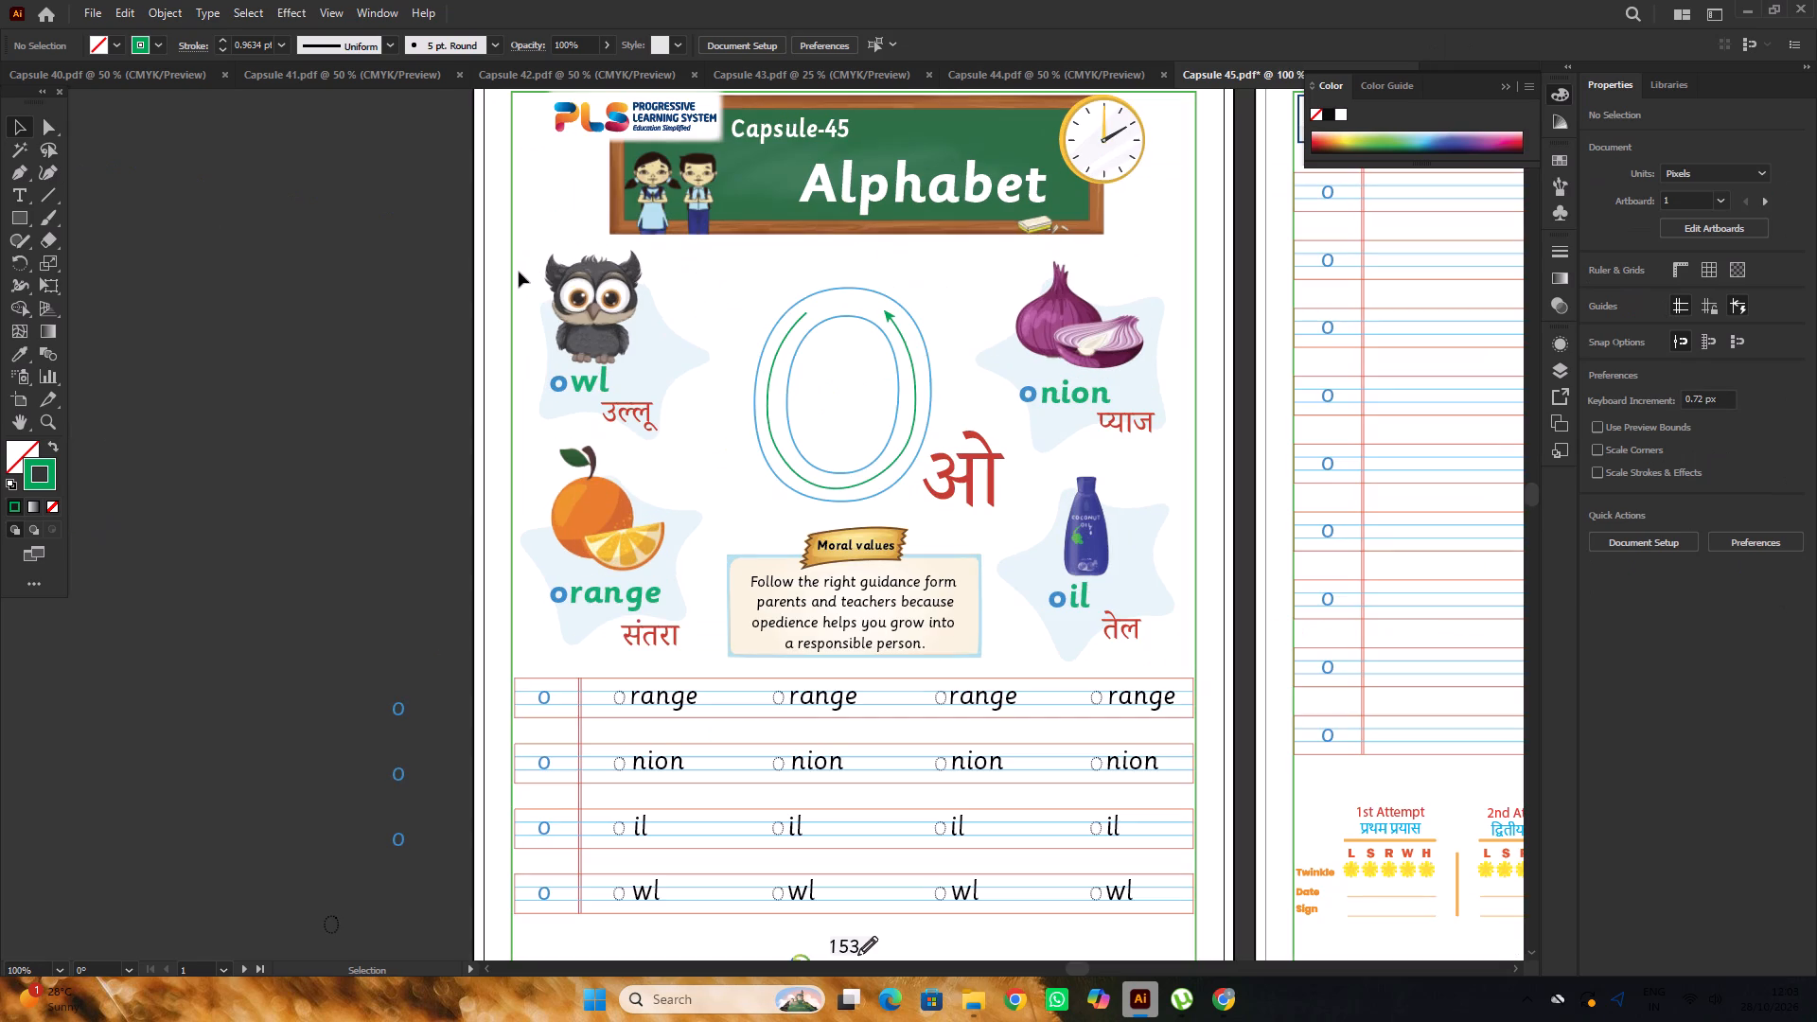
pyautogui.keyDown('alt'); pyautogui.scroll(2, 880, 407); pyautogui.keyUp('alt')
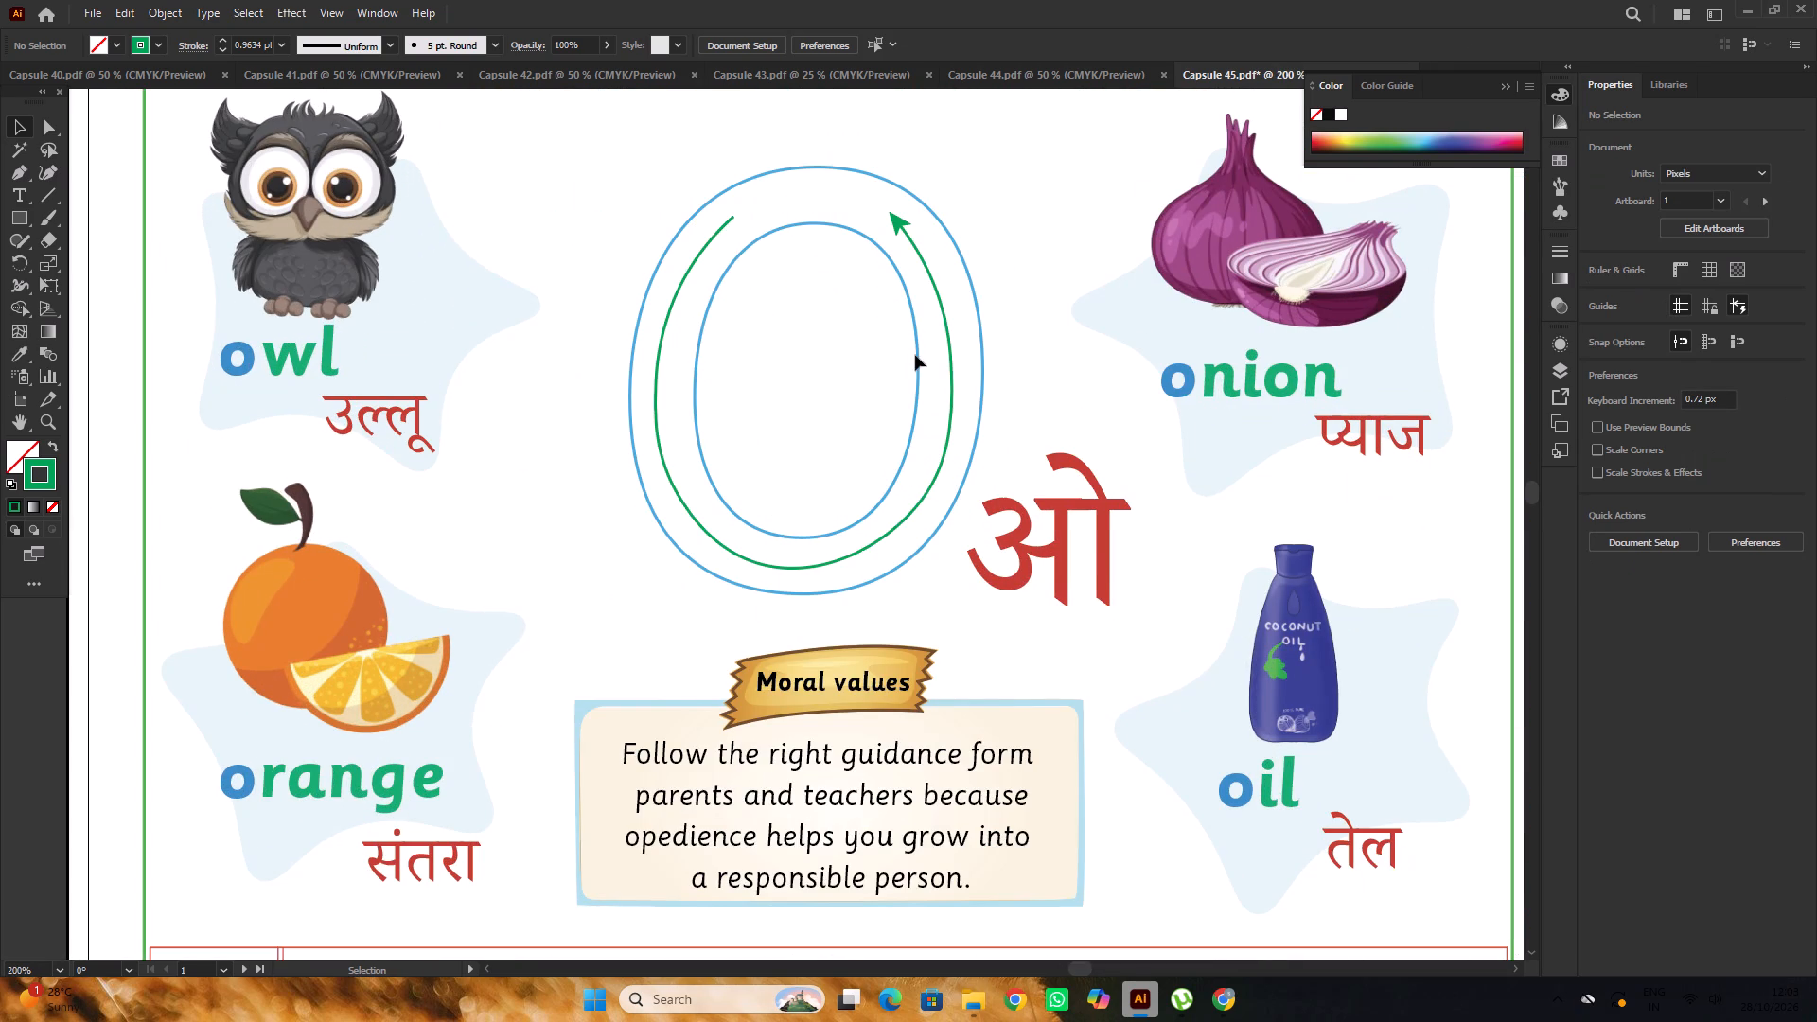
pyautogui.scroll(2, 915, 354)
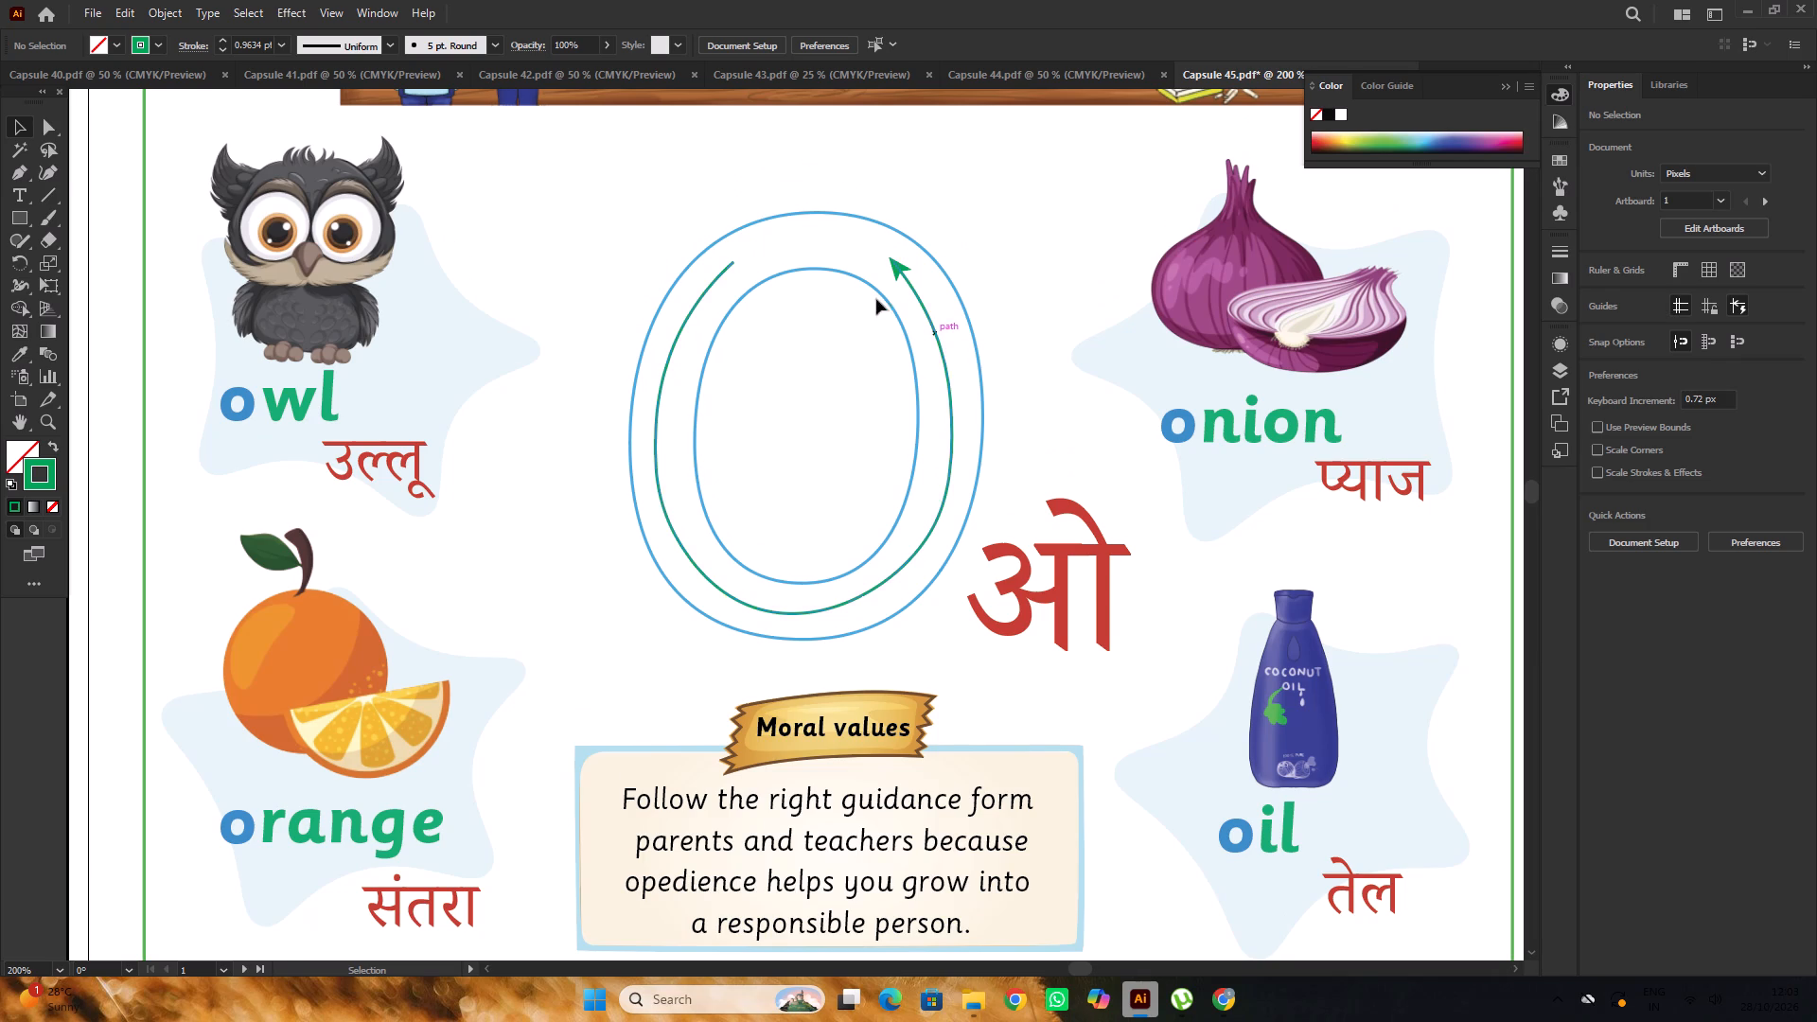
pyautogui.click(56, 165)
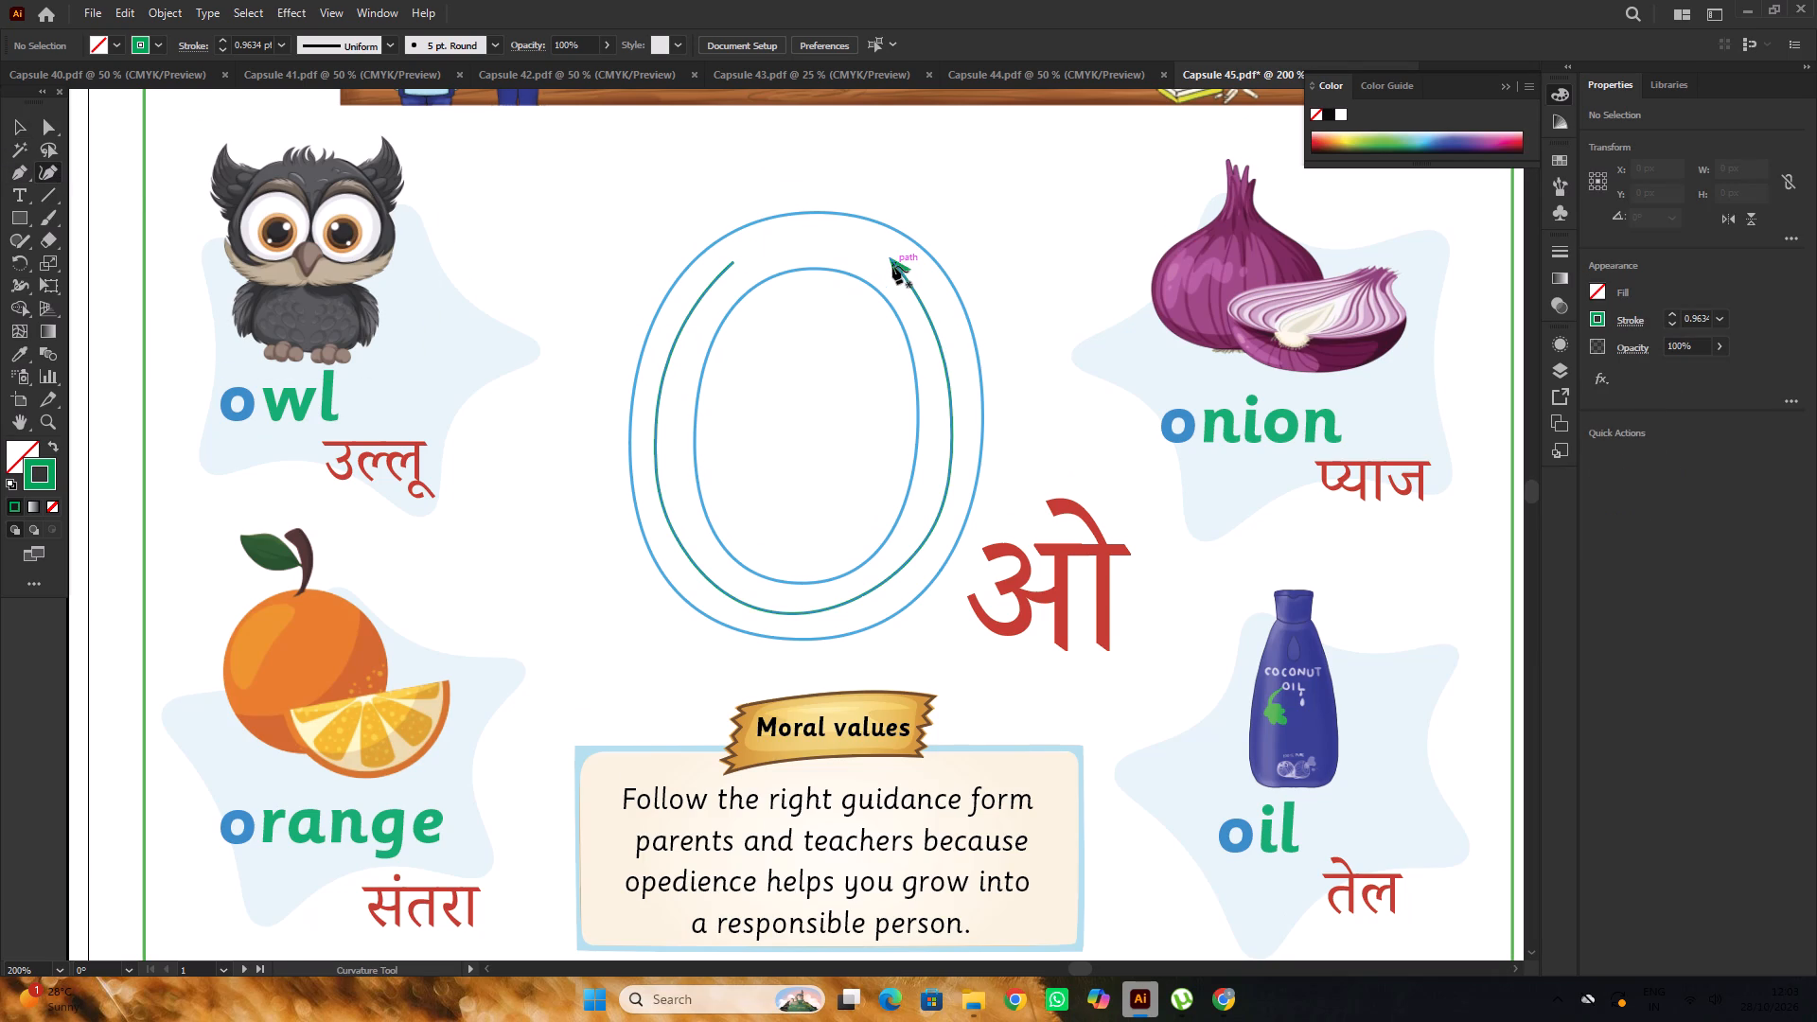
pyautogui.click(15, 122)
pyautogui.click(944, 360)
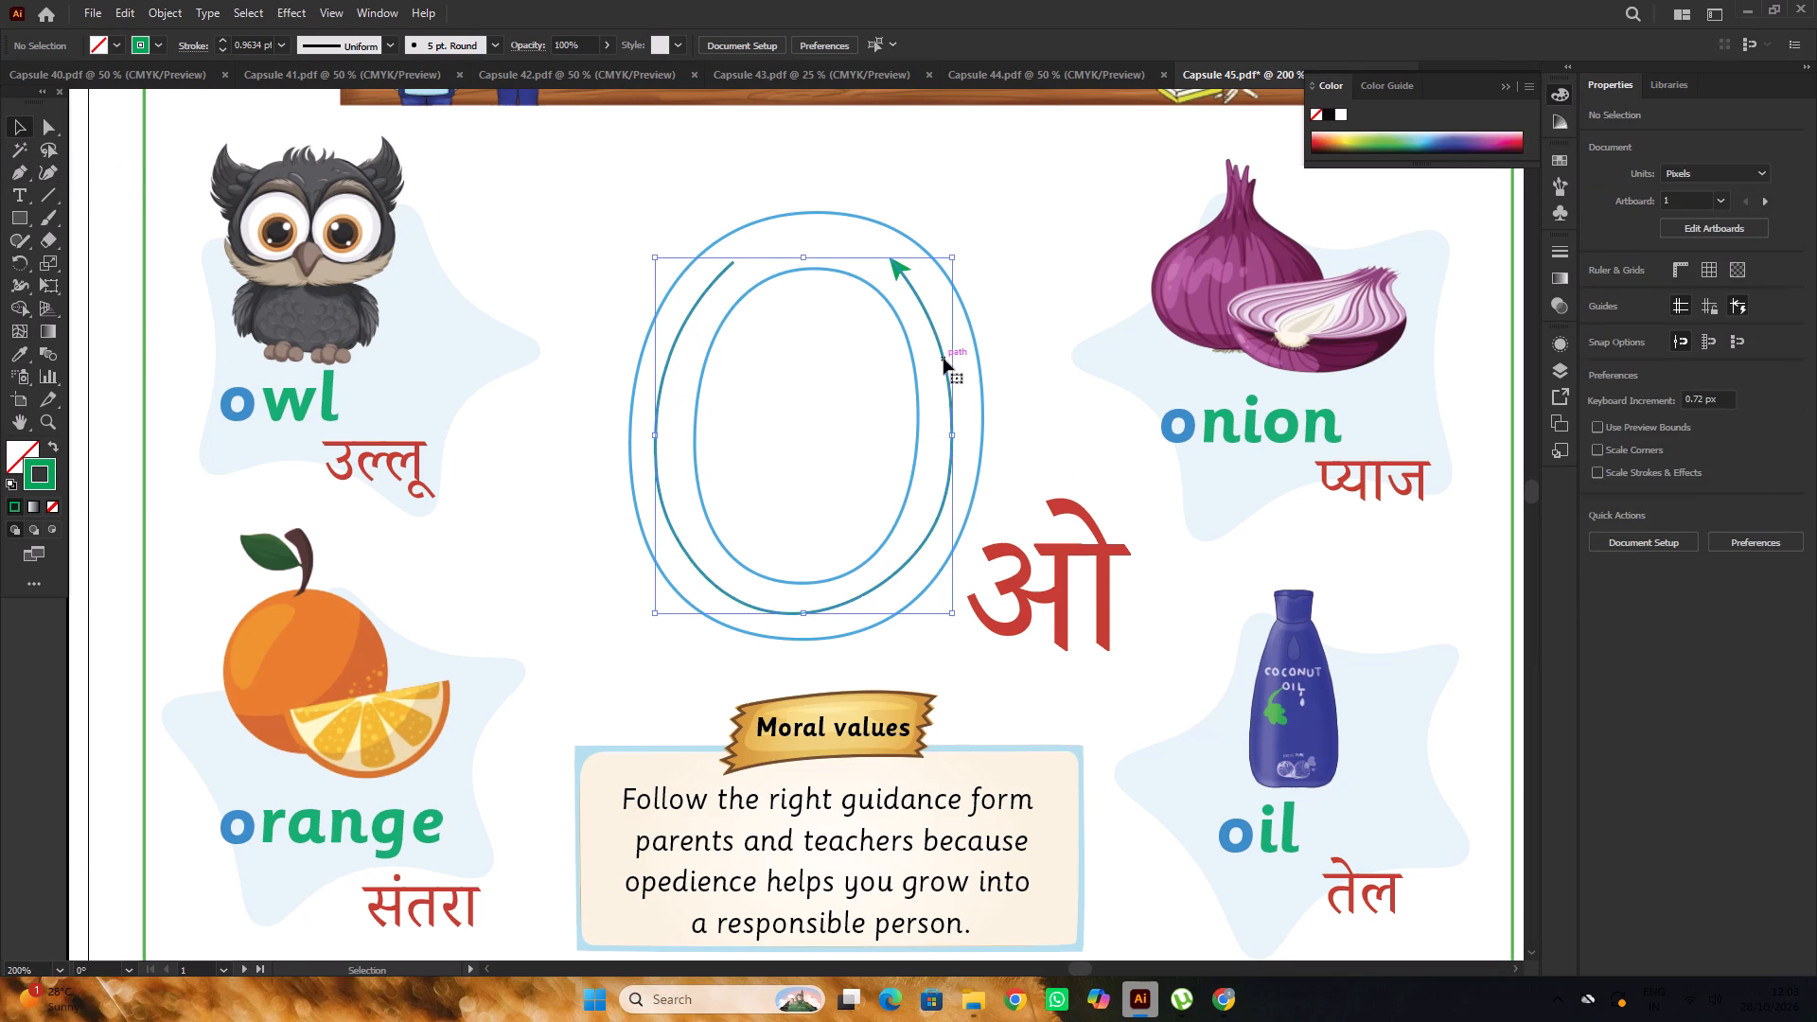
pyautogui.click(51, 171)
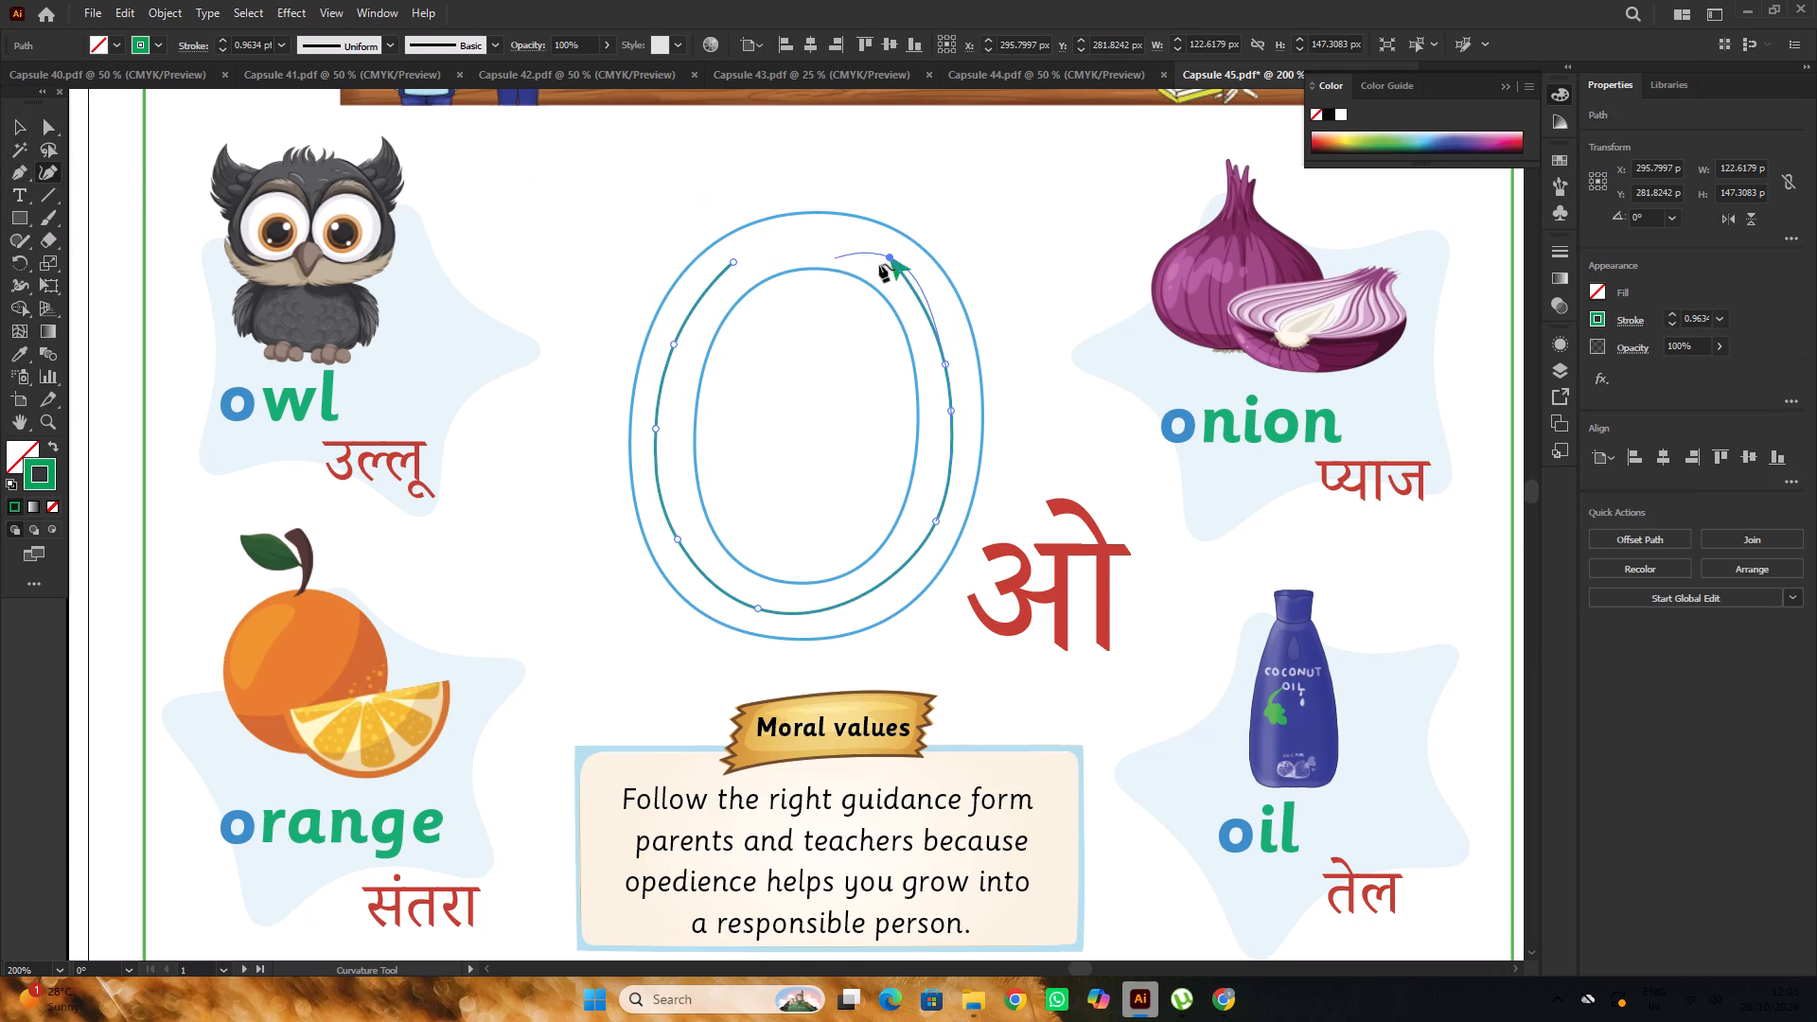
pyautogui.keyDown('alt'); pyautogui.scroll(1, 905, 262); pyautogui.keyUp('alt')
pyautogui.click(945, 345)
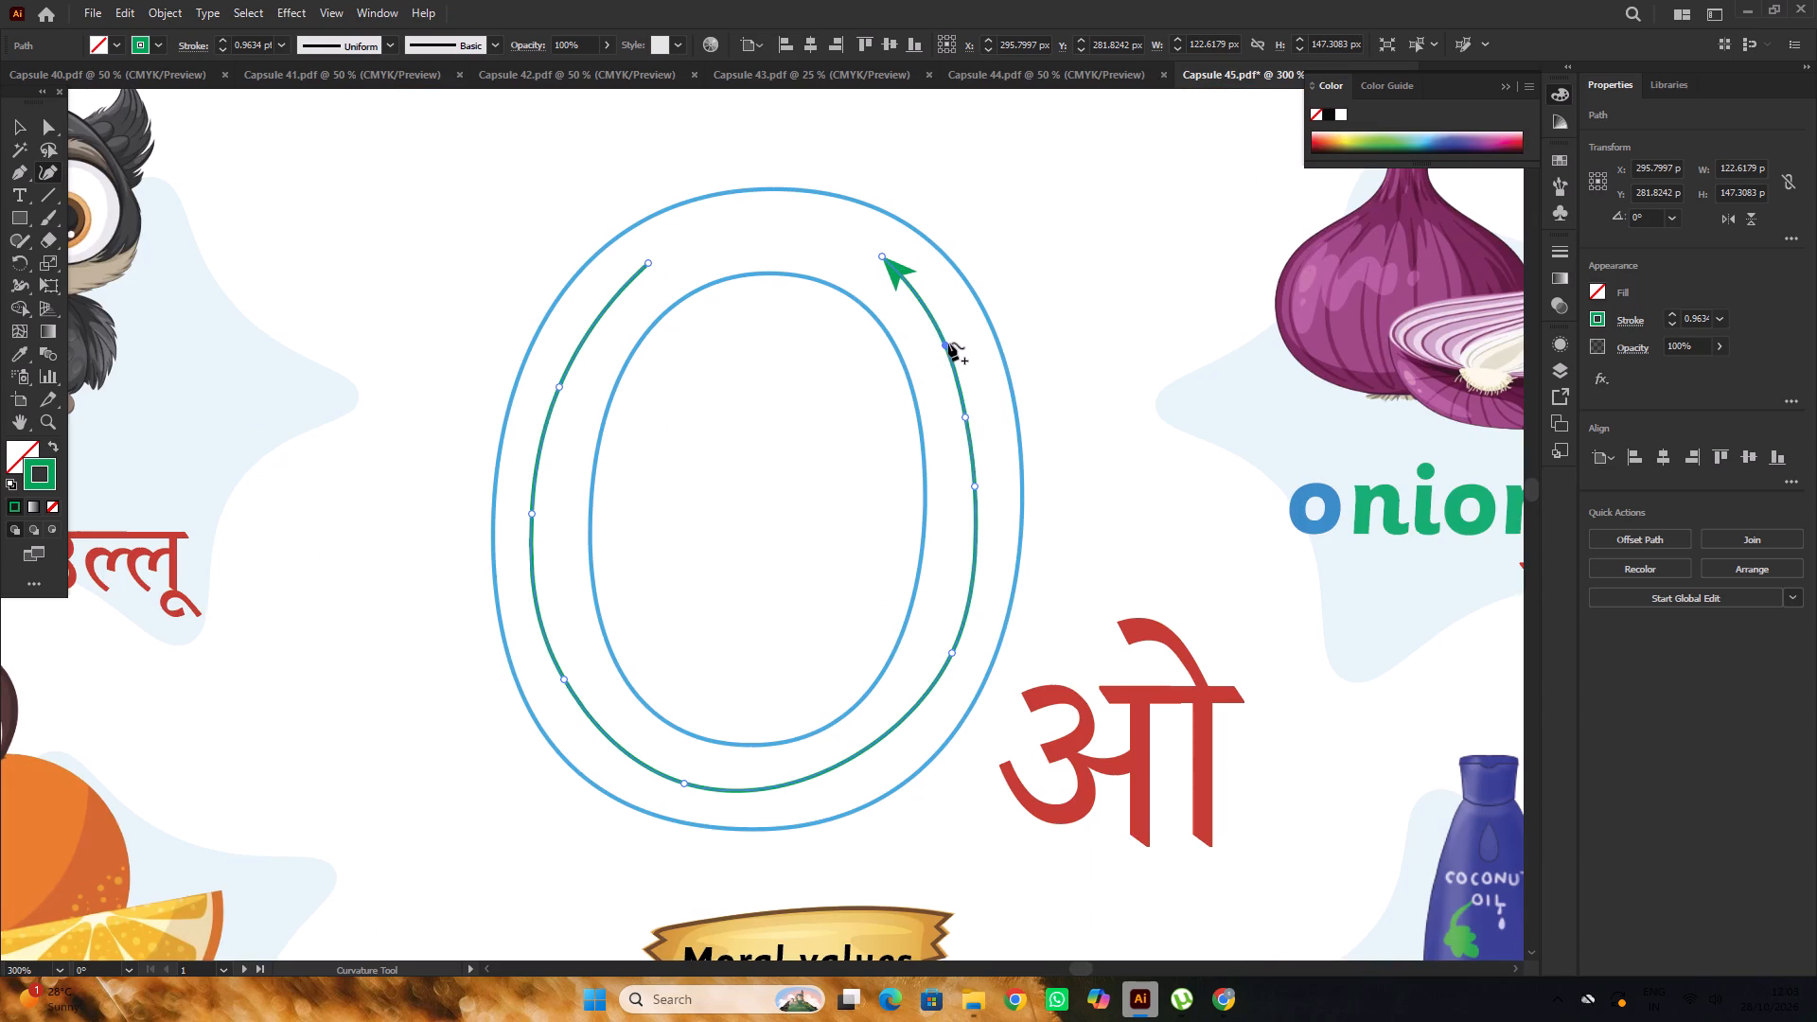
pyautogui.hotkey('ctrl', 'z')
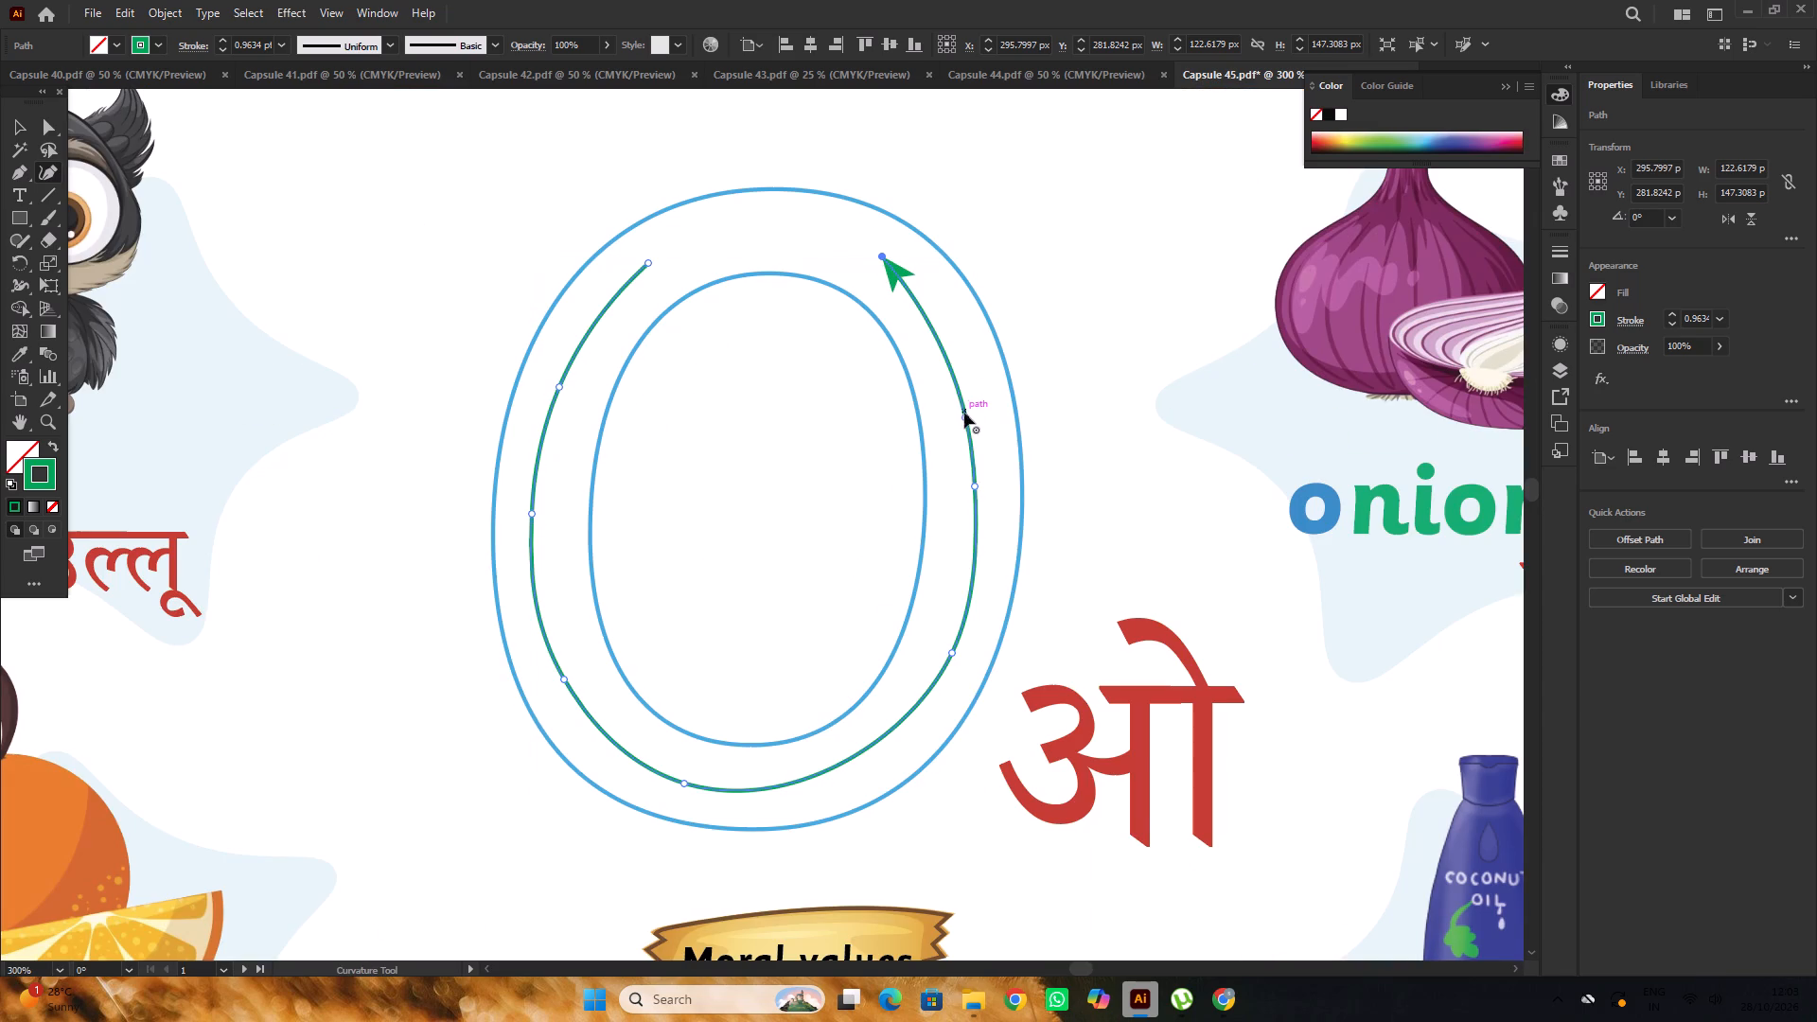
pyautogui.moveTo(965, 413); pyautogui.dragTo(979, 404)
pyautogui.moveTo(977, 490); pyautogui.dragTo(980, 490)
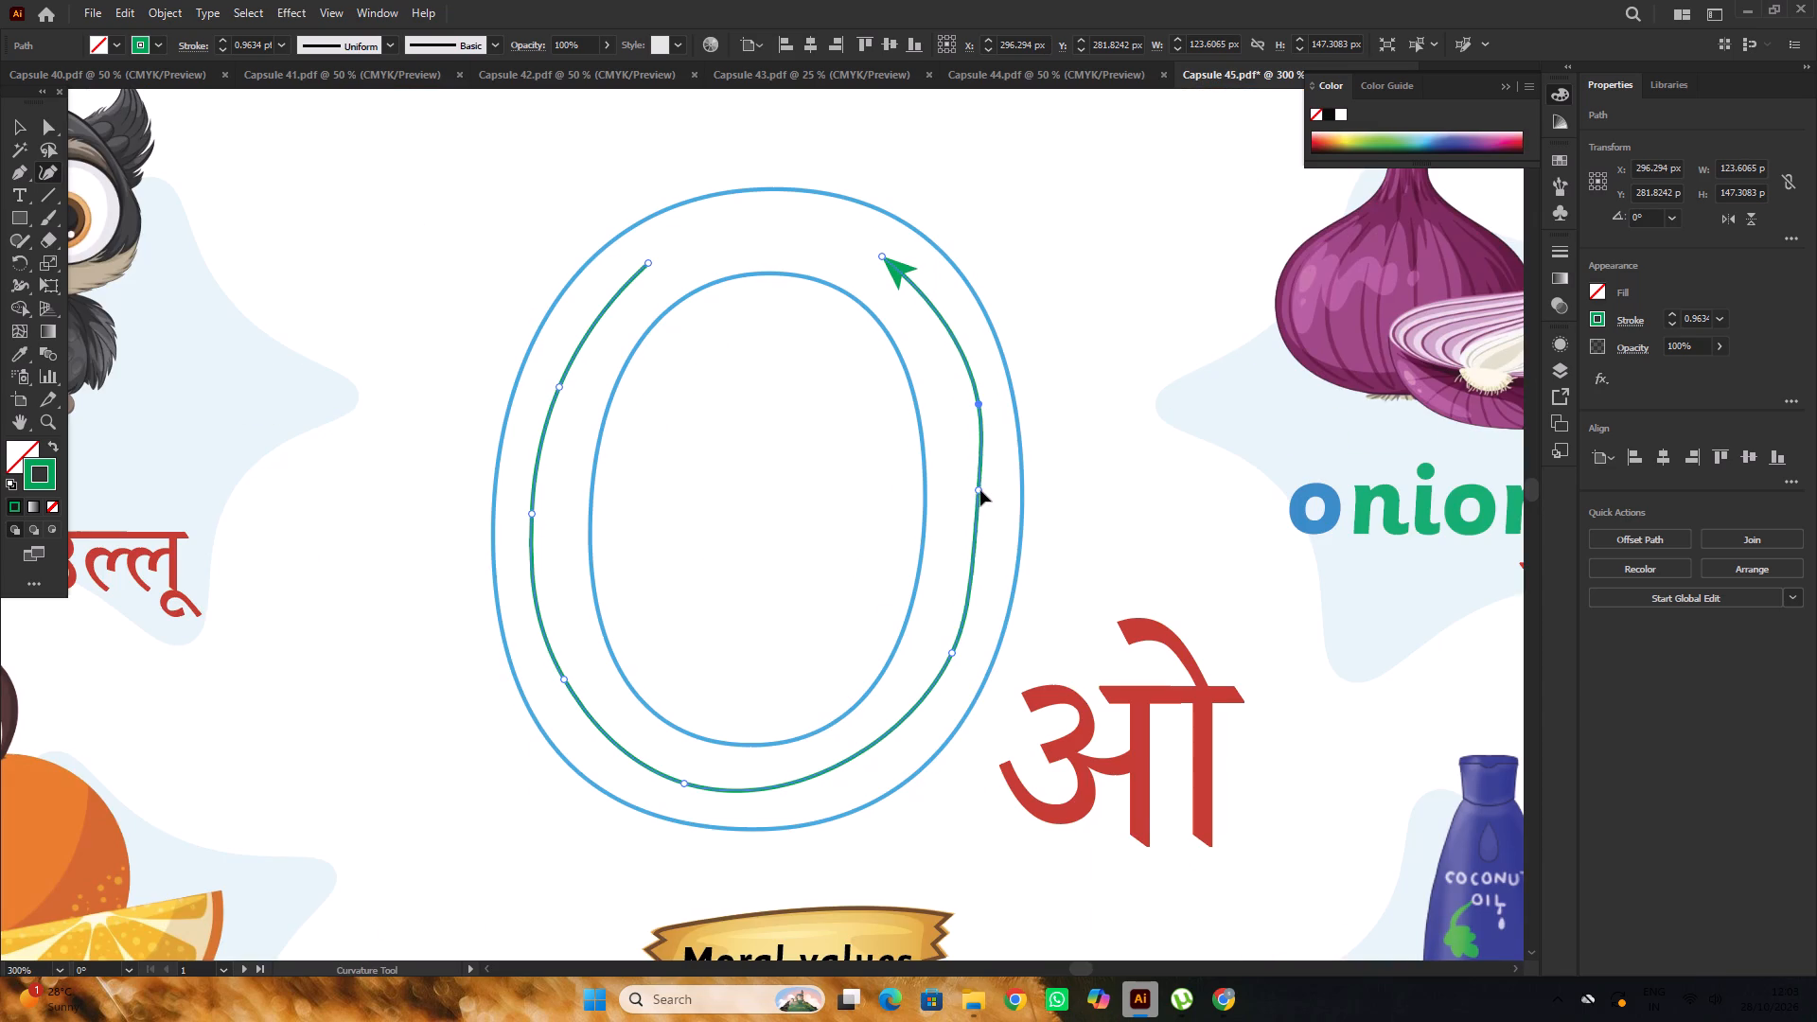
pyautogui.moveTo(980, 490); pyautogui.dragTo(989, 490)
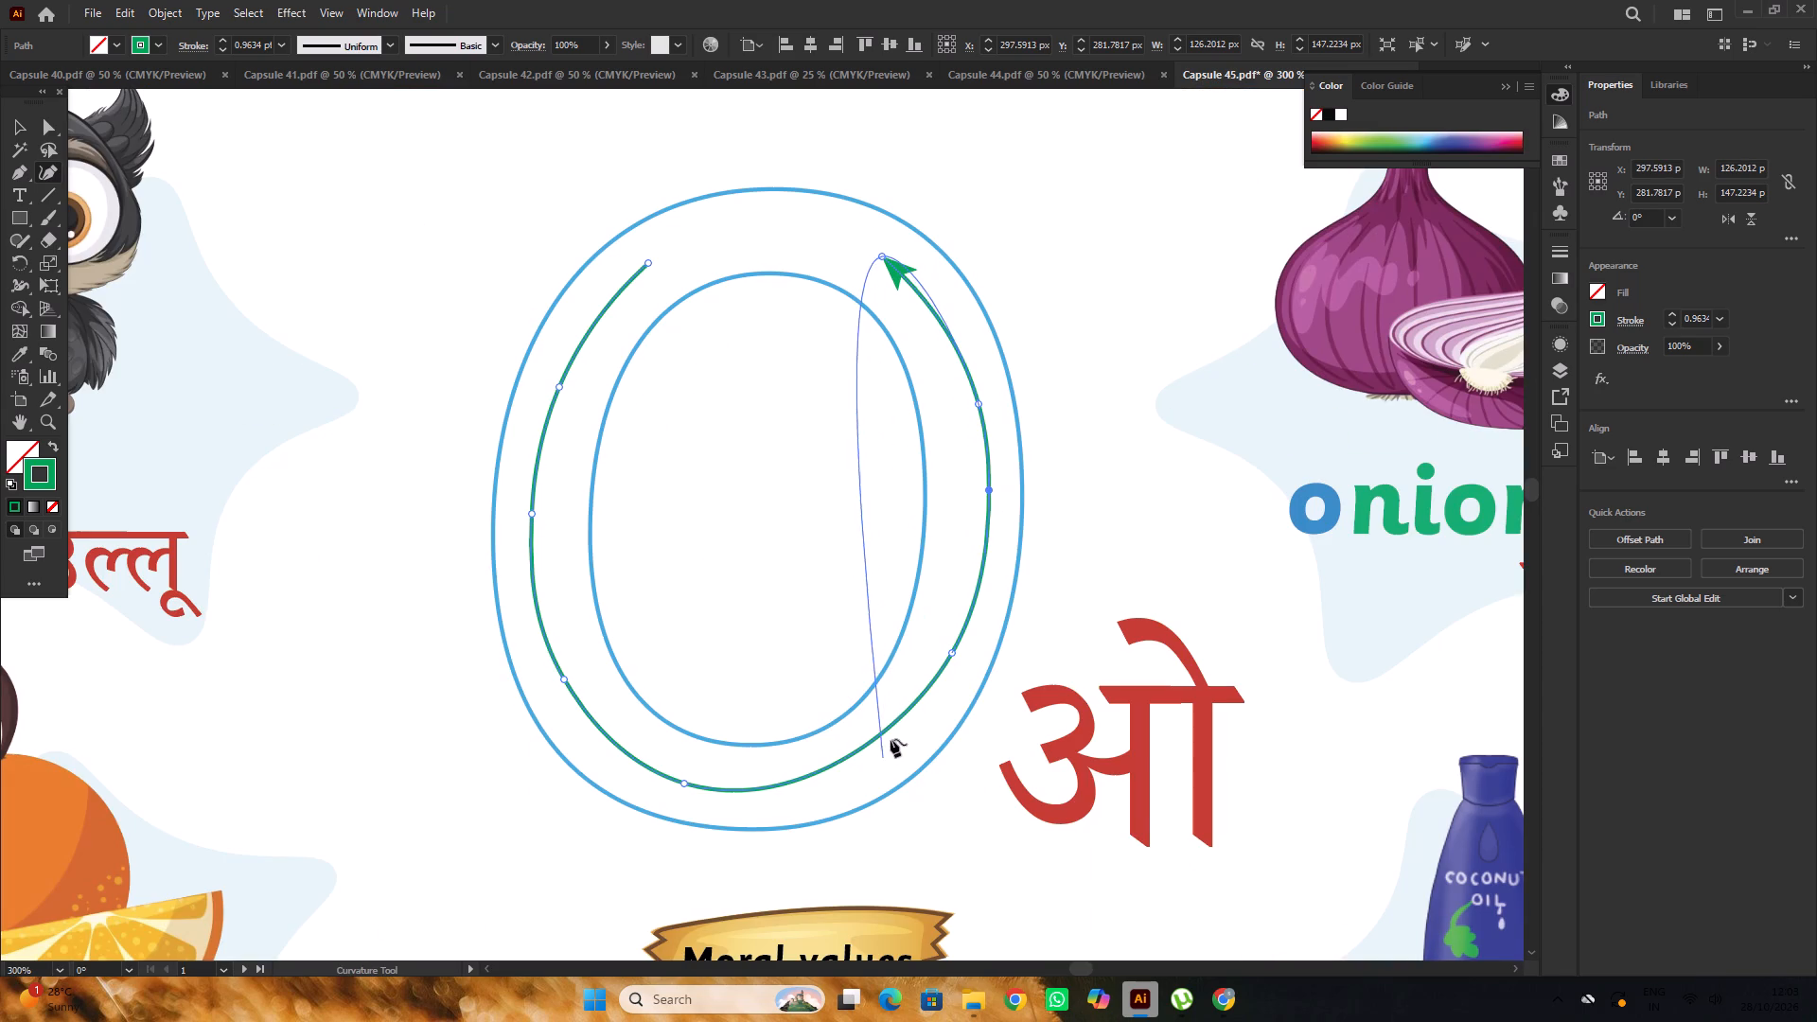
# Shift the green arrow's lower right-side anchor point down along the curve and pull the middle right-side anchor slightly inward.
pyautogui.click(951, 655)
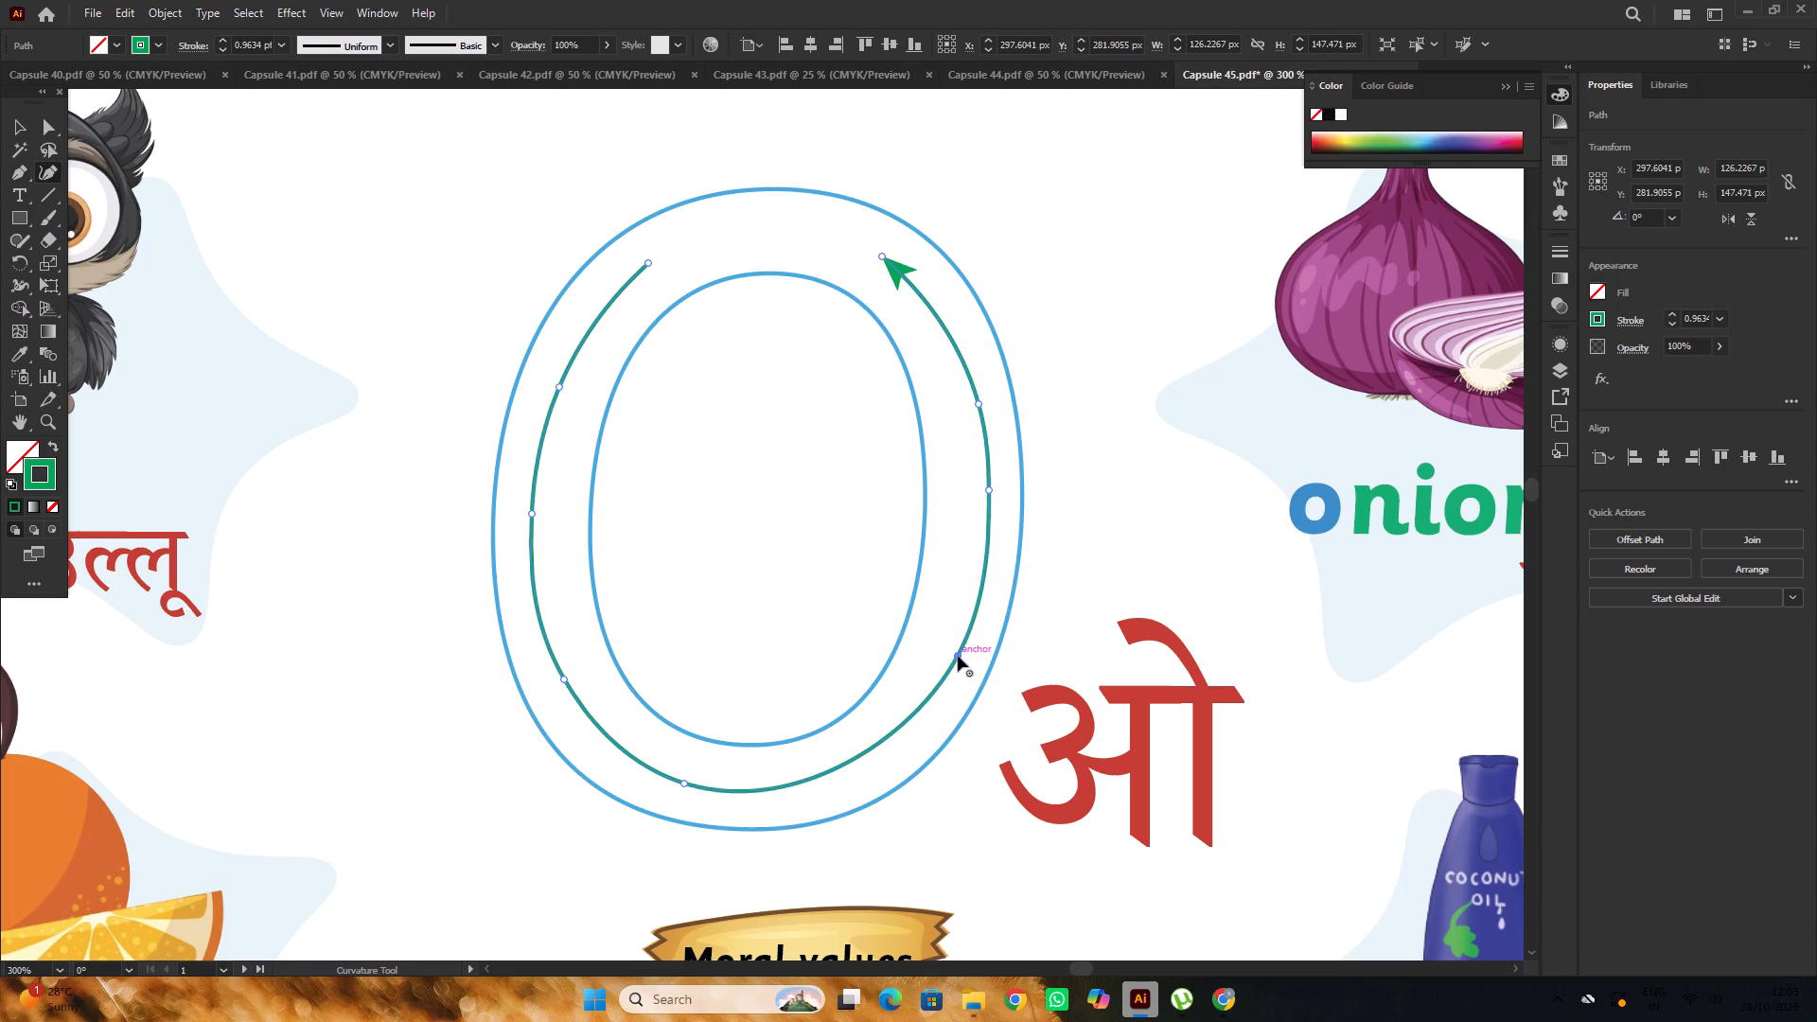
pyautogui.moveTo(991, 487); pyautogui.dragTo(980, 485)
pyautogui.click(956, 657)
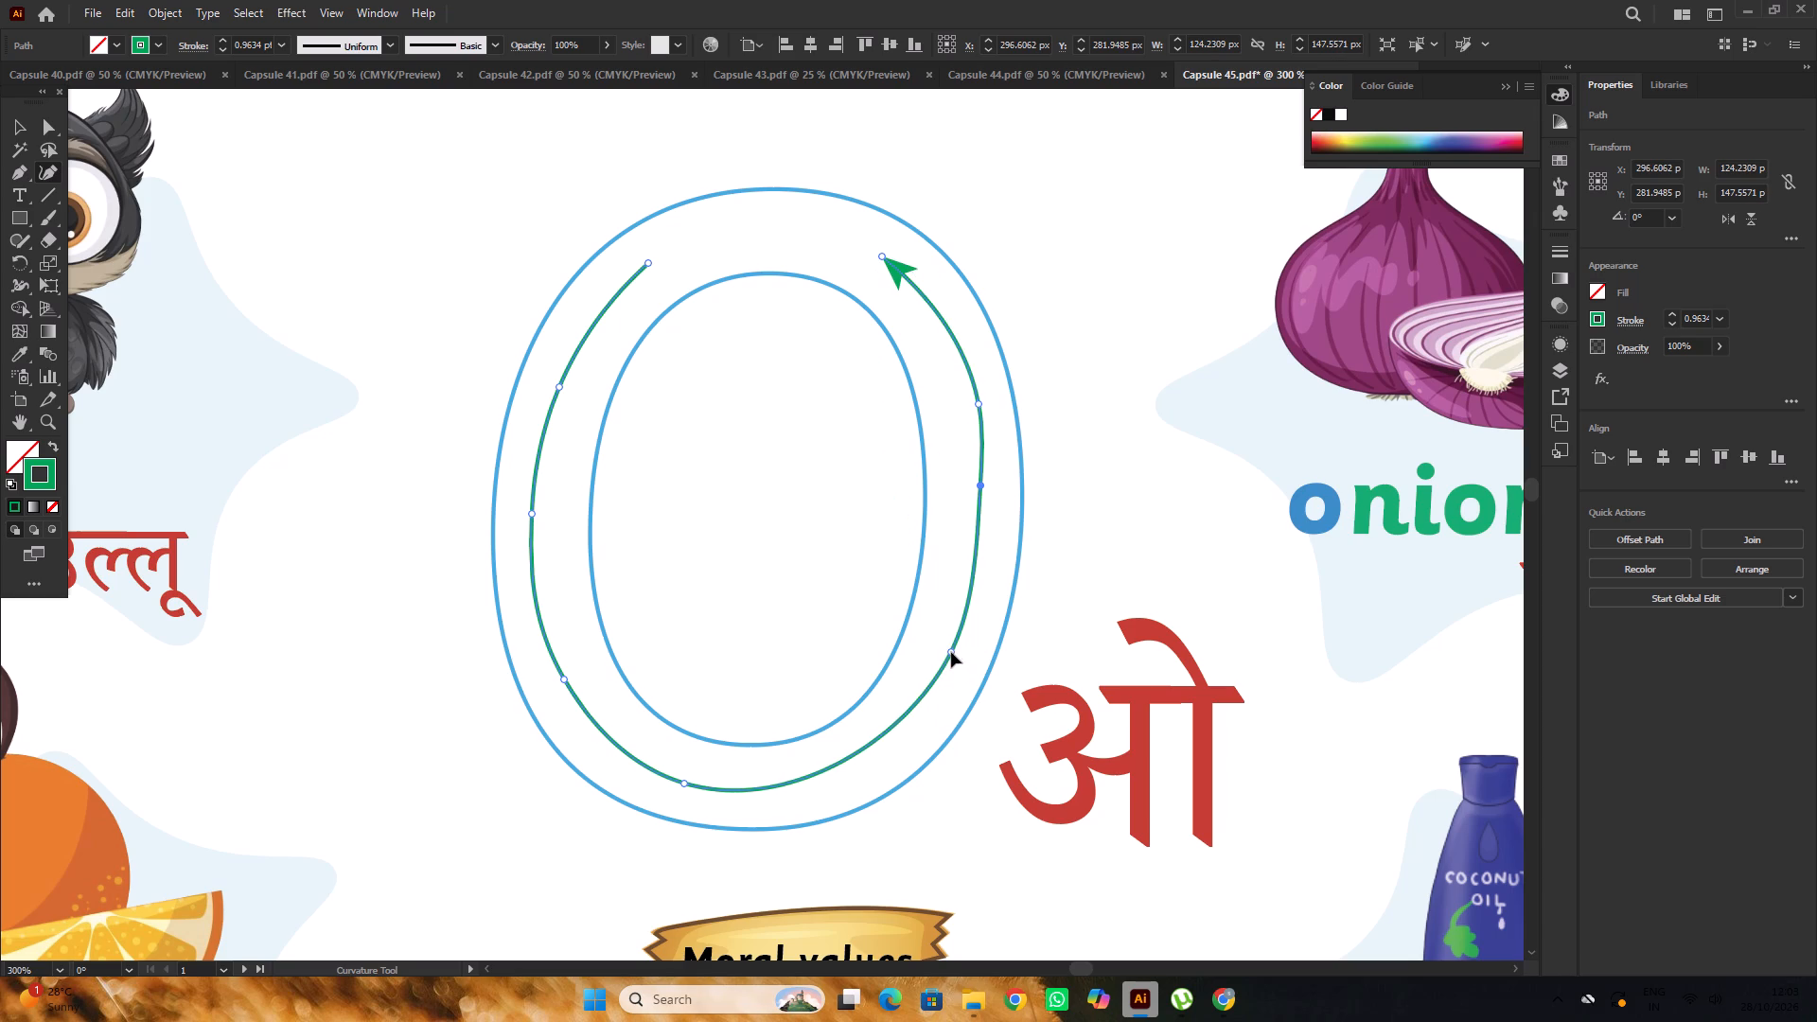
pyautogui.moveTo(957, 654); pyautogui.dragTo(961, 619)
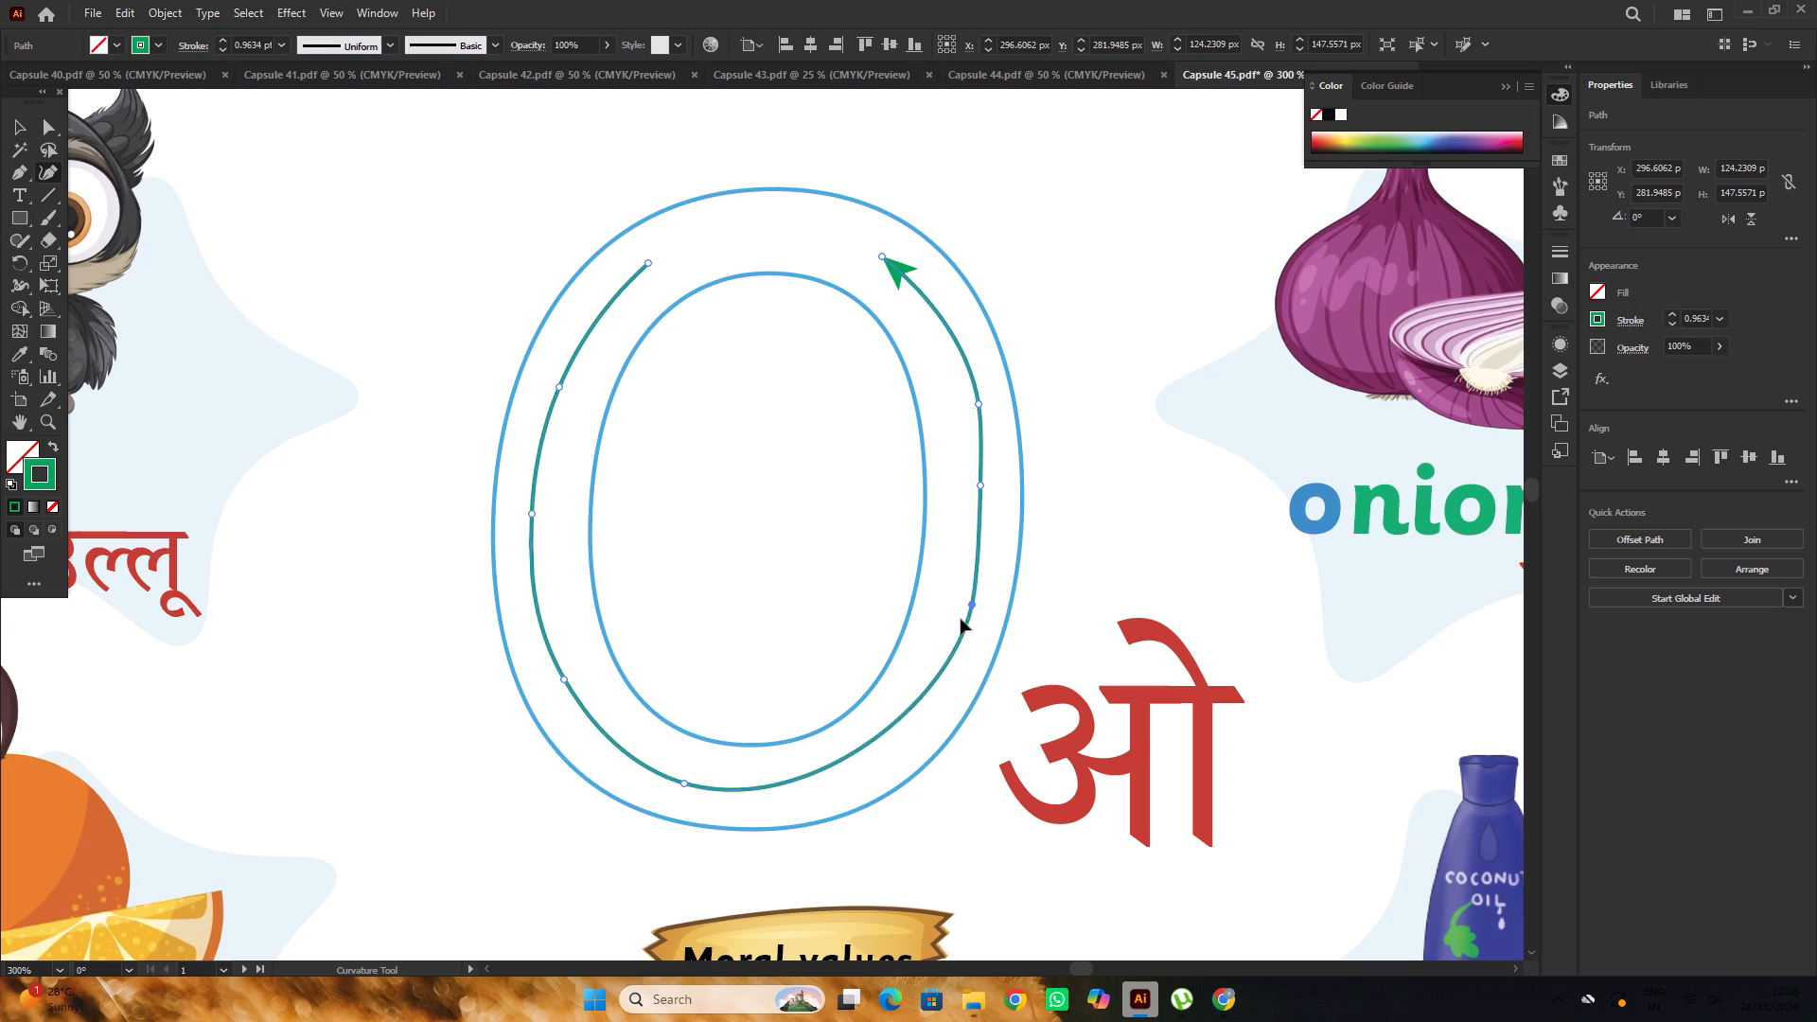
pyautogui.moveTo(961, 619); pyautogui.dragTo(904, 731)
pyautogui.click(979, 486)
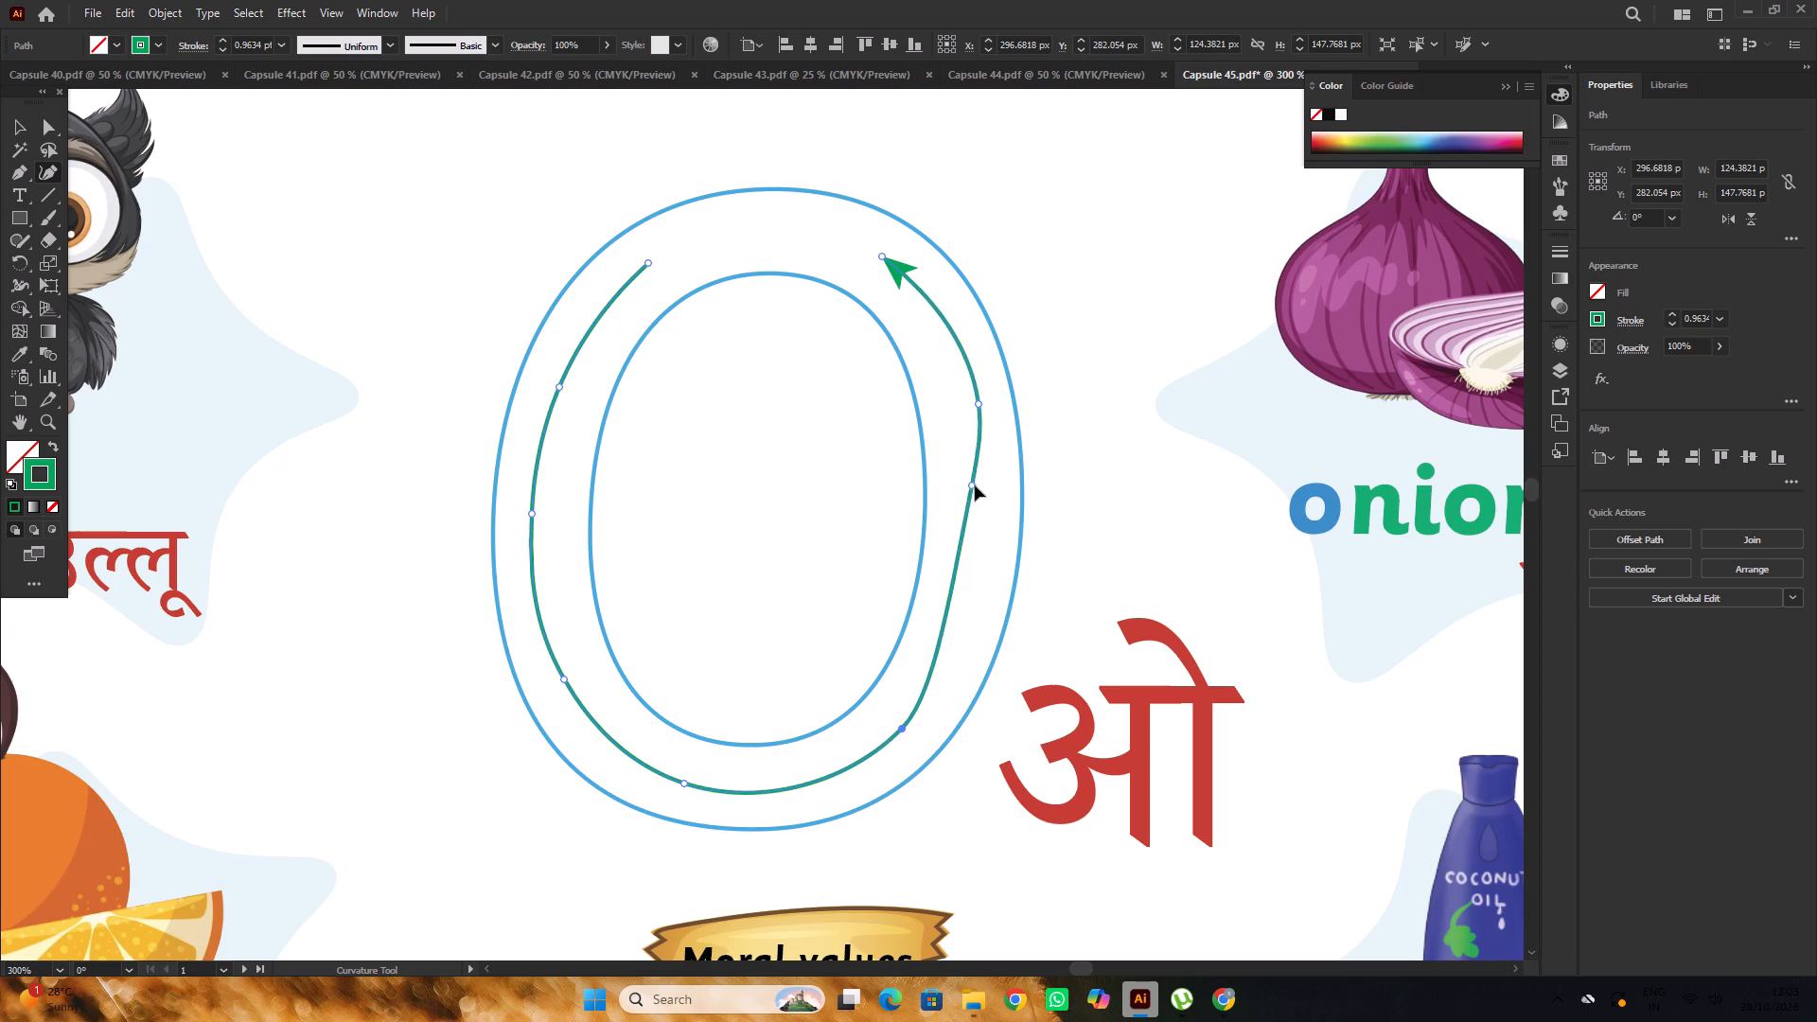
# Move the arrow's upper right-side anchor point inward and up toward the arrowhead, undo the extra point near the tip, and deselect the arrow.
pyautogui.moveTo(979, 404); pyautogui.dragTo(971, 403)
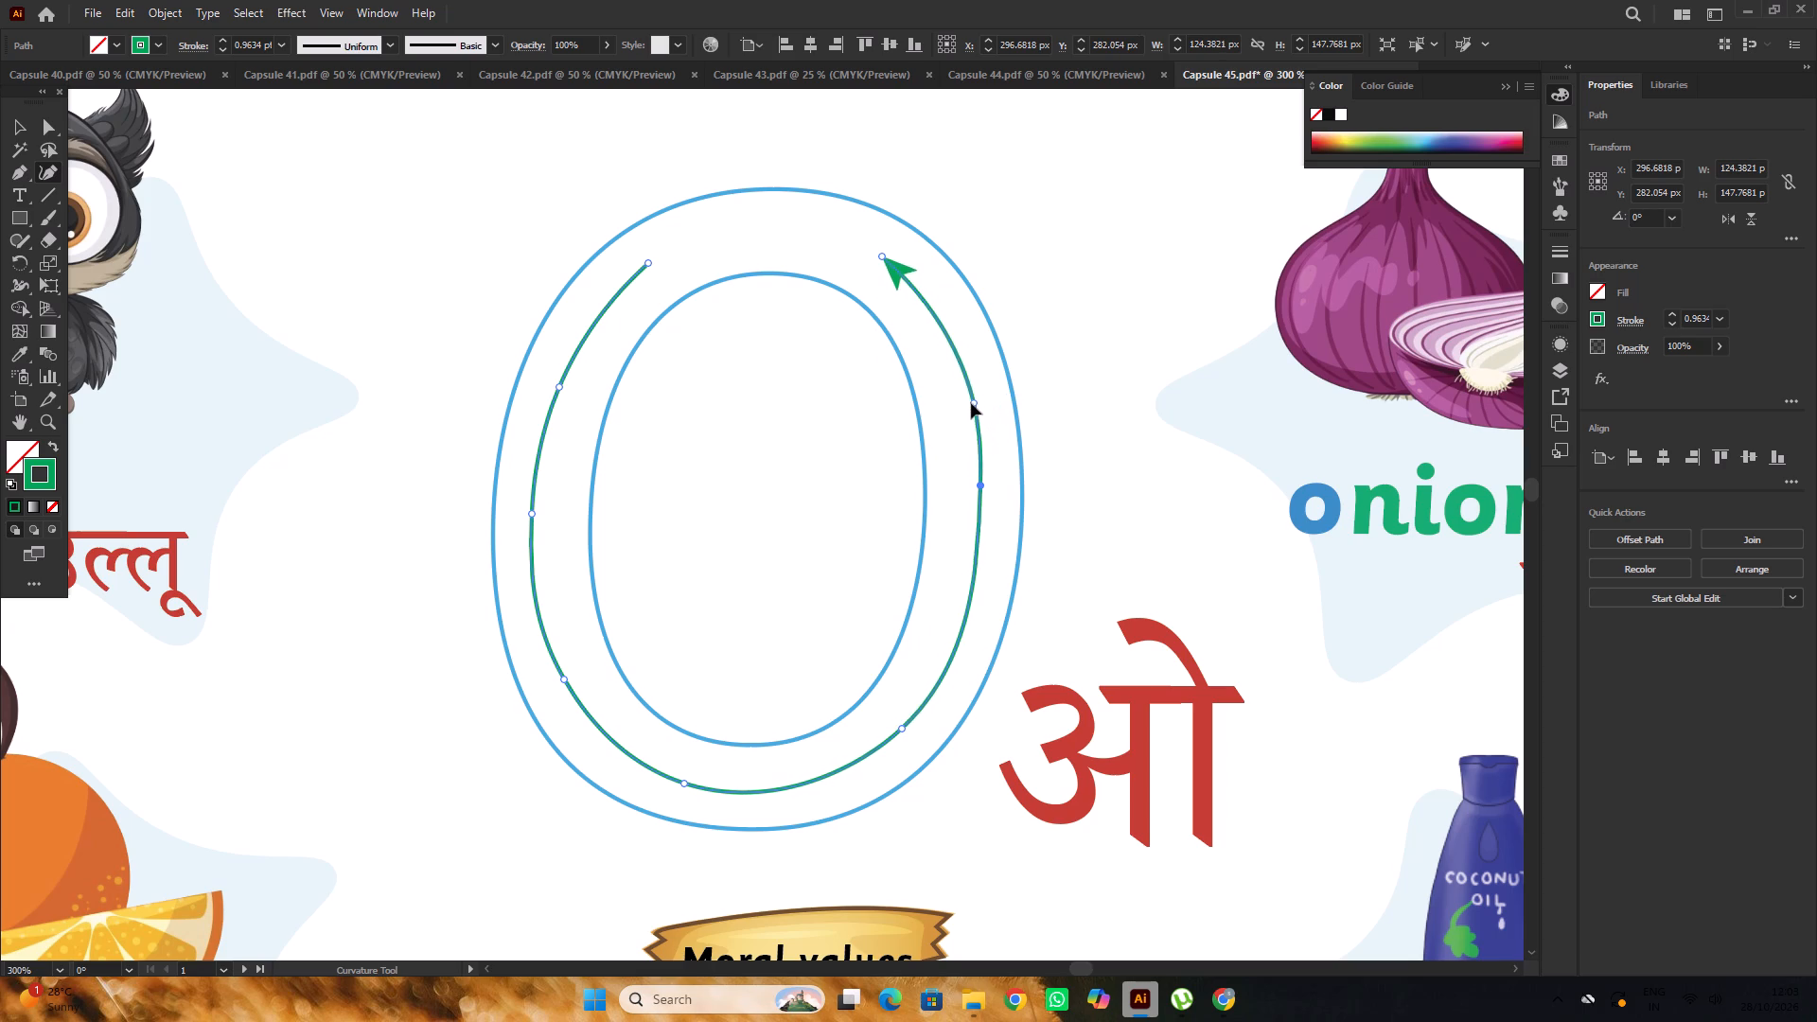
pyautogui.moveTo(971, 403); pyautogui.dragTo(968, 402)
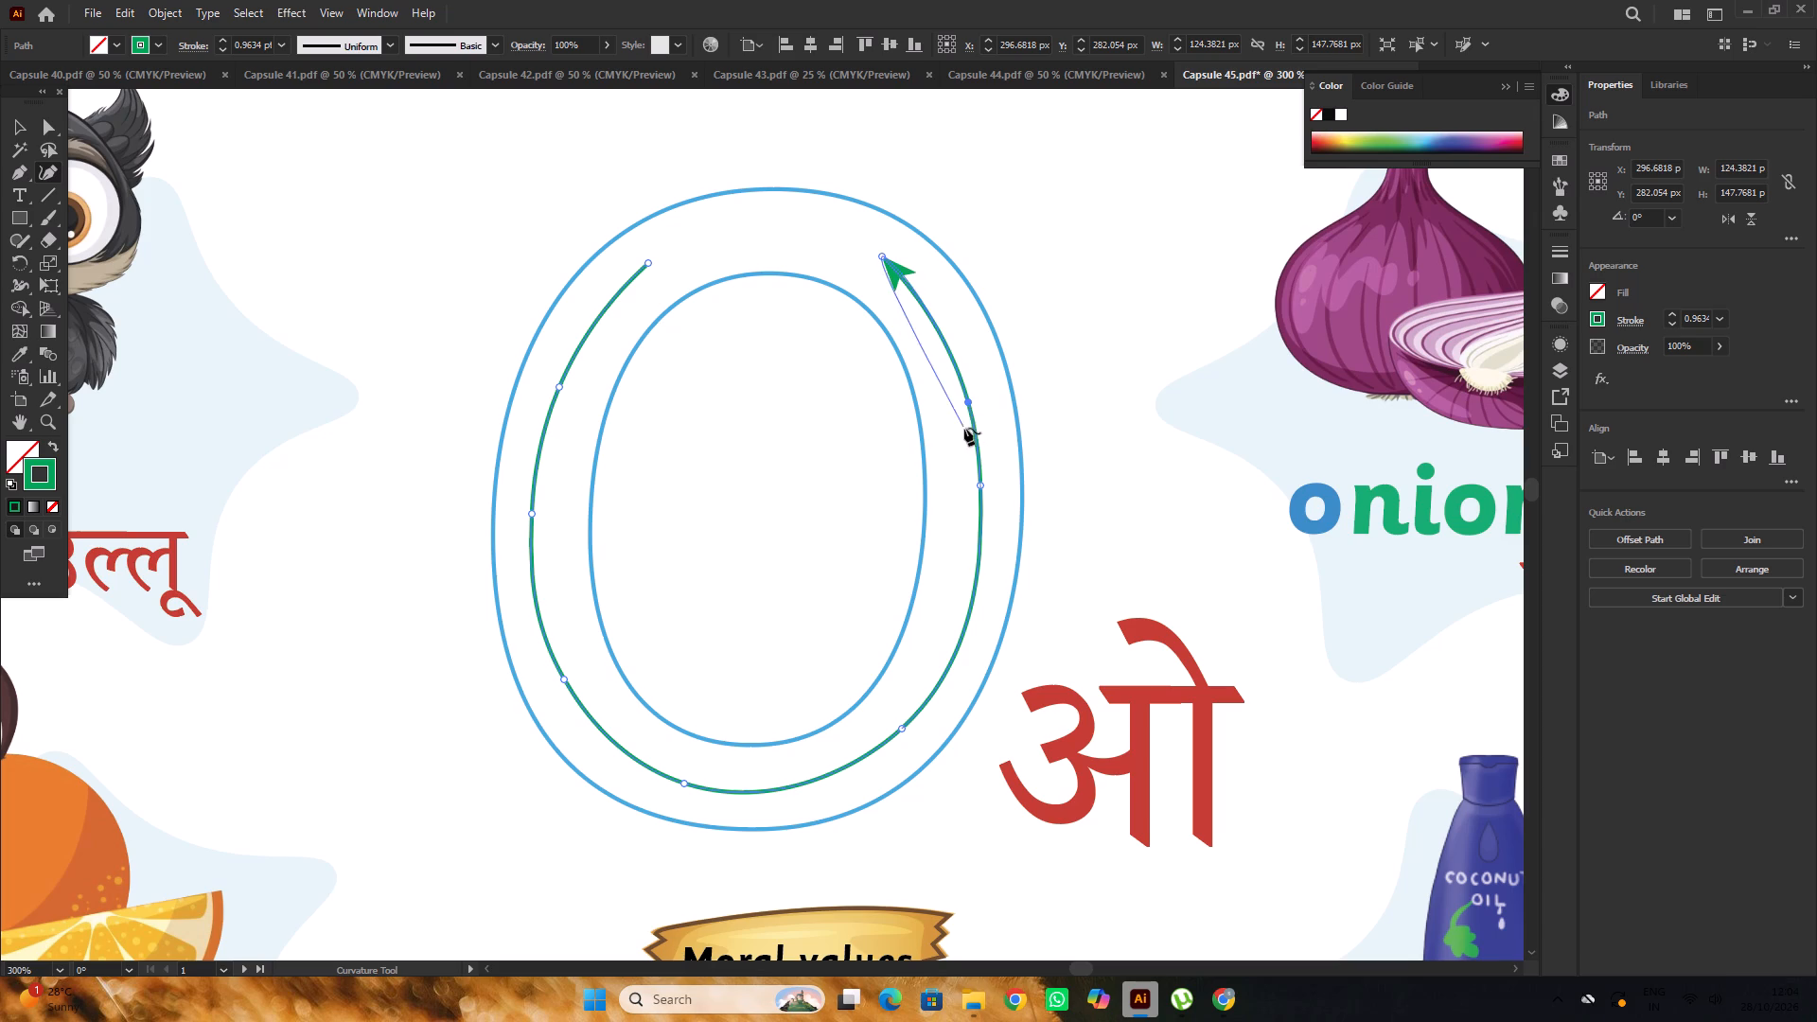
pyautogui.click(892, 265)
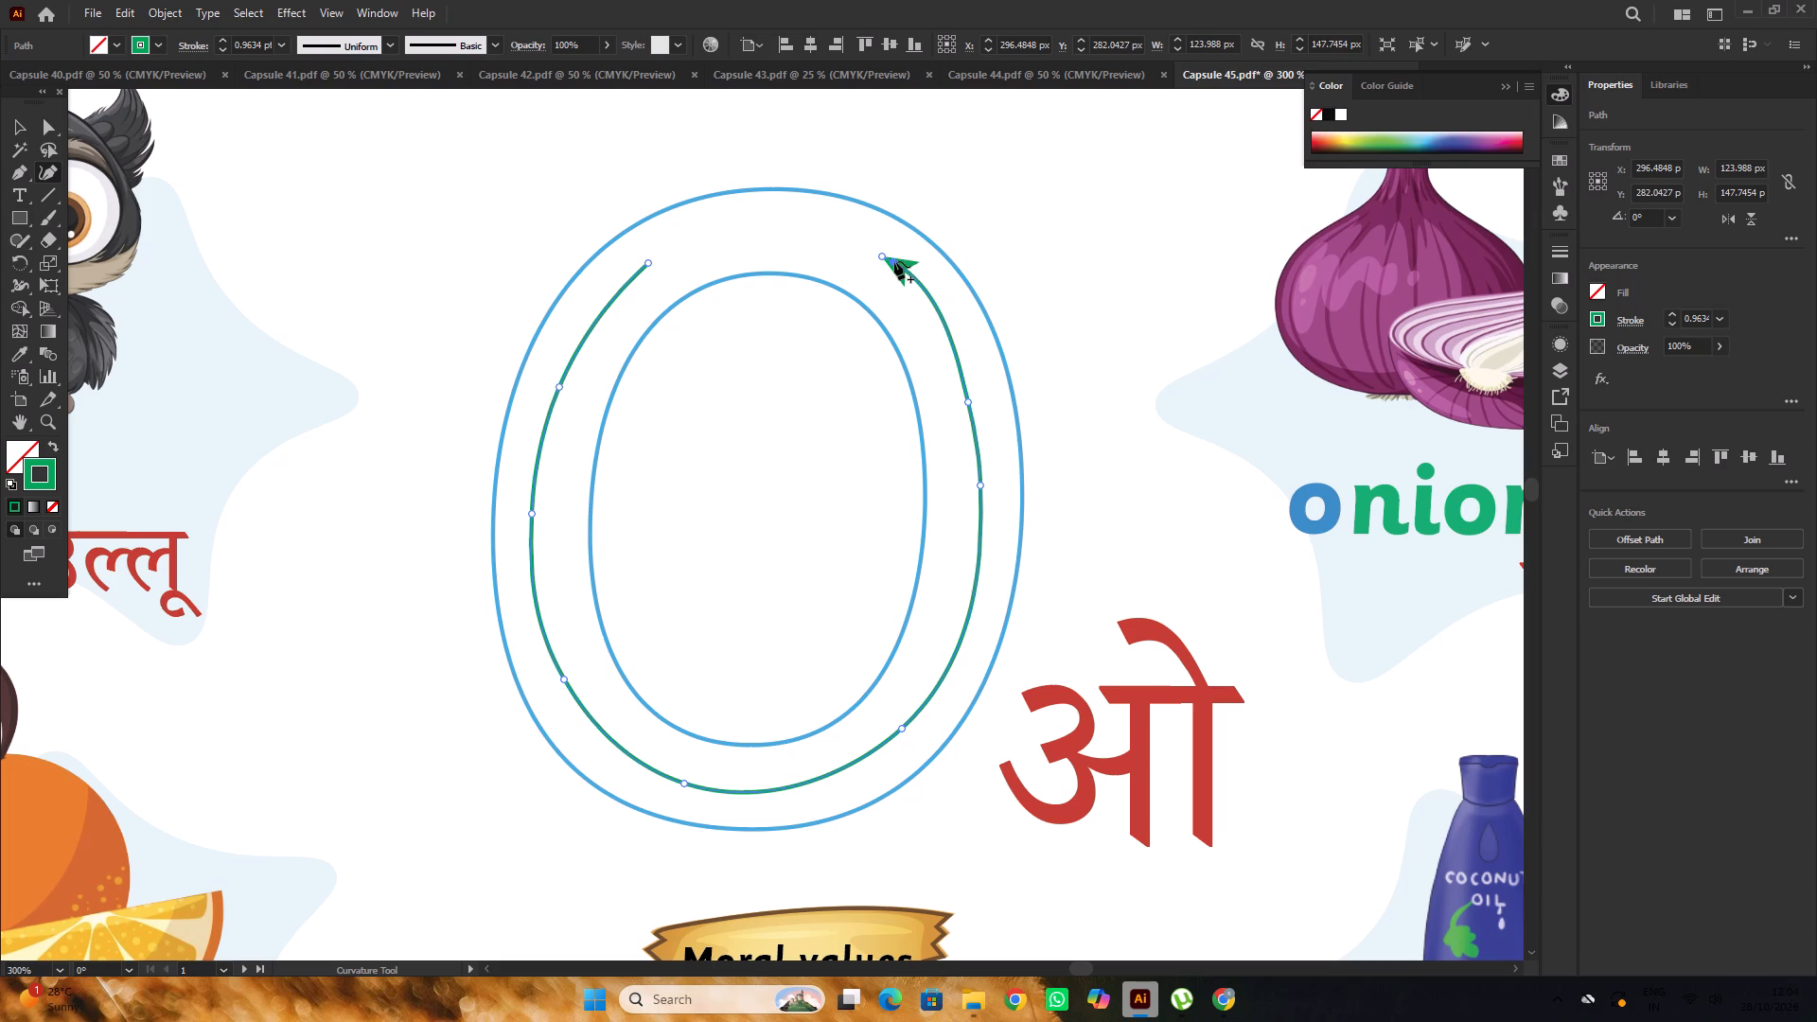
pyautogui.hotkey('ctrl', 'z')
pyautogui.moveTo(968, 399); pyautogui.dragTo(961, 366)
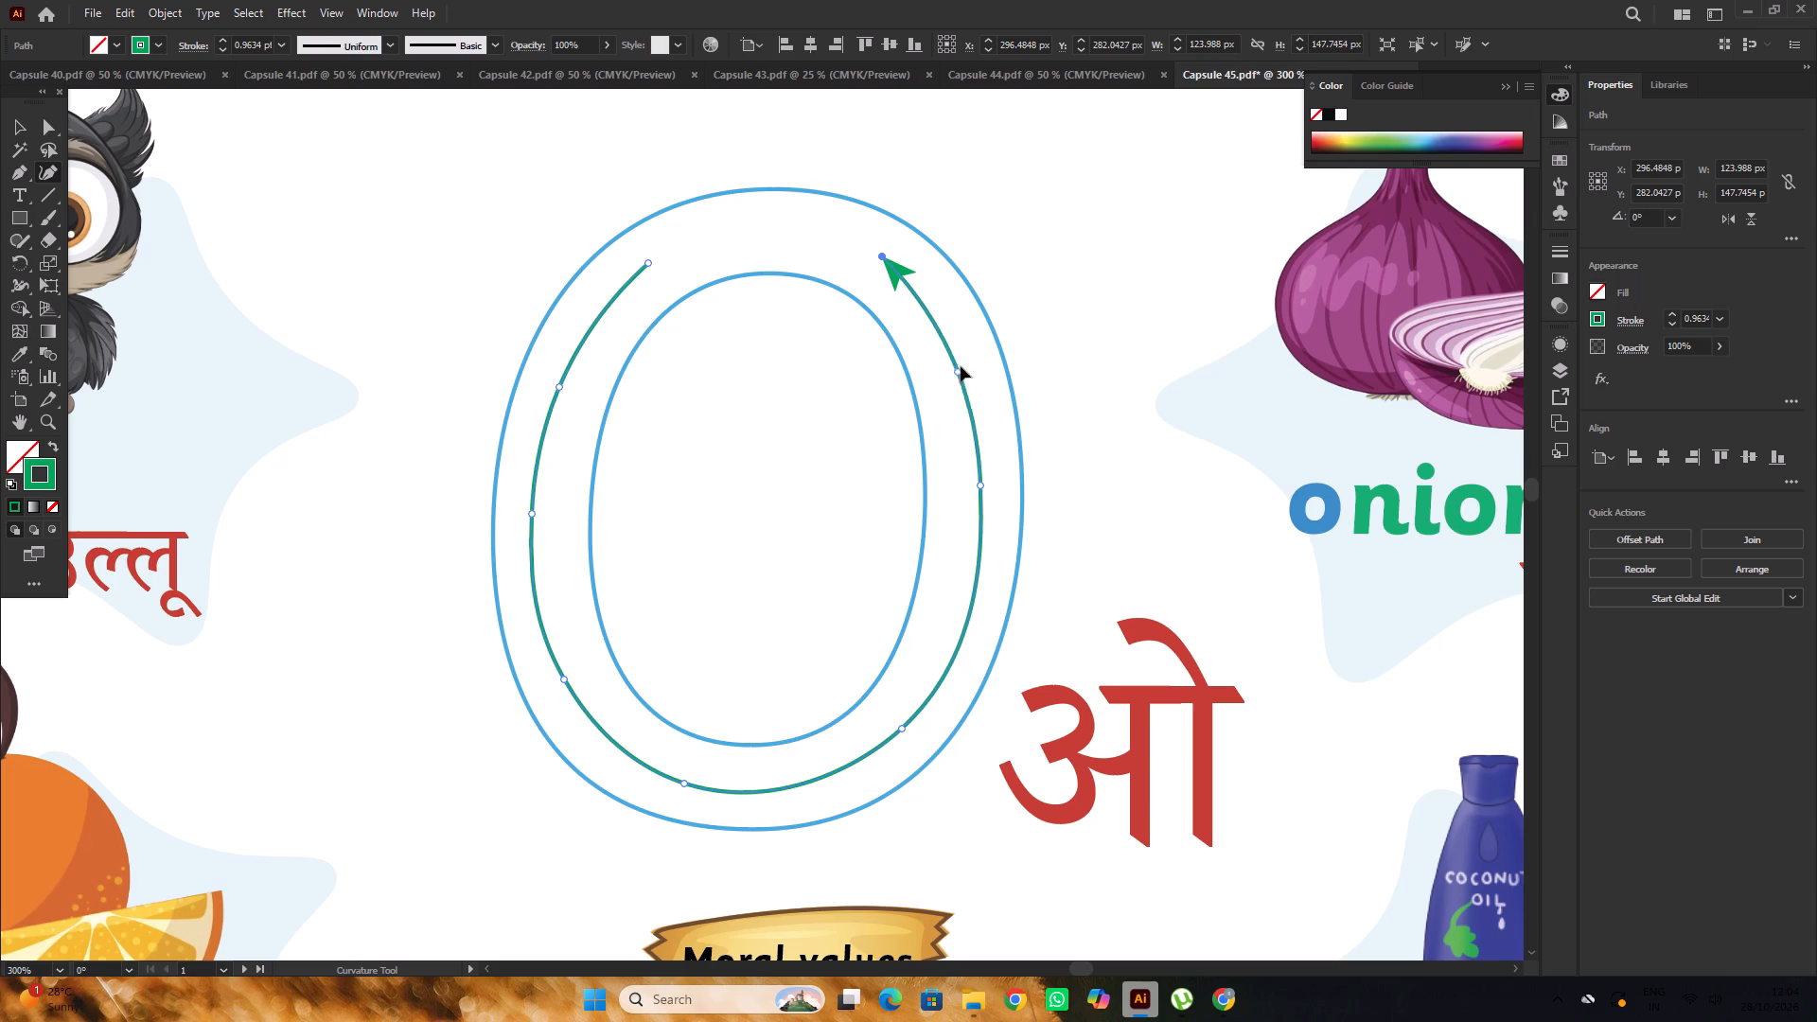
pyautogui.moveTo(961, 366); pyautogui.dragTo(957, 359)
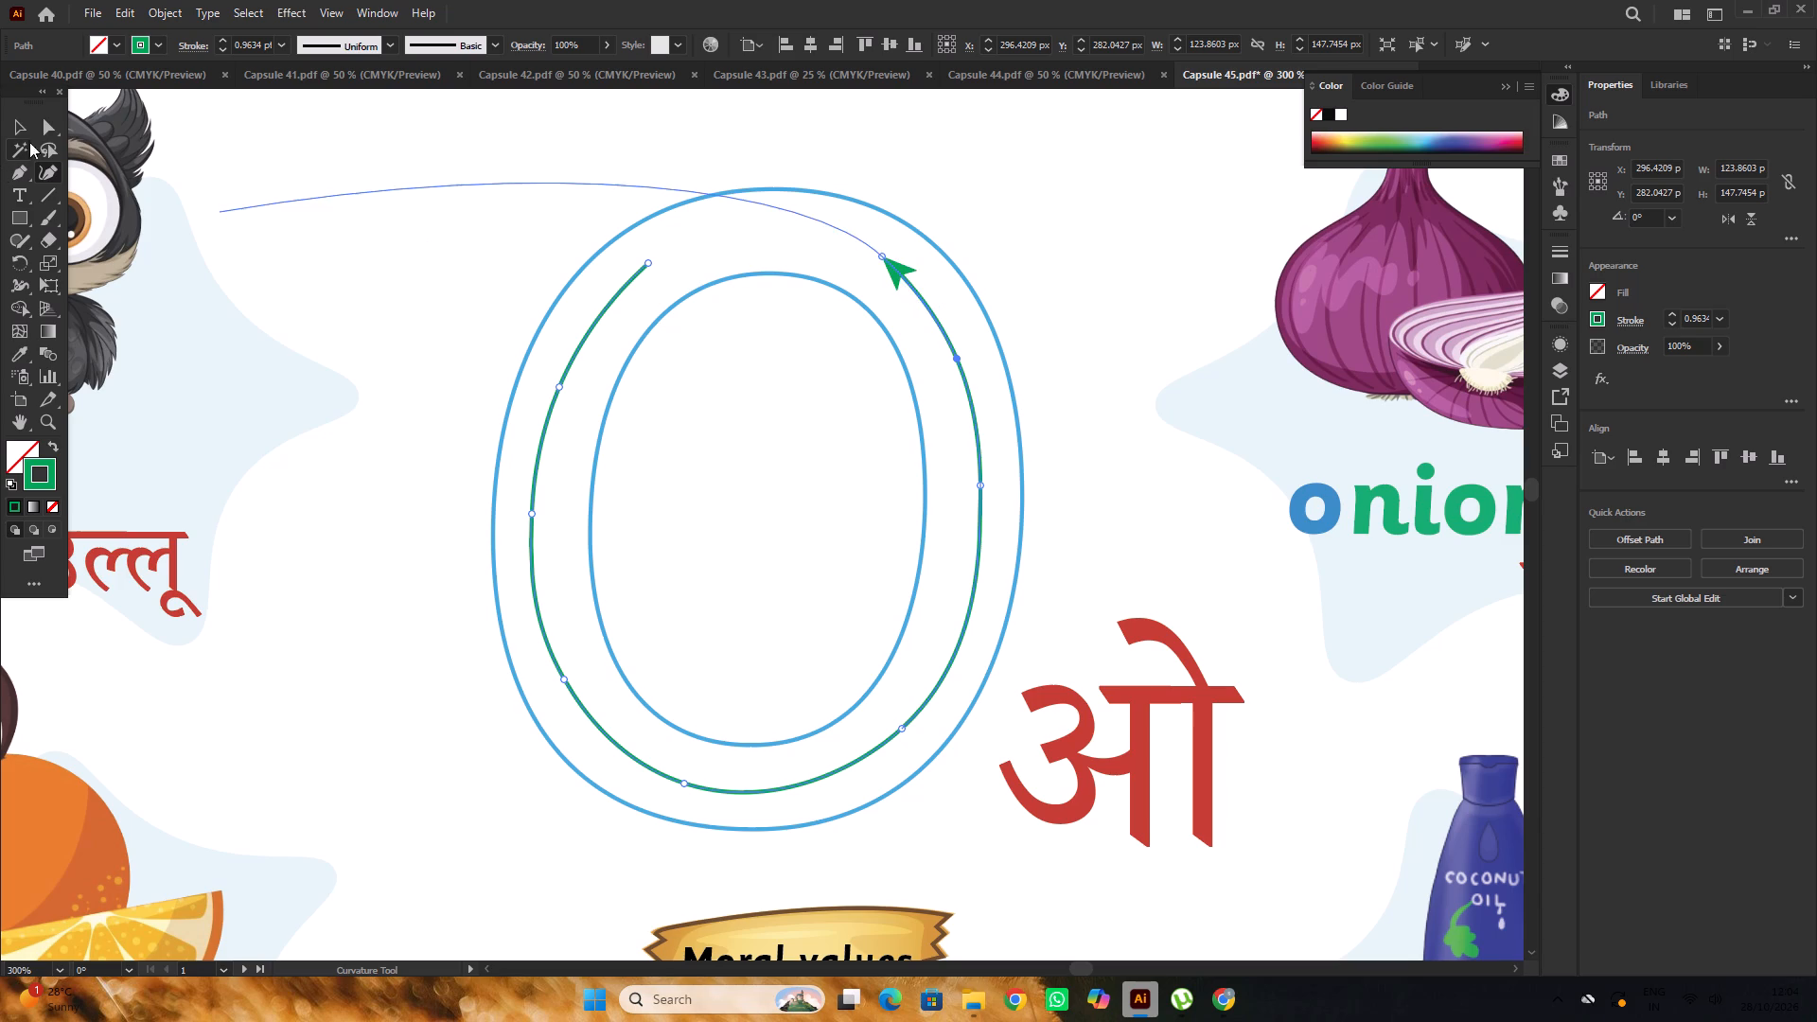
pyautogui.click(24, 128)
pyautogui.click(515, 200)
pyautogui.keyDown('alt'); pyautogui.scroll(-1, 951, 329); pyautogui.keyUp('alt')
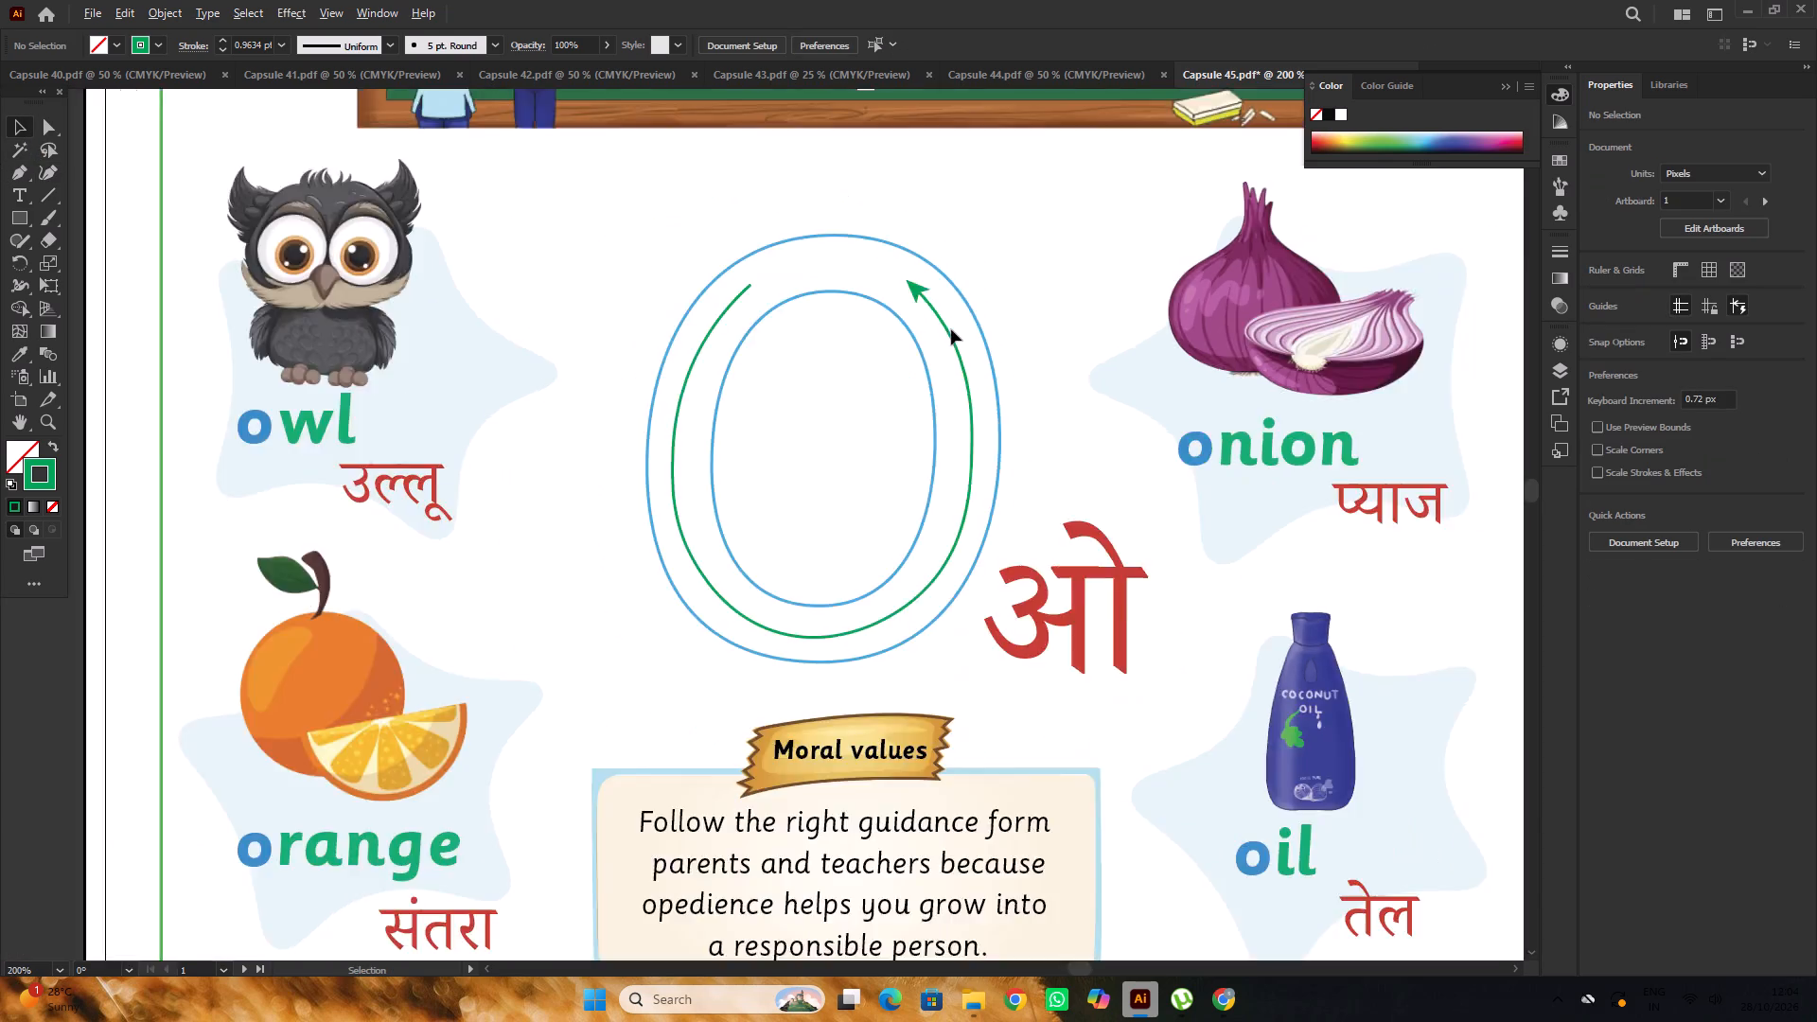
pyautogui.keyDown('alt'); pyautogui.scroll(-3, 951, 329); pyautogui.keyUp('alt')
pyautogui.click(462, 287)
pyautogui.keyDown('alt'); pyautogui.scroll(1, 927, 326); pyautogui.keyUp('alt')
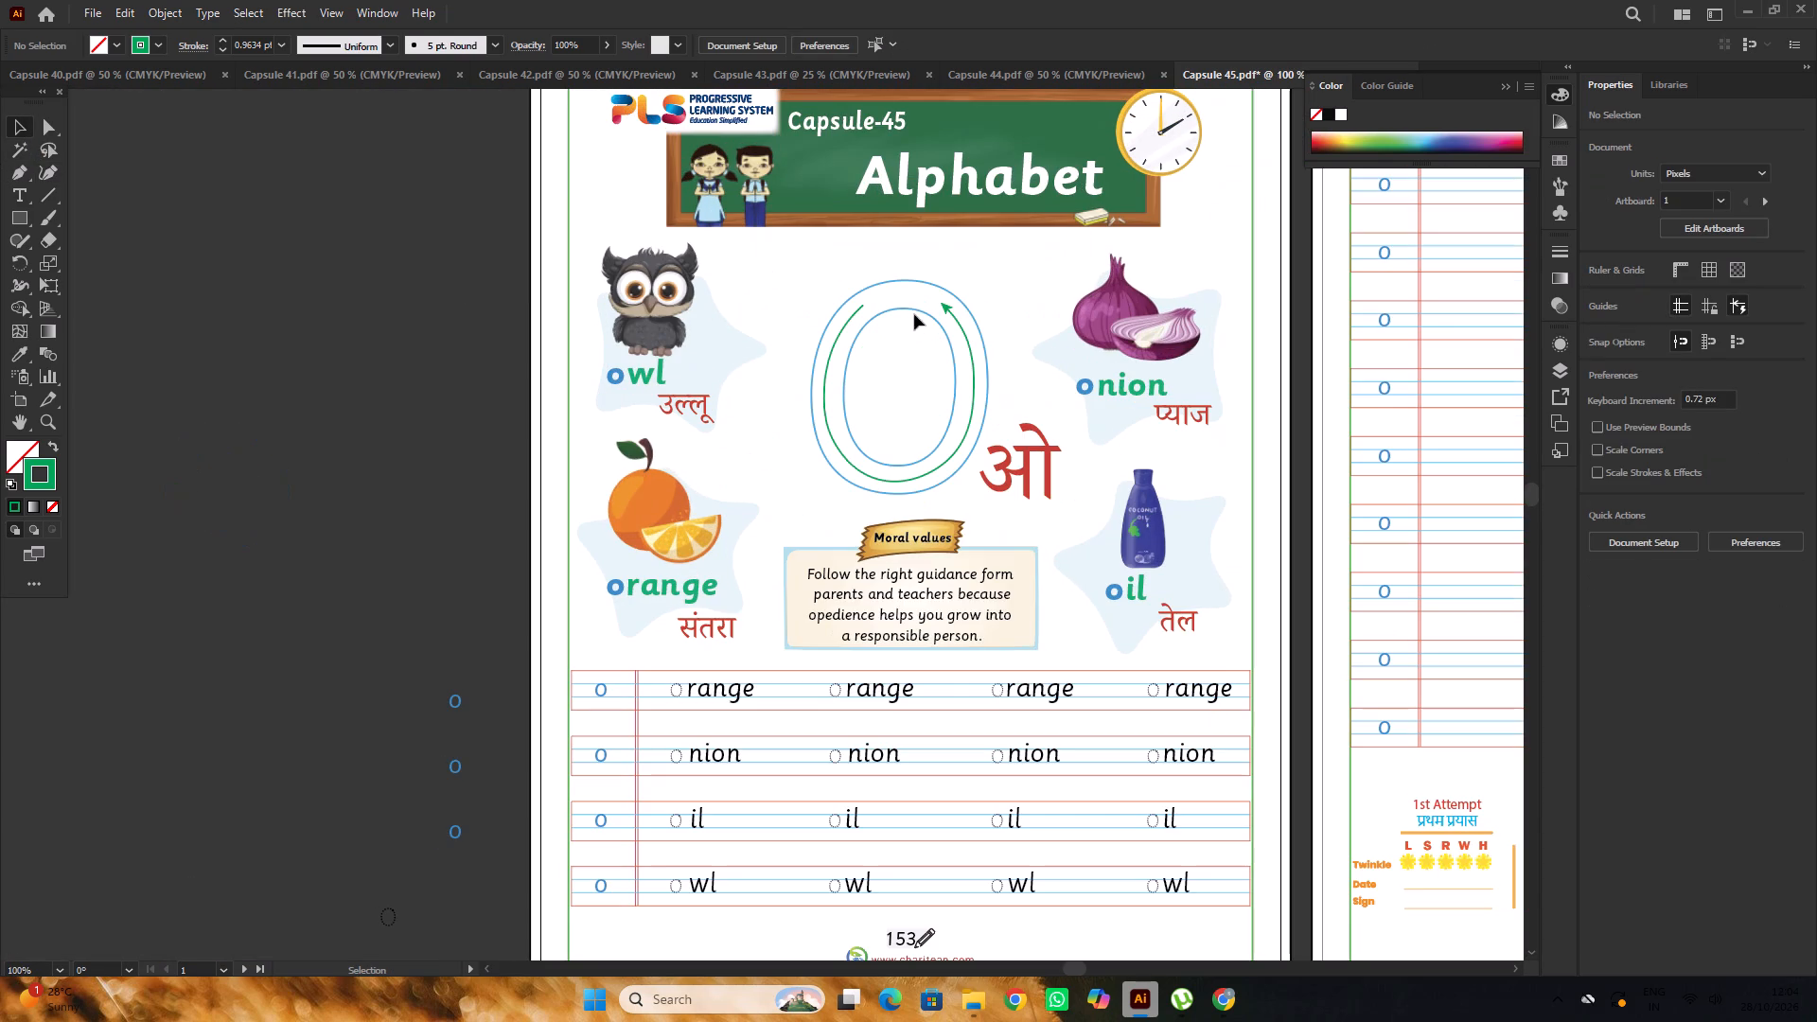
pyautogui.keyDown('alt'); pyautogui.scroll(-1, 476, 366); pyautogui.keyUp('alt')
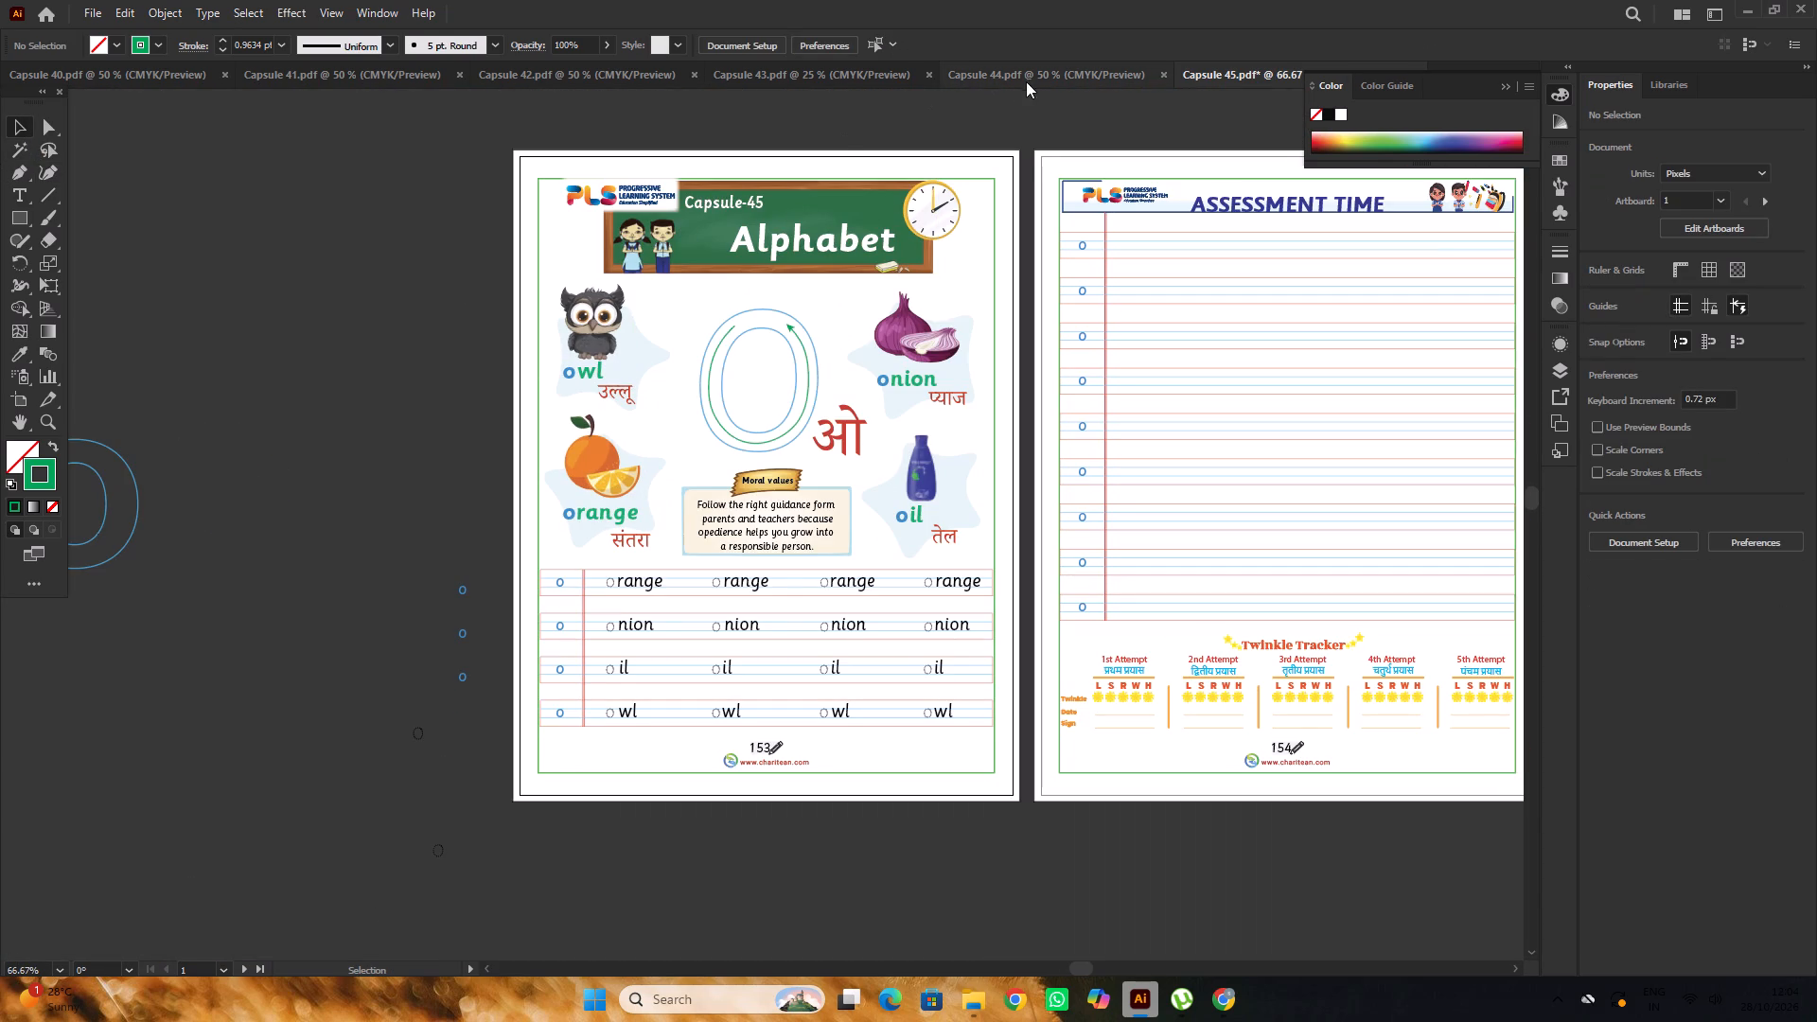
# Move the spare blue "o" text beside the artboard down, clear of the circled number 1 marker.
pyautogui.keyDown('alt'); pyautogui.scroll(-1, 682, 243); pyautogui.keyUp('alt')
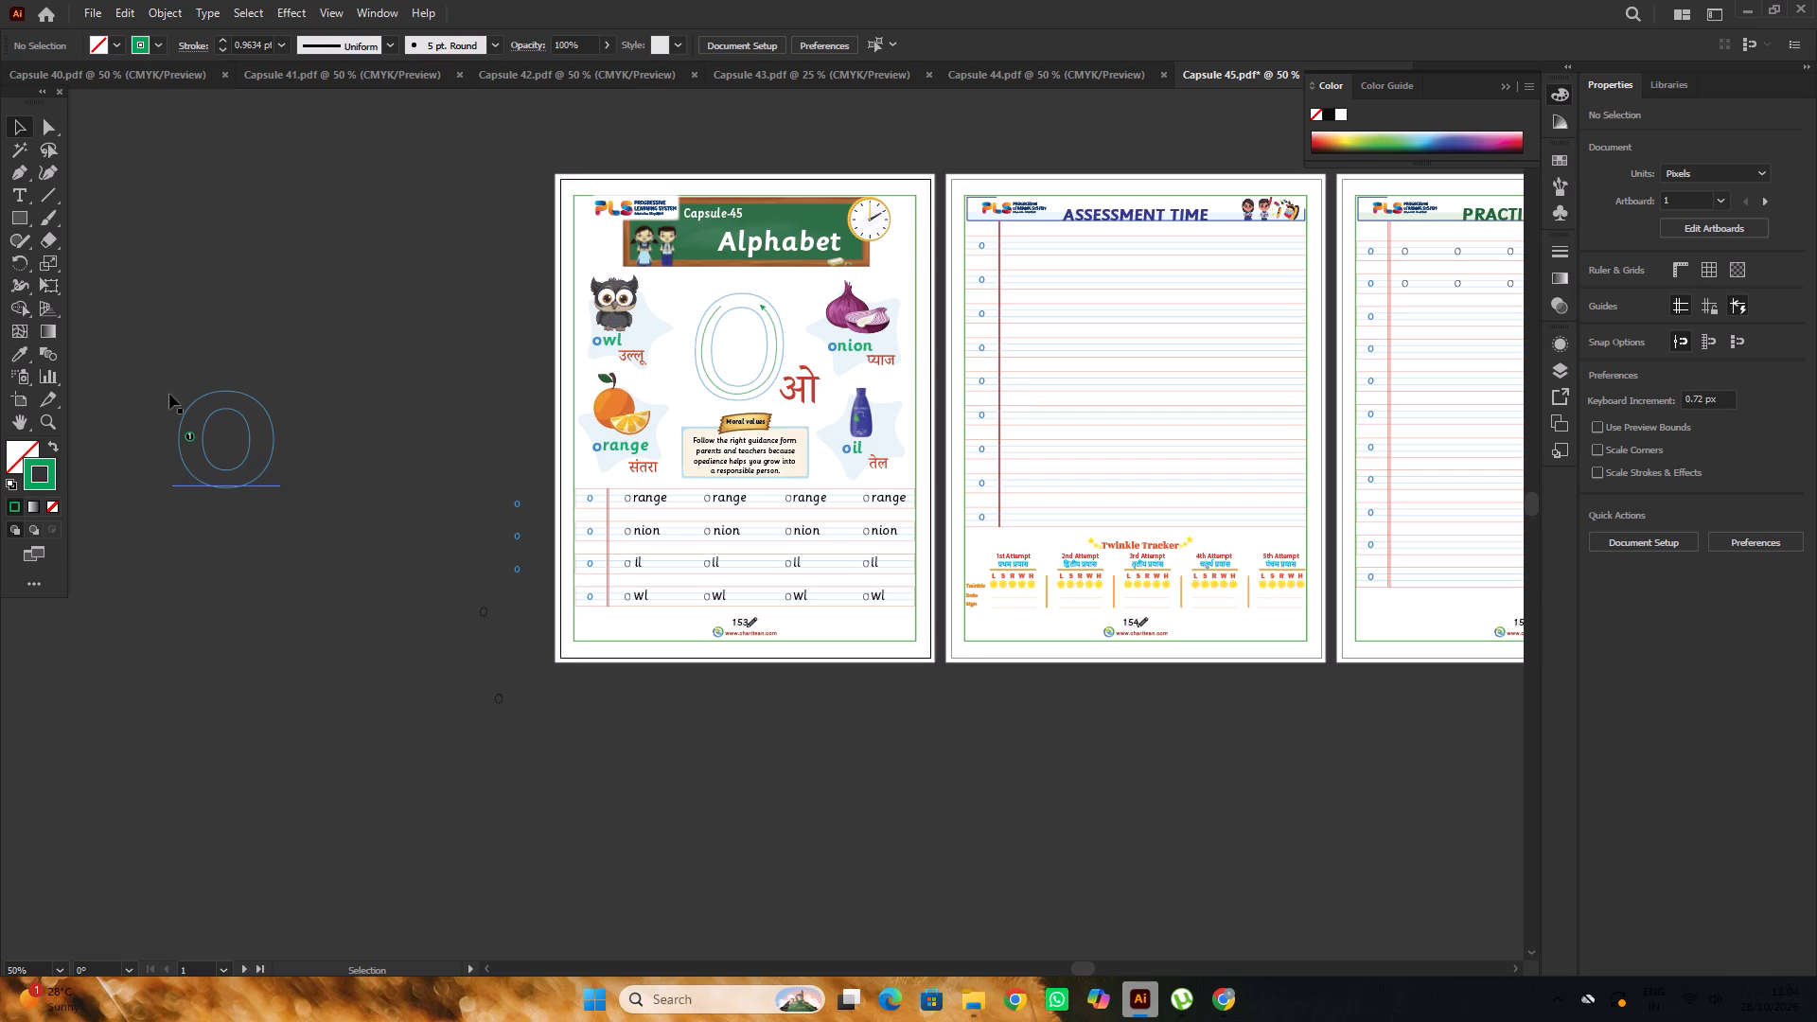
pyautogui.keyDown('alt'); pyautogui.scroll(1, 202, 387); pyautogui.keyUp('alt')
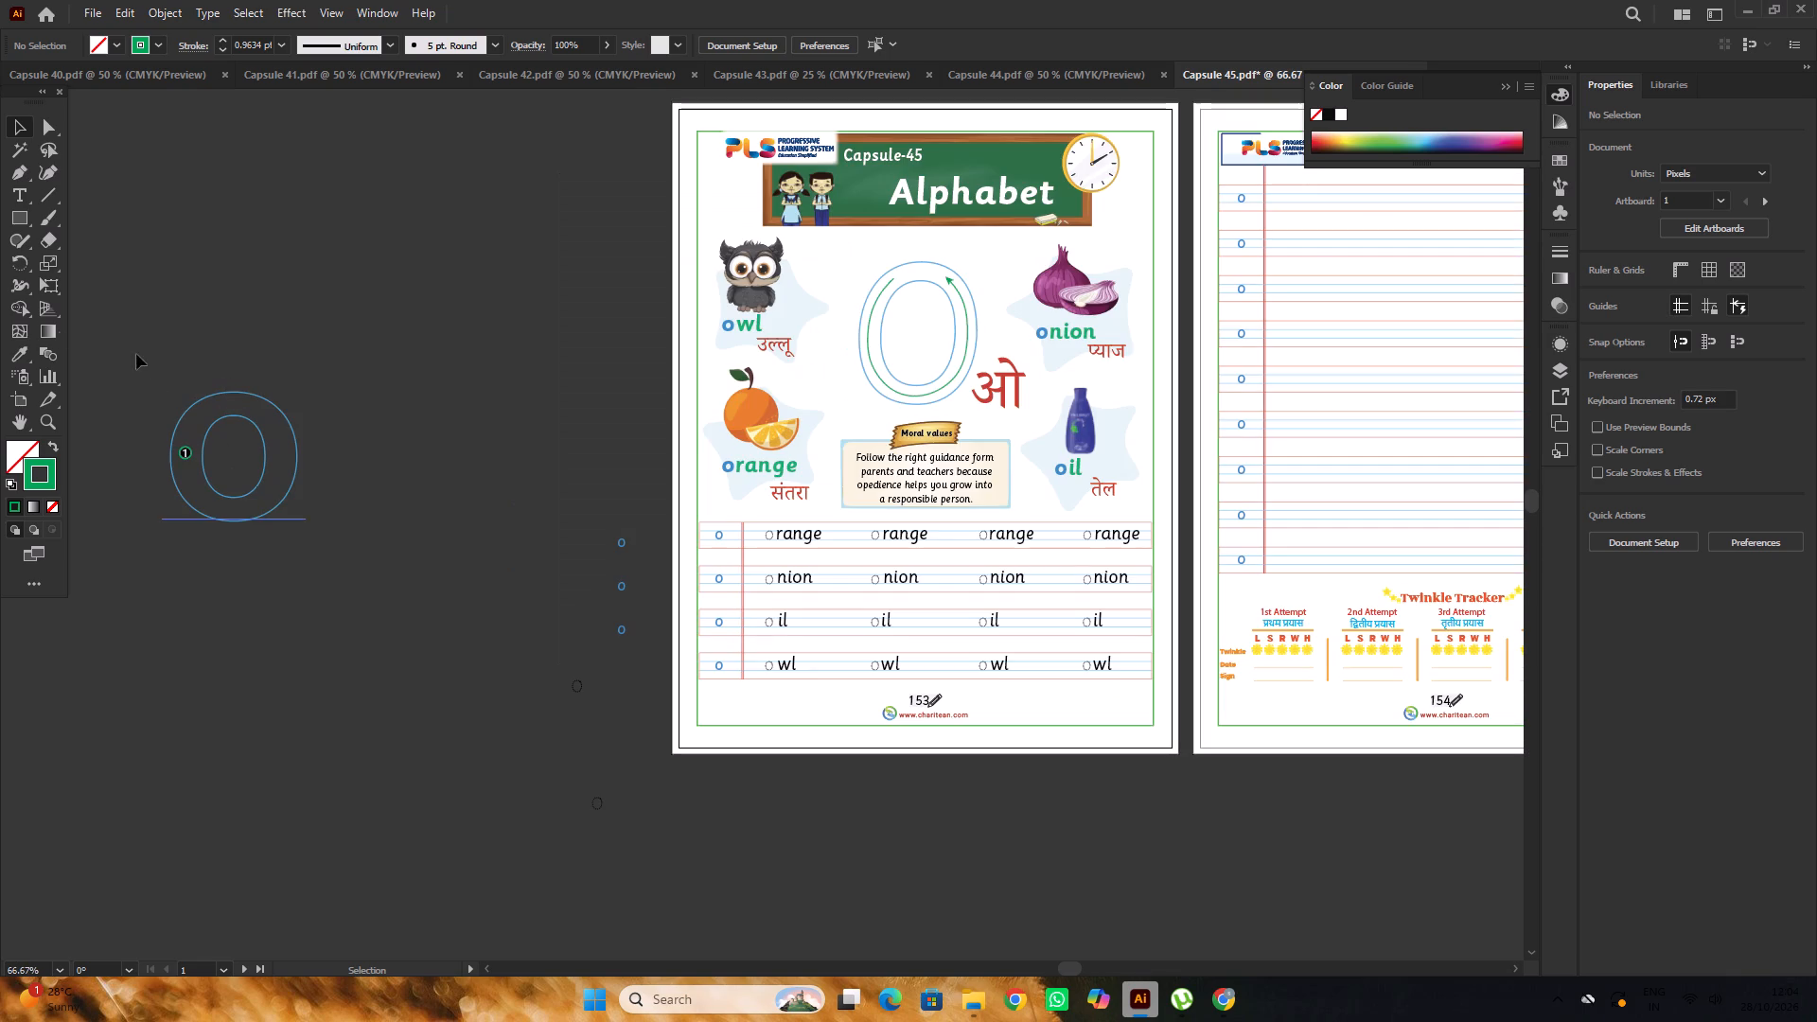
pyautogui.moveTo(237, 419); pyautogui.dragTo(232, 544)
pyautogui.click(308, 393)
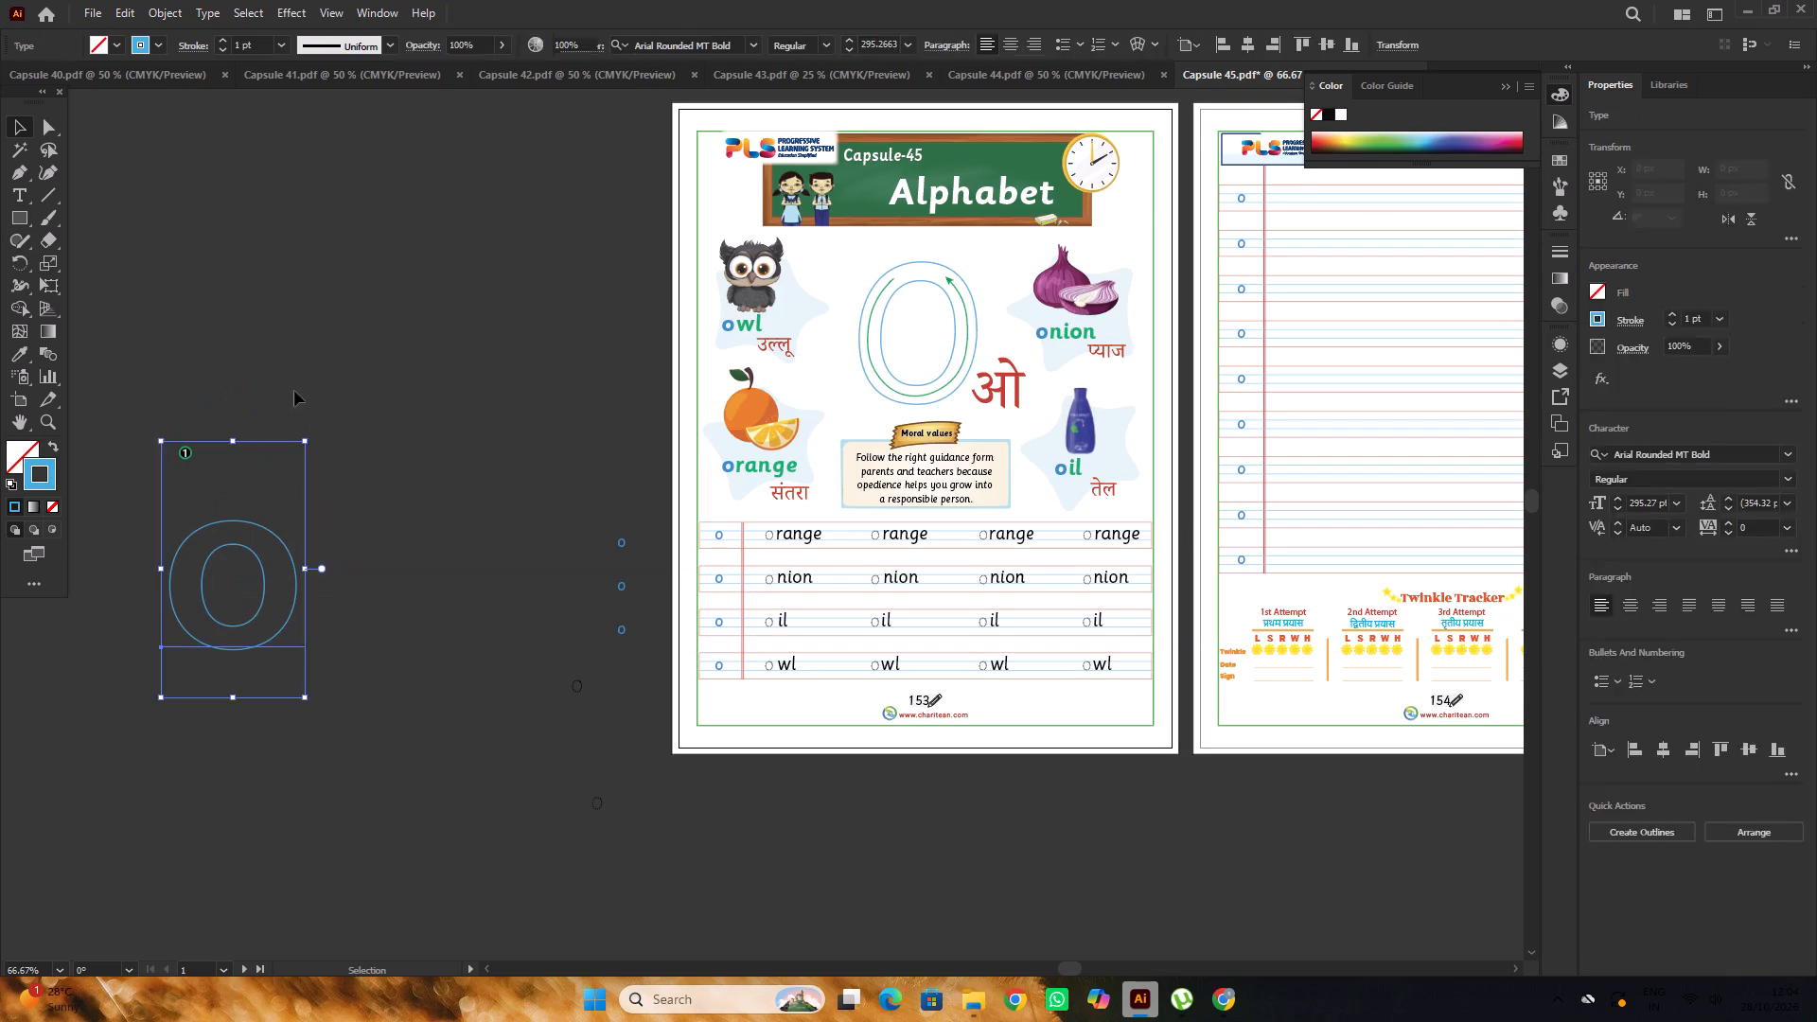
pyautogui.moveTo(149, 424); pyautogui.dragTo(275, 473)
pyautogui.click(407, 361)
pyautogui.moveTo(242, 550); pyautogui.dragTo(235, 638)
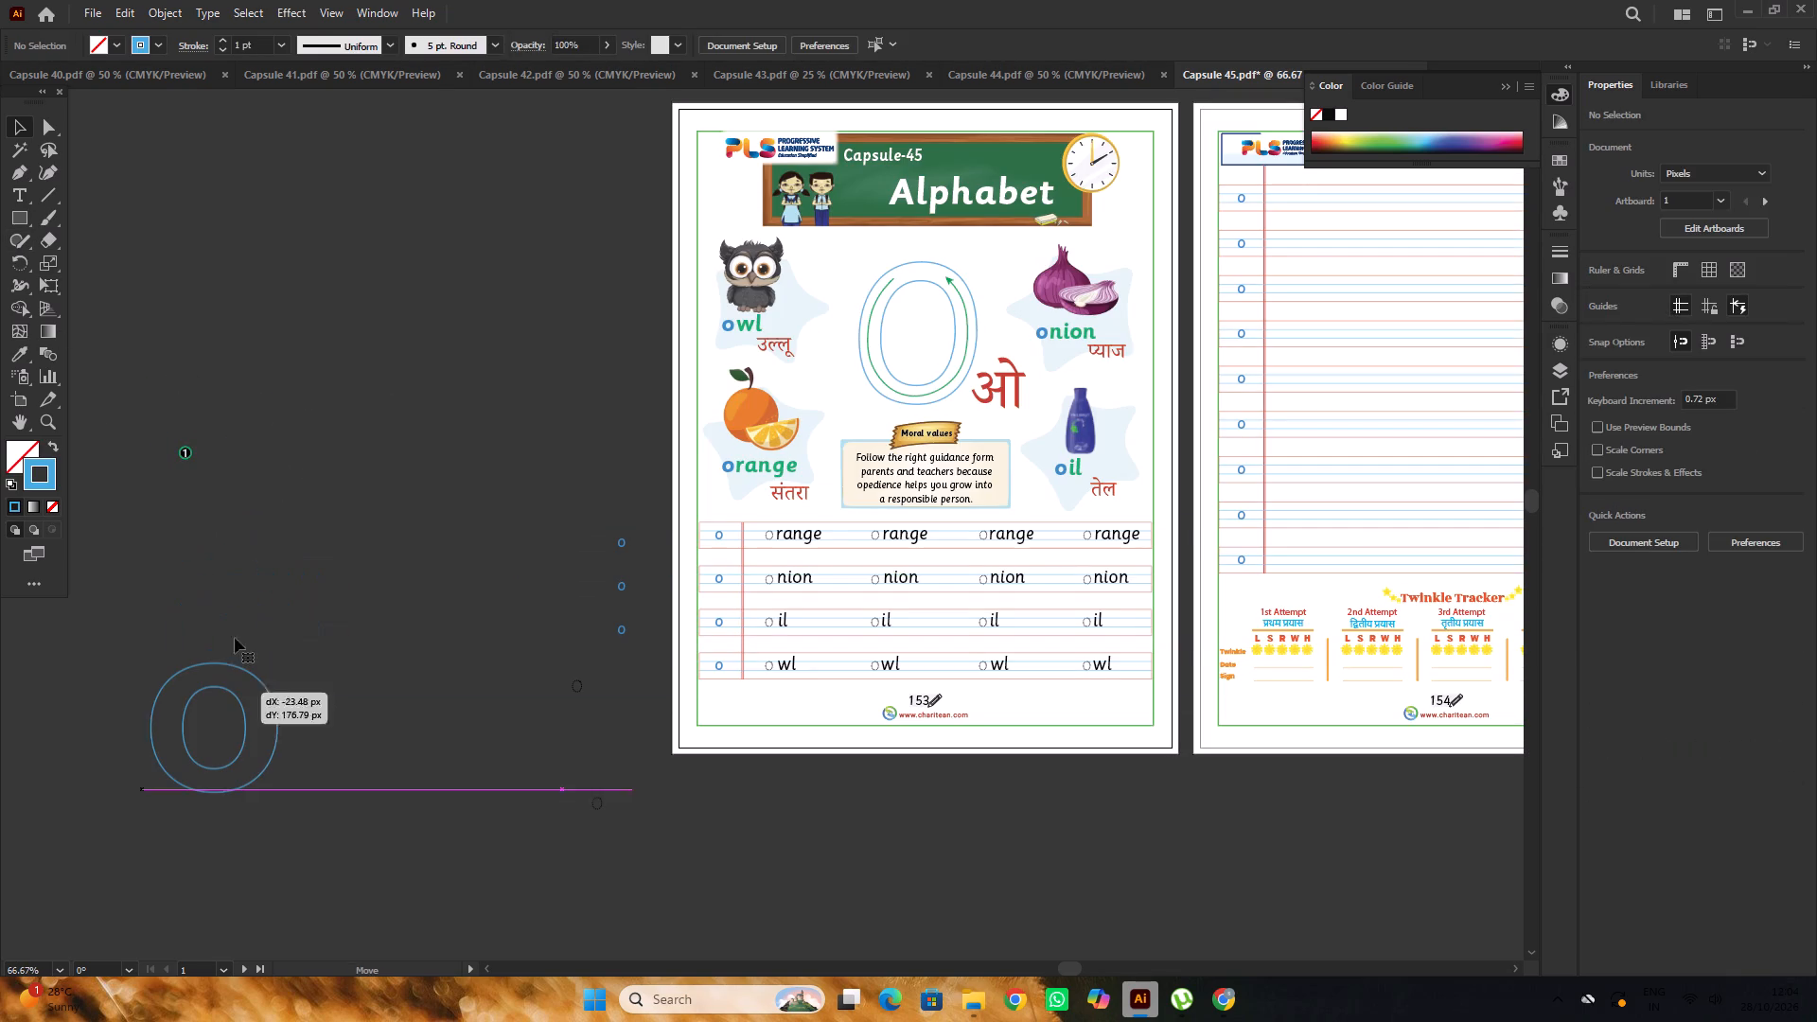
pyautogui.moveTo(235, 638); pyautogui.dragTo(223, 684)
pyautogui.click(314, 400)
# Group the parts of the circled number 1 marker beside the artboard.
pyautogui.moveTo(131, 380); pyautogui.dragTo(294, 493)
pyautogui.hotkey('ctrl', 'g')
pyautogui.keyDown('ctrl'); pyautogui.click(355, 463); pyautogui.keyUp('ctrl')
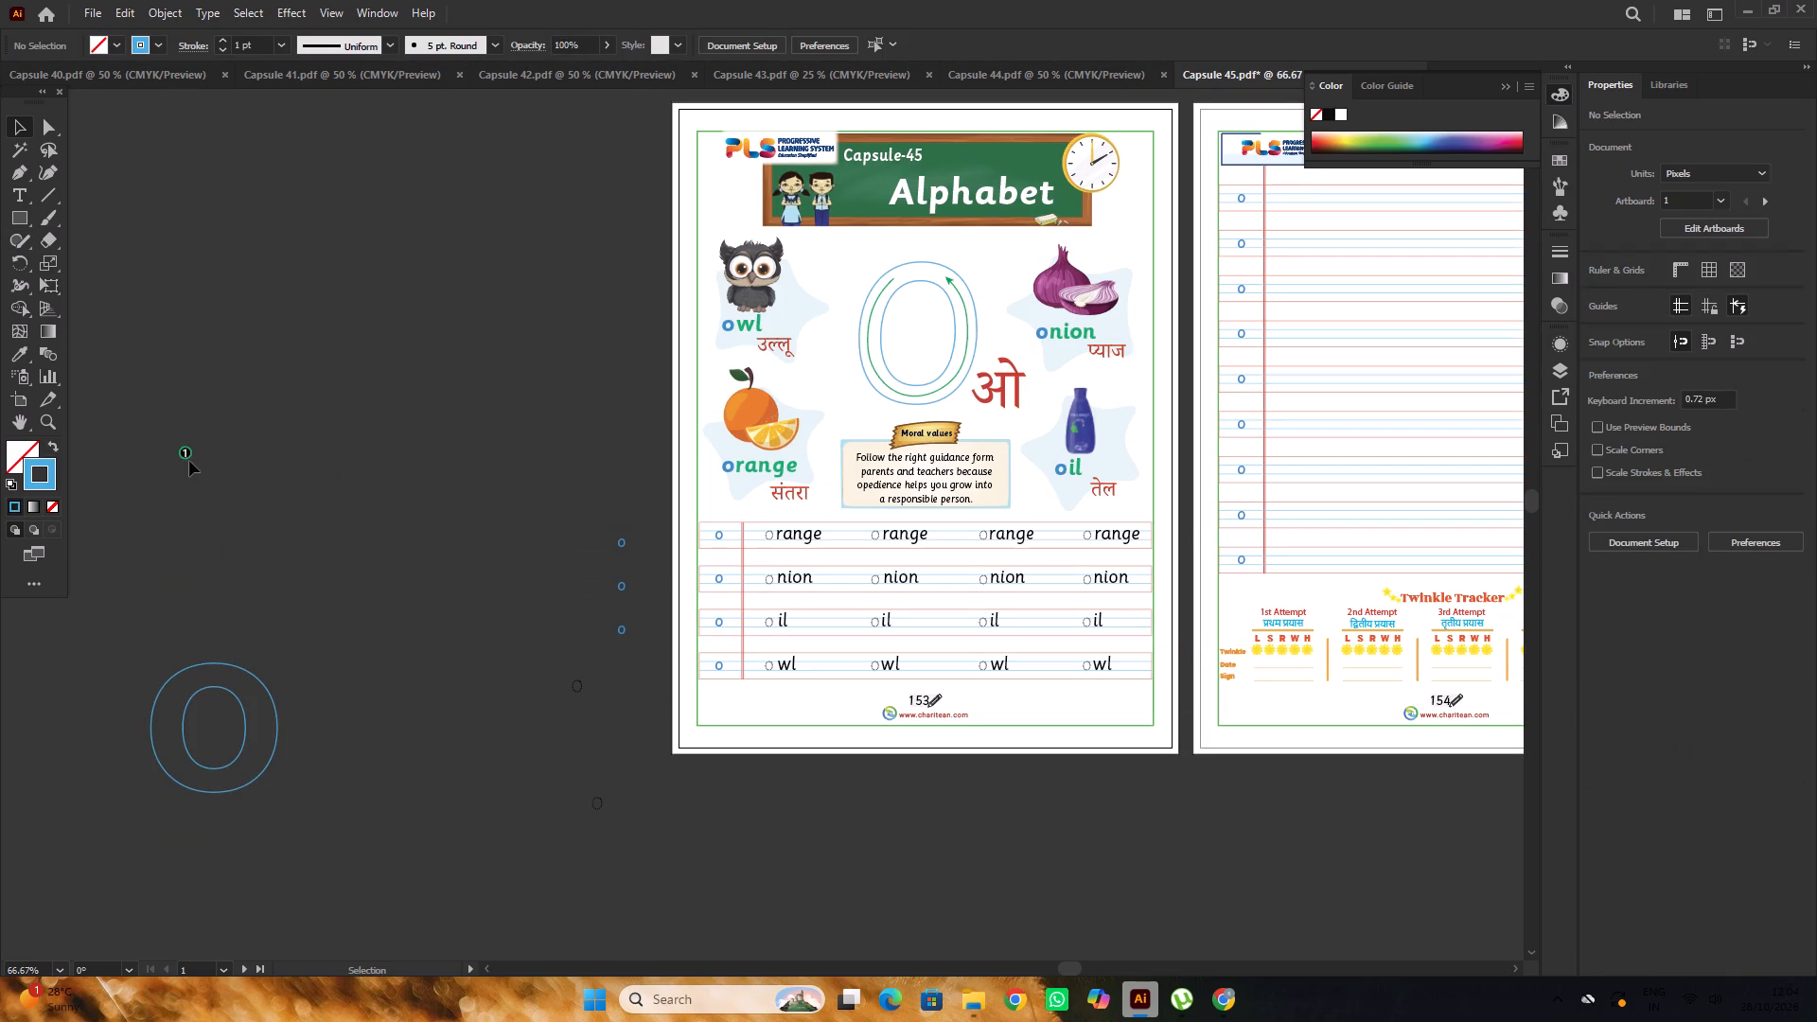
# Move the circled number 1 marker onto the green arrow at the bottom of the large "o".
pyautogui.moveTo(188, 458); pyautogui.dragTo(875, 325)
pyautogui.keyDown('alt'); pyautogui.scroll(4, 878, 325); pyautogui.keyUp('alt')
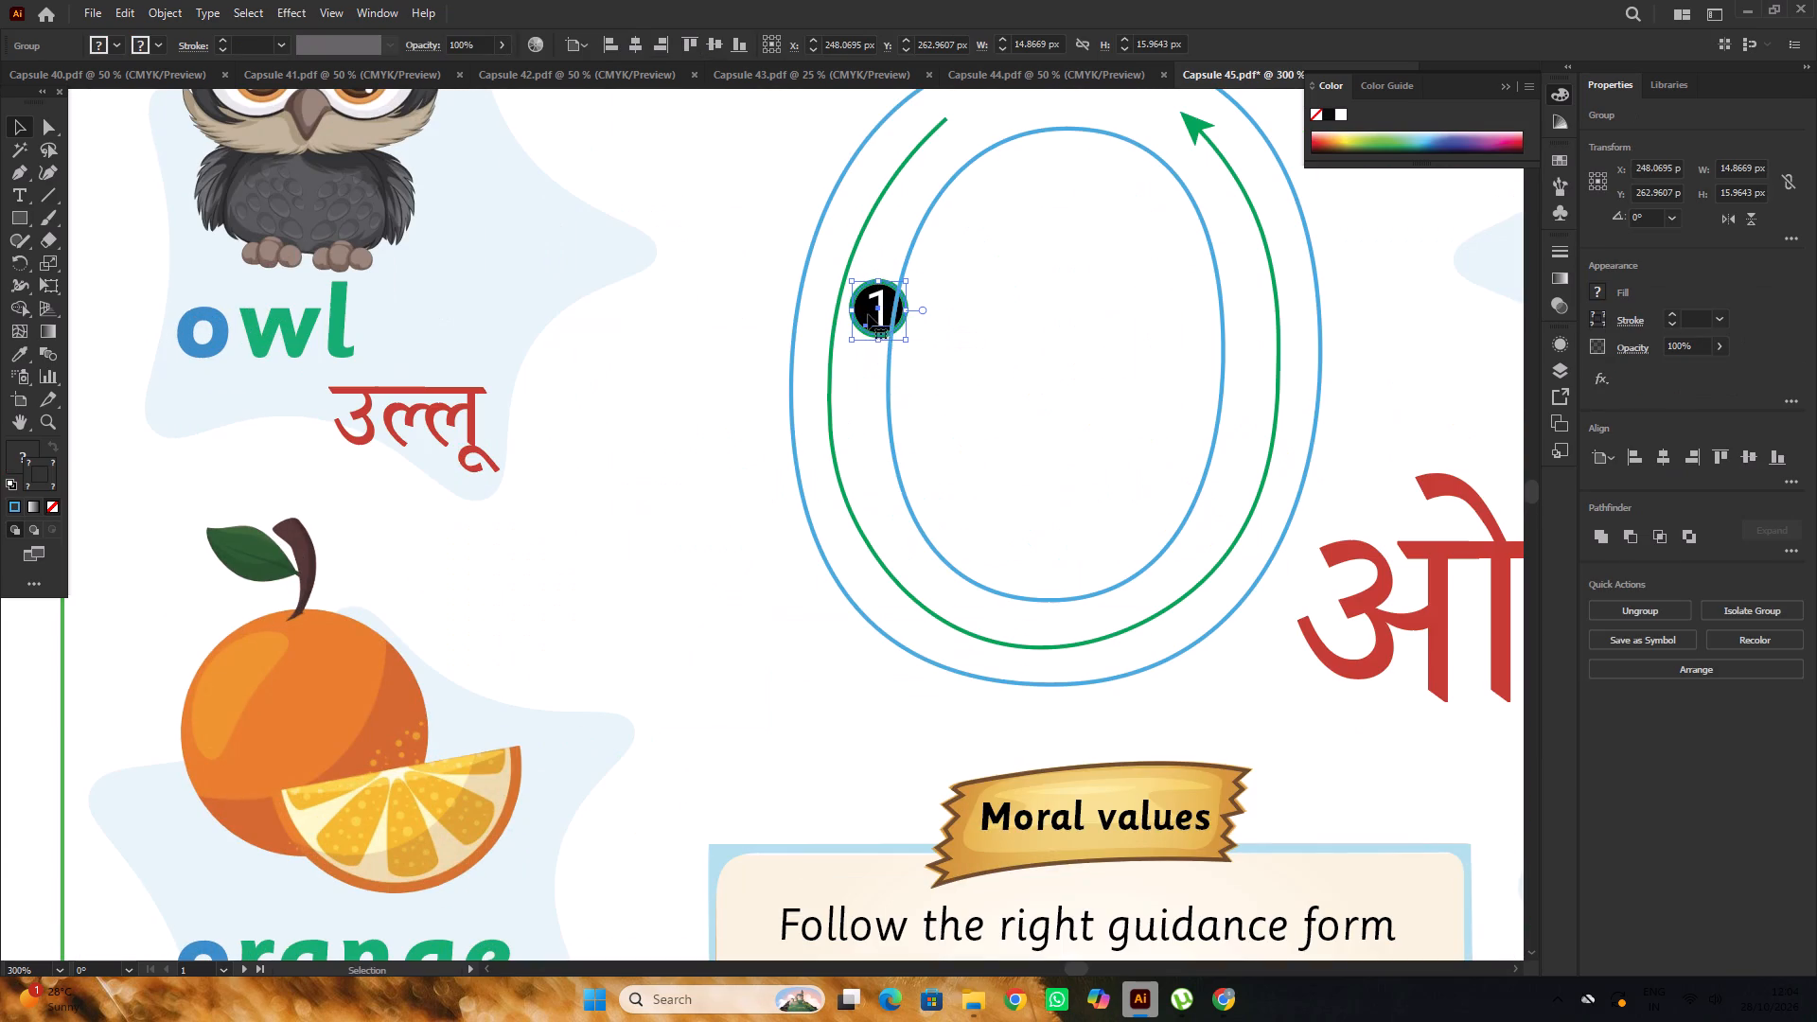
pyautogui.moveTo(880, 312); pyautogui.dragTo(1042, 650)
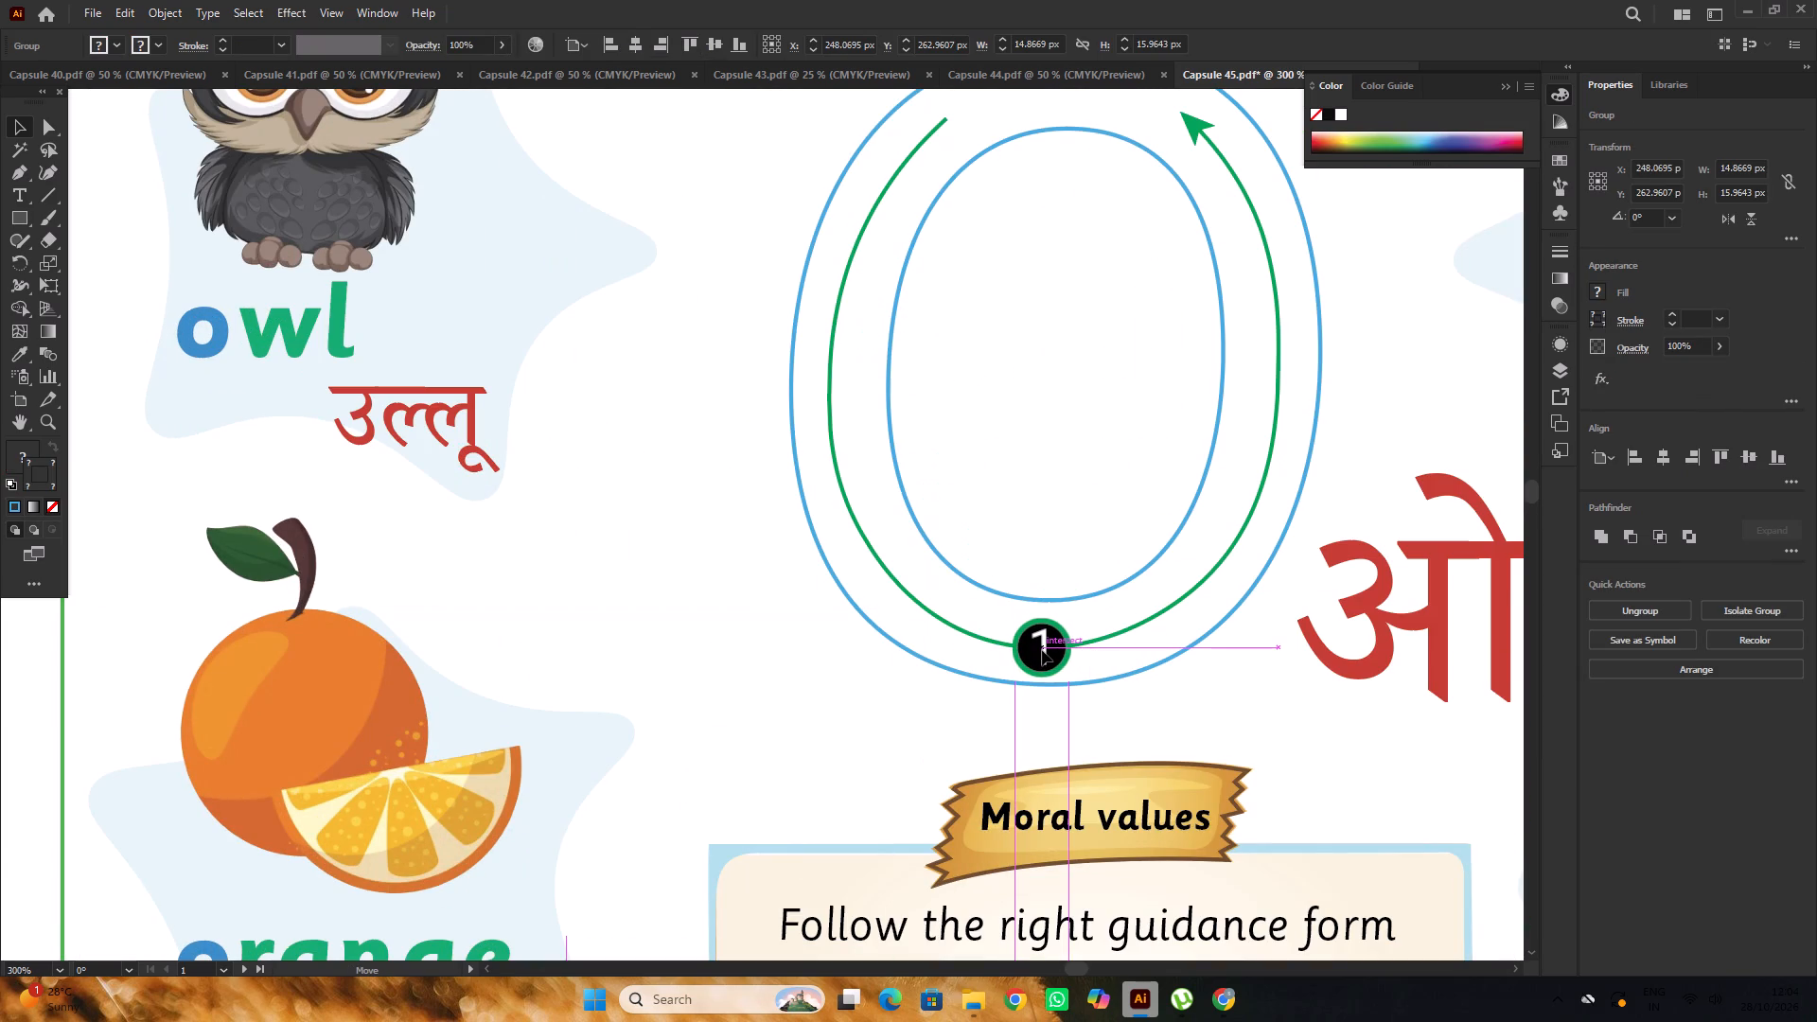
pyautogui.moveTo(1042, 650); pyautogui.dragTo(1040, 643)
pyautogui.keyDown('alt'); pyautogui.scroll(-2, 775, 415); pyautogui.keyUp('alt')
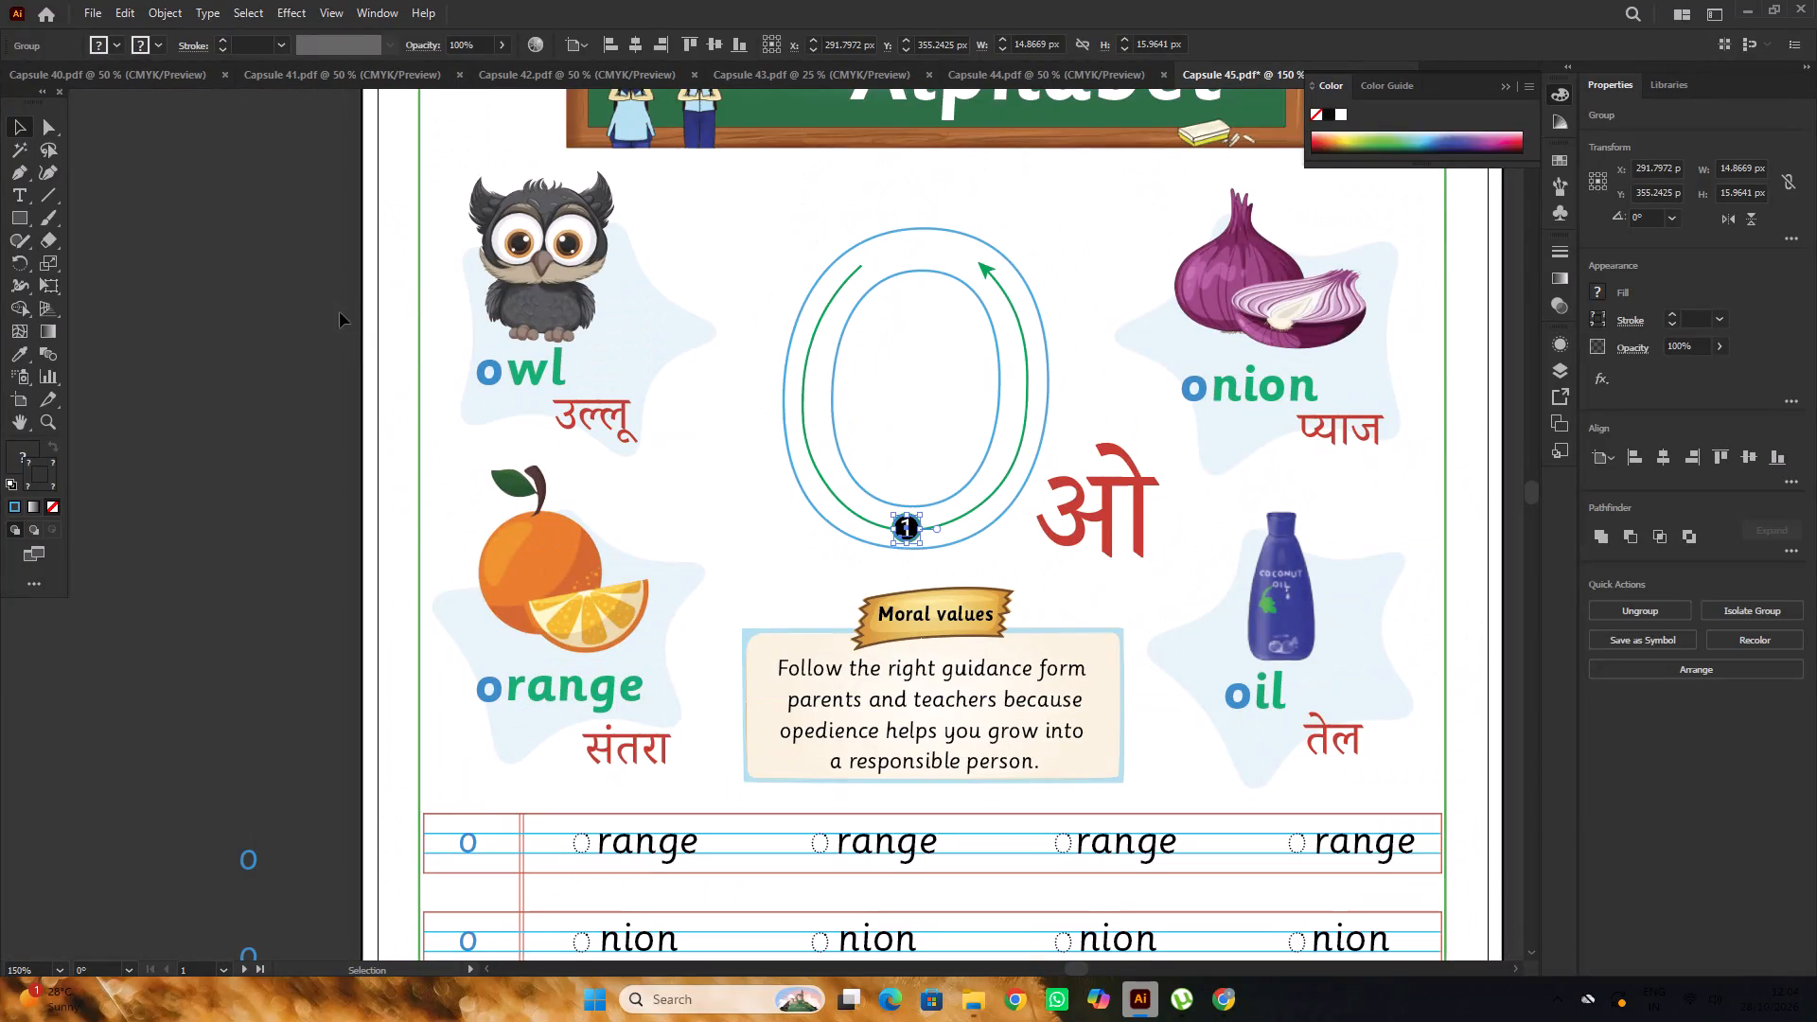
pyautogui.click(327, 304)
pyautogui.scroll(-3, 327, 303)
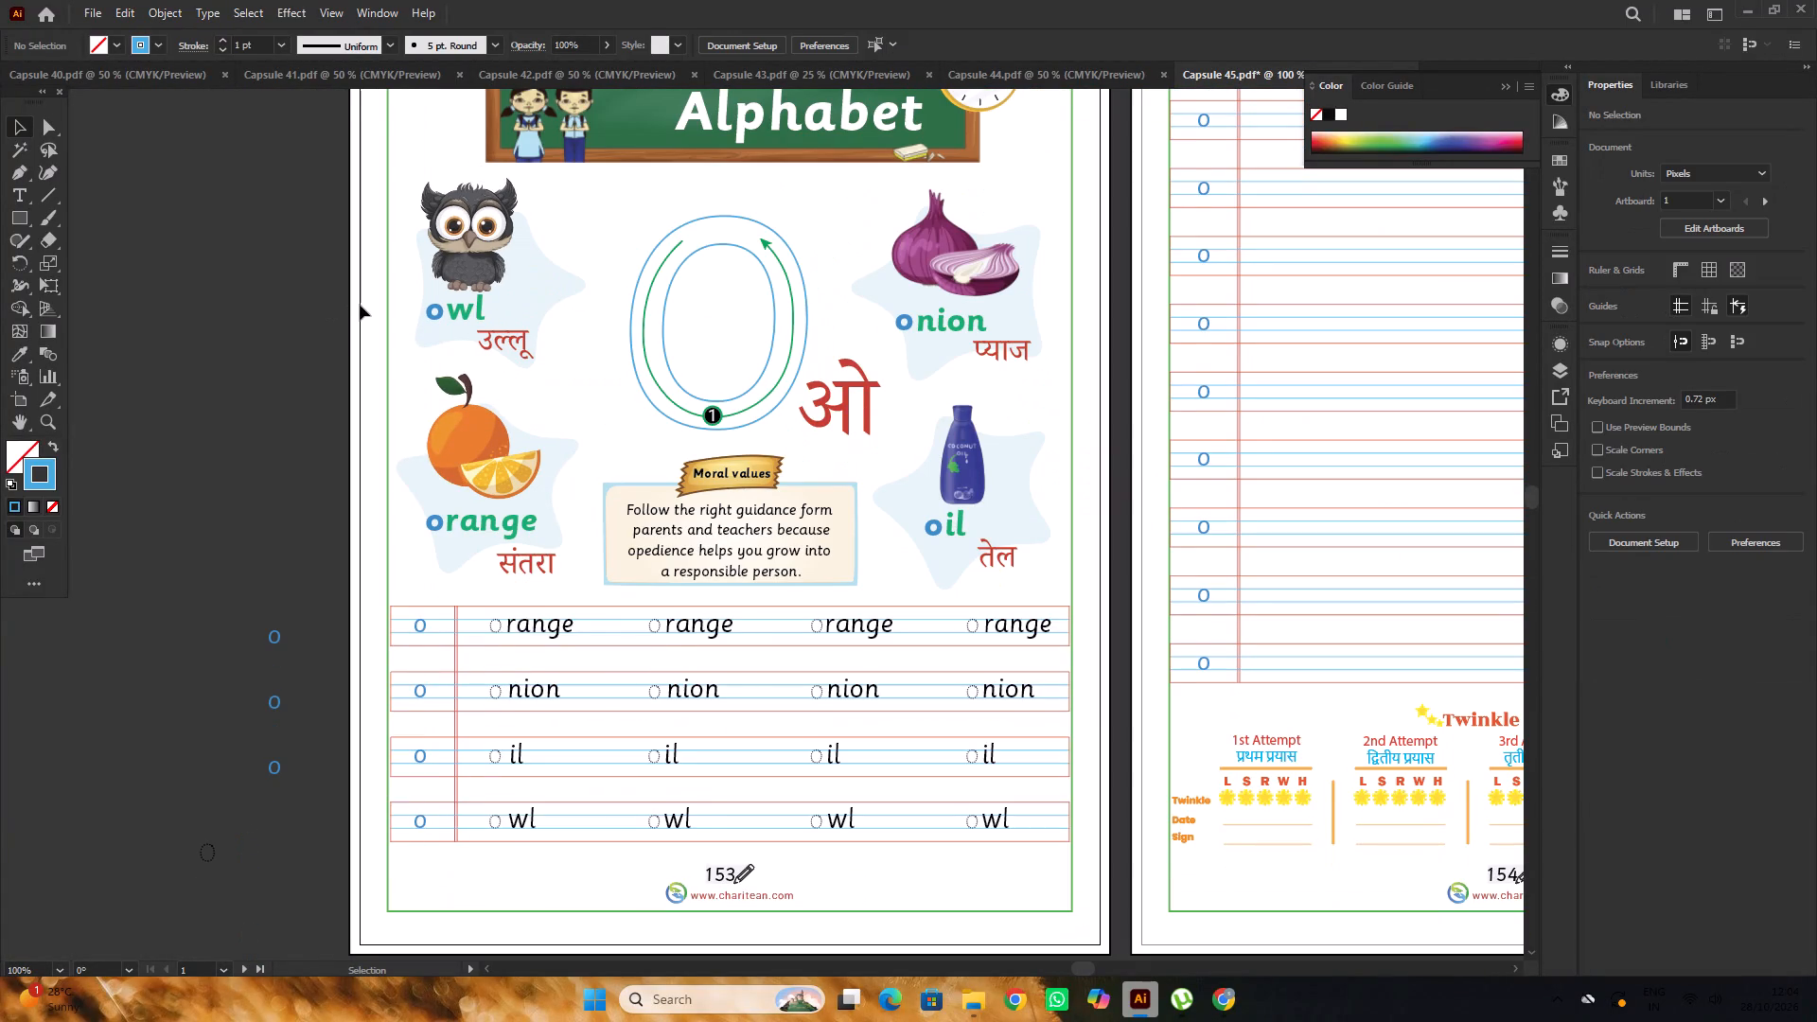
# Move the circled number 1 marker to the upper left side of the large "o", onto the green stroke arrow, and deselect it.
pyautogui.scroll(4, 714, 405)
pyautogui.moveTo(724, 506); pyautogui.dragTo(578, 315)
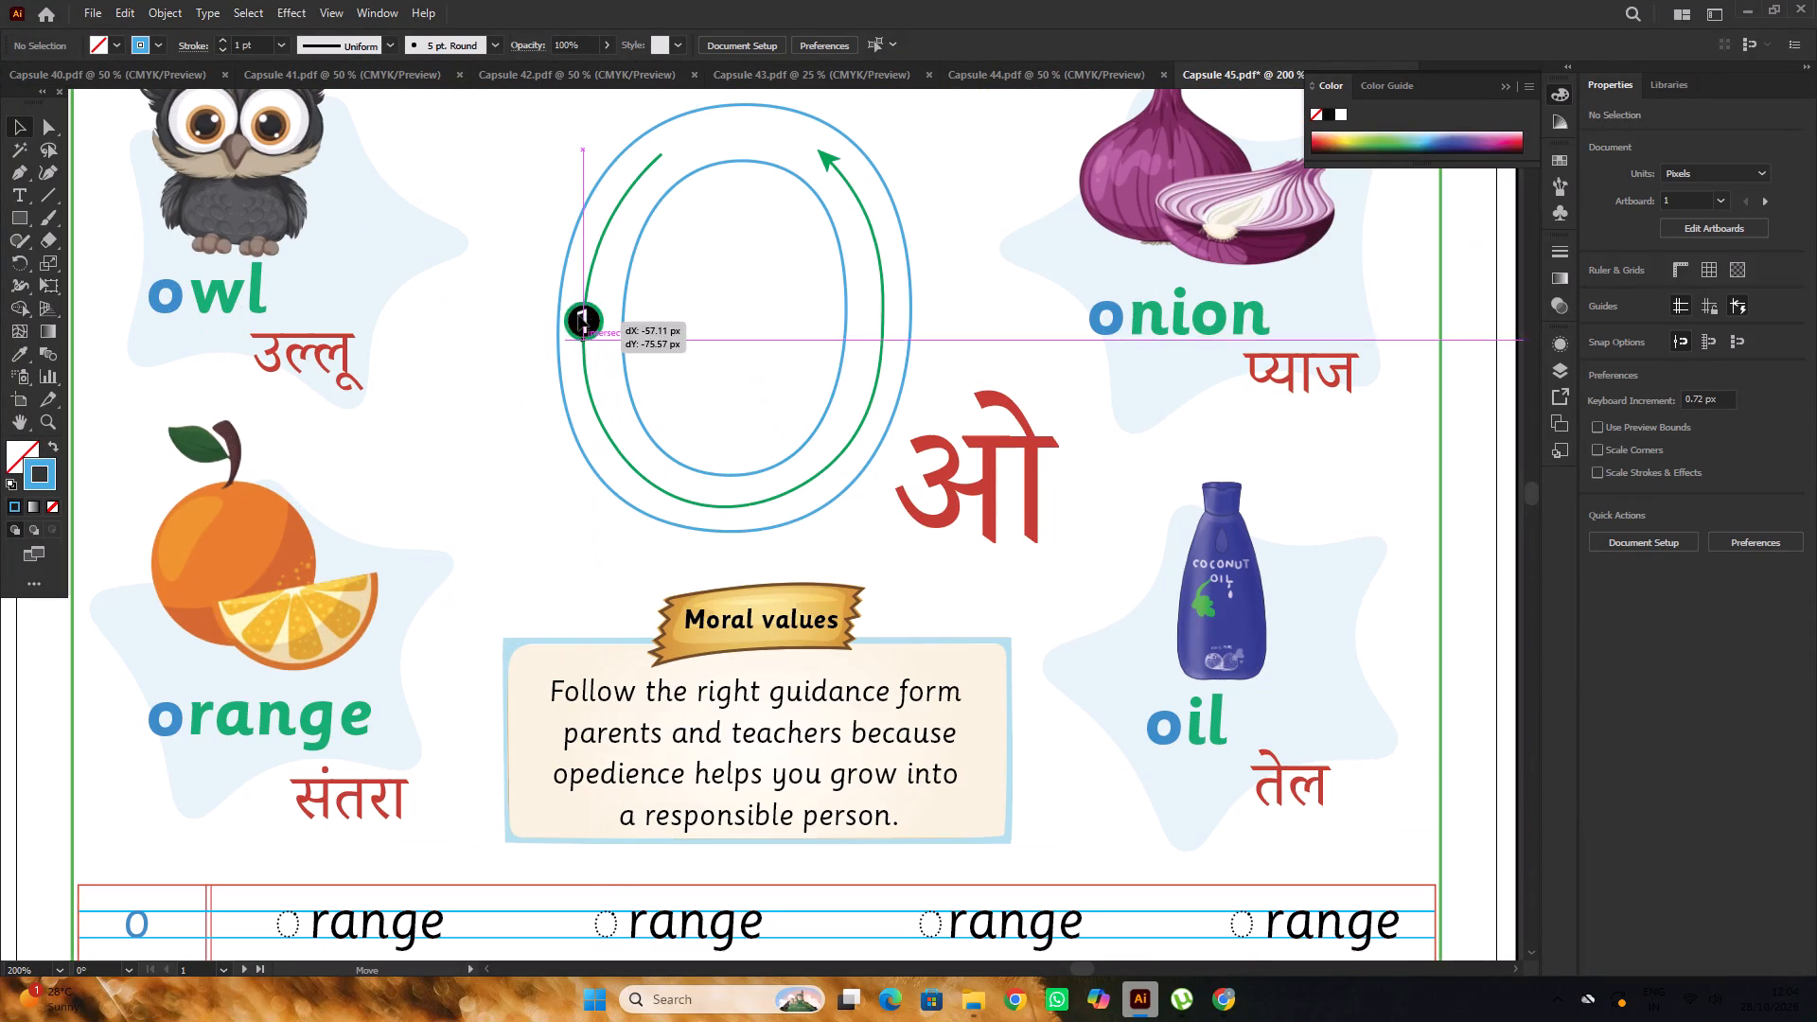
pyautogui.moveTo(578, 315); pyautogui.dragTo(587, 372)
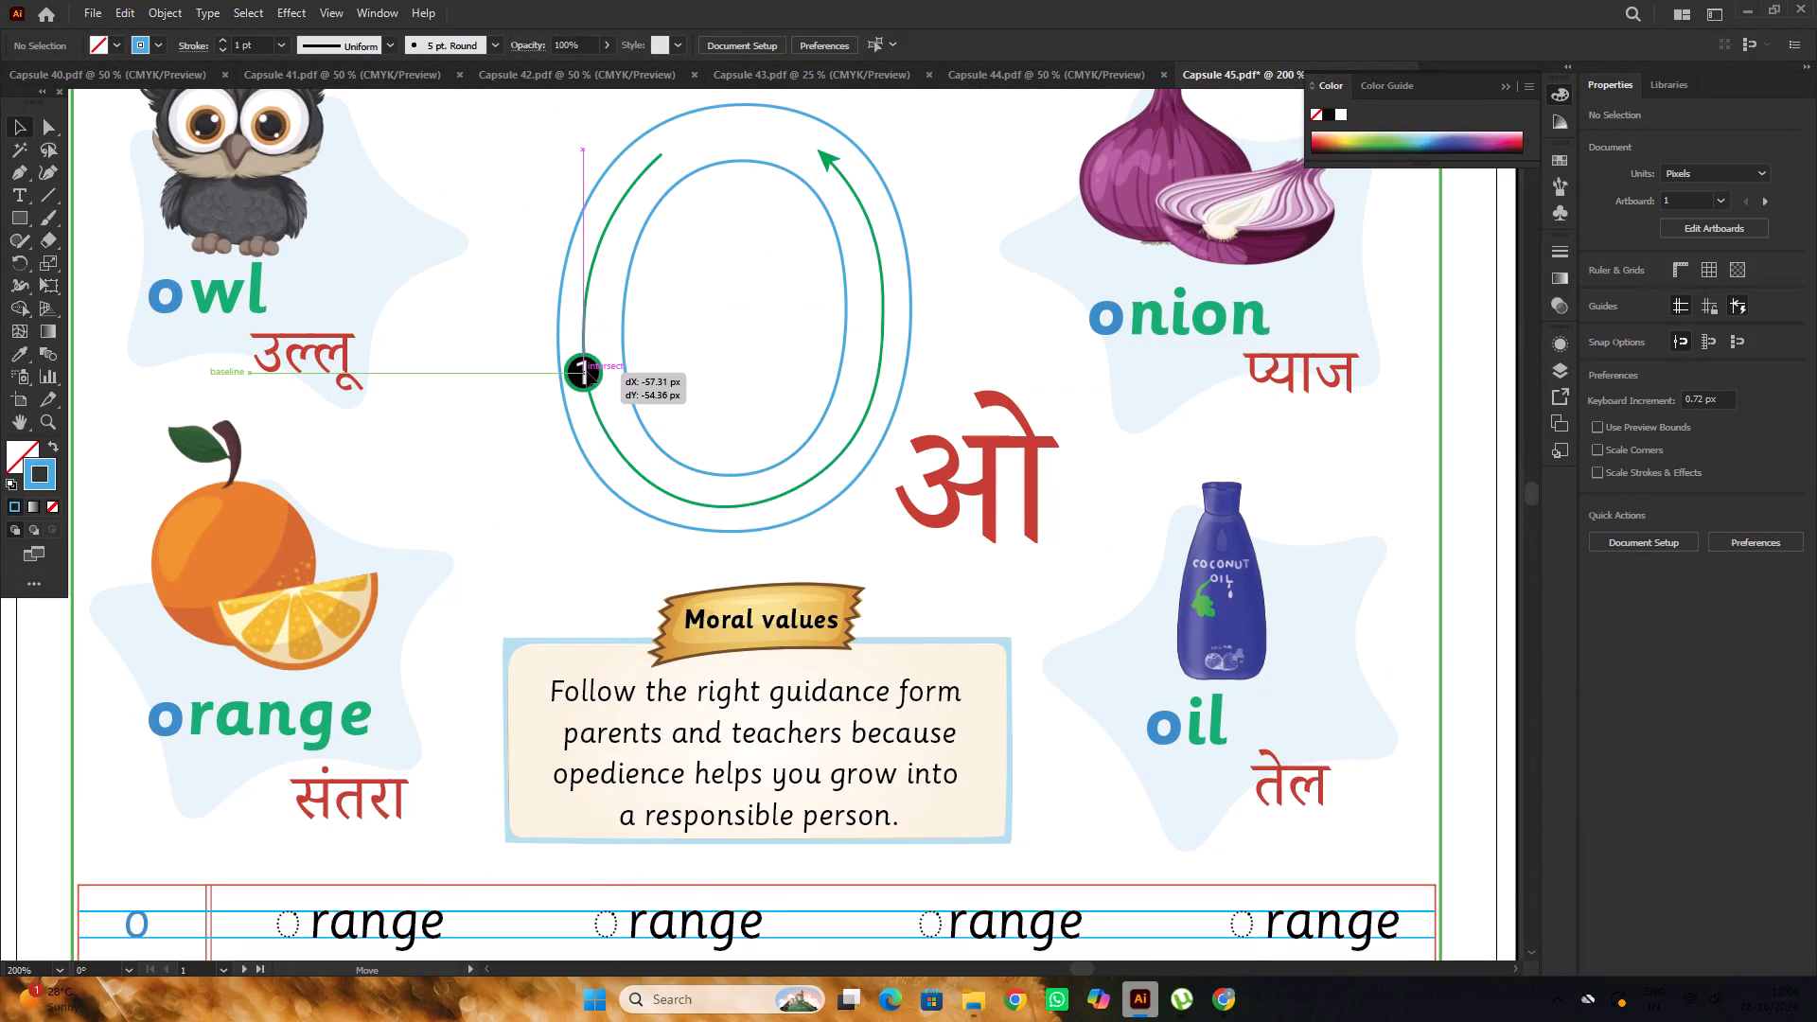
pyautogui.moveTo(587, 372); pyautogui.dragTo(592, 372)
pyautogui.moveTo(591, 369); pyautogui.dragTo(591, 370)
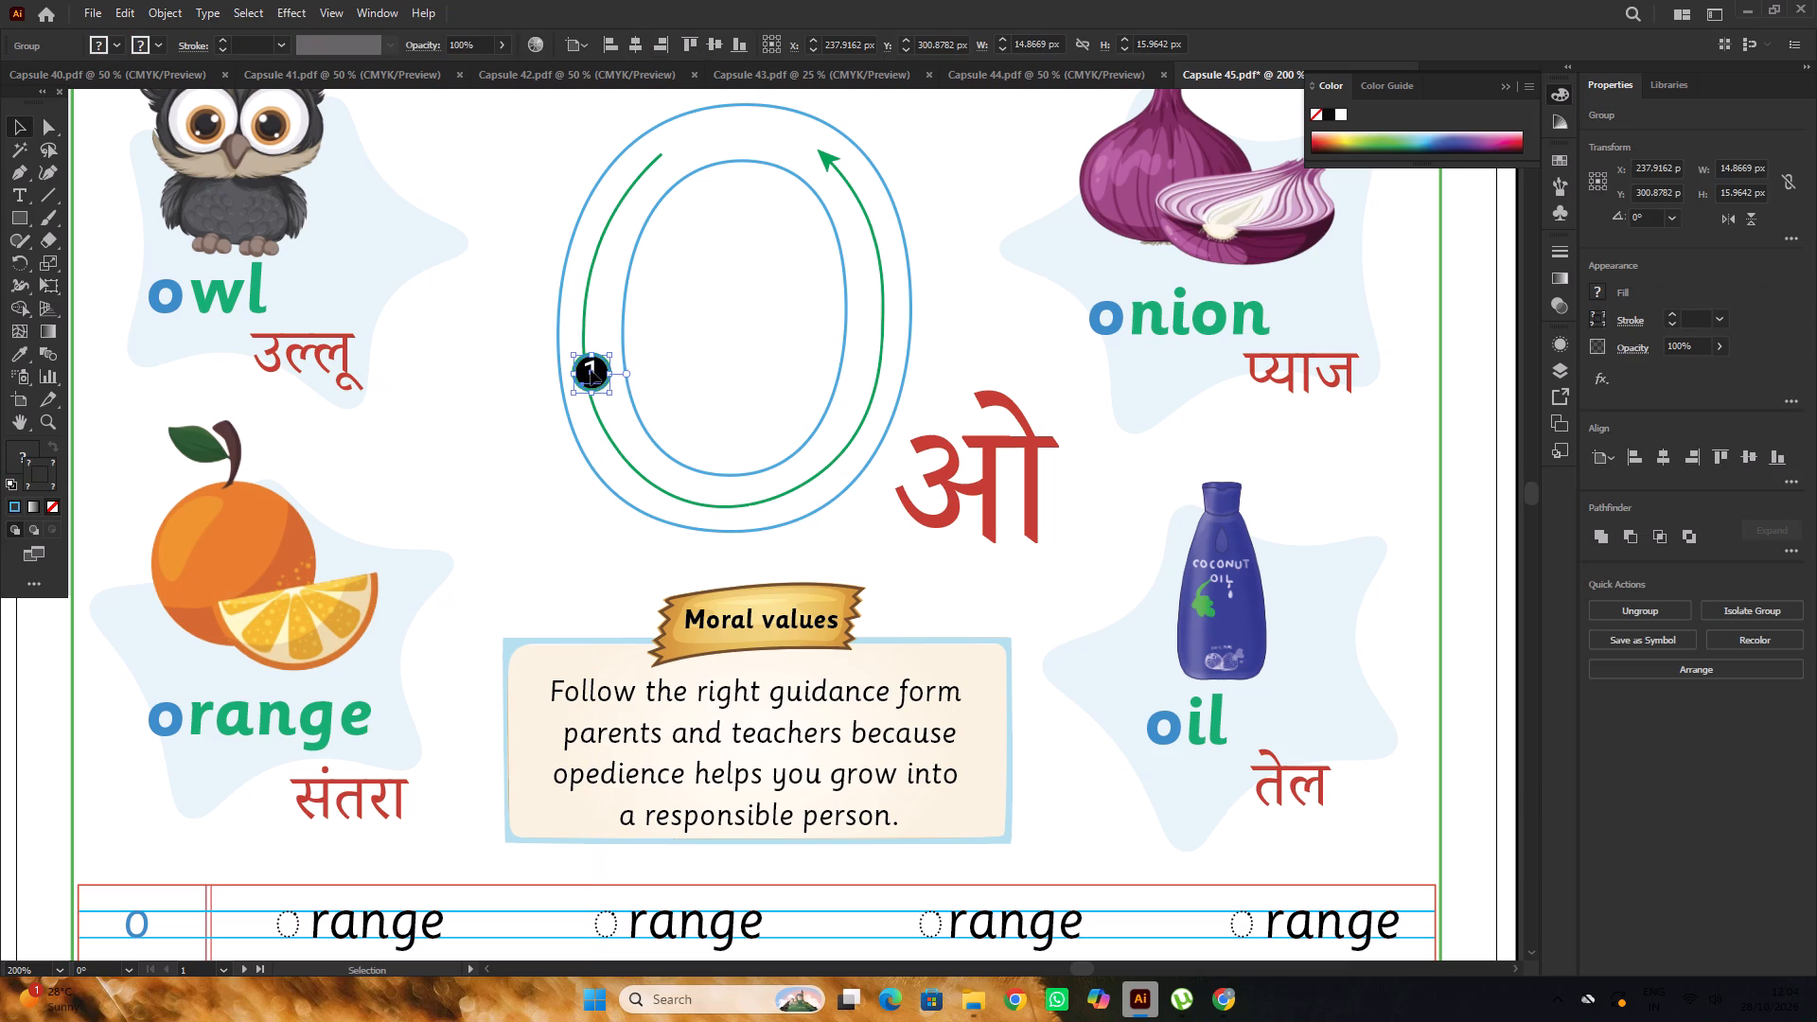
pyautogui.moveTo(591, 370); pyautogui.dragTo(590, 281)
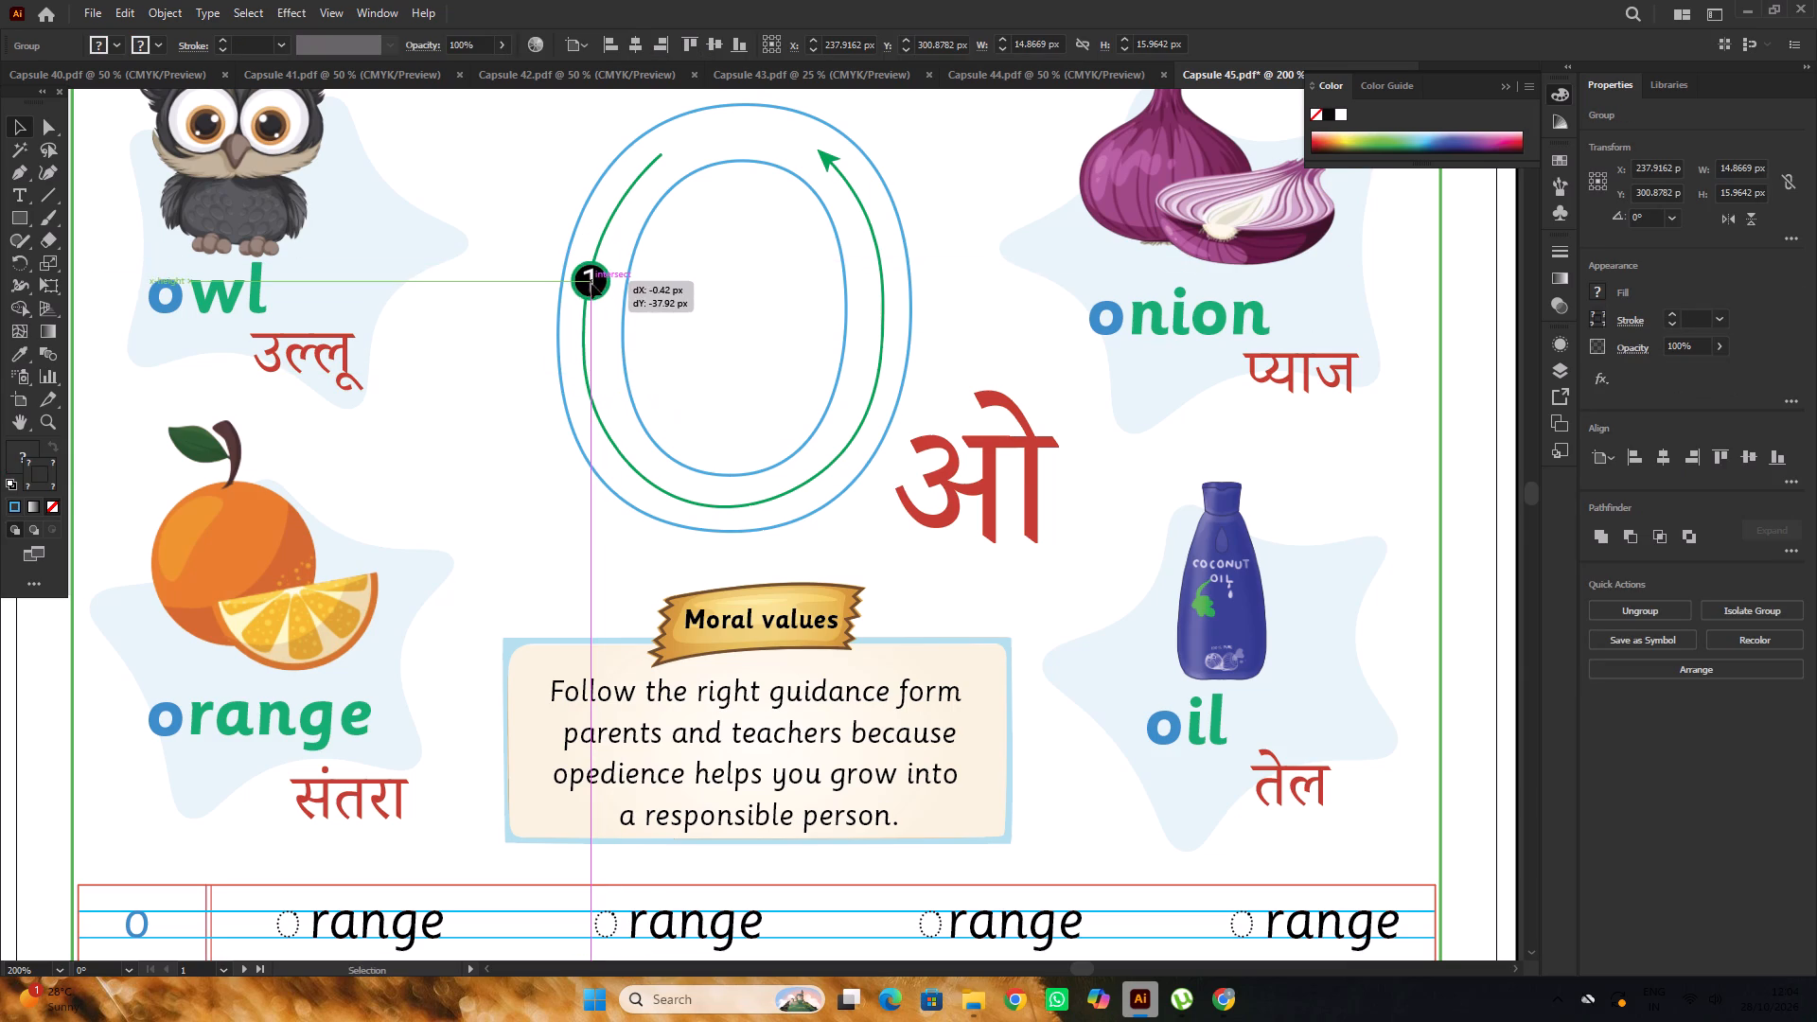
pyautogui.keyDown('alt'); pyautogui.scroll(-2, 859, 292); pyautogui.keyUp('alt')
pyautogui.click(348, 278)
pyautogui.scroll(3, 348, 277)
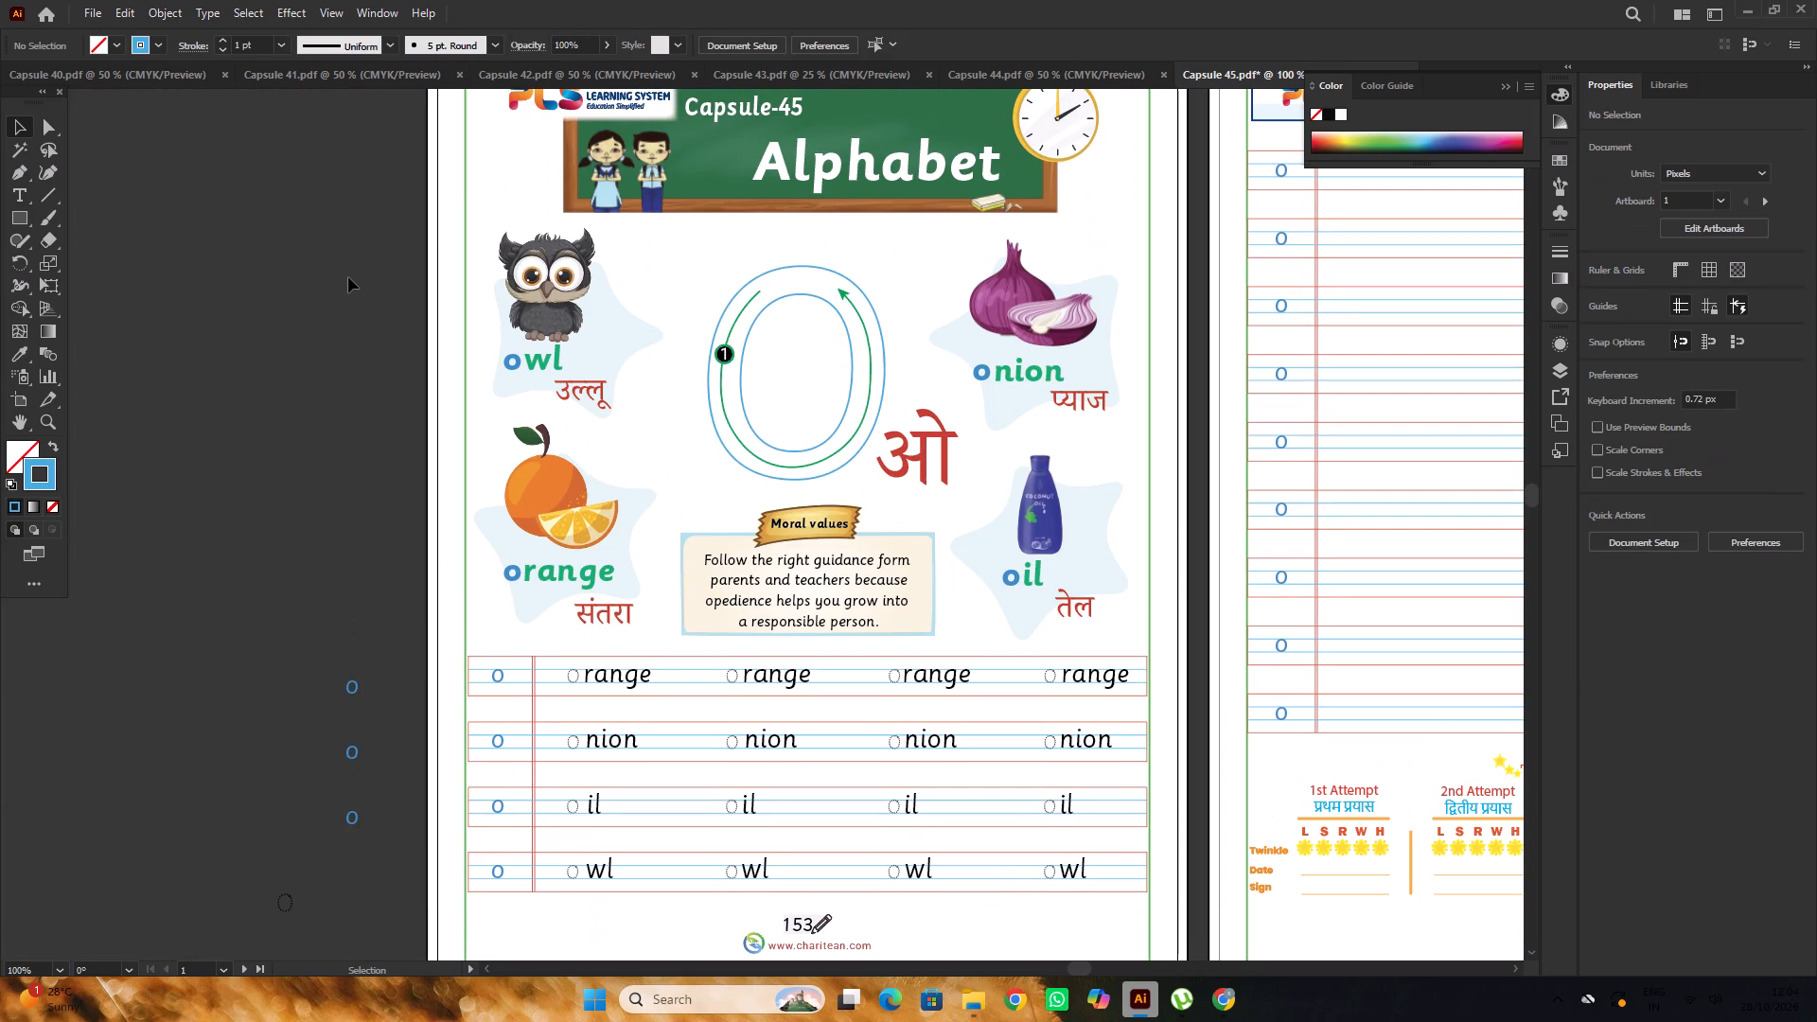
# Open the saved Capsule 45 PDF from the PRINT FINAL folder, examine the "o" arrow and marker placement, and return to the artwork.
pyautogui.click(977, 996)
pyautogui.click(871, 907)
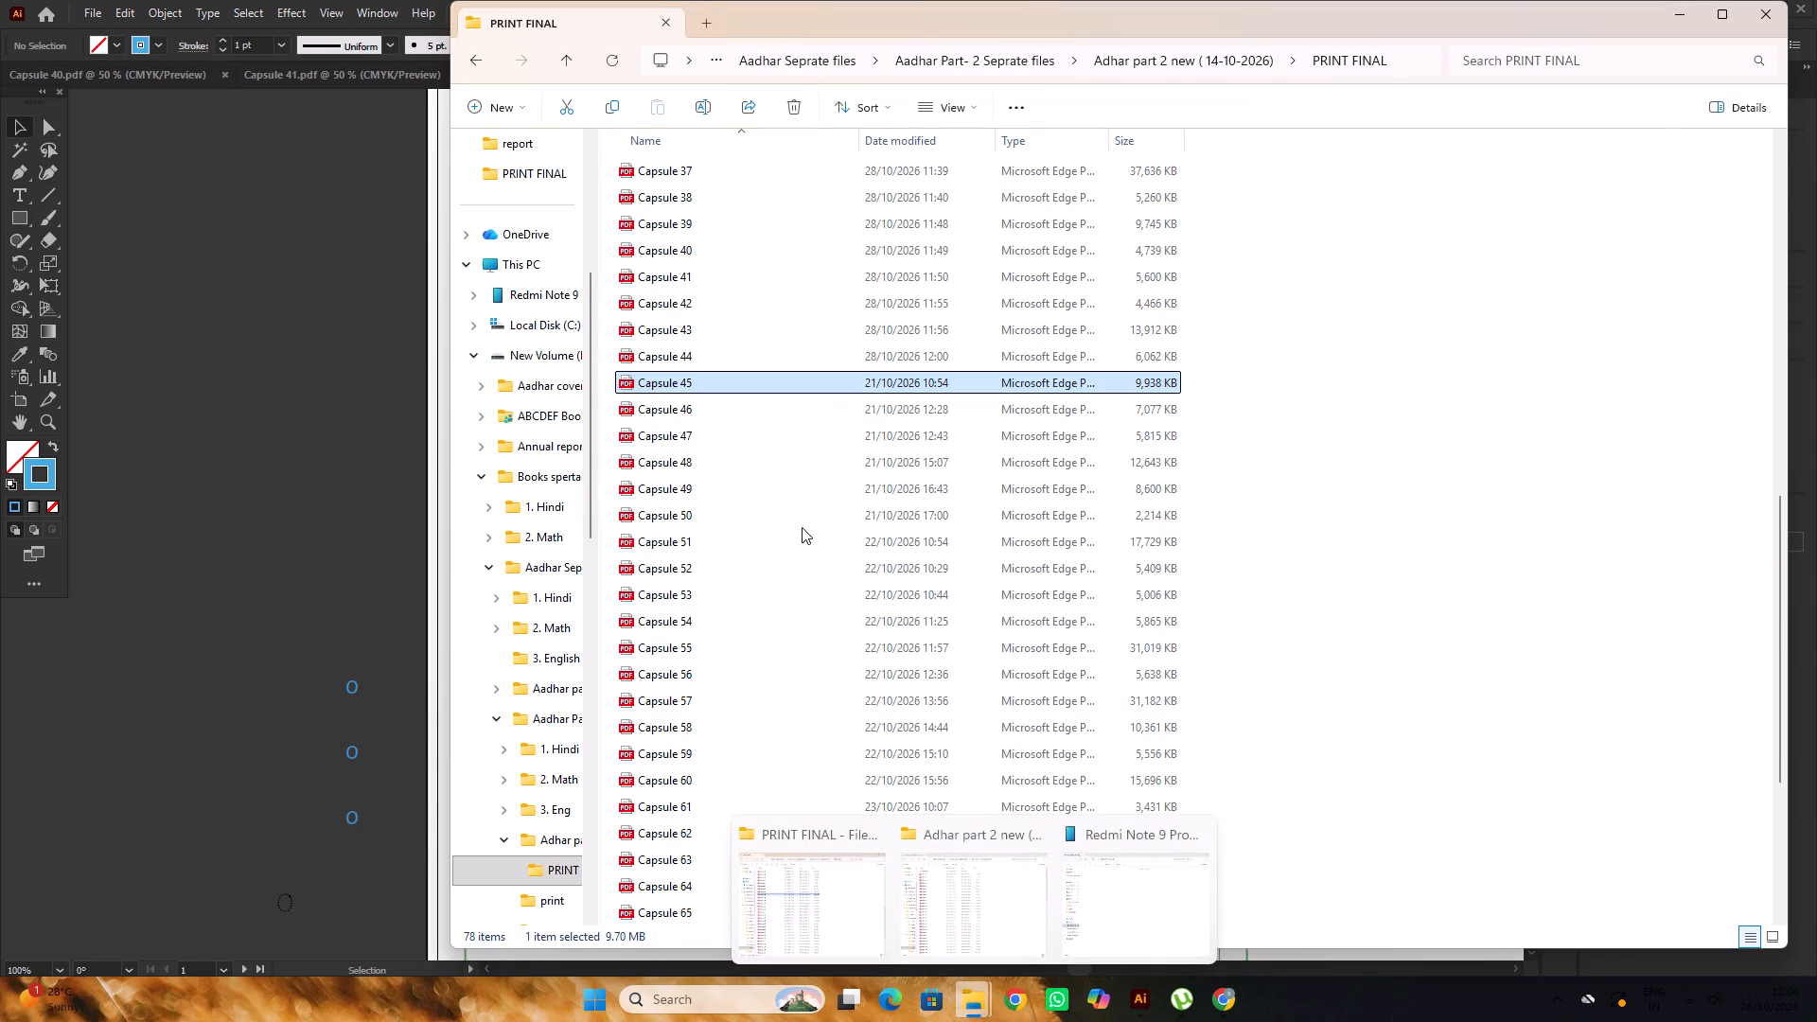
pyautogui.doubleClick(810, 380)
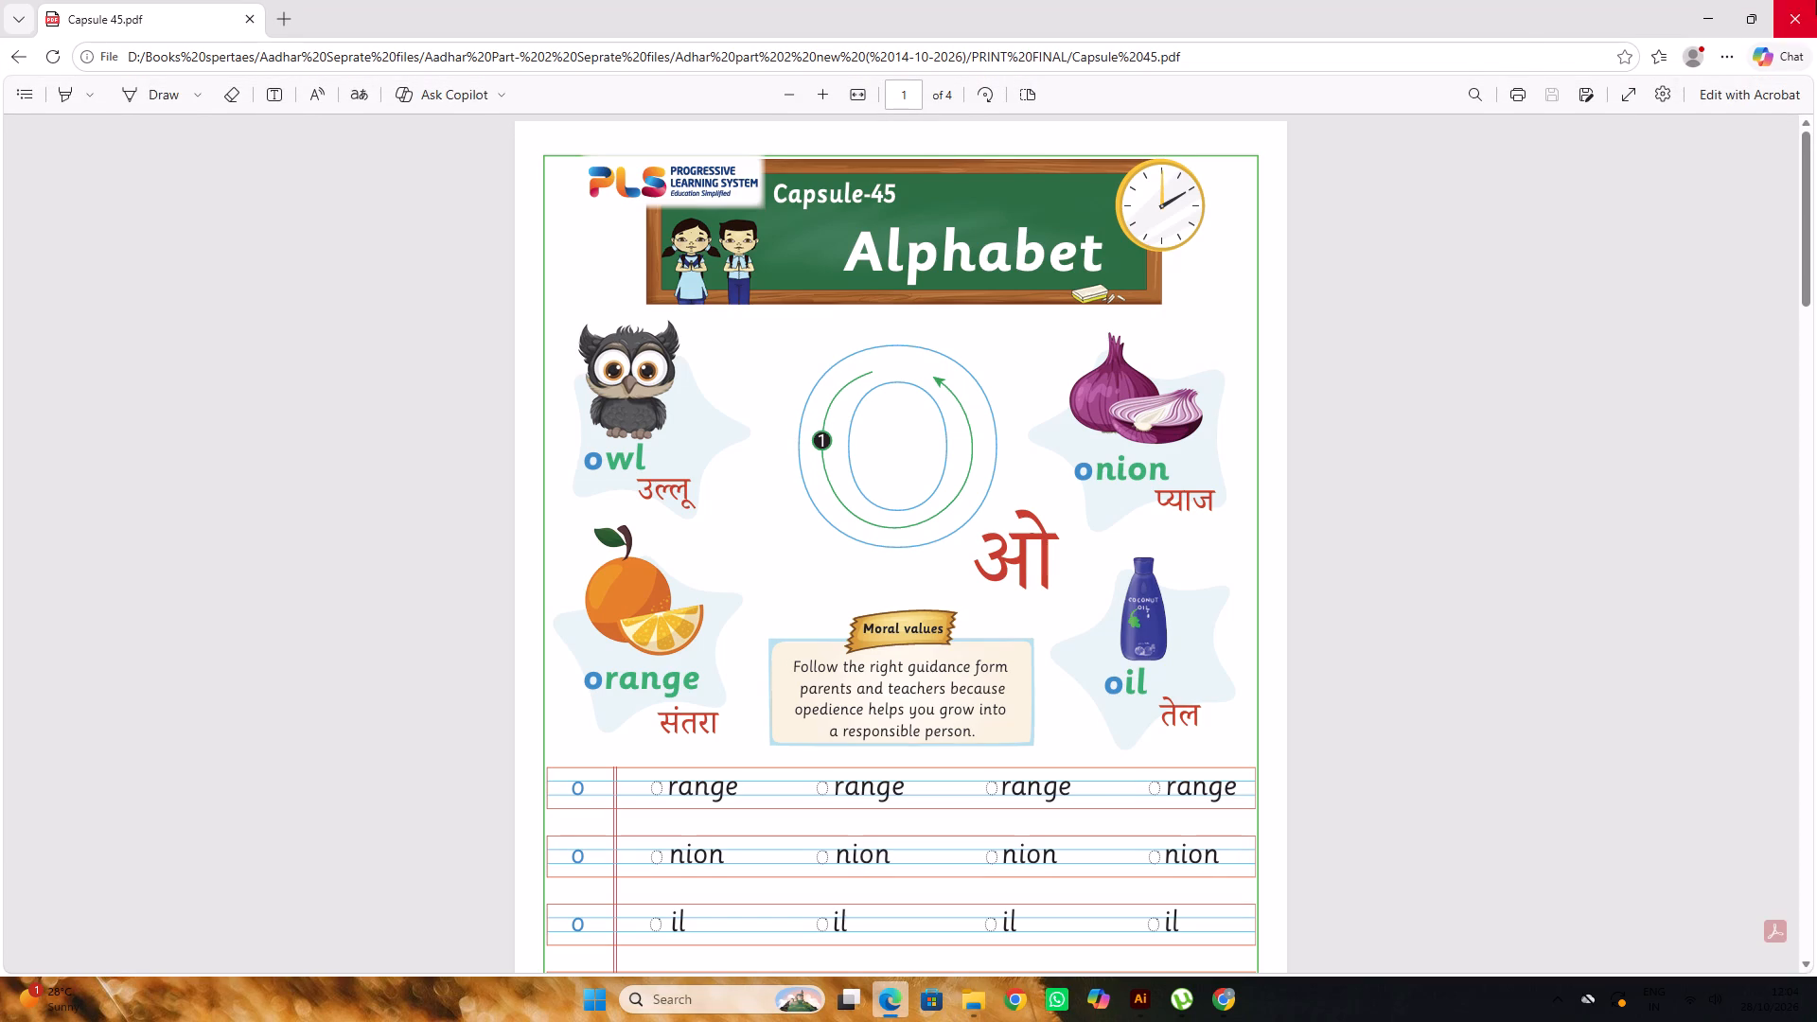
pyautogui.click(1707, 13)
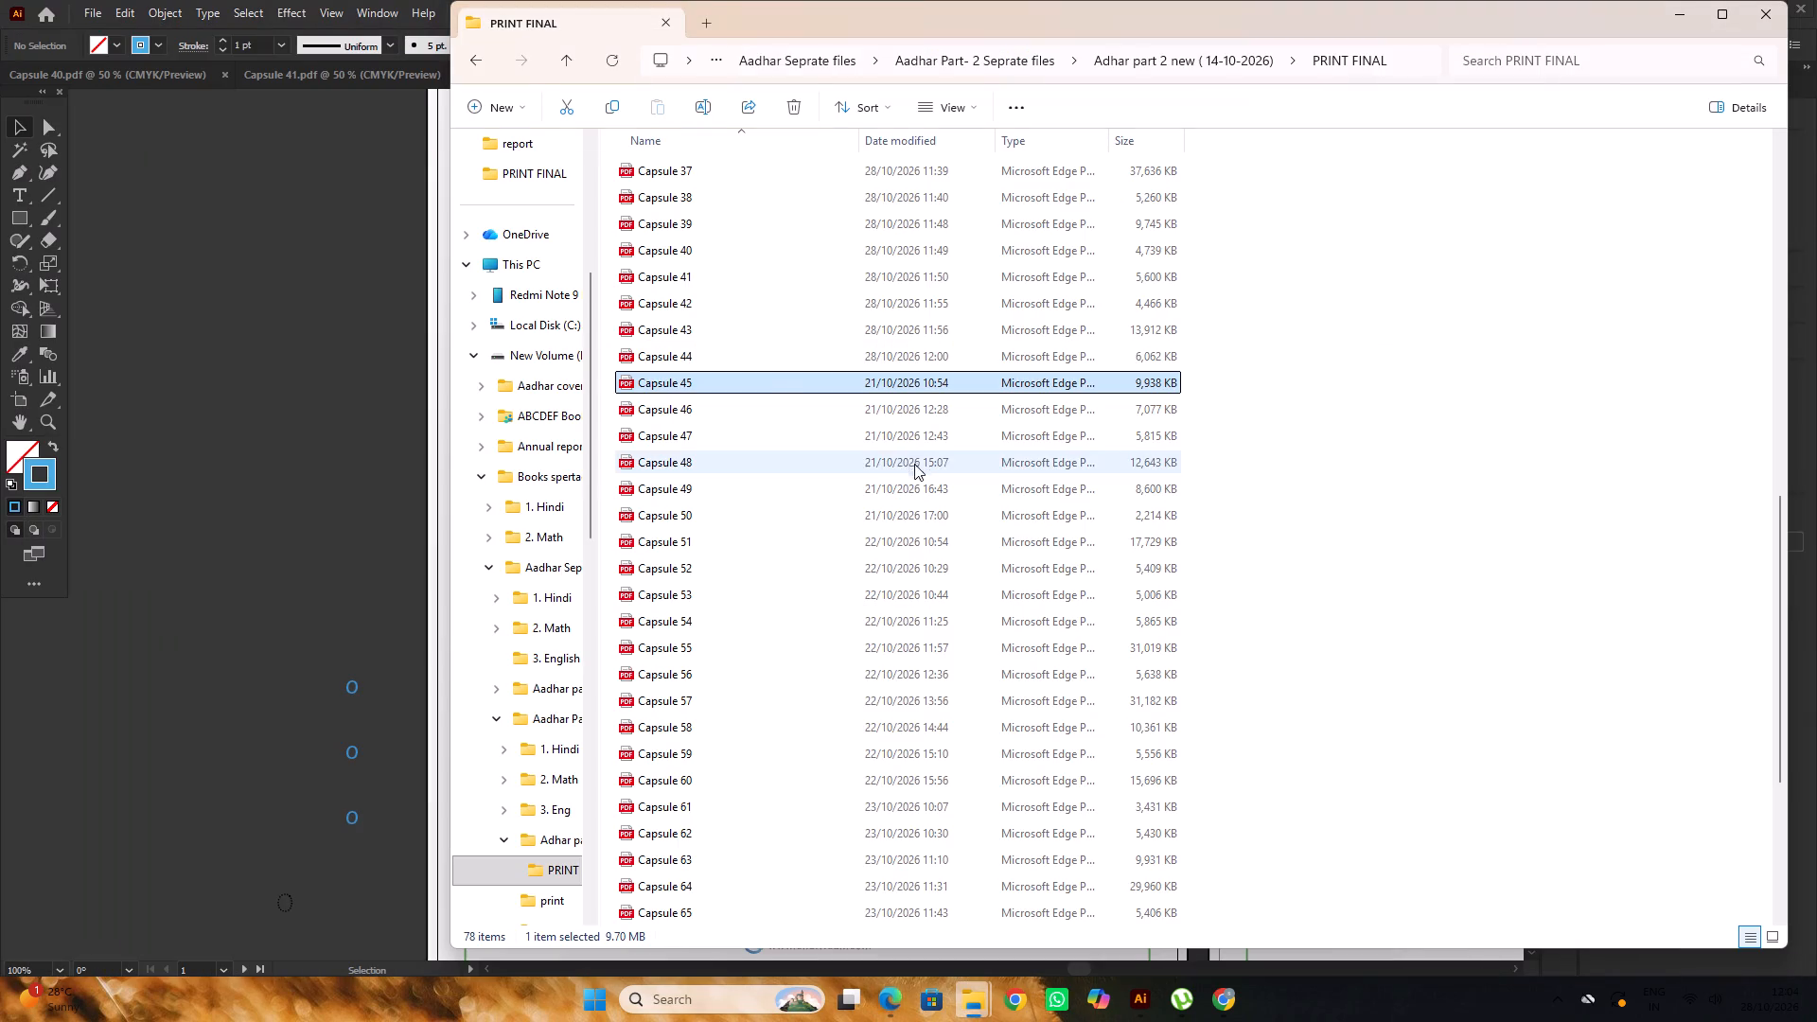
pyautogui.click(1685, 16)
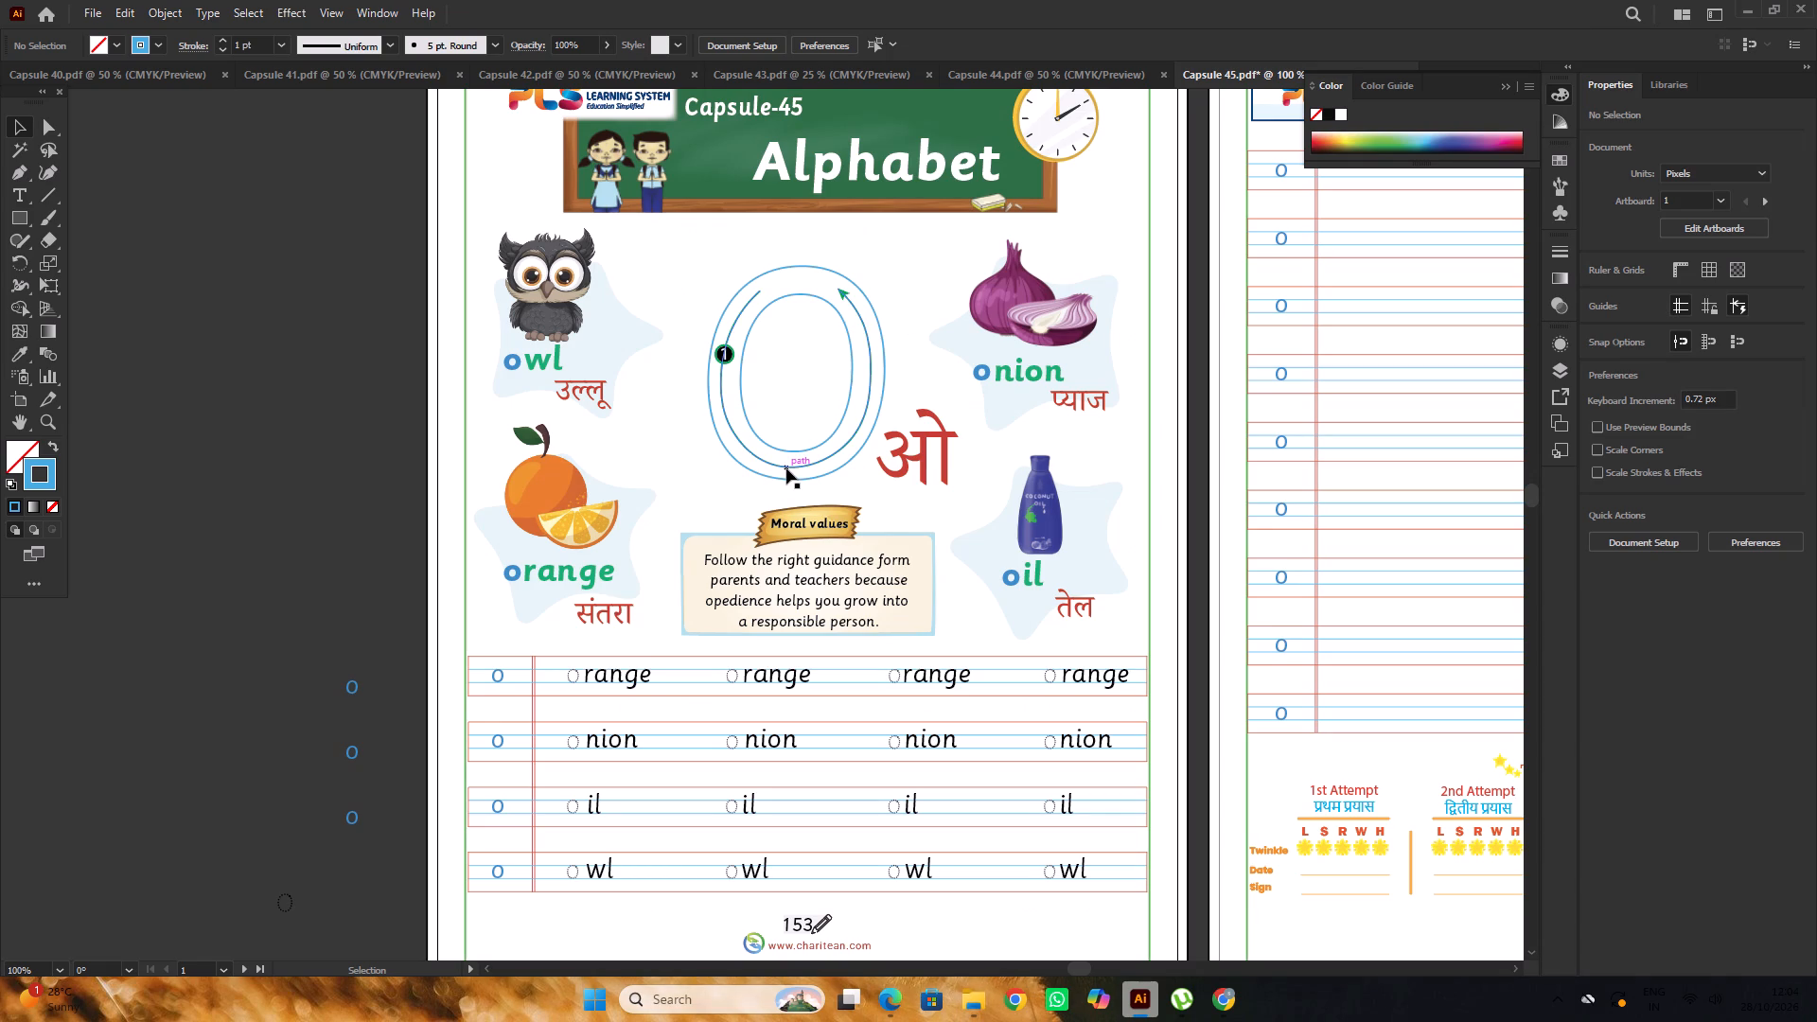
pyautogui.keyDown('alt'); pyautogui.scroll(1, 737, 366); pyautogui.keyUp('alt')
pyautogui.keyDown('alt'); pyautogui.scroll(-3, 737, 366); pyautogui.keyUp('alt')
pyautogui.click(397, 353)
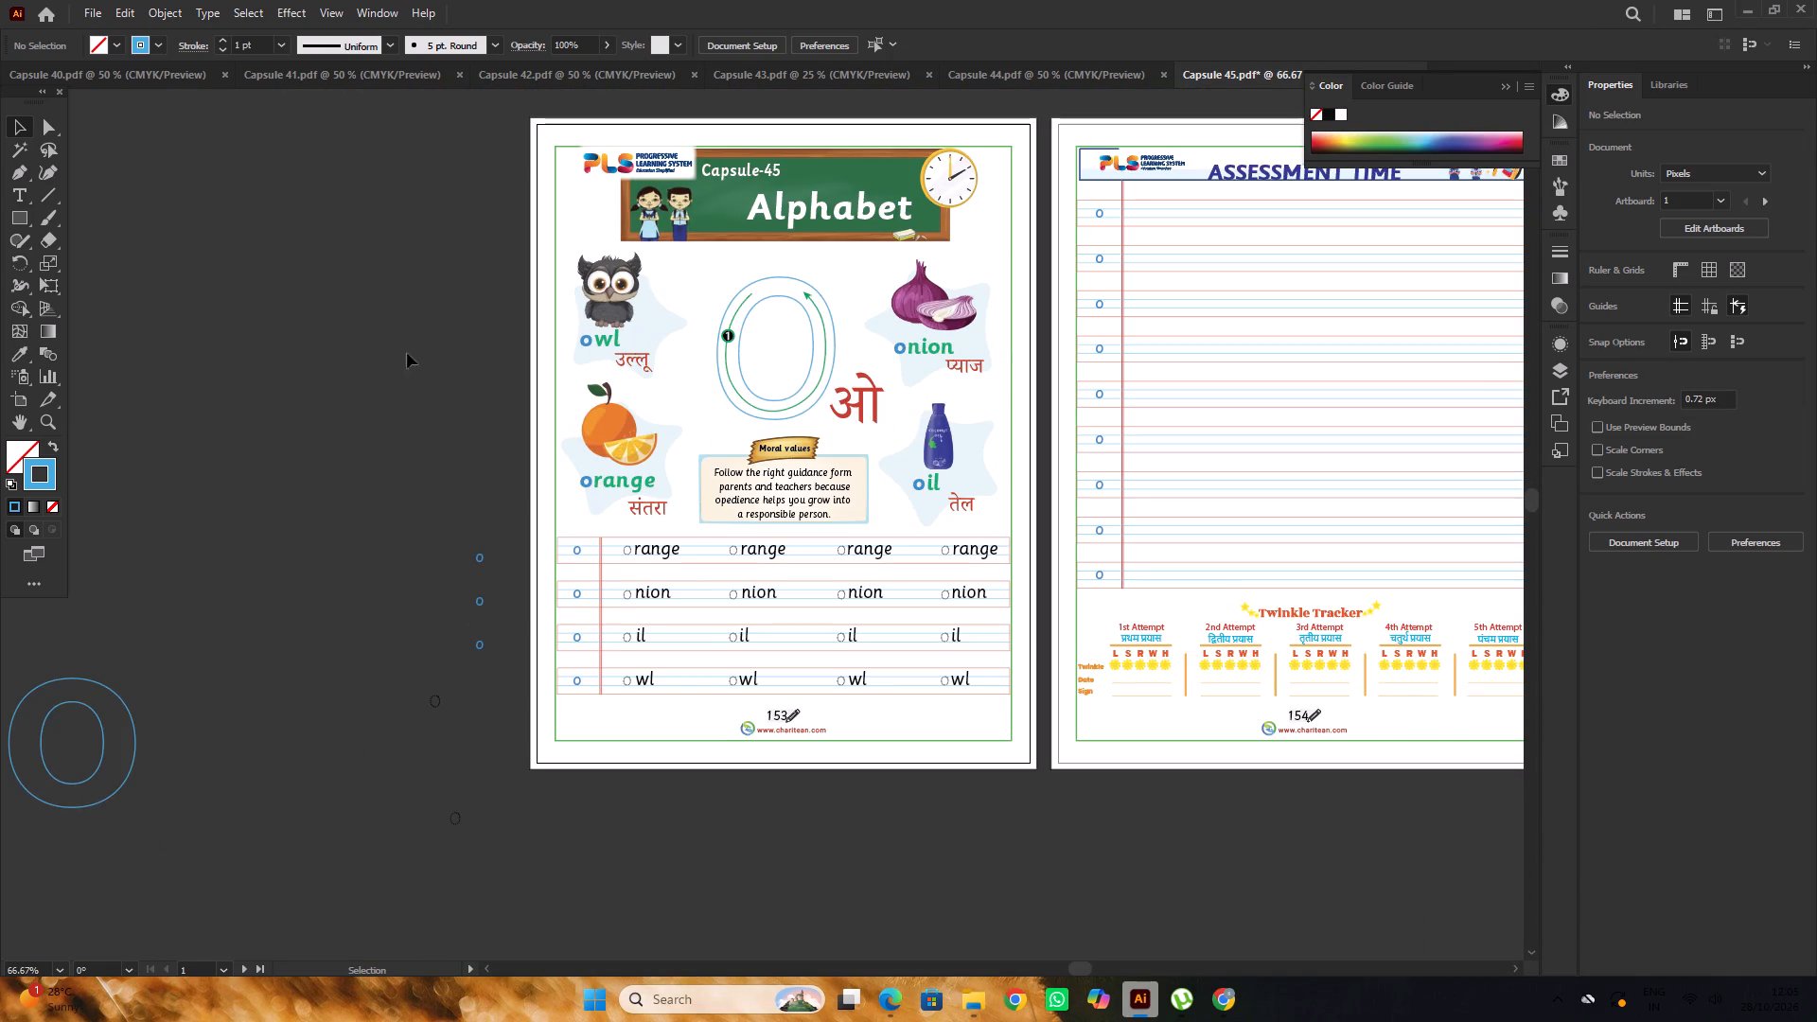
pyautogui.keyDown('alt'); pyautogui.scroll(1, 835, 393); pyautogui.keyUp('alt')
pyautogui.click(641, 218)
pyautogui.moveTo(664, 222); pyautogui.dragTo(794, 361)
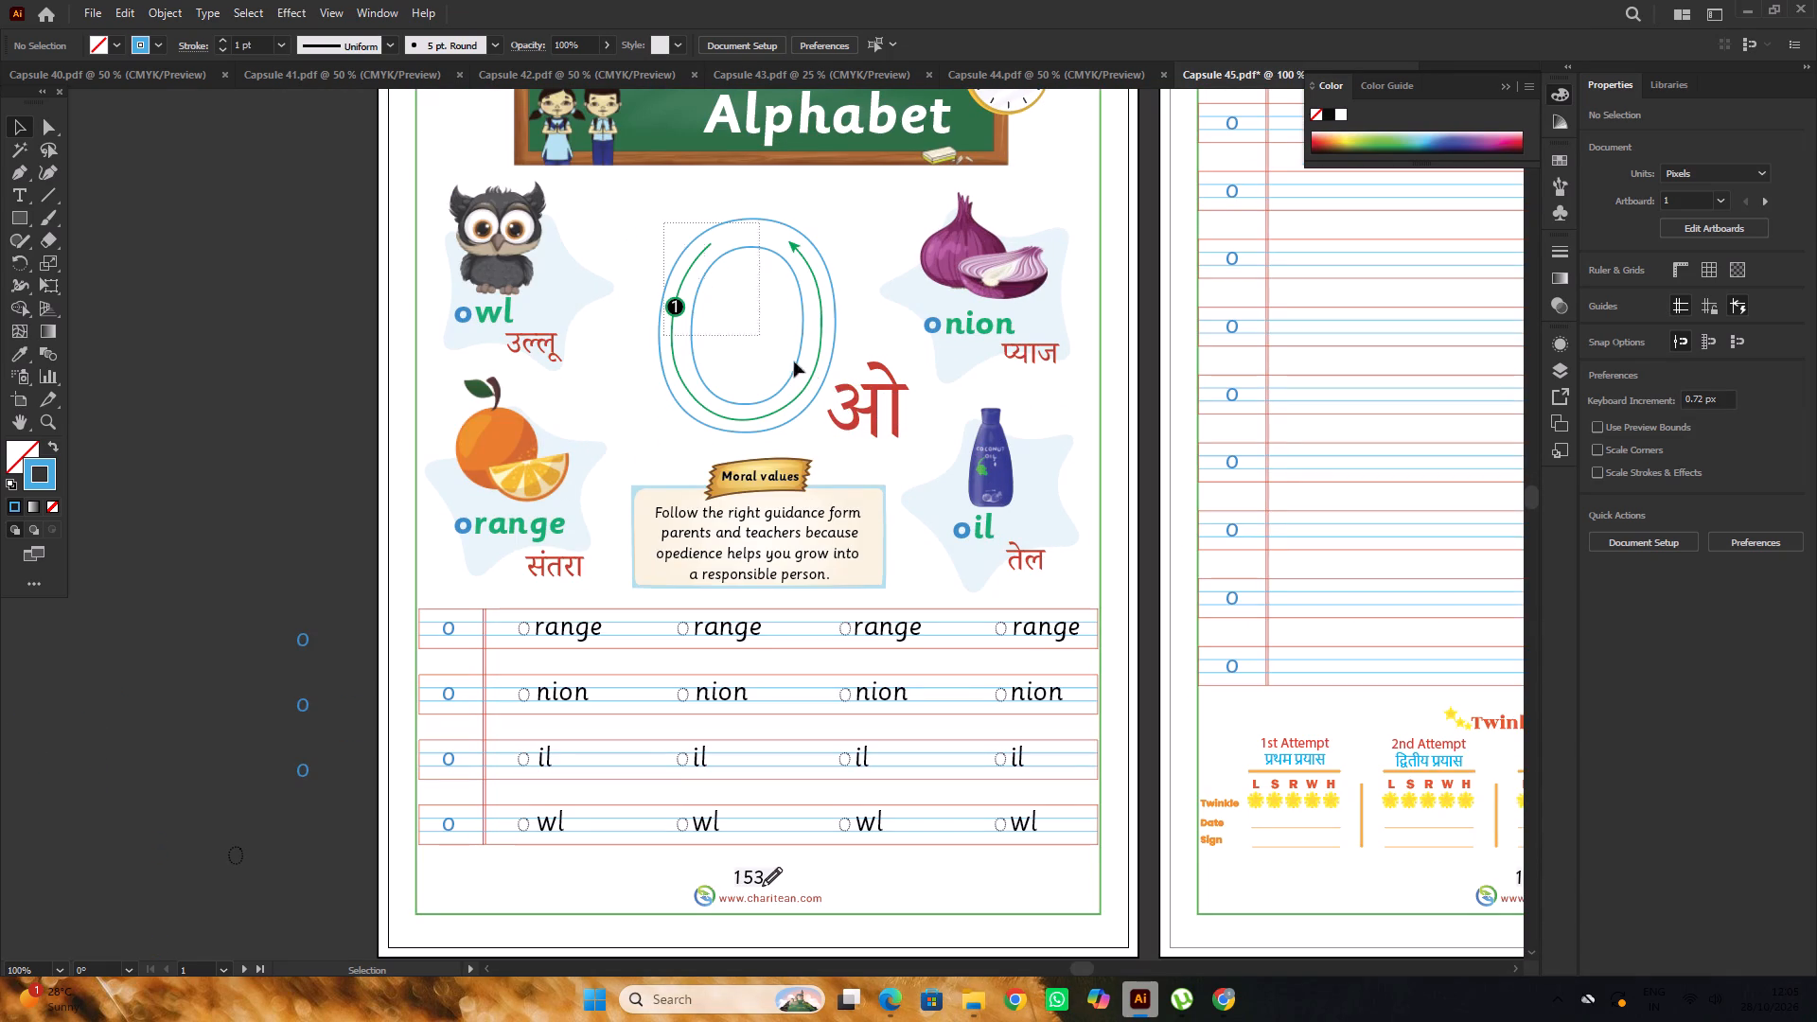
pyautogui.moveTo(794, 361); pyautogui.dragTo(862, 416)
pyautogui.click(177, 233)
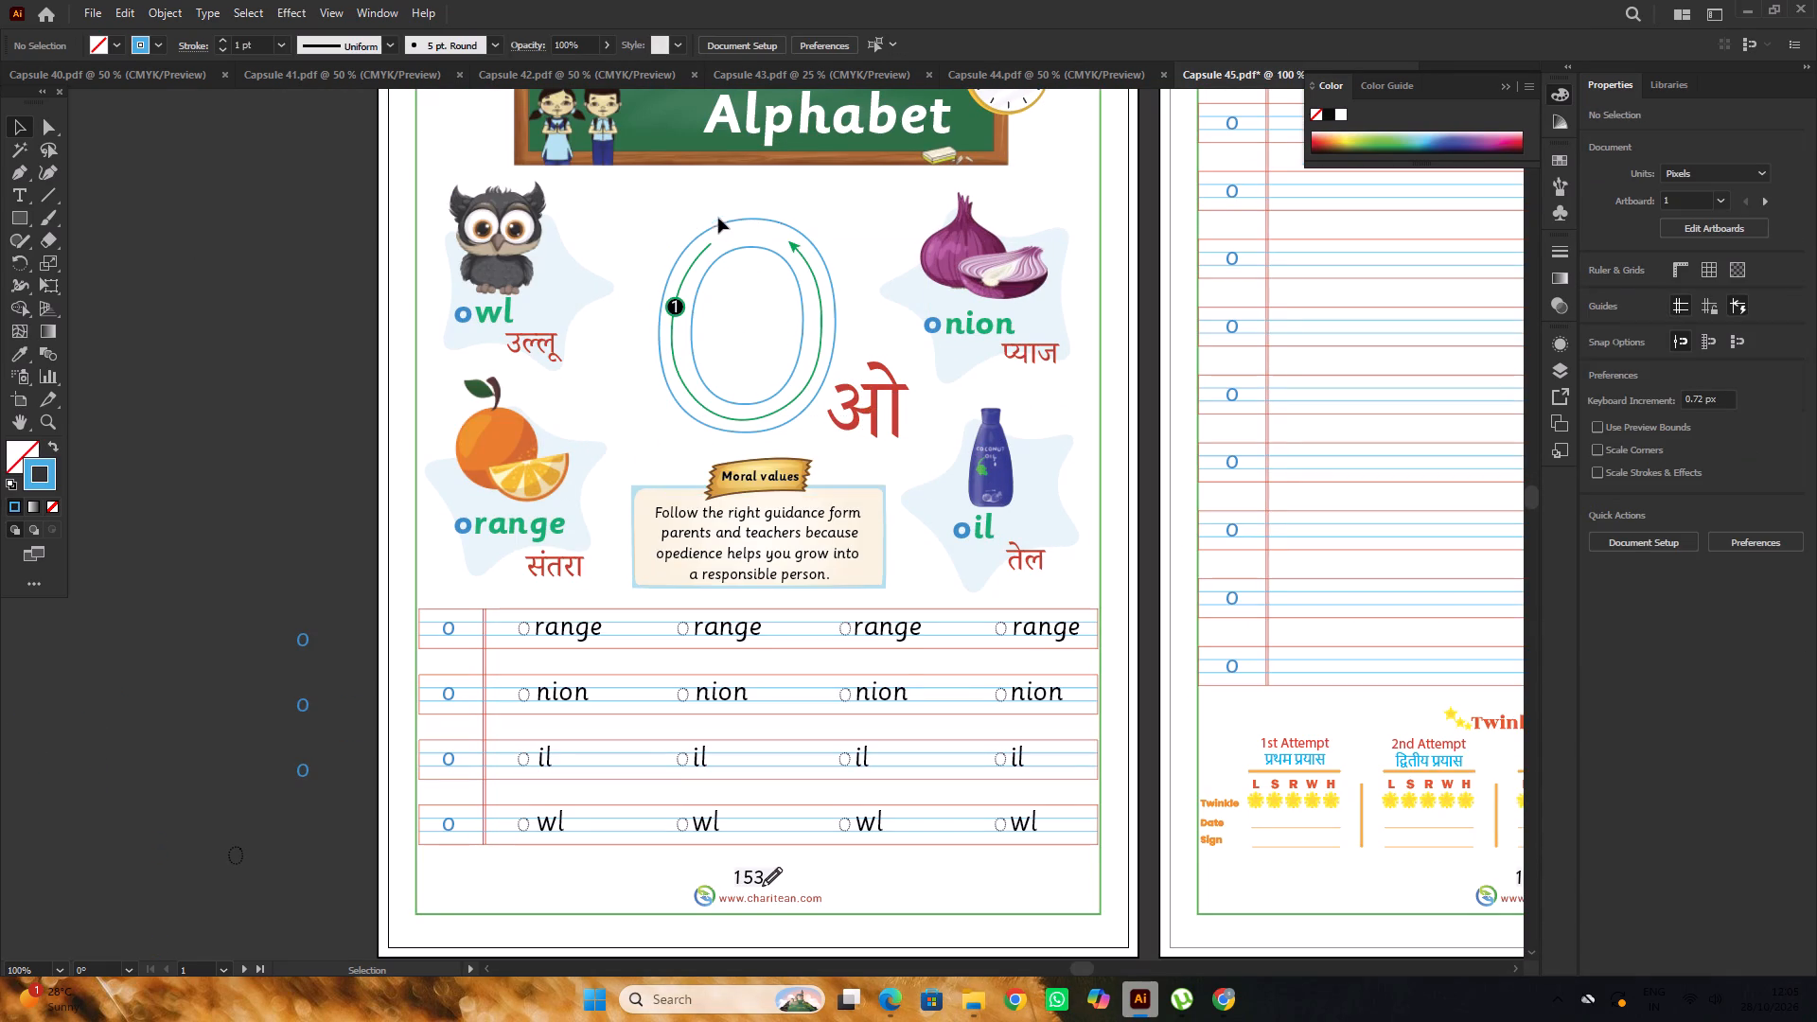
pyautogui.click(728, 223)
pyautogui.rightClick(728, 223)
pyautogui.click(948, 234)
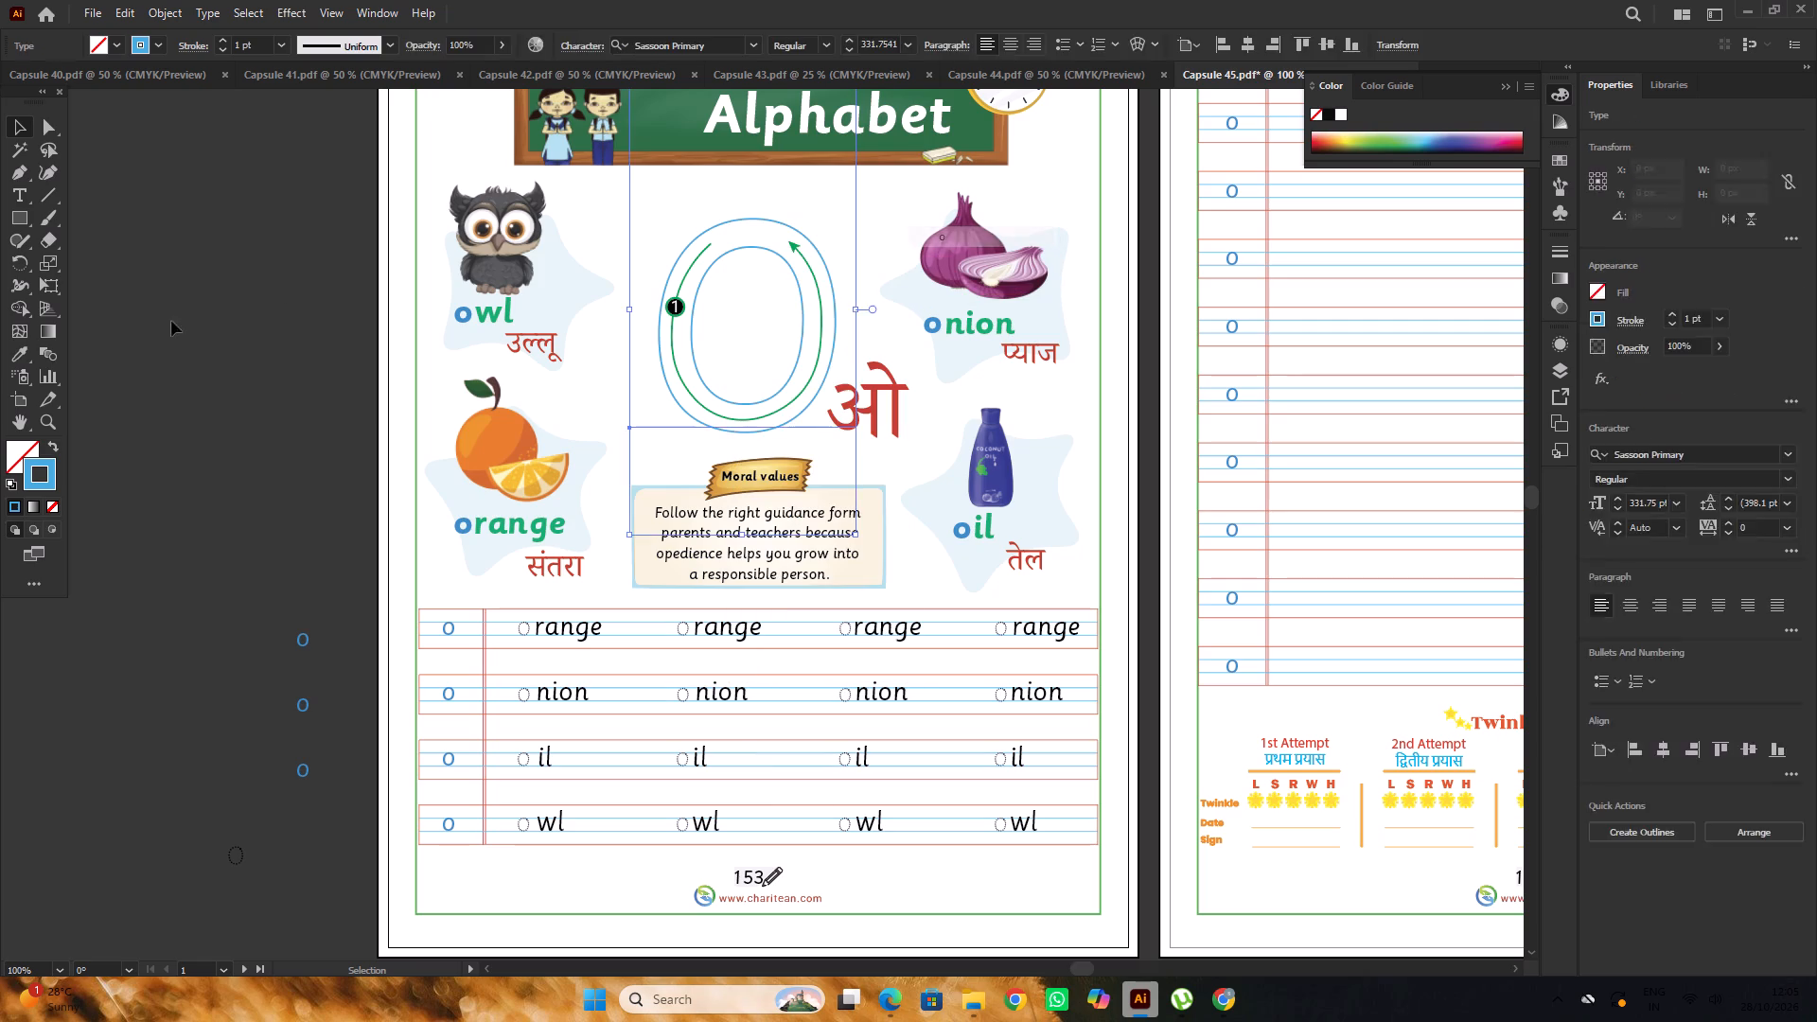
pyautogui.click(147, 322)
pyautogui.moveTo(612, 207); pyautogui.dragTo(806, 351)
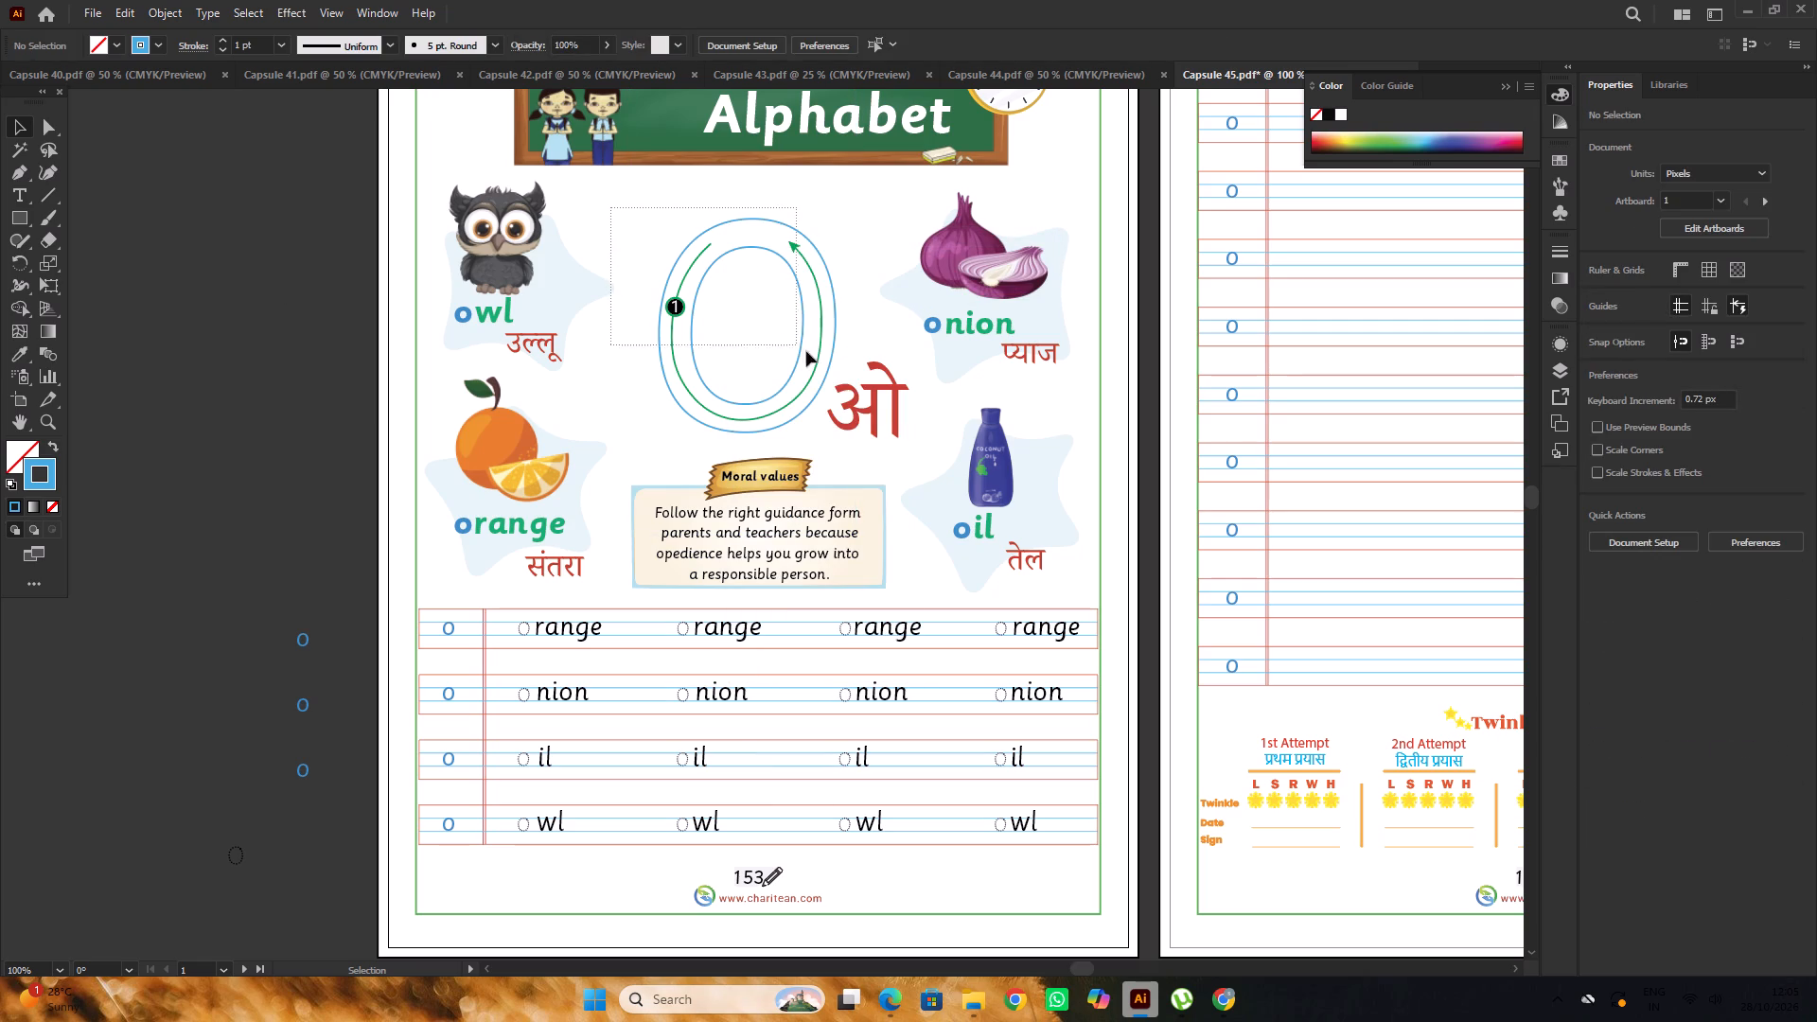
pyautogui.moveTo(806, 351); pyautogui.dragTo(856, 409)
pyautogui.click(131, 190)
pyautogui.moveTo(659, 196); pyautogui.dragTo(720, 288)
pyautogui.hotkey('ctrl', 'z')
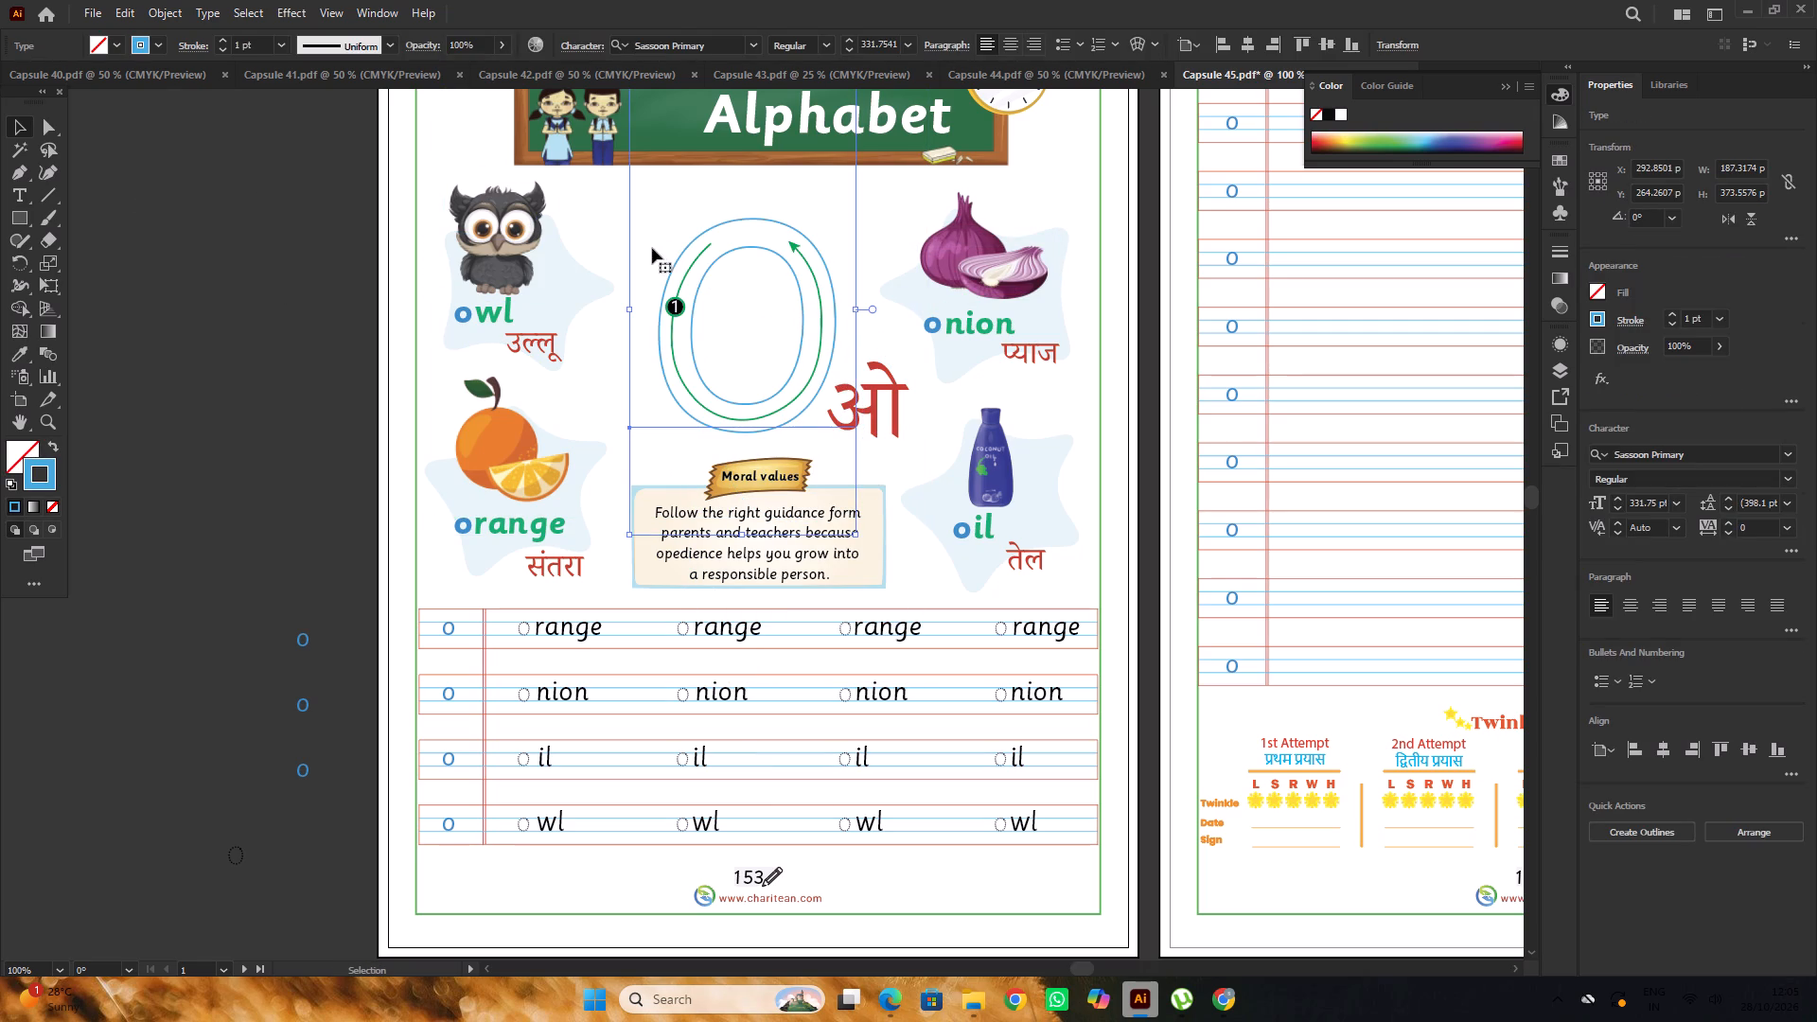
# Group the large "o", its arrow, the number 1 marker and the Hindi letter, and centre the group horizontally on the artboard.
pyautogui.click(612, 216)
pyautogui.moveTo(628, 210); pyautogui.dragTo(810, 395)
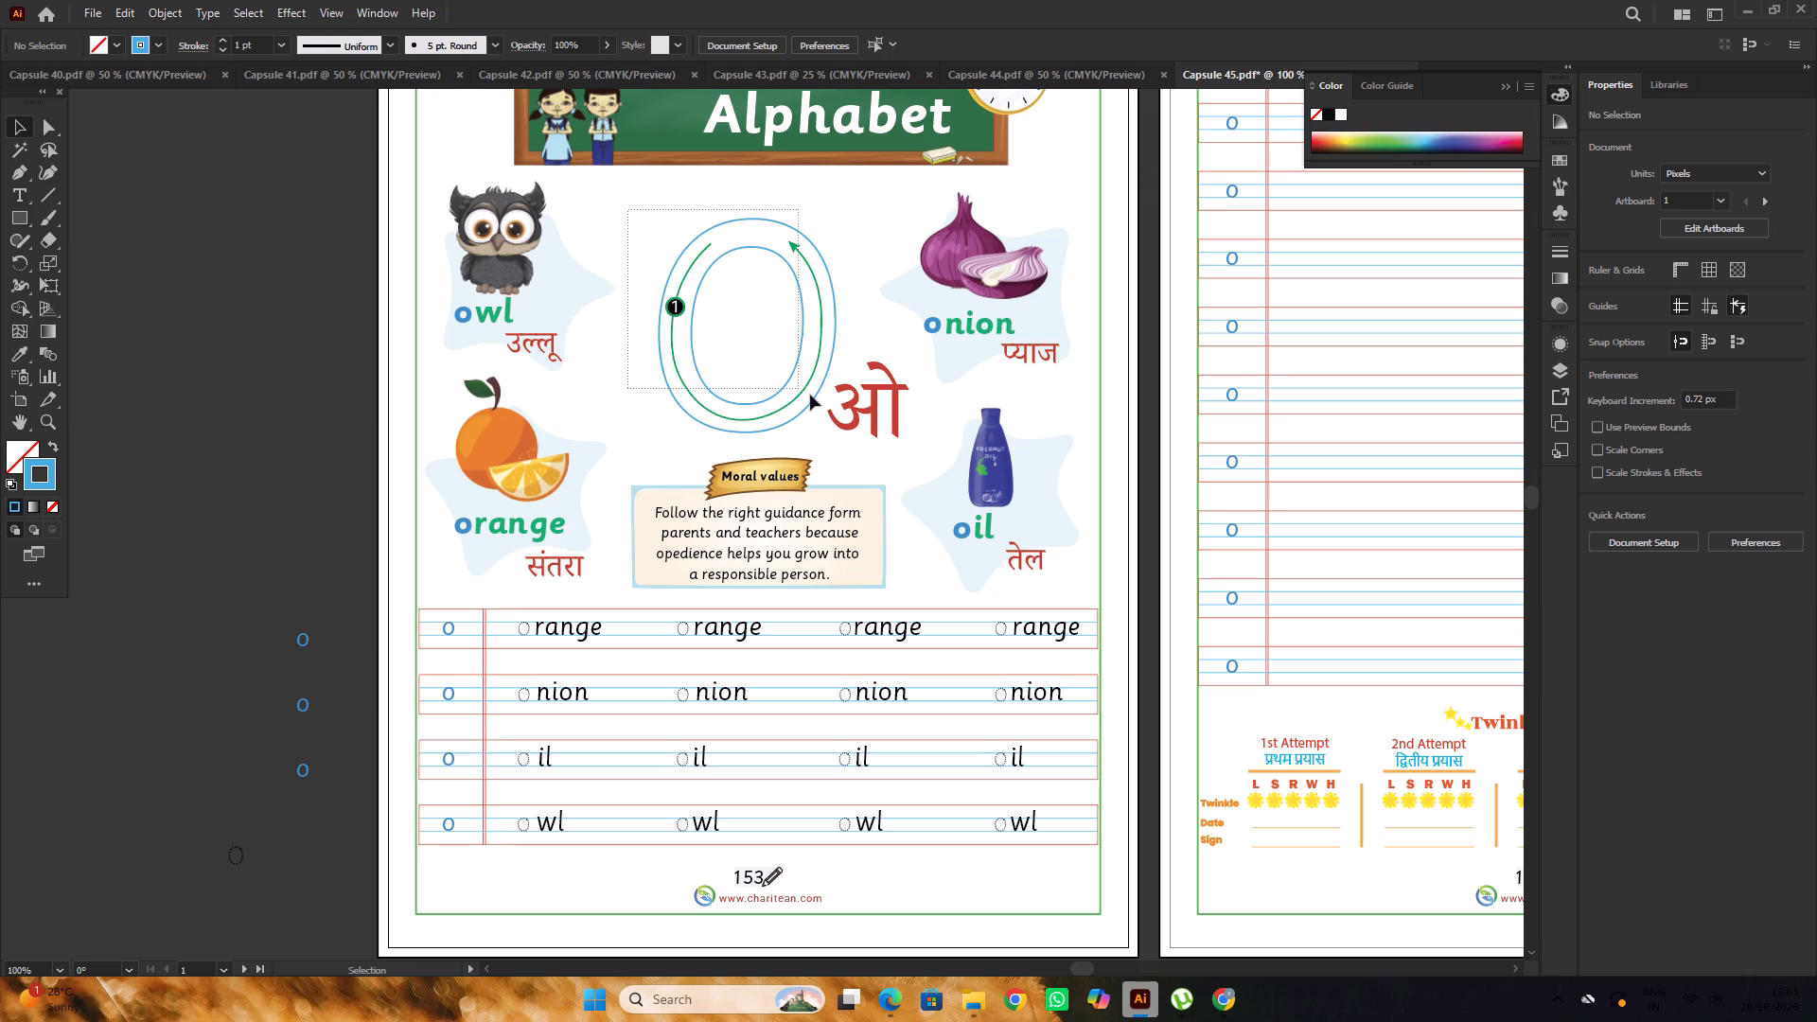
pyautogui.moveTo(810, 395); pyautogui.dragTo(847, 426)
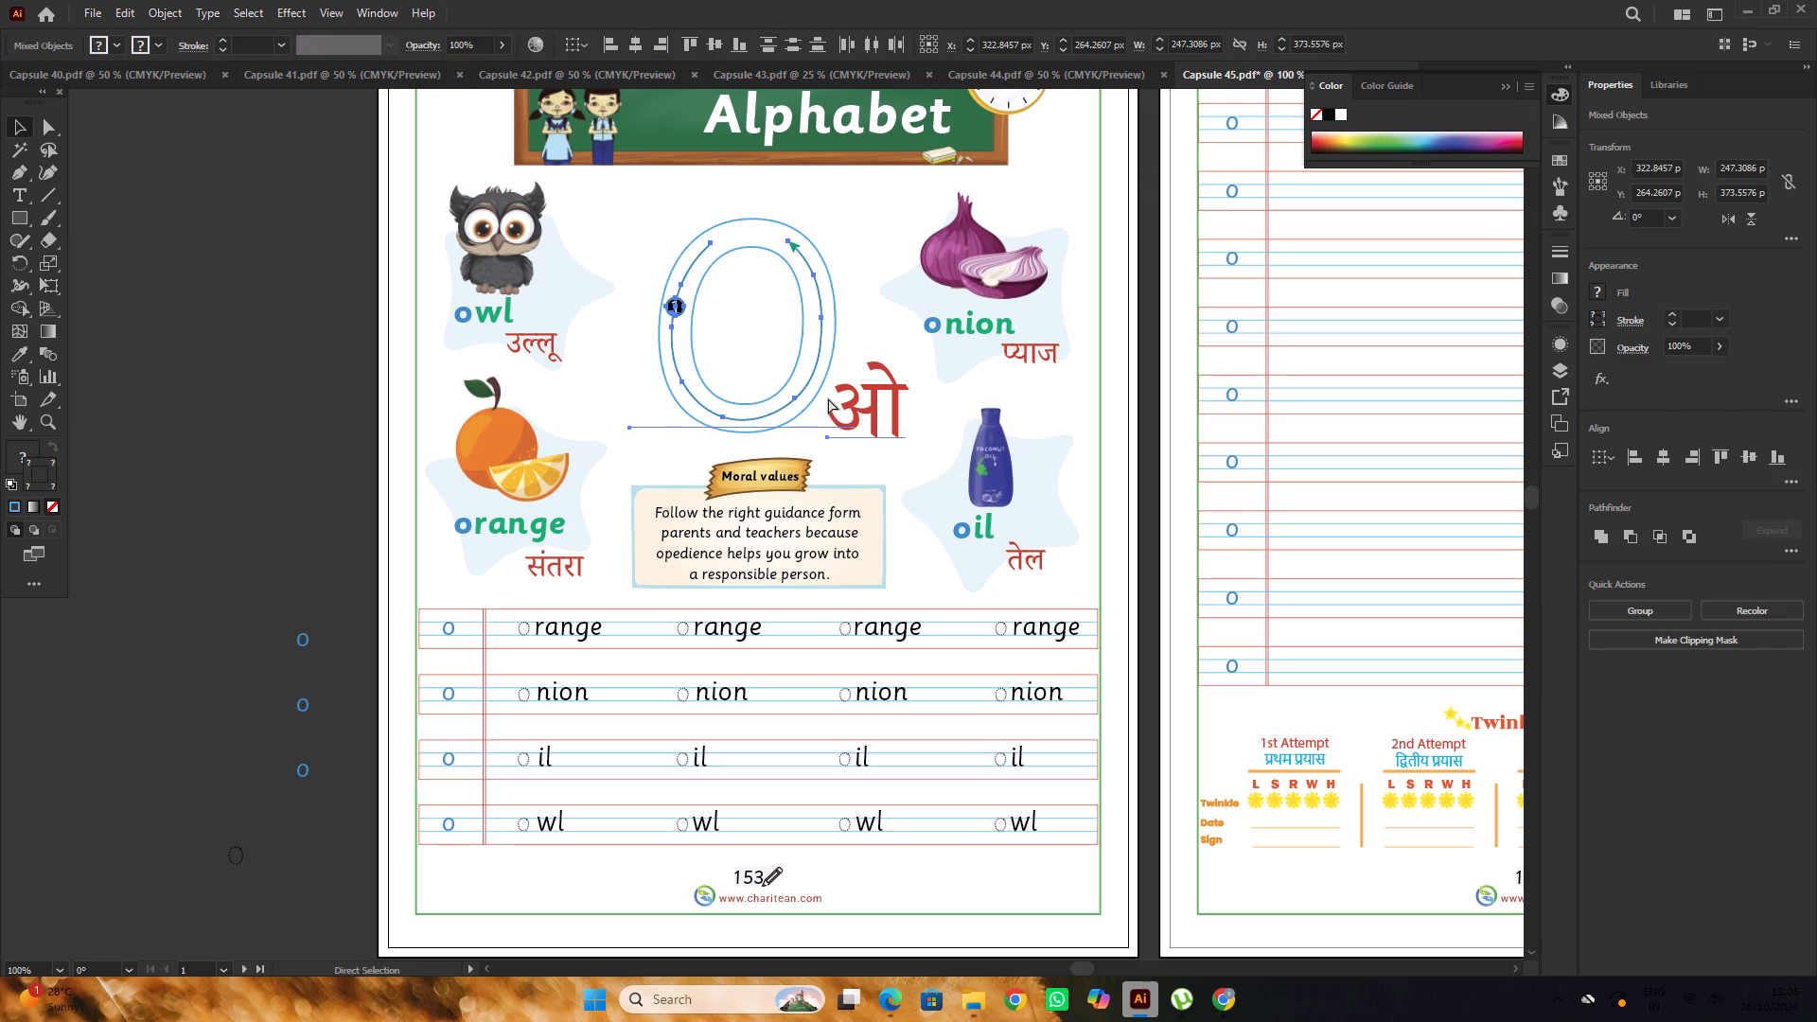
pyautogui.hotkey('ctrl', 'g')
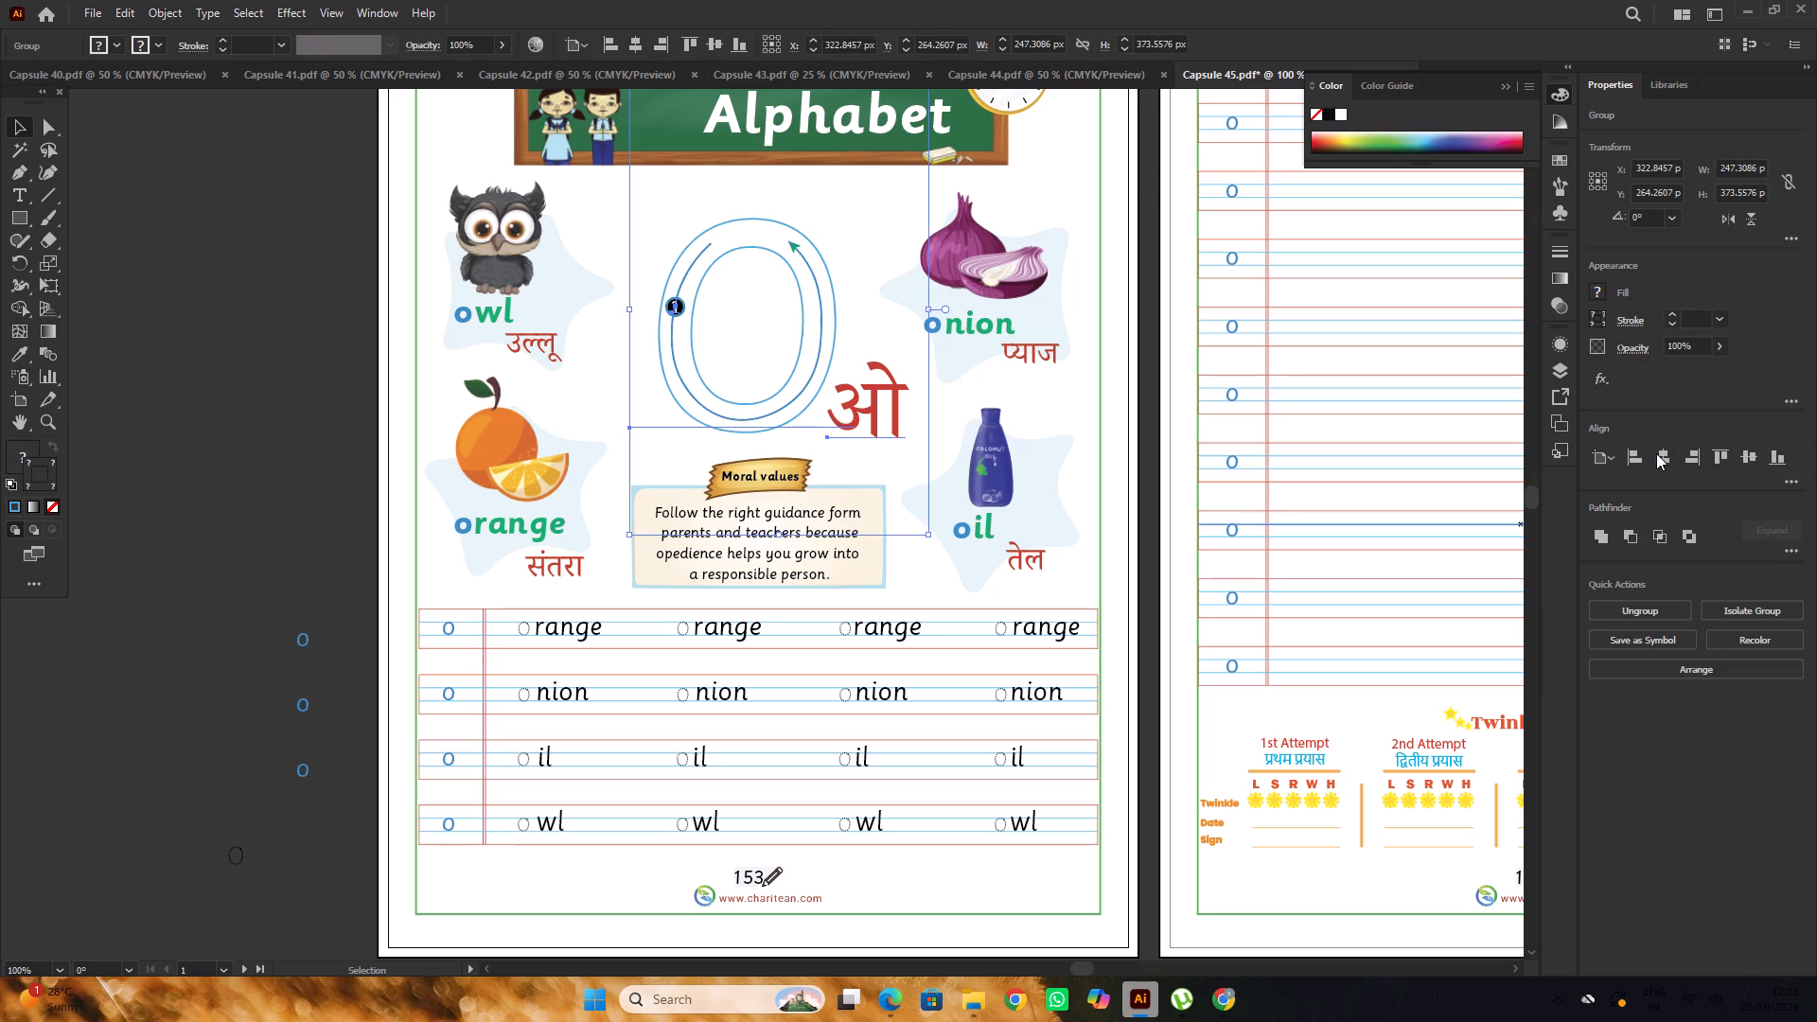
pyautogui.click(1656, 453)
pyautogui.keyDown('alt'); pyautogui.scroll(-1, 778, 364); pyautogui.keyUp('alt')
pyautogui.tripleClick(364, 335)
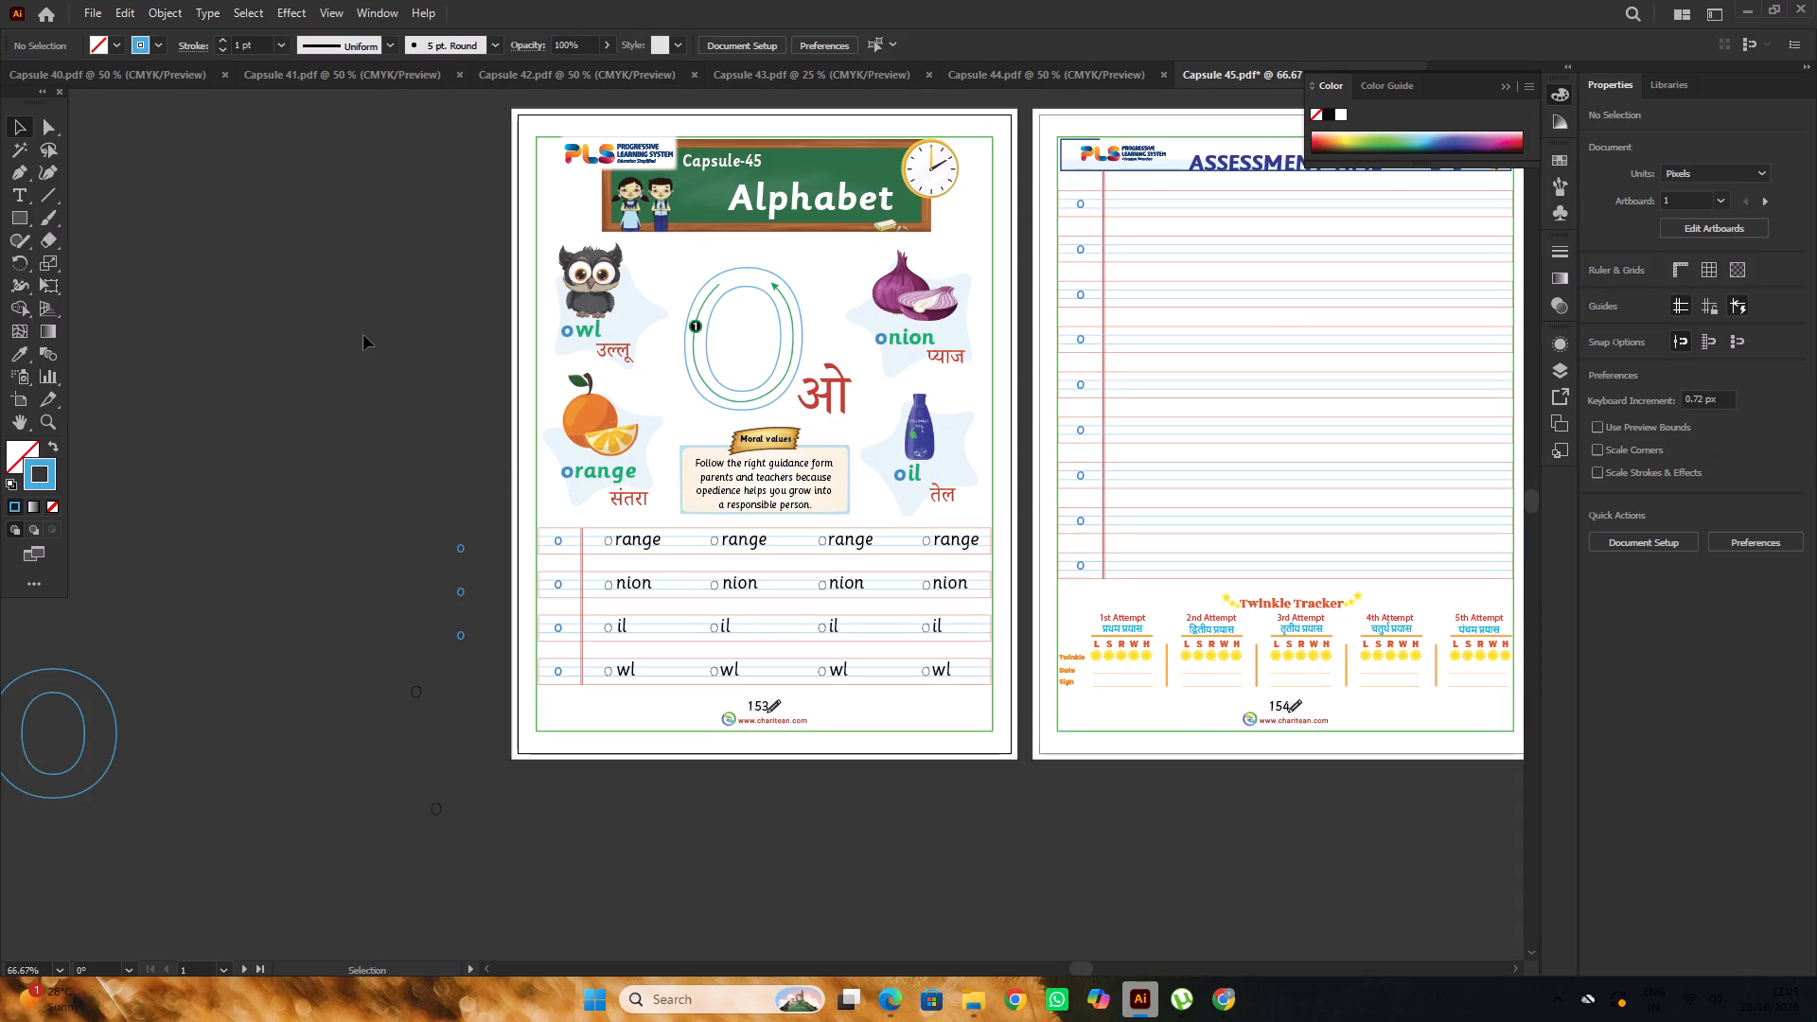
# Nudge the grouped large "o" and Hindi letter slightly to the right and deselect the group.
pyautogui.keyDown('alt'); pyautogui.scroll(-2, 373, 315); pyautogui.keyUp('alt')
pyautogui.keyDown('alt'); pyautogui.scroll(4, 361, 331); pyautogui.keyUp('alt')
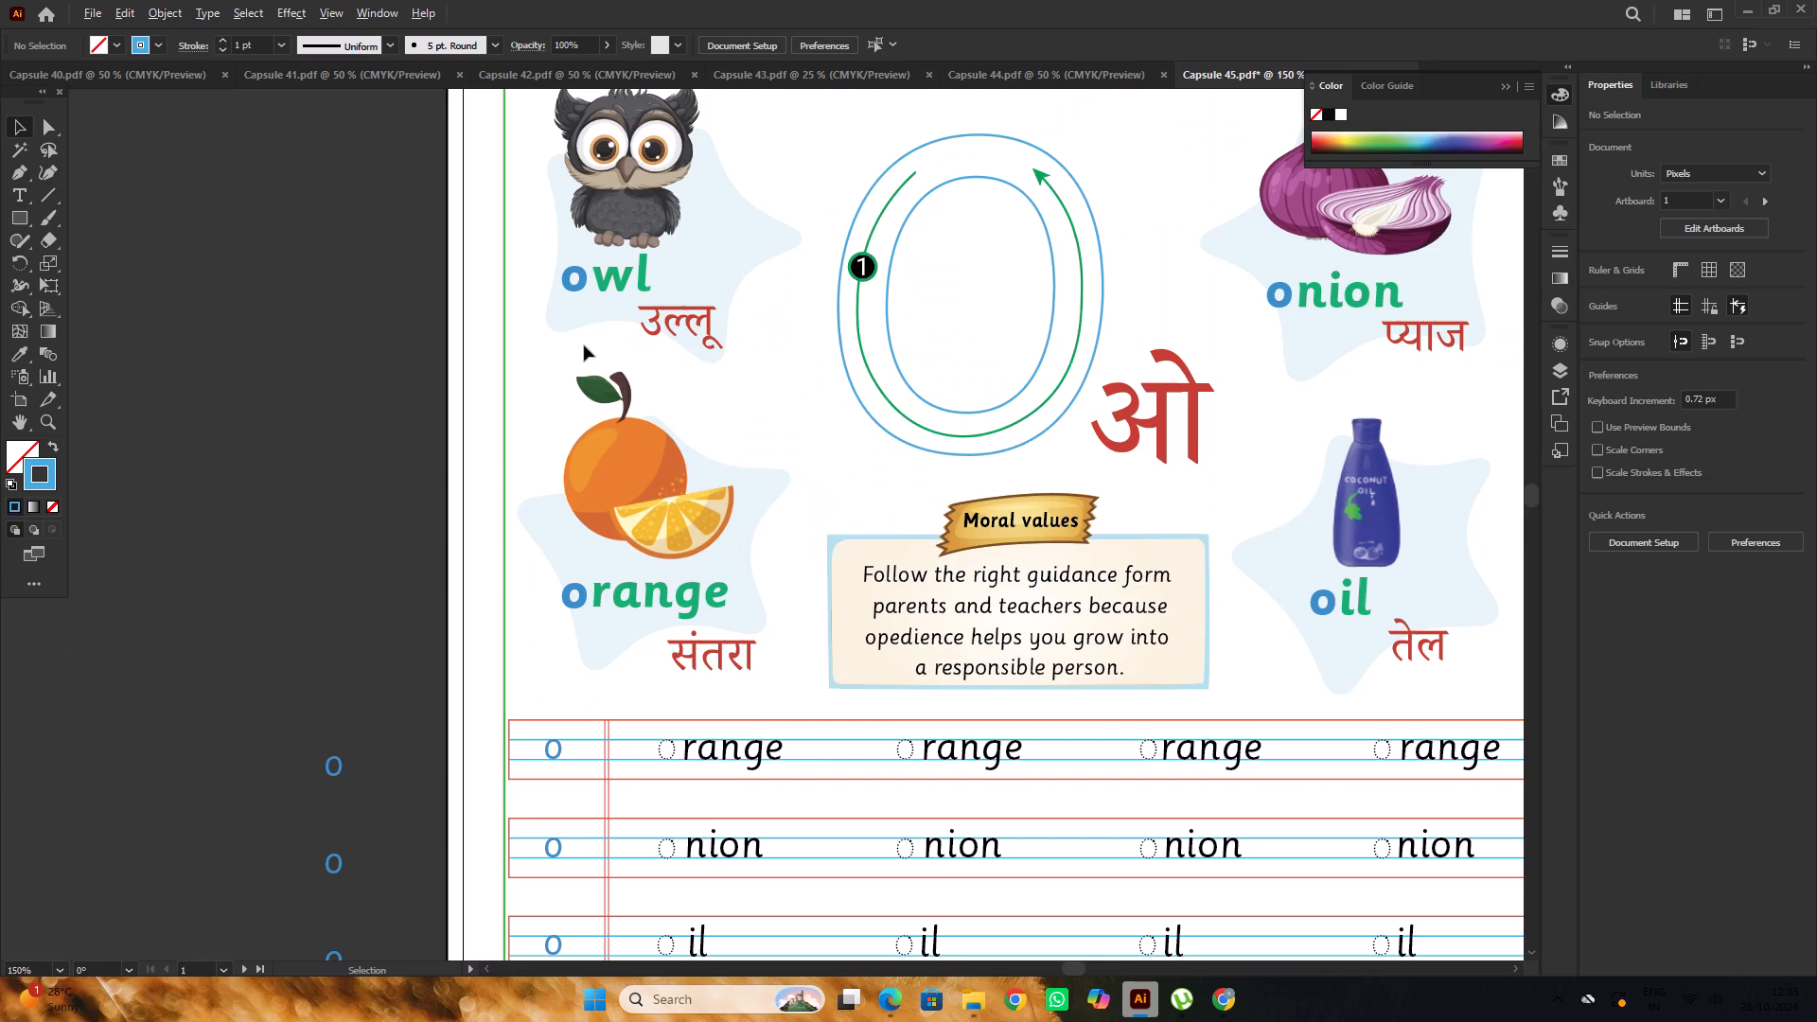
pyautogui.keyDown('alt'); pyautogui.scroll(-1, 904, 315); pyautogui.keyUp('alt')
pyautogui.keyDown('alt'); pyautogui.scroll(1, 1062, 350); pyautogui.keyUp('alt')
pyautogui.click(1090, 376)
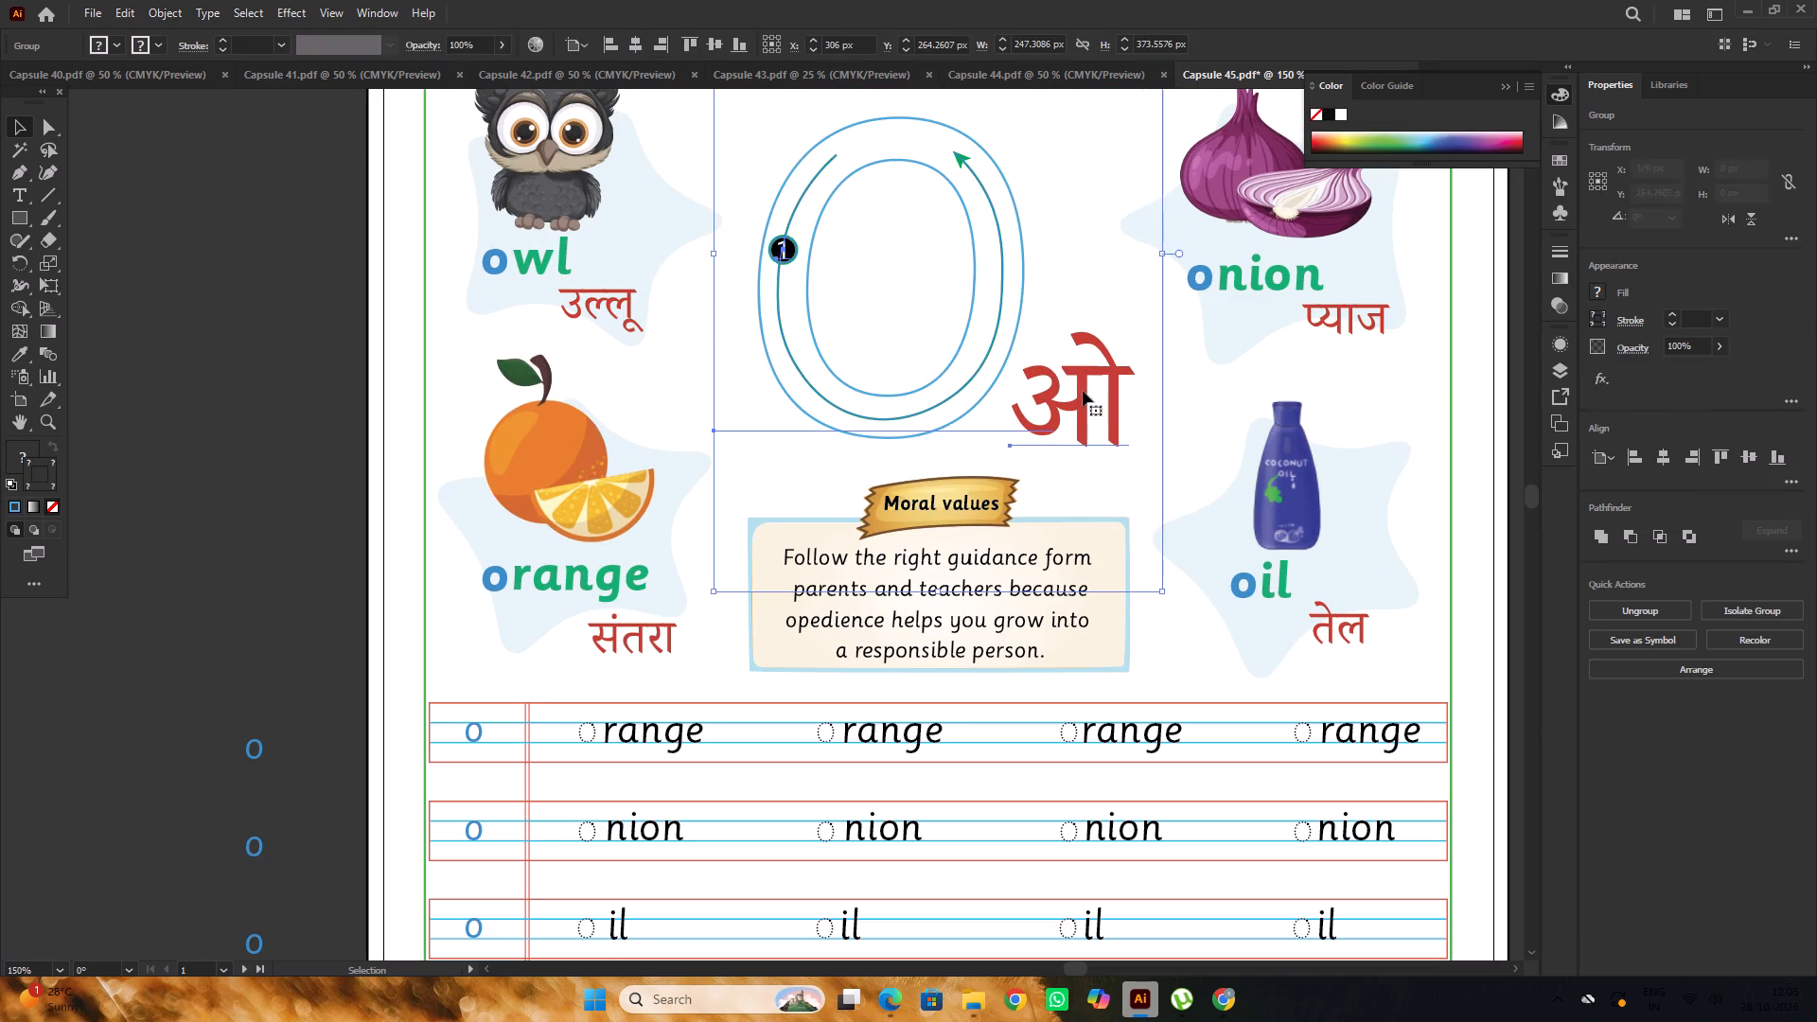
pyautogui.moveTo(1083, 391); pyautogui.dragTo(1099, 394)
pyautogui.keyDown('alt'); pyautogui.scroll(-2, 944, 331); pyautogui.keyUp('alt')
pyautogui.doubleClick(429, 289)
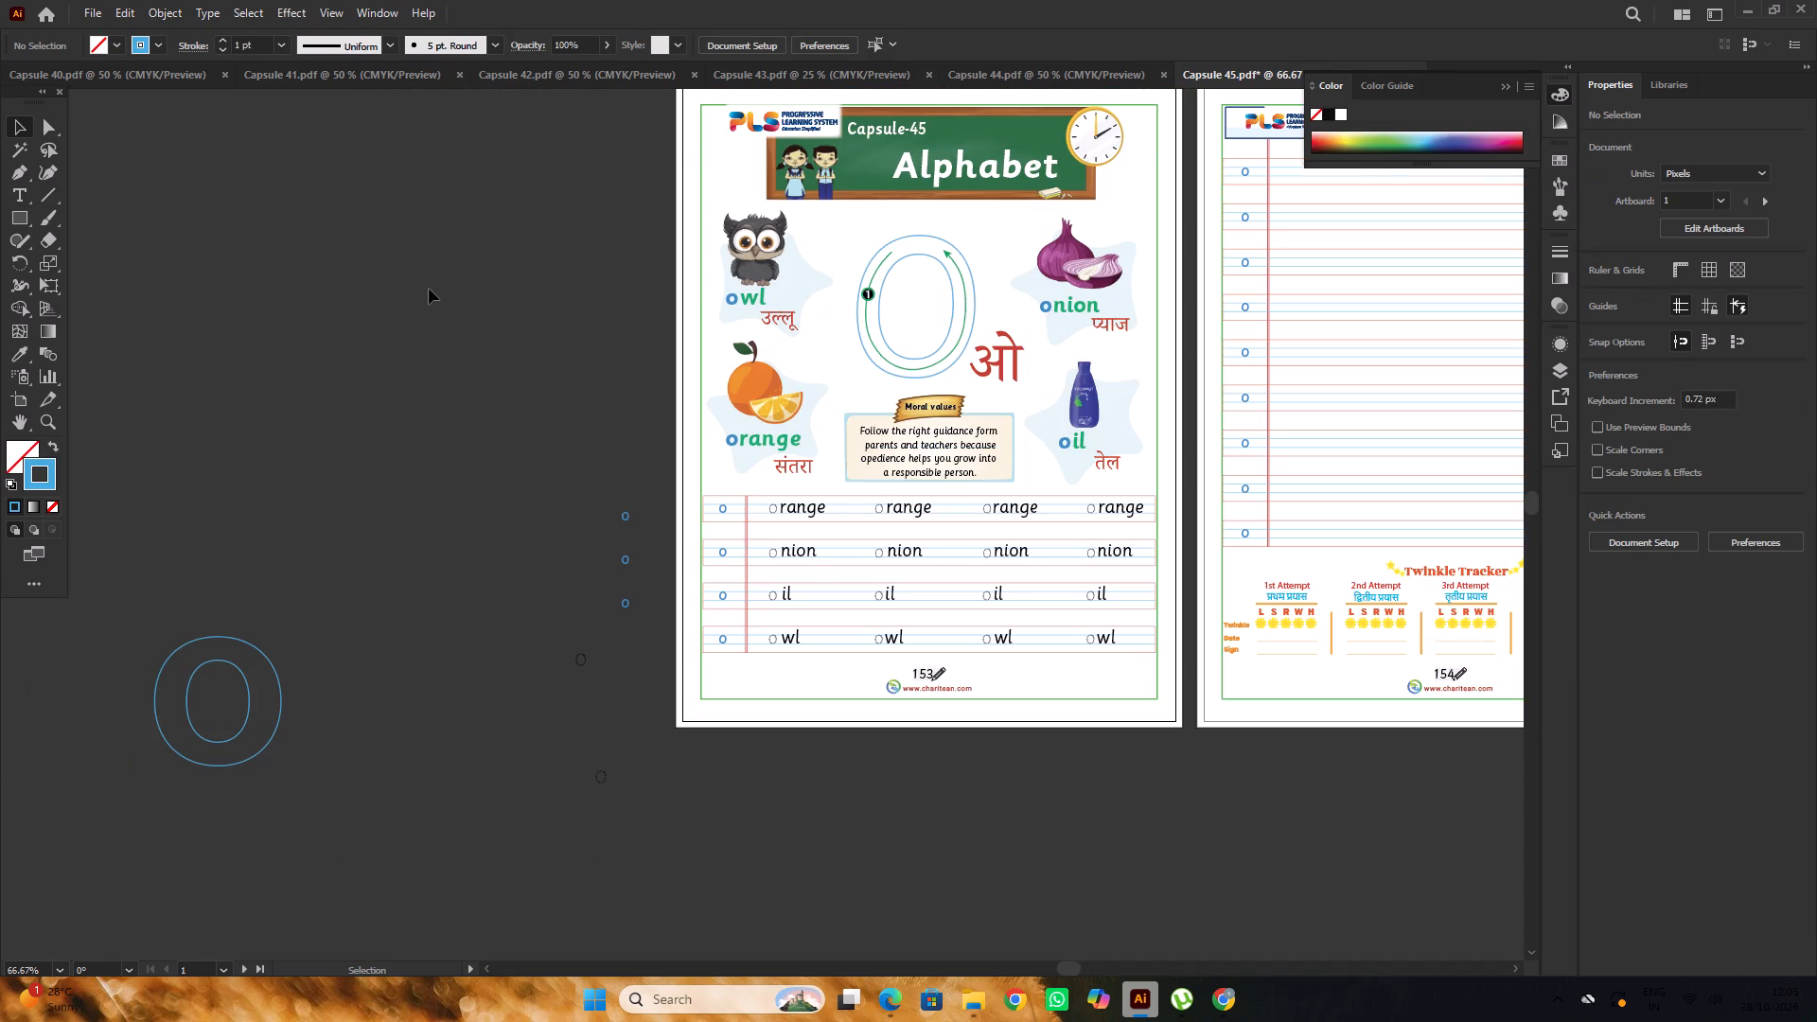
# Recolour the two large "40" numbers on the Recall Time page with the copied light blue fill.
pyautogui.keyDown('alt'); pyautogui.scroll(-2, 429, 289); pyautogui.keyUp('alt')
pyautogui.press('space')
pyautogui.press('space')
pyautogui.press('space')
pyautogui.moveTo(1441, 613); pyautogui.dragTo(1085, 629)
pyautogui.click(1121, 617)
pyautogui.keyDown('alt'); pyautogui.scroll(1, 856, 518); pyautogui.keyUp('alt')
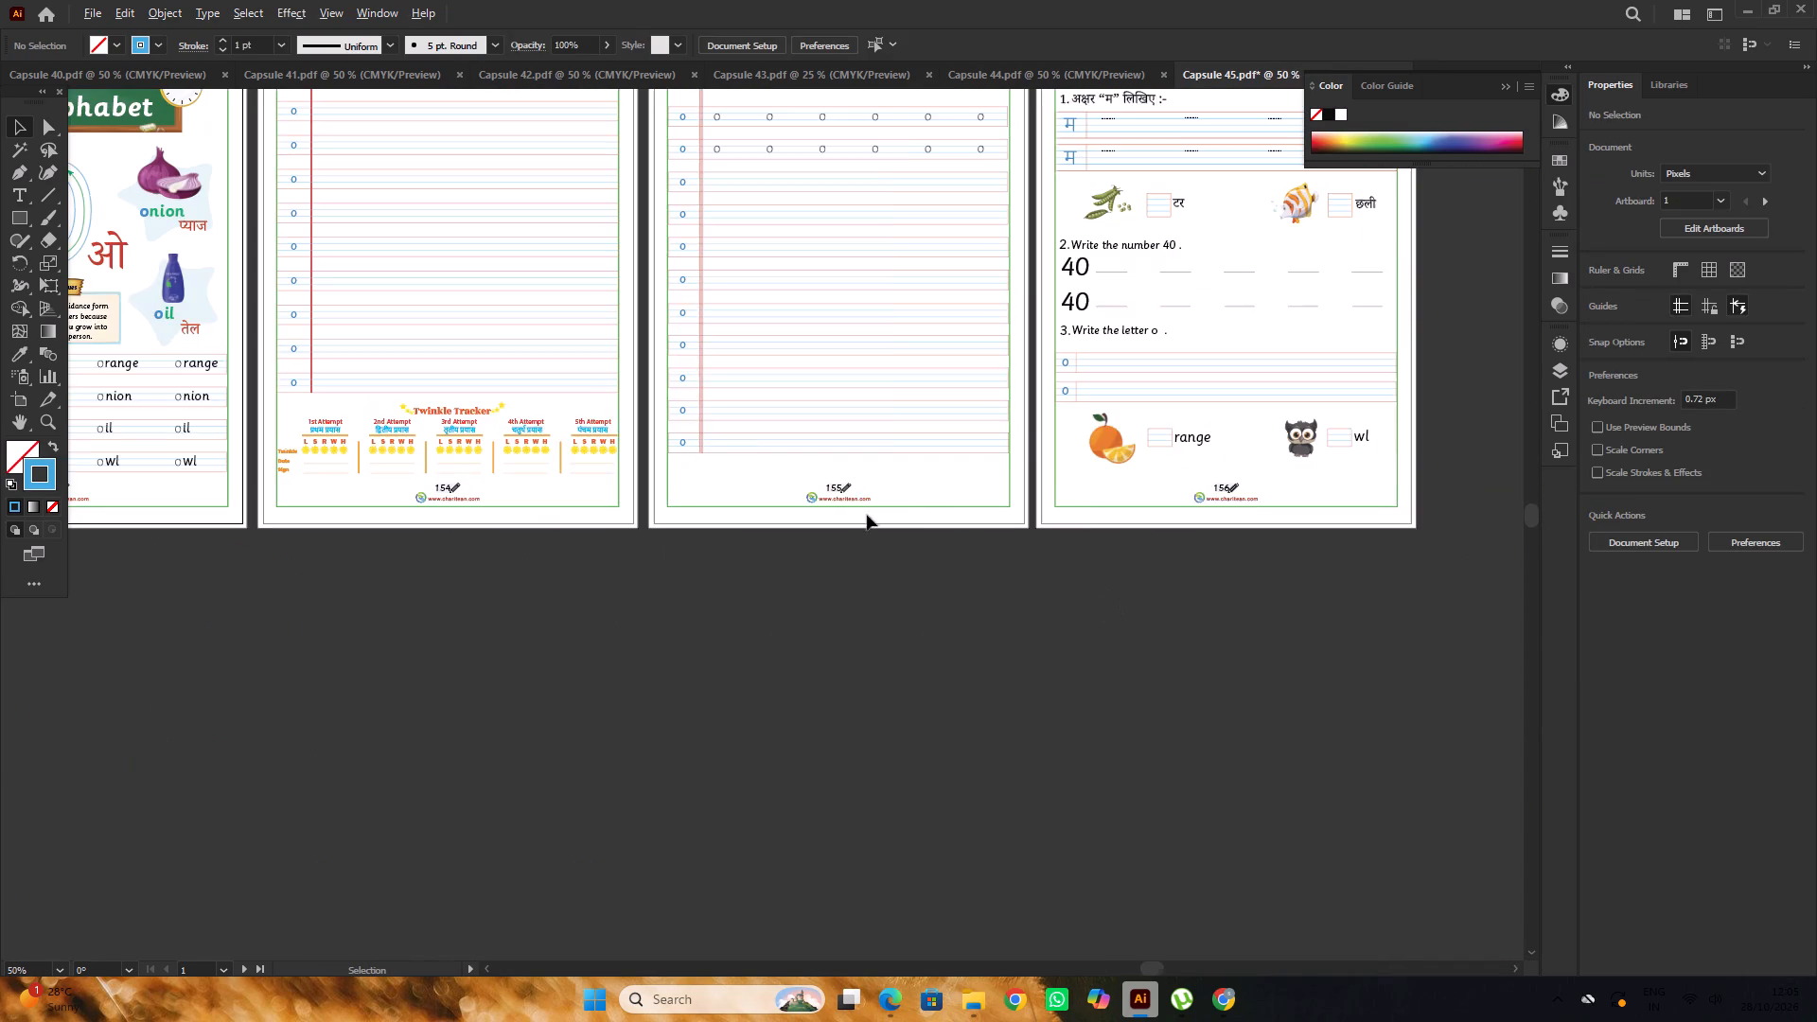
pyautogui.scroll(4, 1117, 505)
pyautogui.click(1086, 367)
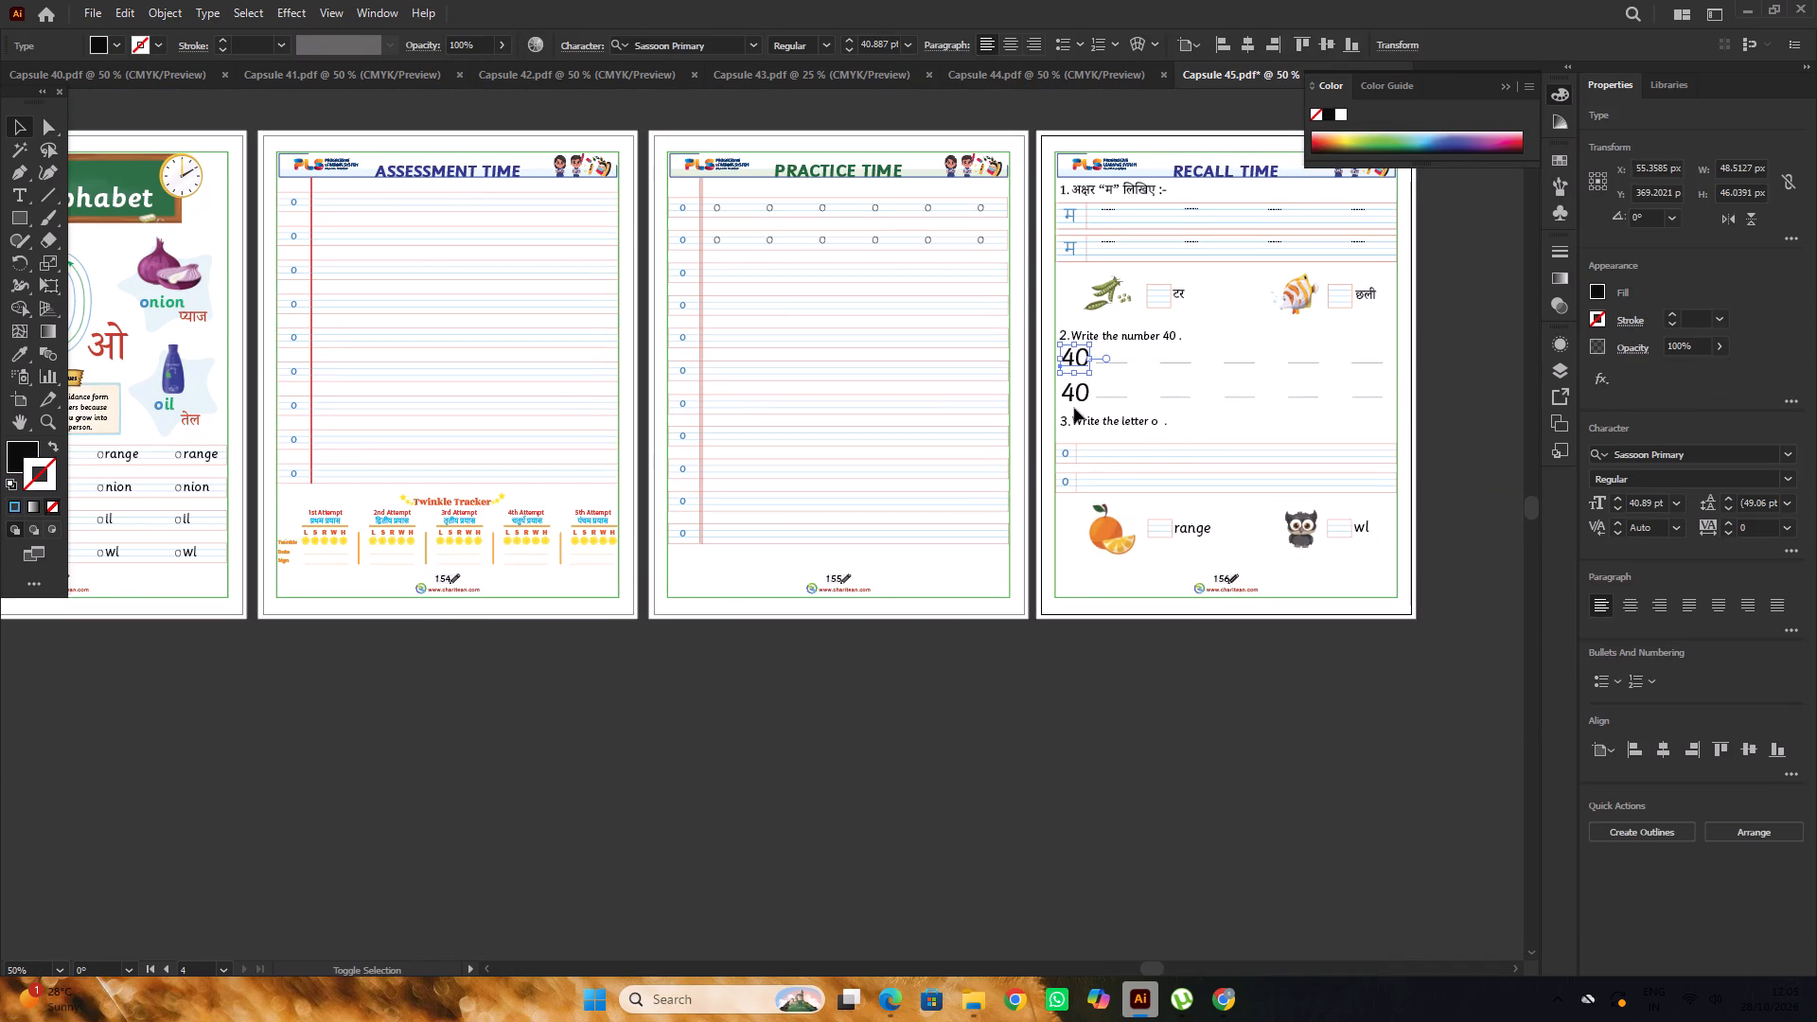
pyautogui.keyDown('shift'); pyautogui.click(1079, 397); pyautogui.keyUp('shift')
pyautogui.doubleClick(16, 448)
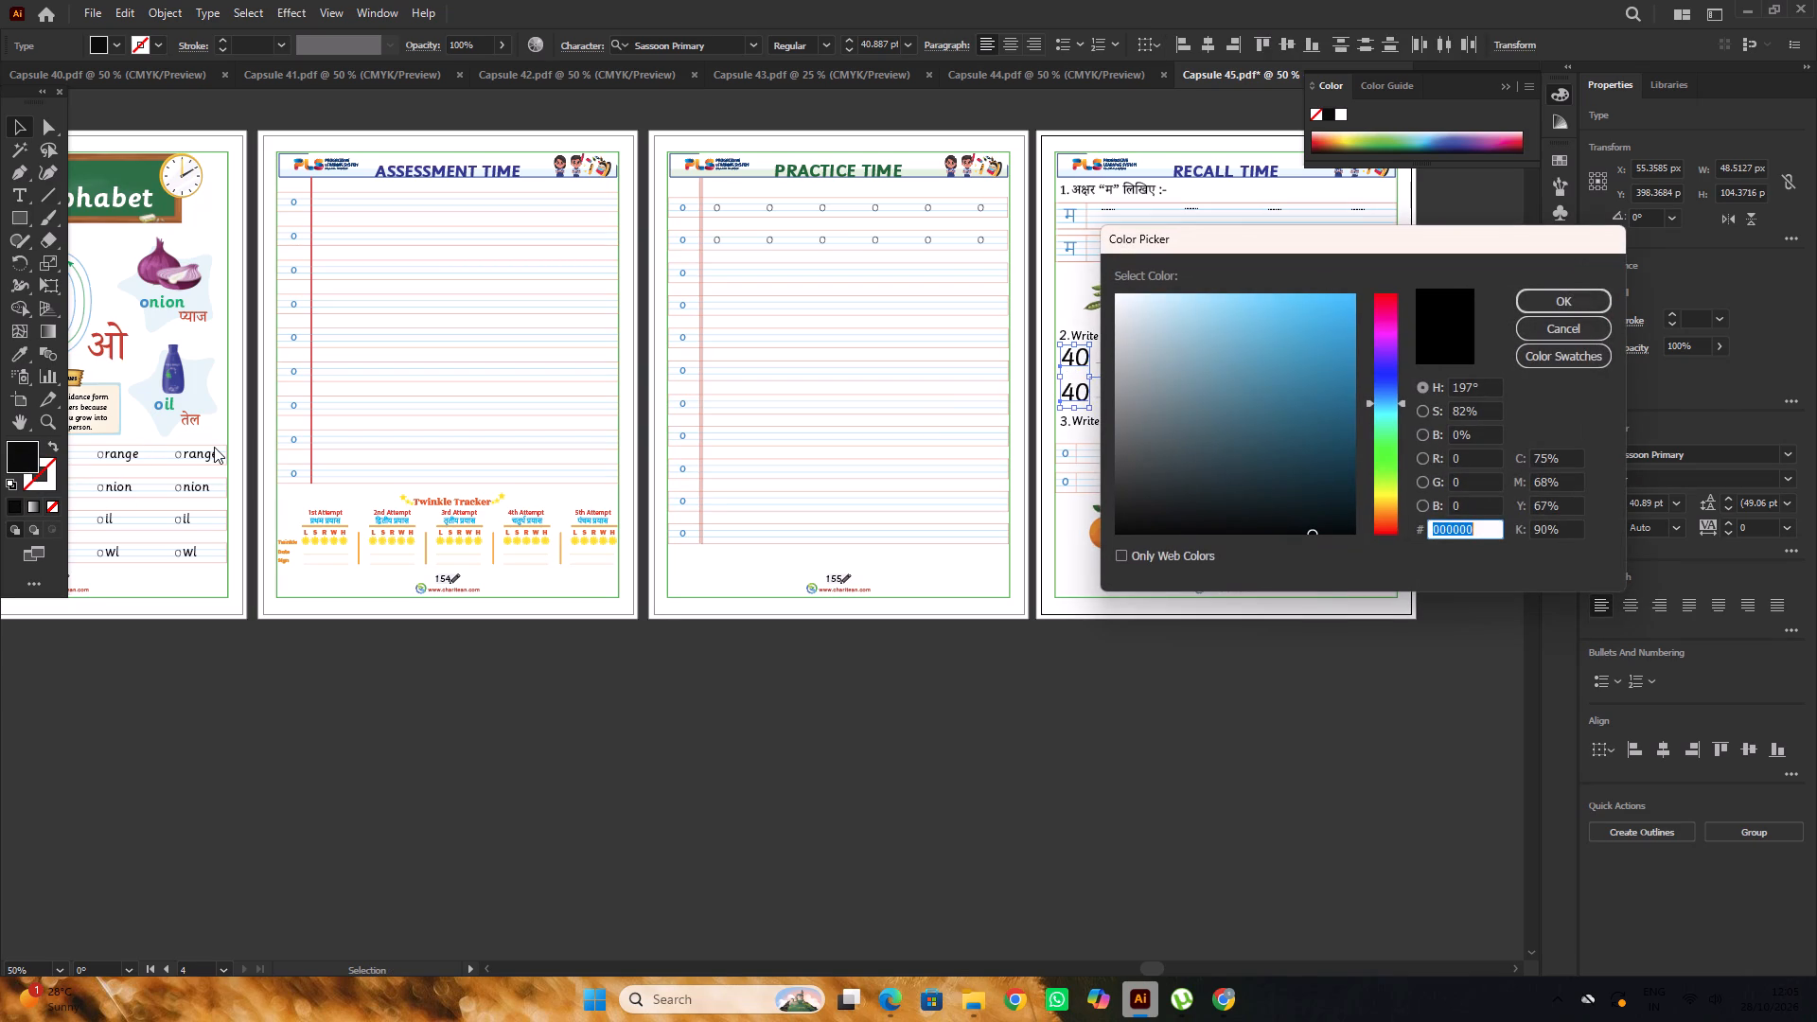
pyautogui.hotkey('ctrl', 'v')
pyautogui.click(1556, 303)
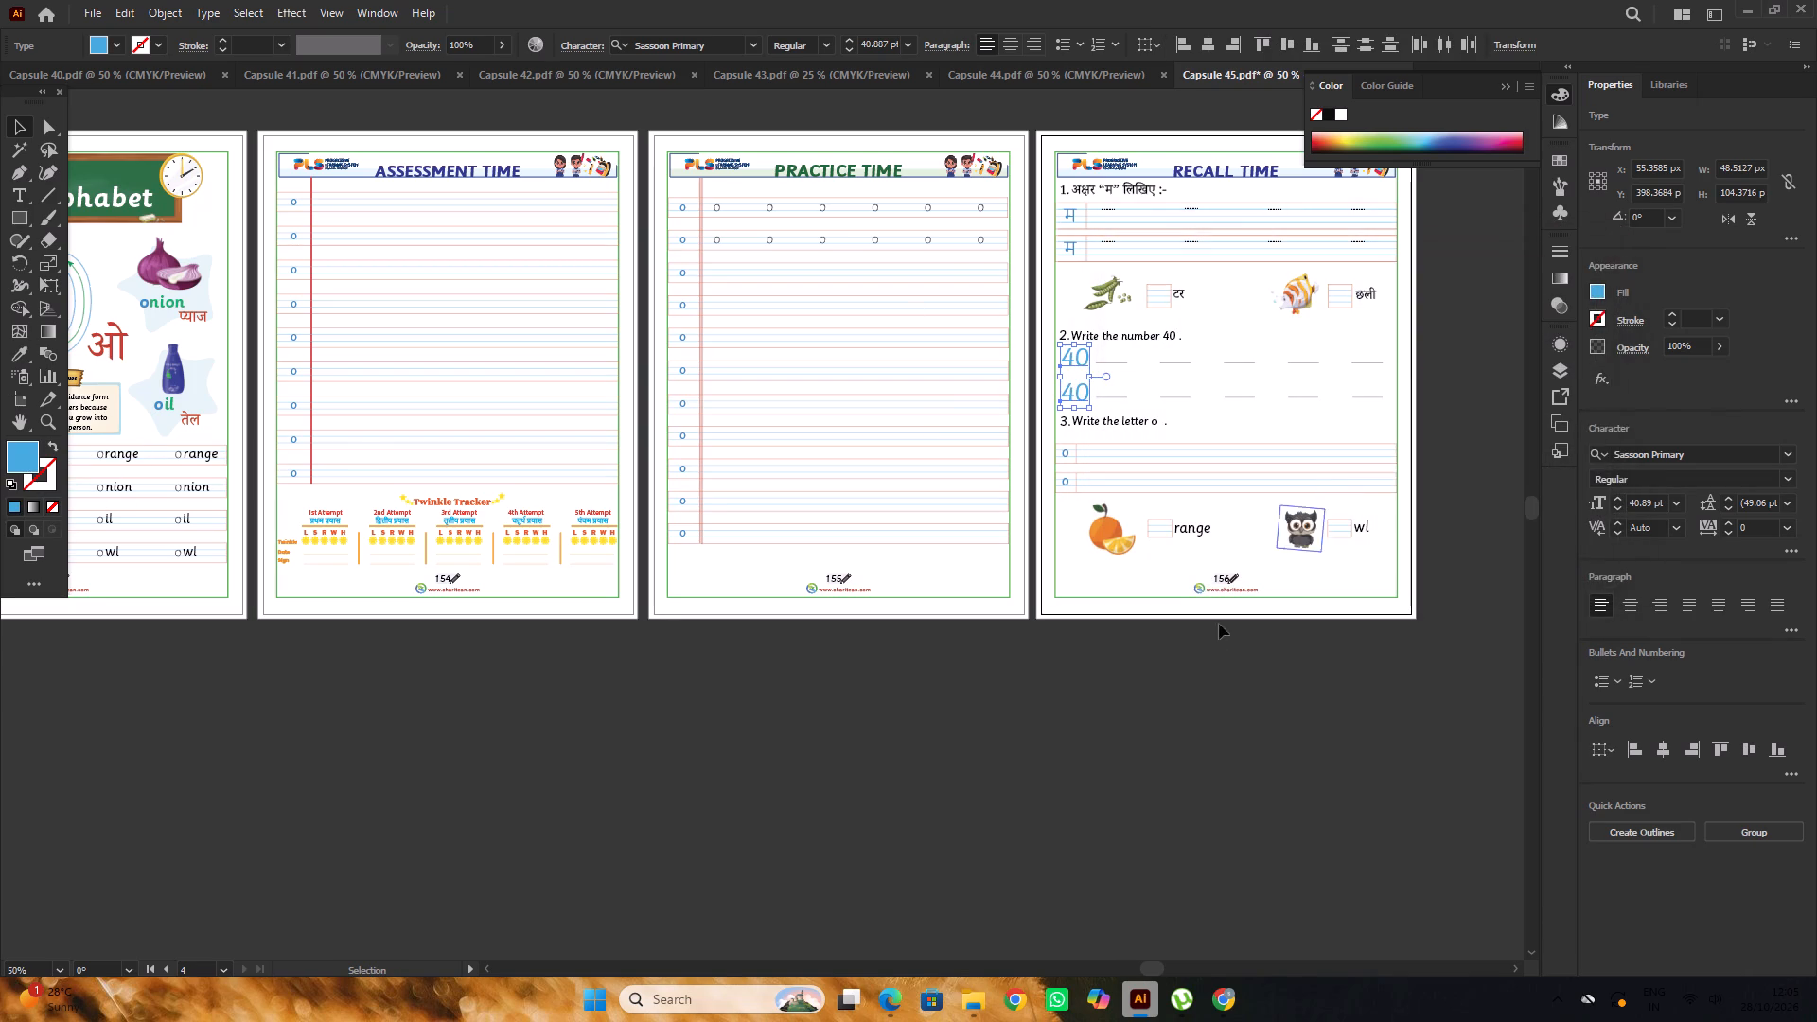
pyautogui.click(1205, 638)
pyautogui.click(1203, 629)
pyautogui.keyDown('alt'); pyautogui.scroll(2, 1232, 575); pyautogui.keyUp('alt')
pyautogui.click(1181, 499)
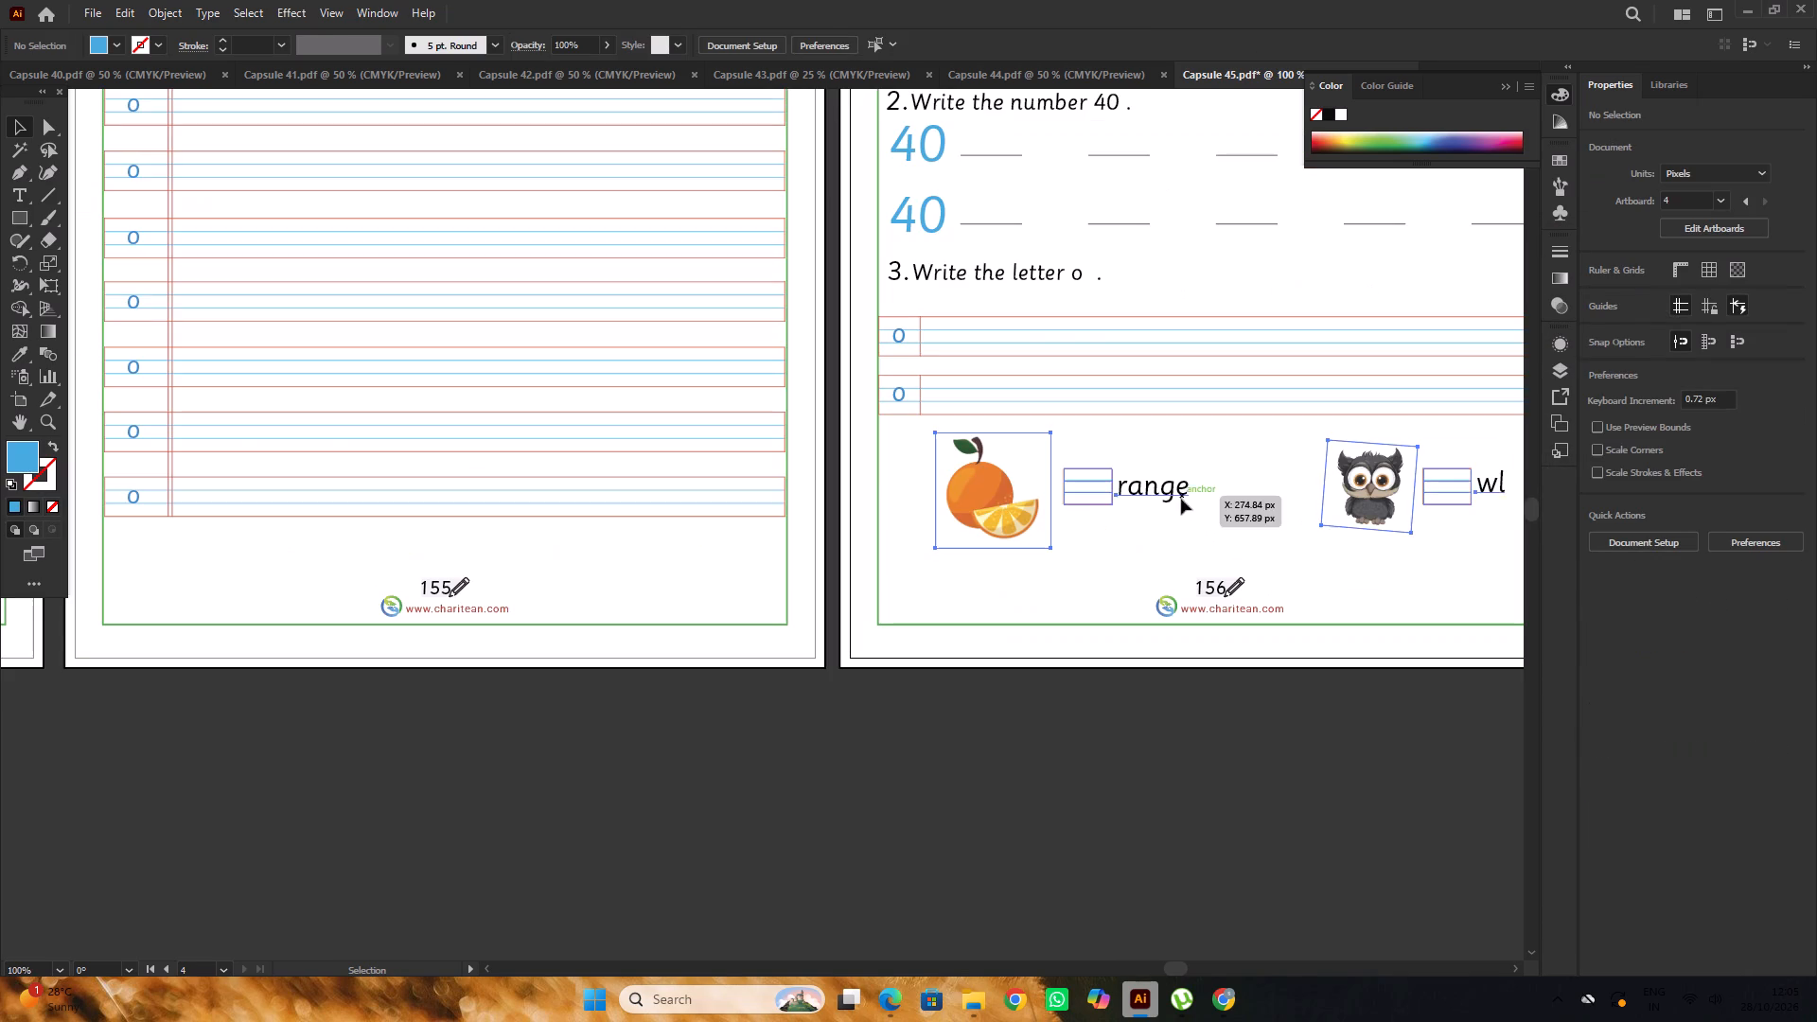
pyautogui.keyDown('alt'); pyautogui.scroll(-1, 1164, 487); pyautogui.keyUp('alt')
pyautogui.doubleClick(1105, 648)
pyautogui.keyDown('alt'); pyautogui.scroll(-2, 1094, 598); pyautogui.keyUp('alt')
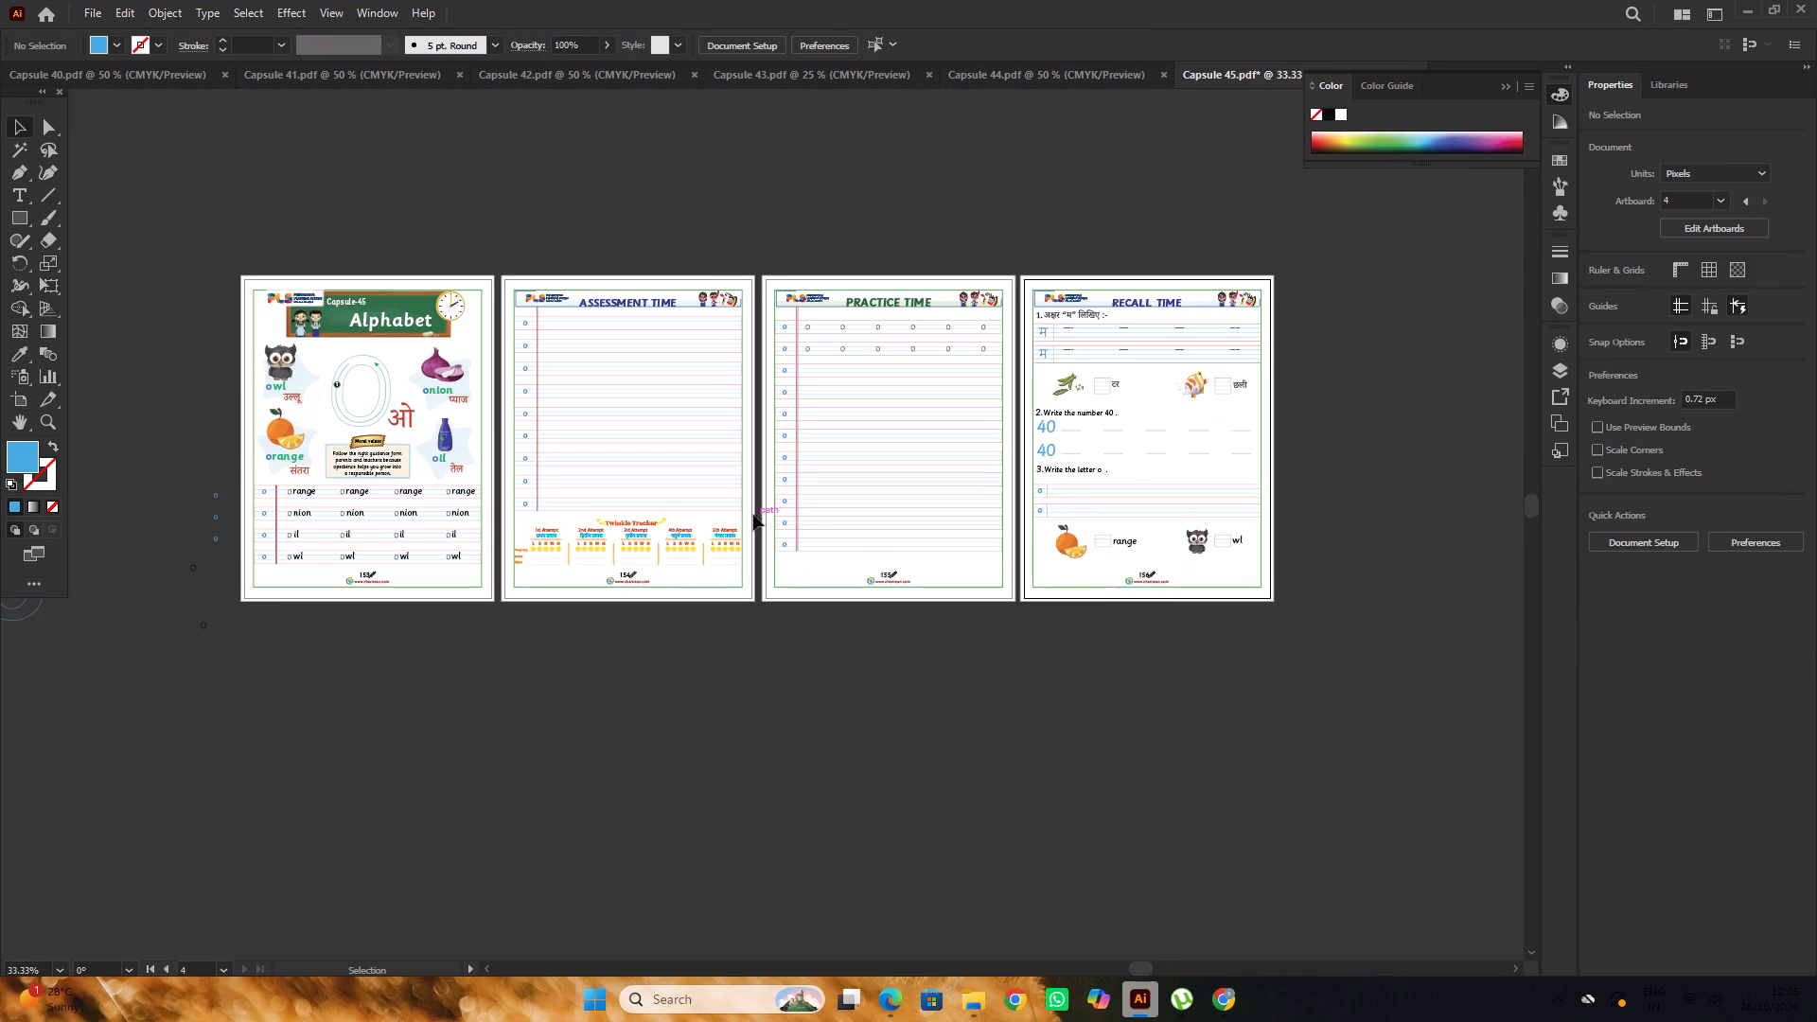
# Check the page numbers in Capsule 44 and return to Capsule 45.
pyautogui.scroll(1, 752, 514)
pyautogui.click(1030, 63)
pyautogui.scroll(-3, 1081, 469)
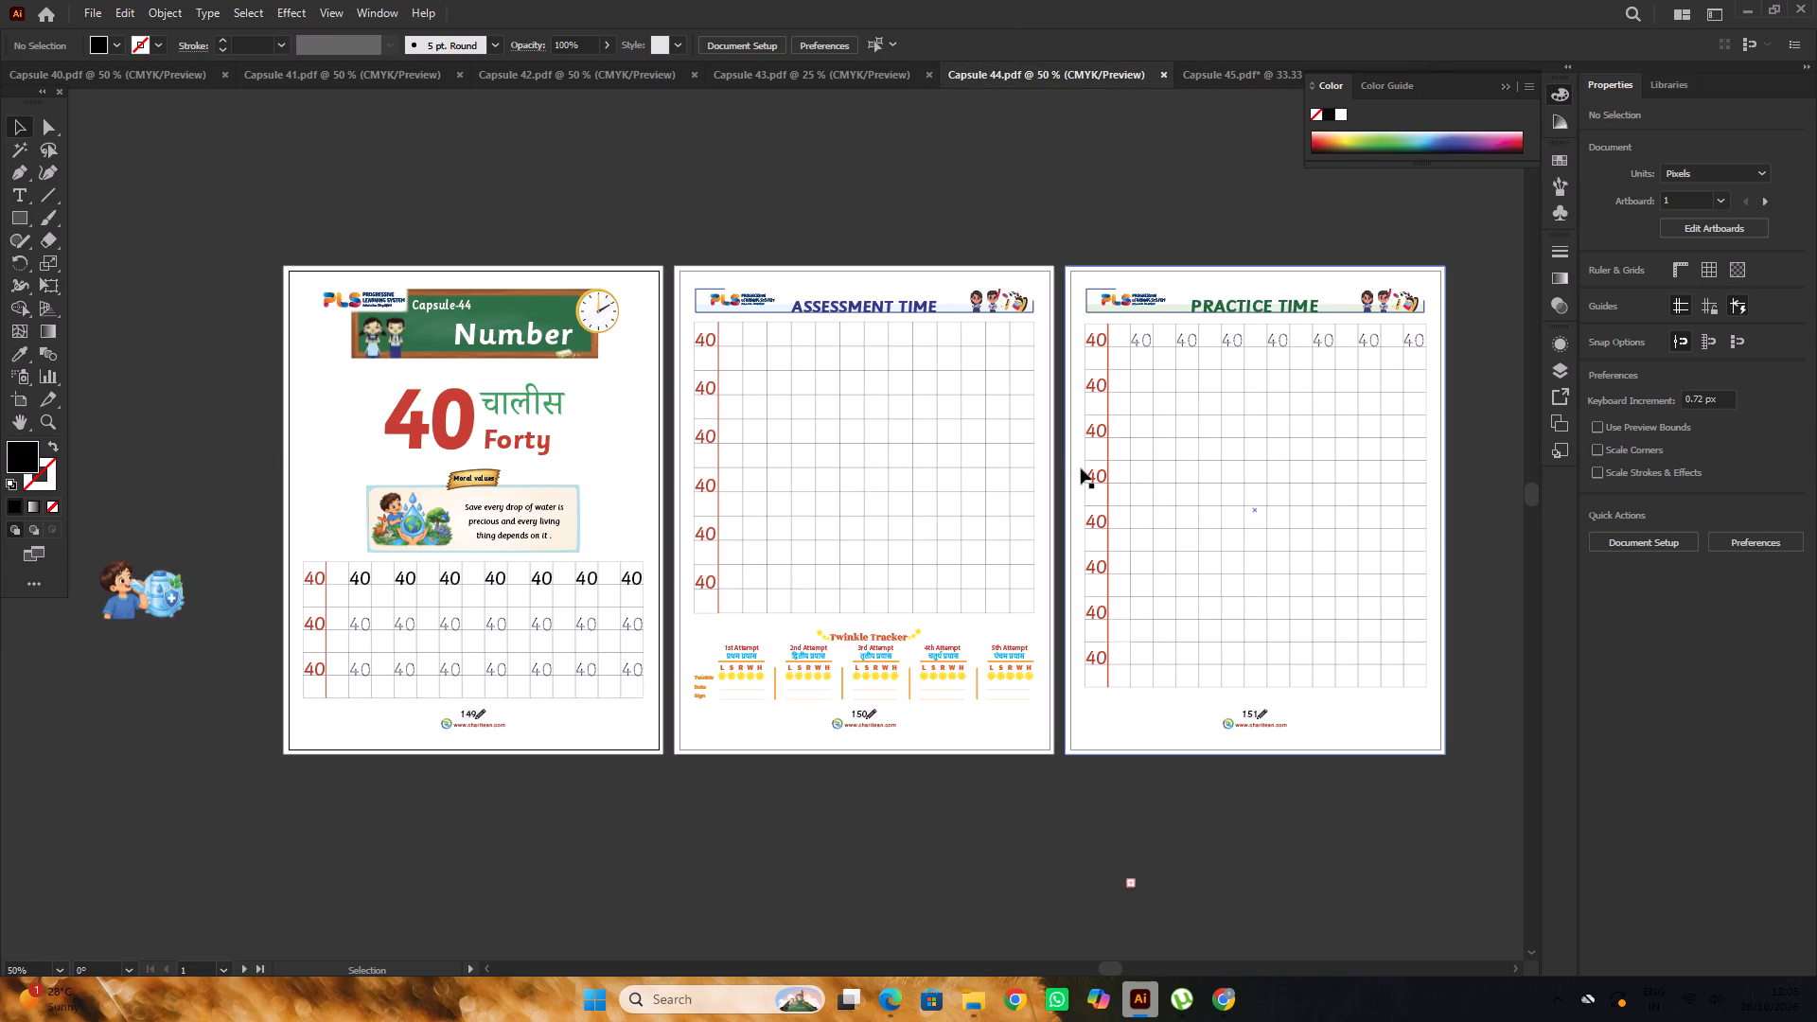
pyautogui.click(1226, 65)
pyautogui.scroll(-6, 690, 382)
# Change the page number on the first Capsule 45 page to 152.
pyautogui.keyDown('alt'); pyautogui.scroll(7, 246, 492); pyautogui.keyUp('alt')
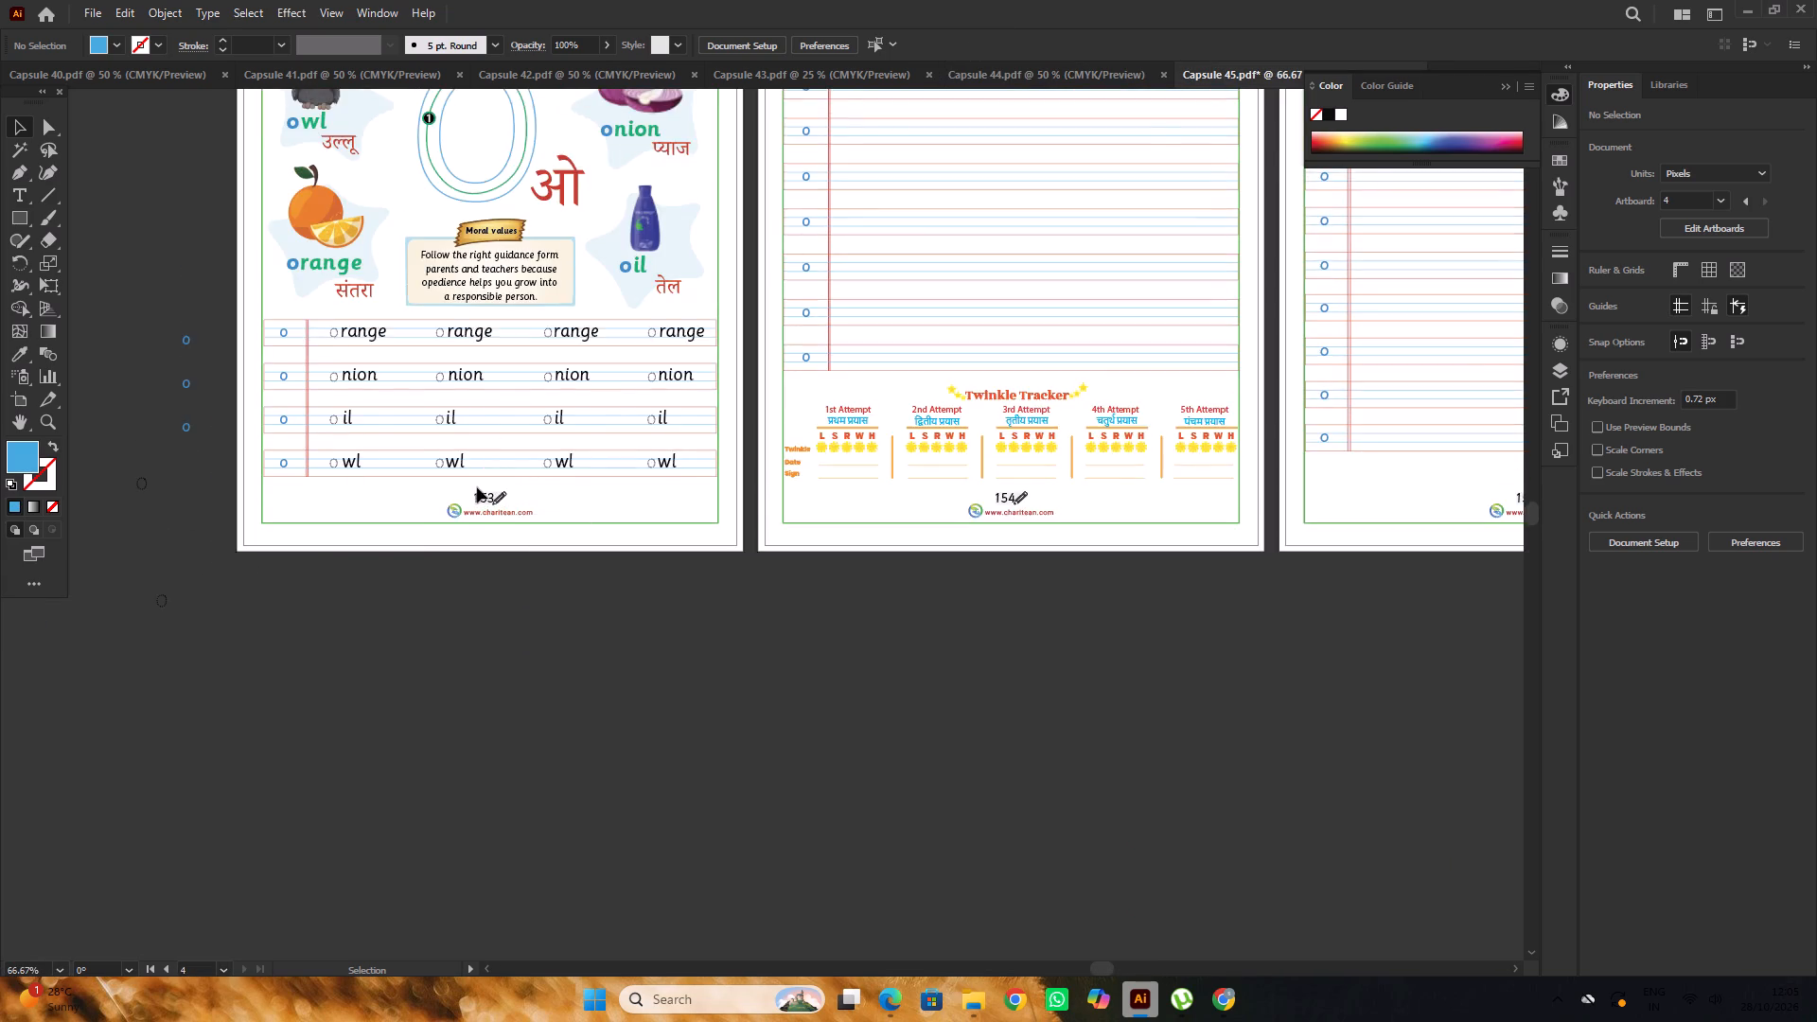
pyautogui.keyDown('alt'); pyautogui.scroll(1, 477, 487); pyautogui.keyUp('alt')
pyautogui.press('t')
pyautogui.click(521, 521)
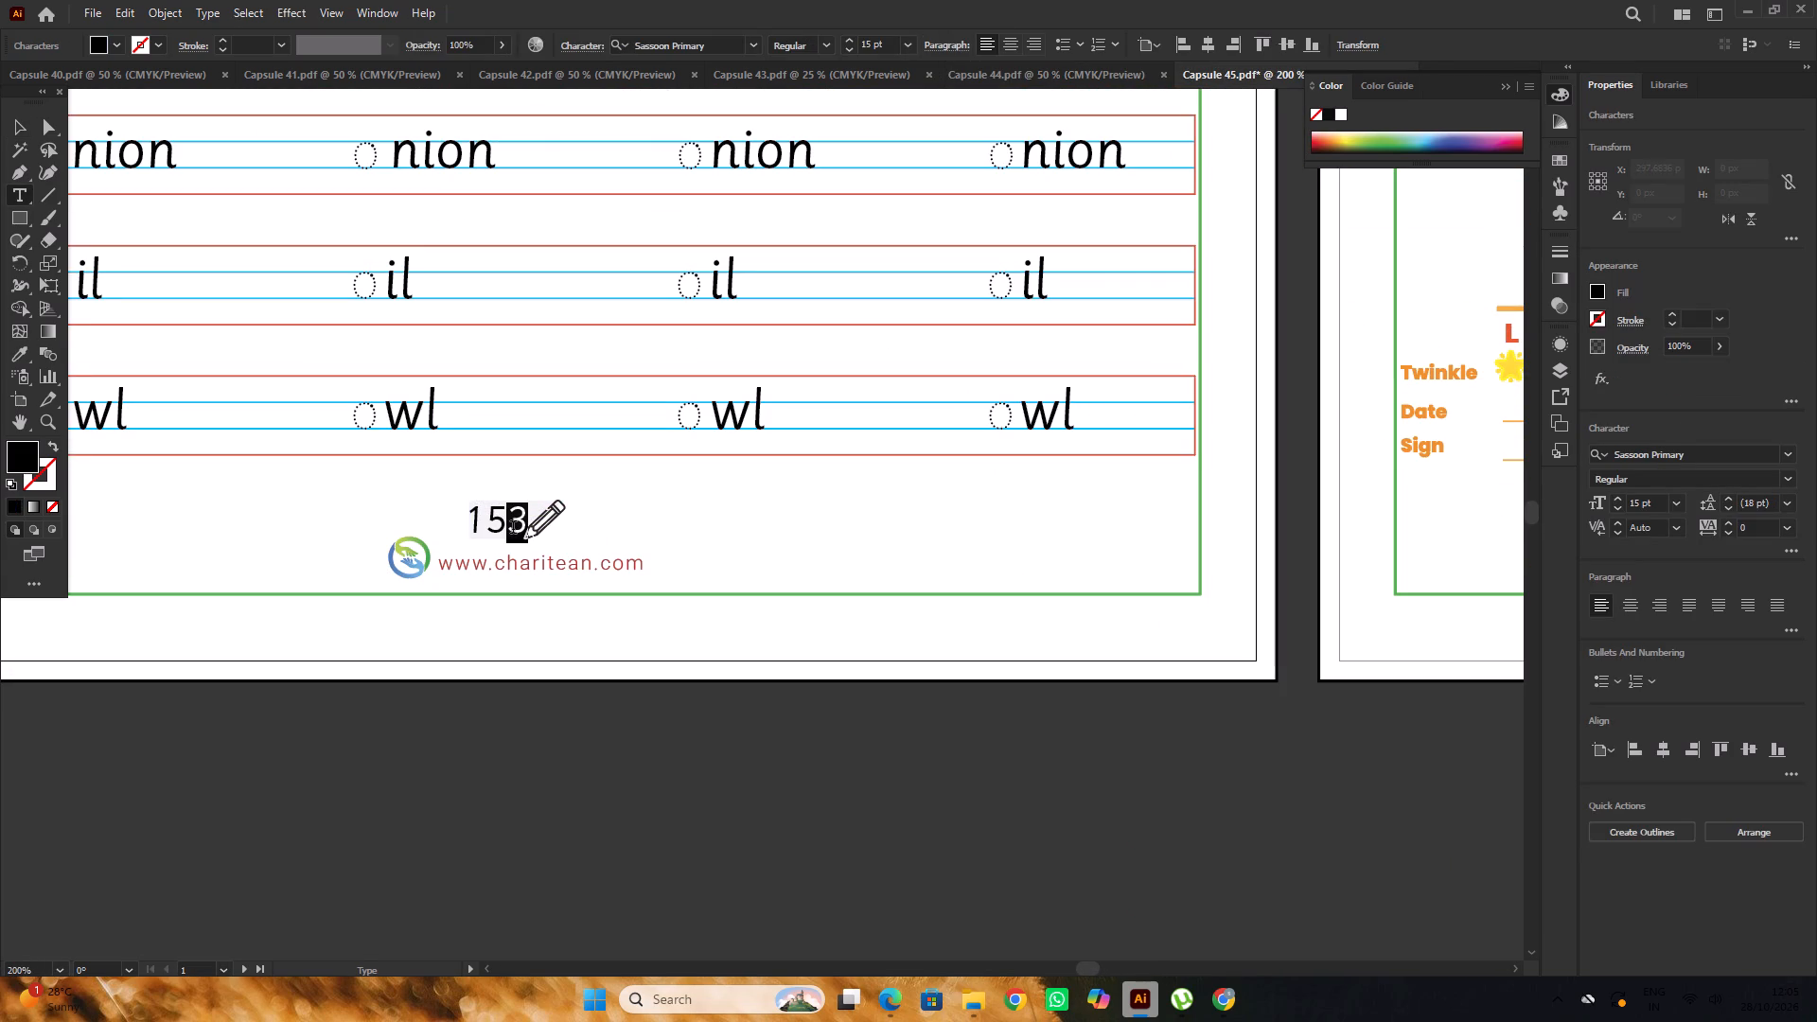
pyautogui.press('2')
pyautogui.keyDown('alt'); pyautogui.scroll(5, 521, 550); pyautogui.keyUp('alt')
pyautogui.keyDown('alt'); pyautogui.scroll(-4, 608, 450); pyautogui.keyUp('alt')
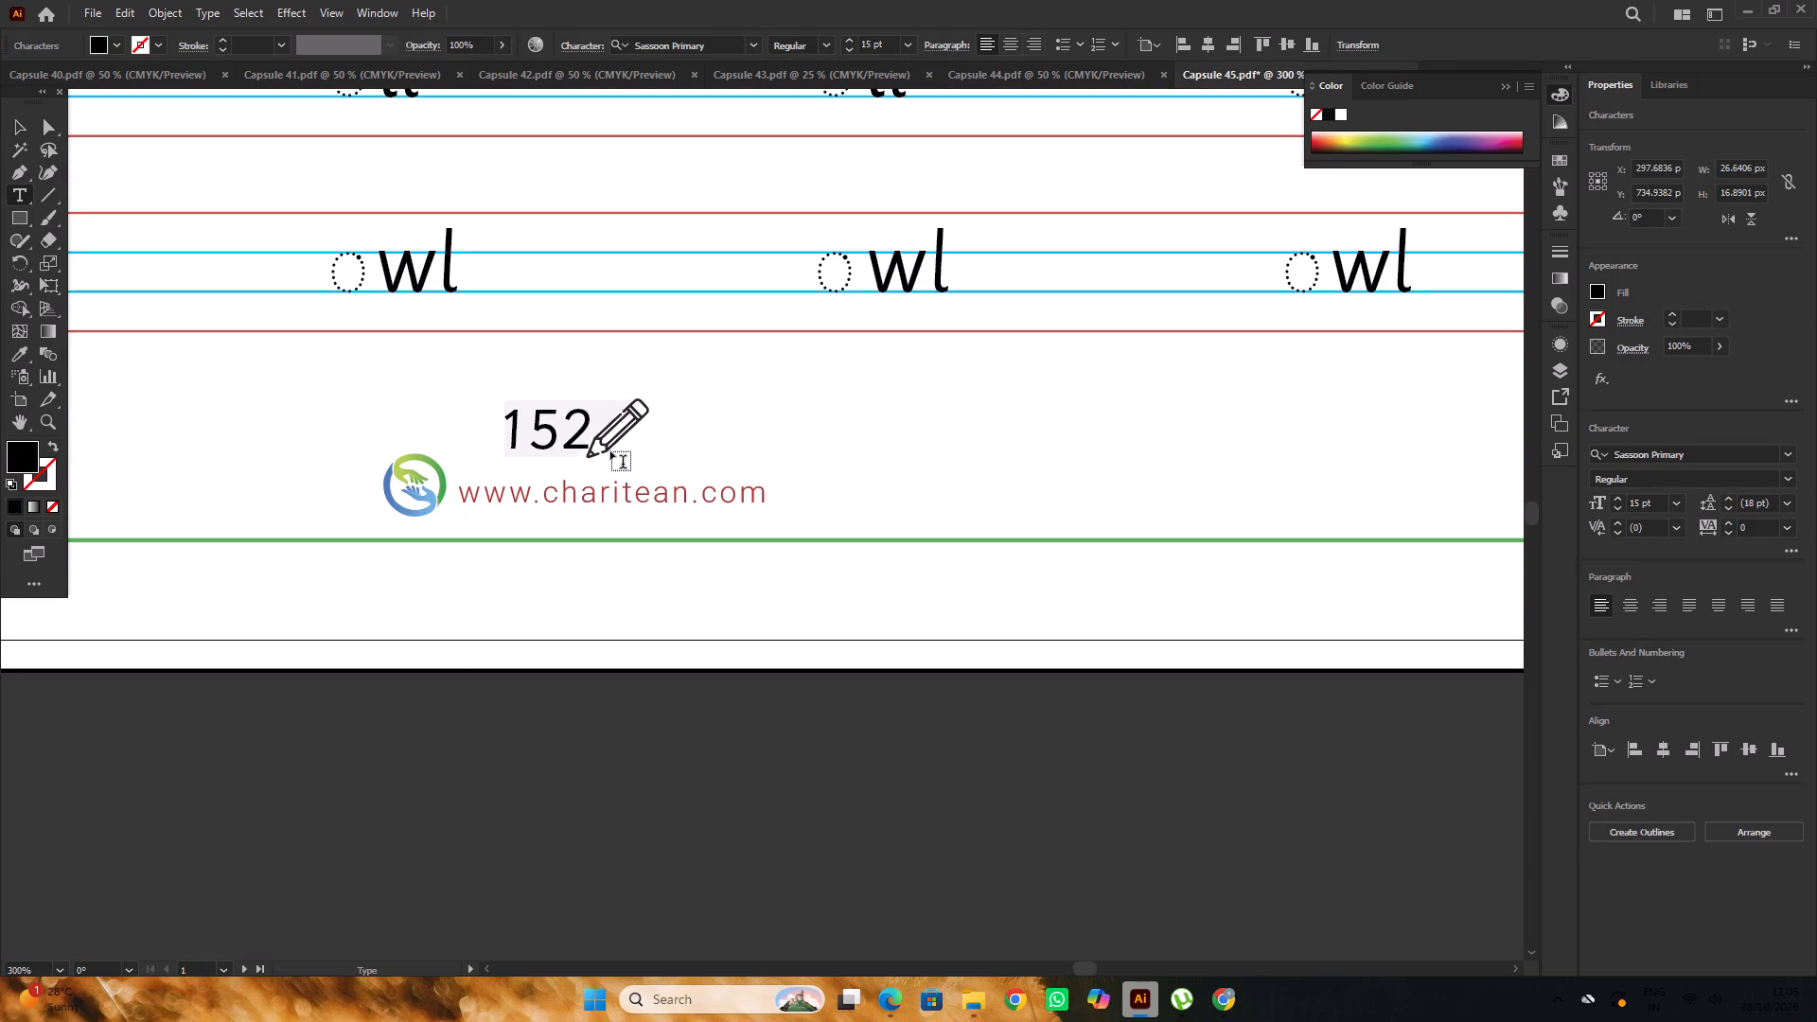
# Shift the page number 152 slightly to the left, away from the pencil icon.
pyautogui.click(17, 129)
pyautogui.keyDown('alt'); pyautogui.scroll(2, 476, 420); pyautogui.keyUp('alt')
pyautogui.keyDown('alt'); pyautogui.scroll(2, 641, 449); pyautogui.keyUp('alt')
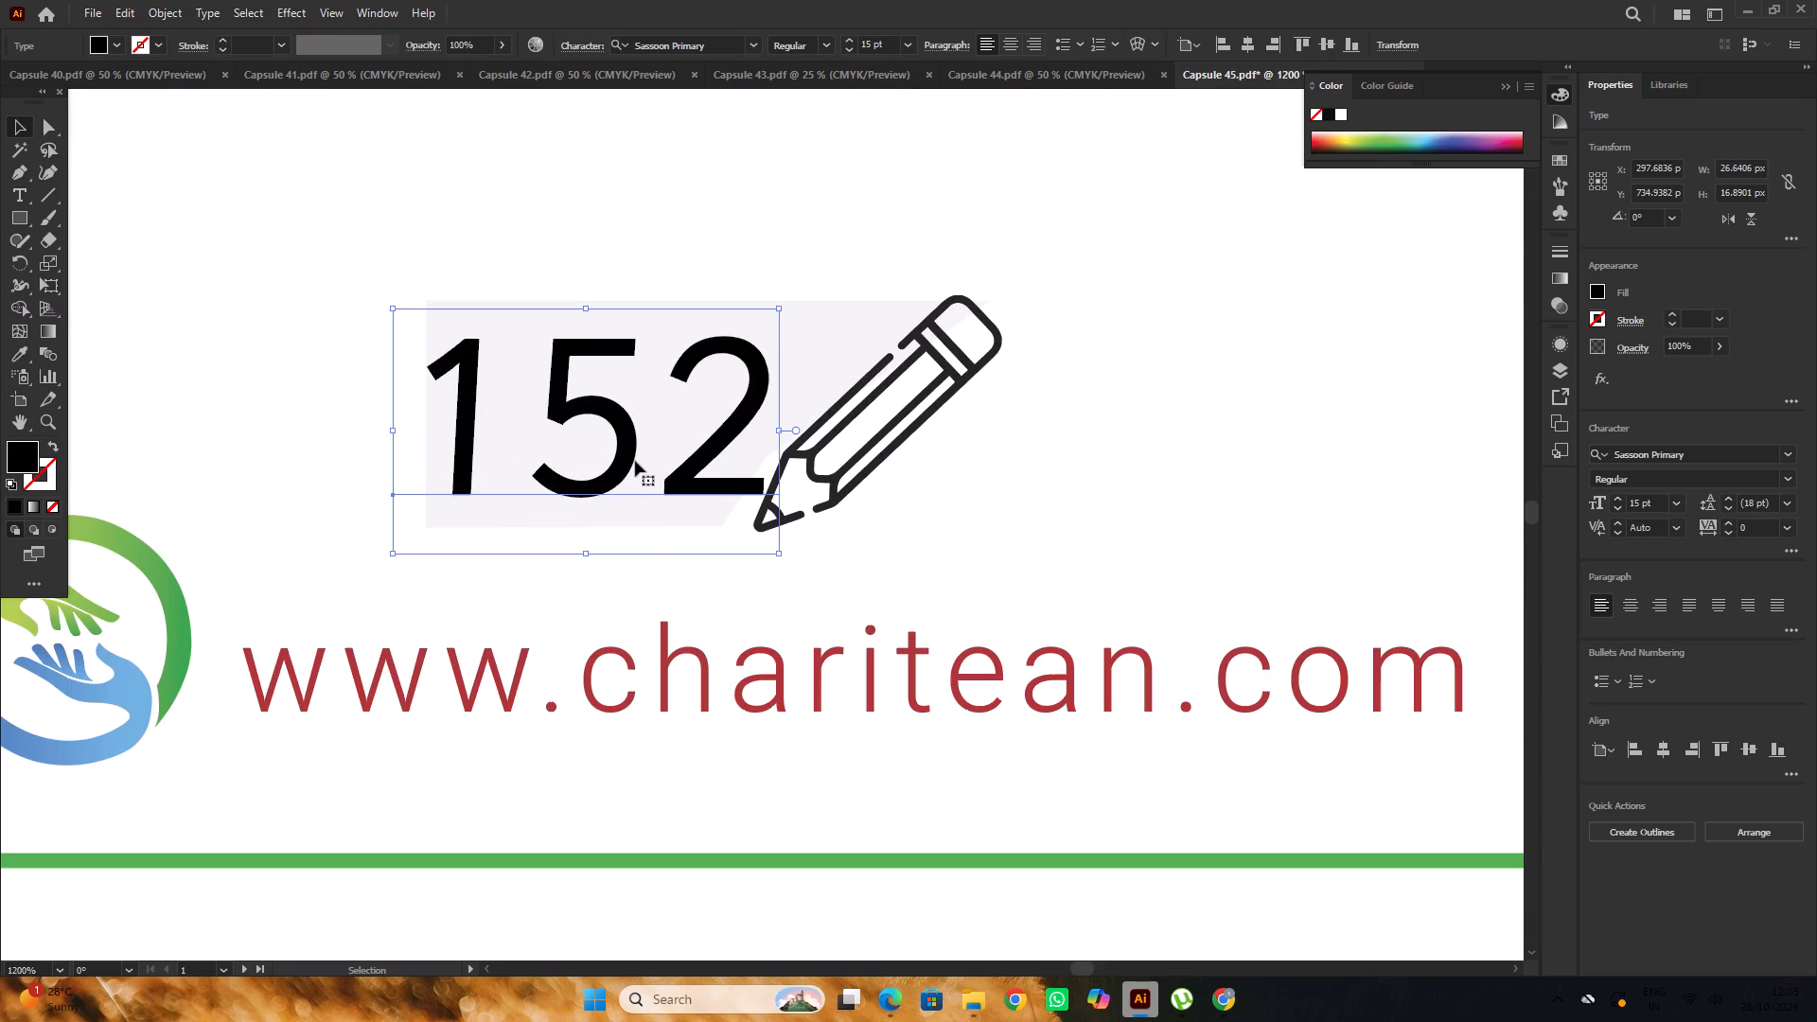
pyautogui.moveTo(632, 461); pyautogui.dragTo(615, 462)
pyautogui.keyDown('alt'); pyautogui.scroll(-3, 732, 438); pyautogui.keyUp('alt')
pyautogui.keyDown('alt'); pyautogui.scroll(2, 680, 432); pyautogui.keyUp('alt')
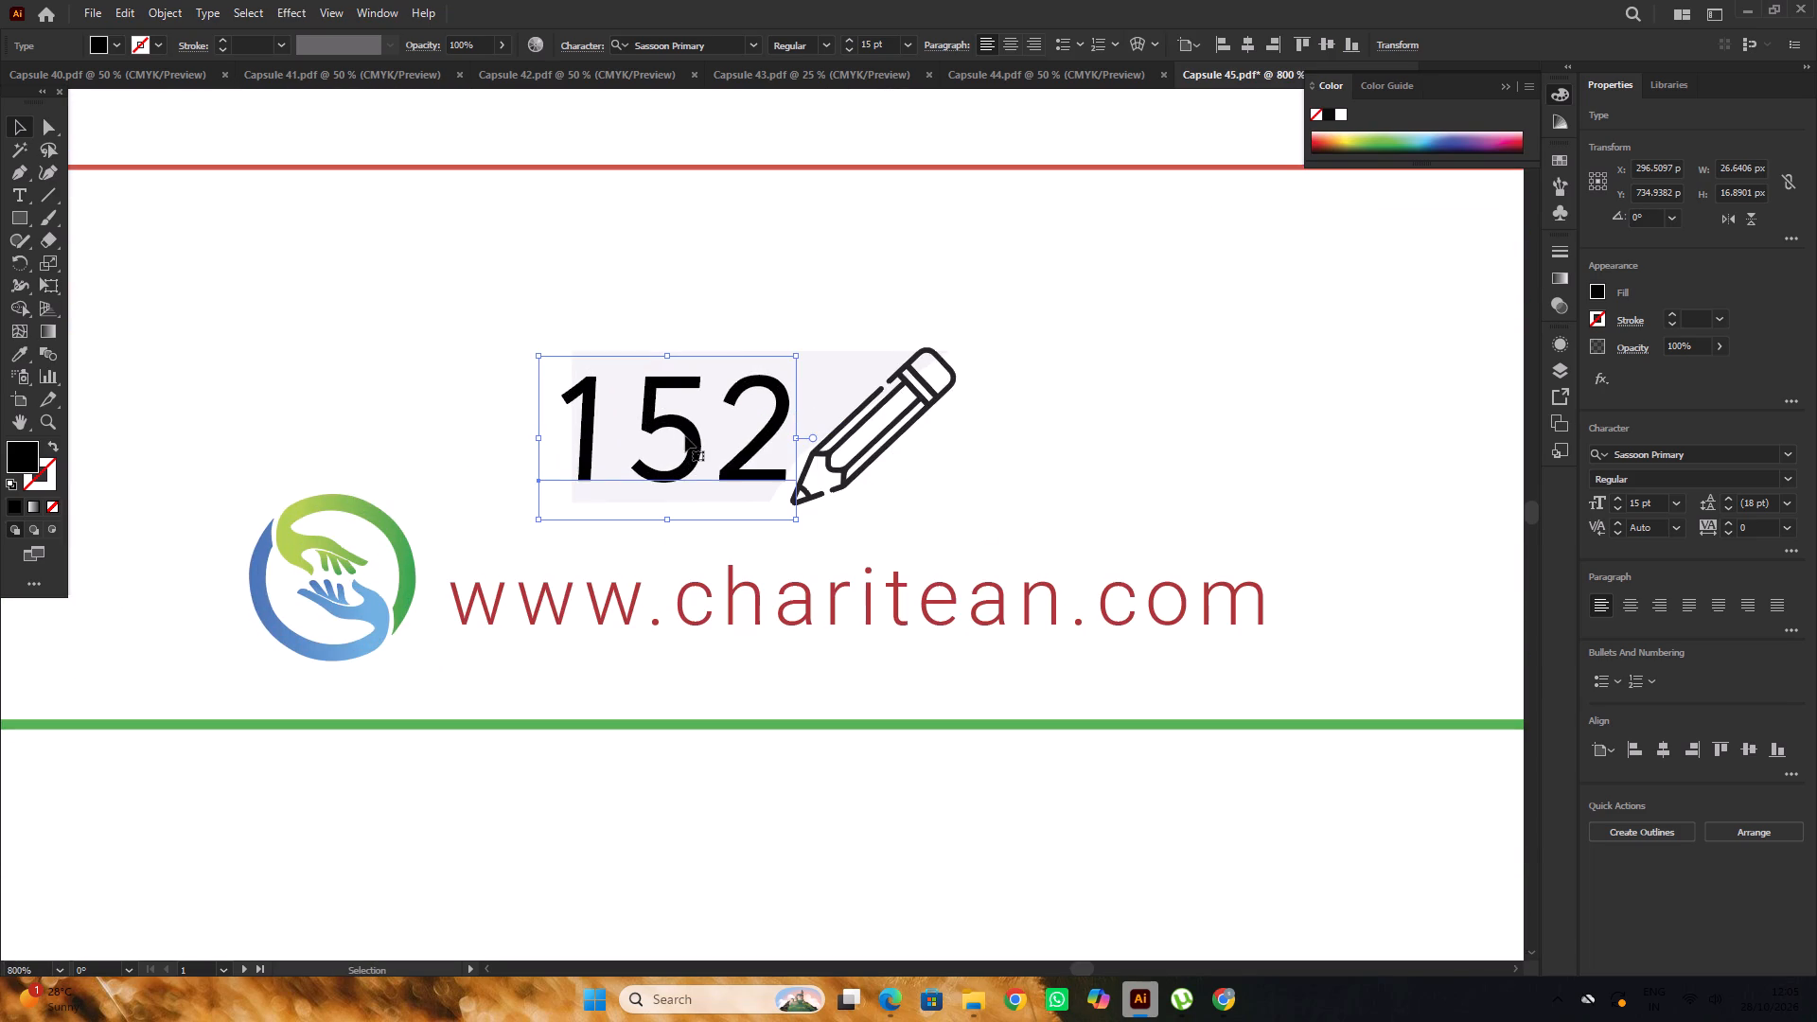
# Change the page number on the Capsule 45 Assessment Time page to 153.
pyautogui.click(685, 436)
pyautogui.keyDown('alt'); pyautogui.scroll(-3, 736, 422); pyautogui.keyUp('alt')
pyautogui.keyDown('alt'); pyautogui.scroll(-4, 423, 464); pyautogui.keyUp('alt')
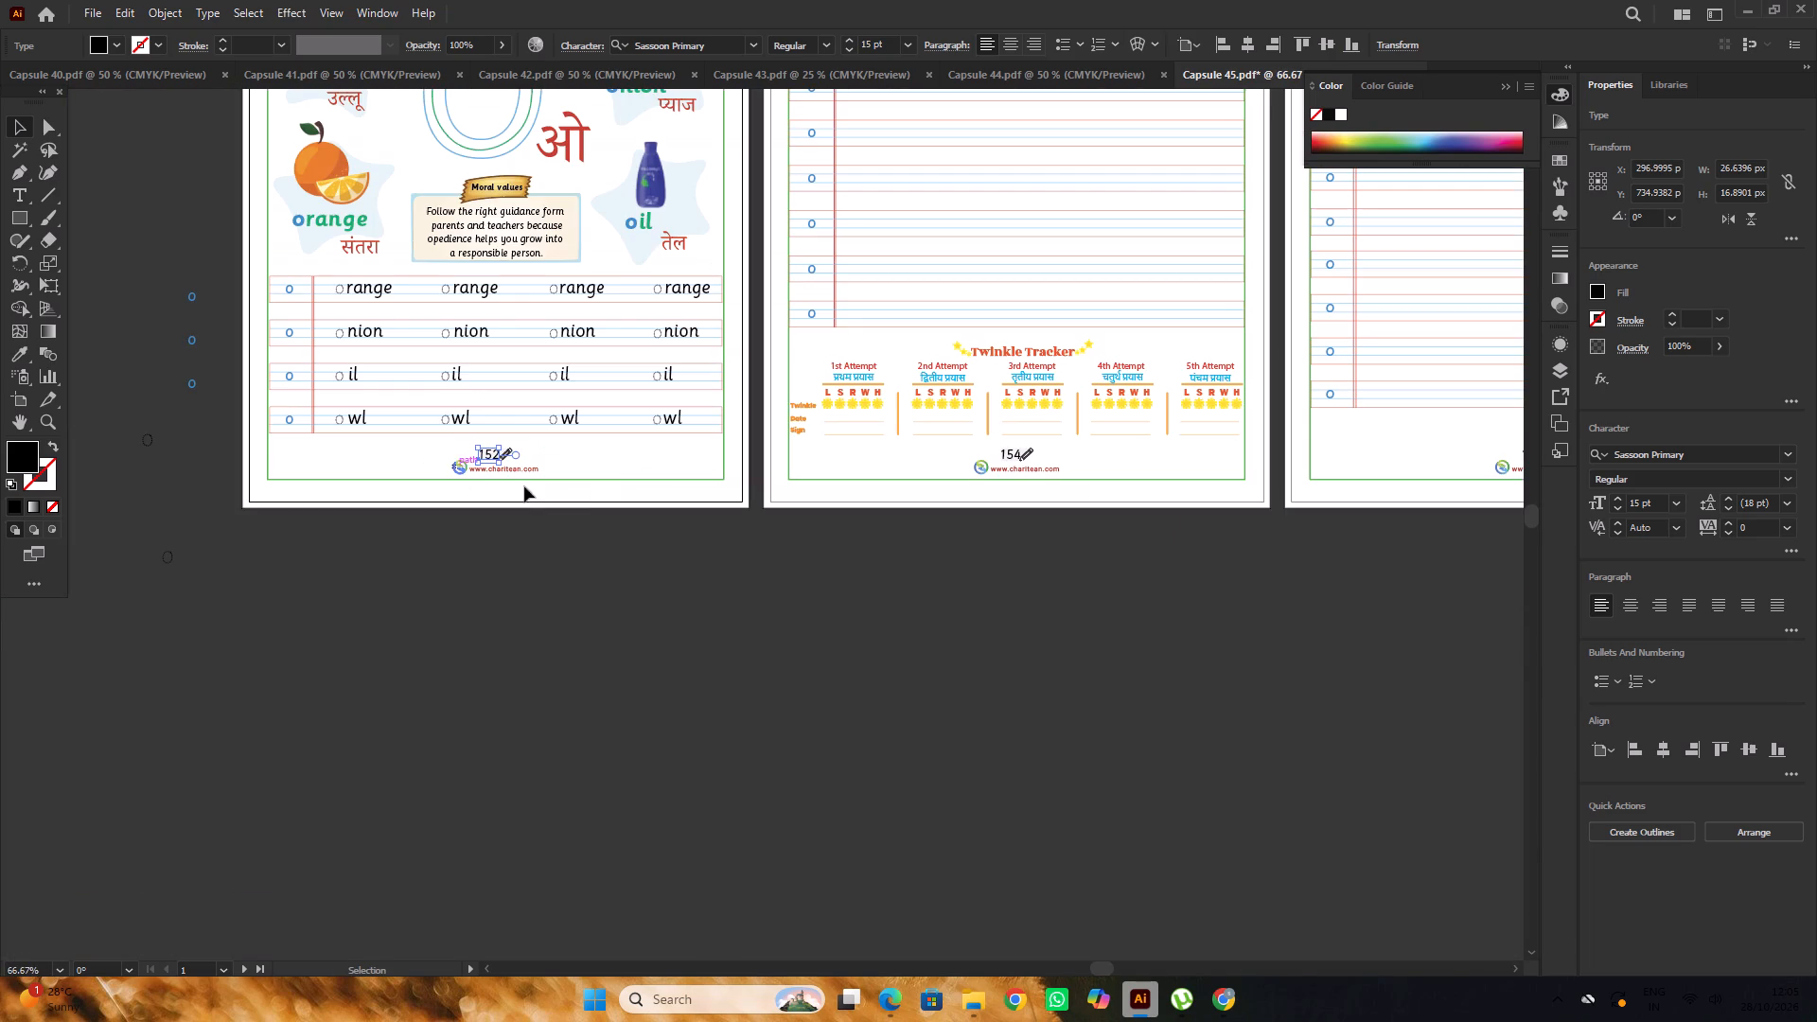
pyautogui.doubleClick(697, 568)
pyautogui.keyDown('alt'); pyautogui.scroll(5, 1040, 469); pyautogui.keyUp('alt')
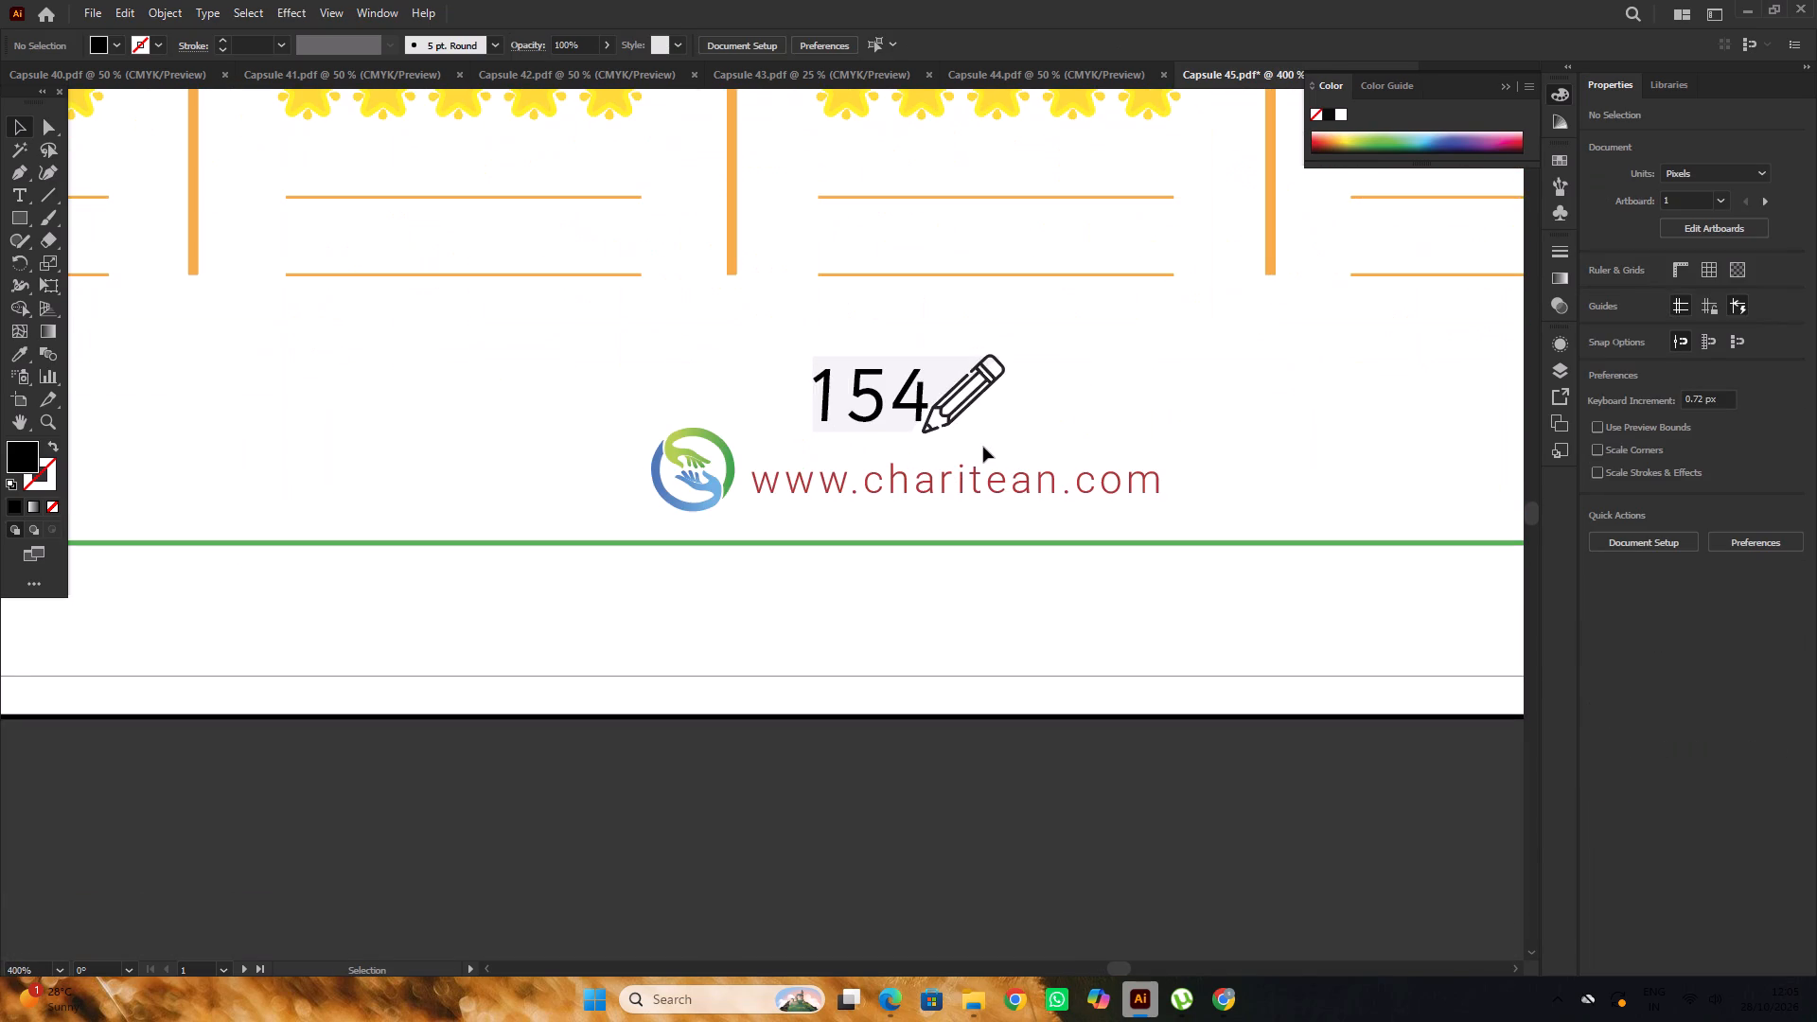
pyautogui.scroll(2, 944, 433)
pyautogui.keyDown('alt'); pyautogui.scroll(-7, 946, 432); pyautogui.keyUp('alt')
pyautogui.keyDown('alt'); pyautogui.scroll(1, 913, 438); pyautogui.keyUp('alt')
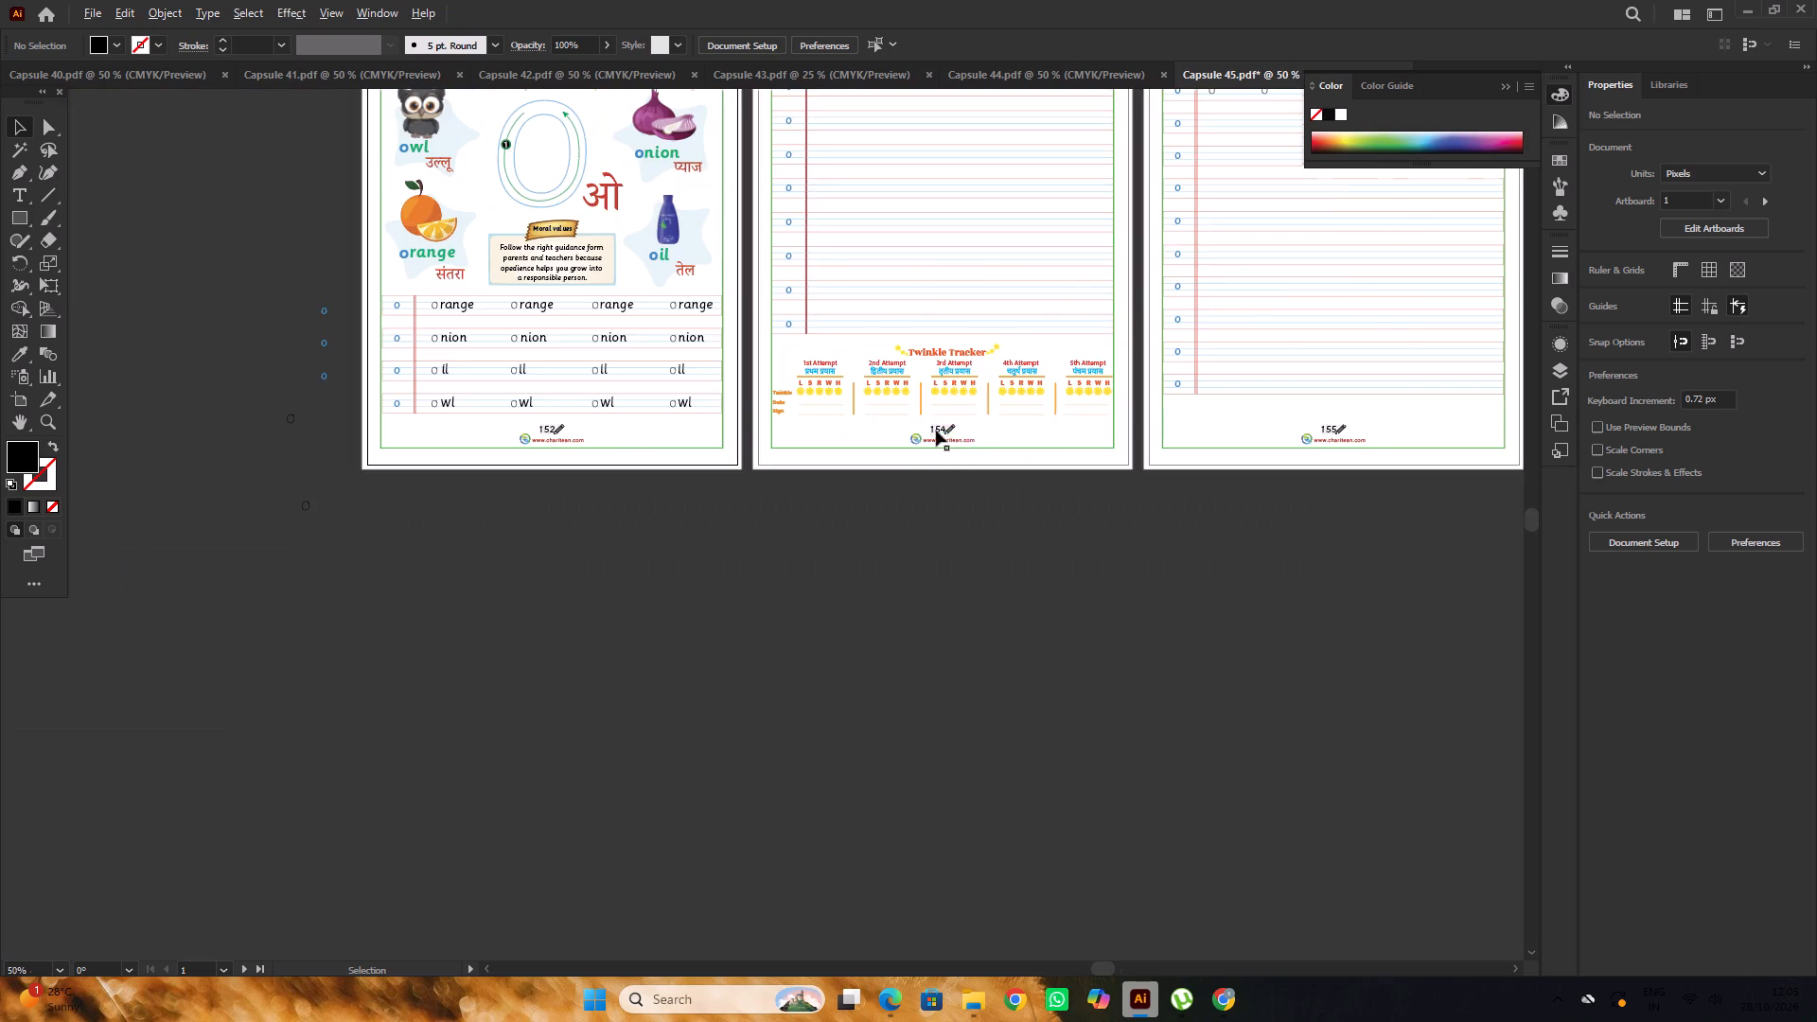
pyautogui.keyDown('alt'); pyautogui.scroll(4, 936, 431); pyautogui.keyUp('alt')
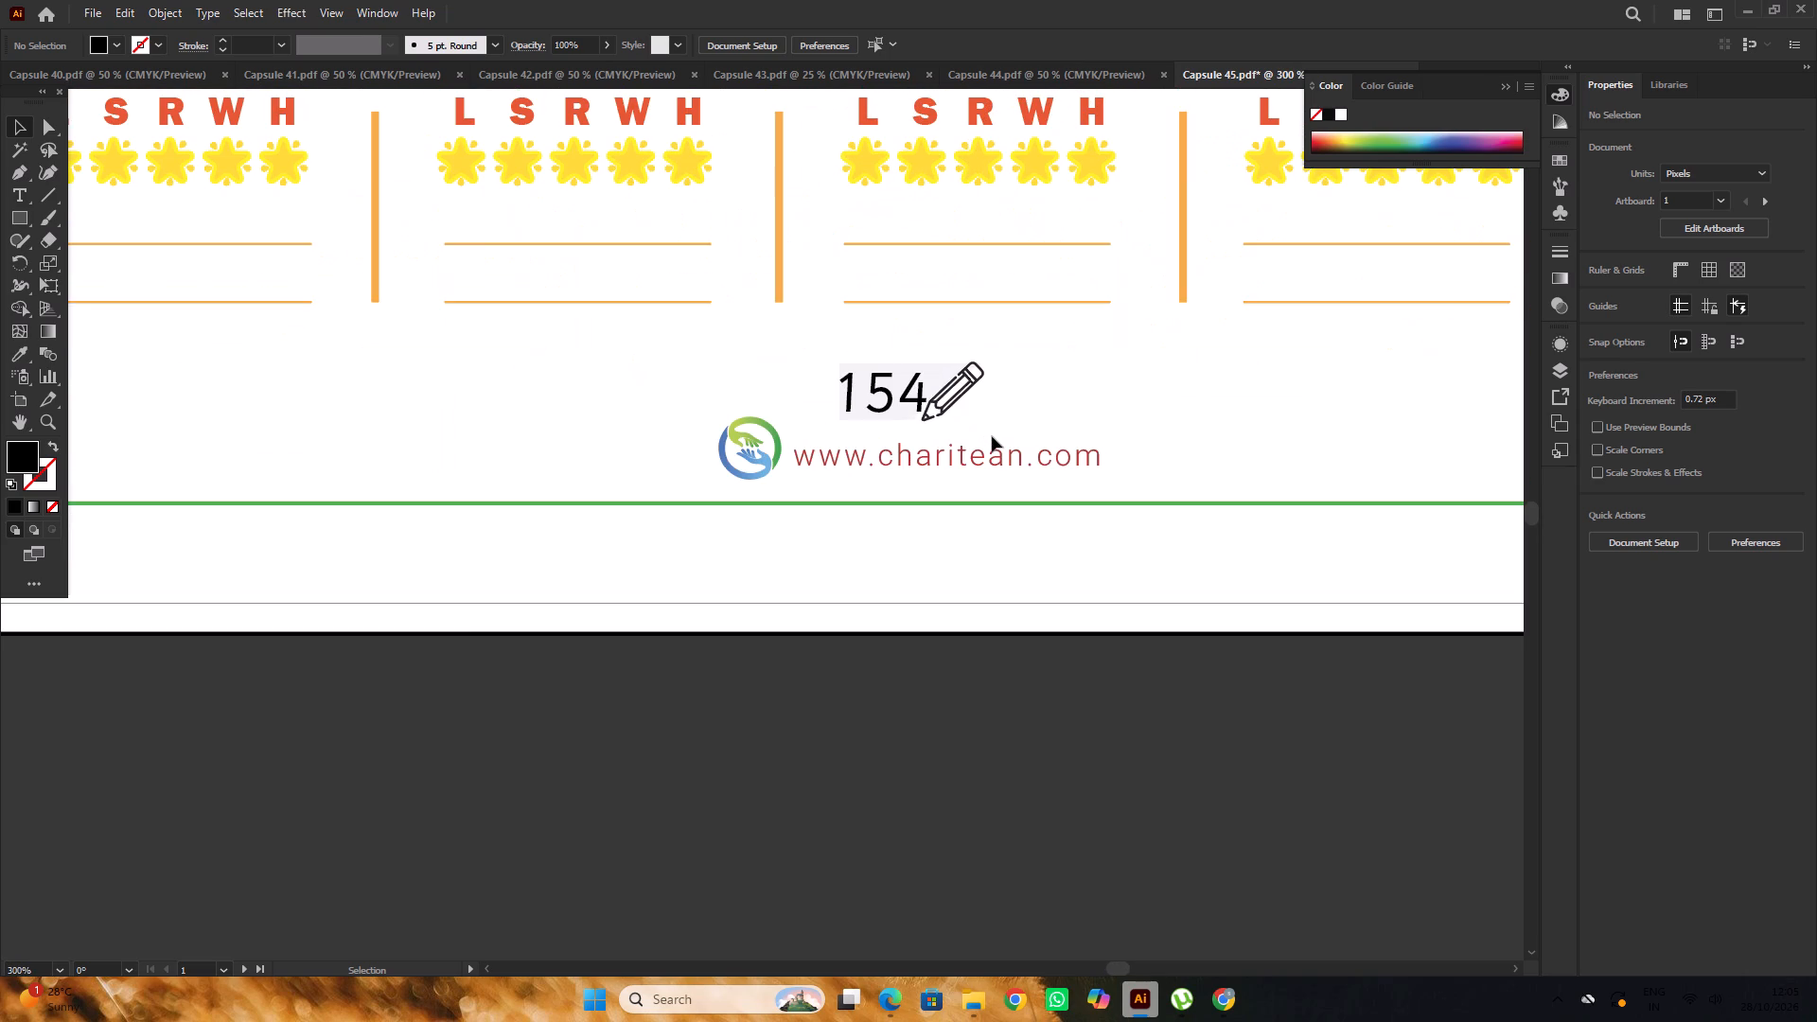
pyautogui.press('t')
pyautogui.scroll(3, 944, 422)
pyautogui.moveTo(905, 408); pyautogui.dragTo(871, 426)
pyautogui.press('3')
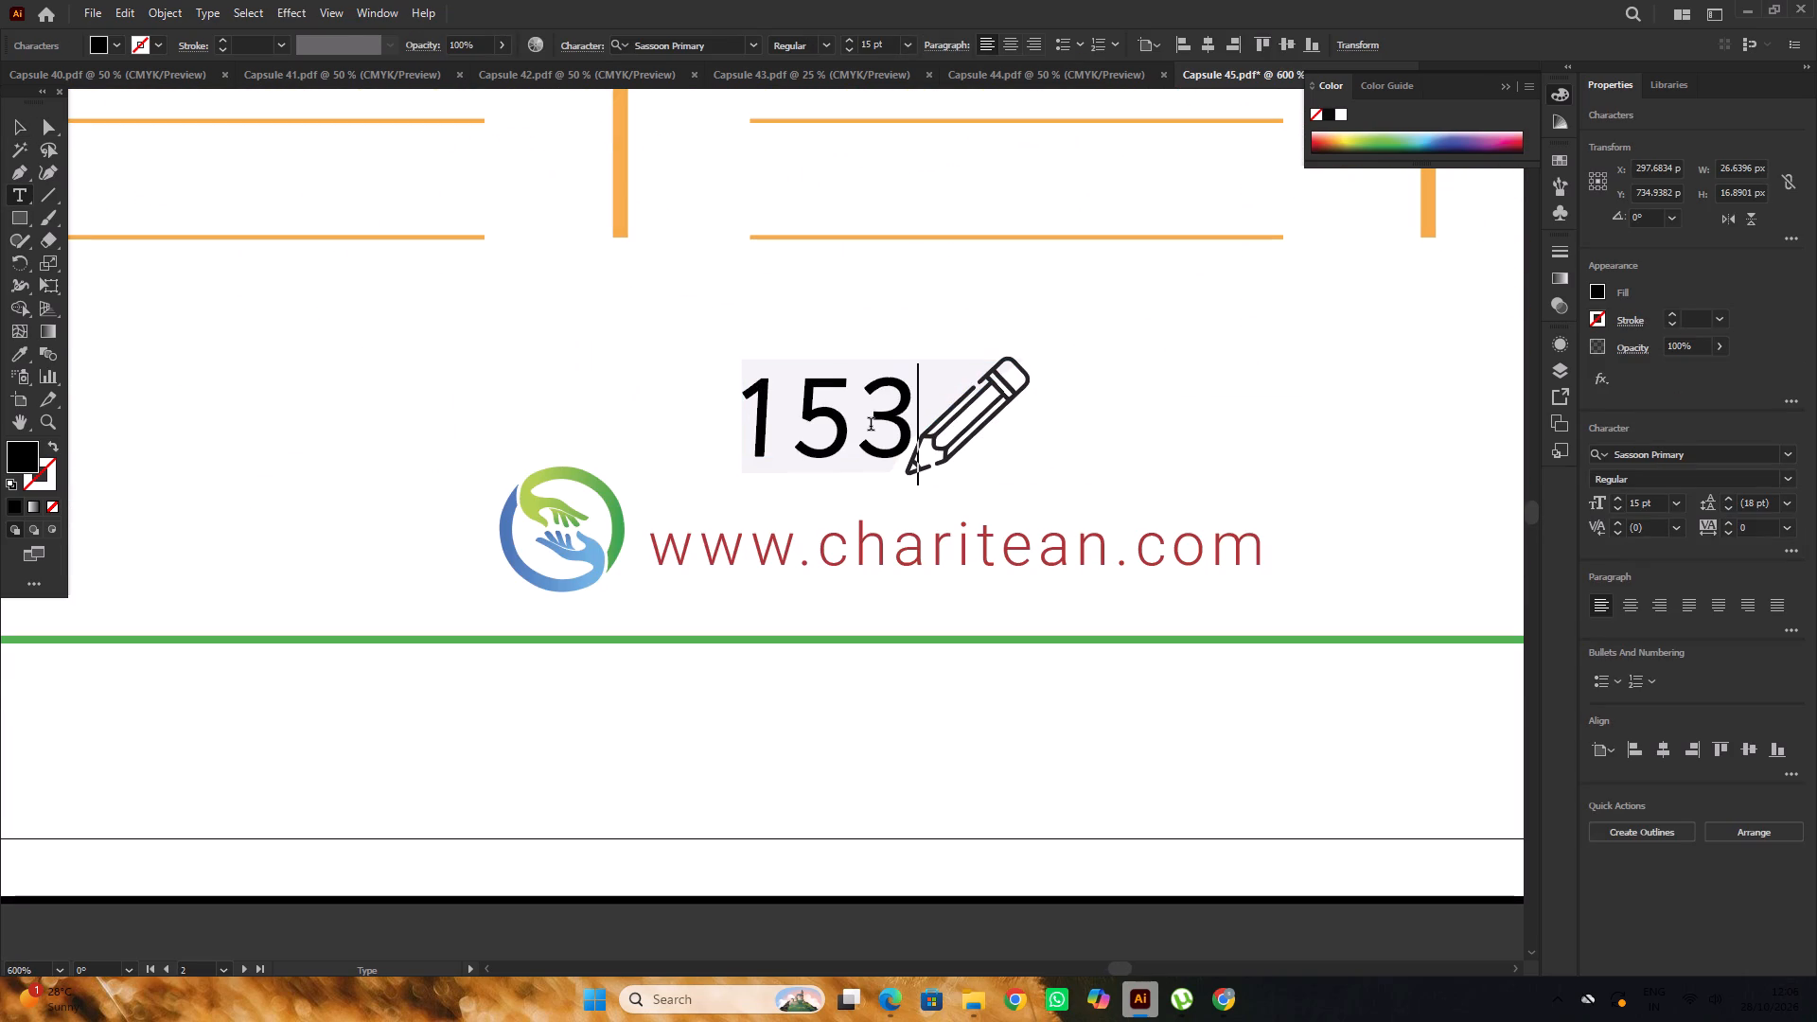
# Change the page number on the Capsule 45 Practice Time page to 154.
pyautogui.keyDown('alt'); pyautogui.scroll(-8, 609, 400); pyautogui.keyUp('alt')
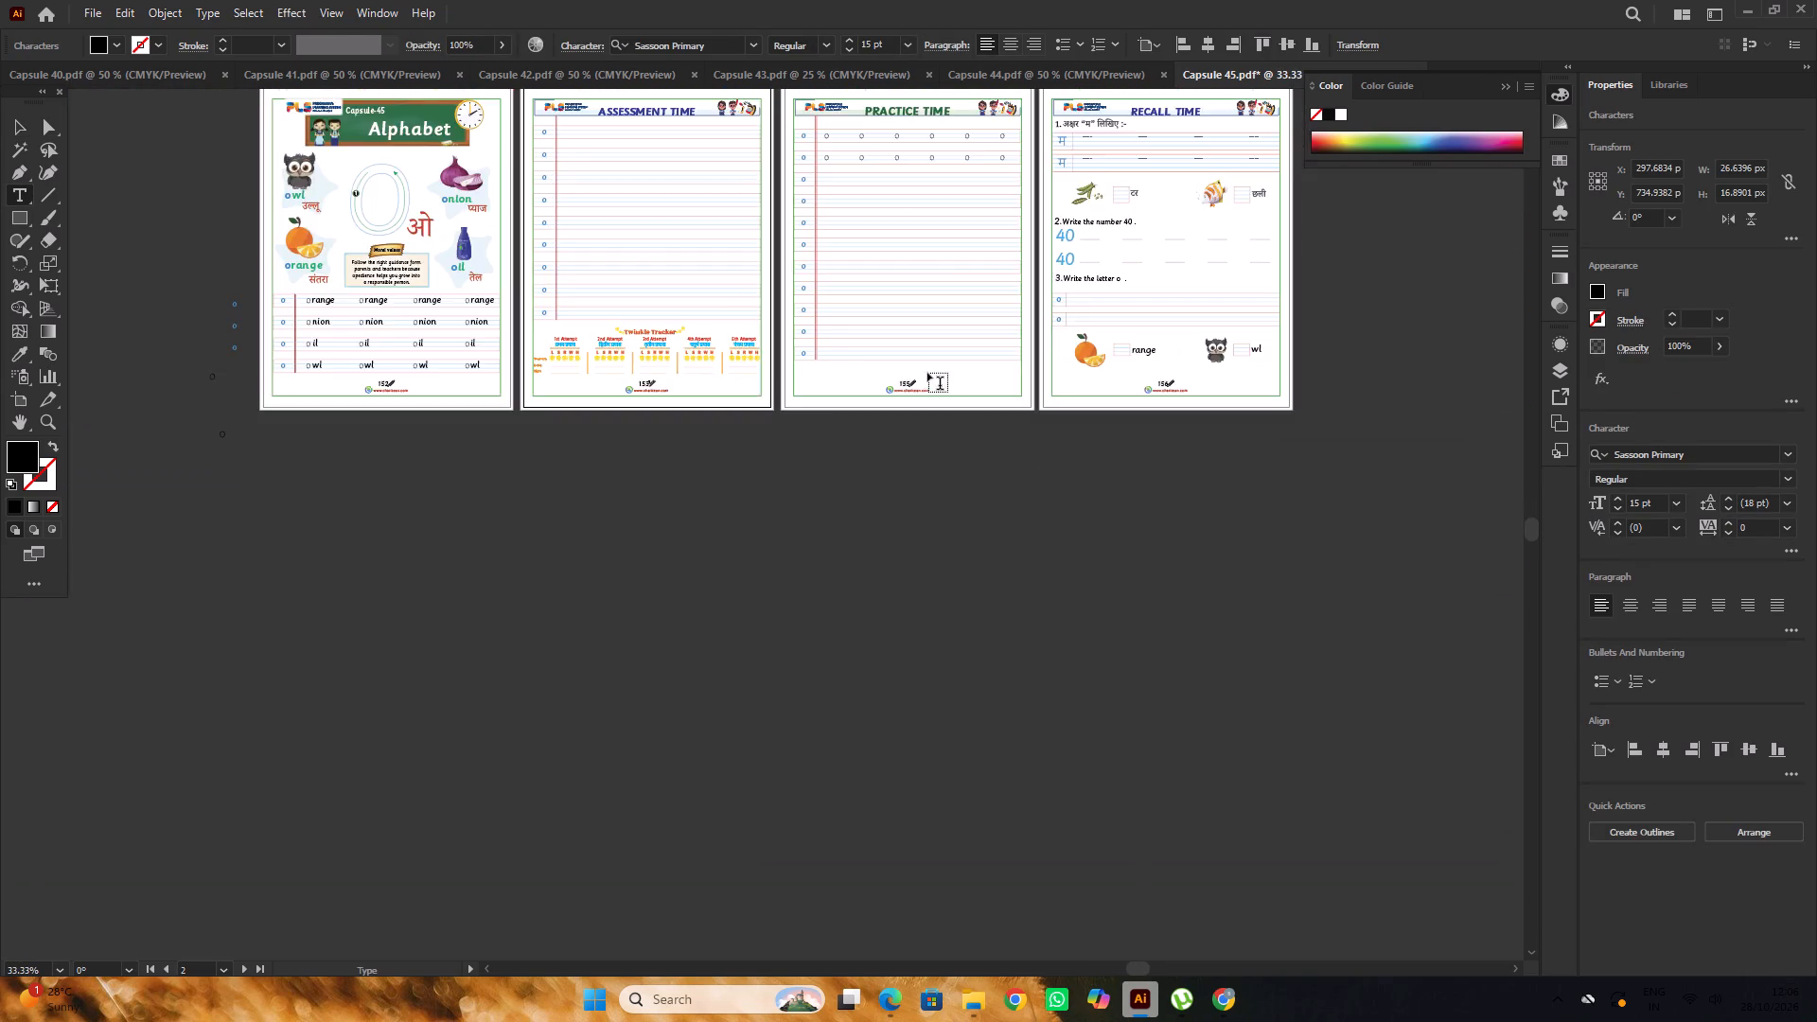
pyautogui.keyDown('alt'); pyautogui.scroll(2, 1006, 370); pyautogui.keyUp('alt')
pyautogui.keyDown('alt'); pyautogui.scroll(5, 831, 400); pyautogui.keyUp('alt')
pyautogui.moveTo(719, 364); pyautogui.dragTo(704, 379)
pyautogui.press('4')
# Change the page number on the Capsule 45 Recall Time page to 155.
pyautogui.keyDown('alt'); pyautogui.scroll(-3, 697, 382); pyautogui.keyUp('alt')
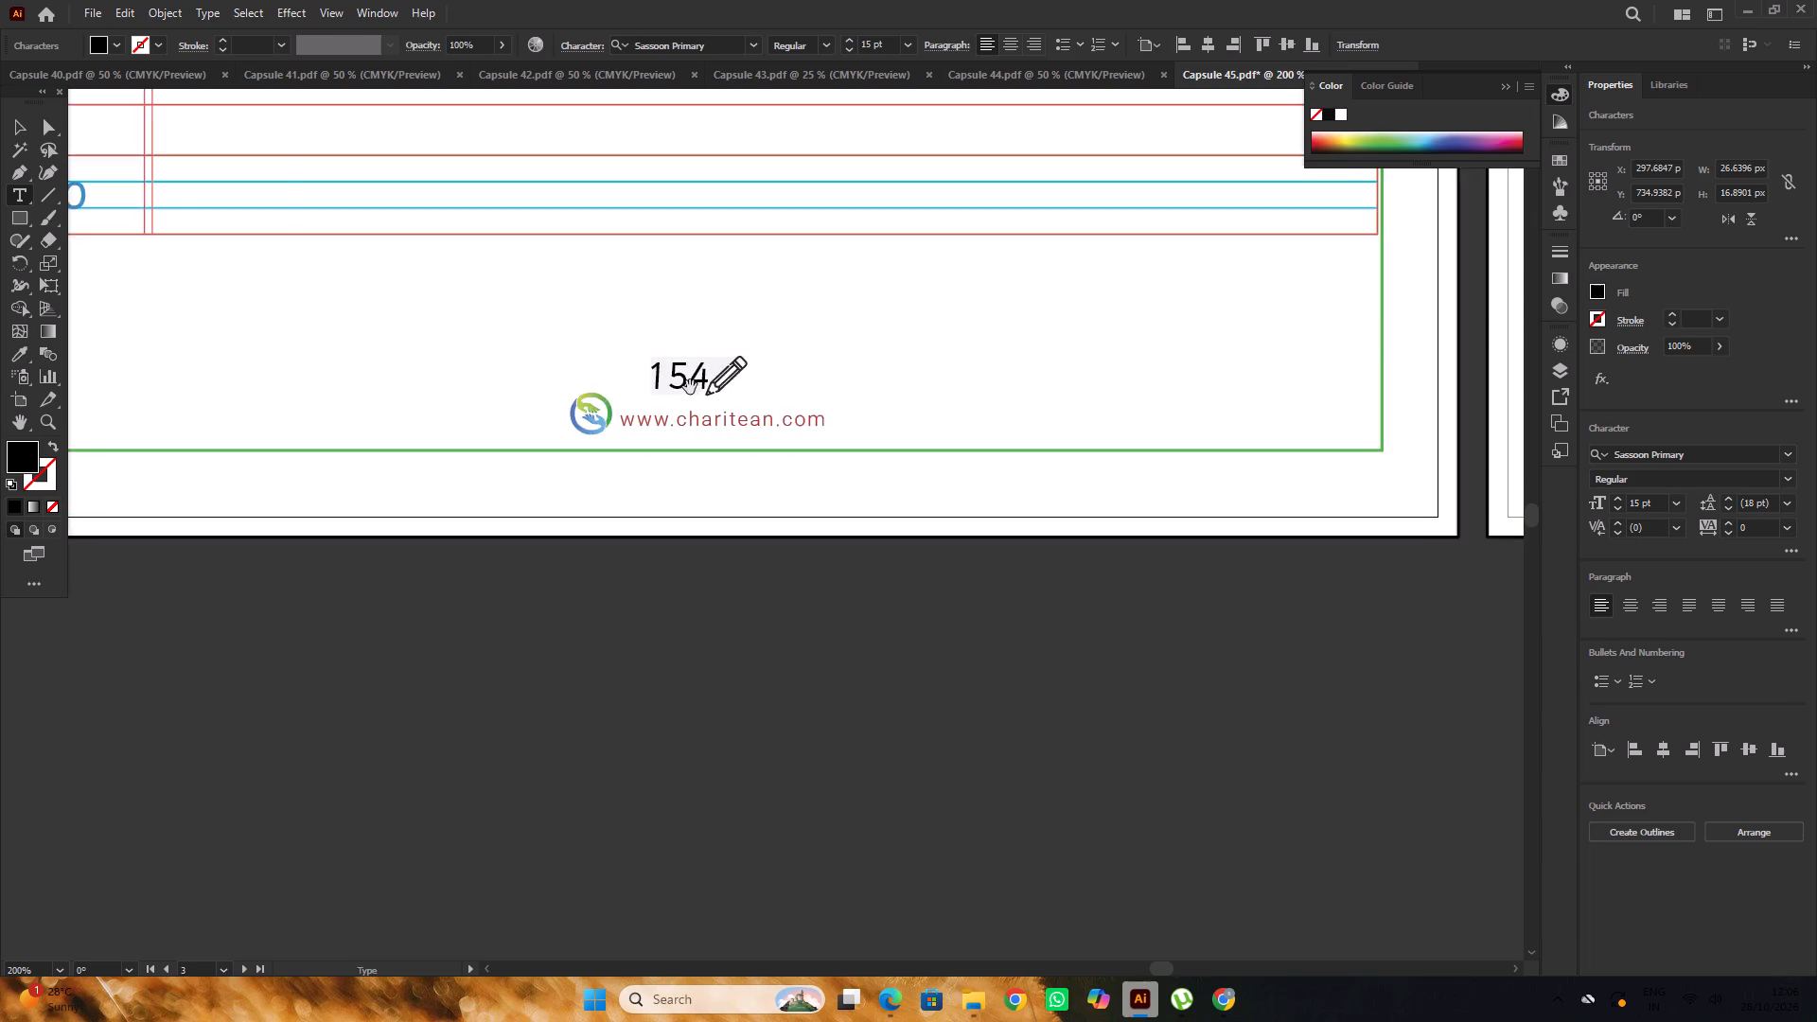
pyautogui.keyDown('alt'); pyautogui.scroll(-2, 690, 387); pyautogui.keyUp('alt')
pyautogui.keyDown('alt'); pyautogui.scroll(5, 1210, 382); pyautogui.keyUp('alt')
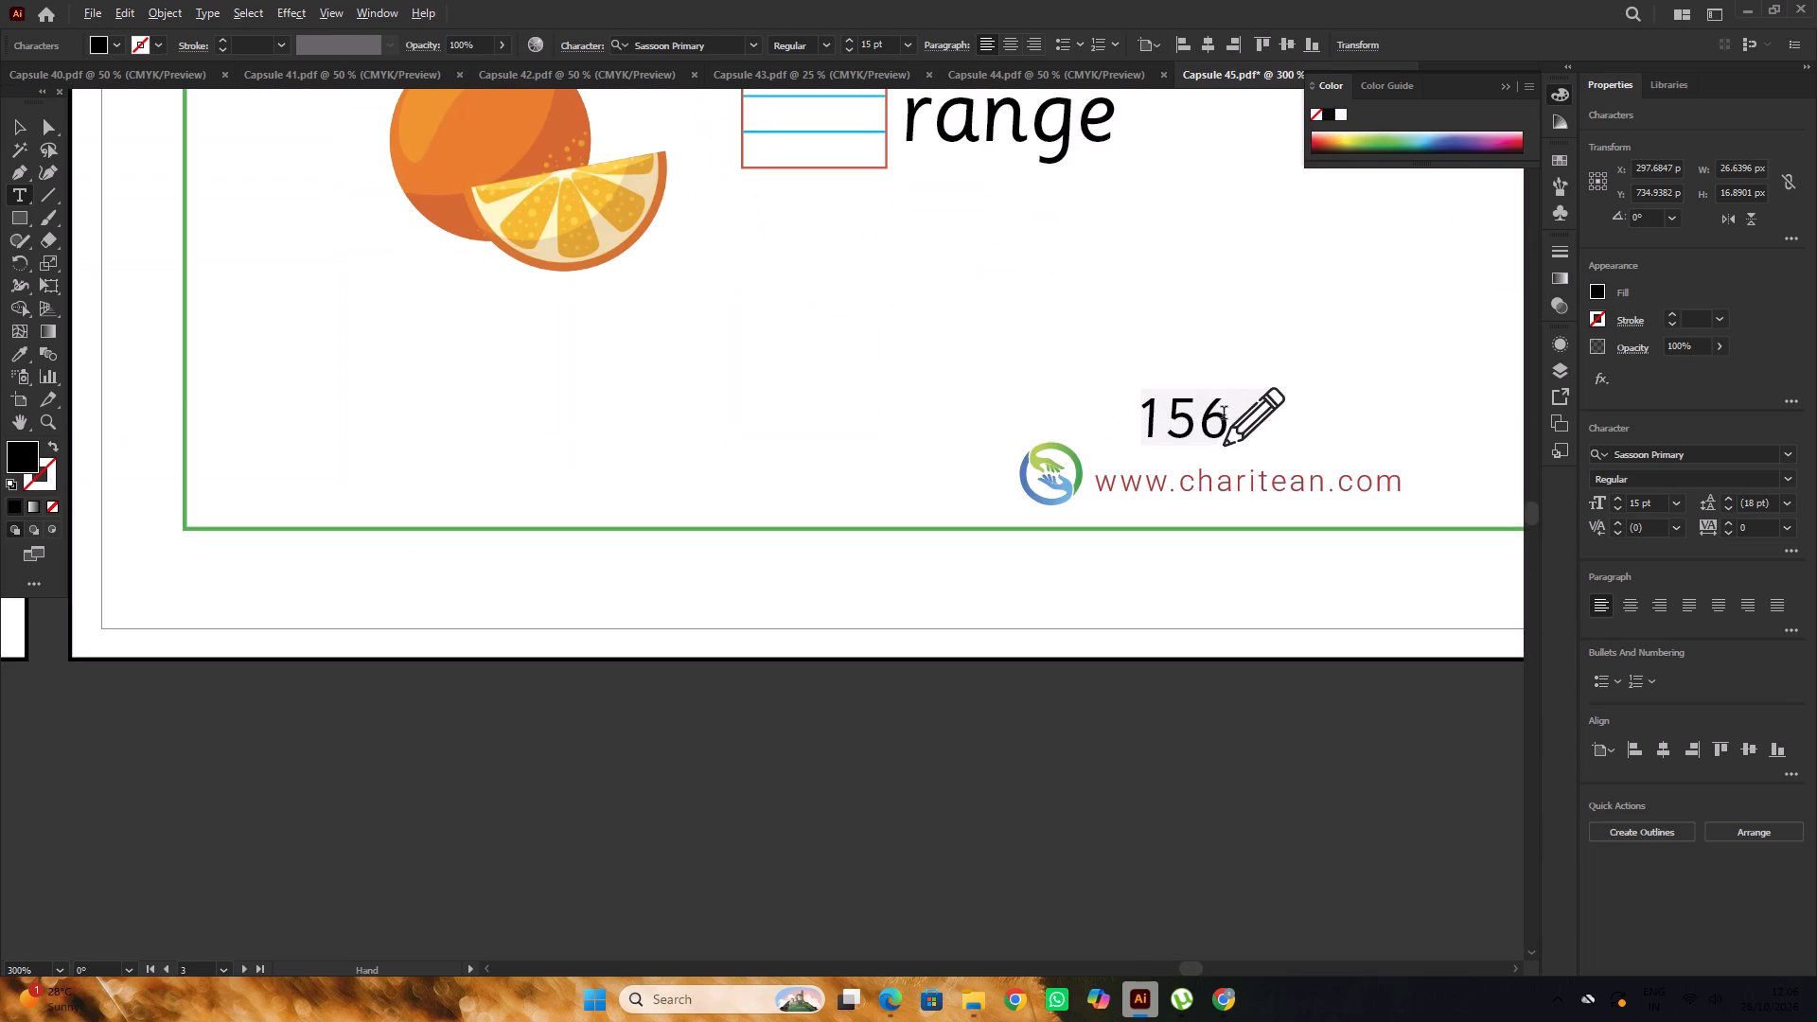
pyautogui.moveTo(1219, 416); pyautogui.dragTo(1208, 430)
pyautogui.press('5')
pyautogui.keyDown('alt'); pyautogui.scroll(-6, 1085, 434); pyautogui.keyUp('alt')
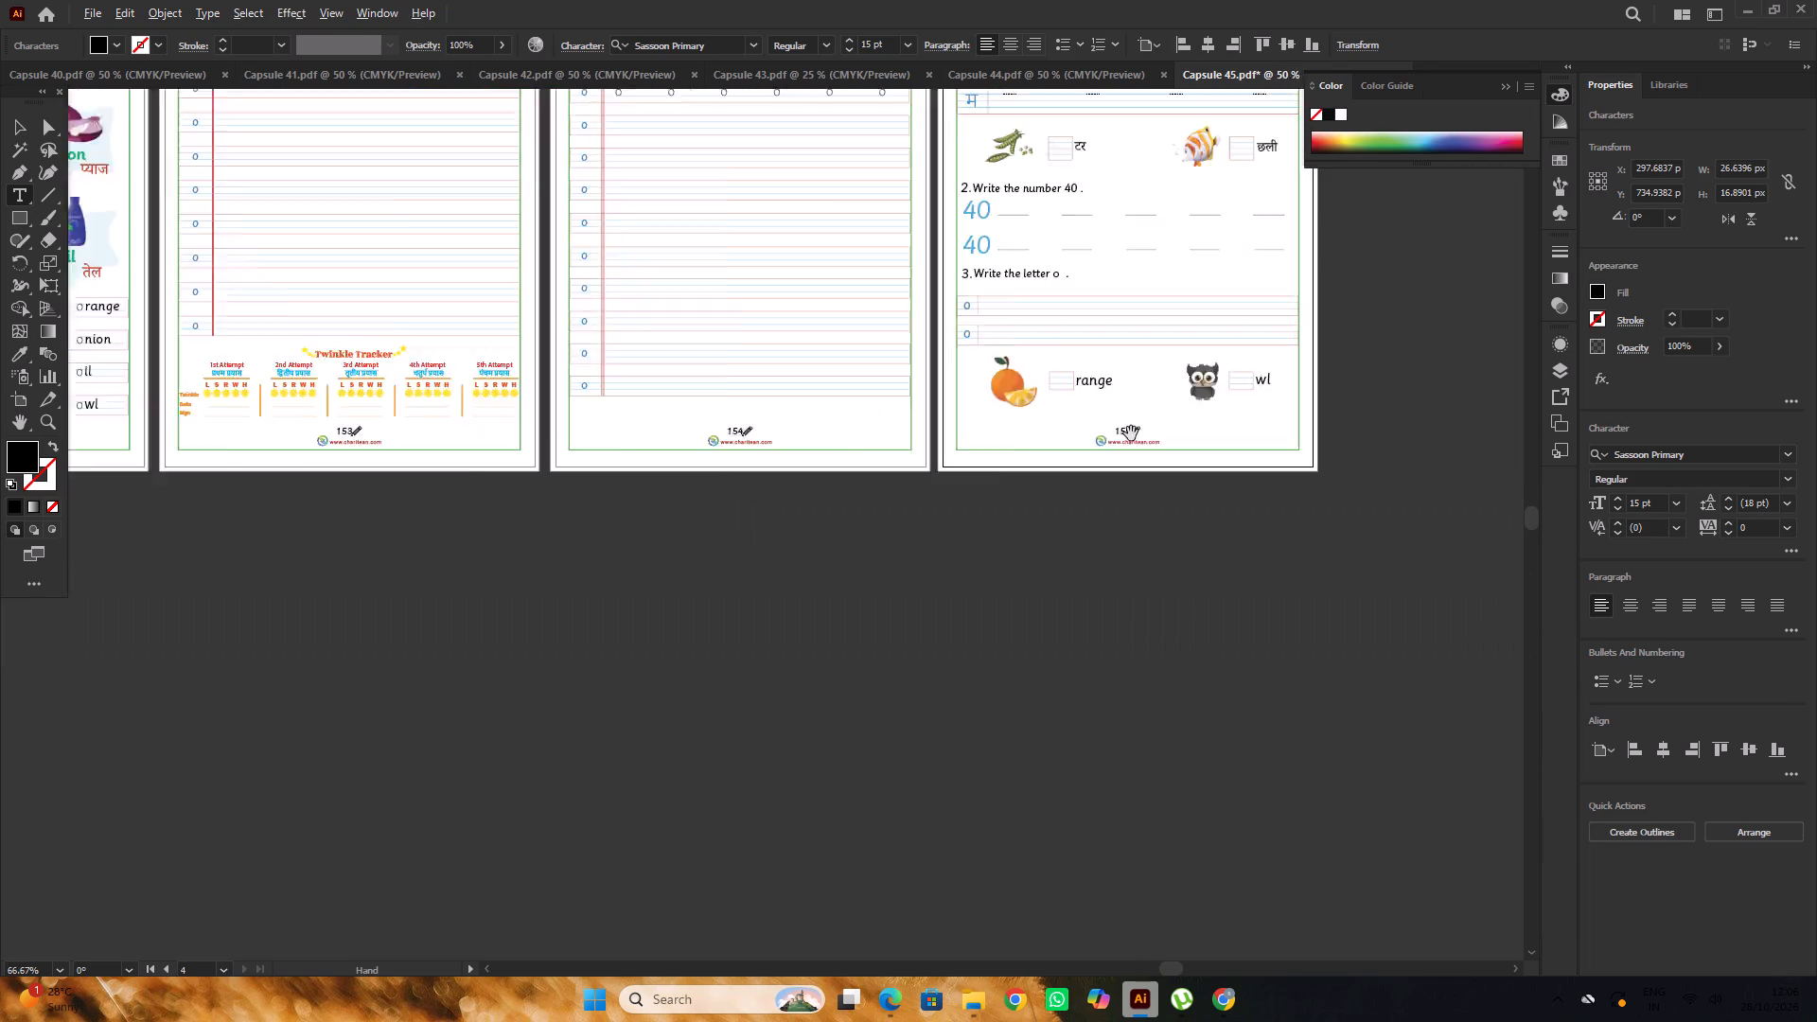
pyautogui.keyDown('alt'); pyautogui.scroll(-1, 1131, 433); pyautogui.keyUp('alt')
pyautogui.click(16, 124)
pyautogui.click(933, 596)
# Unlock all objects and delete the green border rectangles from all four Capsule 45 pages.
pyautogui.scroll(5, 925, 573)
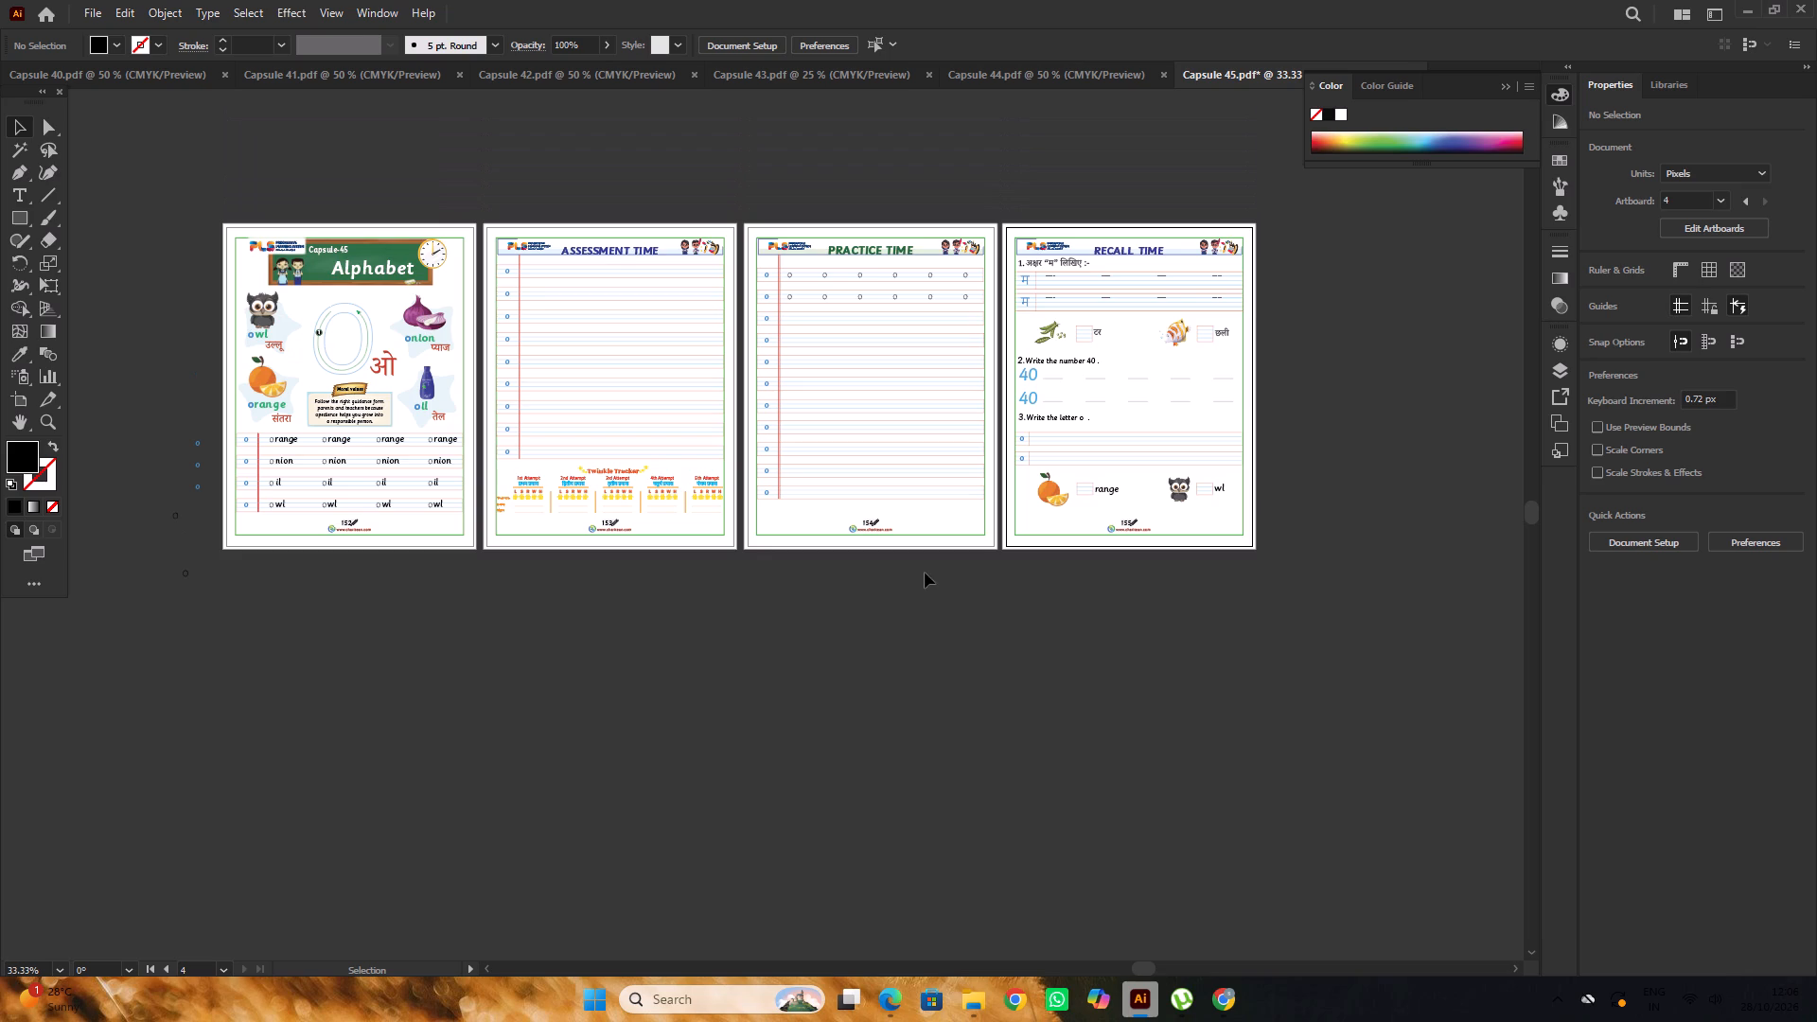
pyautogui.click(459, 532)
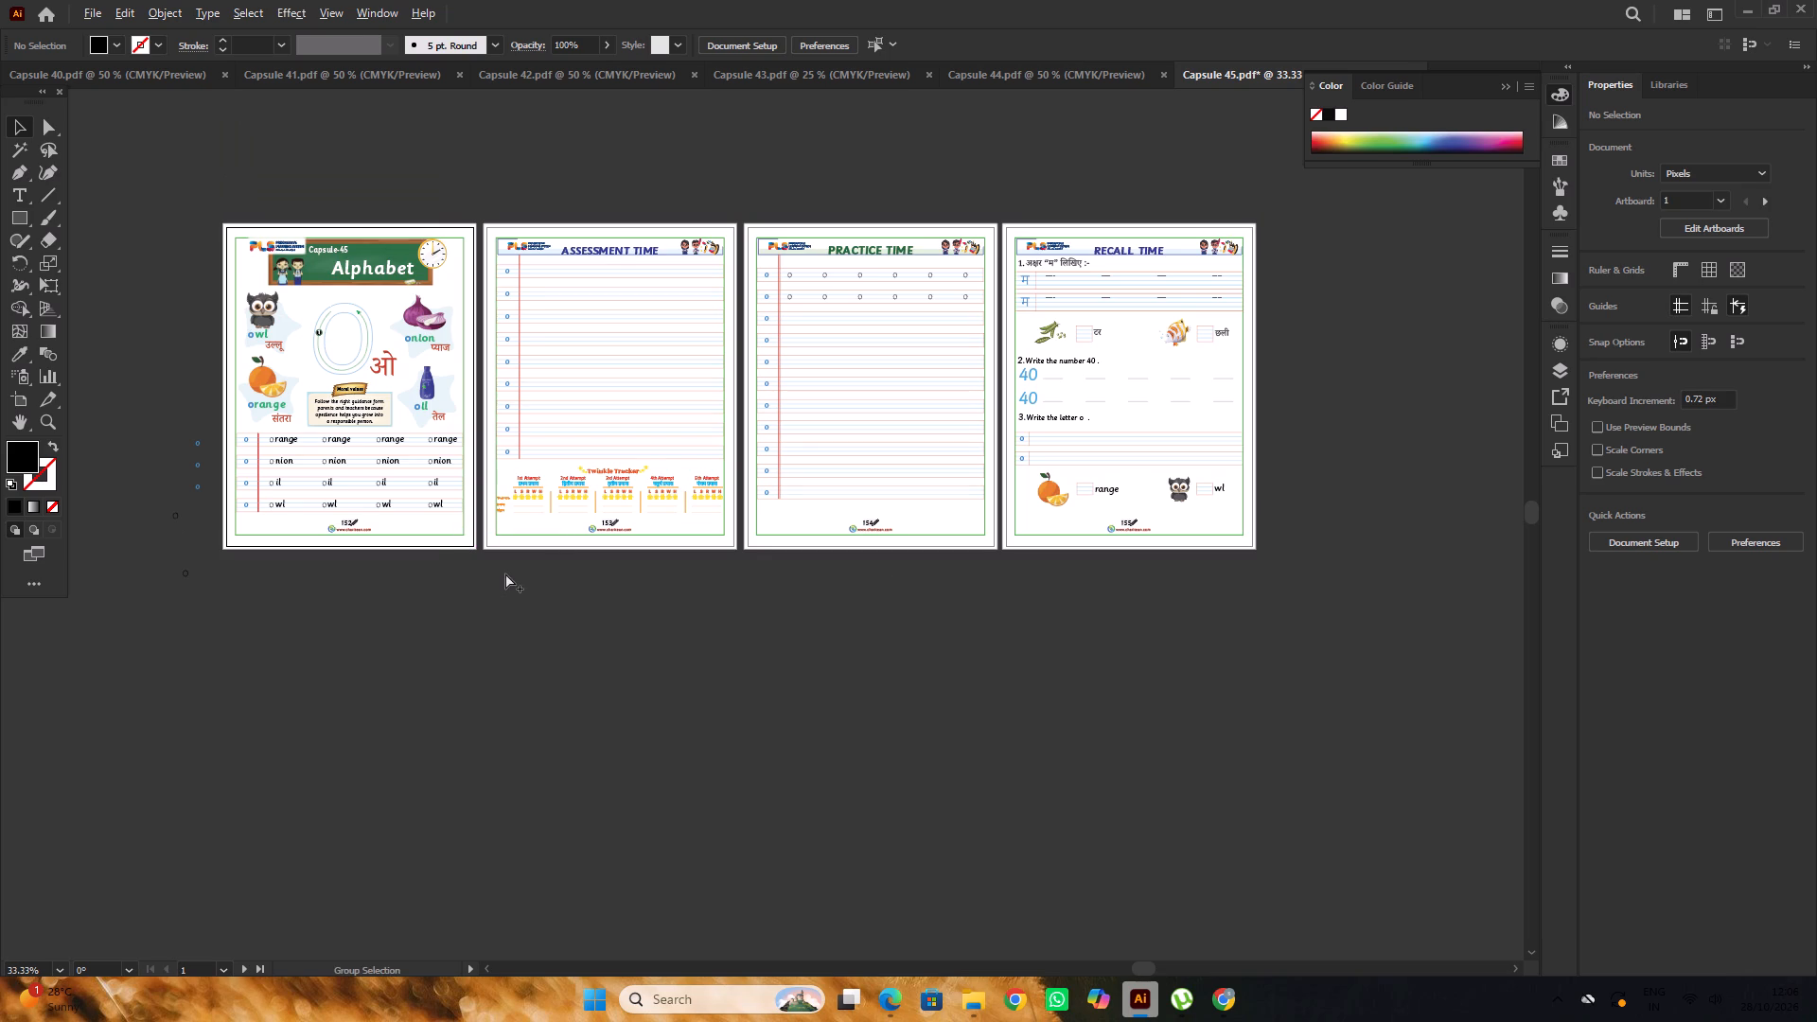
pyautogui.hotkey('ctrl', 'alt', '2')
pyautogui.click(621, 645)
pyautogui.click(451, 535)
pyautogui.keyDown('shift'); pyautogui.click(526, 536); pyautogui.keyUp('shift')
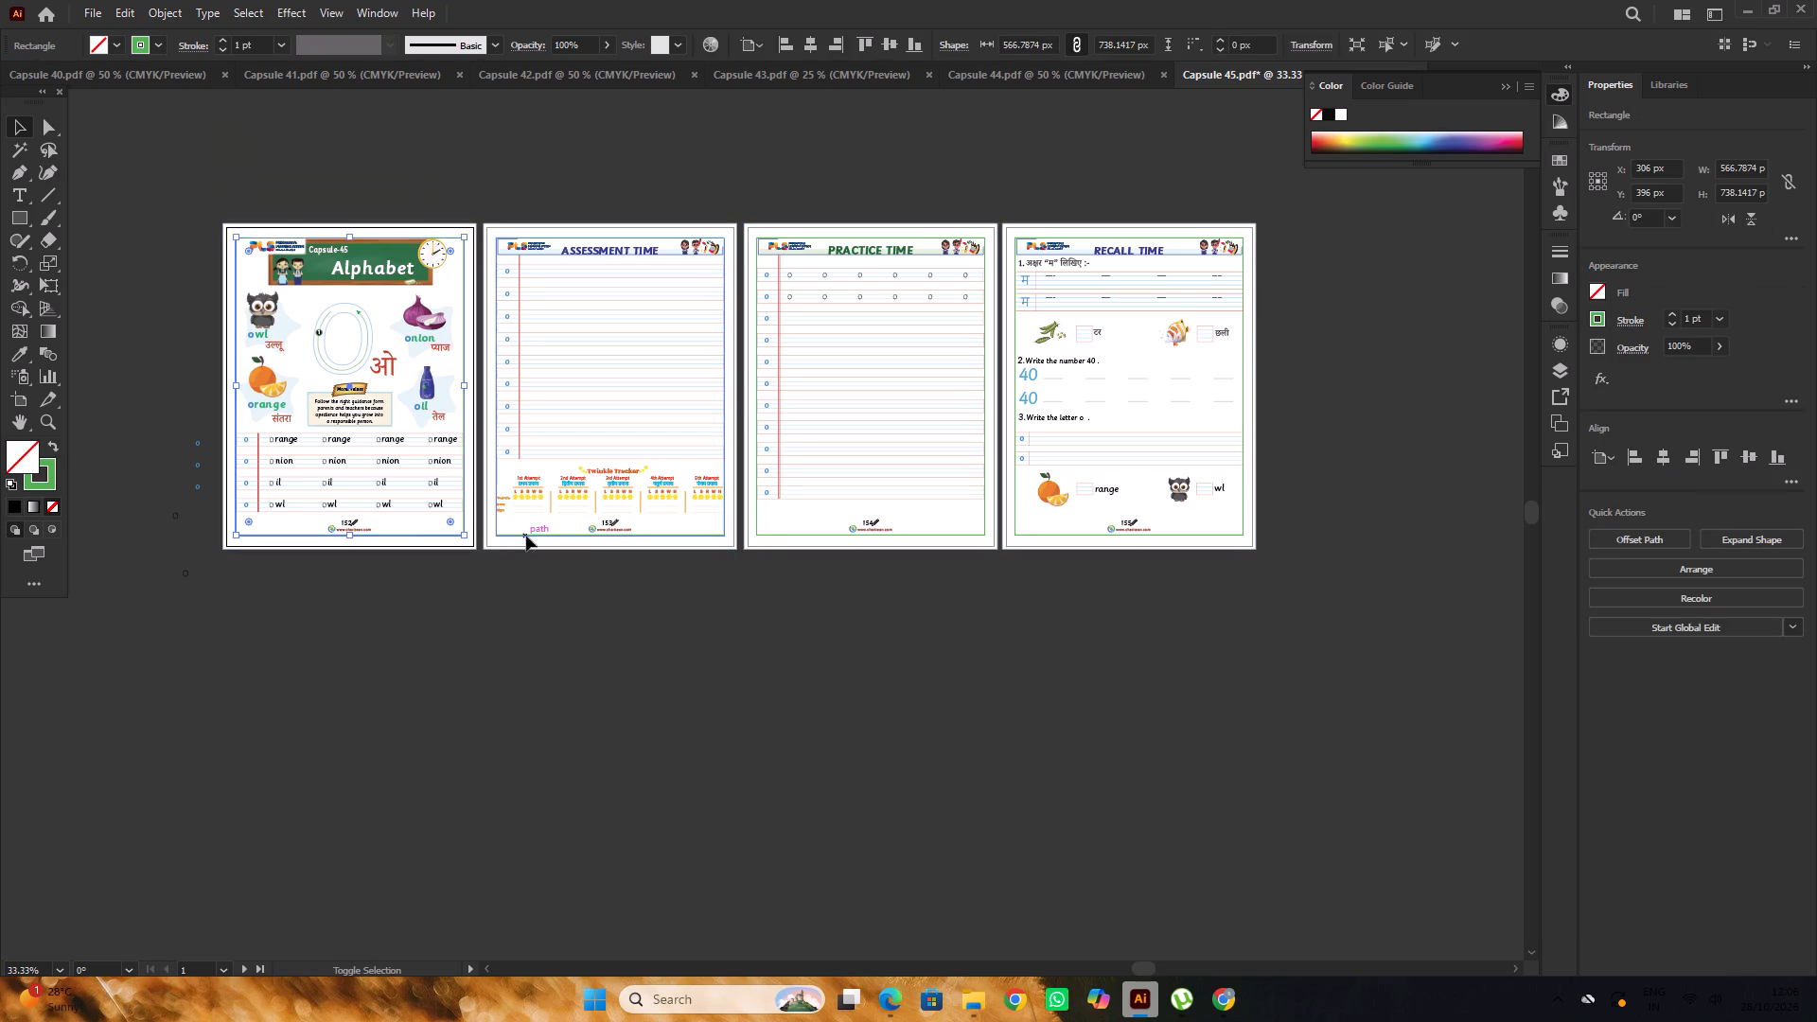
pyautogui.keyDown('shift'); pyautogui.click(767, 536); pyautogui.keyUp('shift')
pyautogui.keyDown('shift'); pyautogui.click(1057, 534); pyautogui.keyUp('shift')
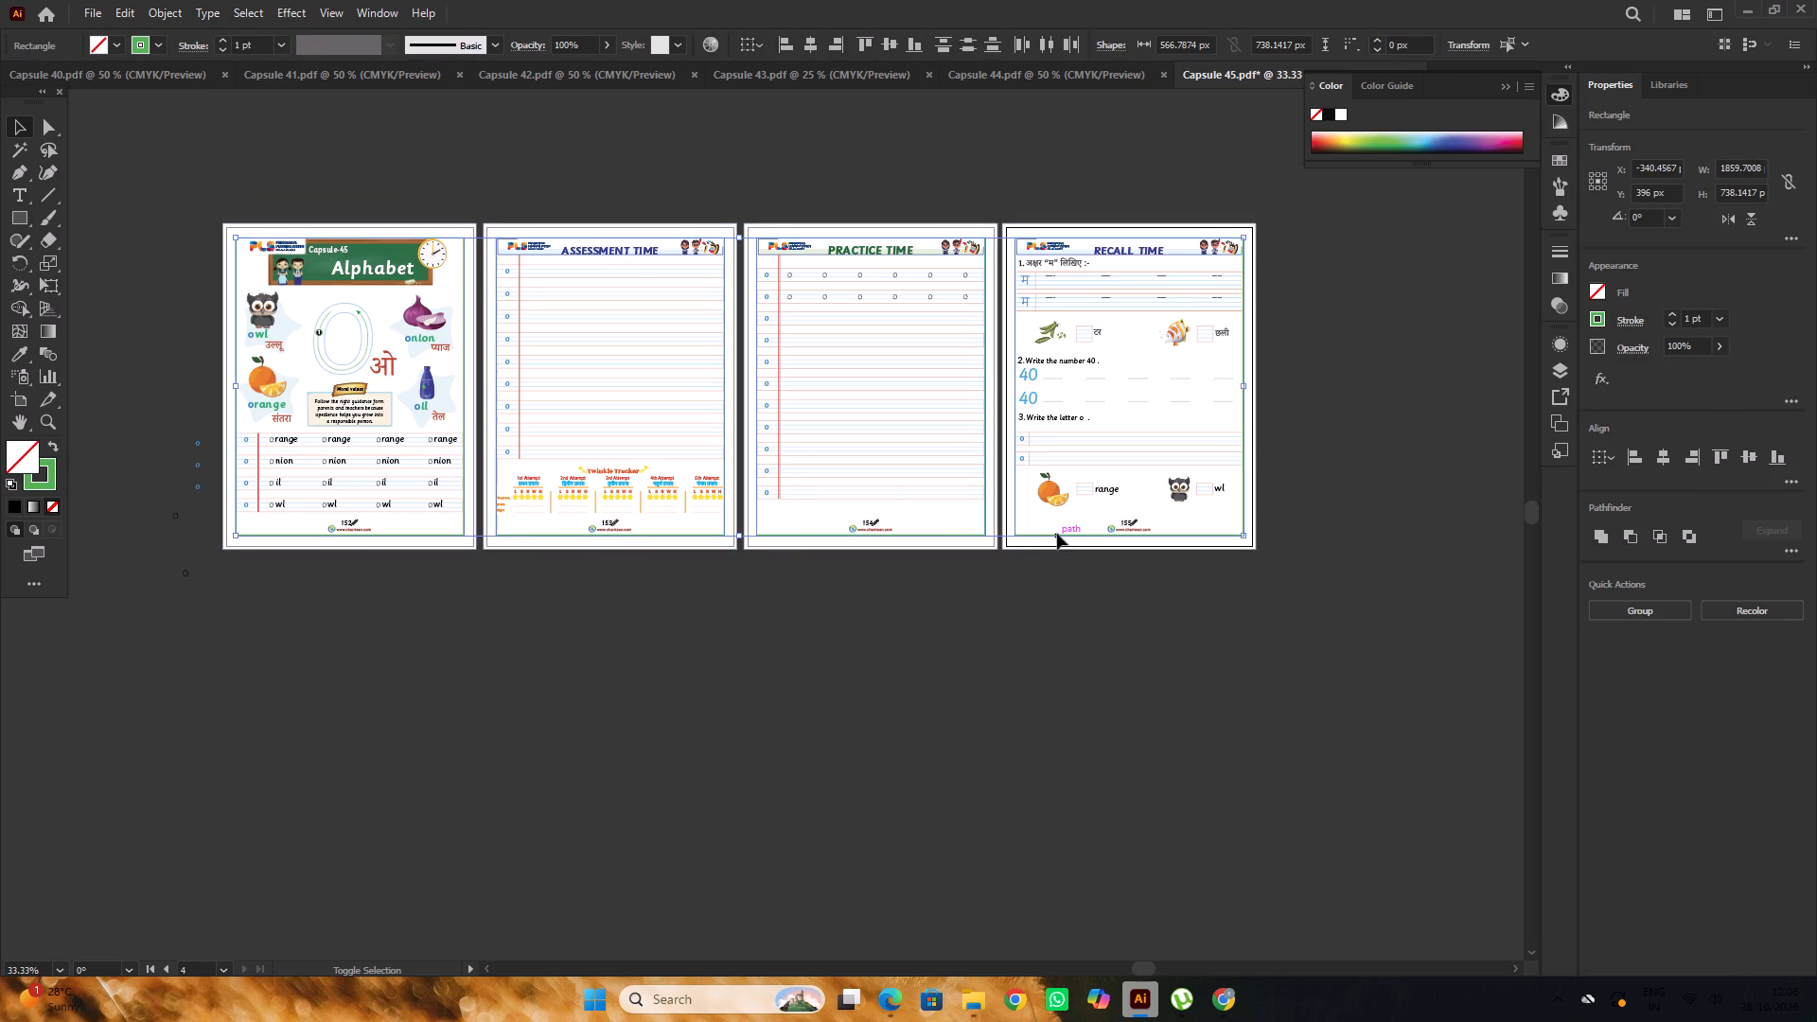
pyautogui.press('Delete')
pyautogui.click(1082, 626)
# Save the Capsule 45 PDF.
pyautogui.scroll(3, 1085, 594)
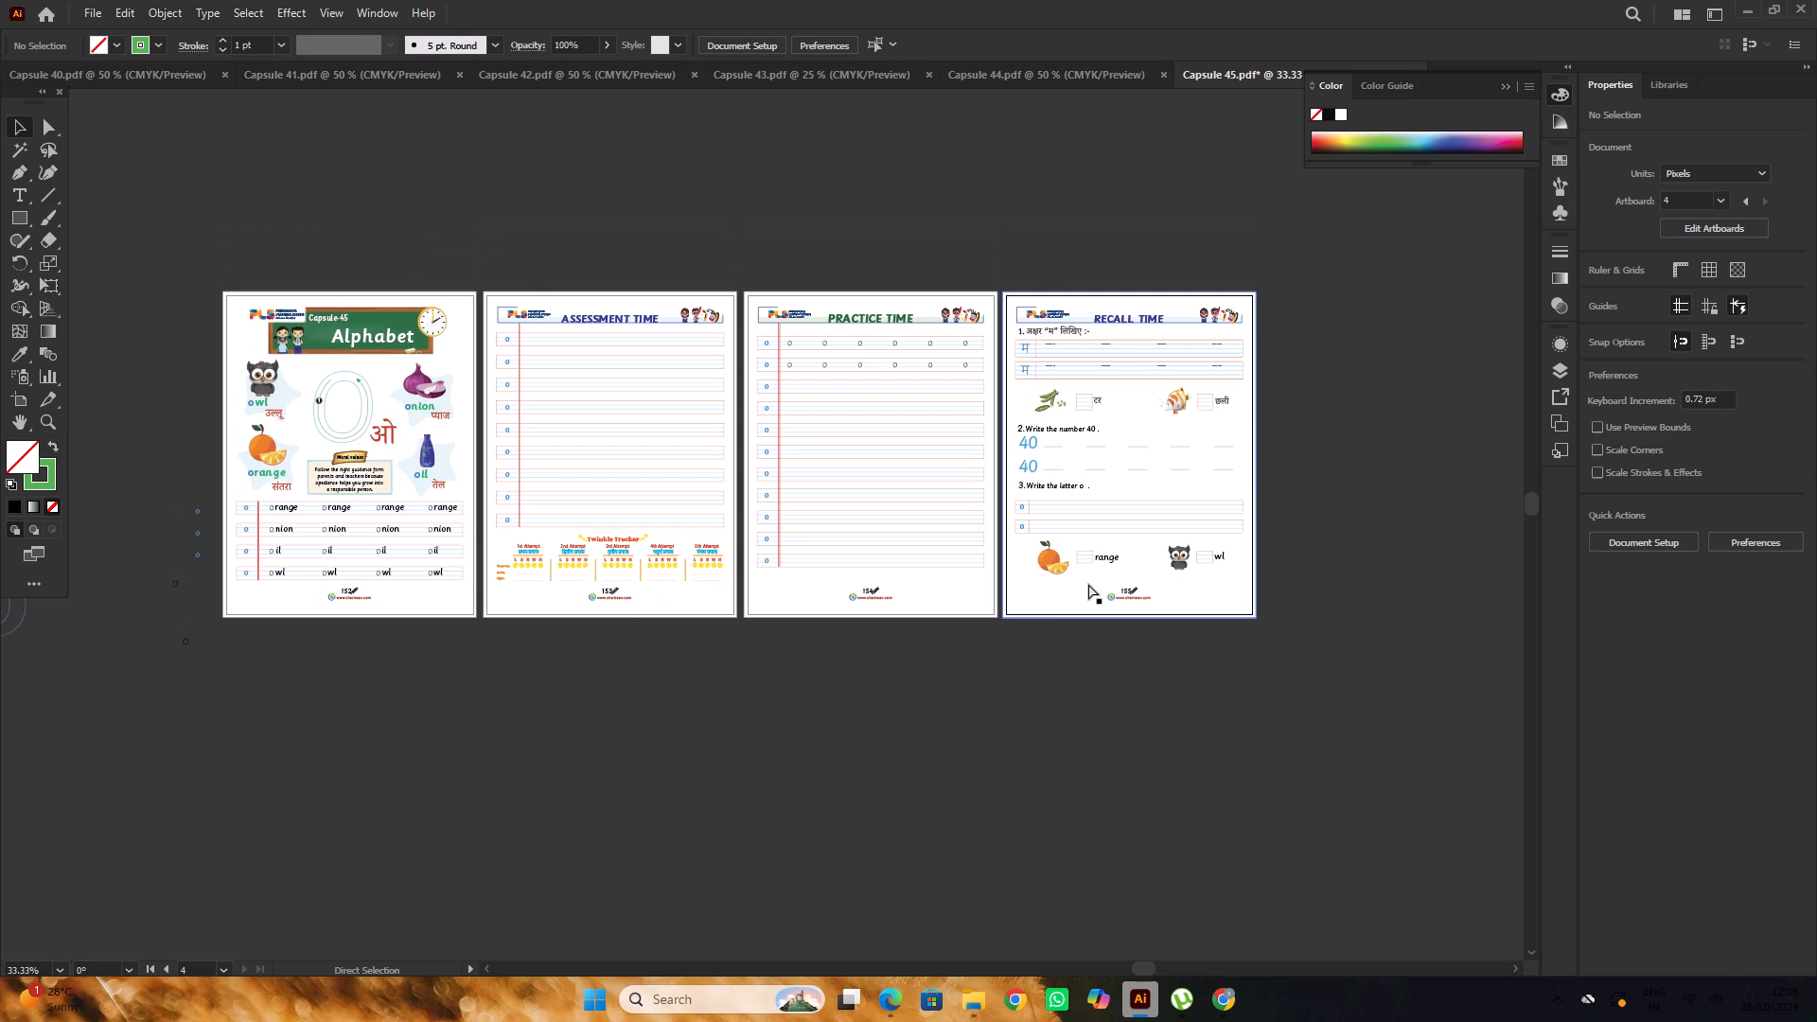
pyautogui.hotkey('ctrl', 's')
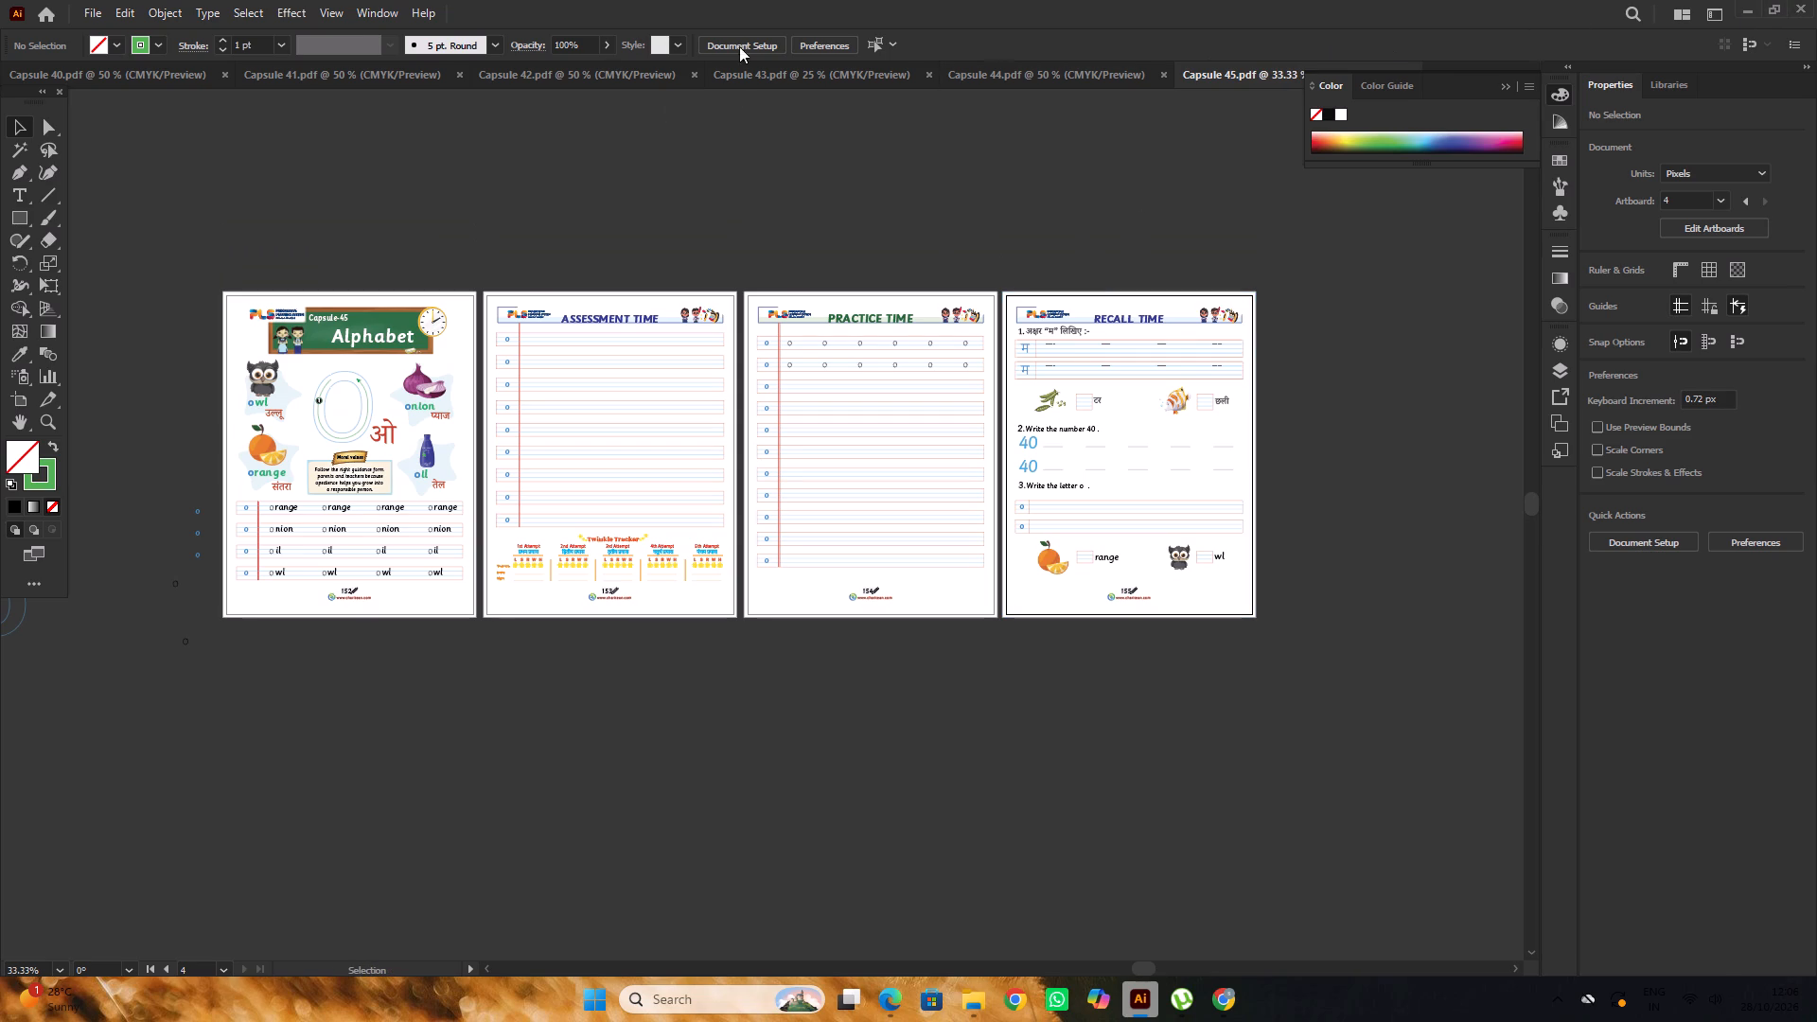
# Close the Capsule 40 and Capsule 41 documents.
pyautogui.click(130, 78)
pyautogui.click(225, 78)
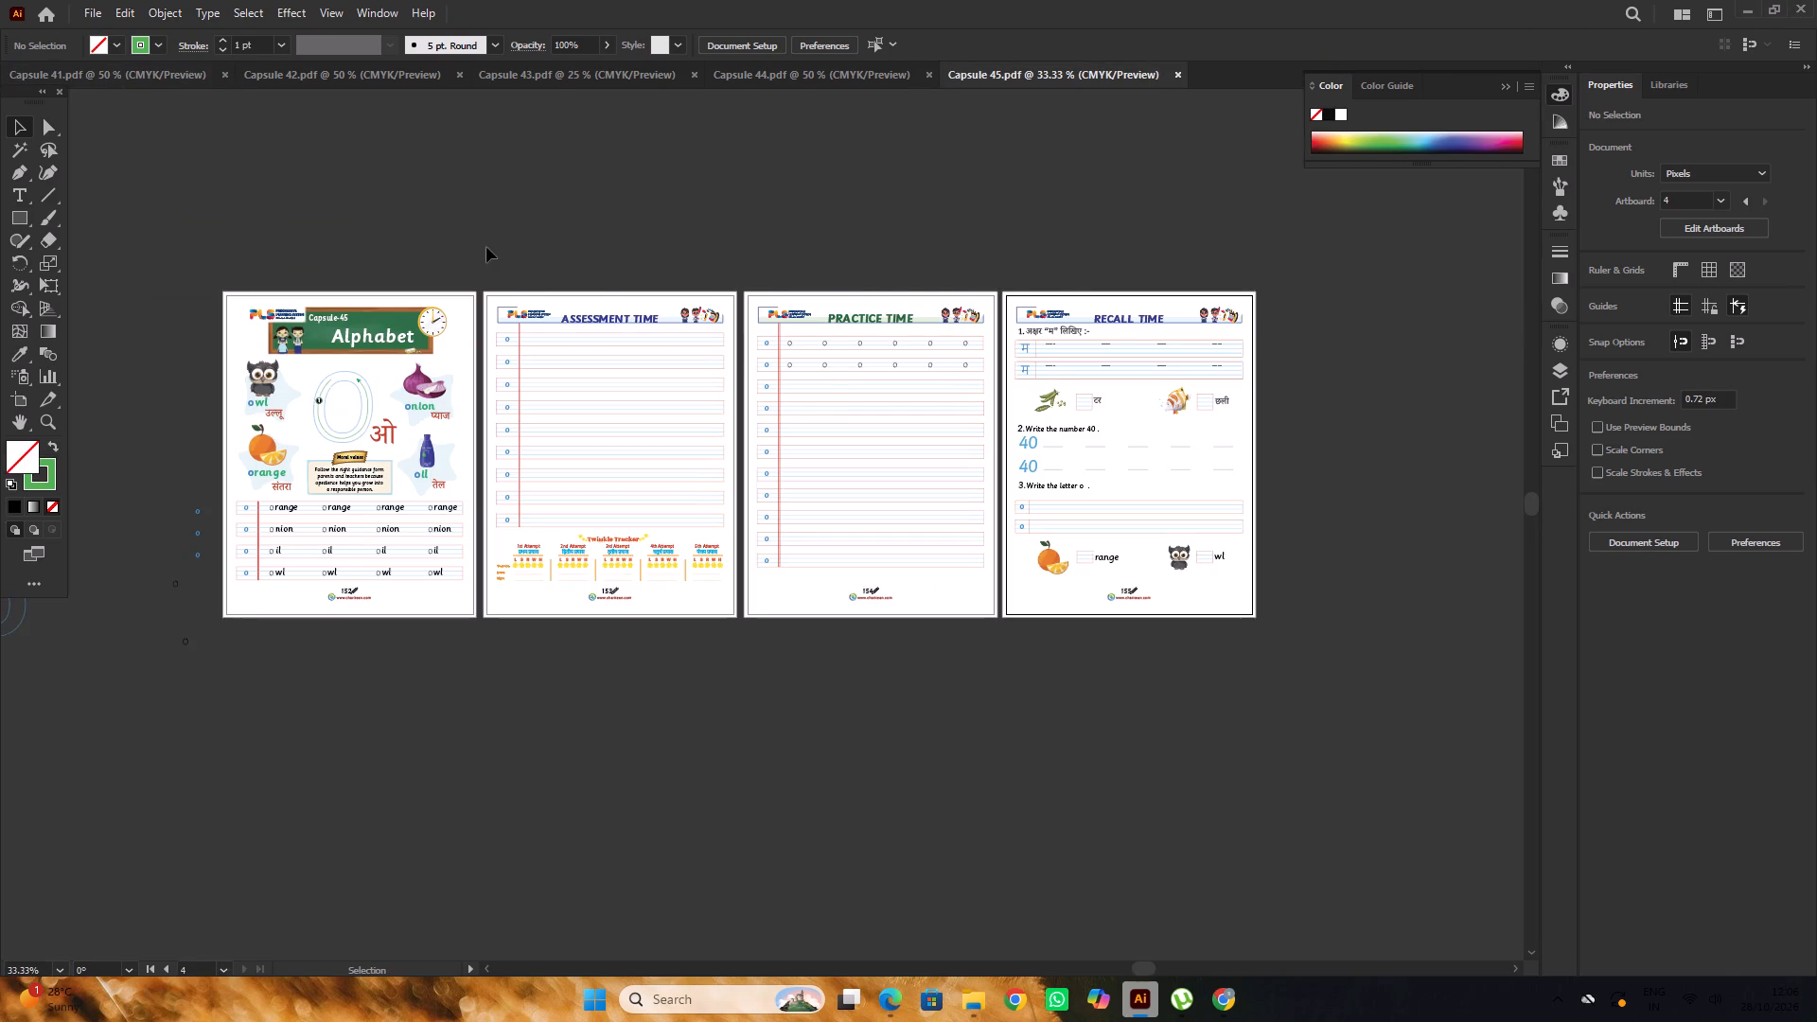
pyautogui.click(194, 78)
pyautogui.click(224, 77)
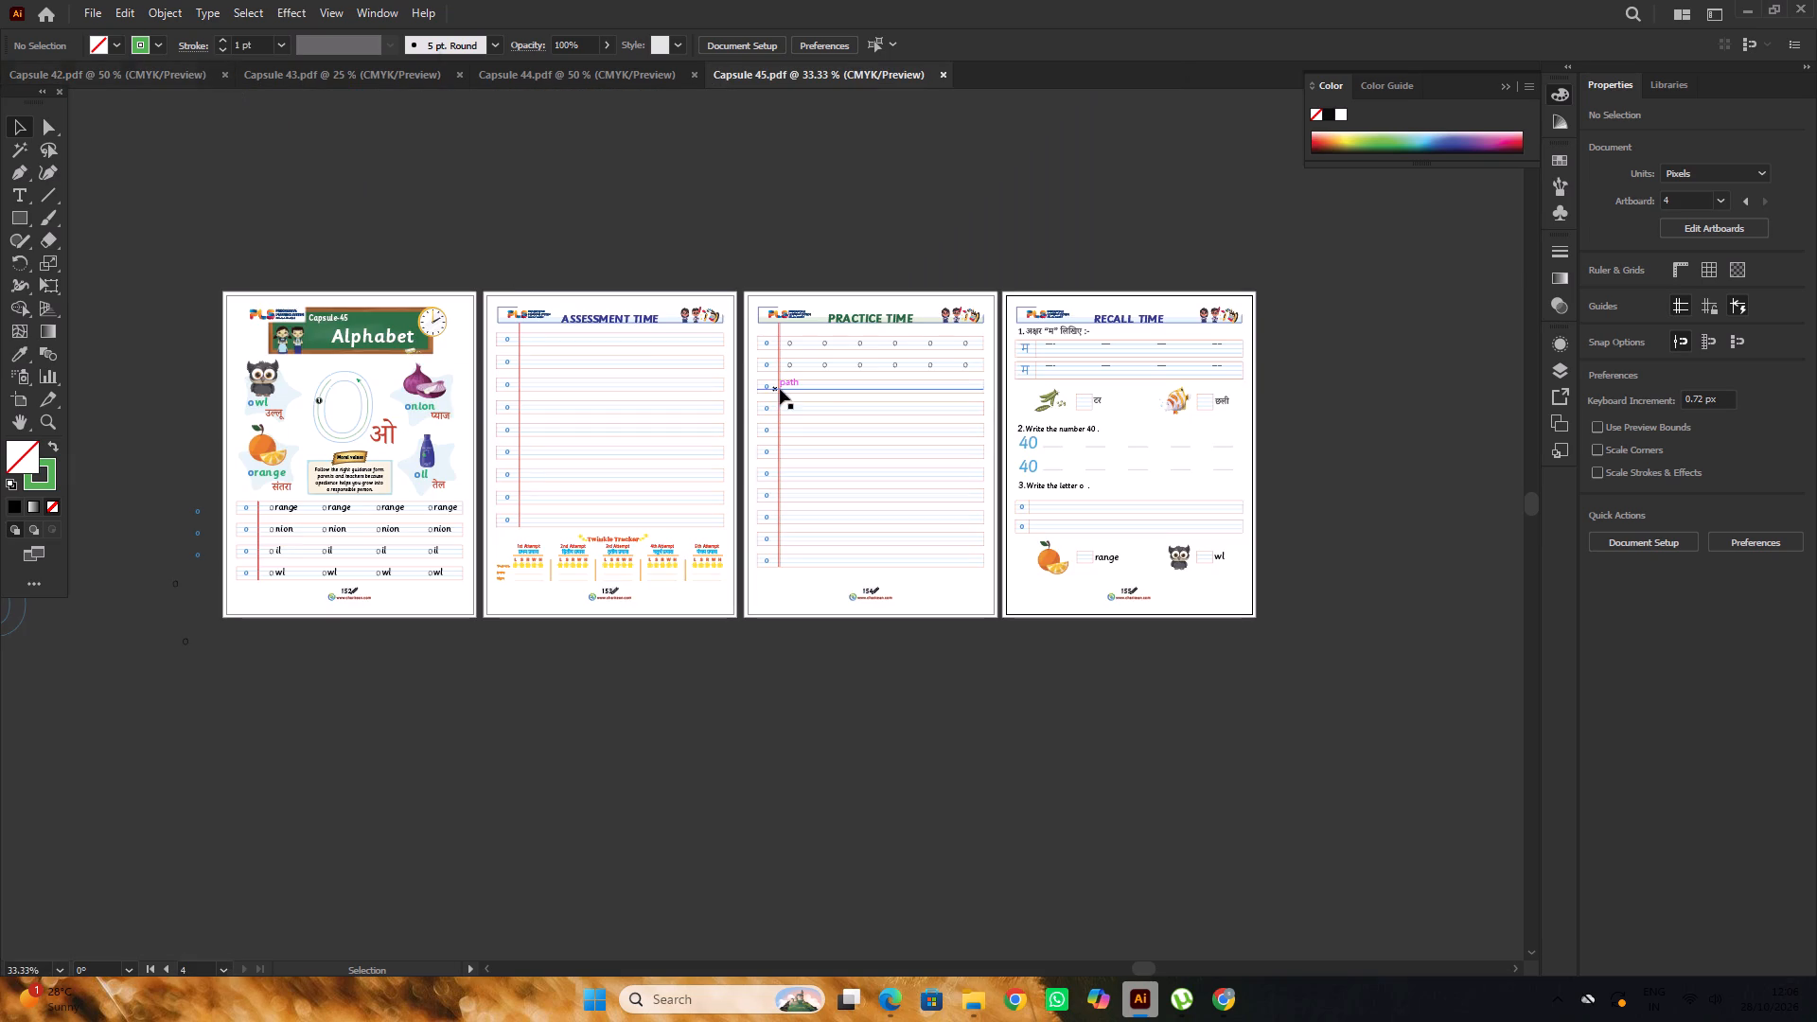
# Switch to File Explorer and open Capsule 46 from the PRINT FINAL folder in Illustrator.
pyautogui.click(1750, 16)
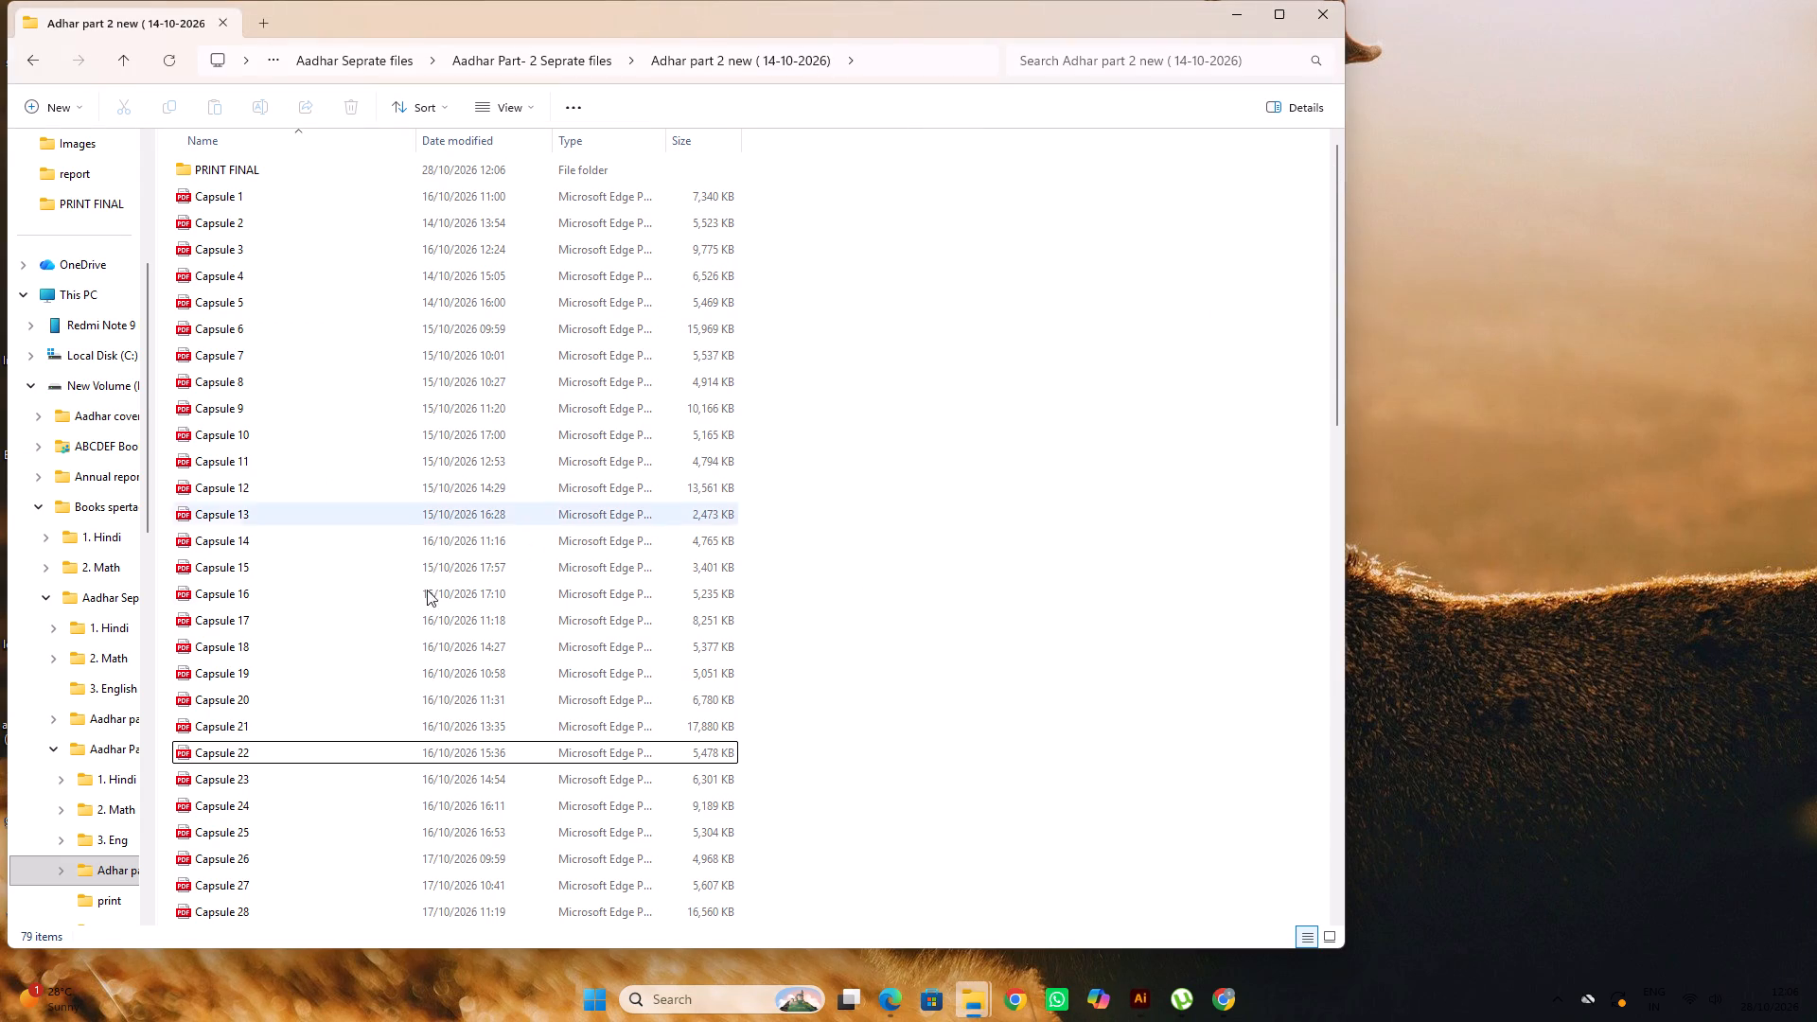
pyautogui.scroll(-6, 386, 603)
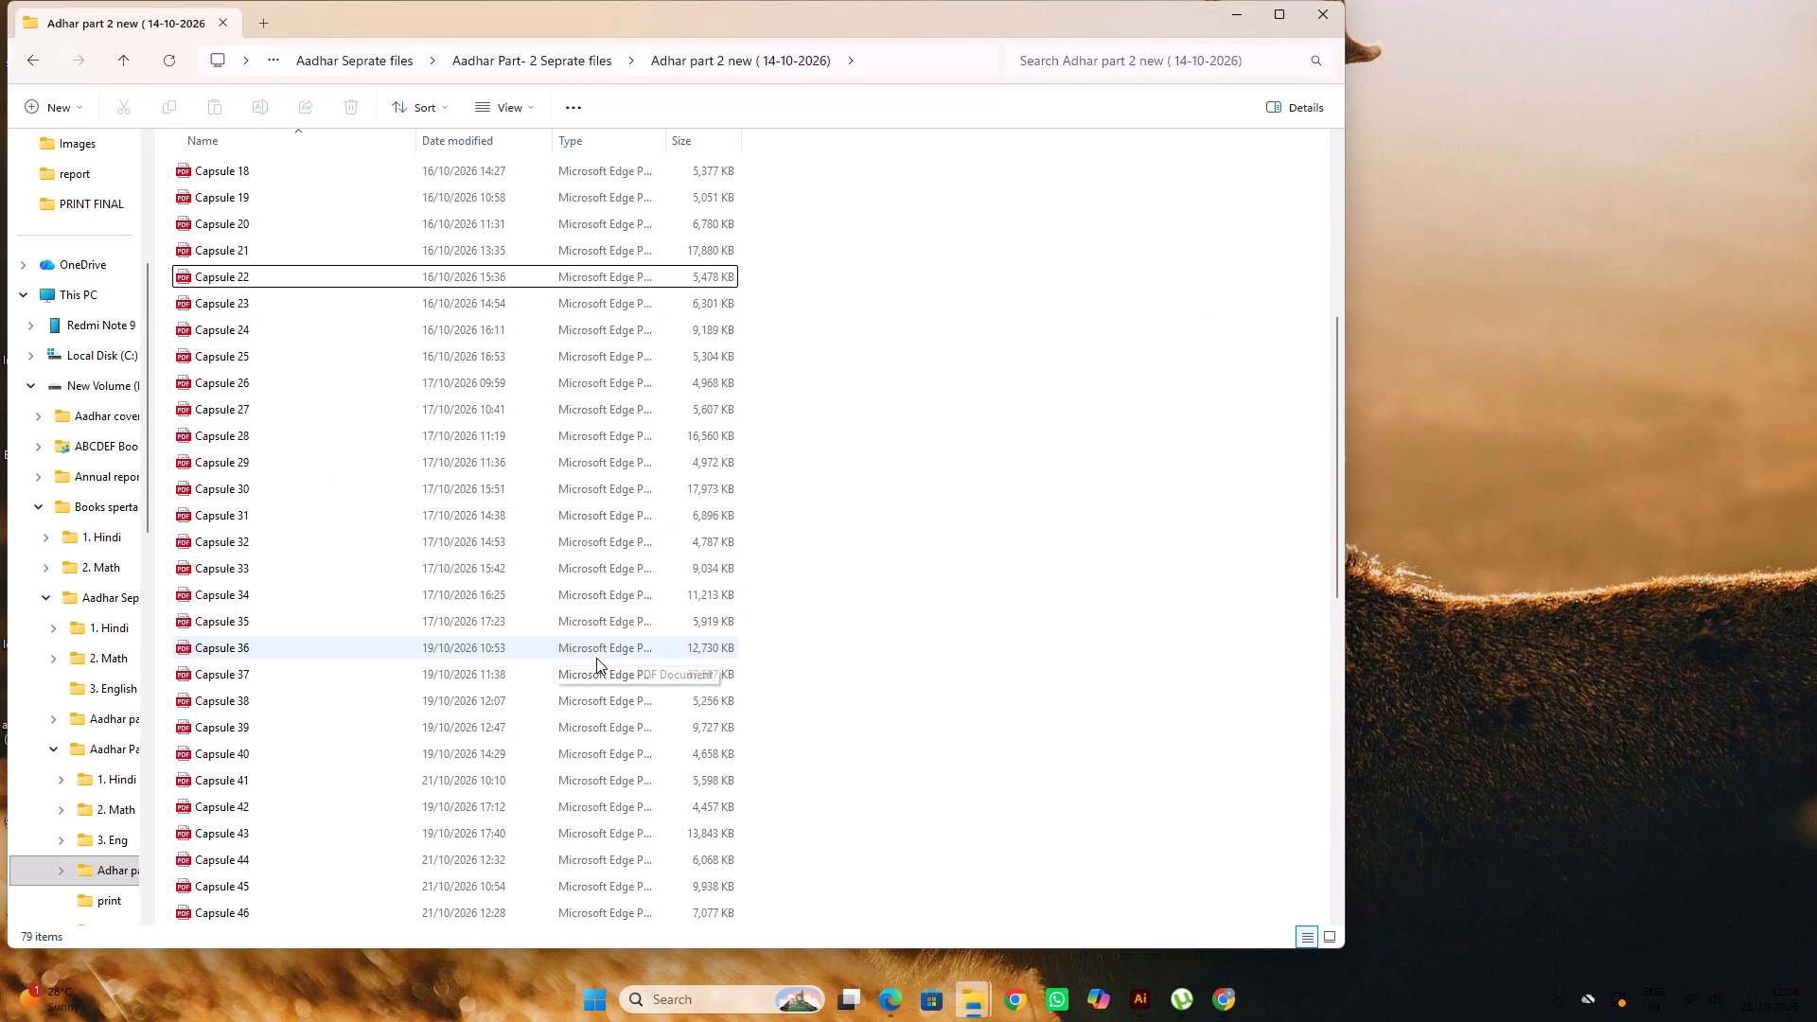
pyautogui.scroll(6, 631, 627)
pyautogui.click(1241, 20)
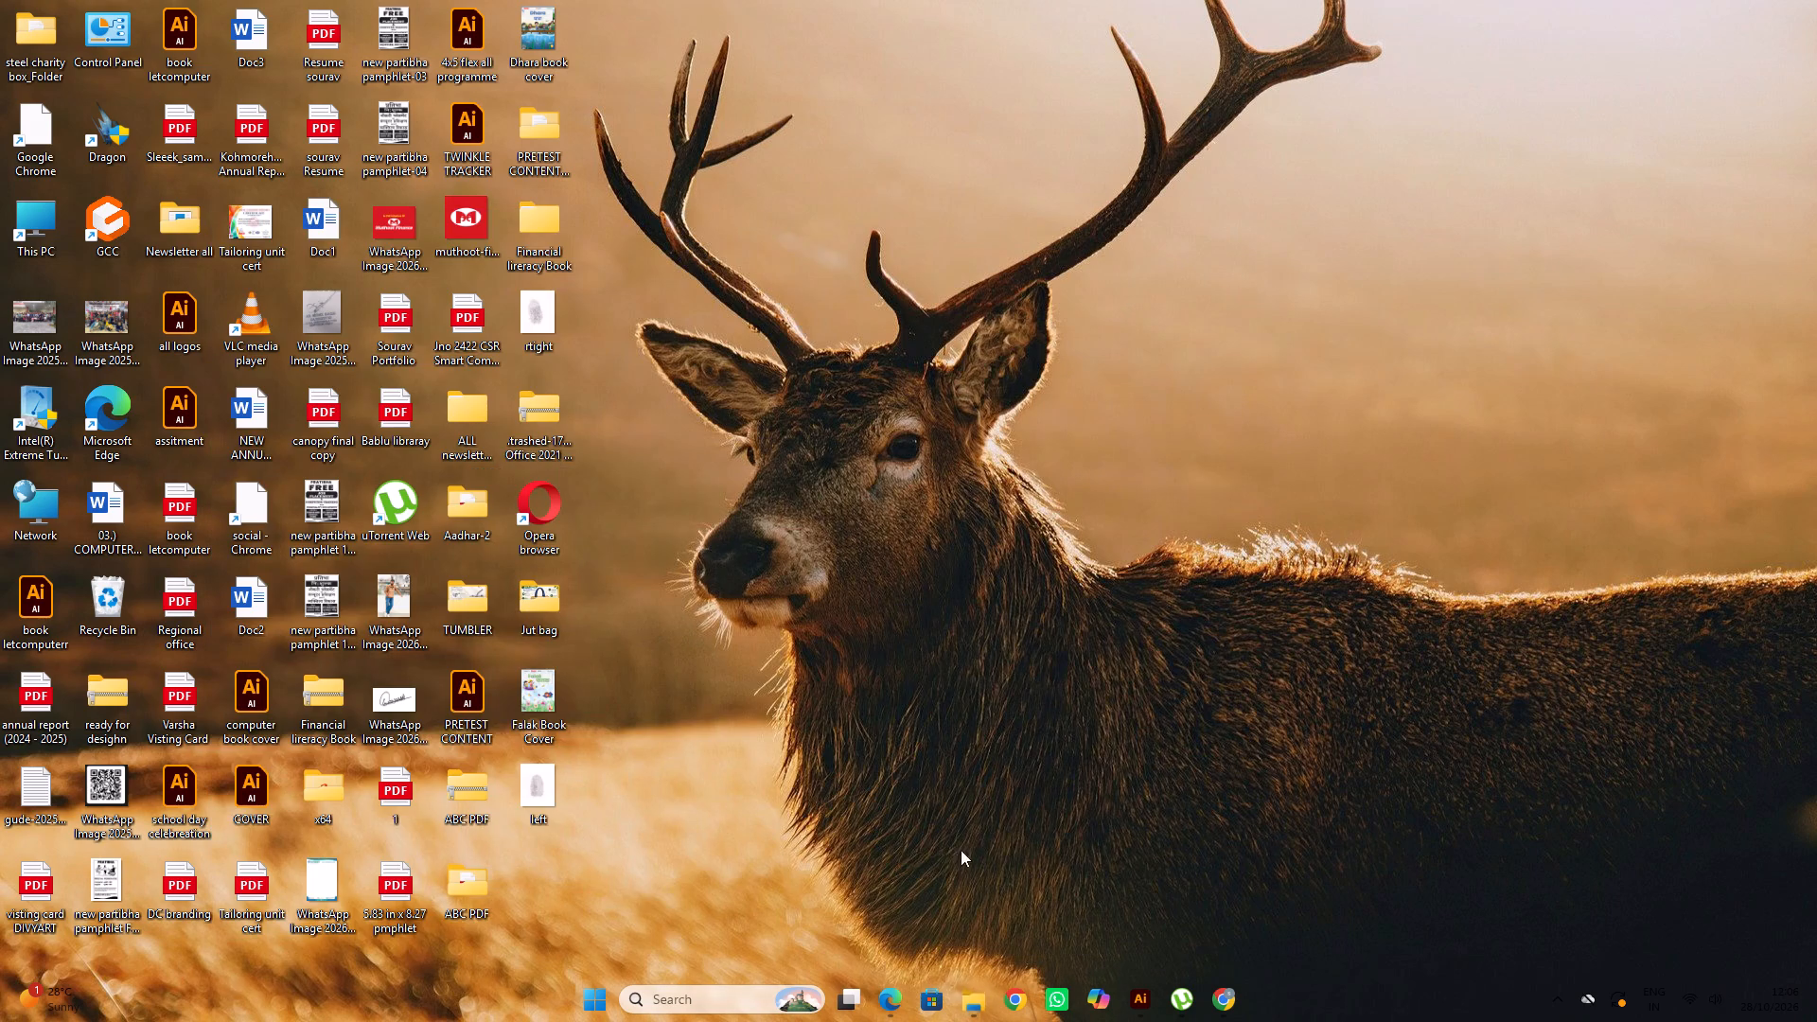
pyautogui.click(812, 890)
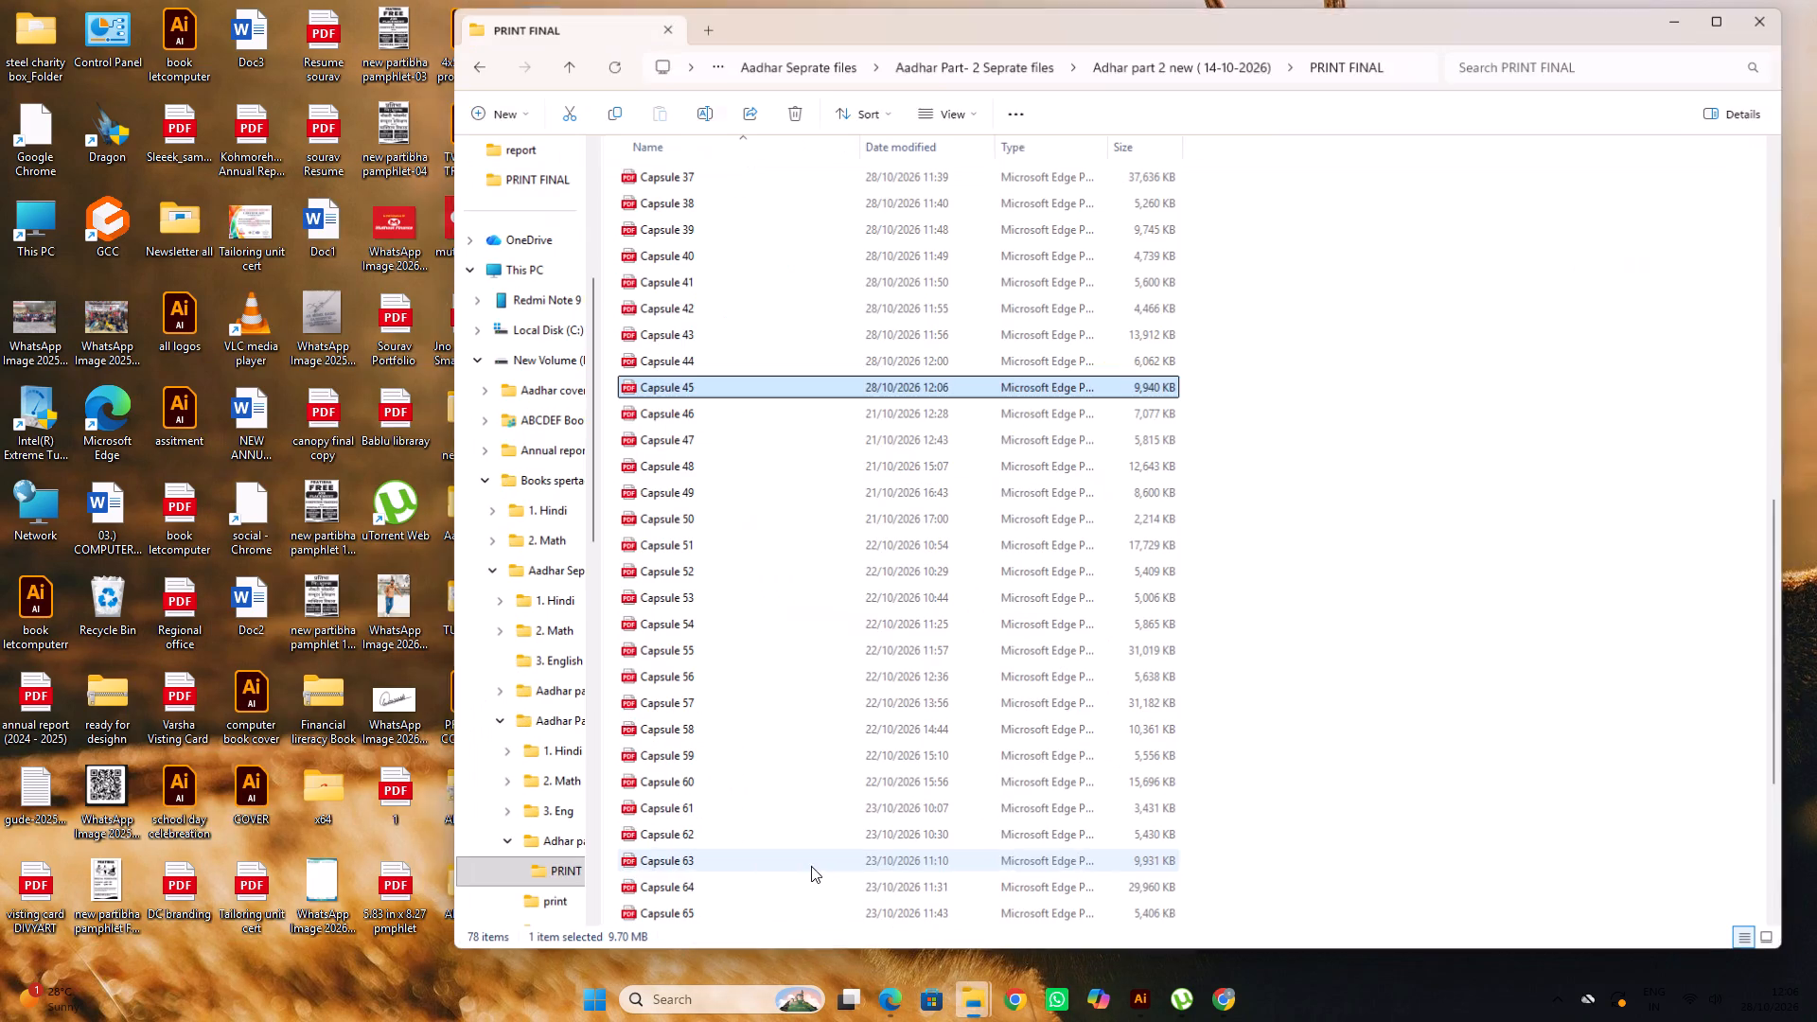
pyautogui.click(815, 408)
pyautogui.rightClick(815, 408)
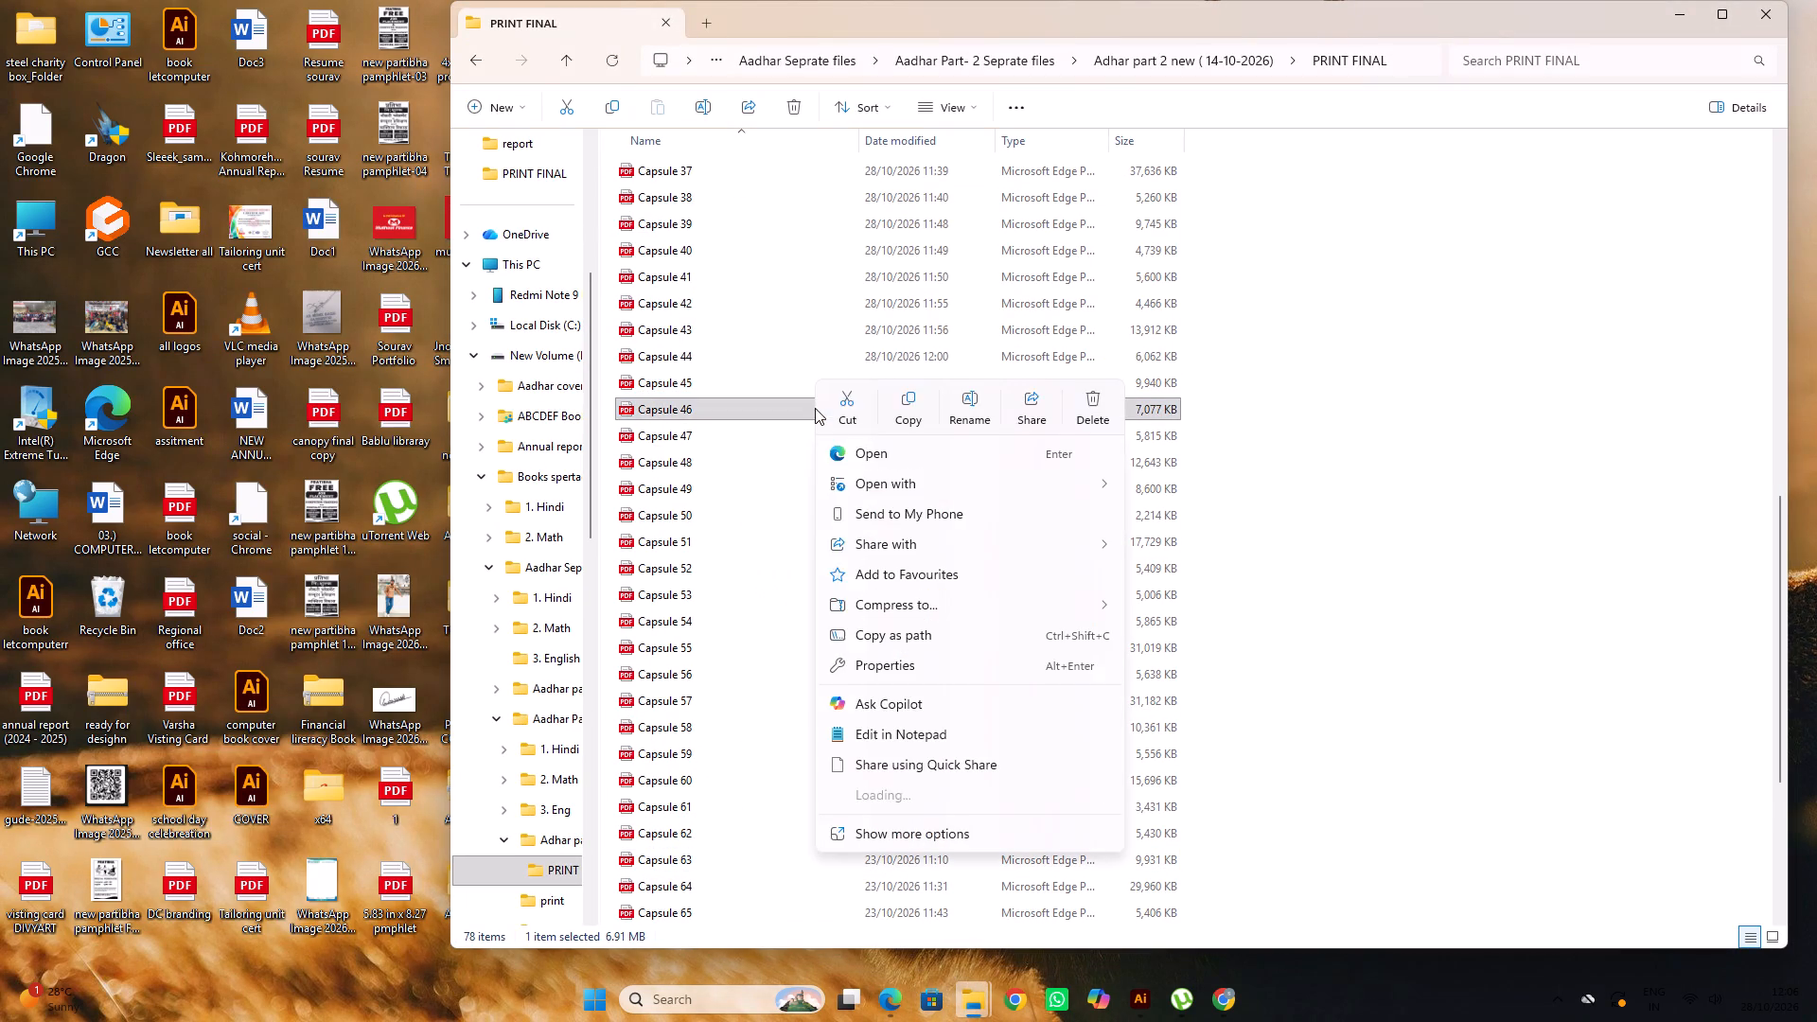
pyautogui.click(1257, 487)
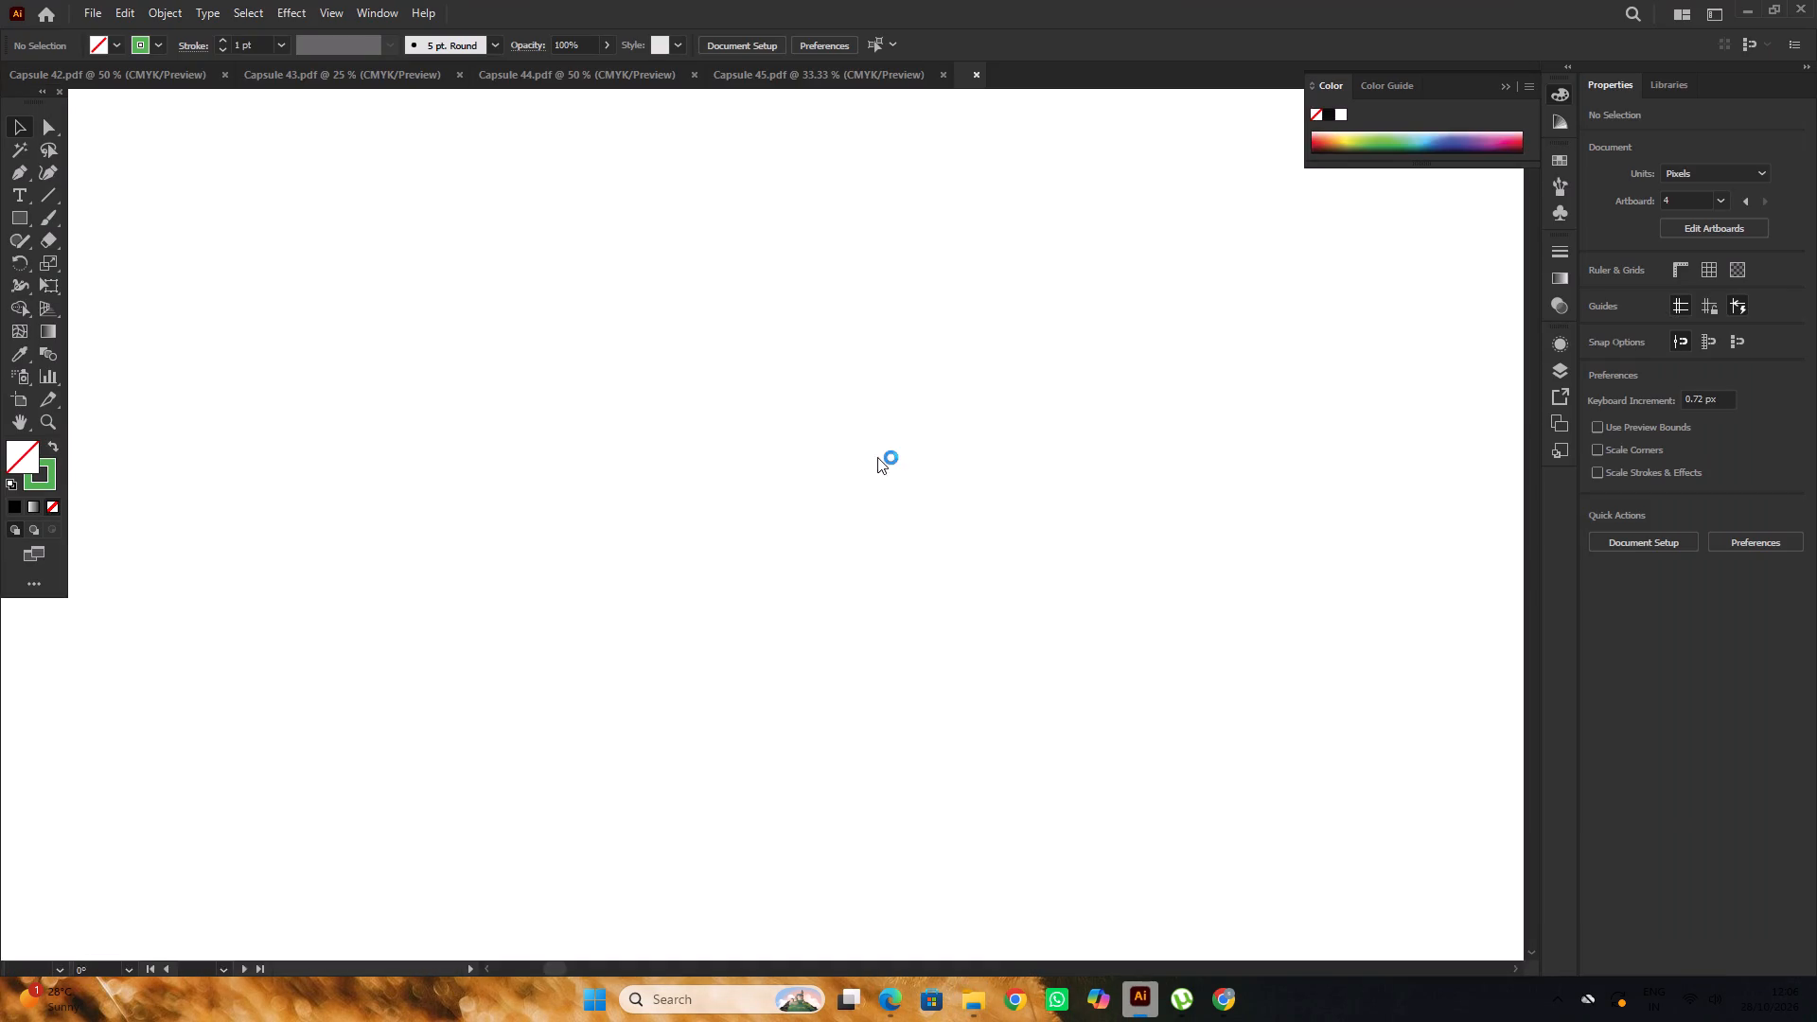
# Examine the first Capsule 46 page, checking whether the words in the tracing rows are outlined or live text.
pyautogui.scroll(9, 838, 450)
pyautogui.scroll(-5, 808, 443)
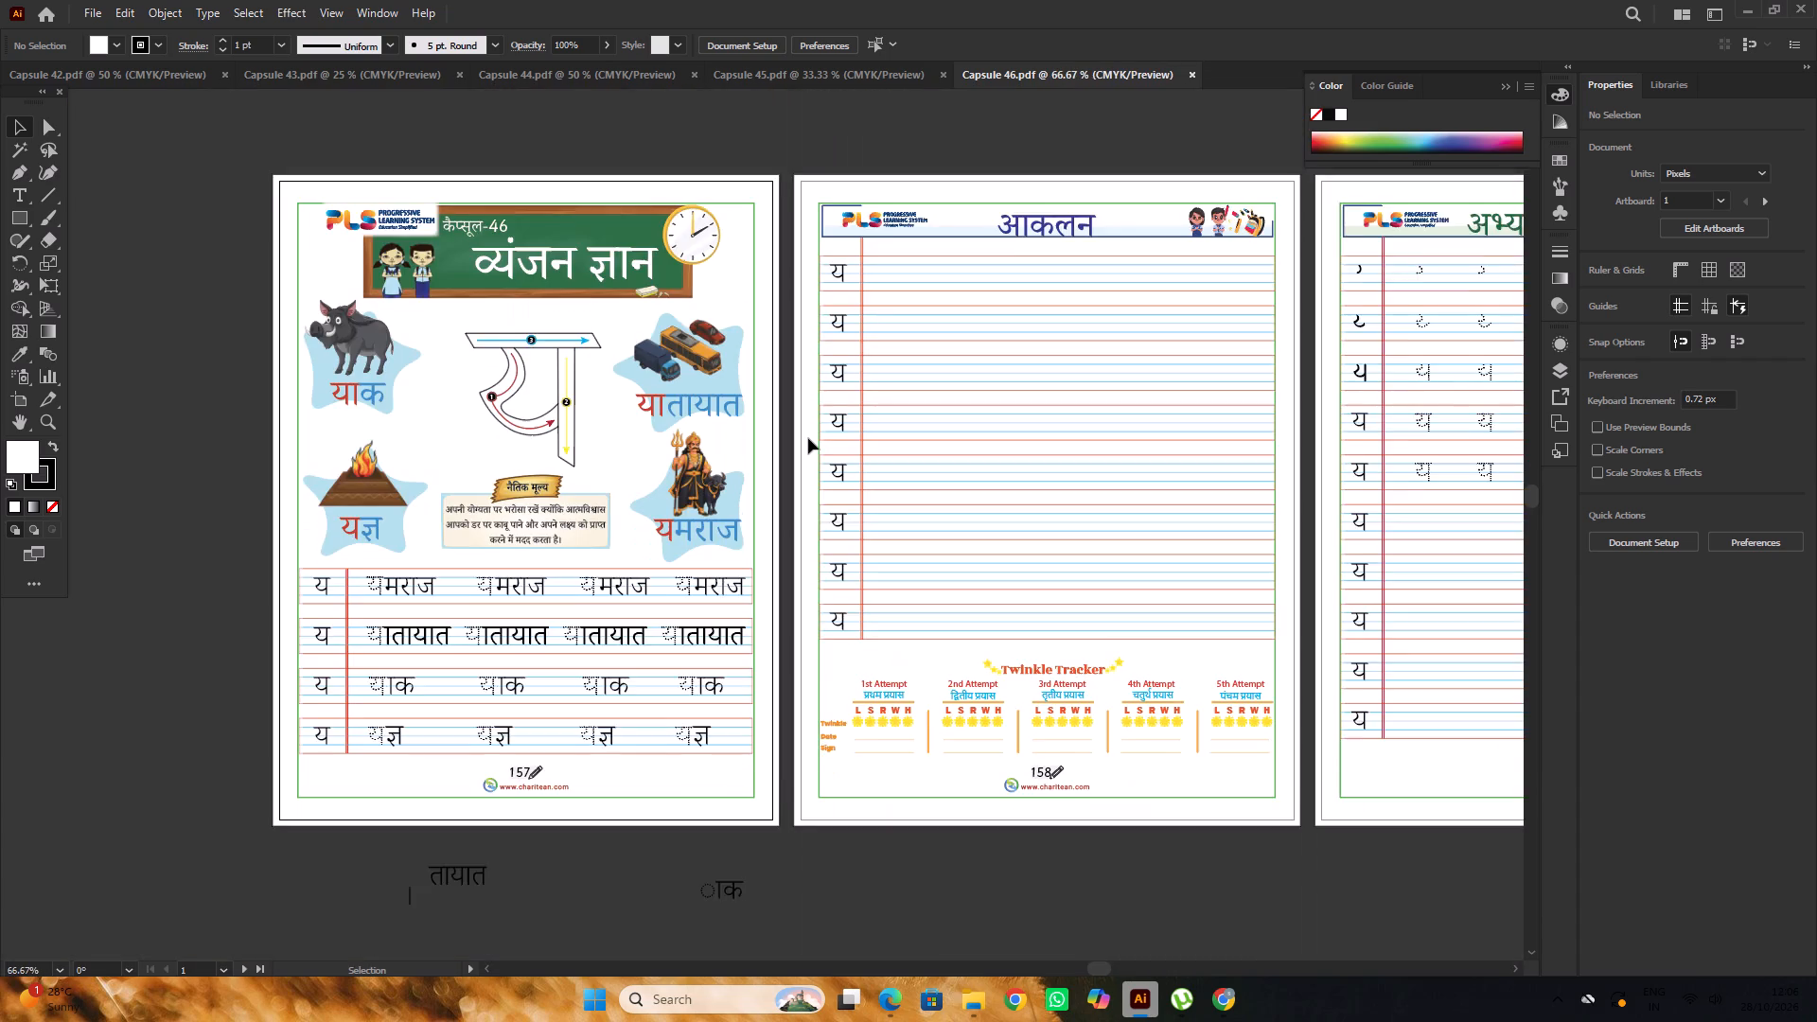
pyautogui.scroll(-3, 808, 438)
pyautogui.keyDown('alt'); pyautogui.scroll(3, 656, 469); pyautogui.keyUp('alt')
pyautogui.keyDown('alt'); pyautogui.scroll(-4, 878, 472); pyautogui.keyUp('alt')
pyautogui.click(857, 483)
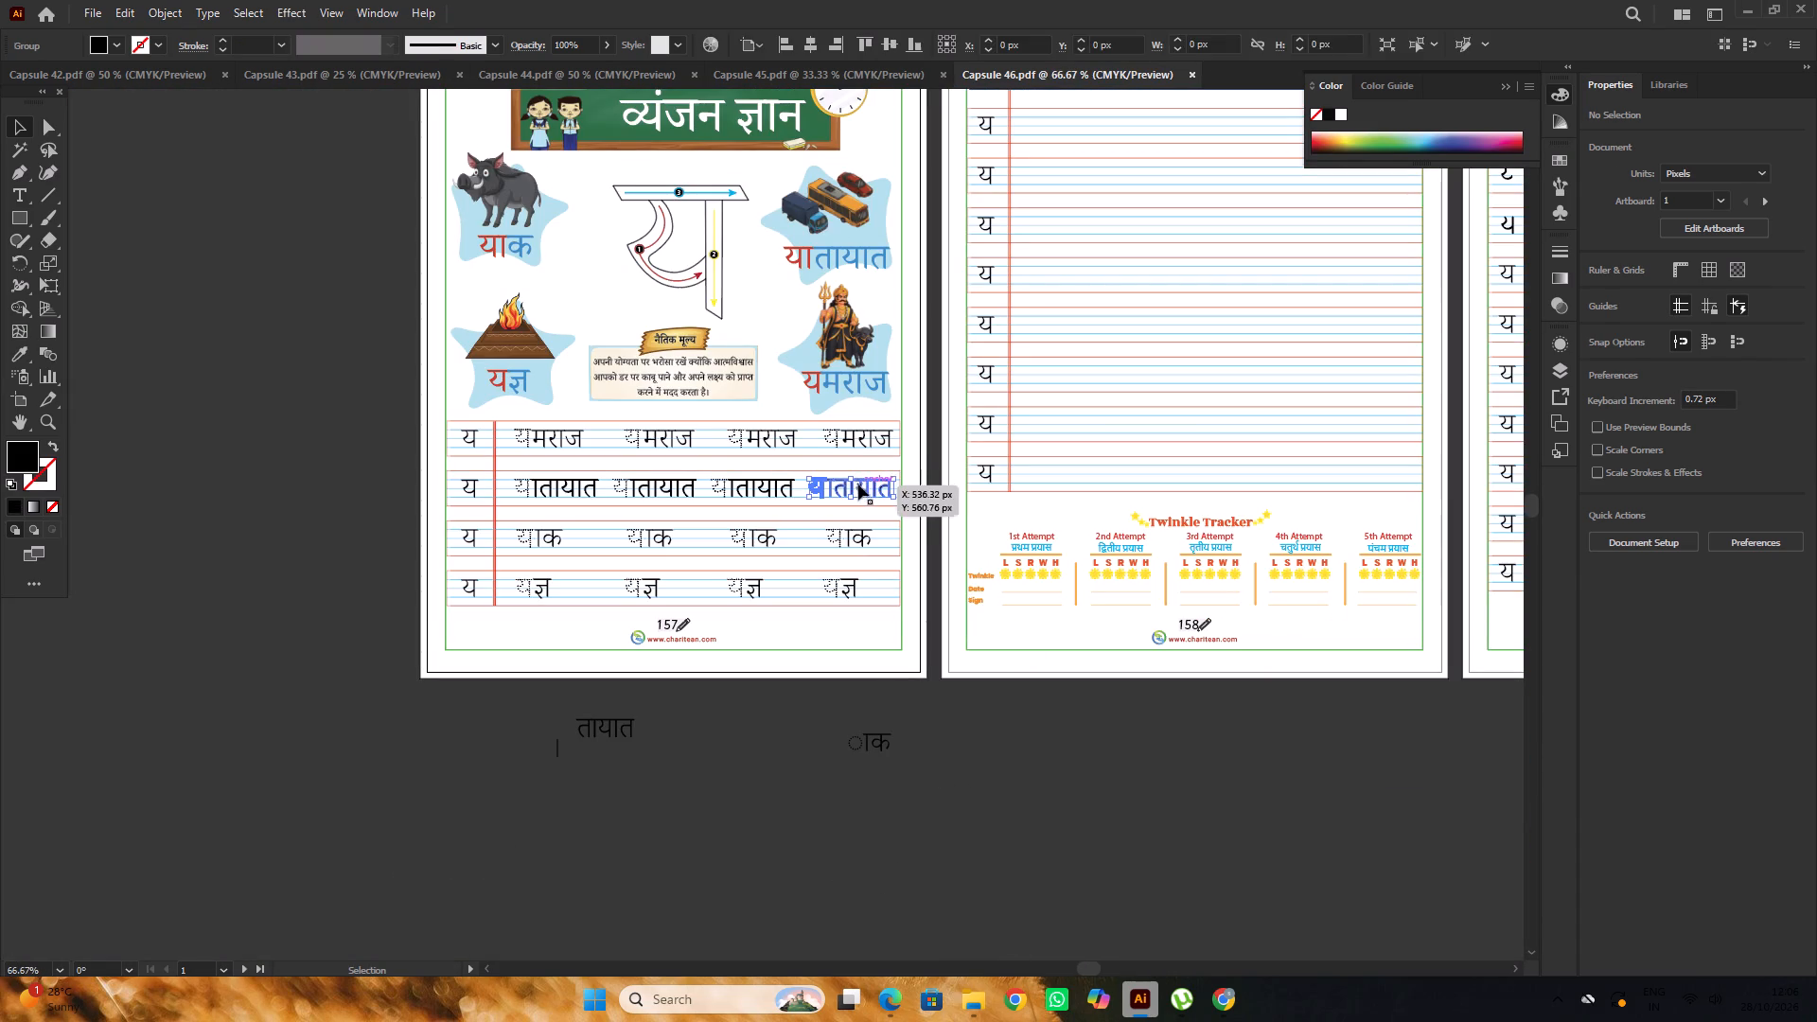
pyautogui.click(970, 727)
pyautogui.keyDown('alt'); pyautogui.scroll(2, 856, 628); pyautogui.keyUp('alt')
pyautogui.click(848, 573)
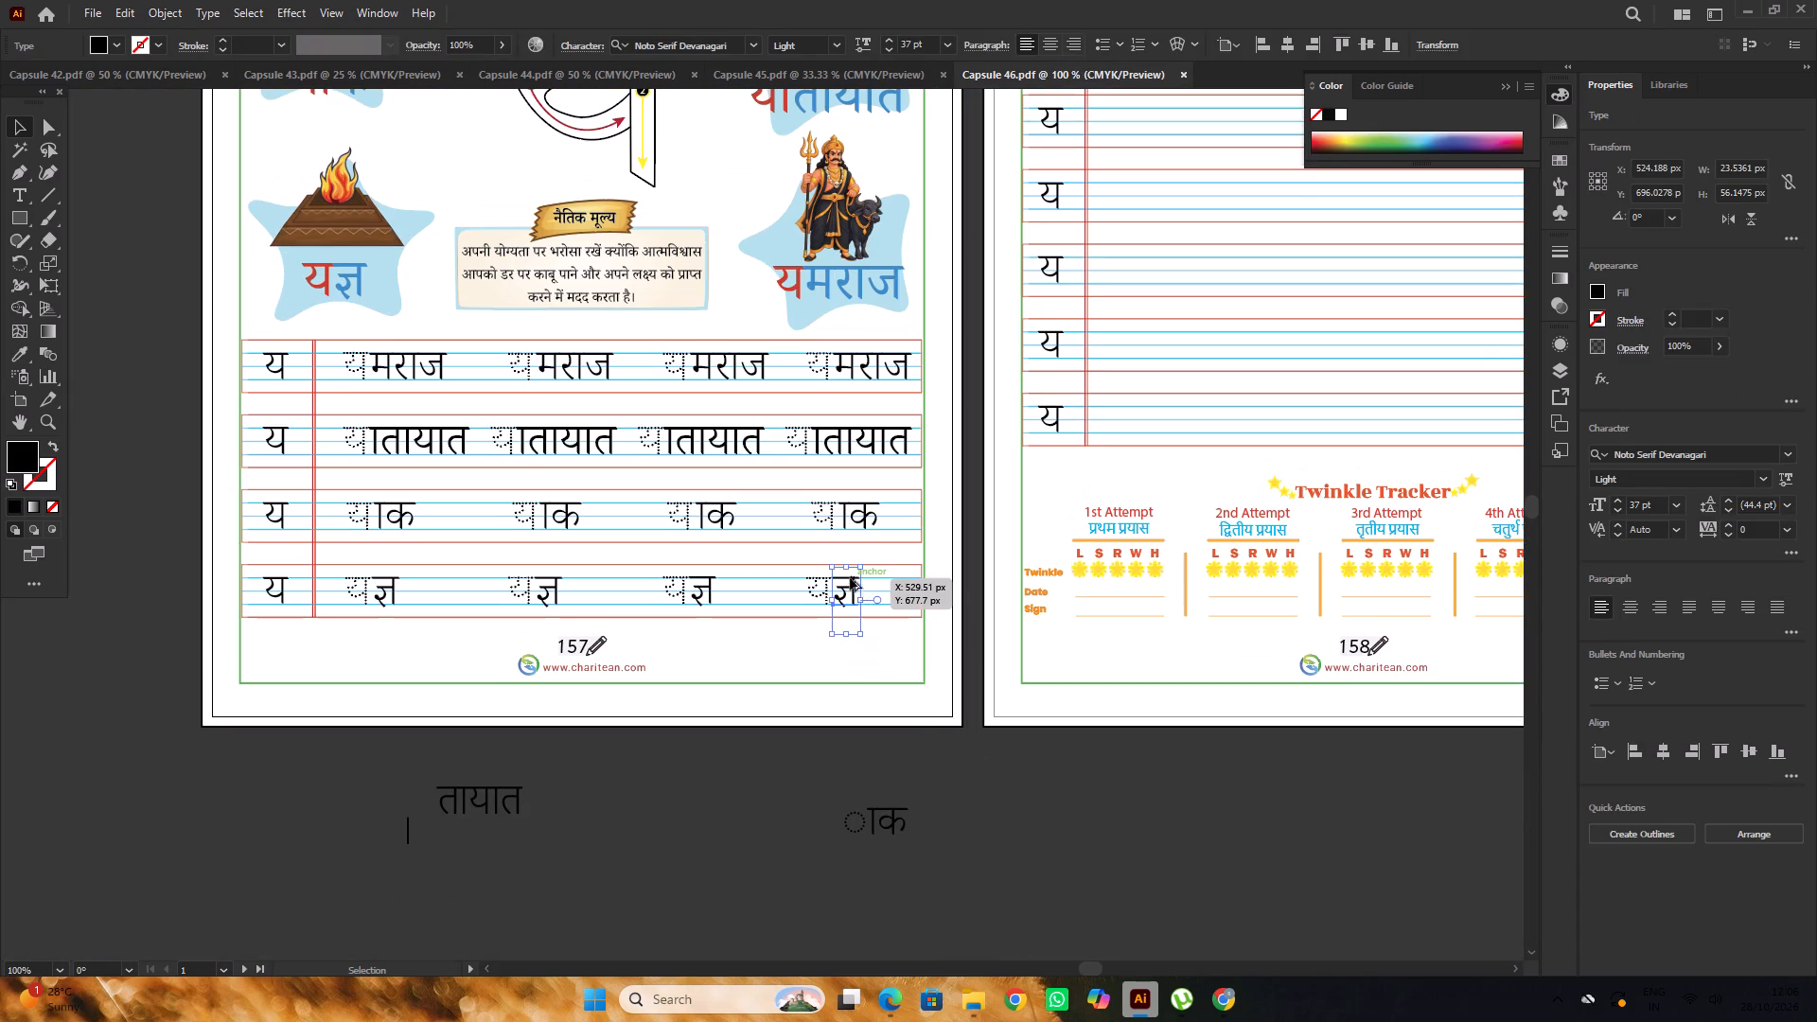
pyautogui.keyDown('alt'); pyautogui.scroll(-2, 850, 578); pyautogui.keyUp('alt')
pyautogui.click(1018, 717)
pyautogui.scroll(3, 864, 580)
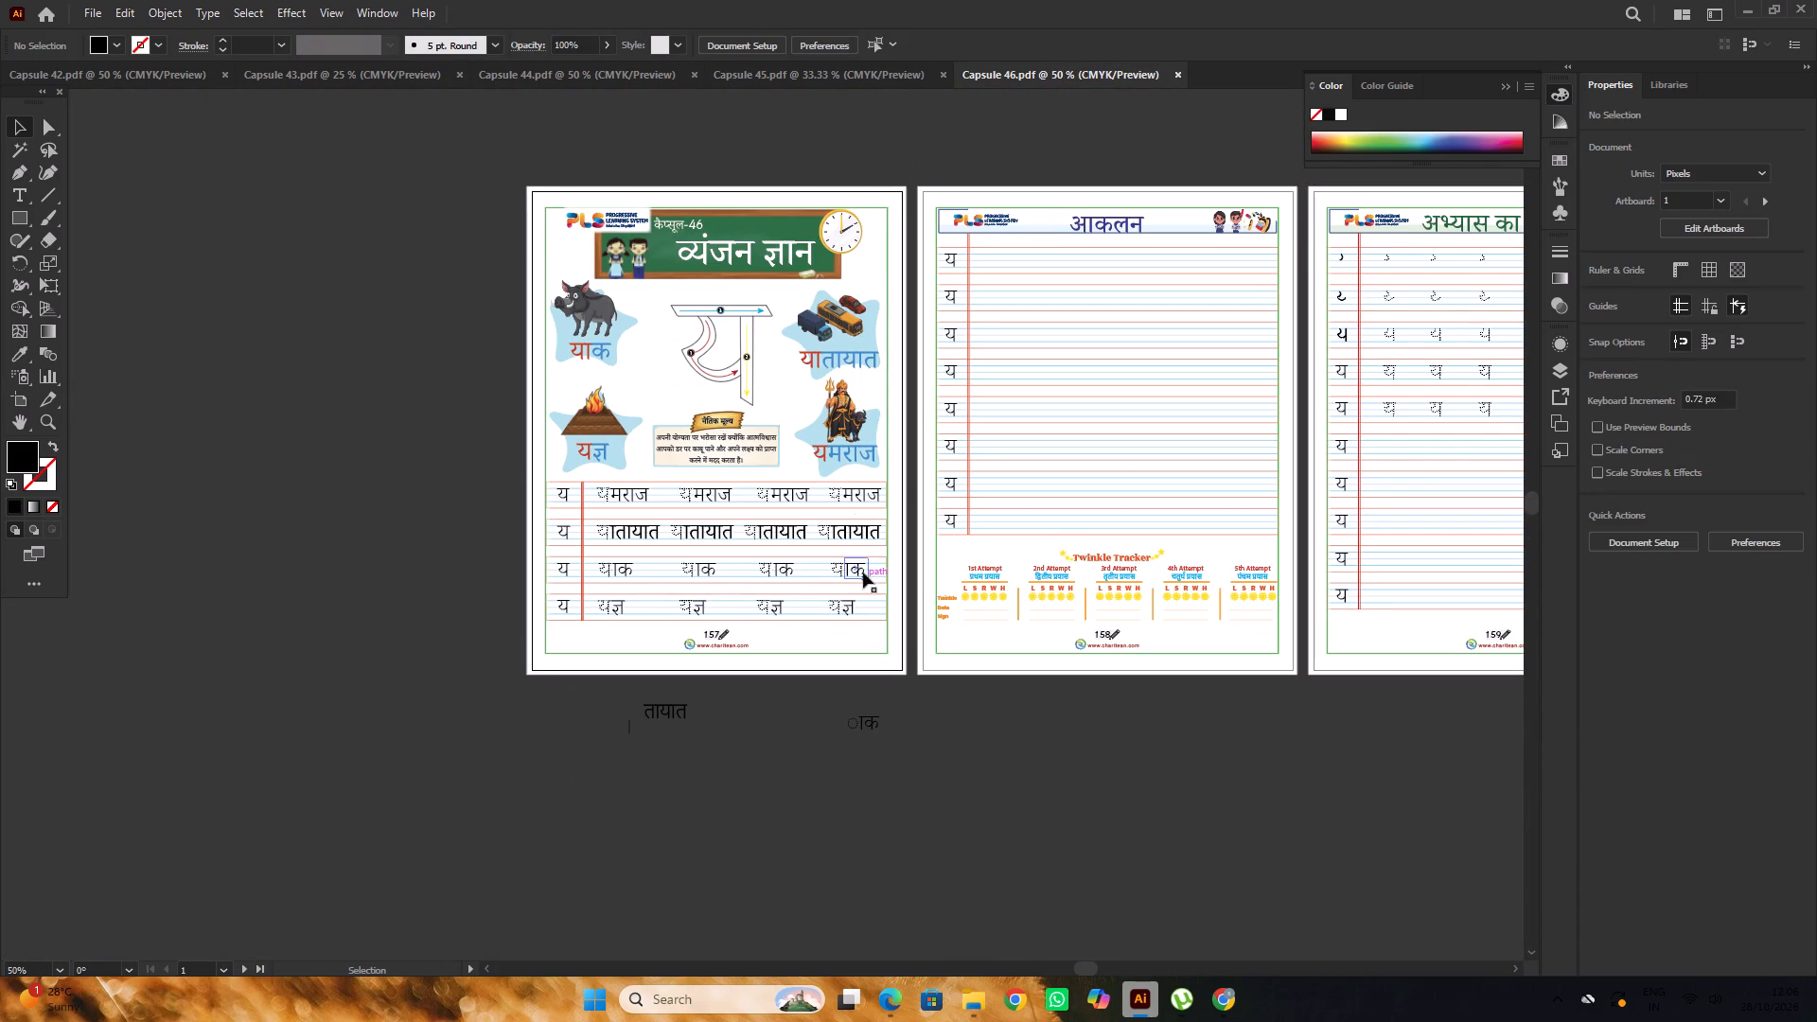
pyautogui.scroll(1, 863, 573)
# Place a spare copy of the नैतिक मूल्य paragraph outside the page's left edge and convert the original paragraph to outlines.
pyautogui.doubleClick(748, 520)
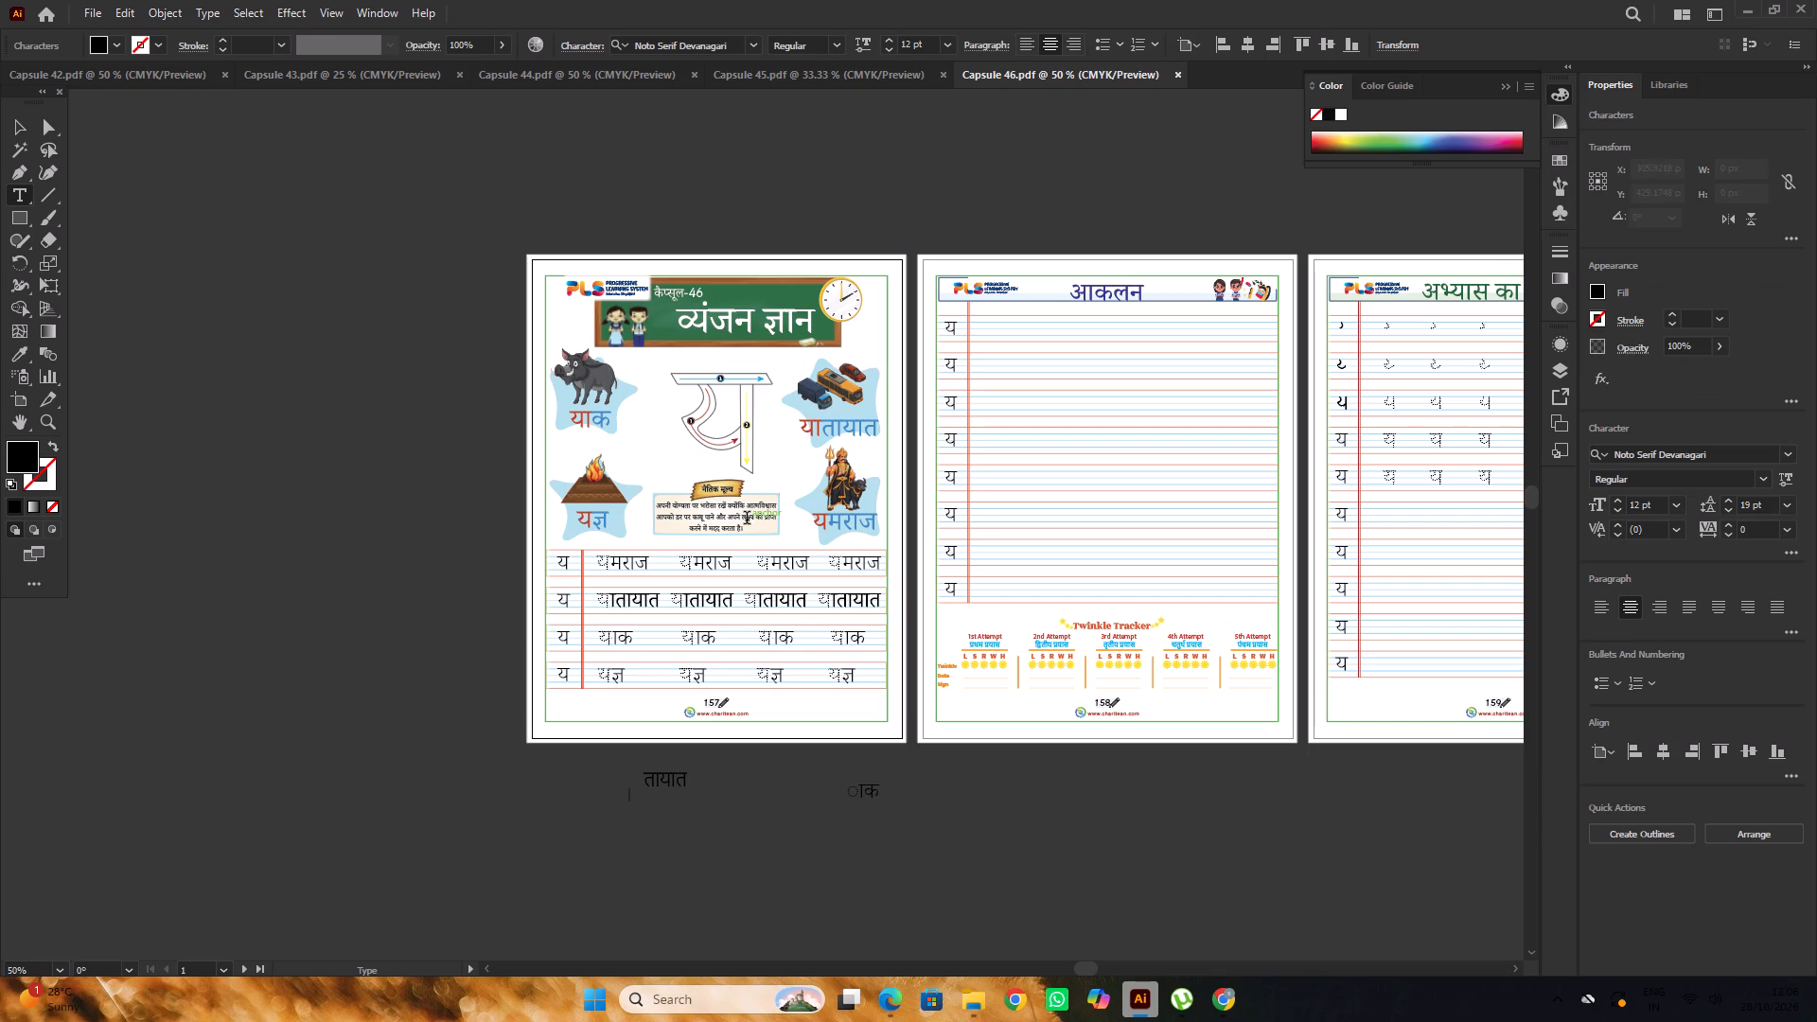
pyautogui.click(23, 132)
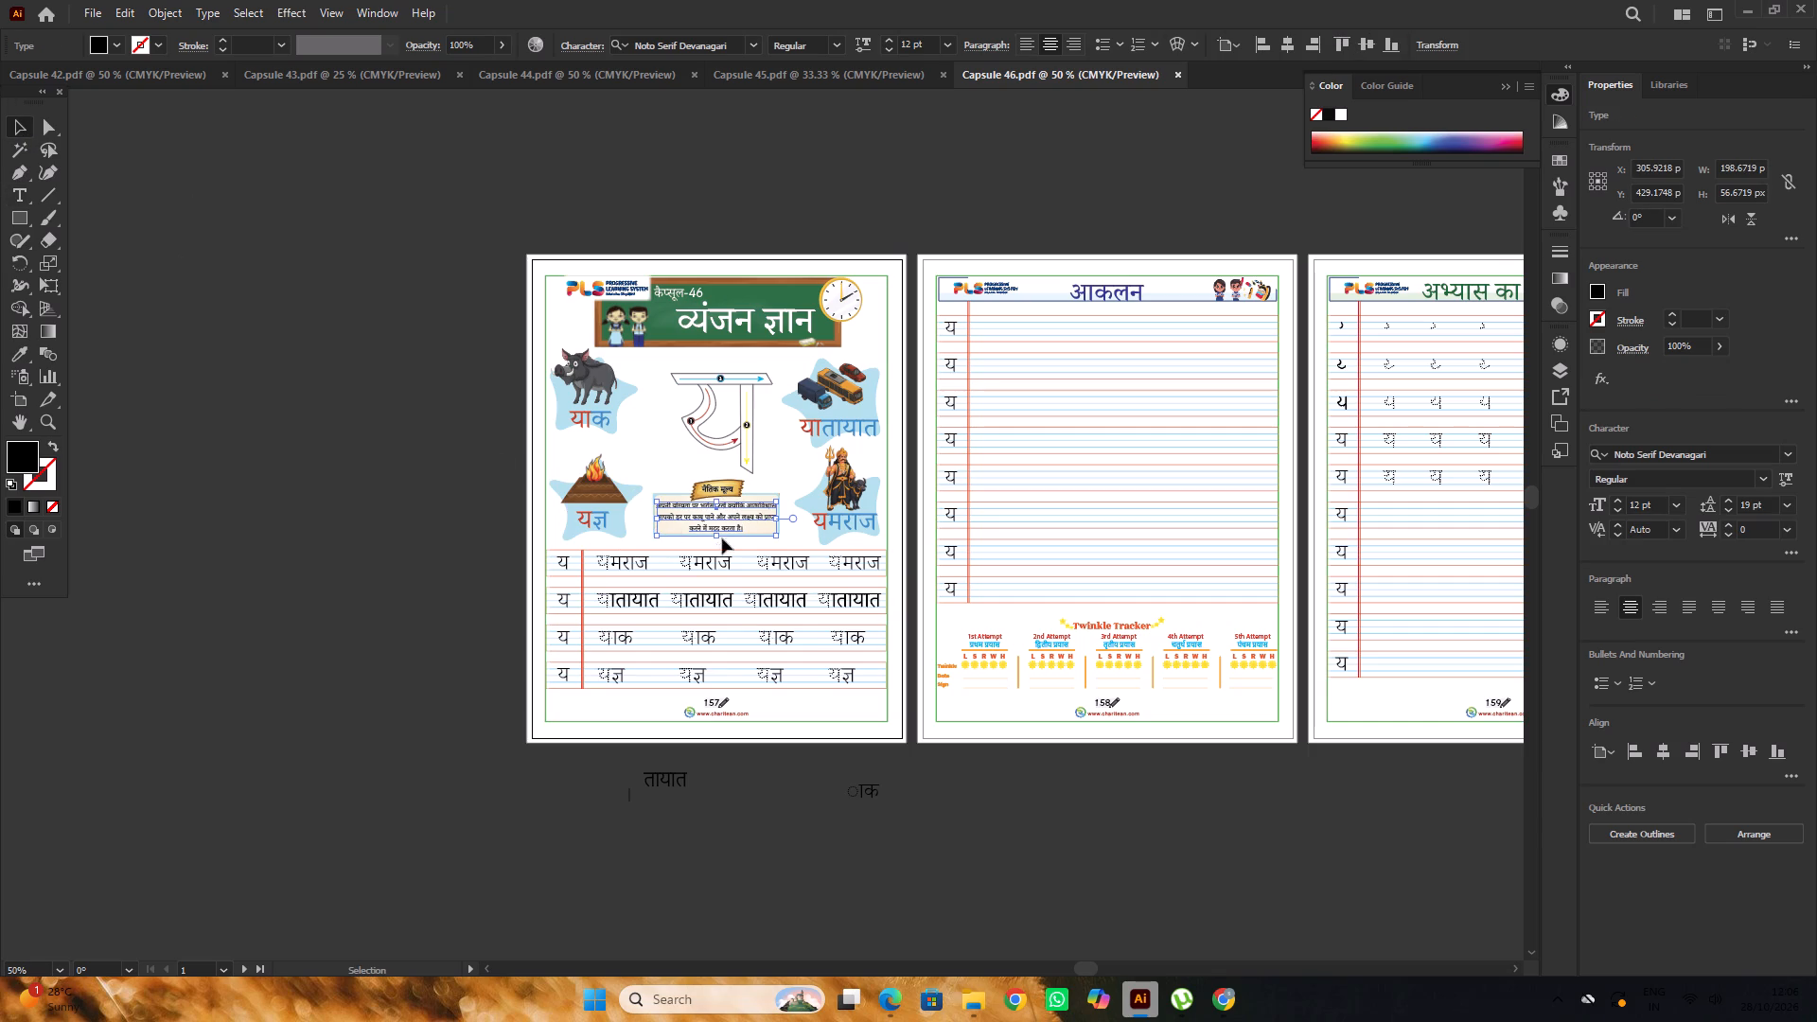
pyautogui.moveTo(732, 520); pyautogui.dragTo(298, 531)
pyautogui.keyDown('alt'); pyautogui.click(379, 453); pyautogui.keyUp('alt')
pyautogui.keyDown('alt'); pyautogui.scroll(2, 755, 505); pyautogui.keyUp('alt')
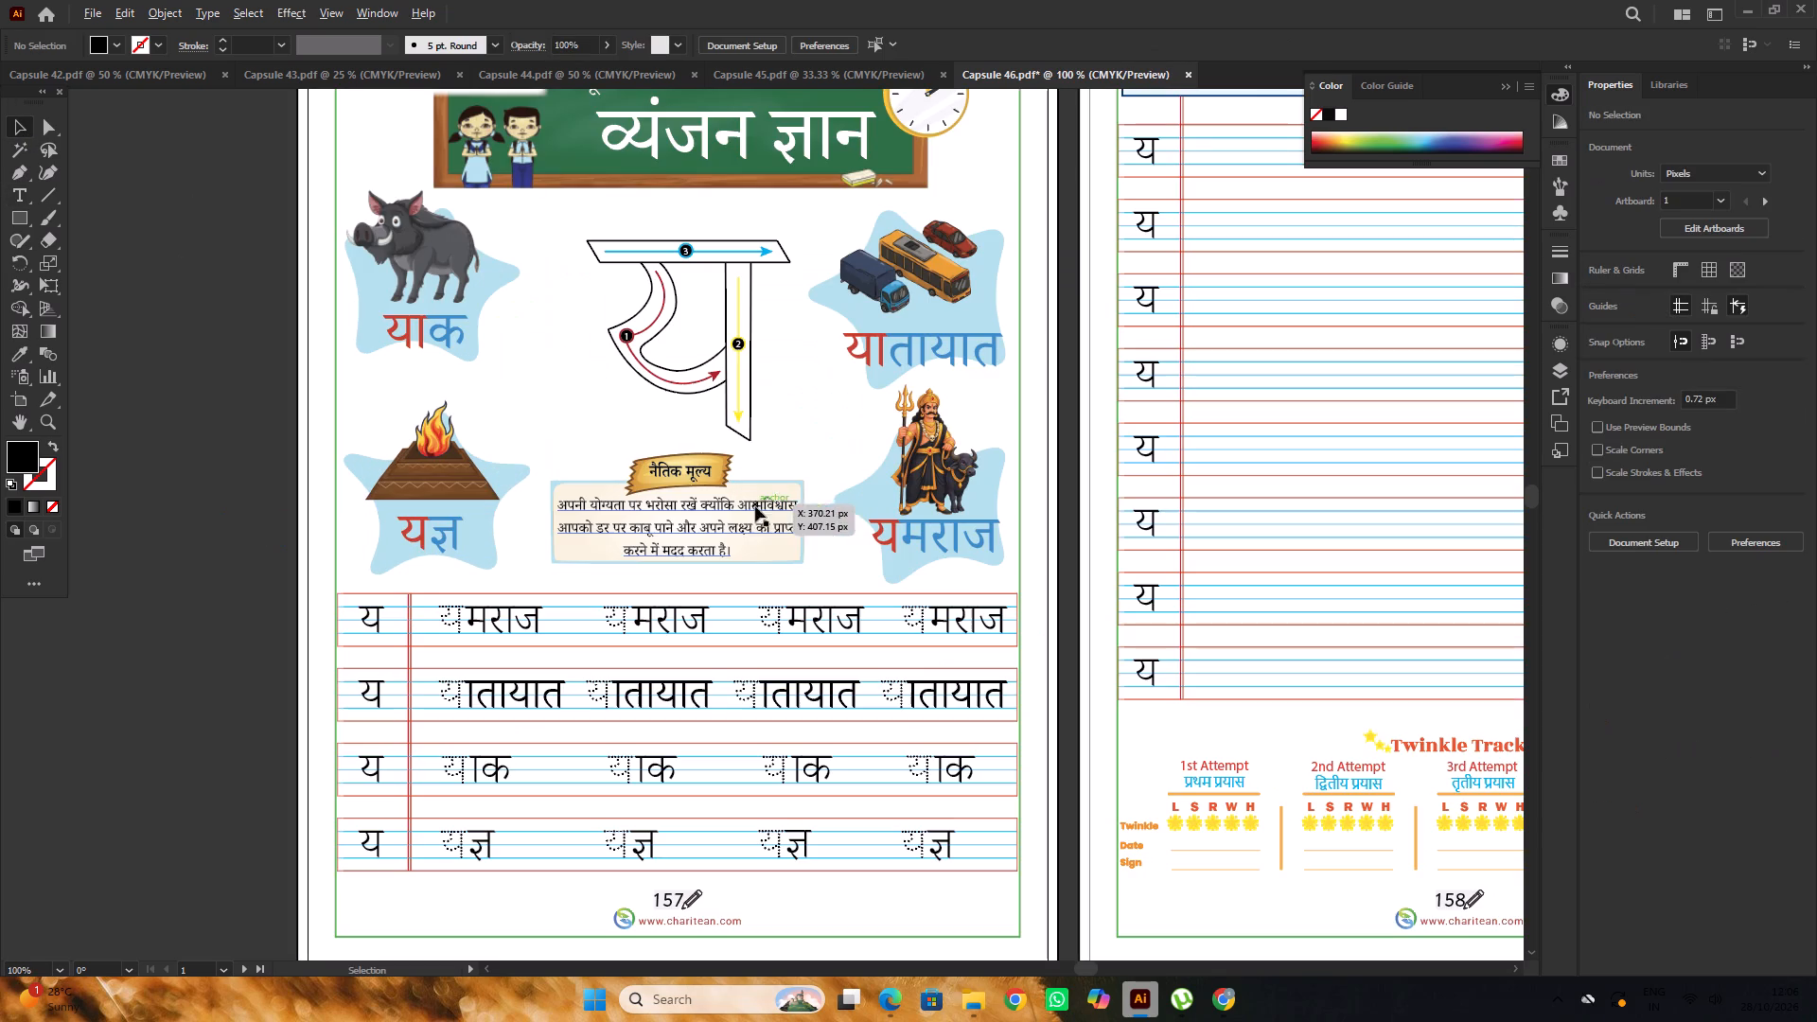
pyautogui.click(758, 527)
pyautogui.hotkey('ctrl', 'shift', 'o')
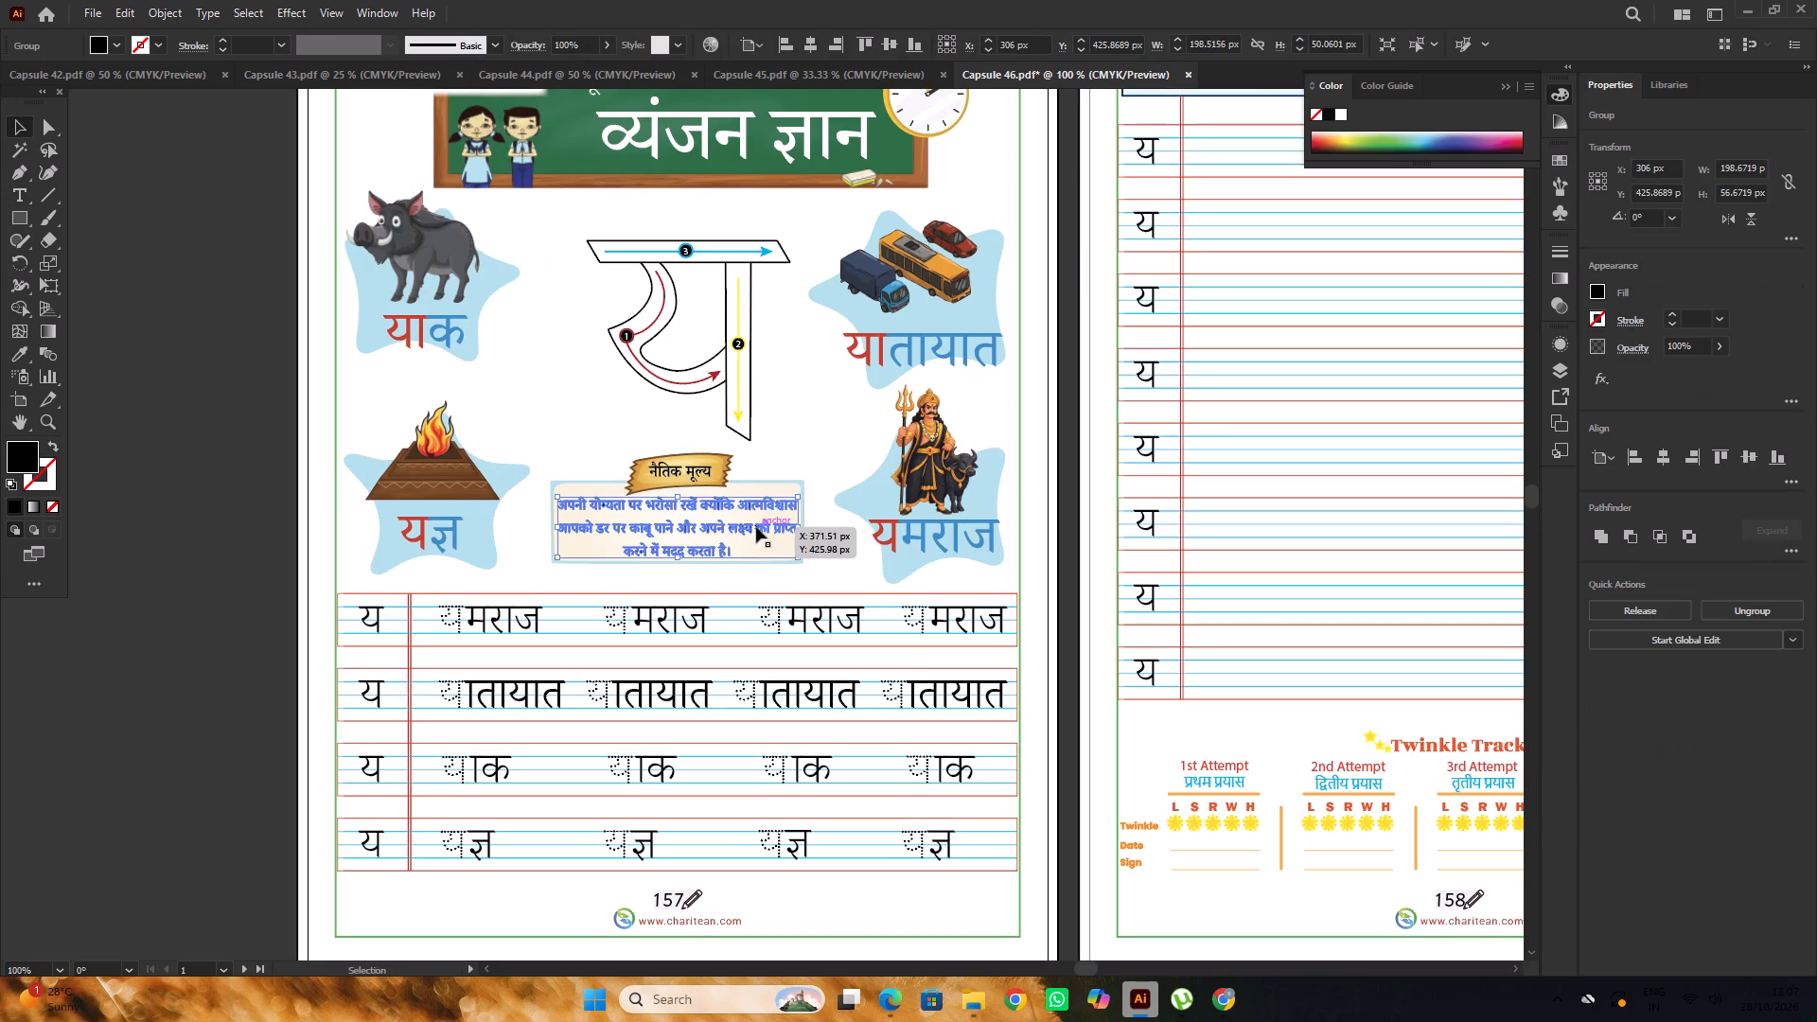
pyautogui.click(140, 198)
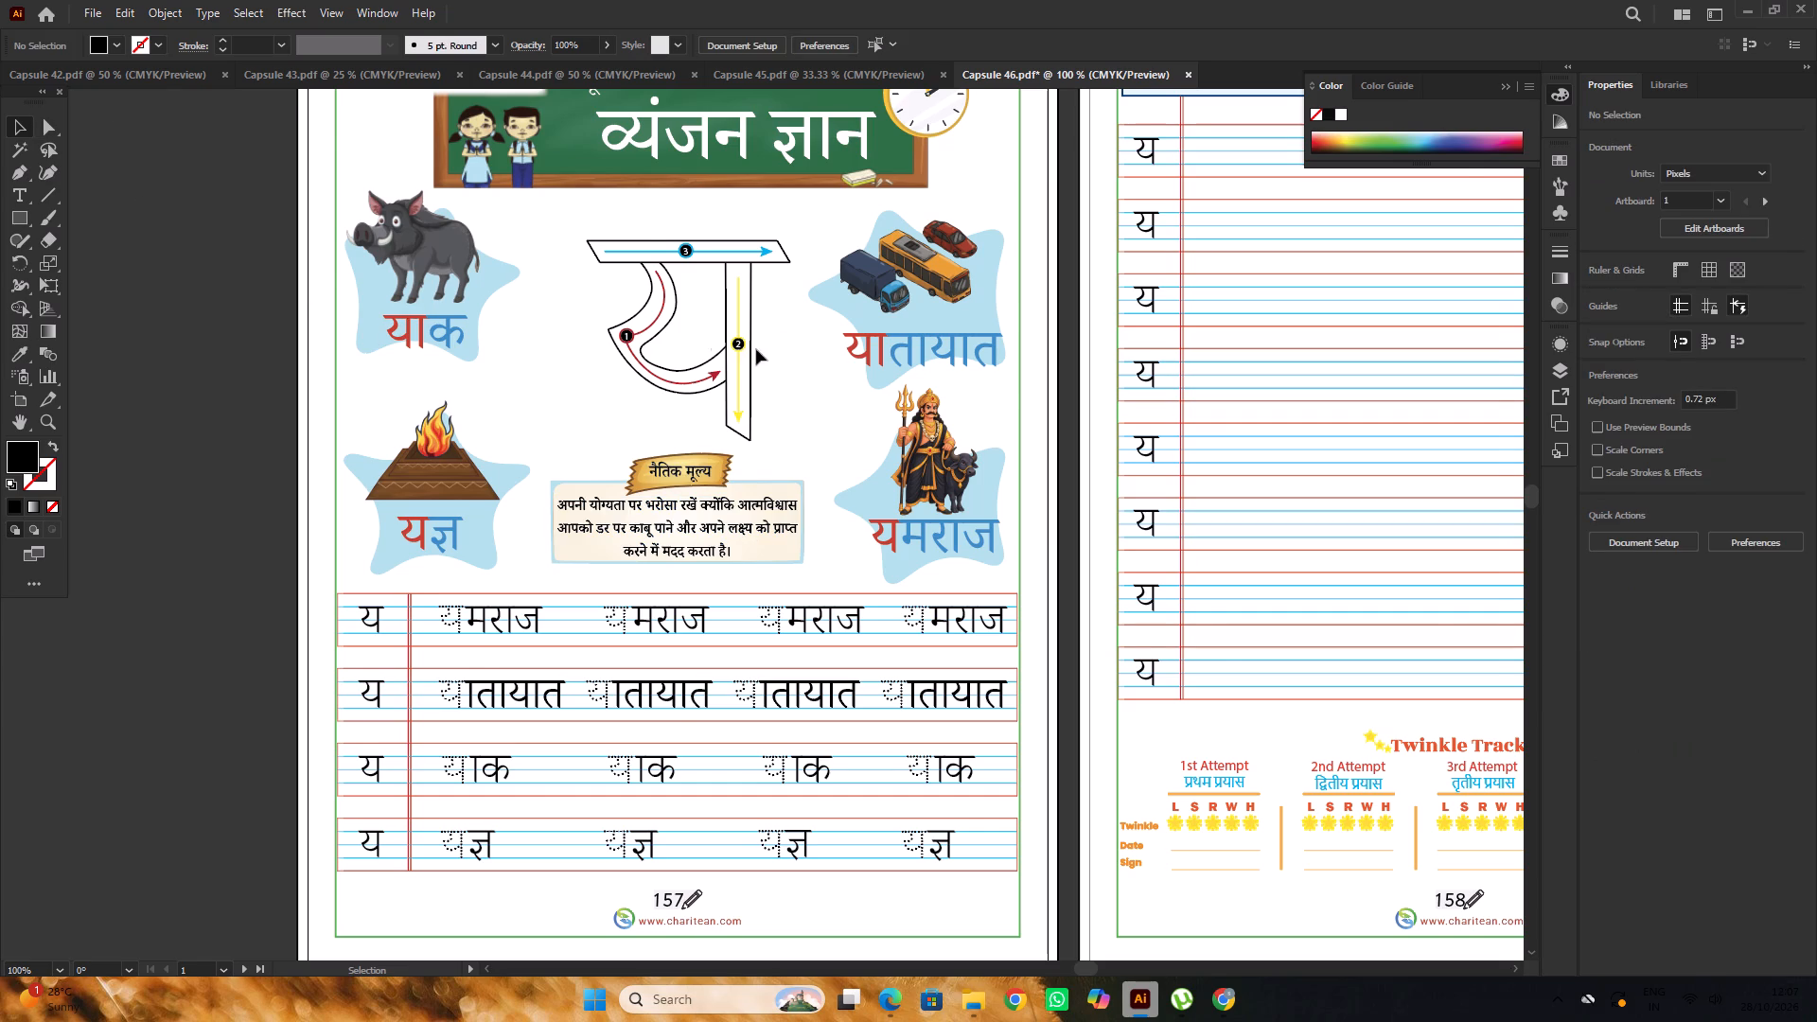
# Look over the first three Capsule 46 pages, checking headings, tracing letters and page numbers.
pyautogui.keyDown('alt'); pyautogui.scroll(-1, 693, 332); pyautogui.keyUp('alt')
pyautogui.scroll(3, 691, 333)
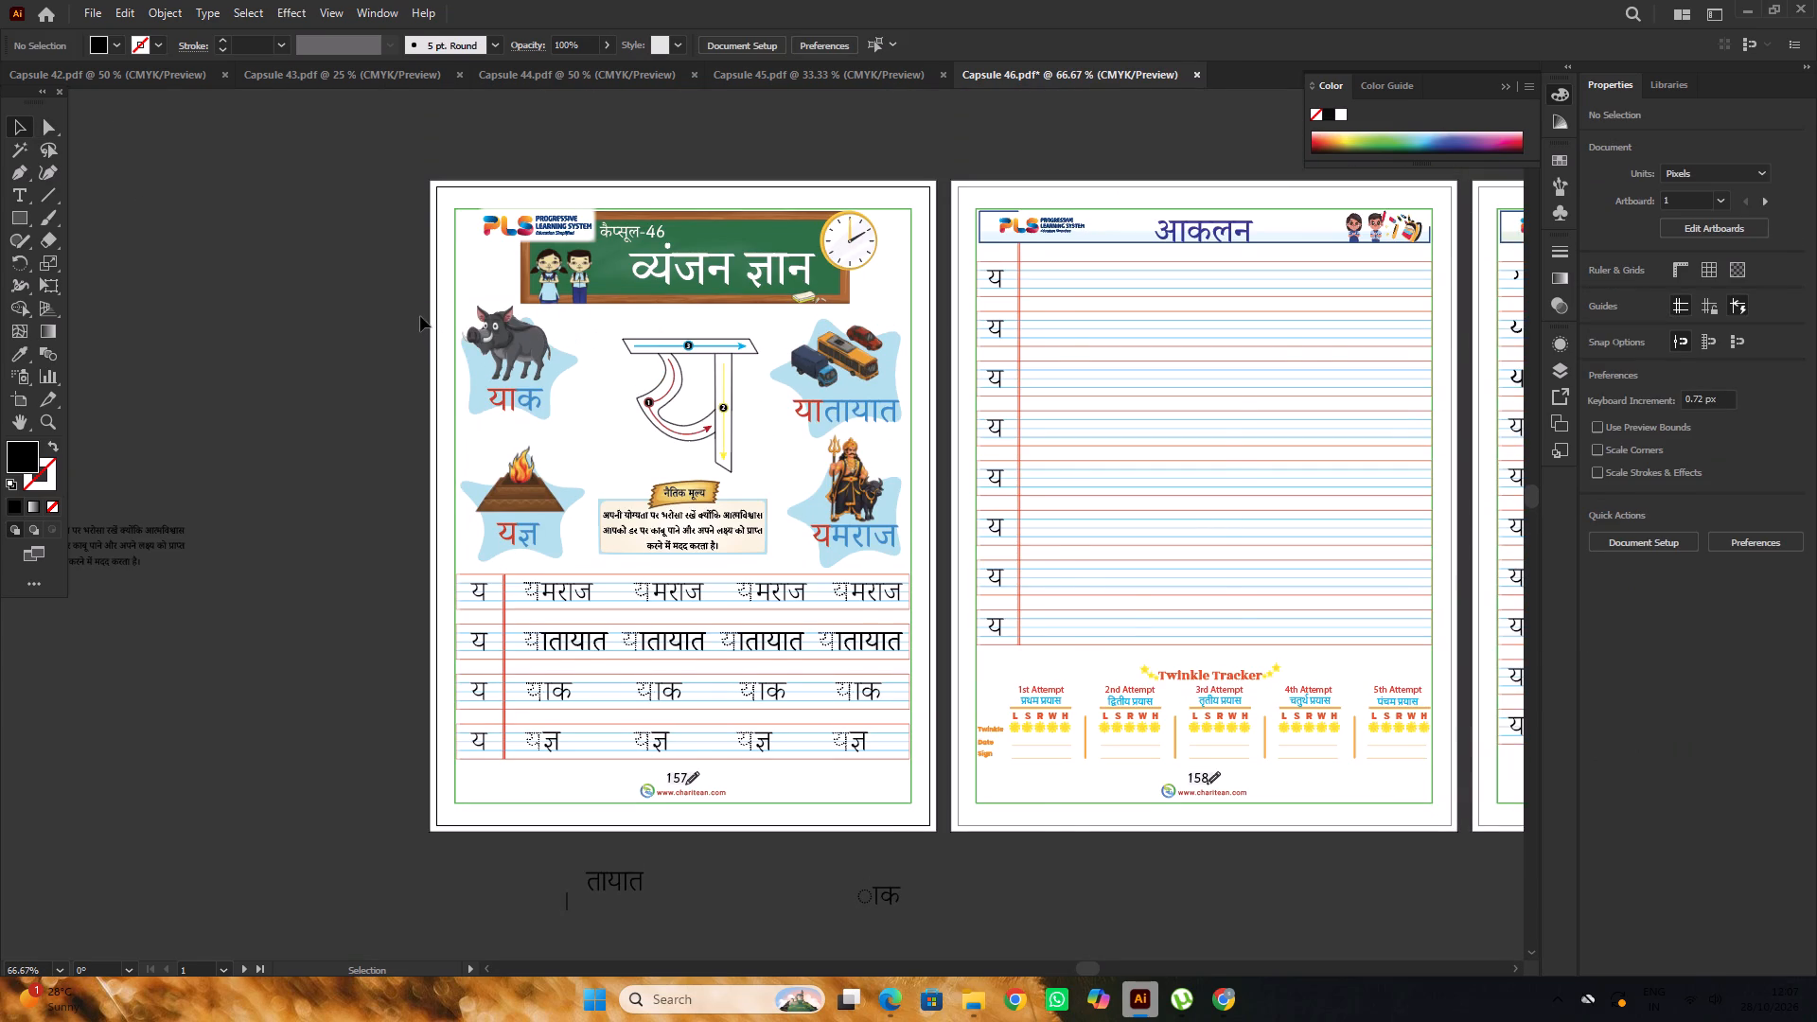
pyautogui.keyDown('alt'); pyautogui.scroll(-1, 420, 316); pyautogui.keyUp('alt')
pyautogui.press('space')
pyautogui.press('space')
pyautogui.press('space')
pyautogui.press('space')
pyautogui.press('space')
pyautogui.press('space')
pyautogui.moveTo(828, 554); pyautogui.dragTo(690, 540)
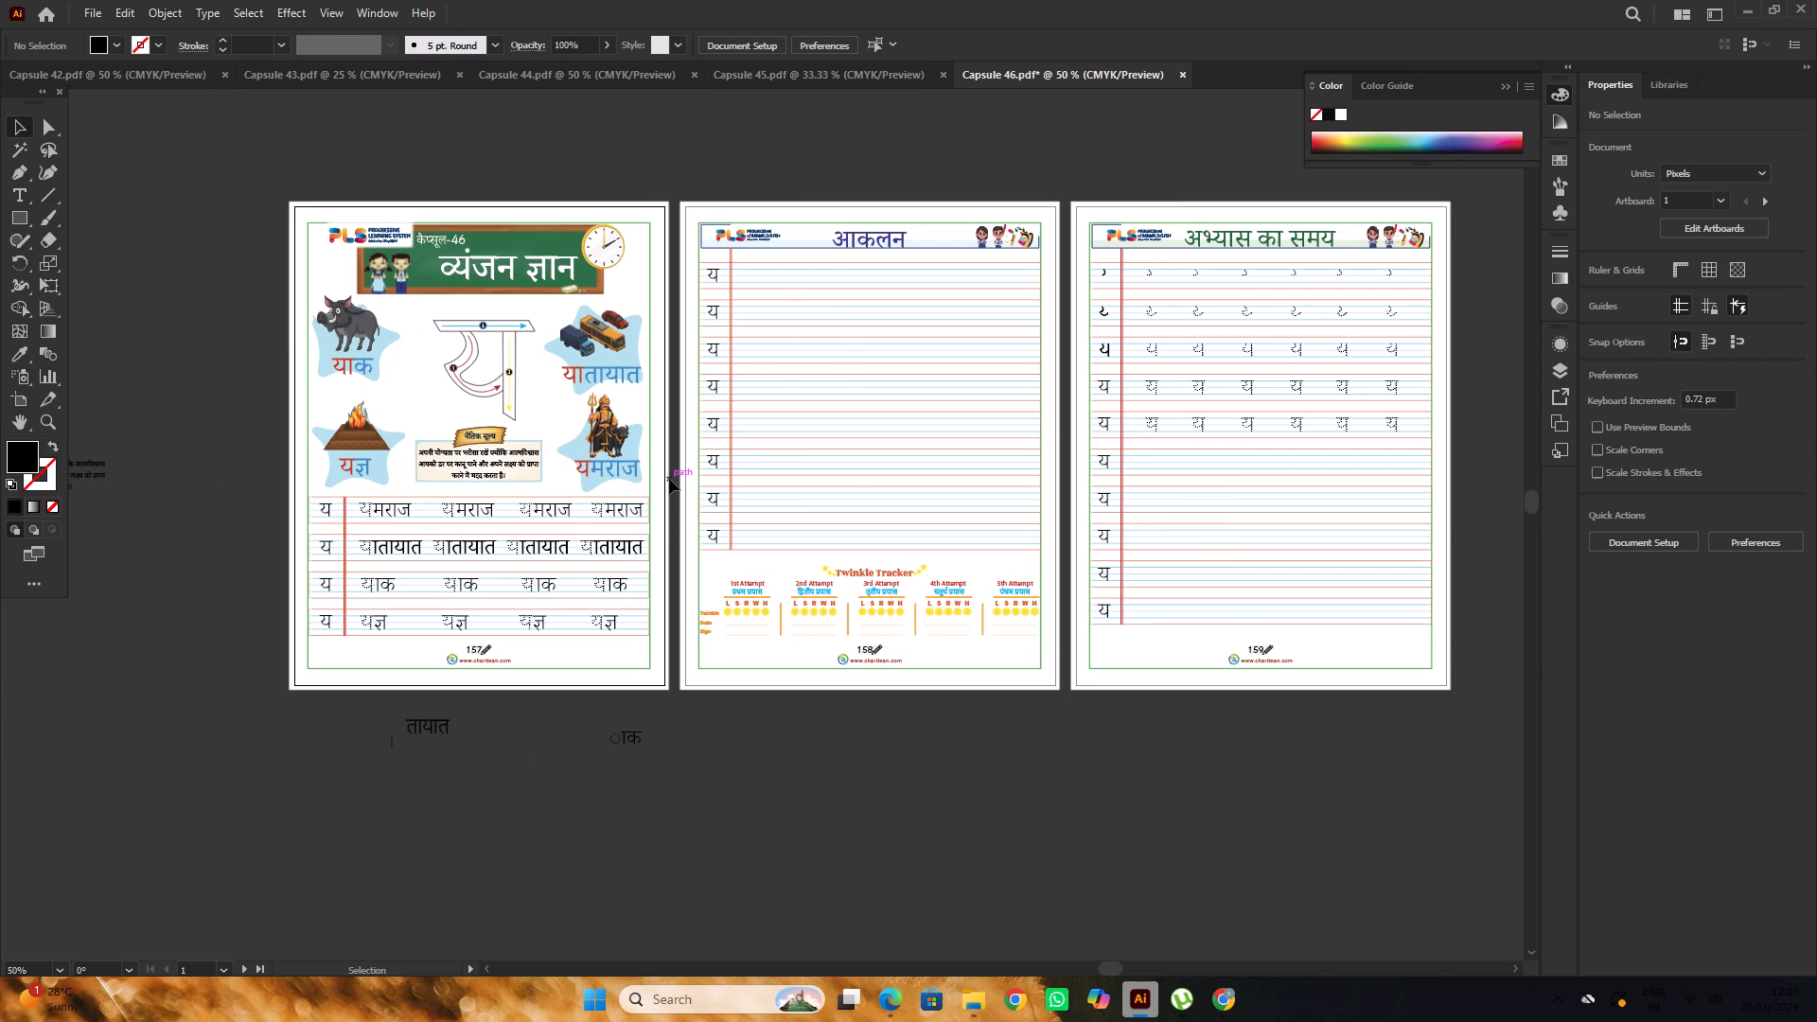
pyautogui.scroll(-5, 669, 479)
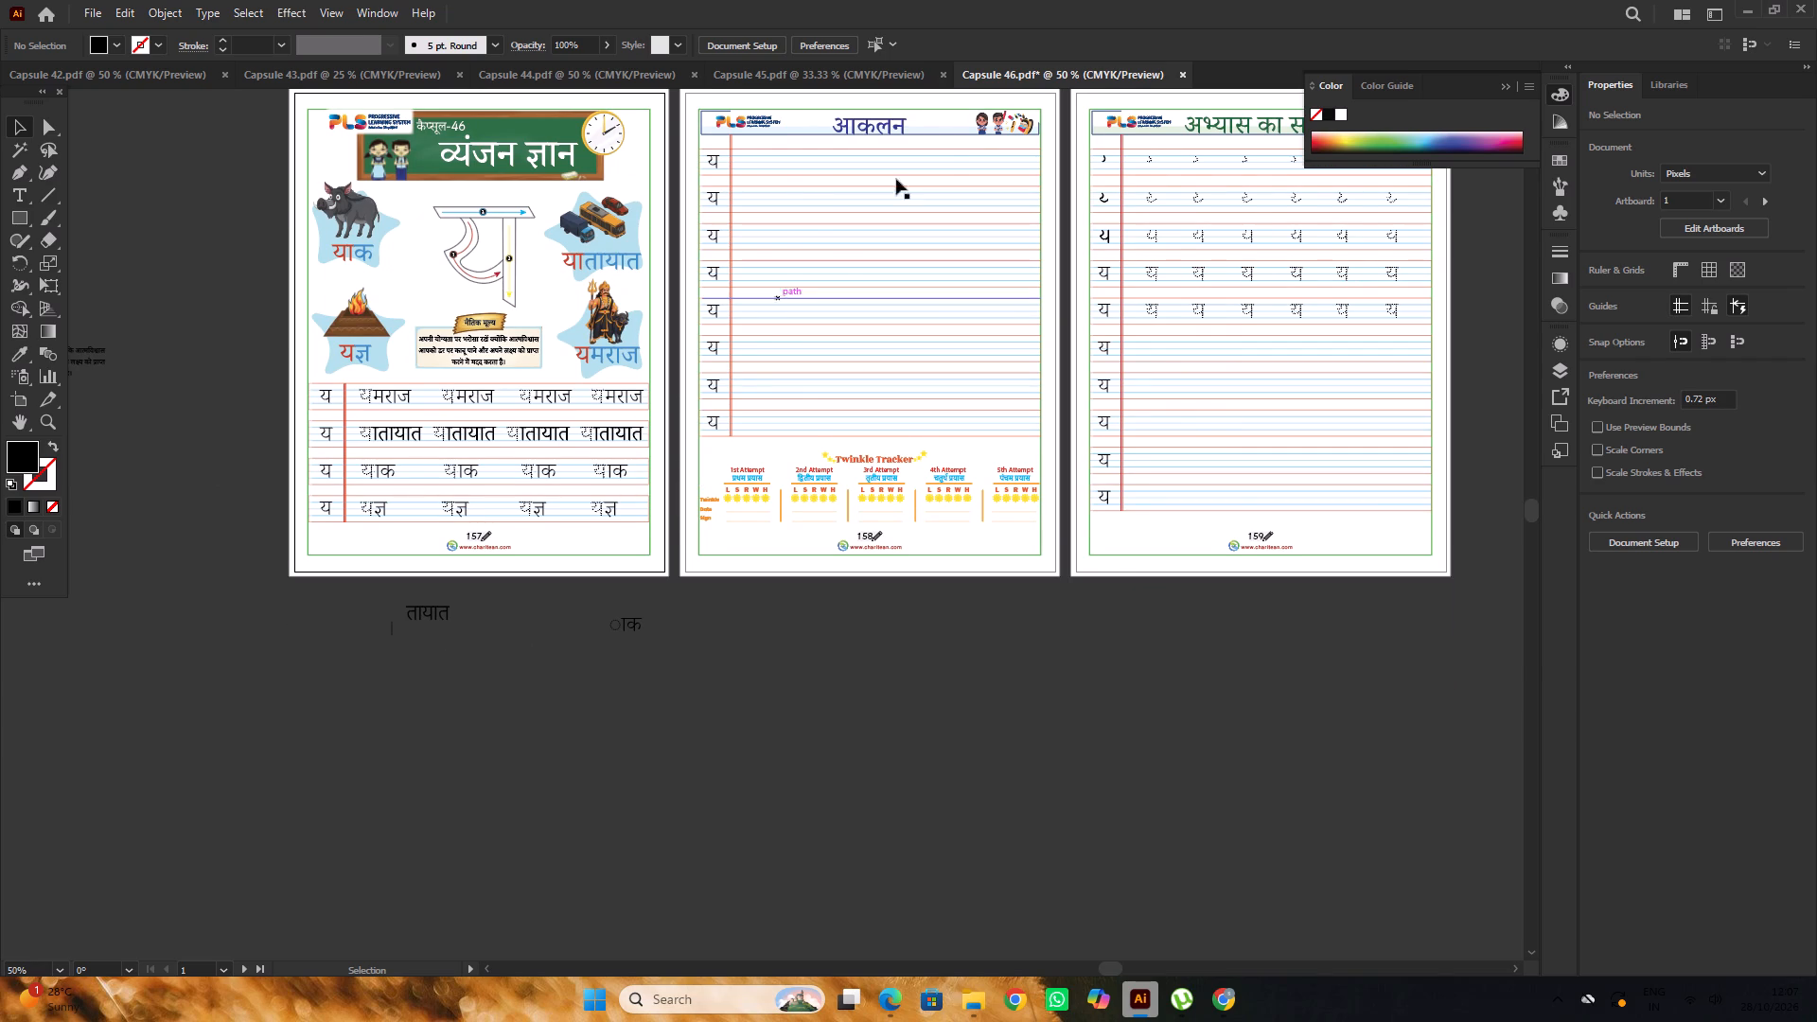
# Check the last page number of Capsule 45 and change the first Capsule 46 page's number to 156.
pyautogui.click(862, 78)
pyautogui.keyDown('alt'); pyautogui.scroll(2, 1138, 601); pyautogui.keyUp('alt')
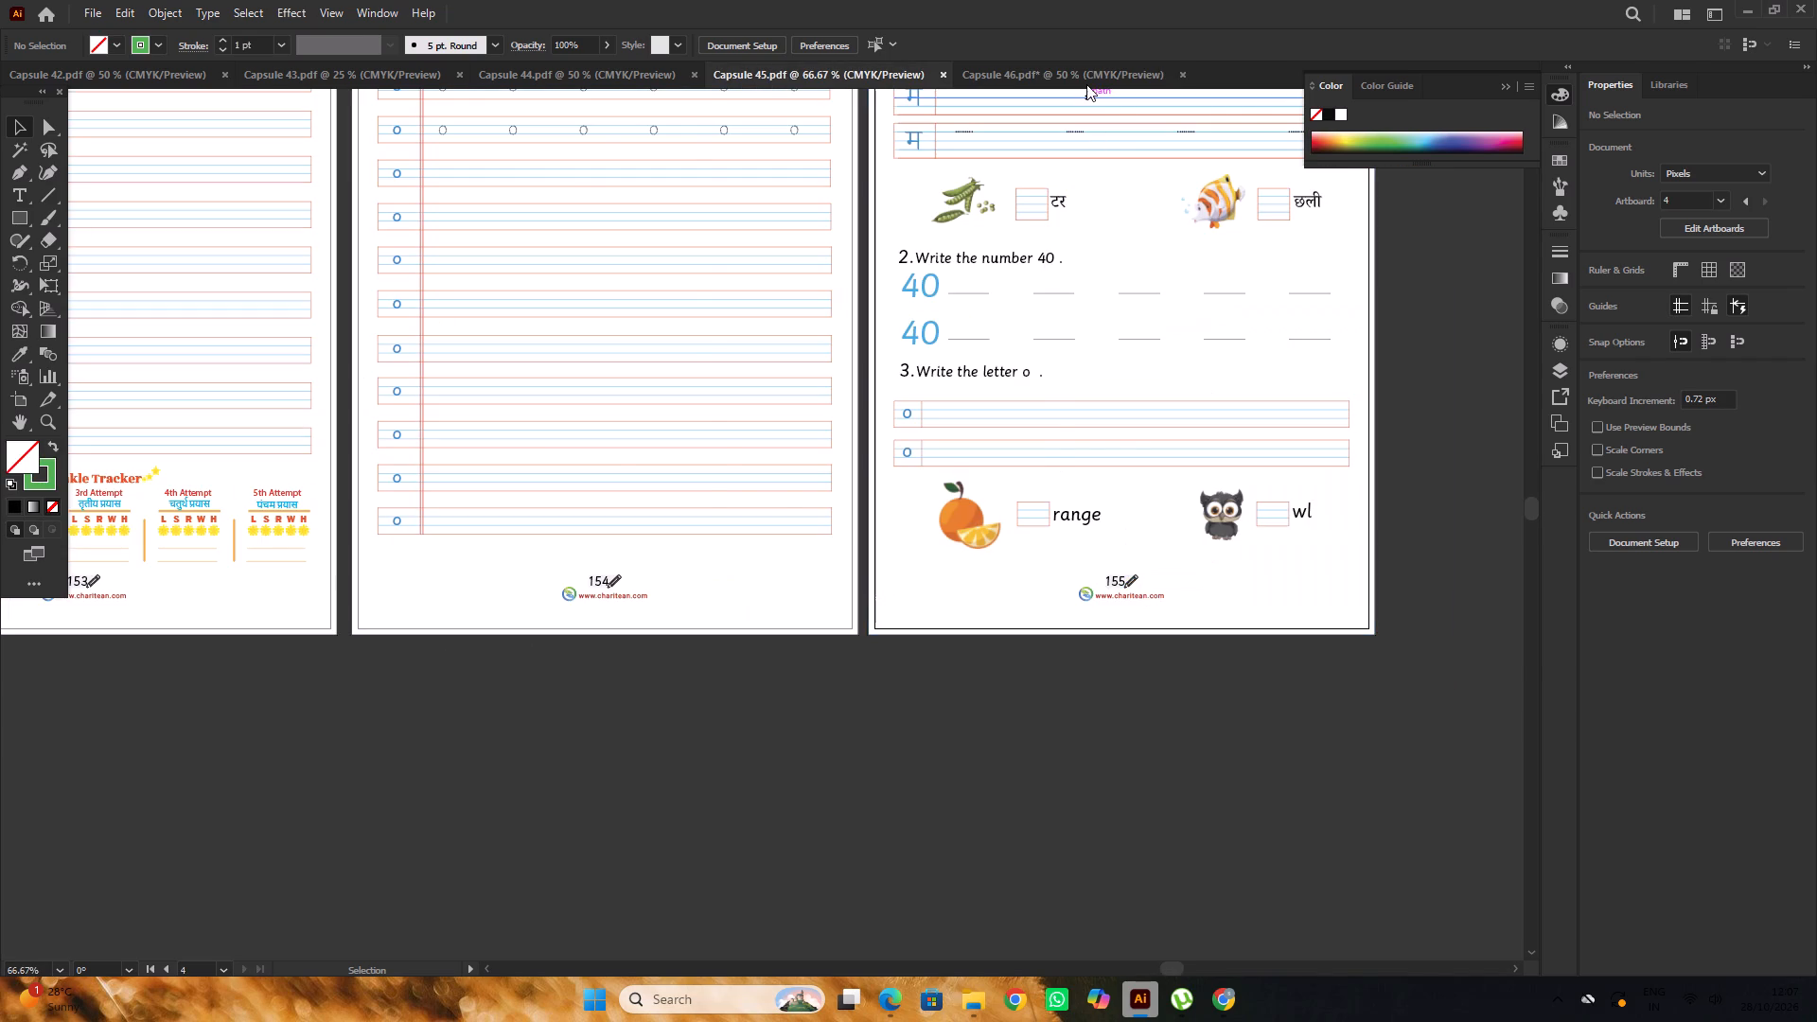
pyautogui.click(1086, 84)
pyautogui.scroll(-1, 1076, 98)
pyautogui.keyDown('alt'); pyautogui.scroll(5, 450, 541); pyautogui.keyUp('alt')
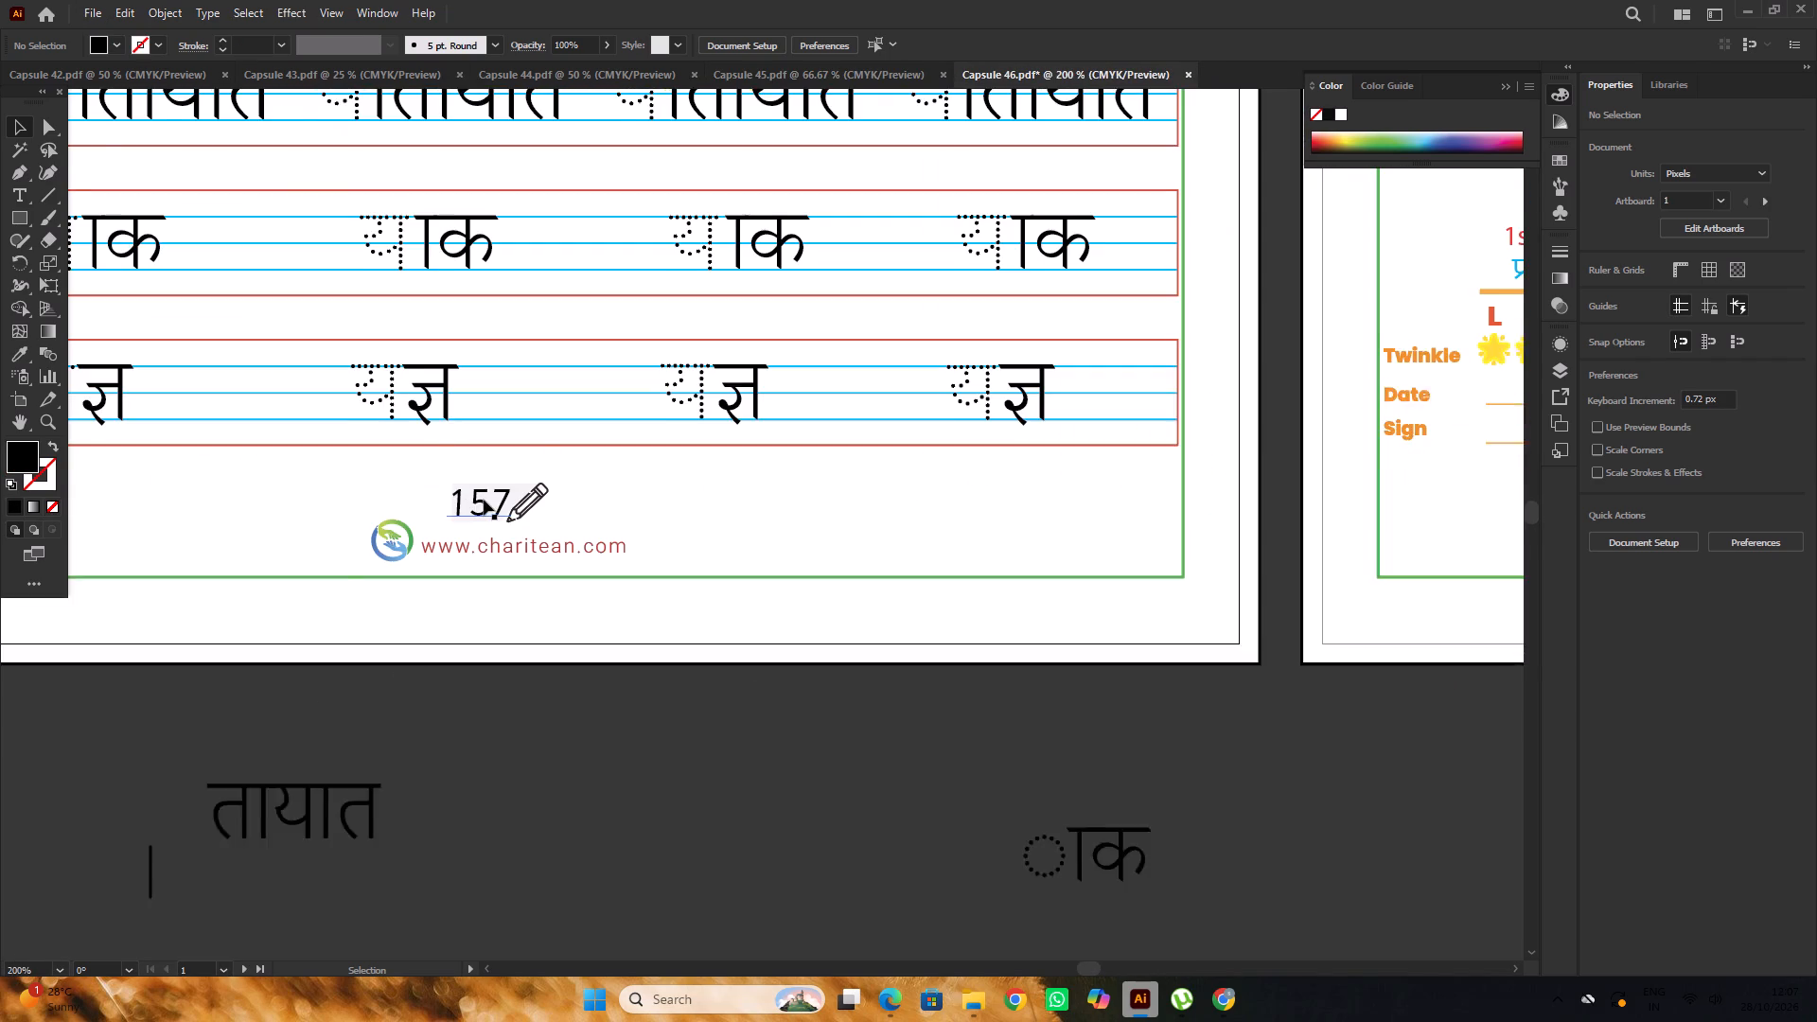
pyautogui.press('t')
pyautogui.moveTo(508, 513); pyautogui.dragTo(495, 525)
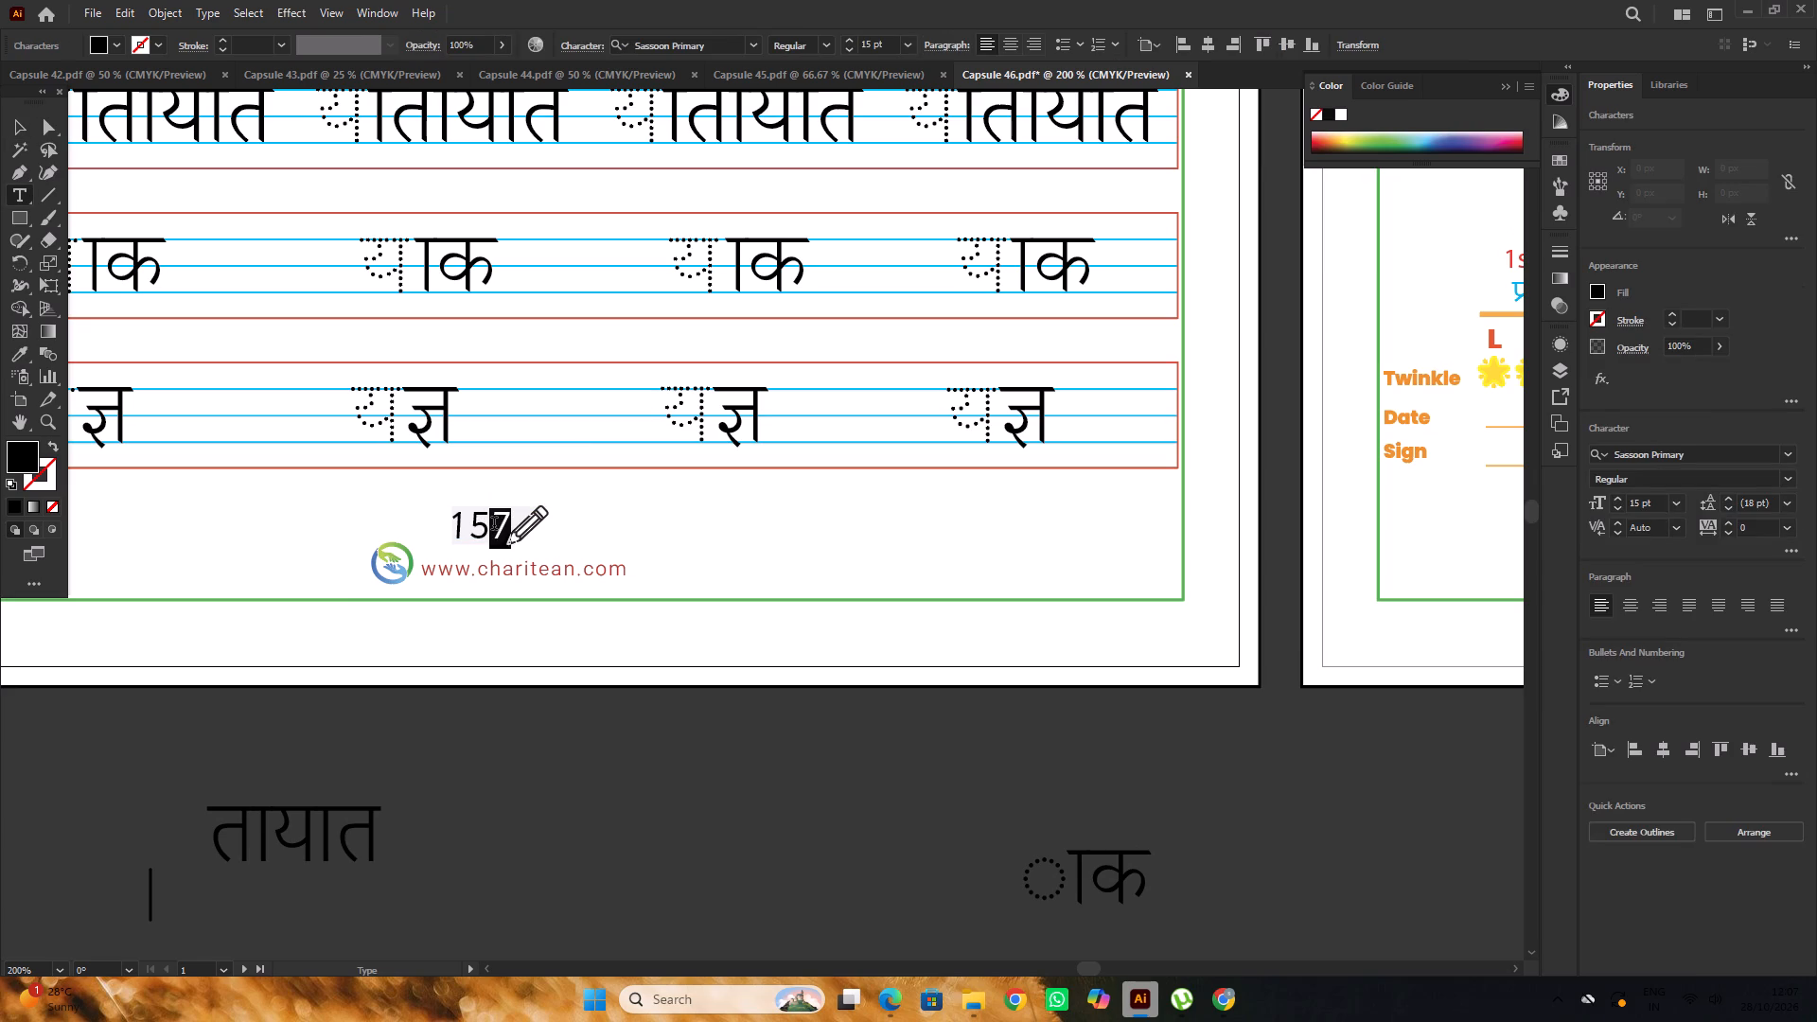
pyautogui.press('6')
# Change the page numbers of the second and third Capsule 46 pages to 157 and 158.
pyautogui.keyDown('alt'); pyautogui.scroll(-5, 248, 421); pyautogui.keyUp('alt')
pyautogui.keyDown('alt'); pyautogui.scroll(2, 625, 420); pyautogui.keyUp('alt')
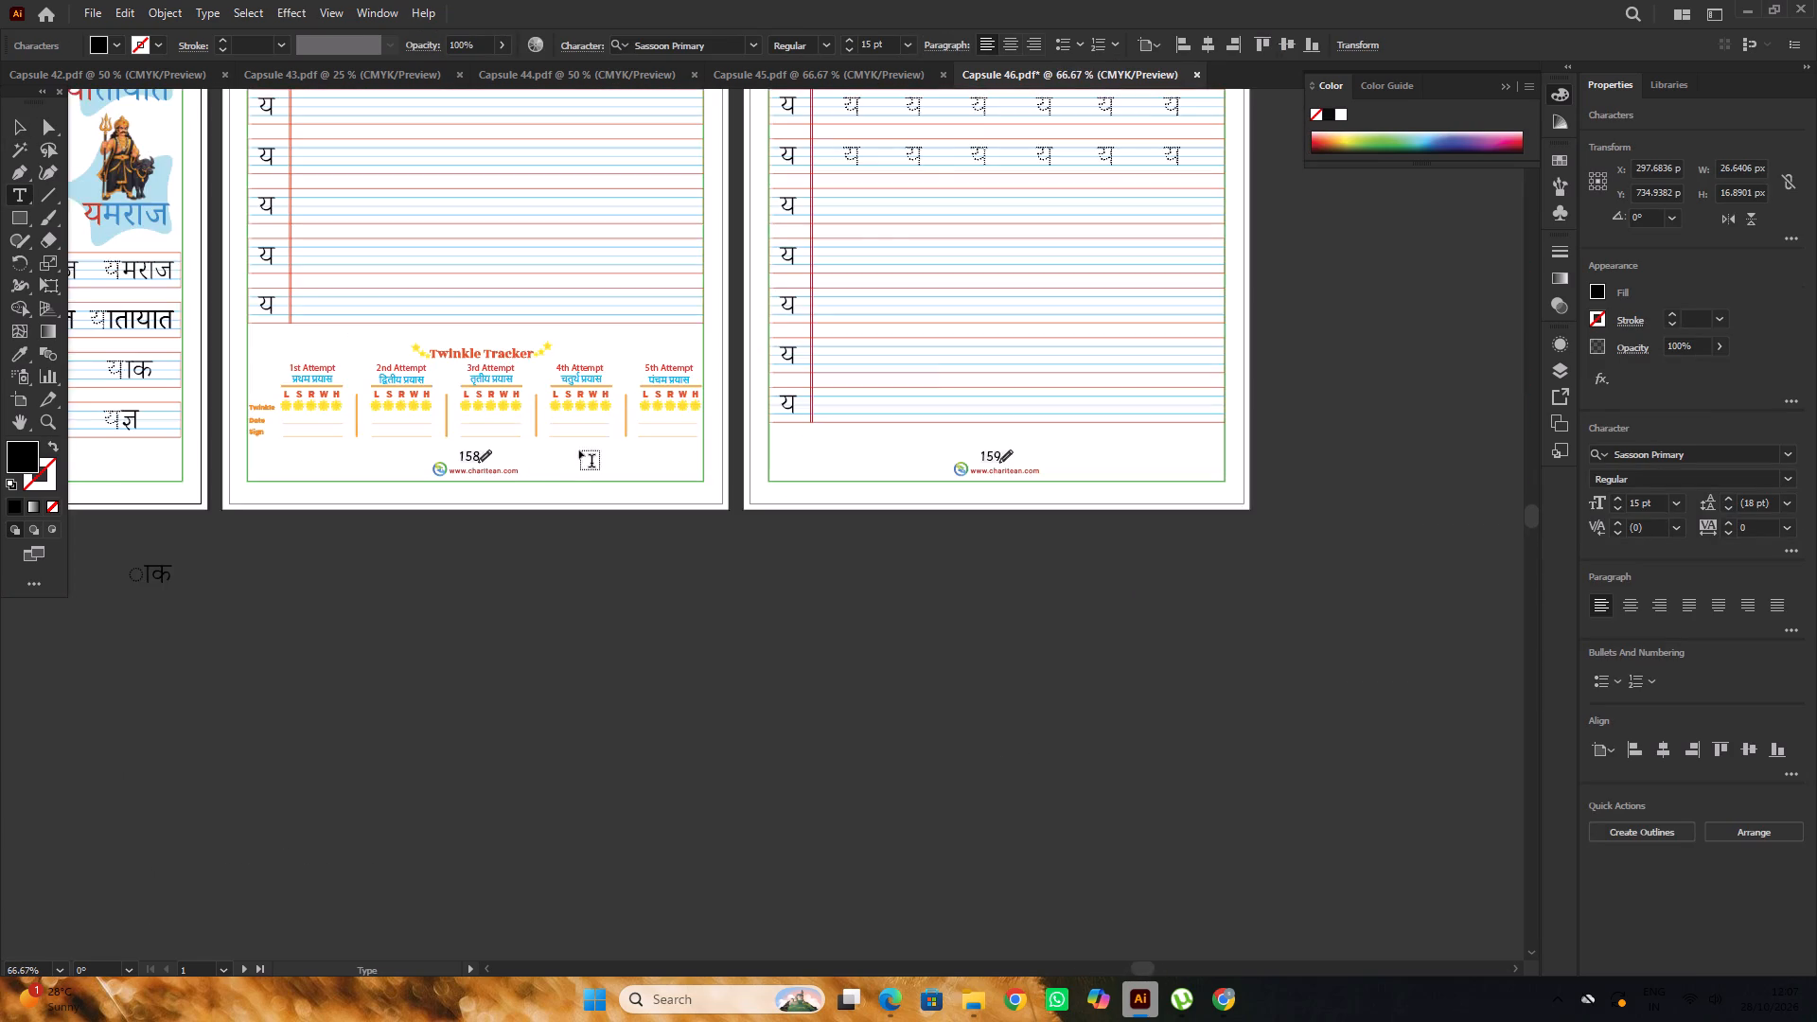
pyautogui.keyDown('alt'); pyautogui.scroll(5, 498, 465); pyautogui.keyUp('alt')
pyautogui.moveTo(464, 456); pyautogui.dragTo(441, 478)
pyautogui.press('7')
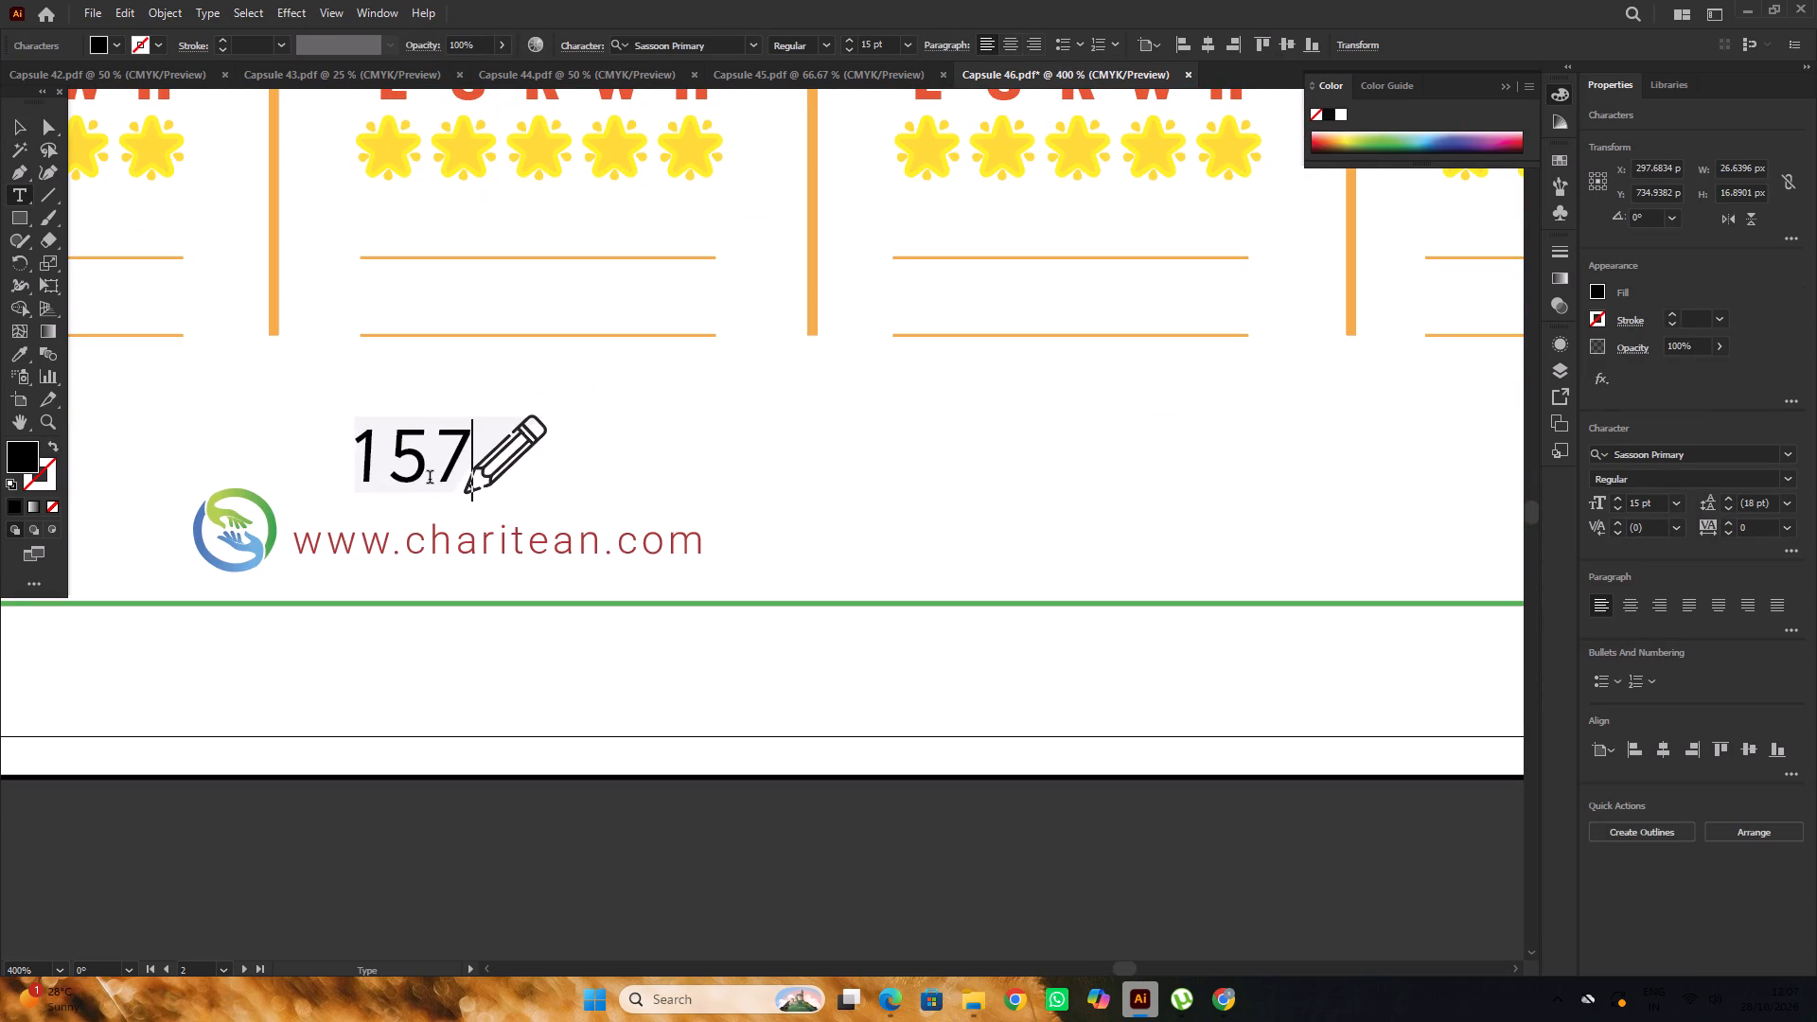
pyautogui.keyDown('alt'); pyautogui.scroll(-4, 522, 464); pyautogui.keyUp('alt')
pyautogui.keyDown('alt'); pyautogui.scroll(5, 1288, 467); pyautogui.keyUp('alt')
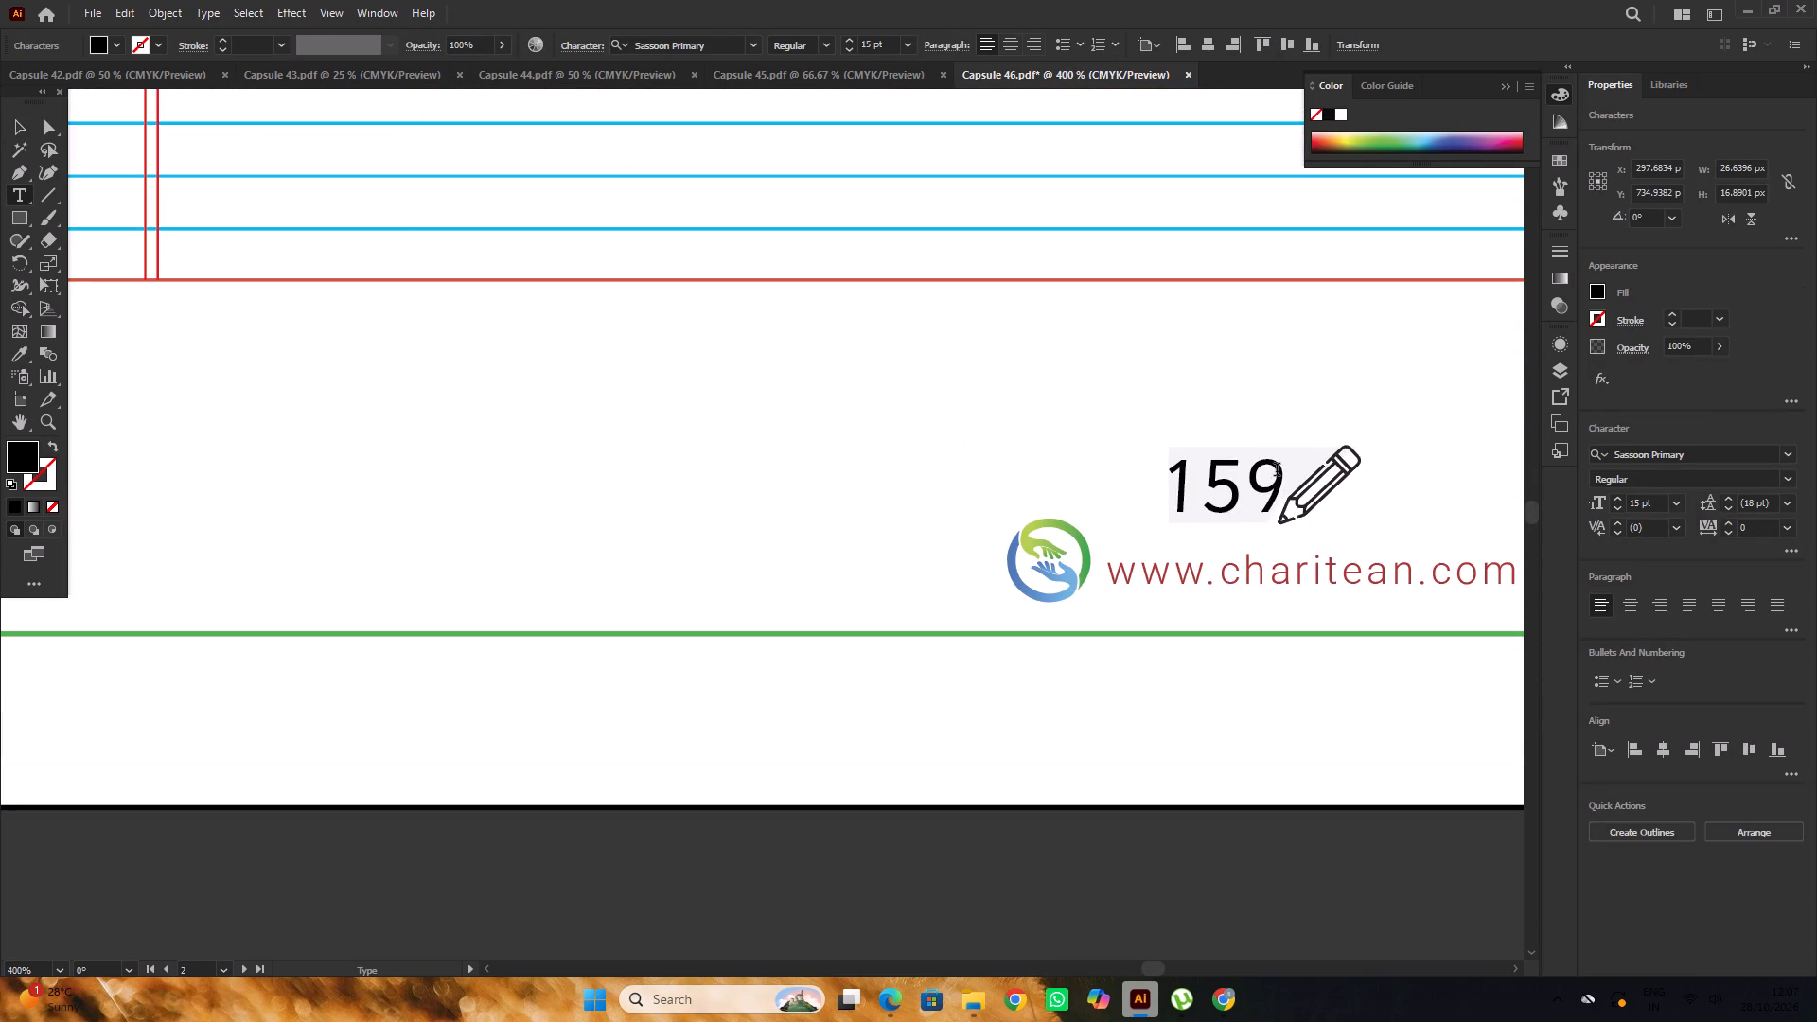
pyautogui.moveTo(1277, 472); pyautogui.dragTo(1248, 498)
pyautogui.press('8')
pyautogui.keyDown('alt'); pyautogui.scroll(-7, 1046, 498); pyautogui.keyUp('alt')
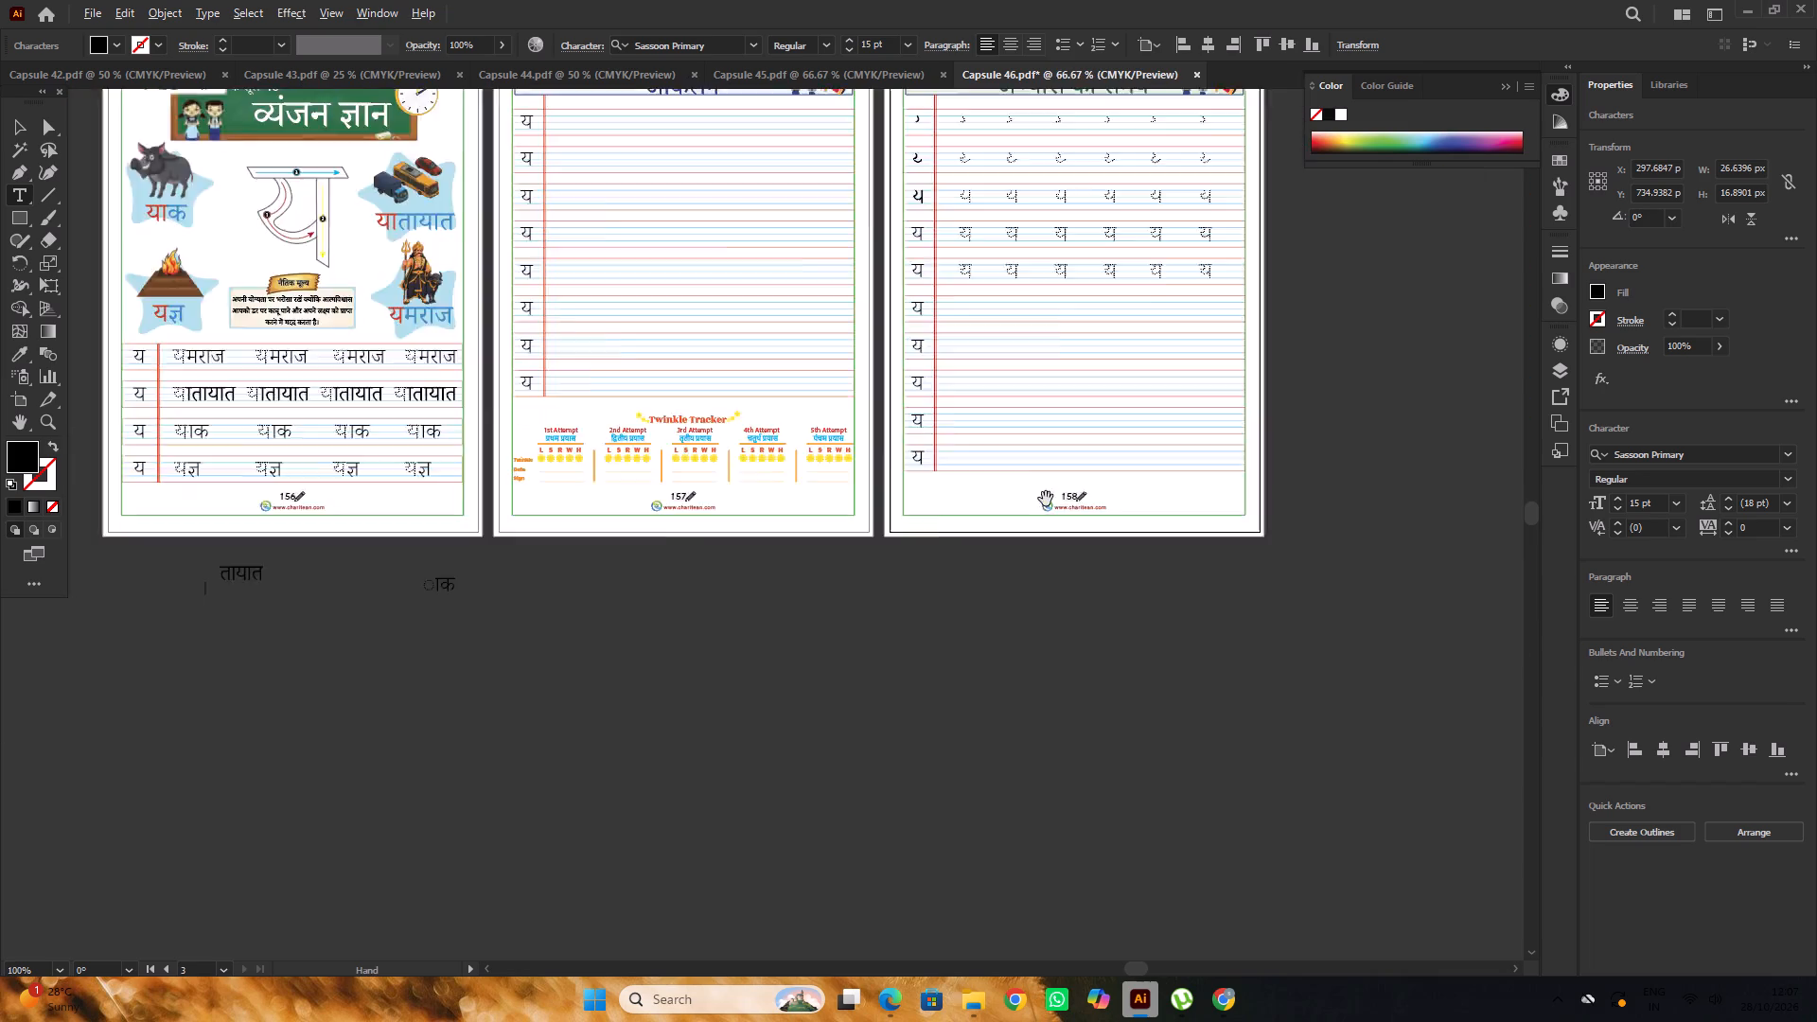
# Unlock all objects in Capsule 46 and delete the green border rectangles from all three pages.
pyautogui.click(15, 125)
pyautogui.click(171, 162)
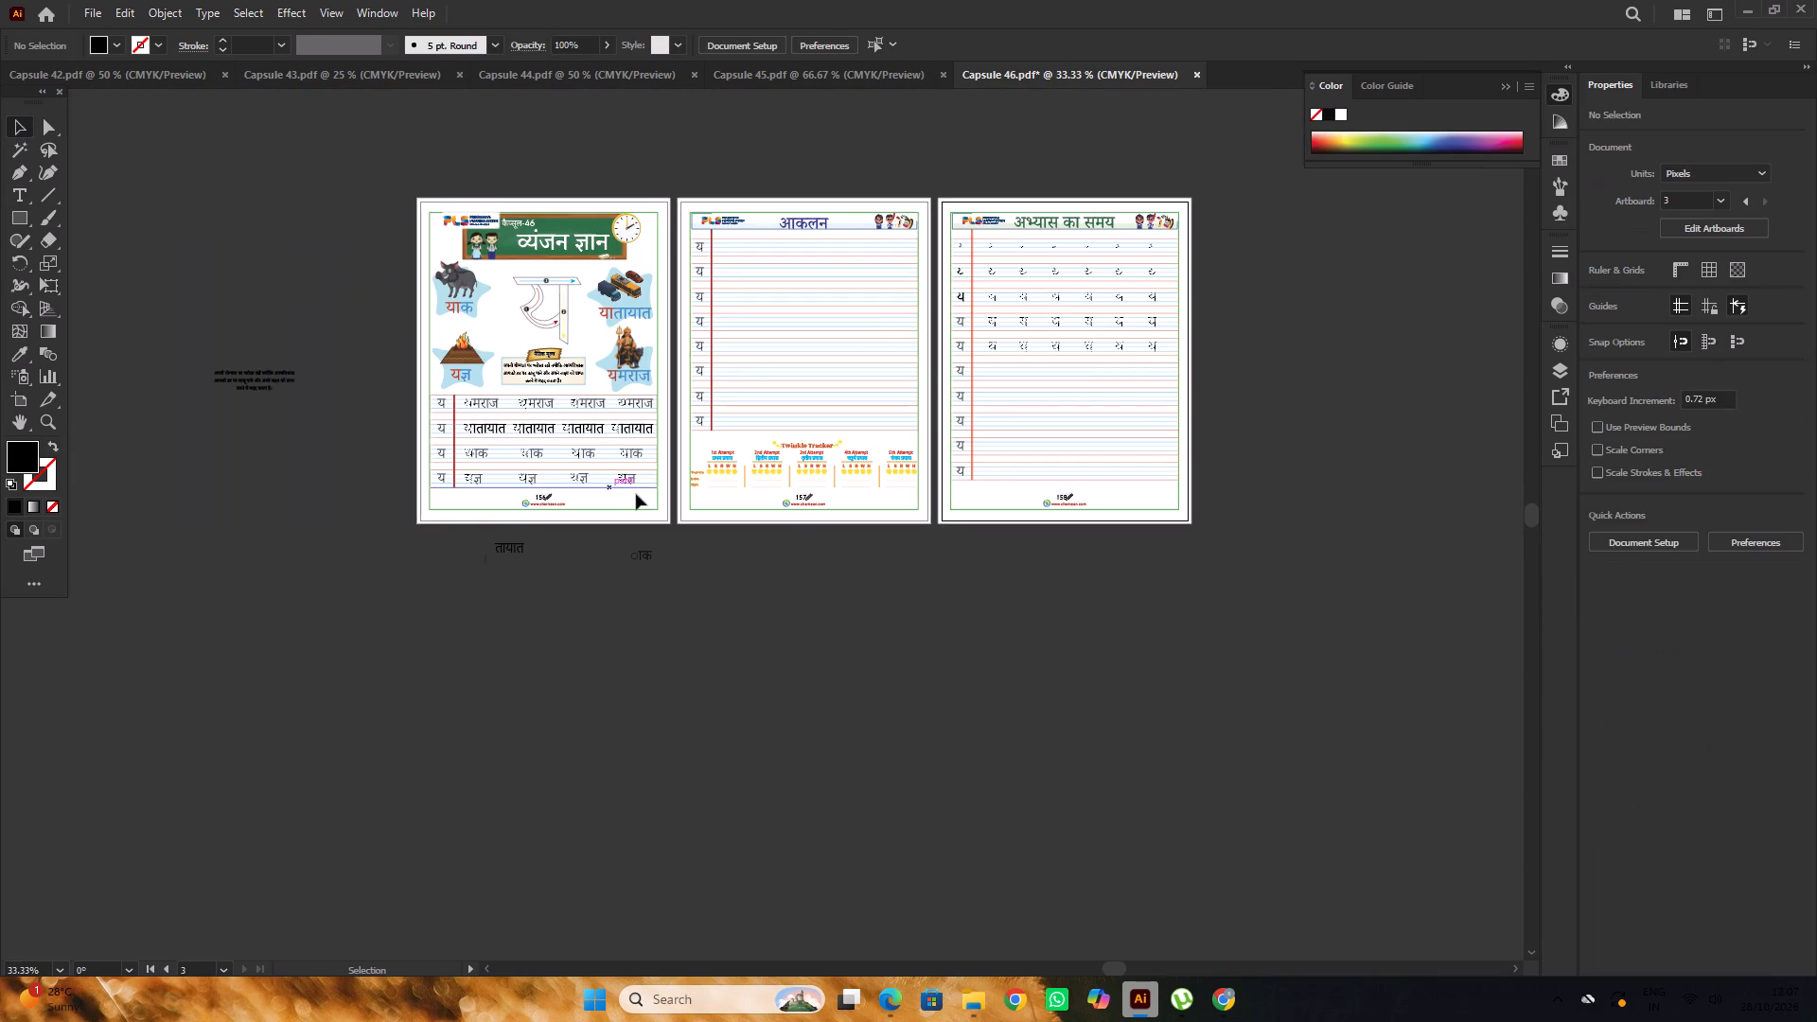
pyautogui.keyDown('alt'); pyautogui.scroll(2, 668, 526); pyautogui.keyUp('alt')
pyautogui.keyDown('alt'); pyautogui.scroll(-1, 645, 513); pyautogui.keyUp('alt')
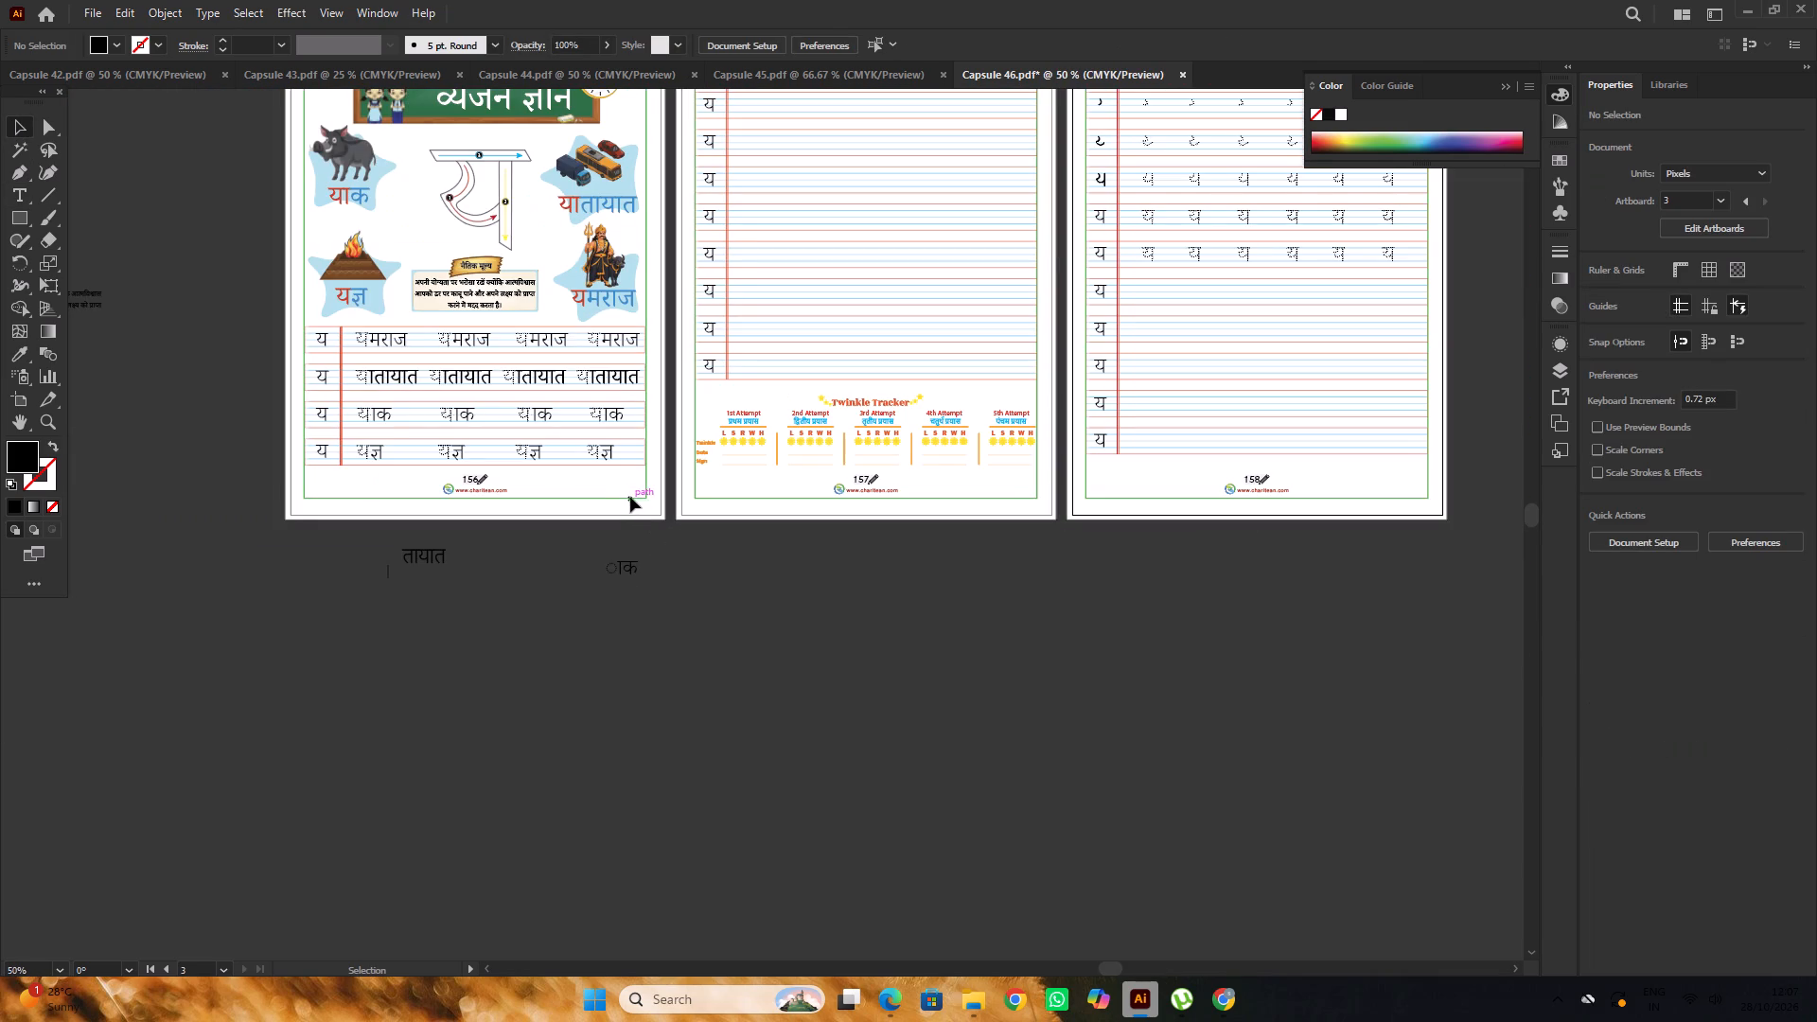
pyautogui.click(630, 497)
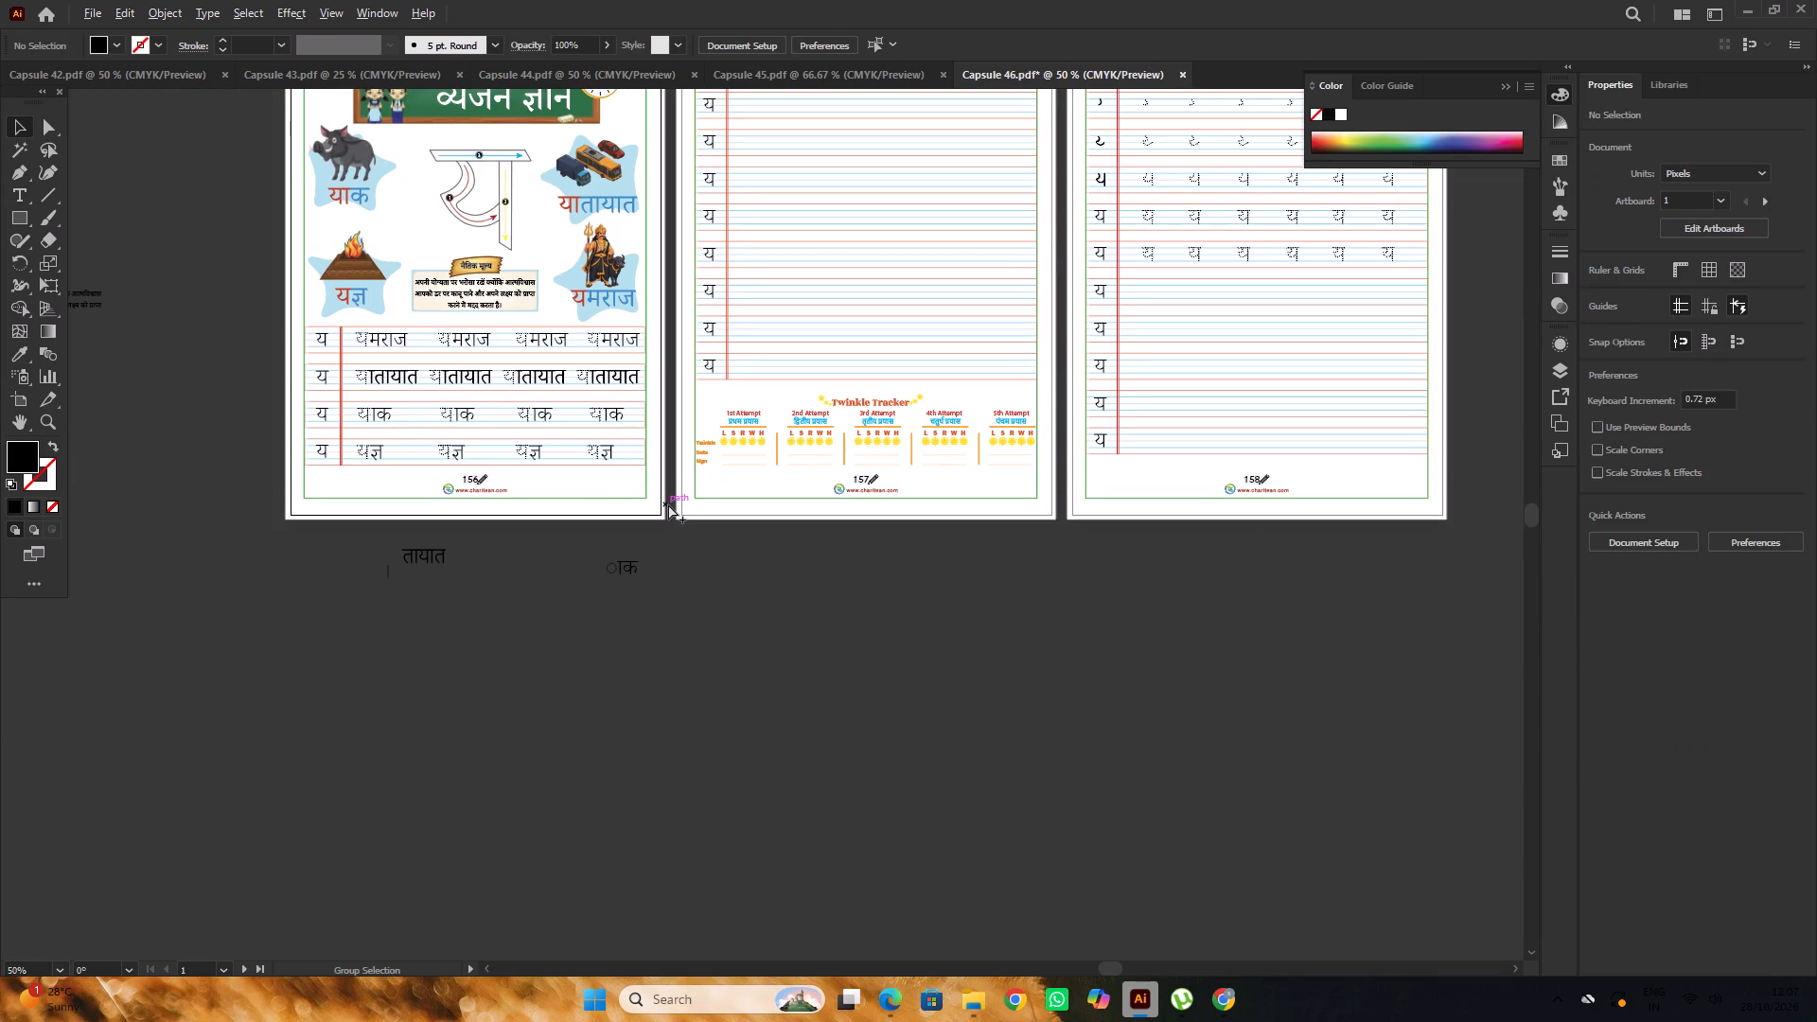
pyautogui.hotkey('ctrl', 'alt', '2')
pyautogui.click(819, 628)
pyautogui.click(644, 492)
pyautogui.keyDown('shift'); pyautogui.click(710, 498); pyautogui.keyUp('shift')
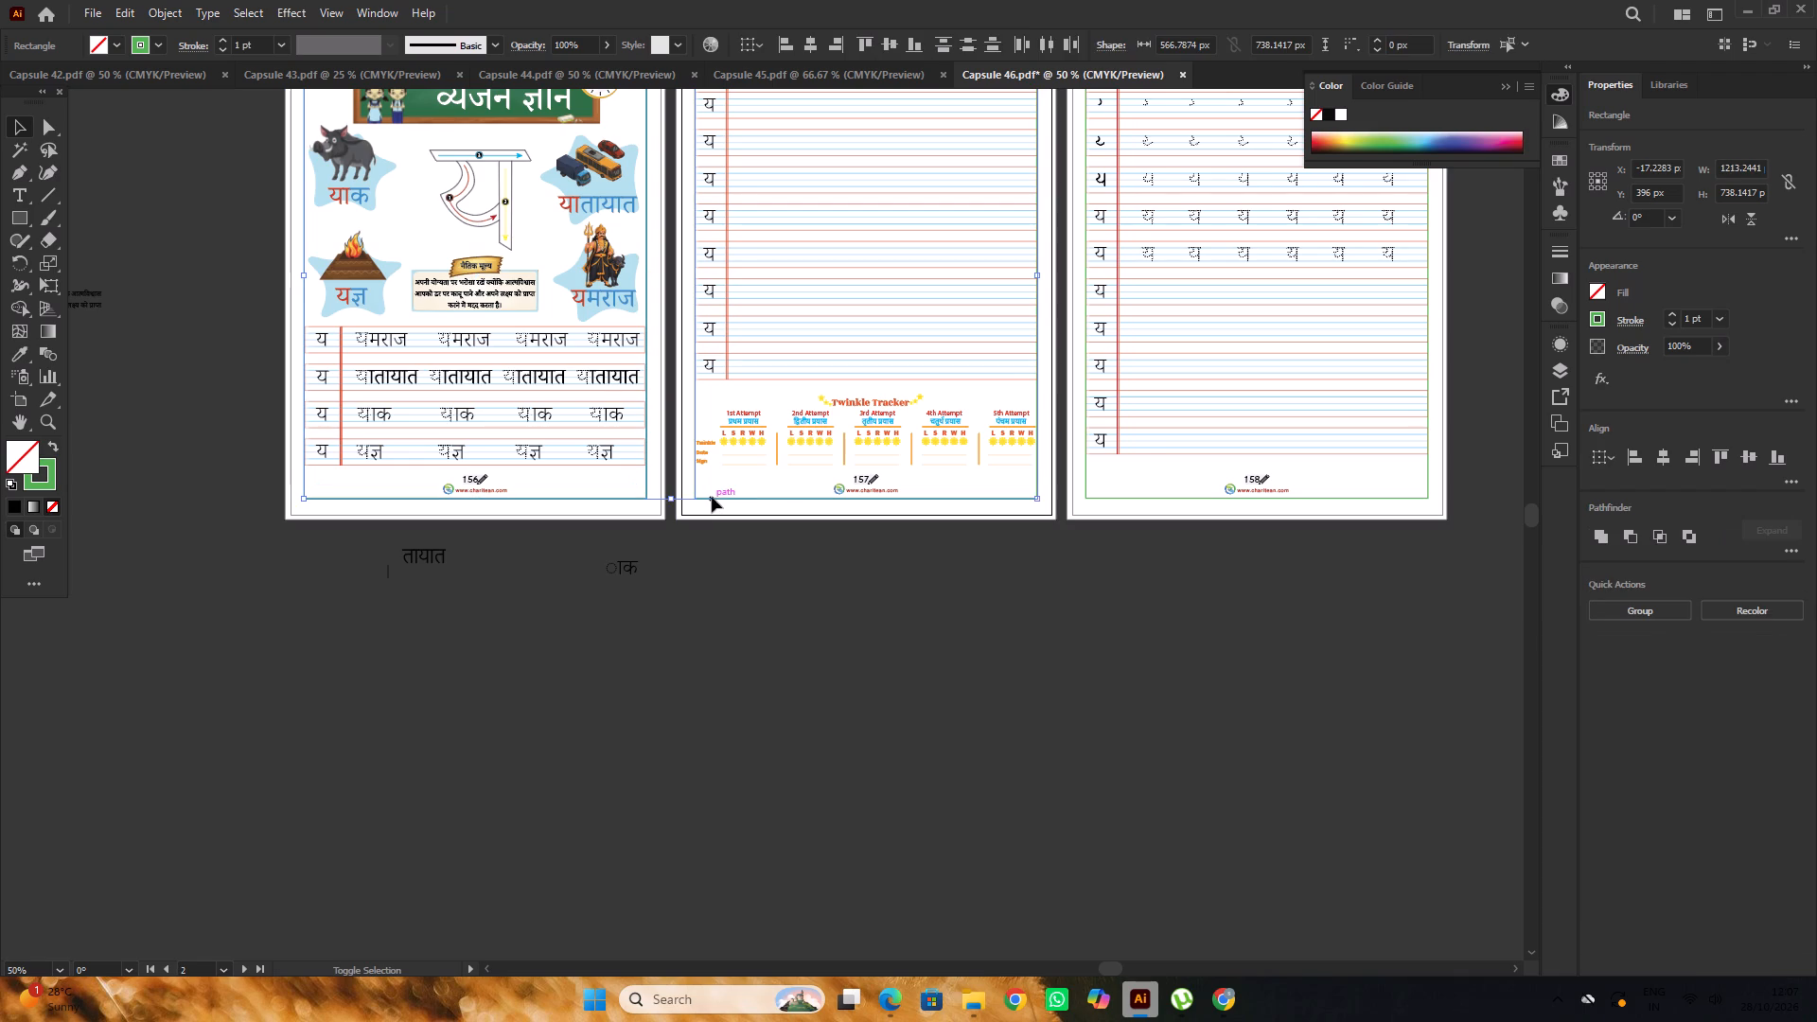
pyautogui.keyDown('shift'); pyautogui.click(1108, 494); pyautogui.keyUp('shift')
pyautogui.click(1138, 608)
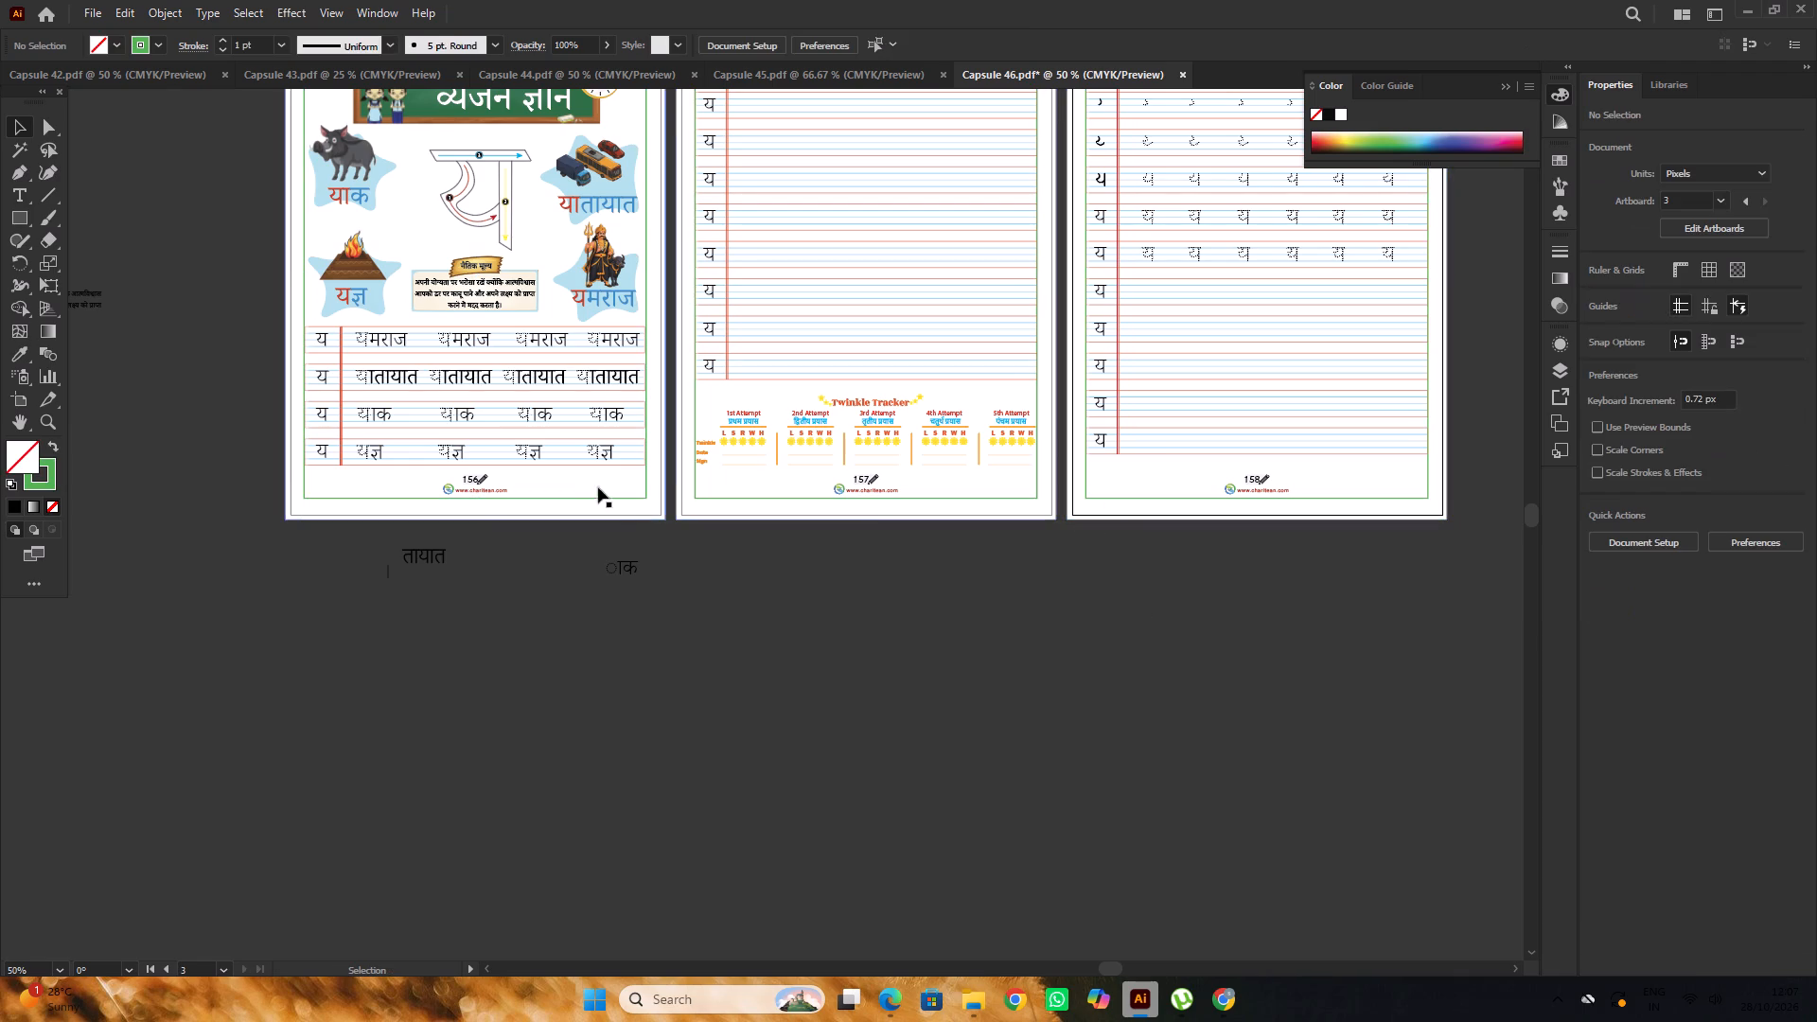
pyautogui.click(633, 498)
pyautogui.keyDown('shift'); pyautogui.click(709, 499); pyautogui.keyUp('shift')
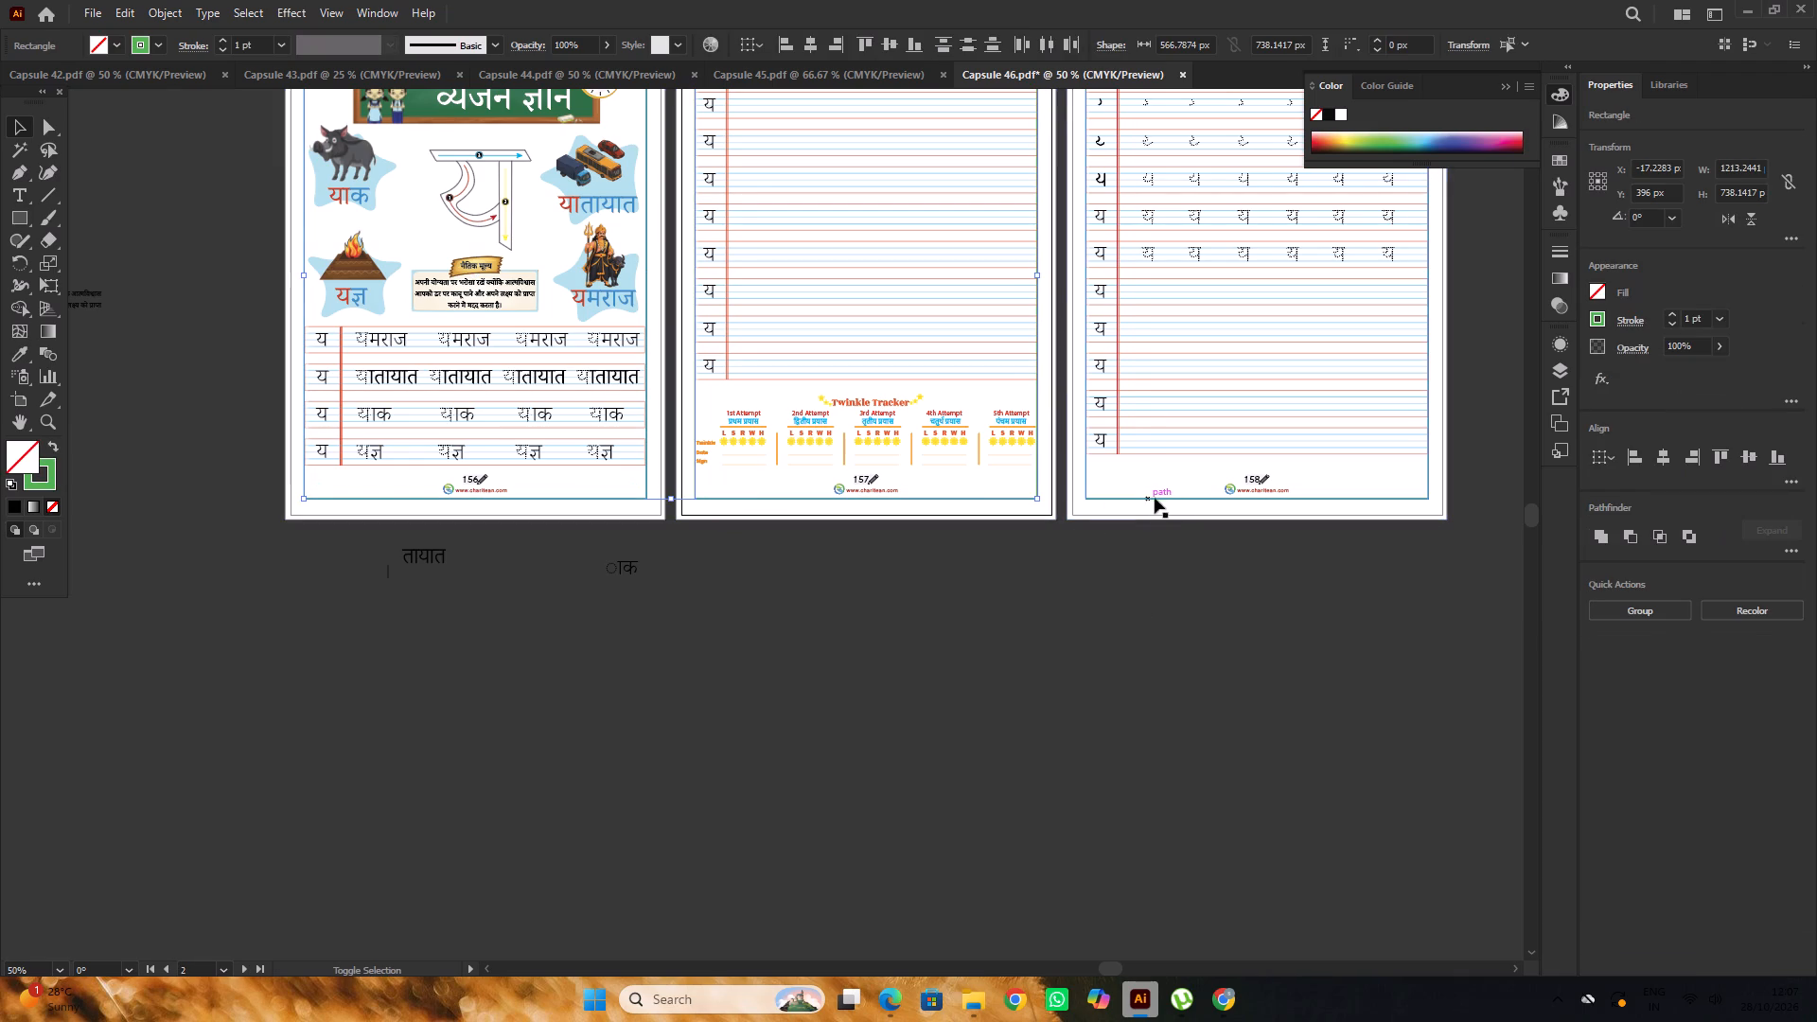
pyautogui.keyDown('shift'); pyautogui.click(1137, 502); pyautogui.keyUp('shift')
pyautogui.press('Delete')
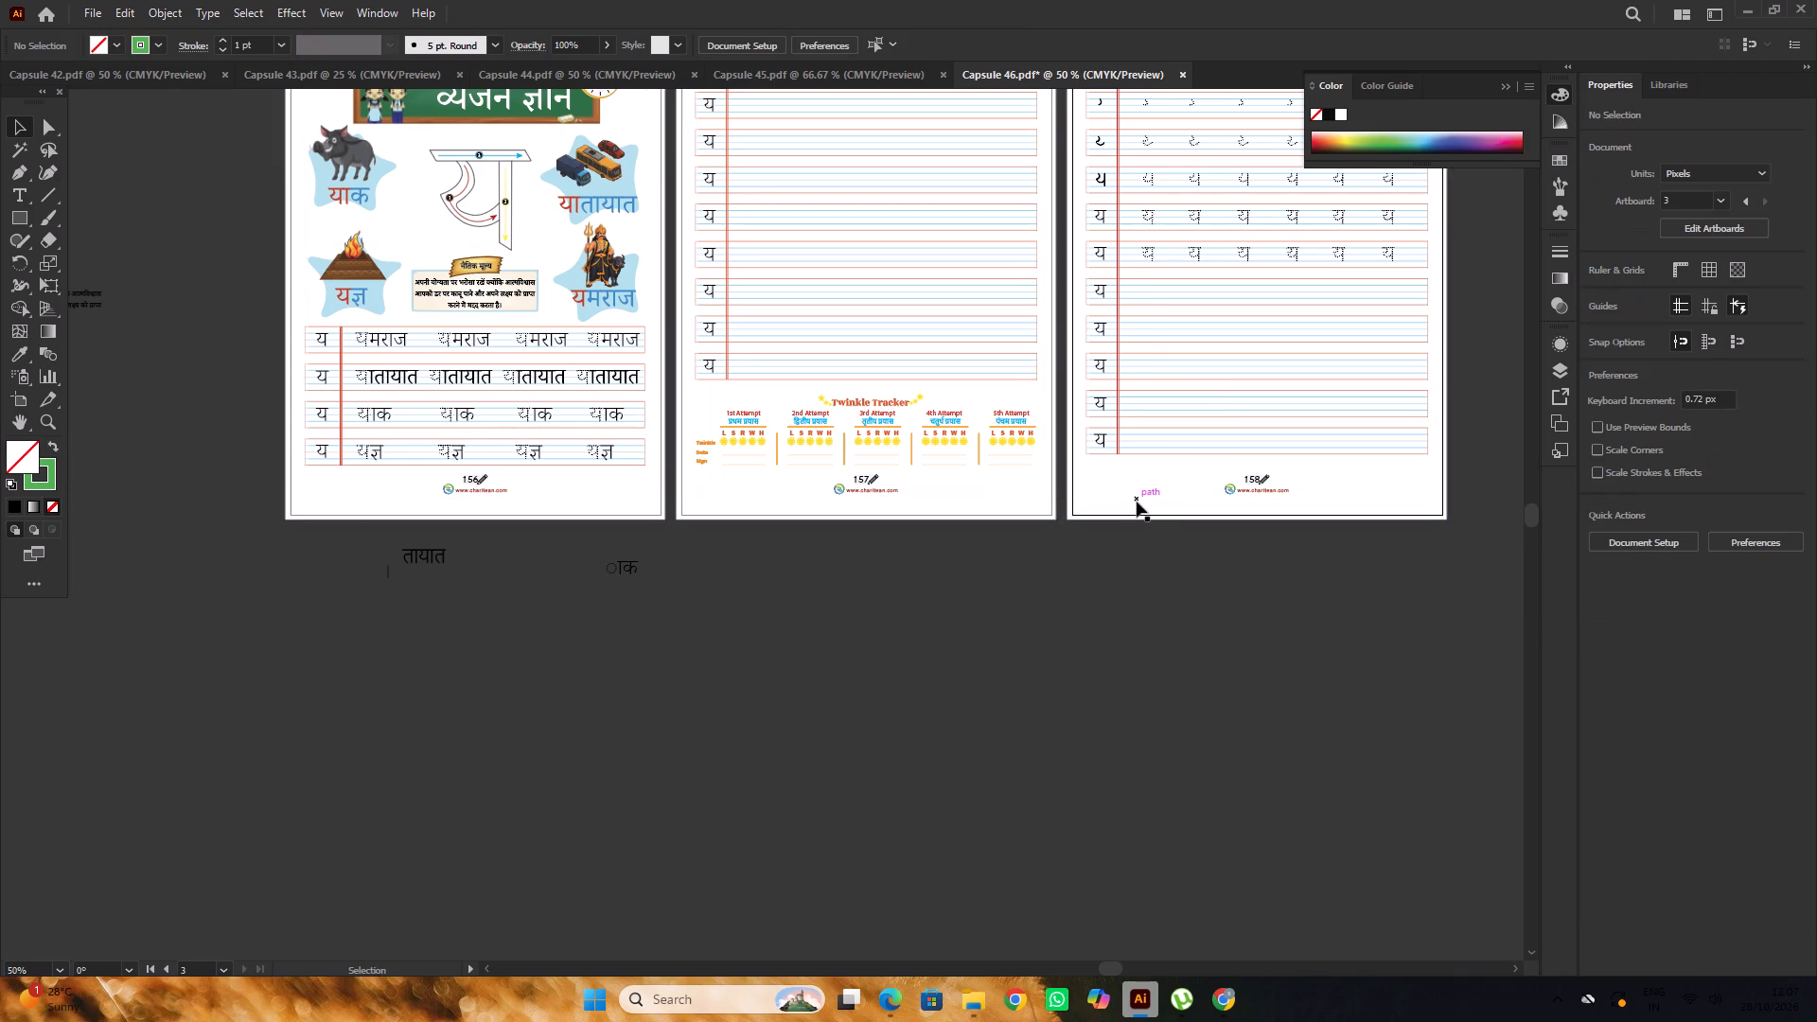
# Save the corrected Capsule 46 PDF.
pyautogui.scroll(6, 1137, 502)
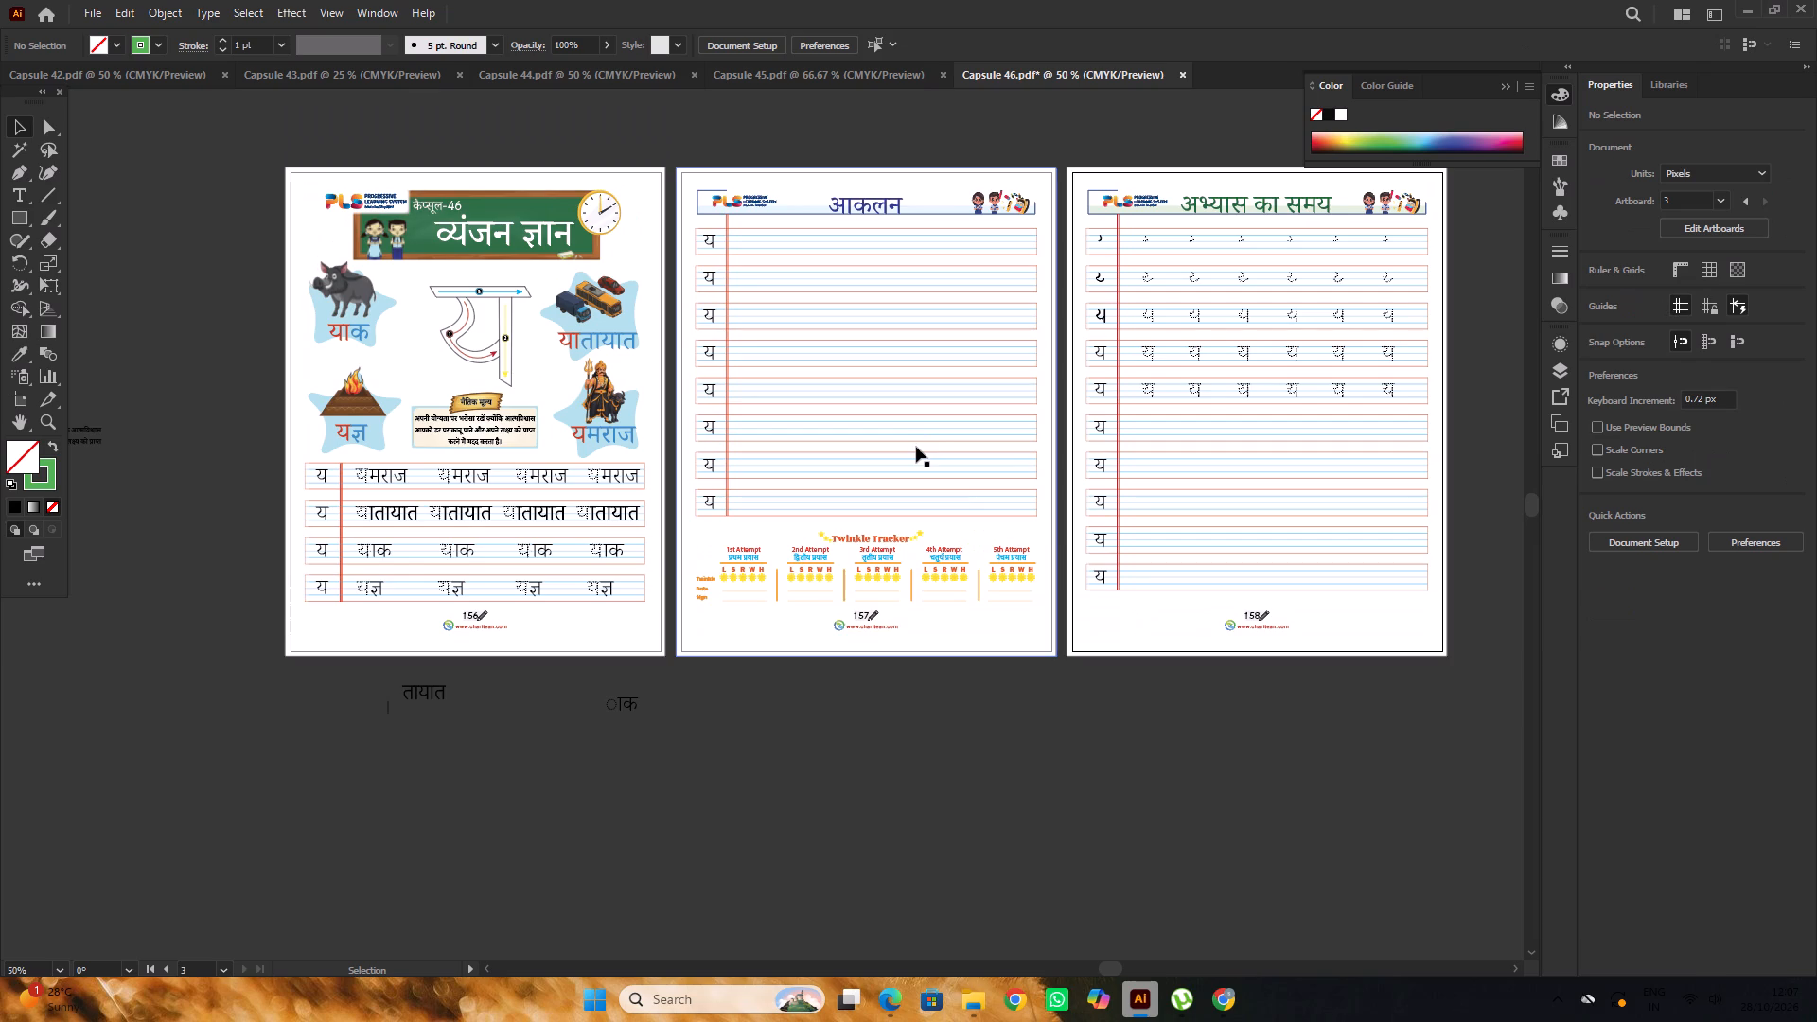
pyautogui.keyDown('alt'); pyautogui.scroll(-1, 914, 448); pyautogui.keyUp('alt')
pyautogui.press('space')
pyautogui.moveTo(1116, 664); pyautogui.dragTo(976, 667)
pyautogui.click(1021, 676)
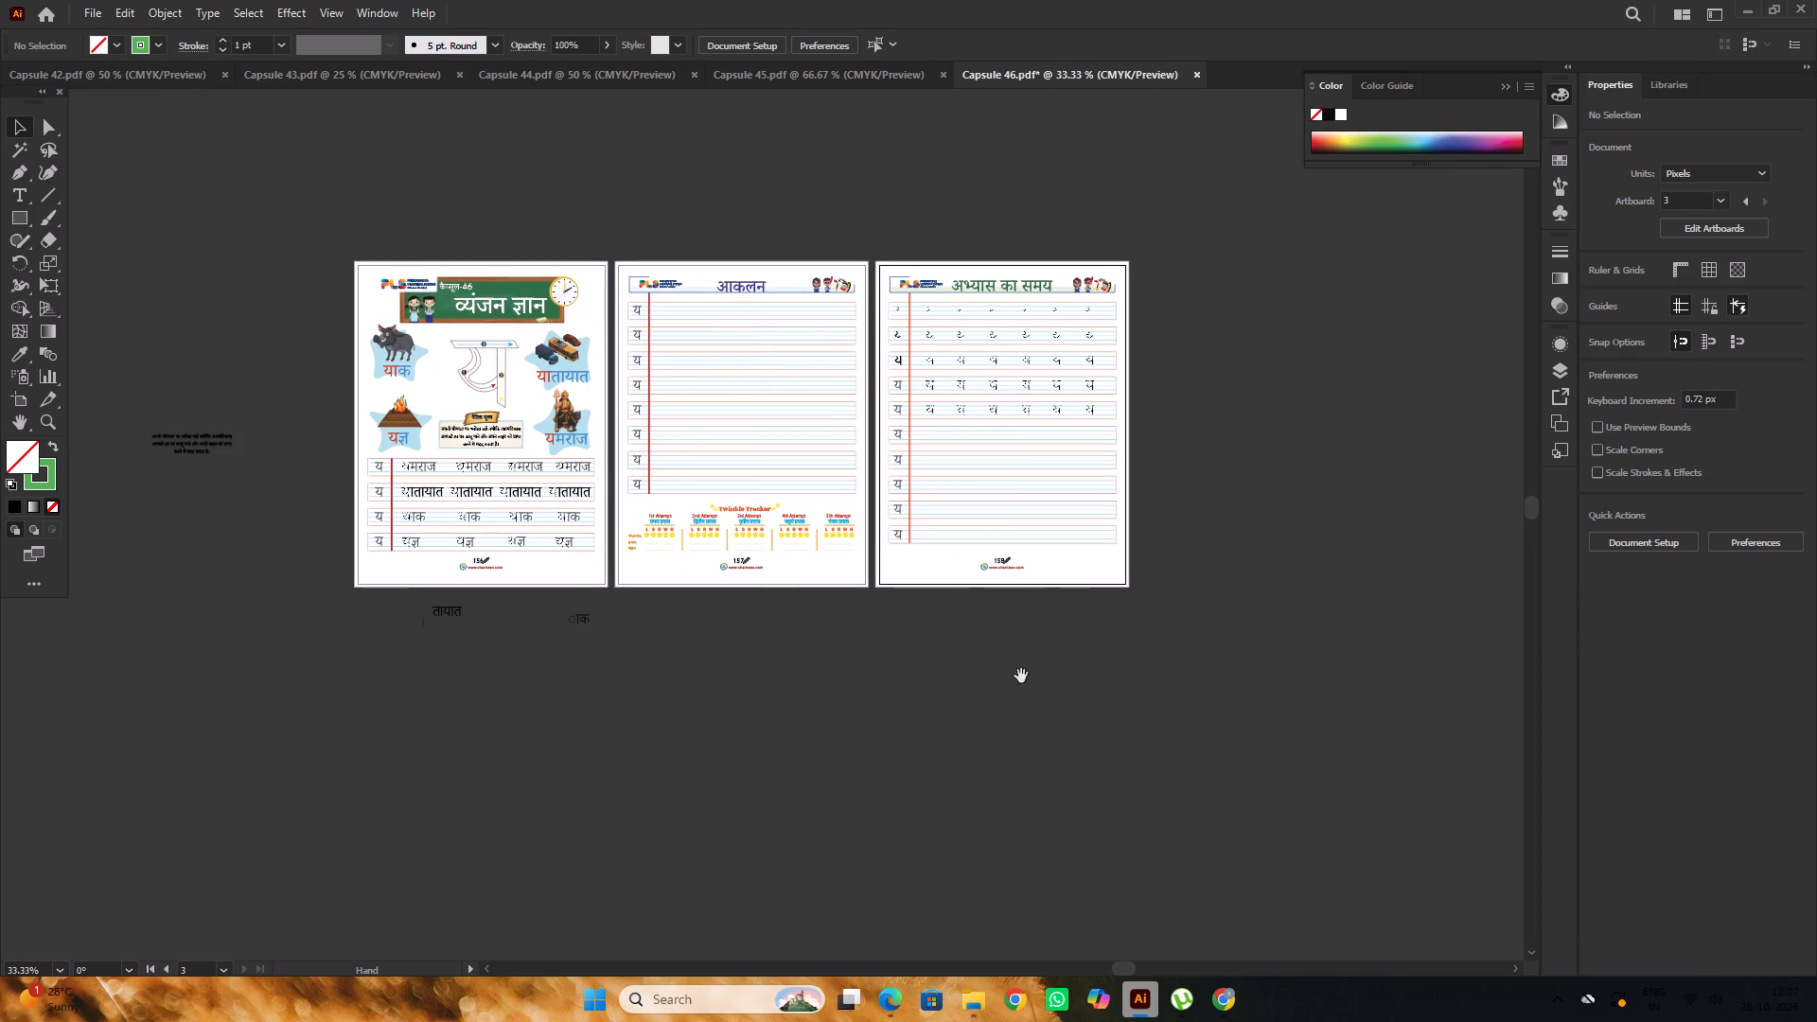
pyautogui.hotkey('ctrl', 's')
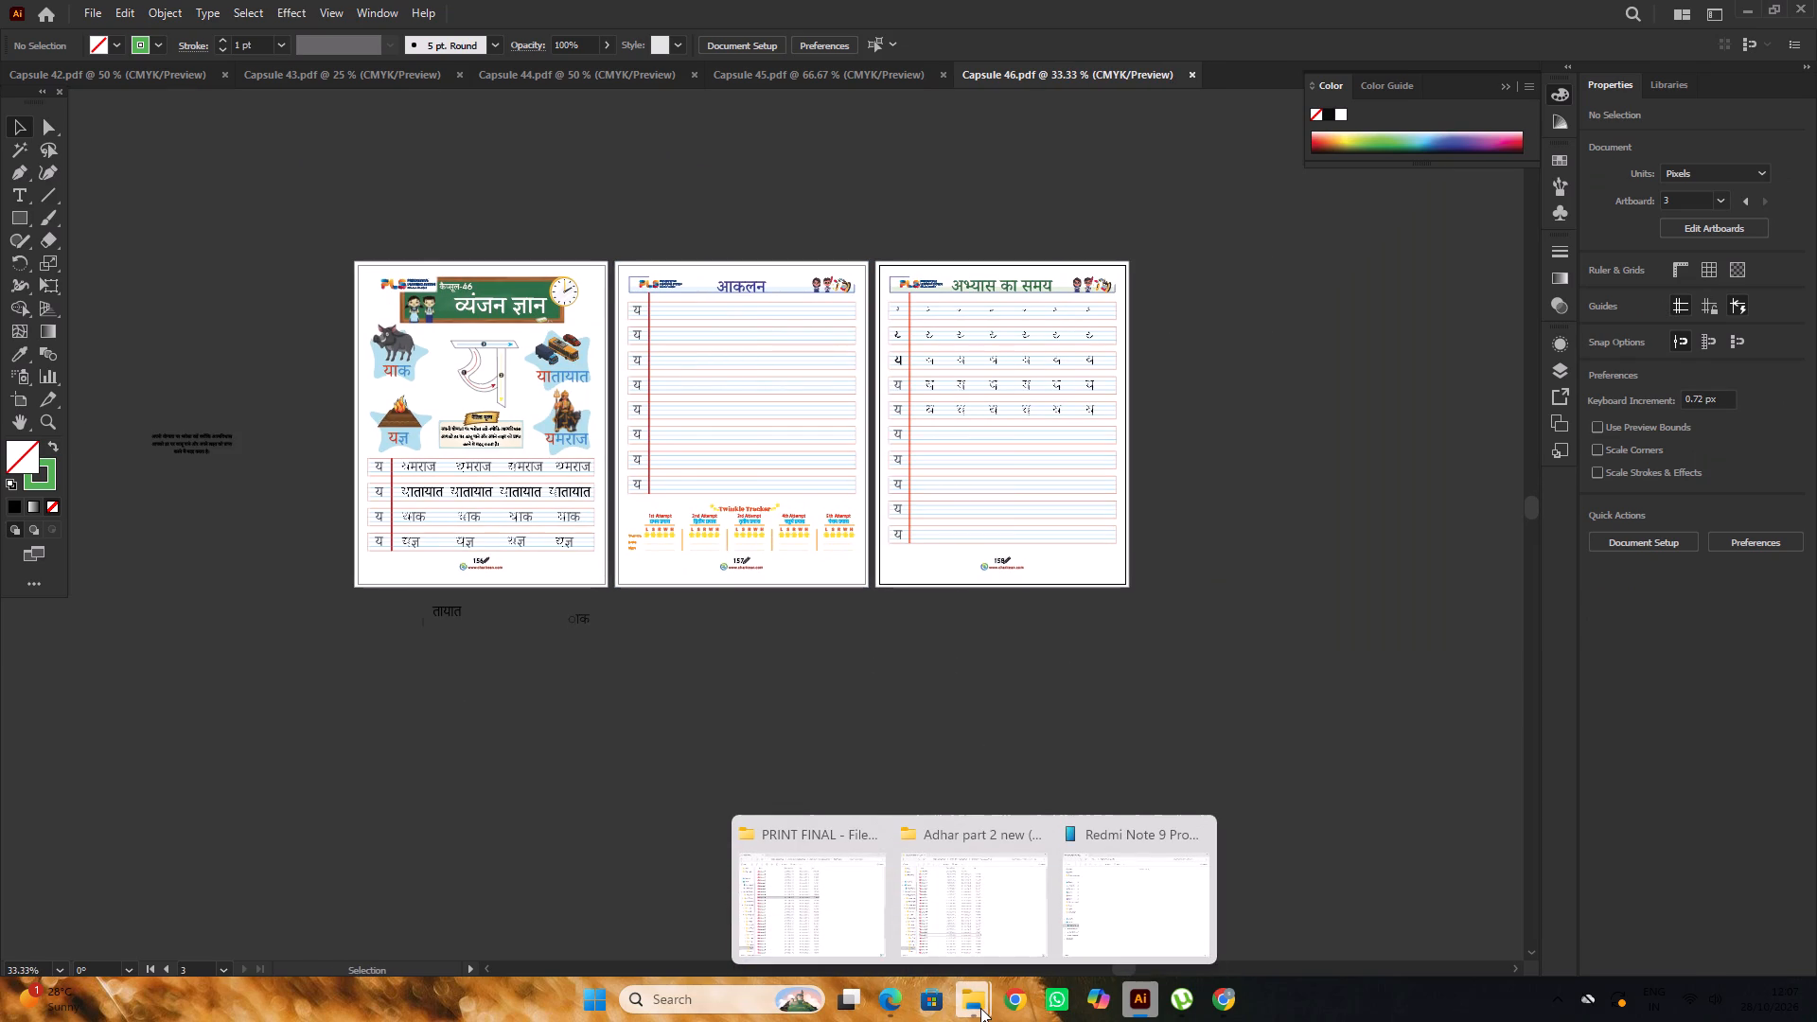
# Switch to File Explorer and open Capsule 47 from the PRINT FINAL folder in Illustrator.
pyautogui.click(809, 890)
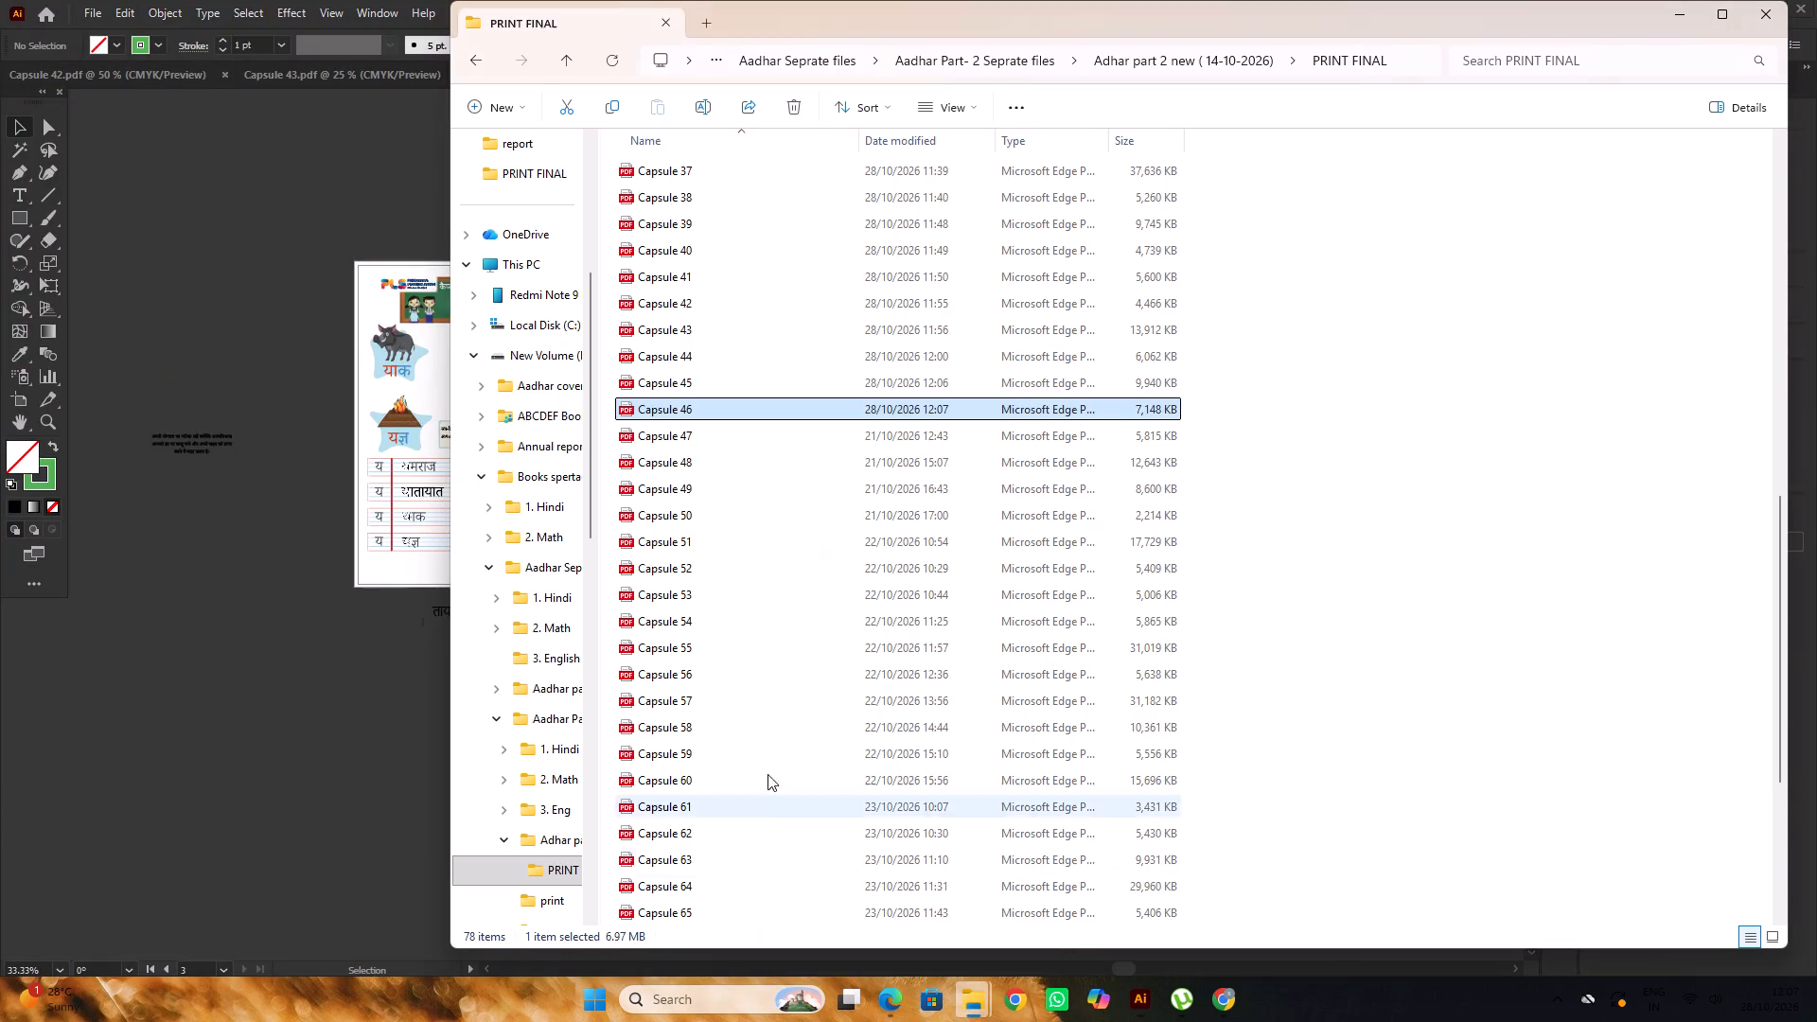
pyautogui.click(734, 439)
pyautogui.rightClick(734, 439)
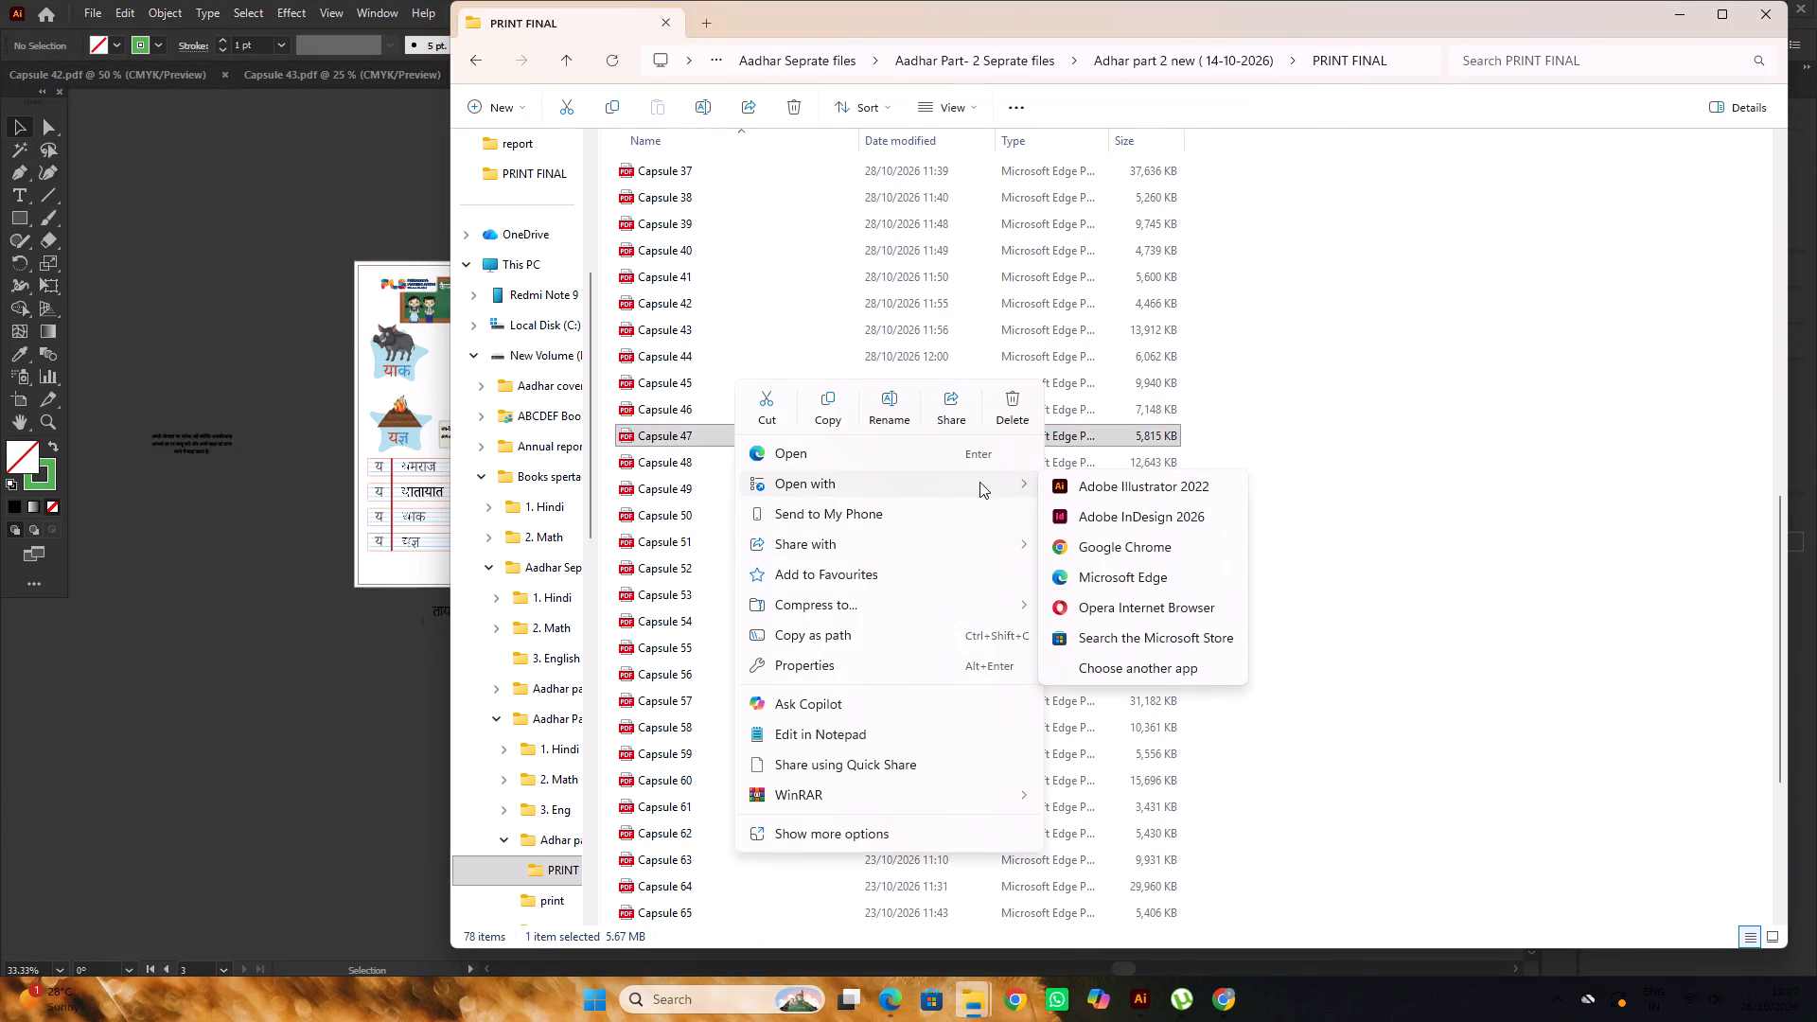
pyautogui.click(1117, 485)
# Unlock all objects in Capsule 47 and delete the green border rectangles from its three pages.
pyautogui.scroll(2, 908, 608)
pyautogui.scroll(-4, 899, 597)
pyautogui.hotkey('ctrl', 'alt', '2')
pyautogui.click(916, 683)
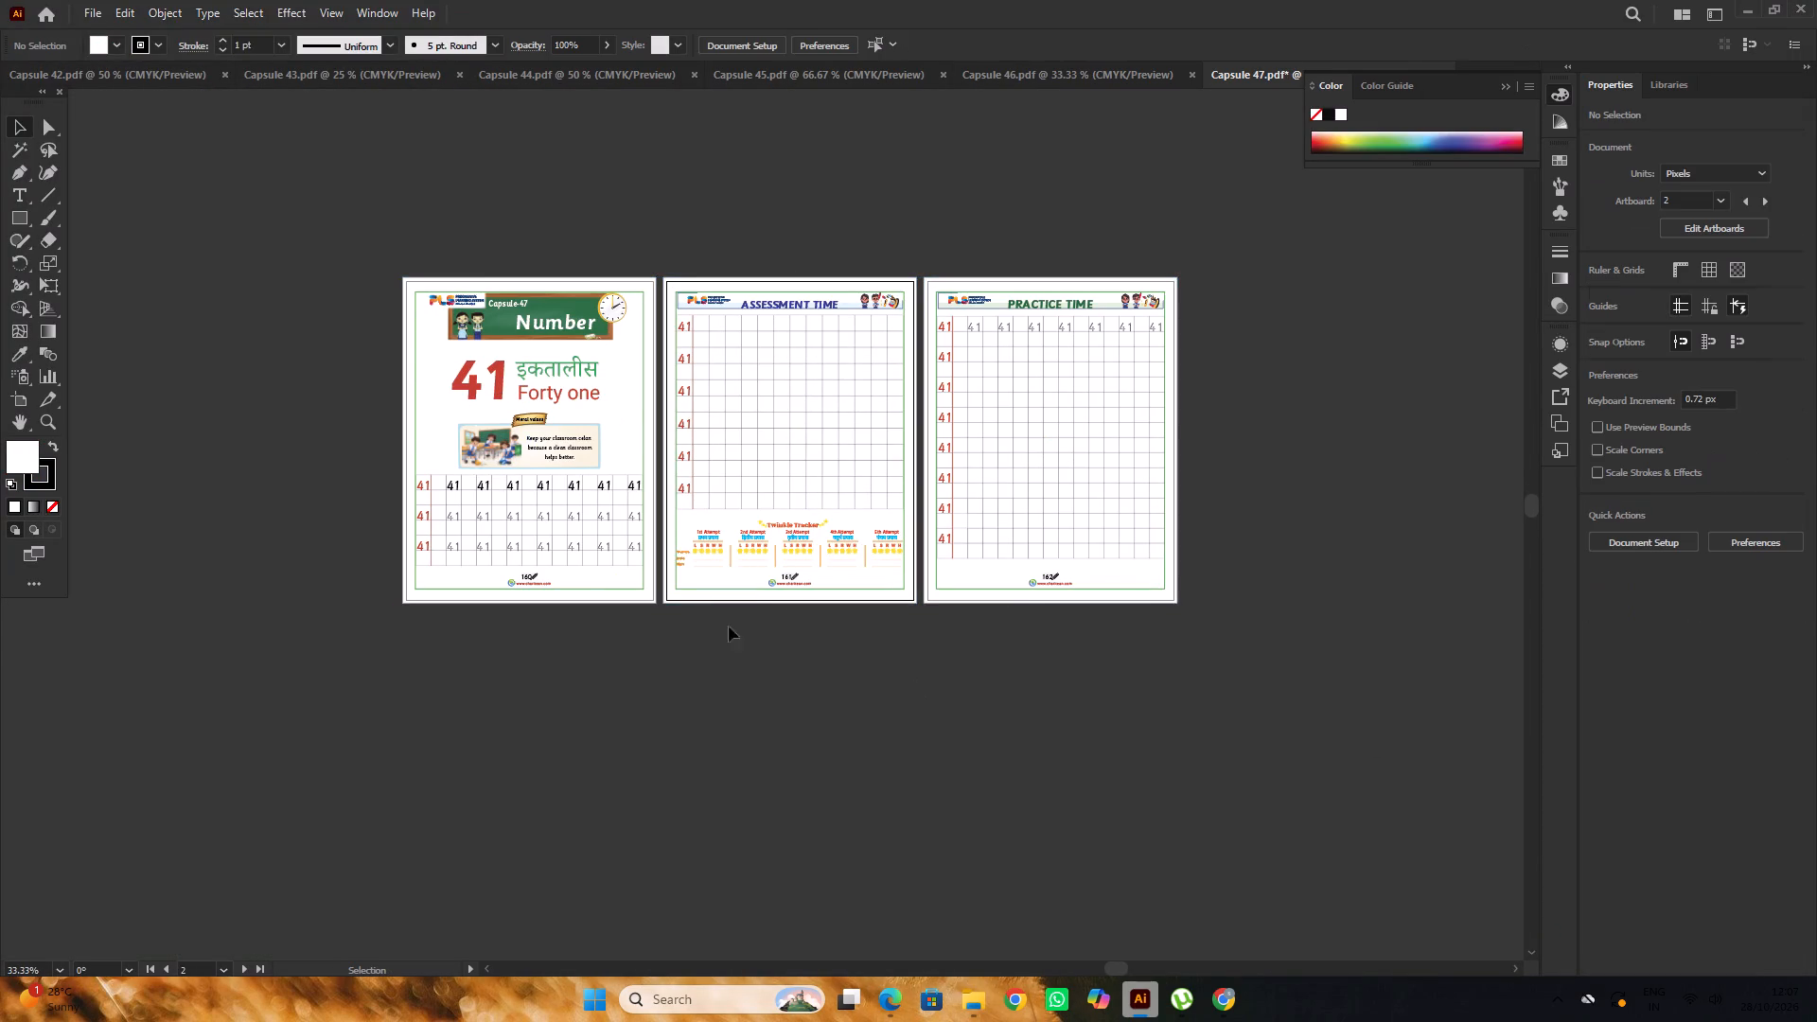
pyautogui.scroll(-3, 687, 608)
pyautogui.click(630, 520)
pyautogui.keyDown('shift'); pyautogui.click(712, 520); pyautogui.keyUp('shift')
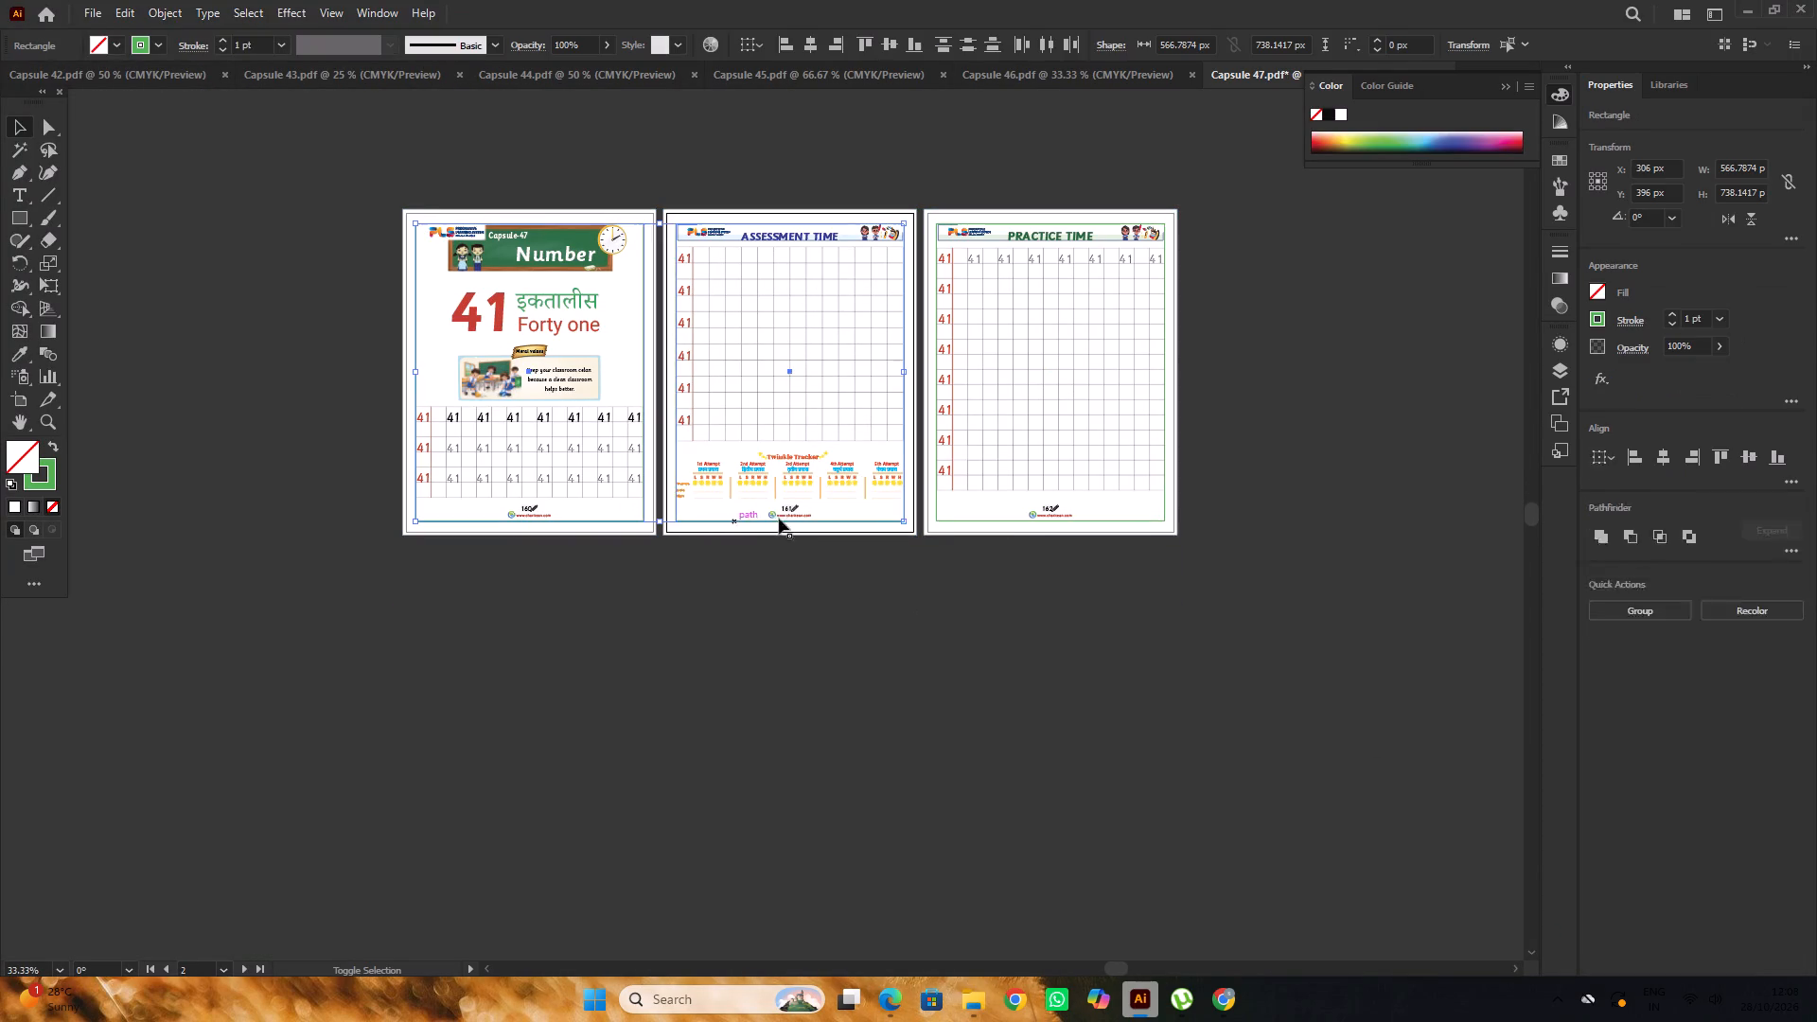
pyautogui.keyDown('shift'); pyautogui.click(943, 520); pyautogui.keyUp('shift')
pyautogui.press('Delete')
pyautogui.click(1026, 643)
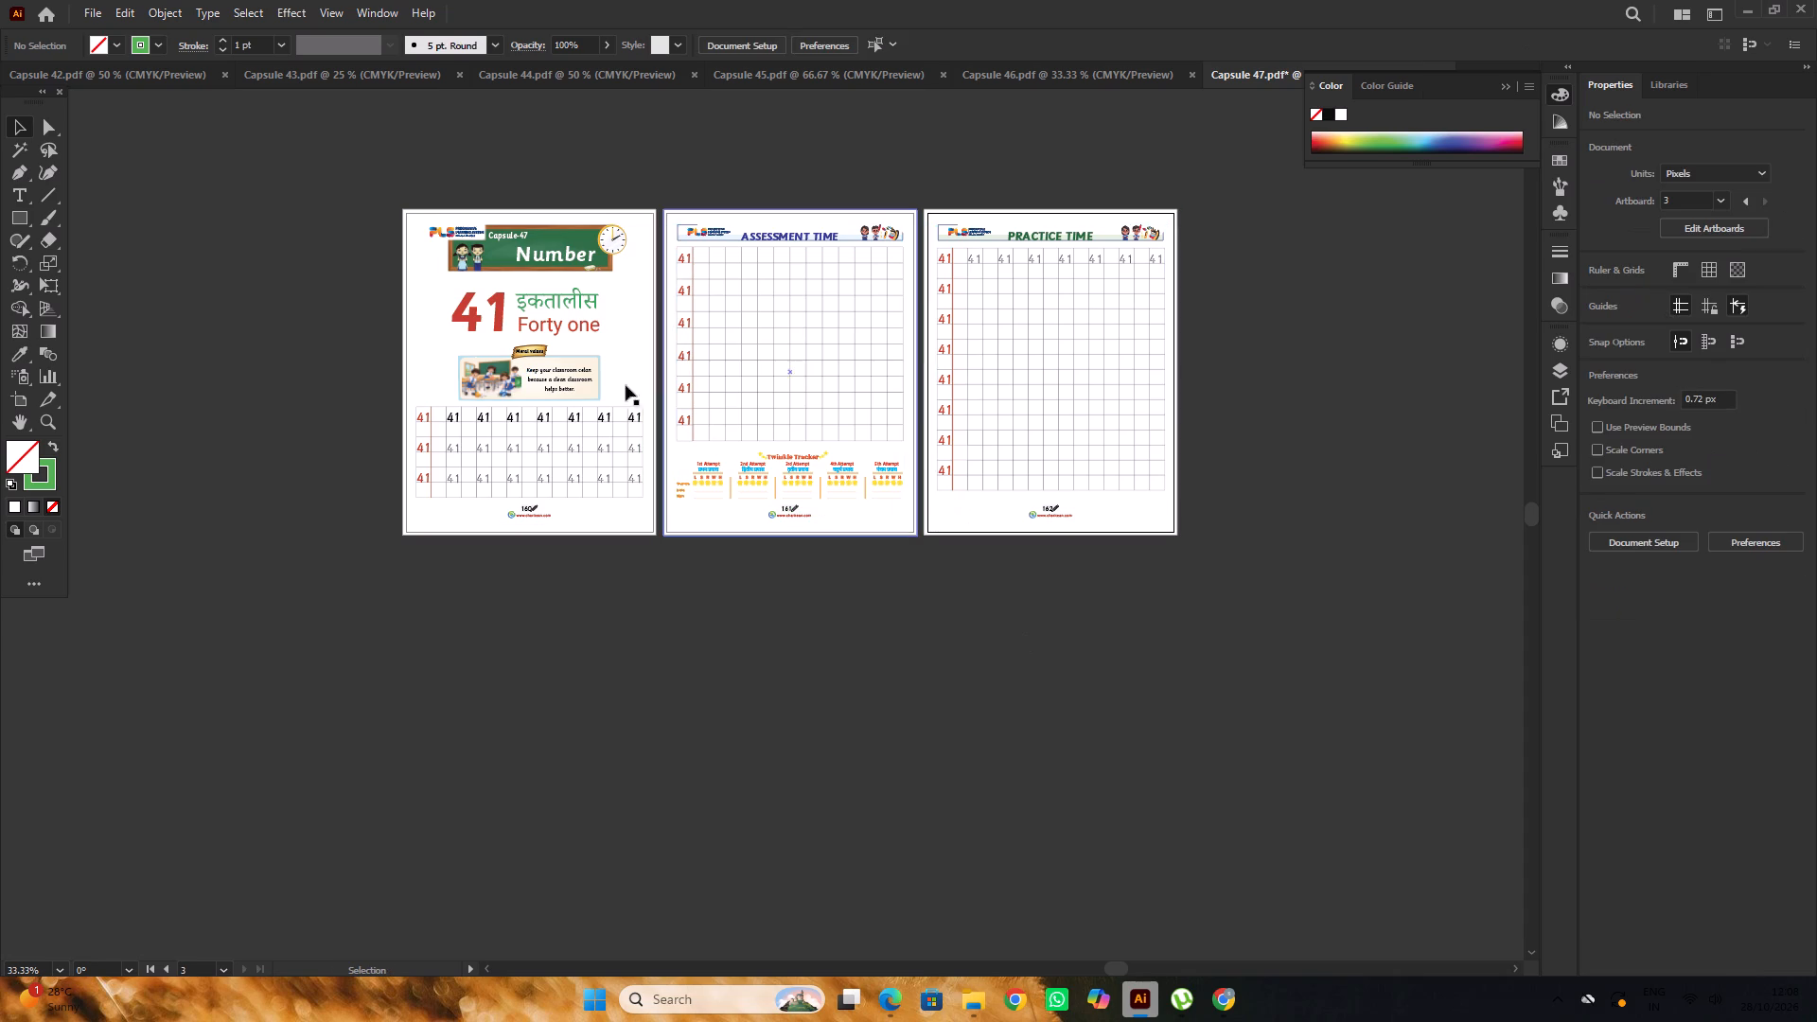
# Change the font of the red "Forty one" text on the first page to Sassoon Primary Std Bold.
pyautogui.click(548, 327)
pyautogui.tripleClick(549, 327)
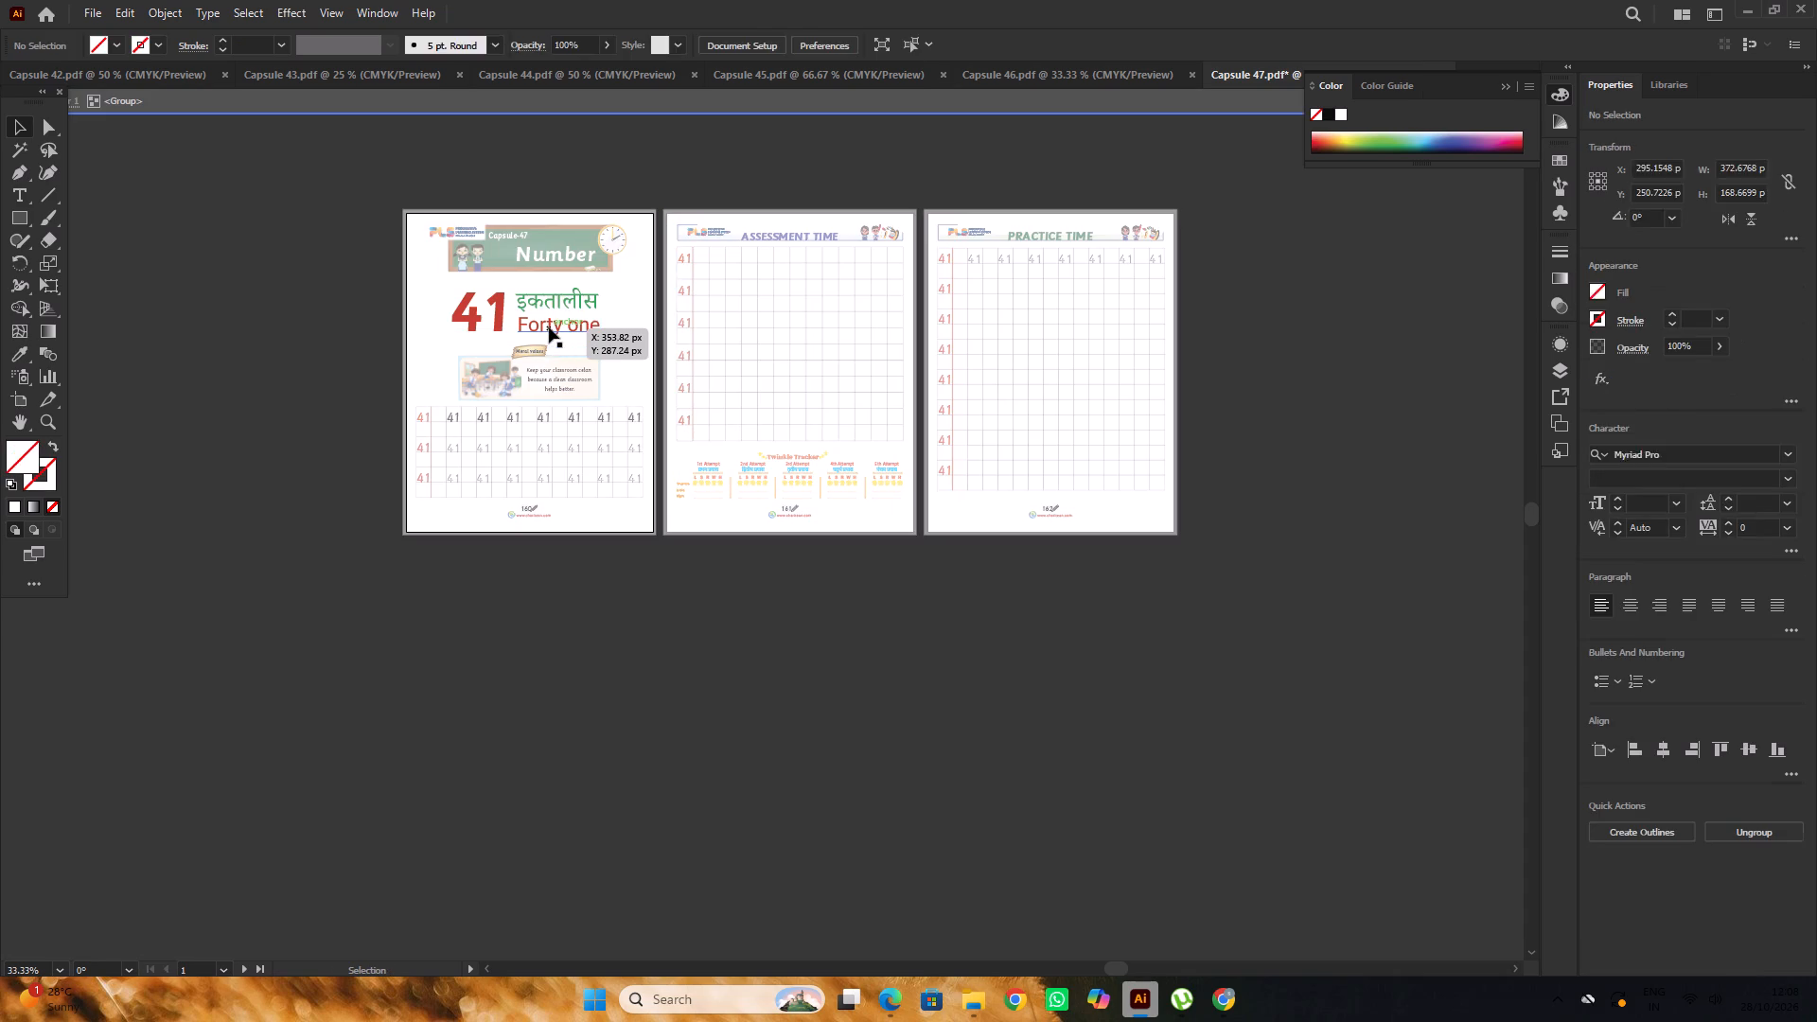
pyautogui.click(1696, 463)
pyautogui.write('sa')
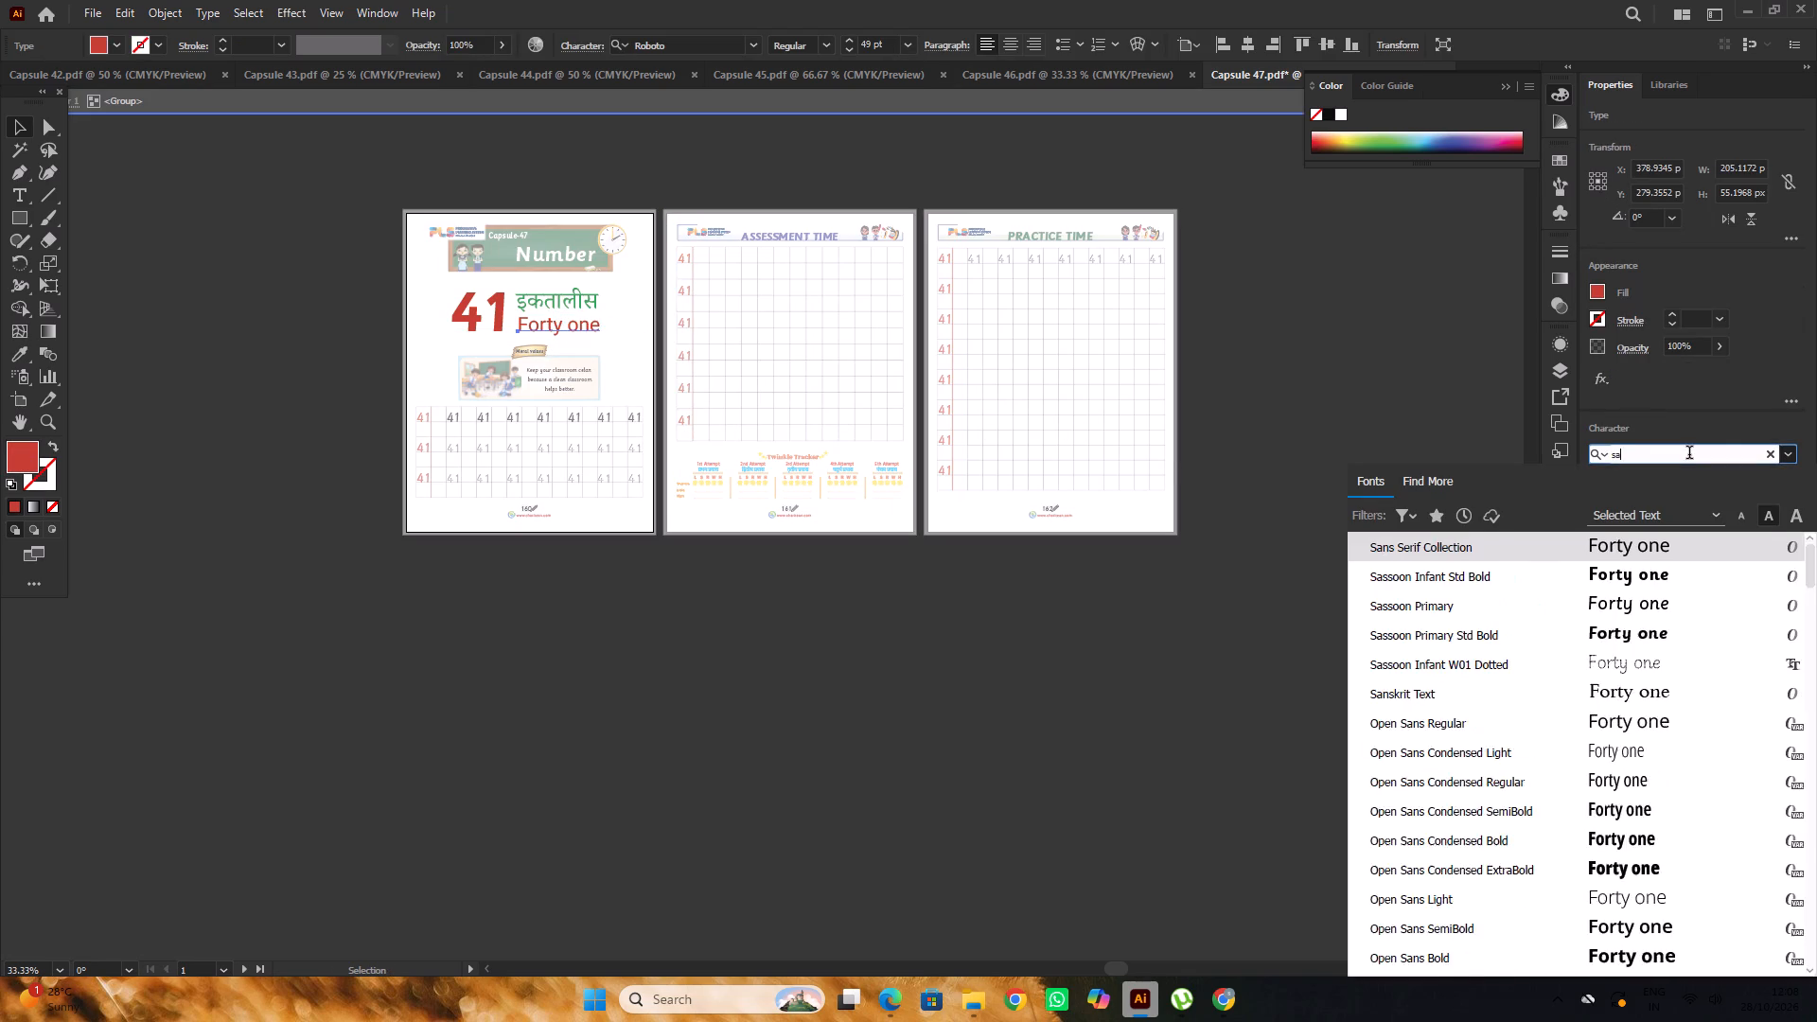
pyautogui.press('s')
pyautogui.press('s')
pyautogui.click(1500, 607)
pyautogui.click(927, 714)
pyautogui.doubleClick(931, 708)
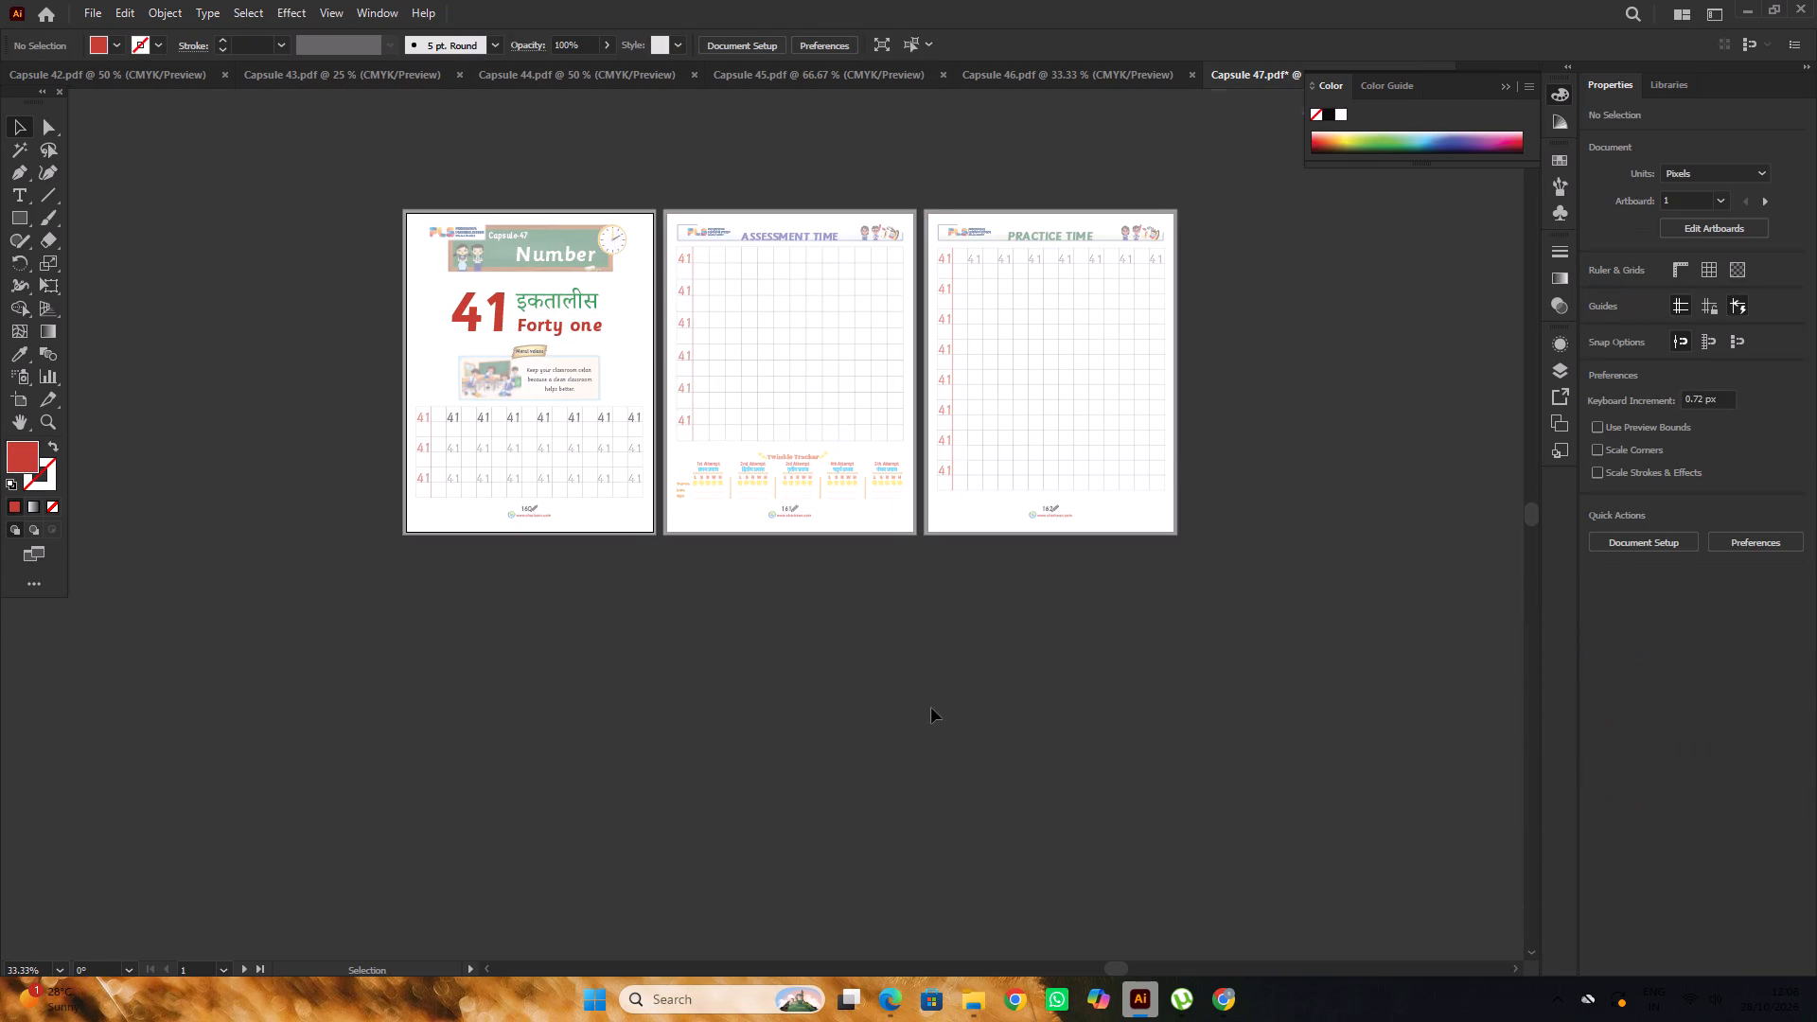
# Centre the grouped 41, इकतालीस and Forty one heading horizontally on the first page.
pyautogui.keyDown('alt'); pyautogui.scroll(1, 351, 340); pyautogui.keyUp('alt')
pyautogui.click(580, 298)
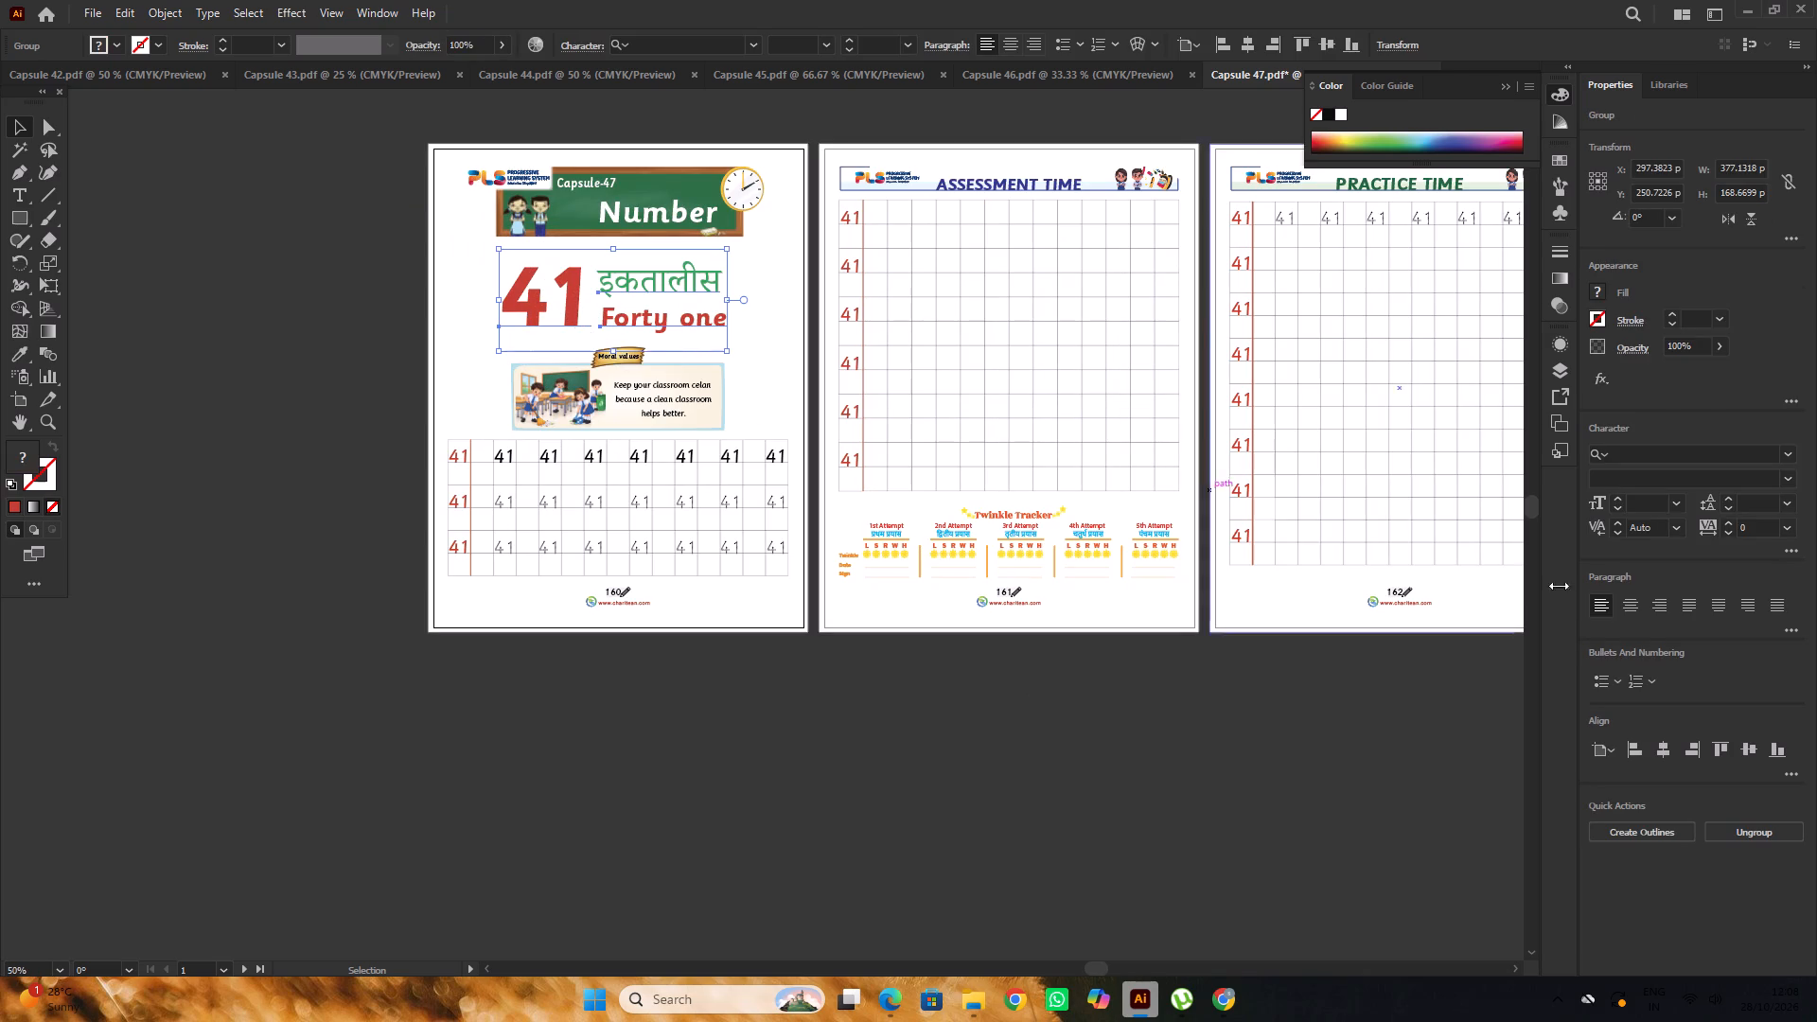
pyautogui.click(1661, 746)
pyautogui.doubleClick(294, 324)
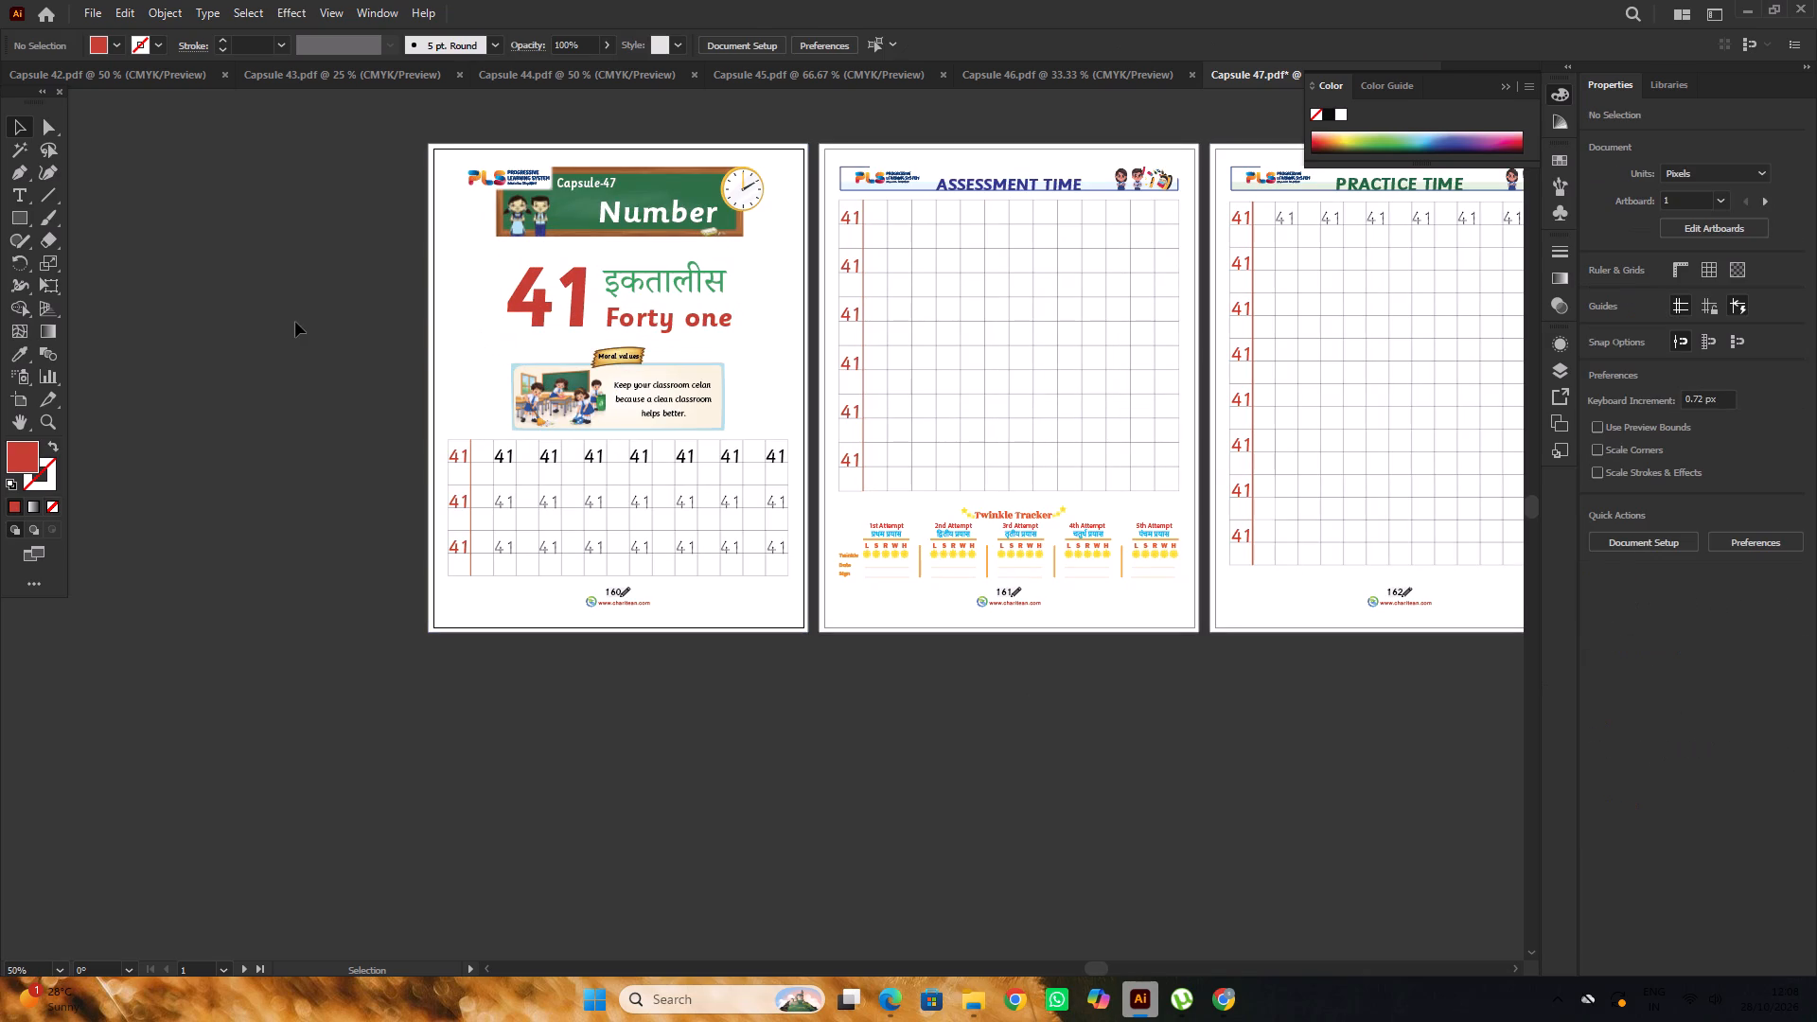
# Check the last page number of Capsule 46 and change the first Capsule 47 page's number to 159.
pyautogui.click(1090, 73)
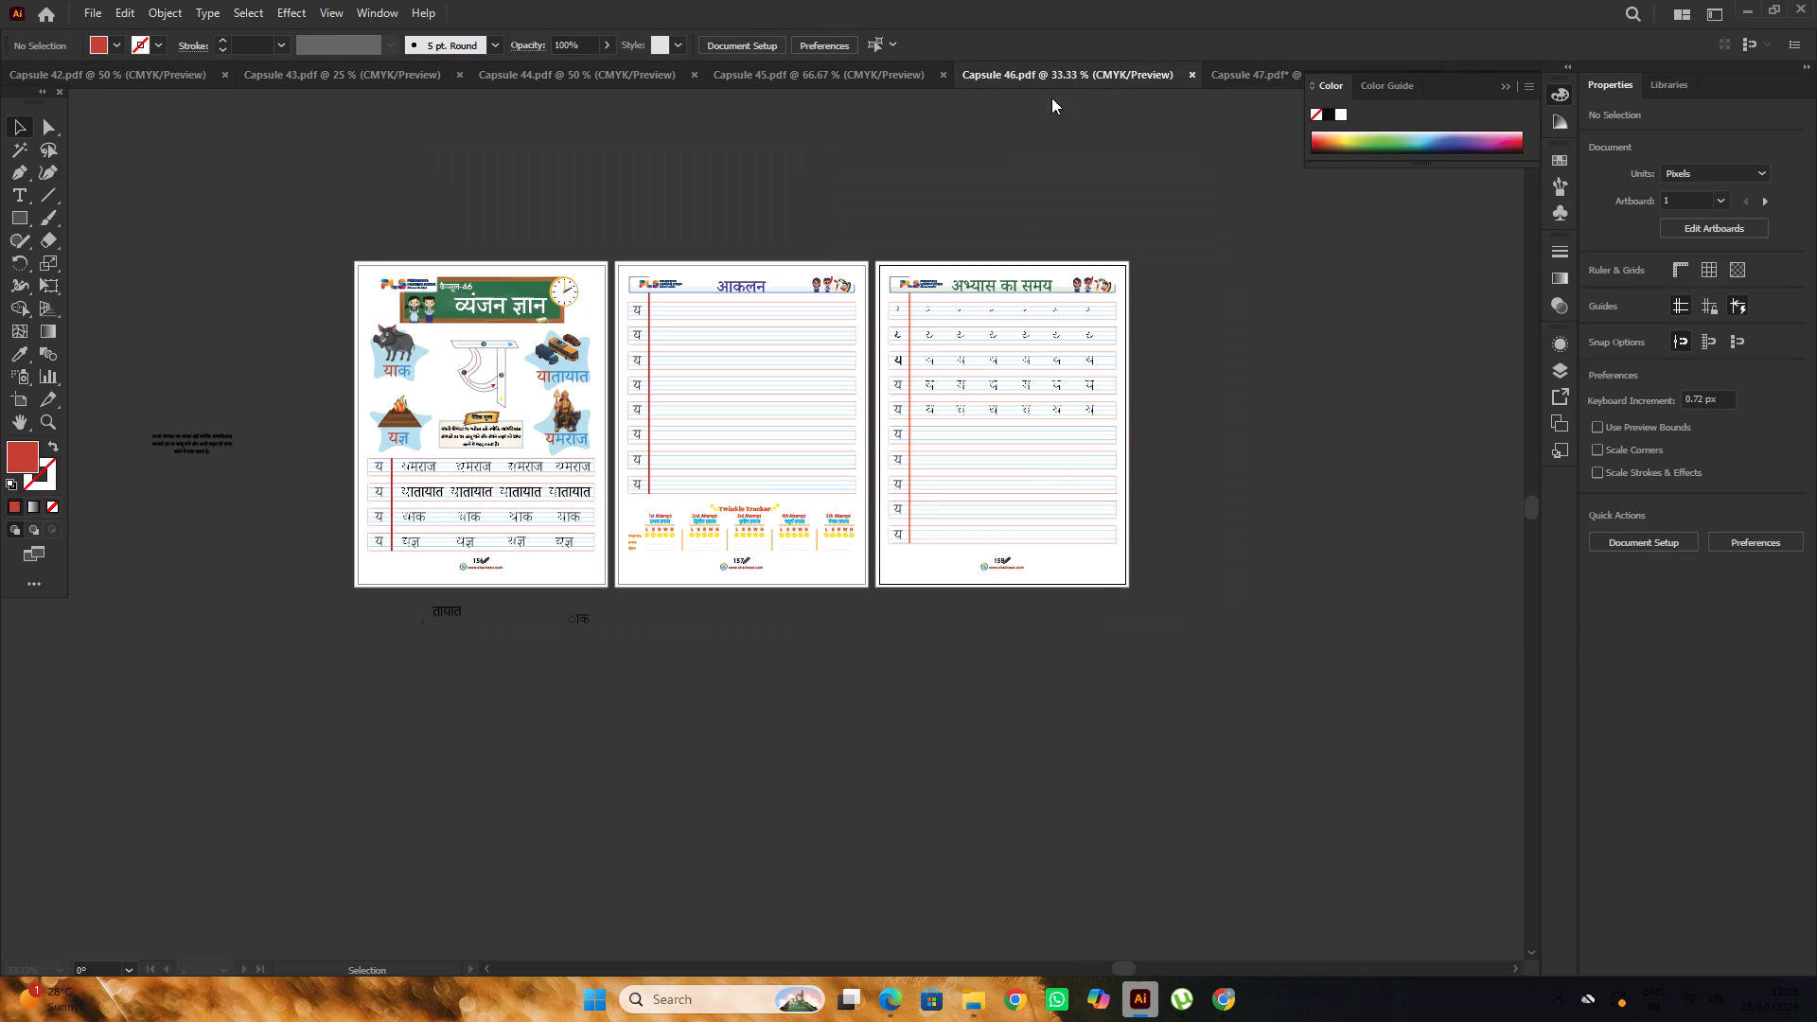
pyautogui.scroll(-2, 1046, 522)
pyautogui.keyDown('alt'); pyautogui.scroll(2, 996, 499); pyautogui.keyUp('alt')
pyautogui.click(1262, 62)
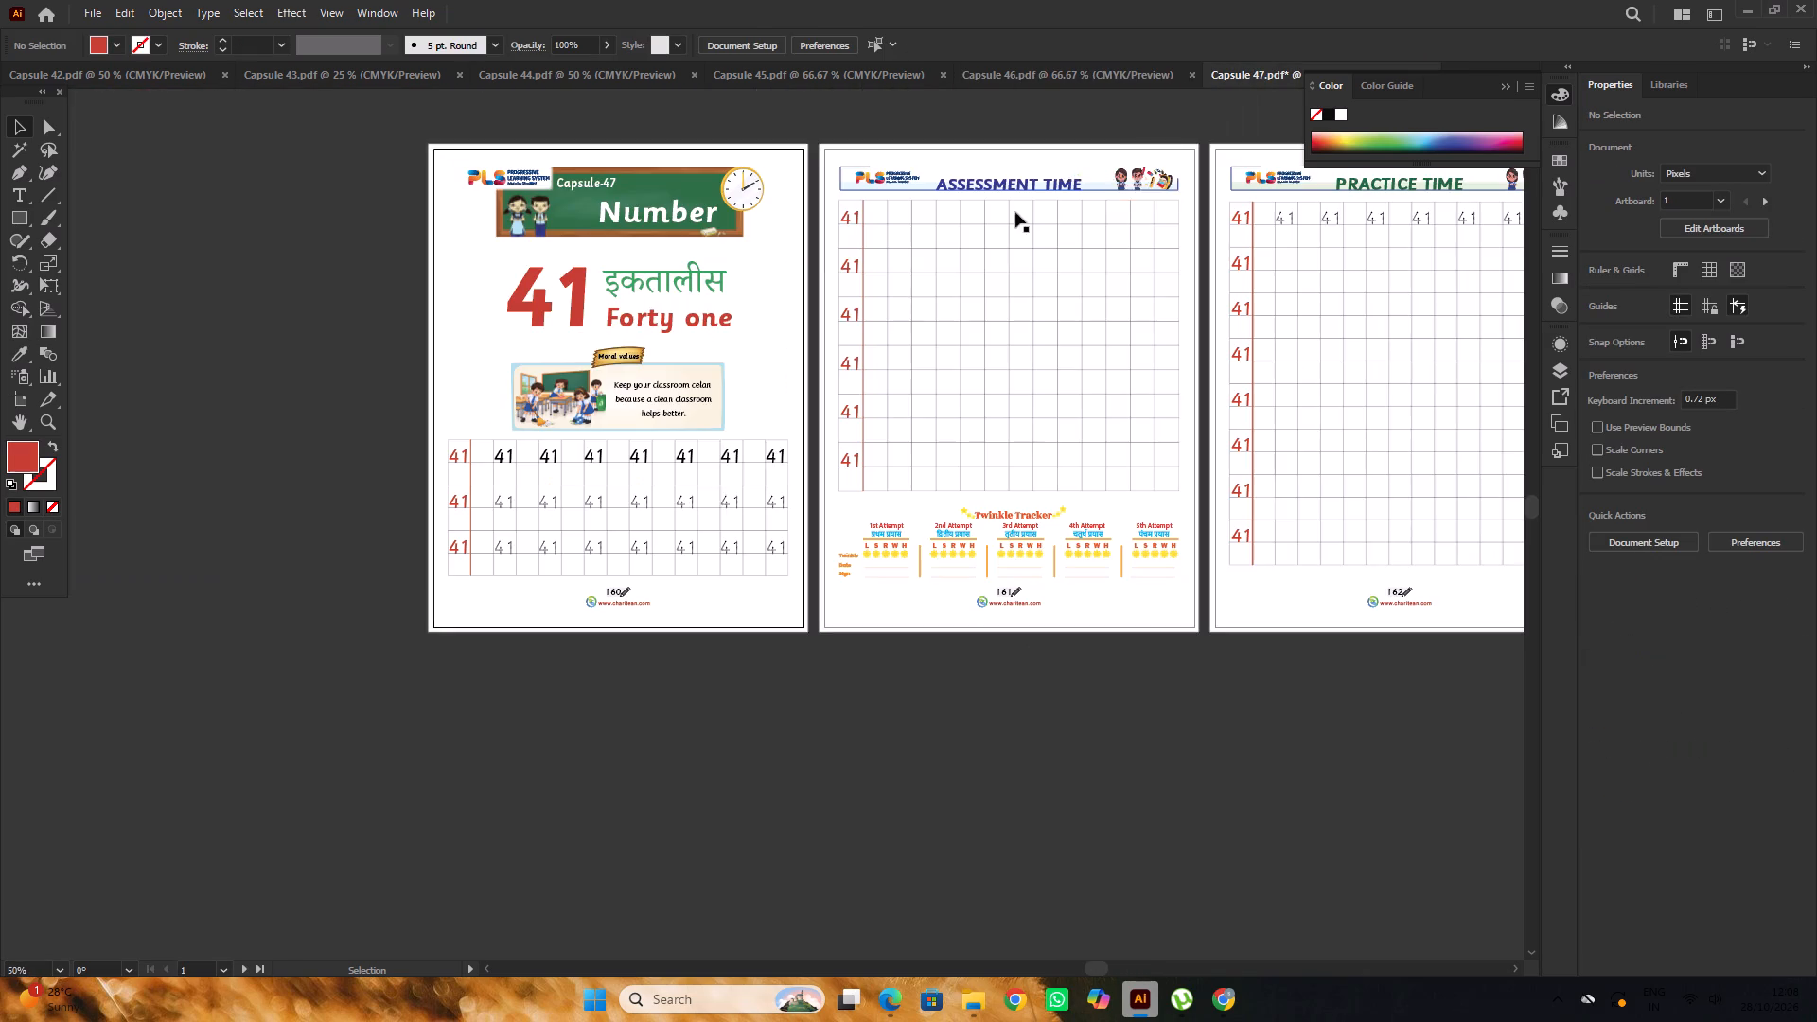
pyautogui.scroll(-4, 710, 485)
pyautogui.keyDown('alt'); pyautogui.scroll(3, 617, 503); pyautogui.keyUp('alt')
pyautogui.scroll(-2, 627, 497)
pyautogui.keyDown('alt'); pyautogui.scroll(1, 591, 477); pyautogui.keyUp('alt')
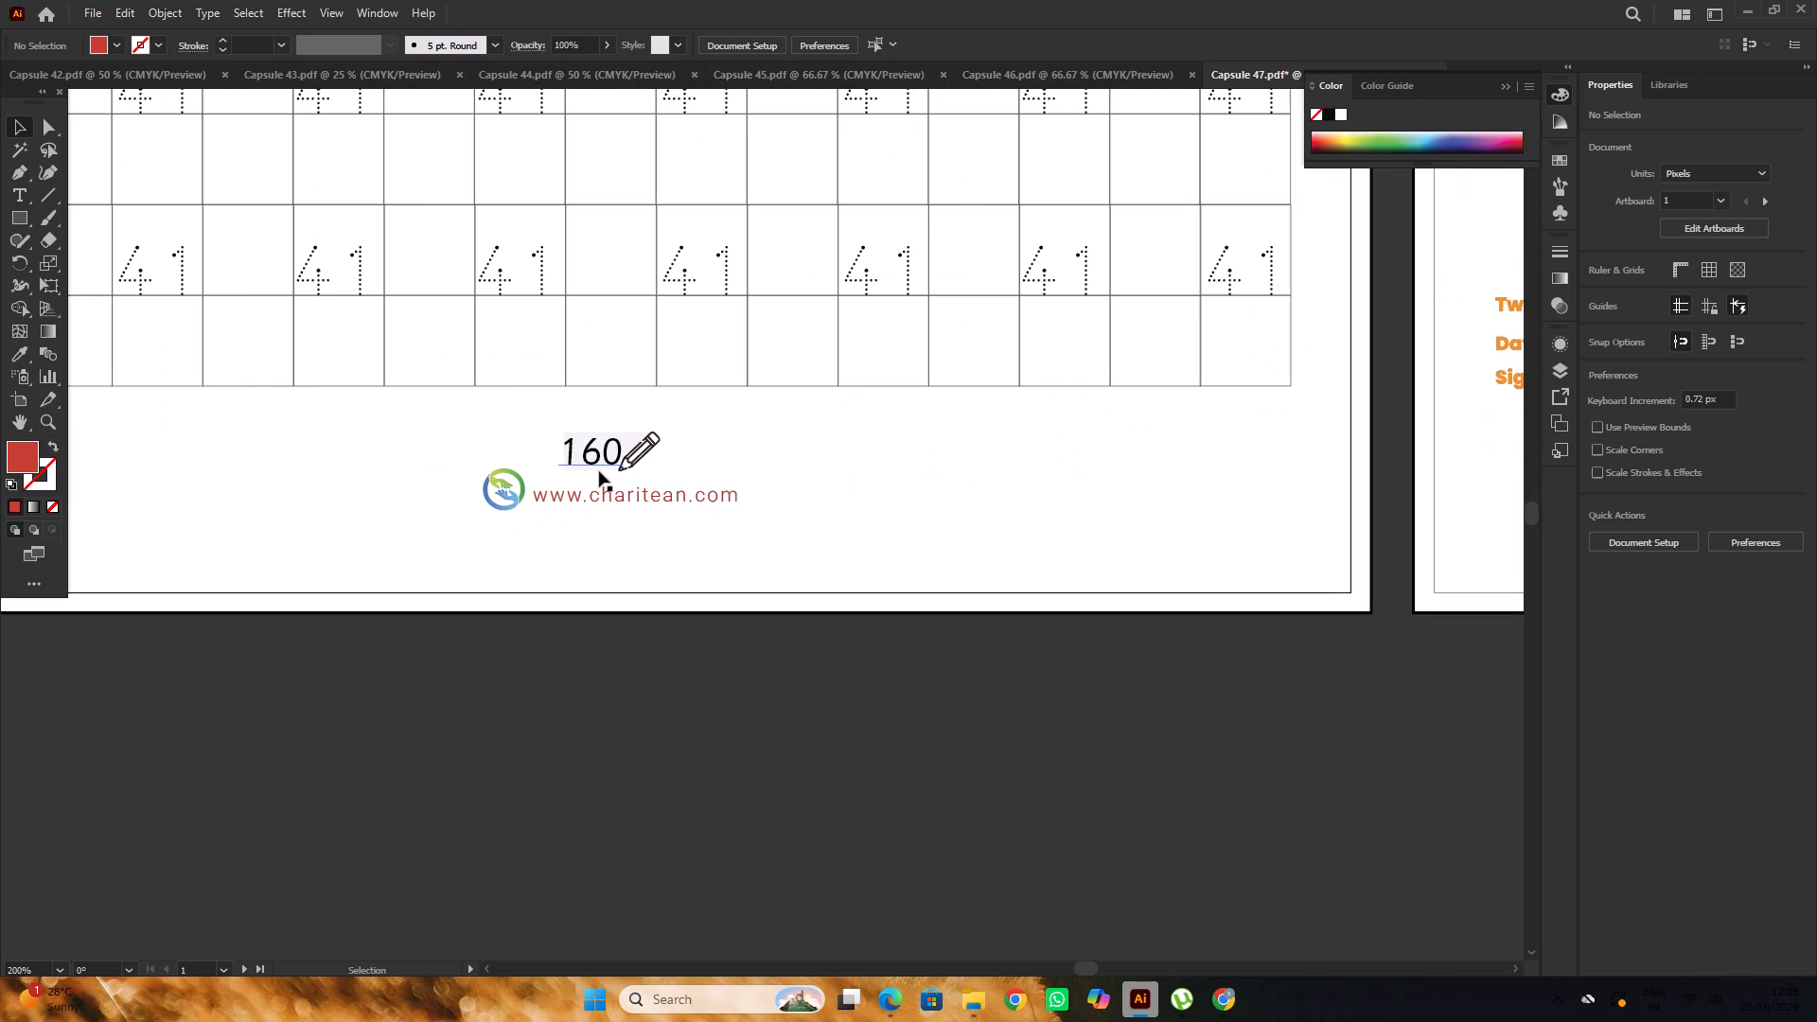
pyautogui.press('t')
pyautogui.keyDown('alt'); pyautogui.scroll(1, 597, 469); pyautogui.keyUp('alt')
pyautogui.moveTo(626, 445); pyautogui.dragTo(550, 464)
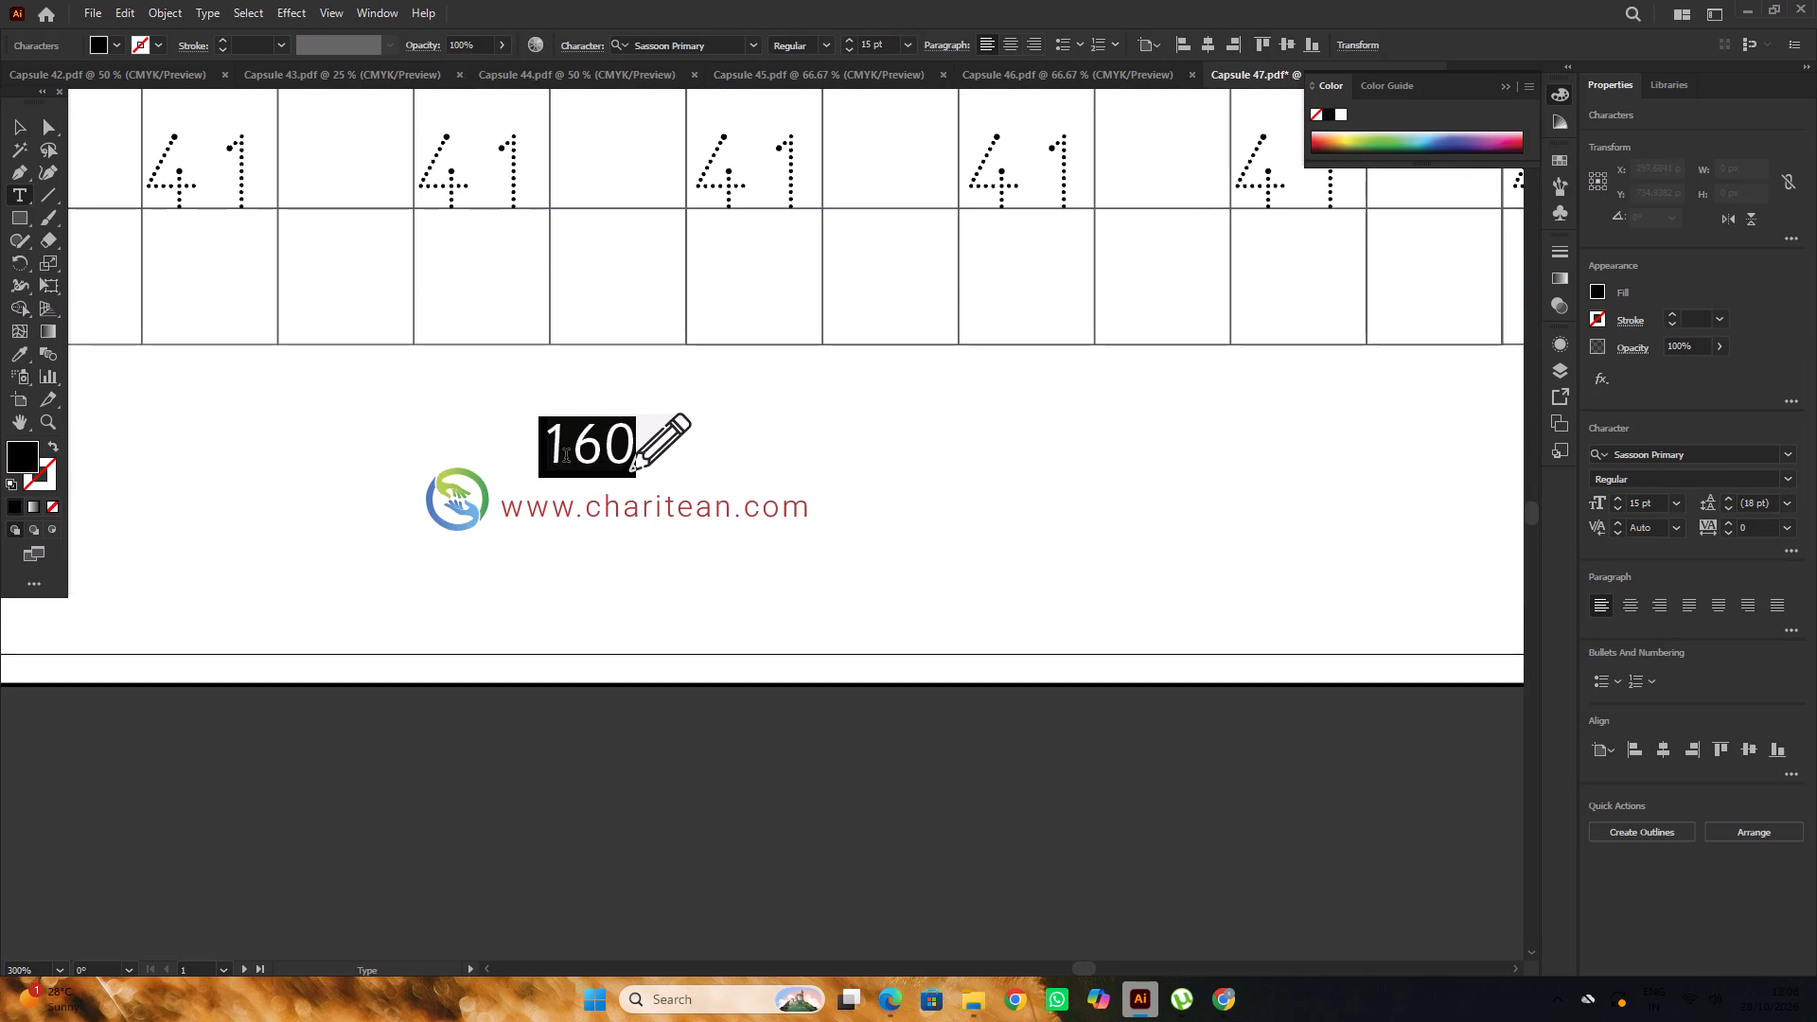
pyautogui.click(585, 451)
pyautogui.moveTo(576, 453); pyautogui.dragTo(635, 446)
pyautogui.write('59')
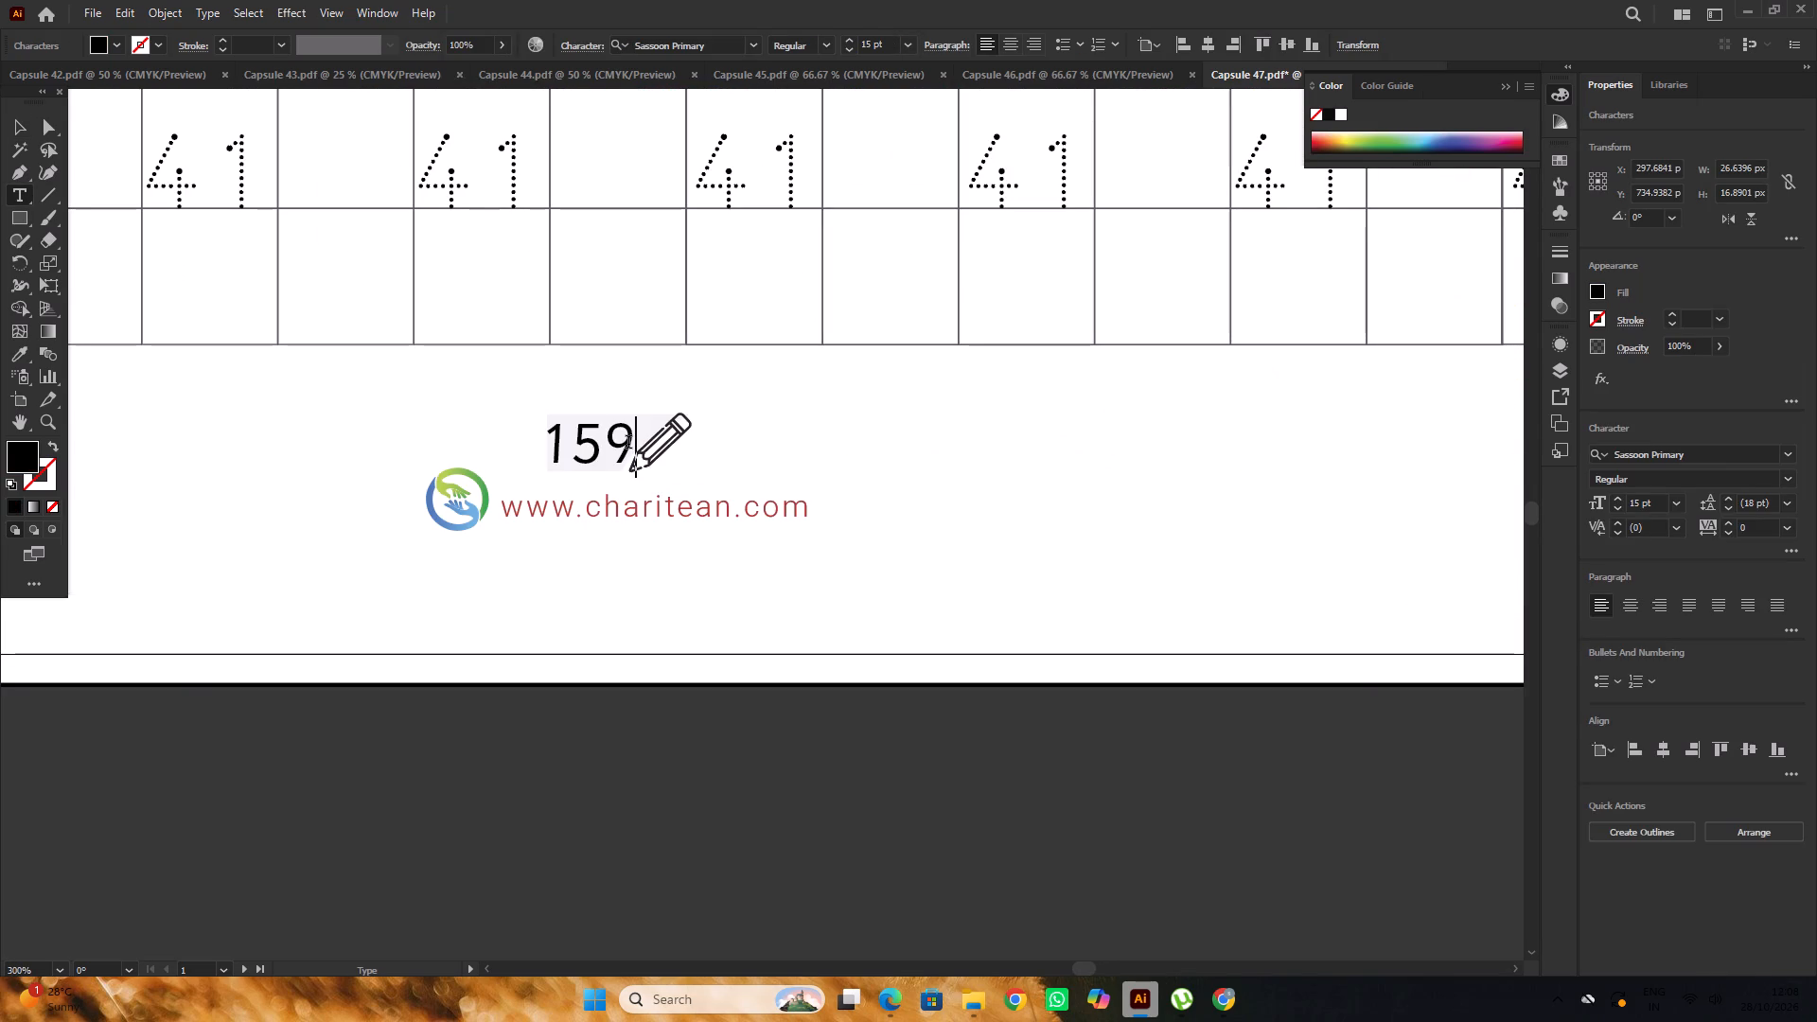
# Change the page numbers of the second and third Capsule 47 pages to 160 and 161.
pyautogui.keyDown('alt'); pyautogui.scroll(-6, 498, 458); pyautogui.keyUp('alt')
pyautogui.keyDown('alt'); pyautogui.scroll(5, 809, 449); pyautogui.keyUp('alt')
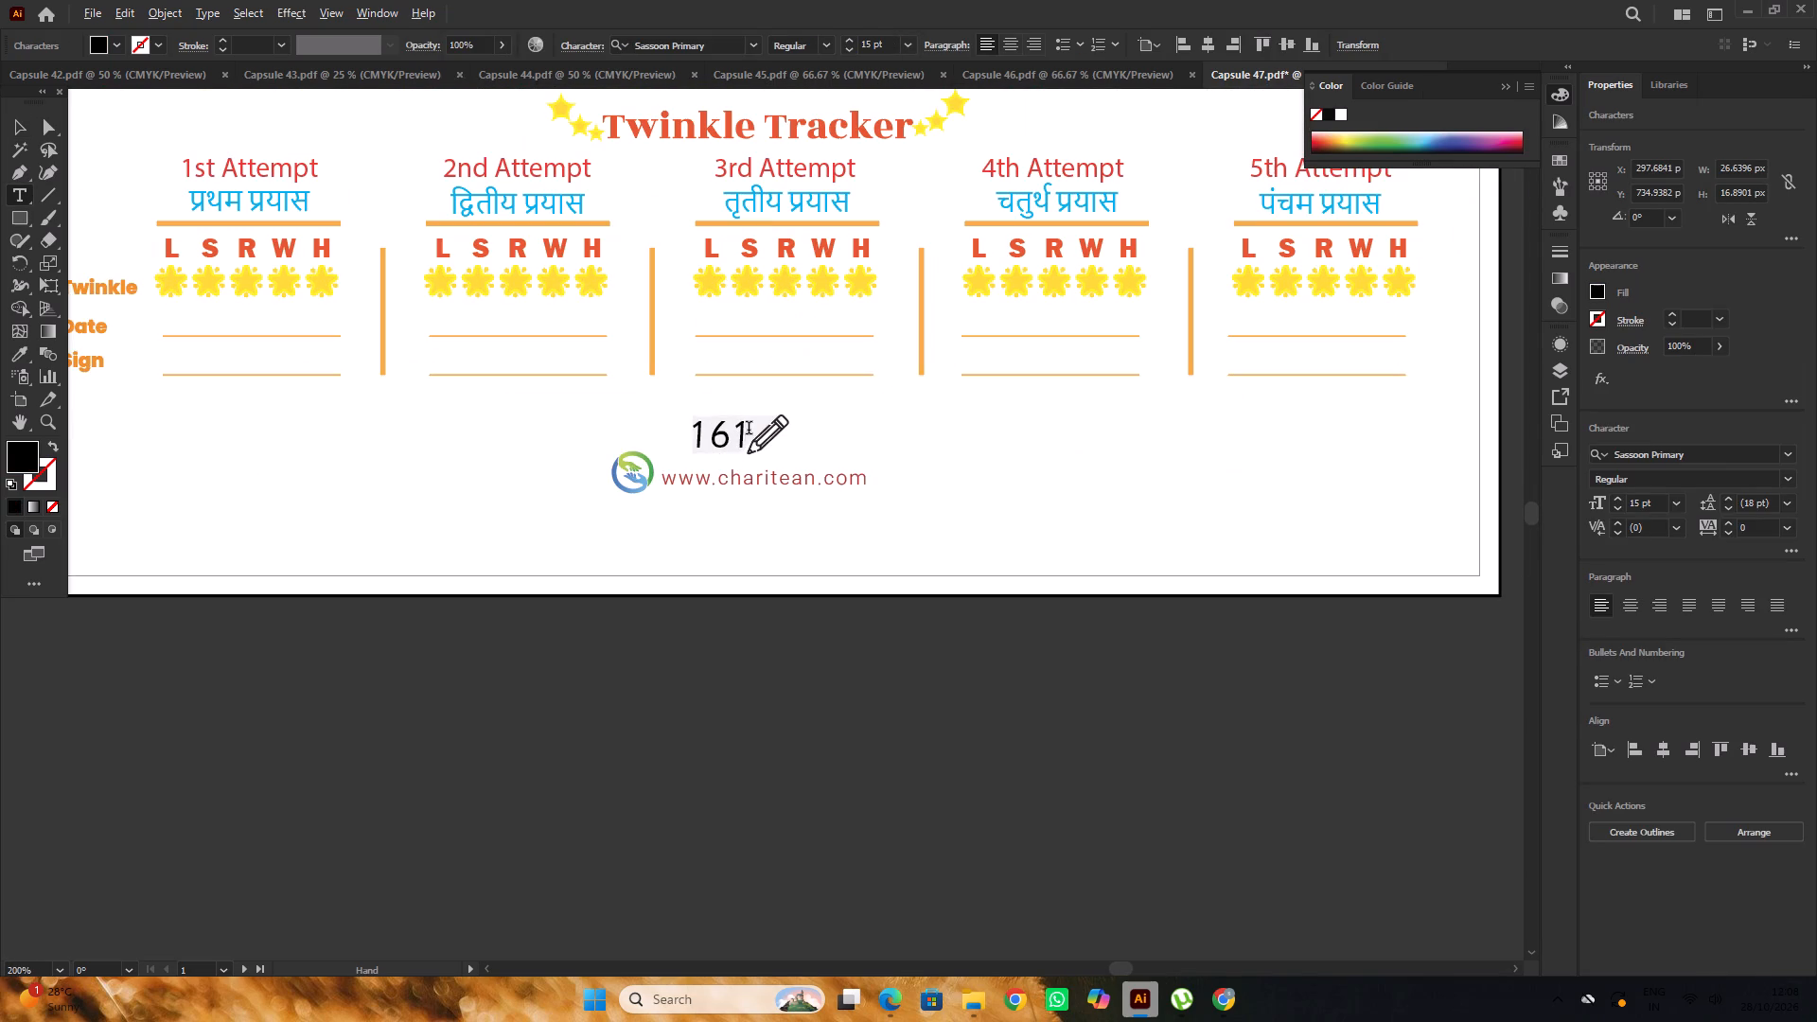
pyautogui.moveTo(749, 429); pyautogui.dragTo(732, 445)
pyautogui.press('0')
pyautogui.keyDown('alt'); pyautogui.scroll(-4, 646, 424); pyautogui.keyUp('alt')
pyautogui.keyDown('alt'); pyautogui.scroll(1, 1043, 420); pyautogui.keyUp('alt')
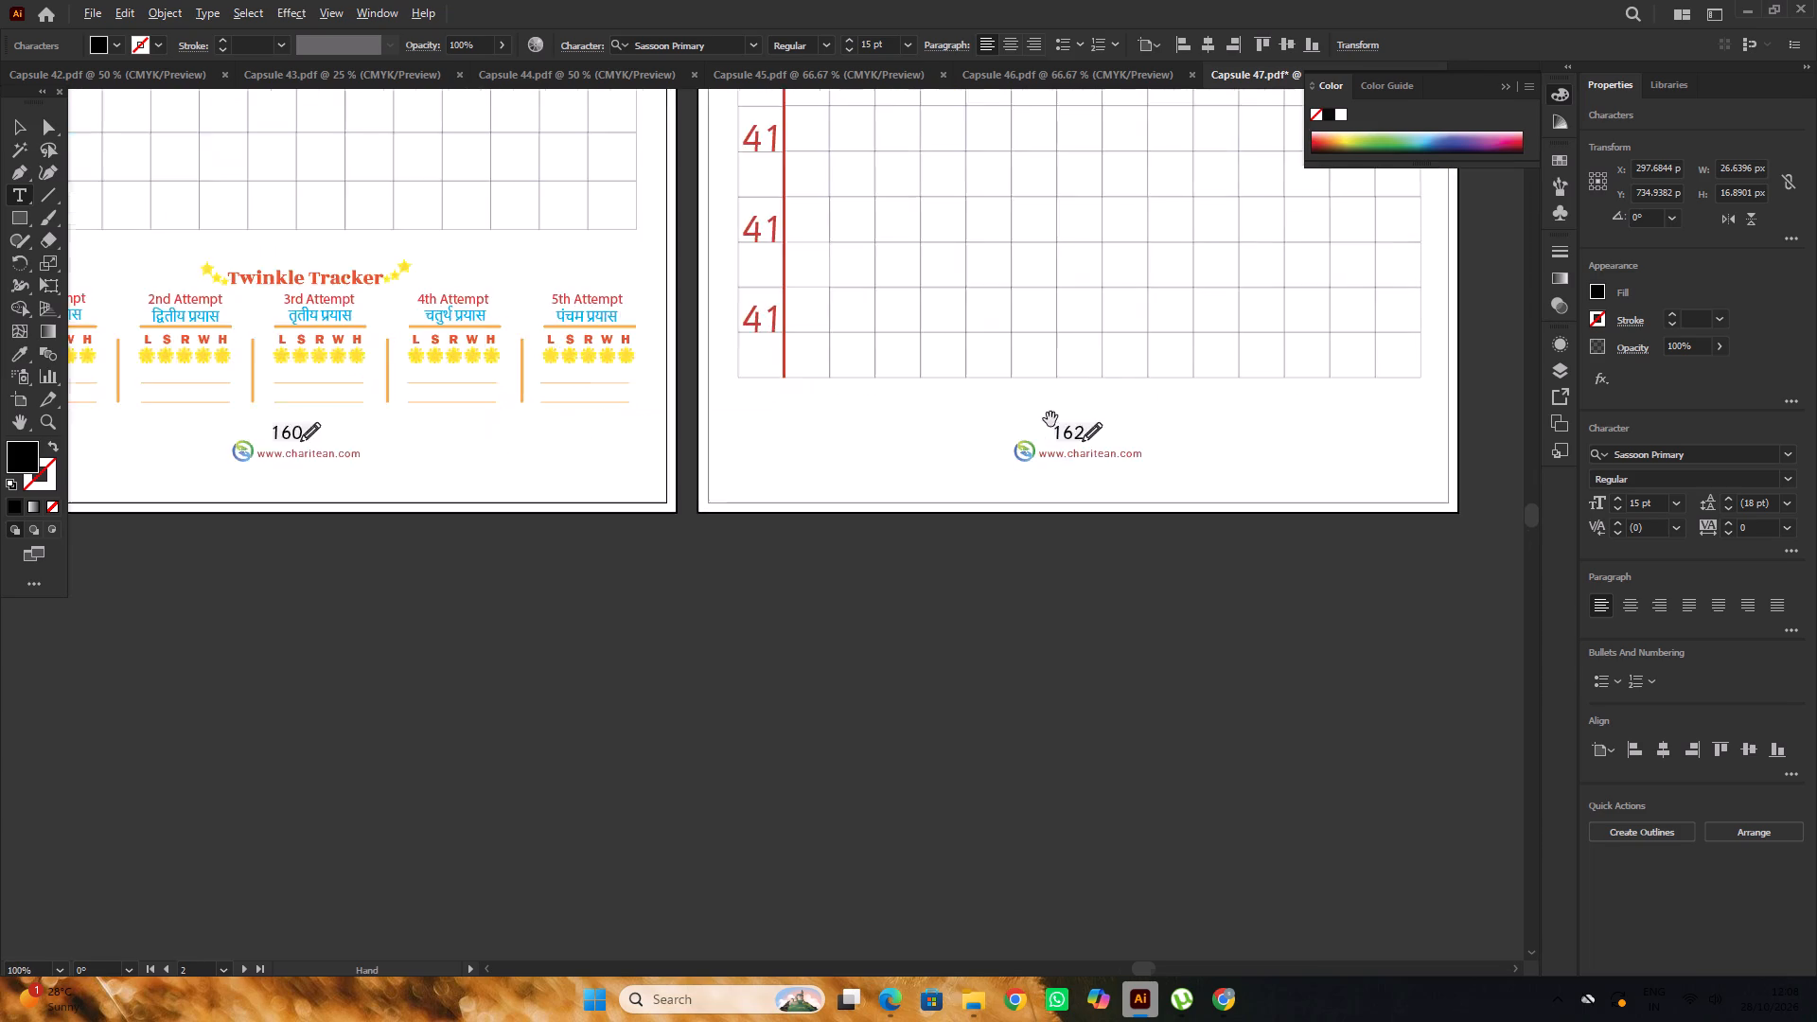
pyautogui.keyDown('alt'); pyautogui.scroll(3, 1050, 419); pyautogui.keyUp('alt')
pyautogui.moveTo(1084, 433); pyautogui.dragTo(1071, 445)
pyautogui.press('1')
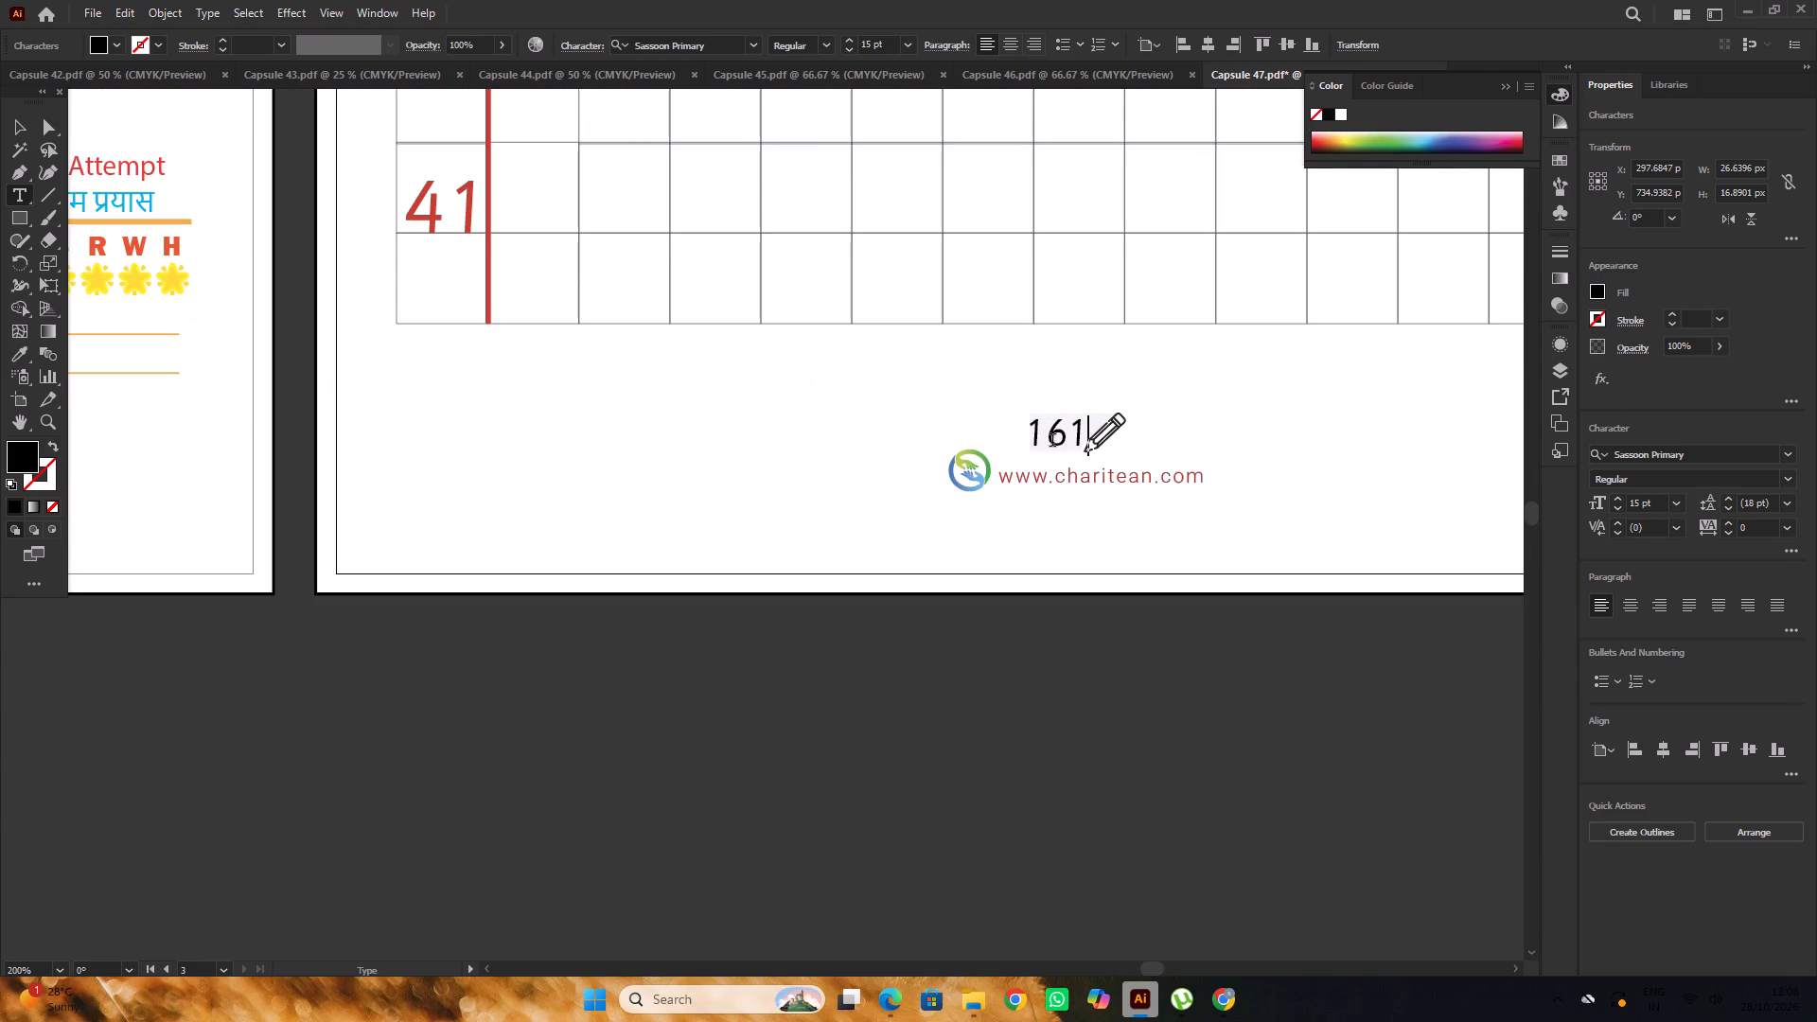
# Finish the page-number text edit, look over all three pages and save the Capsule 47 file.
pyautogui.keyDown('alt'); pyautogui.scroll(-4, 1055, 444); pyautogui.keyUp('alt')
pyautogui.scroll(7, 920, 409)
pyautogui.keyDown('alt'); pyautogui.scroll(-2, 1163, 431); pyautogui.keyUp('alt')
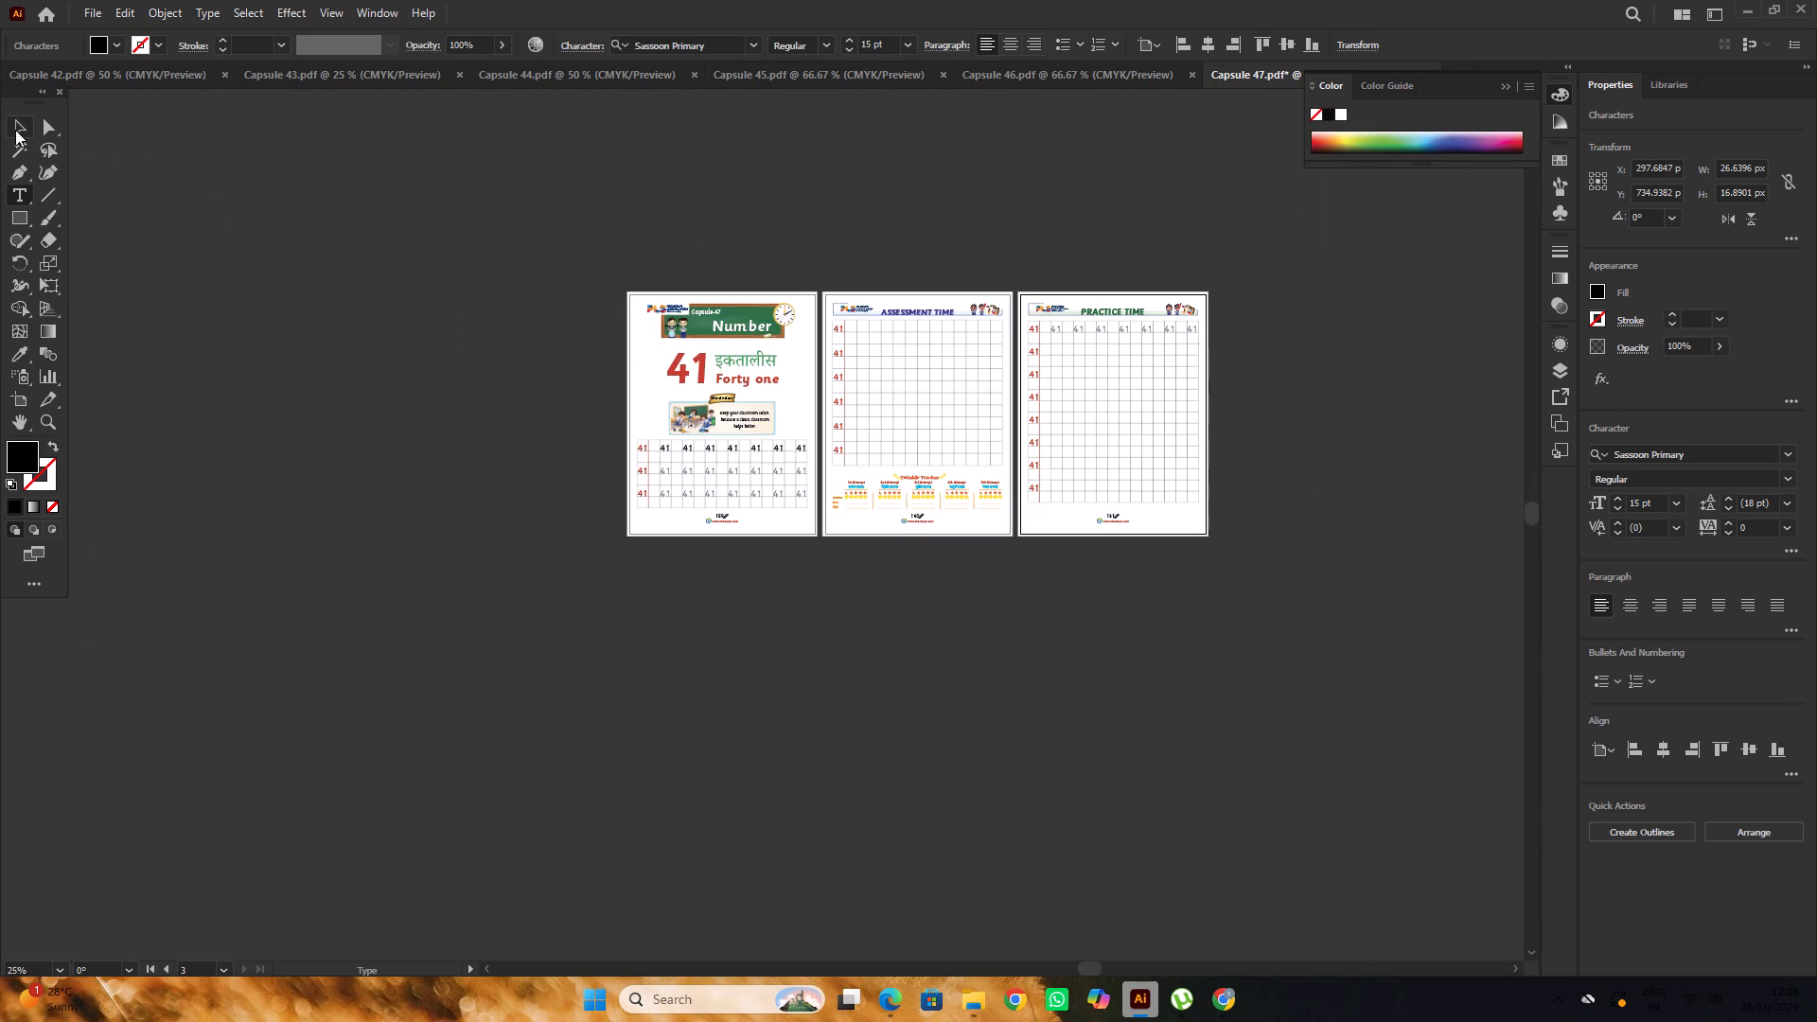
pyautogui.click(15, 130)
pyautogui.click(413, 205)
pyautogui.scroll(-3, 614, 209)
pyautogui.keyDown('alt'); pyautogui.scroll(1, 880, 245); pyautogui.keyUp('alt')
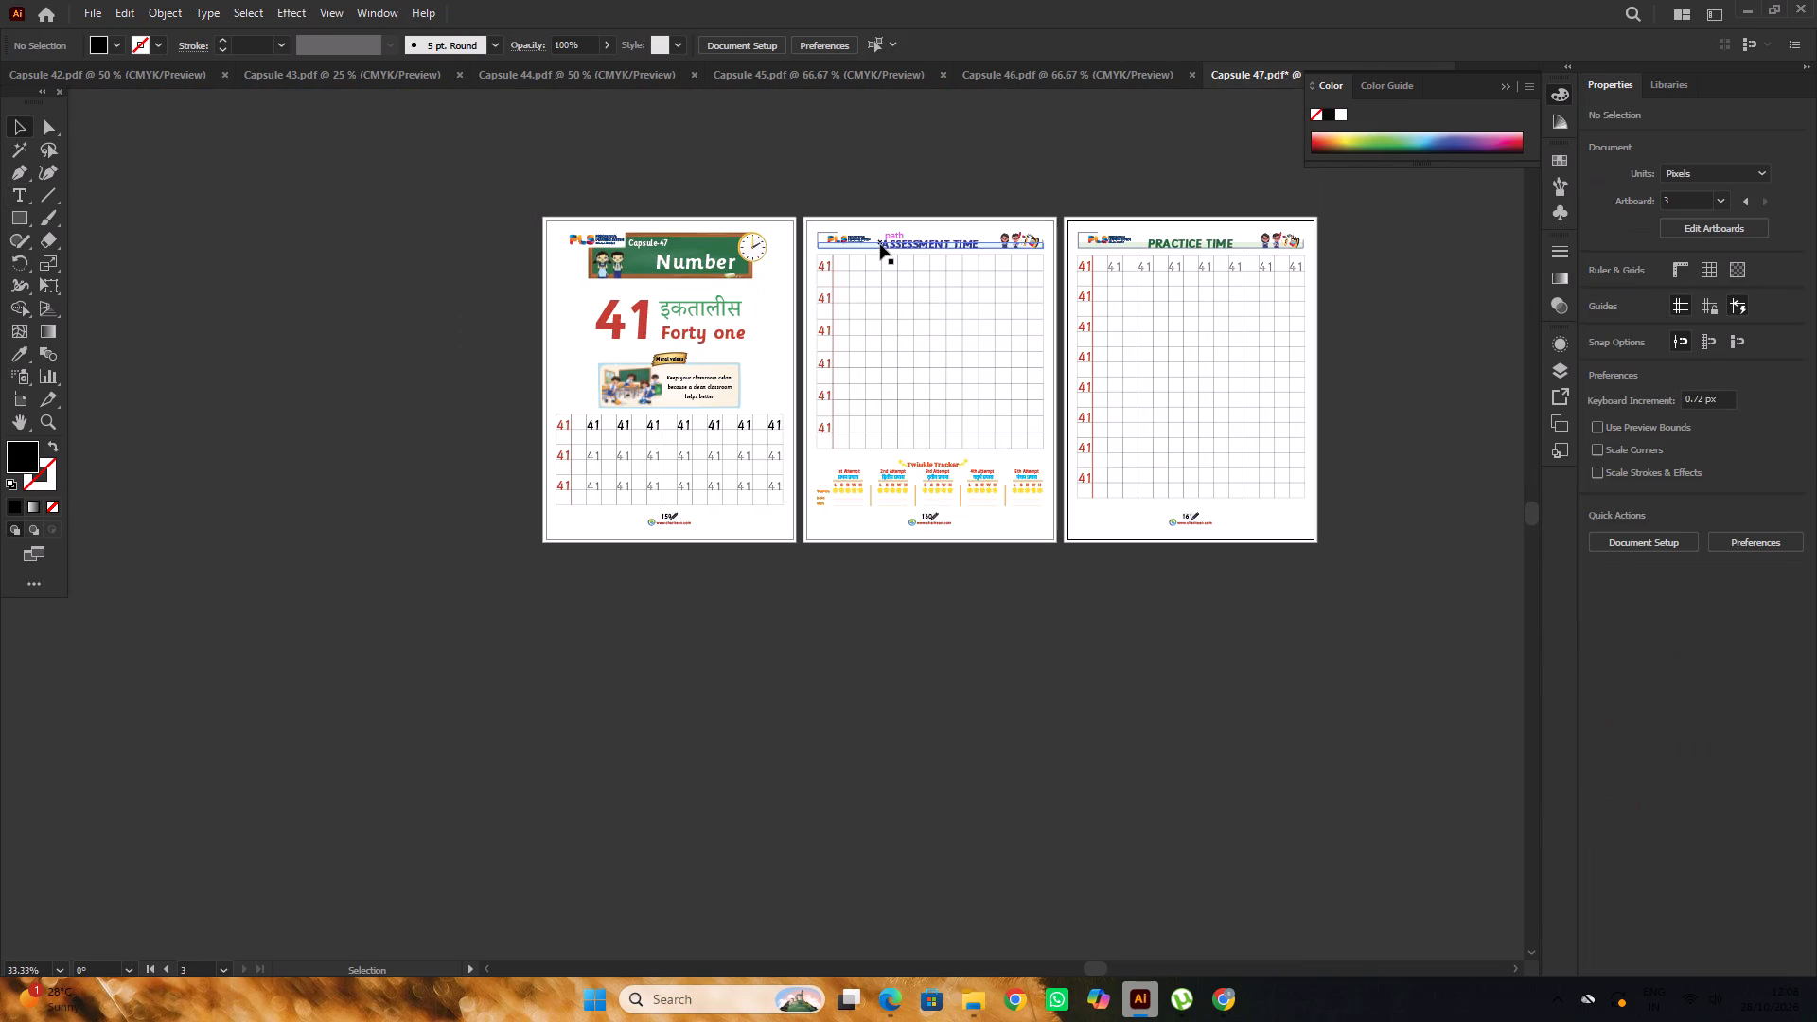
pyautogui.keyDown('alt'); pyautogui.scroll(2, 1141, 321); pyautogui.keyUp('alt')
pyautogui.keyDown('alt'); pyautogui.scroll(-4, 1109, 314); pyautogui.keyUp('alt')
pyautogui.press('space')
pyautogui.moveTo(1148, 594); pyautogui.dragTo(983, 620)
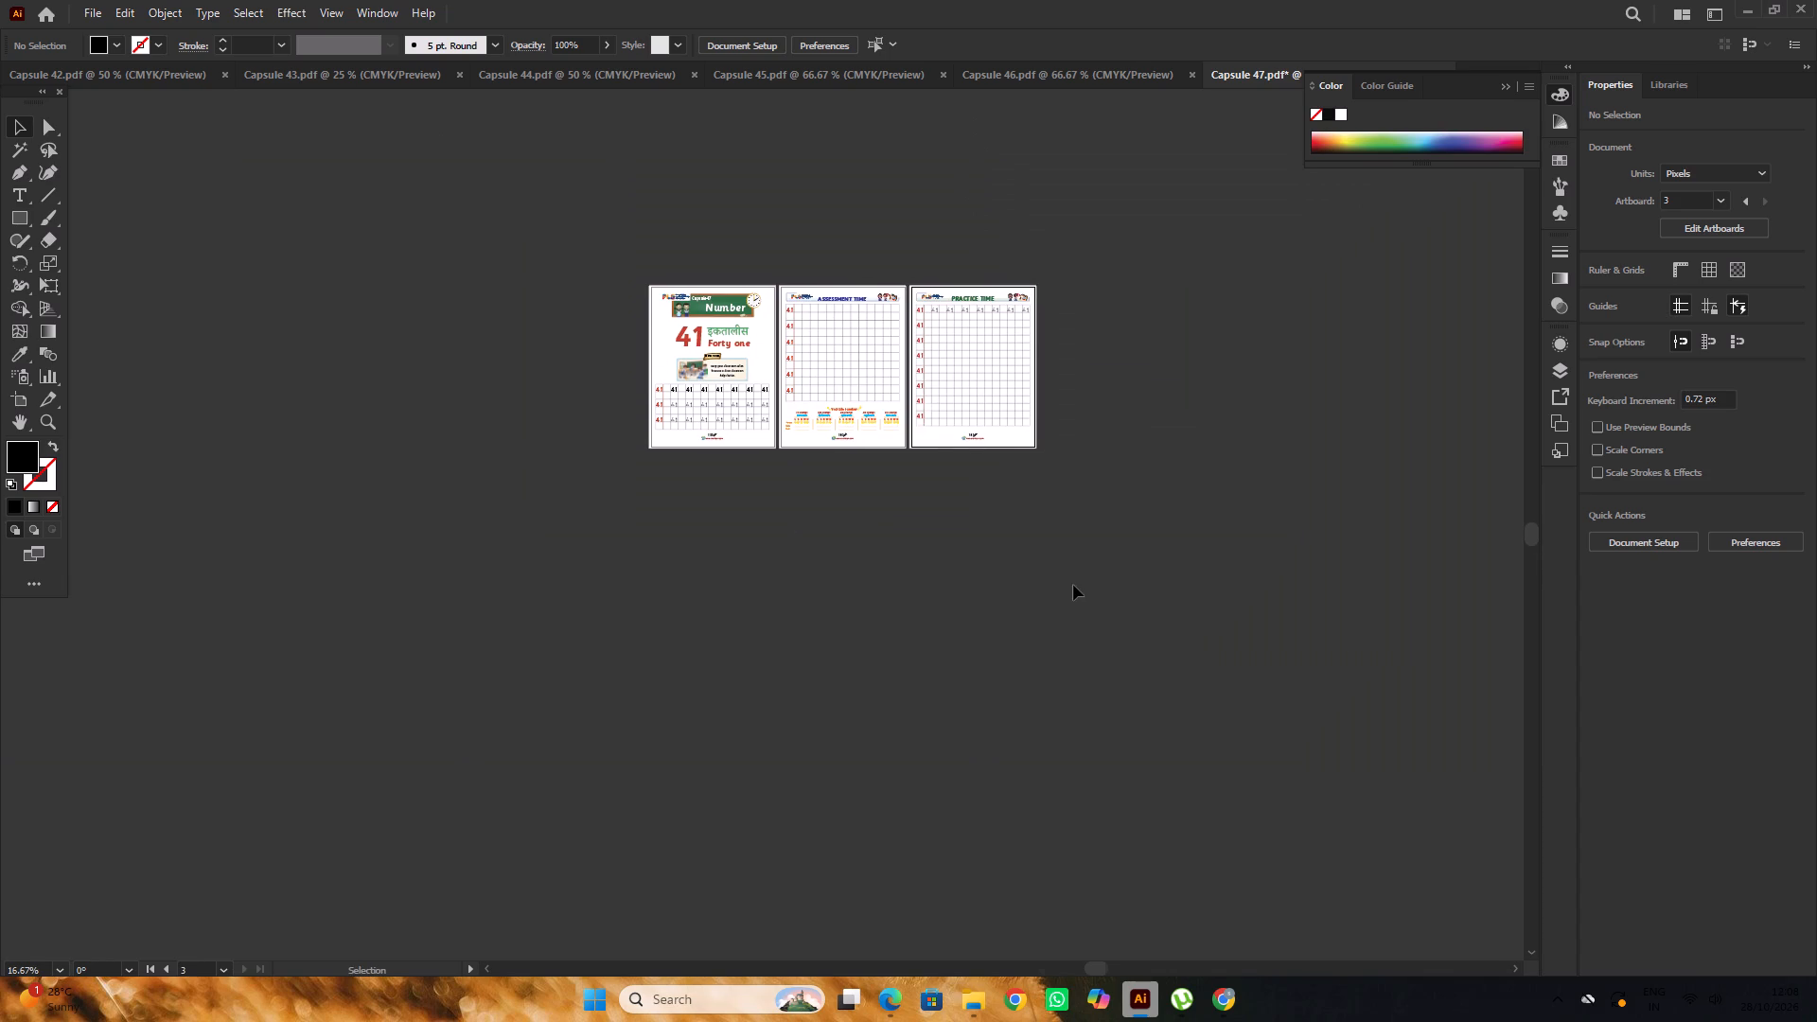
pyautogui.click(1073, 585)
pyautogui.hotkey('ctrl', 's')
# Open the Capsule 48 PDF from the PRINT FINAL folder in Illustrator.
pyautogui.click(1742, 8)
pyautogui.click(772, 461)
pyautogui.rightClick(771, 461)
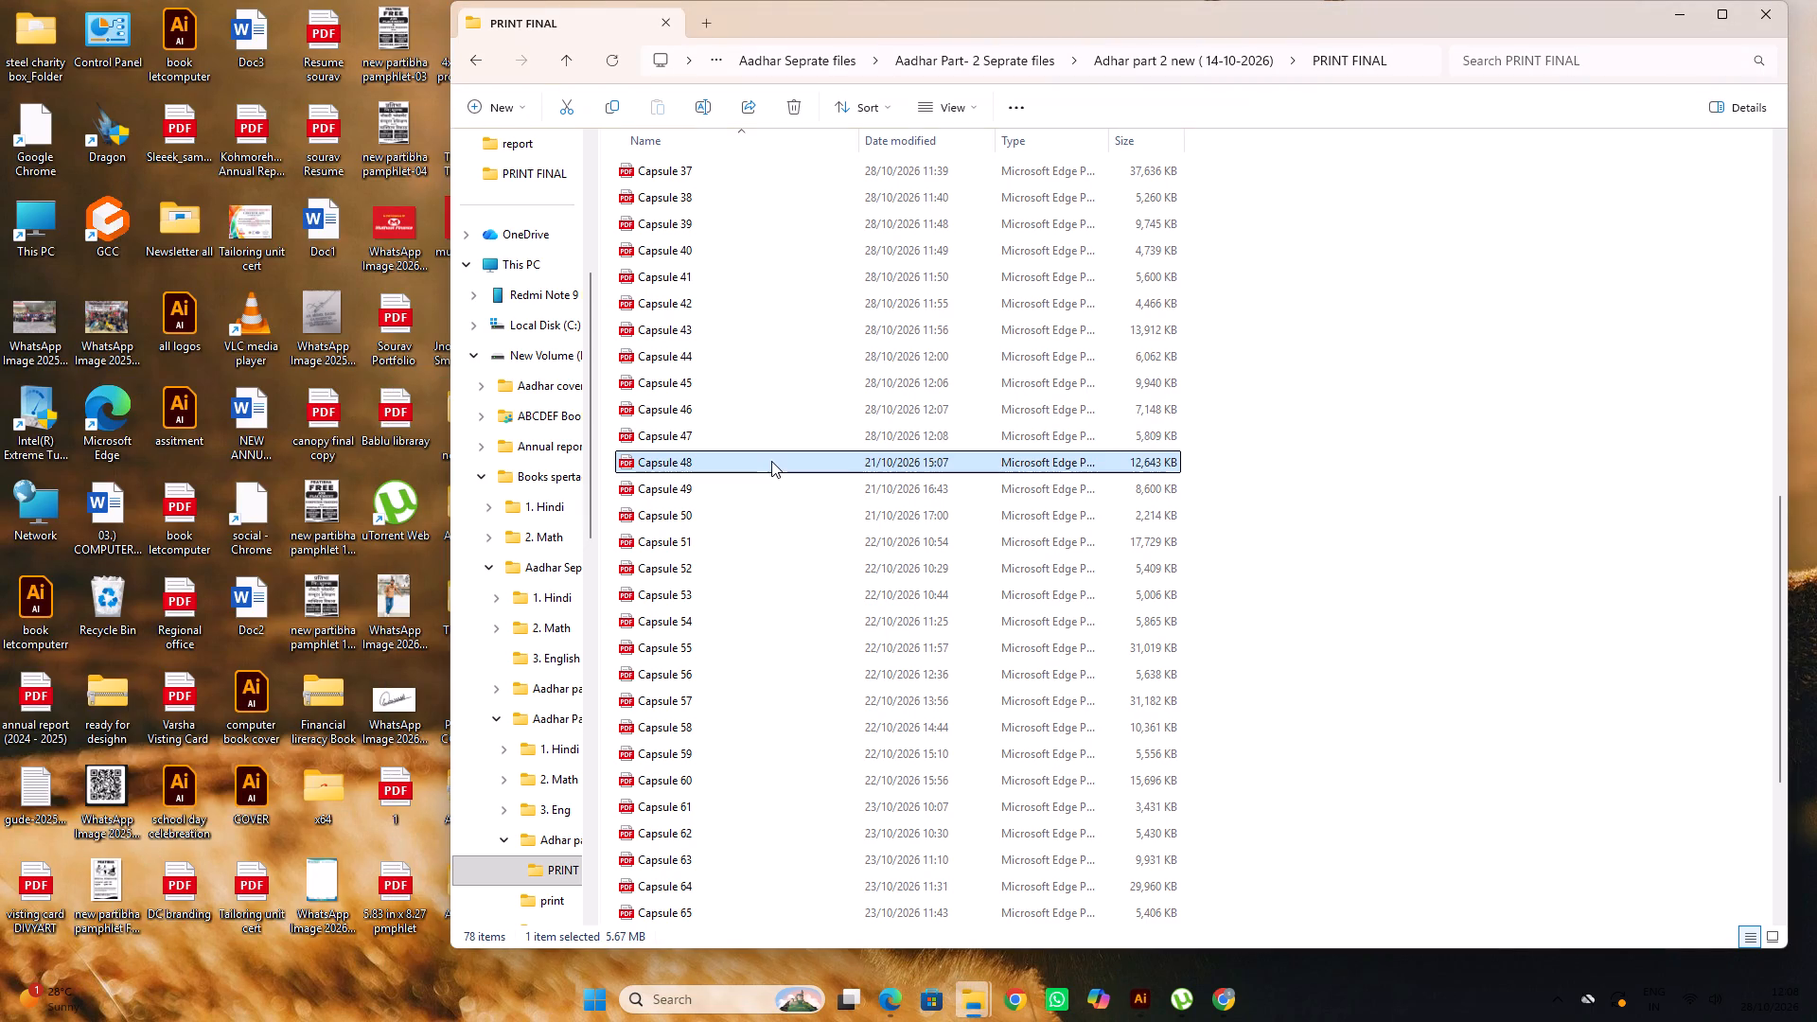
pyautogui.click(1160, 481)
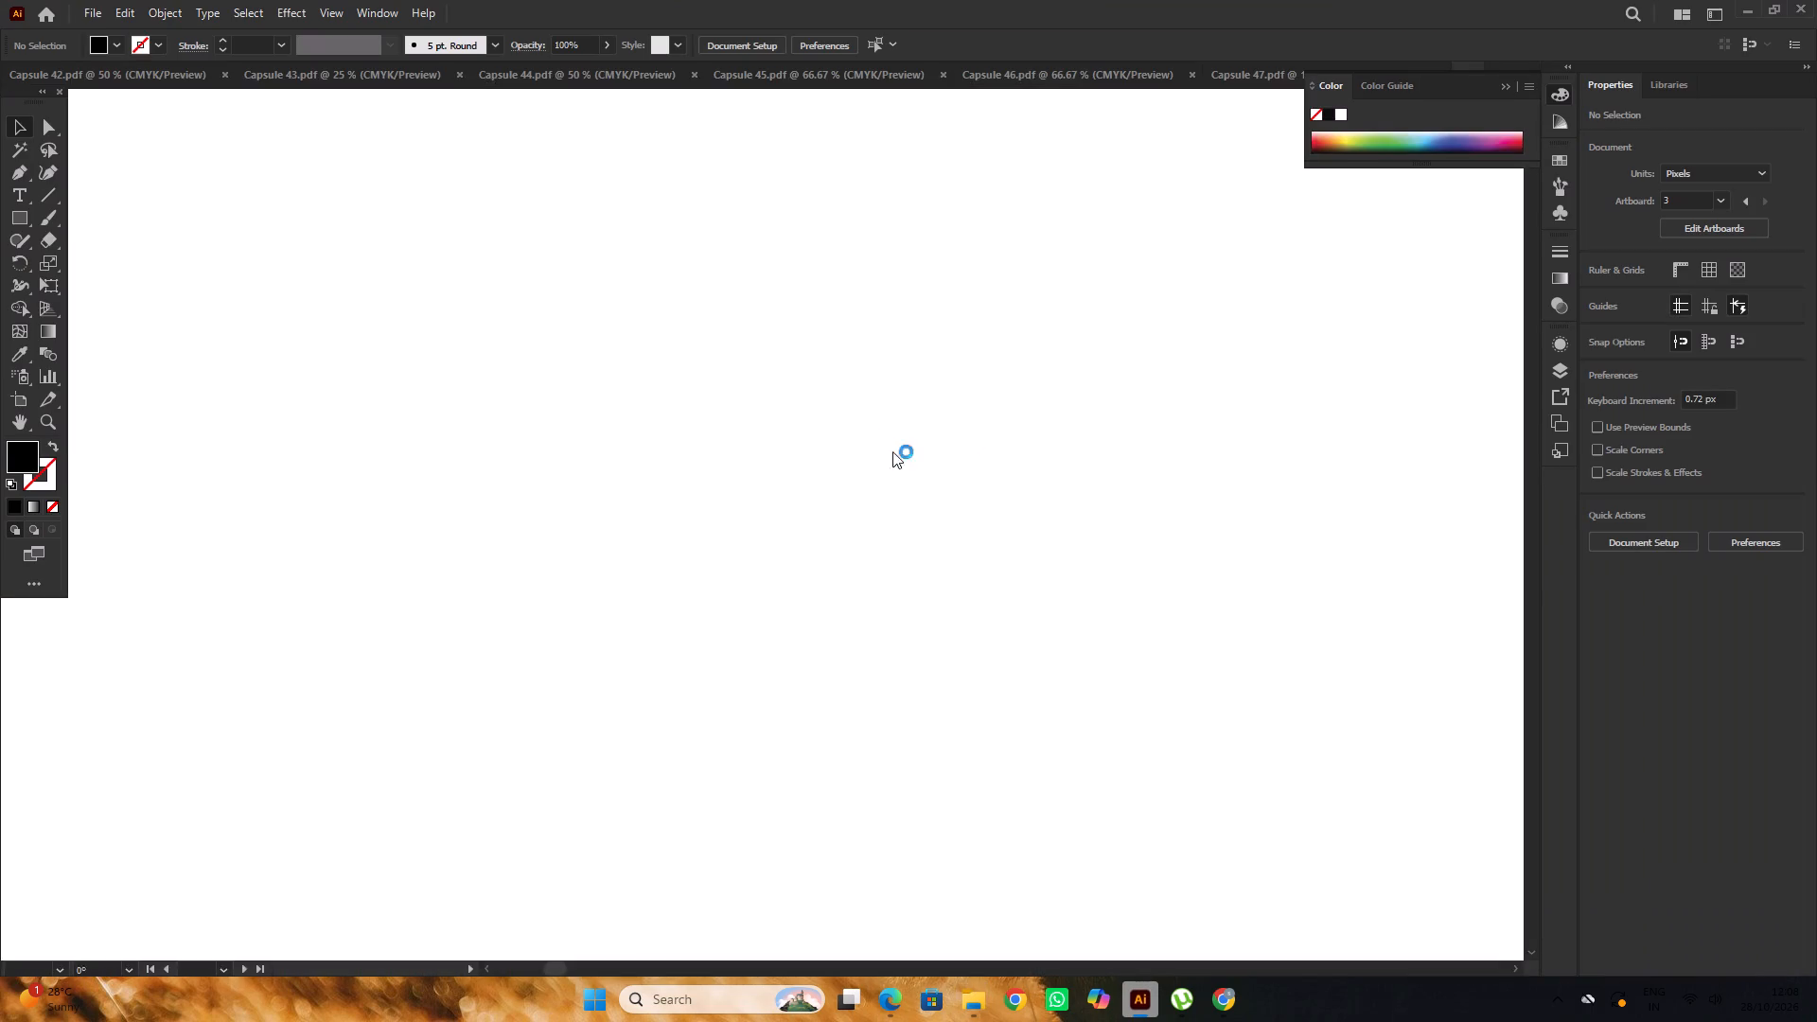
pyautogui.keyDown('alt'); pyautogui.scroll(-1, 787, 397); pyautogui.keyUp('alt')
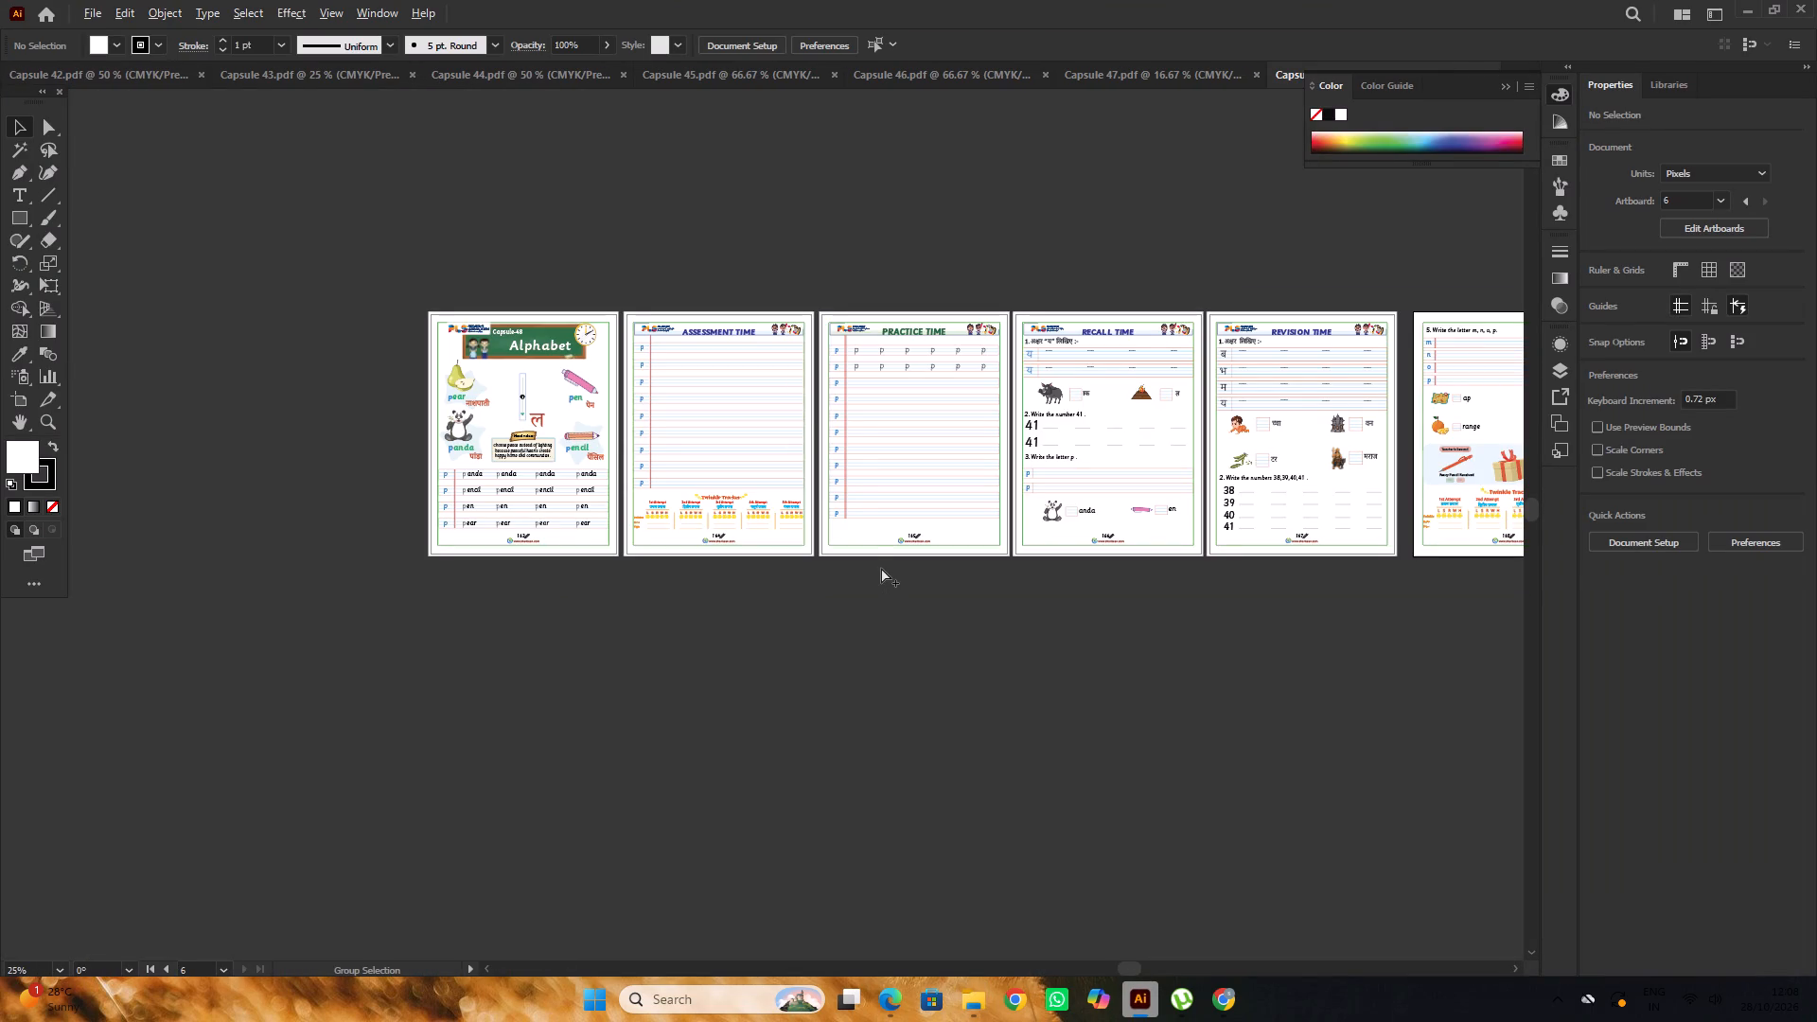
# Unlock all objects in Capsule 48 and look over its six pages.
pyautogui.hotkey('ctrl', 'alt', '2')
pyautogui.click(969, 637)
pyautogui.scroll(-1, 899, 565)
pyautogui.press('space')
pyautogui.press('space')
pyautogui.press('space')
pyautogui.press('space')
pyautogui.press('space')
pyautogui.press('space')
pyautogui.press('space')
pyautogui.press('space')
pyautogui.press('space')
pyautogui.press('space')
pyautogui.press('space')
pyautogui.press('space')
pyautogui.press('space')
pyautogui.press('space')
pyautogui.press('space')
pyautogui.press('space')
pyautogui.press('space')
pyautogui.press('space')
pyautogui.press('space')
pyautogui.press('space')
pyautogui.moveTo(1193, 639); pyautogui.dragTo(913, 634)
pyautogui.moveTo(1073, 627); pyautogui.dragTo(1191, 618)
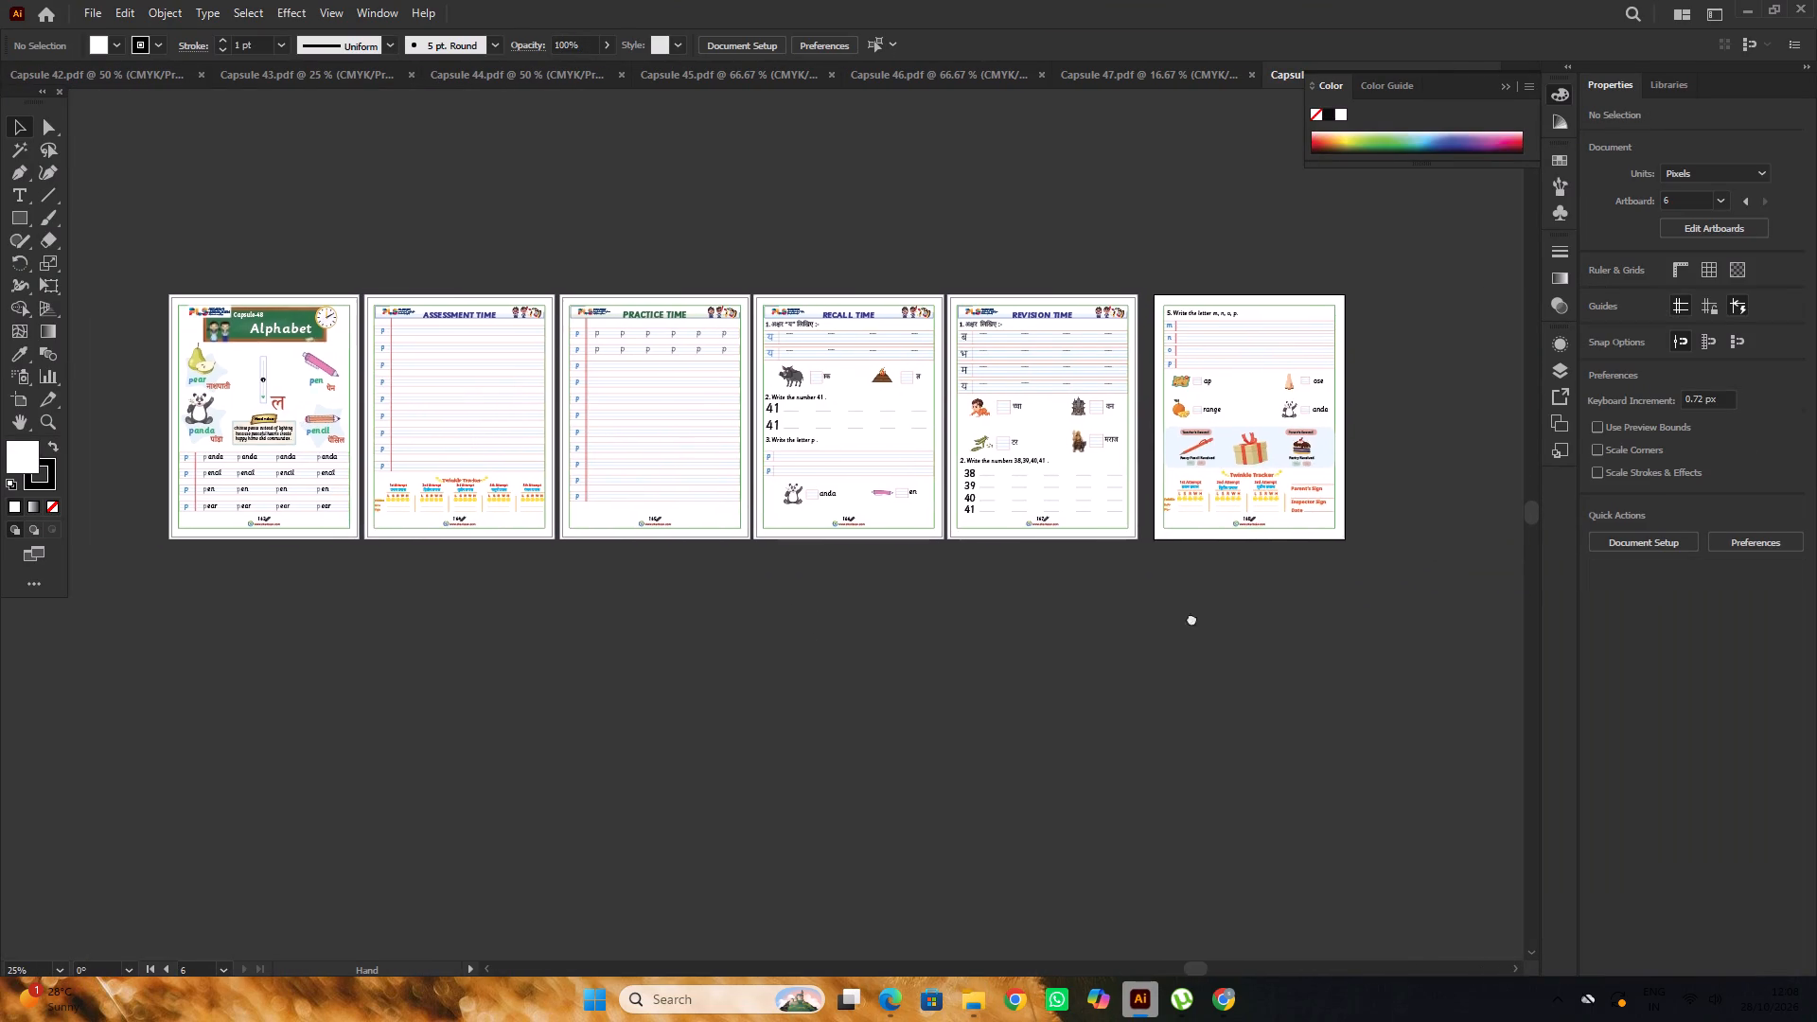
pyautogui.moveTo(1191, 618); pyautogui.dragTo(1226, 615)
pyautogui.moveTo(970, 634); pyautogui.dragTo(1155, 608)
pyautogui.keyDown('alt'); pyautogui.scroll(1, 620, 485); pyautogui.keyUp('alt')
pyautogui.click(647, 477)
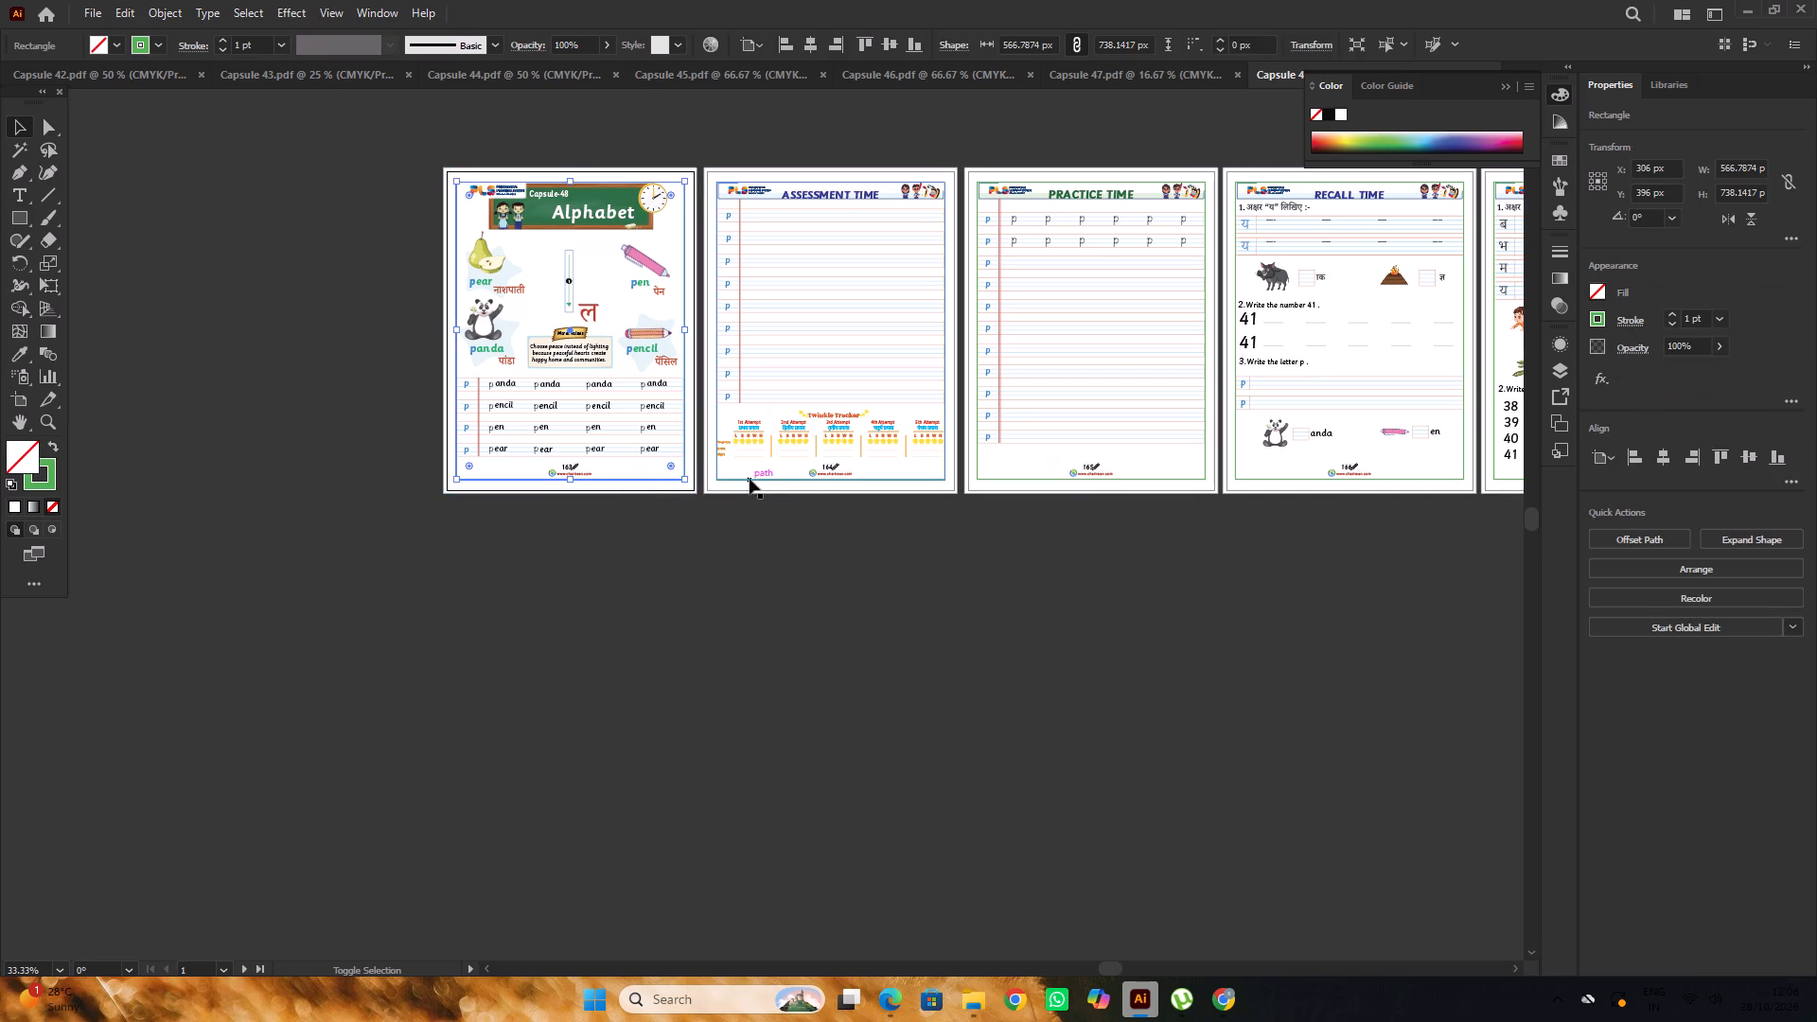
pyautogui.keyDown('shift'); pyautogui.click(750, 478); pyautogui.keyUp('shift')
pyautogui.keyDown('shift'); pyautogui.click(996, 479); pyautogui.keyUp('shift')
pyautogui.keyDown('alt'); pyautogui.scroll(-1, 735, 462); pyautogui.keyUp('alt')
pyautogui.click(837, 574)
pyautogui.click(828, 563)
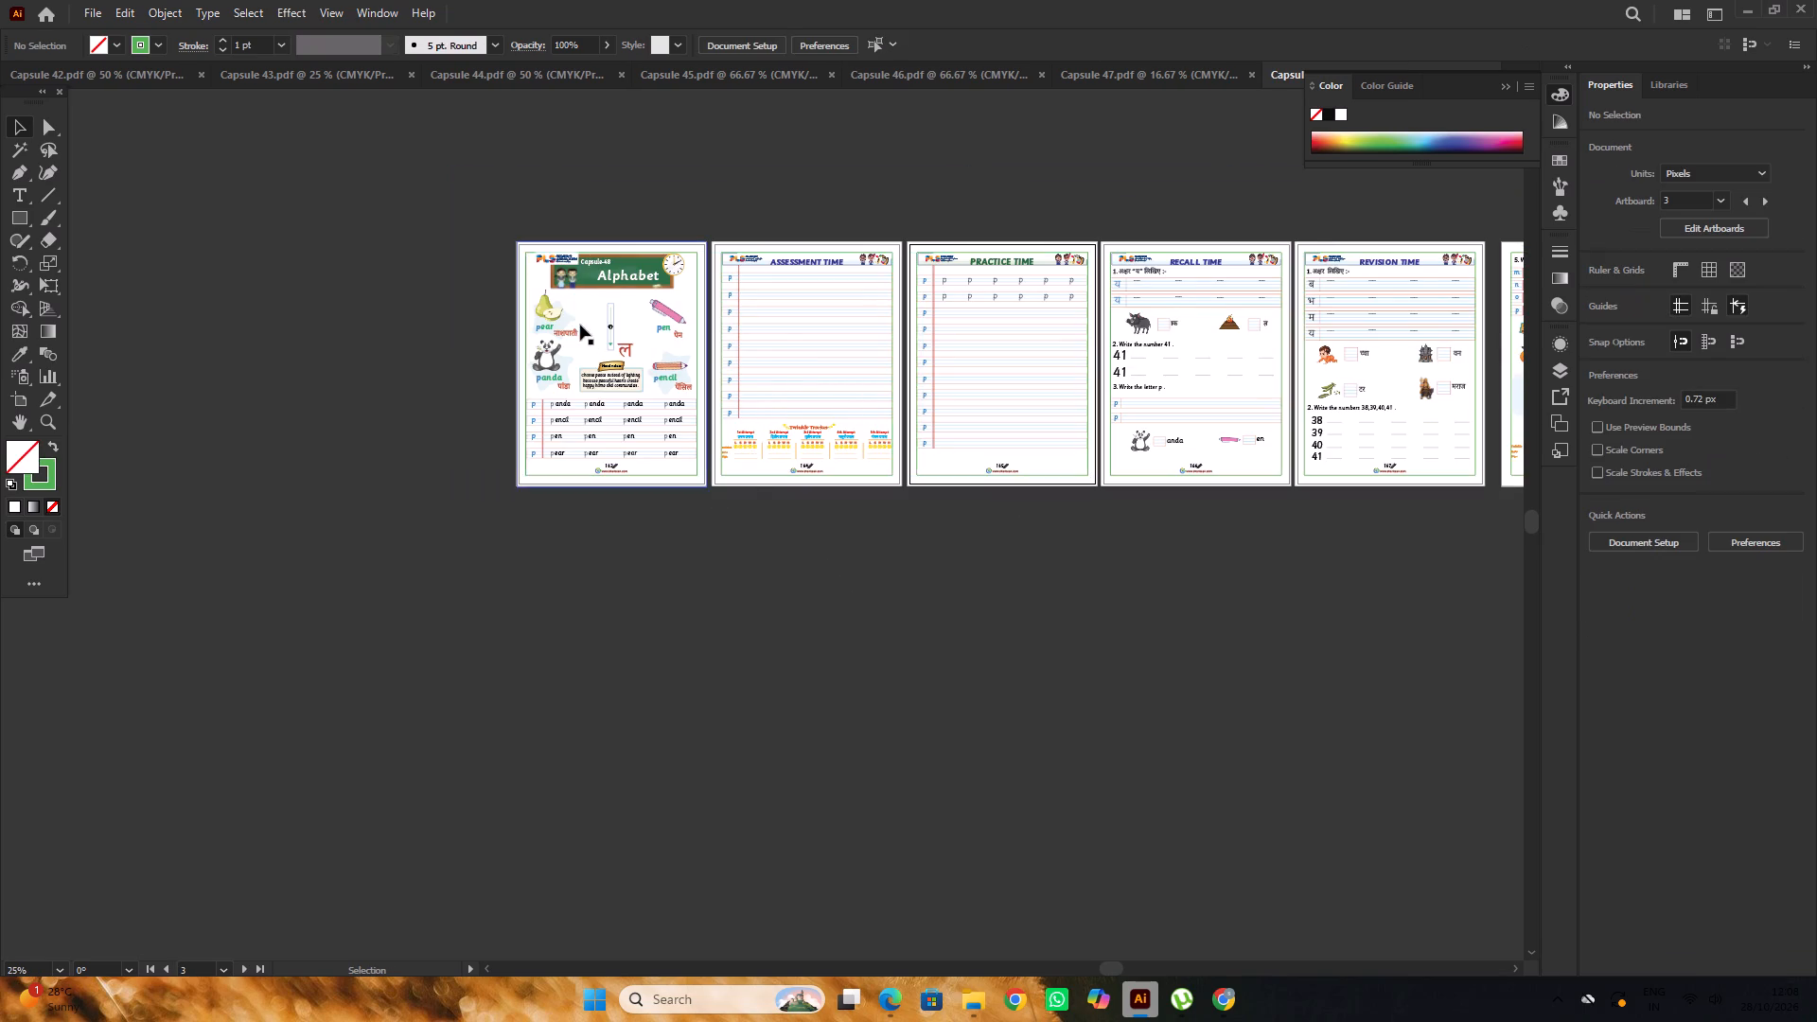
# Examine Capsule 48's first page and compare it with the Capsule 48 PDF in the Adhar part 2 new ( 14-10-2026) folder.
pyautogui.keyDown('alt'); pyautogui.scroll(4, 577, 319); pyautogui.keyUp('alt')
pyautogui.keyDown('alt'); pyautogui.scroll(-2, 676, 357); pyautogui.keyUp('alt')
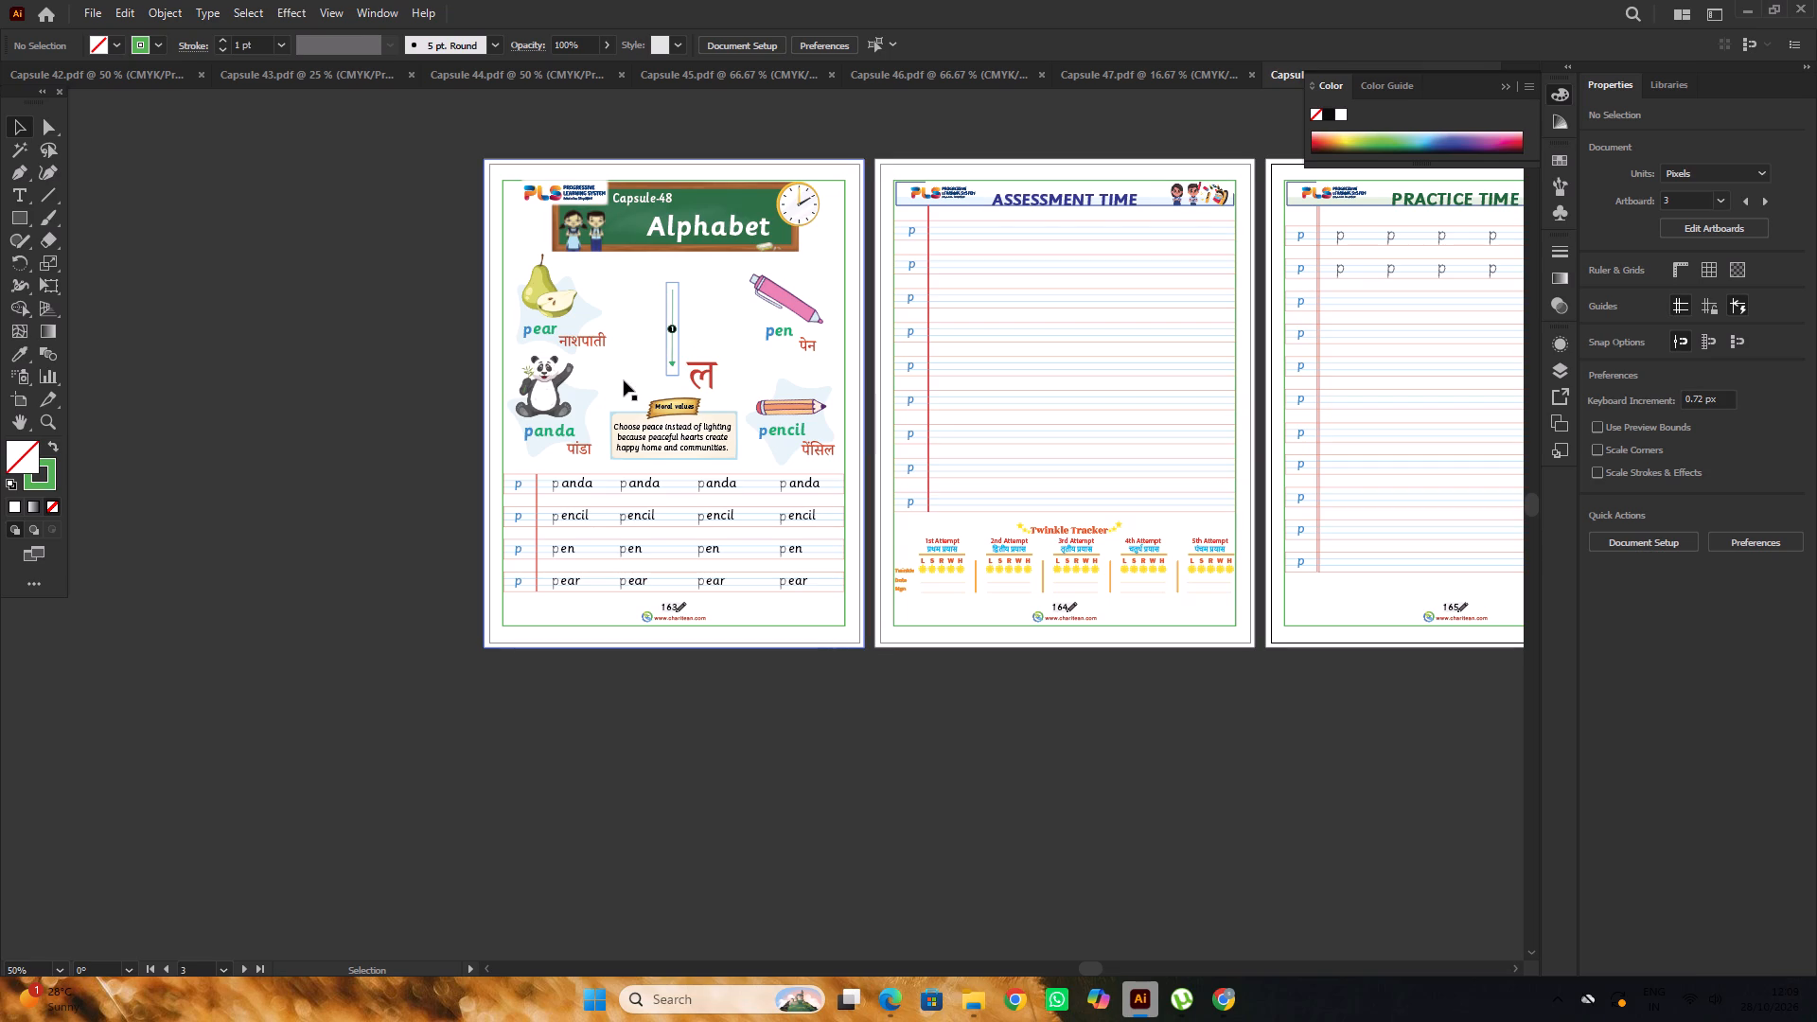
pyautogui.scroll(-1, 623, 379)
pyautogui.keyDown('alt'); pyautogui.scroll(-1, 623, 376); pyautogui.keyUp('alt')
pyautogui.scroll(3, 623, 376)
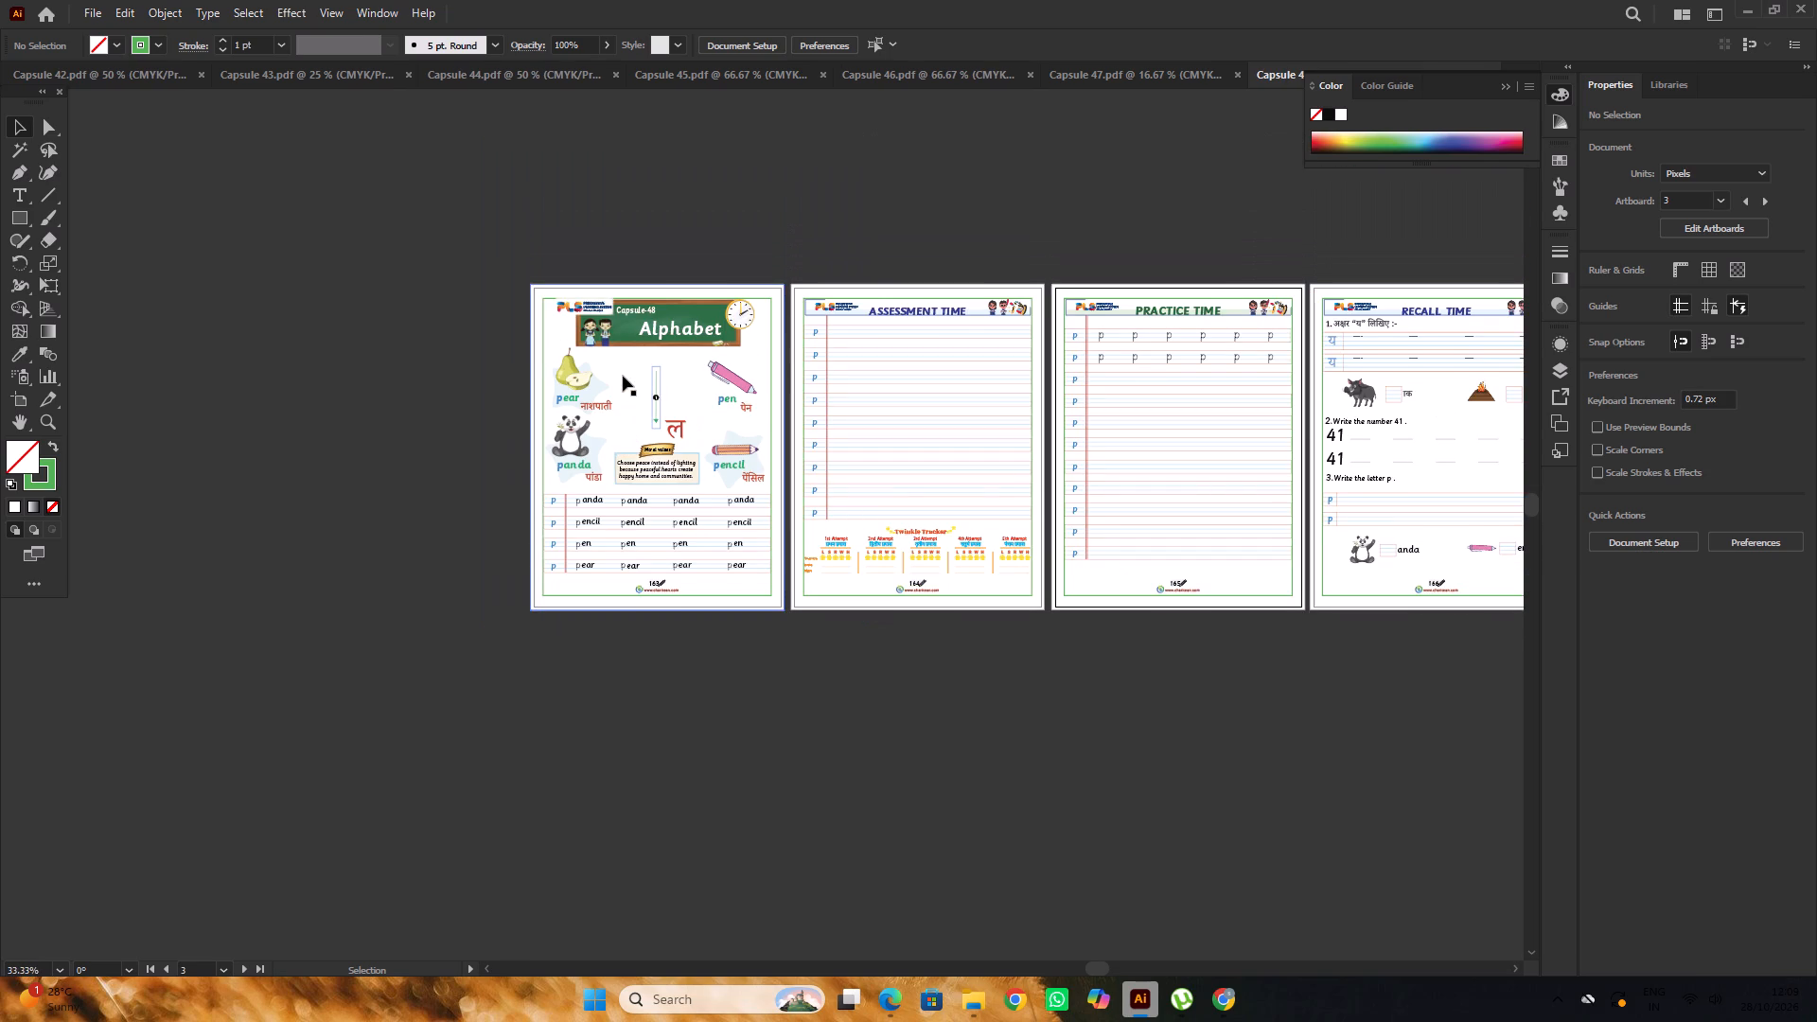
pyautogui.scroll(-3, 623, 375)
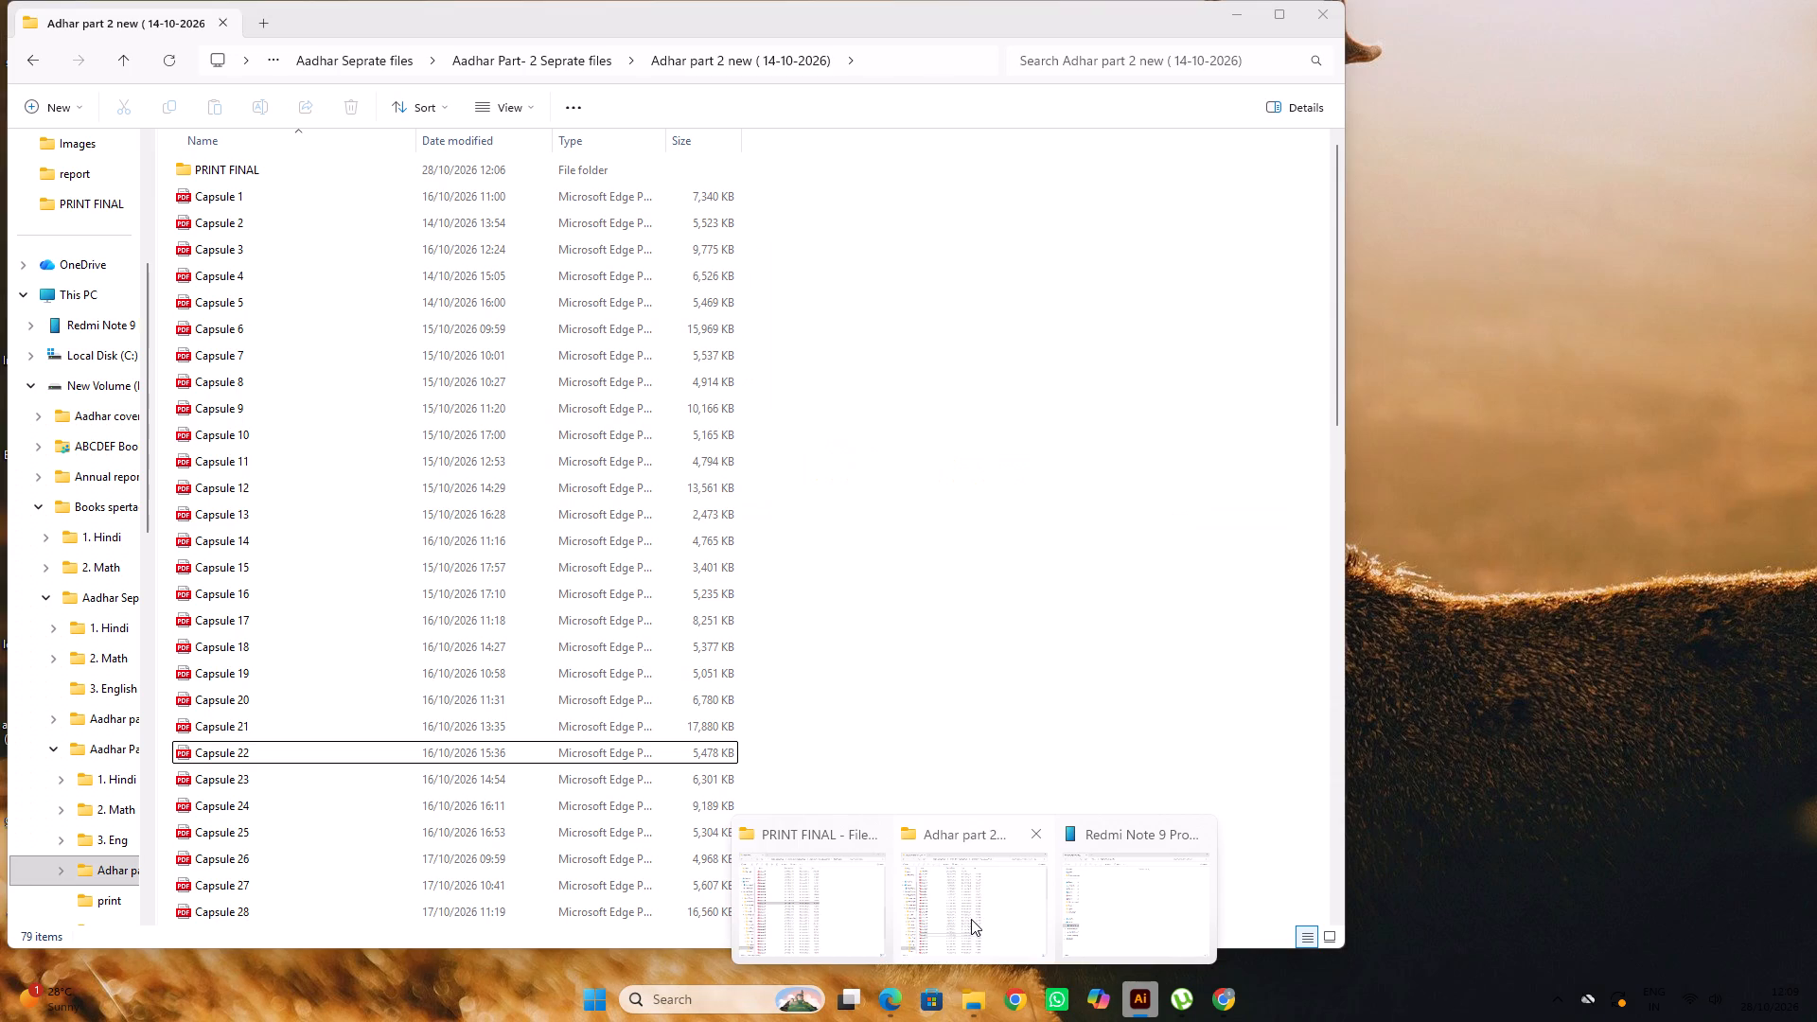
pyautogui.click(971, 919)
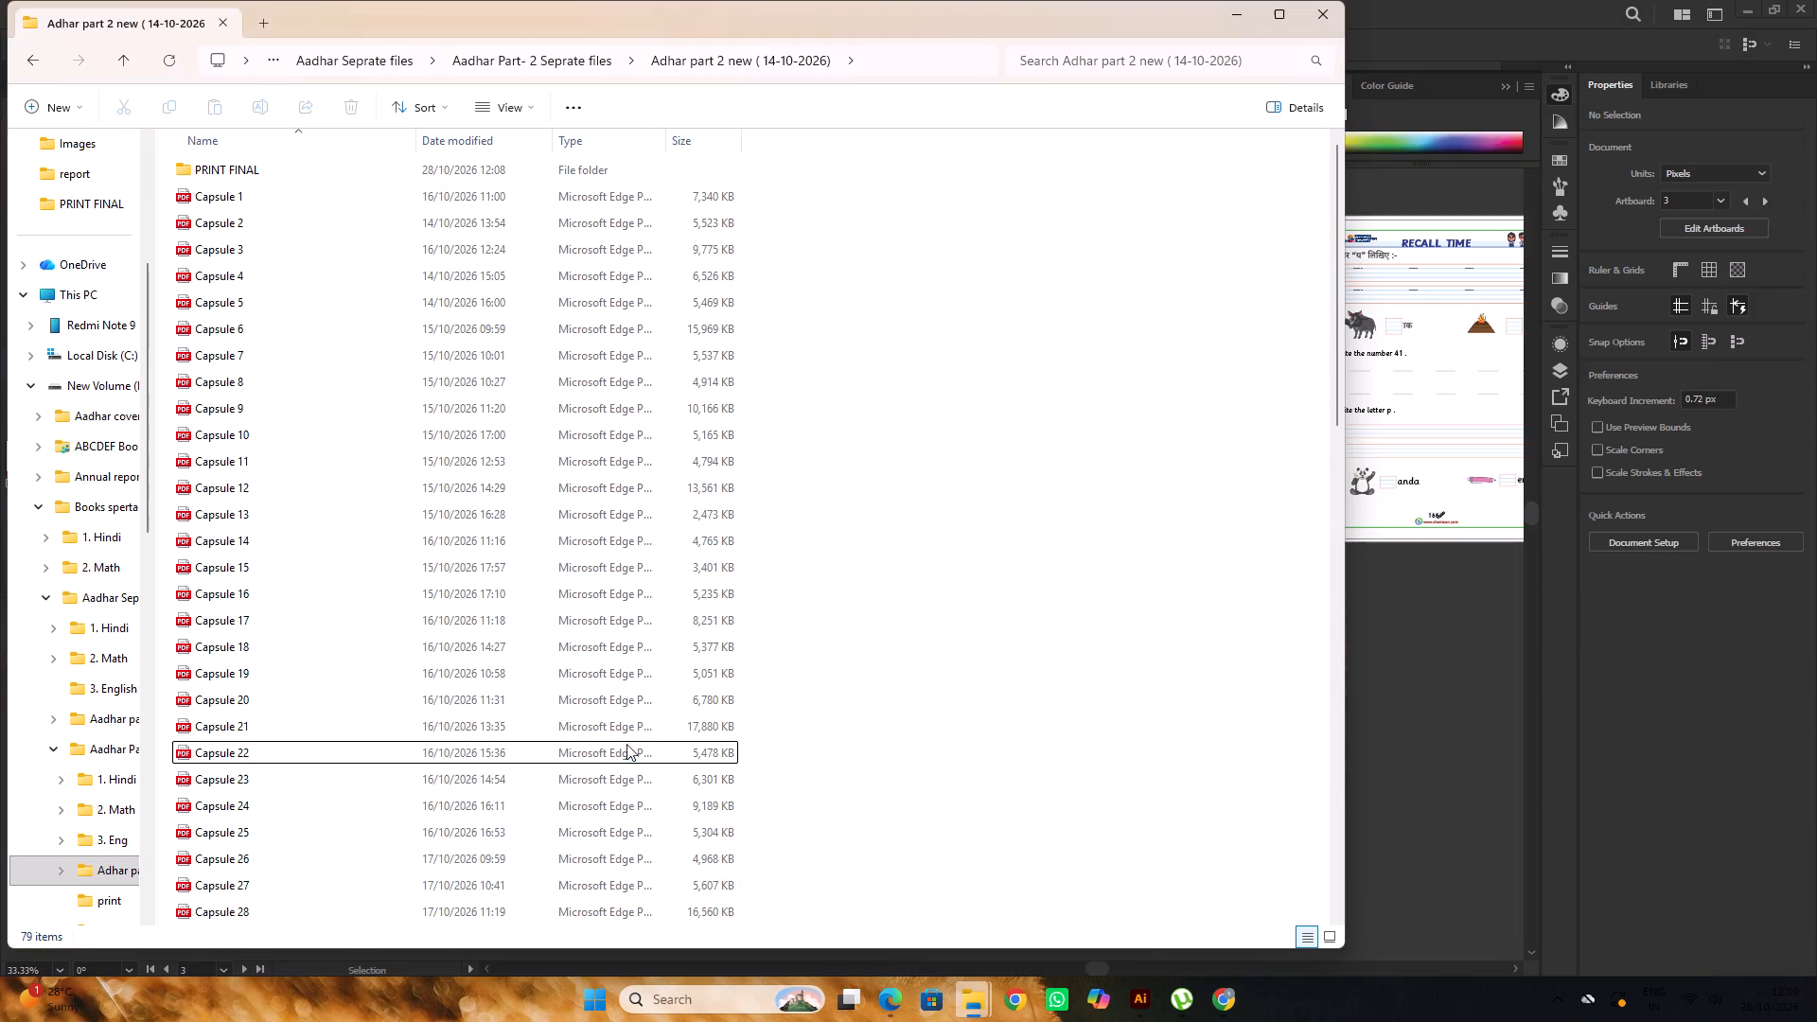
pyautogui.scroll(-5, 597, 715)
pyautogui.scroll(-3, 516, 698)
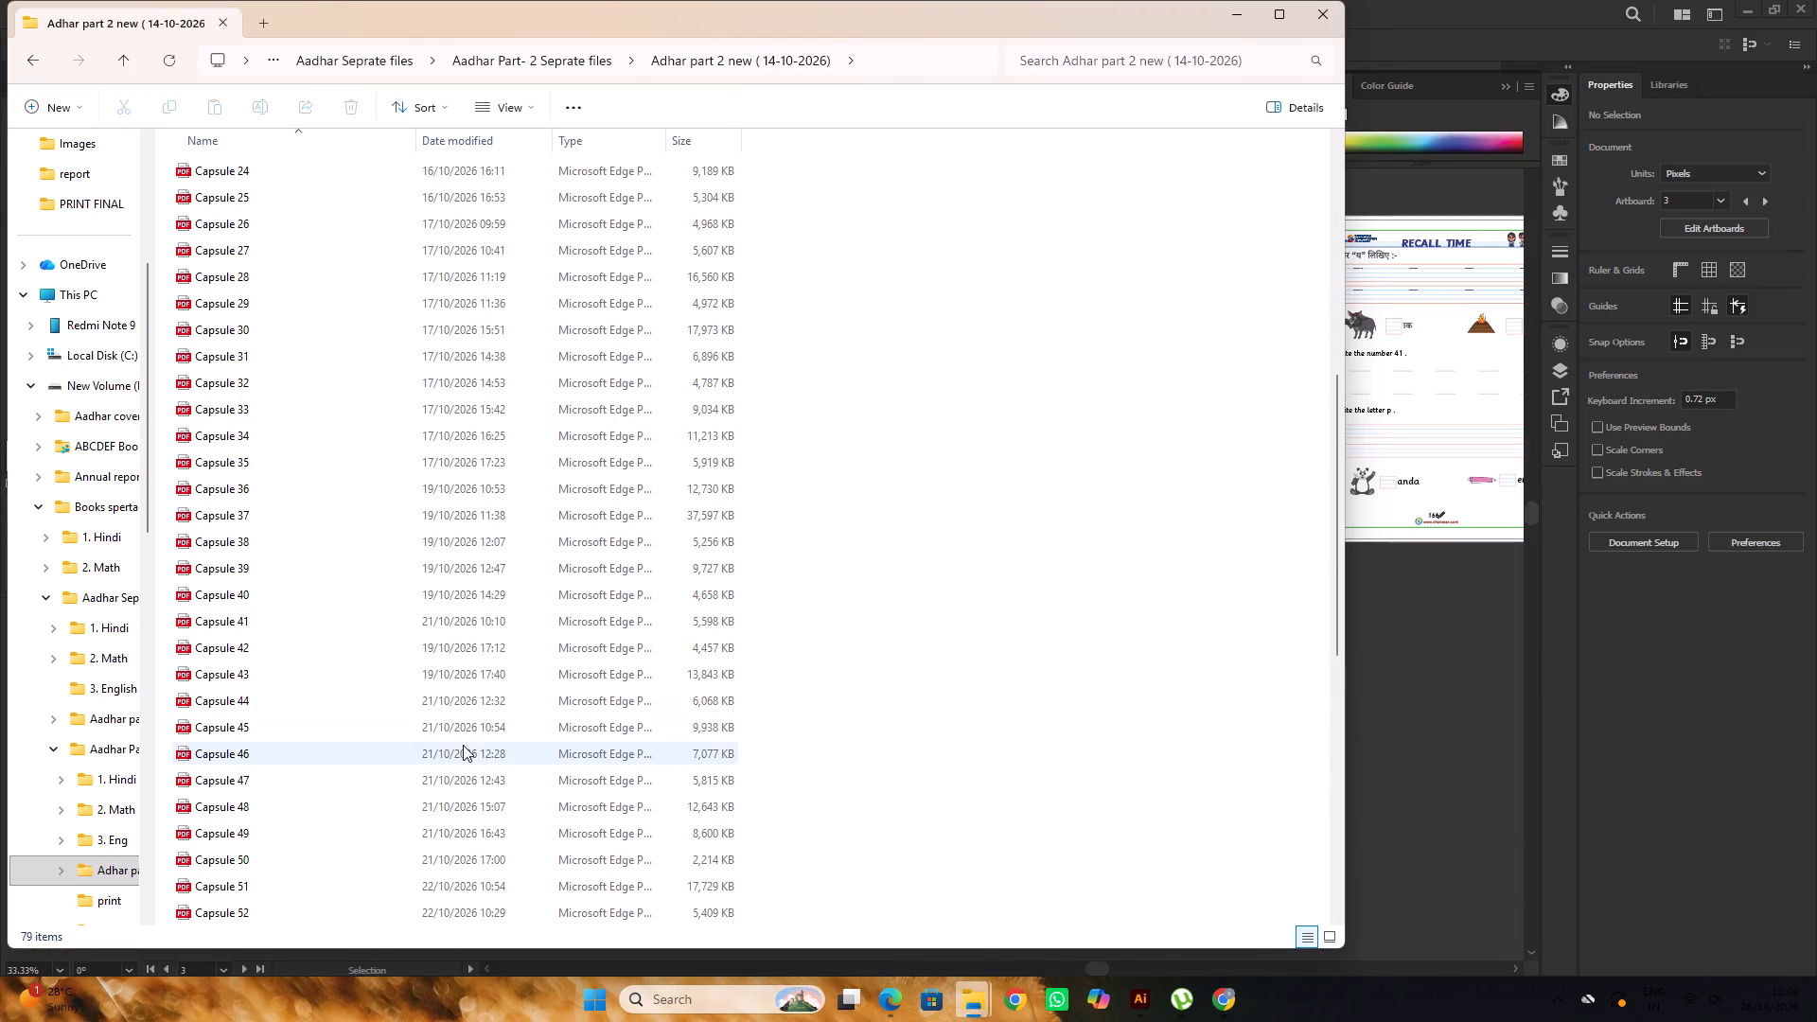
pyautogui.doubleClick(414, 797)
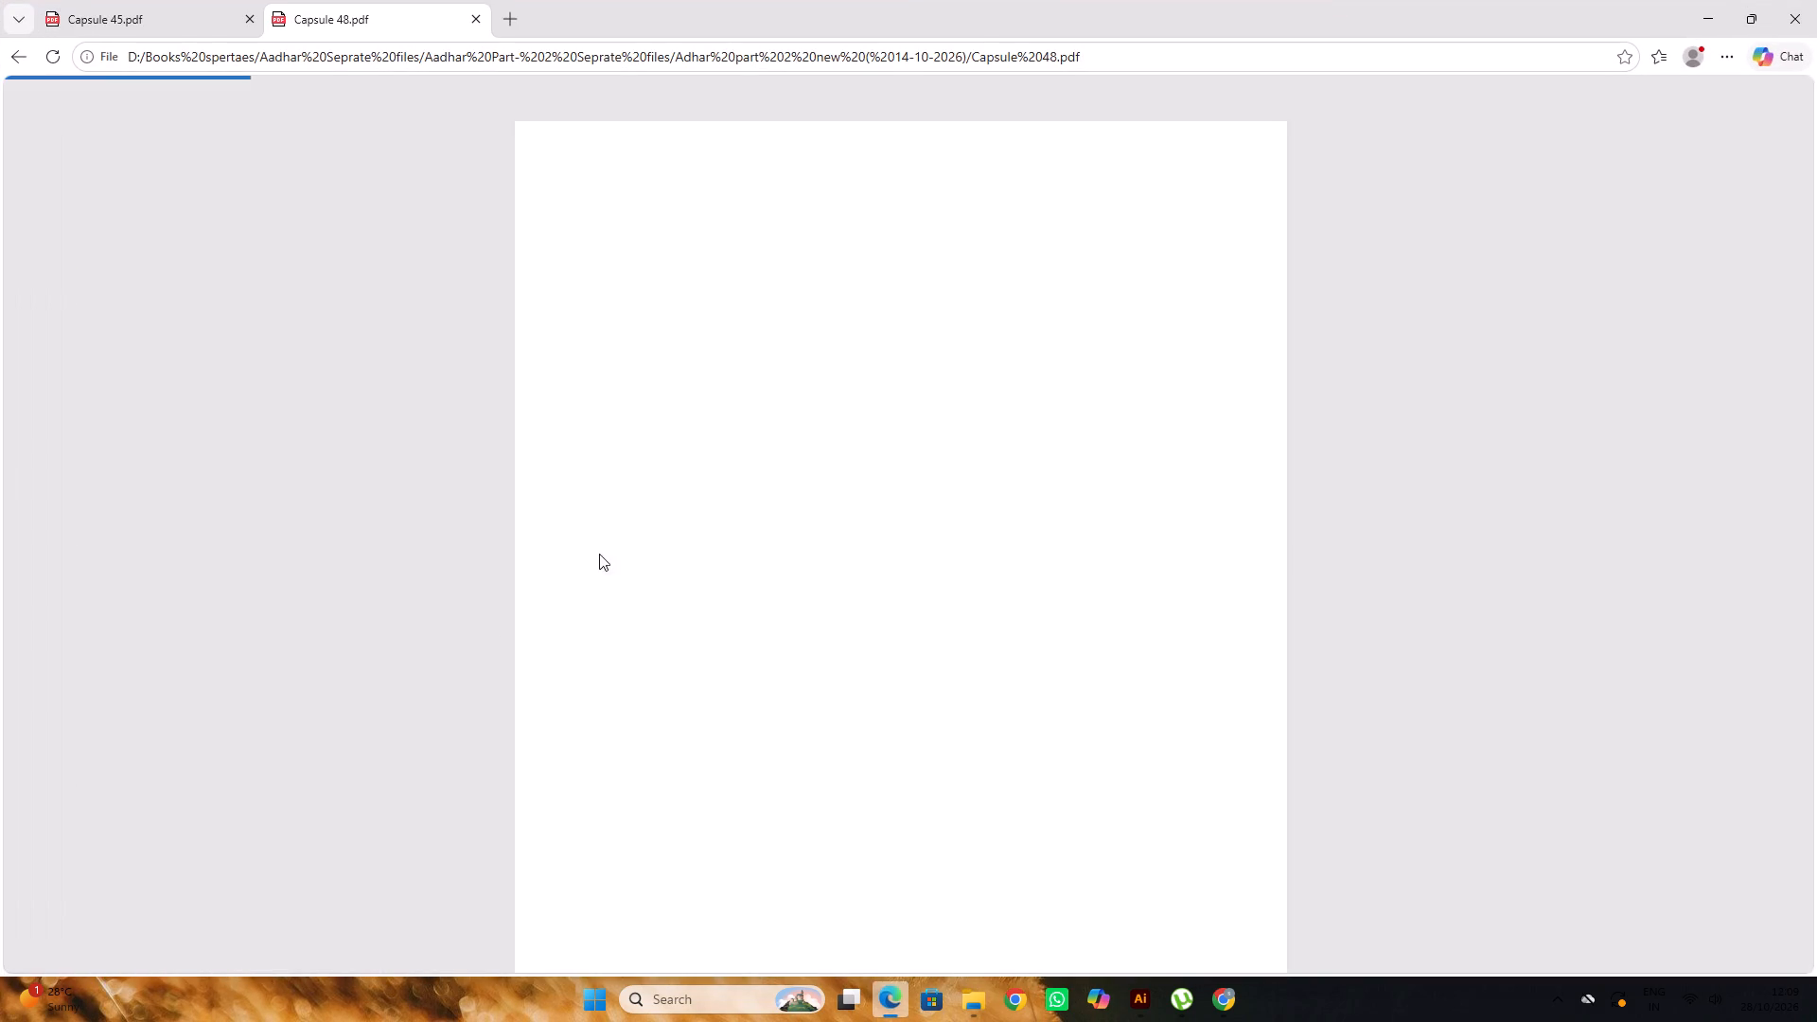
pyautogui.scroll(-5, 707, 375)
pyautogui.click(1800, 13)
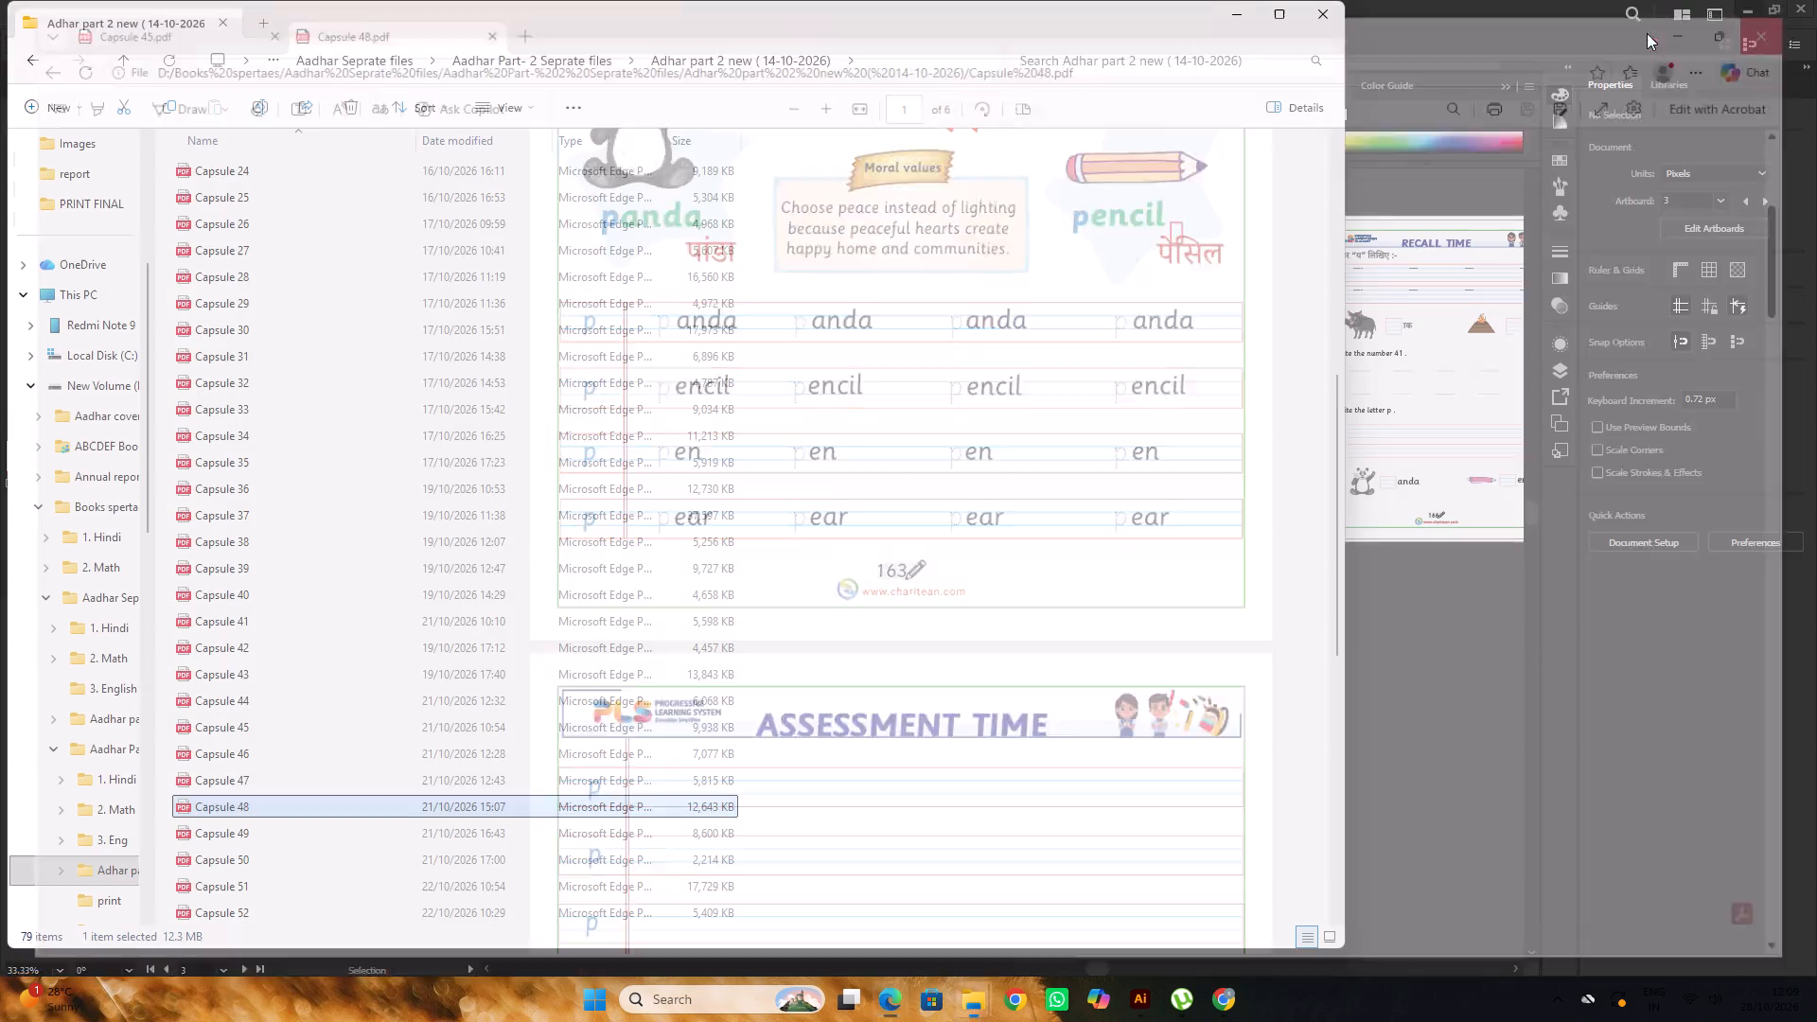
# Open the older Capsule 48 PDF from the print final folder of Aadhar Part- 2 Seprate files in Illustrator.
pyautogui.scroll(5, 598, 389)
pyautogui.click(582, 65)
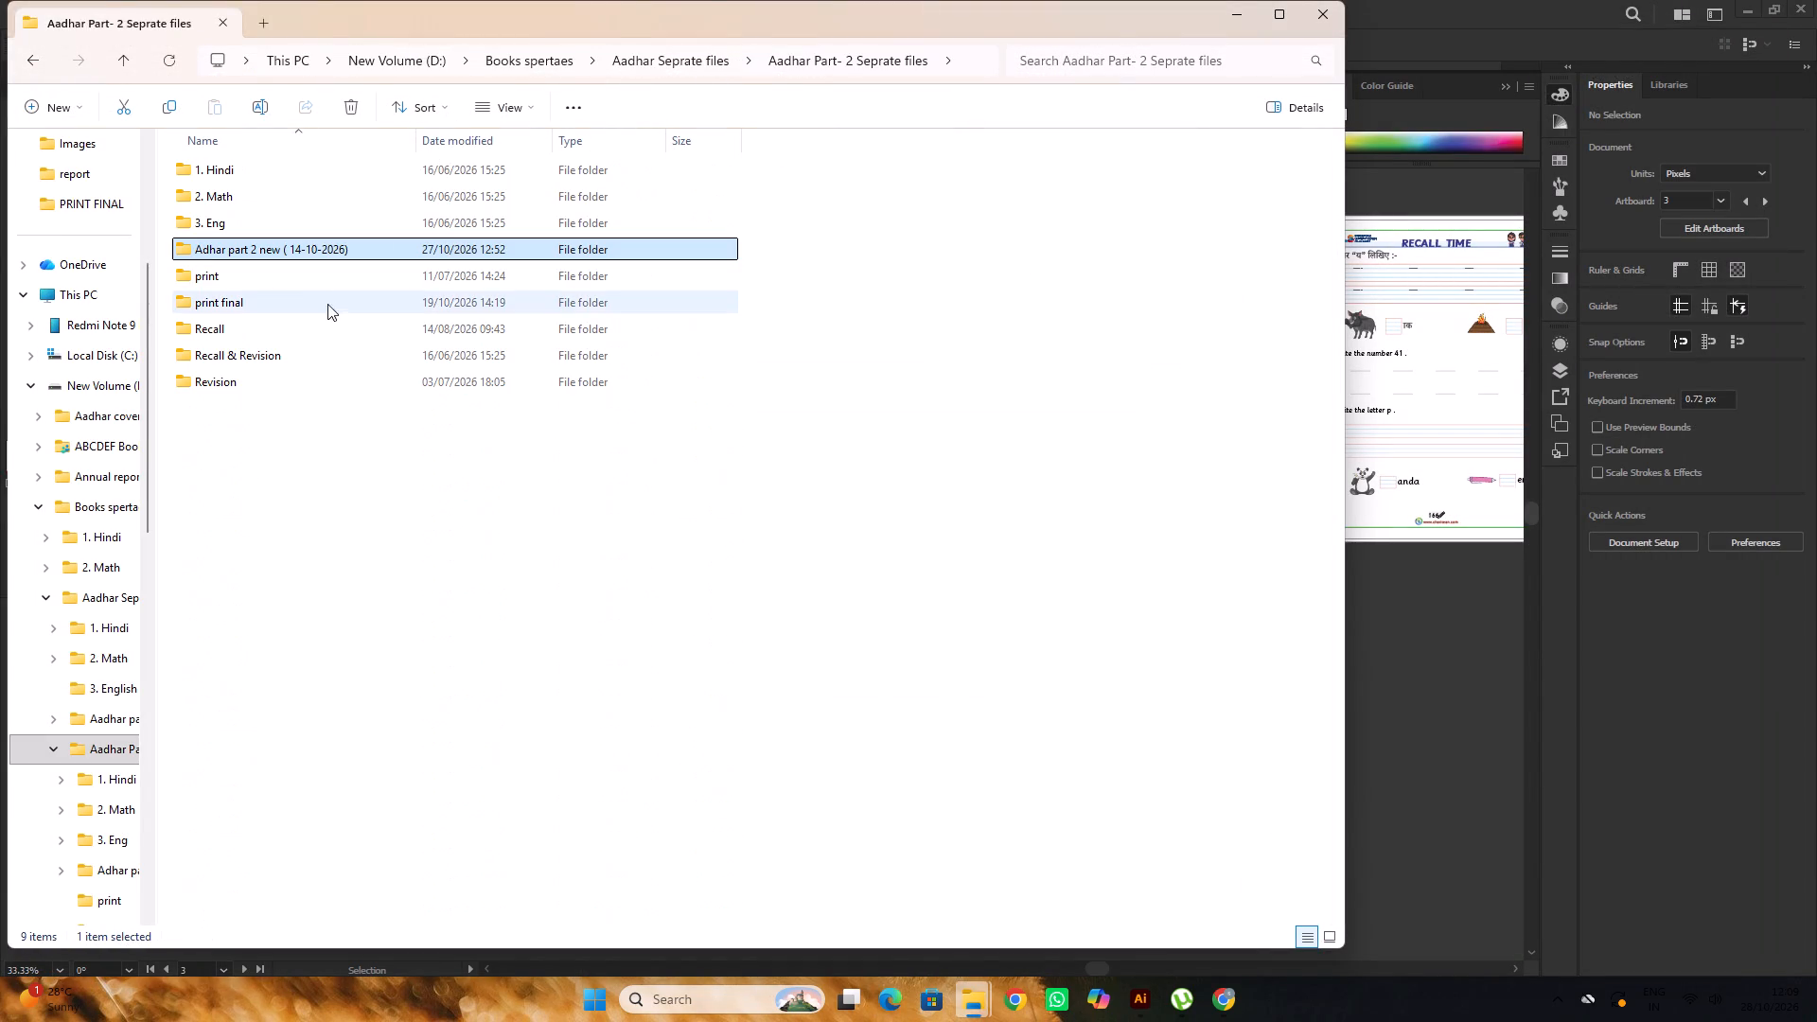
pyautogui.doubleClick(284, 300)
pyautogui.scroll(-9, 463, 382)
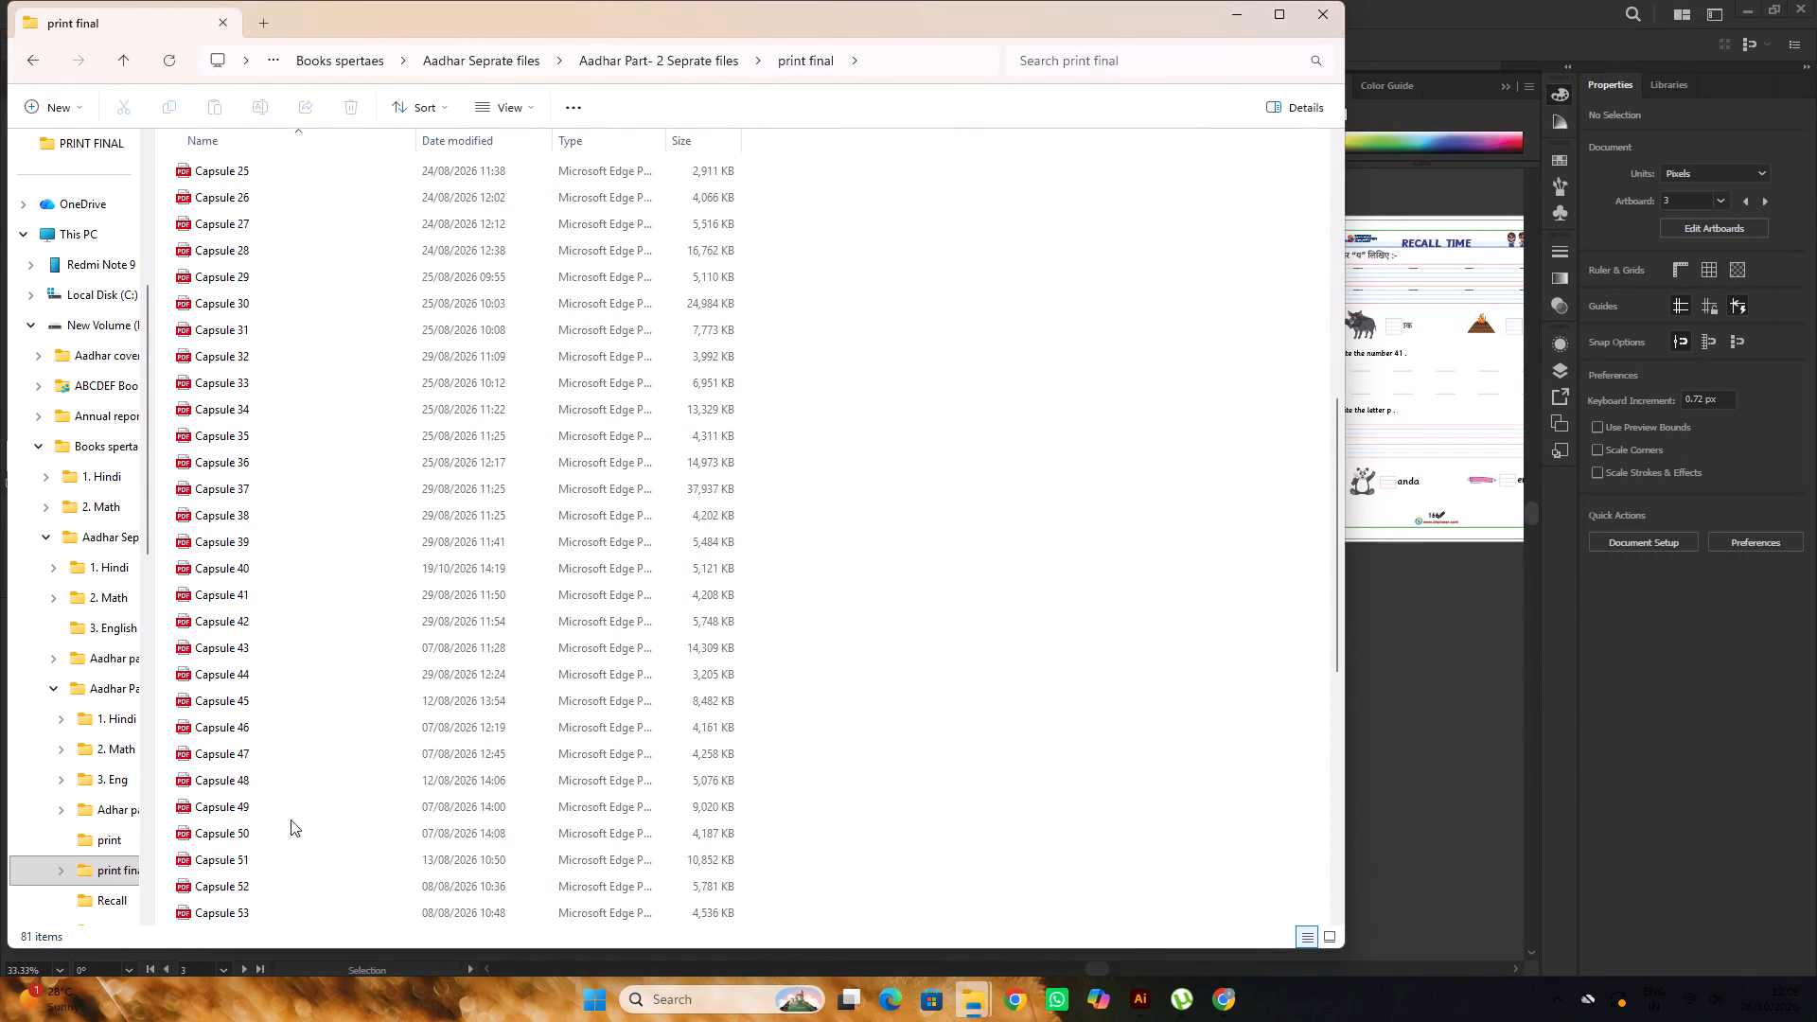
pyautogui.click(292, 784)
pyautogui.rightClick(292, 783)
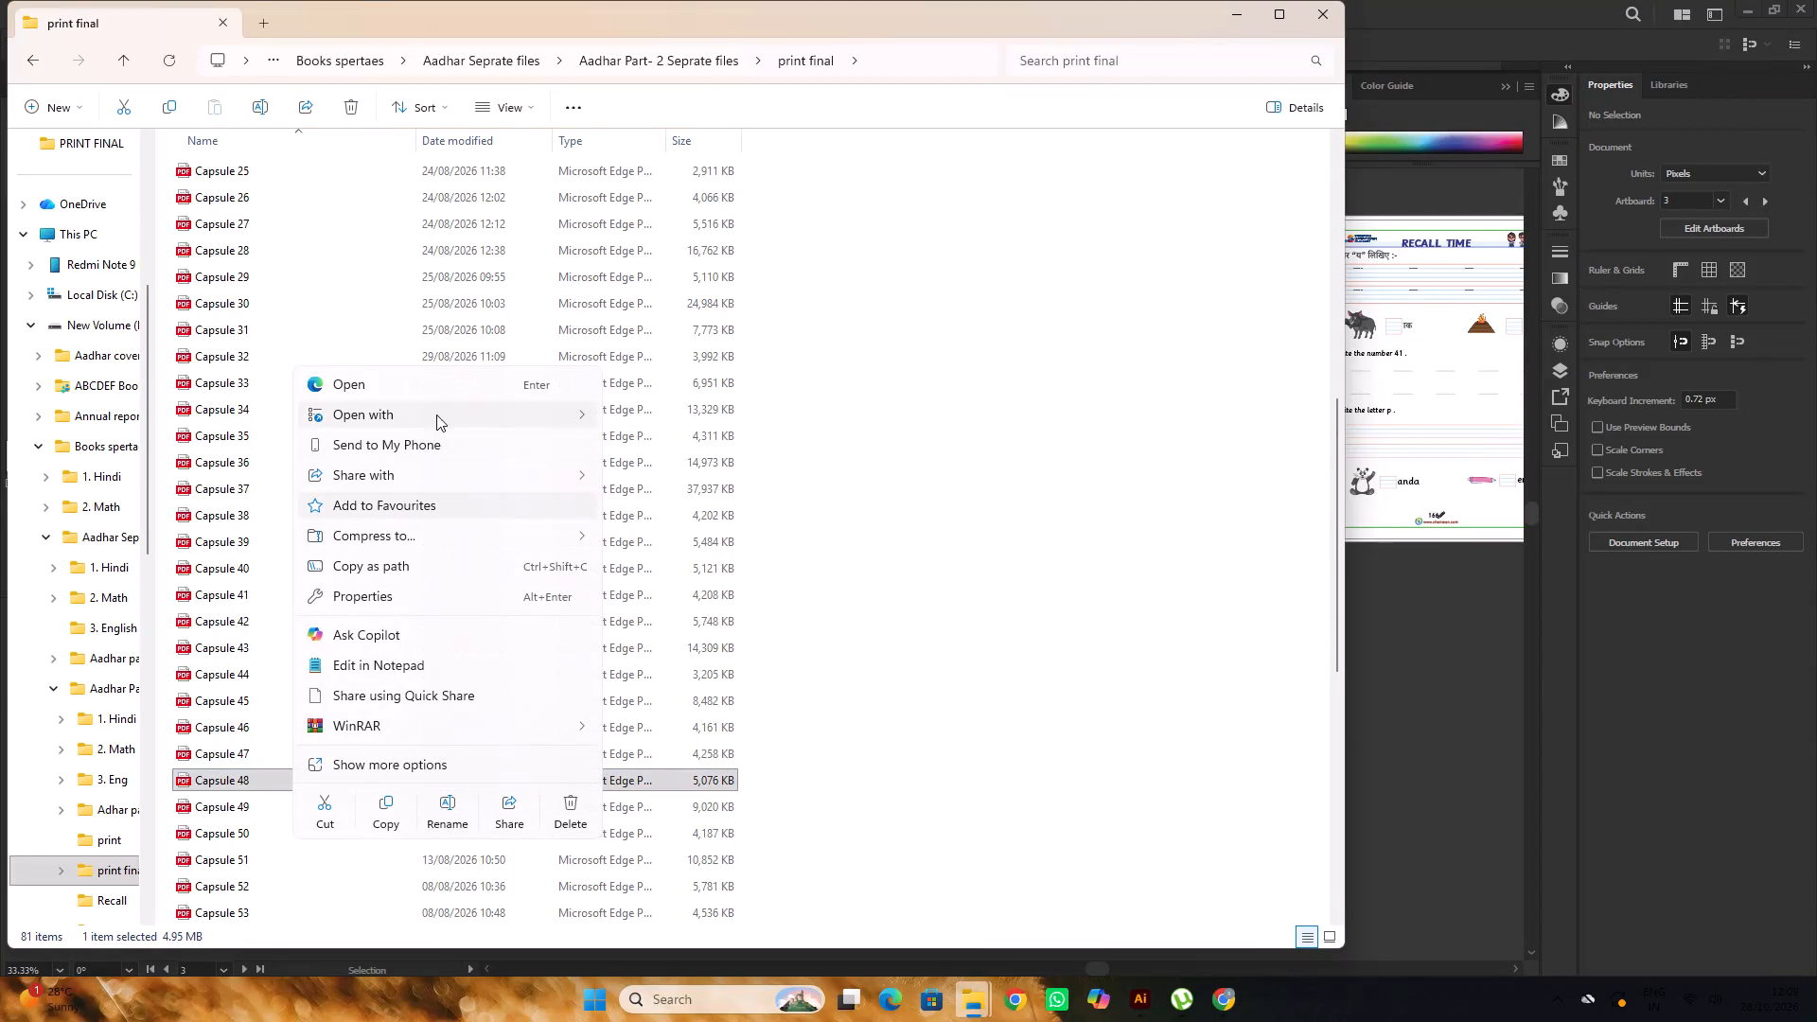
pyautogui.click(722, 418)
pyautogui.scroll(-6, 758, 396)
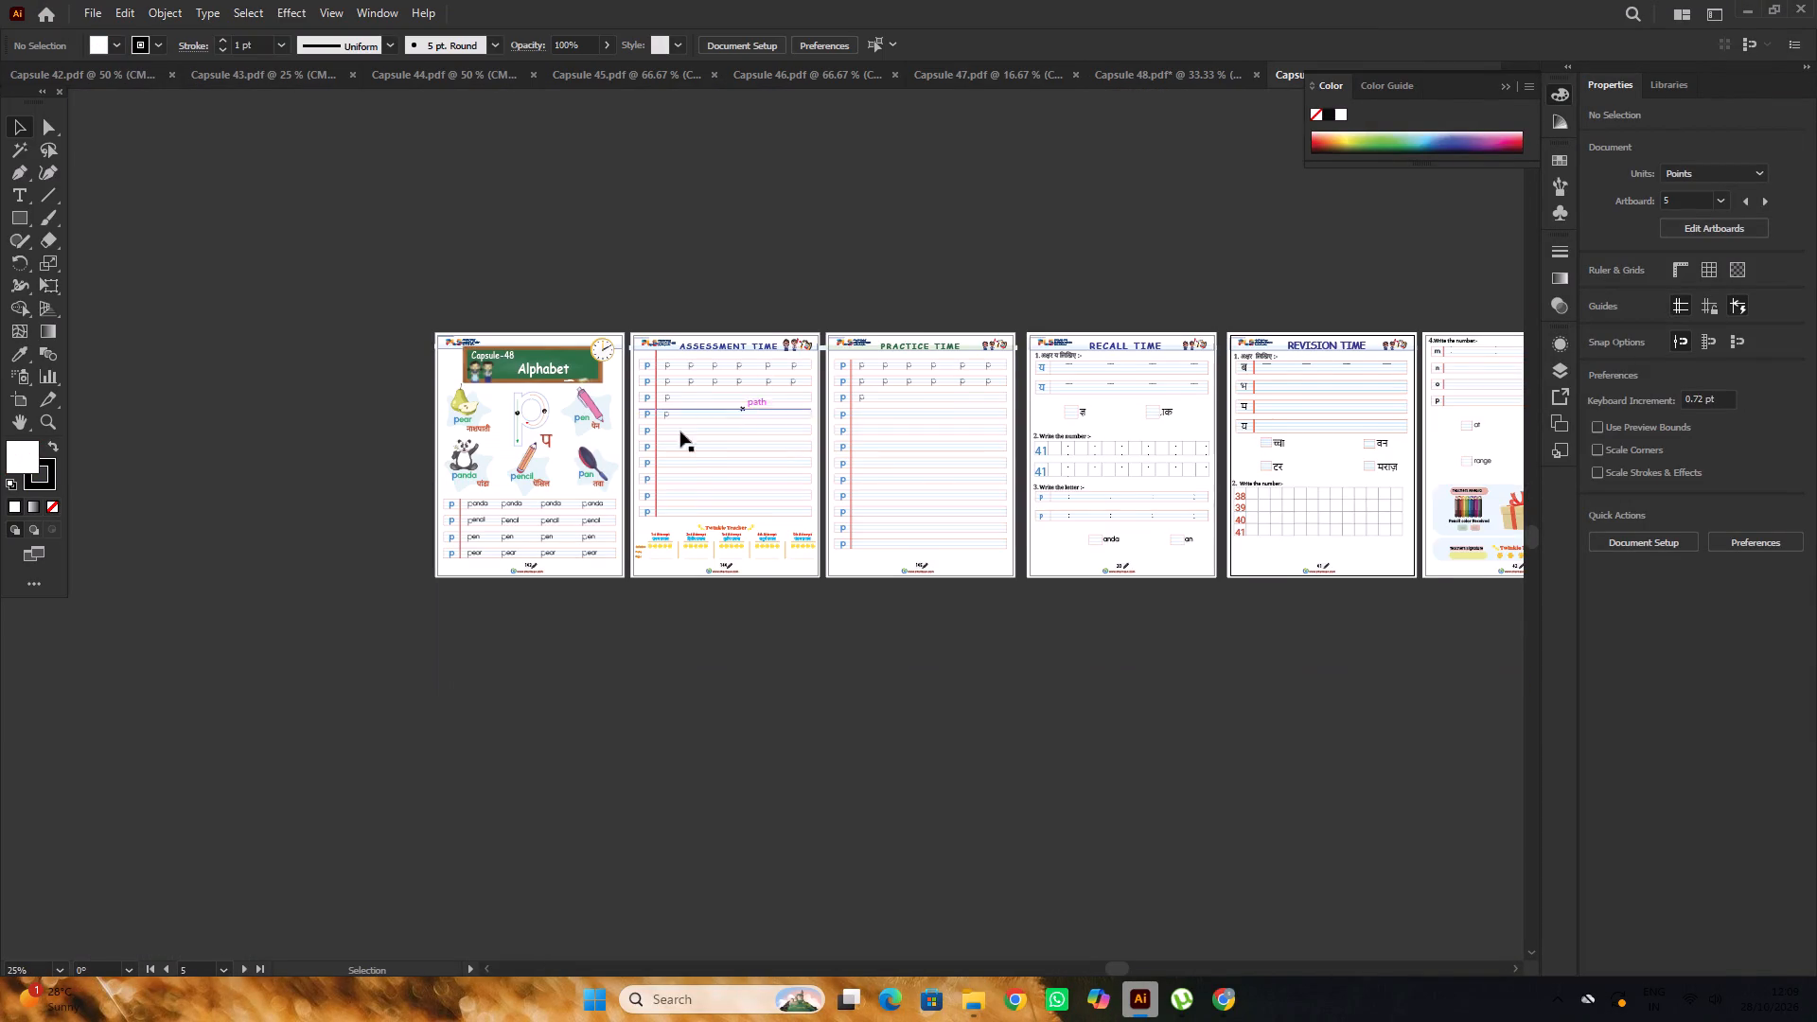
# Copy the red प from the older Capsule 48's first page and paste it into the PRINT FINAL version of Capsule 48.
pyautogui.keyDown('alt'); pyautogui.scroll(2, 552, 452); pyautogui.keyUp('alt')
pyautogui.click(541, 434)
pyautogui.click(103, 340)
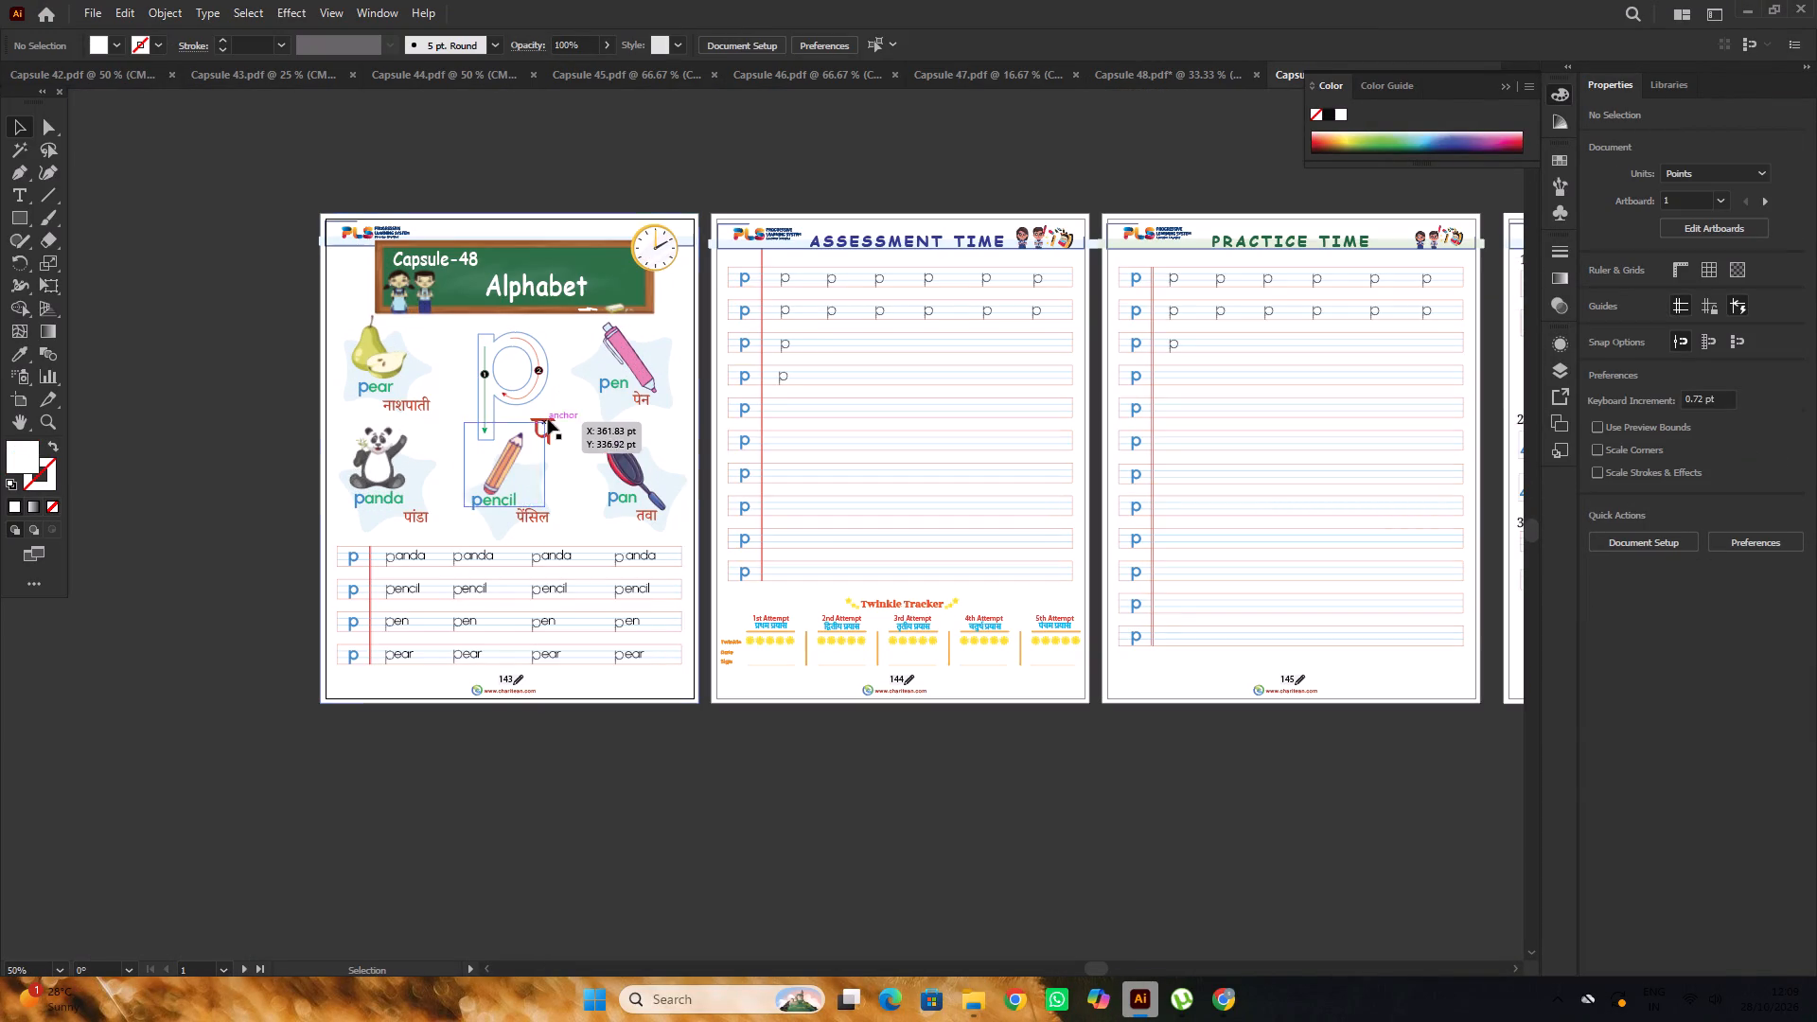
pyautogui.click(548, 419)
pyautogui.hotkey('ctrl', 'c')
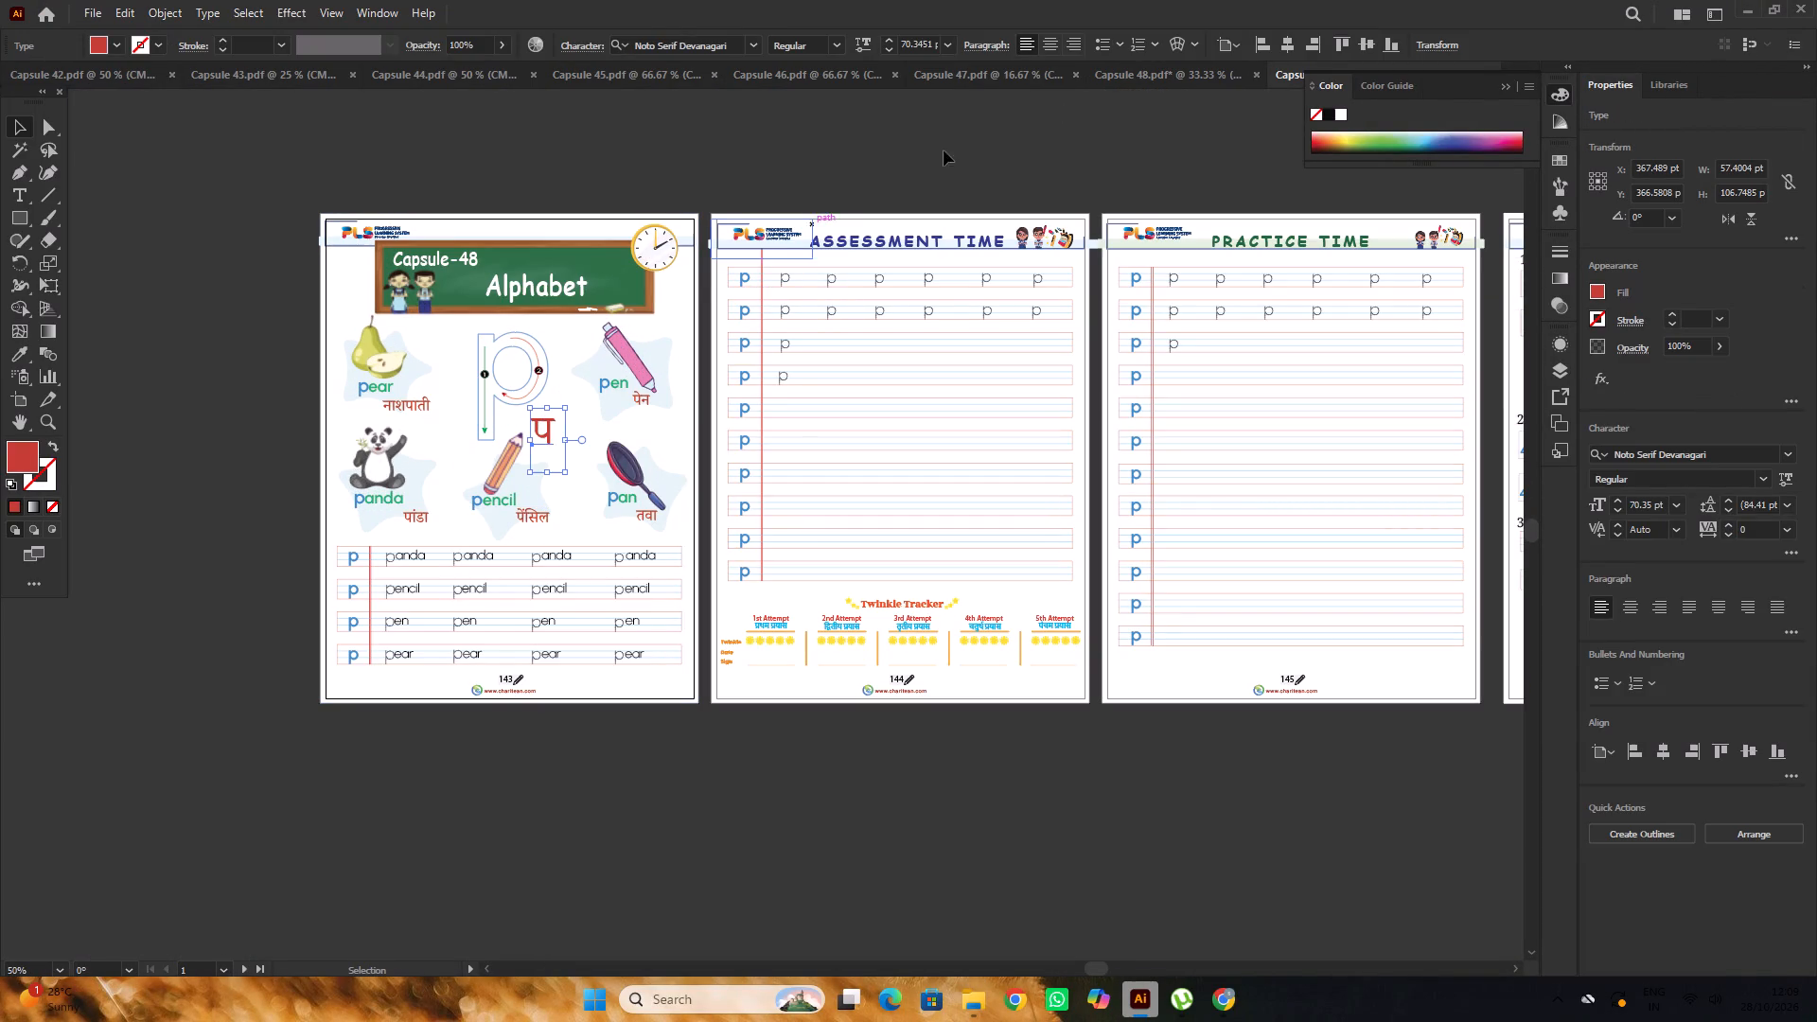
pyautogui.click(1140, 70)
pyautogui.scroll(-2, 715, 299)
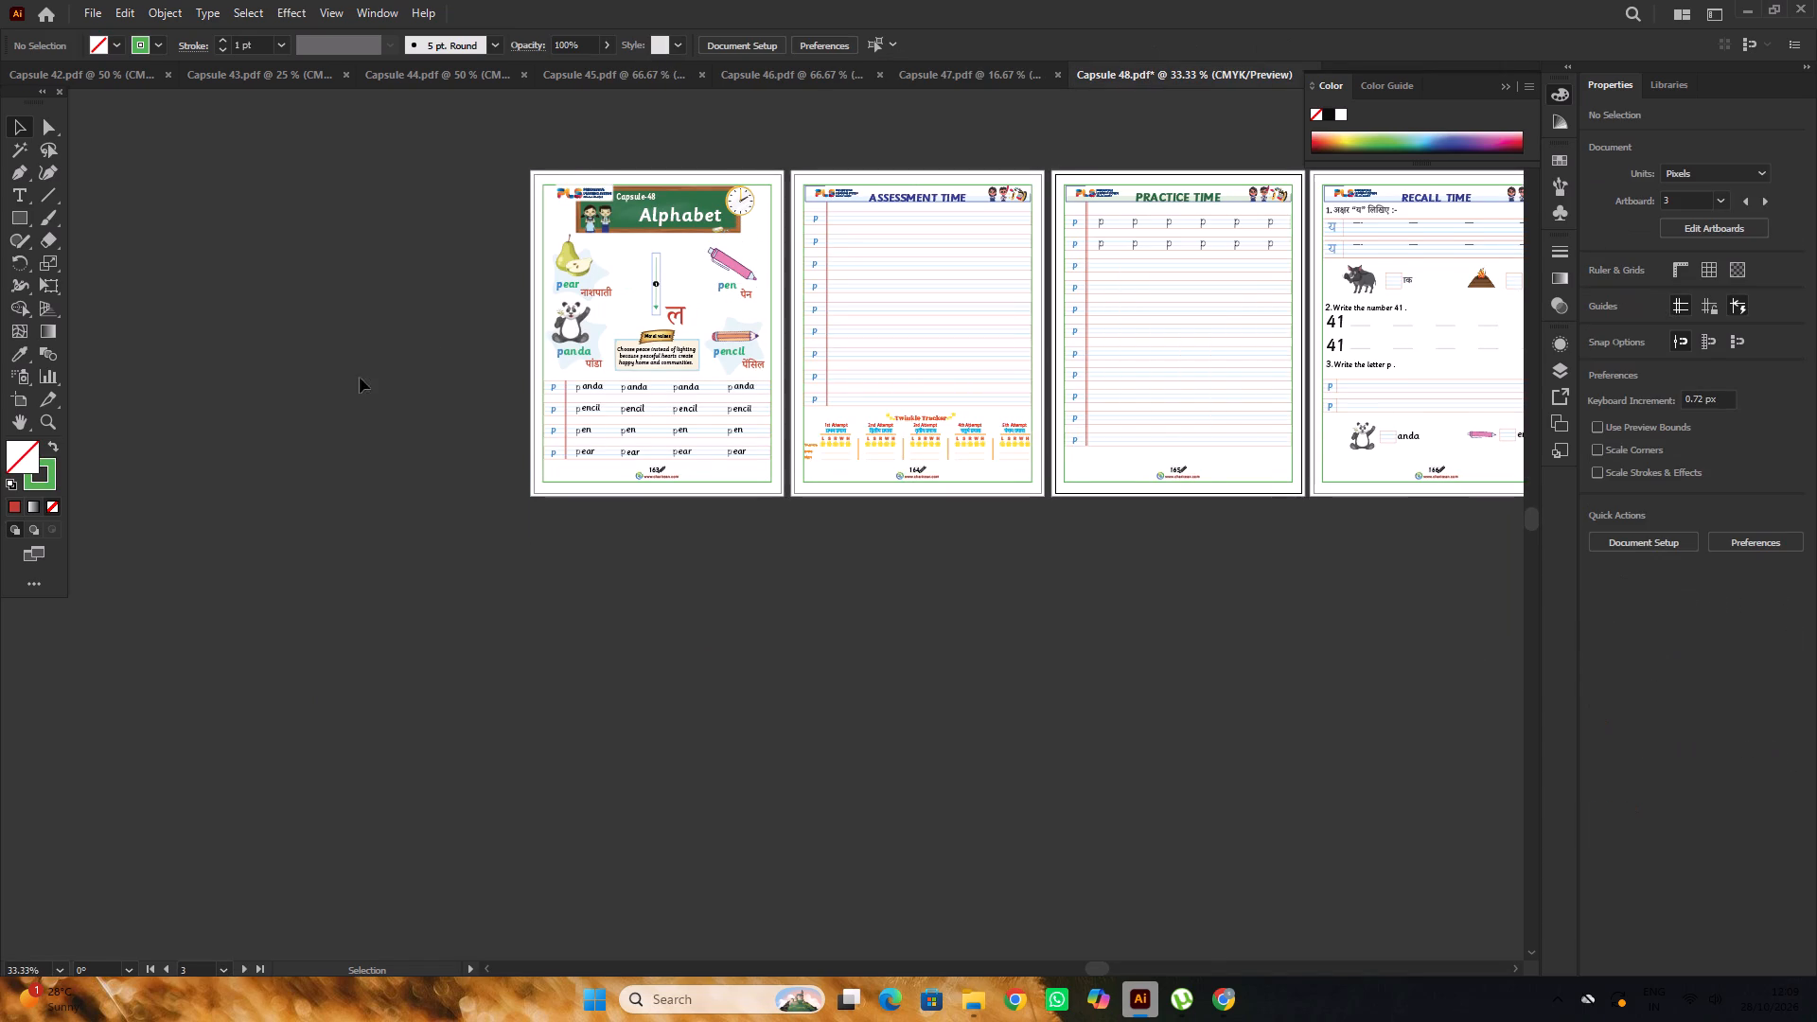
pyautogui.hotkey('ctrl', 'v')
pyautogui.click(494, 538)
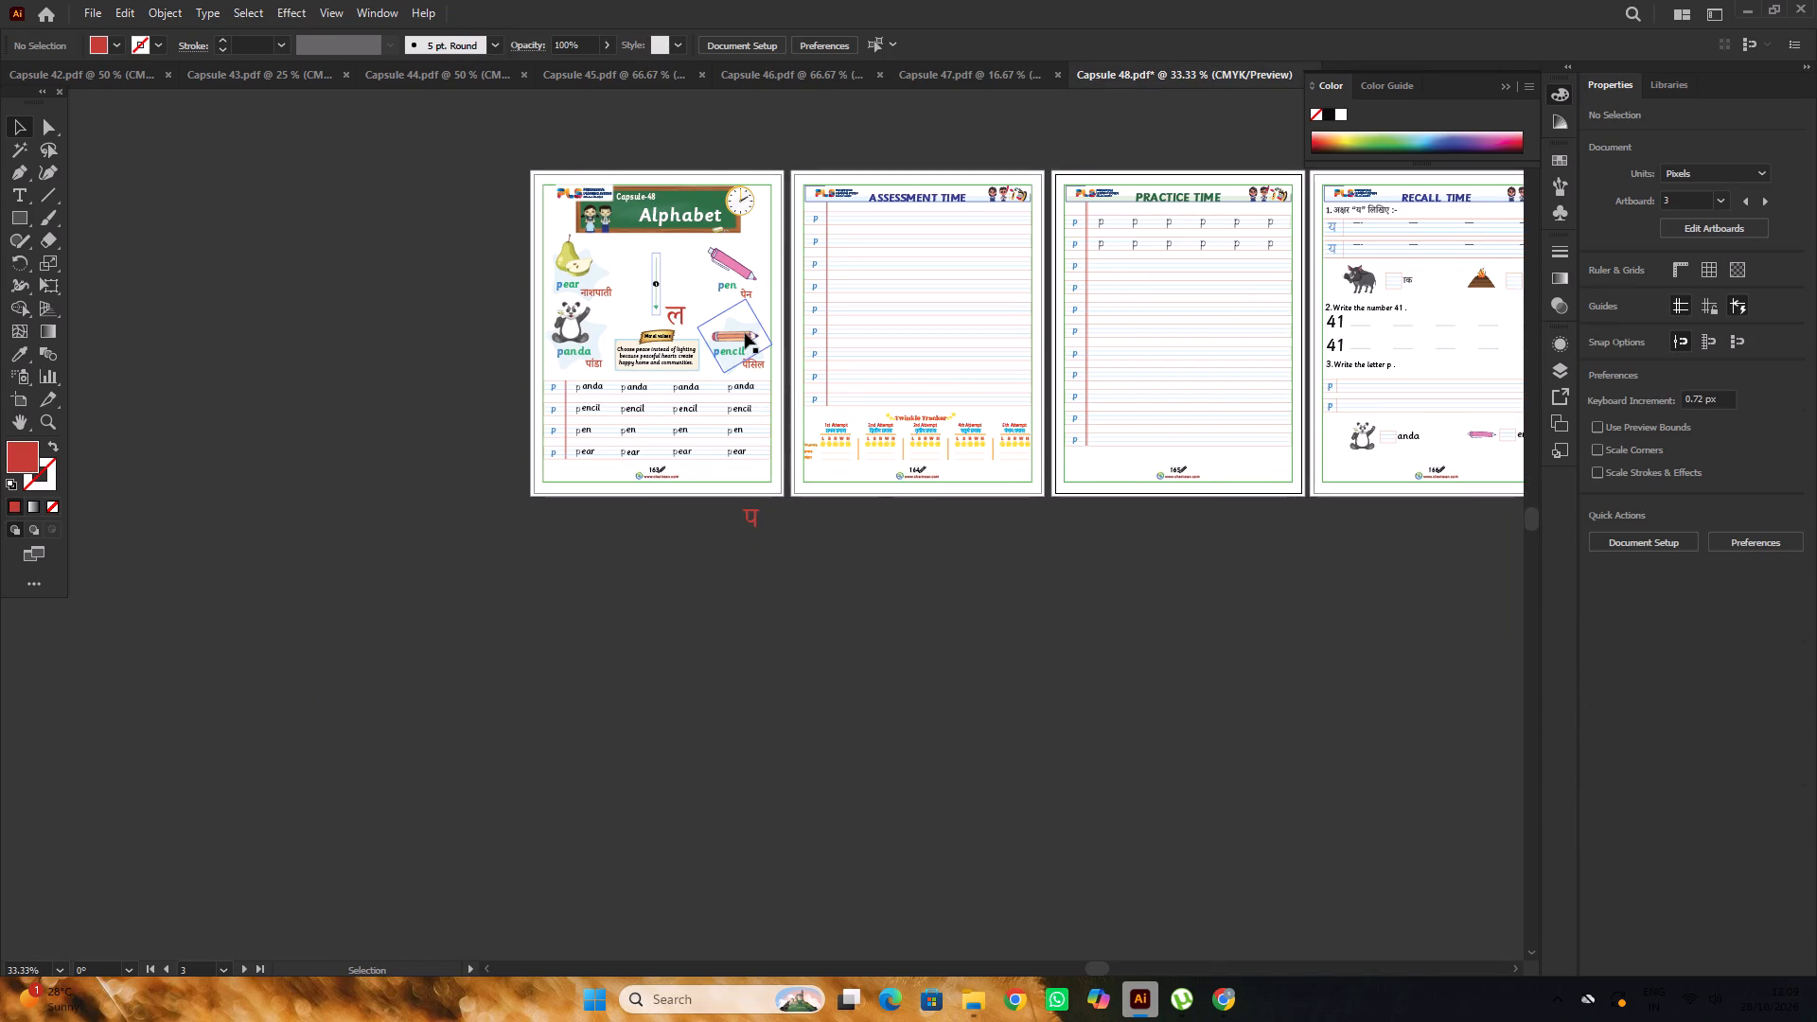
# Close the older Capsule 48 reference file.
pyautogui.click(1499, 88)
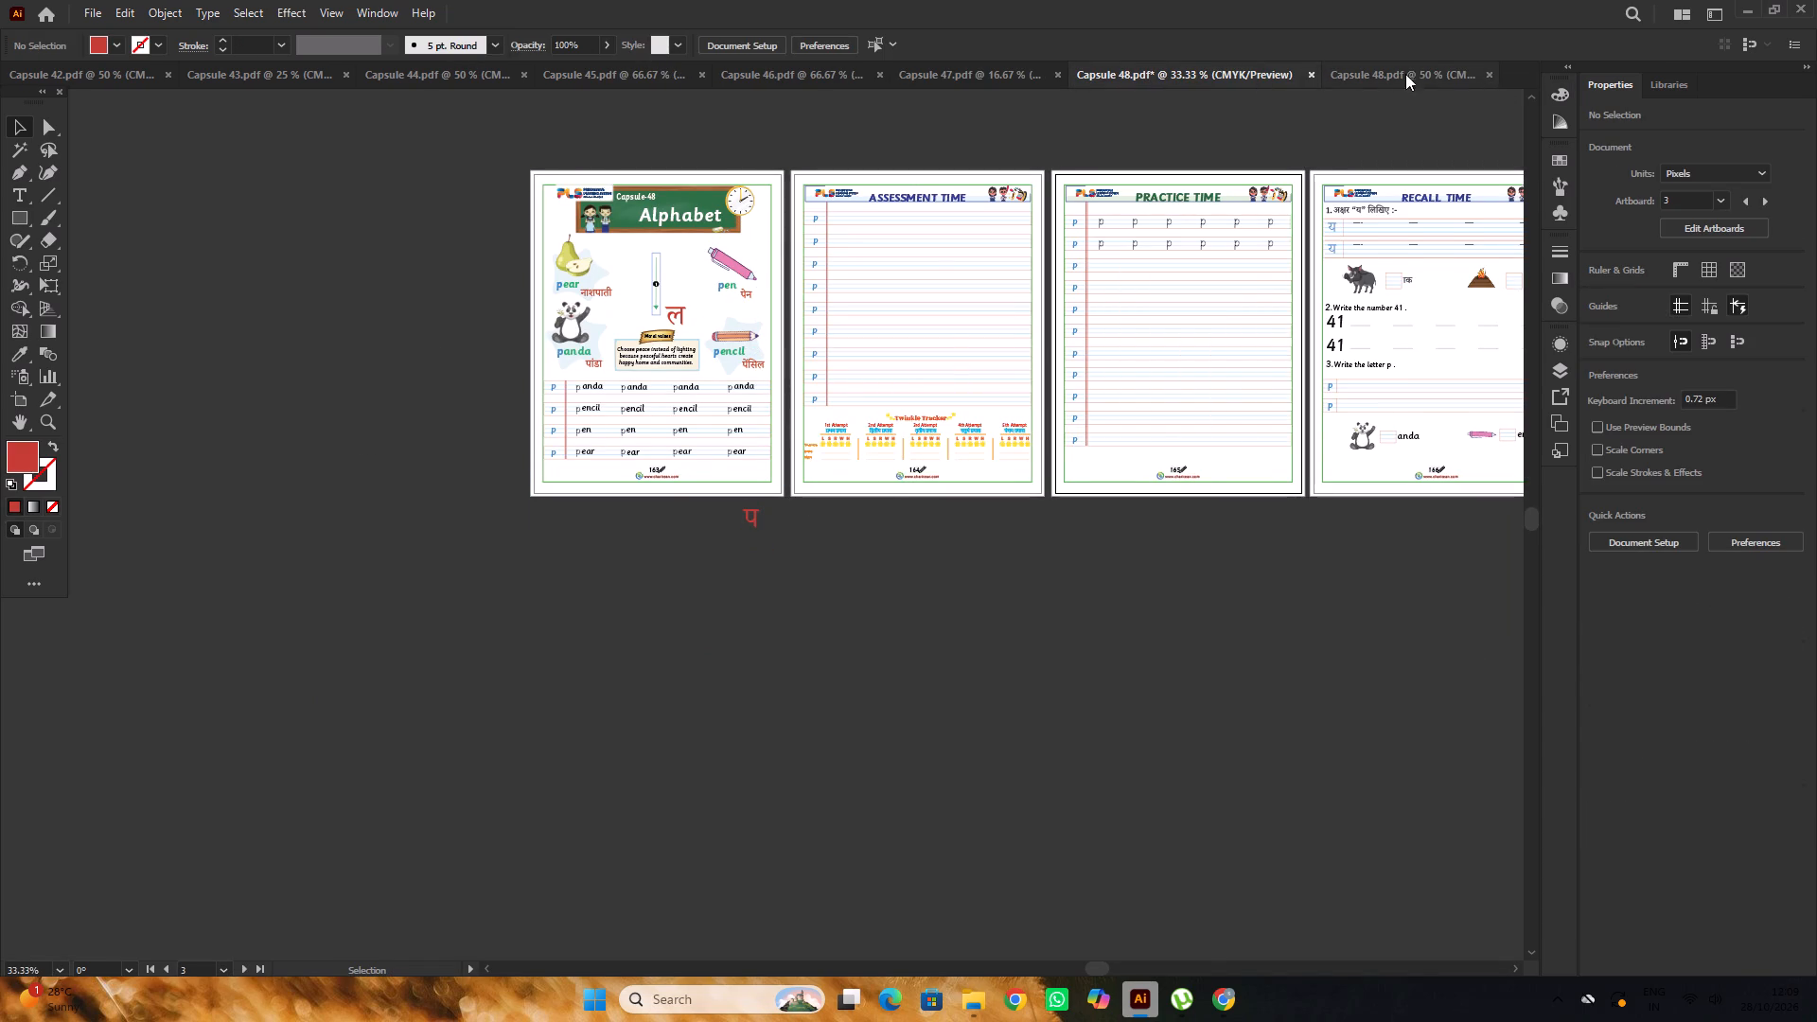
pyautogui.click(1446, 66)
pyautogui.click(1491, 78)
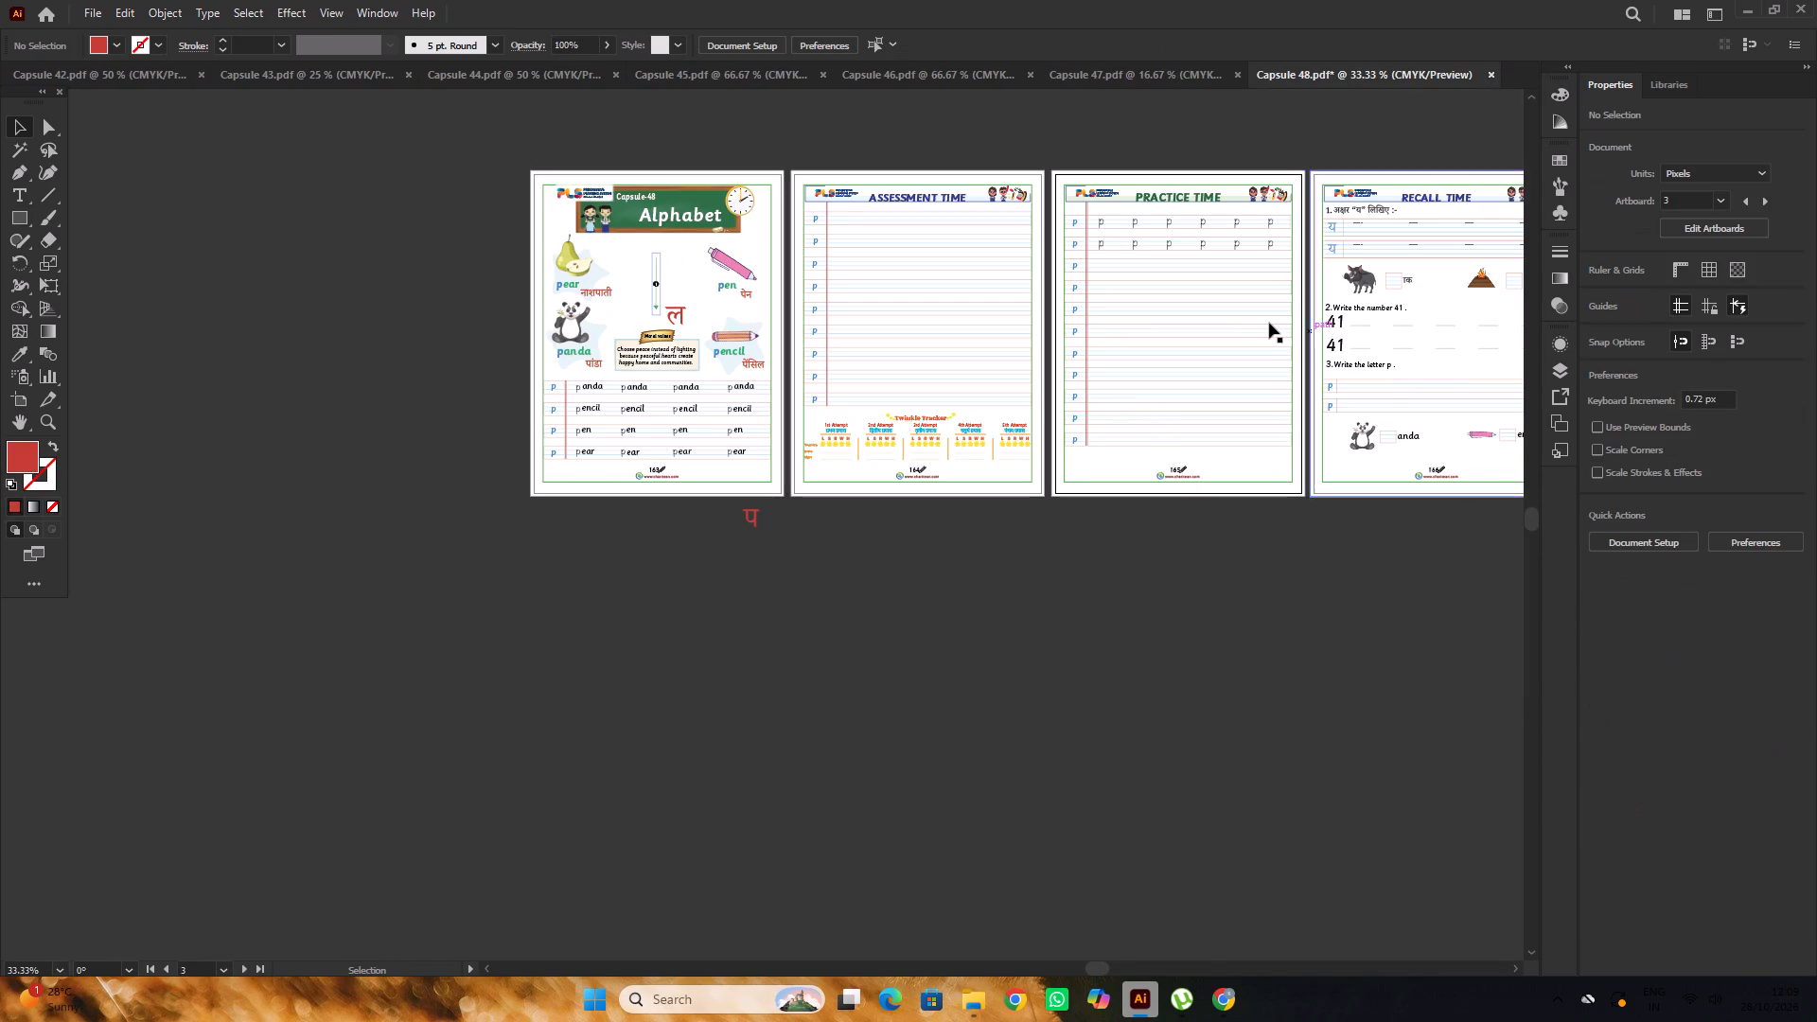
# Lock the first page's background and move the vertical tracing arrow and red ल off the page onto the pasteboard.
pyautogui.keyDown('alt'); pyautogui.scroll(1, 695, 355); pyautogui.keyUp('alt')
pyautogui.scroll(2, 811, 347)
pyautogui.click(23, 125)
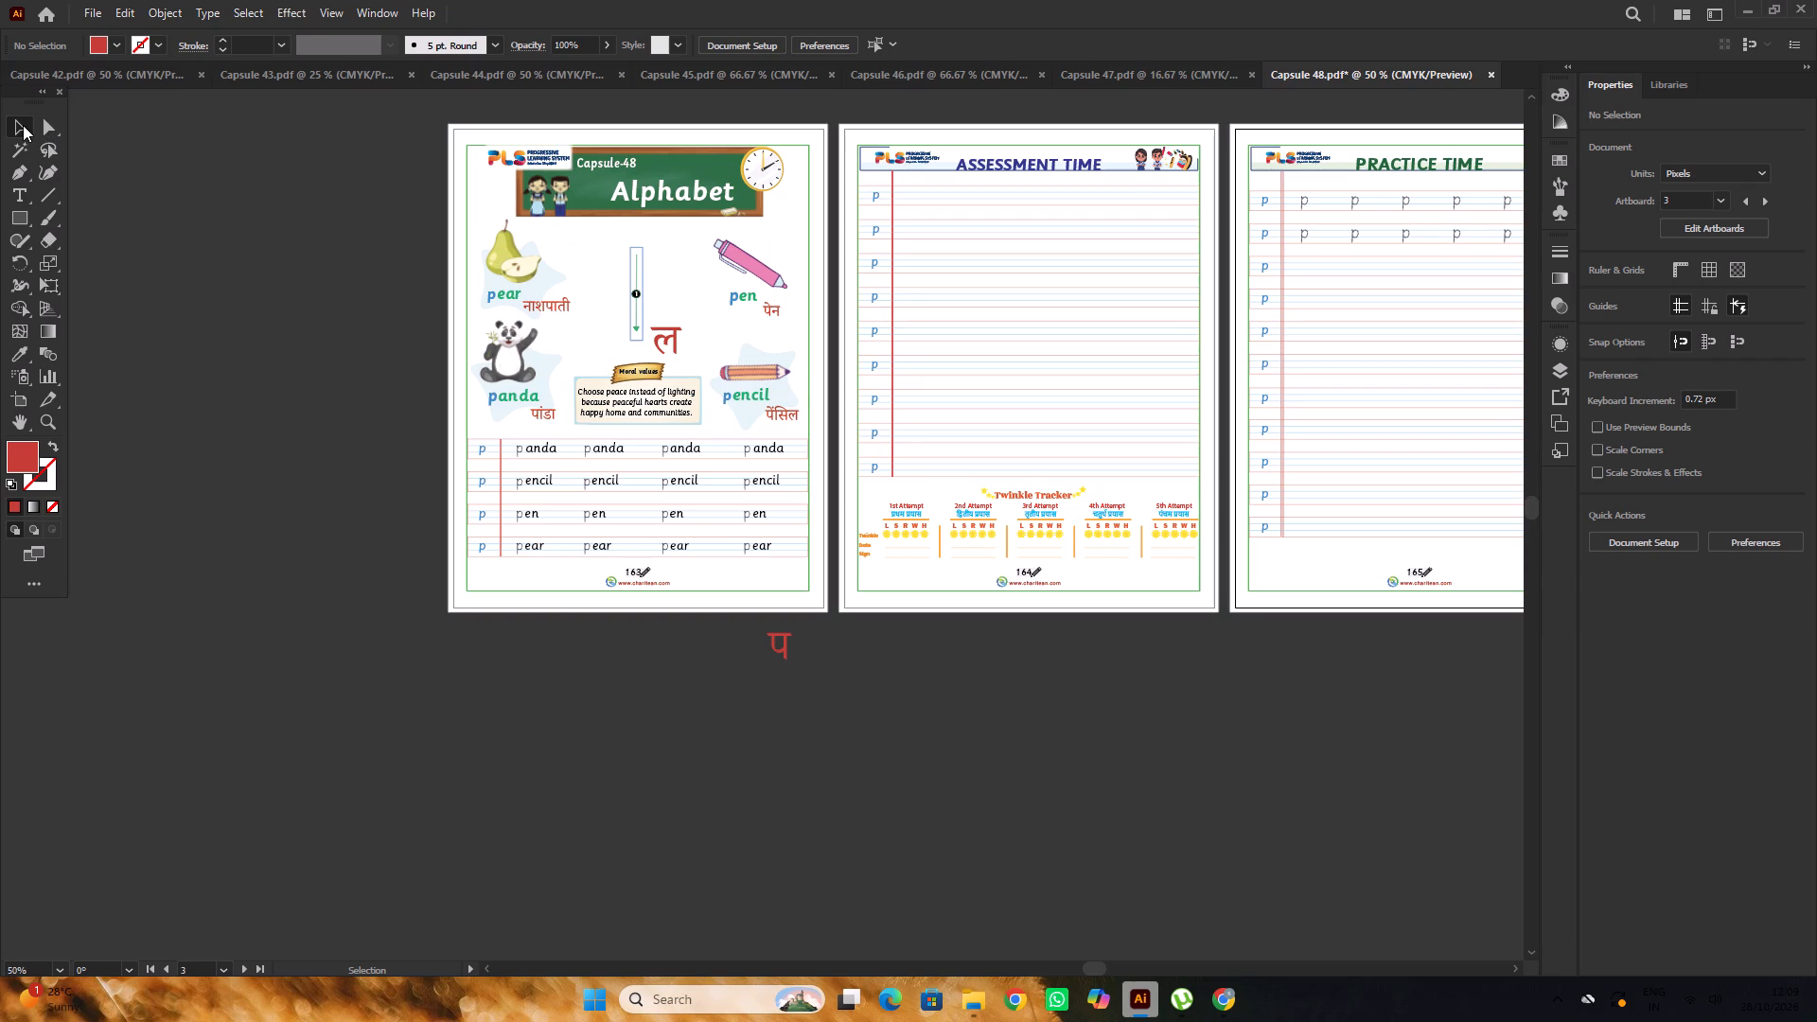
pyautogui.click(232, 185)
pyautogui.scroll(-3, 239, 184)
pyautogui.keyDown('alt'); pyautogui.scroll(1, 564, 235); pyautogui.keyUp('alt')
pyautogui.click(660, 220)
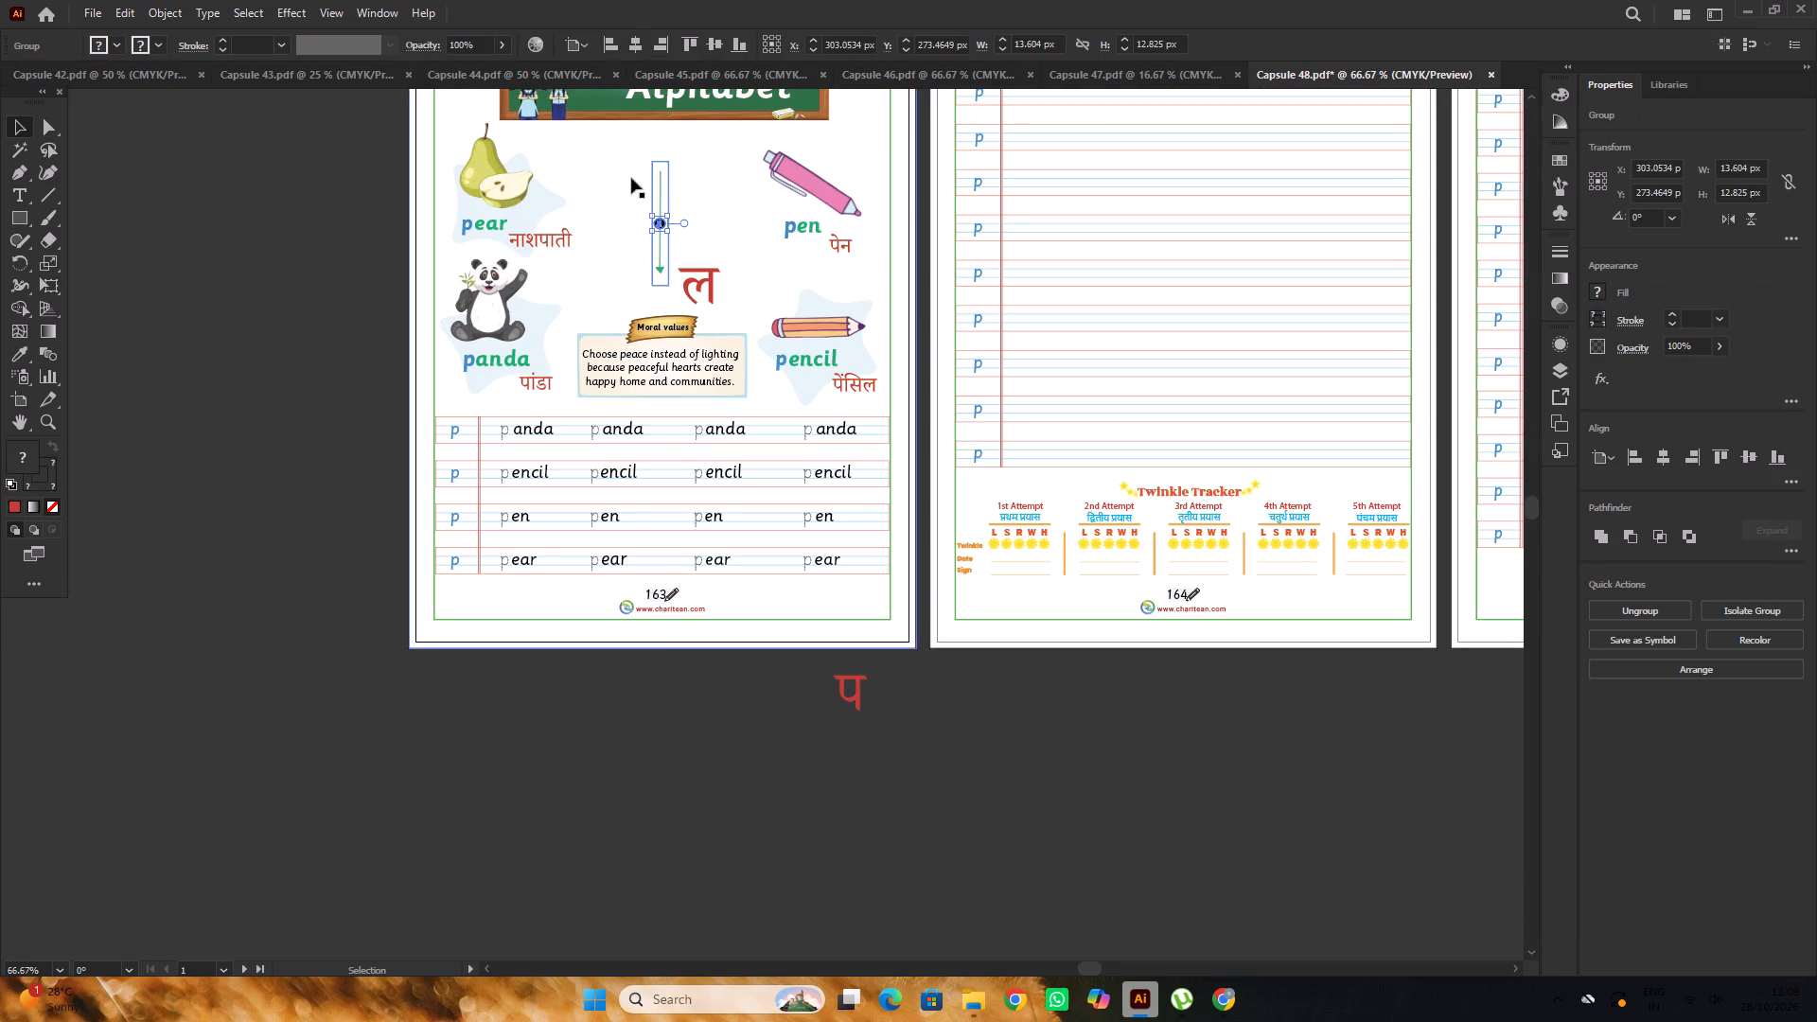
pyautogui.click(618, 173)
pyautogui.hotkey('ctrl', '2')
pyautogui.moveTo(616, 170); pyautogui.dragTo(712, 304)
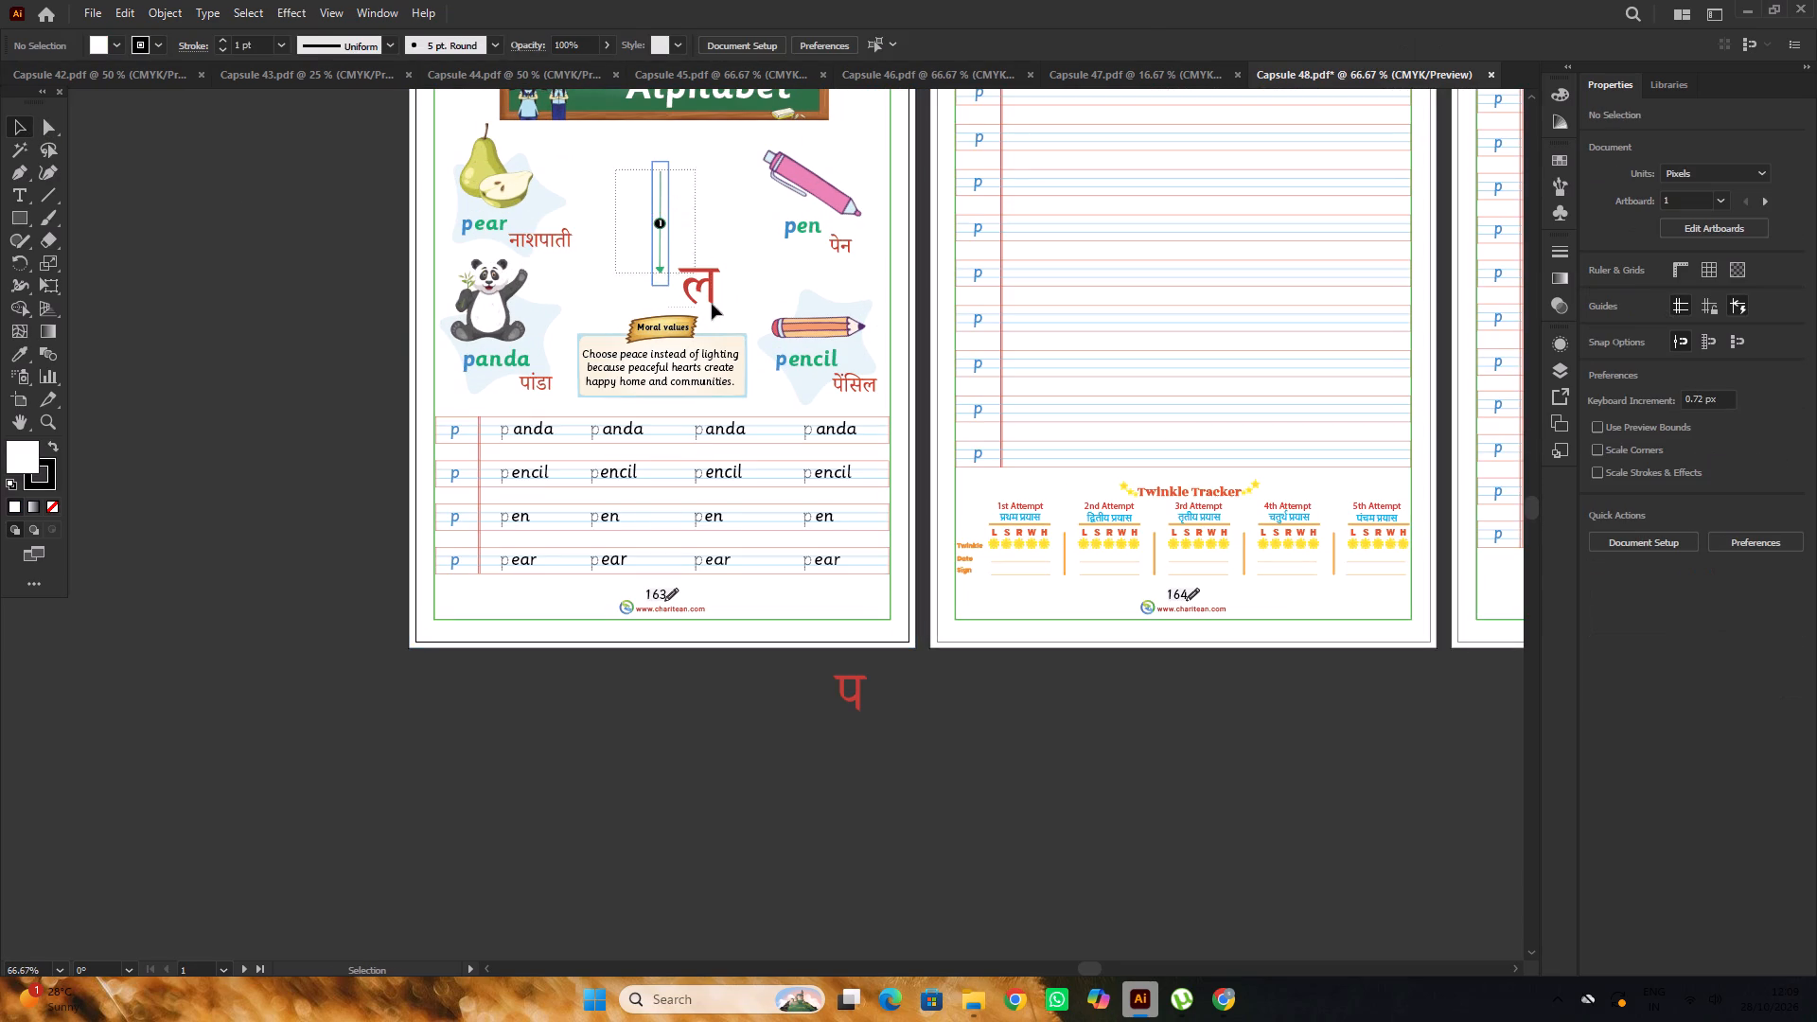
pyautogui.moveTo(712, 304); pyautogui.dragTo(710, 288)
pyautogui.moveTo(710, 282); pyautogui.dragTo(271, 479)
pyautogui.click(285, 282)
# Duplicate a blue p from the first page's practice rows, place it centrally above the Moral values box and enlarge it to about 229 pt.
pyautogui.scroll(-4, 313, 275)
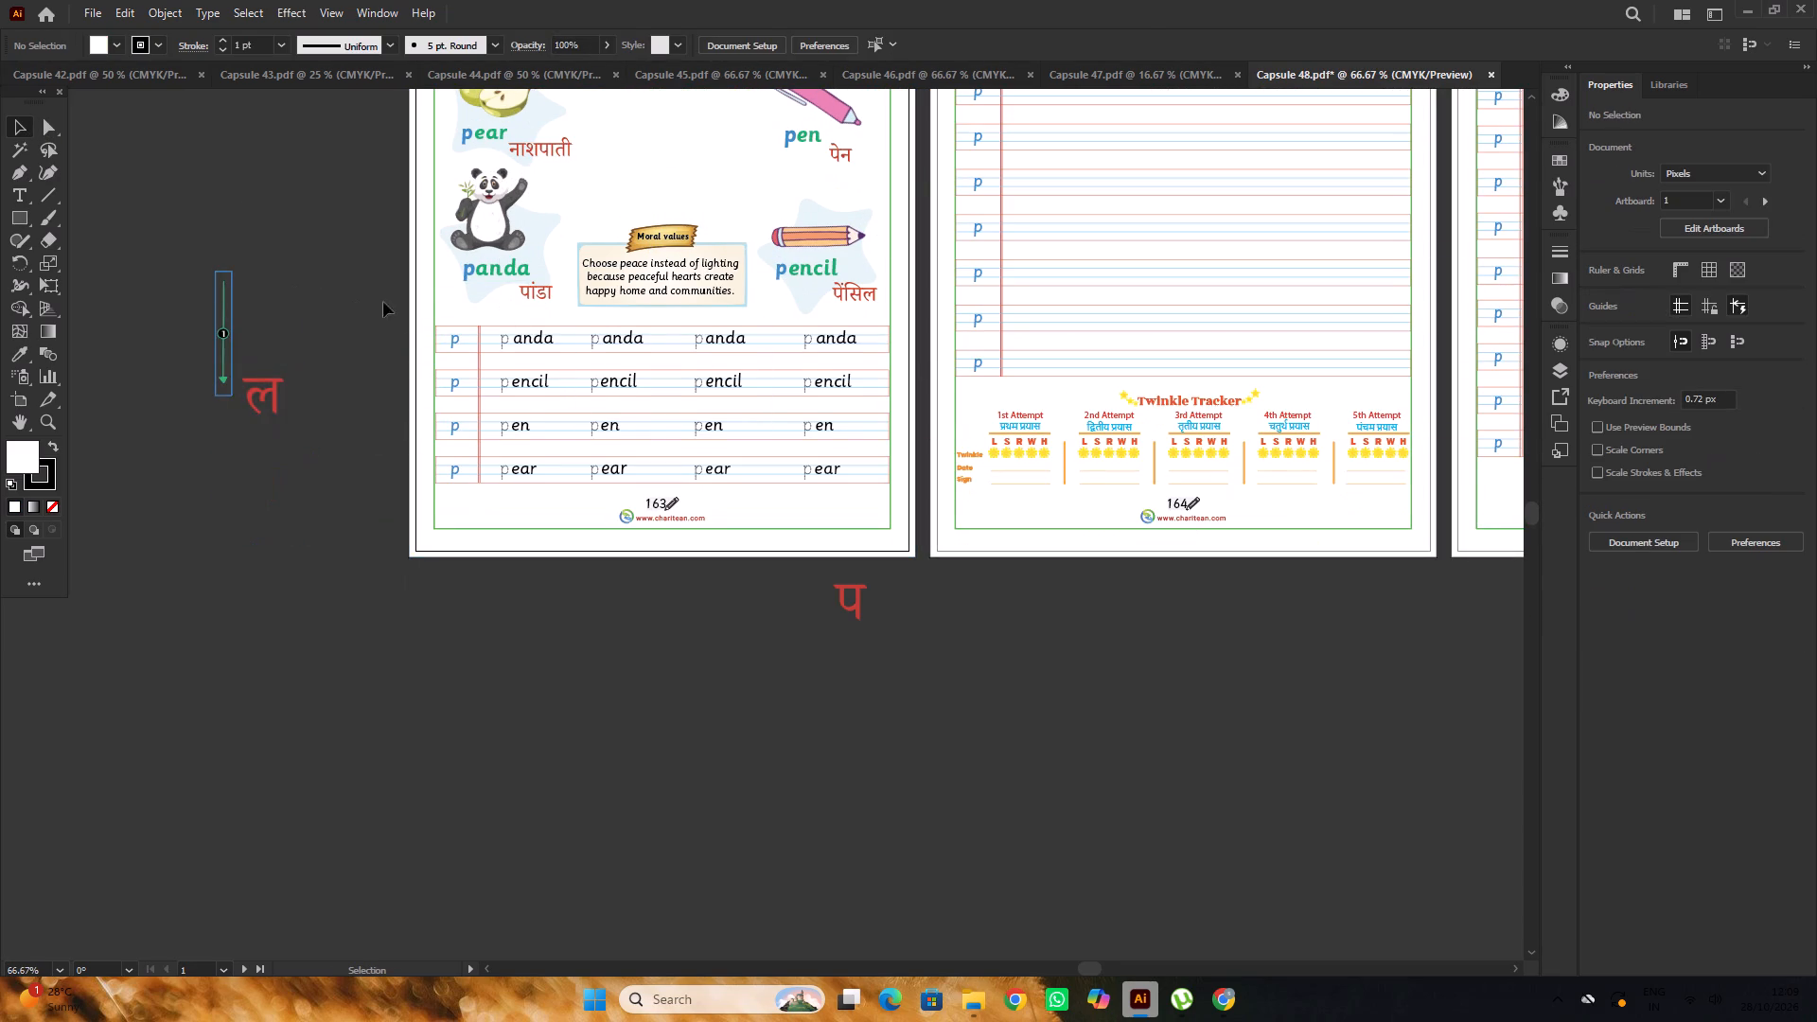
pyautogui.scroll(2, 418, 326)
pyautogui.moveTo(455, 387); pyautogui.dragTo(642, 139)
pyautogui.keyDown('alt'); pyautogui.moveTo(657, 146); pyautogui.dragTo(724, 264); pyautogui.keyUp('alt')
pyautogui.scroll(2, 719, 239)
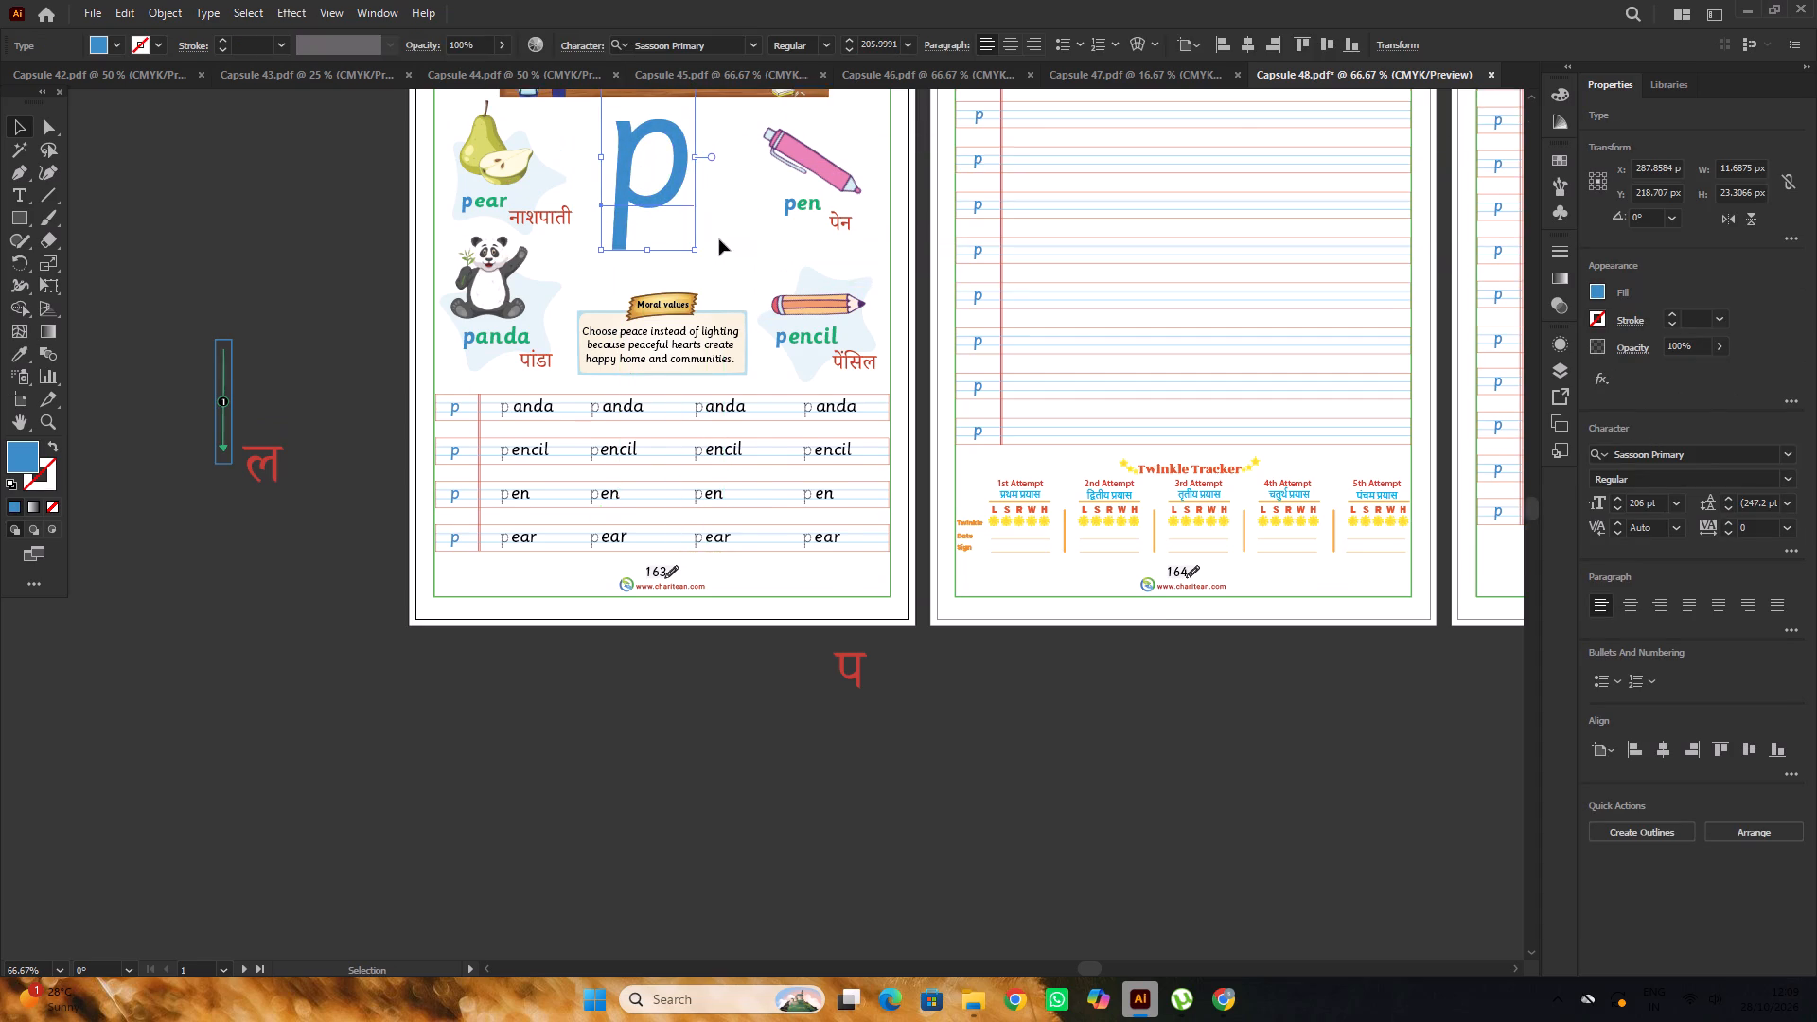
pyautogui.scroll(2, 719, 239)
pyautogui.moveTo(671, 241); pyautogui.dragTo(682, 257)
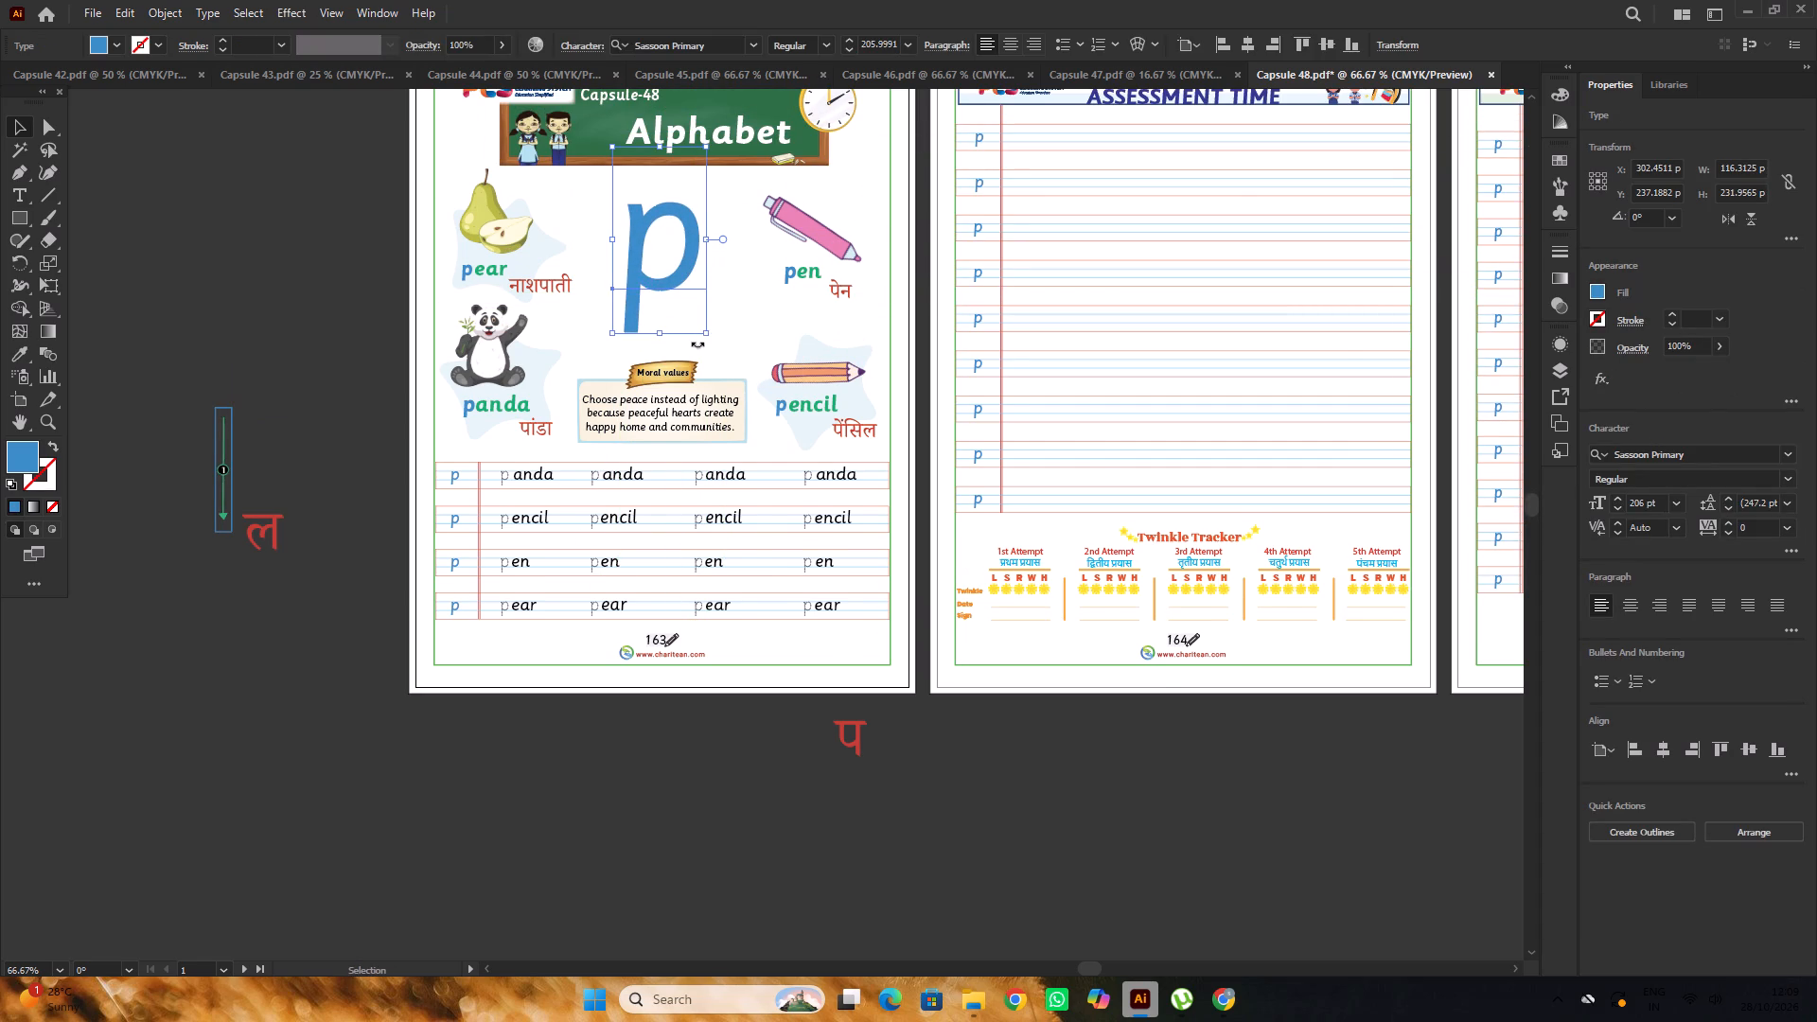
pyautogui.keyDown('shift'); pyautogui.moveTo(706, 337); pyautogui.dragTo(719, 353); pyautogui.keyUp('shift')
pyautogui.click(673, 293)
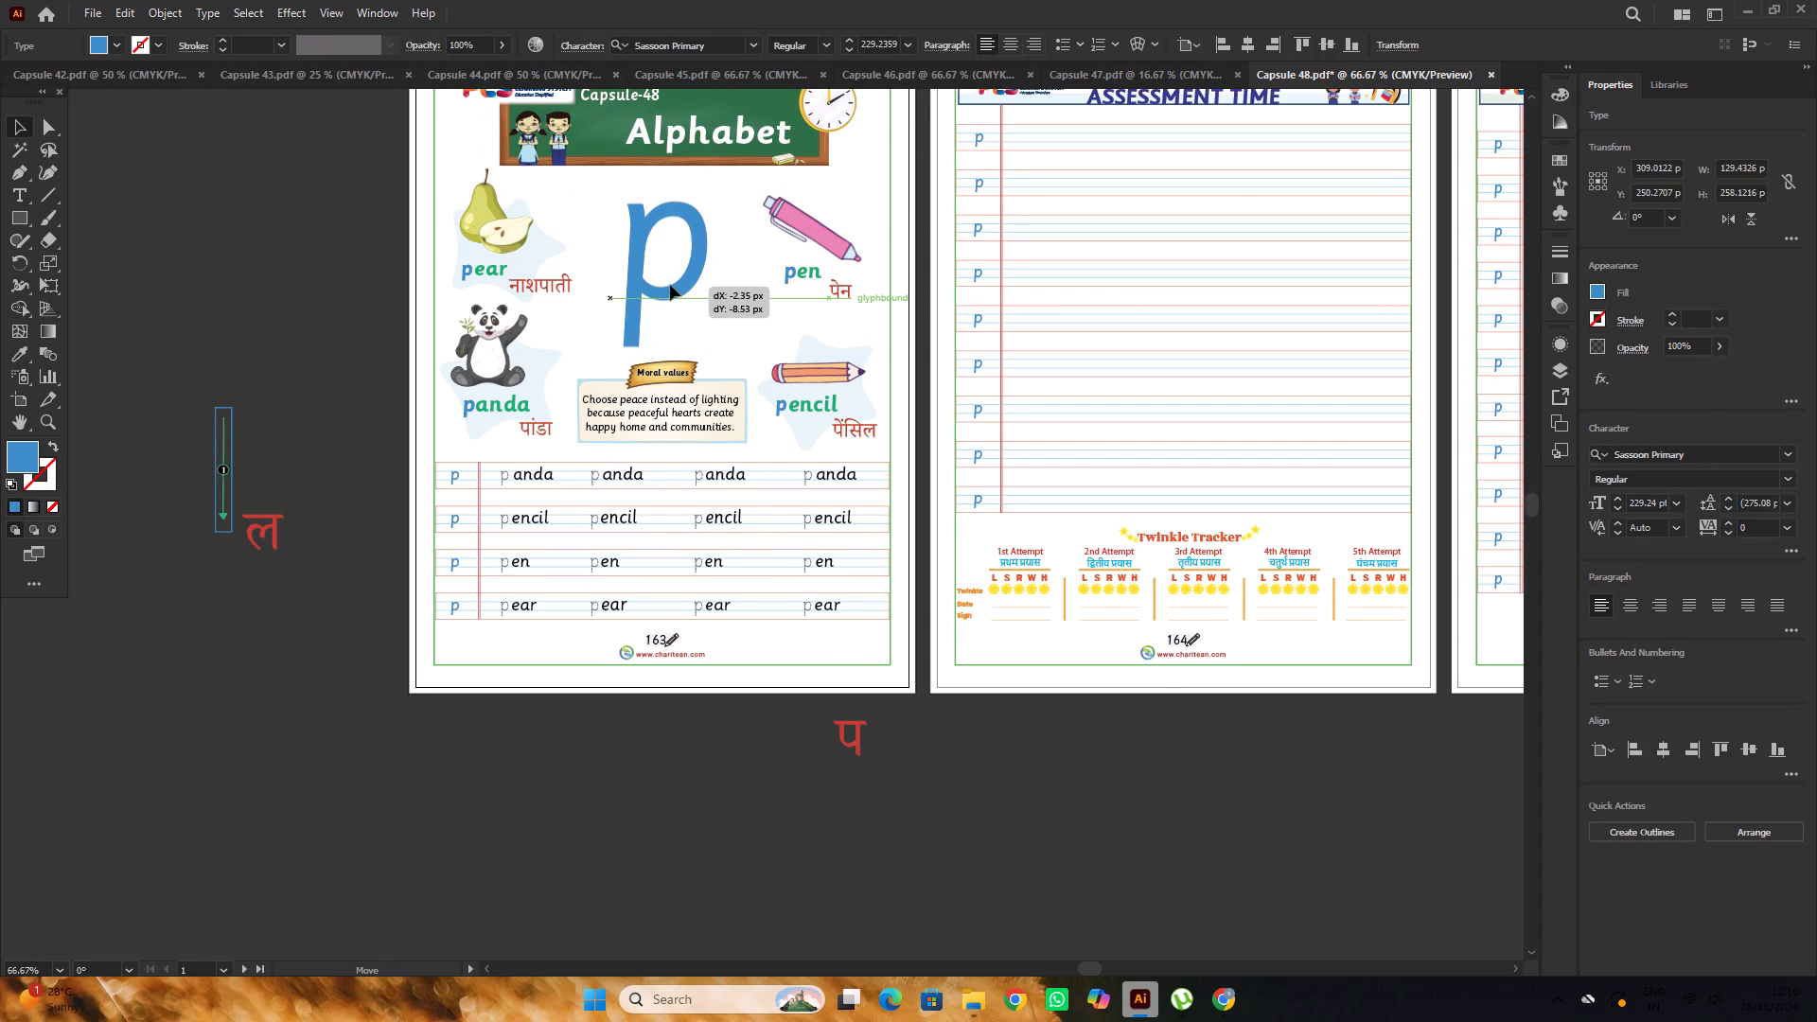
pyautogui.keyDown('alt'); pyautogui.scroll(-1, 677, 278); pyautogui.keyUp('alt')
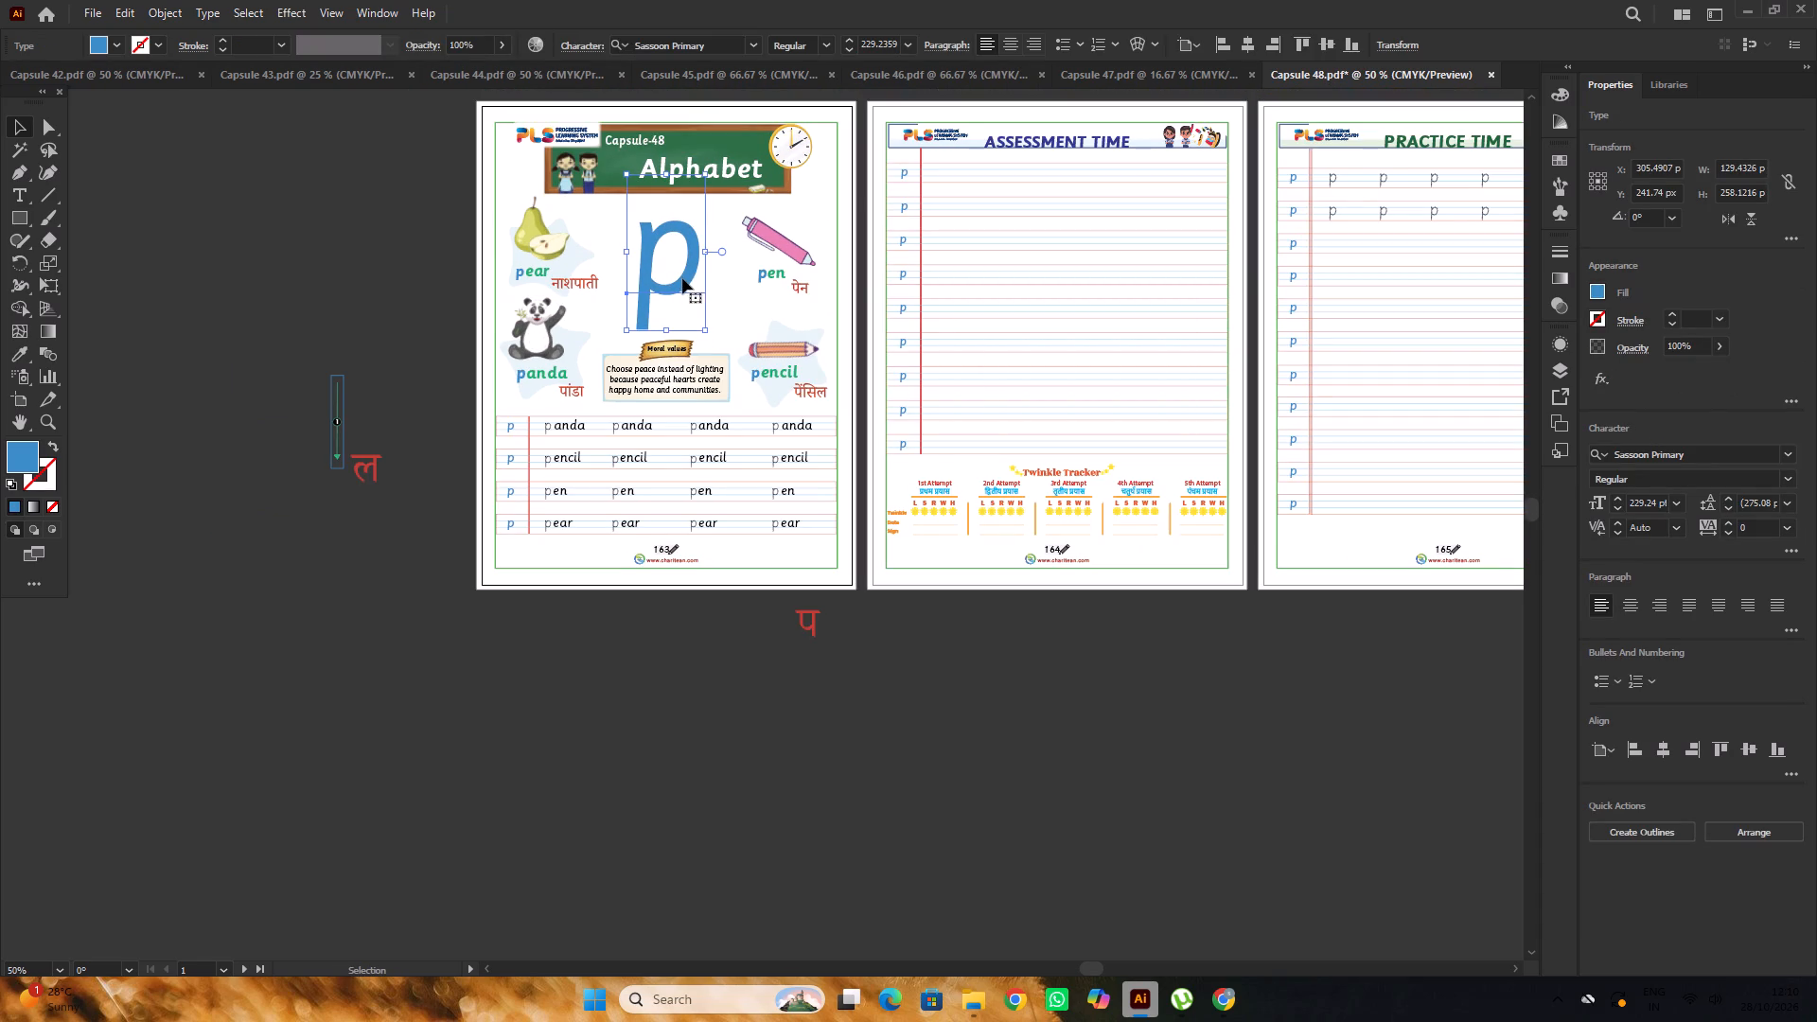
# Move the large blue p off the first page onto the pasteboard and remove its fill.
pyautogui.click(682, 278)
pyautogui.doubleClick(682, 278)
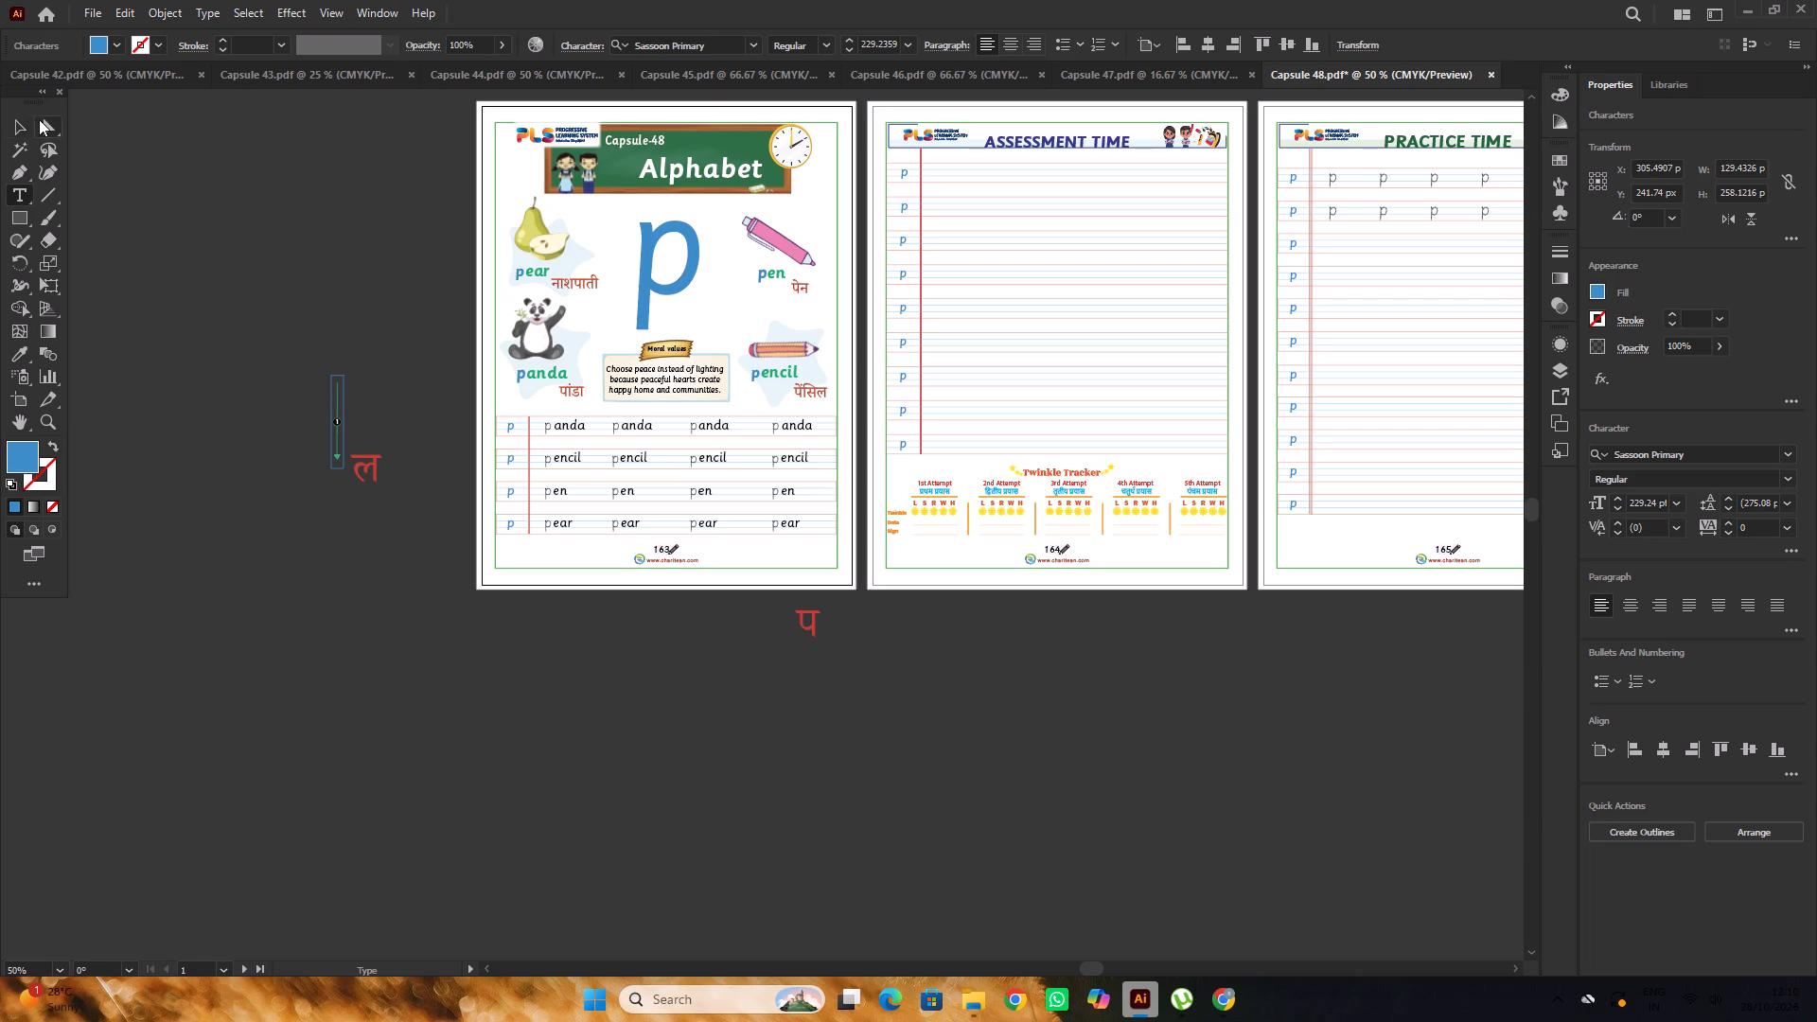
pyautogui.click(21, 123)
pyautogui.click(311, 220)
pyautogui.moveTo(684, 285); pyautogui.dragTo(328, 312)
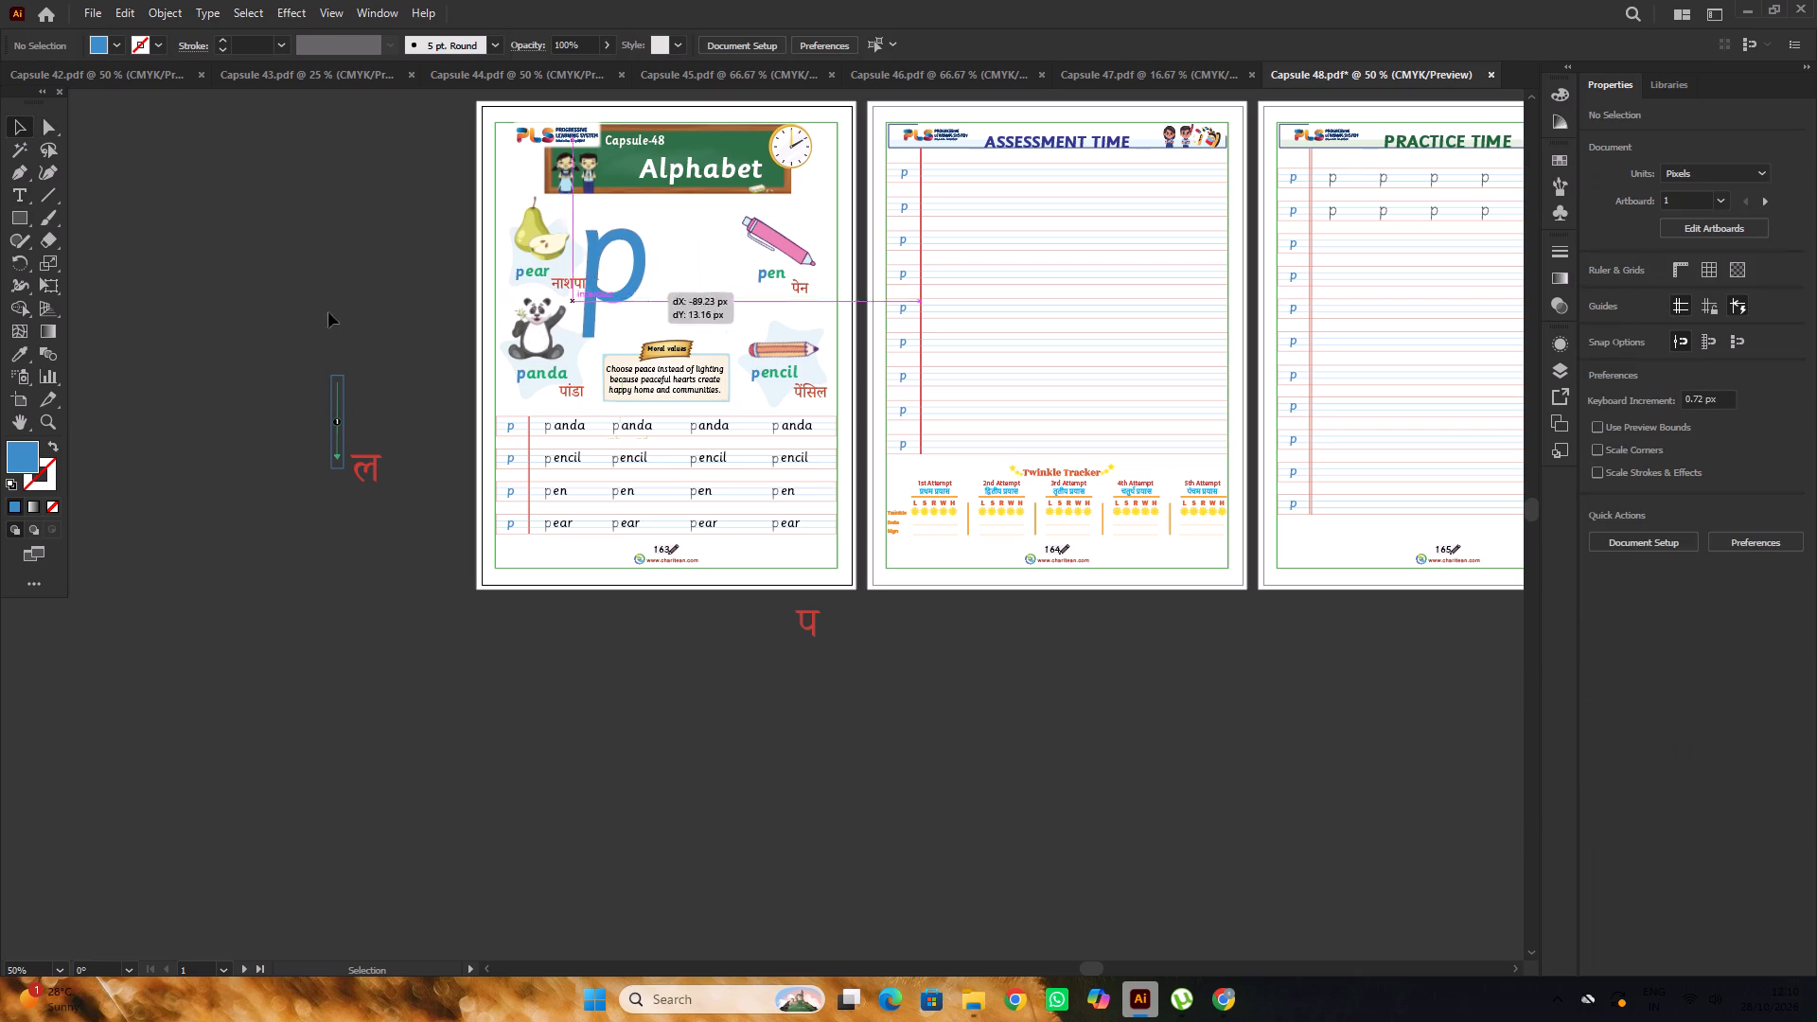
pyautogui.moveTo(328, 312); pyautogui.dragTo(332, 272)
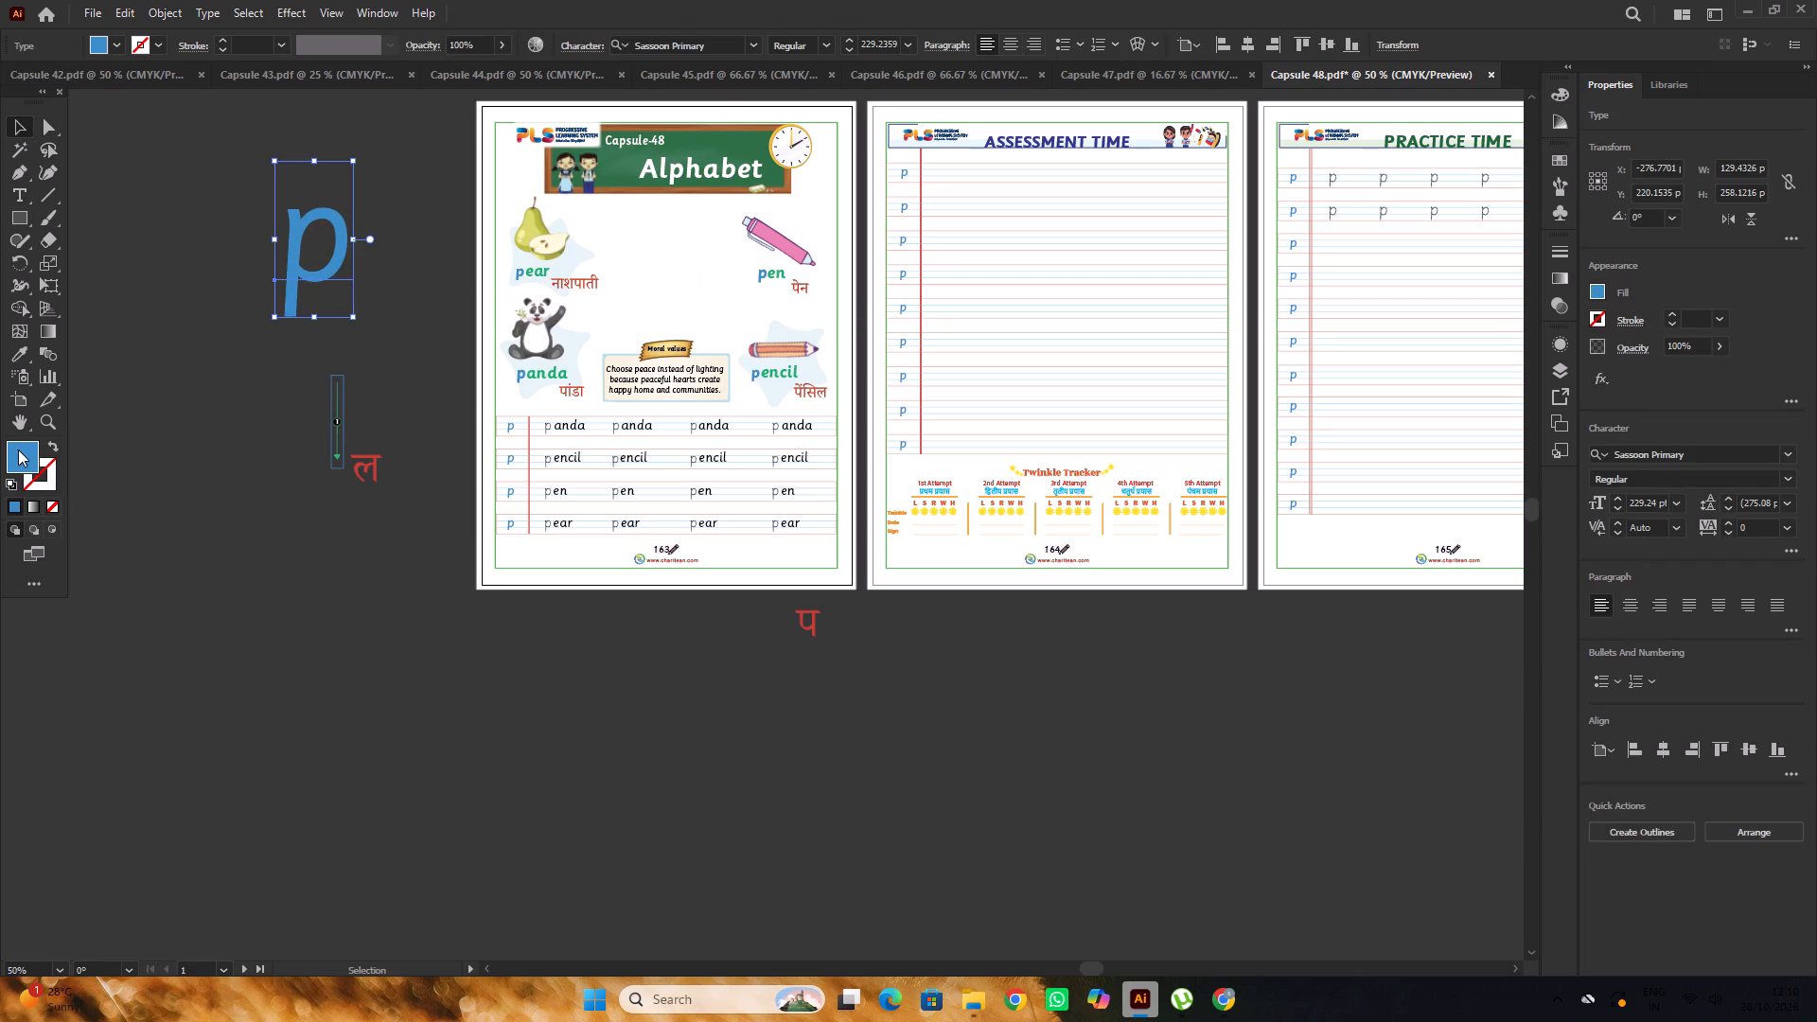
pyautogui.click(52, 506)
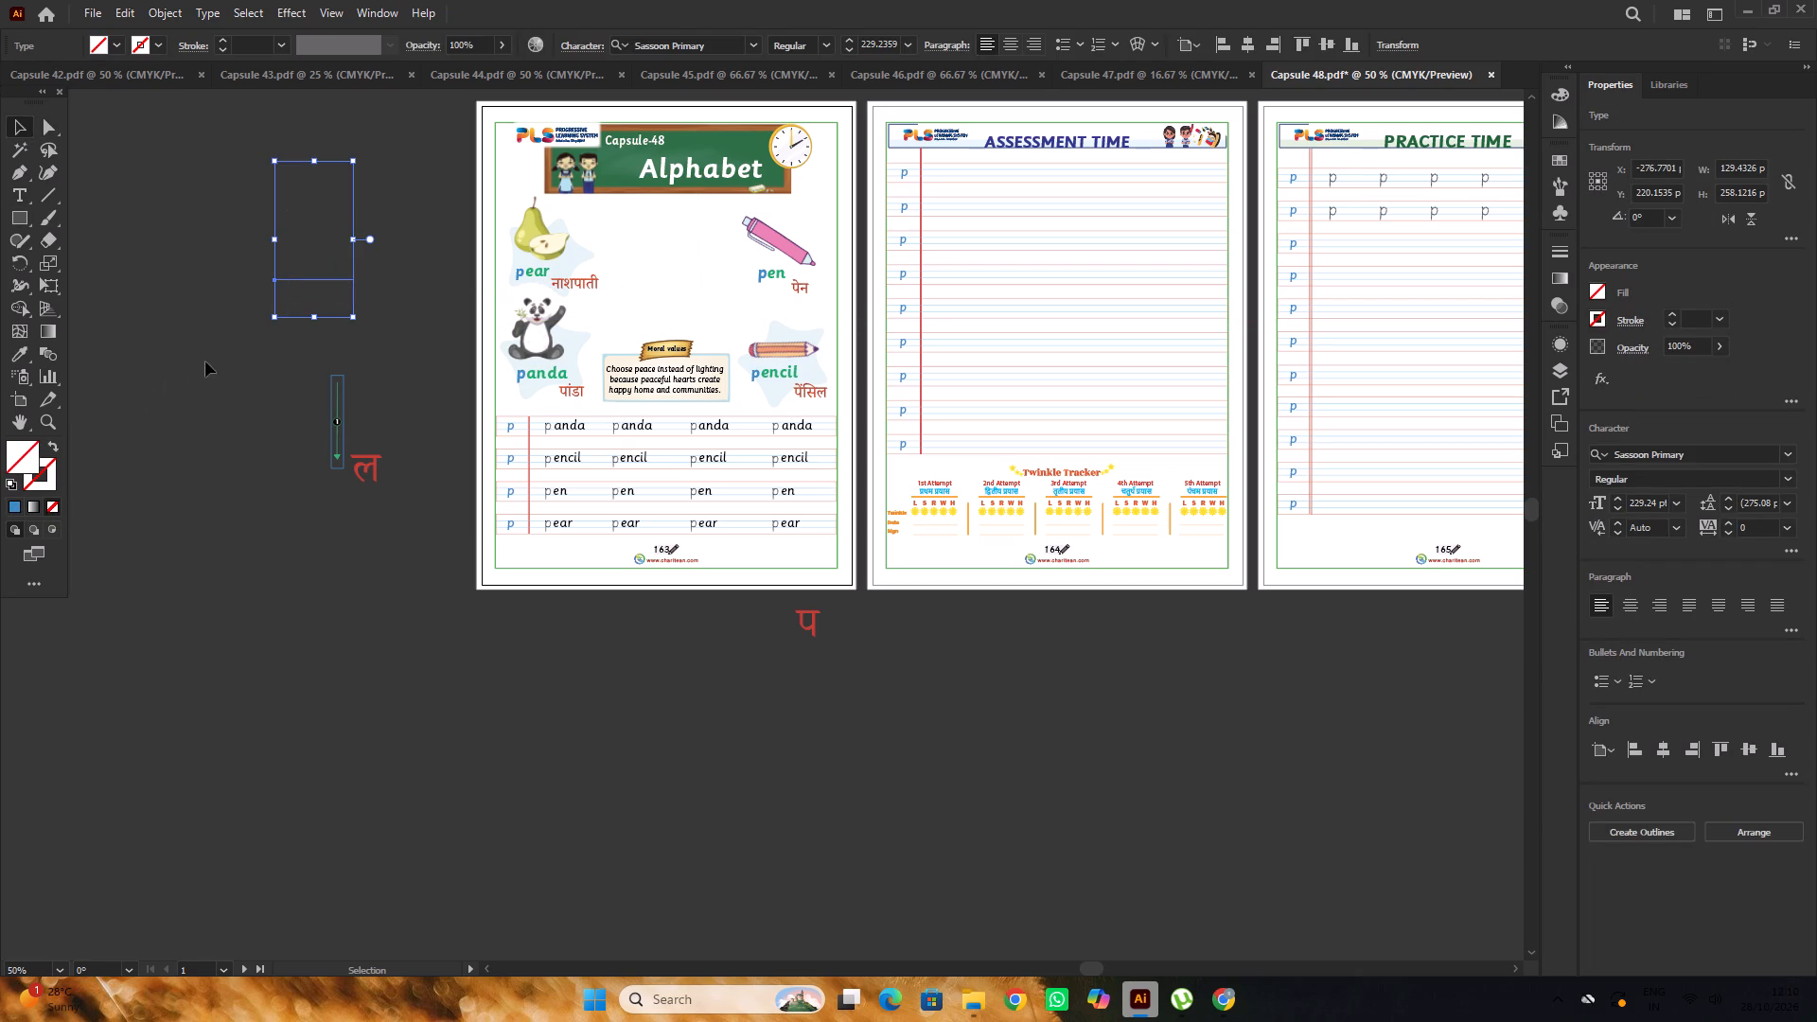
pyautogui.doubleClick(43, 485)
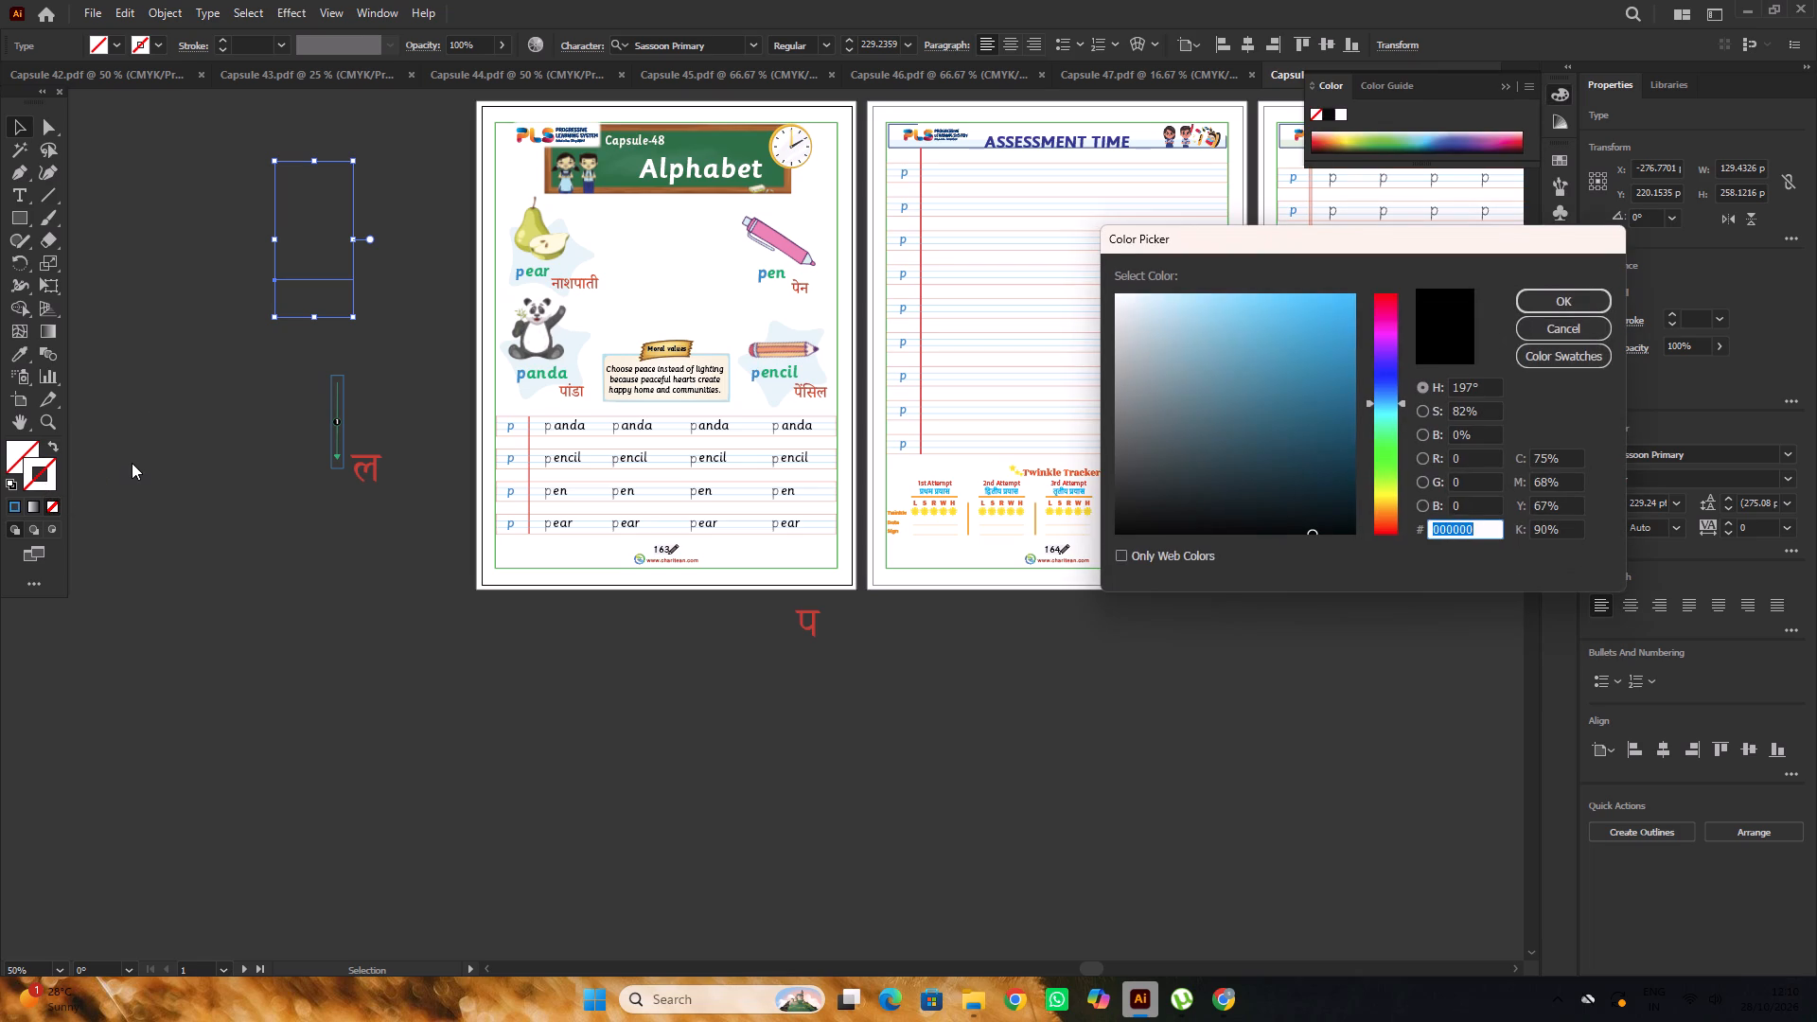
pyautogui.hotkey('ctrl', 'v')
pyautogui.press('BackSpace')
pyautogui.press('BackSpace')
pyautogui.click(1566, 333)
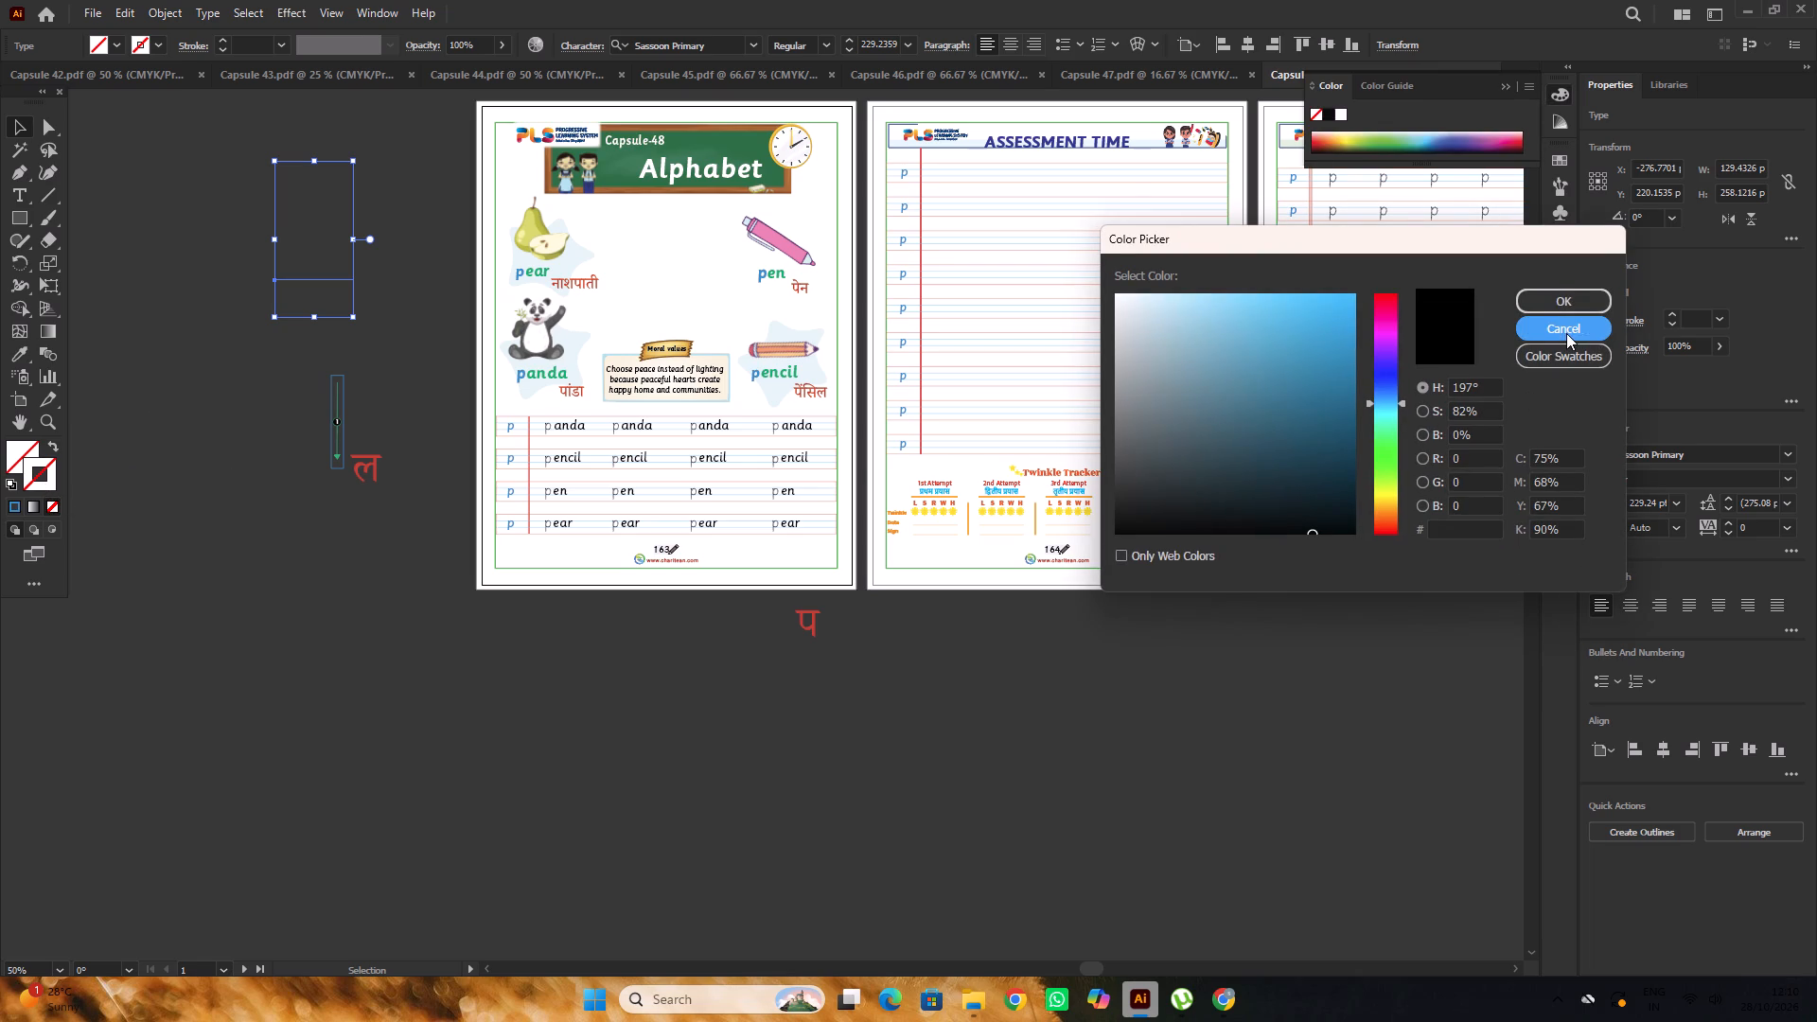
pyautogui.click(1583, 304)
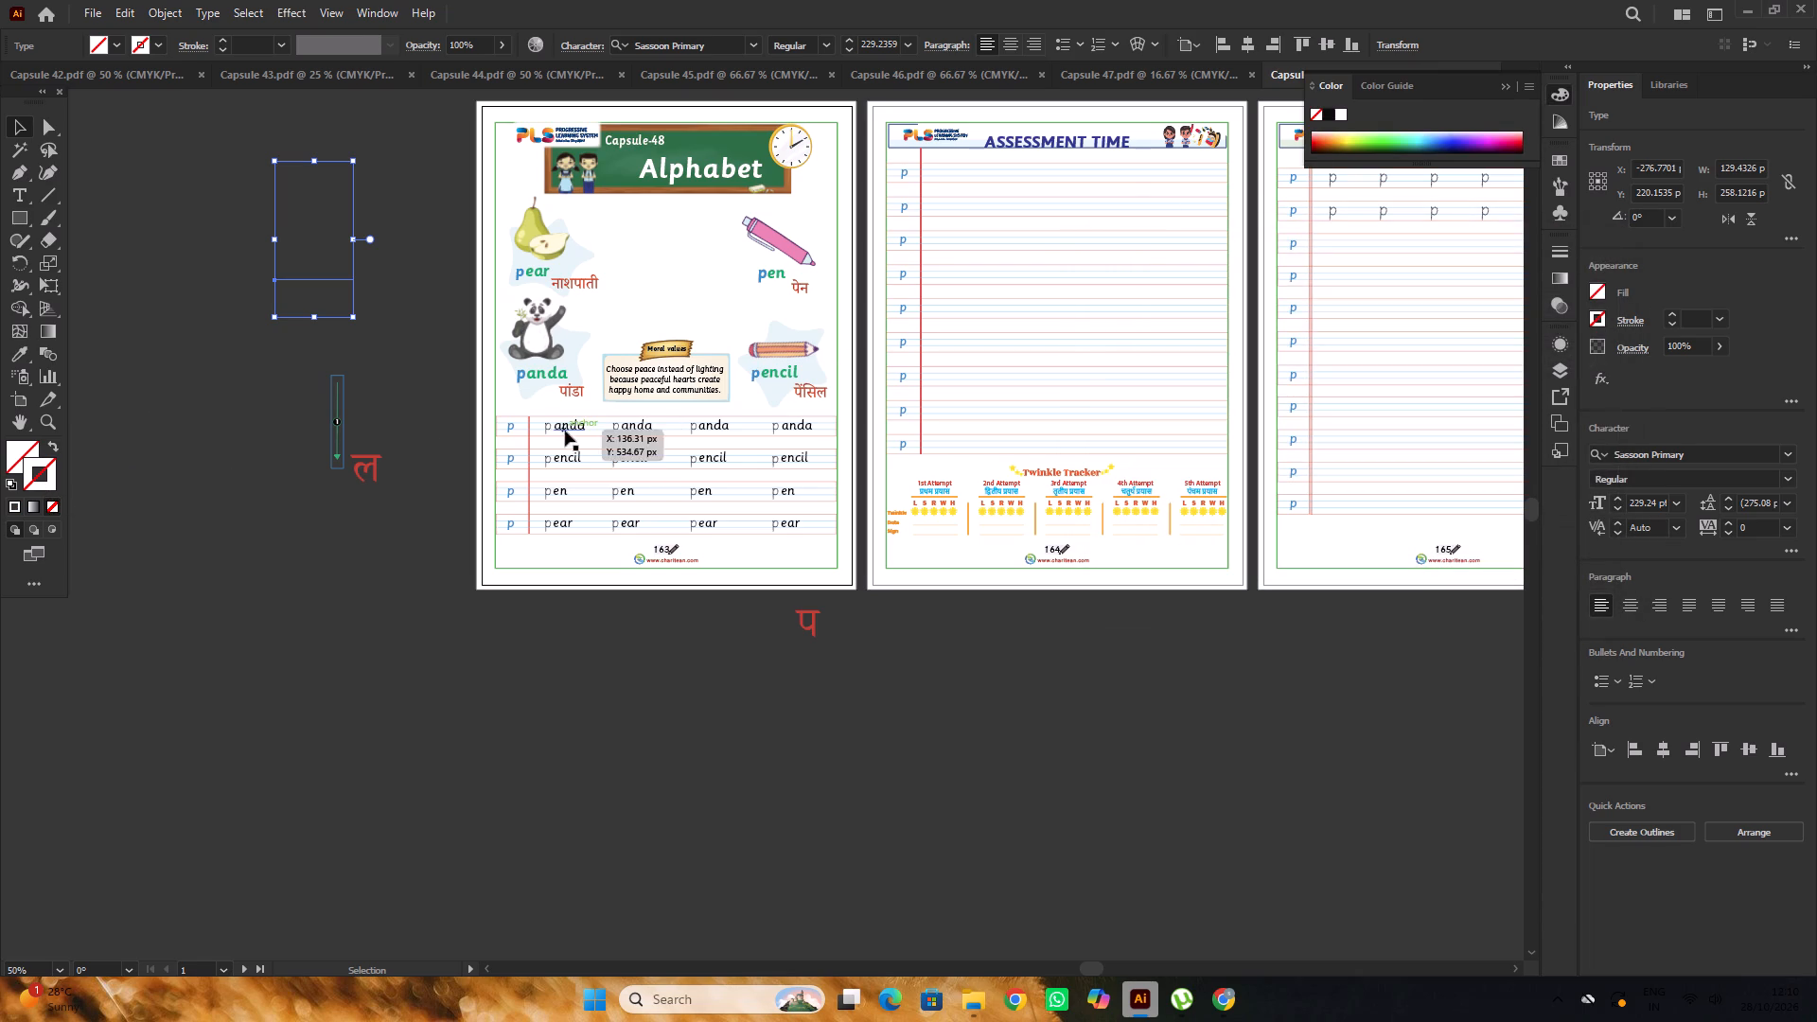
# Copy the blue stroke colour 278acb from the narrow rectangle around the old tracing arrow and apply it as the large p's stroke.
pyautogui.doubleClick(345, 433)
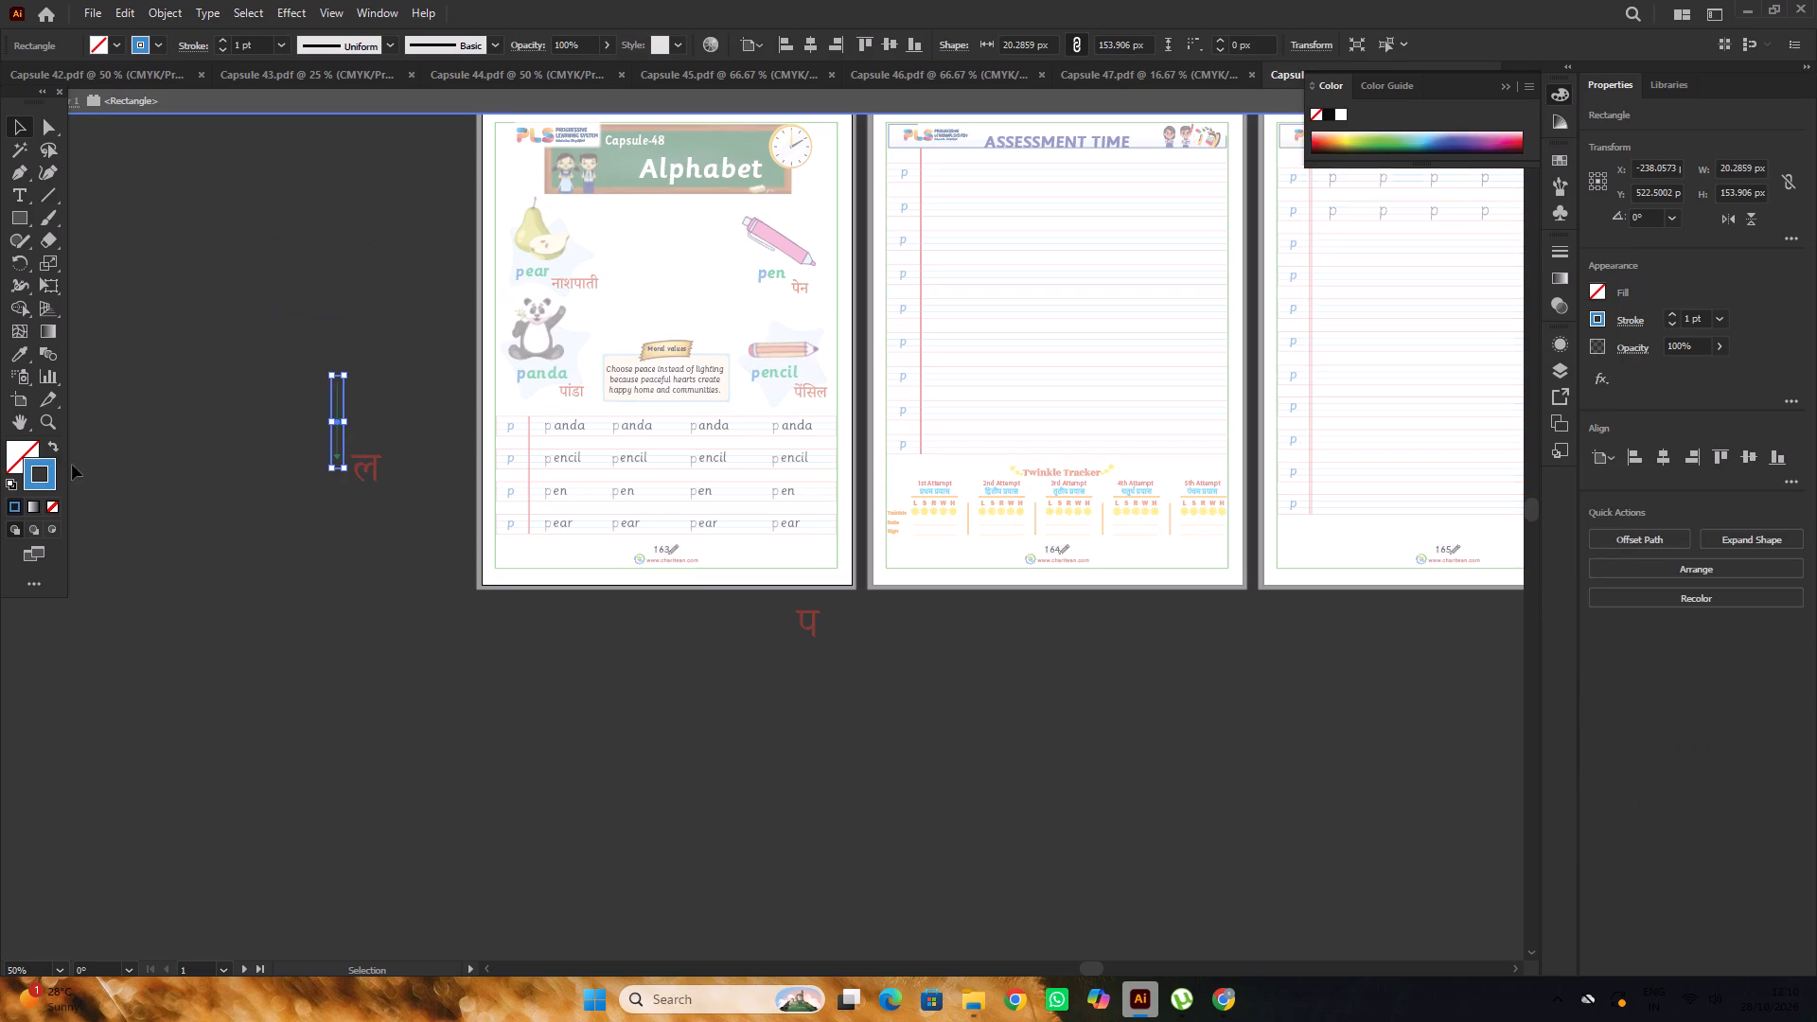
pyautogui.doubleClick(50, 482)
pyautogui.hotkey('ctrl', 'c')
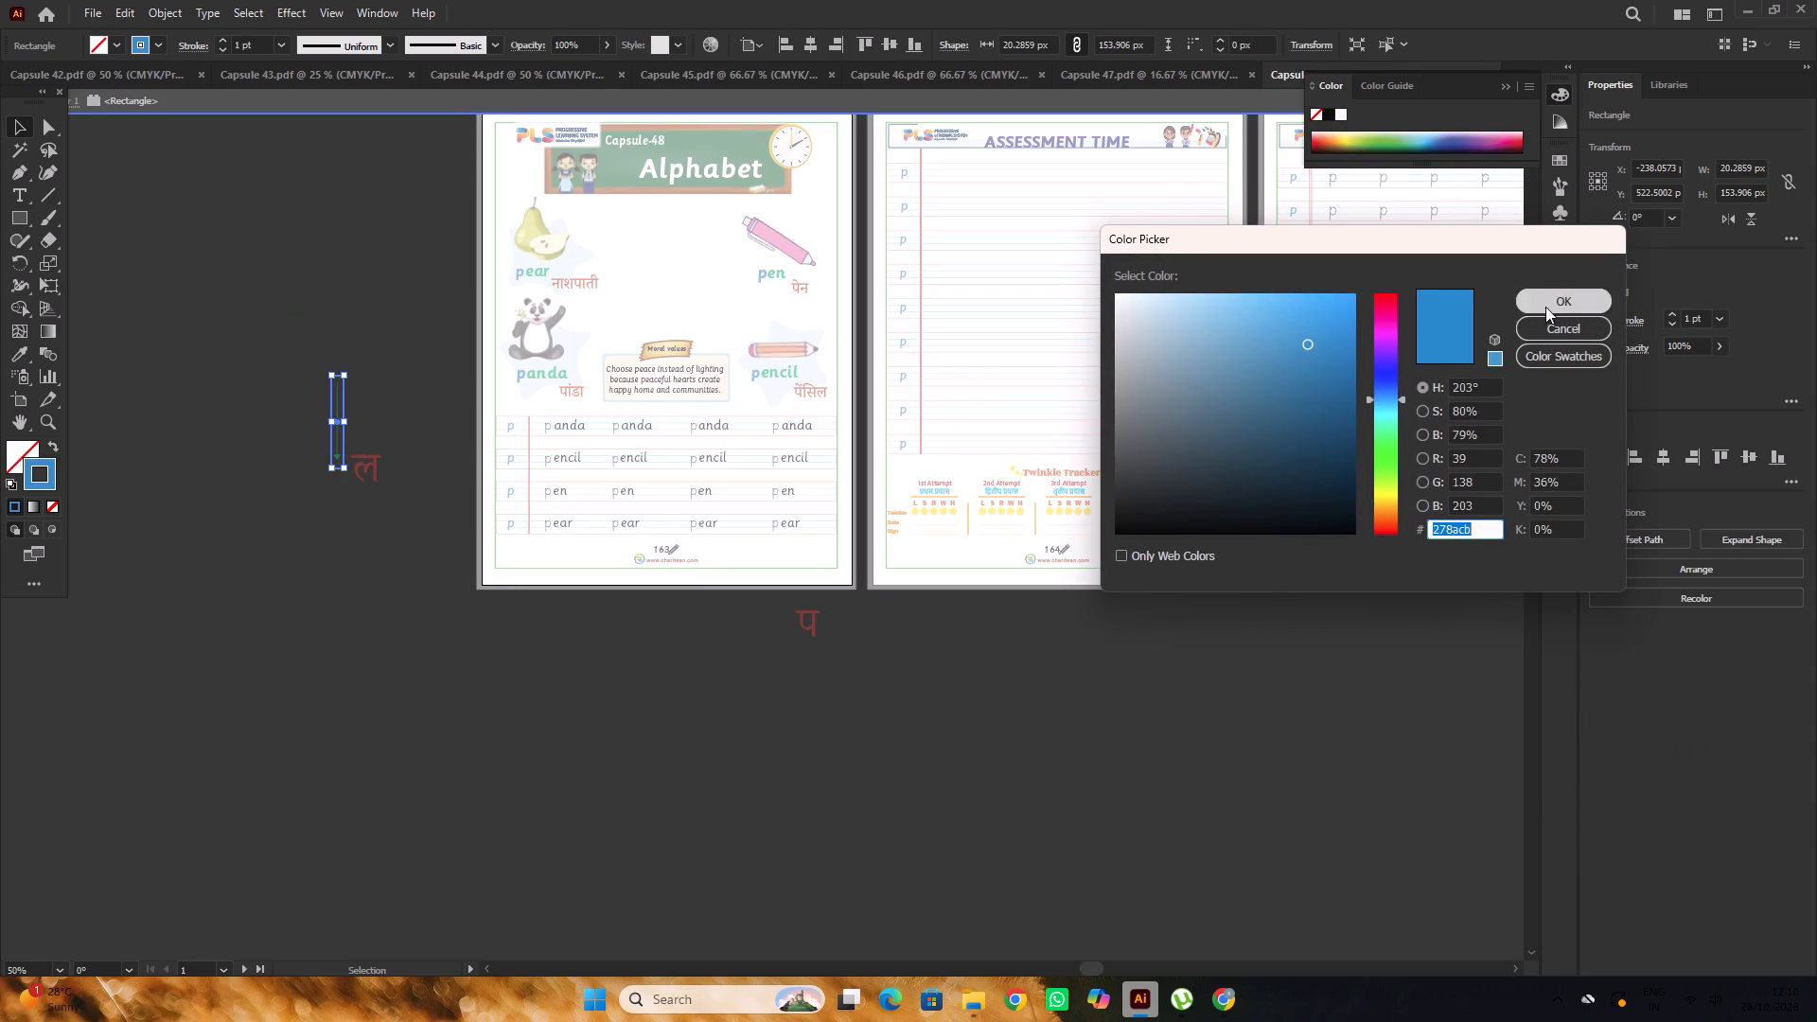
pyautogui.click(1549, 305)
pyautogui.click(305, 286)
pyautogui.doubleClick(310, 286)
pyautogui.click(315, 264)
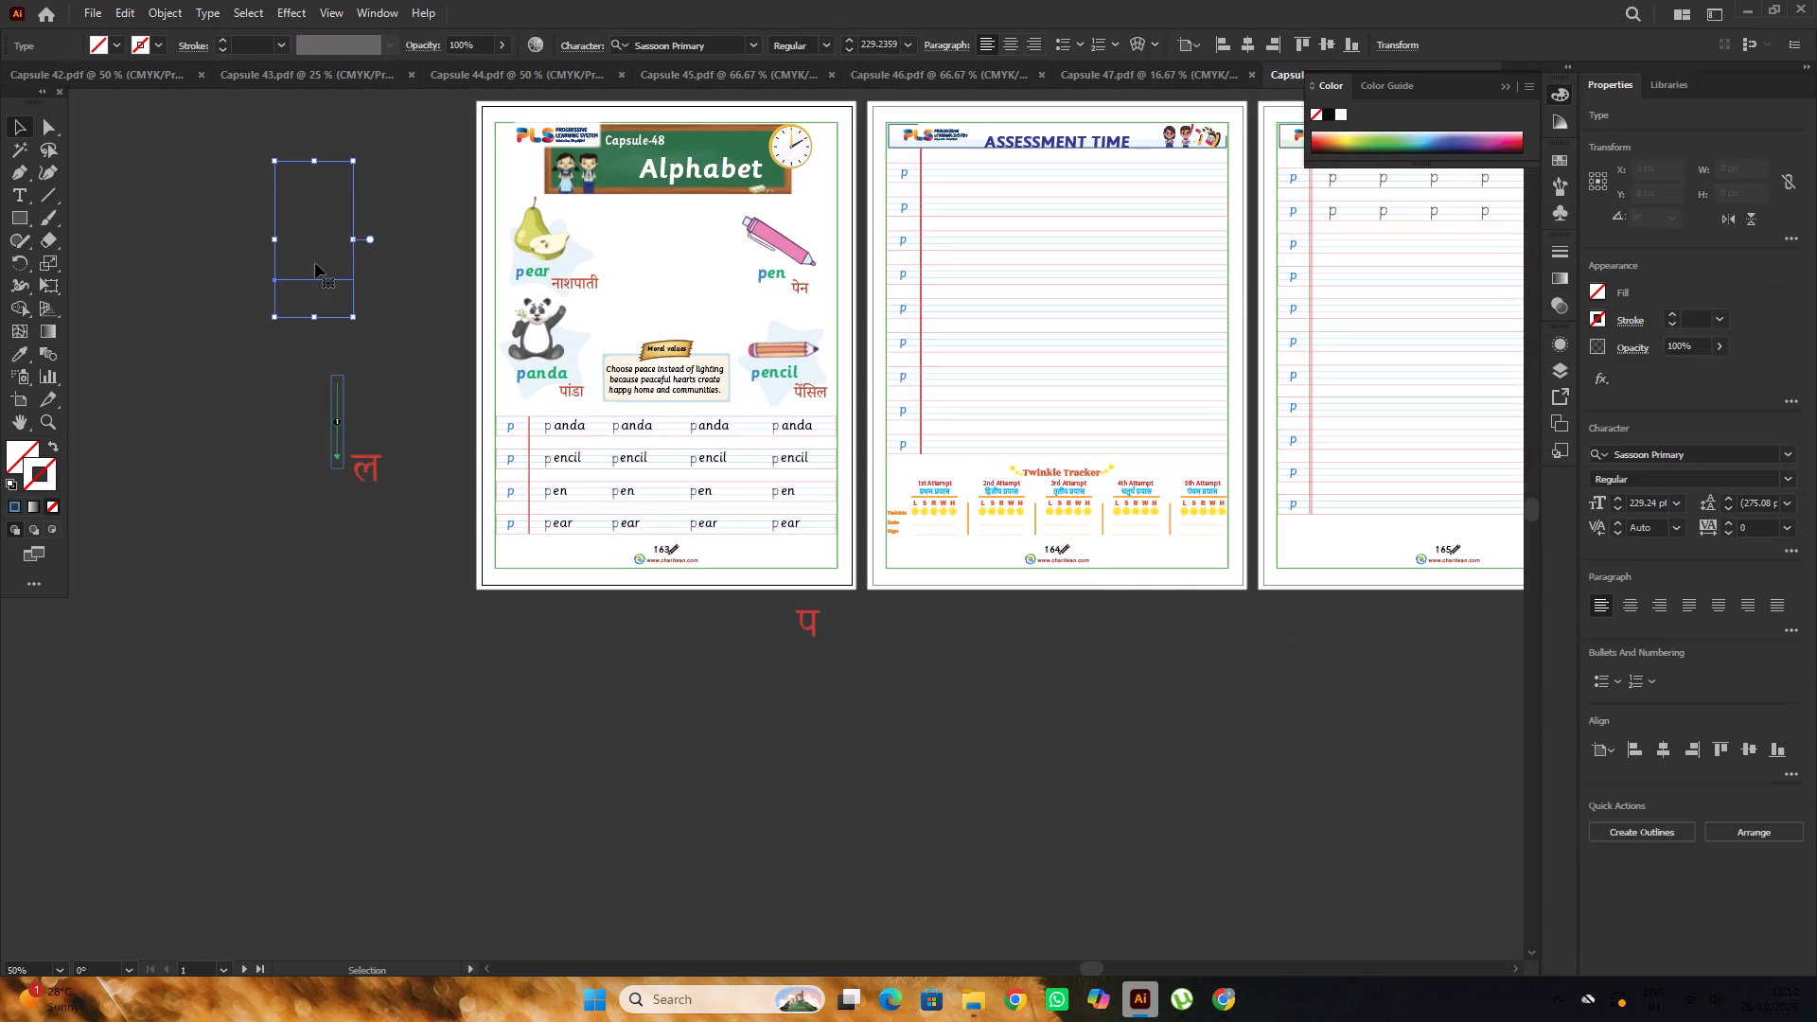
pyautogui.doubleClick(48, 481)
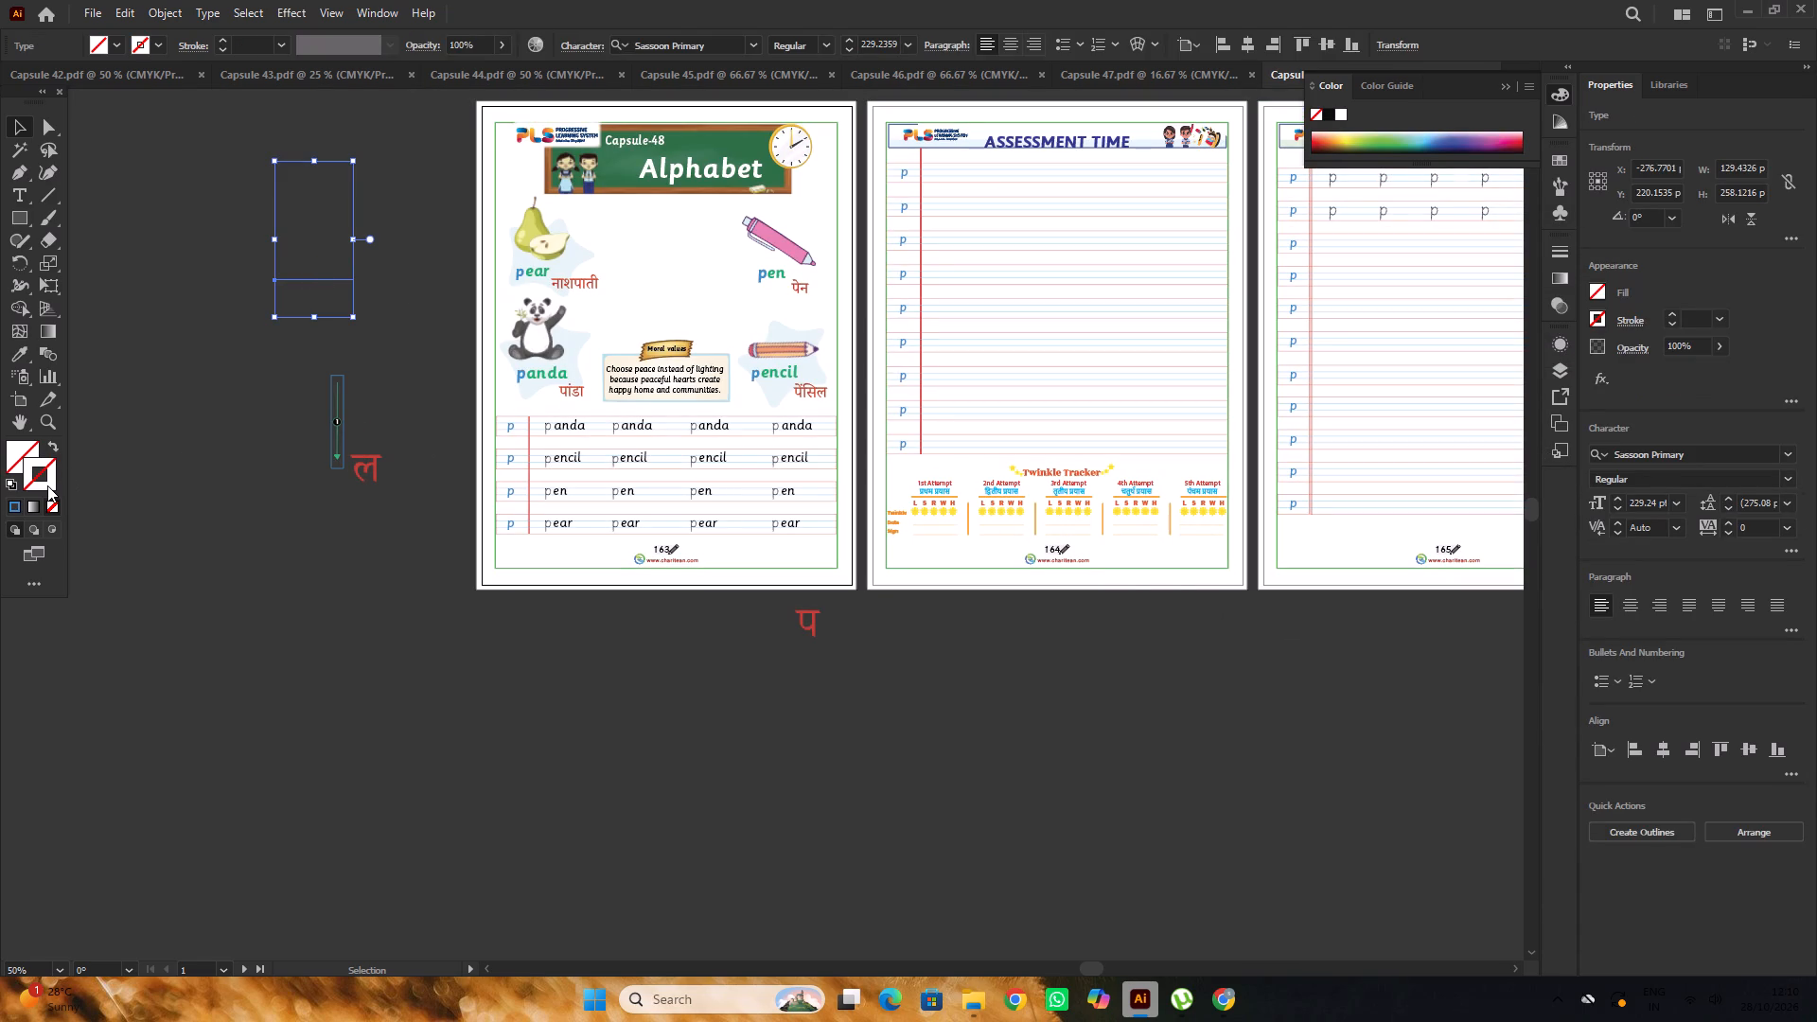
pyautogui.doubleClick(46, 485)
pyautogui.hotkey('ctrl', 'v')
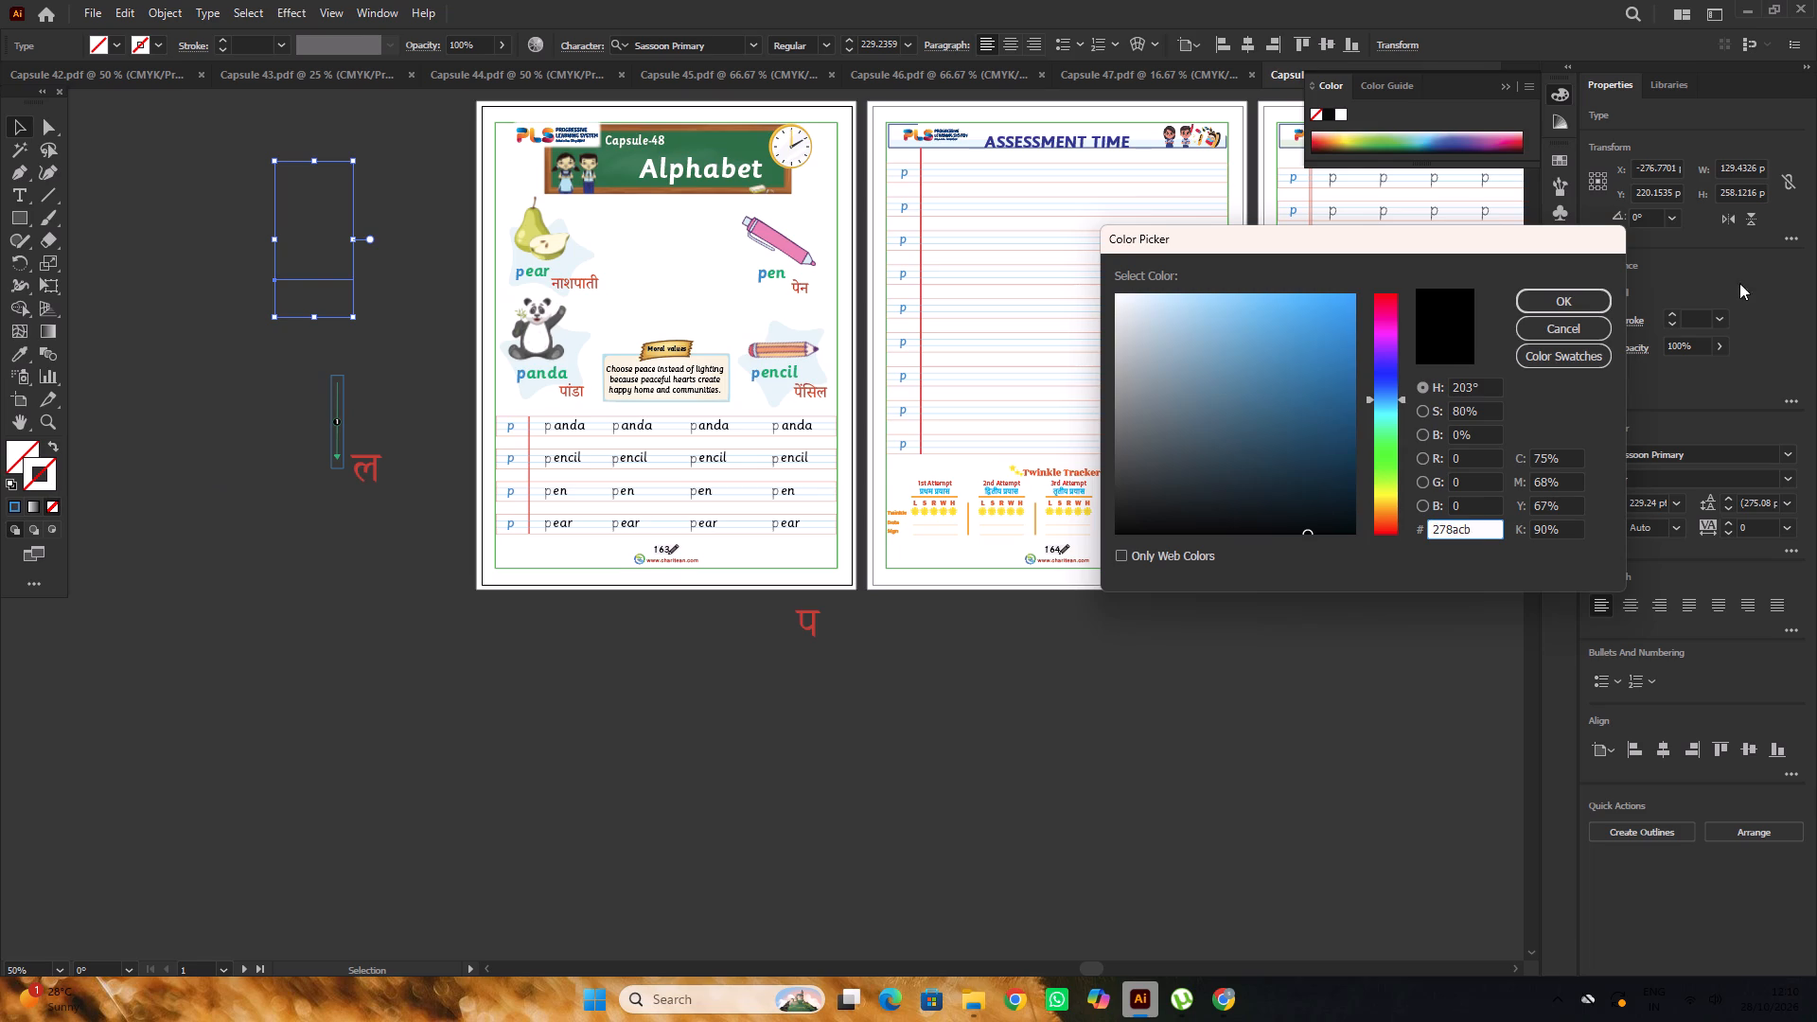
pyautogui.click(1582, 301)
# Move the outlined p back onto the first page, centrally above the Moral values box.
pyautogui.scroll(4, 476, 371)
pyautogui.doubleClick(412, 351)
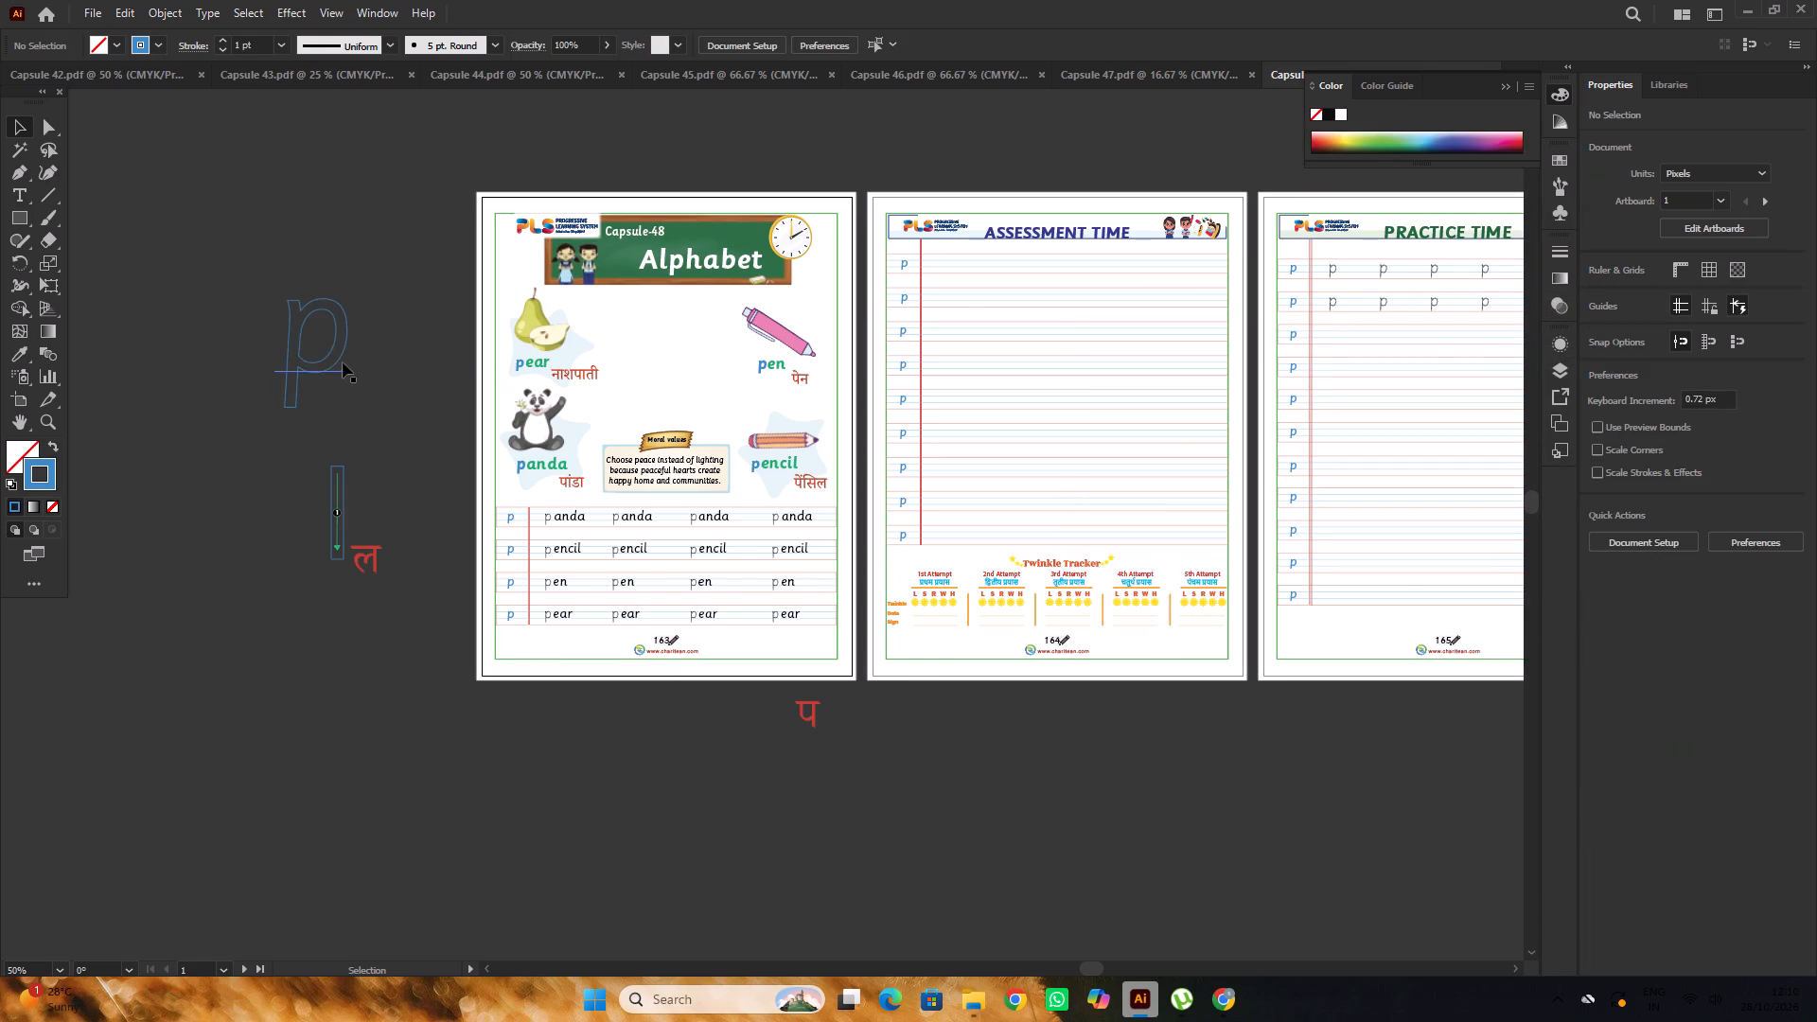
pyautogui.moveTo(342, 361); pyautogui.dragTo(696, 374)
pyautogui.keyDown('alt'); pyautogui.scroll(3, 693, 374); pyautogui.keyUp('alt')
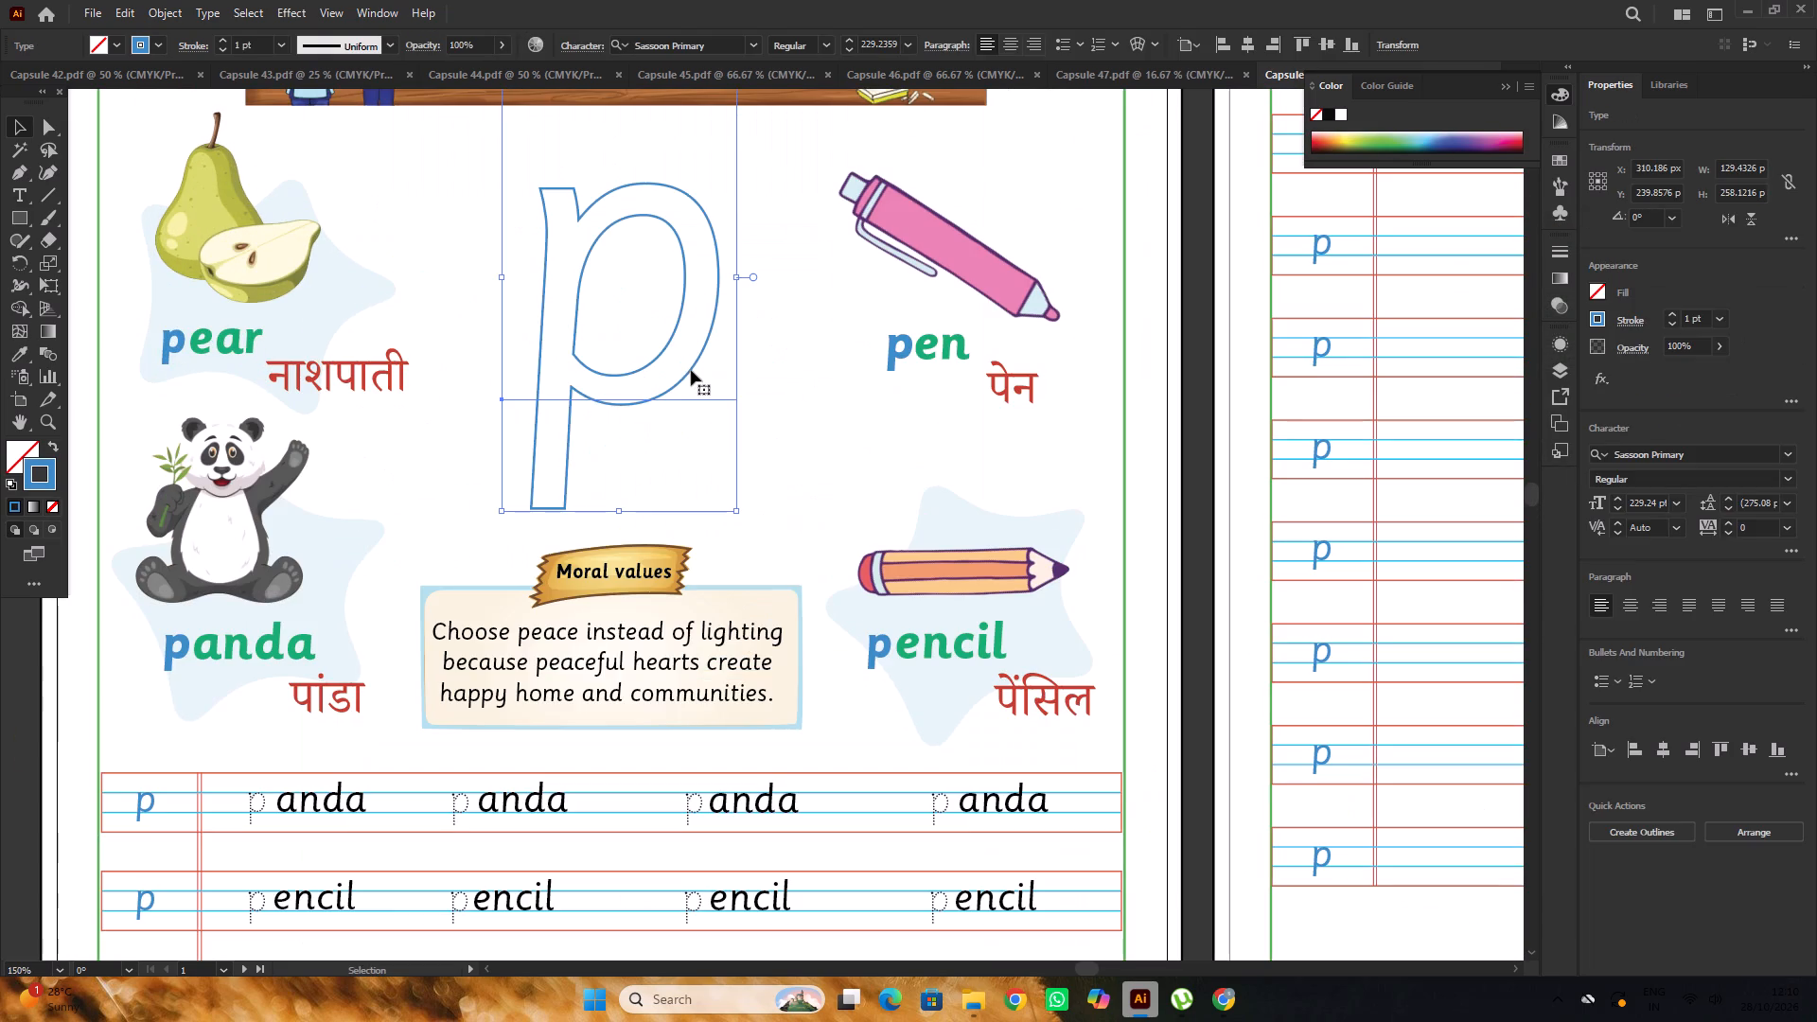
pyautogui.click(691, 370)
pyautogui.keyDown('alt'); pyautogui.scroll(-4, 691, 363); pyautogui.keyUp('alt')
pyautogui.click(474, 360)
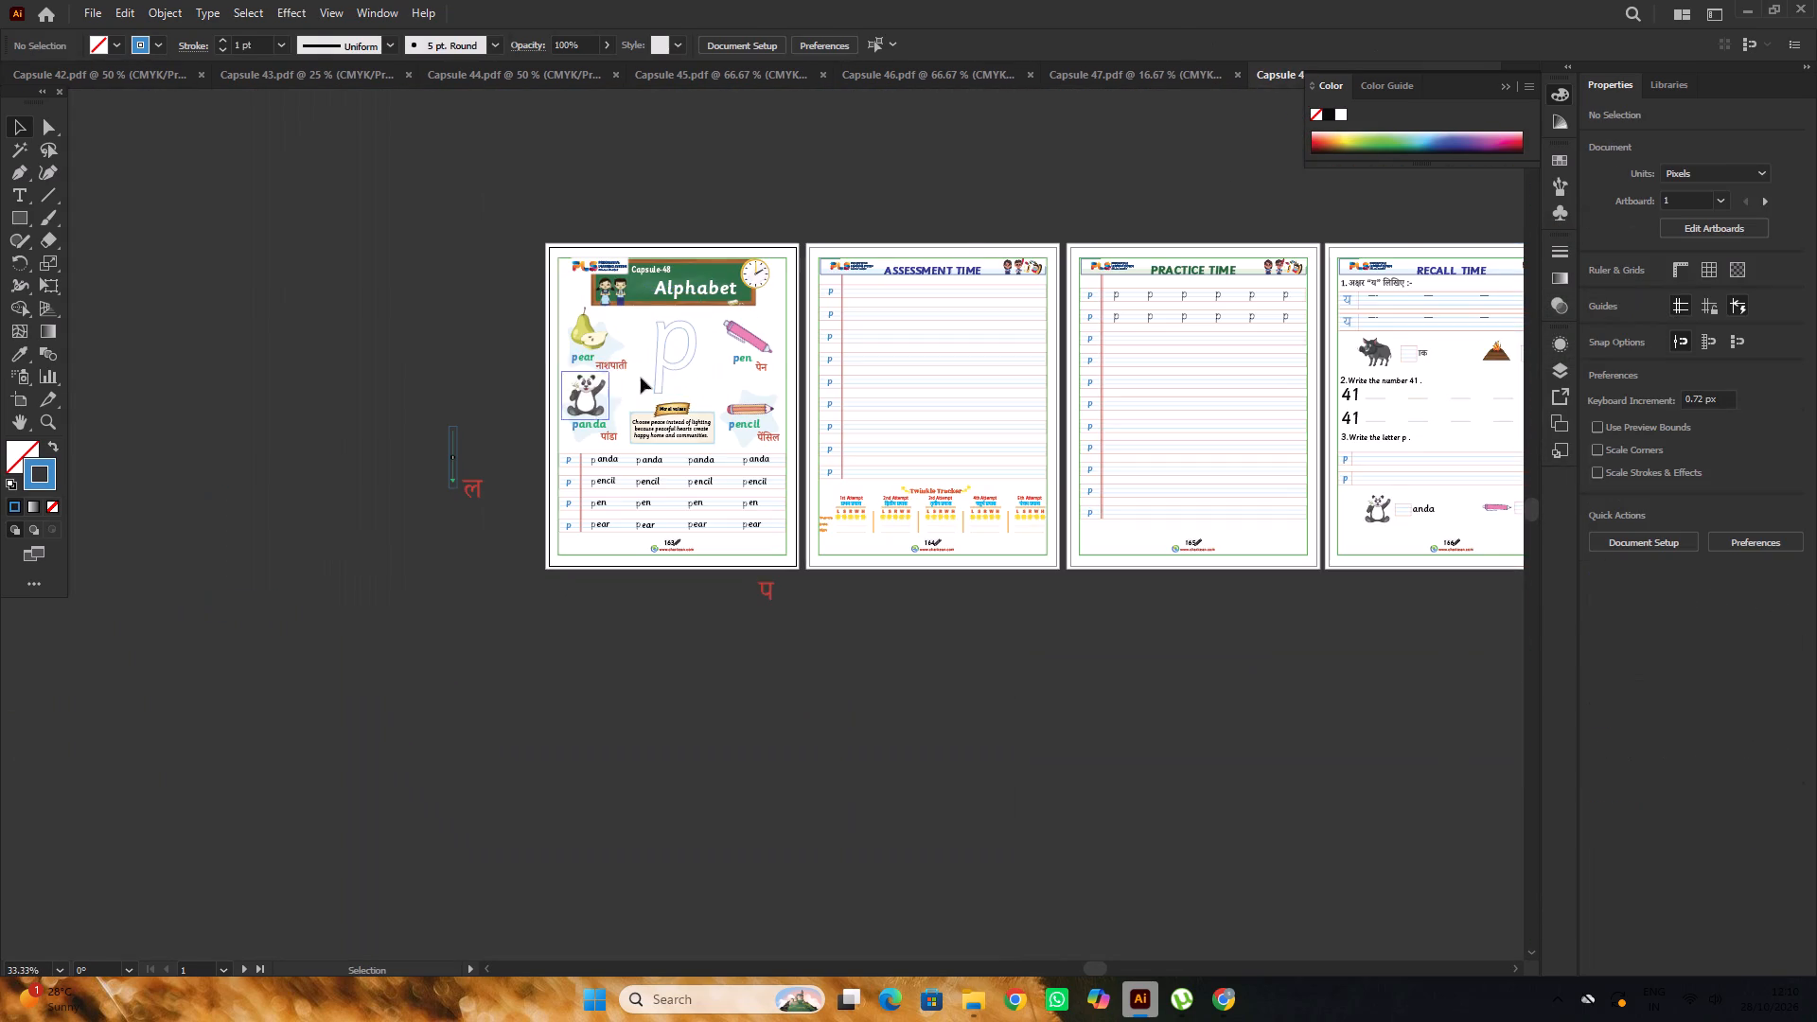
pyautogui.keyDown('alt'); pyautogui.scroll(2, 662, 376); pyautogui.keyUp('alt')
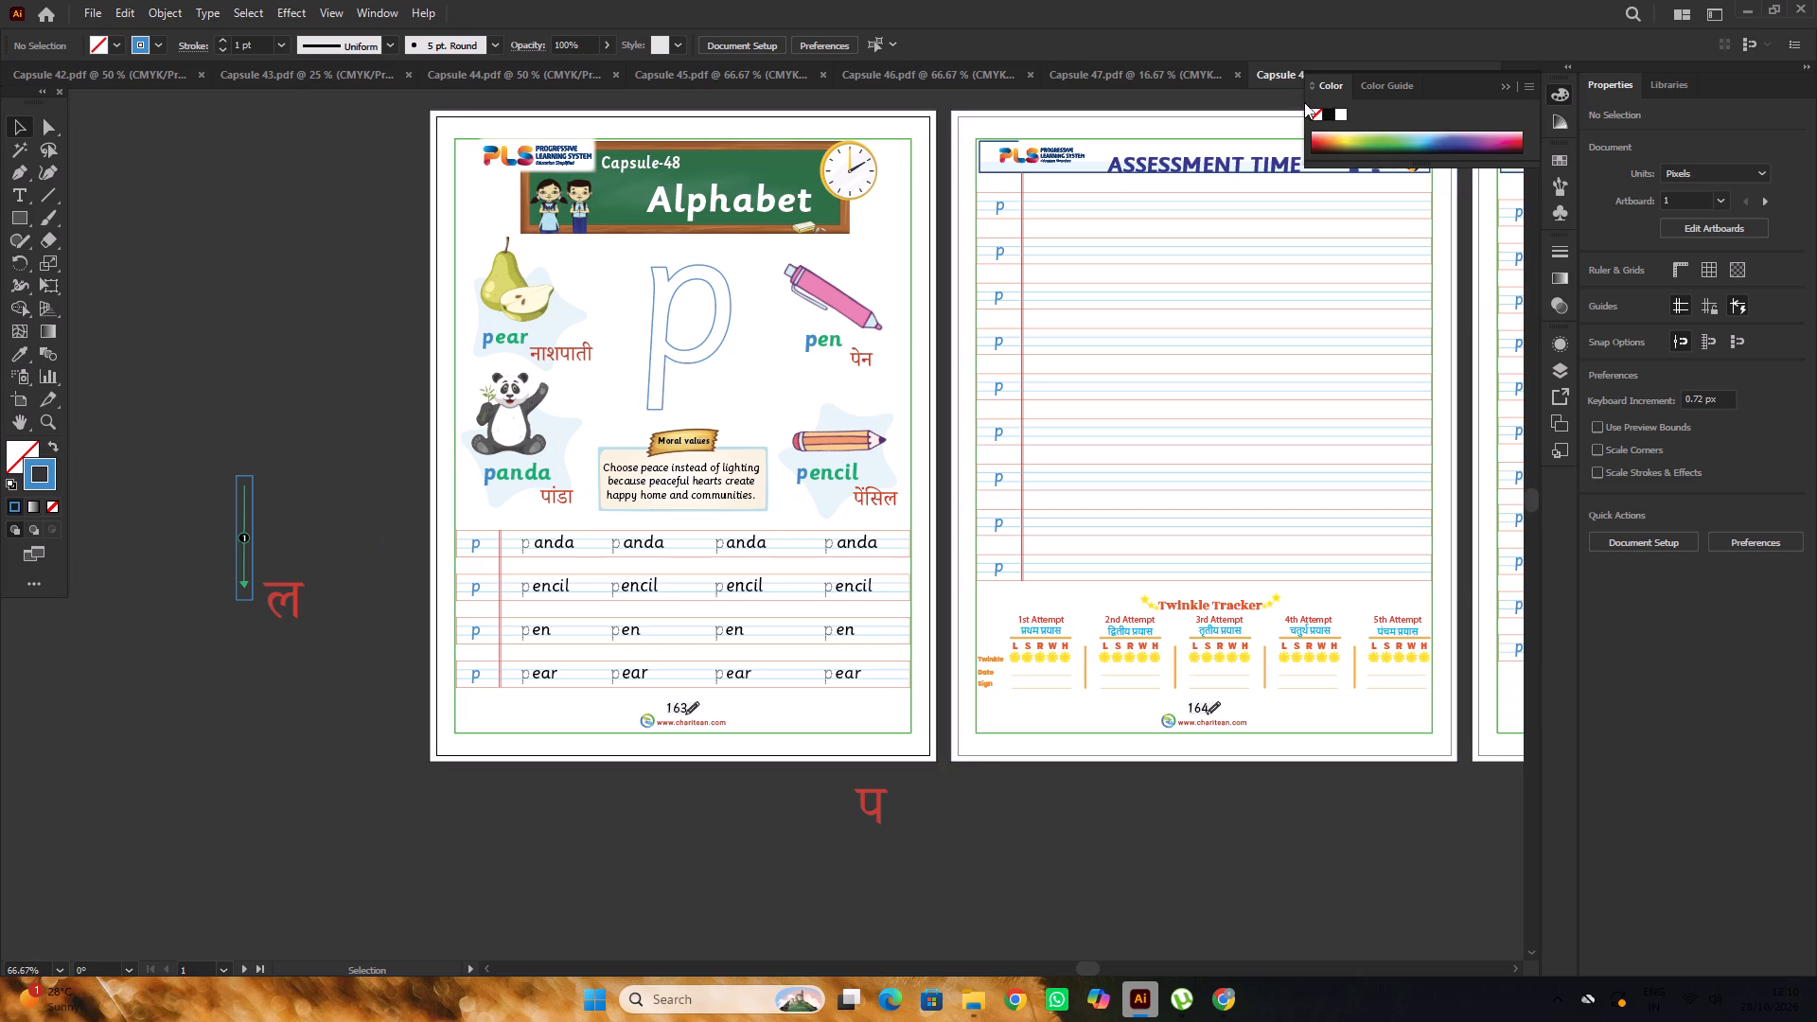
pyautogui.click(1512, 88)
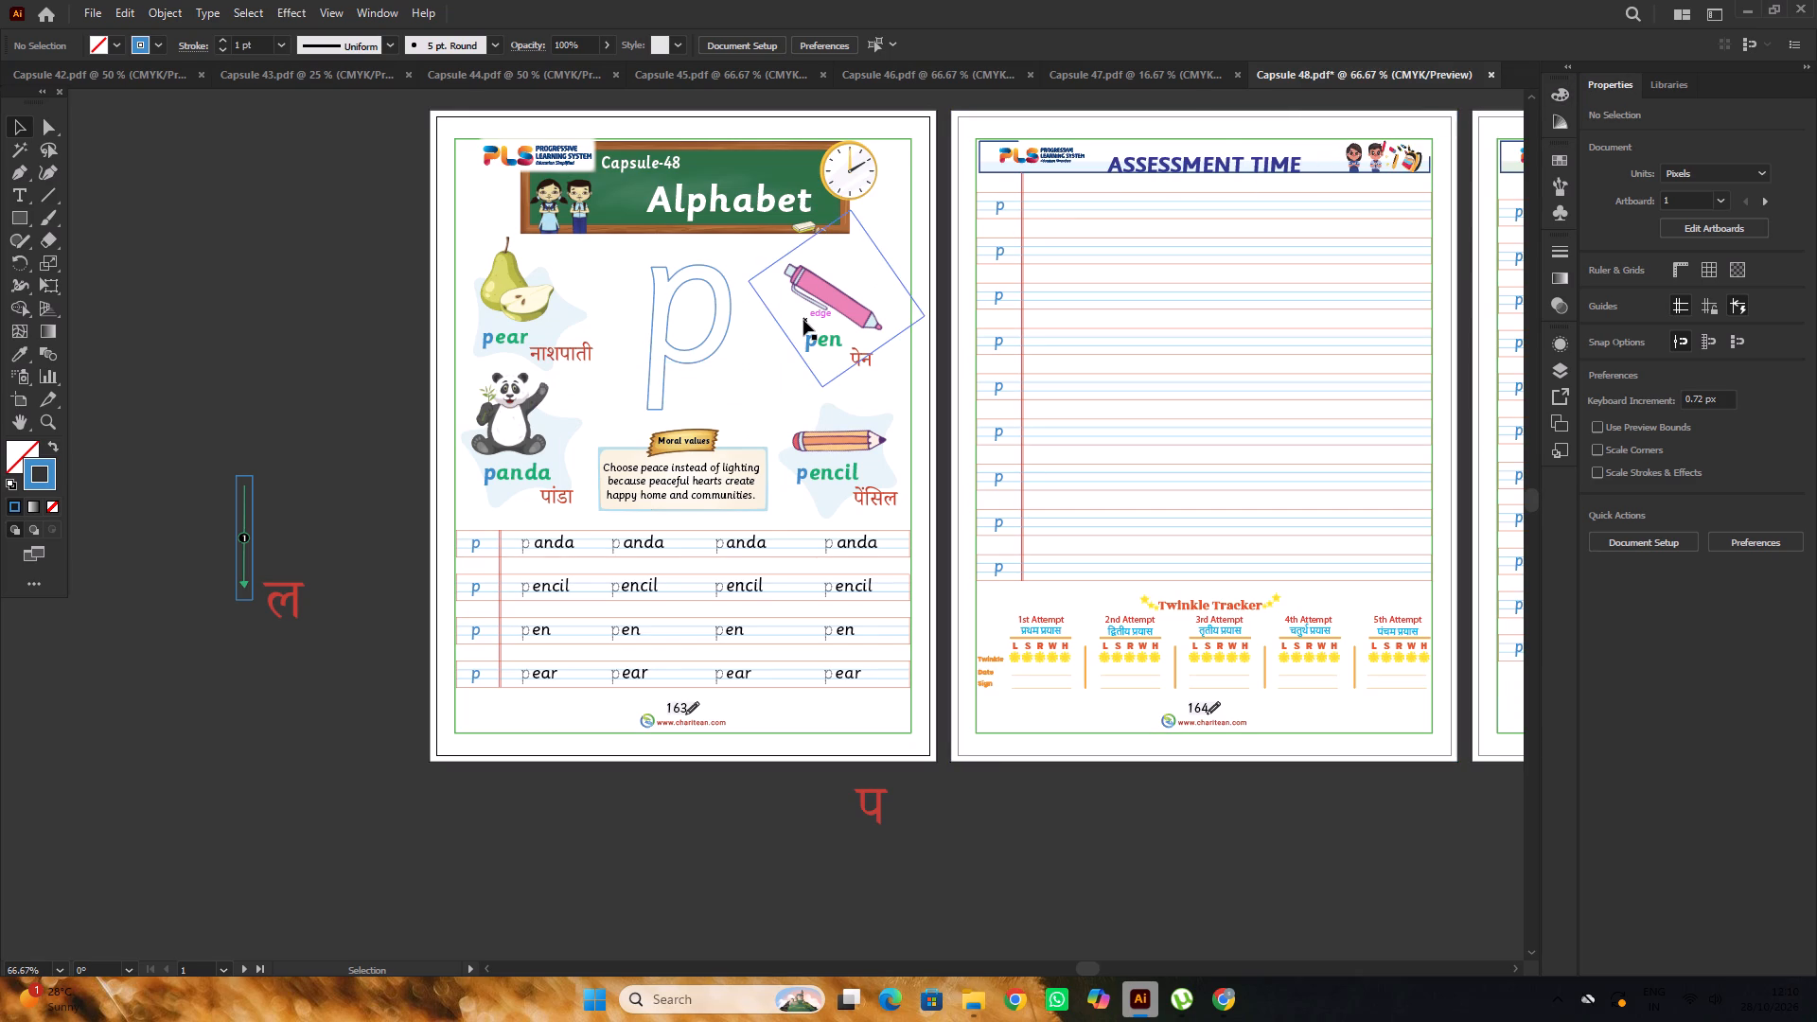
pyautogui.scroll(3, 803, 320)
pyautogui.scroll(-1, 800, 369)
pyautogui.scroll(1, 768, 357)
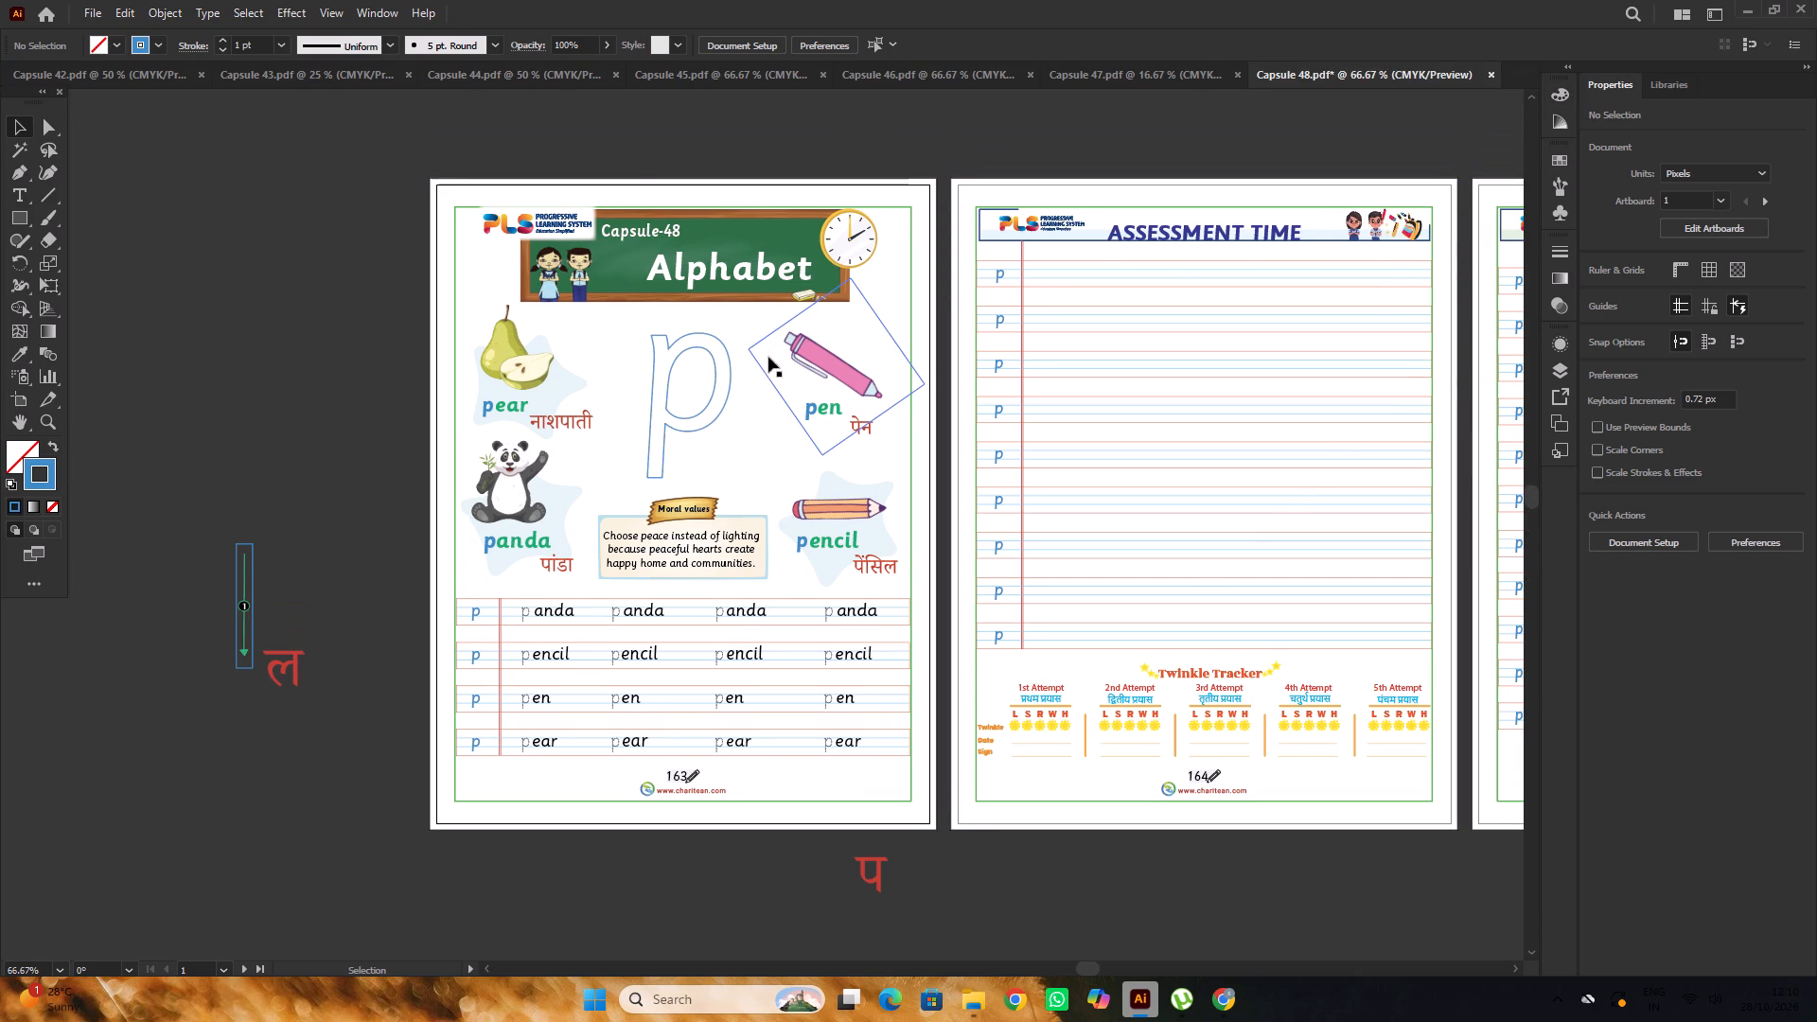
# Copy the green downward arrow from the tracing n in Capsule 42 and paste it onto the first page of Capsule 48.
pyautogui.click(155, 68)
pyautogui.scroll(2, 706, 325)
pyautogui.keyDown('alt'); pyautogui.scroll(-1, 713, 325); pyautogui.keyUp('alt')
pyautogui.keyDown('alt'); pyautogui.scroll(-2, 545, 312); pyautogui.keyUp('alt')
pyautogui.keyDown('alt'); pyautogui.scroll(3, 264, 292); pyautogui.keyUp('alt')
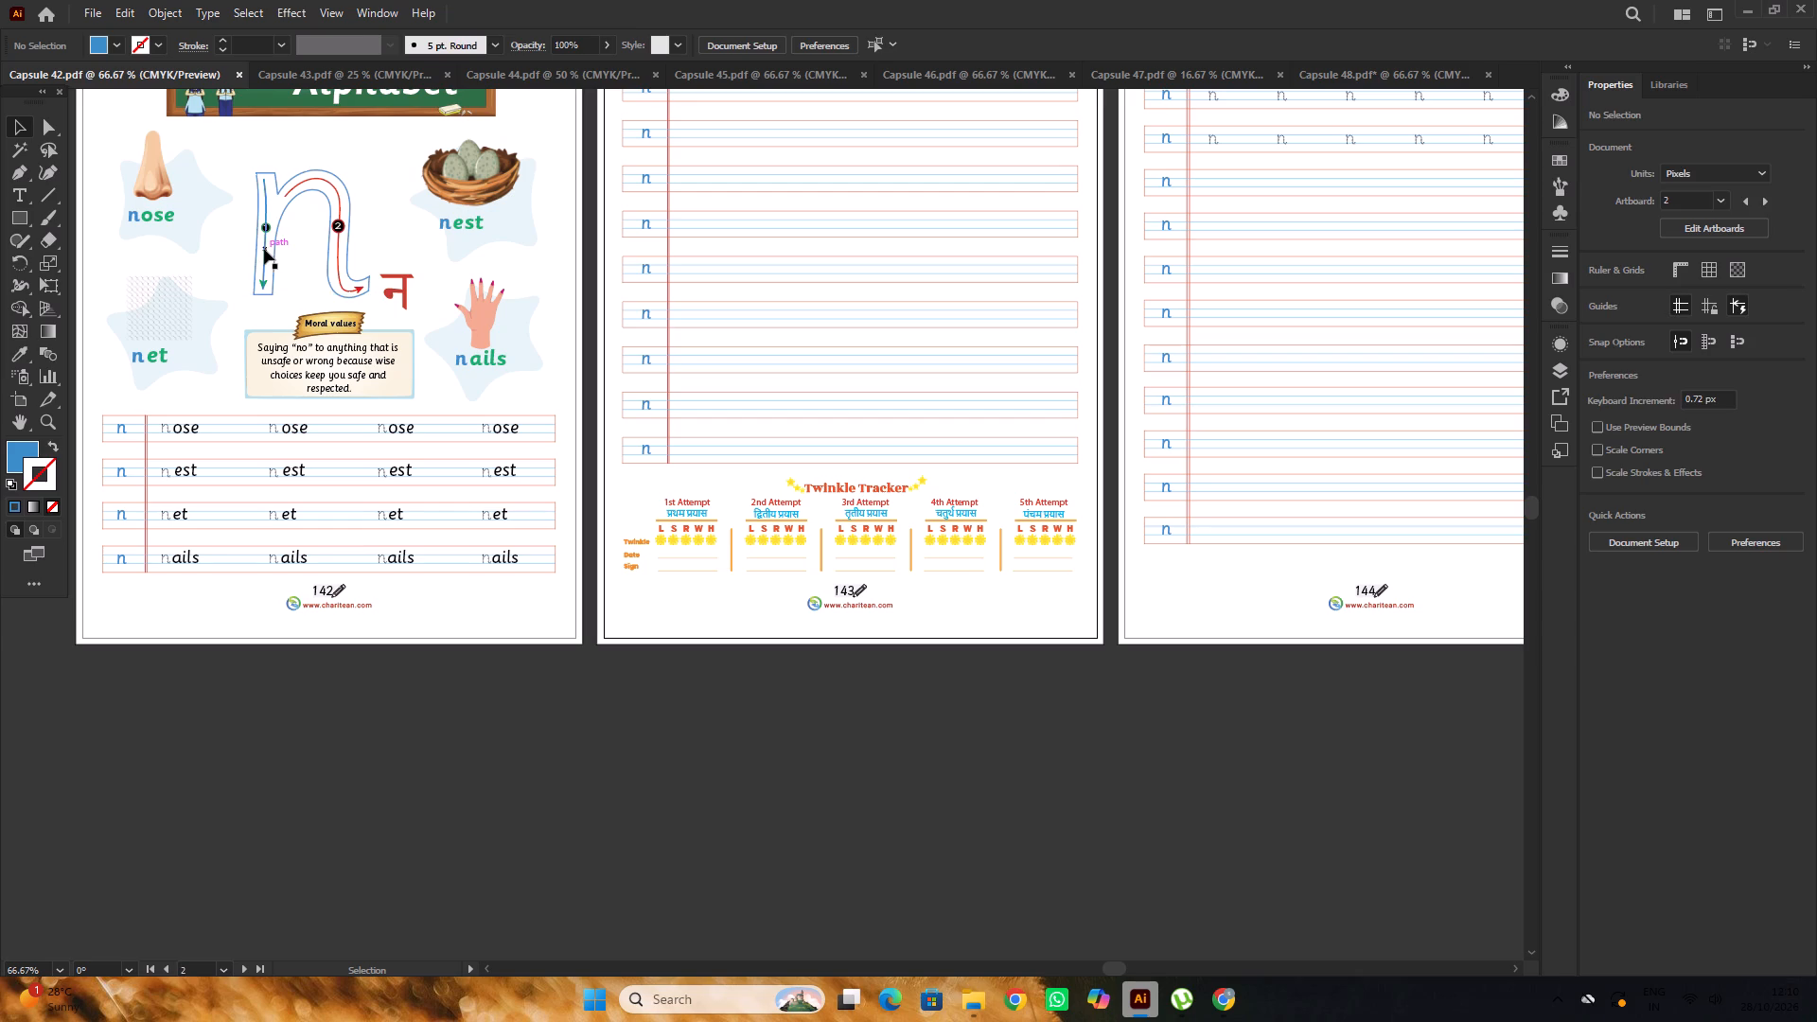
pyautogui.click(264, 249)
pyautogui.doubleClick(264, 249)
pyautogui.tripleClick(264, 249)
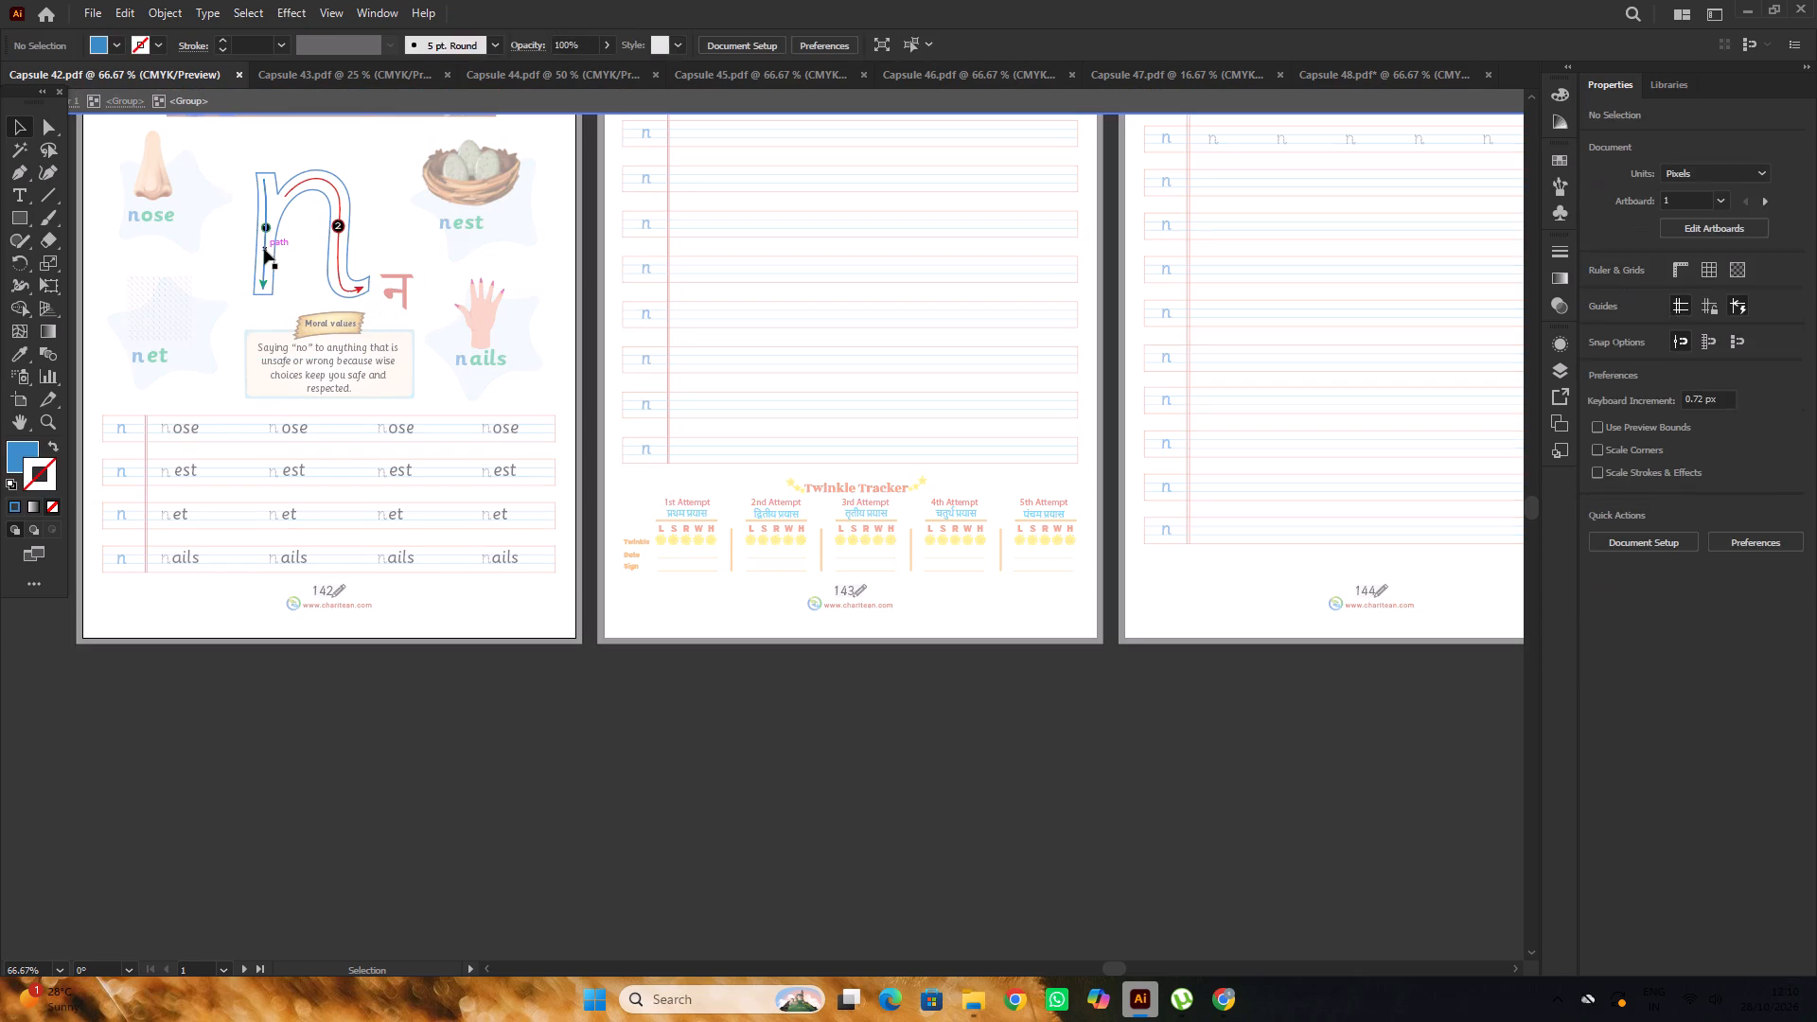
pyautogui.tripleClick(264, 249)
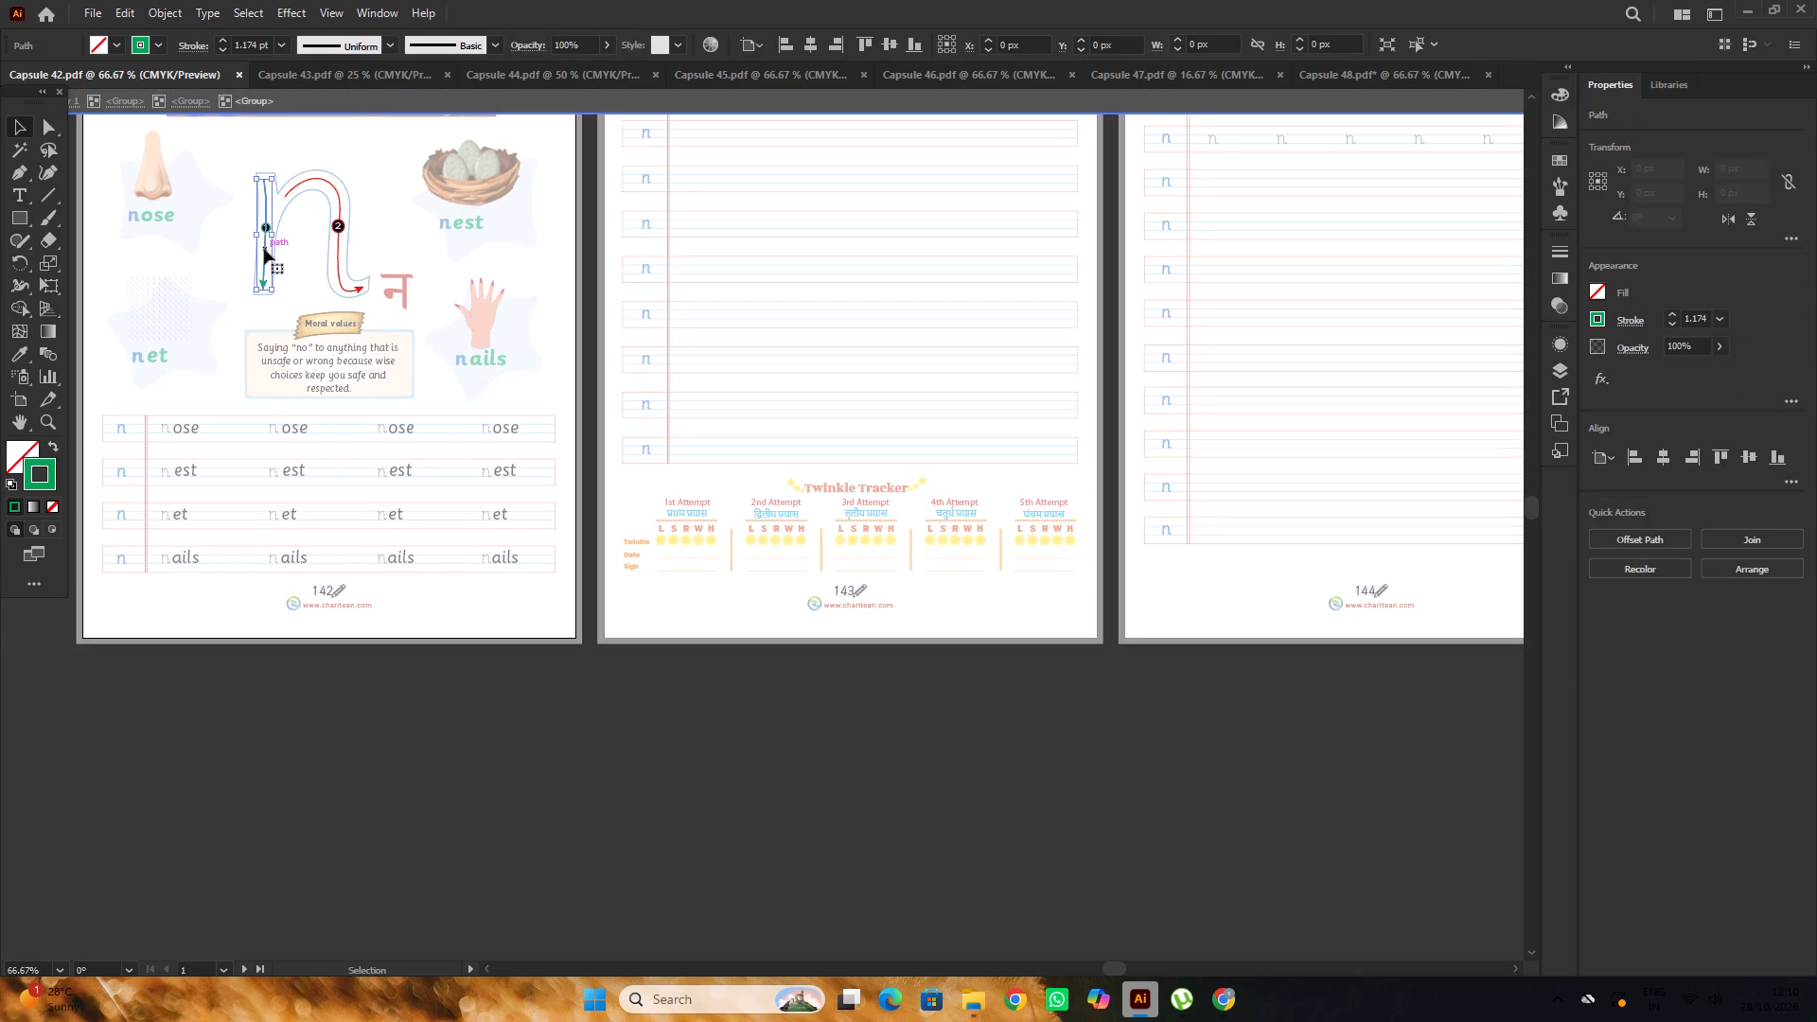
pyautogui.hotkey('ctrl', 'c')
pyautogui.click(1399, 72)
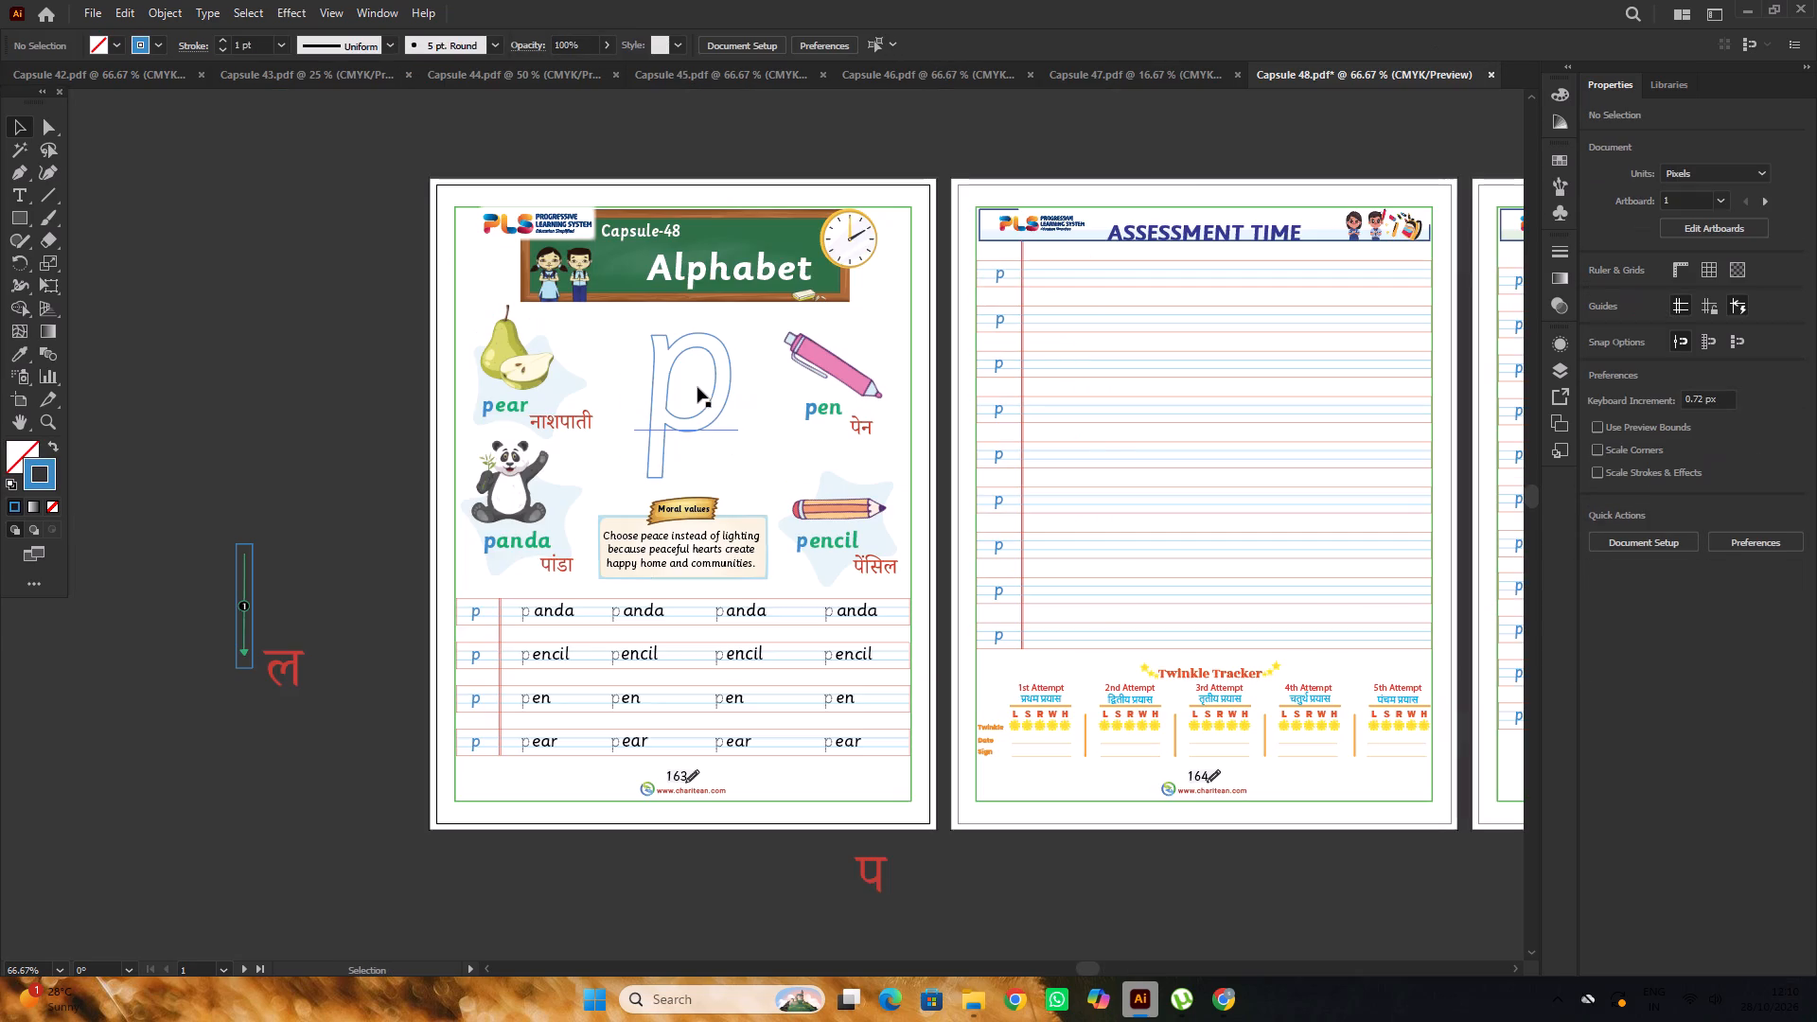
pyautogui.keyDown('alt'); pyautogui.scroll(2, 695, 385); pyautogui.keyUp('alt')
pyautogui.hotkey('ctrl', 'f')
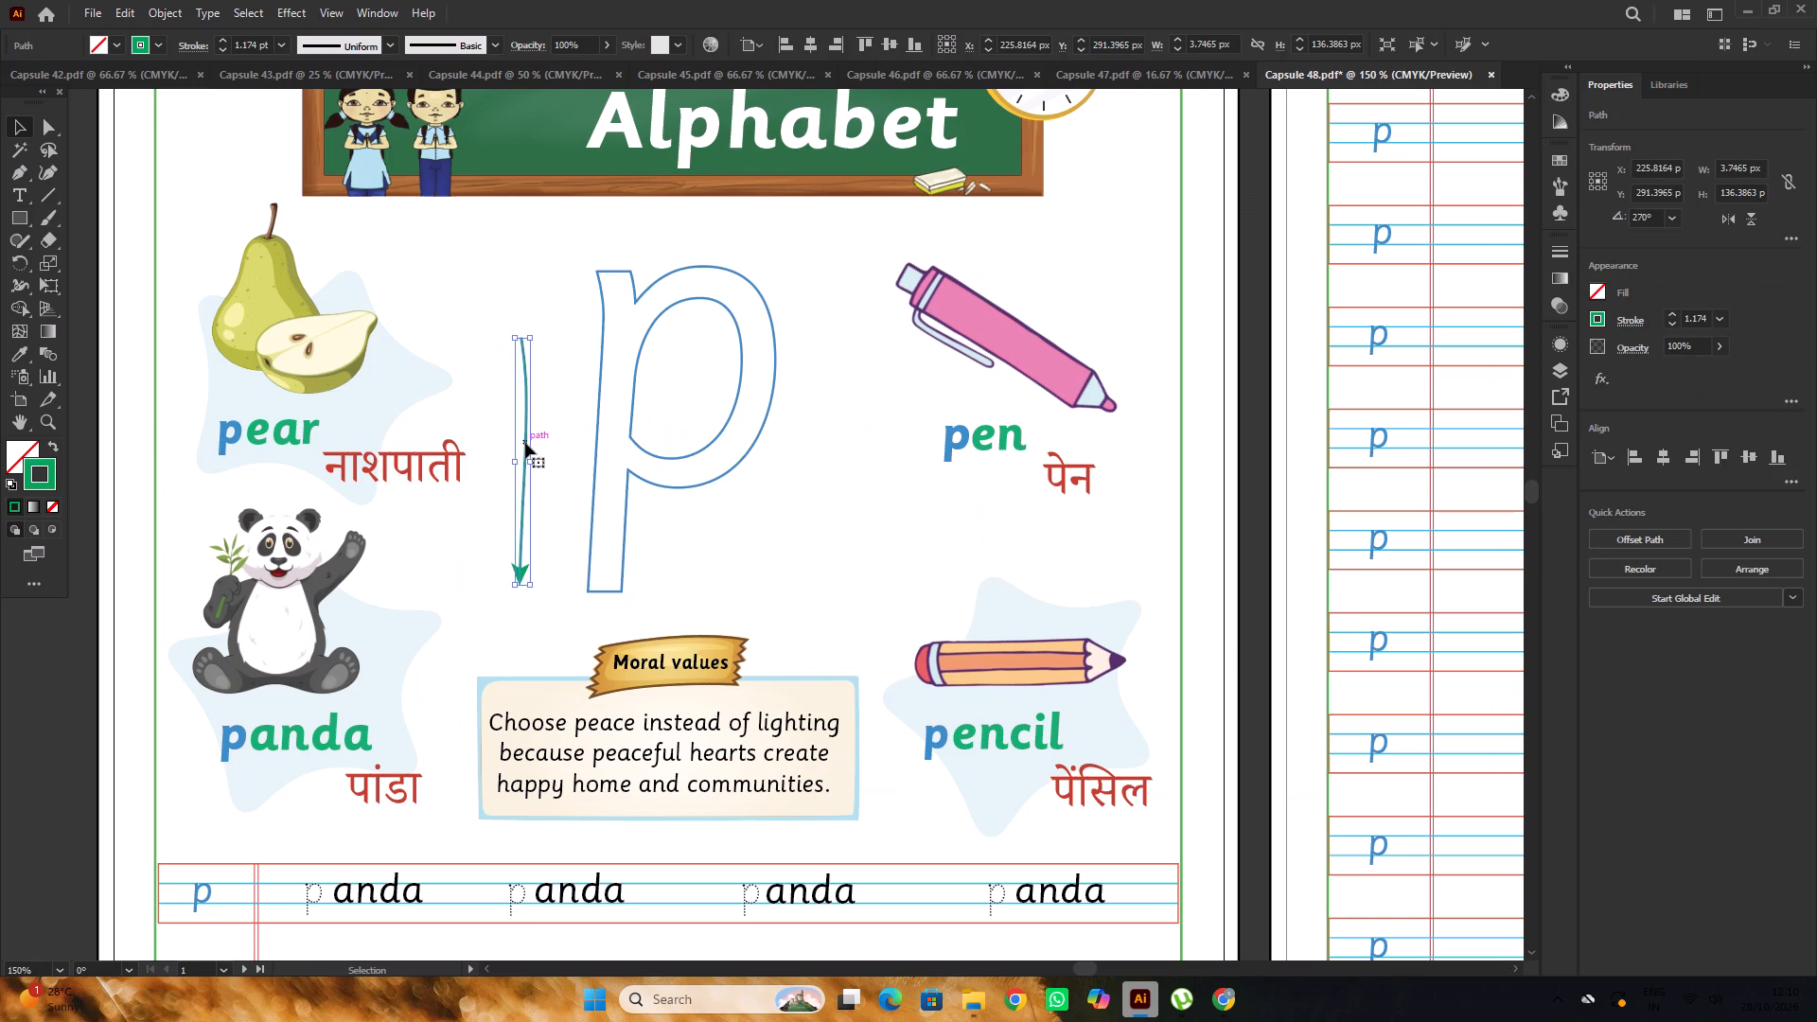
# Place the green arrow inside the p's stem, lengthen it to about 166 px and centre it within the stem.
pyautogui.moveTo(523, 443); pyautogui.dragTo(616, 386)
pyautogui.scroll(-2, 616, 386)
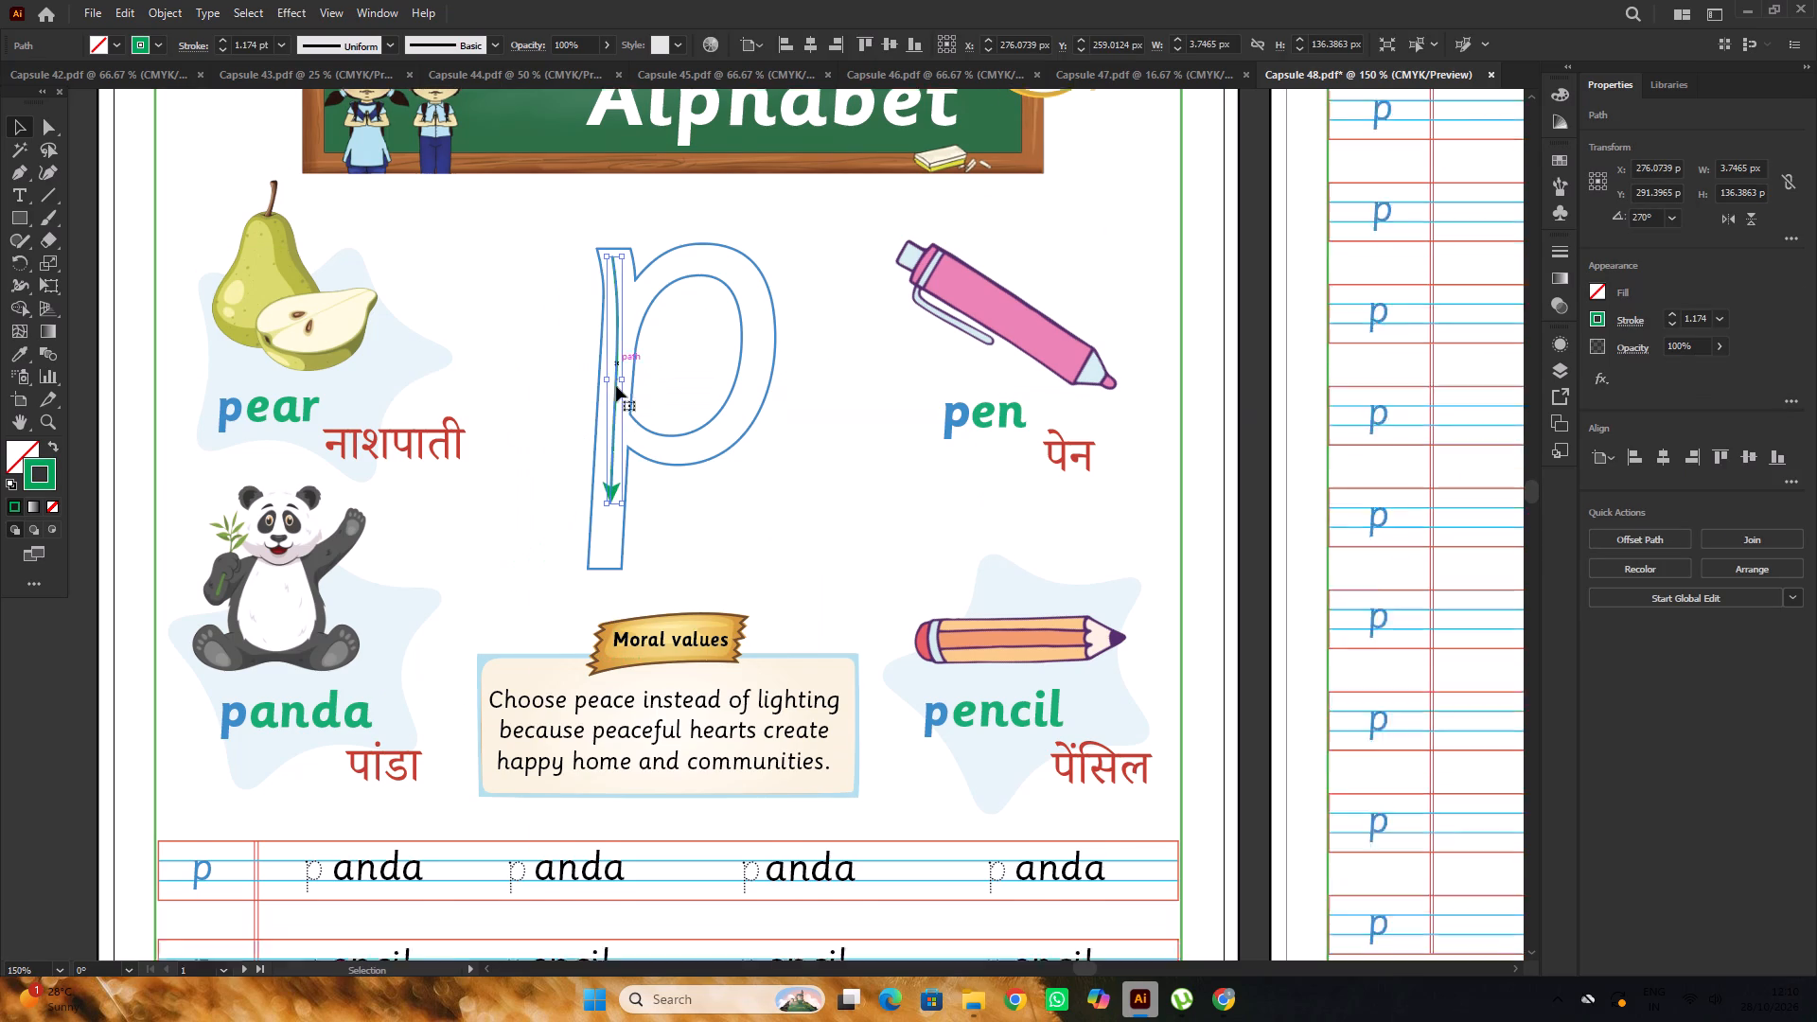
pyautogui.scroll(-1, 616, 386)
pyautogui.keyDown('alt'); pyautogui.scroll(1, 619, 465); pyautogui.keyUp('alt')
pyautogui.moveTo(613, 455); pyautogui.dragTo(602, 528)
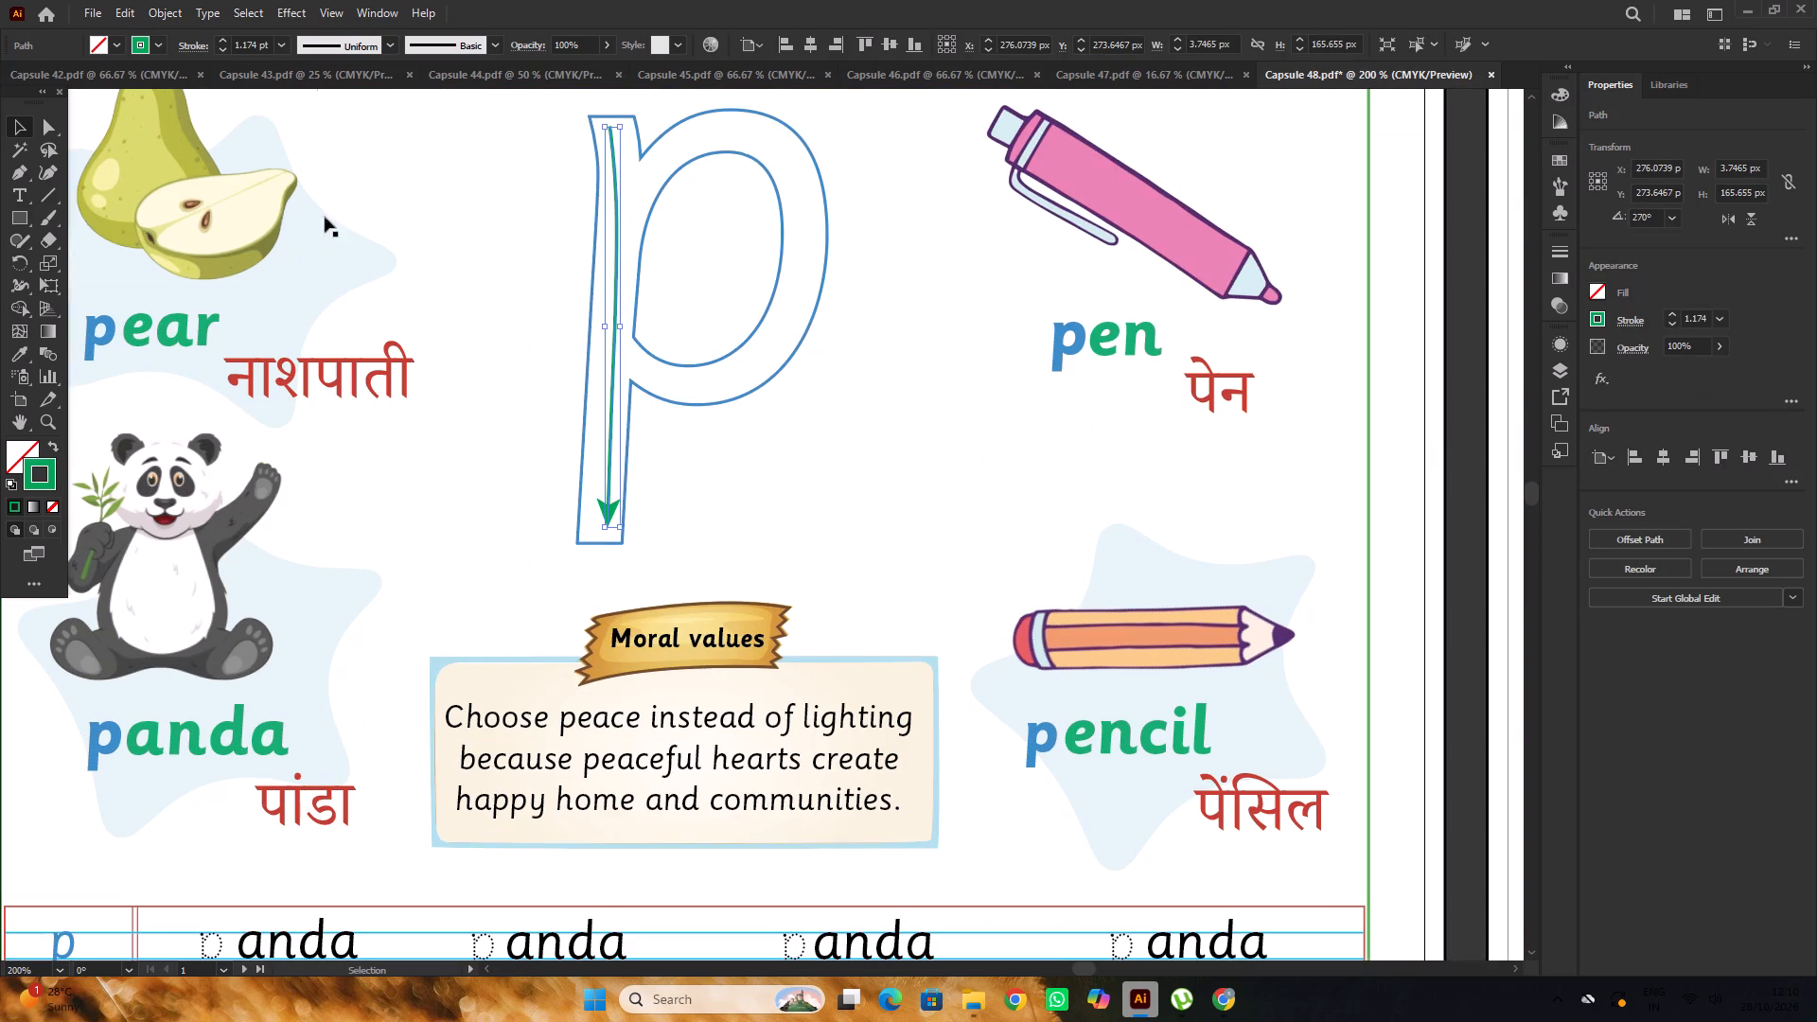
pyautogui.click(44, 129)
pyautogui.keyDown('alt'); pyautogui.scroll(1, 560, 487); pyautogui.keyUp('alt')
pyautogui.moveTo(630, 548); pyautogui.dragTo(628, 549)
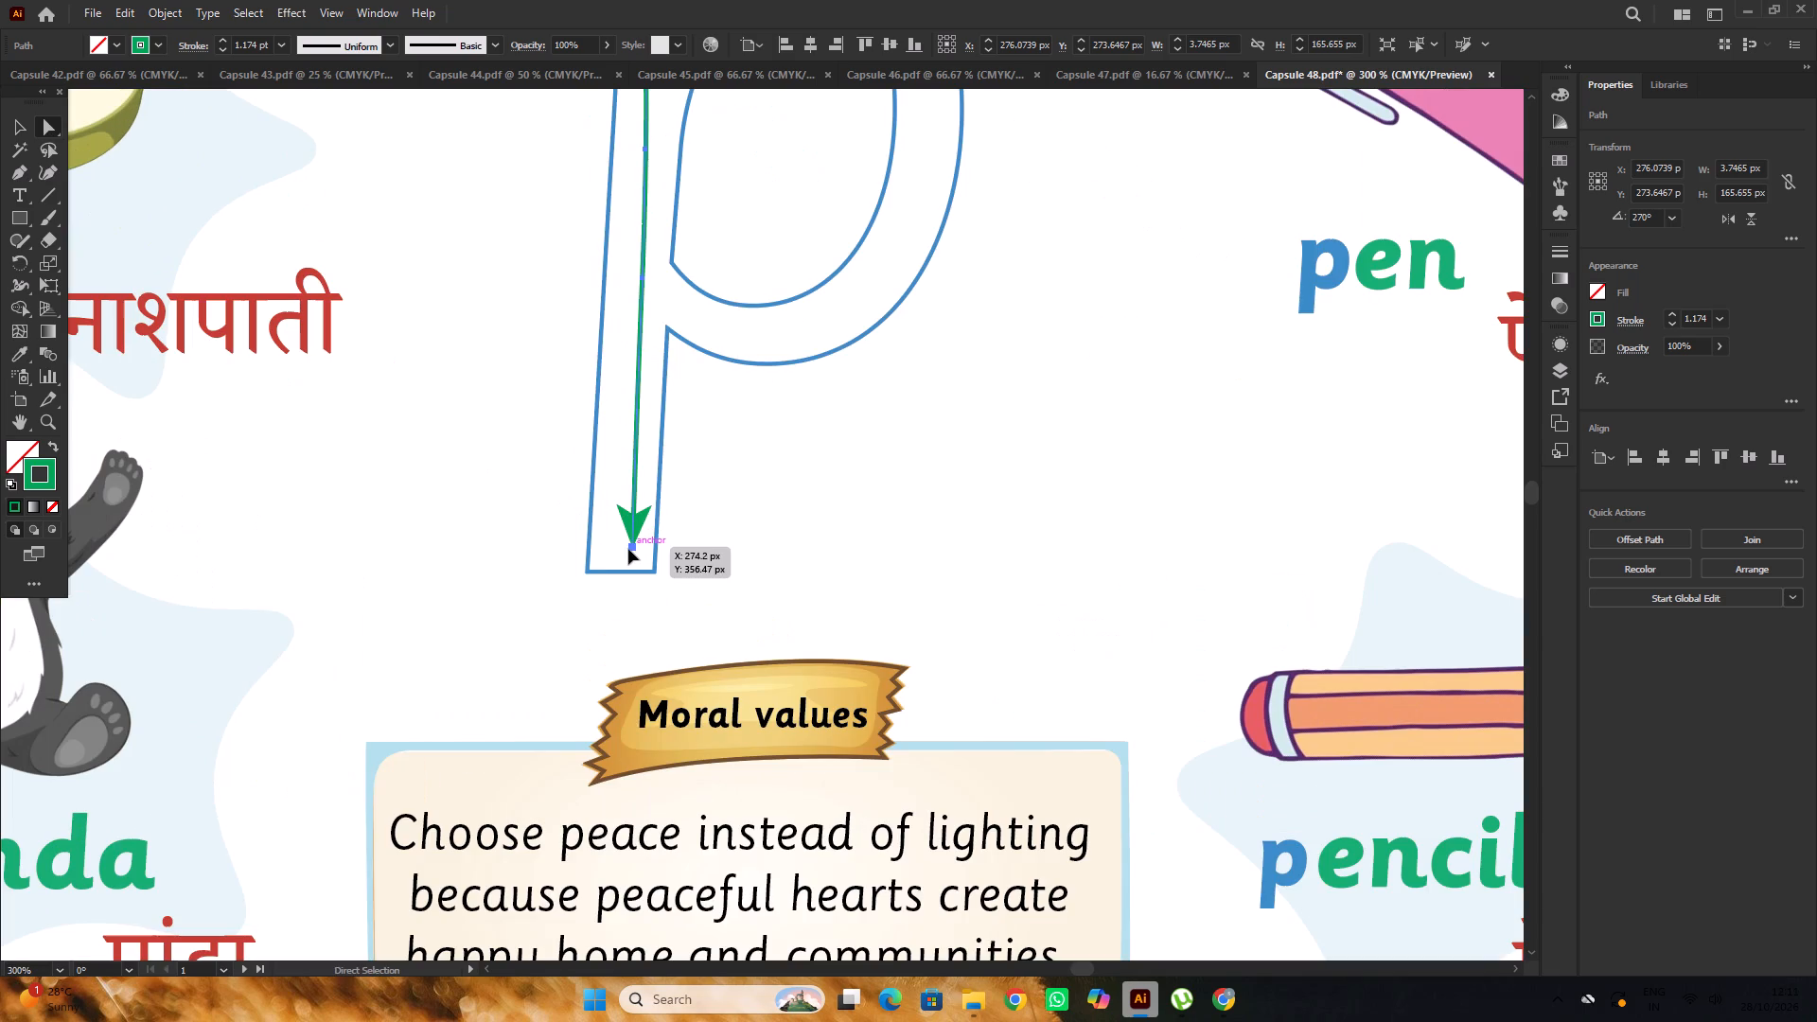
pyautogui.moveTo(628, 549); pyautogui.dragTo(622, 550)
pyautogui.keyDown('alt'); pyautogui.scroll(-1, 636, 458); pyautogui.keyUp('alt')
pyautogui.scroll(2, 636, 454)
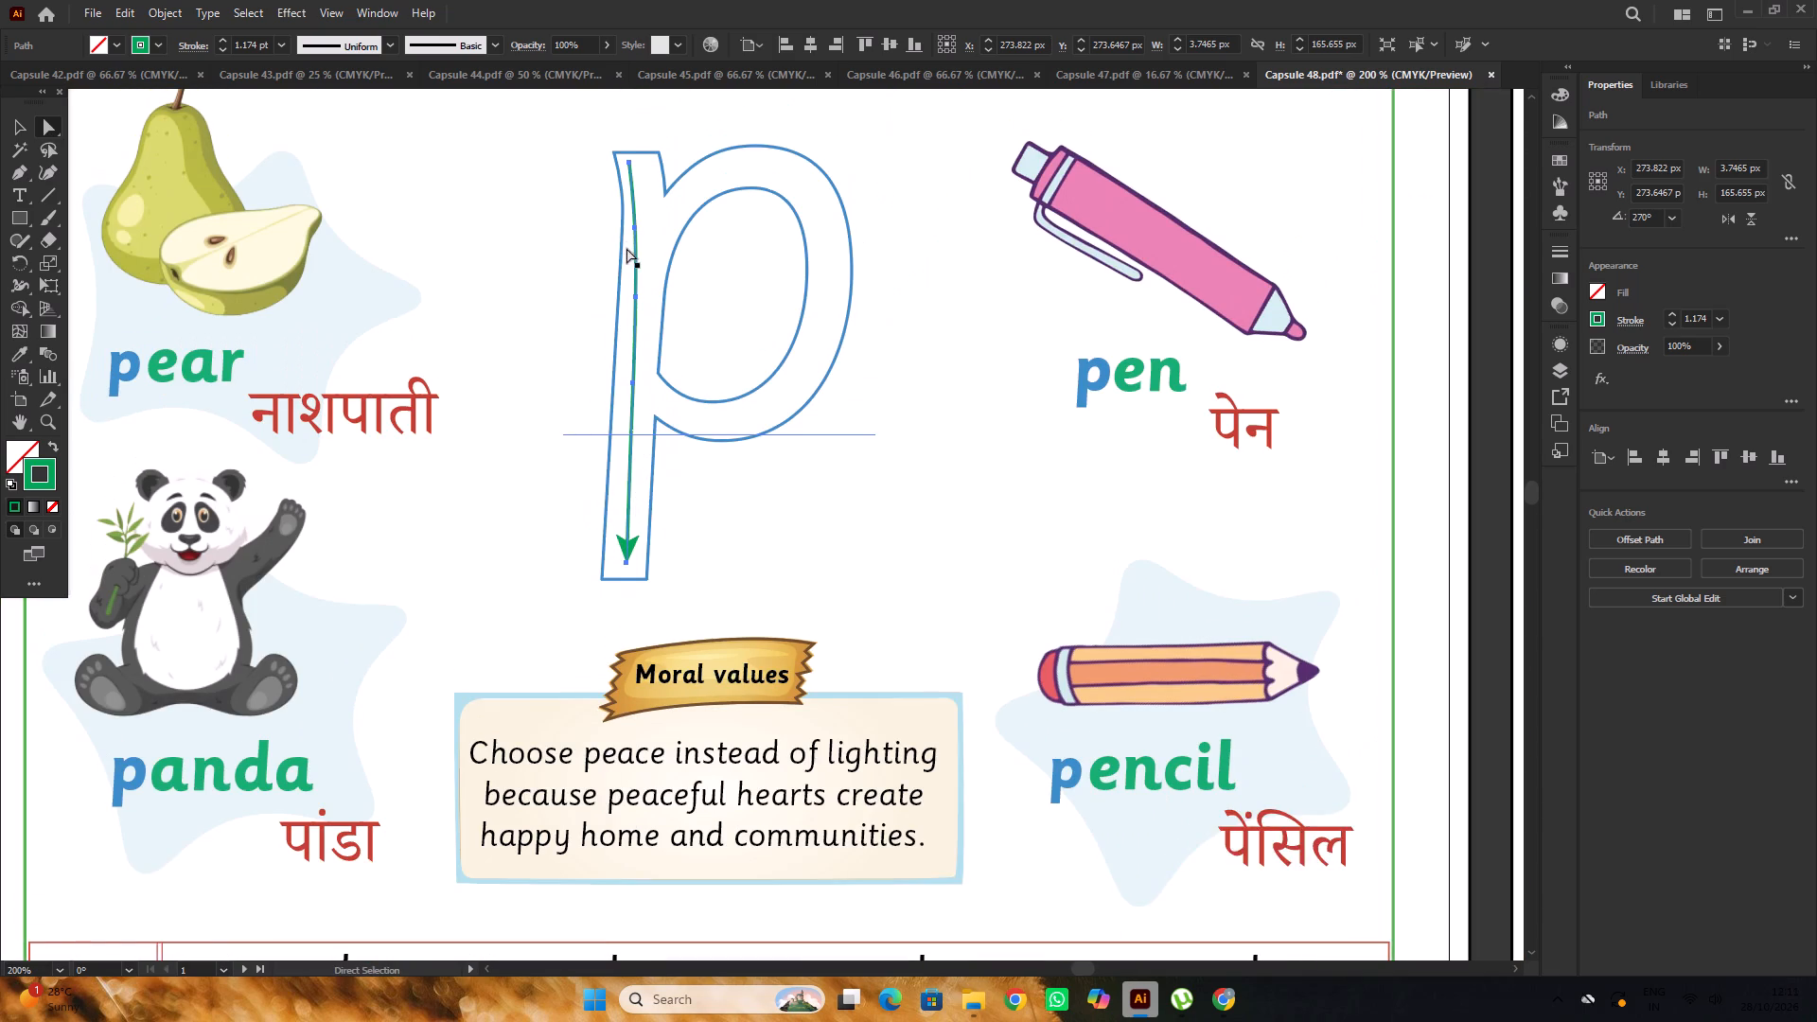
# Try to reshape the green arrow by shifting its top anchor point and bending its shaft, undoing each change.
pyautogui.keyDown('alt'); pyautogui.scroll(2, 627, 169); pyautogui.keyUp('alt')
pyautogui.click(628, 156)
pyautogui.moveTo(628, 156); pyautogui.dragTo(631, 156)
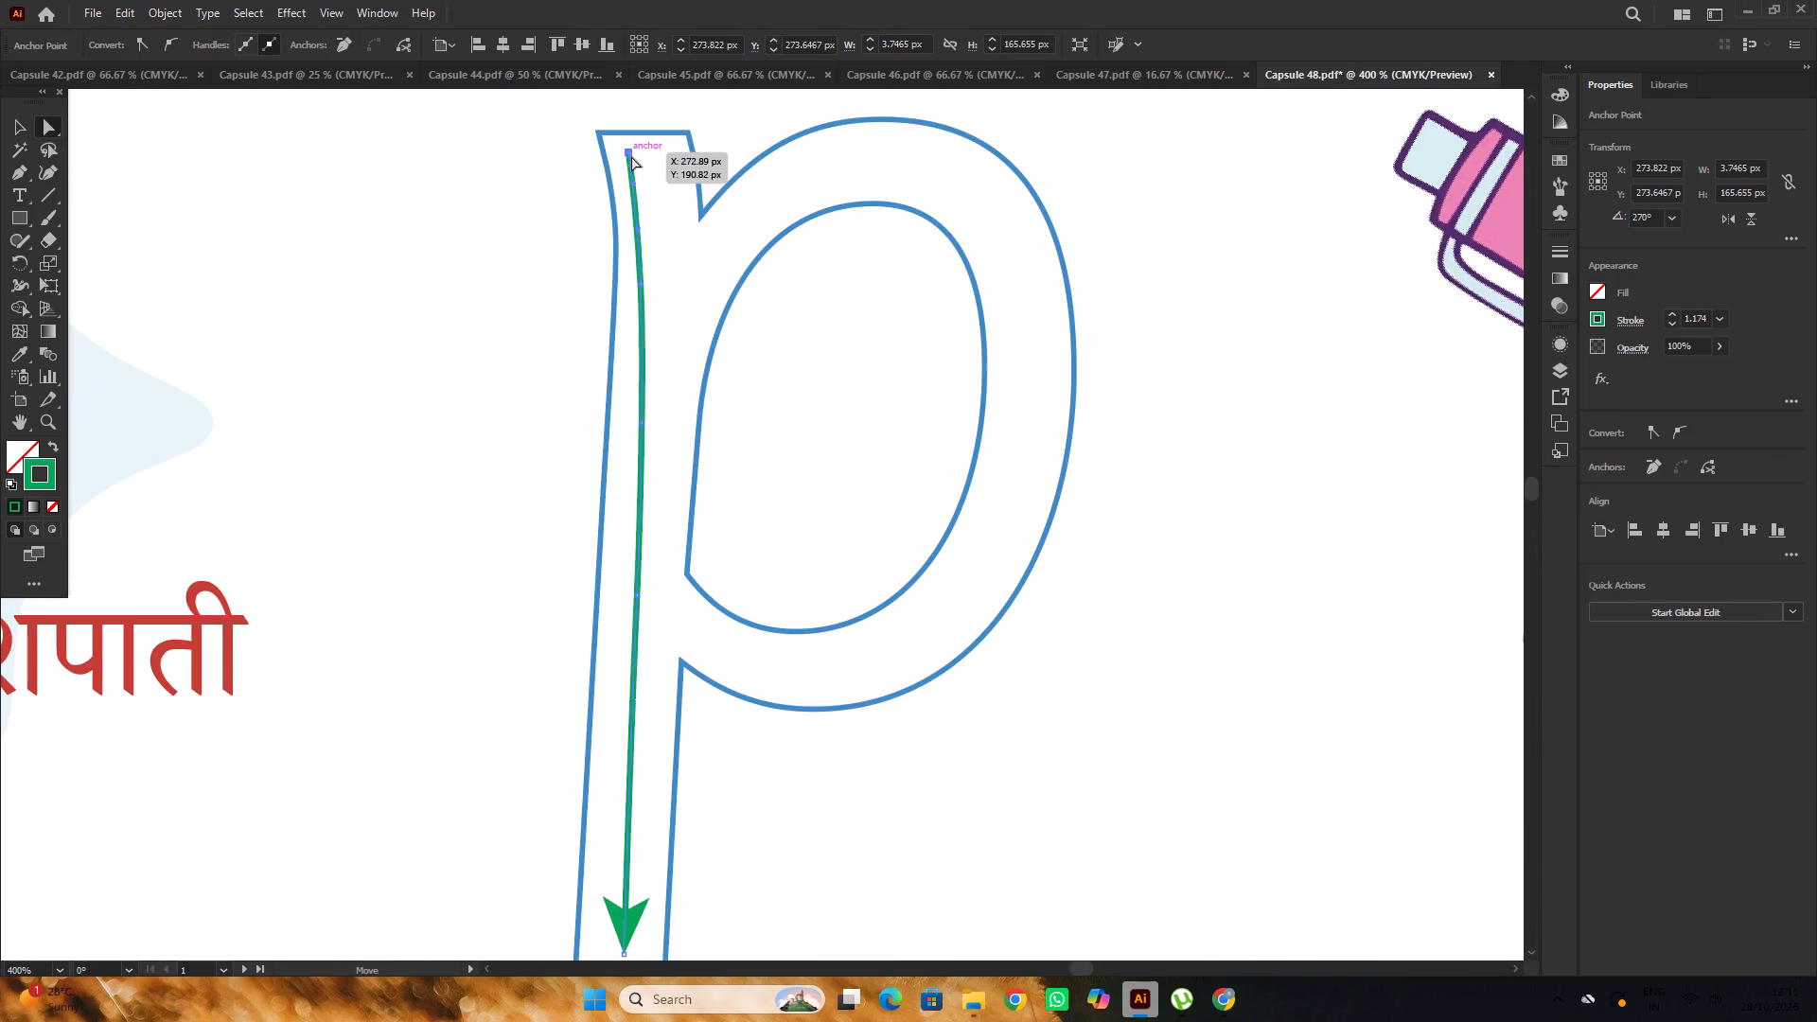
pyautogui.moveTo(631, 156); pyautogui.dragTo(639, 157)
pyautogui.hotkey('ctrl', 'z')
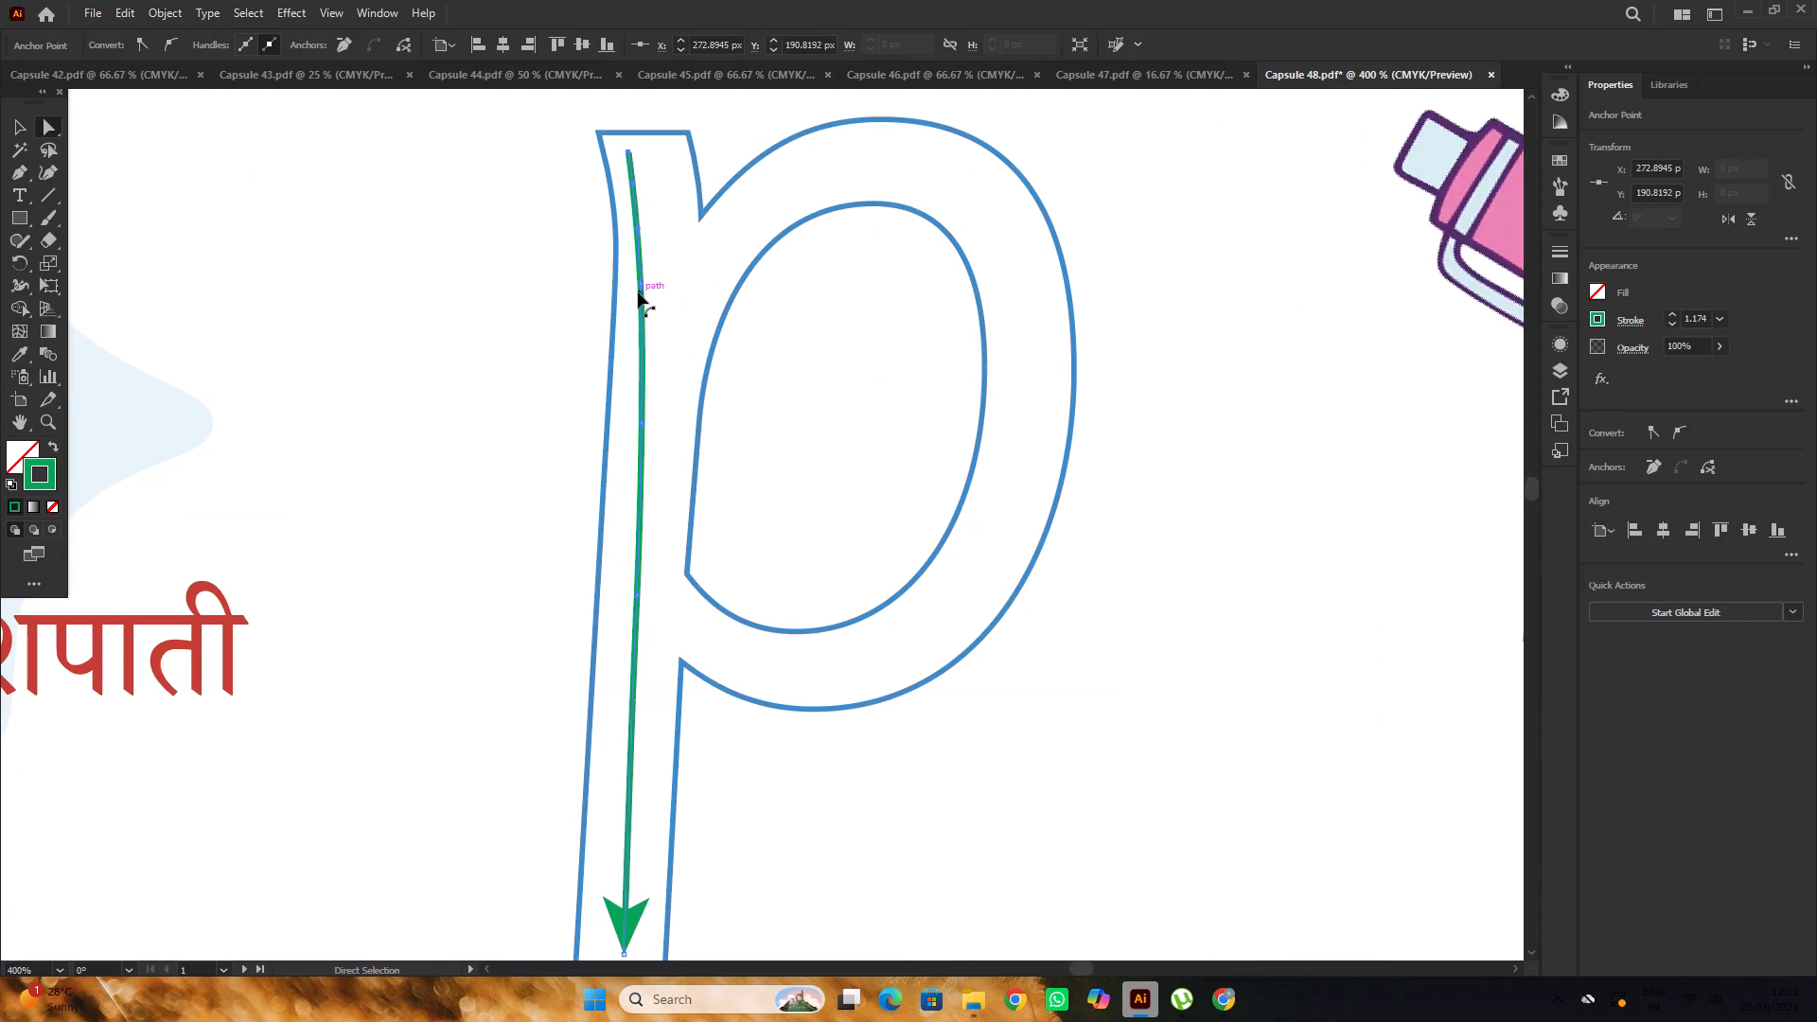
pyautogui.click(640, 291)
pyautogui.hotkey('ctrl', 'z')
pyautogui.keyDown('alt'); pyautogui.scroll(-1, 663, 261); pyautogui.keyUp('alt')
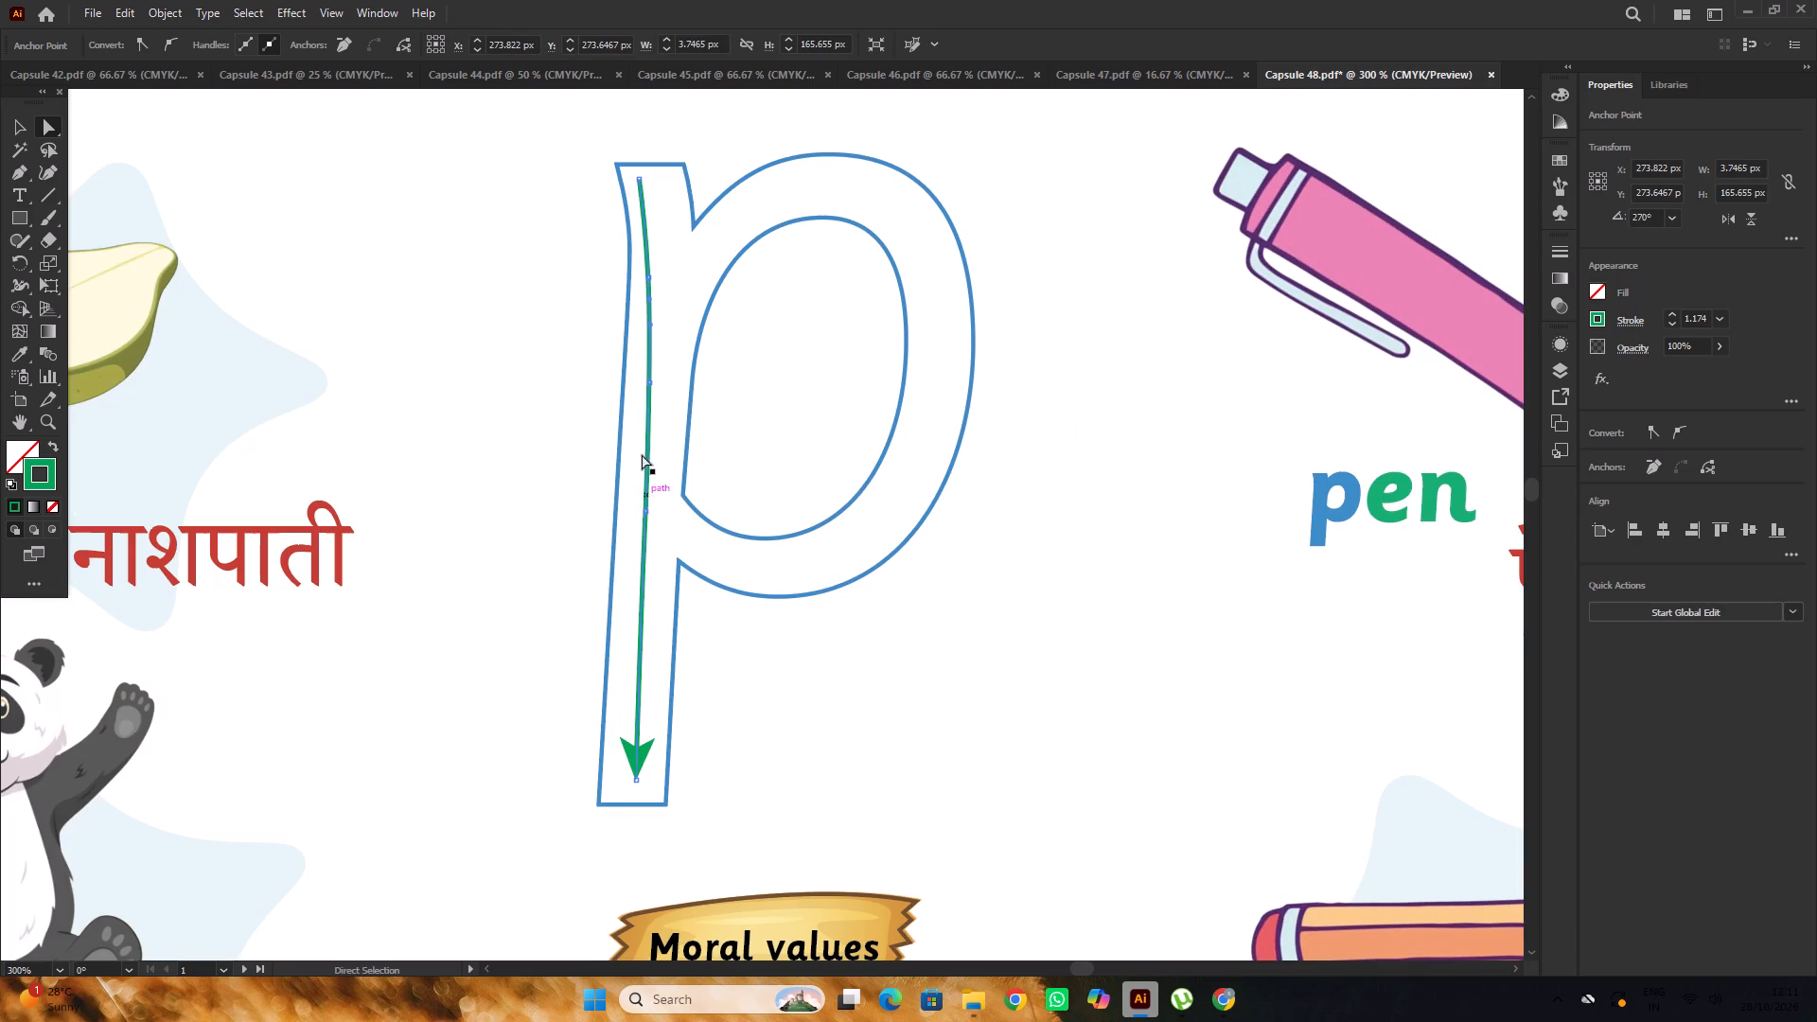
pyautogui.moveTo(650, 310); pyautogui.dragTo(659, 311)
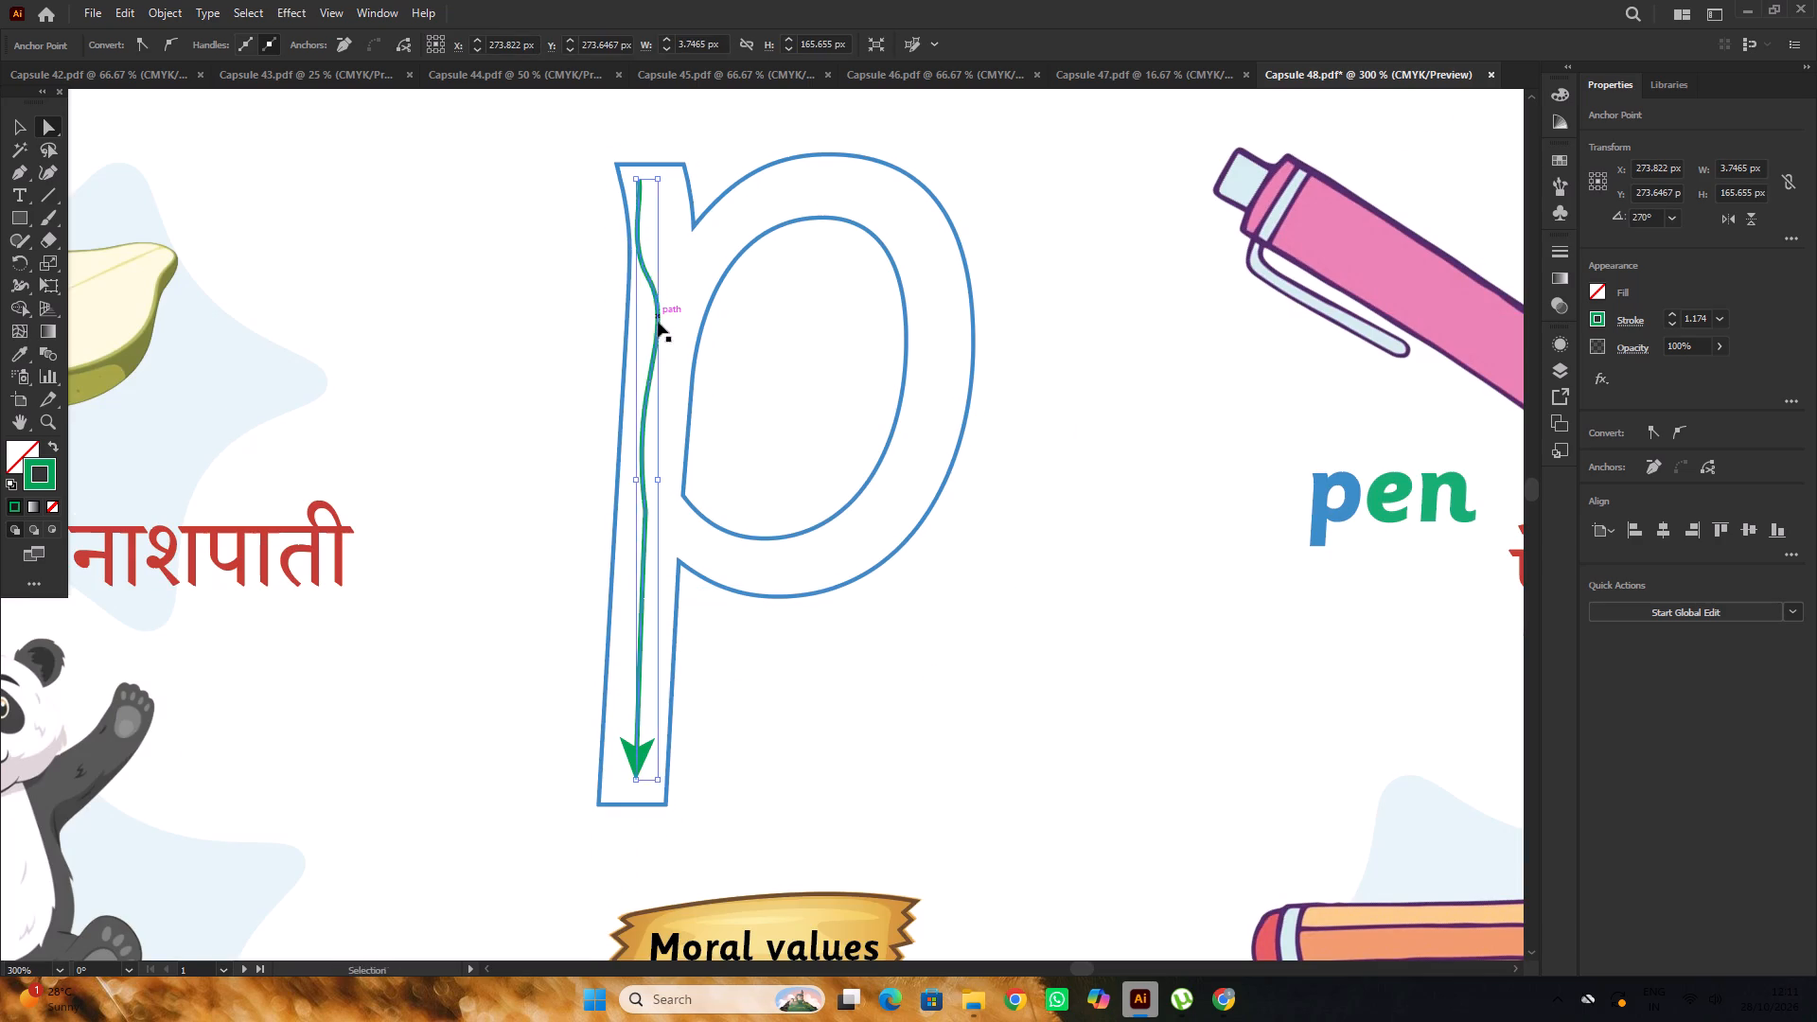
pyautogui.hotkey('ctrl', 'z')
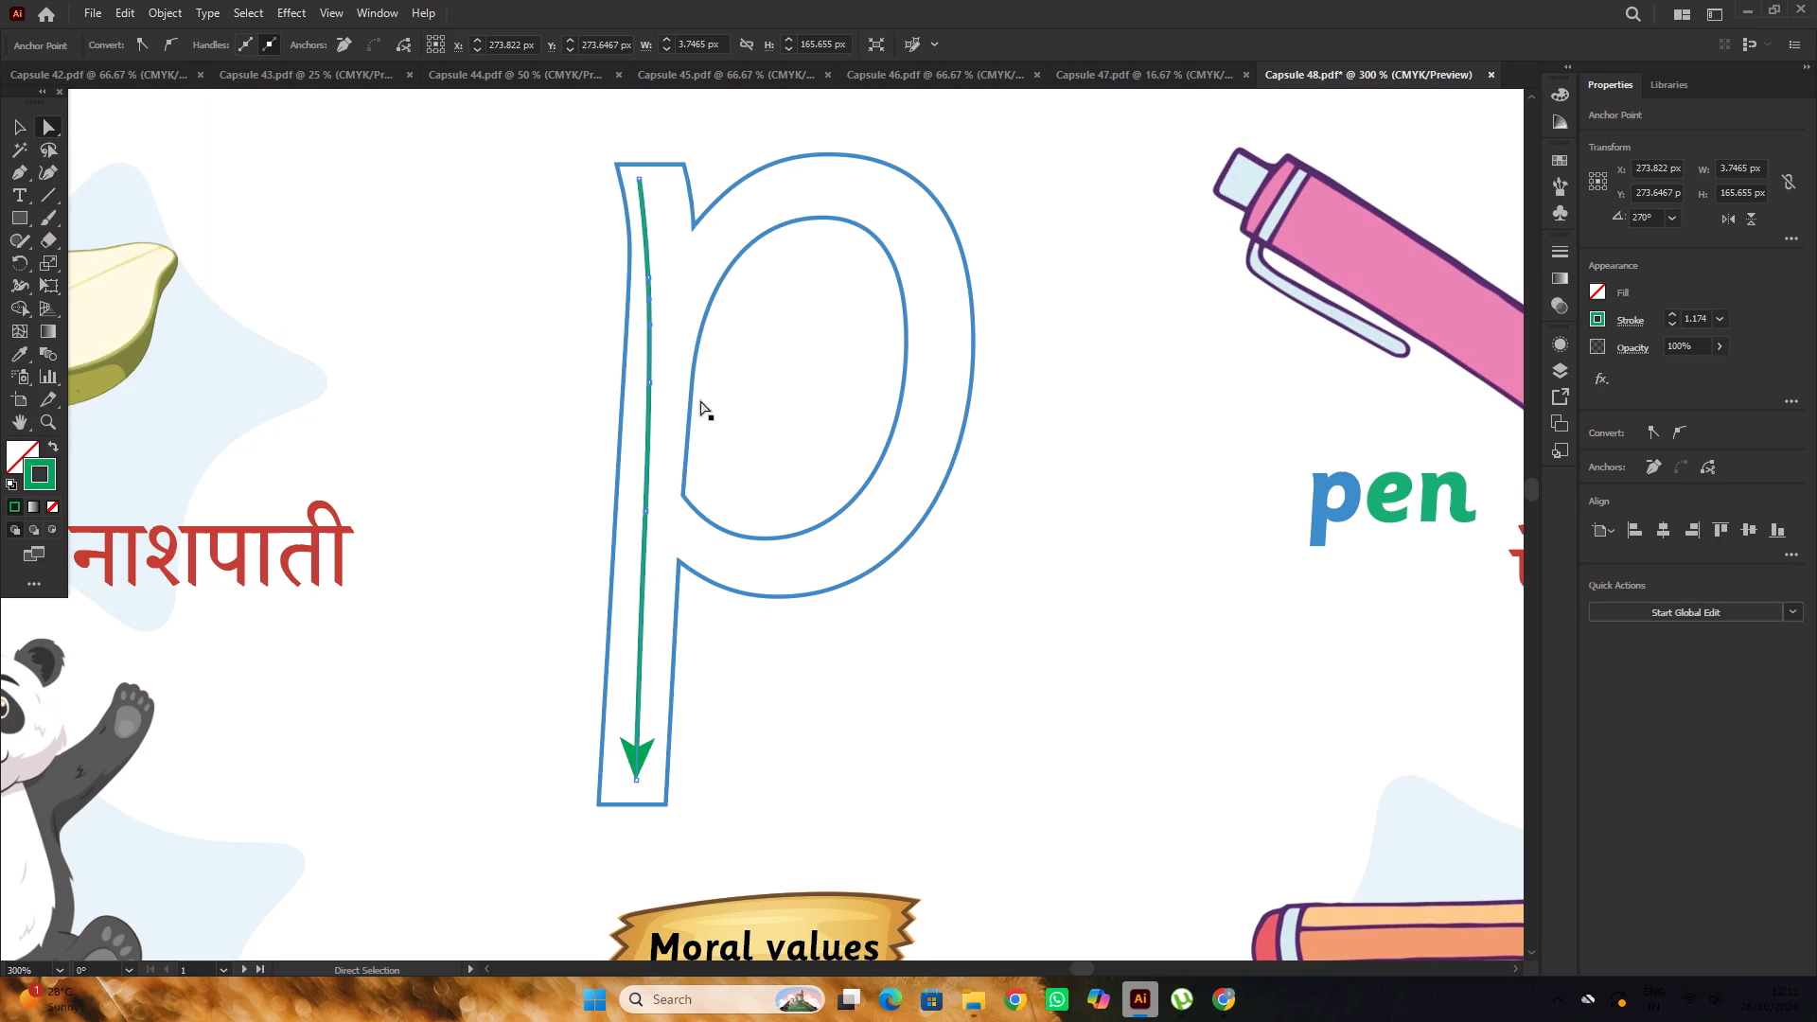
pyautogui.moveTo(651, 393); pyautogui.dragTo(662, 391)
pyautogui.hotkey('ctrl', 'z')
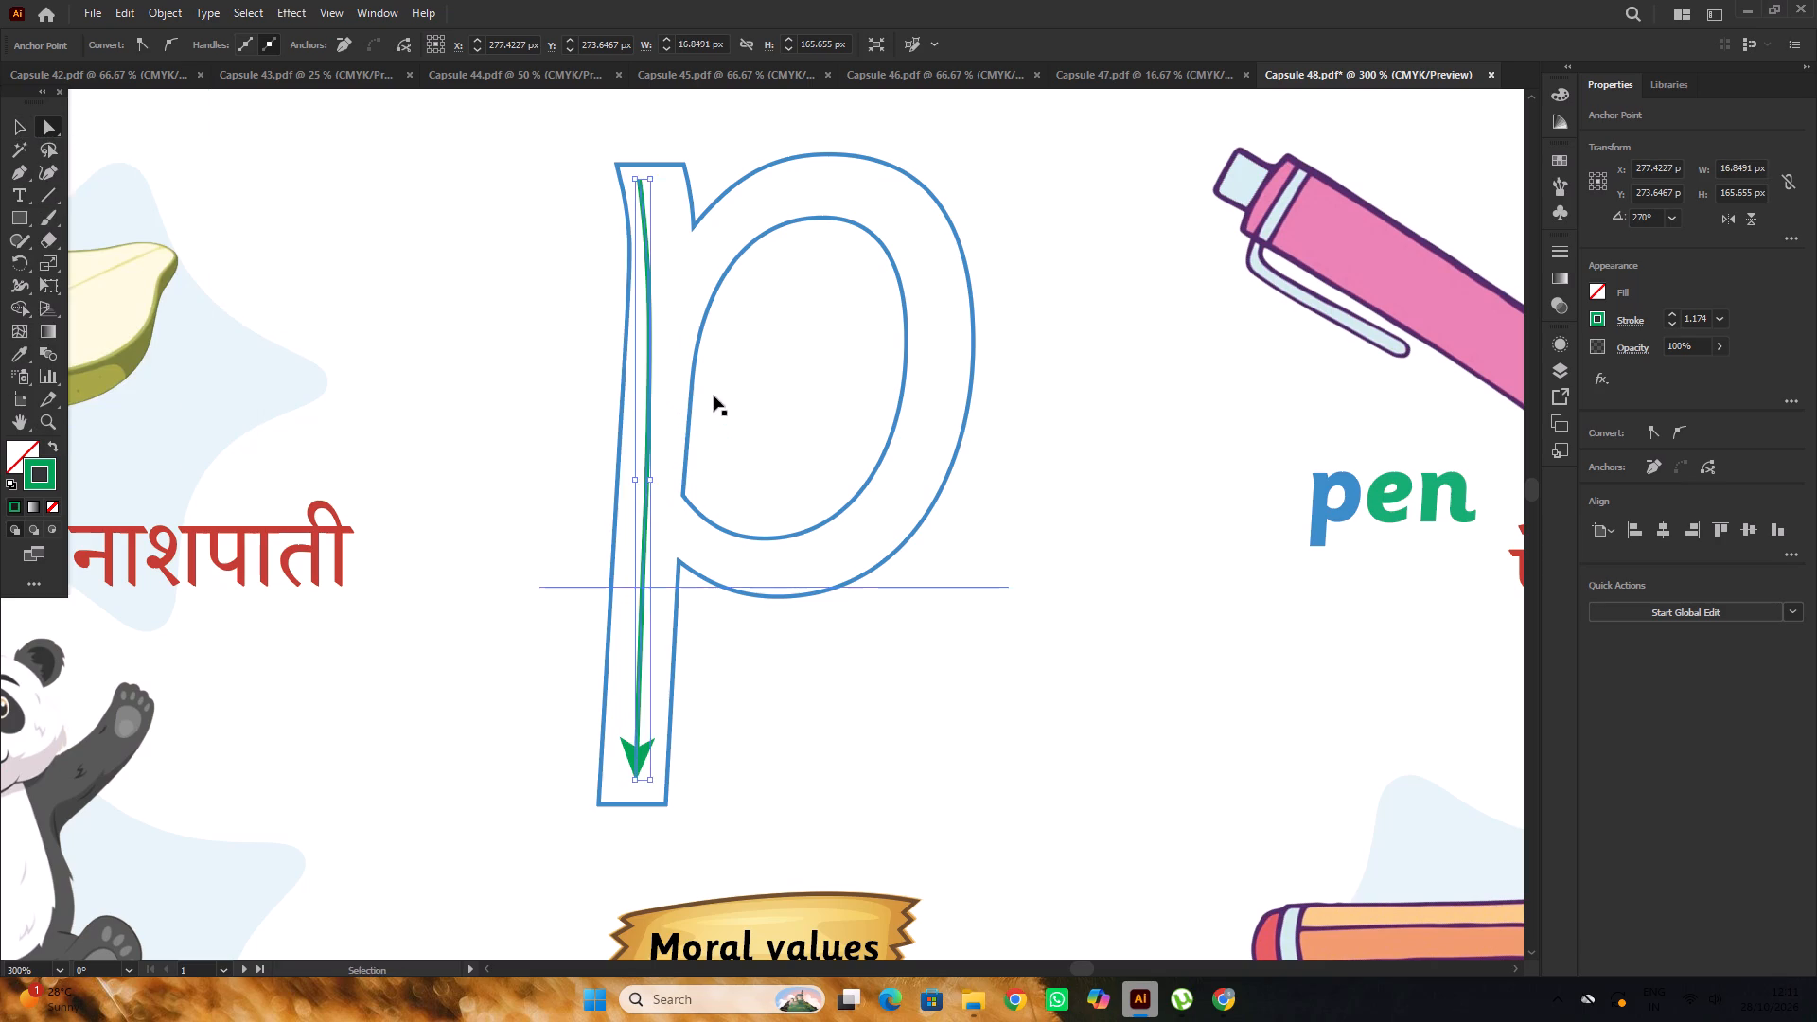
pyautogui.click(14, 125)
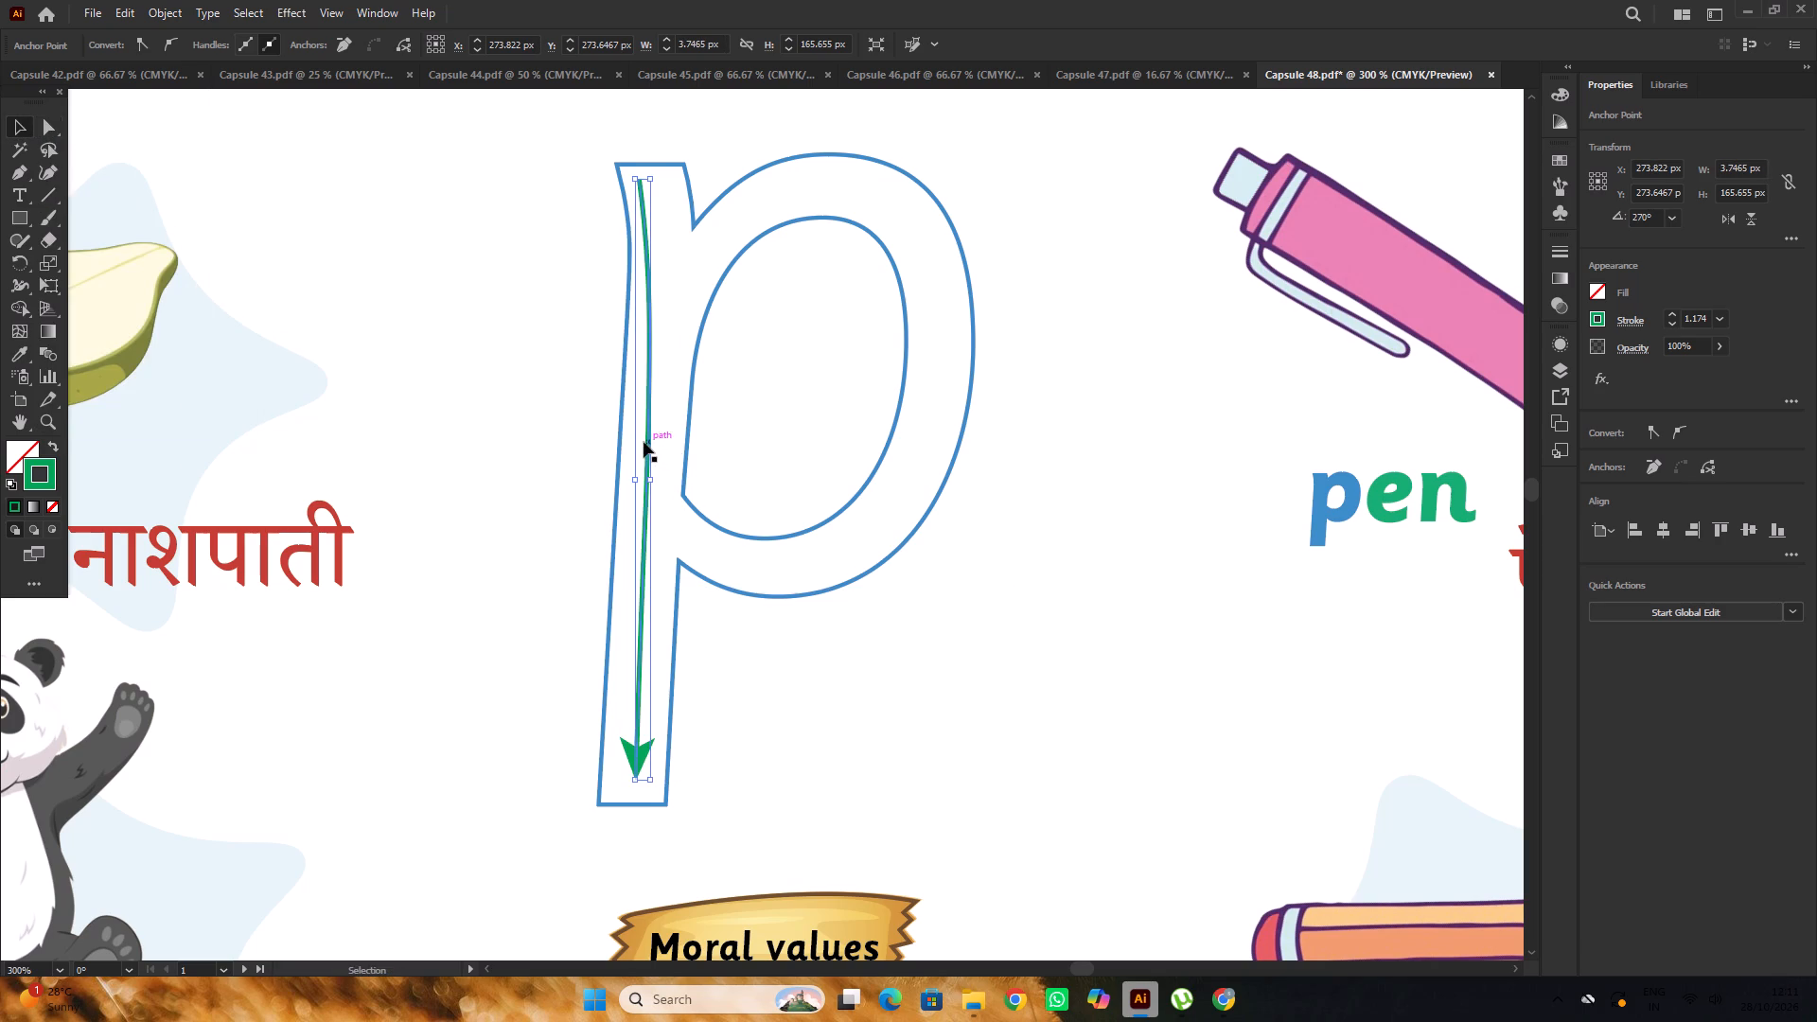
# Shift the outlined p left by about 2.9 px relative to the green arrow.
pyautogui.click(644, 442)
pyautogui.hotkey('ctrl', 'z')
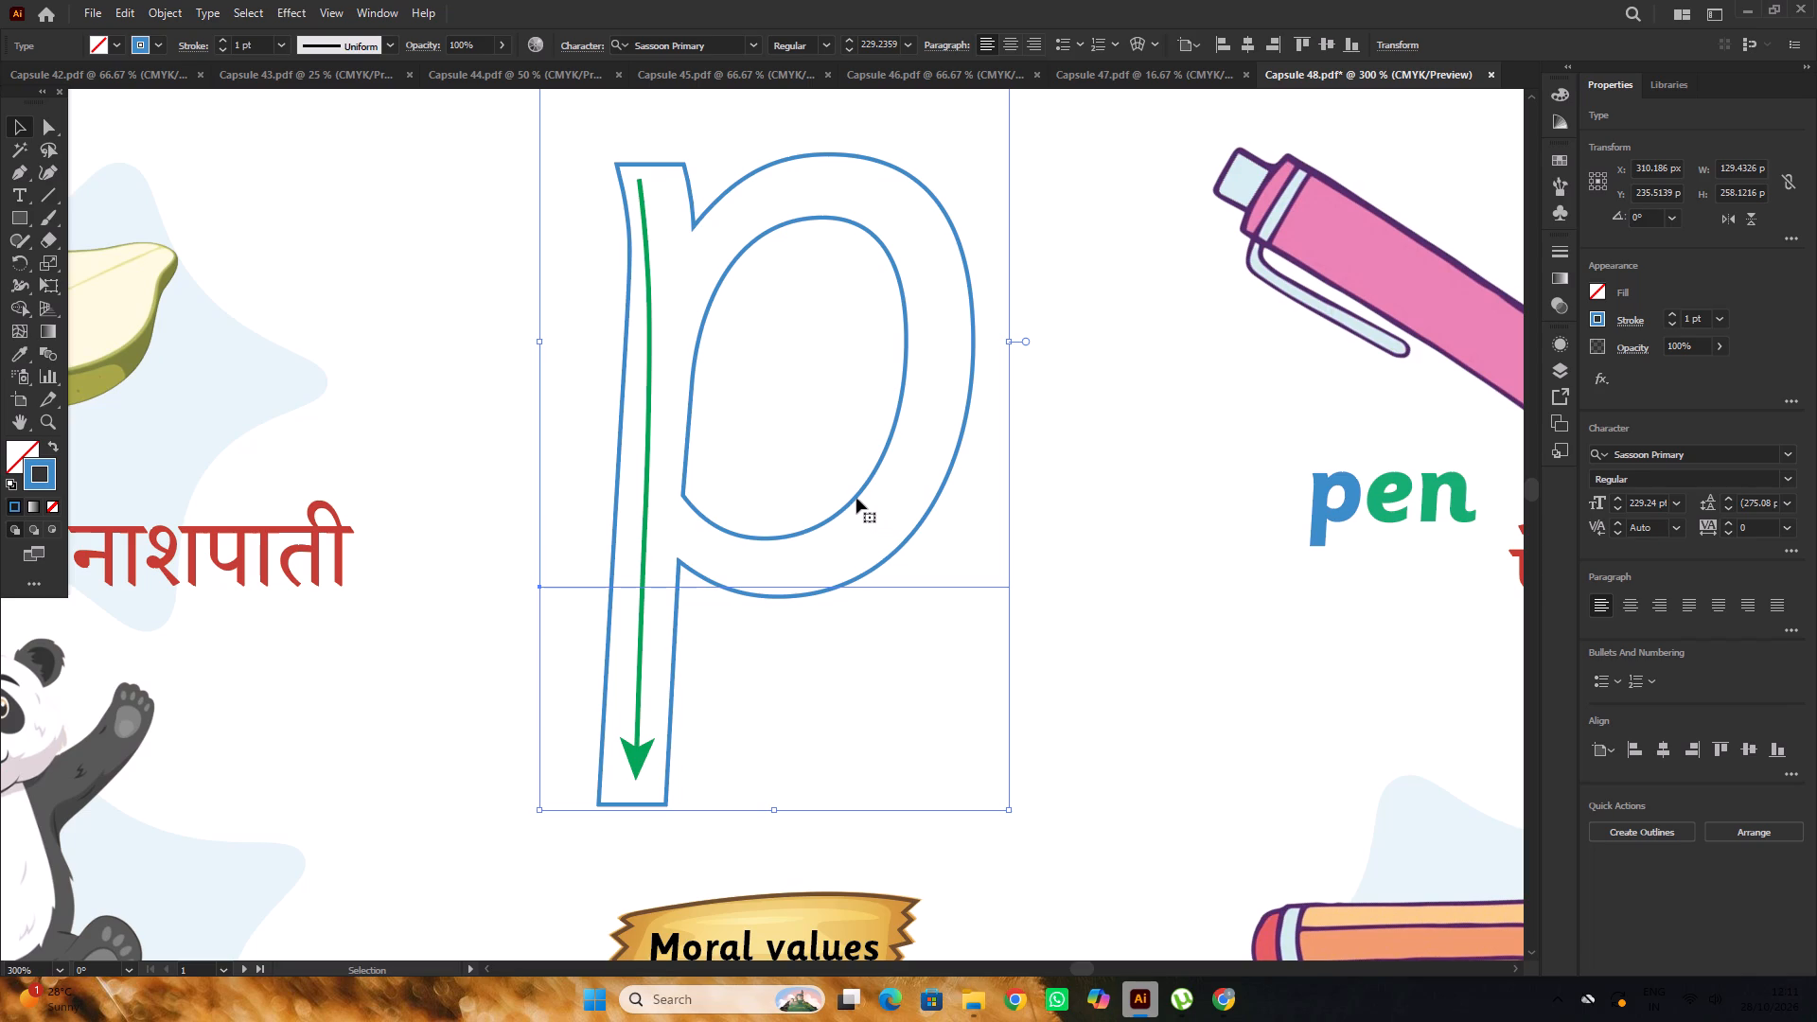
pyautogui.moveTo(856, 496); pyautogui.dragTo(848, 497)
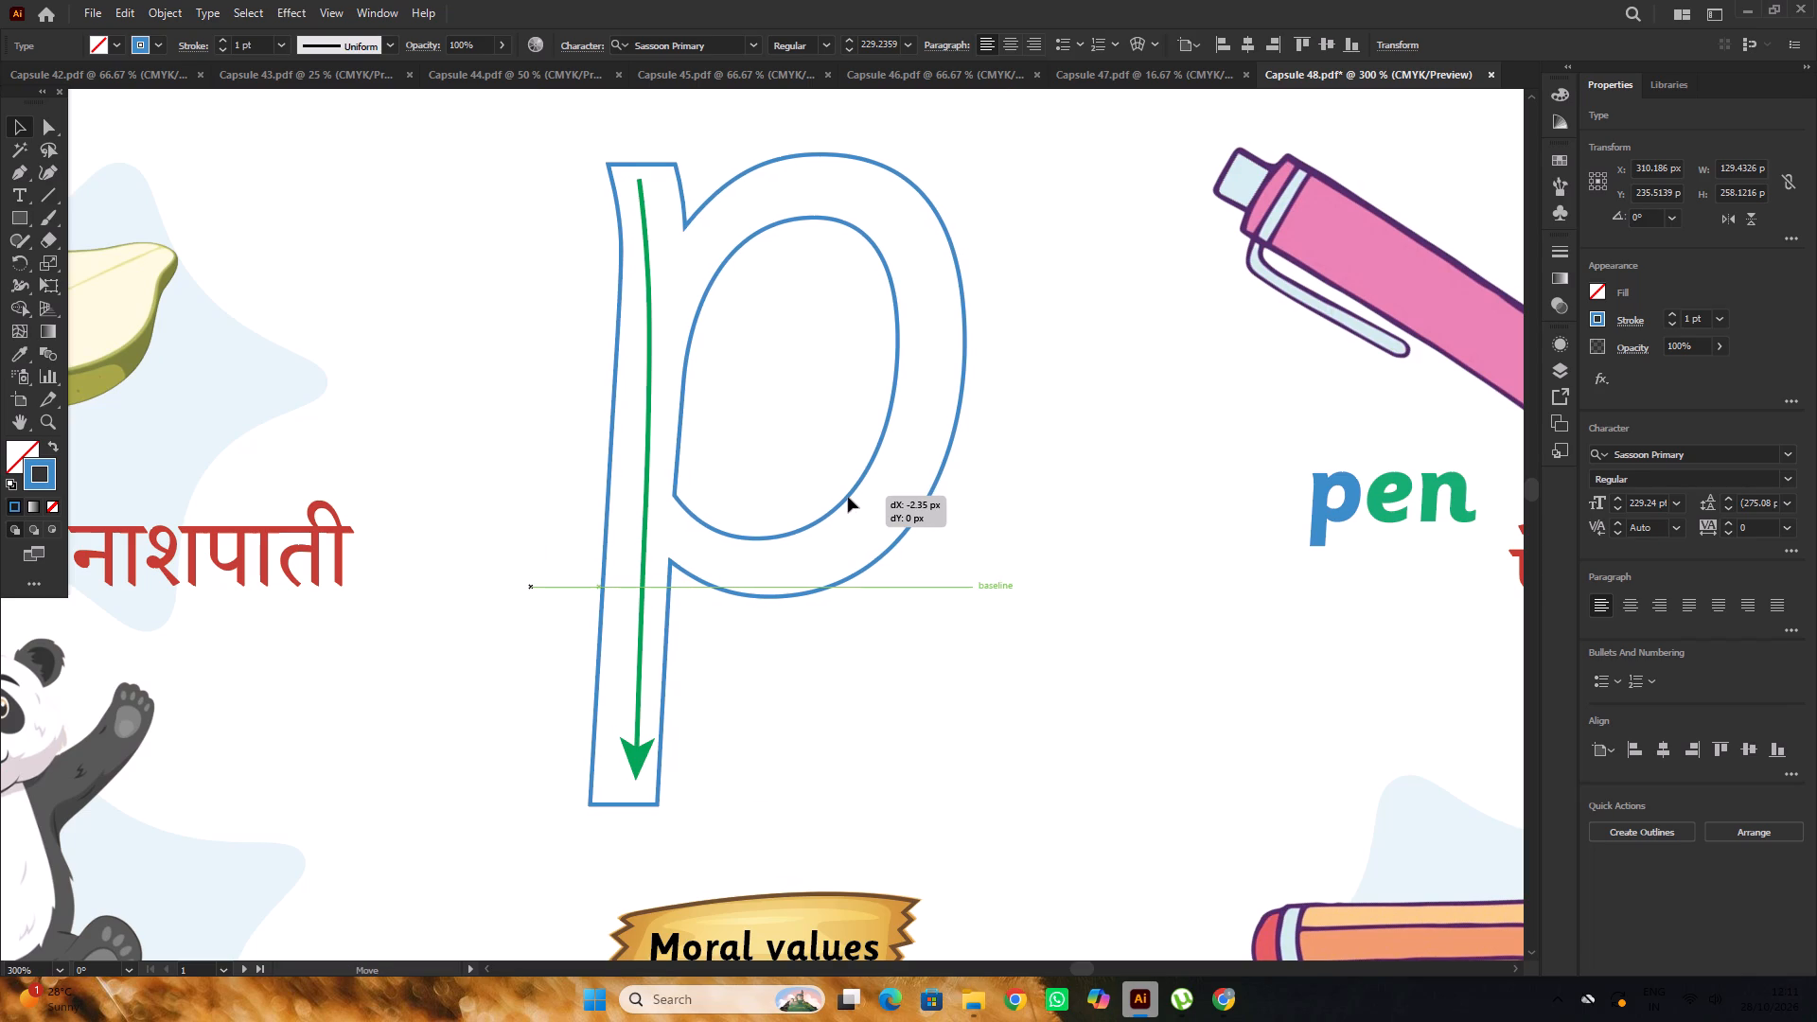
pyautogui.moveTo(848, 497); pyautogui.dragTo(846, 497)
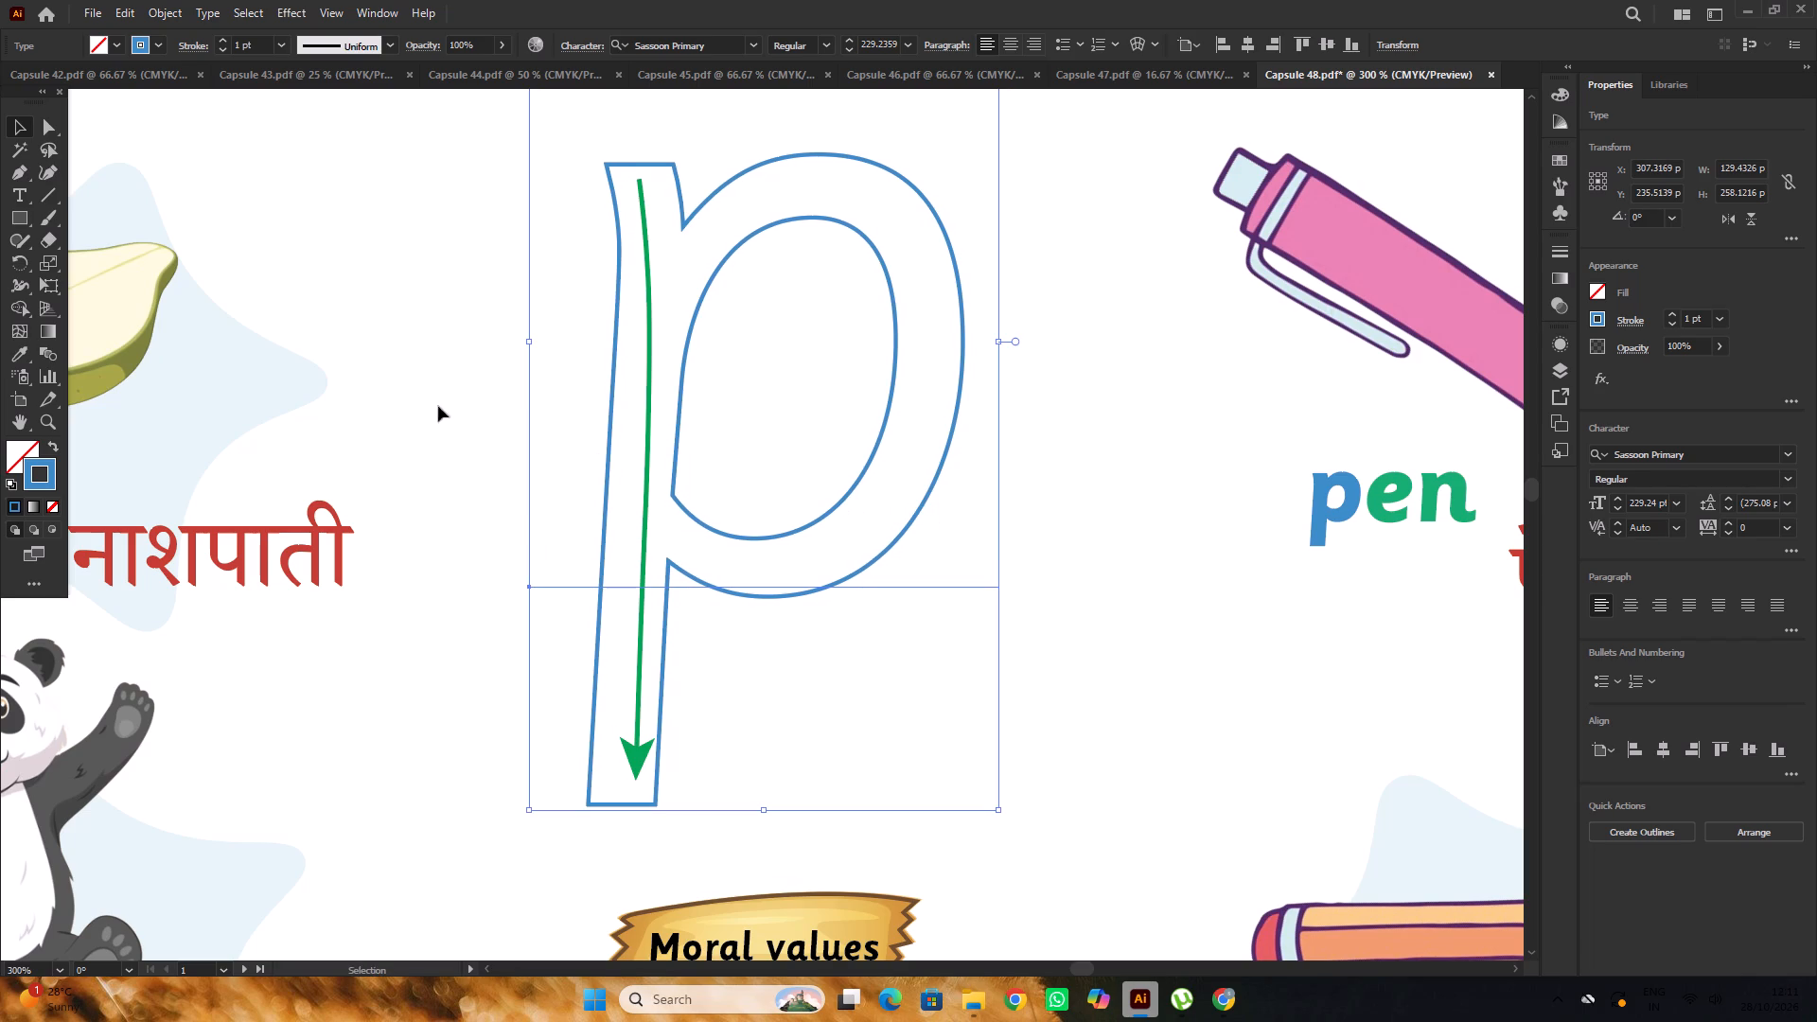
# With the Curvature tool, move the green arrow's tip left to the middle of the p's stem foot.
pyautogui.click(50, 124)
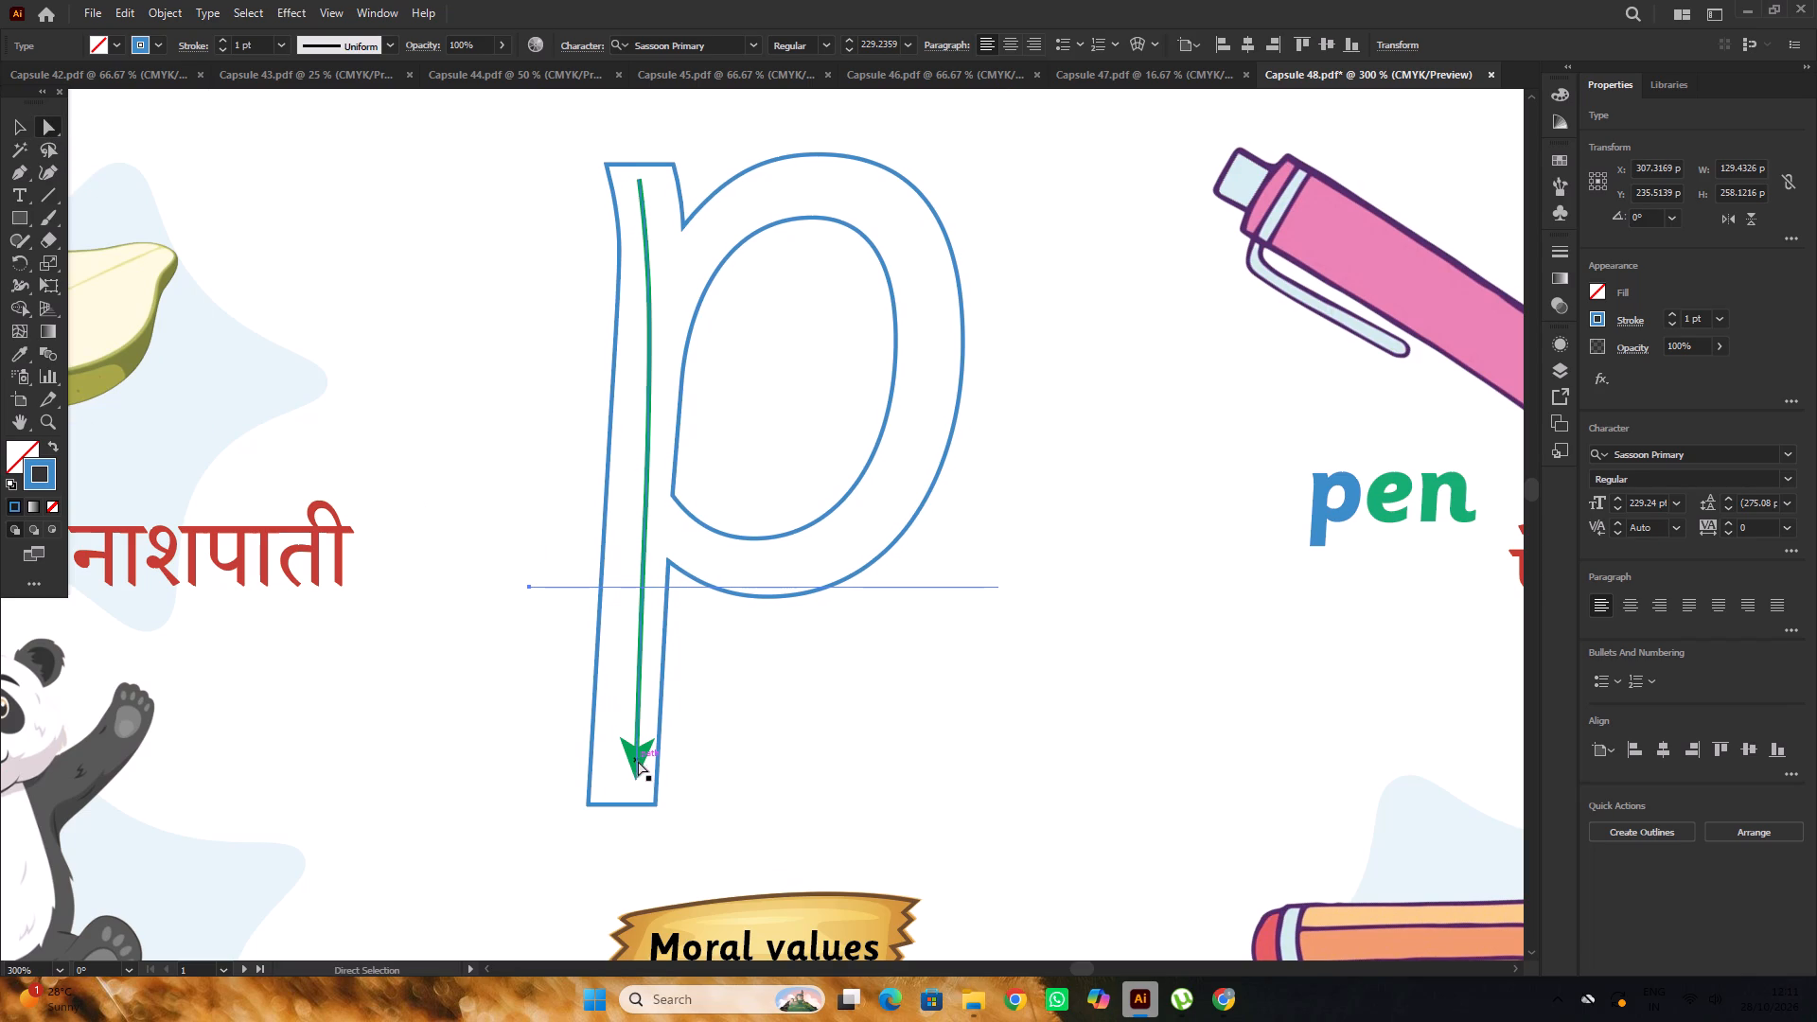
pyautogui.click(47, 174)
pyautogui.click(635, 763)
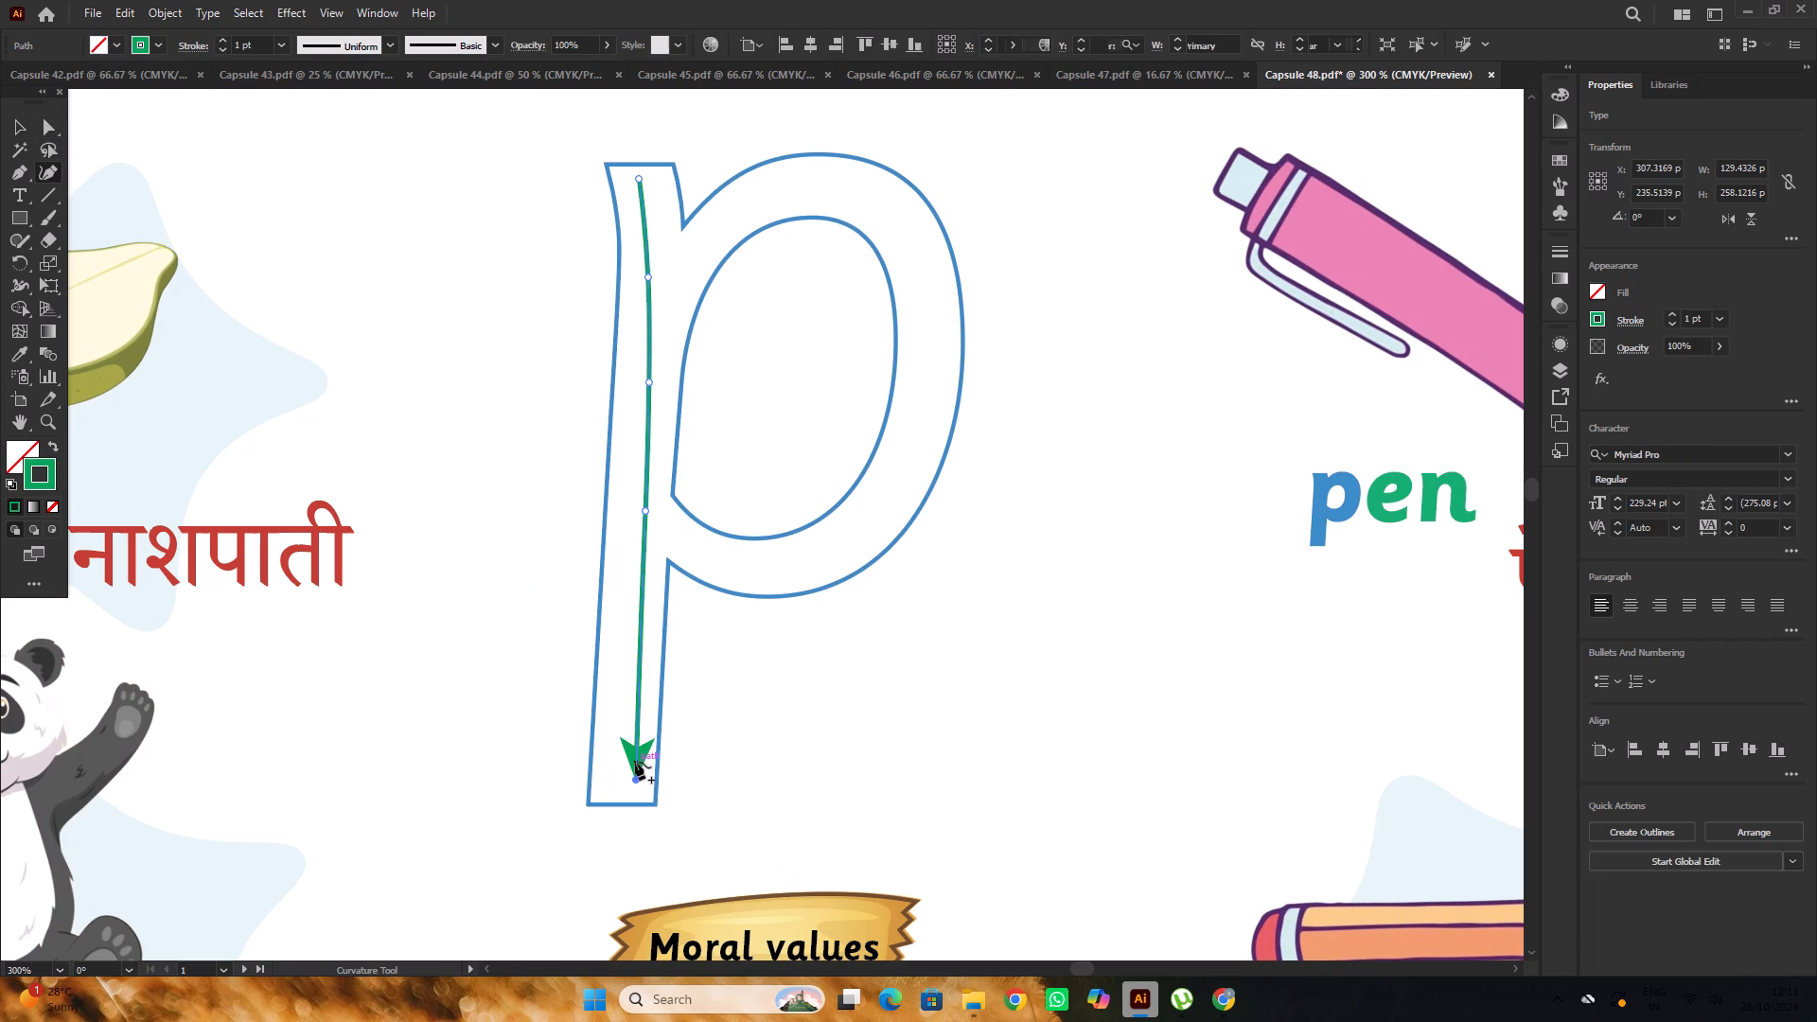
pyautogui.moveTo(635, 781); pyautogui.dragTo(625, 781)
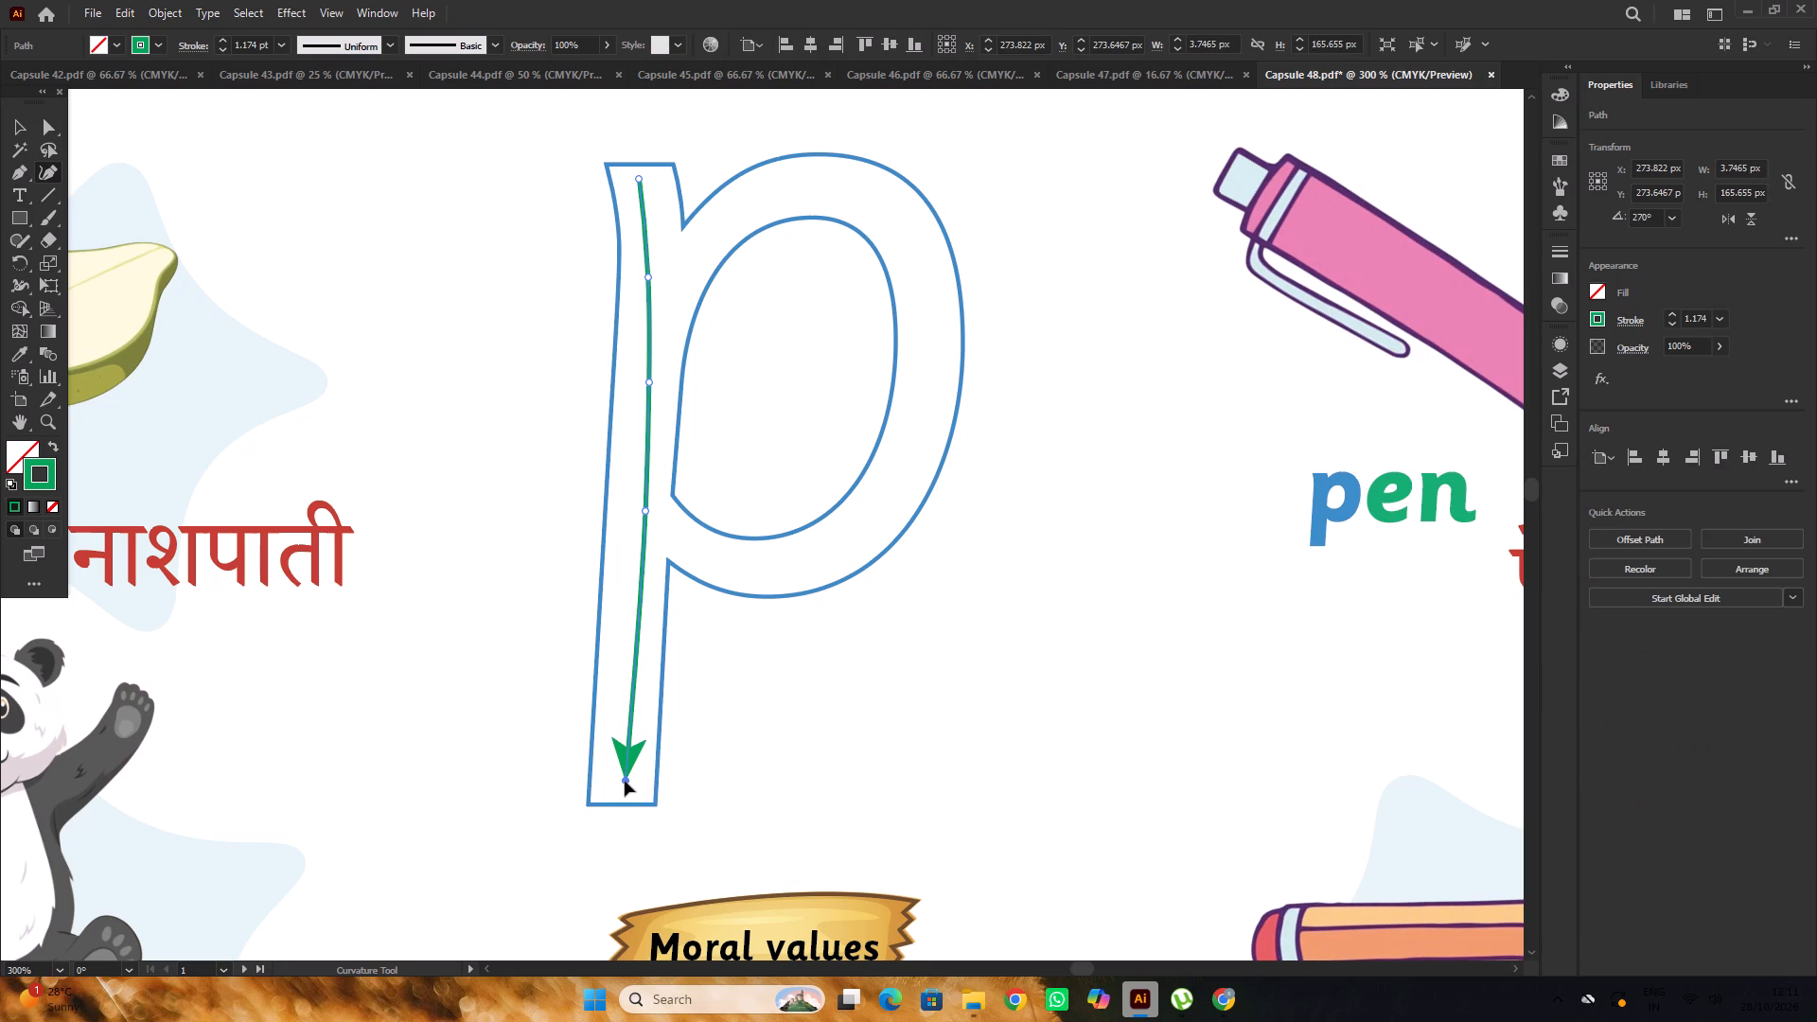
pyautogui.moveTo(625, 781); pyautogui.dragTo(625, 782)
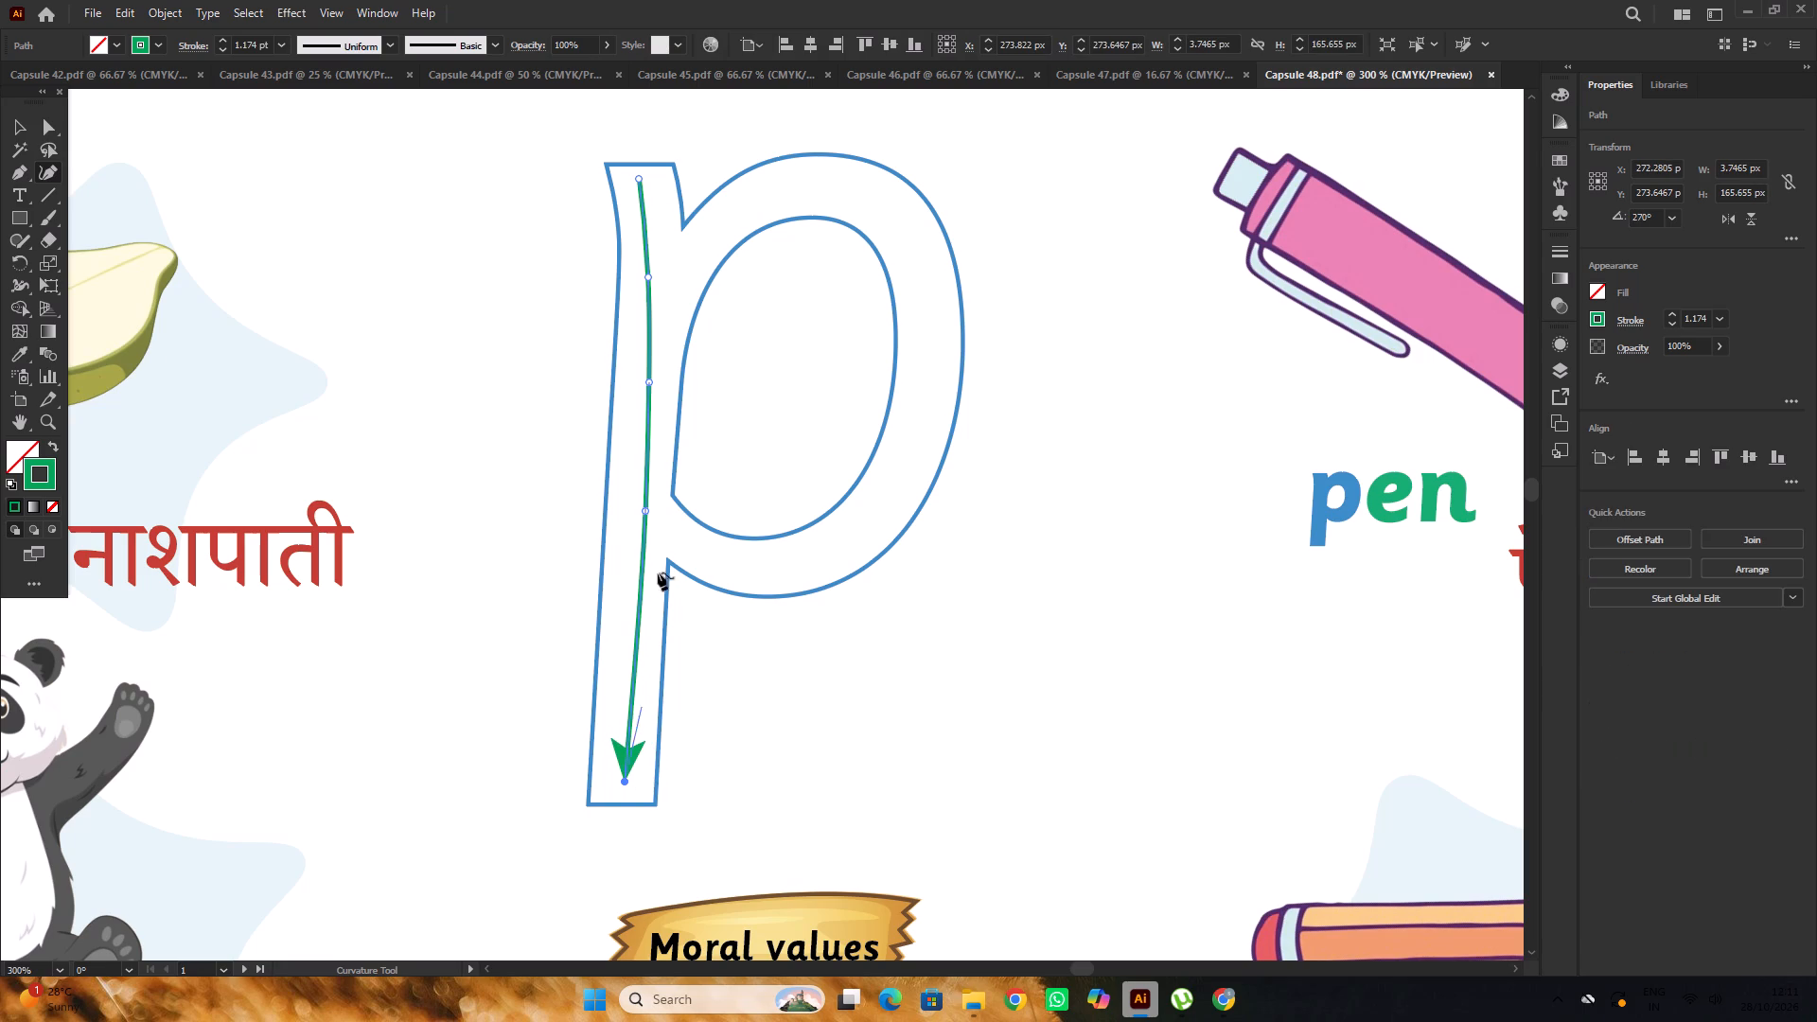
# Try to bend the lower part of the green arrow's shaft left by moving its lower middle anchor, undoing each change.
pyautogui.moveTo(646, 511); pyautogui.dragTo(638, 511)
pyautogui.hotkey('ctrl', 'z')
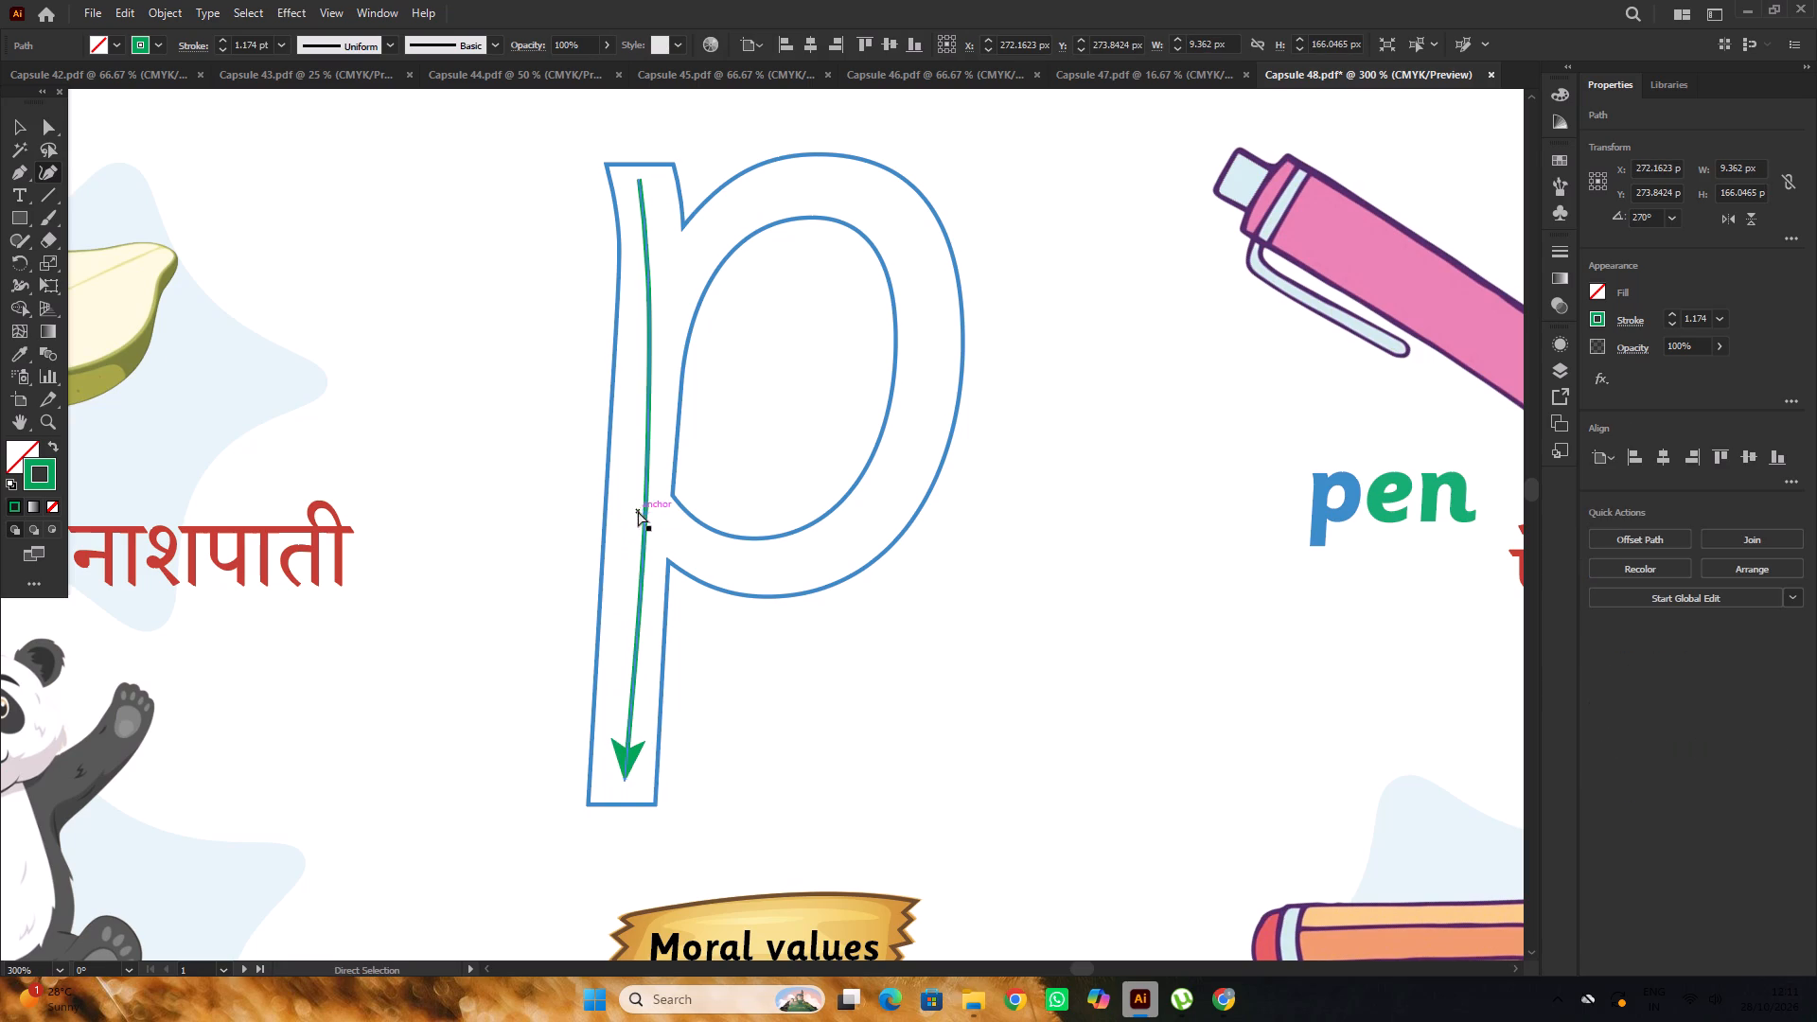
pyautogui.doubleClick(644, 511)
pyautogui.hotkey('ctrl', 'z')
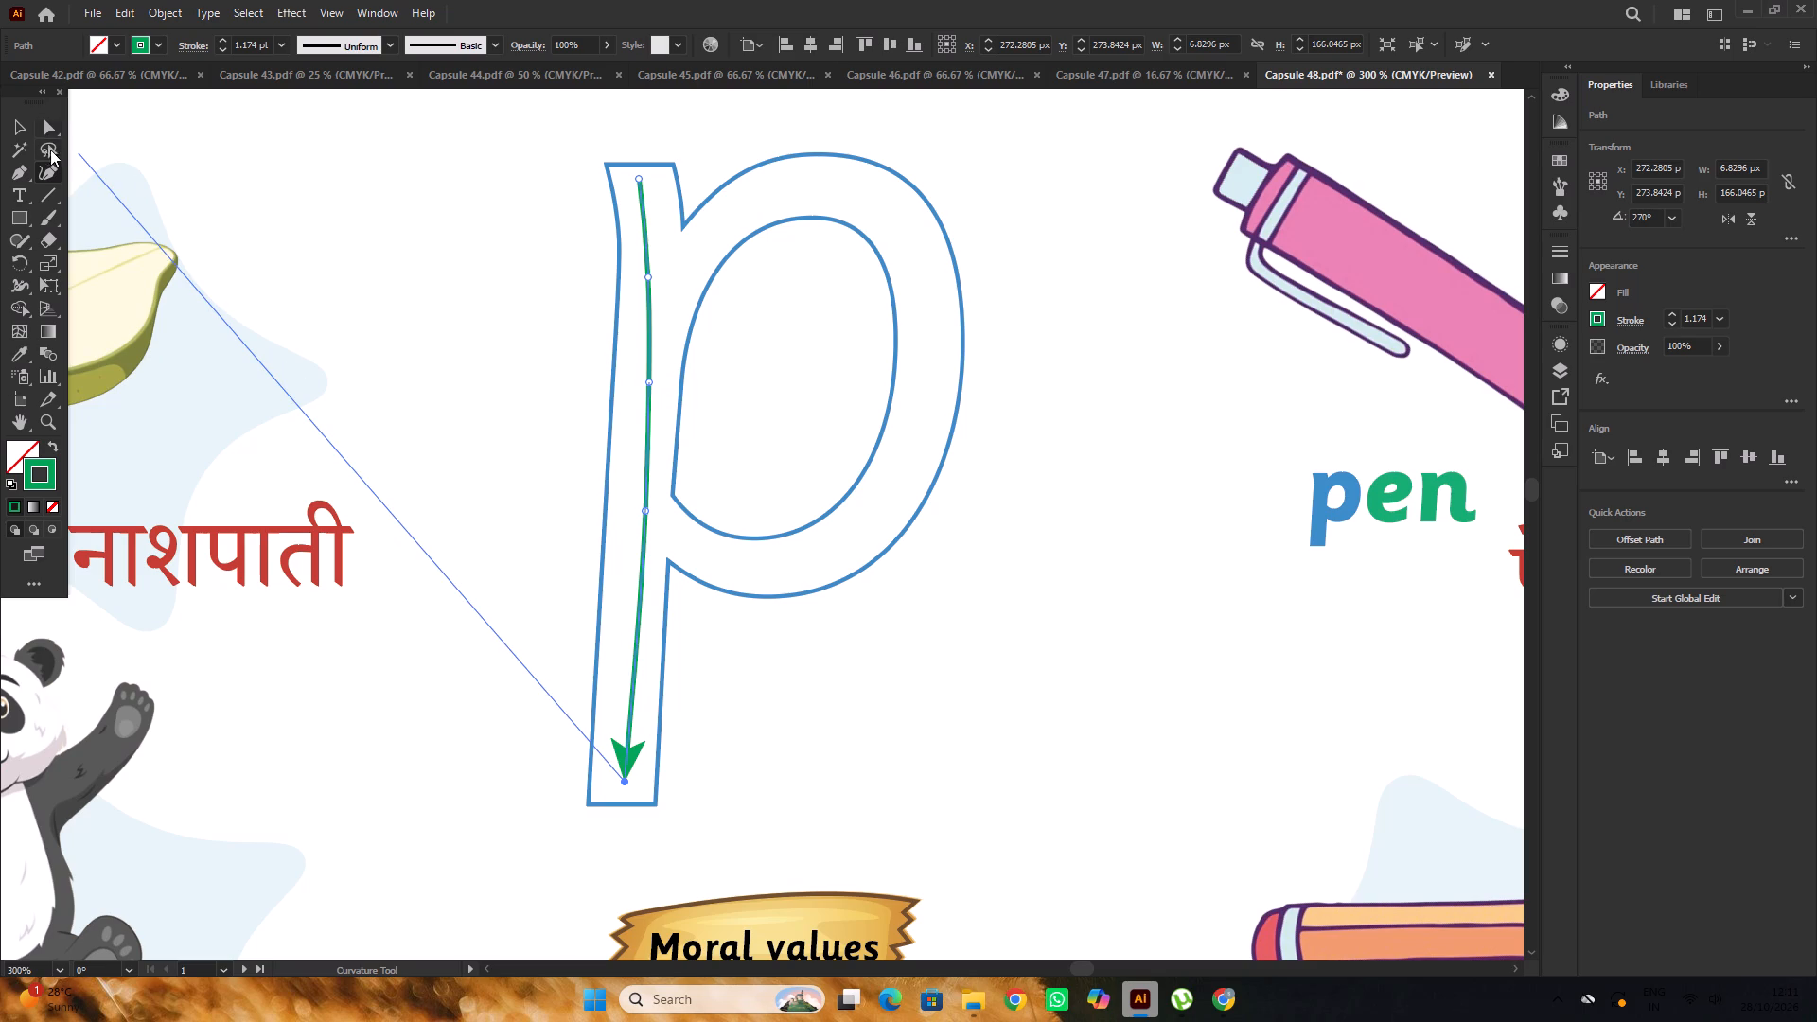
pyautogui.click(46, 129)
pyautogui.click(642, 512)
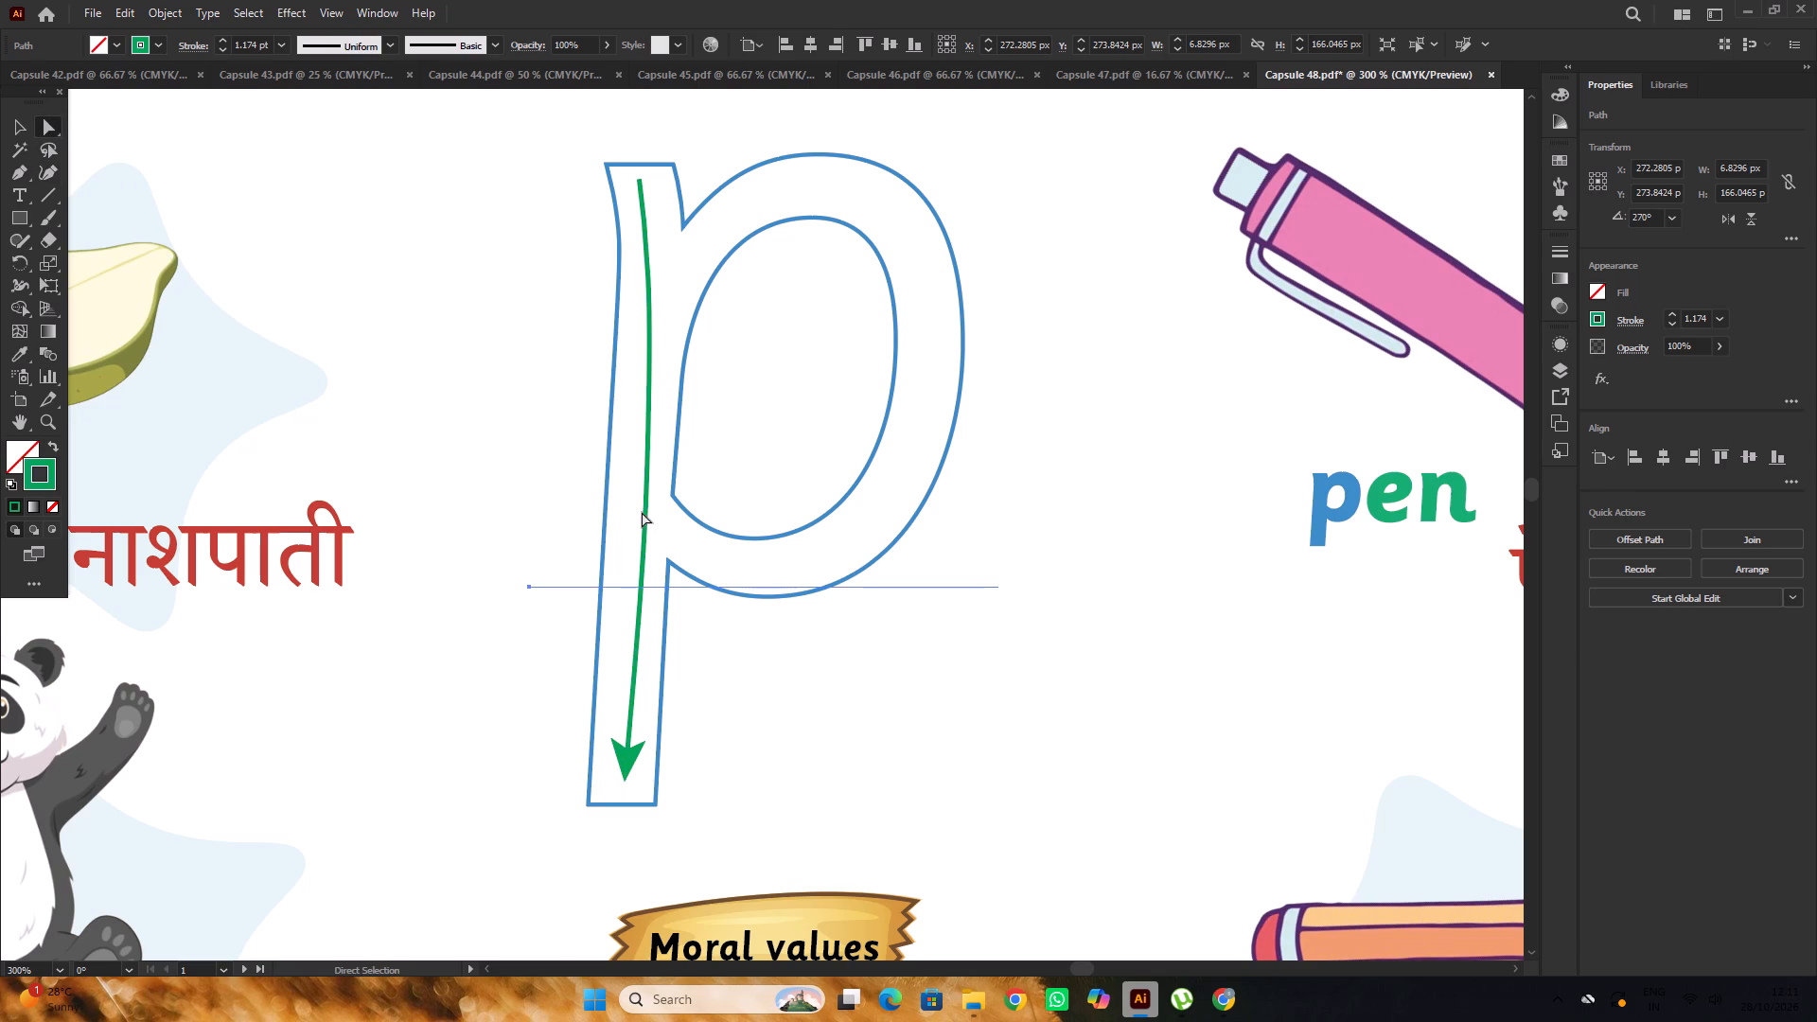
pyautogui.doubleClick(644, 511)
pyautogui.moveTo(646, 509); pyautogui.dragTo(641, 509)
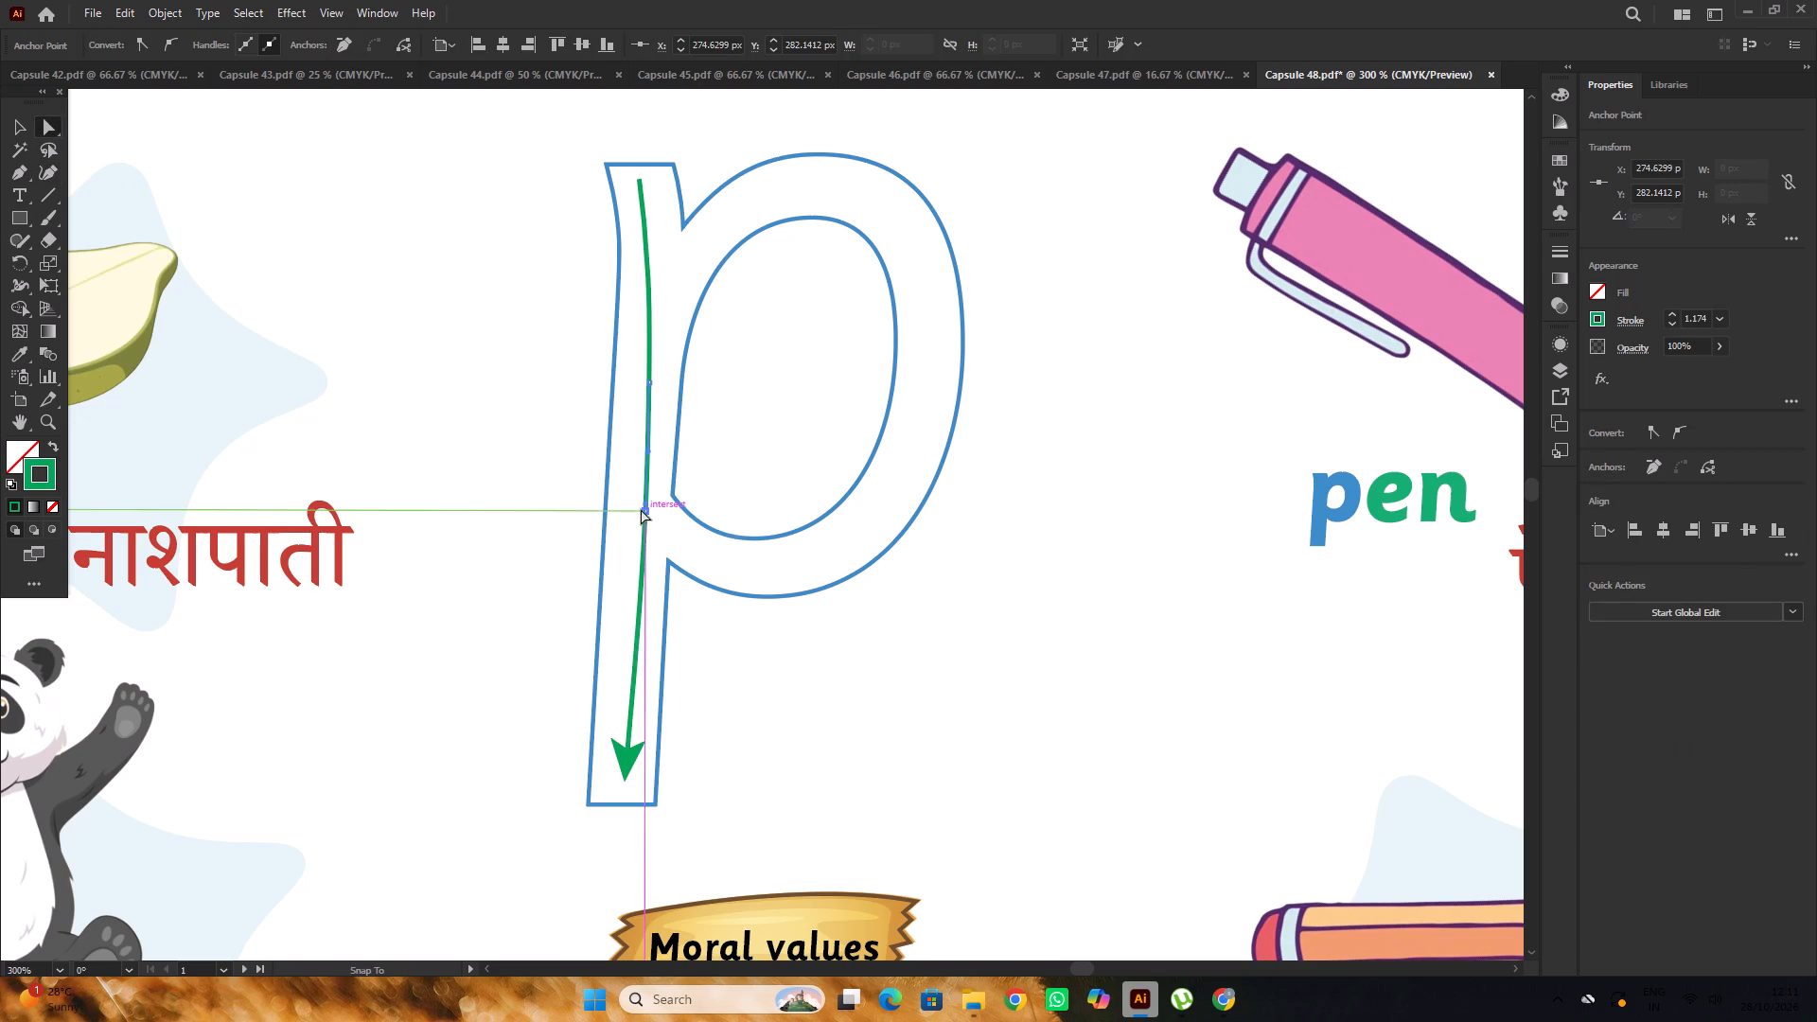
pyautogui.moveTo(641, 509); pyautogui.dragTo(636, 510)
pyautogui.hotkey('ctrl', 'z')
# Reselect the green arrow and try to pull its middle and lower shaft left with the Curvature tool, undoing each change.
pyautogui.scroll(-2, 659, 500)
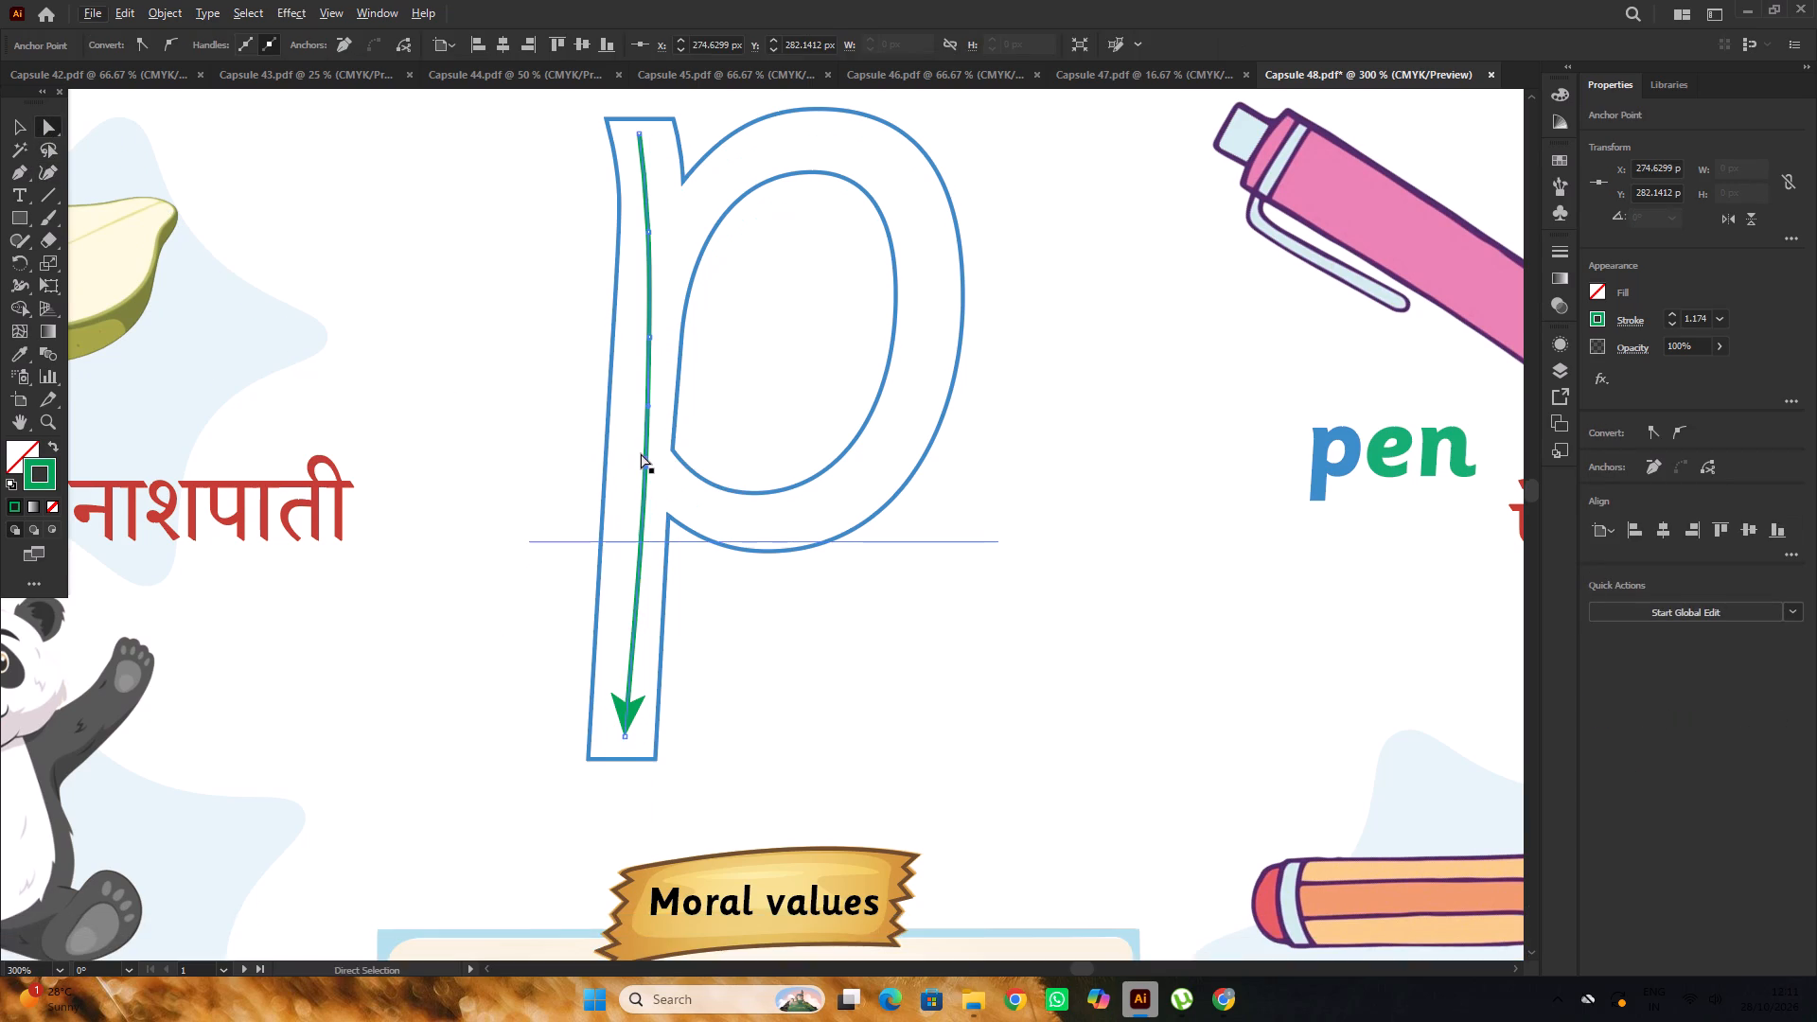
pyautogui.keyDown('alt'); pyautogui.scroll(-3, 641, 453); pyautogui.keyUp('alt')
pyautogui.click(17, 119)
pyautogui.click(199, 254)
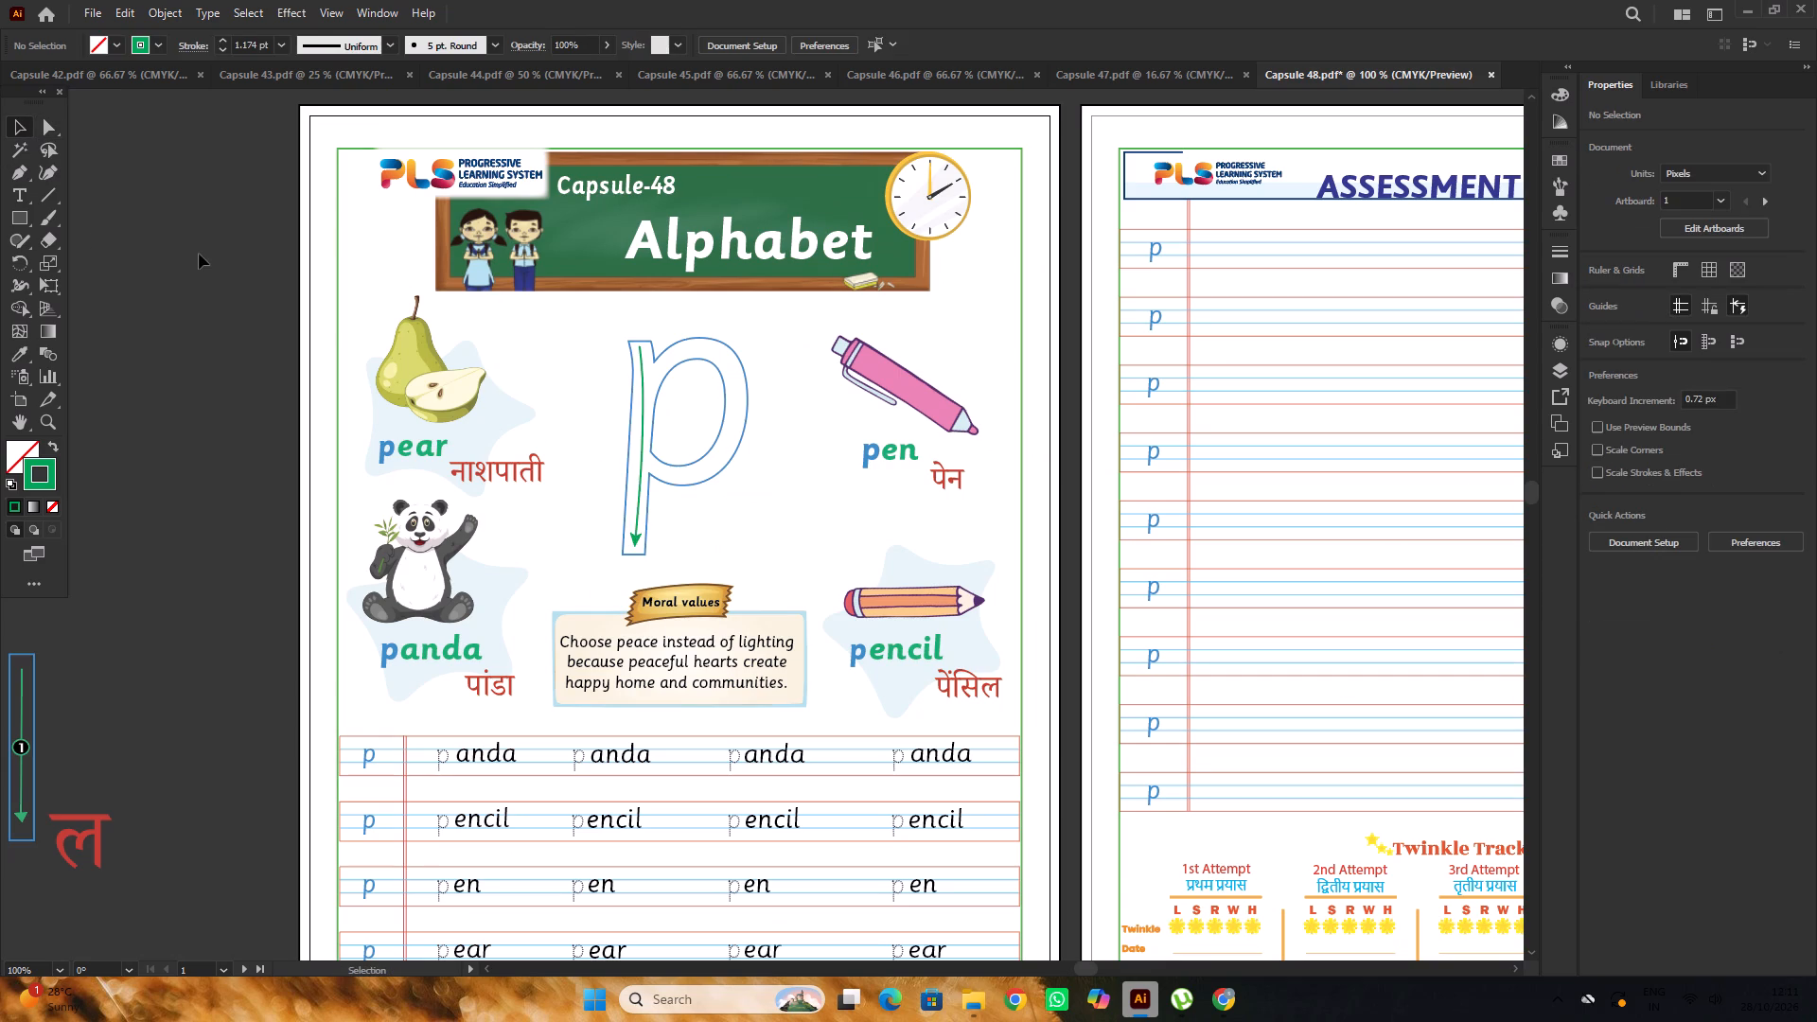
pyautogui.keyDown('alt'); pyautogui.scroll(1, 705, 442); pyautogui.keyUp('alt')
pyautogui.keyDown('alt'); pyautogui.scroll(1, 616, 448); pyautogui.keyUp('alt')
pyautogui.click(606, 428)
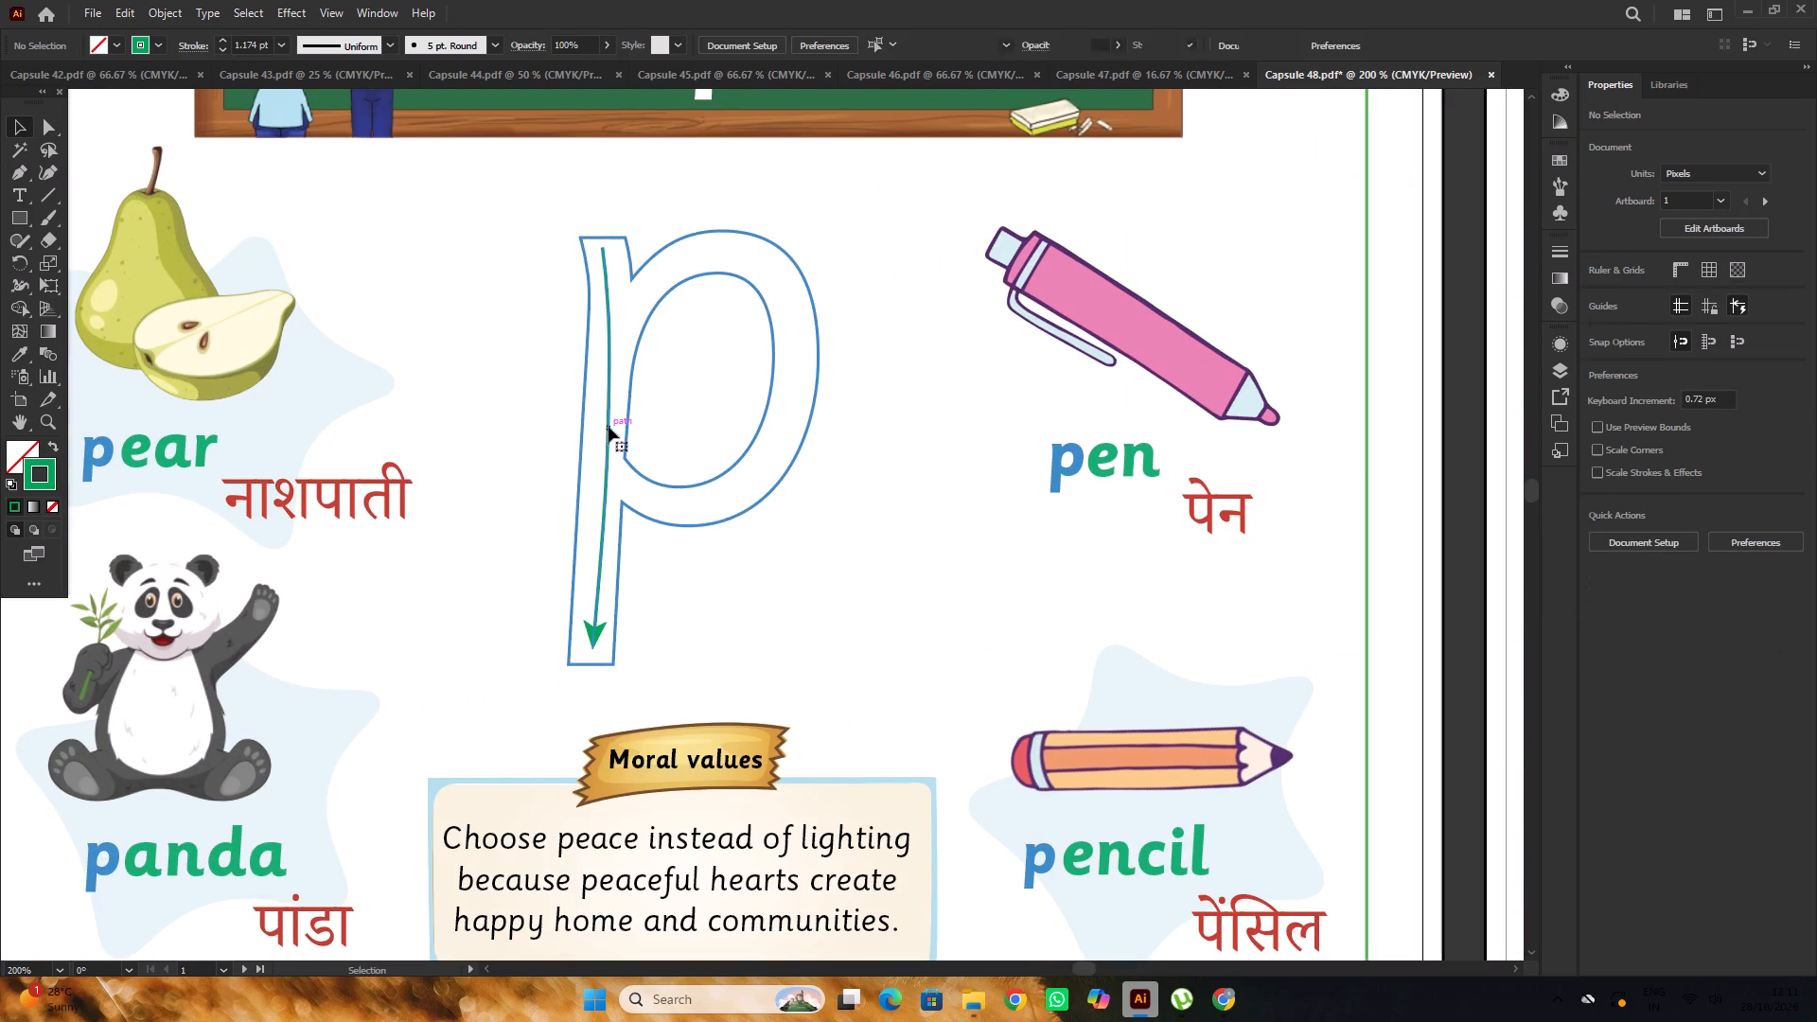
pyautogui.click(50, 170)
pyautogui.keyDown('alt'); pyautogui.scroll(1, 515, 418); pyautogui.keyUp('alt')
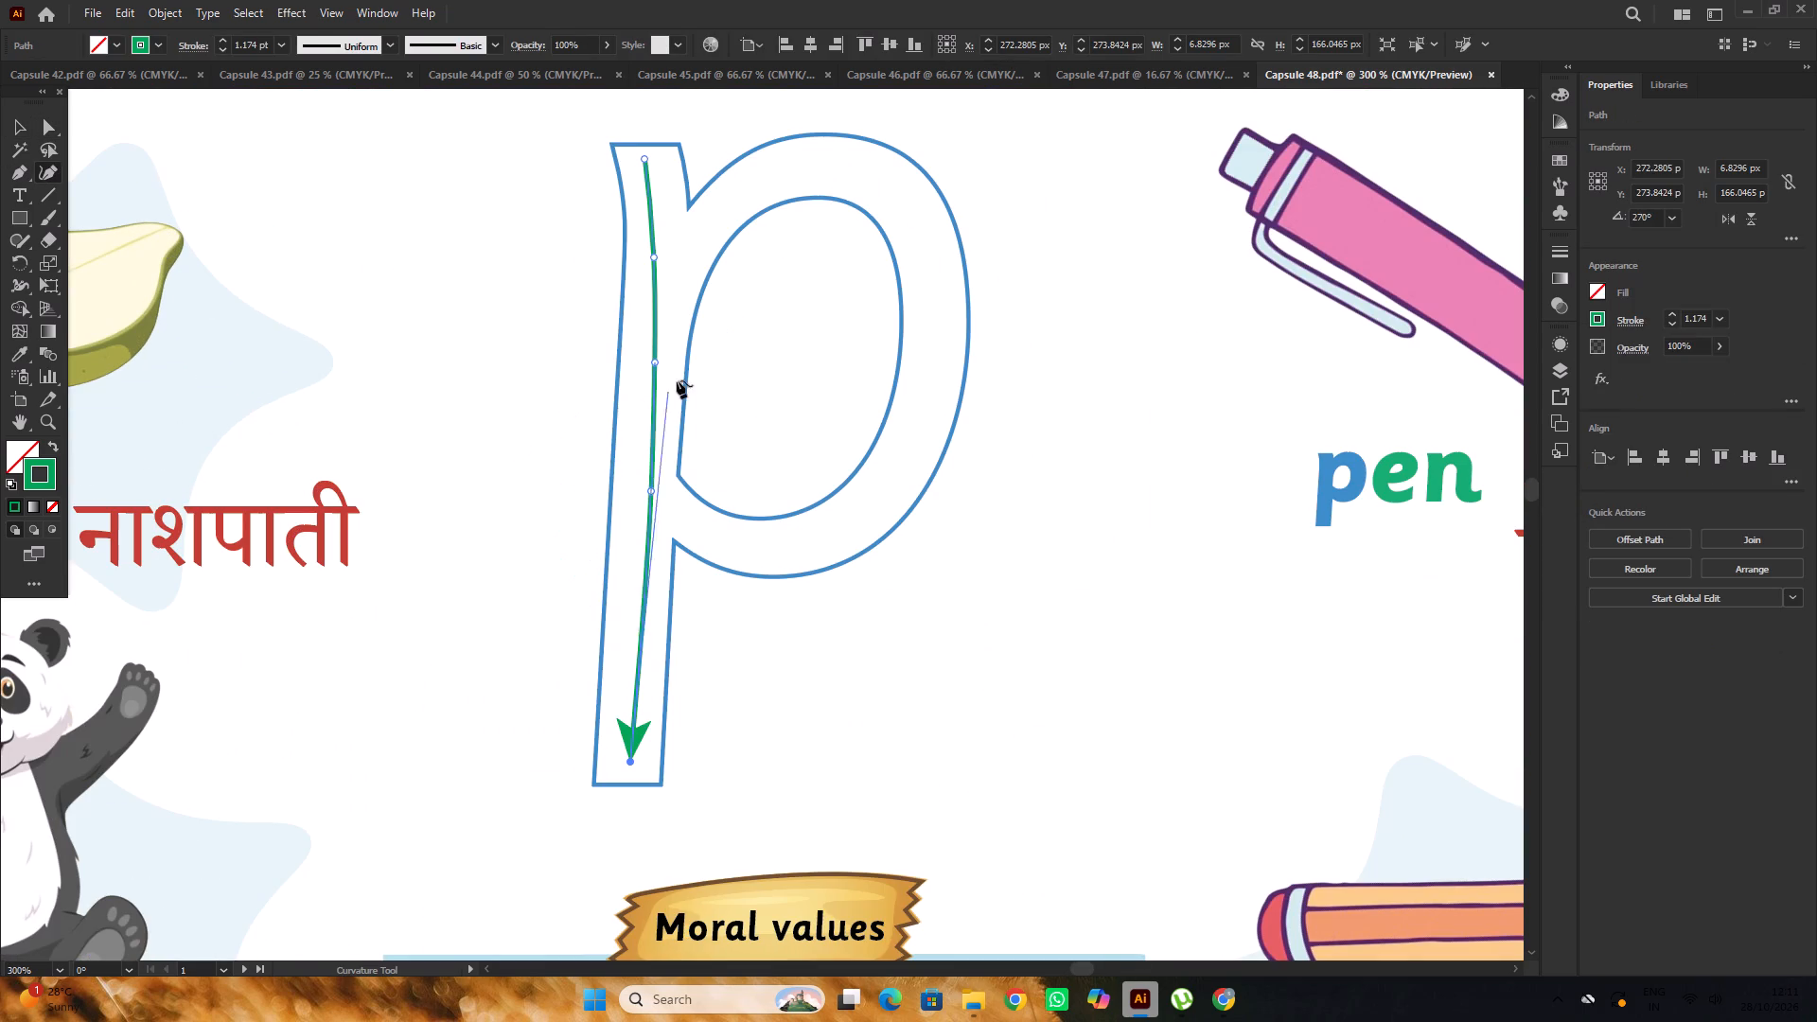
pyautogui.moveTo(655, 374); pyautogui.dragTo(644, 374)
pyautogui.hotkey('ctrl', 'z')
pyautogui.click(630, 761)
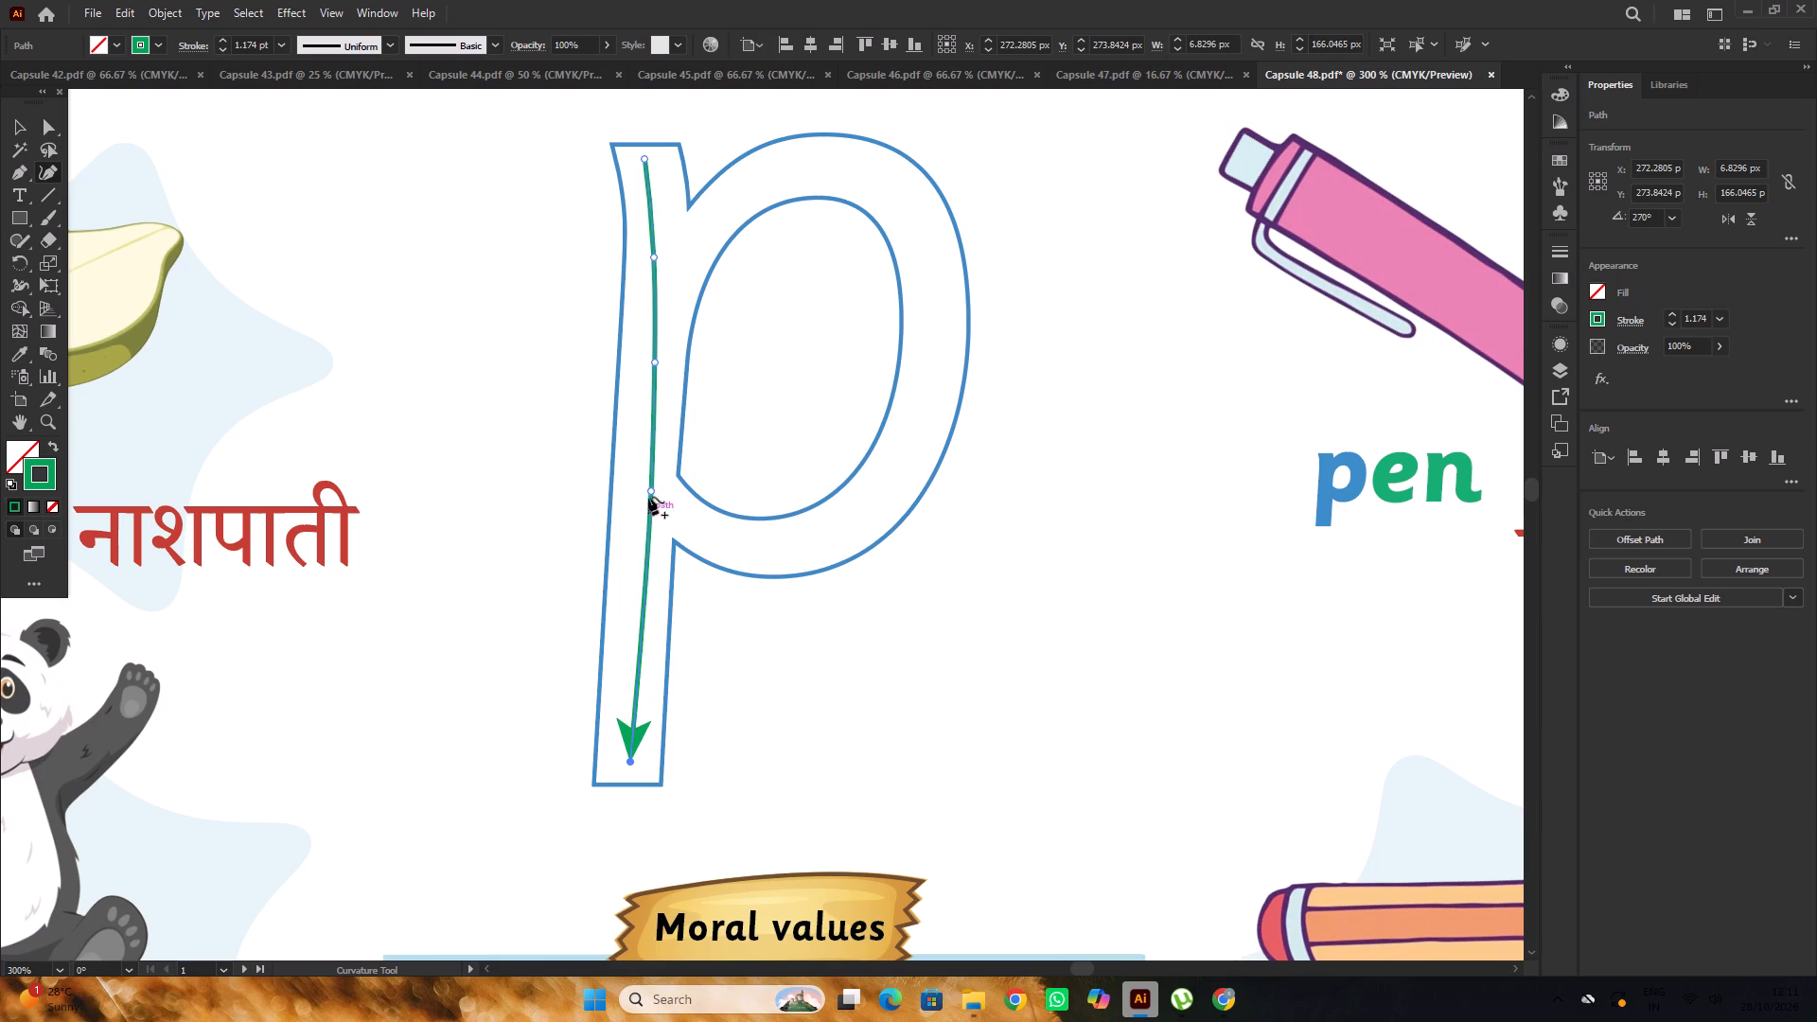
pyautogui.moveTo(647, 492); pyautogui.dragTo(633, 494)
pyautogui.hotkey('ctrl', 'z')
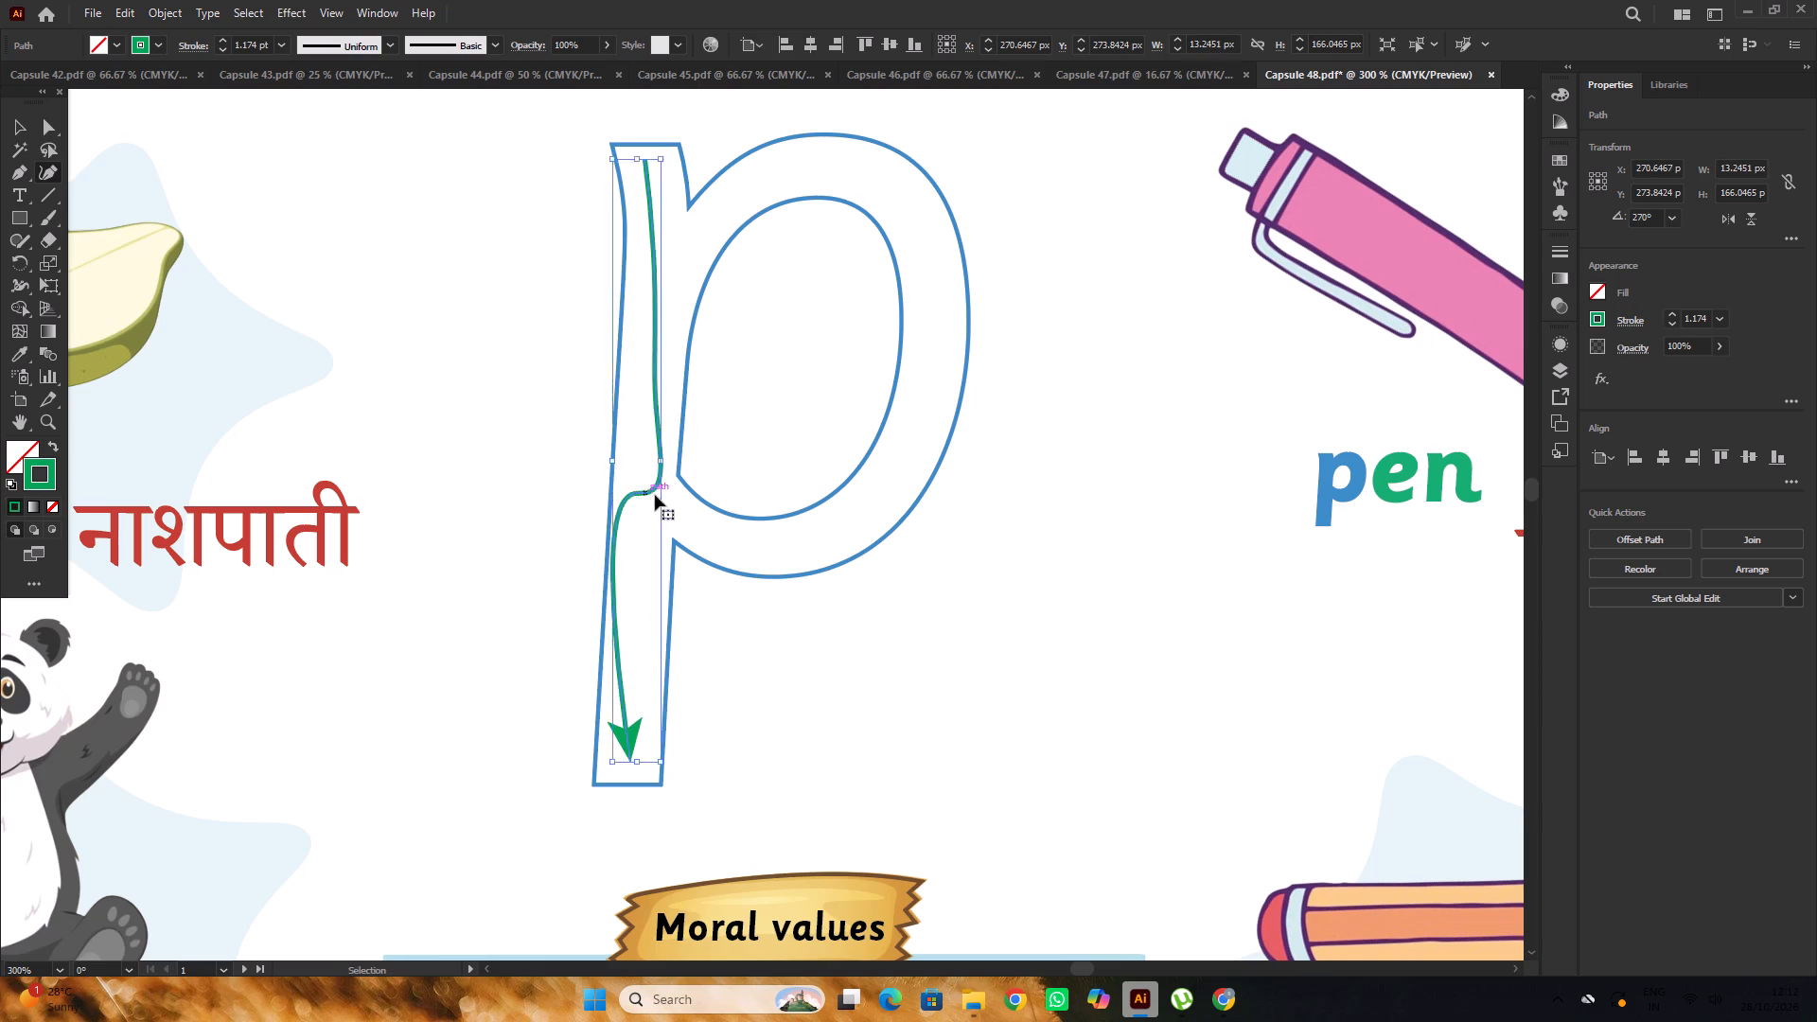
# Move the whole green arrow onto the left outline of the p's stem, with its start at the stem's top-left corner.
pyautogui.click(44, 129)
pyautogui.moveTo(658, 391); pyautogui.dragTo(648, 388)
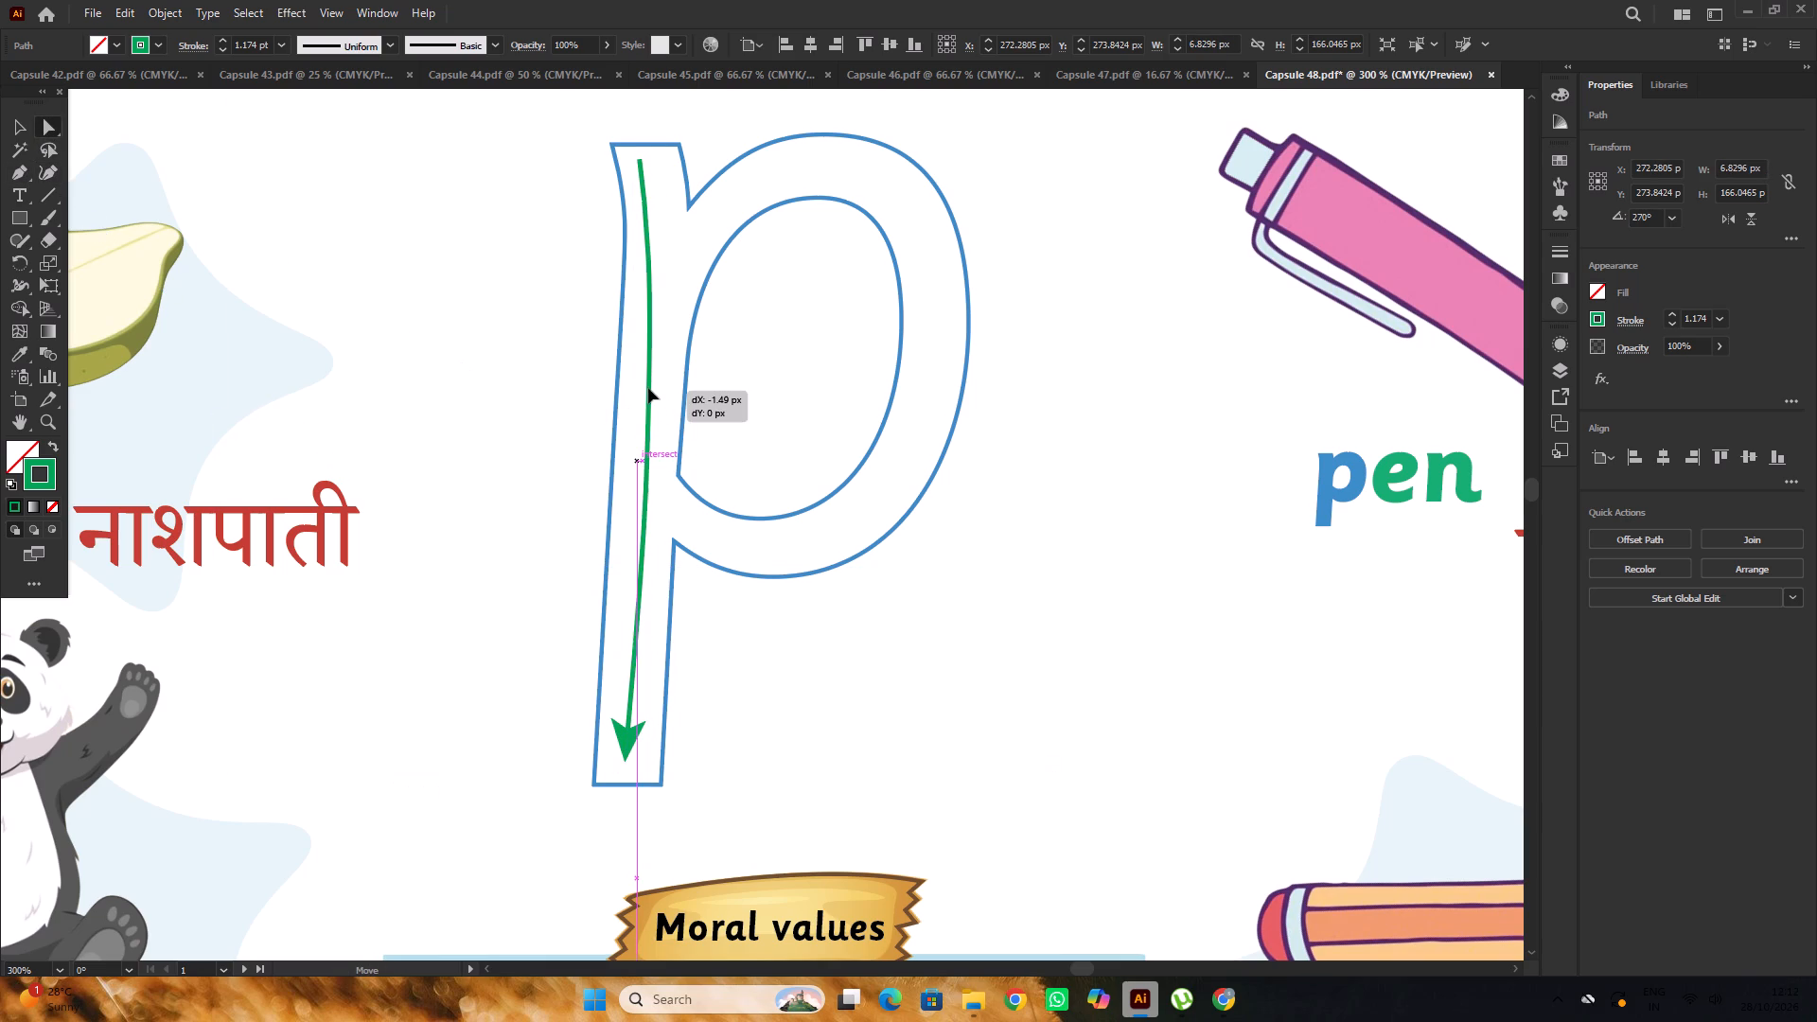
pyautogui.moveTo(648, 388); pyautogui.dragTo(649, 392)
pyautogui.keyDown('alt'); pyautogui.scroll(-2, 745, 404); pyautogui.keyUp('alt')
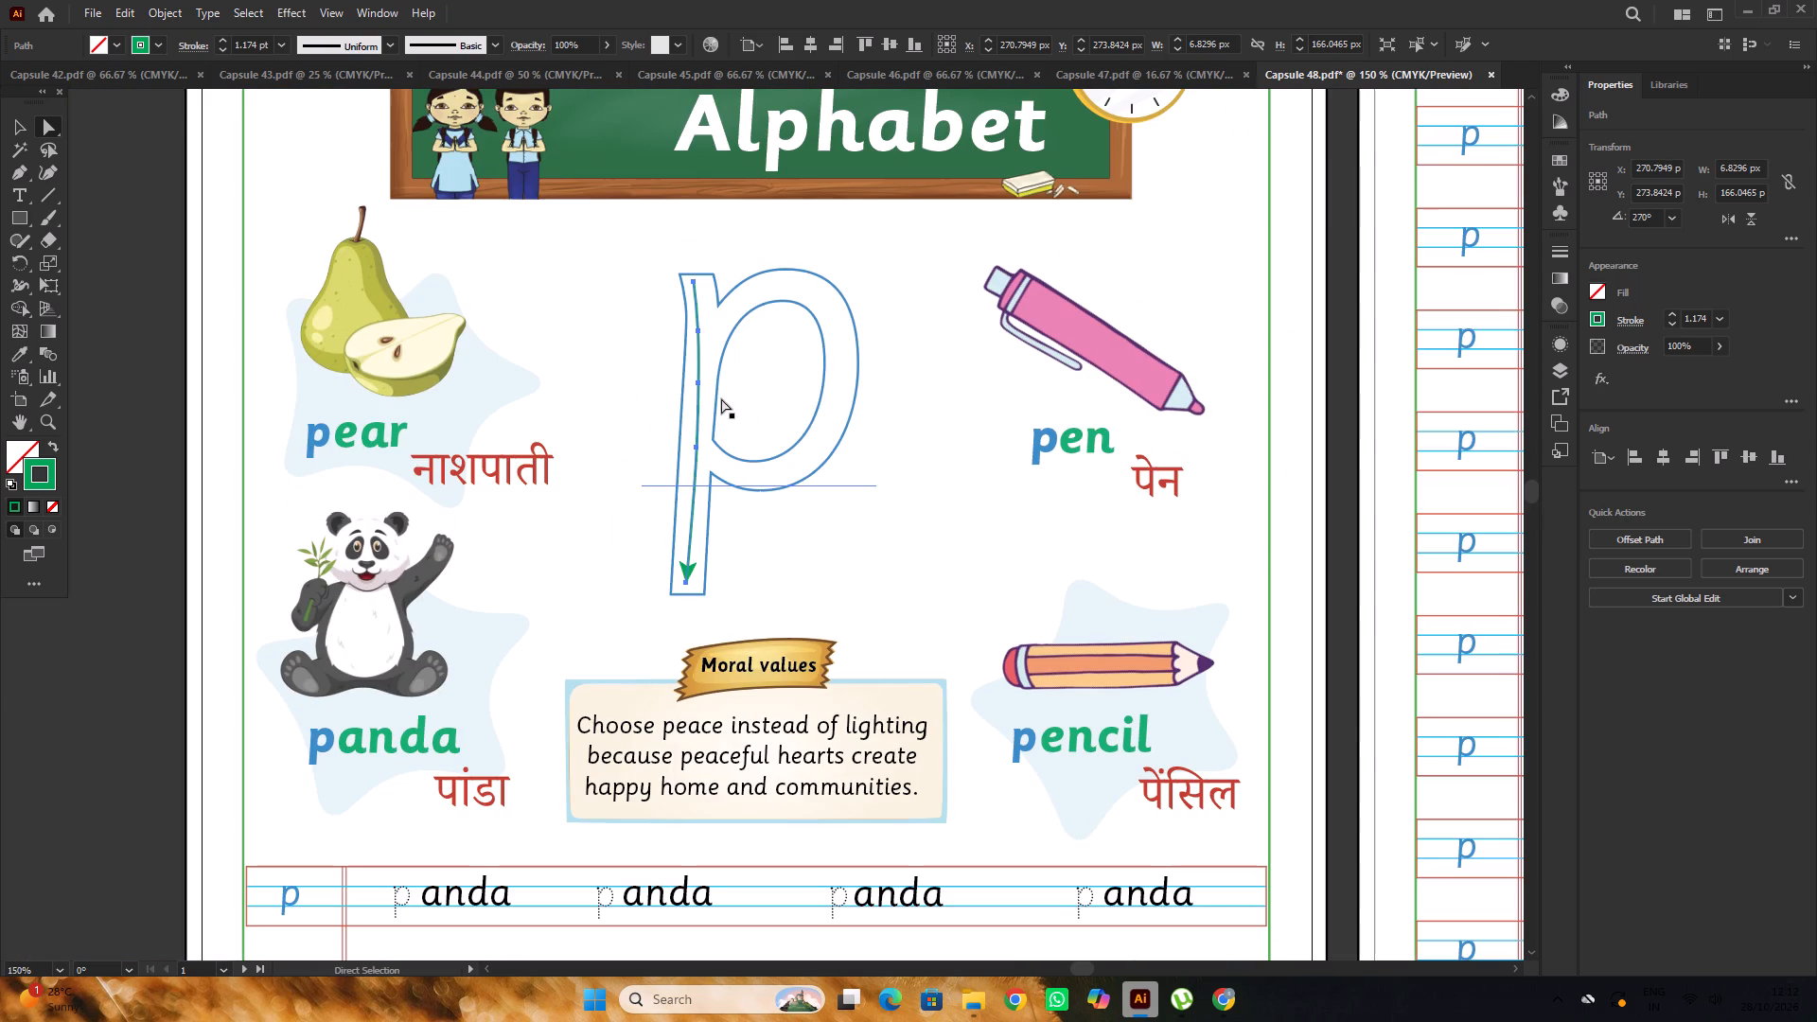
pyautogui.keyDown('alt'); pyautogui.scroll(2, 698, 308); pyautogui.keyUp('alt')
pyautogui.moveTo(693, 299); pyautogui.dragTo(671, 289)
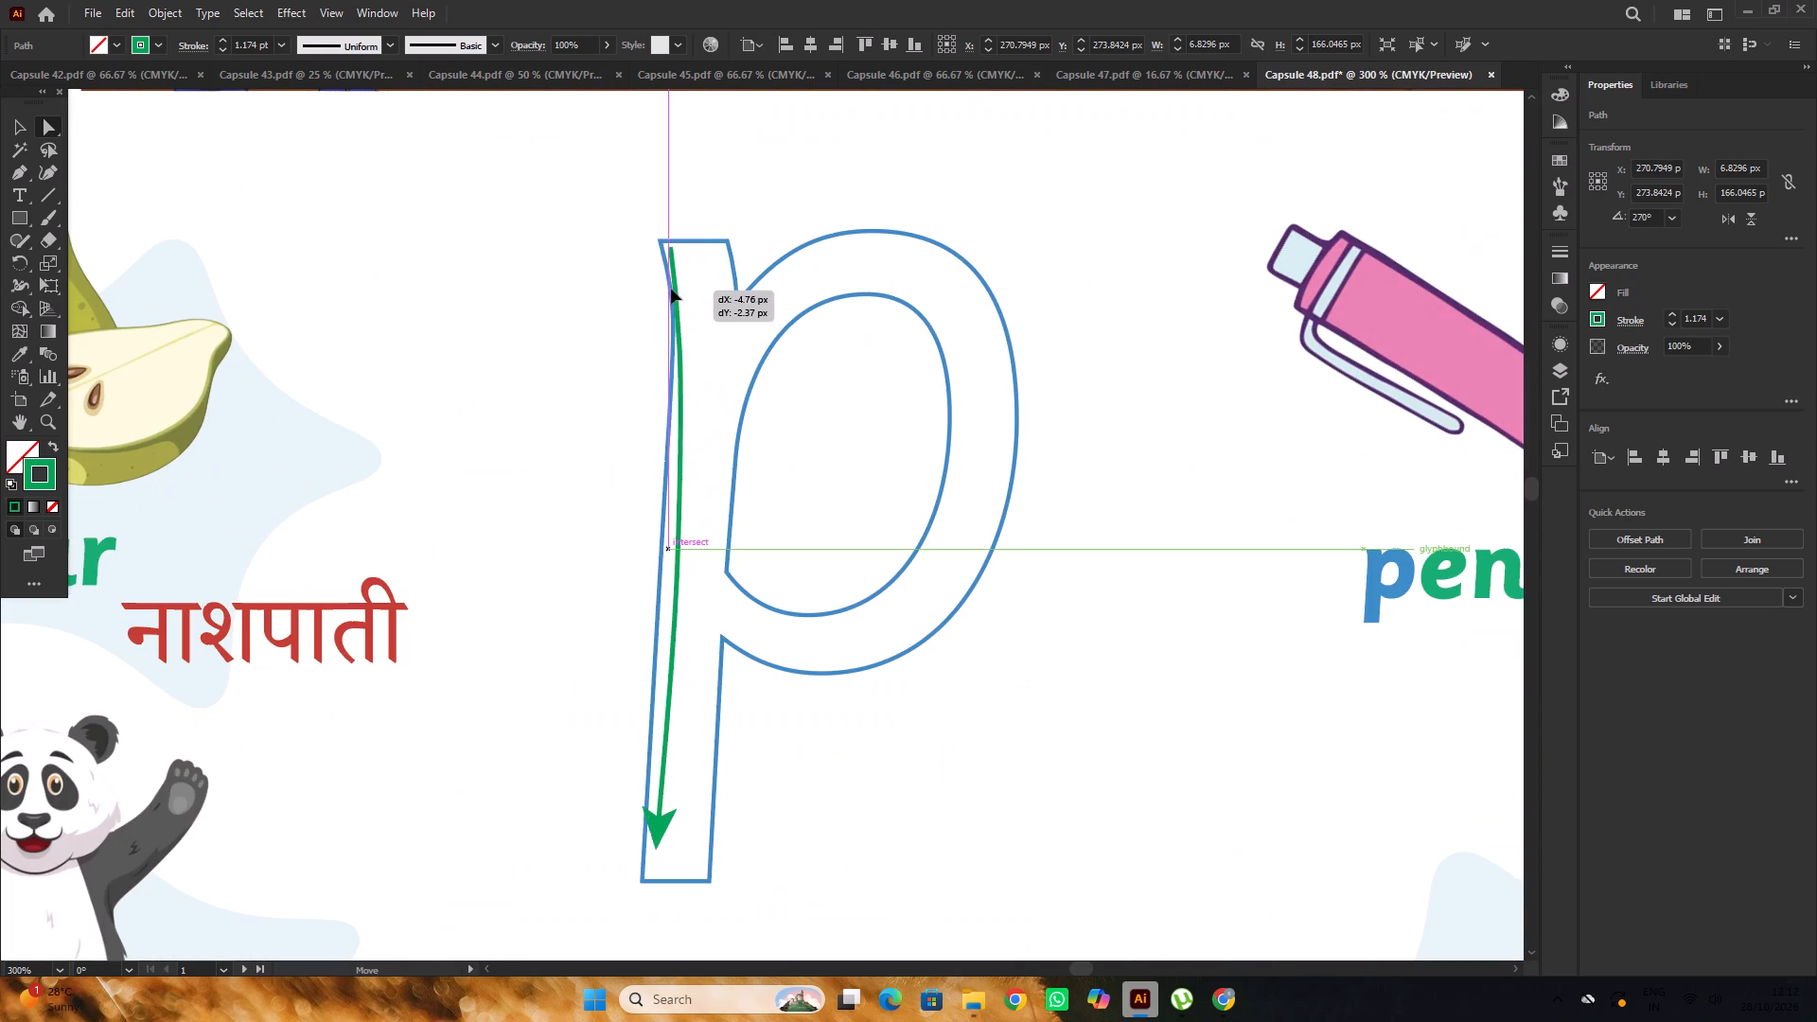
pyautogui.moveTo(671, 289); pyautogui.dragTo(667, 284)
pyautogui.keyDown('alt'); pyautogui.scroll(5, 667, 284); pyautogui.keyUp('alt')
pyautogui.click(667, 291)
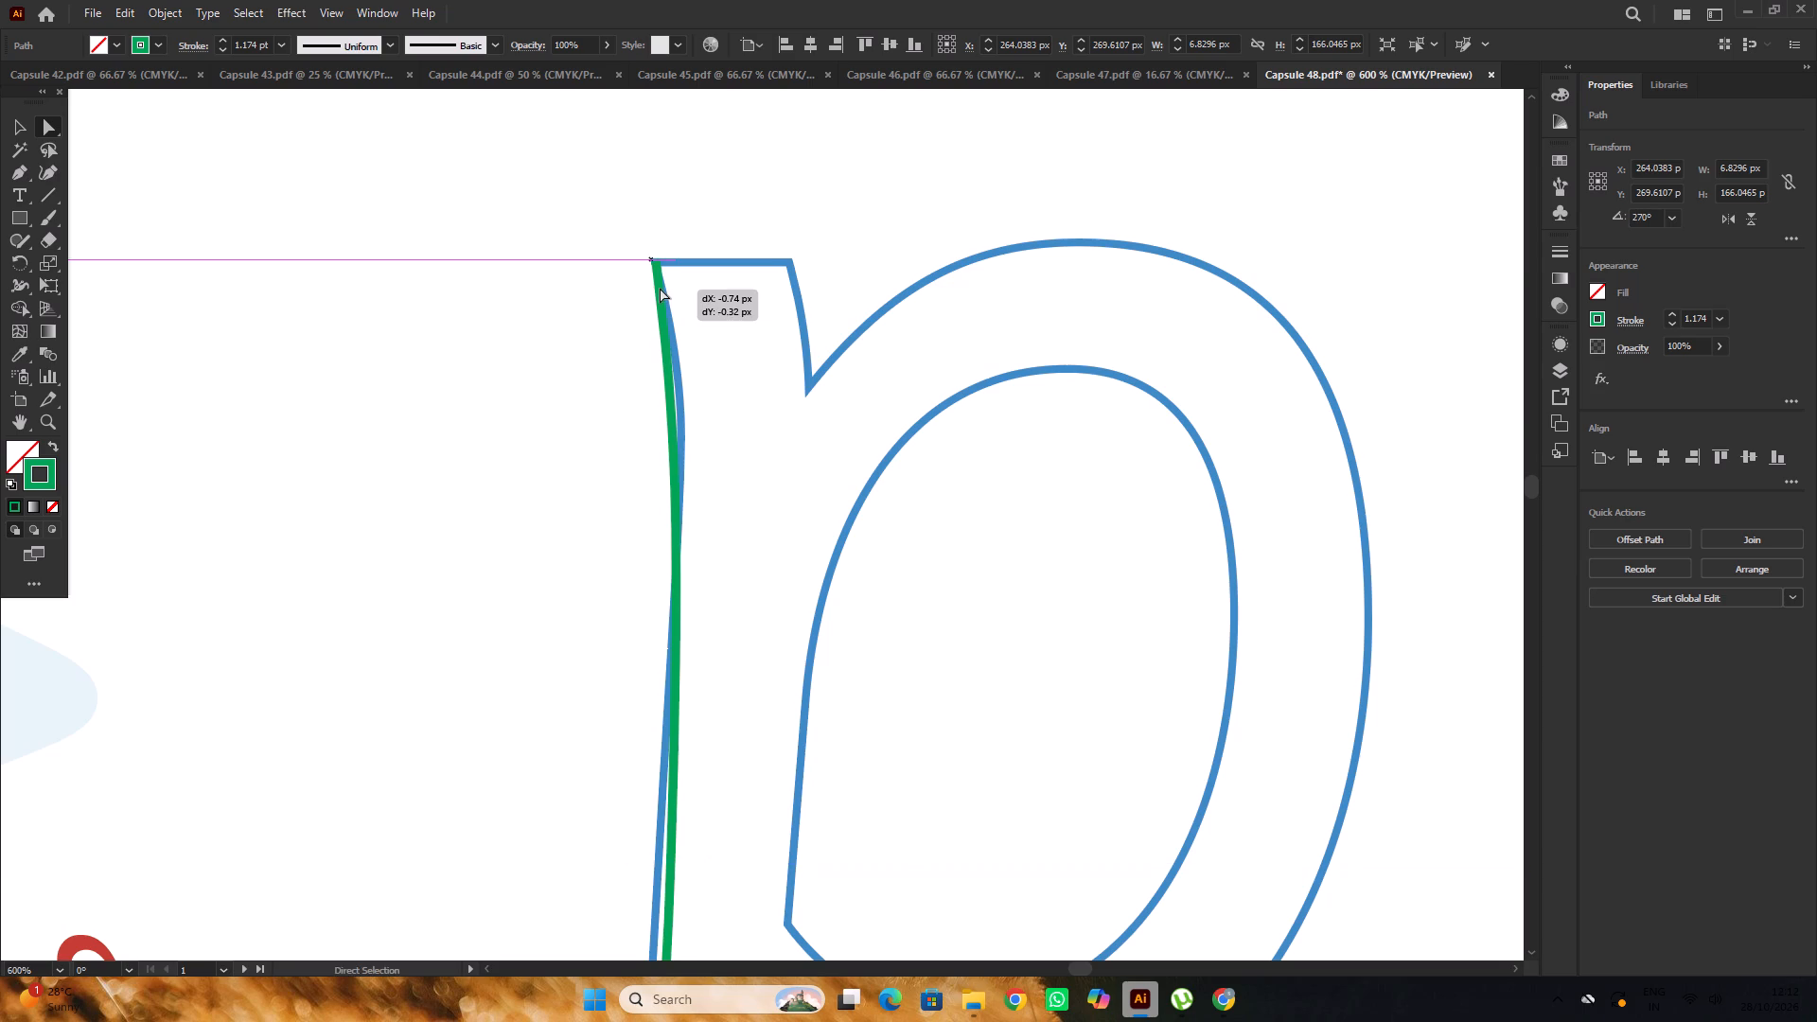
pyautogui.keyDown('alt'); pyautogui.scroll(-1, 660, 288); pyautogui.keyUp('alt')
# With the Curvature tool, bend the top of the green arrow to follow the curved left outline of the p's stem.
pyautogui.click(51, 177)
pyautogui.keyDown('alt'); pyautogui.scroll(1, 693, 393); pyautogui.keyUp('alt')
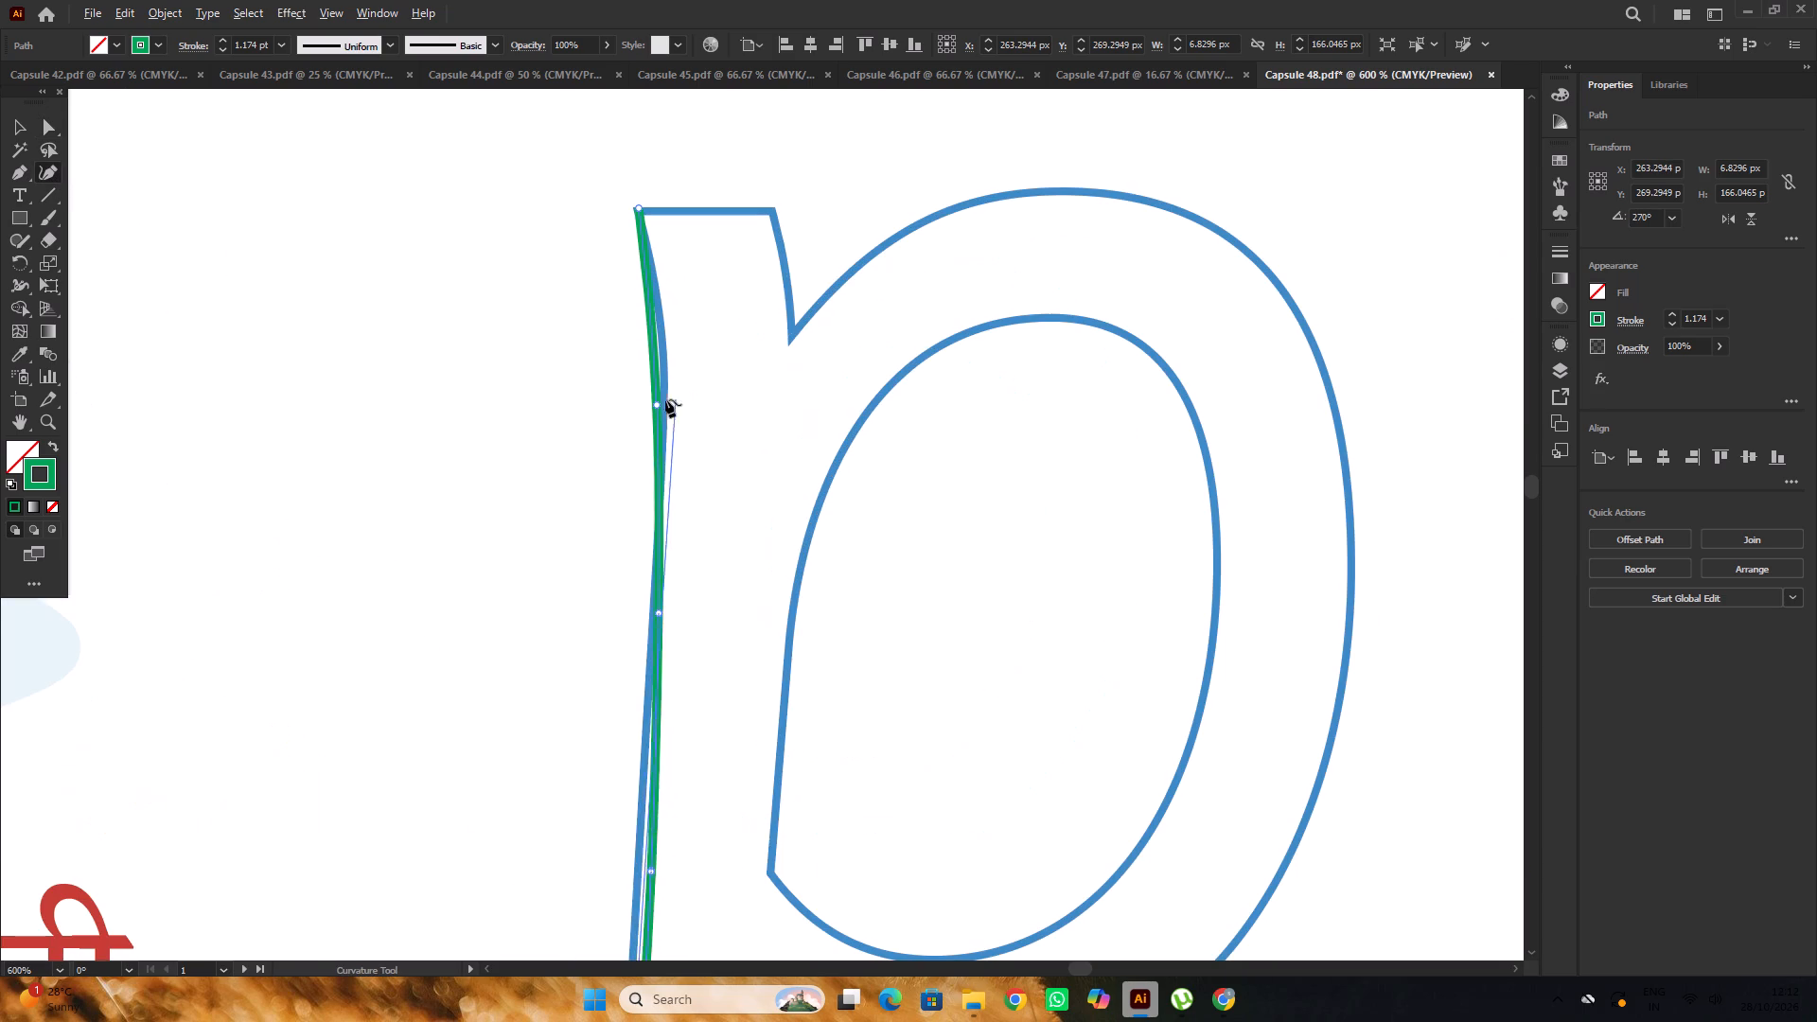
pyautogui.click(658, 397)
pyautogui.hotkey('ctrl', 'z')
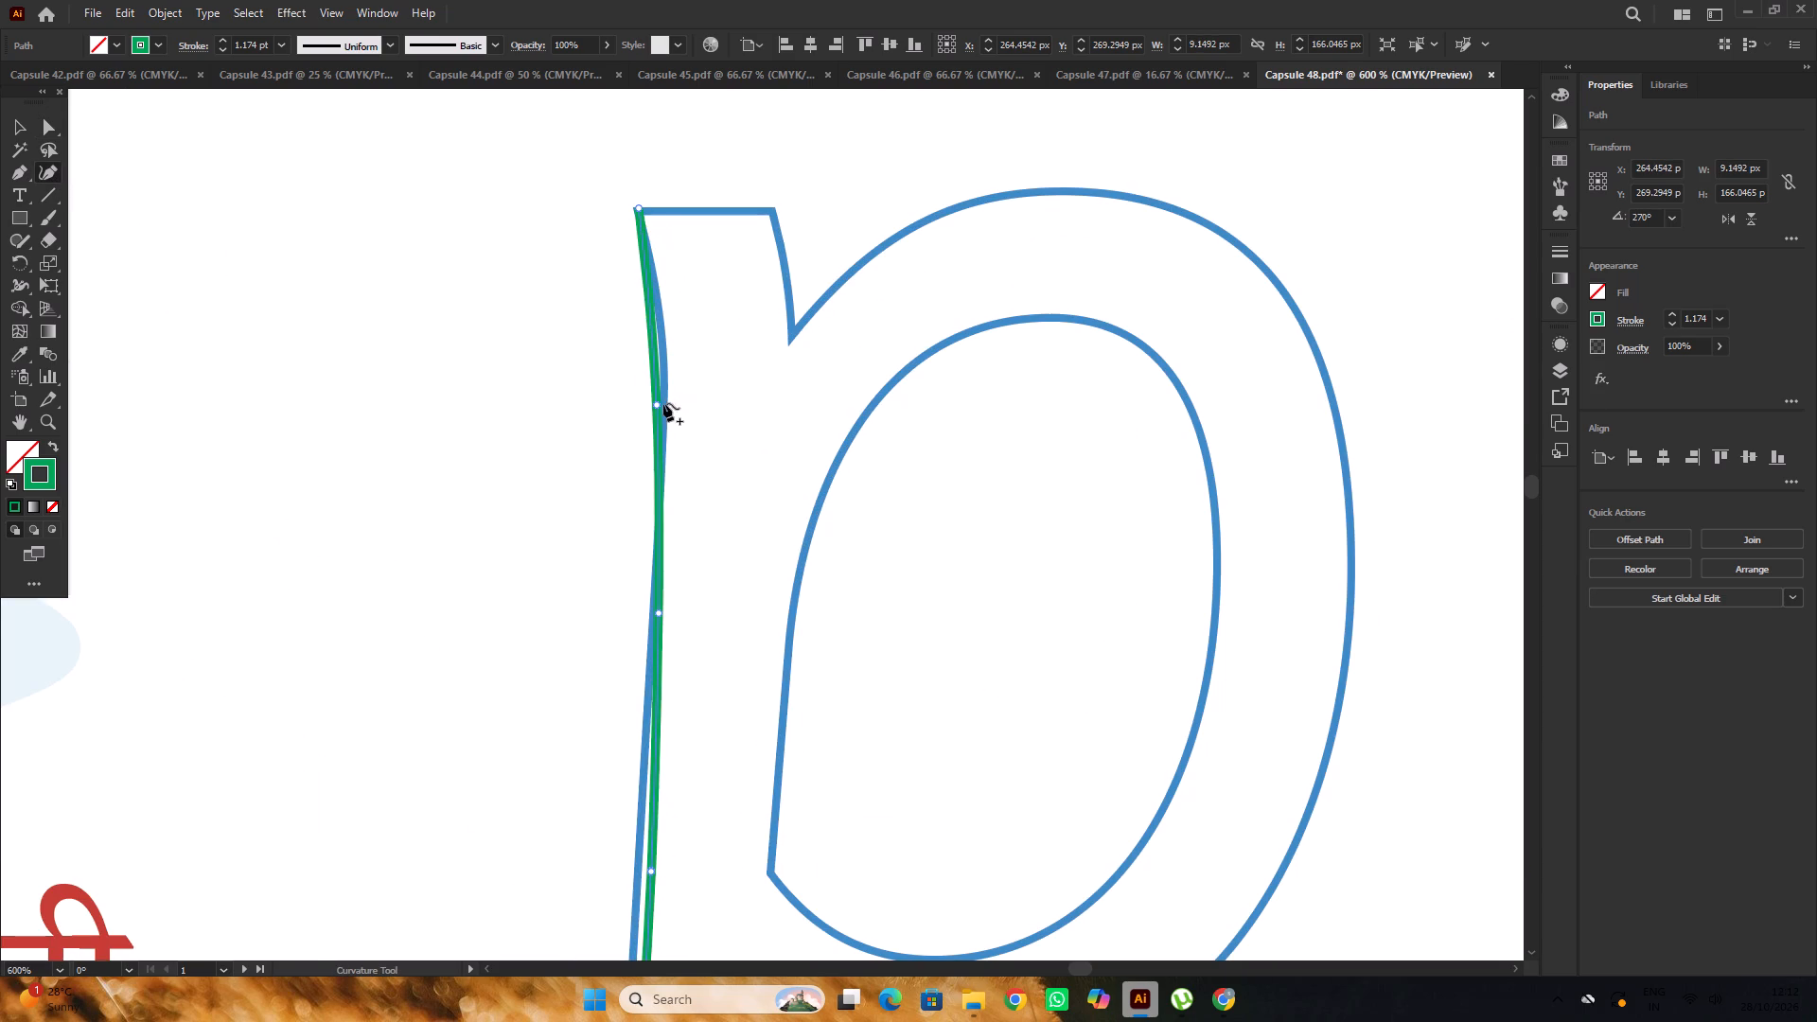
pyautogui.doubleClick(659, 404)
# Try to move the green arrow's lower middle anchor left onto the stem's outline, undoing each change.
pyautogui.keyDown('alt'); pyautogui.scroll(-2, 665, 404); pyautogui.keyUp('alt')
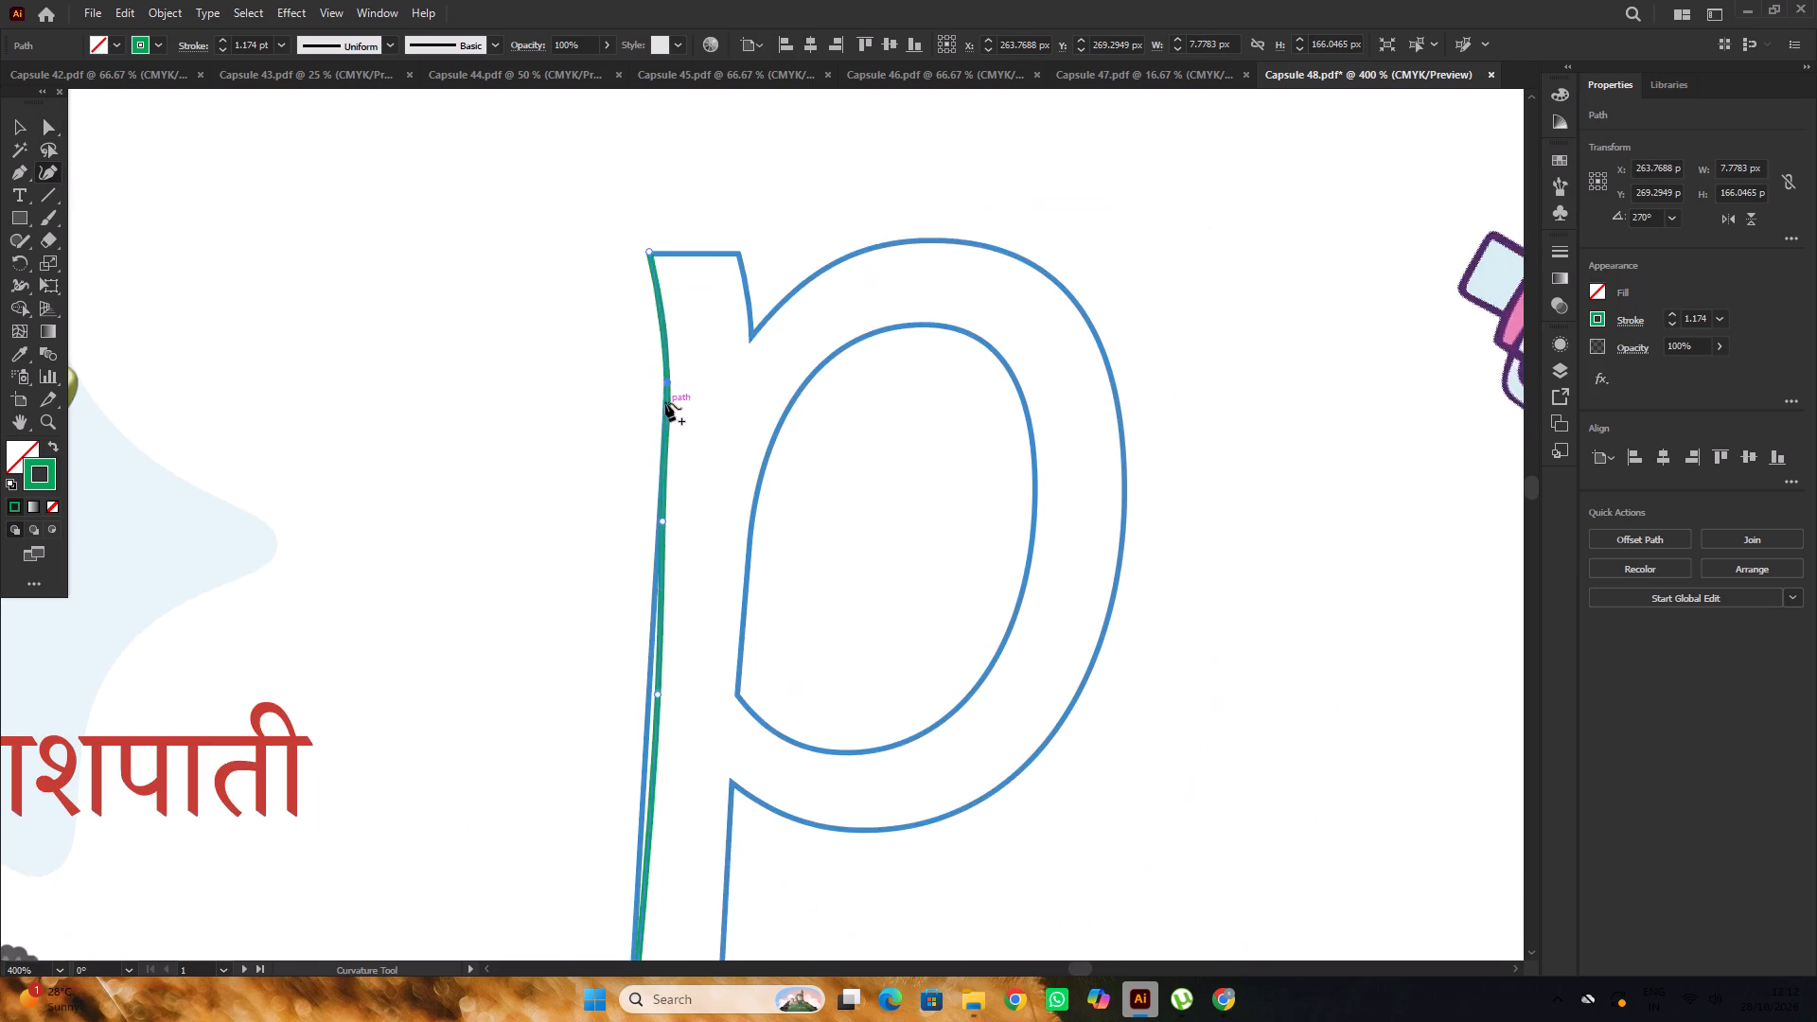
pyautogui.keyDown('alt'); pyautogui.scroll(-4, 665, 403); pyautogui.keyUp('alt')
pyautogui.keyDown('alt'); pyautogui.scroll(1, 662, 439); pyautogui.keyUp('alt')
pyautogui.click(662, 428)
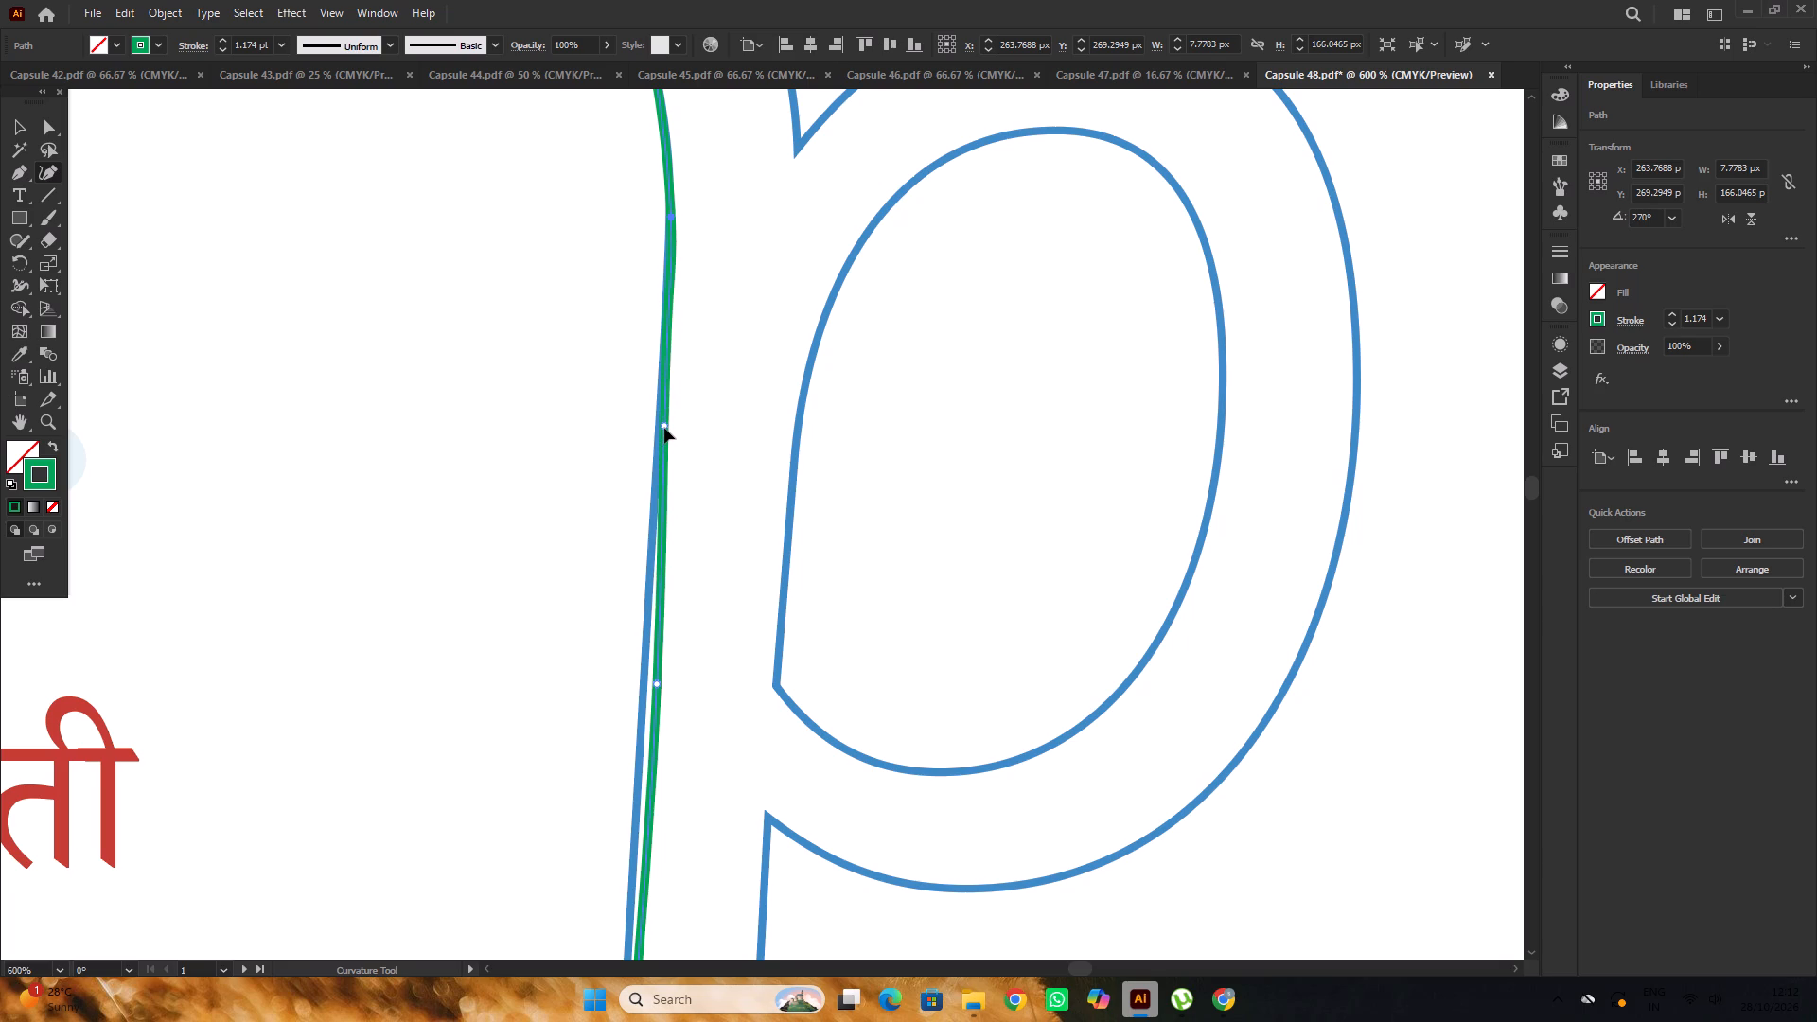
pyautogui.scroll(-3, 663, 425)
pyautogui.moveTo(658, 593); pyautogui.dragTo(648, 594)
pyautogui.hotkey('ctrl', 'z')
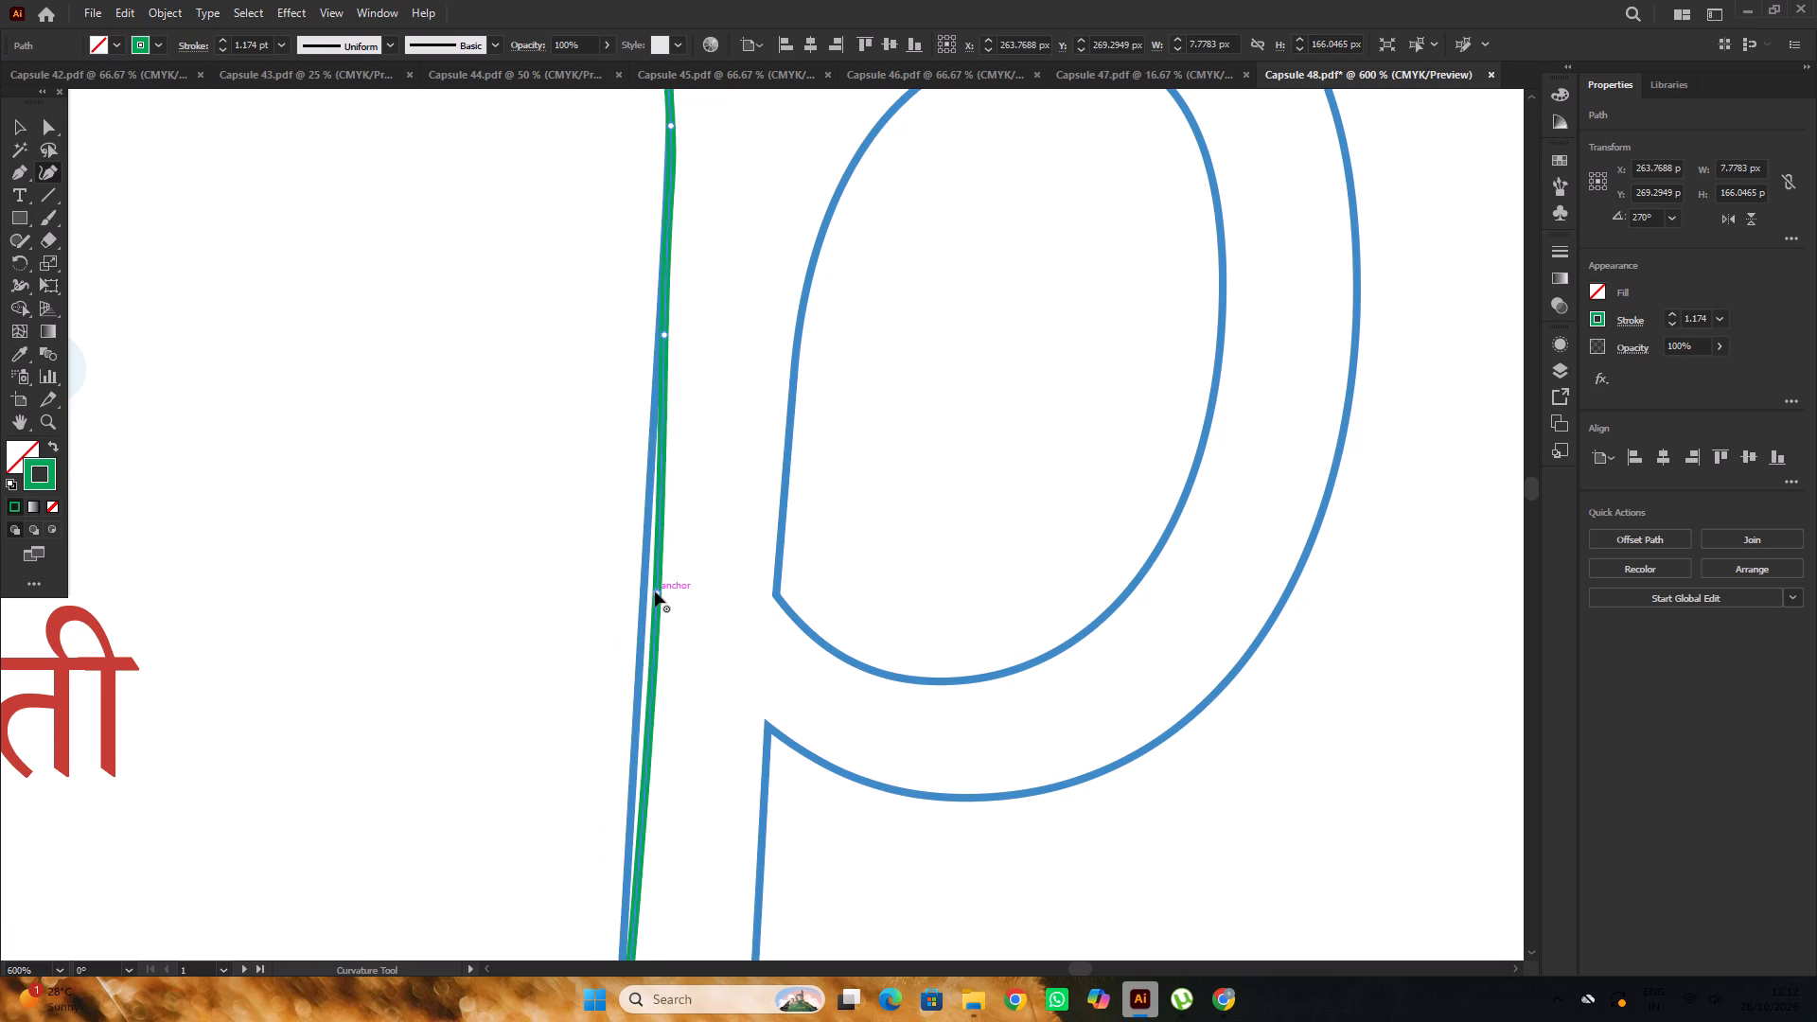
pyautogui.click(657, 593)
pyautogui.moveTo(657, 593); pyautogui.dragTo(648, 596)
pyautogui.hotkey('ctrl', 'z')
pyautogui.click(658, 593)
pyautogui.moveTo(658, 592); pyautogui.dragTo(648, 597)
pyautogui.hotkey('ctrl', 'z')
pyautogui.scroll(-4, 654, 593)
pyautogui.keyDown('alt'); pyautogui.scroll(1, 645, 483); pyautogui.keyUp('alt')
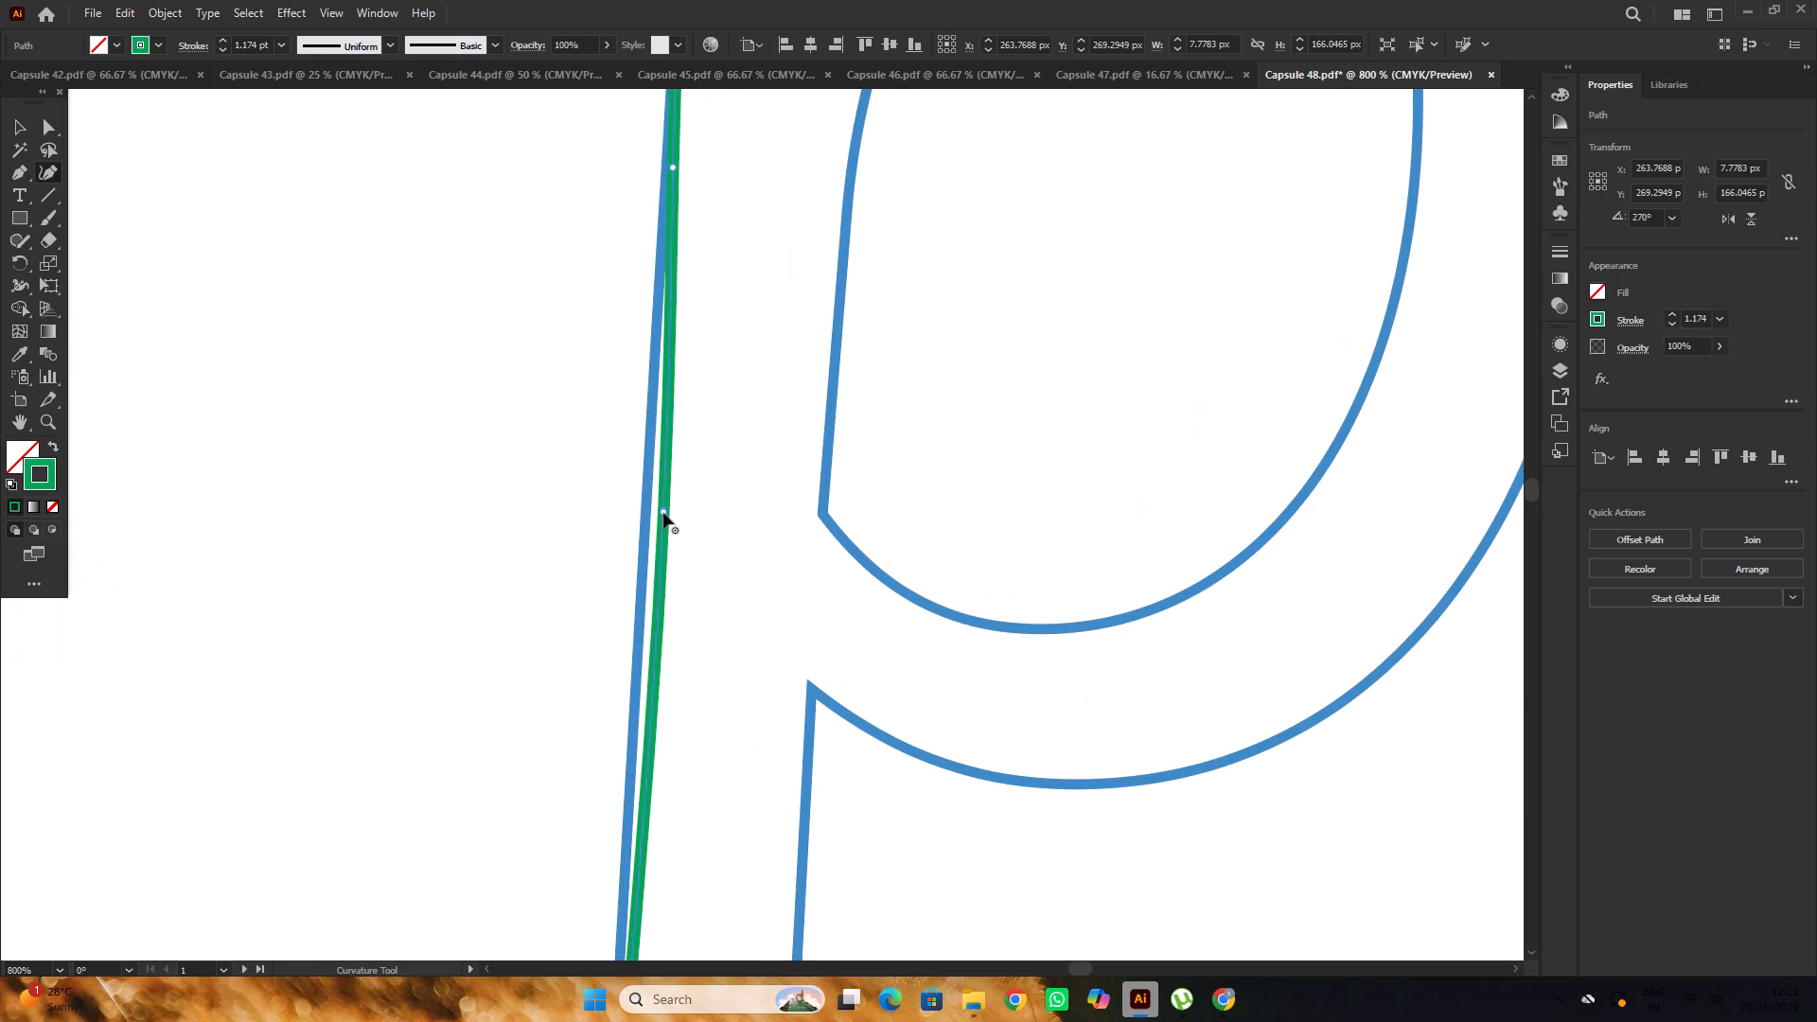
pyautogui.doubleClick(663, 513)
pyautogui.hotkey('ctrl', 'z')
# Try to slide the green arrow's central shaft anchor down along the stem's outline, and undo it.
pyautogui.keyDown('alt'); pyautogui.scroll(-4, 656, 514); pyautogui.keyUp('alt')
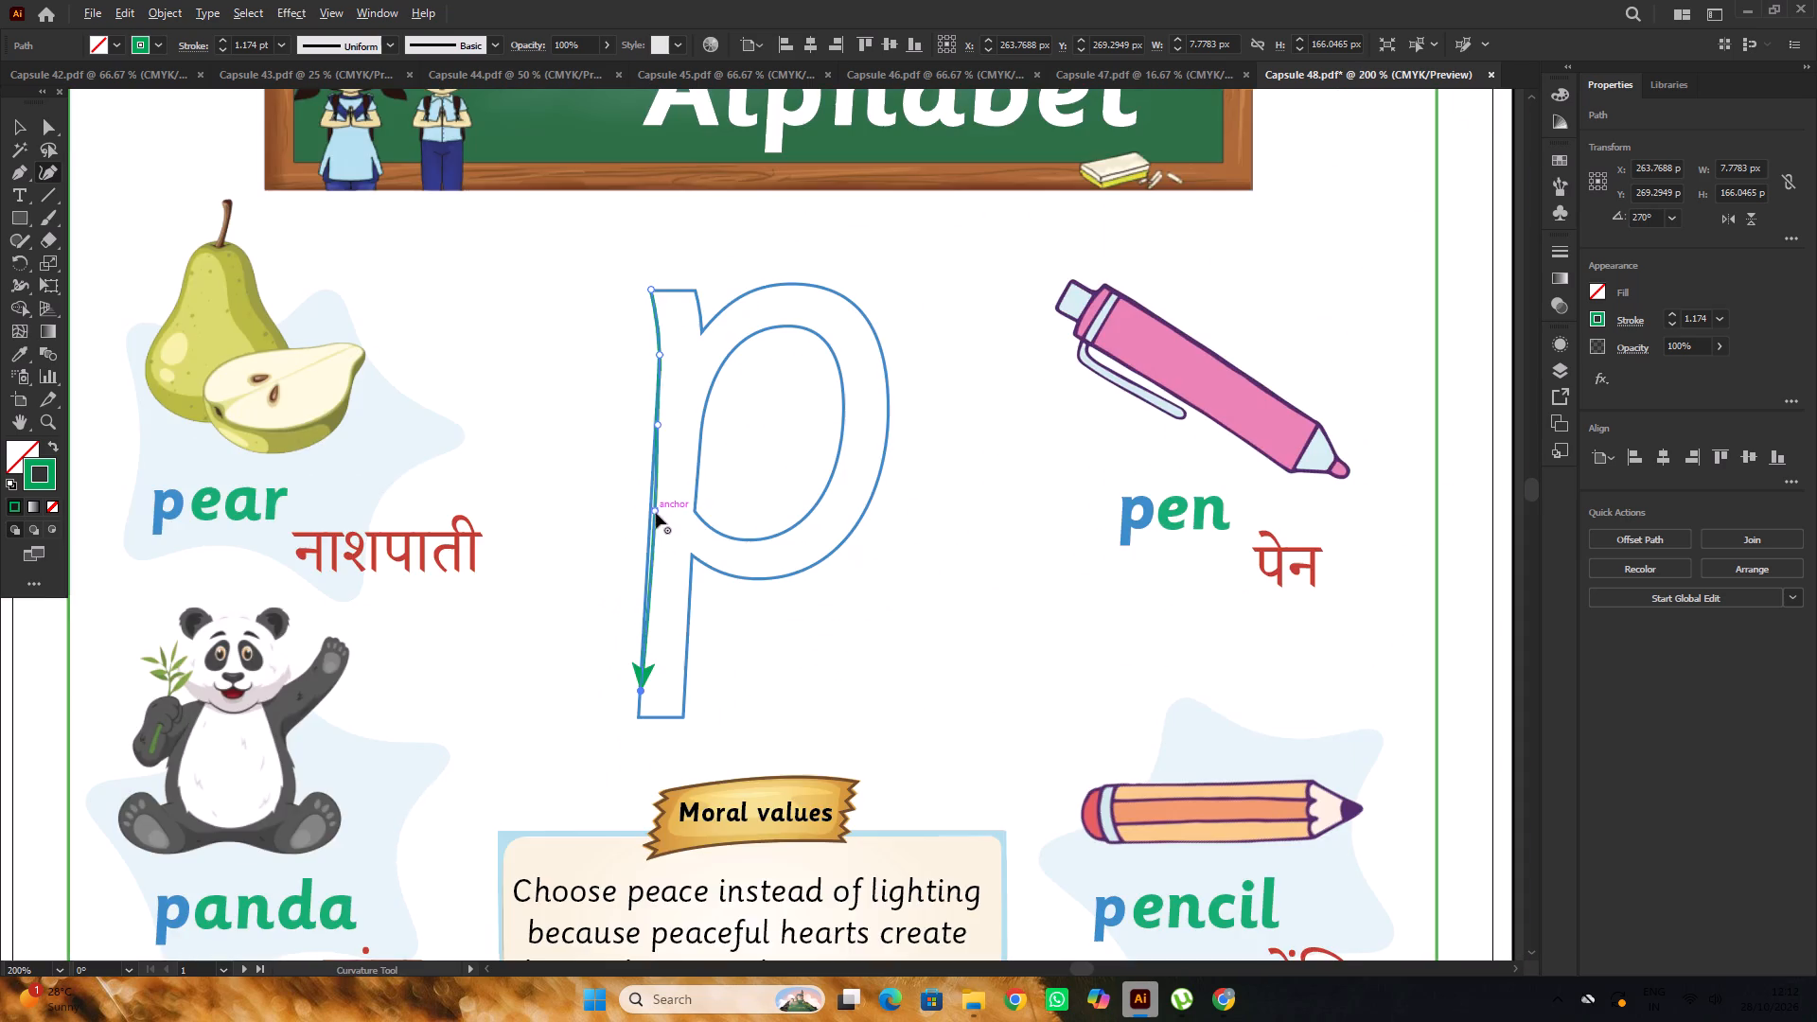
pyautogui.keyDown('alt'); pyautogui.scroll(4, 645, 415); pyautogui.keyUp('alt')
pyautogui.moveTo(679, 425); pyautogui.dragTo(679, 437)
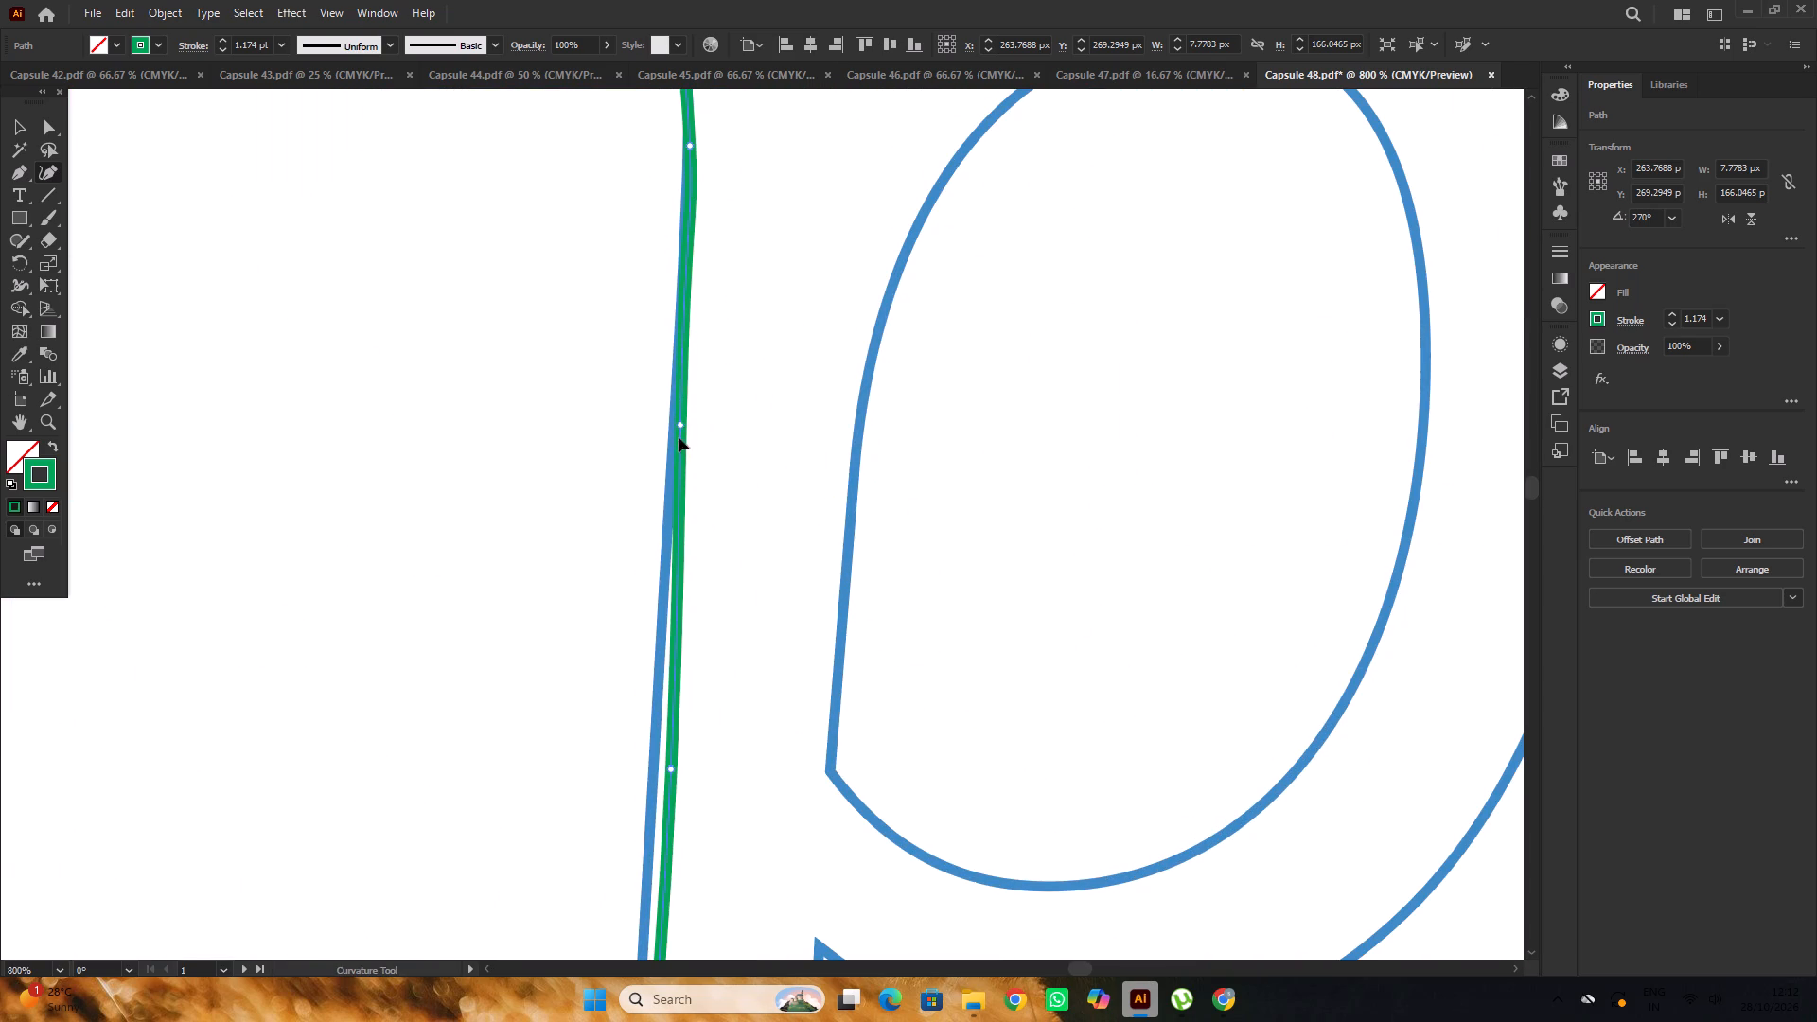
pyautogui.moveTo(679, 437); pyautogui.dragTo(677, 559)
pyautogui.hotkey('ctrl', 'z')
# With the Curvature tool, shift the middle and lower shaft of the green arrow left onto the p's stem outline.
pyautogui.keyDown('alt'); pyautogui.scroll(-2, 681, 508); pyautogui.keyUp('alt')
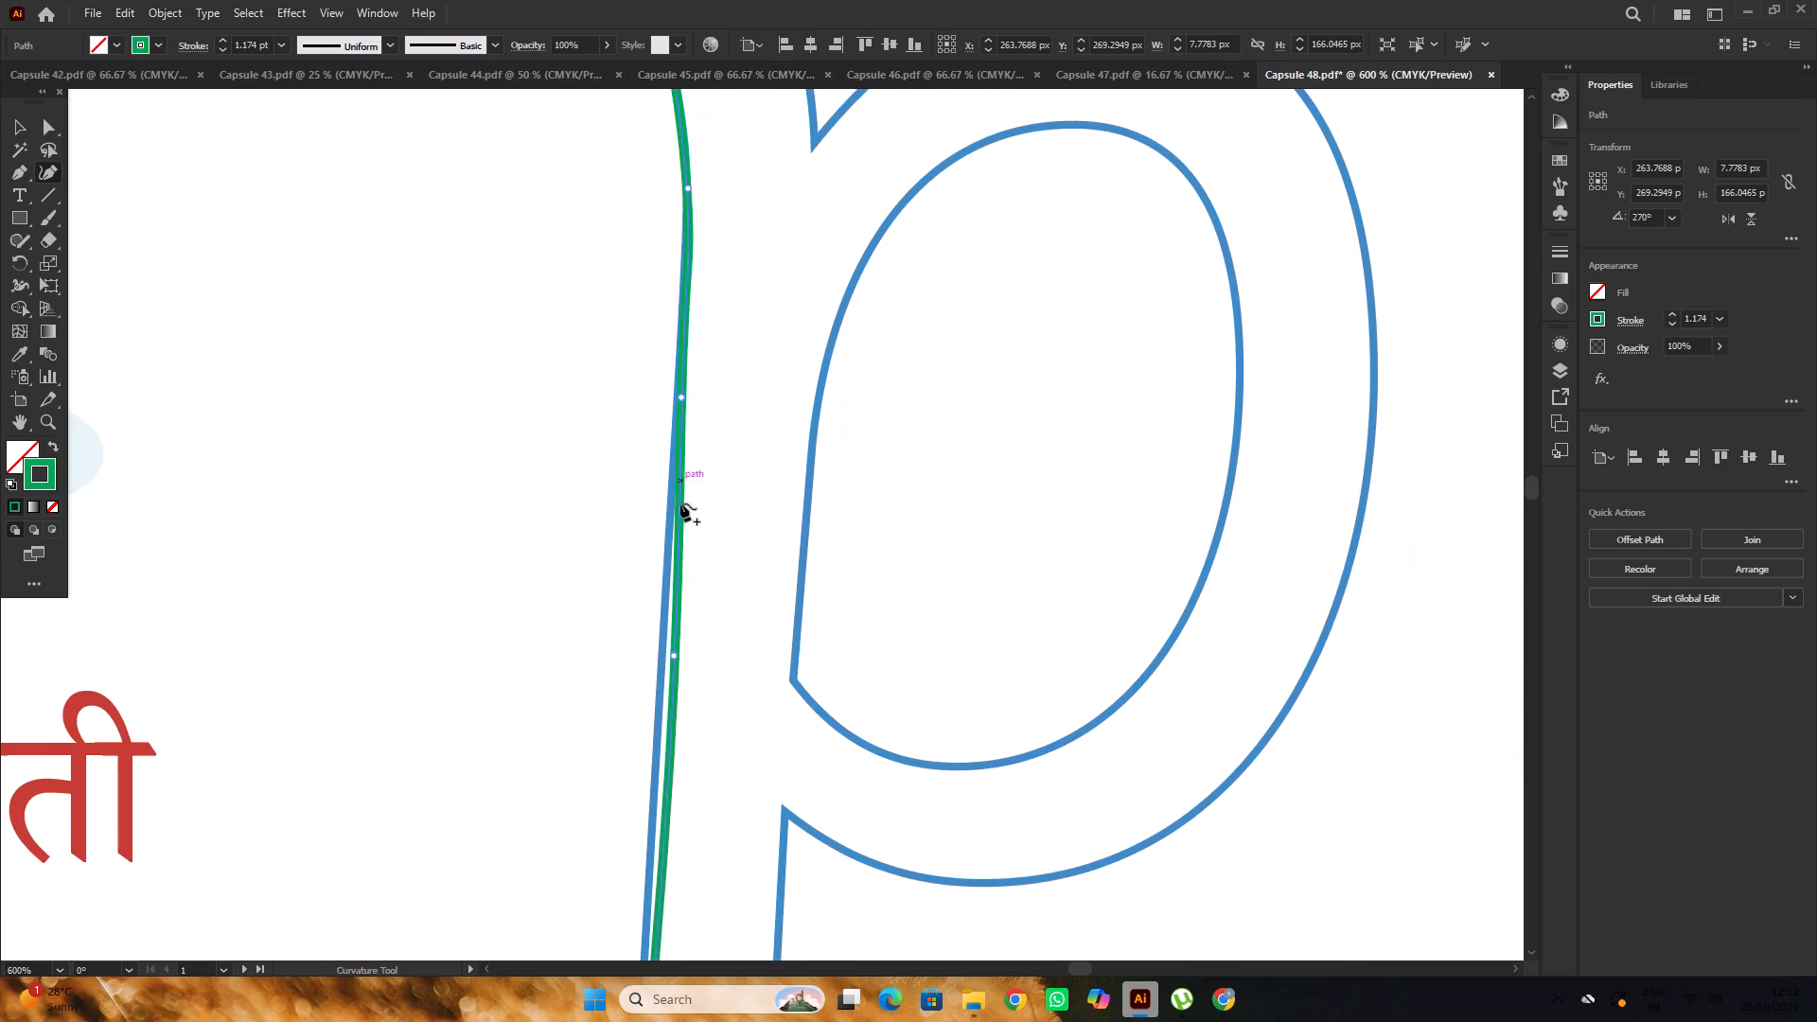
pyautogui.keyDown('alt'); pyautogui.scroll(-1, 680, 503); pyautogui.keyUp('alt')
pyautogui.doubleClick(681, 396)
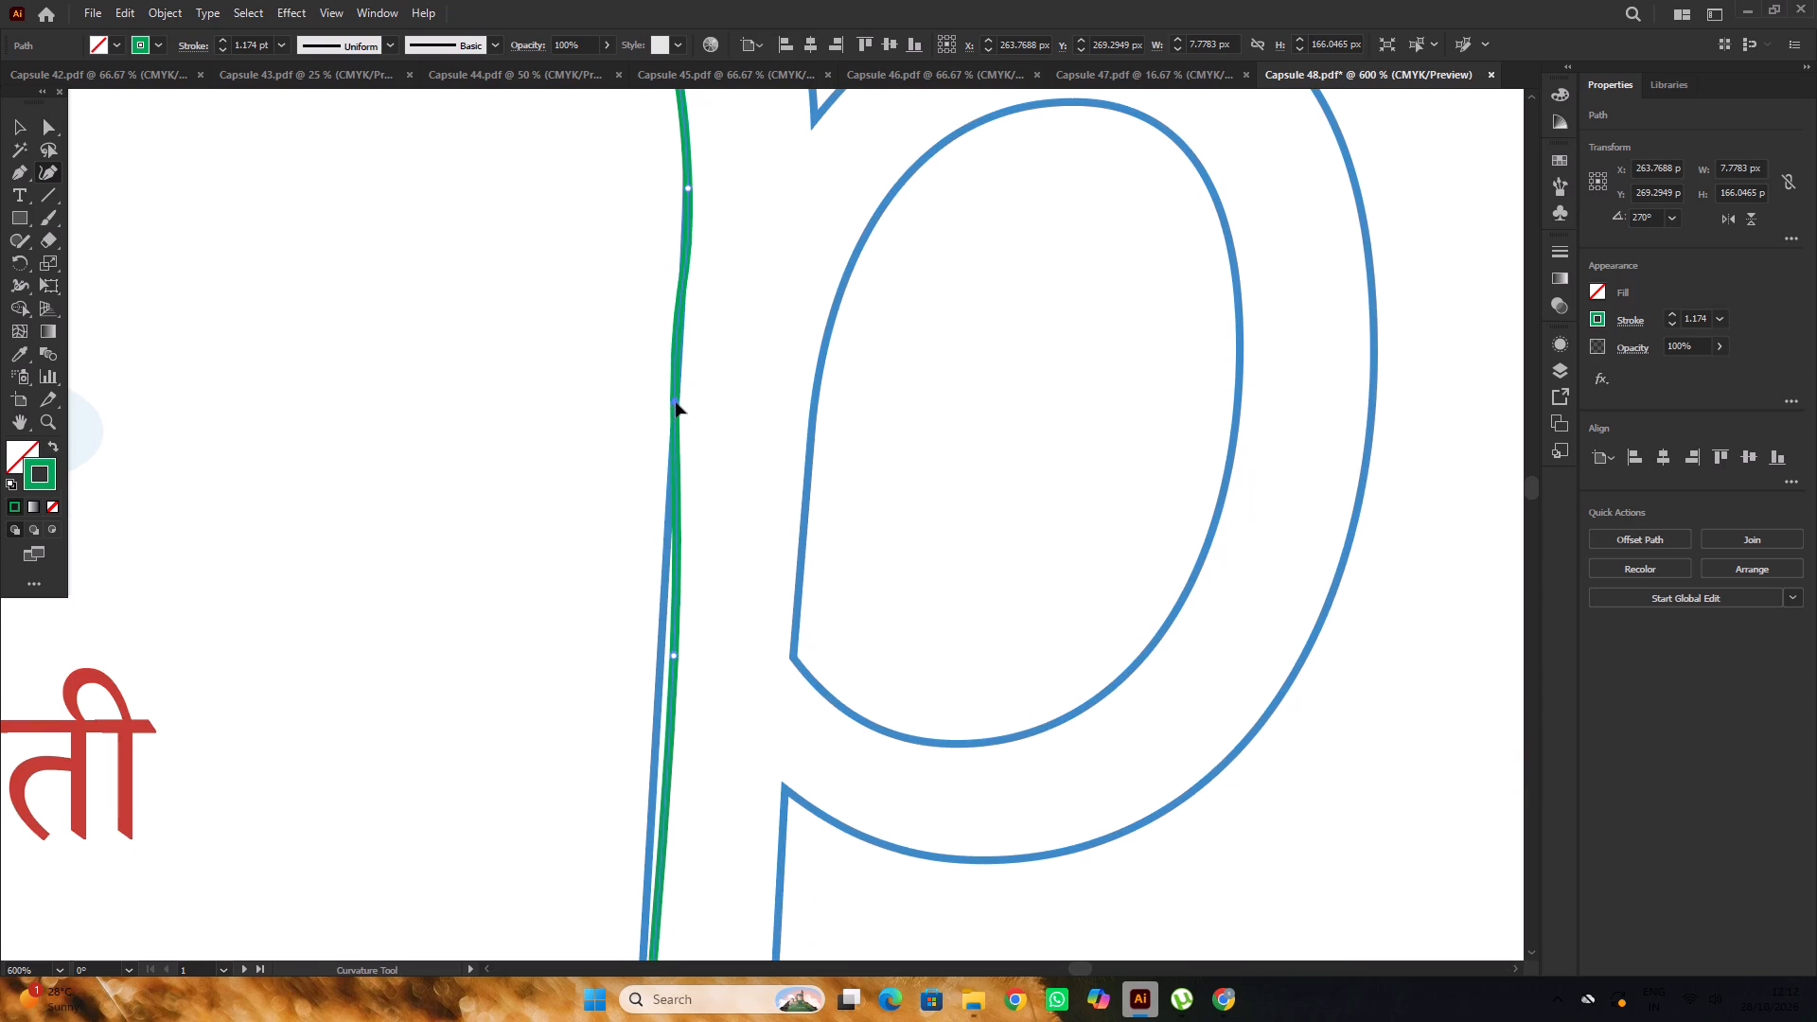
pyautogui.scroll(-9, 660, 578)
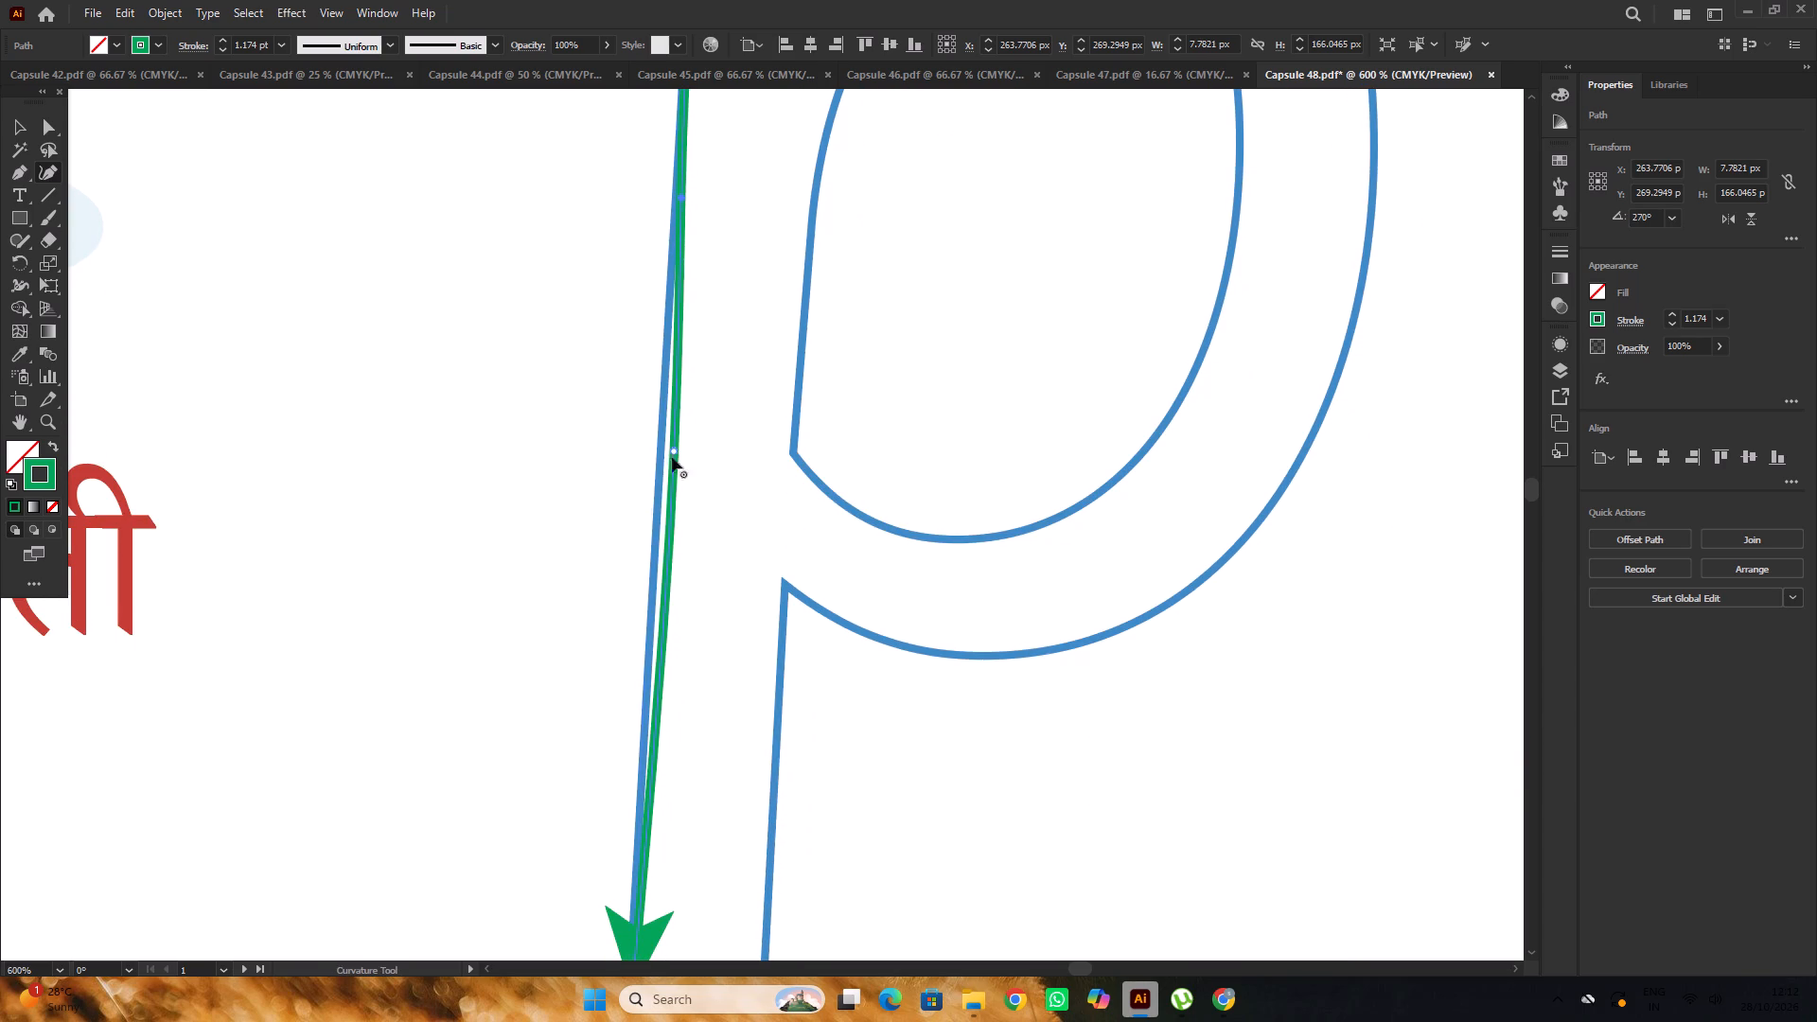
pyautogui.moveTo(675, 447); pyautogui.dragTo(666, 521)
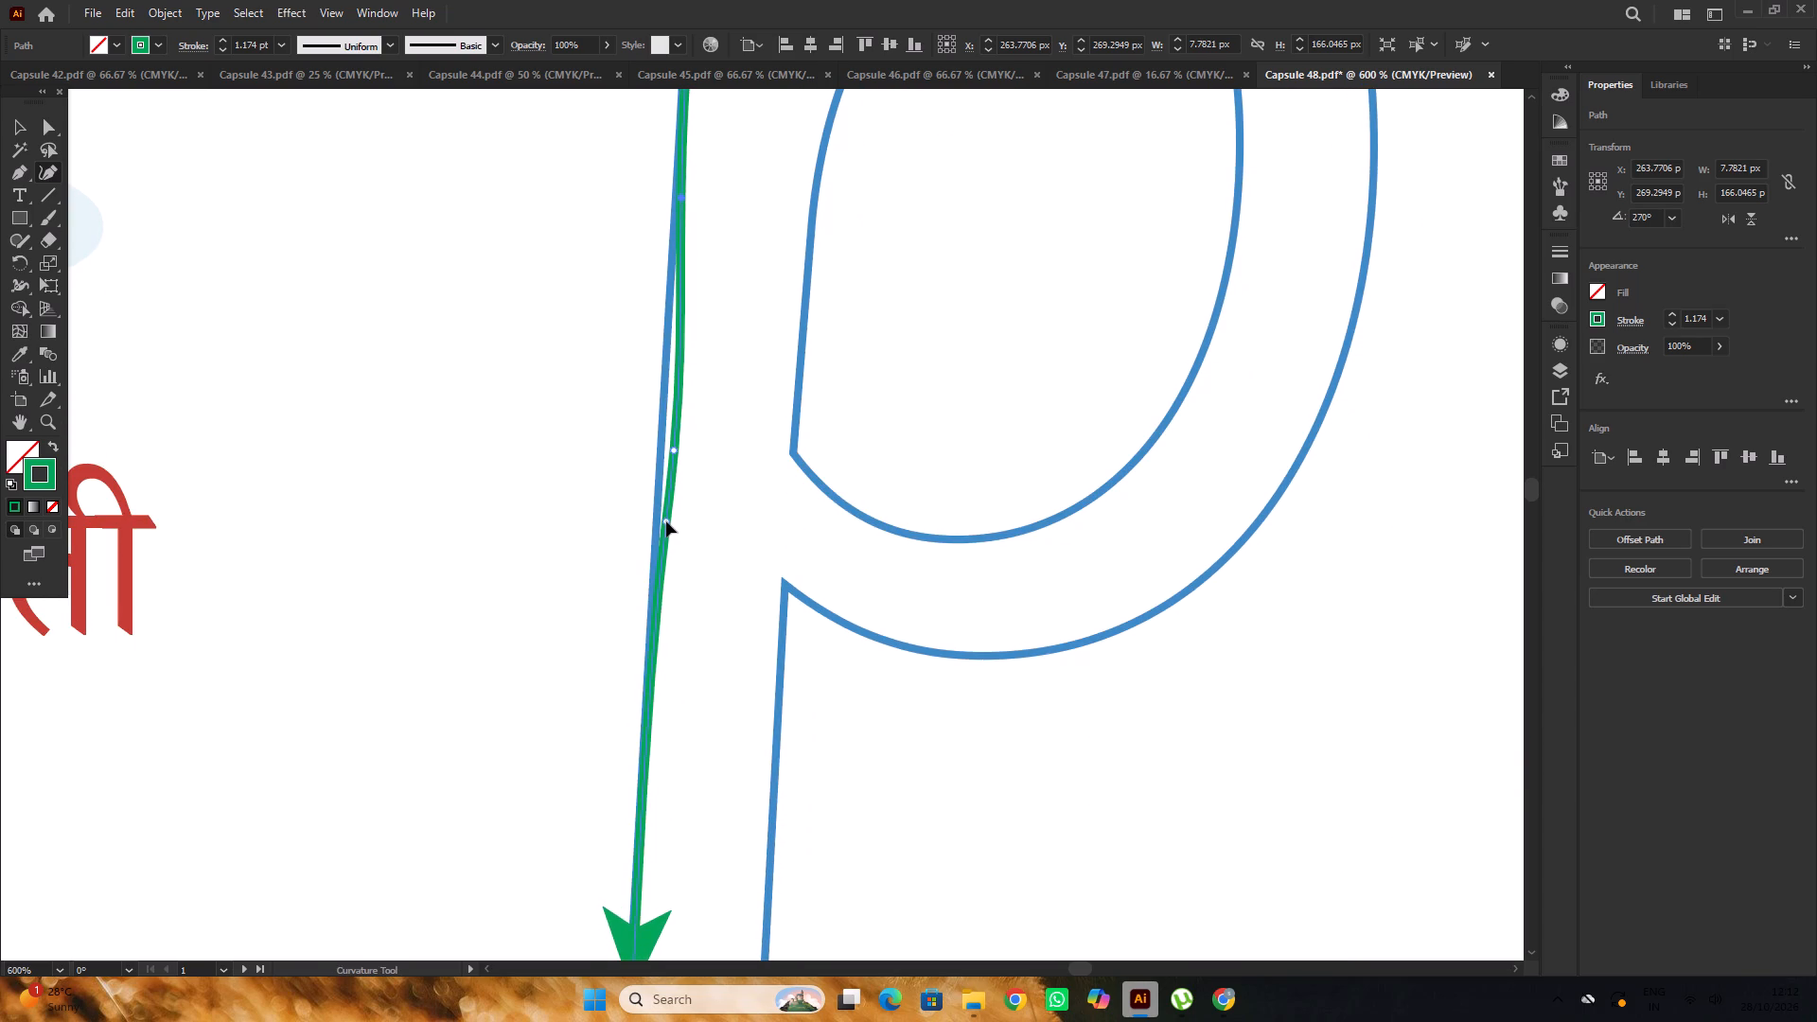
pyautogui.moveTo(666, 521); pyautogui.dragTo(664, 521)
pyautogui.moveTo(674, 450); pyautogui.dragTo(665, 451)
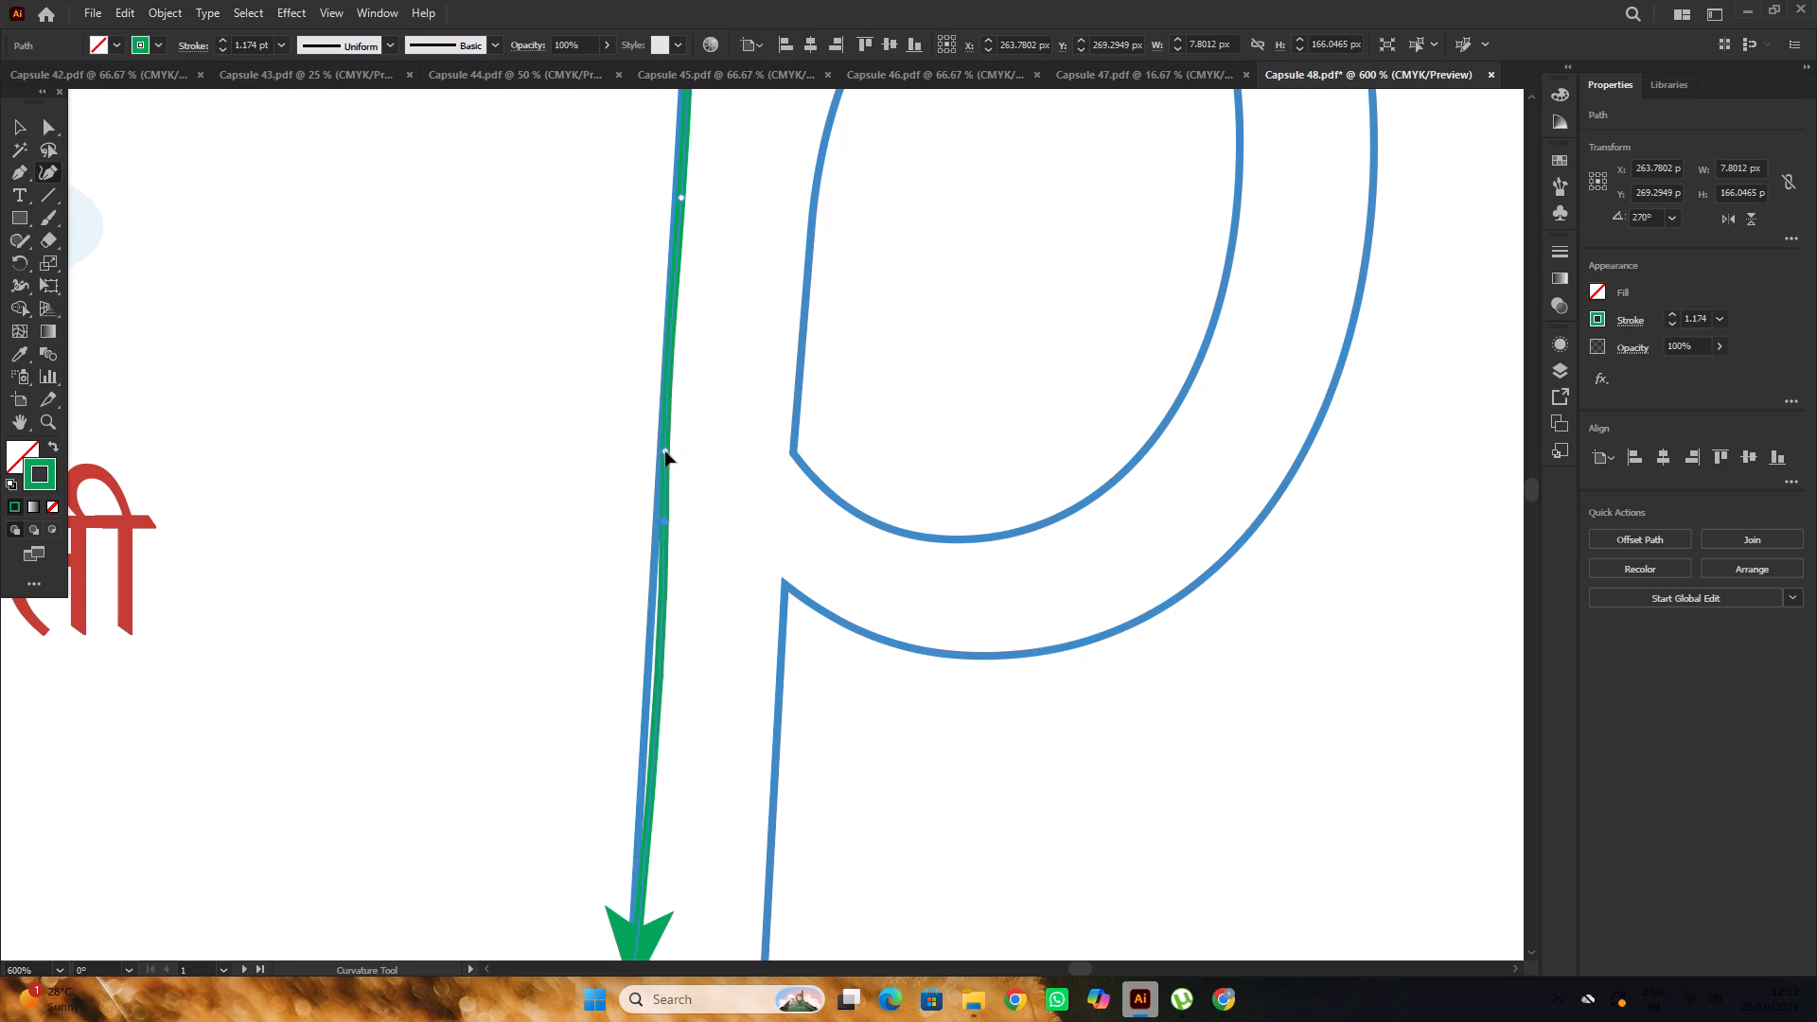
pyautogui.moveTo(665, 451); pyautogui.dragTo(664, 451)
pyautogui.scroll(-6, 664, 451)
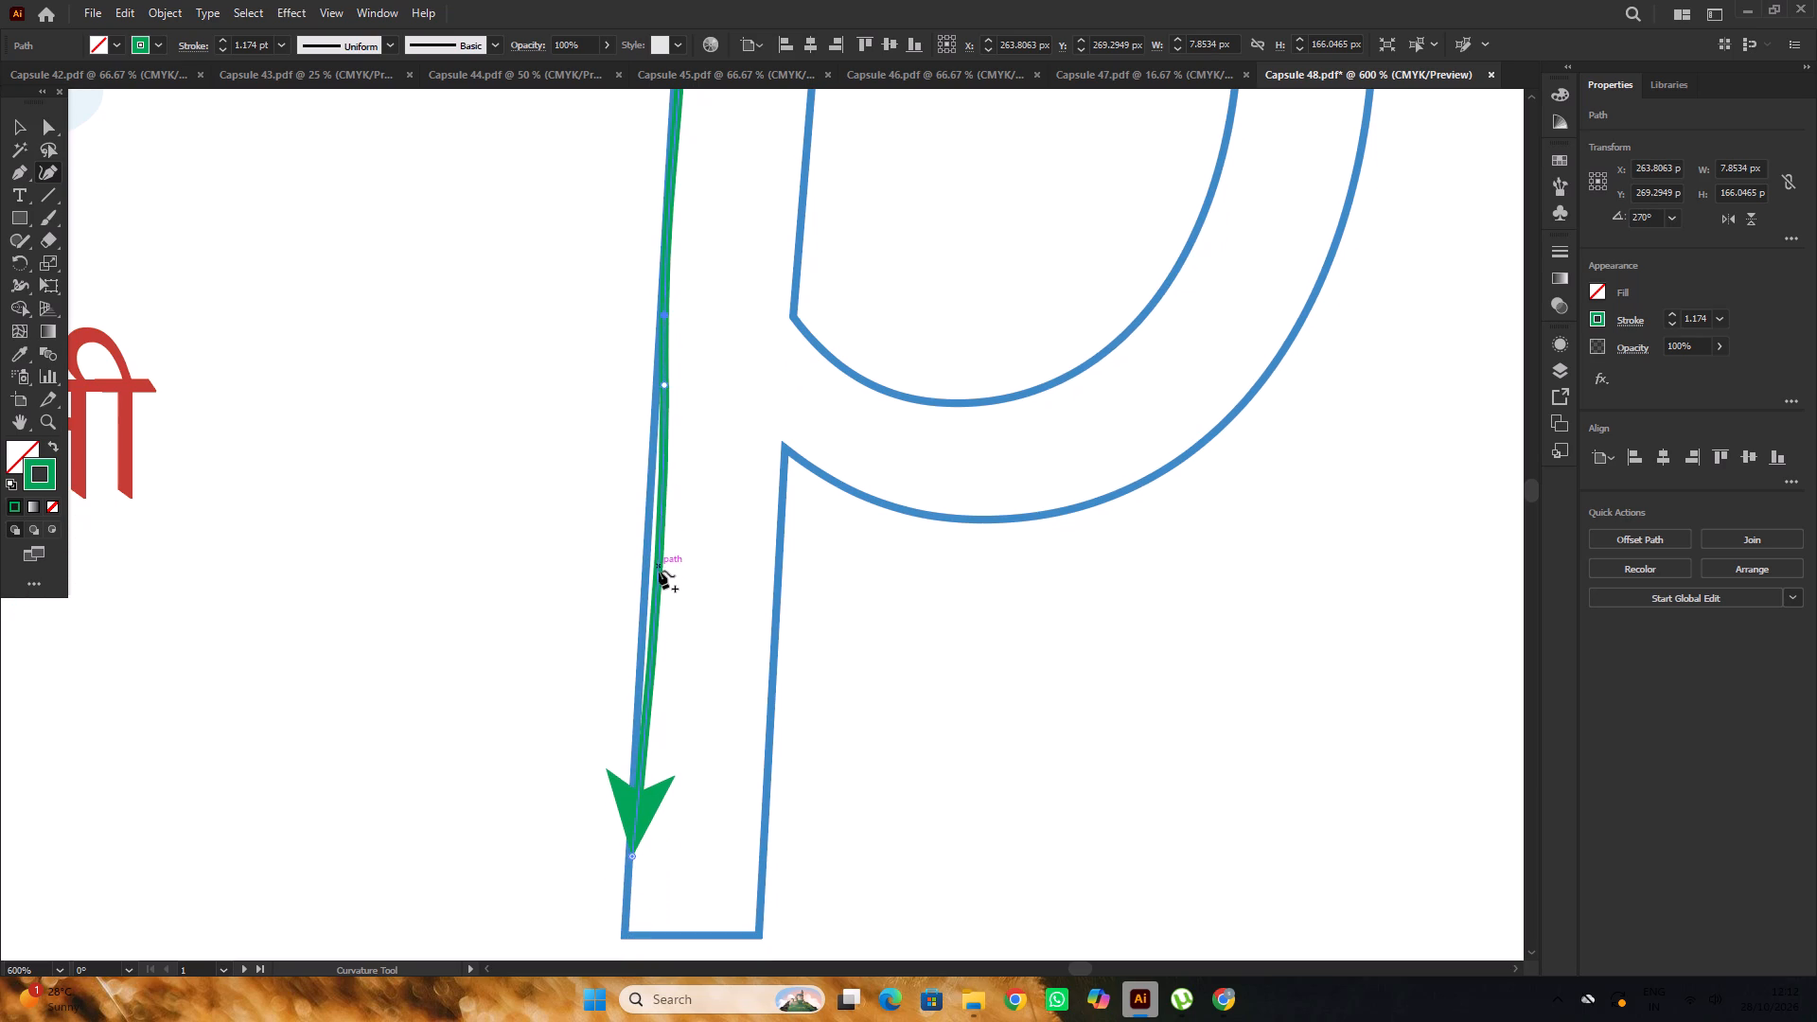
pyautogui.moveTo(656, 608); pyautogui.dragTo(644, 611)
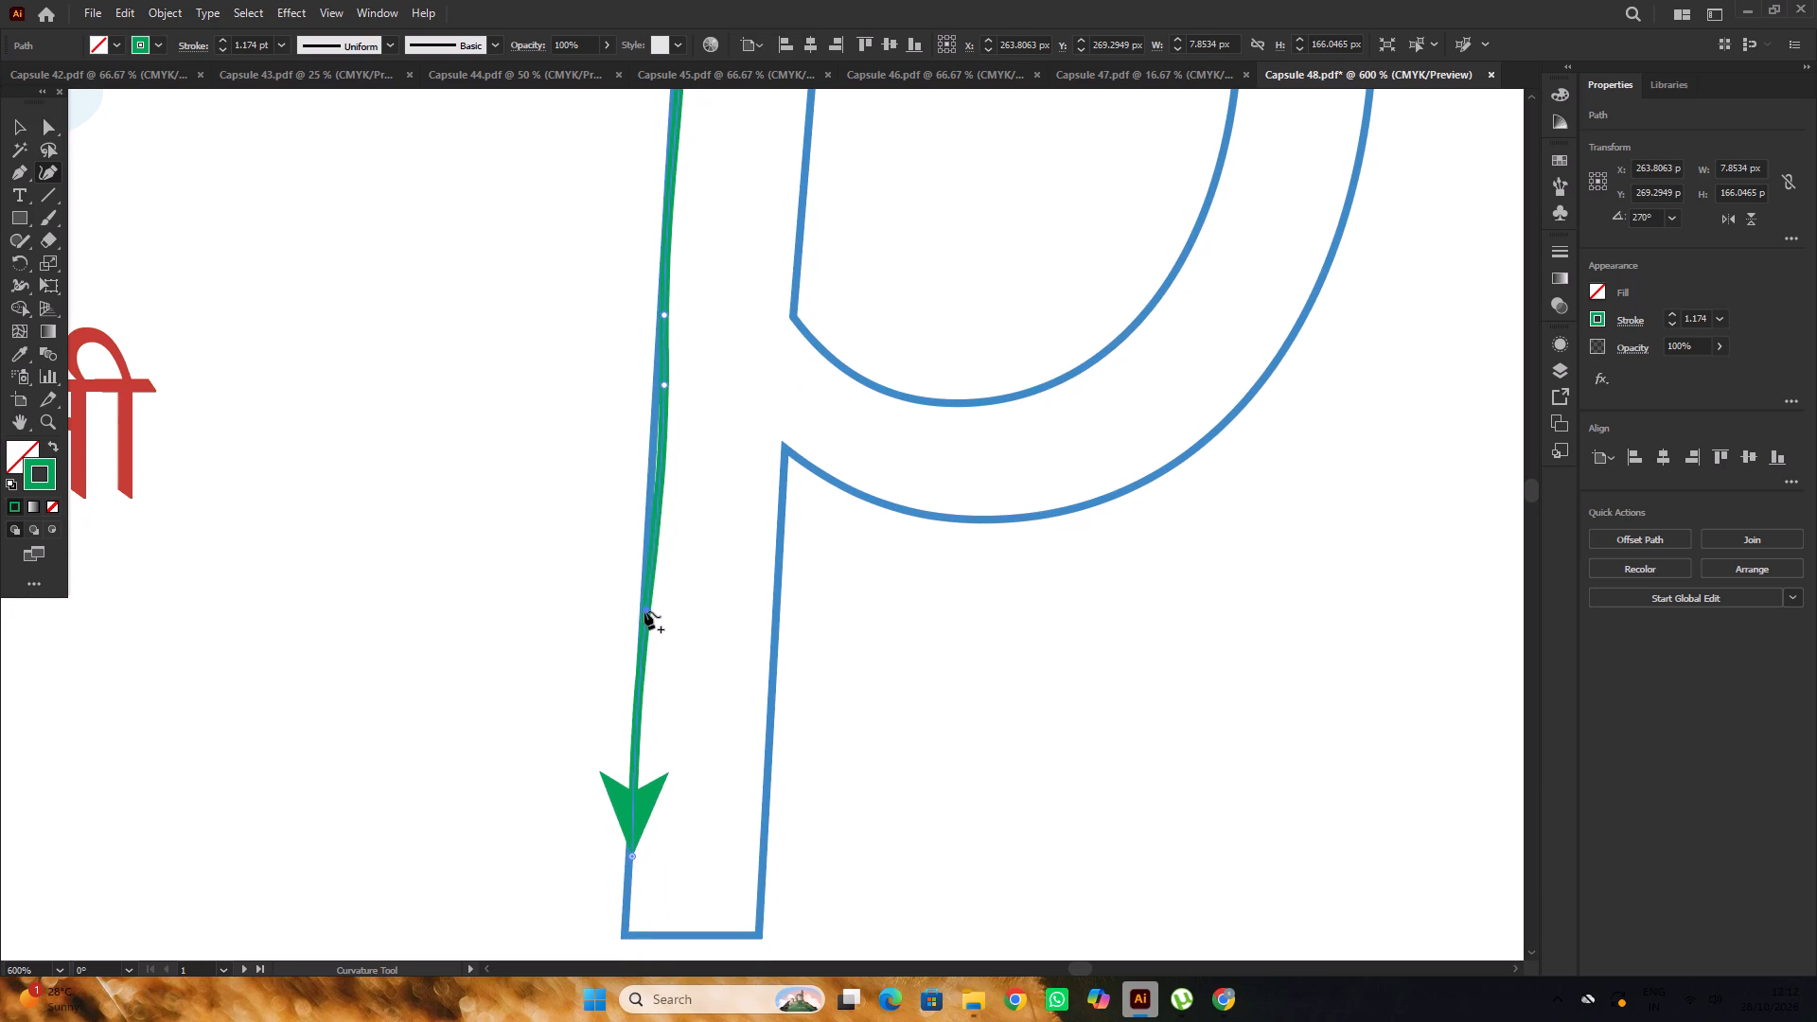
pyautogui.moveTo(644, 611); pyautogui.dragTo(646, 611)
pyautogui.click(662, 388)
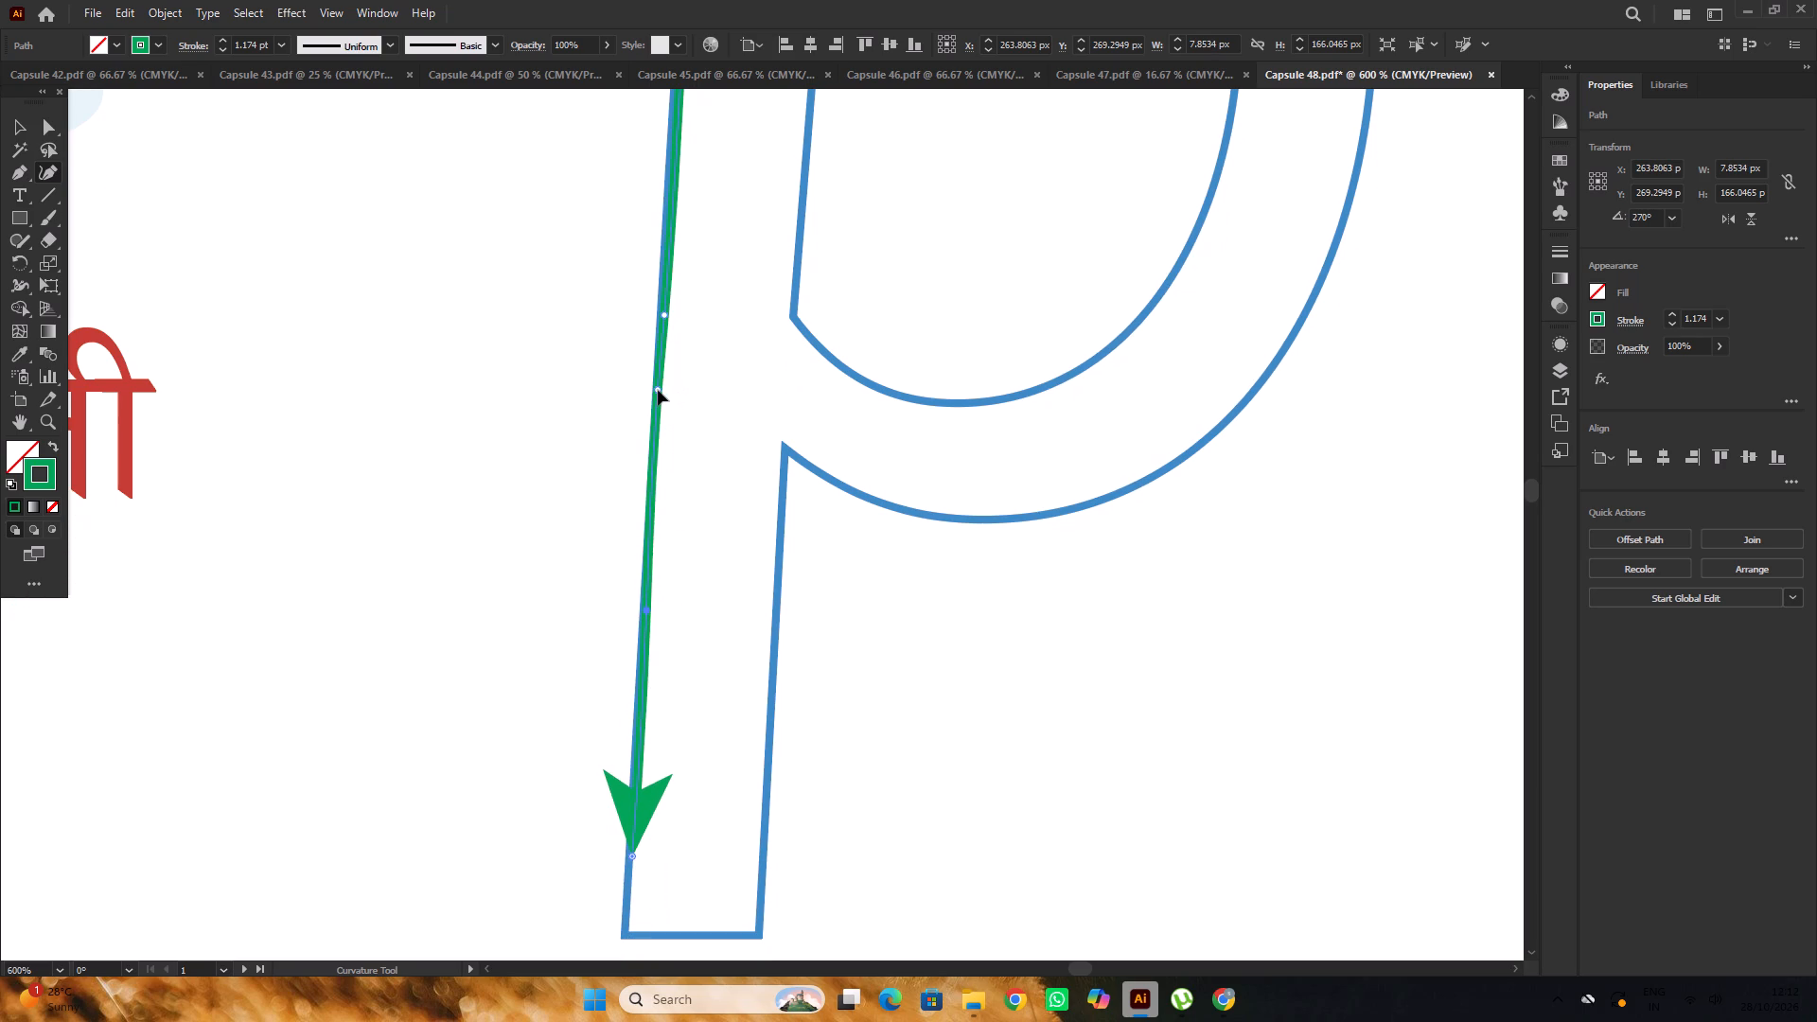
pyautogui.keyDown('alt'); pyautogui.scroll(-3, 662, 397); pyautogui.keyUp('alt')
# Refine the arrow's mid-shaft curve by moving its points left onto the stem outline, undoing one misplaced point.
pyautogui.scroll(3, 662, 398)
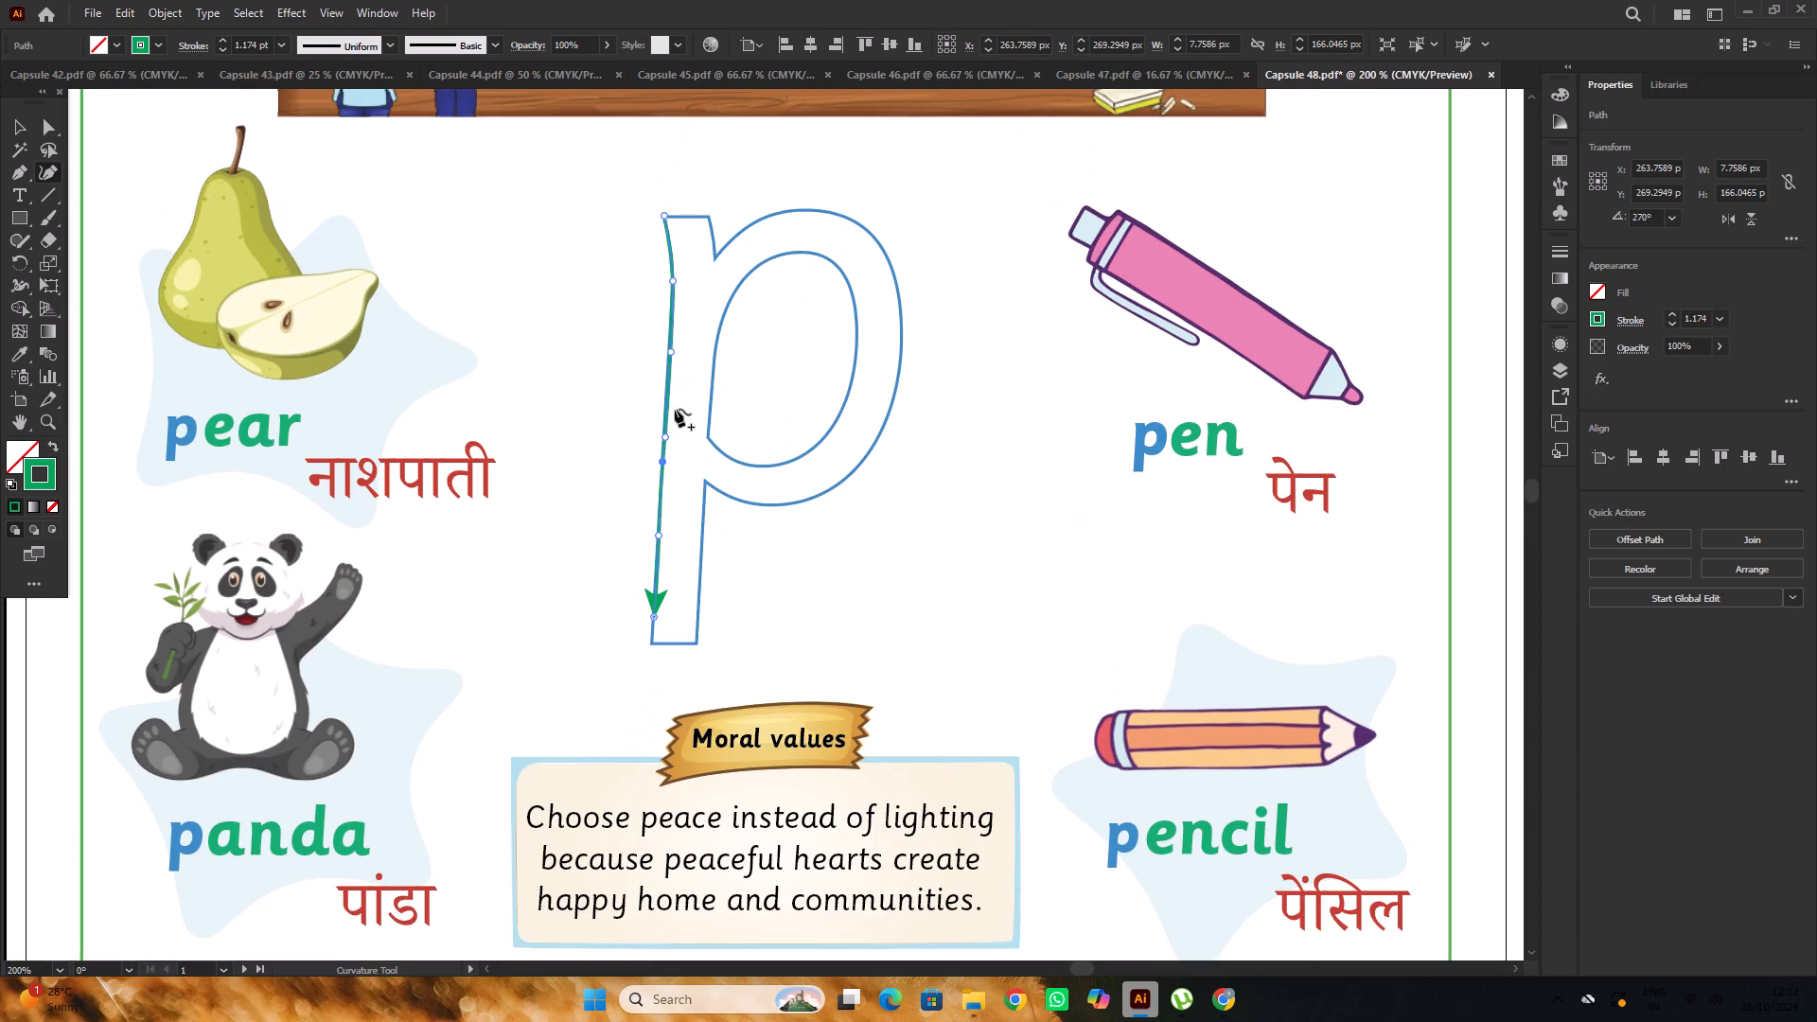
pyautogui.keyDown('alt'); pyautogui.scroll(3, 669, 434); pyautogui.keyUp('alt')
pyautogui.keyDown('alt'); pyautogui.scroll(-3, 664, 419); pyautogui.keyUp('alt')
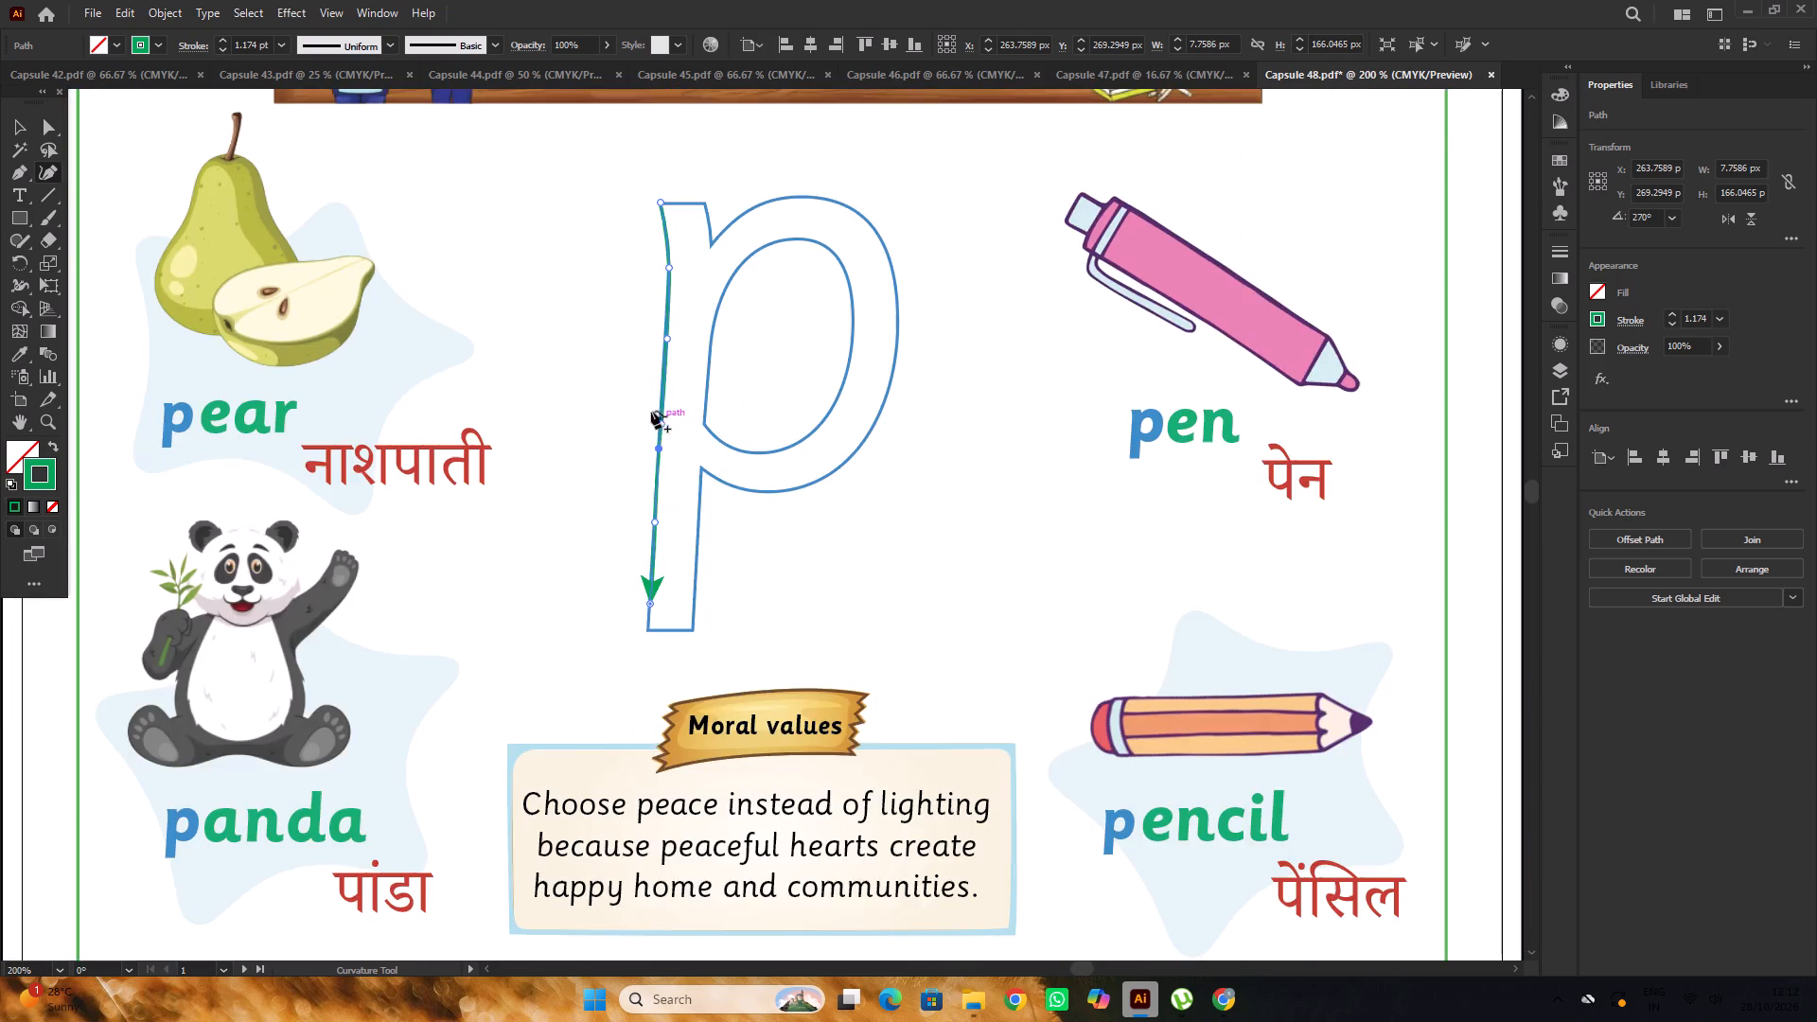
pyautogui.keyDown('alt'); pyautogui.scroll(5, 649, 409); pyautogui.keyUp('alt')
pyautogui.click(670, 495)
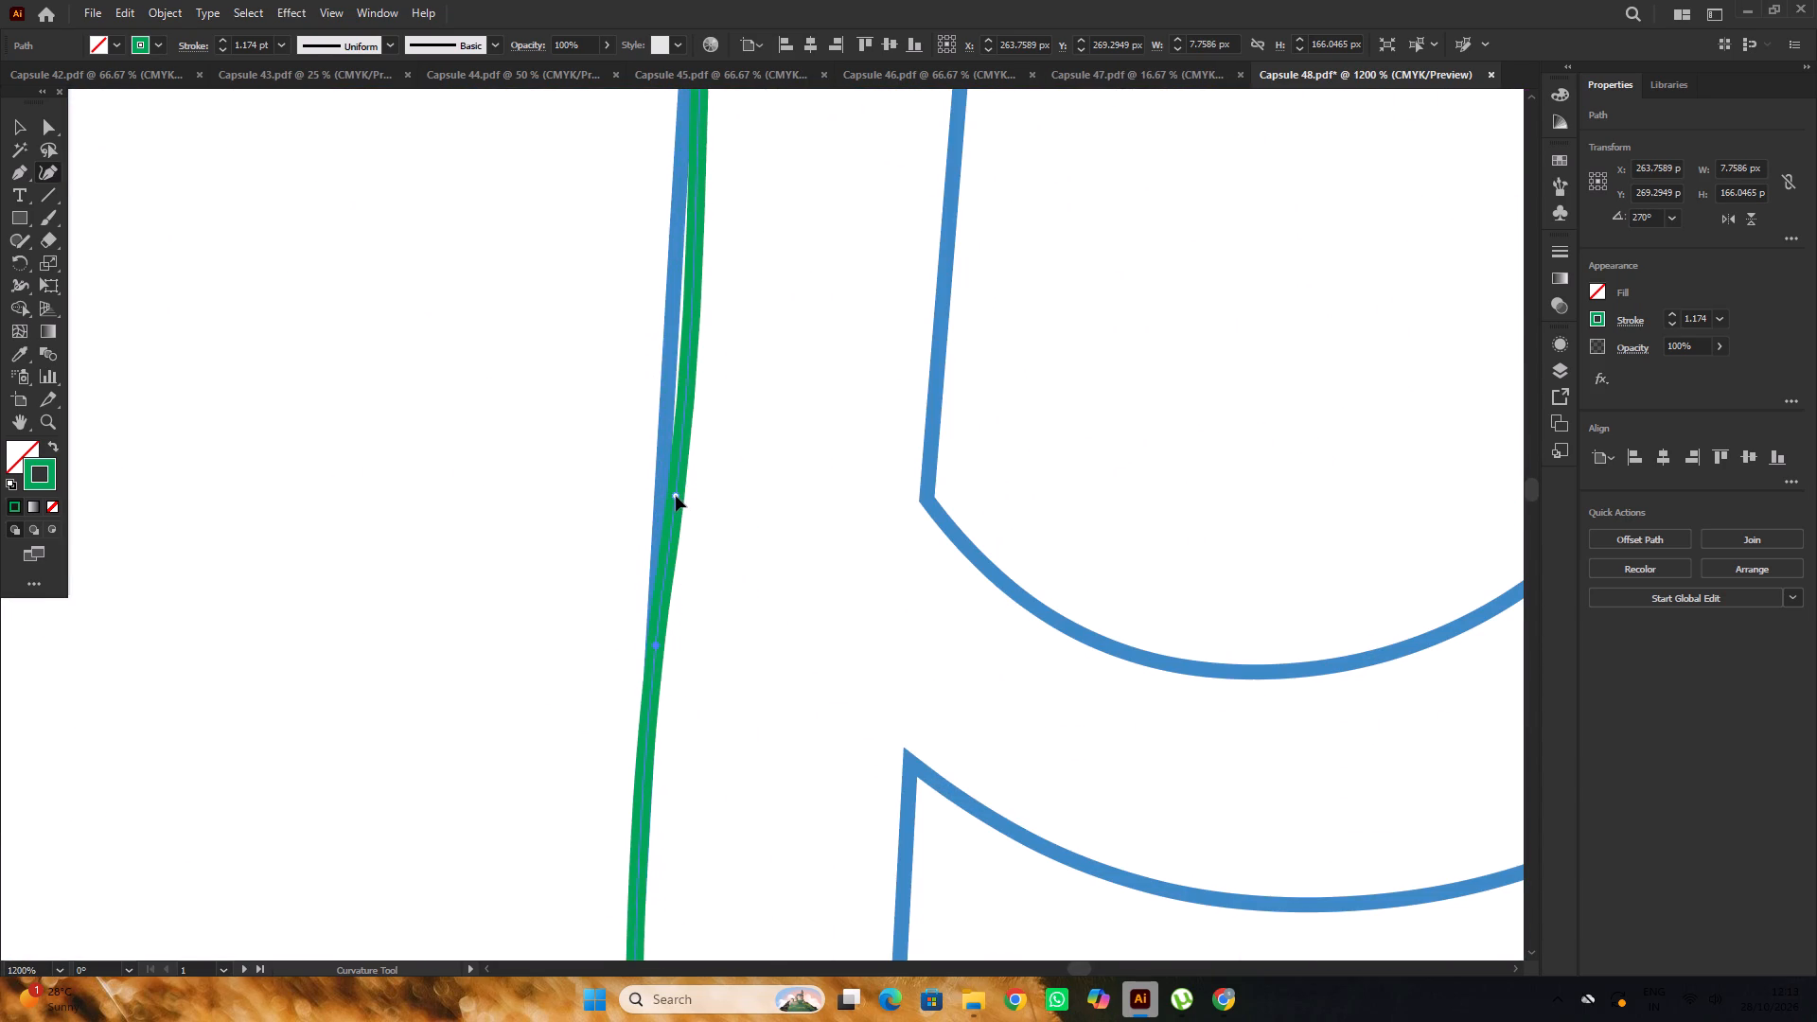
pyautogui.hotkey('ctrl', 'z')
pyautogui.keyDown('alt'); pyautogui.scroll(-1, 675, 482); pyautogui.keyUp('alt')
pyautogui.click(672, 486)
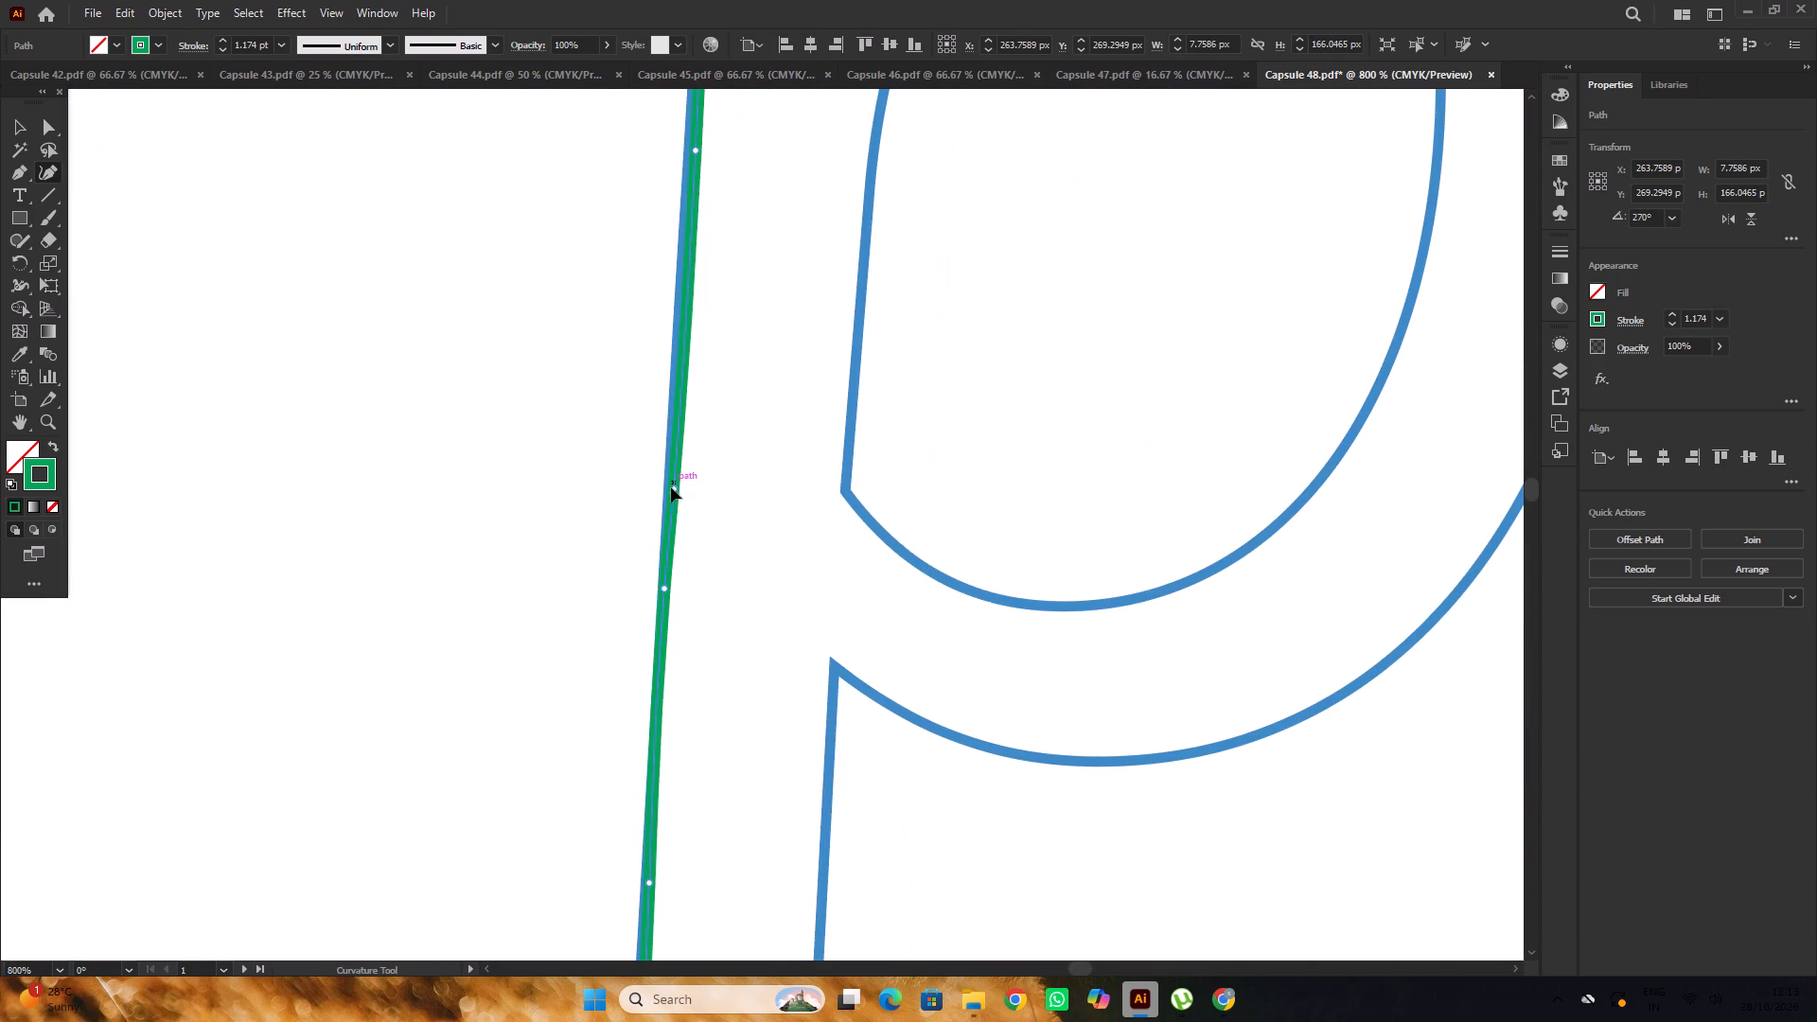
pyautogui.scroll(6, 672, 476)
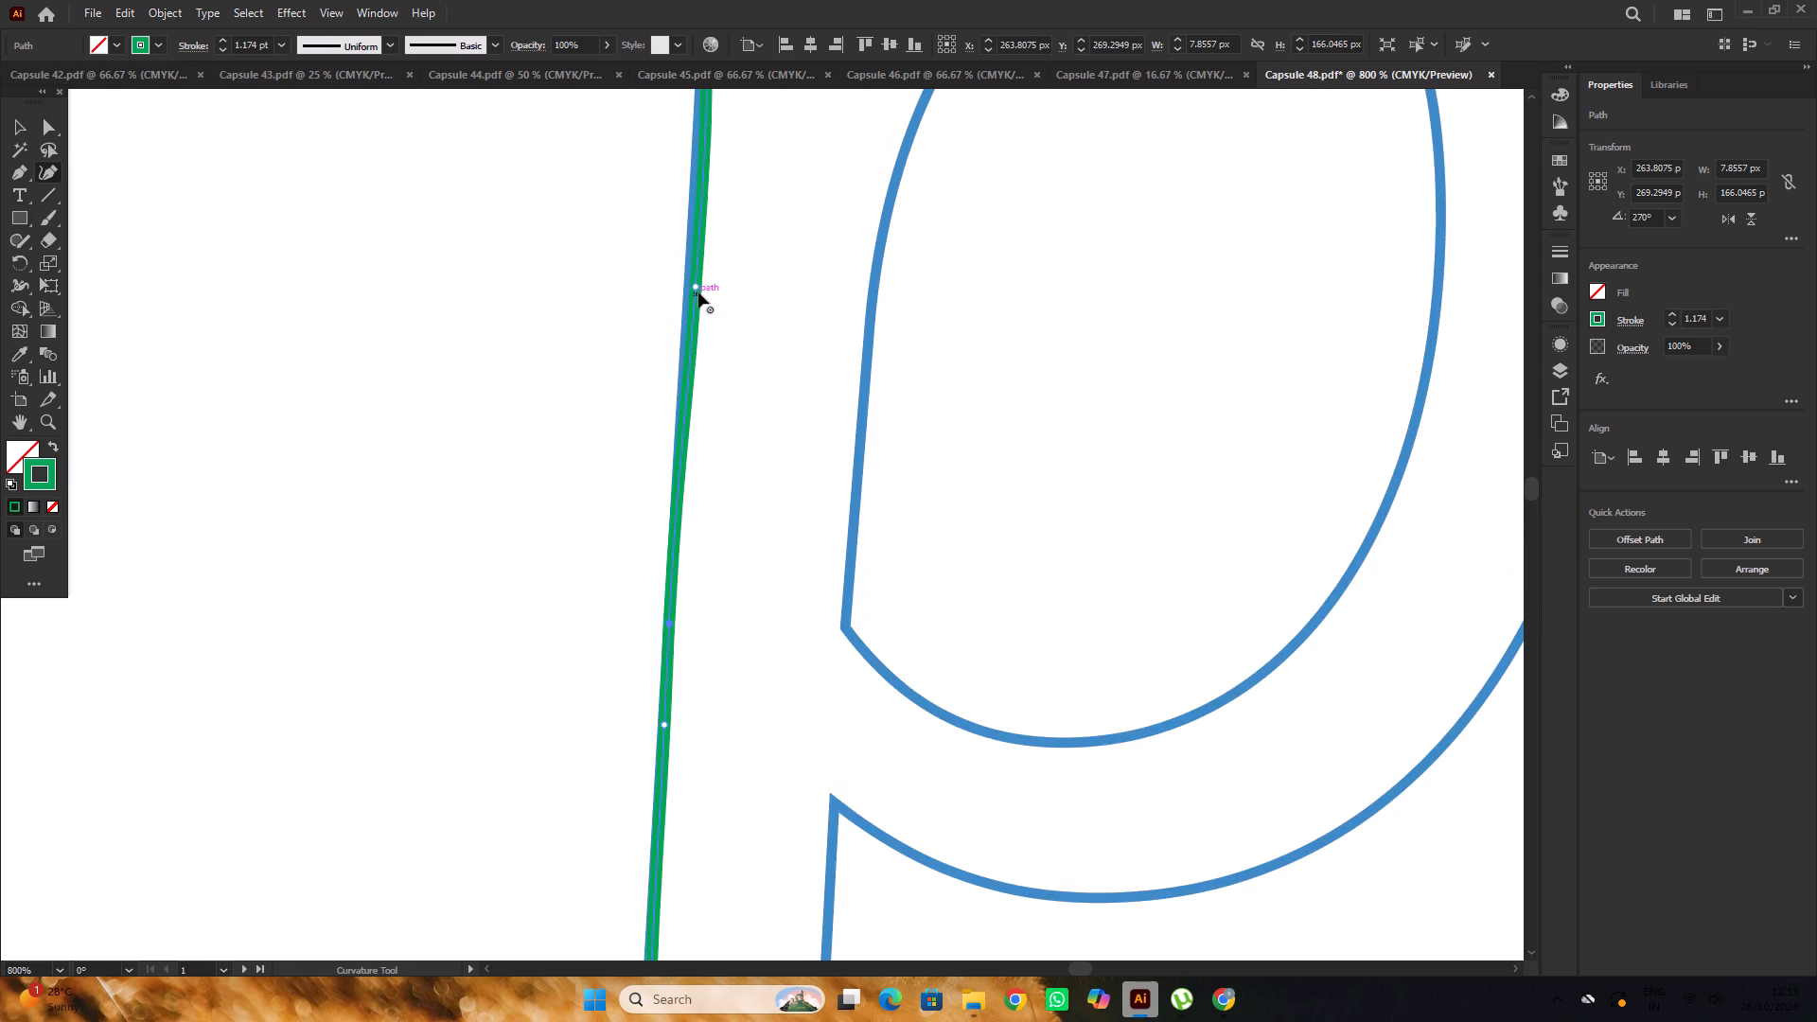
pyautogui.moveTo(698, 287); pyautogui.dragTo(689, 291)
pyautogui.keyDown('alt'); pyautogui.scroll(-1, 689, 291); pyautogui.keyUp('alt')
pyautogui.scroll(3, 688, 291)
pyautogui.keyDown('alt'); pyautogui.scroll(-5, 688, 291); pyautogui.keyUp('alt')
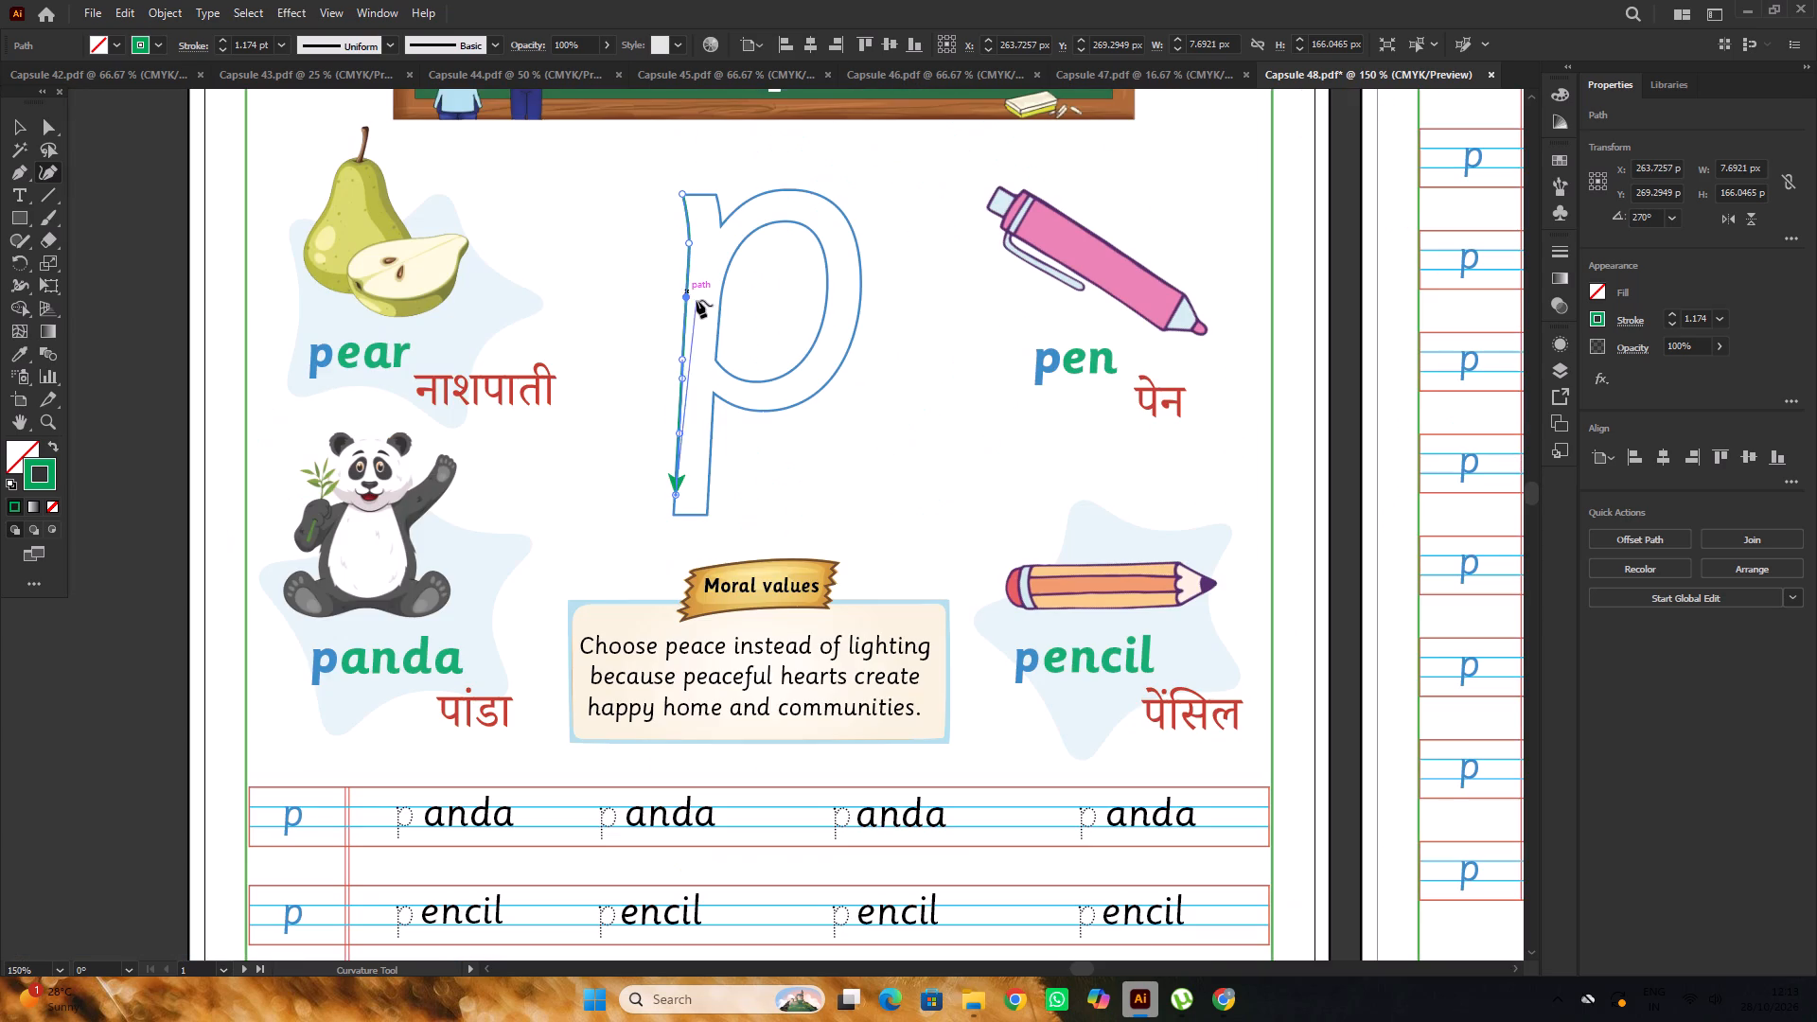
# Move the finished green arrow off the outline into the centre of the p's stem.
pyautogui.click(20, 128)
pyautogui.click(123, 200)
pyautogui.keyDown('alt'); pyautogui.scroll(2, 714, 292); pyautogui.keyUp('alt')
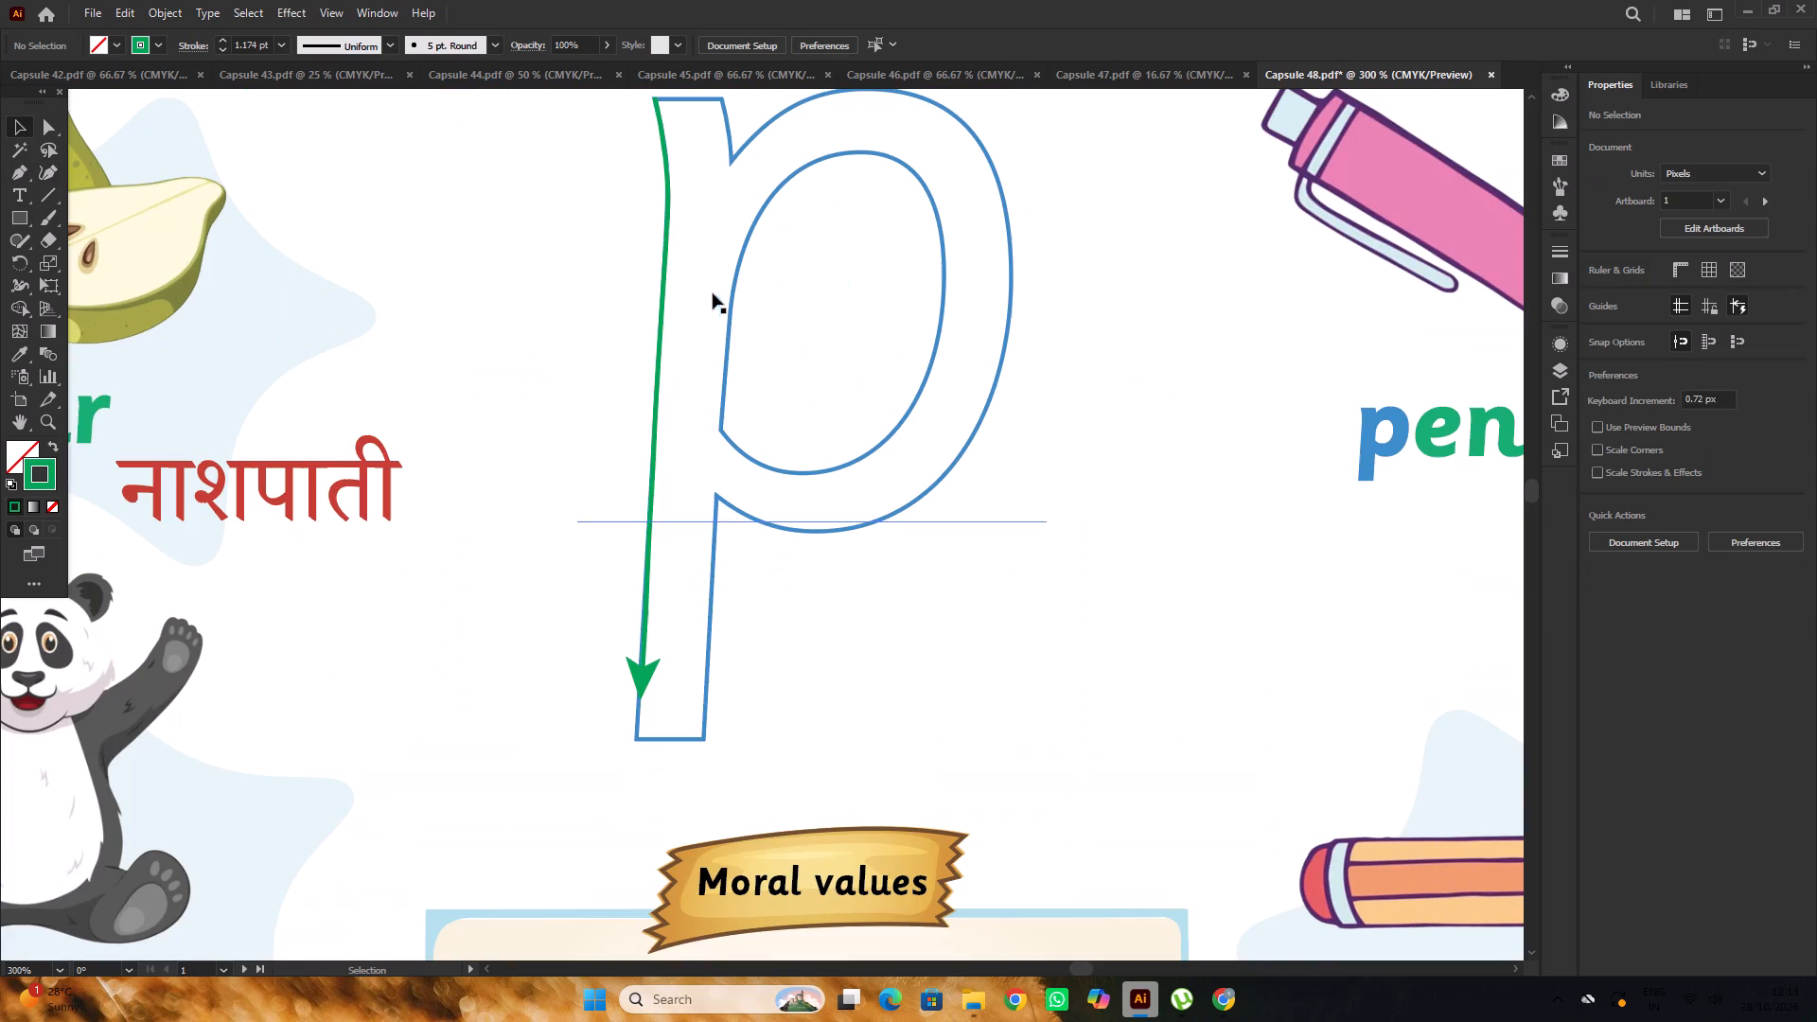
pyautogui.moveTo(662, 331); pyautogui.dragTo(686, 352)
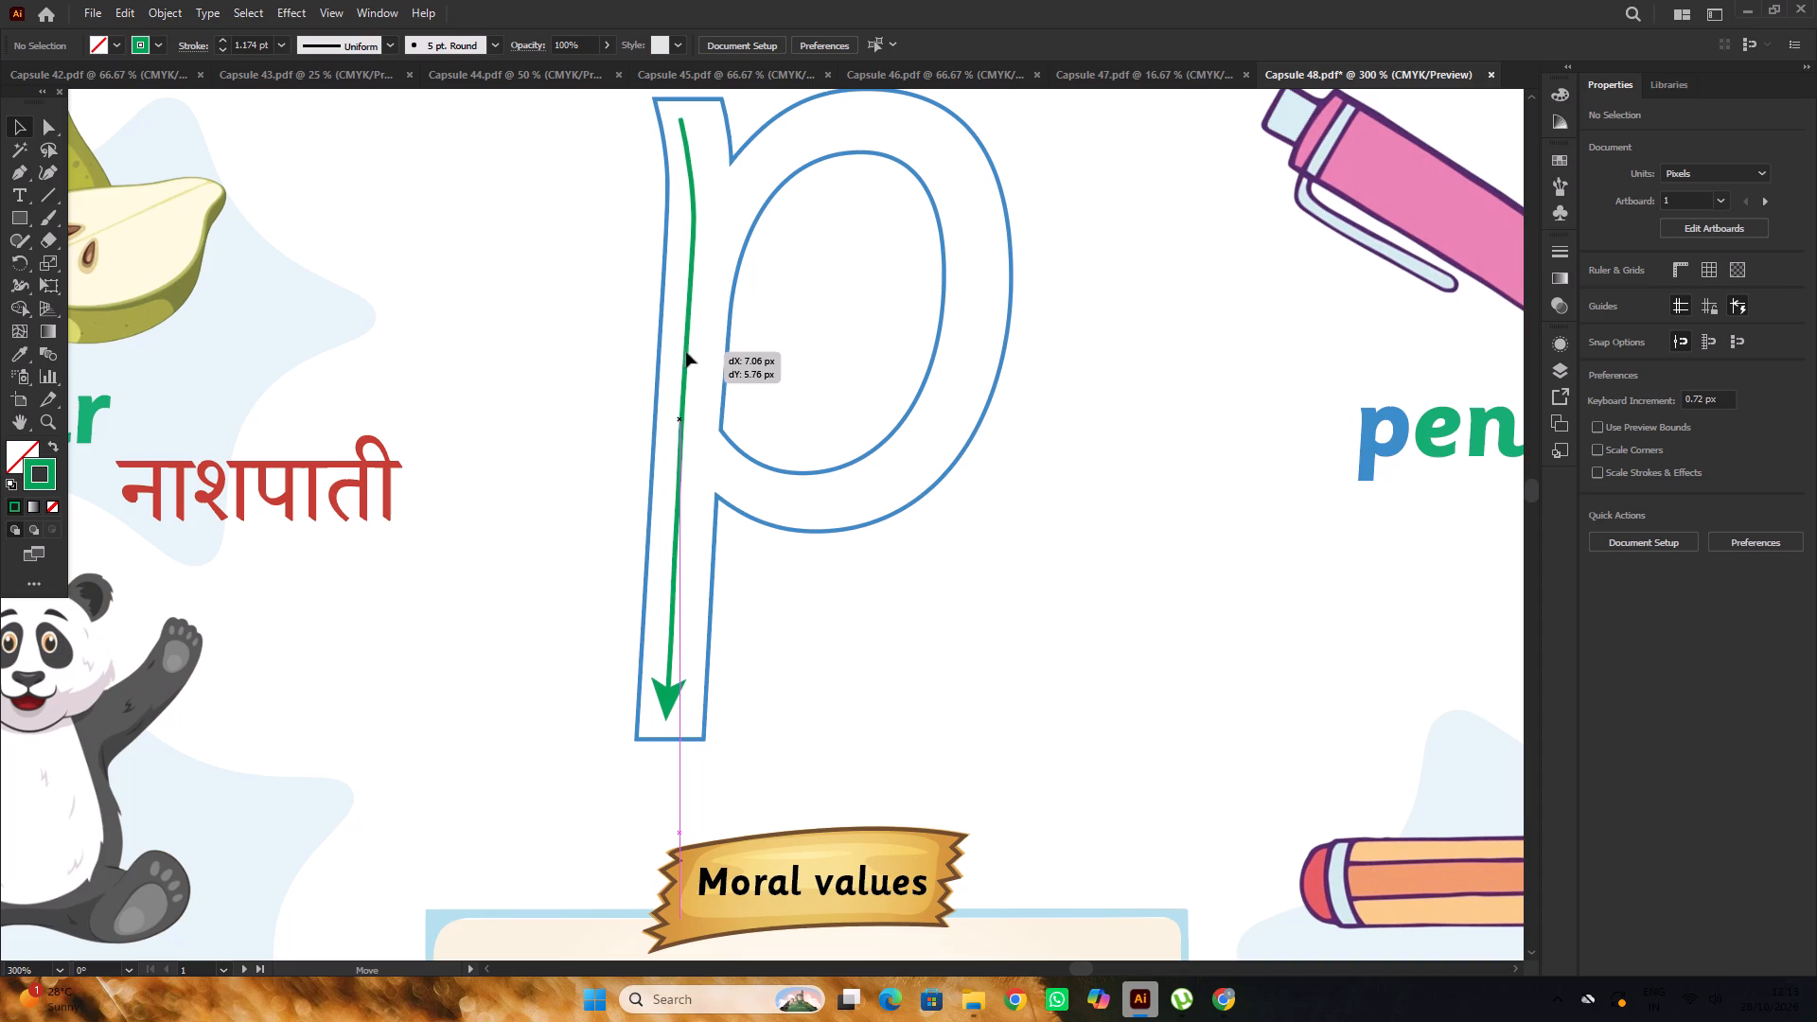
pyautogui.moveTo(686, 352); pyautogui.dragTo(692, 350)
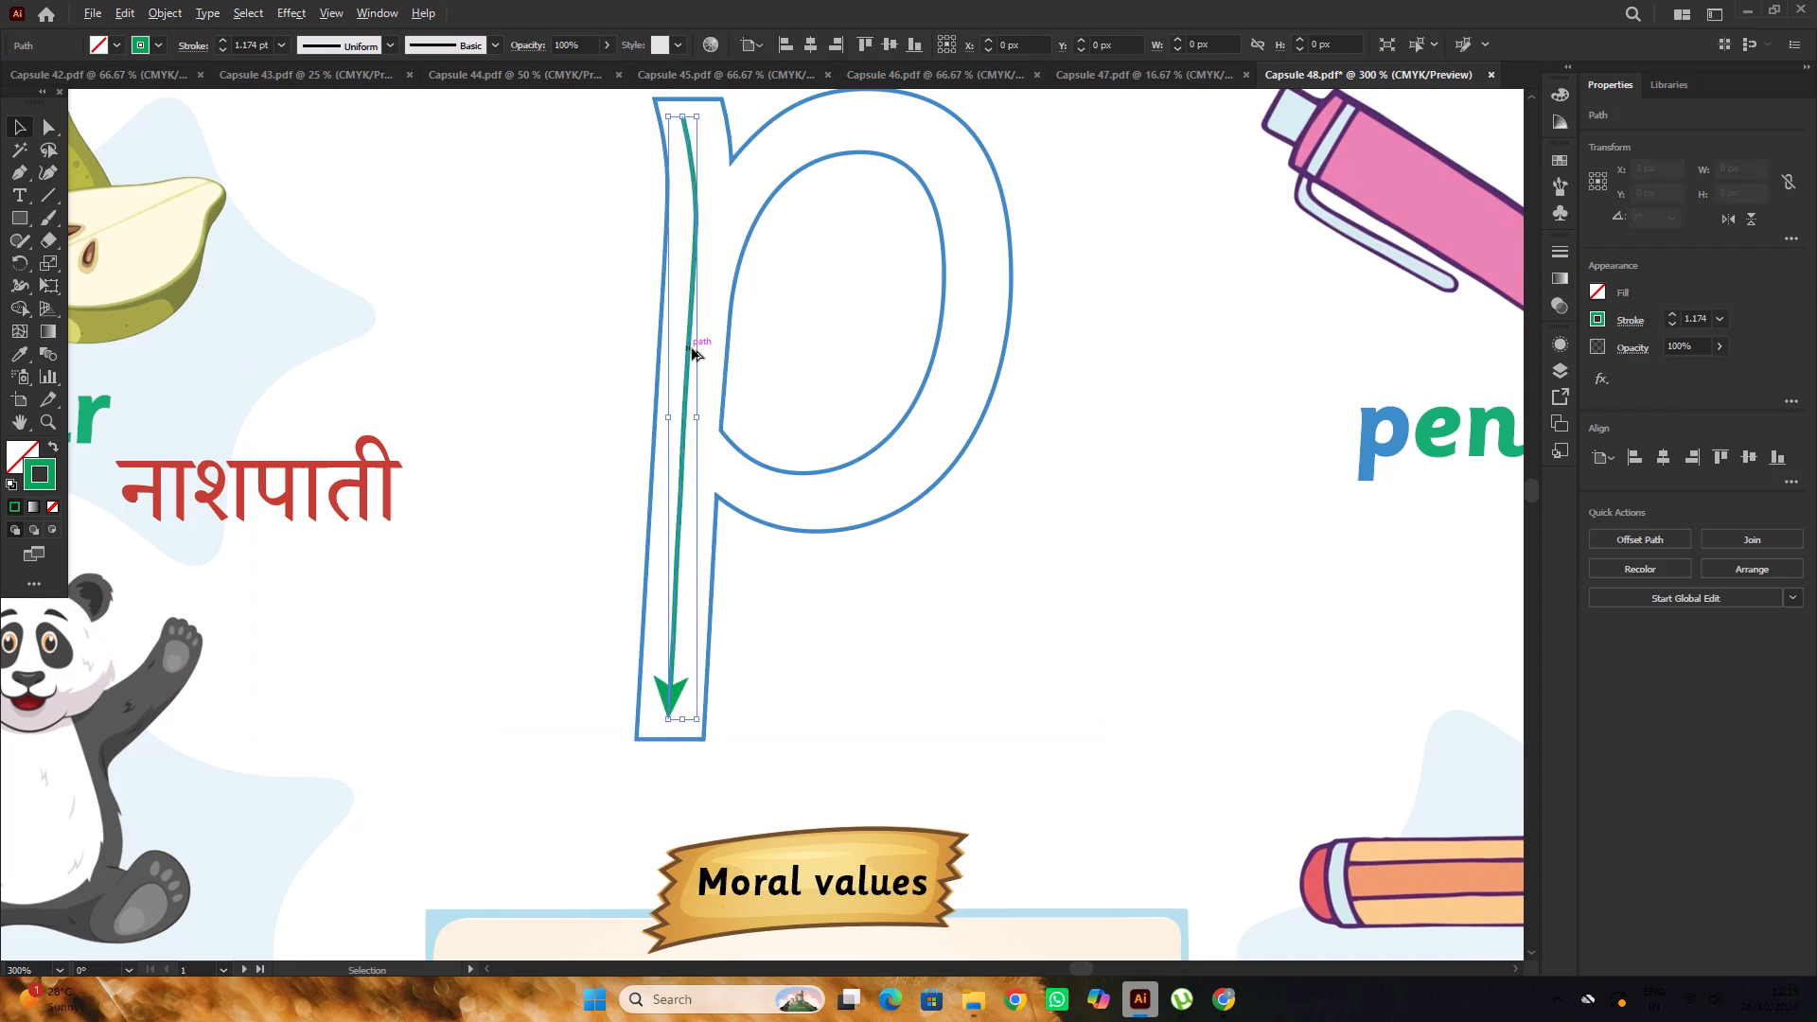
pyautogui.keyDown('alt'); pyautogui.scroll(-3, 692, 348); pyautogui.keyUp('alt')
pyautogui.click(836, 431)
# Move the narrow blue rectangle away from the spare green arrow on the pasteboard beside the first page.
pyautogui.keyDown('alt'); pyautogui.scroll(-3, 518, 459); pyautogui.keyUp('alt')
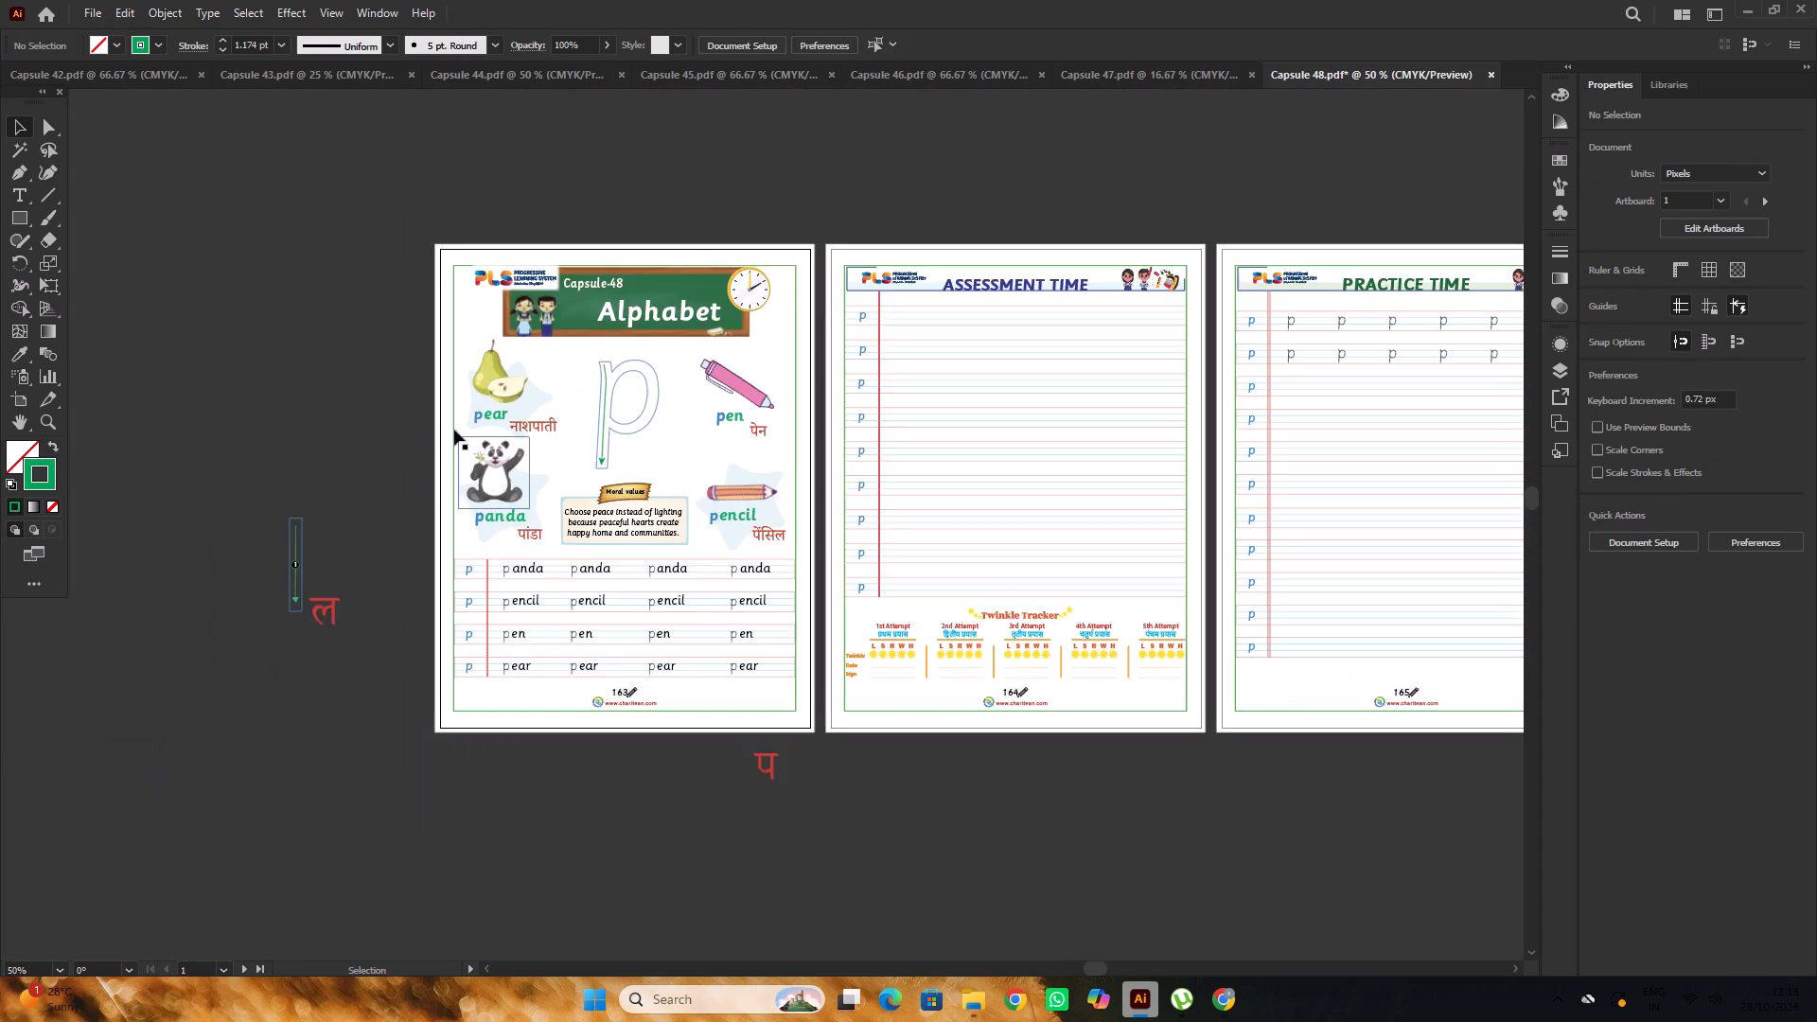
pyautogui.keyDown('alt'); pyautogui.scroll(-3, 454, 430); pyautogui.keyUp('alt')
pyautogui.keyDown('alt'); pyautogui.scroll(1, 331, 487); pyautogui.keyUp('alt')
pyautogui.doubleClick(292, 463)
pyautogui.click(327, 427)
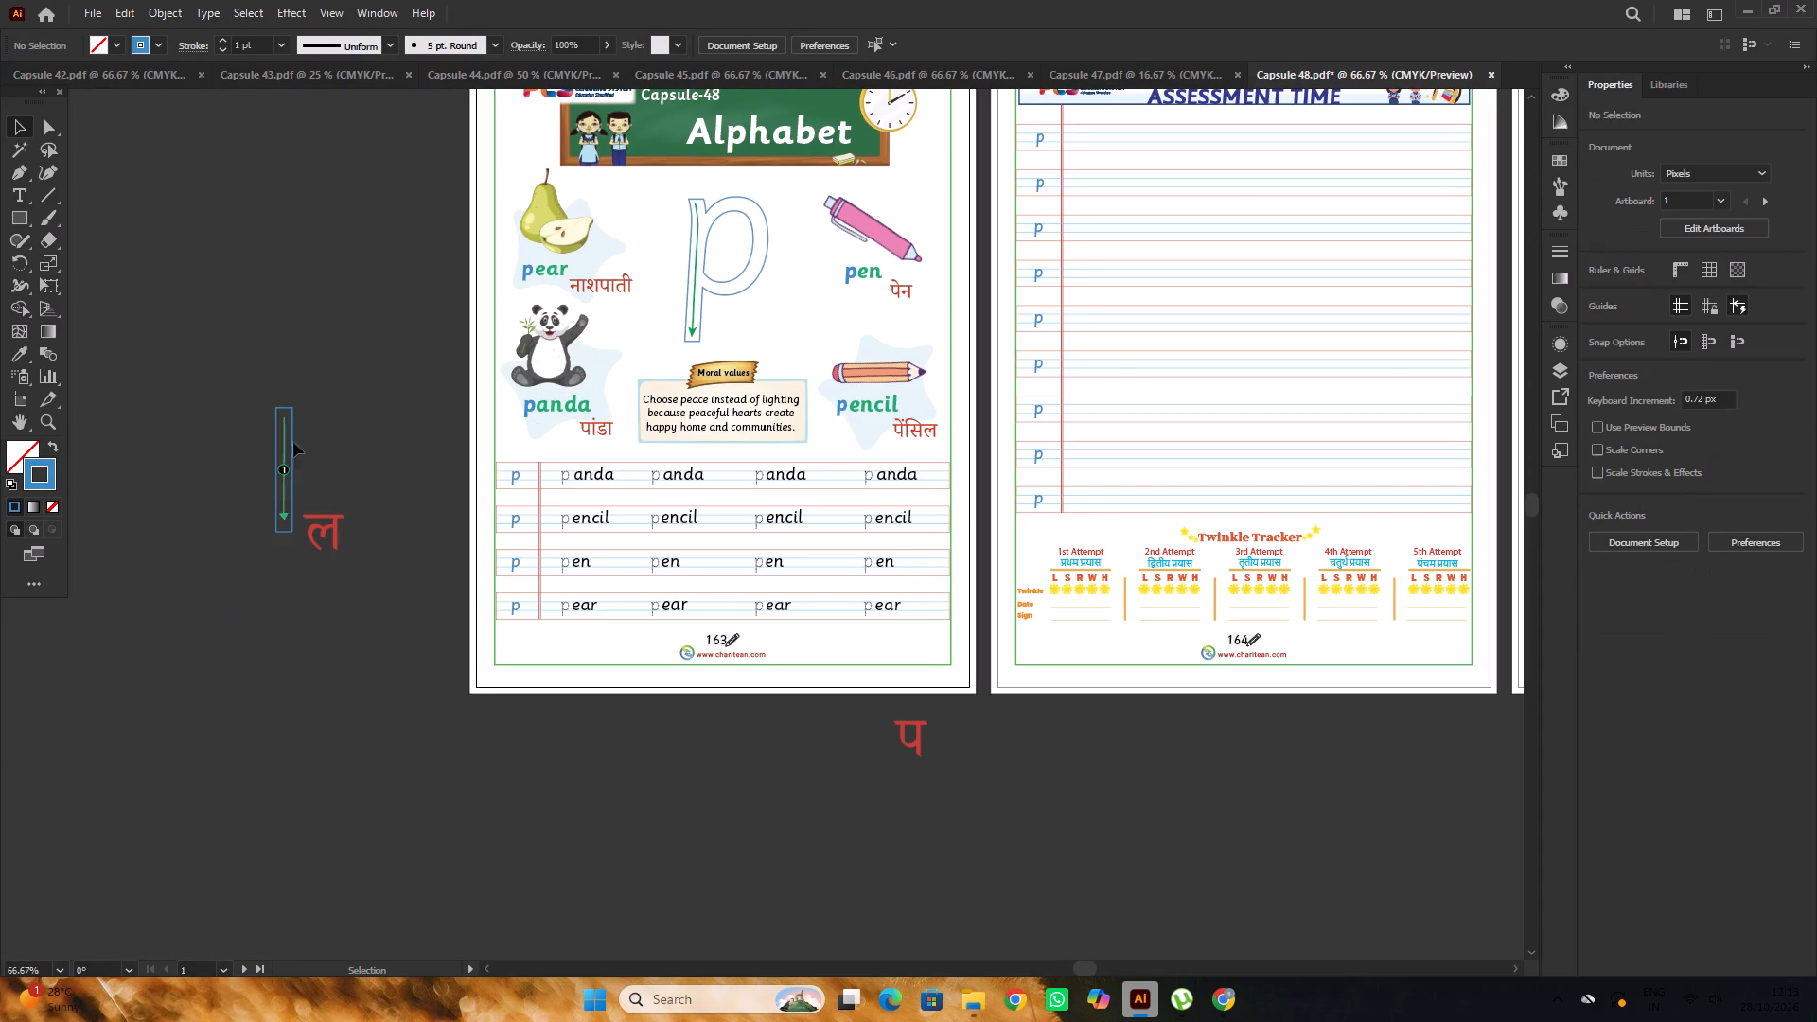
pyautogui.moveTo(292, 446); pyautogui.dragTo(224, 389)
pyautogui.click(308, 447)
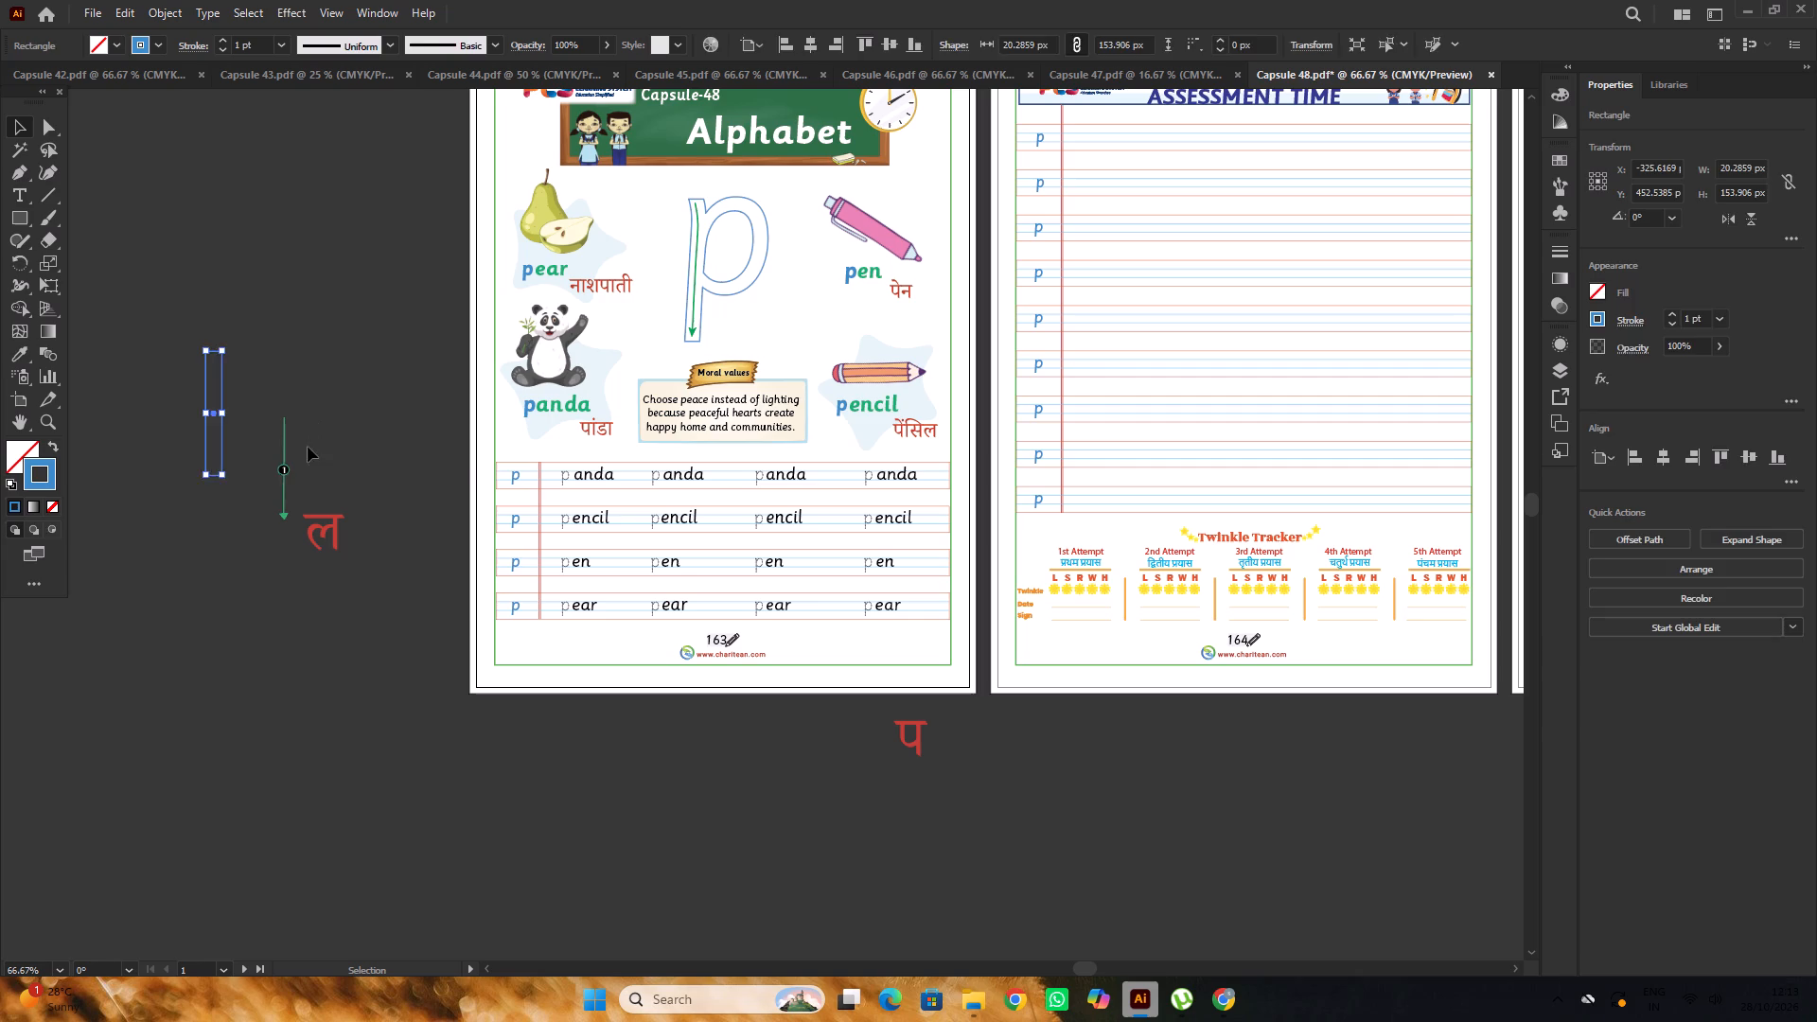
# Move the round number 1 badge off the spare green arrow and group its parts.
pyautogui.moveTo(283, 472); pyautogui.dragTo(354, 418)
pyautogui.click(376, 432)
pyautogui.moveTo(323, 383); pyautogui.dragTo(354, 432)
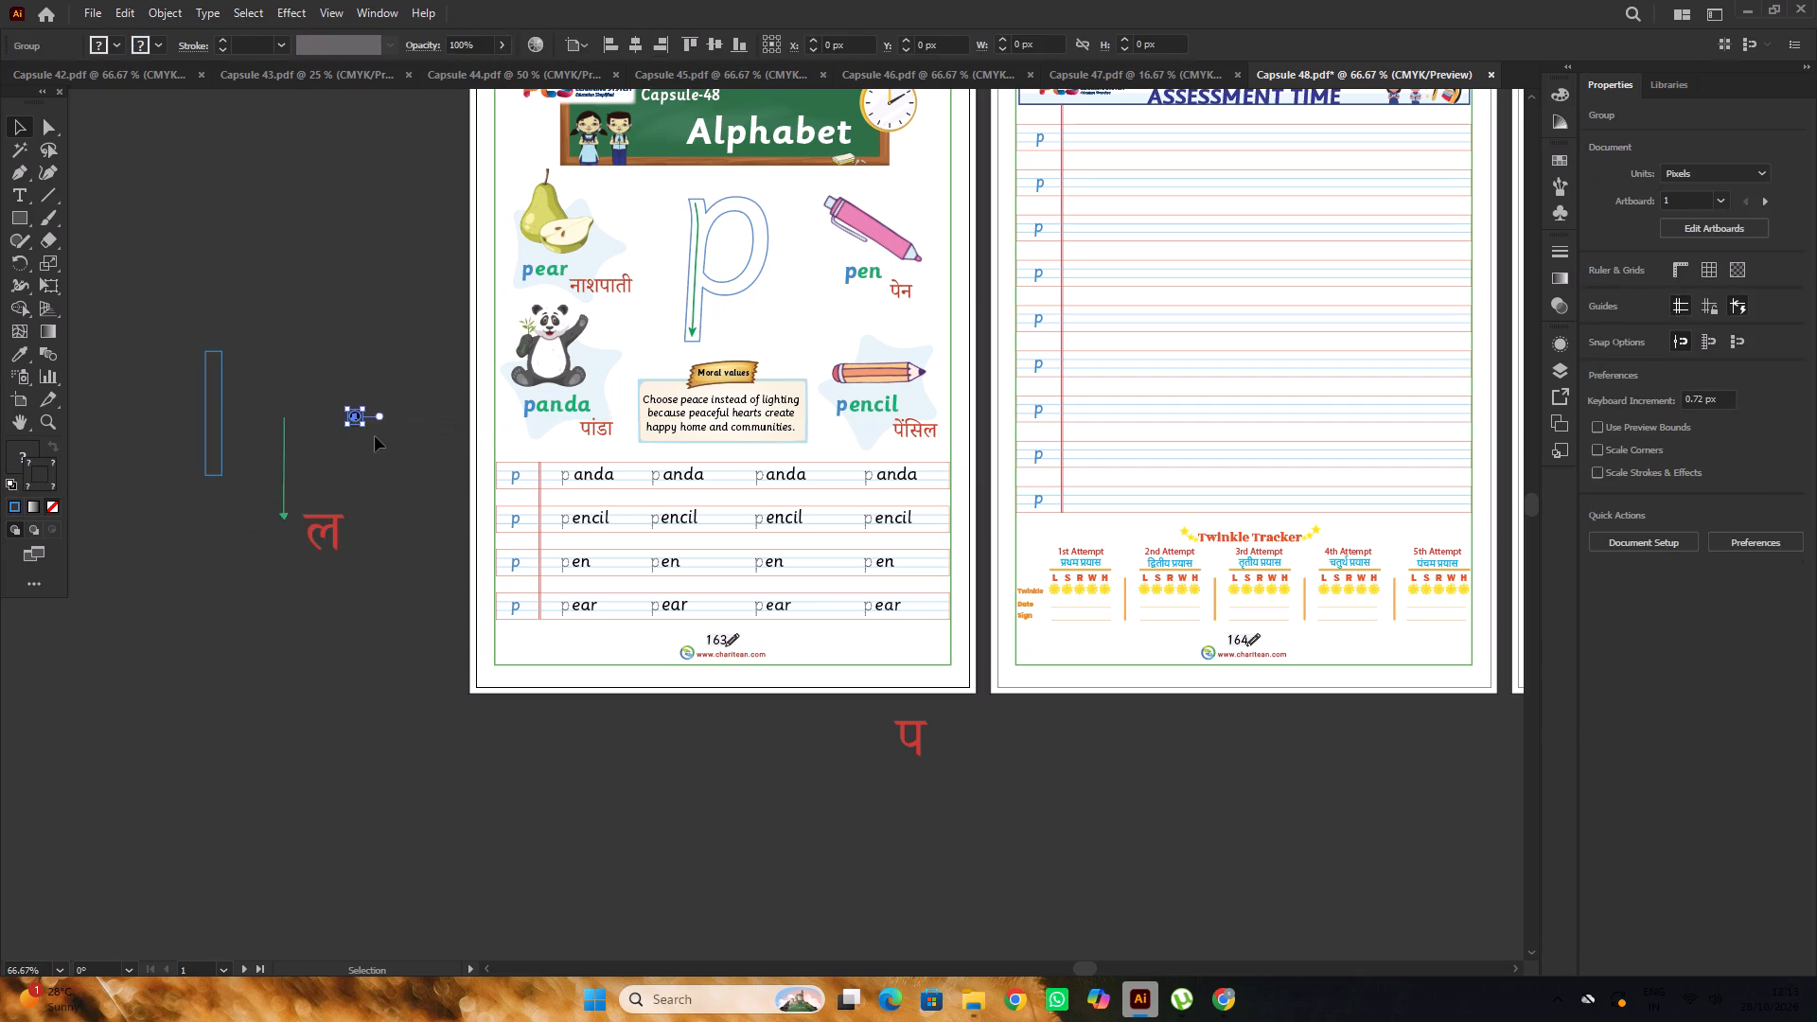
pyautogui.hotkey('ctrl', 'g')
pyautogui.keyDown('ctrl'); pyautogui.click(415, 477); pyautogui.keyUp('ctrl')
# Place the number 1 badge on the arrow inside the p's stem, locking the overlapping artwork and bringing the badge to the front.
pyautogui.moveTo(354, 416); pyautogui.dragTo(432, 366)
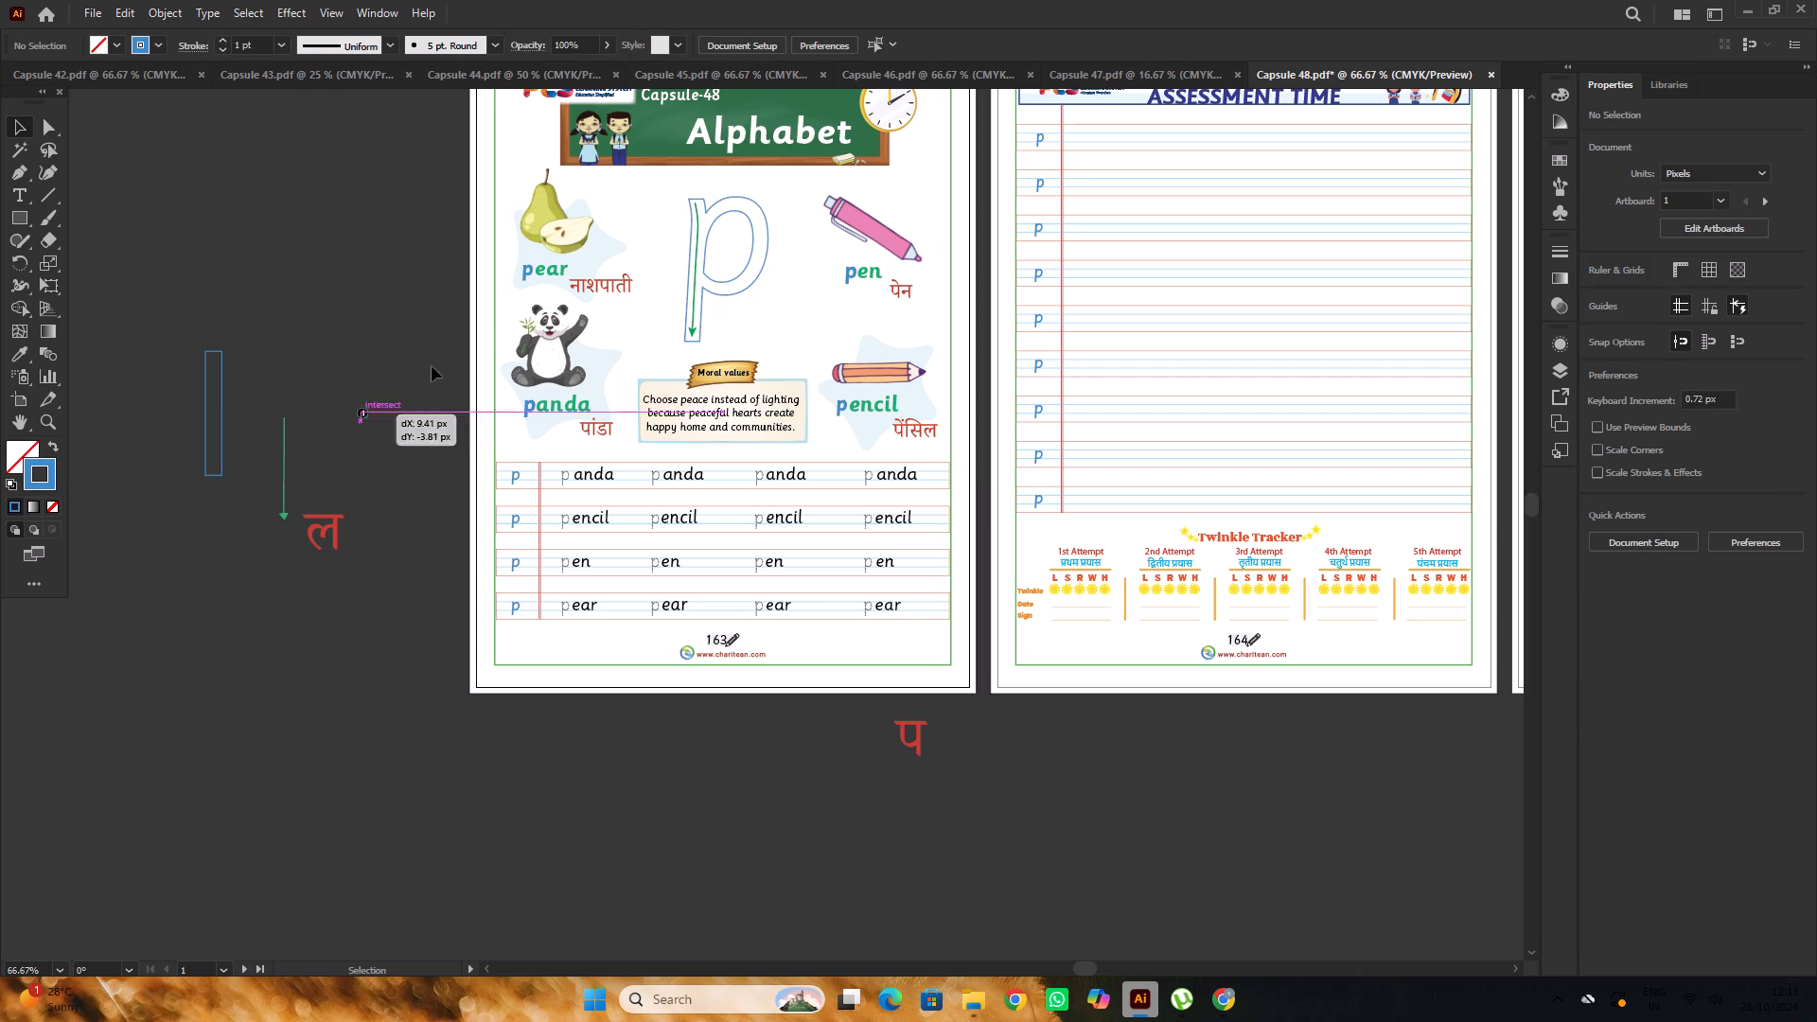
pyautogui.moveTo(432, 366); pyautogui.dragTo(700, 262)
pyautogui.keyDown('alt'); pyautogui.scroll(6, 700, 262); pyautogui.keyUp('alt')
pyautogui.moveTo(719, 286); pyautogui.dragTo(678, 300)
pyautogui.hotkey('ctrl', 'z')
pyautogui.hotkey('ctrl', '2')
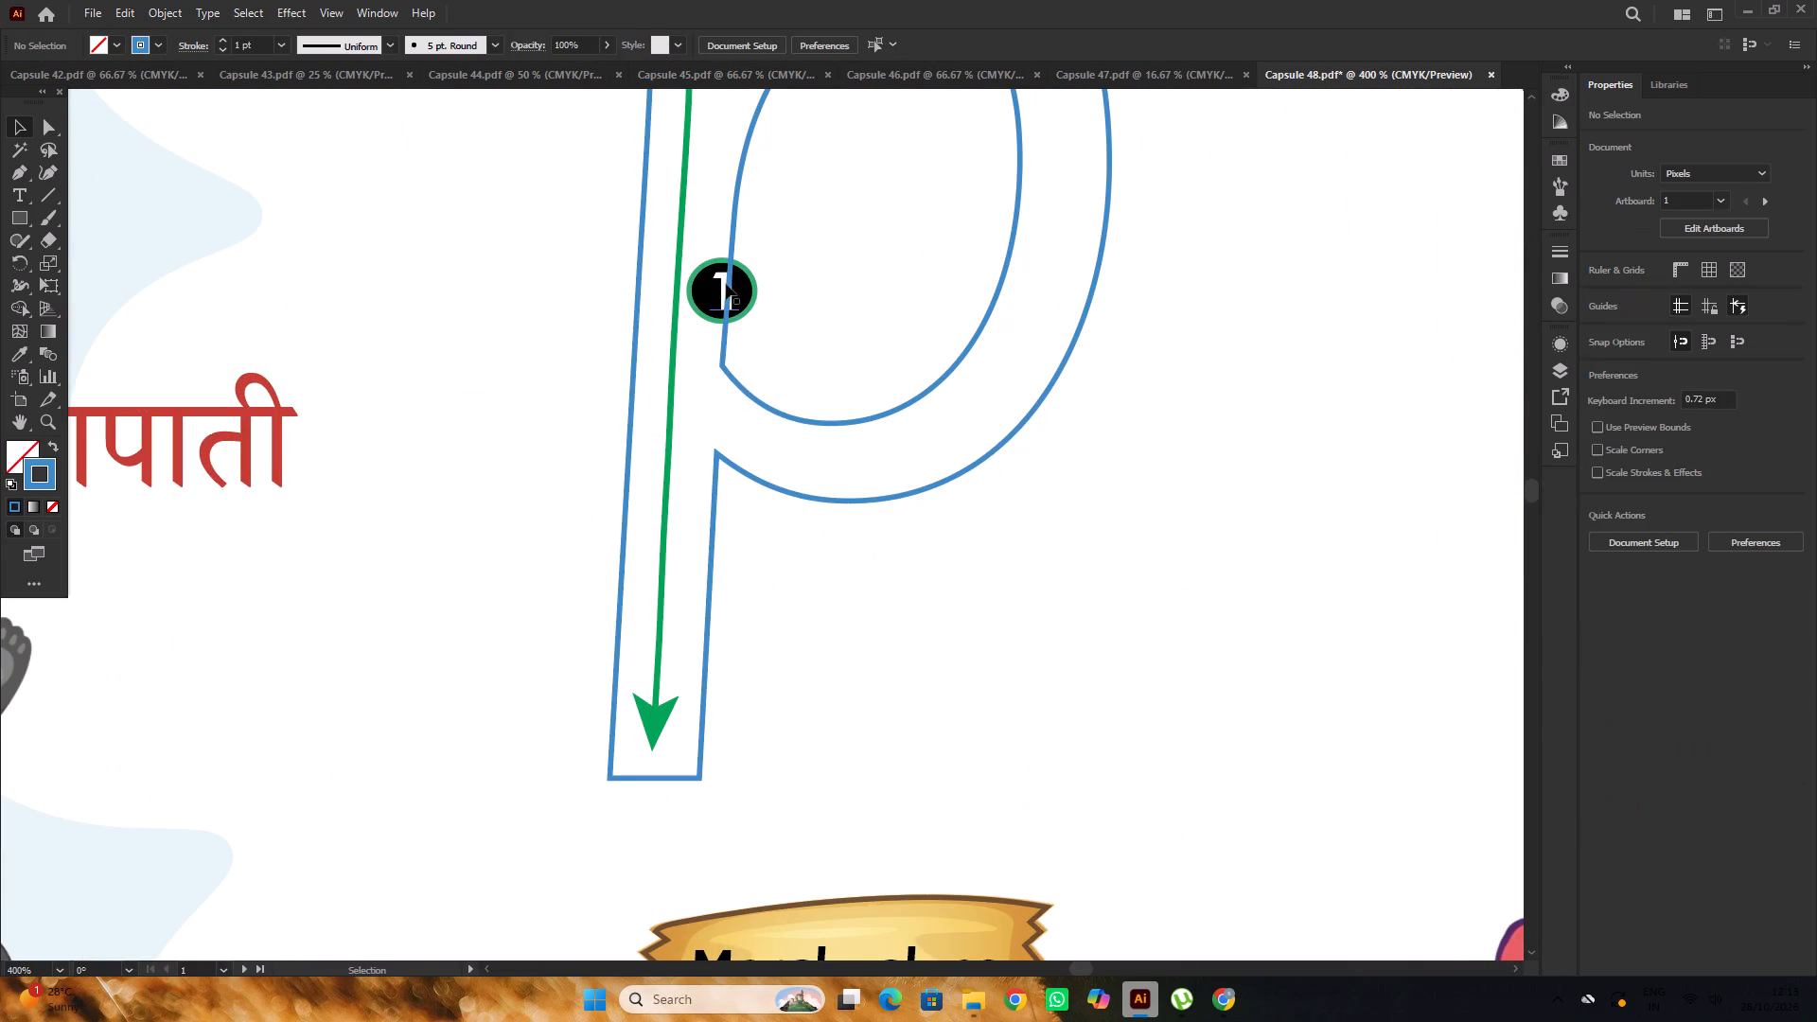
pyautogui.click(725, 284)
pyautogui.moveTo(726, 291); pyautogui.dragTo(678, 295)
pyautogui.hotkey('ctrl', 'shift', ']')
# Shrink the number 1 badge to about 11.7 by 11 px and centre it on the green arrow's shaft.
pyautogui.scroll(3, 656, 297)
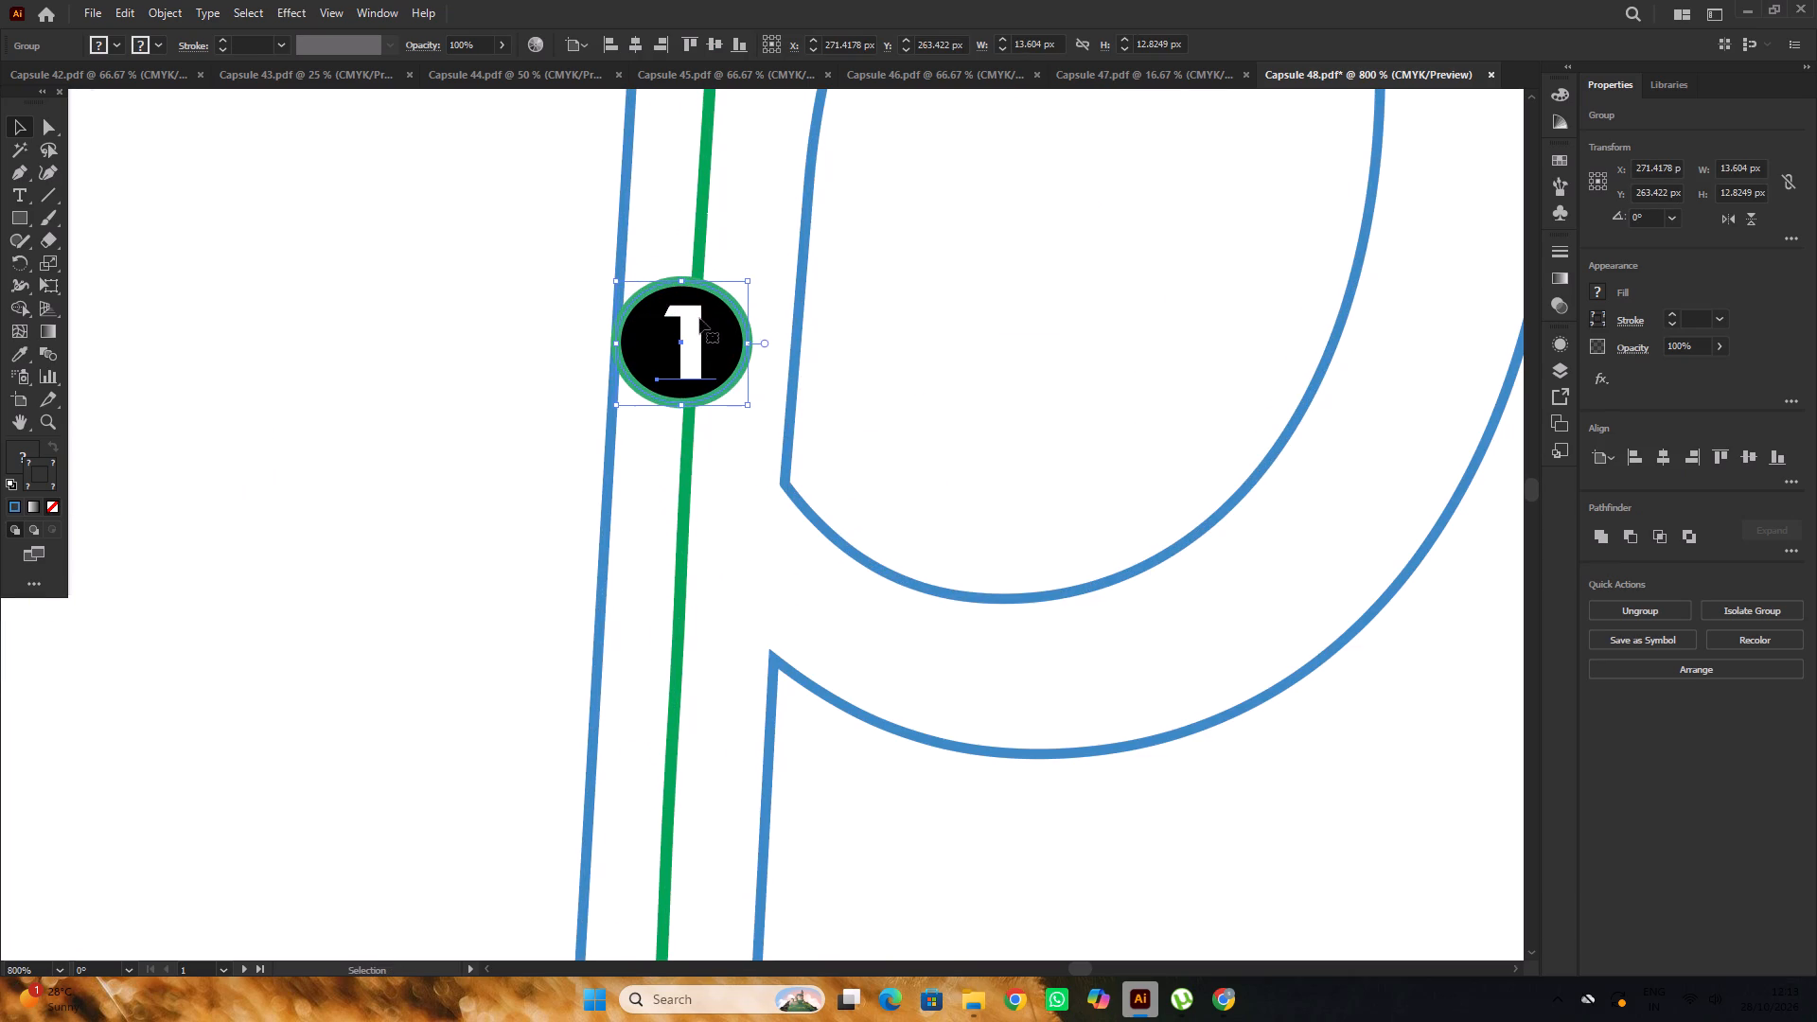
pyautogui.moveTo(699, 319); pyautogui.dragTo(712, 320)
pyautogui.keyDown('alt'); pyautogui.moveTo(763, 407); pyautogui.dragTo(757, 399); pyautogui.keyUp('alt')
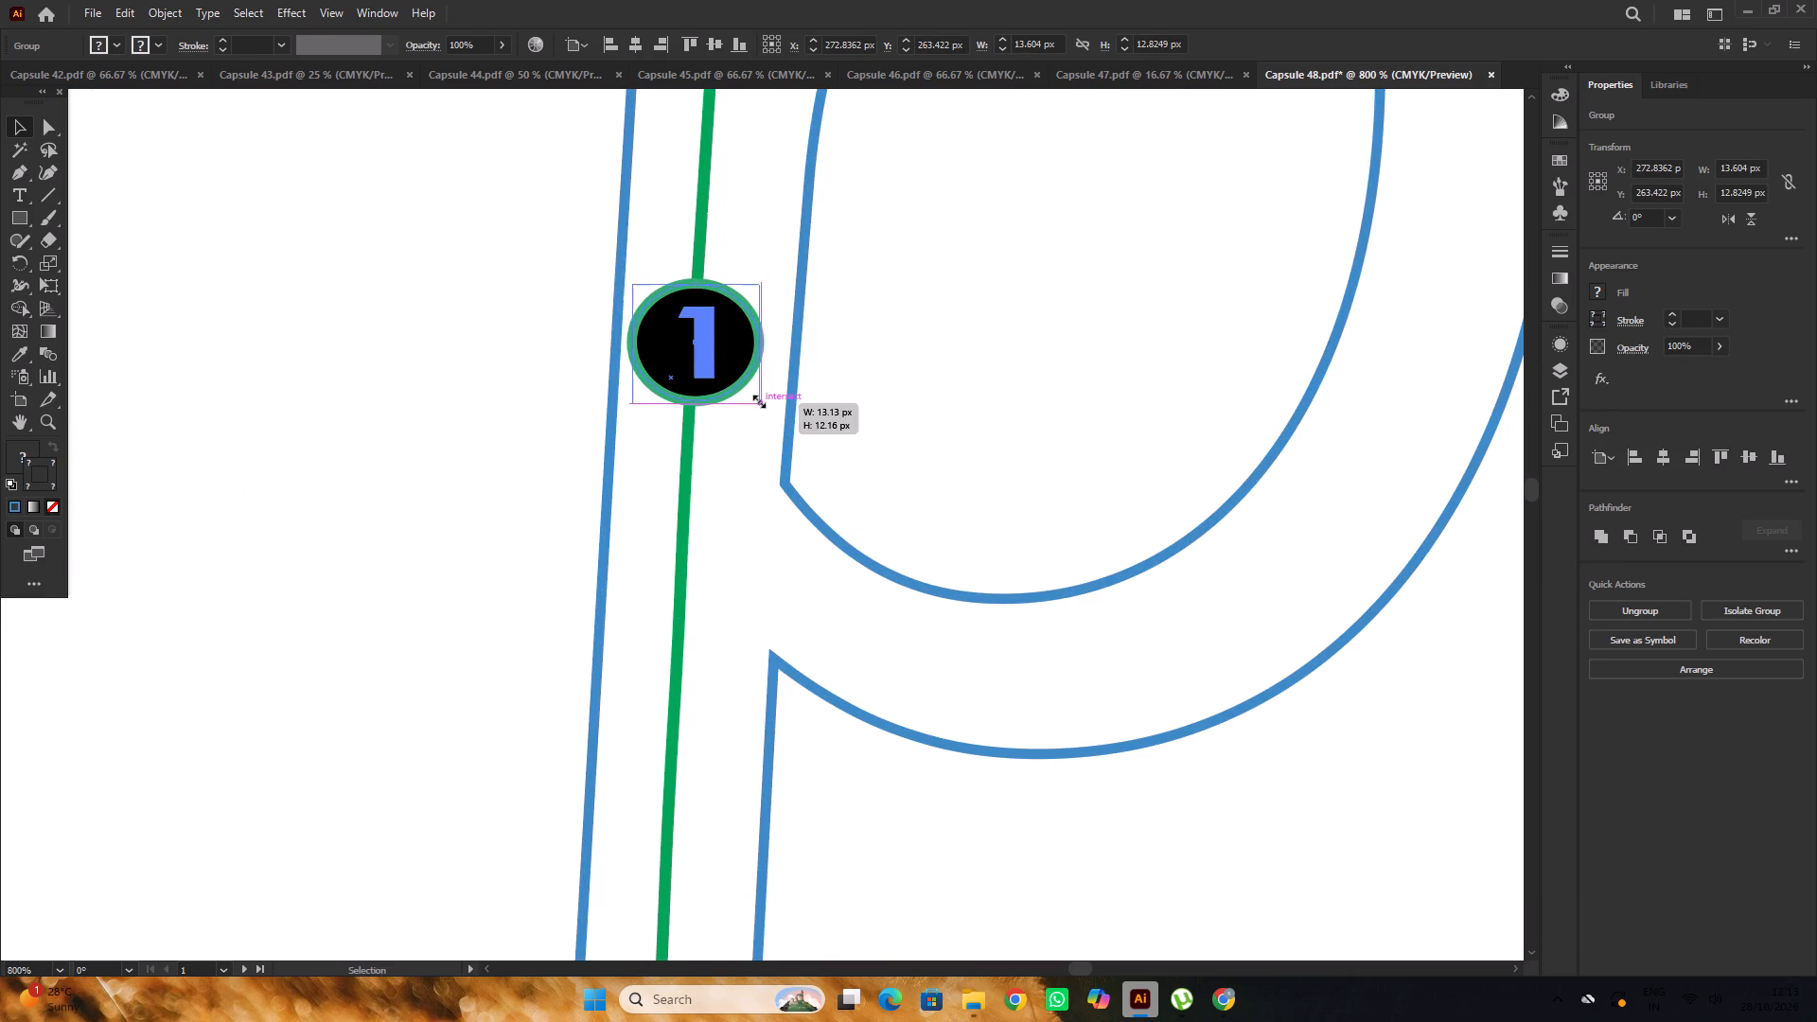
pyautogui.keyDown('alt'); pyautogui.moveTo(757, 399); pyautogui.dragTo(756, 396); pyautogui.keyUp('alt')
pyautogui.click(714, 353)
pyautogui.click(711, 353)
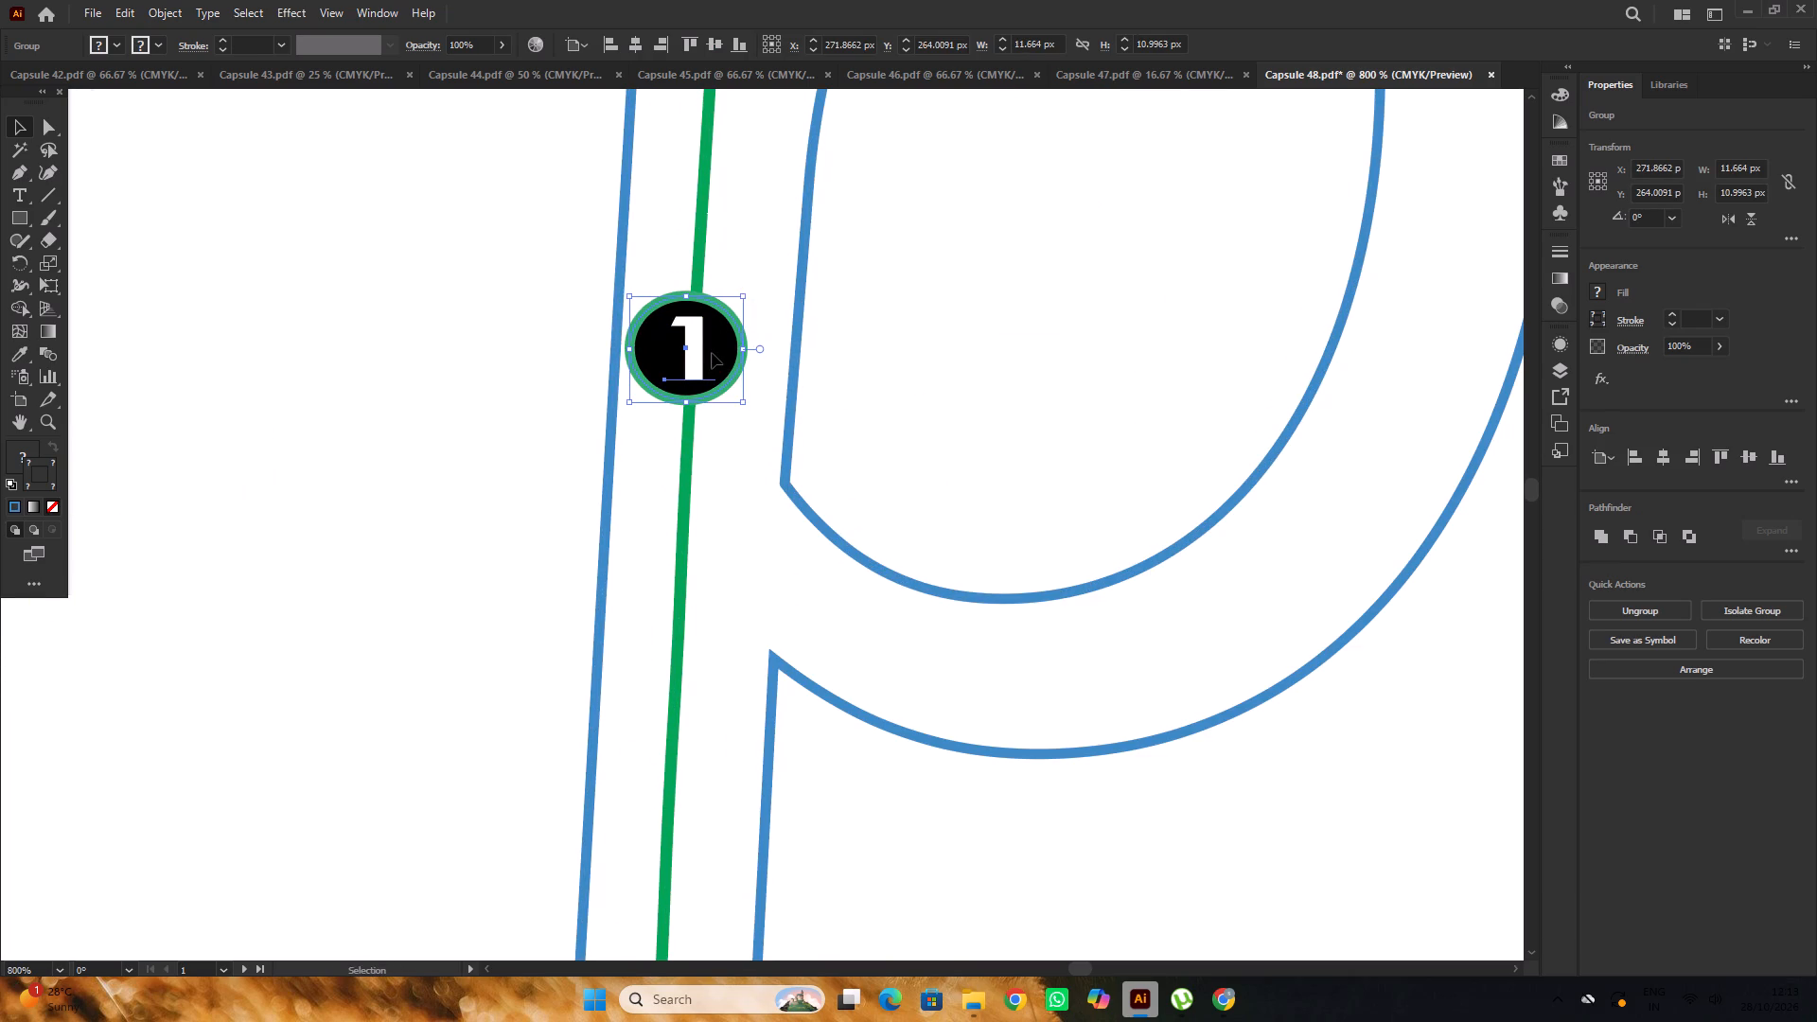
pyautogui.click(734, 245)
pyautogui.keyDown('alt'); pyautogui.scroll(-6, 734, 245); pyautogui.keyUp('alt')
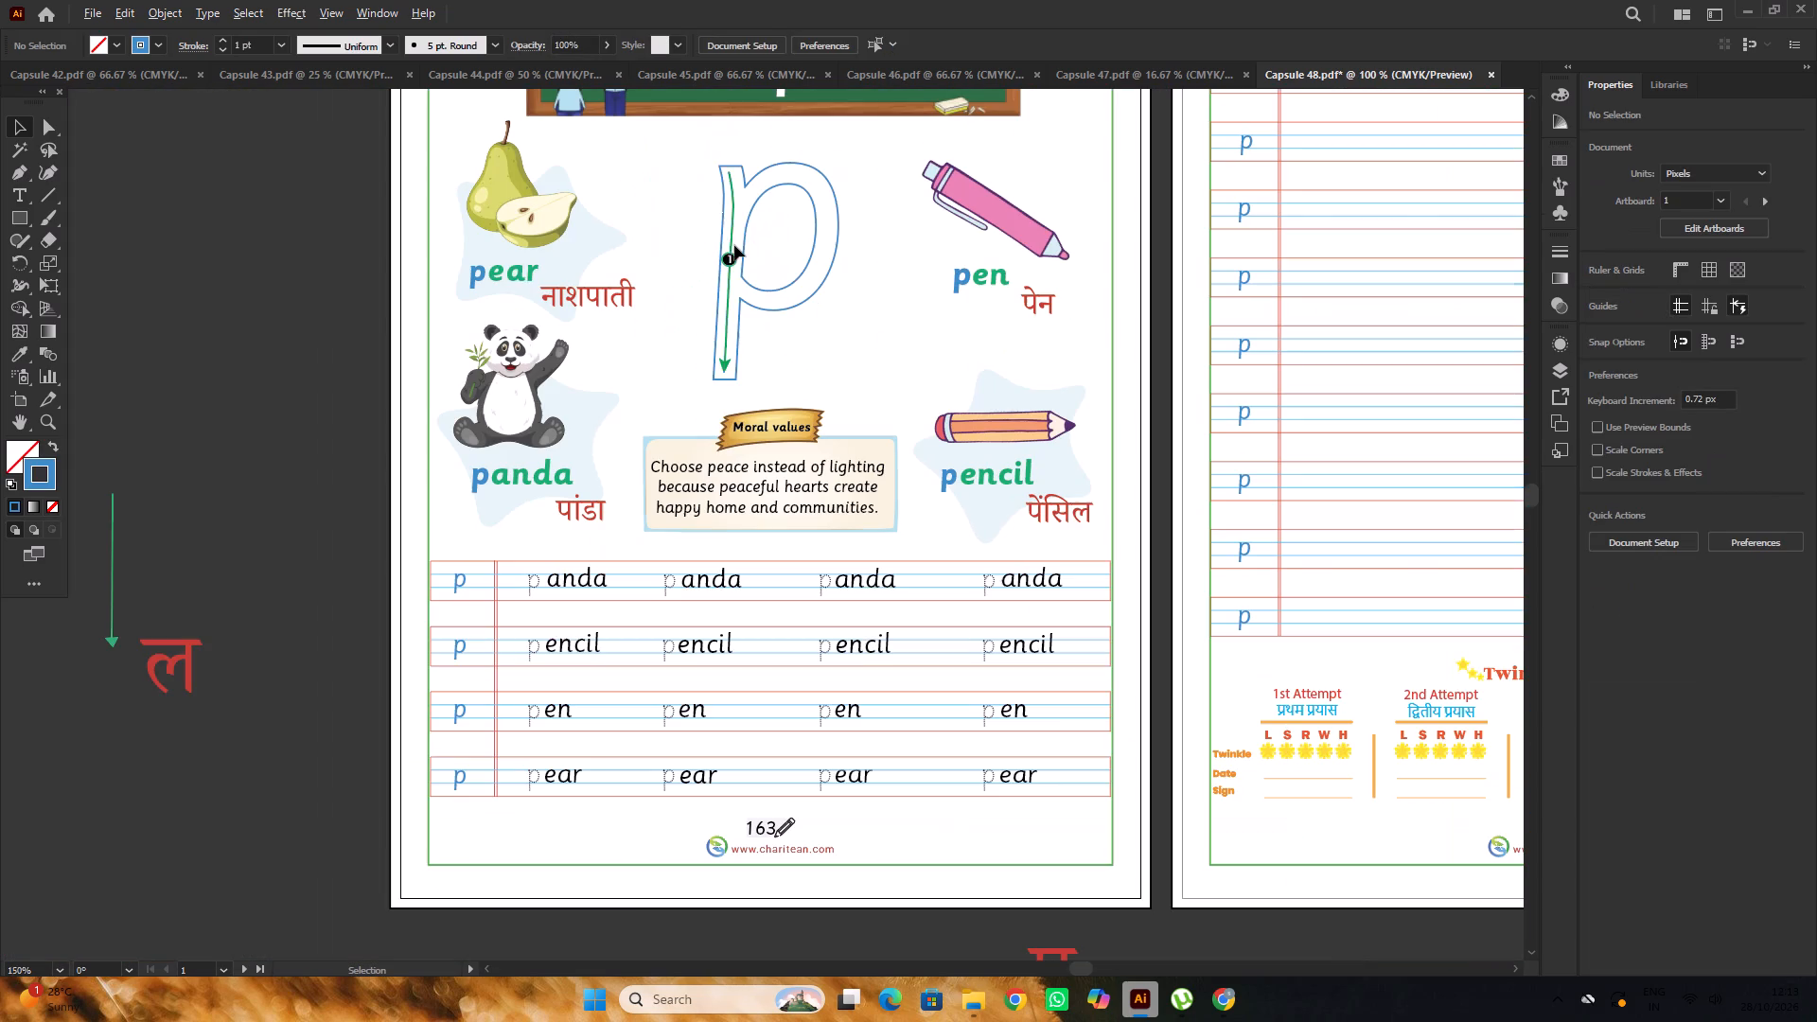
pyautogui.click(432, 253)
pyautogui.scroll(1, 432, 253)
pyautogui.click(360, 284)
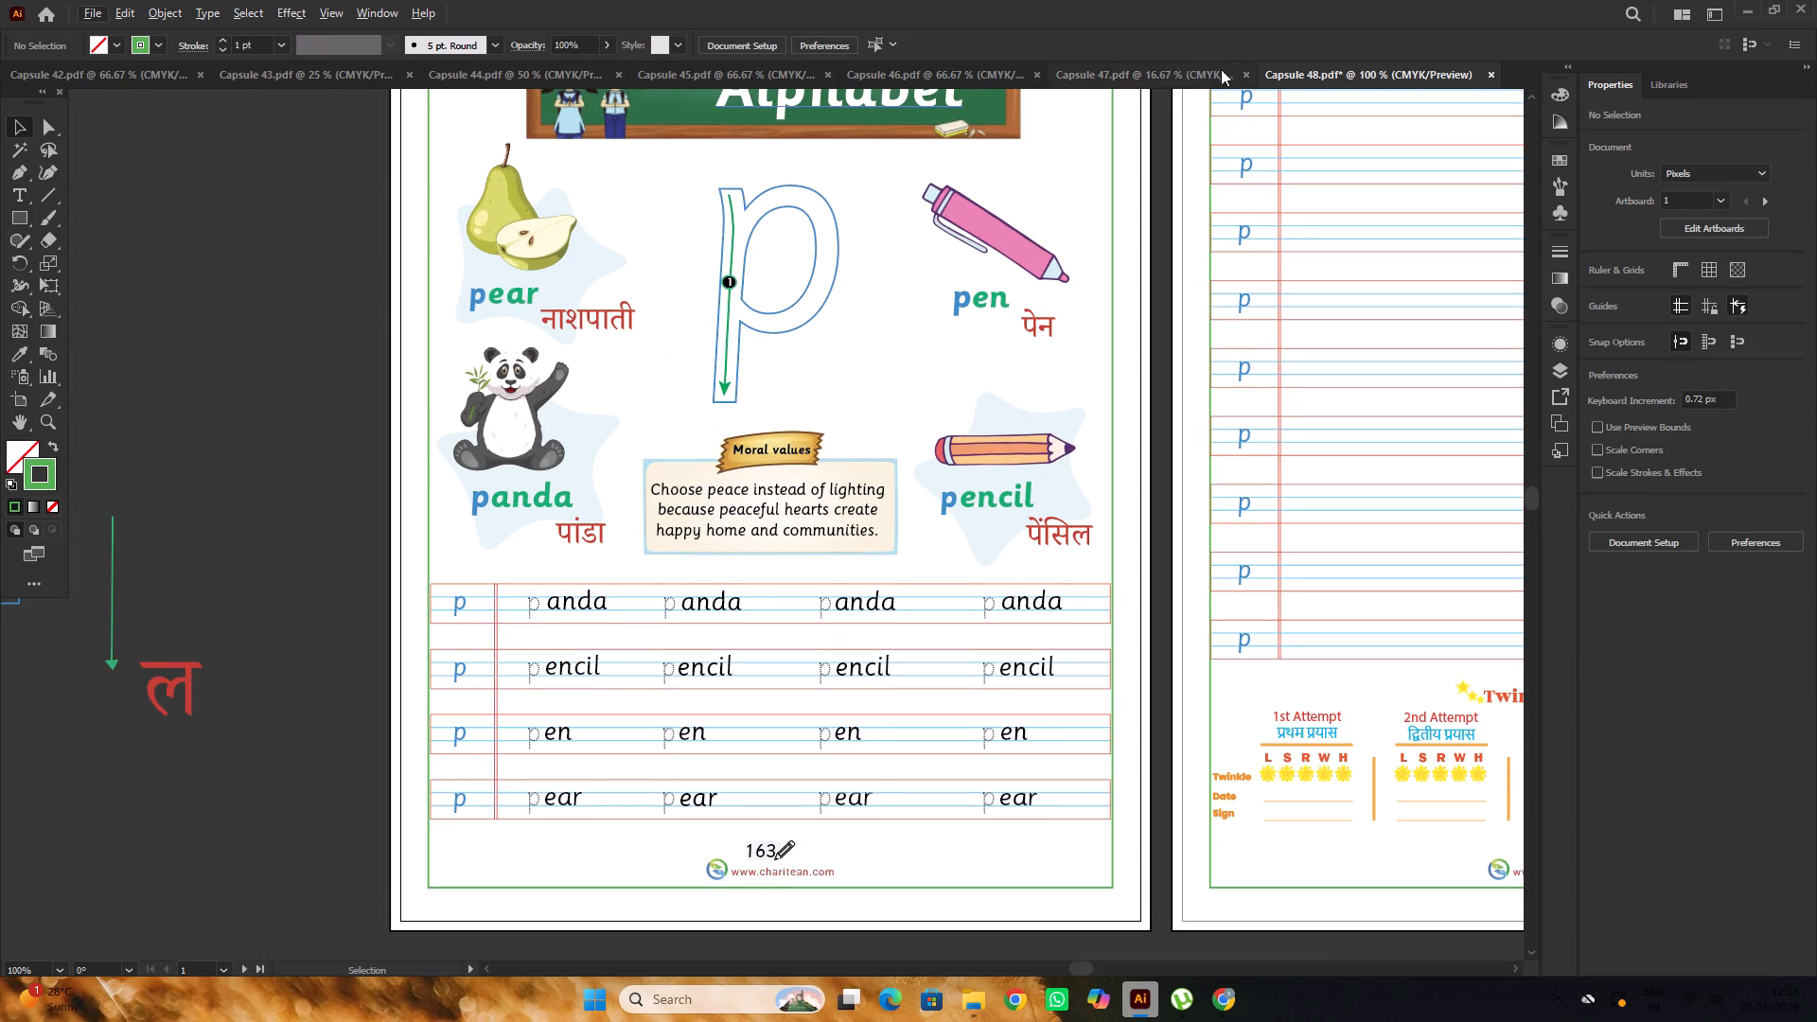
# Look over the pages of the open Capsule 47, Capsule 45 and Capsule 42 documents.
pyautogui.click(1170, 79)
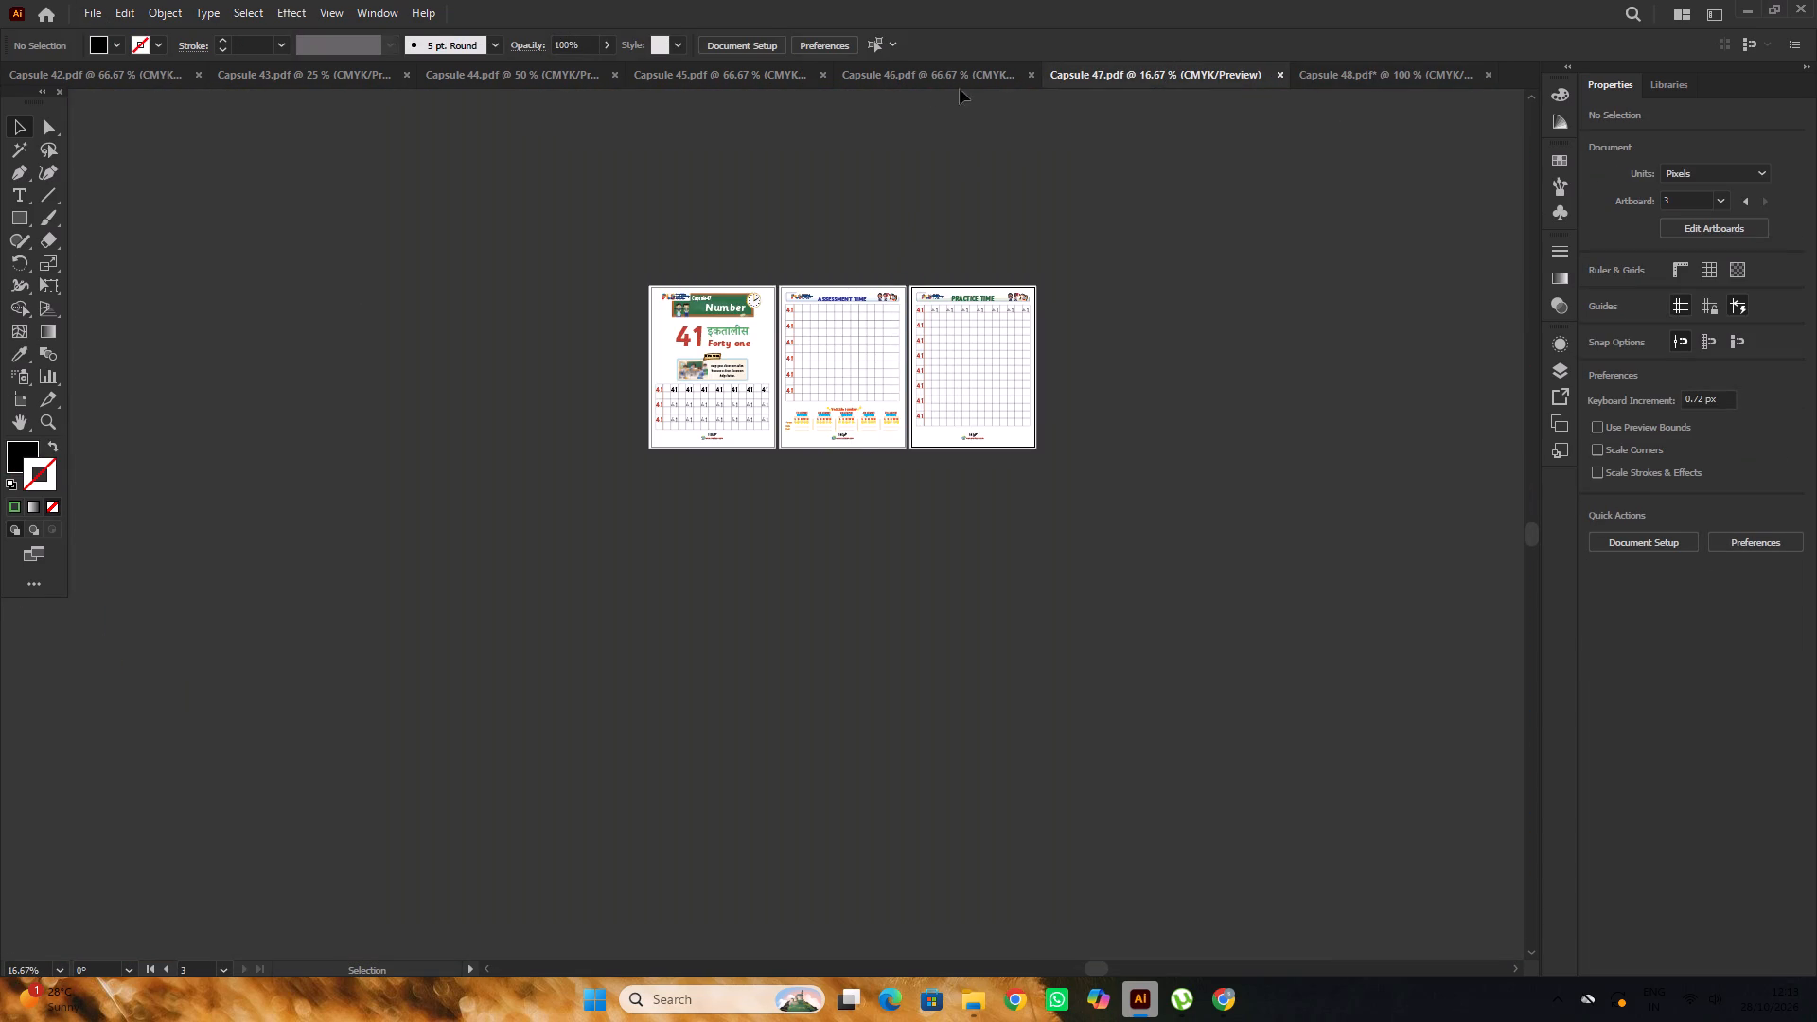
pyautogui.click(734, 74)
pyautogui.keyDown('alt'); pyautogui.scroll(-3, 875, 259); pyautogui.keyUp('alt')
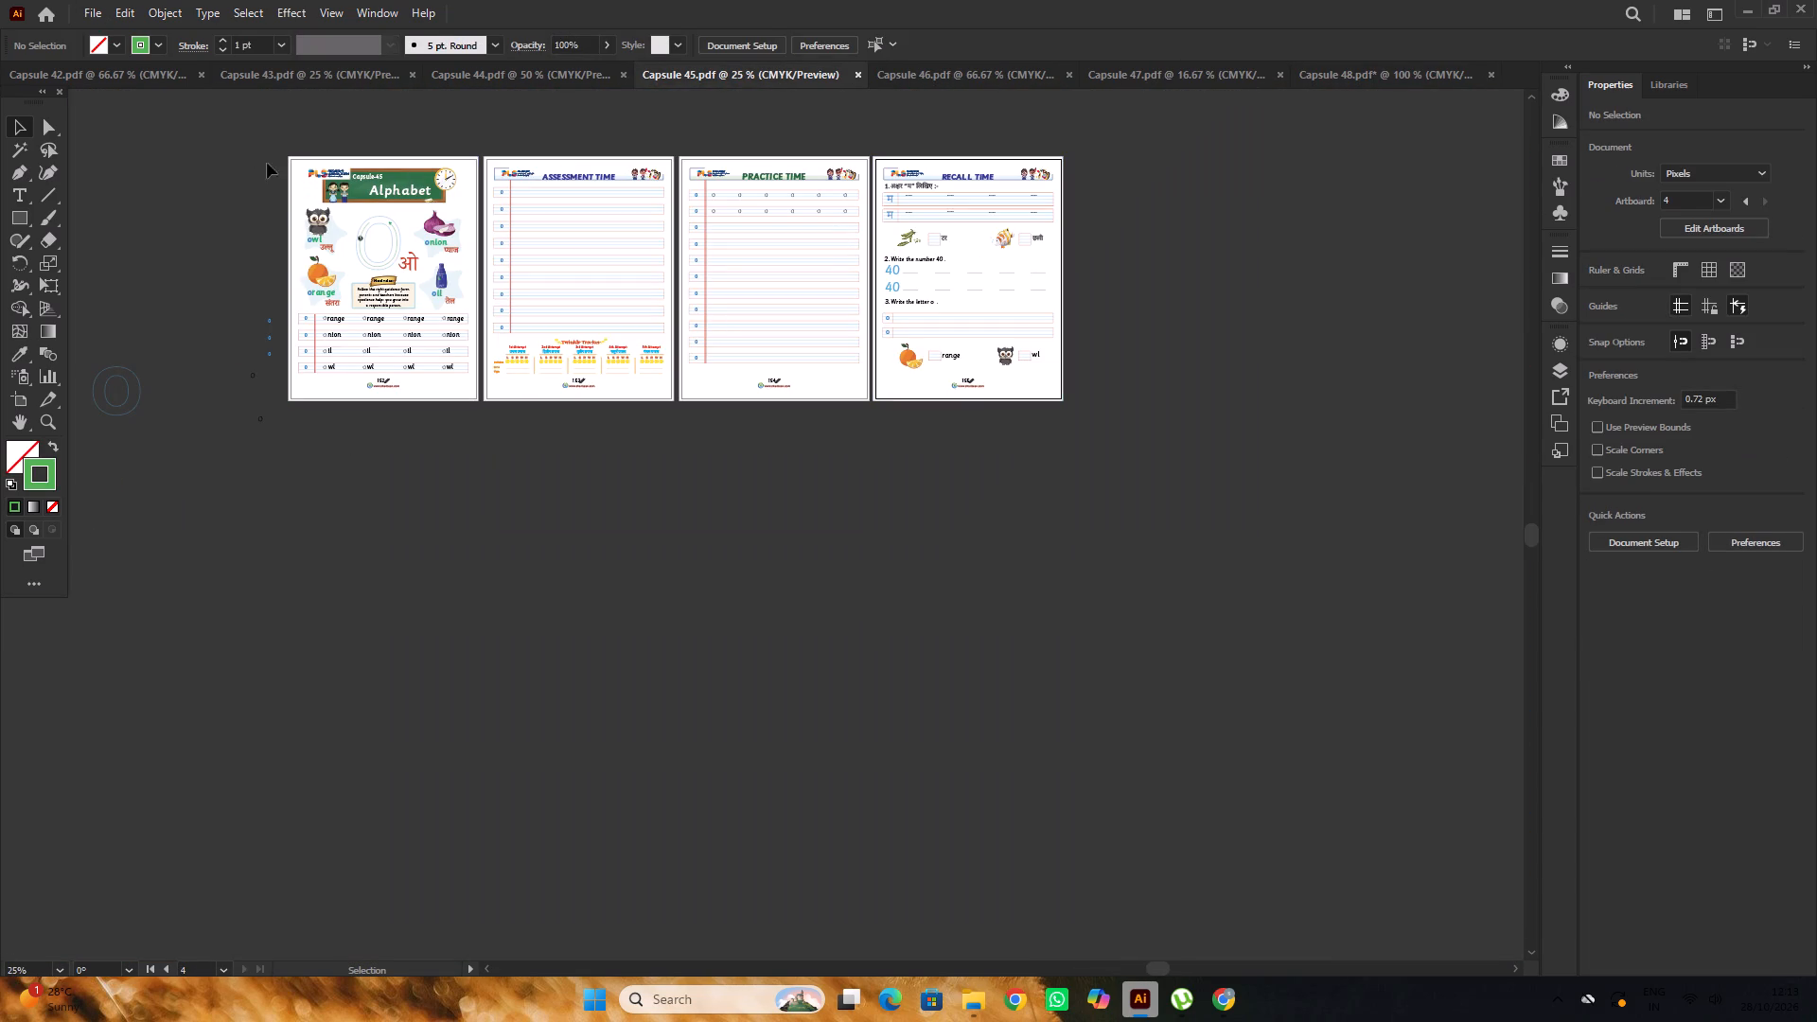
pyautogui.click(129, 73)
pyautogui.keyDown('alt'); pyautogui.scroll(-2, 520, 317); pyautogui.keyUp('alt')
pyautogui.tripleClick(829, 627)
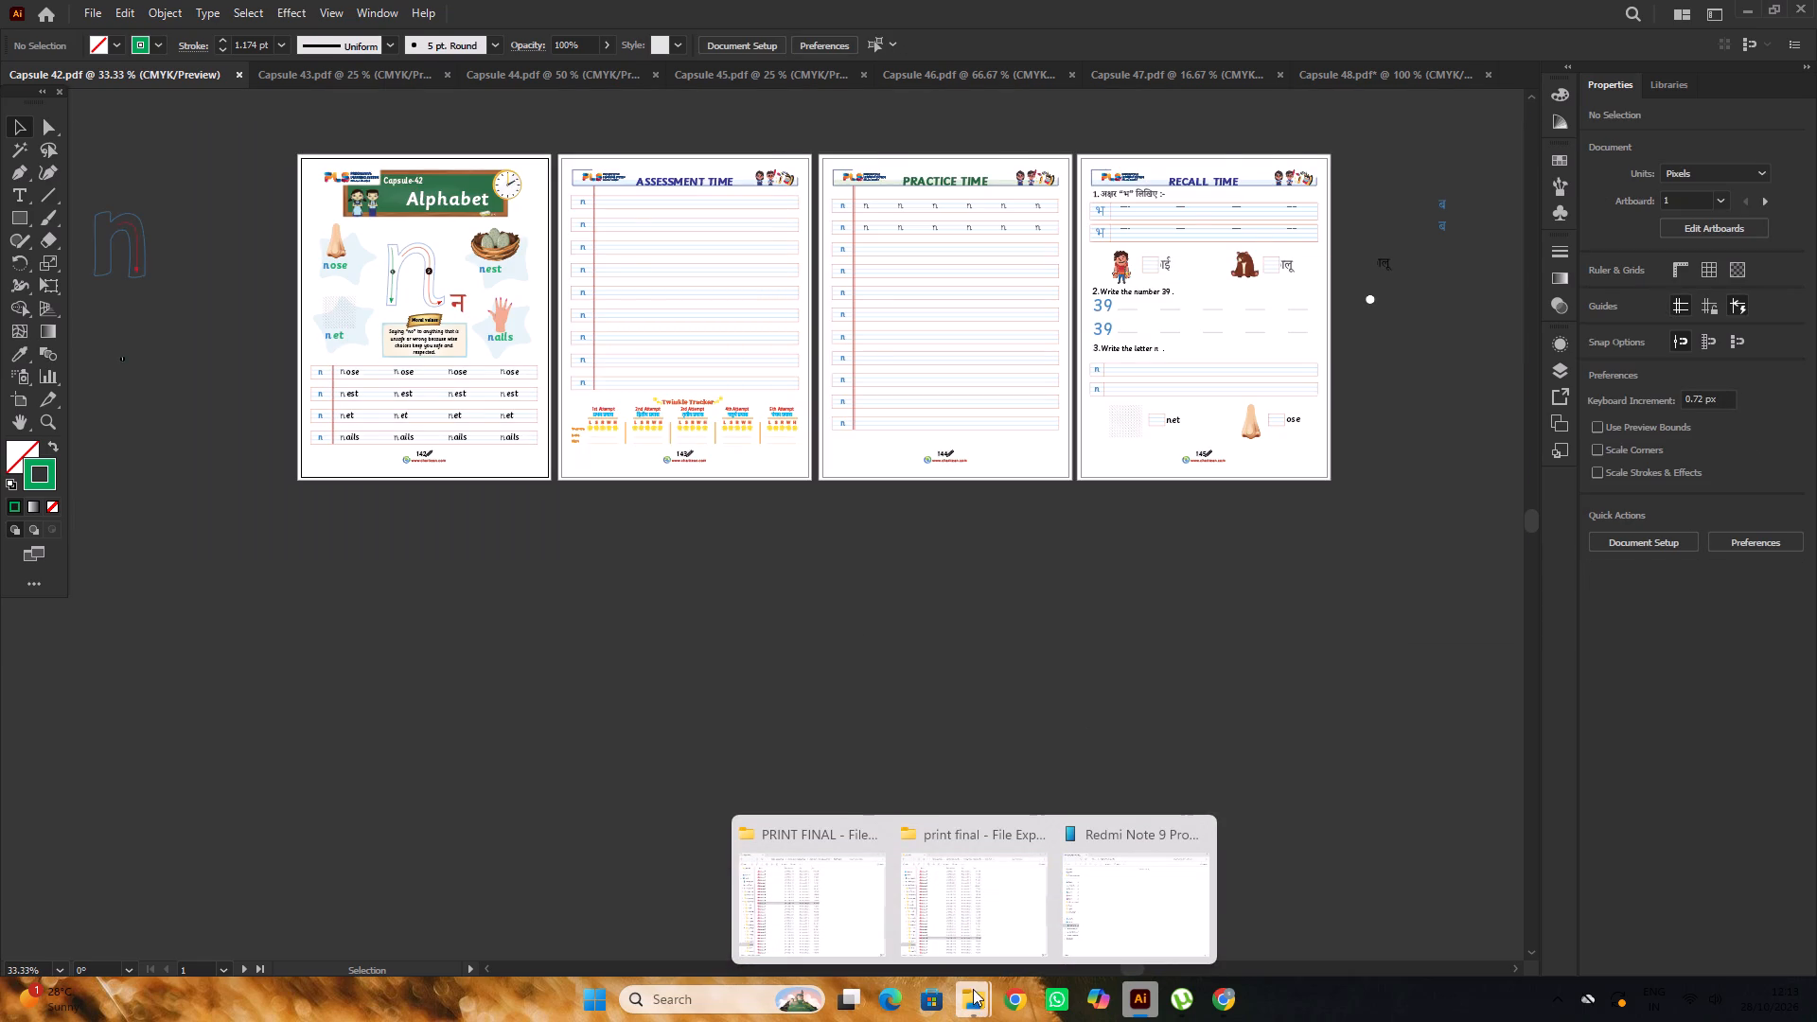
# Look through the capsule PDFs in the print final and PRINT FINAL folders.
pyautogui.click(967, 874)
pyautogui.scroll(3, 870, 531)
pyautogui.scroll(4, 648, 318)
pyautogui.scroll(-2, 649, 317)
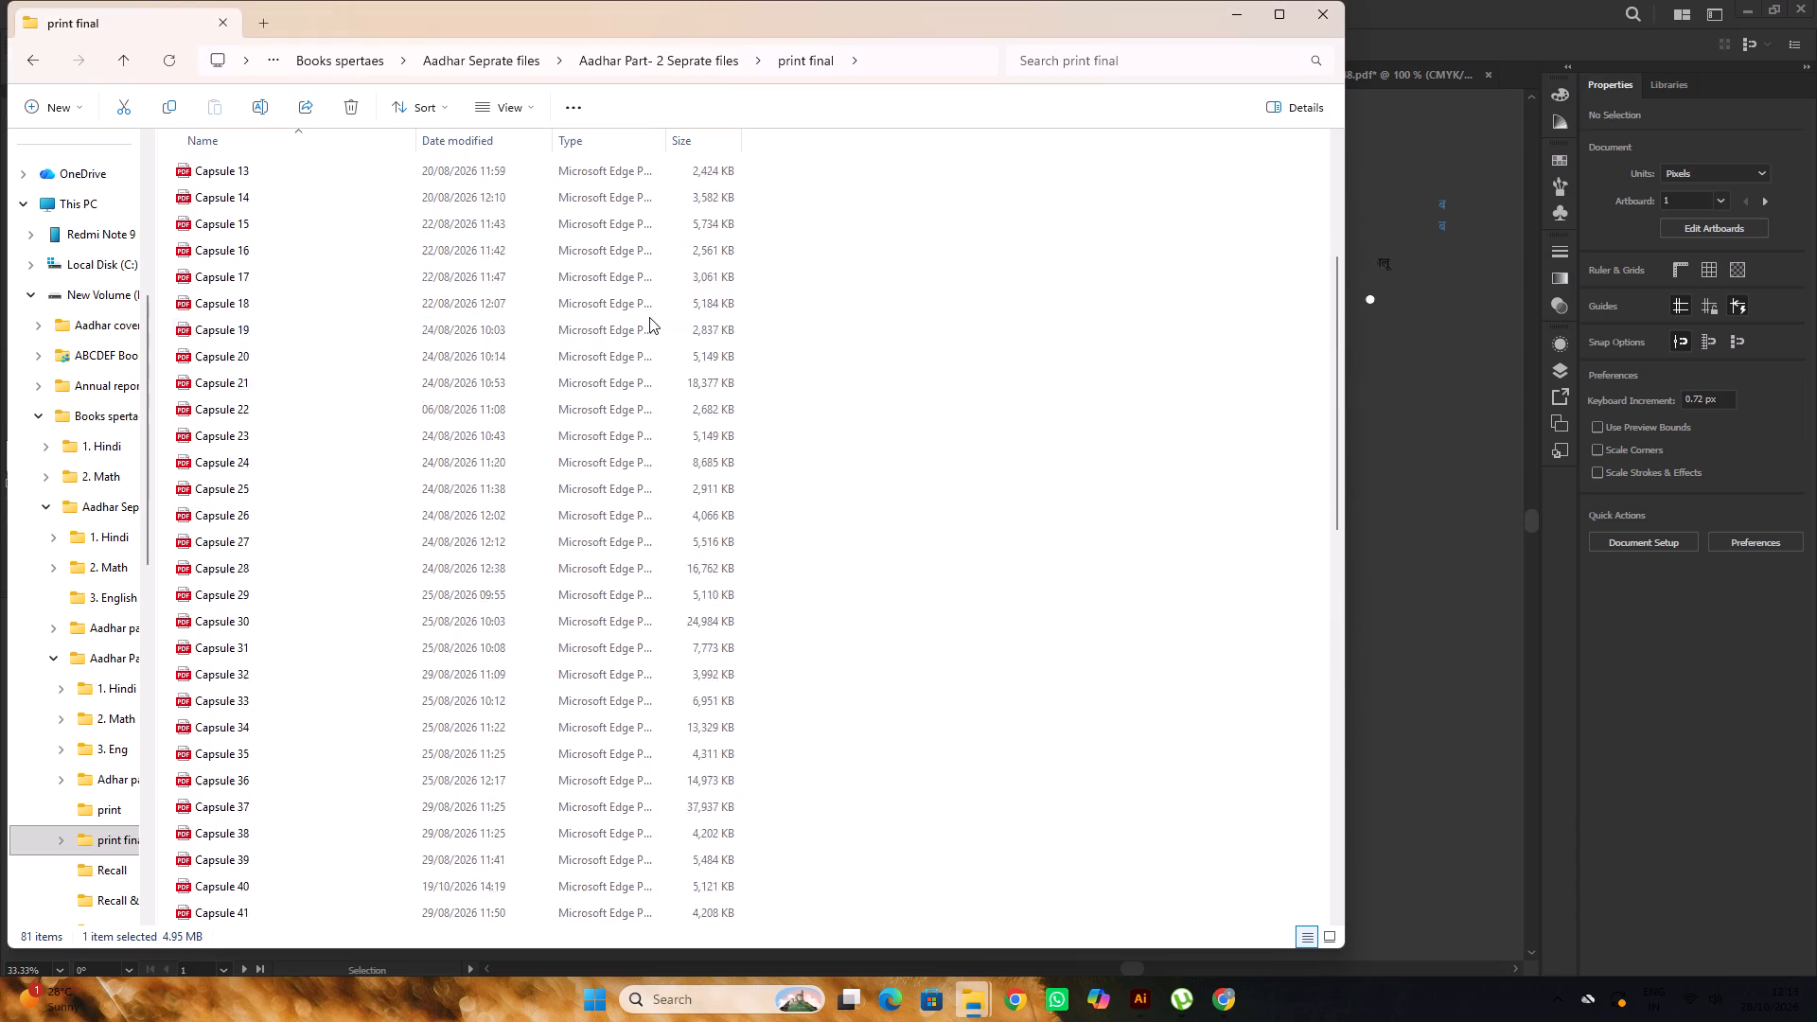
pyautogui.scroll(-8, 649, 317)
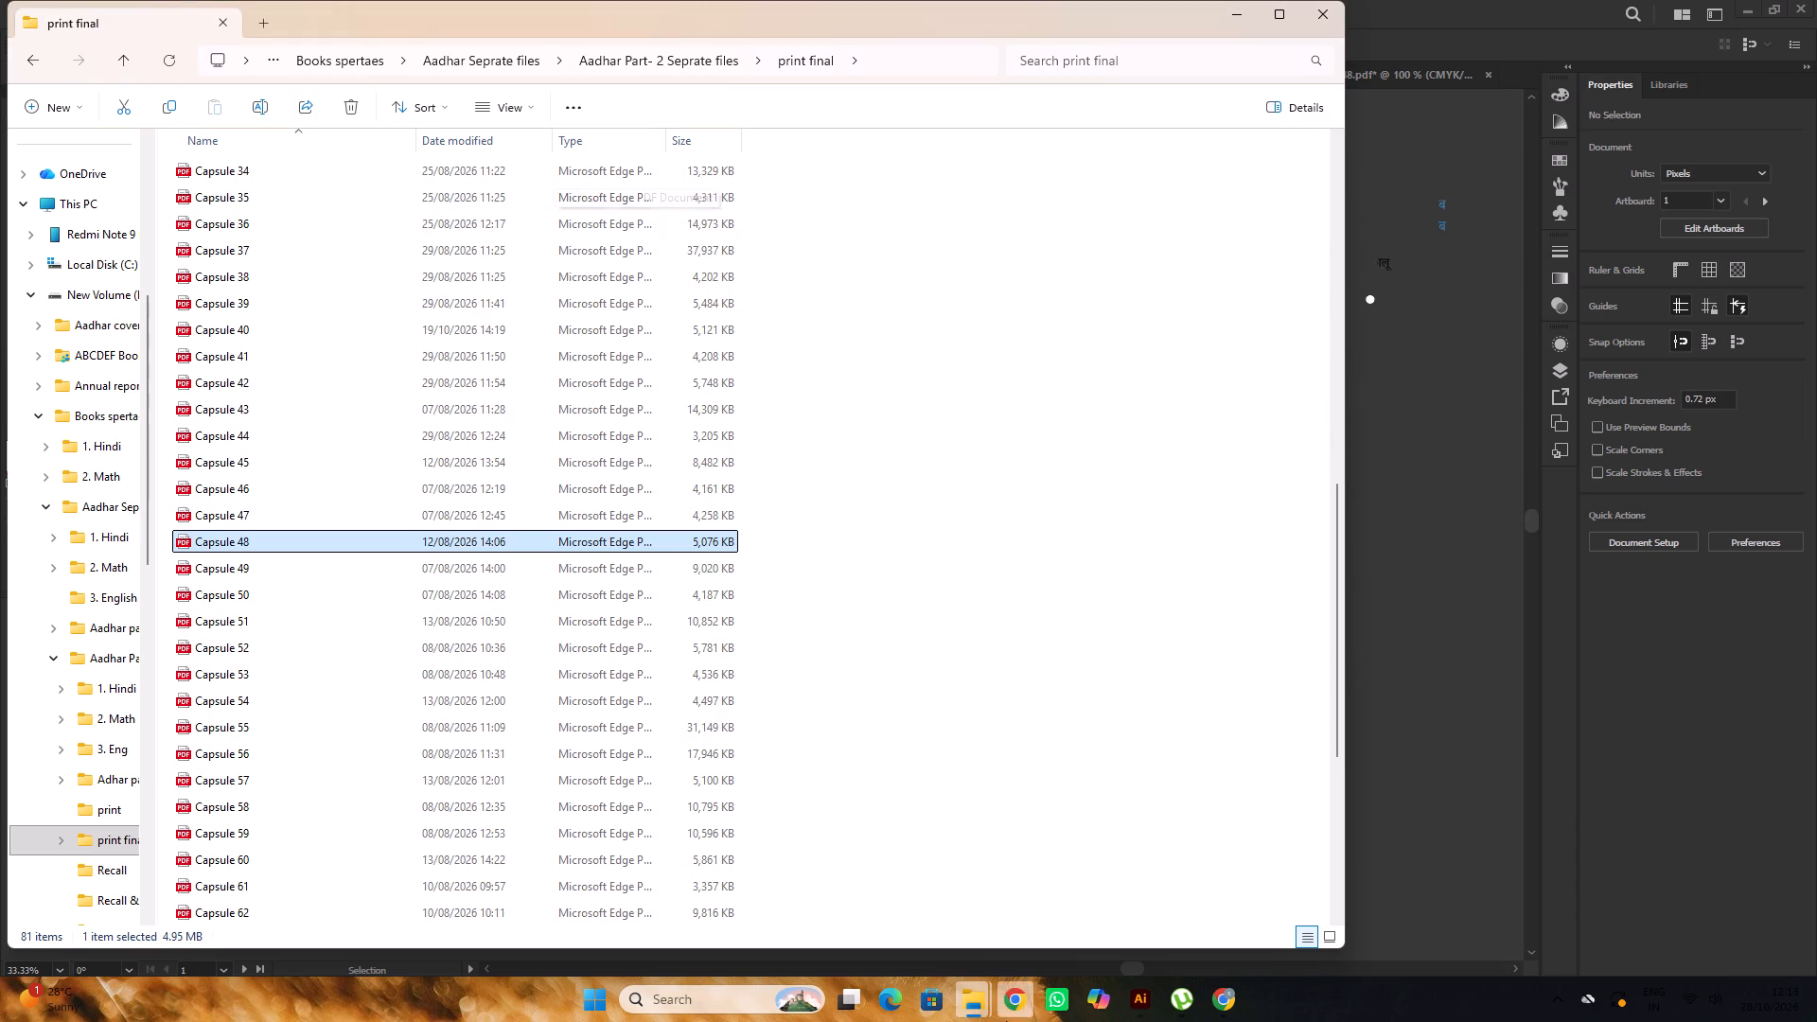
pyautogui.click(790, 891)
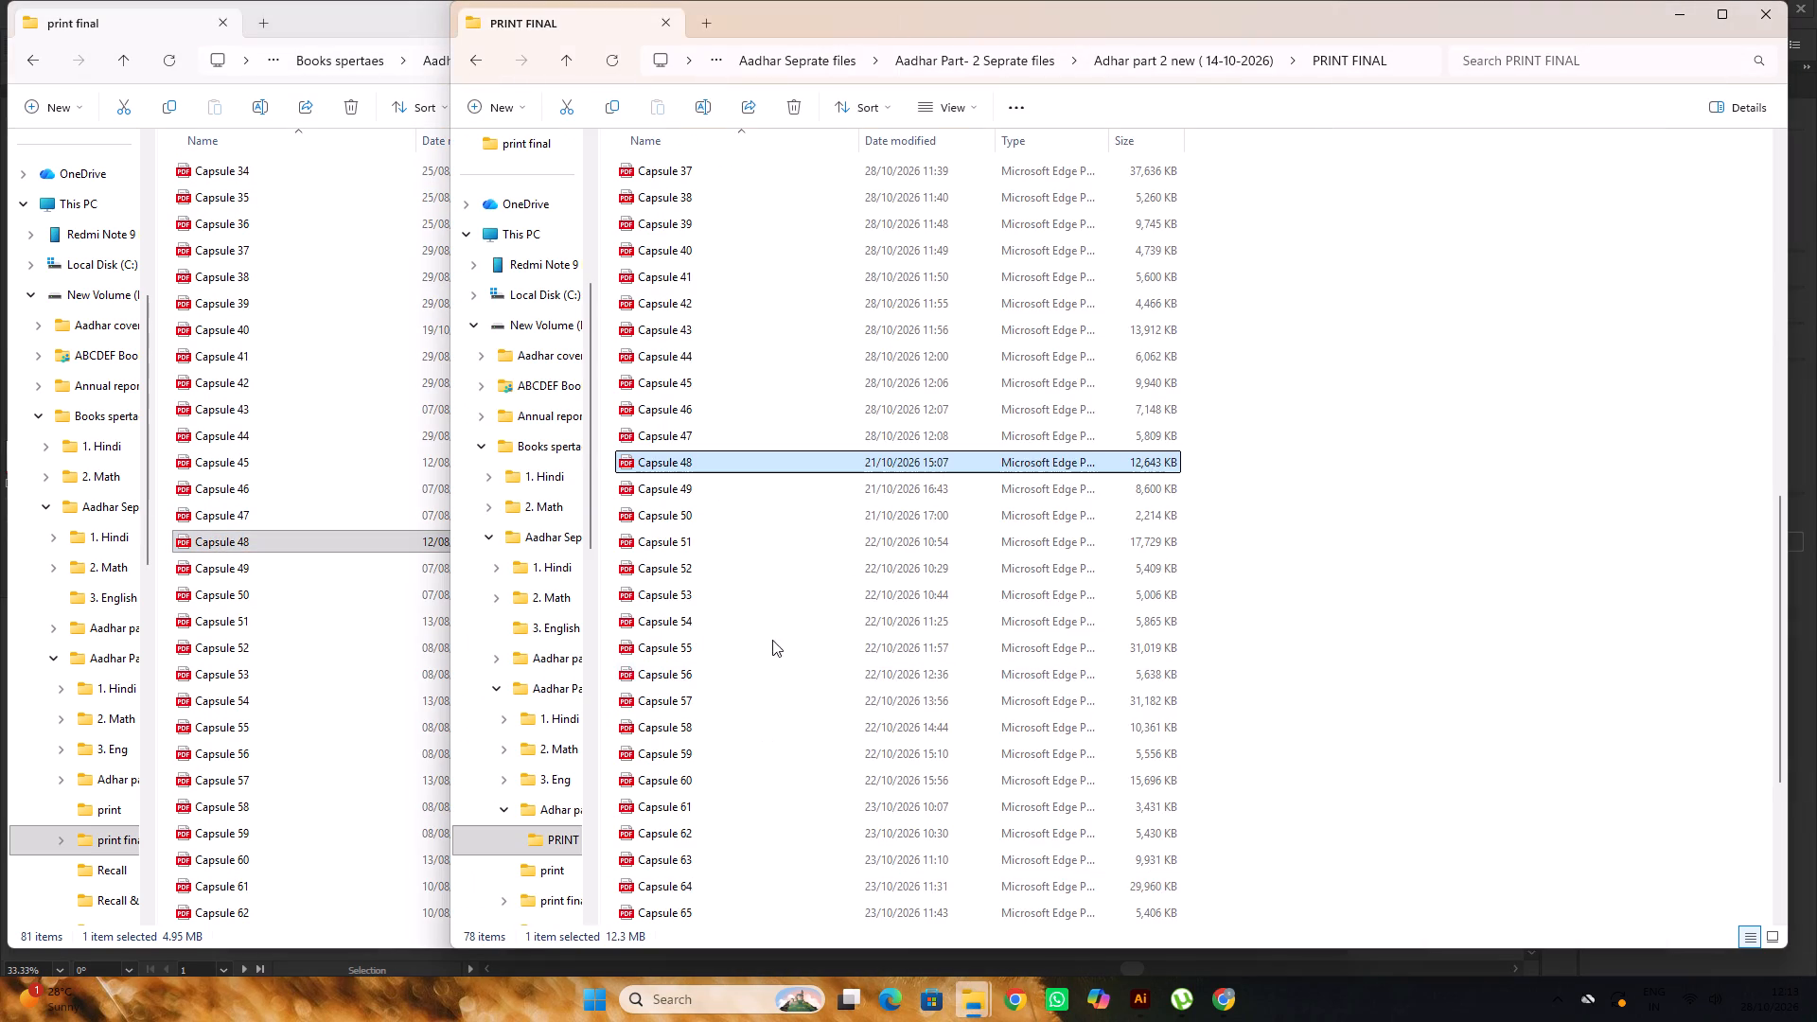
pyautogui.scroll(3, 770, 618)
pyautogui.scroll(1, 848, 556)
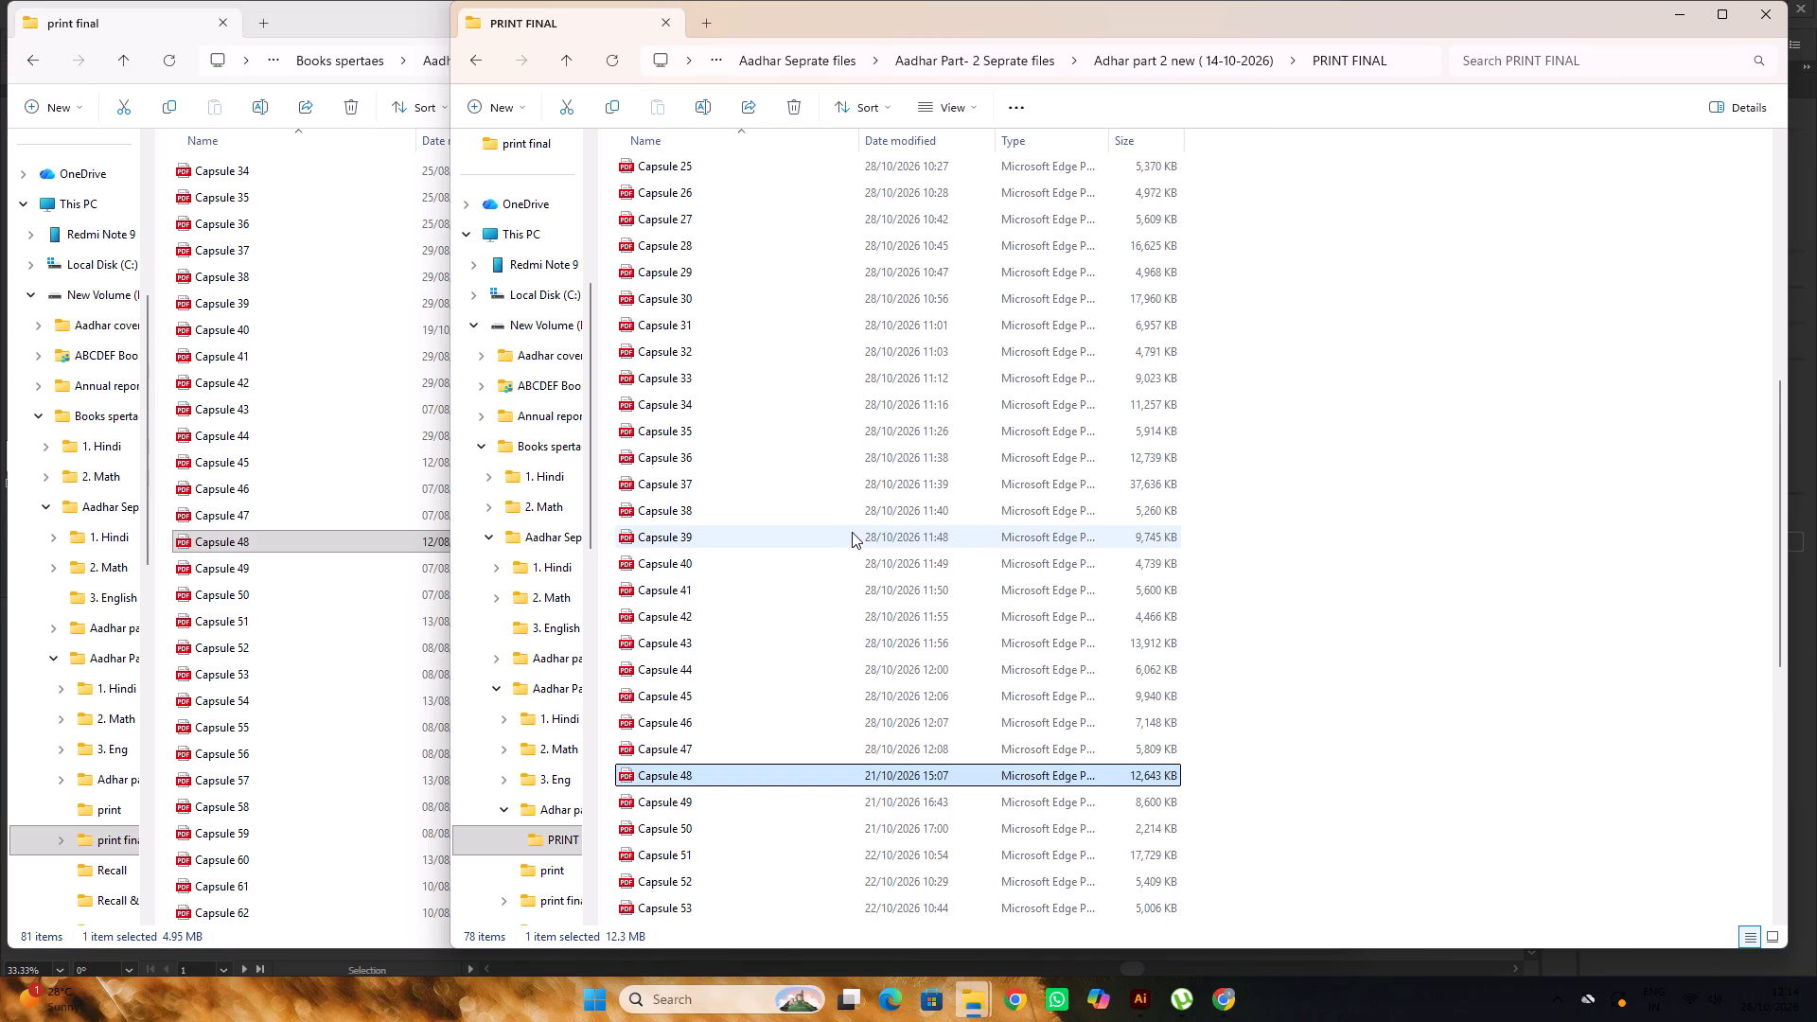
pyautogui.scroll(10, 921, 447)
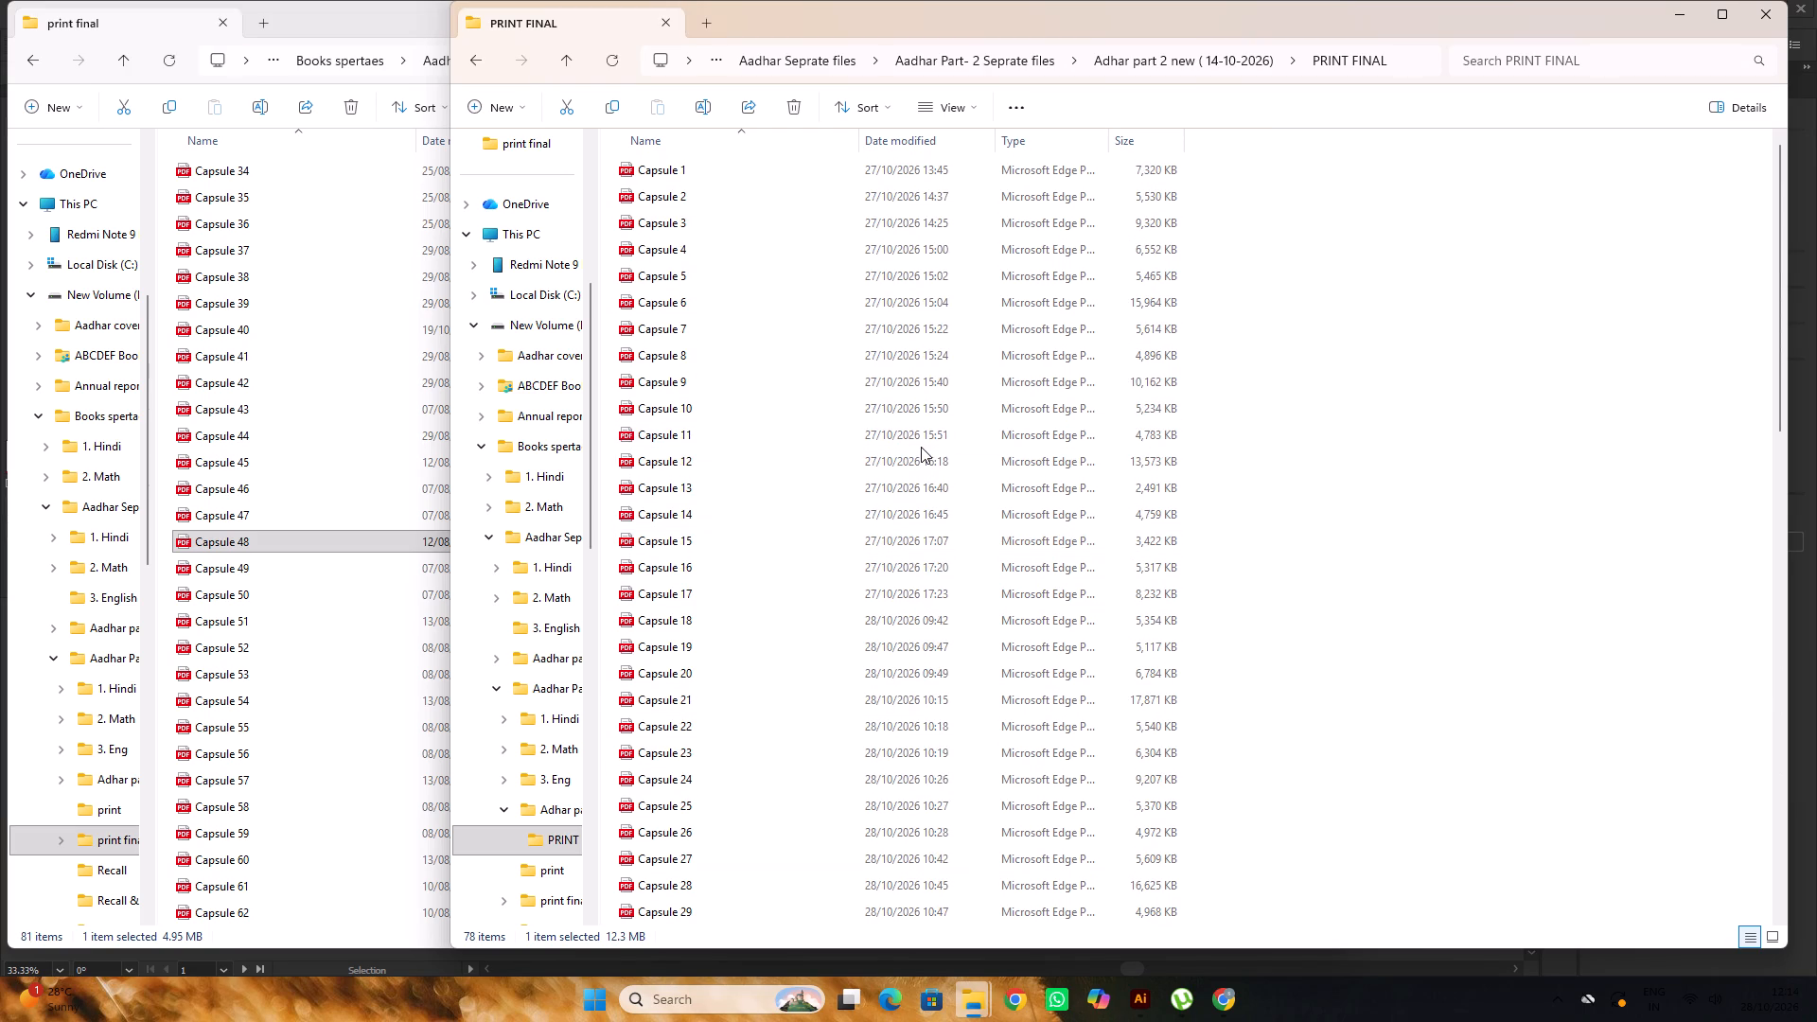
pyautogui.click(1666, 12)
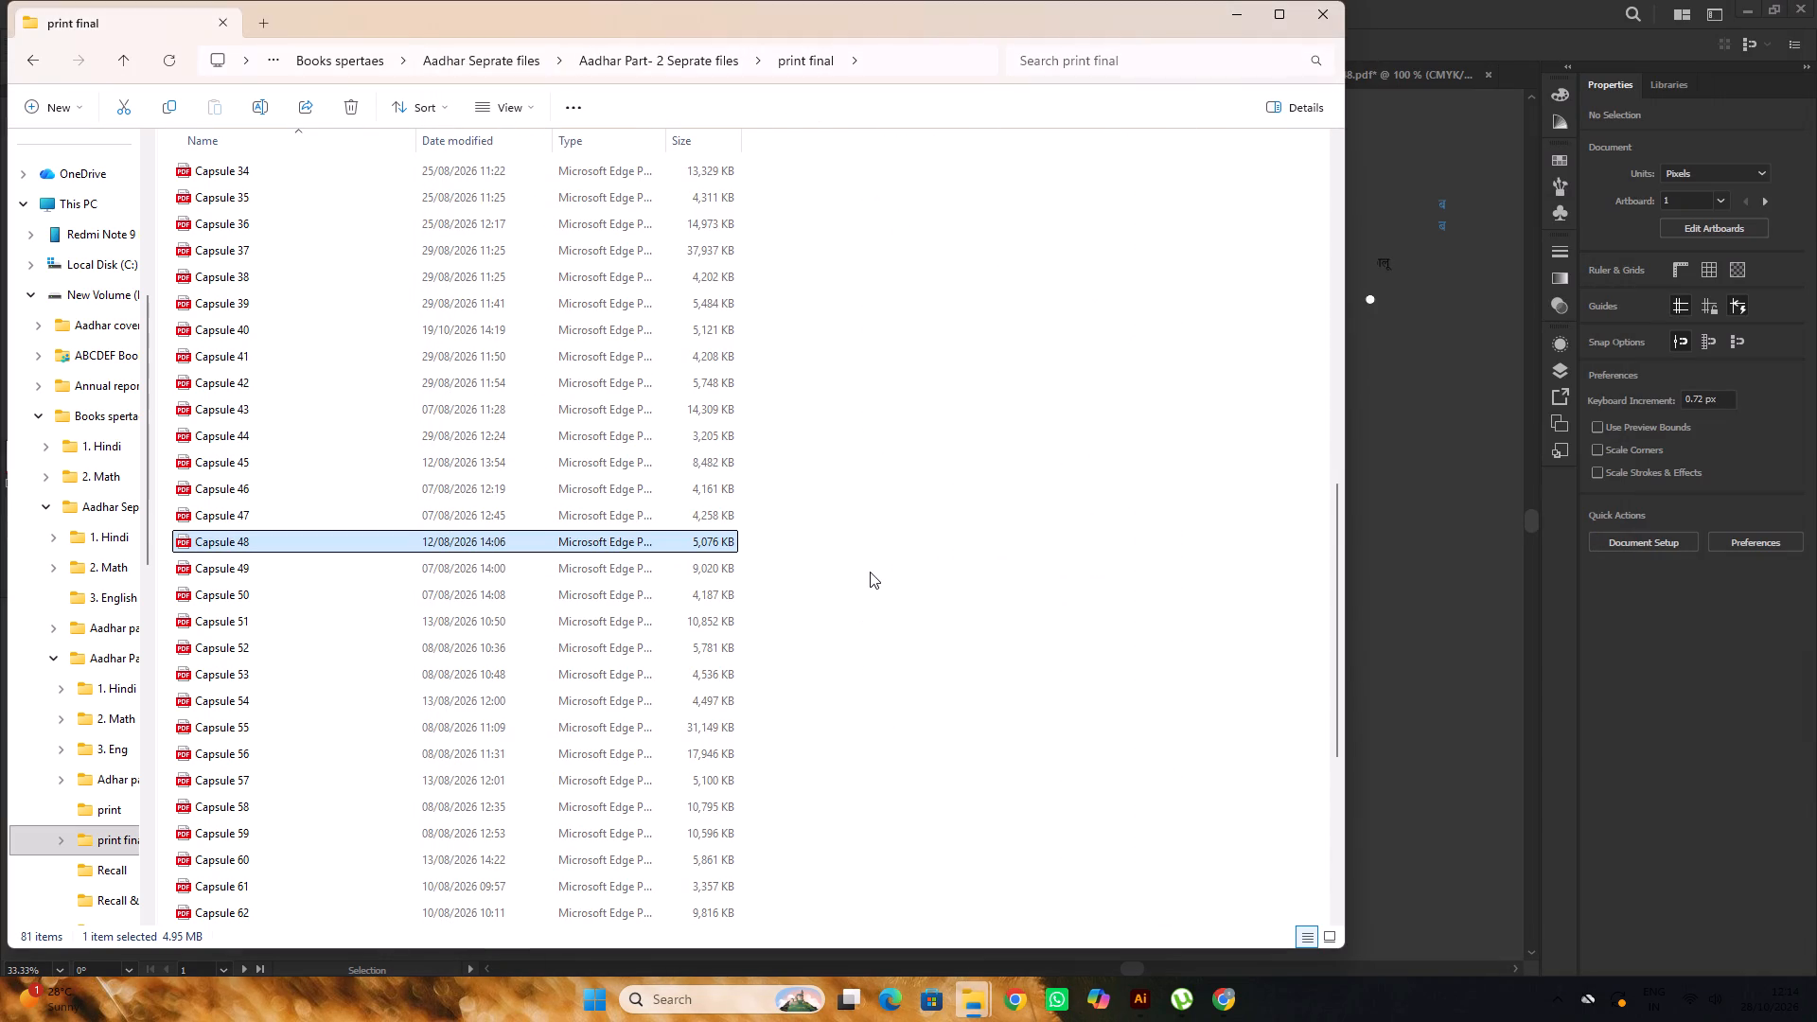
# Open the older Capsule 48 PDF from the print final folder of Aadhar Part- 2 Seprate files in Illustrator.
pyautogui.click(513, 62)
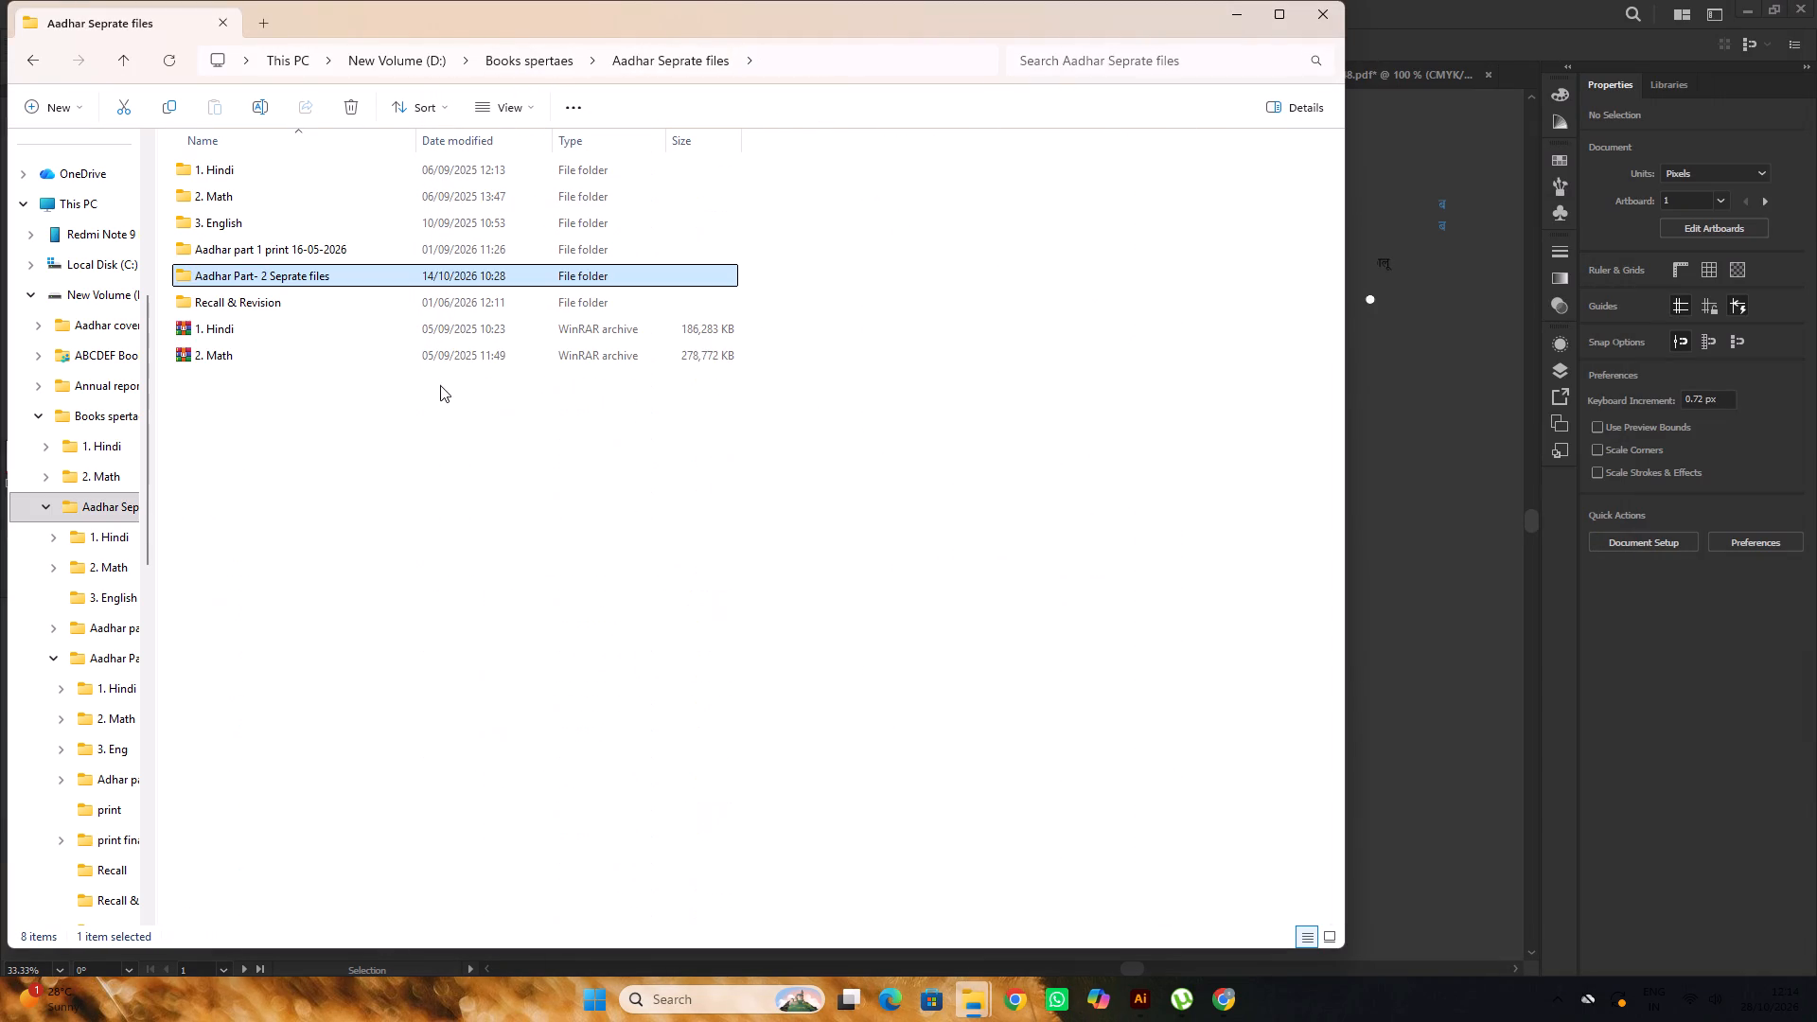
pyautogui.doubleClick(316, 276)
pyautogui.click(297, 301)
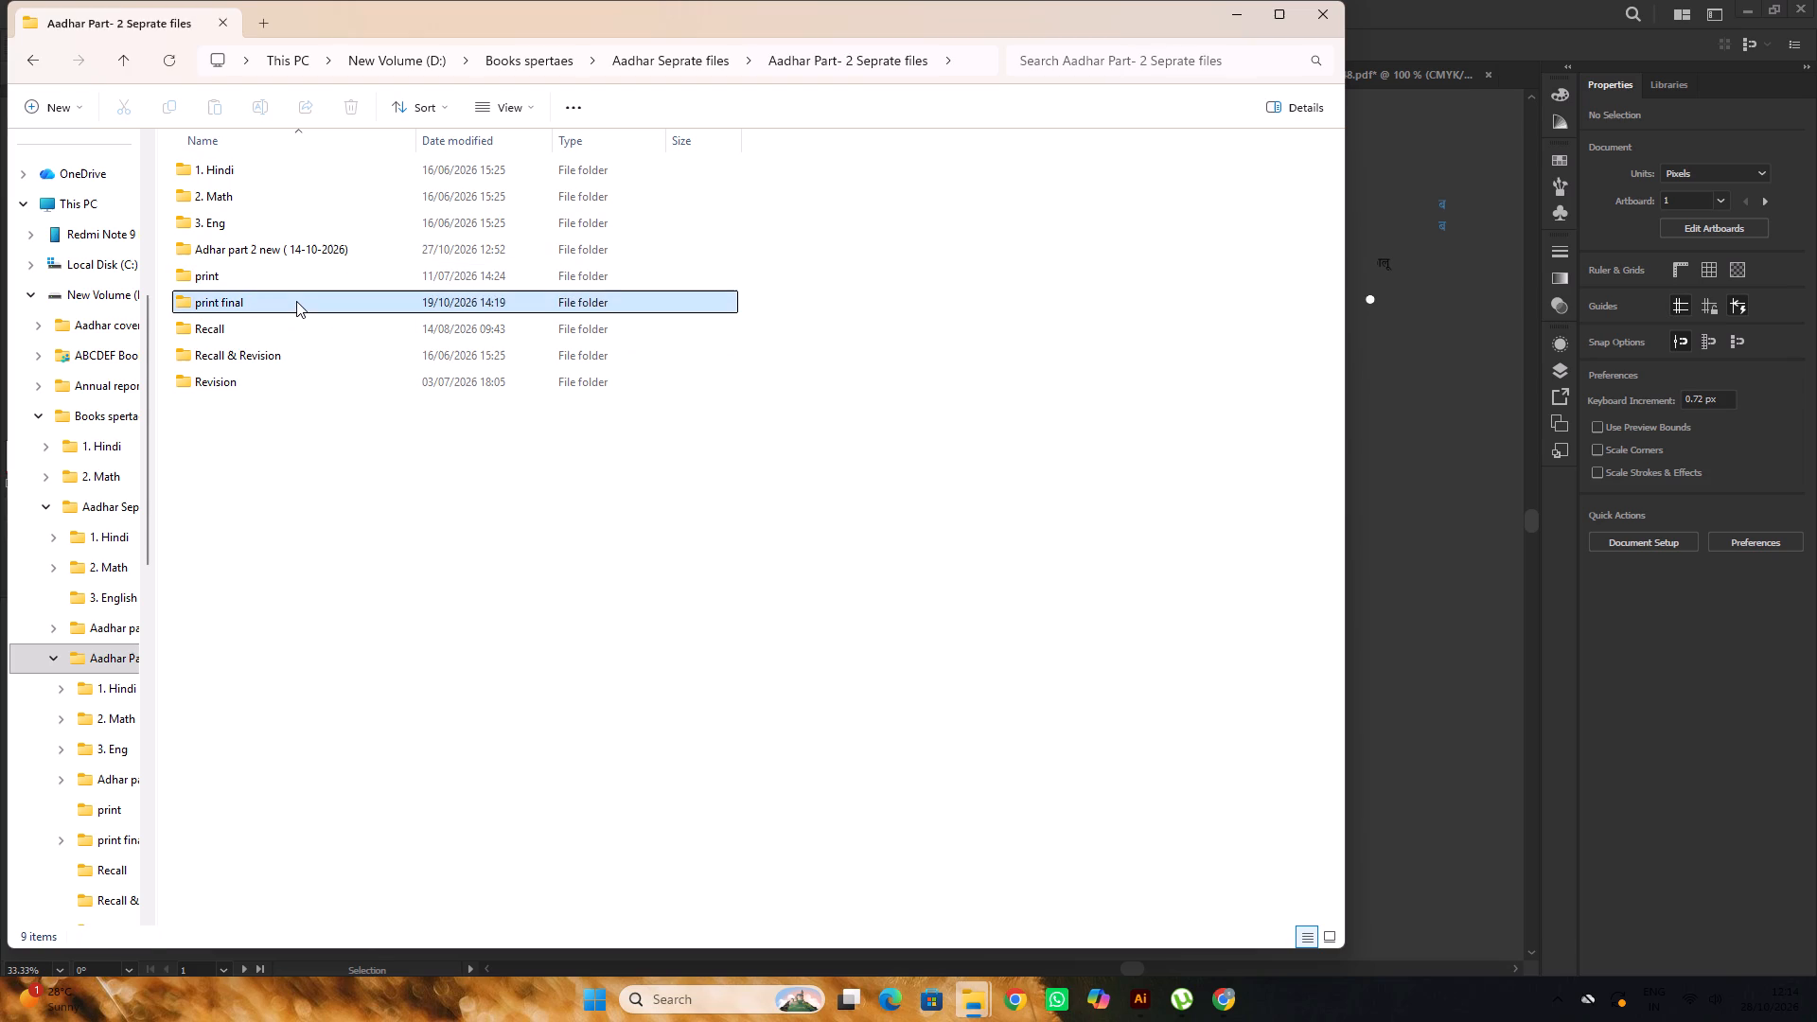
pyautogui.click(296, 301)
pyautogui.doubleClick(296, 301)
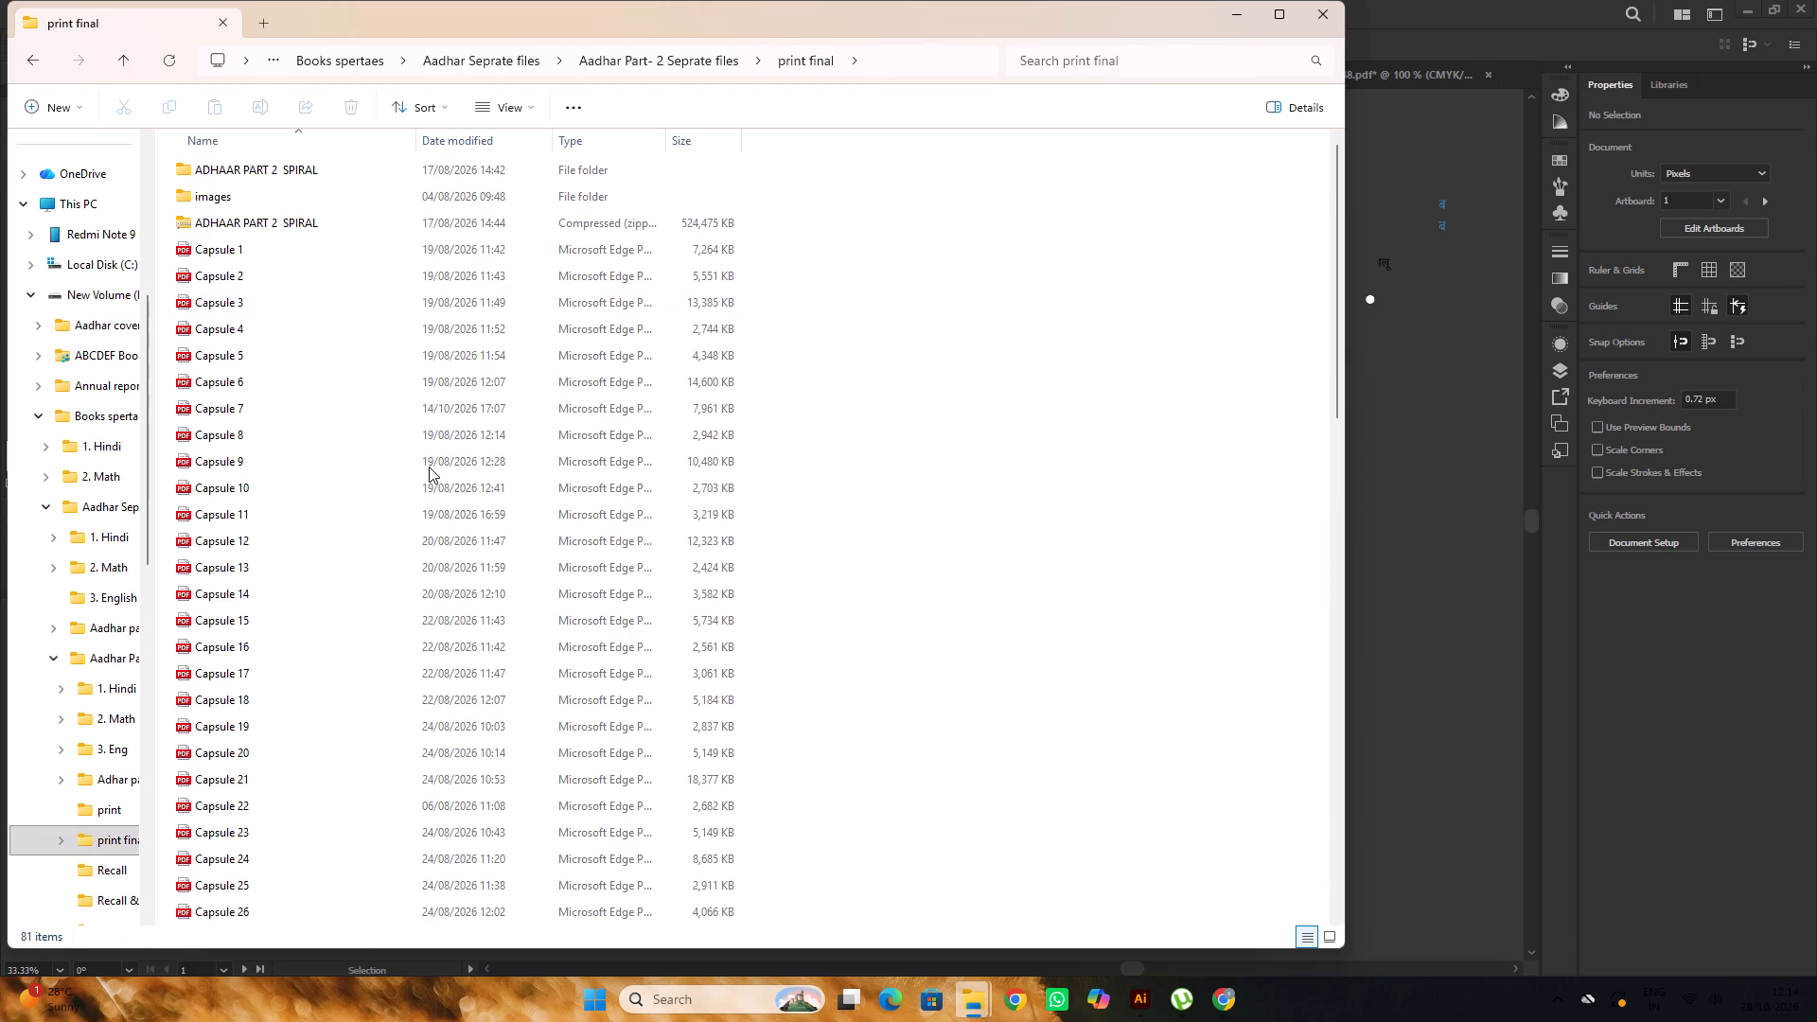
pyautogui.scroll(-3, 429, 467)
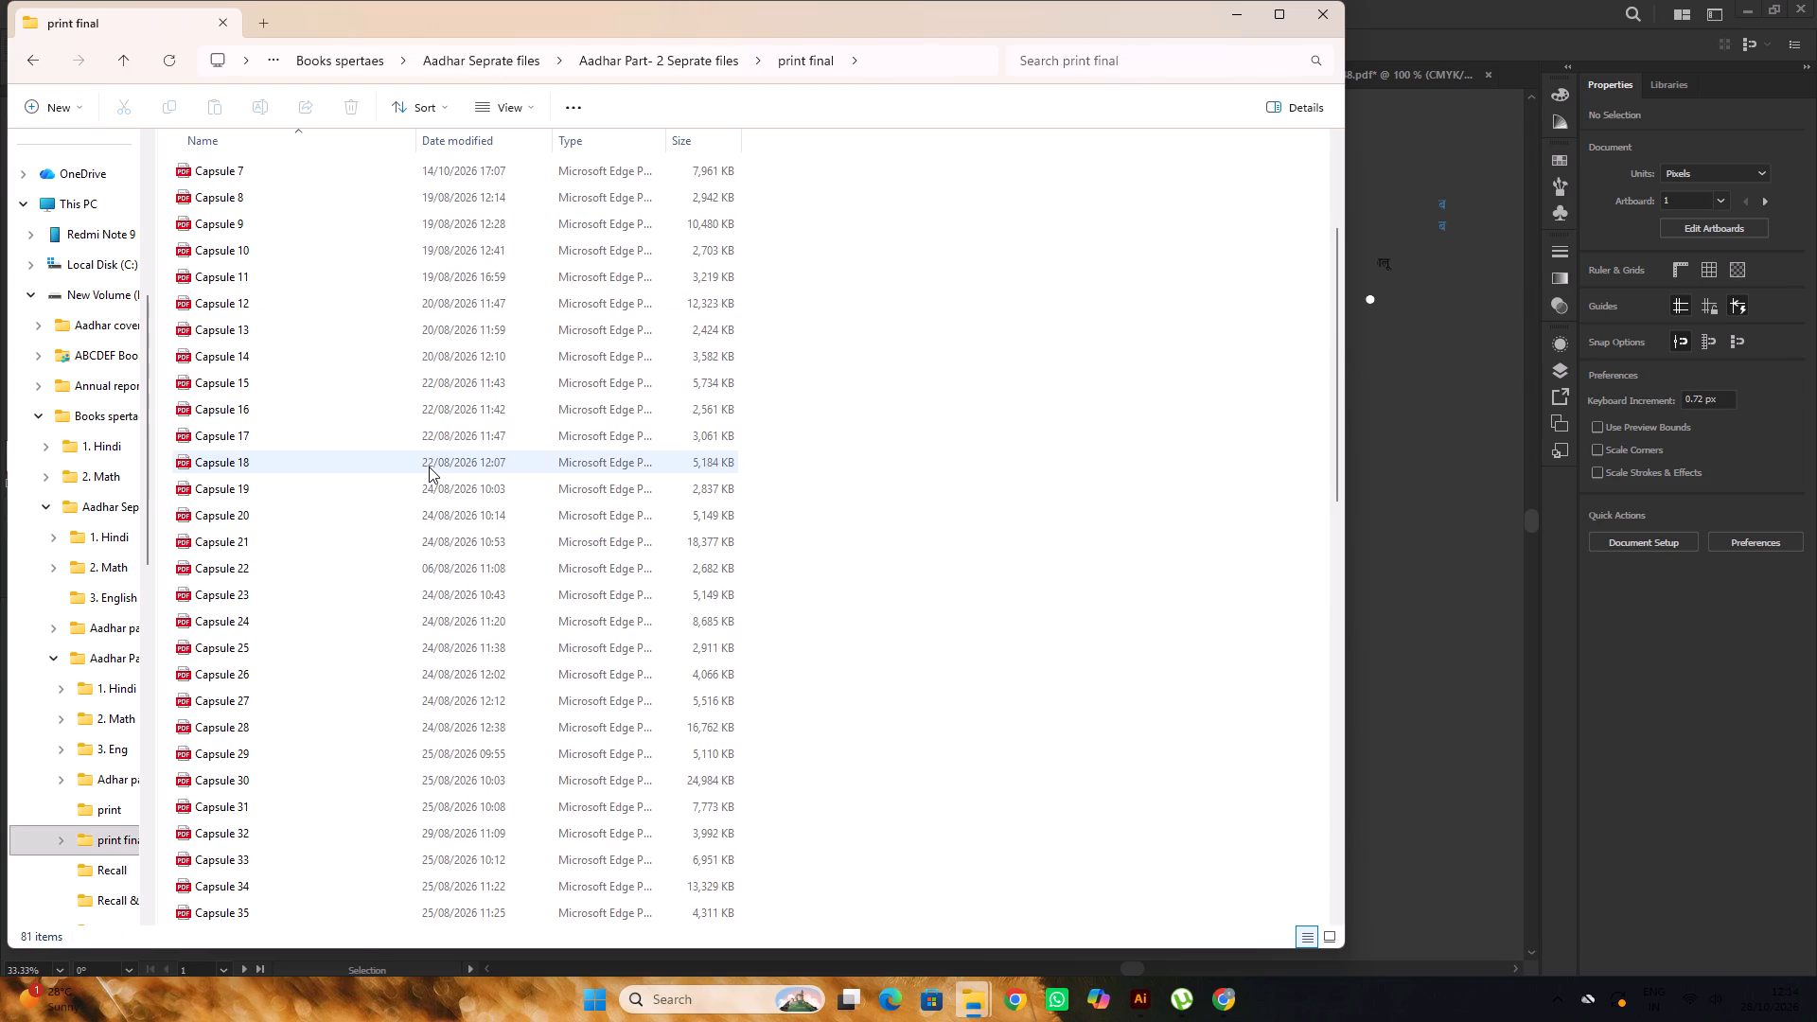
pyautogui.scroll(-5, 429, 467)
pyautogui.scroll(-4, 375, 611)
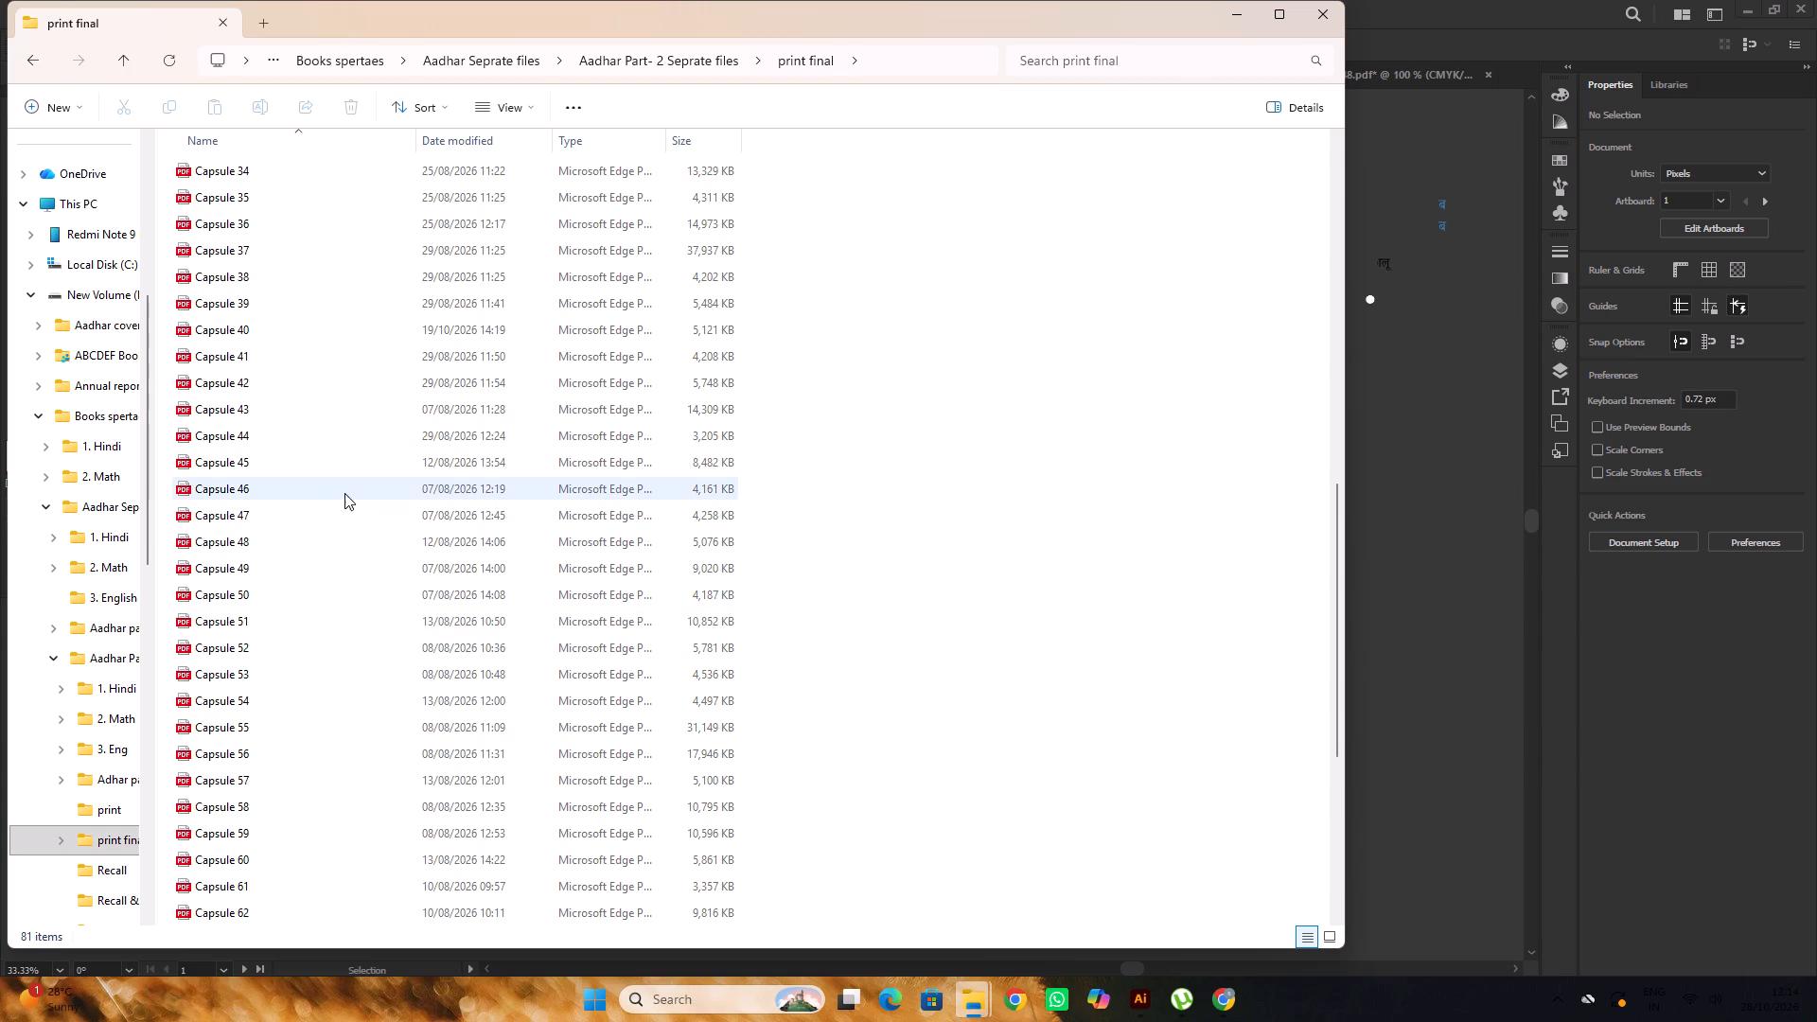
pyautogui.click(333, 540)
pyautogui.rightClick(333, 540)
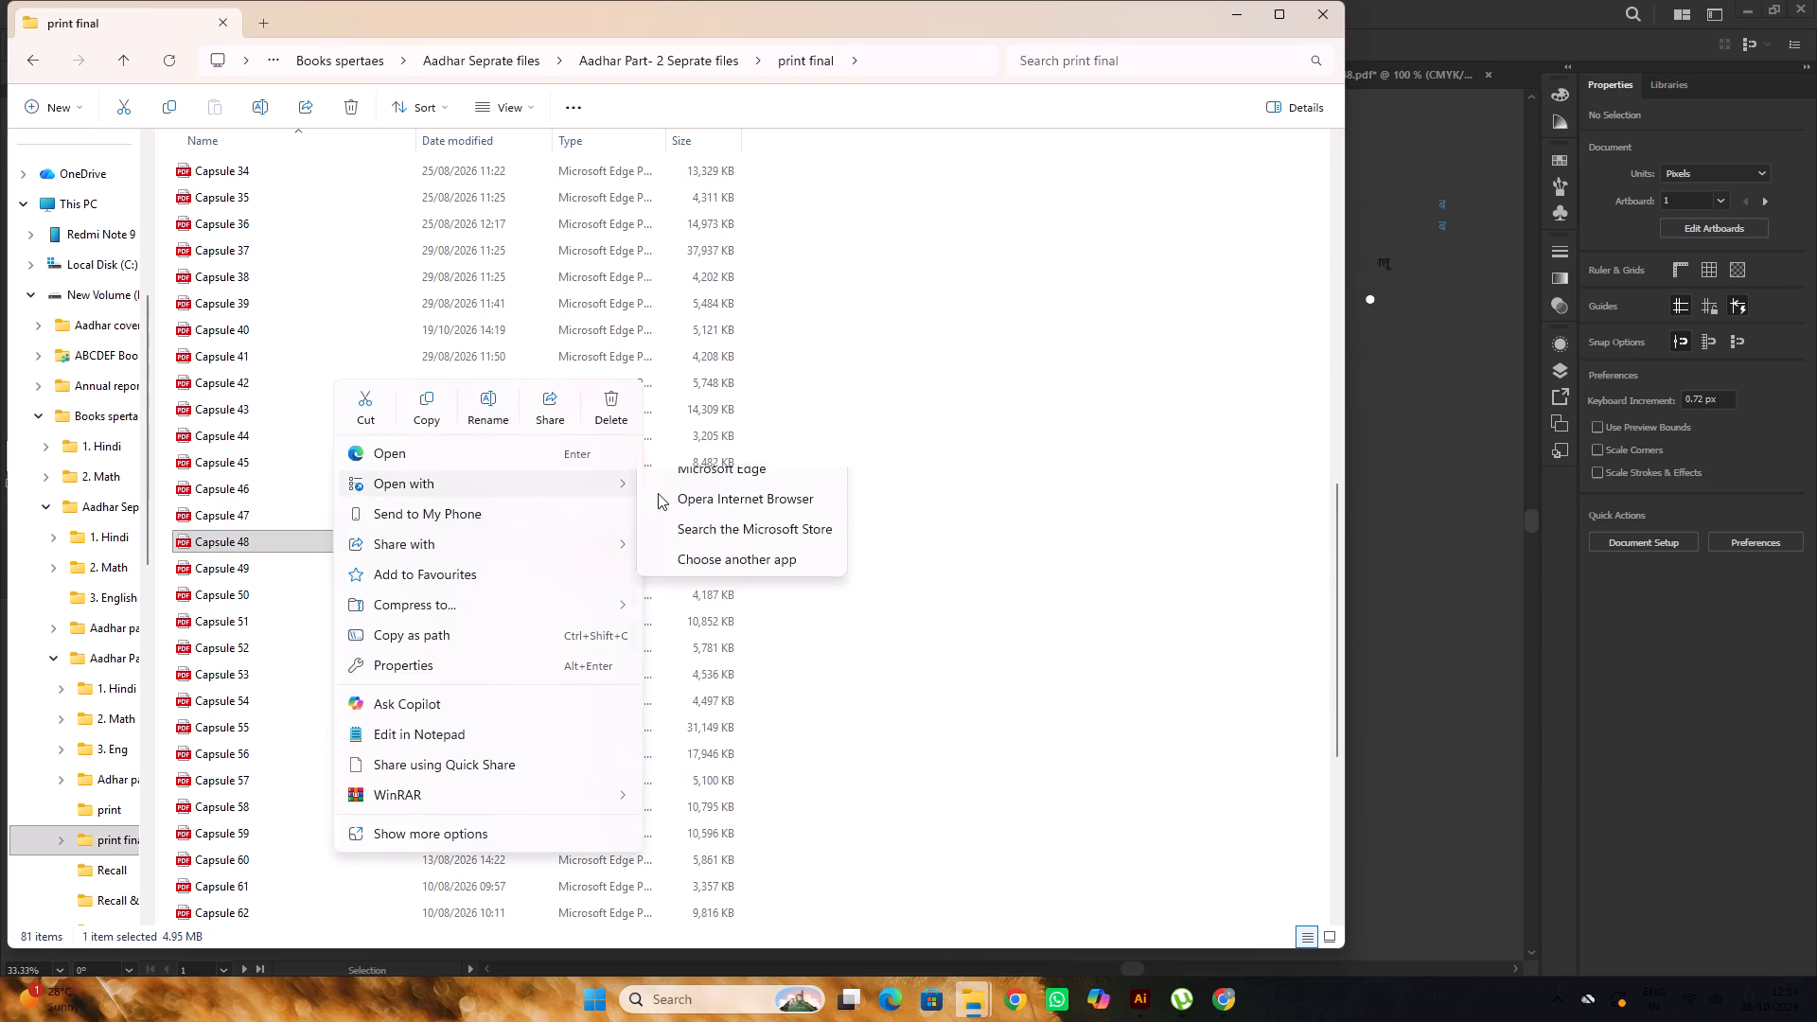
pyautogui.click(753, 493)
# Copy the red curved arrow and its black circle from the older Capsule 48's p and paste them in place in the new Capsule 48.
pyautogui.scroll(-6, 757, 490)
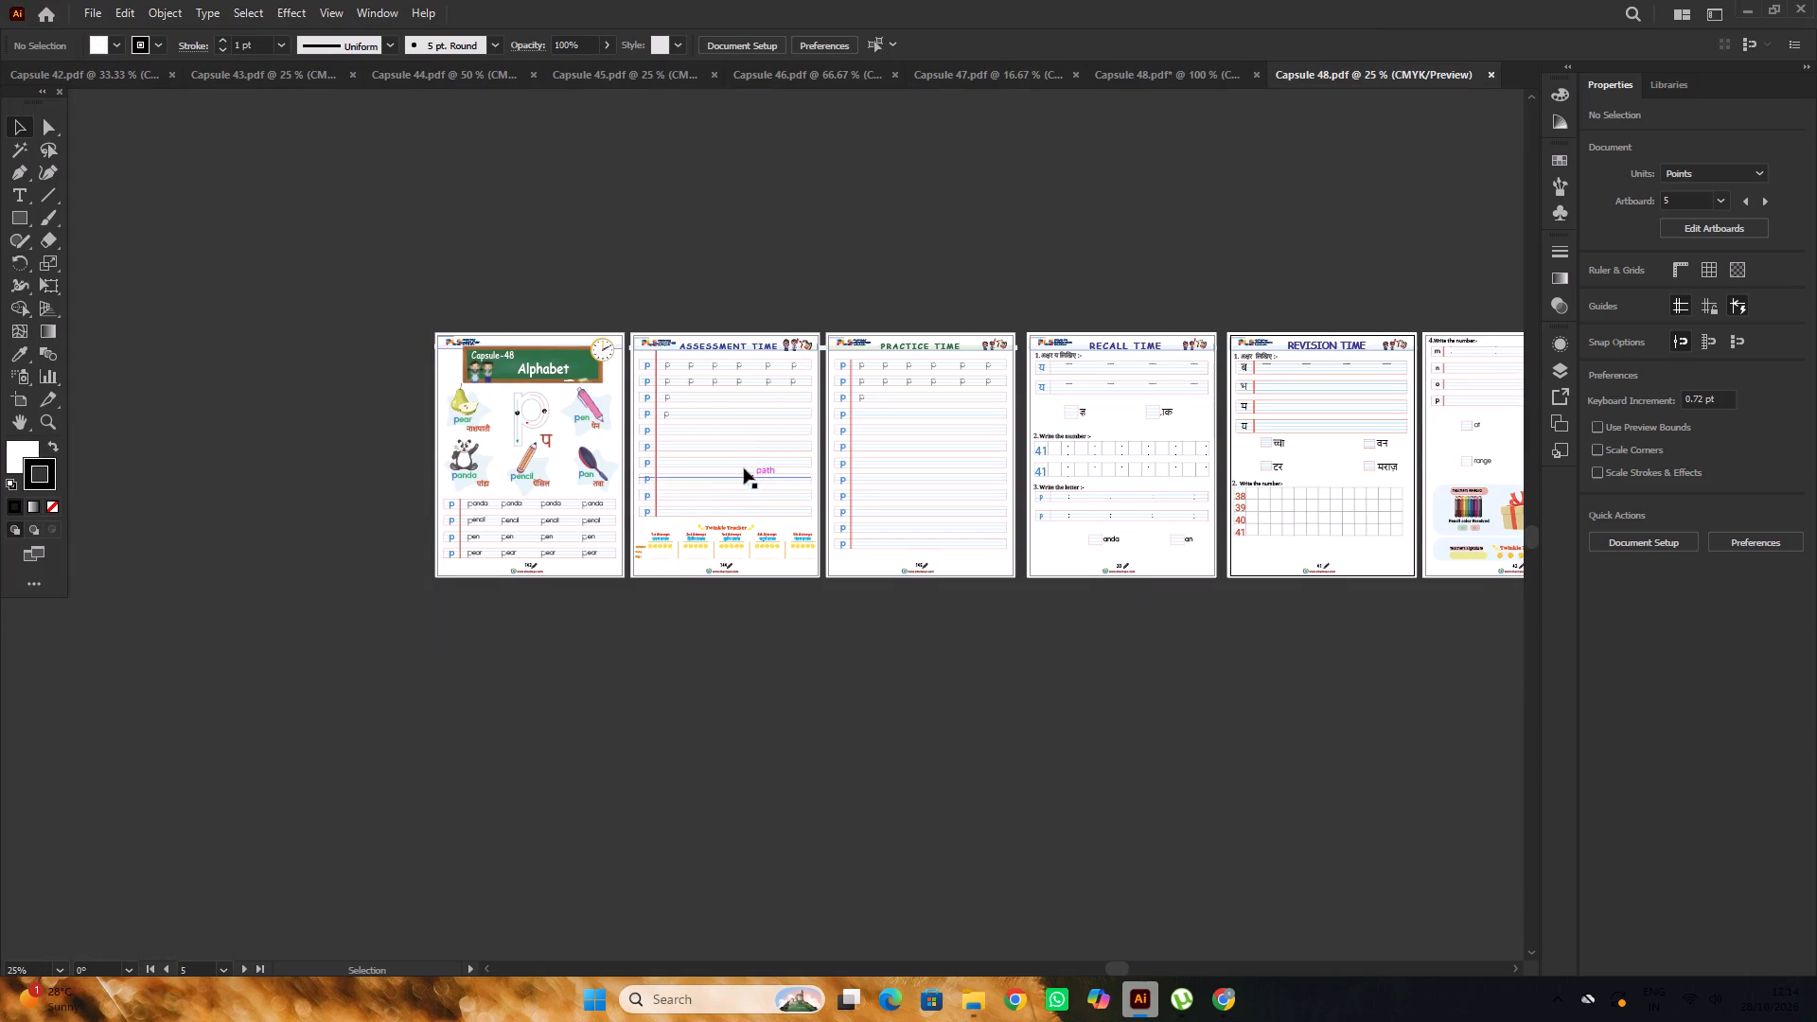
pyautogui.scroll(-3, 744, 468)
pyautogui.keyDown('alt'); pyautogui.scroll(7, 506, 391); pyautogui.keyUp('alt')
pyautogui.click(606, 361)
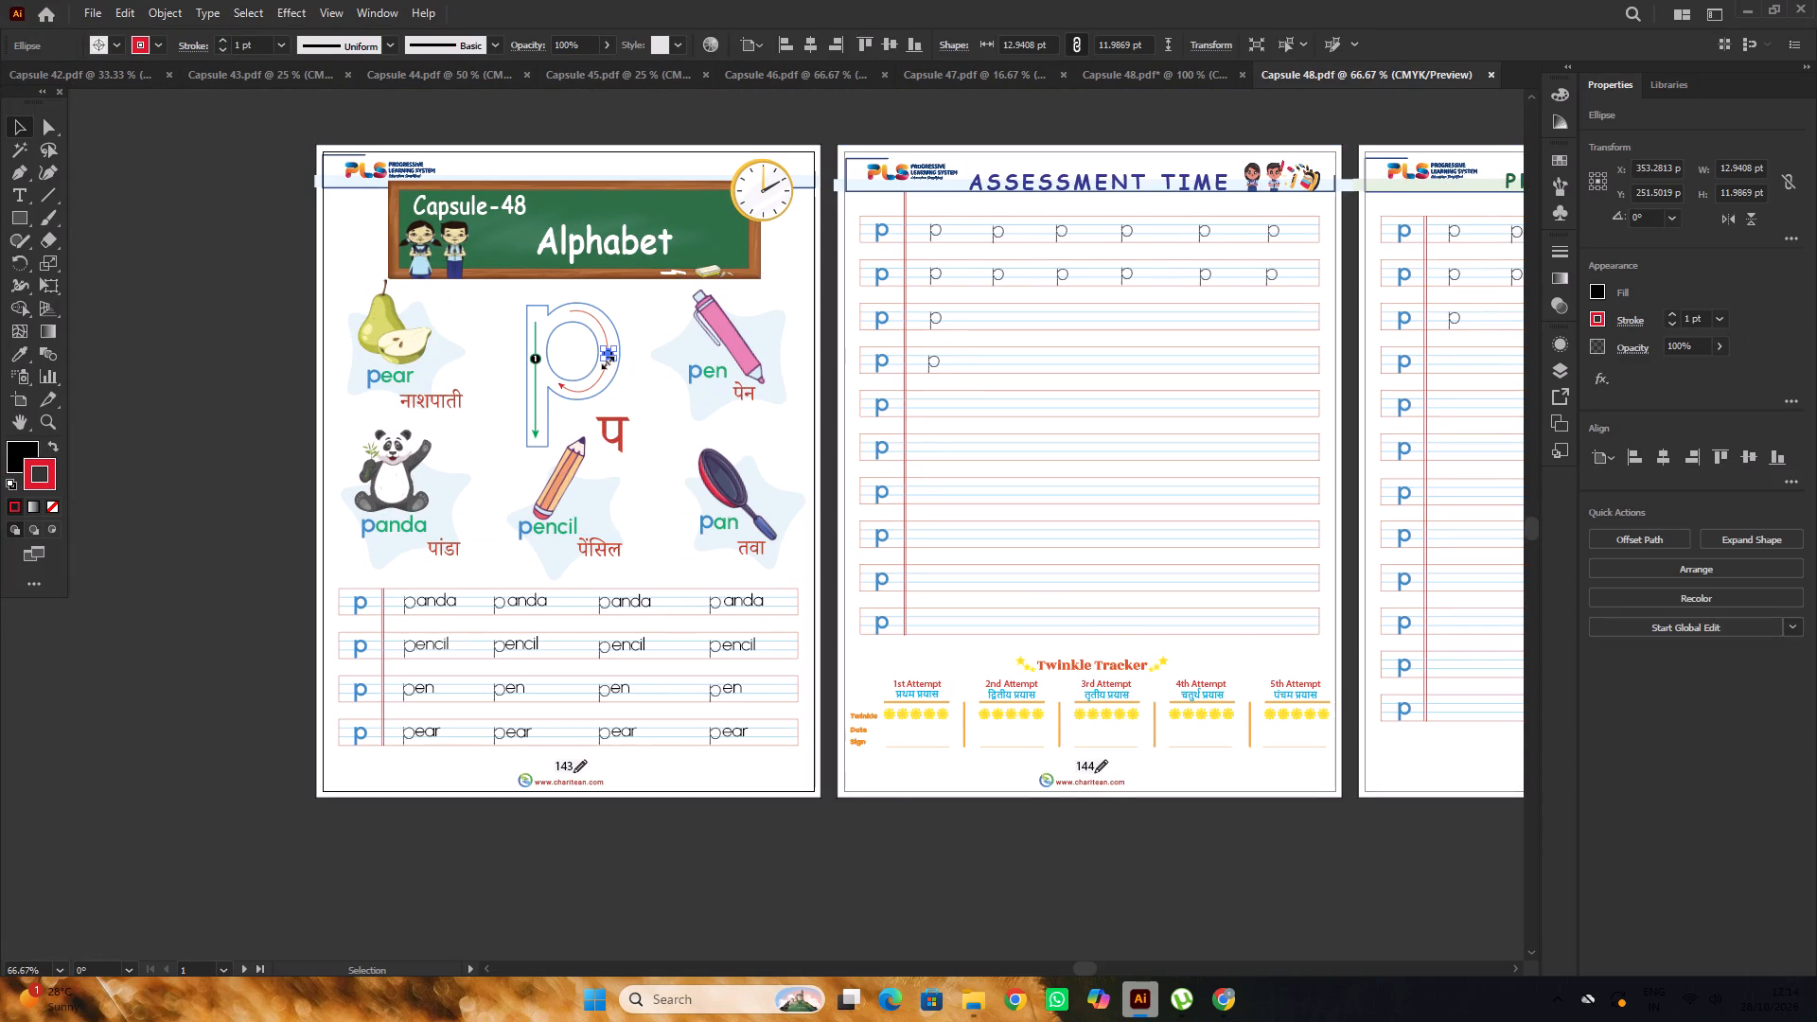
pyautogui.keyDown('alt'); pyautogui.scroll(2, 602, 384); pyautogui.keyUp('alt')
pyautogui.keyDown('shift'); pyautogui.click(598, 377); pyautogui.keyUp('shift')
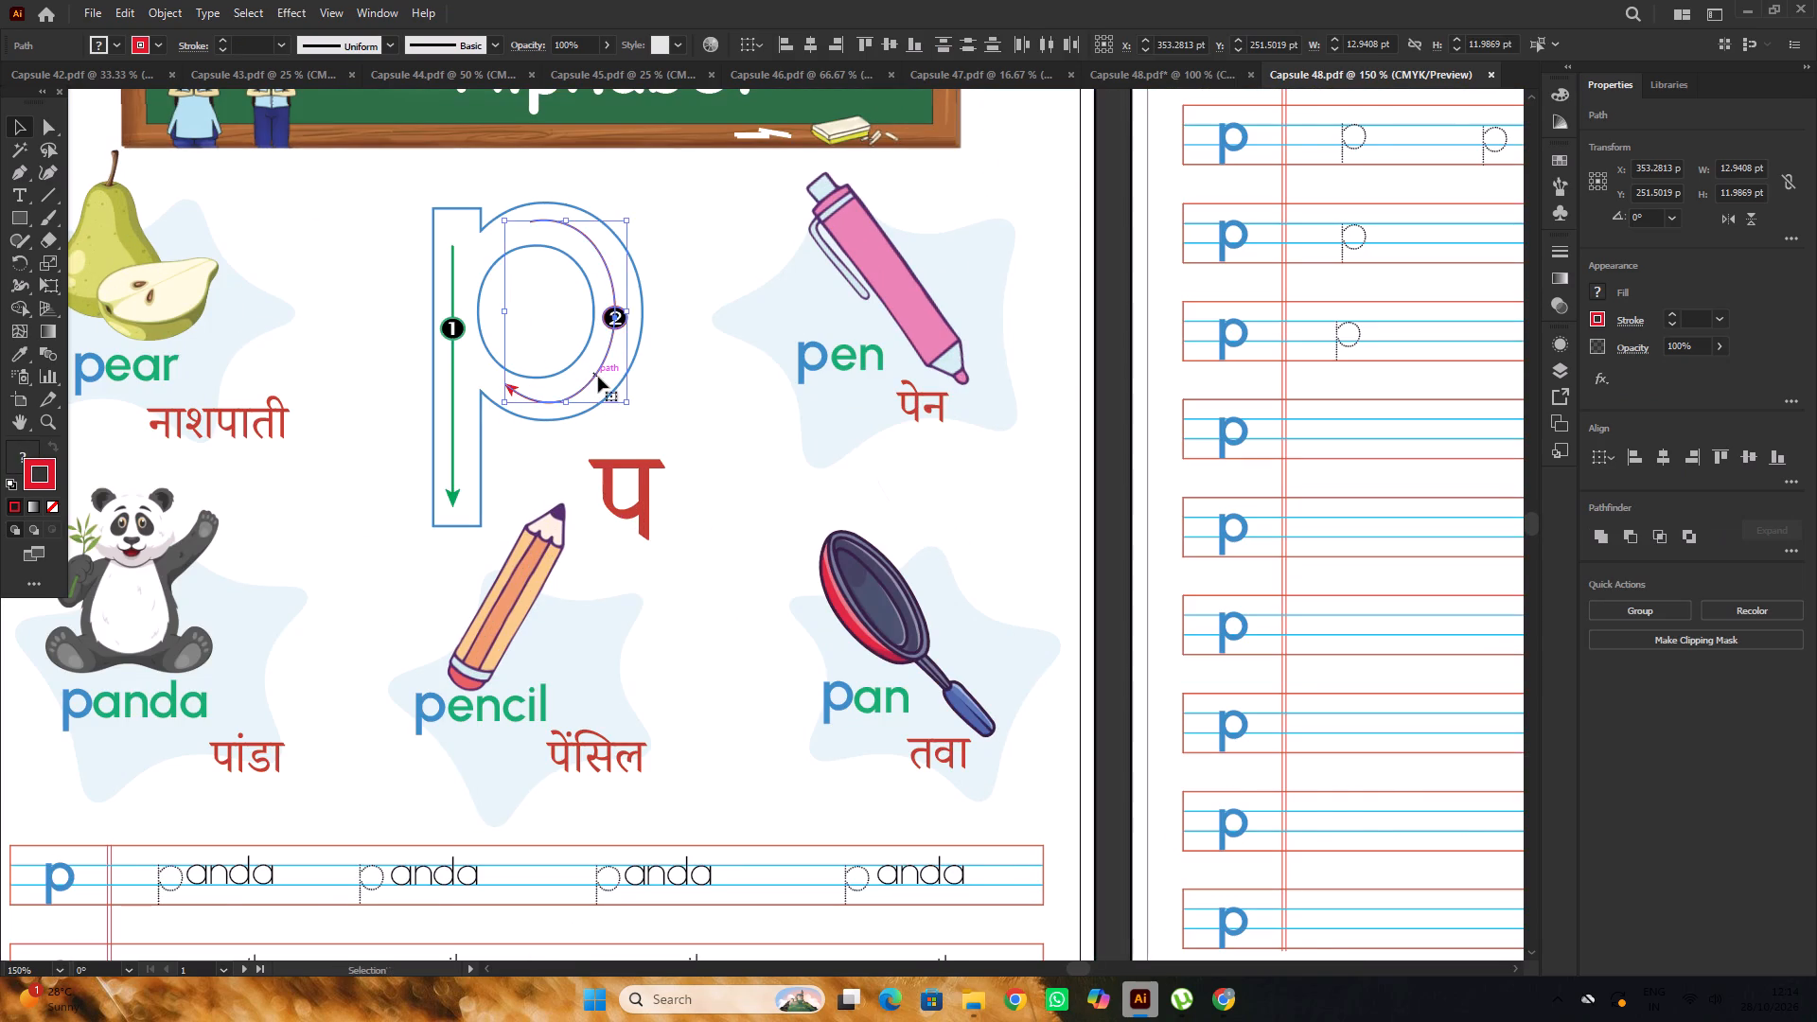
pyautogui.keyDown('alt'); pyautogui.scroll(-1, 598, 377); pyautogui.keyUp('alt')
pyautogui.hotkey('ctrl', 'c')
pyautogui.click(1203, 73)
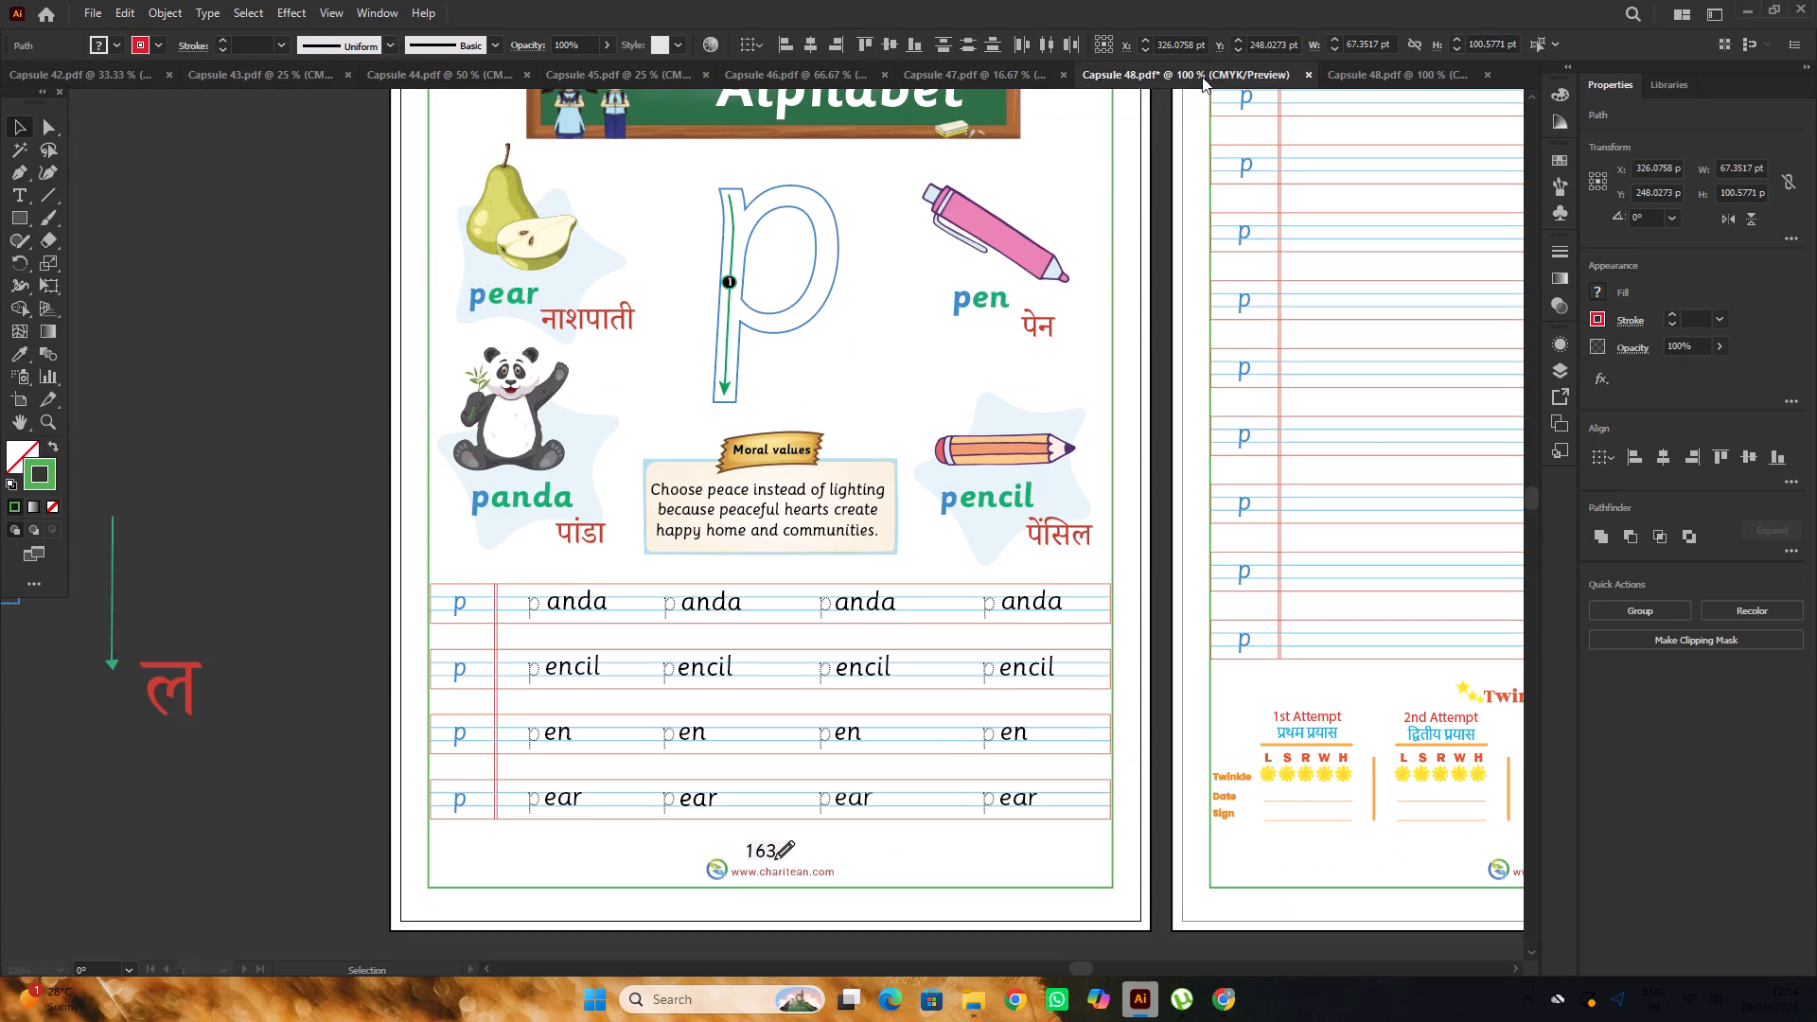
pyautogui.hotkey('ctrl', 'f')
pyautogui.scroll(1, 831, 326)
pyautogui.click(873, 319)
# Extend the head end of the red arrow towards the p's stem with the Curvature tool.
pyautogui.keyDown('alt'); pyautogui.scroll(2, 847, 312); pyautogui.keyUp('alt')
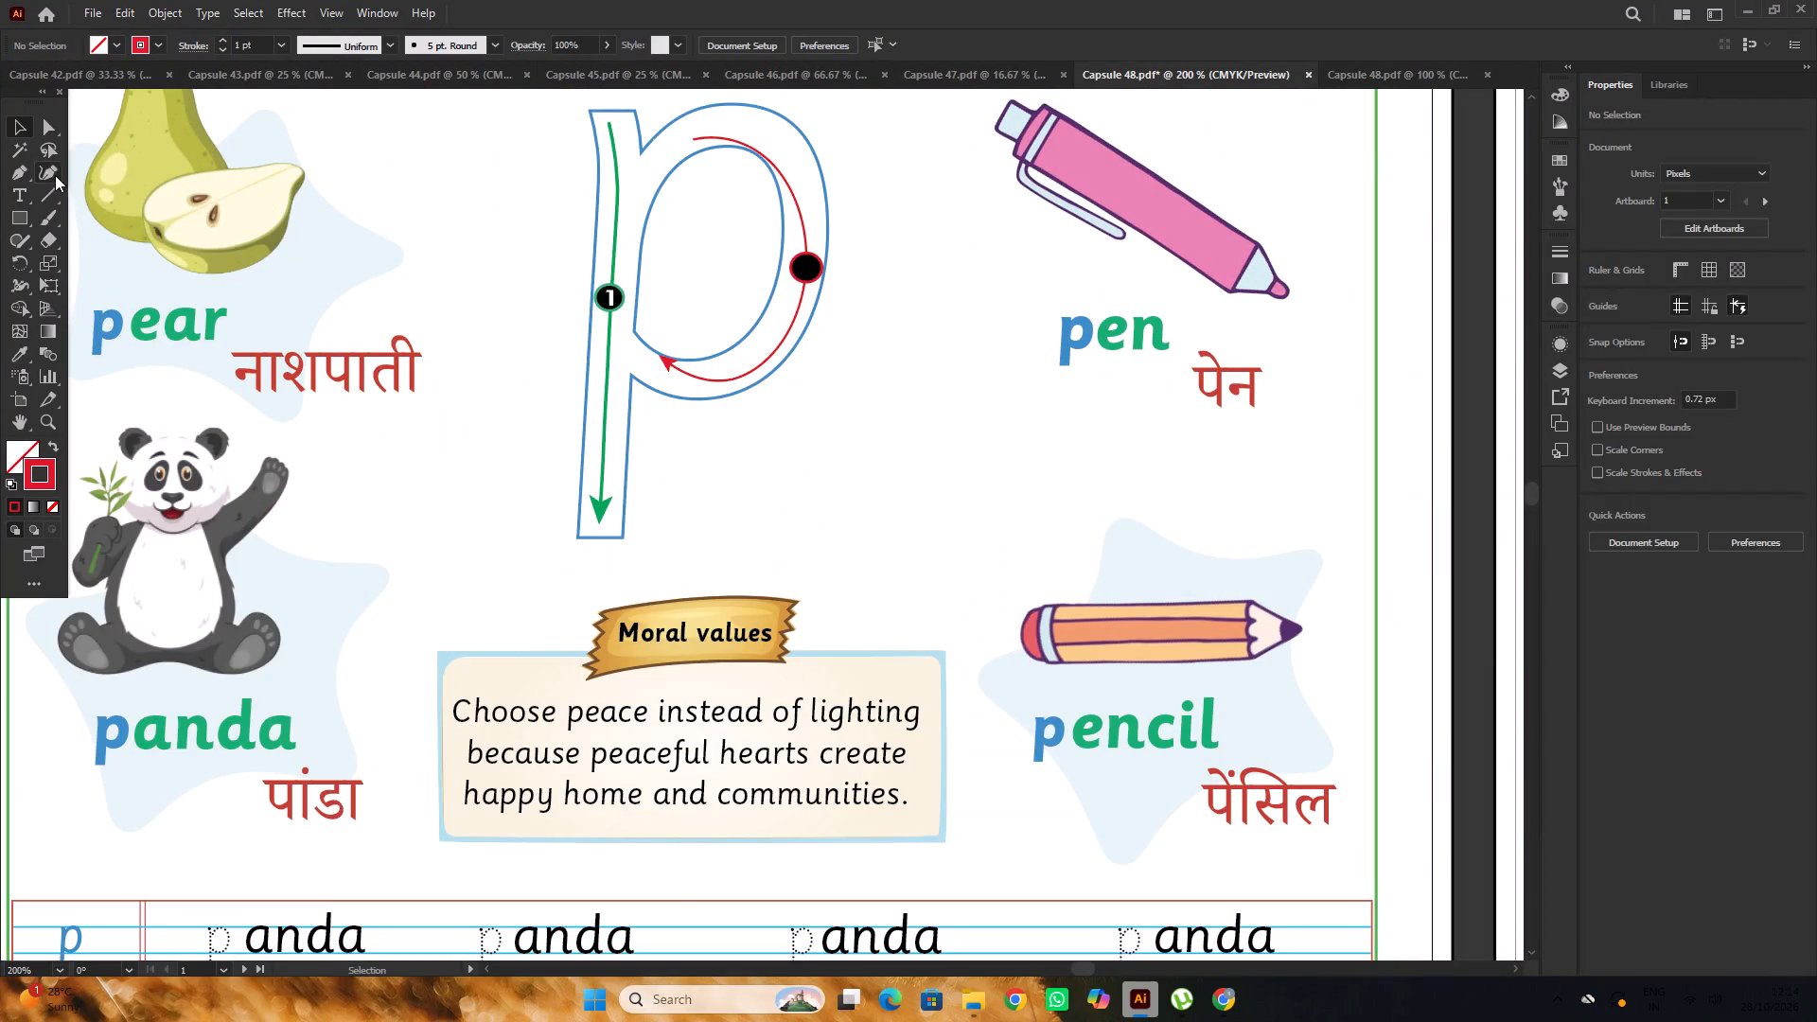
pyautogui.click(55, 174)
pyautogui.keyDown('alt'); pyautogui.scroll(2, 680, 392); pyautogui.keyUp('alt')
pyautogui.moveTo(646, 326); pyautogui.dragTo(634, 346)
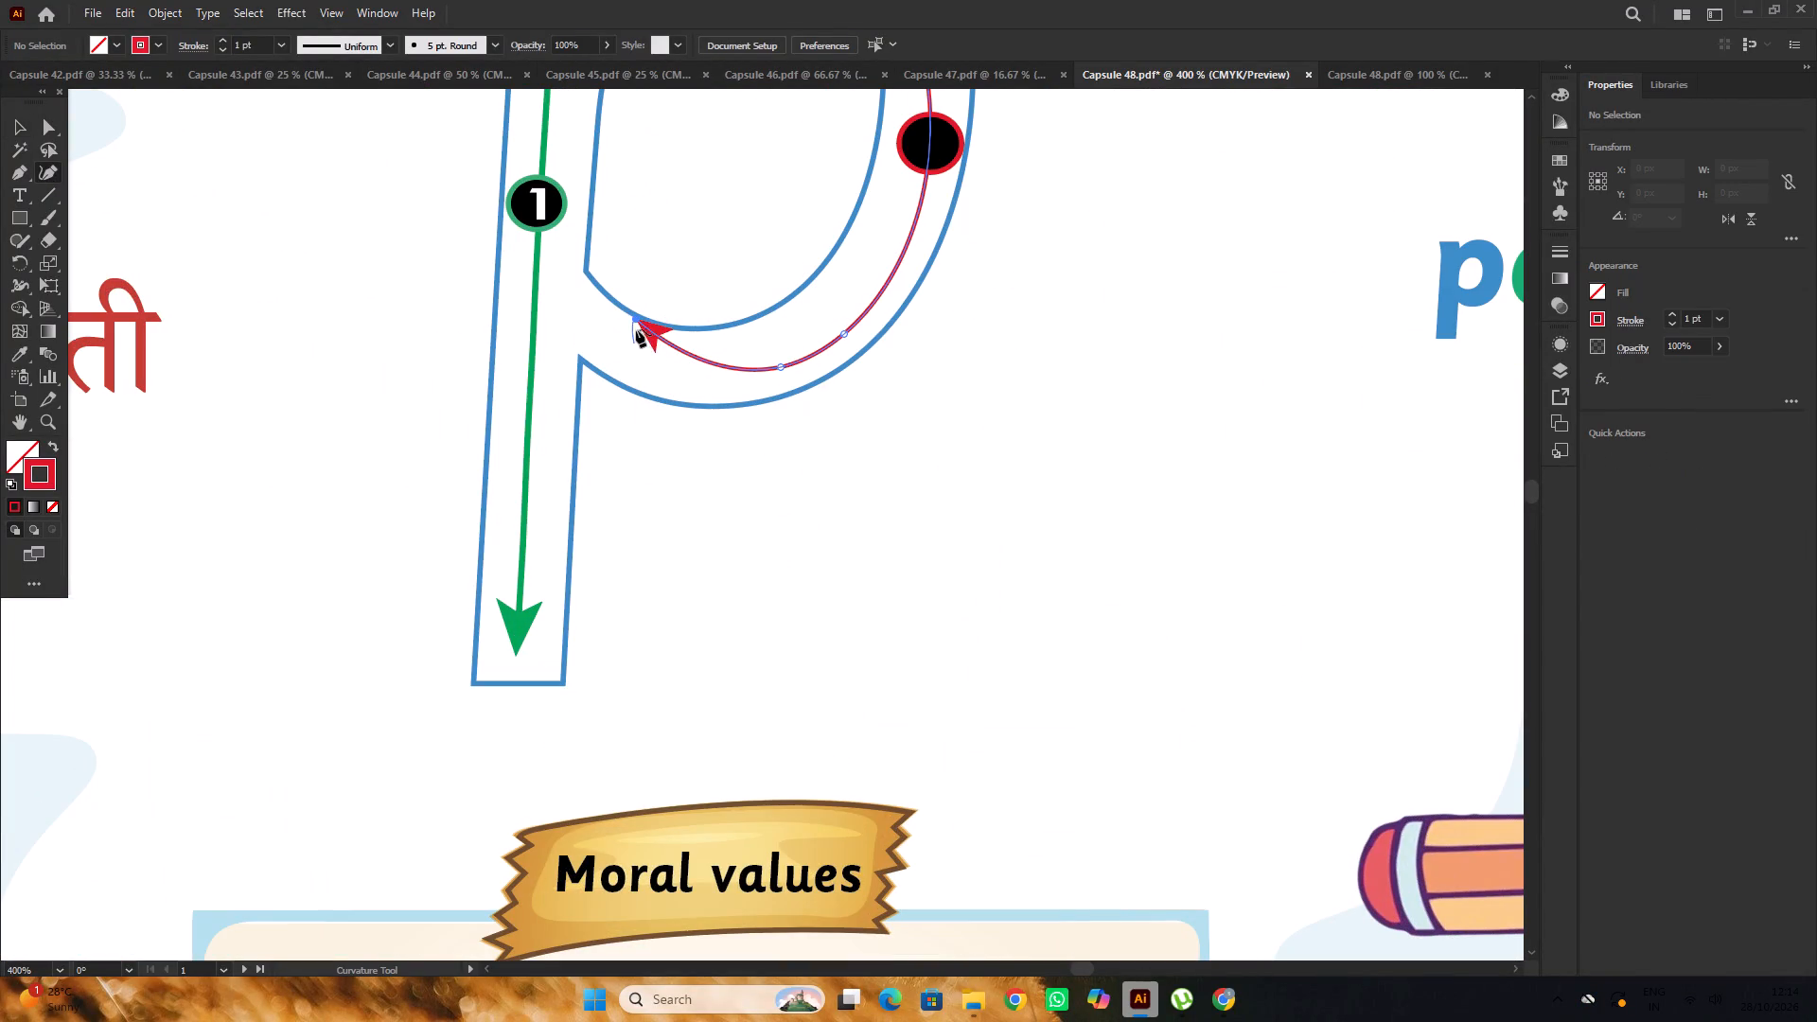
pyautogui.moveTo(637, 319); pyautogui.dragTo(607, 339)
pyautogui.keyDown('alt'); pyautogui.scroll(-2, 663, 344); pyautogui.keyUp('alt')
pyautogui.scroll(4, 666, 343)
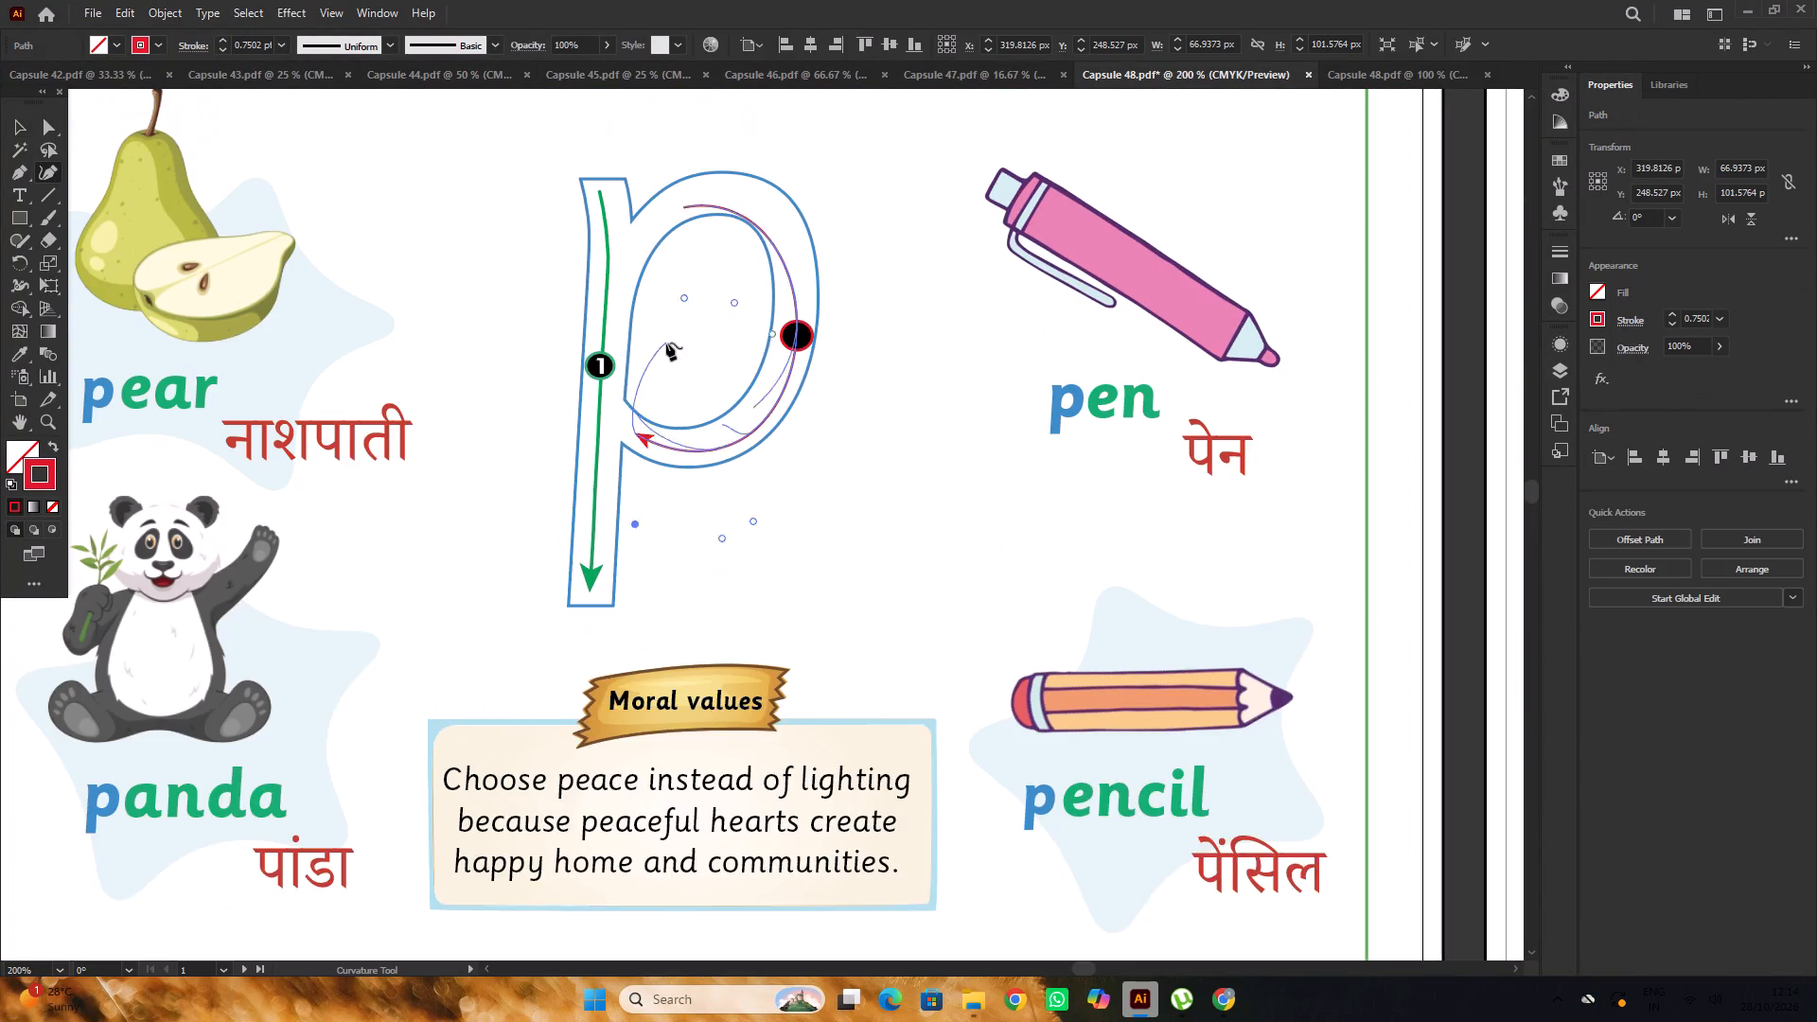
# Reshape the upper part of the red arrow to follow the p's bowl, starting it closer to the stem.
pyautogui.scroll(2, 802, 303)
pyautogui.keyDown('alt'); pyautogui.scroll(1, 784, 272); pyautogui.keyUp('alt')
pyautogui.moveTo(766, 295); pyautogui.dragTo(768, 272)
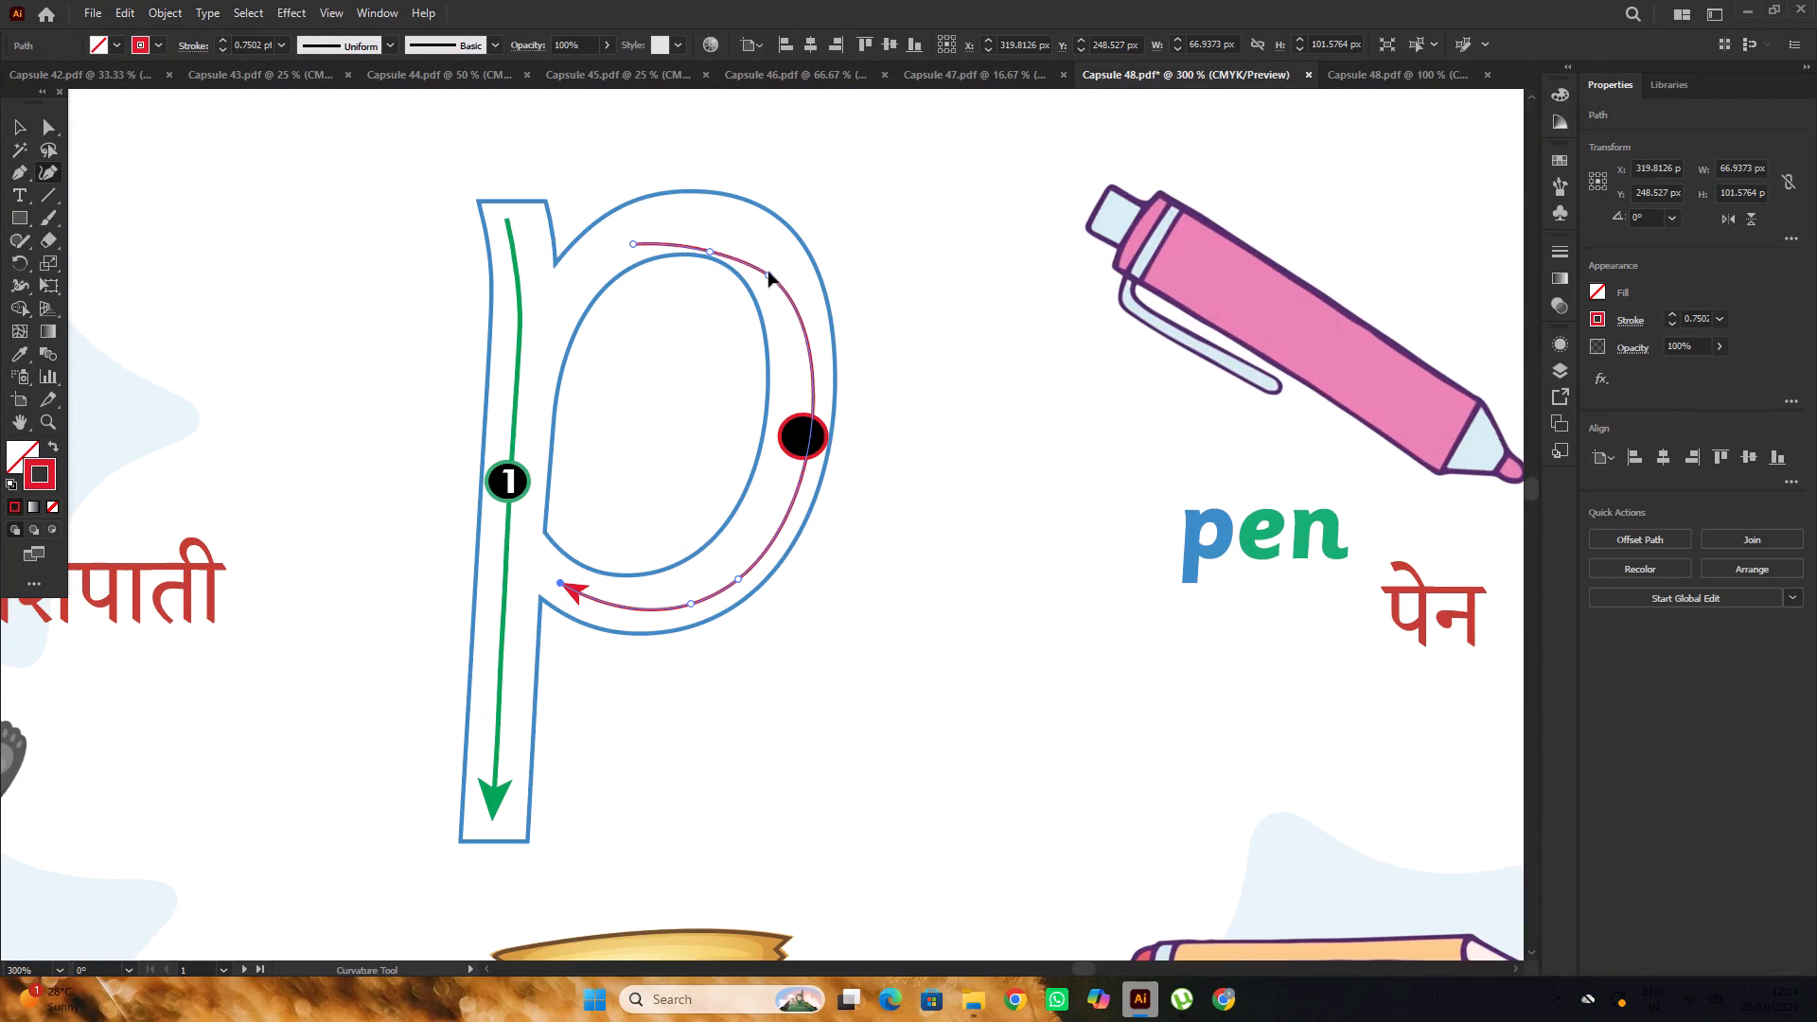
pyautogui.moveTo(768, 272); pyautogui.dragTo(768, 267)
pyautogui.hotkey('ctrl', 'z')
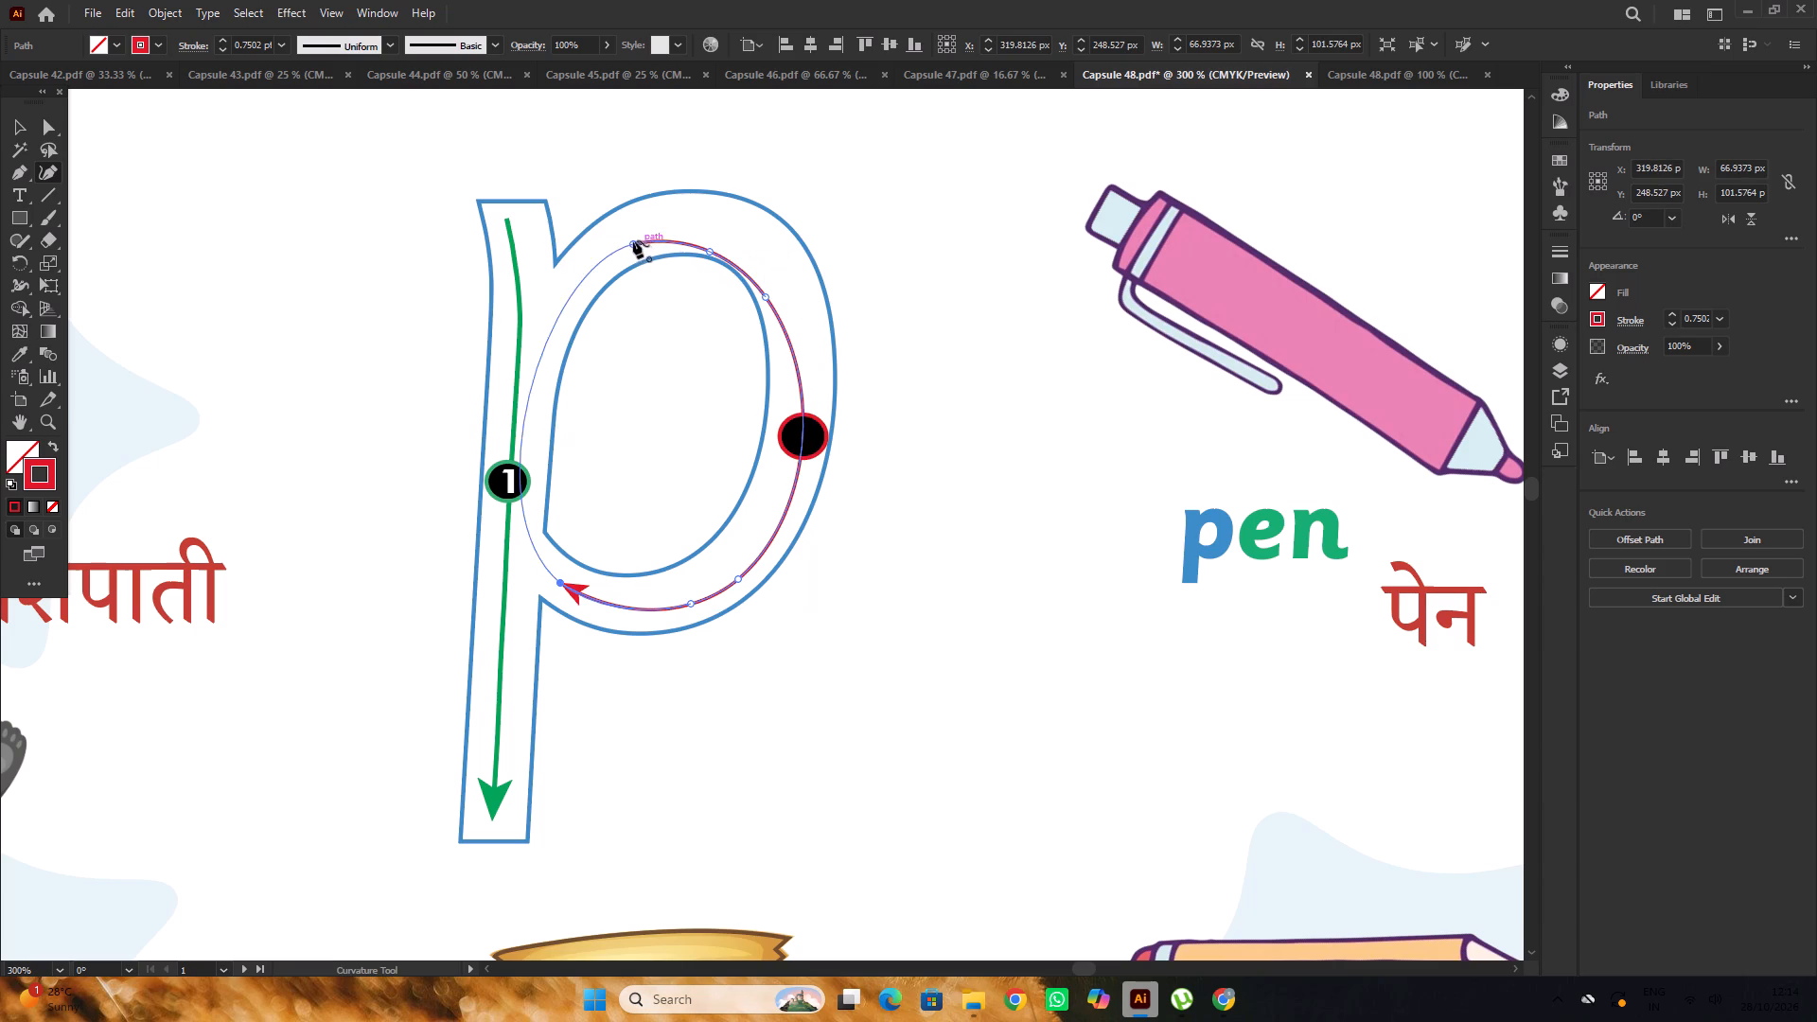
pyautogui.moveTo(633, 239); pyautogui.dragTo(586, 272)
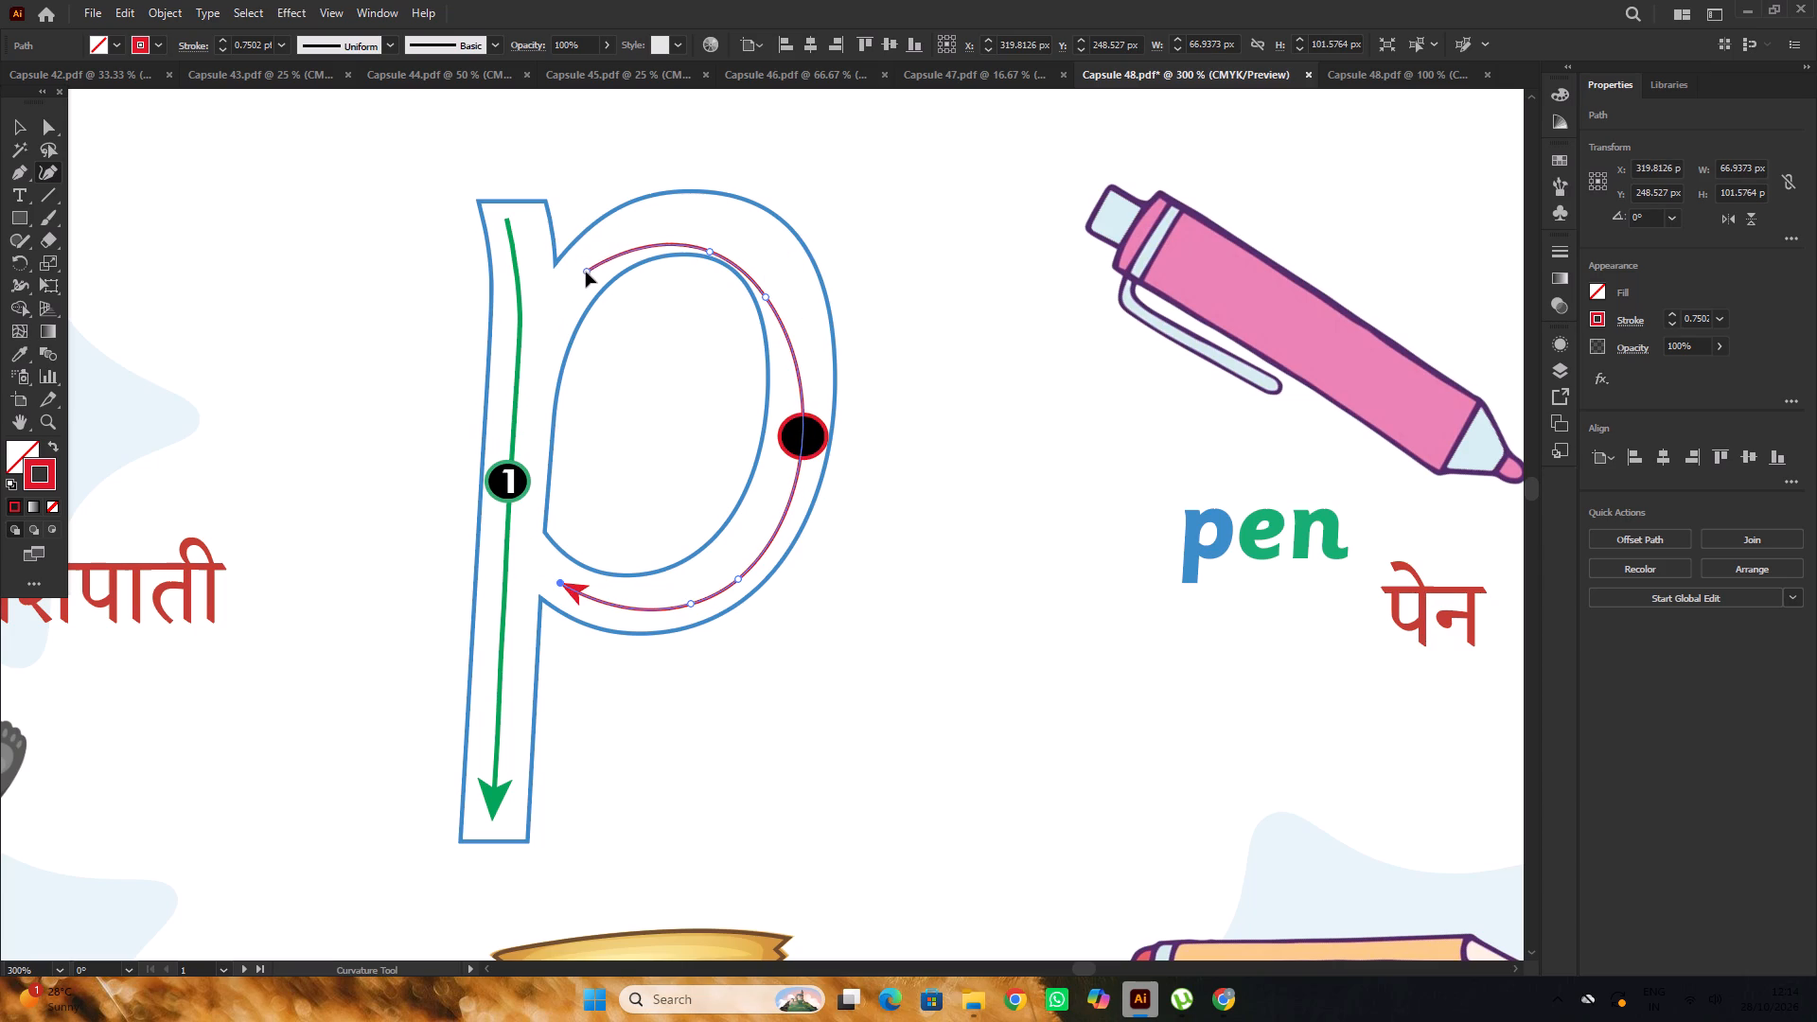
pyautogui.moveTo(586, 272); pyautogui.dragTo(579, 272)
pyautogui.moveTo(712, 254); pyautogui.dragTo(714, 237)
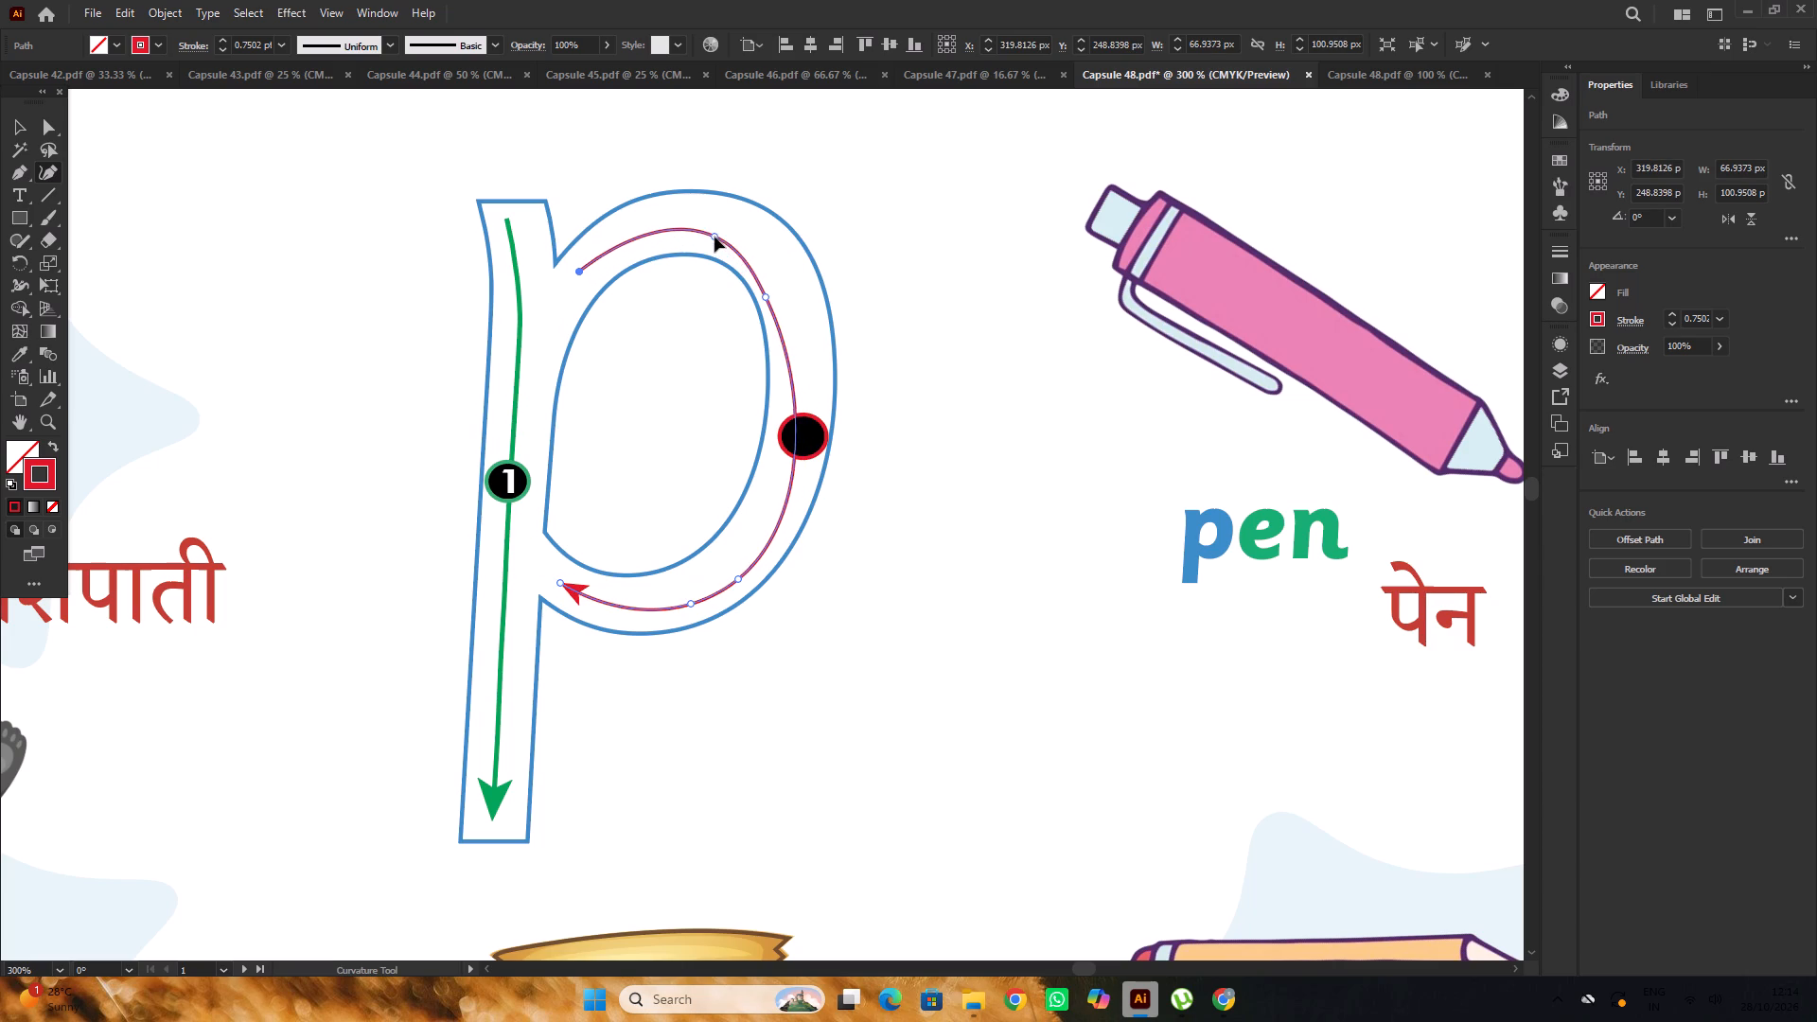
pyautogui.moveTo(714, 237); pyautogui.dragTo(719, 232)
pyautogui.moveTo(764, 293); pyautogui.dragTo(778, 285)
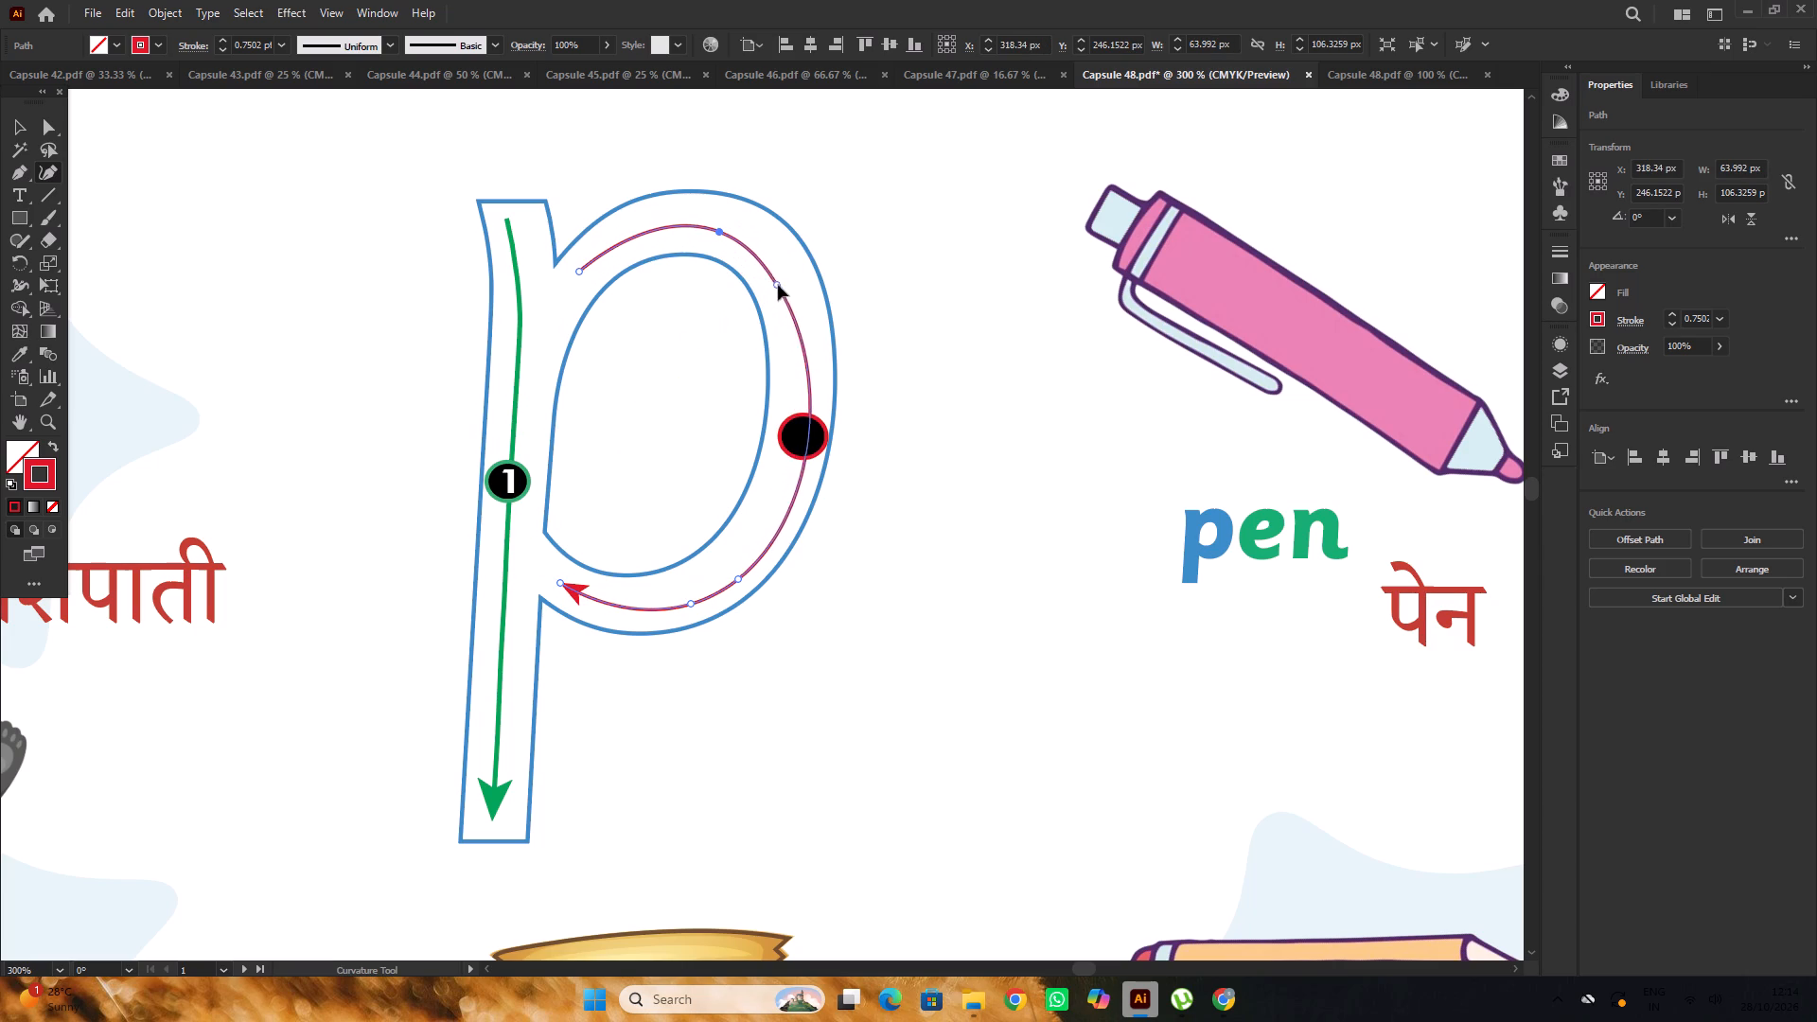
pyautogui.moveTo(778, 285); pyautogui.dragTo(774, 282)
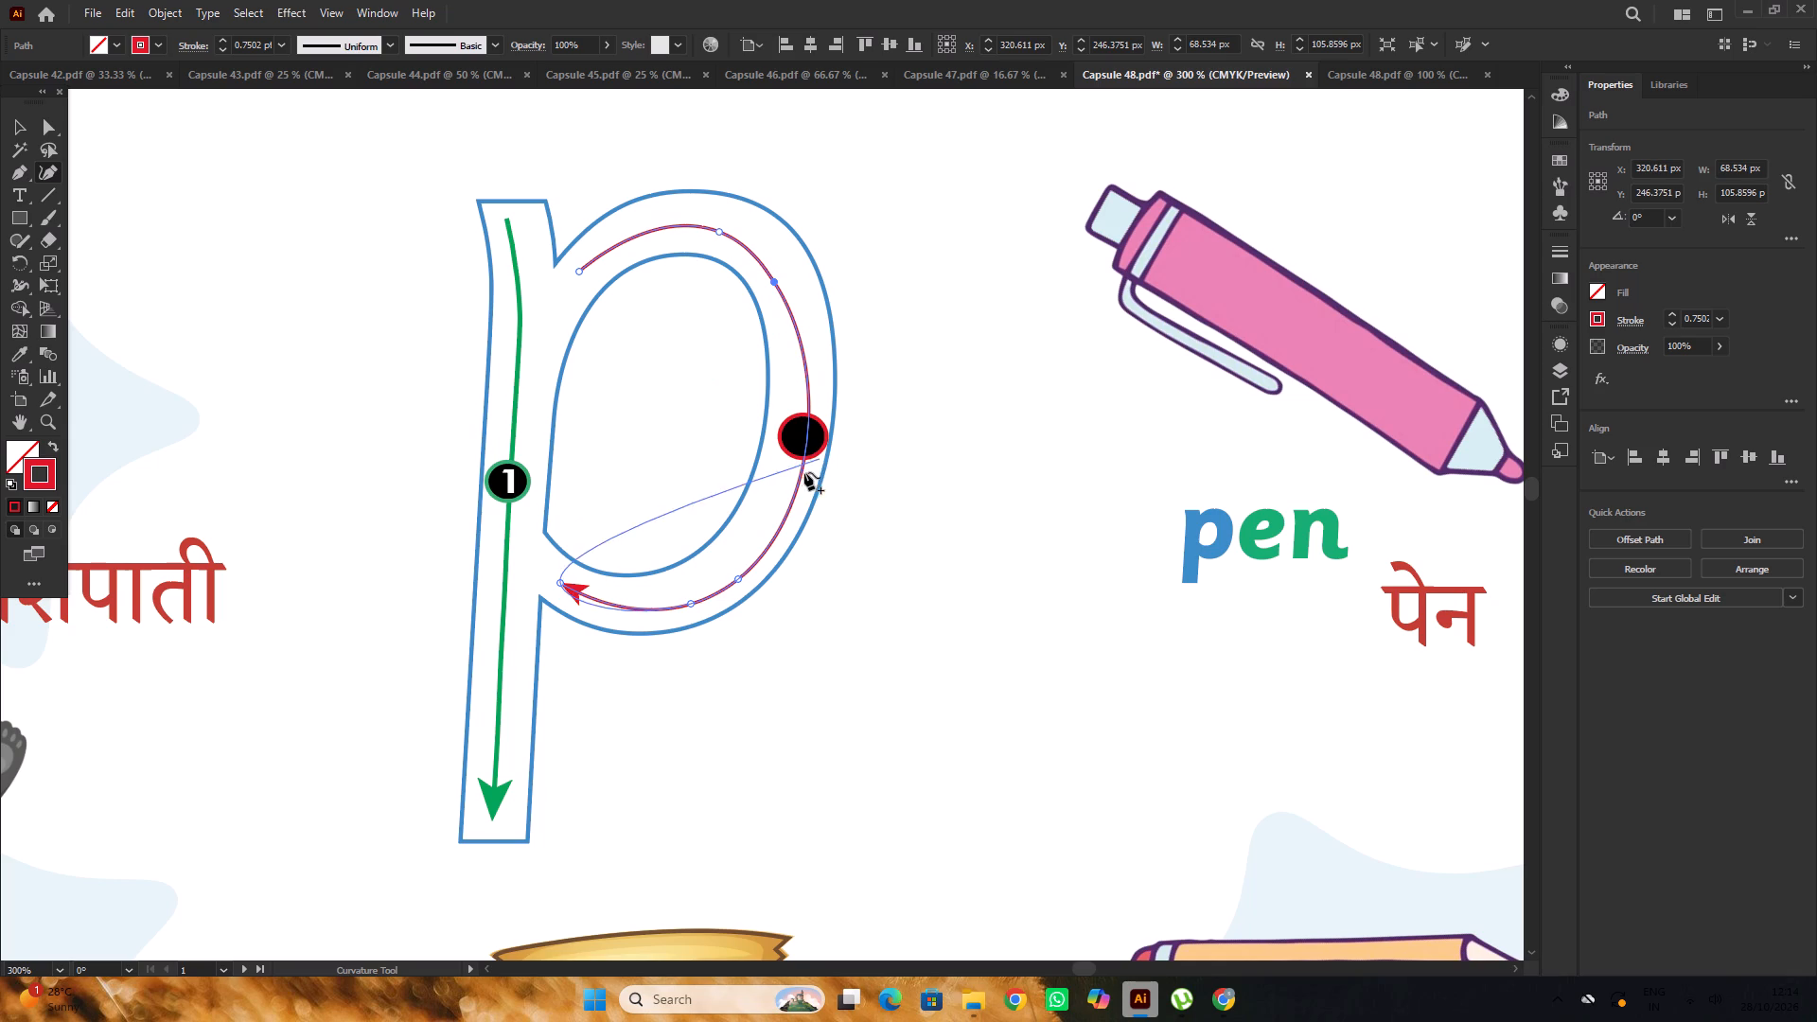
# Add a curve point to the red arrow and adjust its outer and lower points to run midway inside the p's bowl.
pyautogui.click(798, 473)
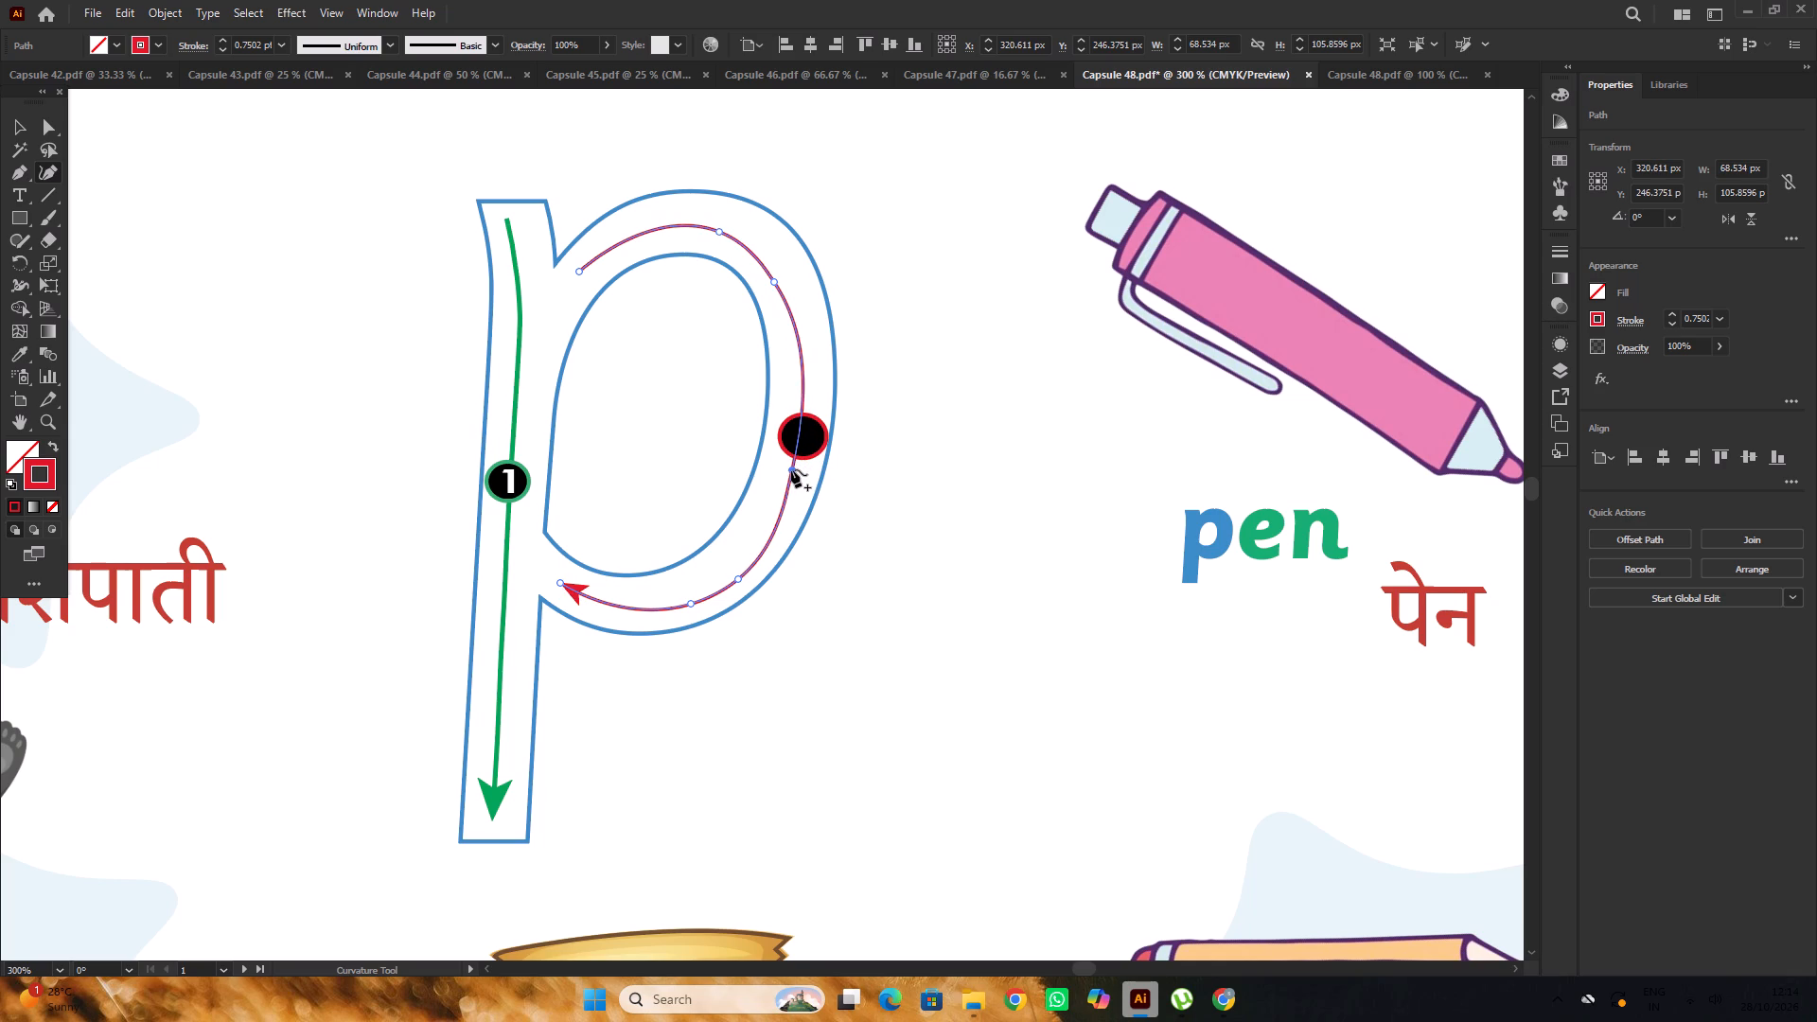
pyautogui.moveTo(774, 286); pyautogui.dragTo(779, 277)
pyautogui.click(734, 576)
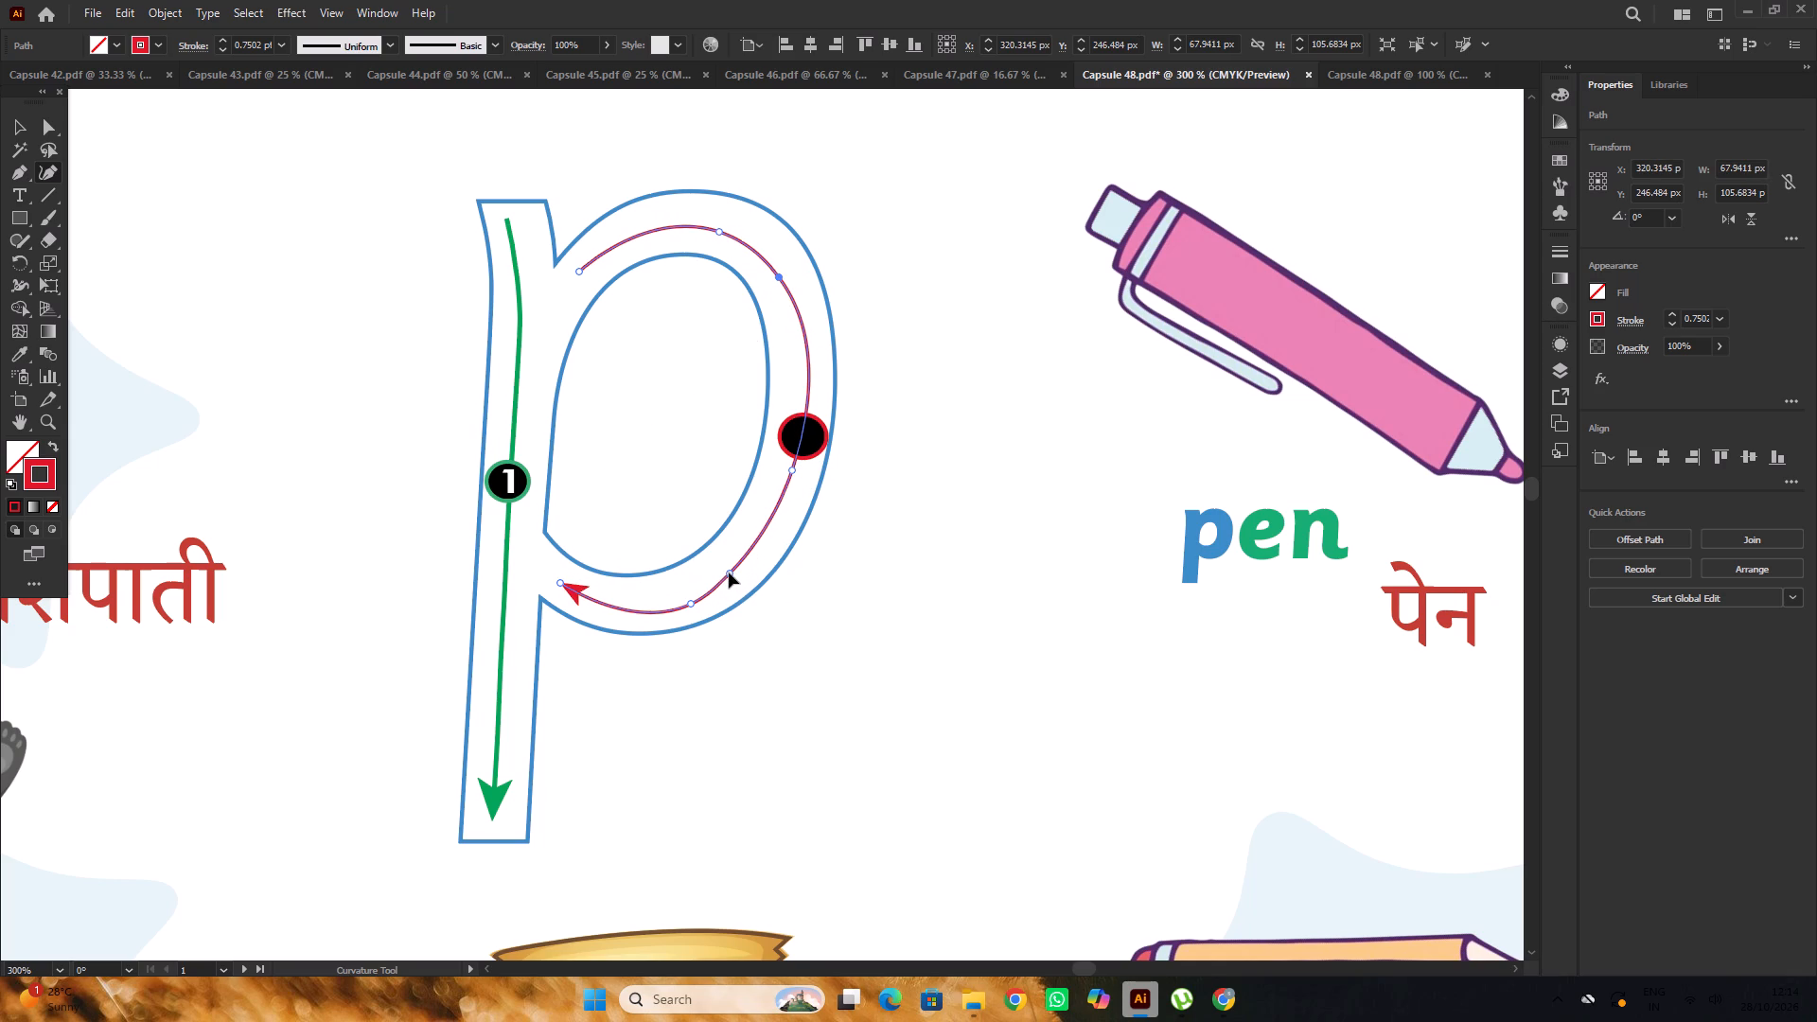
pyautogui.moveTo(691, 606); pyautogui.dragTo(690, 599)
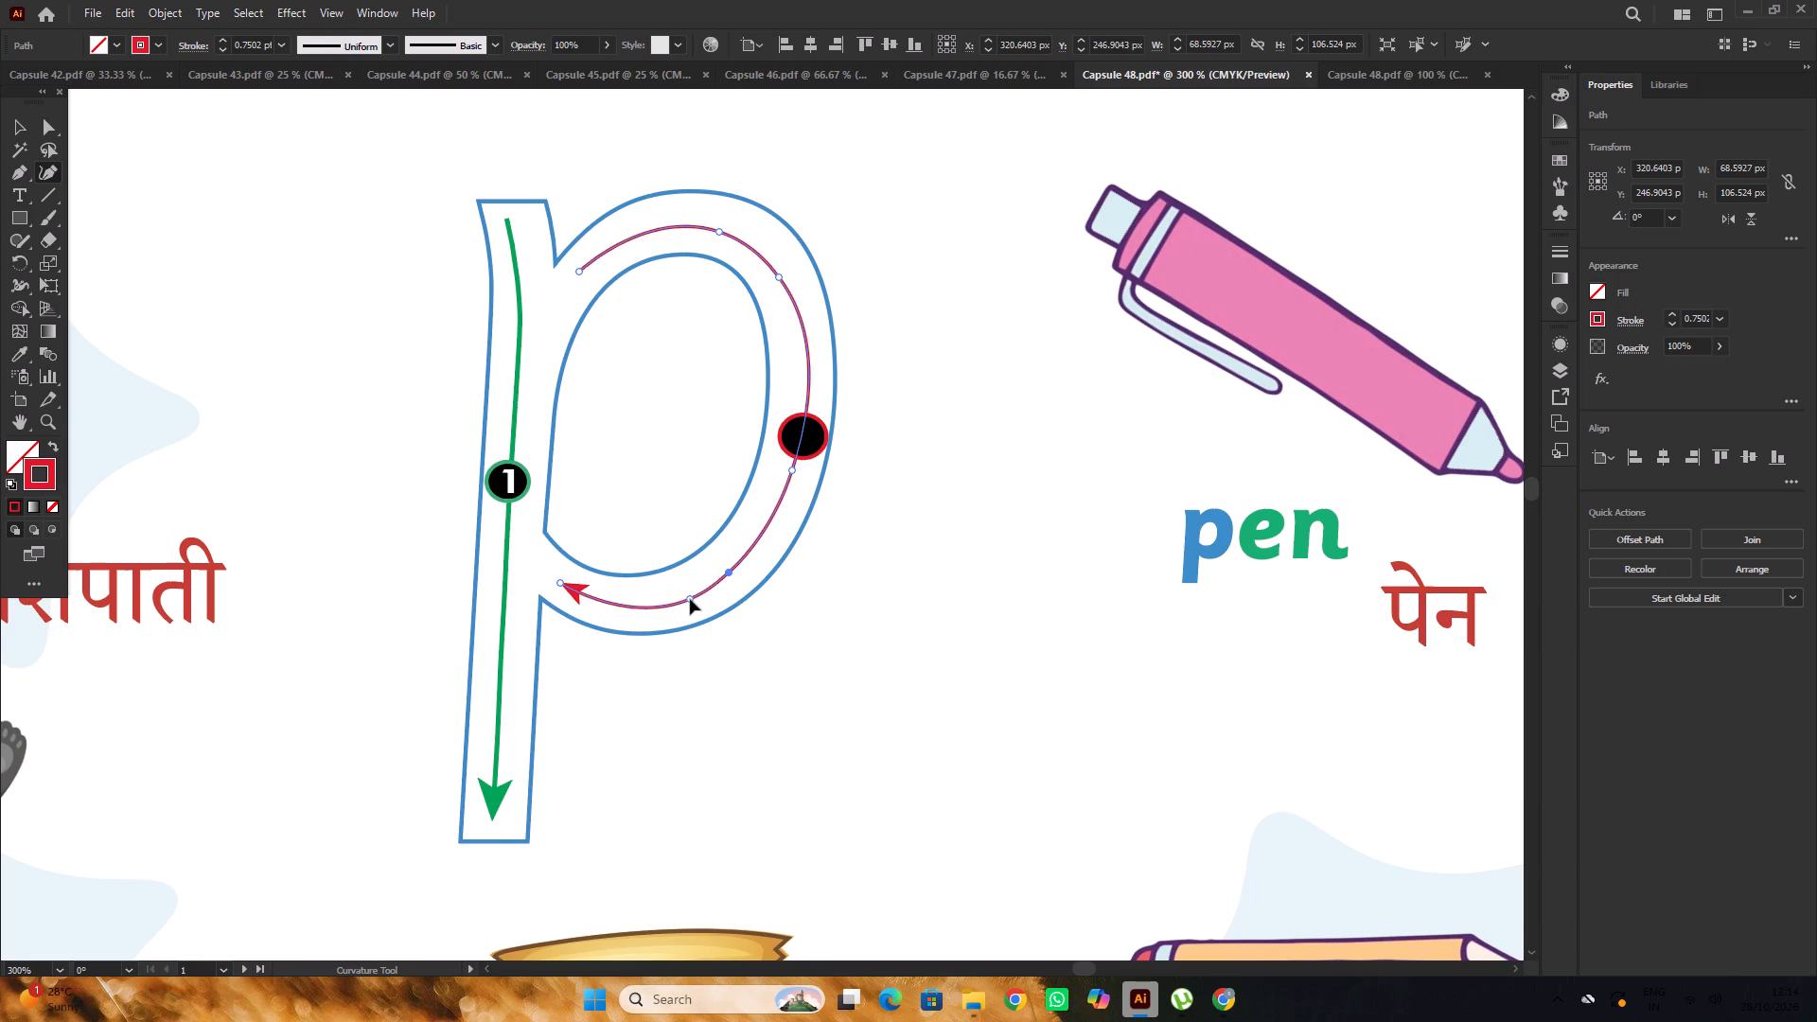
pyautogui.moveTo(690, 599); pyautogui.dragTo(673, 604)
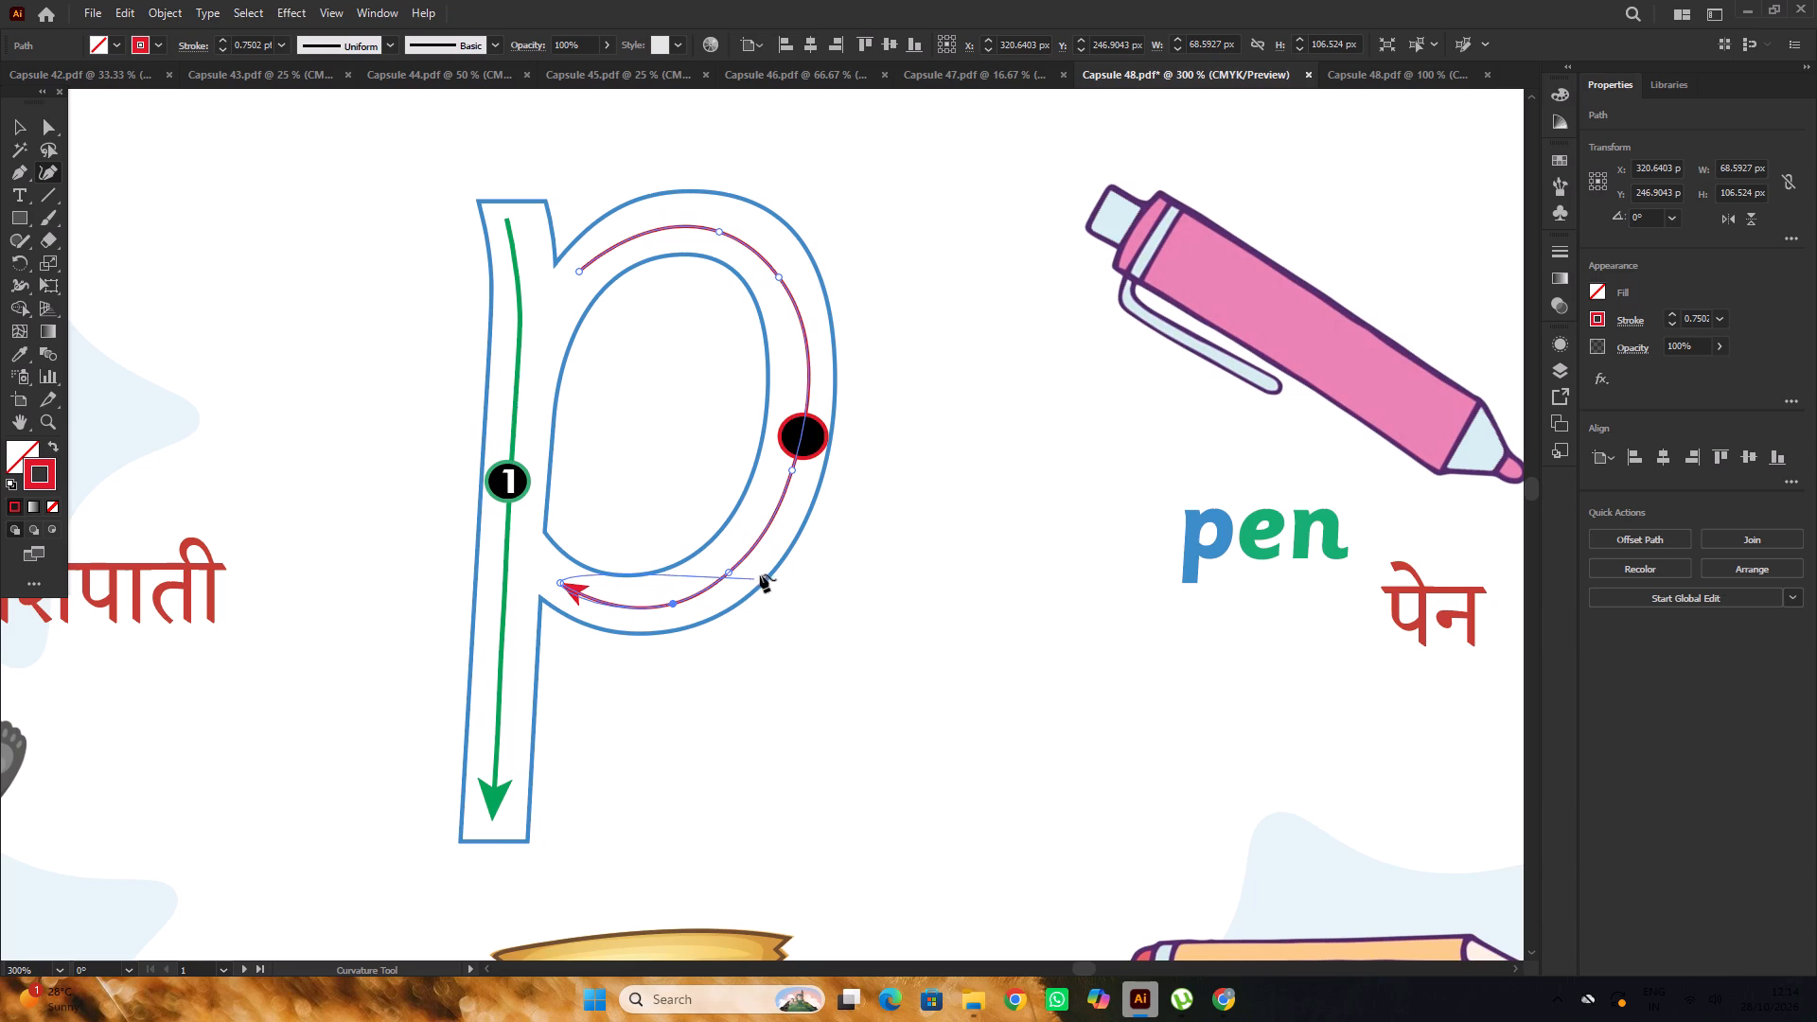
pyautogui.moveTo(727, 572); pyautogui.dragTo(767, 532)
pyautogui.scroll(4, 768, 529)
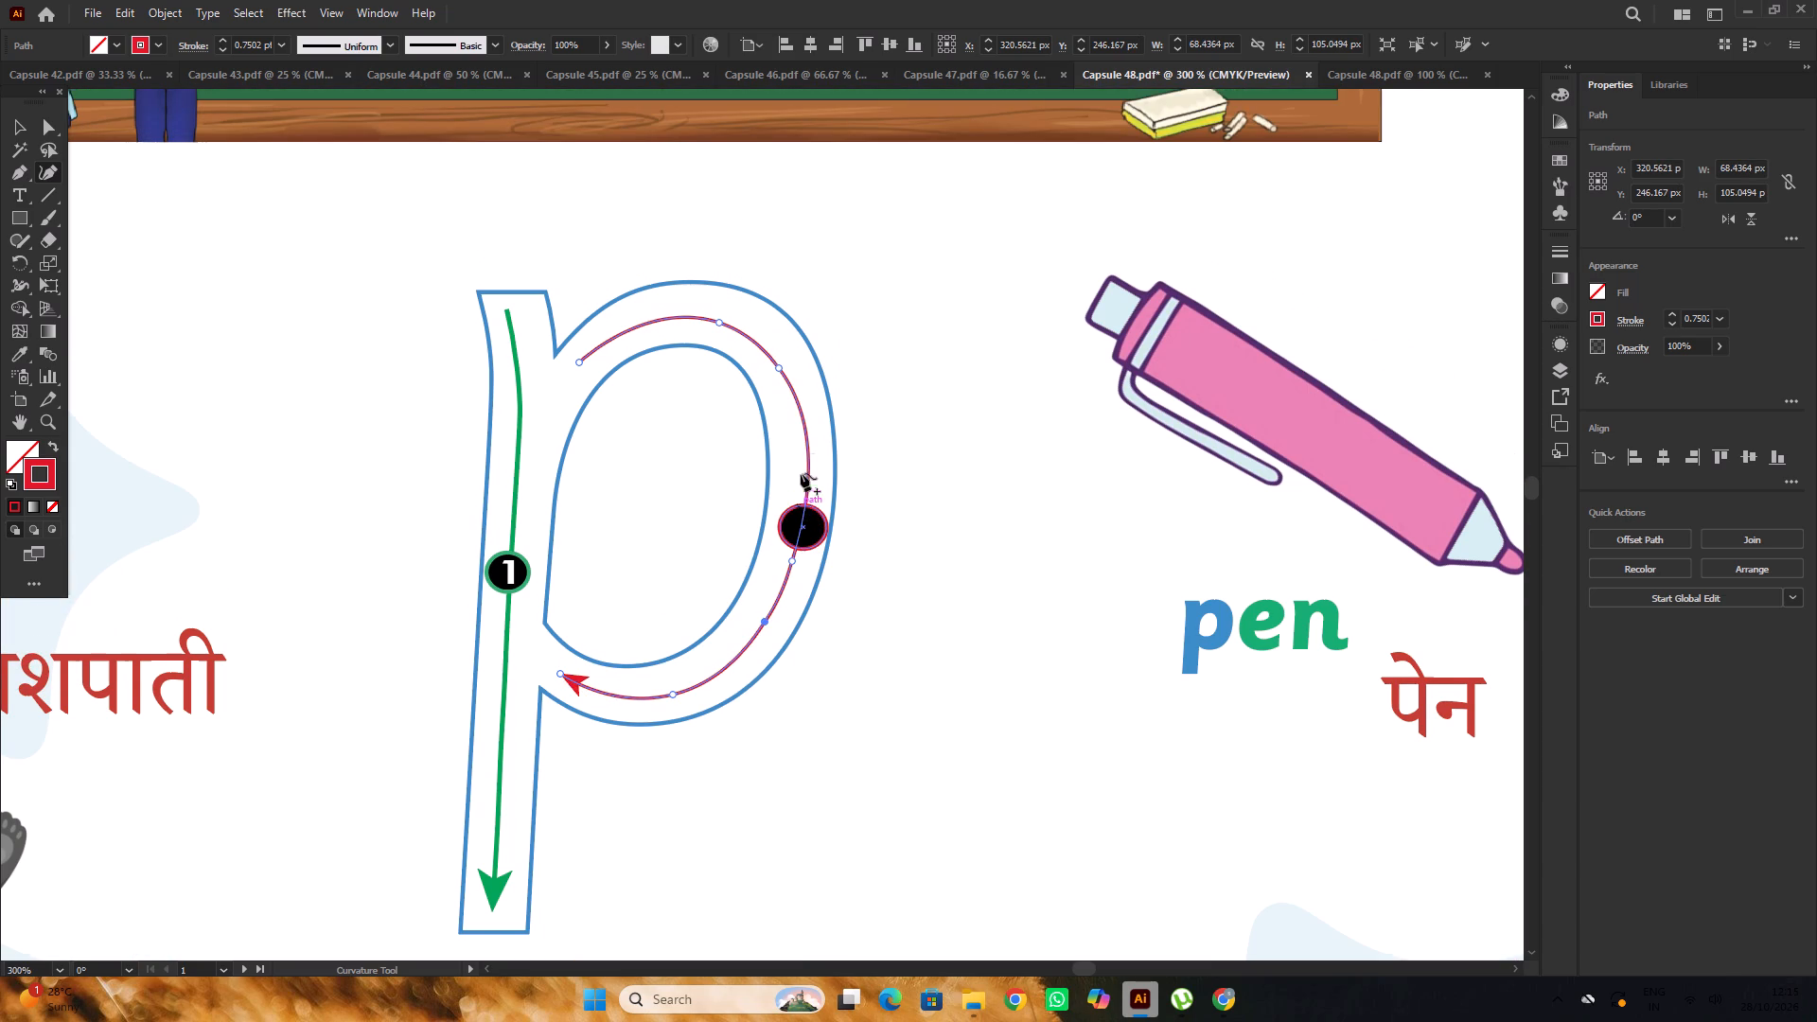
pyautogui.keyDown('alt'); pyautogui.scroll(-3, 767, 401); pyautogui.keyUp('alt')
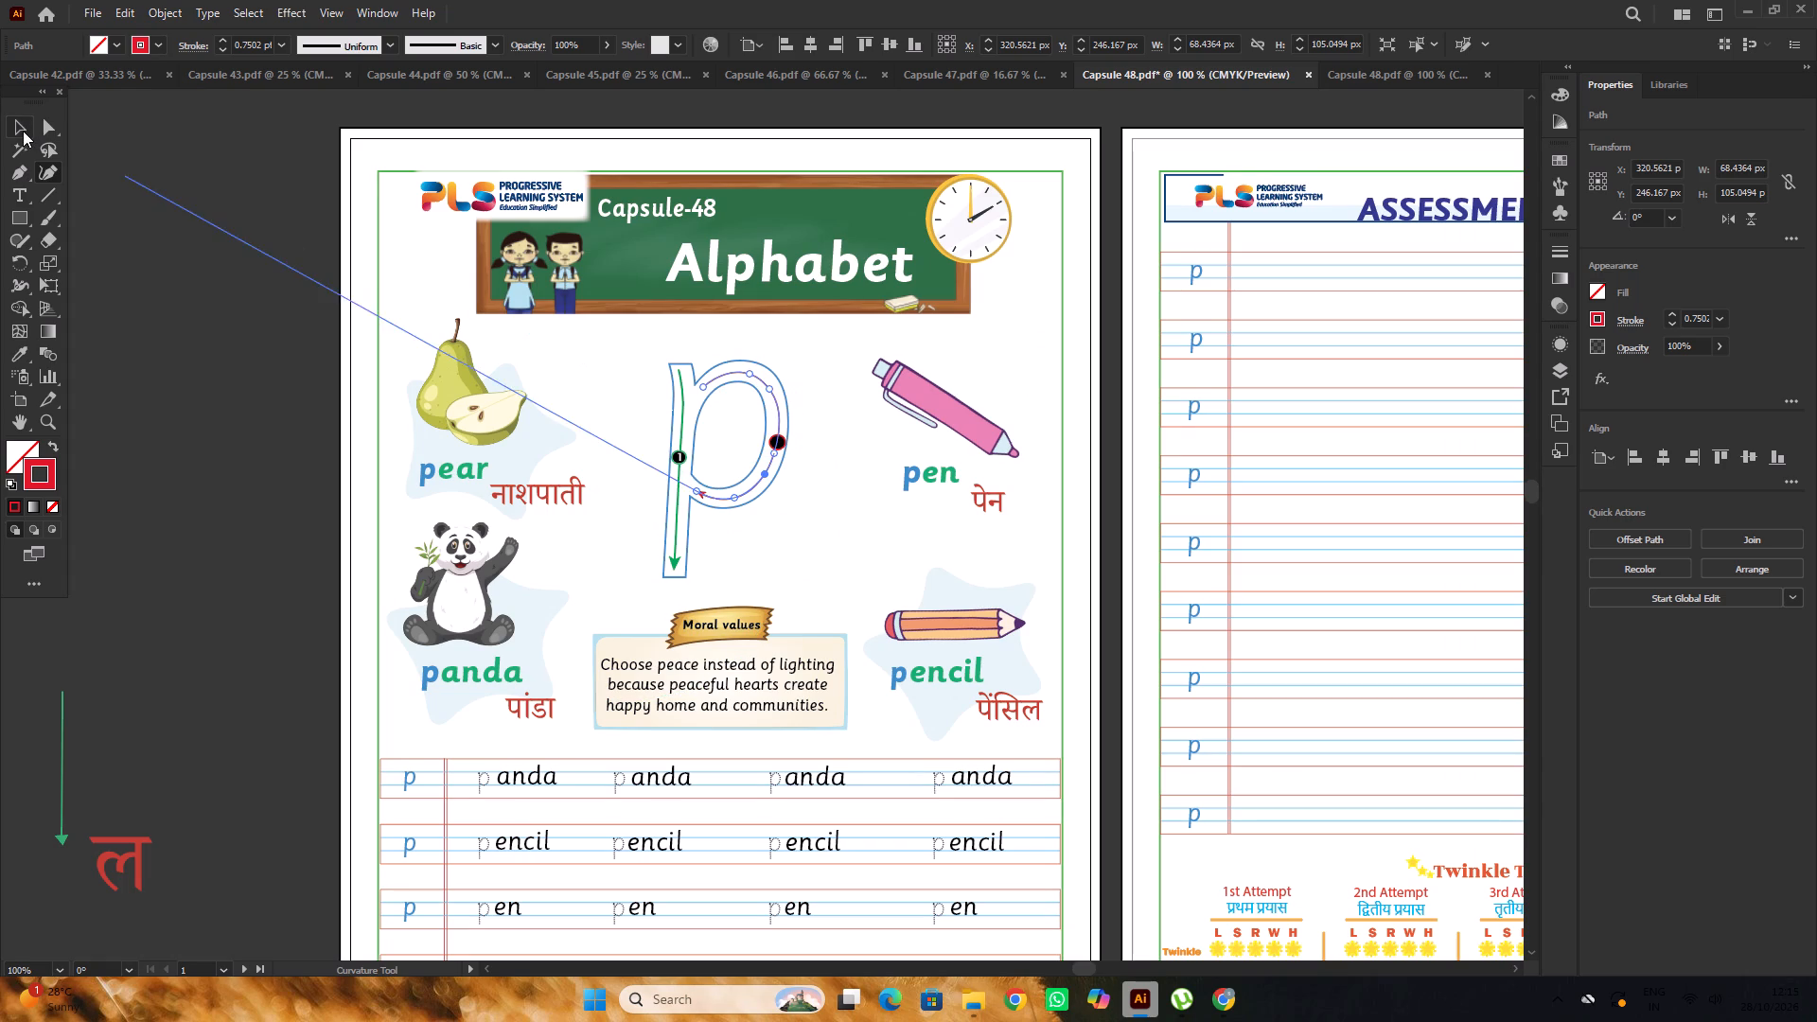
pyautogui.click(23, 130)
pyautogui.click(166, 214)
# Delete the unnumbered black circle from the red arrow on the p's bowl.
pyautogui.scroll(-5, 311, 267)
pyautogui.keyDown('alt'); pyautogui.scroll(1, 823, 358); pyautogui.keyUp('alt')
pyautogui.click(760, 325)
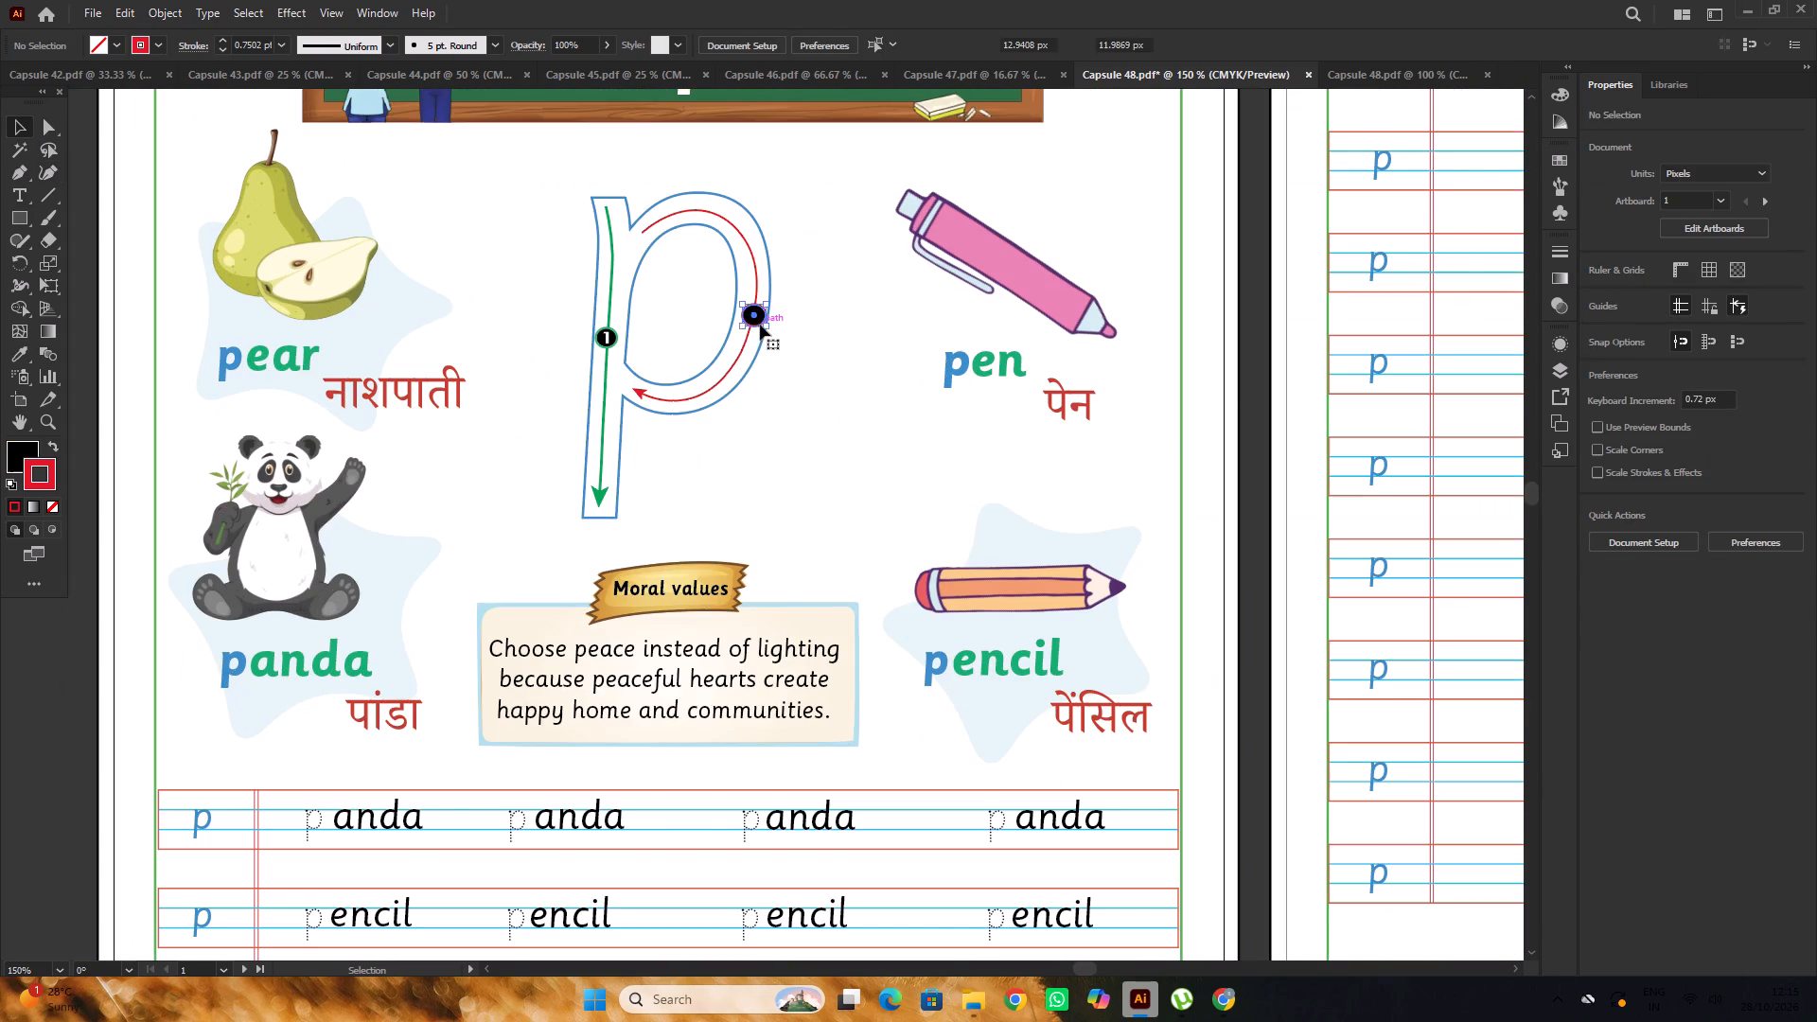
pyautogui.keyDown('alt'); pyautogui.scroll(2, 760, 325); pyautogui.keyUp('alt')
pyautogui.hotkey('ctrl', 'shift', ']')
pyautogui.press('Delete')
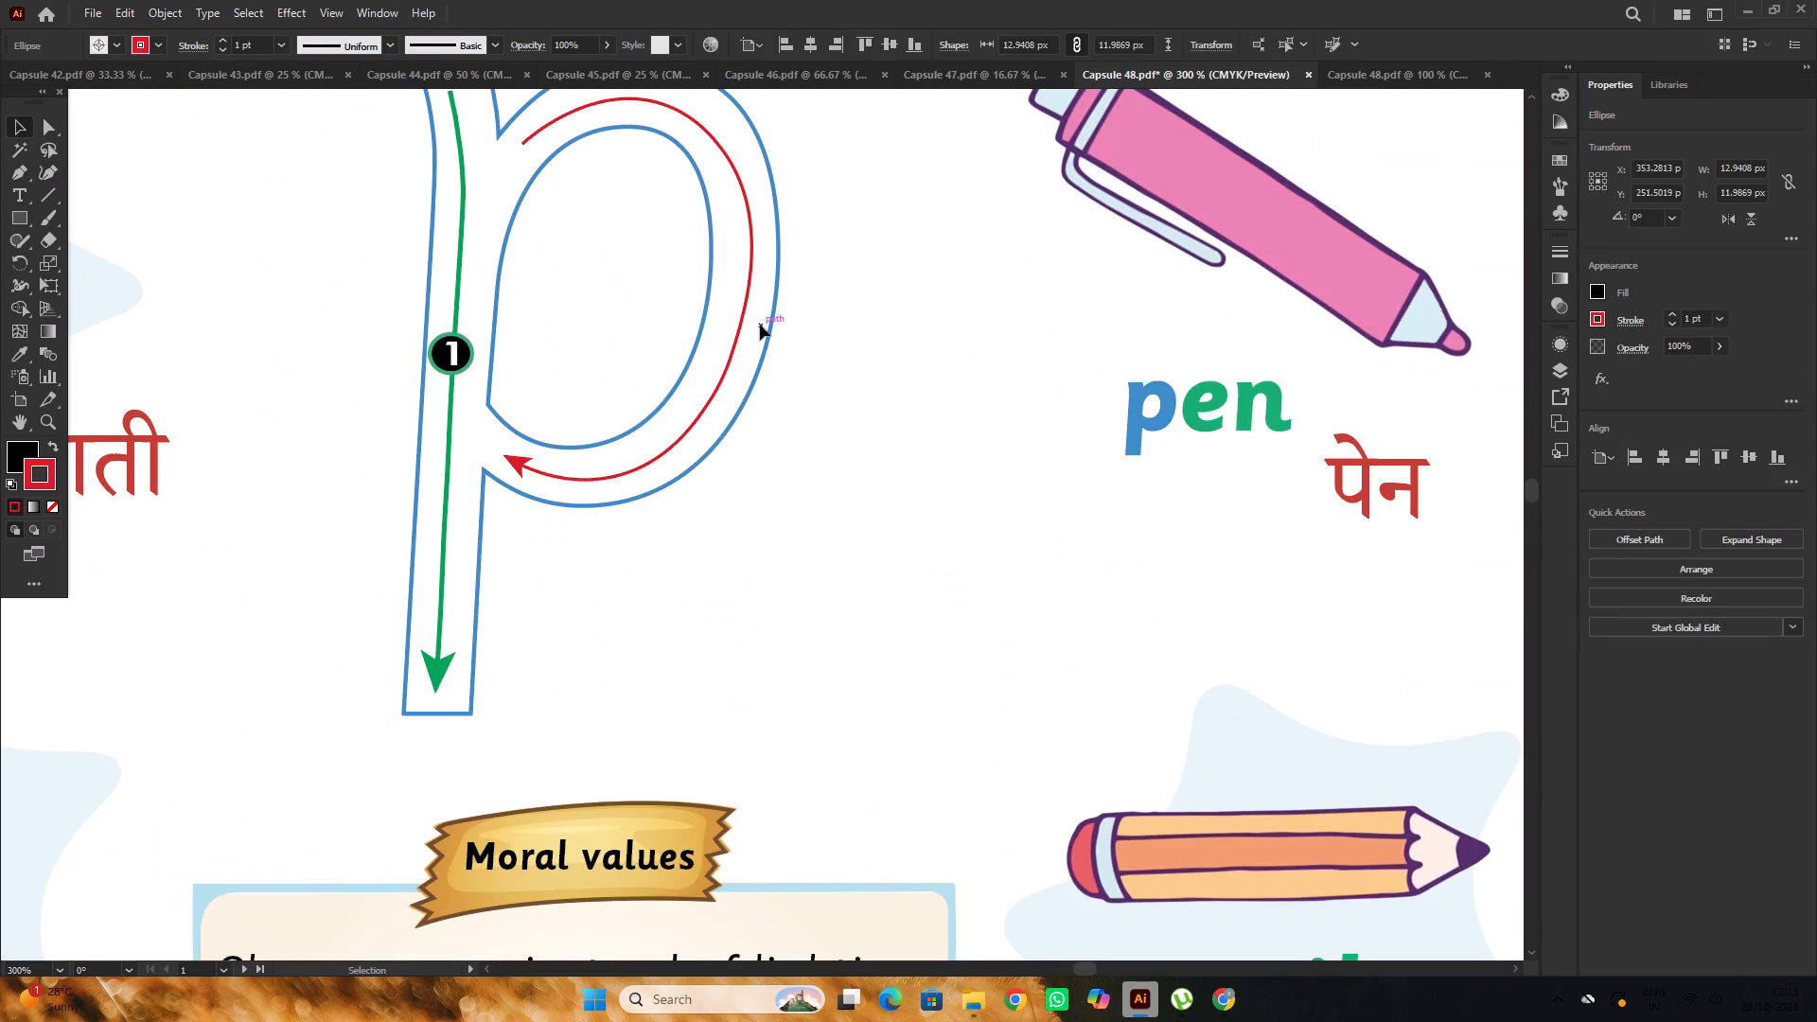
# In the other open Capsule 48 file, move the red curved arrow off the p, leaving the number 2 marker in place.
pyautogui.keyDown('alt'); pyautogui.scroll(-3, 760, 325); pyautogui.keyUp('alt')
pyautogui.scroll(3, 760, 325)
pyautogui.keyDown('alt'); pyautogui.scroll(-2, 760, 325); pyautogui.keyUp('alt')
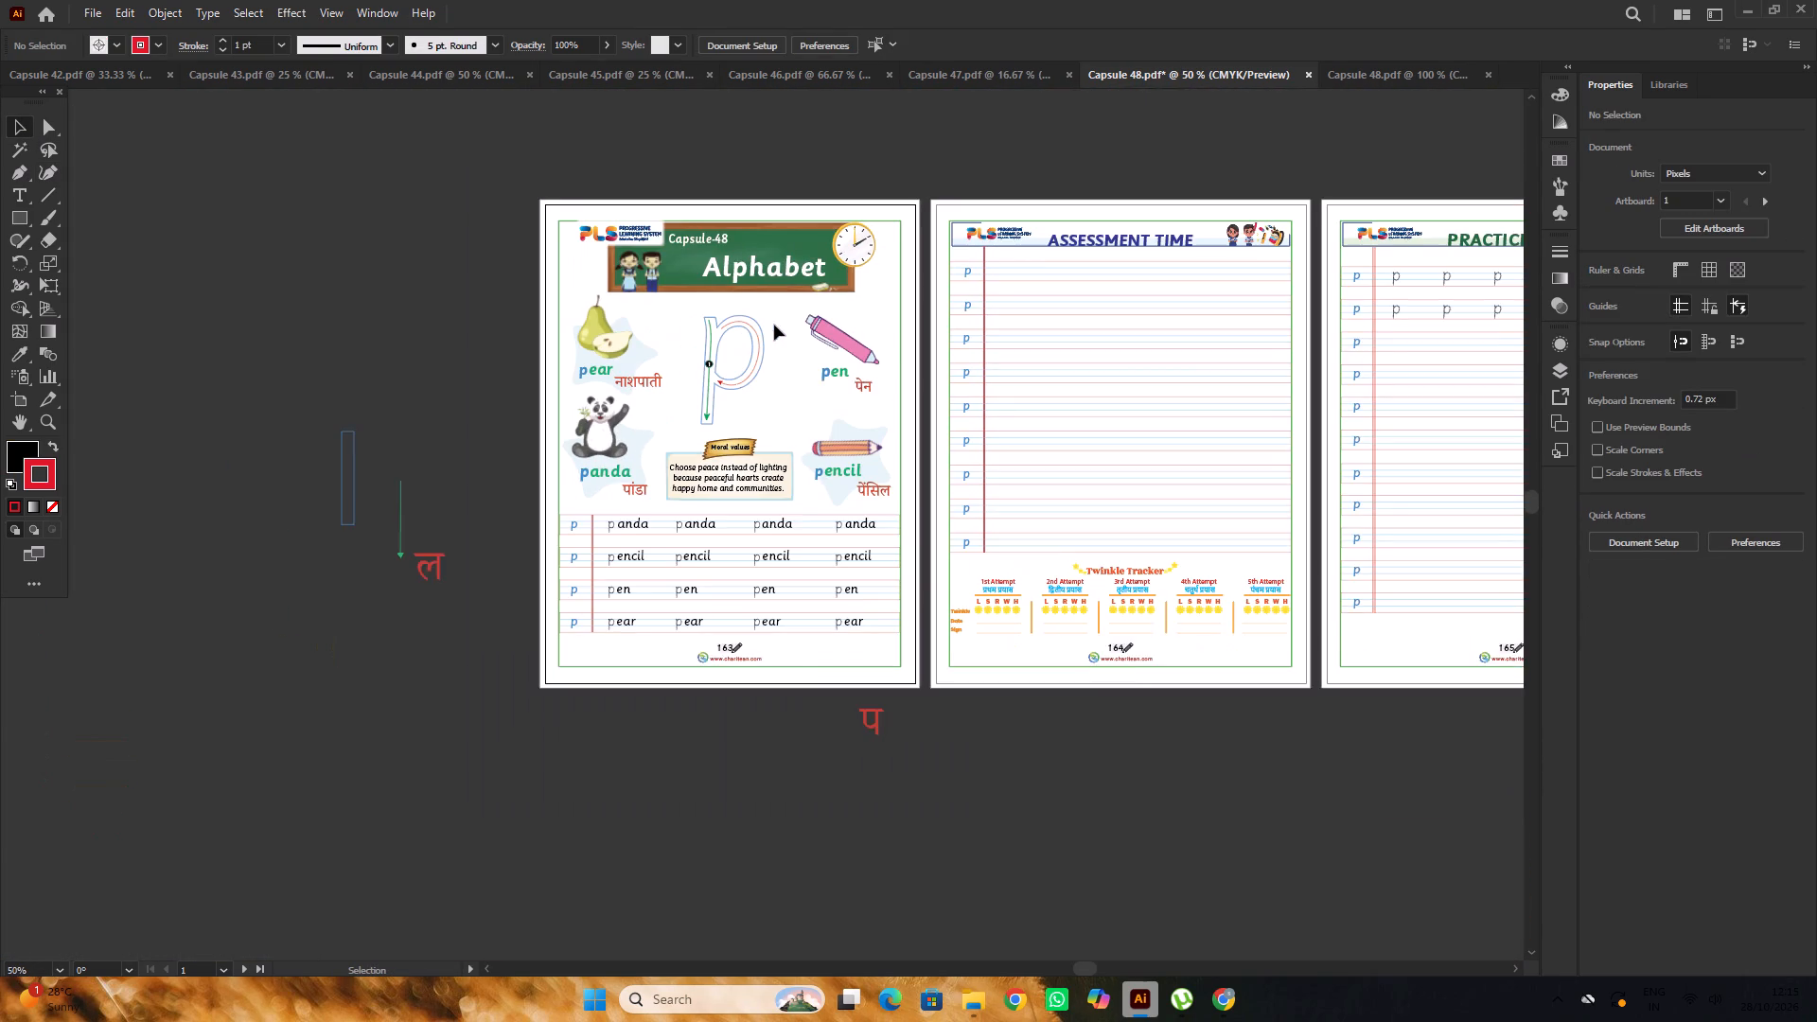
pyautogui.scroll(2, 777, 304)
pyautogui.click(1348, 71)
pyautogui.keyDown('alt'); pyautogui.scroll(3, 498, 397); pyautogui.keyUp('alt')
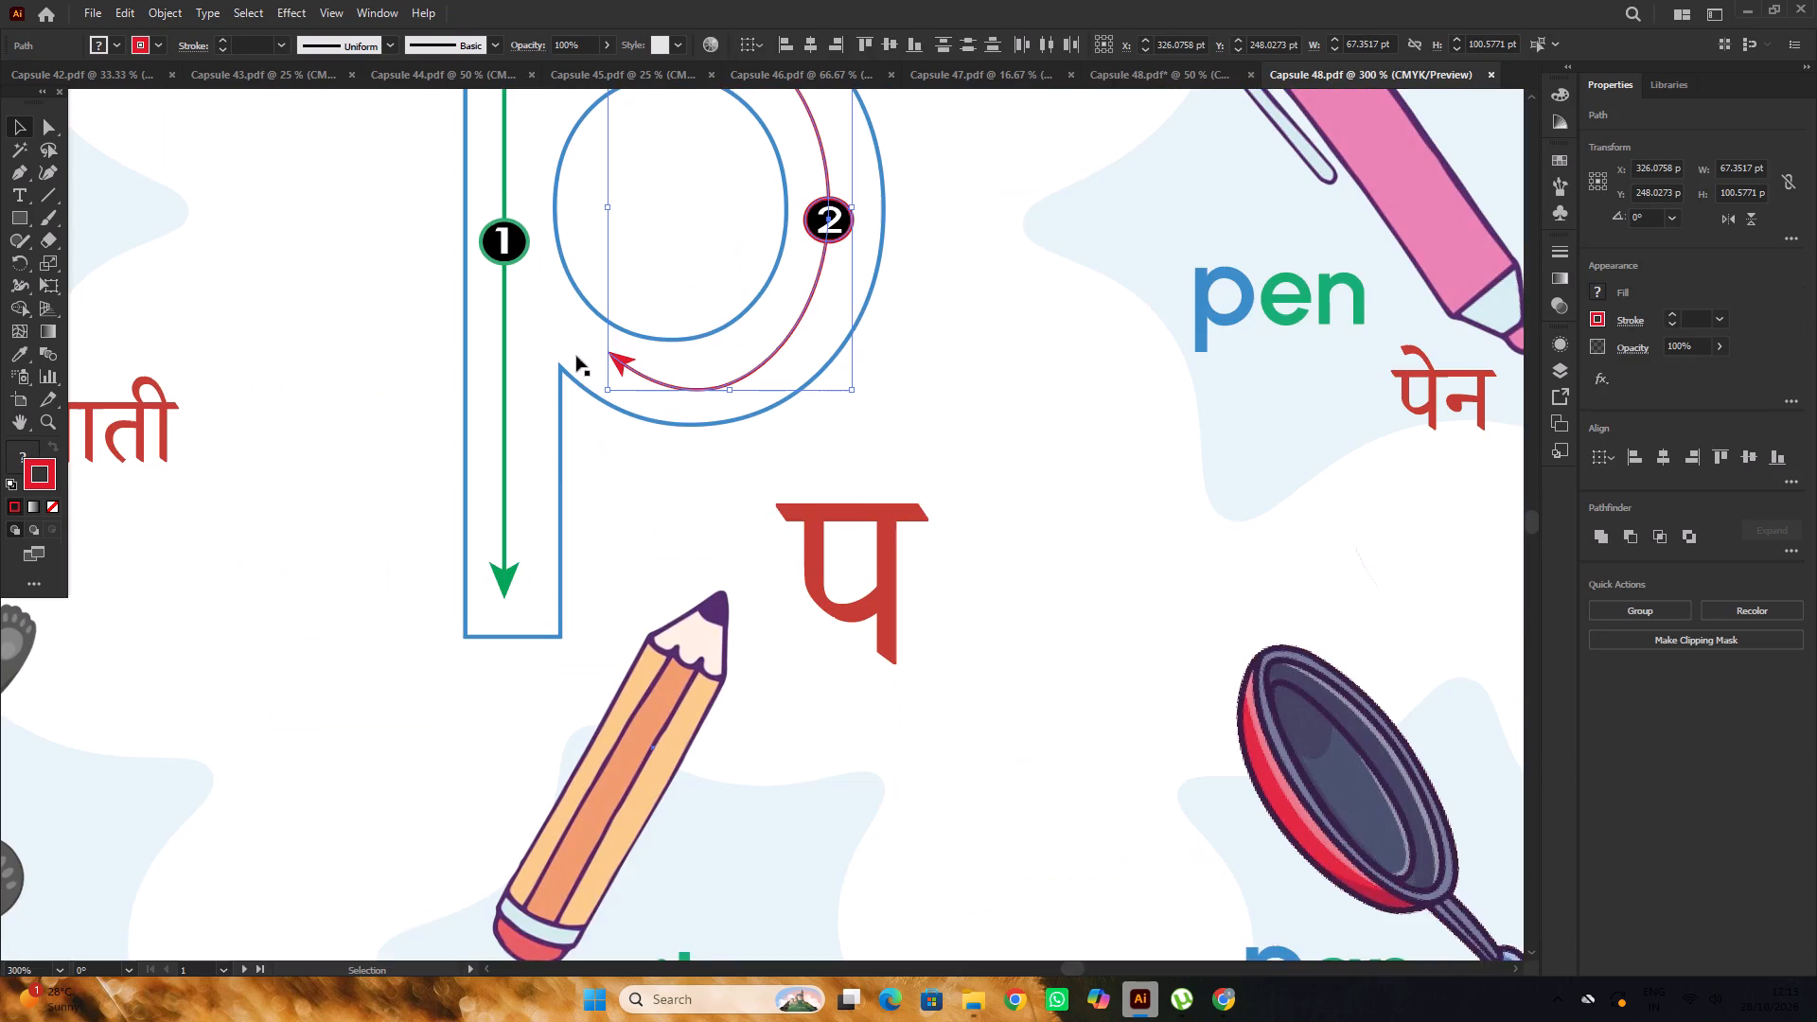
pyautogui.scroll(1, 614, 329)
pyautogui.click(918, 308)
pyautogui.moveTo(820, 292); pyautogui.dragTo(707, 353)
pyautogui.click(950, 303)
pyautogui.click(829, 192)
pyautogui.moveTo(814, 195); pyautogui.dragTo(829, 242)
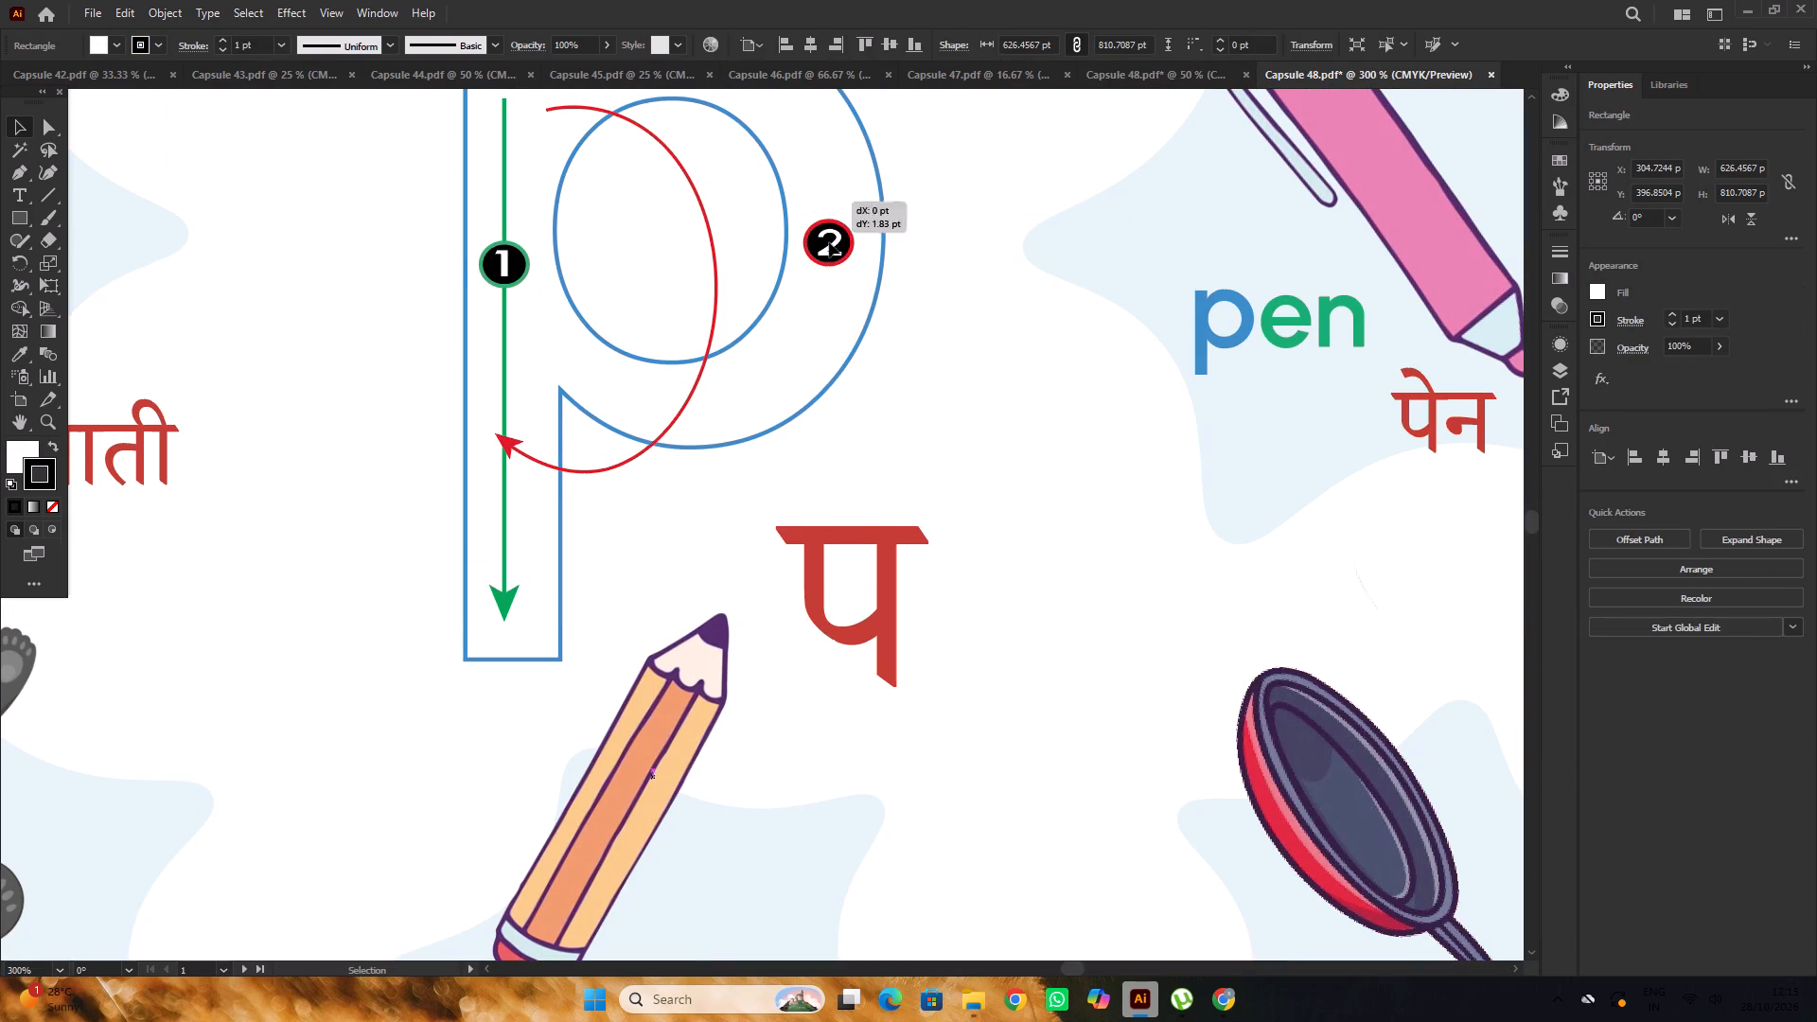
pyautogui.moveTo(829, 242); pyautogui.dragTo(840, 277)
pyautogui.keyDown('alt'); pyautogui.scroll(-3, 874, 275); pyautogui.keyUp('alt')
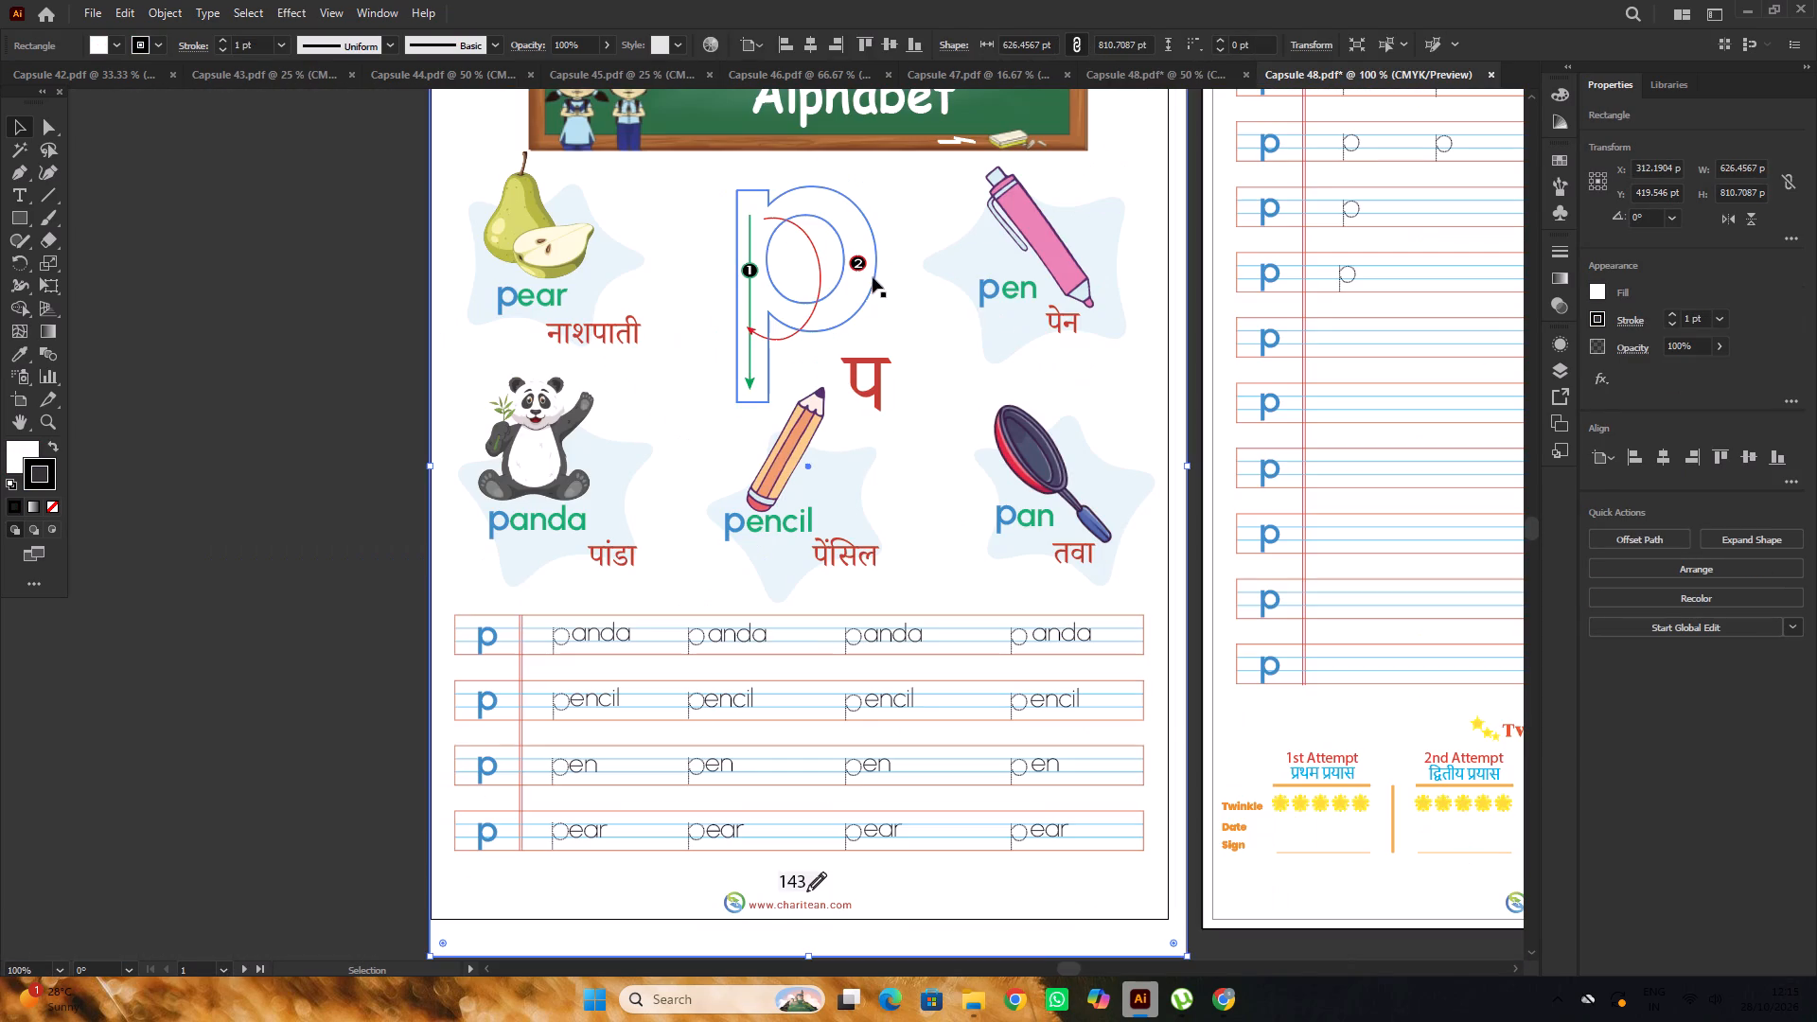
pyautogui.moveTo(816, 294); pyautogui.dragTo(216, 429)
pyautogui.click(310, 278)
pyautogui.keyDown('alt'); pyautogui.scroll(1, 932, 259); pyautogui.keyUp('alt')
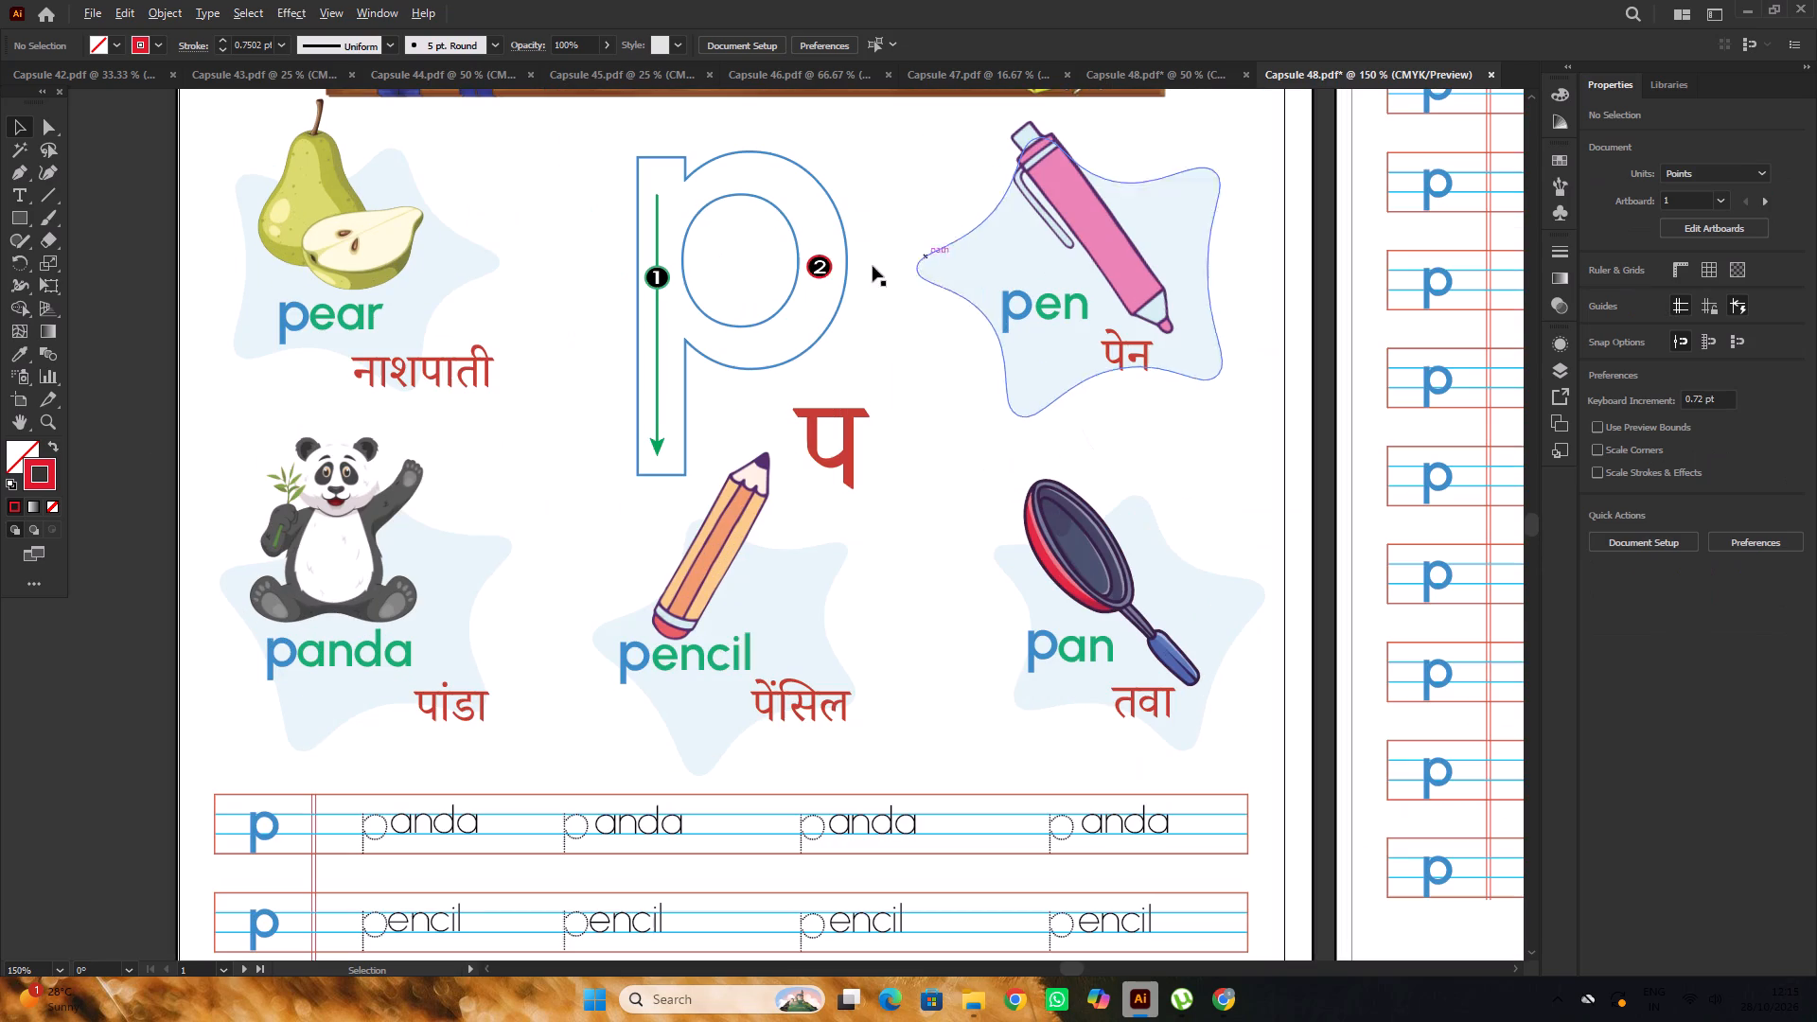
# Group the white 2 with its red-outlined black circle and copy the group.
pyautogui.click(818, 272)
pyautogui.keyDown('alt'); pyautogui.scroll(3, 842, 289); pyautogui.keyUp('alt')
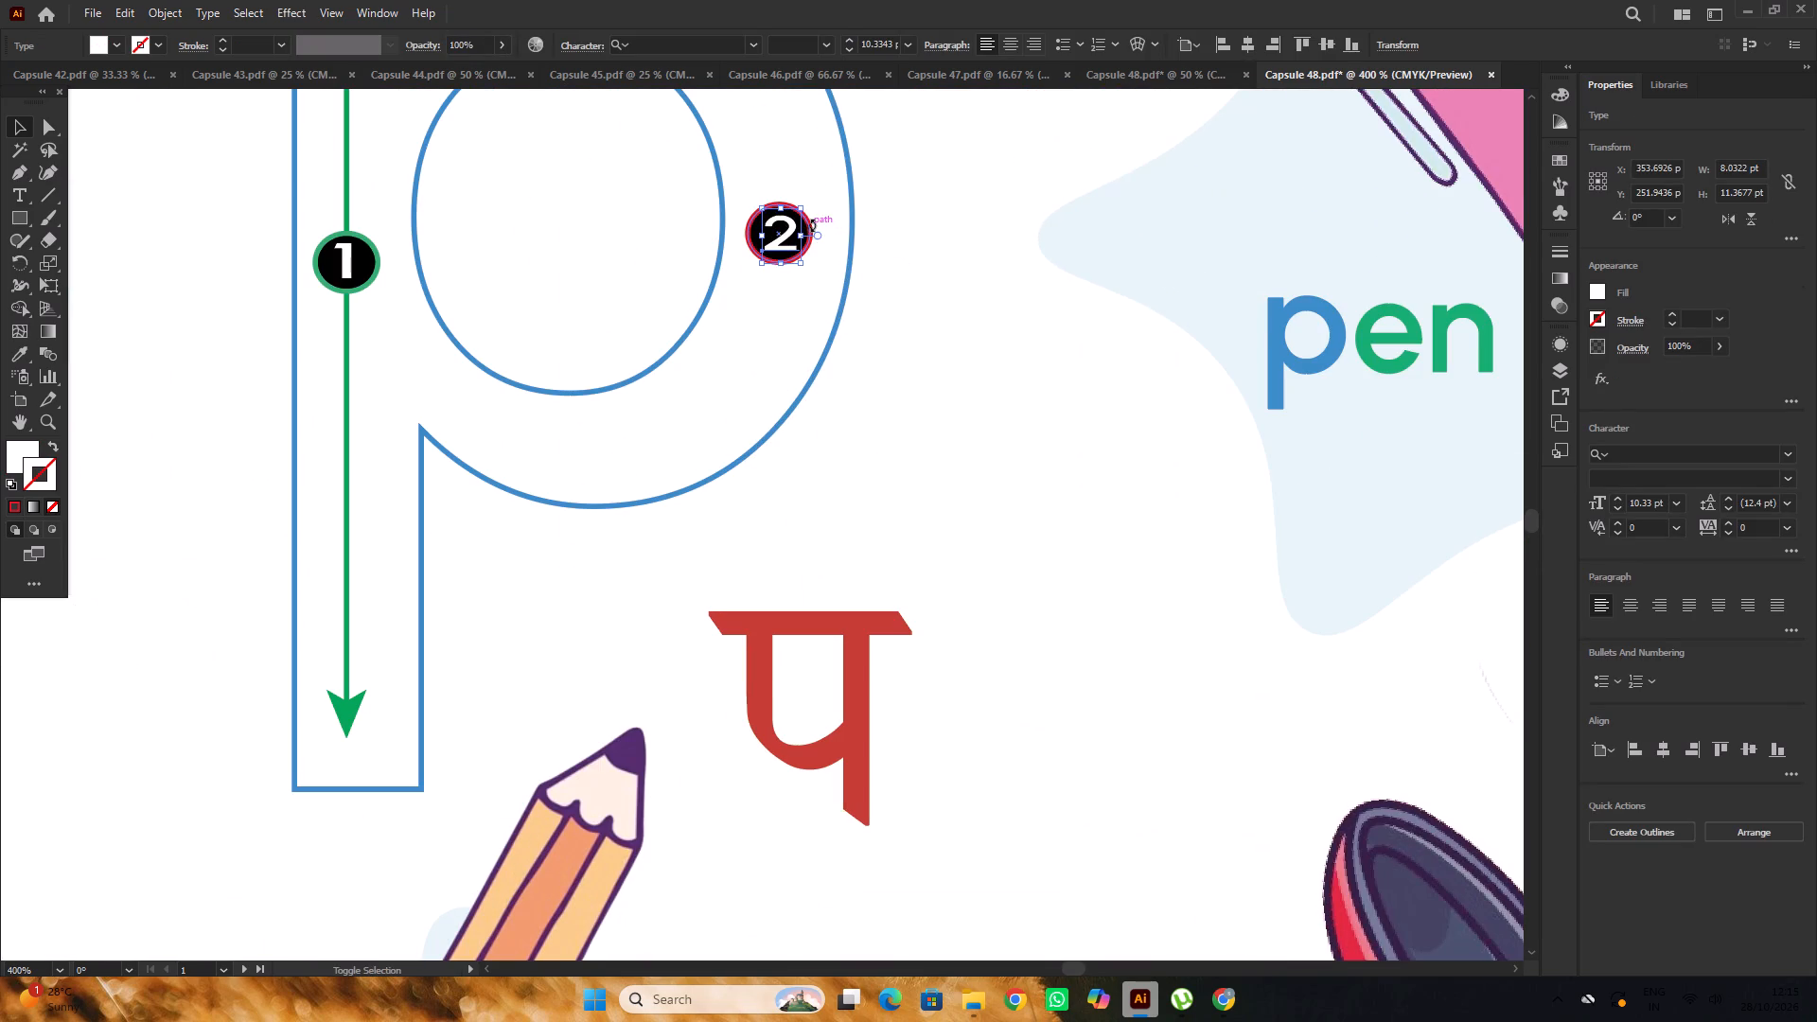
pyautogui.keyDown('alt'); pyautogui.scroll(3, 813, 224); pyautogui.keyUp('alt')
pyautogui.keyDown('shift'); pyautogui.click(802, 233); pyautogui.keyUp('shift')
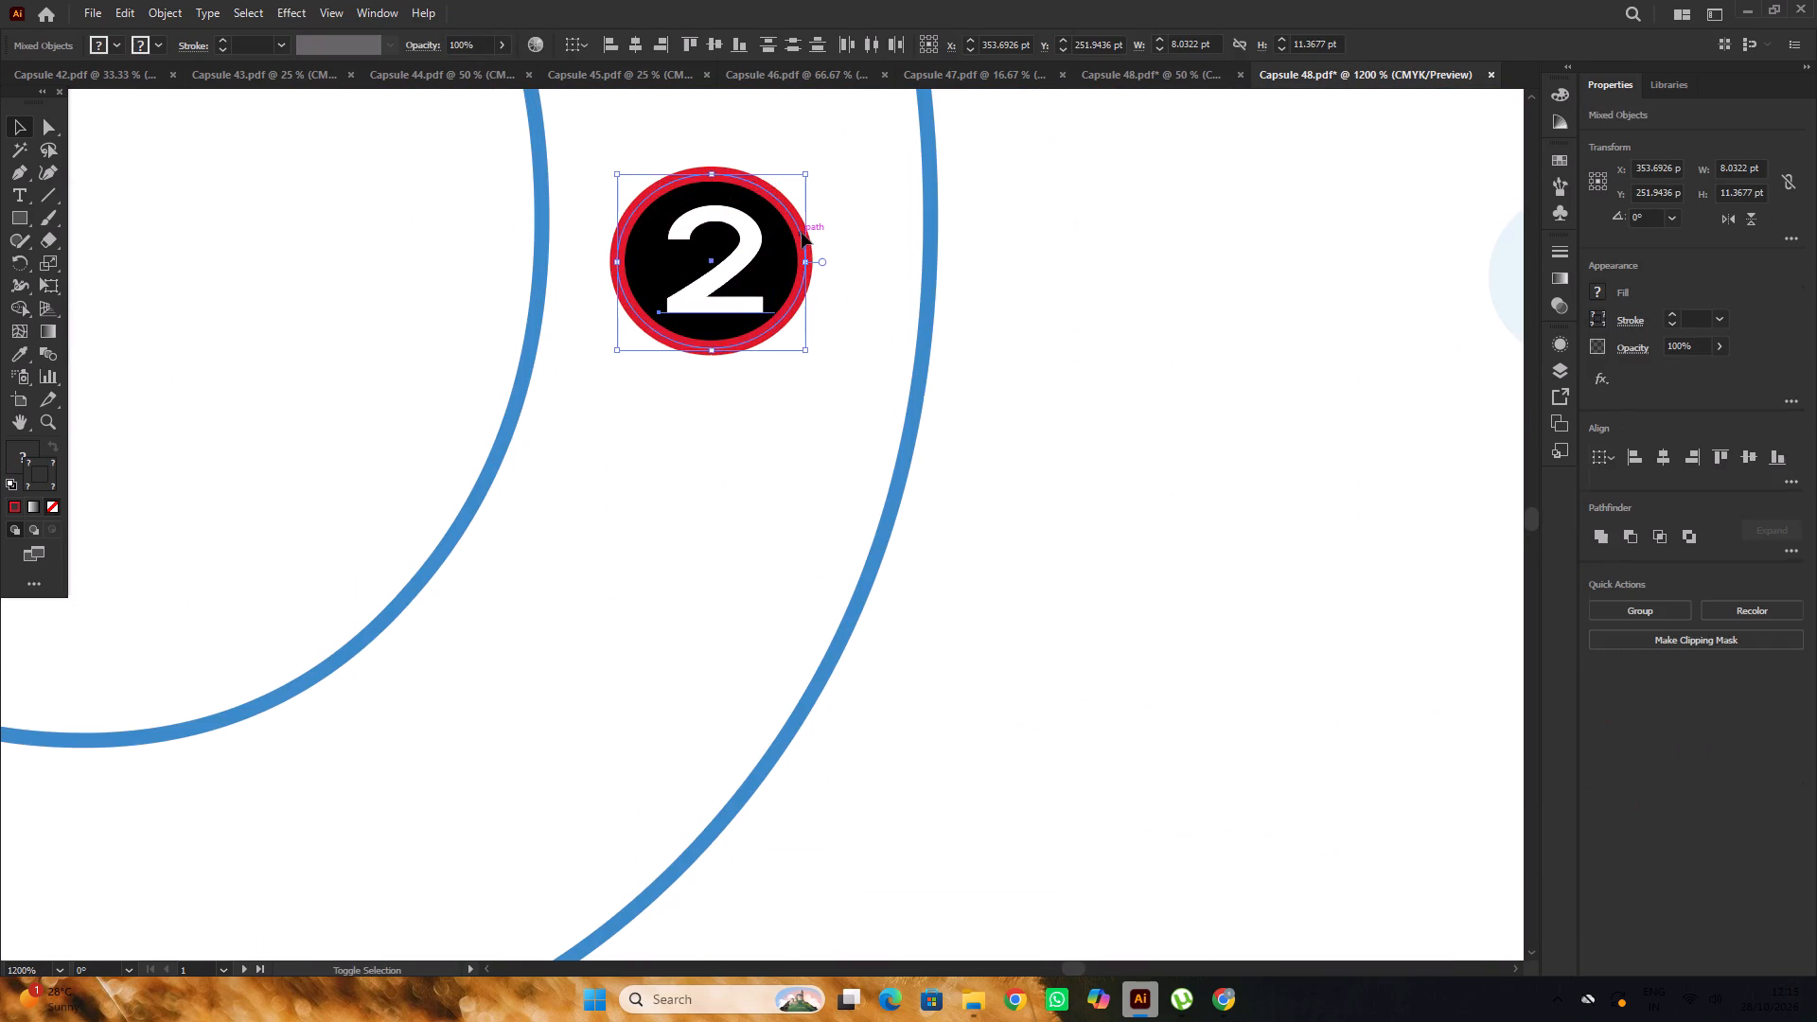
pyautogui.keyDown('alt'); pyautogui.scroll(-3, 802, 233); pyautogui.keyUp('alt')
pyautogui.hotkey('ctrl', 'g')
pyautogui.hotkey('ctrl', 'c')
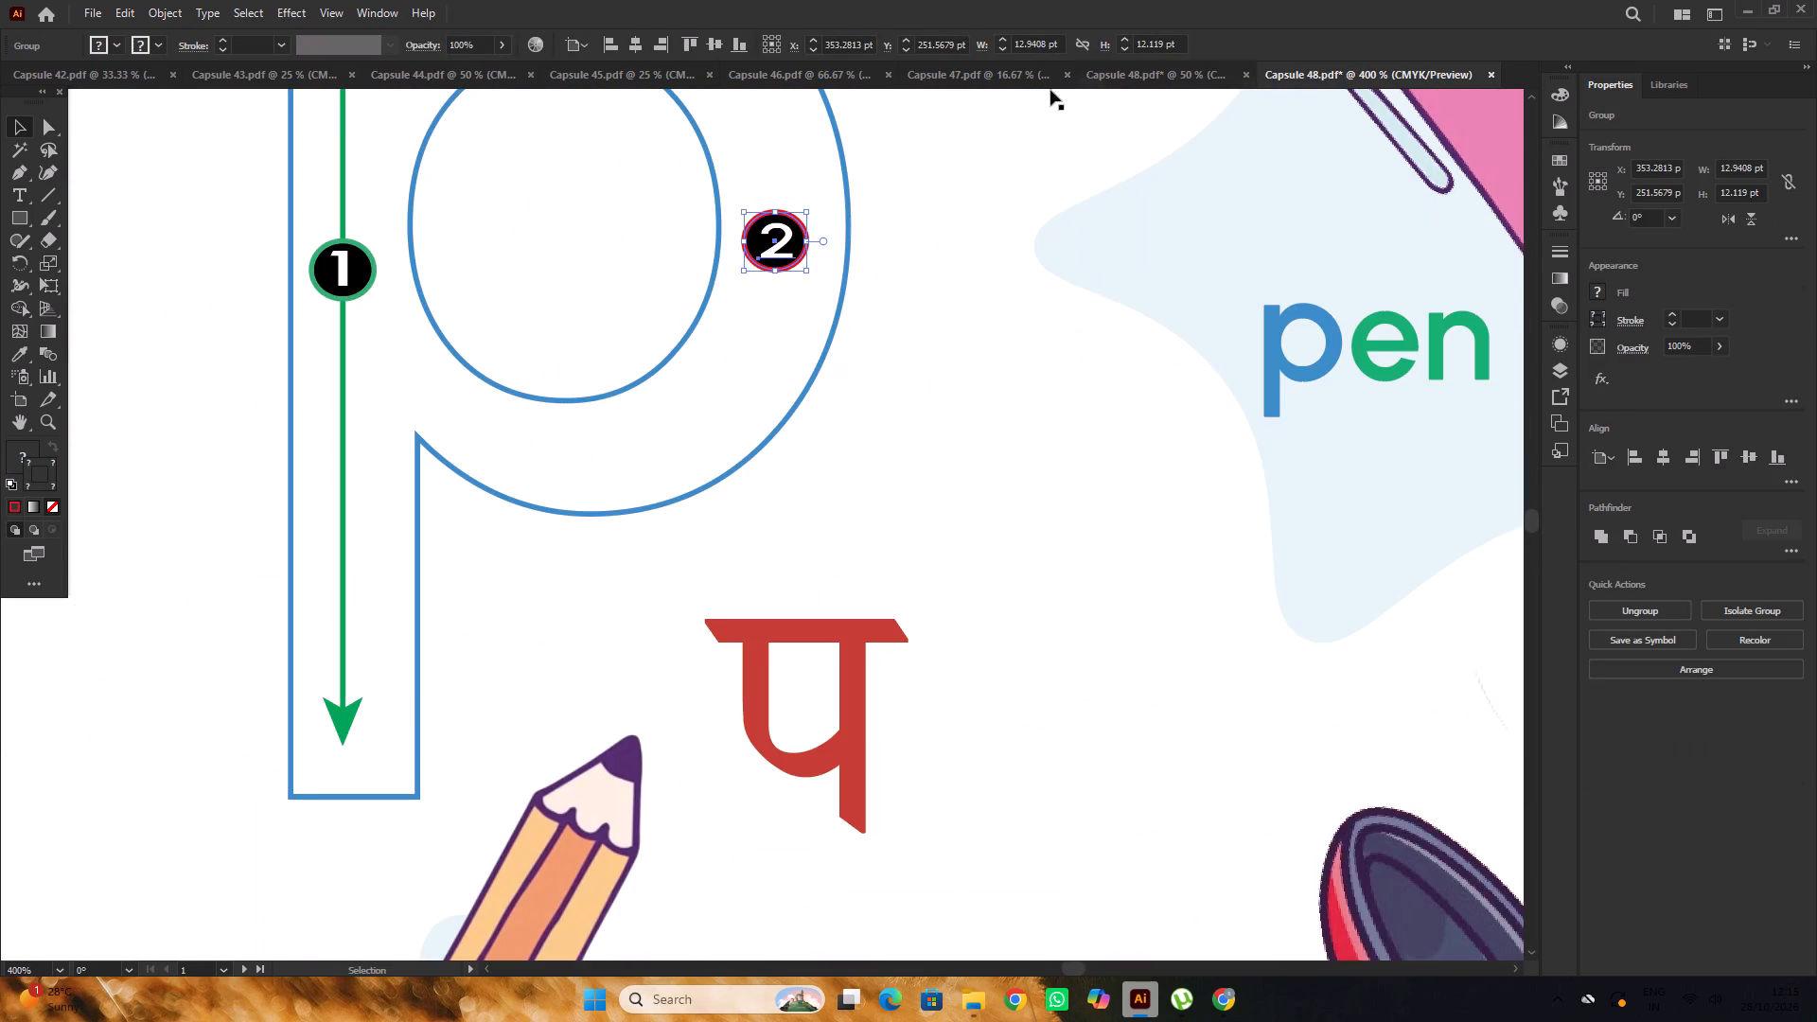
# Paste the number 2 marker in place onto the red arrow of the p in the Capsule 48 file being corrected.
pyautogui.click(1121, 70)
pyautogui.scroll(-4, 746, 398)
pyautogui.keyDown('alt'); pyautogui.scroll(4, 755, 342); pyautogui.keyUp('alt')
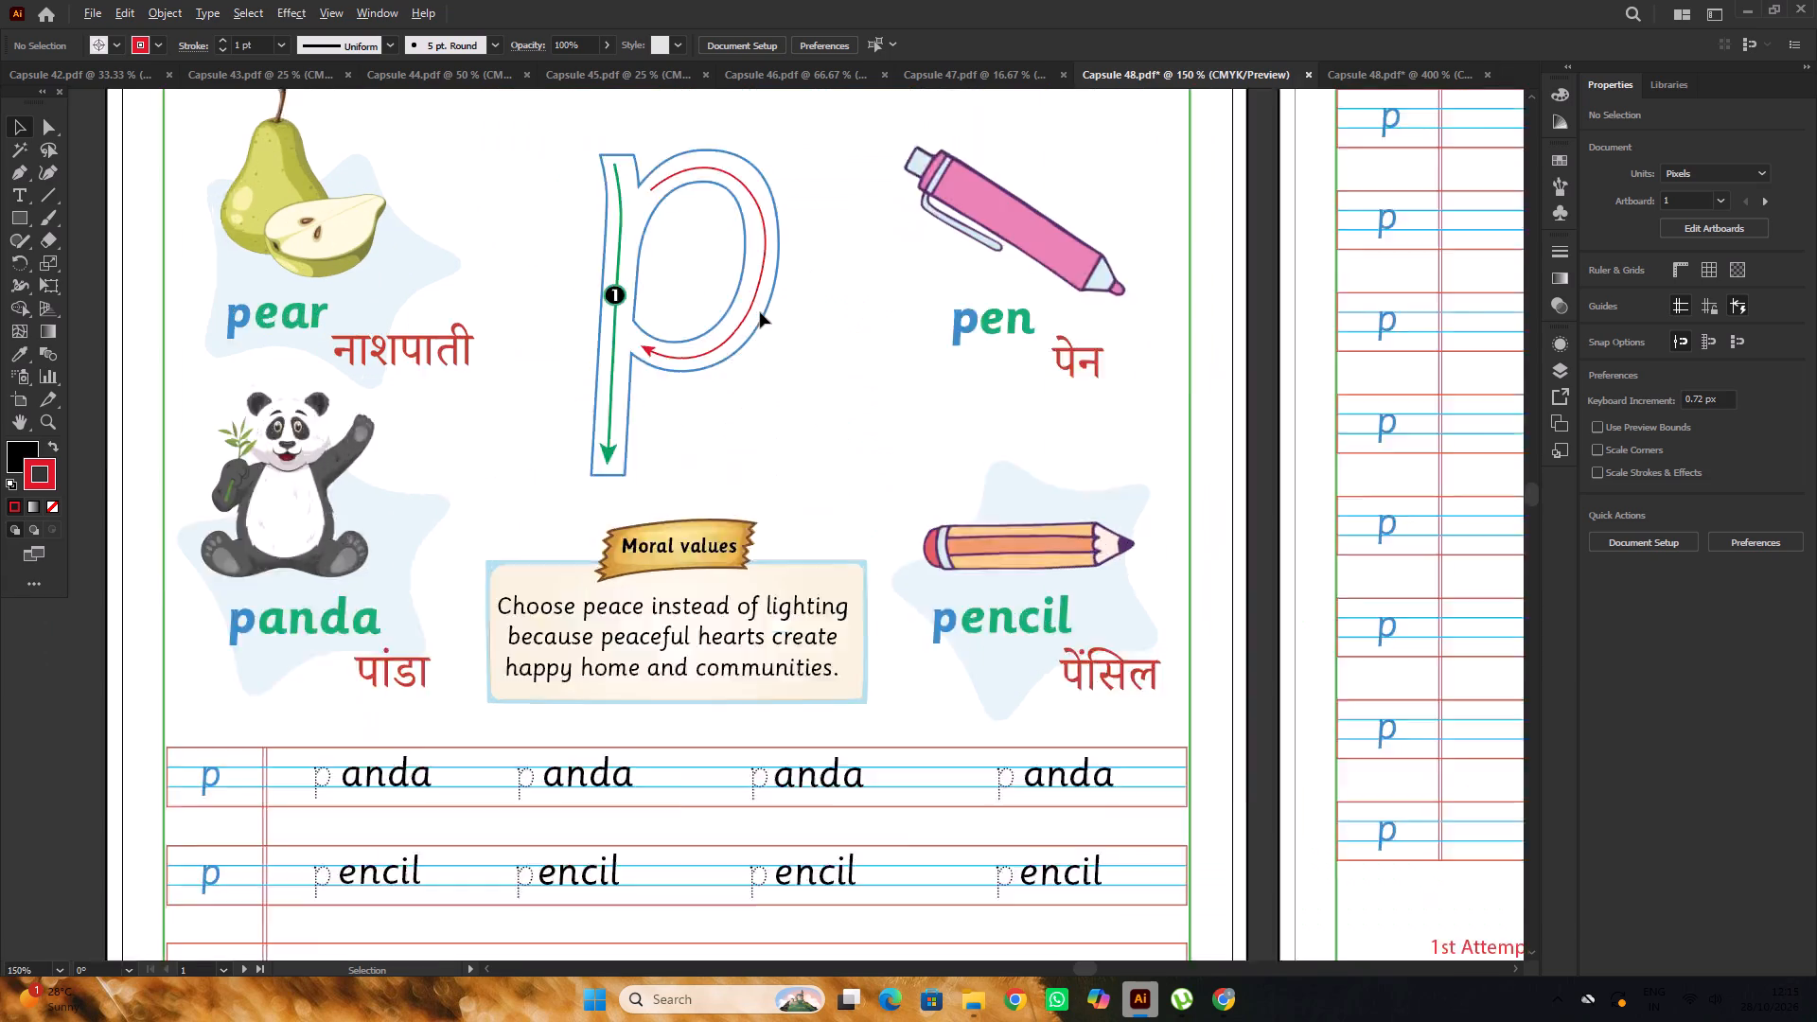
pyautogui.hotkey('ctrl', 'f')
pyautogui.scroll(3, 760, 312)
pyautogui.click(838, 333)
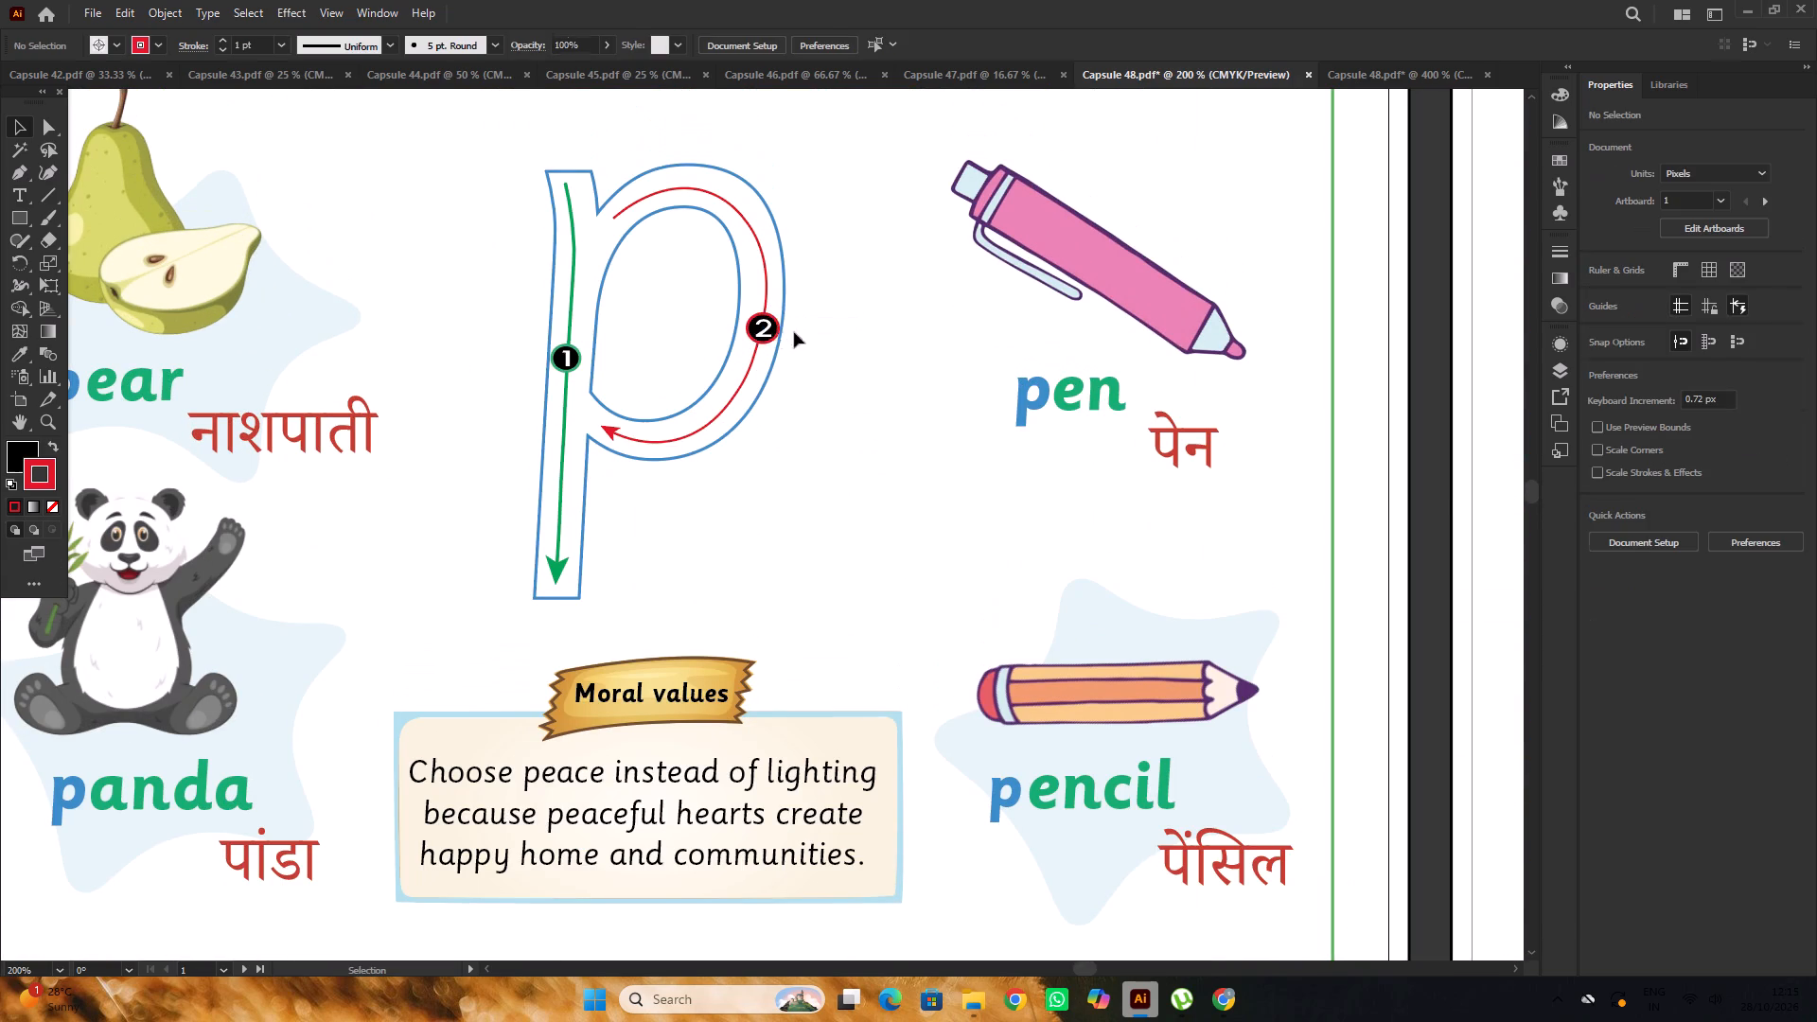
pyautogui.keyDown('alt'); pyautogui.scroll(2, 776, 331); pyautogui.keyUp('alt')
pyautogui.click(758, 331)
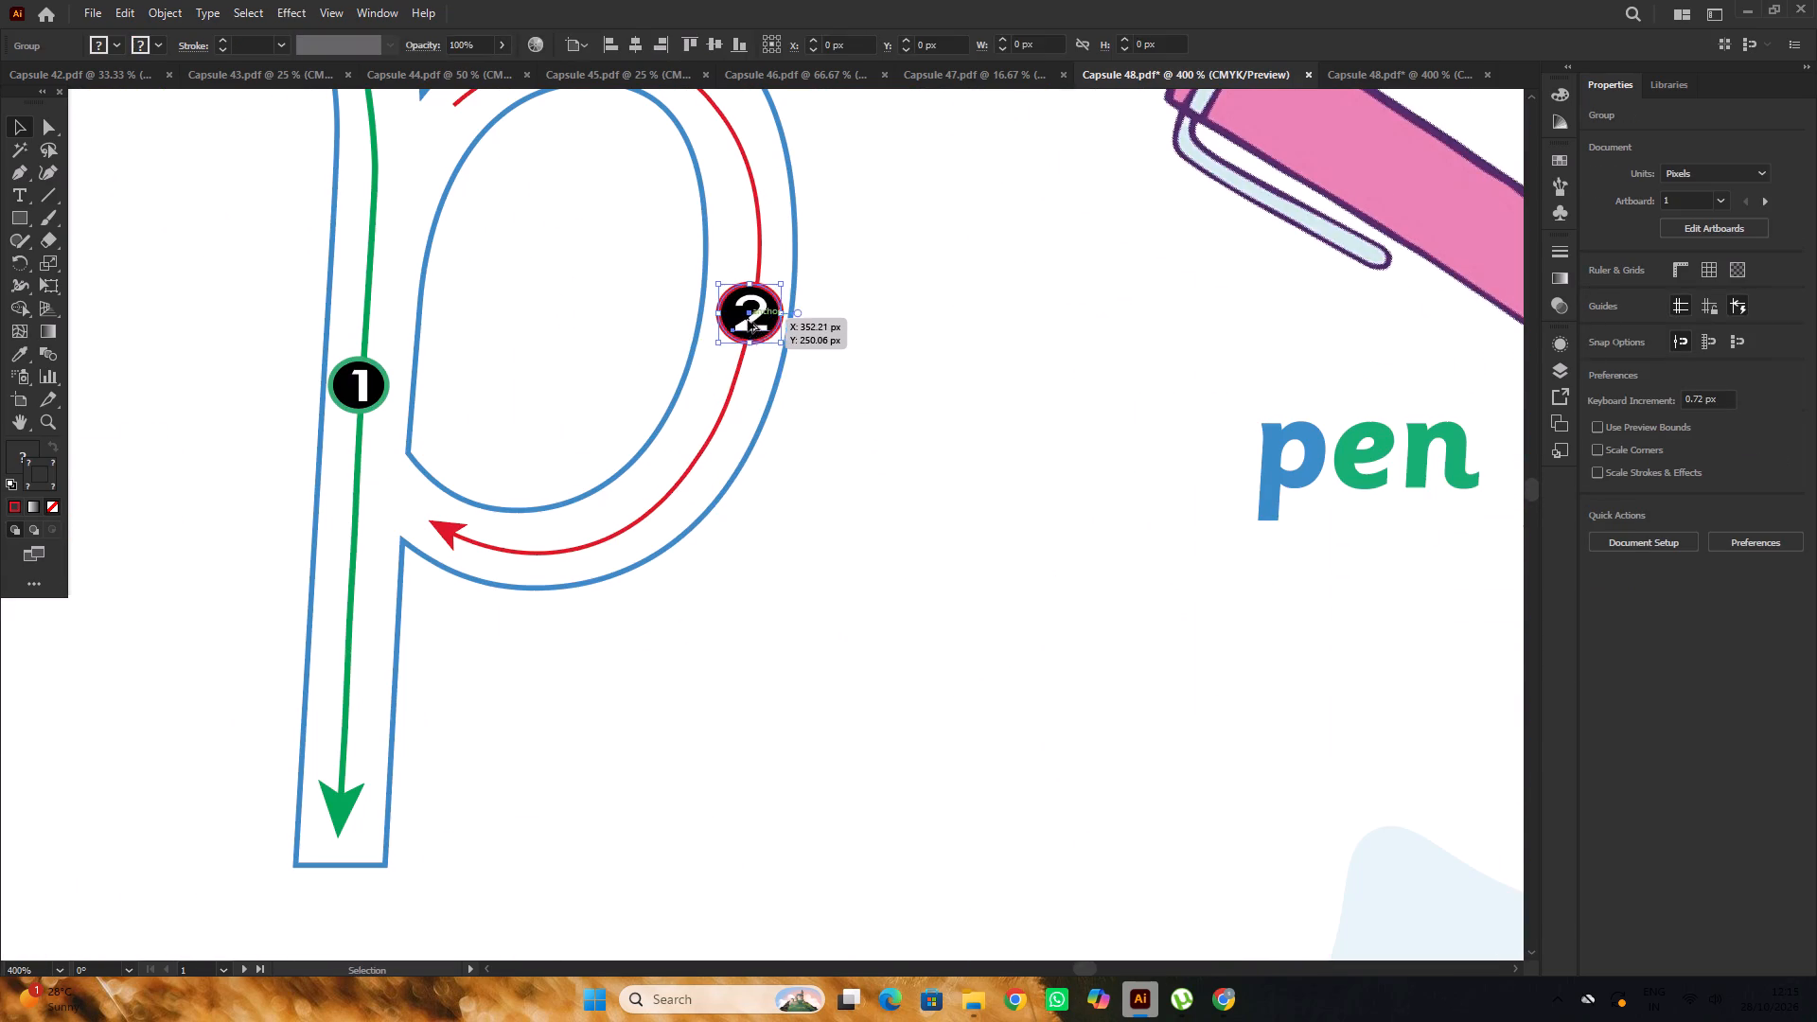
pyautogui.keyDown('alt'); pyautogui.scroll(-4, 748, 320); pyautogui.keyUp('alt')
pyautogui.click(809, 327)
# Unlock the large outlined letter p on page 163.
pyautogui.moveTo(598, 238); pyautogui.dragTo(777, 456)
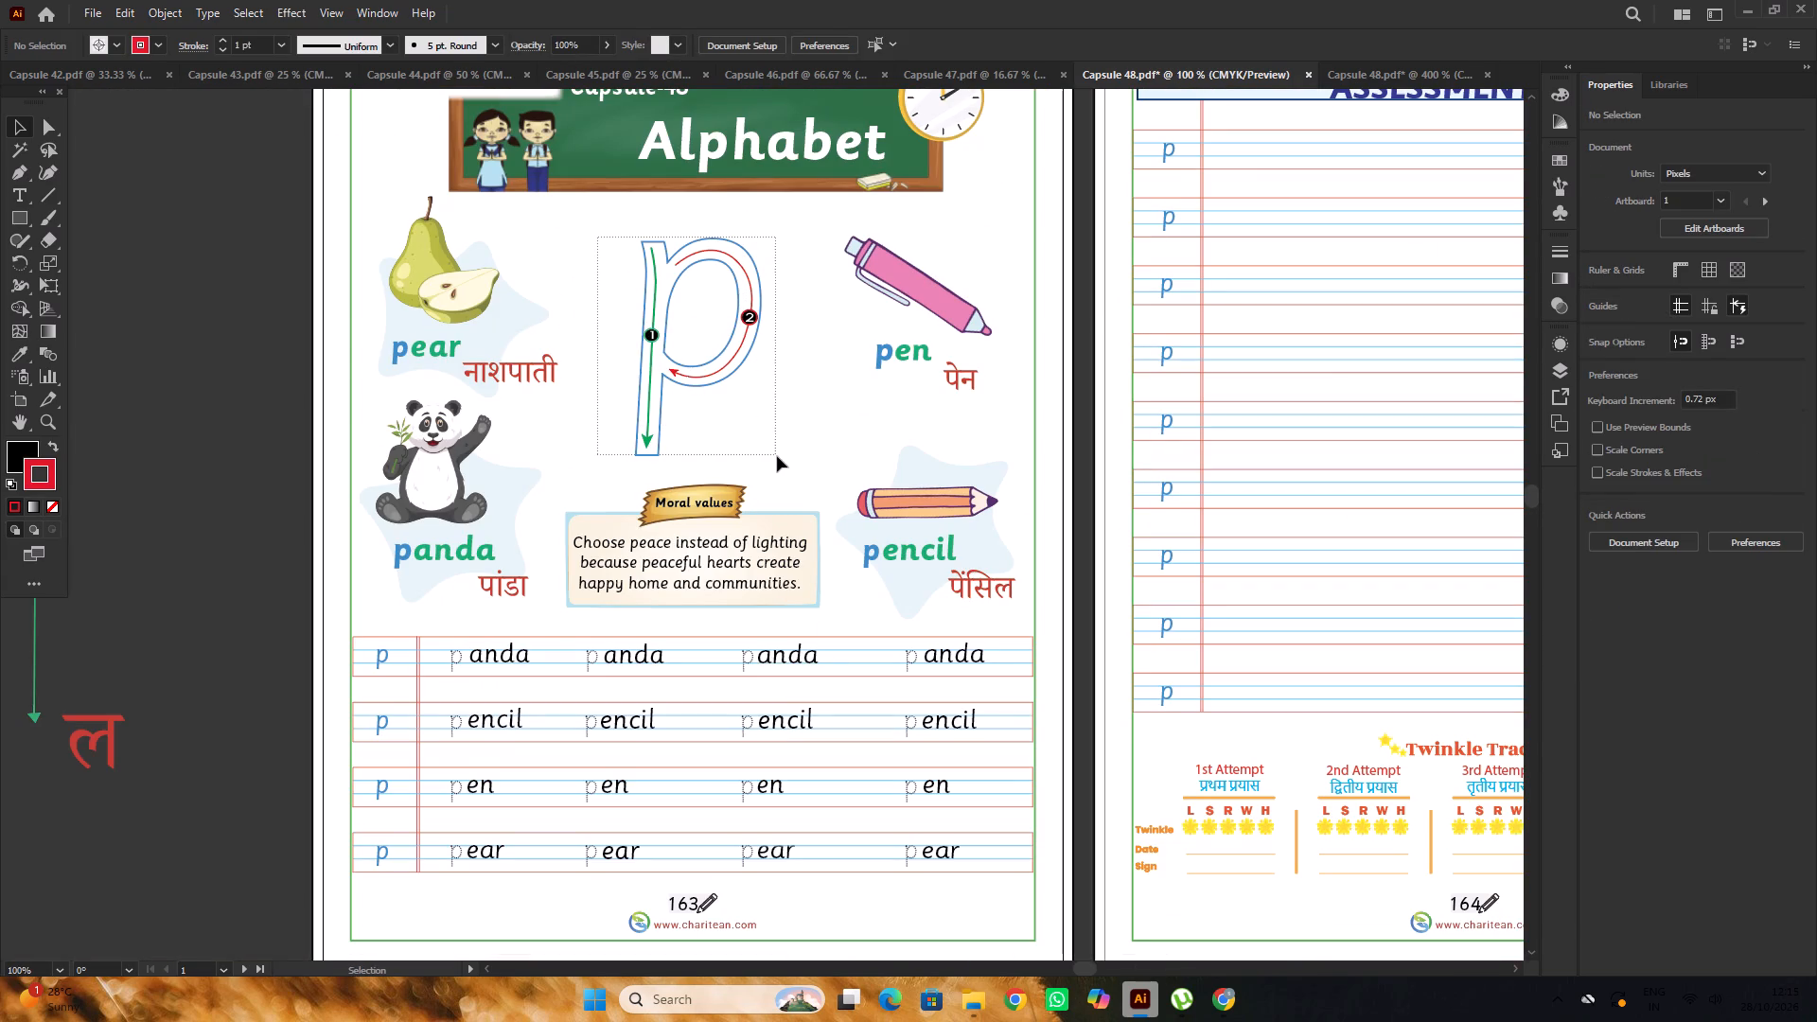
pyautogui.moveTo(777, 456); pyautogui.dragTo(778, 462)
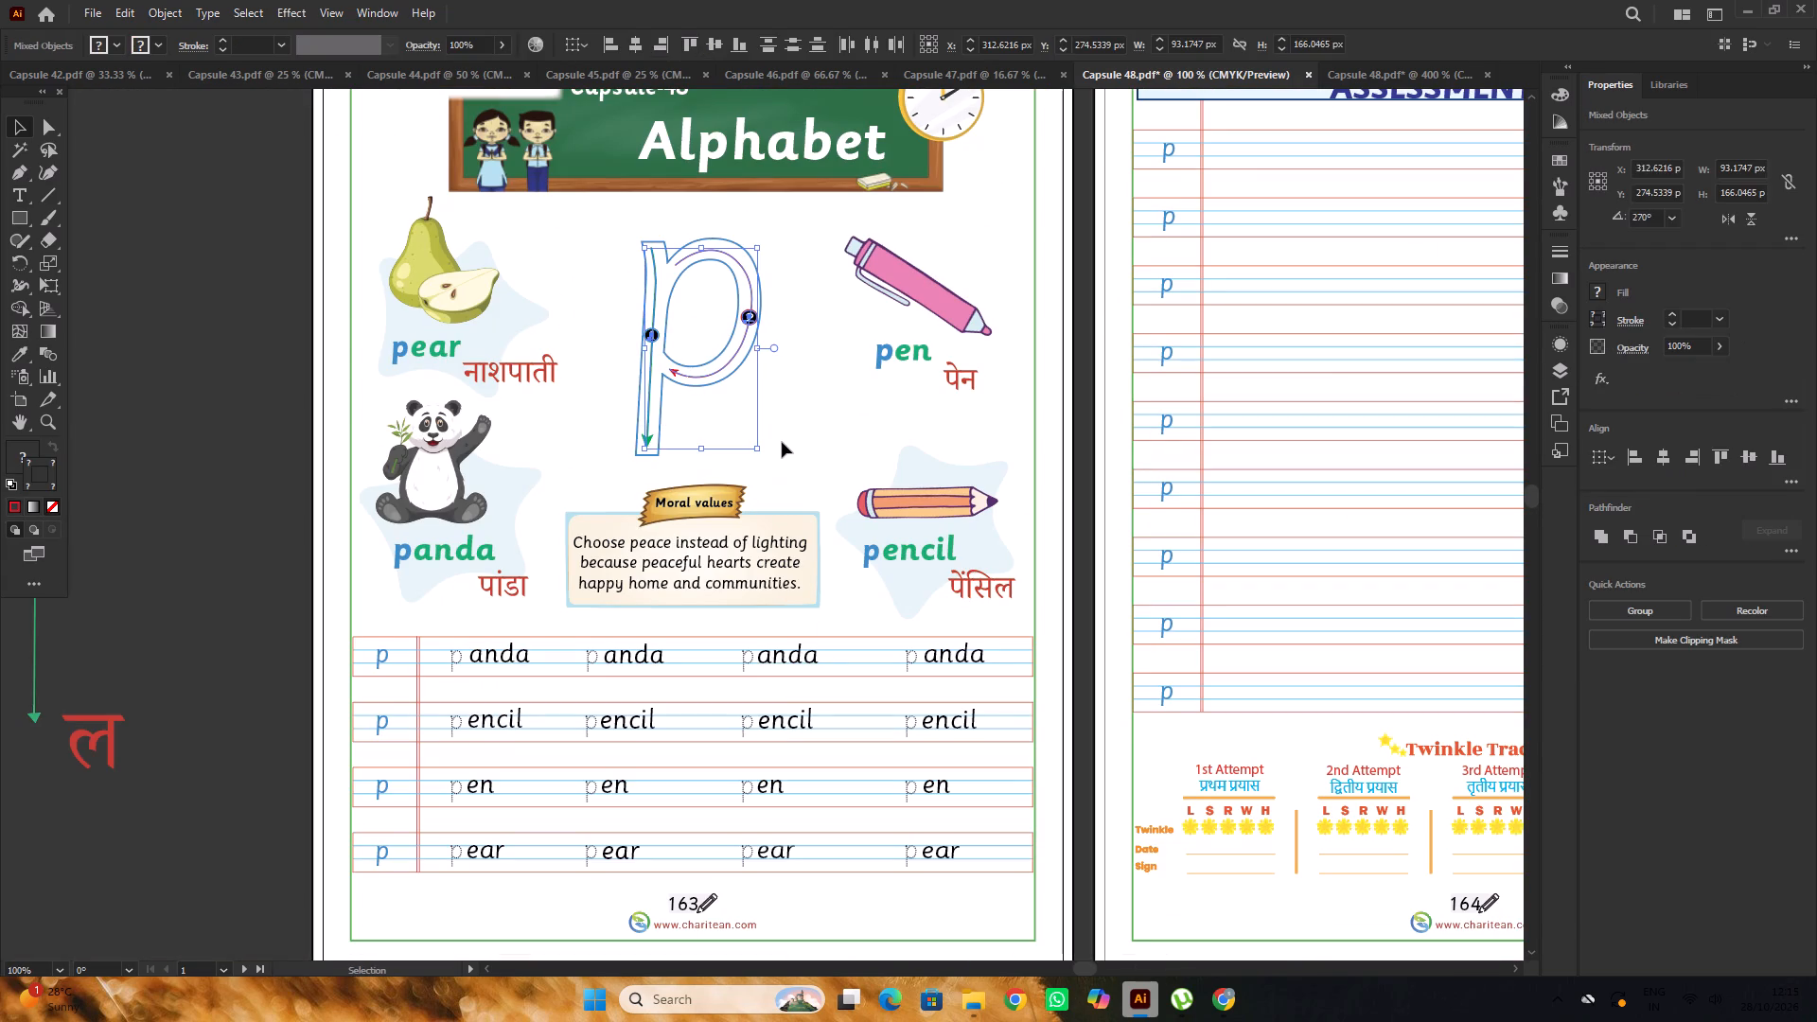
pyautogui.click(784, 434)
pyautogui.click(755, 338)
pyautogui.rightClick(755, 338)
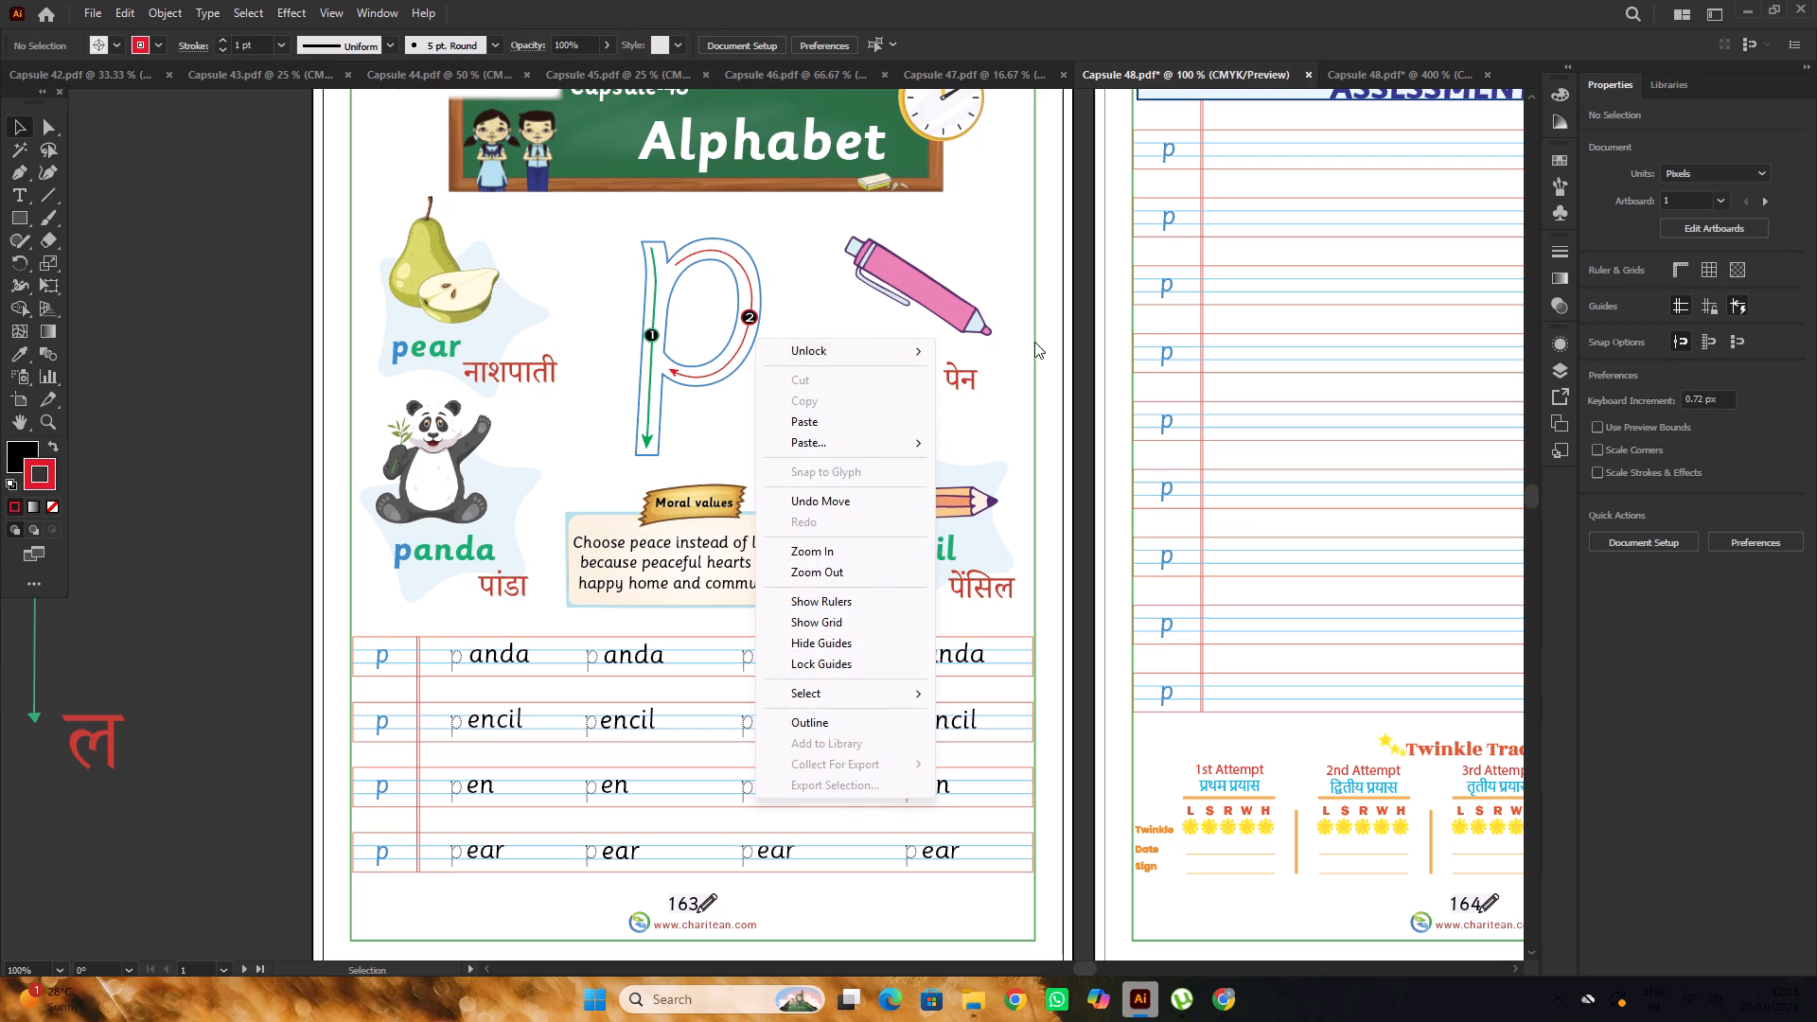
pyautogui.click(973, 349)
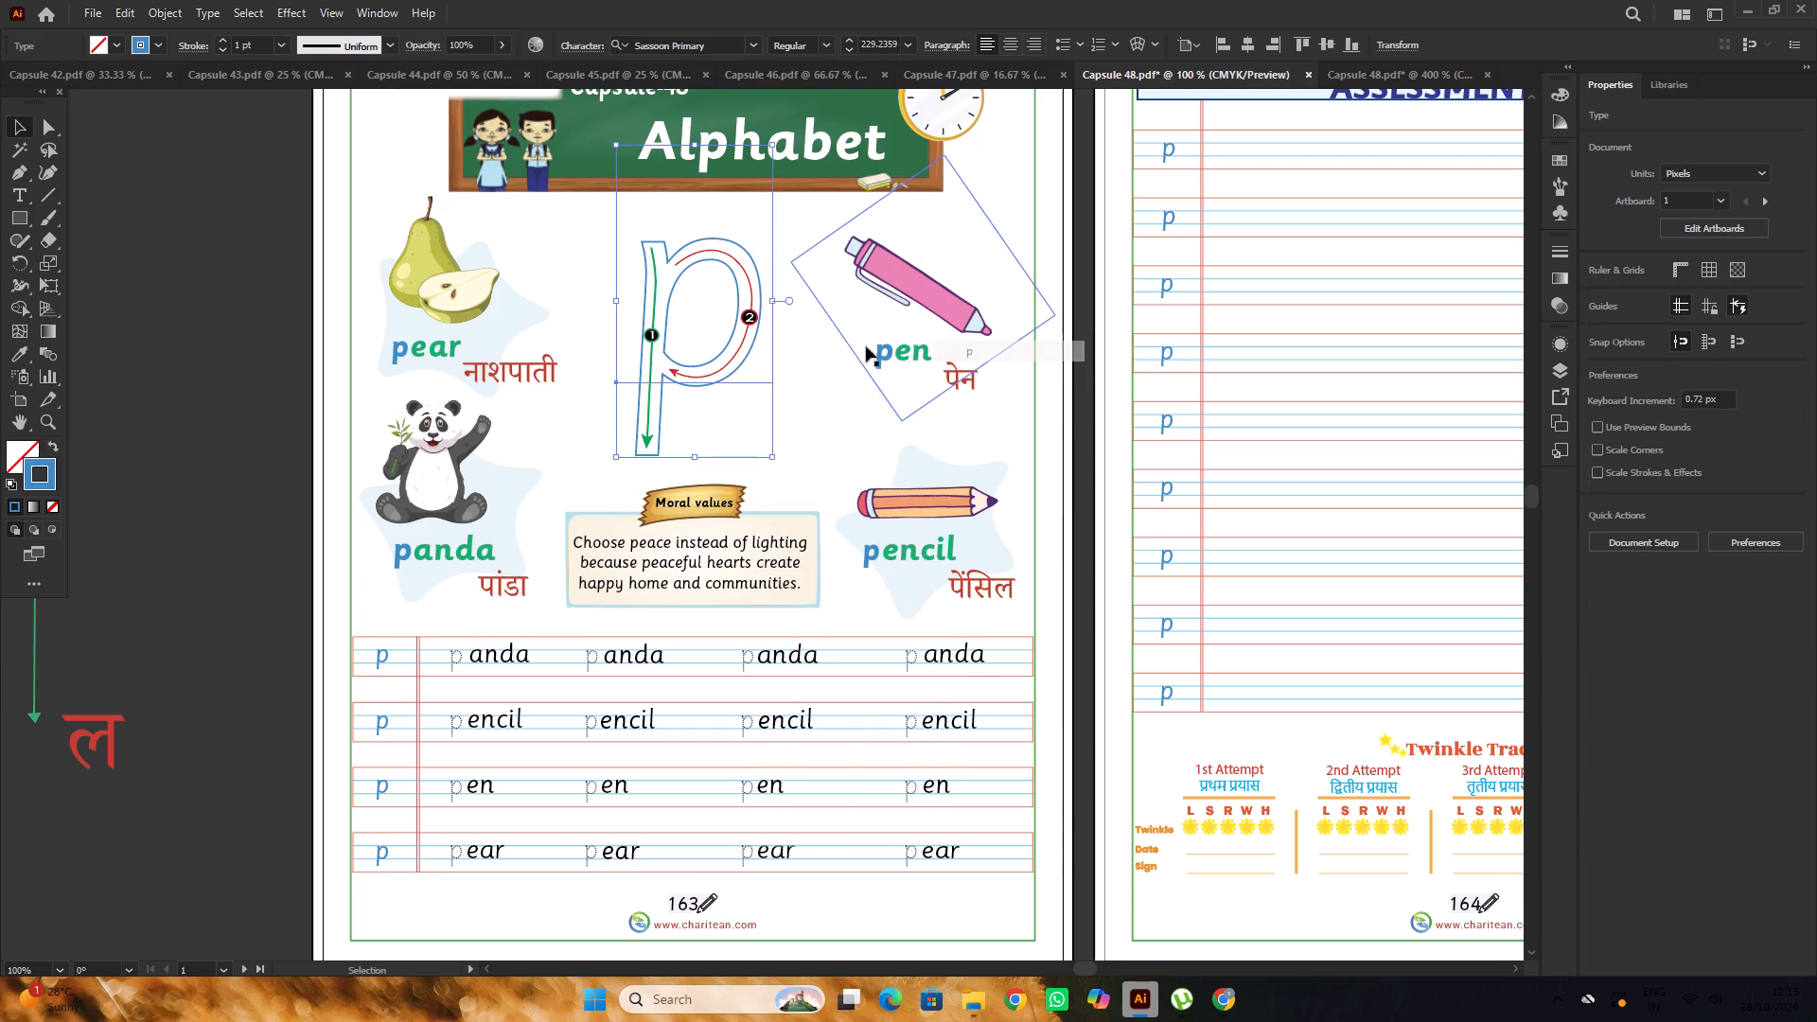
# Group the outlined p with its green and red arrows and both numbered circles.
pyautogui.click(797, 401)
pyautogui.moveTo(581, 225); pyautogui.dragTo(717, 365)
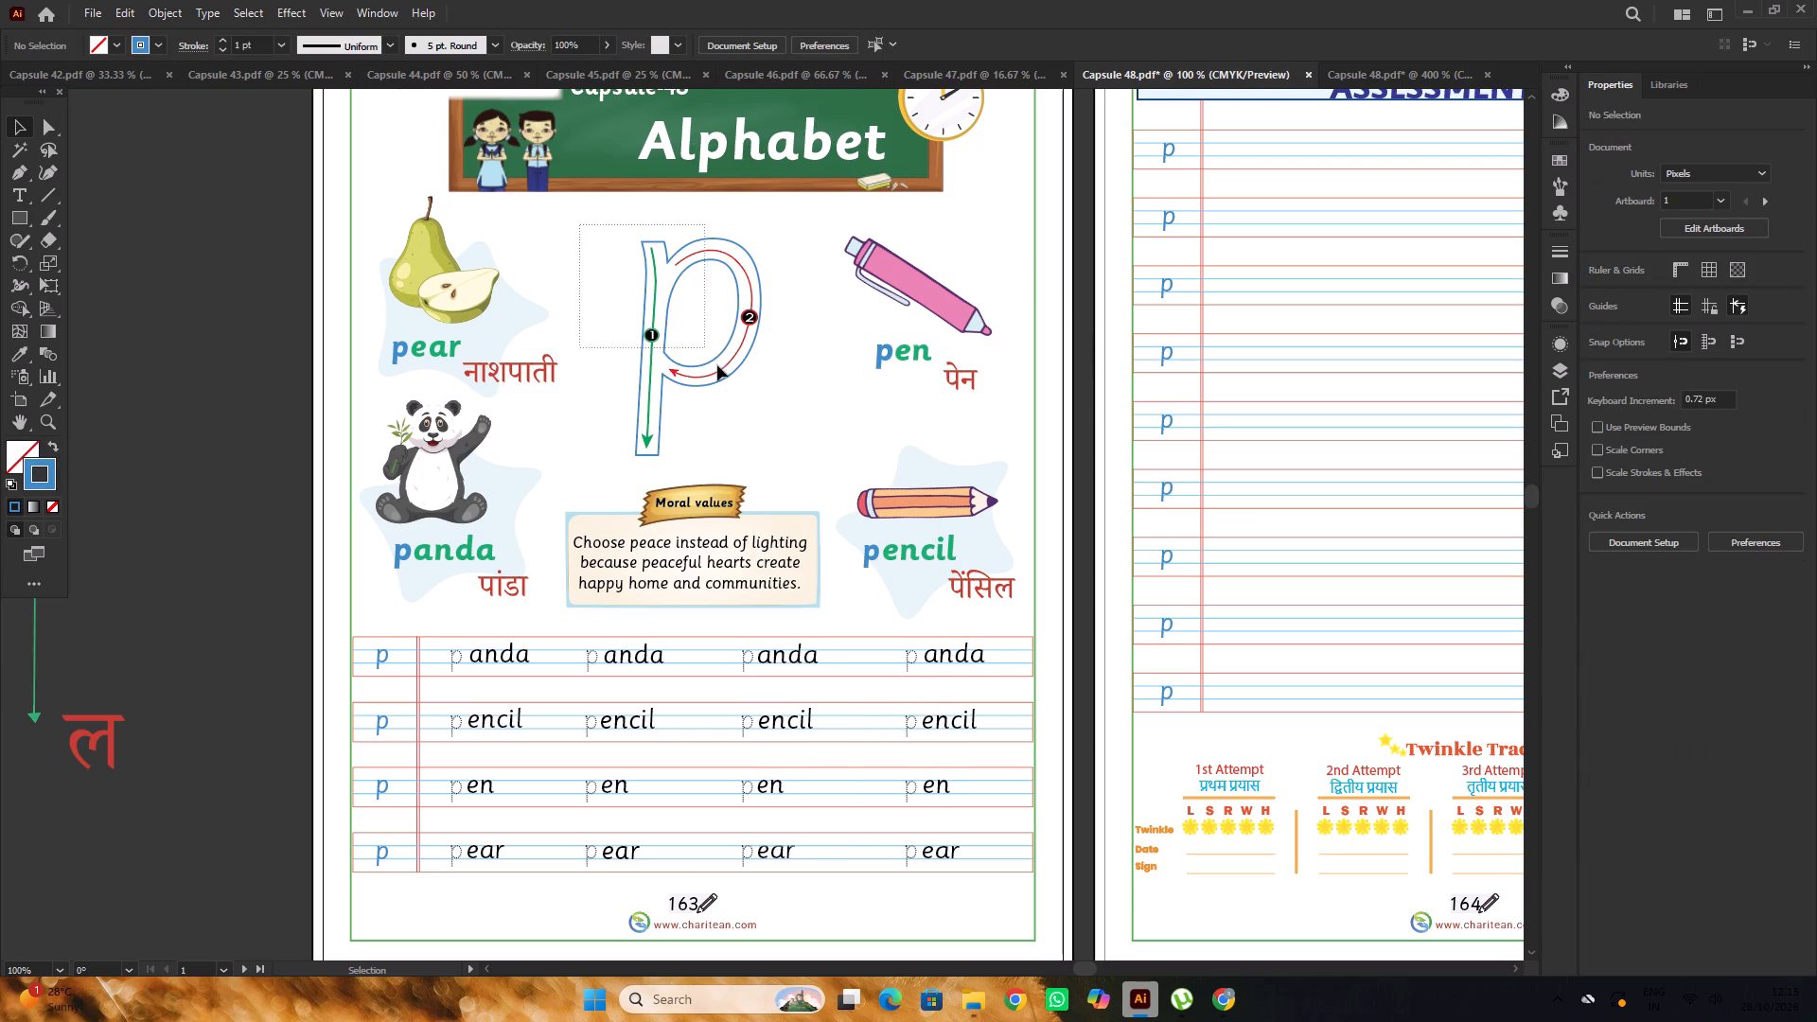
pyautogui.moveTo(717, 365); pyautogui.dragTo(781, 461)
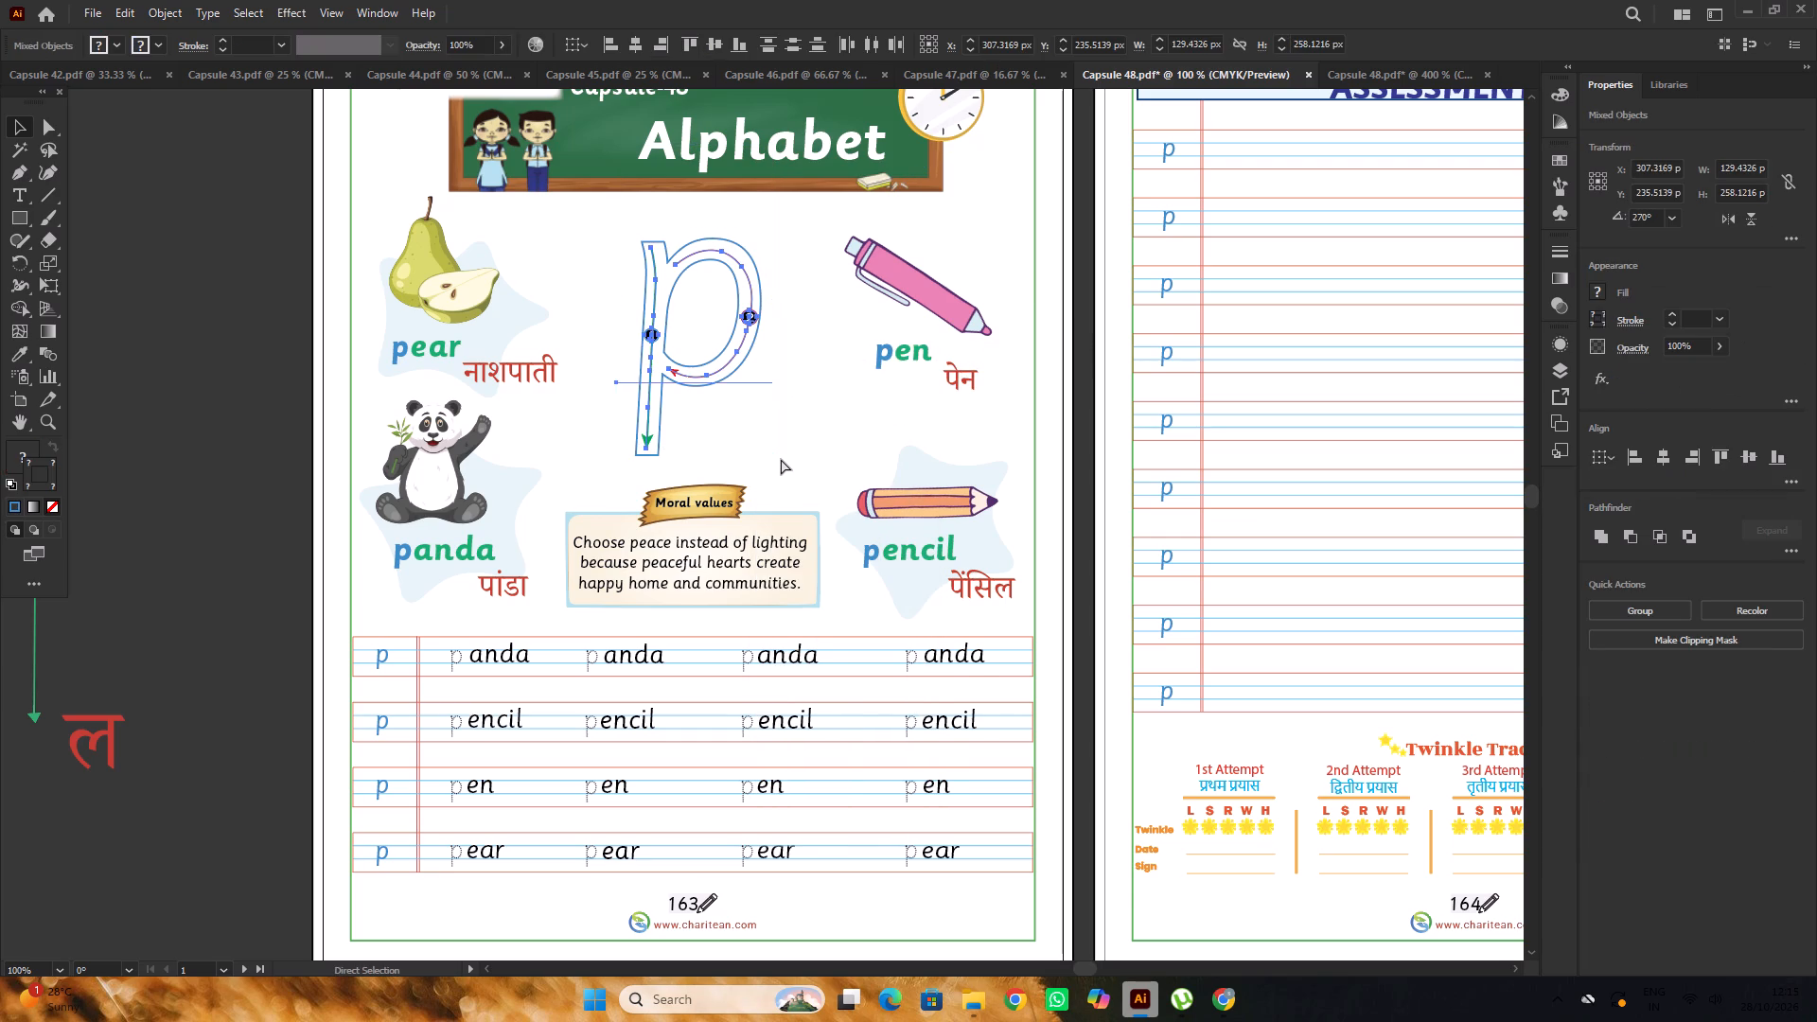
pyautogui.hotkey('ctrl', 'g')
pyautogui.keyDown('alt'); pyautogui.scroll(-2, 750, 361); pyautogui.keyUp('alt')
pyautogui.click(418, 273)
# Move the red Hindi letter प from below page 163 to just below the p's bowl, beside its stem.
pyautogui.scroll(-4, 441, 269)
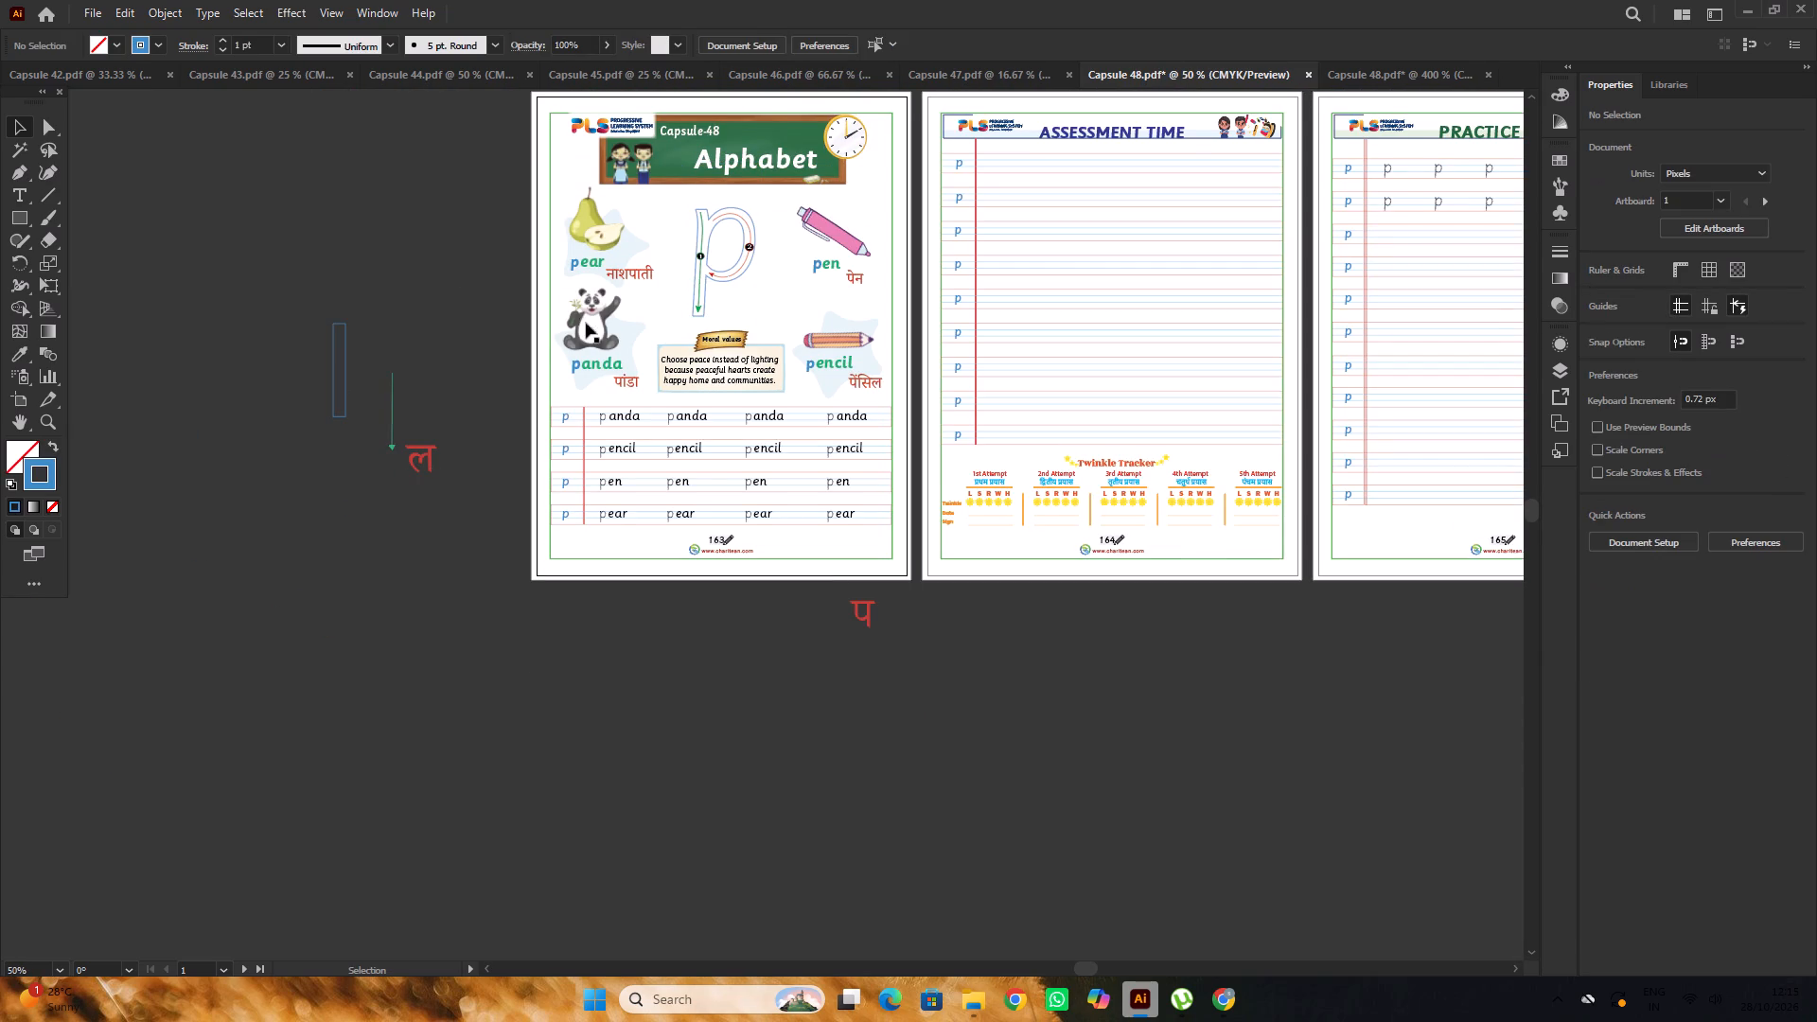
pyautogui.moveTo(865, 615); pyautogui.dragTo(766, 309)
pyautogui.keyDown('alt'); pyautogui.scroll(2, 766, 308); pyautogui.keyUp('alt')
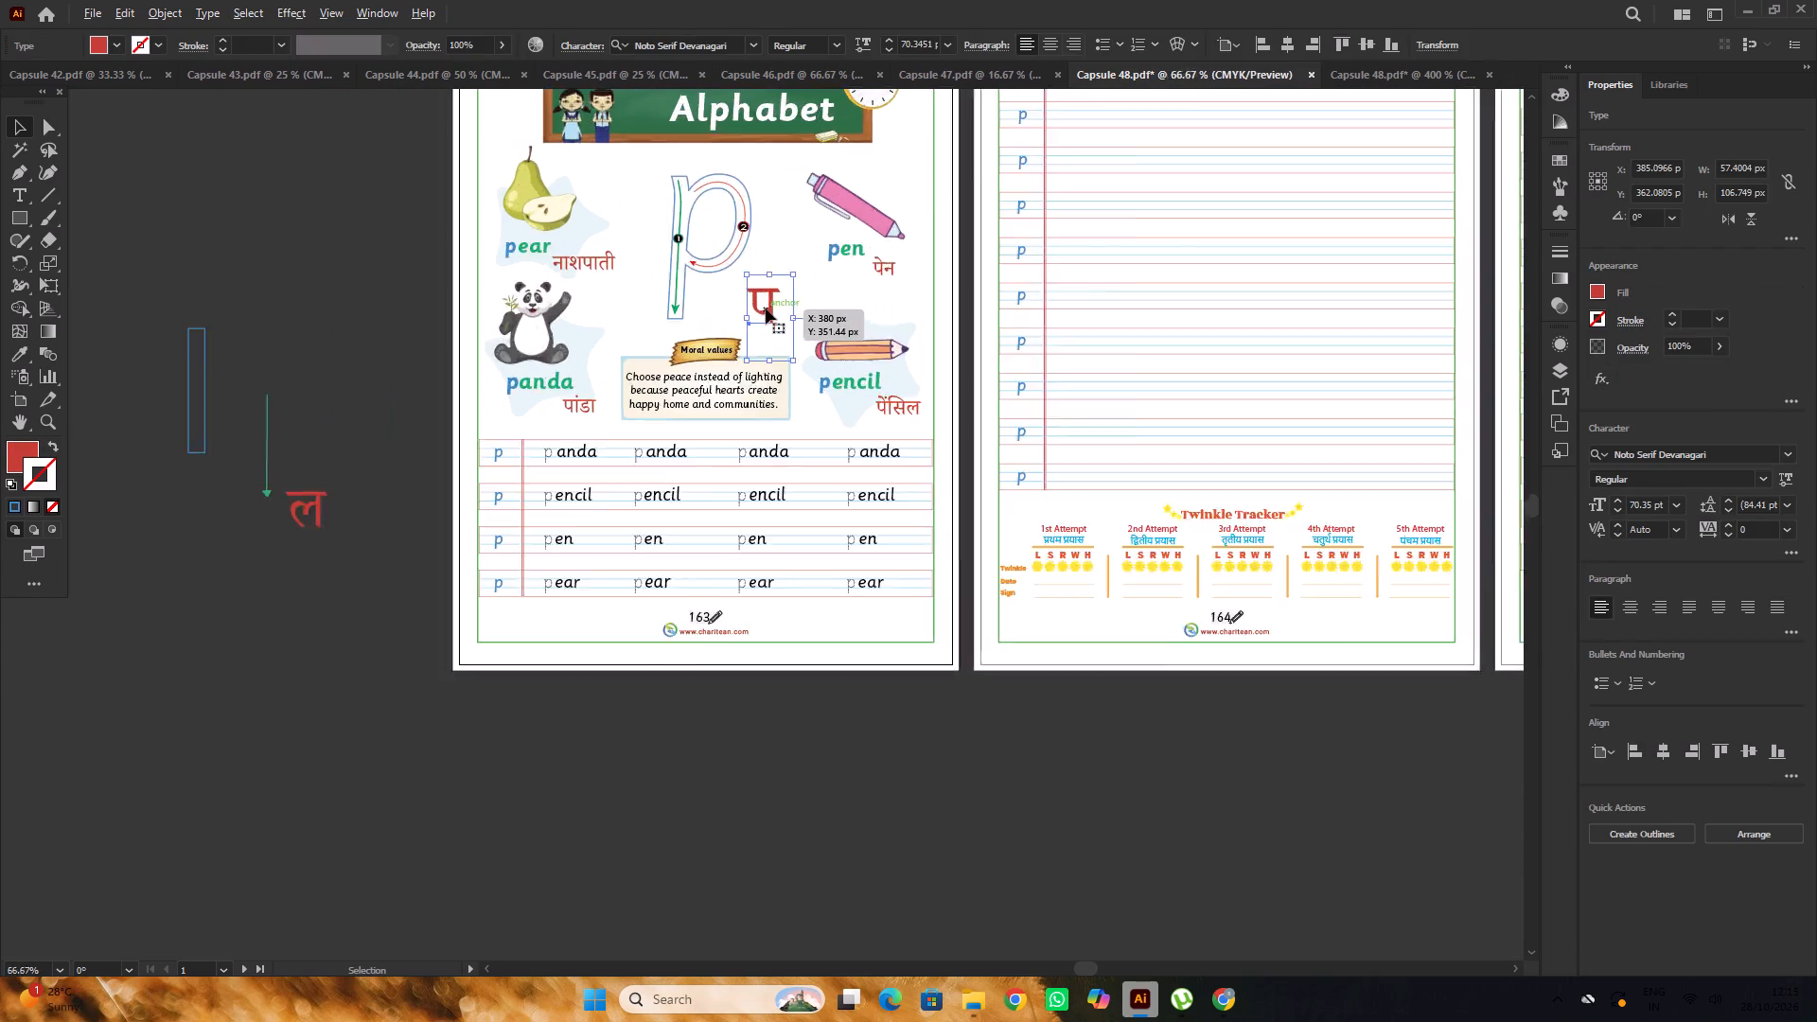
pyautogui.click(715, 243)
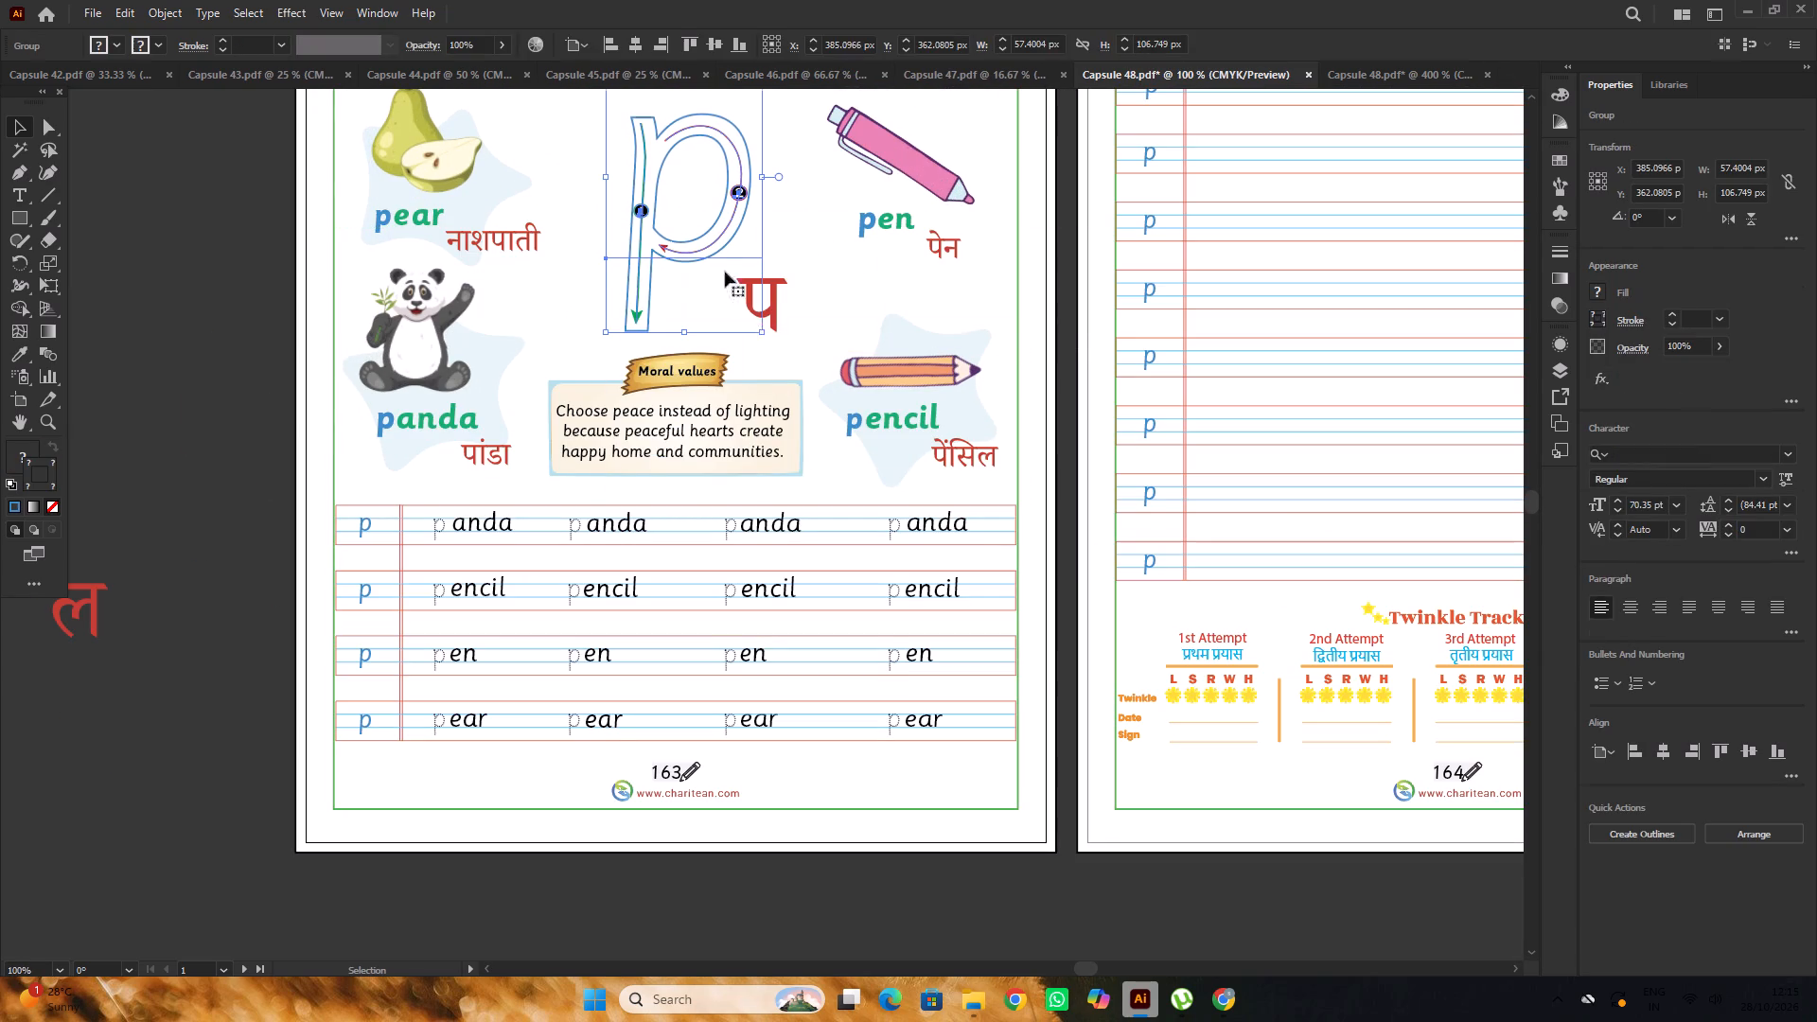
pyautogui.click(800, 300)
pyautogui.keyDown('alt'); pyautogui.scroll(-2, 775, 285); pyautogui.keyUp('alt')
pyautogui.click(495, 254)
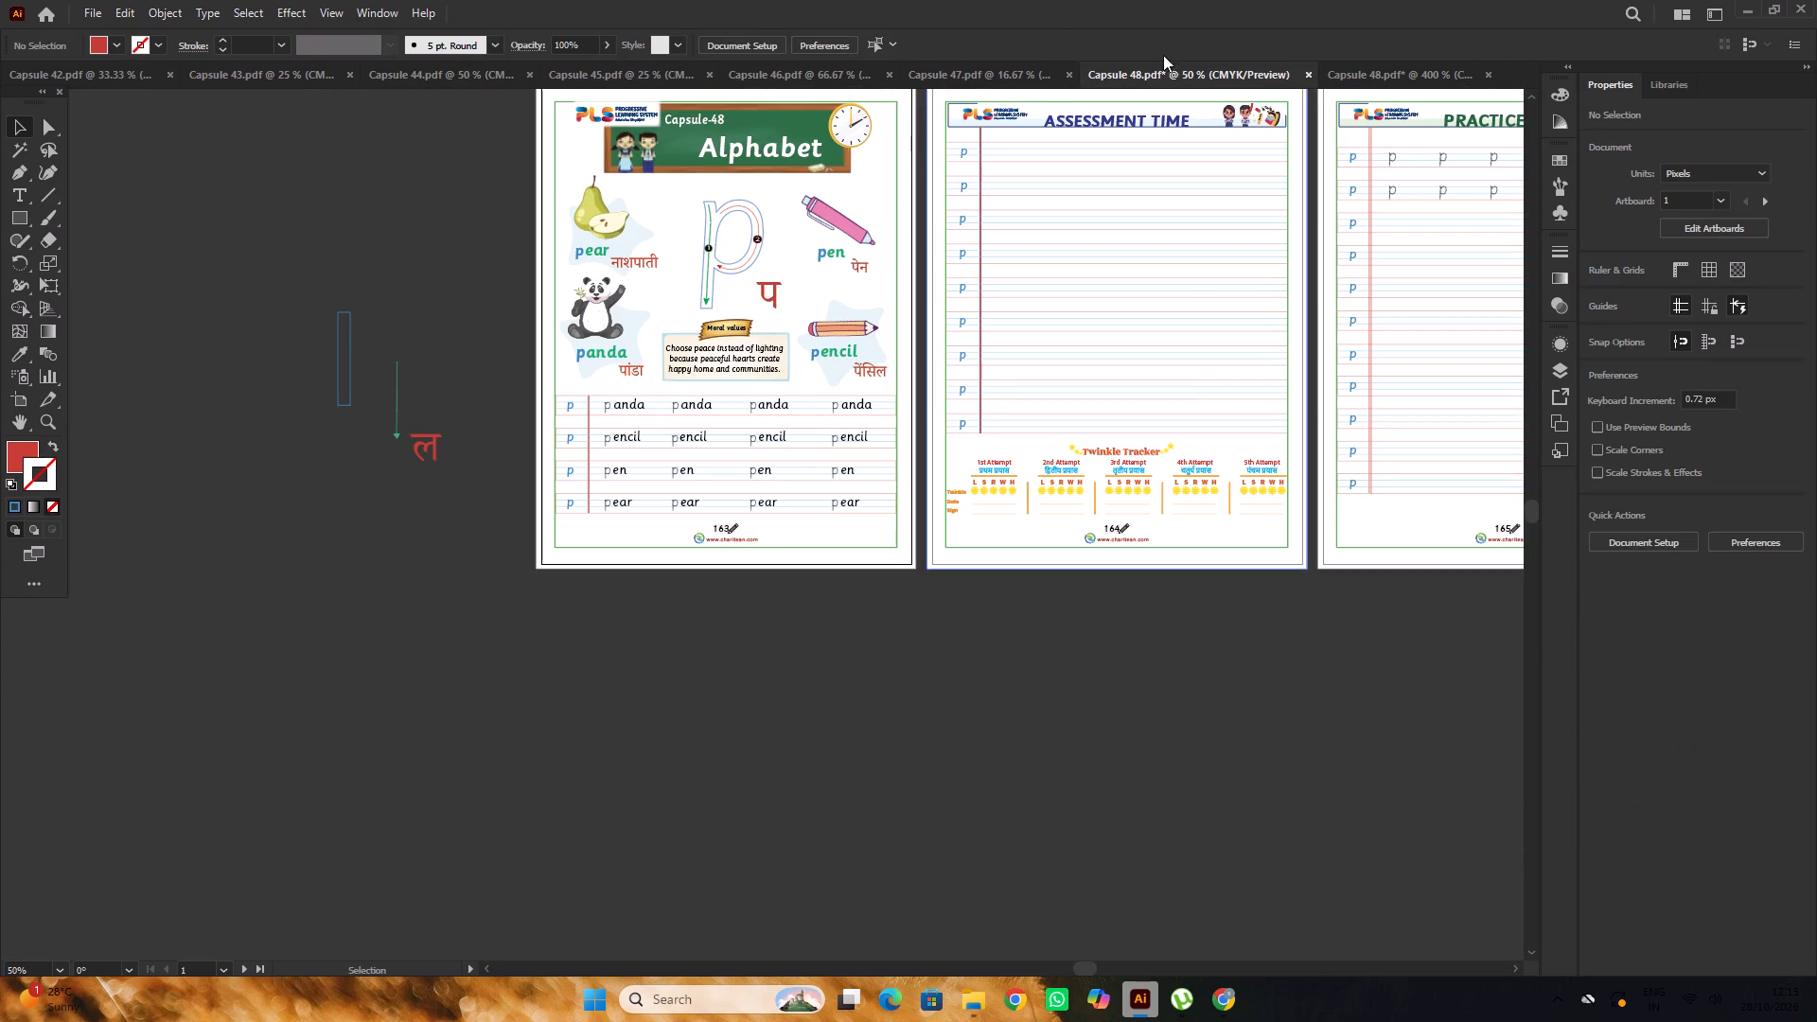
# Compare the Alphabet page's layout with the other open Capsule 48 file.
pyautogui.click(1374, 70)
pyautogui.keyDown('alt'); pyautogui.scroll(-5, 462, 326); pyautogui.keyUp('alt')
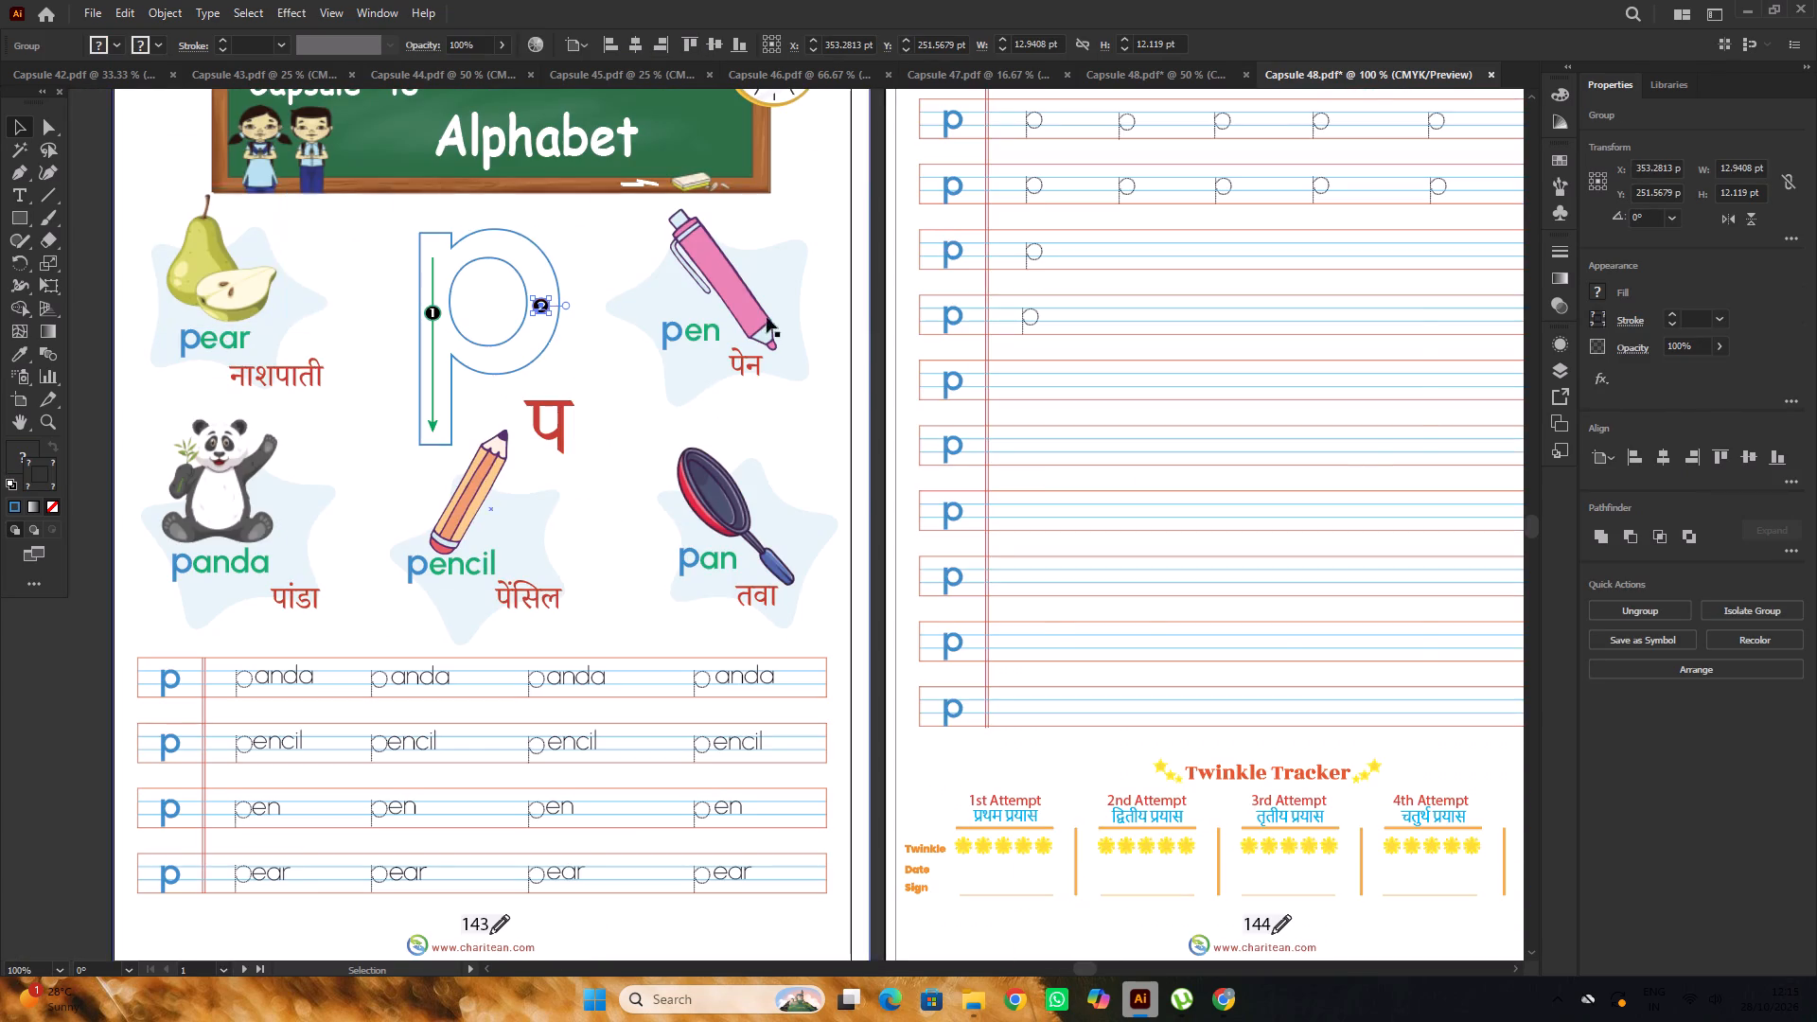
pyautogui.keyDown('alt'); pyautogui.scroll(-3, 809, 306); pyautogui.keyUp('alt')
pyautogui.click(300, 283)
pyautogui.click(309, 278)
pyautogui.click(1177, 74)
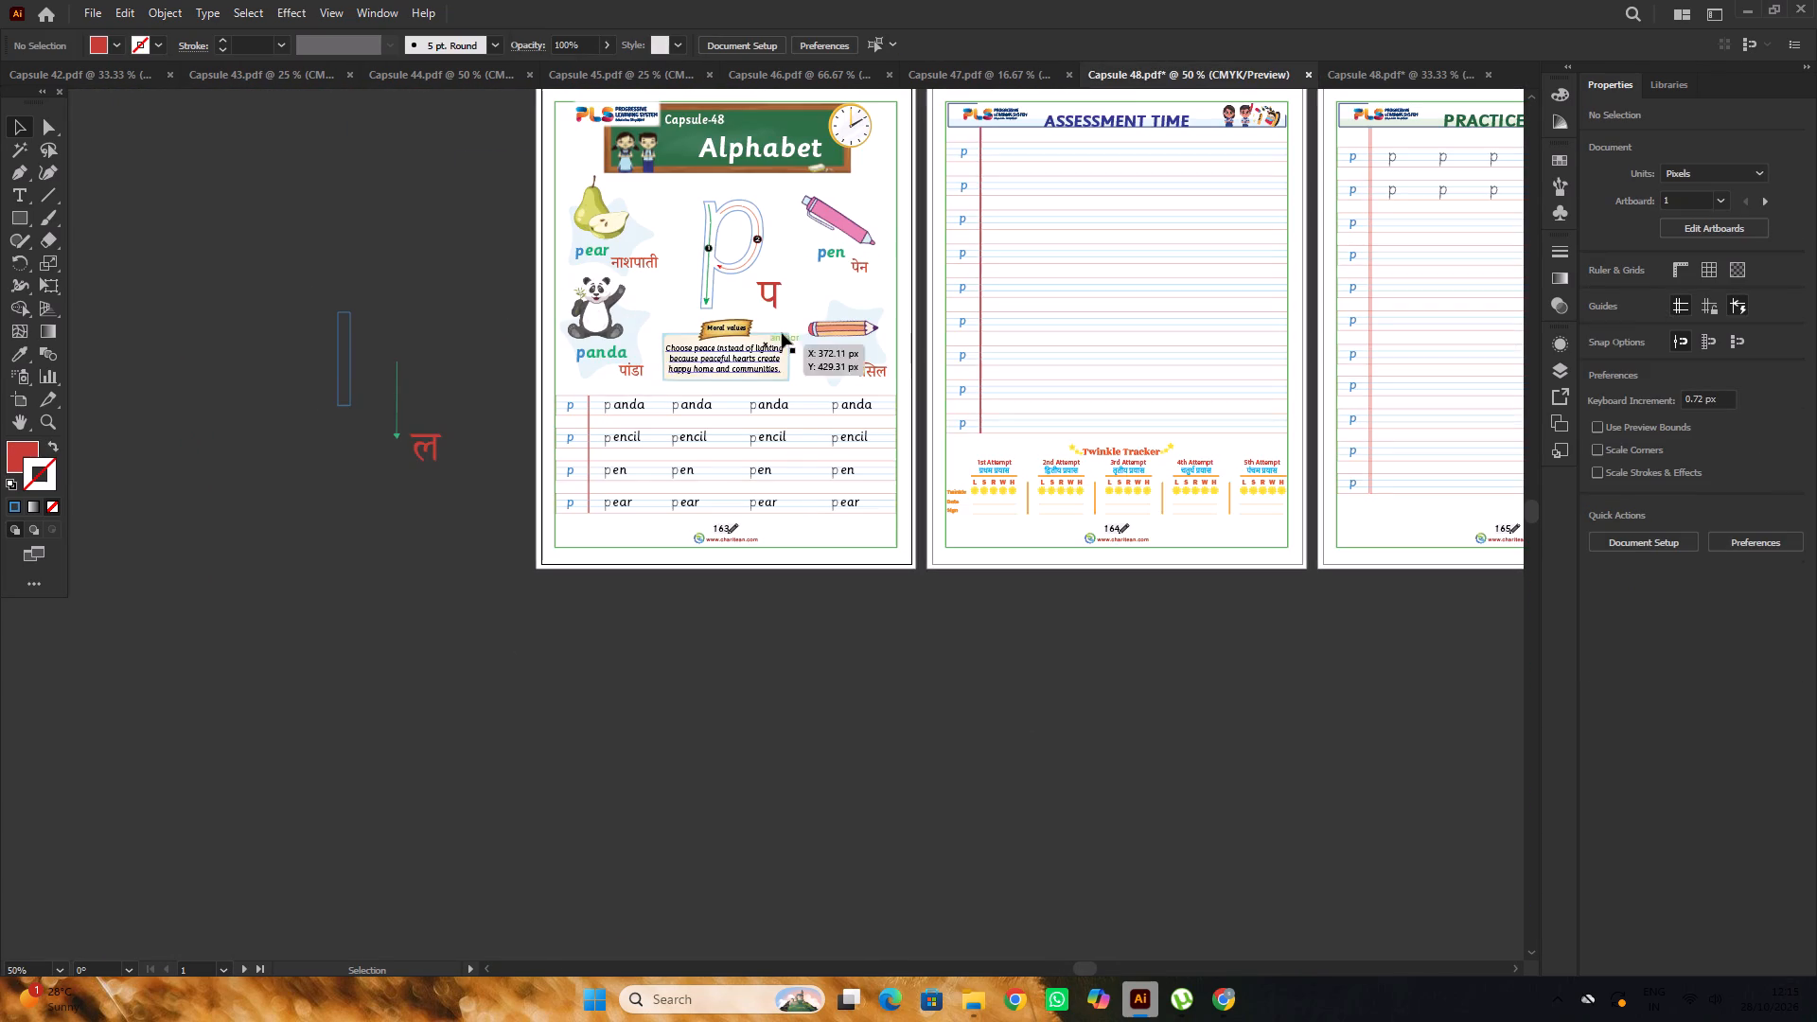
pyautogui.doubleClick(426, 248)
pyautogui.keyDown('alt'); pyautogui.scroll(-1, 426, 248); pyautogui.keyUp('alt')
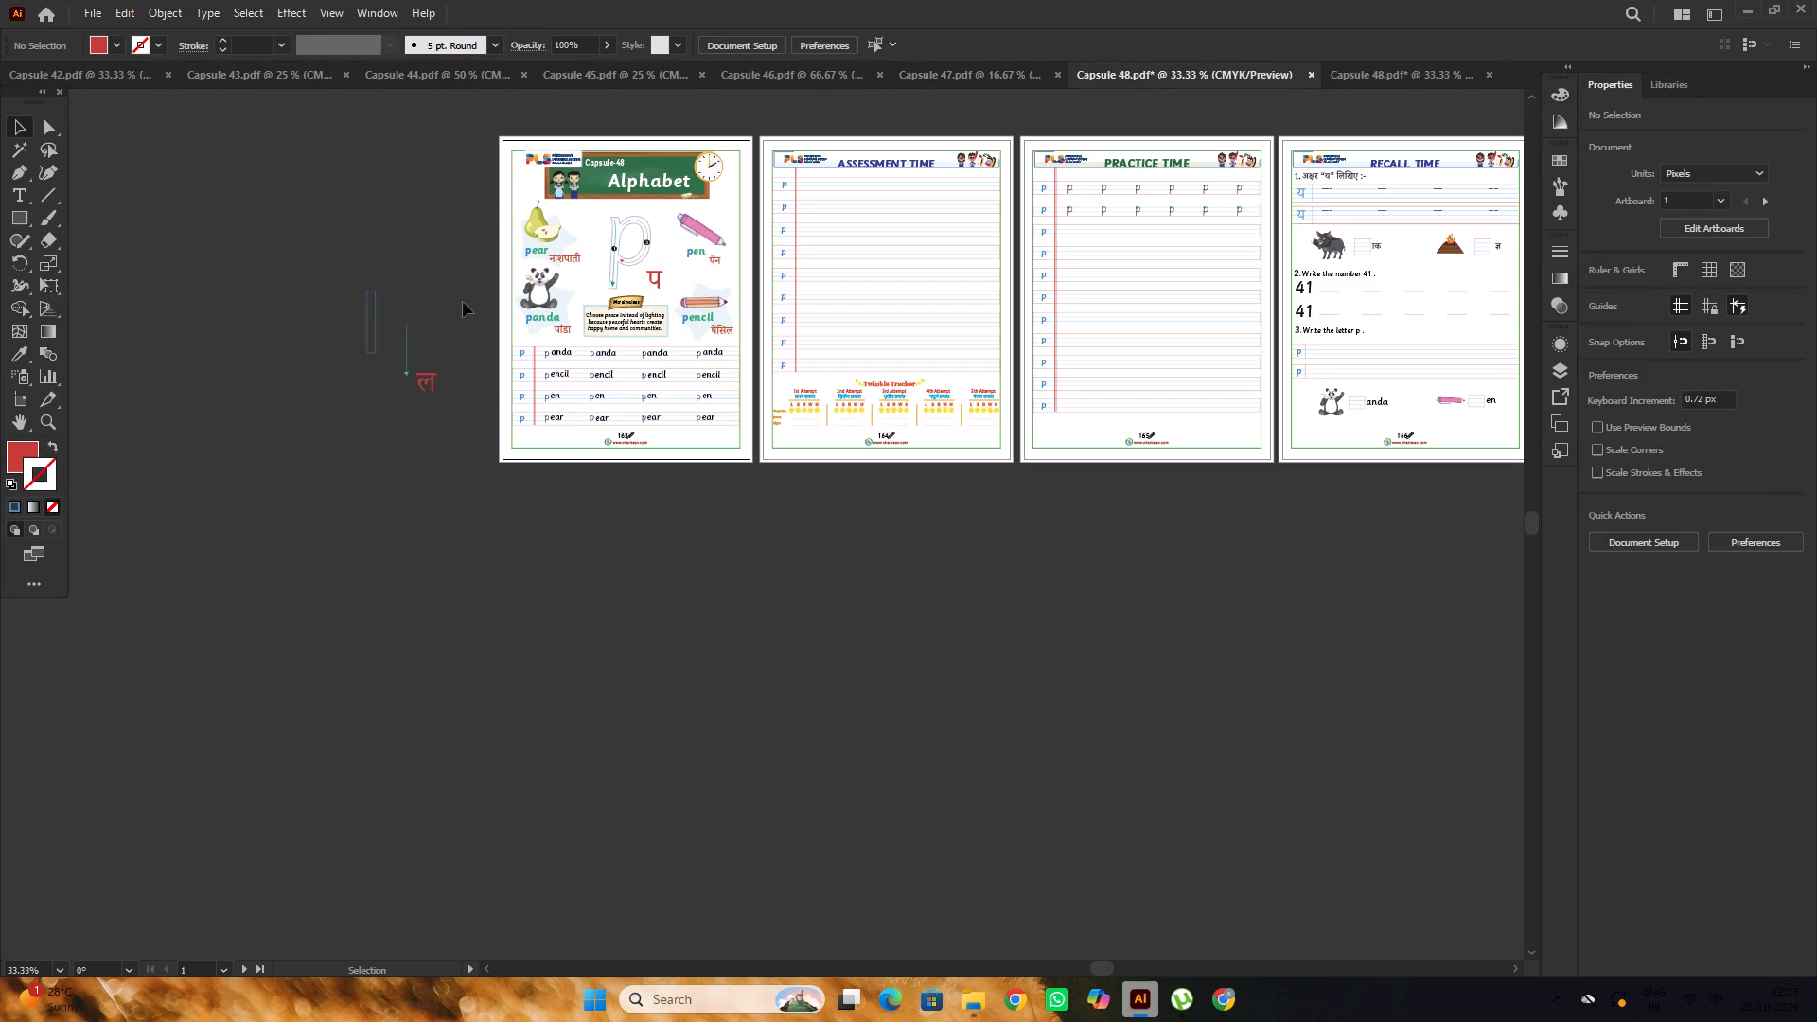
# Delete the green page borders from the Alphabet page and the Assessment Time page.
pyautogui.click(712, 448)
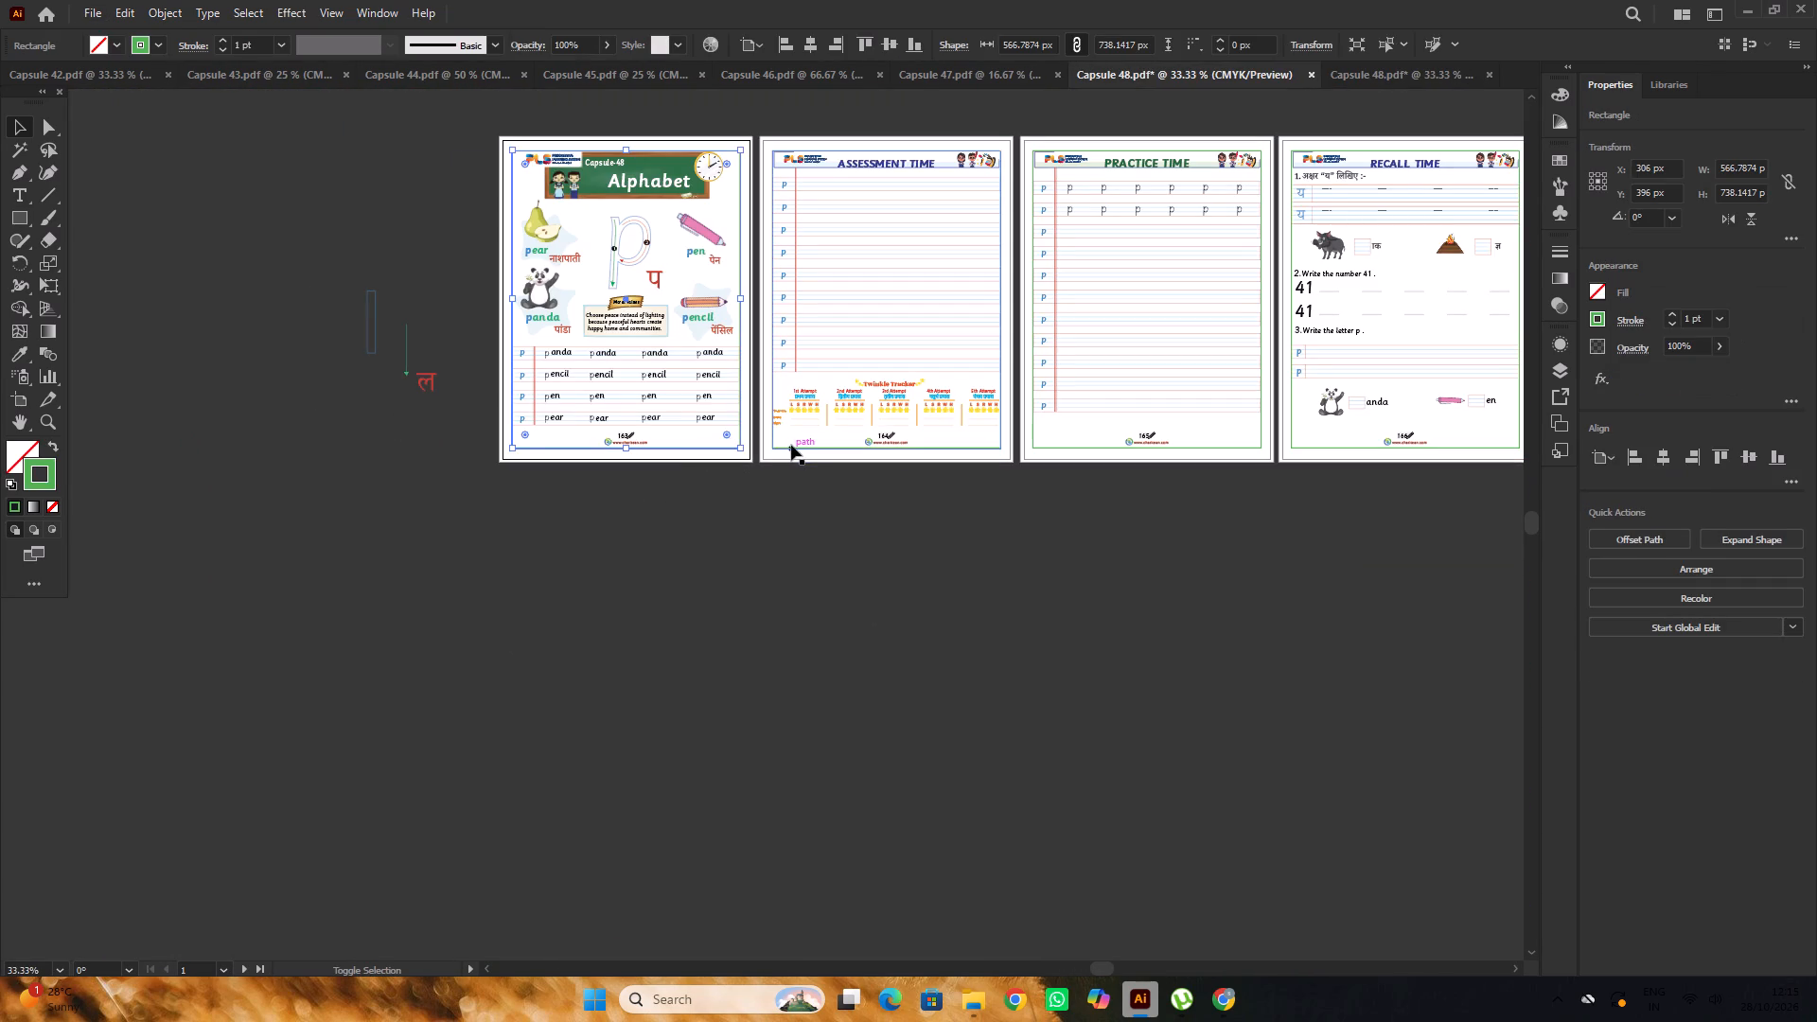
pyautogui.keyDown('shift'); pyautogui.click(791, 445); pyautogui.keyUp('shift')
pyautogui.press('Delete')
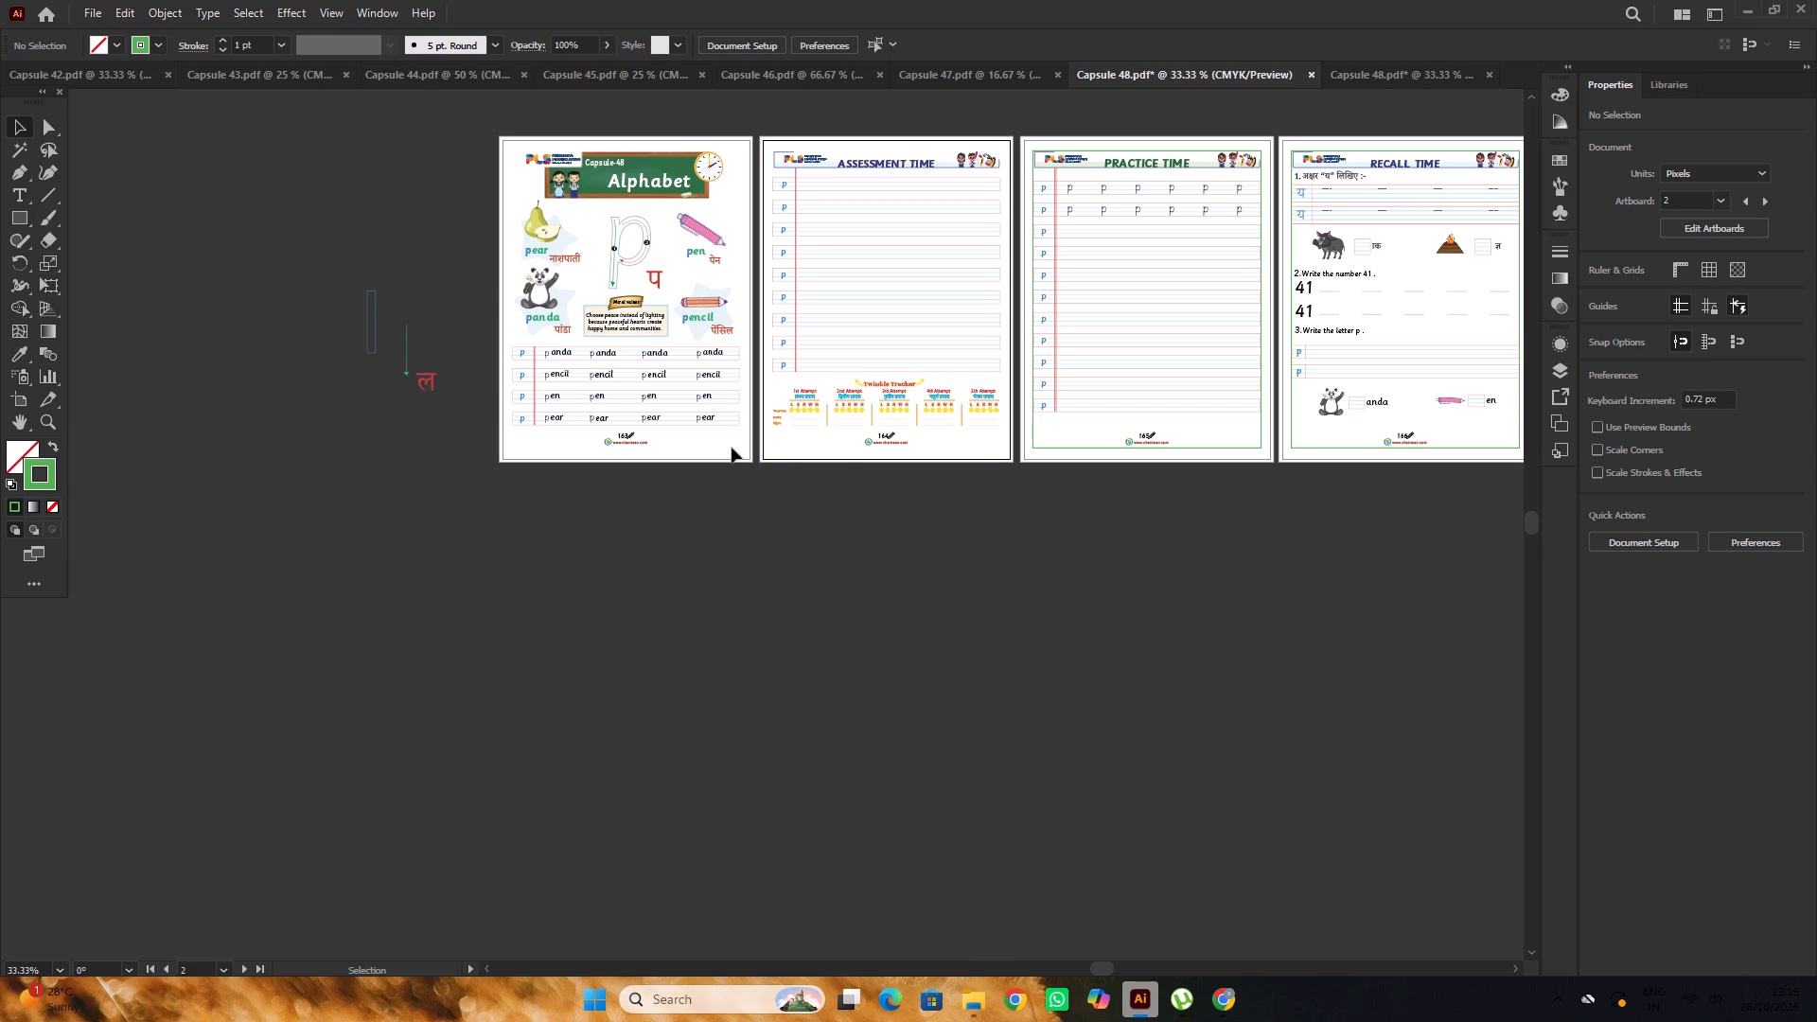
# Delete the green page borders from the remaining four pages, 165 to 168.
pyautogui.press('space')
pyautogui.moveTo(1118, 572); pyautogui.dragTo(943, 614)
pyautogui.keyDown('alt'); pyautogui.scroll(2, 961, 516); pyautogui.keyUp('alt')
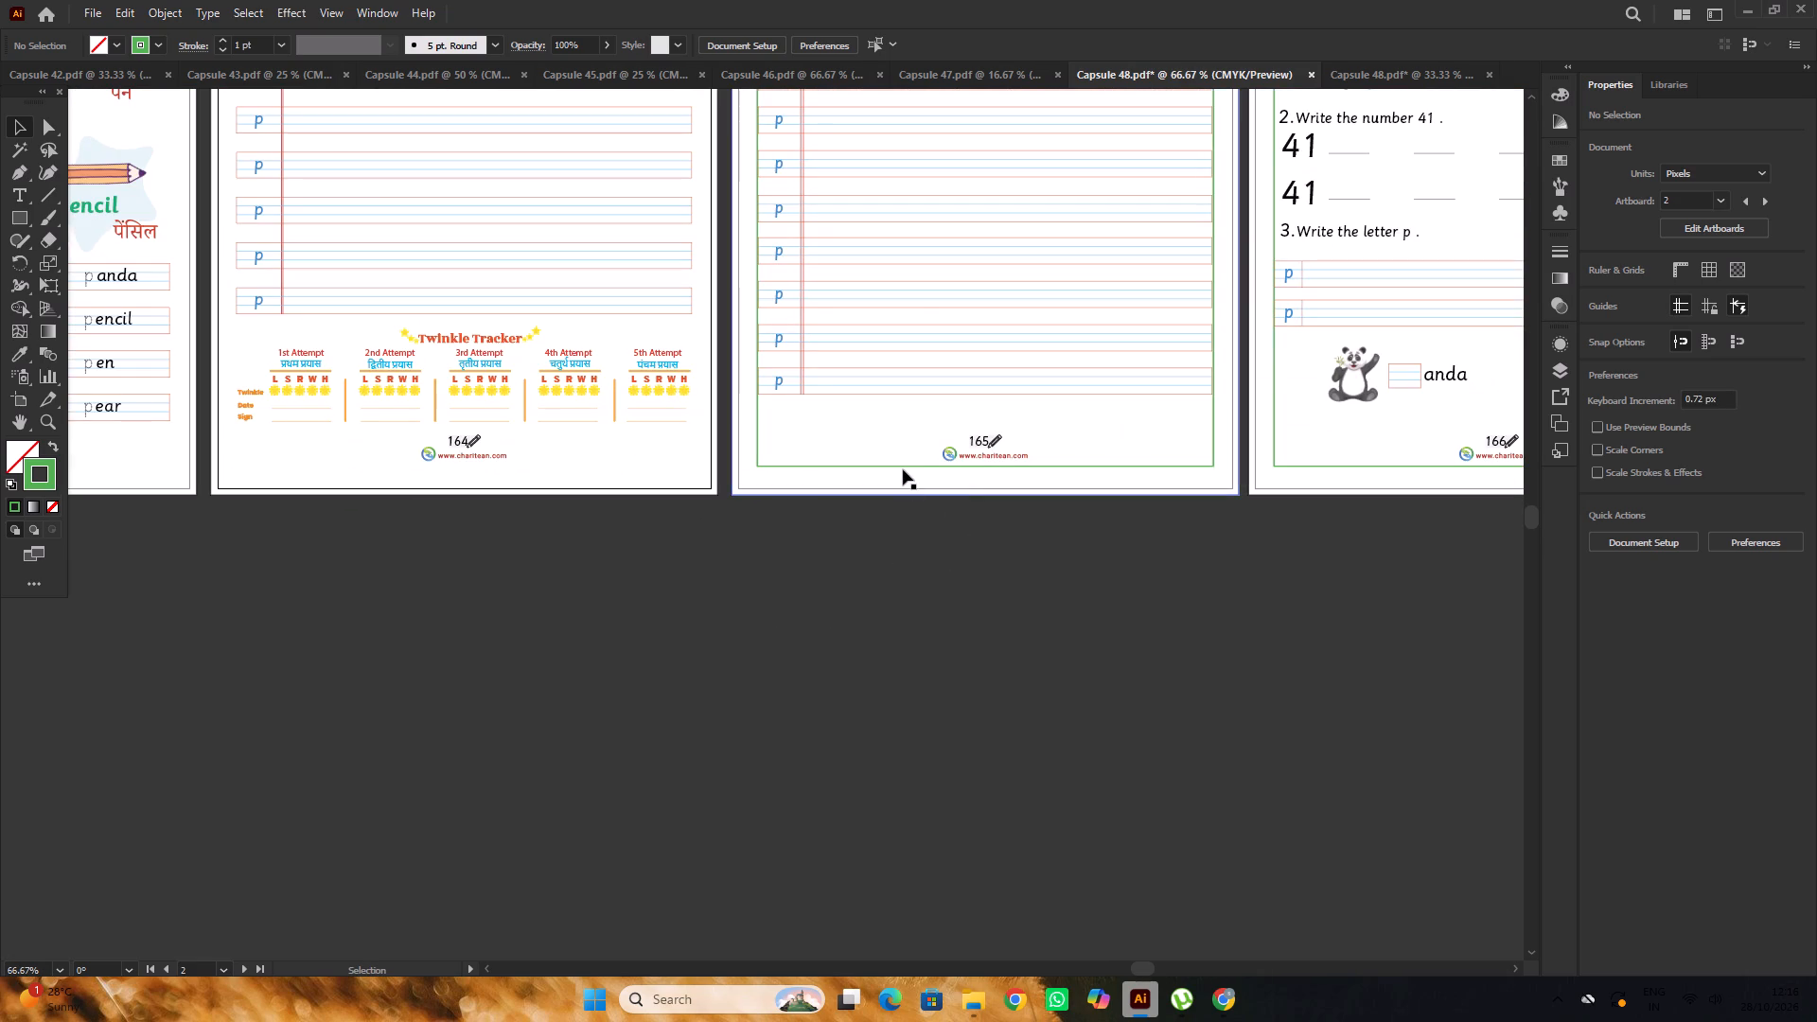
pyautogui.click(903, 466)
pyautogui.keyDown('alt'); pyautogui.scroll(-1, 901, 466); pyautogui.keyUp('alt')
pyautogui.keyDown('alt'); pyautogui.scroll(1, 1299, 485); pyautogui.keyUp('alt')
pyautogui.keyDown('shift'); pyautogui.click(1244, 457); pyautogui.keyUp('shift')
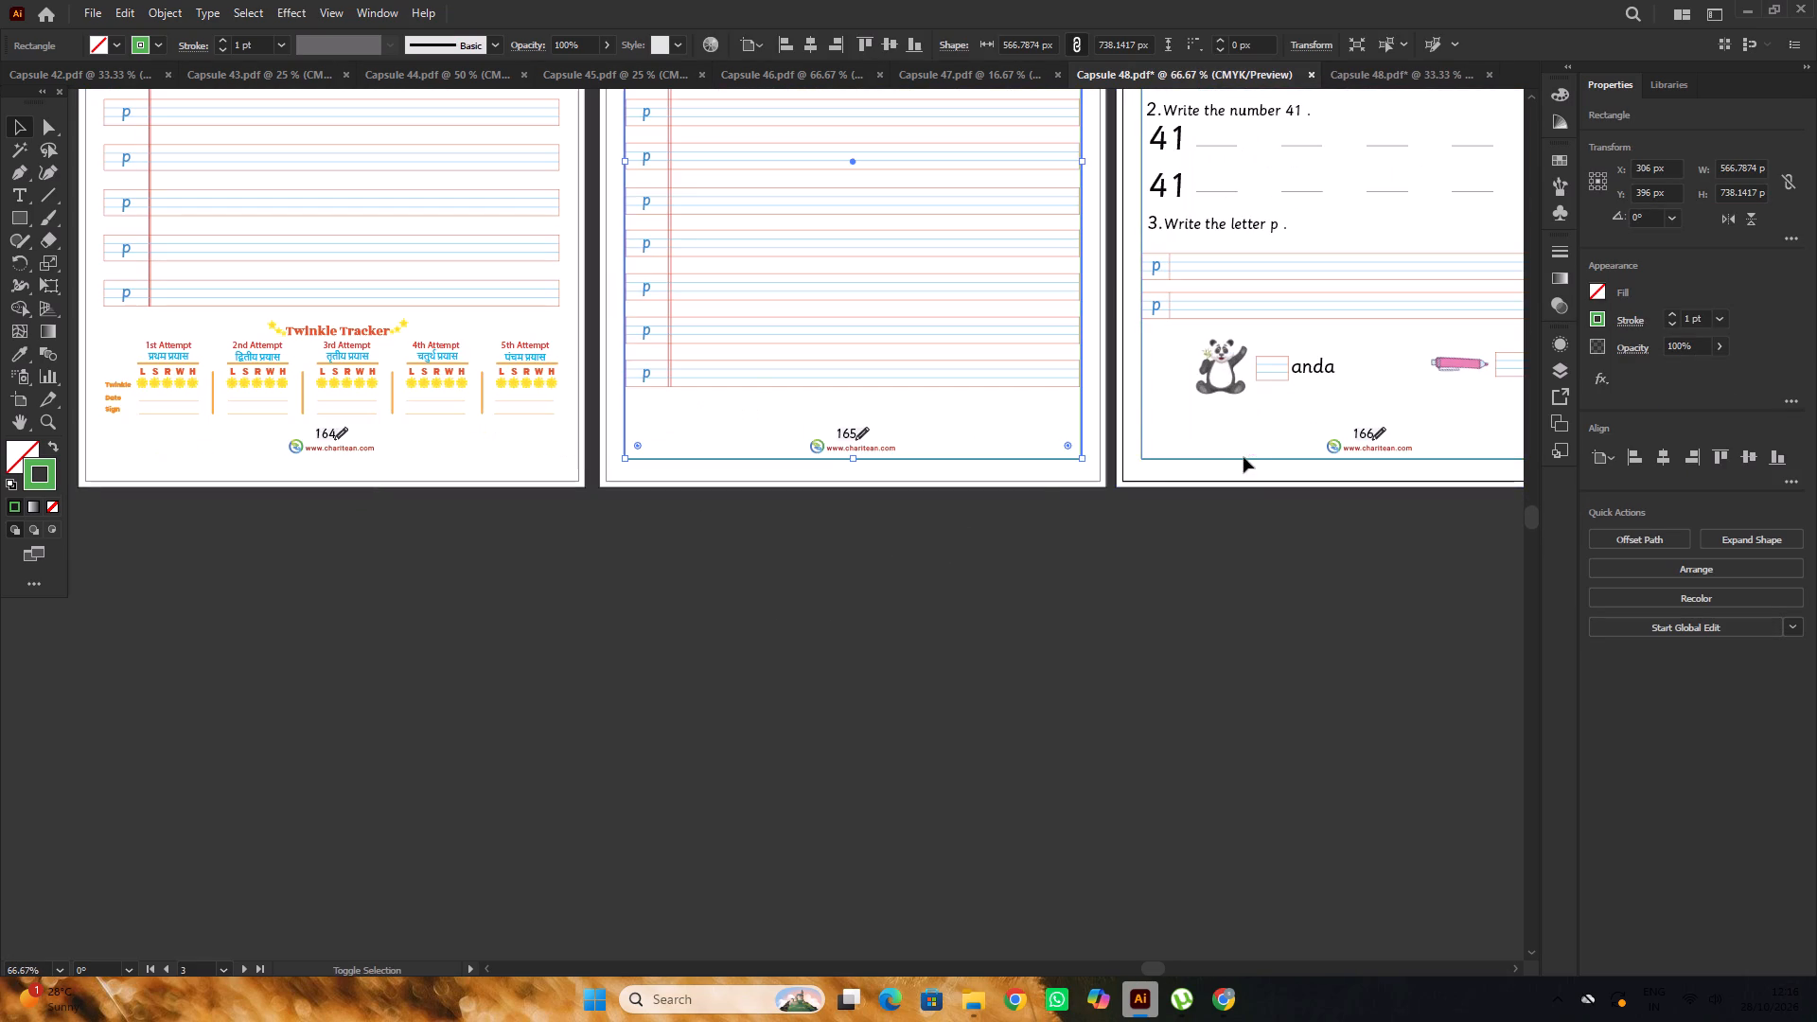
pyautogui.keyDown('alt'); pyautogui.scroll(-3, 818, 497); pyautogui.keyUp('alt')
pyautogui.keyDown('alt'); pyautogui.scroll(2, 1266, 485); pyautogui.keyUp('alt')
pyautogui.keyDown('shift'); pyautogui.click(1276, 480); pyautogui.keyUp('shift')
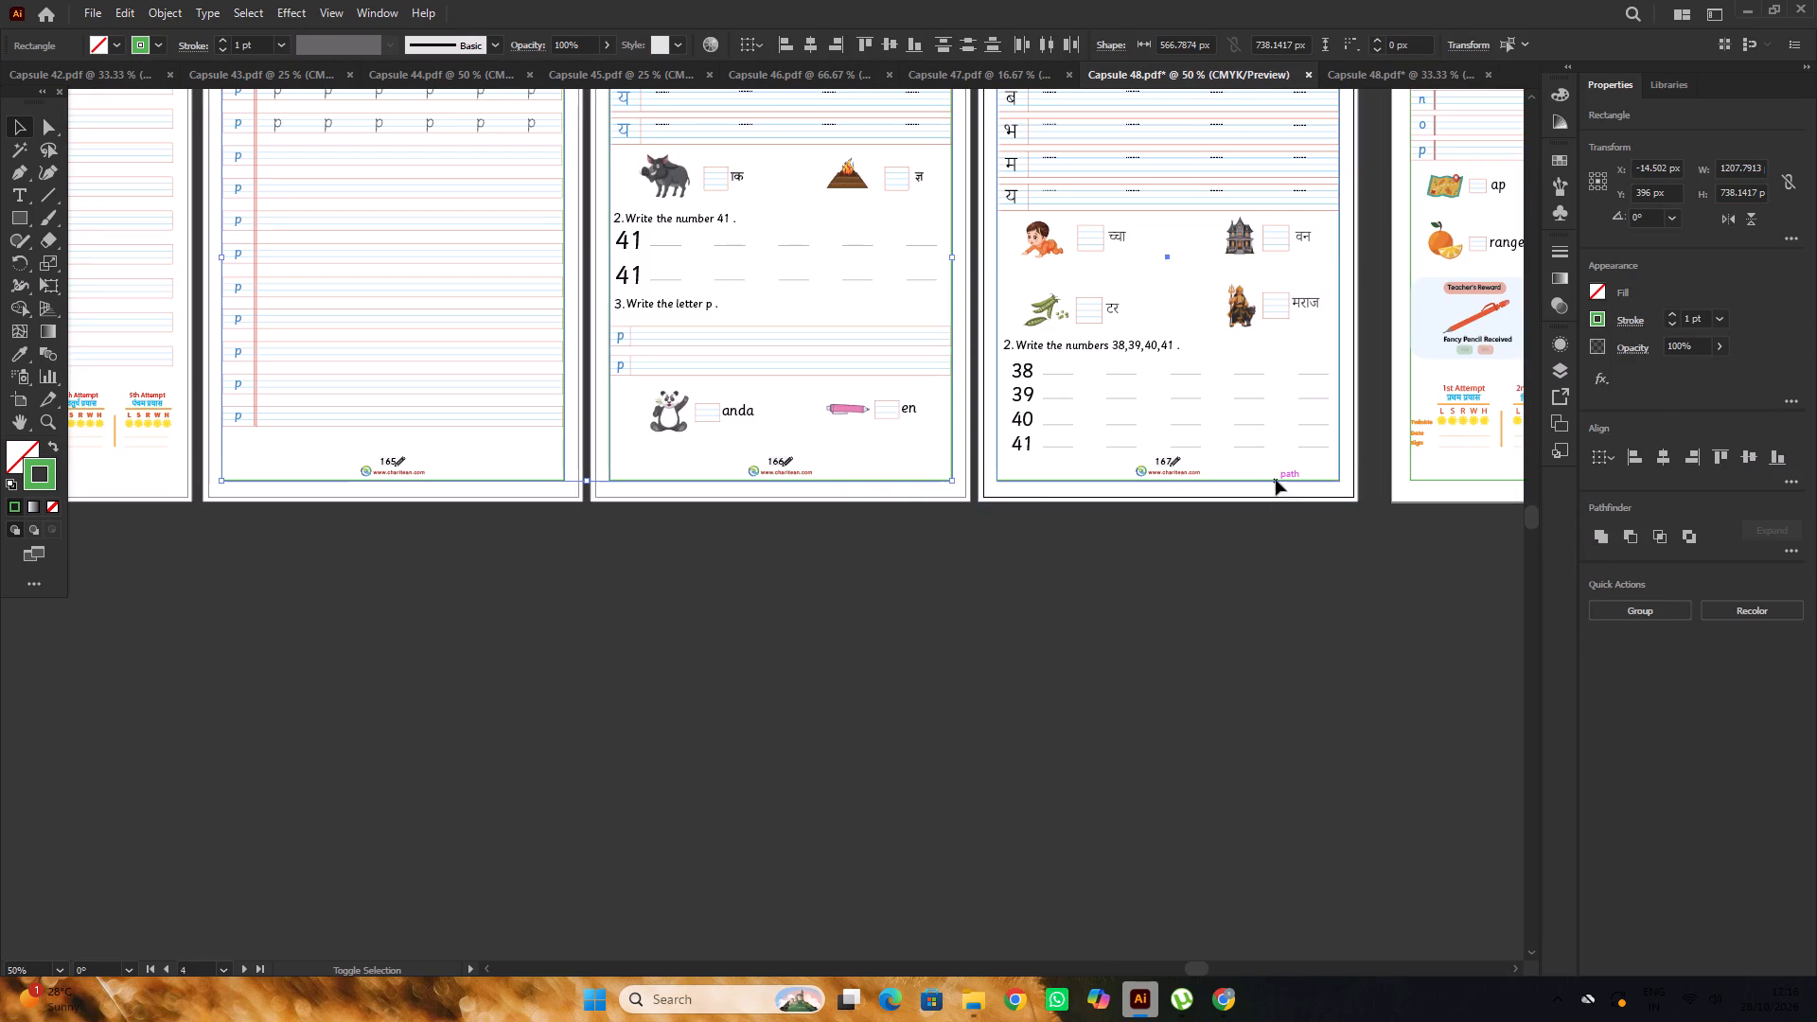
pyautogui.keyDown('alt'); pyautogui.scroll(-2, 888, 489); pyautogui.keyUp('alt')
pyautogui.keyDown('alt'); pyautogui.scroll(2, 1348, 471); pyautogui.keyUp('alt')
pyautogui.keyDown('shift'); pyautogui.click(1274, 501); pyautogui.keyUp('shift')
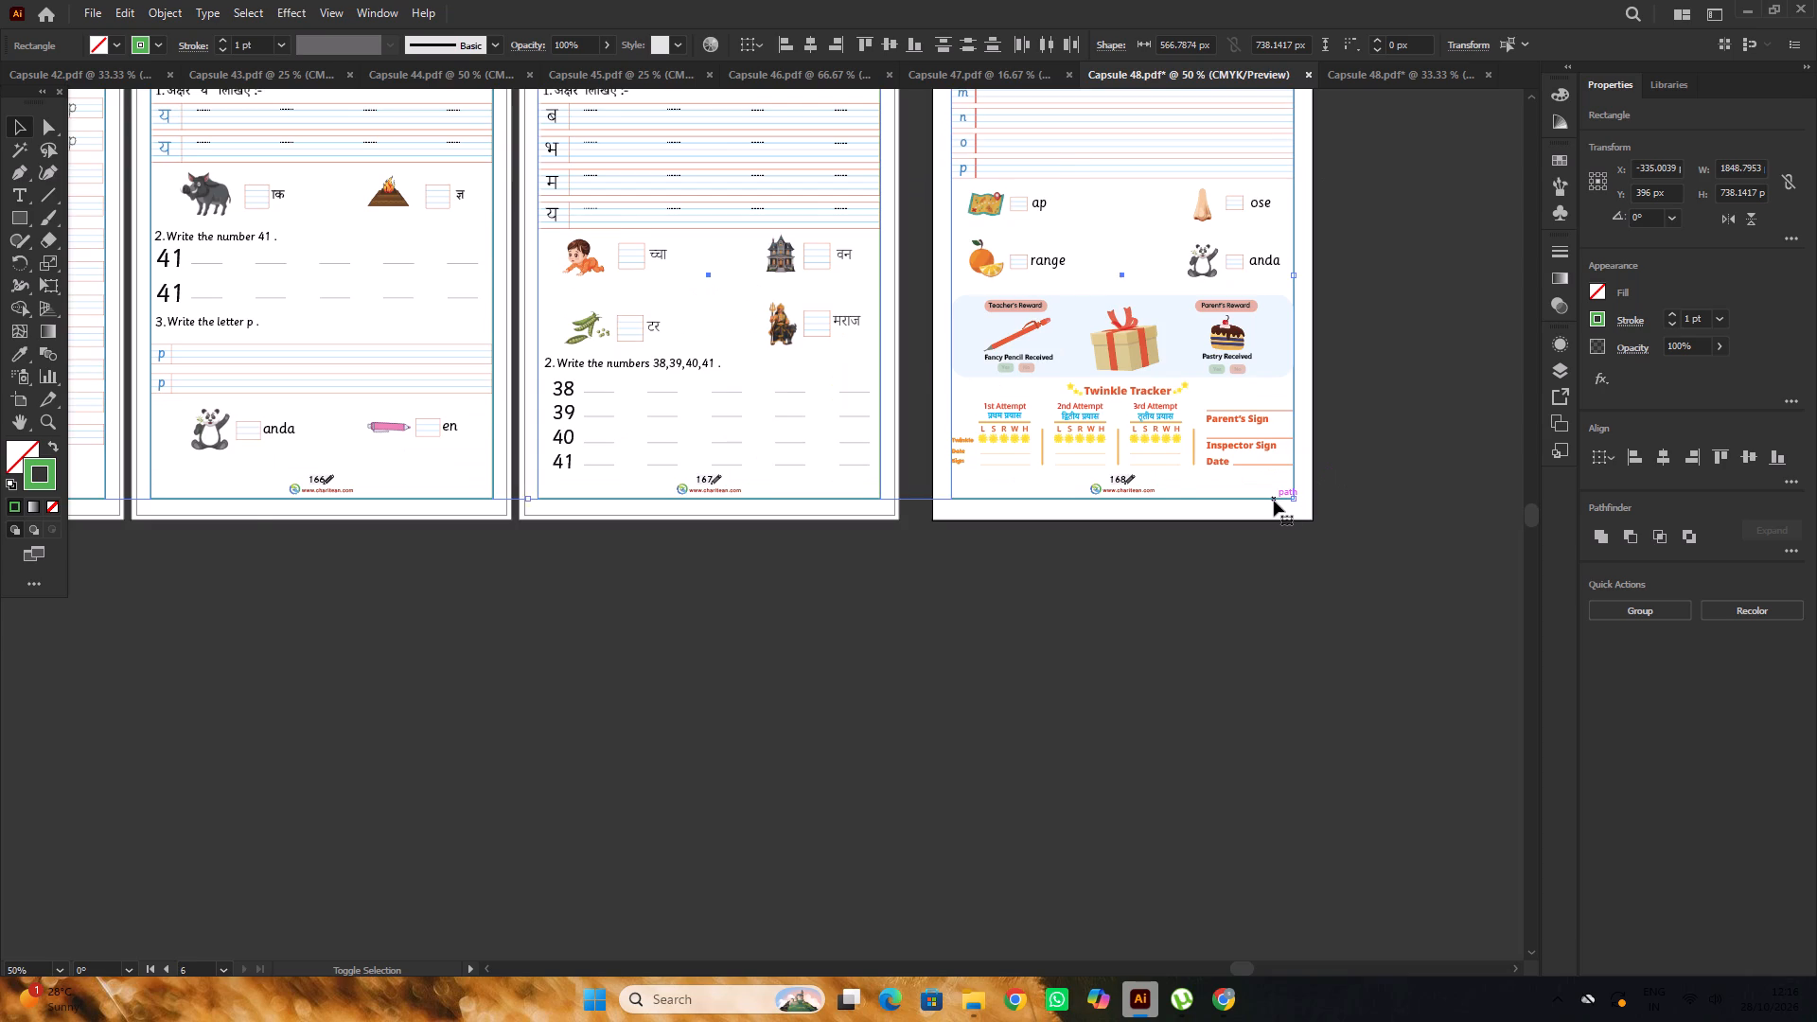
pyautogui.keyDown('alt'); pyautogui.scroll(-1, 1274, 501); pyautogui.keyUp('alt')
pyautogui.press('Delete')
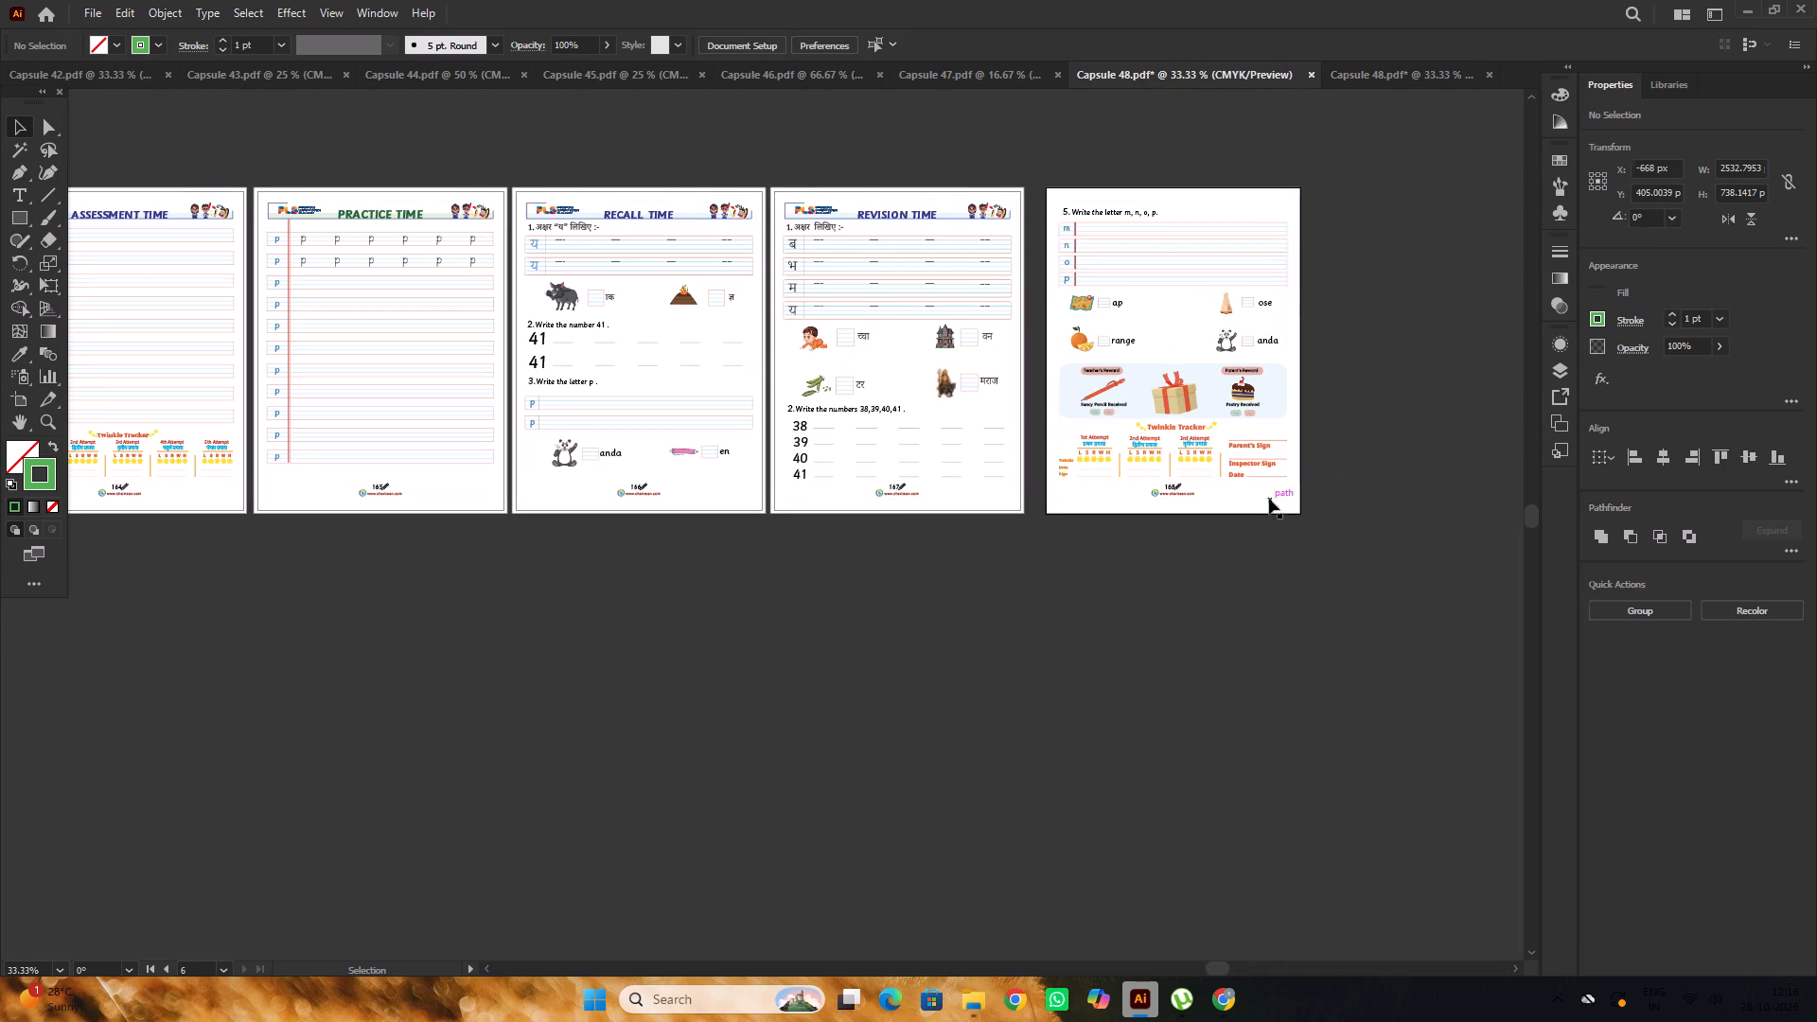
# Inspect the Capsule 48 pages for layout and any leftover borders.
pyautogui.scroll(4, 1276, 521)
pyautogui.keyDown('alt'); pyautogui.scroll(1, 1257, 444); pyautogui.keyUp('alt')
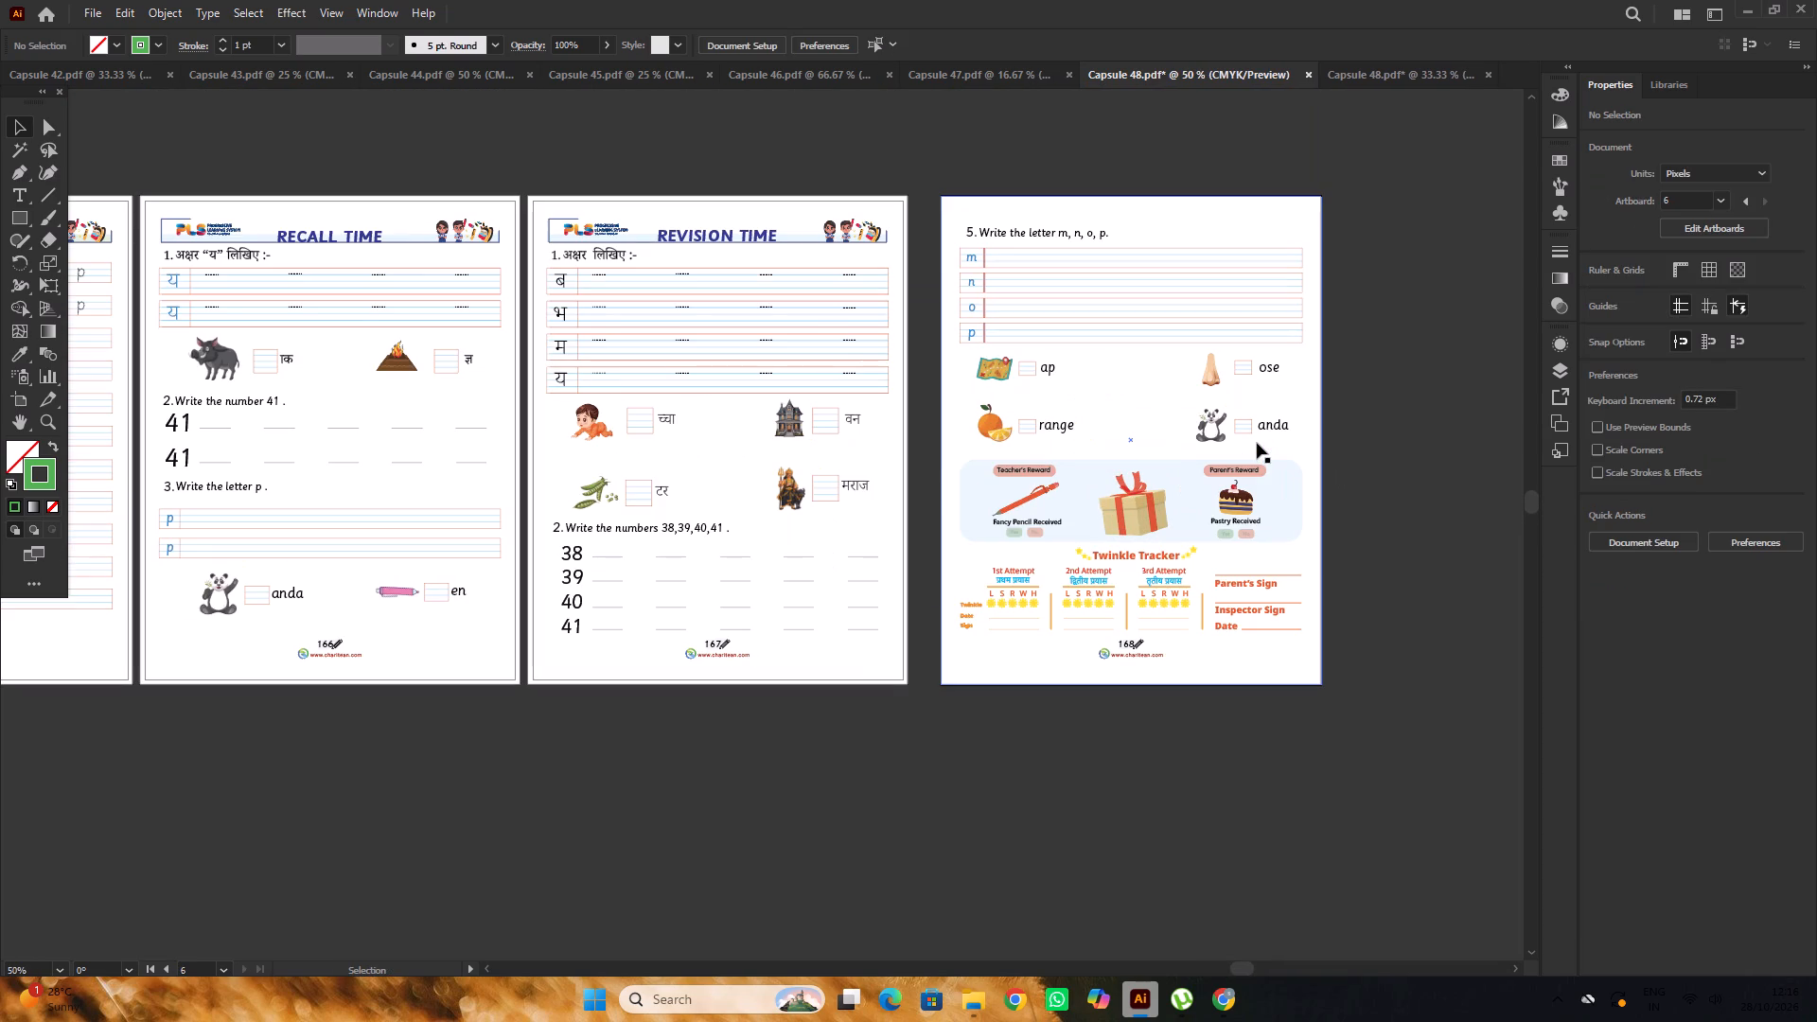
pyautogui.keyDown('alt'); pyautogui.scroll(-1, 1256, 443); pyautogui.keyUp('alt')
pyautogui.scroll(4, 1256, 443)
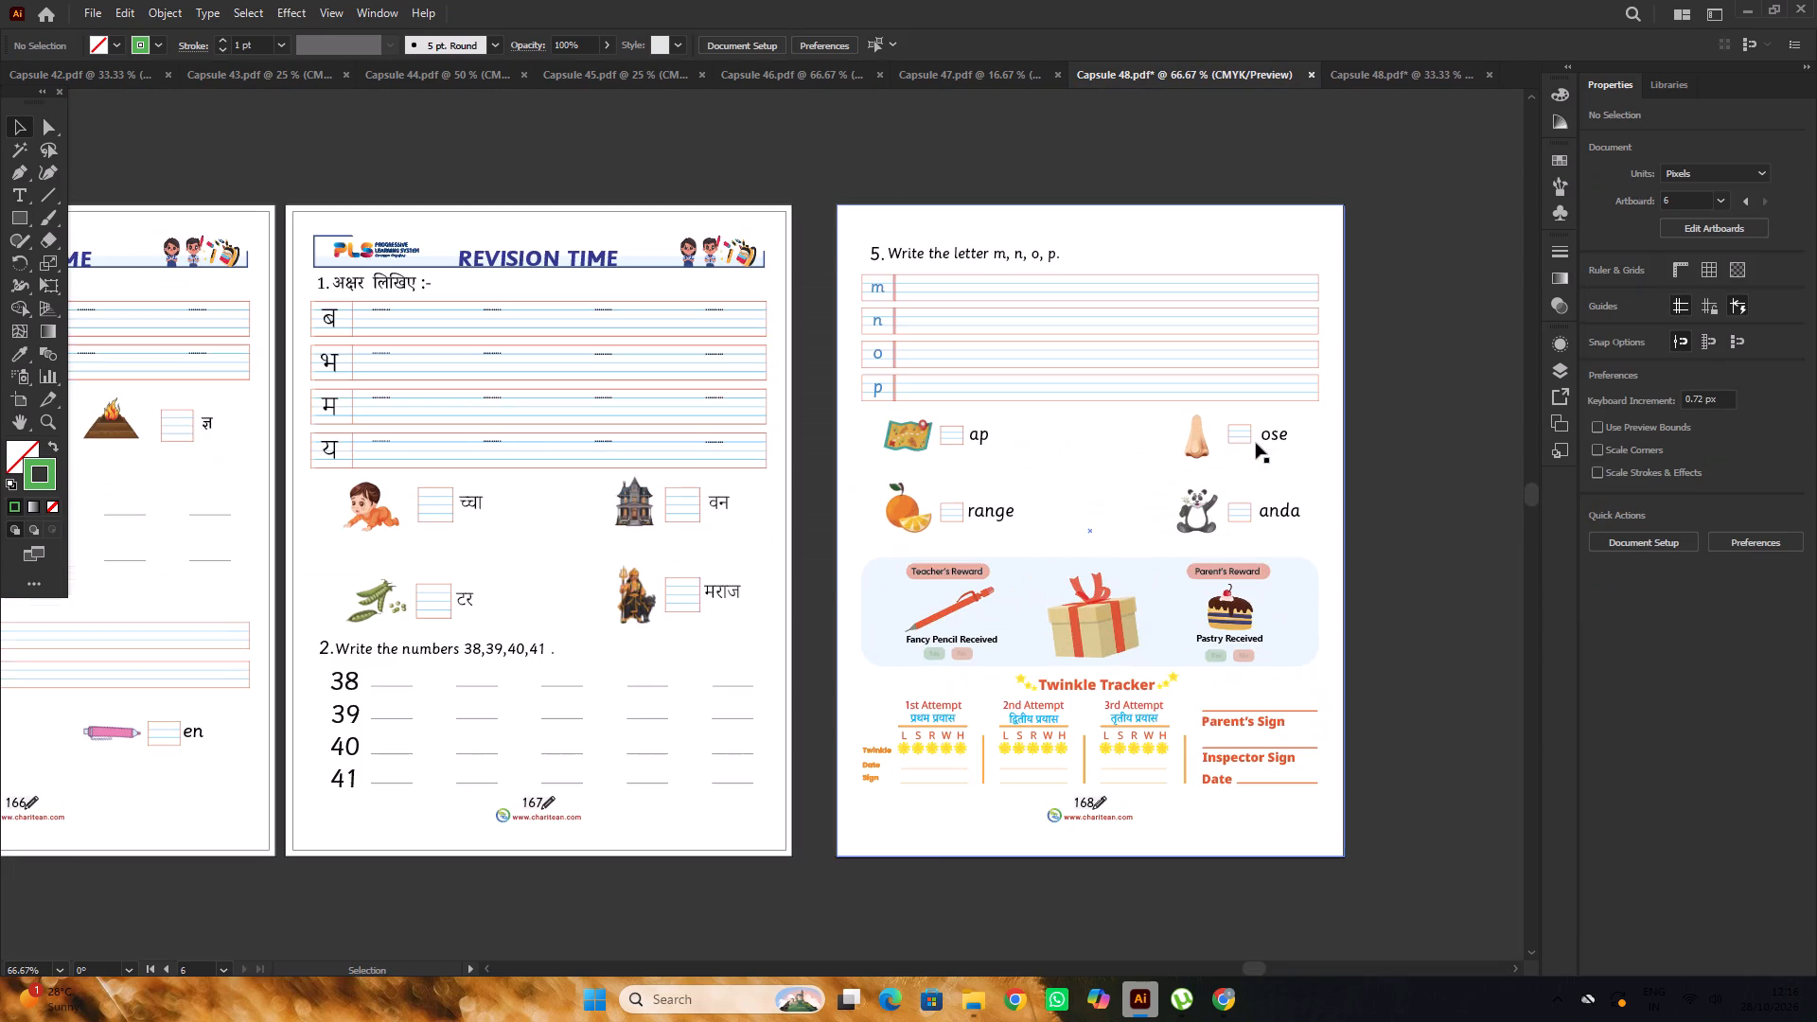
pyautogui.keyDown('alt'); pyautogui.scroll(-4, 1256, 443); pyautogui.keyUp('alt')
pyautogui.keyDown('alt'); pyautogui.scroll(2, 818, 482); pyautogui.keyUp('alt')
pyautogui.keyDown('alt'); pyautogui.scroll(-4, 1325, 455); pyautogui.keyUp('alt')
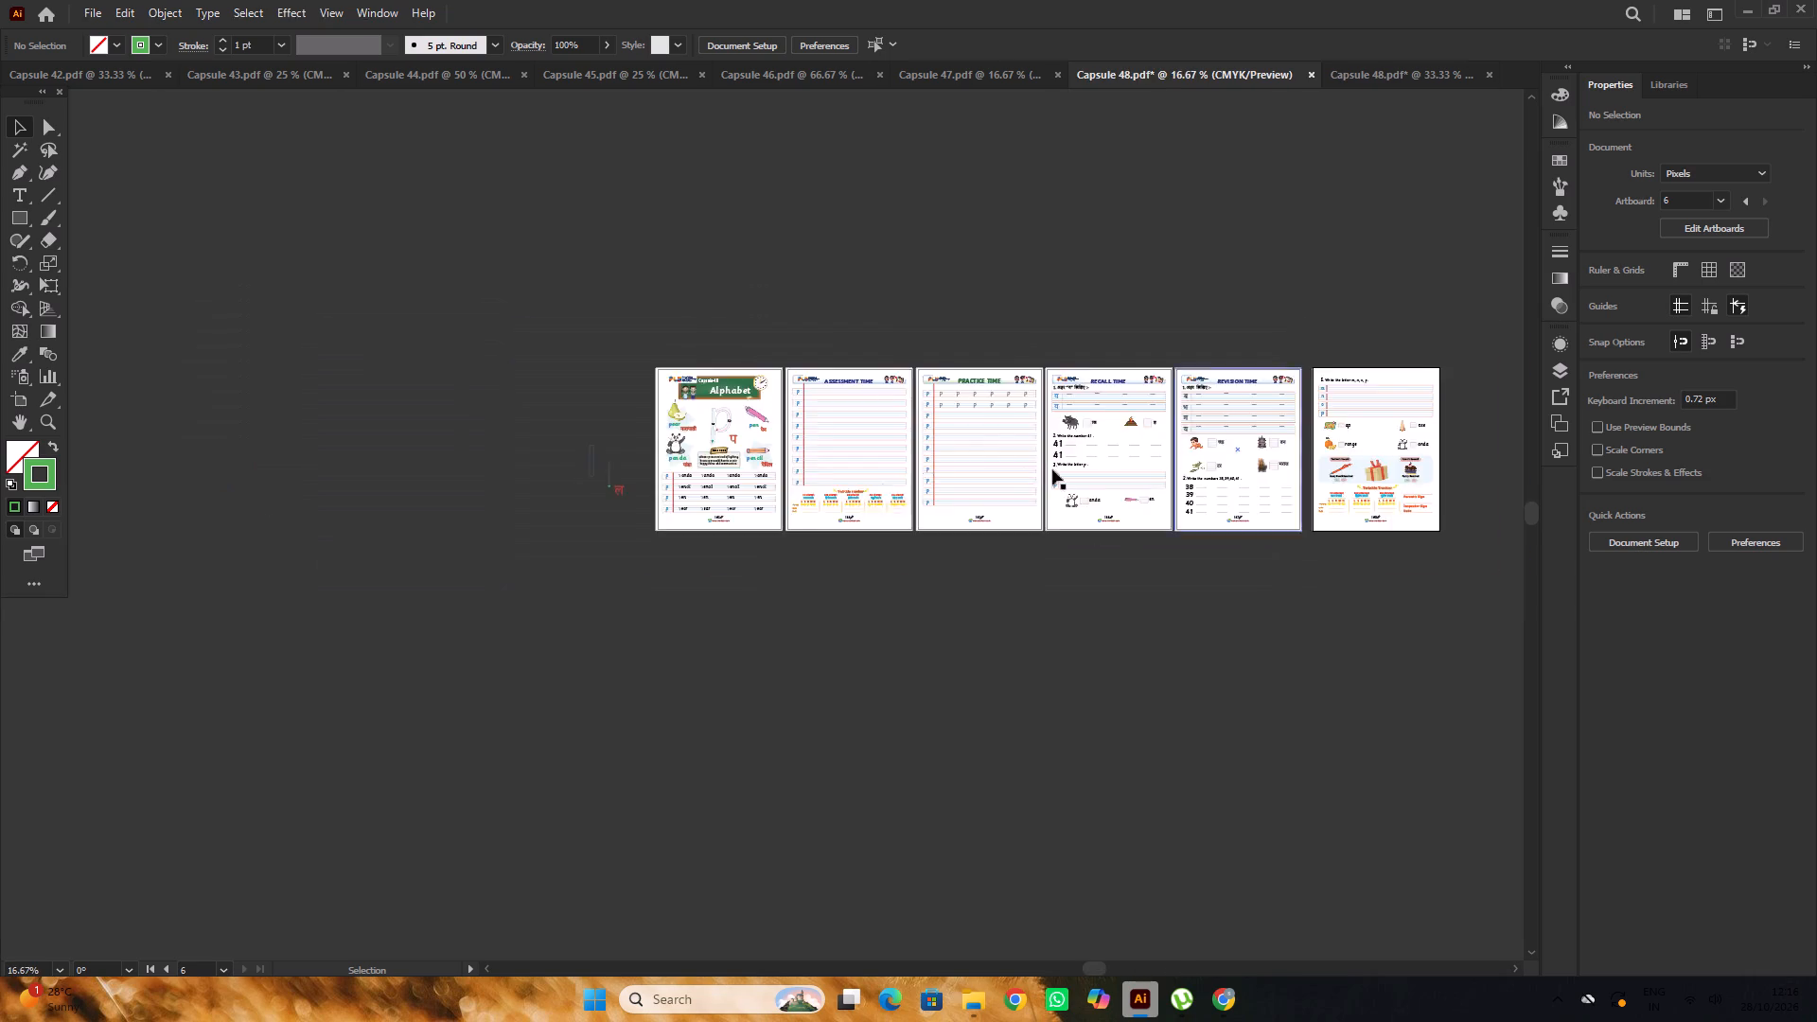
pyautogui.keyDown('alt'); pyautogui.scroll(5, 853, 485); pyautogui.keyUp('alt')
pyautogui.keyDown('alt'); pyautogui.scroll(-4, 1047, 458); pyautogui.keyUp('alt')
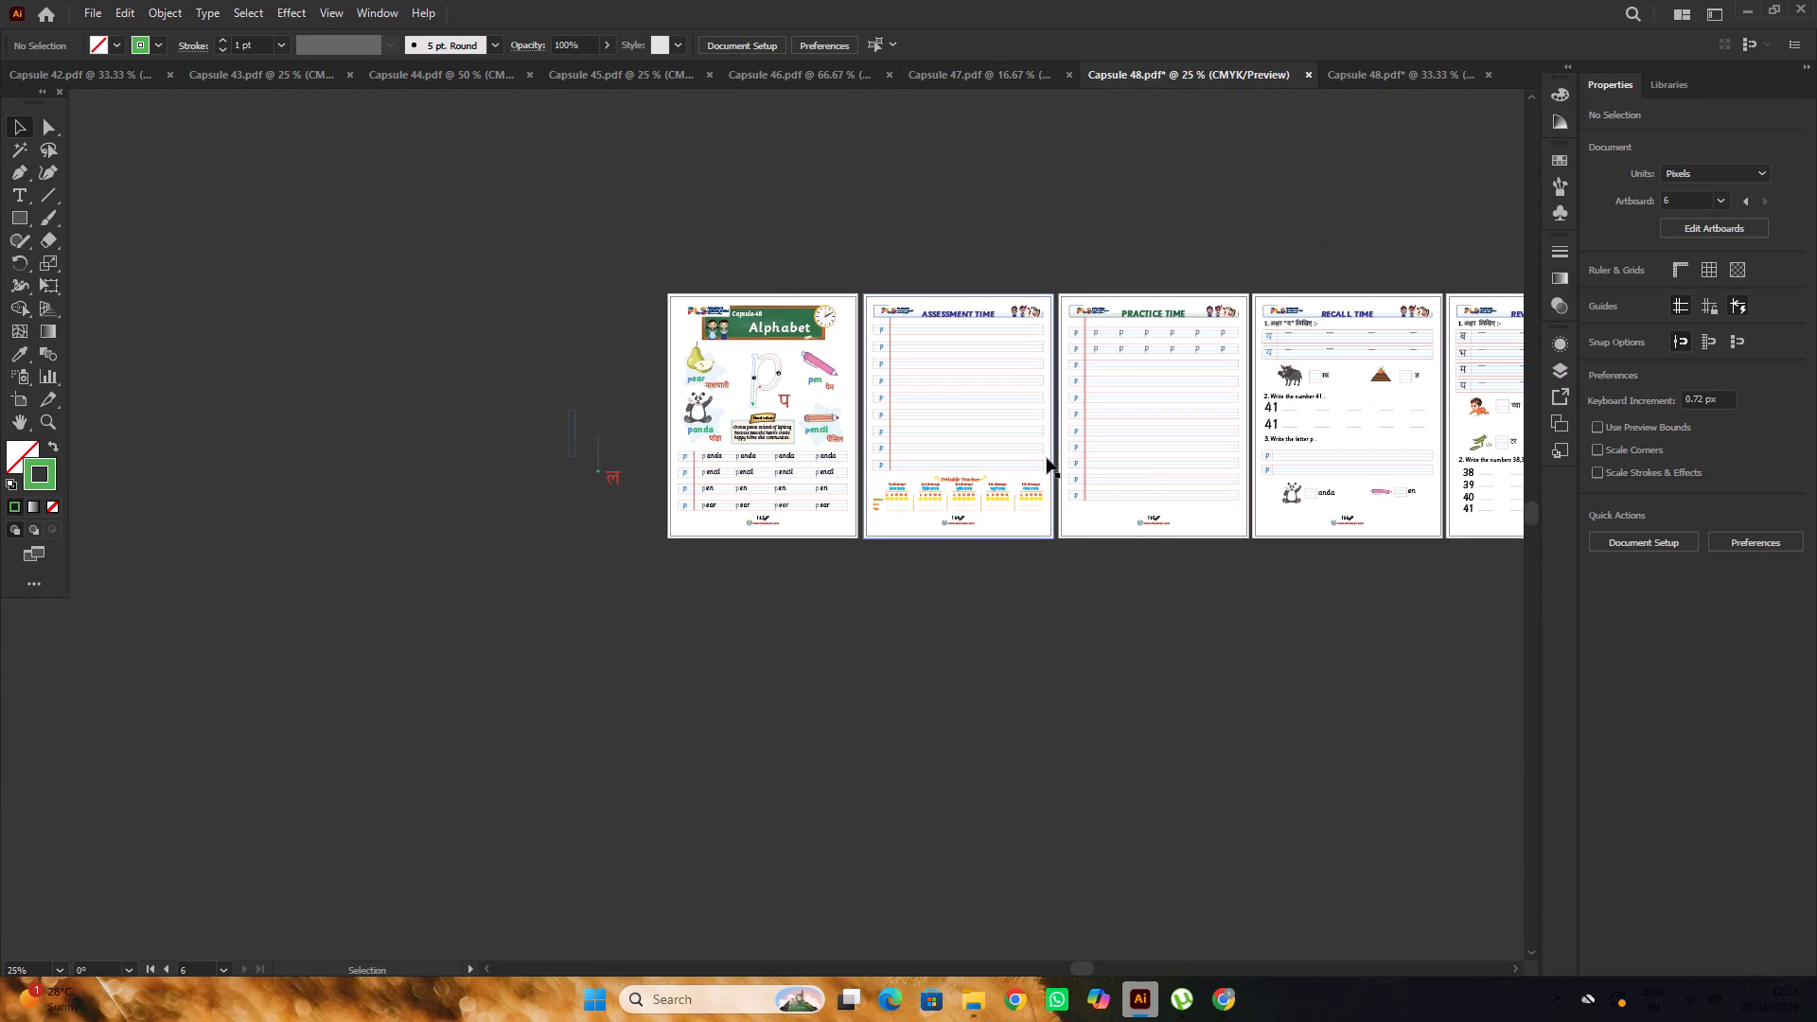
# Inspect the Alphabet and Assessment Time pages of Capsule 48, checking the practice rows and page numbers.
pyautogui.keyDown('alt'); pyautogui.scroll(4, 961, 443); pyautogui.keyUp('alt')
pyautogui.scroll(-4, 957, 445)
pyautogui.keyDown('alt'); pyautogui.scroll(2, 697, 472); pyautogui.keyUp('alt')
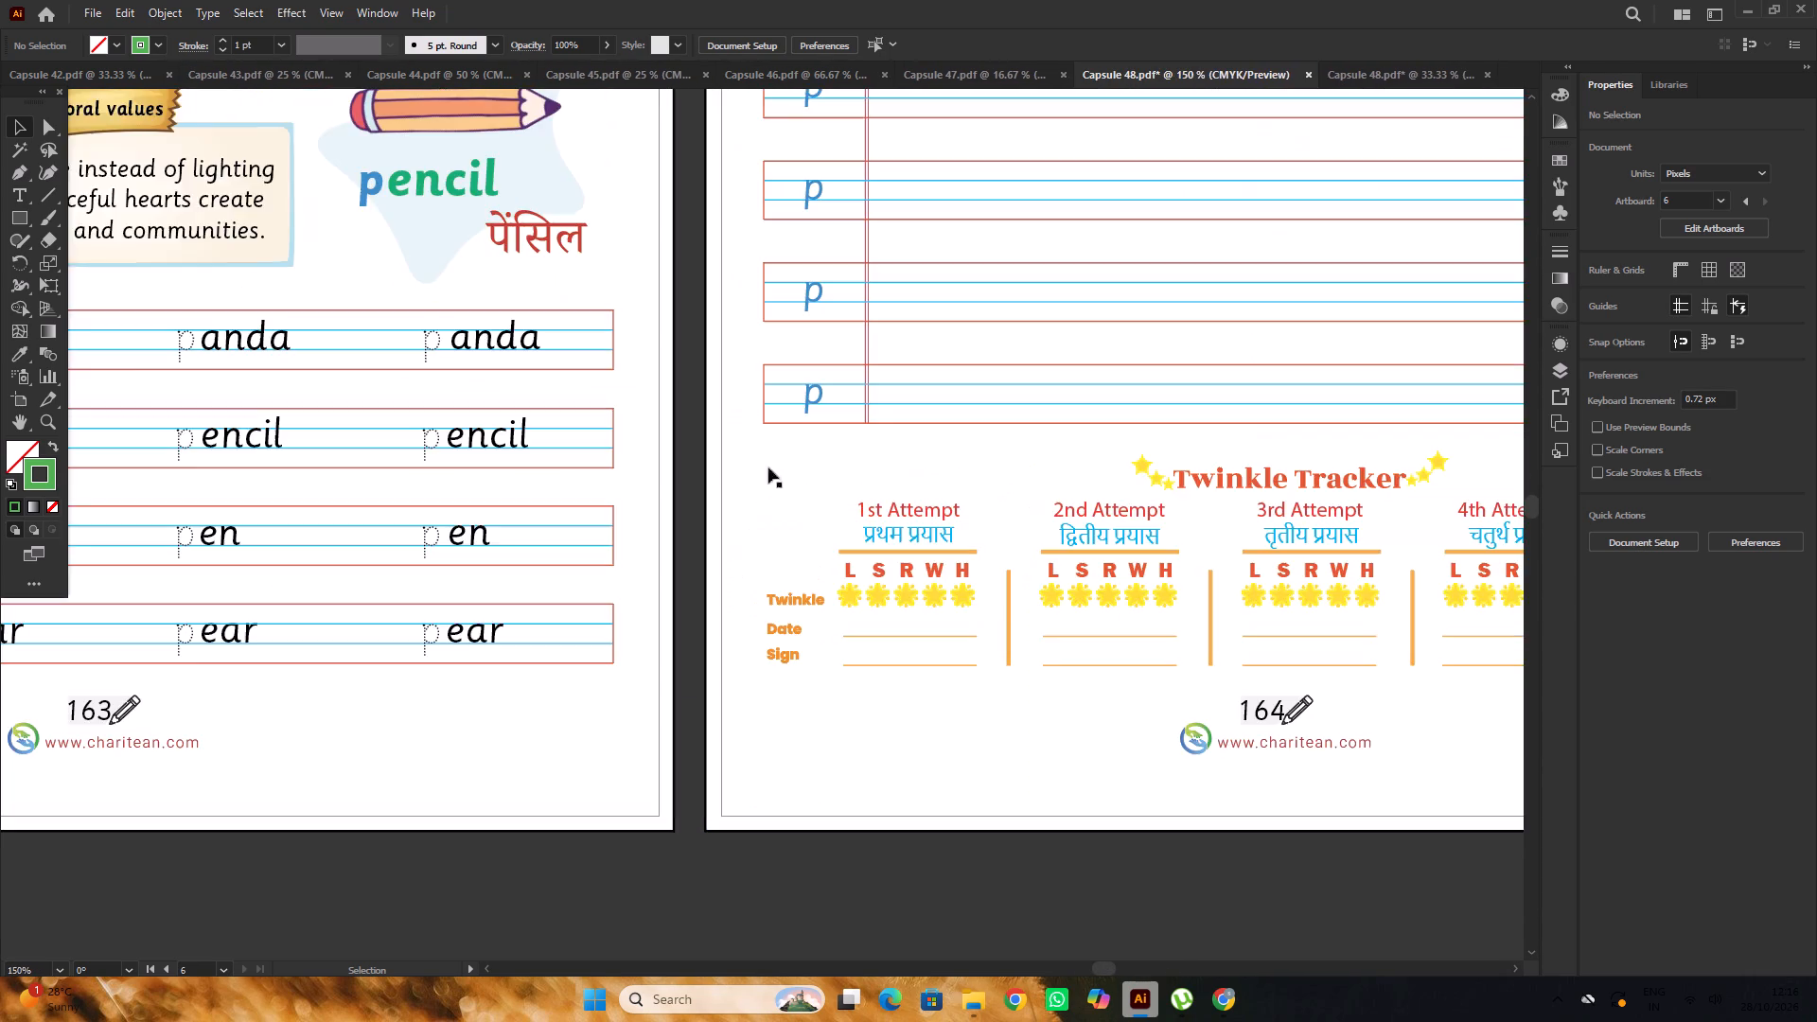
pyautogui.keyDown('alt'); pyautogui.scroll(-5, 815, 462); pyautogui.keyUp('alt')
pyautogui.keyDown('alt'); pyautogui.scroll(2, 626, 348); pyautogui.keyUp('alt')
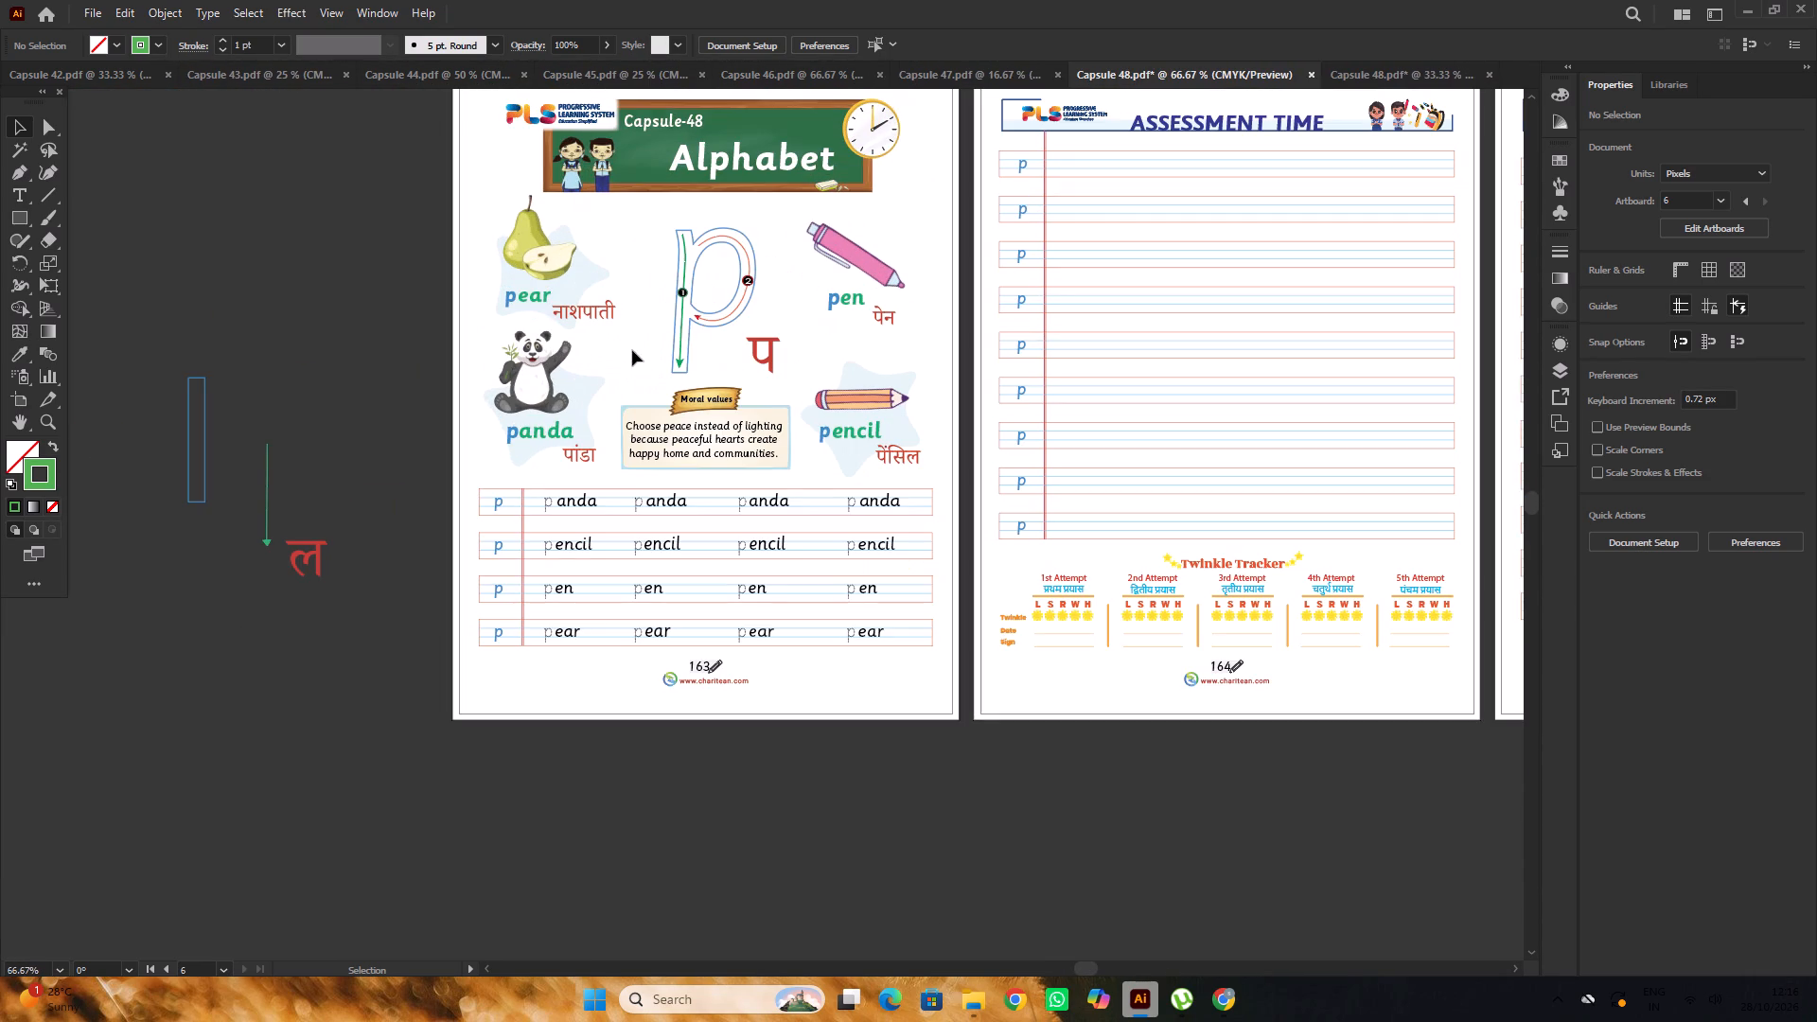
pyautogui.keyDown('alt'); pyautogui.scroll(-1, 633, 350); pyautogui.keyUp('alt')
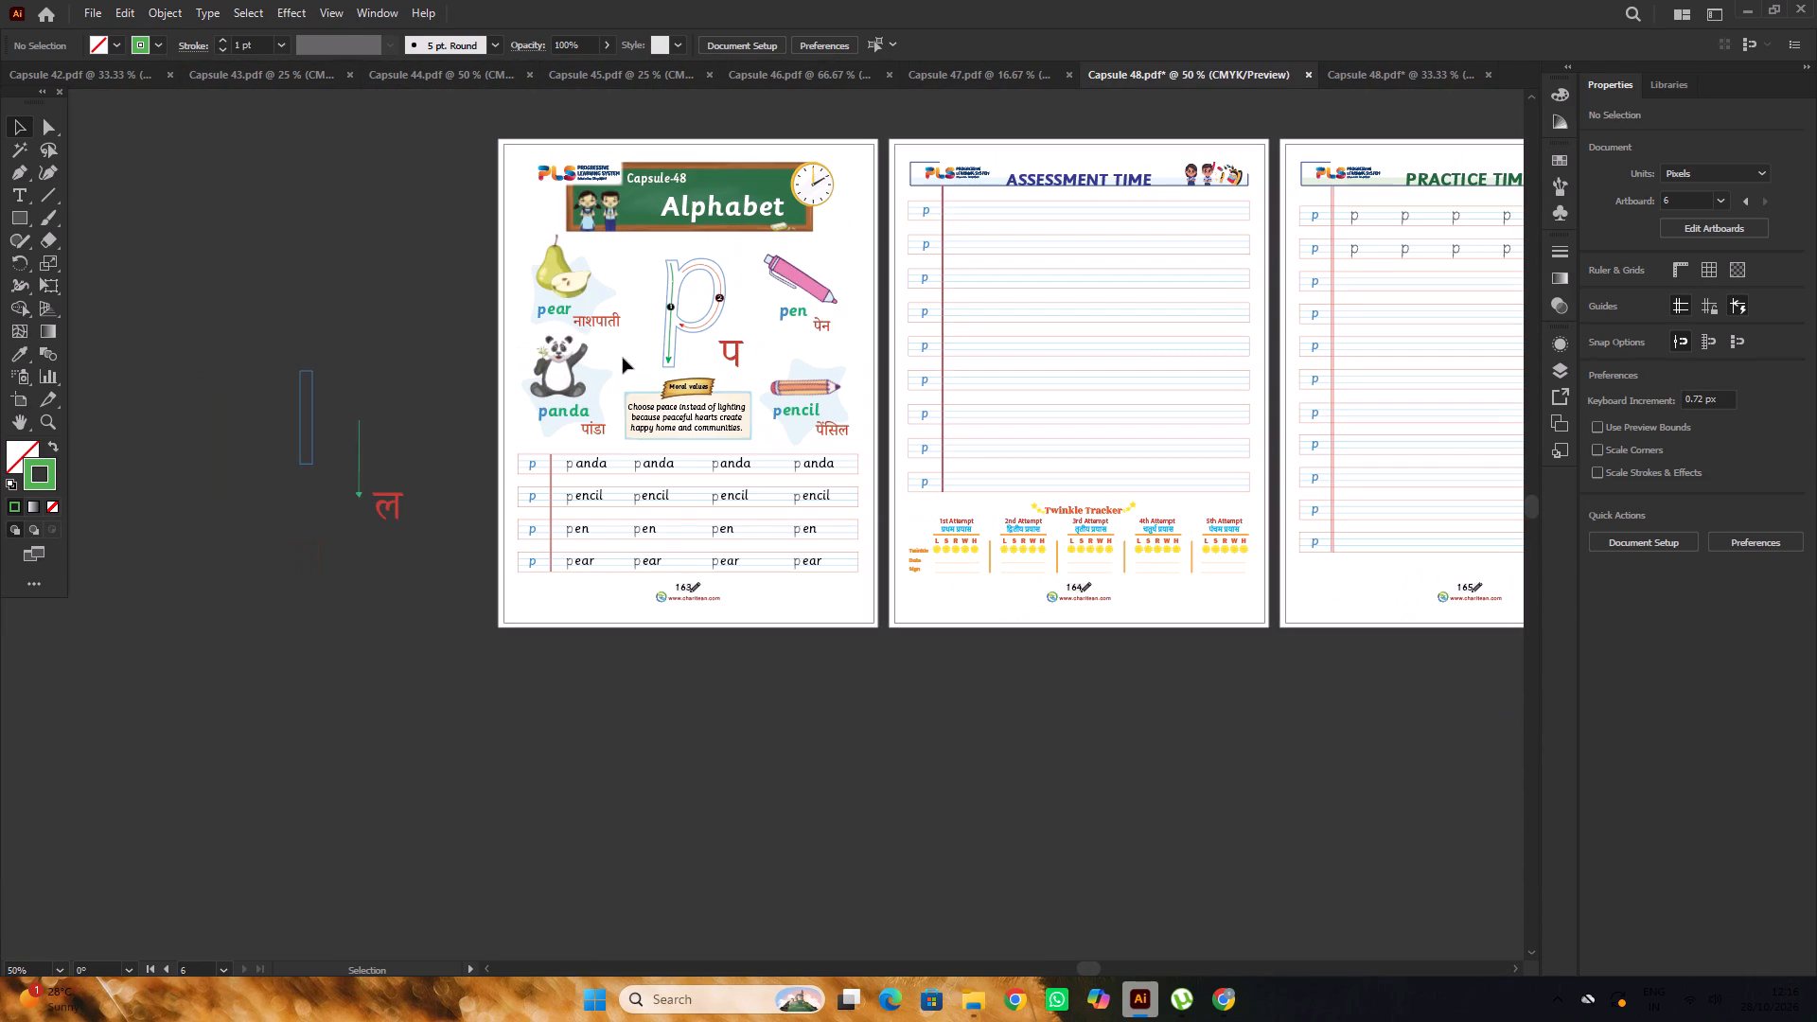
pyautogui.keyDown('alt'); pyautogui.scroll(1, 575, 501); pyautogui.keyUp('alt')
pyautogui.click(602, 455)
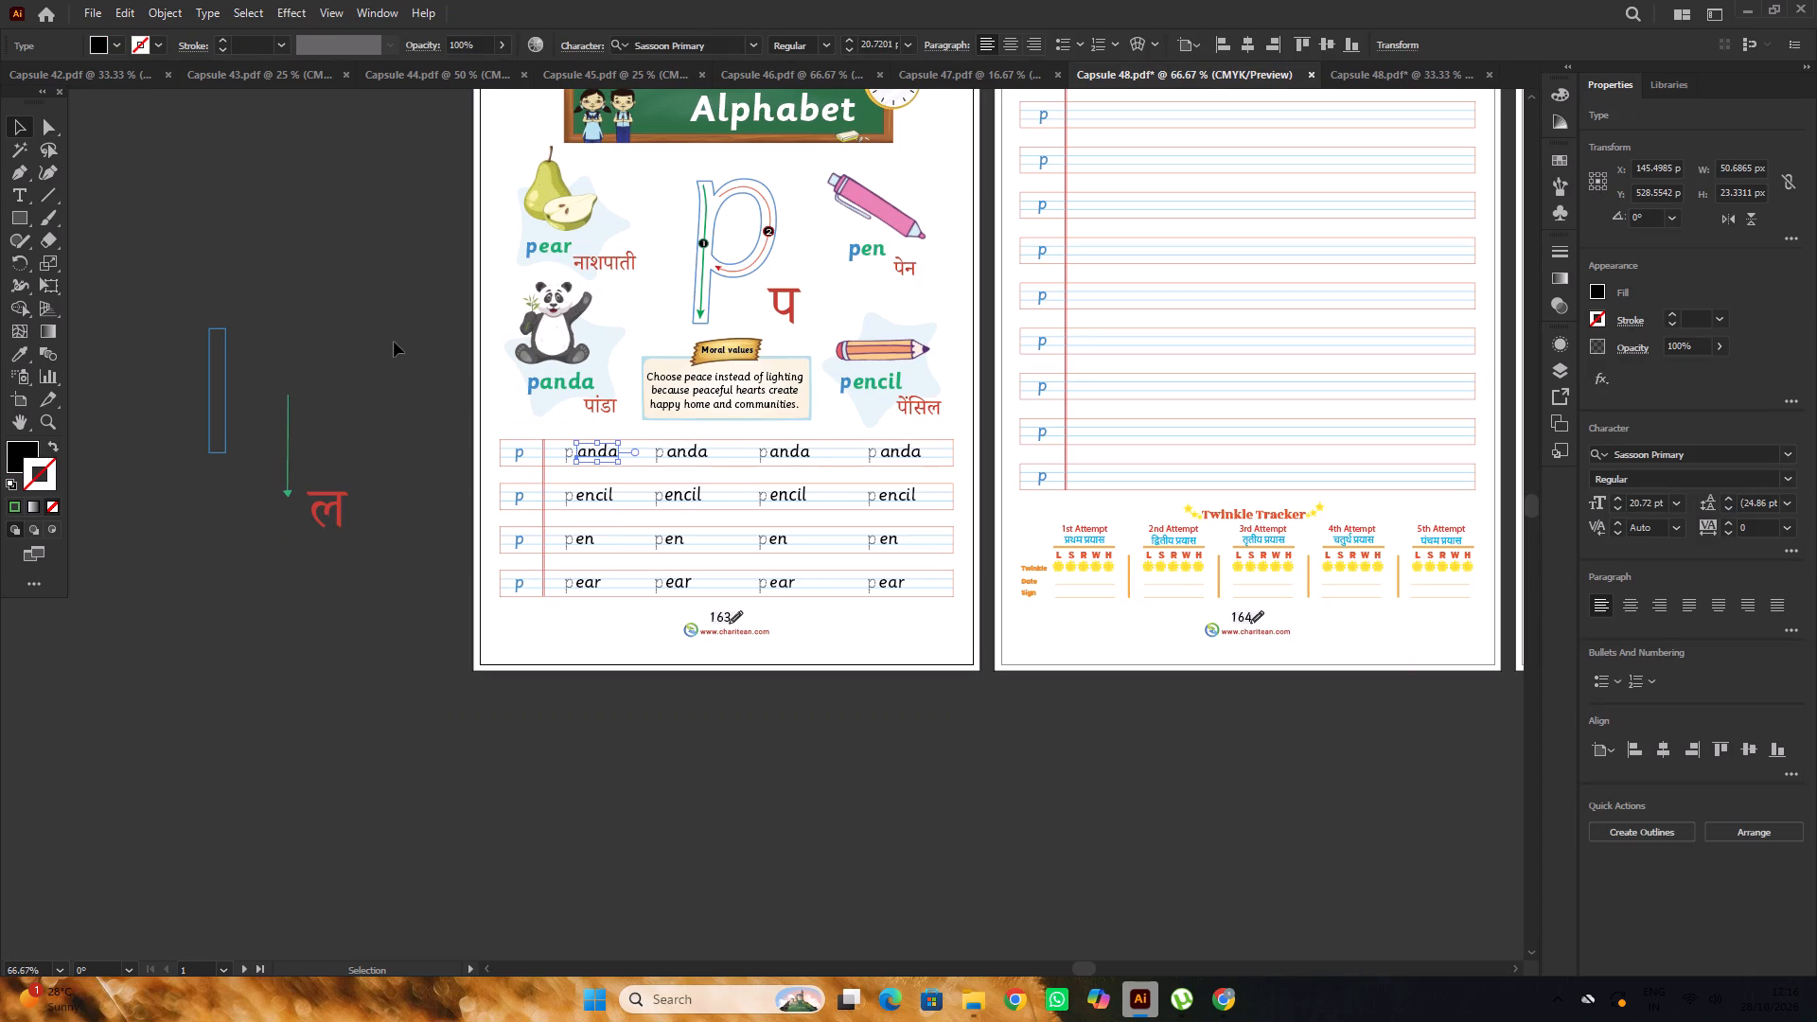
pyautogui.click(394, 342)
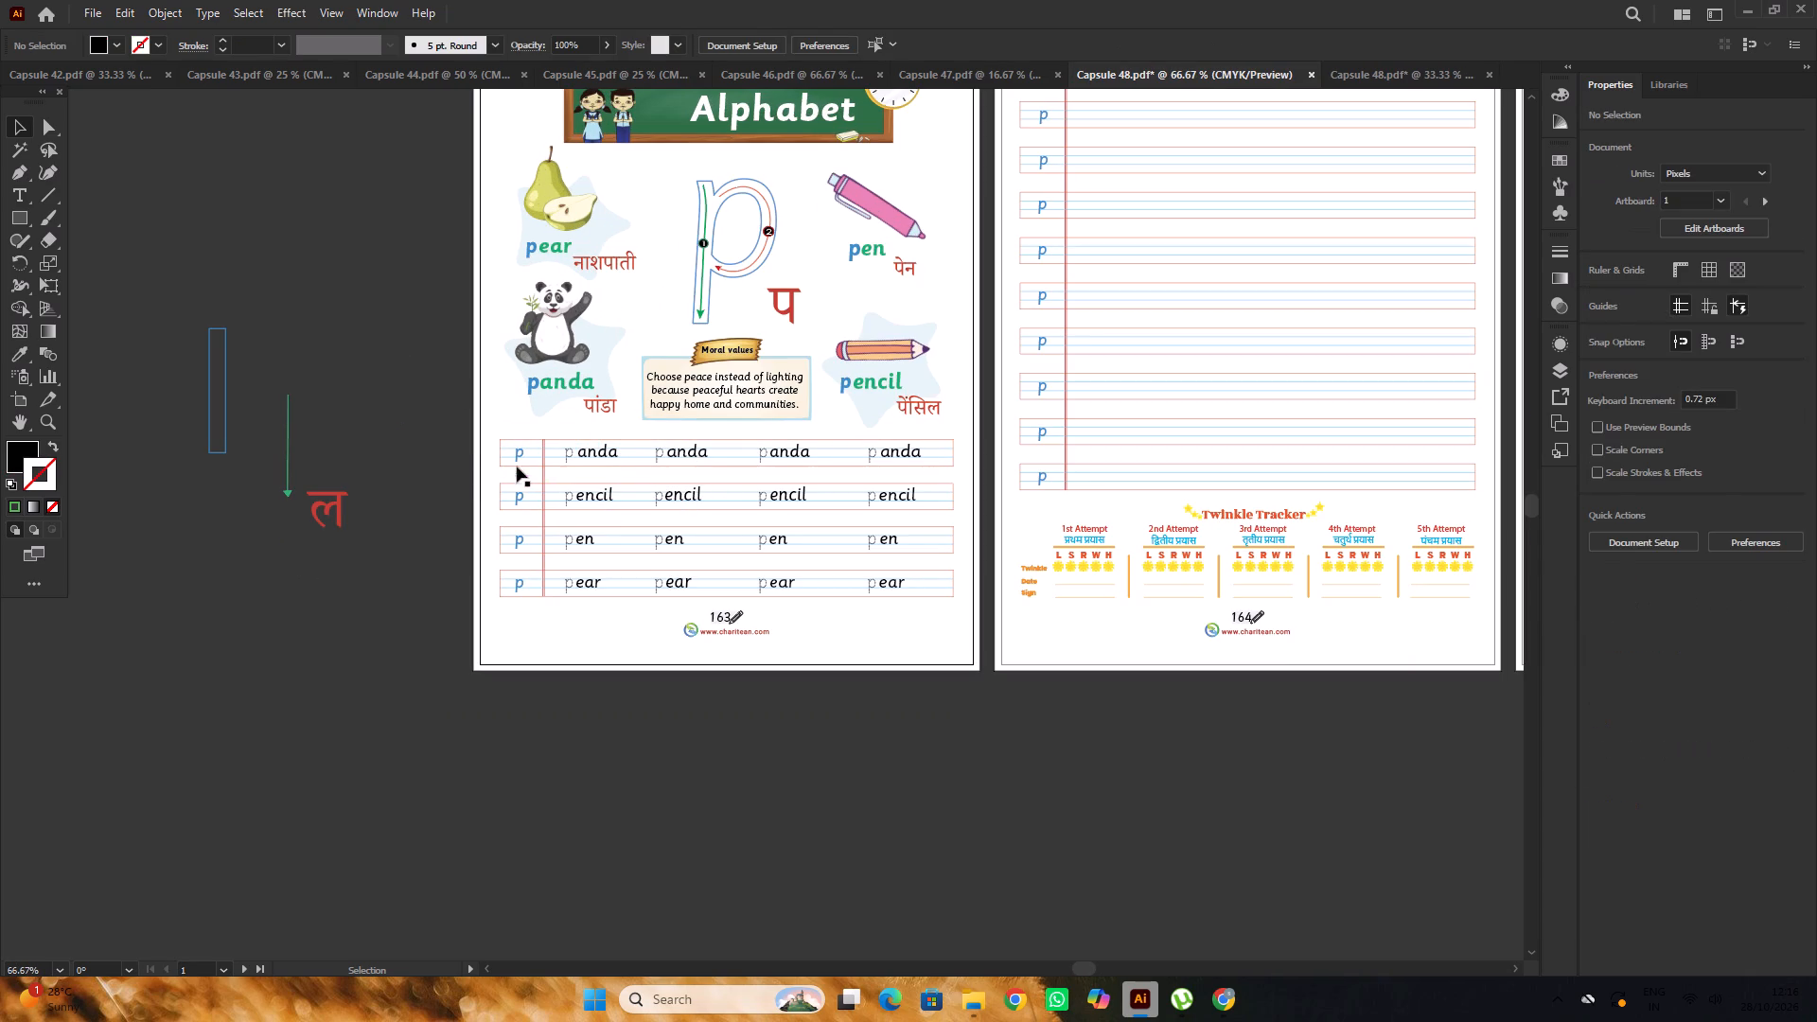
pyautogui.click(514, 456)
pyautogui.doubleClick(397, 353)
pyautogui.scroll(4, 397, 353)
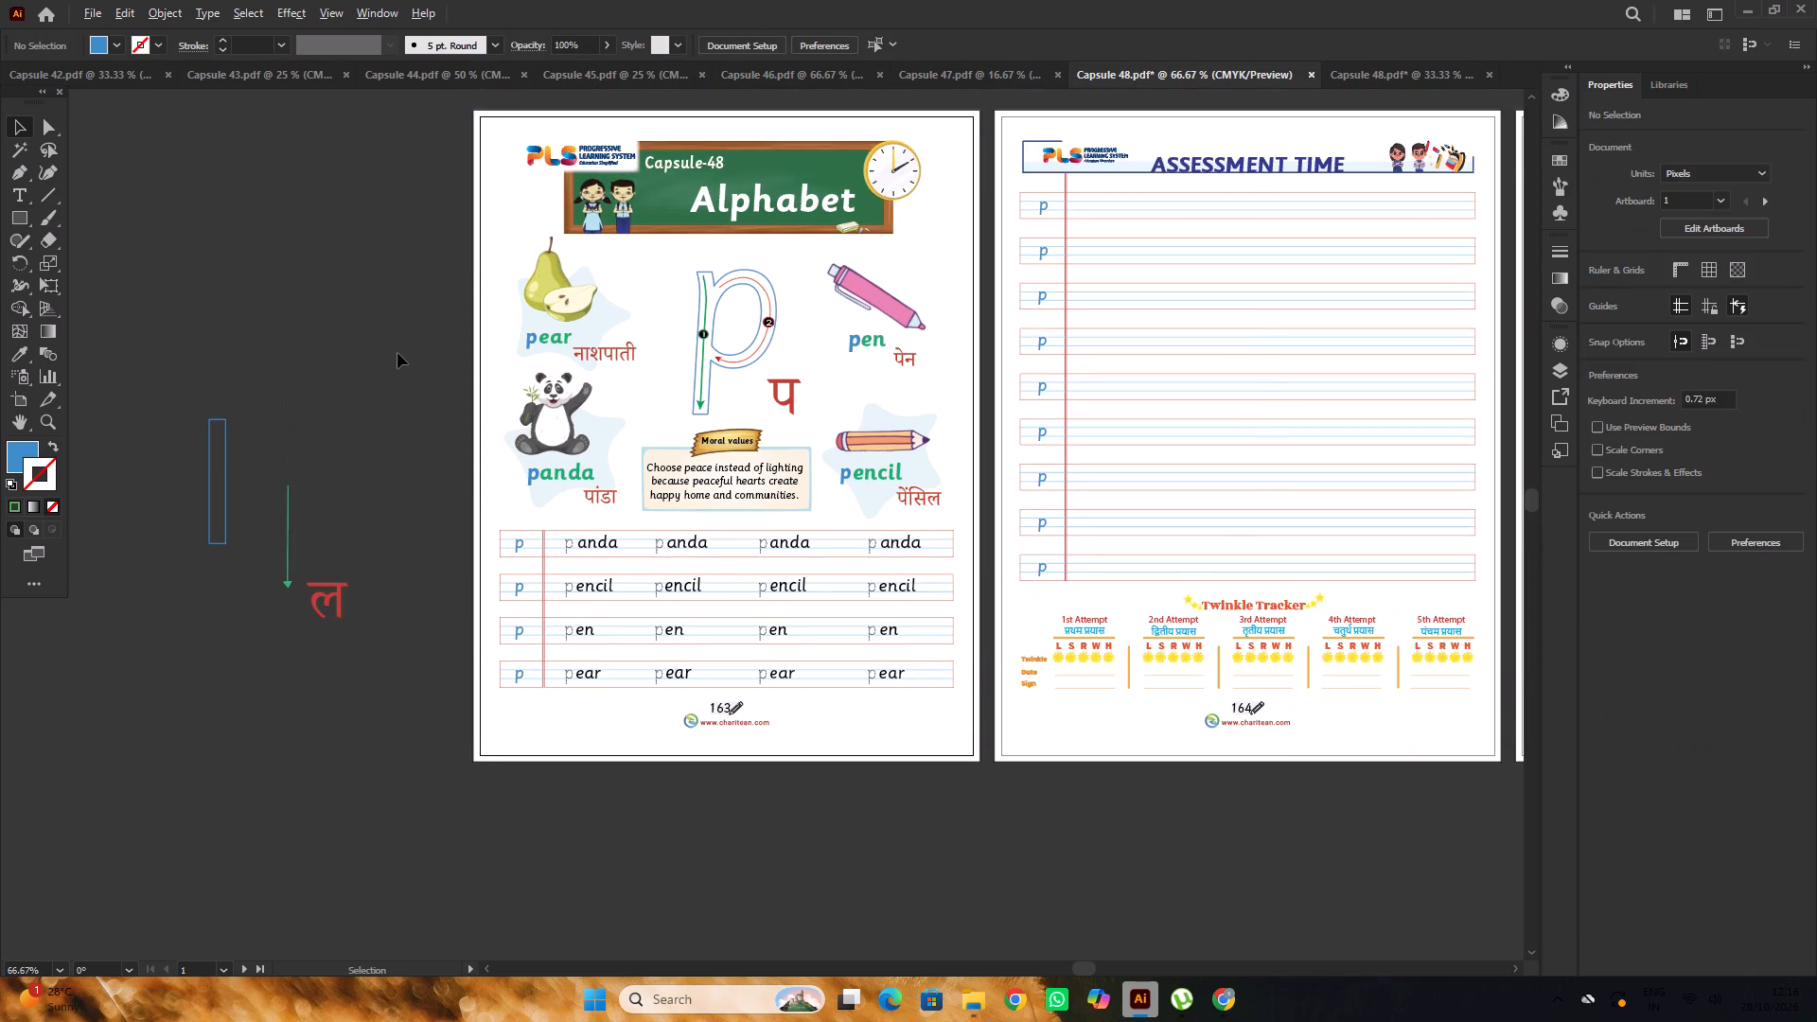
pyautogui.keyDown('alt'); pyautogui.scroll(-1, 397, 353); pyautogui.keyUp('alt')
pyautogui.scroll(2, 397, 353)
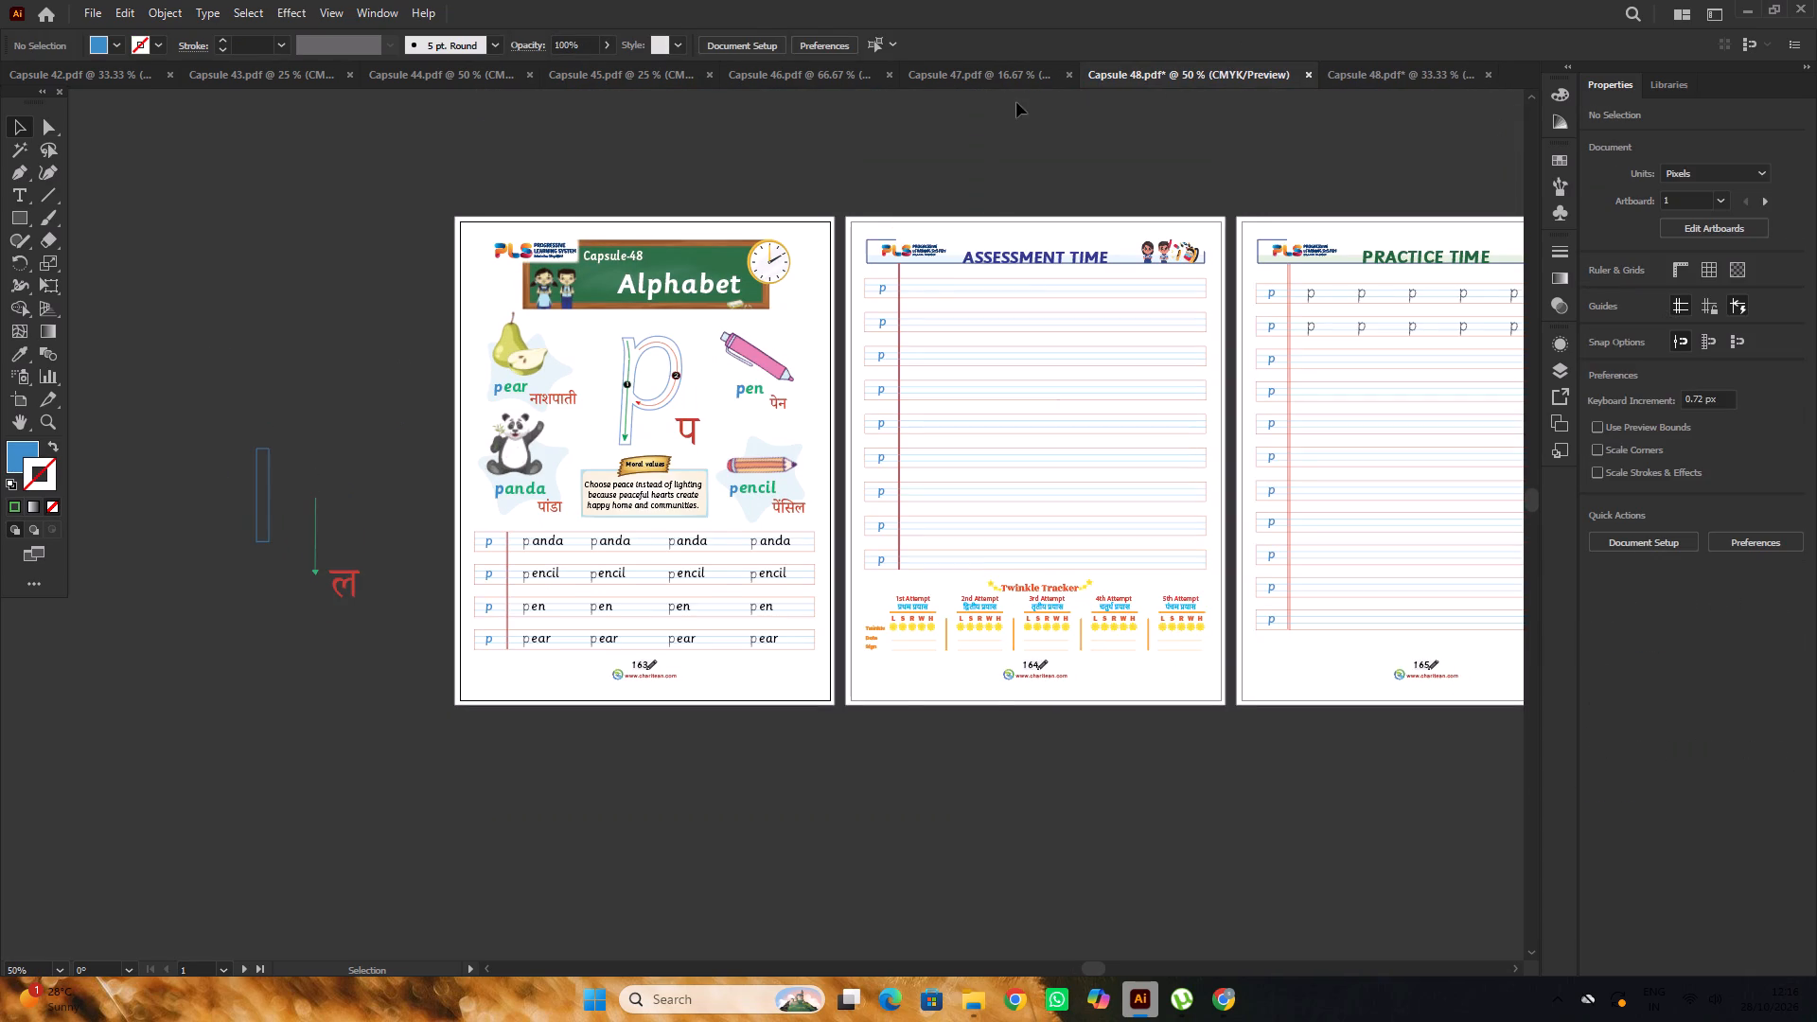
# Check the page numbering at the end of Capsule 47, and set the Capsule 48 Alphabet page's number to 162.
pyautogui.click(1014, 86)
pyautogui.keyDown('alt'); pyautogui.scroll(4, 954, 461); pyautogui.keyUp('alt')
pyautogui.scroll(2, 969, 440)
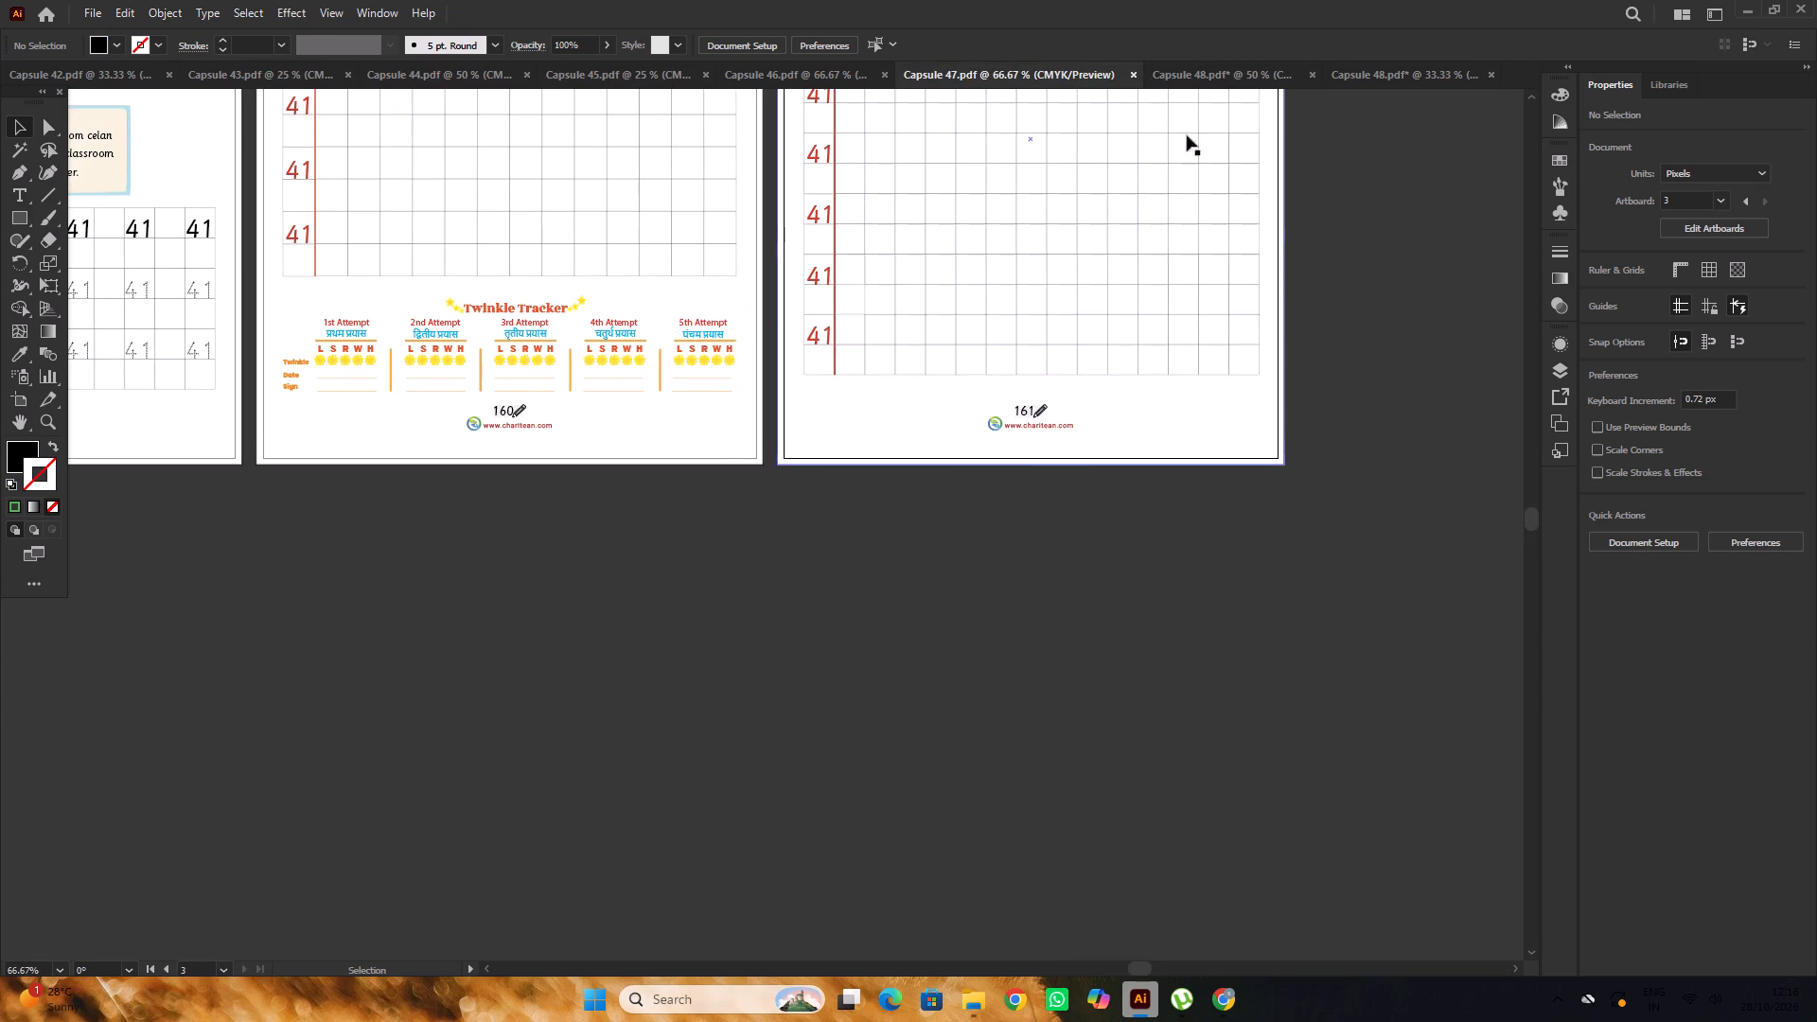
pyautogui.click(1249, 80)
pyautogui.scroll(1, 664, 653)
pyautogui.scroll(-4, 664, 648)
pyautogui.keyDown('alt'); pyautogui.scroll(3, 658, 598); pyautogui.keyUp('alt')
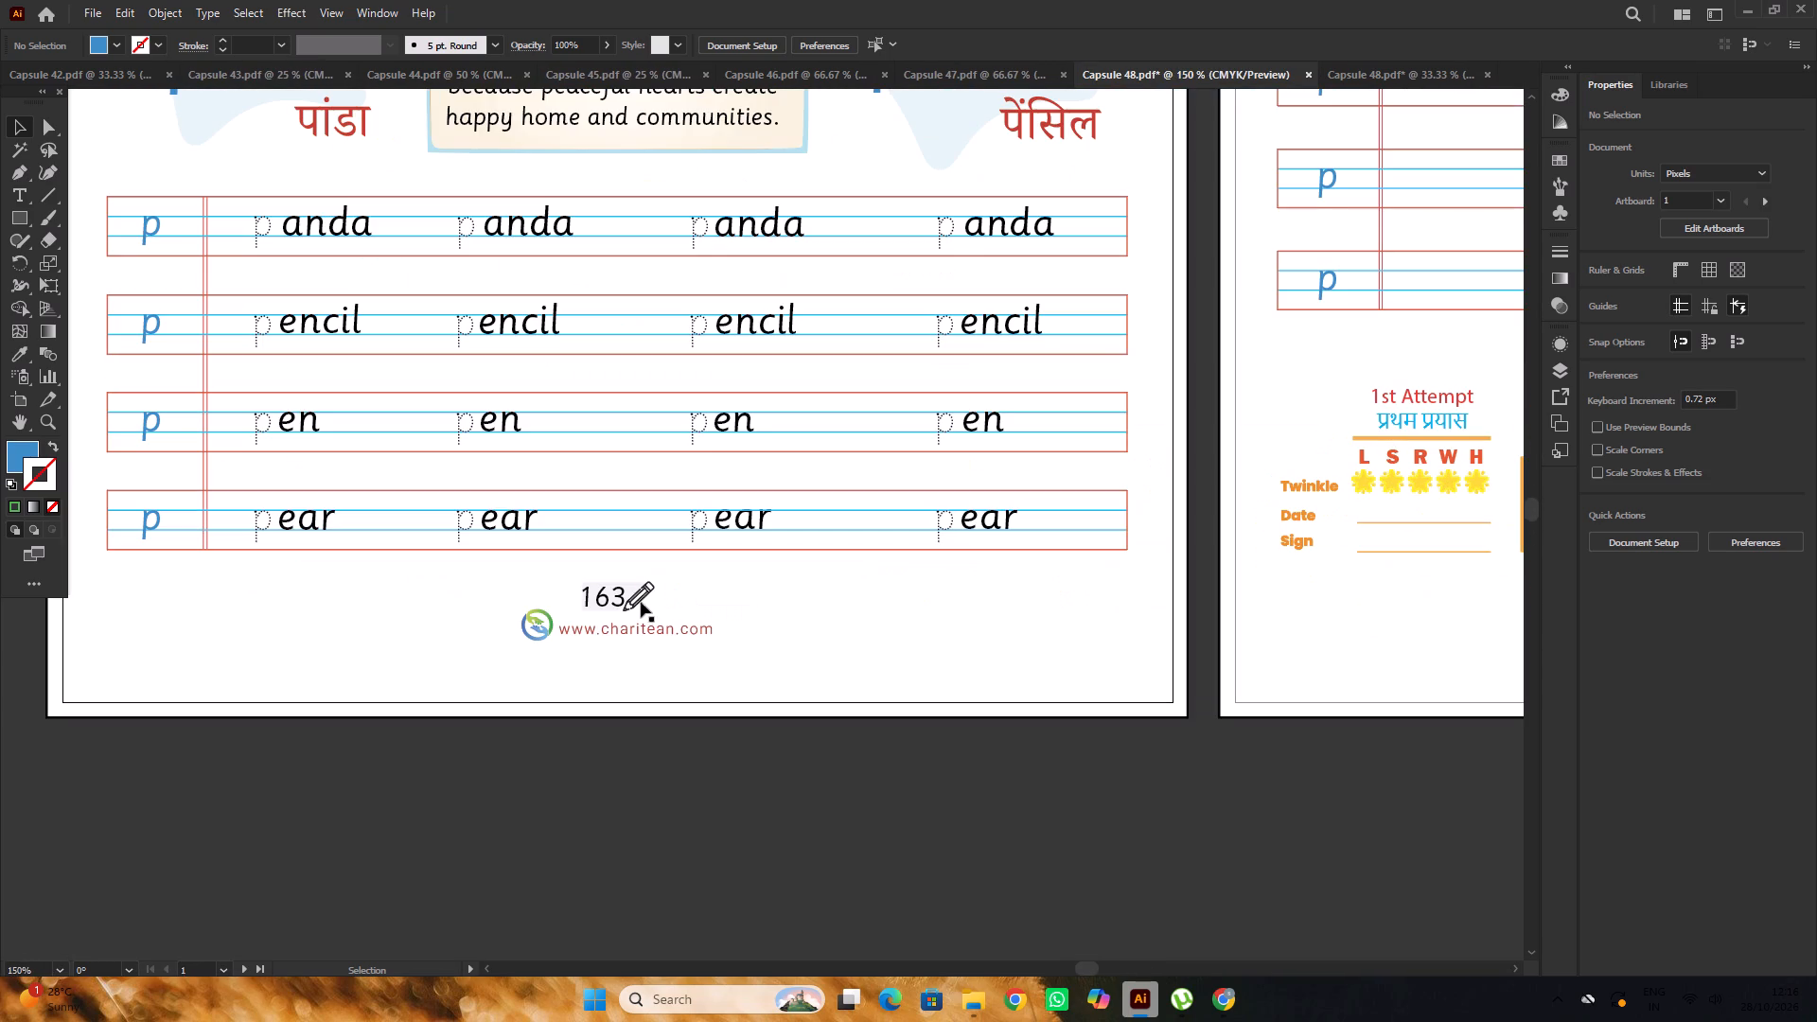
pyautogui.press('t')
pyautogui.click(621, 593)
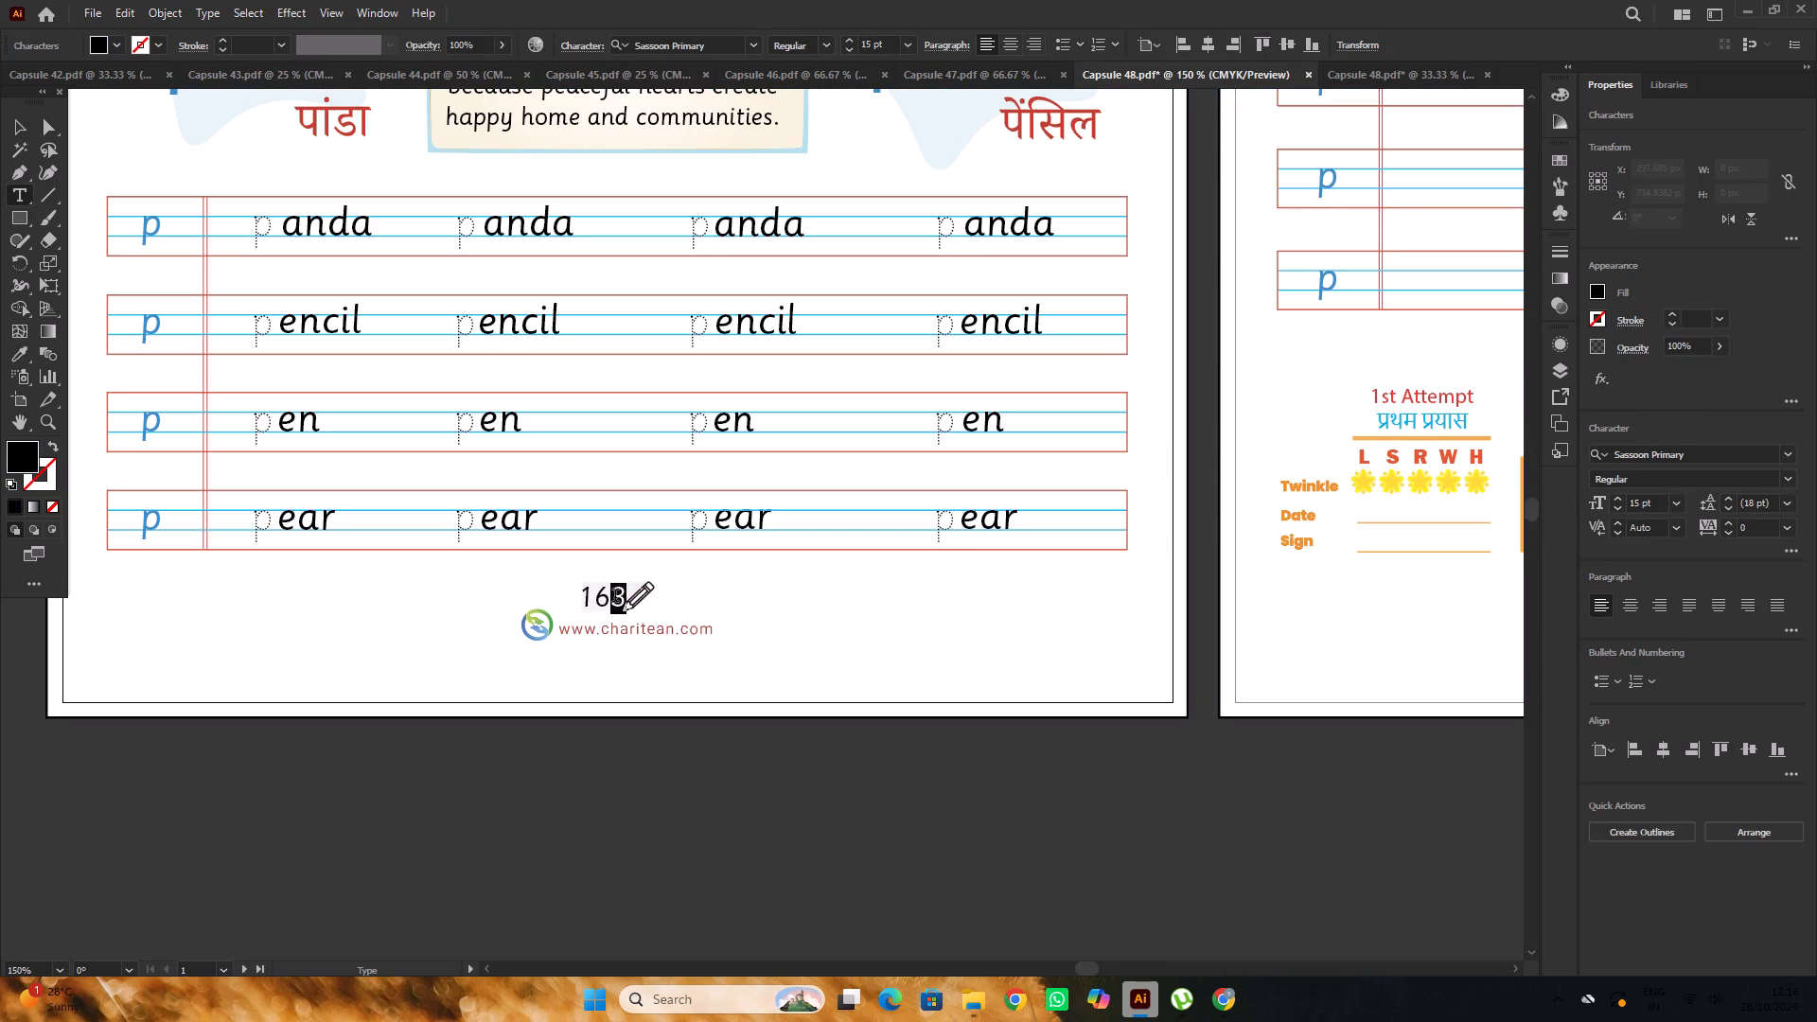
pyautogui.press('2')
# Set the Assessment Time page's number to 163.
pyautogui.keyDown('alt'); pyautogui.scroll(-3, 527, 539); pyautogui.keyUp('alt')
pyautogui.scroll(4, 946, 576)
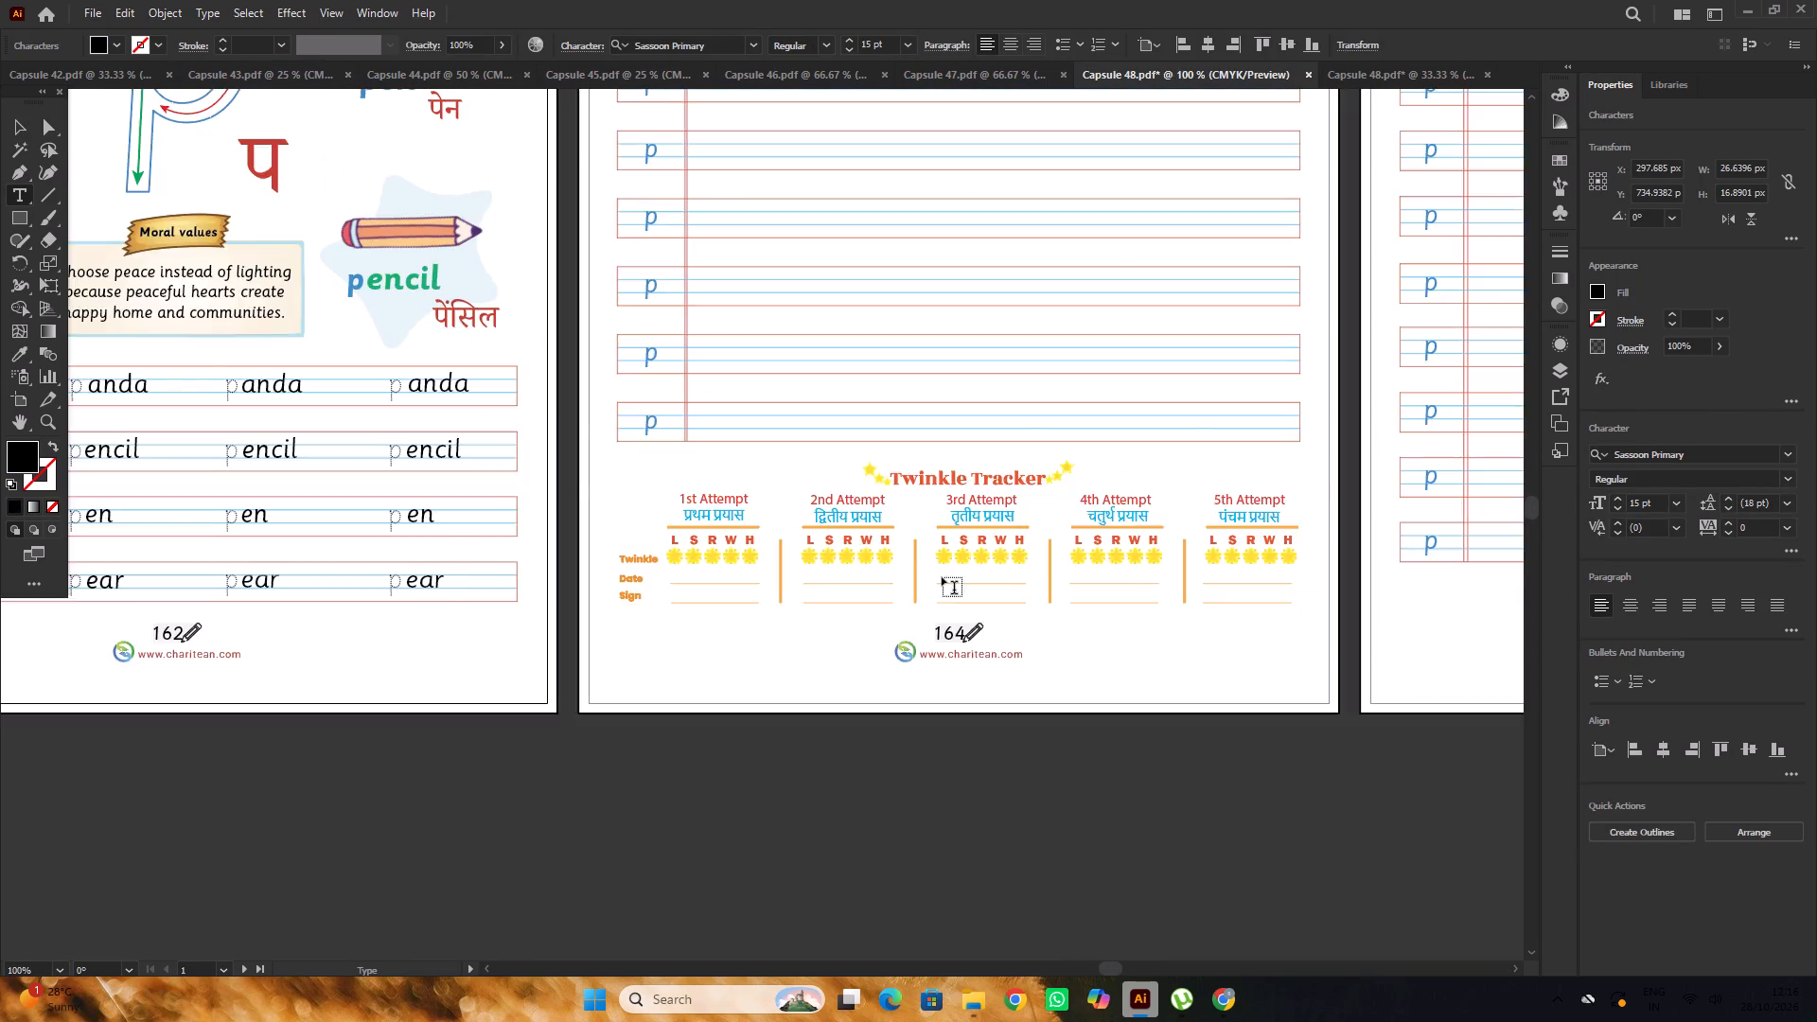
pyautogui.scroll(2, 942, 577)
pyautogui.scroll(-2, 975, 658)
pyautogui.moveTo(976, 633); pyautogui.dragTo(961, 643)
pyautogui.press('3')
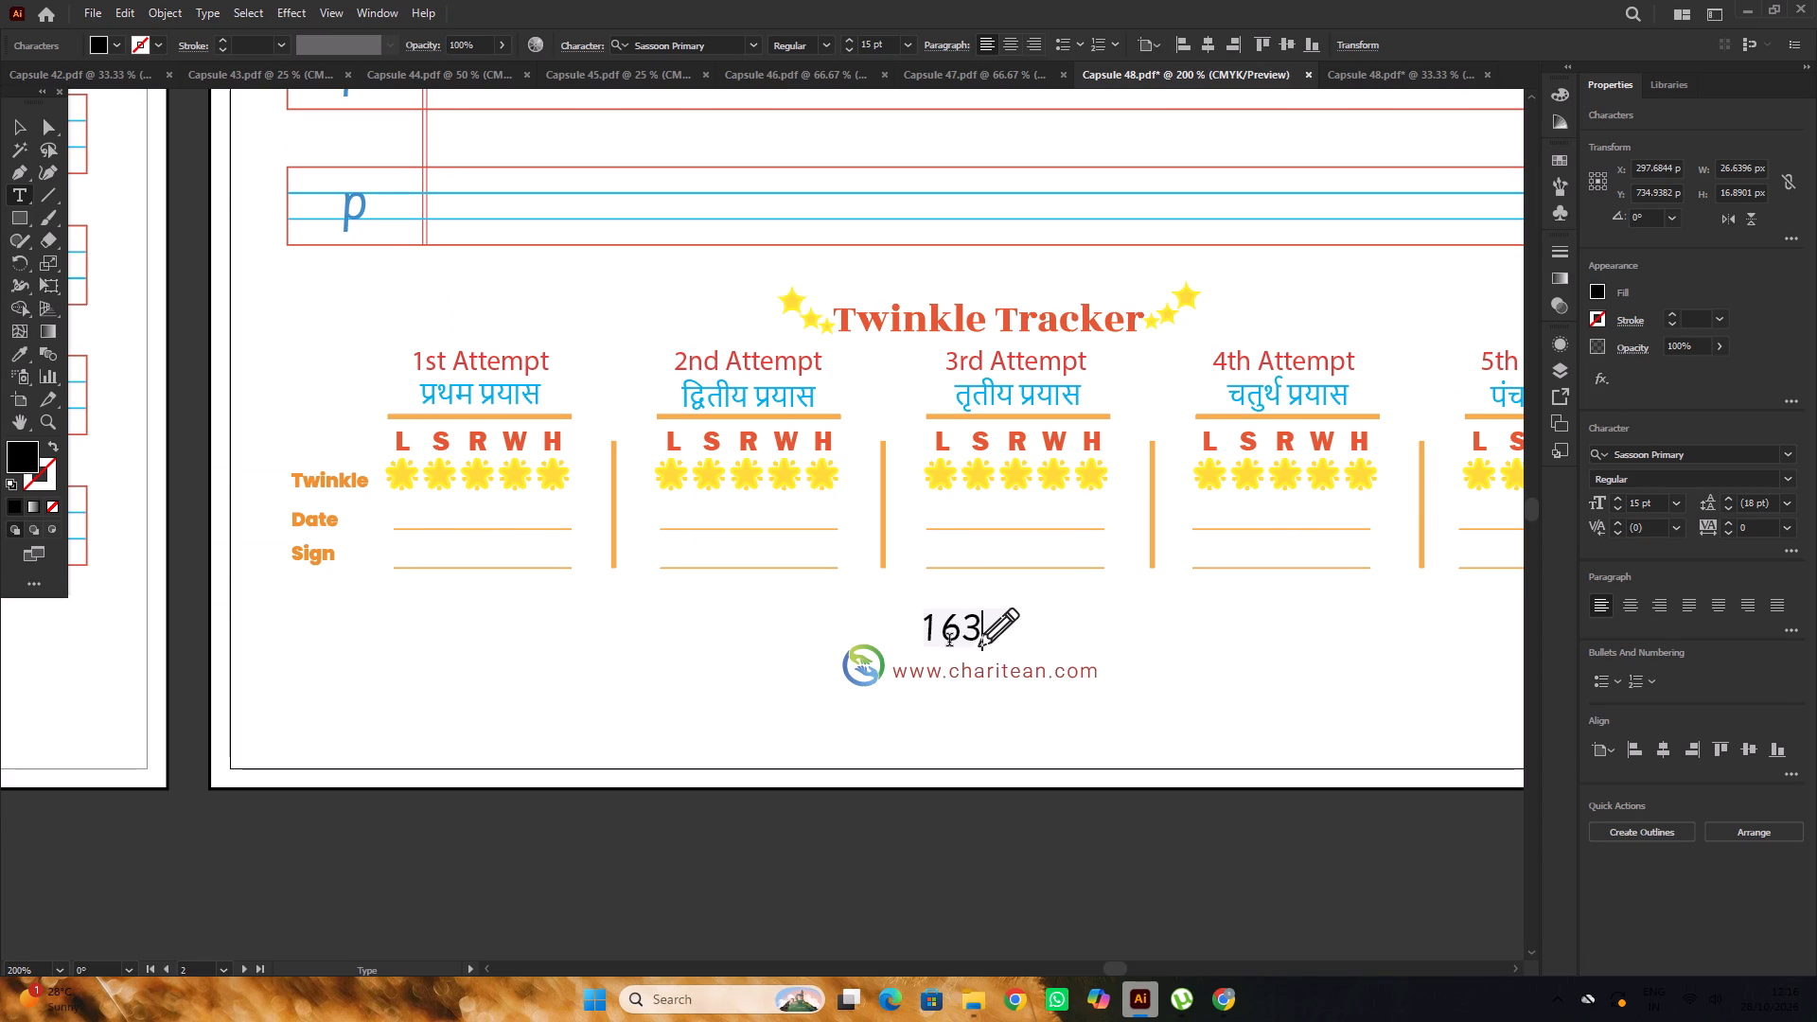
# Close the empty phone folder window and set the Practice Time page's number to 164.
pyautogui.keyDown('alt'); pyautogui.scroll(-4, 806, 577); pyautogui.keyUp('alt')
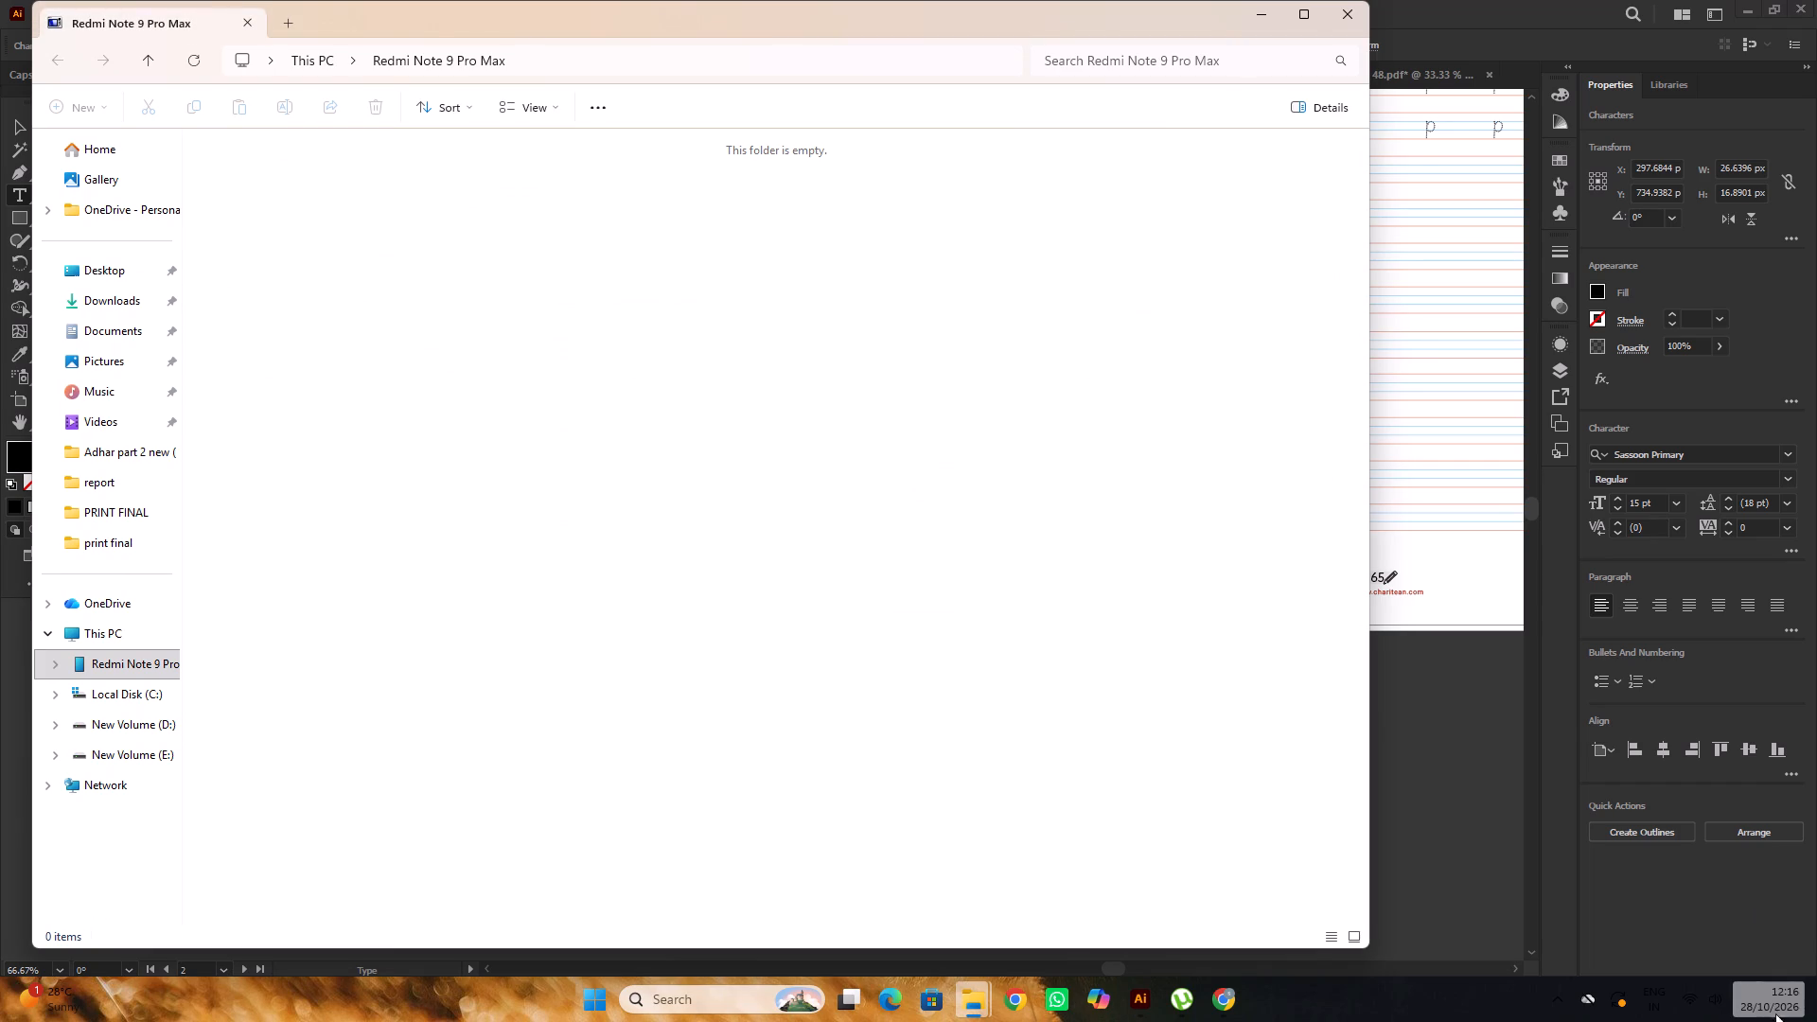
pyautogui.click(1338, 24)
pyautogui.scroll(3, 1246, 538)
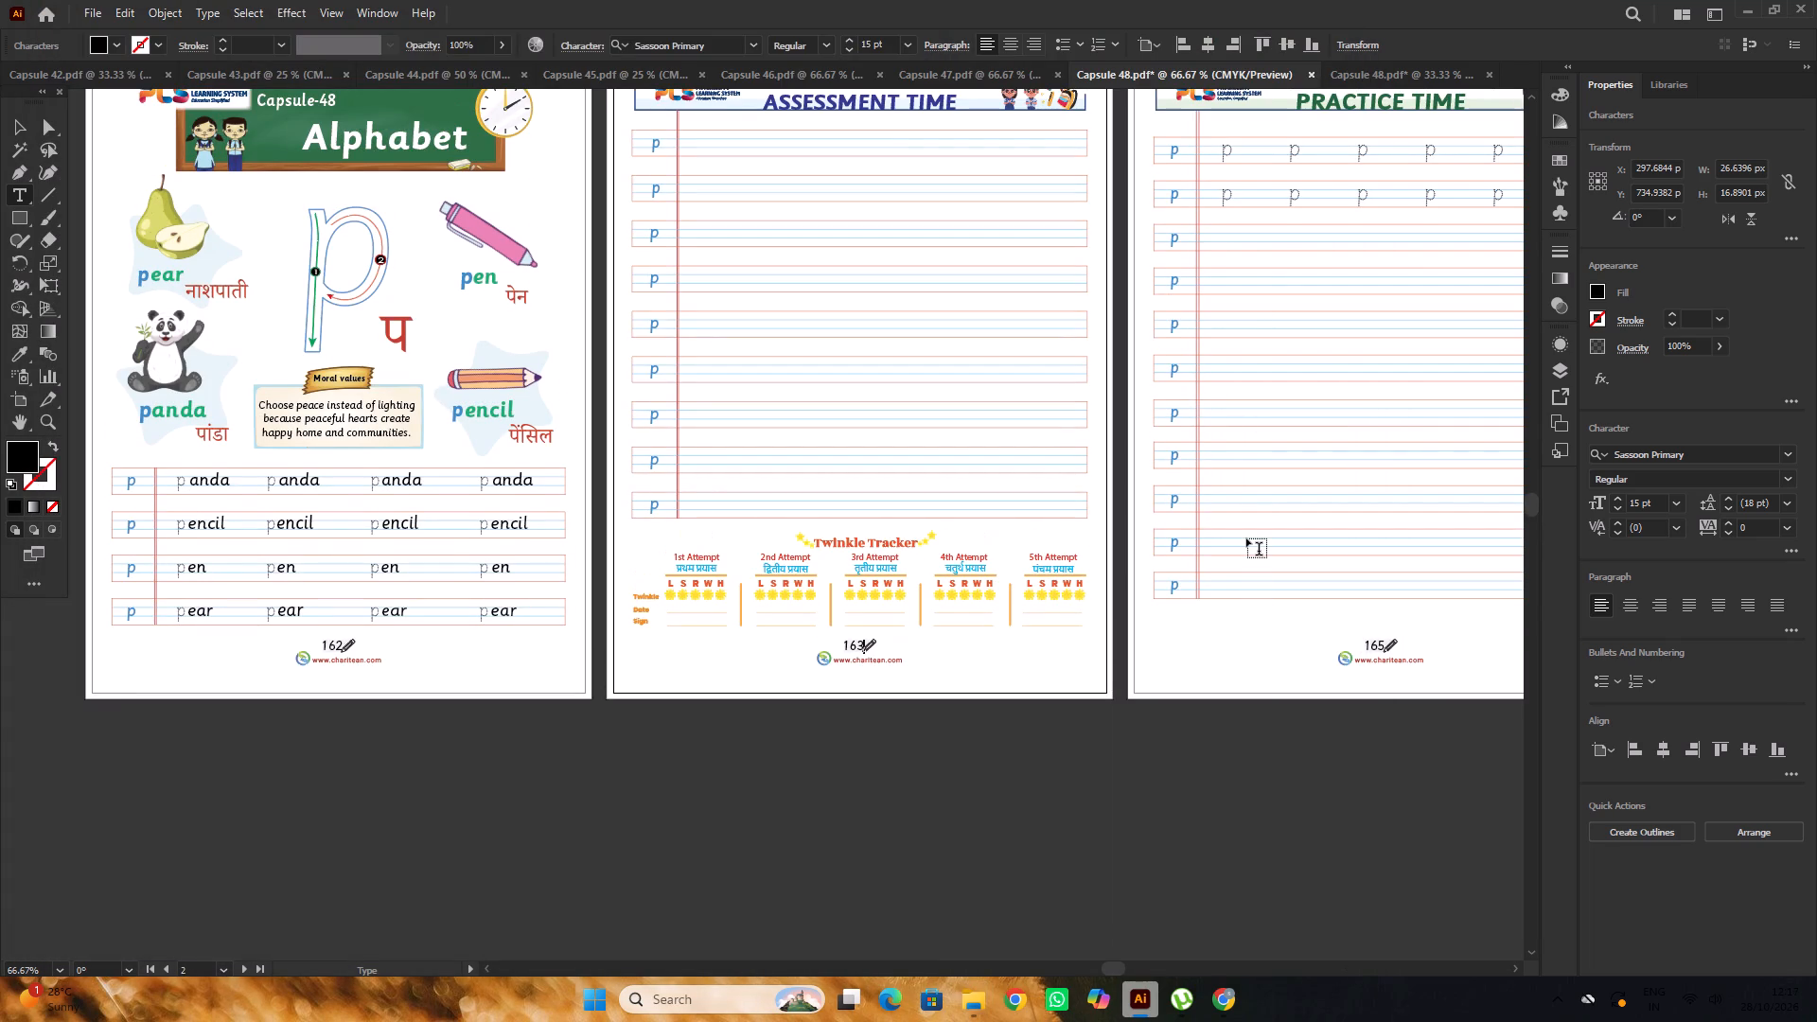
pyautogui.scroll(2, 851, 638)
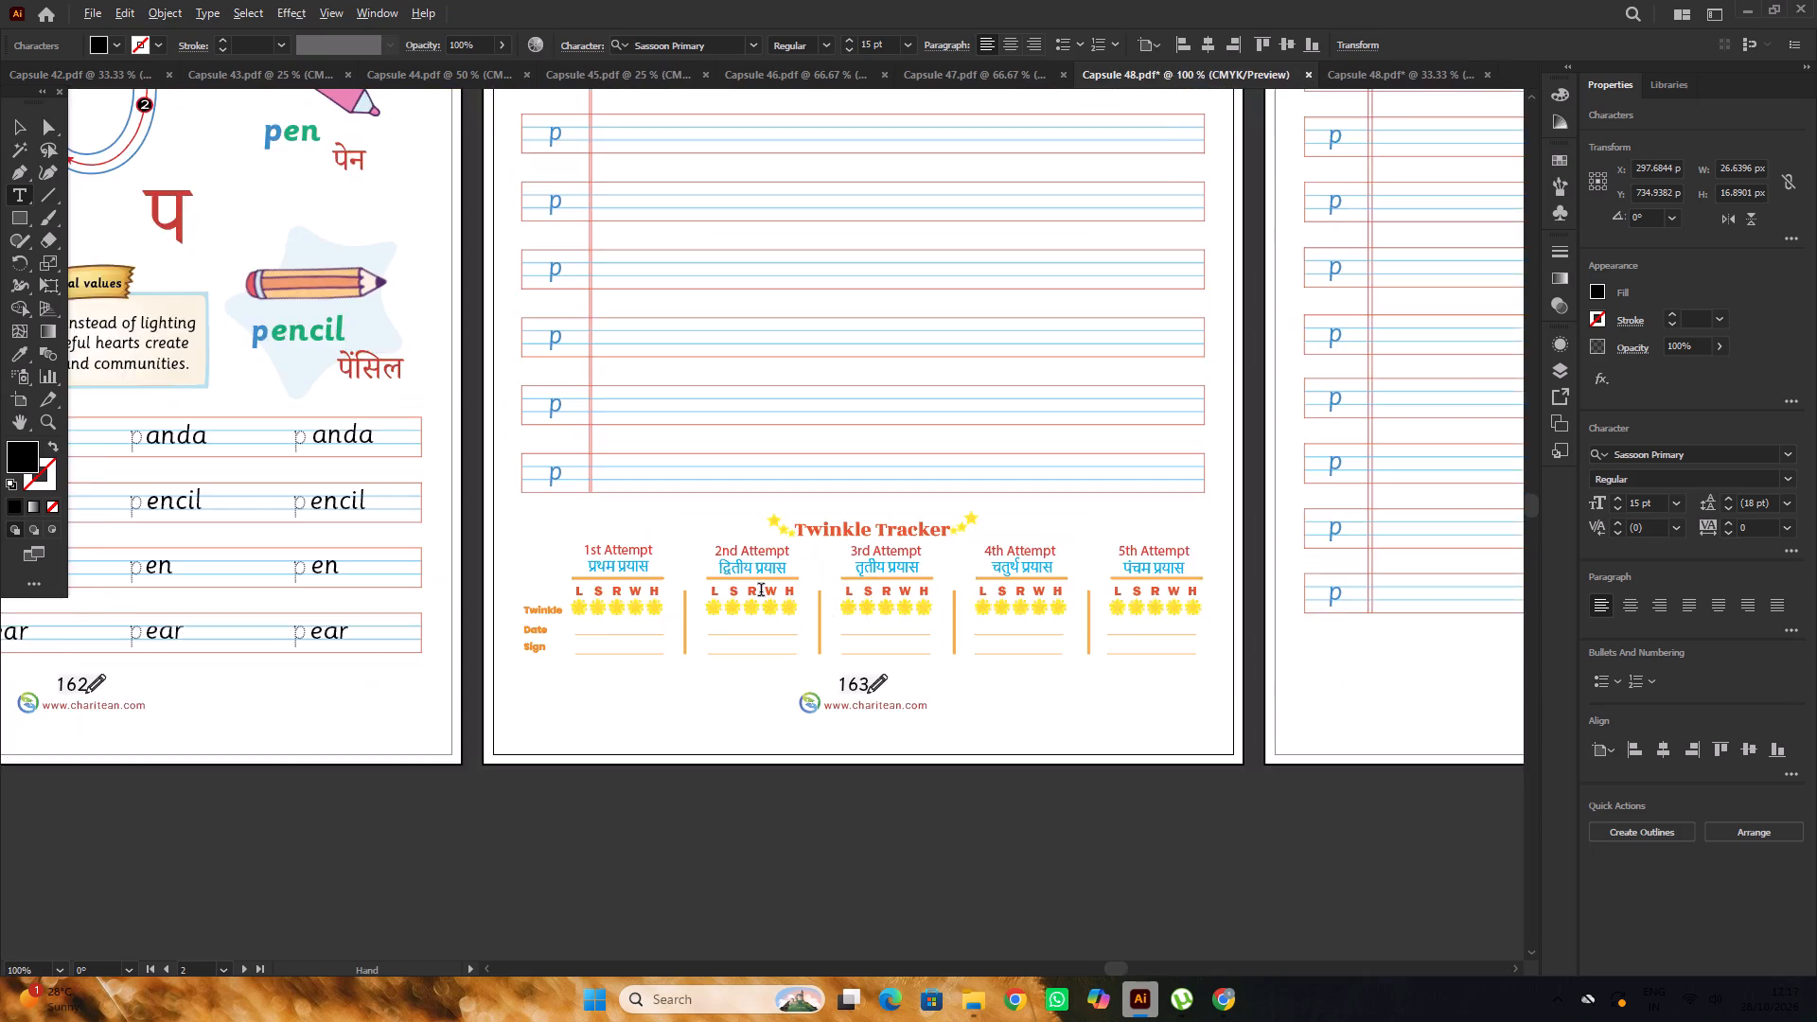
pyautogui.keyDown('alt'); pyautogui.scroll(-2, 700, 564); pyautogui.keyUp('alt')
pyautogui.keyDown('alt'); pyautogui.scroll(5, 1211, 644); pyautogui.keyUp('alt')
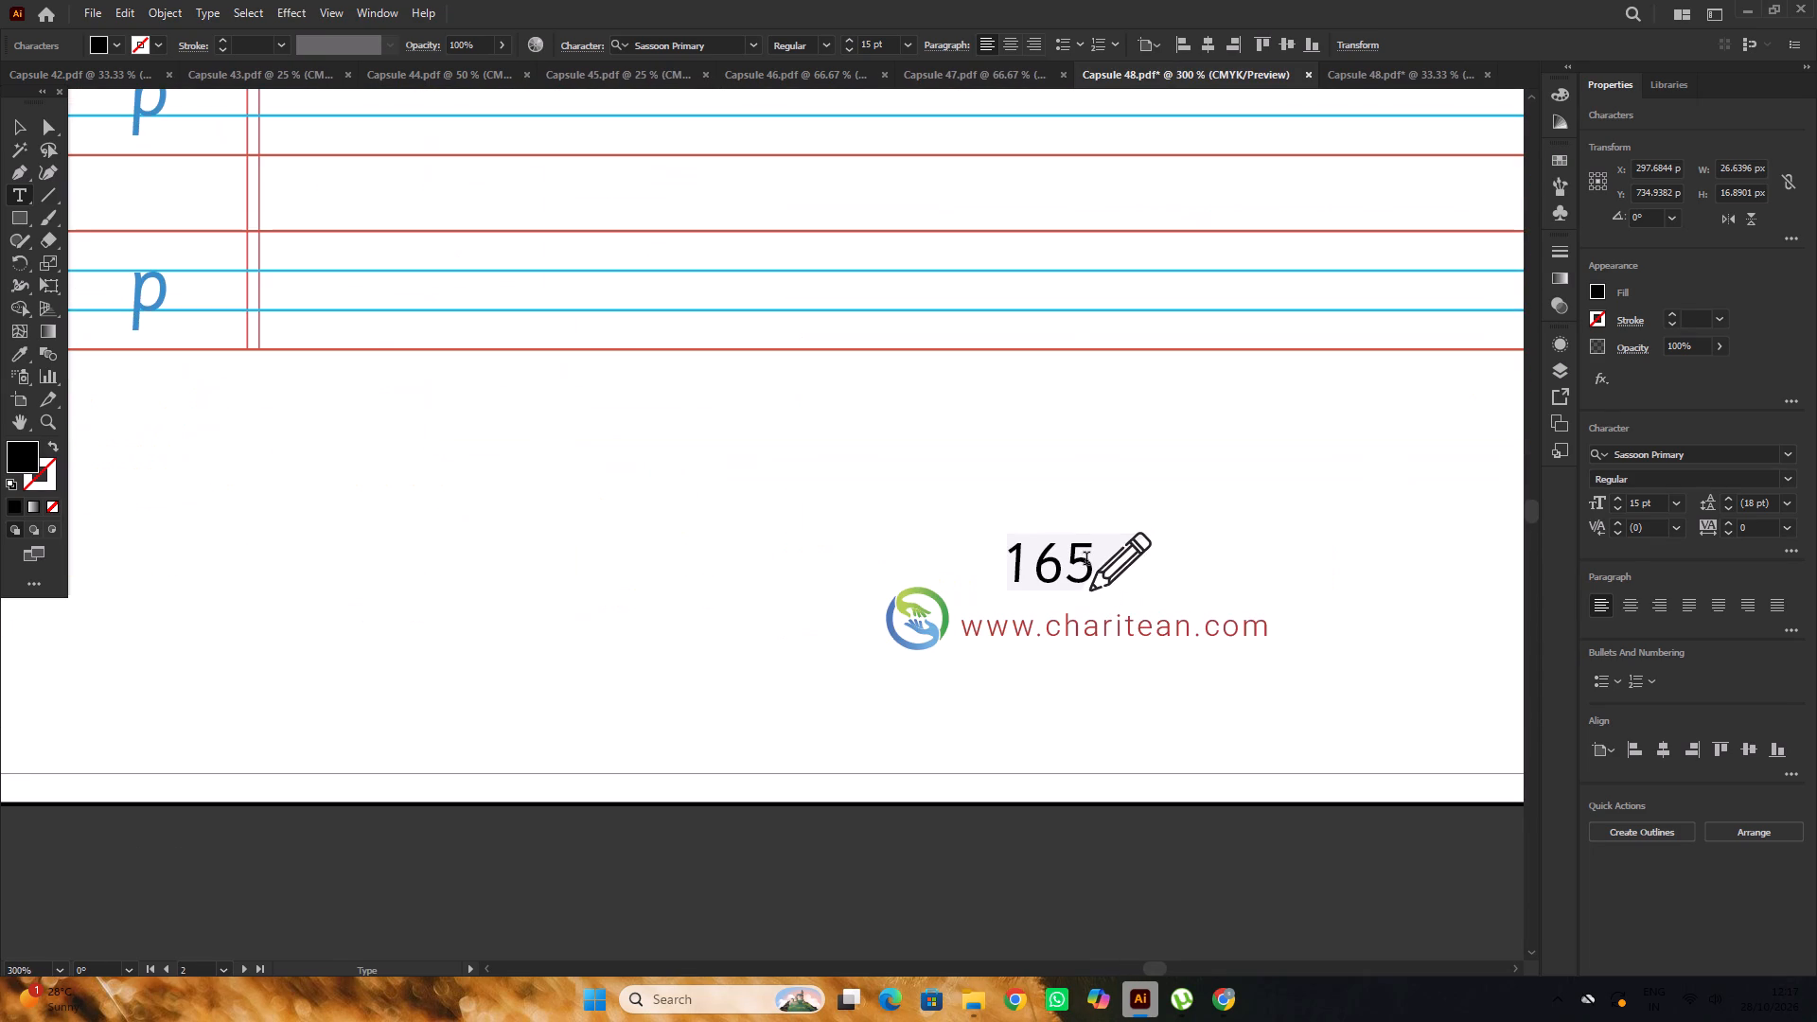
pyautogui.moveTo(1086, 560); pyautogui.dragTo(1069, 576)
pyautogui.press('4')
# Set the Recall Time page's number to 165.
pyautogui.keyDown('alt'); pyautogui.scroll(-4, 585, 476); pyautogui.keyUp('alt')
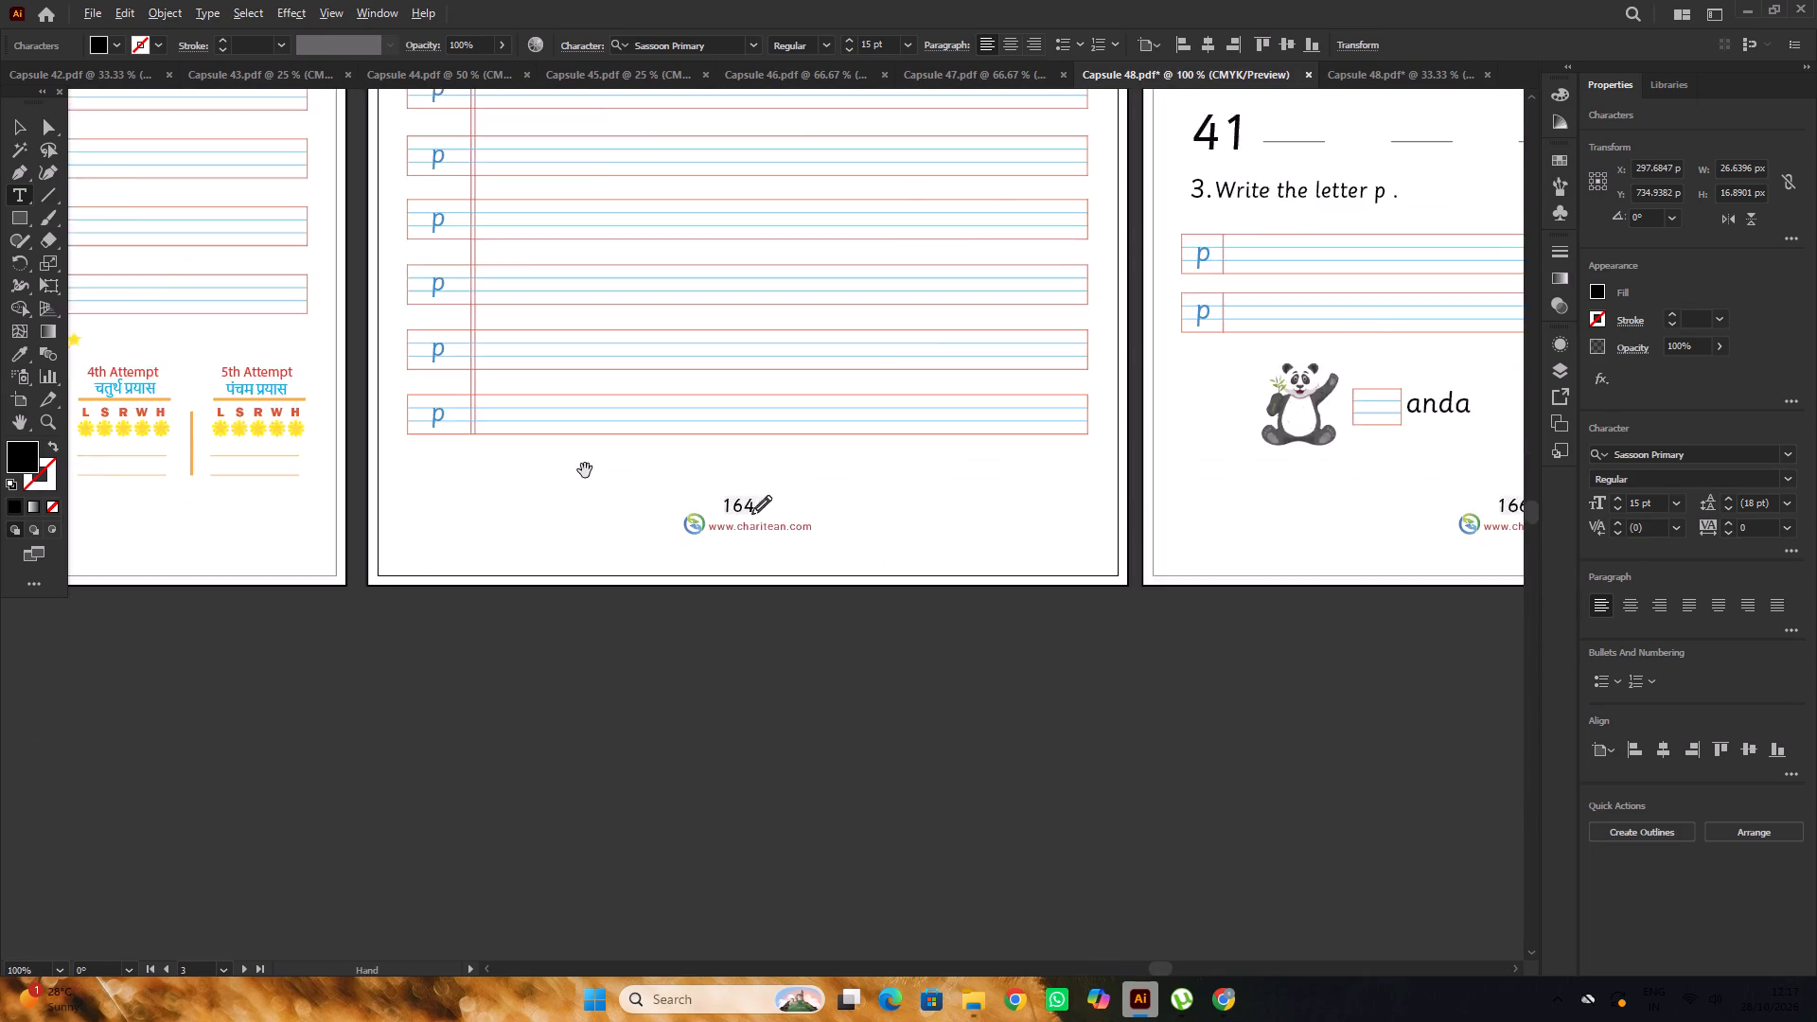
pyautogui.keyDown('alt'); pyautogui.scroll(-2, 585, 470); pyautogui.keyUp('alt')
pyautogui.keyDown('alt'); pyautogui.scroll(10, 891, 513); pyautogui.keyUp('alt')
pyautogui.moveTo(950, 462); pyautogui.dragTo(950, 463)
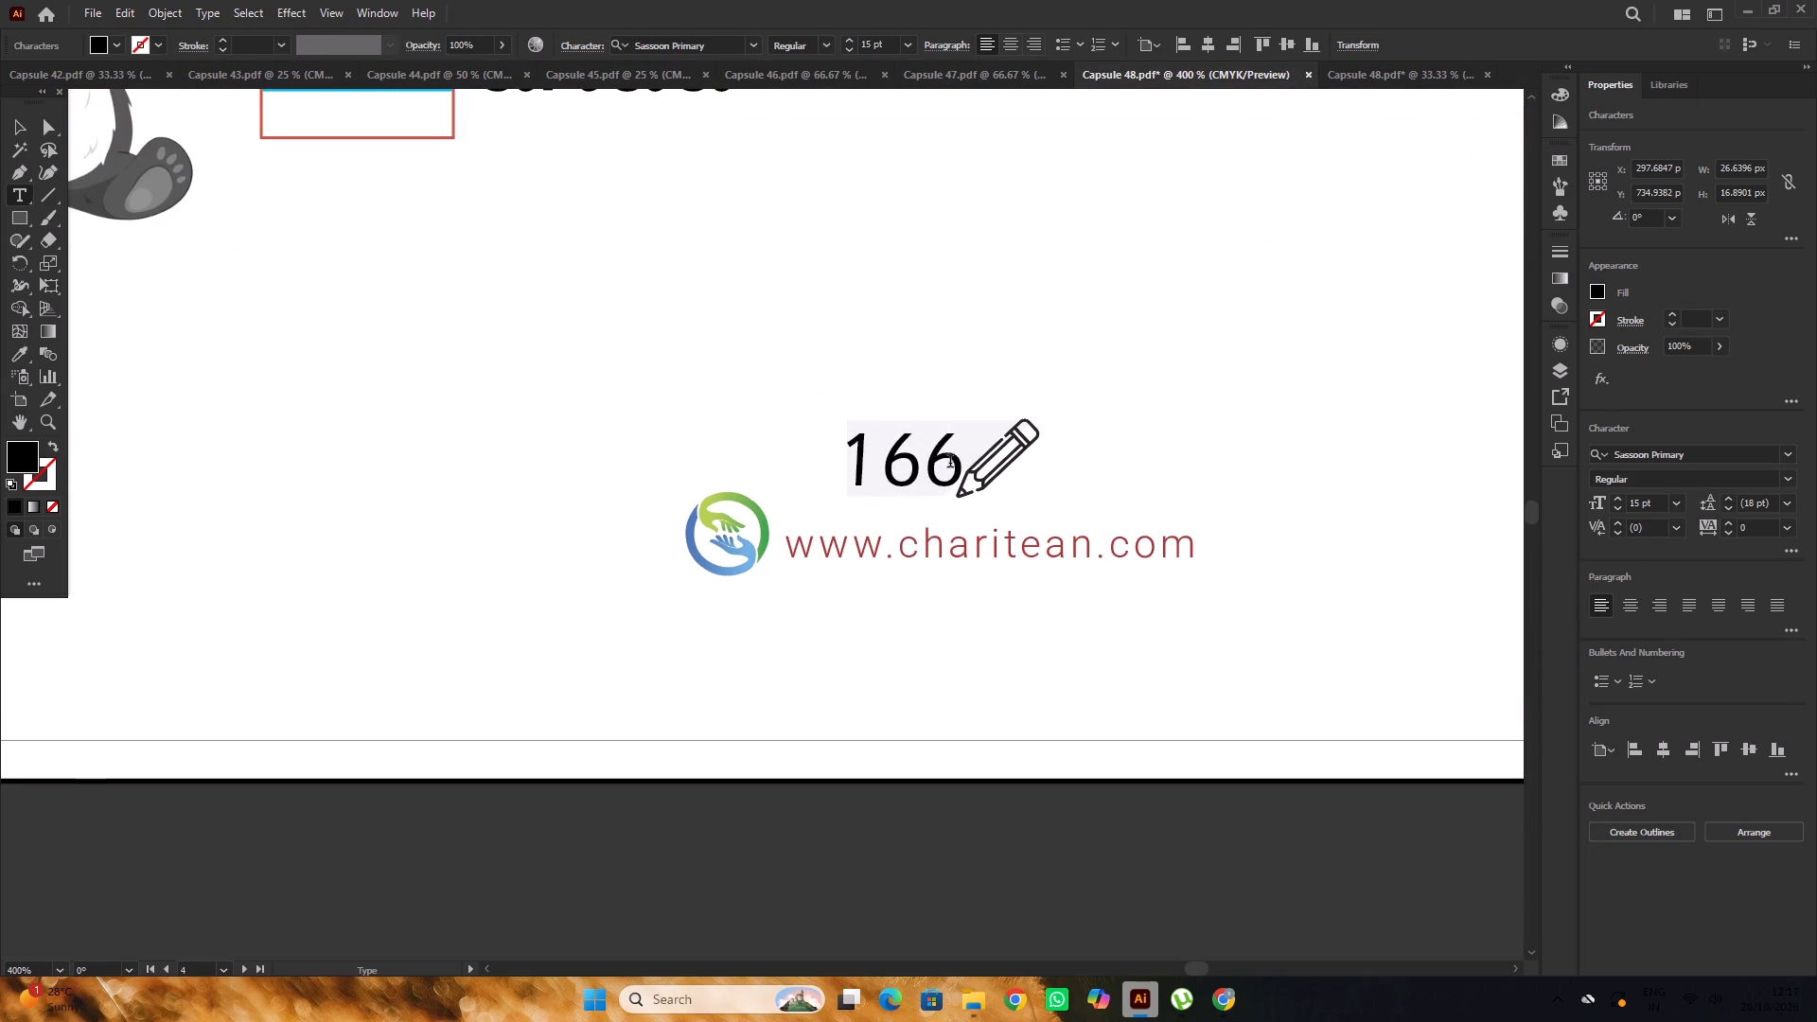
pyautogui.moveTo(950, 463); pyautogui.dragTo(944, 473)
pyautogui.moveTo(946, 469); pyautogui.dragTo(936, 483)
pyautogui.press('5')
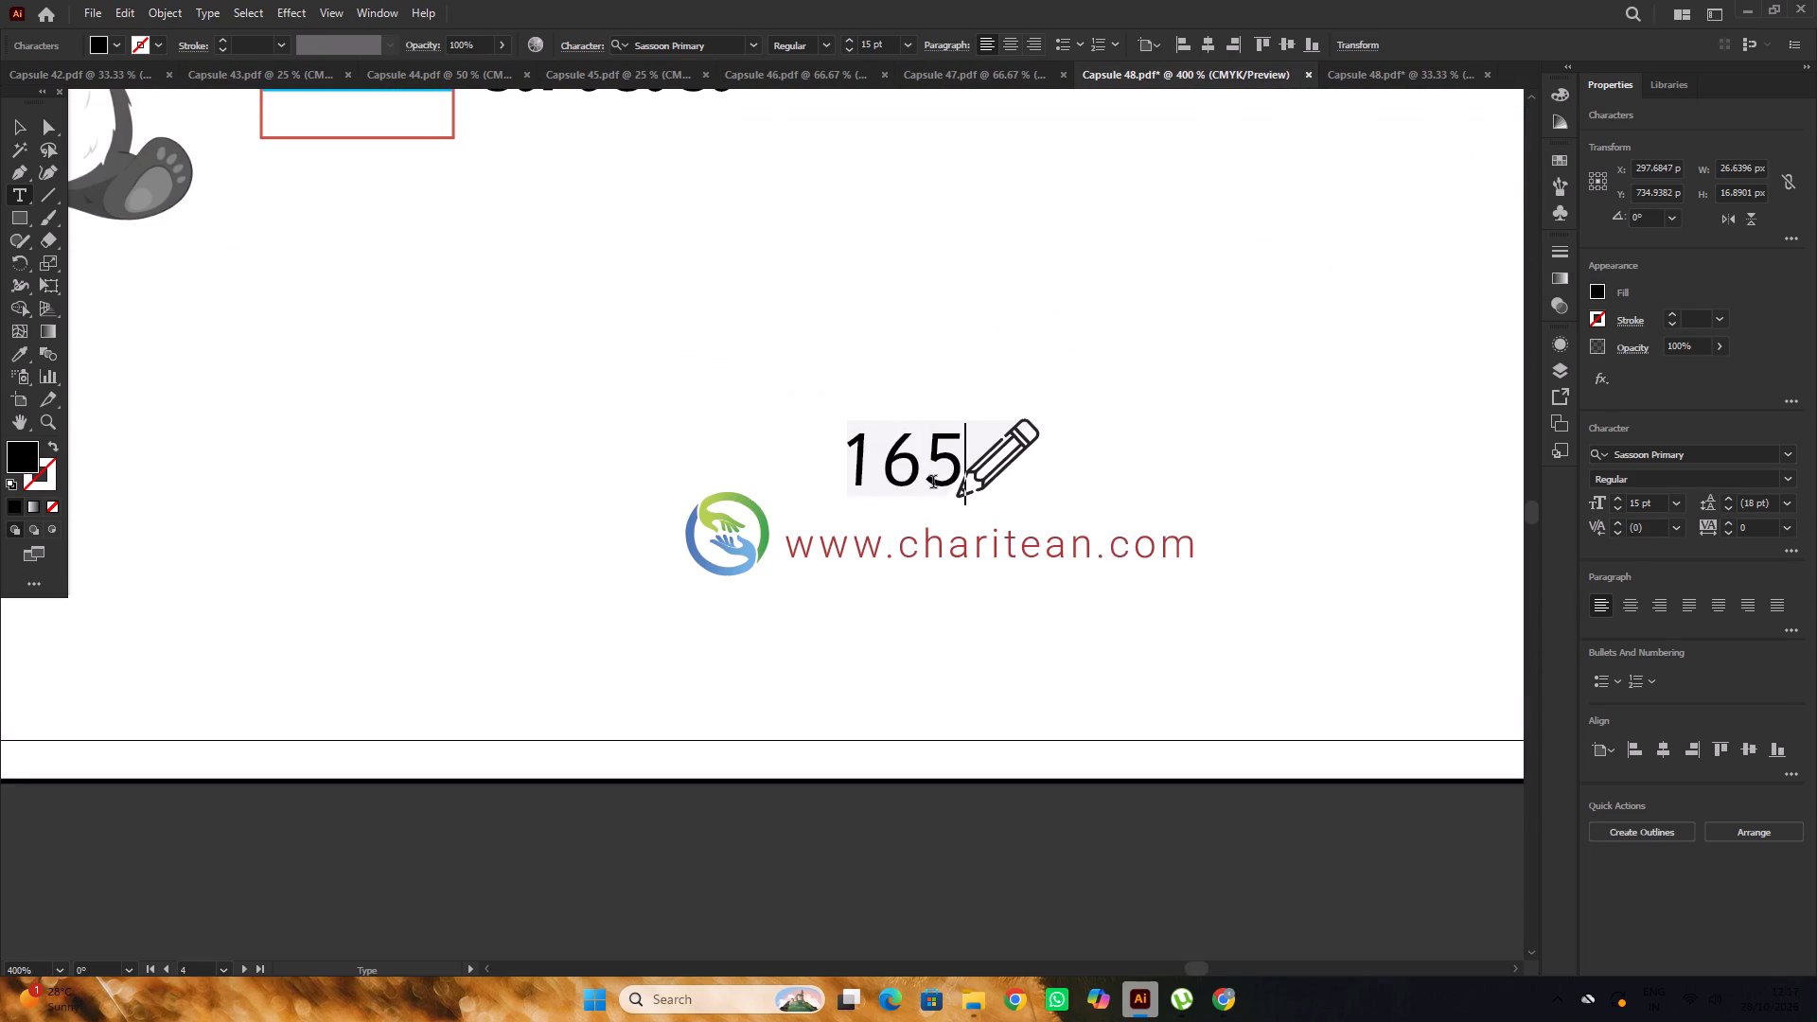
# Set the Revision Time page's number to 166.
pyautogui.keyDown('alt'); pyautogui.scroll(-7, 653, 401); pyautogui.keyUp('alt')
pyautogui.scroll(5, 858, 445)
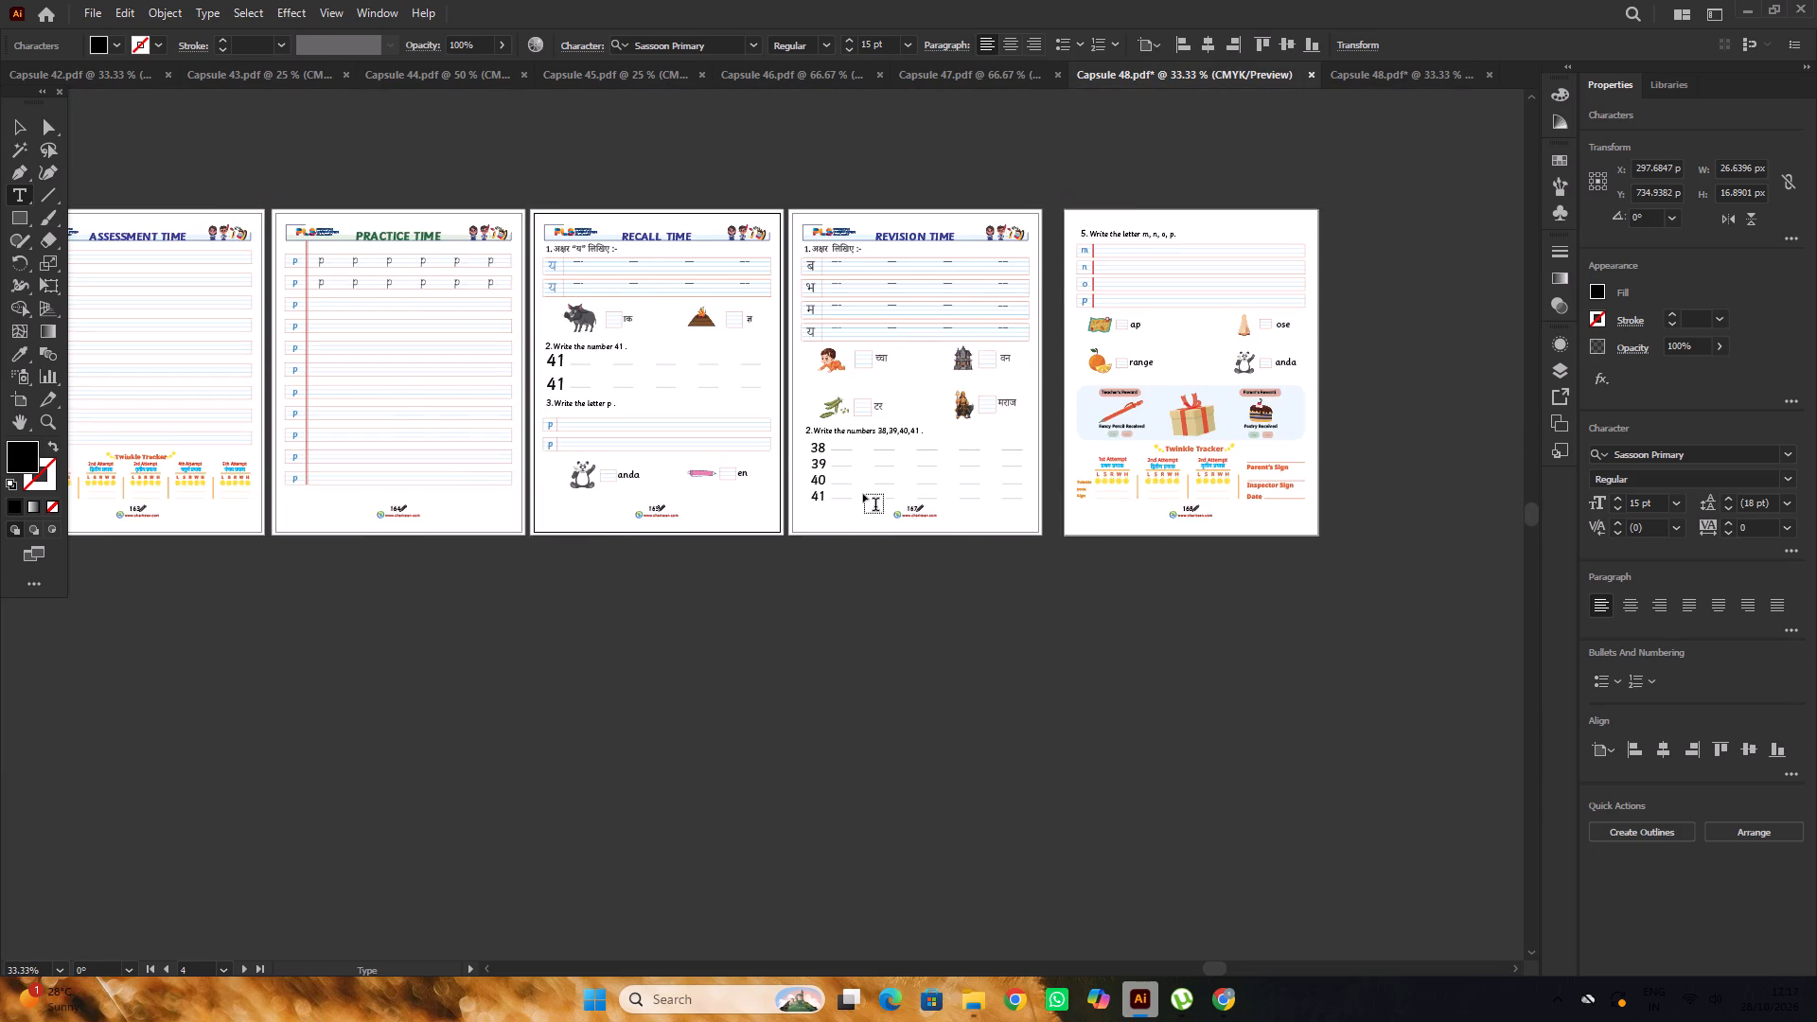
pyautogui.keyDown('alt'); pyautogui.scroll(6, 876, 502); pyautogui.keyUp('alt')
pyautogui.keyDown('alt'); pyautogui.scroll(2, 1045, 553); pyautogui.keyUp('alt')
pyautogui.moveTo(1045, 543); pyautogui.dragTo(1021, 570)
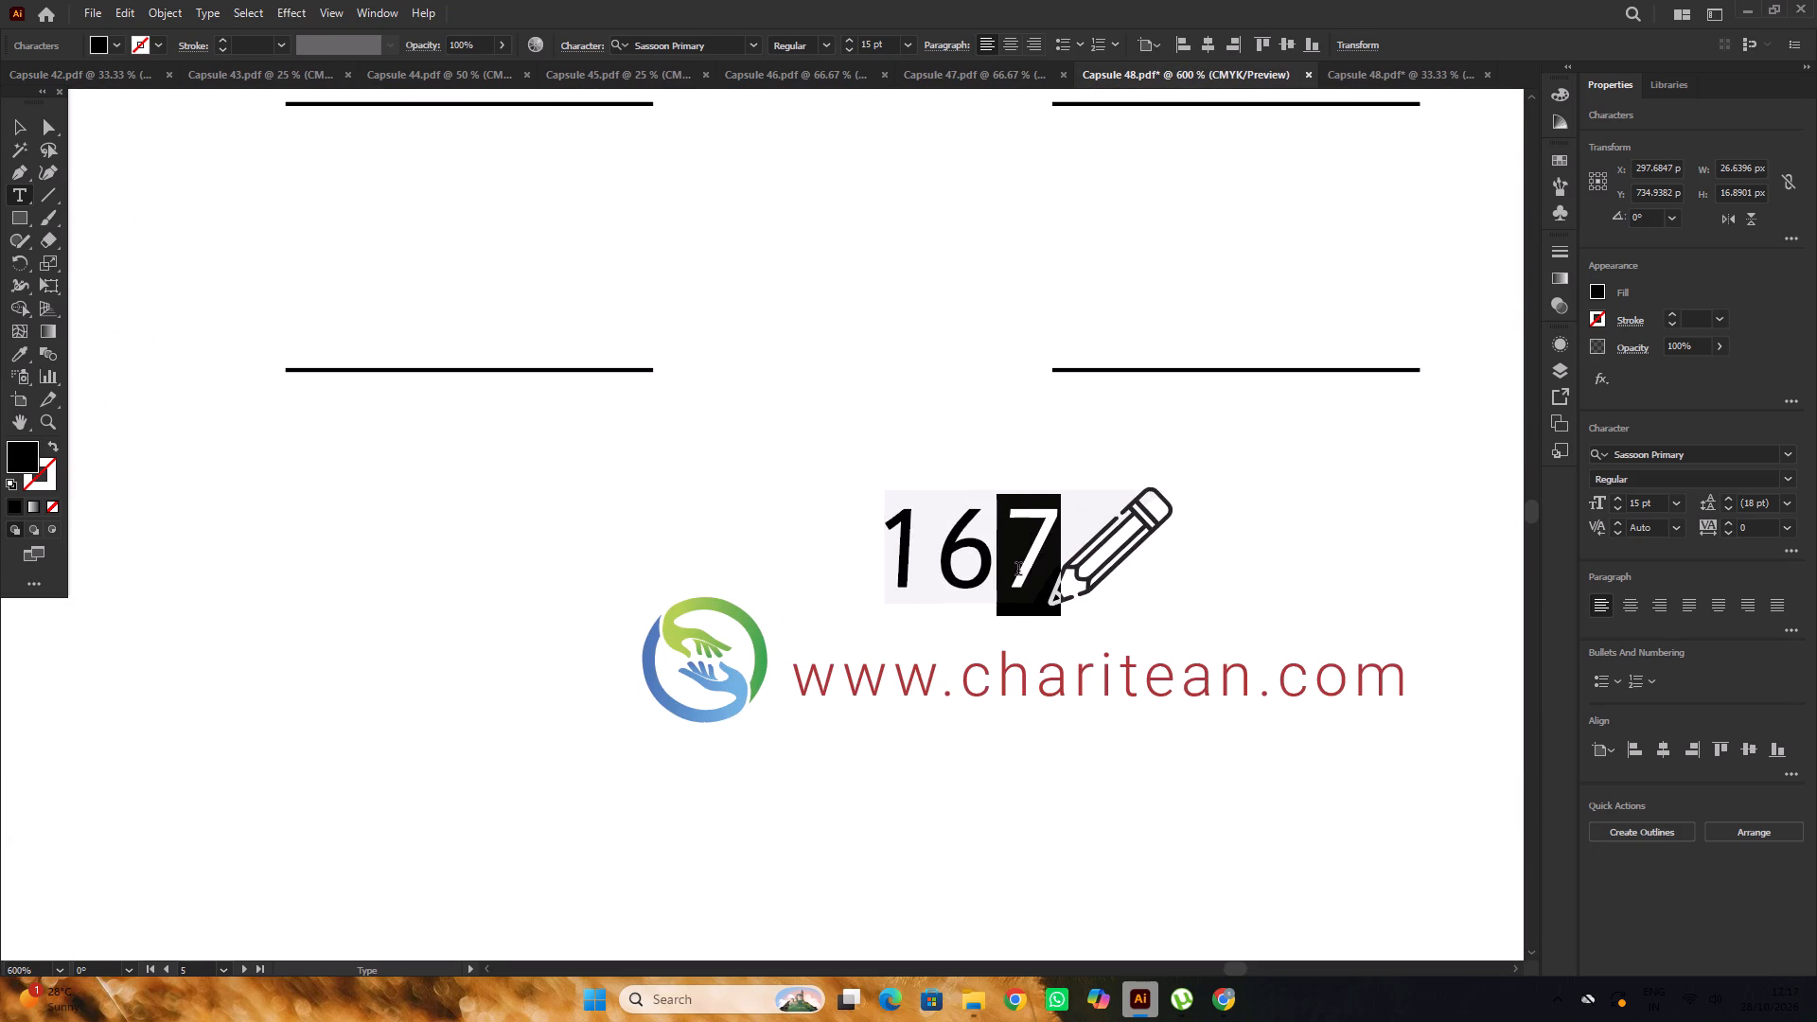
pyautogui.press('6')
# Set the page number on the final page, with the gift box and Twinkle Tracker, to 167.
pyautogui.keyDown('alt'); pyautogui.scroll(-6, 685, 482); pyautogui.keyUp('alt')
pyautogui.keyDown('alt'); pyautogui.scroll(2, 1277, 511); pyautogui.keyUp('alt')
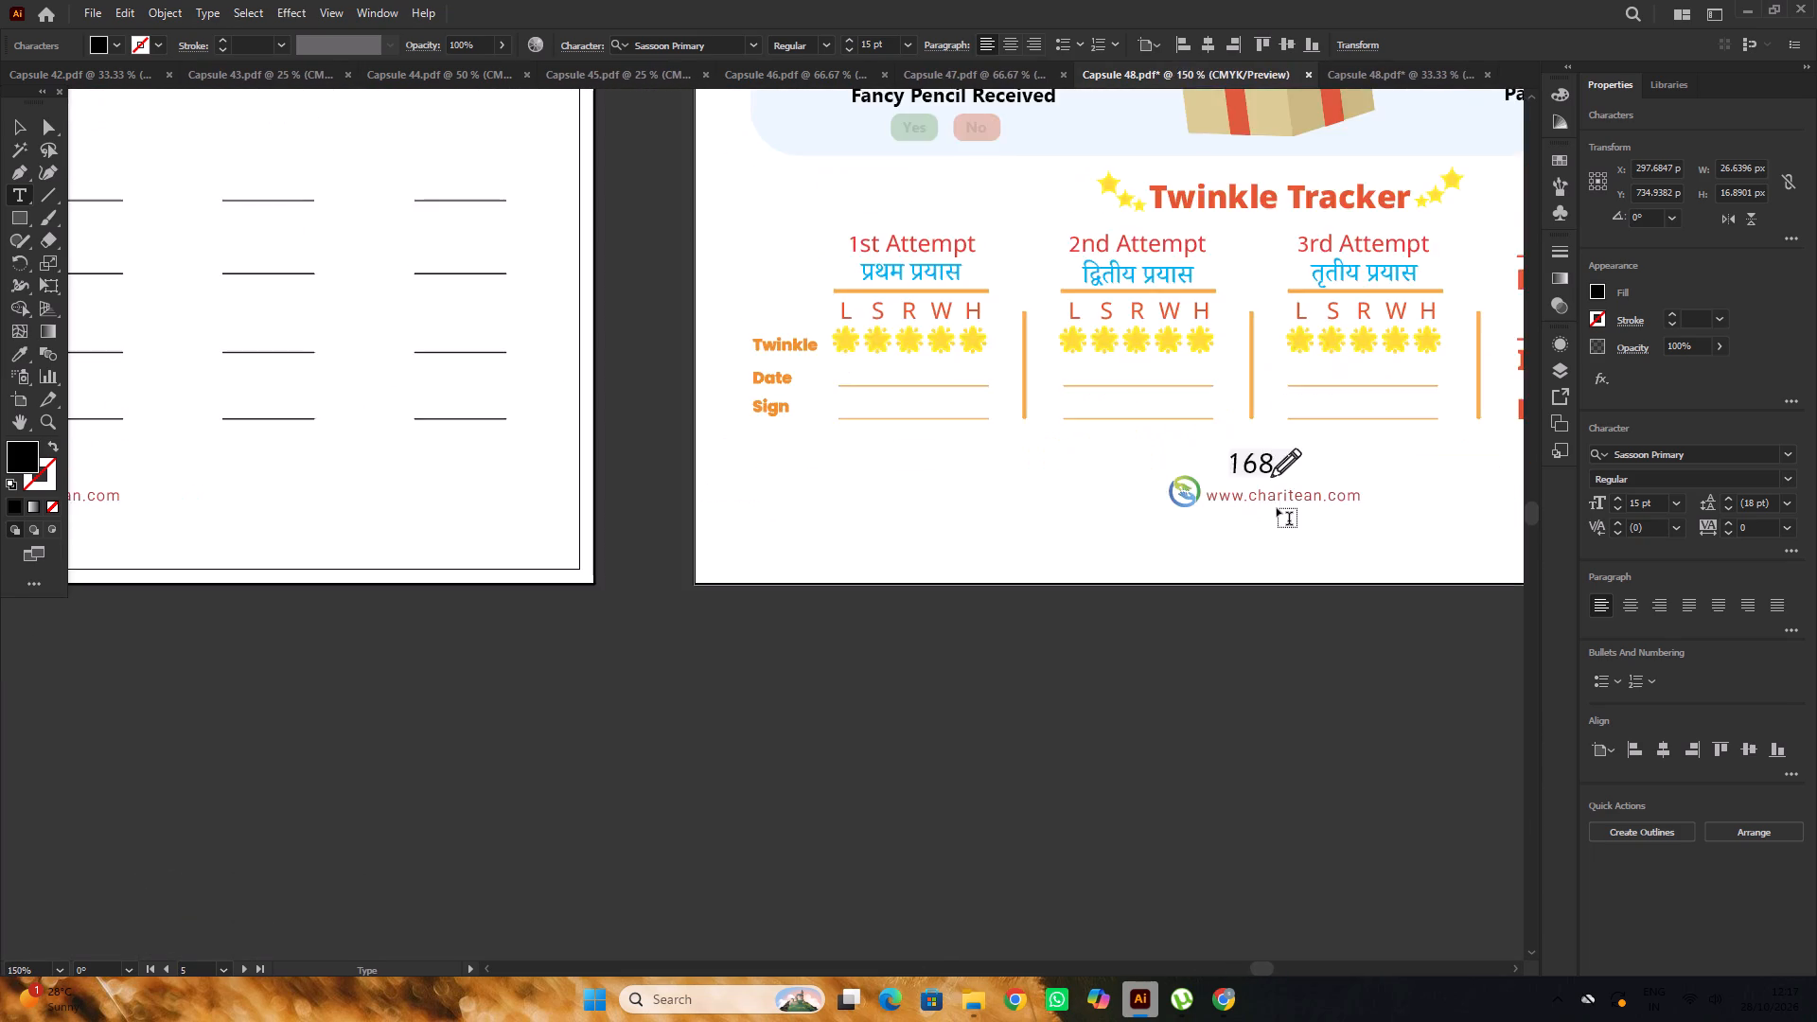
pyautogui.keyDown('alt'); pyautogui.scroll(2, 1277, 508); pyautogui.keyUp('alt')
pyautogui.moveTo(1259, 421); pyautogui.dragTo(1244, 435)
pyautogui.press('7')
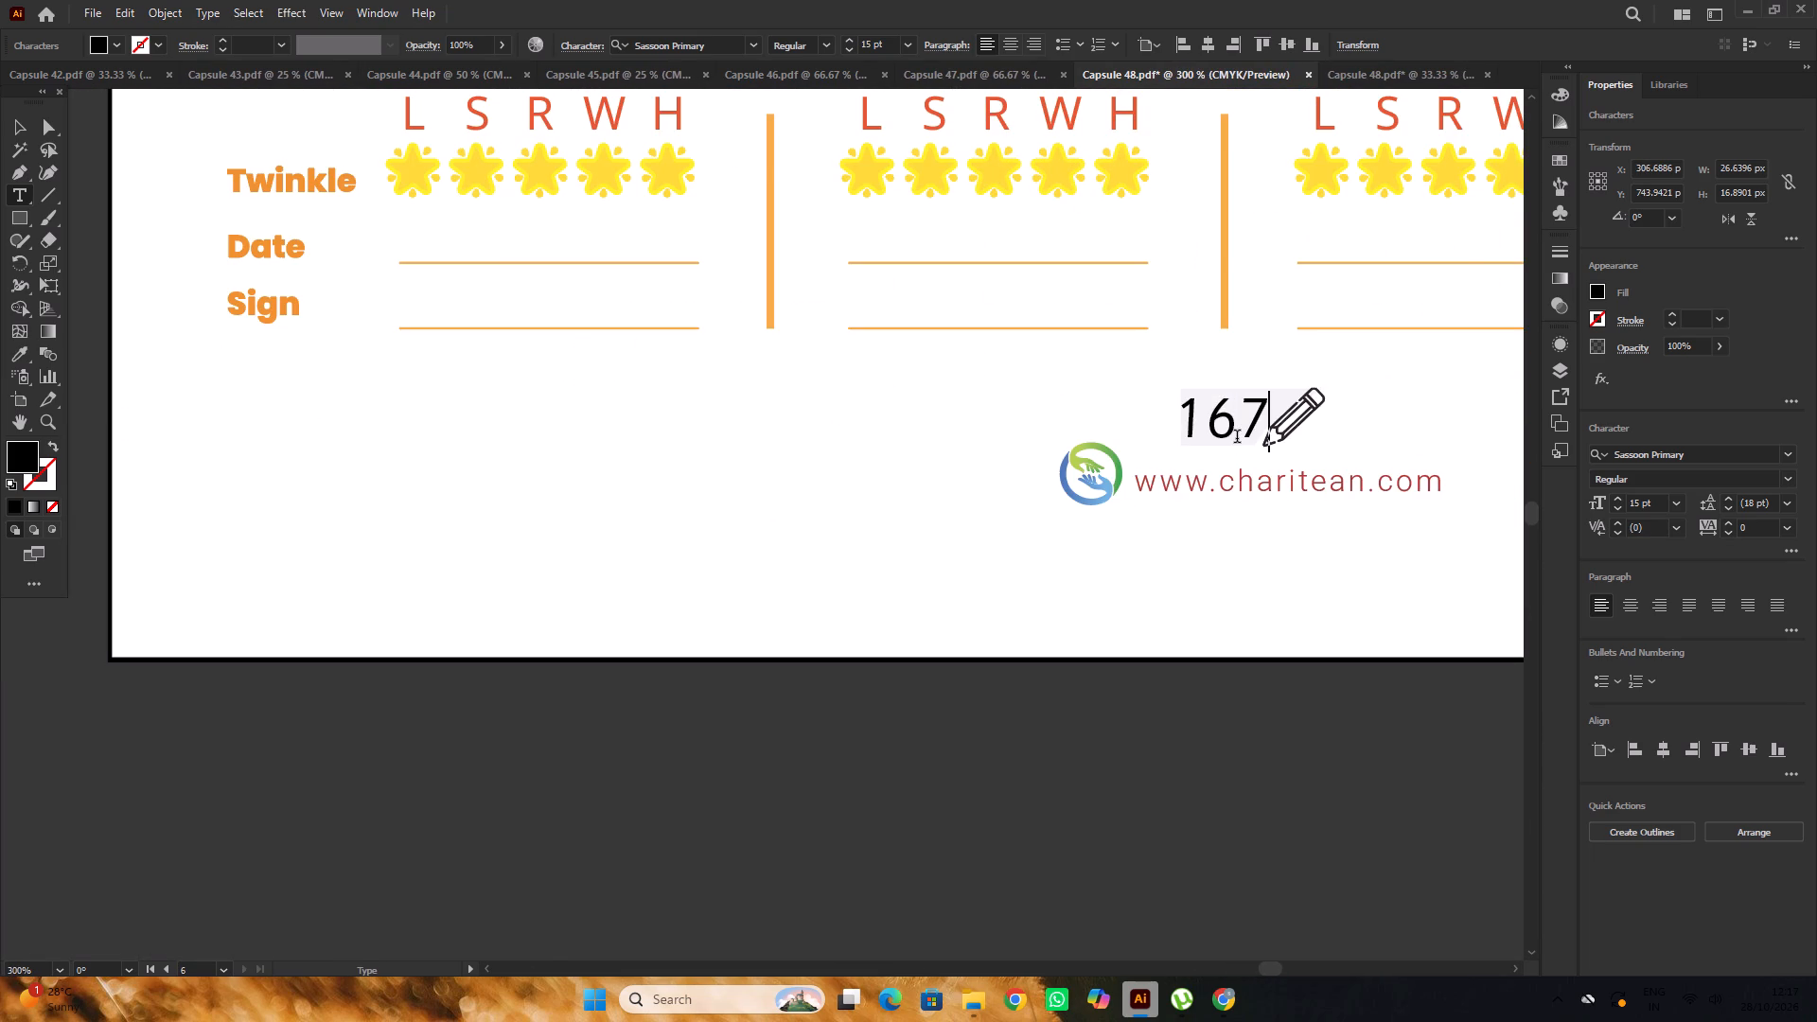
pyautogui.keyDown('alt'); pyautogui.scroll(-9, 1225, 480); pyautogui.keyUp('alt')
pyautogui.scroll(6, 1225, 481)
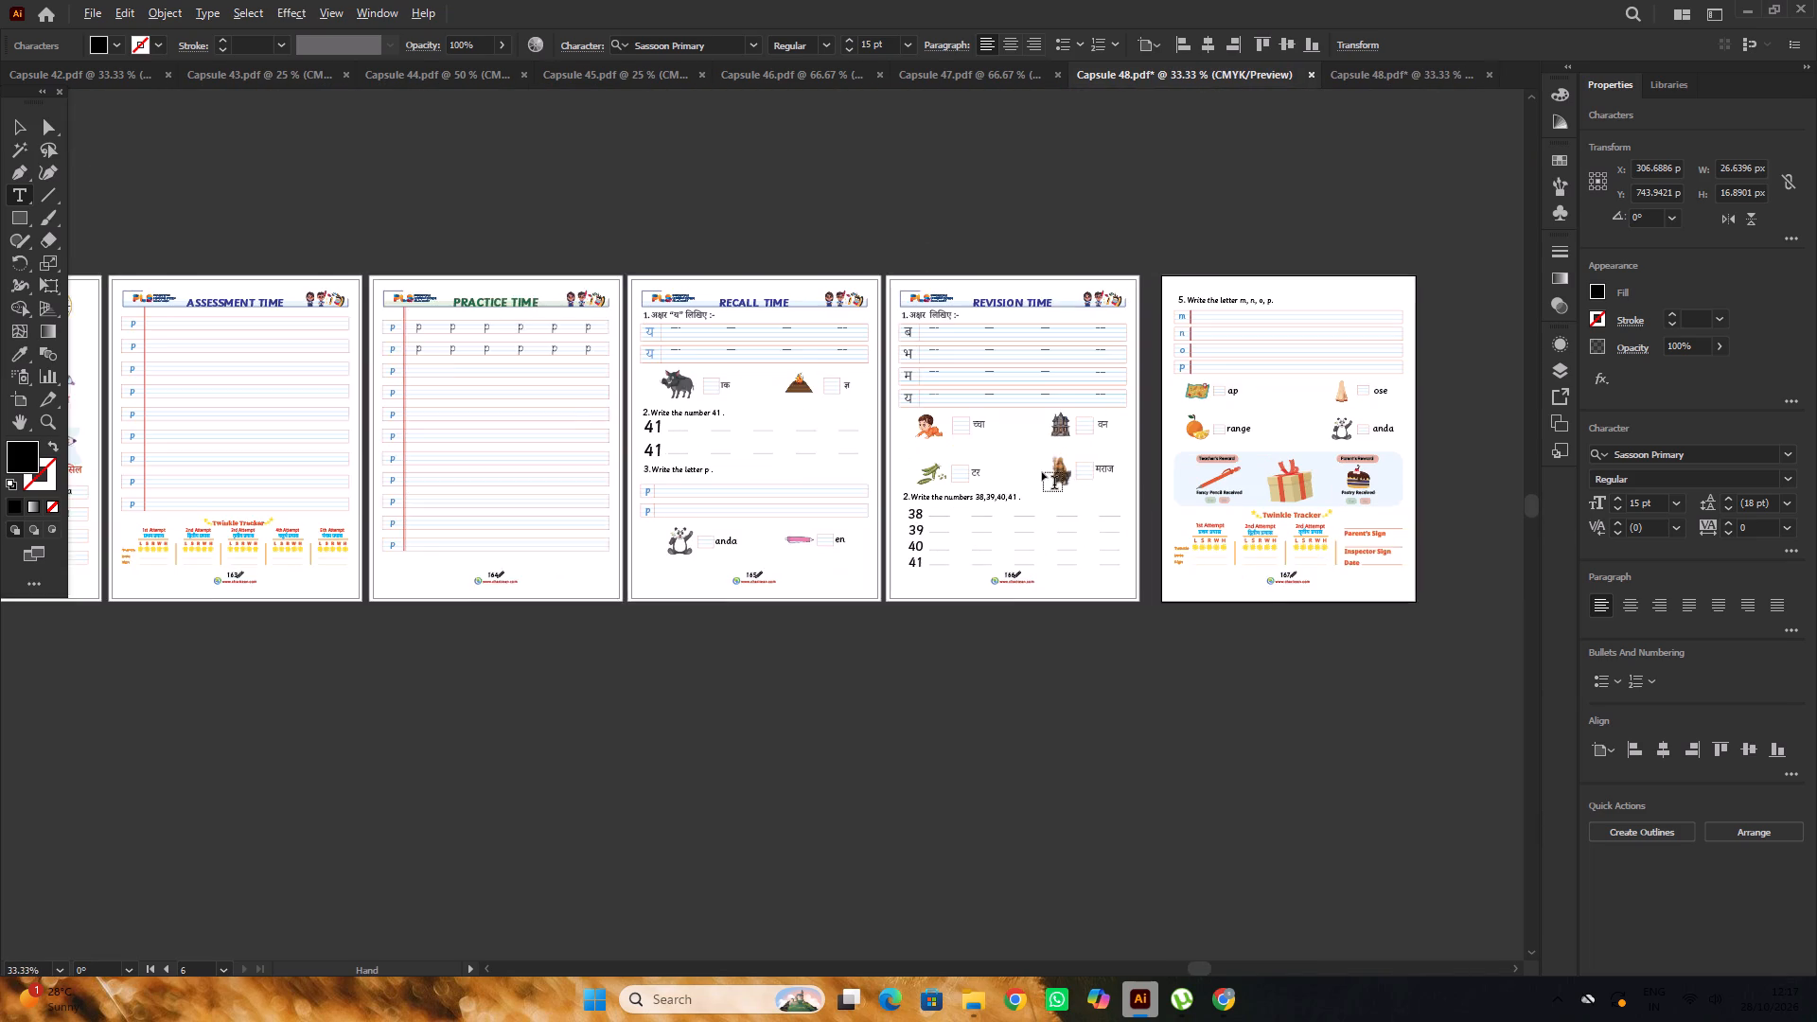
pyautogui.scroll(3, 1042, 472)
pyautogui.scroll(-2, 1042, 472)
pyautogui.click(16, 130)
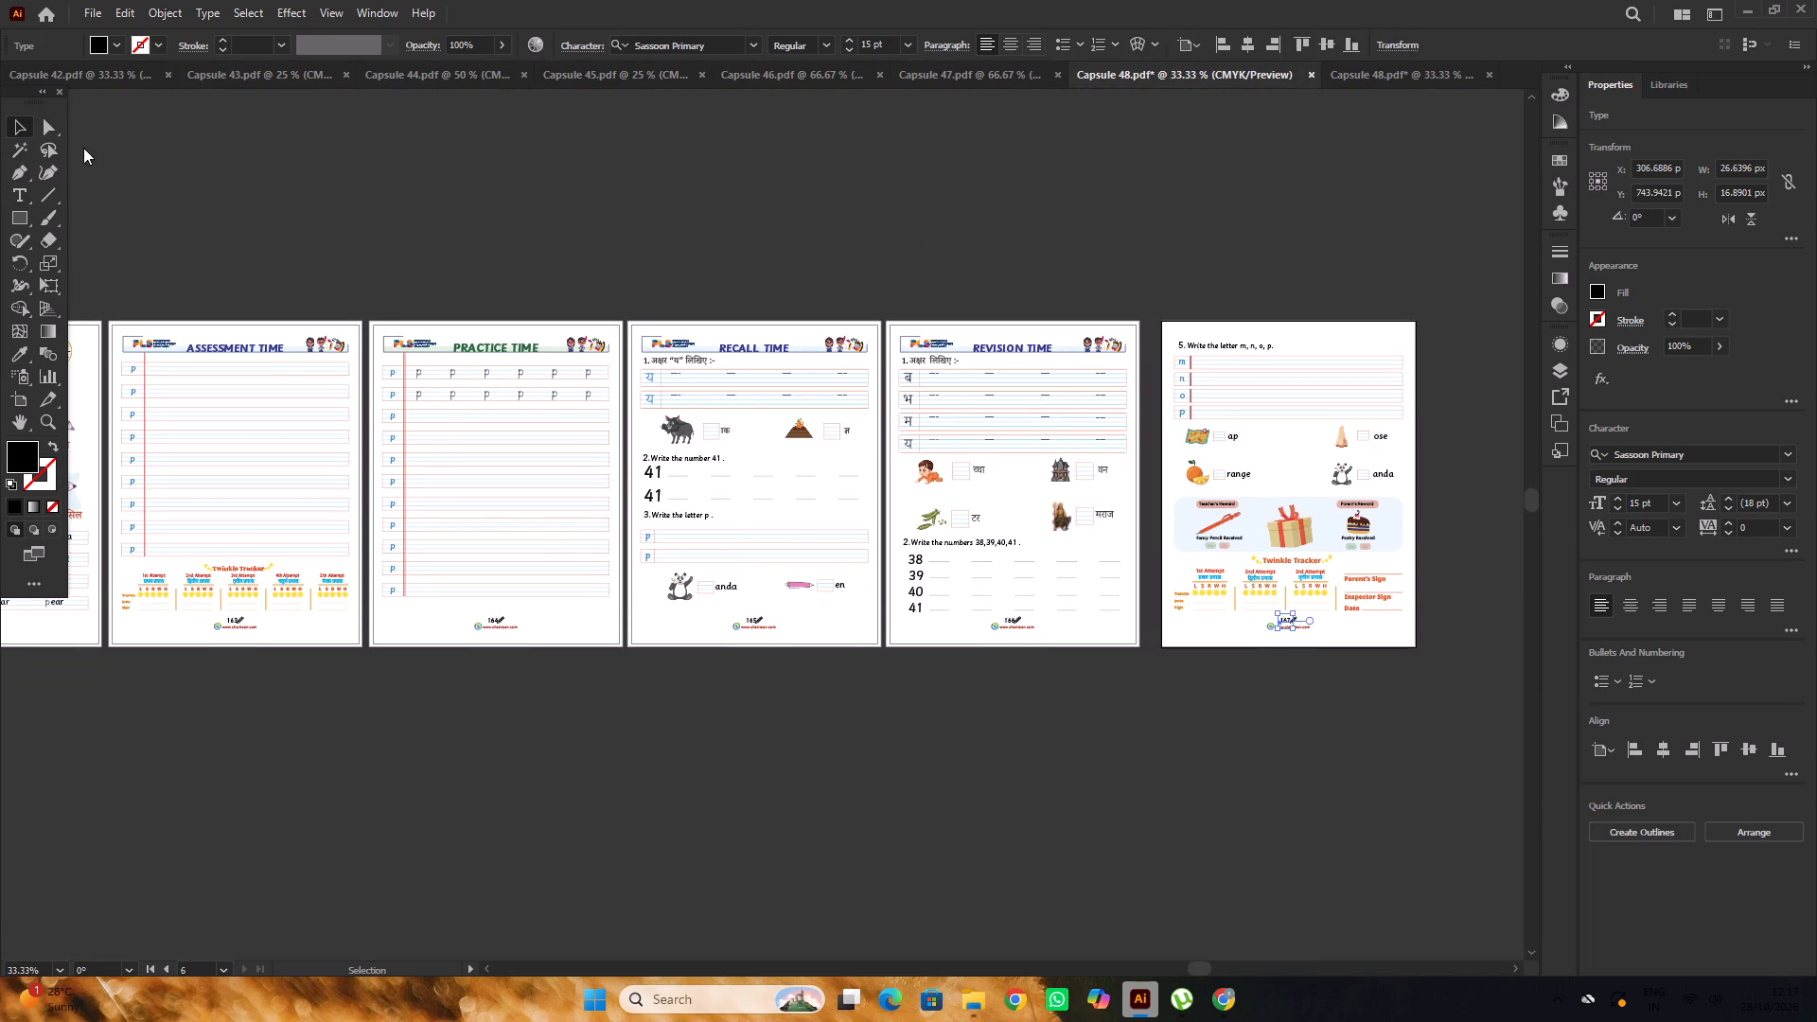
pyautogui.click(580, 213)
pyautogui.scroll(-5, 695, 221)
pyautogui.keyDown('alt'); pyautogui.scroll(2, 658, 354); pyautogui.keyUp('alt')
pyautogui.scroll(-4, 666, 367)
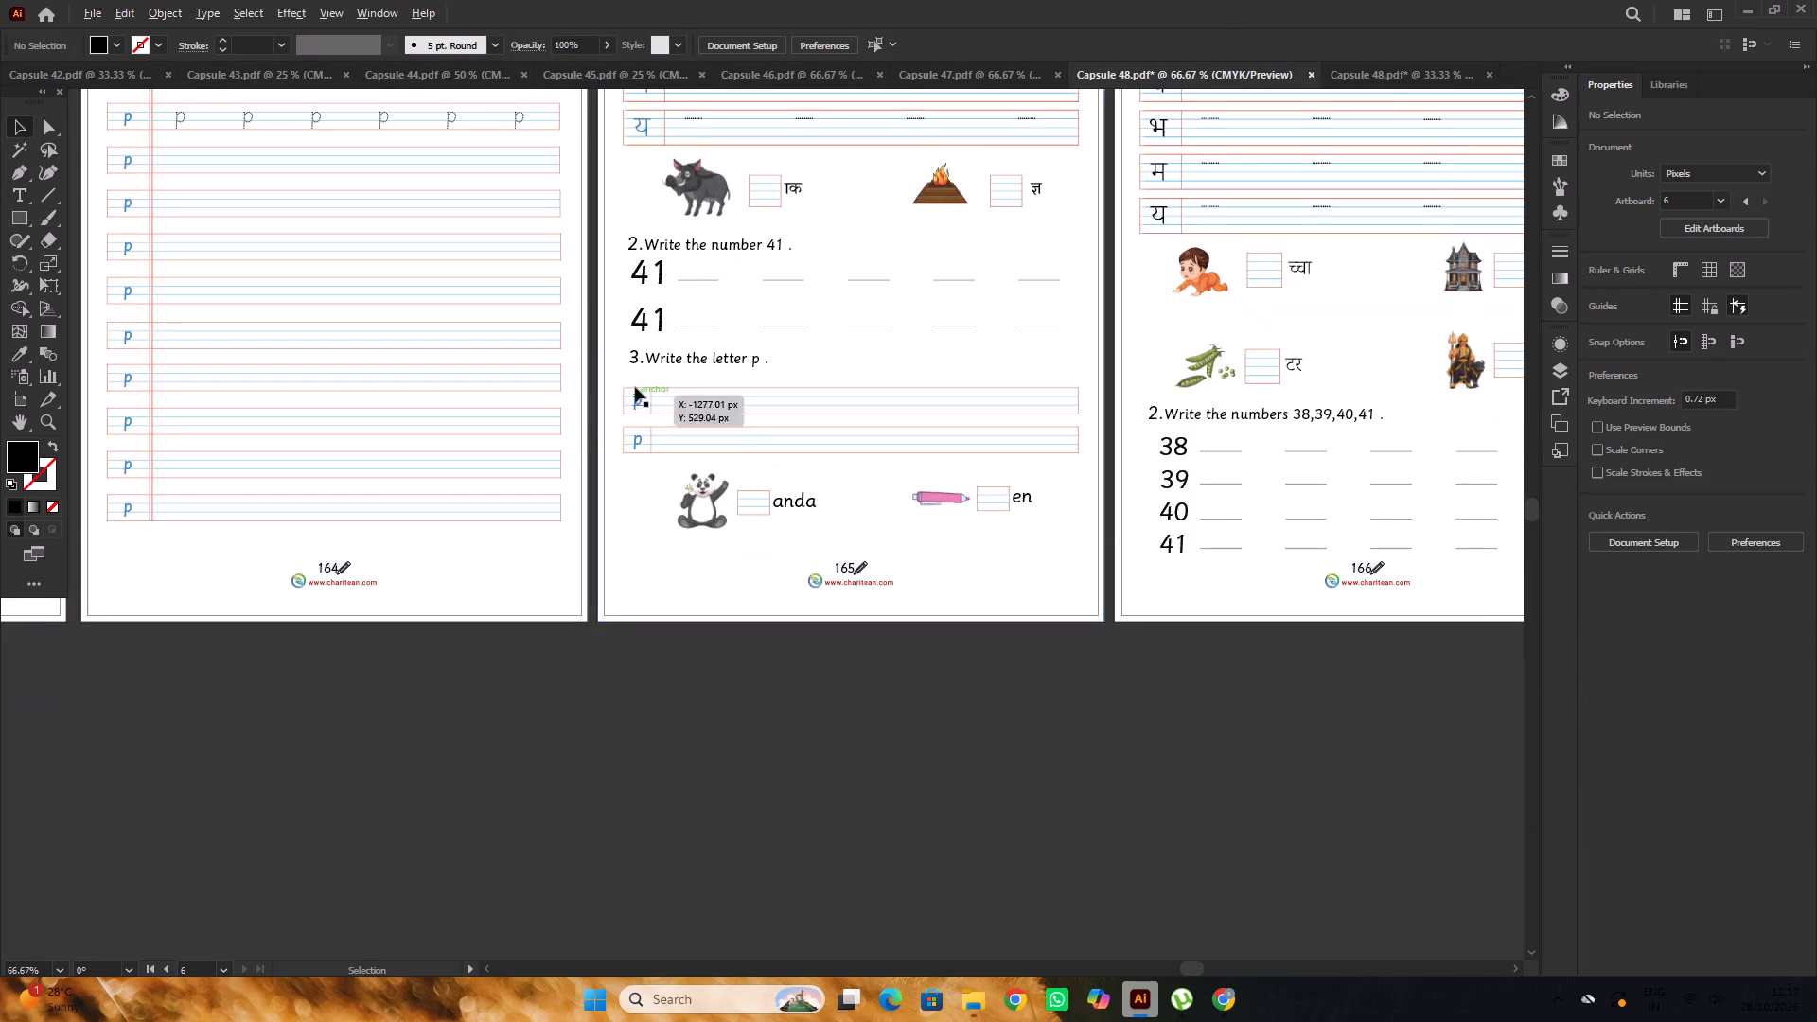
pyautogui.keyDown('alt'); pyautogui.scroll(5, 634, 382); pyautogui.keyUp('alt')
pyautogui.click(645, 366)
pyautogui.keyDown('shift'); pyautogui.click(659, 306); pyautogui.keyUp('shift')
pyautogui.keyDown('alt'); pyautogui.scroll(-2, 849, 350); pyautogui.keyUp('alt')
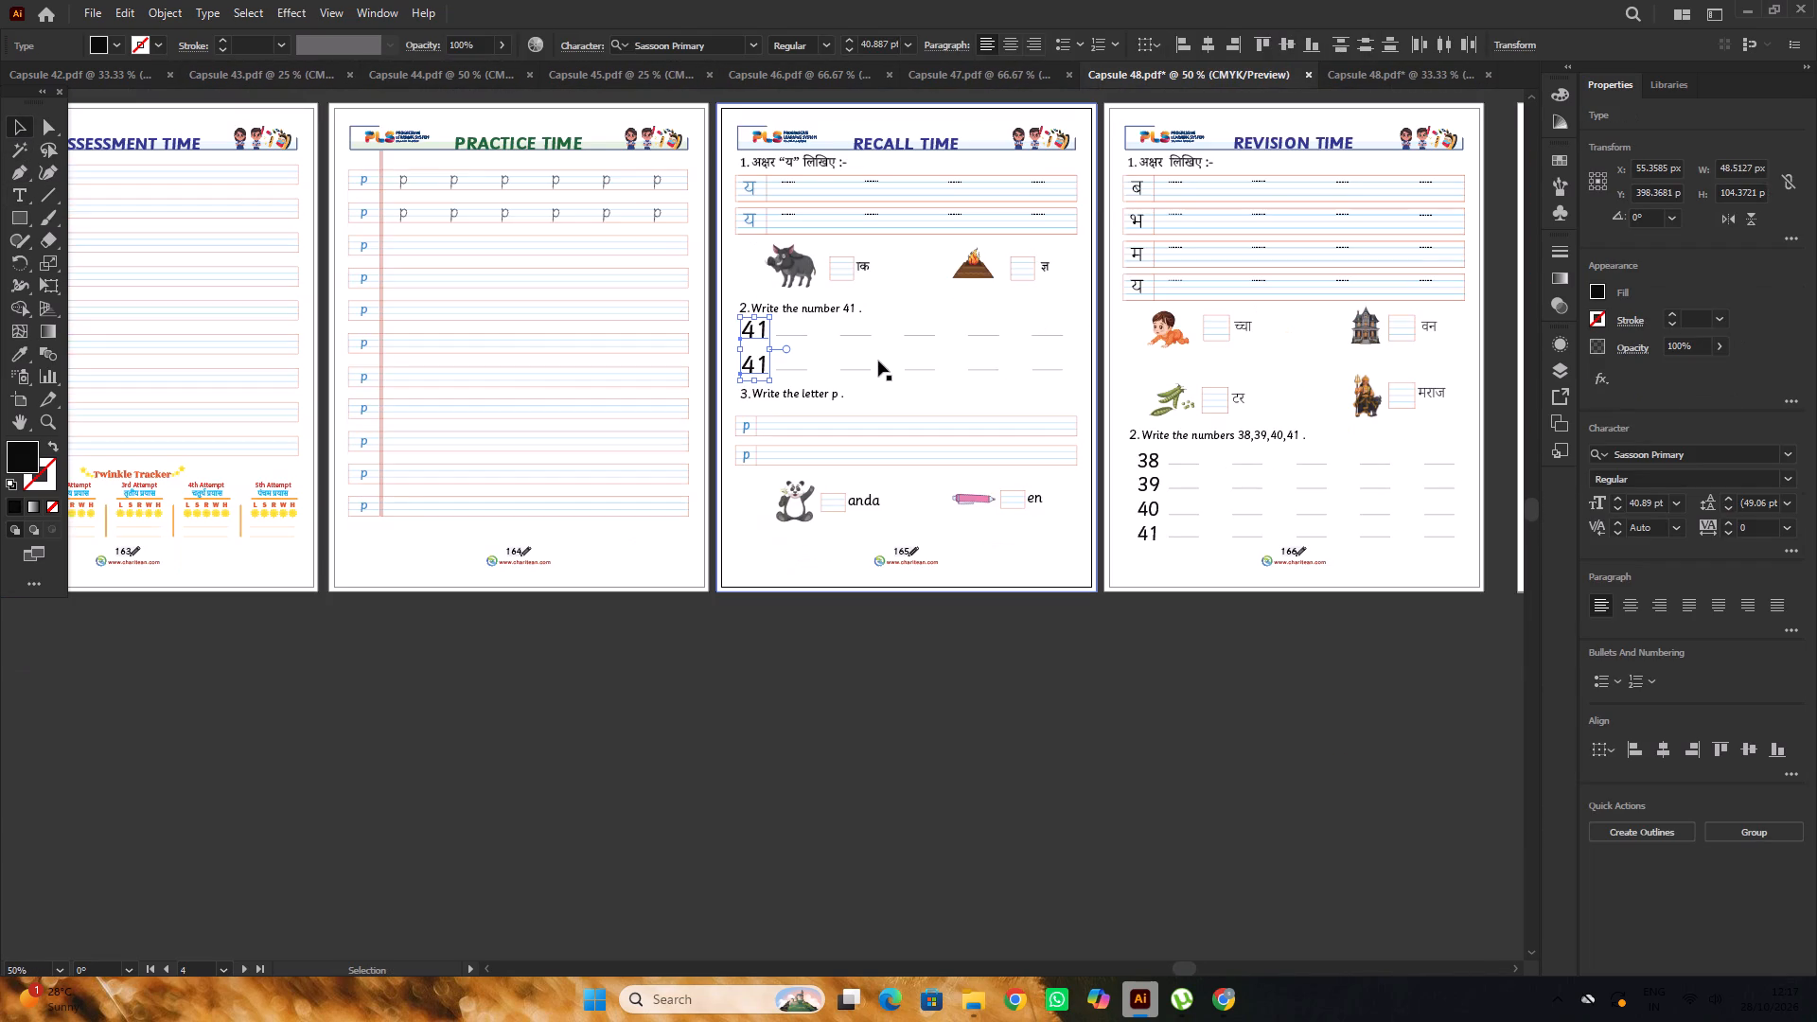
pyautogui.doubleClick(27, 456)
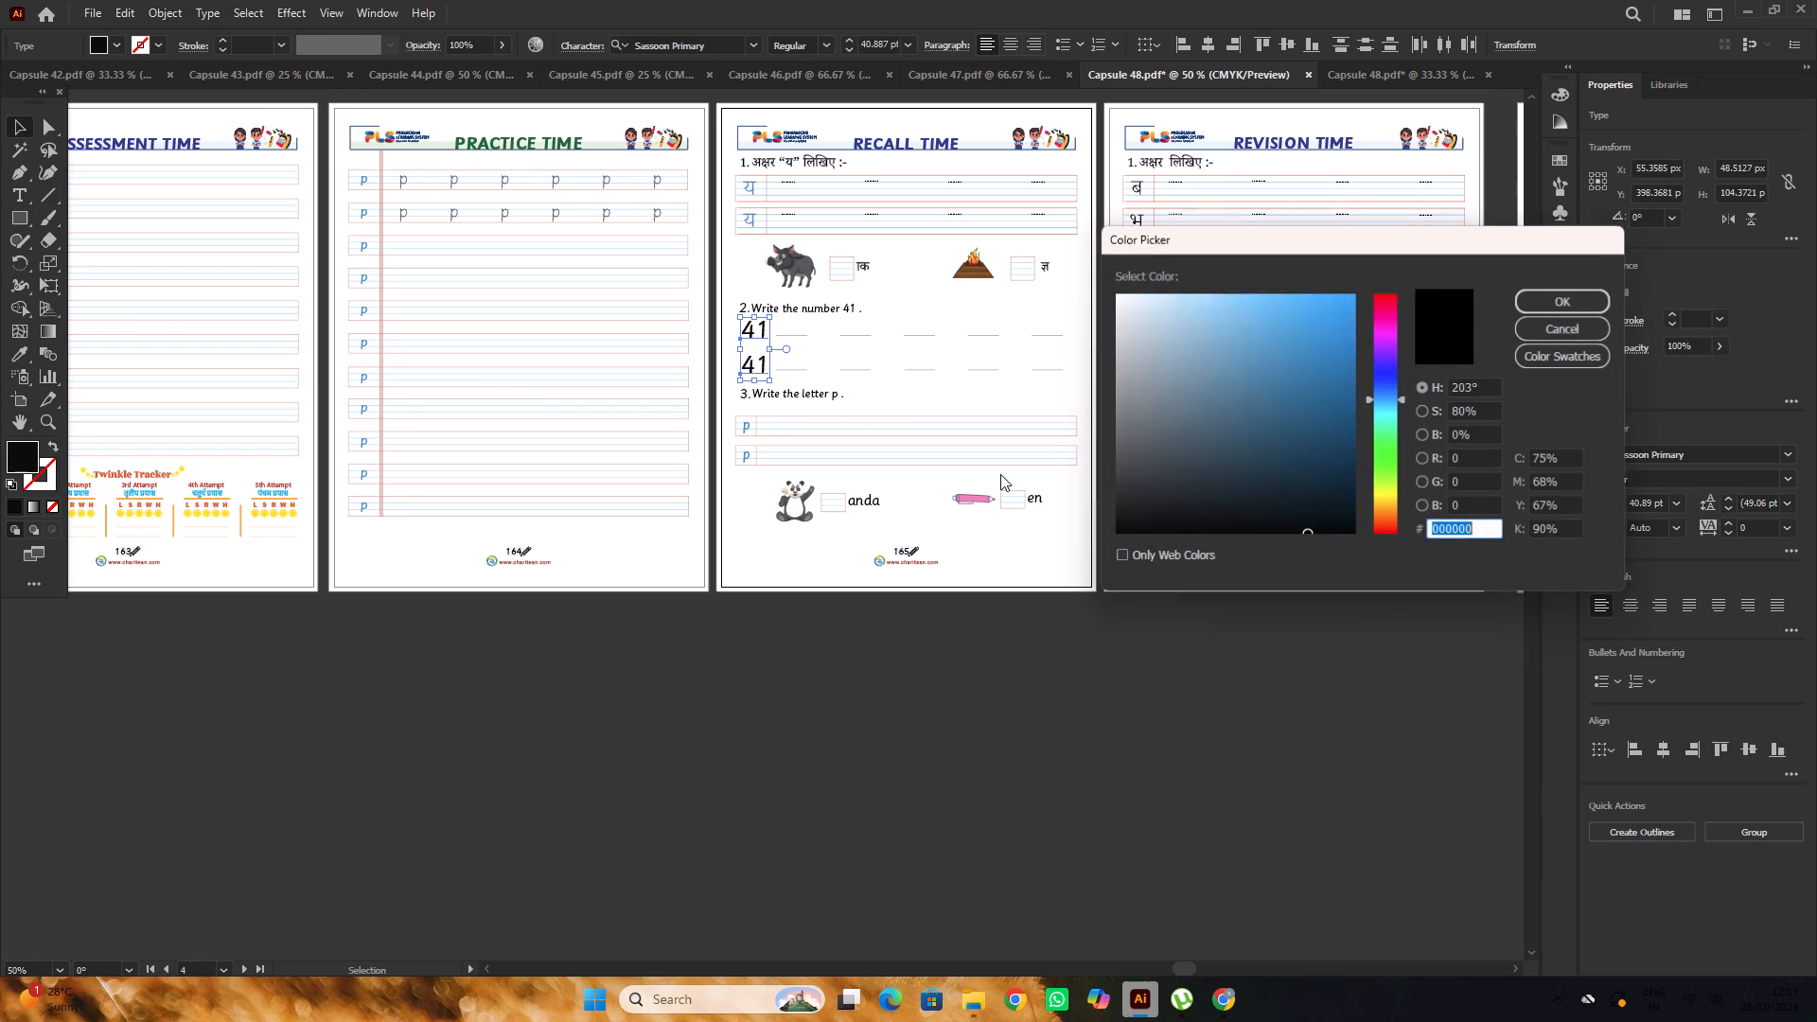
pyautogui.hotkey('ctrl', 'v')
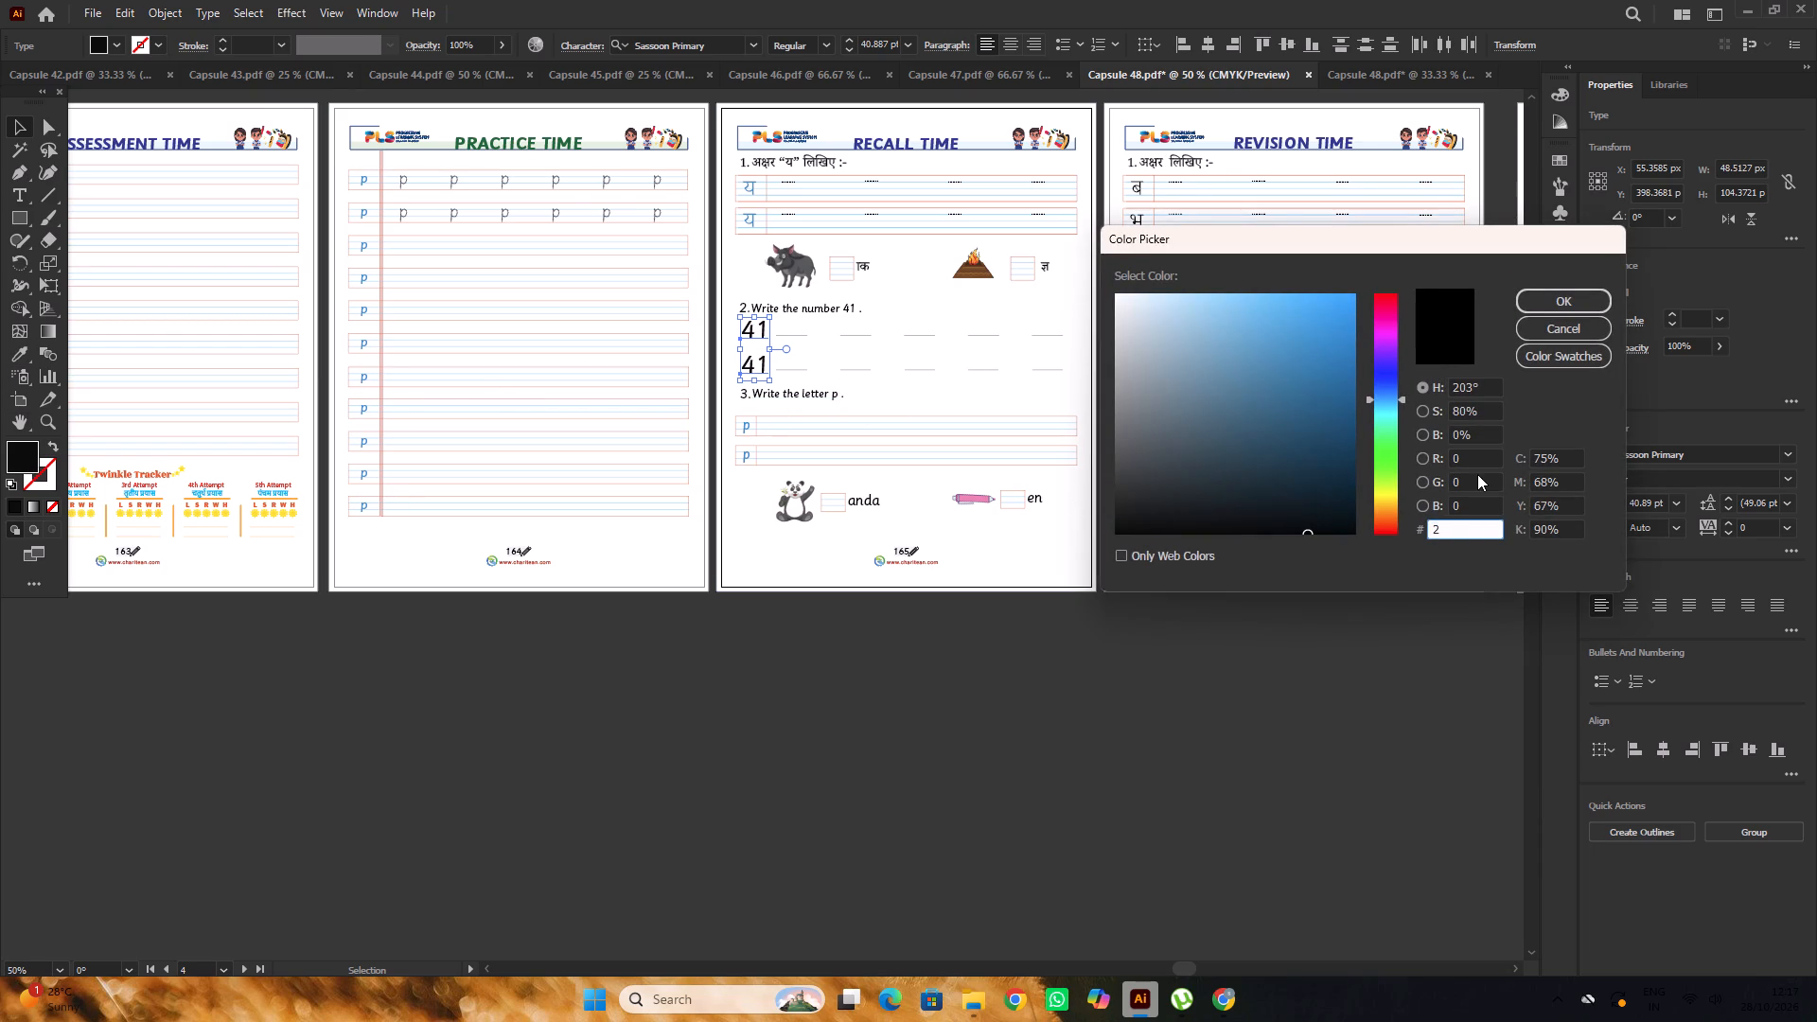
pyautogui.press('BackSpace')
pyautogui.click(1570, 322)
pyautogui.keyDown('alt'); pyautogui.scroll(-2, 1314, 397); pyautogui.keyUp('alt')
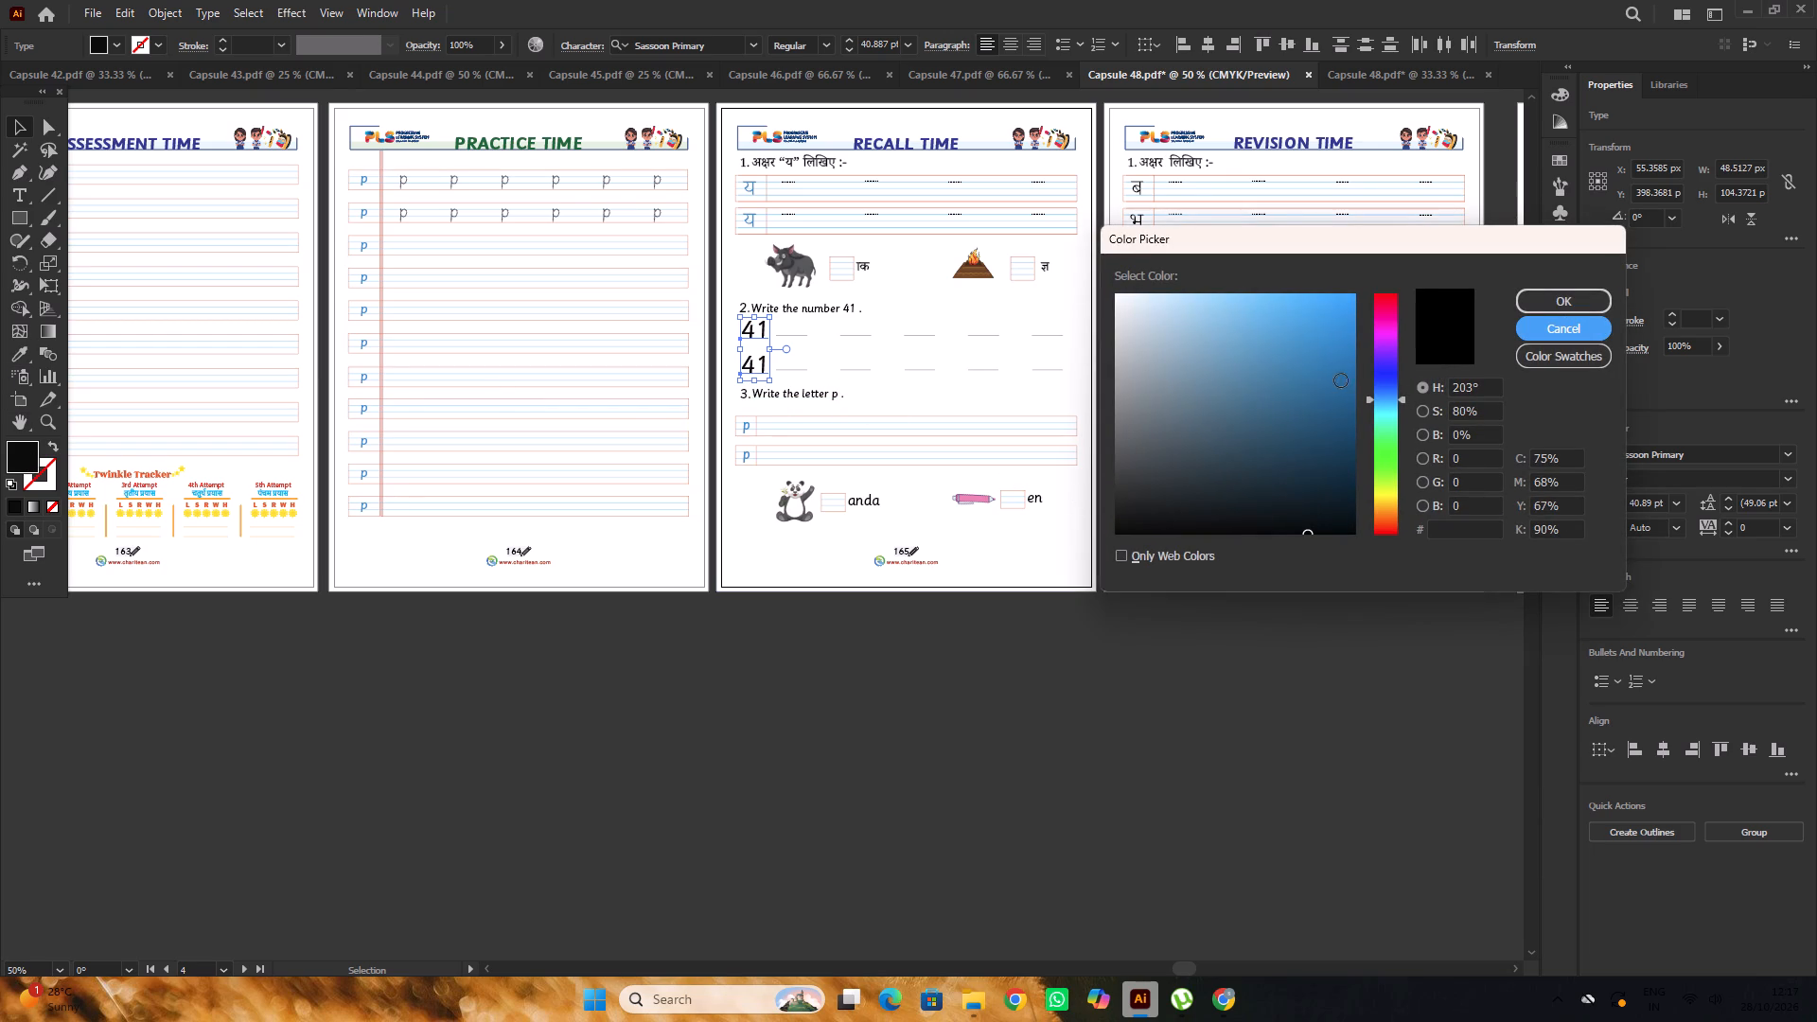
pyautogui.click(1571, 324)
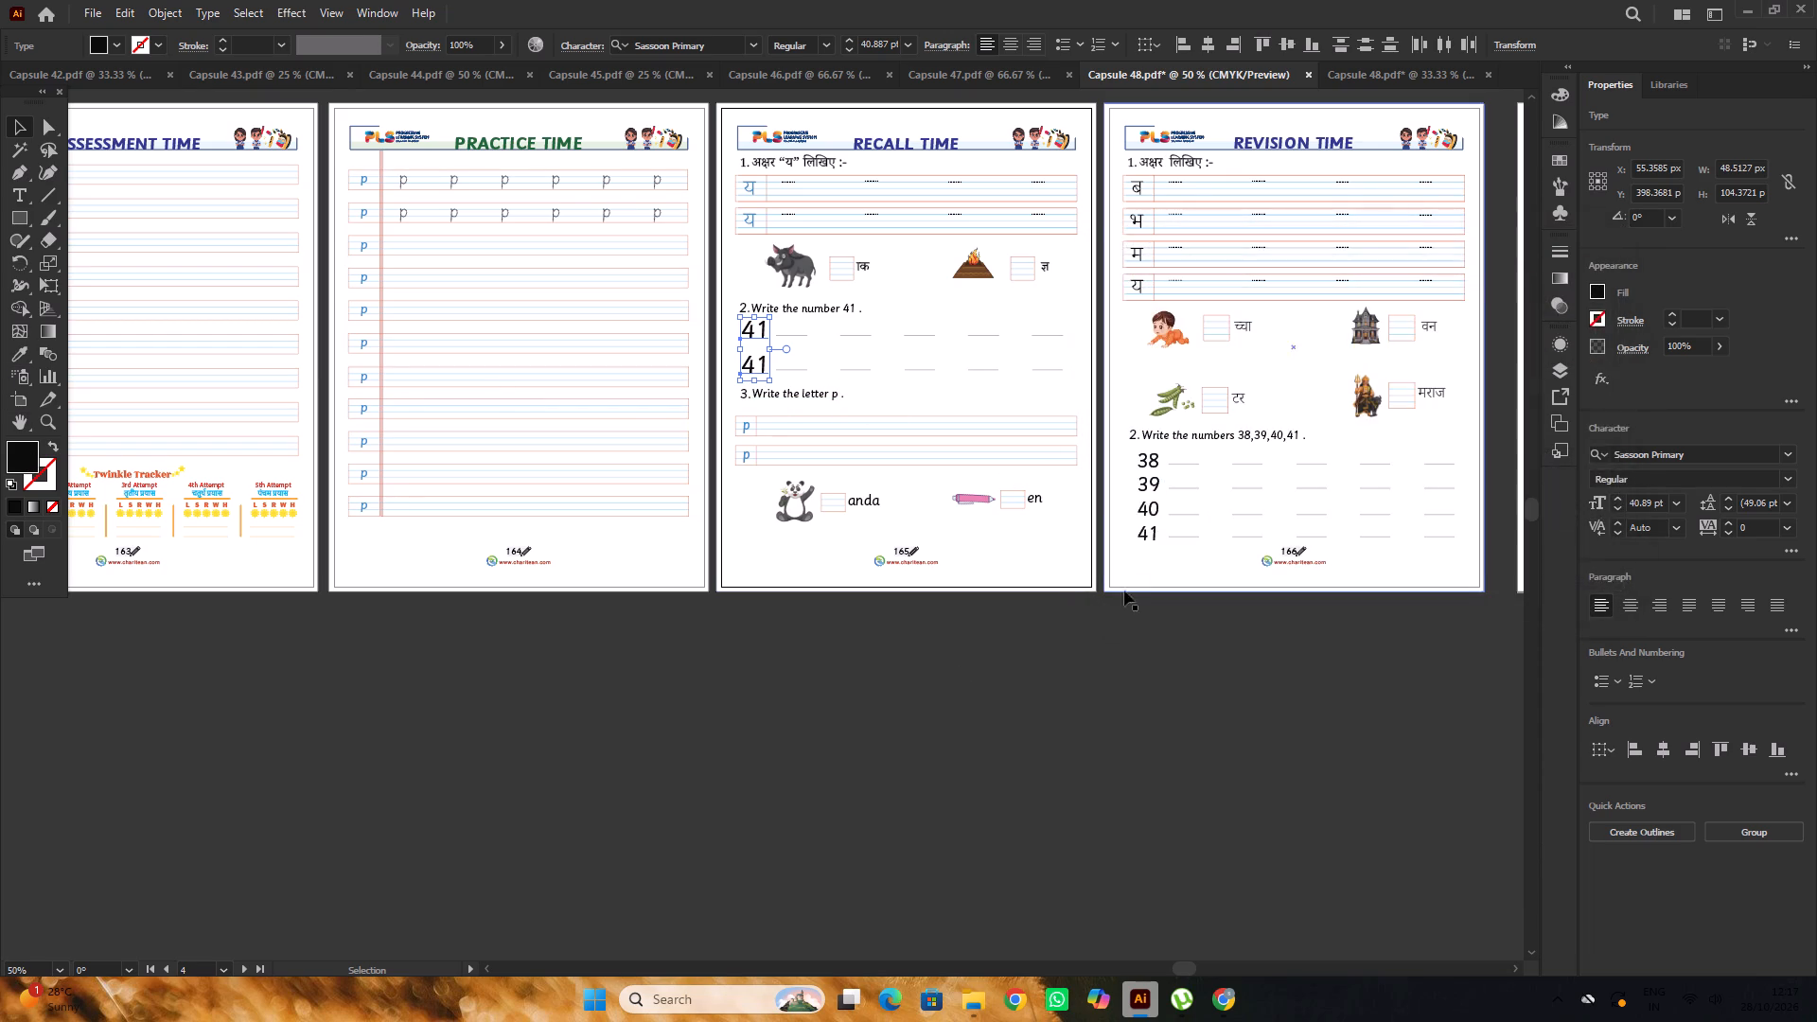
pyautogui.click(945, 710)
# Copy the blue fill colour code 248bcb from the lower practice letter p on the Recall Time page.
pyautogui.keyDown('alt'); pyautogui.scroll(1, 800, 469); pyautogui.keyUp('alt')
pyautogui.click(729, 449)
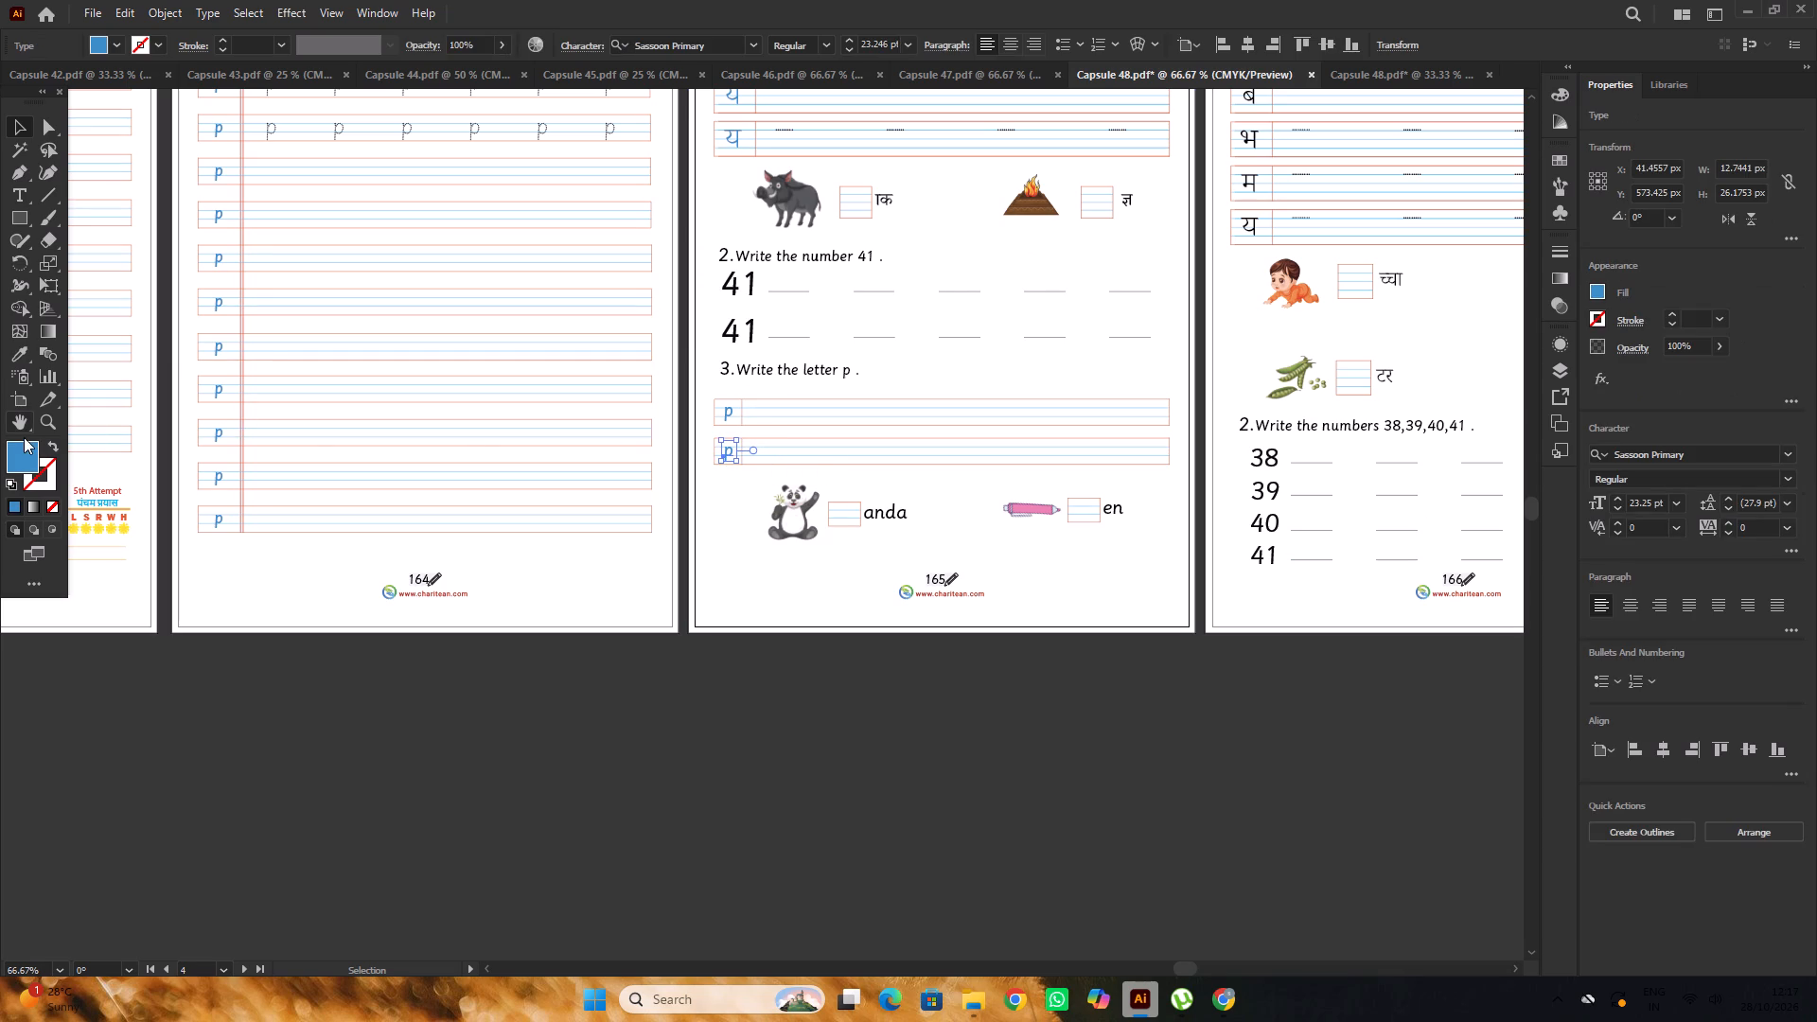
pyautogui.doubleClick(25, 452)
pyautogui.hotkey('ctrl', 'c')
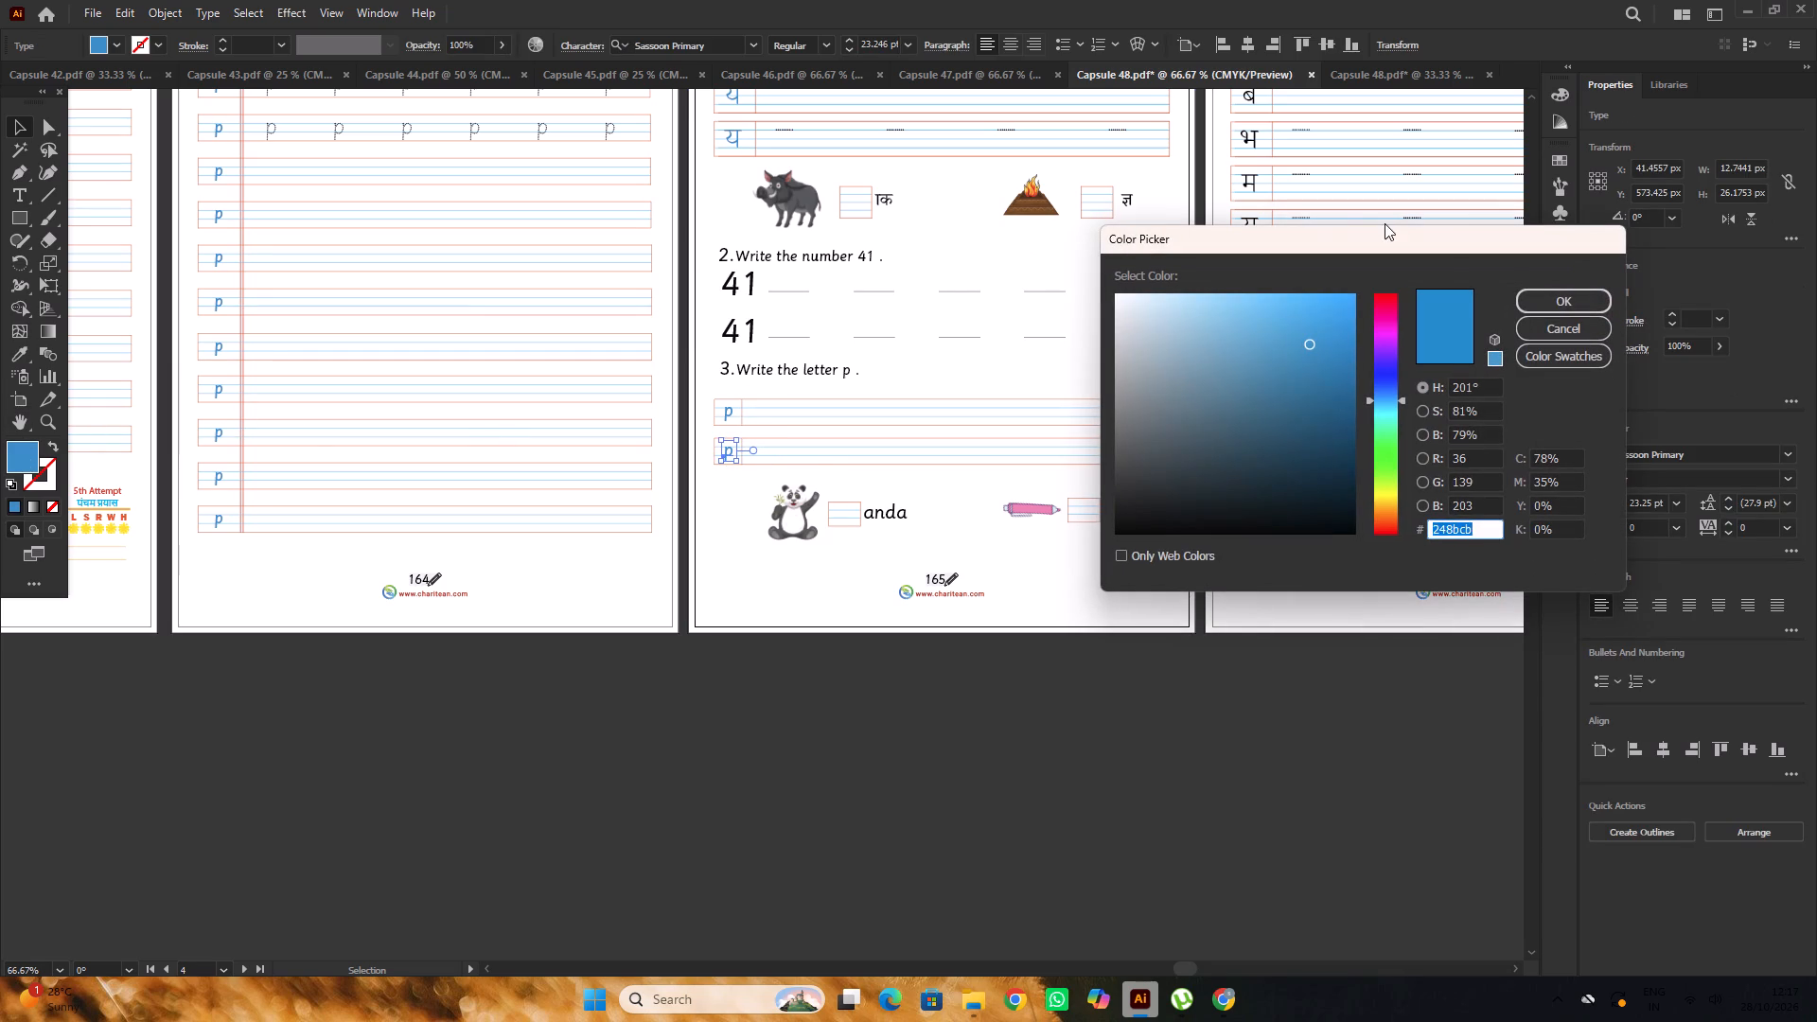
pyautogui.click(1562, 297)
pyautogui.keyDown('alt'); pyautogui.scroll(2, 751, 442); pyautogui.keyUp('alt')
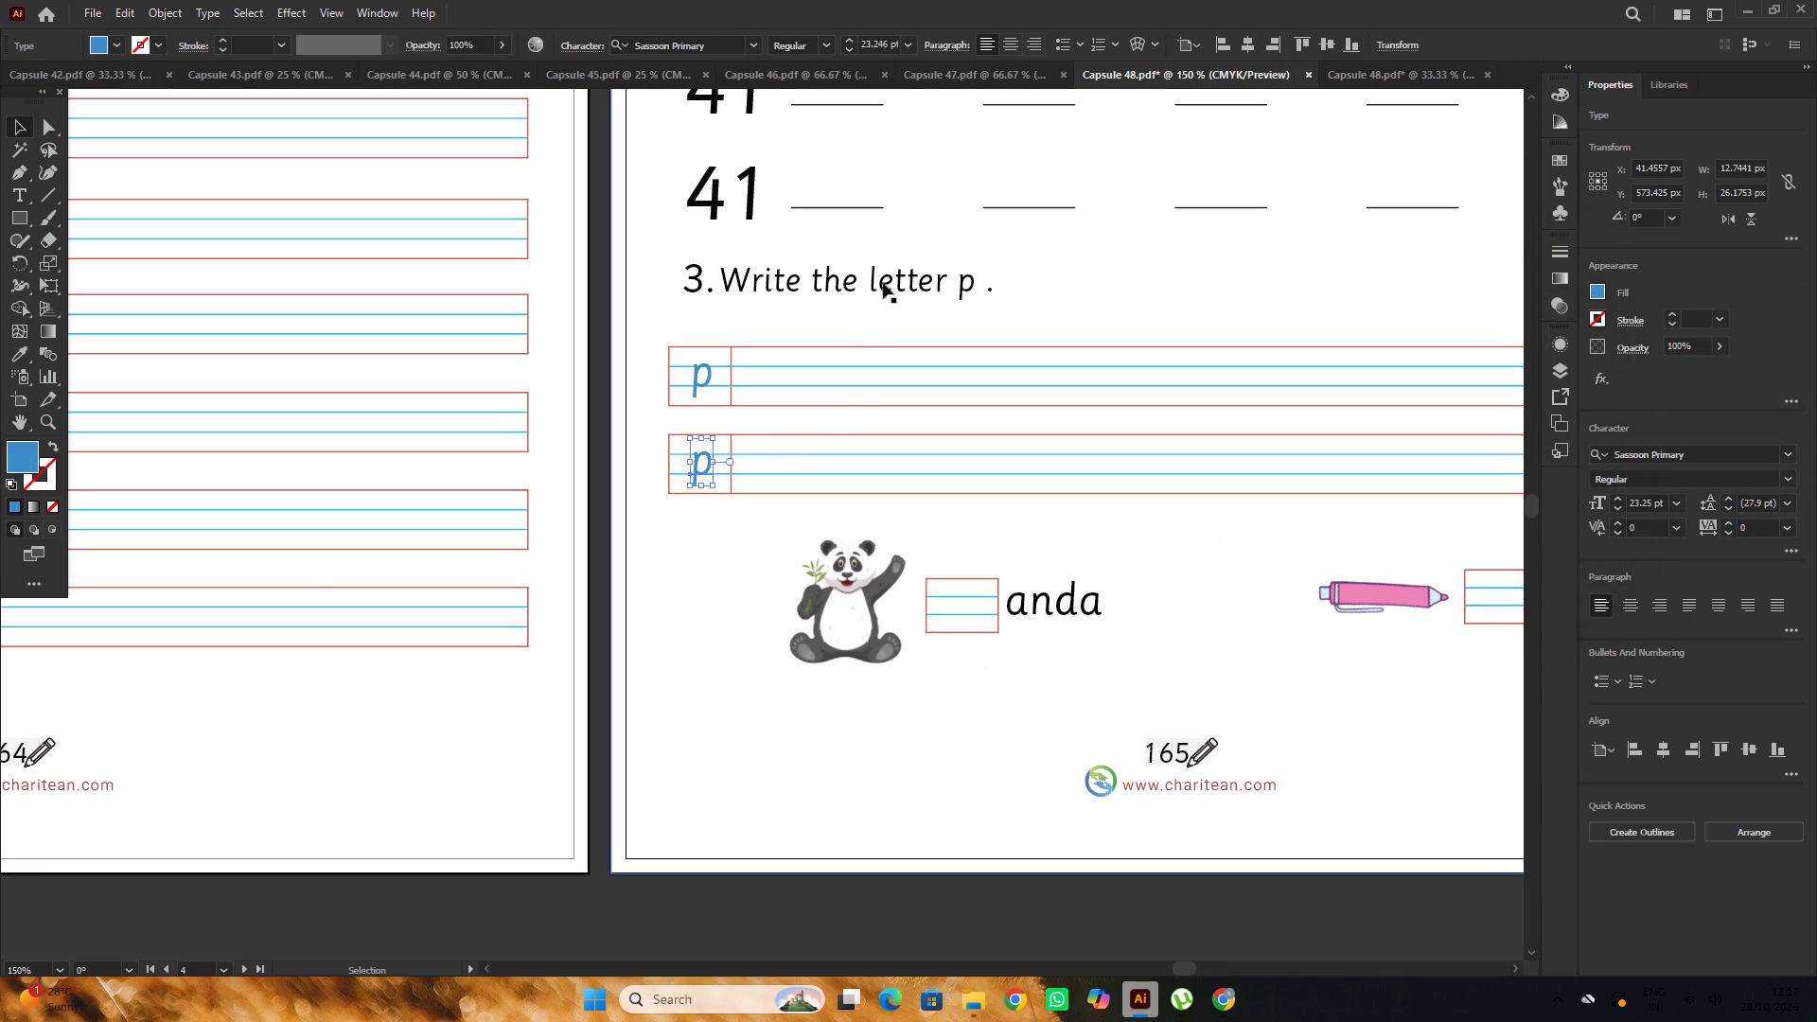
pyautogui.keyDown('alt'); pyautogui.scroll(-3, 886, 281); pyautogui.keyUp('alt')
pyautogui.click(1024, 728)
pyautogui.keyDown('alt'); pyautogui.scroll(-1, 961, 626); pyautogui.keyUp('alt')
pyautogui.scroll(3, 958, 617)
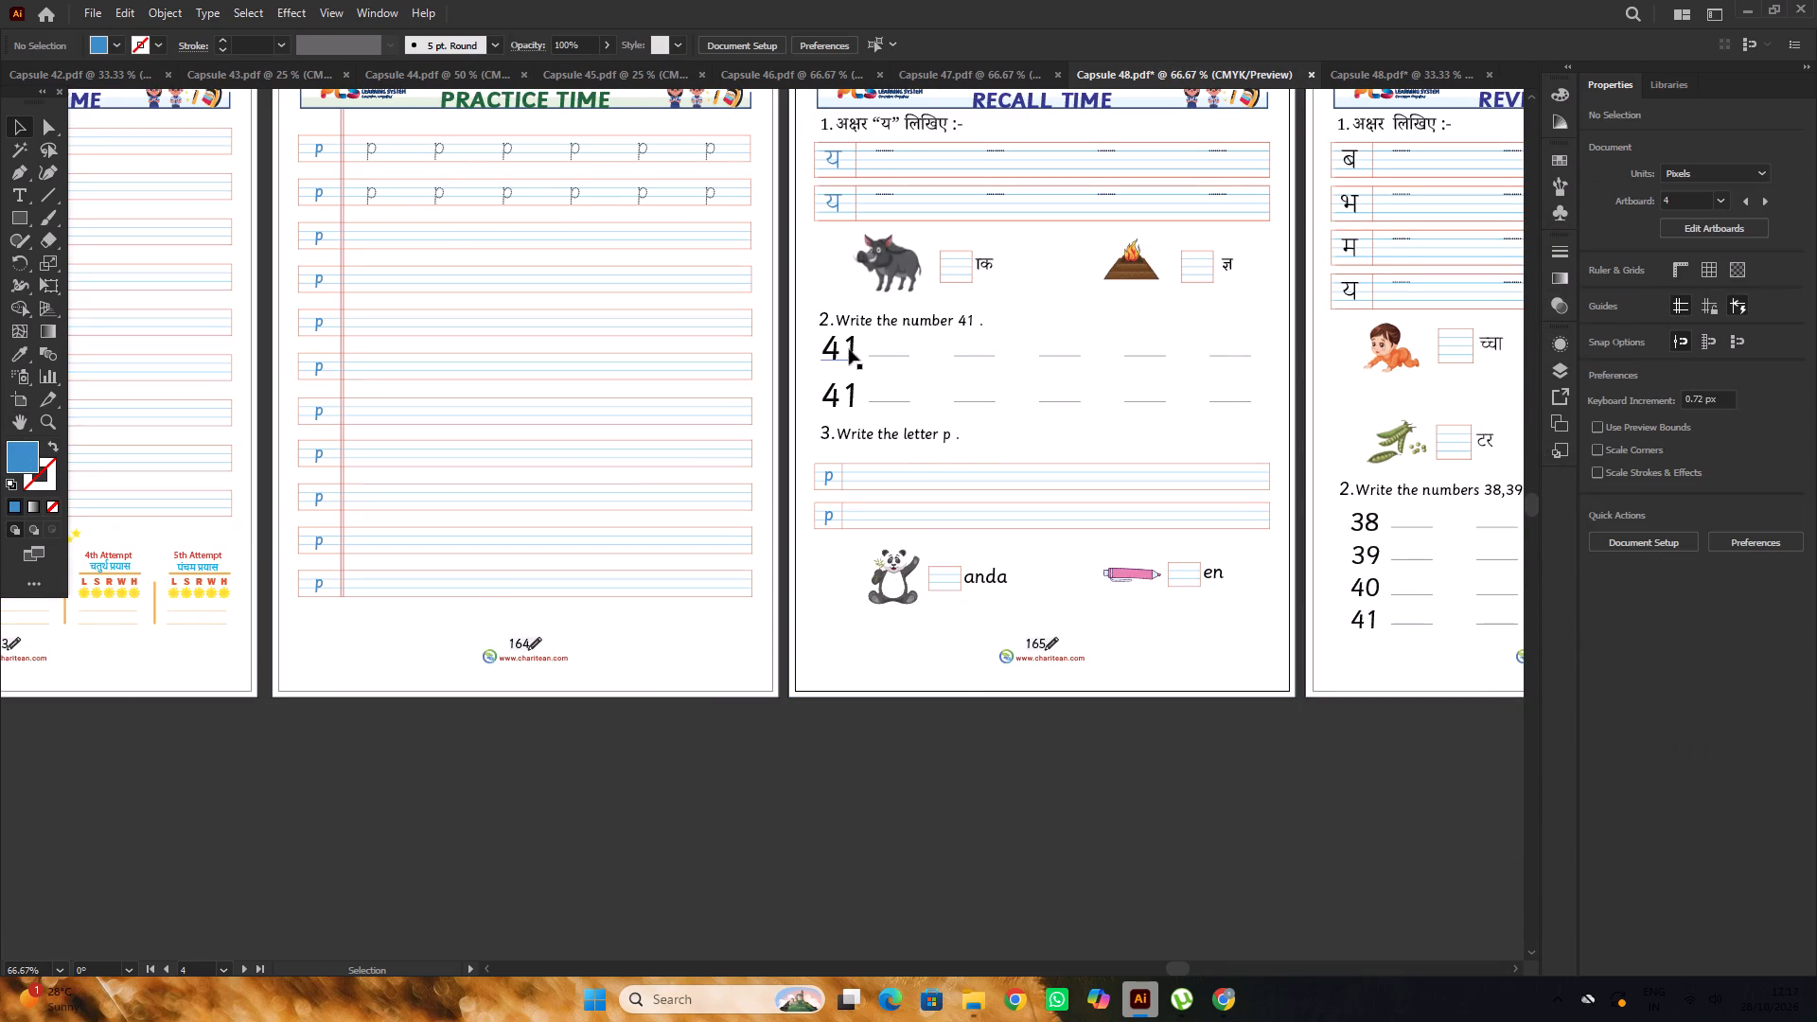
# Set the fill of both sample numbers 41 on the Recall Time page to blue 248bcb.
pyautogui.click(849, 349)
pyautogui.keyDown('shift'); pyautogui.click(837, 401); pyautogui.keyUp('shift')
pyautogui.doubleClick(21, 450)
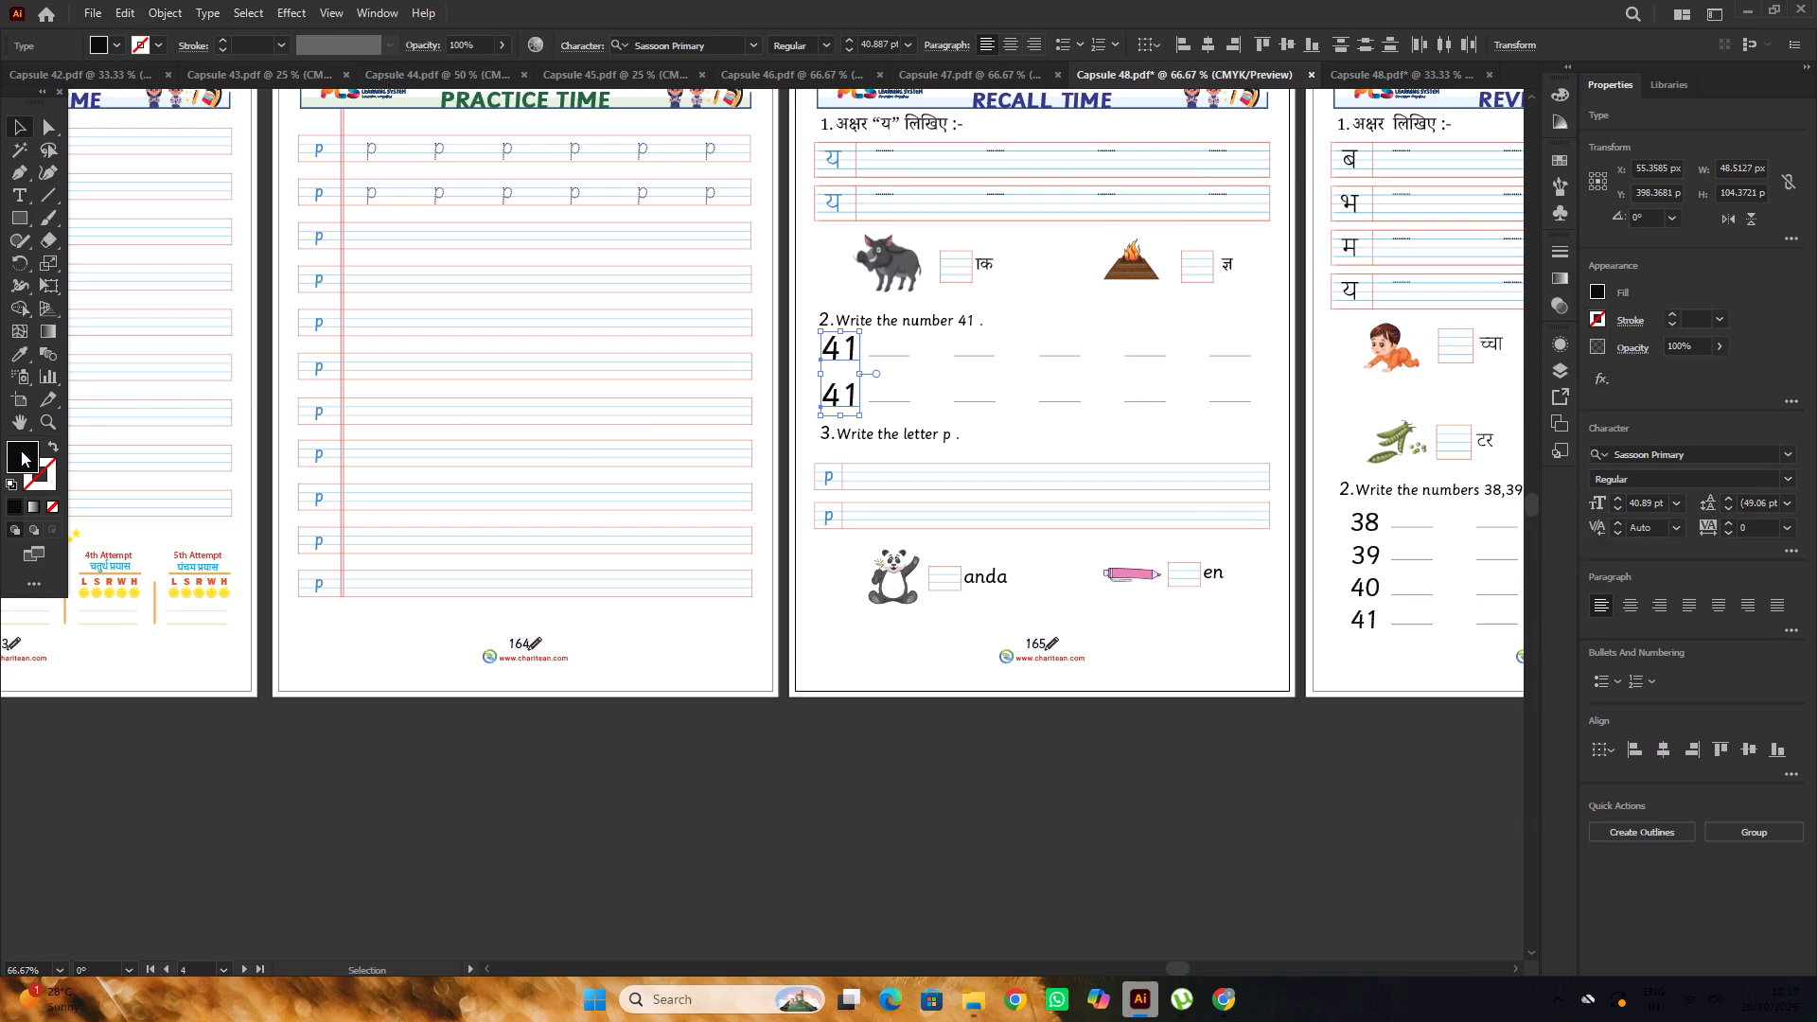
pyautogui.hotkey('ctrl', 'v')
pyautogui.click(1574, 296)
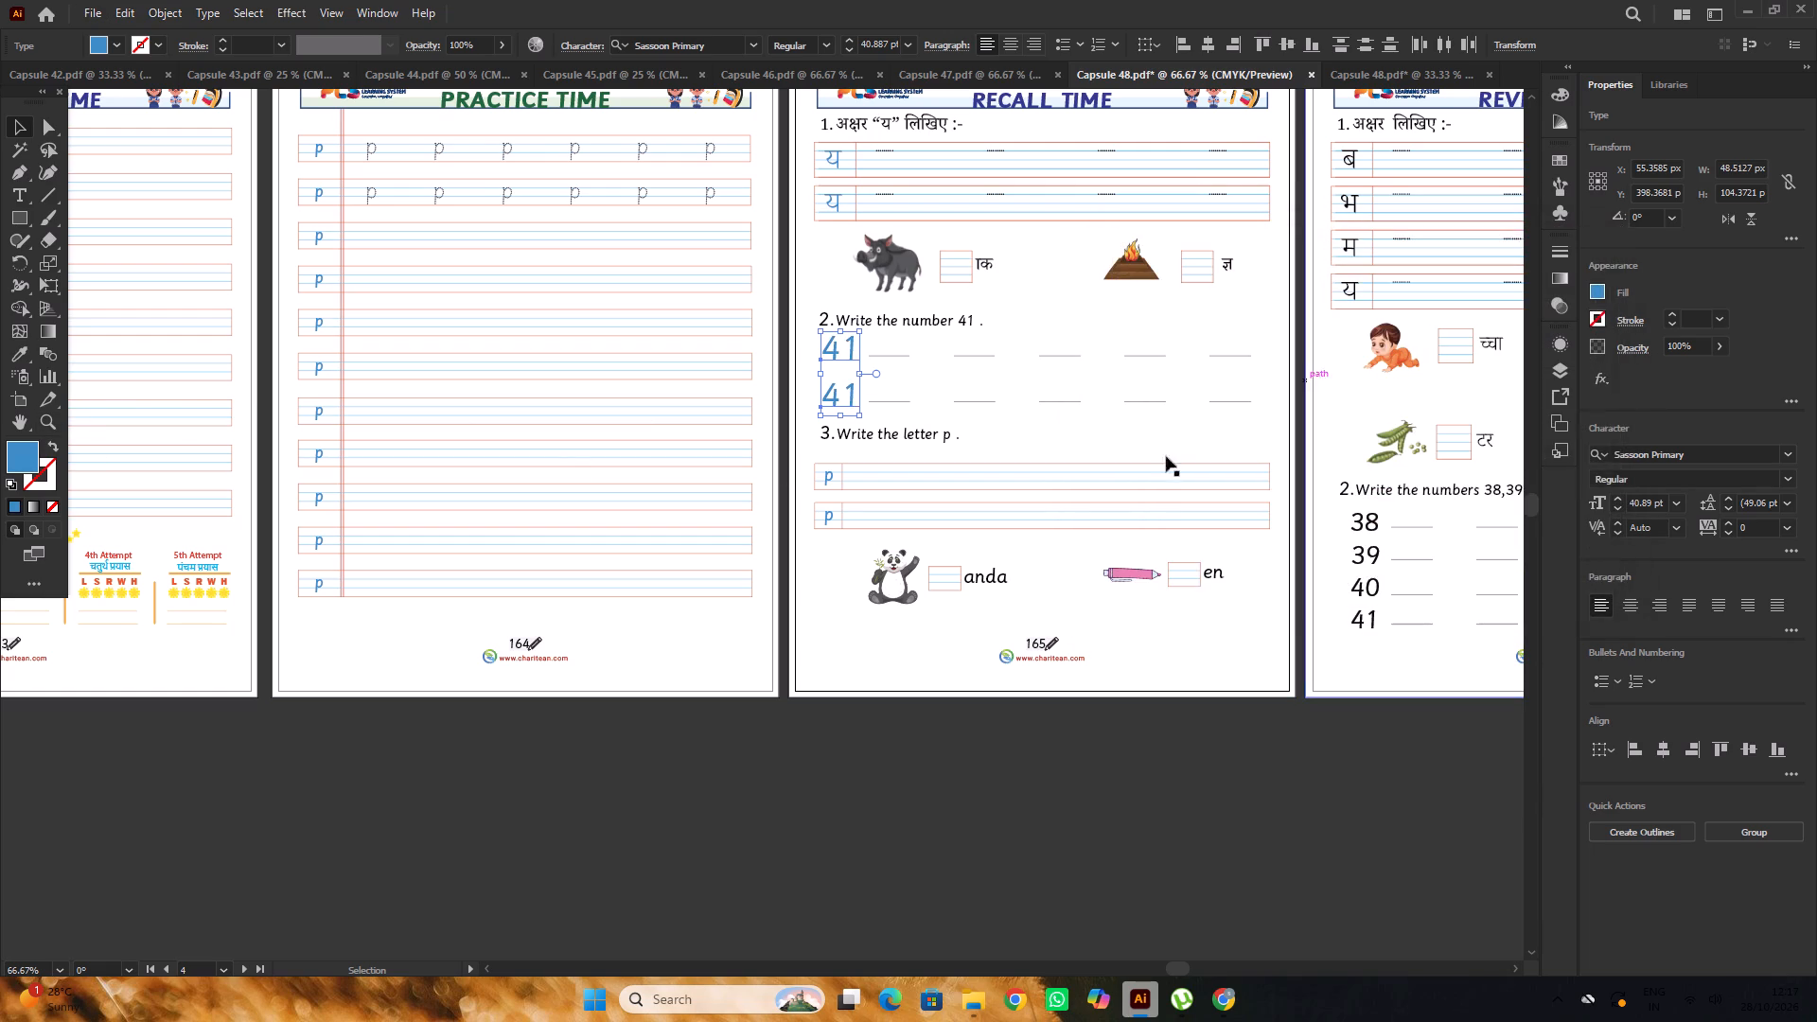
pyautogui.doubleClick(940, 767)
# Look over all the Capsule 48 pages, from the Alphabet page through to the final gift-box page.
pyautogui.keyDown('alt'); pyautogui.scroll(-3, 989, 707); pyautogui.keyUp('alt')
pyautogui.press('space')
pyautogui.moveTo(799, 766); pyautogui.dragTo(771, 633)
pyautogui.keyDown('alt'); pyautogui.scroll(5, 1373, 589); pyautogui.keyUp('alt')
pyautogui.keyDown('alt'); pyautogui.scroll(-5, 1373, 589); pyautogui.keyUp('alt')
pyautogui.press('space')
pyautogui.press('space')
pyautogui.press('space')
pyautogui.press('space')
pyautogui.press('space')
pyautogui.press('space')
pyautogui.press('space')
pyautogui.press('space')
pyautogui.press('space')
pyautogui.press('space')
pyautogui.press('space')
pyautogui.press('space')
pyautogui.press('space')
pyautogui.press('space')
pyautogui.press('space')
pyautogui.moveTo(1012, 647); pyautogui.dragTo(1051, 643)
pyautogui.scroll(3, 1056, 643)
pyautogui.keyDown('alt'); pyautogui.scroll(2, 377, 558); pyautogui.keyUp('alt')
pyautogui.keyDown('alt'); pyautogui.scroll(-1, 828, 552); pyautogui.keyUp('alt')
pyautogui.click(857, 689)
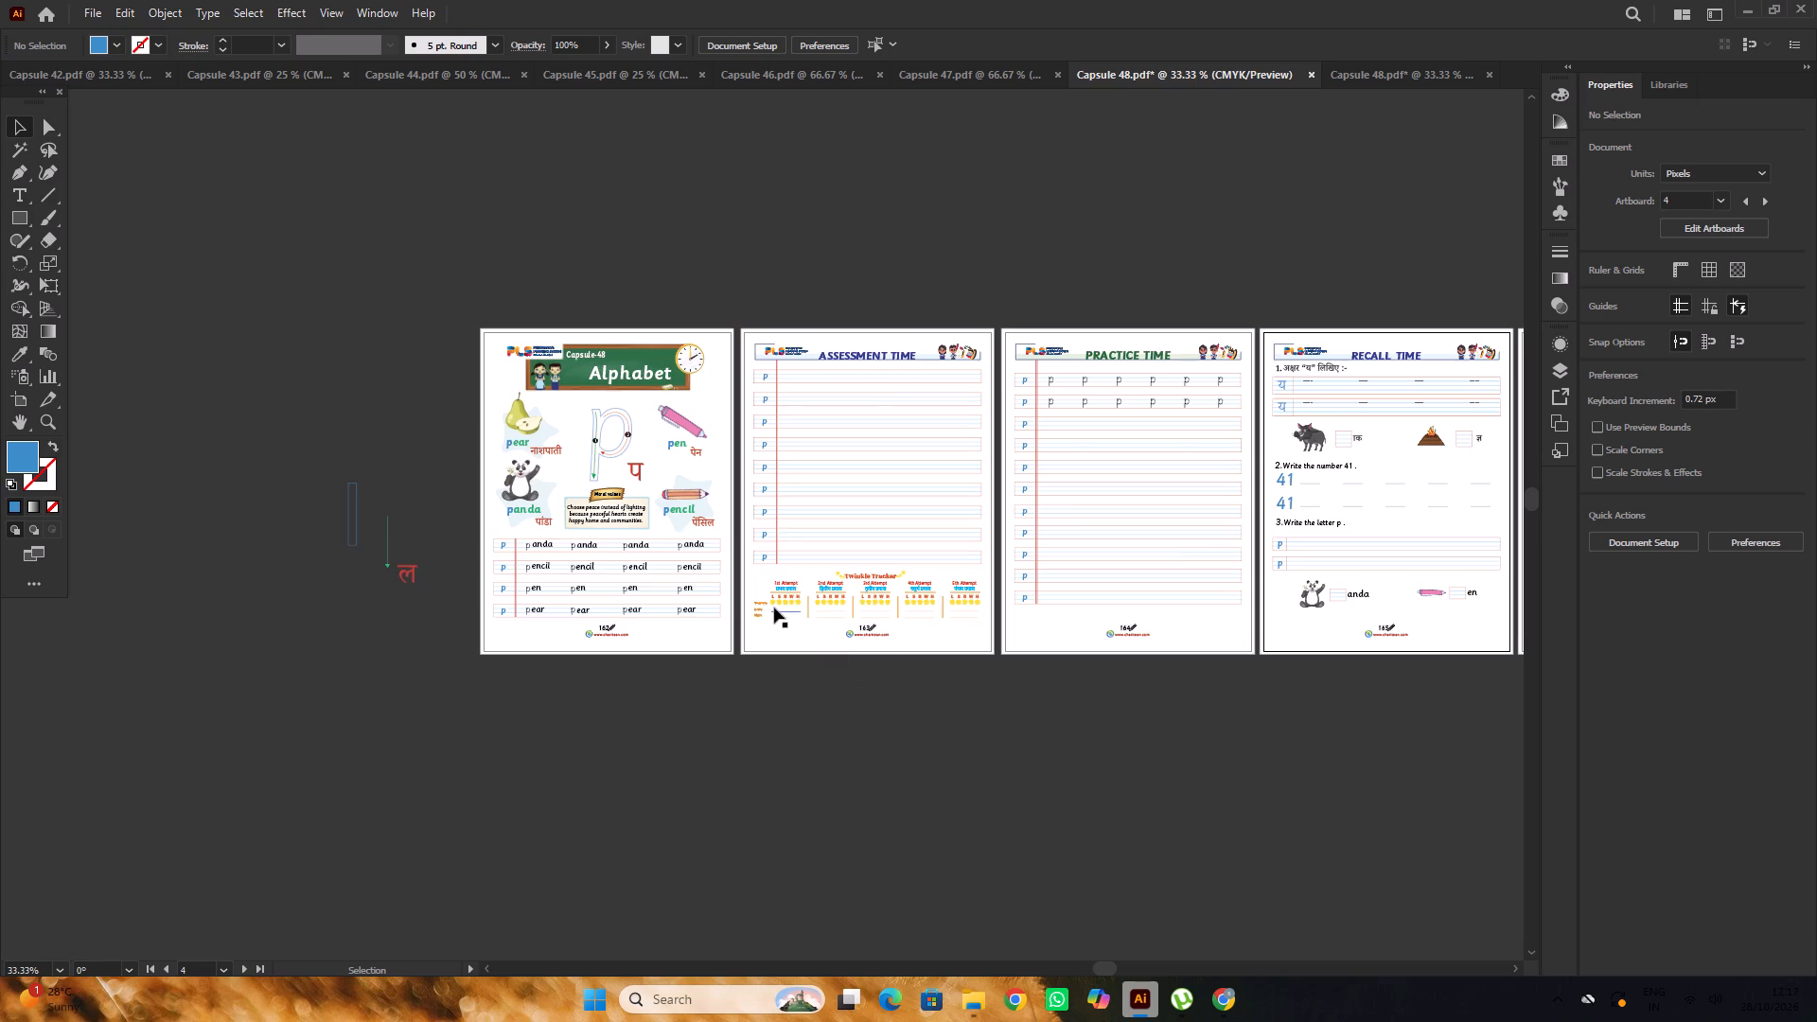
pyautogui.scroll(-3, 774, 608)
pyautogui.moveTo(1193, 719); pyautogui.dragTo(1070, 701)
pyautogui.press('space')
pyautogui.press('space')
pyautogui.press('space')
pyautogui.moveTo(1171, 714); pyautogui.dragTo(1086, 696)
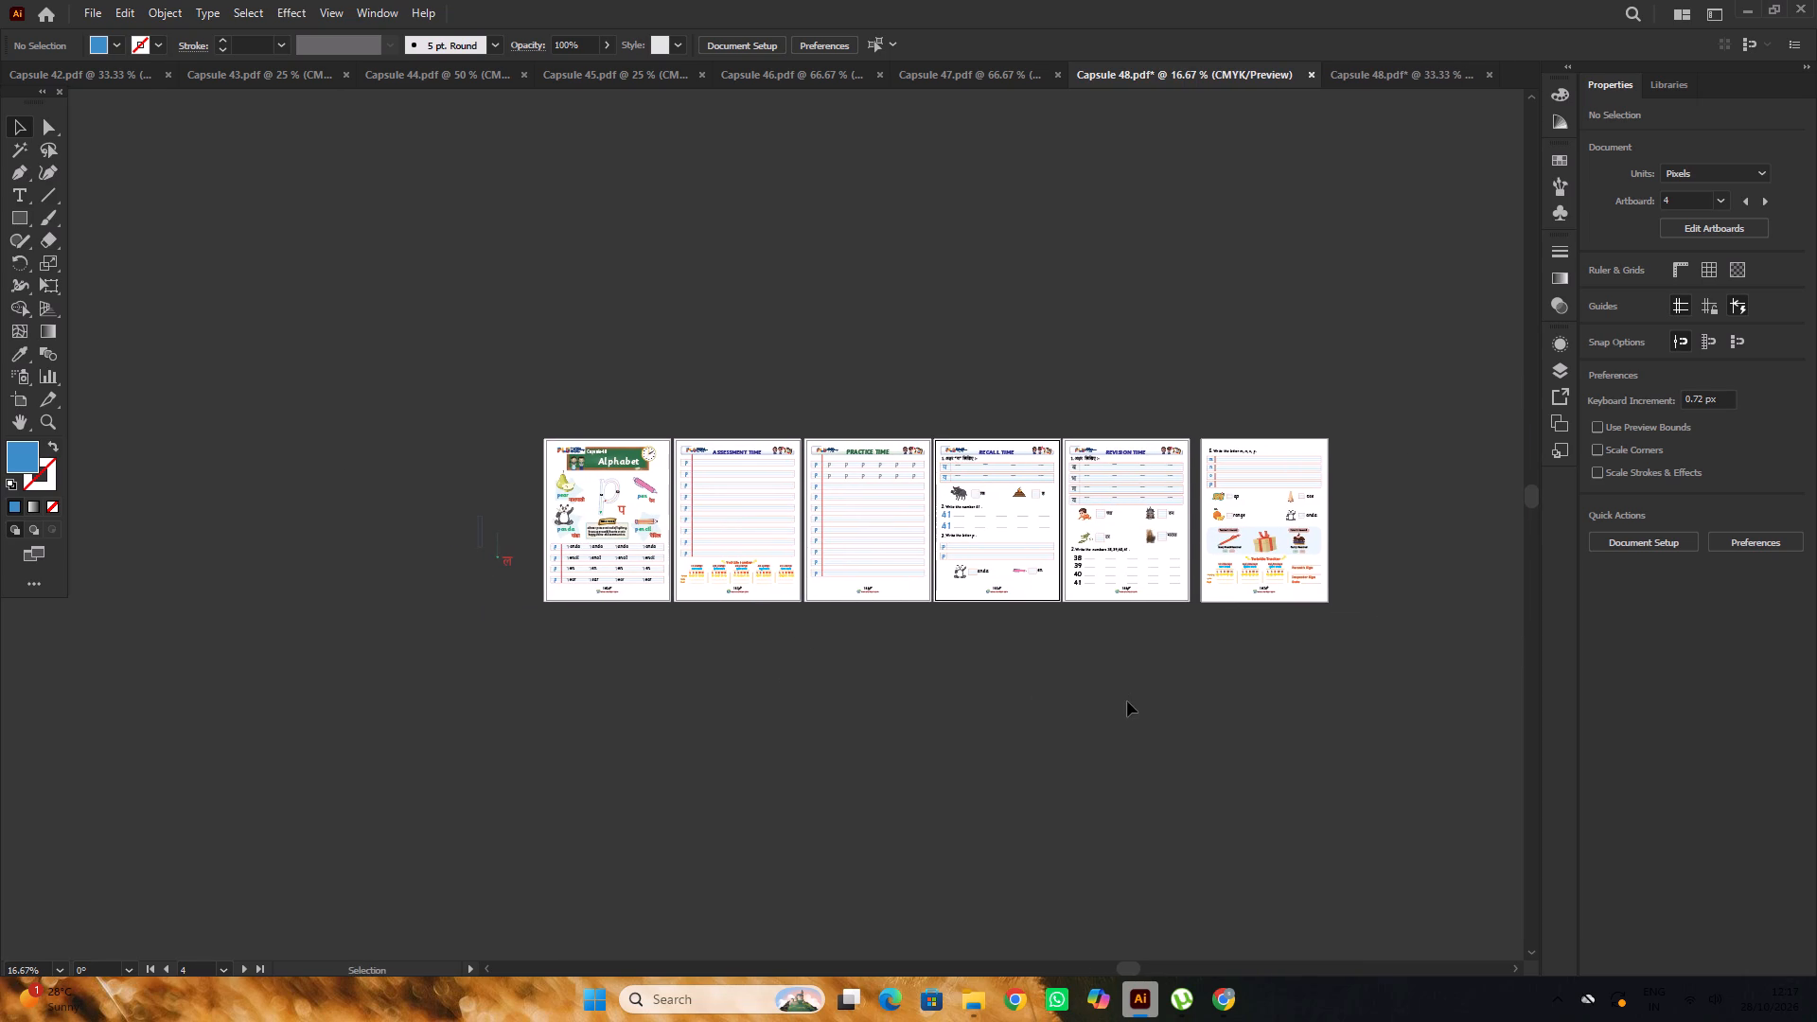
# Save the edited Capsule 48 PDF.
pyautogui.hotkey('ctrl', 's')
# Close the older duplicate Capsule 48.pdf document without saving its changes.
pyautogui.click(1424, 76)
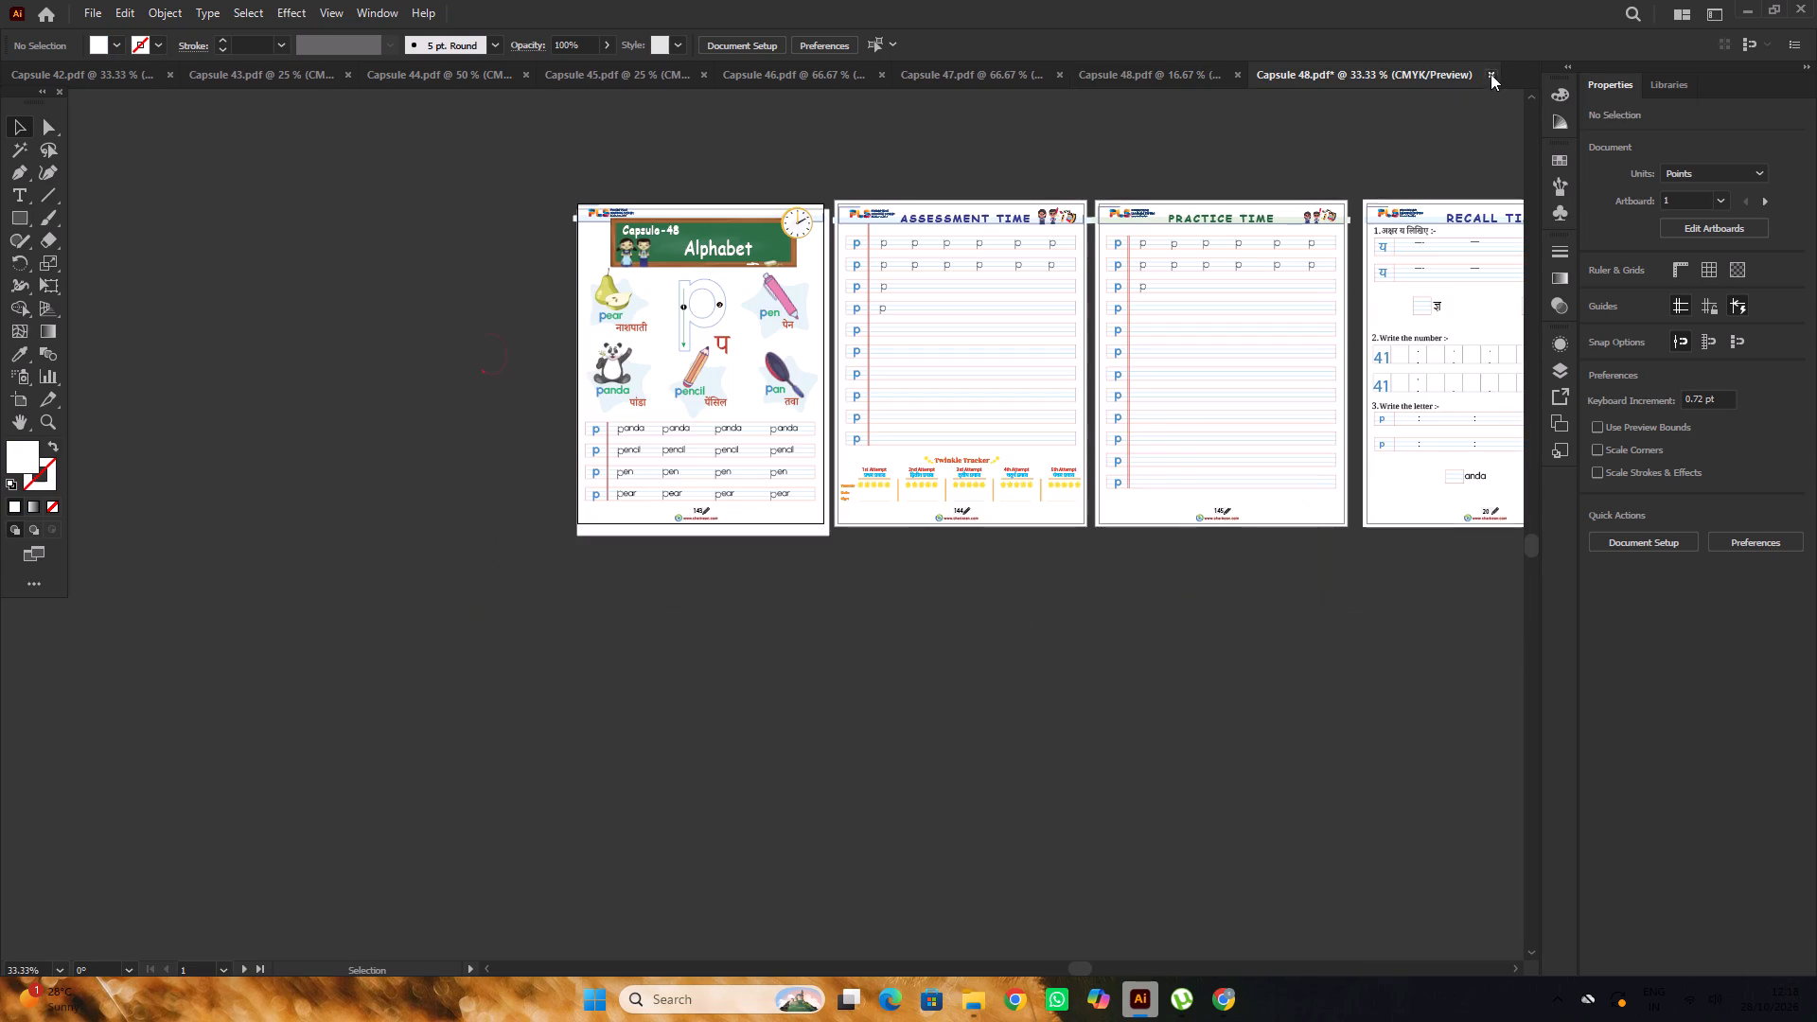
pyautogui.click(1491, 74)
pyautogui.click(1006, 522)
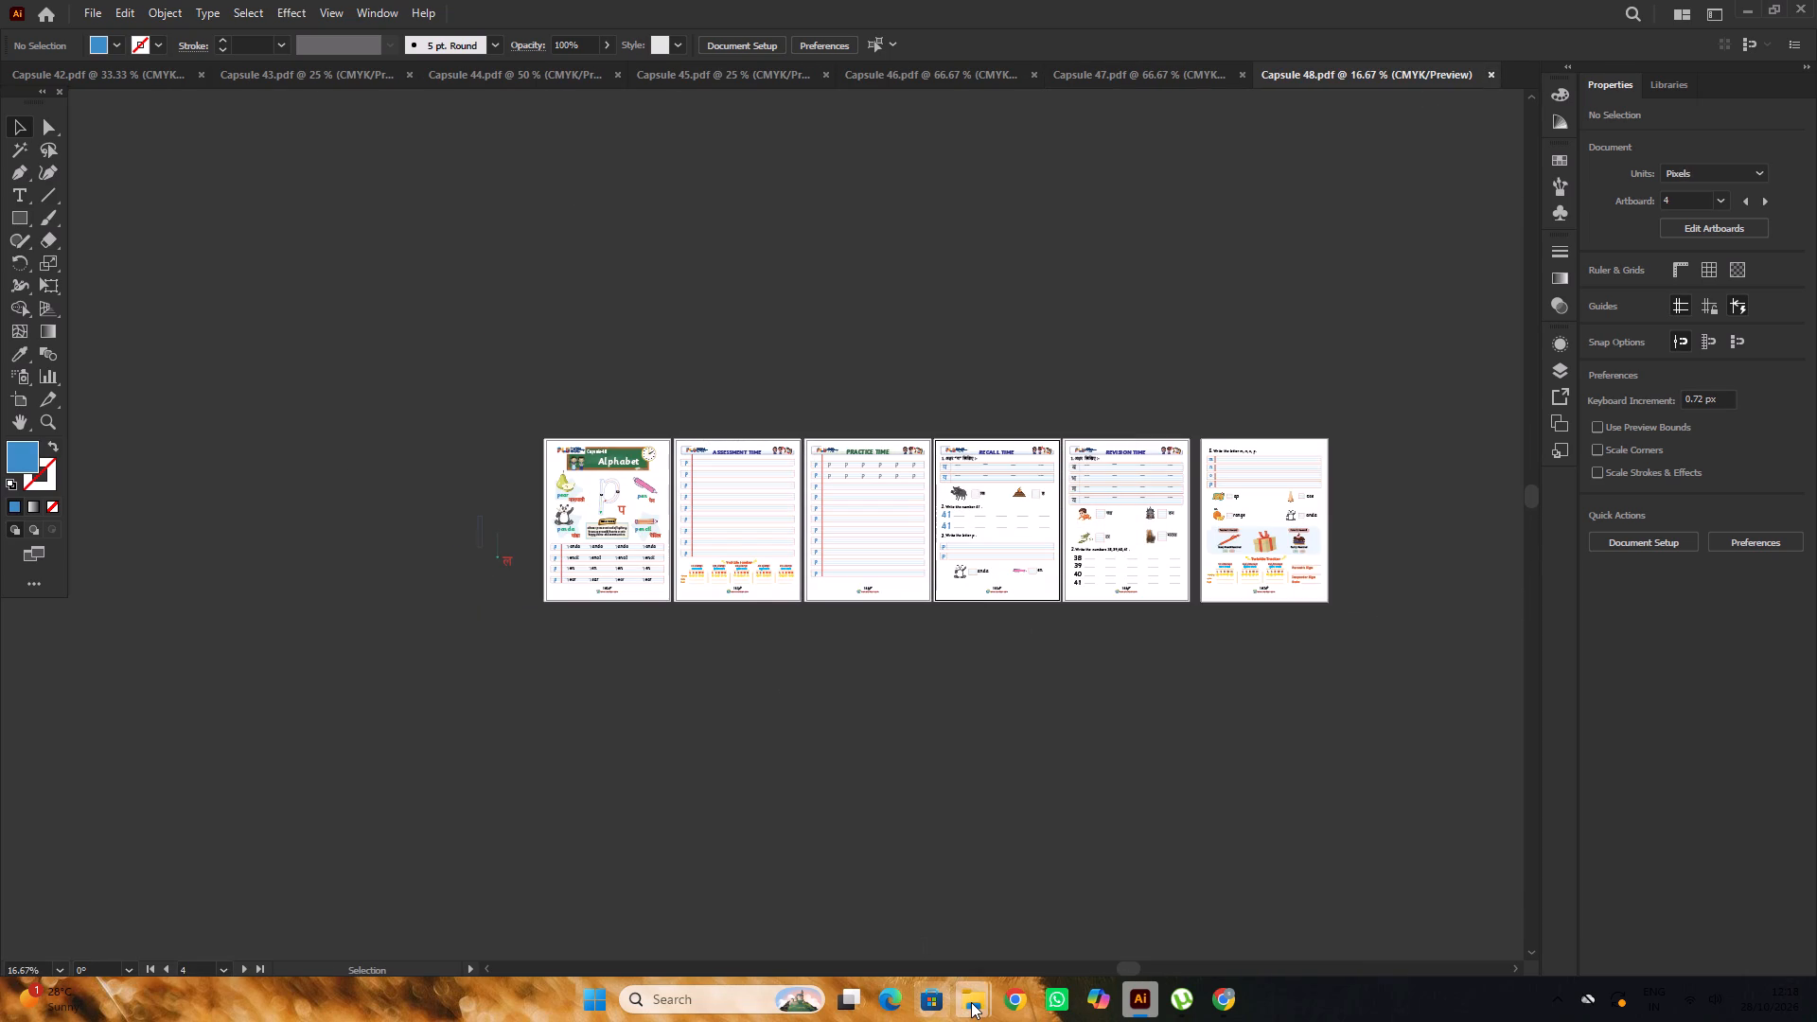
# Switch to File Explorer and close the older "print final" folder window, keeping the PRINT FINAL one open.
pyautogui.click(837, 876)
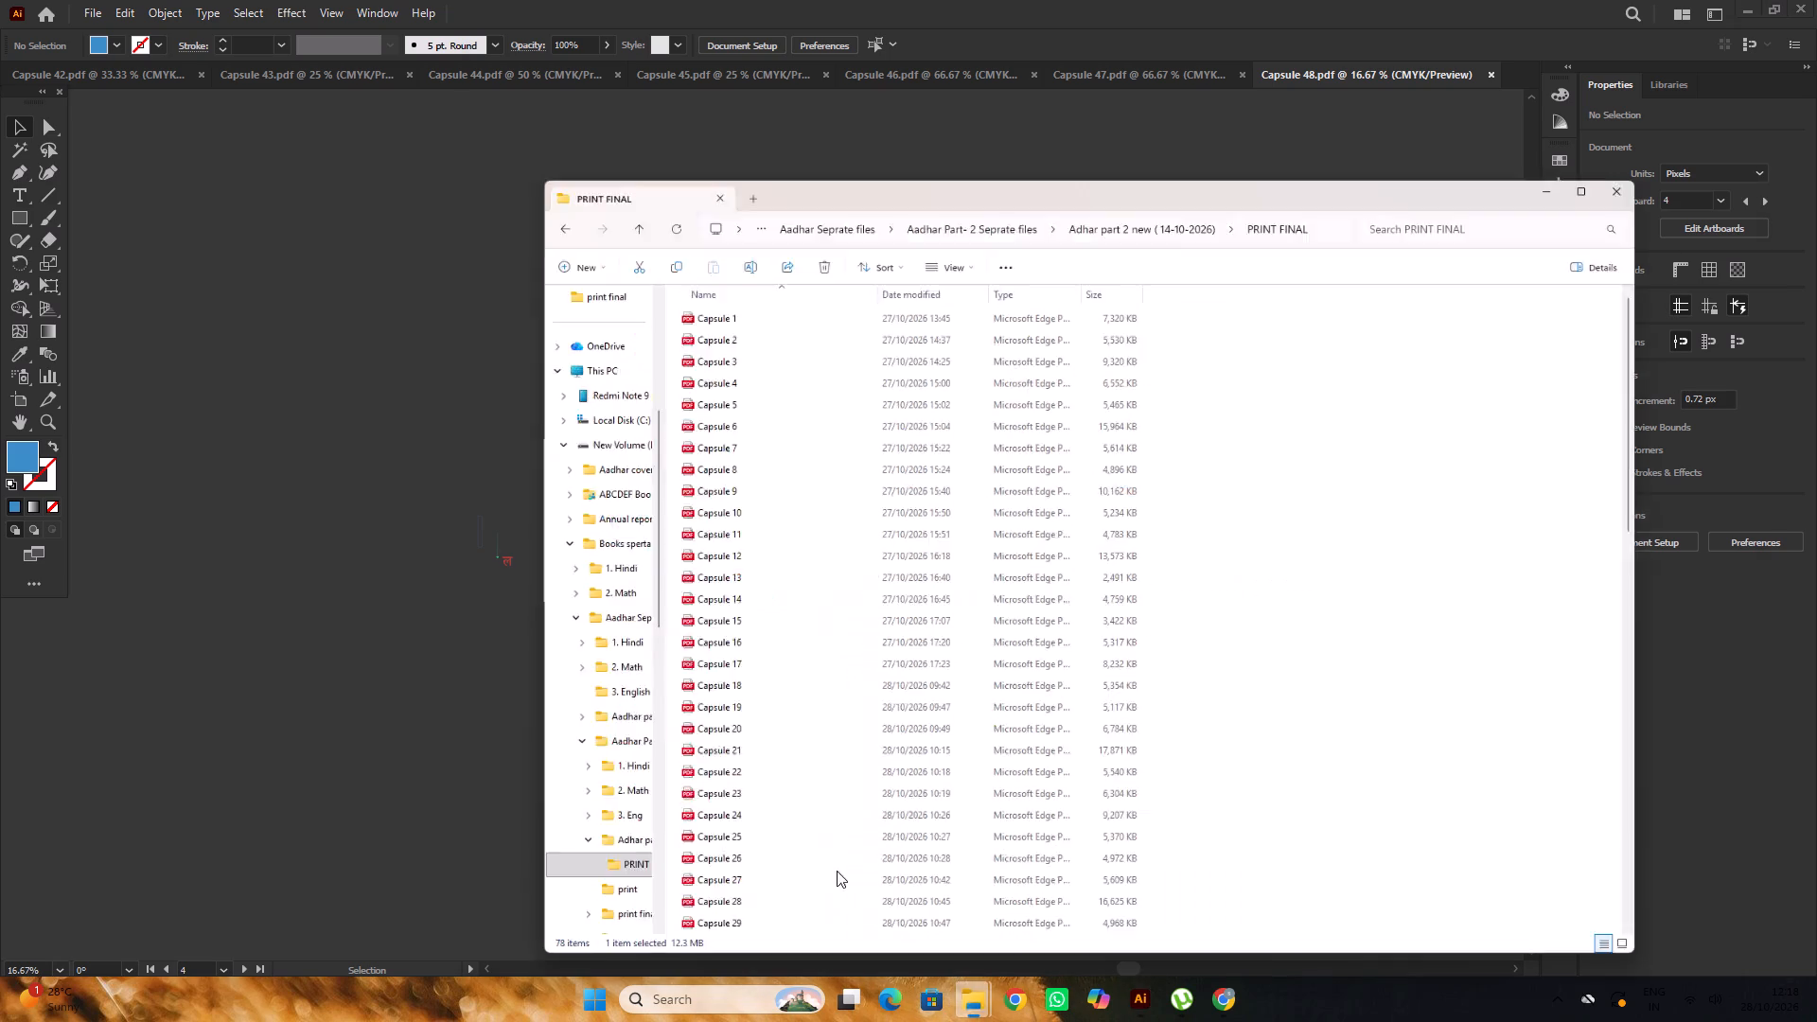
pyautogui.scroll(5, 855, 809)
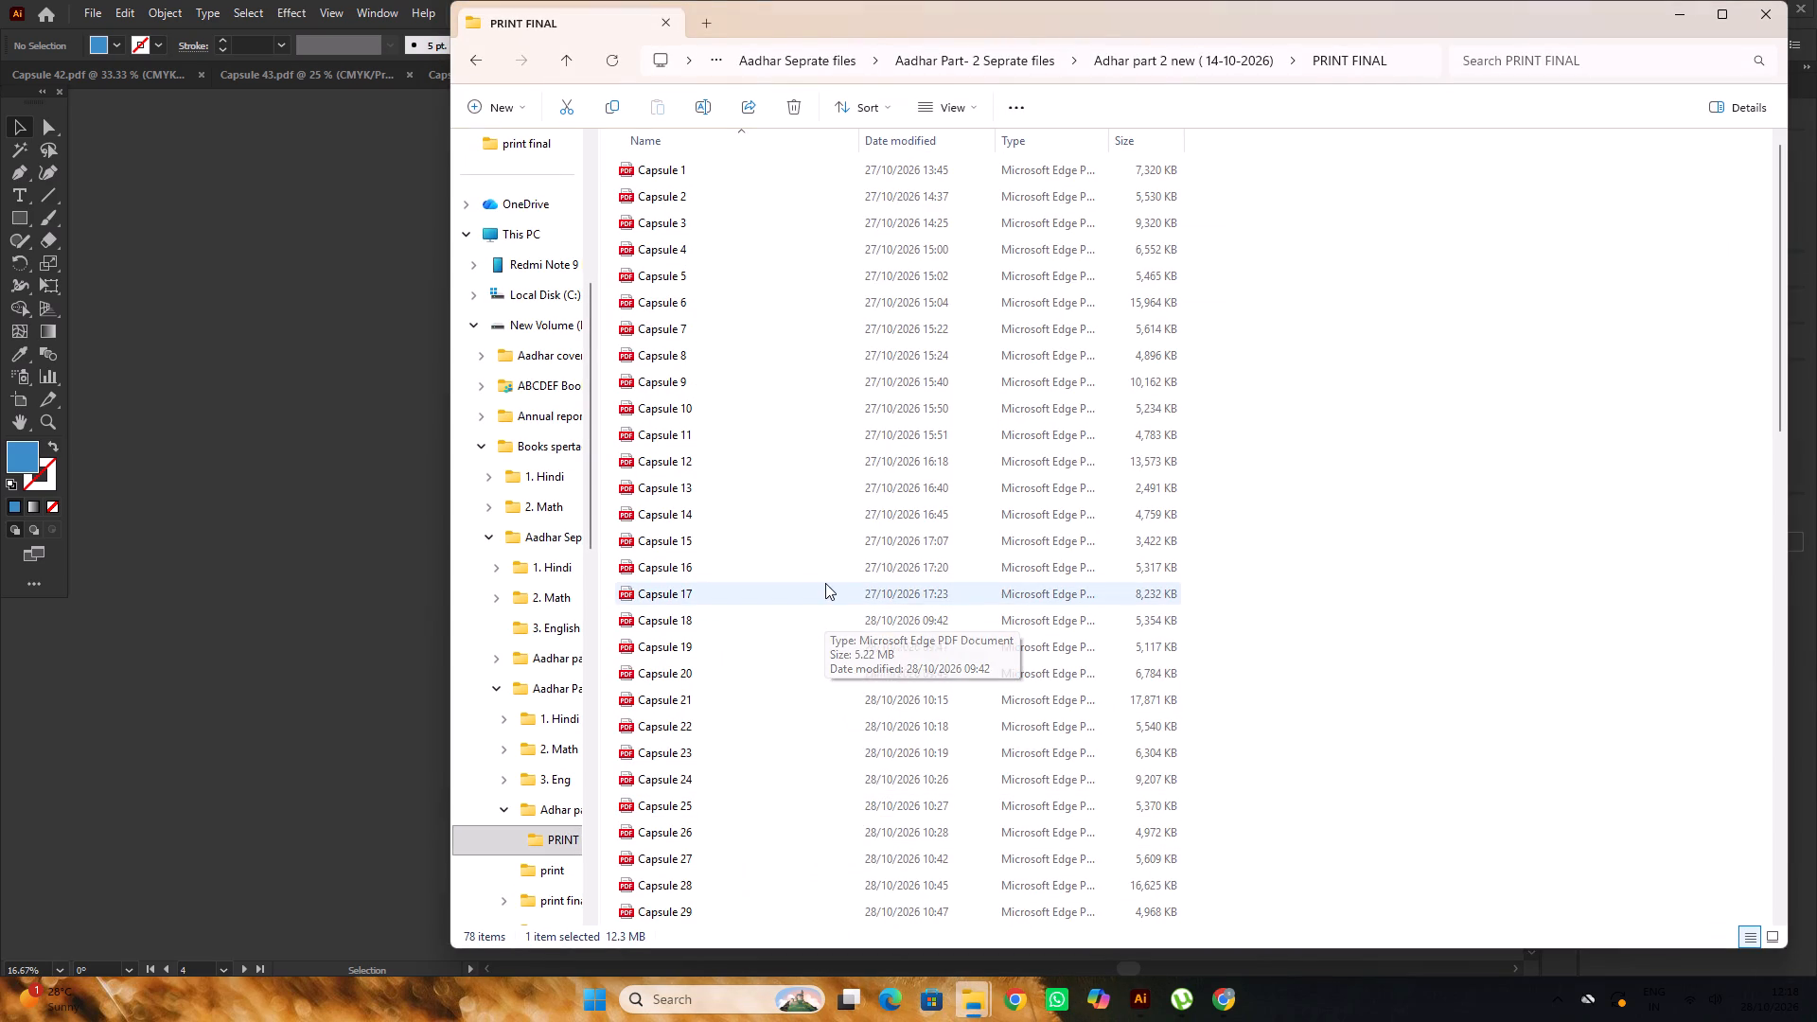
pyautogui.scroll(3, 773, 423)
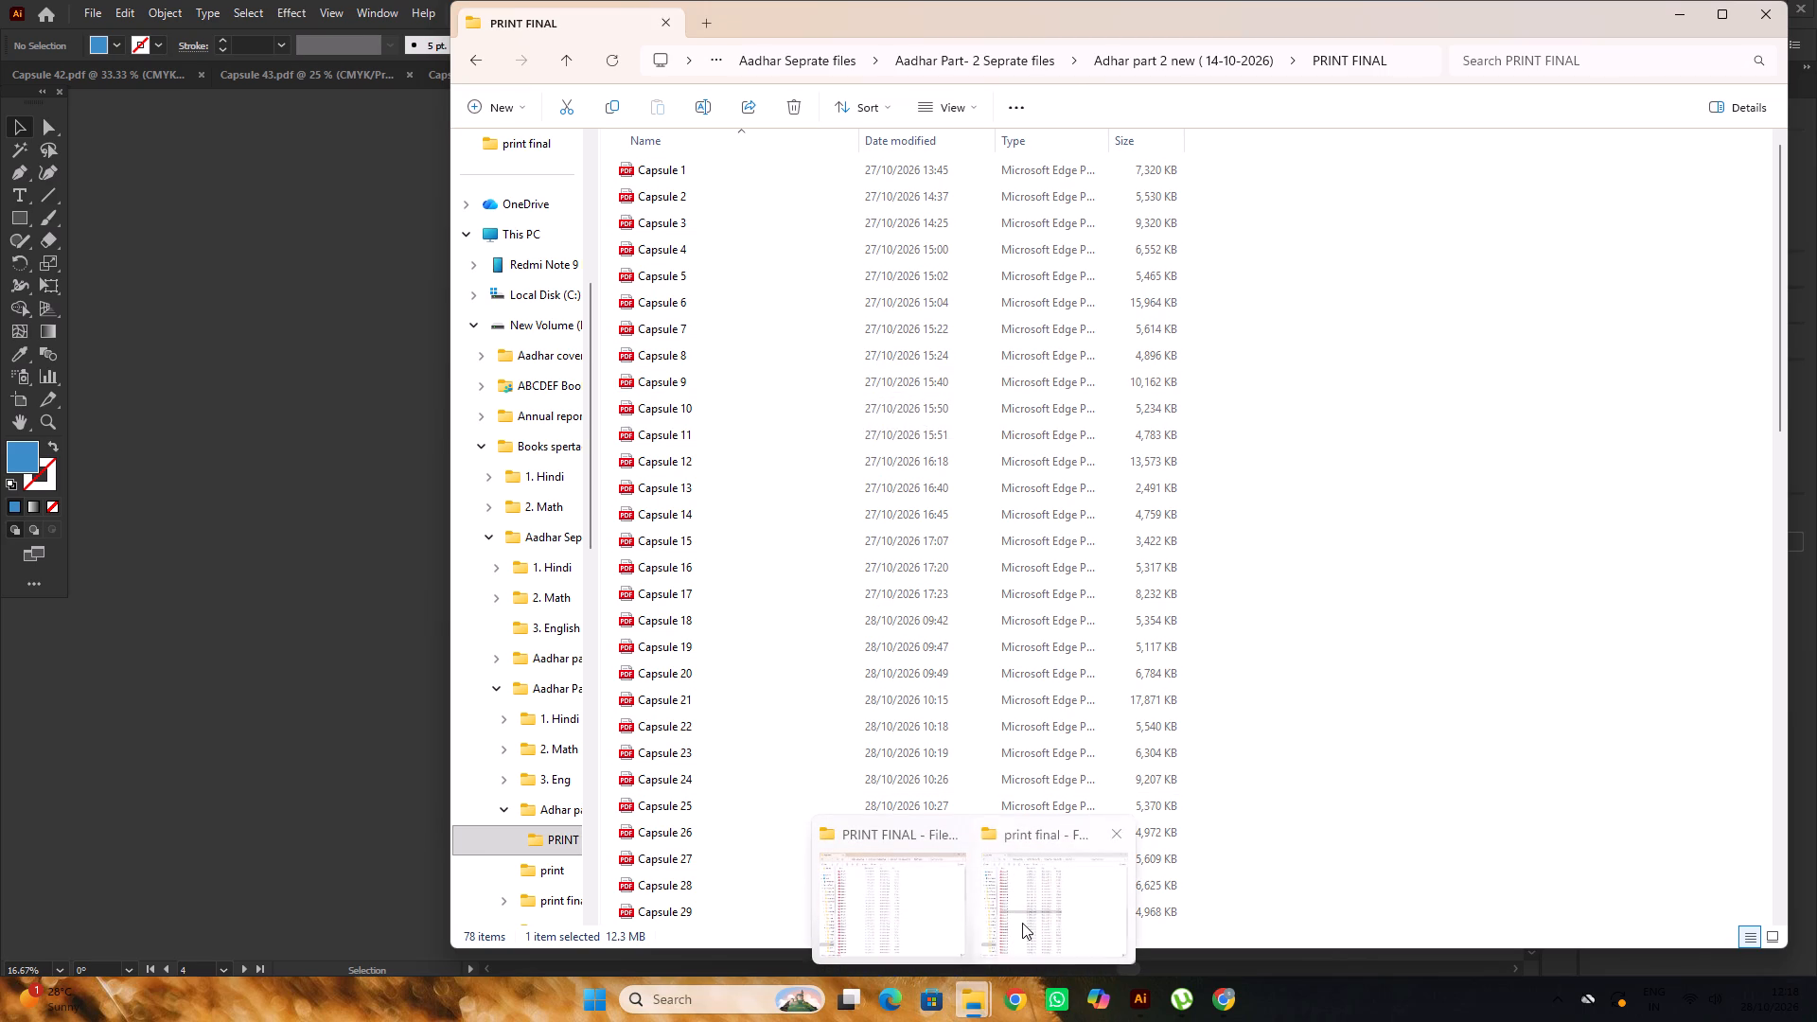
pyautogui.click(1022, 923)
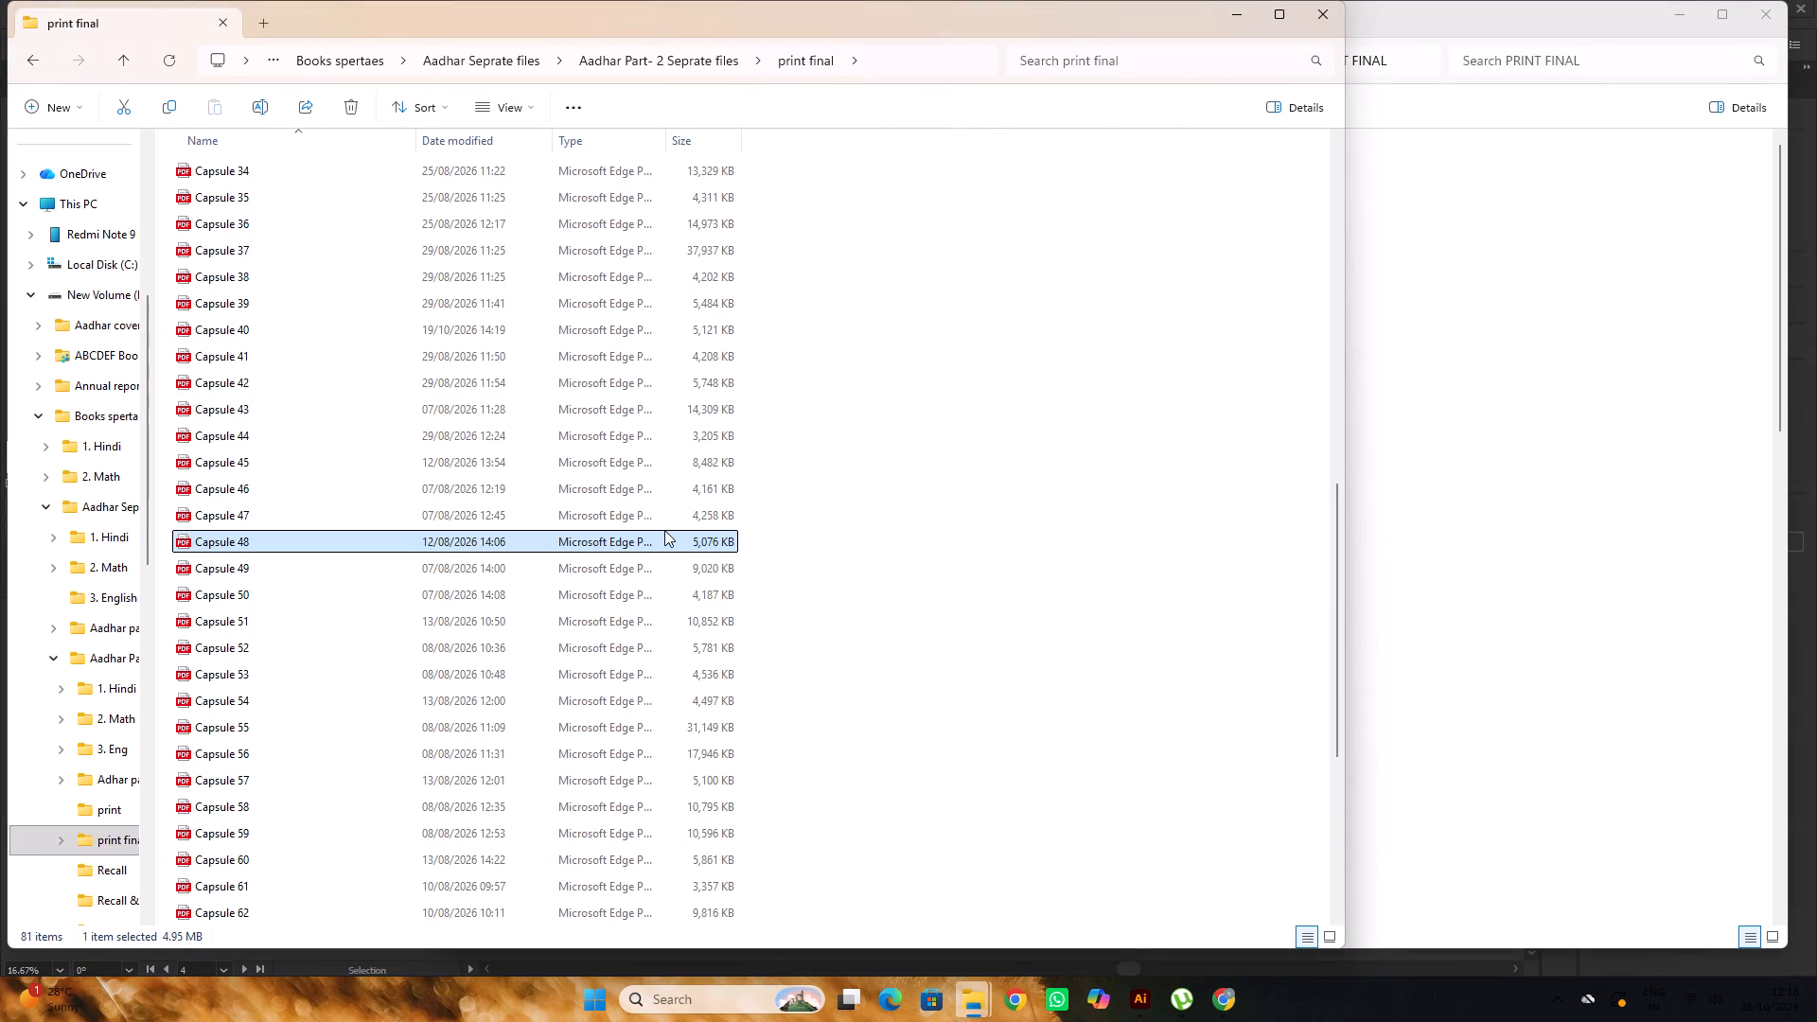
pyautogui.scroll(1, 1293, 14)
pyautogui.click(1311, 19)
# Open the saved Capsule 48 PDF from the PRINT FINAL folder in the PDF viewer.
pyautogui.scroll(10, 932, 339)
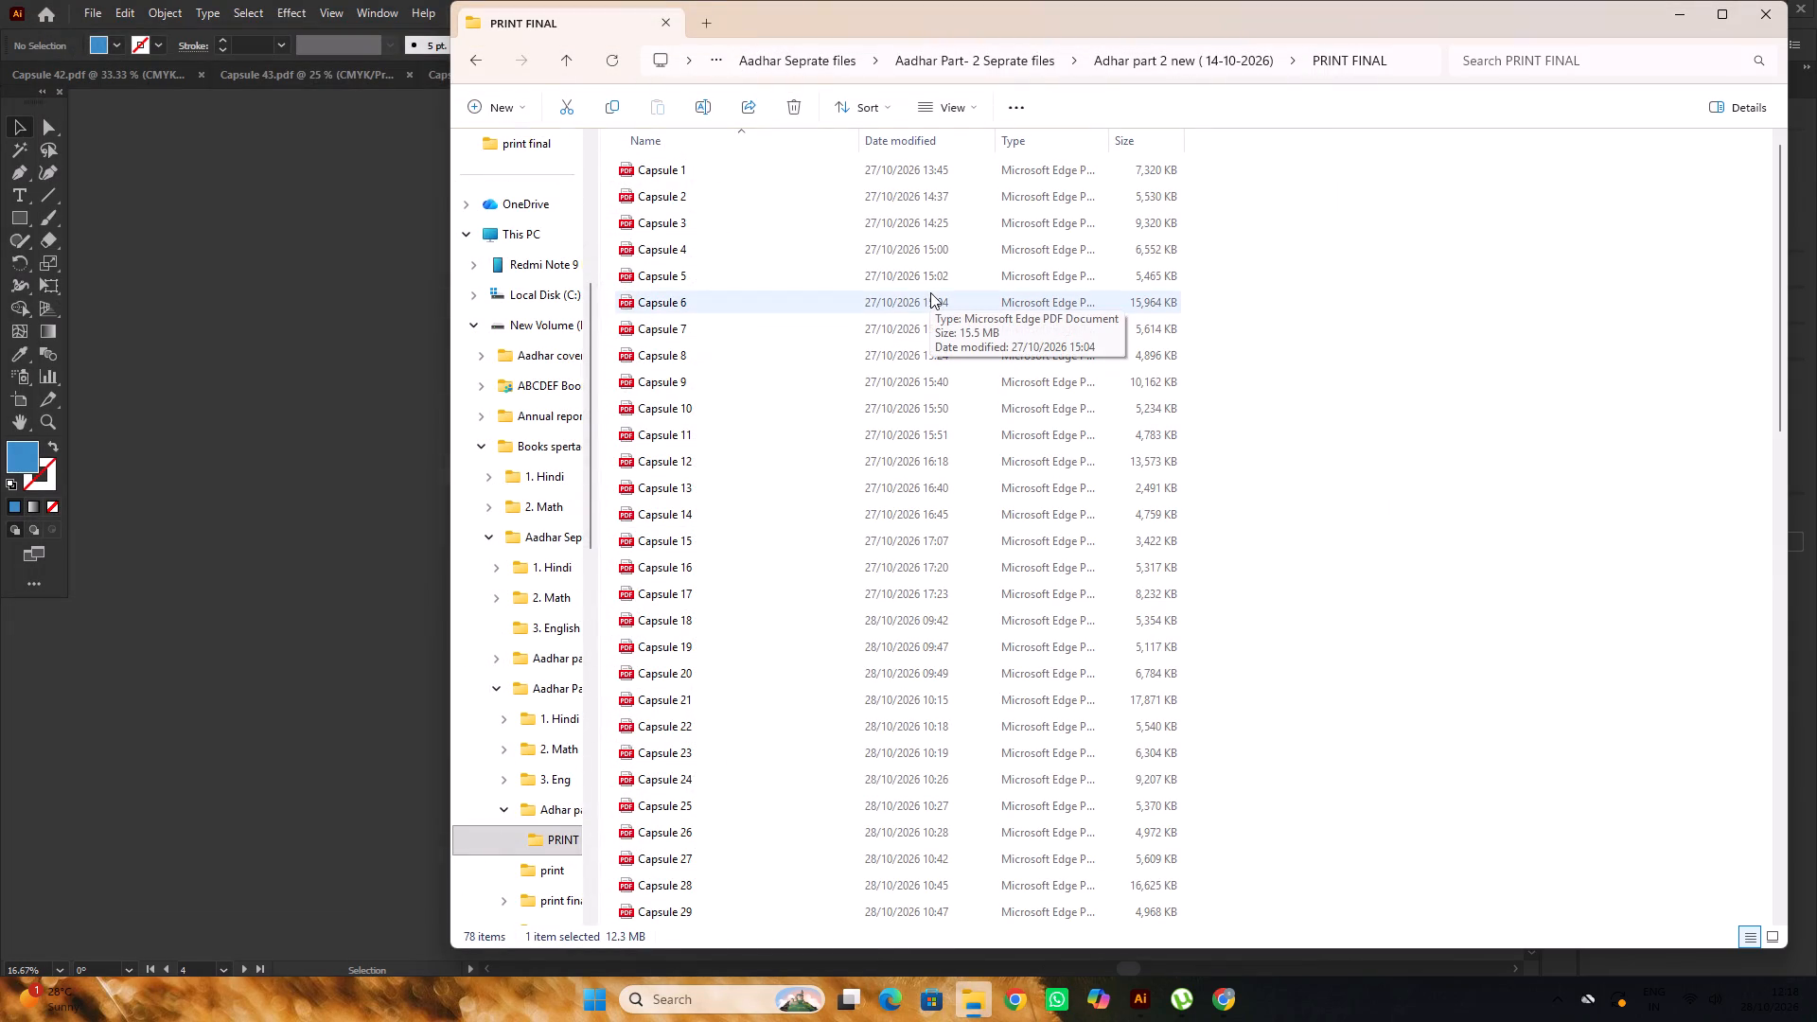
pyautogui.scroll(-5, 930, 294)
pyautogui.scroll(4, 931, 294)
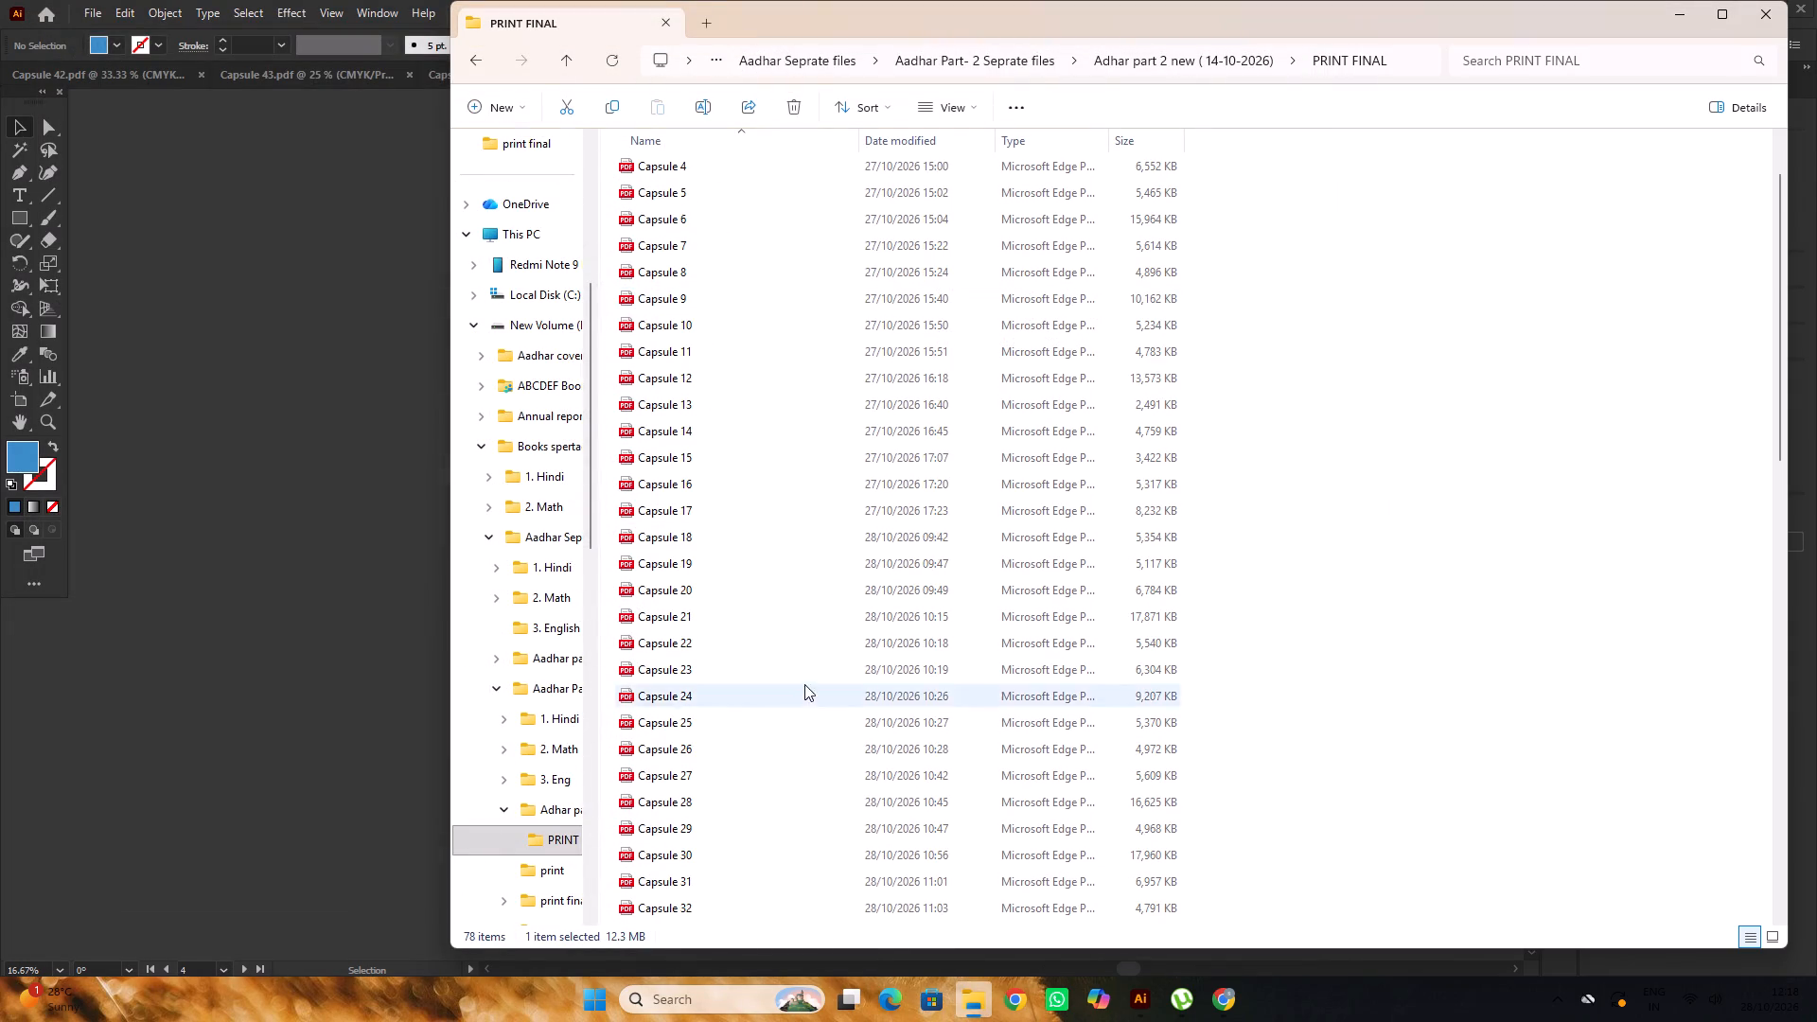
pyautogui.scroll(-4, 802, 690)
pyautogui.scroll(5, 800, 684)
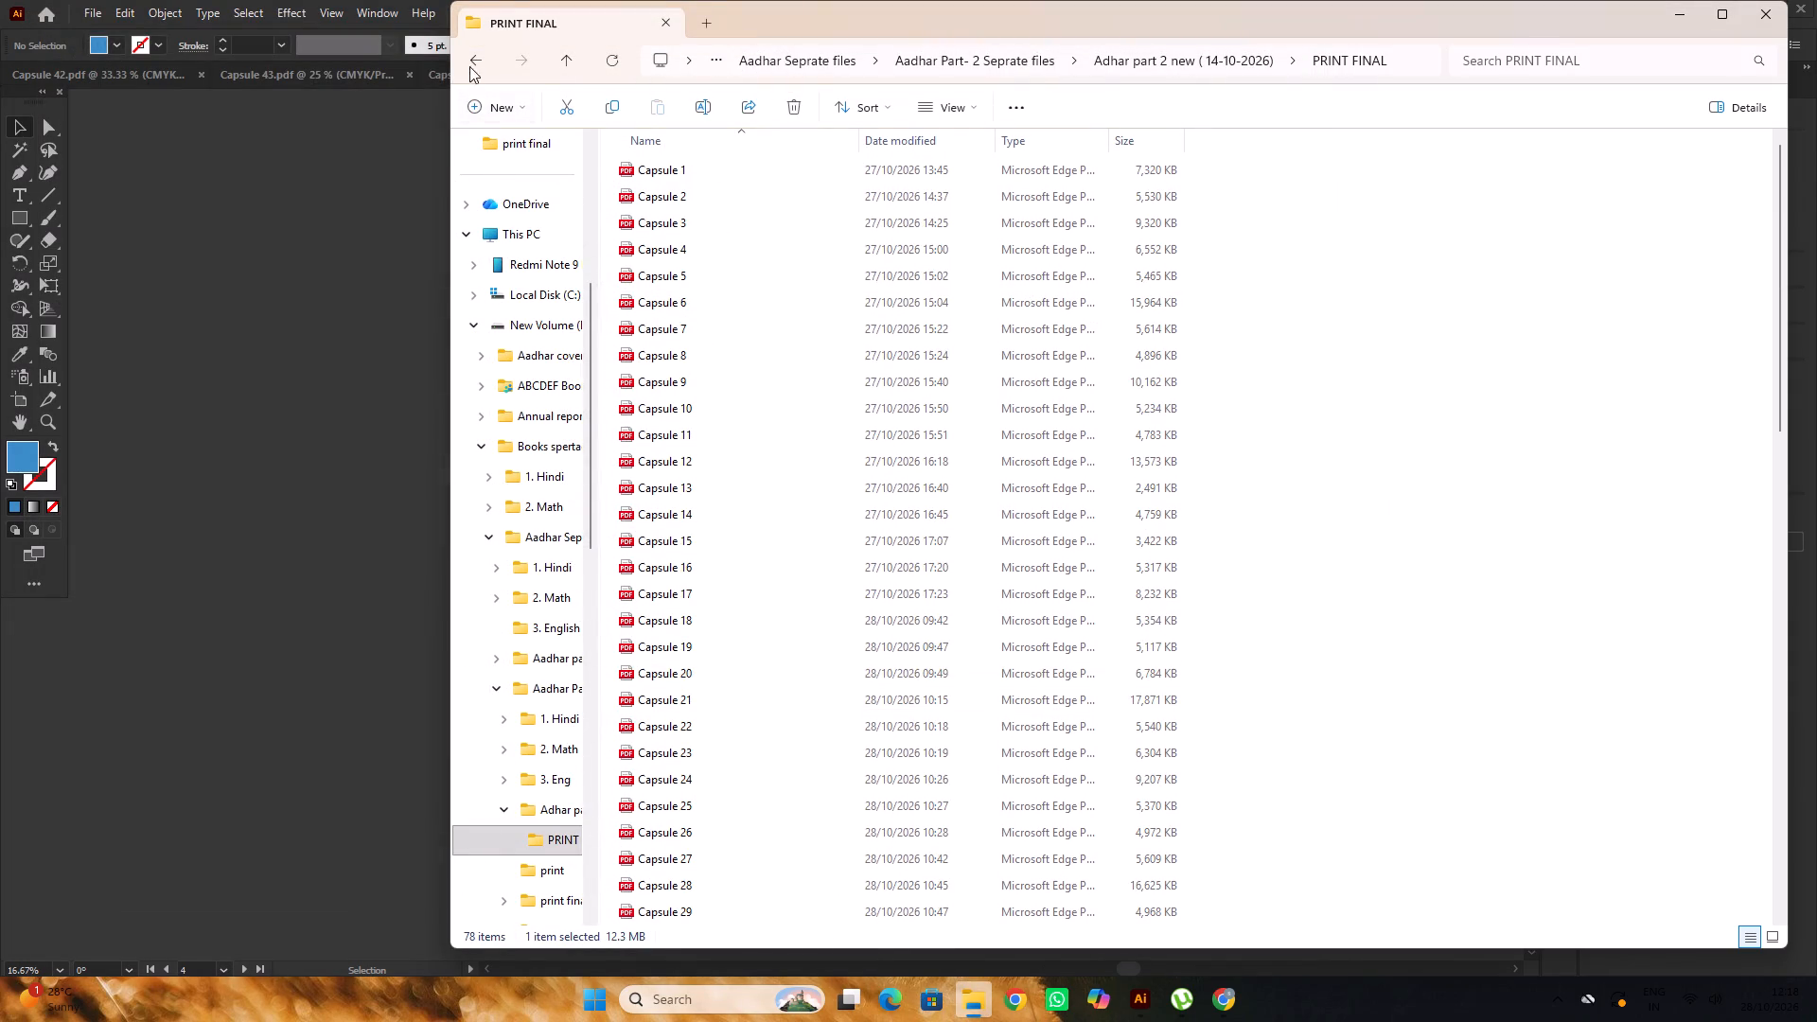
pyautogui.click(467, 59)
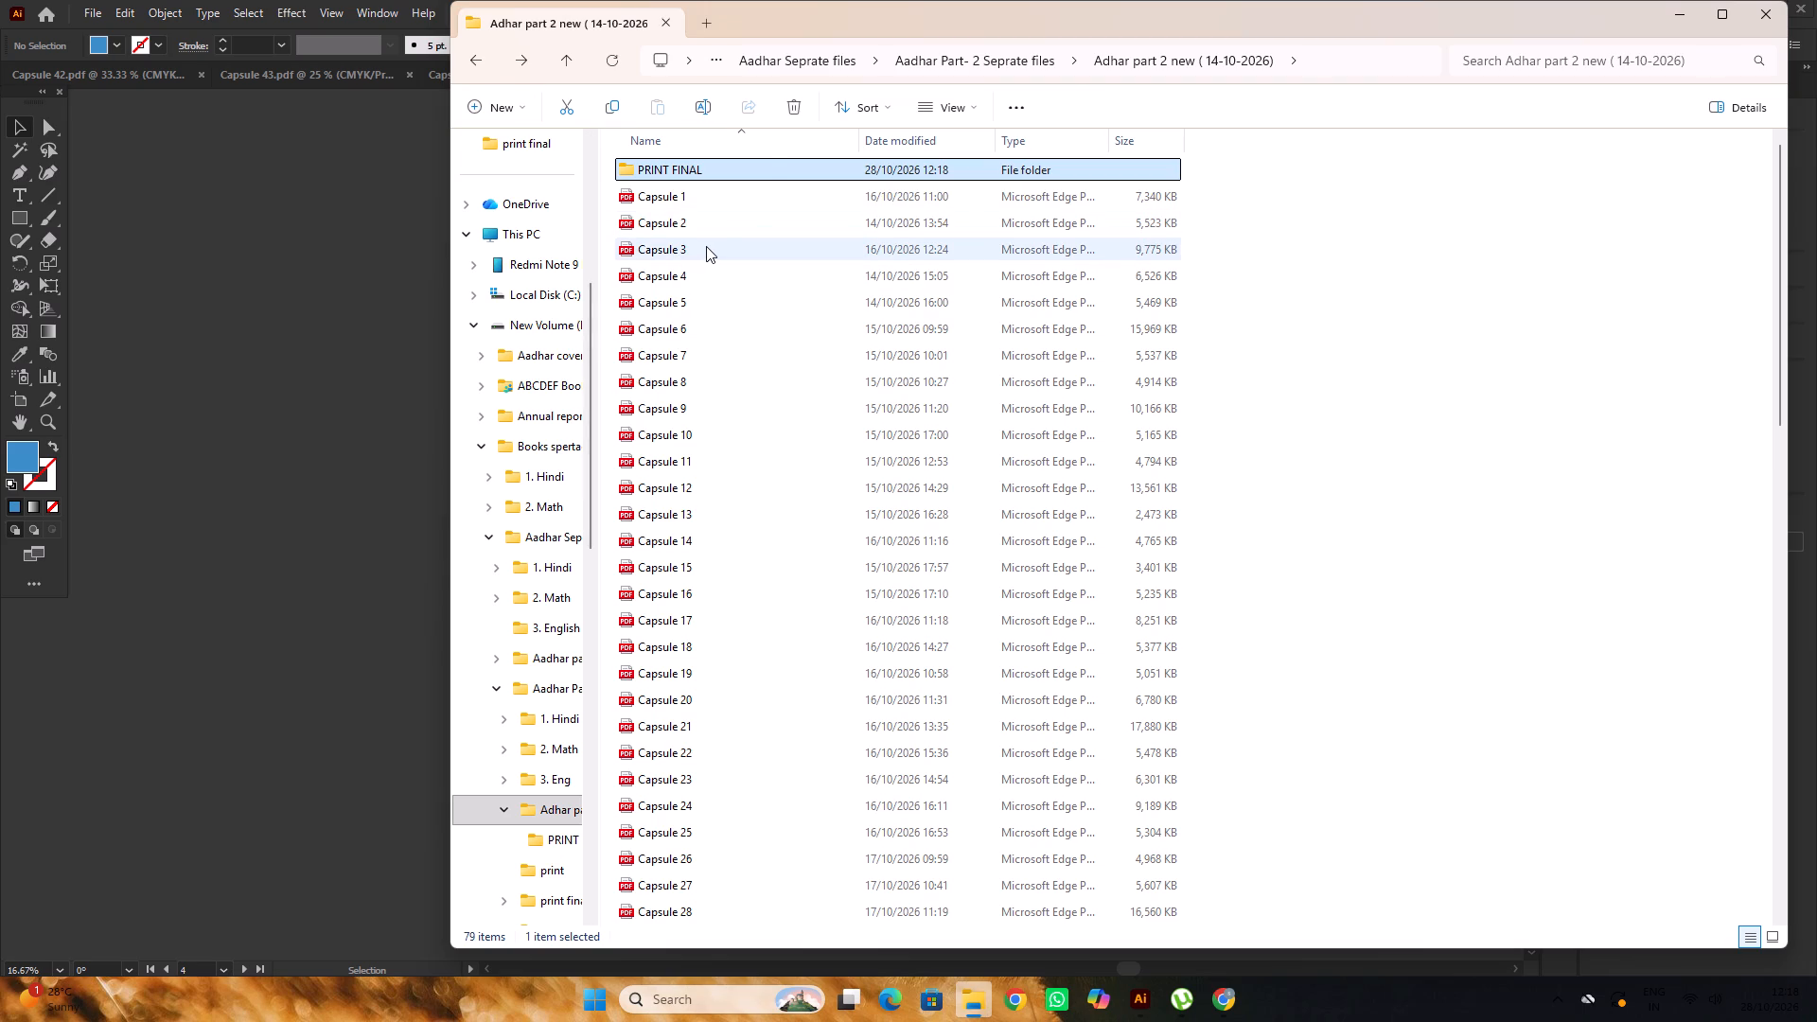
pyautogui.doubleClick(757, 166)
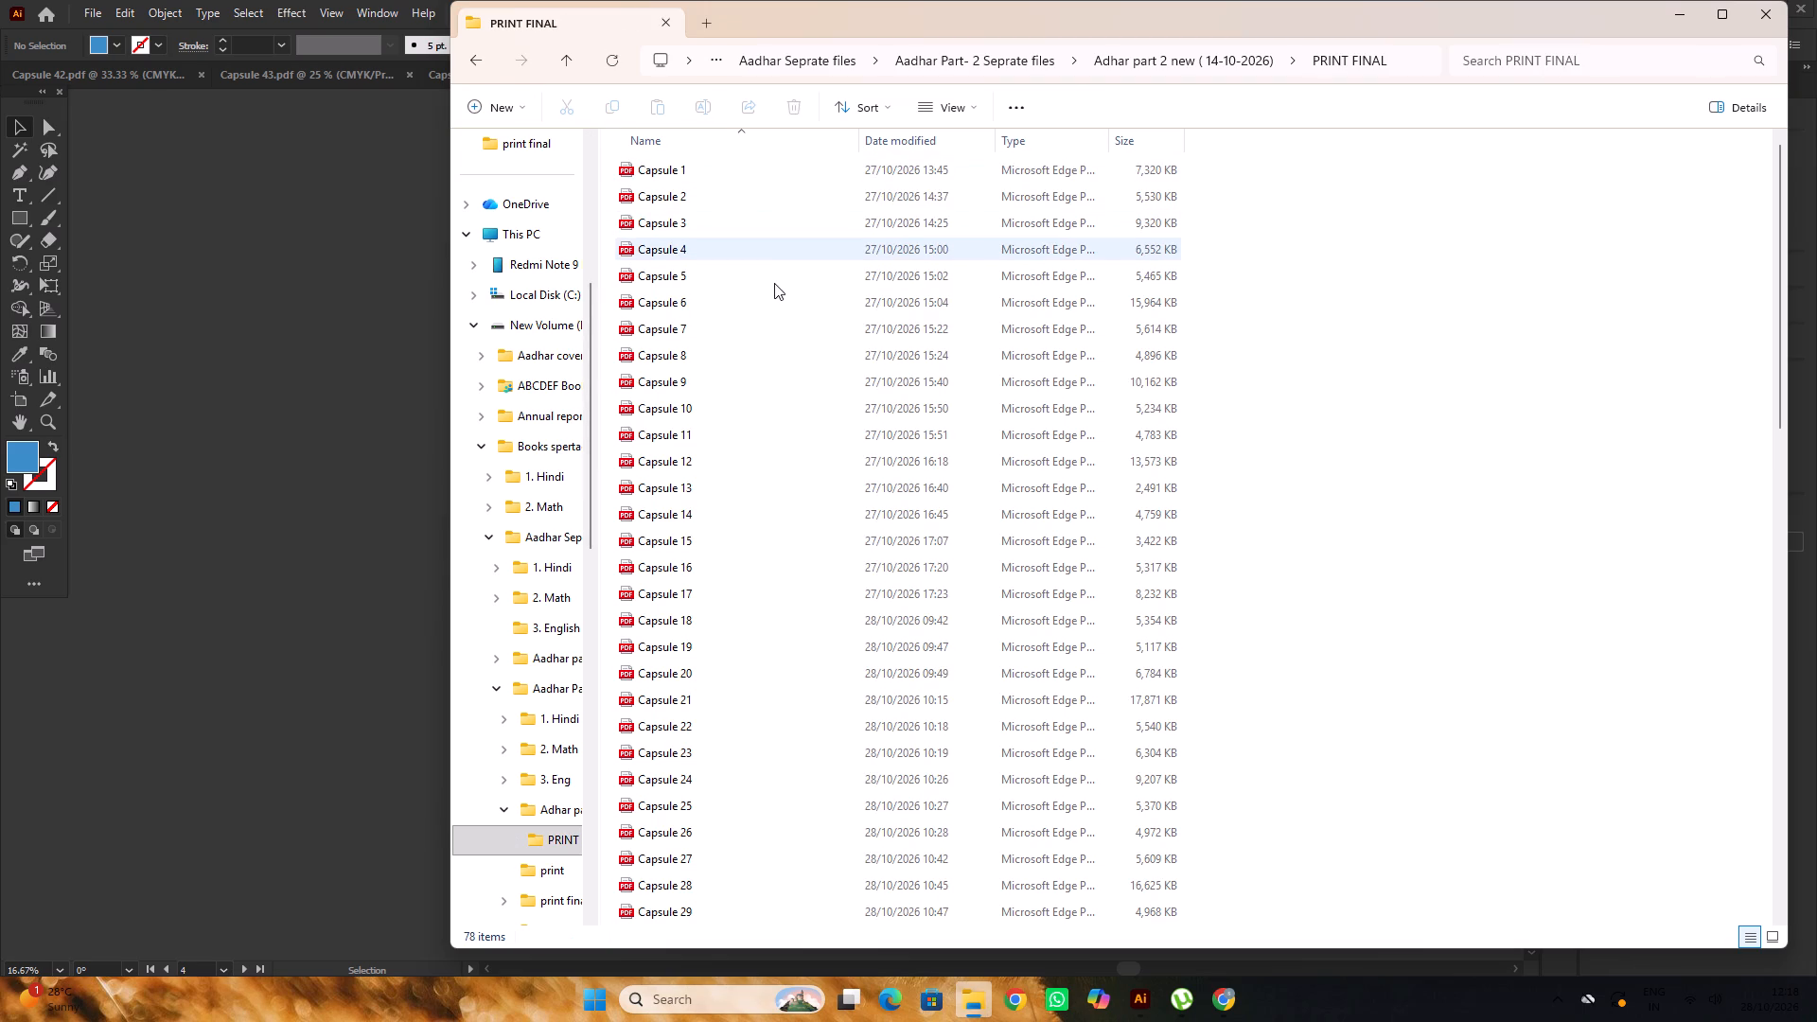
pyautogui.scroll(-3, 770, 273)
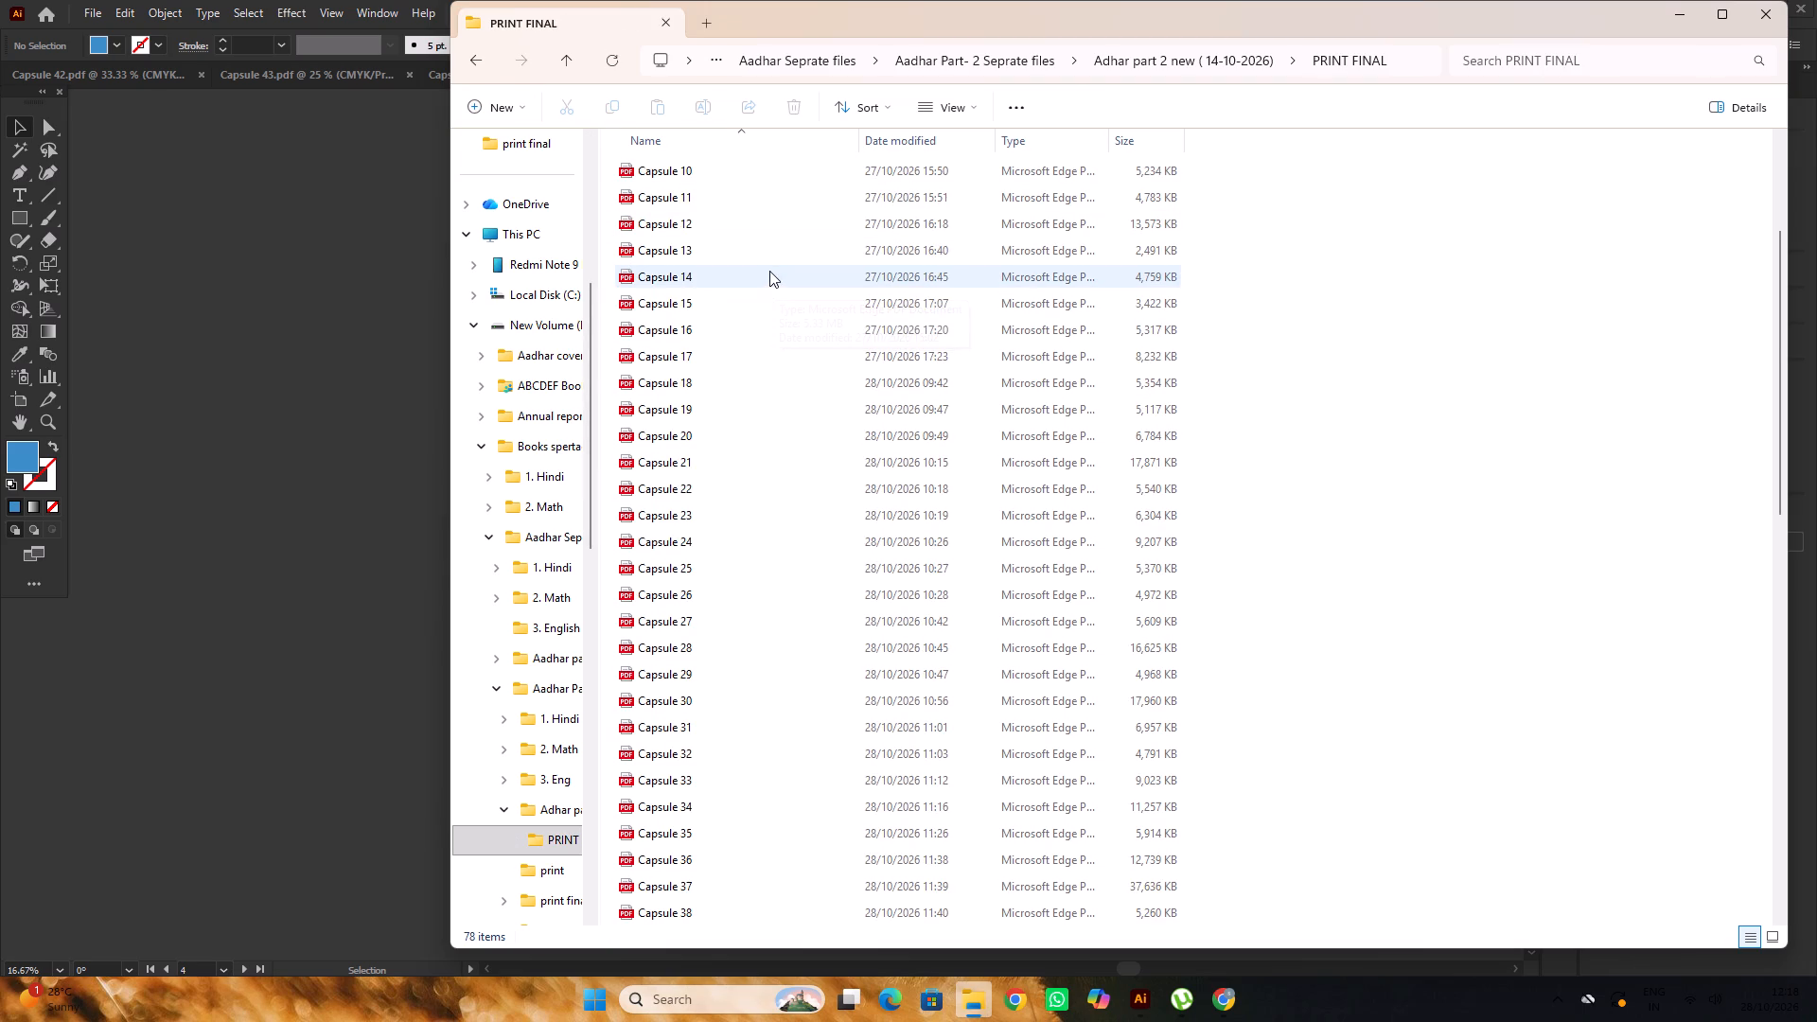
pyautogui.scroll(-4, 769, 271)
pyautogui.scroll(-6, 779, 675)
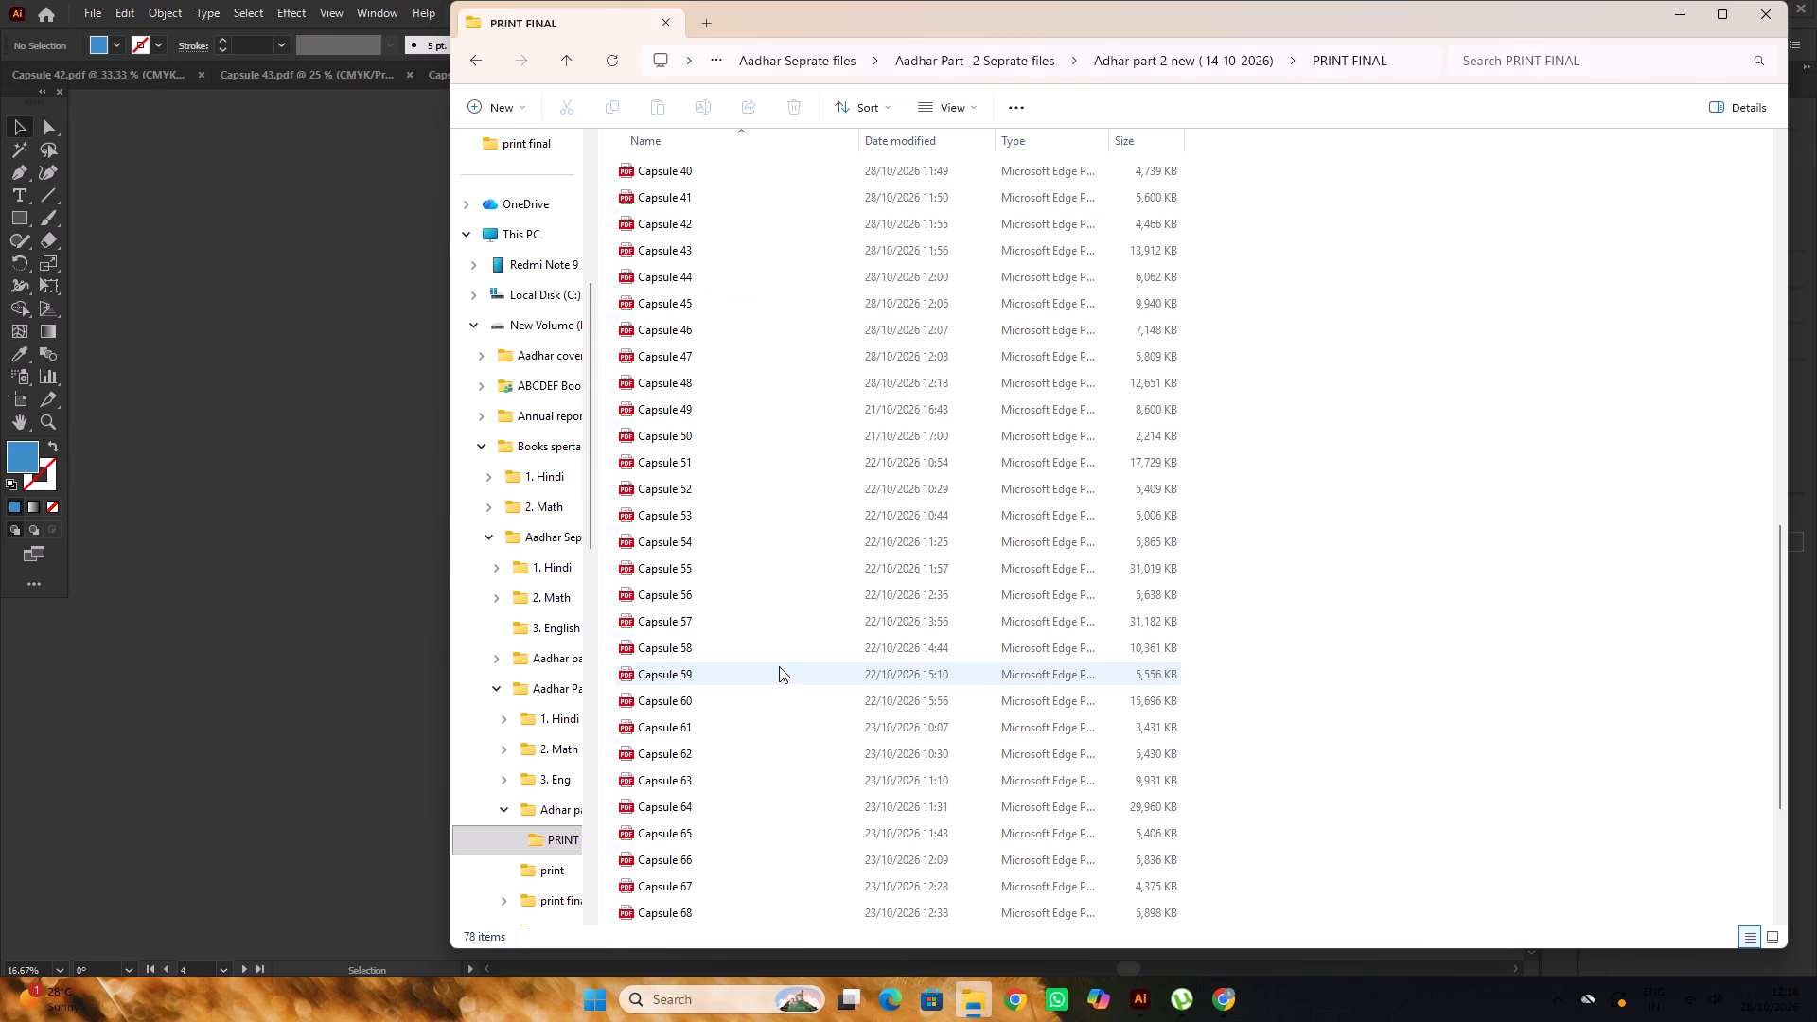
pyautogui.doubleClick(739, 382)
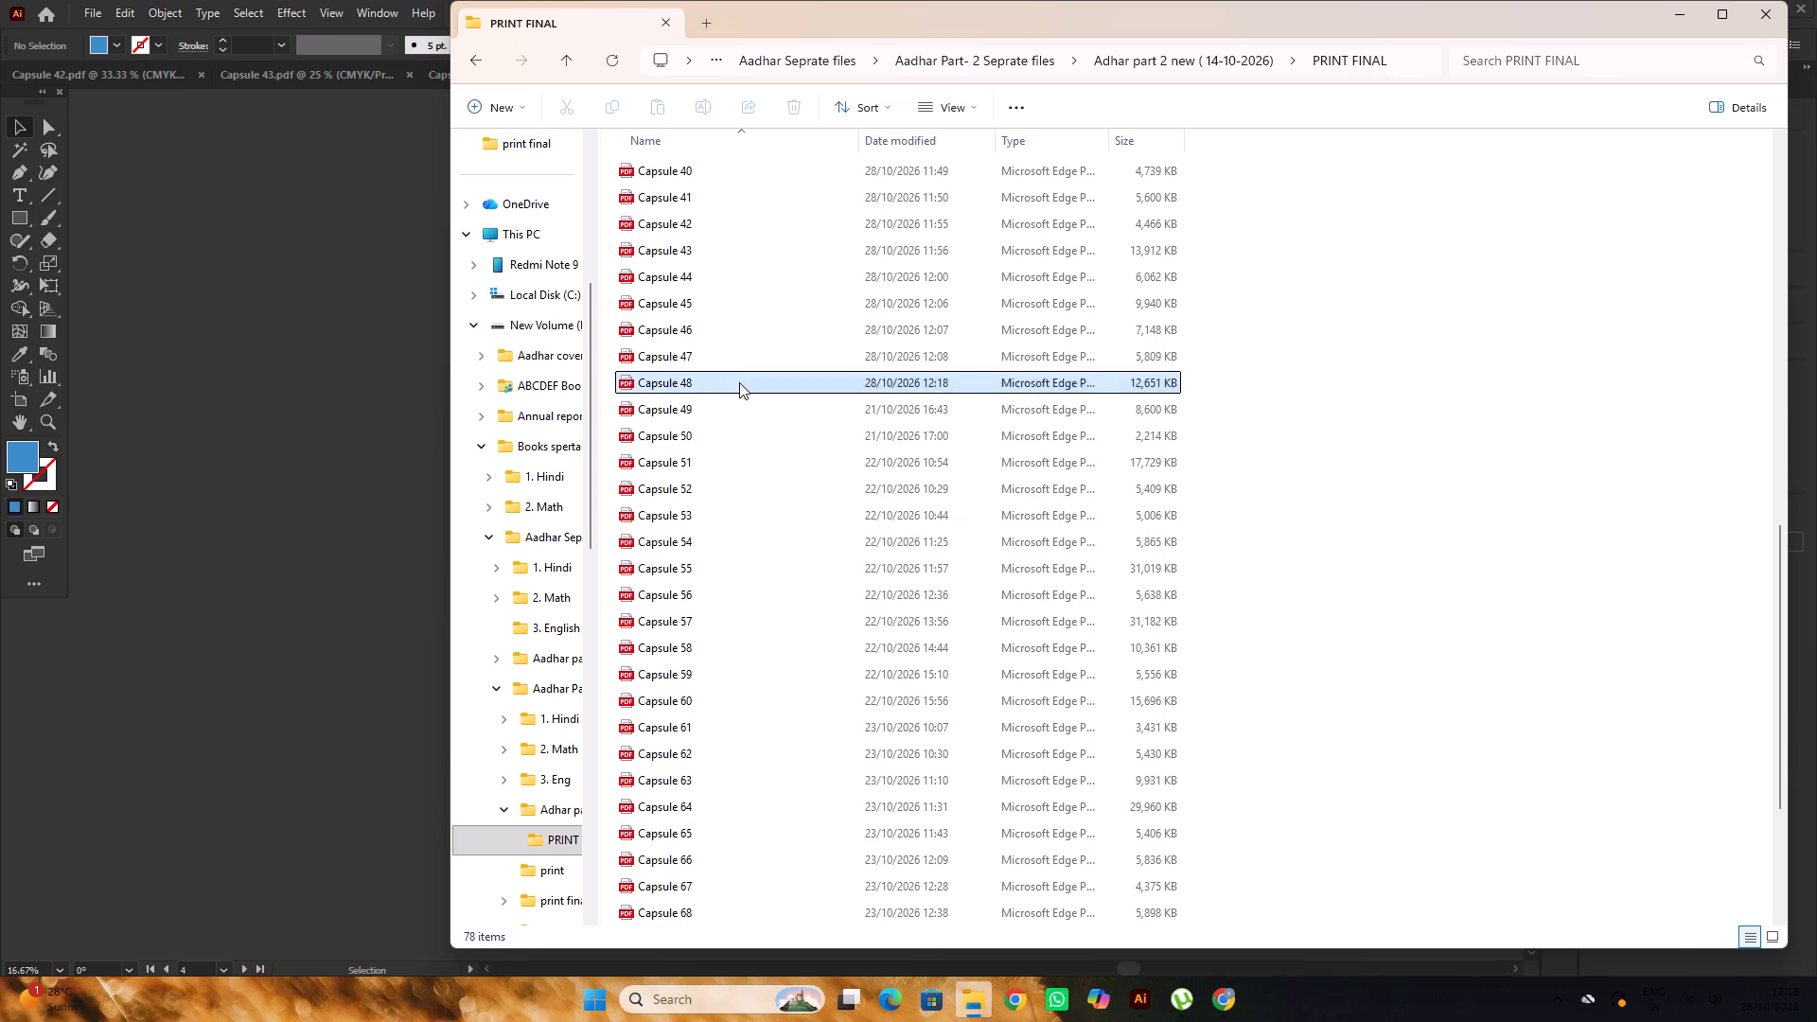
# Check every page of the saved Capsule 48 PDF, including letters, colours and page numbers, and close the viewer.
pyautogui.scroll(-3, 751, 401)
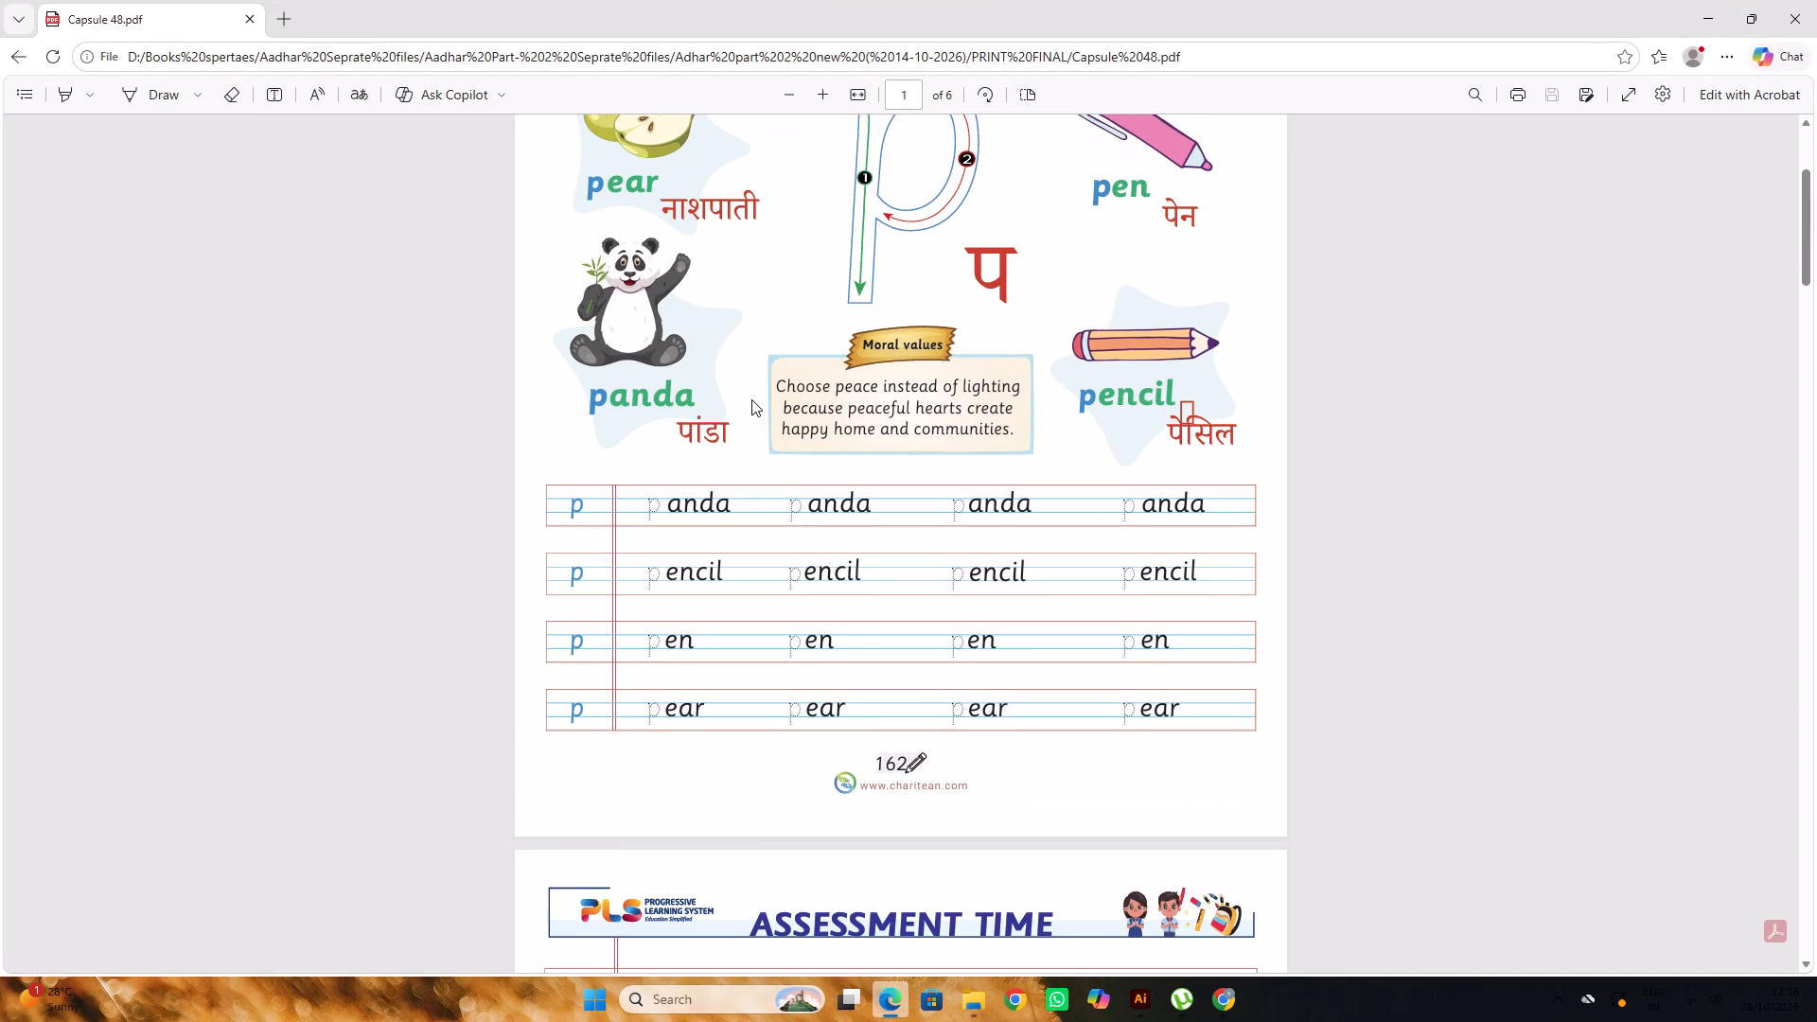
pyautogui.scroll(-2, 751, 399)
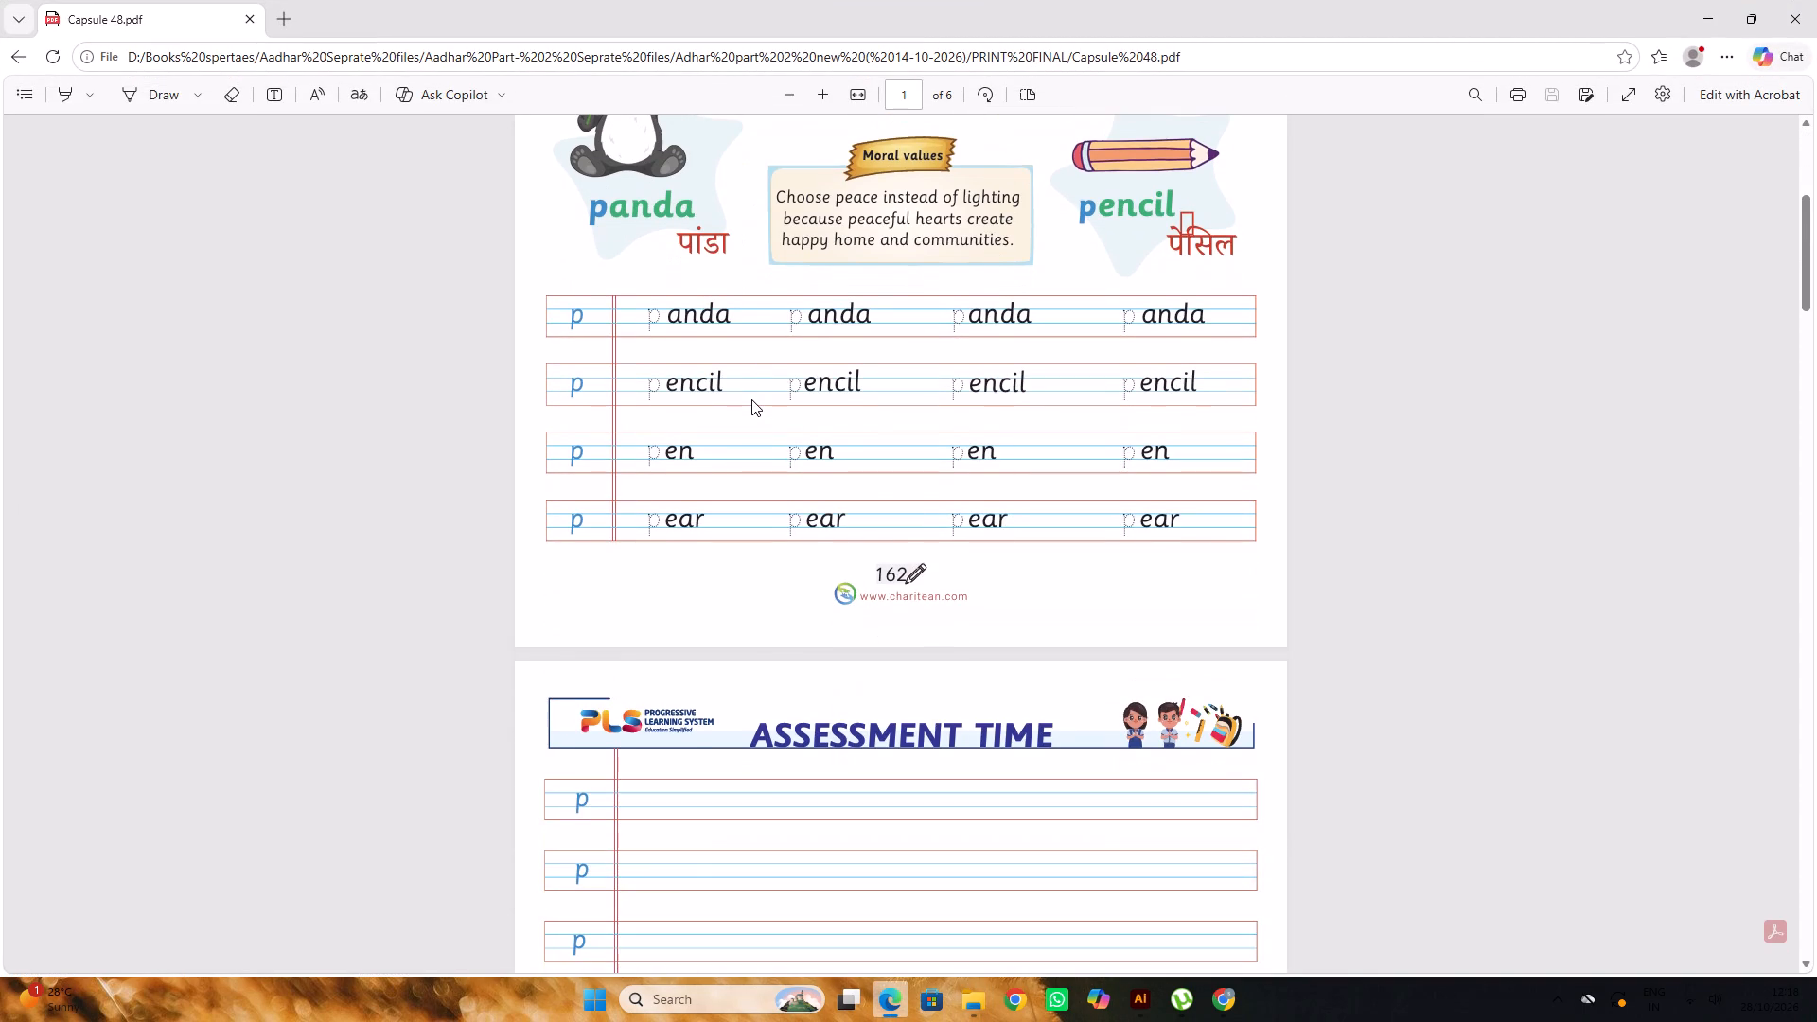
pyautogui.scroll(-7, 751, 399)
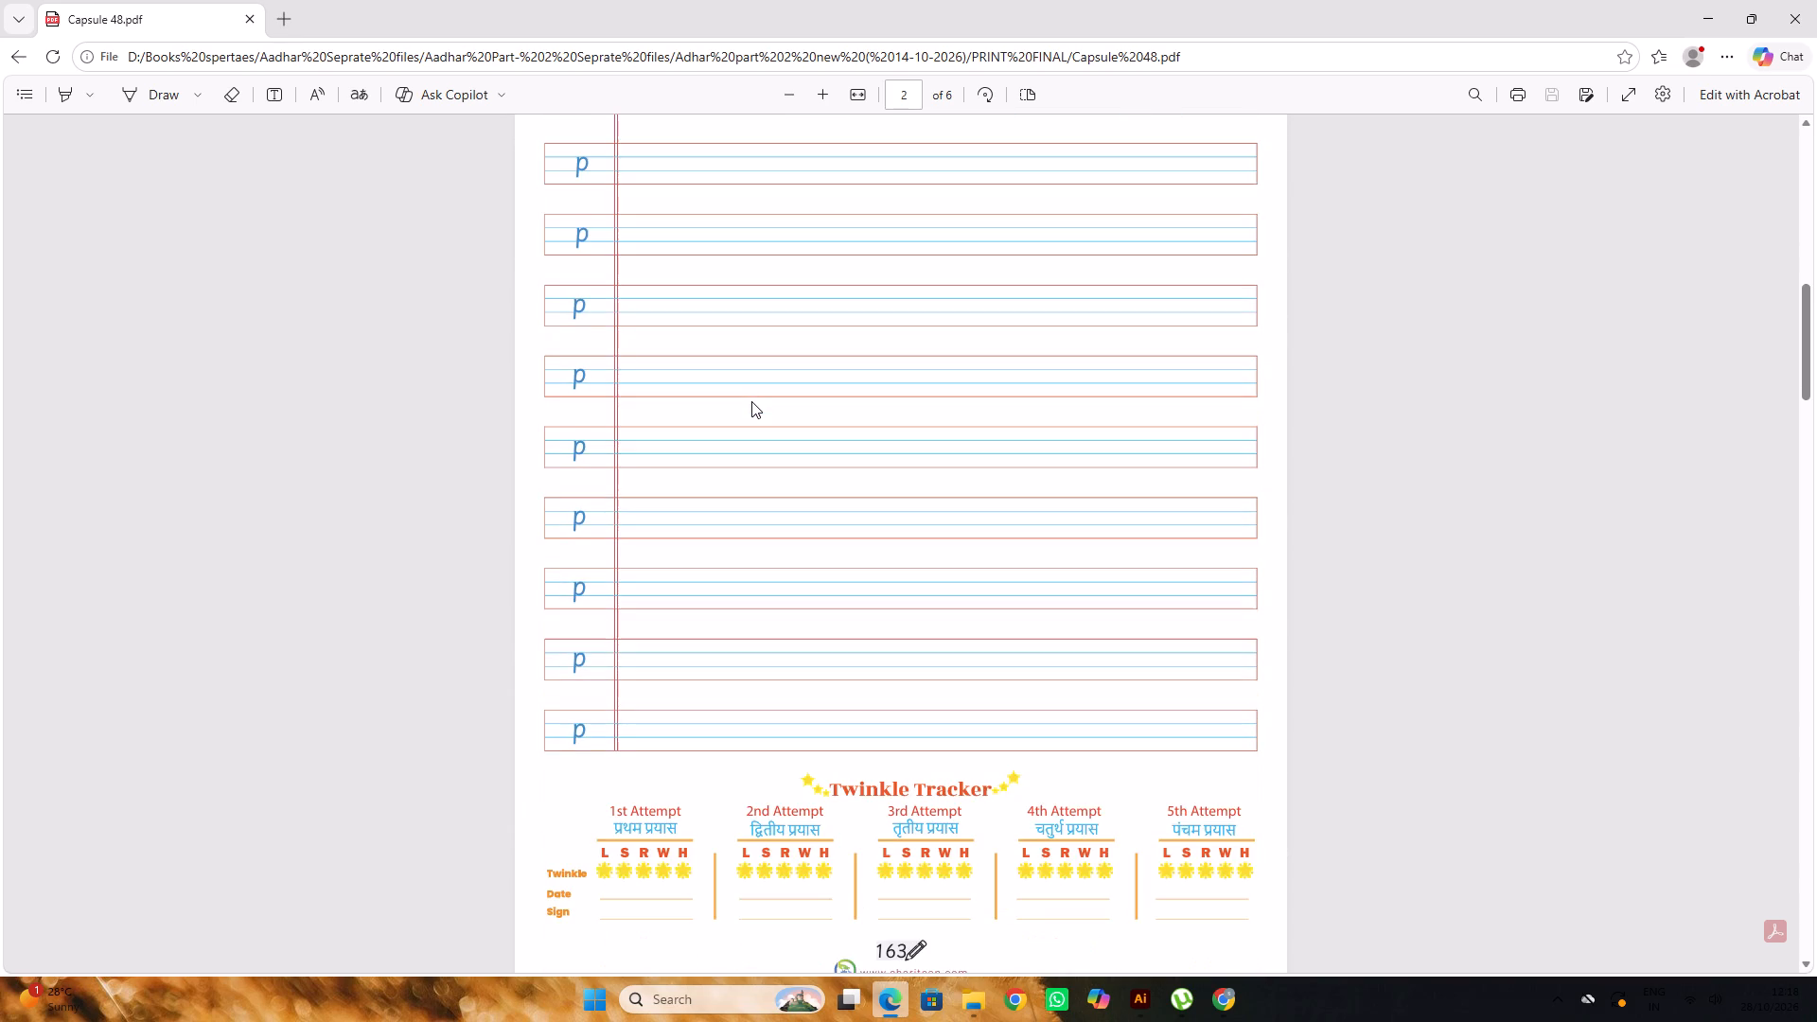
pyautogui.scroll(-4, 751, 401)
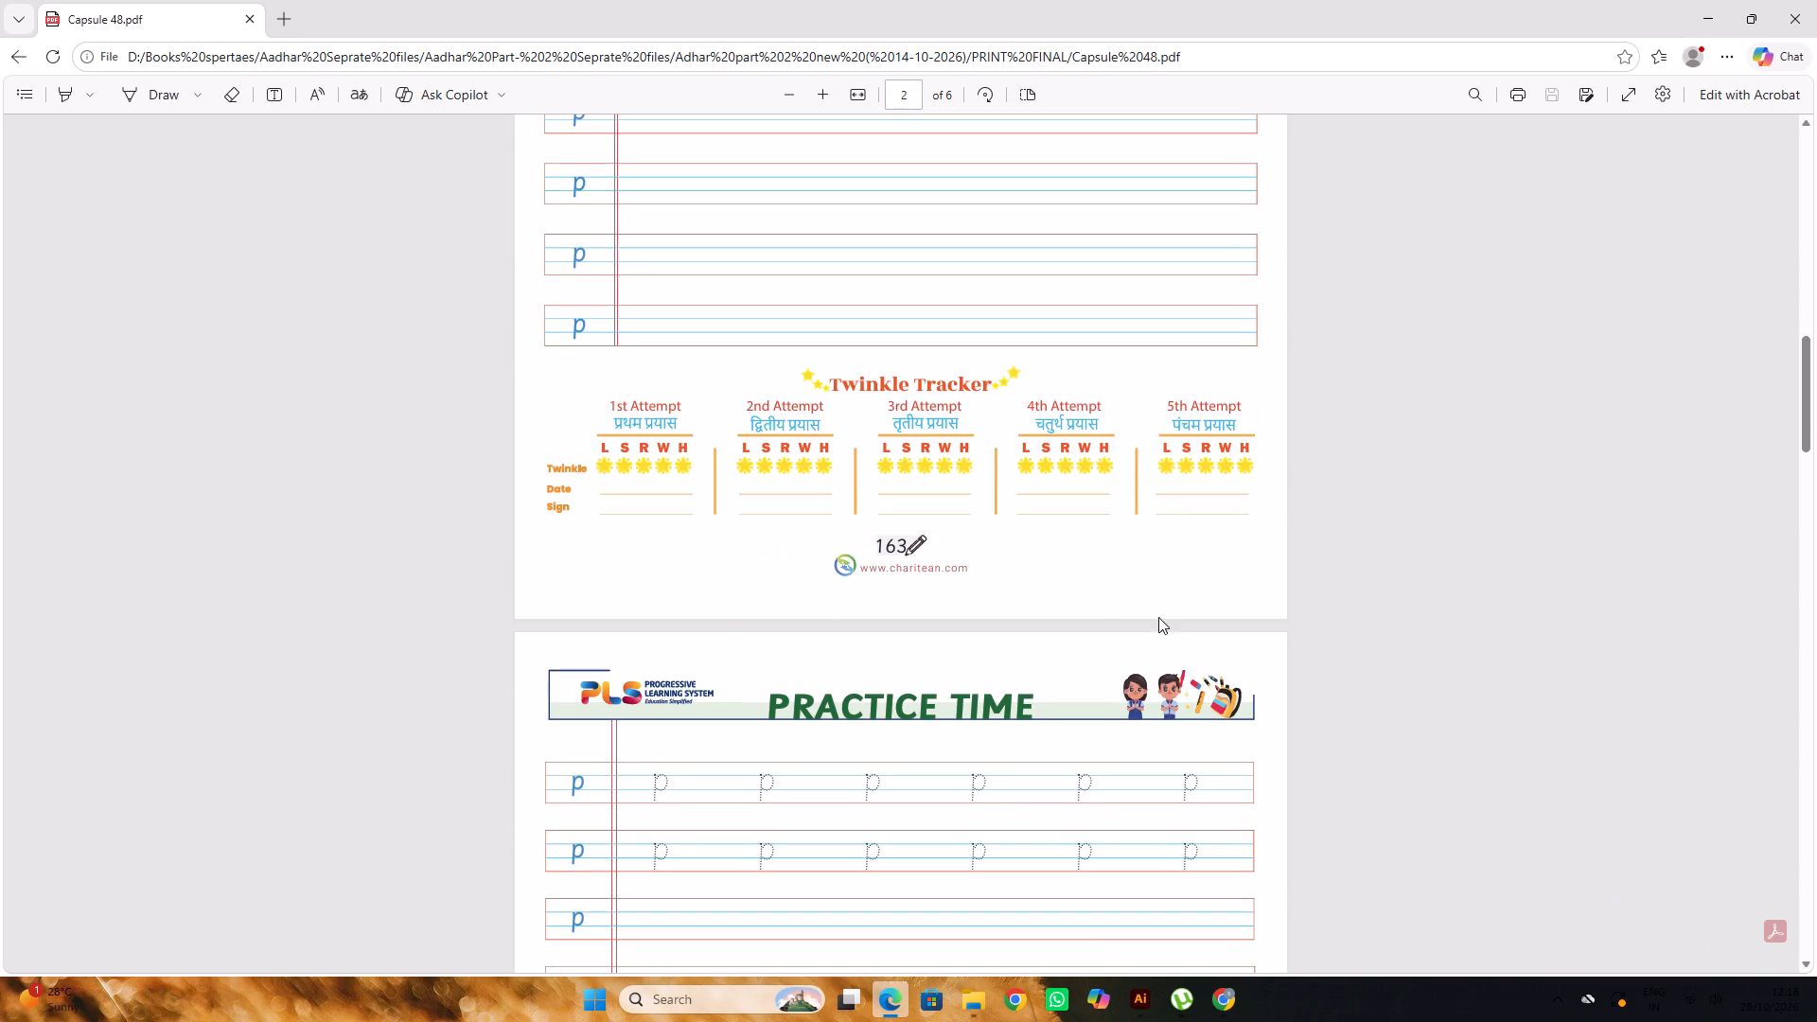
pyautogui.scroll(14, 977, 490)
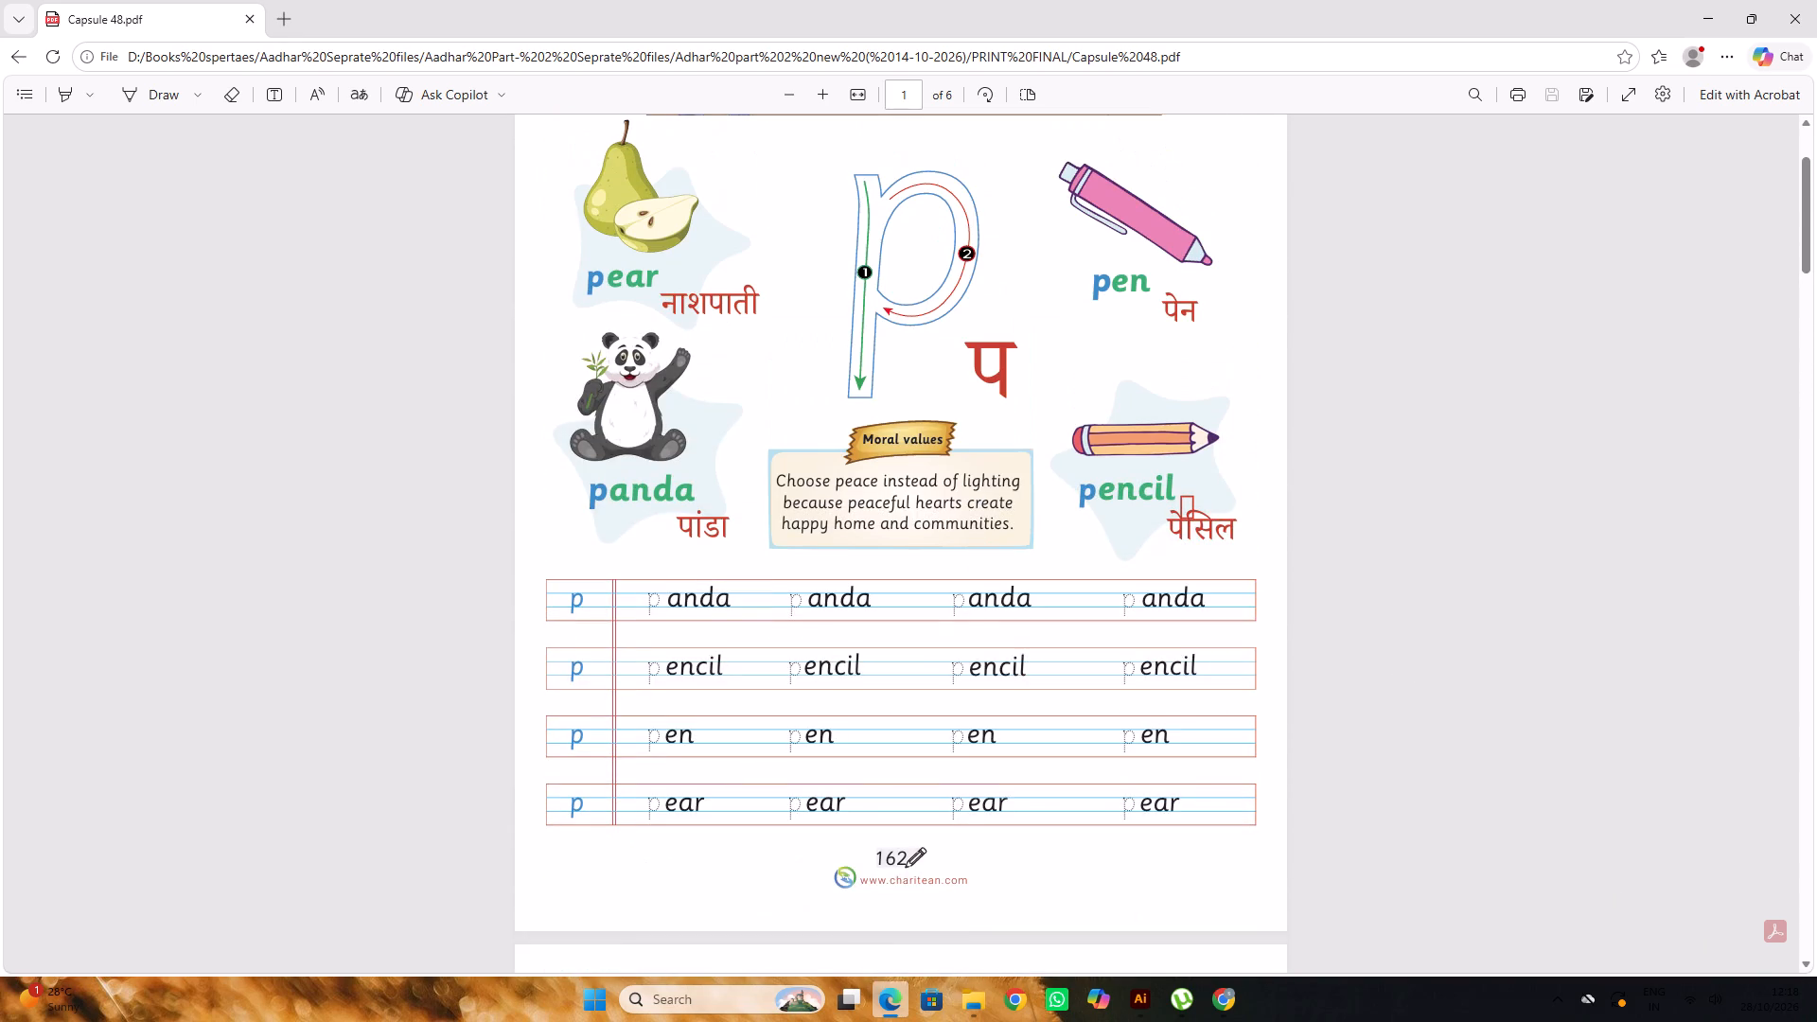
pyautogui.scroll(-6, 978, 490)
pyautogui.scroll(6, 978, 490)
pyautogui.scroll(-11, 978, 490)
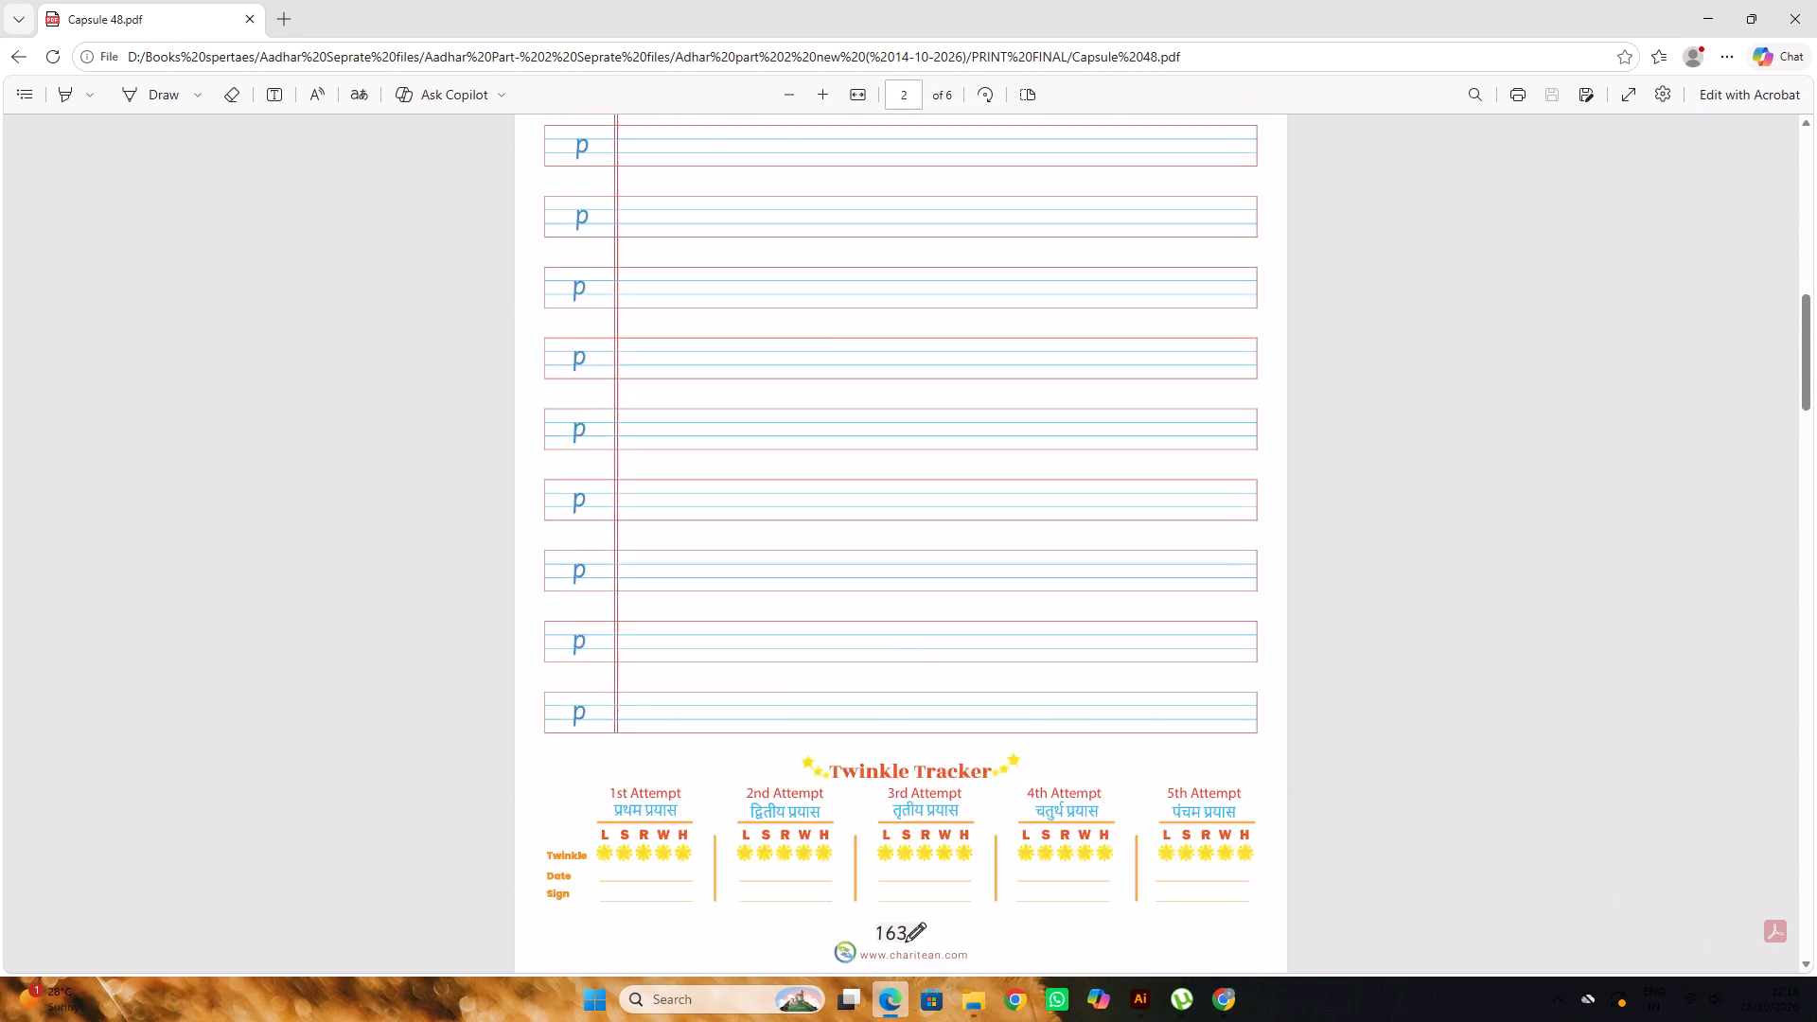
pyautogui.scroll(-8, 978, 490)
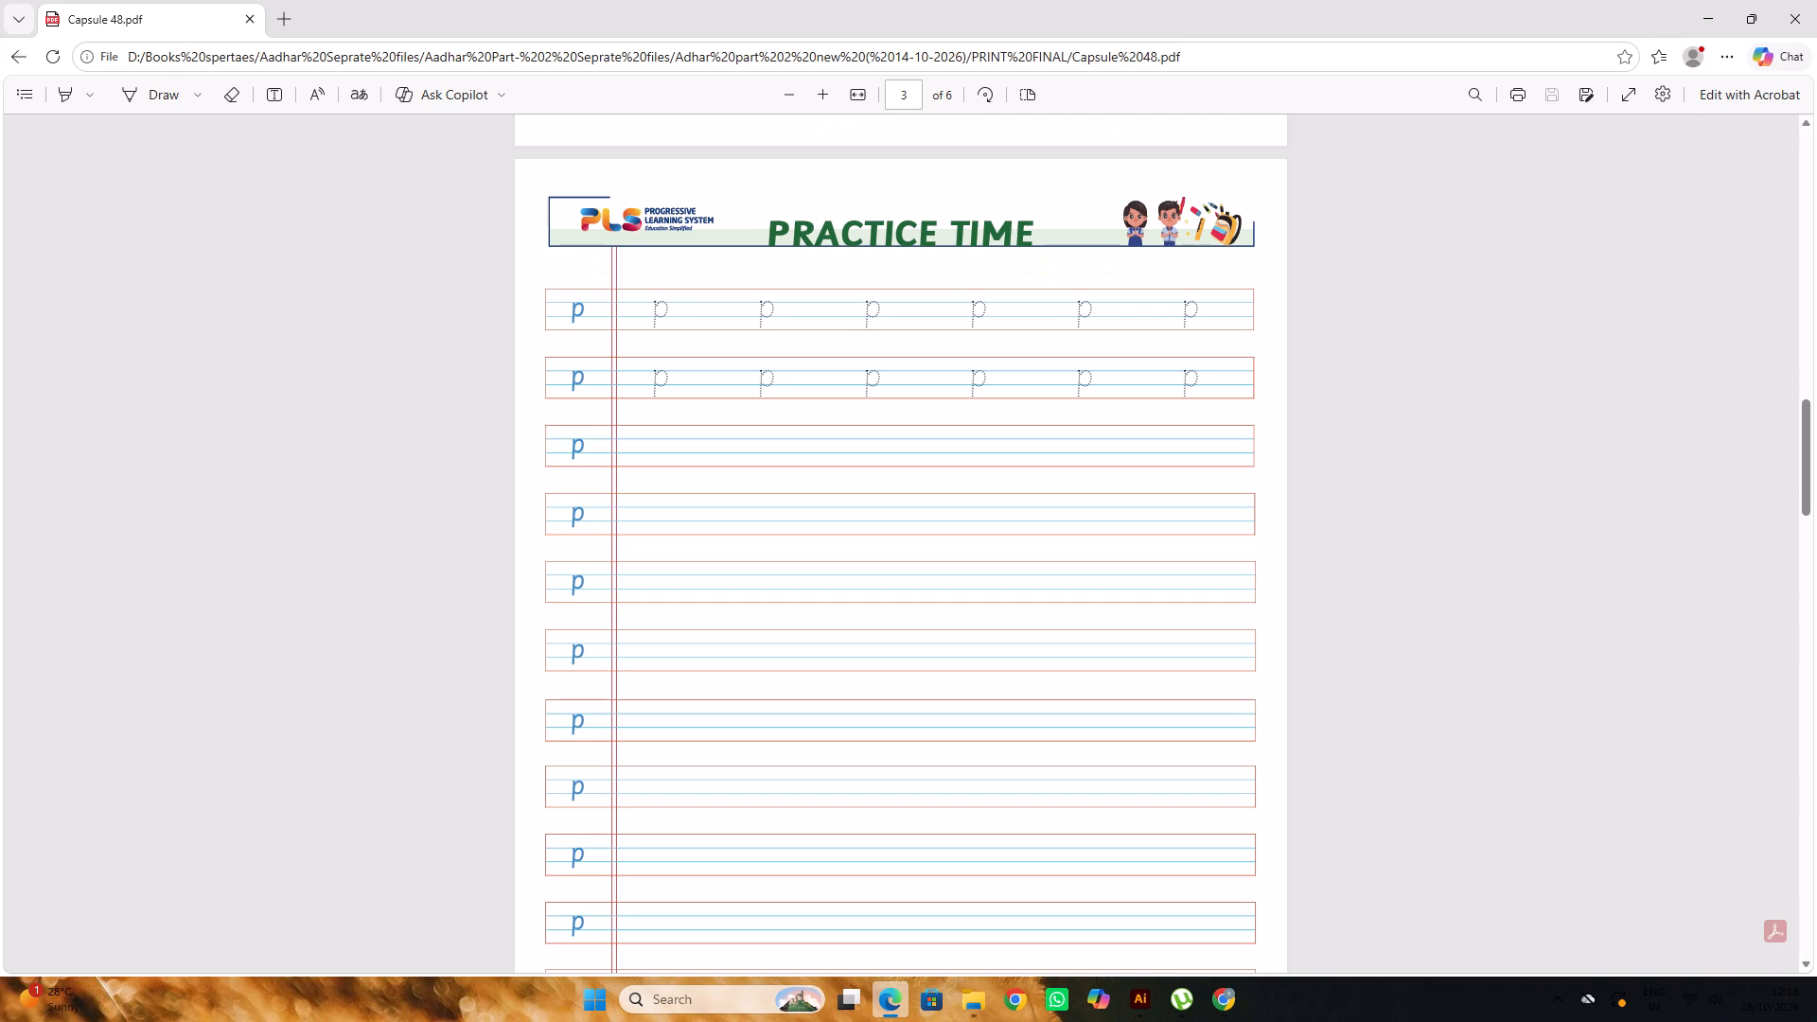
pyautogui.scroll(-3, 978, 490)
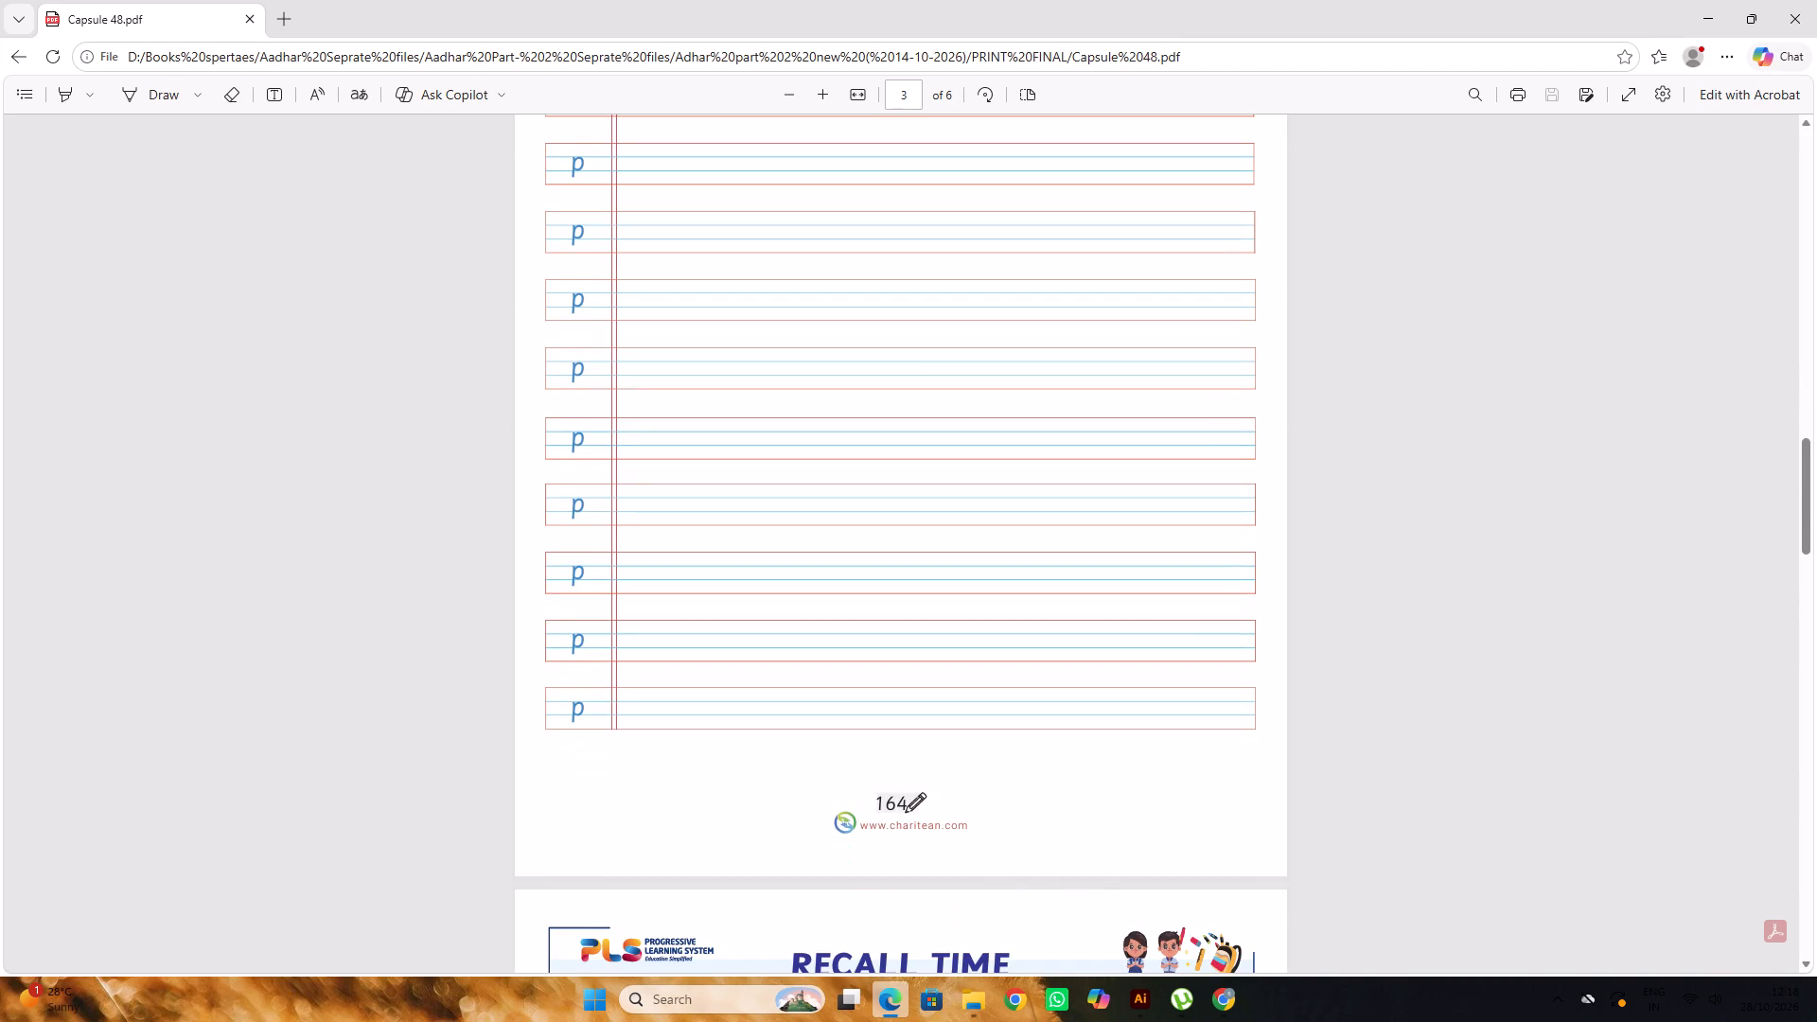
pyautogui.scroll(-8, 978, 490)
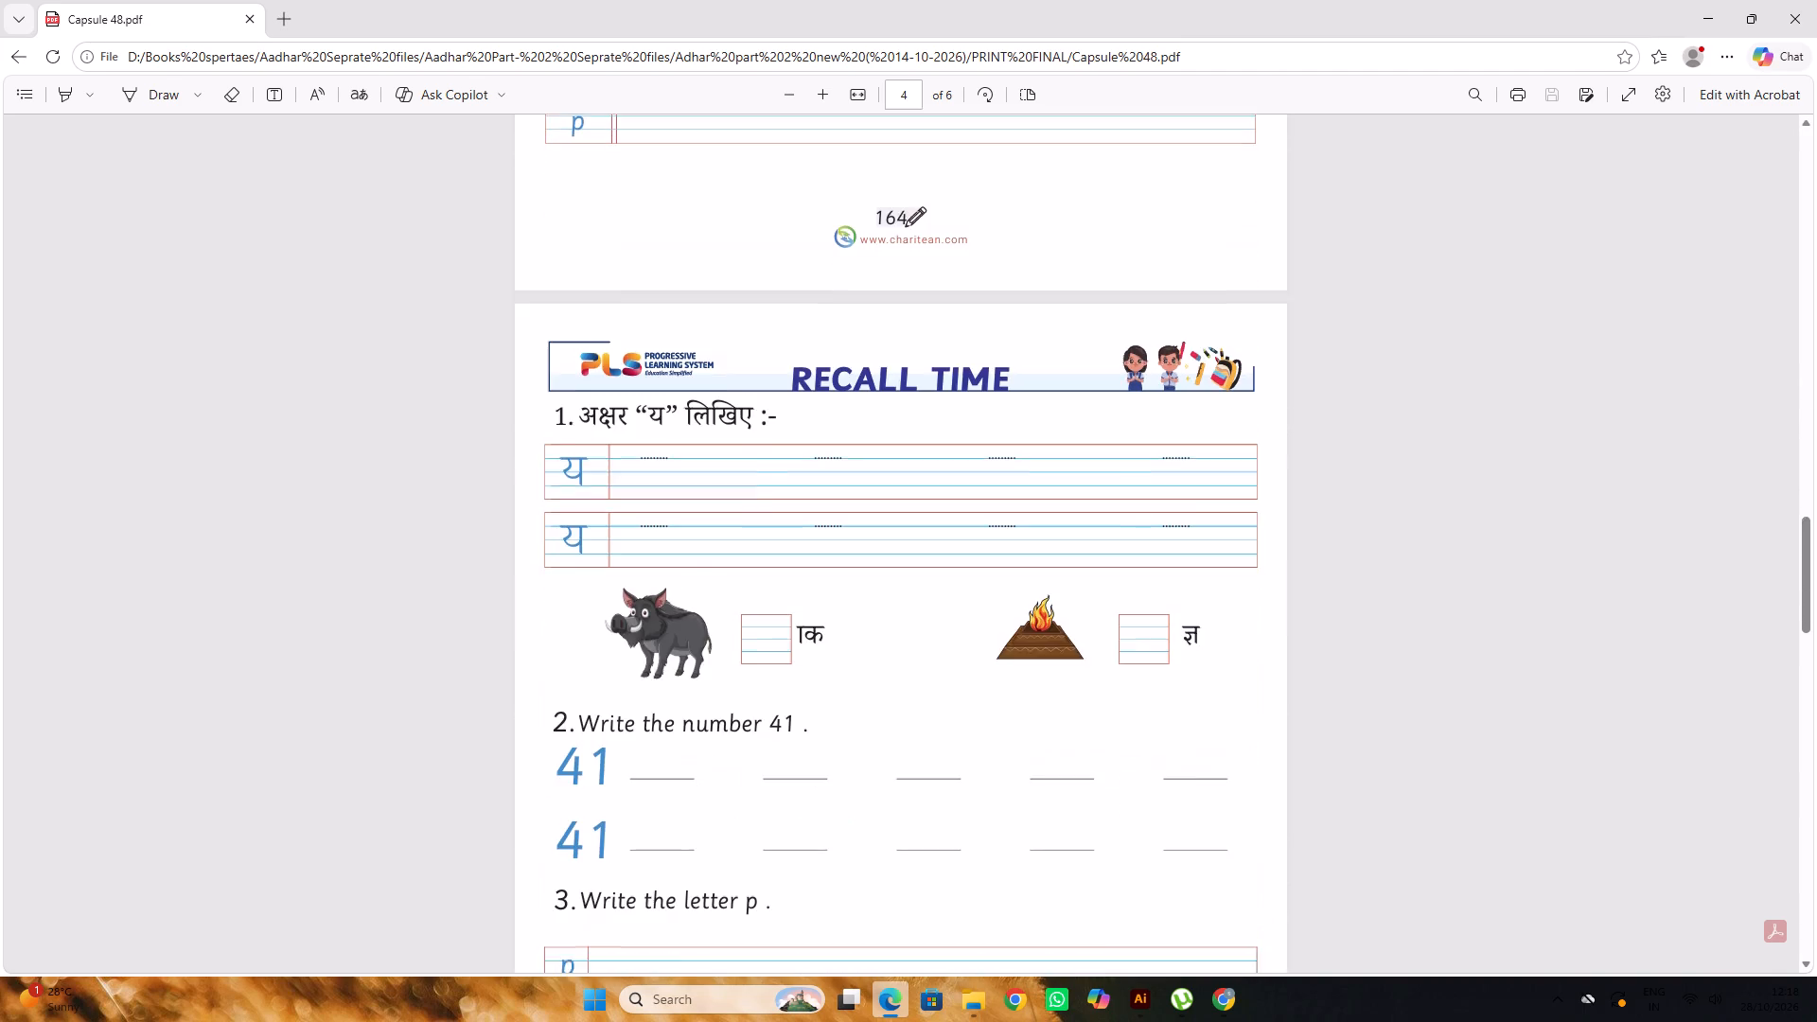
pyautogui.scroll(-7, 978, 490)
pyautogui.scroll(-16, 978, 491)
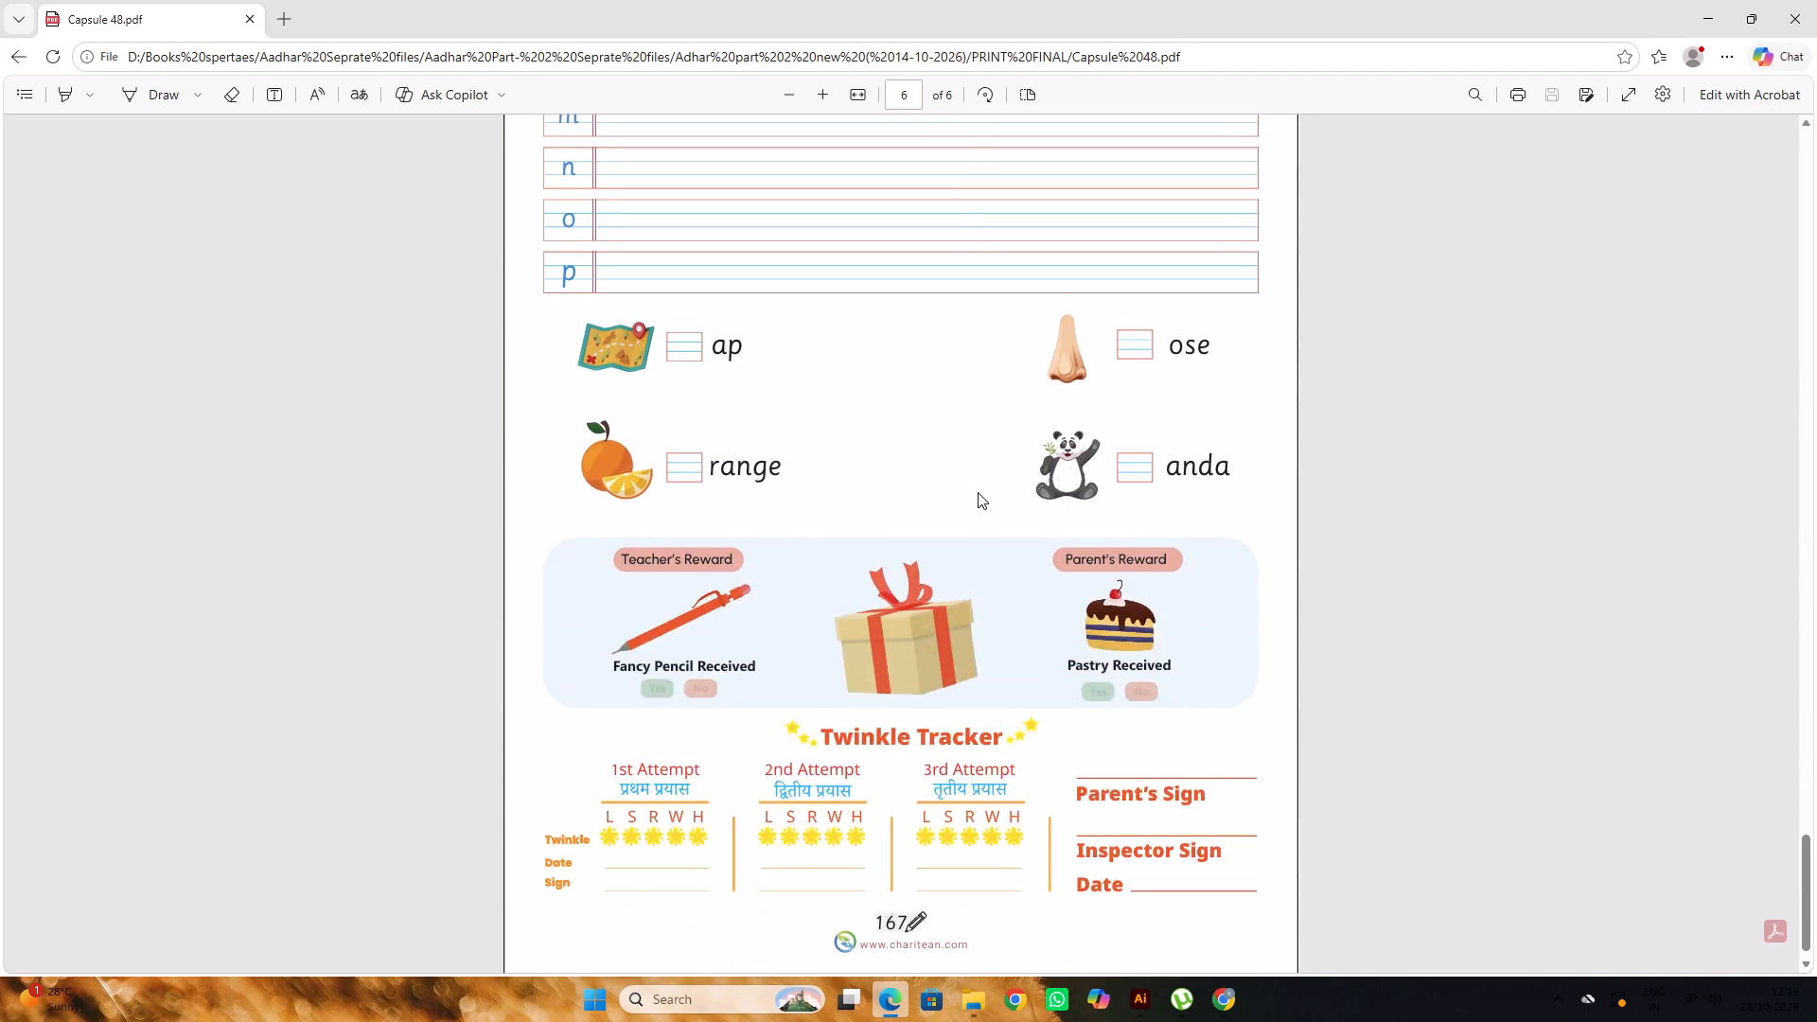
pyautogui.scroll(5, 978, 492)
pyautogui.scroll(-15, 978, 492)
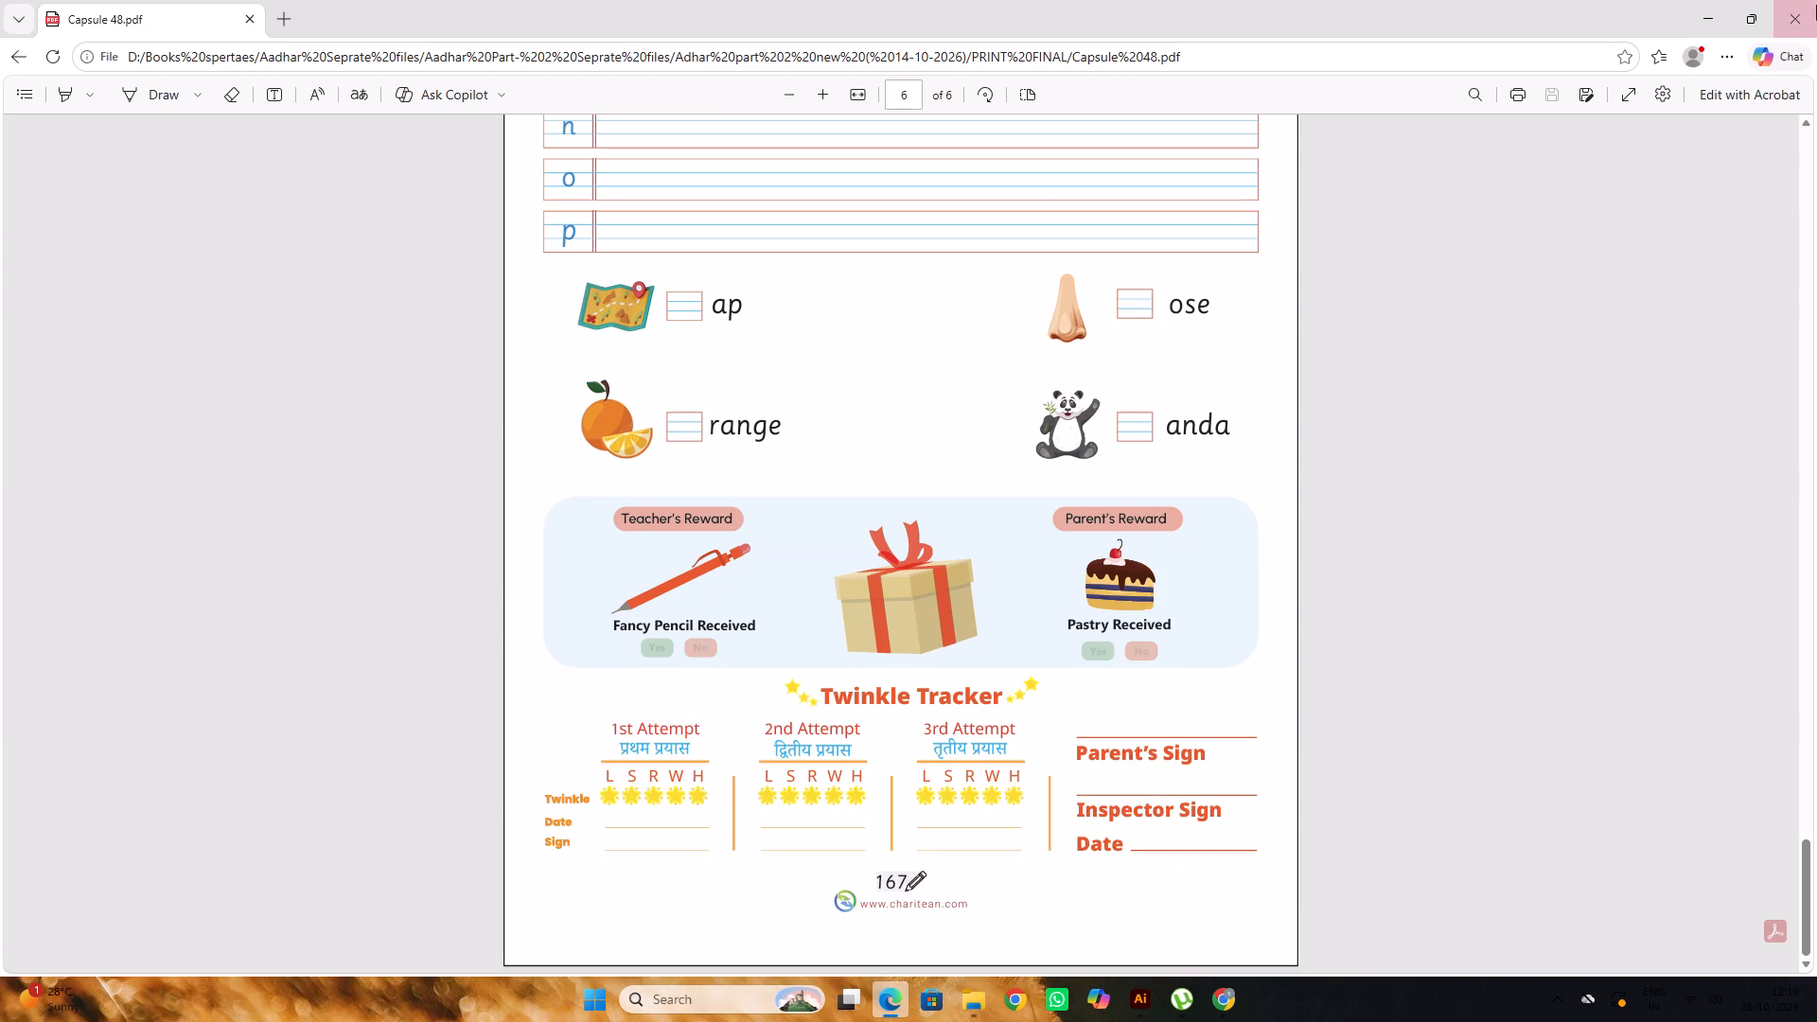
pyautogui.click(1808, 2)
# Open Capsule 49 from the PRINT FINAL folder in Adobe Illustrator 2022.
pyautogui.click(665, 414)
pyautogui.rightClick(665, 413)
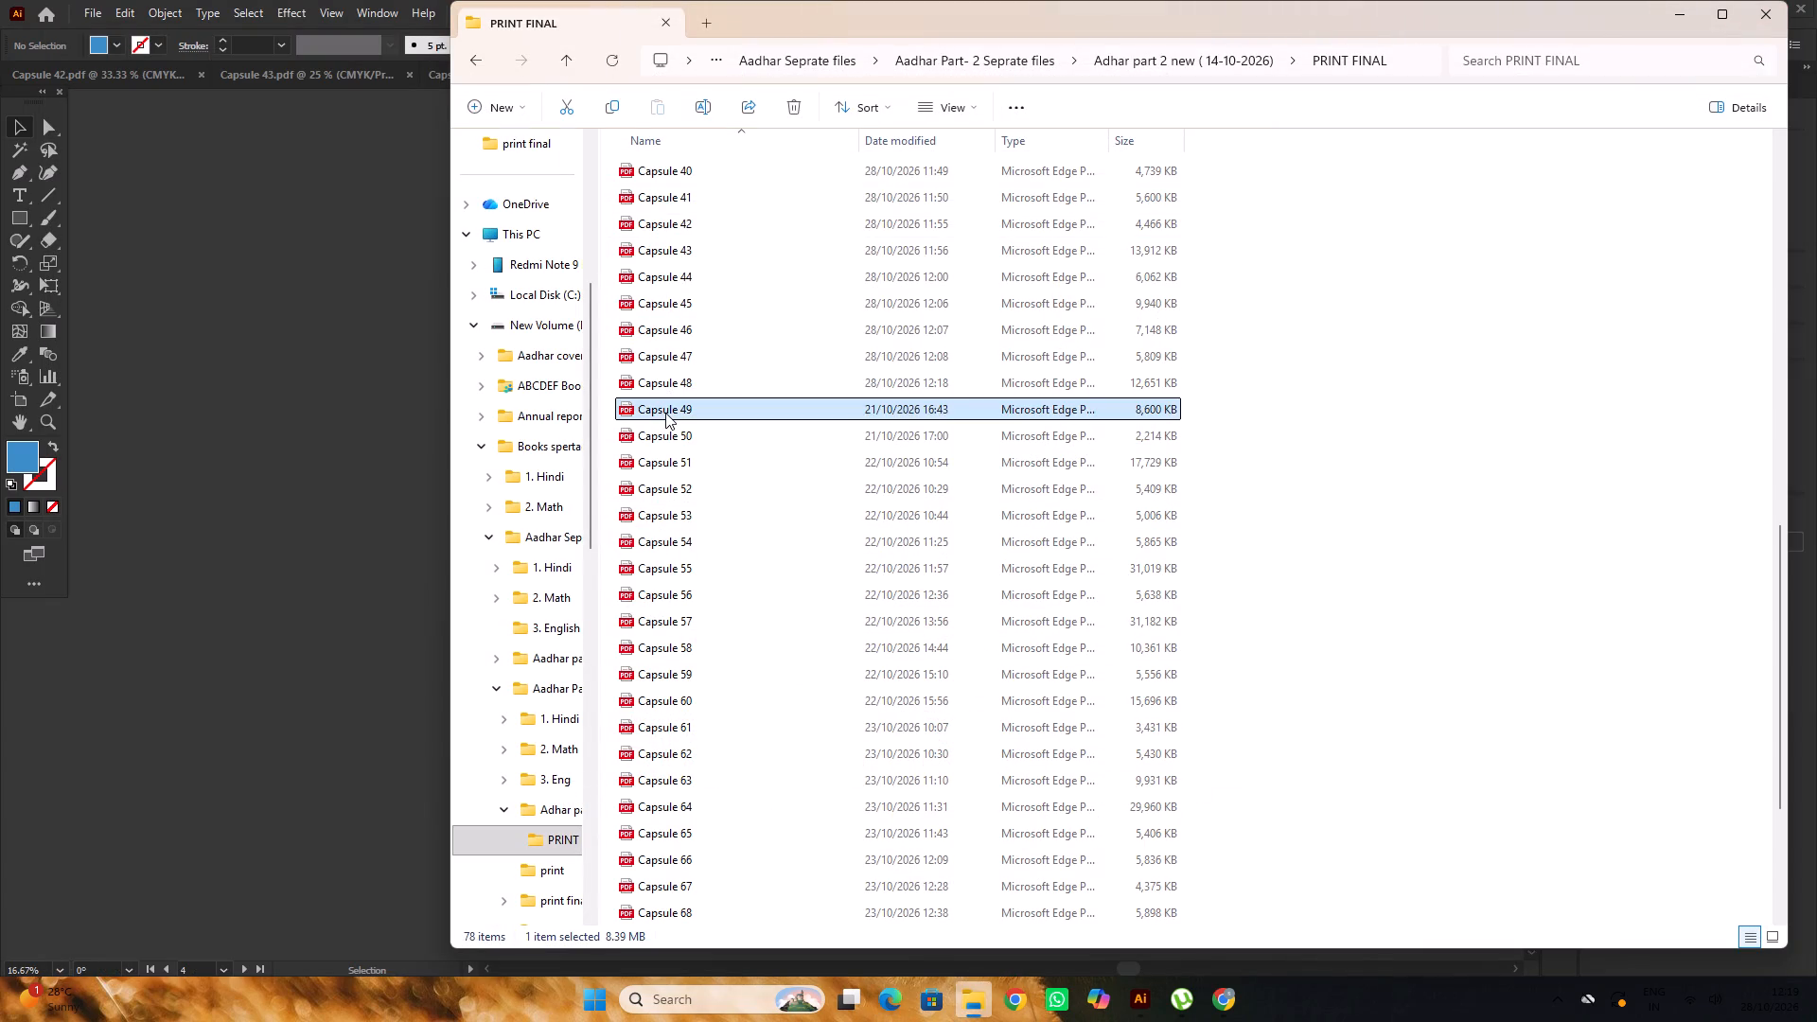
pyautogui.click(1039, 487)
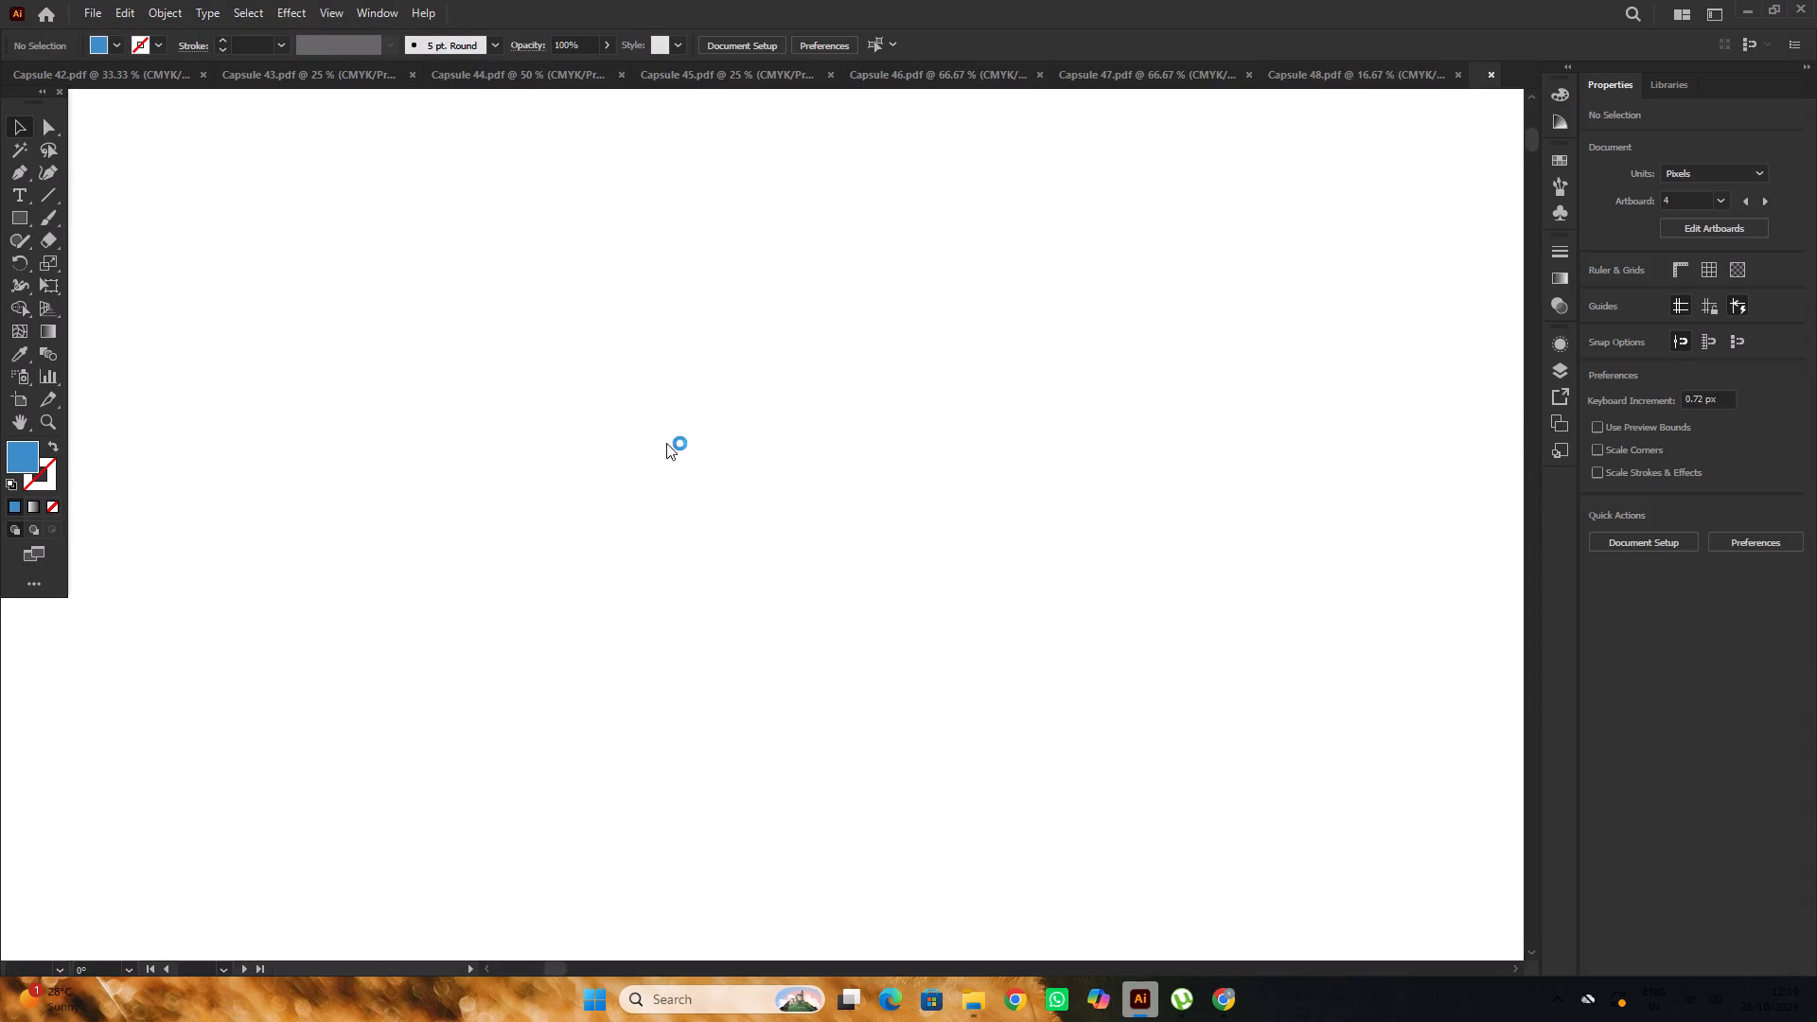
# Examine the Capsule 49 pages, including the practice words in the lower rows of the first page.
pyautogui.scroll(4, 666, 443)
pyautogui.click(629, 610)
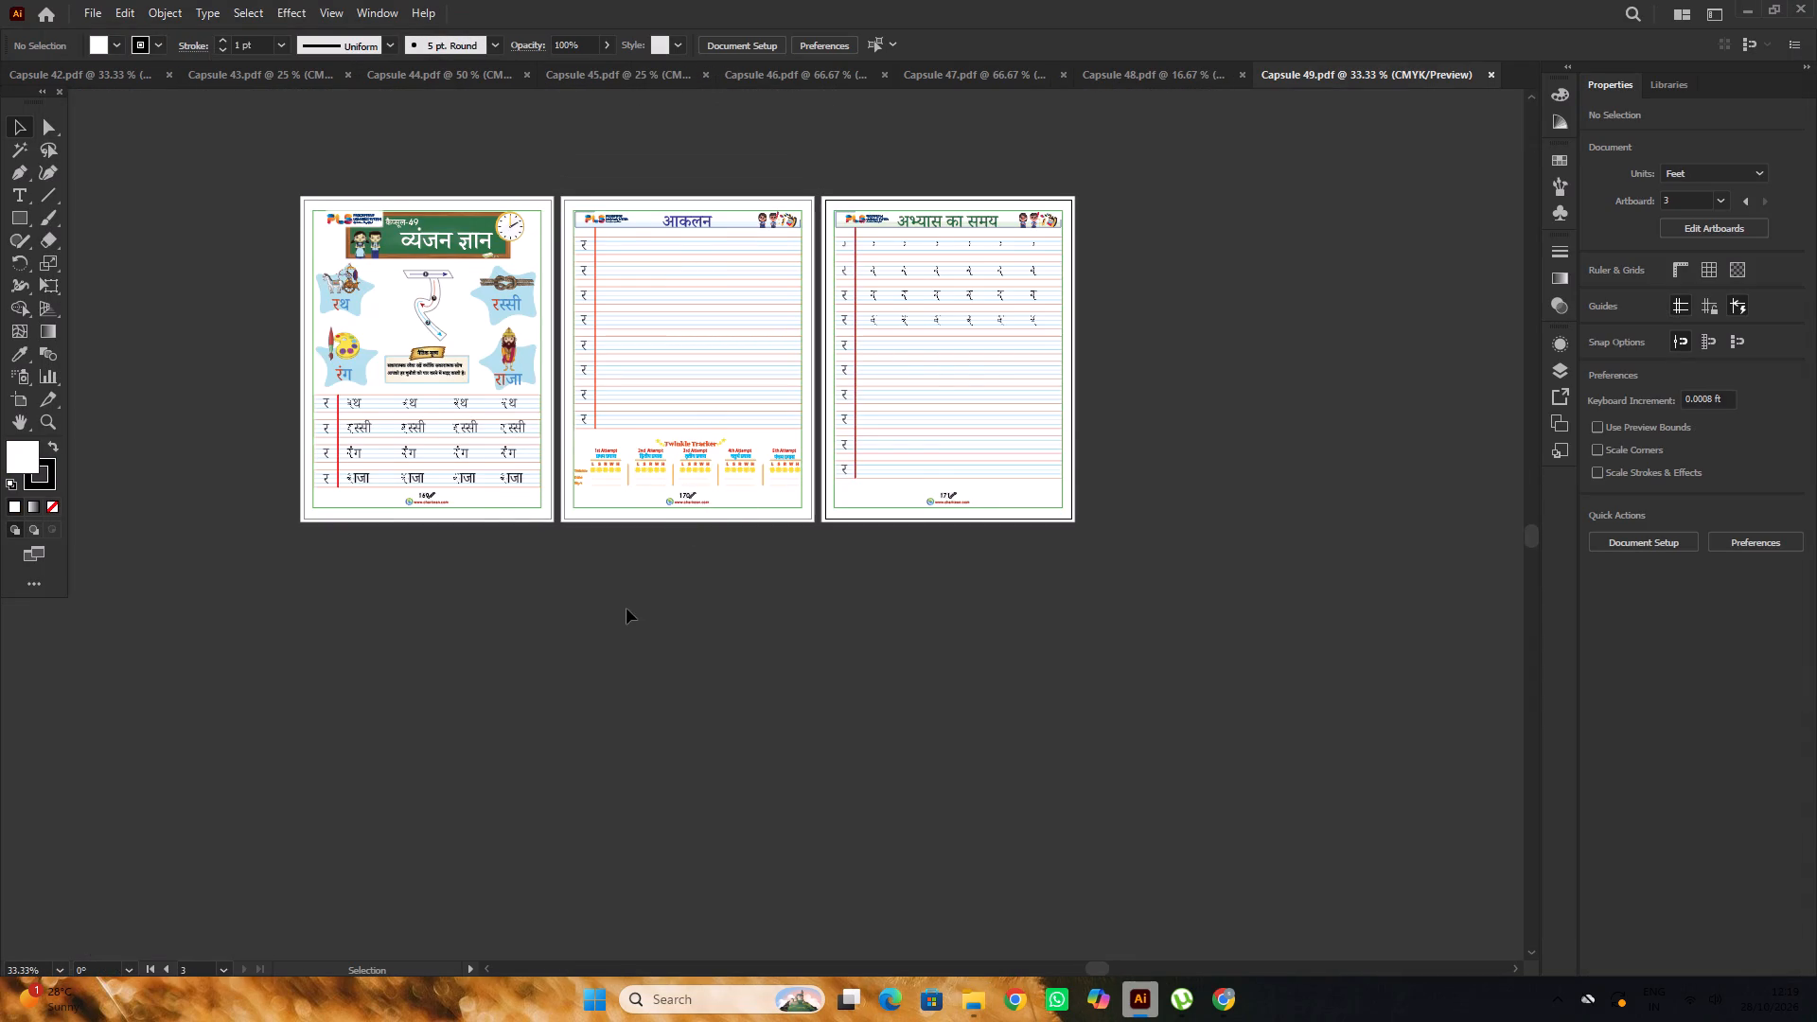
pyautogui.keyDown('alt'); pyautogui.scroll(2, 468, 494); pyautogui.keyUp('alt')
pyautogui.keyDown('alt'); pyautogui.scroll(3, 549, 498); pyautogui.keyUp('alt')
pyautogui.keyDown('alt'); pyautogui.scroll(-2, 648, 498); pyautogui.keyUp('alt')
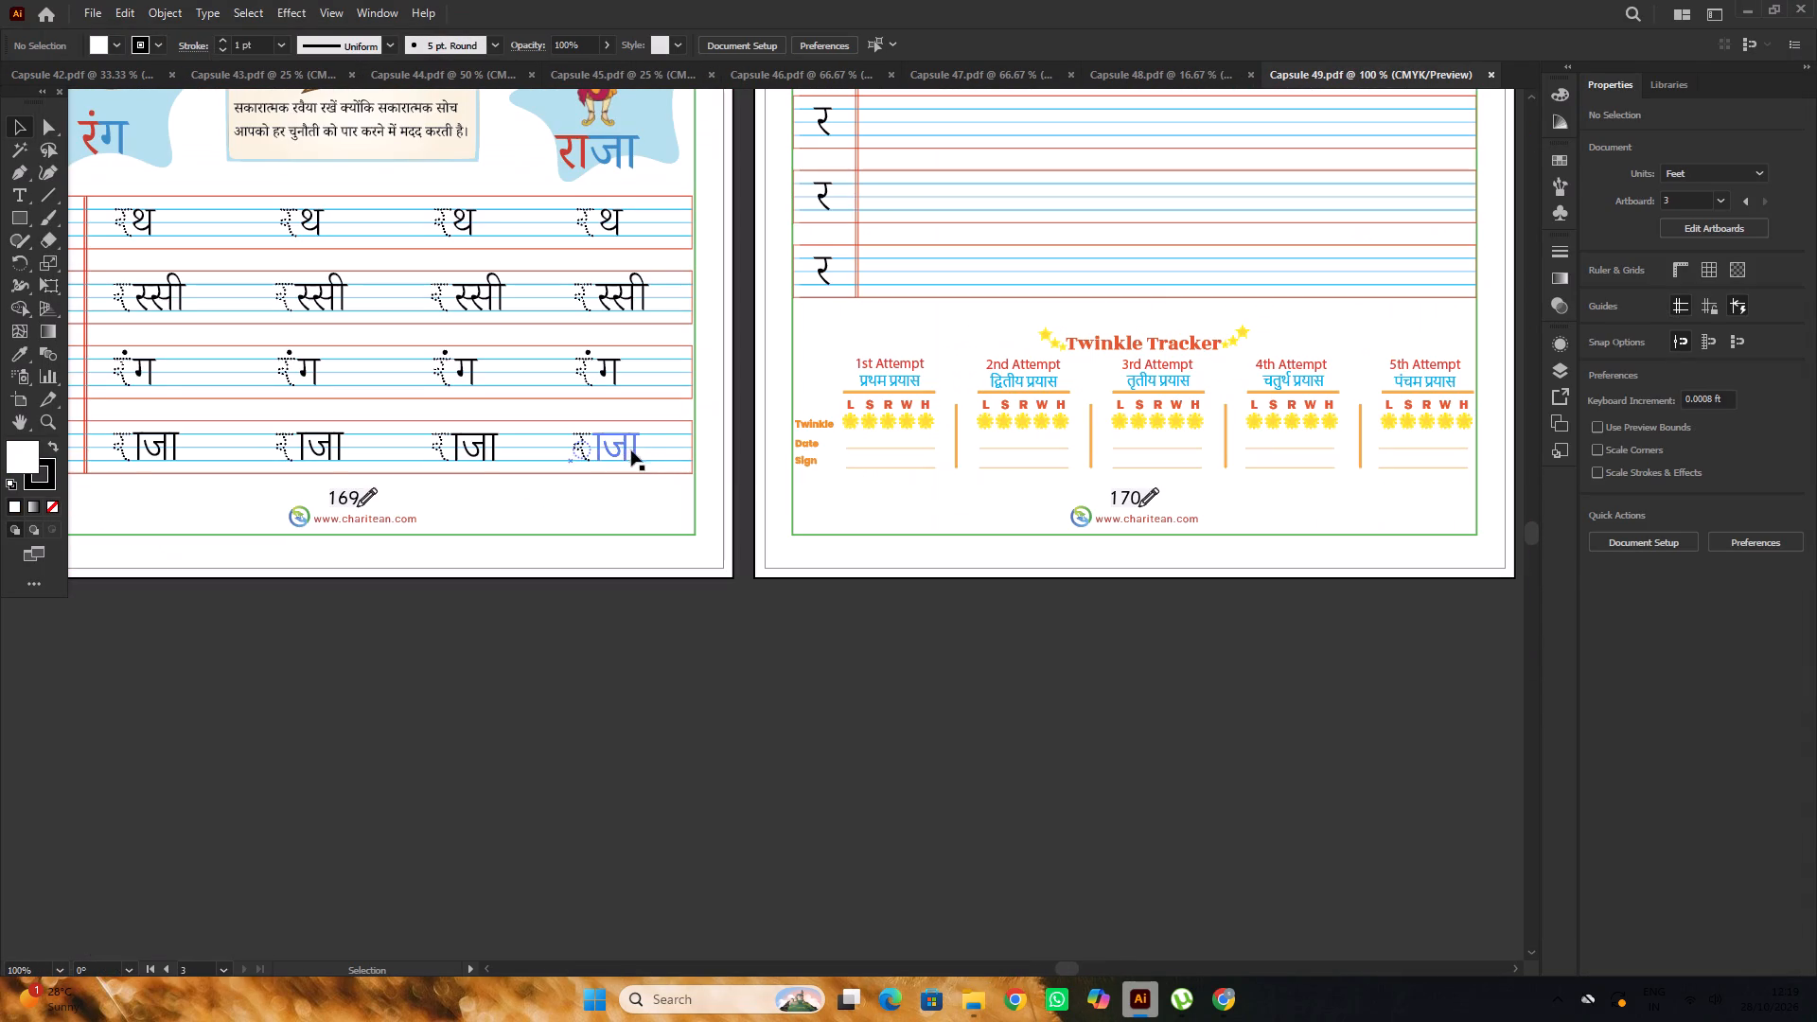
pyautogui.click(630, 449)
pyautogui.click(741, 640)
pyautogui.click(605, 363)
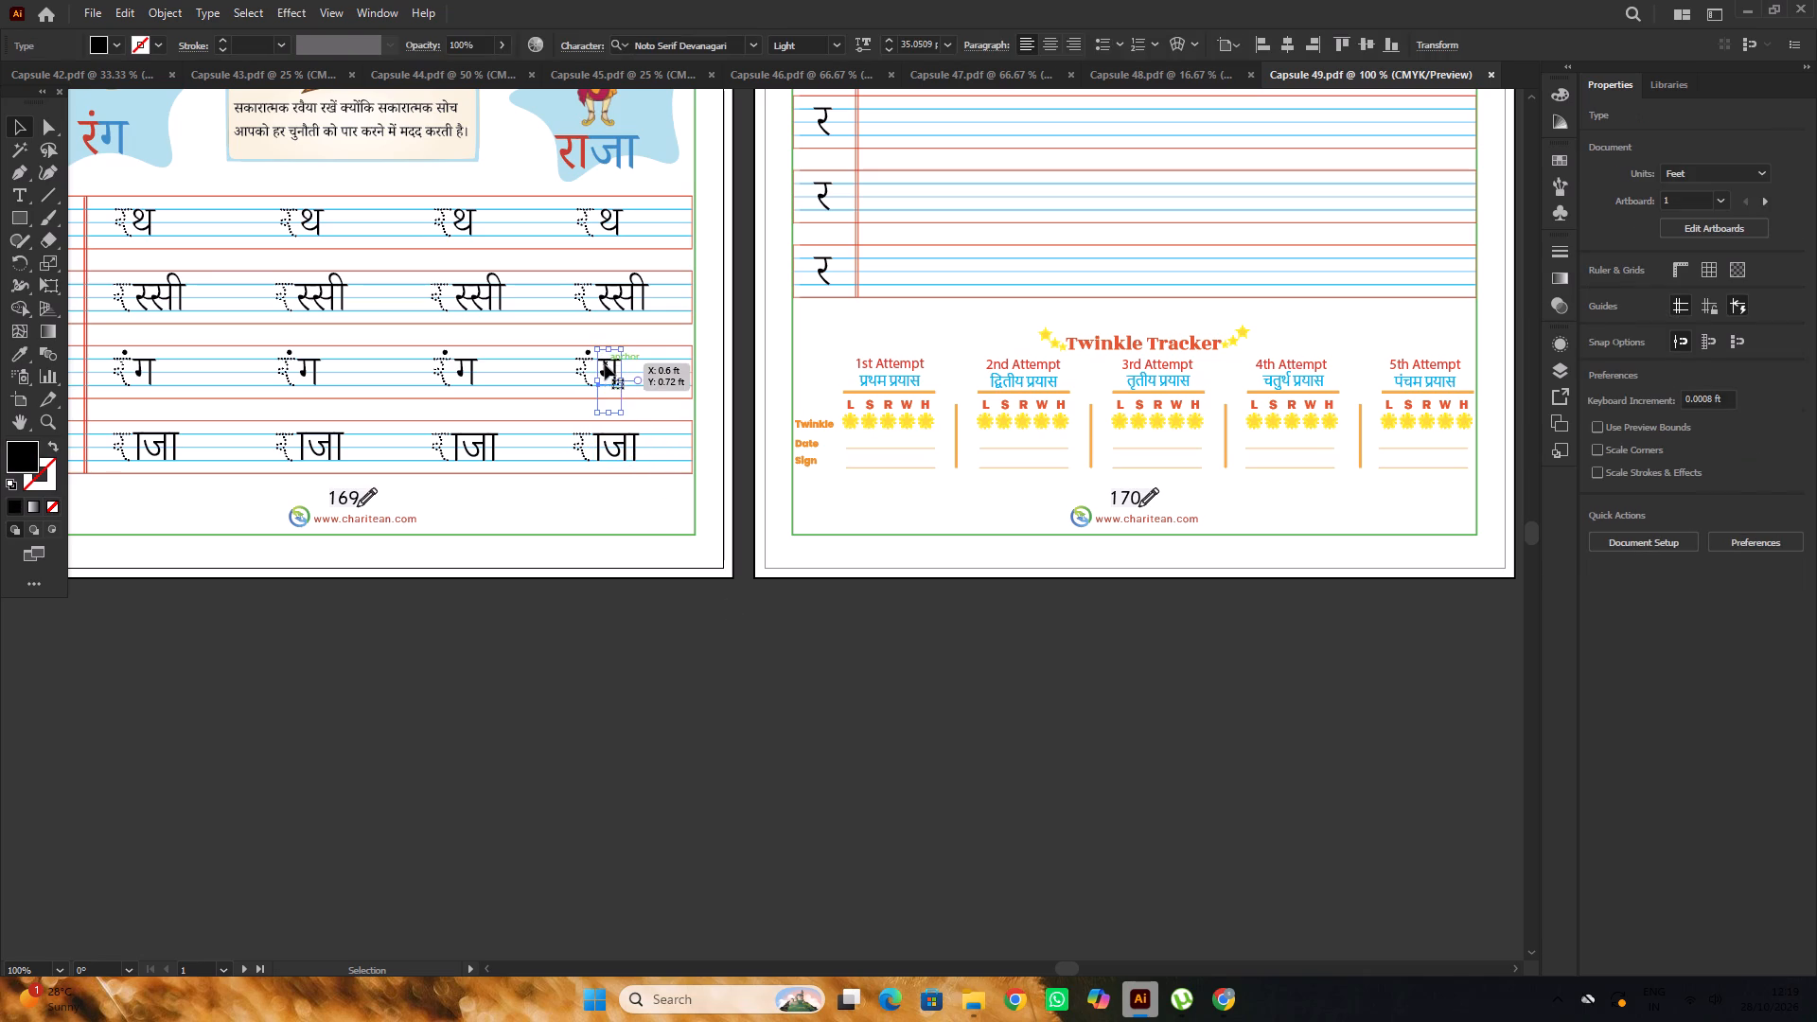
pyautogui.click(662, 559)
pyautogui.keyDown('alt'); pyautogui.scroll(-3, 655, 539); pyautogui.keyUp('alt')
pyautogui.click(652, 536)
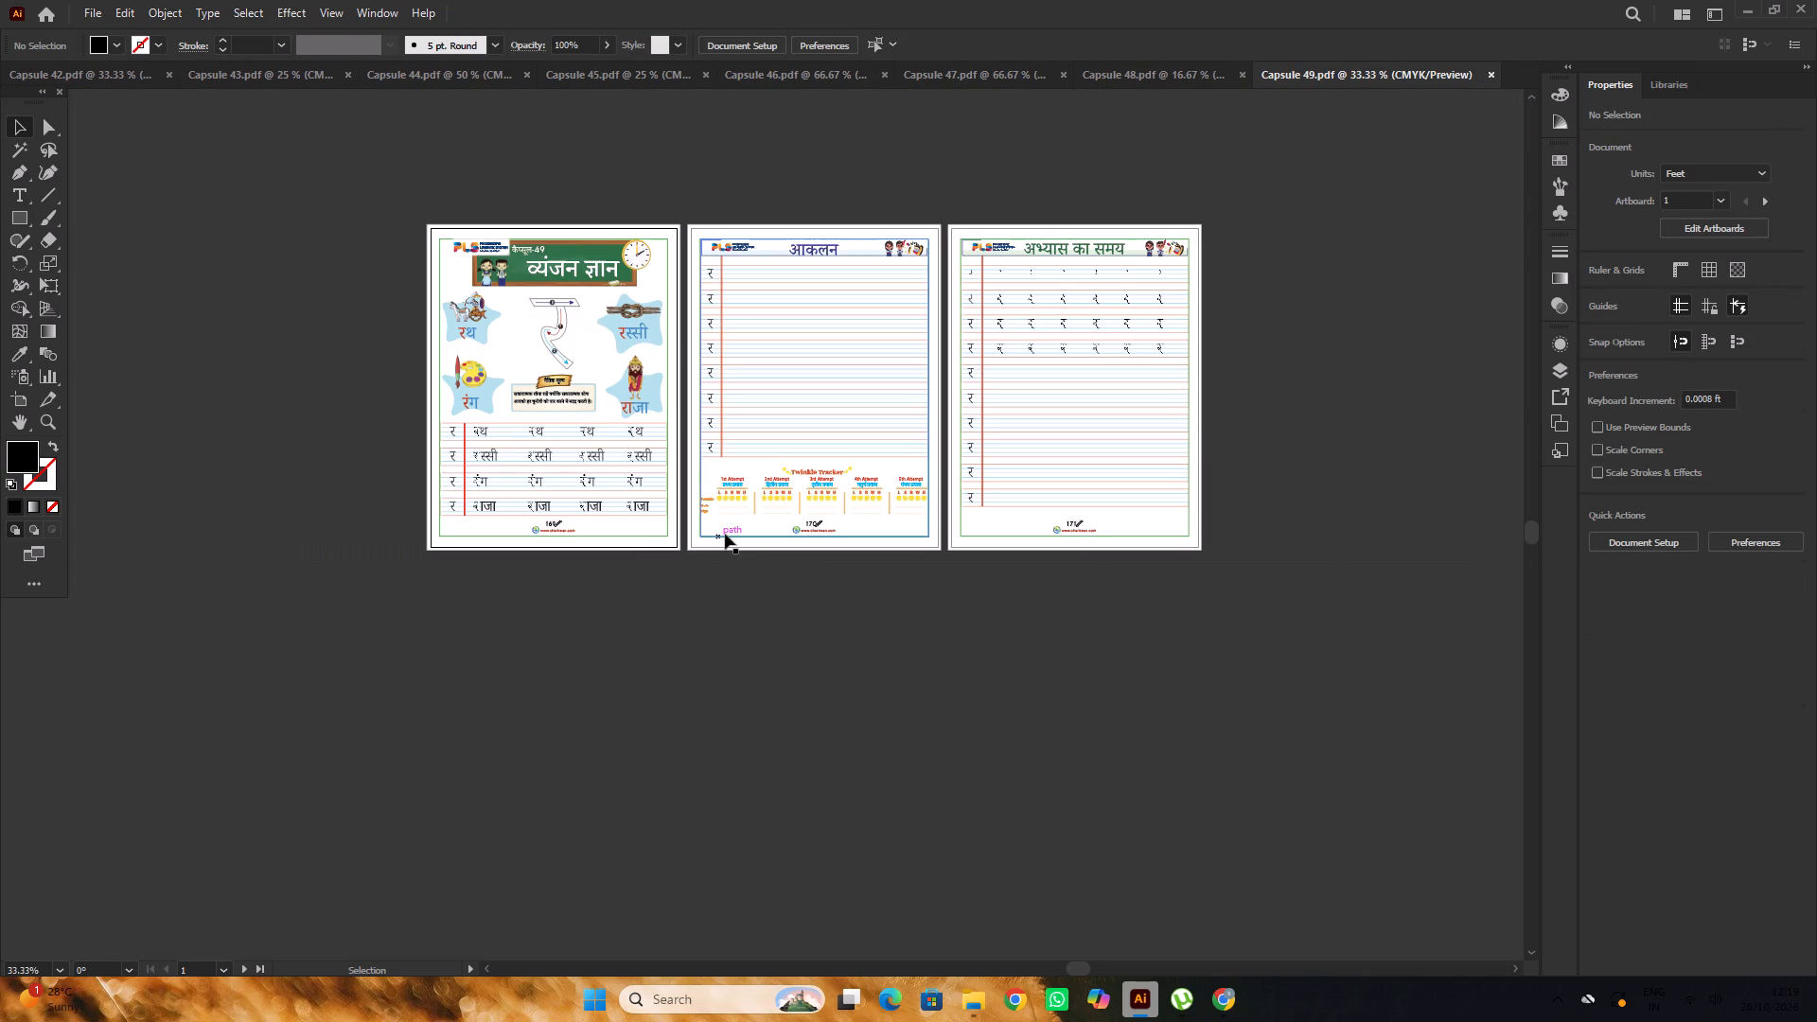
# Unlock all objects and delete the green border rectangles from all three Capsule 49 pages.
pyautogui.hotkey('ctrl', 'alt', '2')
pyautogui.click(735, 647)
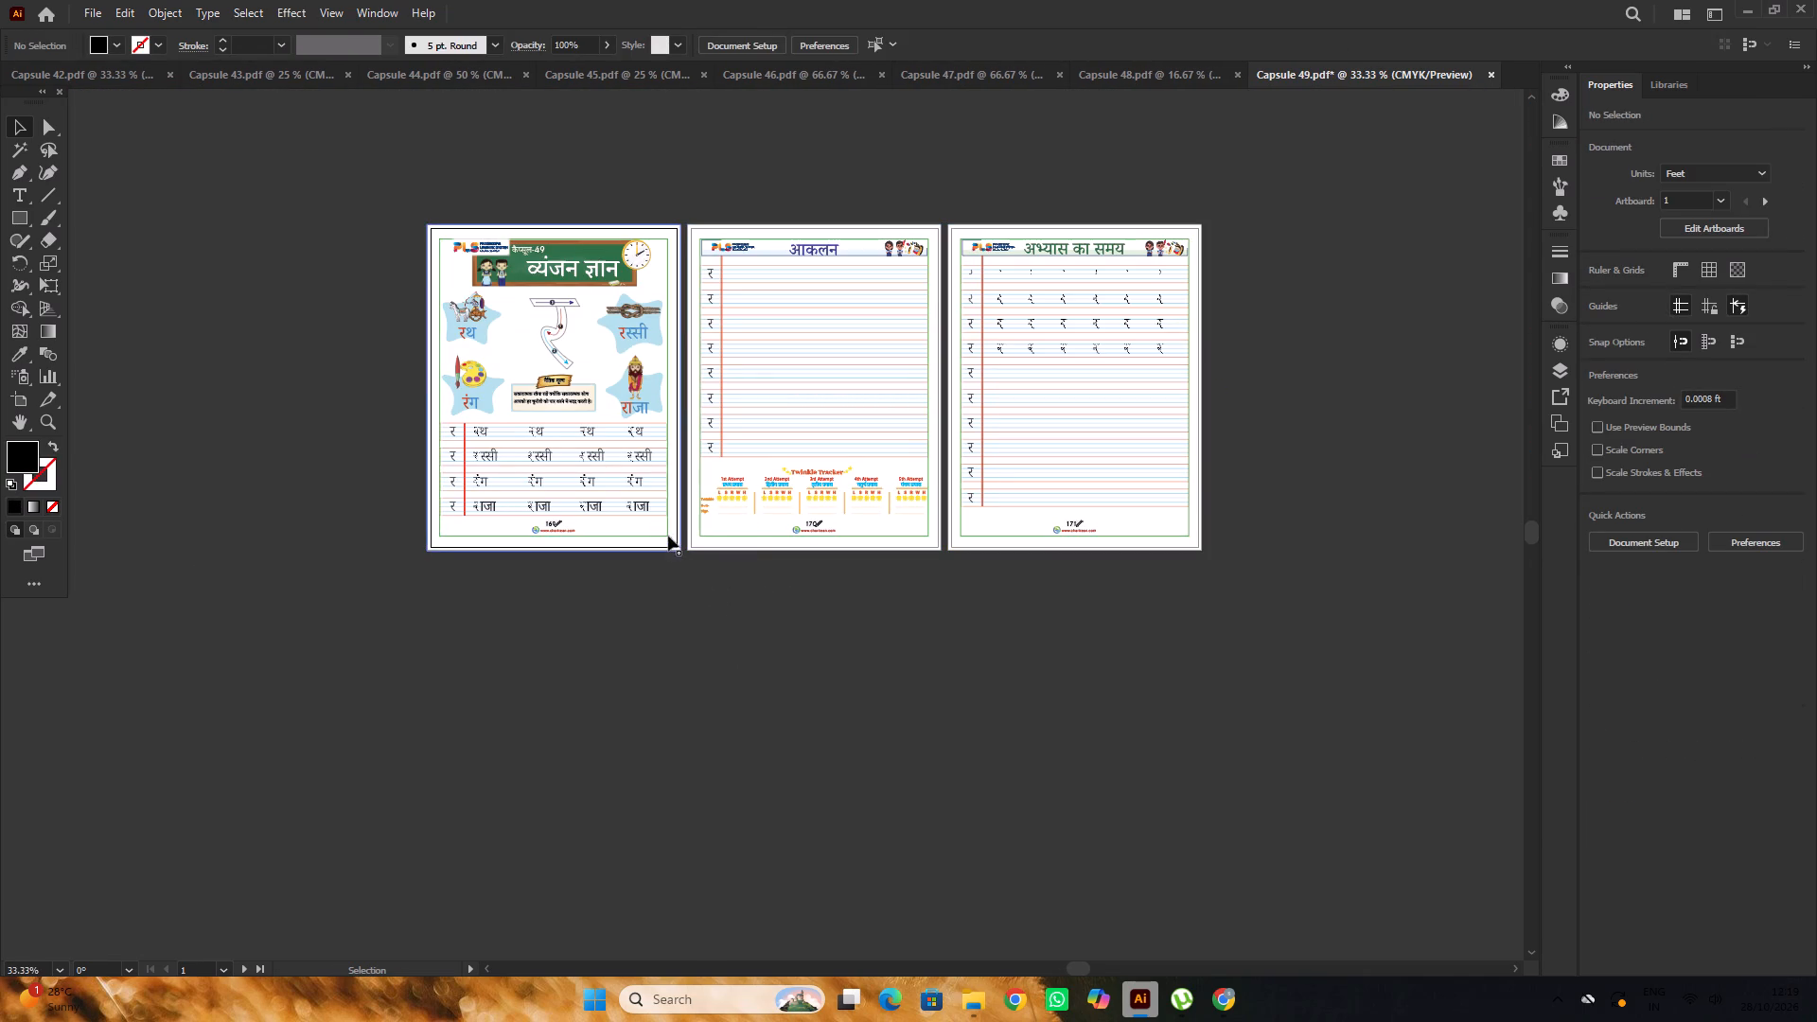
pyautogui.click(665, 534)
pyautogui.keyDown('shift'); pyautogui.click(735, 535); pyautogui.keyUp('shift')
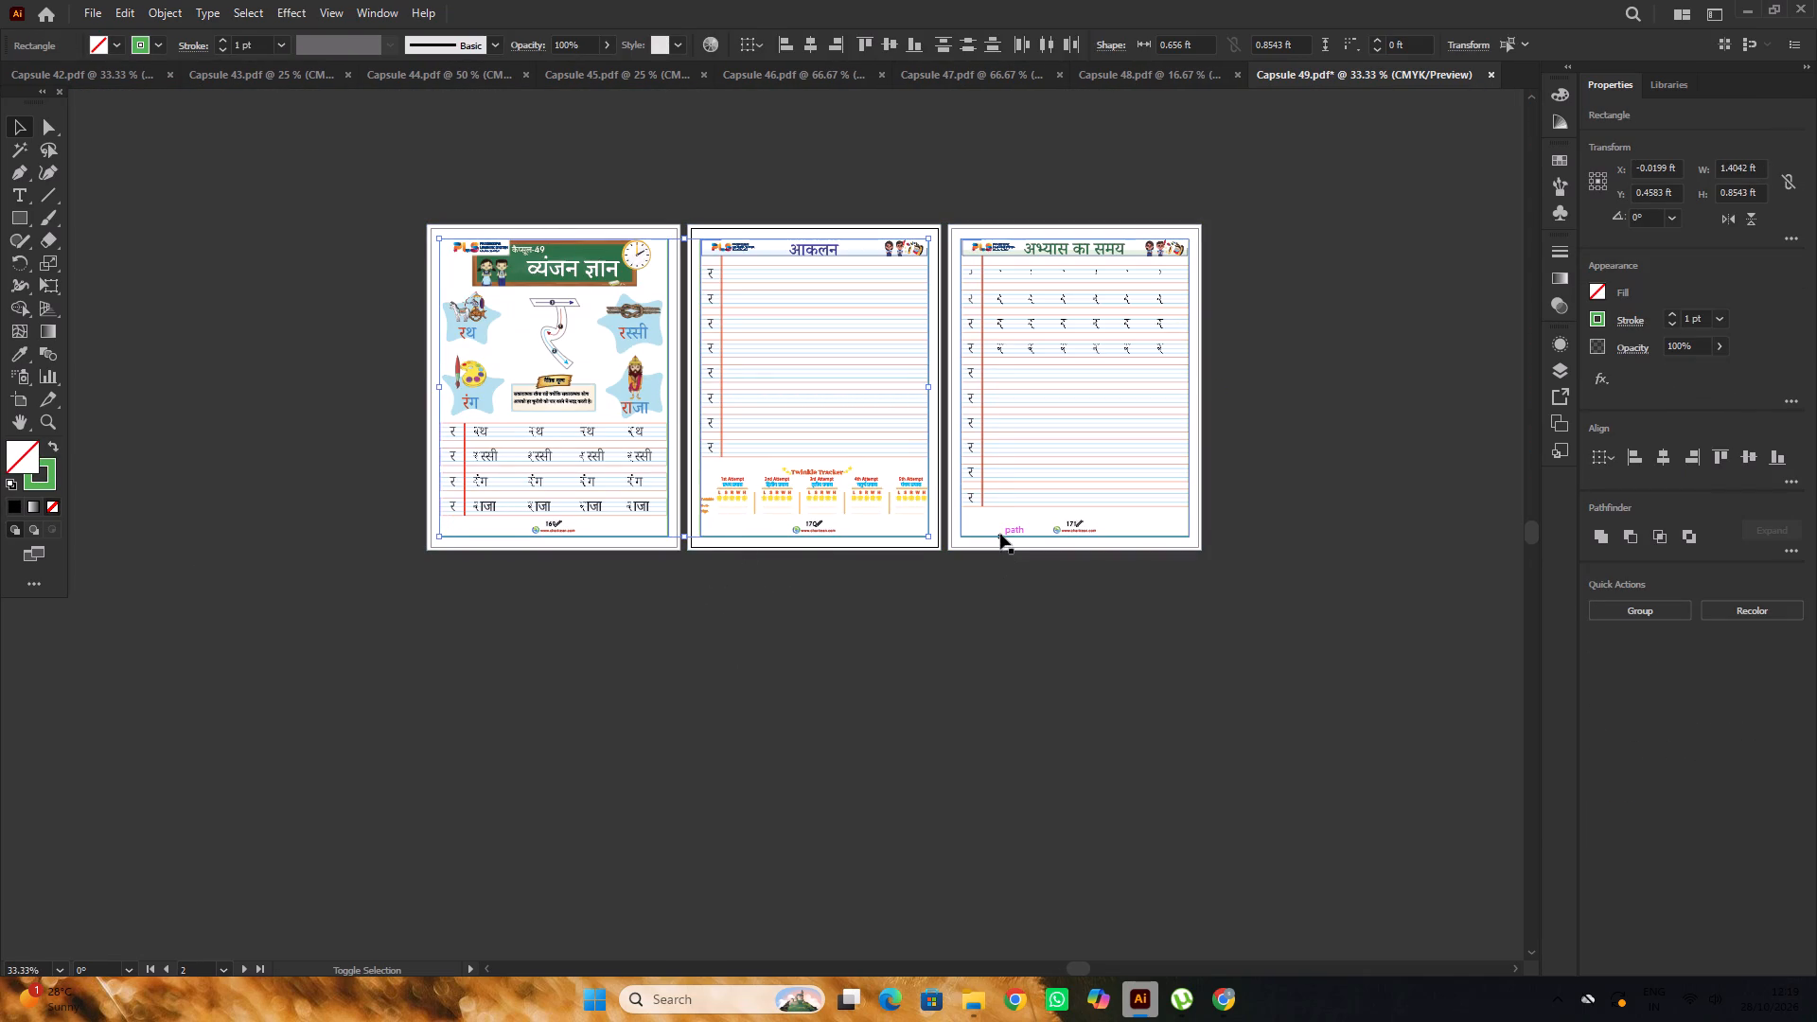
pyautogui.keyDown('shift'); pyautogui.click(1000, 534); pyautogui.keyUp('shift')
pyautogui.press('Delete')
pyautogui.click(1005, 662)
# Place a copy of the moral-value paragraph beside the first page and convert the original paragraph on the page to outlines.
pyautogui.scroll(1, 901, 575)
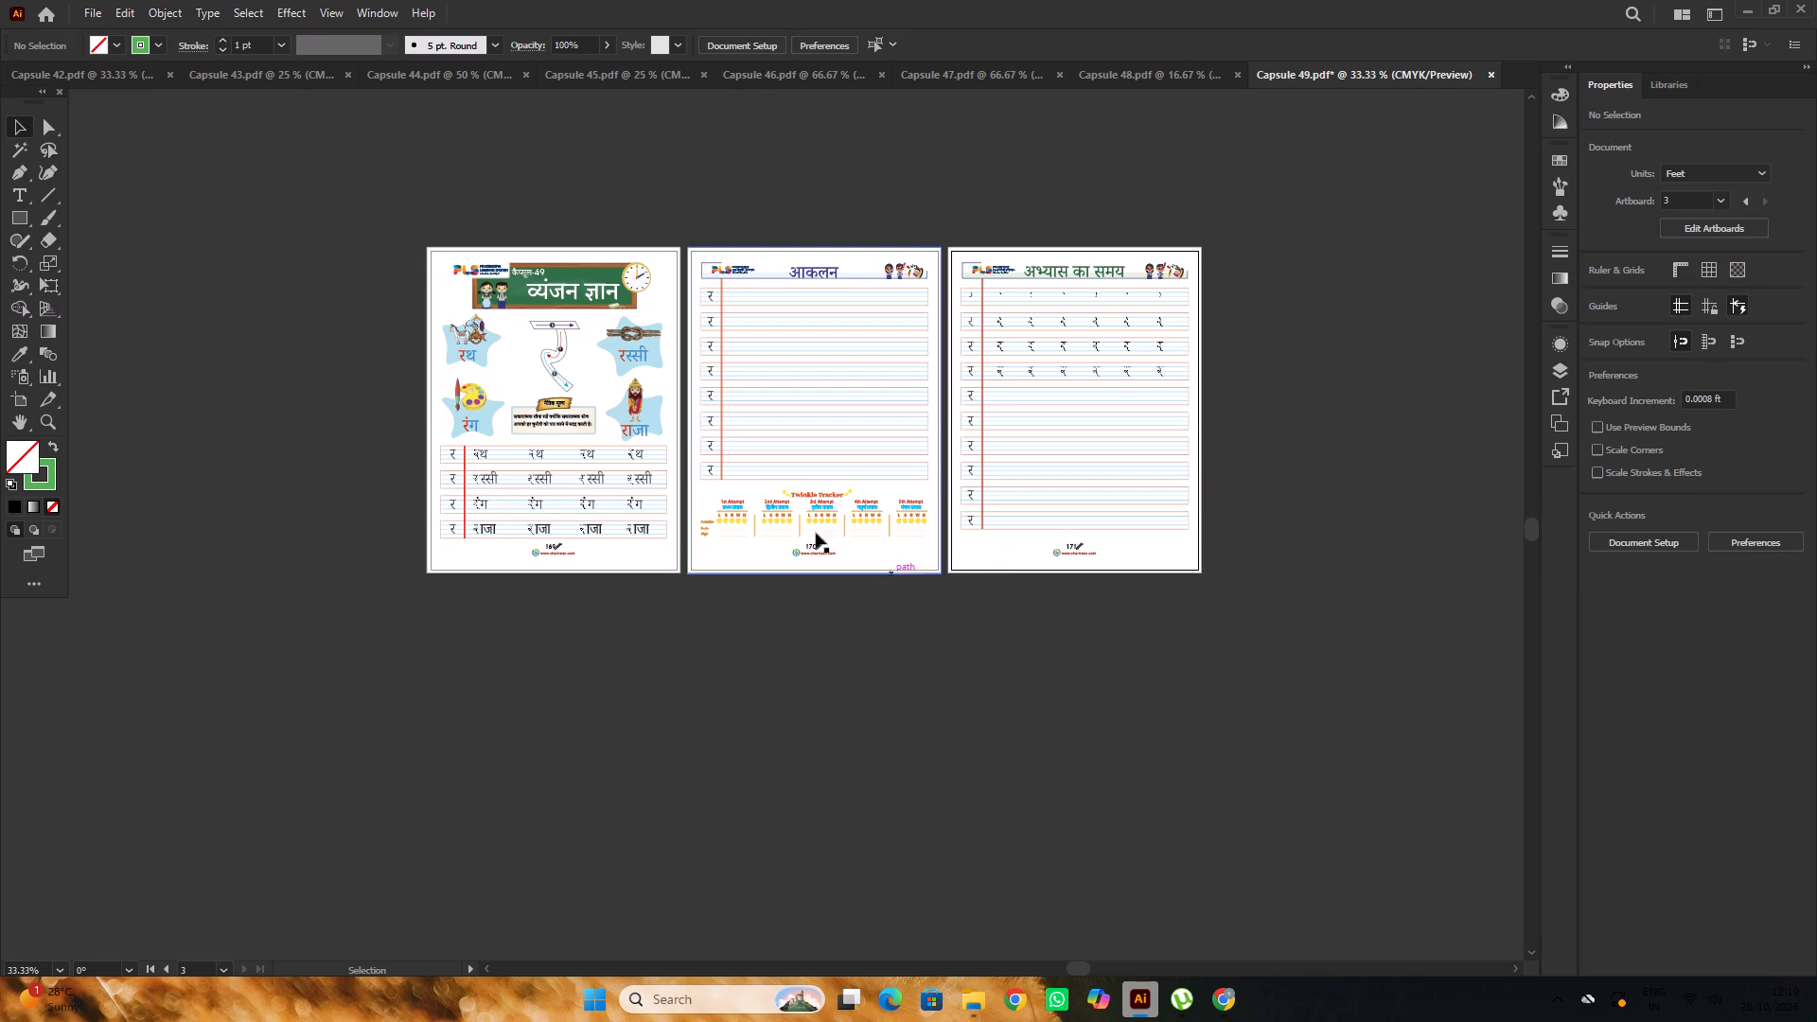
pyautogui.scroll(3, 492, 407)
pyautogui.keyDown('alt'); pyautogui.scroll(2, 527, 428); pyautogui.keyUp('alt')
pyautogui.doubleClick(773, 560)
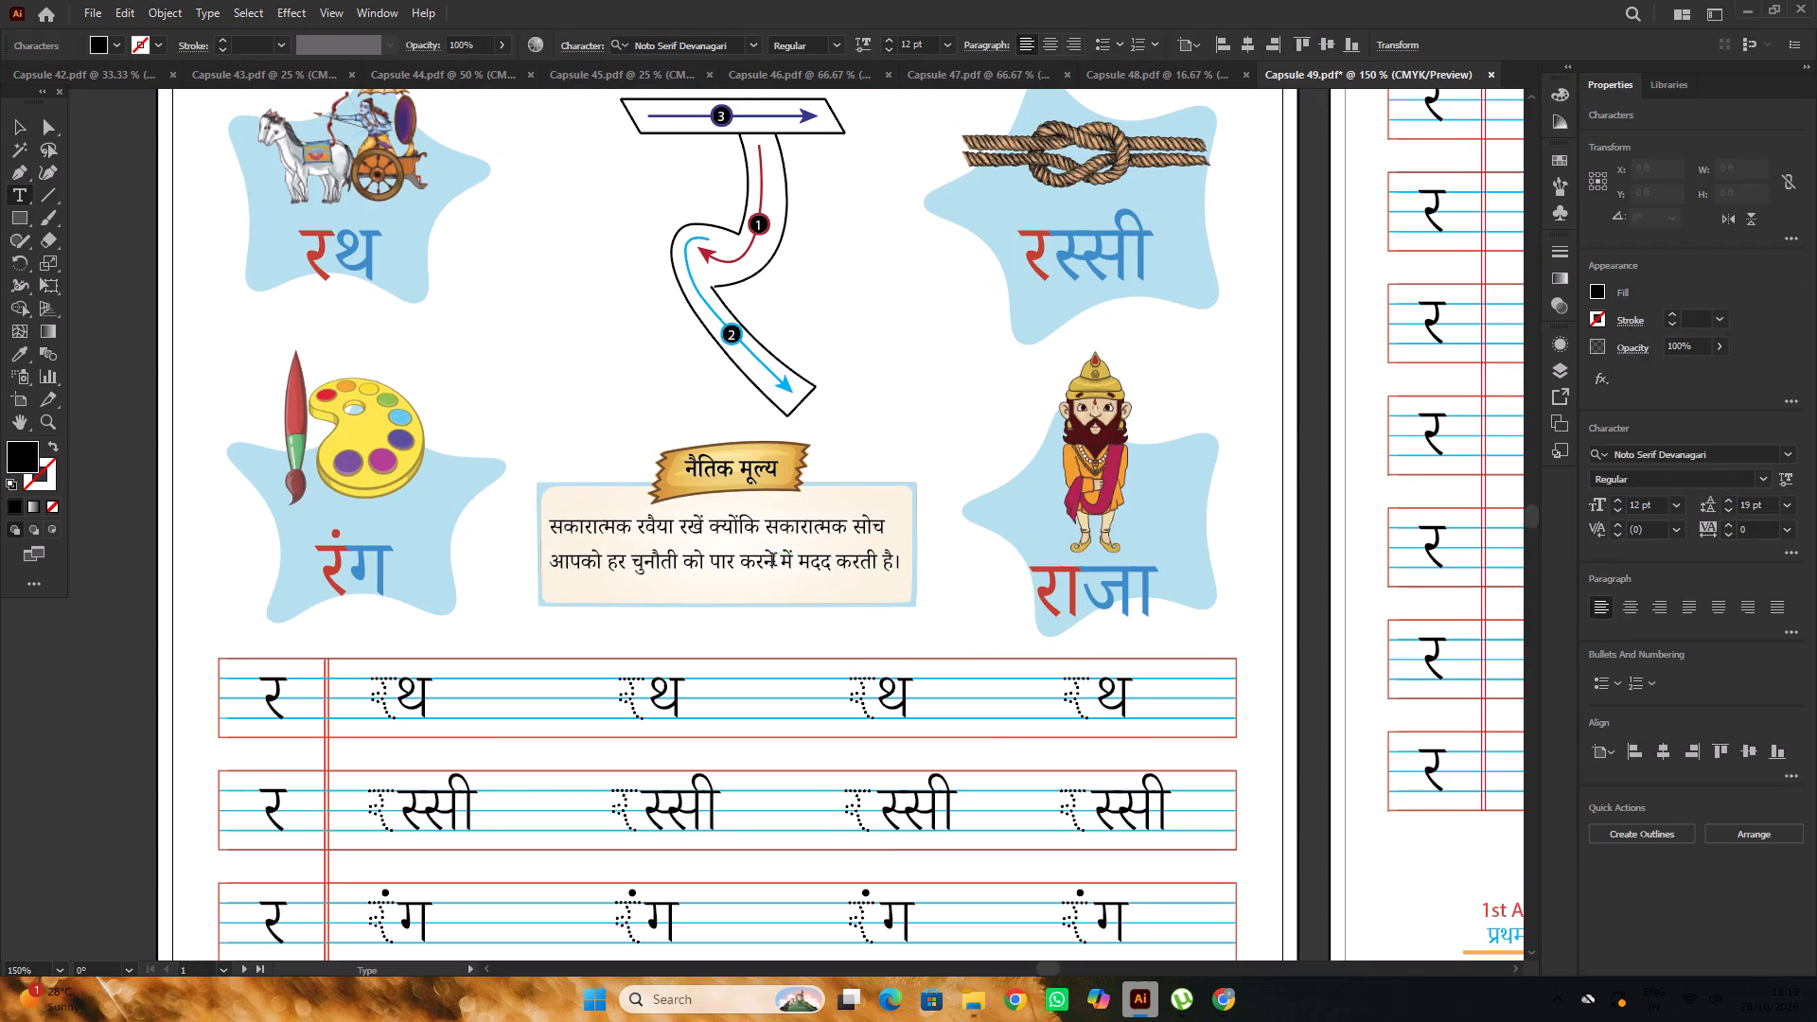
pyautogui.click(13, 126)
pyautogui.keyDown('alt'); pyautogui.scroll(-3, 734, 267); pyautogui.keyUp('alt')
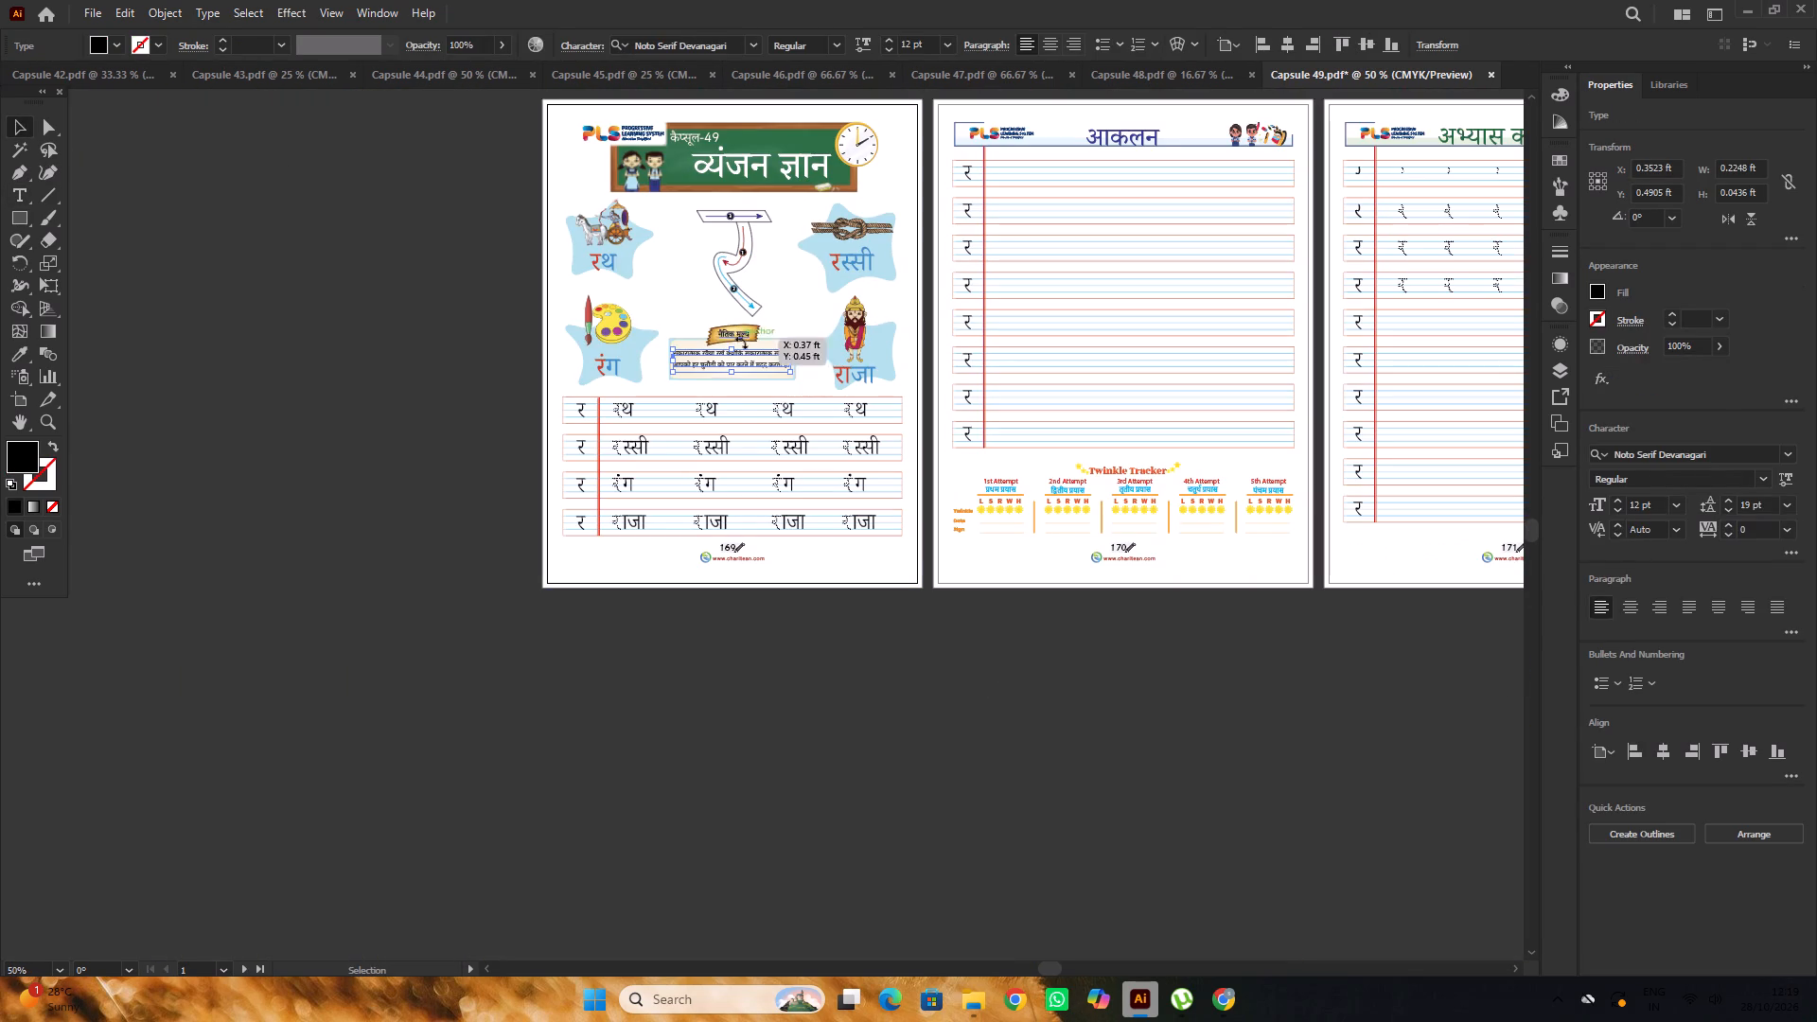
pyautogui.moveTo(761, 364); pyautogui.dragTo(378, 386)
pyautogui.keyDown('alt'); pyautogui.click(458, 302); pyautogui.keyUp('alt')
pyautogui.keyDown('alt'); pyautogui.scroll(1, 782, 368); pyautogui.keyUp('alt')
pyautogui.click(773, 368)
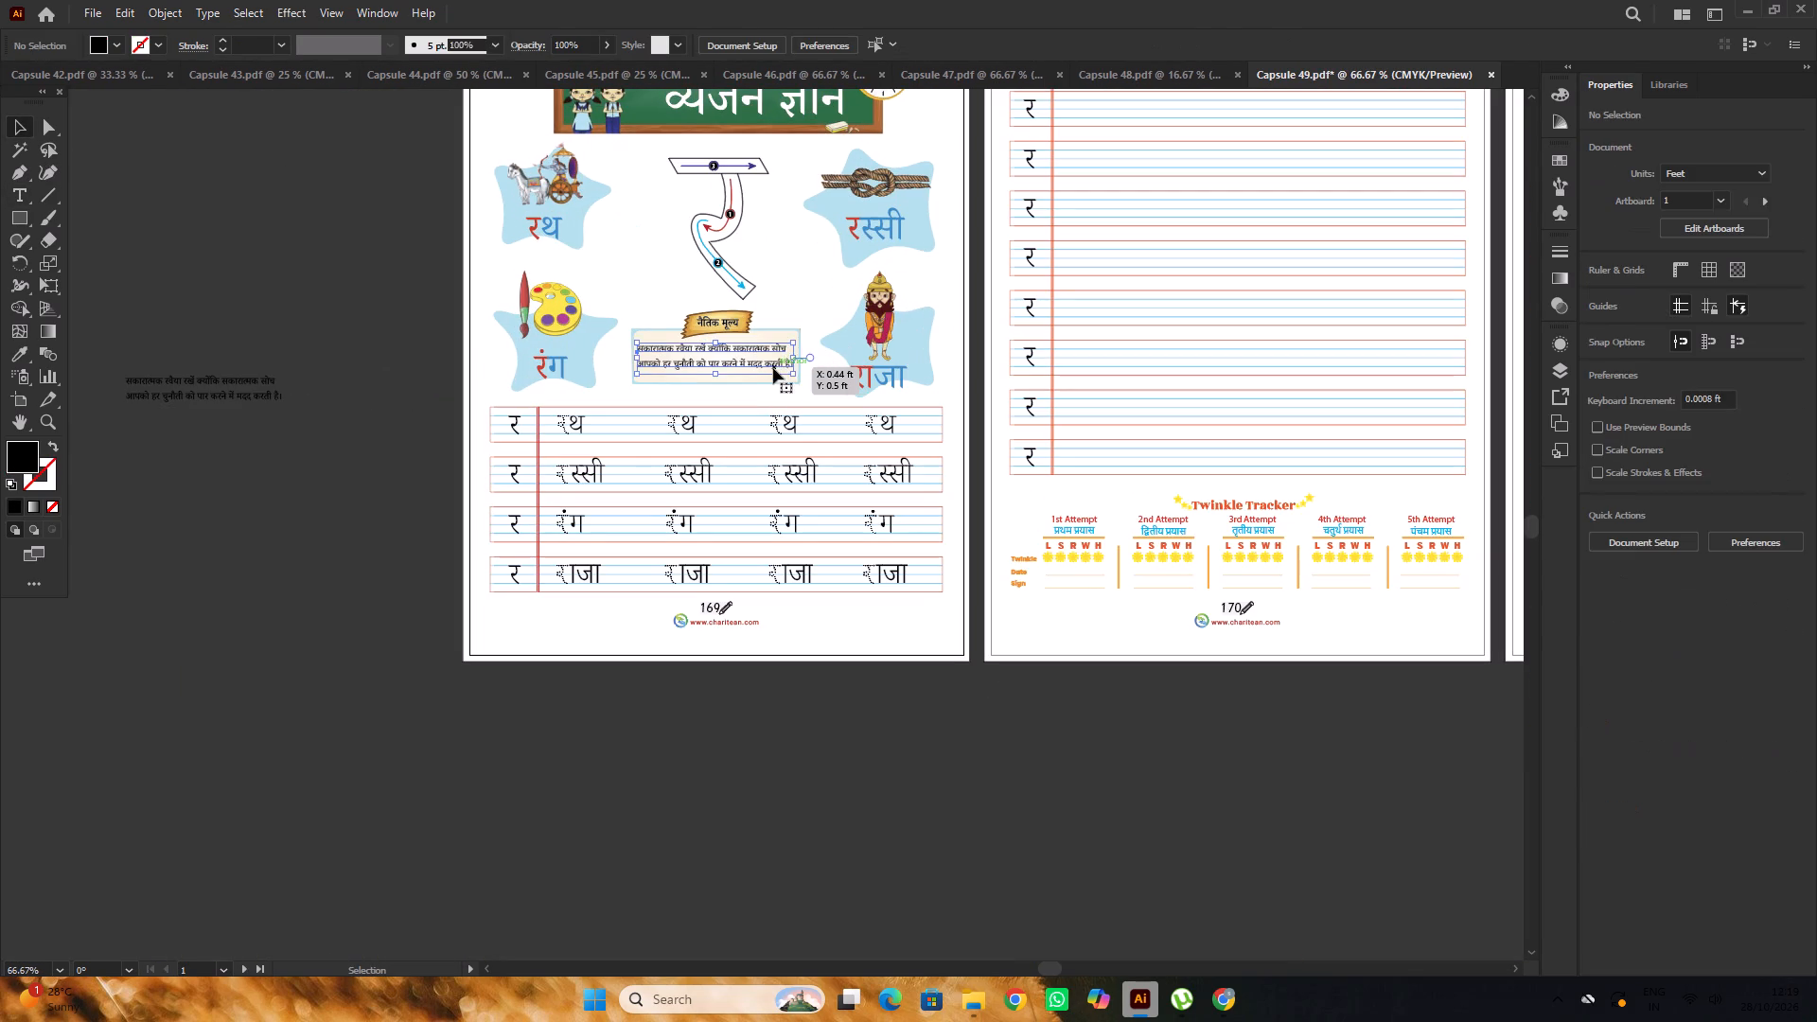
pyautogui.hotkey('ctrl', 'shift', 'o')
pyautogui.scroll(1, 853, 556)
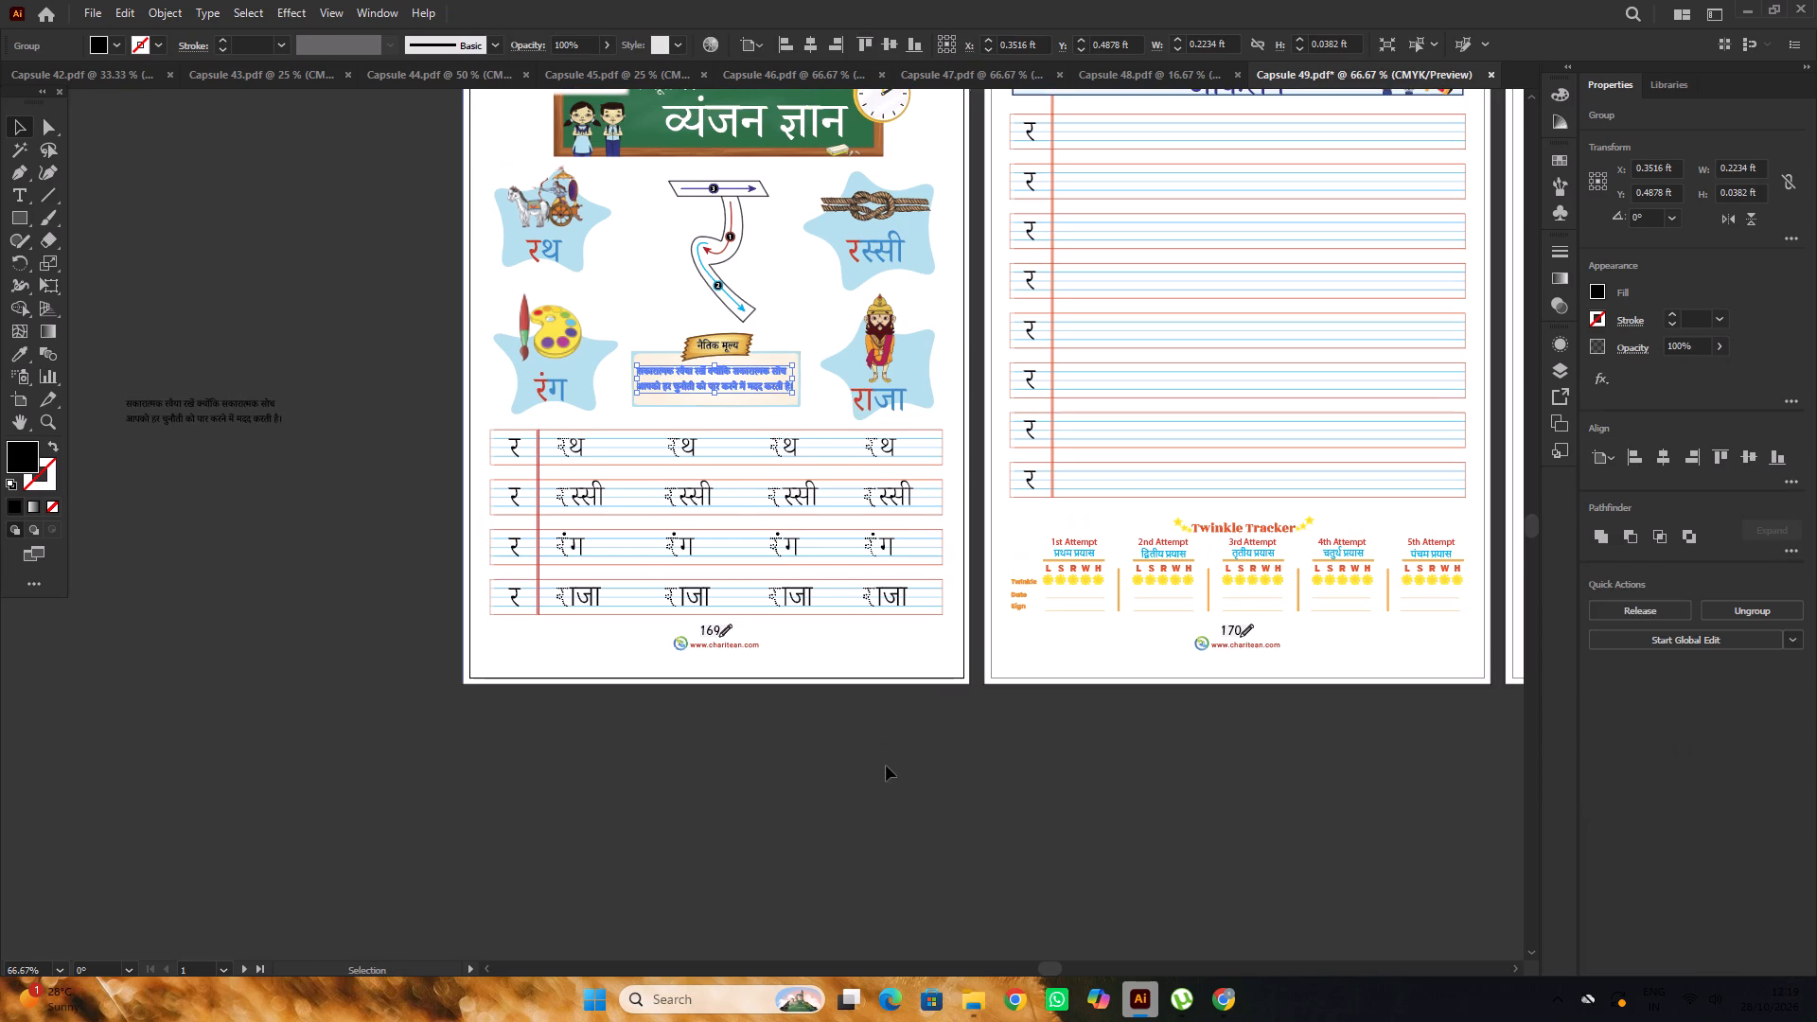
pyautogui.click(886, 766)
# Examine the Capsule 49 pages for correct pictures, letter-tracing arrows, outlined moral text and practice rows.
pyautogui.scroll(8, 870, 731)
pyautogui.keyDown('alt'); pyautogui.scroll(-2, 797, 522); pyautogui.keyUp('alt')
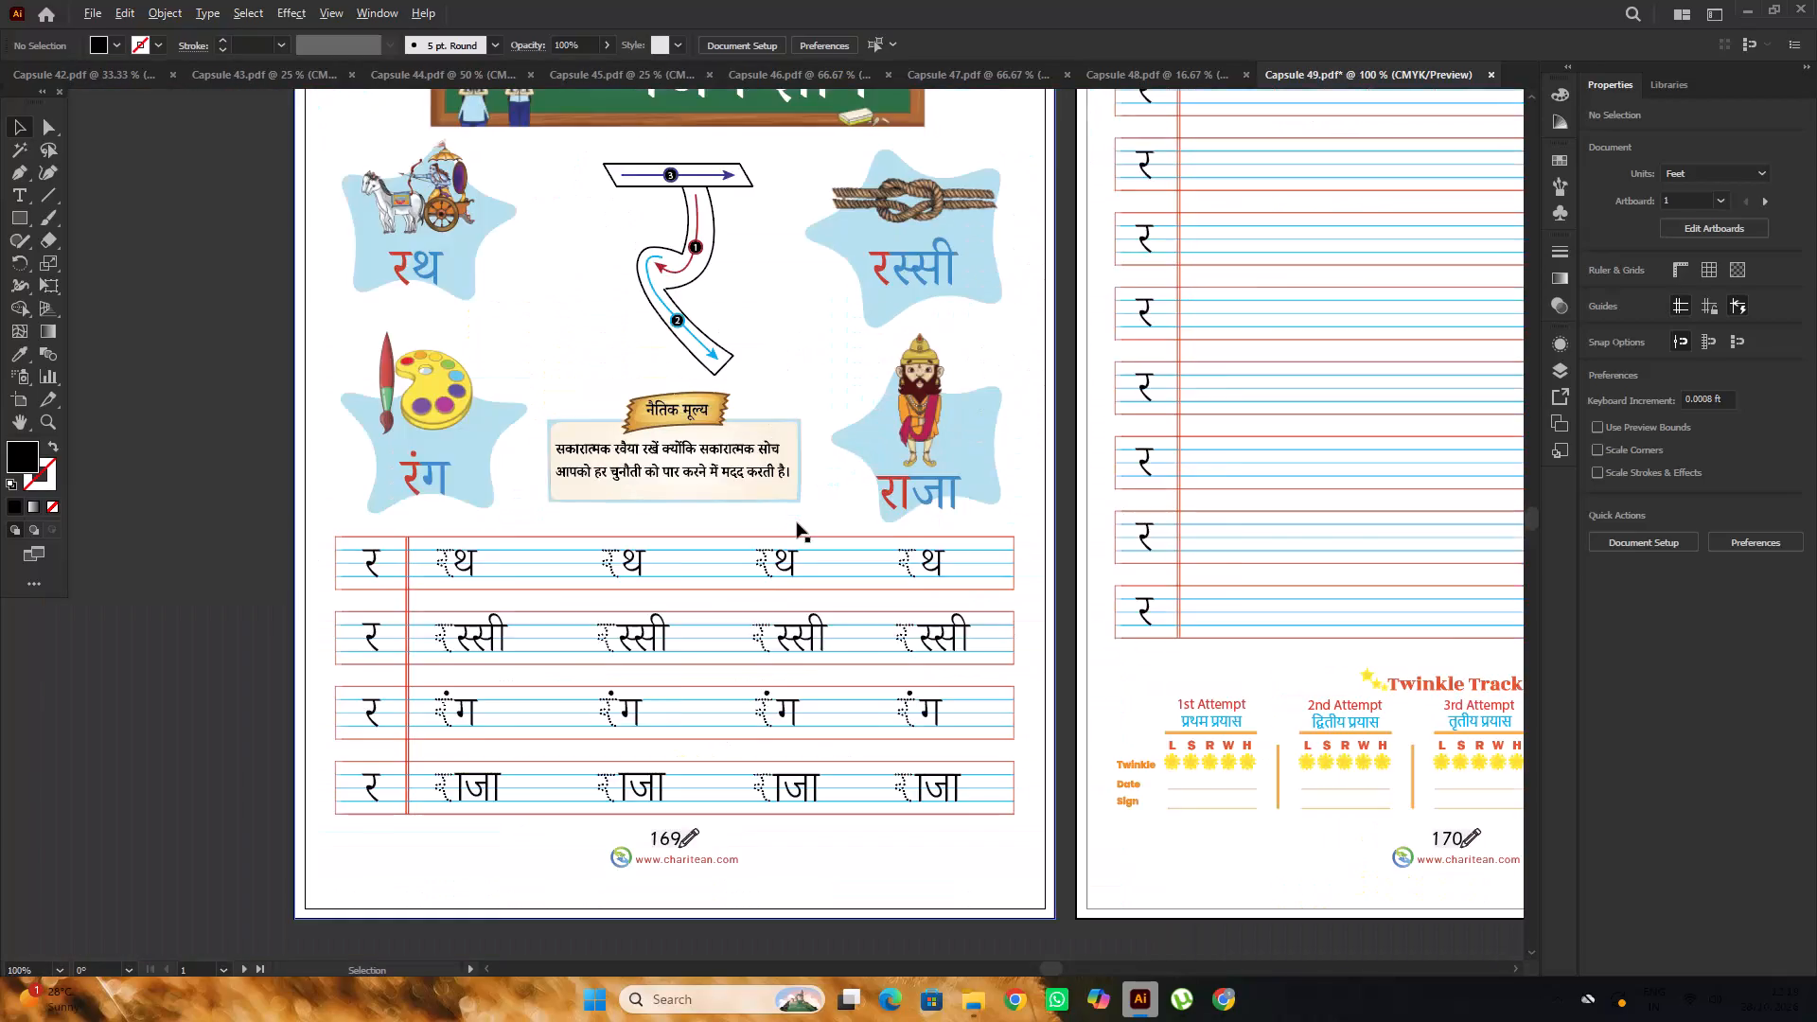
pyautogui.keyDown('alt'); pyautogui.scroll(-2, 797, 522); pyautogui.keyUp('alt')
pyautogui.scroll(5, 797, 522)
pyautogui.keyDown('alt'); pyautogui.scroll(-5, 606, 459); pyautogui.keyUp('alt')
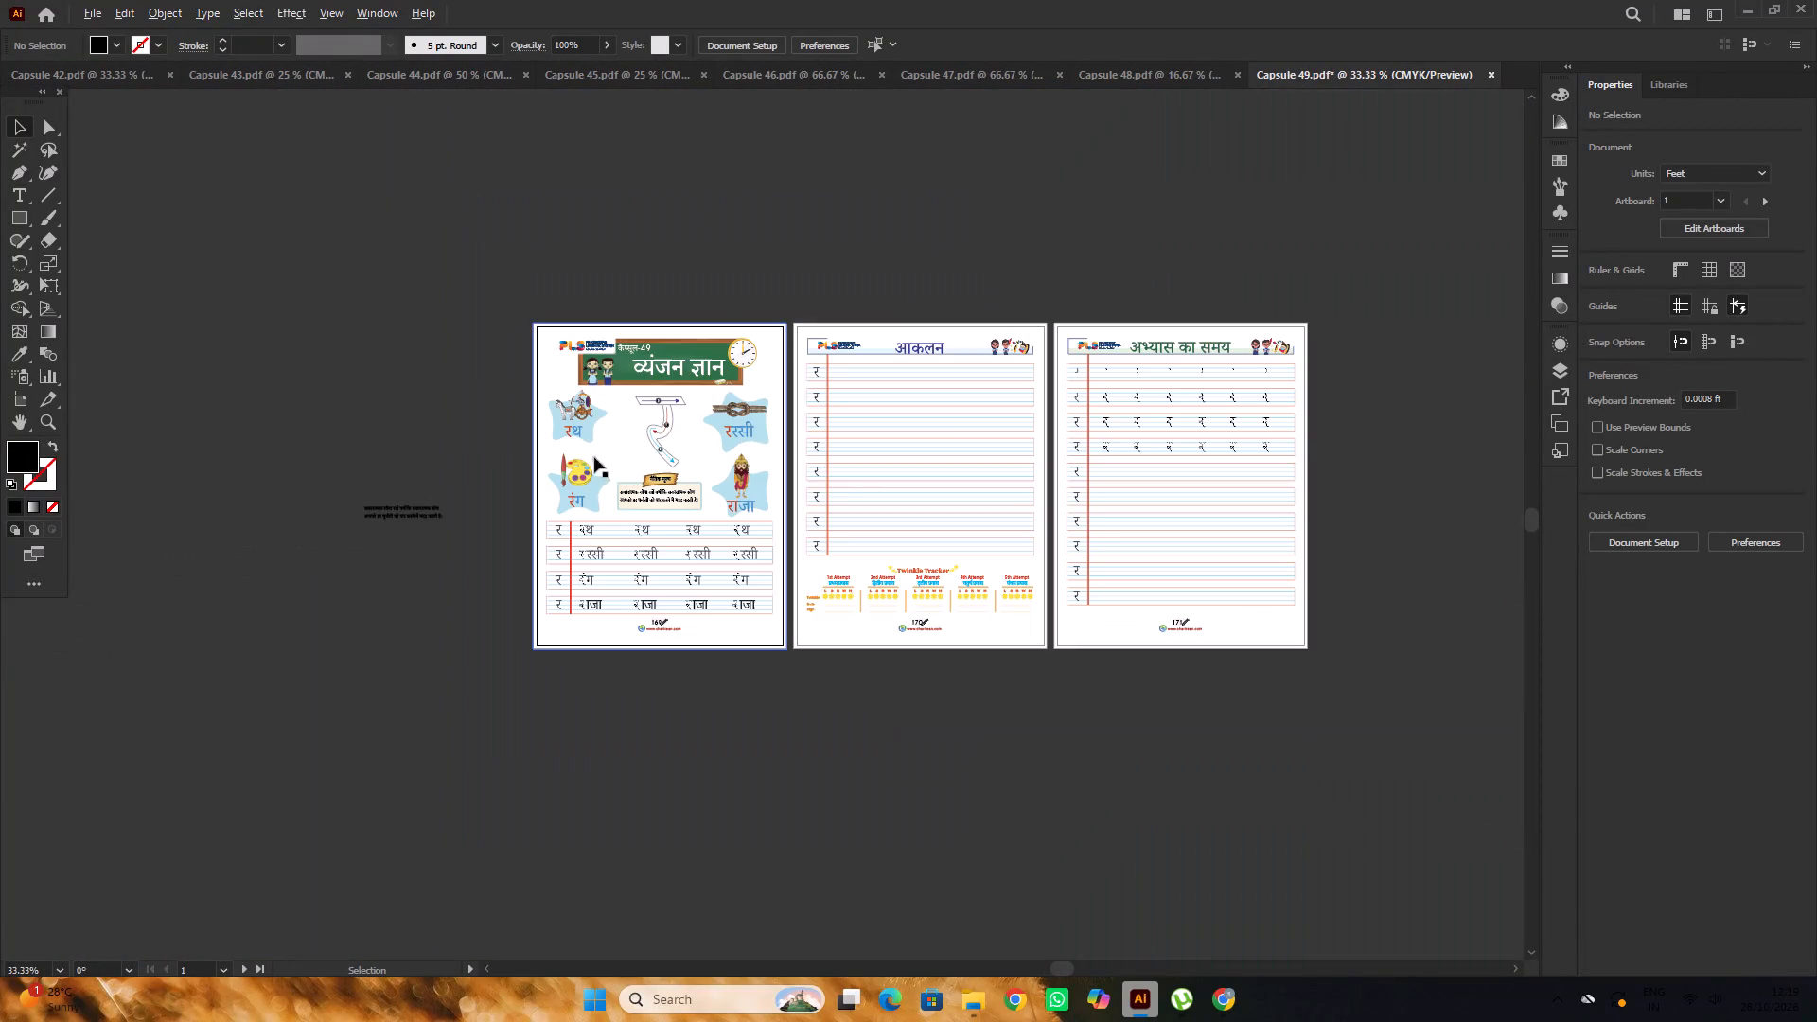
pyautogui.click(444, 426)
pyautogui.keyDown('alt'); pyautogui.scroll(2, 446, 425); pyautogui.keyUp('alt')
pyautogui.press('space')
pyautogui.moveTo(514, 416); pyautogui.dragTo(400, 442)
pyautogui.keyDown('alt'); pyautogui.scroll(3, 517, 433); pyautogui.keyUp('alt')
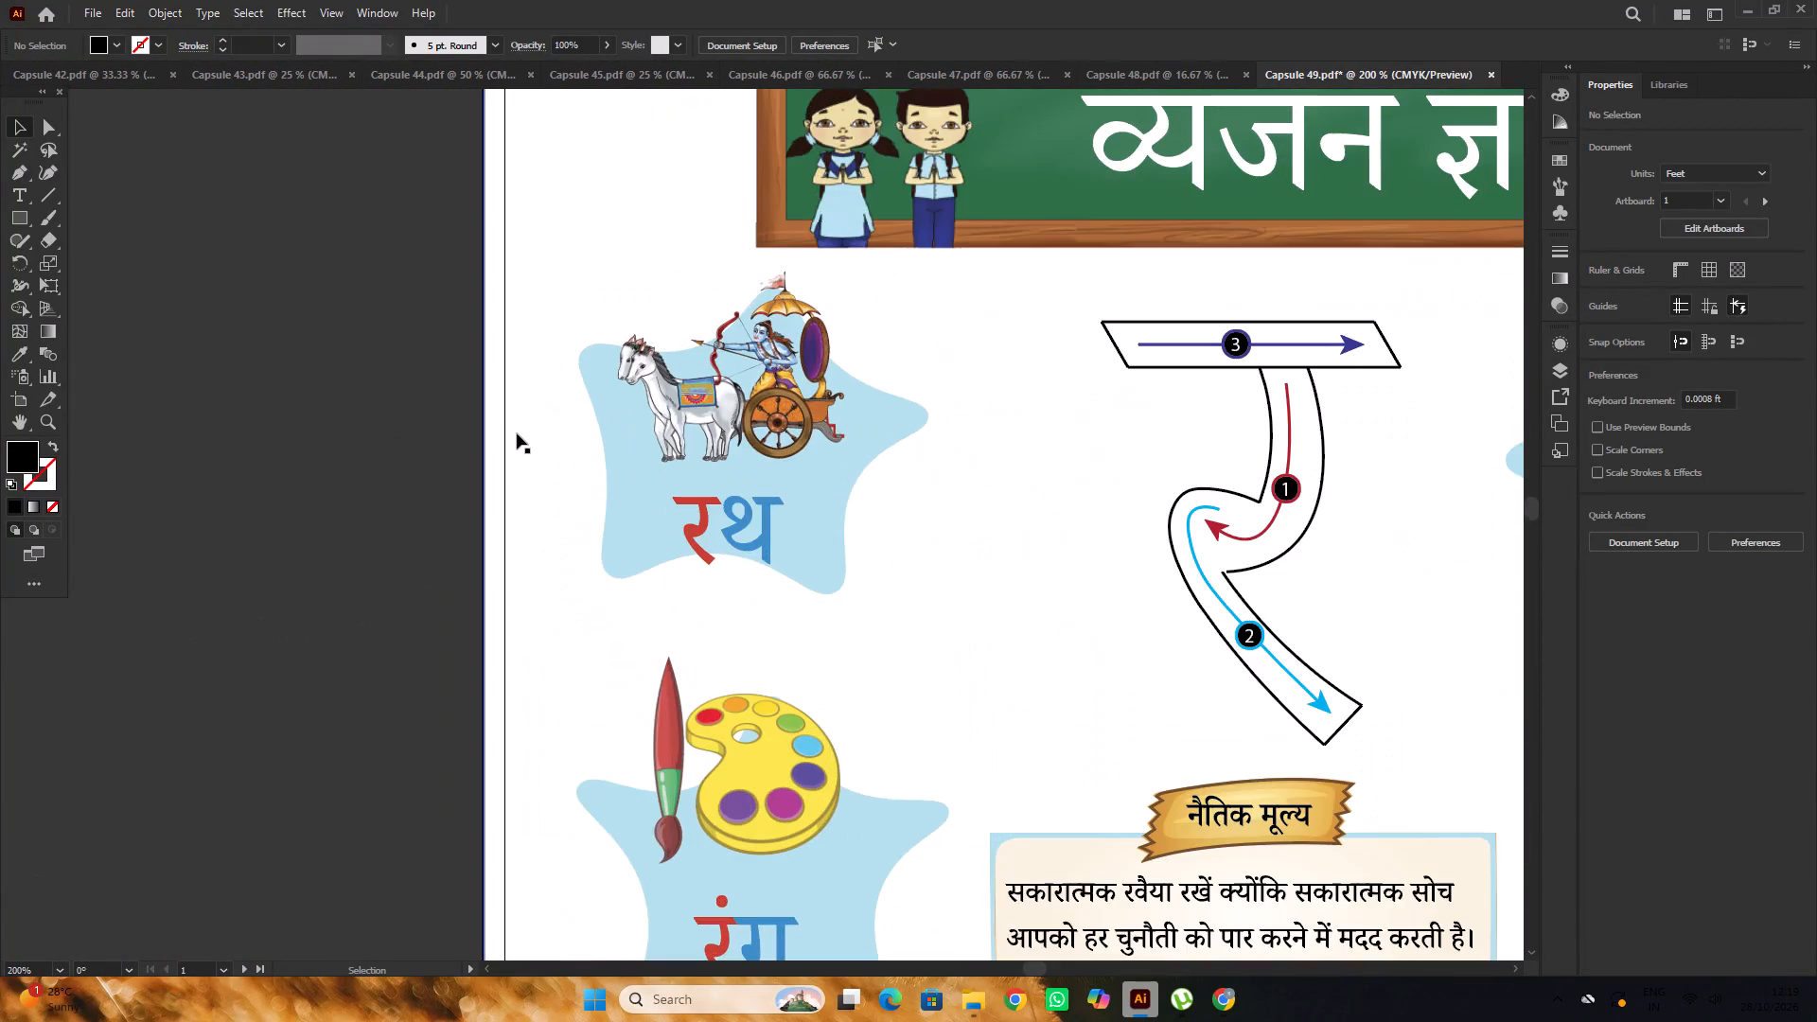
pyautogui.keyDown('alt'); pyautogui.scroll(-4, 508, 432); pyautogui.keyUp('alt')
pyautogui.click(370, 394)
pyautogui.keyDown('alt'); pyautogui.scroll(-1, 373, 392); pyautogui.keyUp('alt')
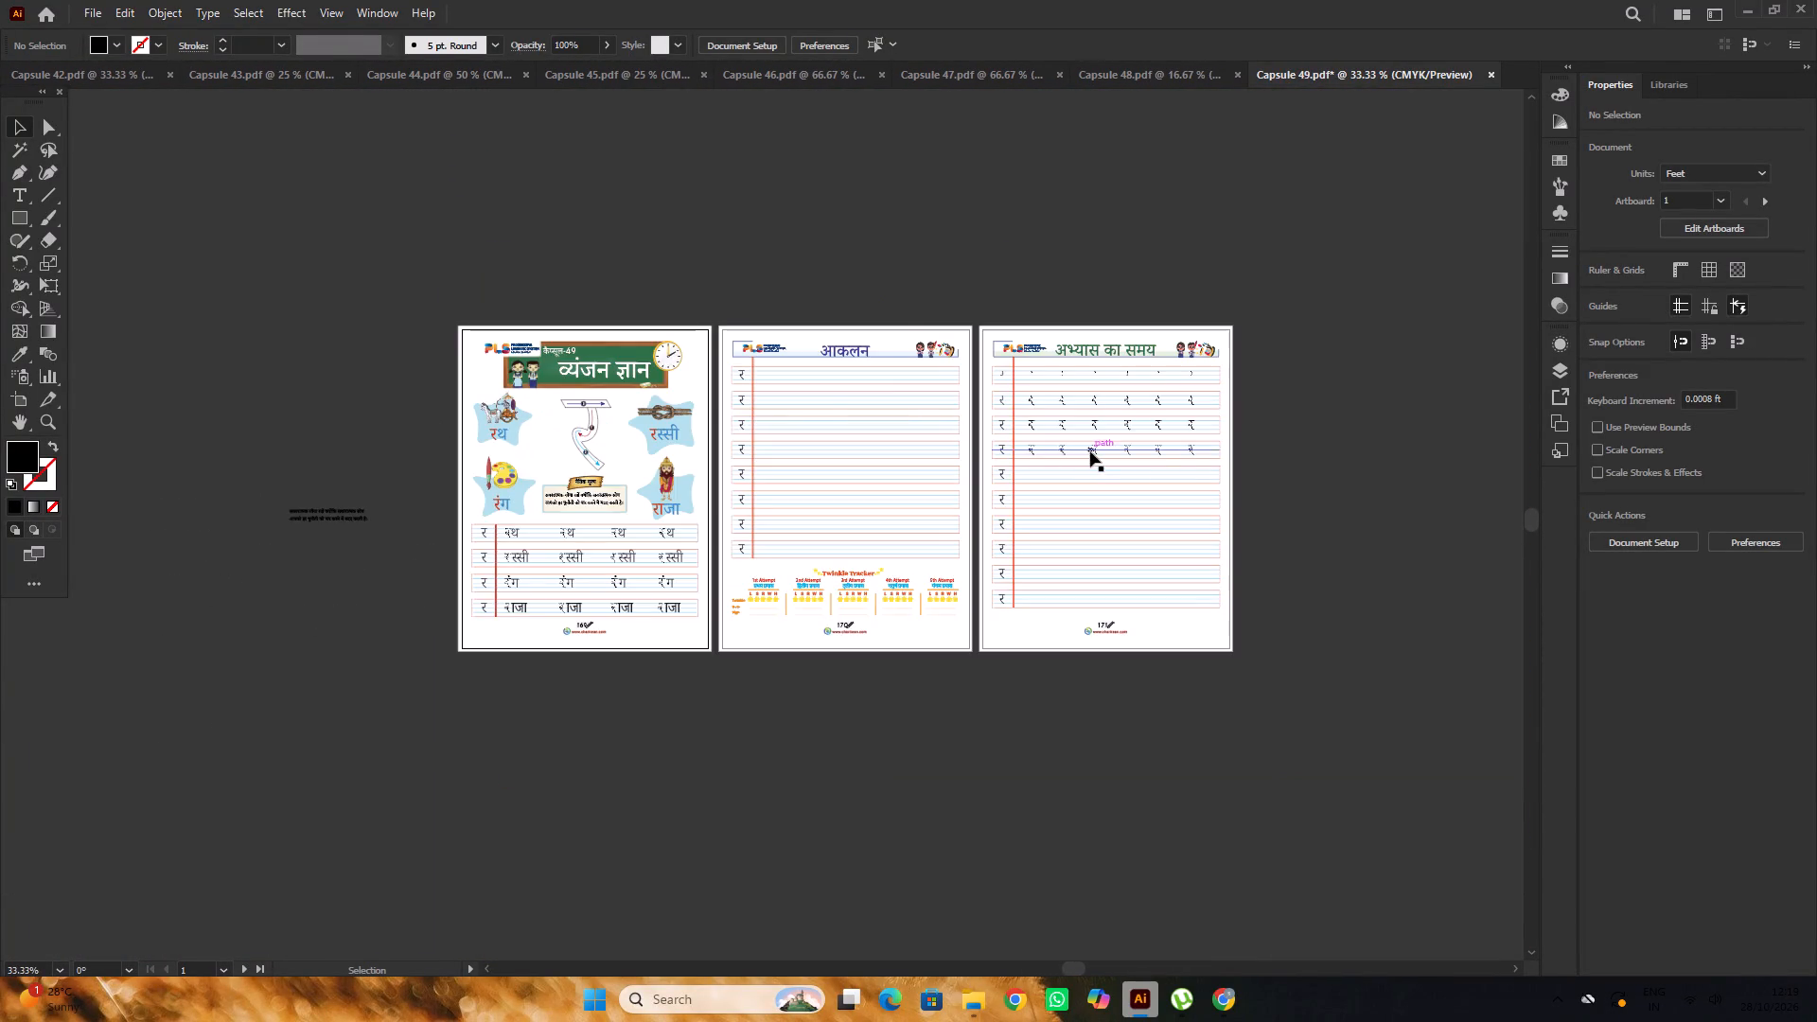
pyautogui.keyDown('alt'); pyautogui.scroll(2, 1091, 450); pyautogui.keyUp('alt')
pyautogui.keyDown('alt'); pyautogui.scroll(-3, 1091, 450); pyautogui.keyUp('alt')
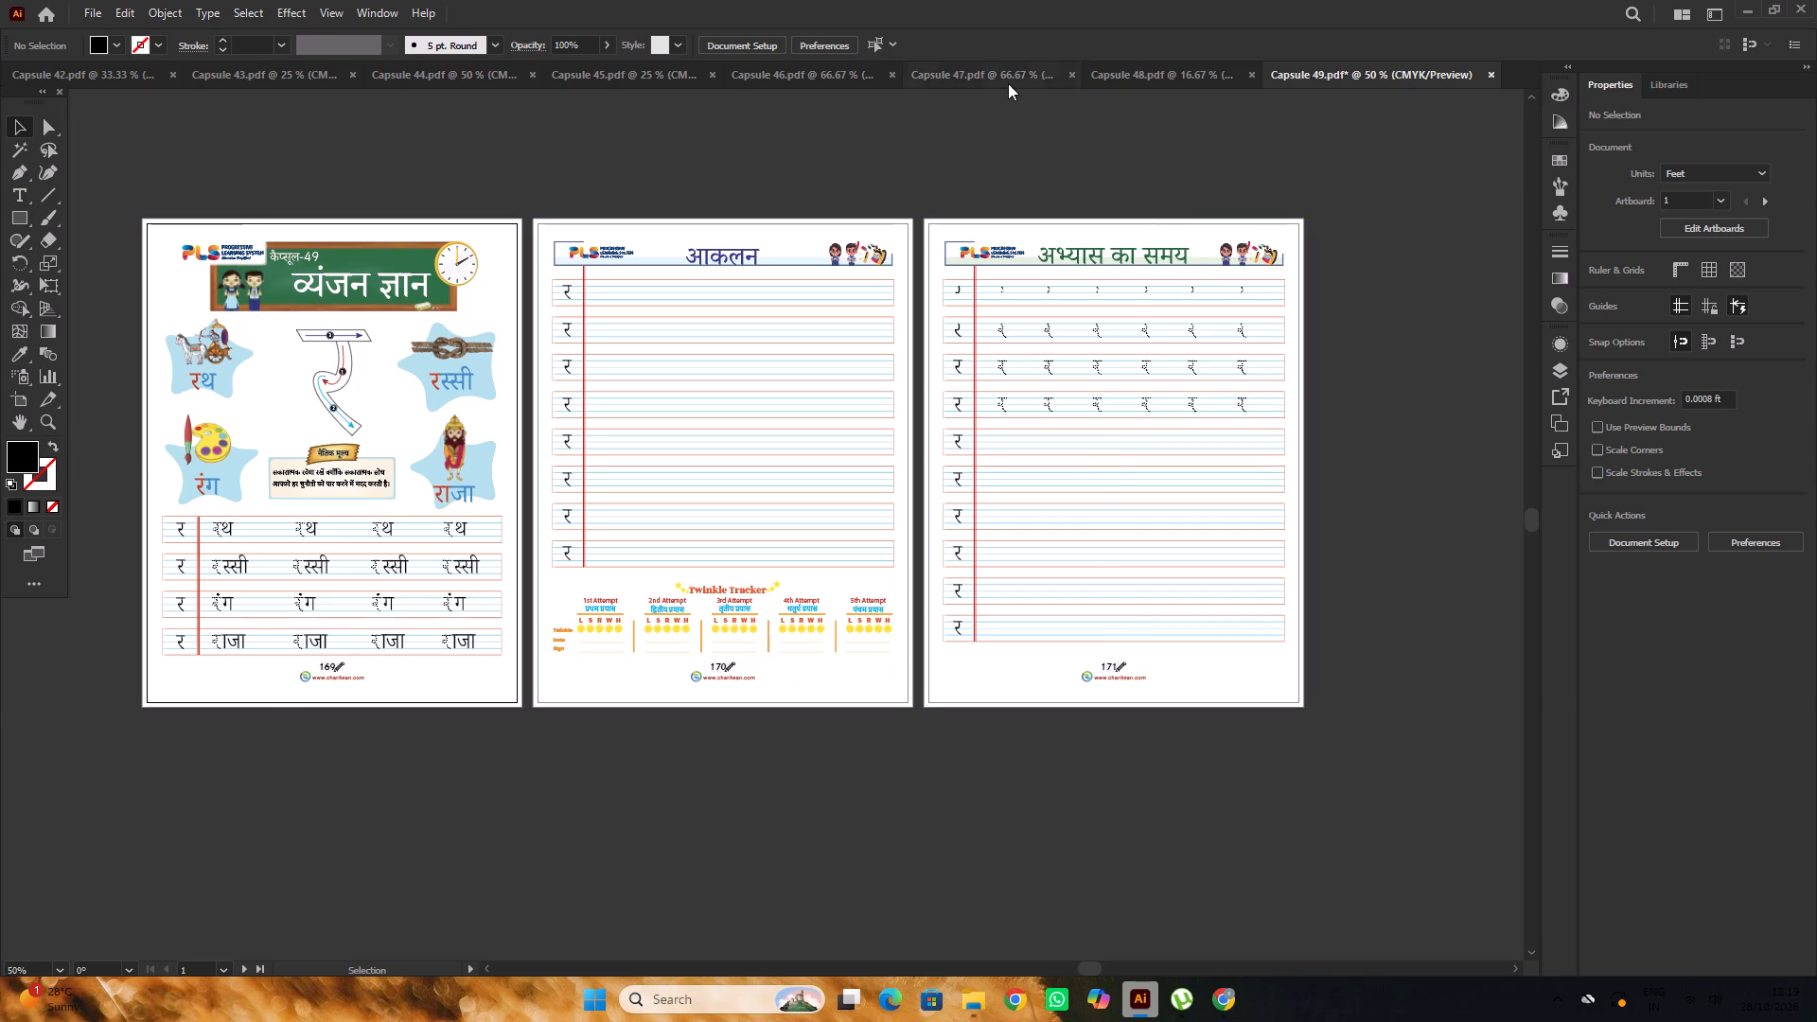
# Check the page numbers in the open Capsule 47 and Capsule 48 documents and return to Capsule 49.
pyautogui.click(1008, 79)
pyautogui.scroll(3, 1124, 373)
pyautogui.click(1234, 76)
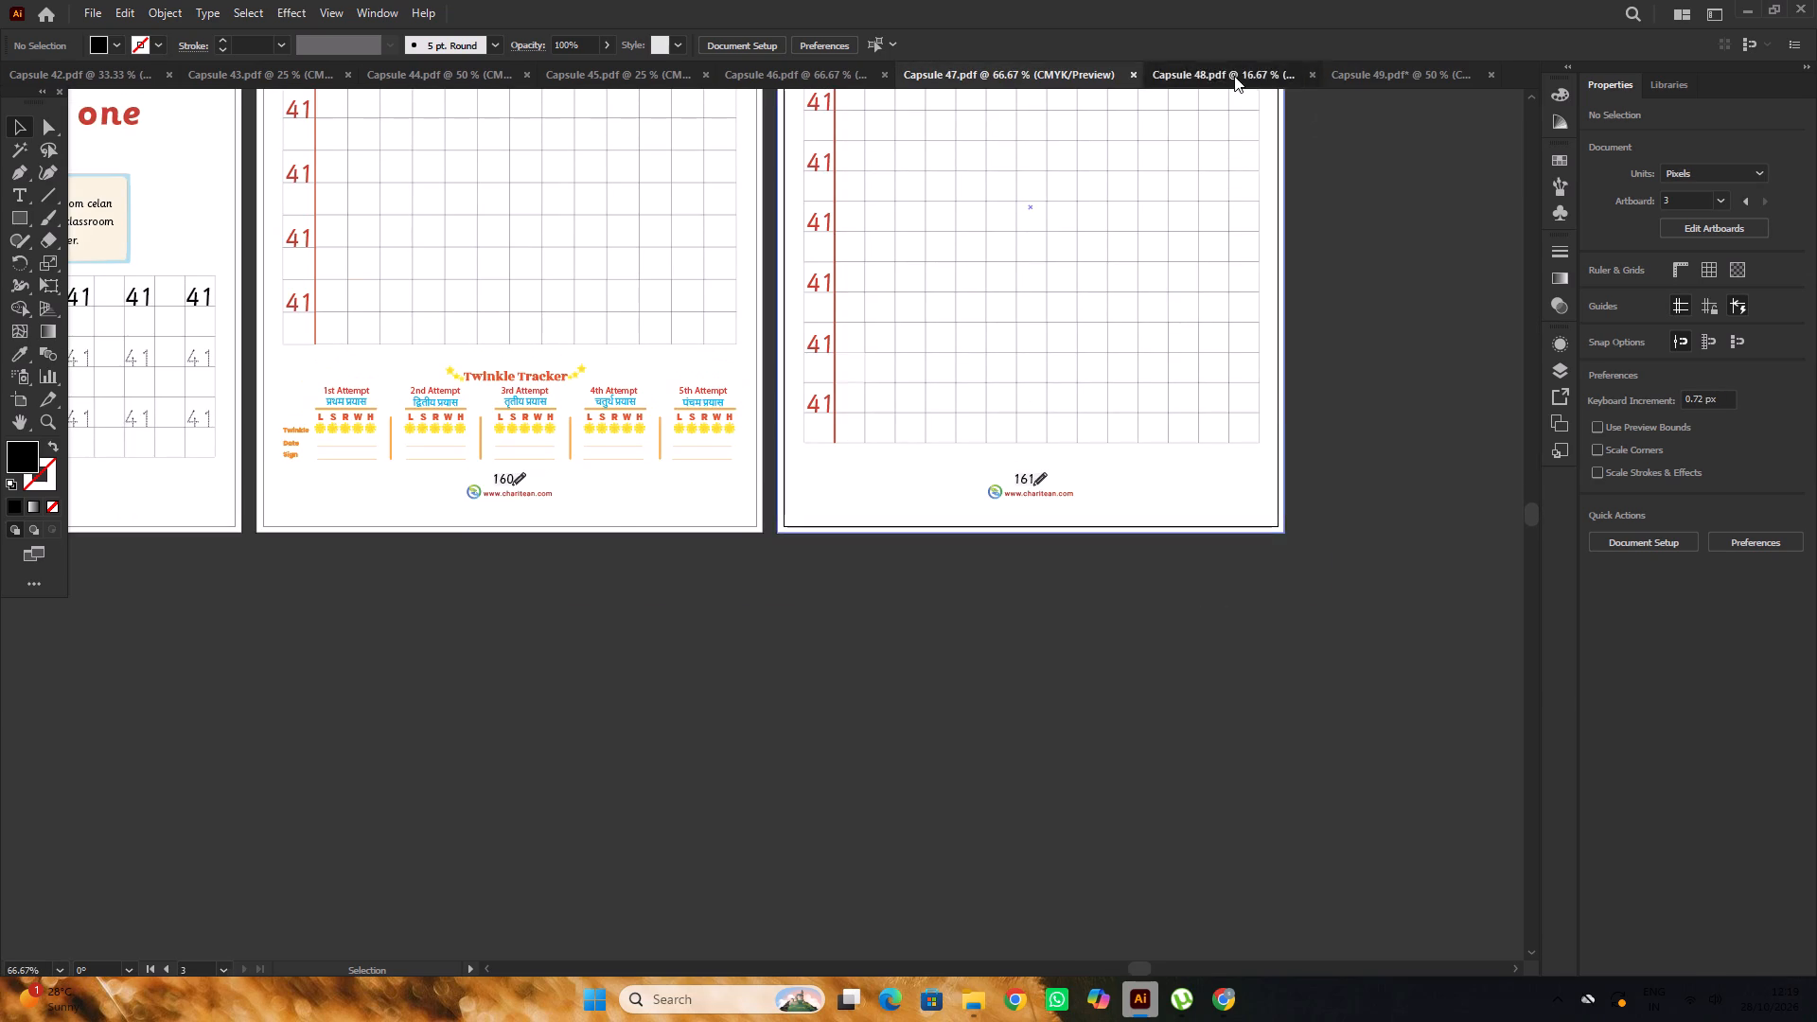
pyautogui.keyDown('alt'); pyautogui.scroll(6, 1227, 624); pyautogui.keyUp('alt')
pyautogui.keyDown('alt'); pyautogui.scroll(-4, 974, 453); pyautogui.keyUp('alt')
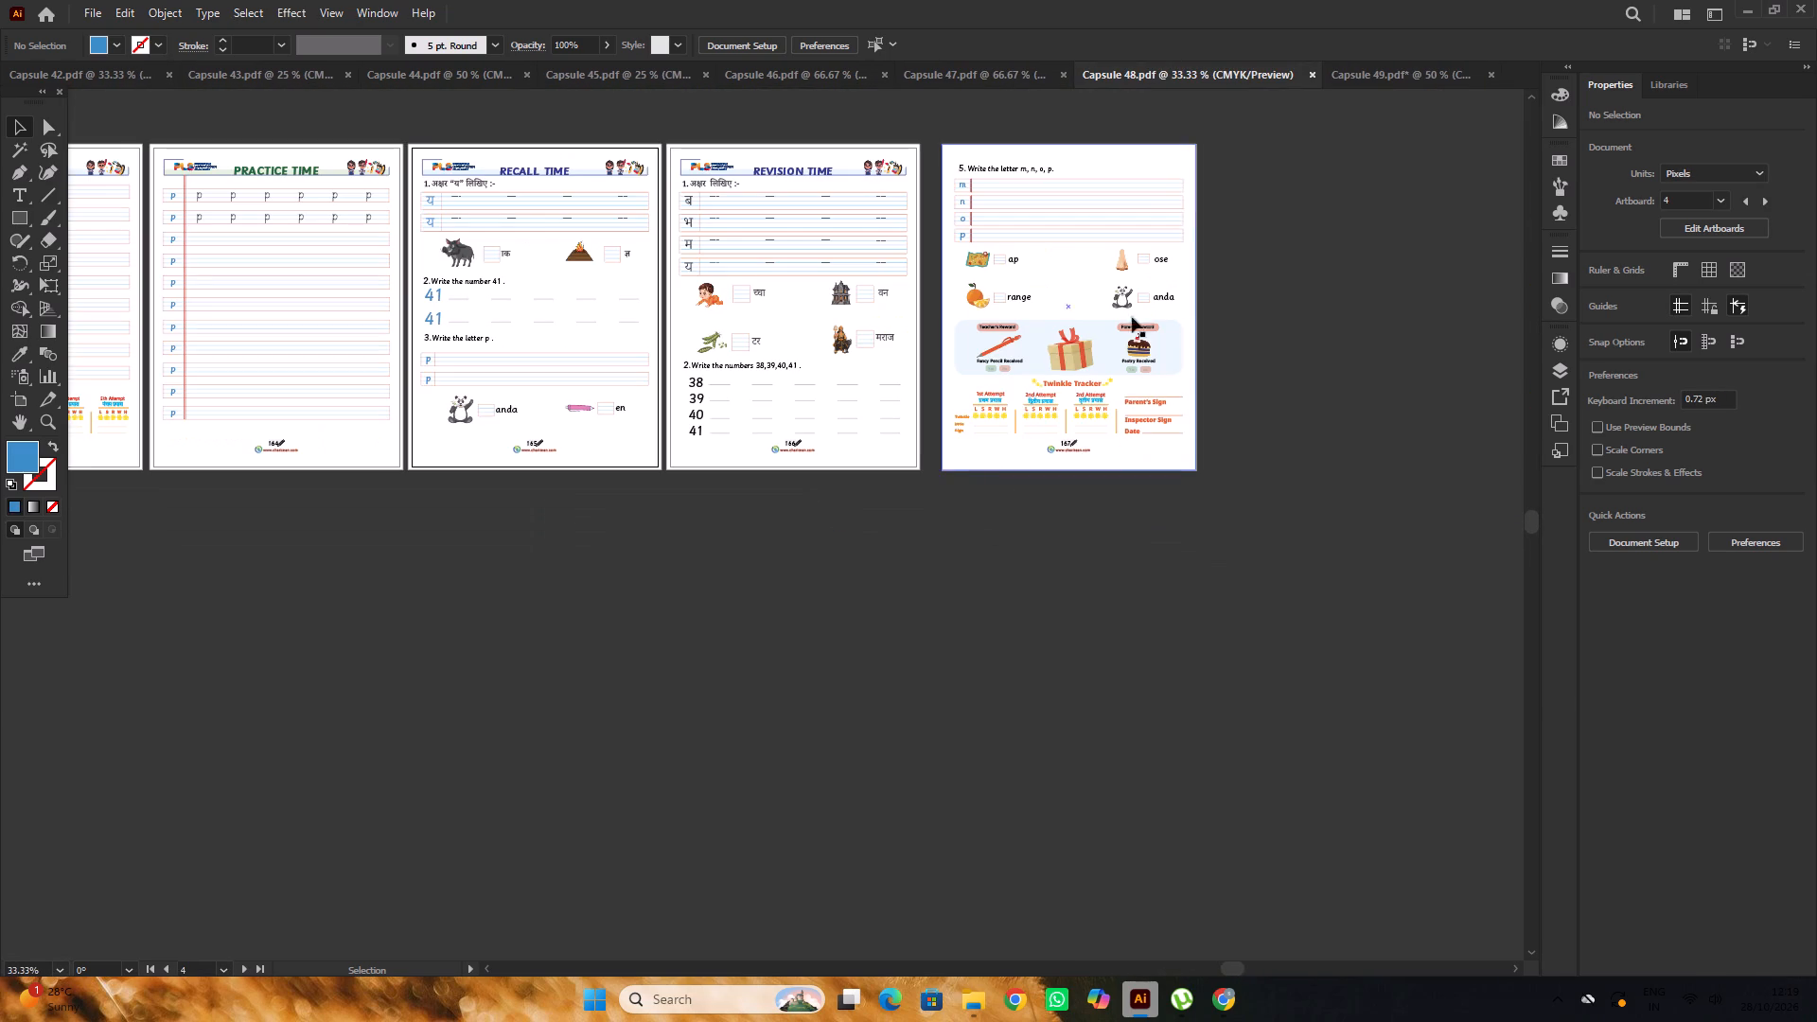
pyautogui.click(1373, 81)
pyautogui.scroll(-3, 730, 491)
pyautogui.keyDown('alt'); pyautogui.scroll(-1, 731, 488); pyautogui.keyUp('alt')
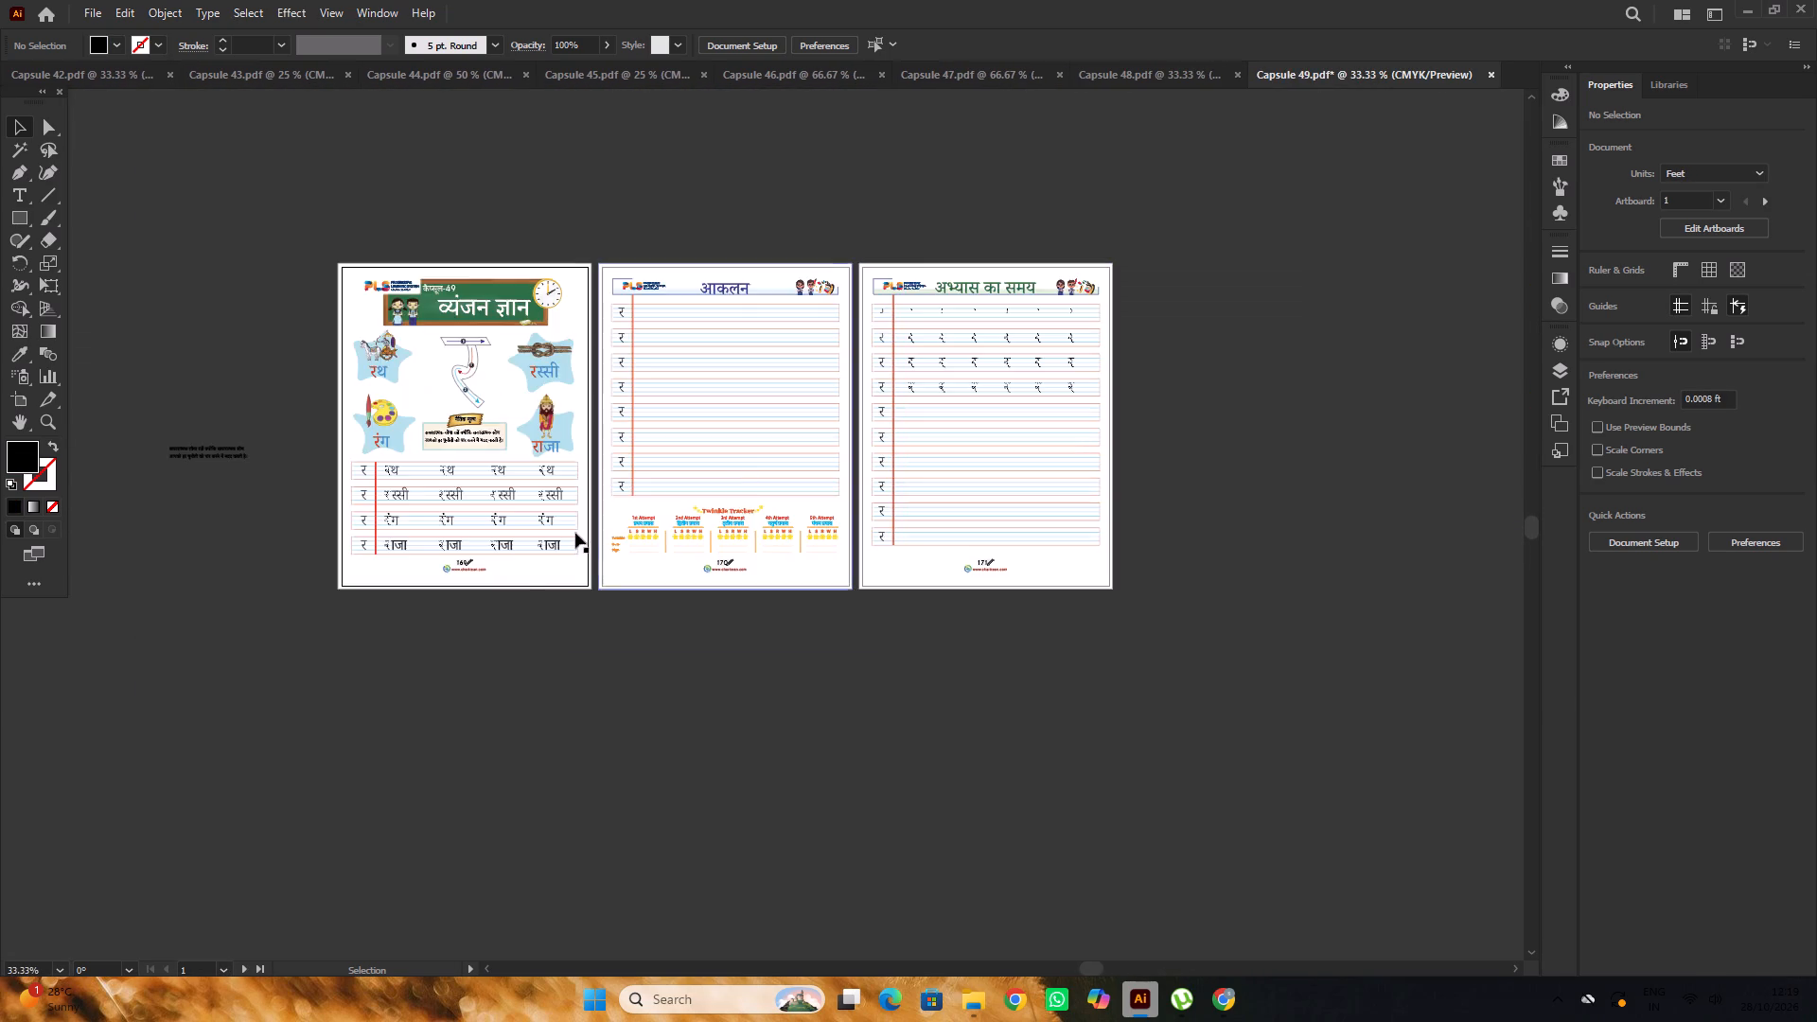
# Change the page number on the first Capsule 49 page to 168.
pyautogui.keyDown('alt'); pyautogui.scroll(5, 489, 576); pyautogui.keyUp('alt')
pyautogui.keyDown('alt'); pyautogui.scroll(-2, 501, 530); pyautogui.keyUp('alt')
pyautogui.keyDown('alt'); pyautogui.scroll(2, 385, 537); pyautogui.keyUp('alt')
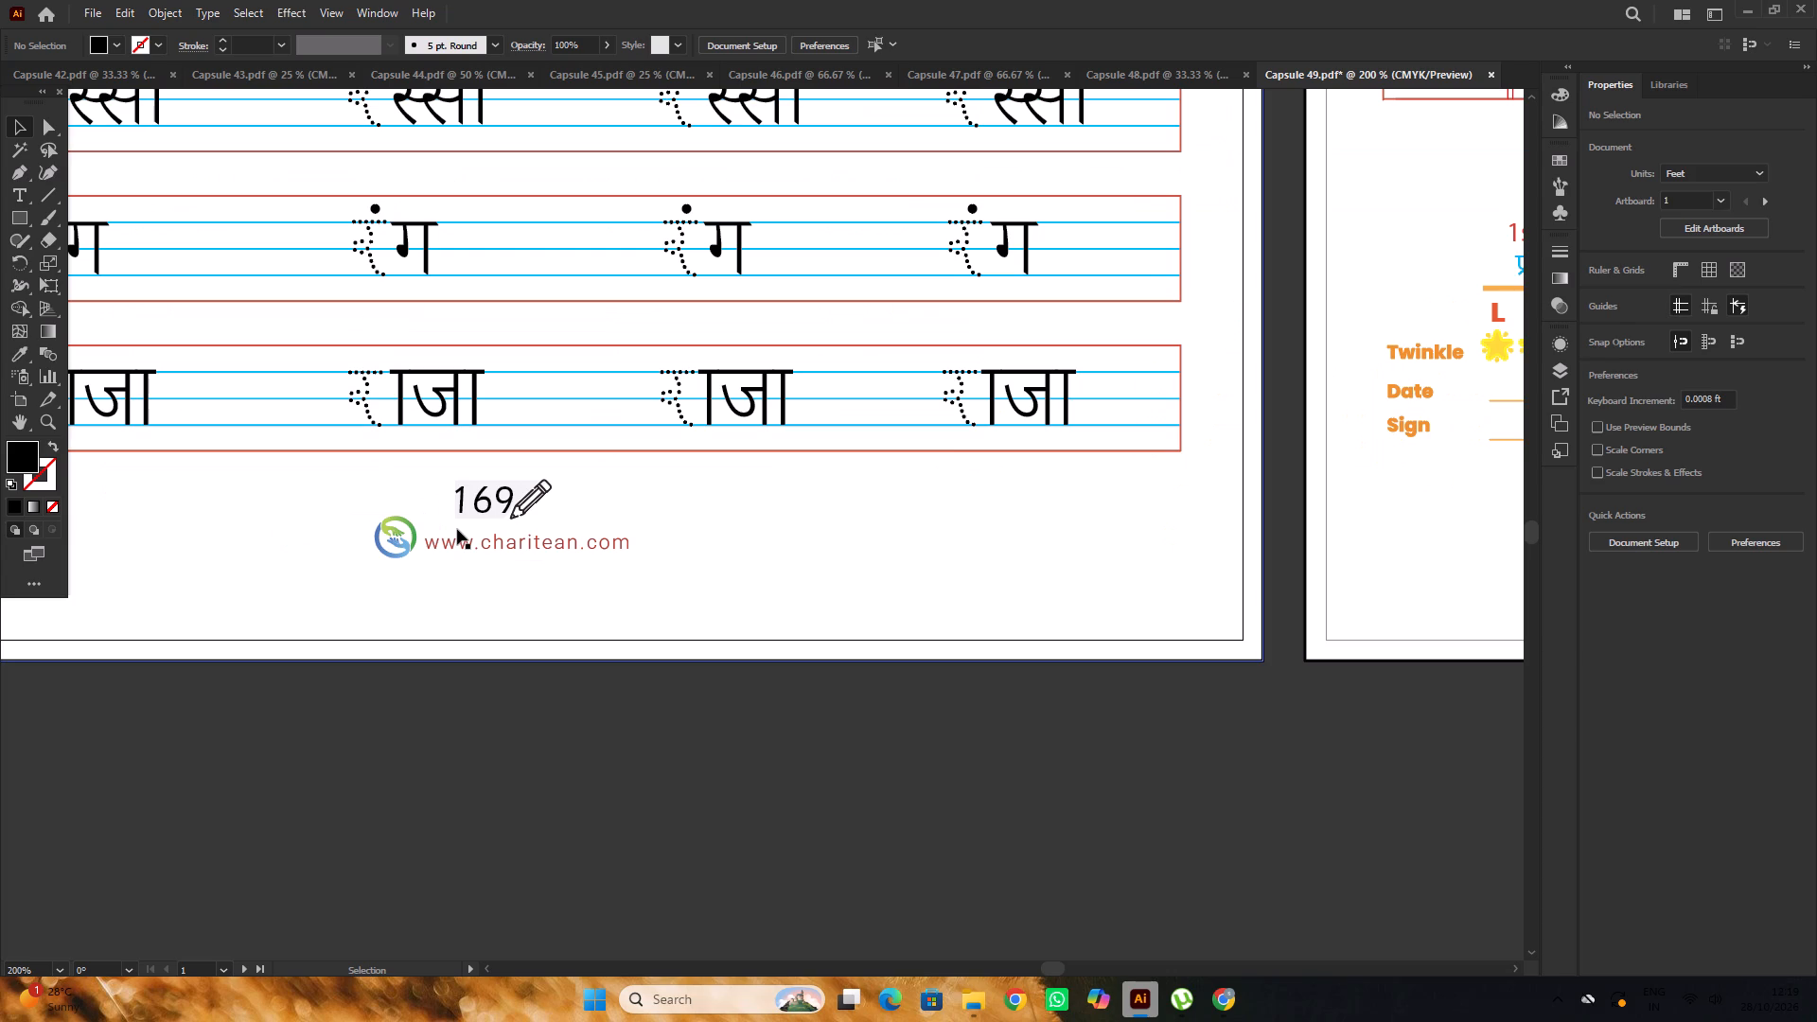
pyautogui.press('t')
pyautogui.moveTo(506, 491); pyautogui.dragTo(487, 509)
pyautogui.press('8')
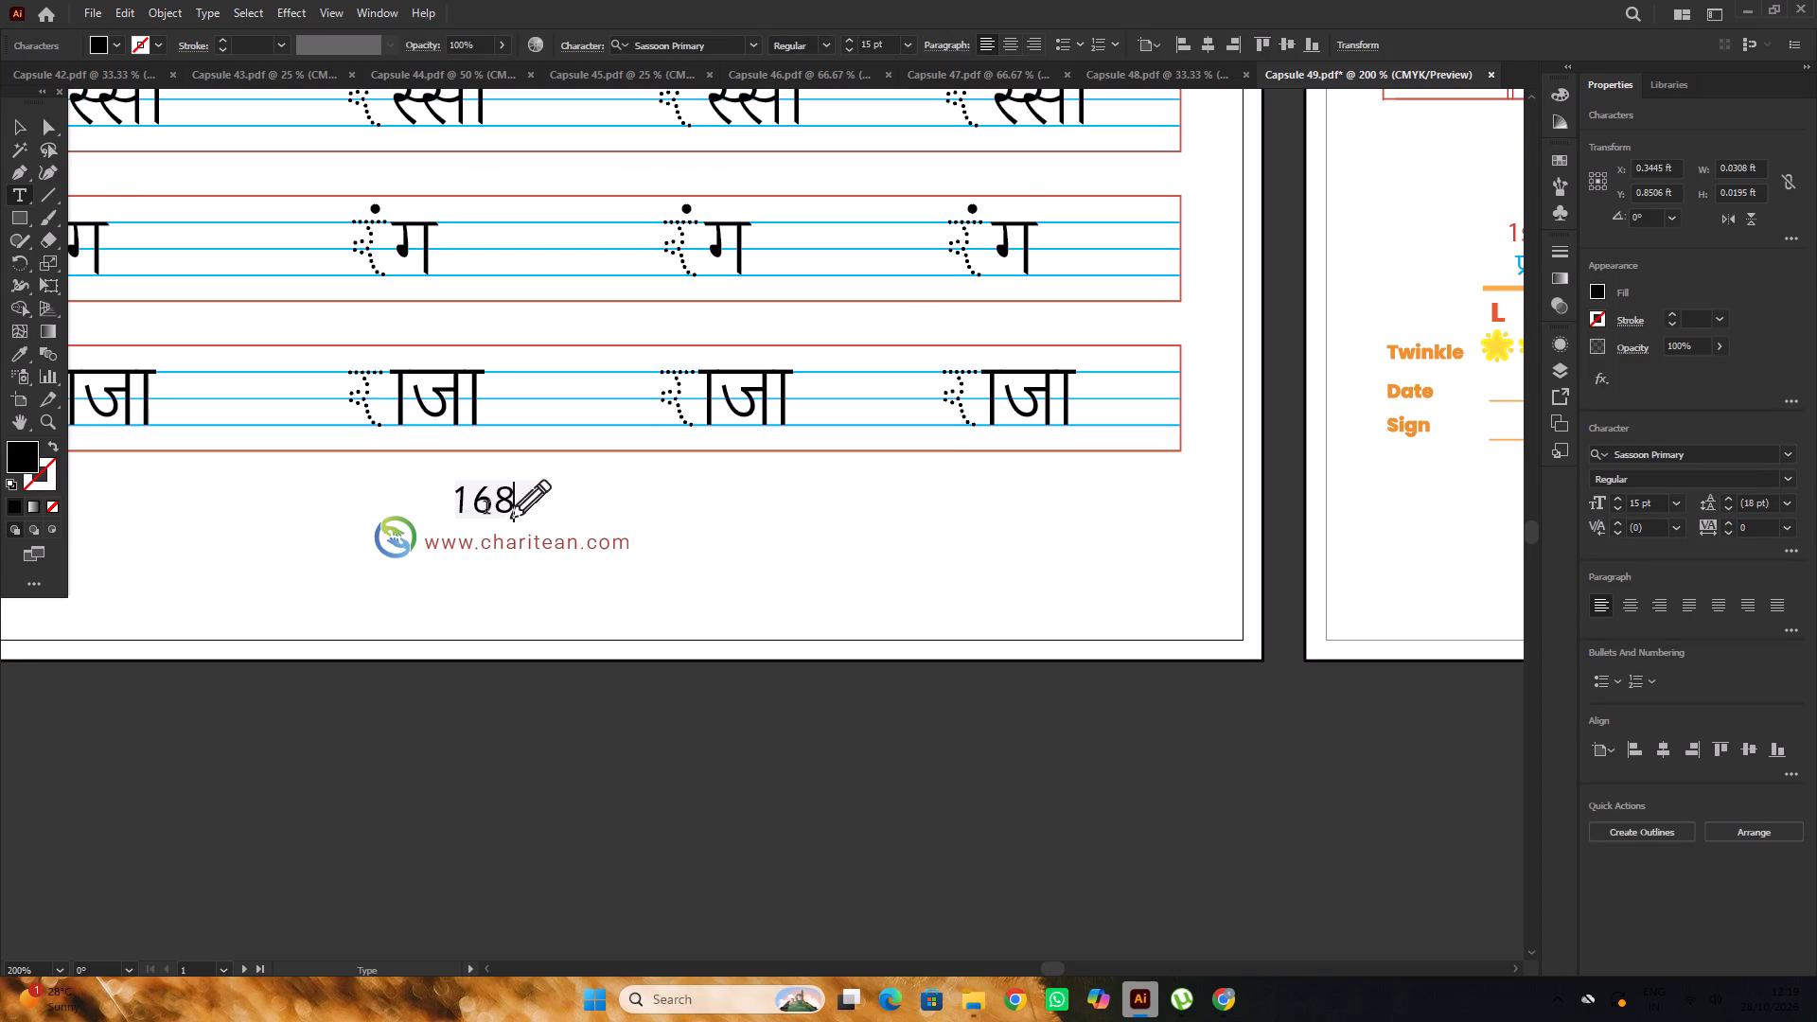
# Change the page number on the second Capsule 49 page to 169.
pyautogui.keyDown('alt'); pyautogui.scroll(3, 486, 509); pyautogui.keyUp('alt')
pyautogui.keyDown('alt'); pyautogui.scroll(-7, 398, 478); pyautogui.keyUp('alt')
pyautogui.keyDown('alt'); pyautogui.scroll(2, 813, 476); pyautogui.keyUp('alt')
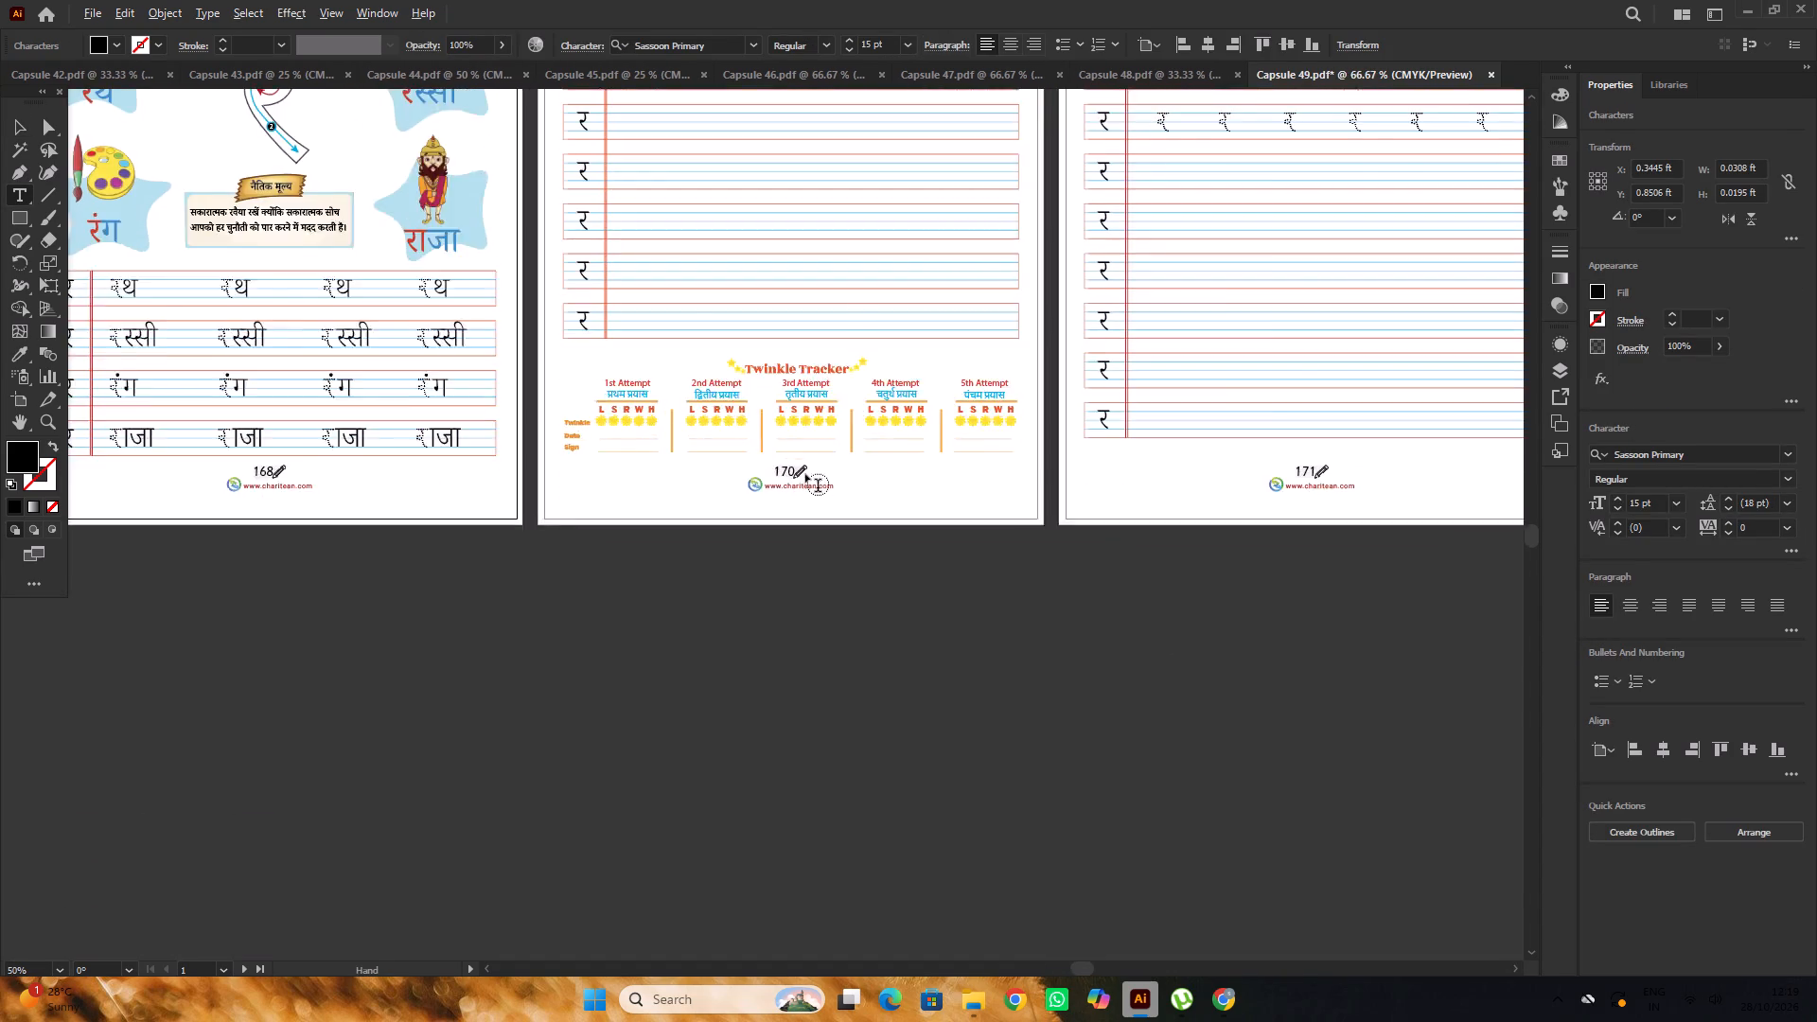
pyautogui.keyDown('alt'); pyautogui.scroll(4, 805, 474); pyautogui.keyUp('alt')
pyautogui.scroll(-3, 807, 555)
pyautogui.keyDown('alt'); pyautogui.scroll(2, 795, 527); pyautogui.keyUp('alt')
pyautogui.moveTo(809, 502); pyautogui.dragTo(759, 535)
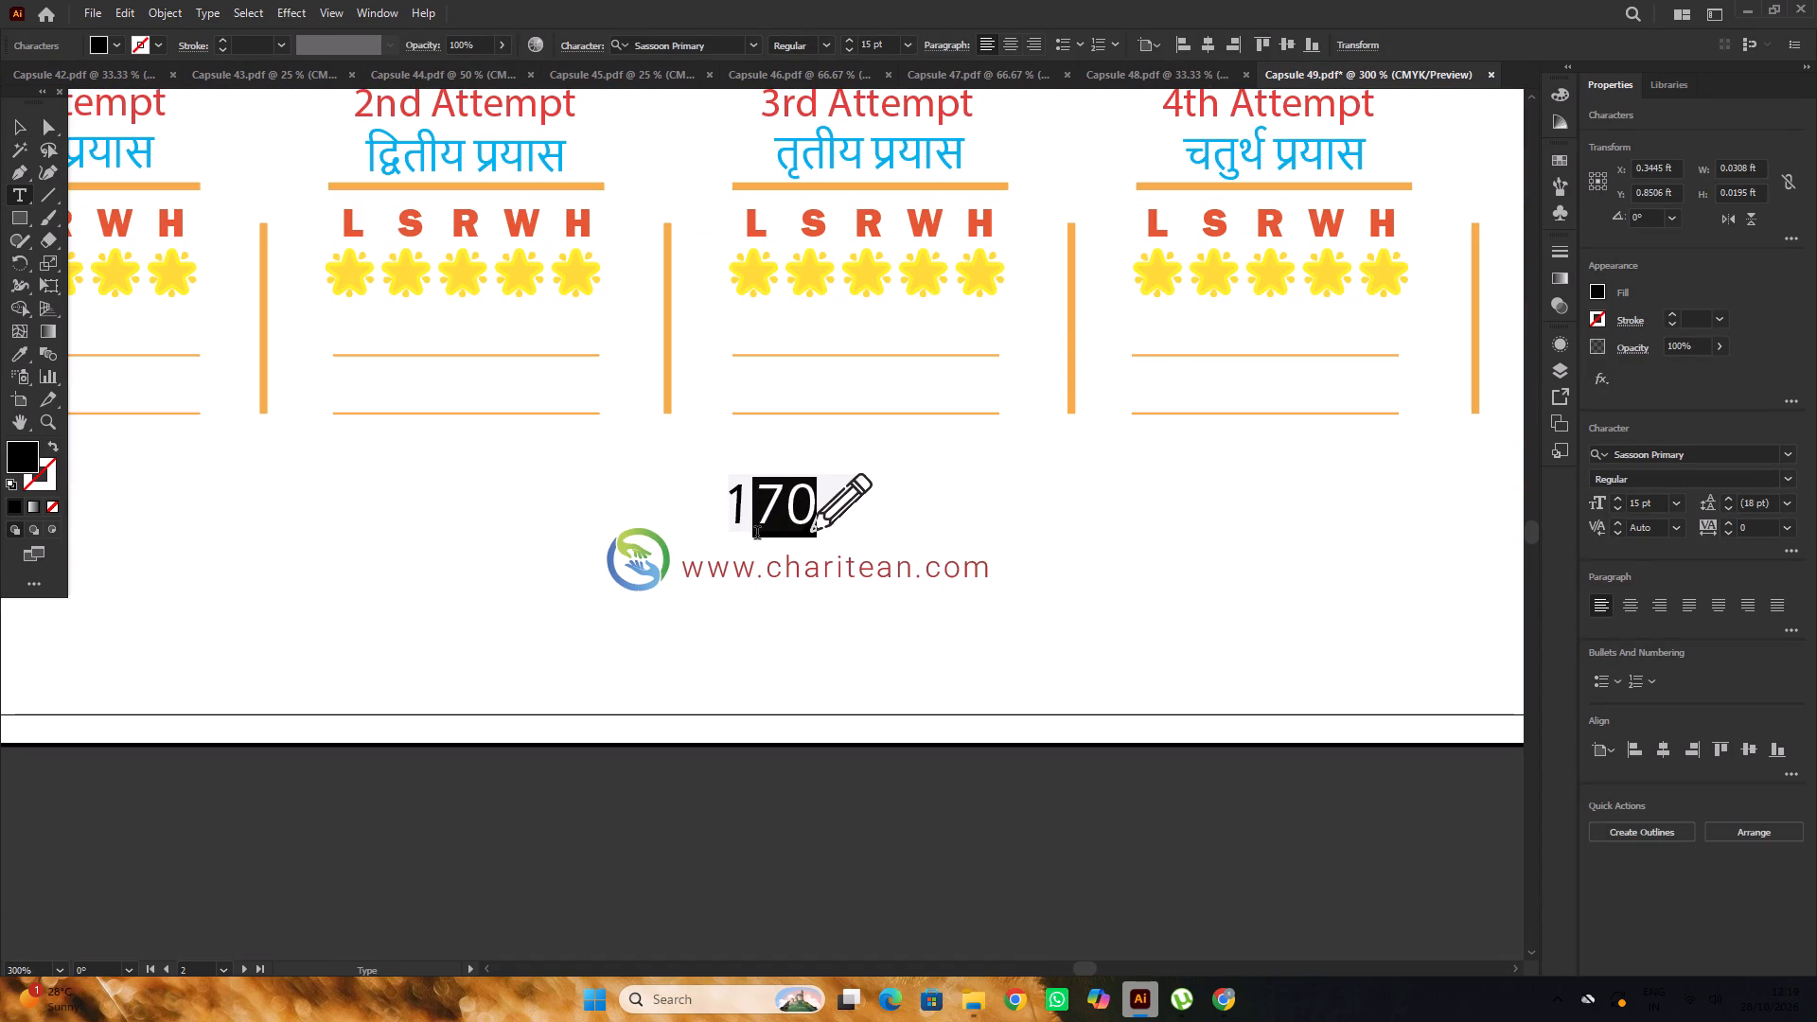
pyautogui.write('69')
# Change the page number on the third Capsule 49 page to 170.
pyautogui.keyDown('alt'); pyautogui.scroll(-5, 778, 545); pyautogui.keyUp('alt')
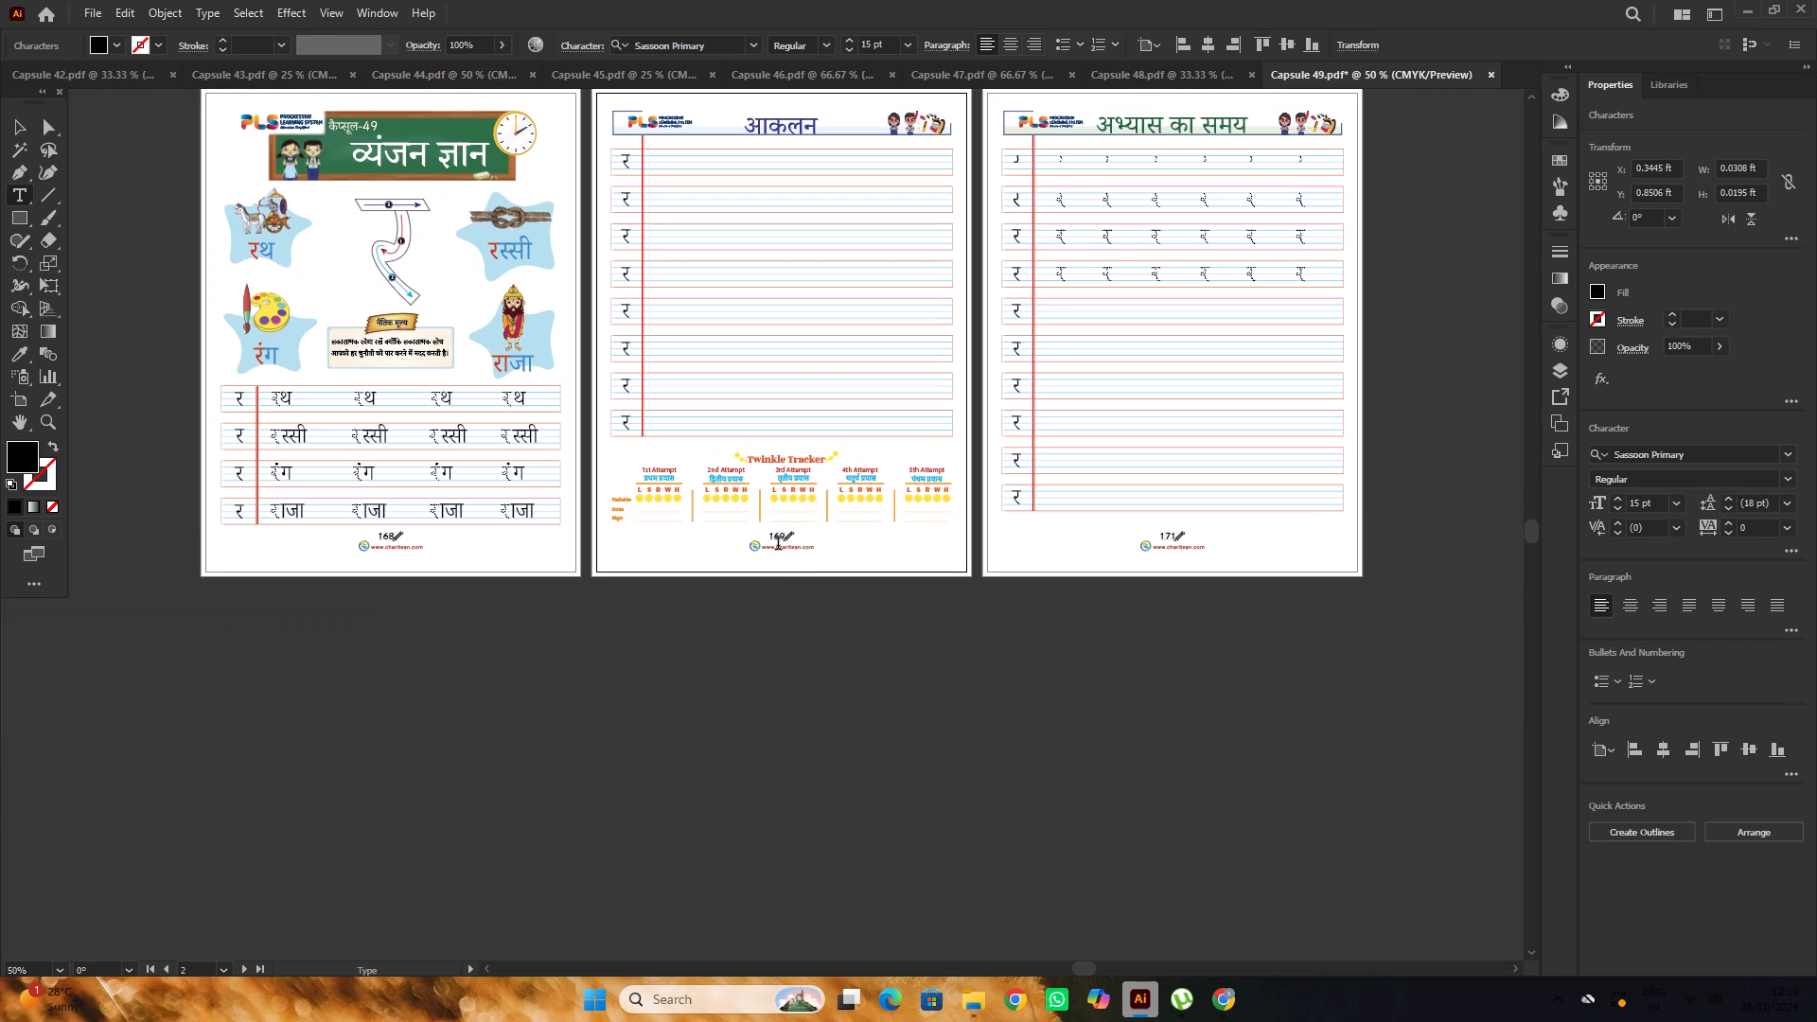
pyautogui.keyDown('alt'); pyautogui.scroll(5, 1125, 551); pyautogui.keyUp('alt')
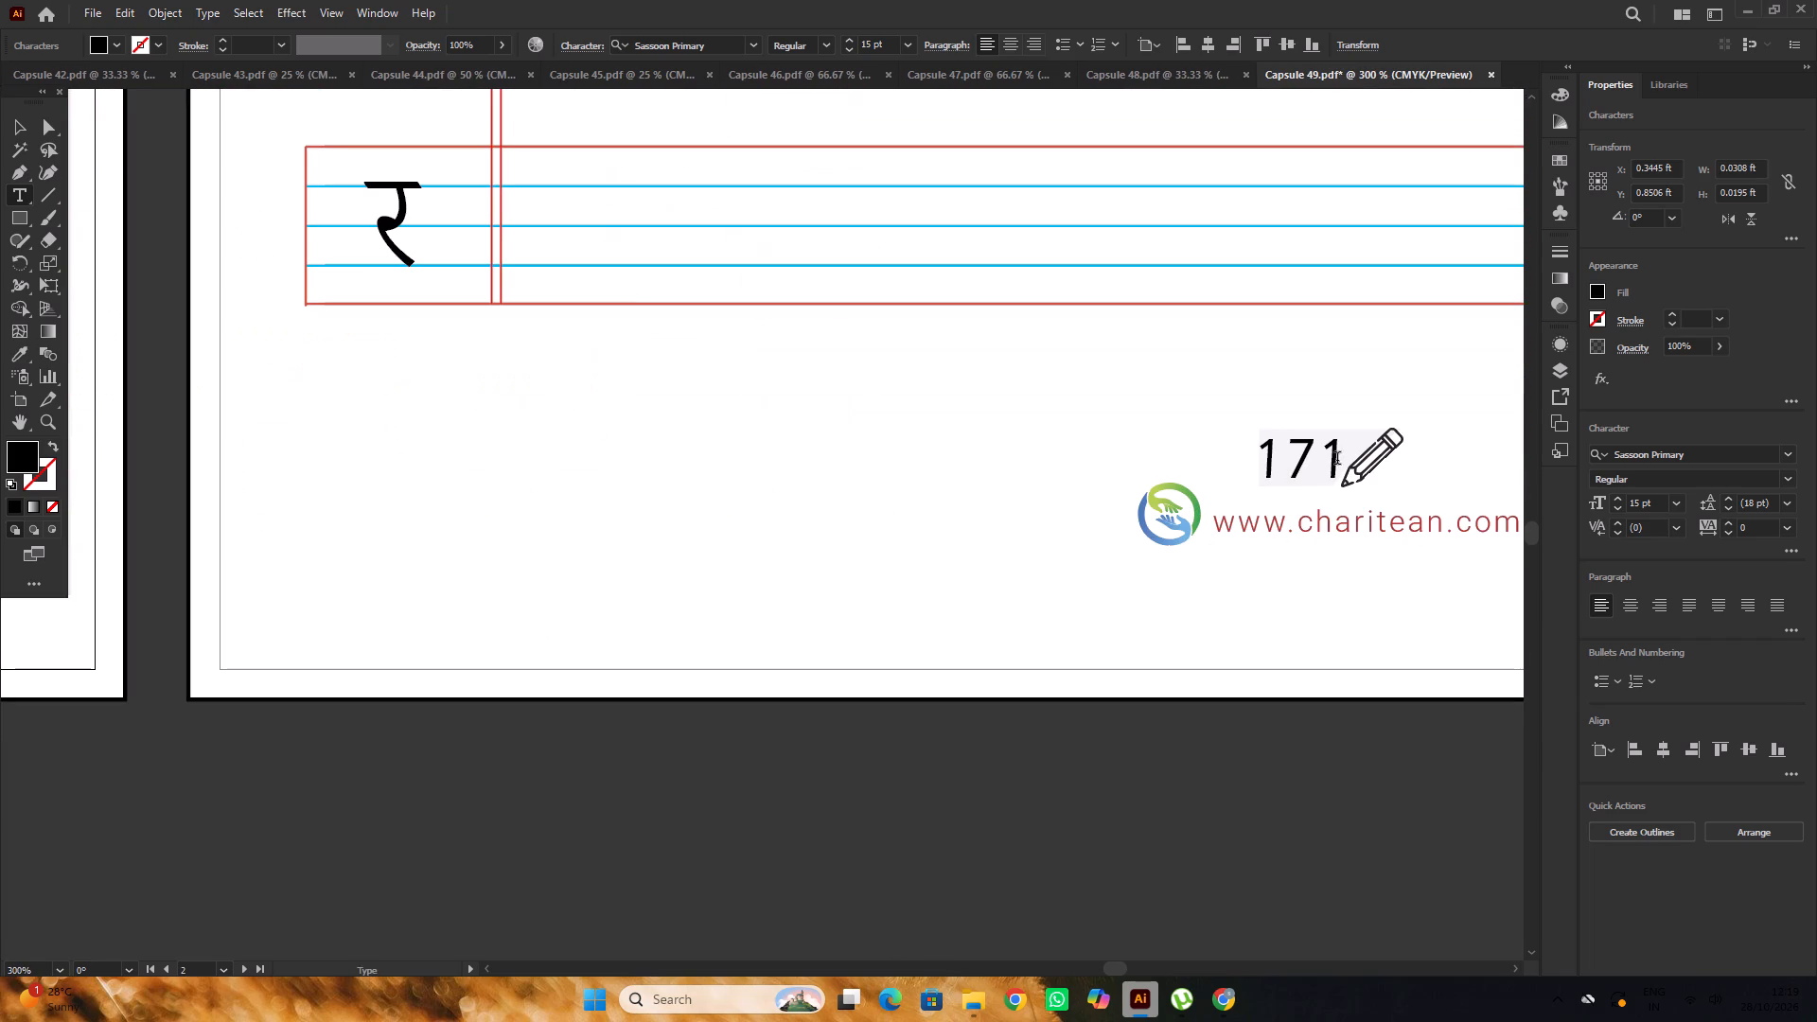
pyautogui.moveTo(1340, 453); pyautogui.dragTo(1329, 465)
pyautogui.press('0')
pyautogui.keyDown('alt'); pyautogui.scroll(-6, 1020, 474); pyautogui.keyUp('alt')
pyautogui.click(16, 123)
pyautogui.click(205, 203)
# Save the document as Capsule 49 in Adobe PDF format in the PRINT FINAL folder, replacing the existing file.
pyautogui.scroll(2, 207, 203)
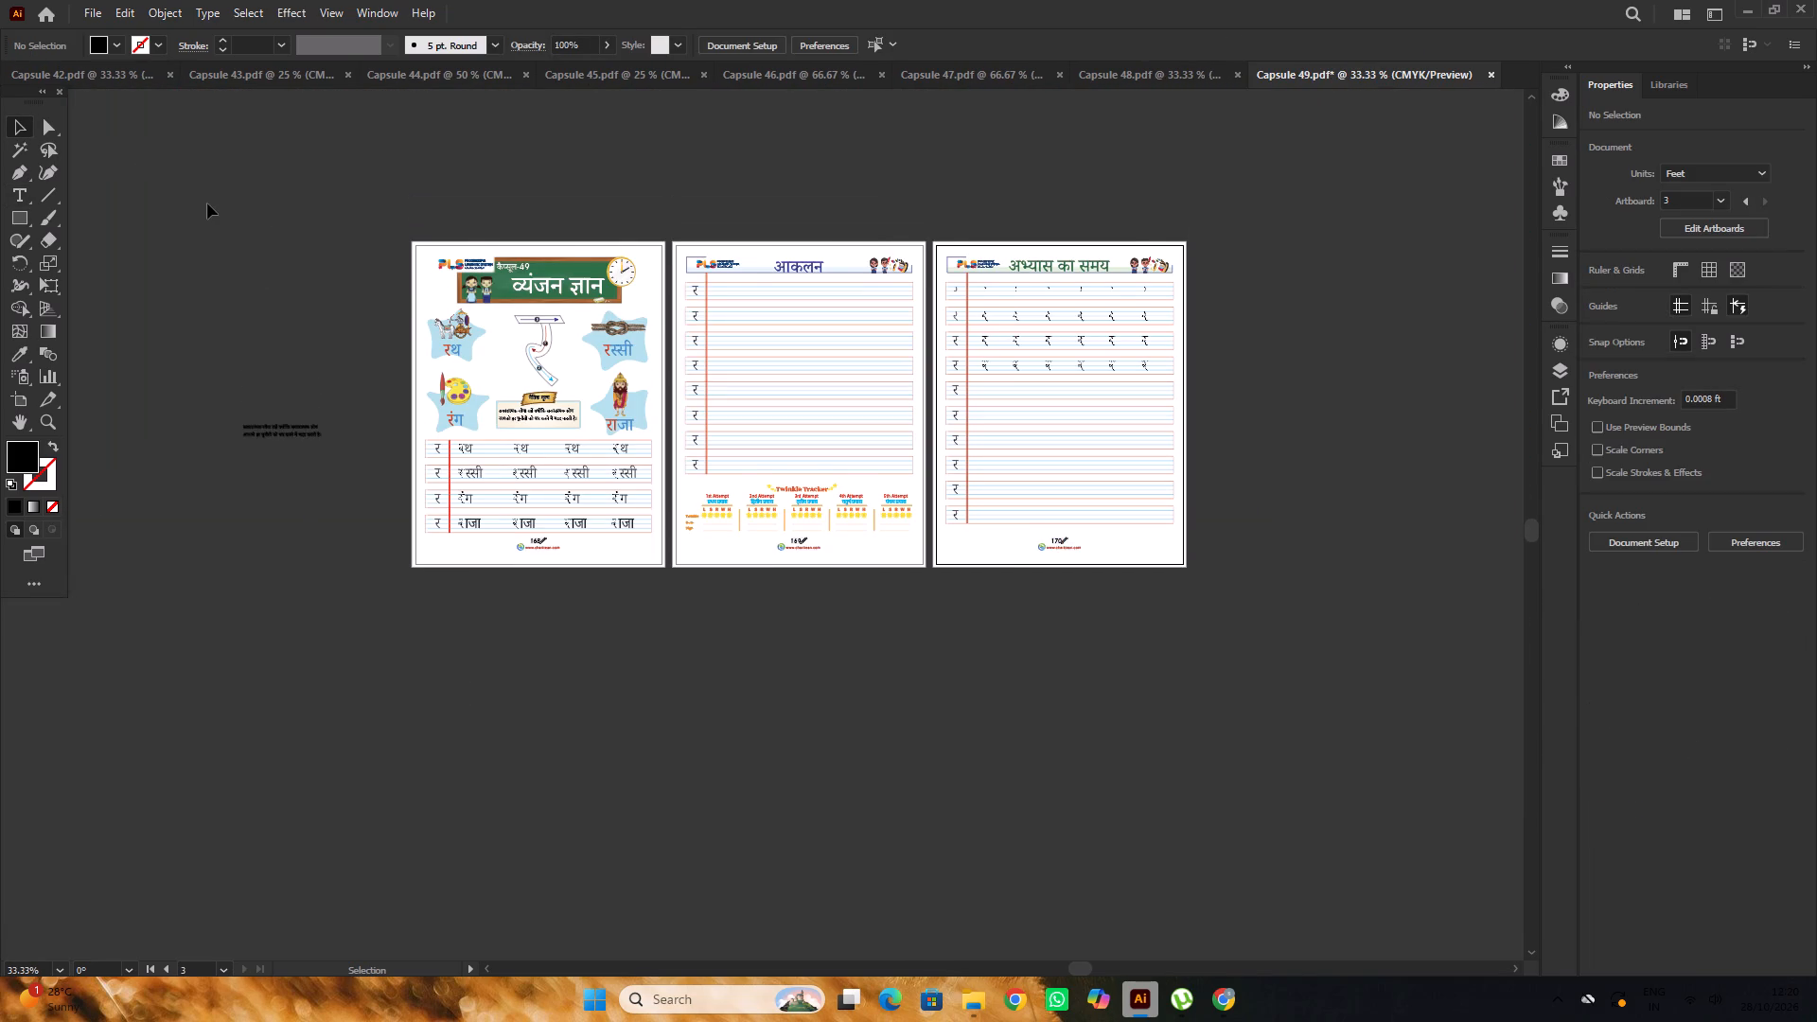
pyautogui.scroll(4, 207, 203)
pyautogui.keyDown('alt'); pyautogui.scroll(-3, 375, 369); pyautogui.keyUp('alt')
pyautogui.scroll(3, 375, 369)
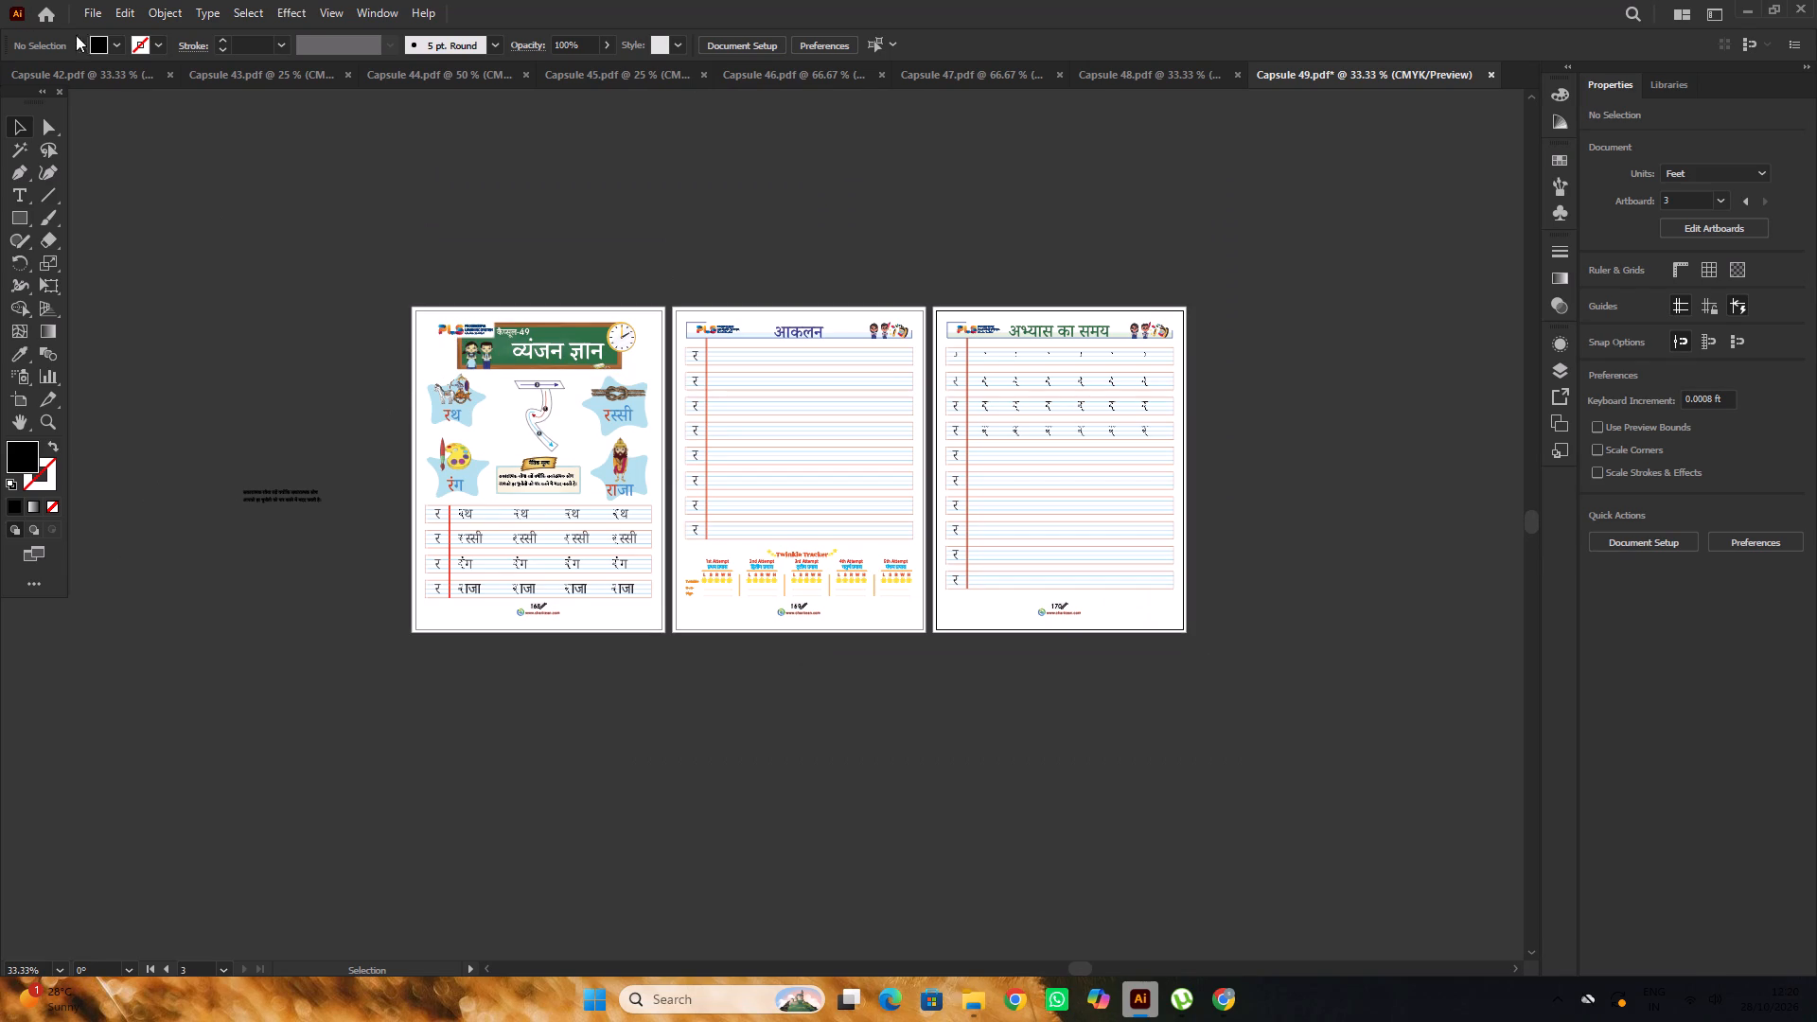
pyautogui.click(97, 15)
pyautogui.click(127, 203)
pyautogui.scroll(-7, 643, 419)
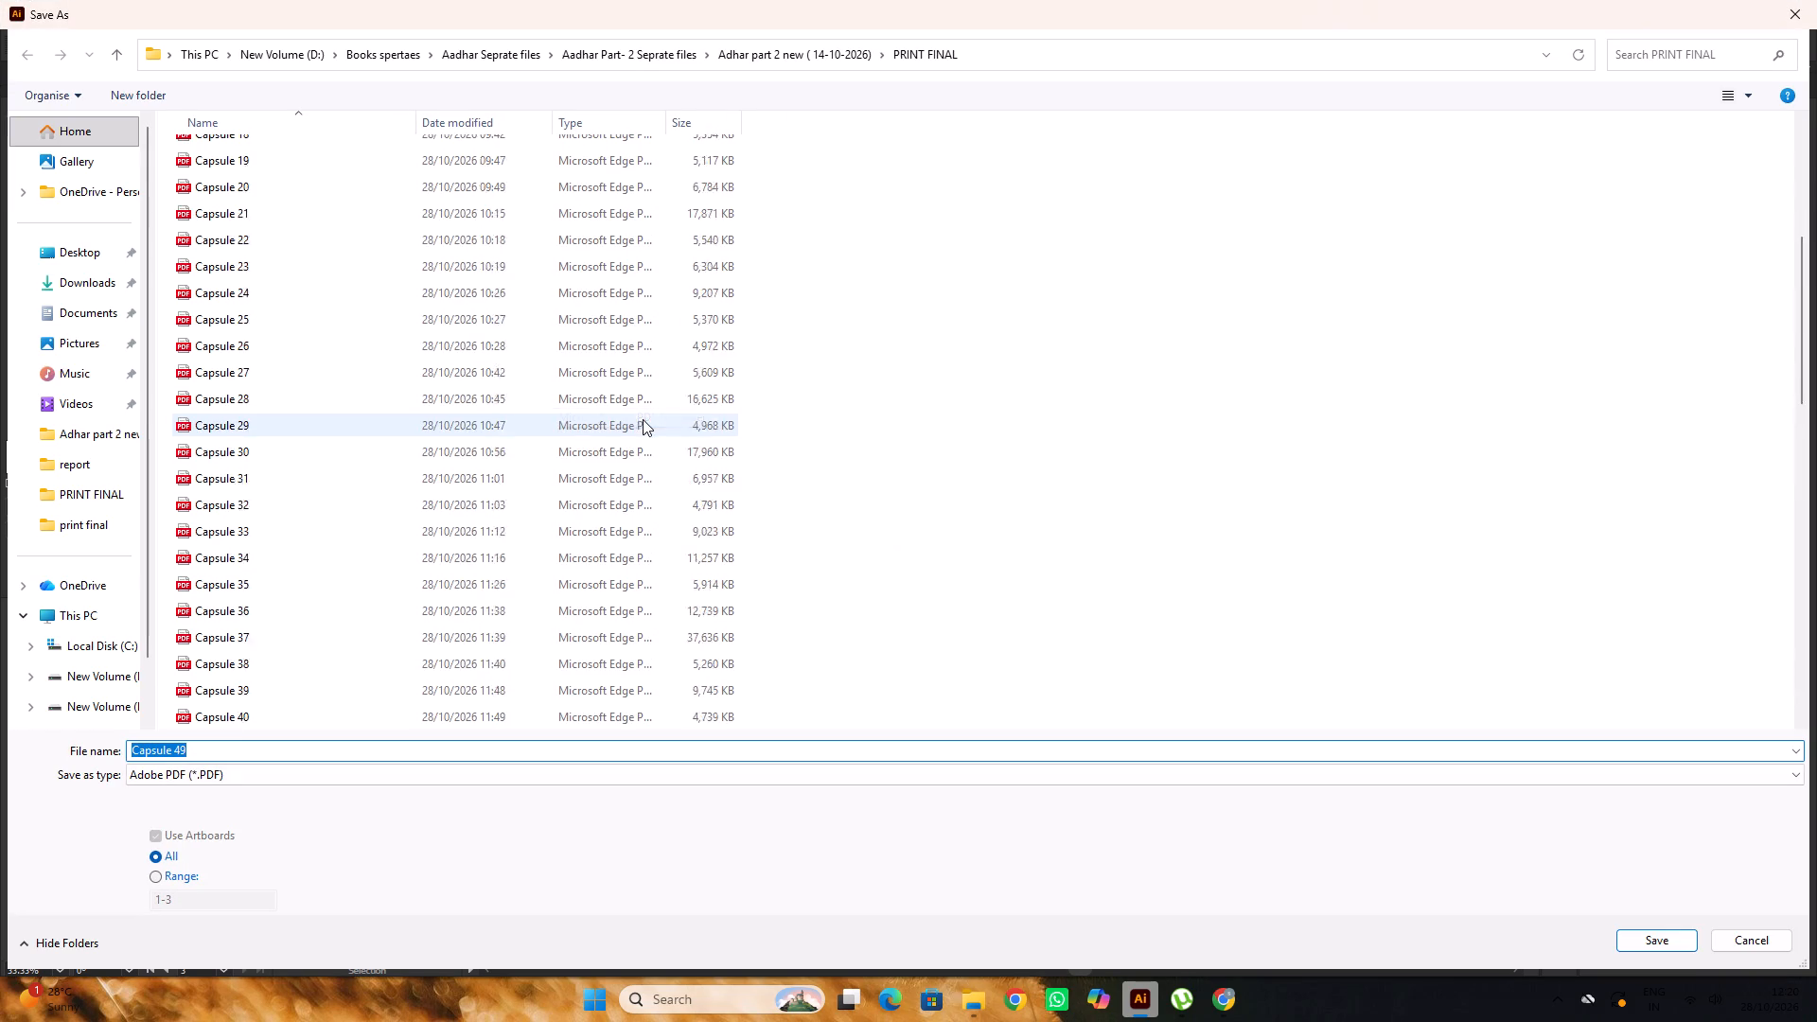
pyautogui.scroll(-2, 643, 419)
pyautogui.scroll(-4, 838, 606)
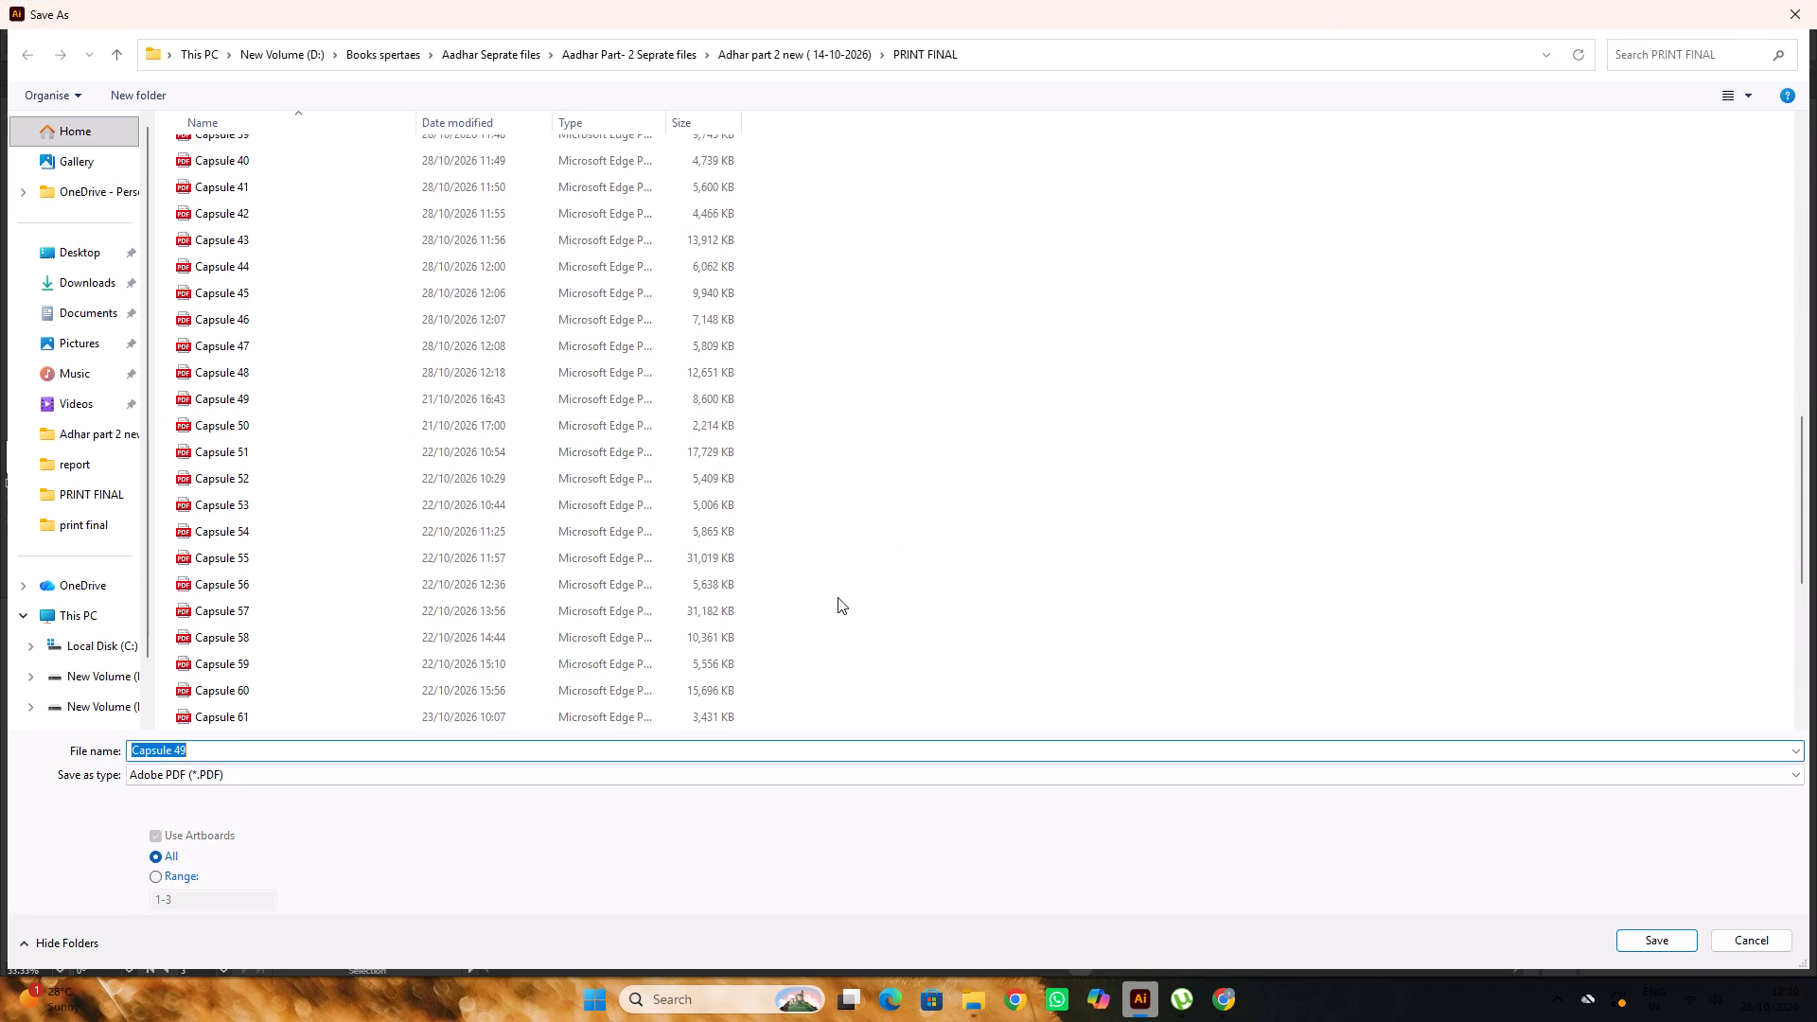
pyautogui.scroll(-4, 767, 571)
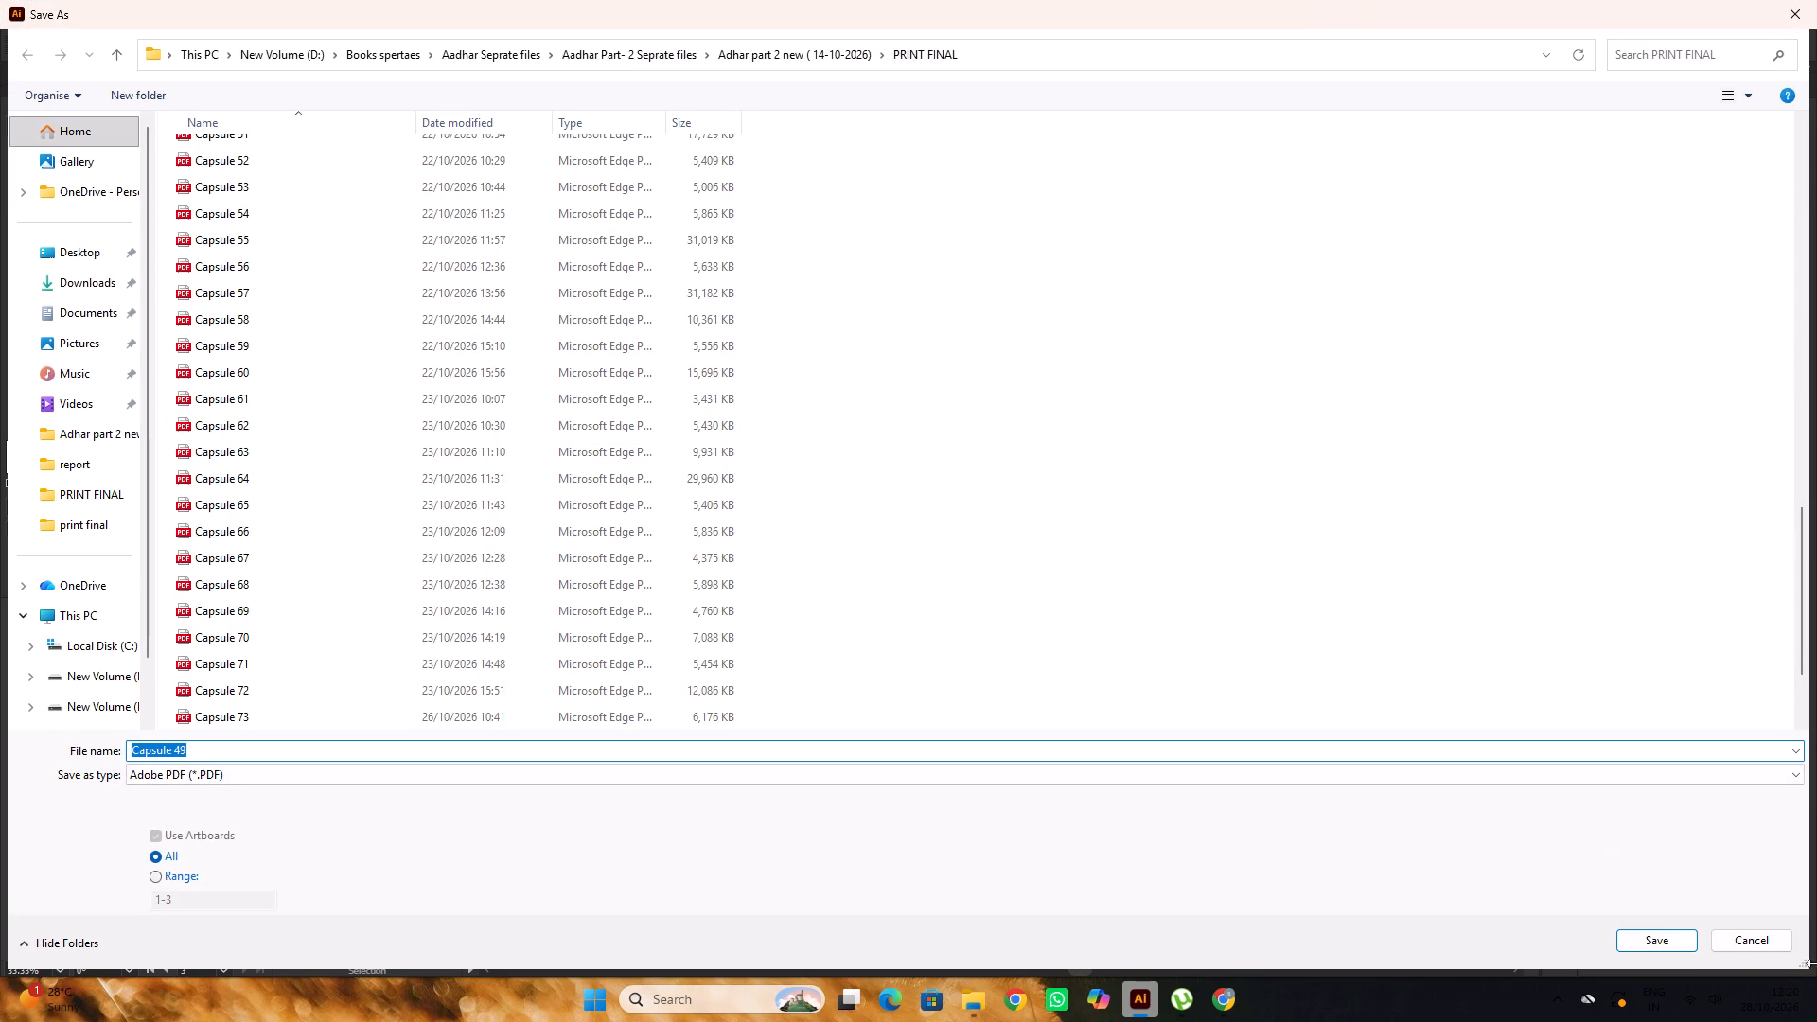
pyautogui.click(1666, 936)
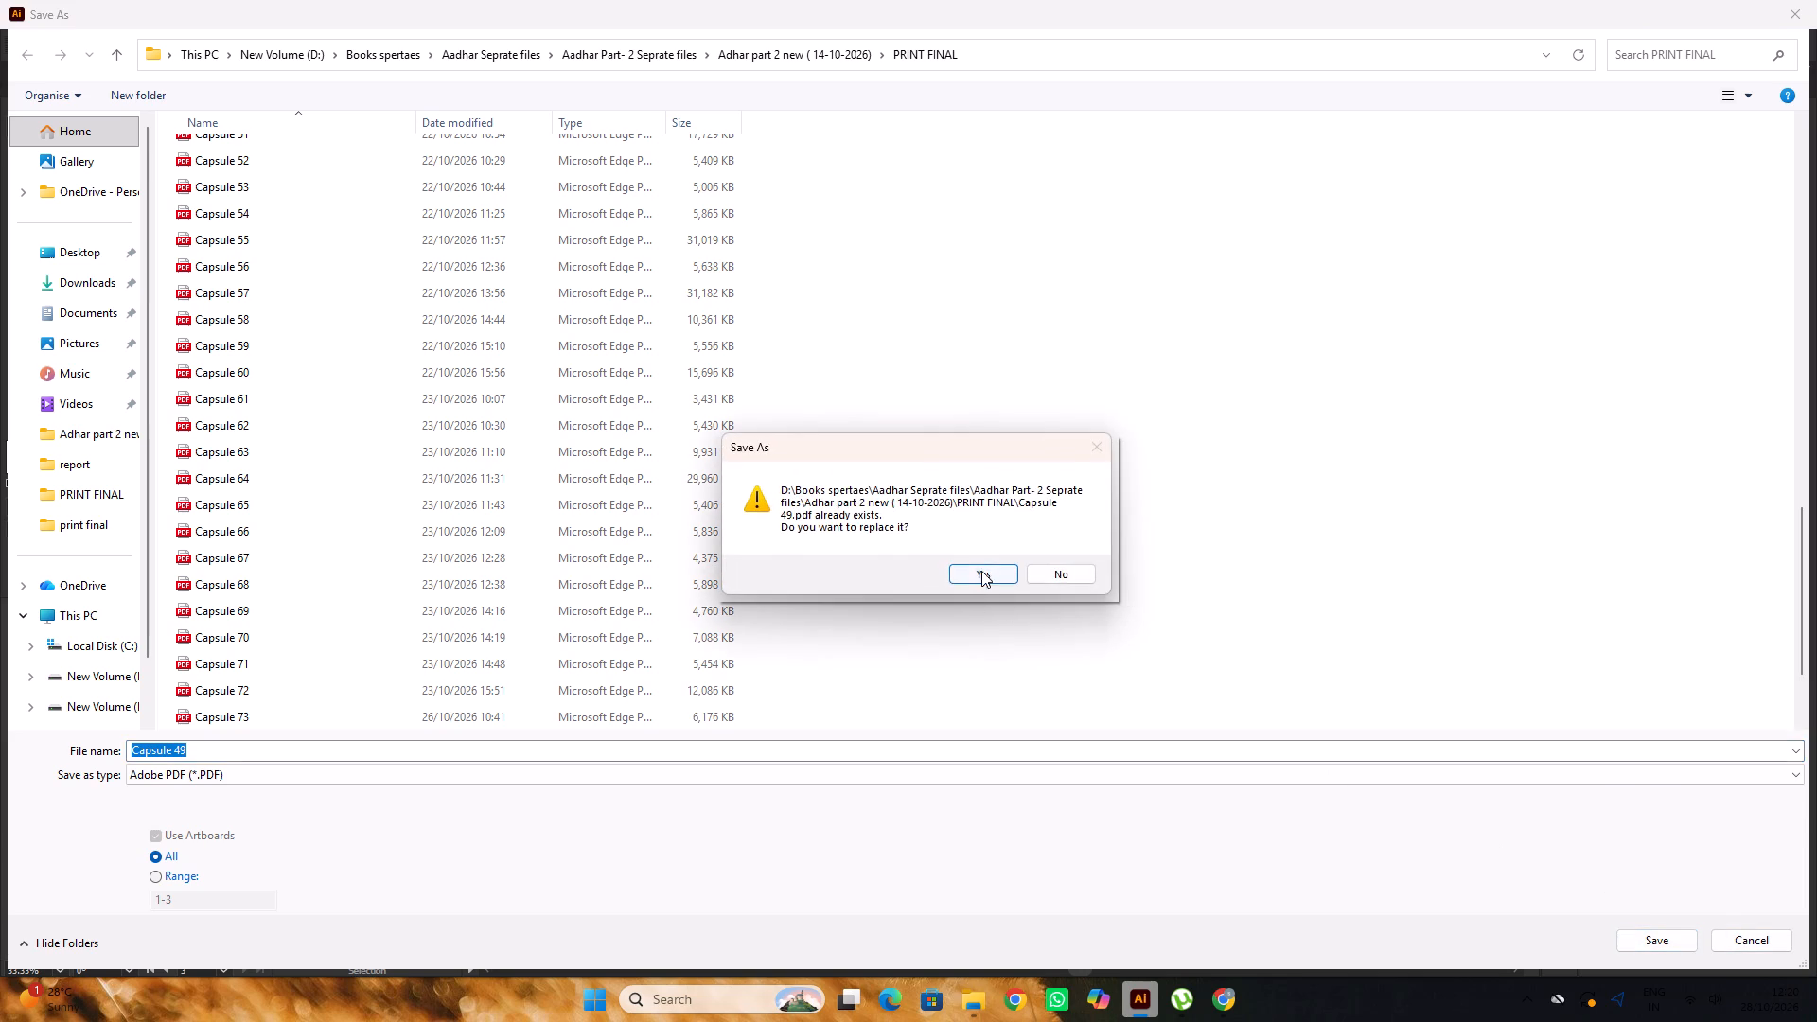
pyautogui.click(981, 571)
pyautogui.click(1075, 743)
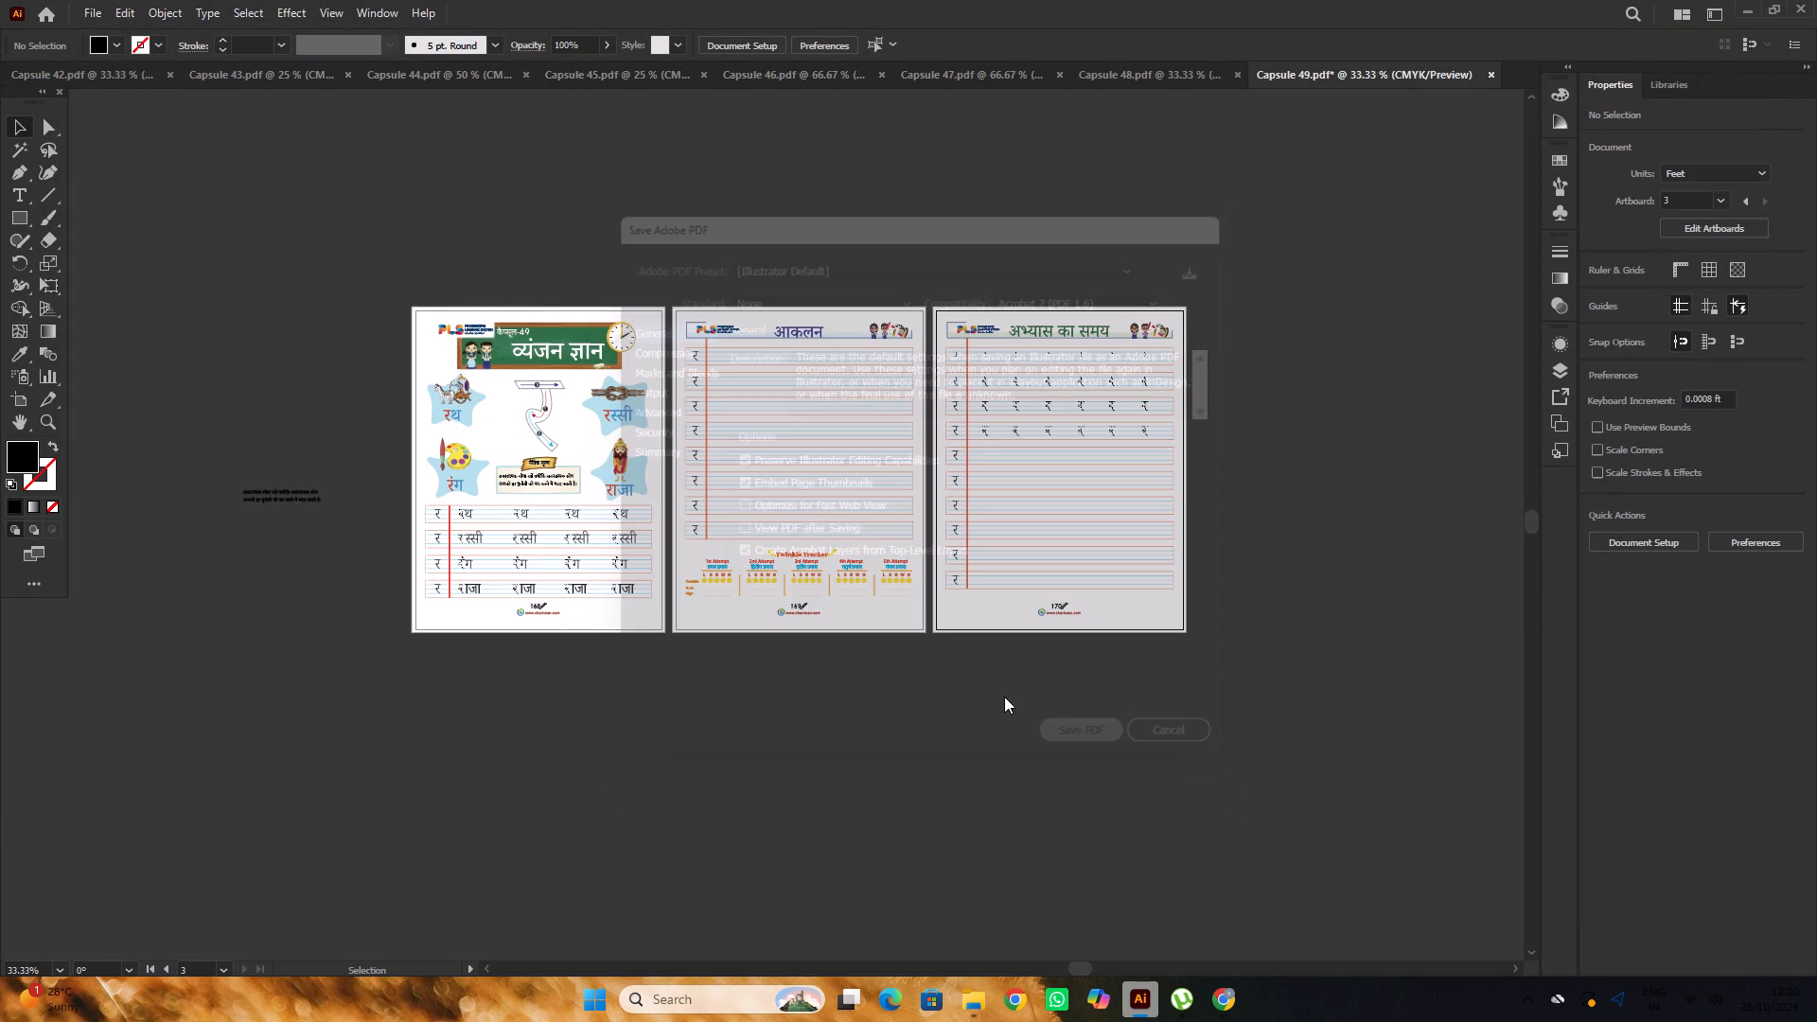
pyautogui.click(1004, 696)
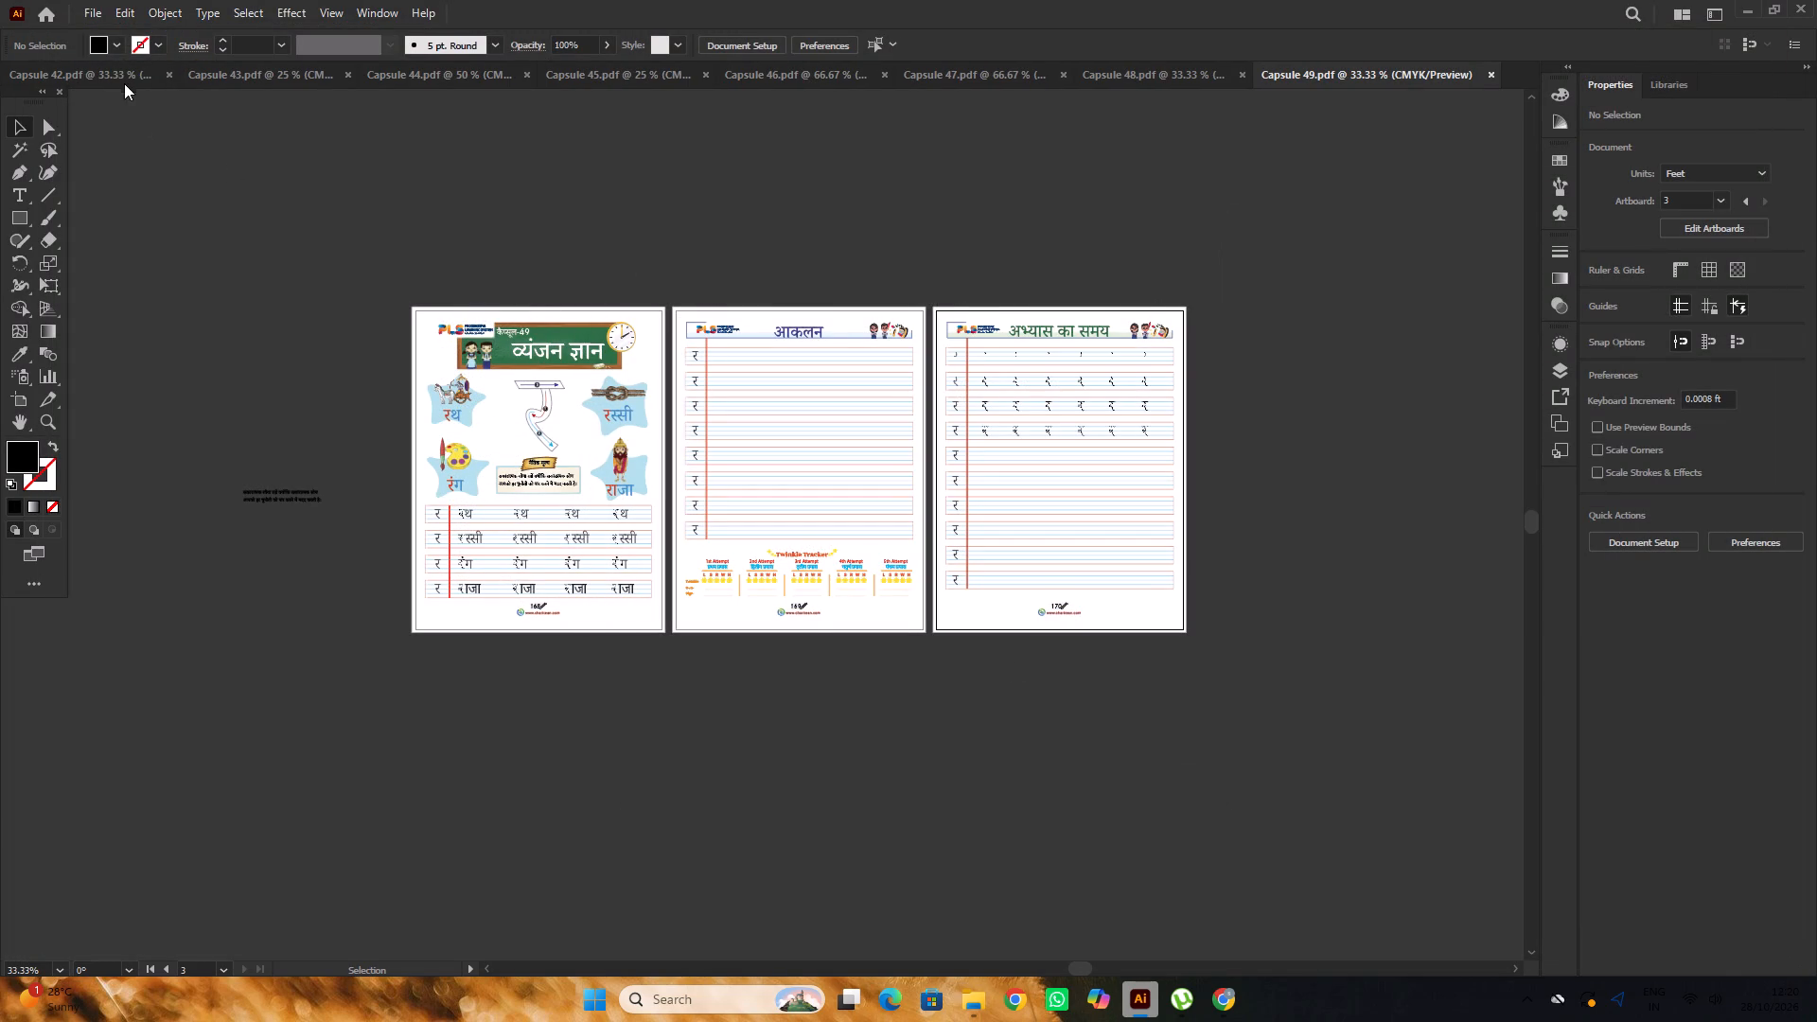
# Close the Capsule 42 document.
pyautogui.click(124, 77)
pyautogui.scroll(3, 202, 139)
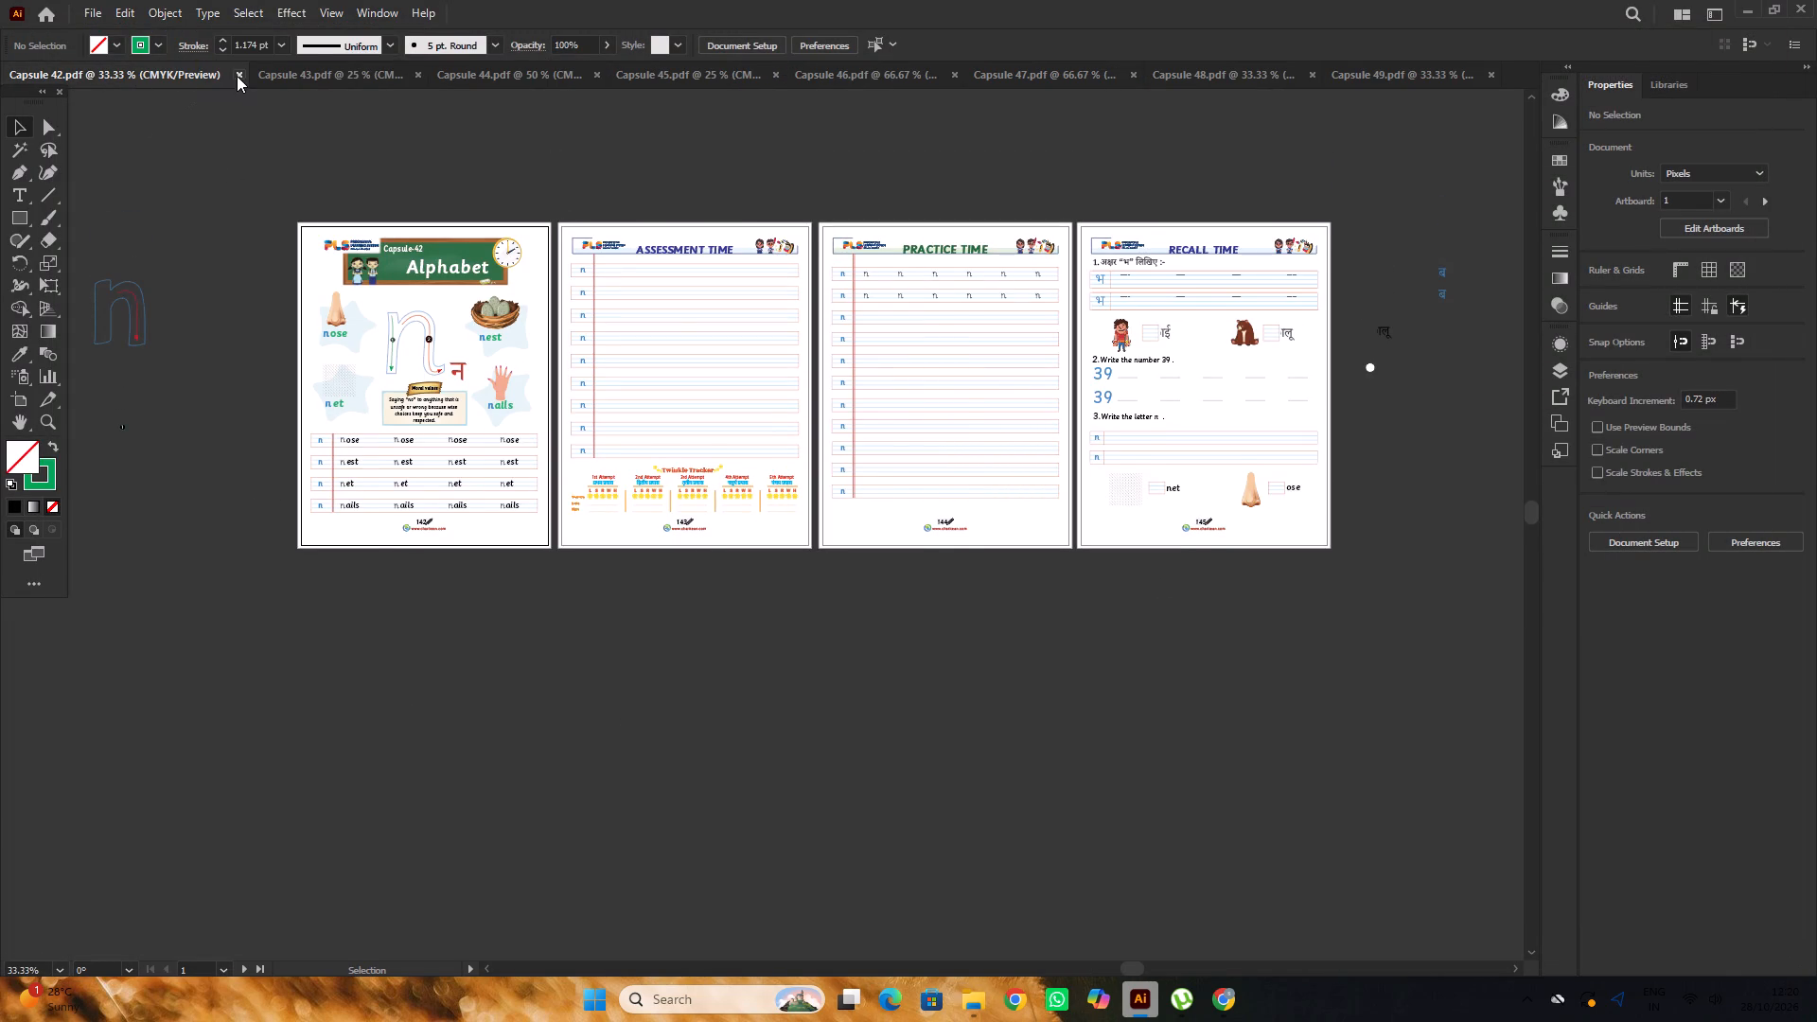
pyautogui.click(237, 76)
# Close the Capsule 43, Capsule 44 and Capsule 45 documents.
pyautogui.click(153, 76)
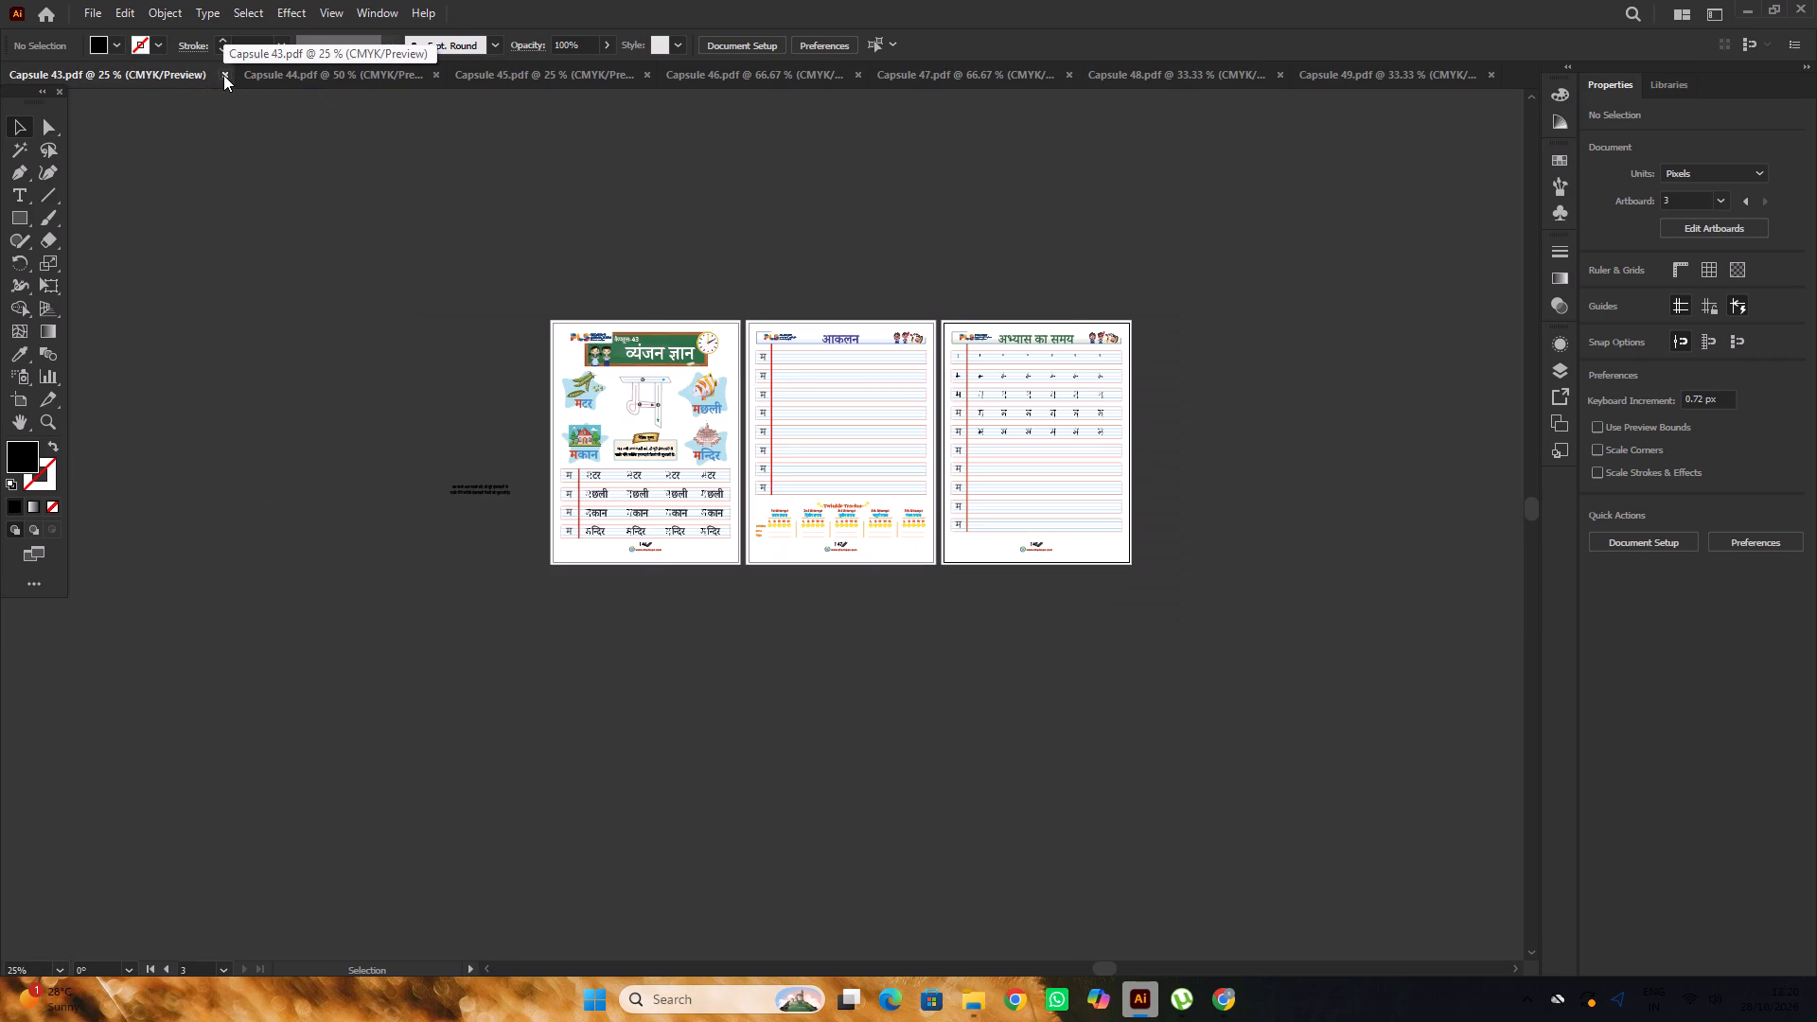
pyautogui.click(224, 75)
pyautogui.click(217, 77)
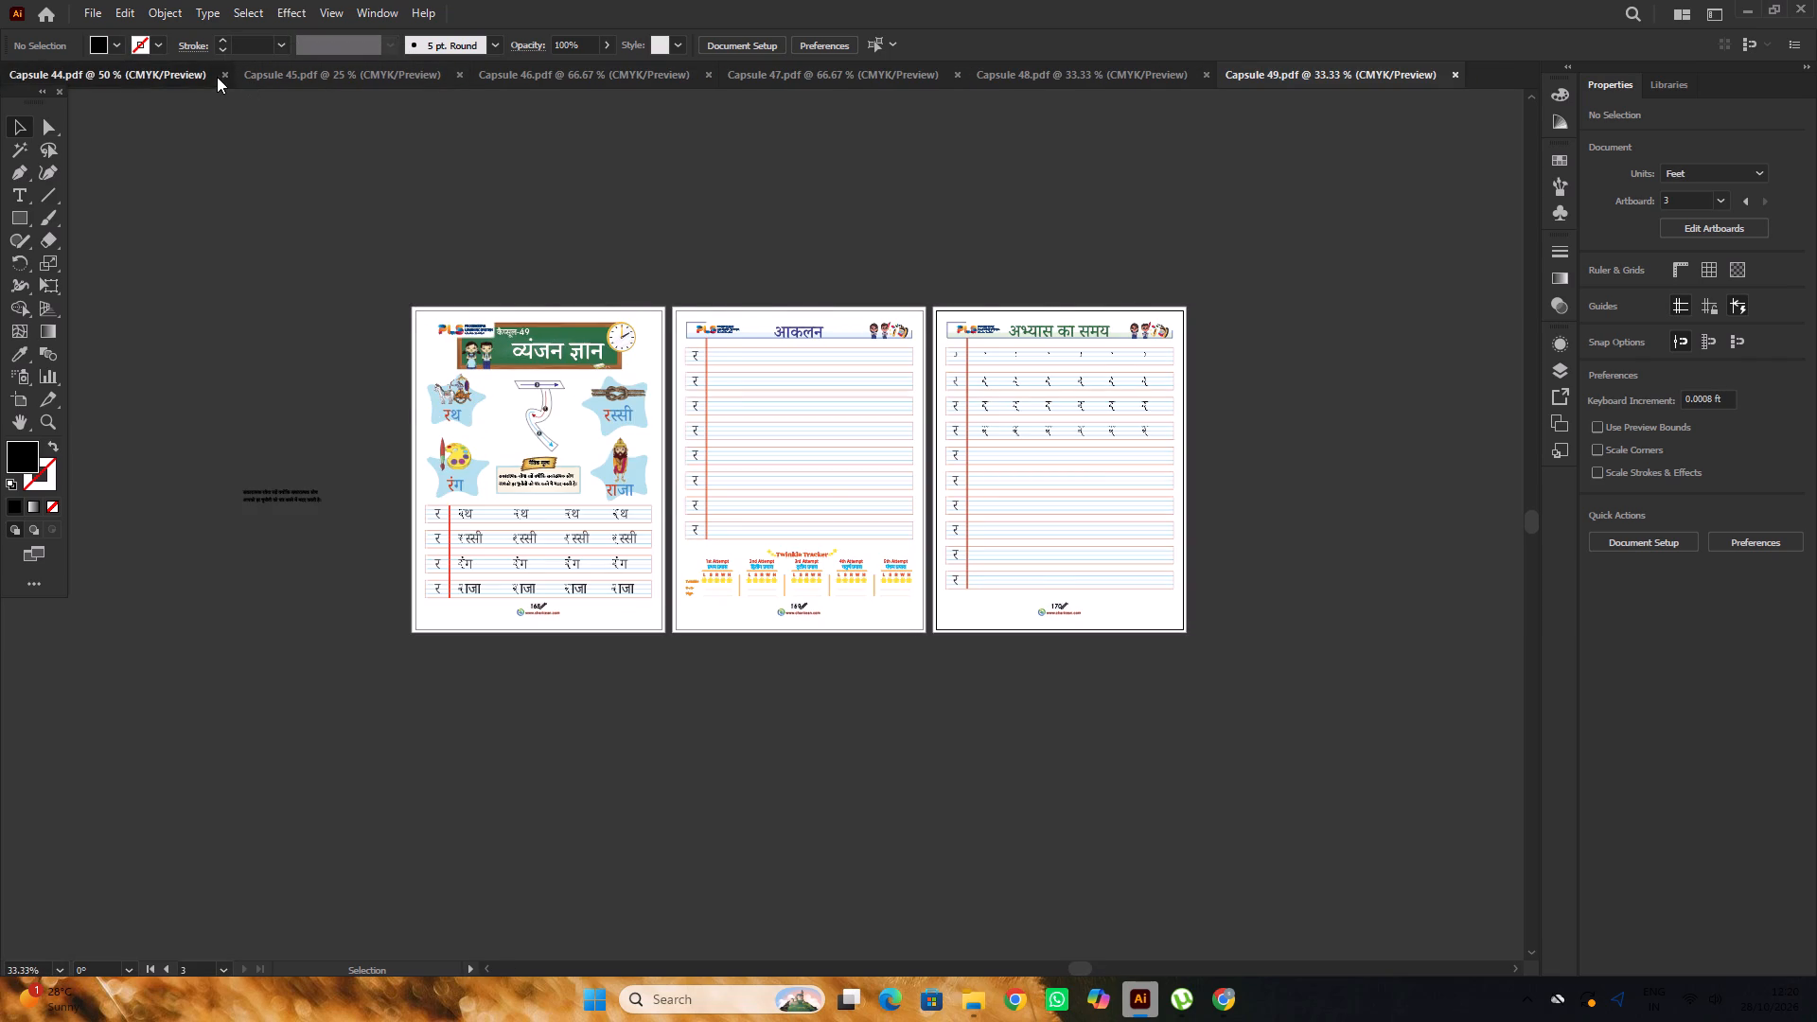
pyautogui.click(223, 76)
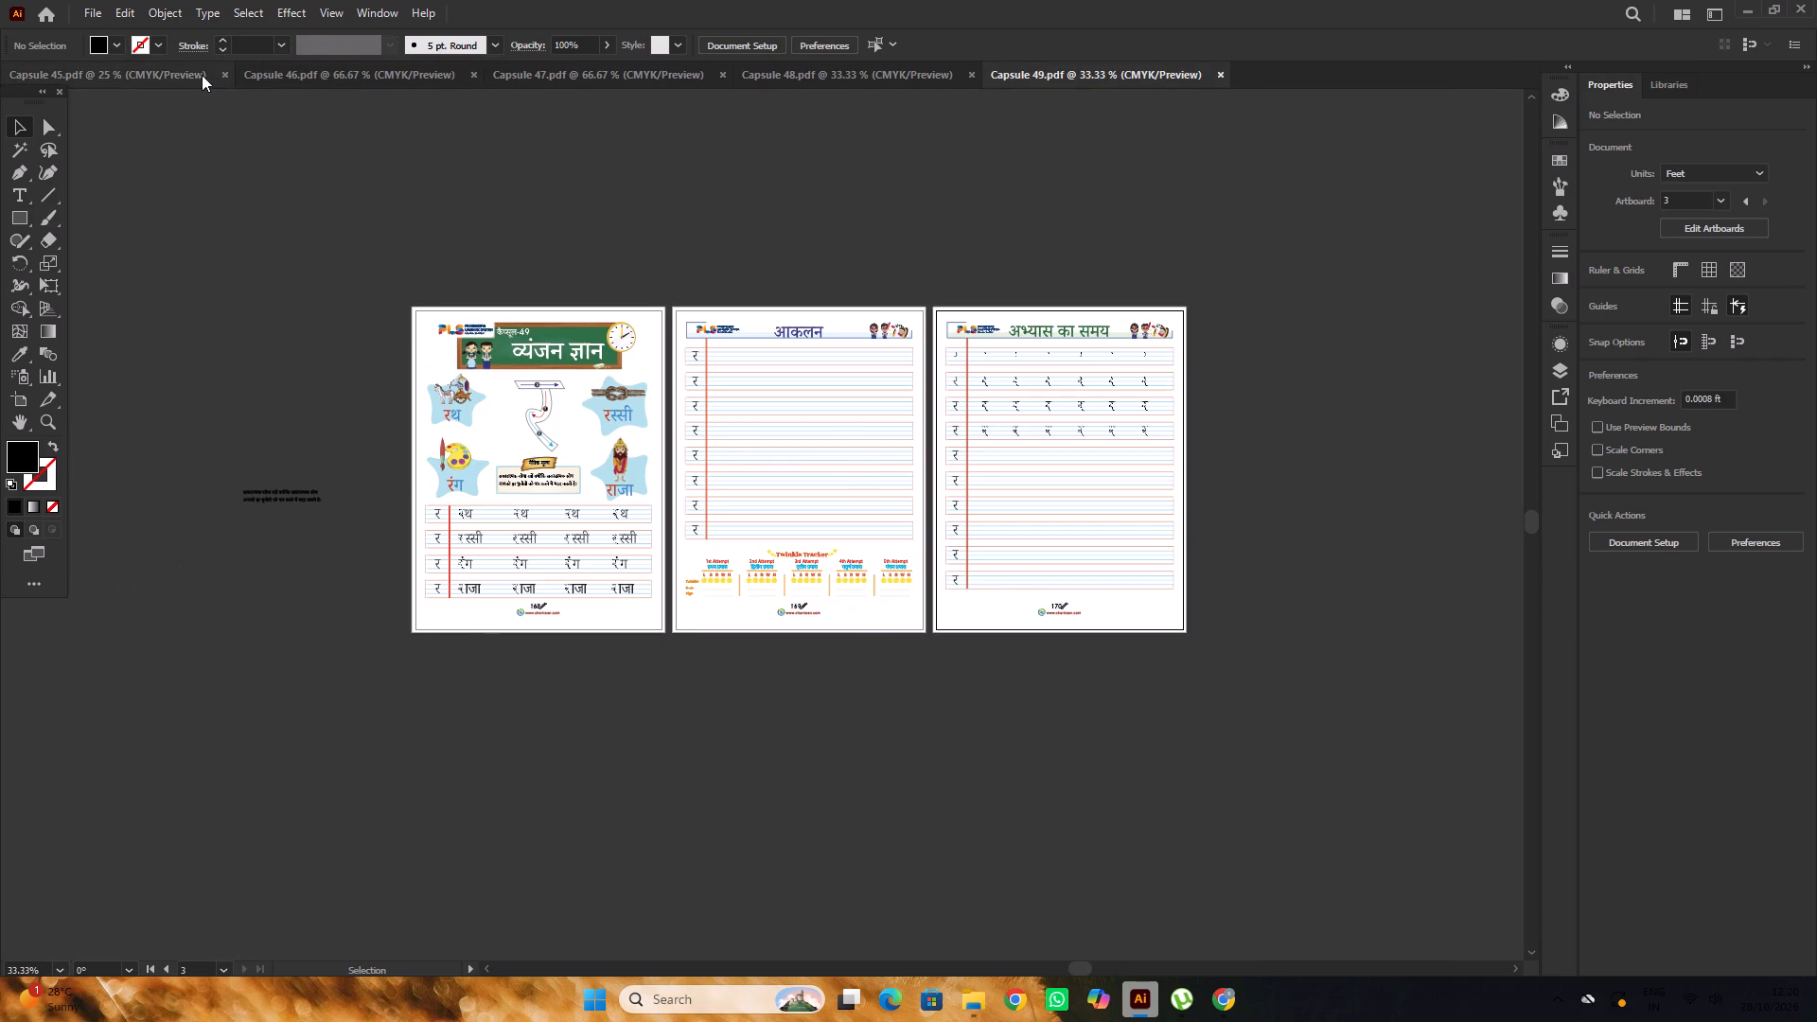
pyautogui.click(201, 75)
pyautogui.click(225, 74)
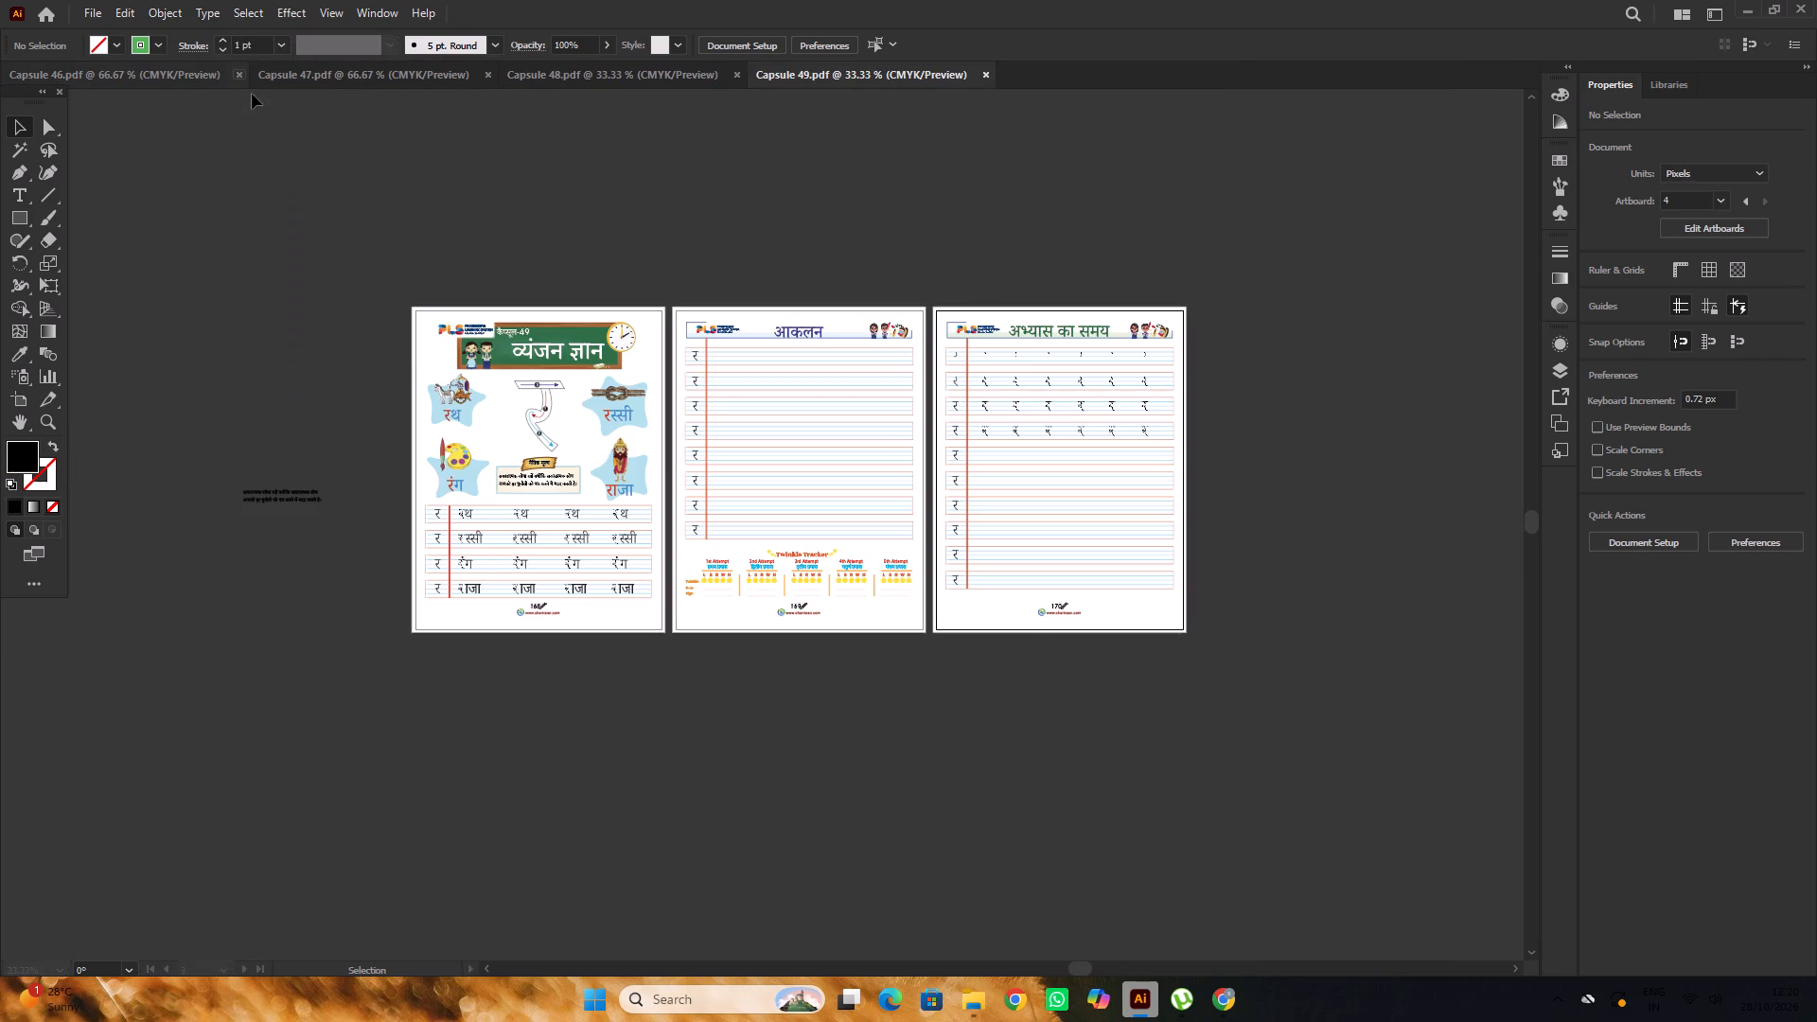
# Check the pages of Capsule 46 and close the document.
pyautogui.click(190, 67)
pyautogui.scroll(3, 463, 310)
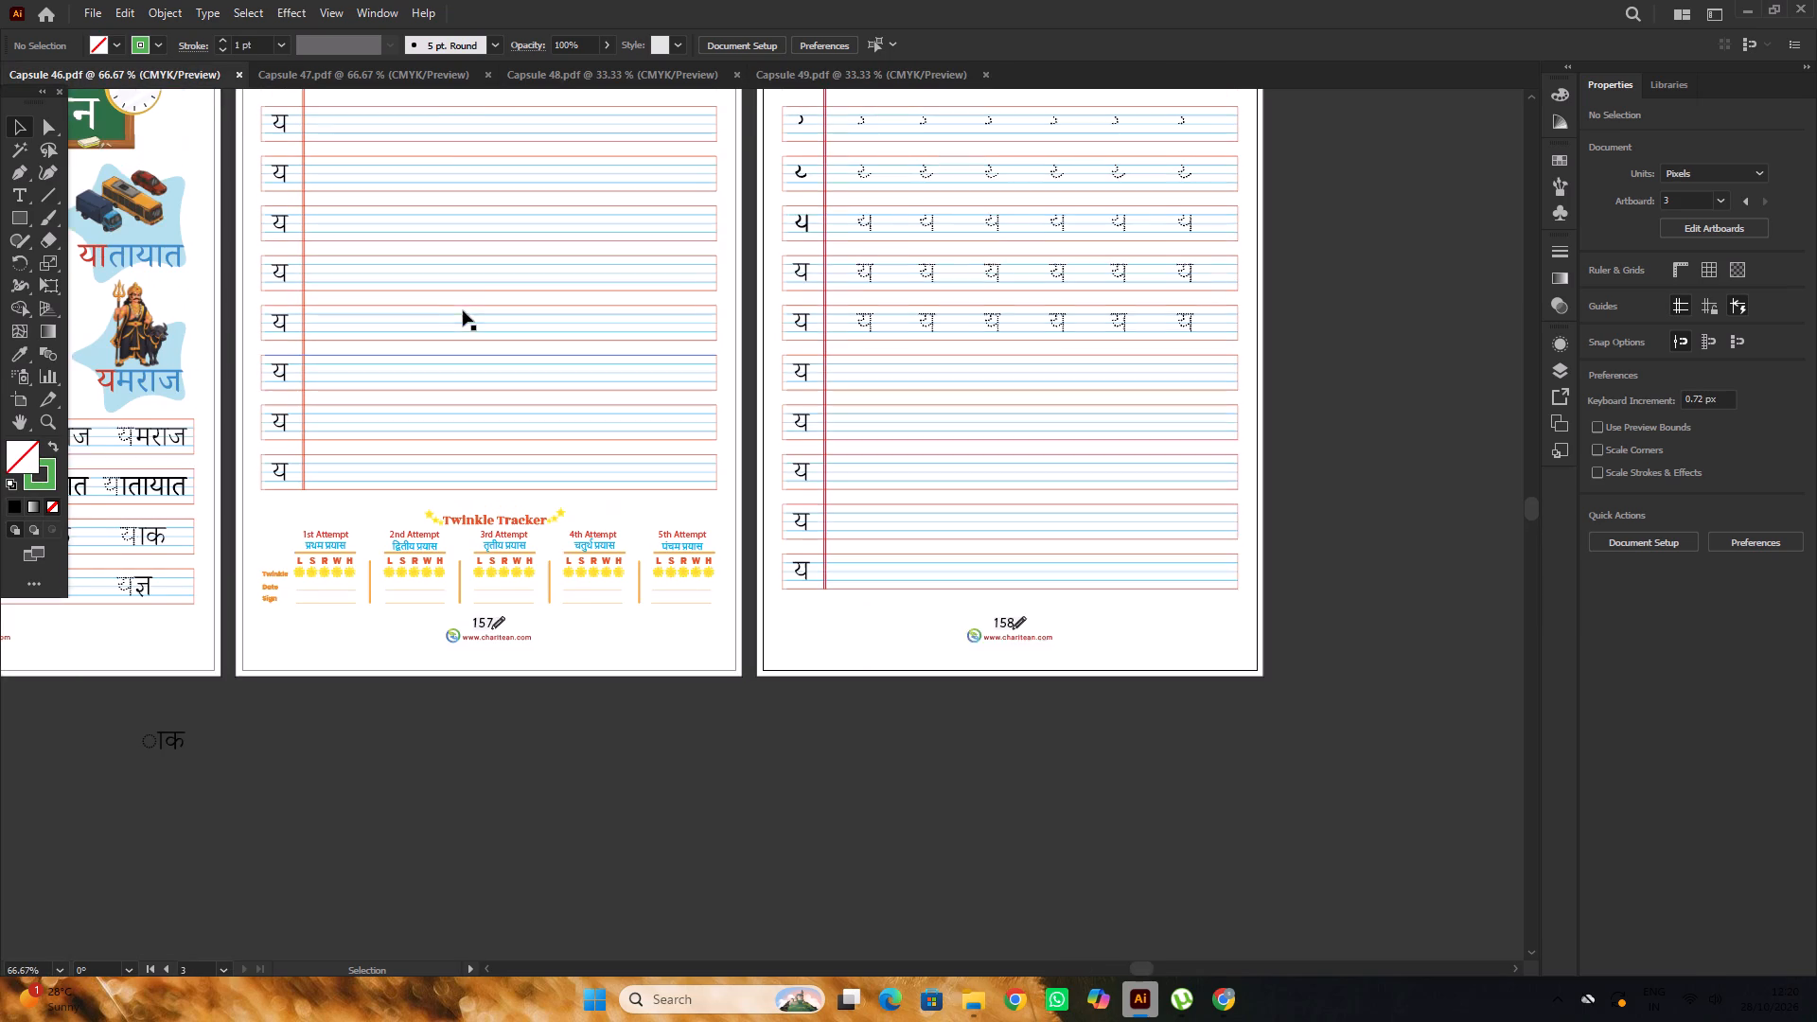
pyautogui.scroll(2, 463, 310)
pyautogui.keyDown('alt'); pyautogui.scroll(-3, 956, 416); pyautogui.keyUp('alt')
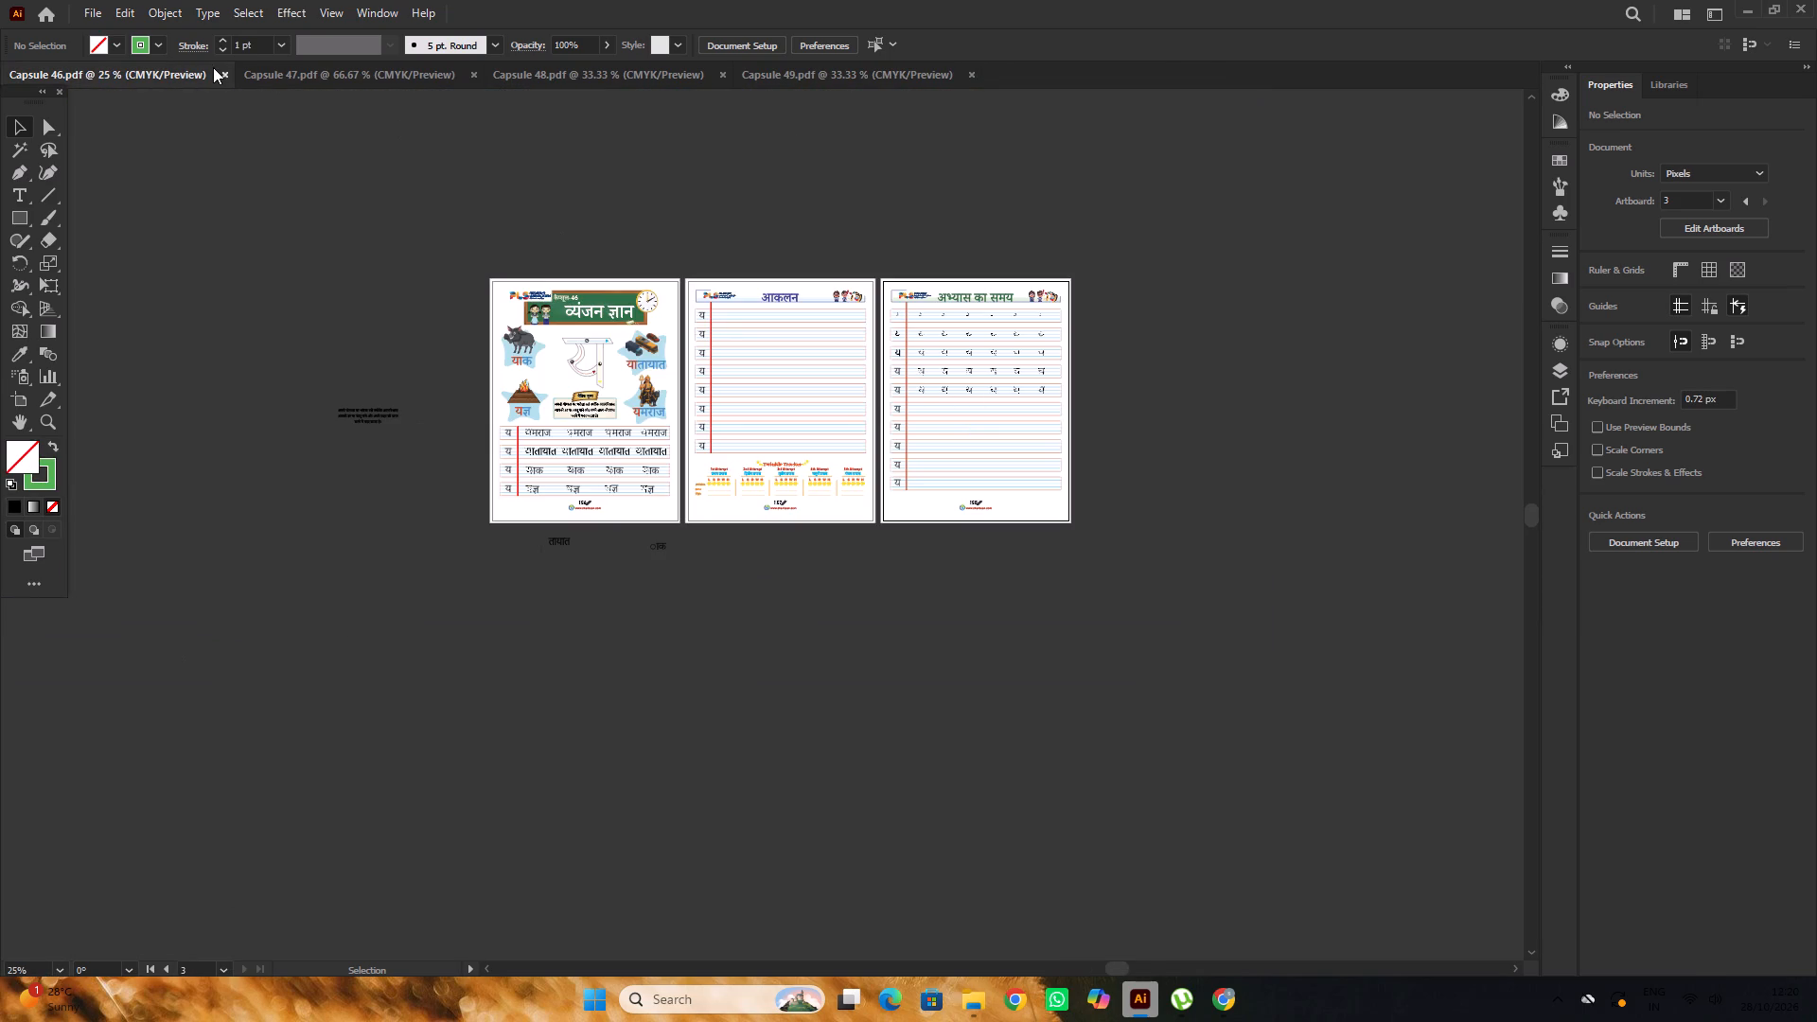
pyautogui.click(221, 70)
# Look over all the pages of the Capsule 47 and Capsule 48 documents.
pyautogui.click(208, 76)
pyautogui.keyDown('alt'); pyautogui.scroll(-2, 776, 364); pyautogui.keyUp('alt')
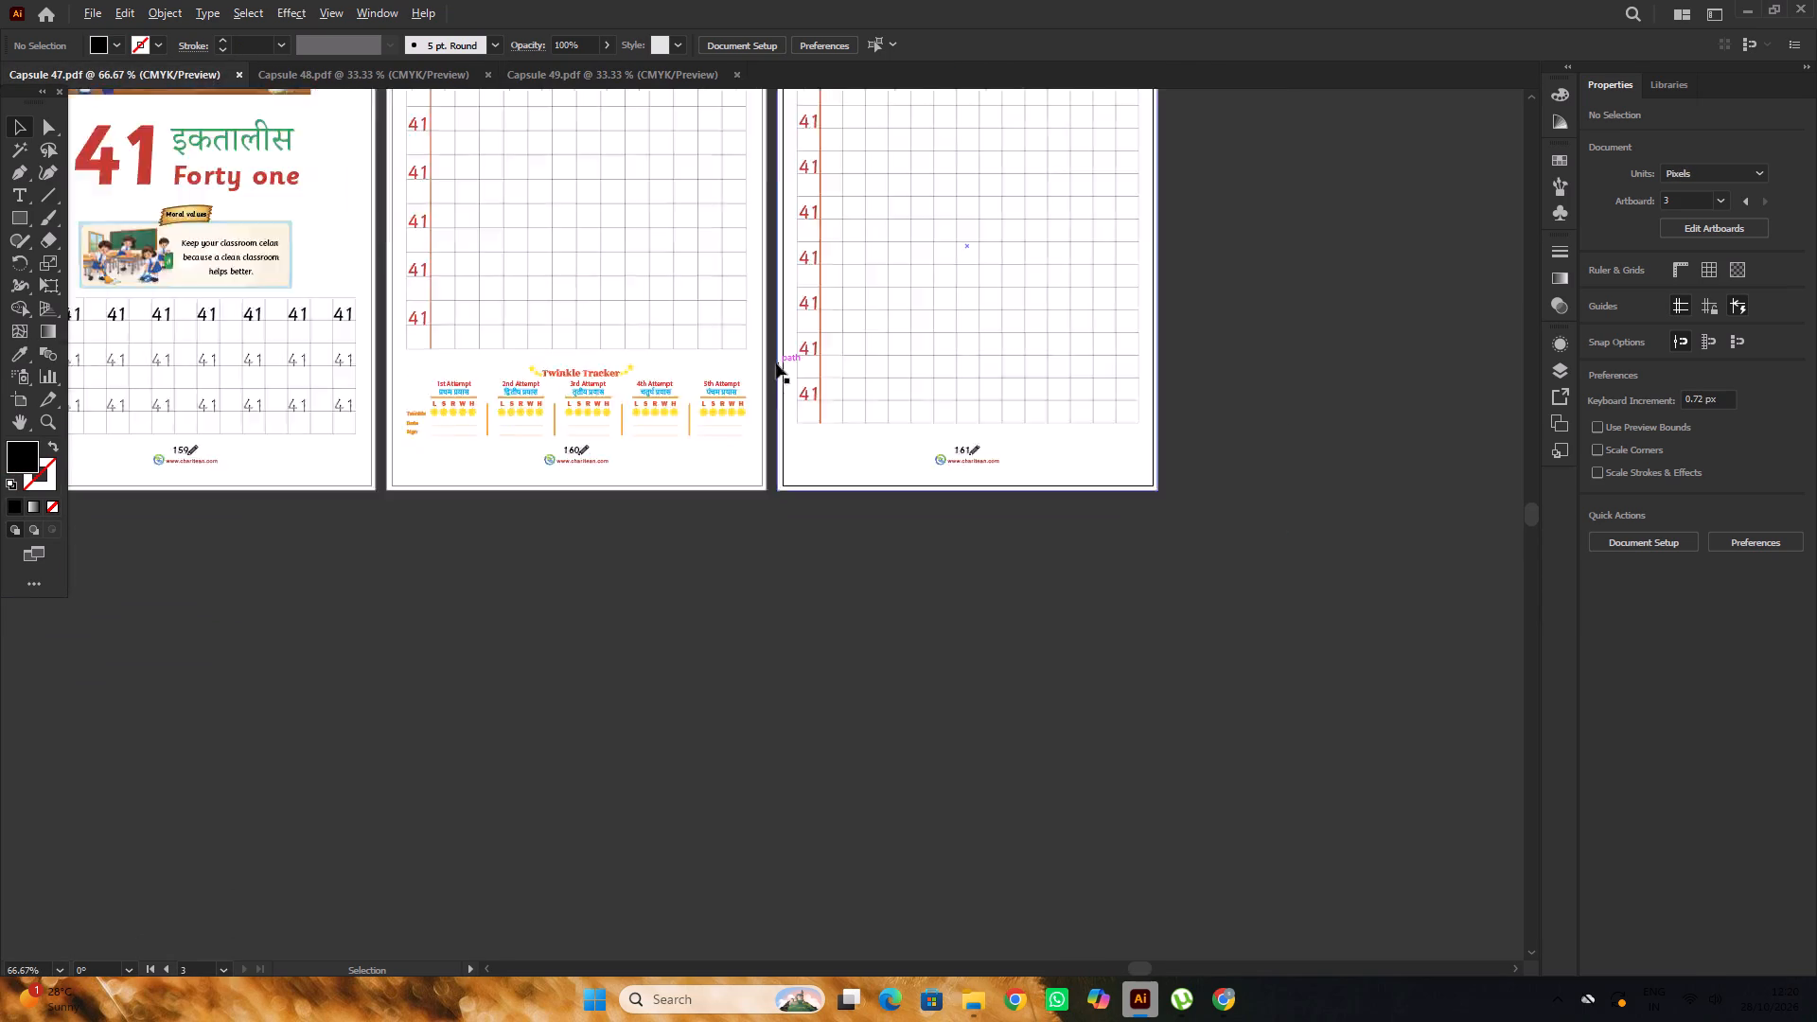
pyautogui.click(383, 79)
pyautogui.keyDown('alt'); pyautogui.scroll(-3, 496, 338); pyautogui.keyUp('alt')
pyautogui.press('space')
pyautogui.moveTo(362, 444); pyautogui.dragTo(565, 466)
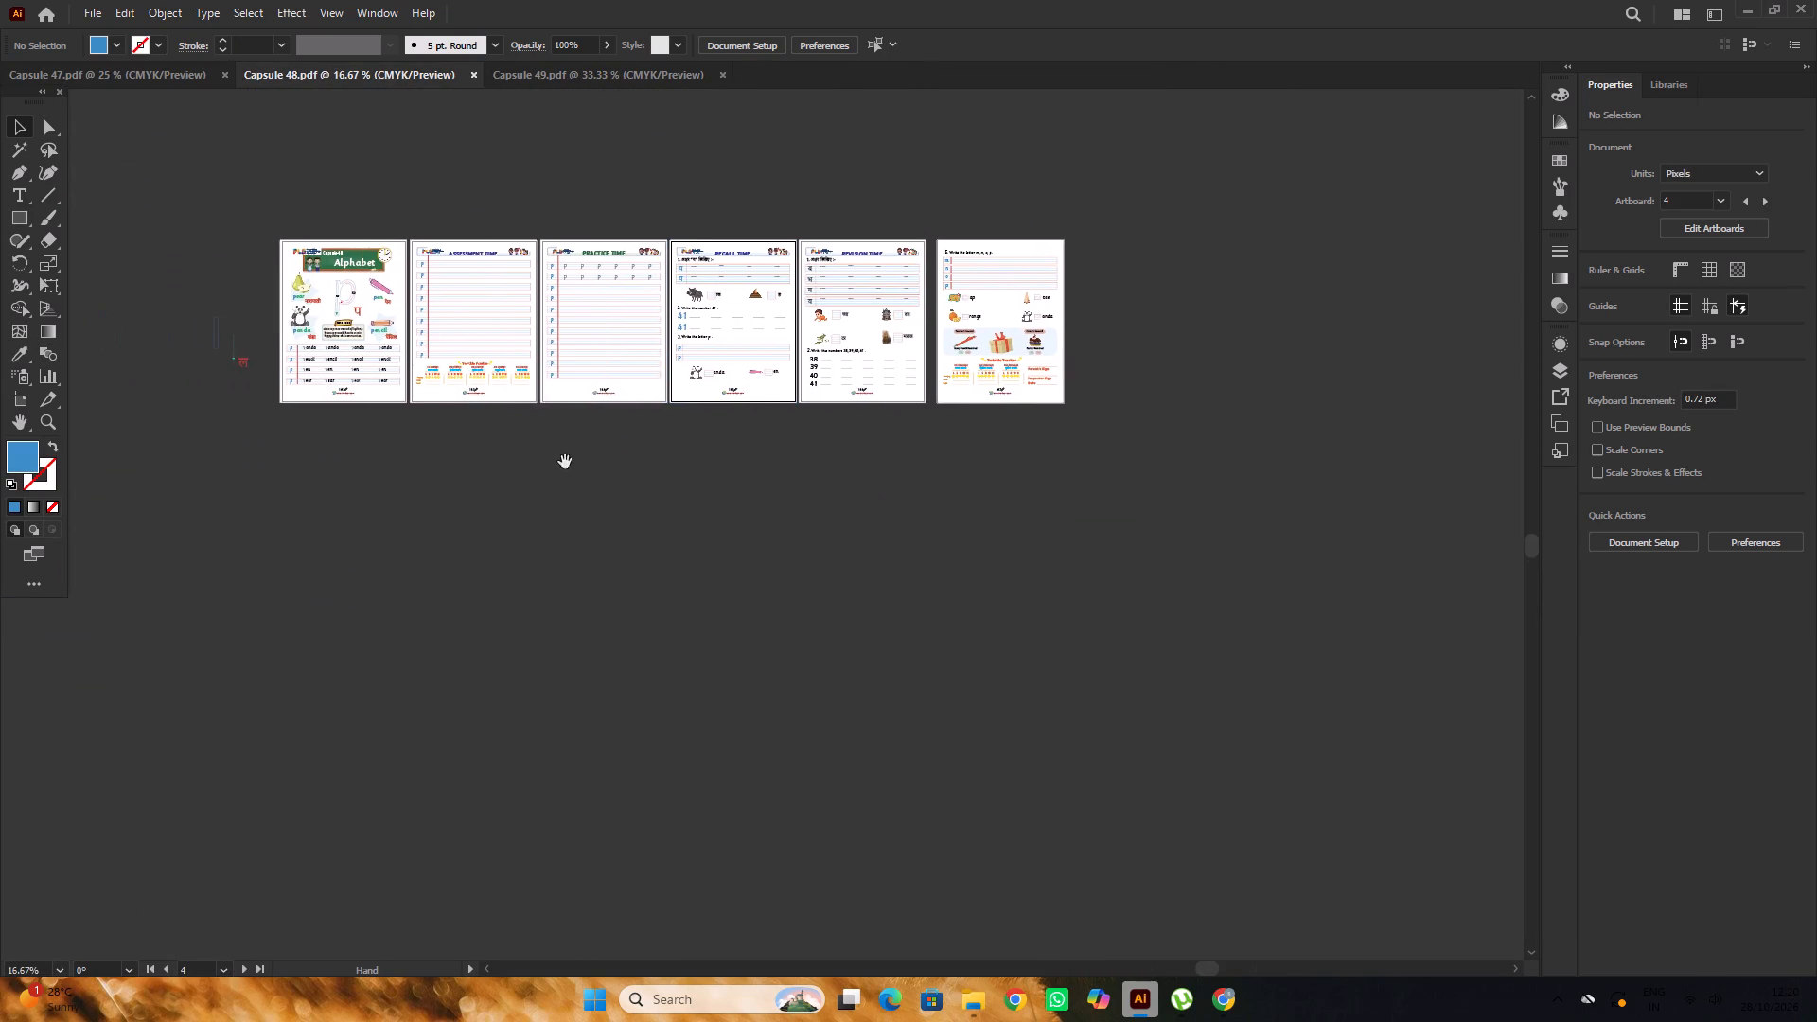
pyautogui.keyDown('alt'); pyautogui.scroll(4, 308, 291); pyautogui.keyUp('alt')
pyautogui.keyDown('alt'); pyautogui.scroll(-2, 444, 300); pyautogui.keyUp('alt')
pyautogui.scroll(-1, 739, 592)
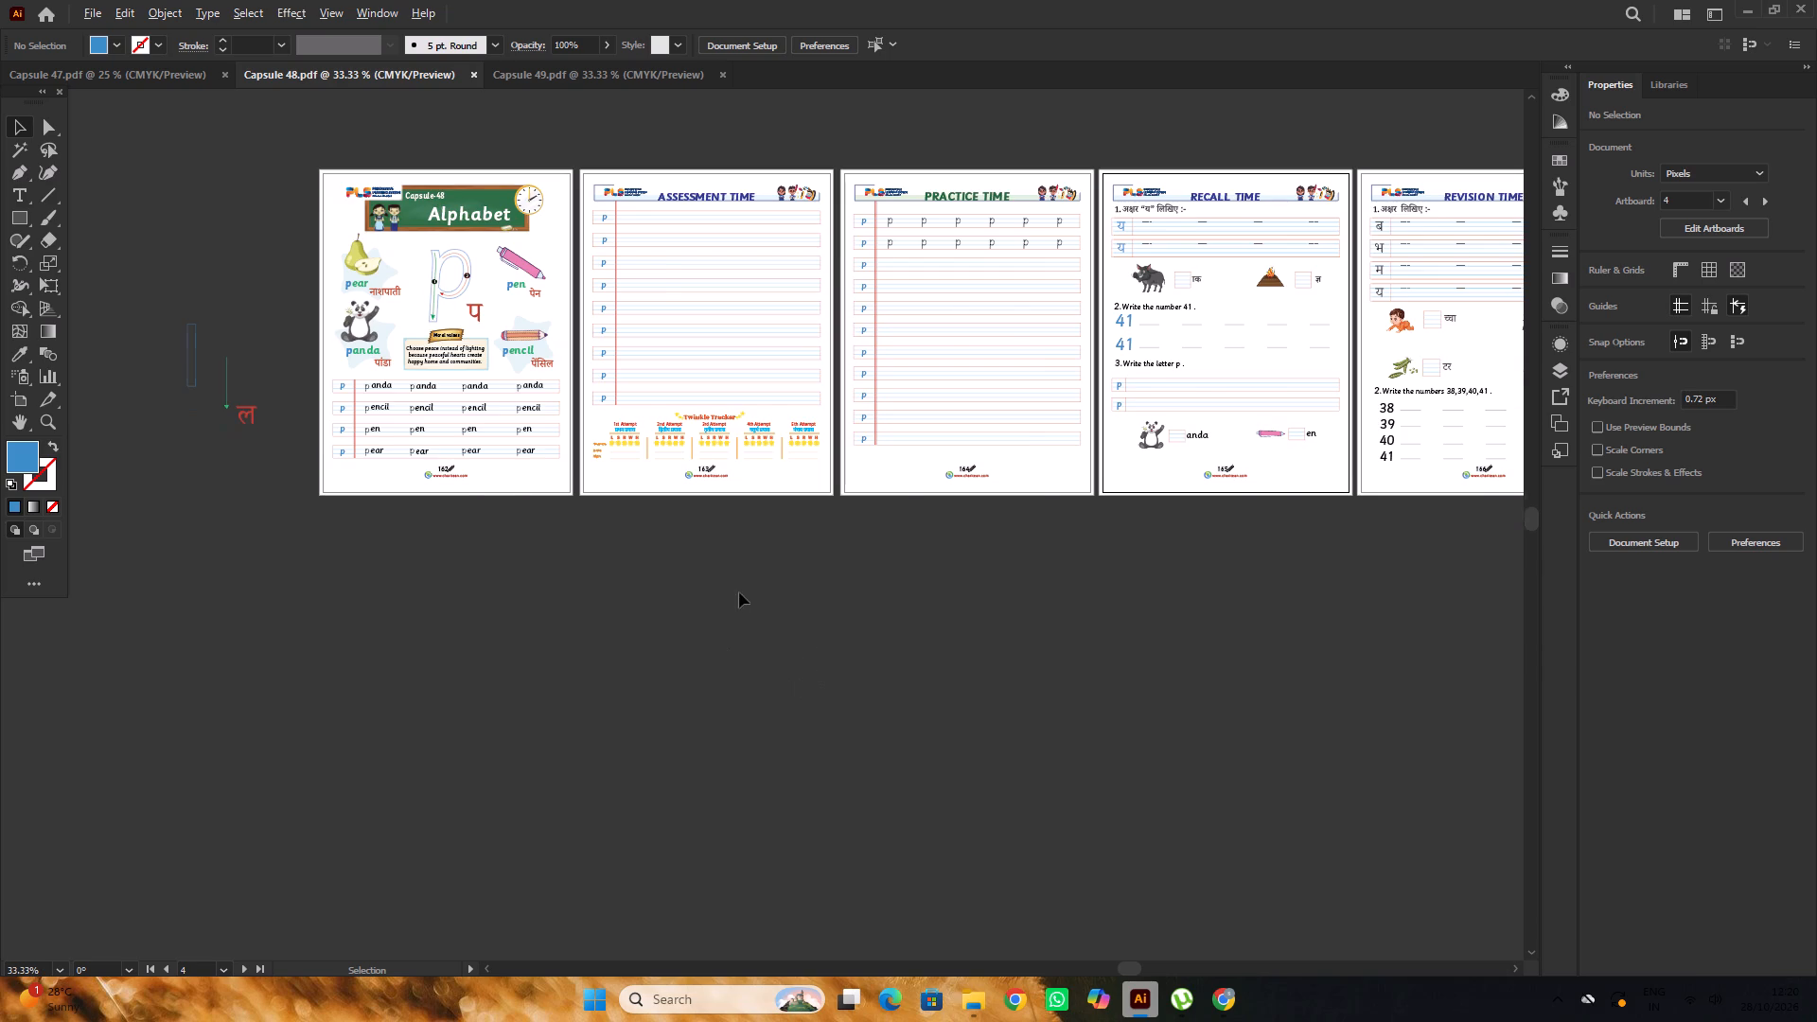
pyautogui.scroll(-1, 739, 592)
pyautogui.moveTo(879, 630); pyautogui.dragTo(767, 629)
pyautogui.press('space')
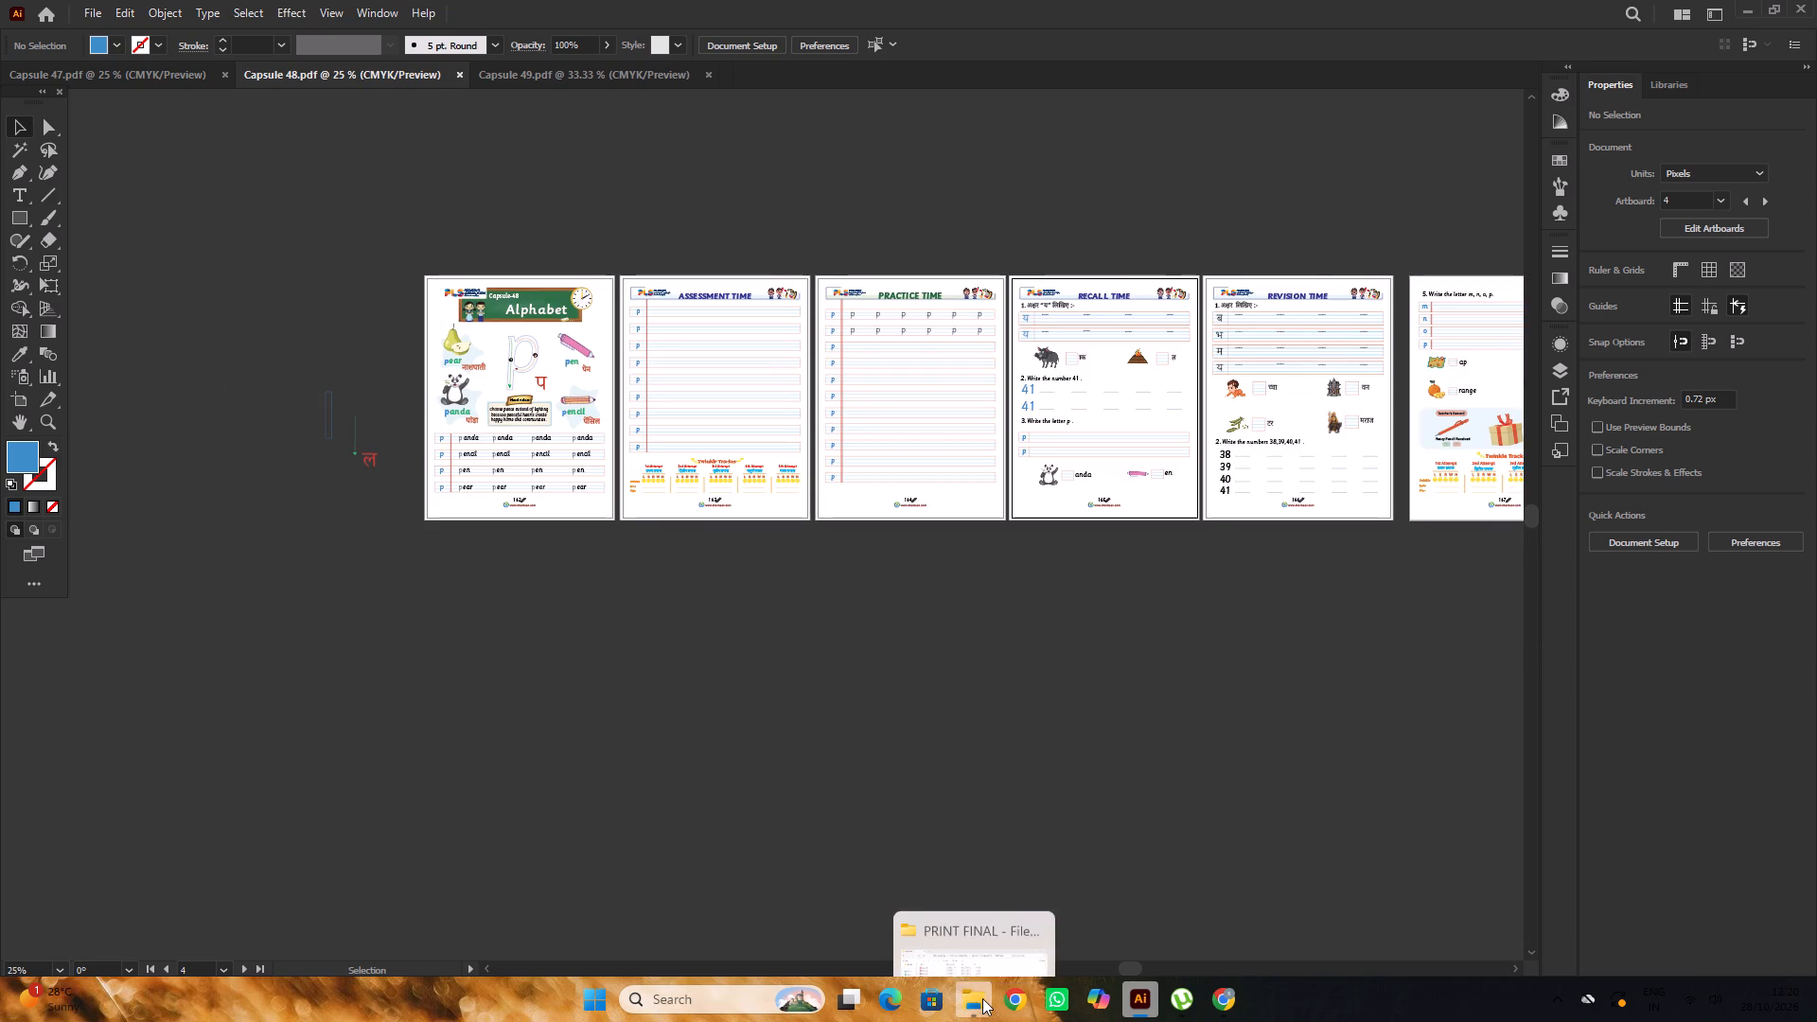
# Open Capsule 50 from the PRINT FINAL folder in Adobe Illustrator 2022.
pyautogui.click(974, 924)
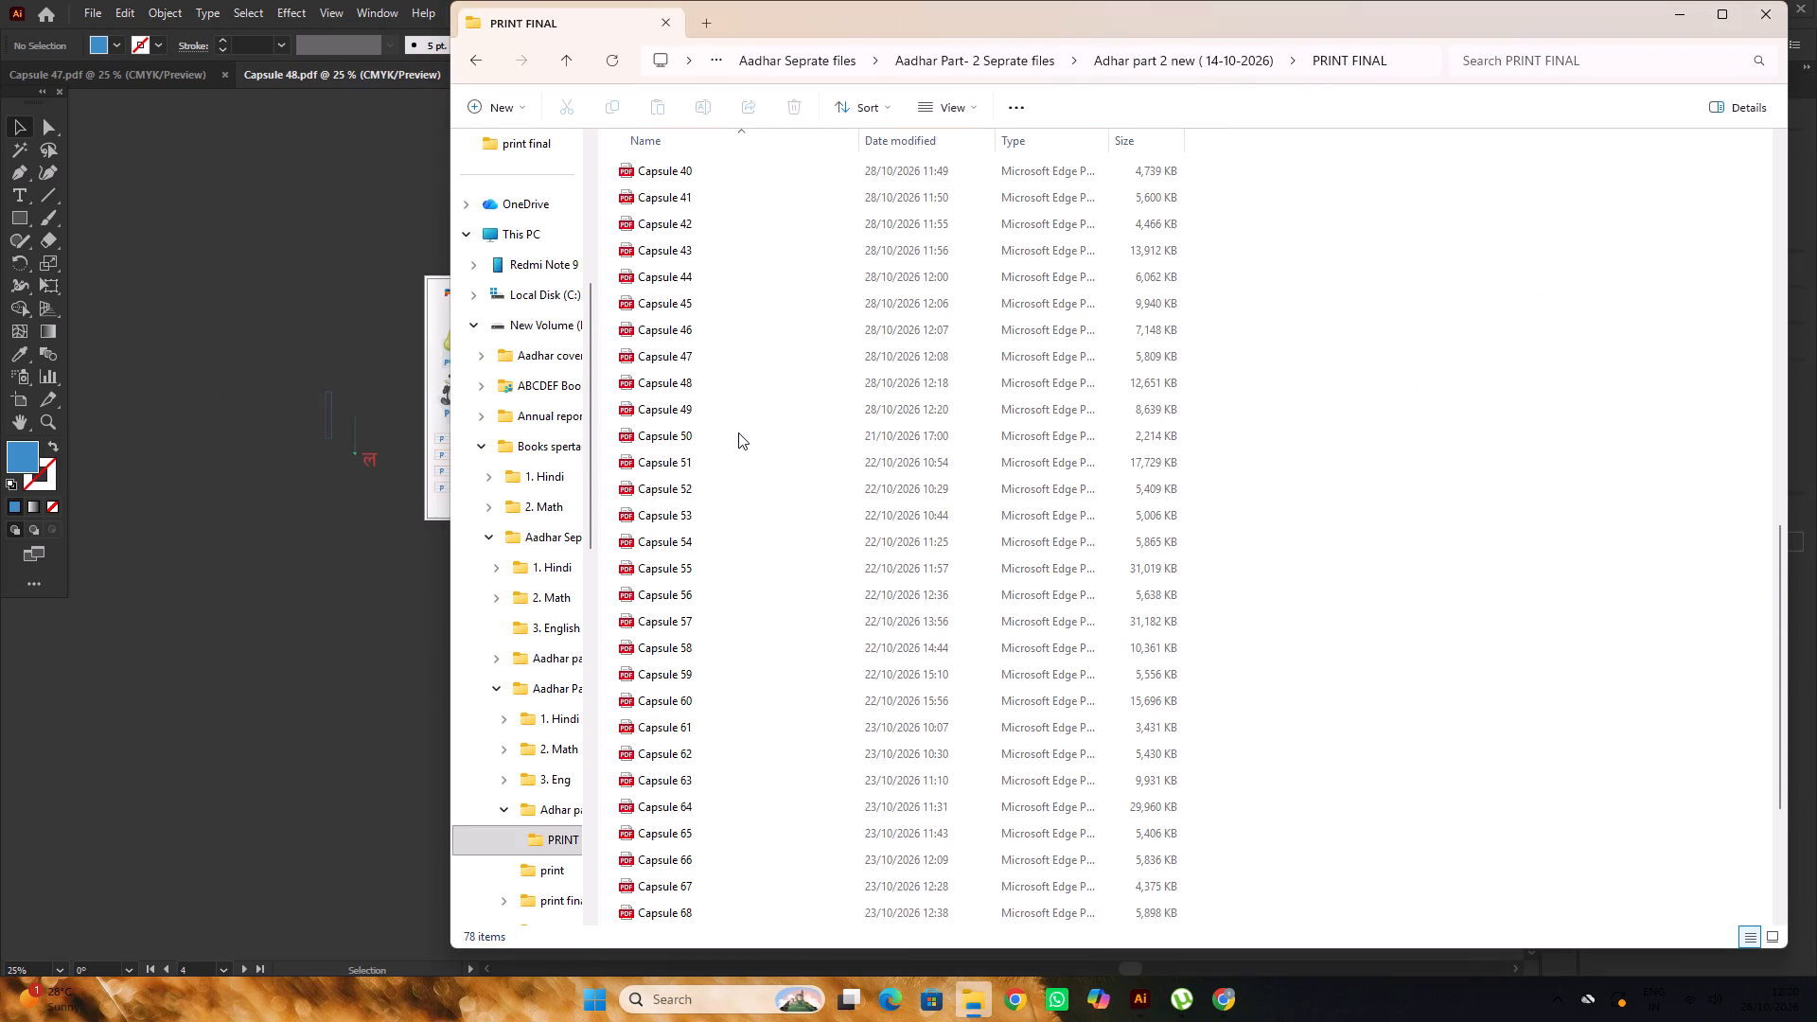
pyautogui.click(738, 432)
pyautogui.rightClick(738, 432)
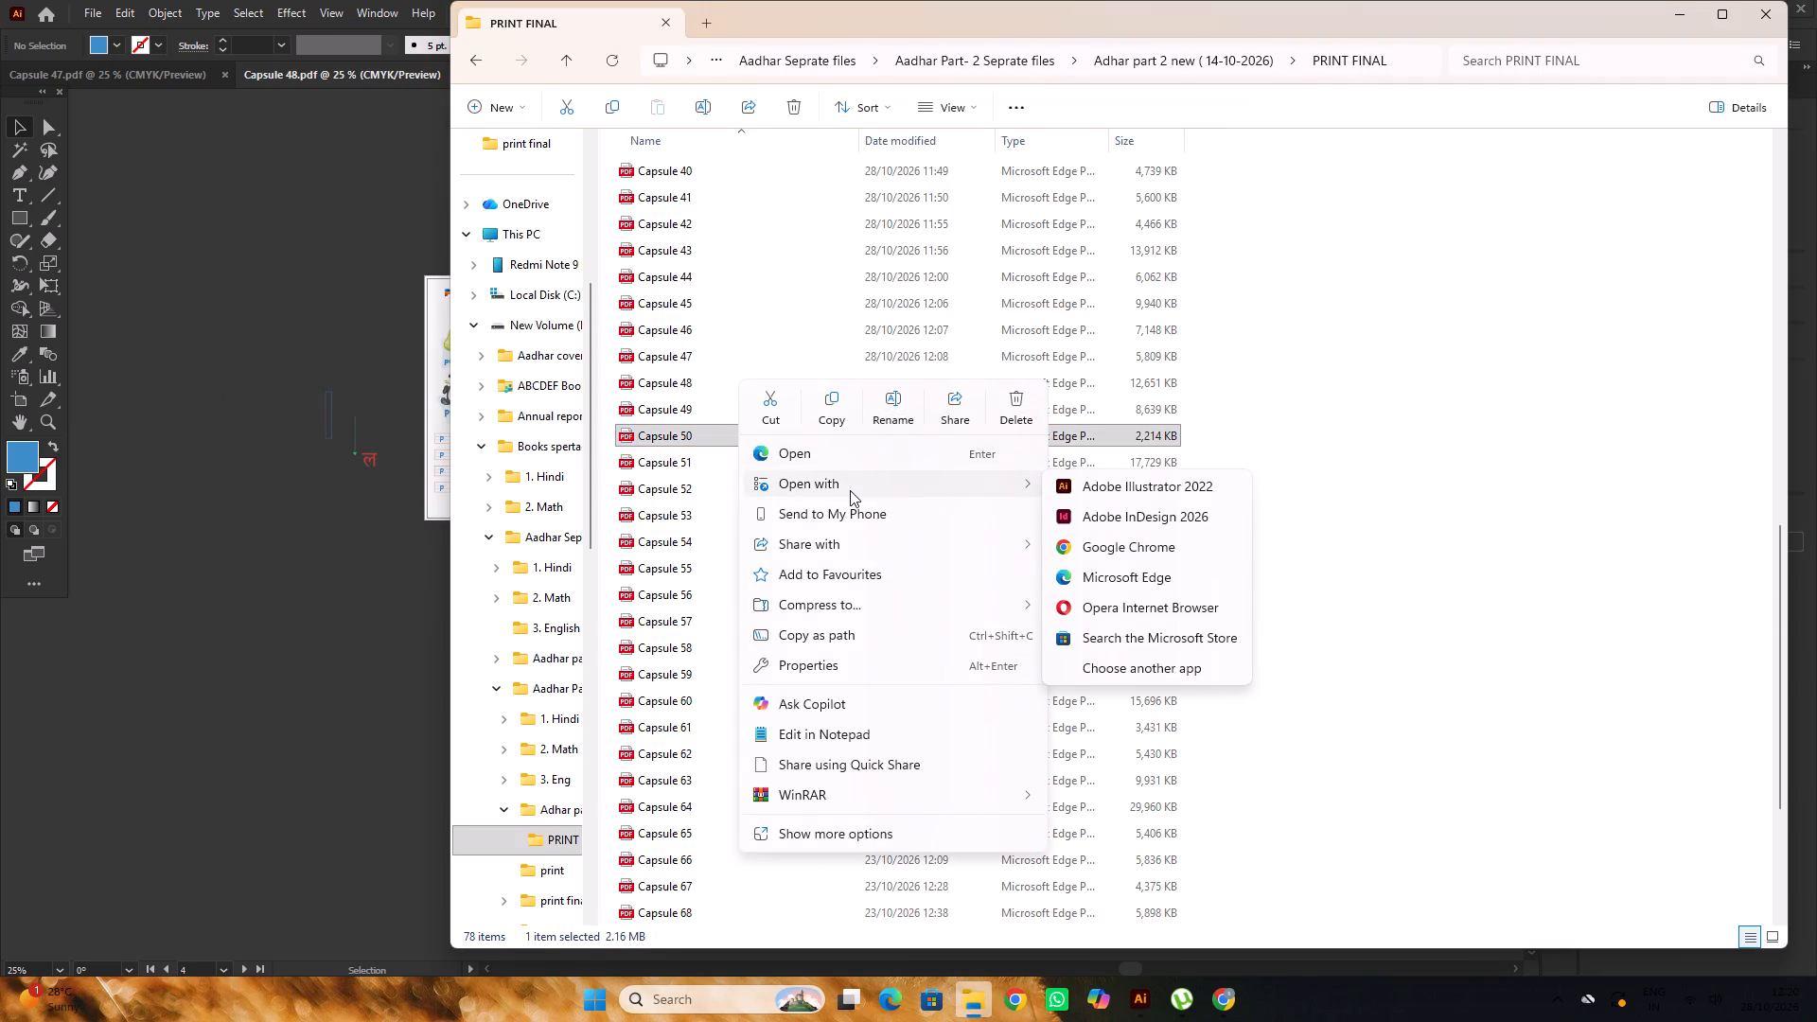
pyautogui.click(1116, 484)
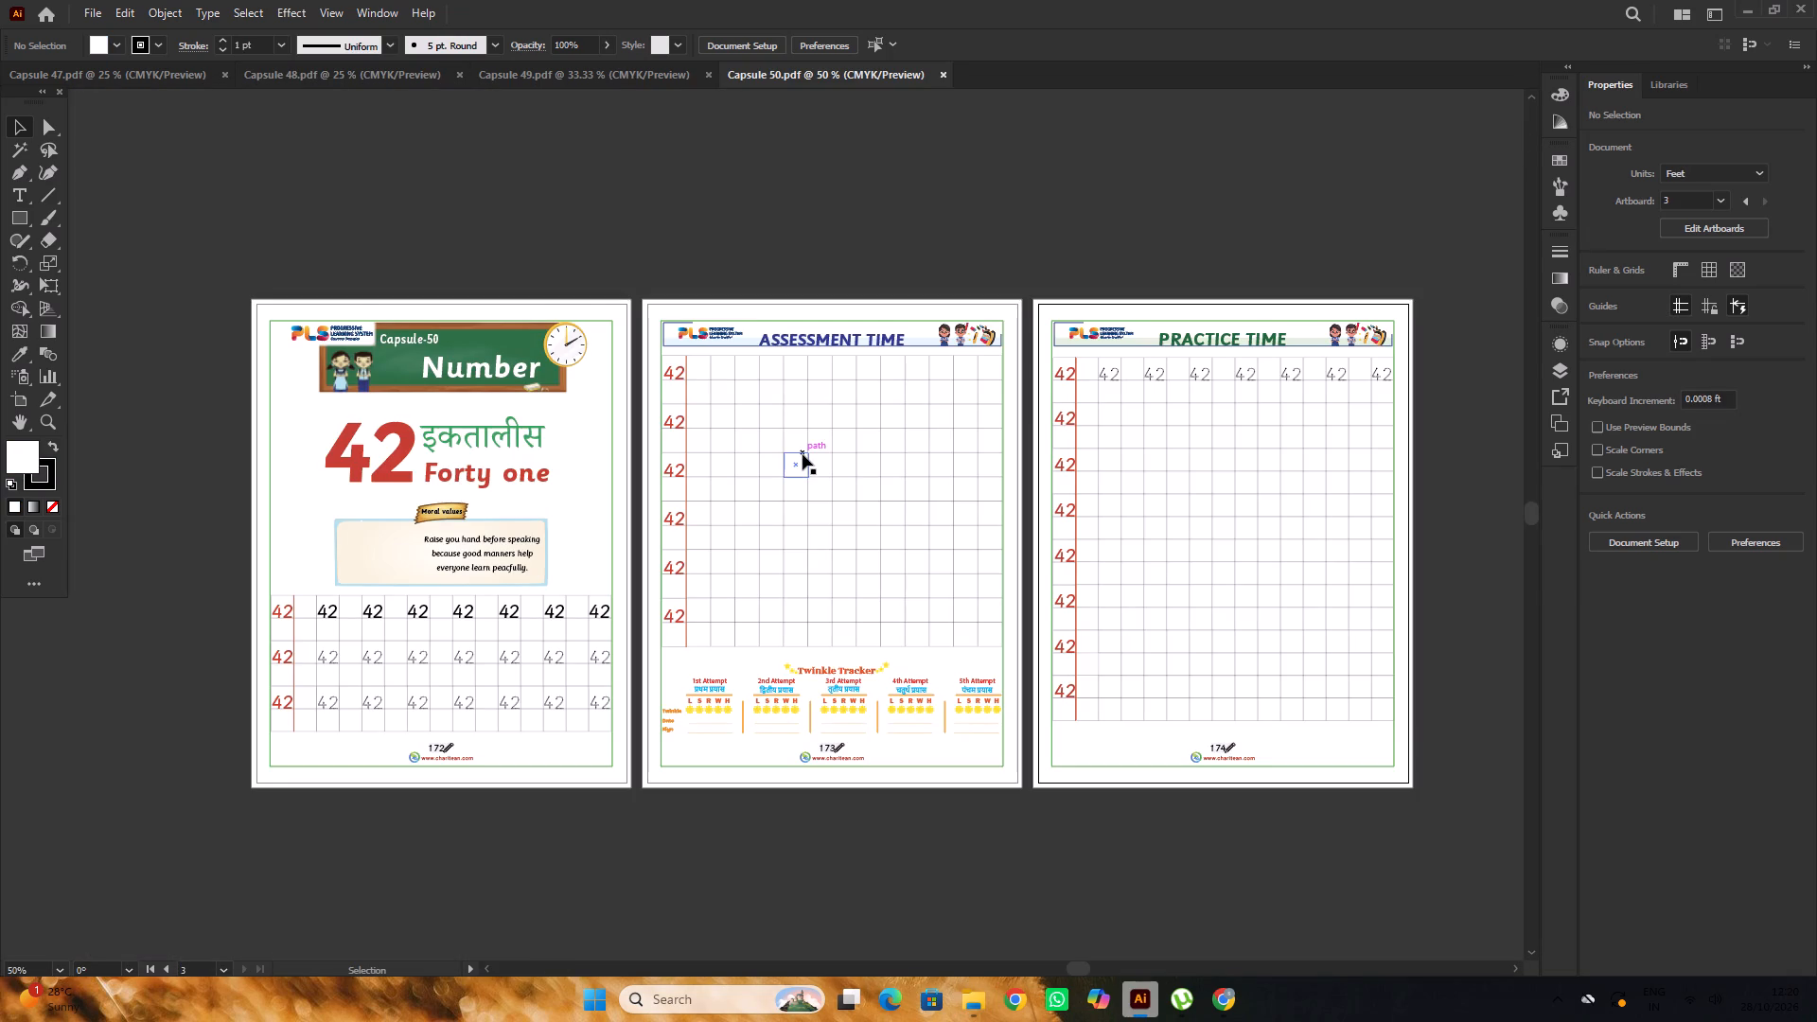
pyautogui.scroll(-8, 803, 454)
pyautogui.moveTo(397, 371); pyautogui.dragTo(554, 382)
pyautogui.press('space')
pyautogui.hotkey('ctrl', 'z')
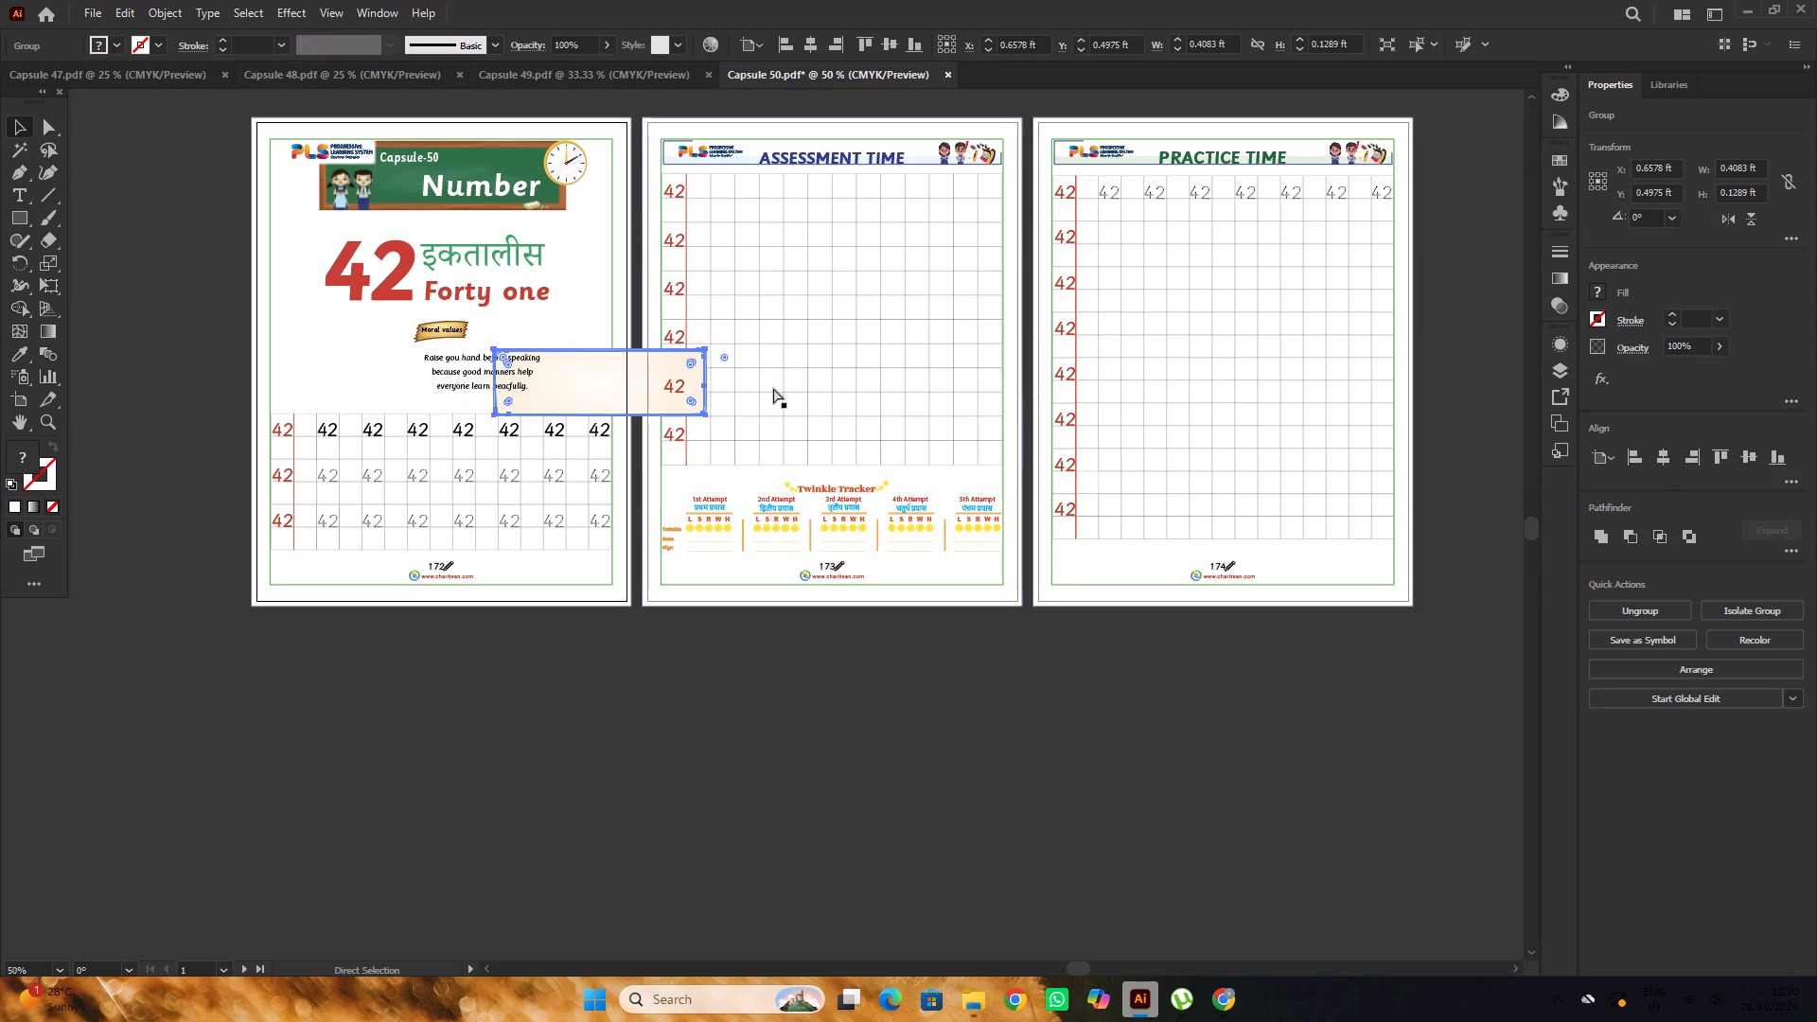
# Centre the large 42 heading group with its Hindi and English number names horizontally on the first Capsule 50 page.
pyautogui.scroll(-5, 861, 389)
pyautogui.press('space')
pyautogui.moveTo(839, 591); pyautogui.dragTo(908, 635)
pyautogui.click(900, 591)
pyautogui.keyDown('alt'); pyautogui.scroll(2, 673, 385); pyautogui.keyUp('alt')
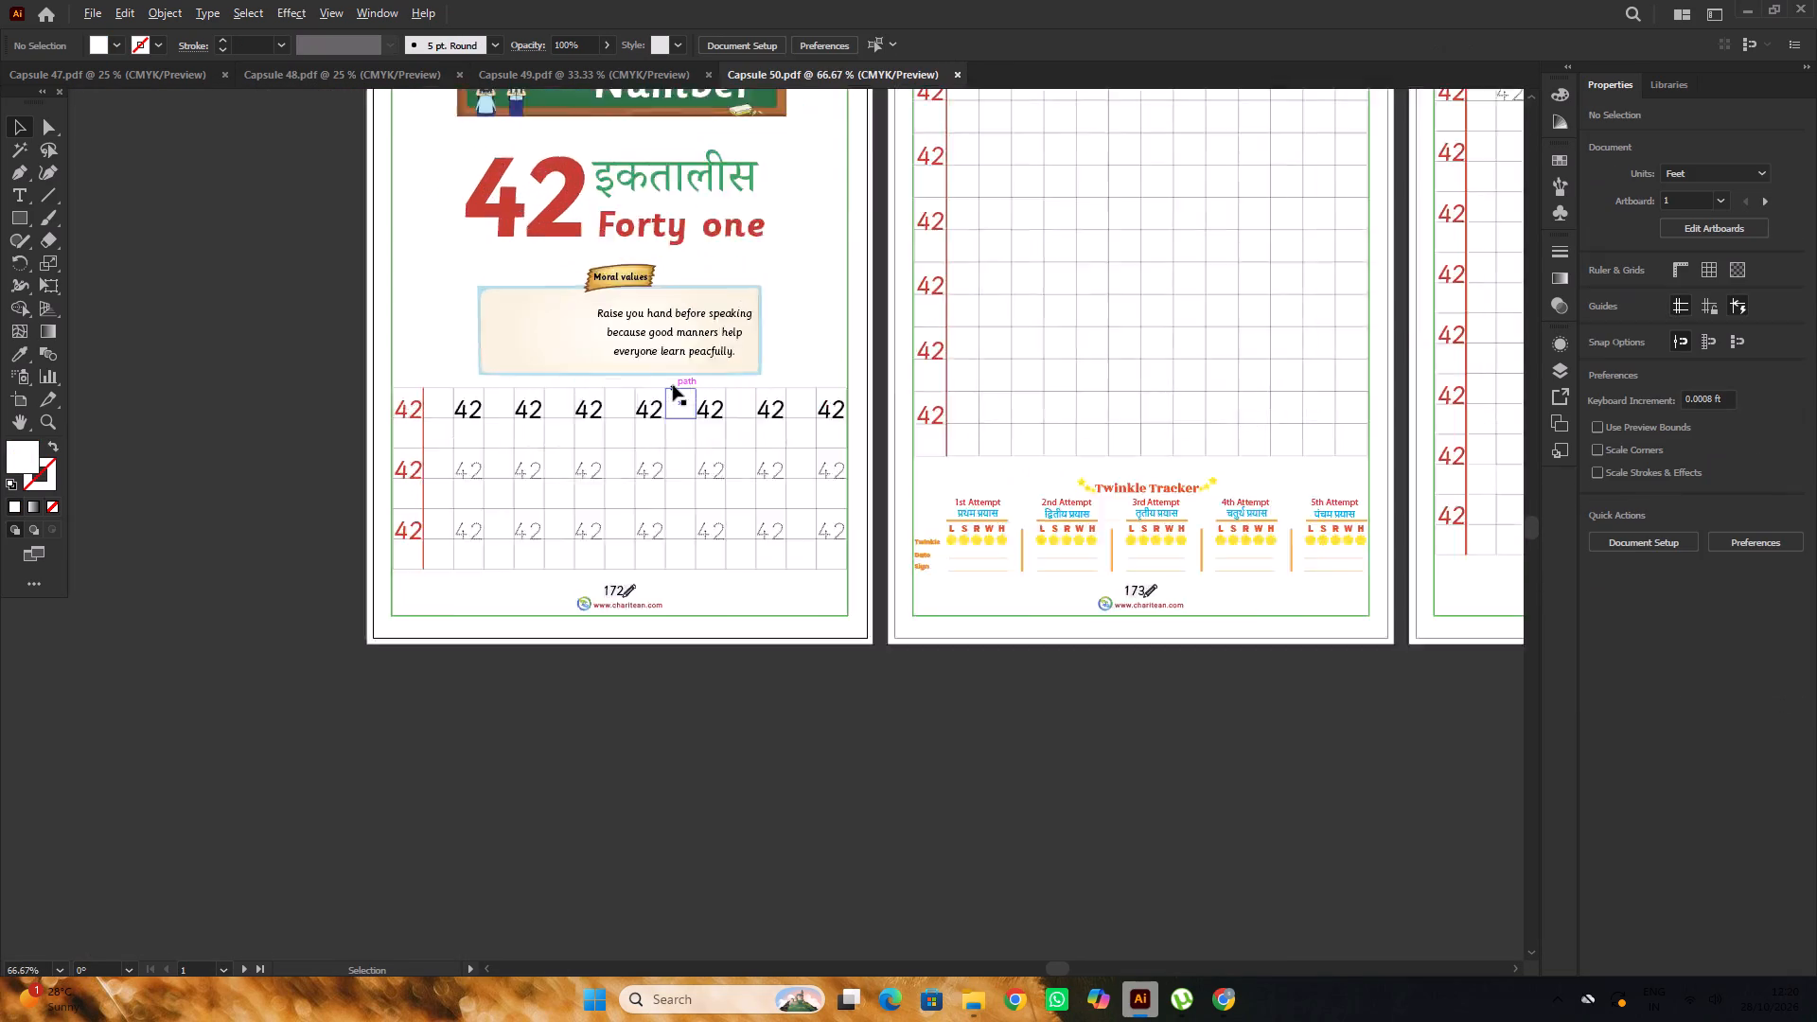
pyautogui.keyDown('alt'); pyautogui.scroll(5, 673, 385); pyautogui.keyUp('alt')
pyautogui.keyDown('alt'); pyautogui.scroll(-1, 673, 385); pyautogui.keyUp('alt')
pyautogui.scroll(4, 673, 385)
pyautogui.click(675, 361)
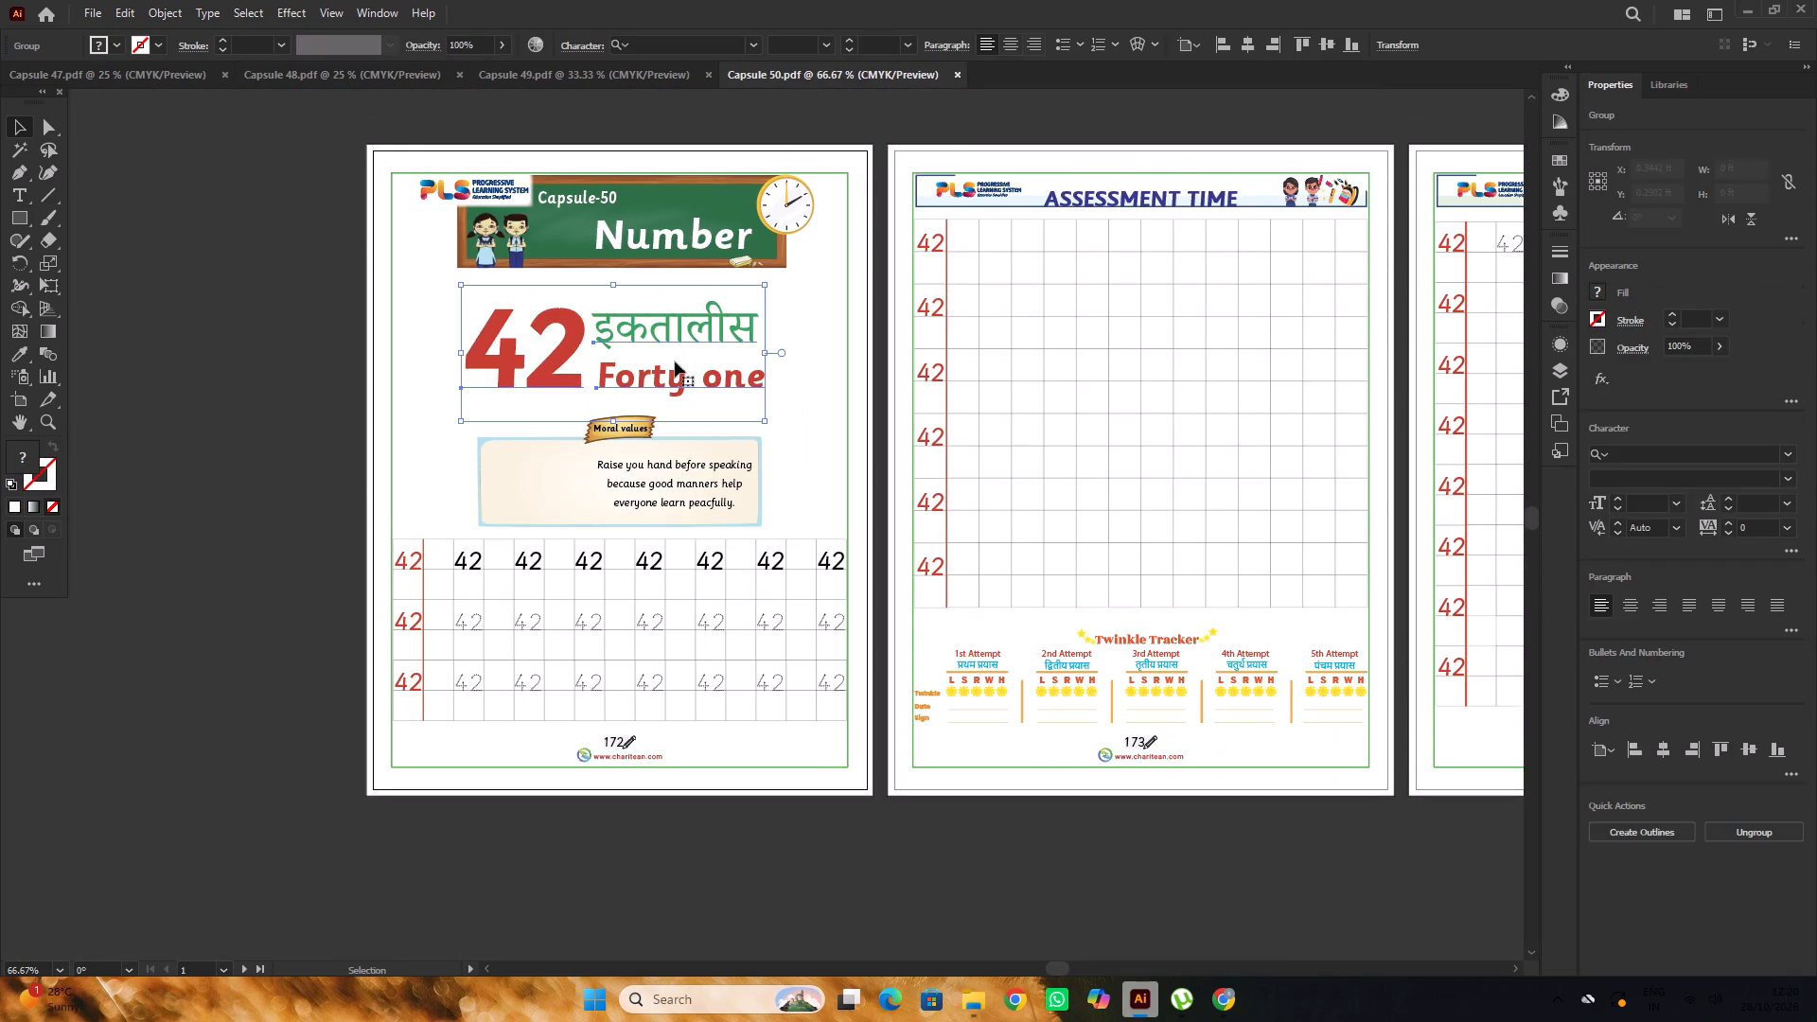
pyautogui.click(1662, 752)
pyautogui.click(124, 361)
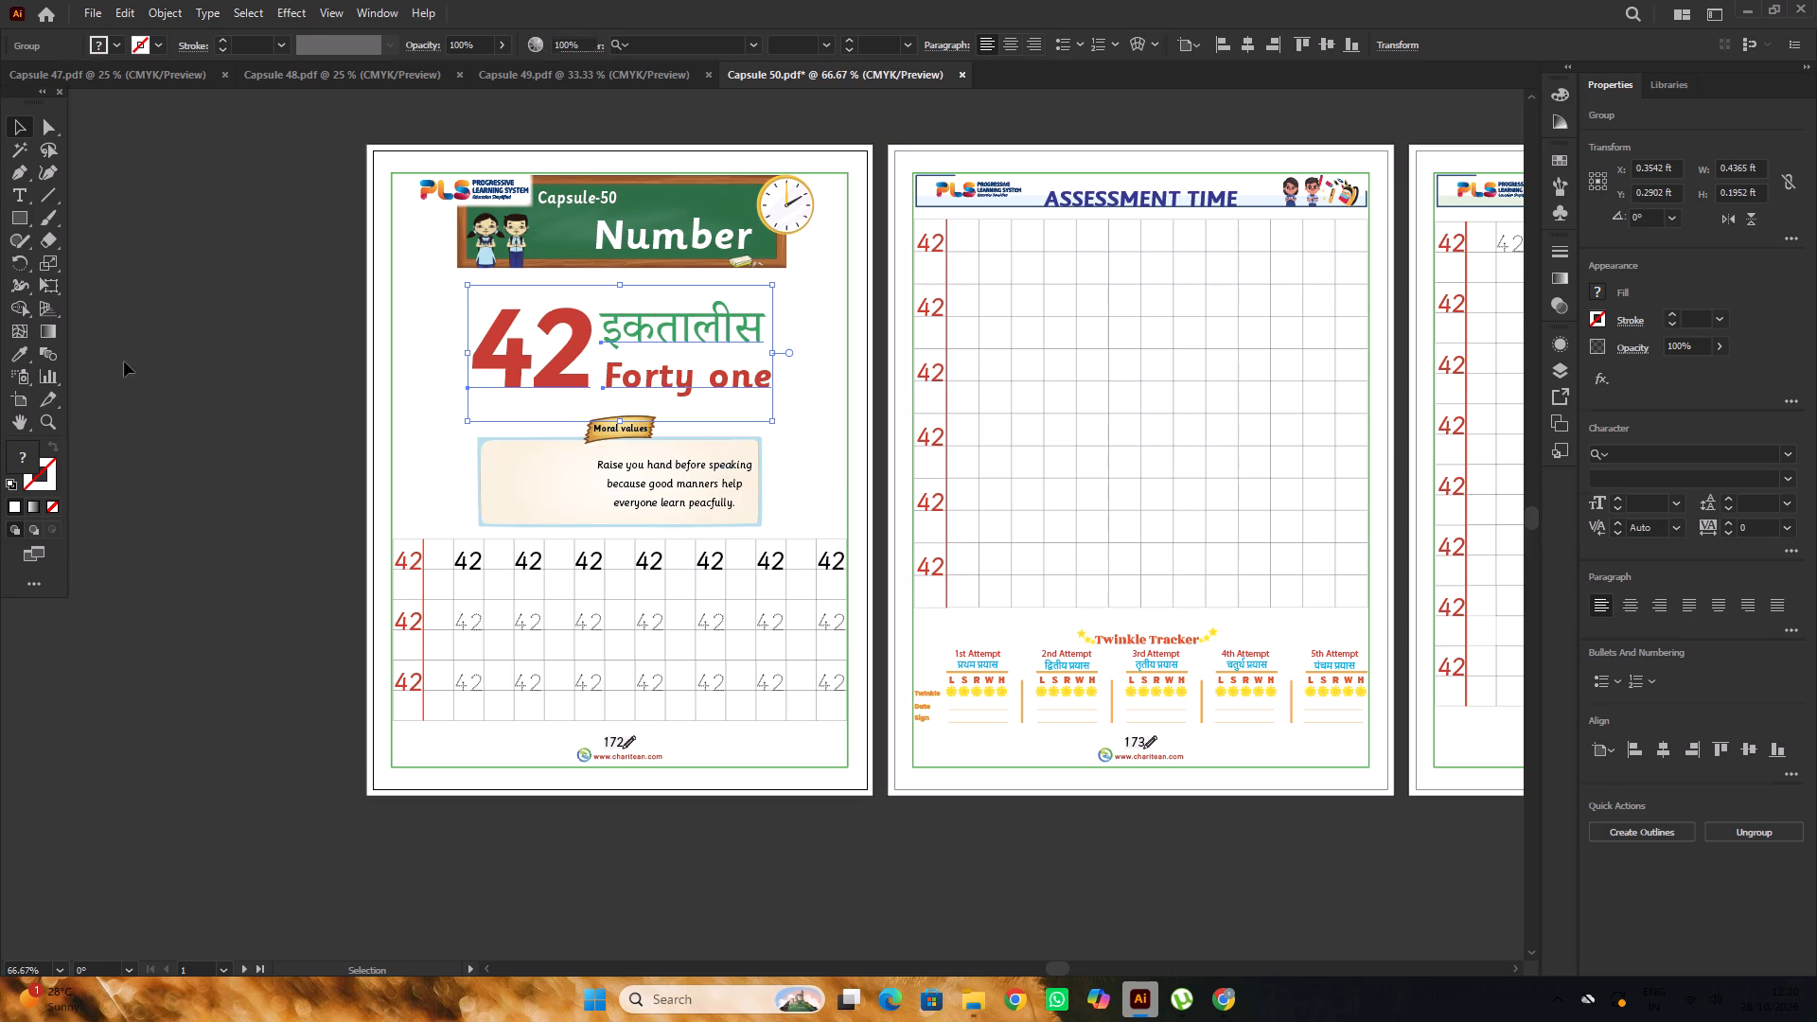
pyautogui.click(680, 378)
pyautogui.click(201, 336)
# Open the moral values text "Raise you hand before speaking" on the first Capsule 50 page for editing.
pyautogui.scroll(-3, 289, 345)
pyautogui.keyDown('alt'); pyautogui.scroll(1, 656, 391); pyautogui.keyUp('alt')
pyautogui.doubleClick(637, 402)
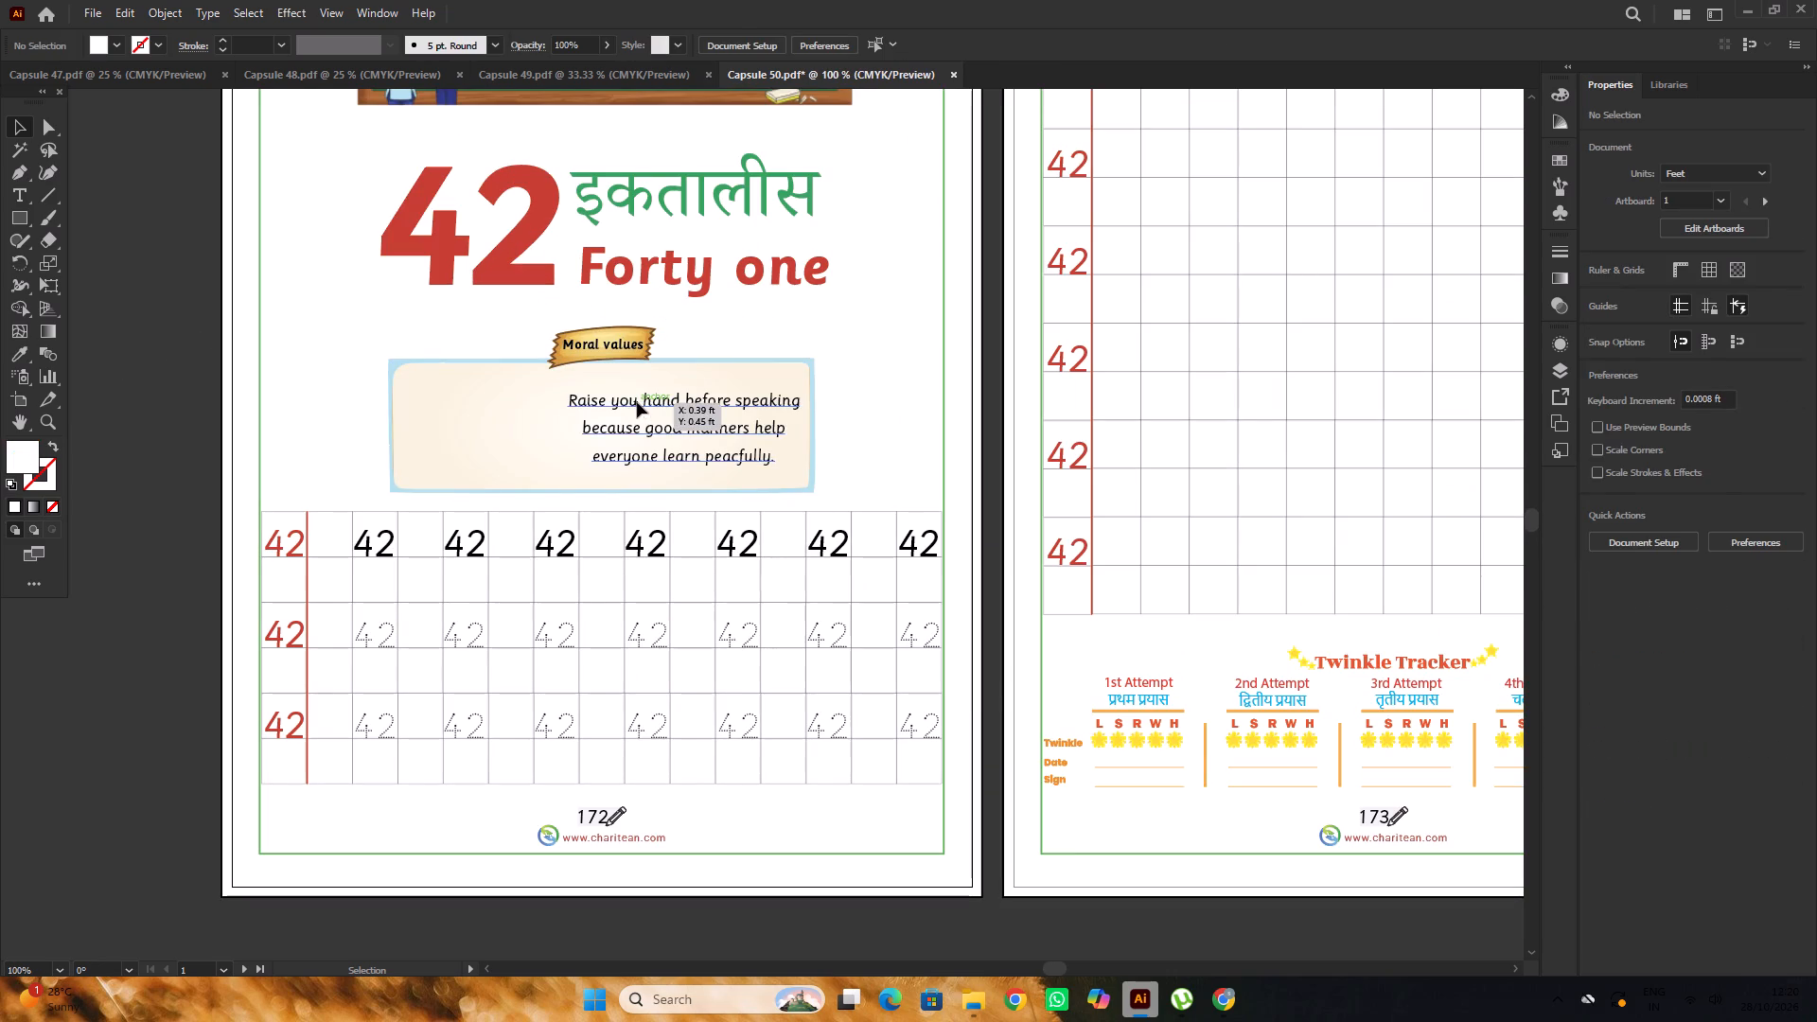